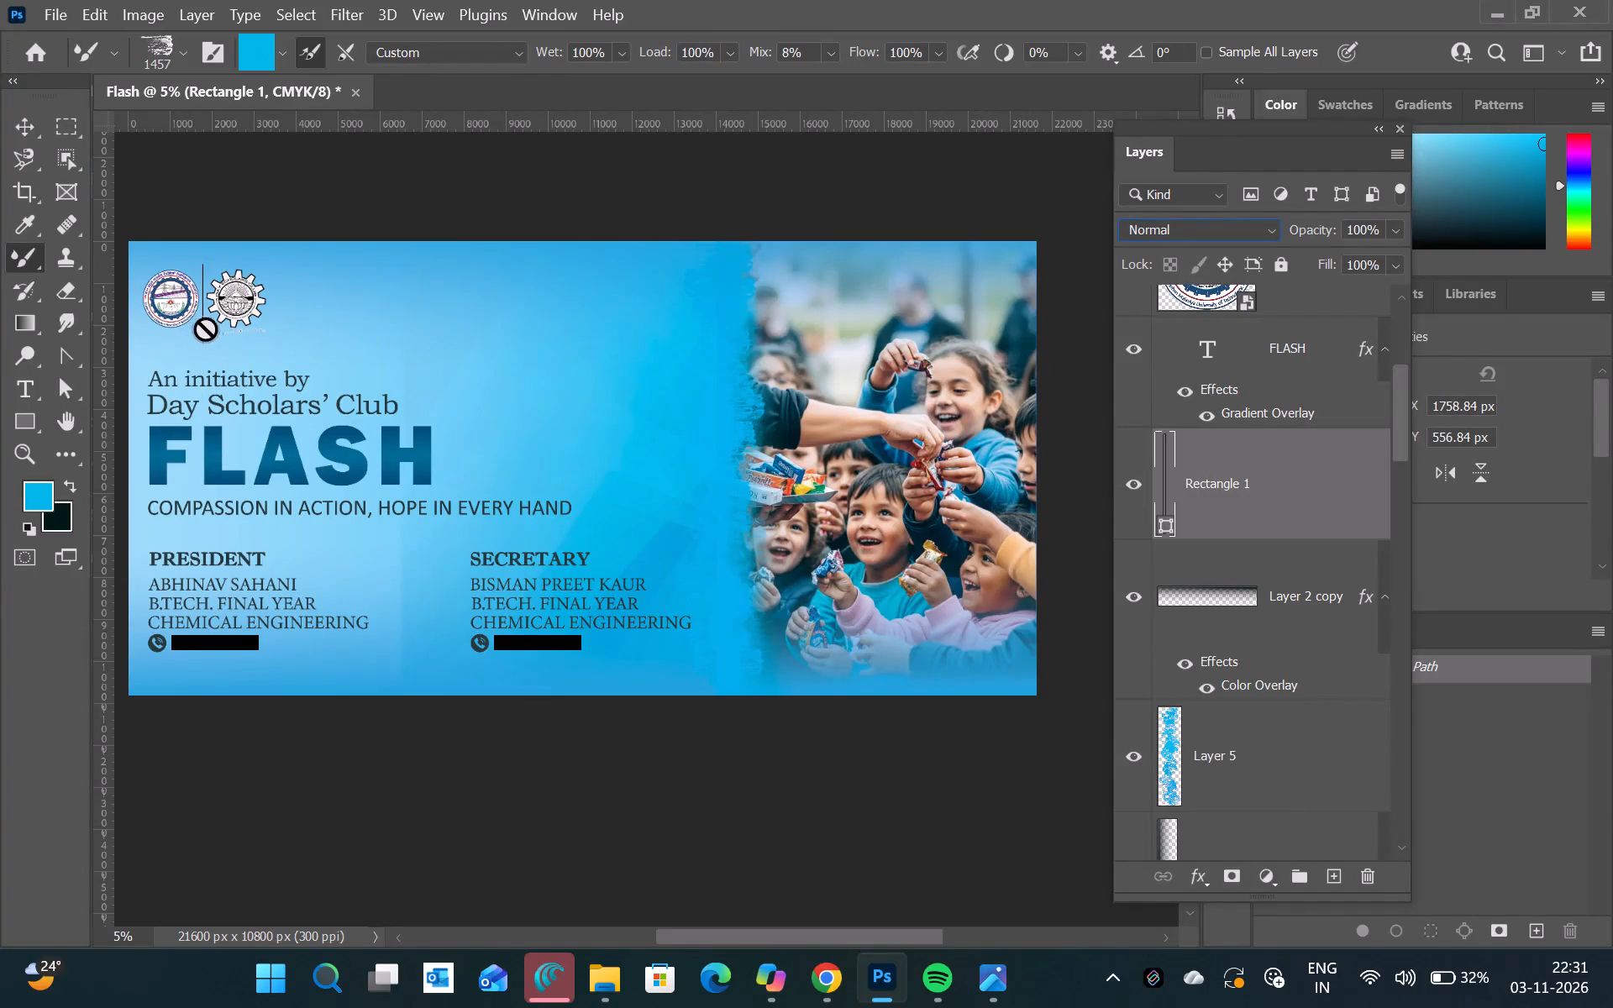
Scale the Rectangle 1 divider line between the two logos to about 93% and move it slightly upward.
key(ctrl+t)
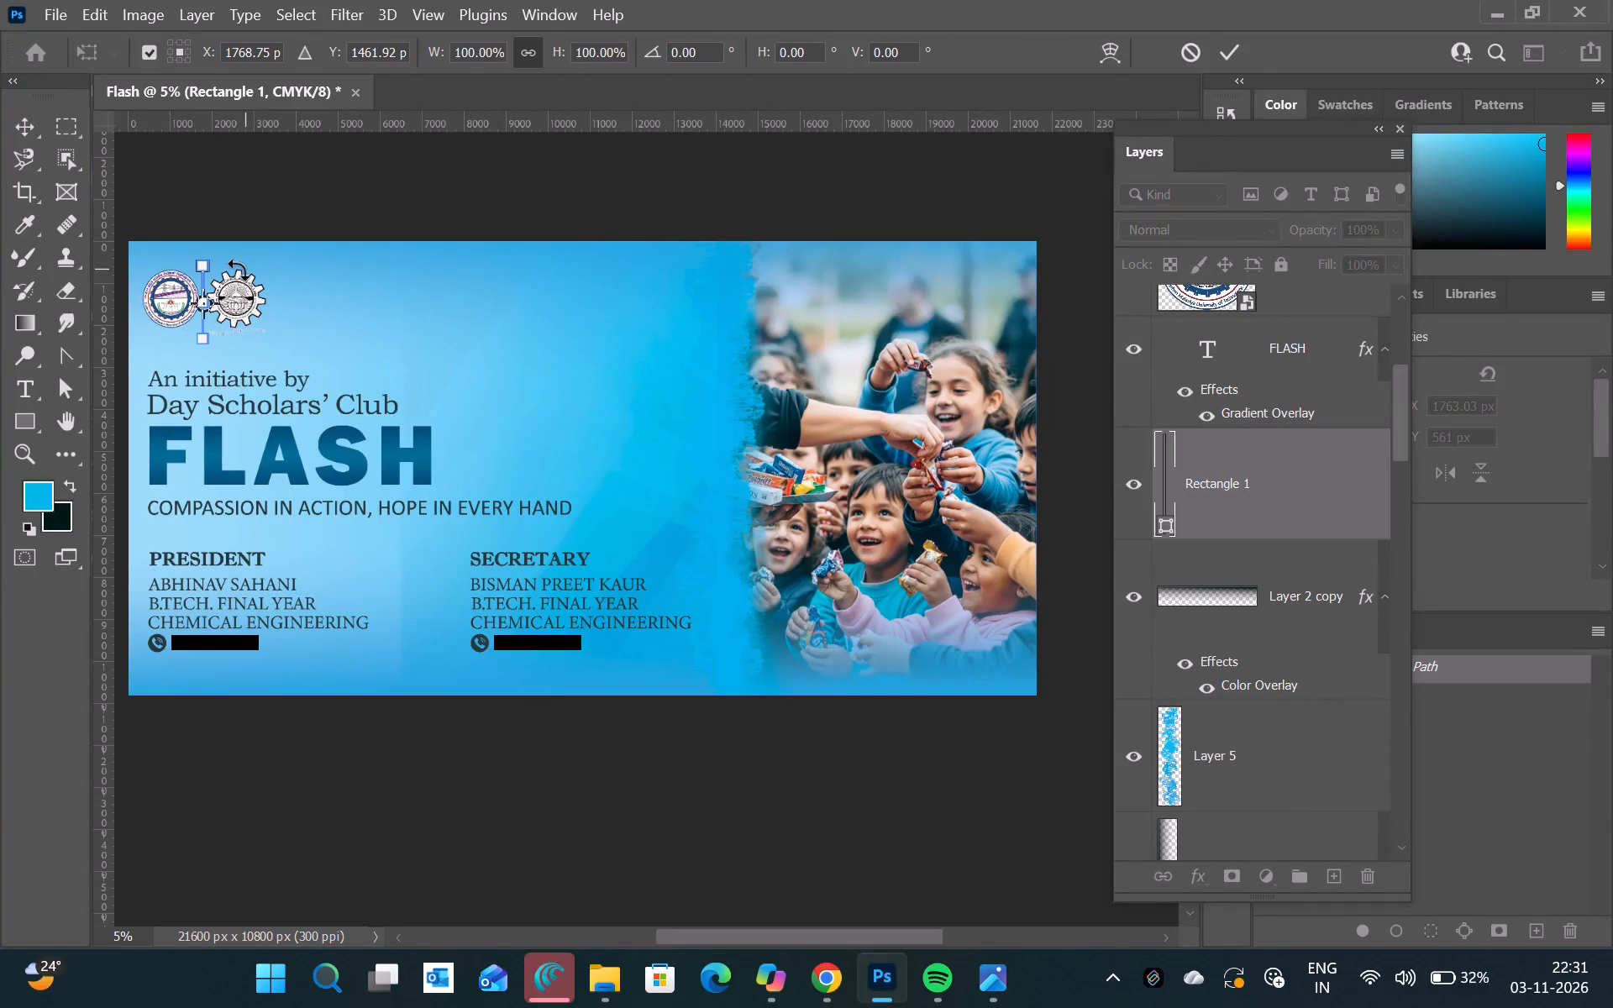
click(205, 266)
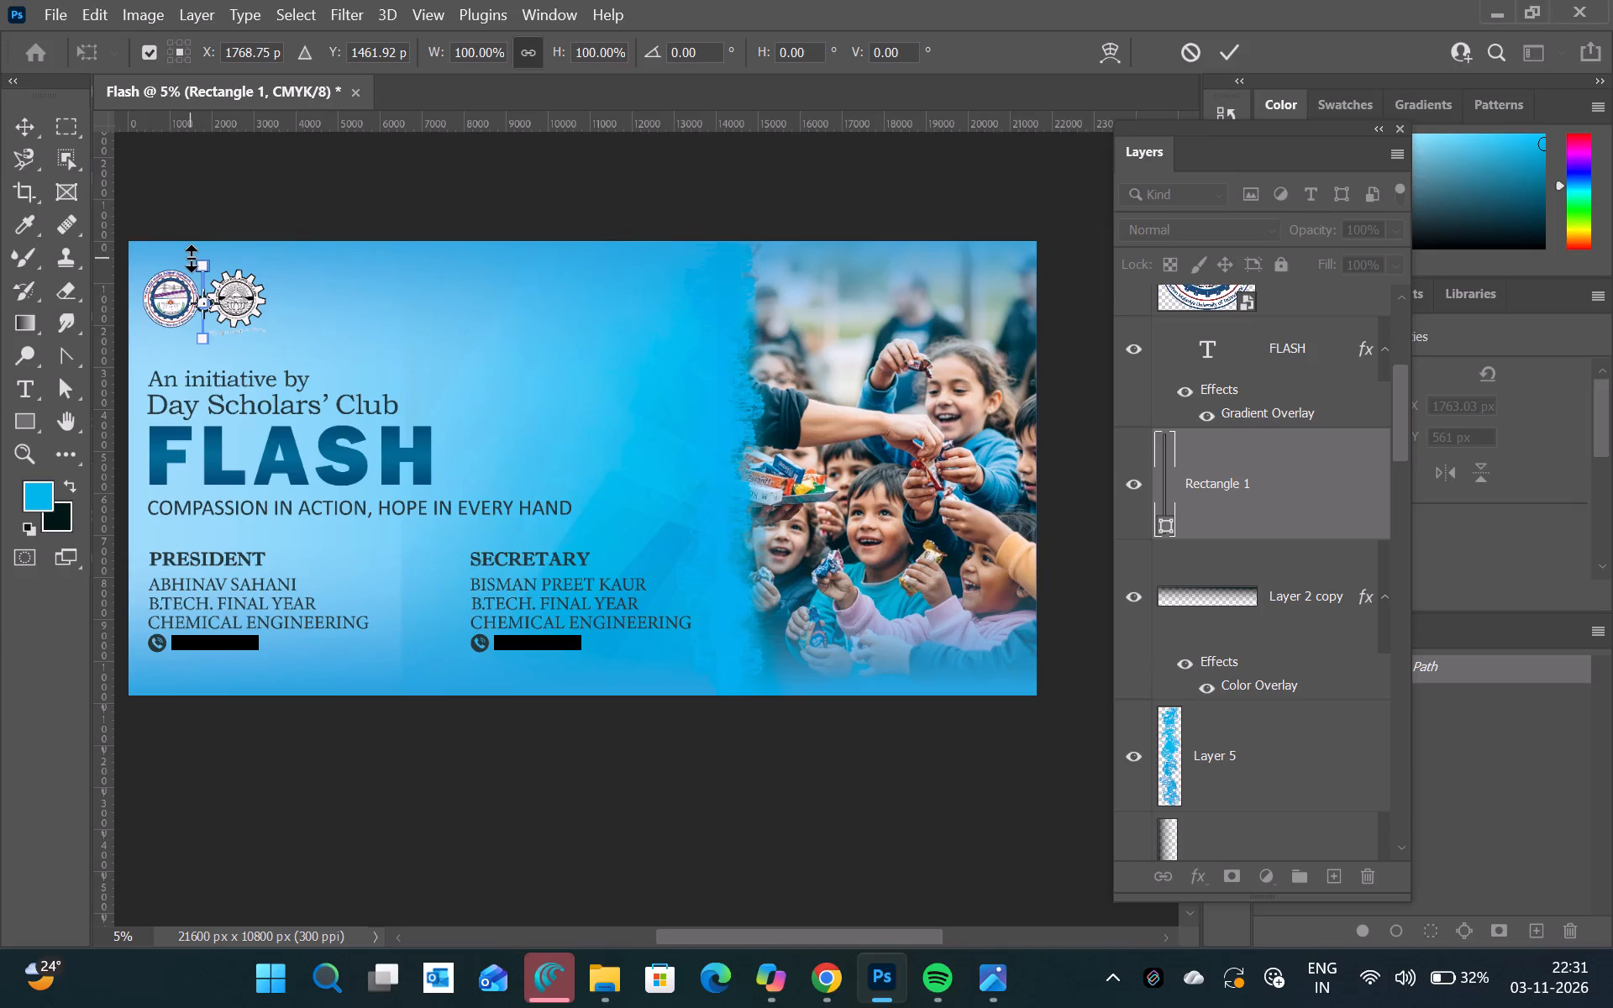
drag(191, 258, 190, 270)
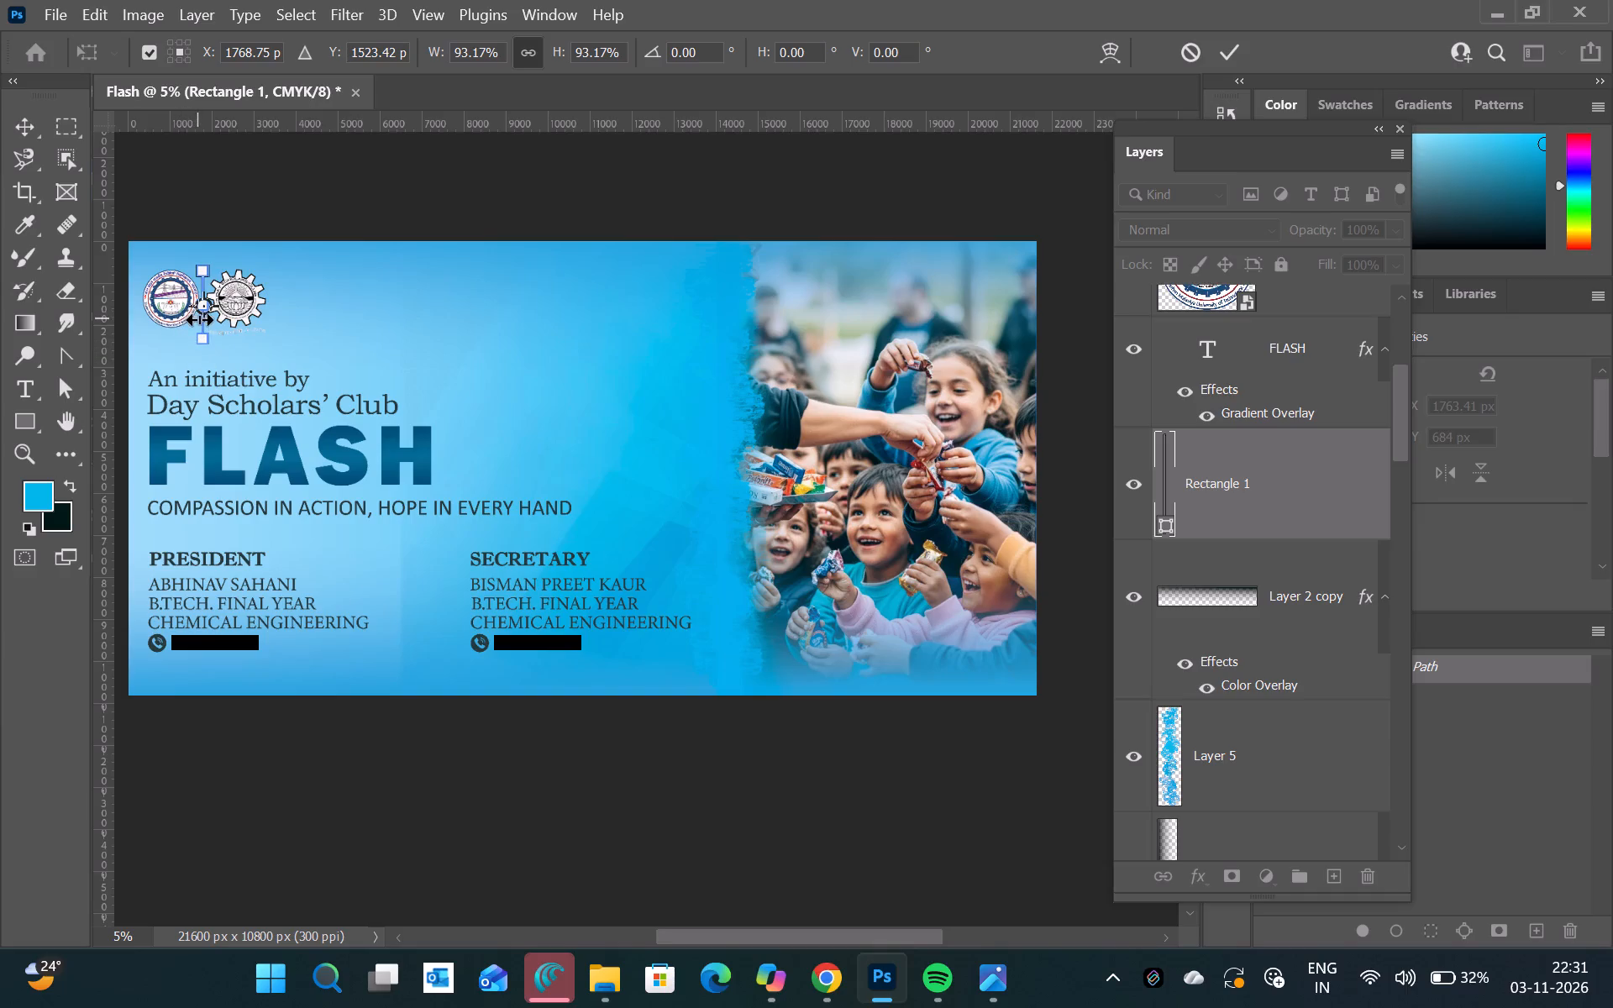
drag(202, 323, 202, 312)
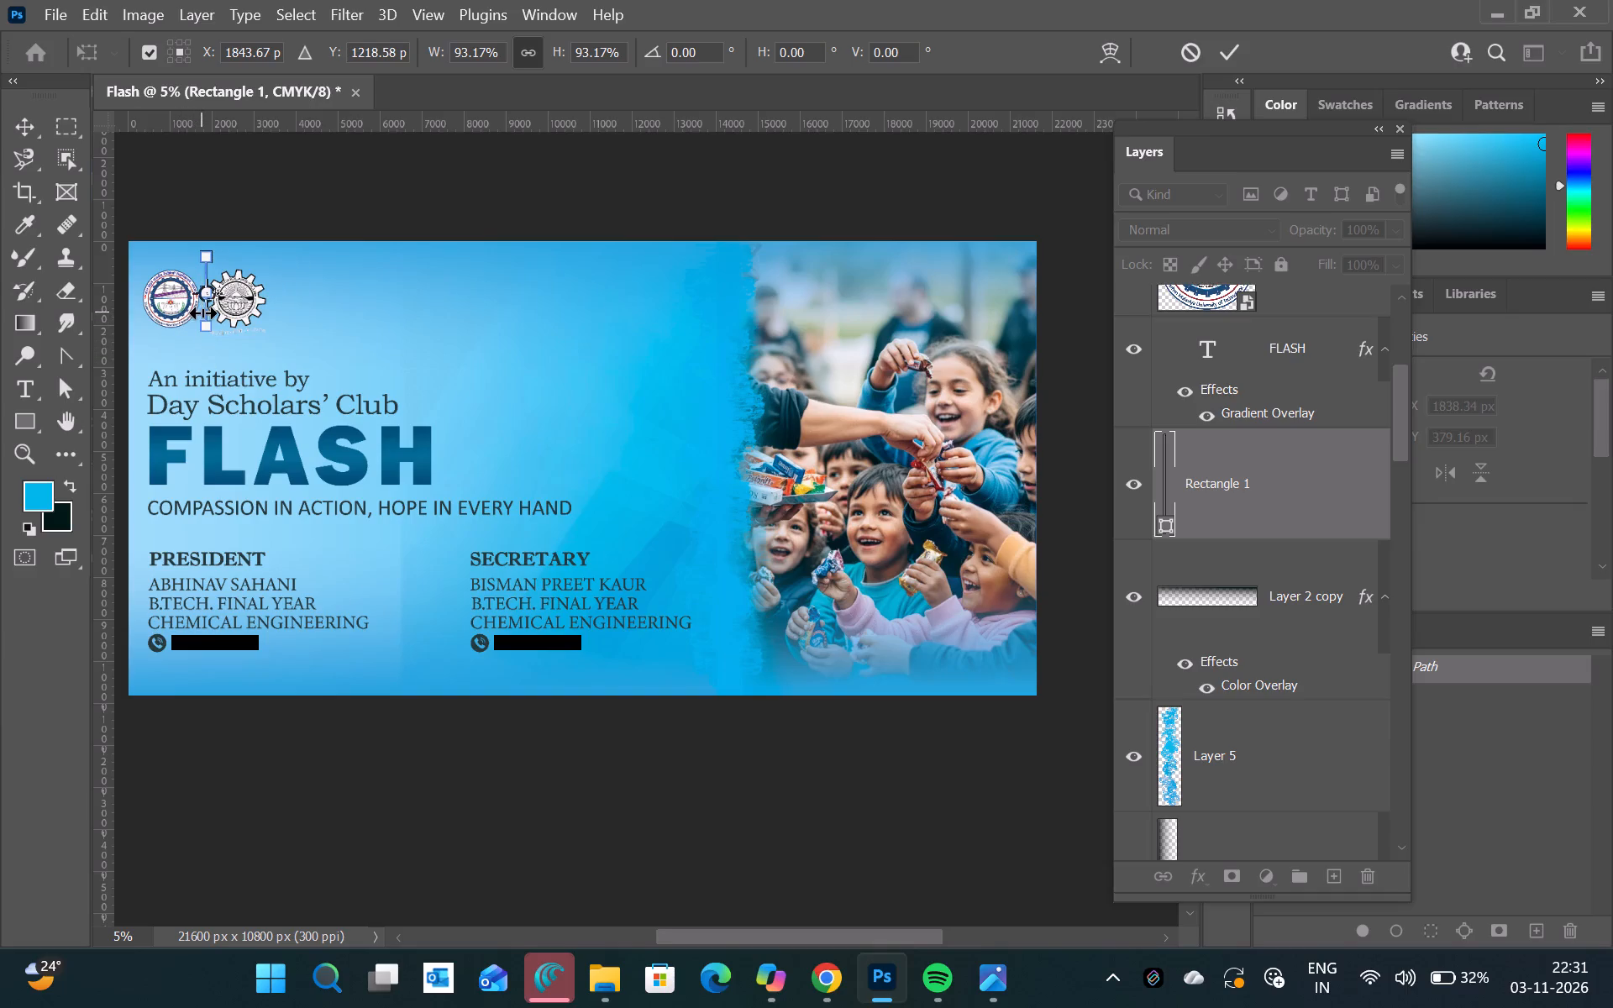
click(1223, 48)
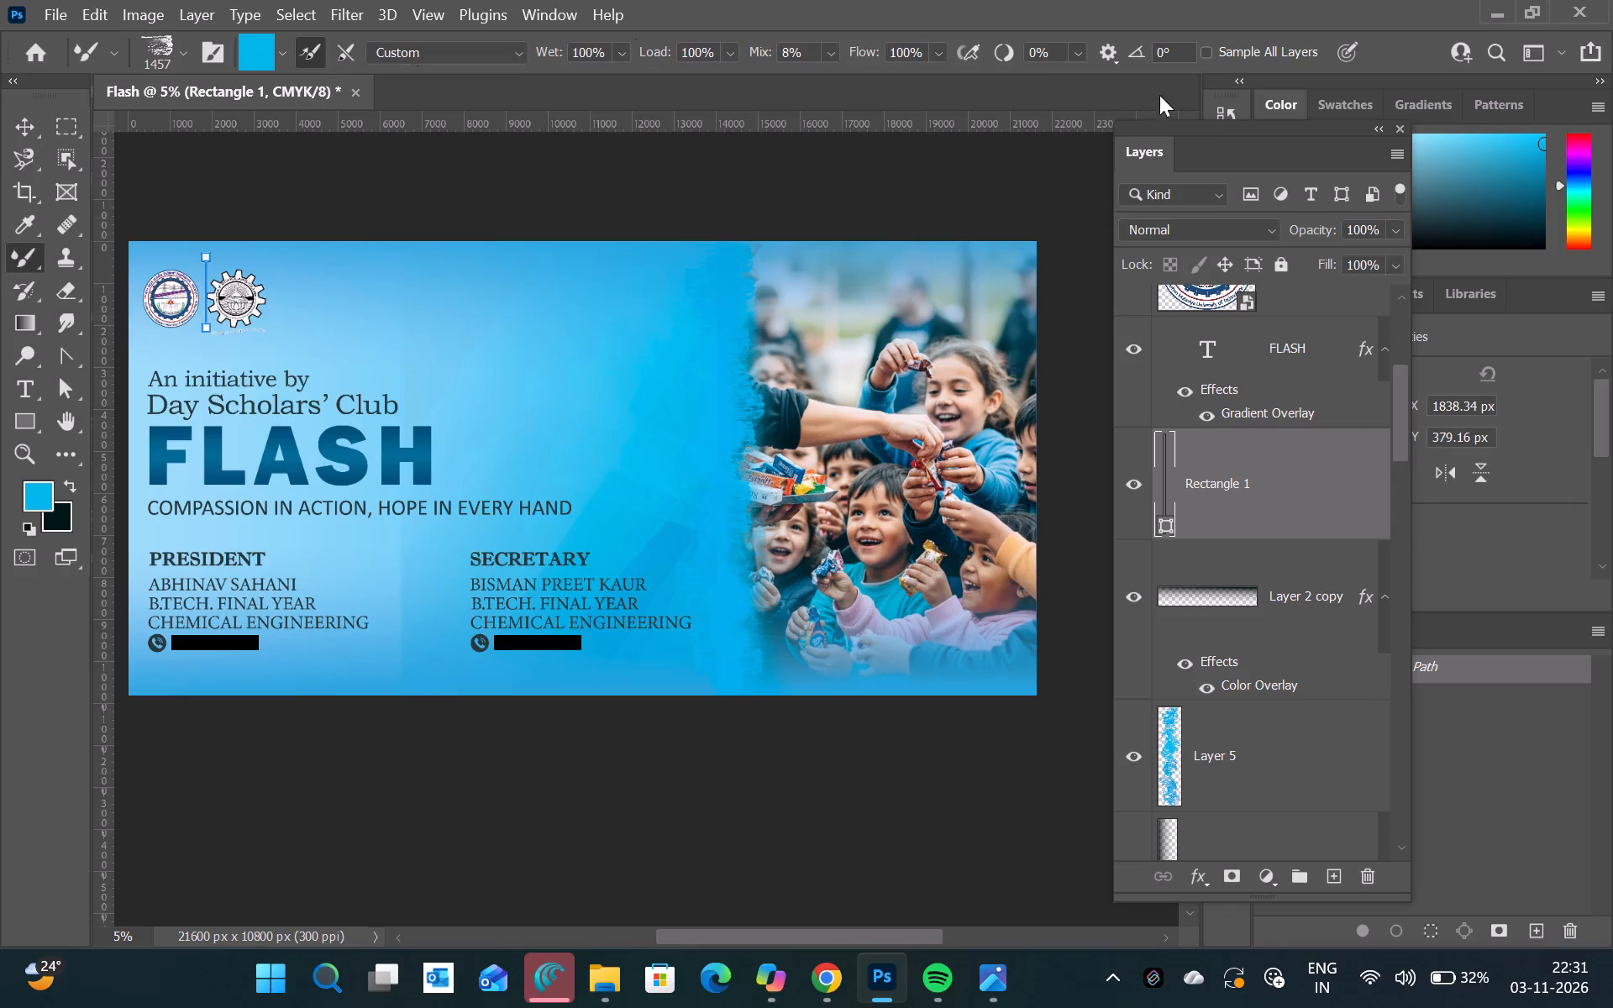
Nudge the divider line leftward and down, and shorten it from its upper end to fit between the two logos.
key(Left)
key(Left)
key(Left)
key(Left)
key(ctrl+t)
key(Return)
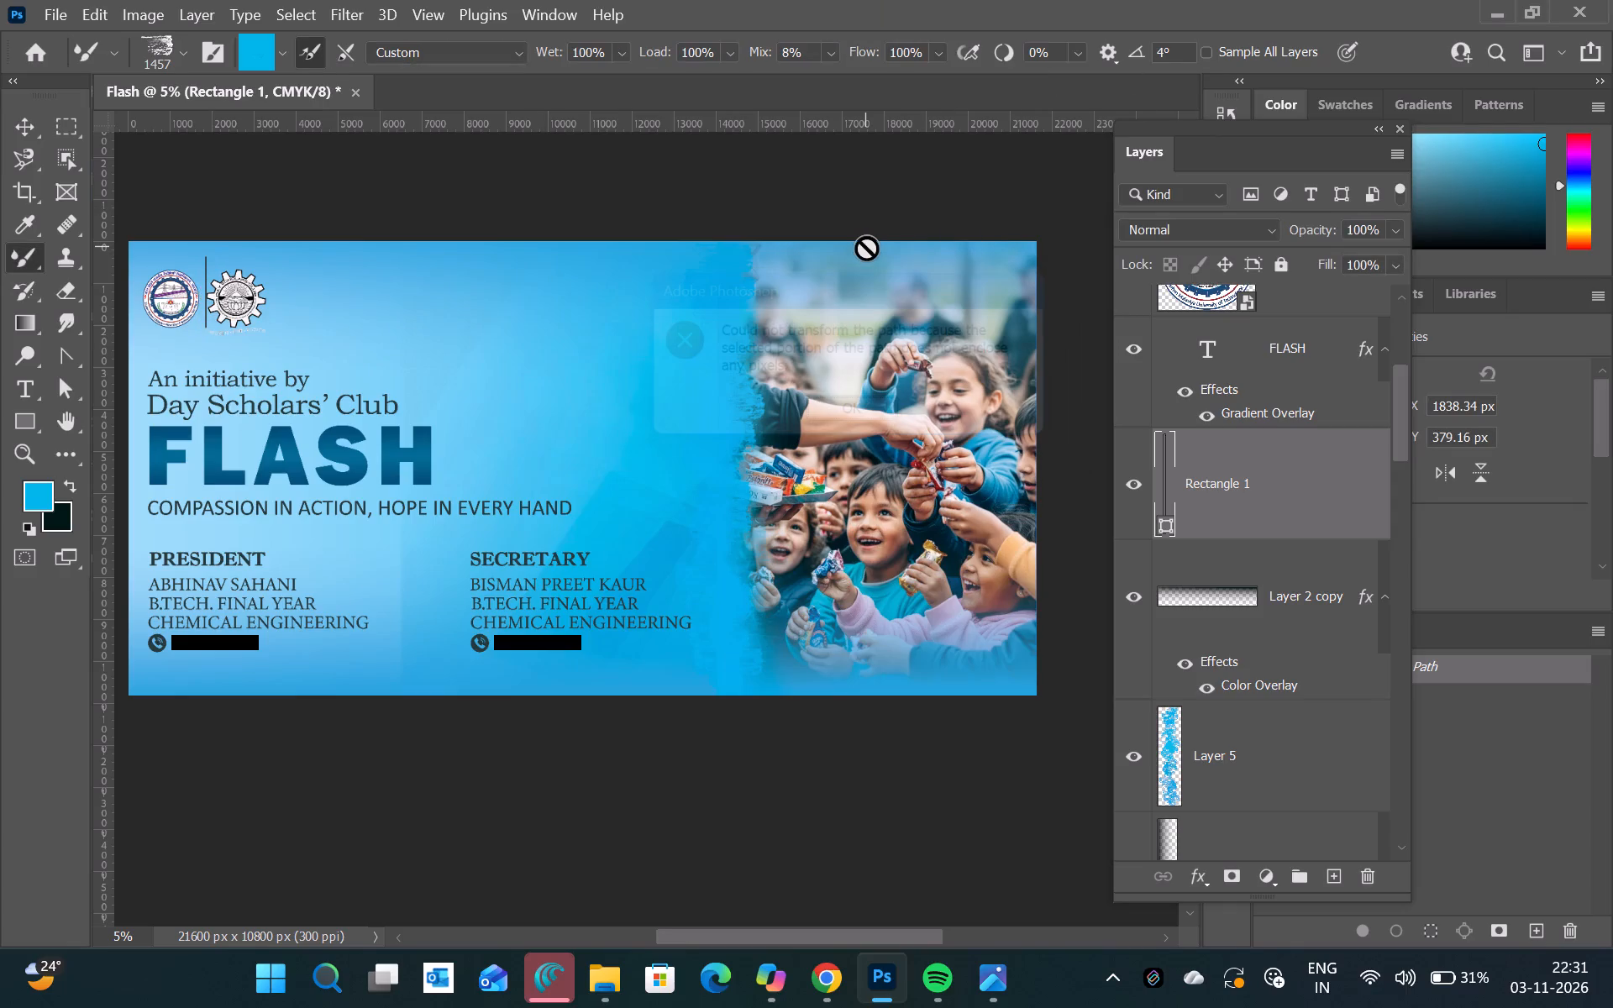
key(ctrl+t)
key(Left)
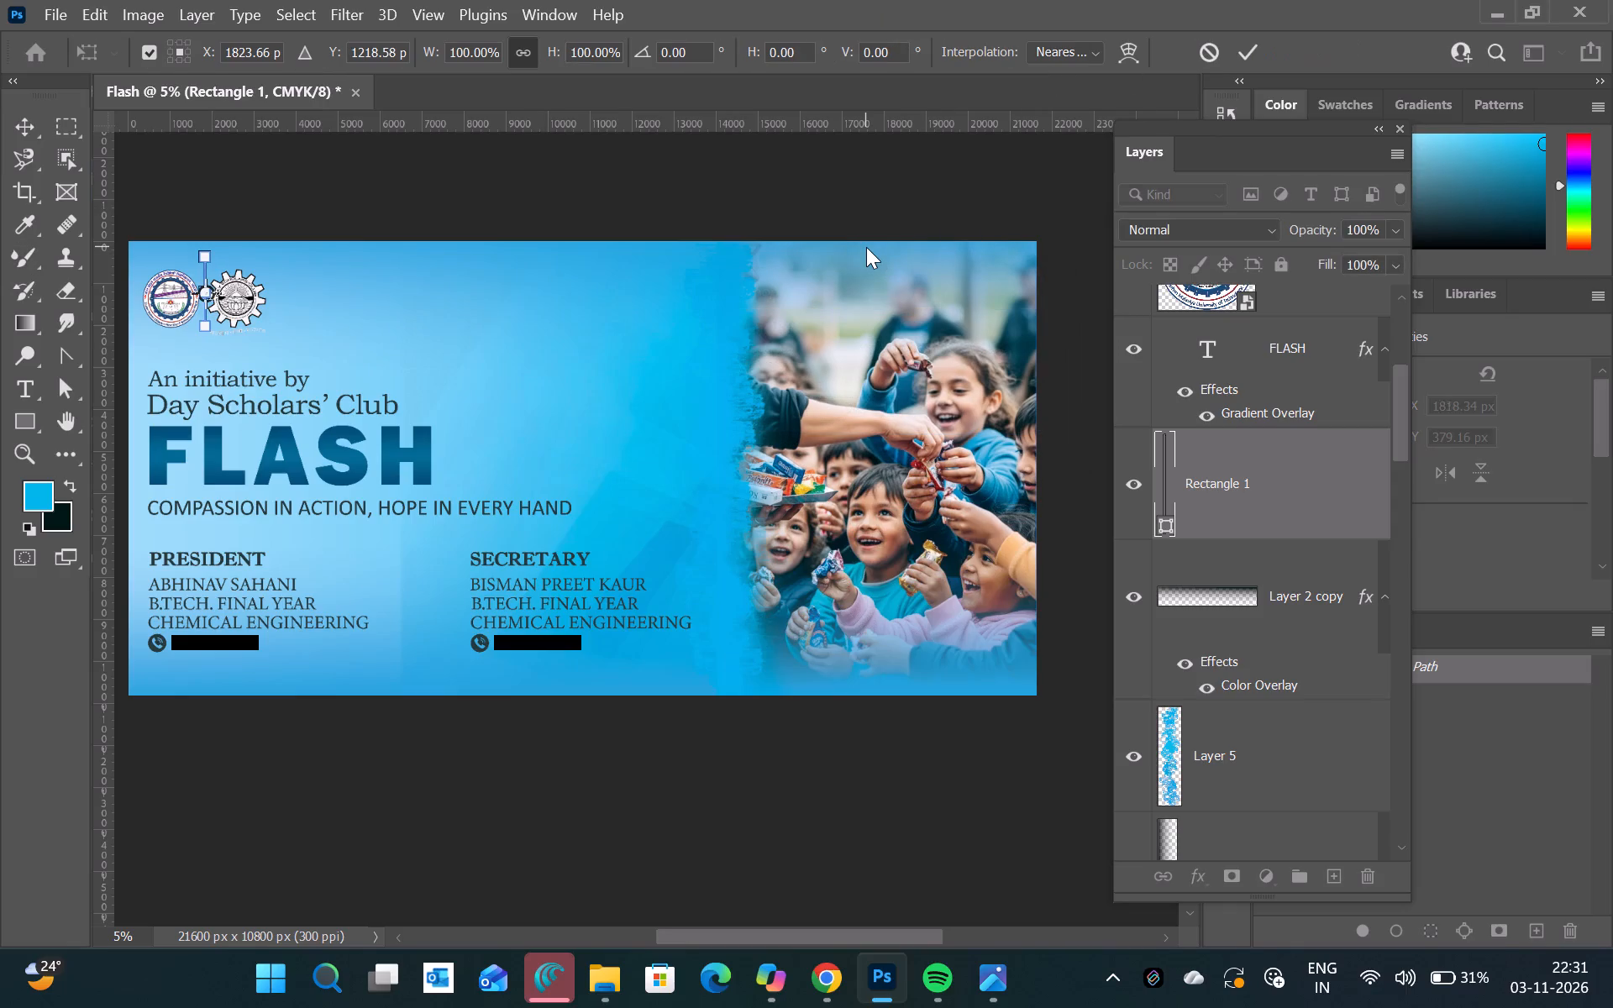
key(Left)
key(Left)
key(Down)
key(Down)
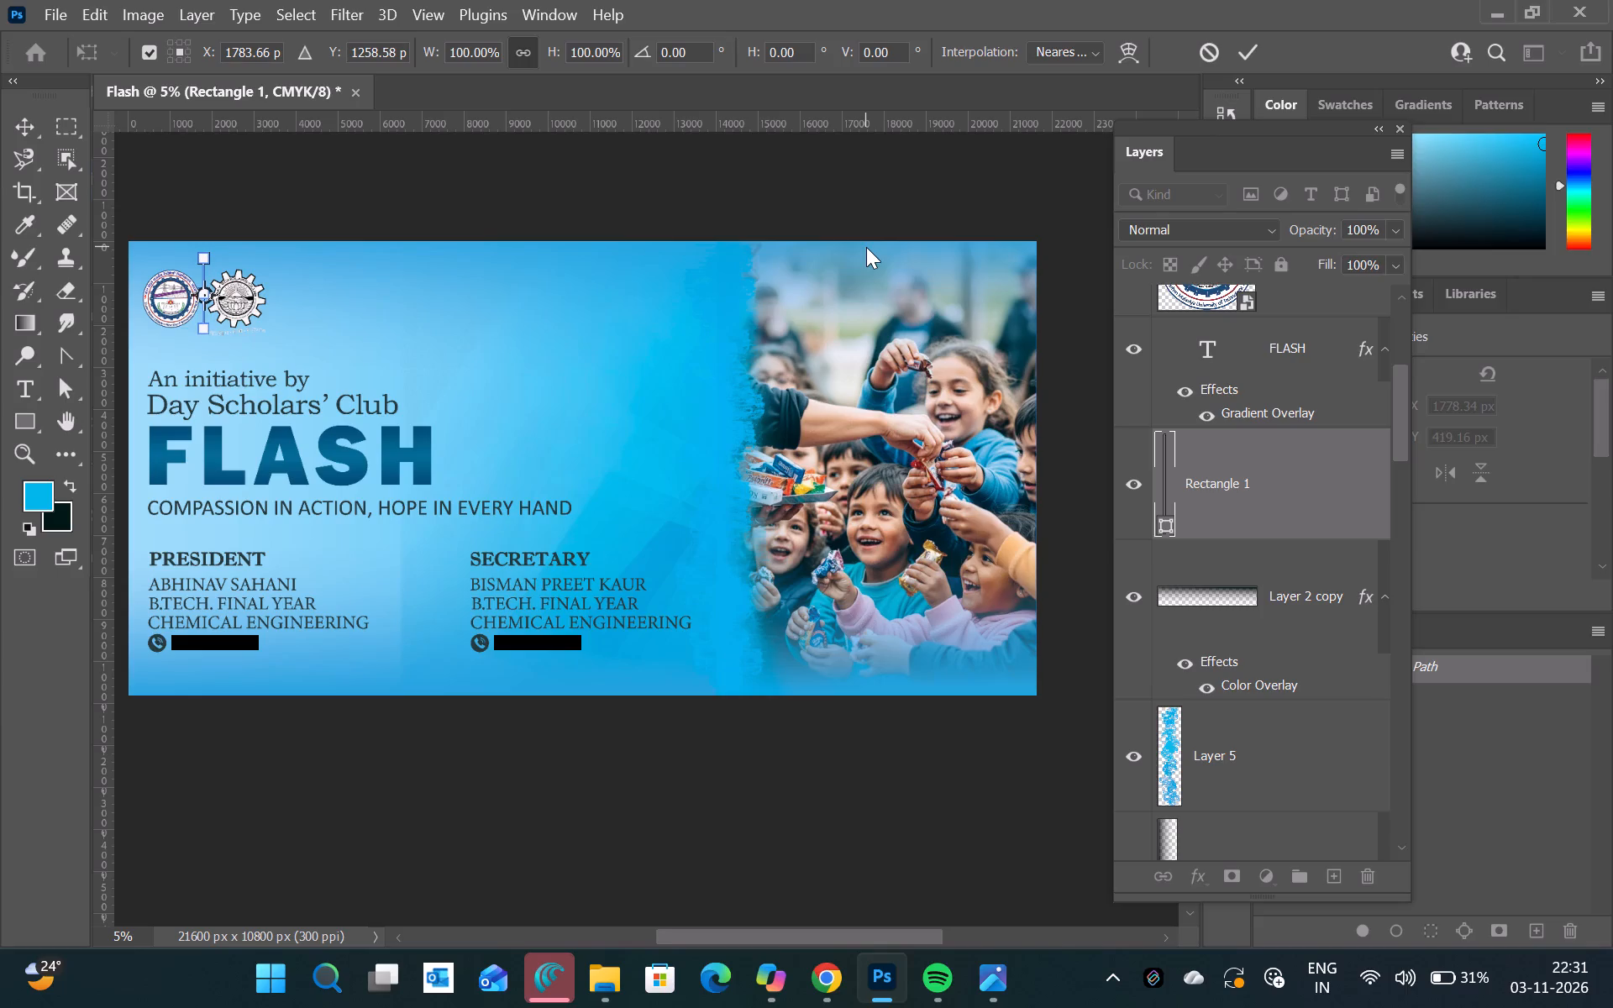
click(206, 251)
drag(189, 250, 189, 265)
click(21, 128)
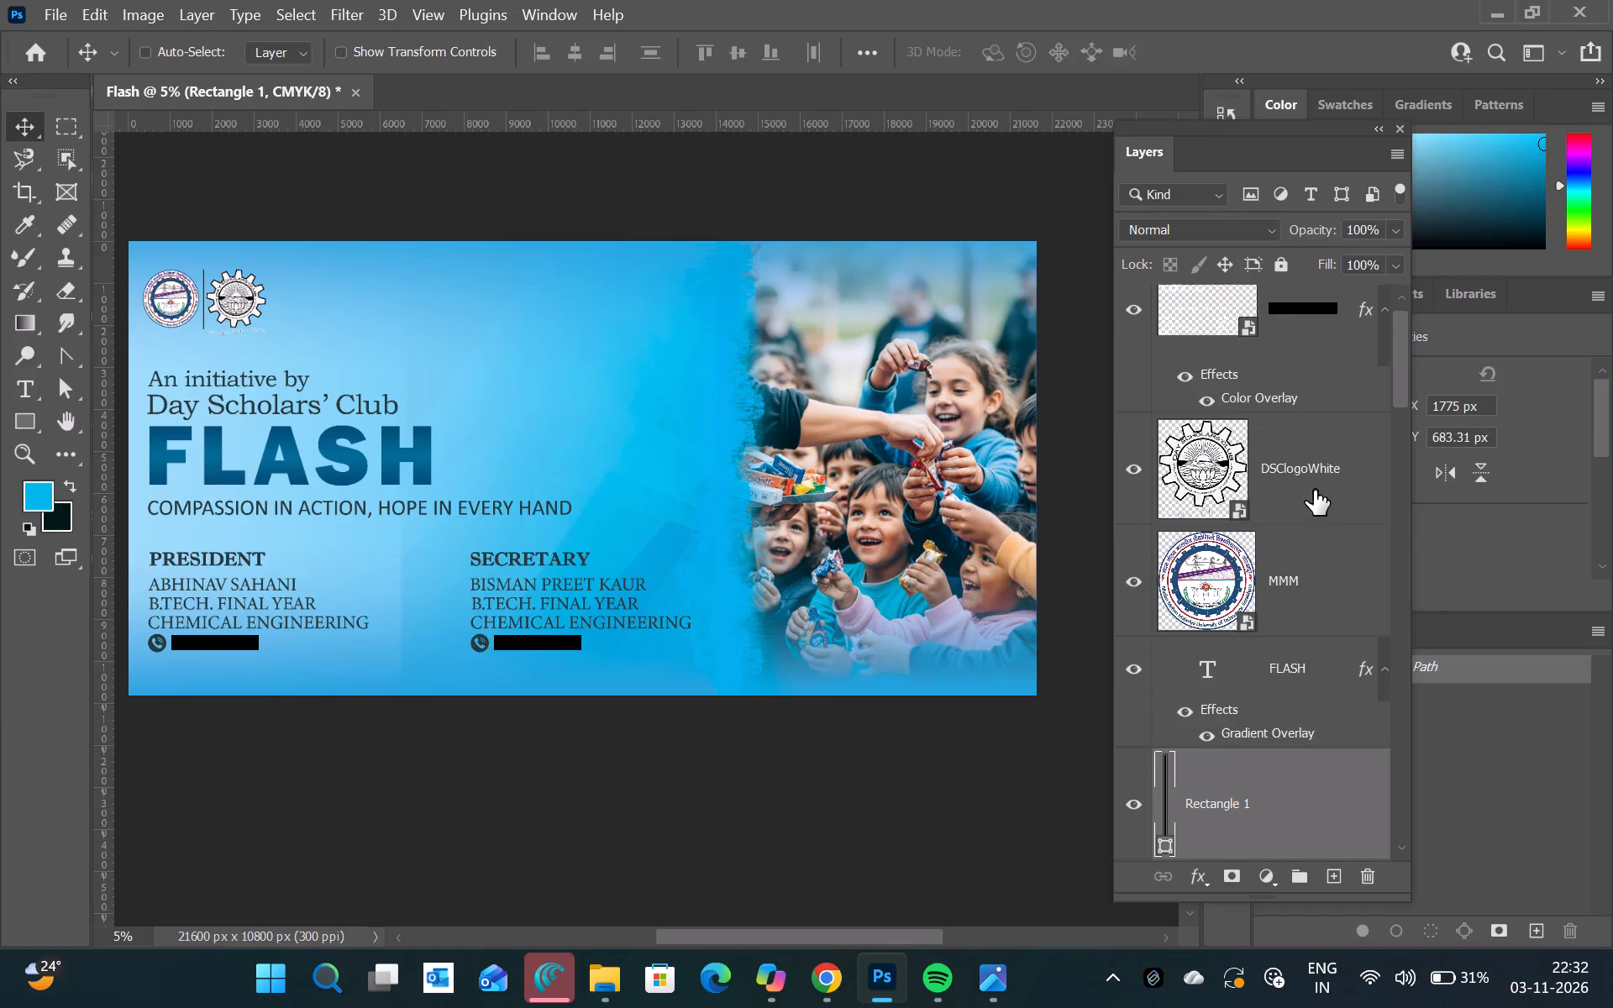
Open the DSClogoWhite smart object and cut the Hindi motto beneath the gear emblem onto its own layer.
click(1228, 475)
double_click(1234, 515)
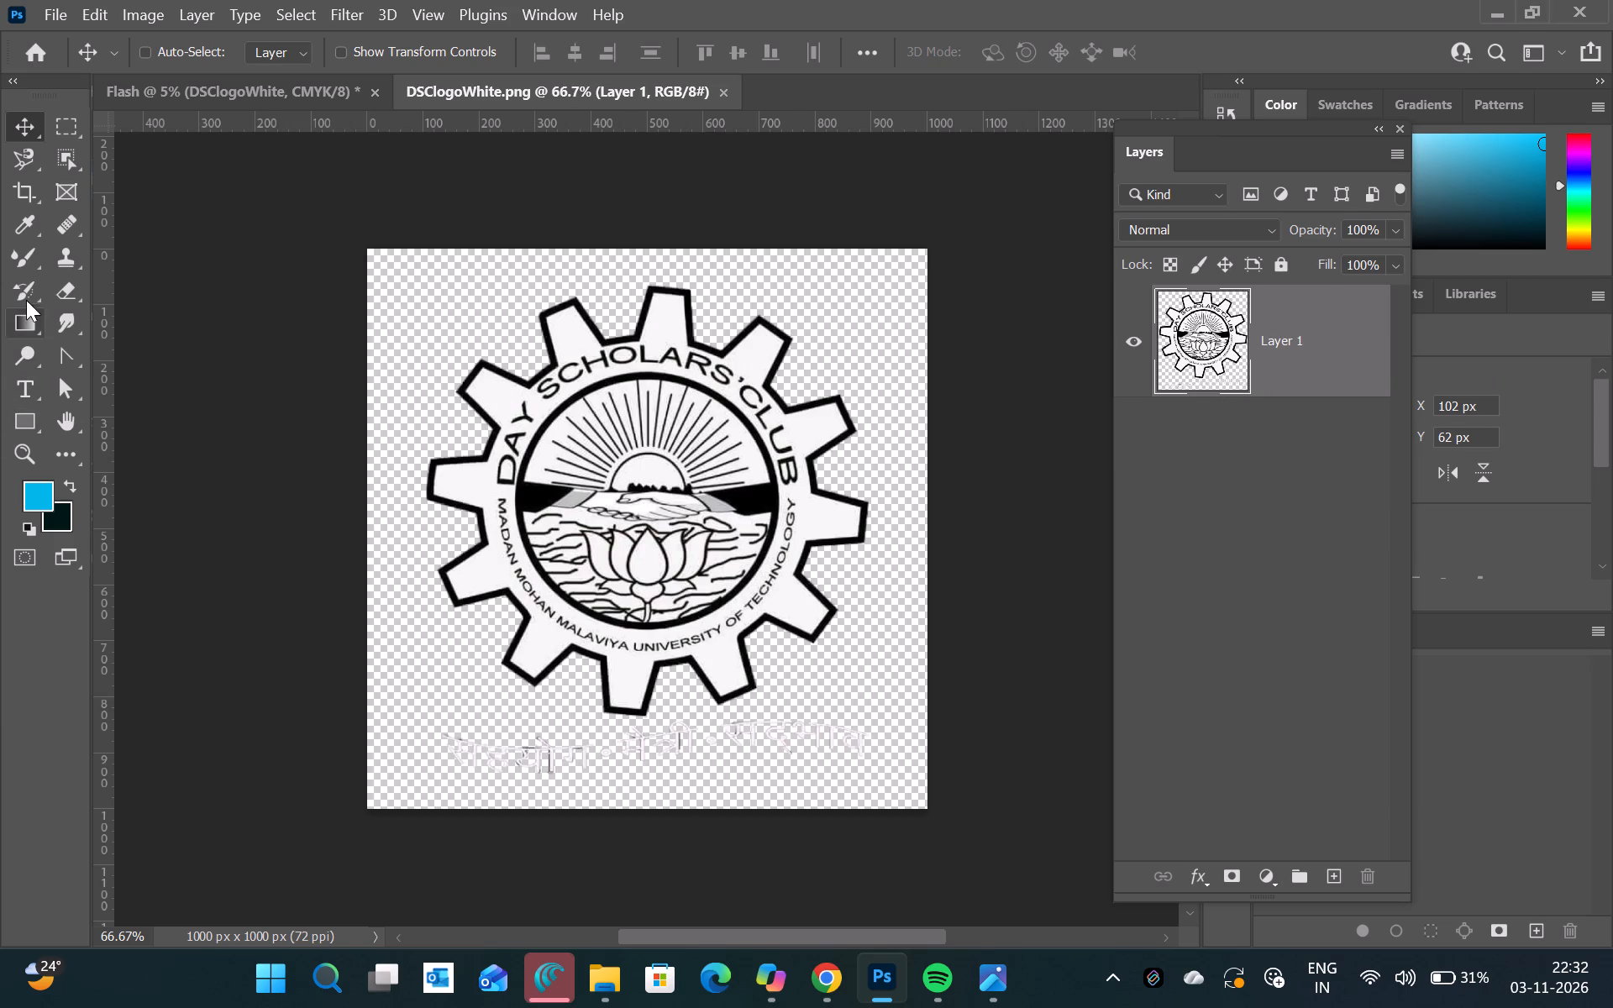
drag(66, 150, 465, 794)
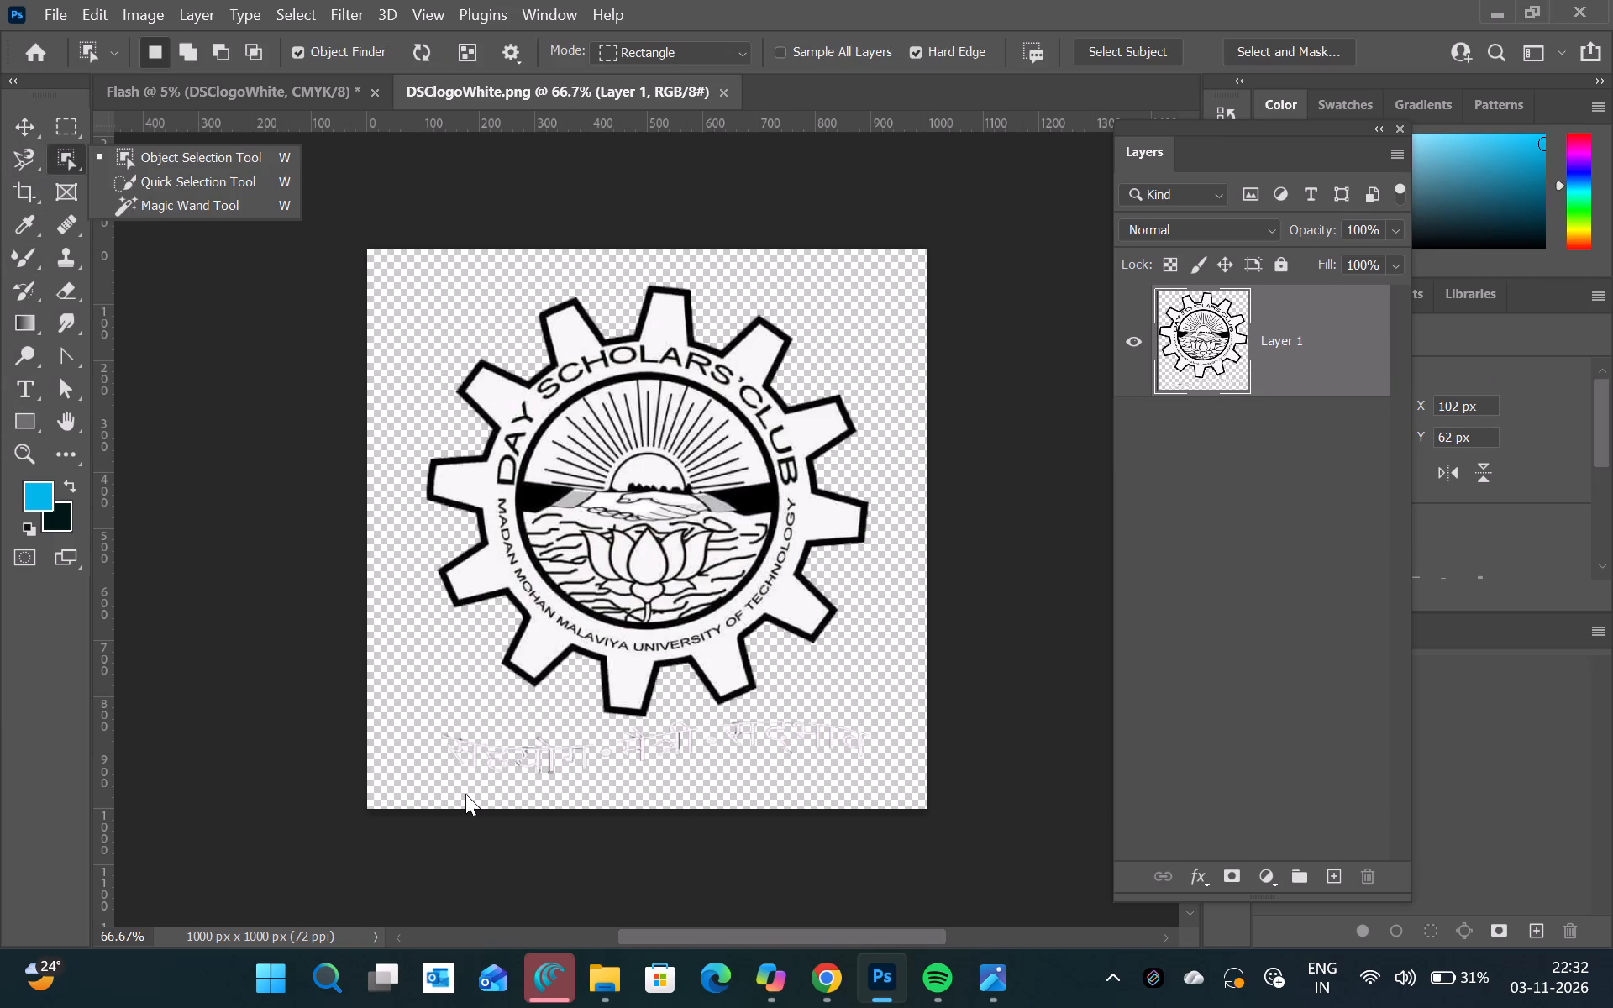
drag(465, 794, 423, 732)
drag(423, 732, 744, 773)
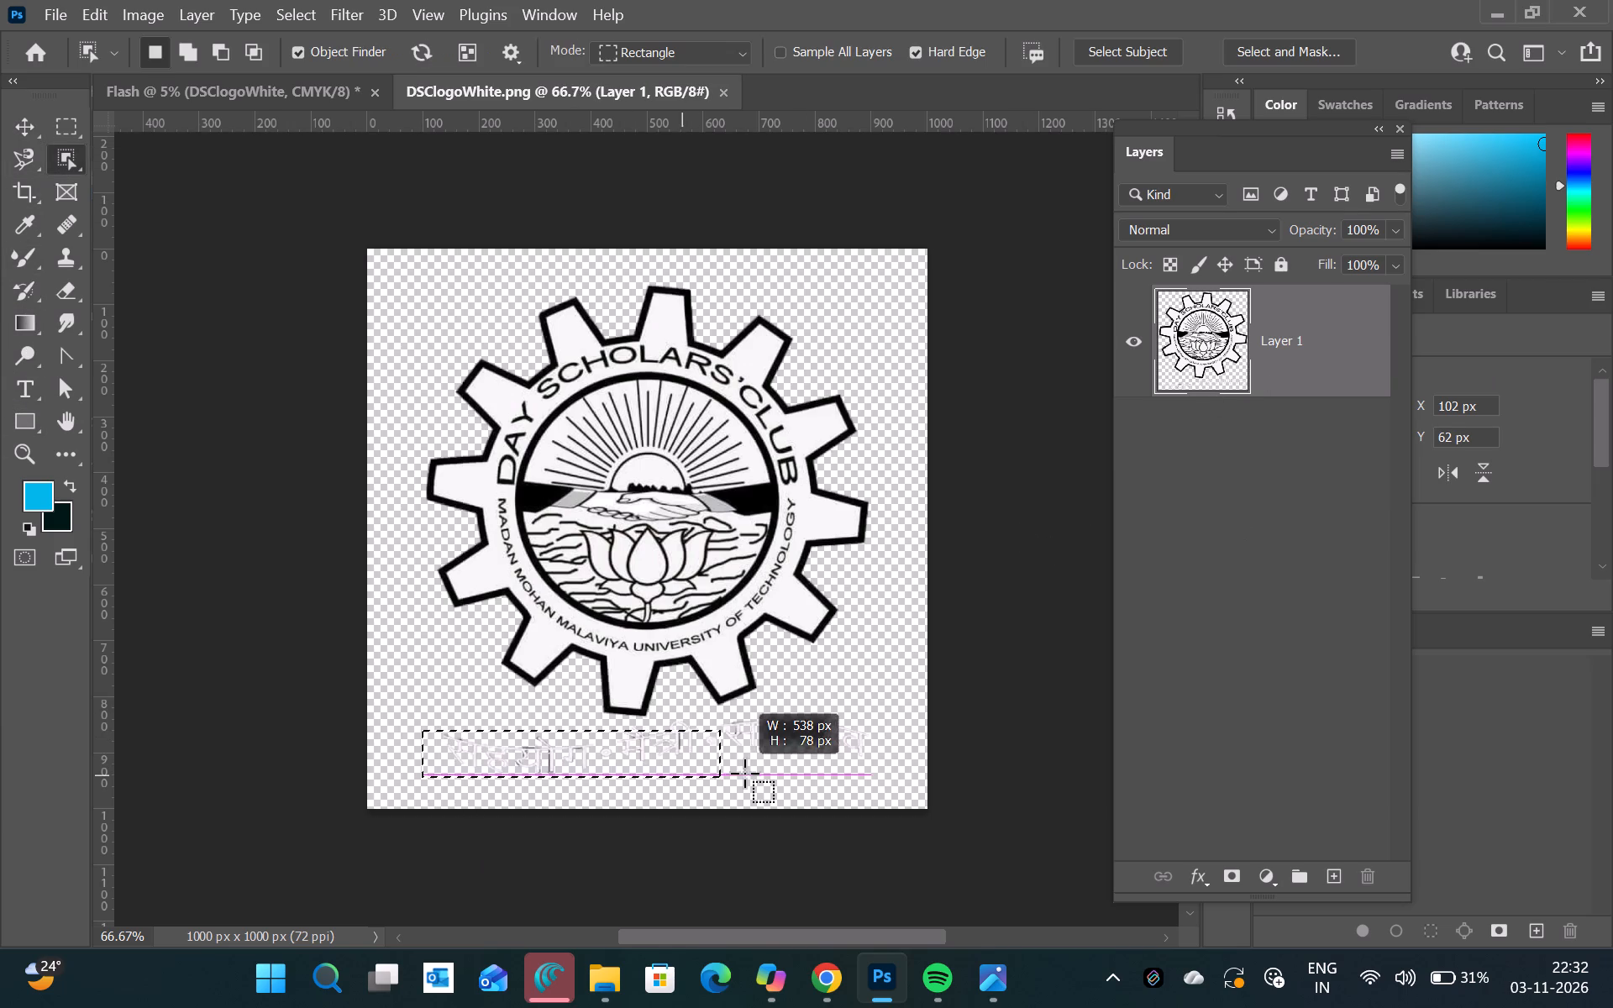
drag(744, 773, 933, 774)
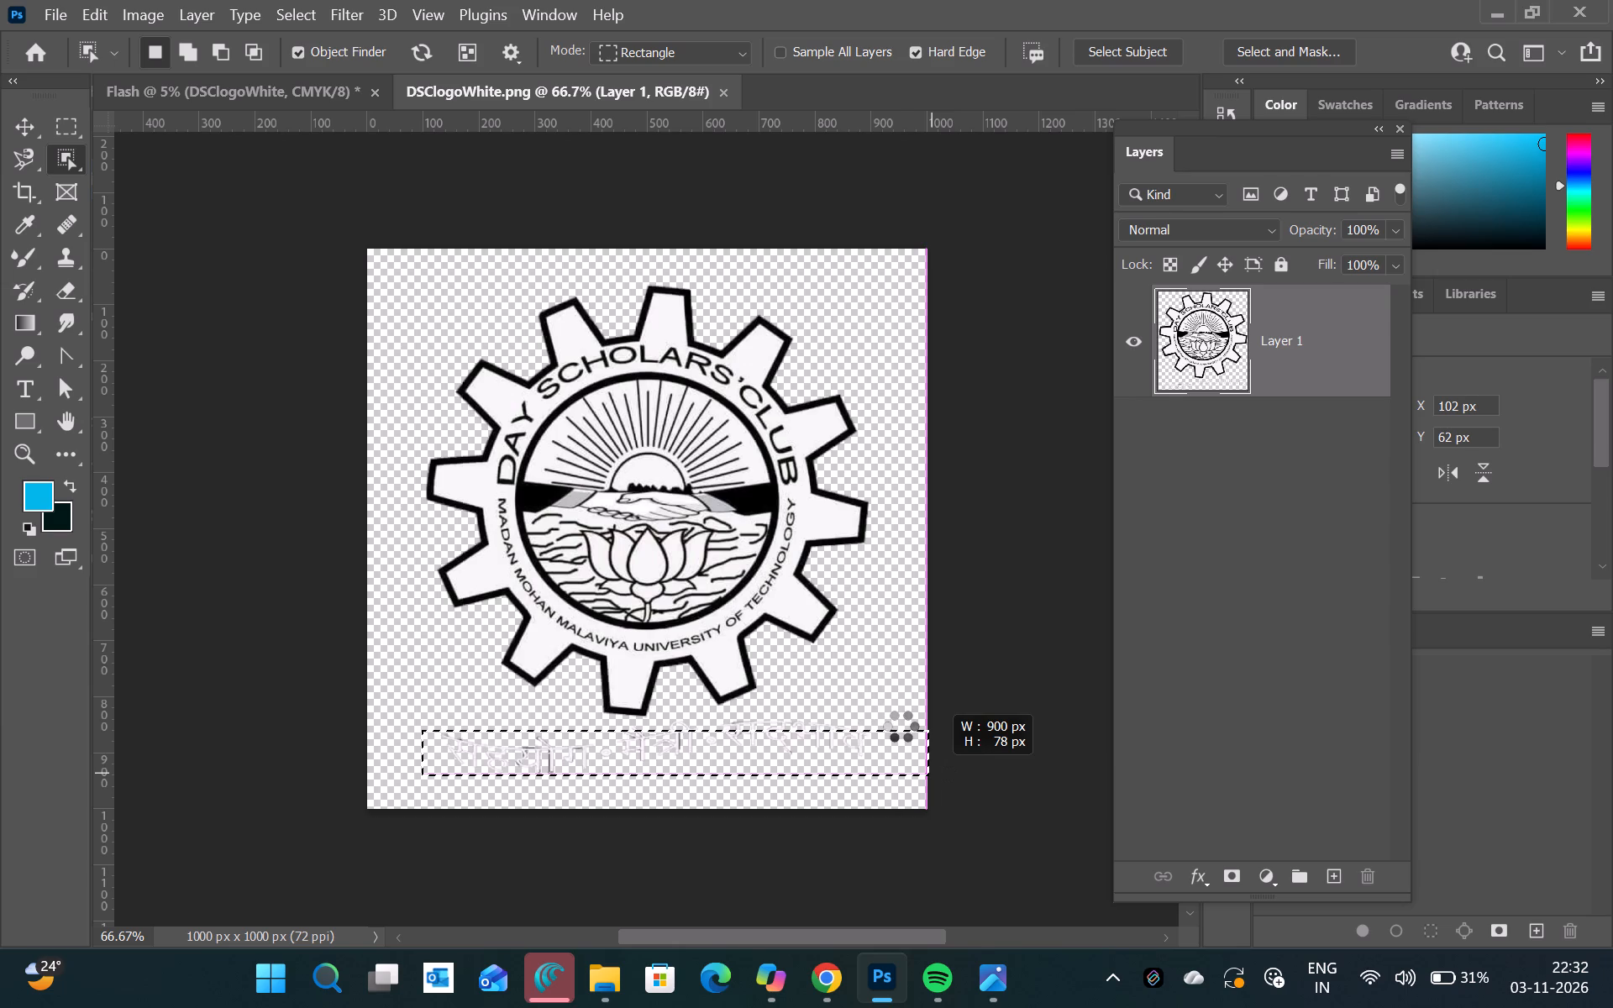
shift+drag(881, 707, 706, 743)
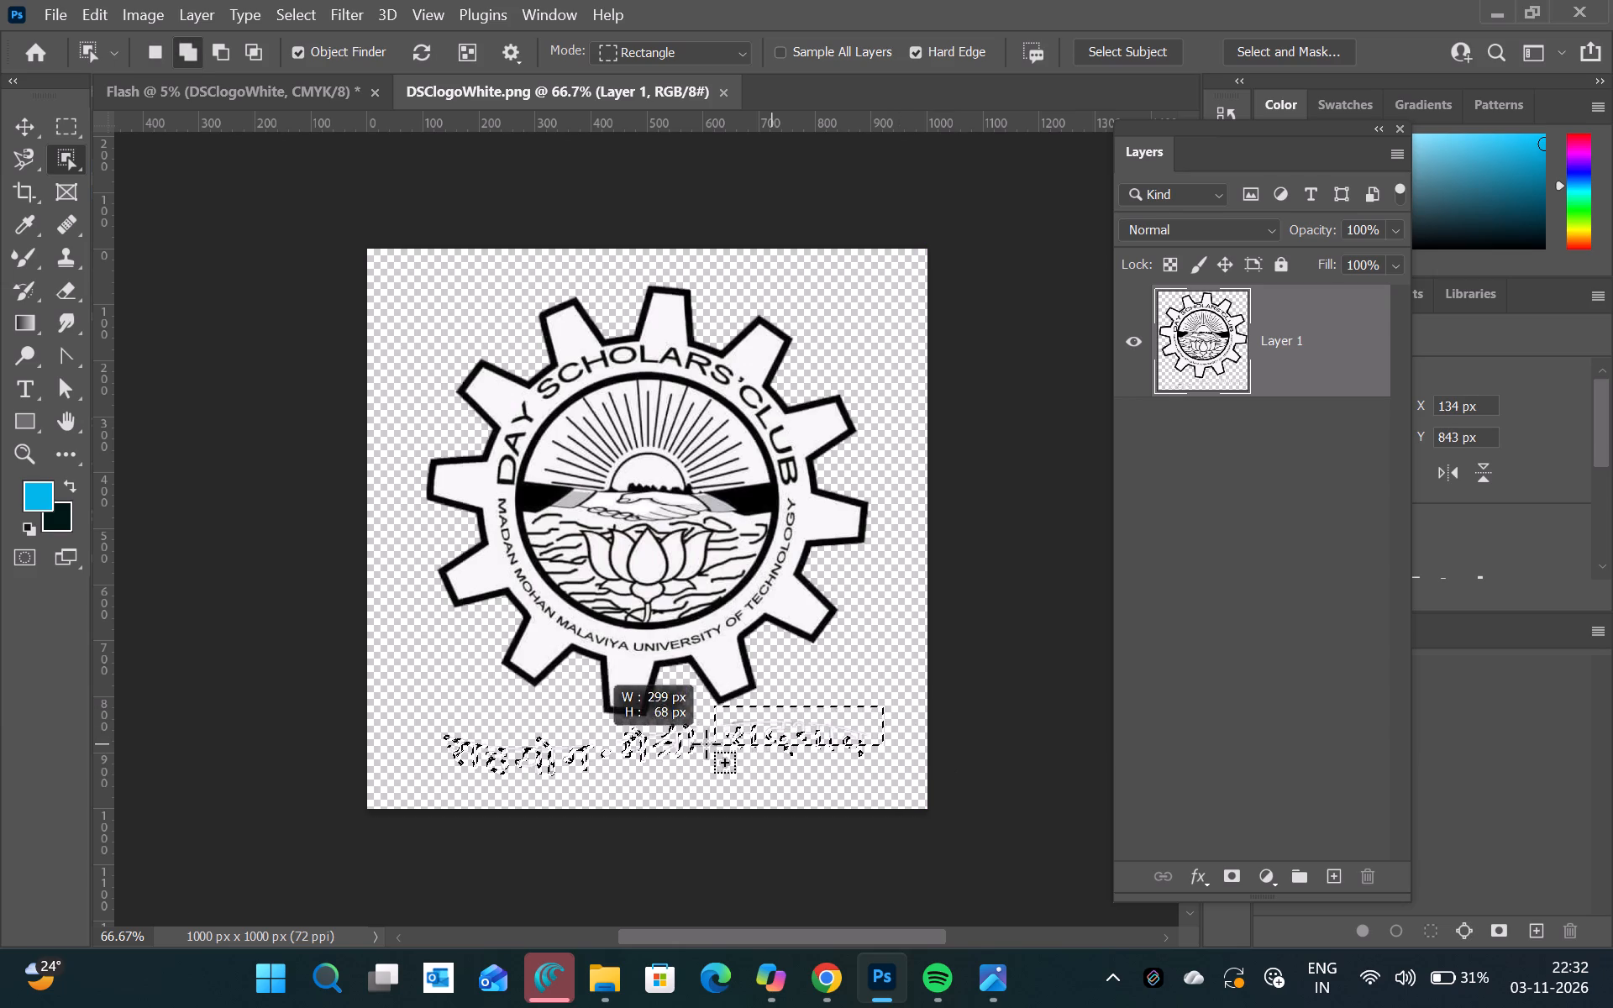
shift+drag(706, 743, 646, 774)
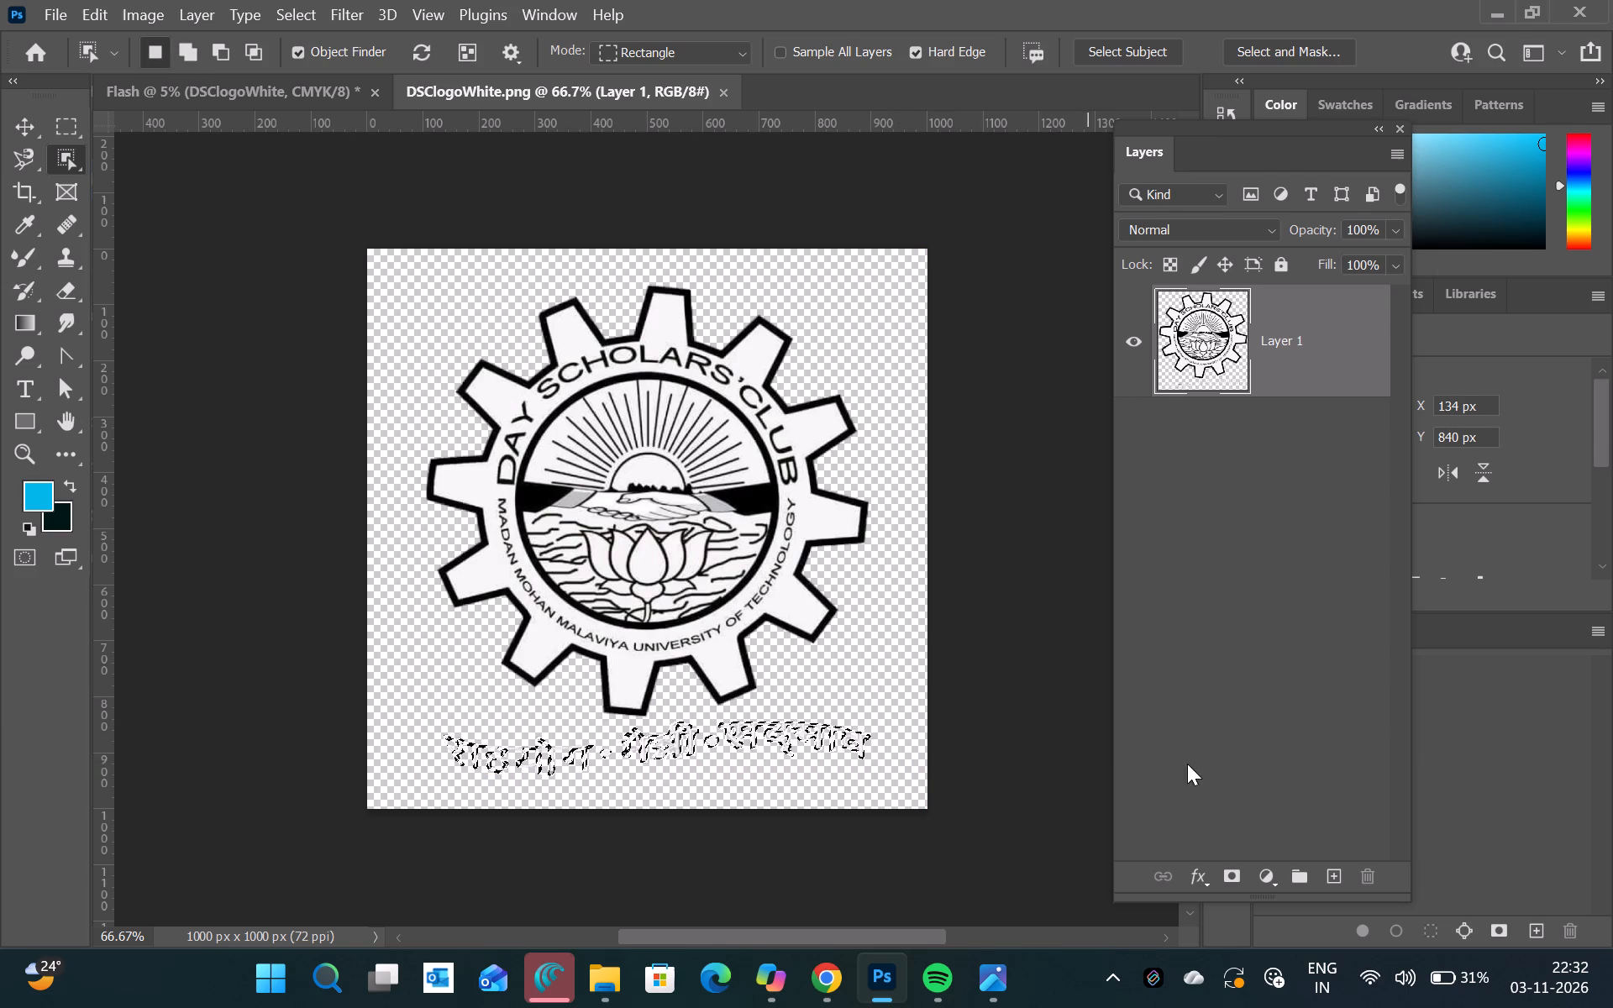
right_click(780, 728)
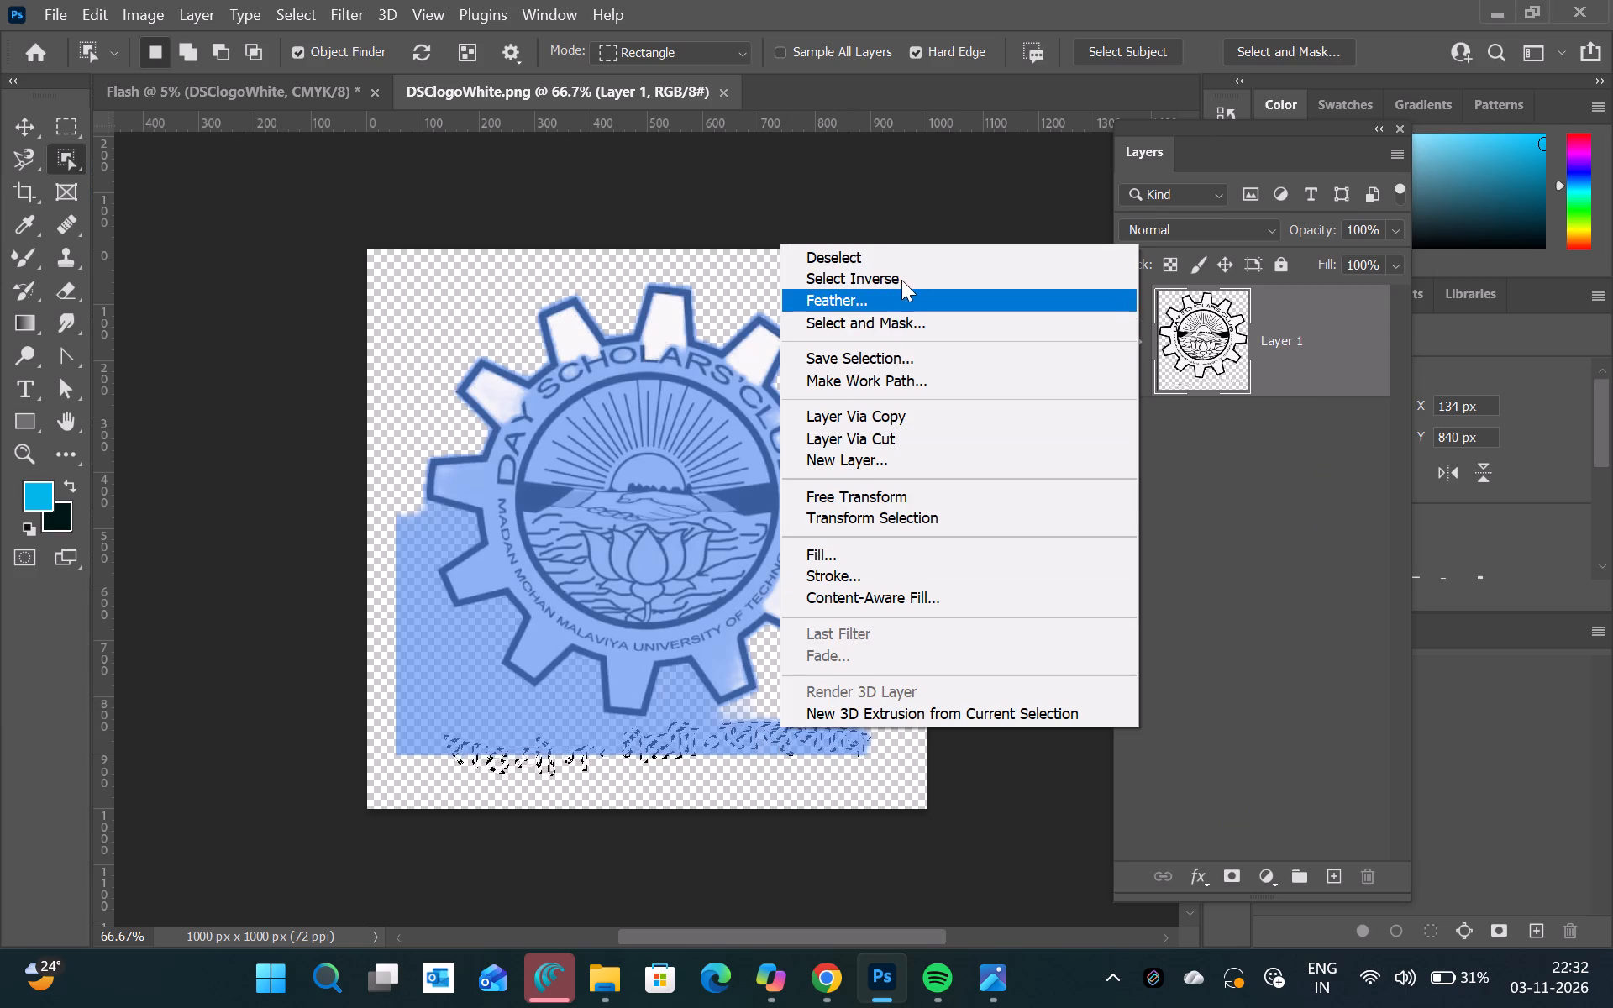
click(872, 432)
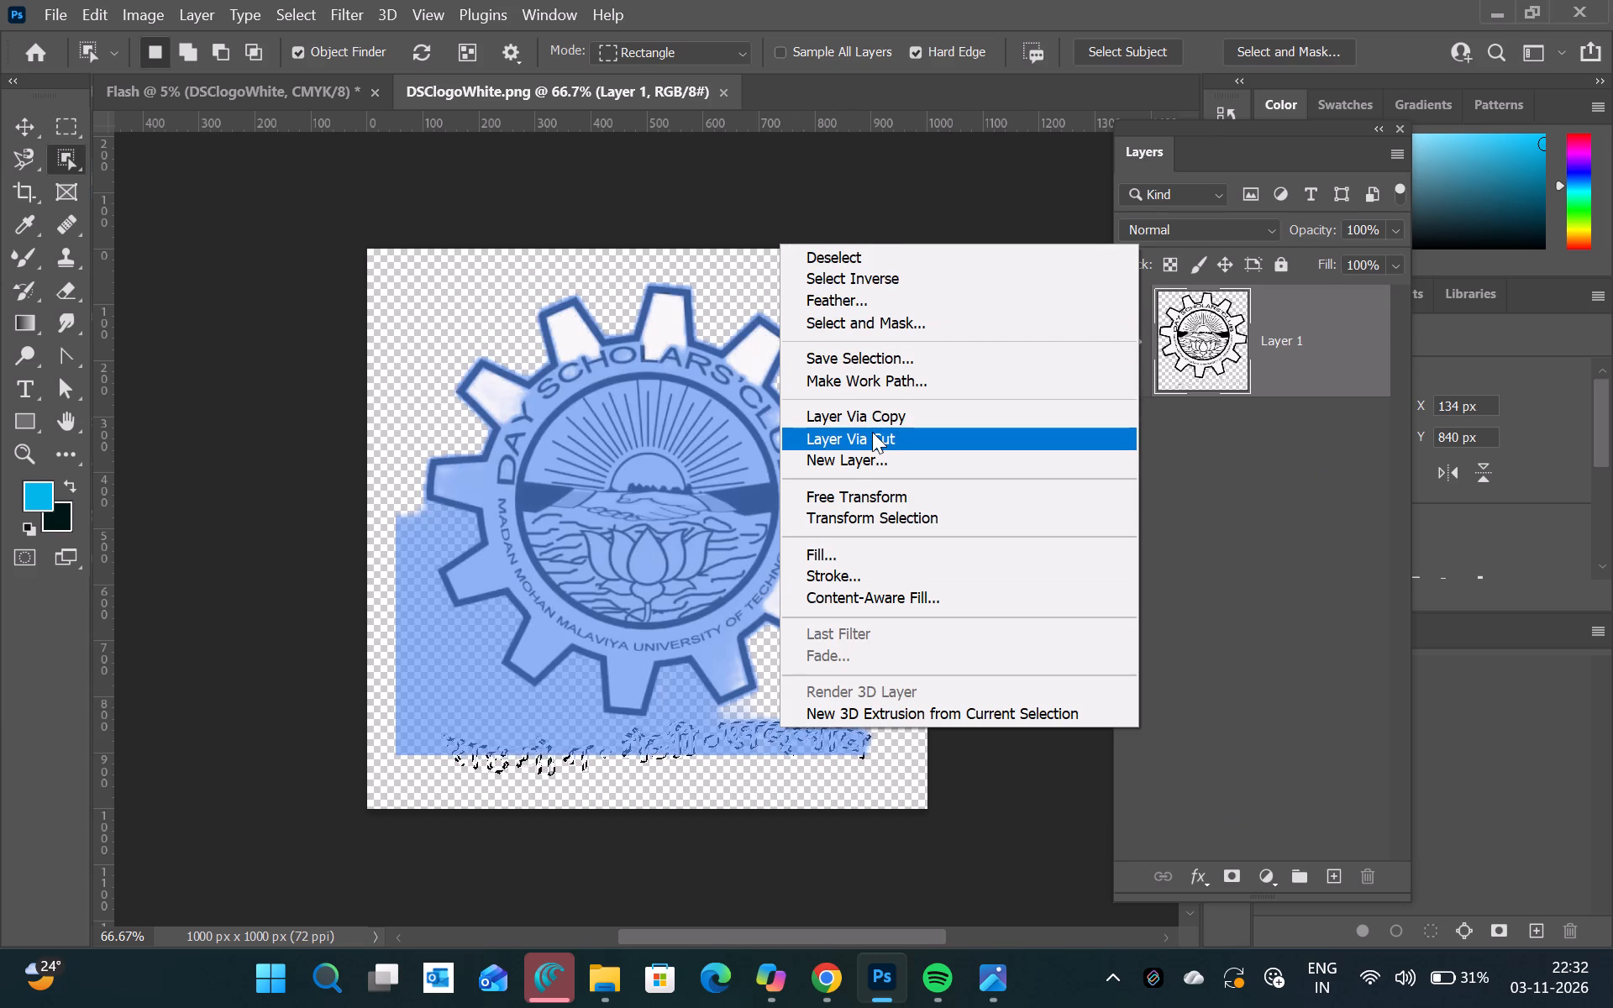
Apply a black (#000000) Color Overlay to the Hindi motto layer.
right_click(1312, 364)
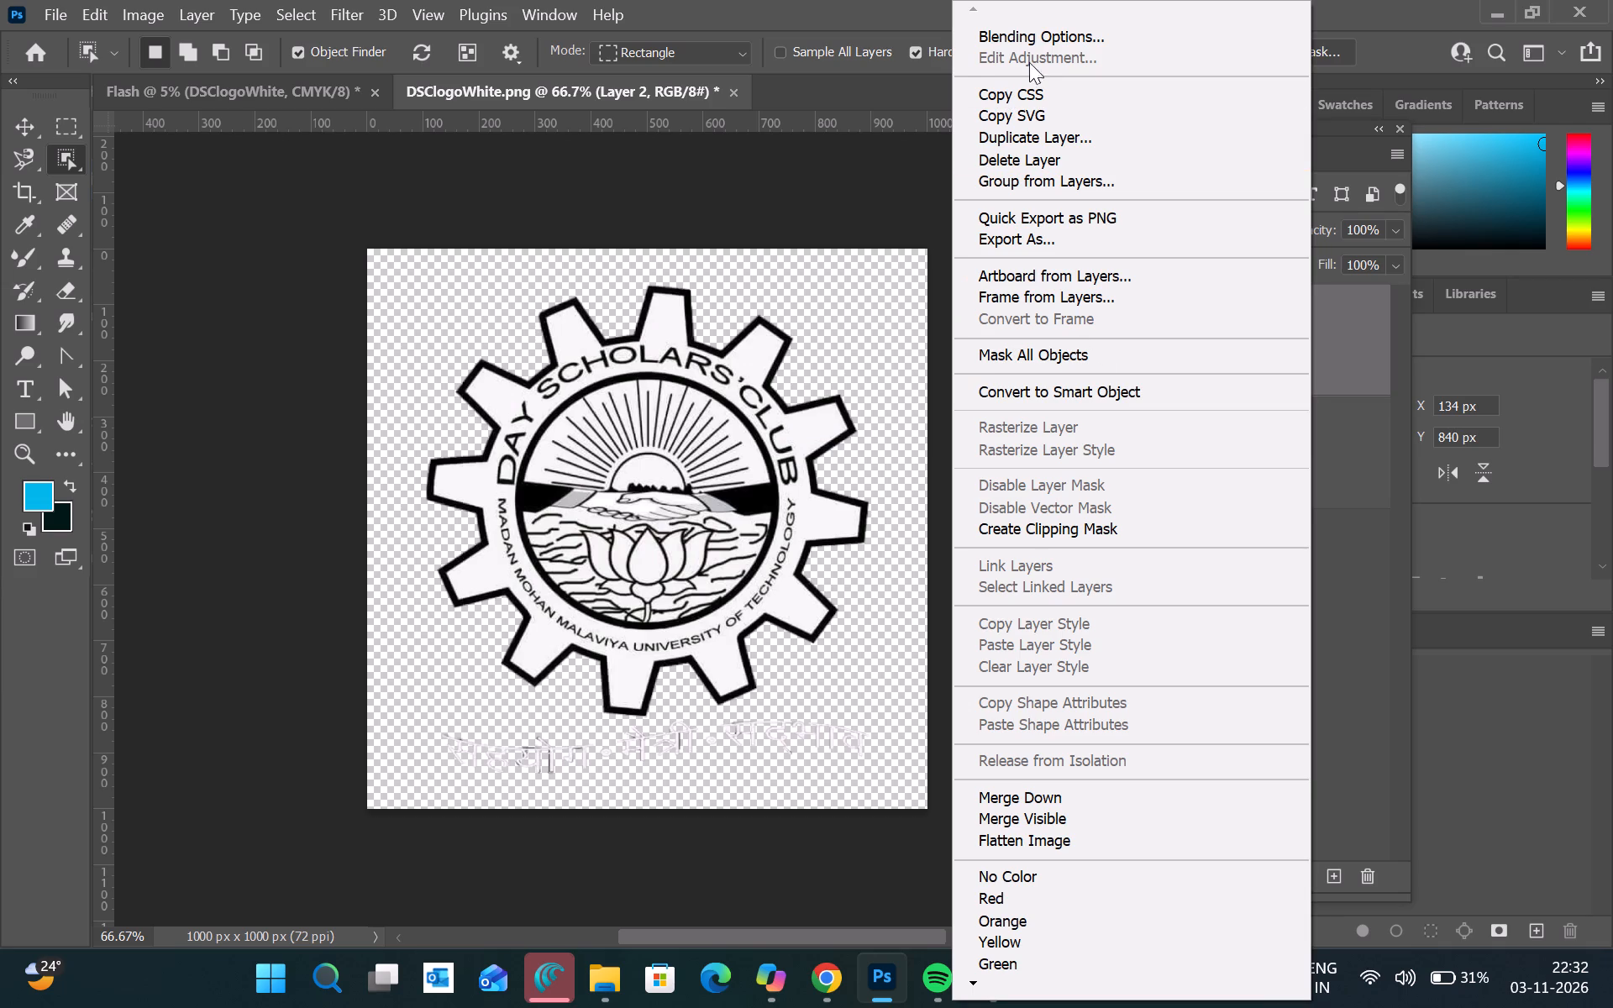
click(1079, 31)
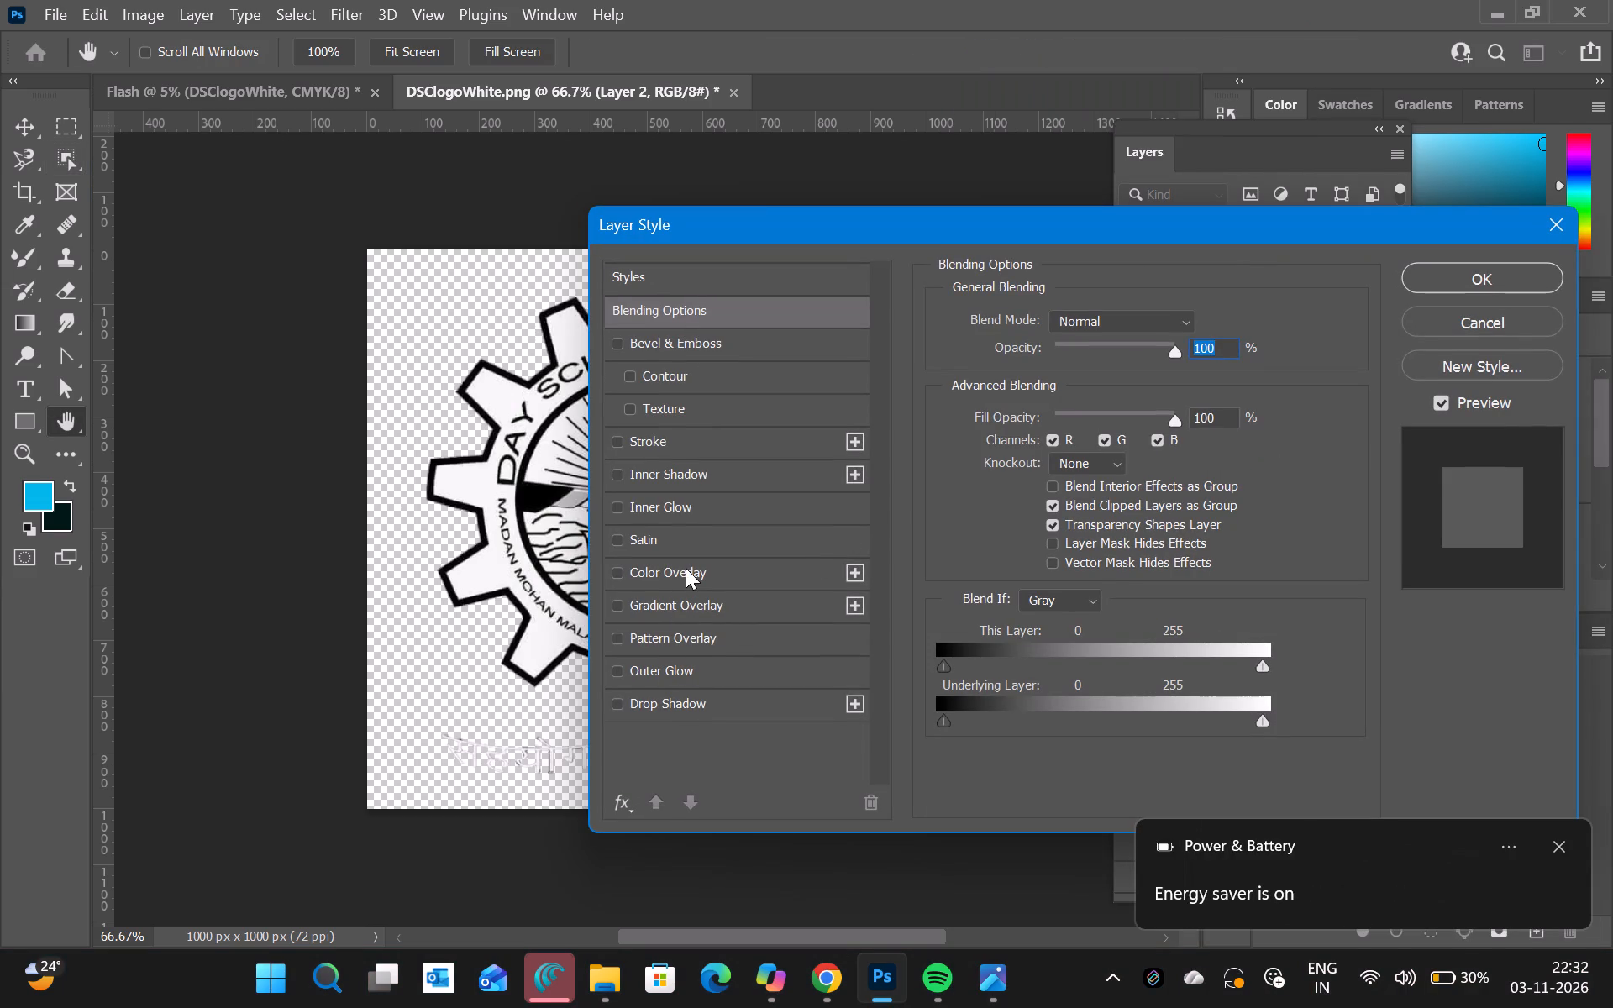
click(680, 571)
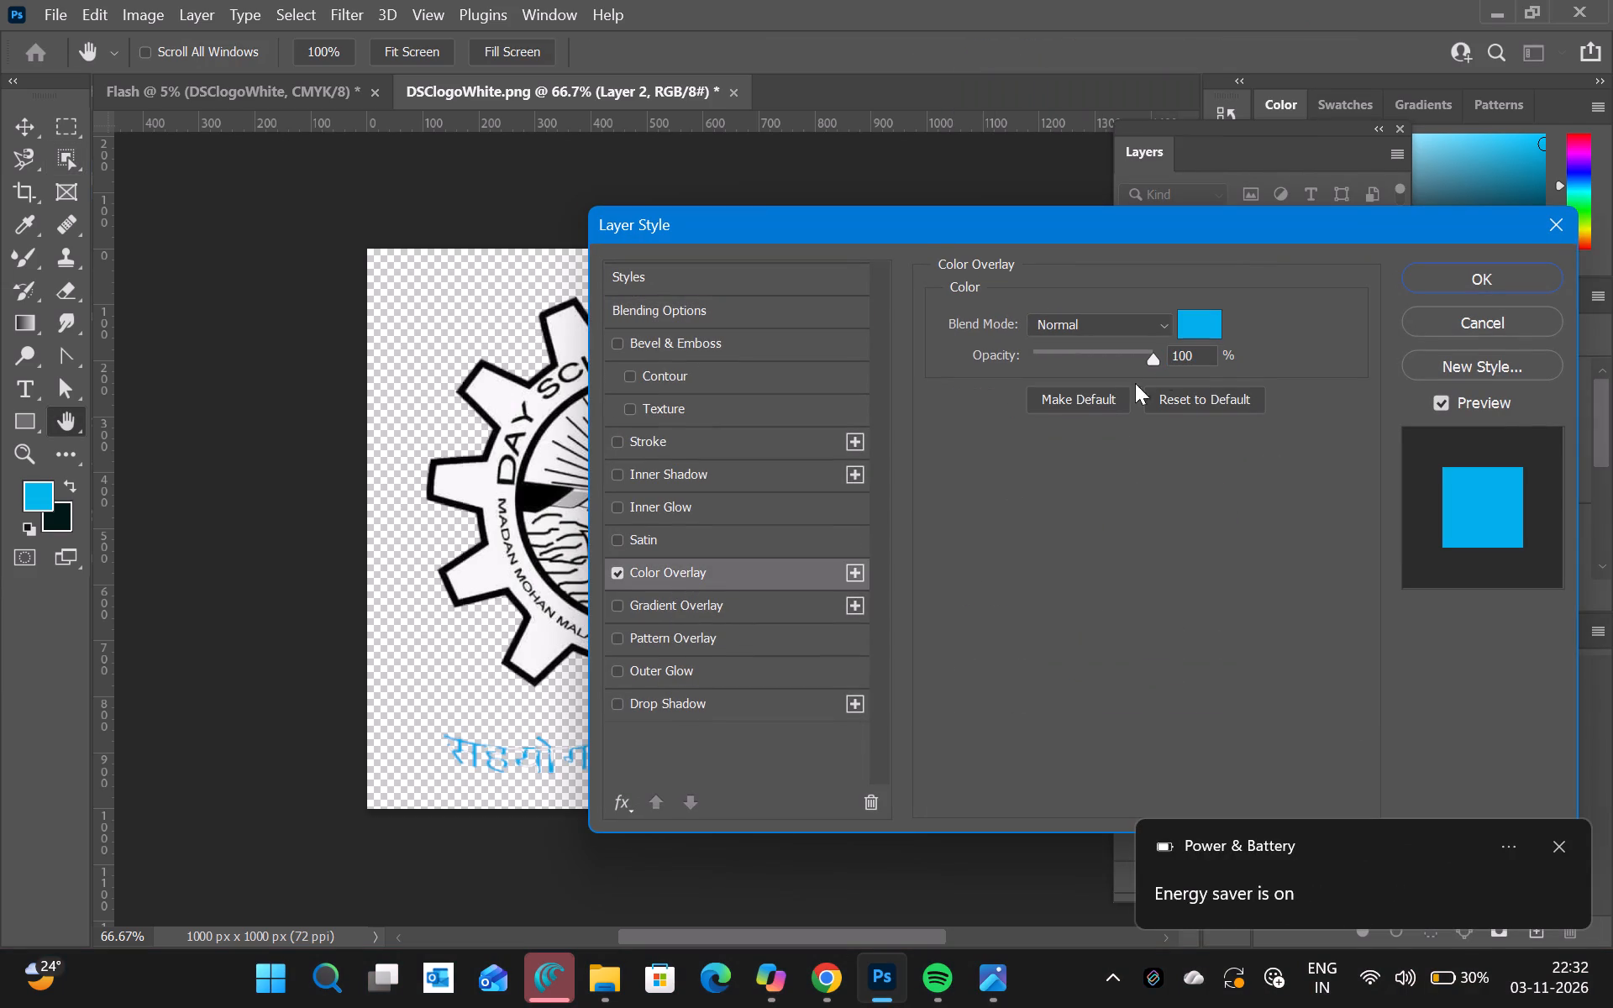
click(1205, 334)
drag(1075, 374, 1300, 587)
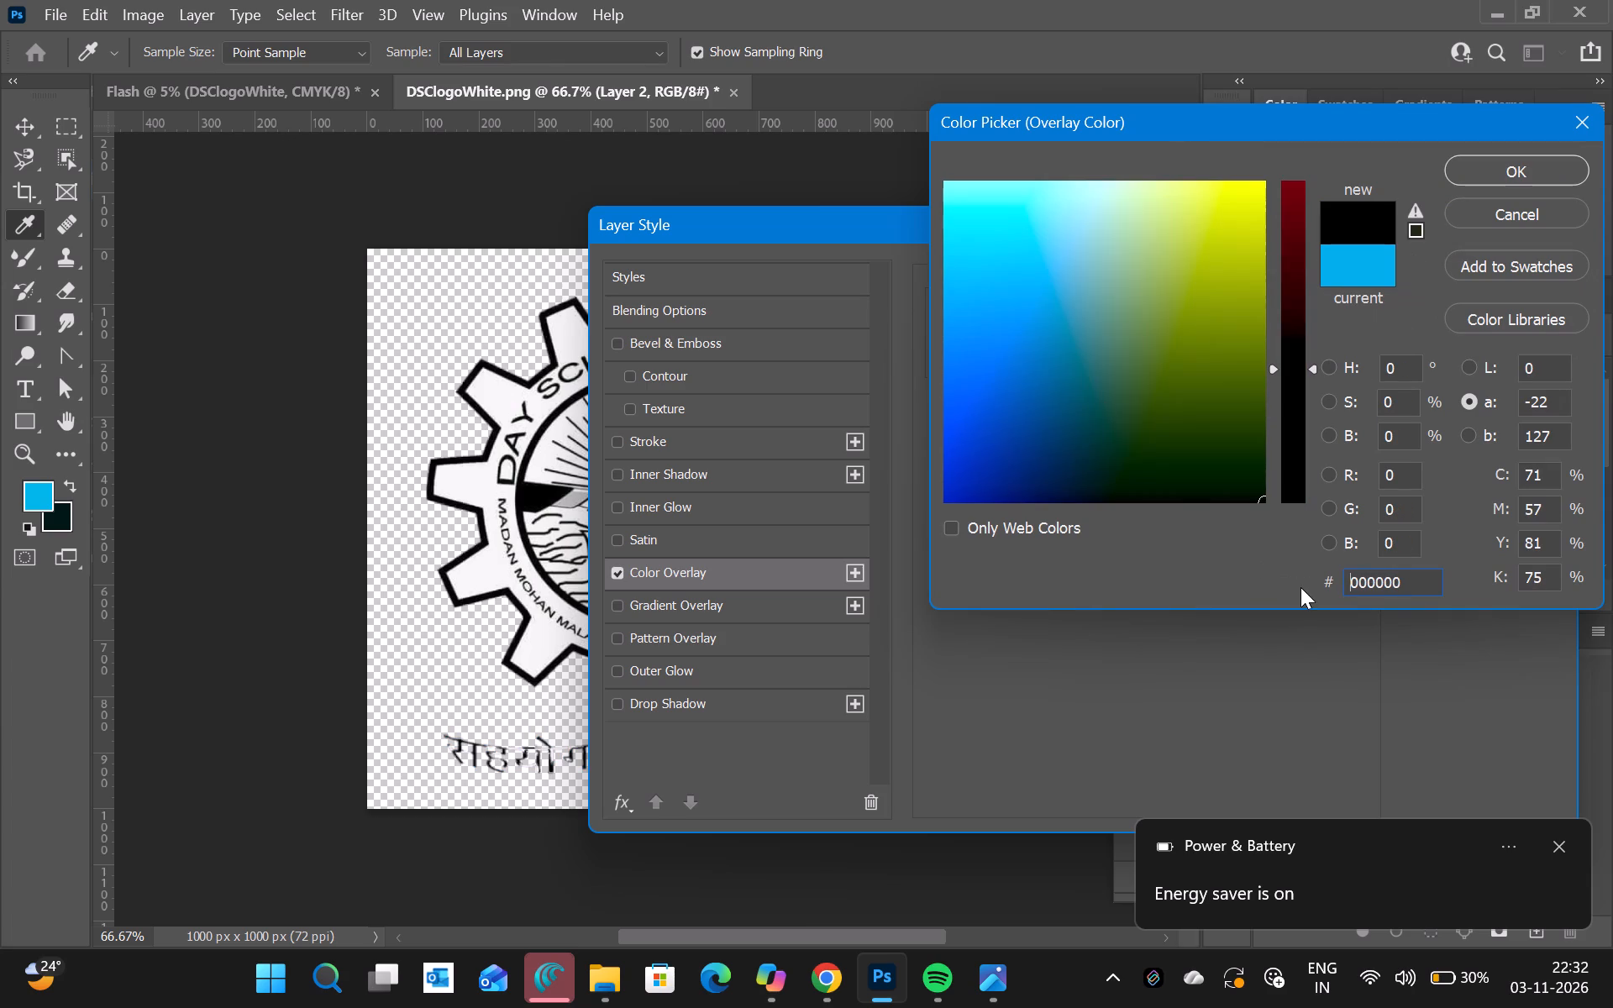
click(1521, 165)
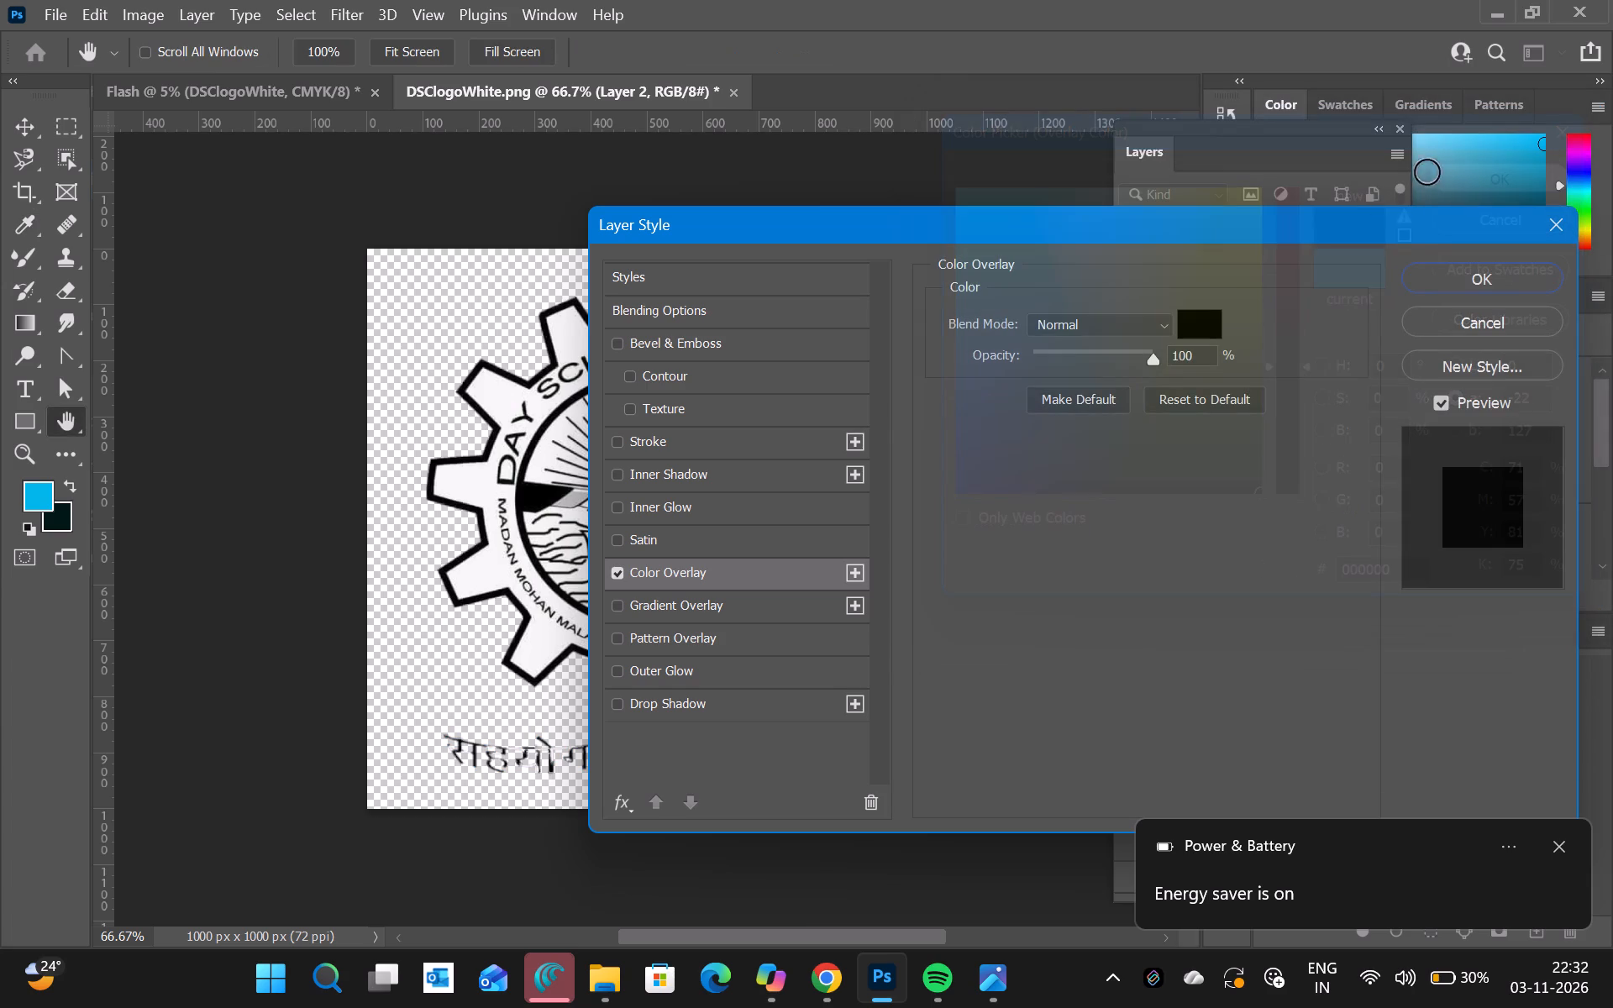
click(1476, 275)
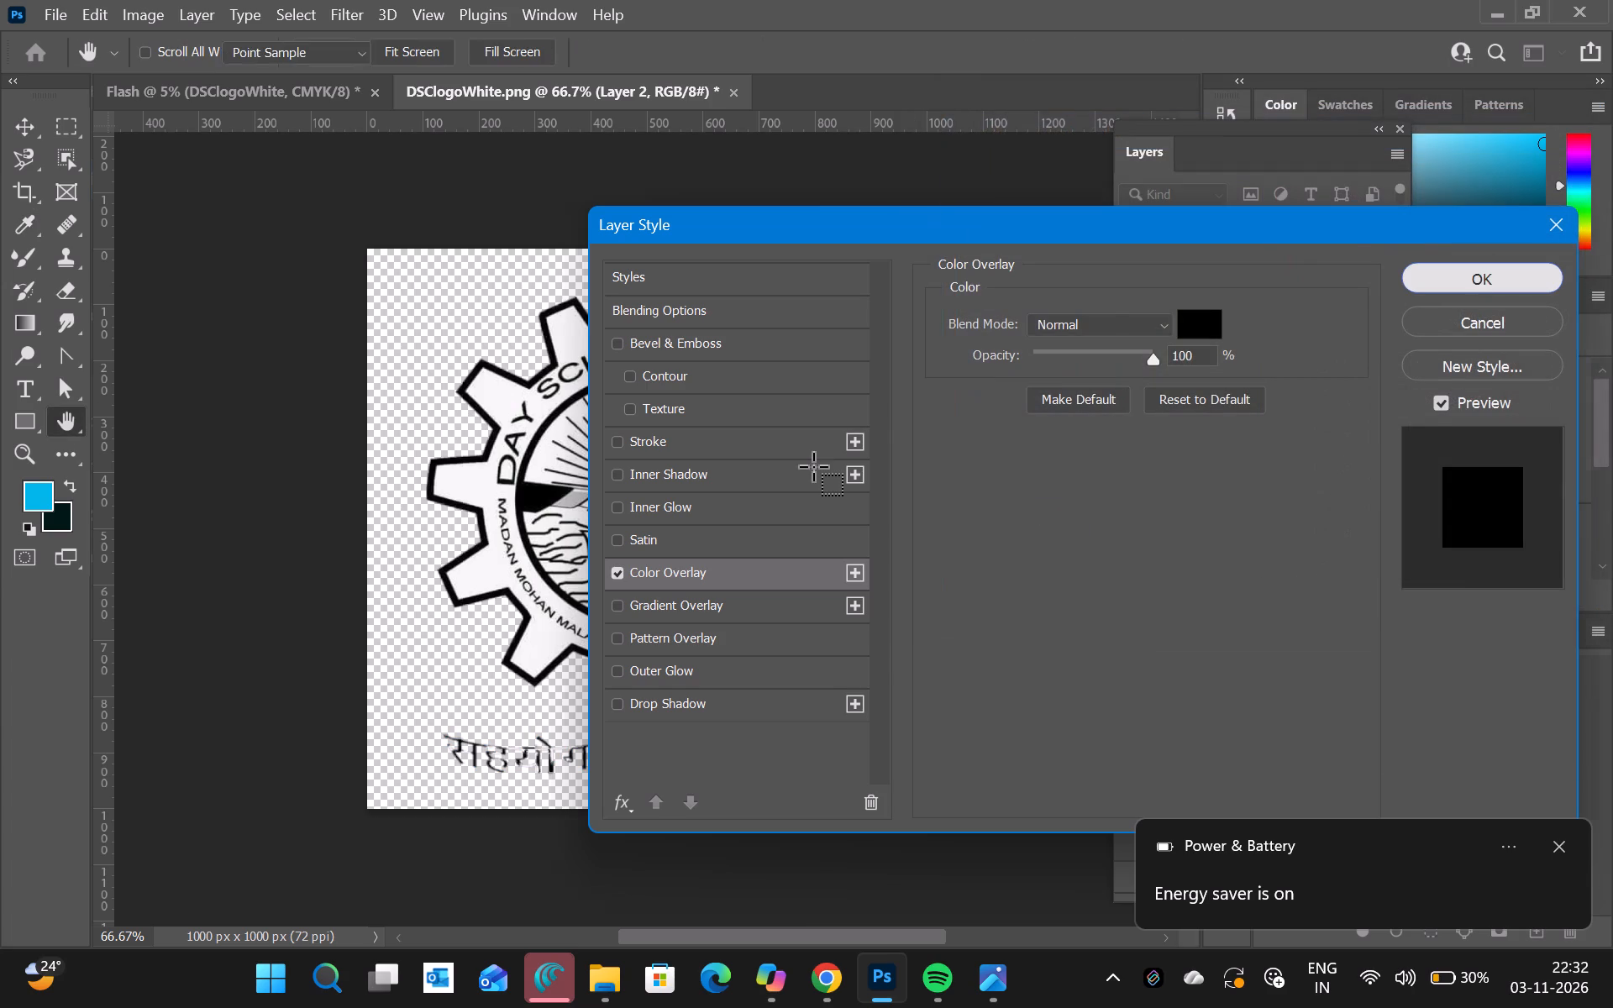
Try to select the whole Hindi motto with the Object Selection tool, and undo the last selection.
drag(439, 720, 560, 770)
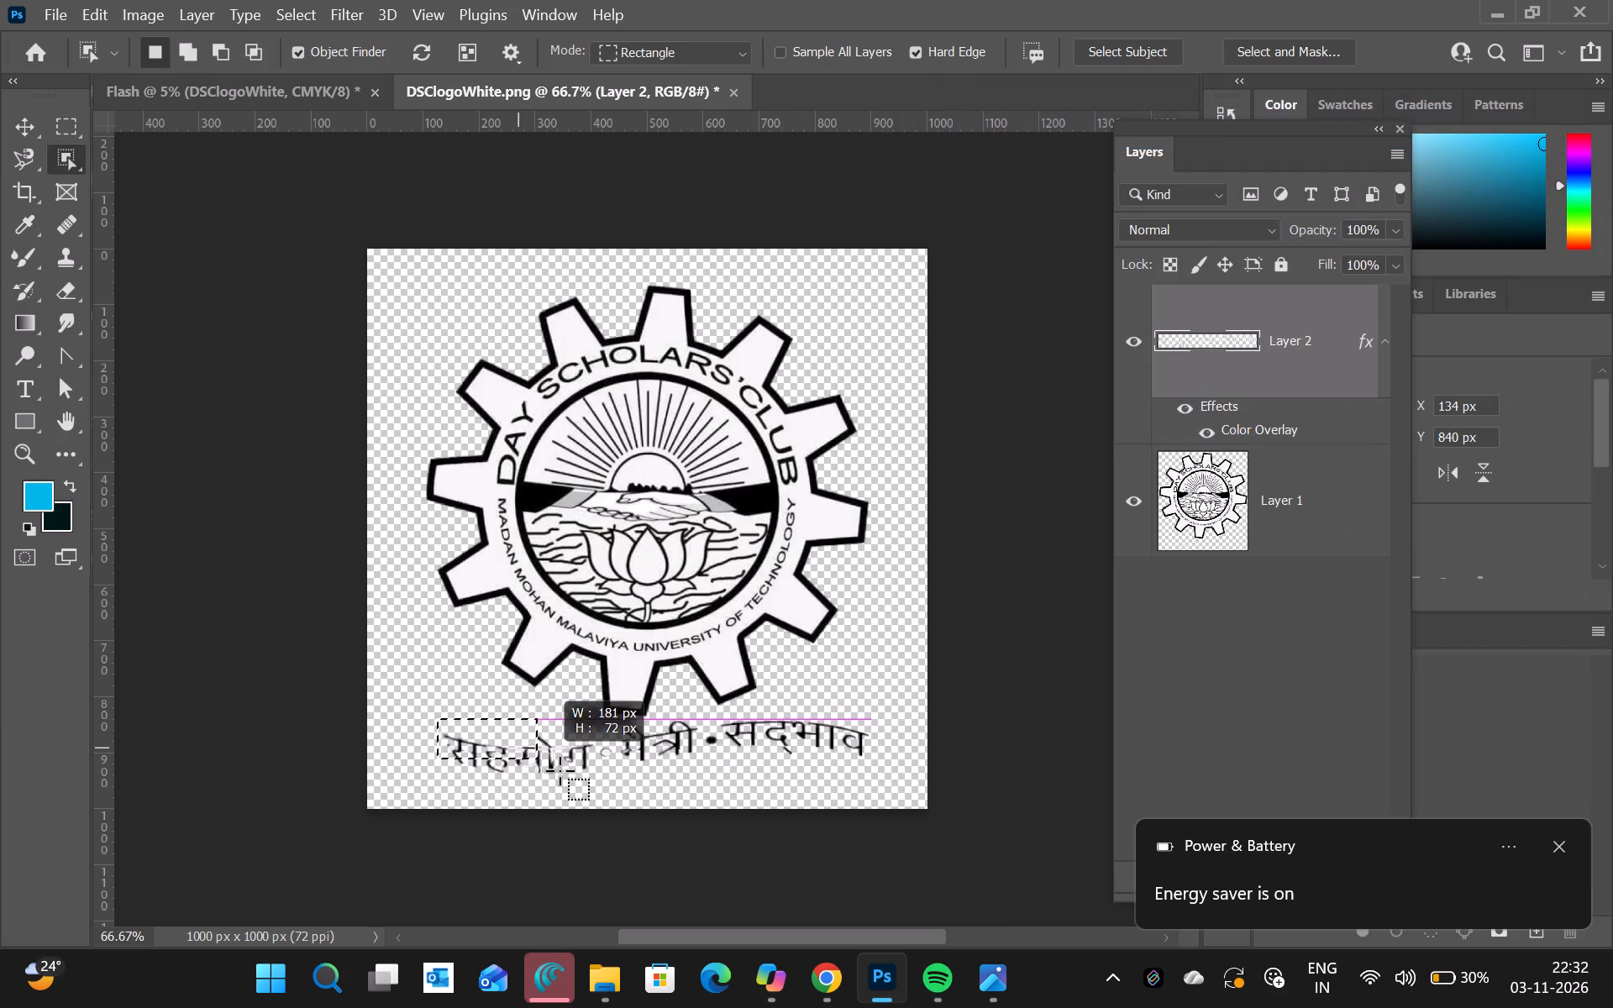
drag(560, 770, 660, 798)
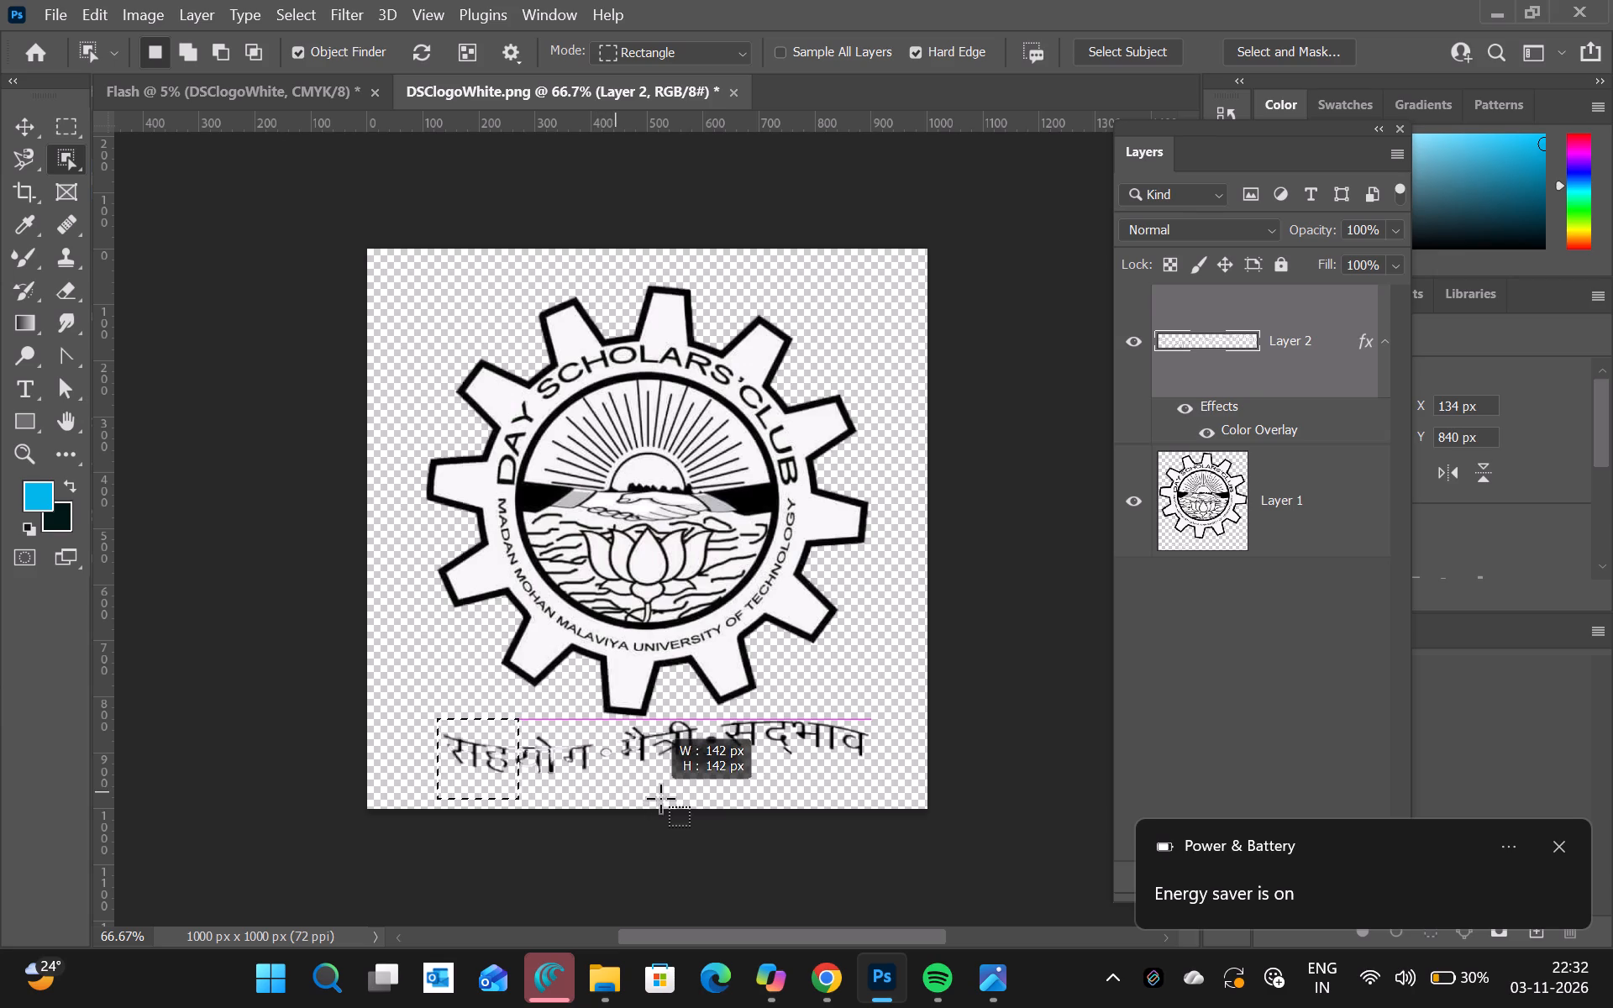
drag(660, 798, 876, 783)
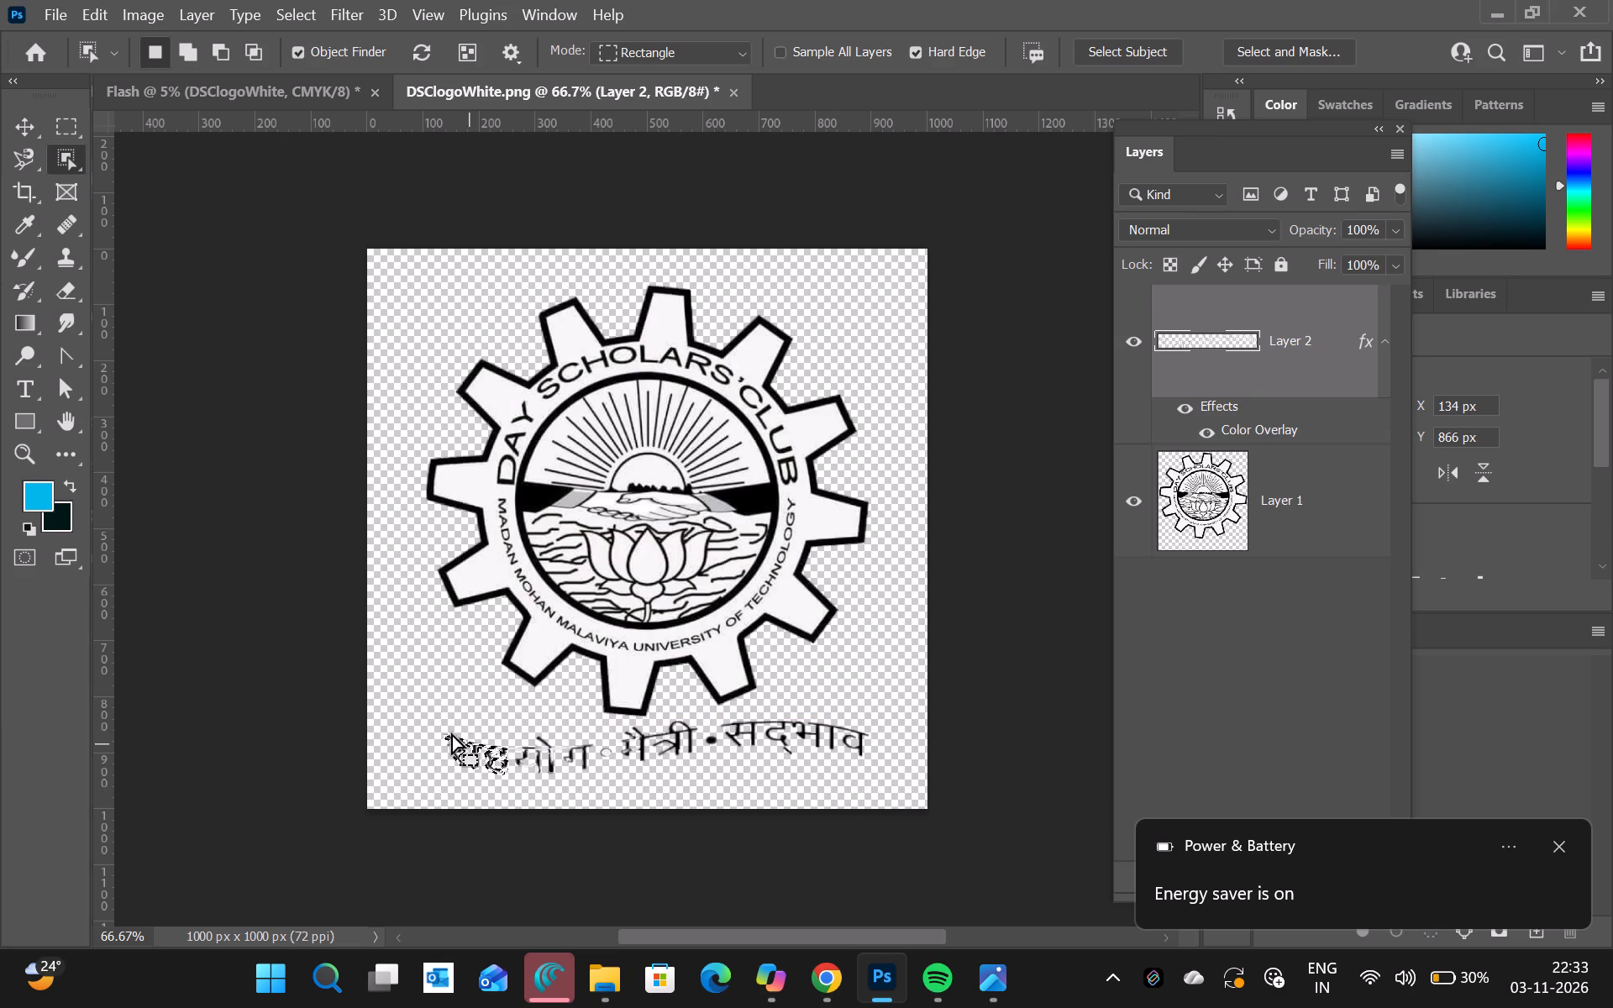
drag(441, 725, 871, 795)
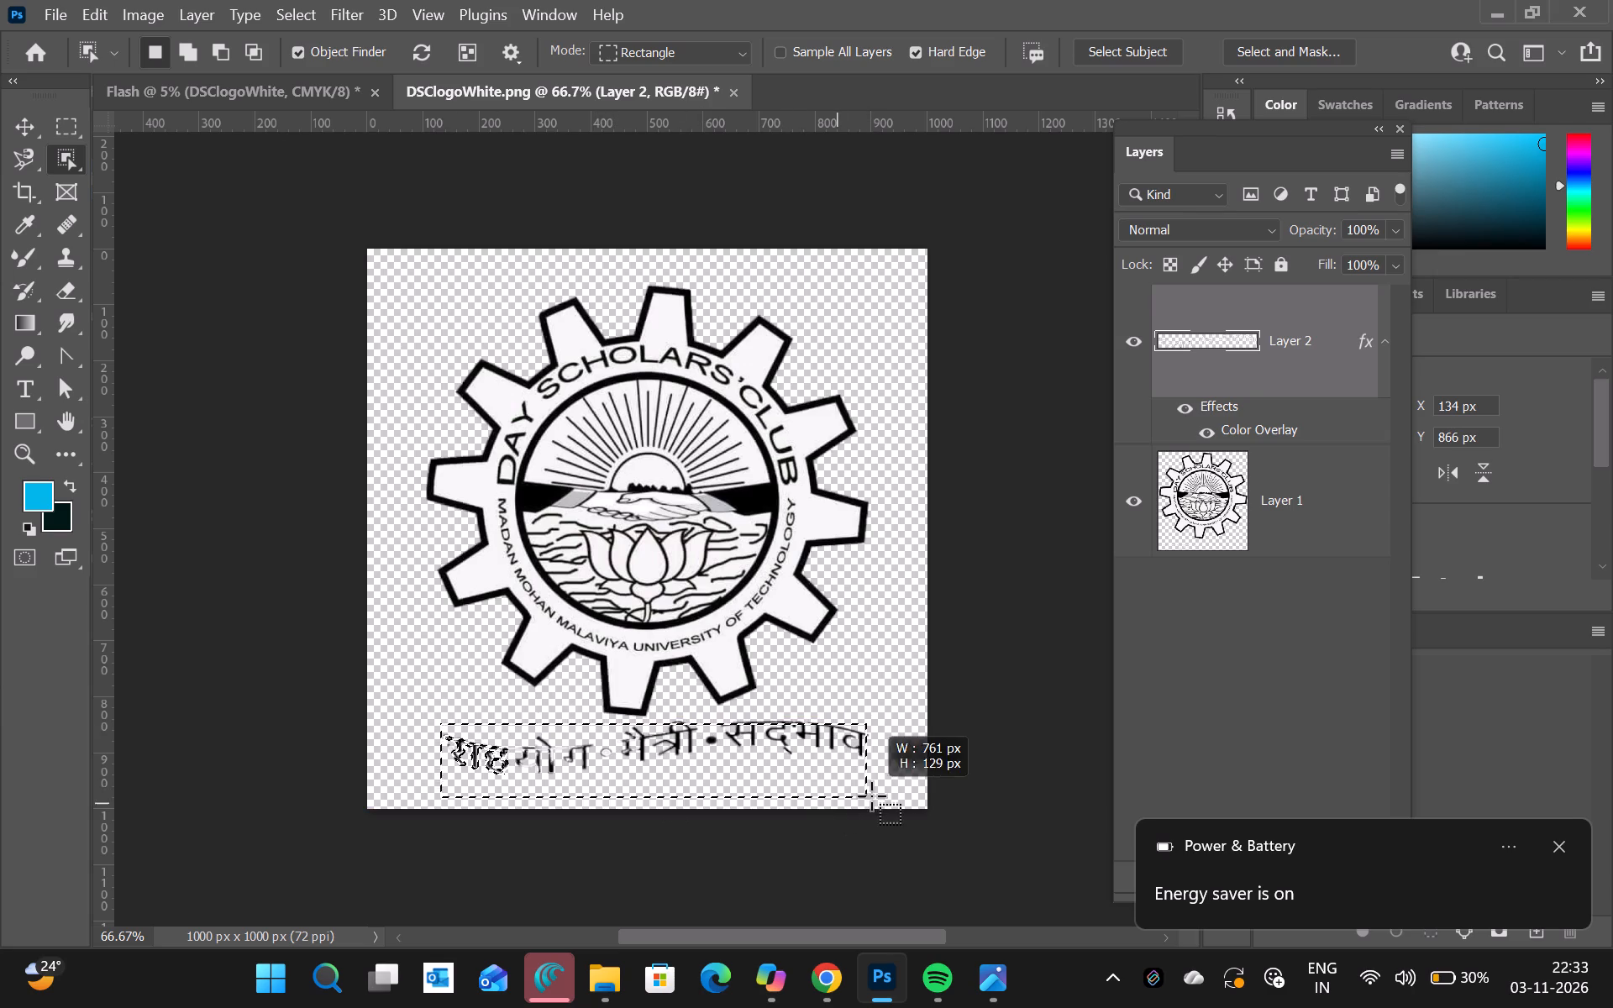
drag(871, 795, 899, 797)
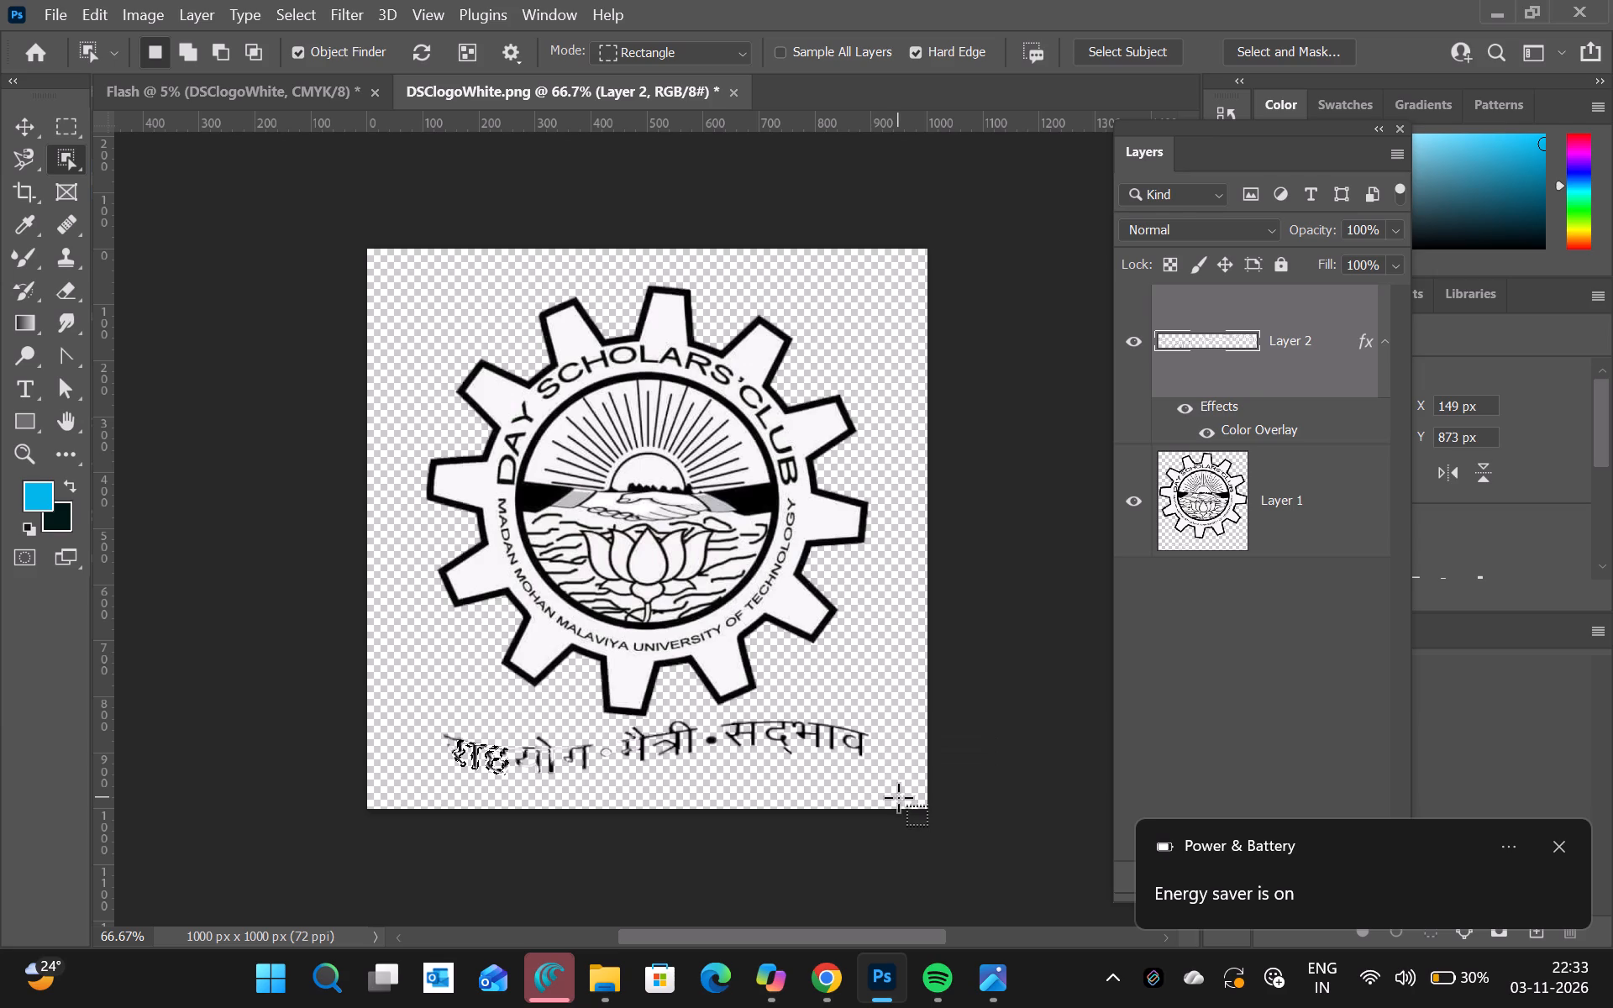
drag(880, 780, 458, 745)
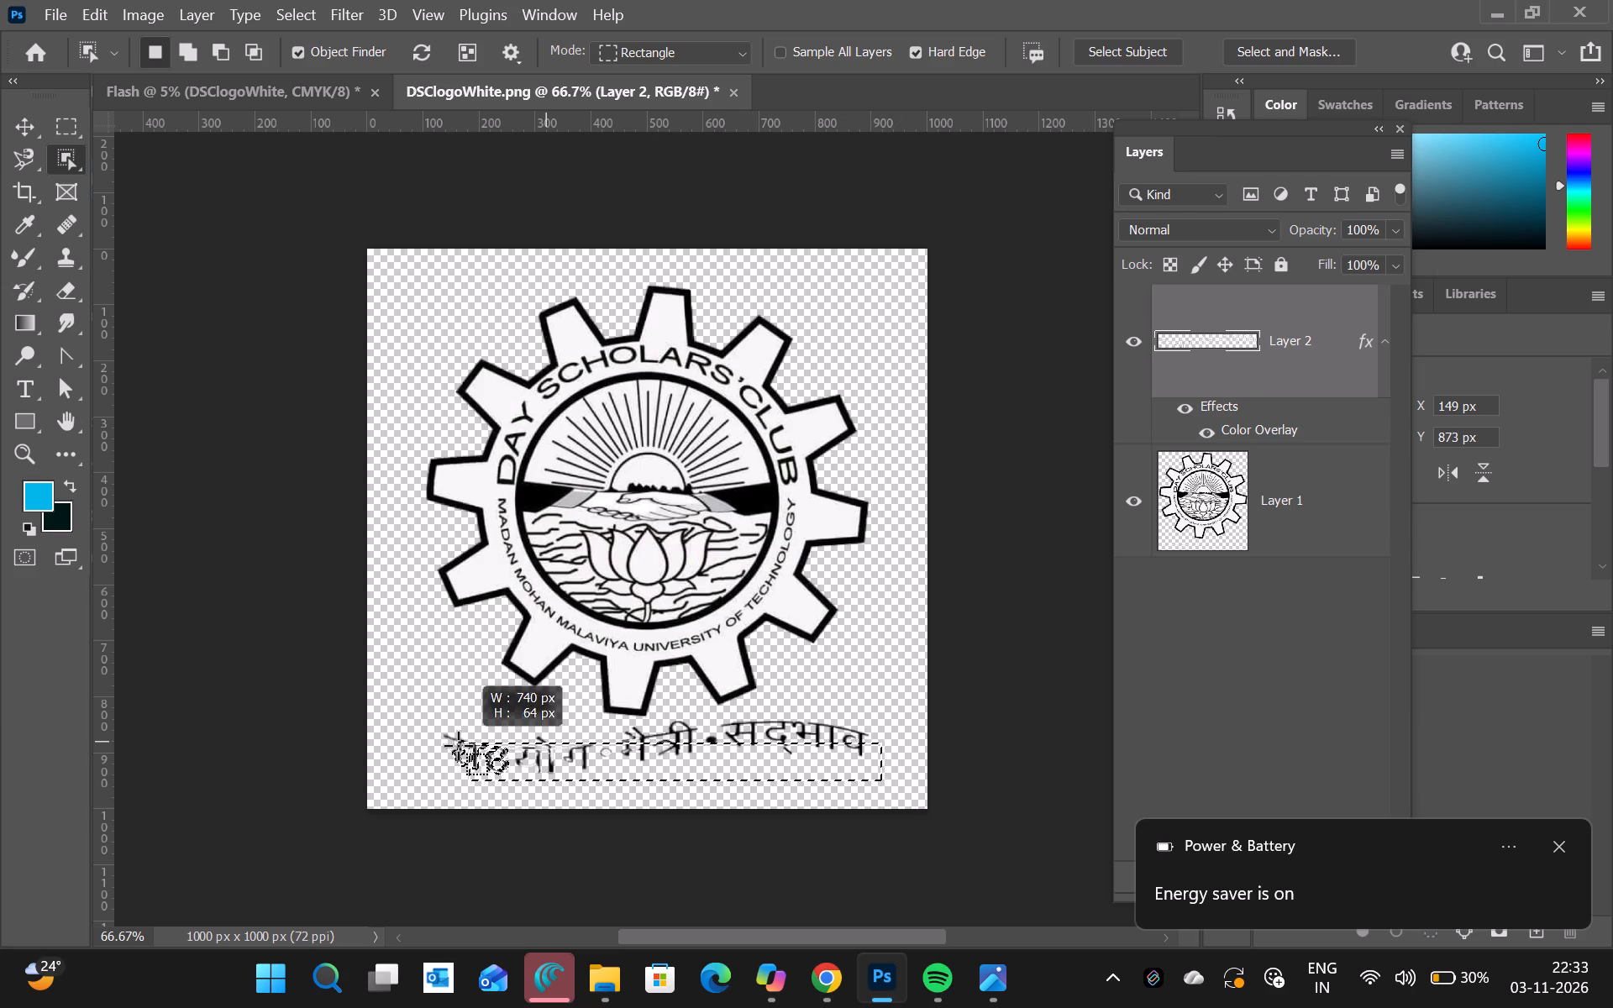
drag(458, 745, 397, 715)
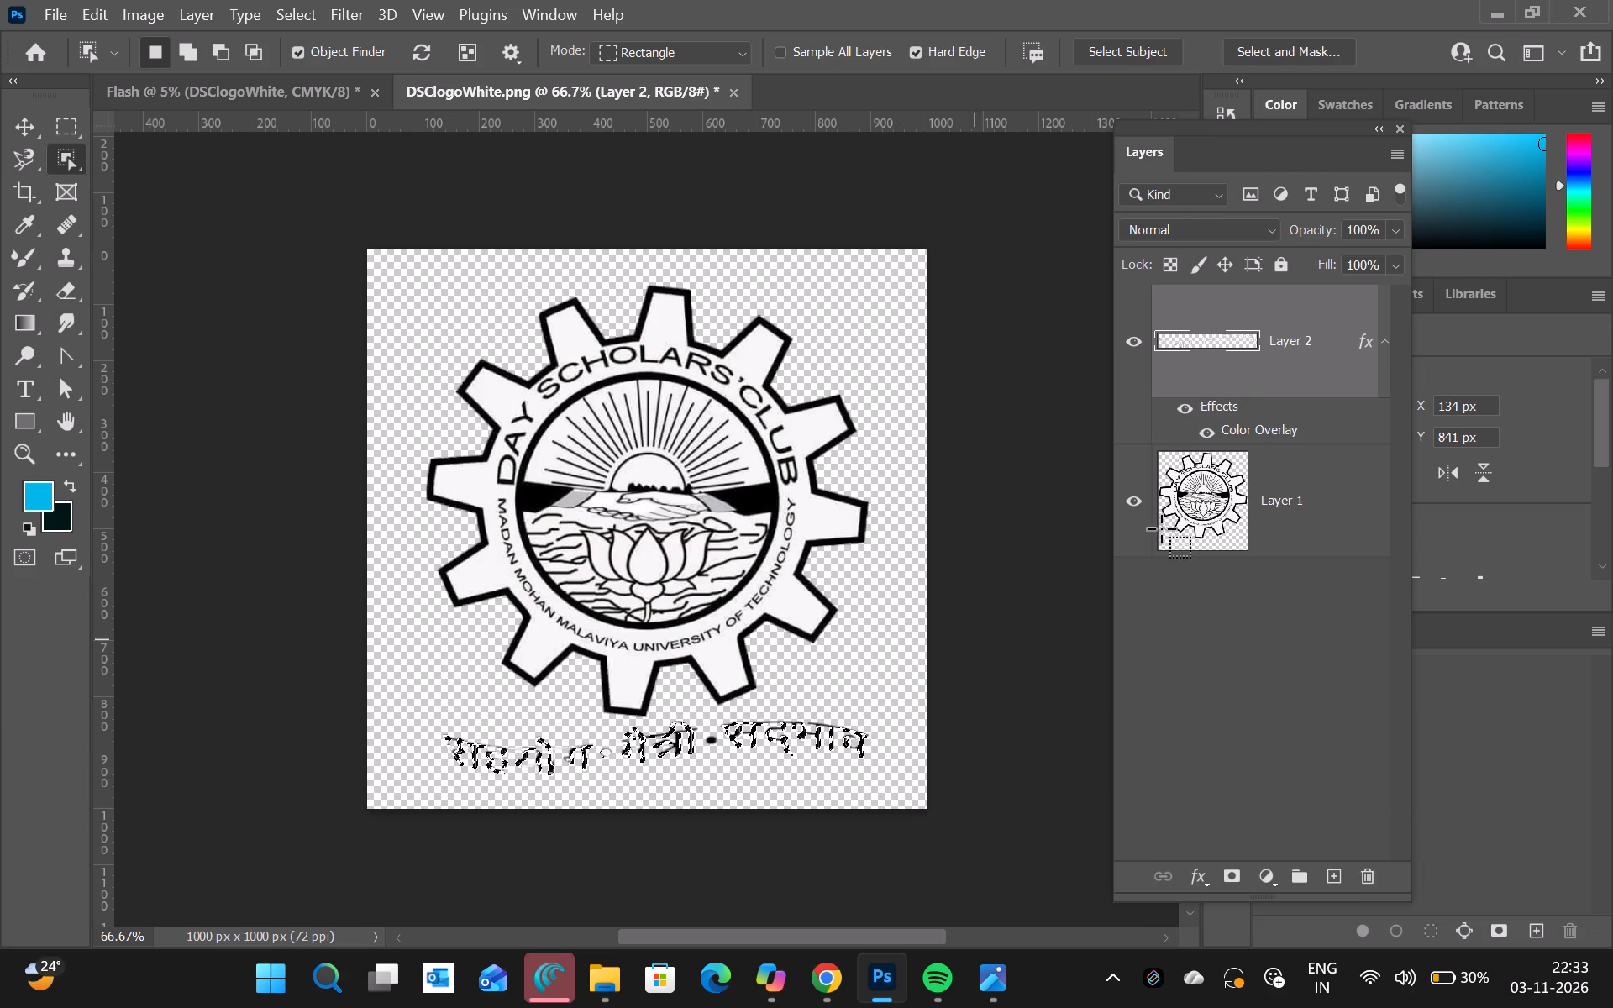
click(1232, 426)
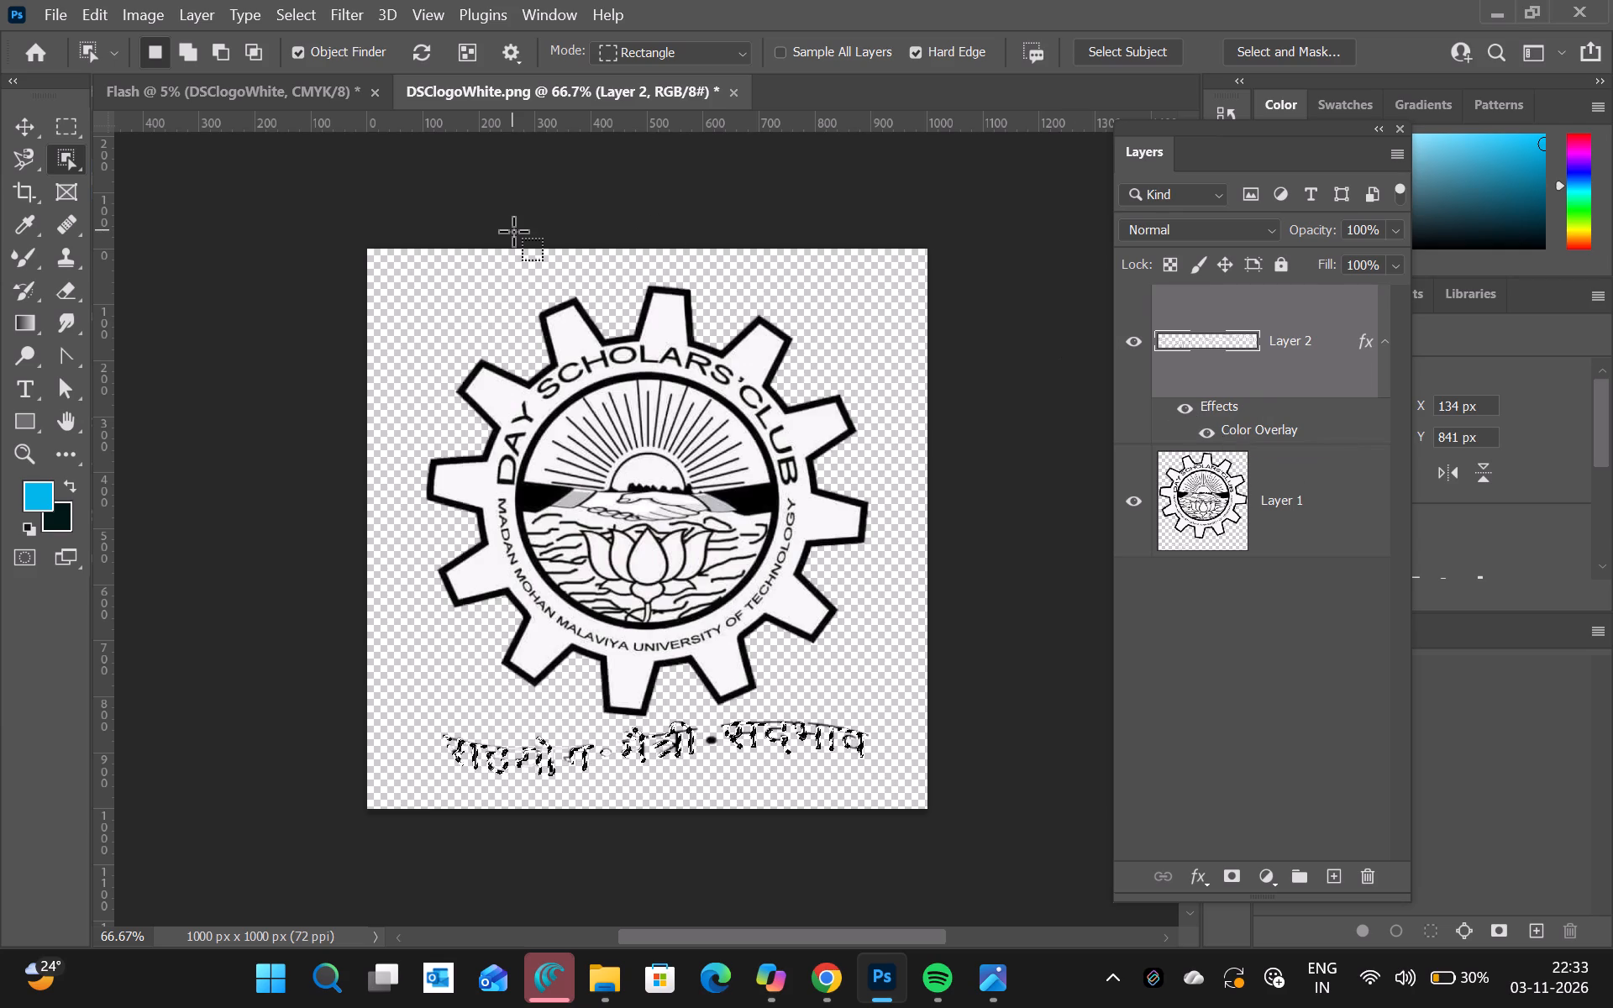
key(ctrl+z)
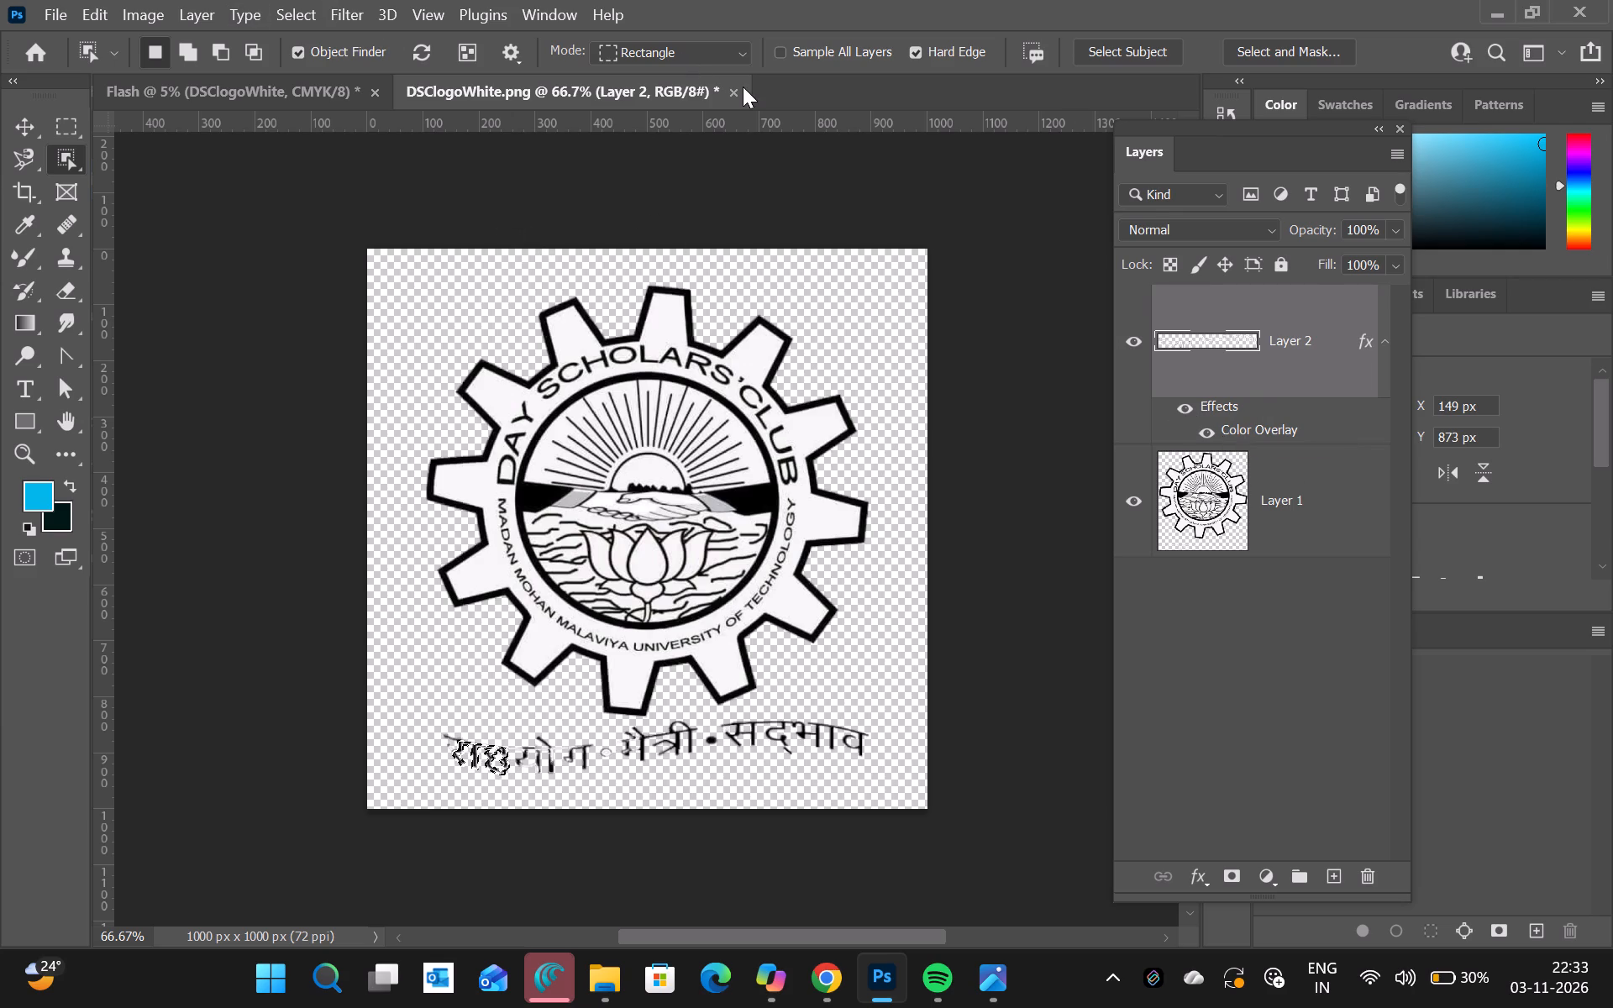
Close the DSClogoWhite smart object without saving its changes.
click(743, 87)
click(736, 91)
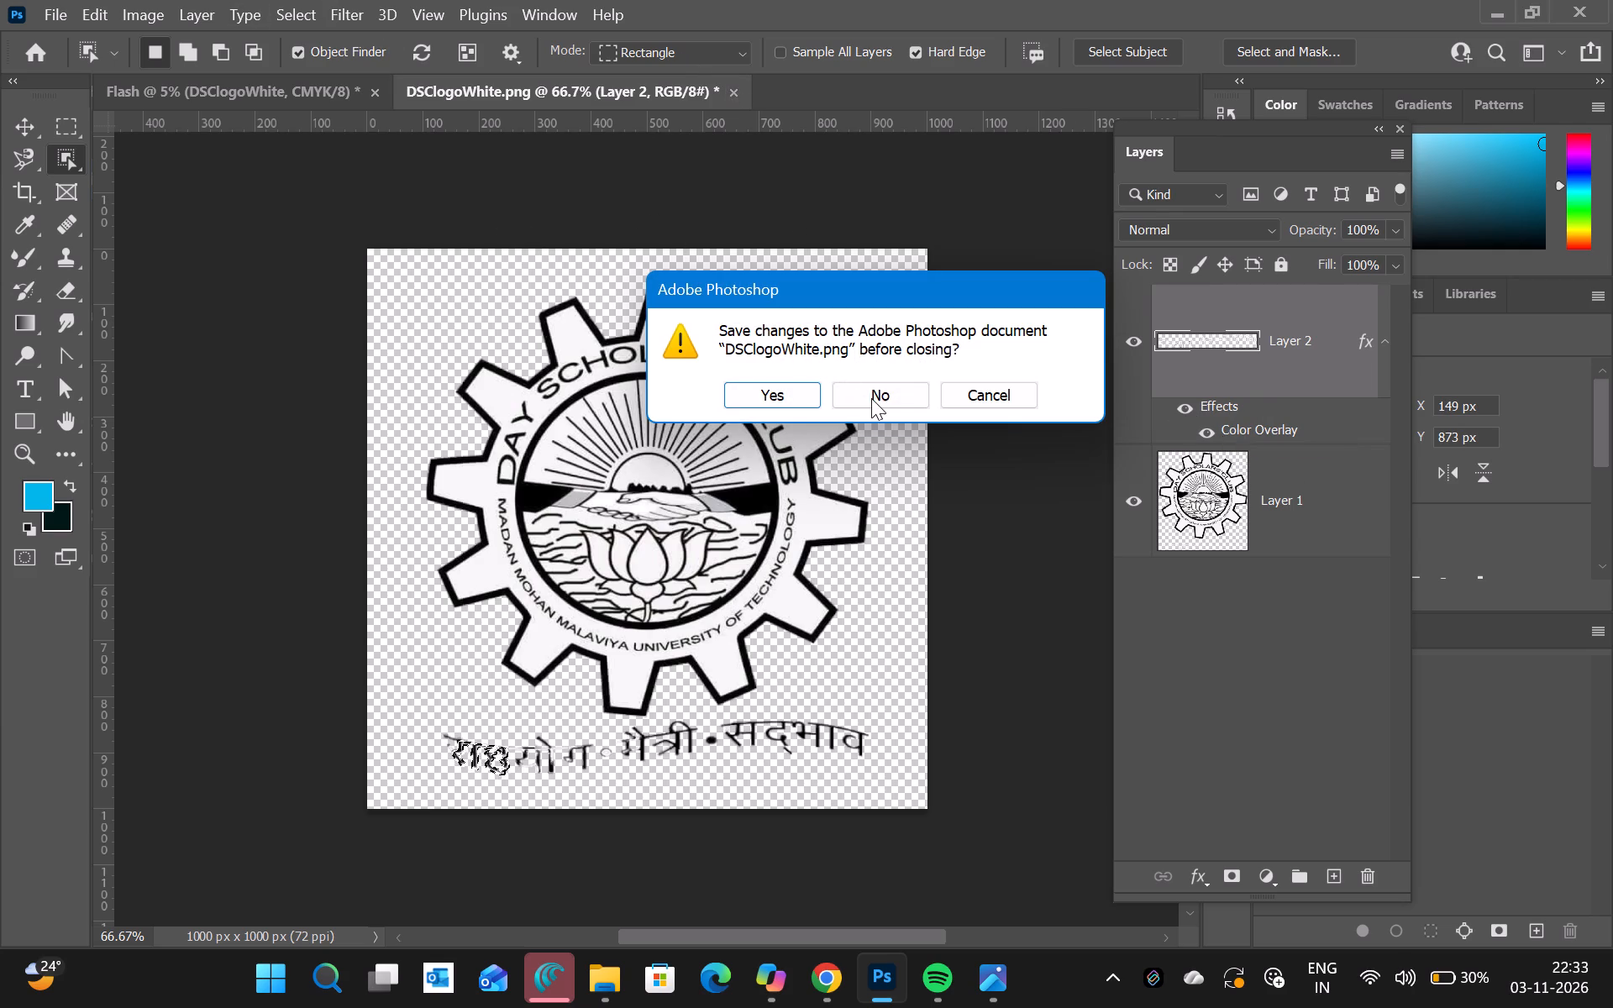
click(885, 398)
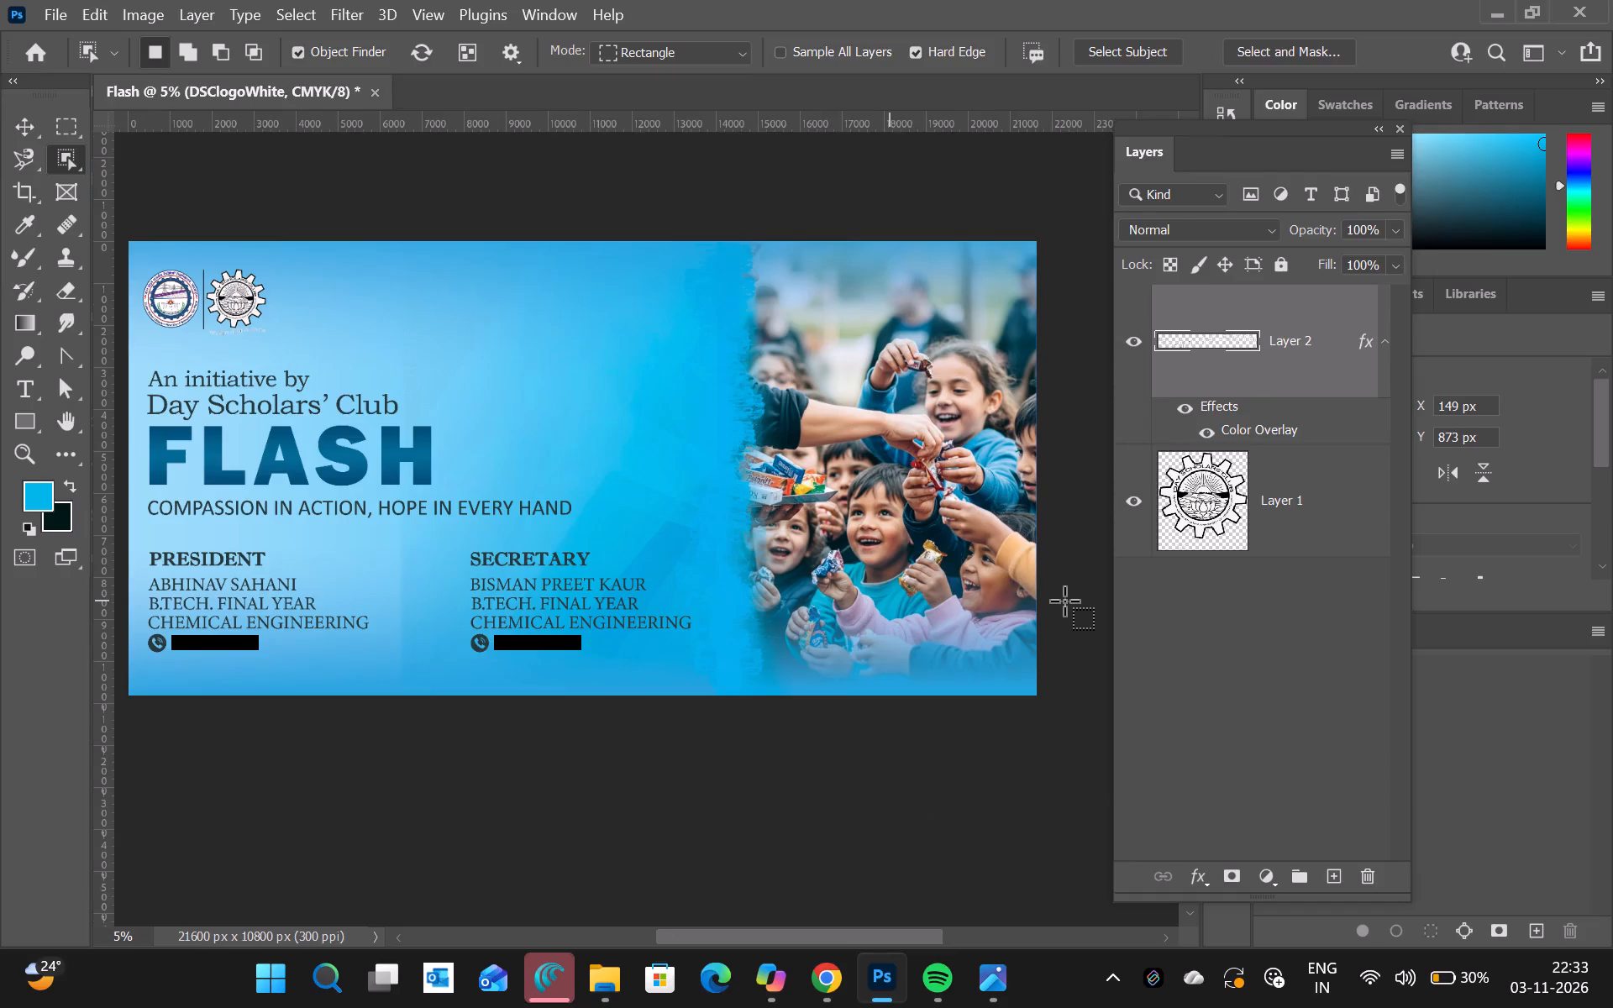
Place the DSClogoWhite black file from the Desktop's LOGOS folder into the Flash banner.
click(620, 989)
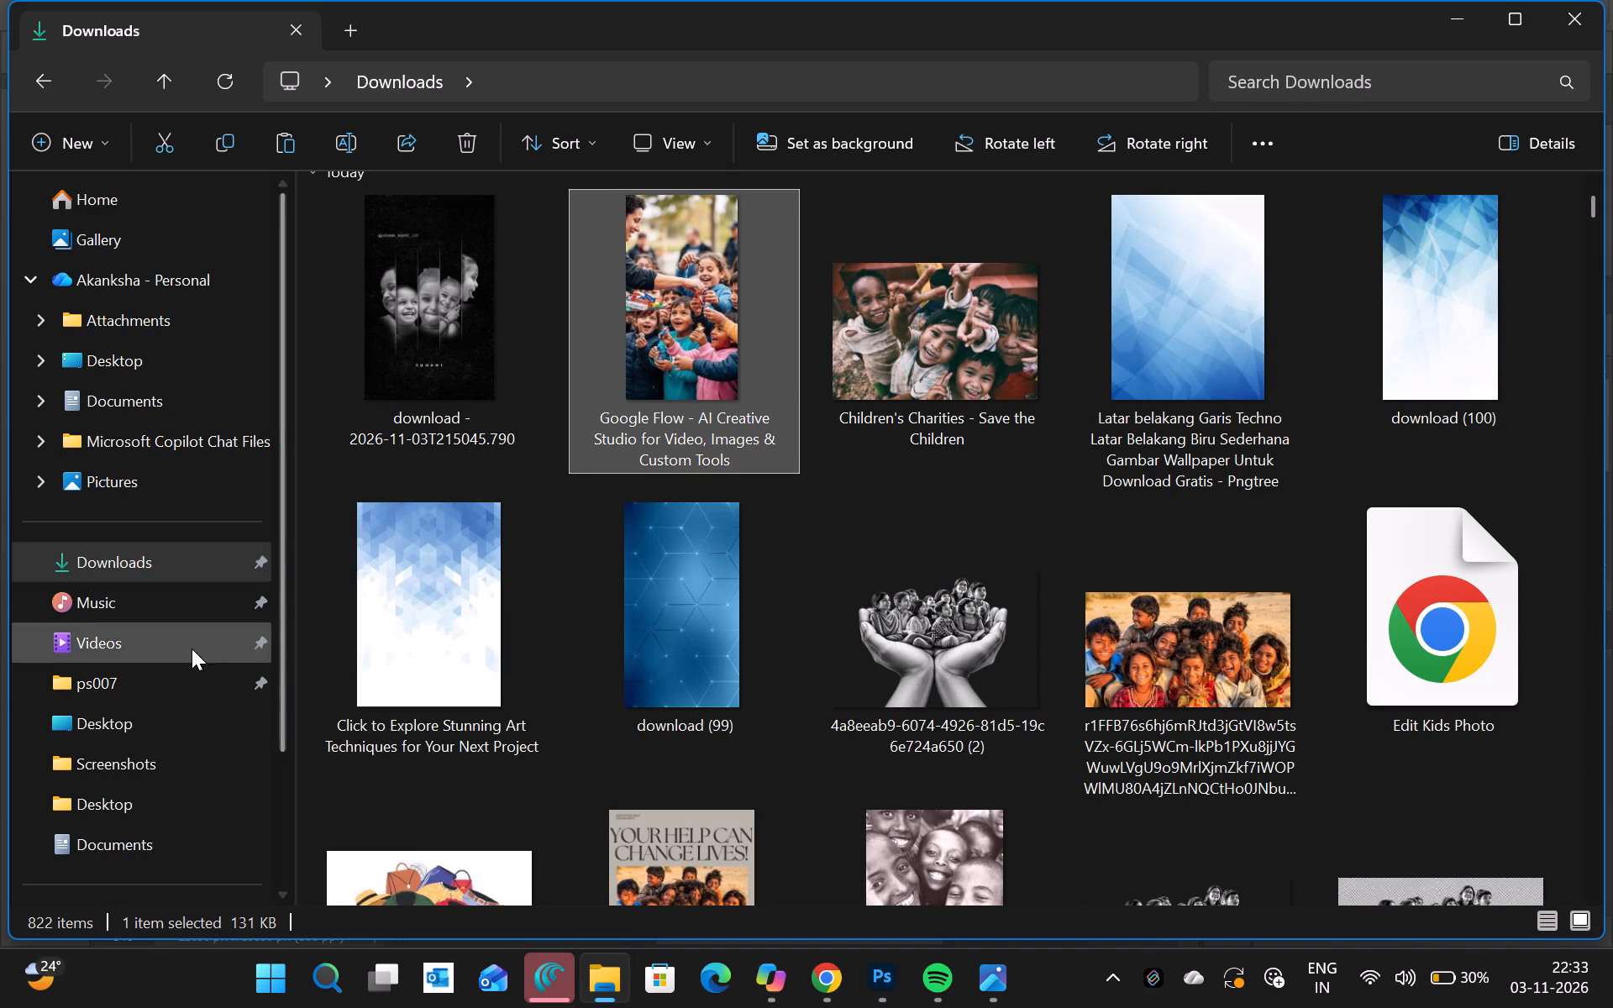
click(169, 569)
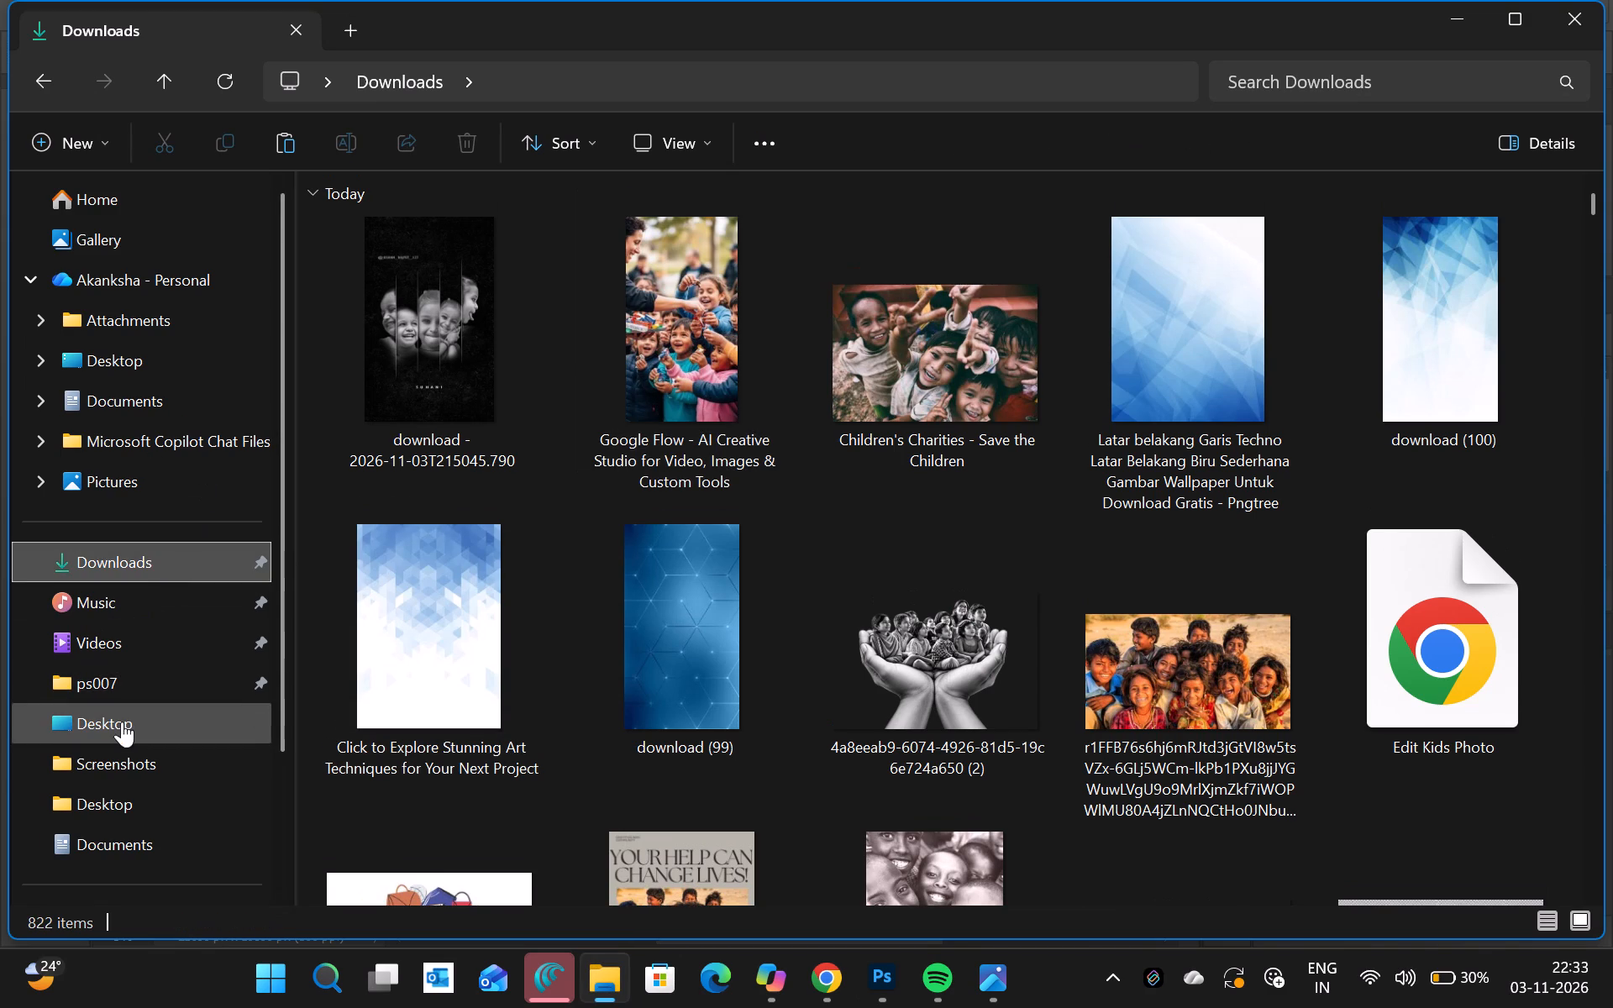
click(118, 727)
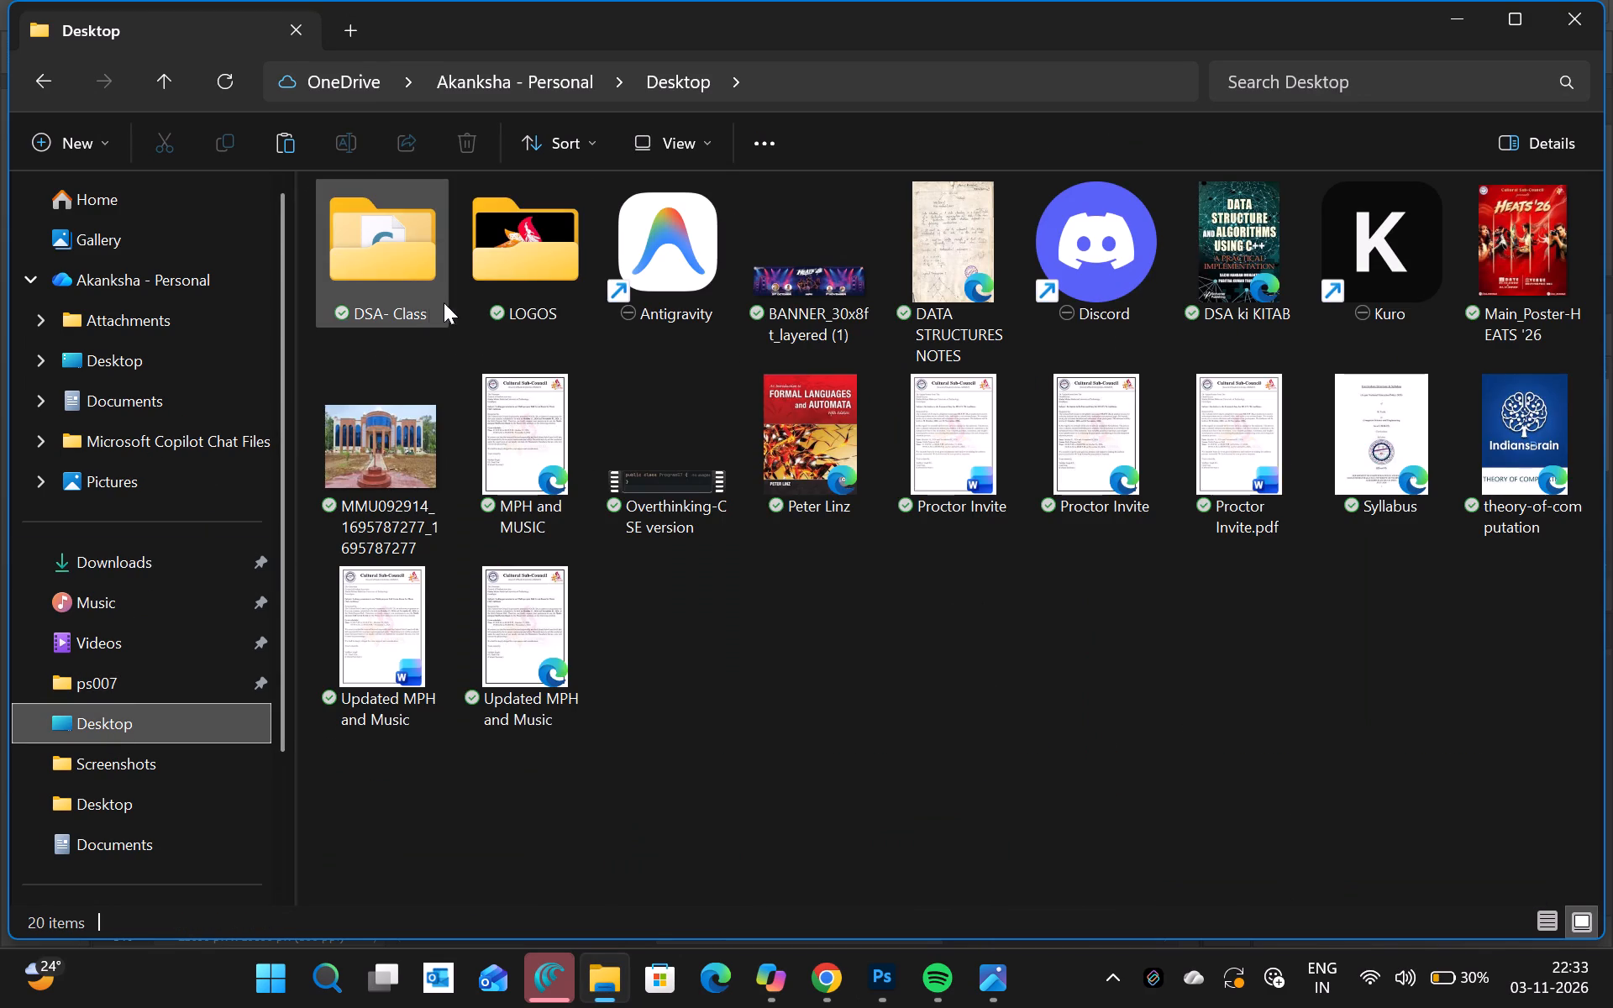
double_click(488, 291)
drag(666, 255, 885, 978)
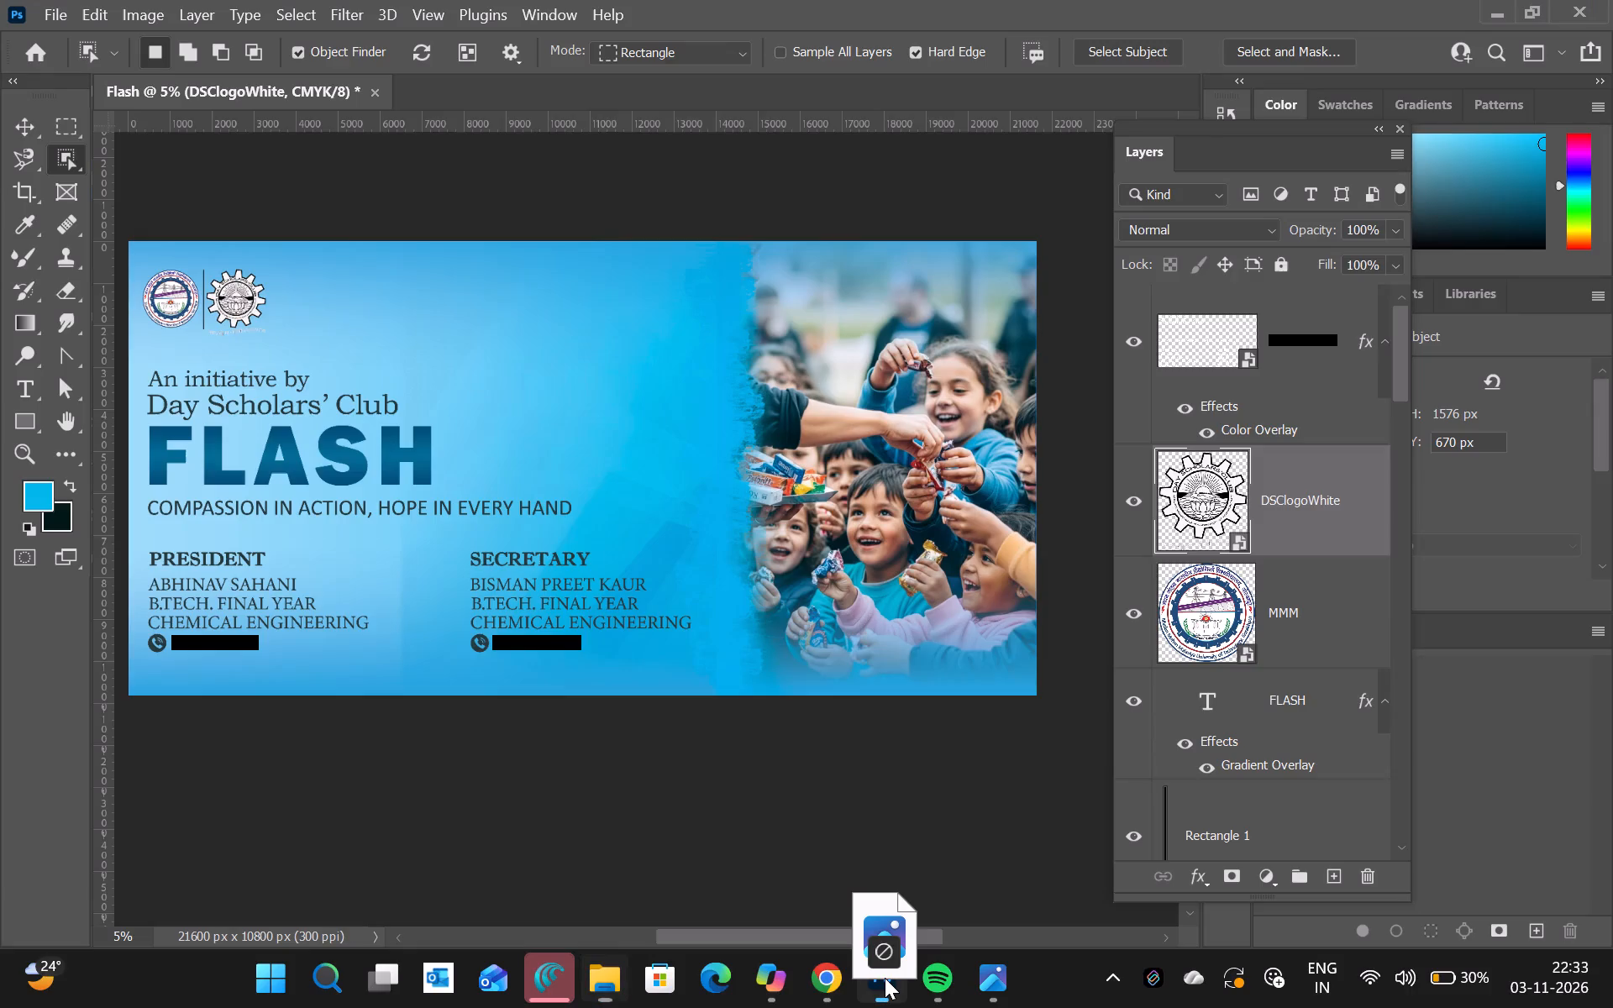
drag(885, 978, 294, 383)
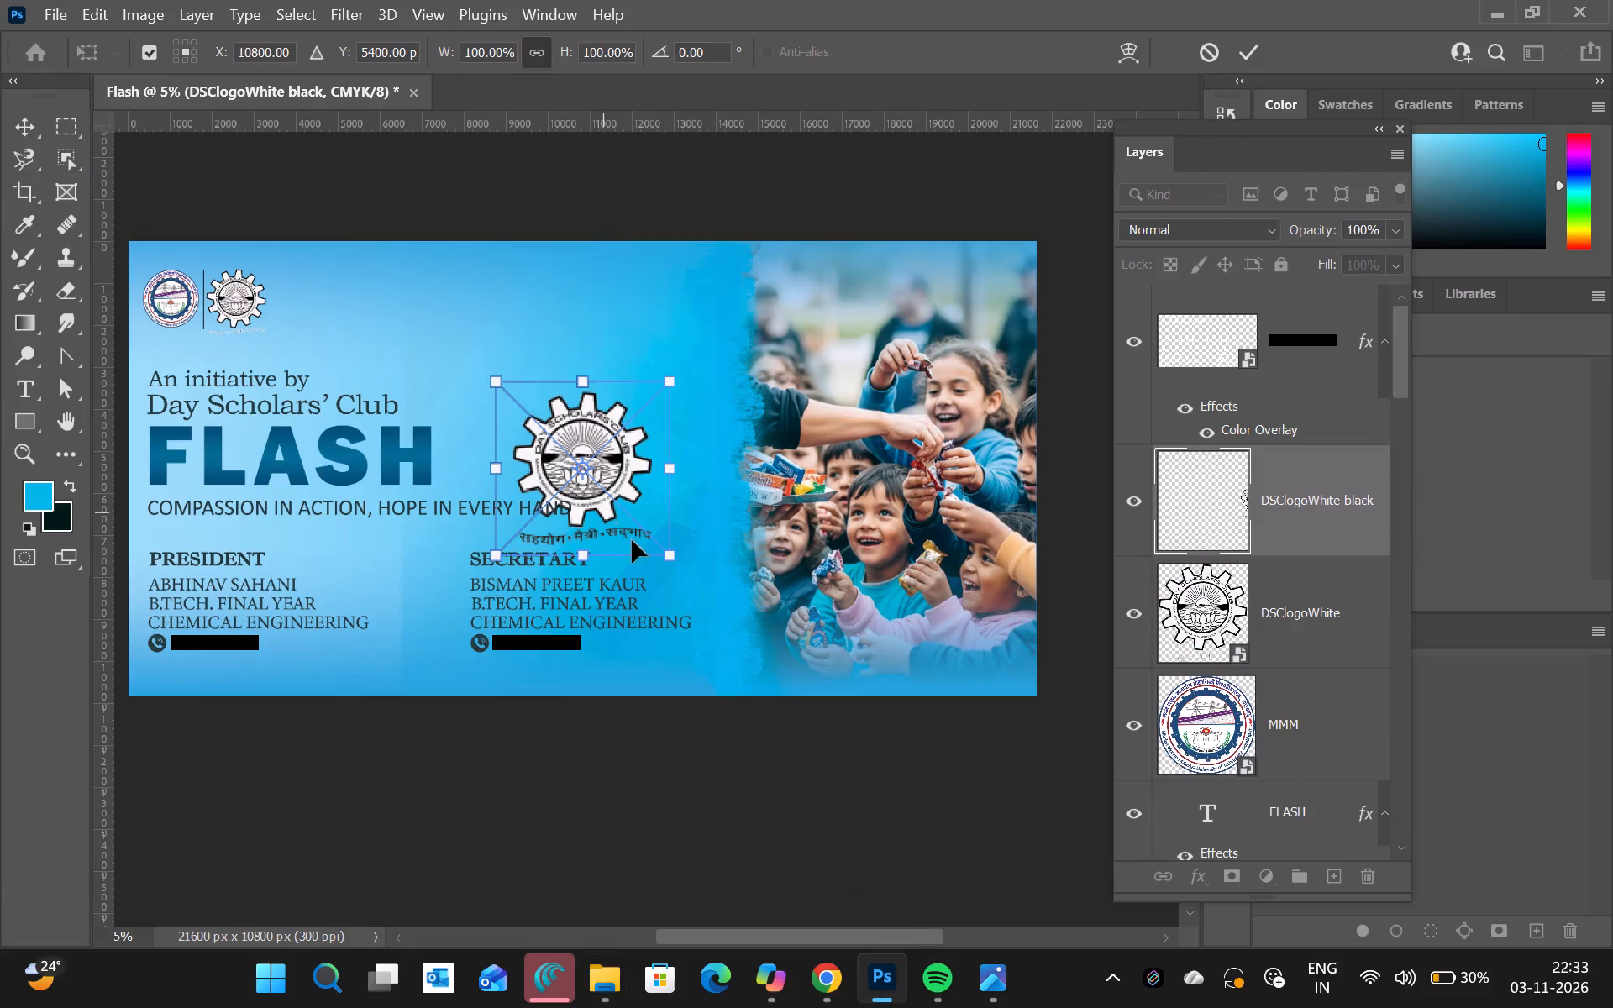
Scale the placed DSClogoWhite black logo down to about 32% and move it over the existing club logo beside the divider.
key(ctrl+equal)
key(ctrl+equal)
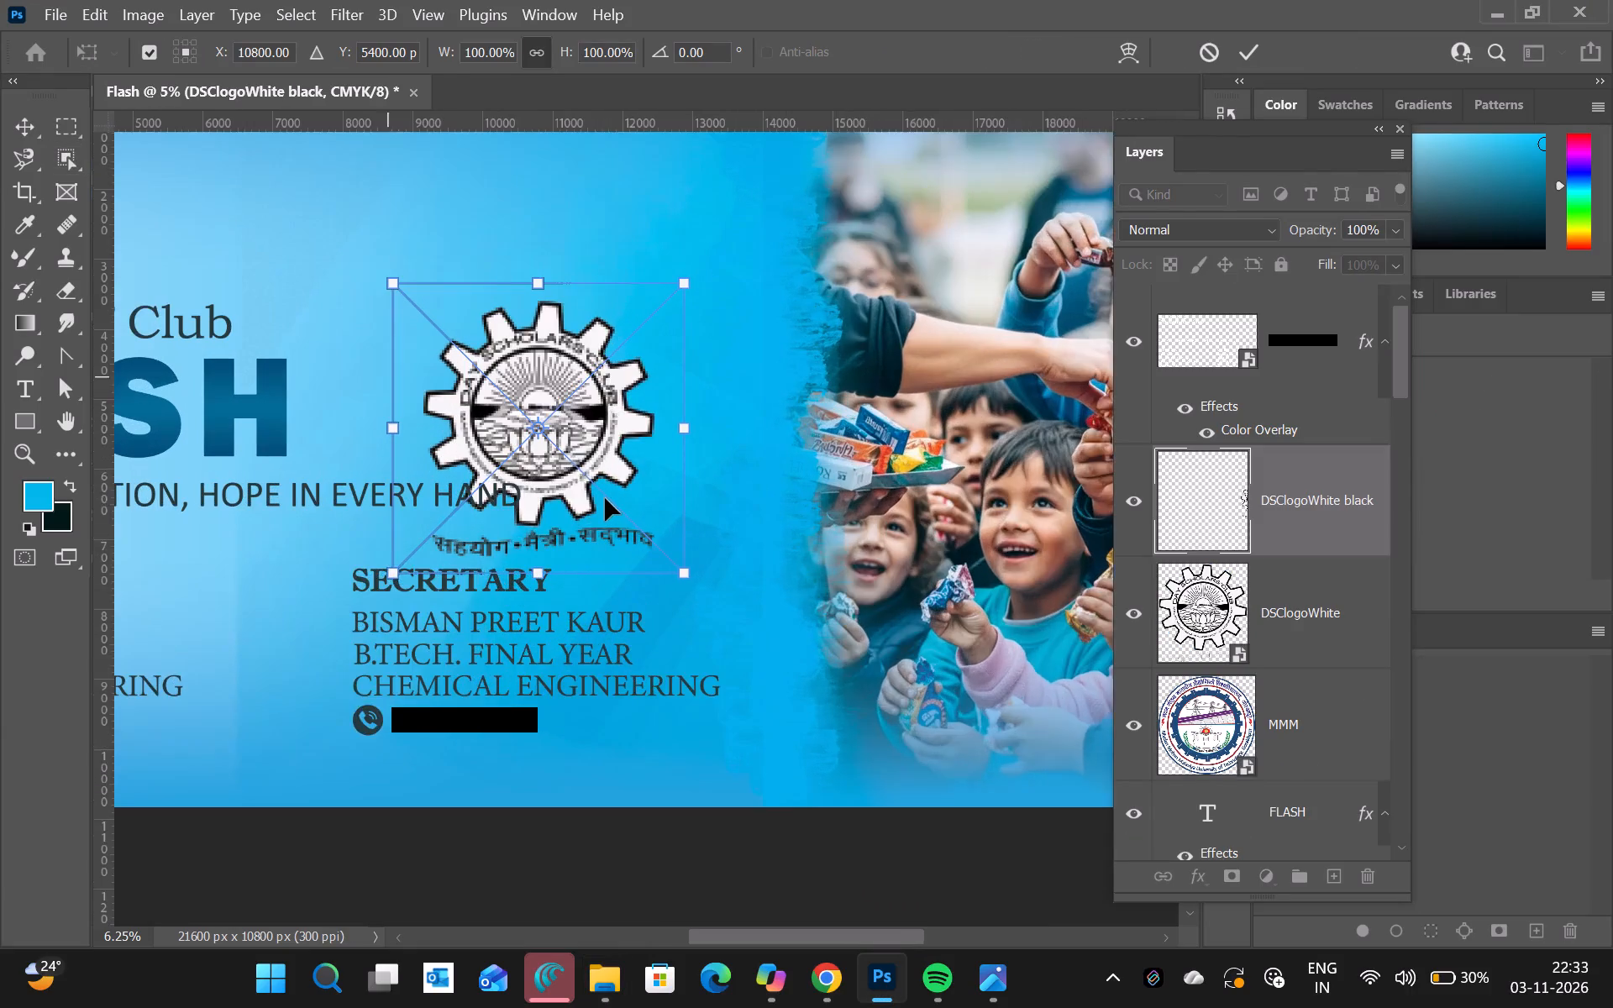
scroll(605, 498, left, 4)
drag(806, 449, 398, 355)
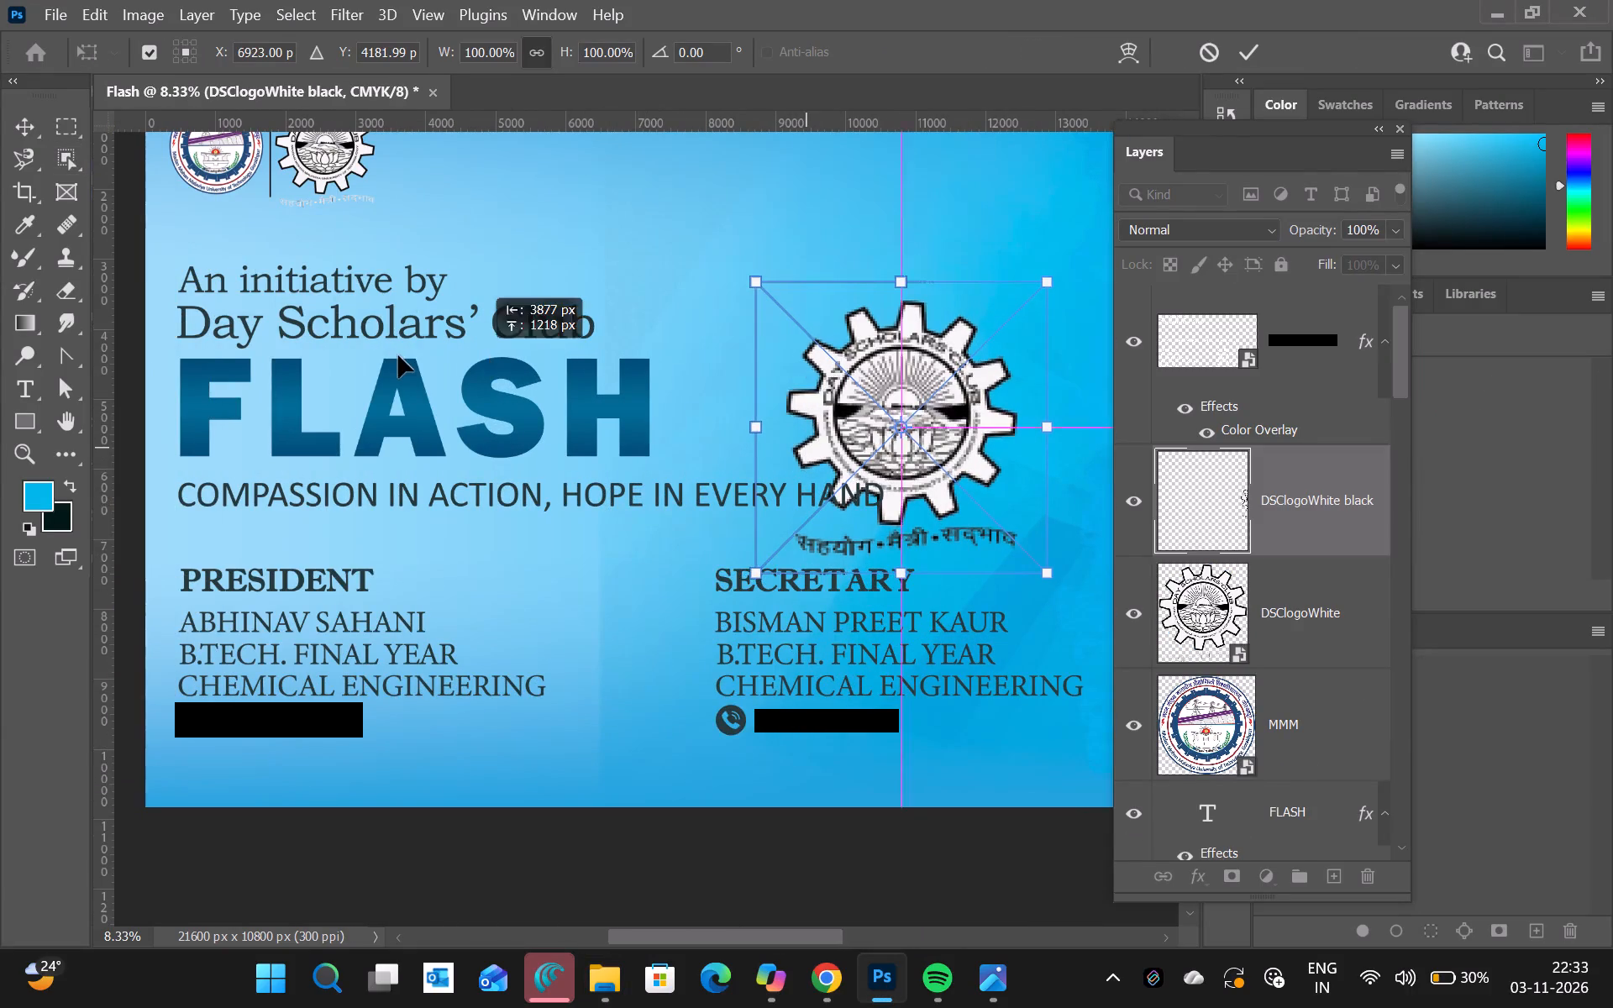
drag(398, 355, 394, 354)
scroll(394, 354, up, 1)
drag(488, 426, 352, 282)
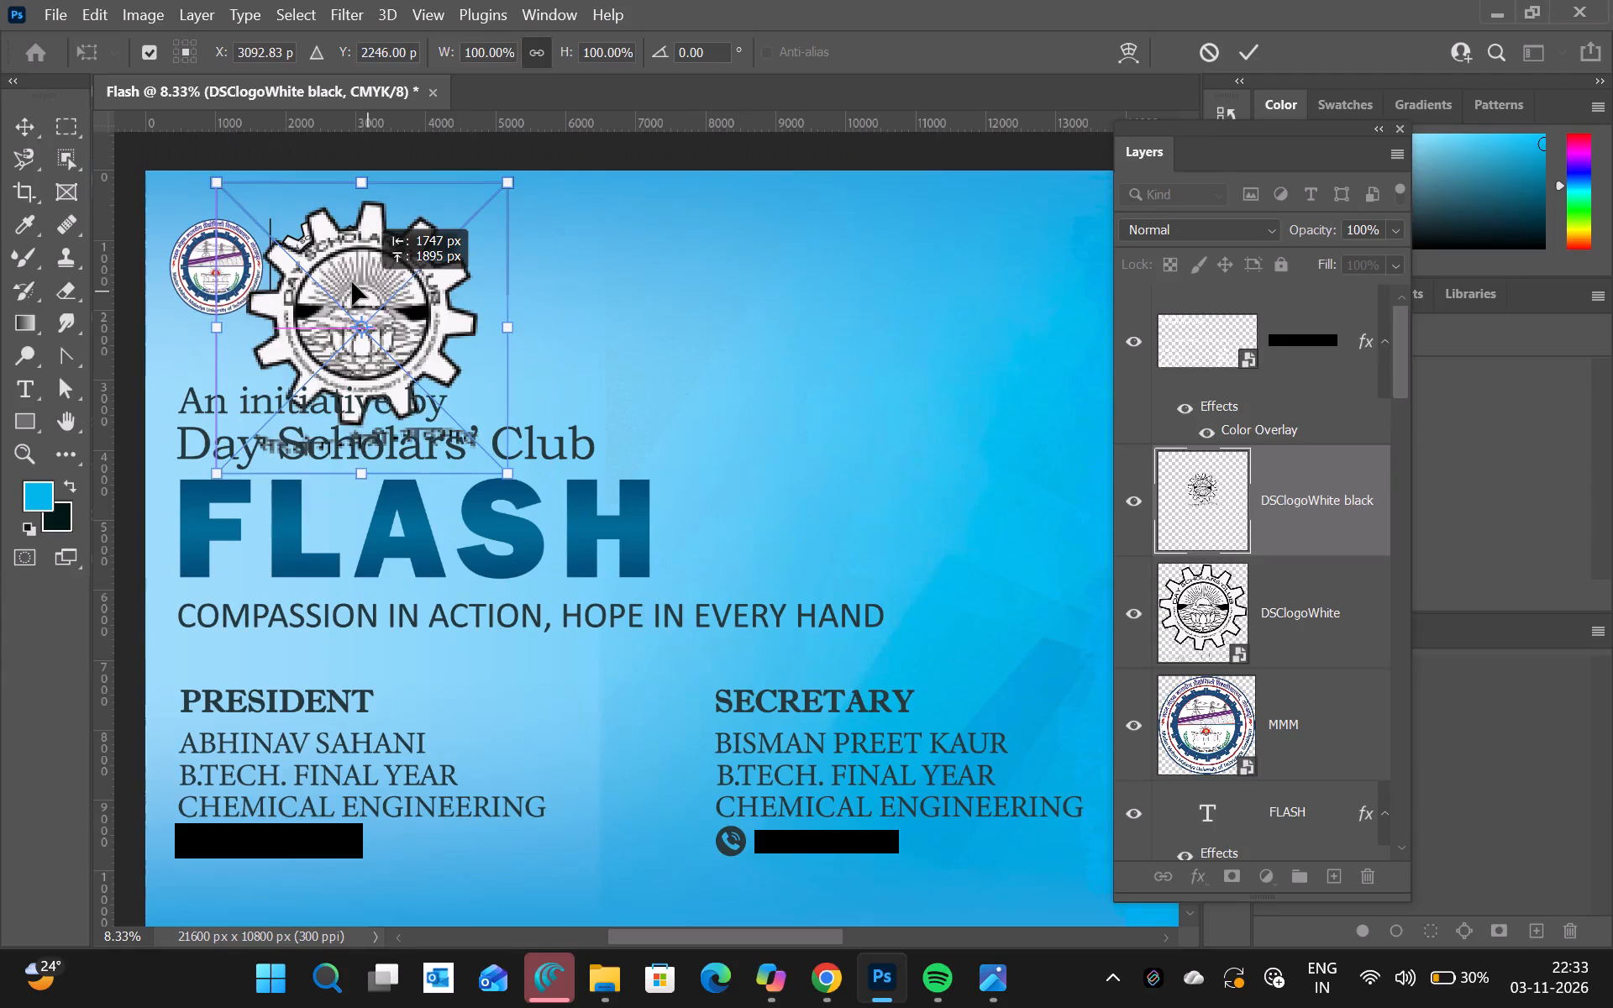
drag(352, 282, 369, 313)
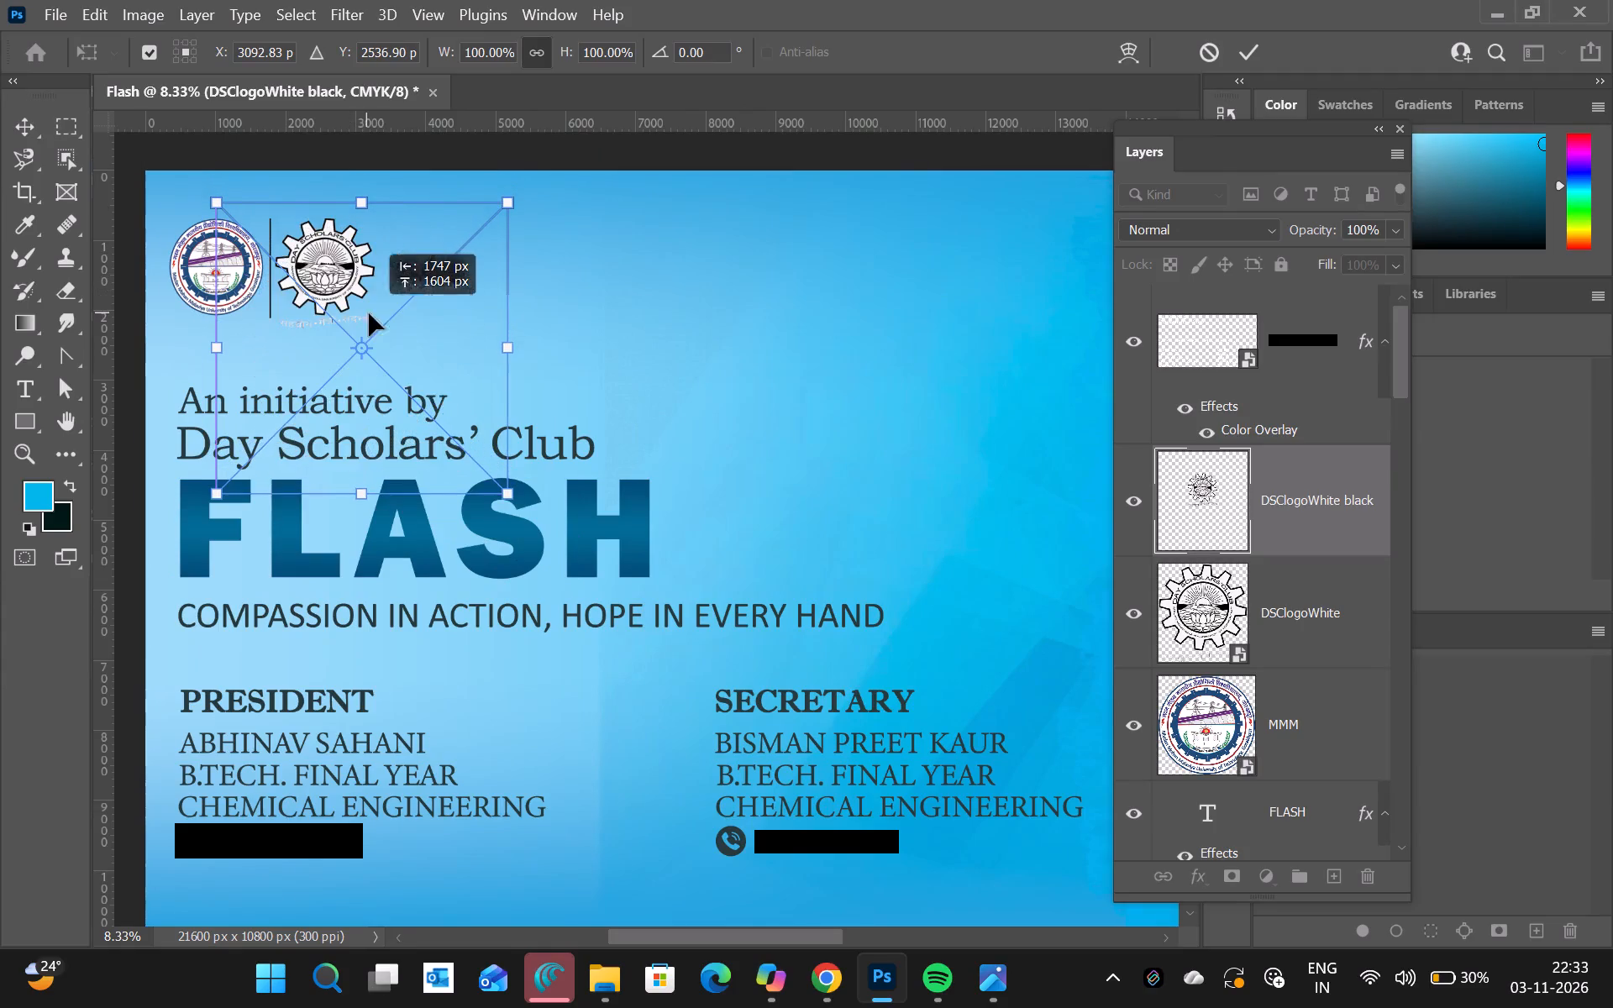
drag(516, 492, 433, 369)
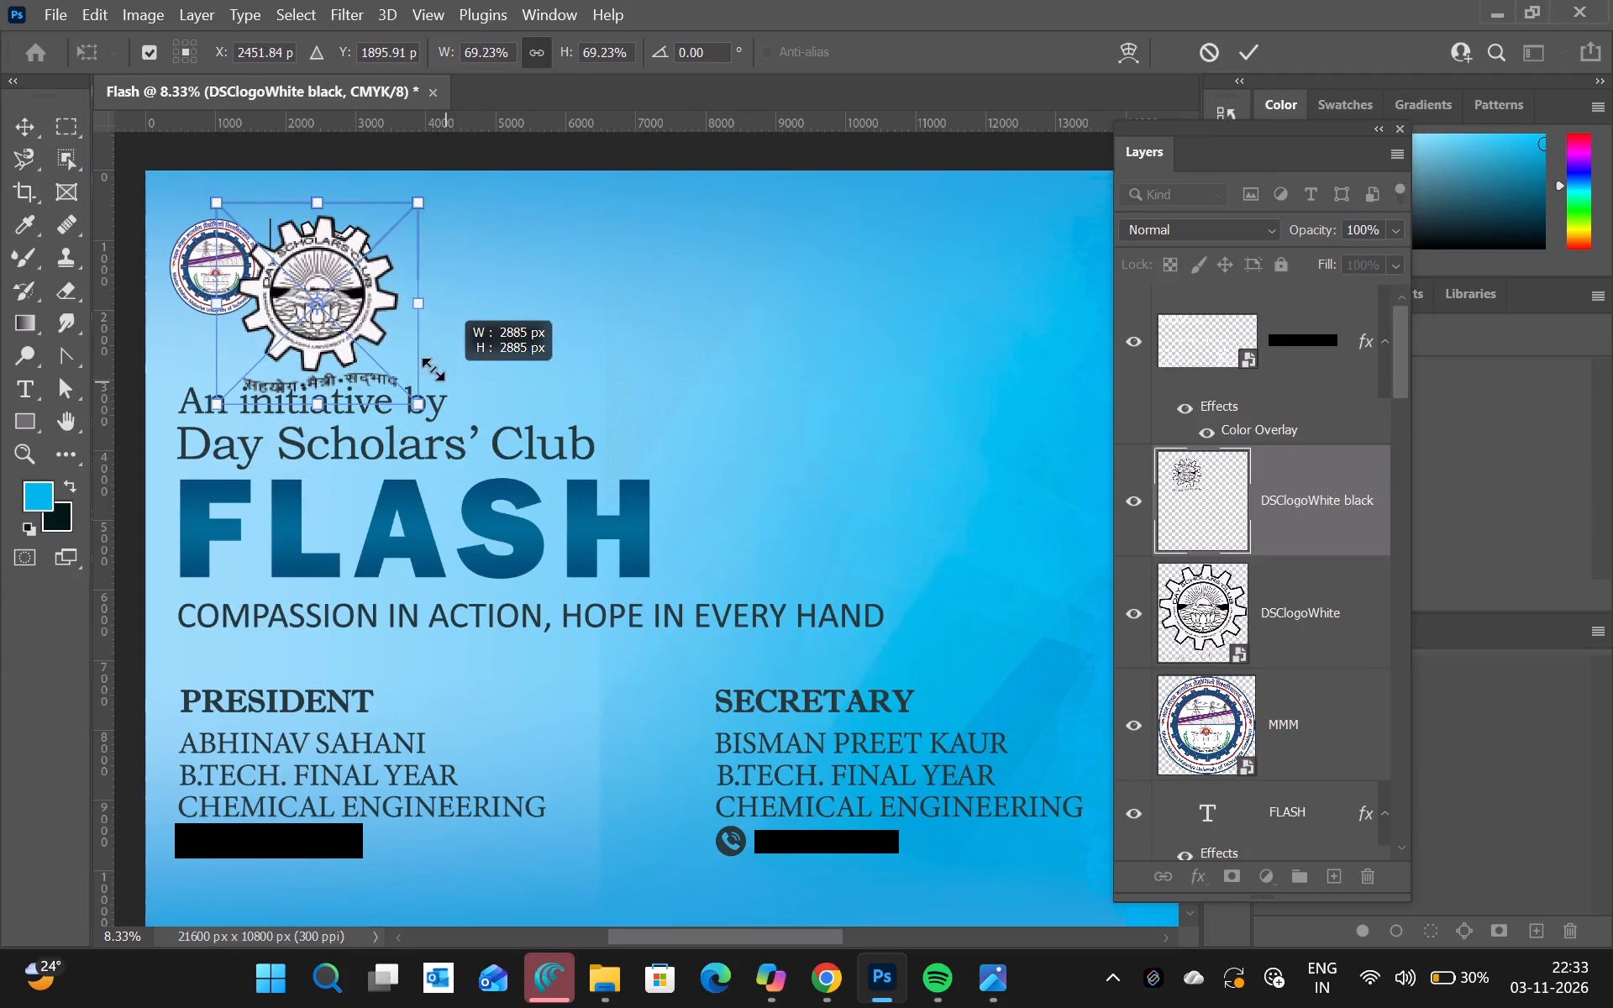
drag(433, 369, 338, 276)
drag(258, 261, 314, 282)
click(31, 119)
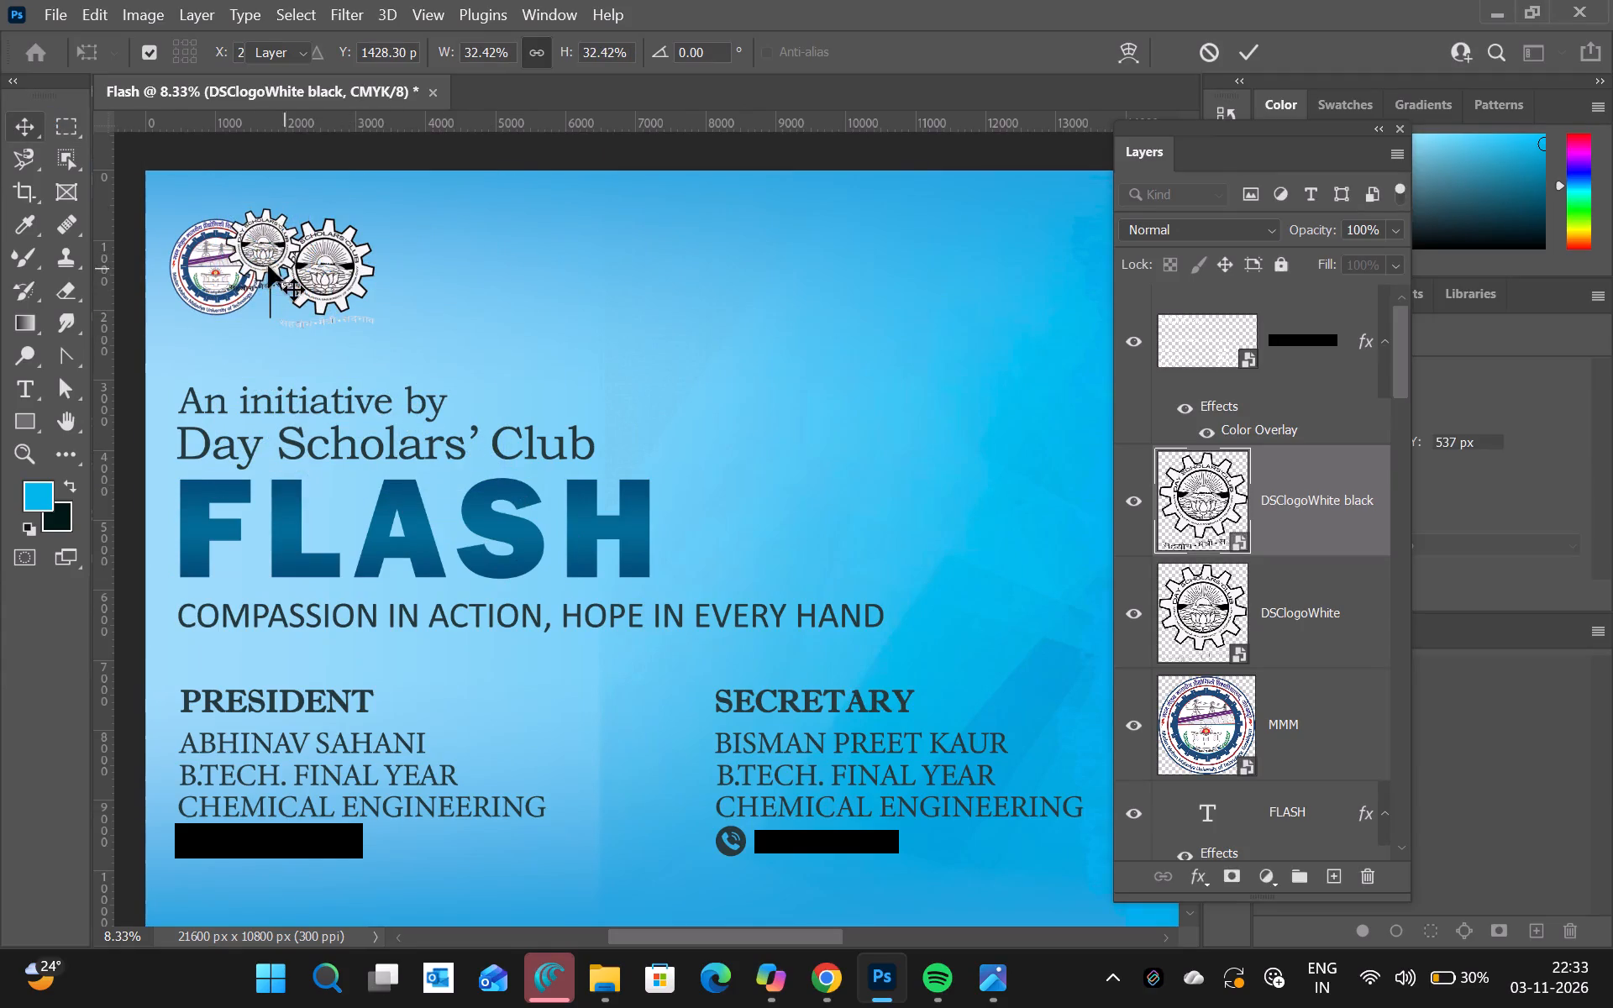
drag(264, 256, 330, 265)
Enlarge the DSClogoWhite black logo to about 42.6% and align its gear with the existing club logo.
key(ctrl+t)
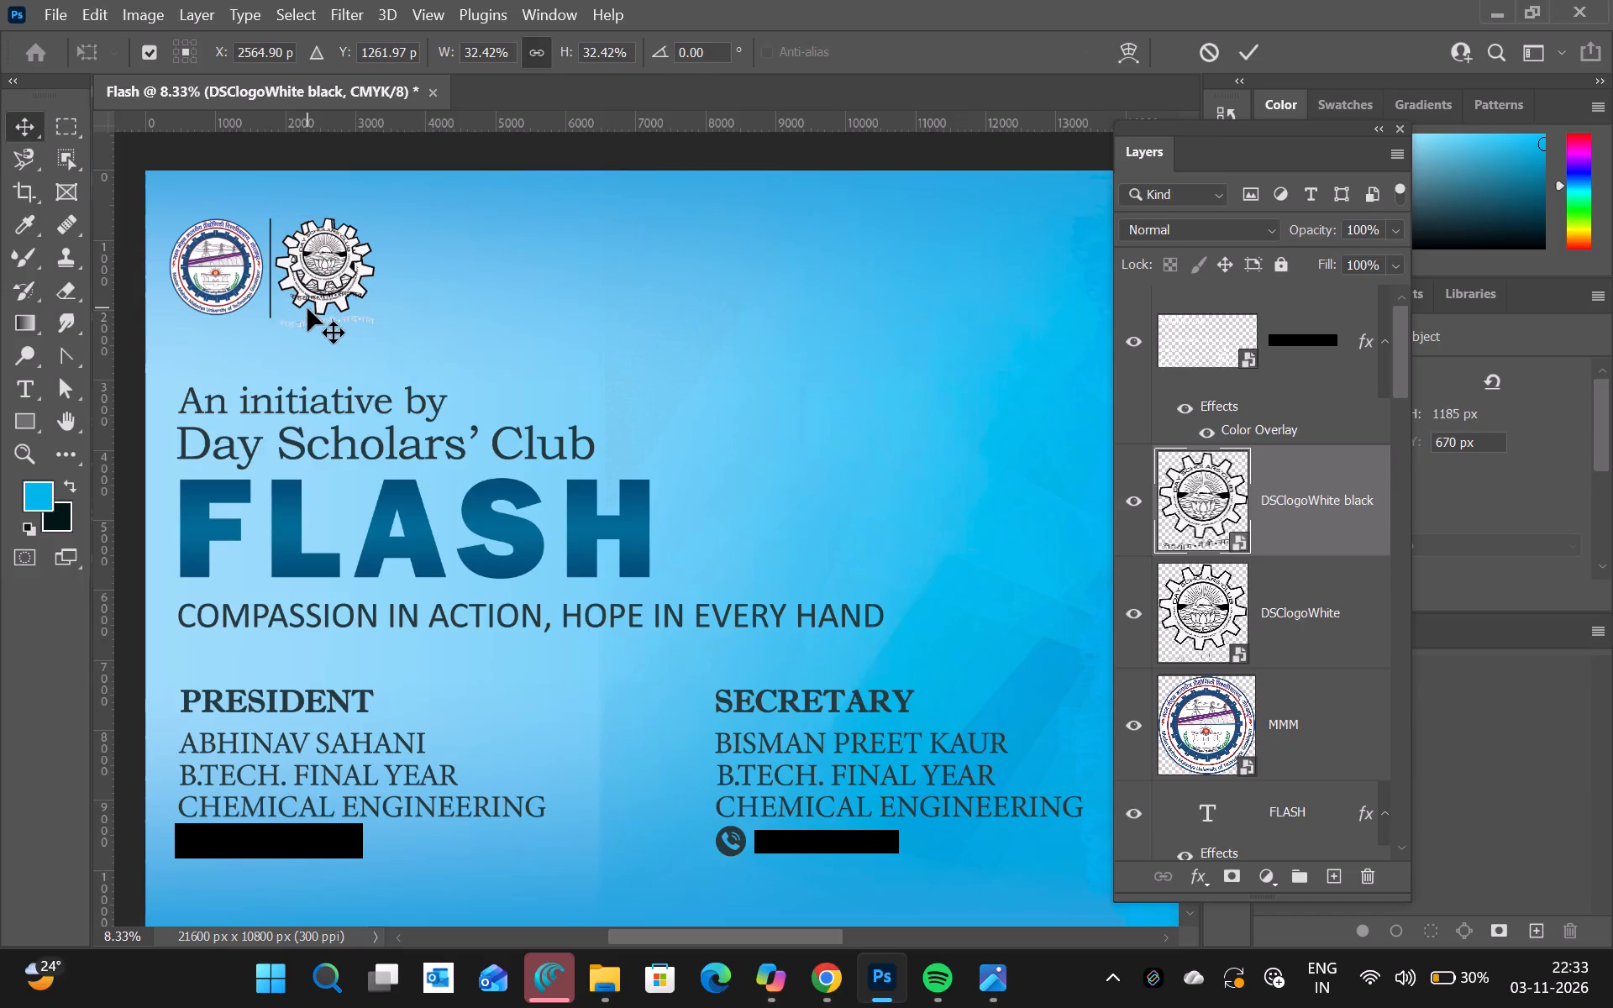
drag(271, 309, 270, 328)
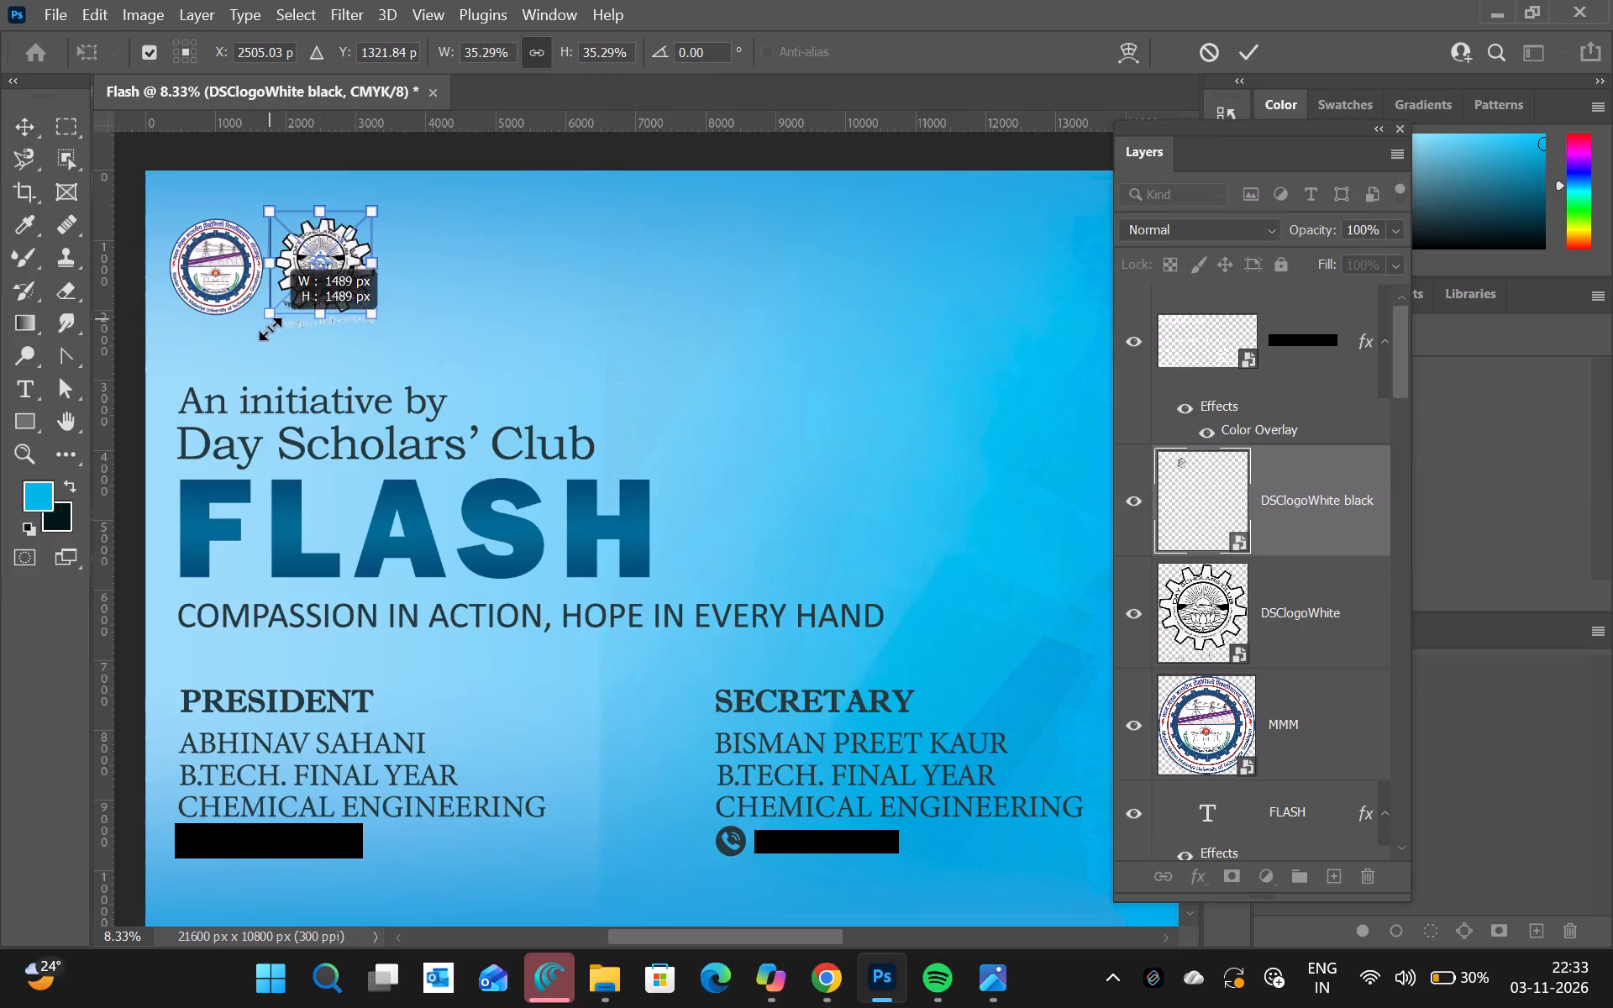
drag(270, 328, 270, 341)
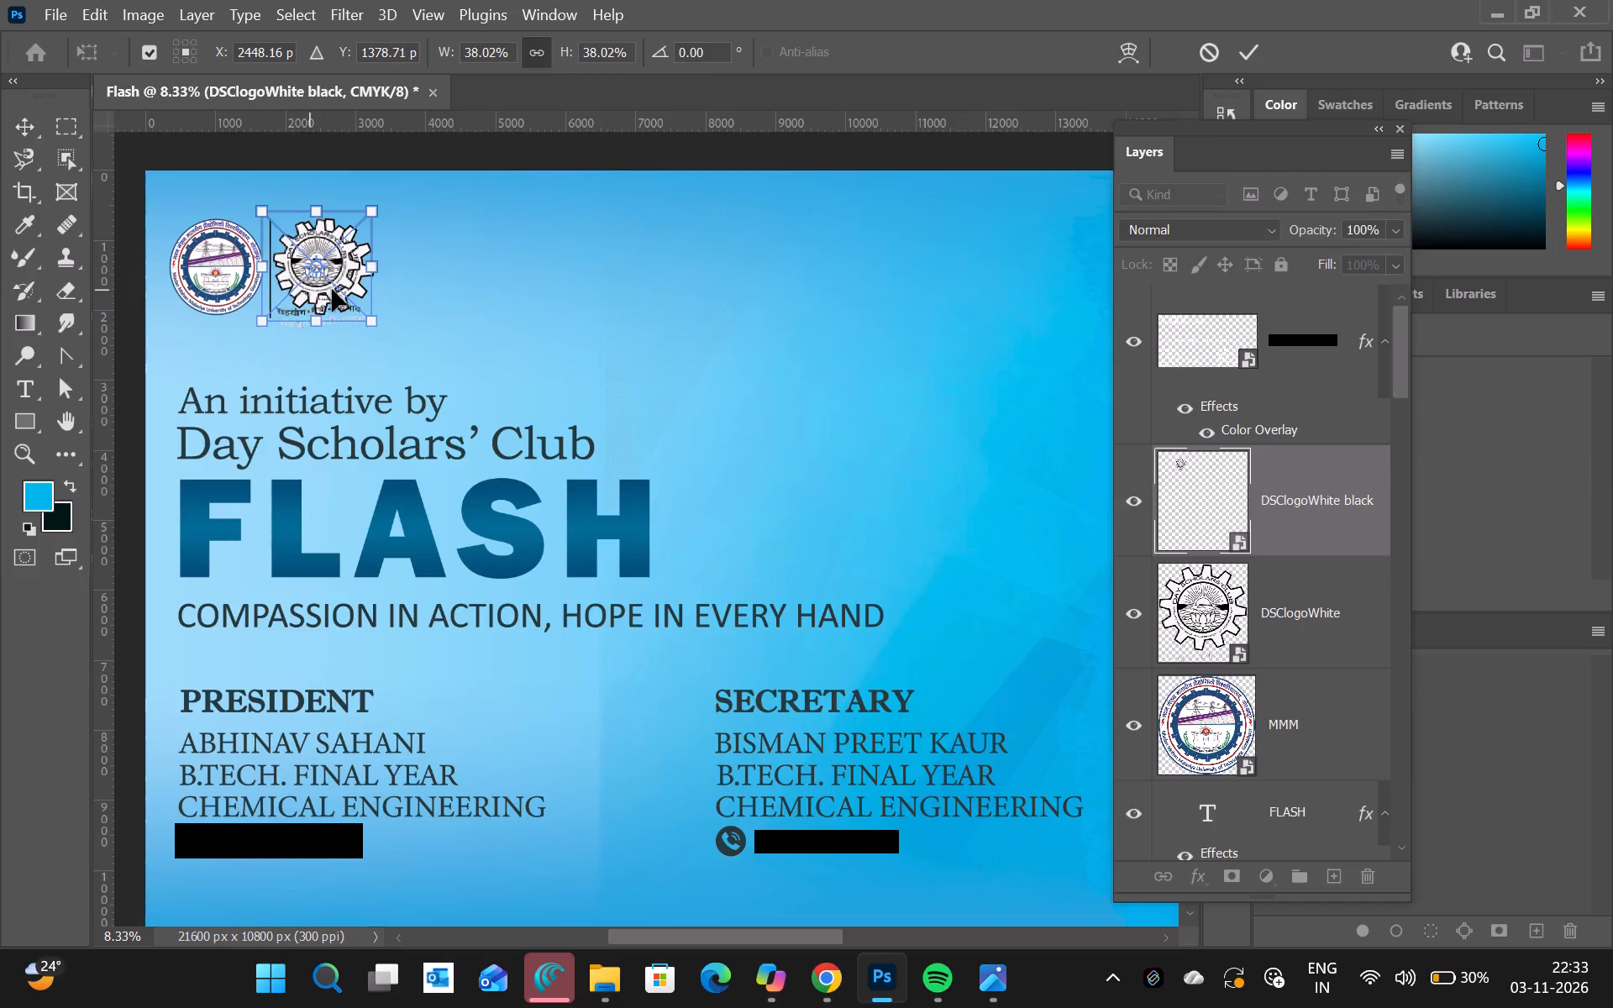
drag(344, 291, 354, 294)
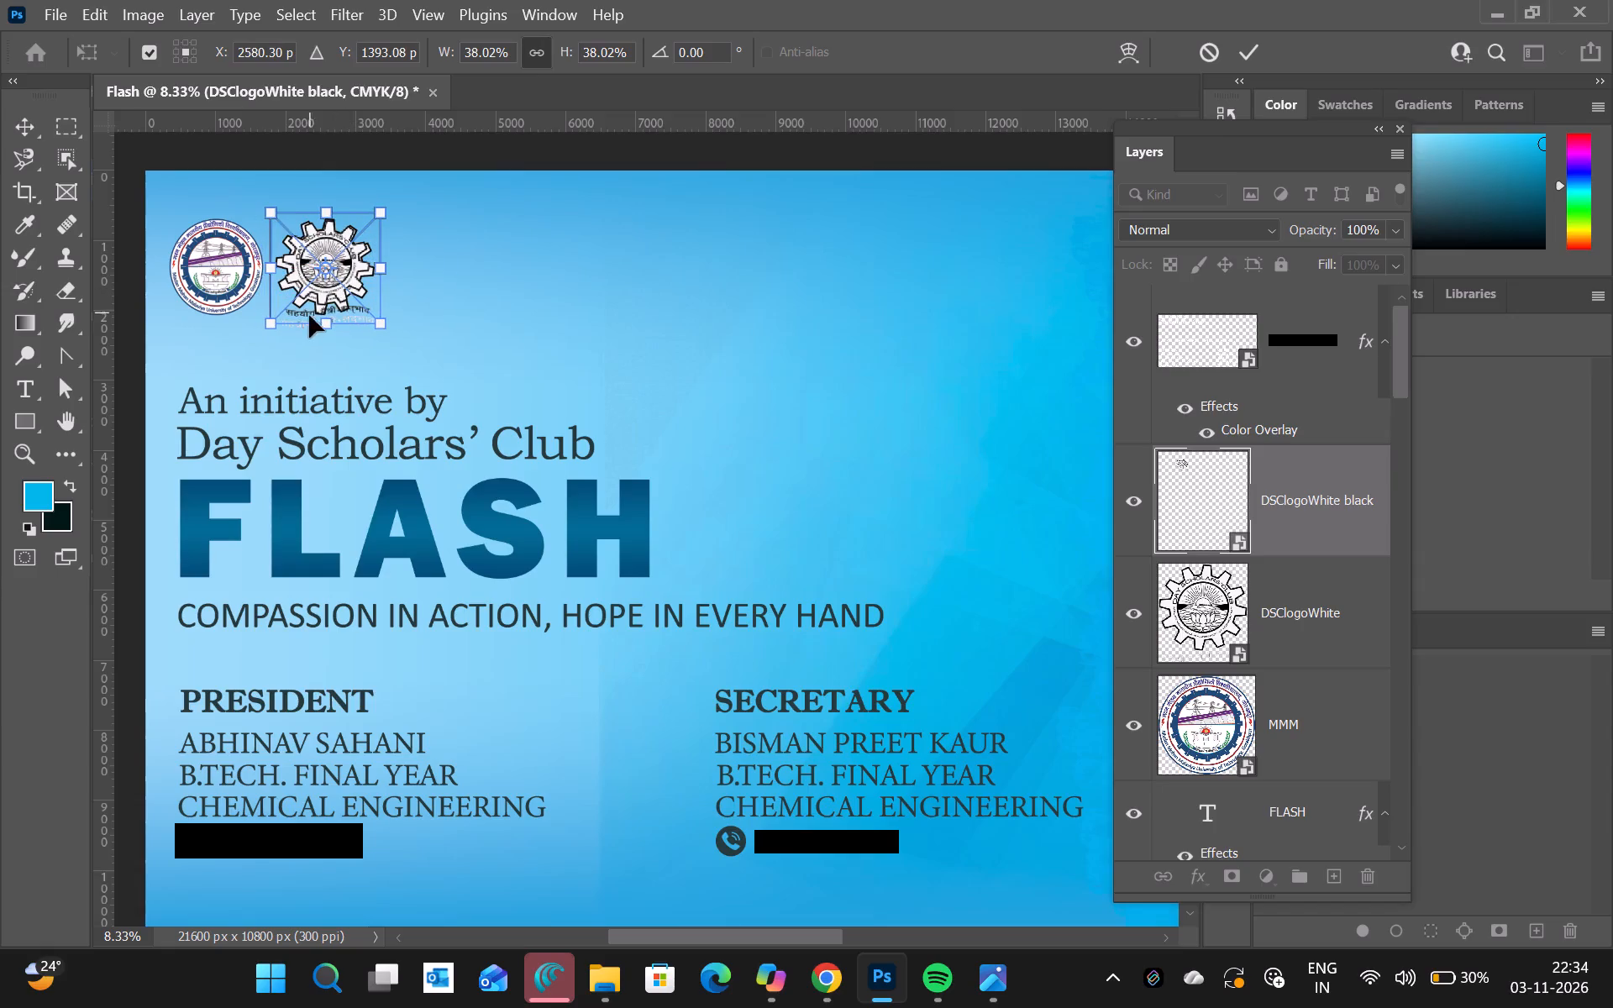
drag(267, 326, 258, 333)
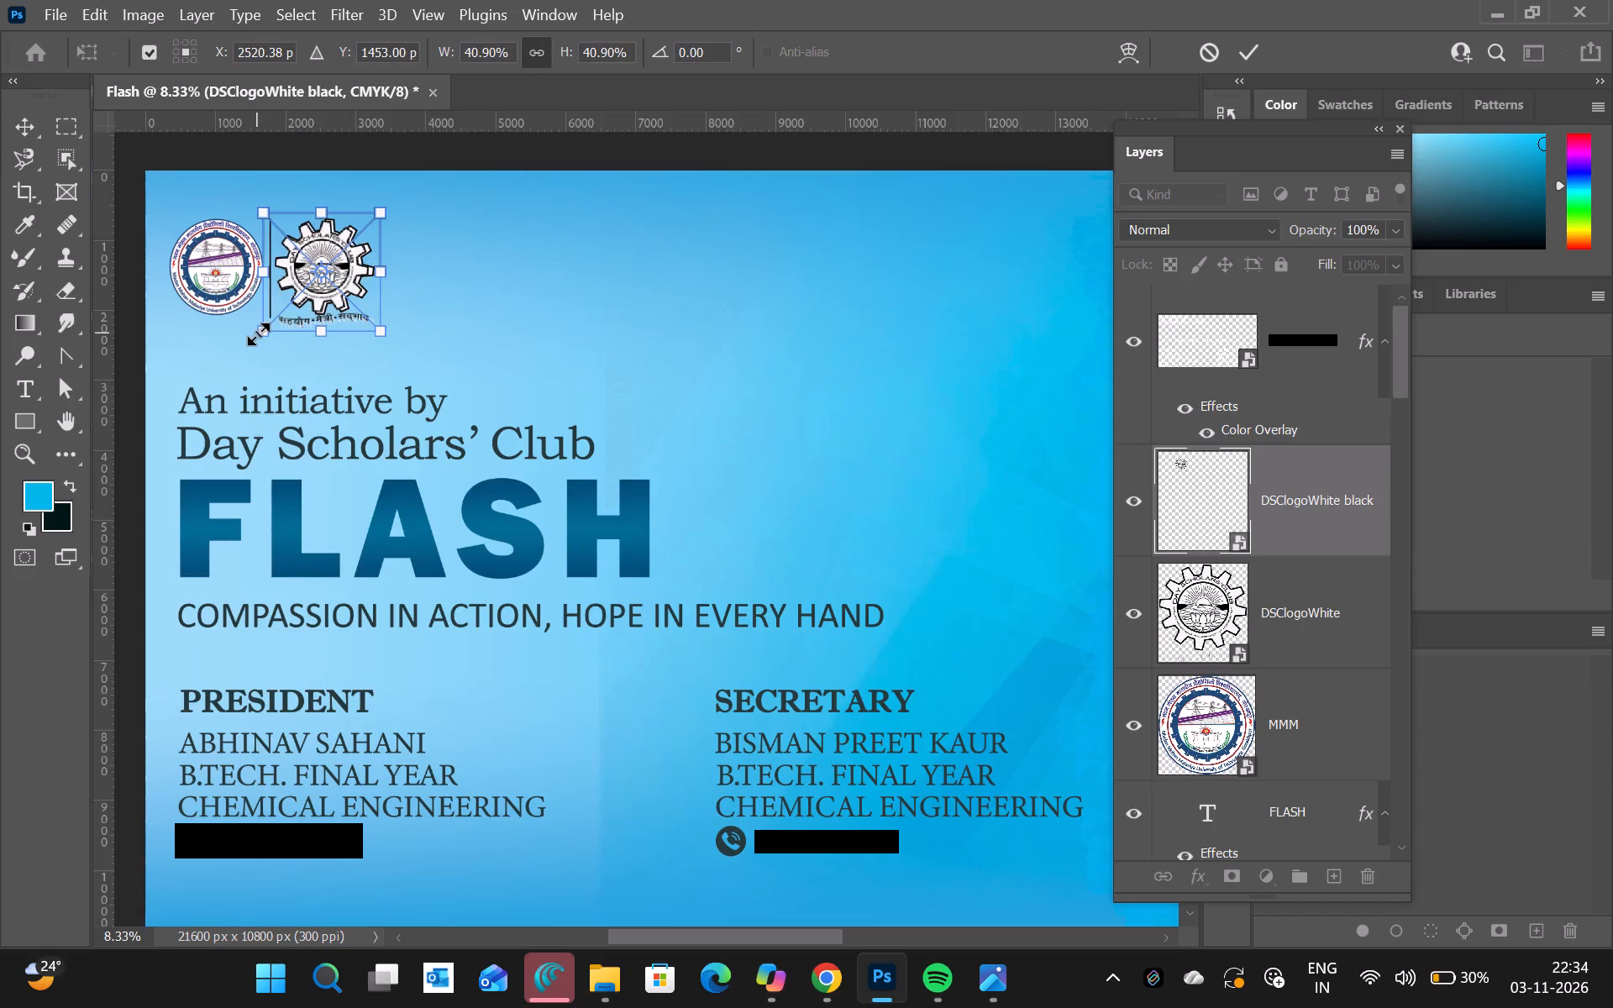
click(378, 215)
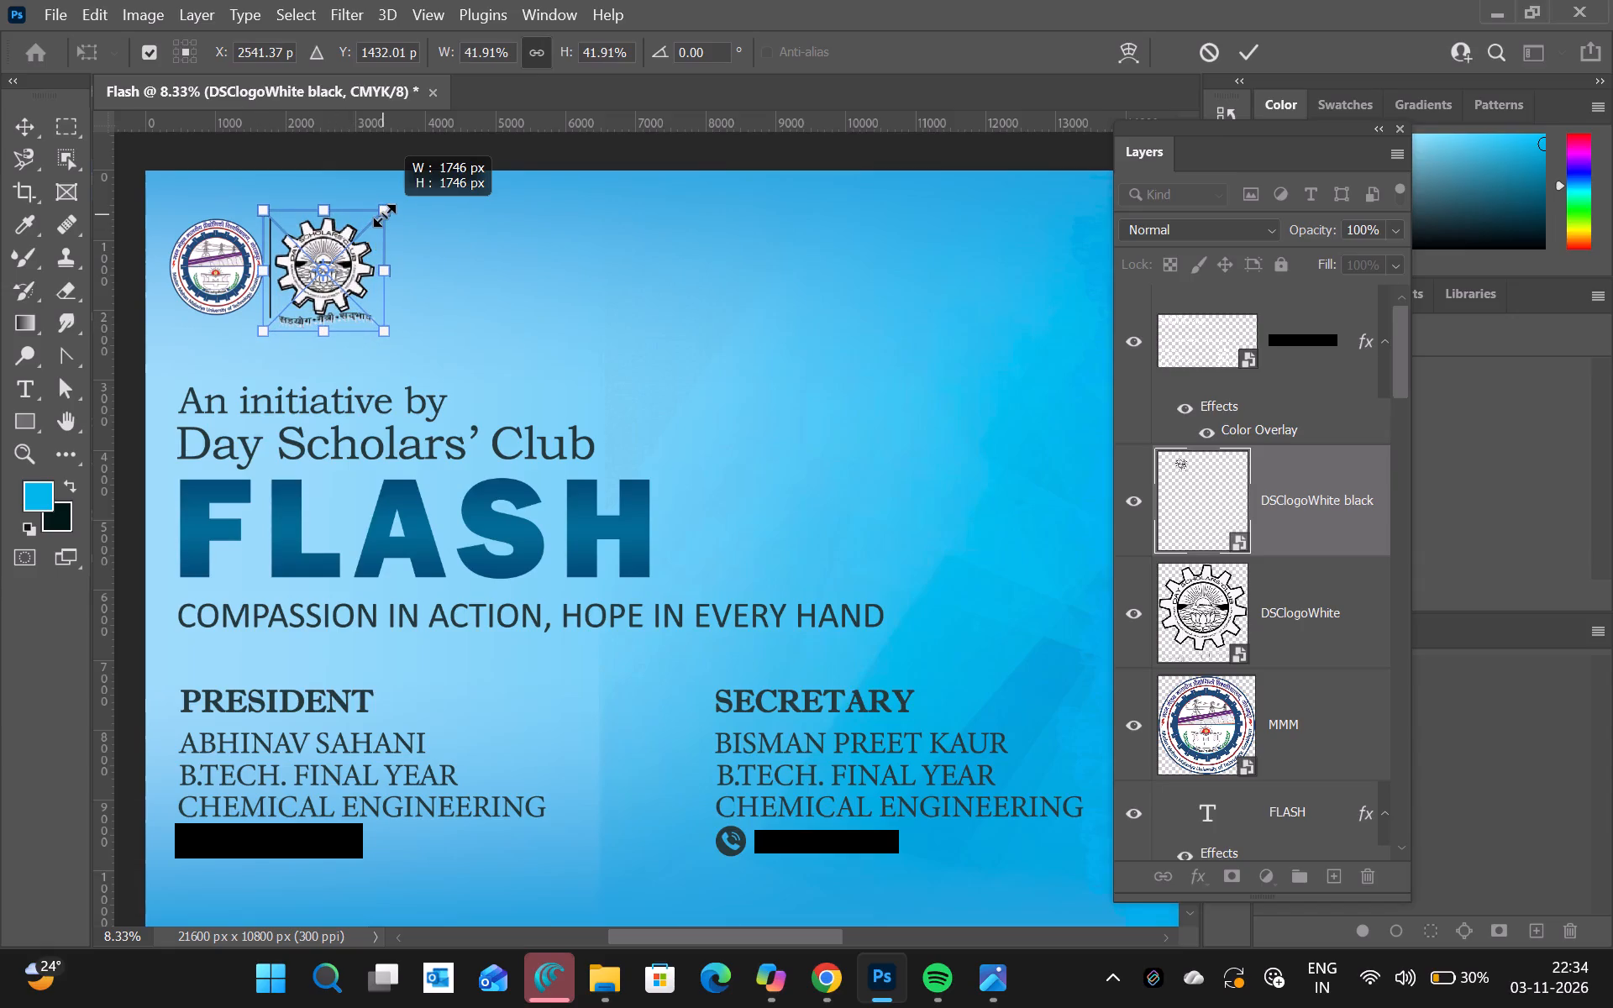
click(385, 337)
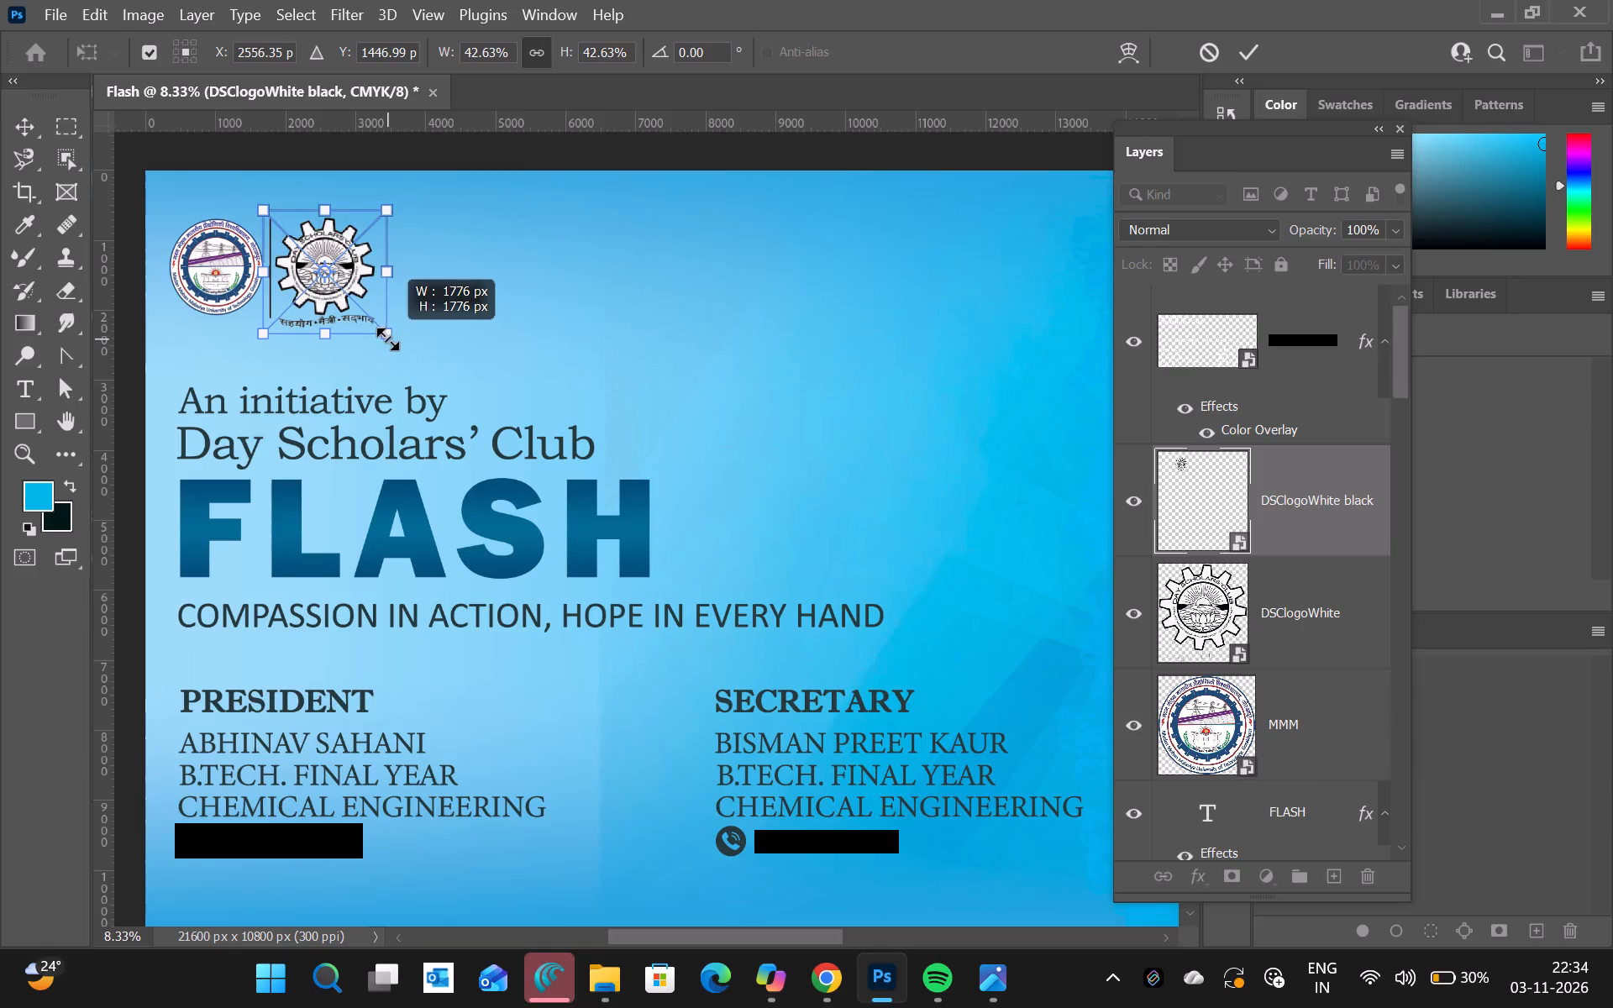
click(1249, 55)
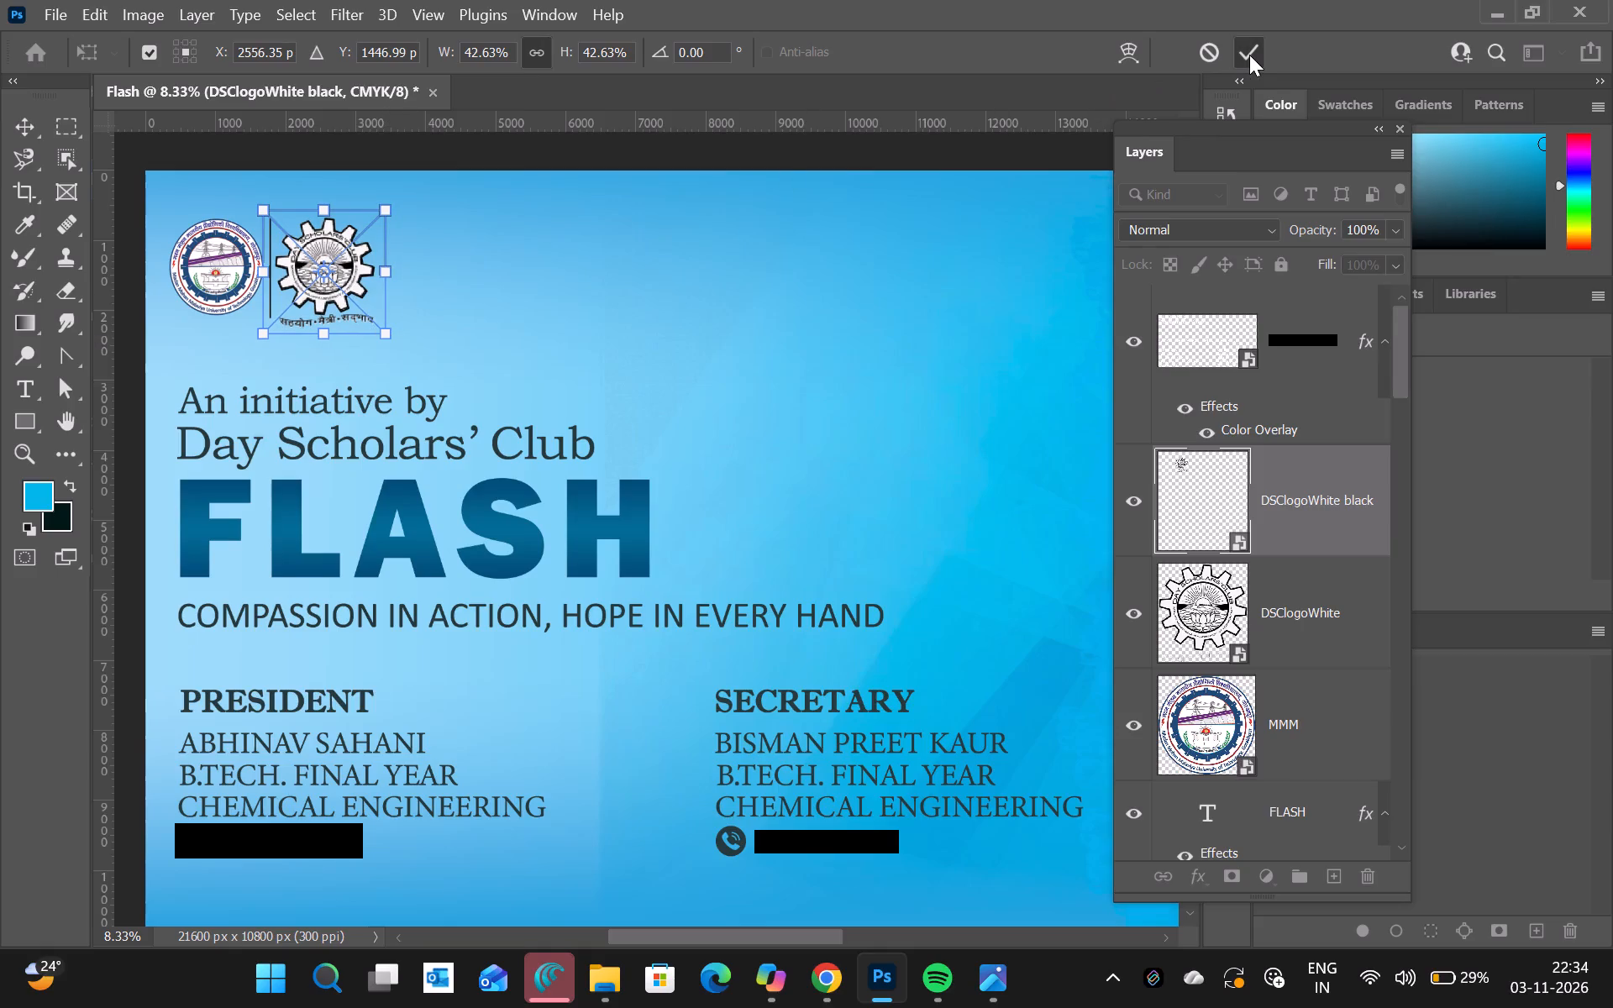
Hide the old DSClogoWhite layer.
click(1140, 621)
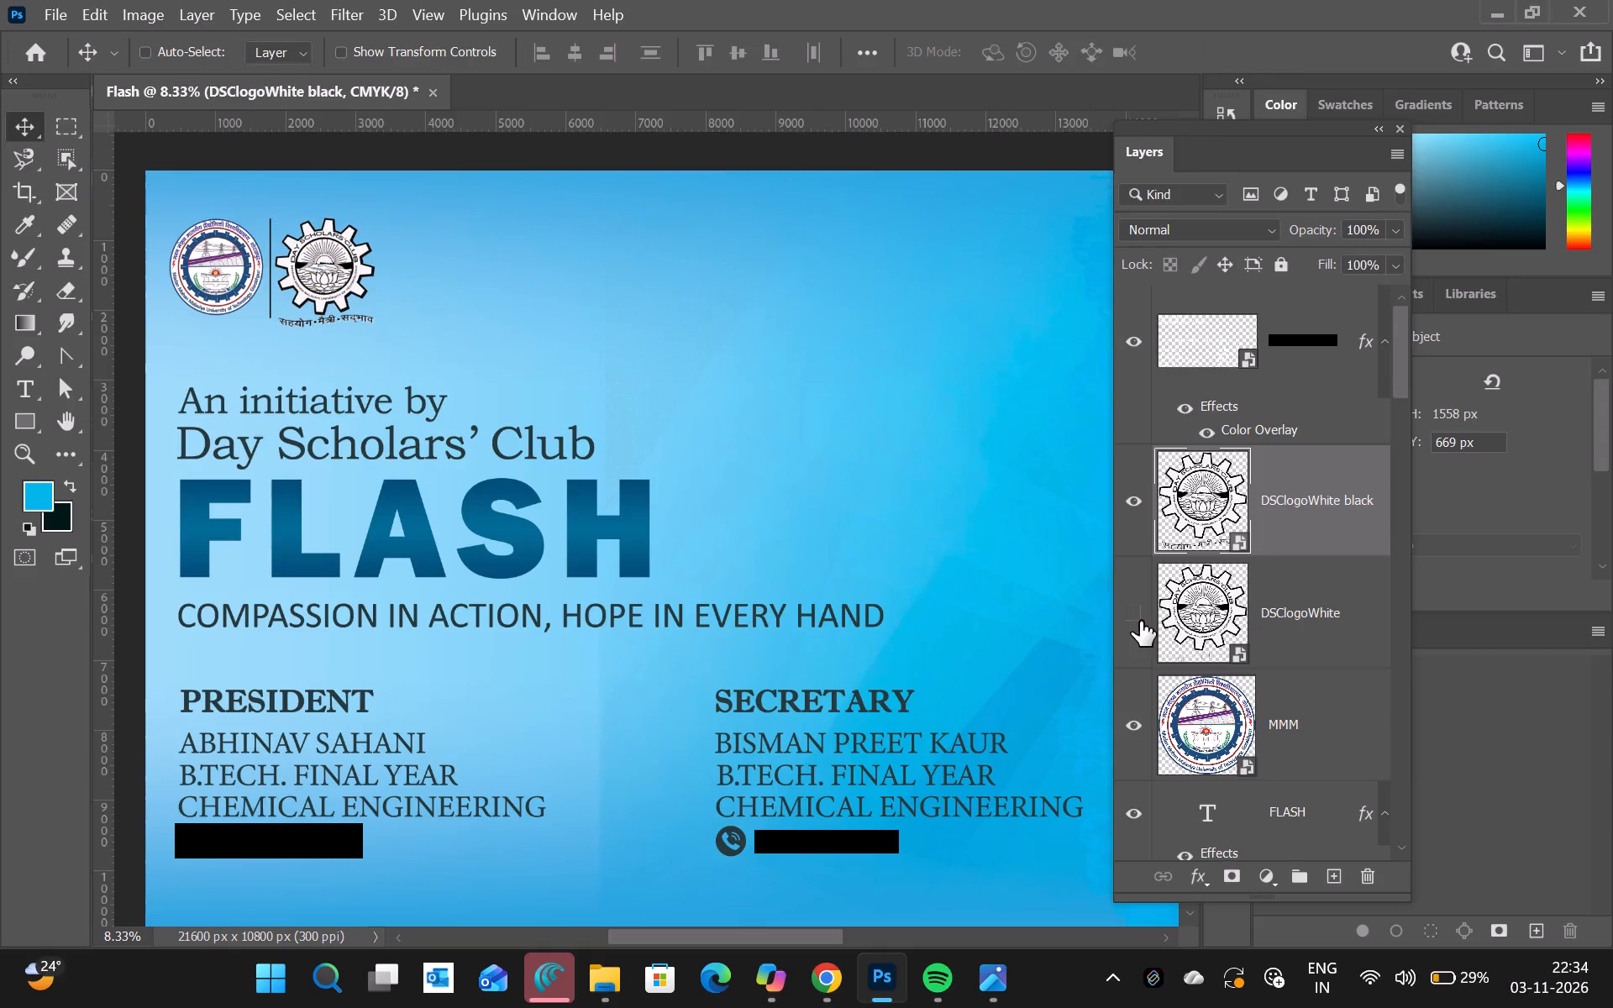
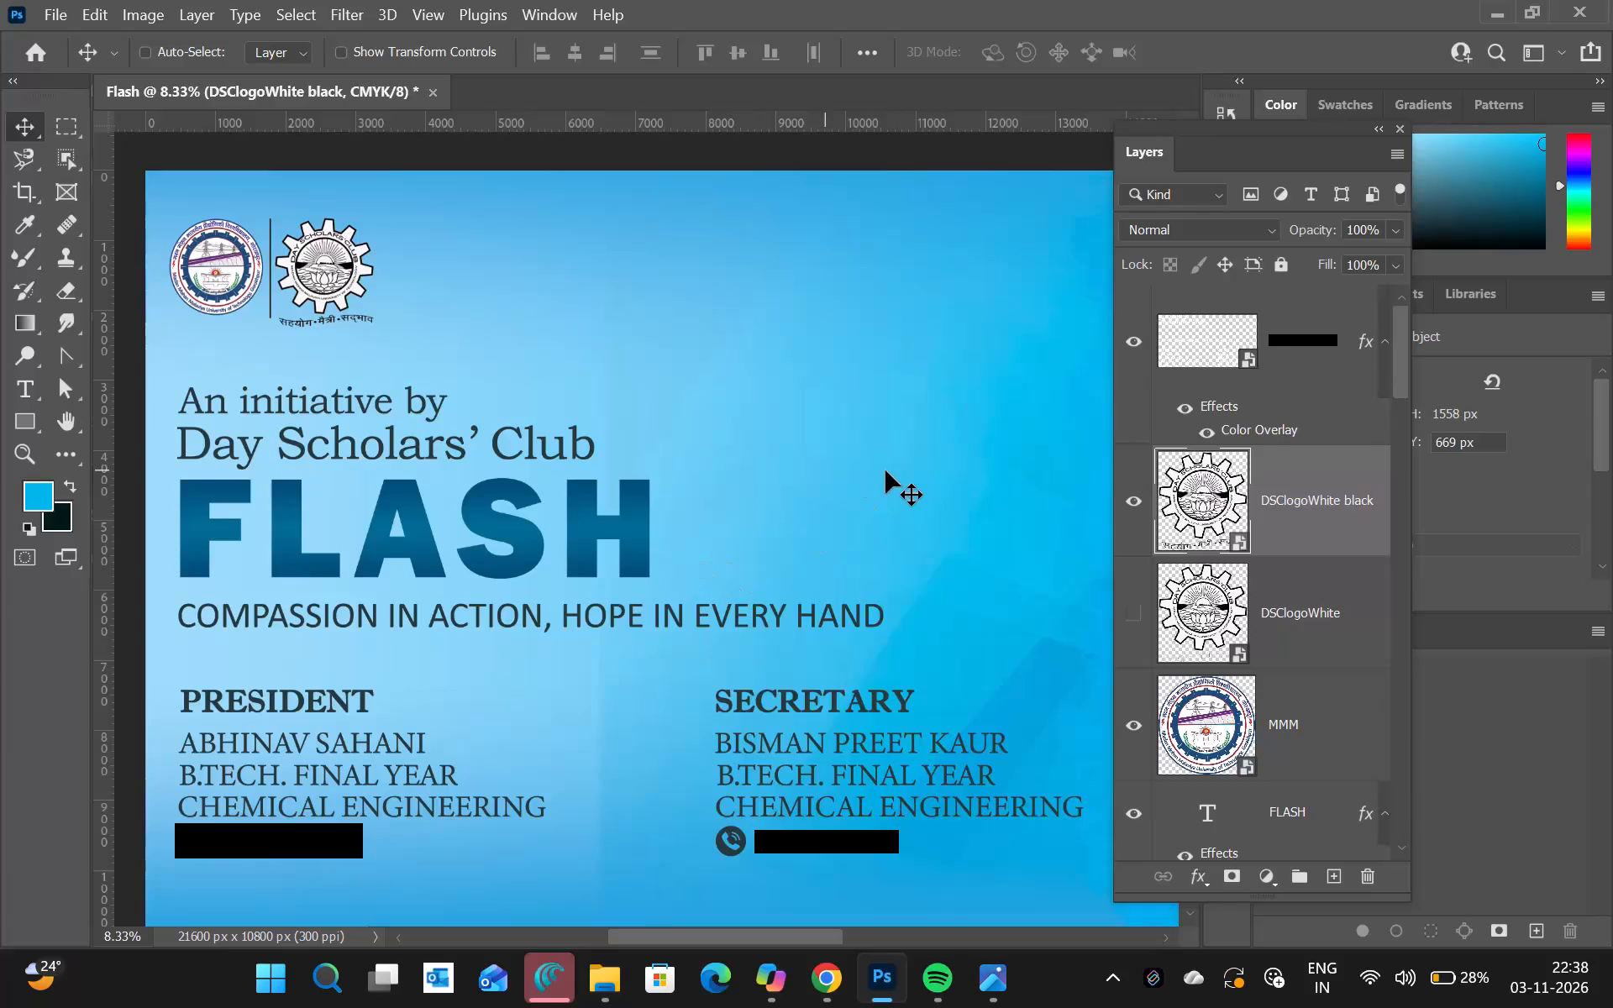
Generate the share-ready Flash.jpg of the updated banner at original size and copy it from the Share window.
key(ctrl+minus)
key(ctrl+minus)
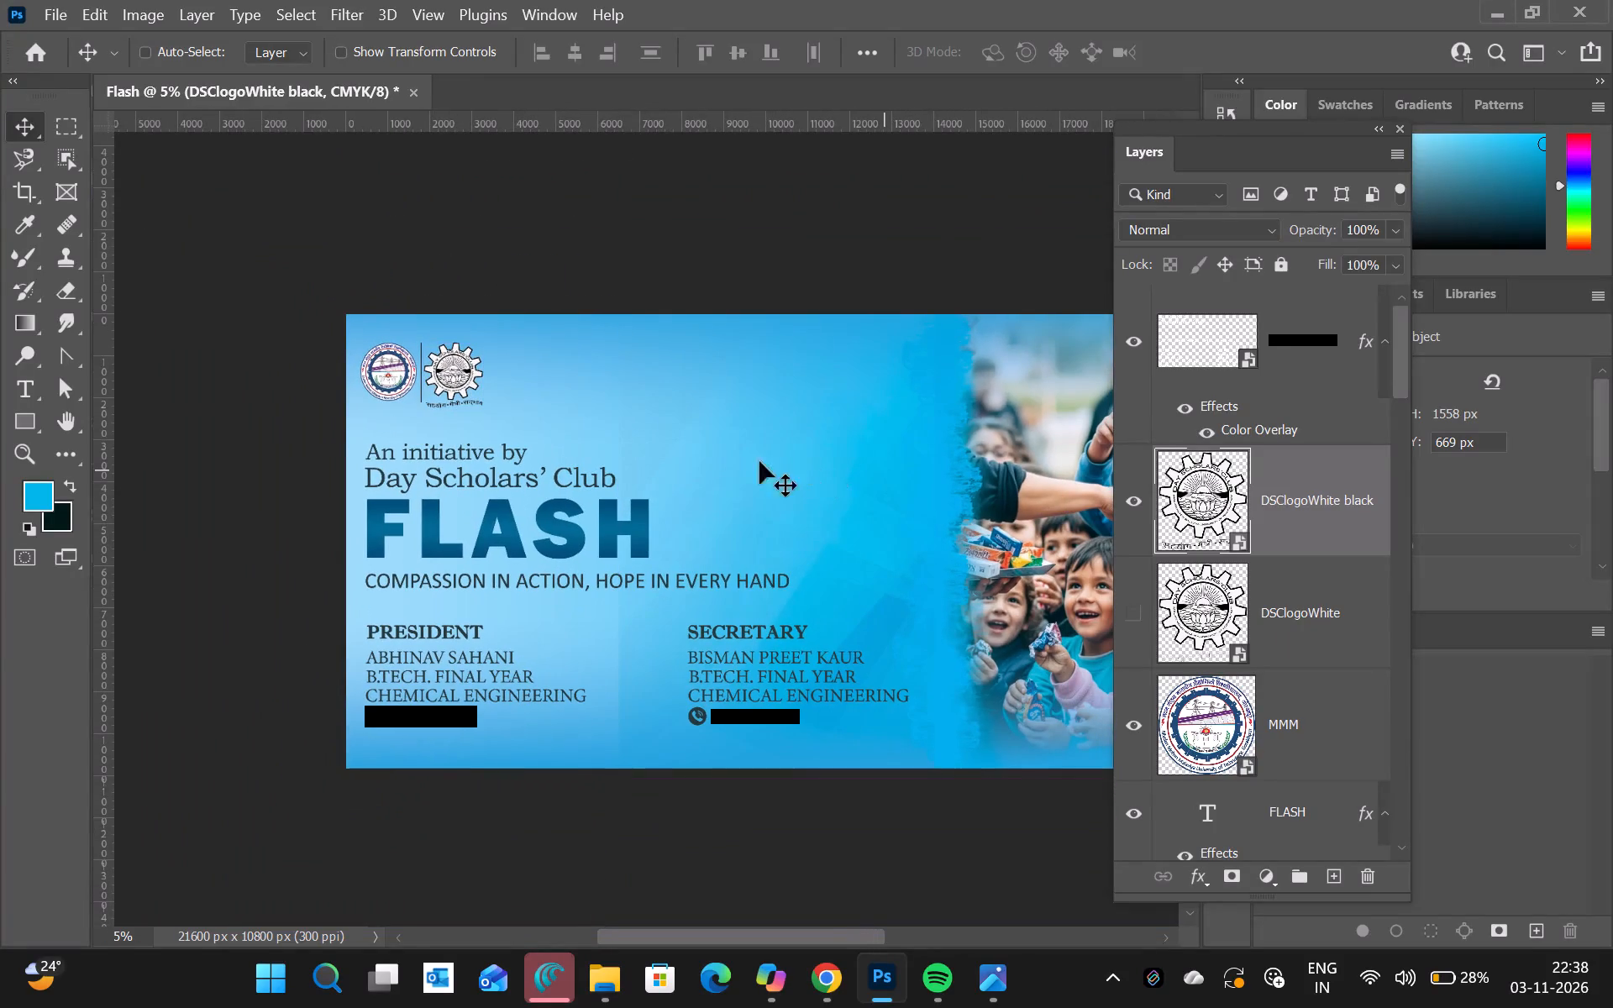
scroll(726, 461, right, 6)
scroll(911, 330, right, 1)
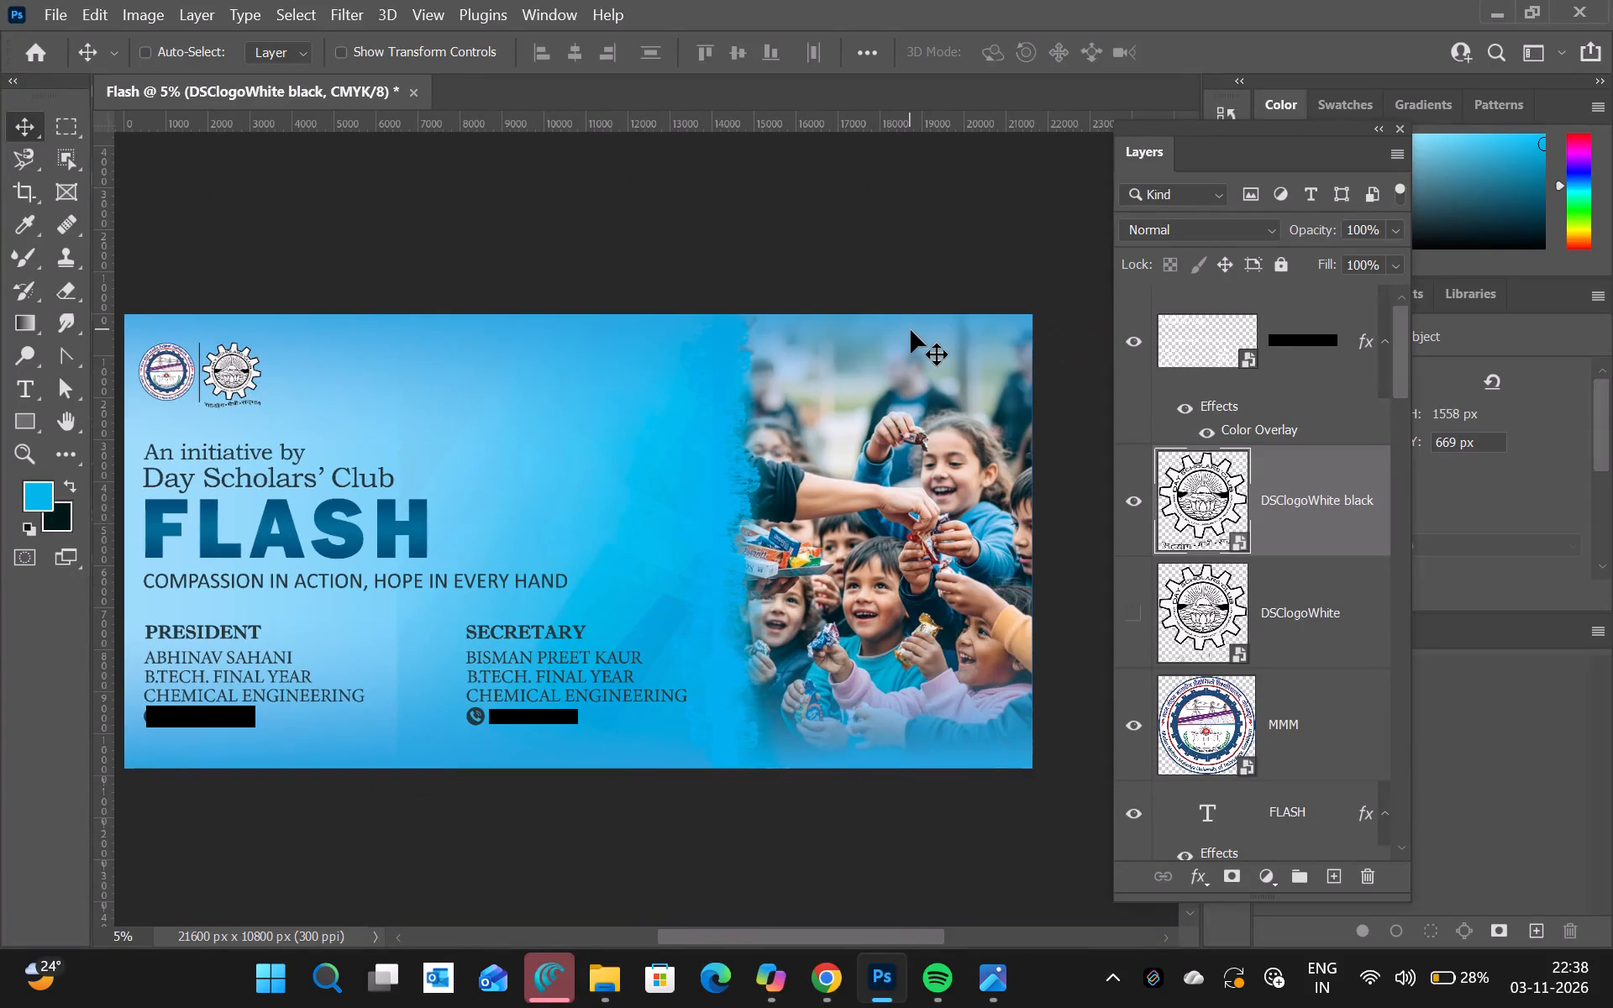
scroll(911, 330, left, 1)
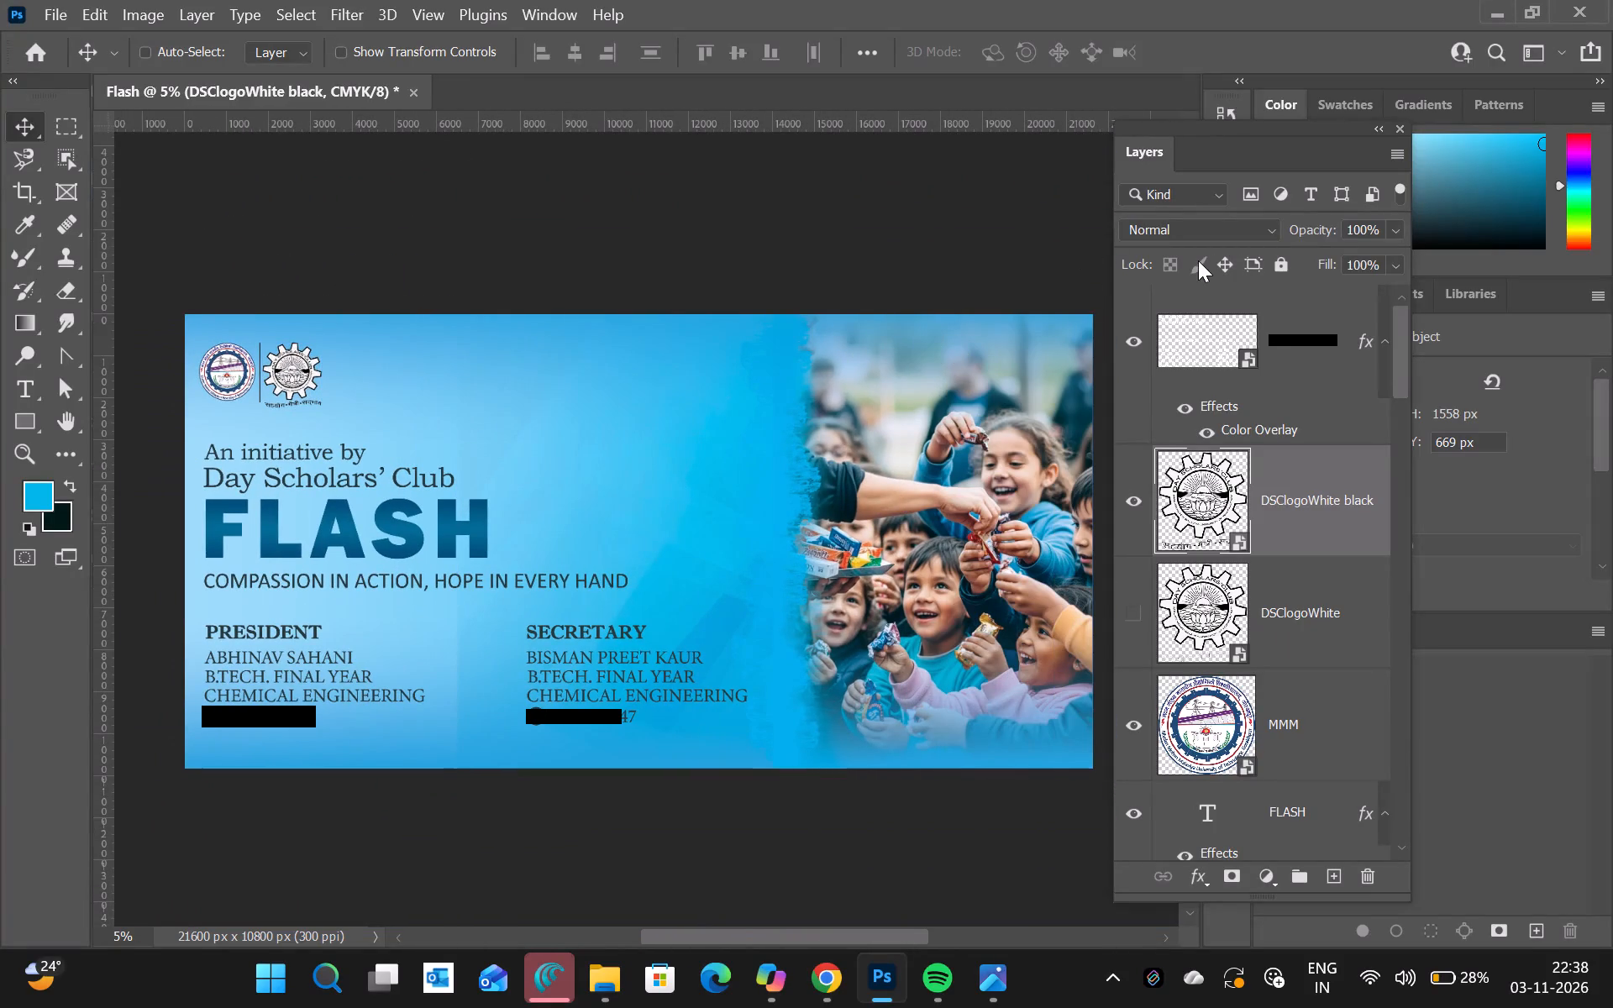
click(1591, 57)
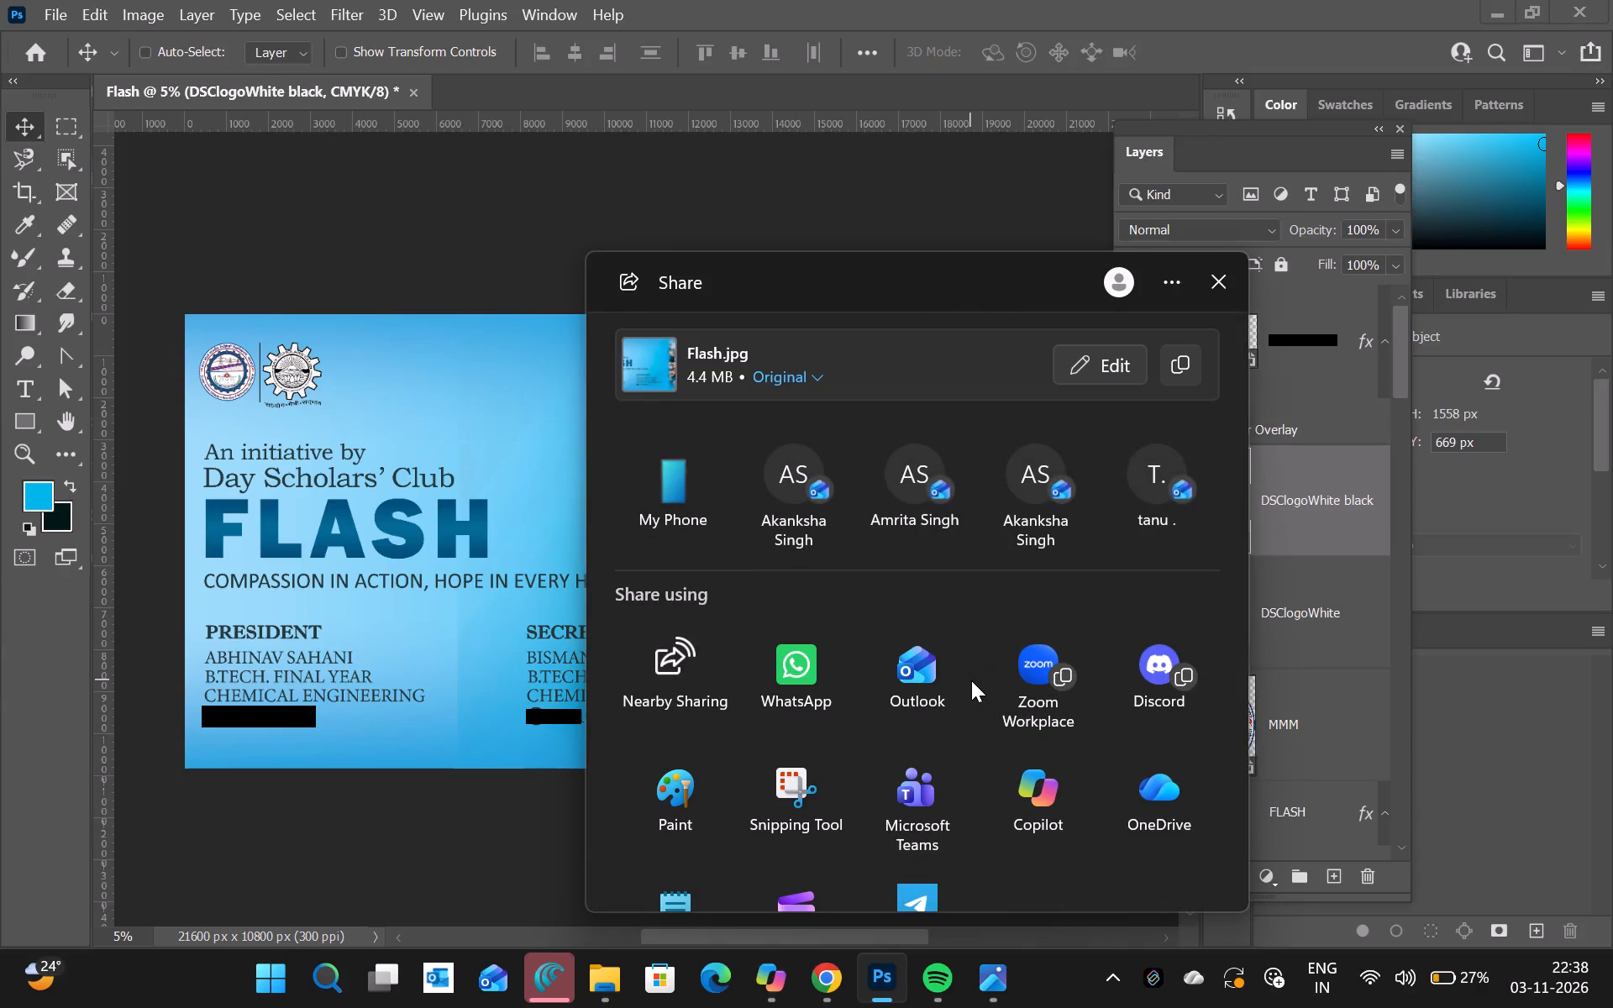
click(1227, 276)
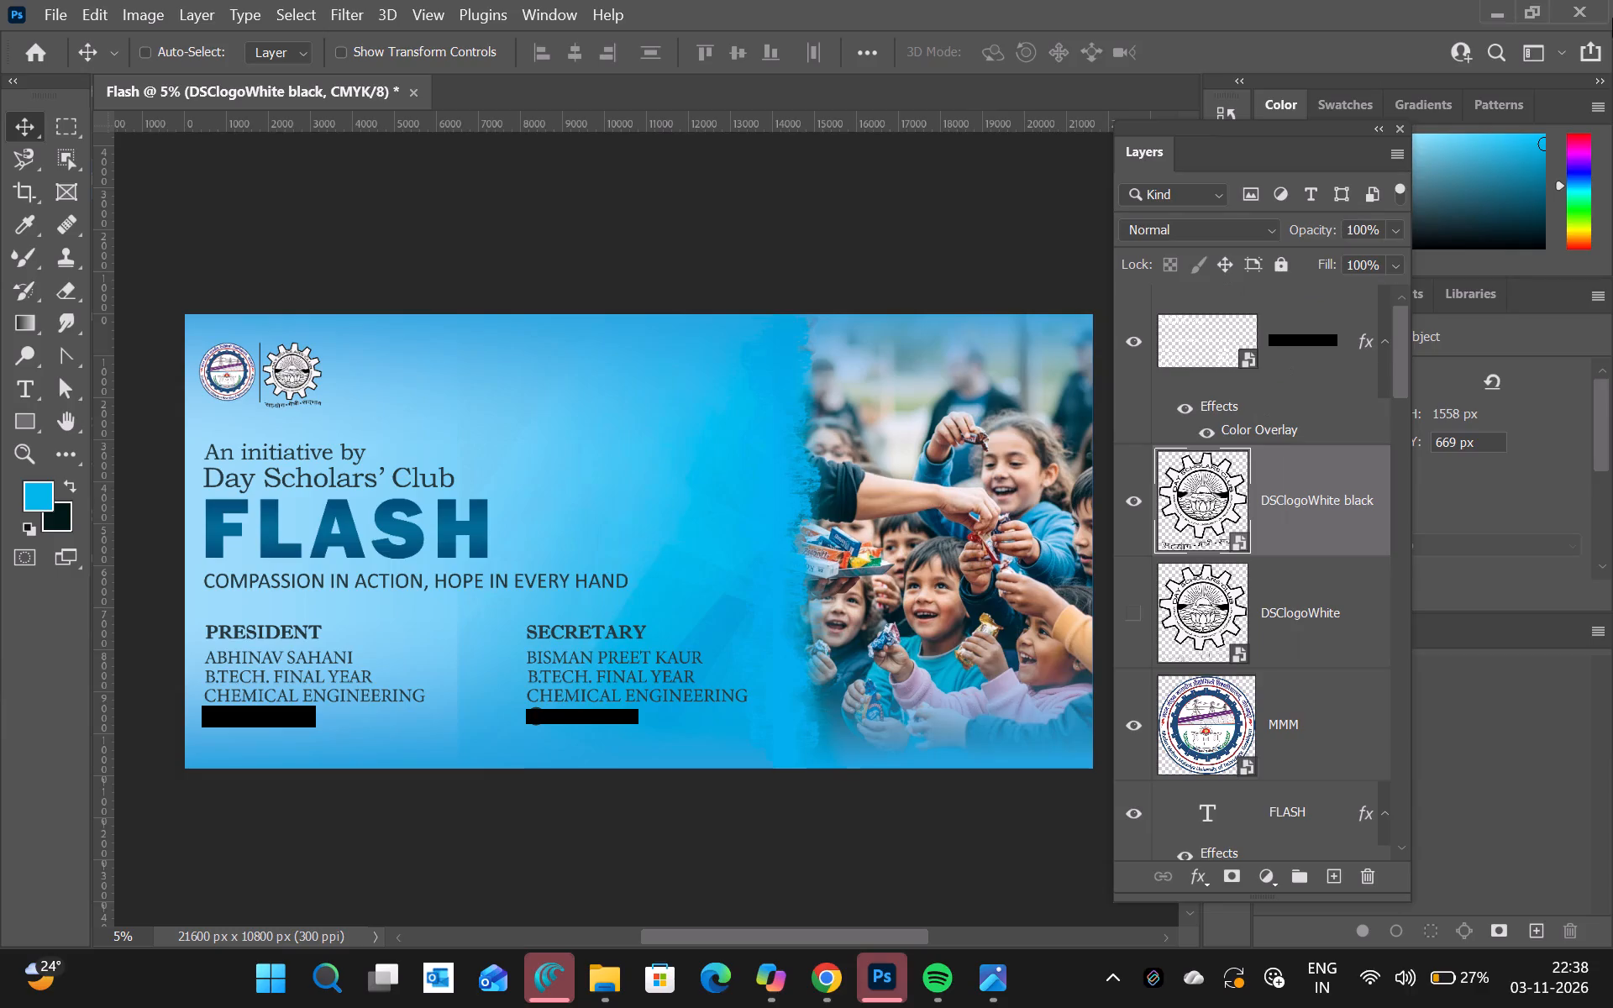
click(1579, 44)
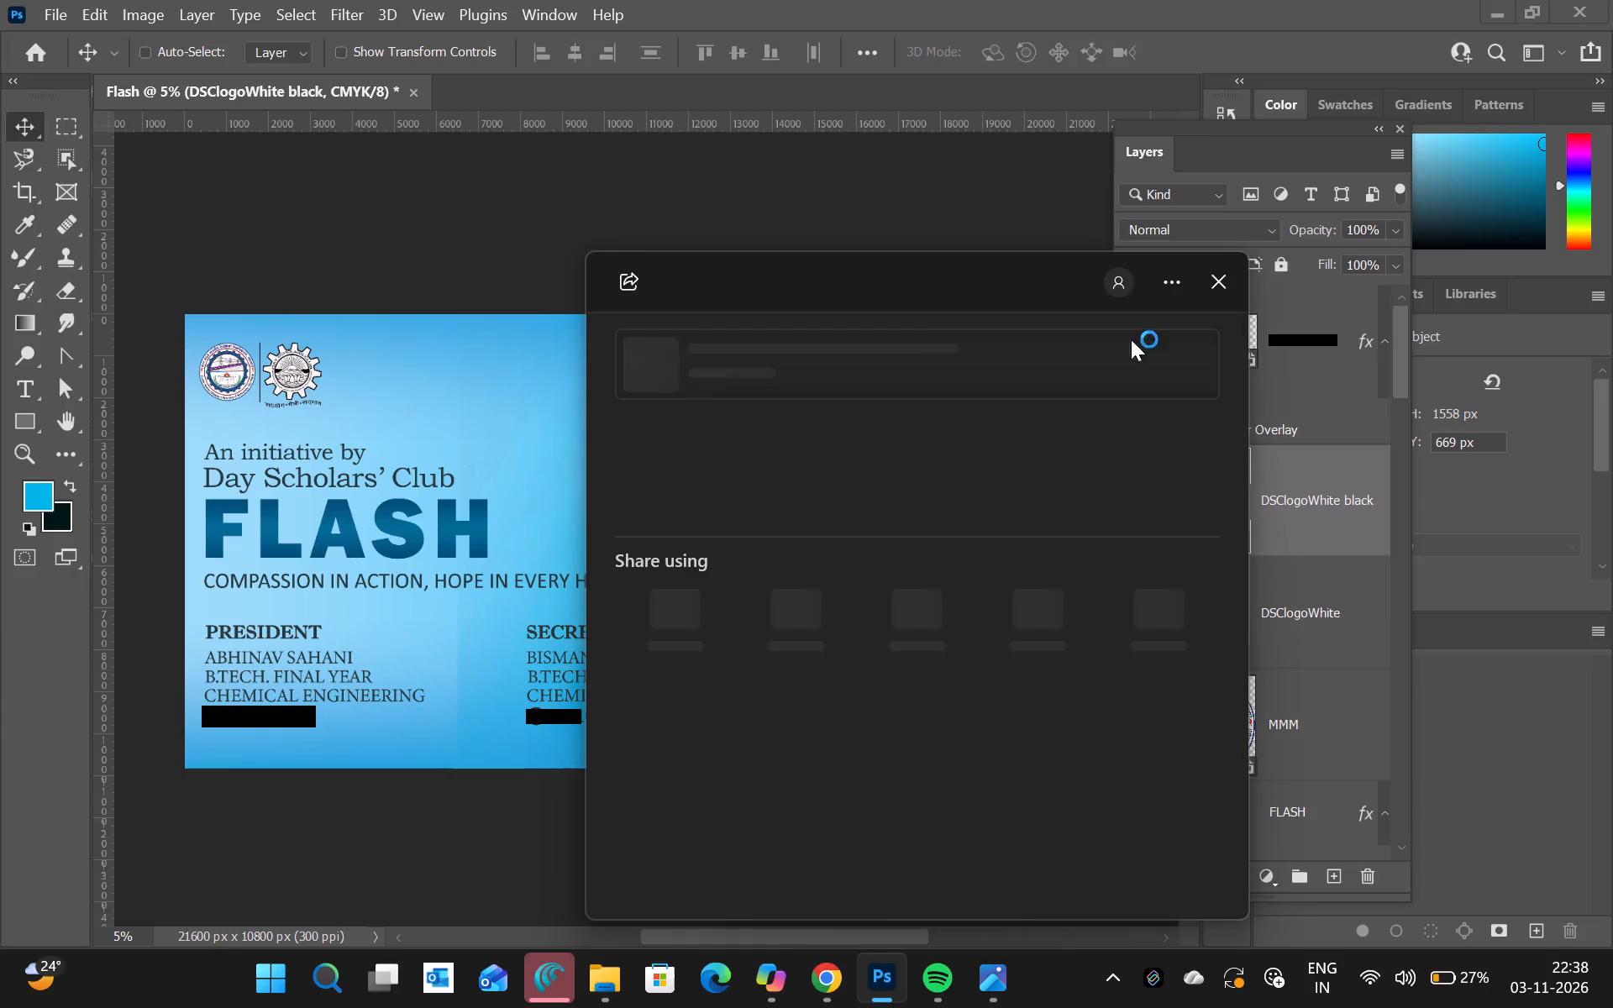
click(1168, 351)
click(1177, 360)
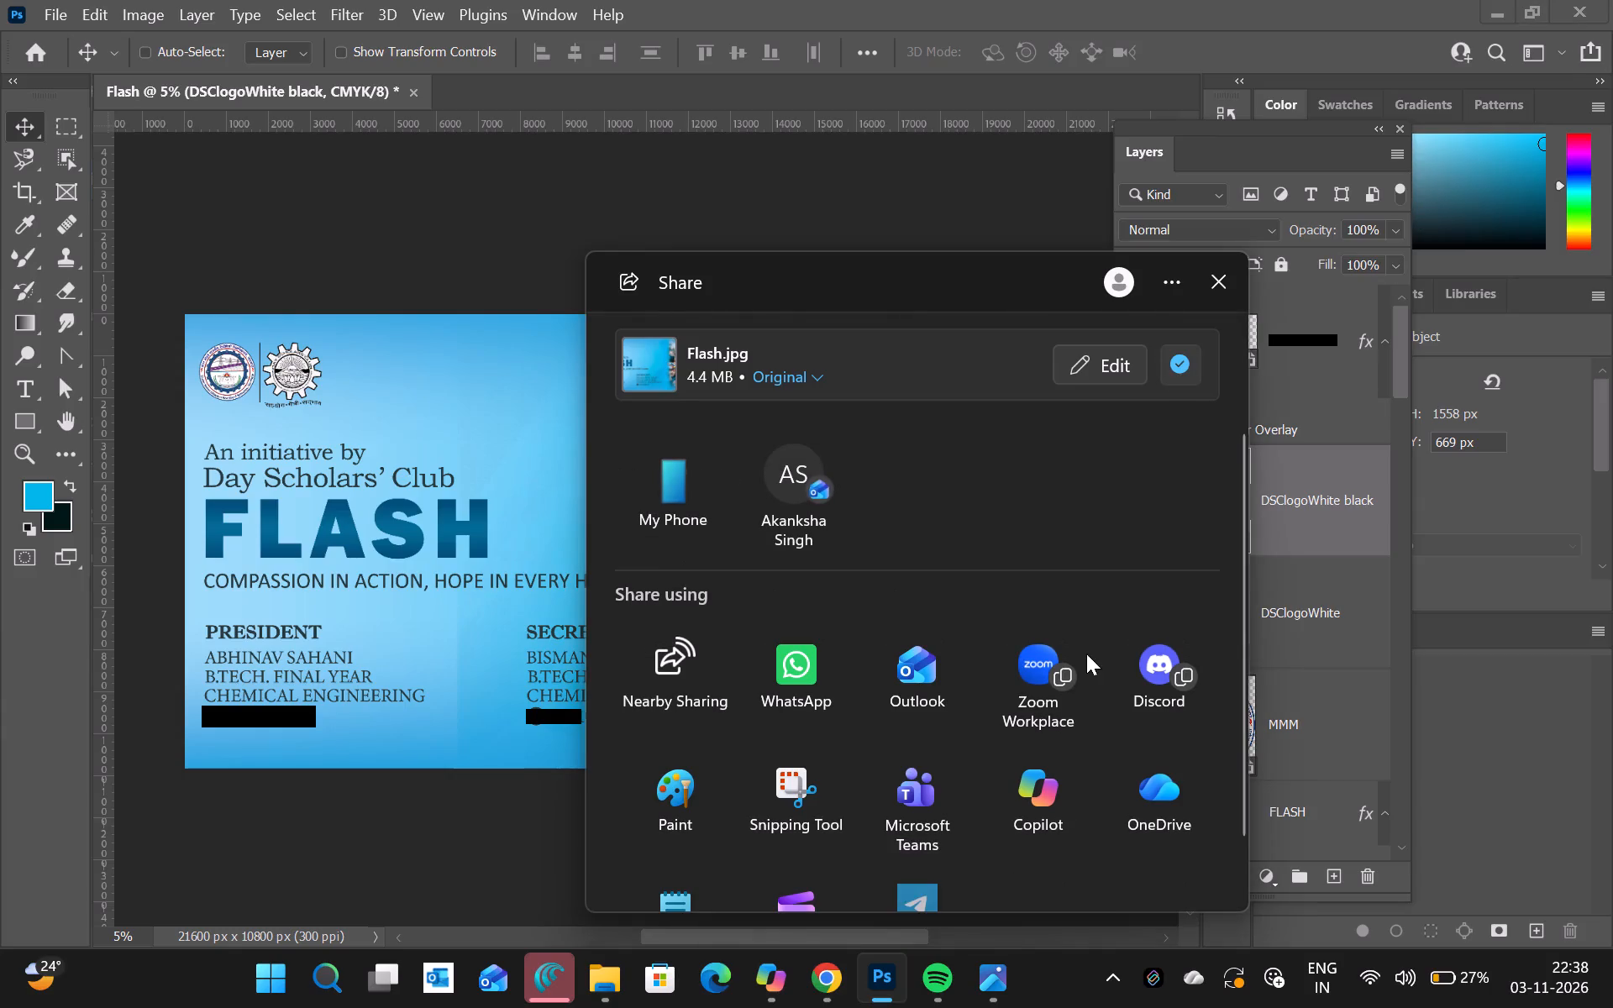
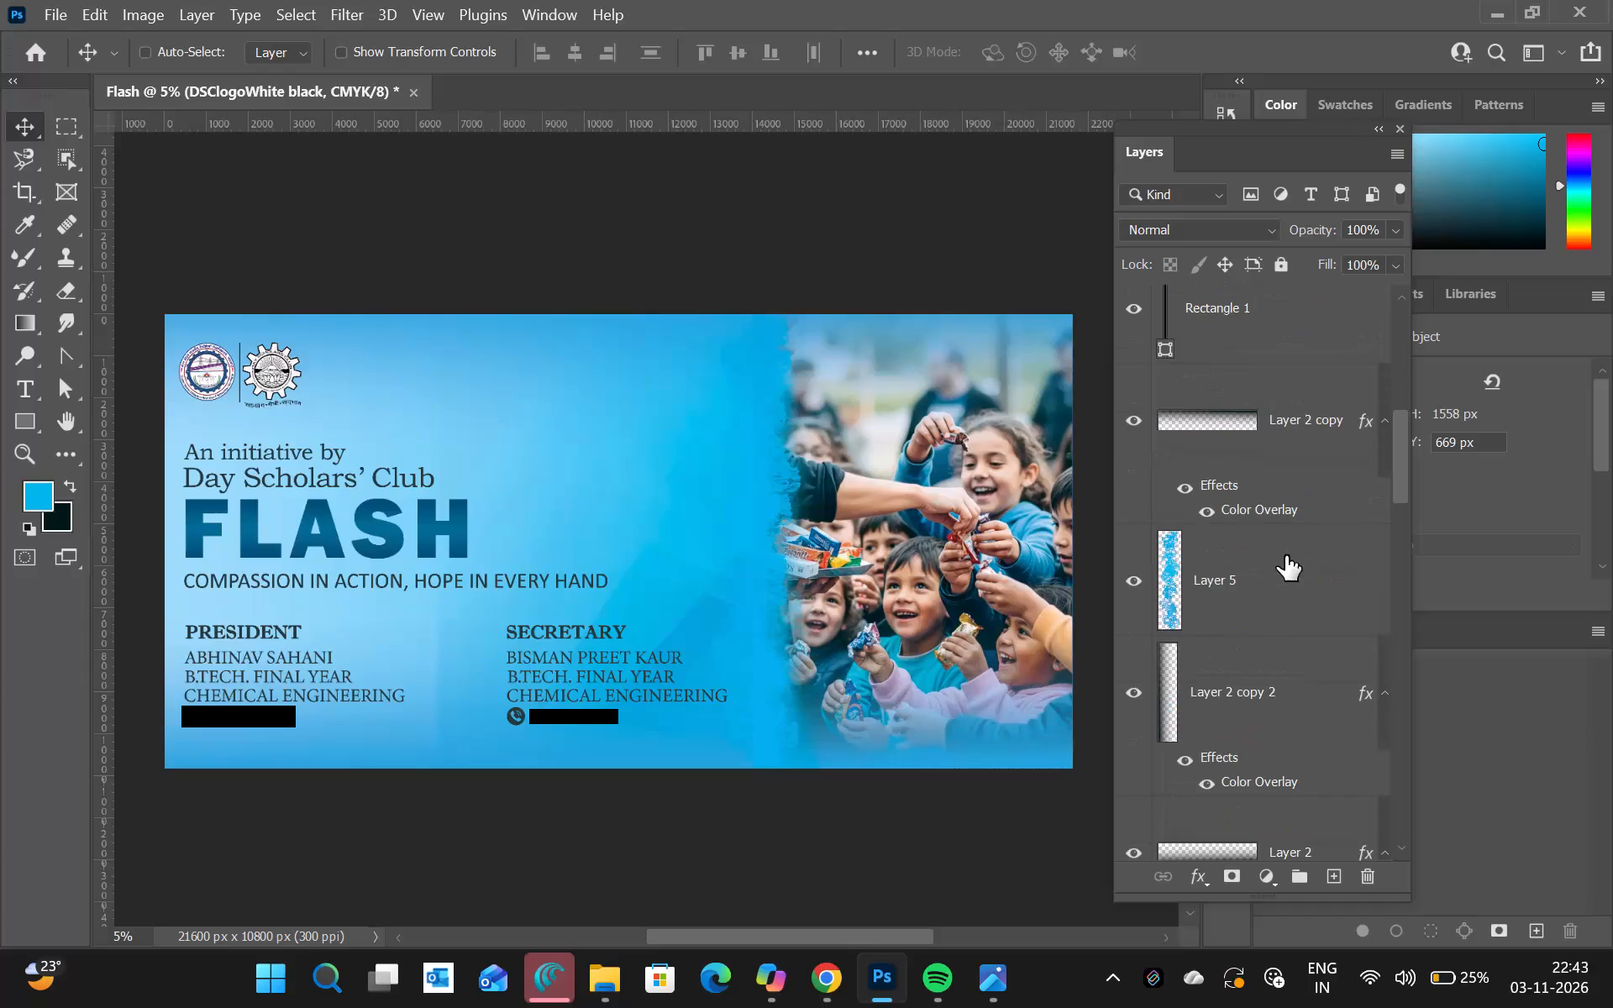
Hide Layer 5, the blue strip over the photo's blended edge.
click(1136, 572)
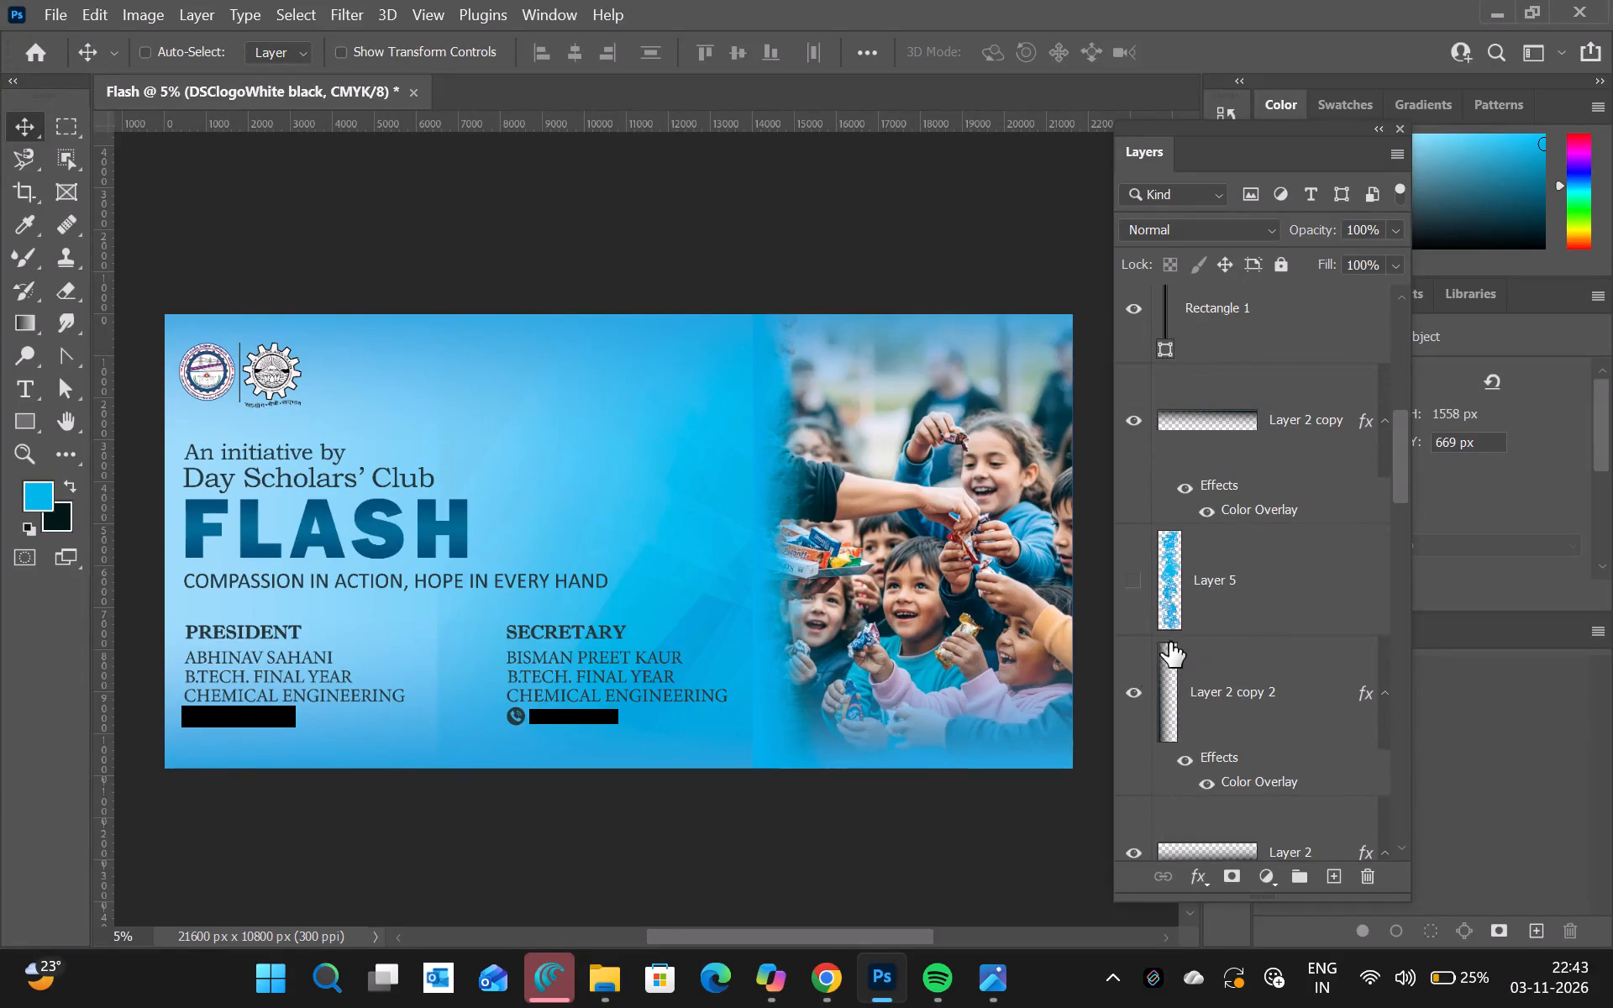
Delete the layer mask from the visible children's photo layer that has the Color Balance smart filter.
scroll(1152, 673, down, 3)
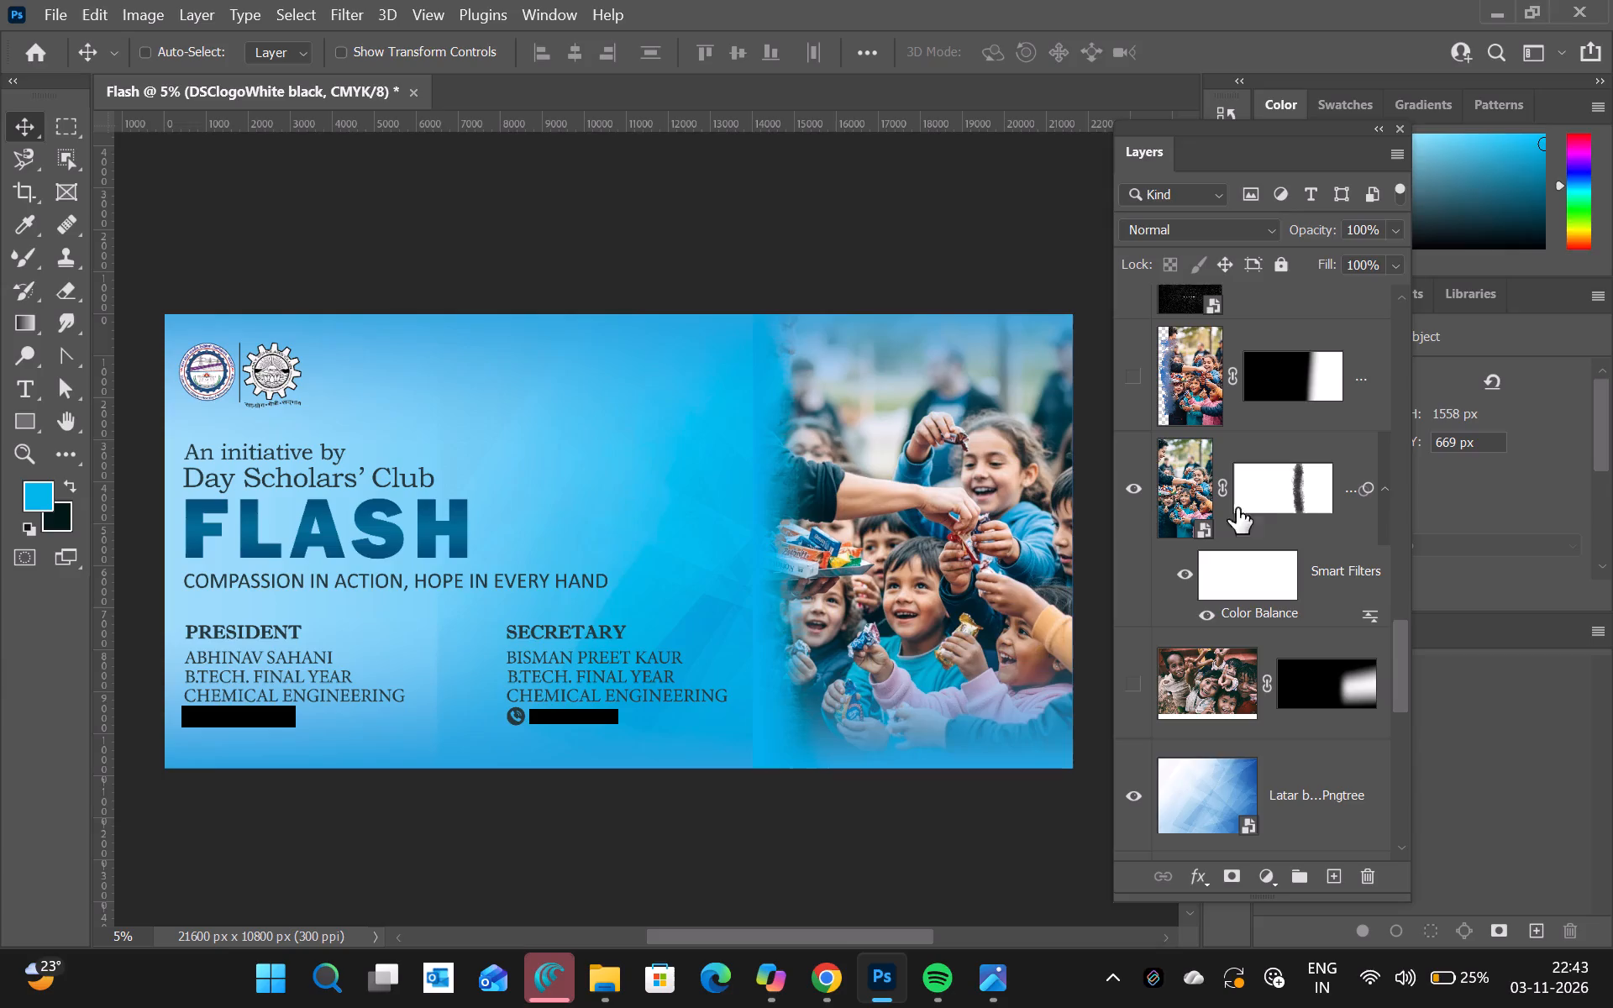
click(1289, 488)
key(Delete)
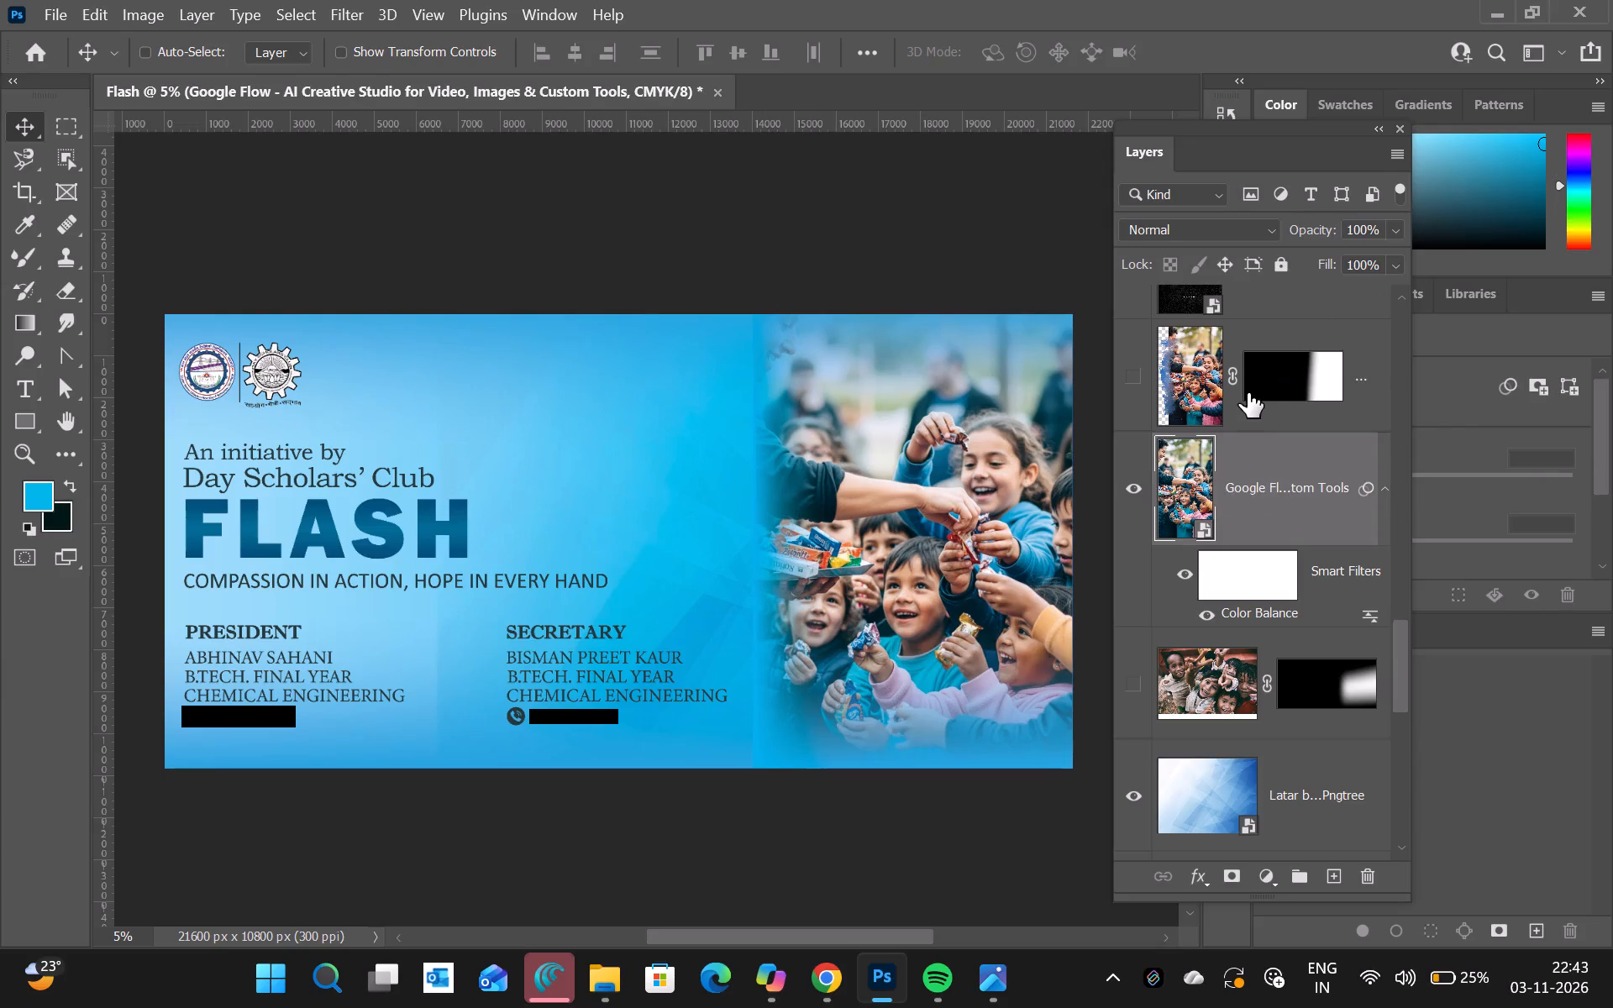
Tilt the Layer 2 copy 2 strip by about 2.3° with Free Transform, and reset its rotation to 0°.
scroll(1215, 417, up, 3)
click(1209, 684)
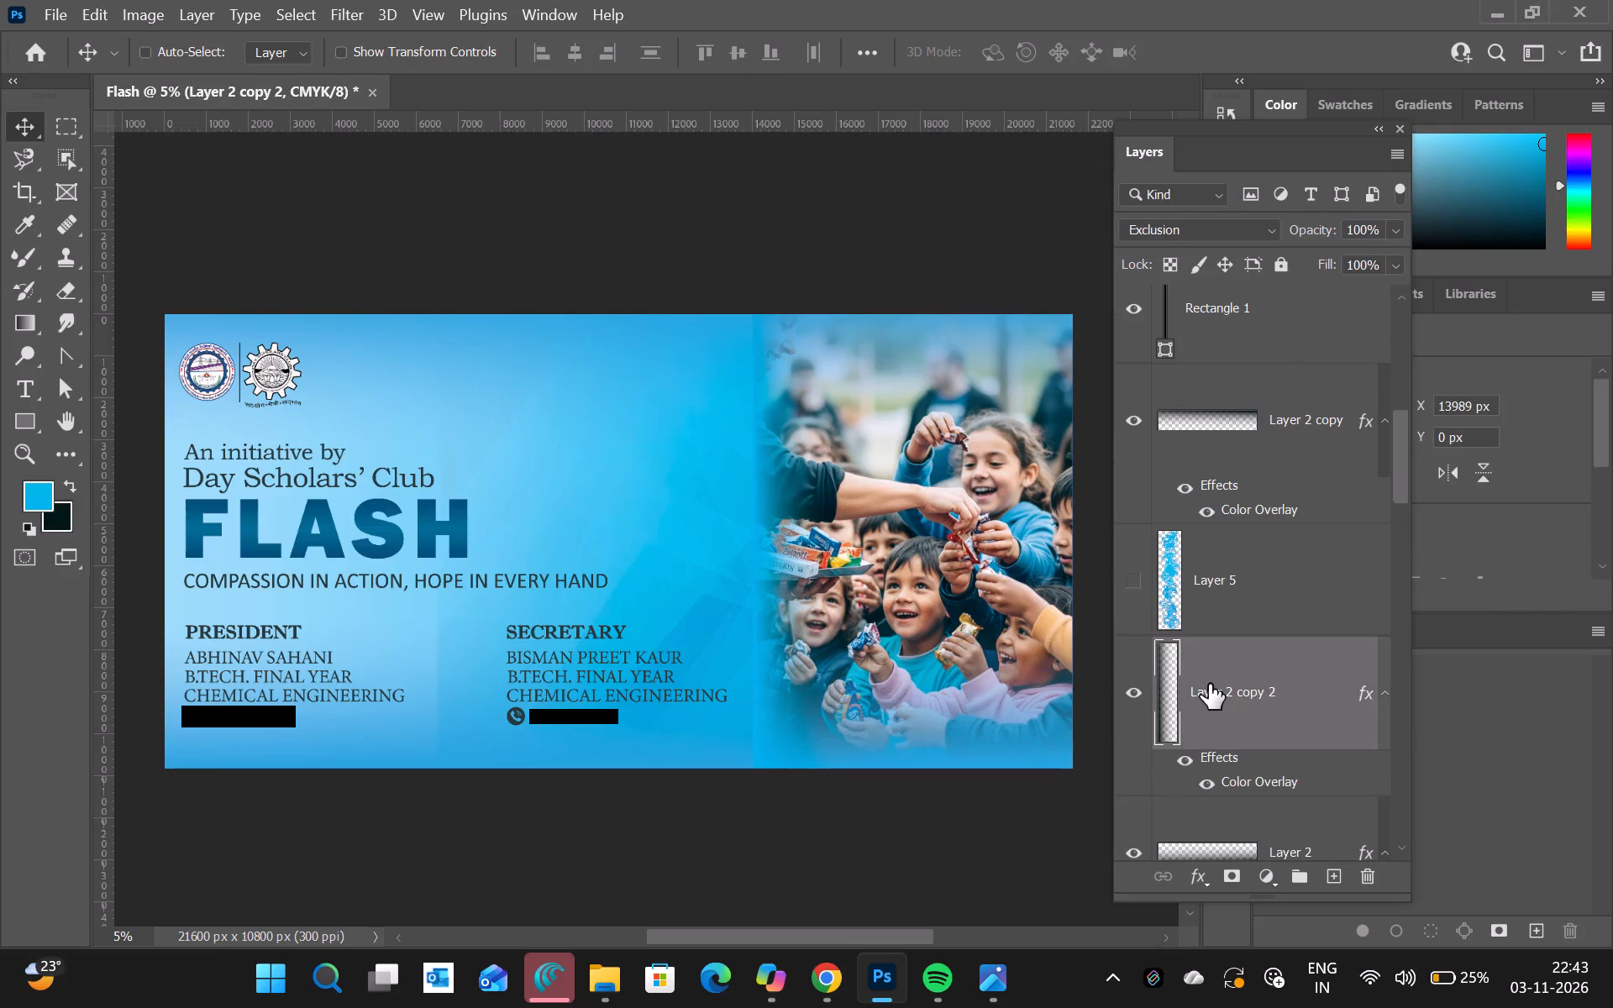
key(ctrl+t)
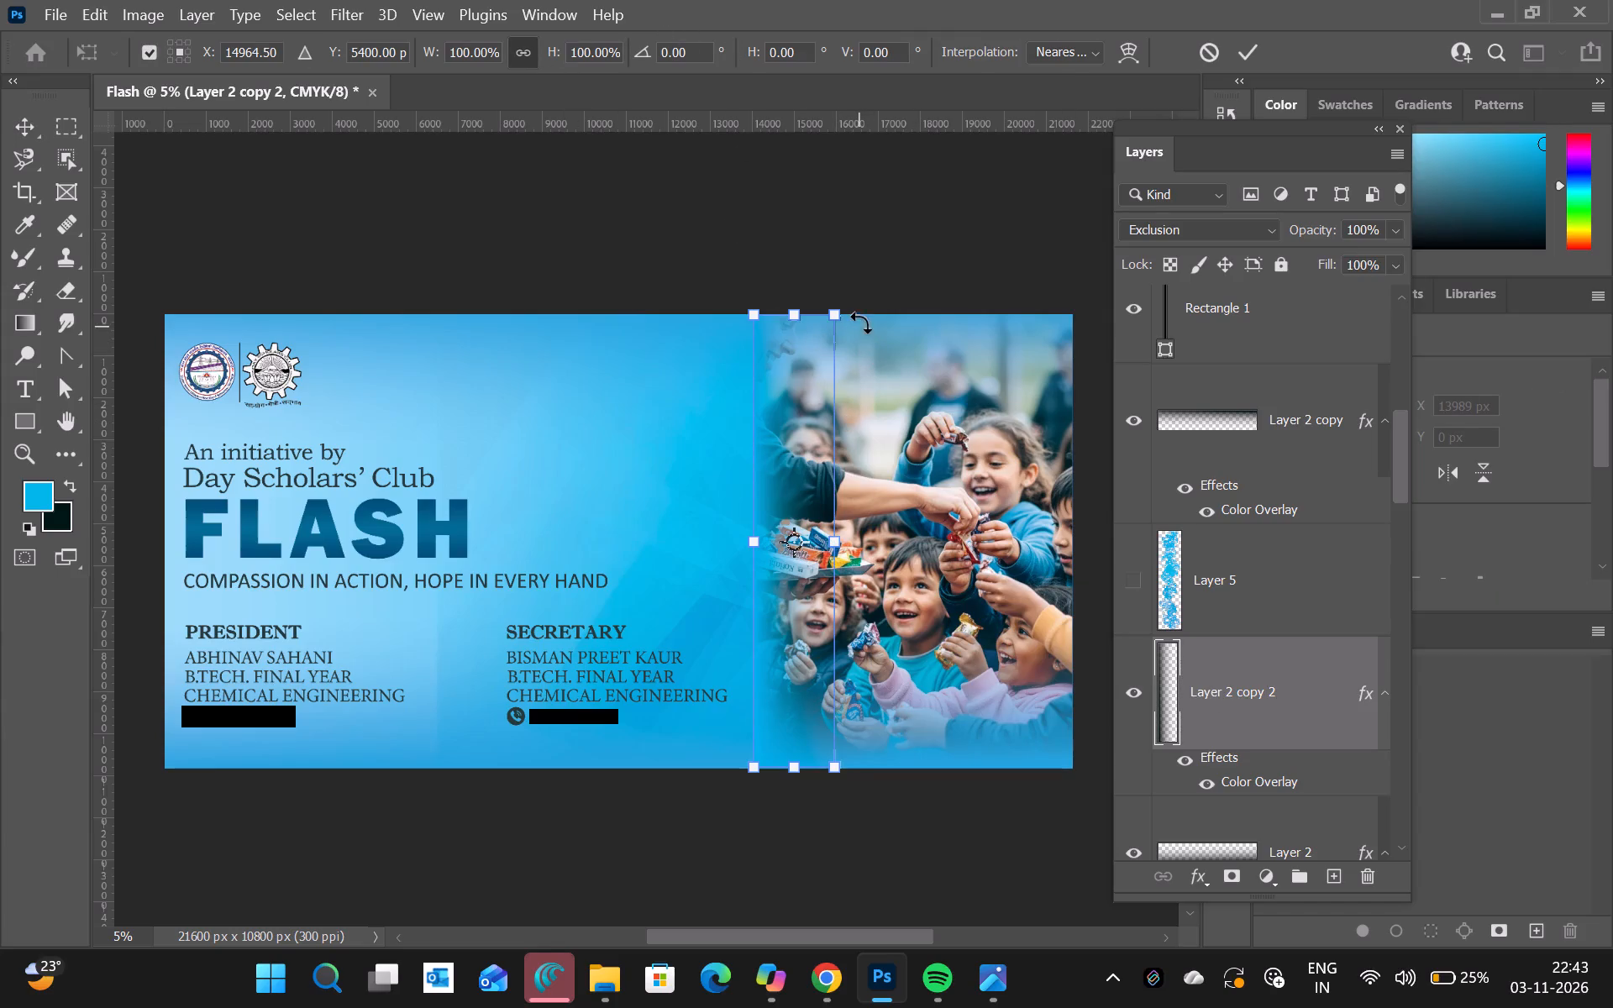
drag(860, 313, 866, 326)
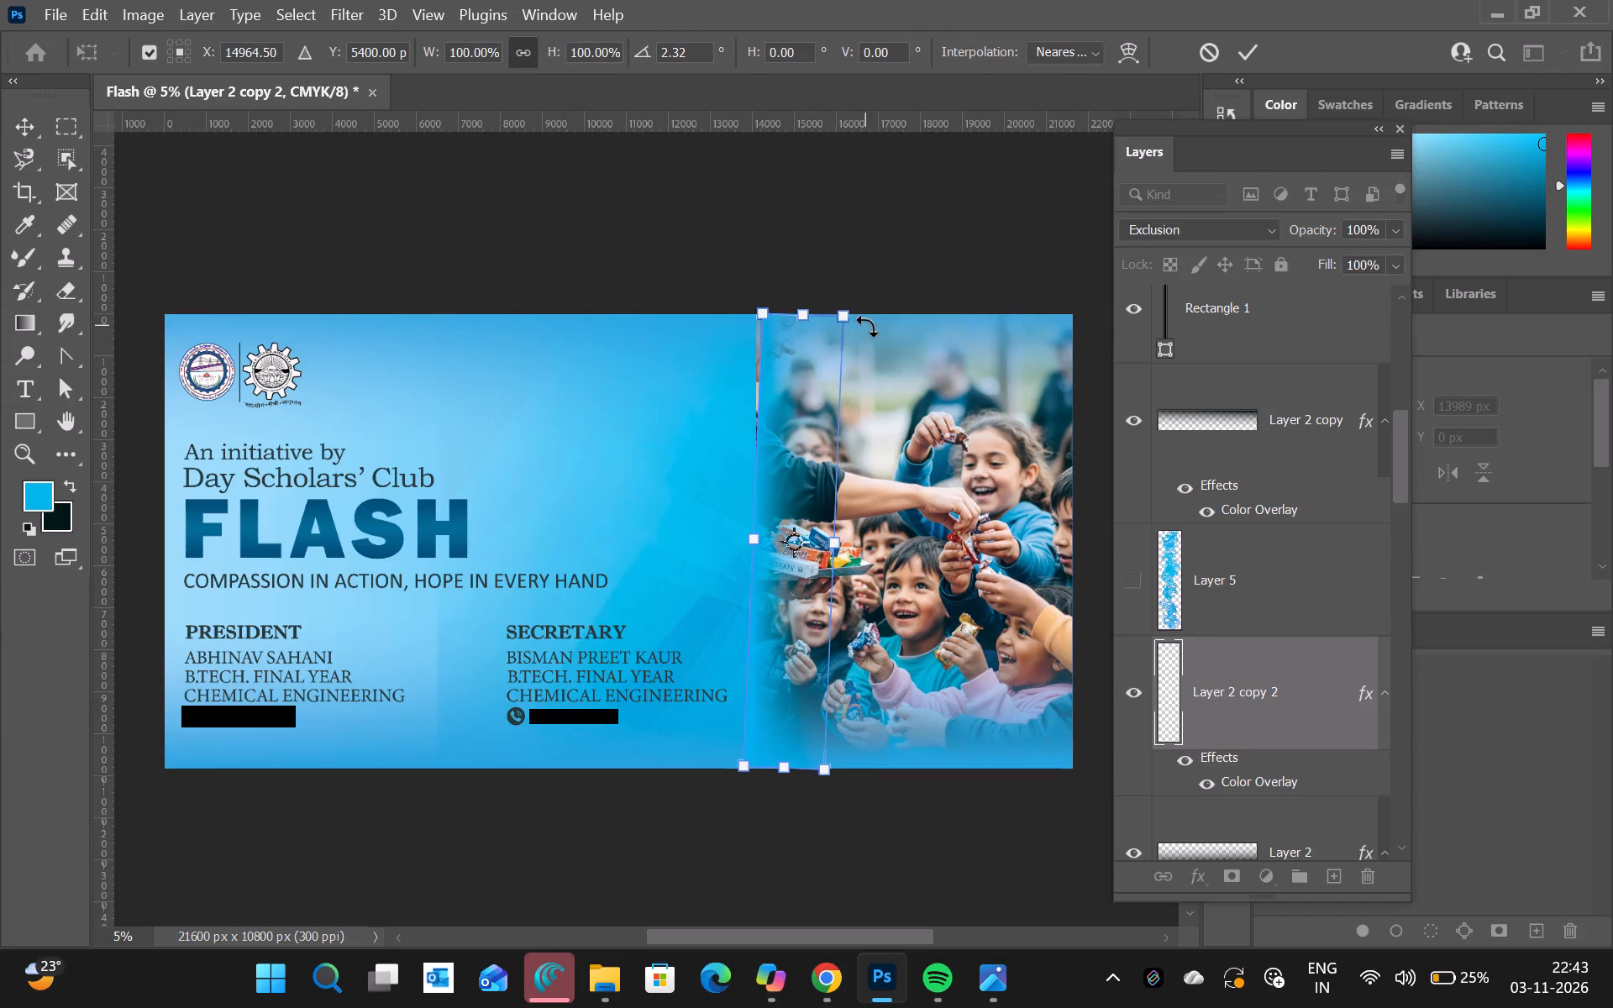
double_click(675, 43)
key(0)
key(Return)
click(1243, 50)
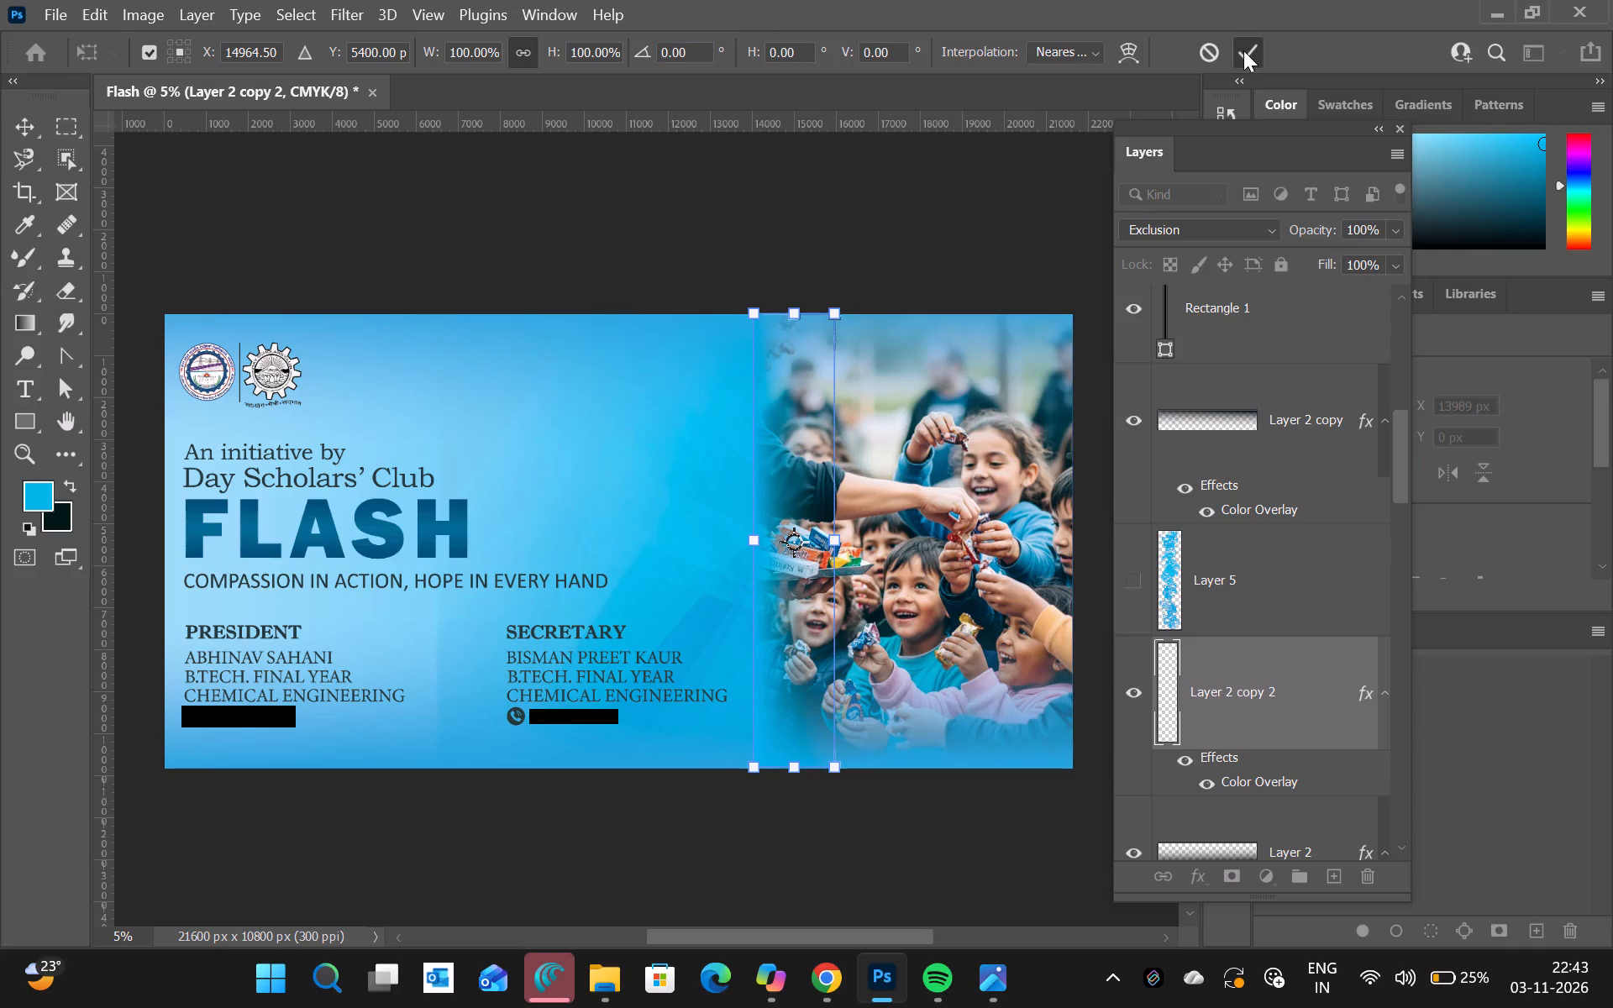
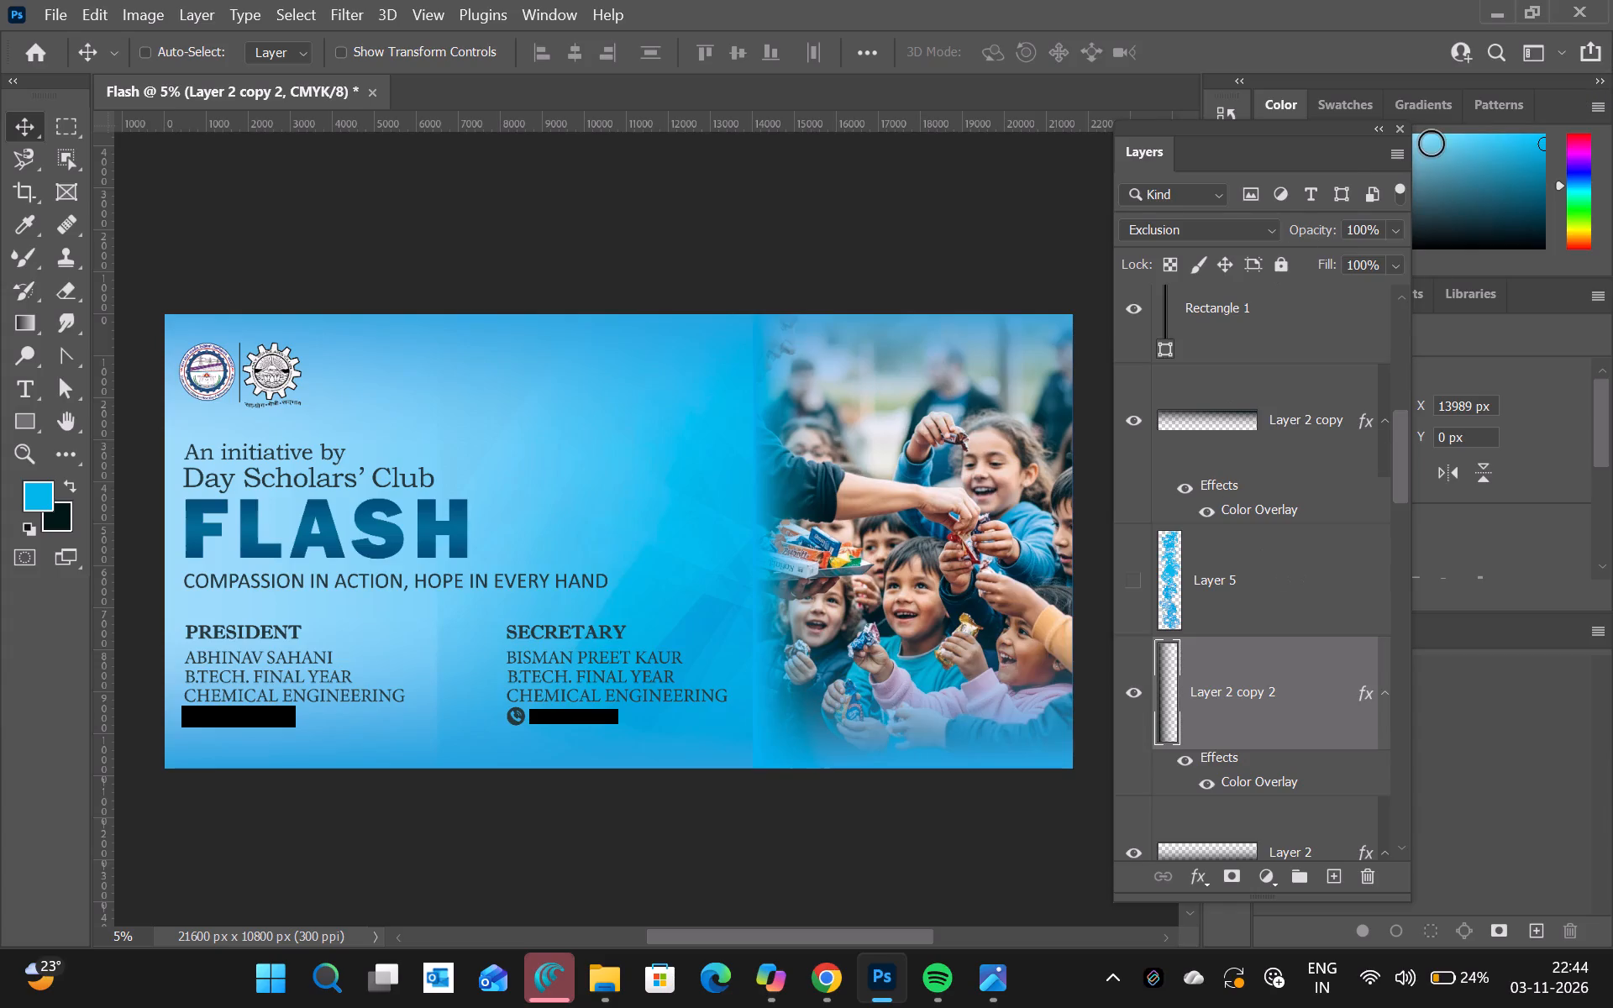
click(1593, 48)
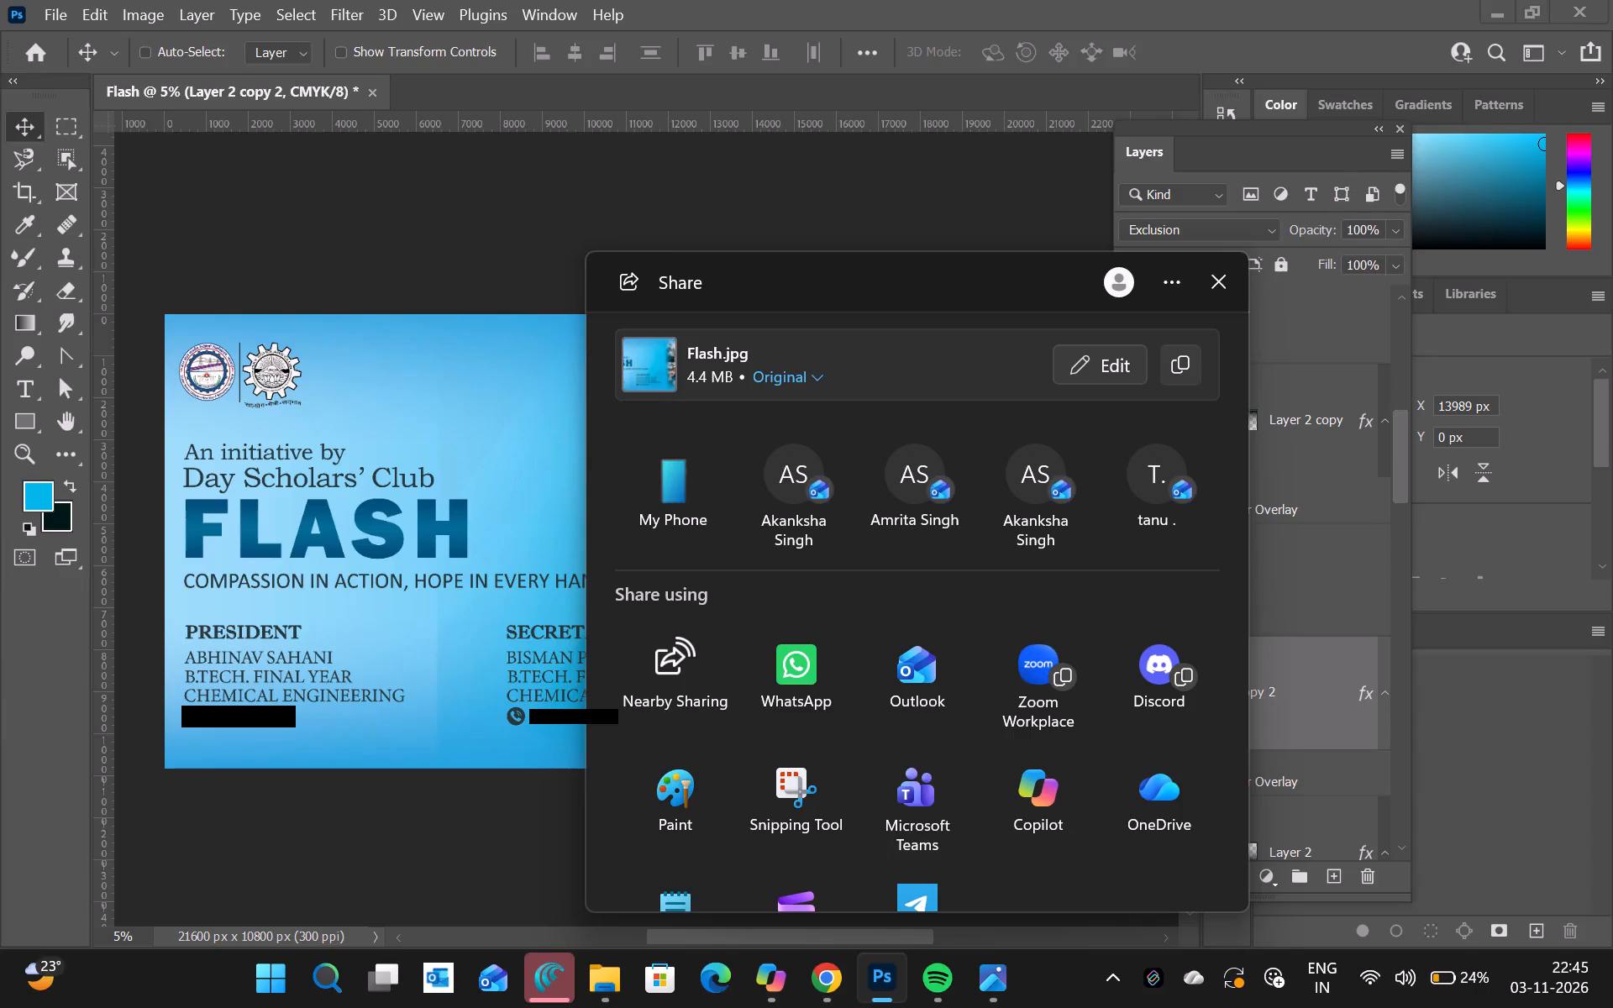
Close the sharing options for Flash.jpg without choosing a recipient or app.
click(1201, 286)
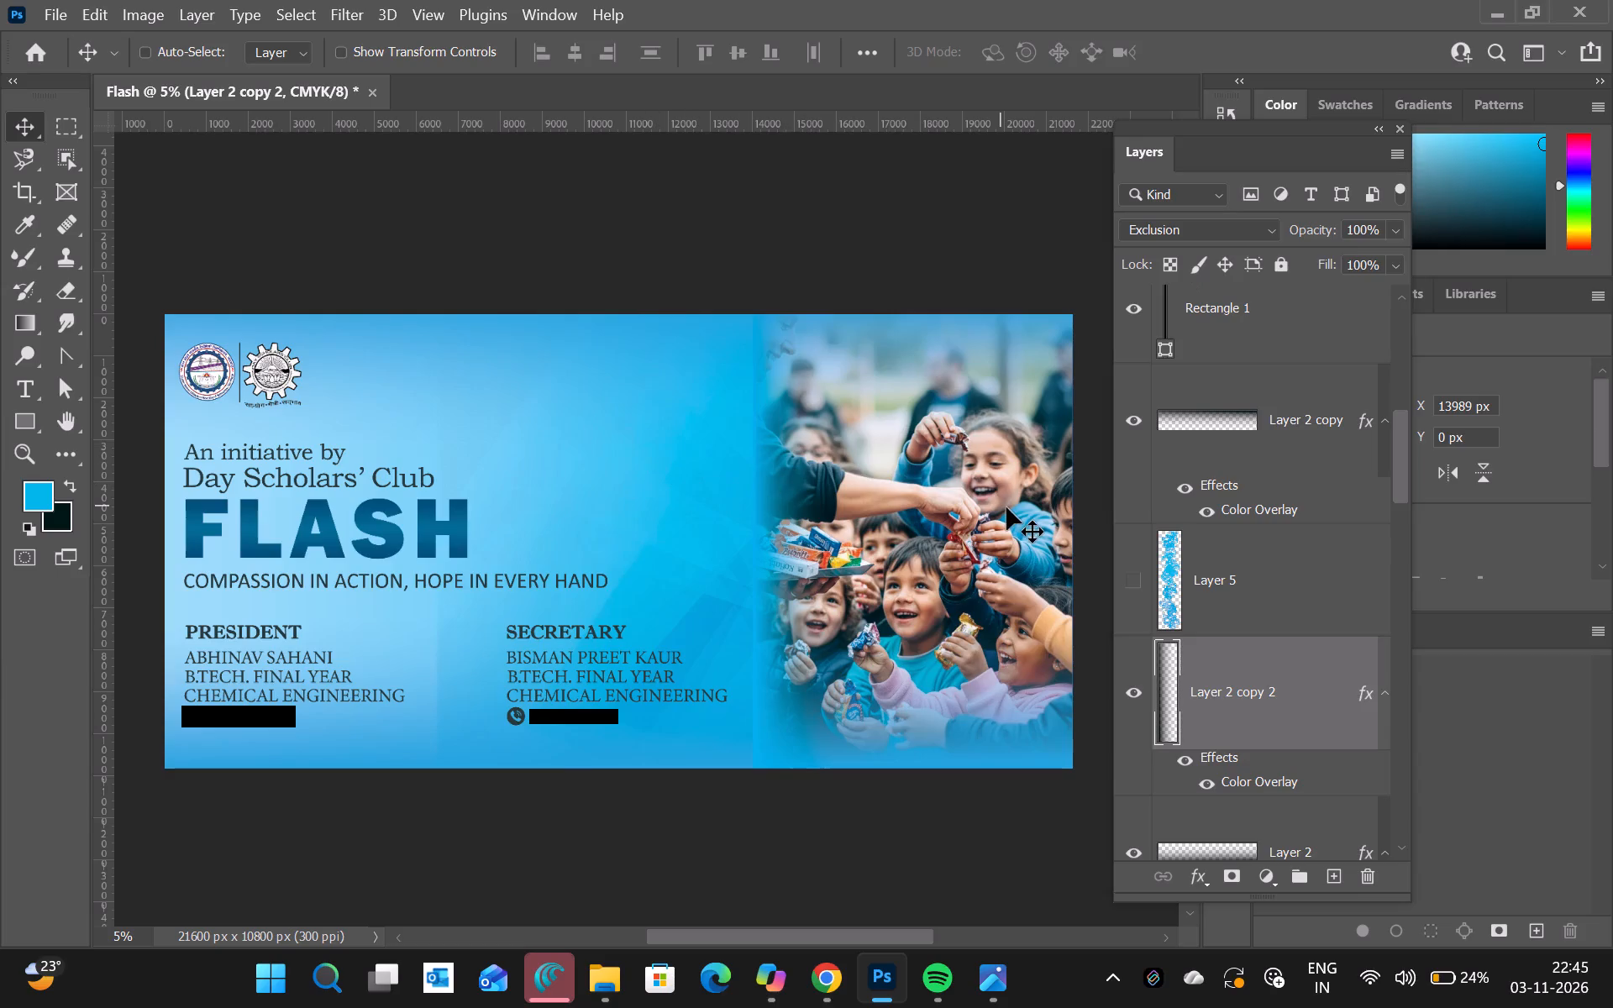
Select the DSClogoWhite black layer, the black club logo near the top of the layer stack.
scroll(1282, 580, down, 1)
scroll(1282, 580, up, 1)
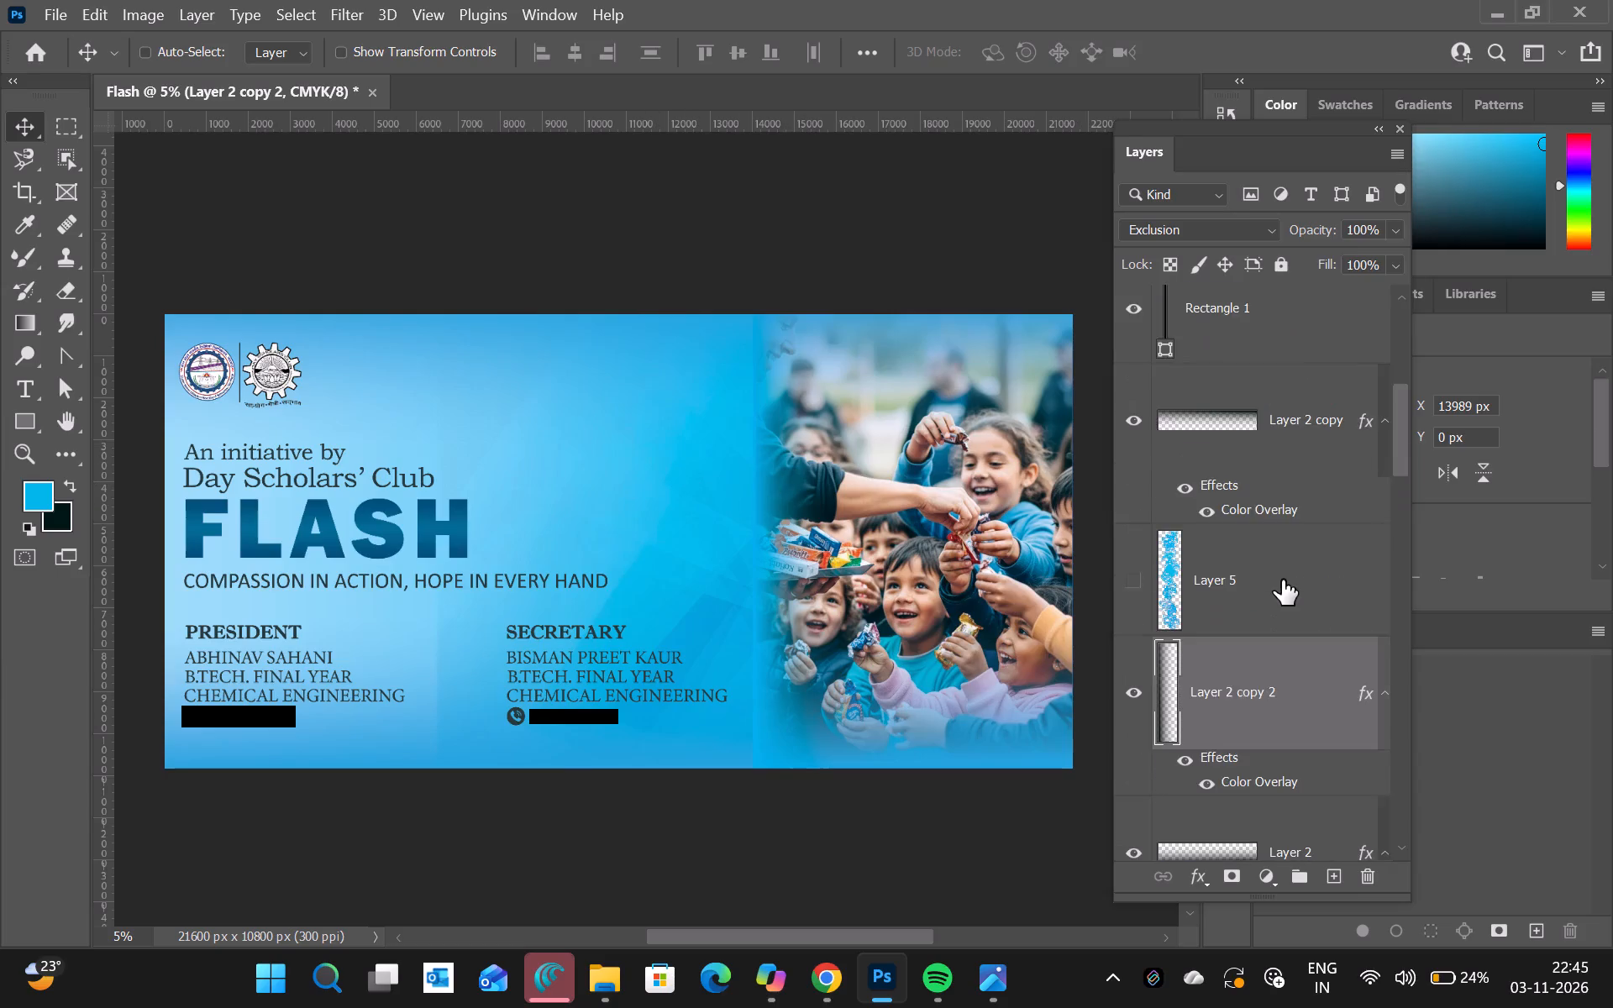
scroll(1282, 580, up, 1)
click(1295, 527)
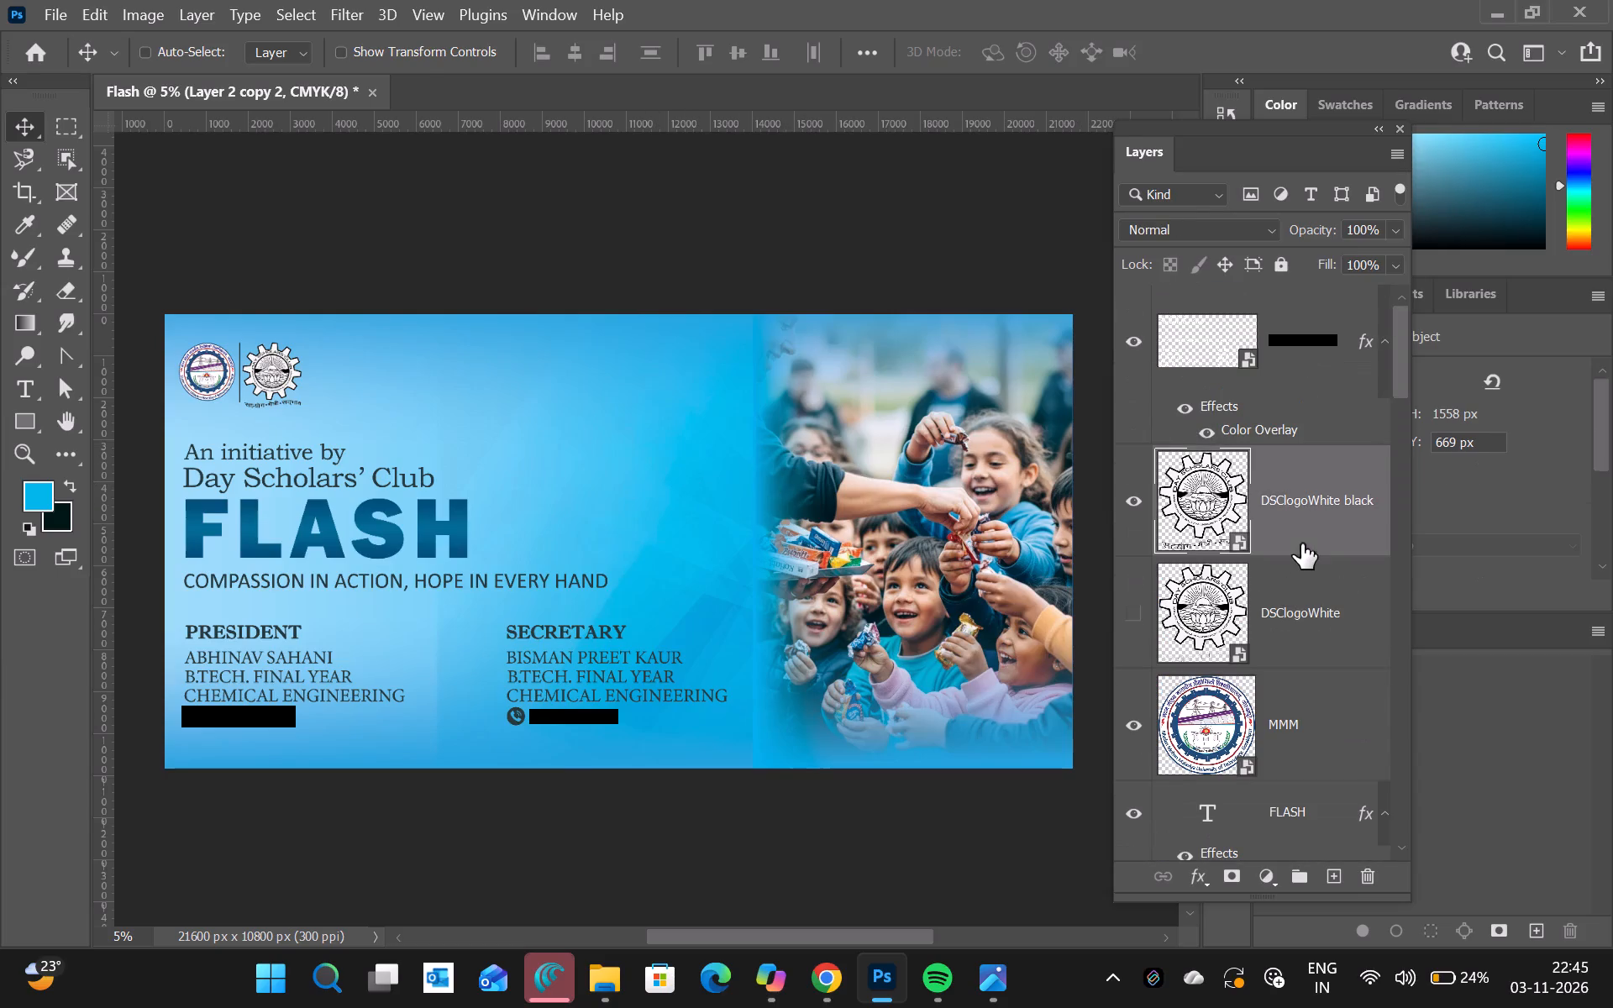
Scale the black DSC logo, the MMM logo and the Rectangle 1 divider together to about 87% with Free Transform.
ctrl+click(1295, 703)
scroll(1295, 703, down, 1)
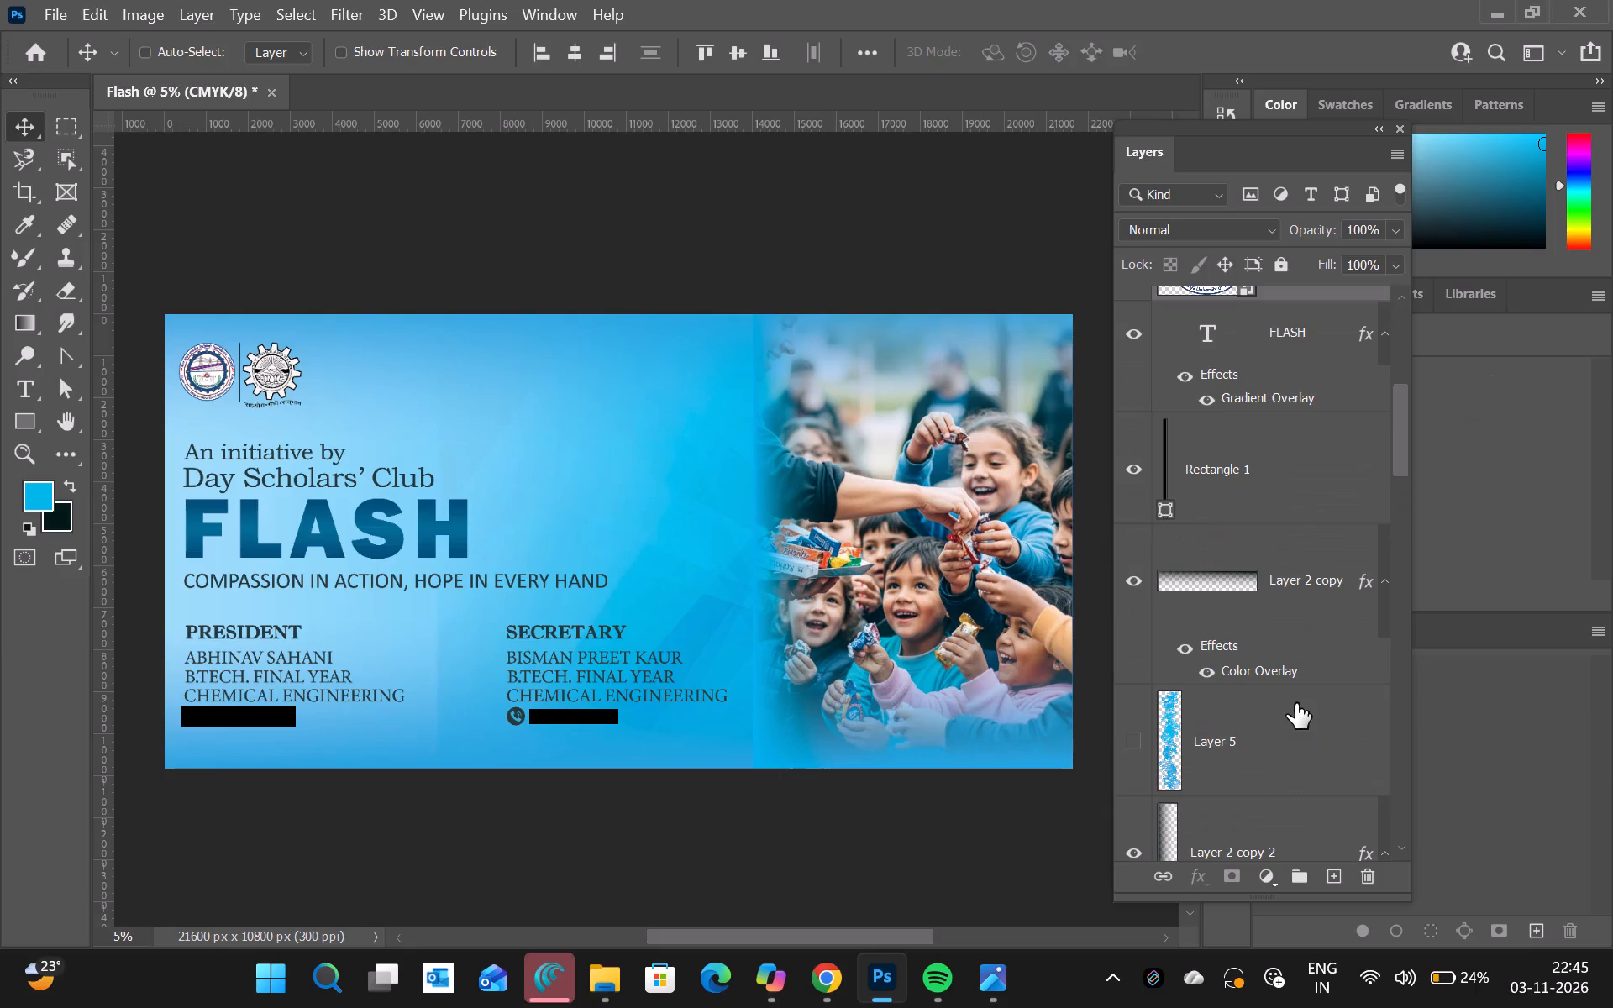
ctrl+click(1282, 480)
key(ctrl+t)
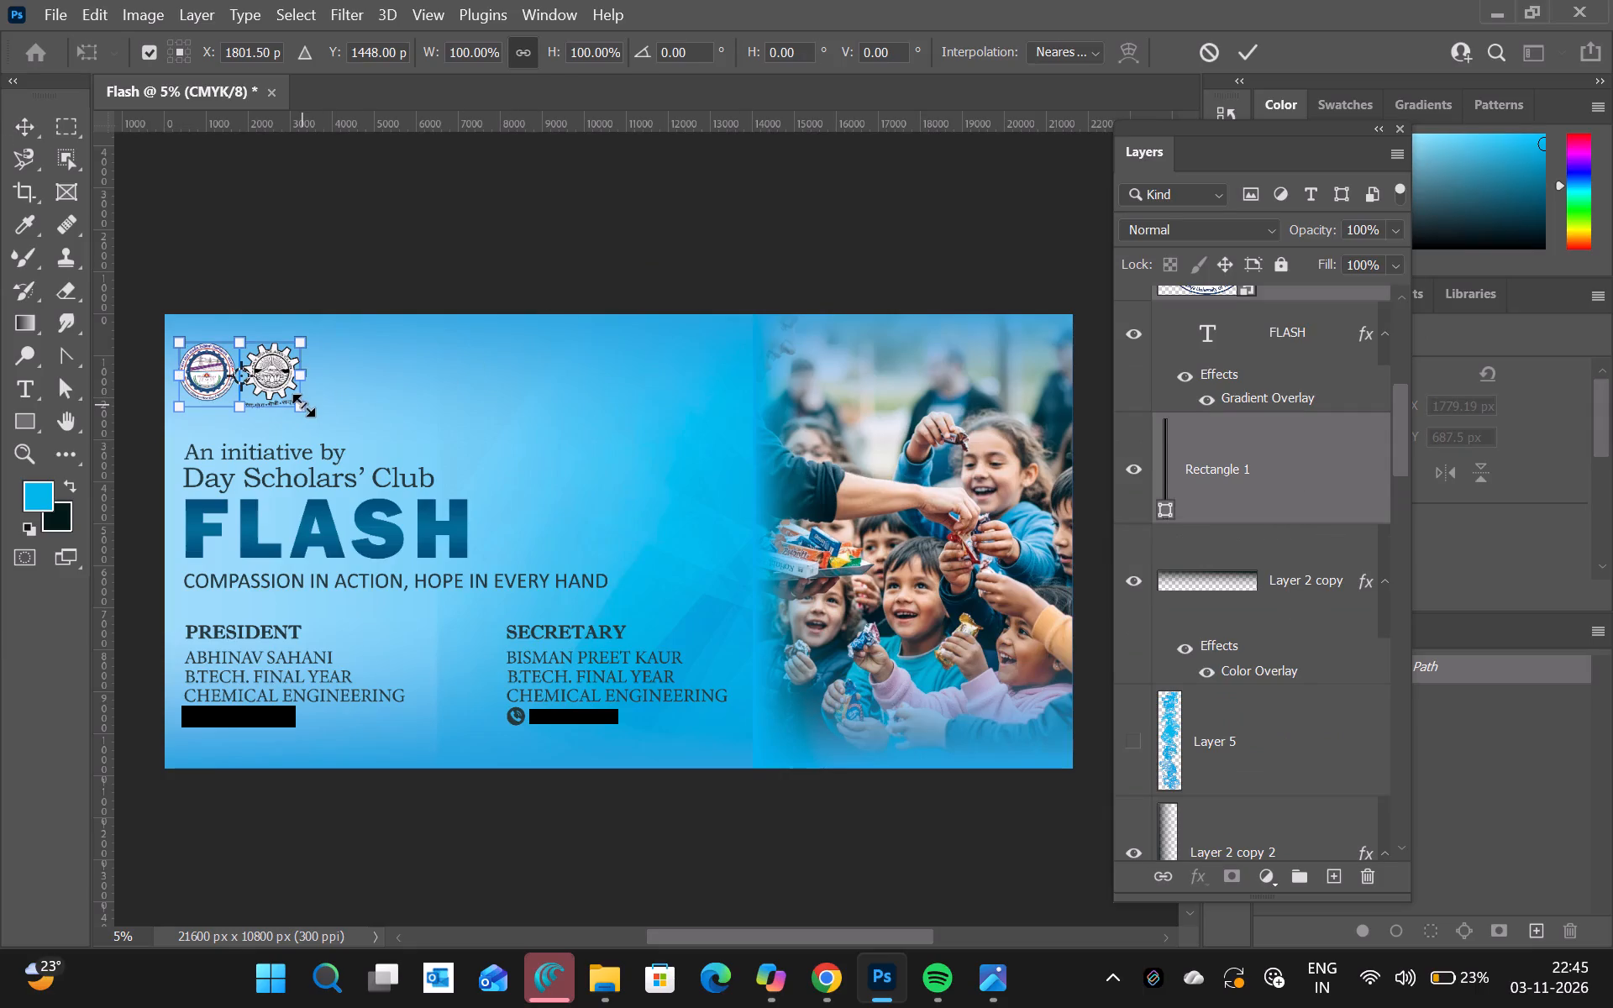
drag(303, 405, 287, 396)
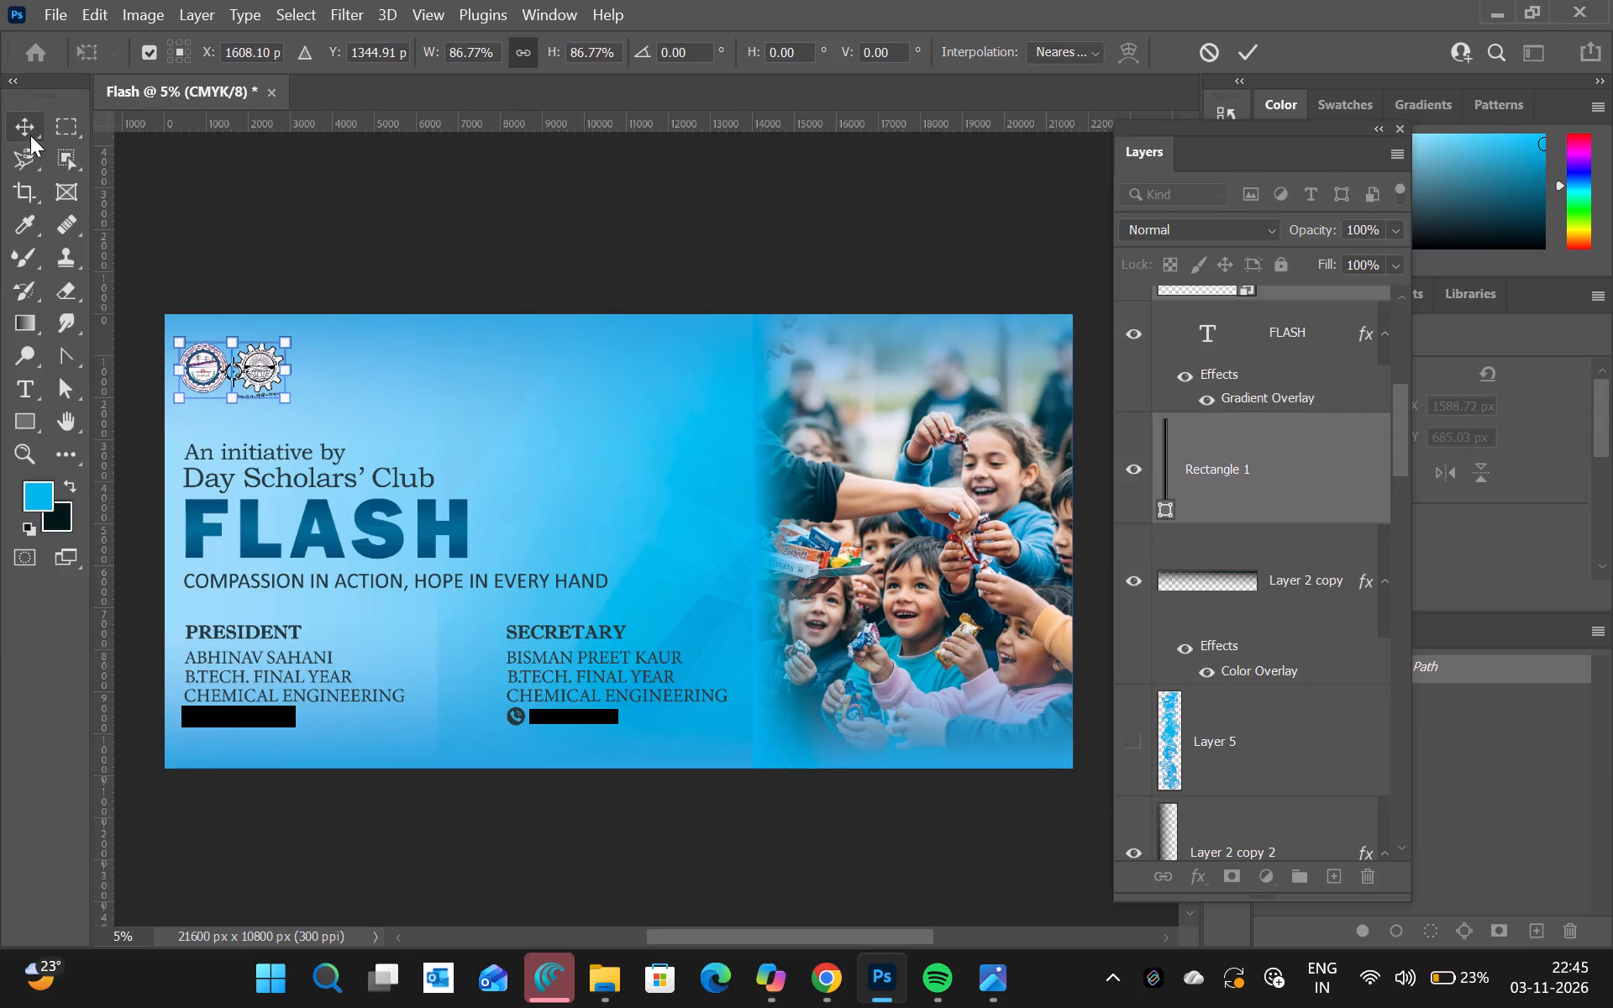
click(28, 132)
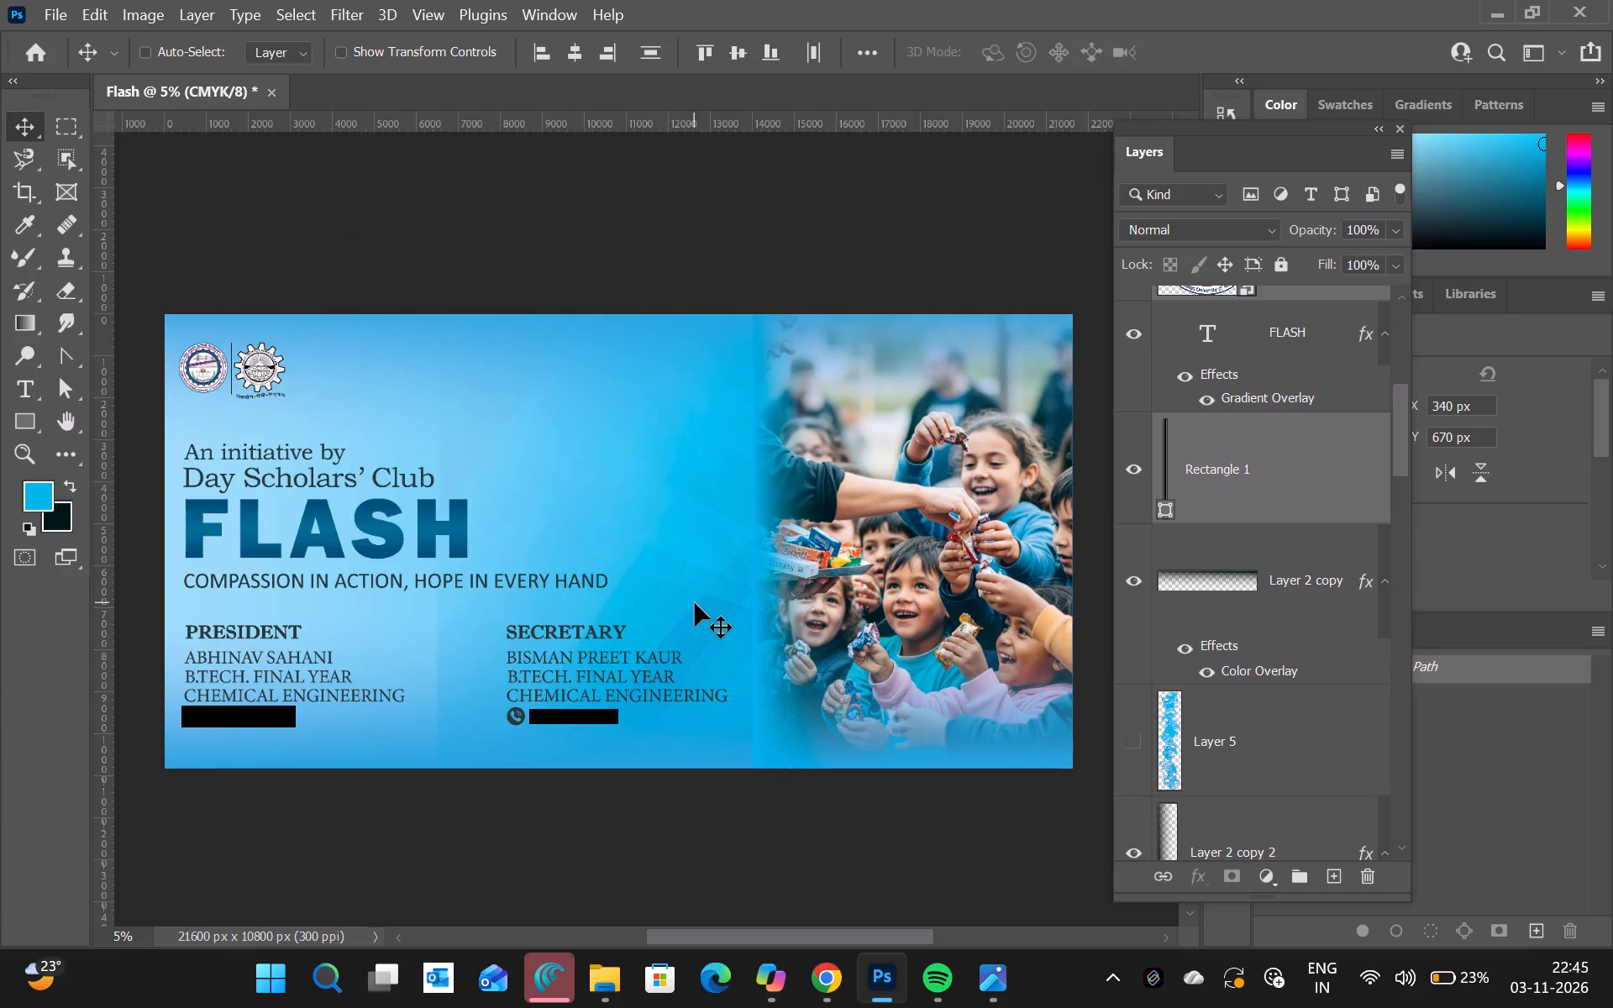
Open the contents of the smart object that holds the banner's text lines.
triple_click(296, 450)
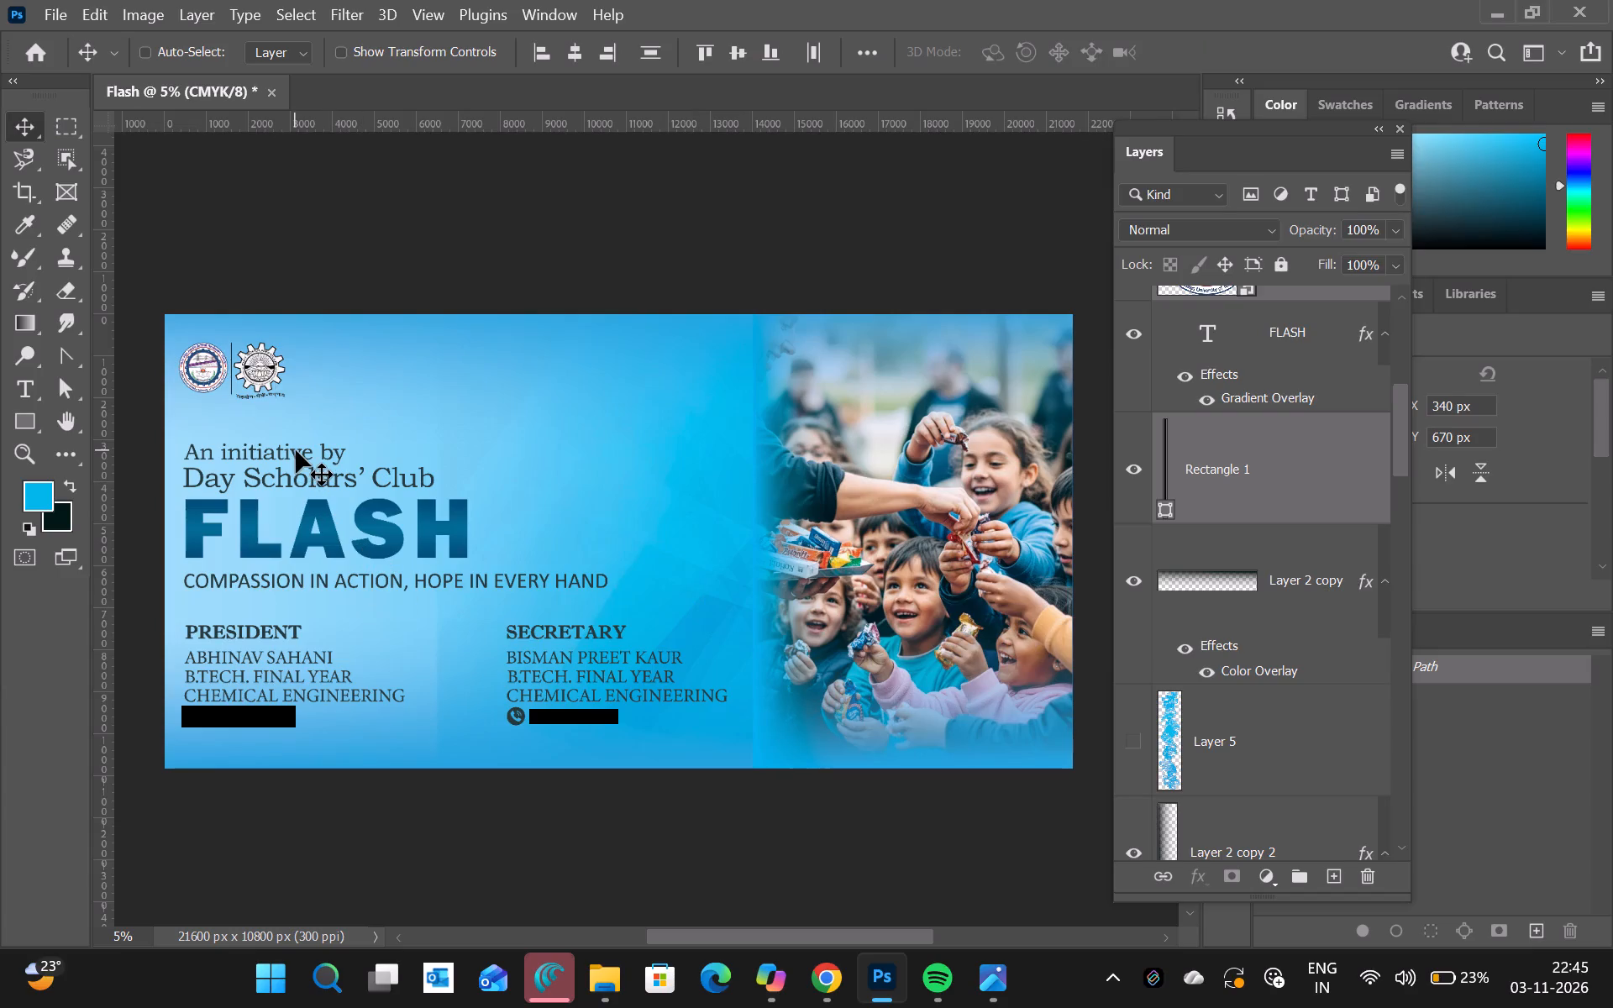
triple_click(296, 450)
double_click(296, 450)
scroll(1331, 615, up, 2)
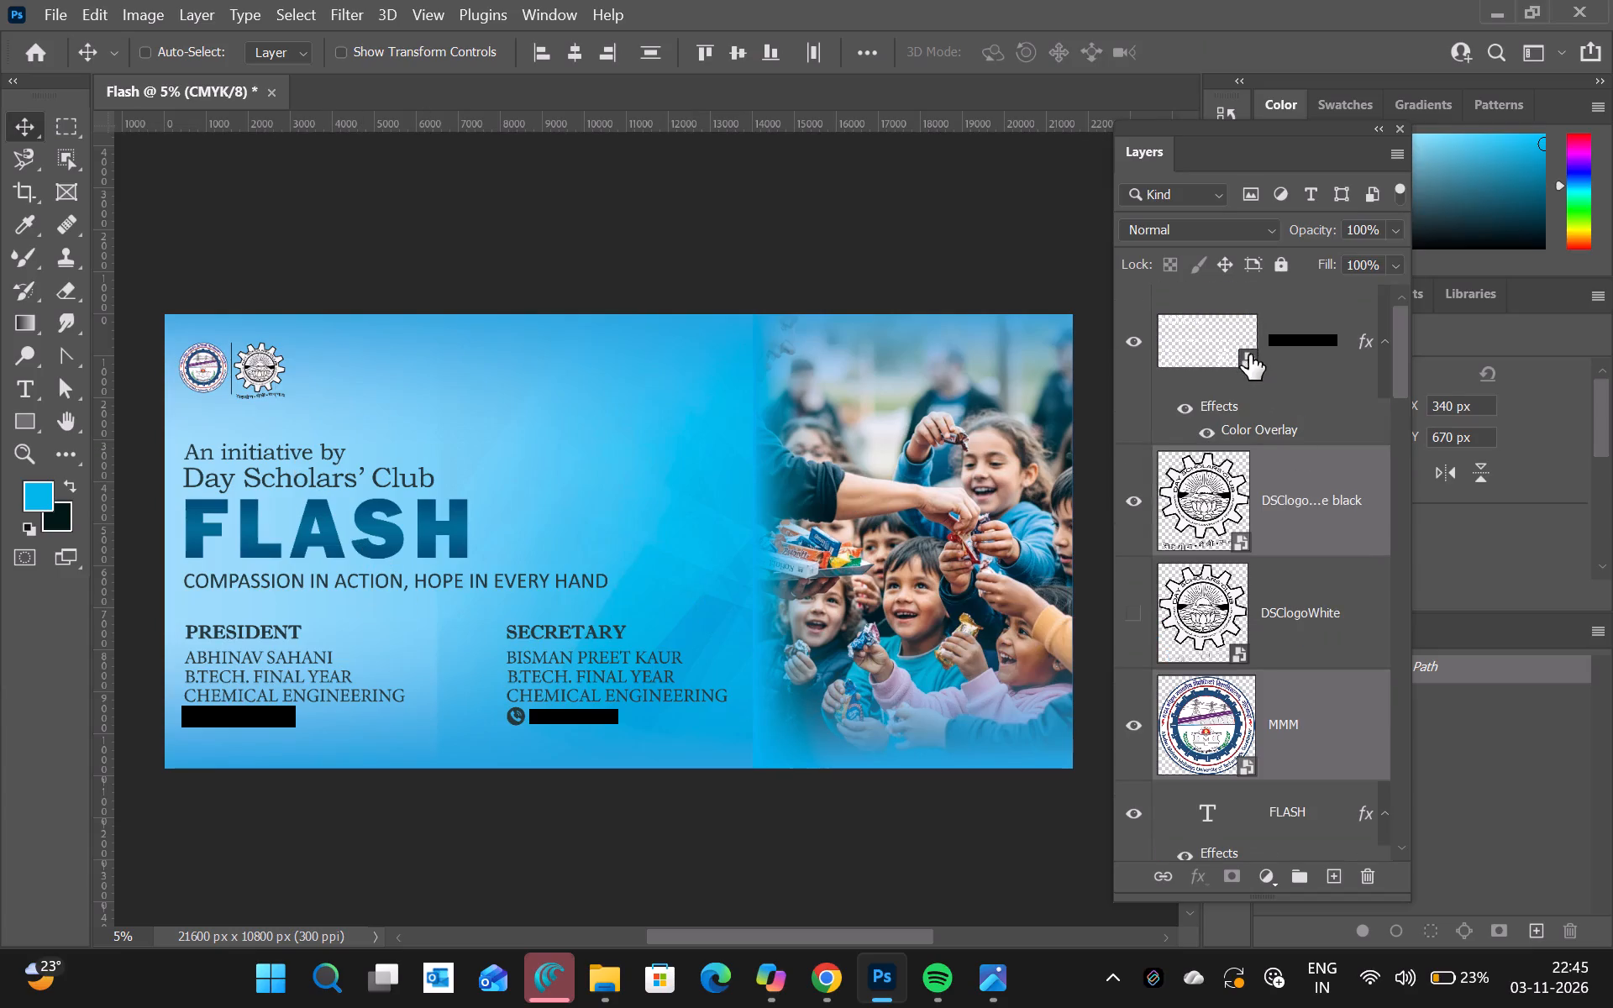
double_click(1249, 354)
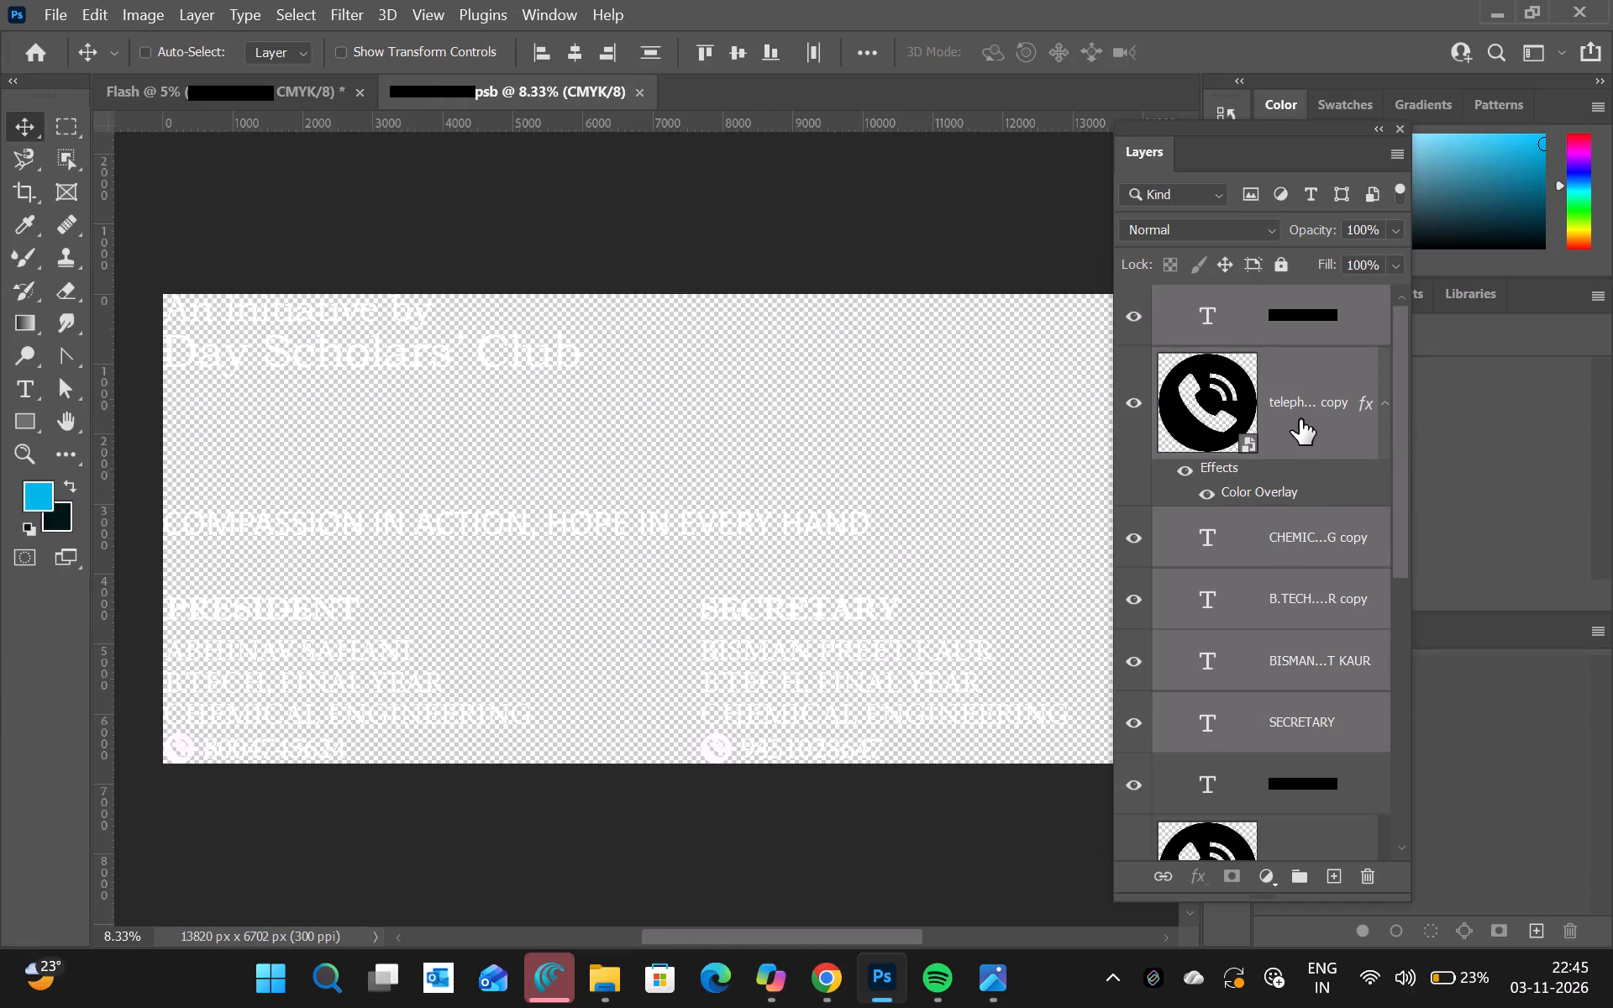
Set the font size of the "An initiative by" text to 110 pt.
scroll(1300, 419, down, 3)
scroll(1295, 566, down, 1)
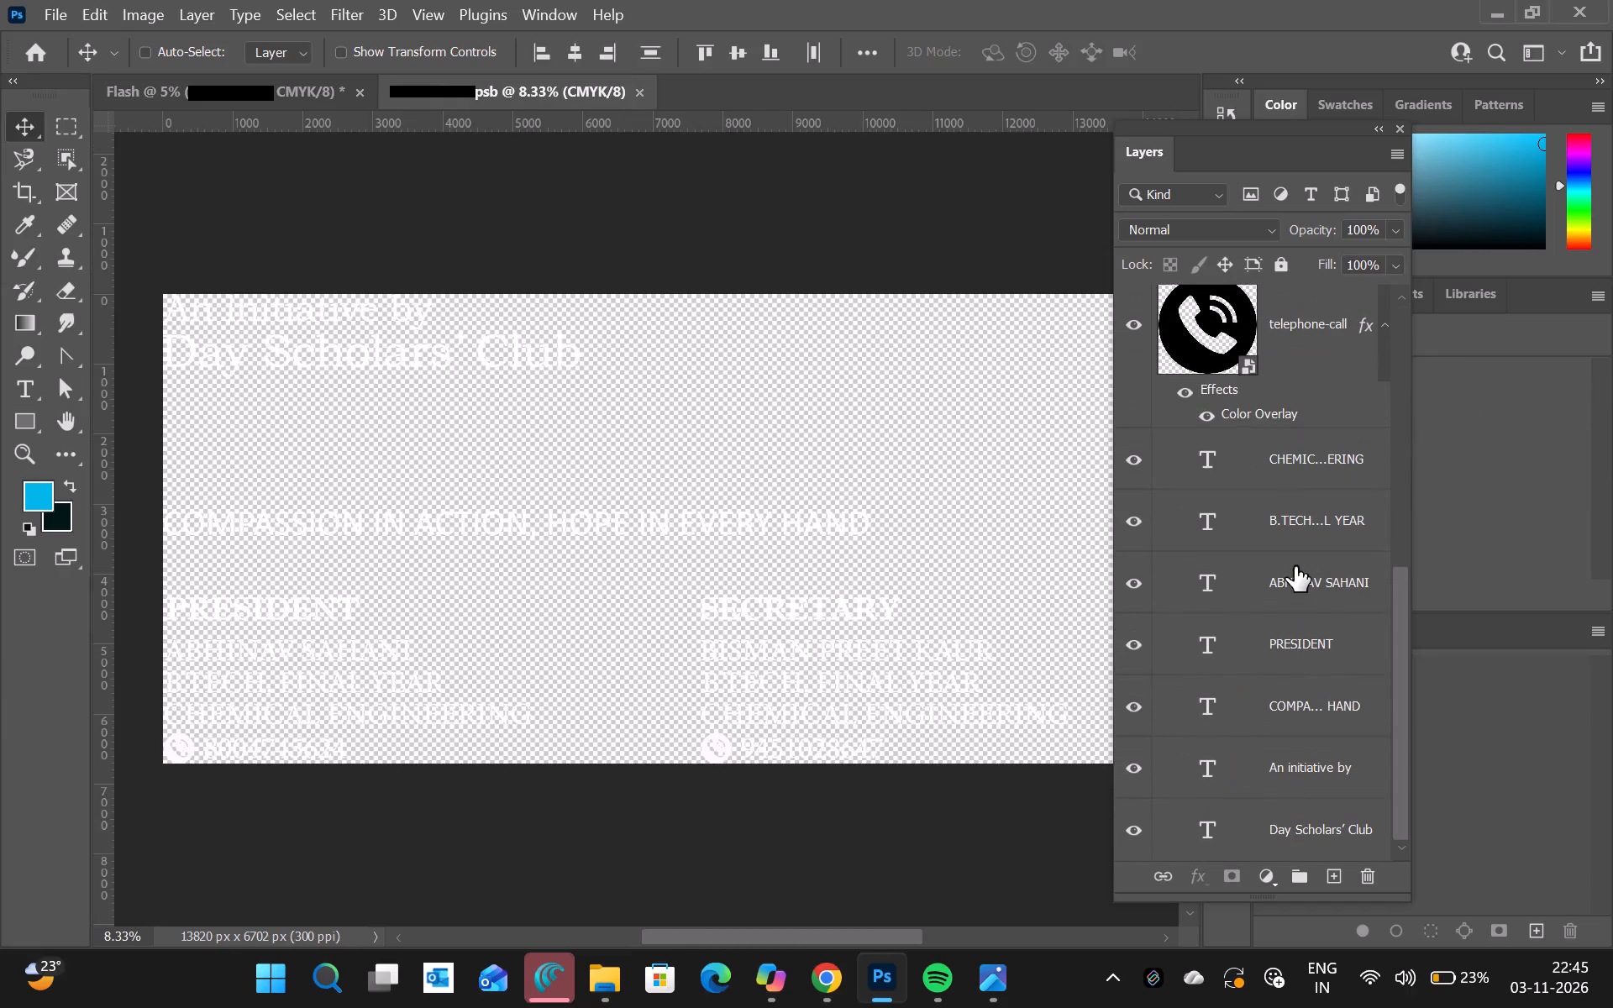
click(1276, 767)
scroll(1281, 607, up, 3)
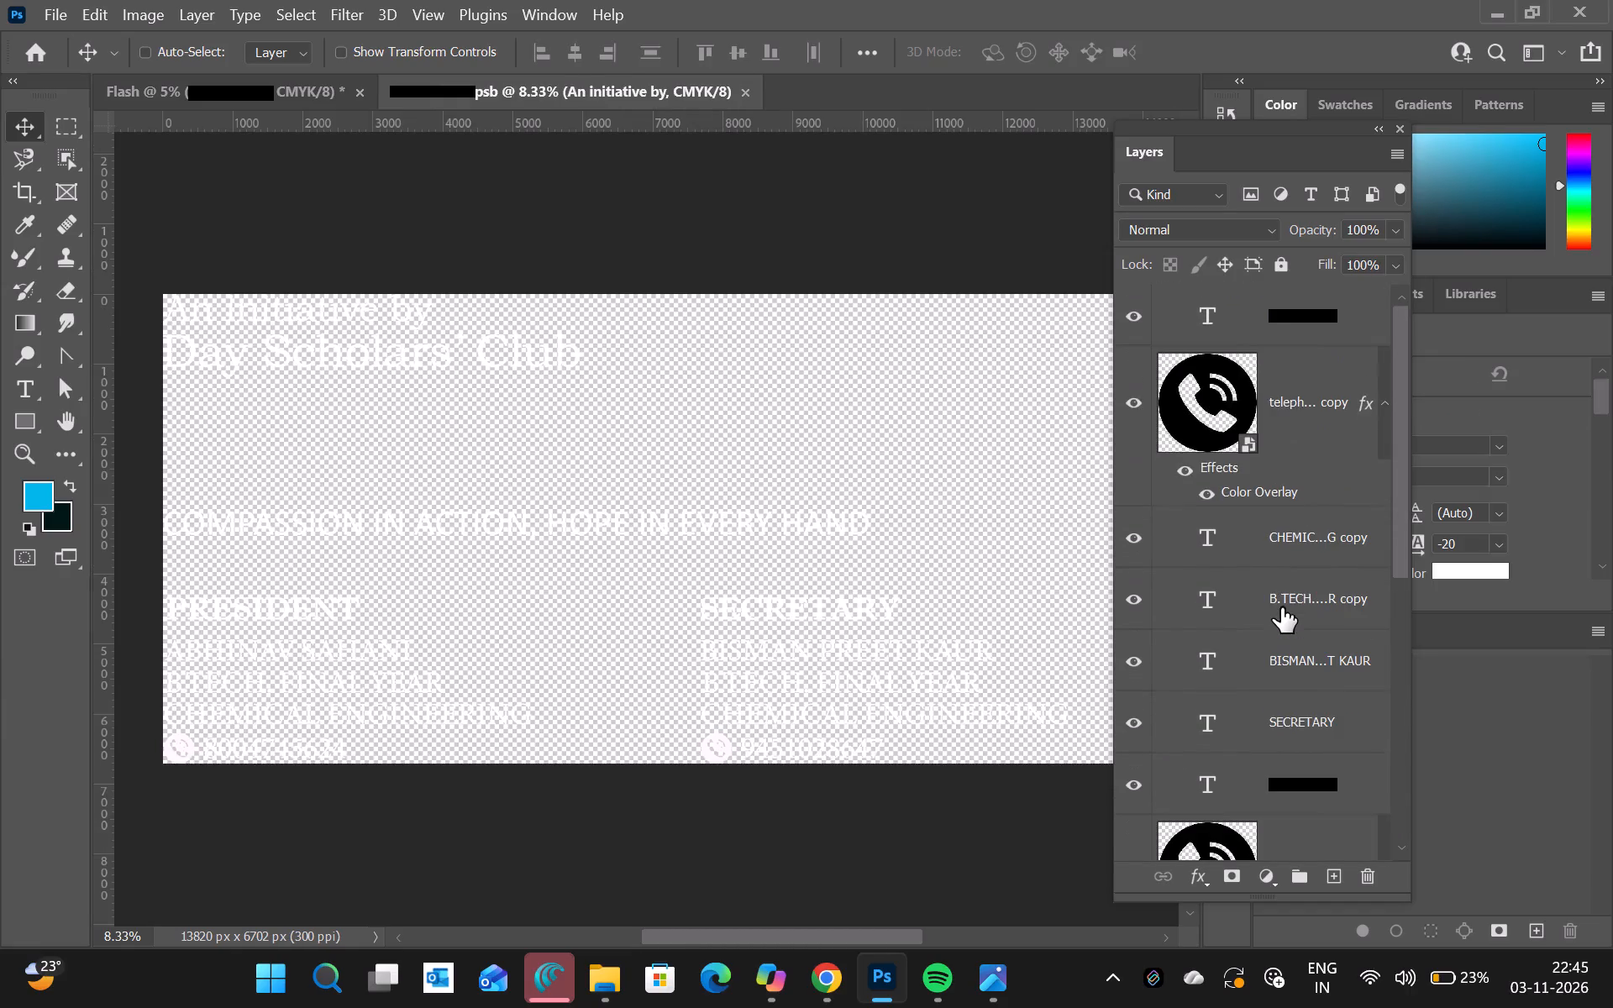
triple_click(263, 308)
click(263, 308)
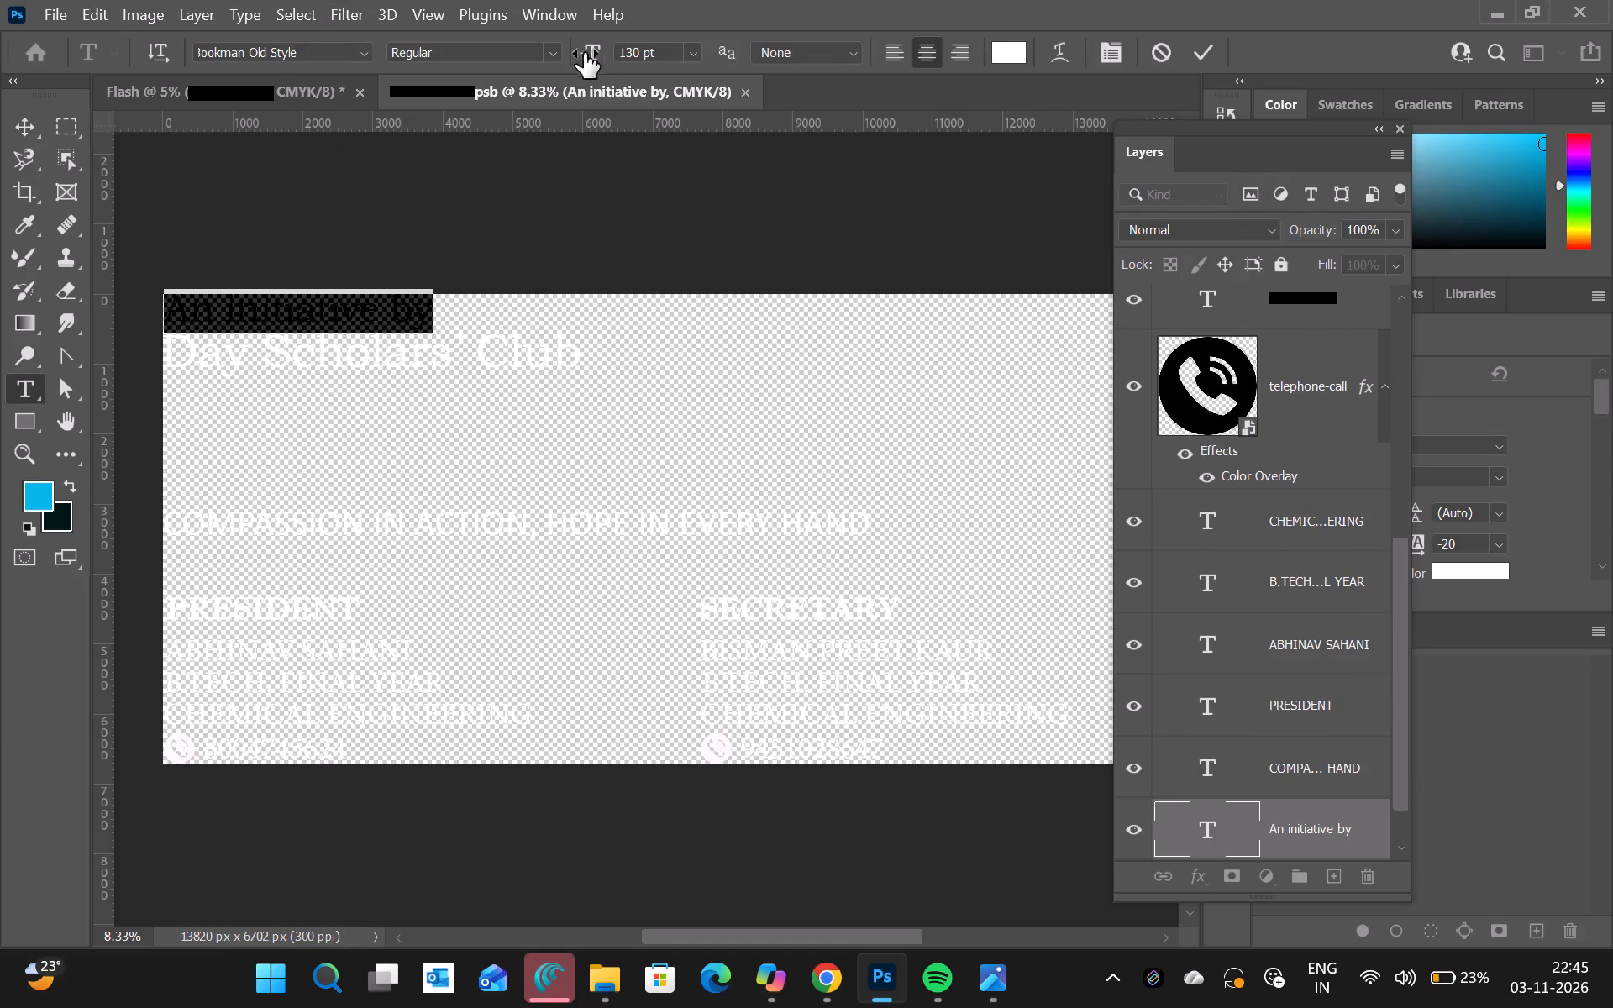
double_click(630, 51)
key(Down)
key(Down)
key(Down)
key(Down)
key(Down)
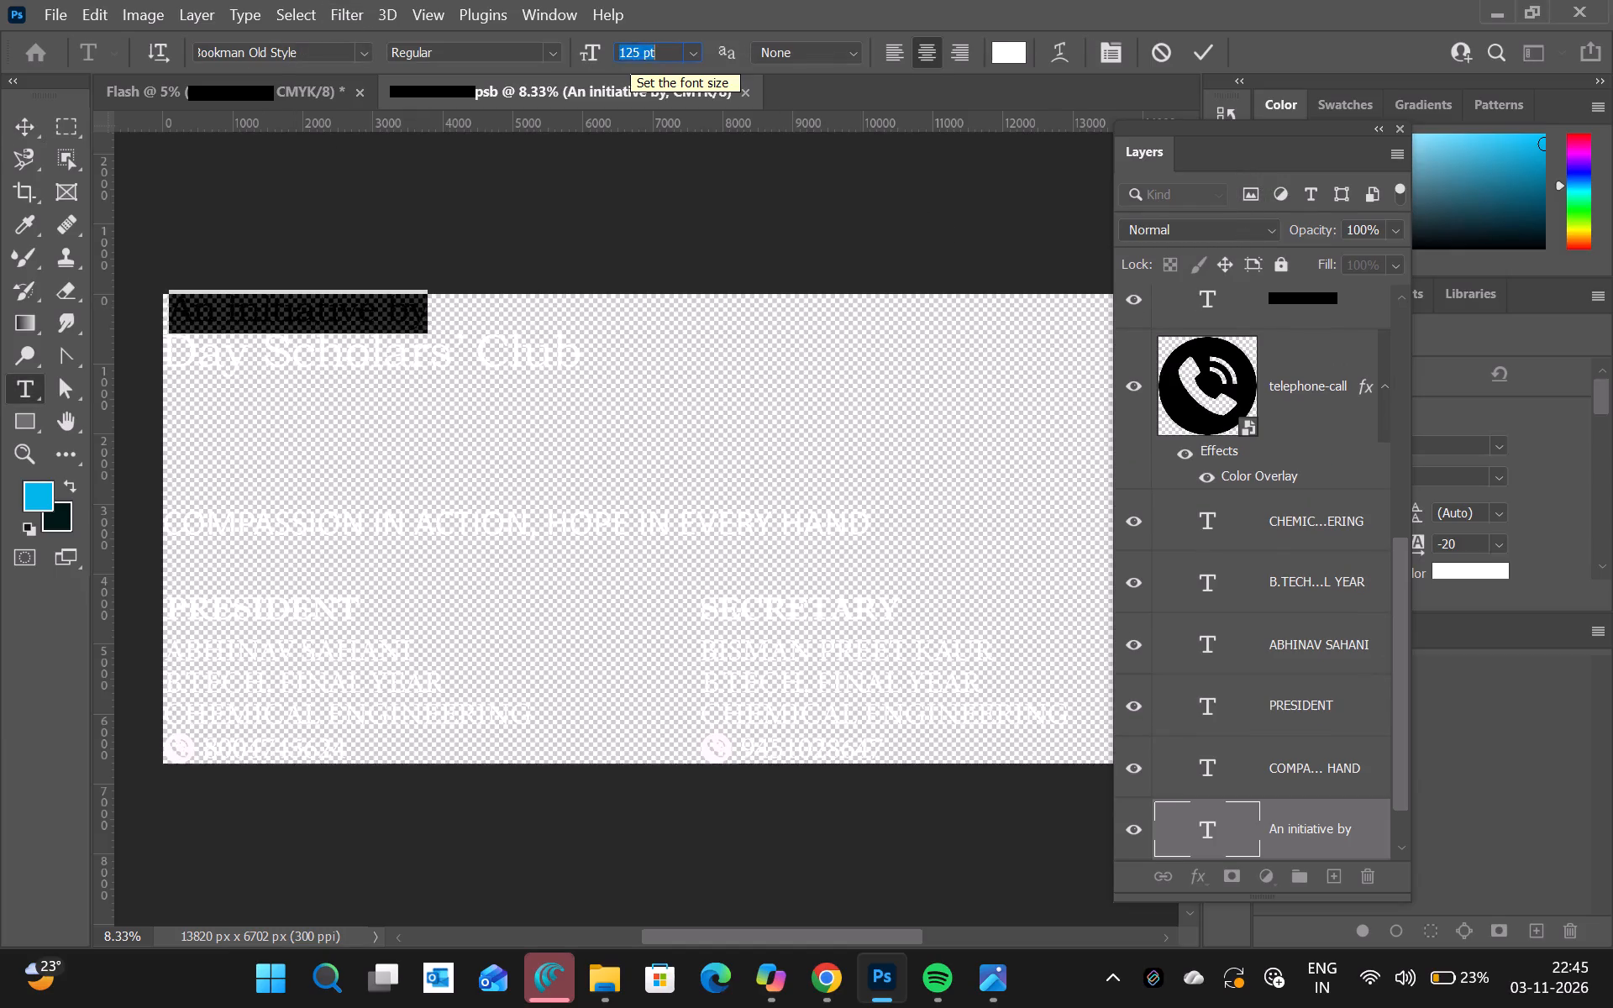
key(Down)
key(Down)
key(Down)
key(Down)
key(Down)
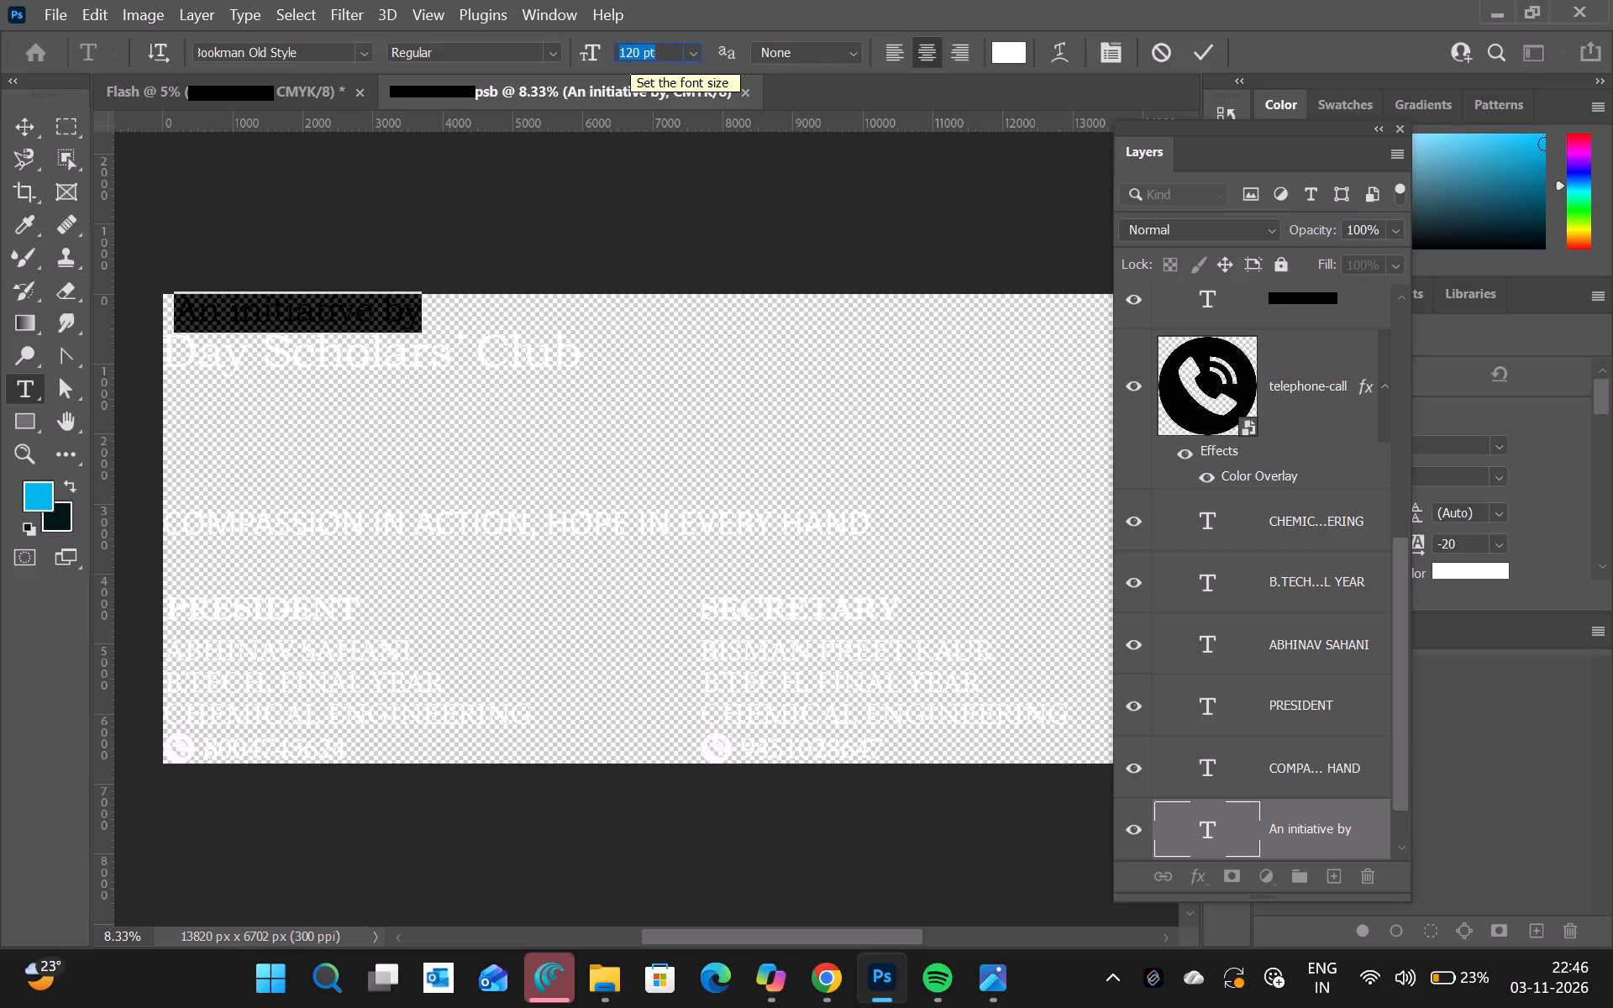
key(Down)
key(Down)
key(Down)
key(Down)
key(Down)
key(Down)
key(Down)
key(Down)
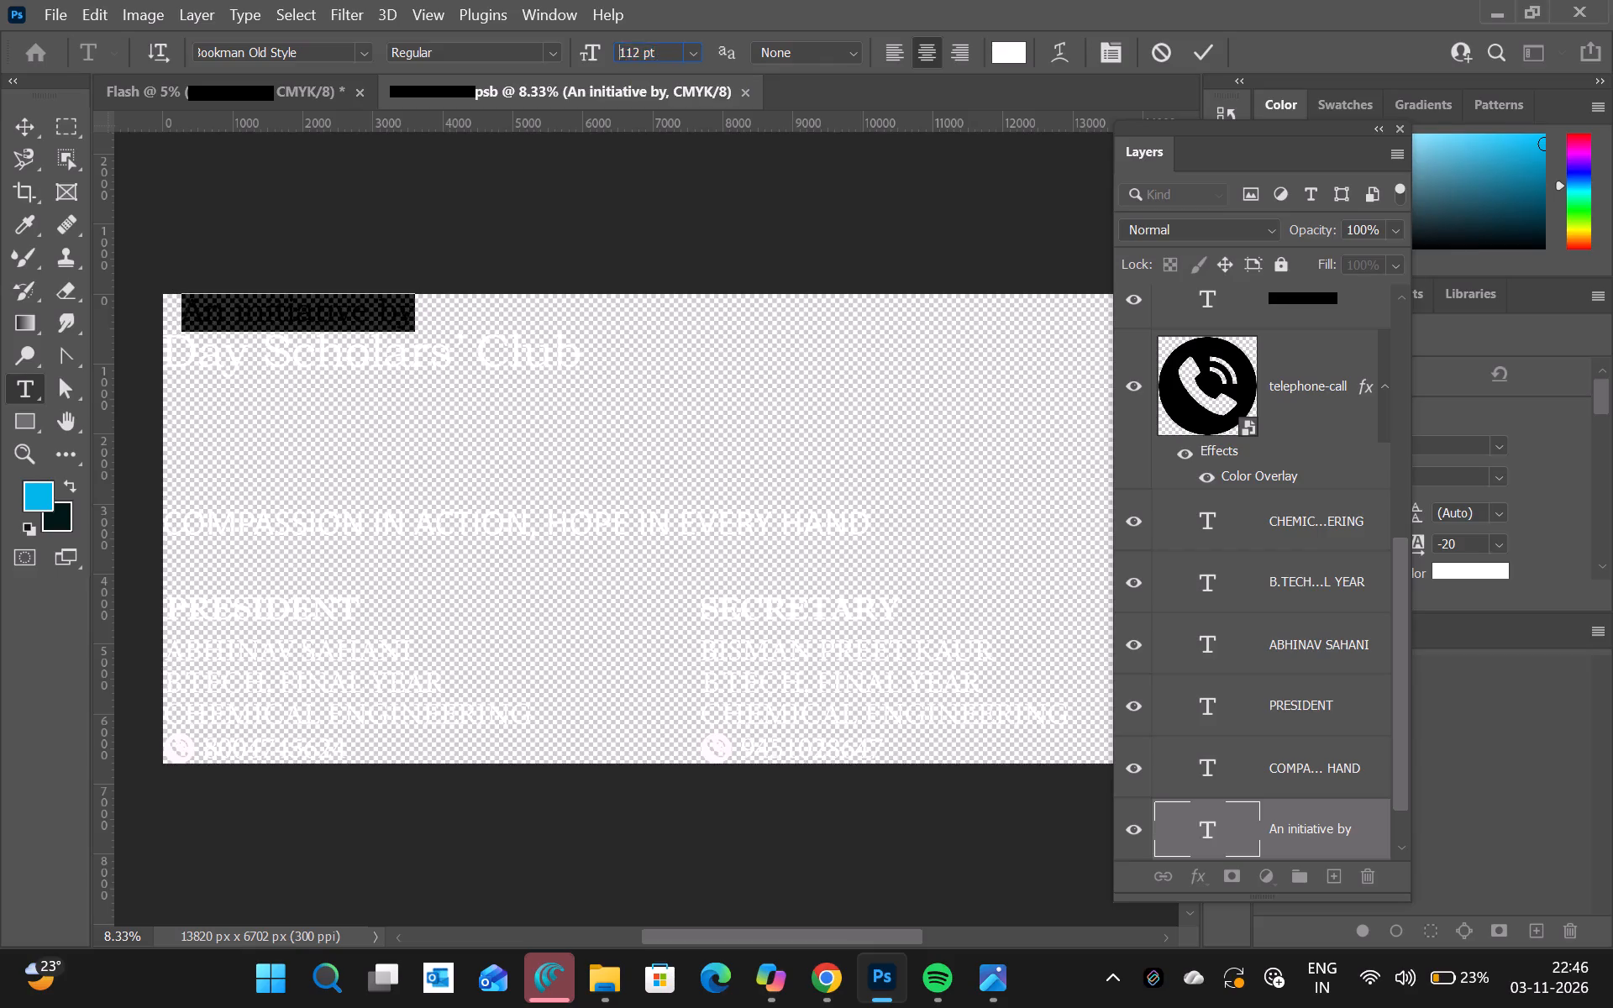
key(Down)
key(Down)
click(1188, 48)
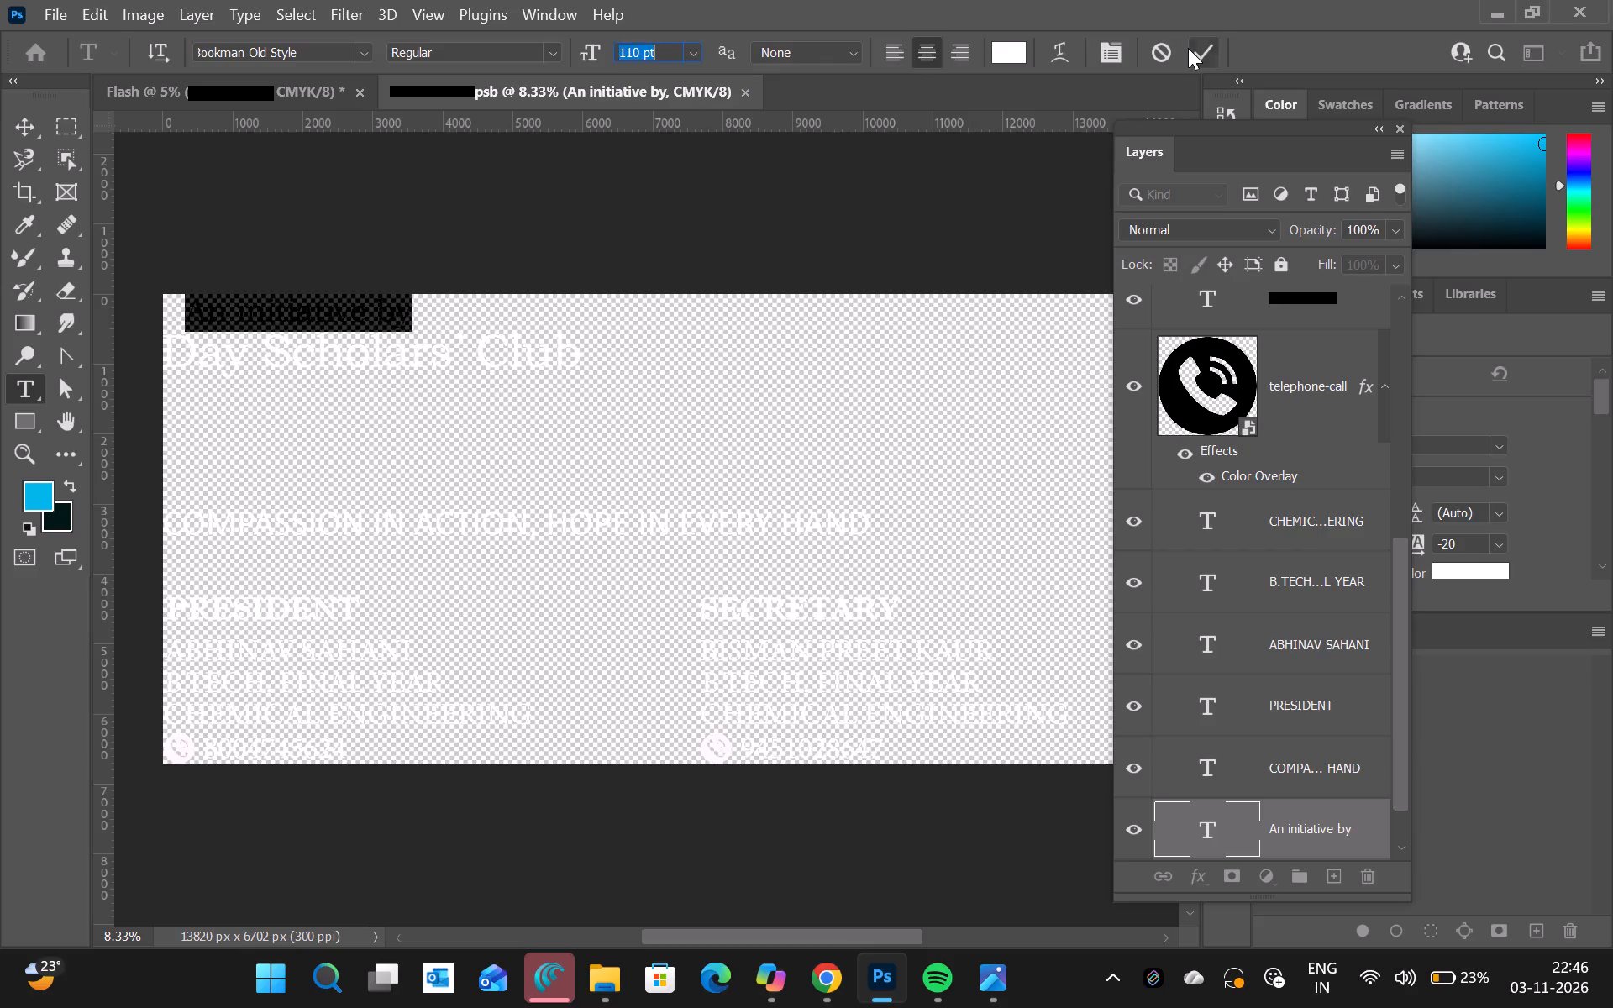
Move "An initiative by" to line up with the start of "Day Scholars' Club" and sit closer above it.
drag(366, 319, 351, 320)
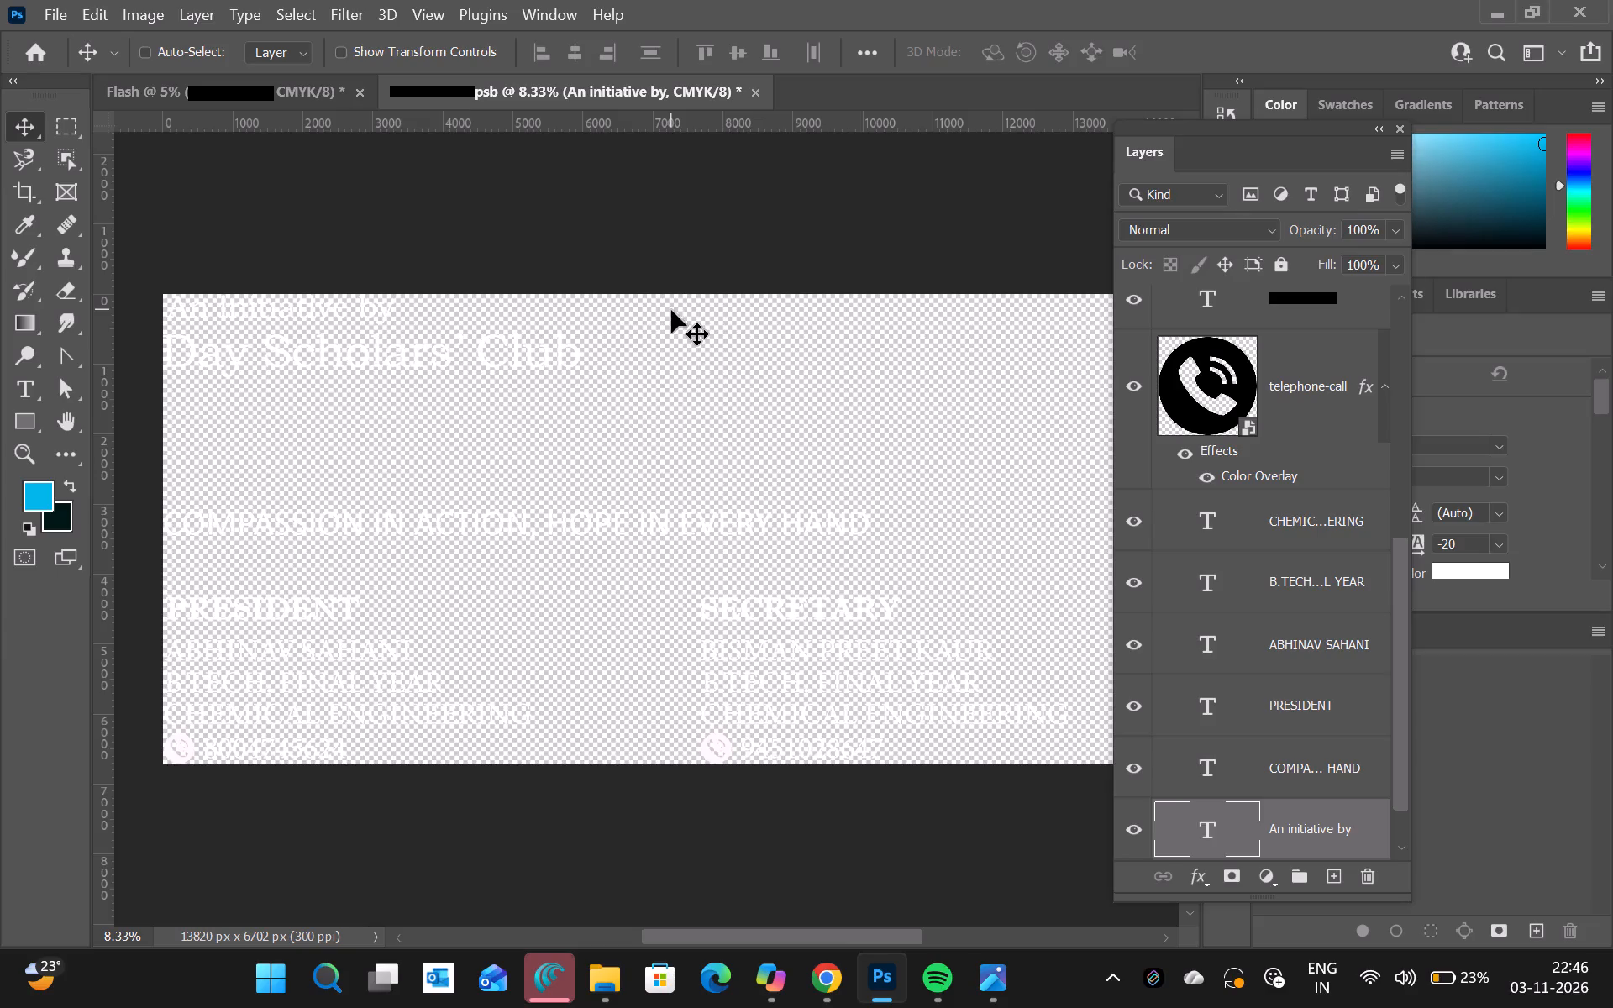
key(Down)
key(Down)
key(Down)
key(Down)
key(Down)
key(Down)
key(Down)
key(Left)
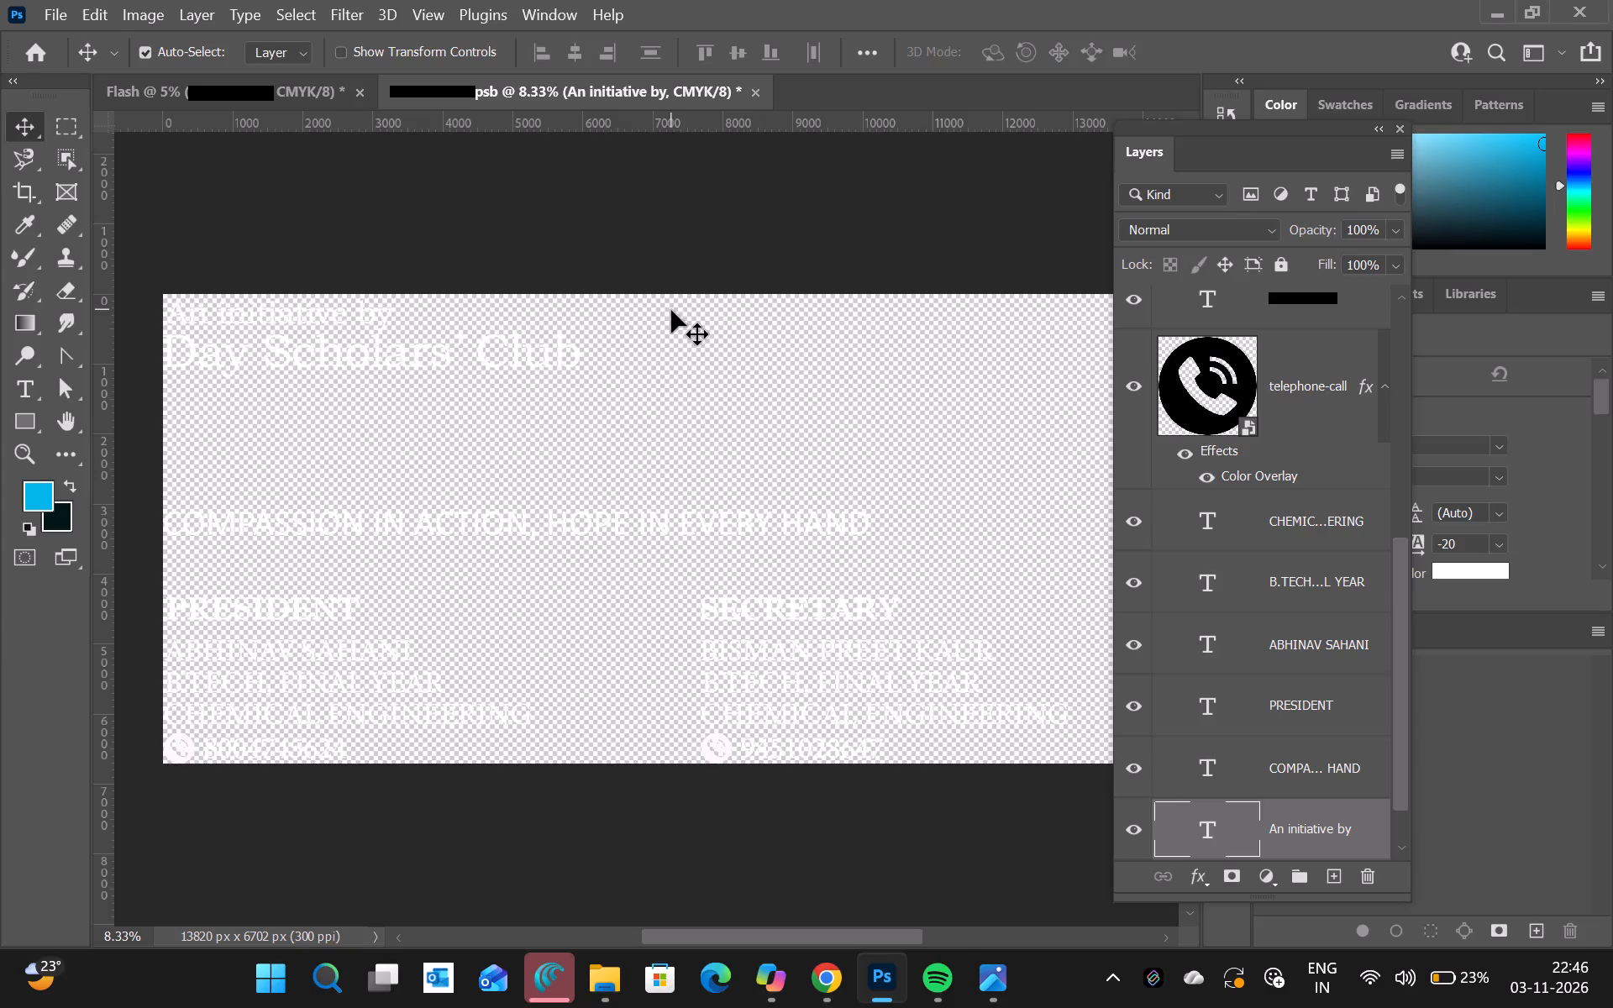
Save the text smart object and close it to update the banner.
key(ctrl+s)
key(ctrl+s)
key(ctrl+s)
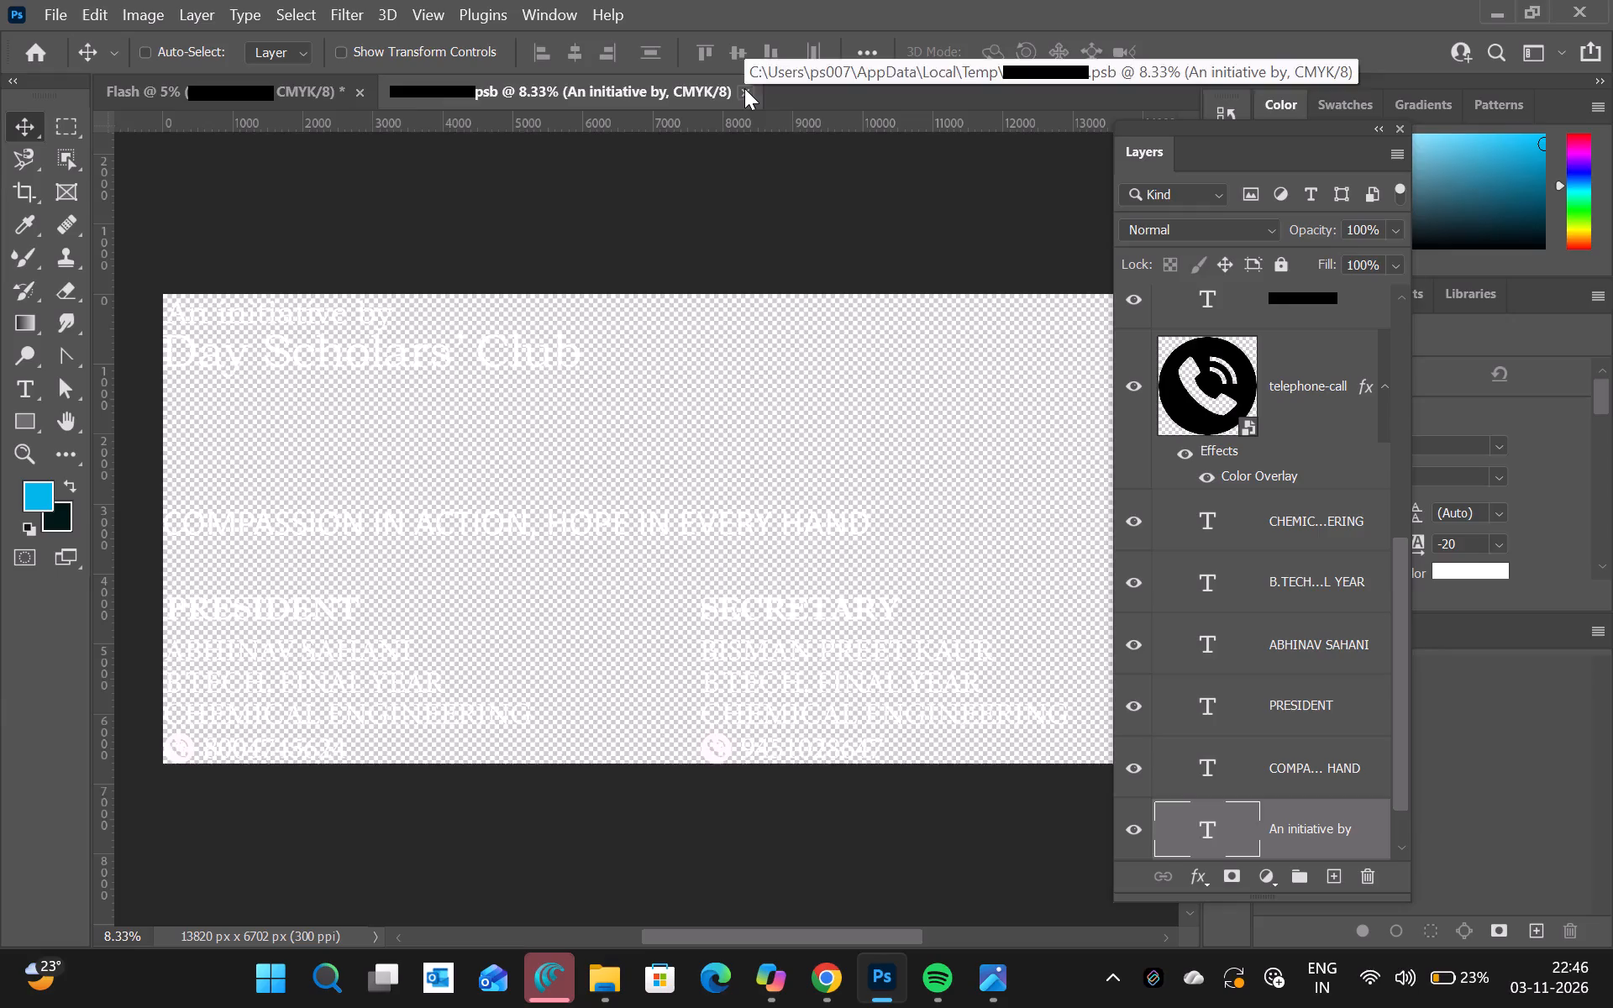
click(744, 88)
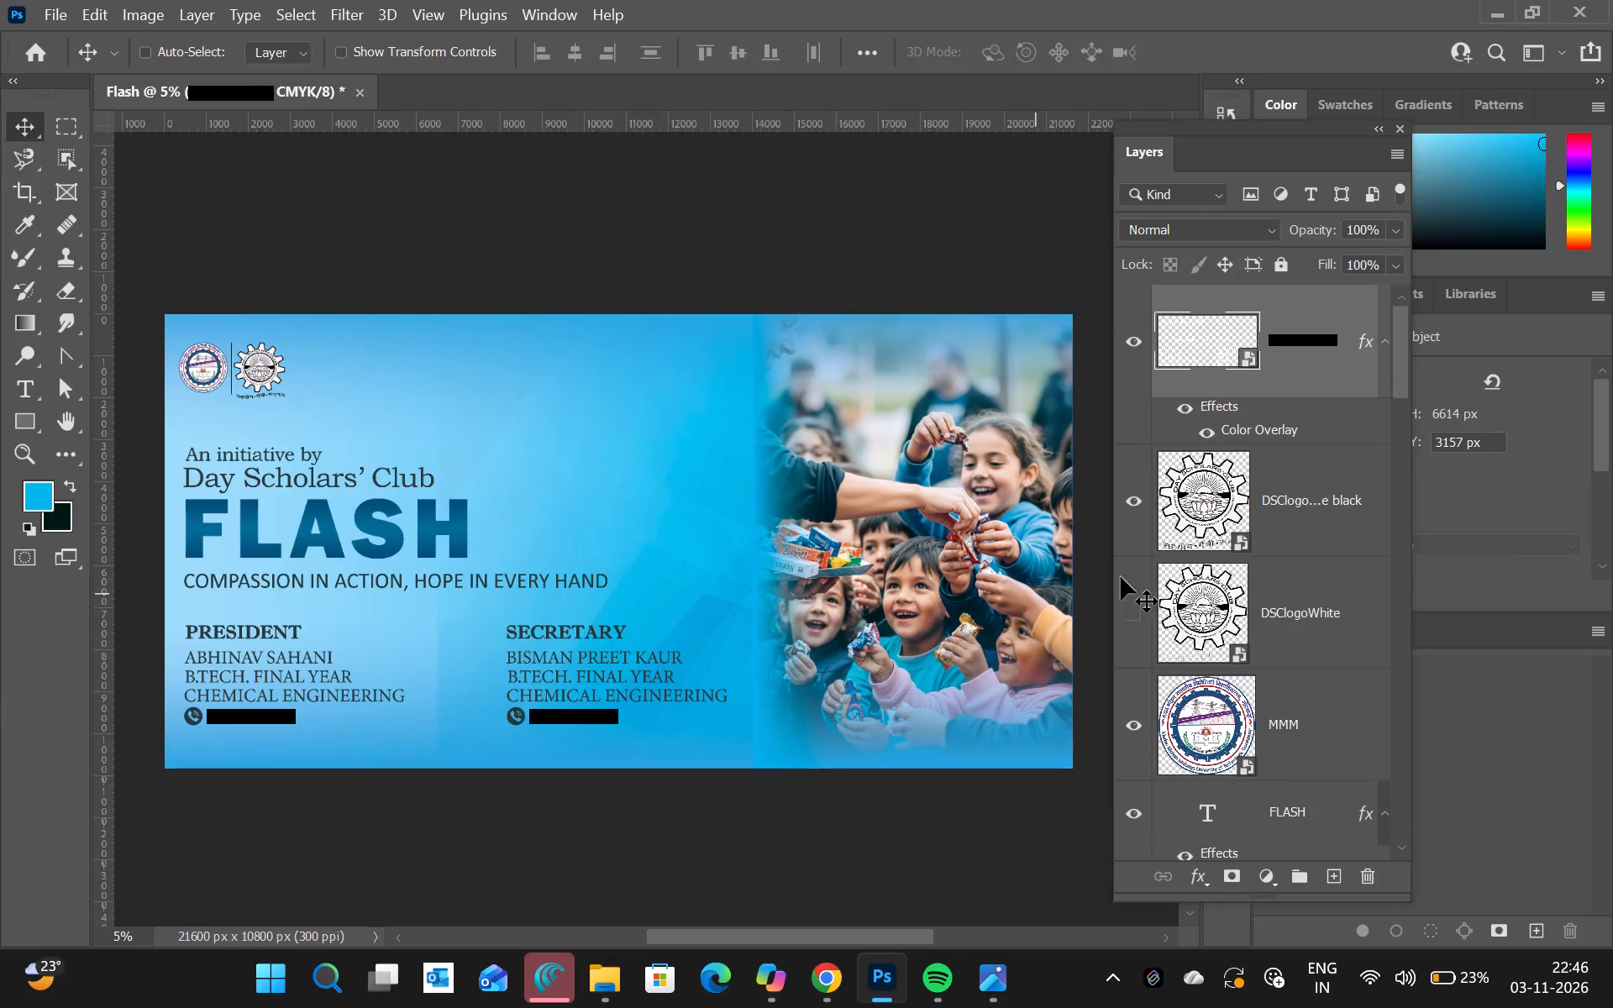
Reopen the text smart object and nudge the "COMPASSION IN ACTION, HOPE IN EVERY HAND" line down toward the PRESIDENT and SECRETARY headings.
double_click(1243, 356)
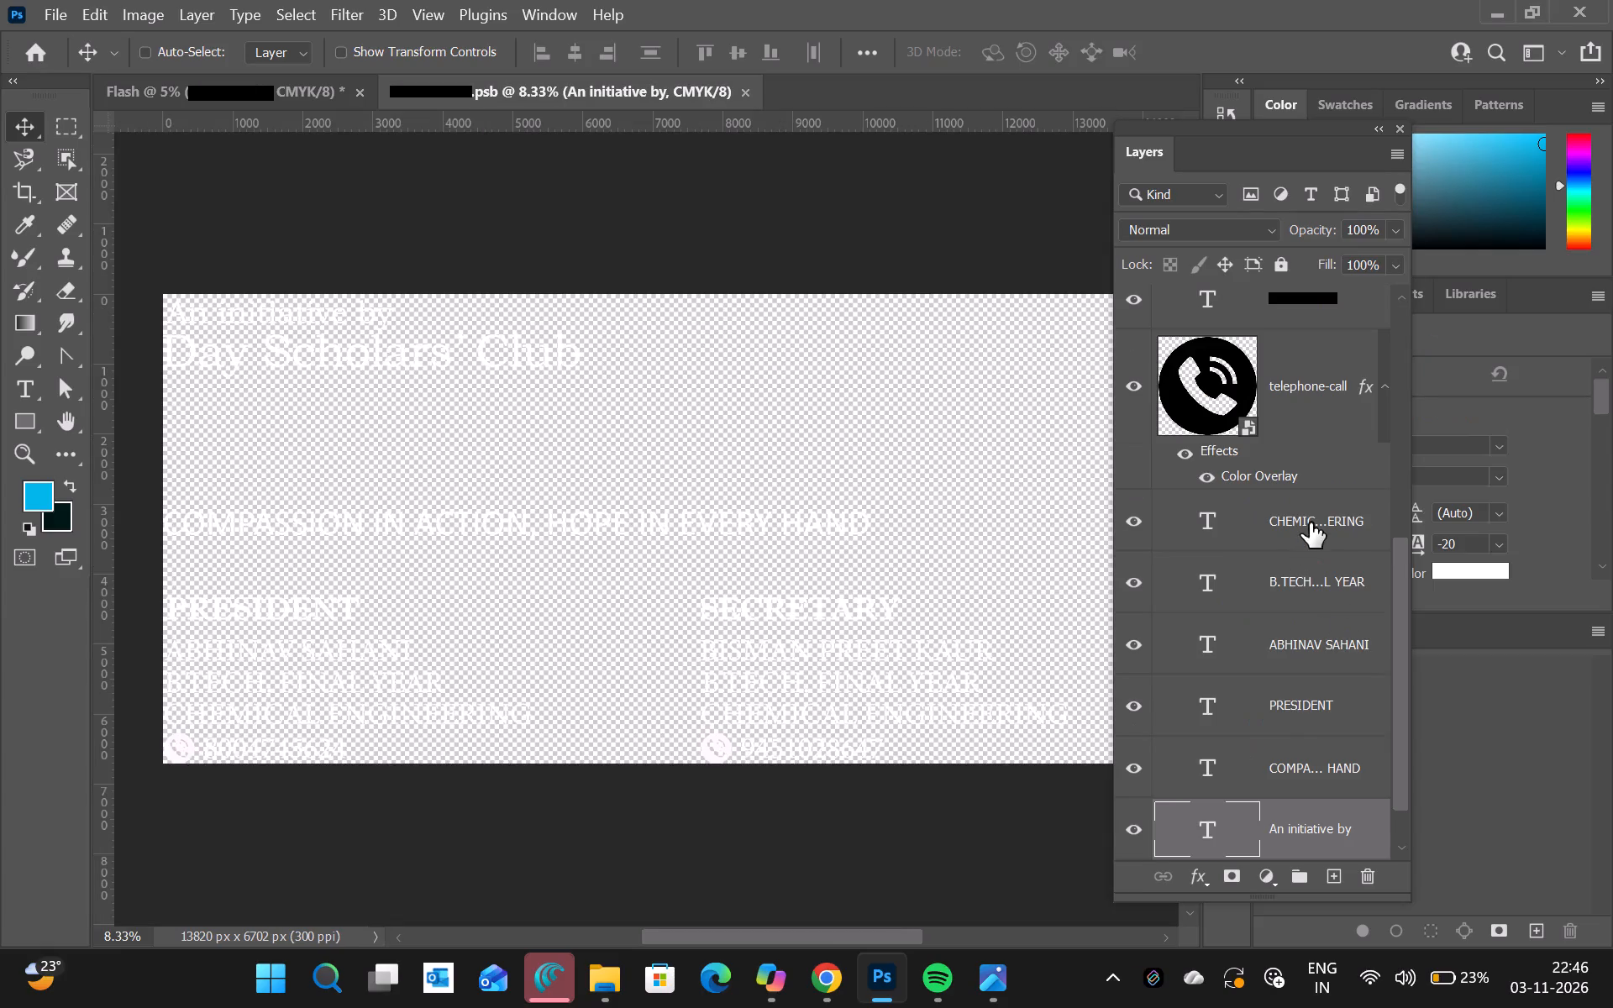
scroll(1310, 522, down, 2)
click(1300, 702)
key(Down)
key(Down)
key(Down)
key(Down)
key(Down)
key(Down)
key(Down)
key(Down)
key(Down)
key(Down)
key(Down)
key(Down)
key(Down)
key(Down)
key(Down)
key(Down)
key(Down)
key(Down)
key(Down)
key(Down)
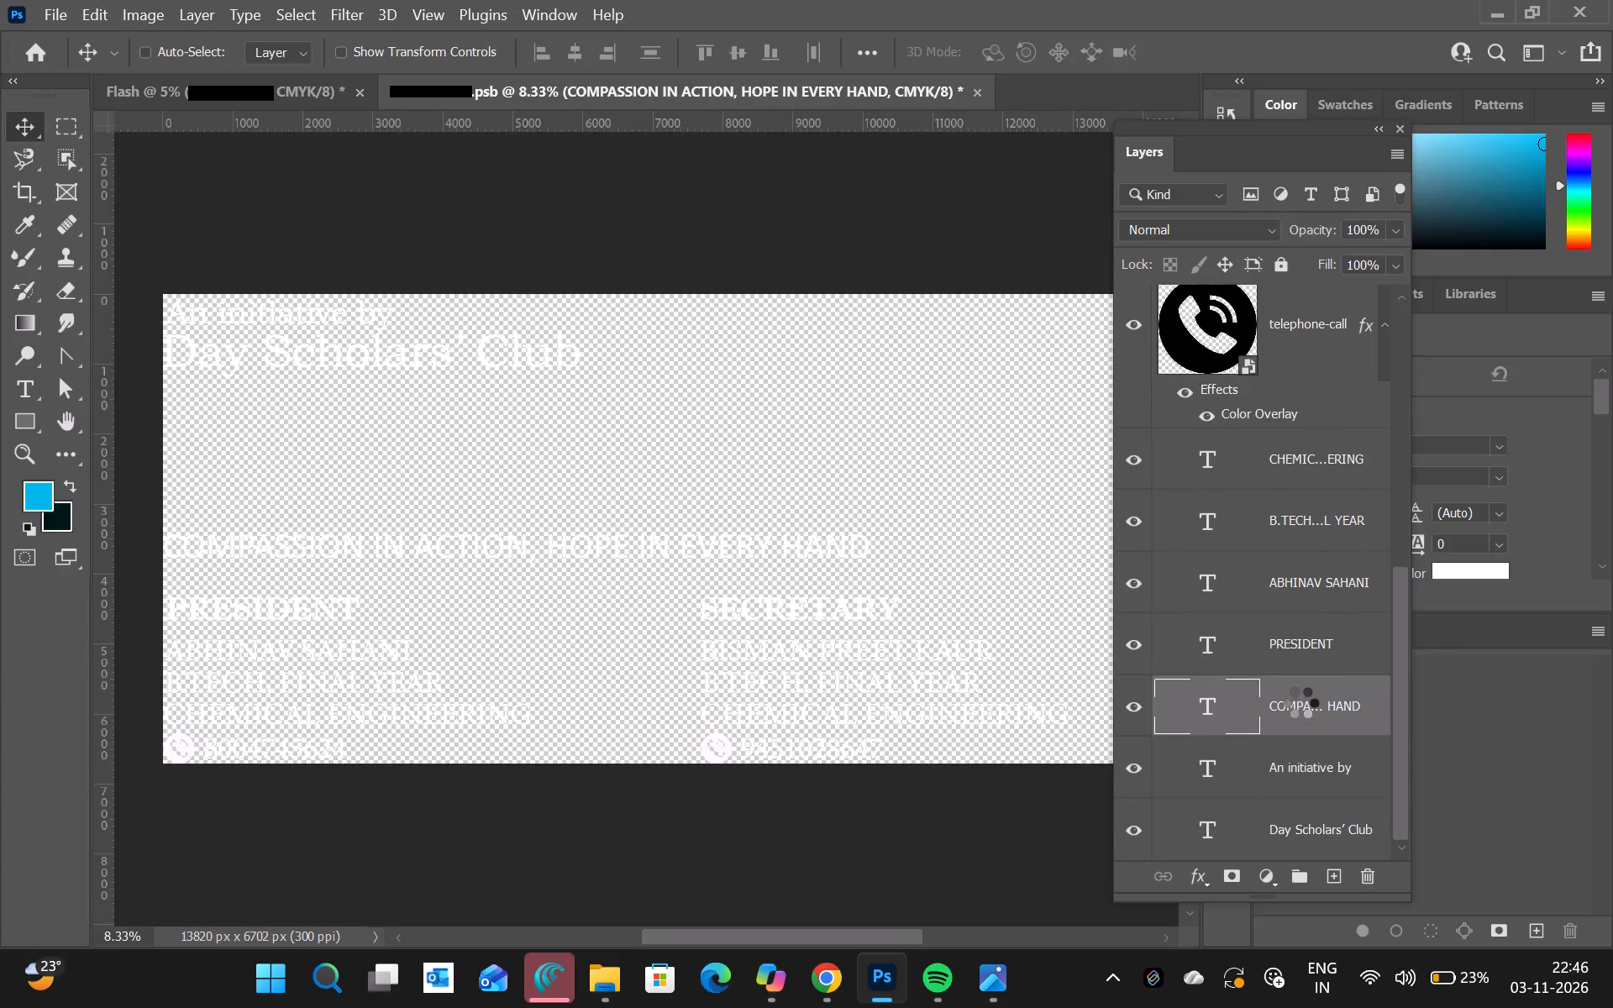
Save the text smart object with the lowered tagline and close it.
key(ctrl+s)
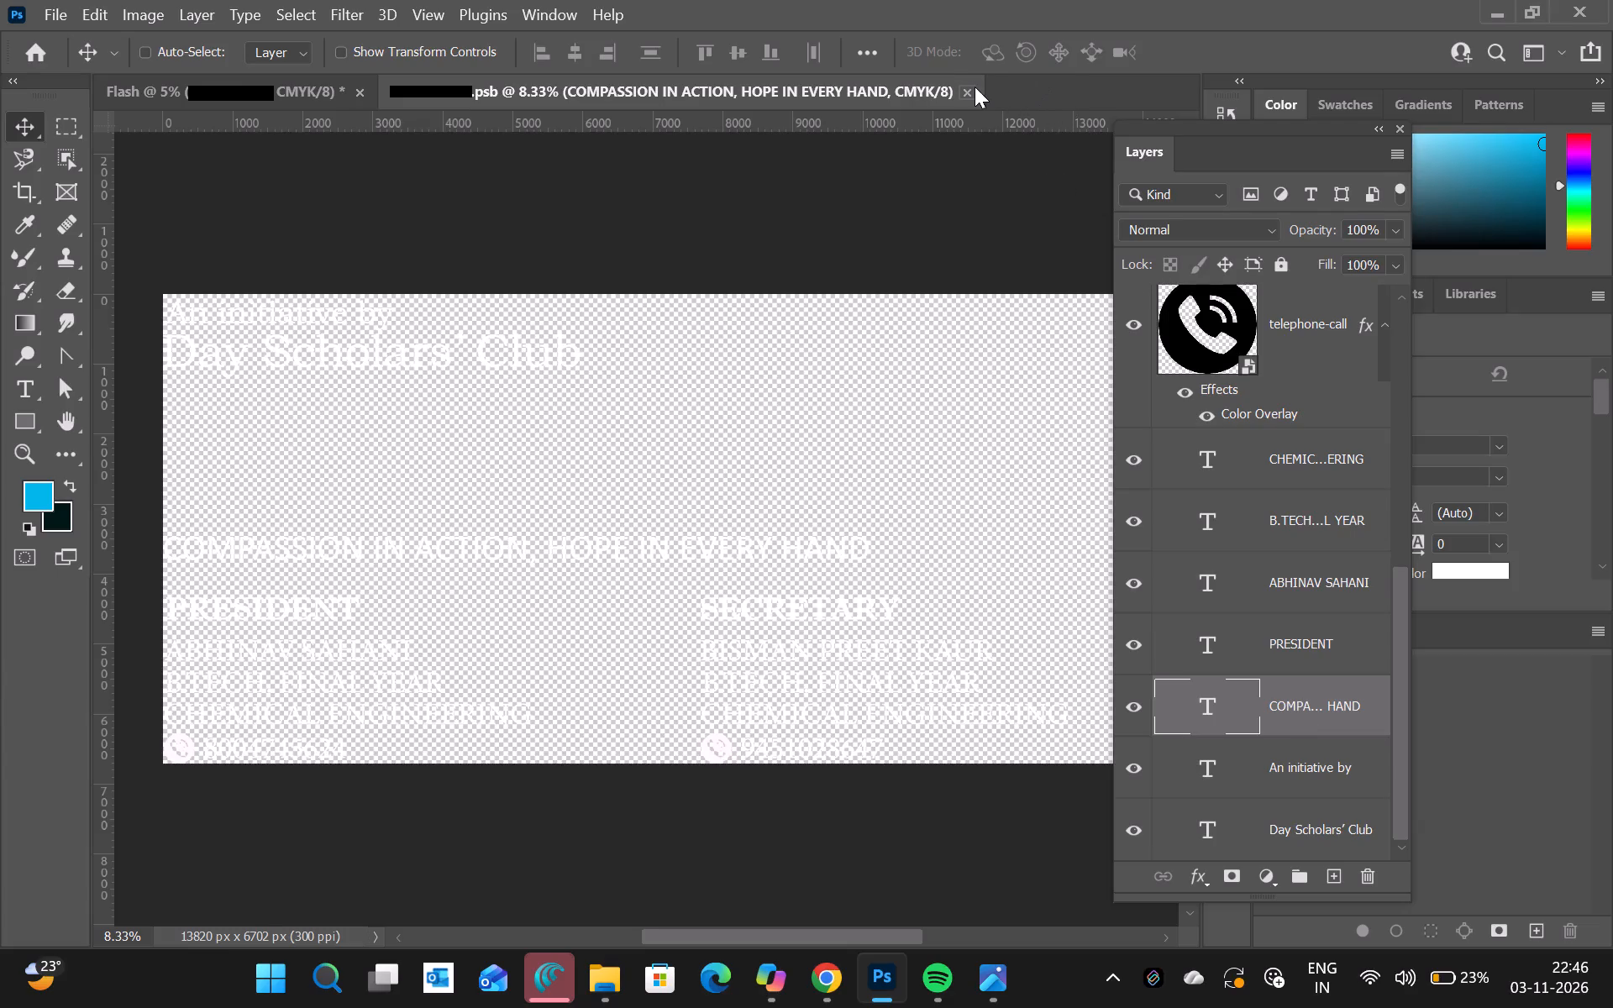
click(973, 87)
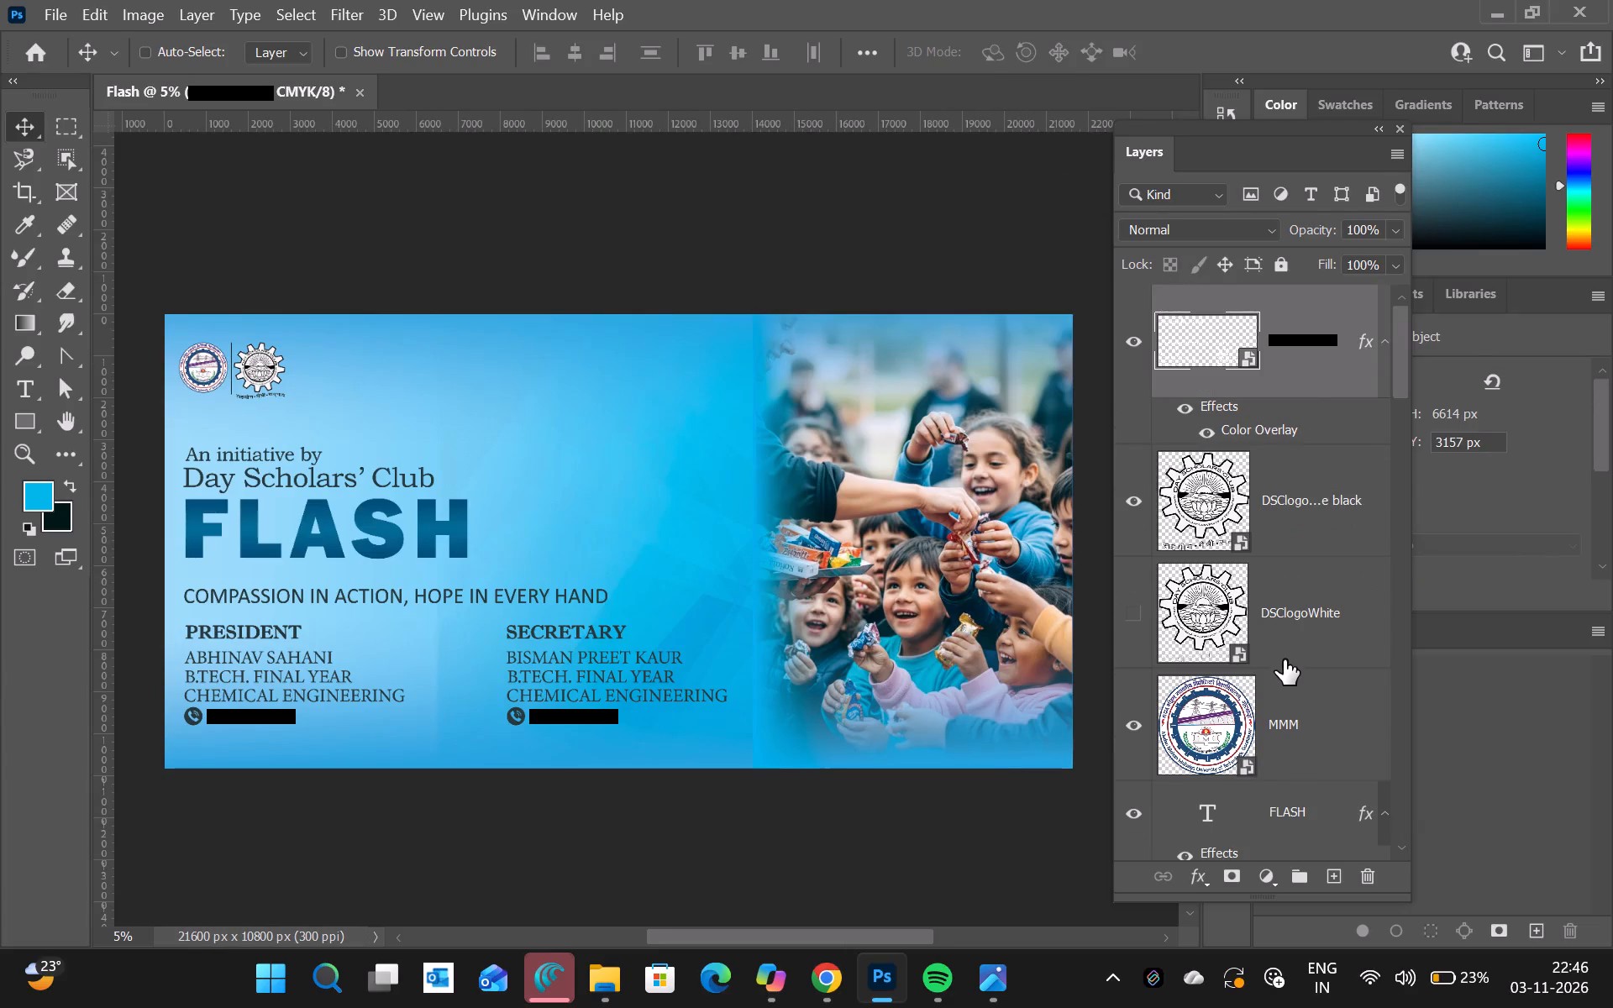
Enlarge the FLASH title proportionally to about 120.6% with Free Transform, filling the space above the tagline.
scroll(1283, 675, down, 1)
scroll(1283, 675, up, 1)
scroll(1285, 555, up, 1)
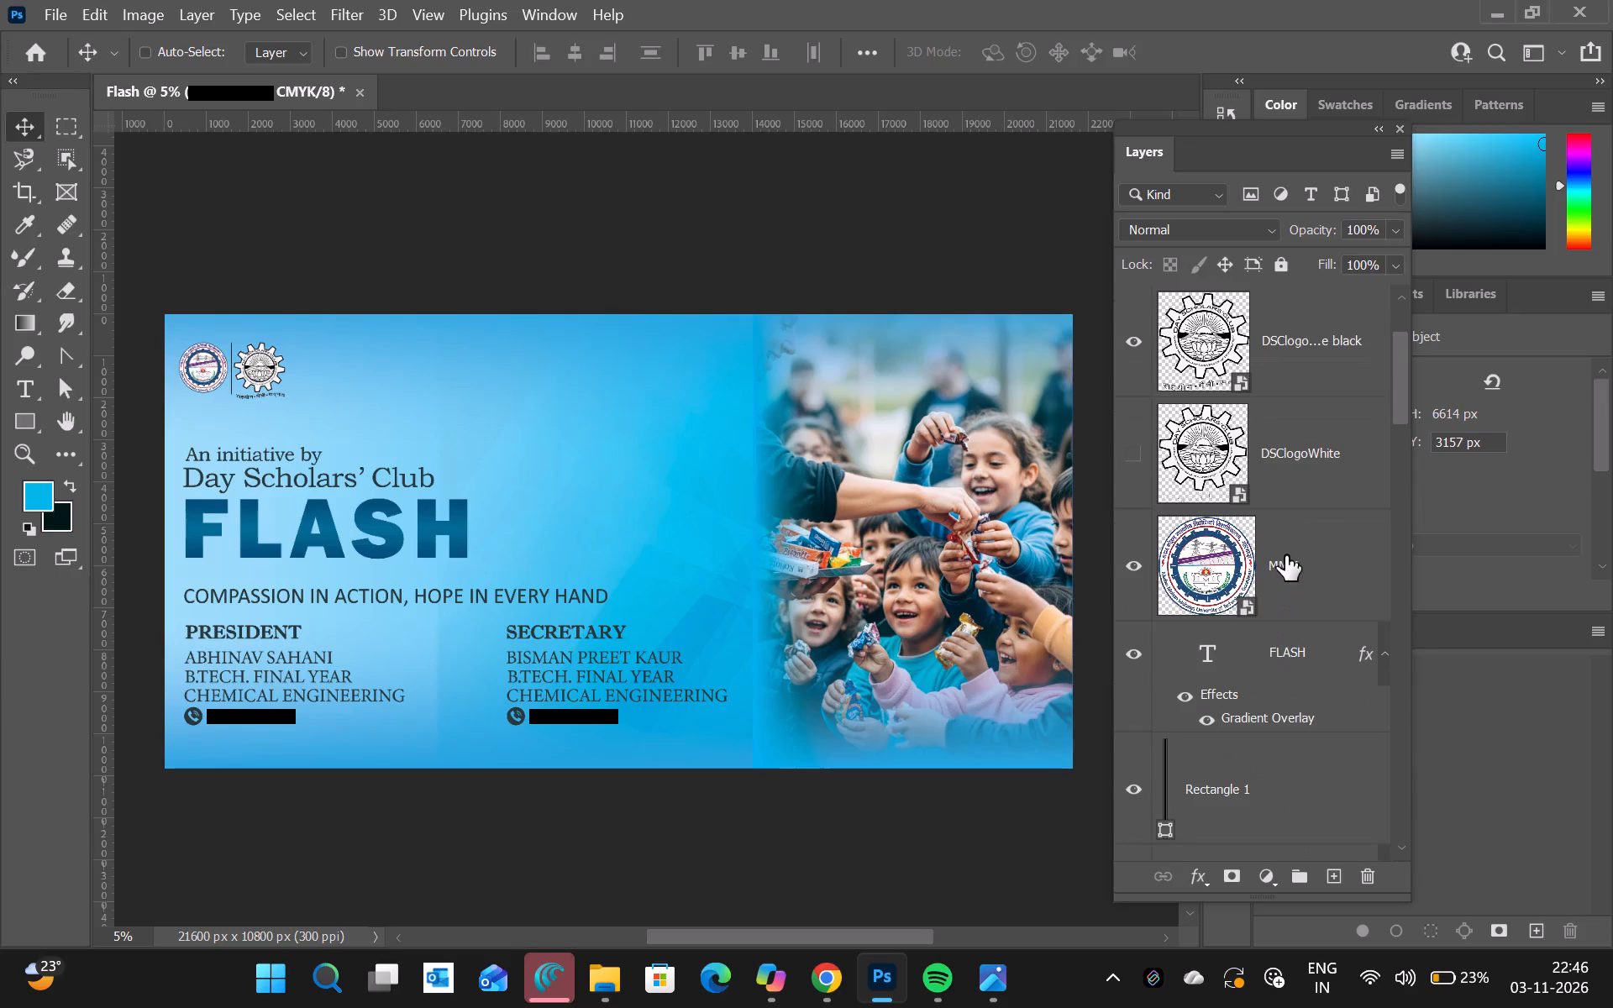
click(1272, 624)
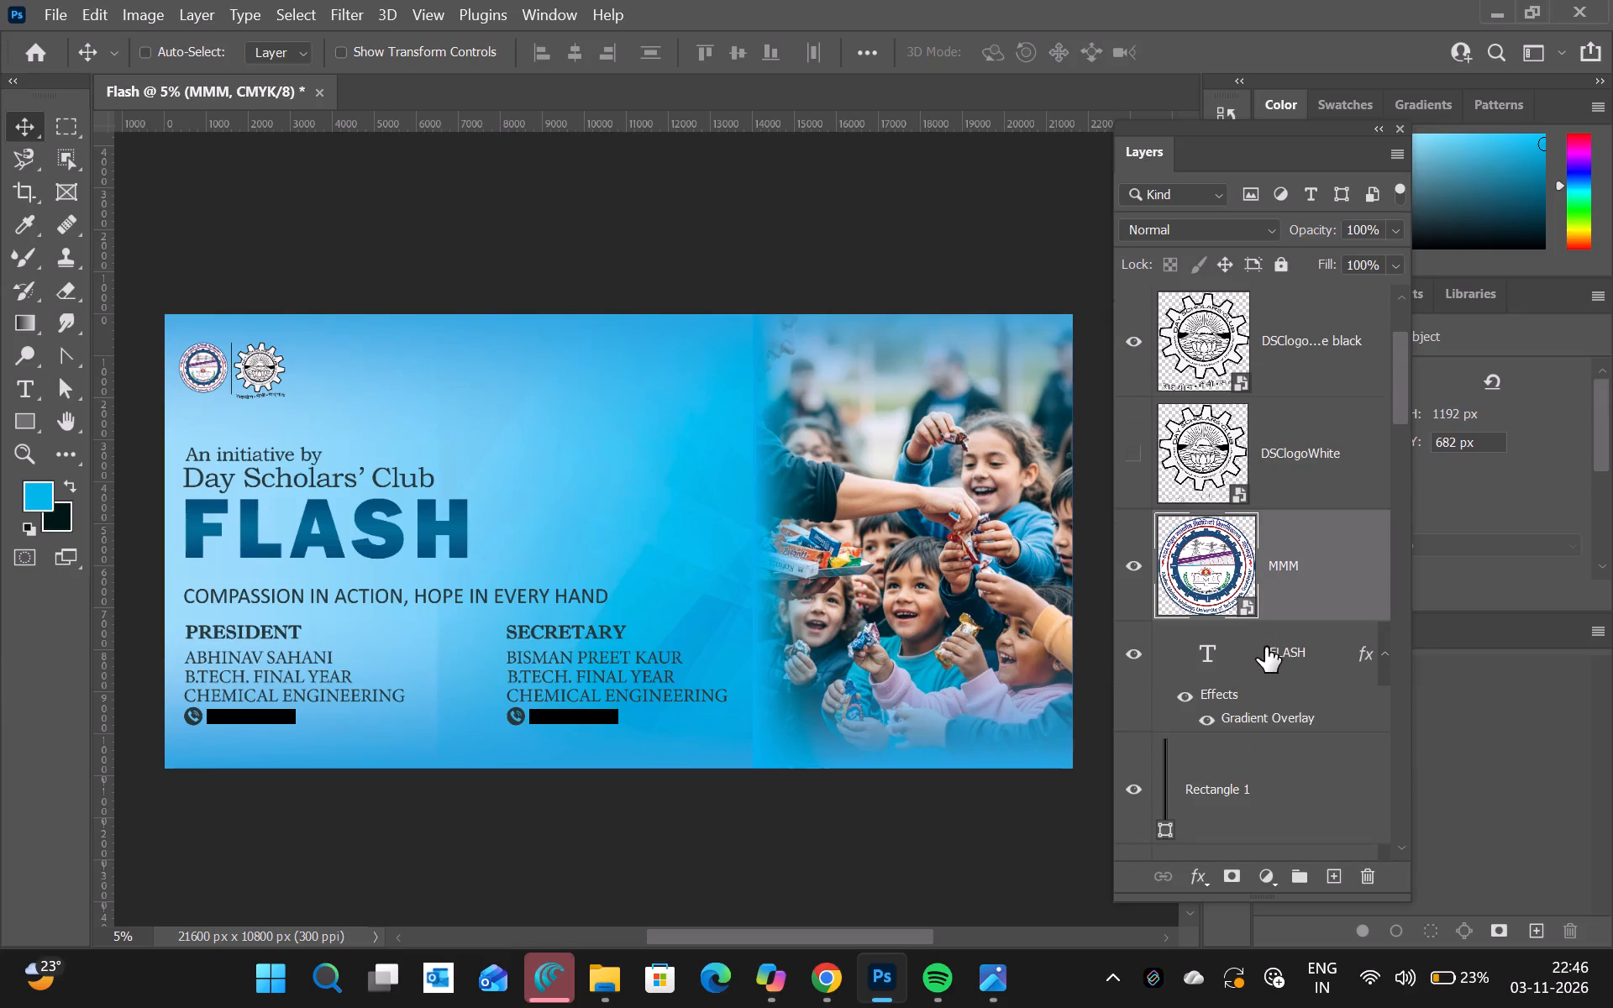
click(1265, 647)
key(ctrl+t)
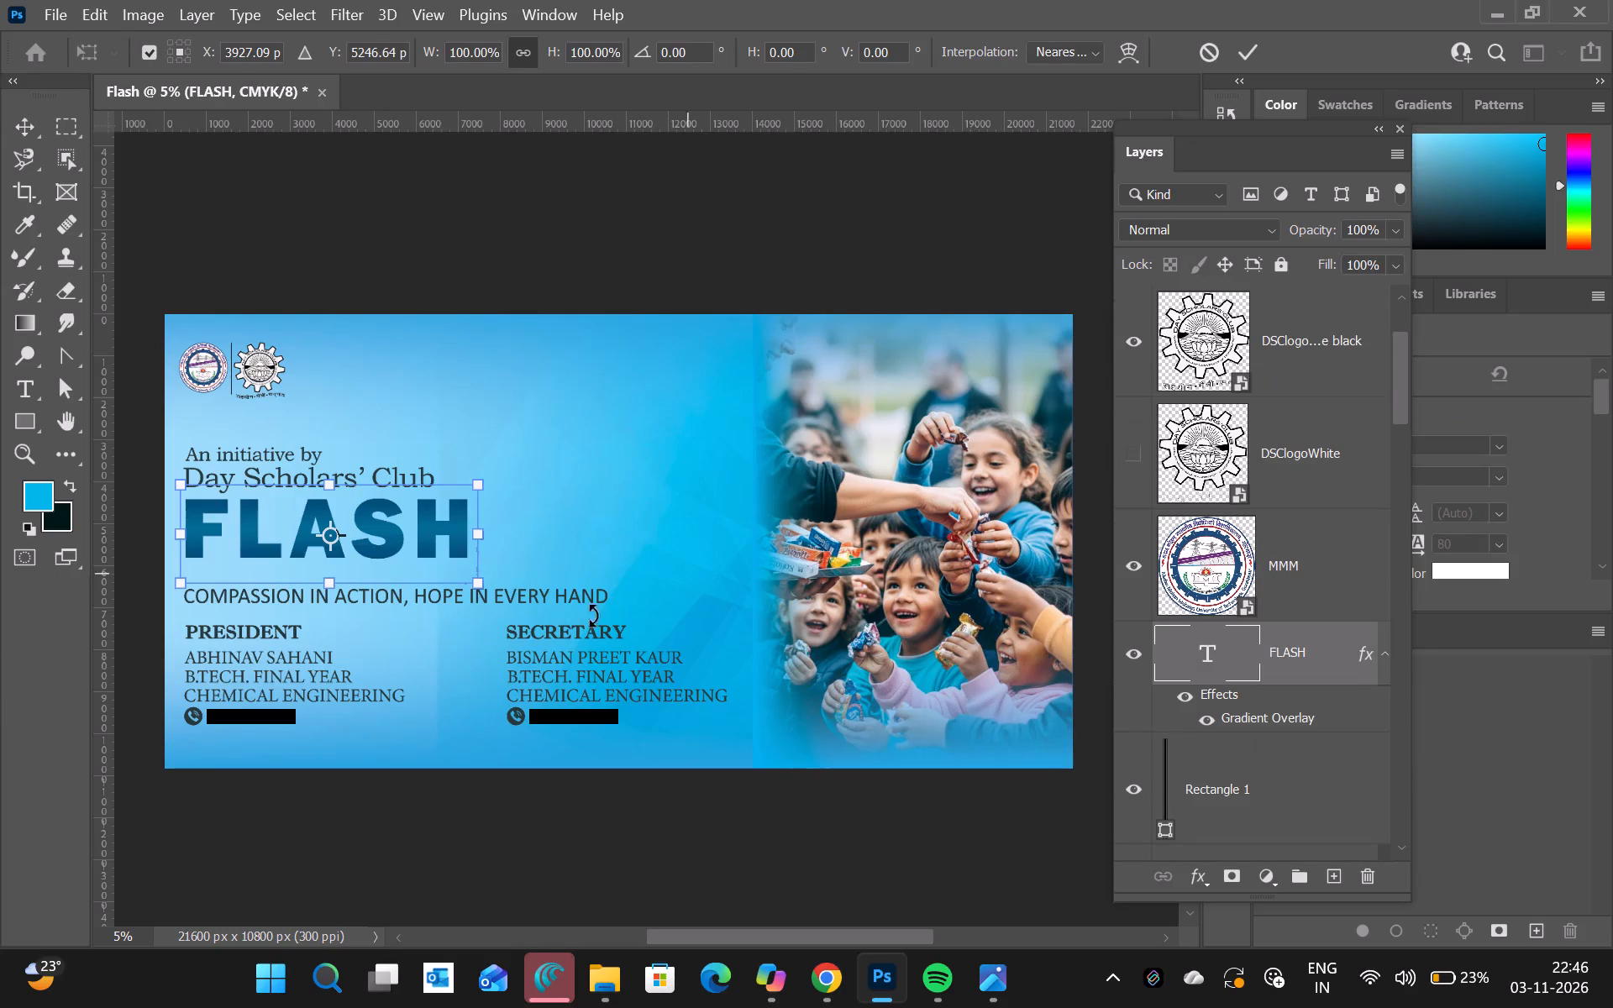
click(477, 578)
drag(477, 578, 519, 602)
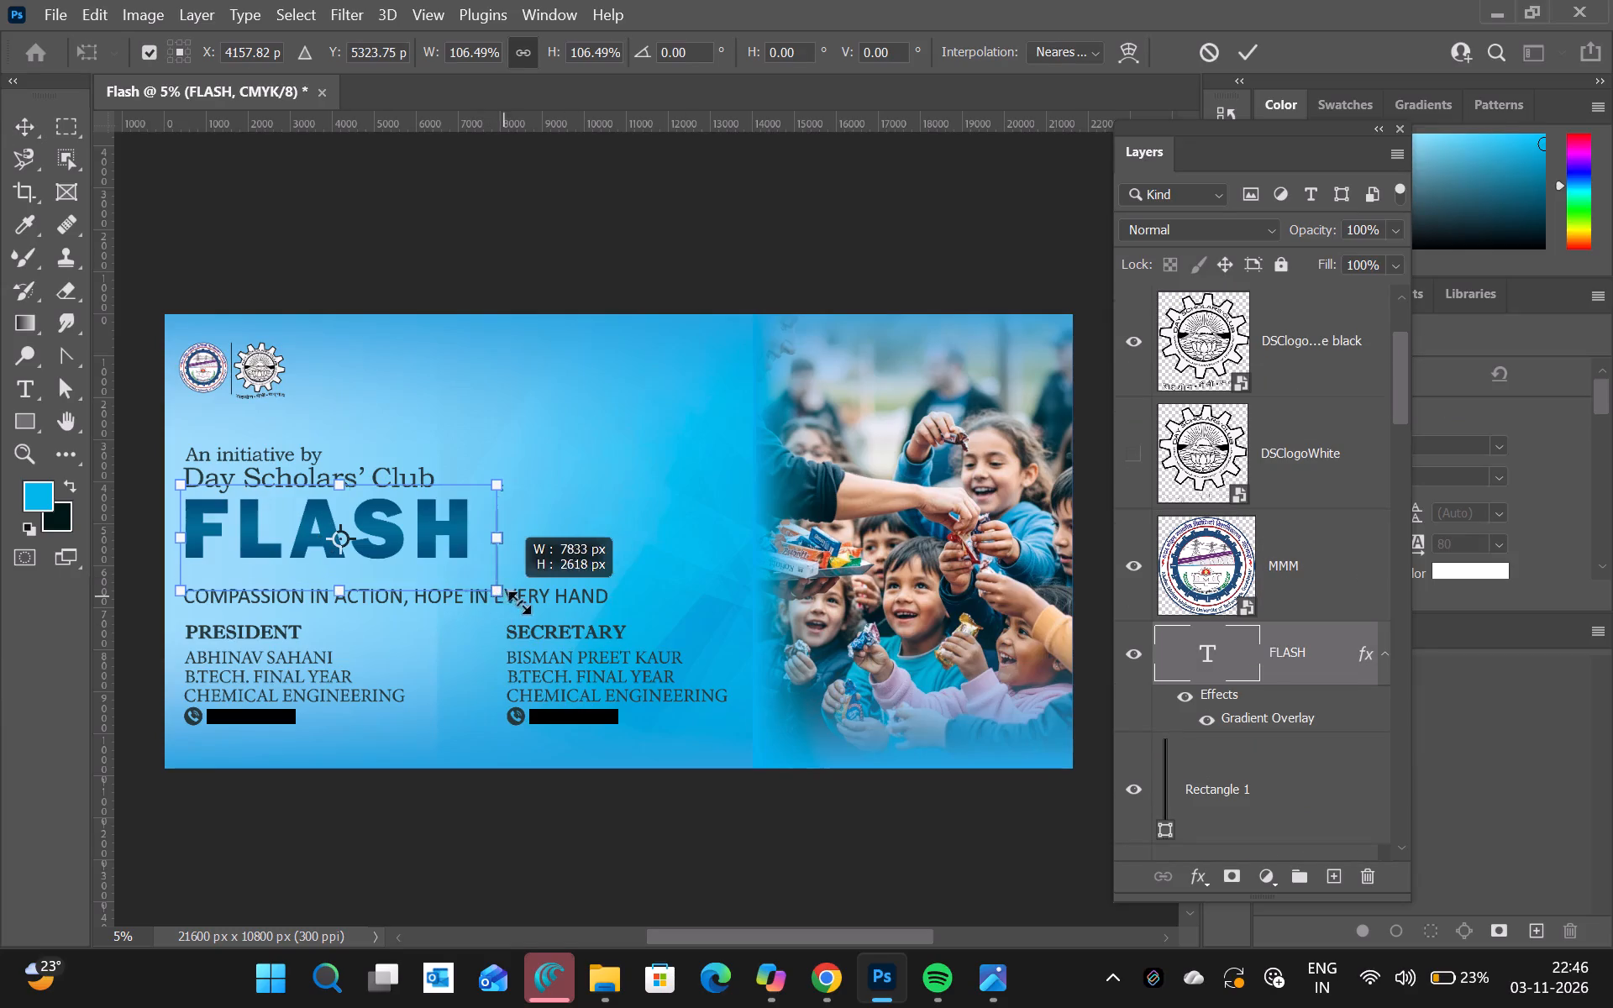
drag(519, 602, 534, 612)
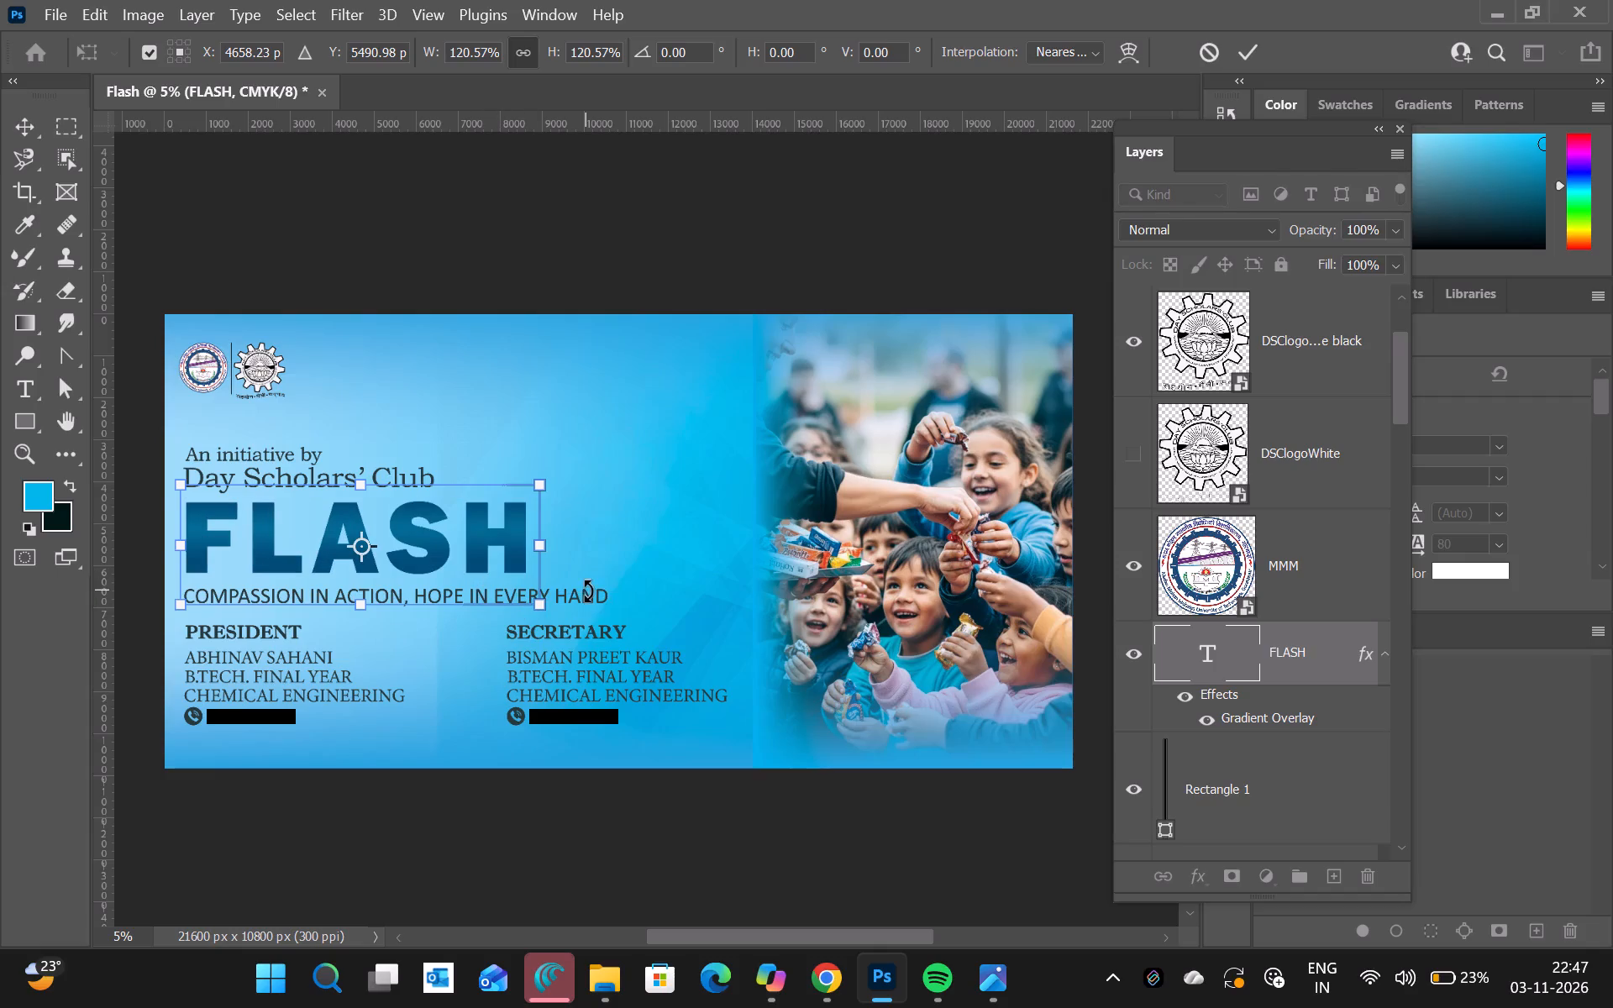
click(1249, 48)
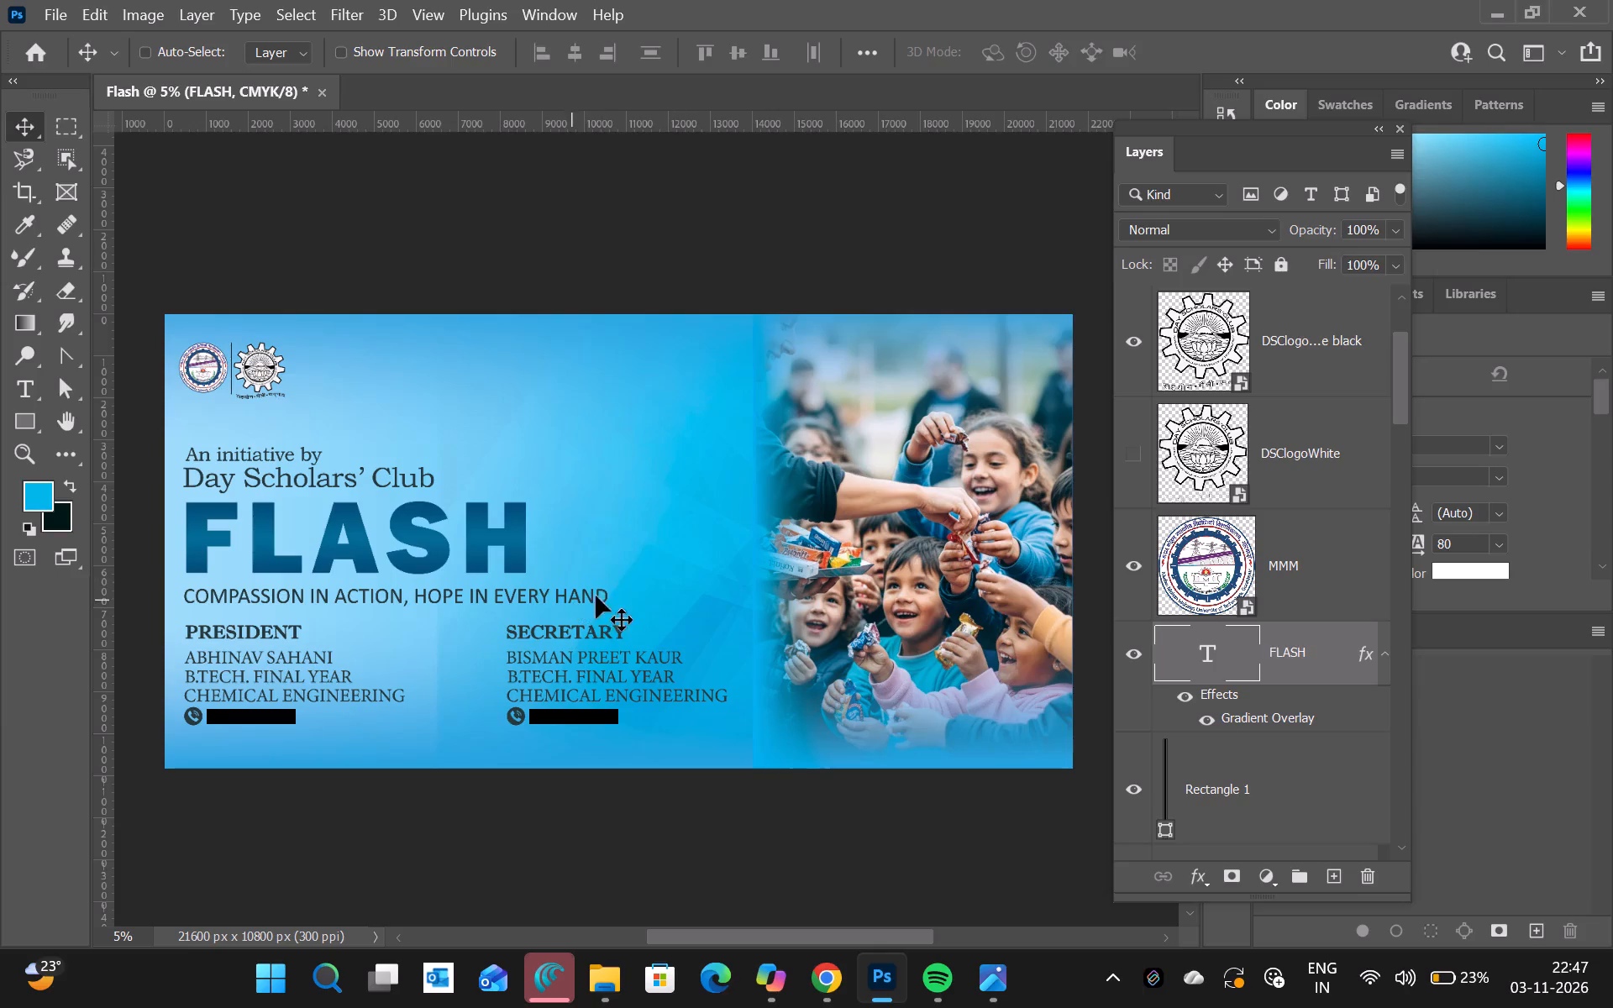
Reopen the text smart object and reduce the "COMPASSION IN ACTION, HOPE IN EVERY HAND" tagline's font size to 110 pt.
scroll(1201, 374, up, 1)
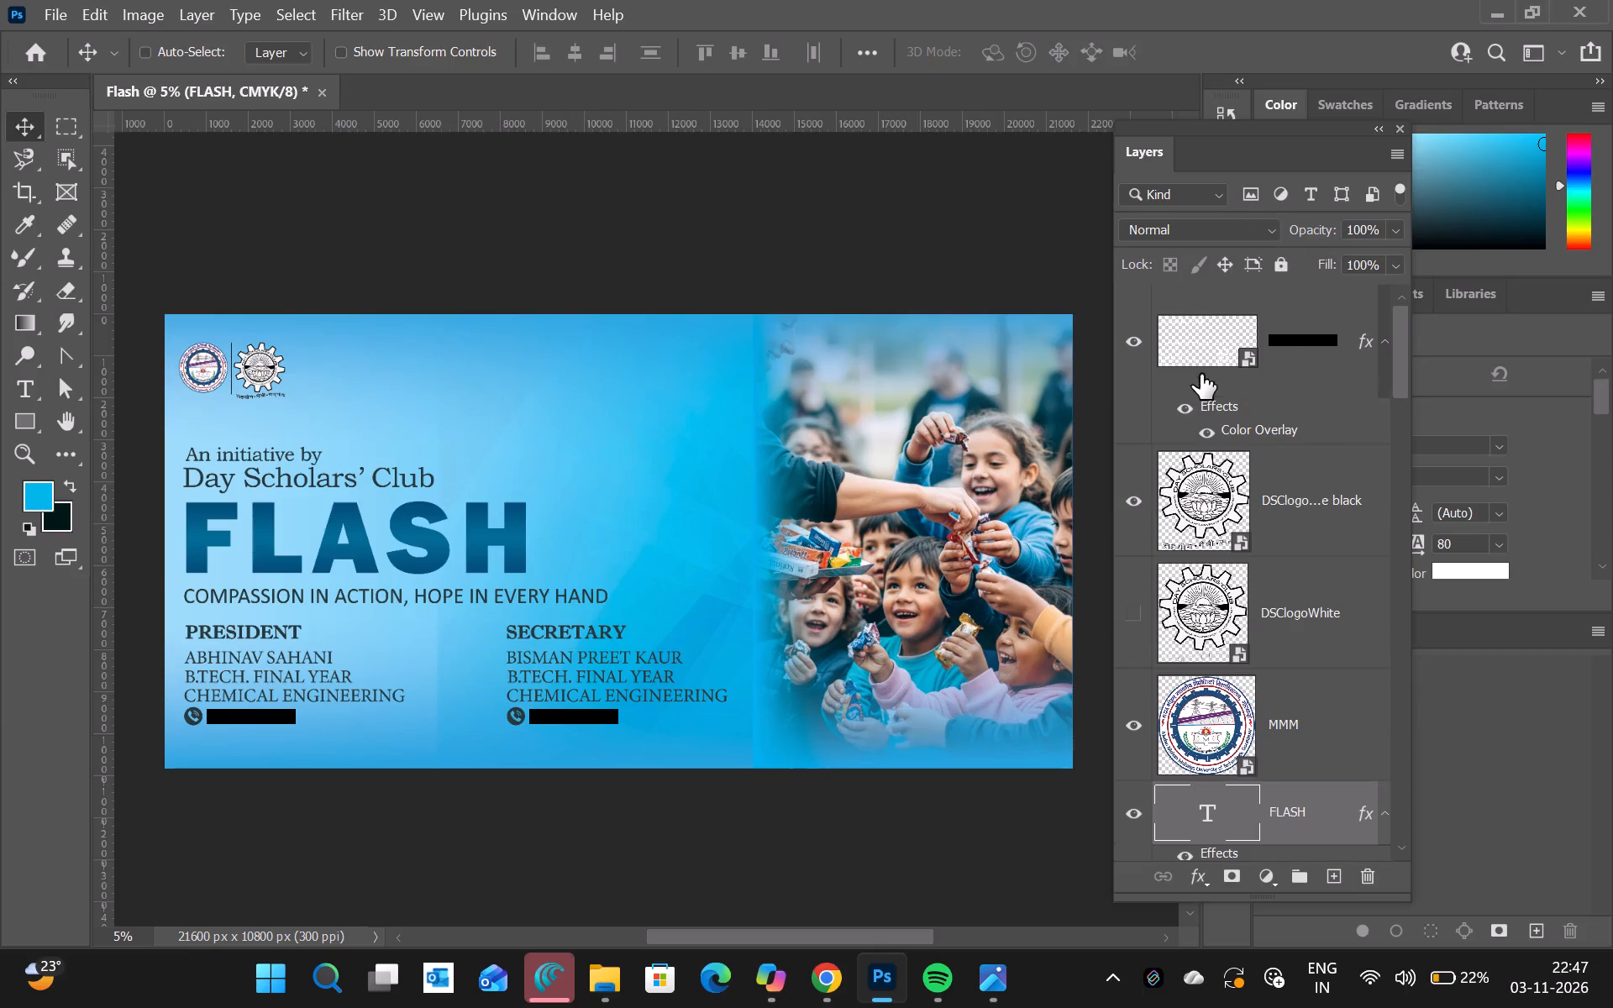
double_click(1232, 337)
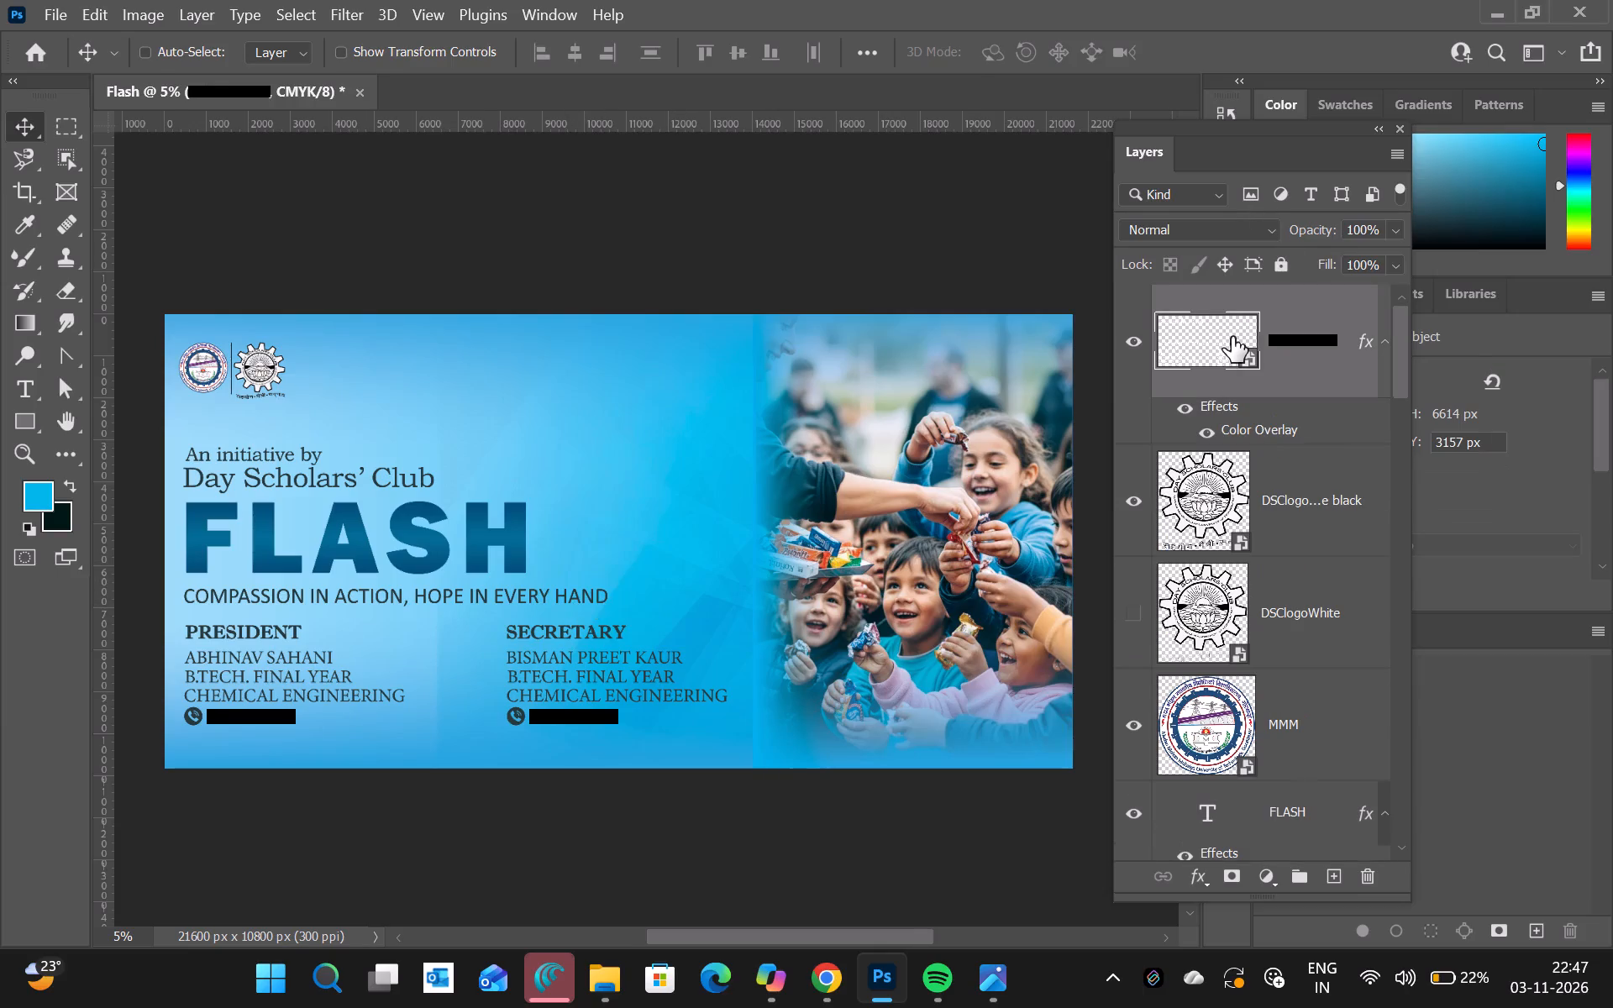
scroll(1237, 722, down, 1)
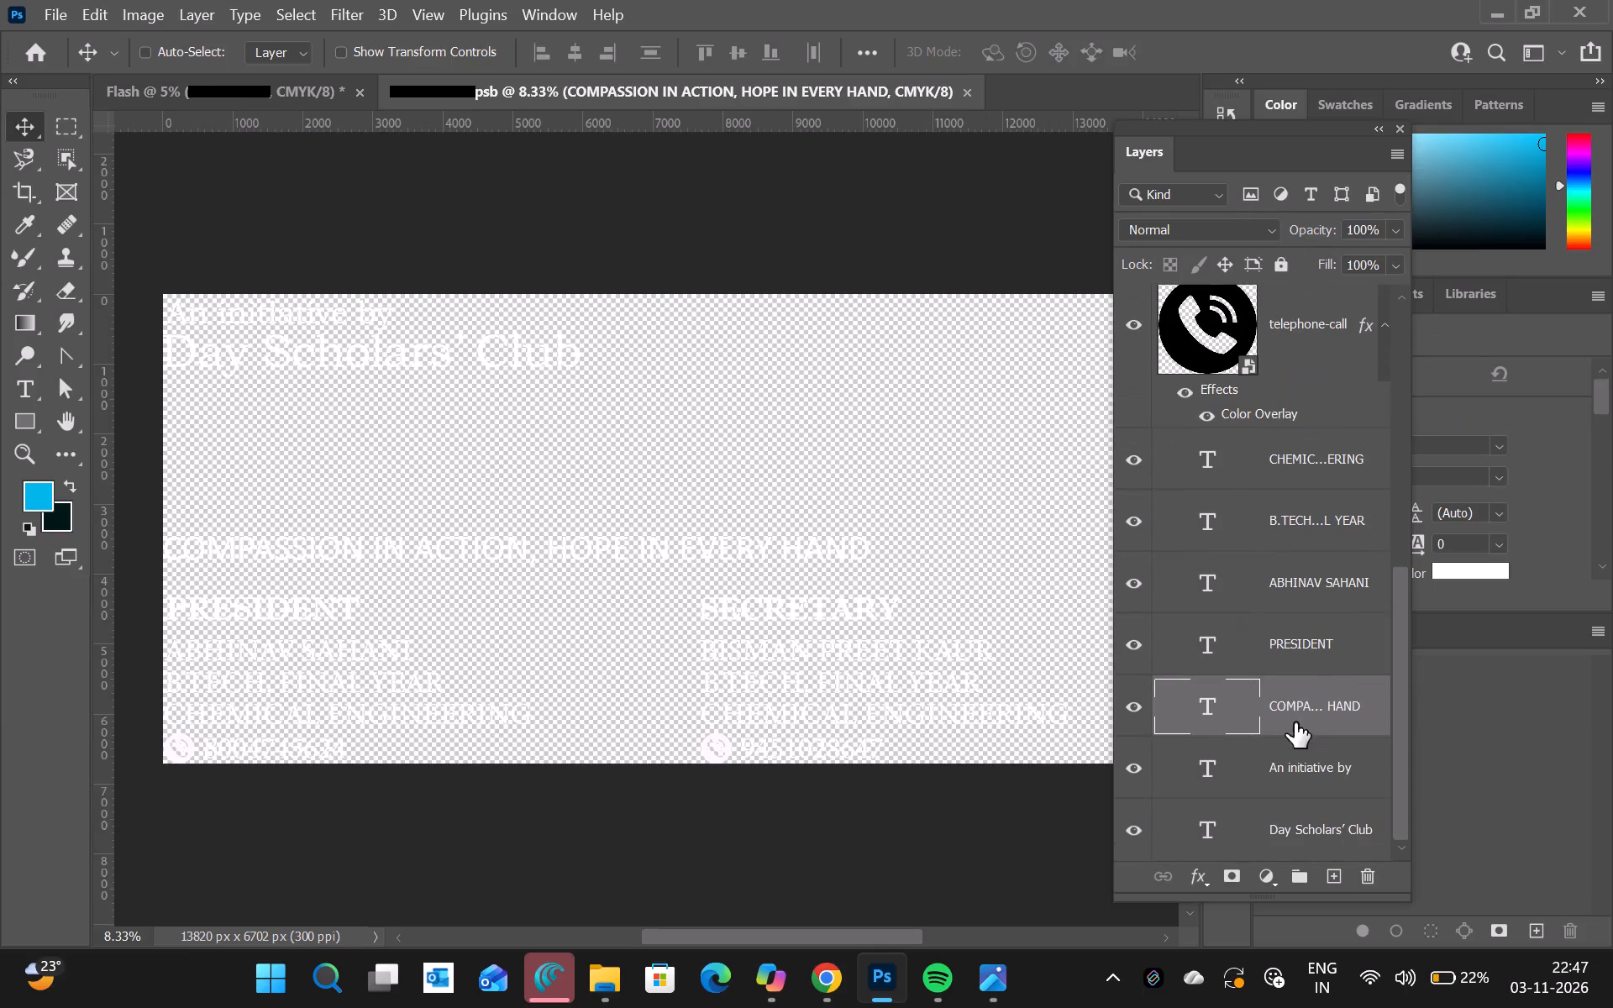
click(1304, 708)
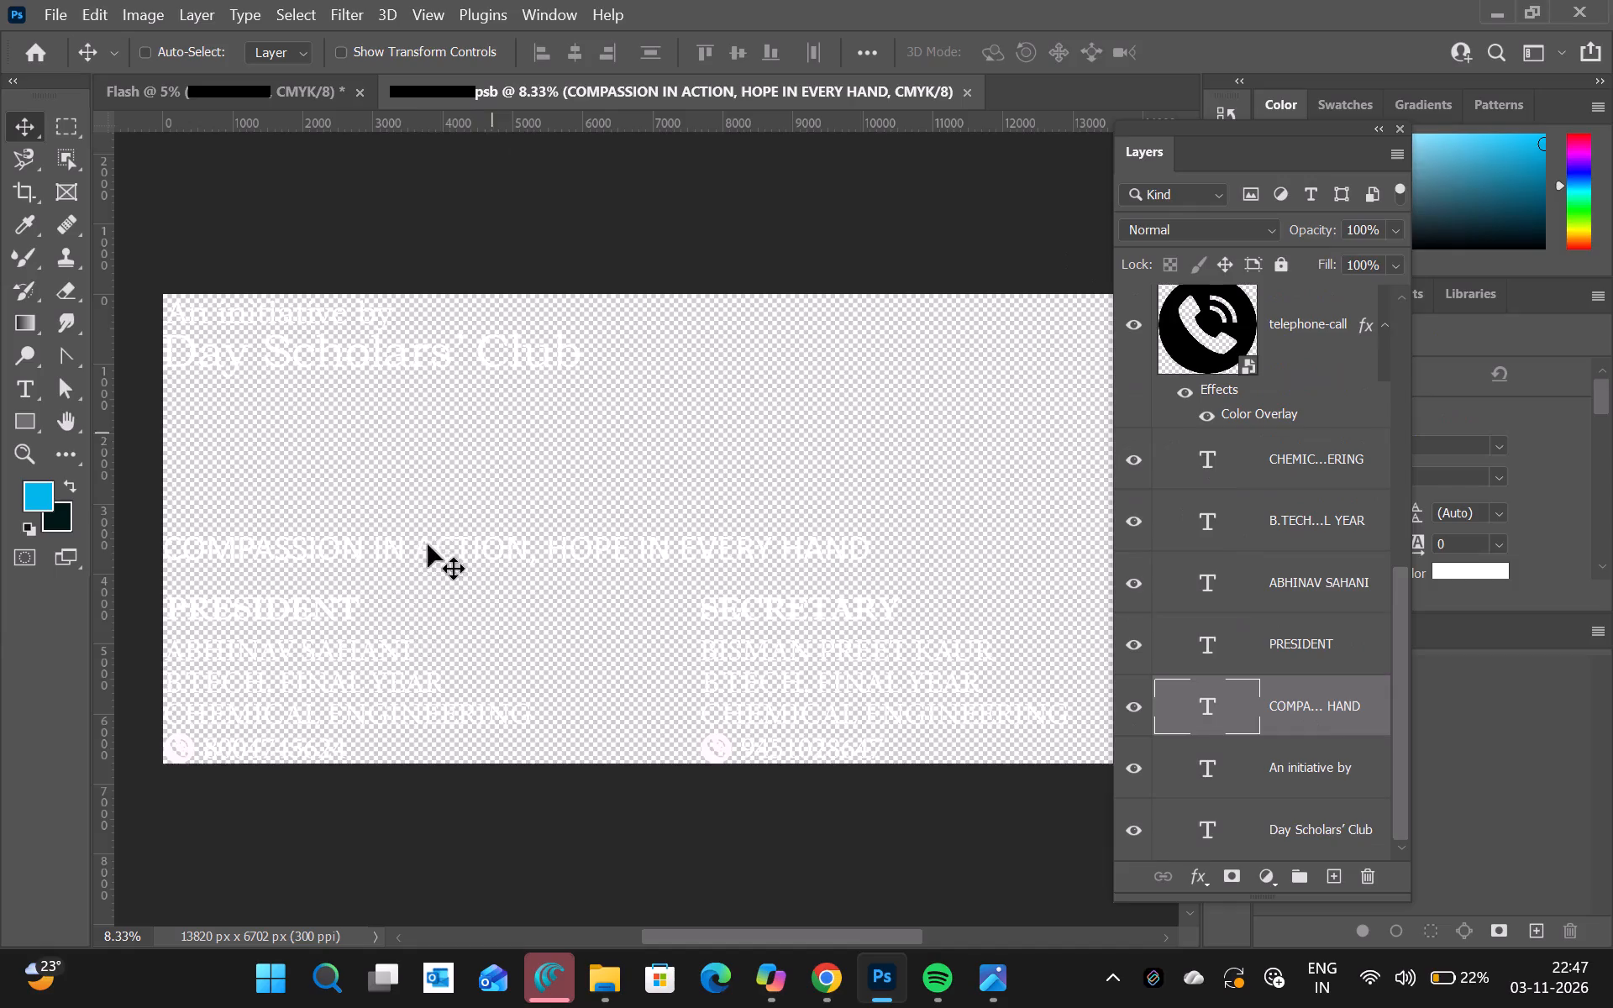
triple_click(441, 547)
click(441, 547)
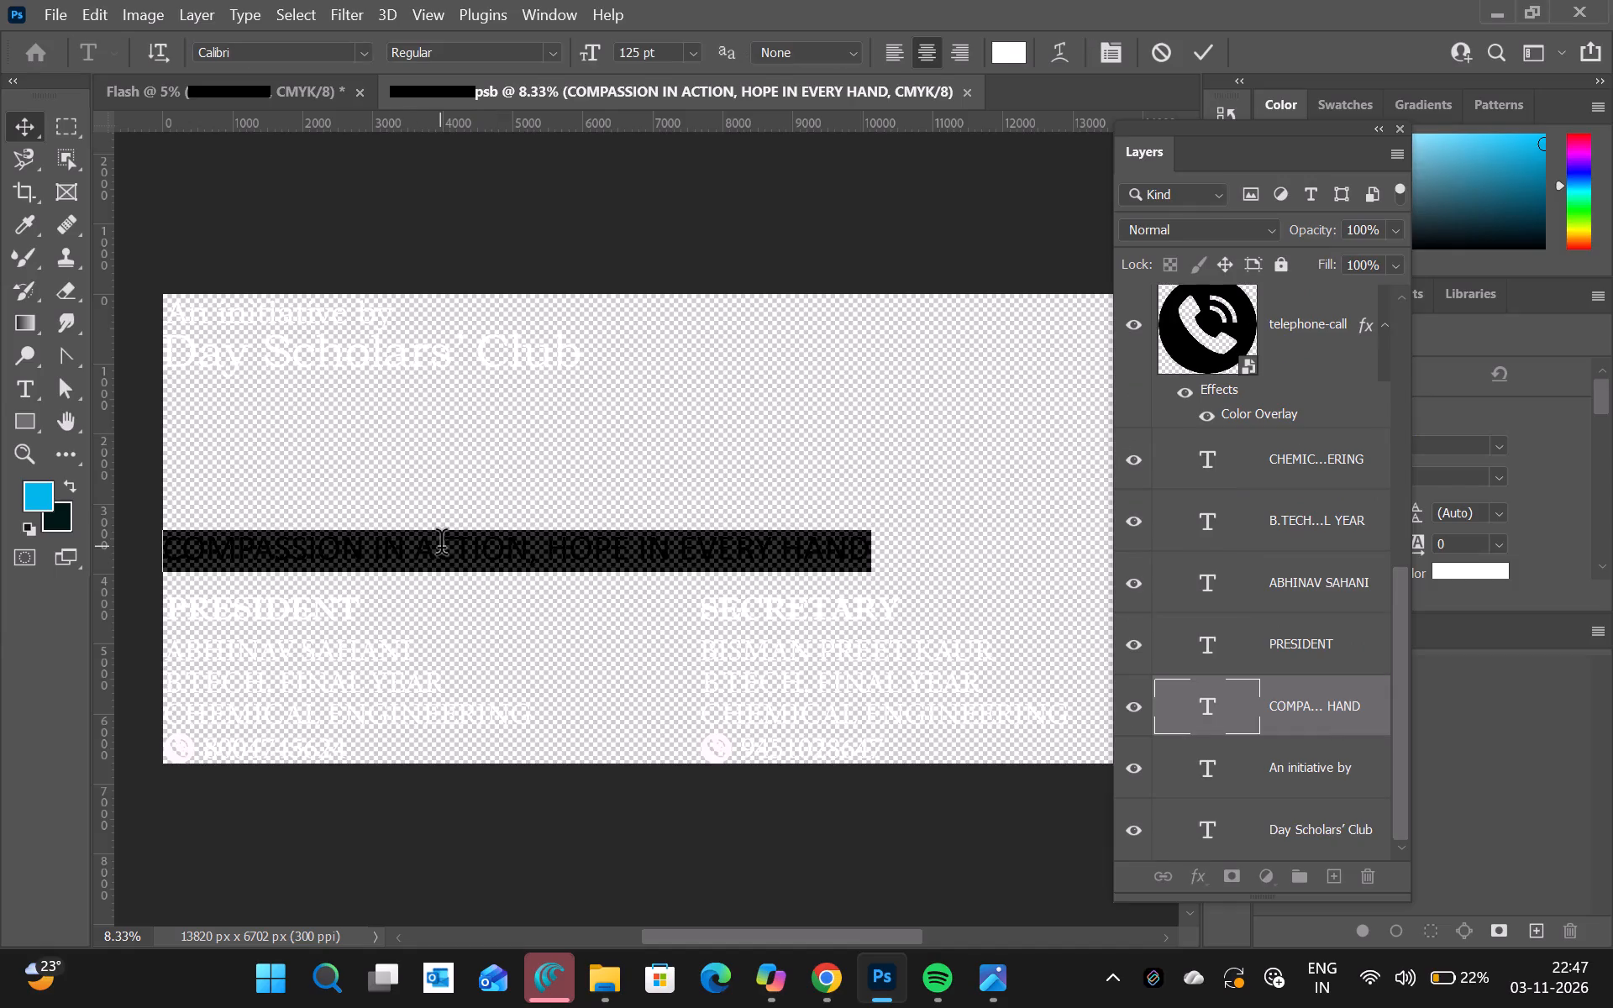
double_click(628, 51)
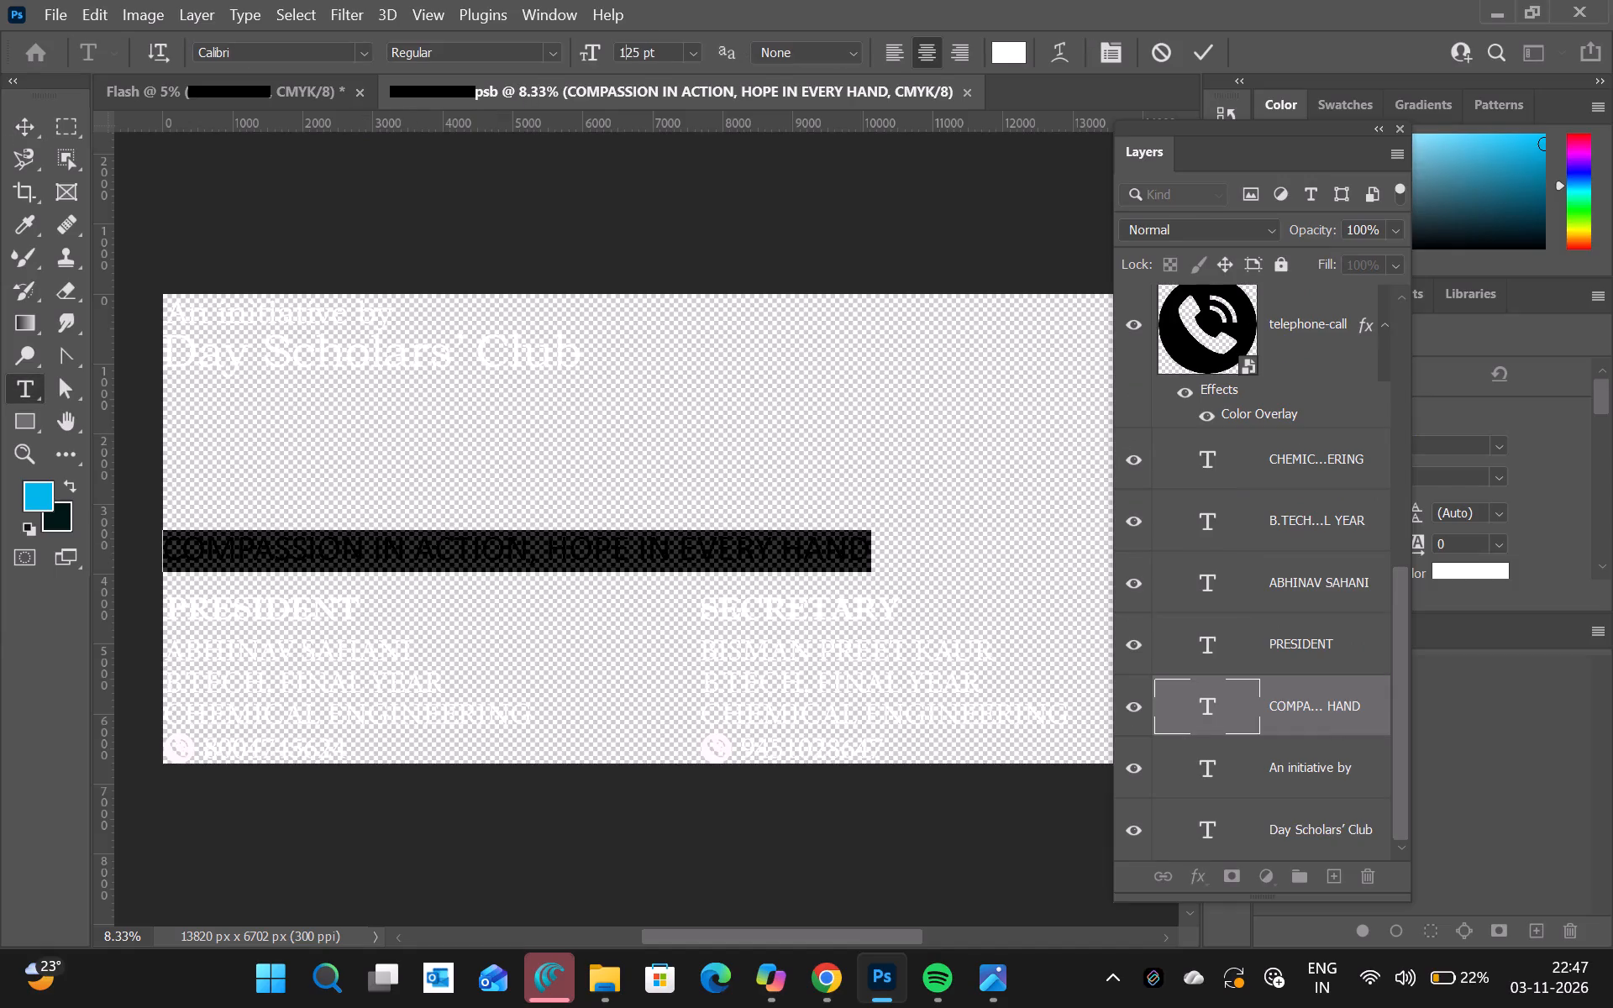
key(Down)
key(Down)
key(Down)
key(Down)
key(Down)
key(Down)
key(Down)
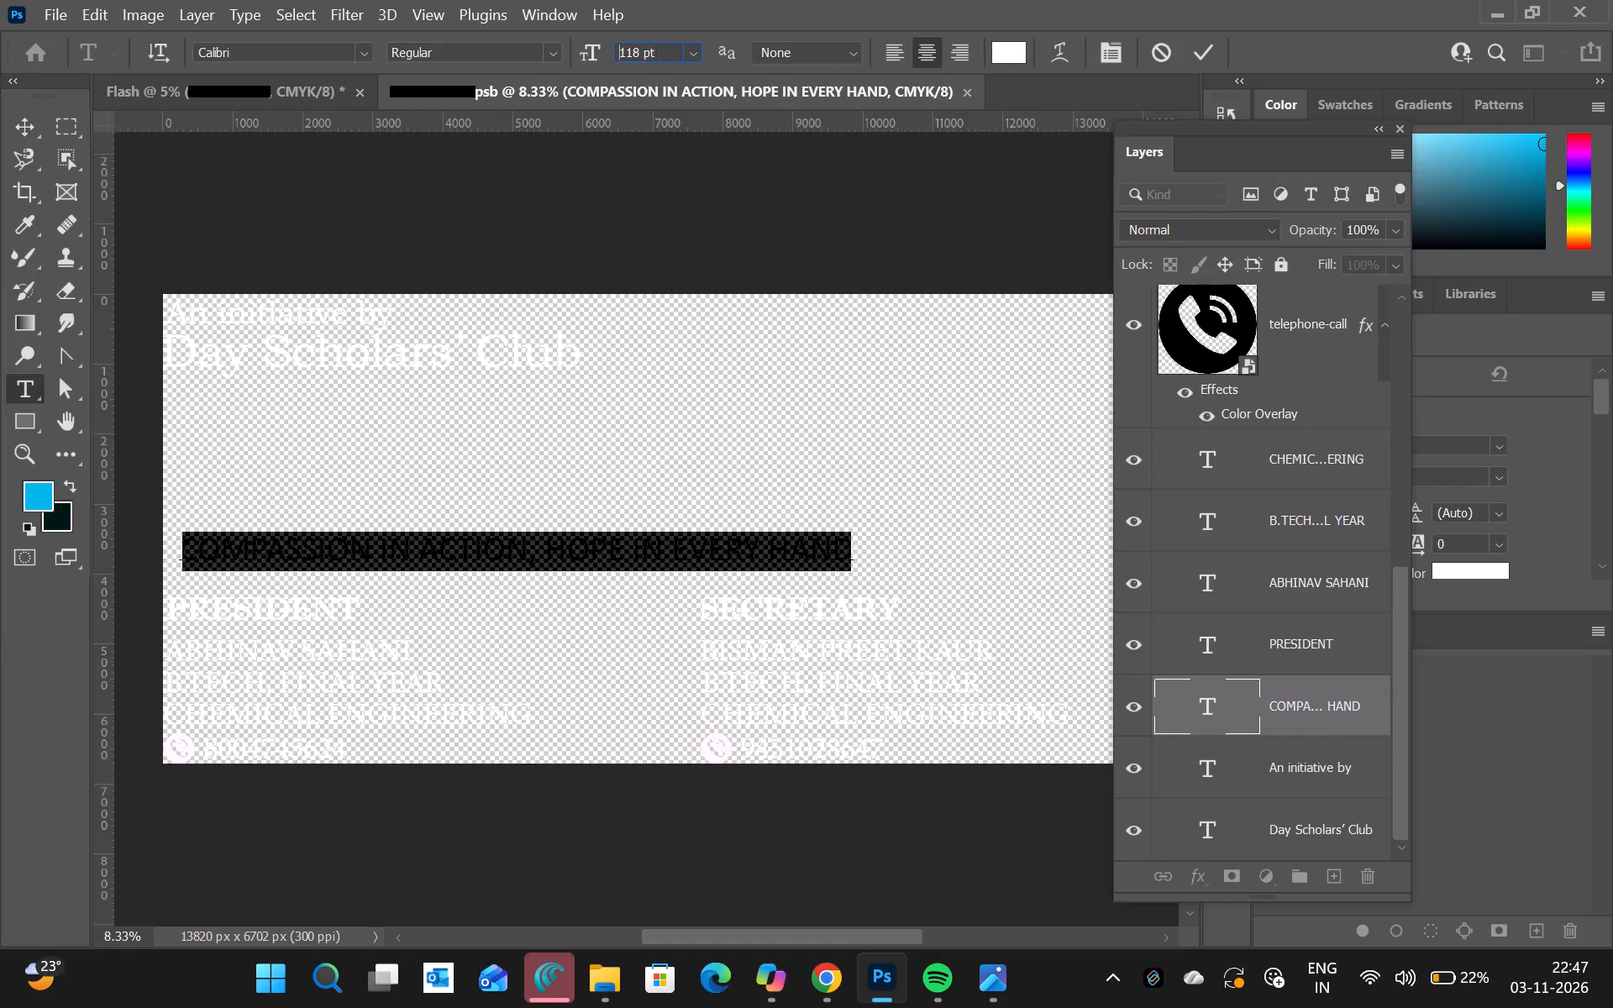
key(Down)
key(Down)
key(Down)
key(Down)
key(Down)
key(Down)
key(Down)
key(Down)
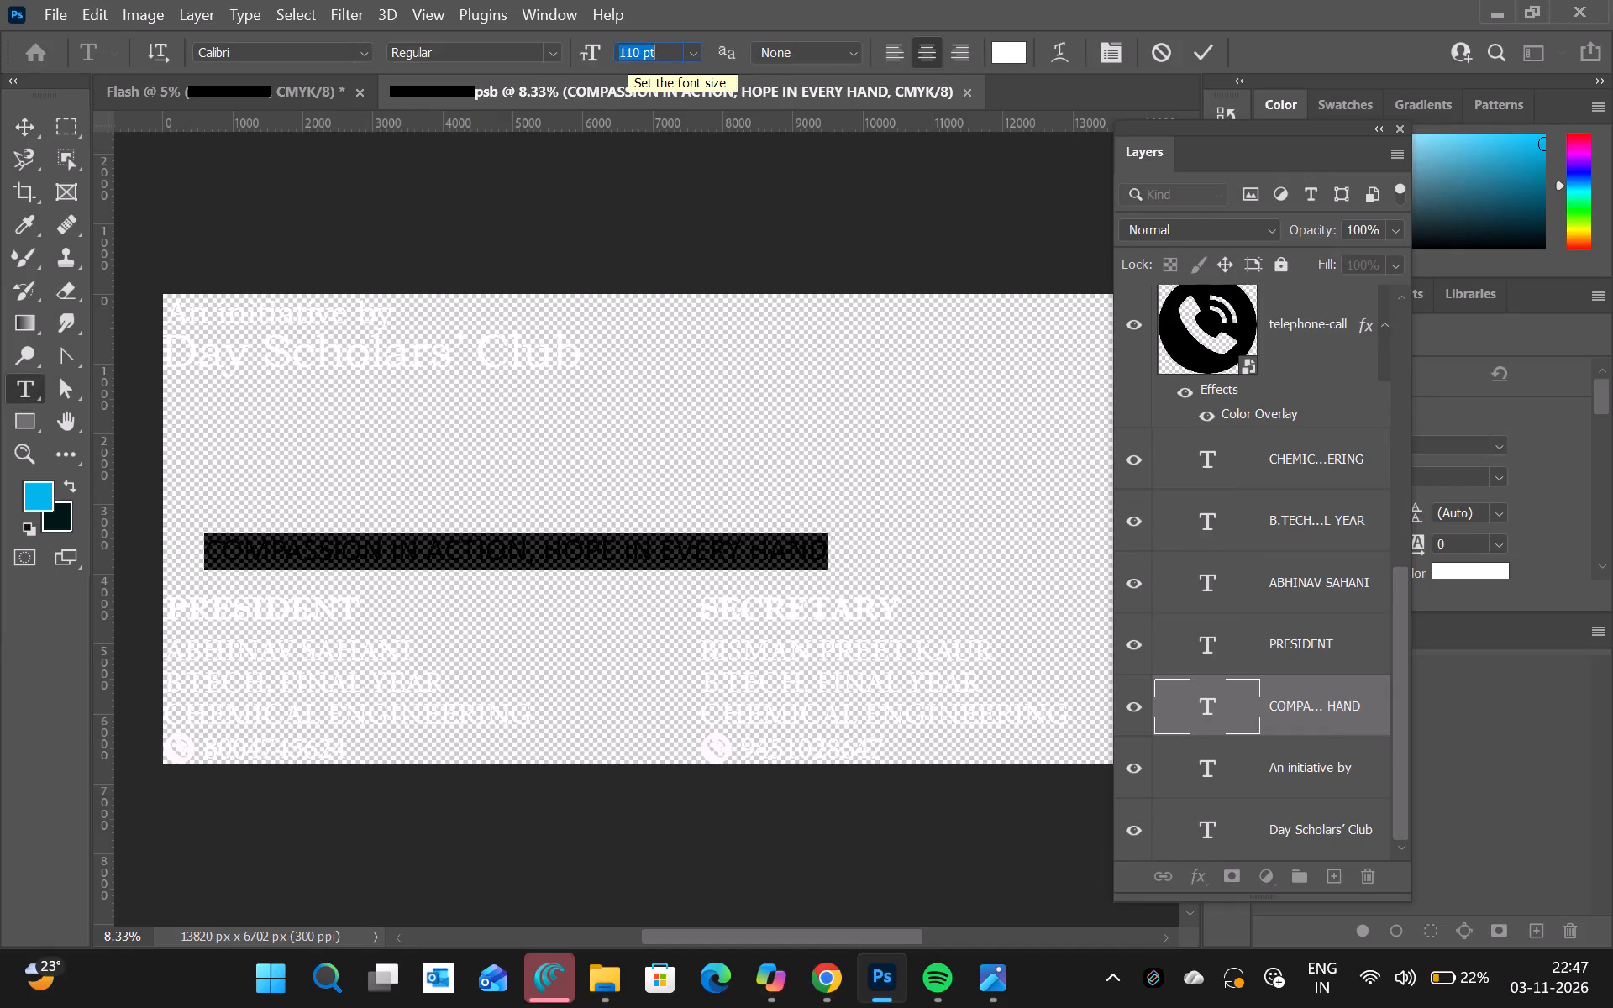
click(1204, 57)
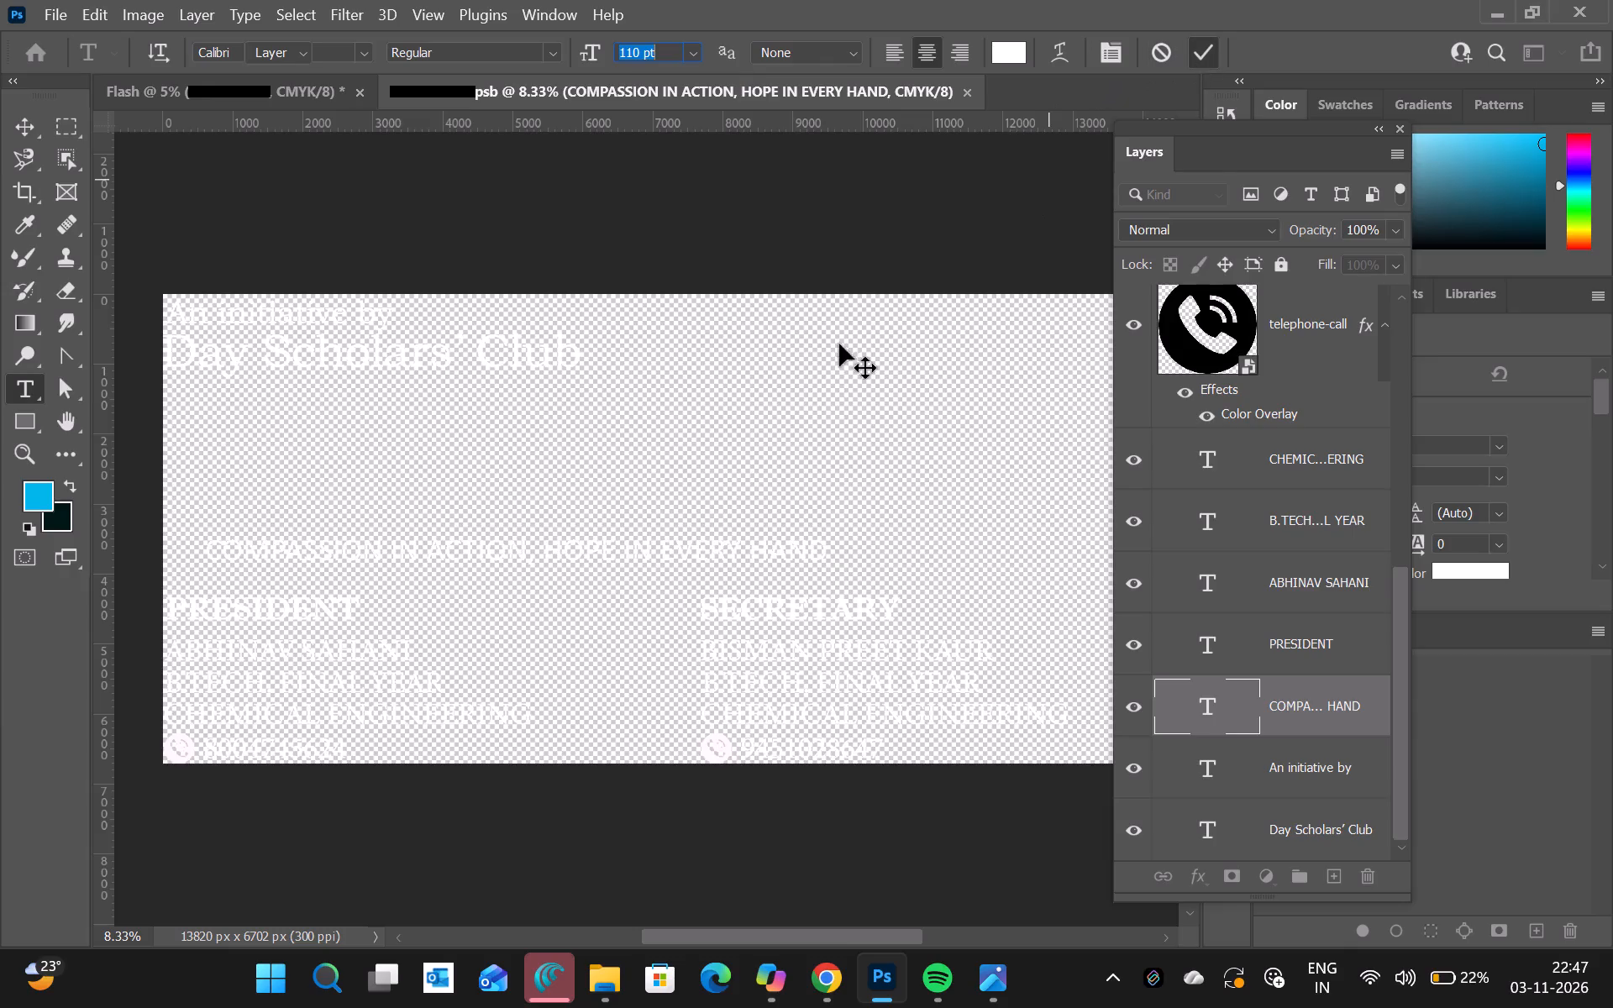
Shift the tagline horizontally about 543 px, keeping its height, so its start lines up with the PRESIDENT heading.
drag(622, 554, 584, 559)
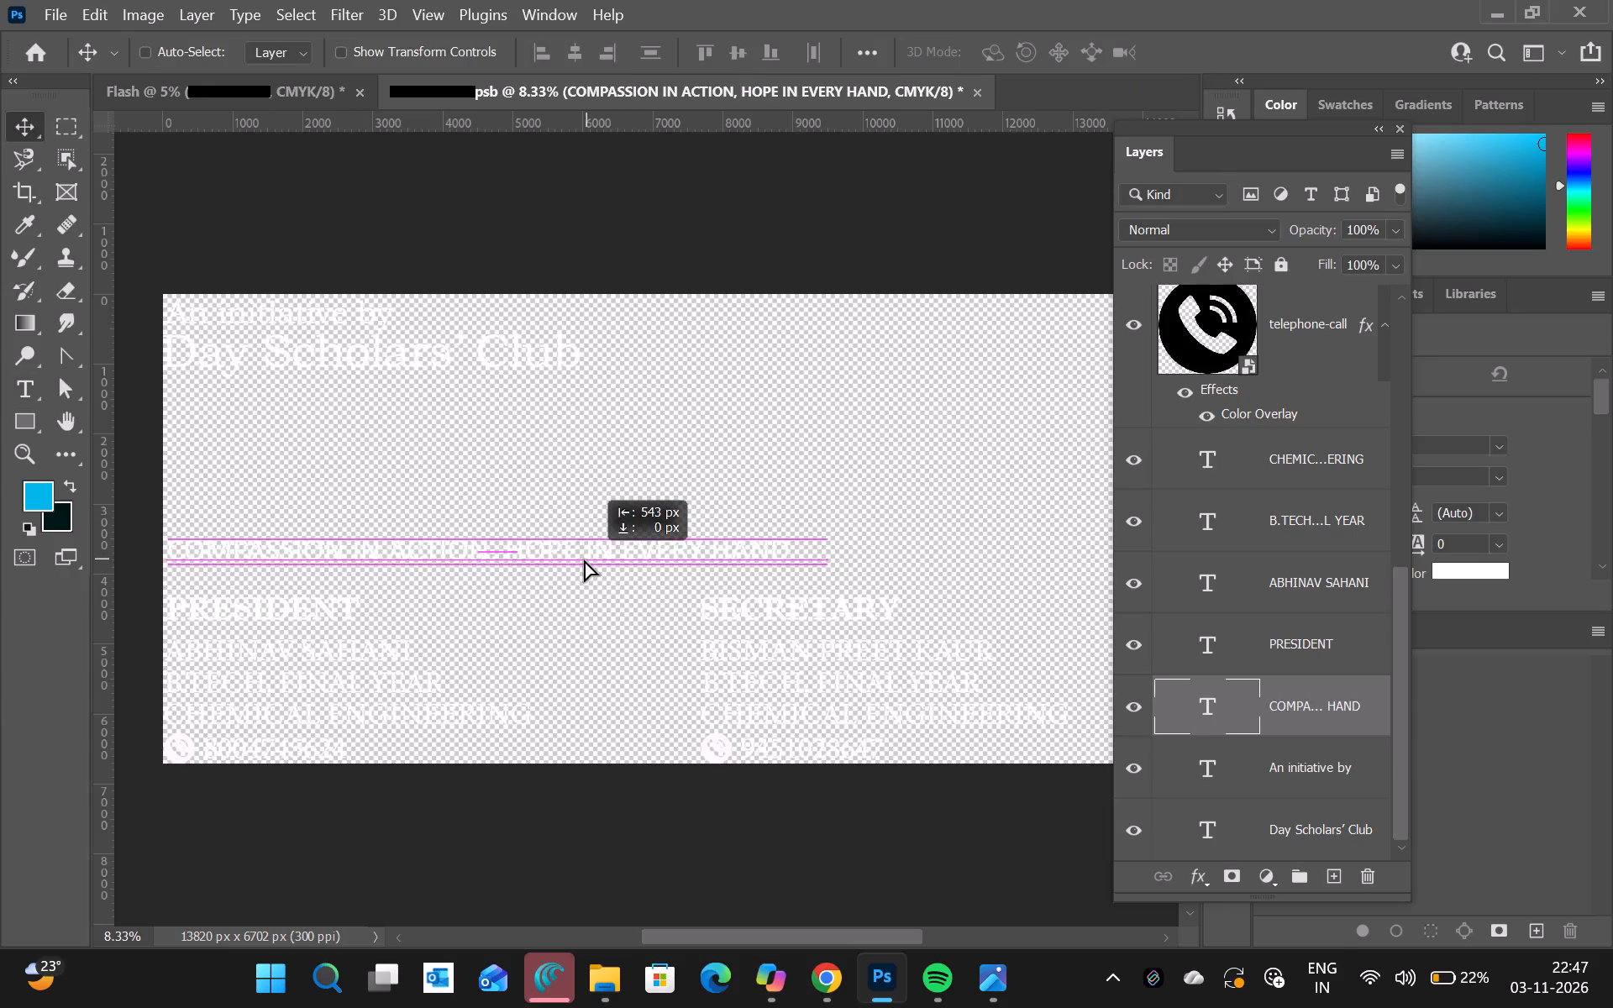
drag(584, 559, 585, 559)
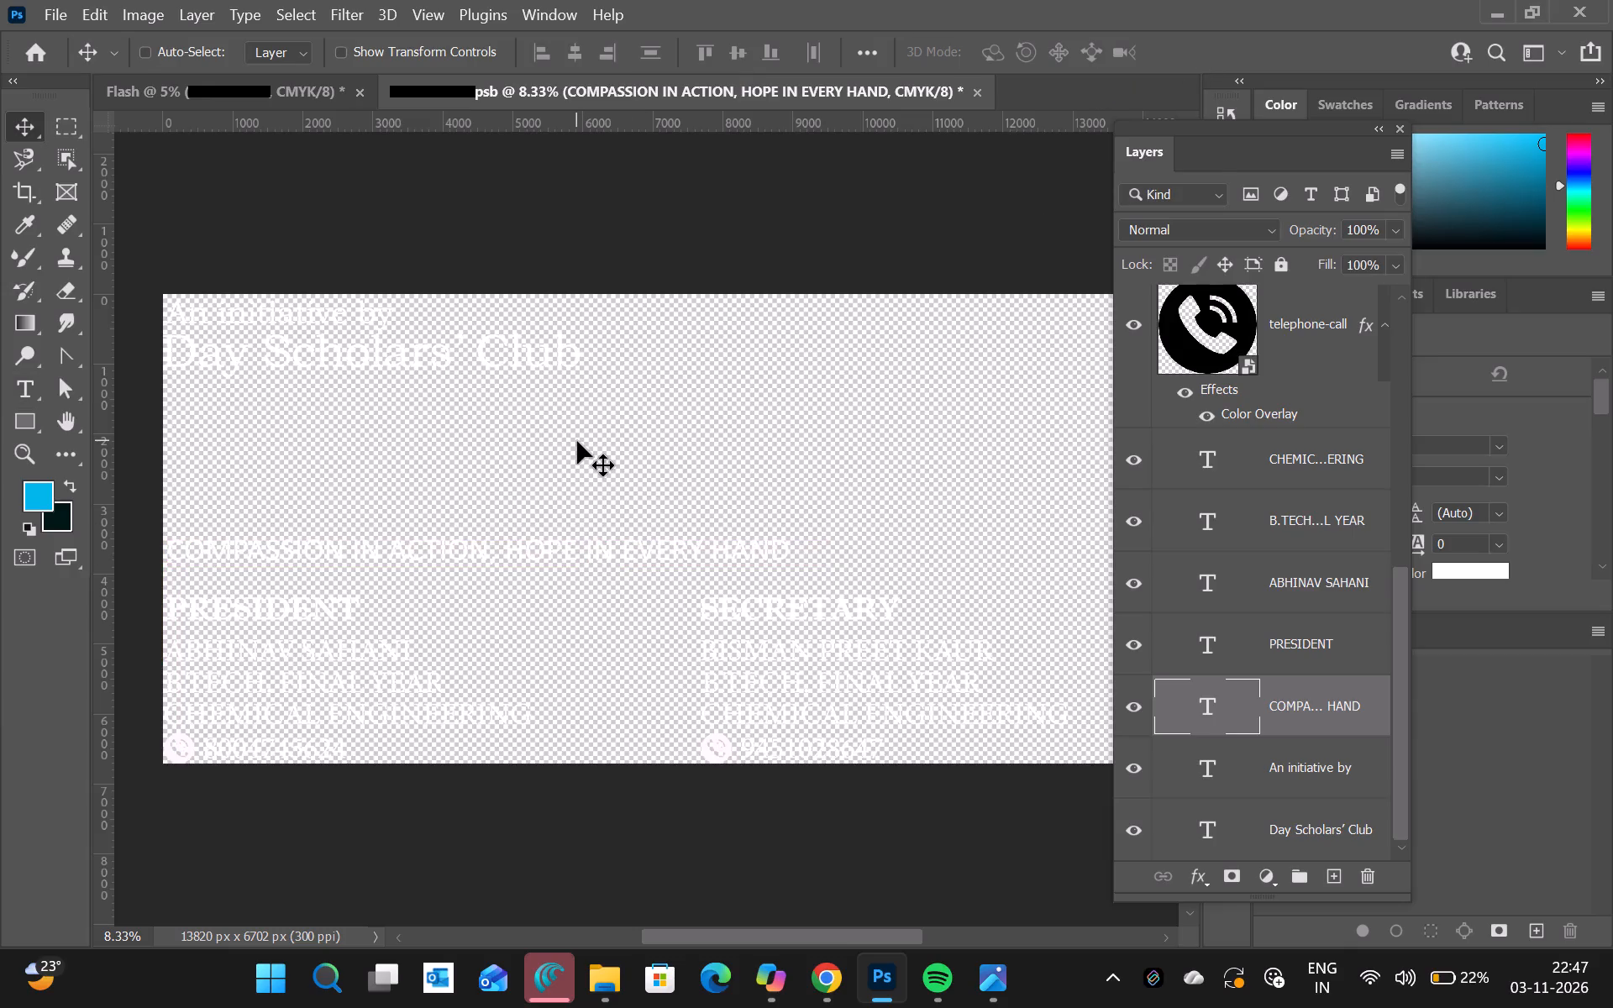
Save the text smart object with the resized and realigned tagline.
key(ctrl+s)
Close the text smart object and return to the Flash banner document.
click(966, 97)
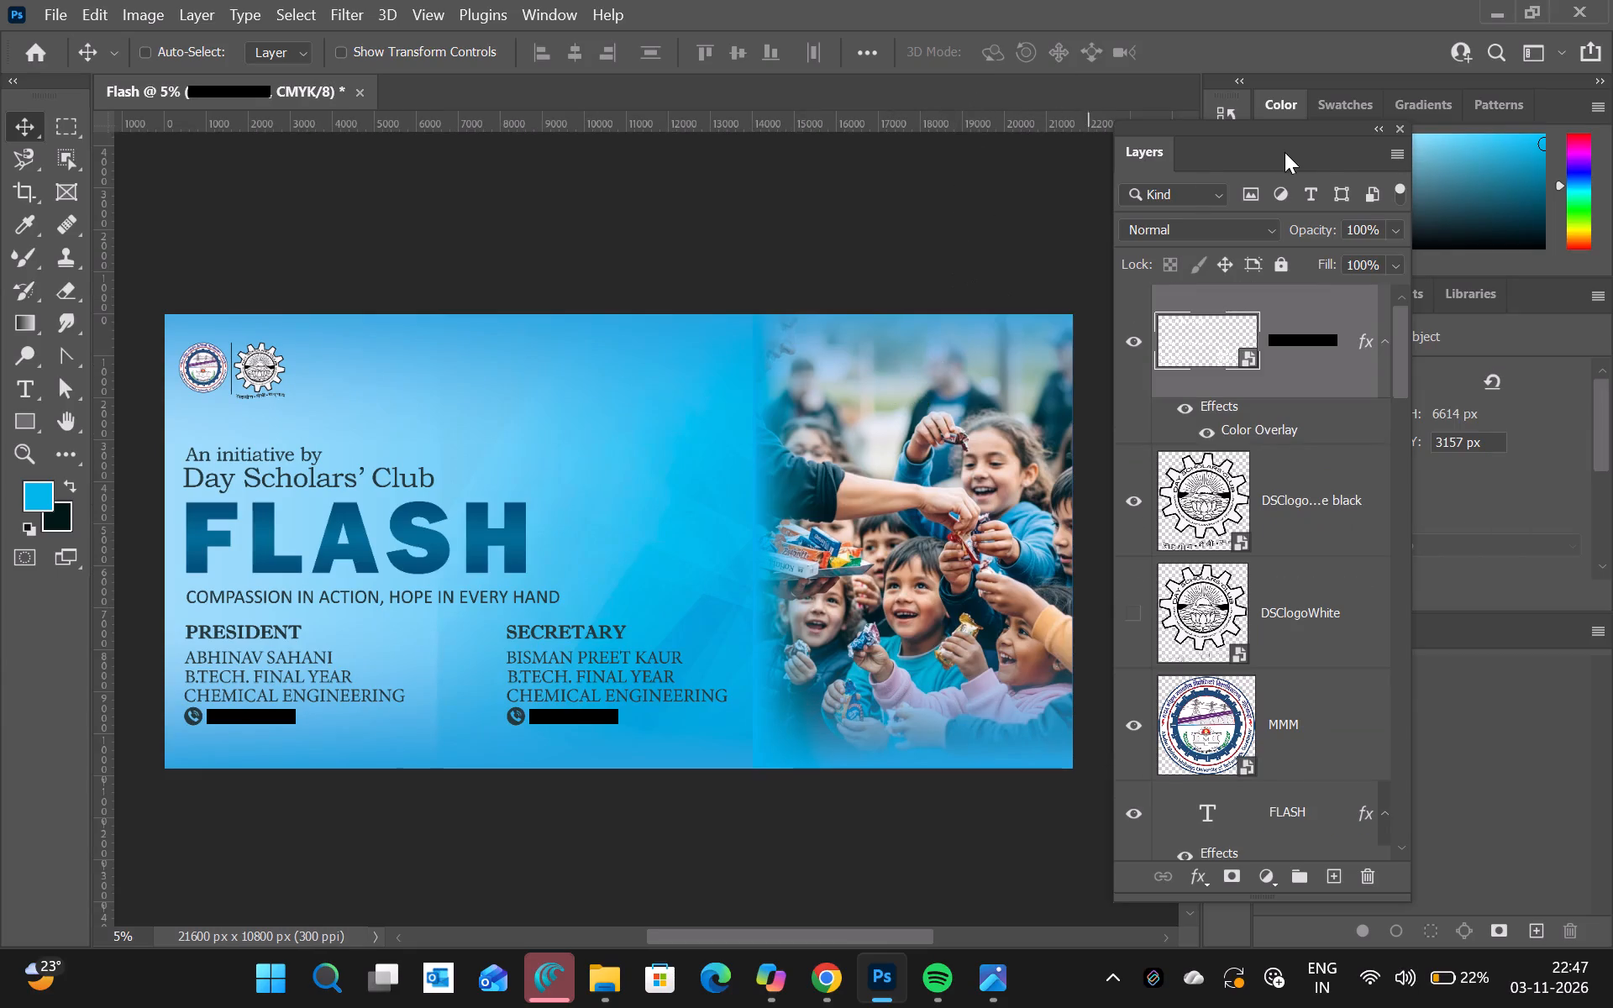
Open the sharing options for the Flash banner document.
click(1598, 51)
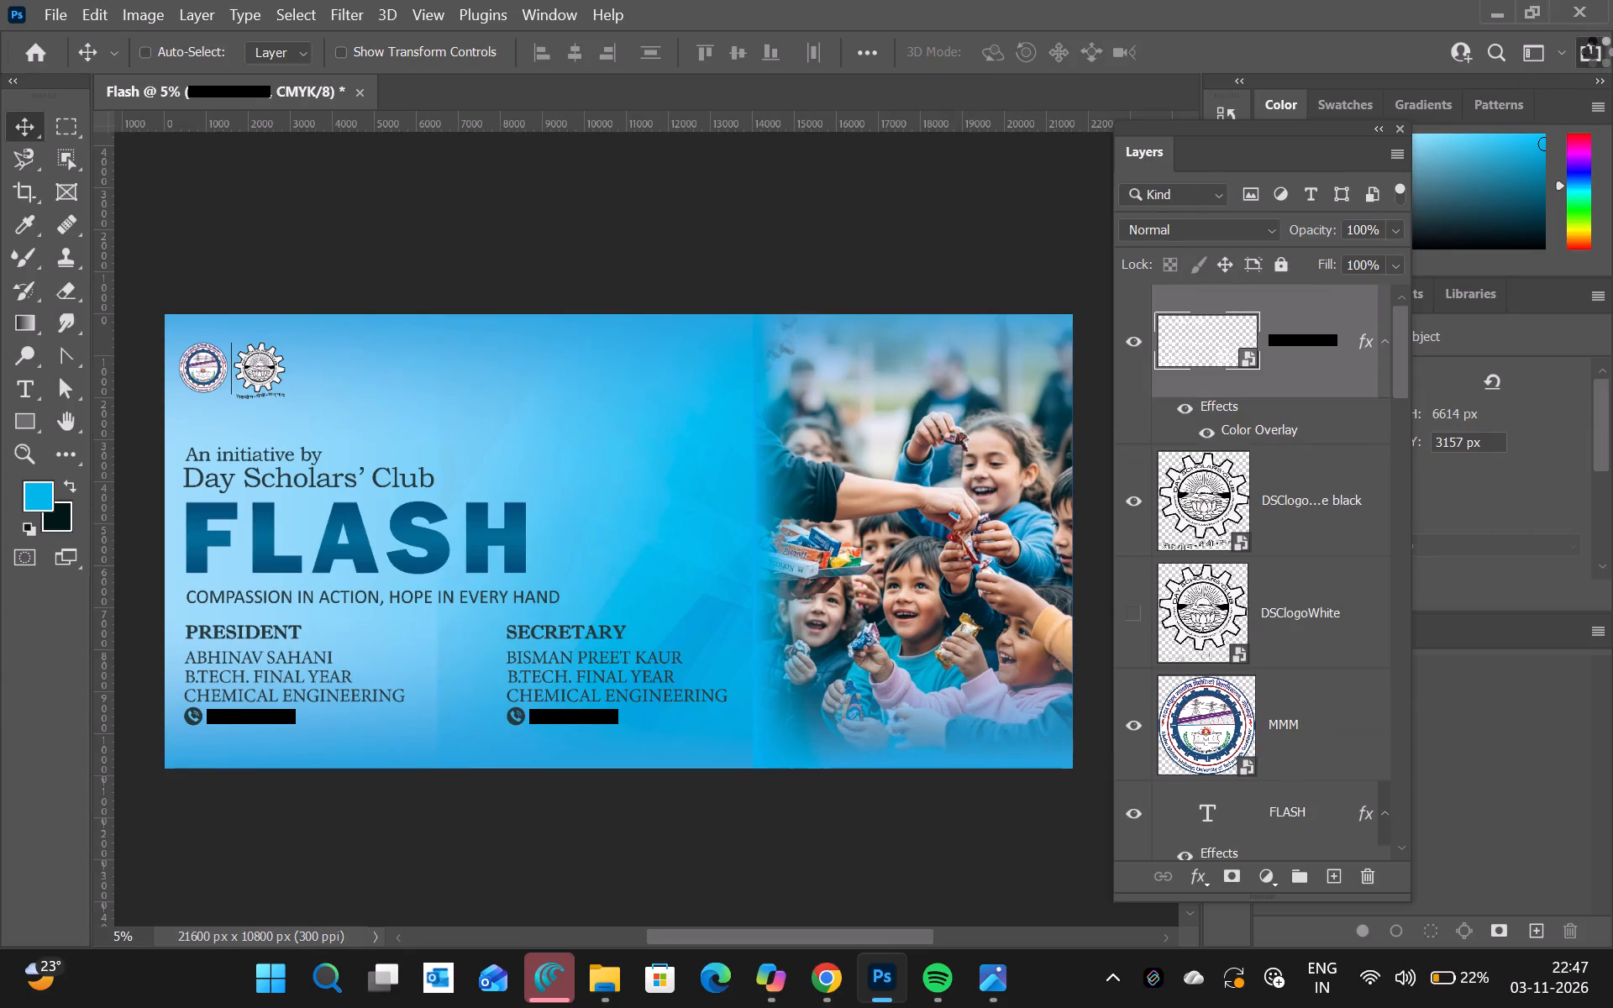
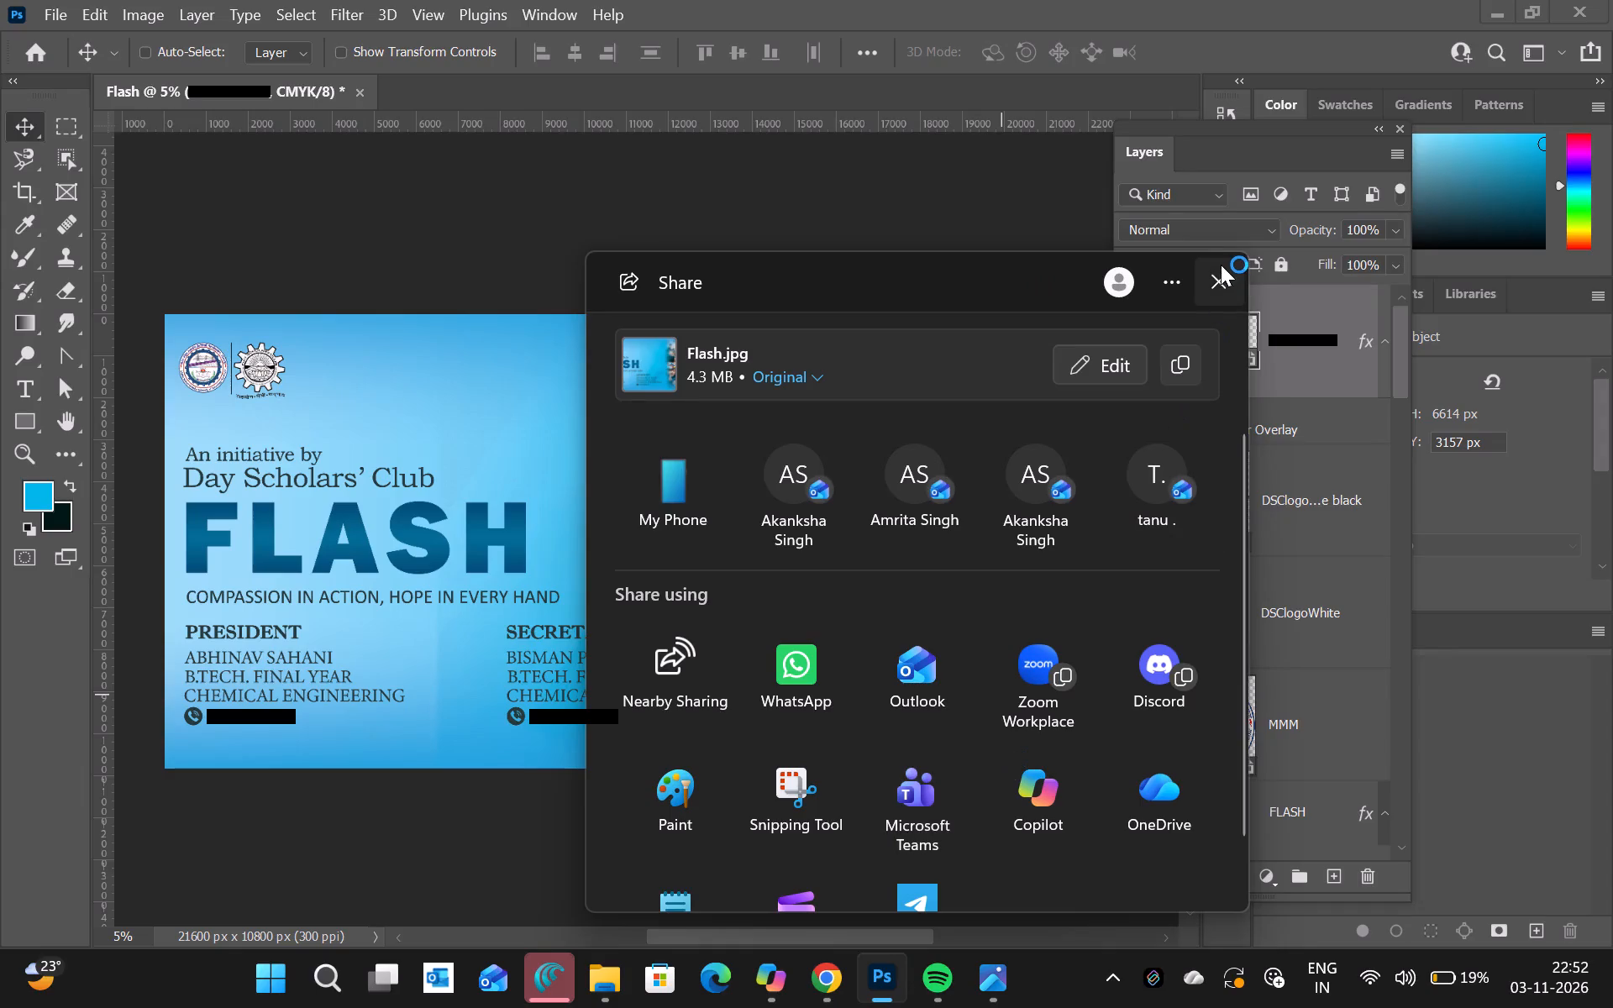
Close the share window for Flash.jpg and return to the banner document.
click(1221, 265)
Place the blue-and-white wave image 996af456-d331-4f02-8f36-5d1ab60d5efb from the Downloads folder into the banner, directly above Layer 4.
scroll(1314, 542, down, 3)
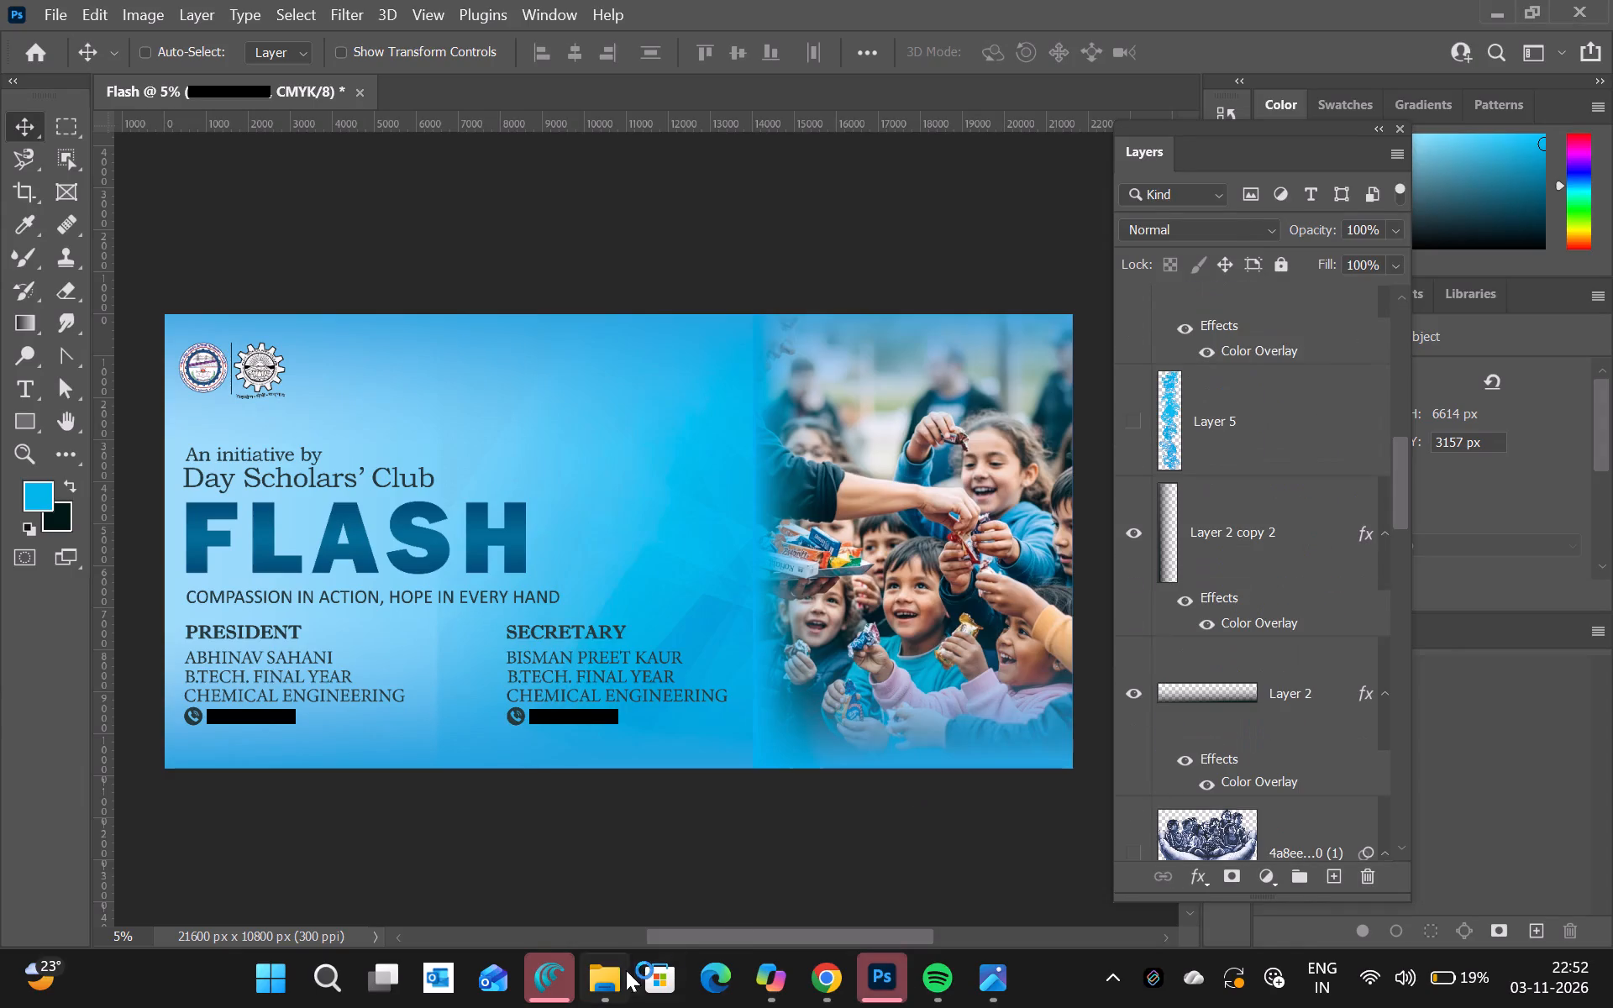
scroll(1267, 646, down, 3)
scroll(1347, 639, down, 12)
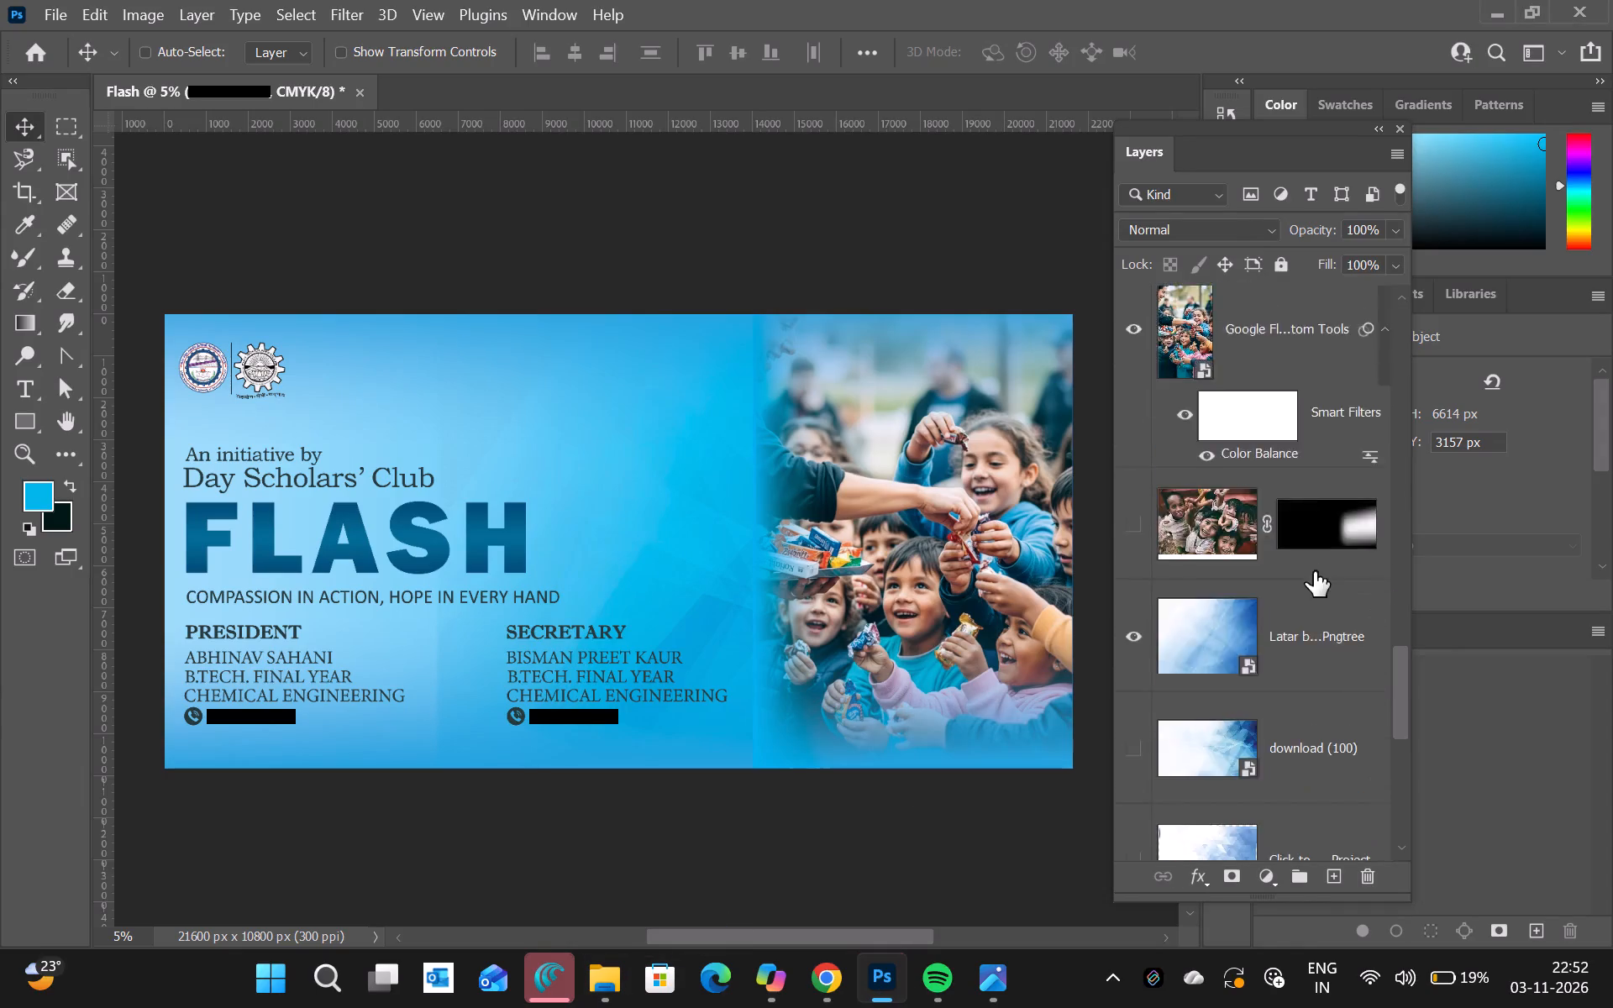
scroll(1300, 488, down, 2)
click(1274, 492)
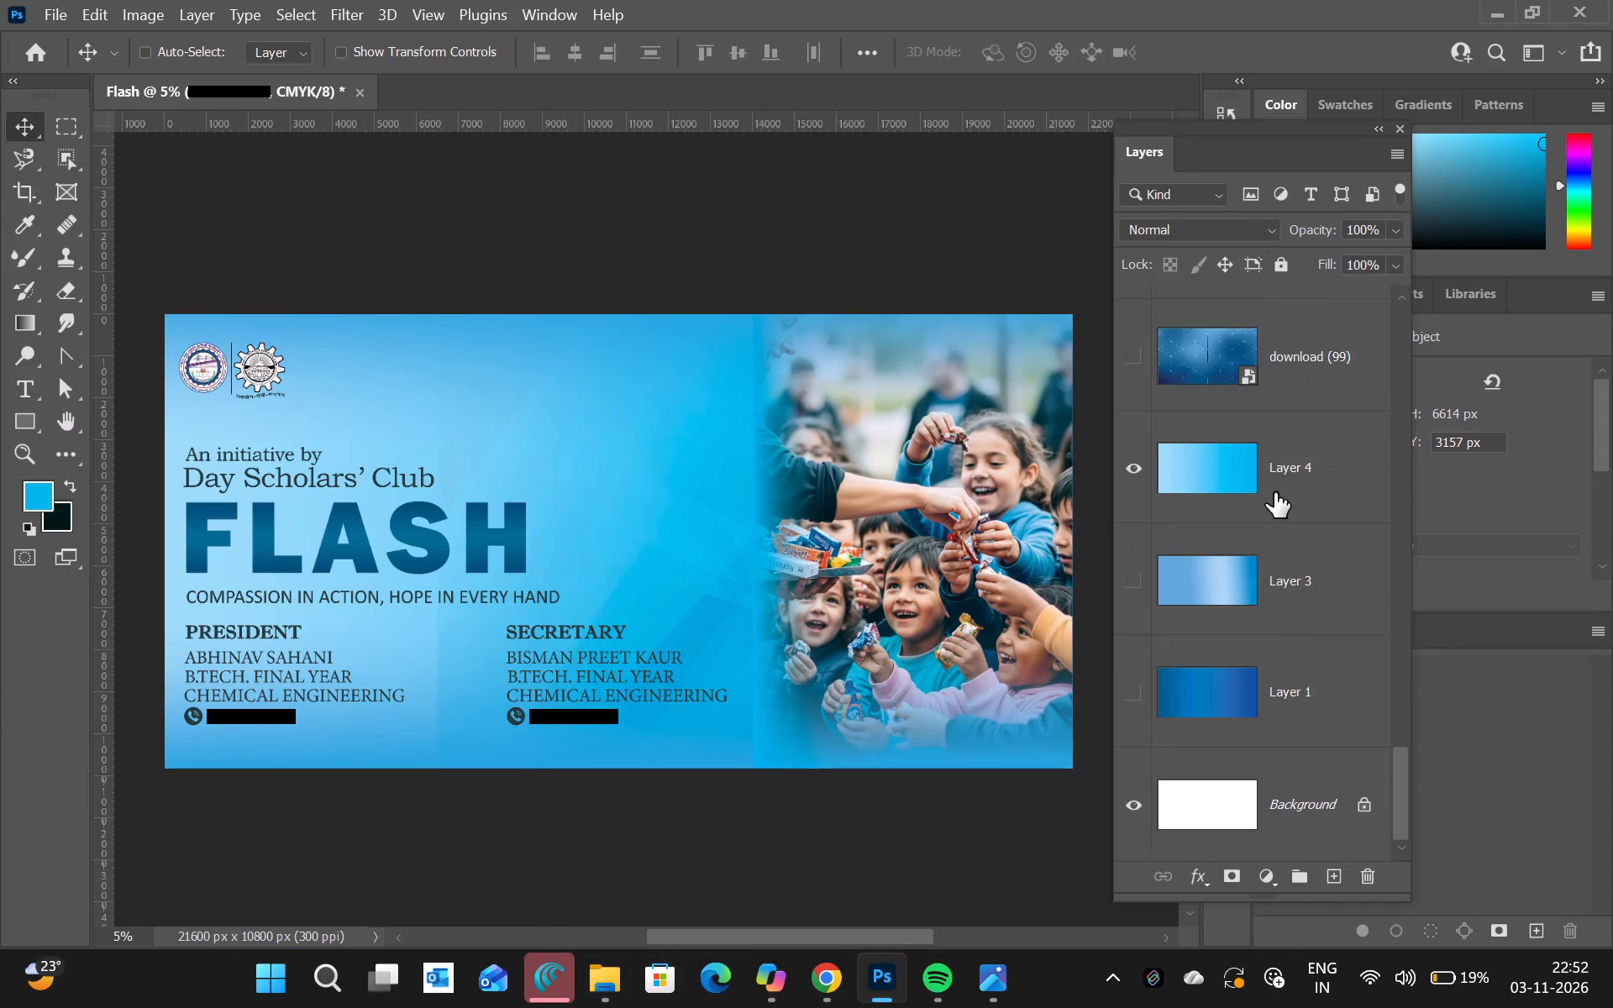
click(592, 983)
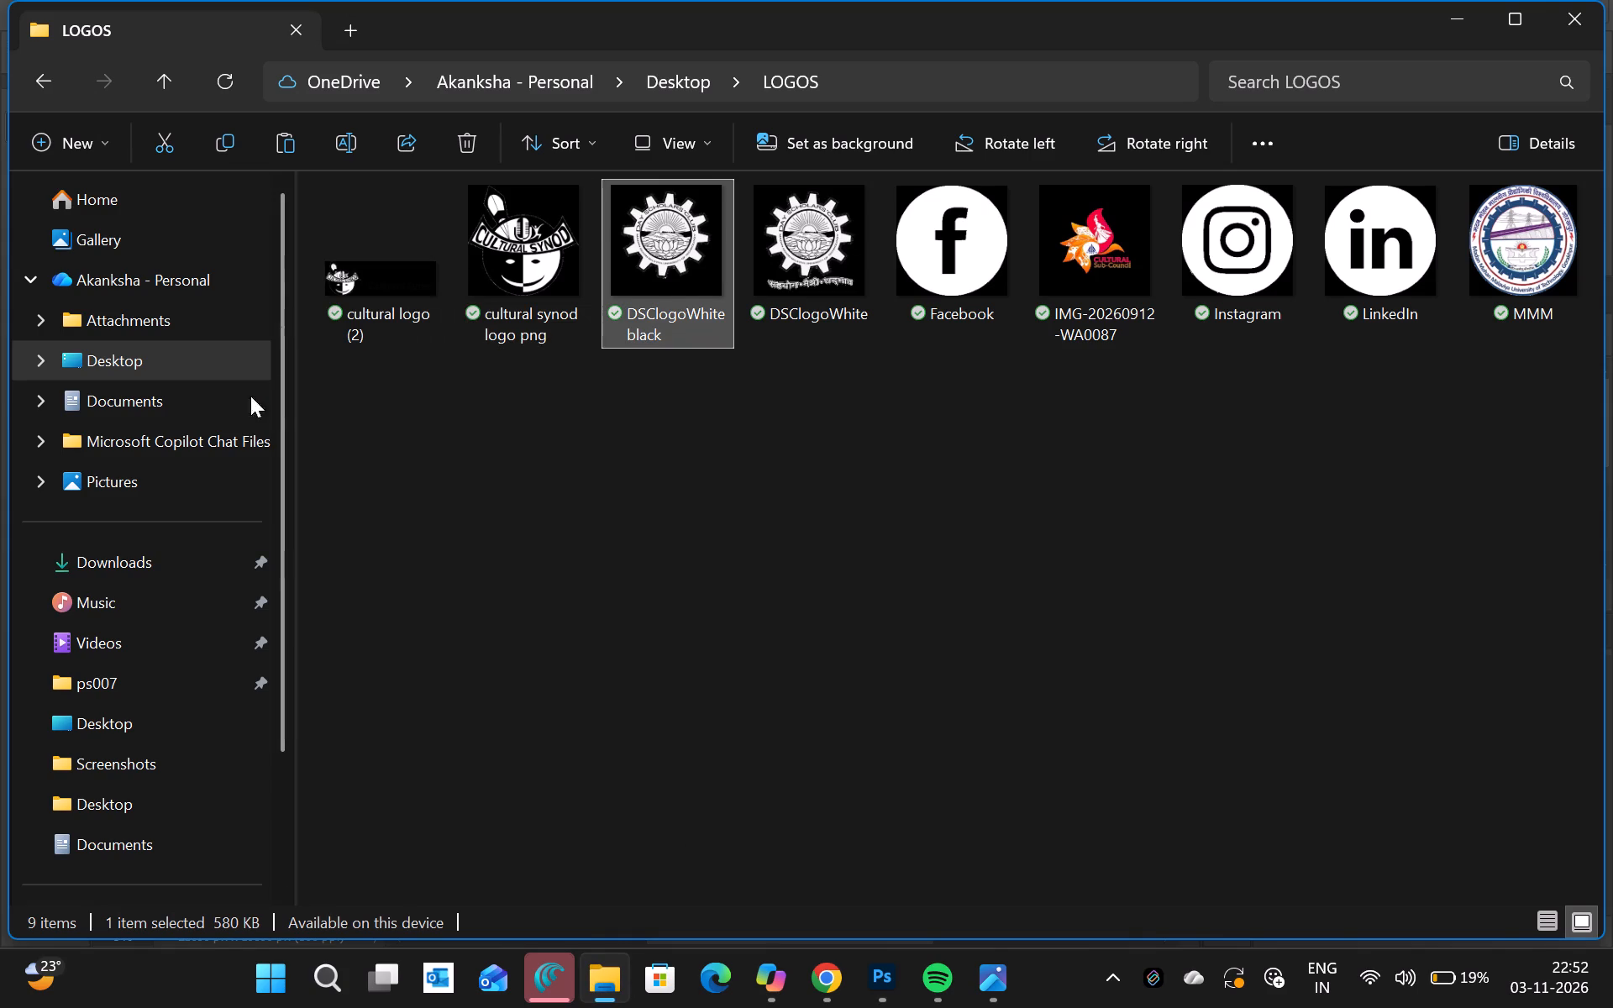
click(165, 562)
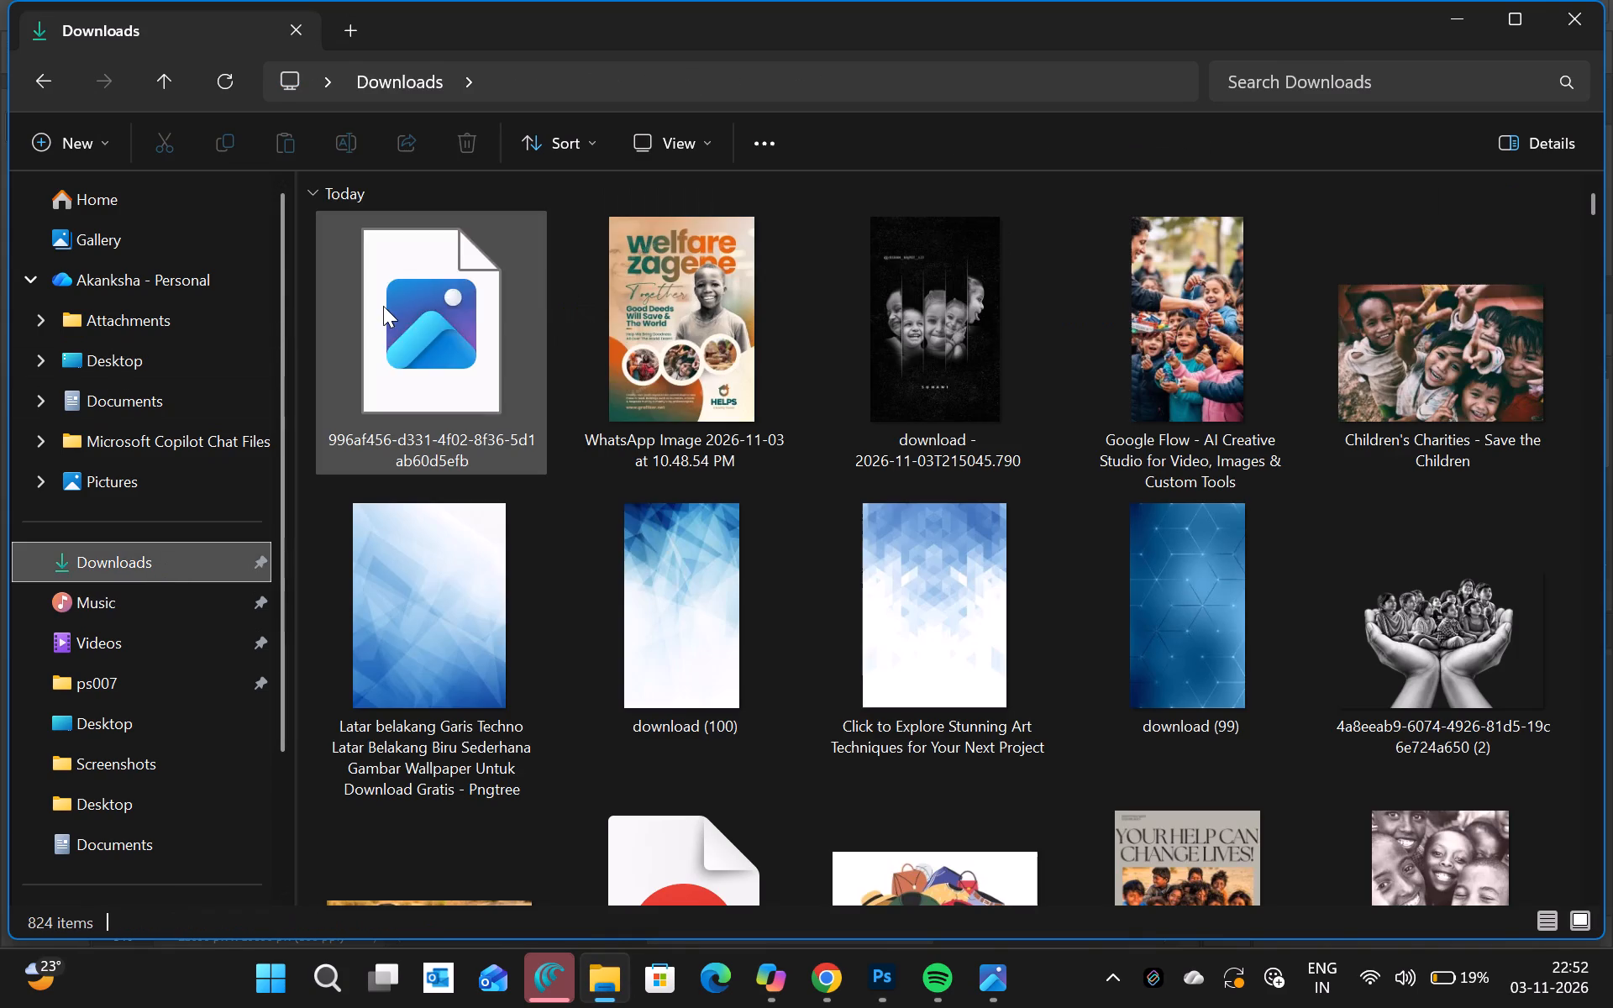
drag(383, 306, 904, 704)
click(350, 287)
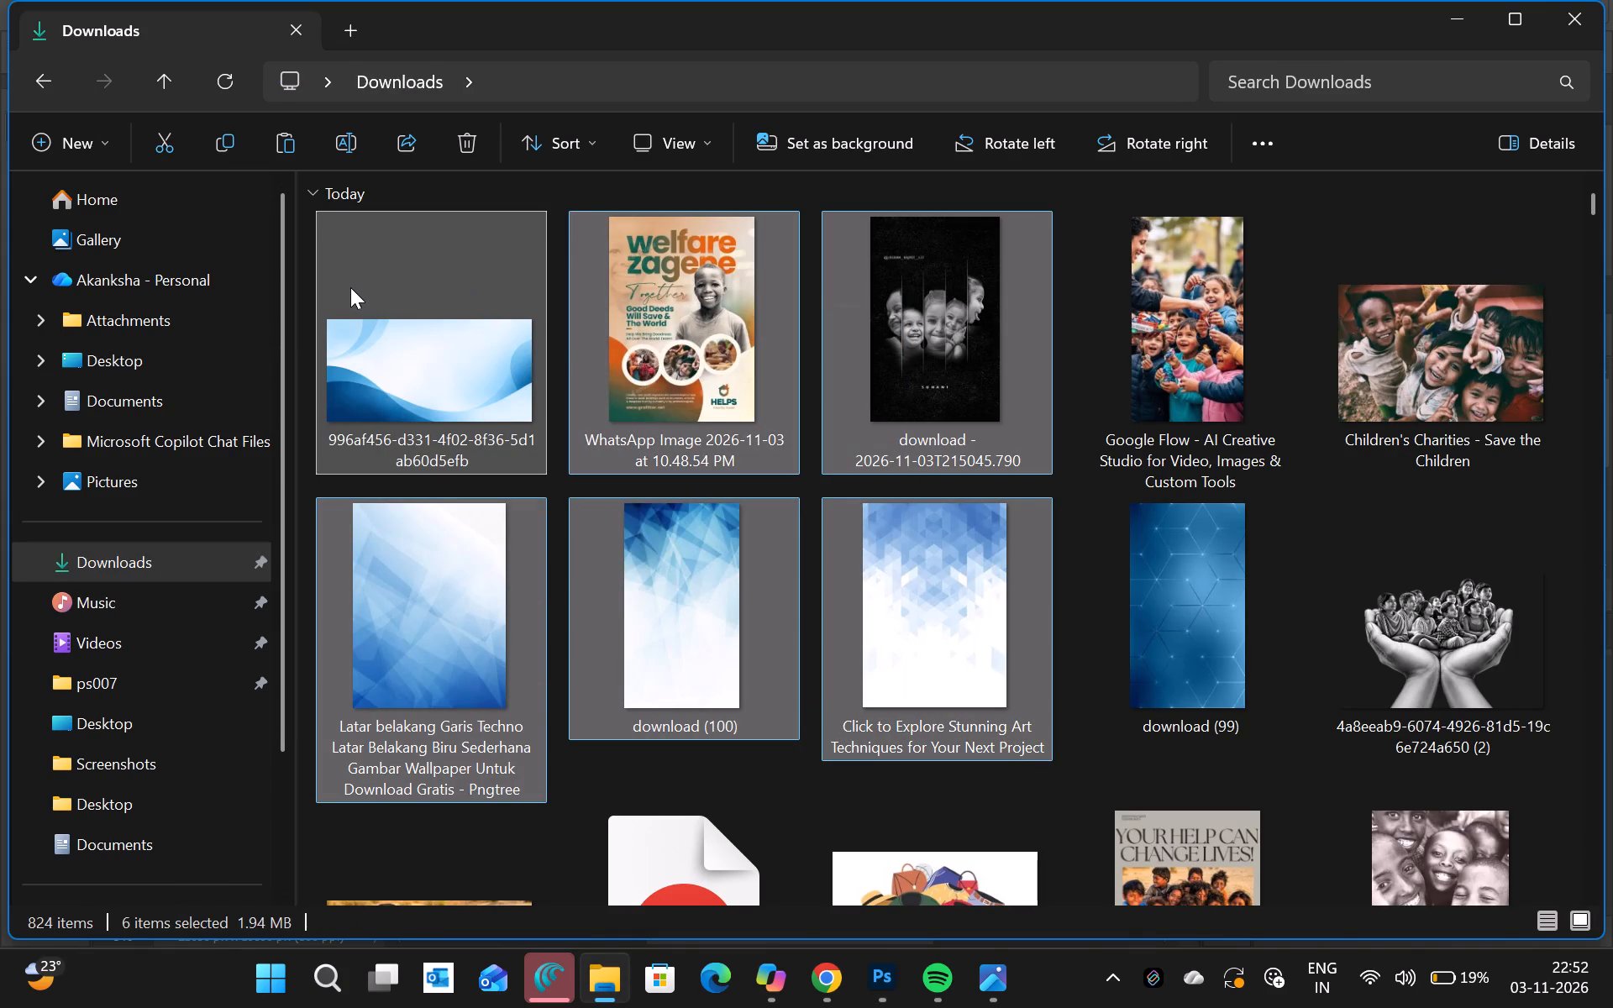
drag(350, 287, 992, 680)
click(504, 390)
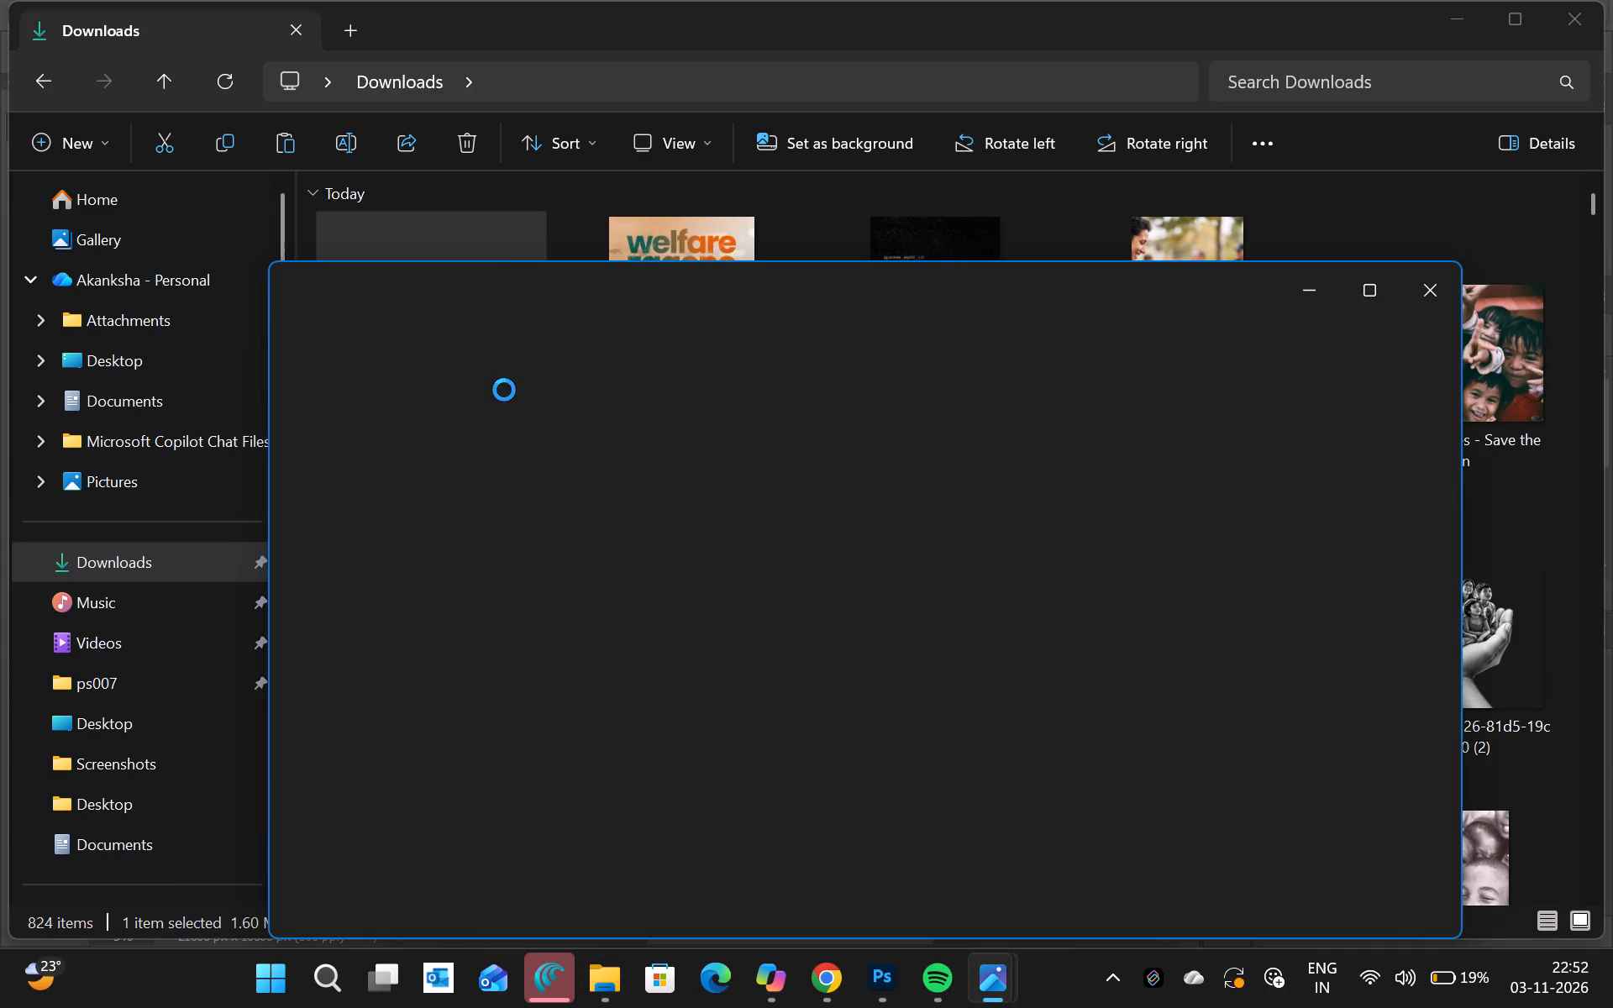
click(1432, 298)
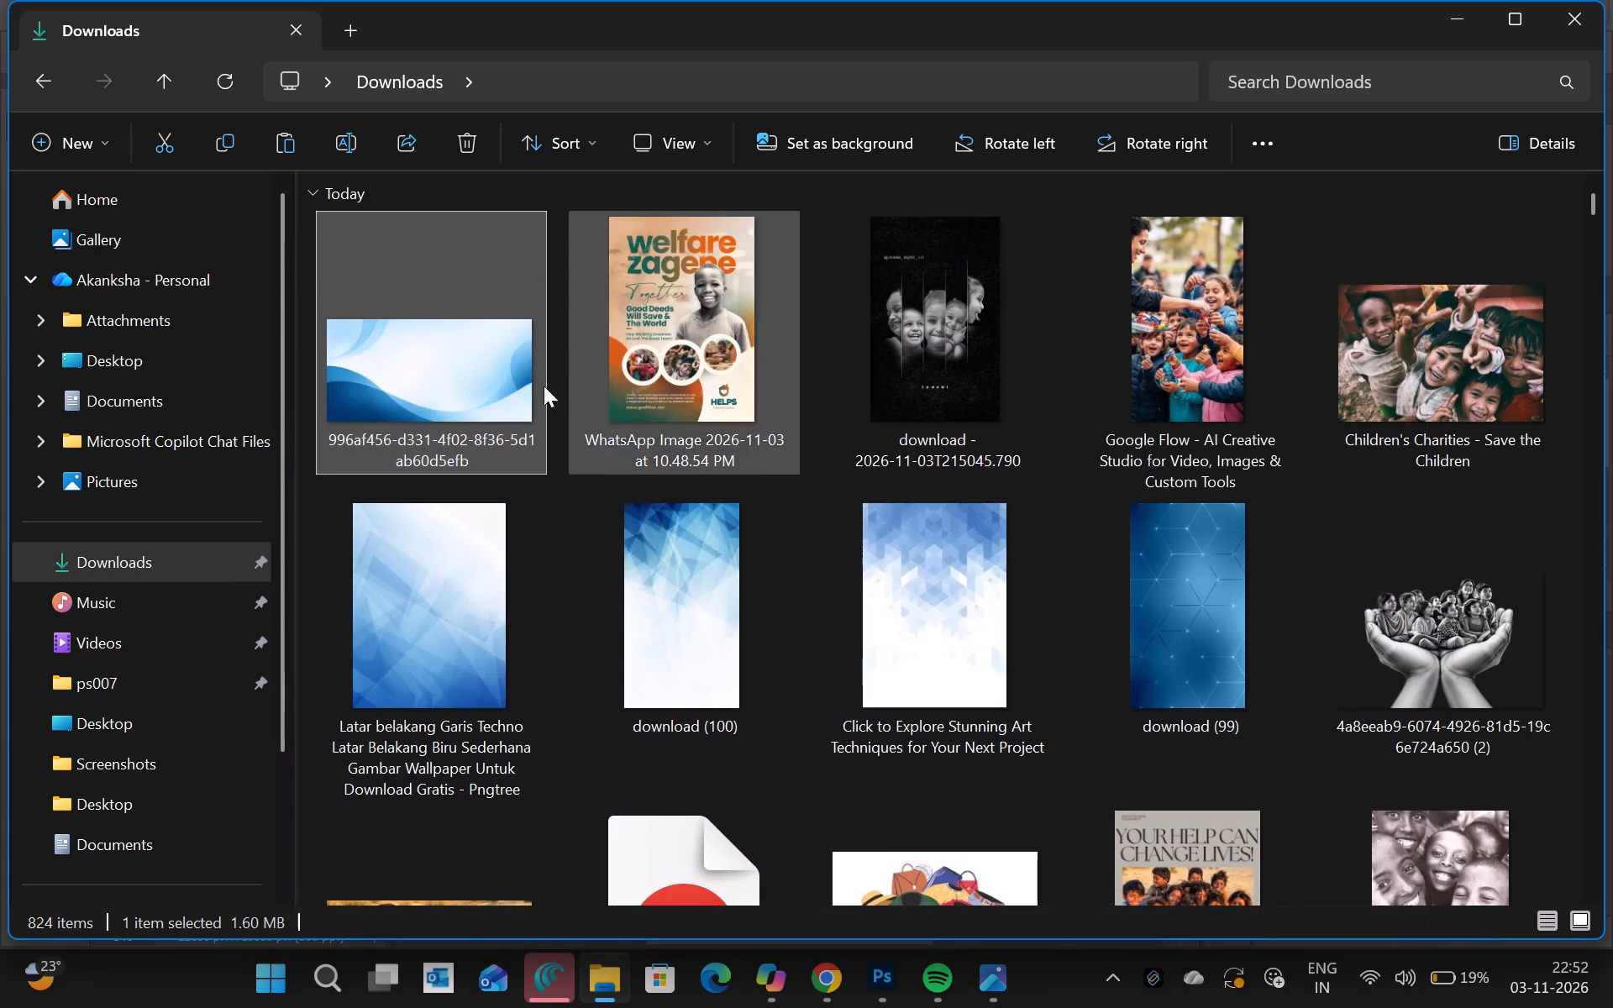
drag(434, 409, 940, 970)
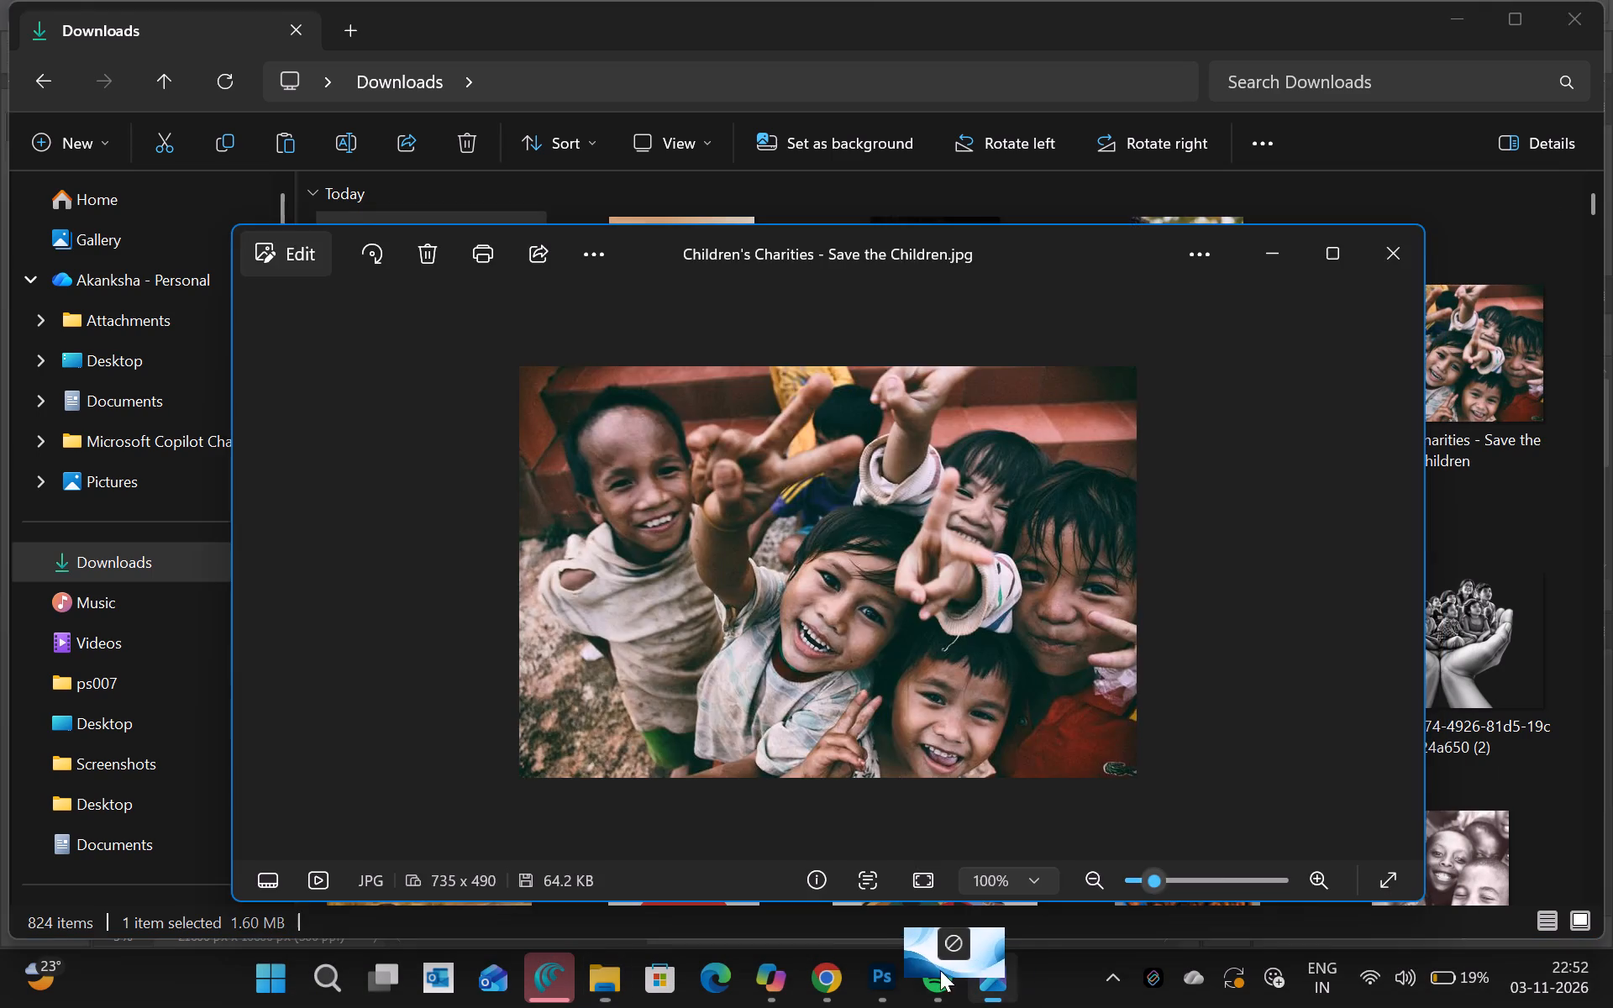
drag(940, 970, 714, 618)
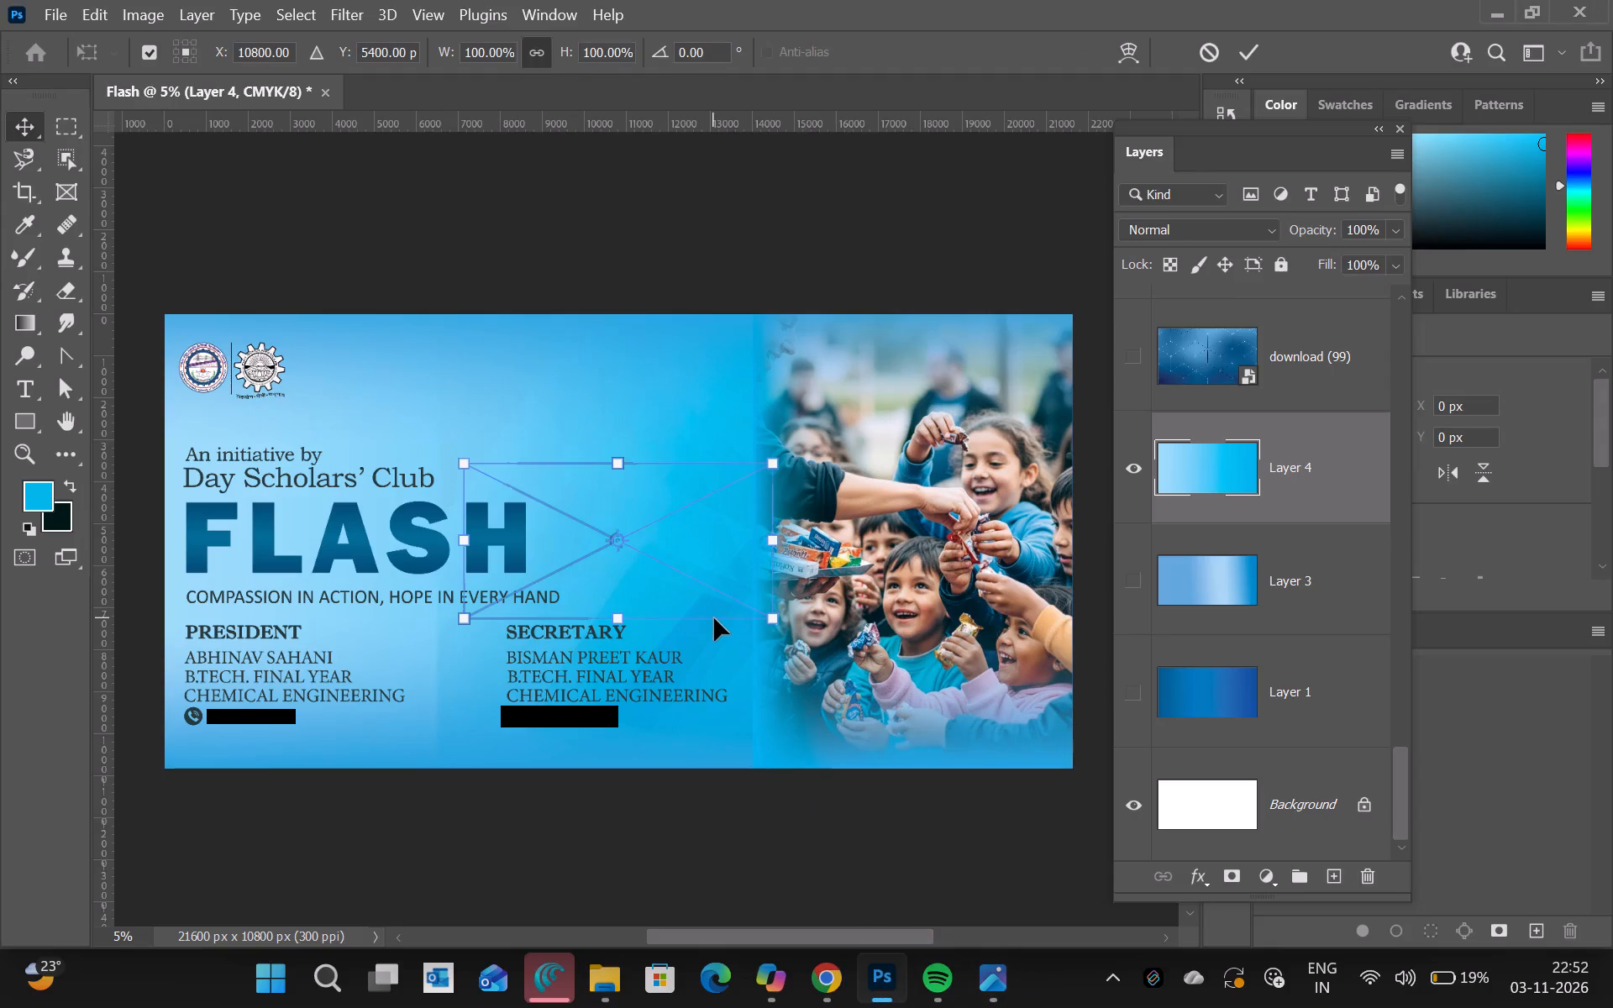
Scale the placed wave image proportionally to about 306.6% so it covers the whole banner canvas.
drag(465, 459, 327, 377)
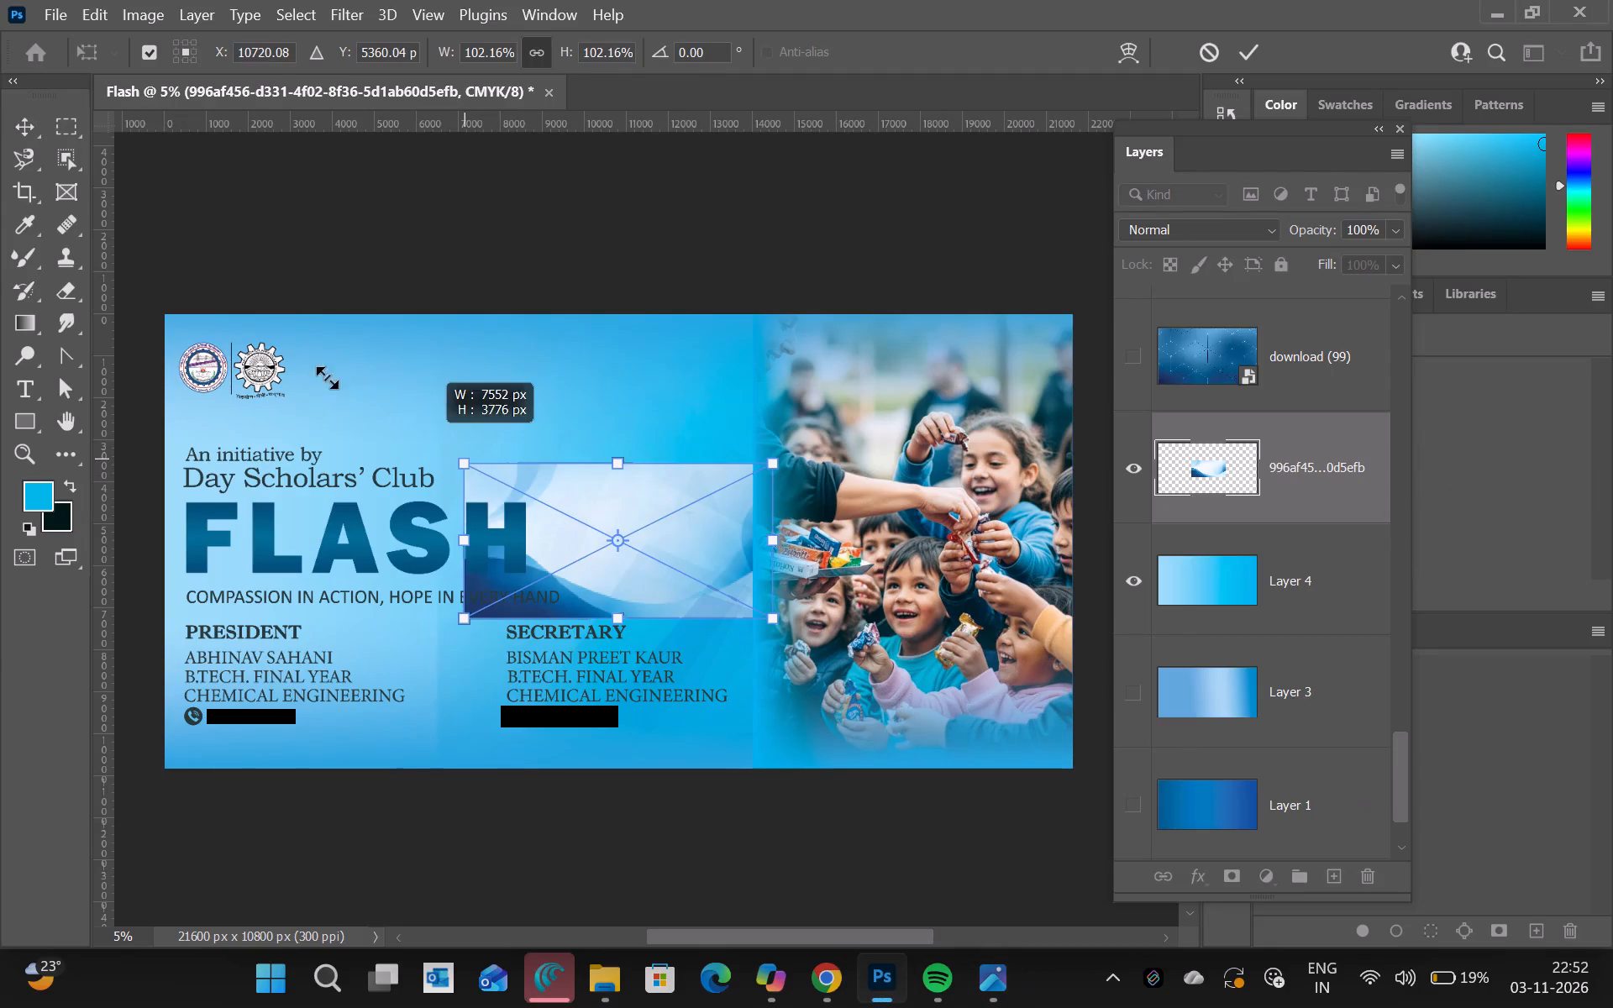
drag(327, 377, 160, 319)
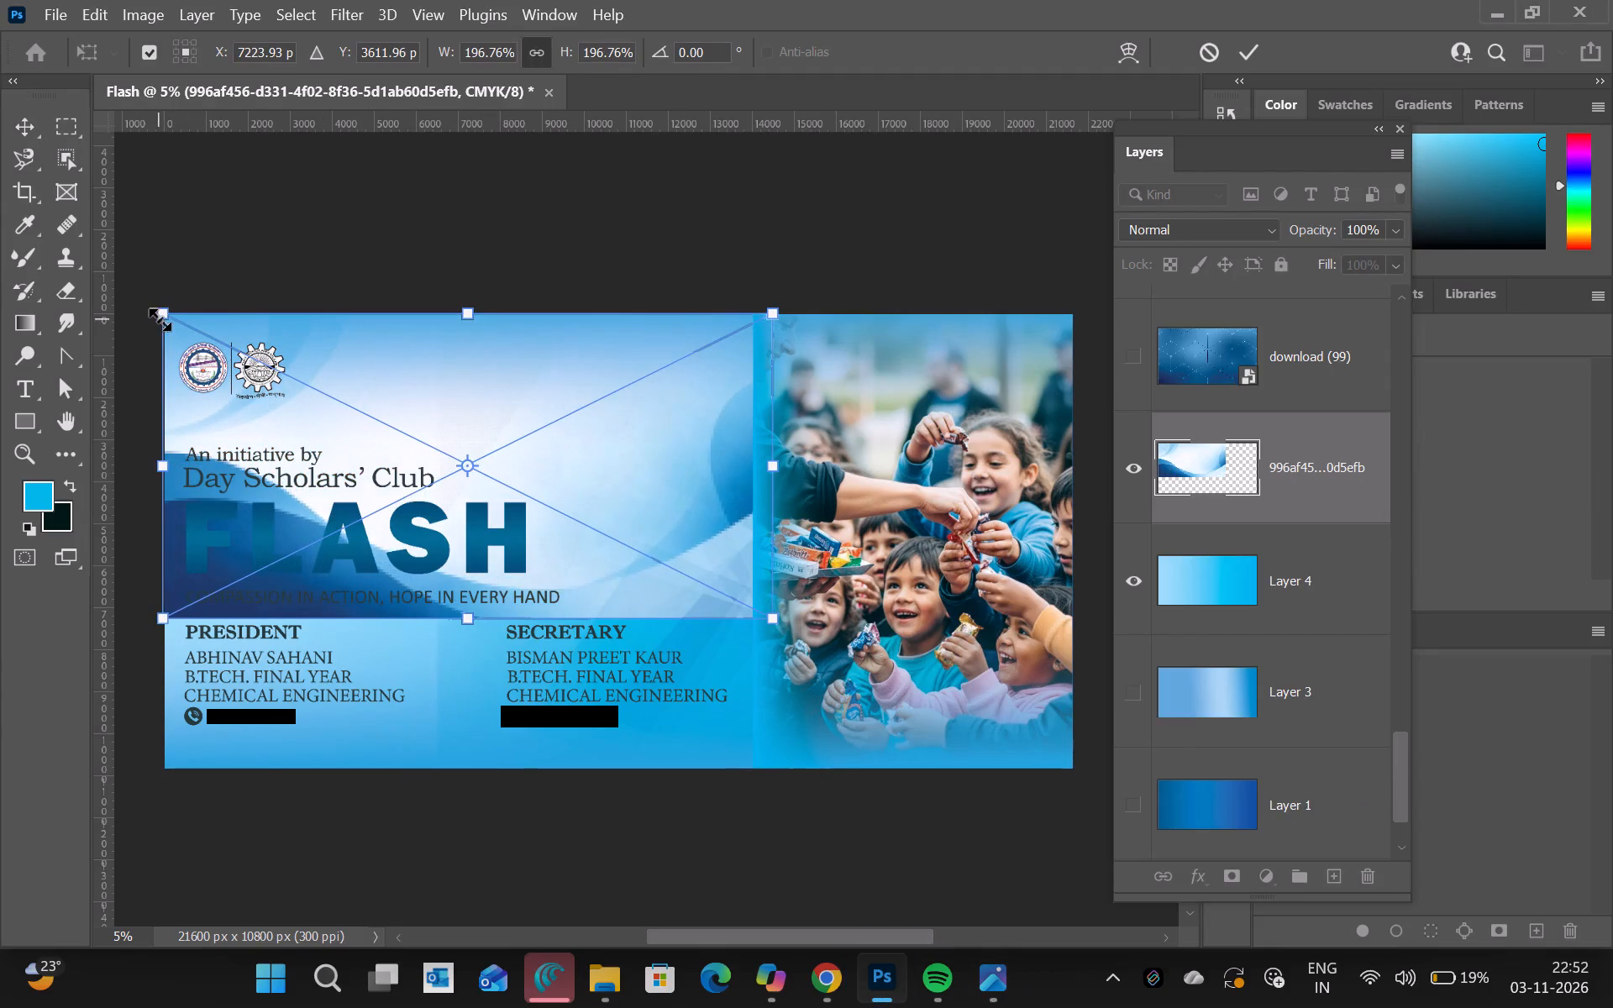
drag(772, 627, 1110, 794)
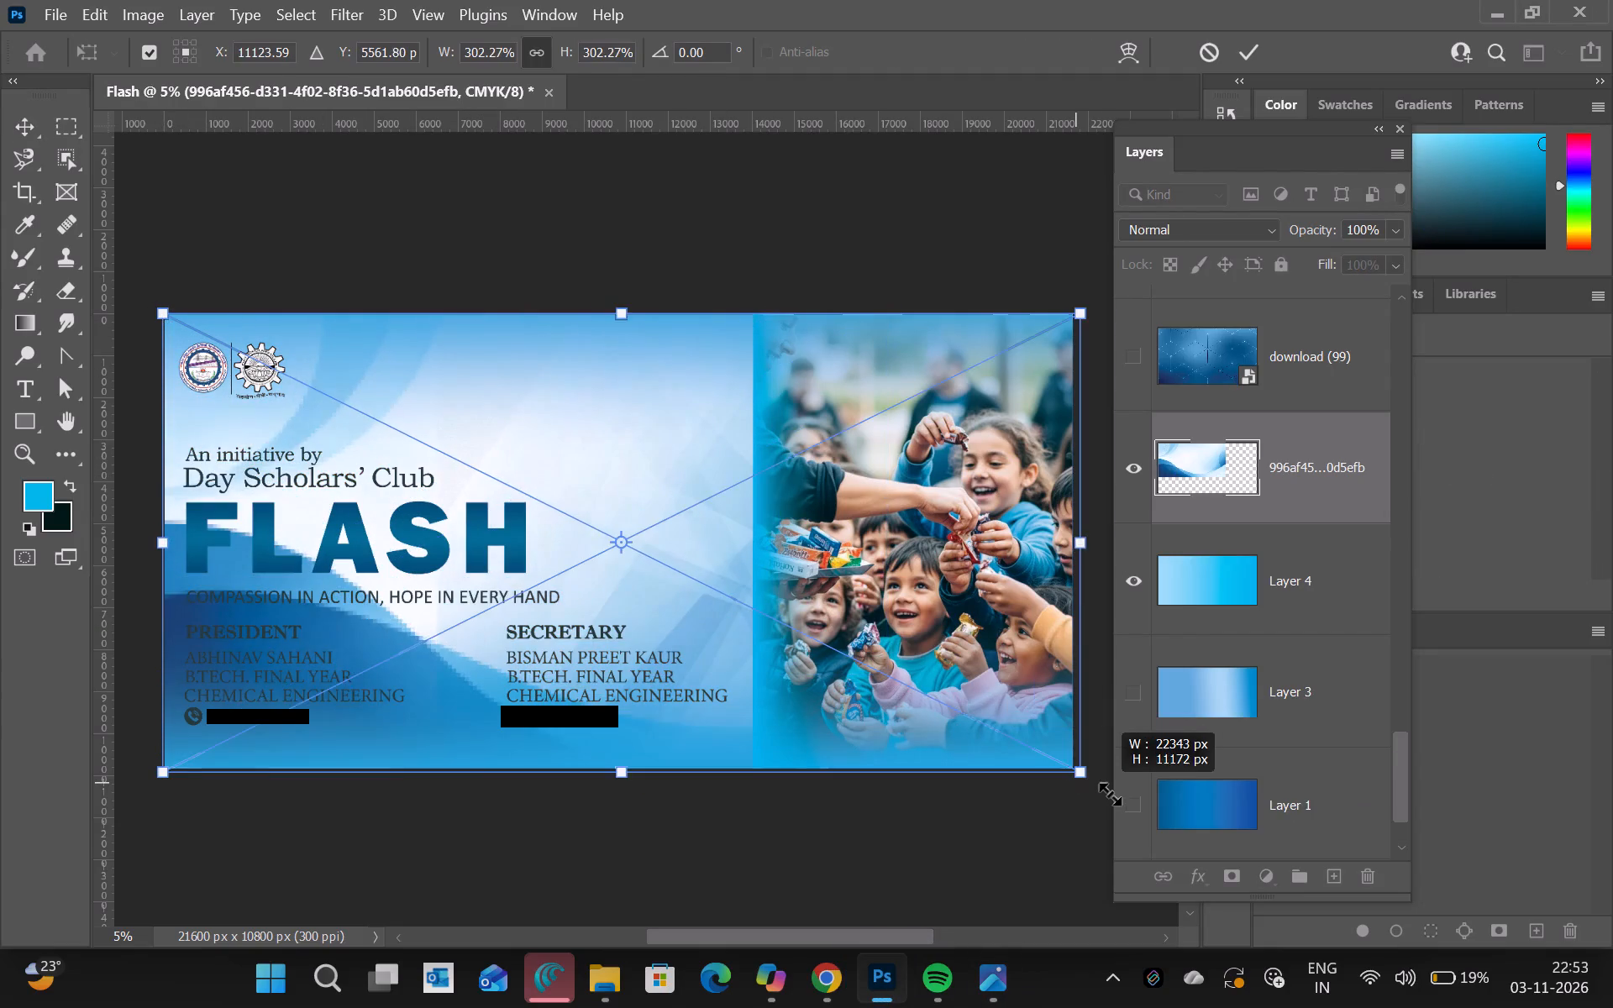
drag(1110, 794, 1114, 796)
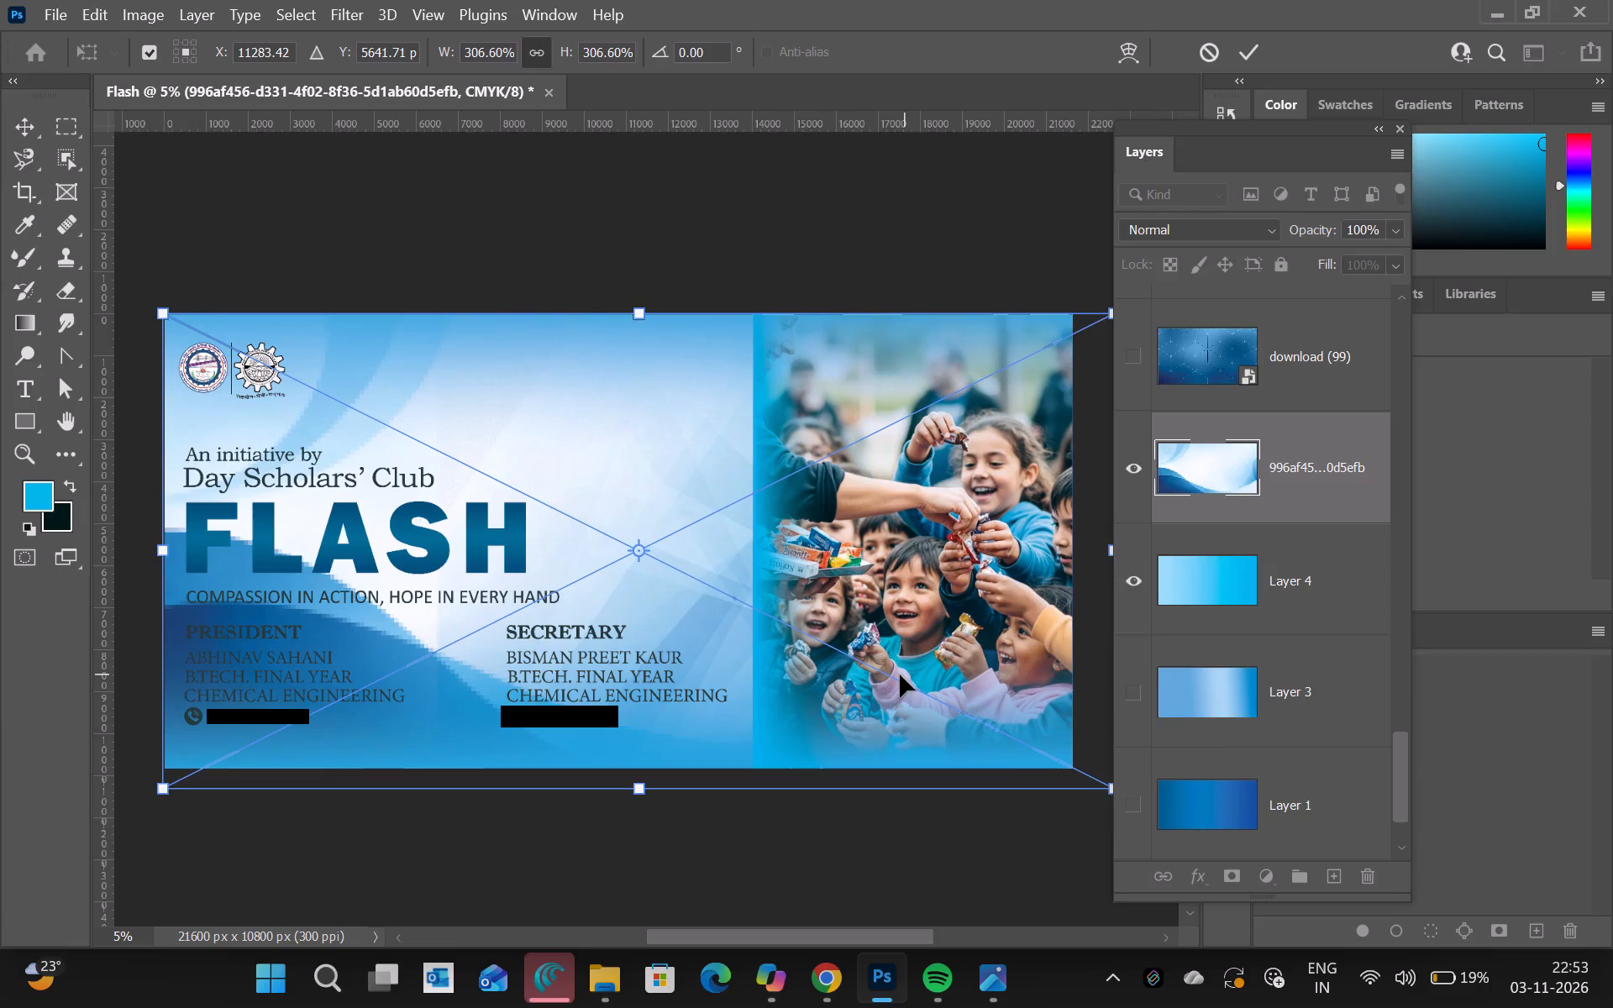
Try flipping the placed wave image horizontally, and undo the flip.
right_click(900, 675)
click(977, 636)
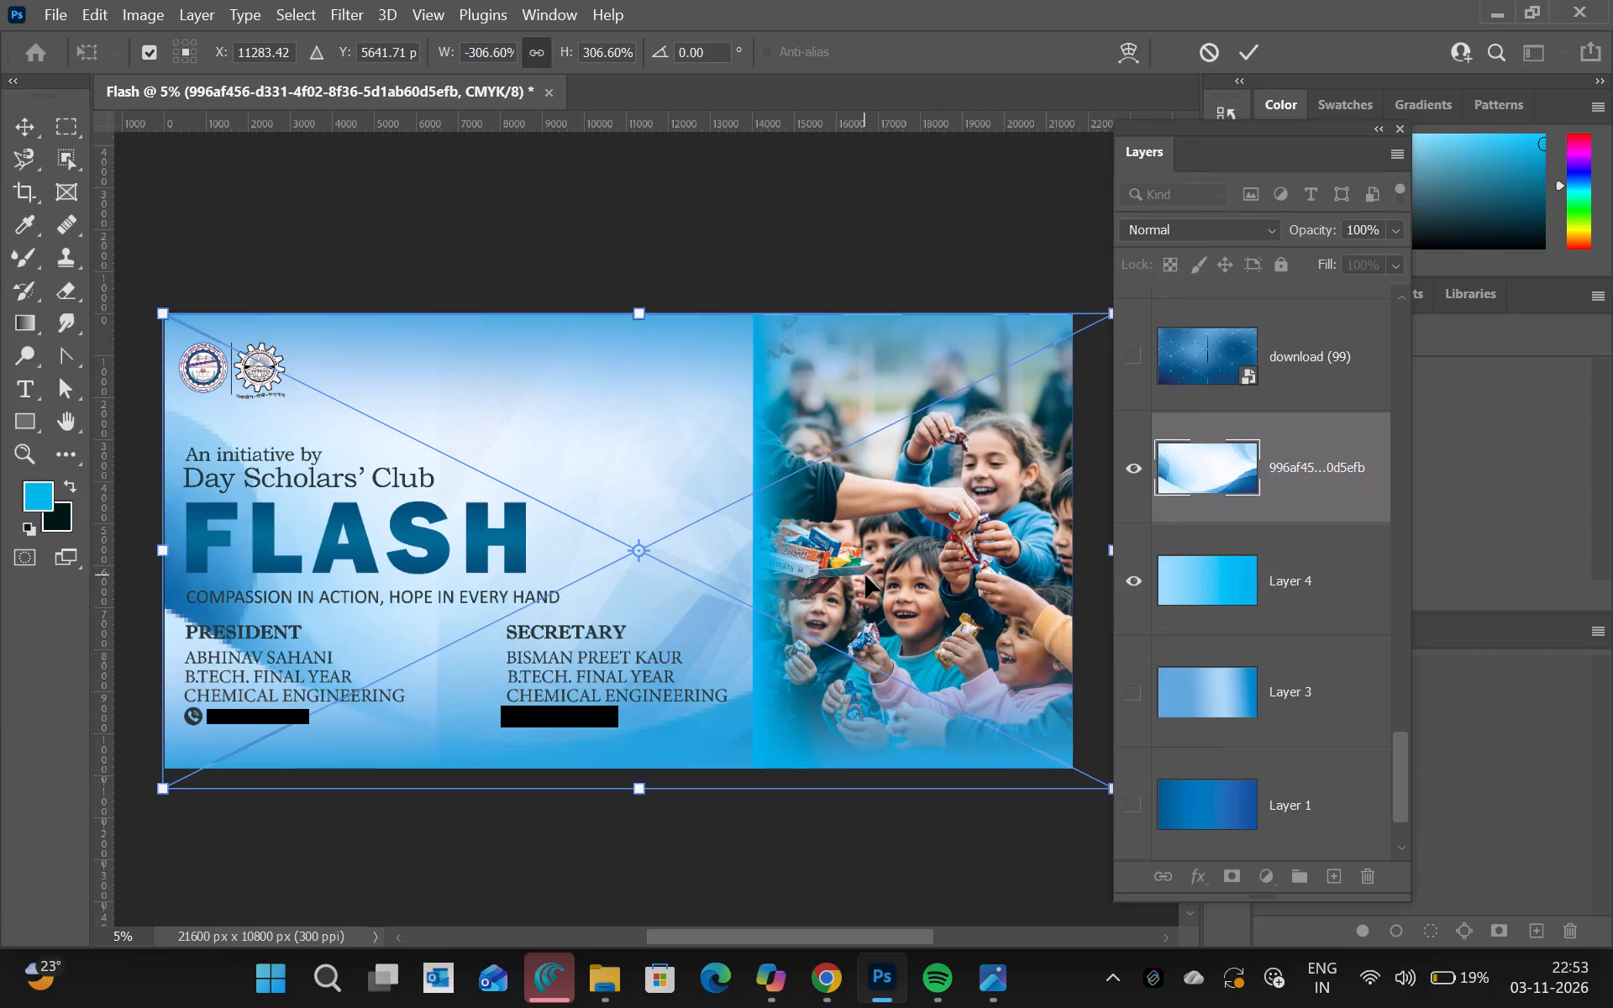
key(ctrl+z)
Commit the placement of the enlarged wave image in its original orientation.
right_click(679, 497)
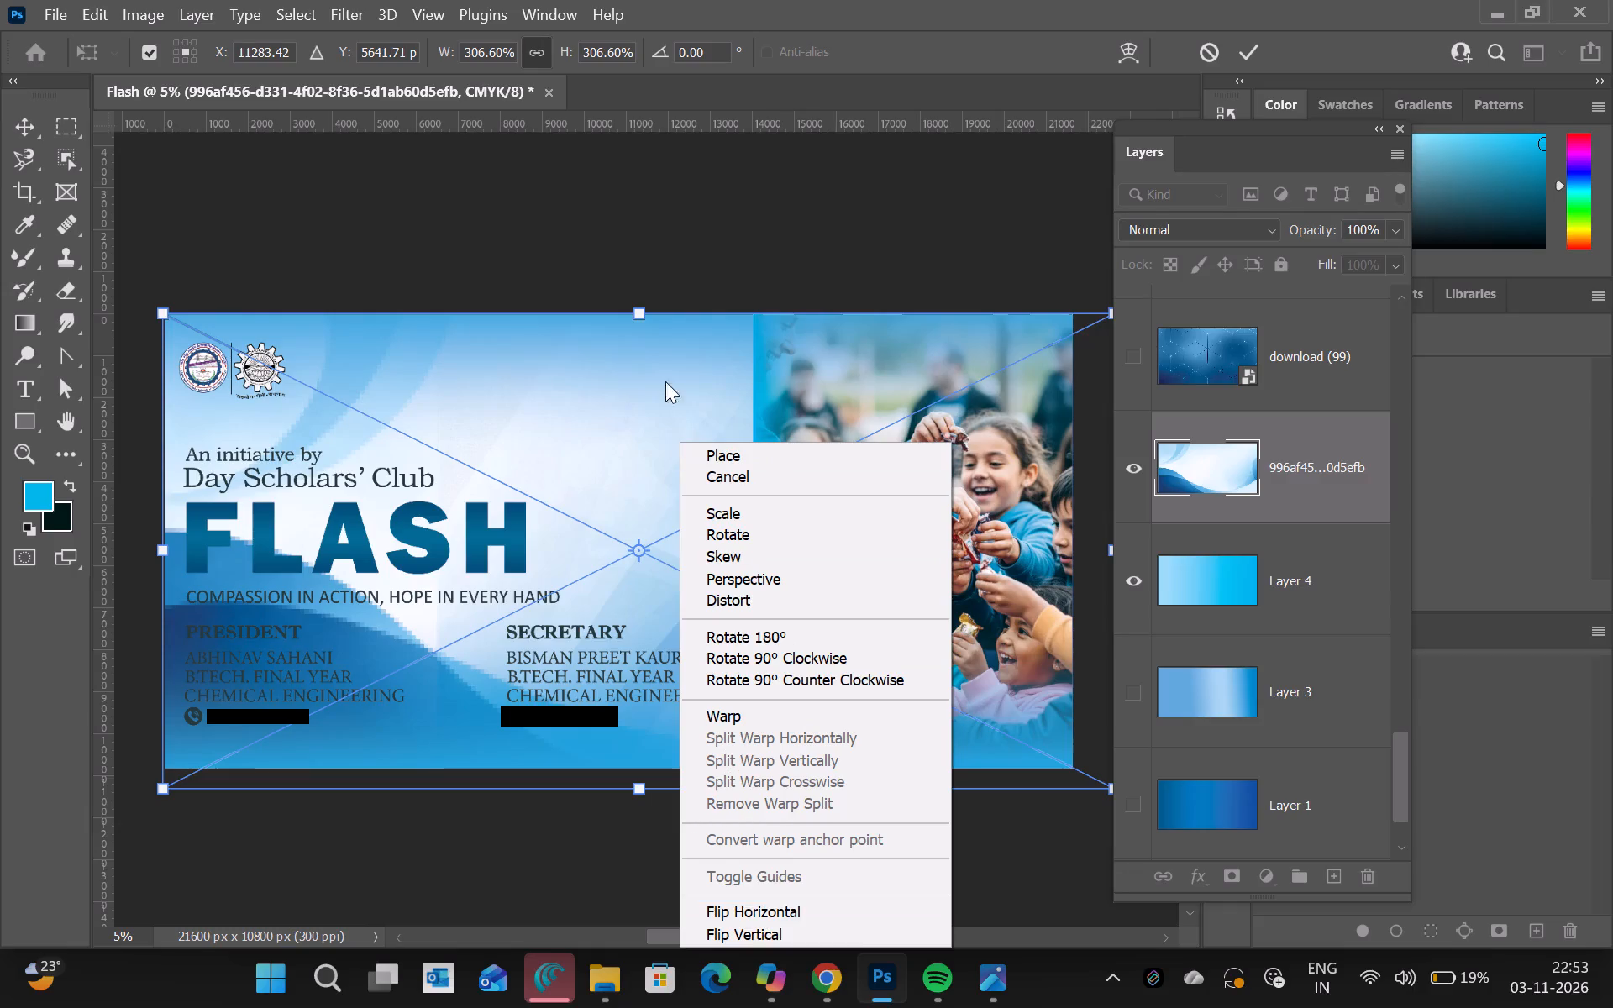
click(1254, 46)
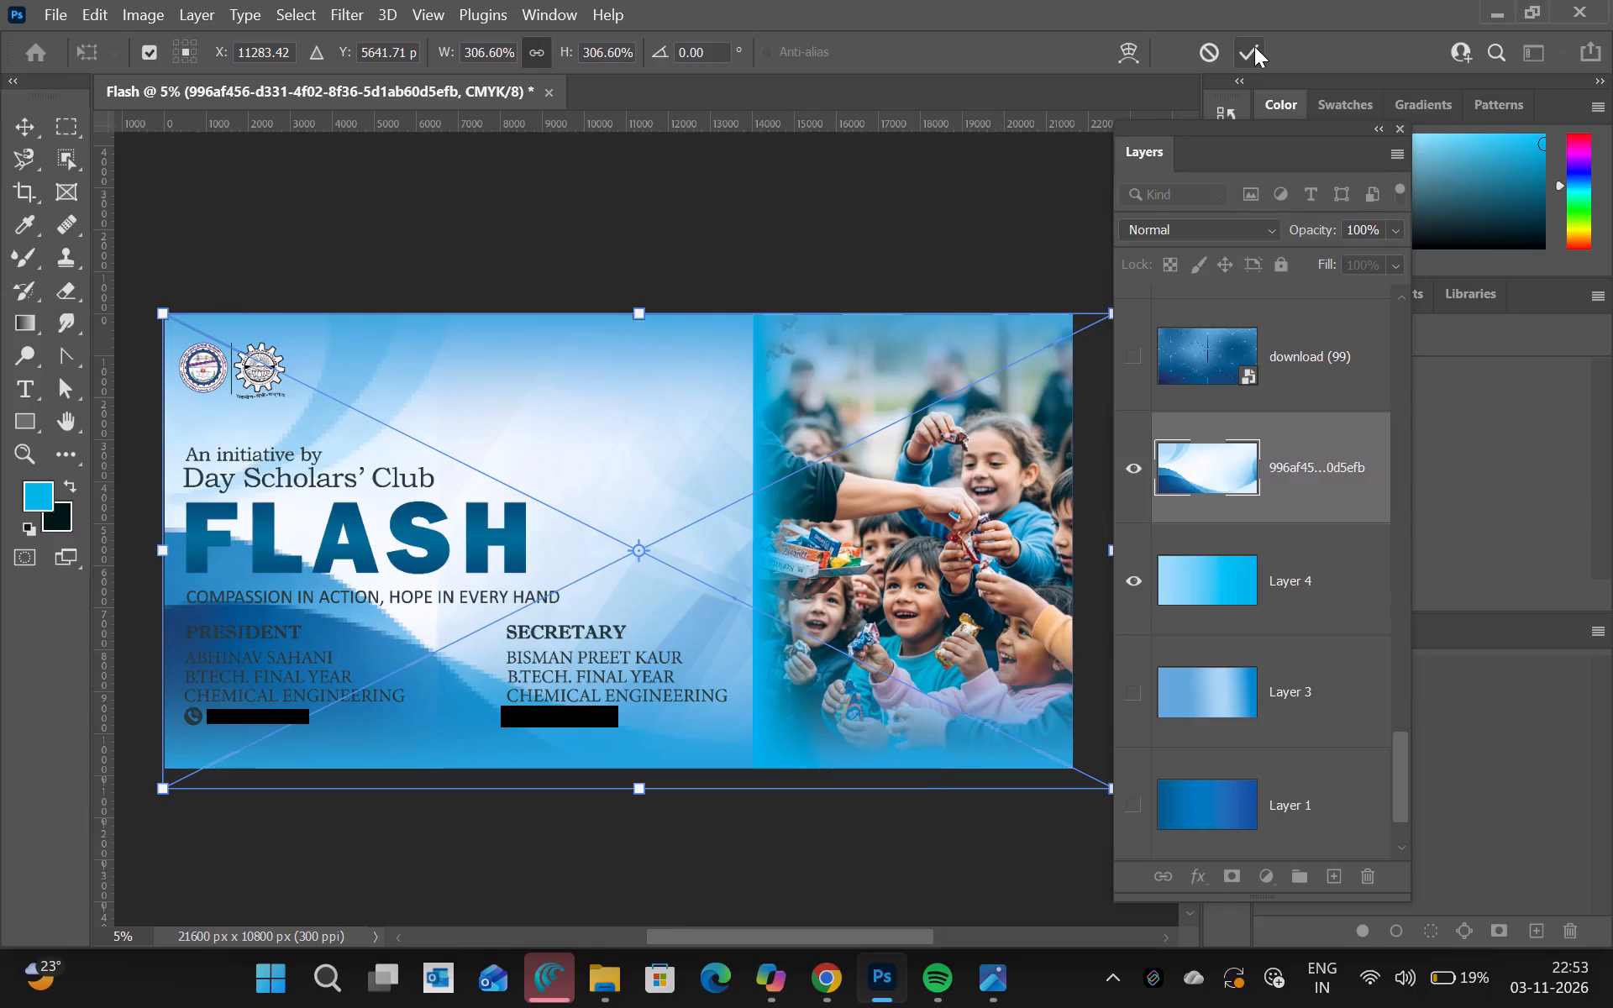
click(1258, 40)
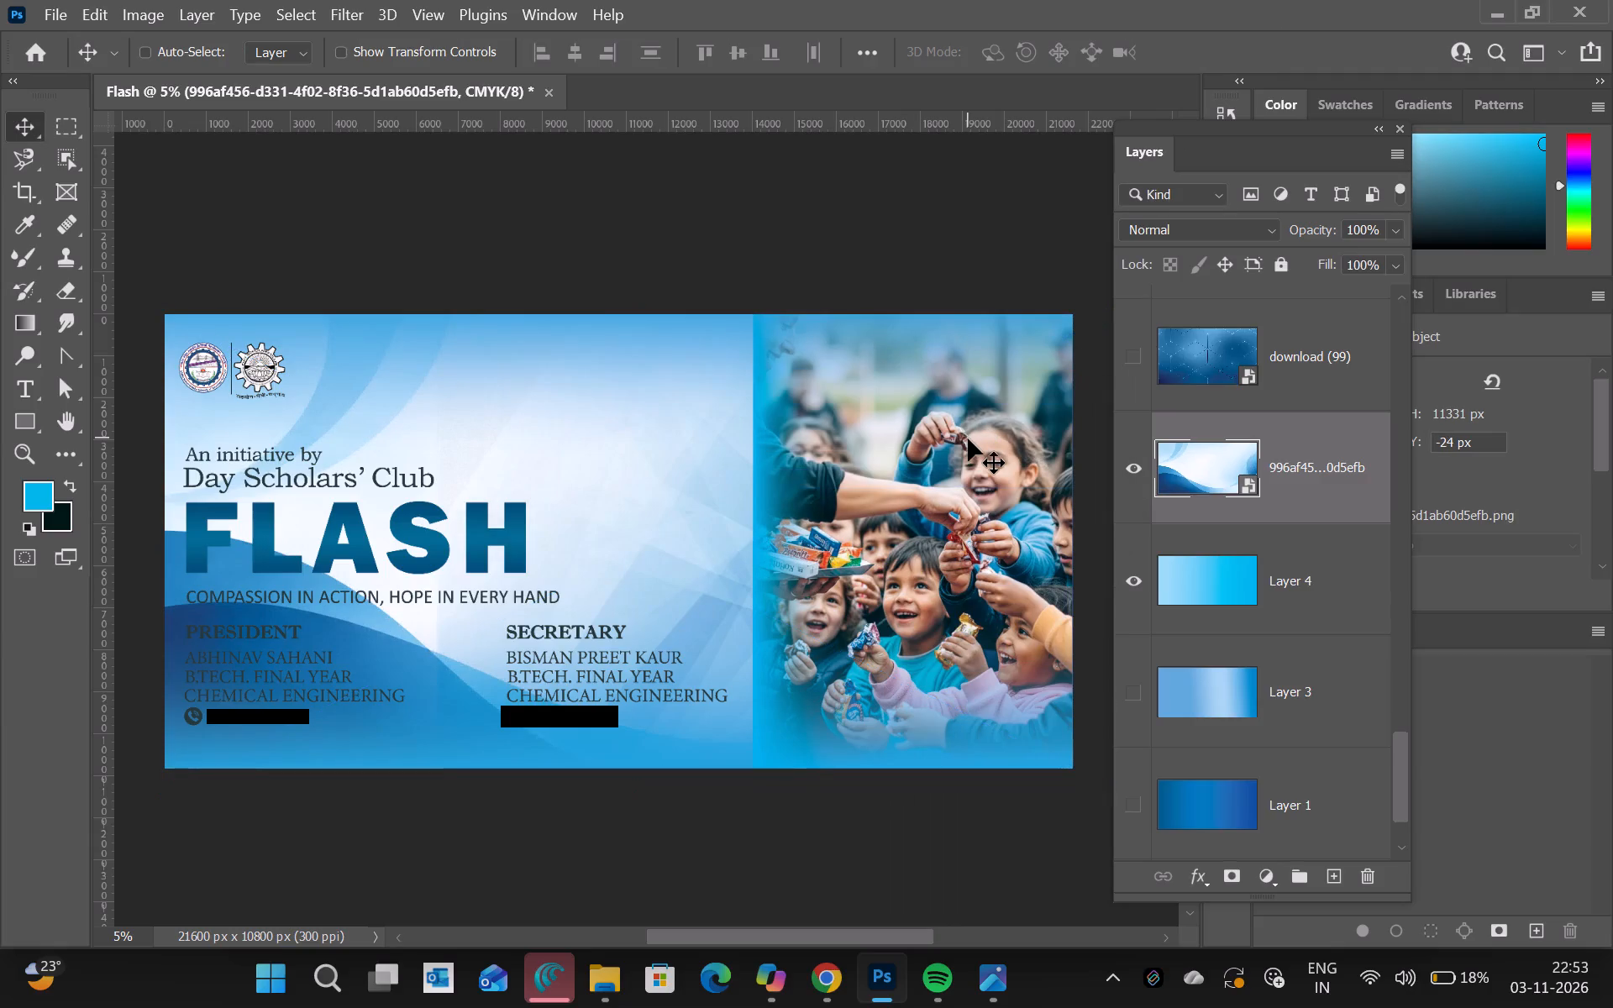
Hide the newly placed wave background layer.
click(1124, 465)
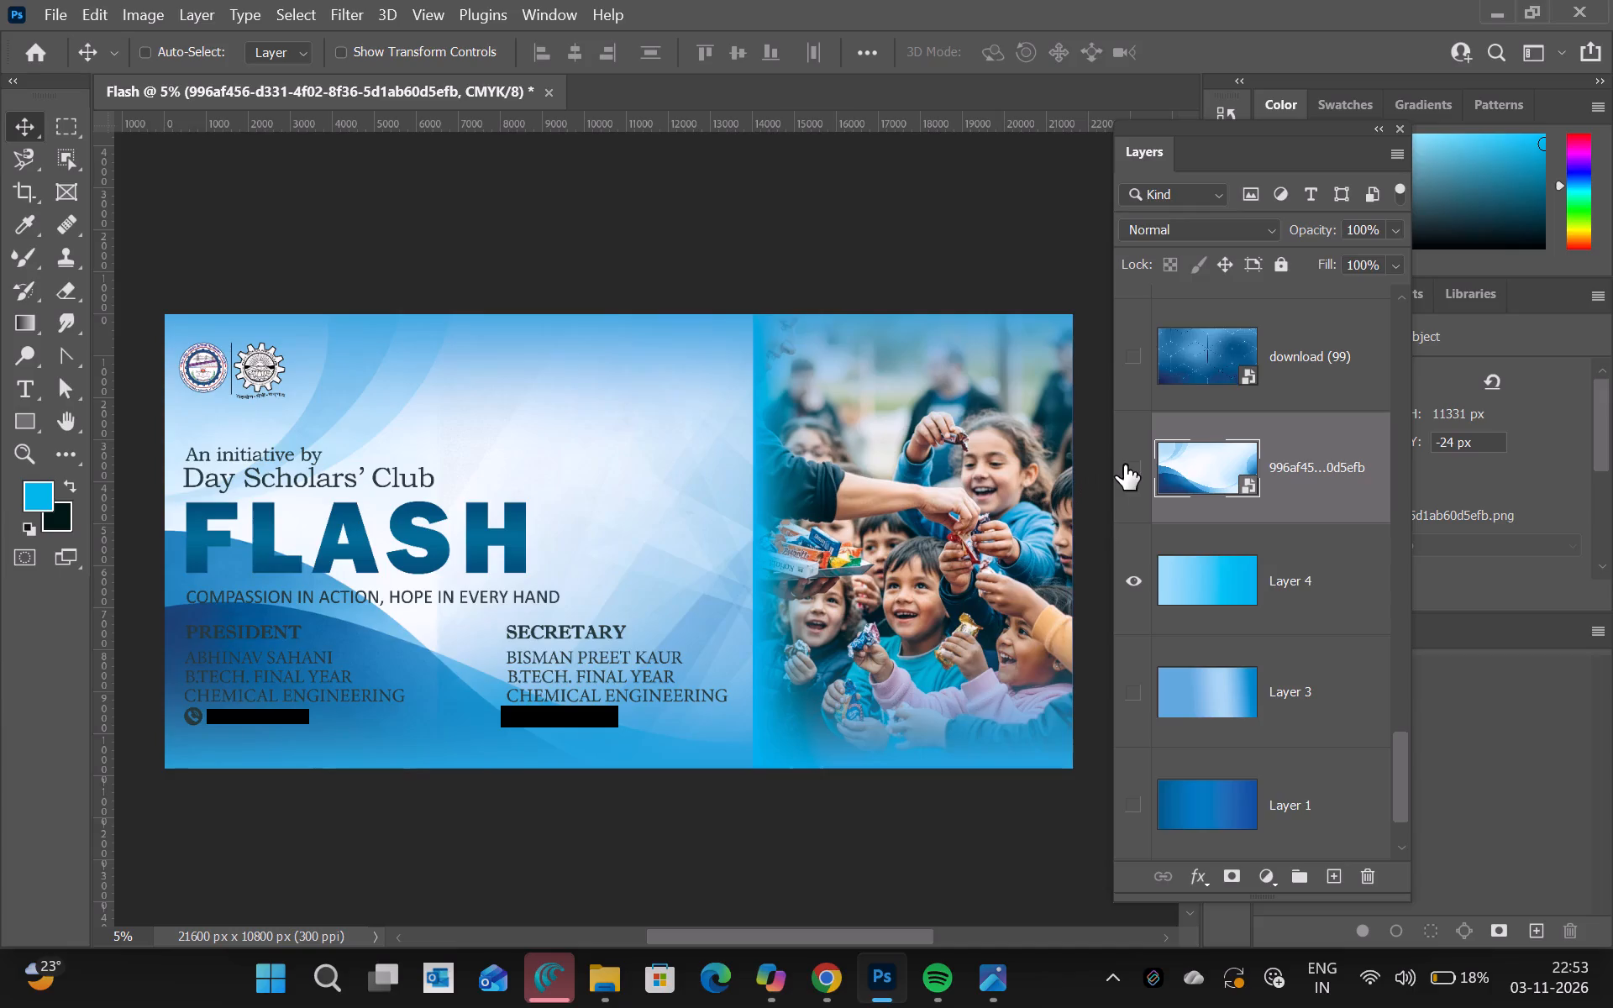
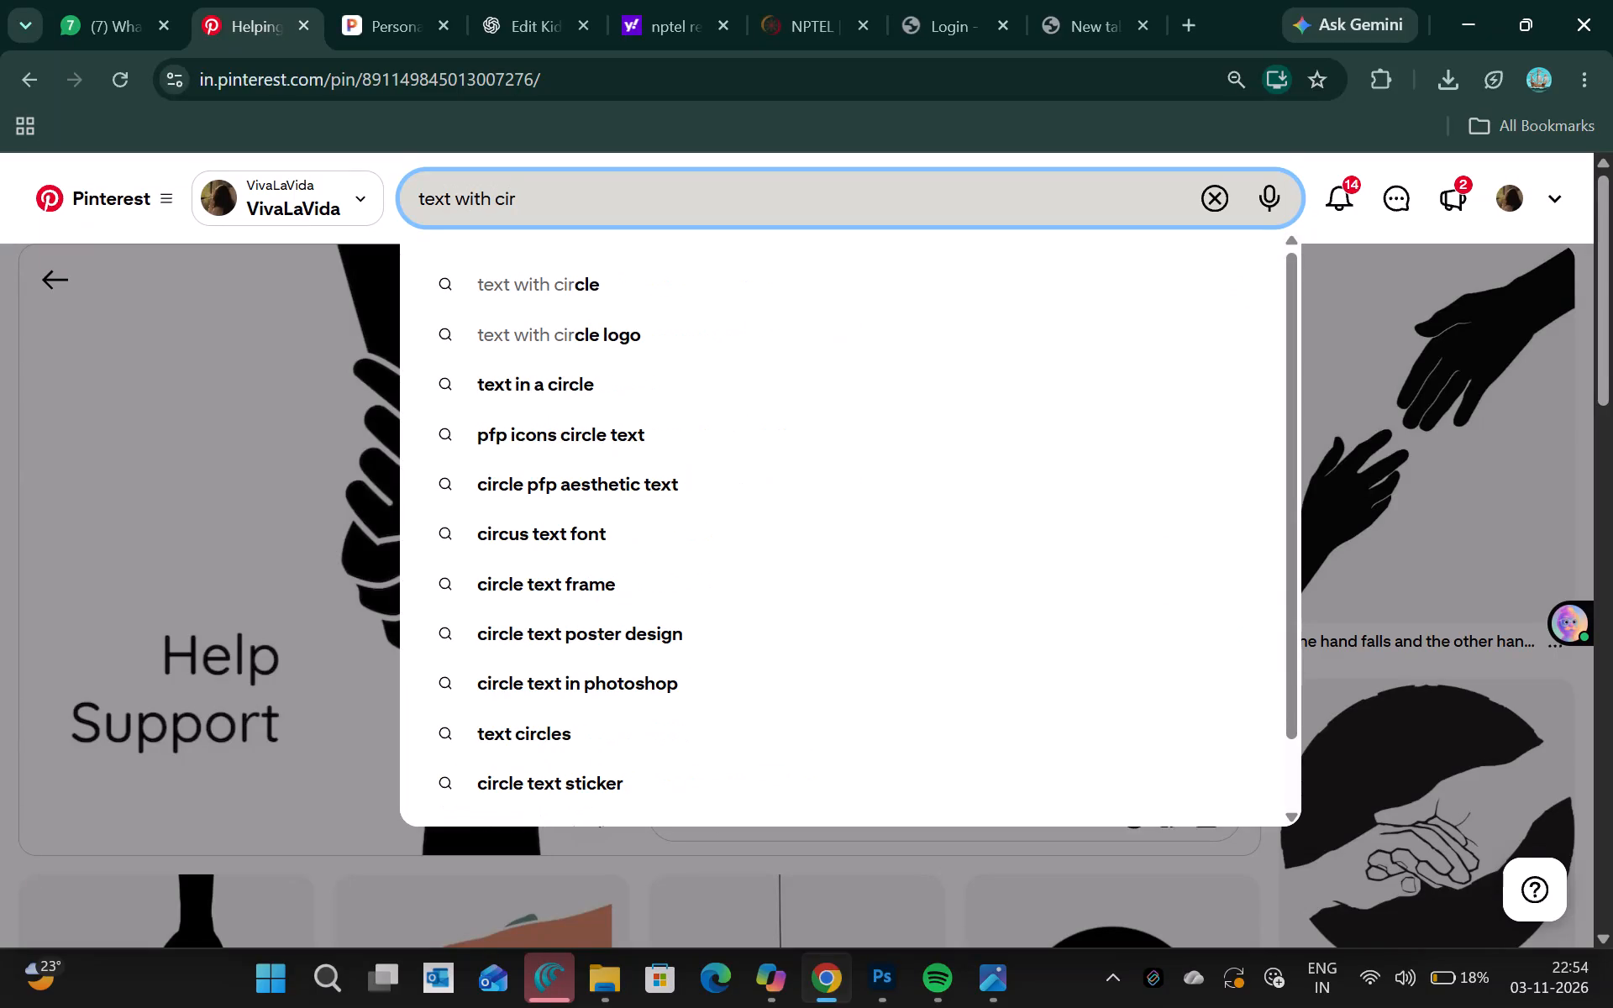
Search Pinterest for "text with circular shapes behind theem", correcting the misspelled "circular" in the query.
text(ular shapes behind thee)
key(Return)
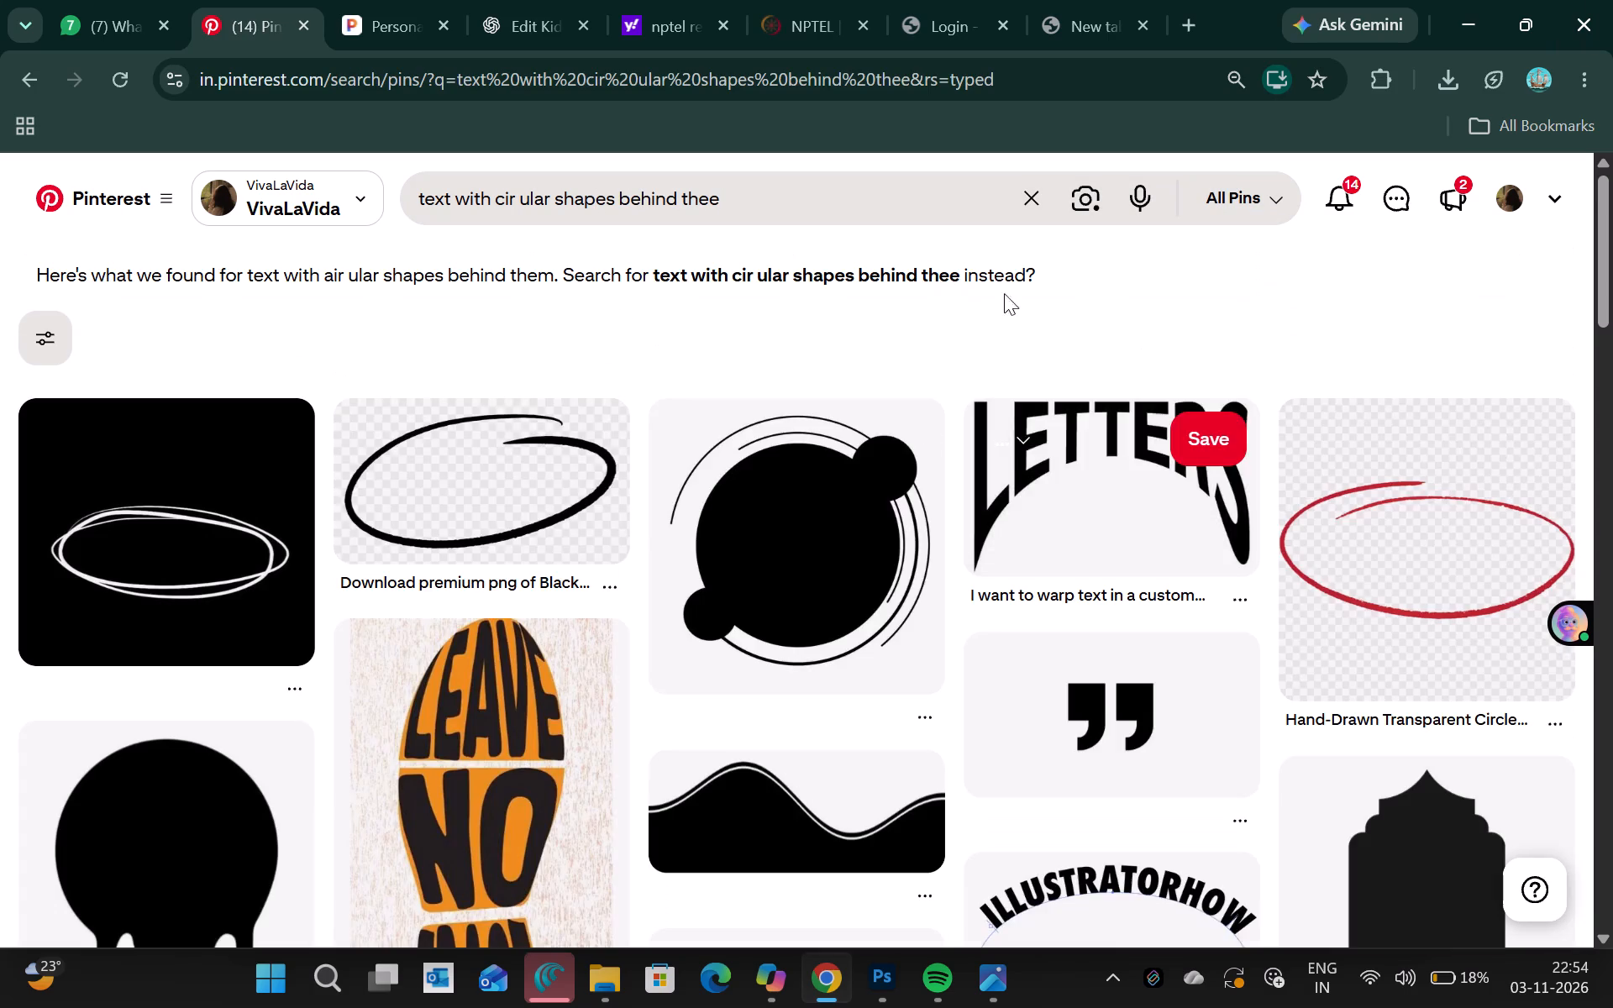
scroll(910, 503, down, 7)
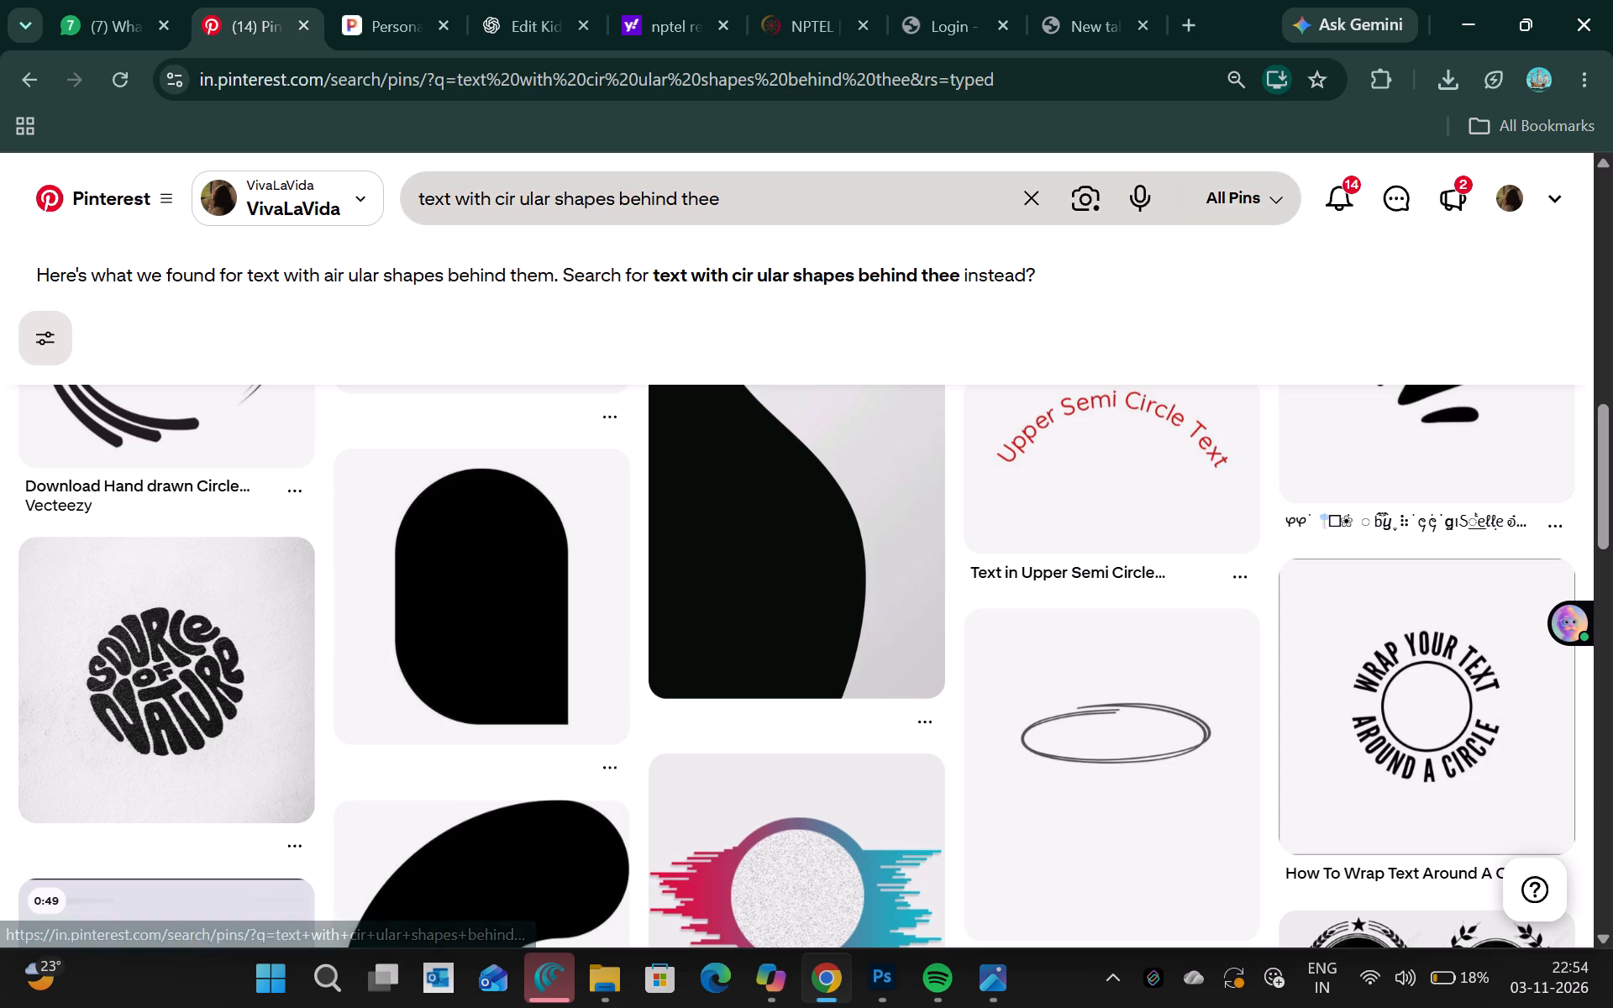
click(739, 218)
key(m)
key(Return)
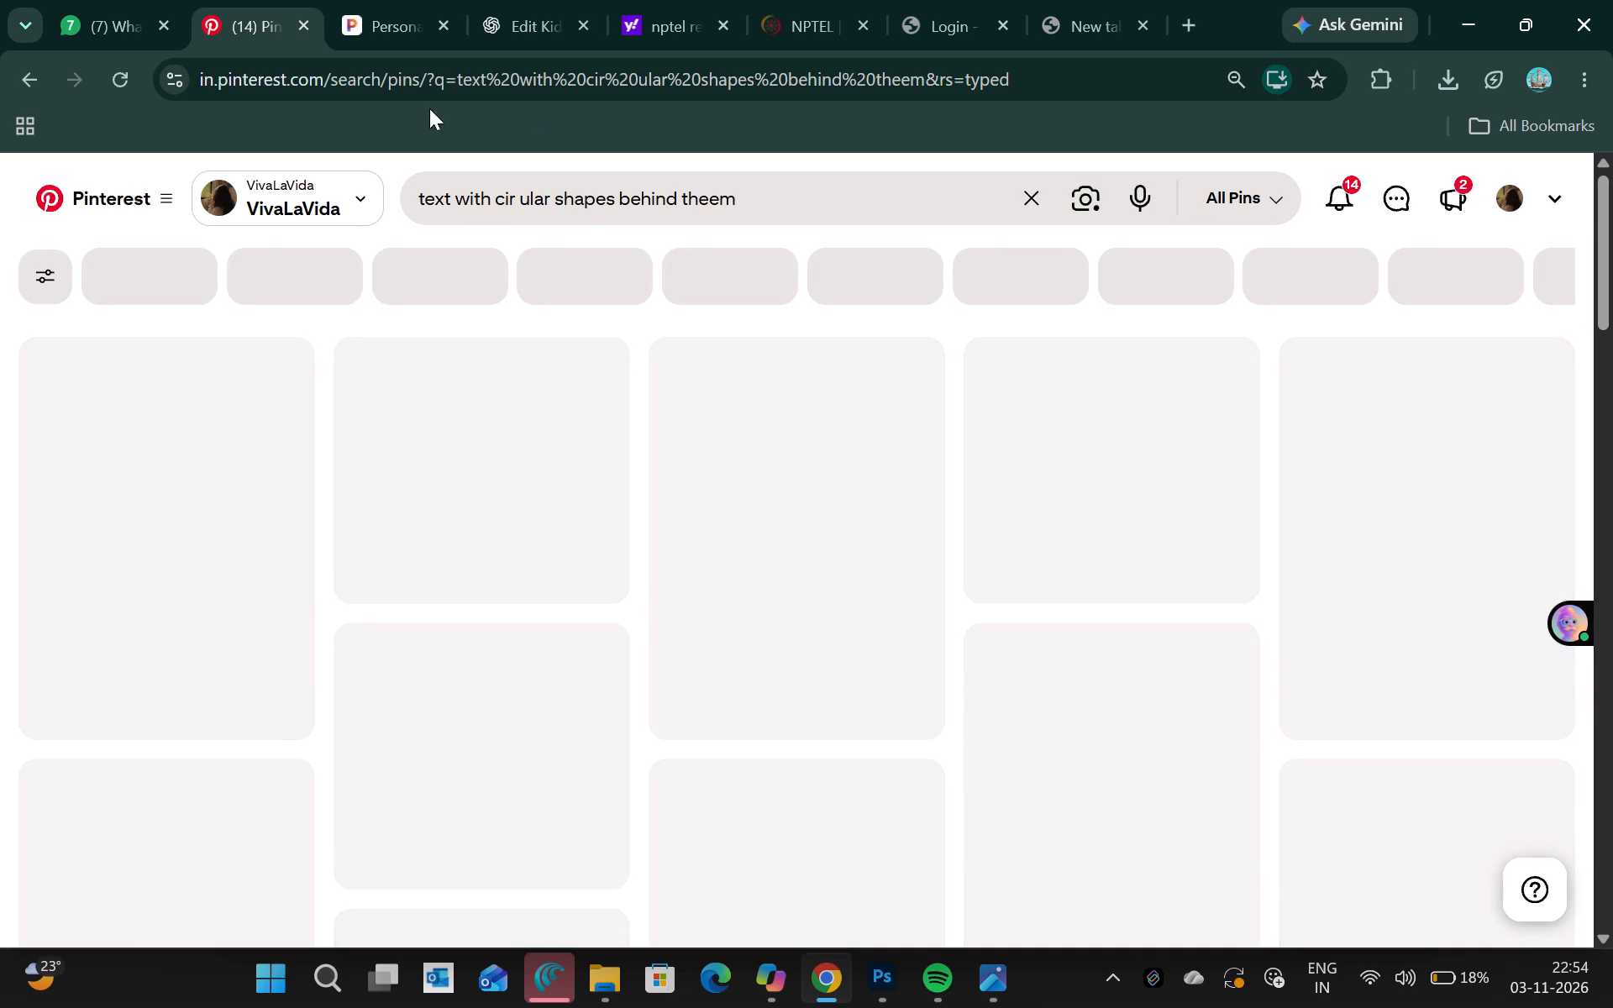
click(523, 202)
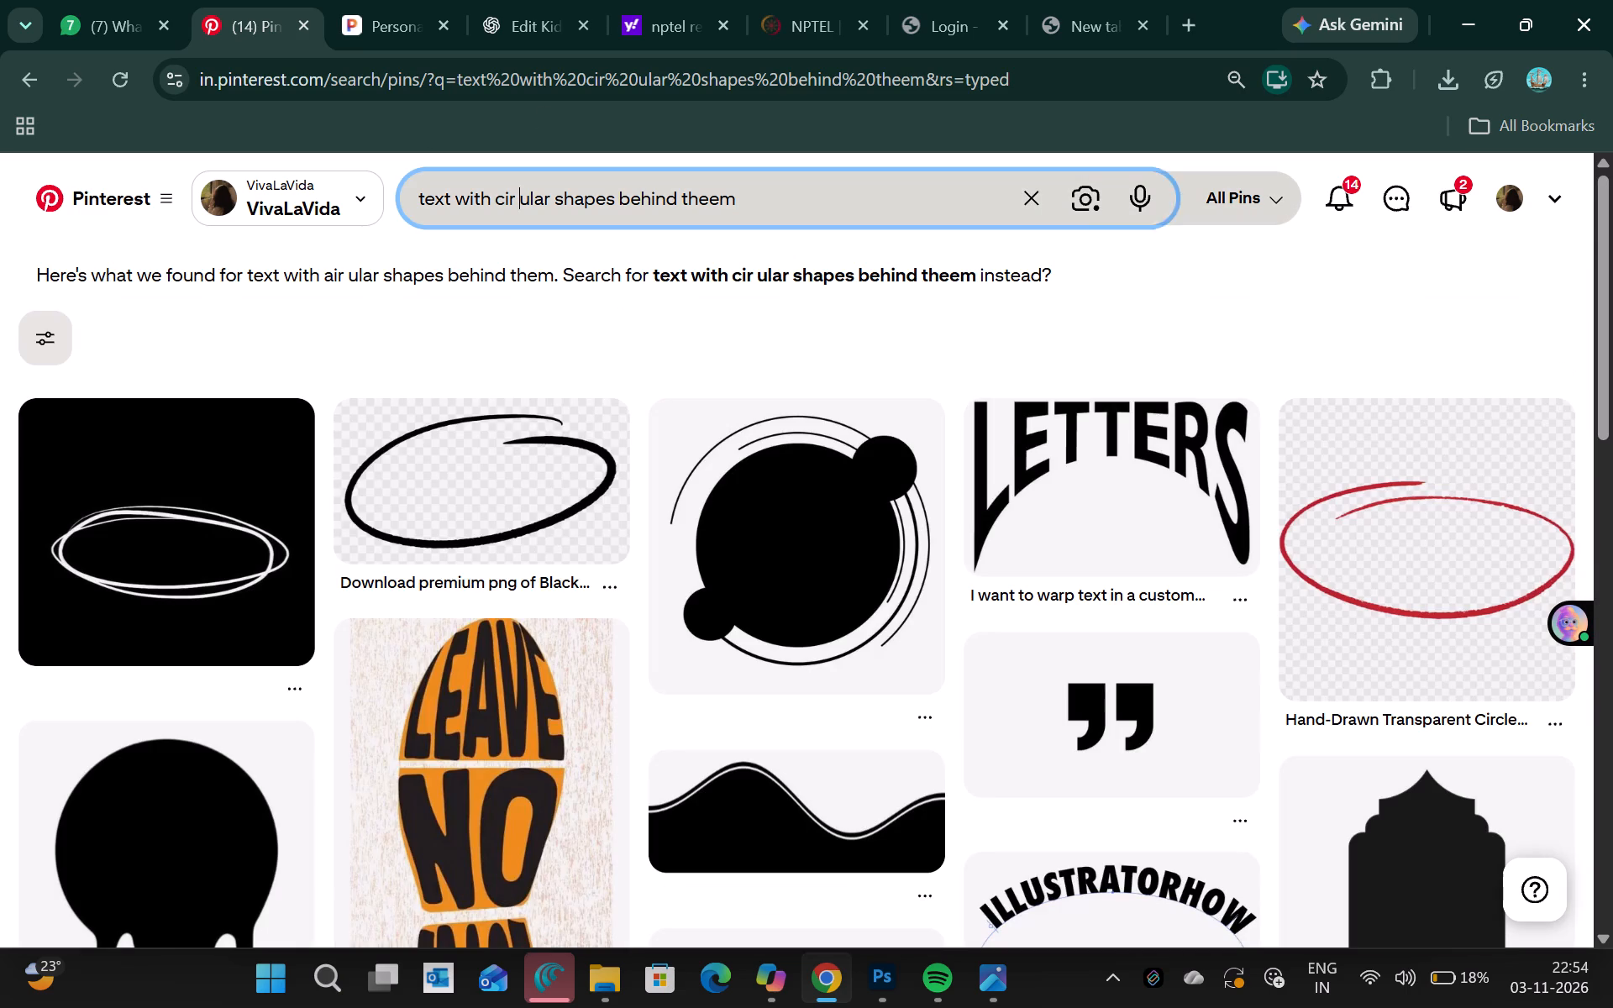
key(BackSpace)
key(c)
key(Return)
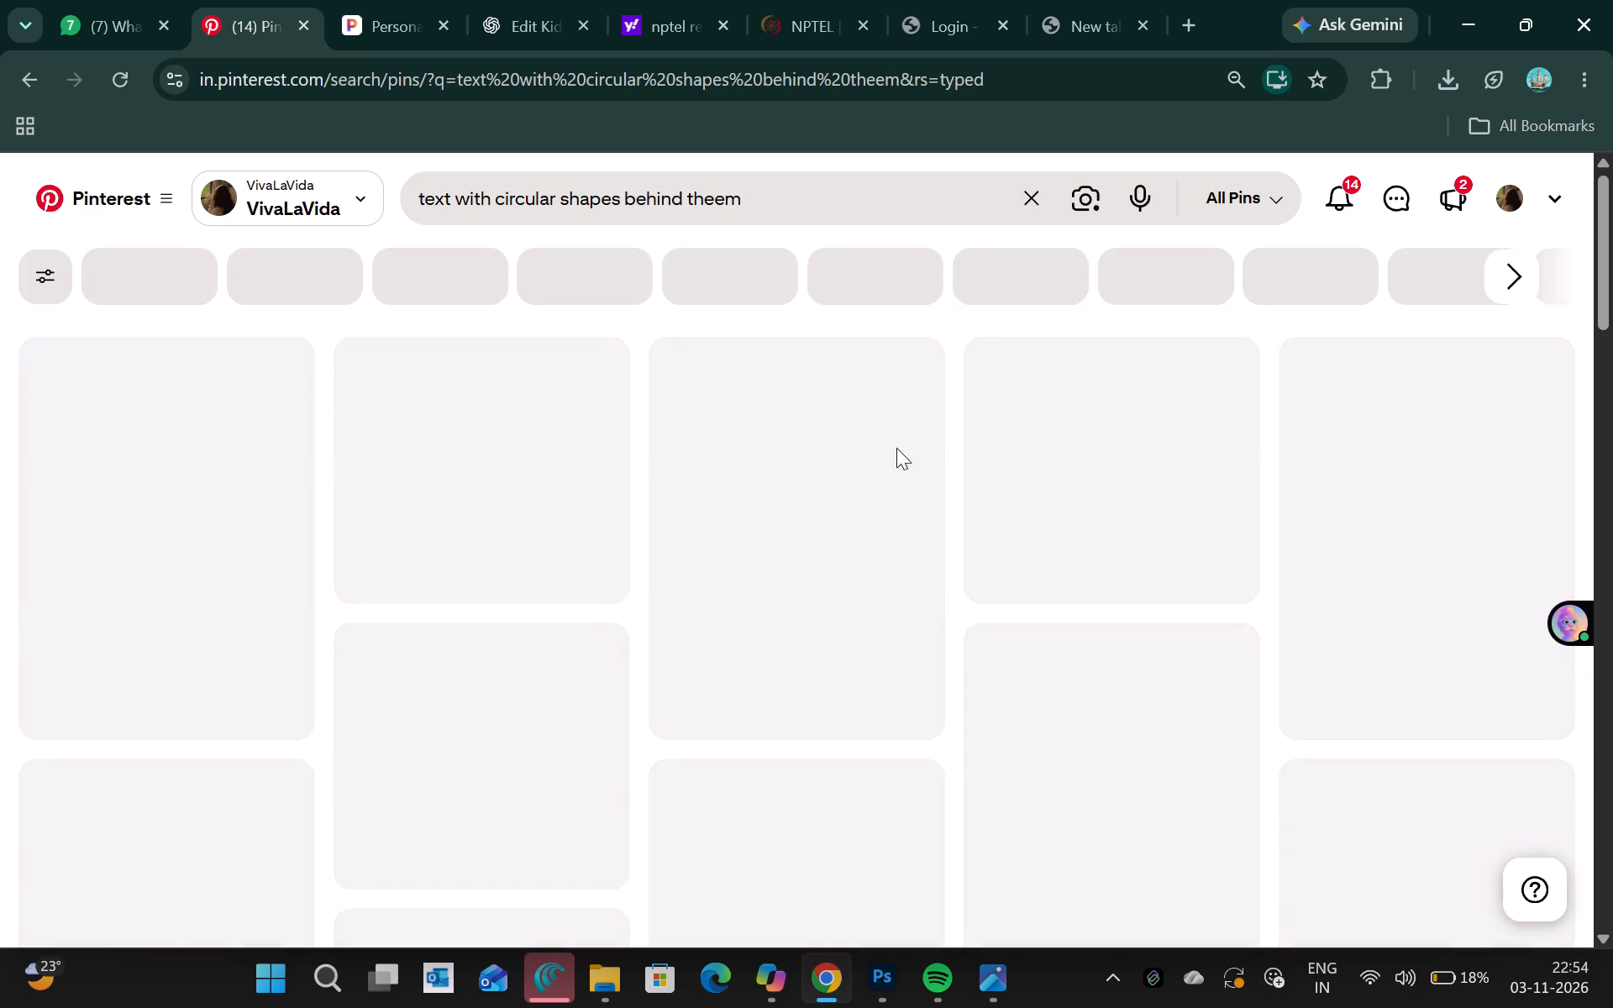
Look through the search results for a circular shape design that could sit behind text.
scroll(654, 637, down, 1)
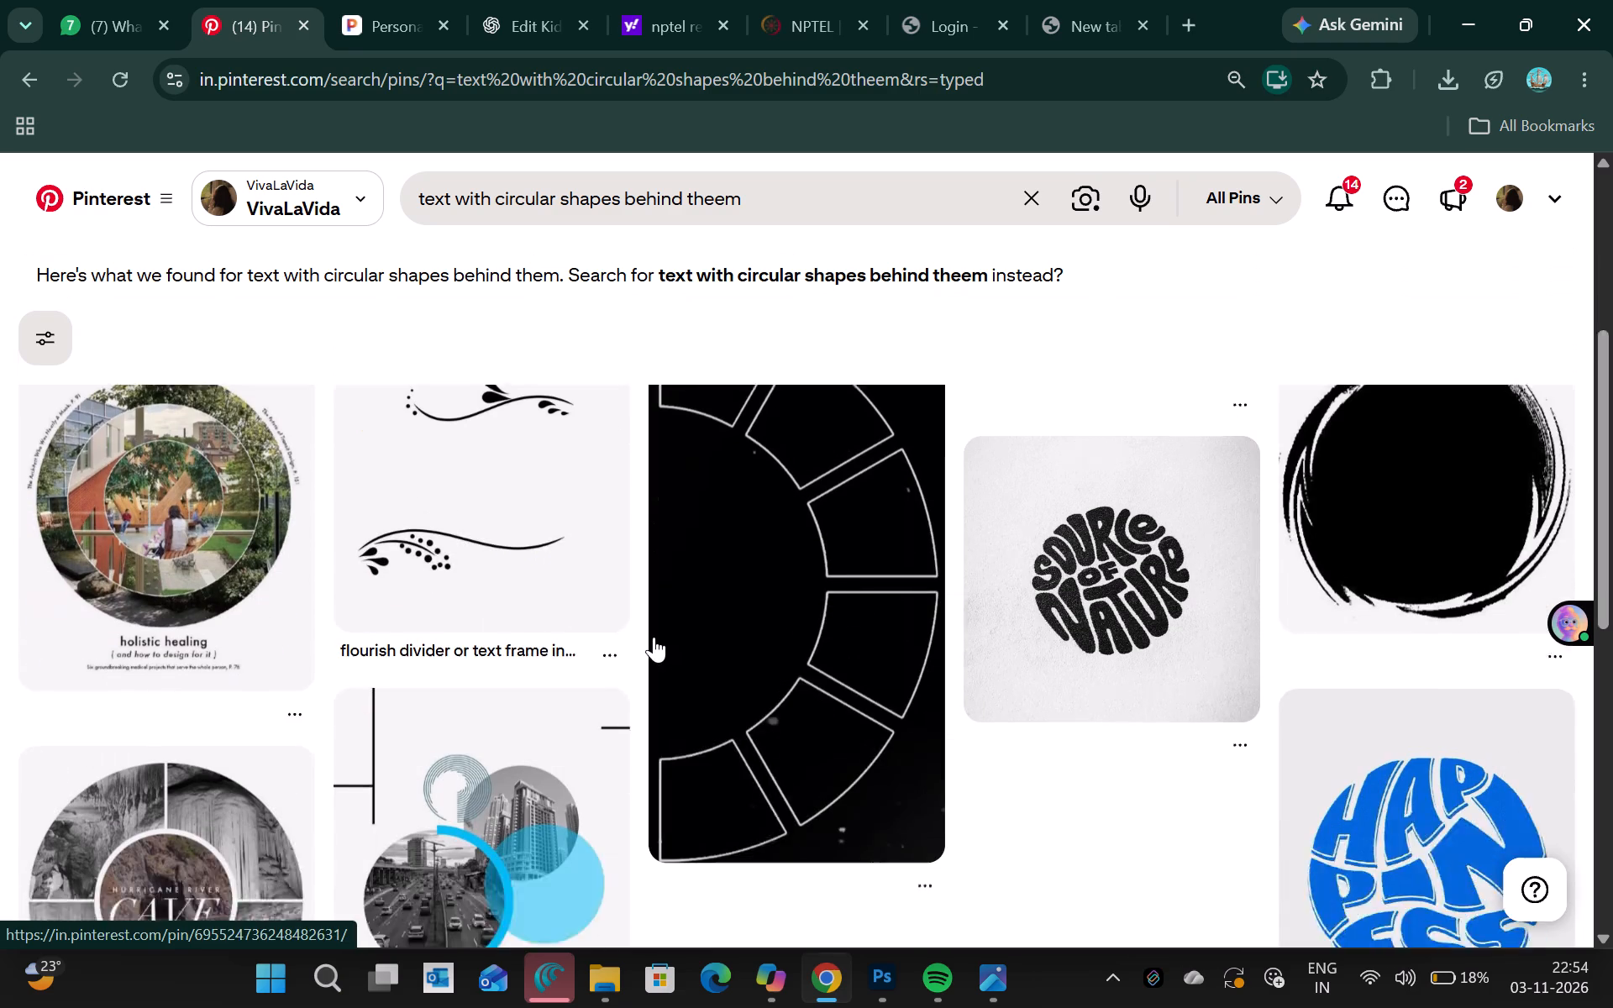
scroll(654, 637, down, 7)
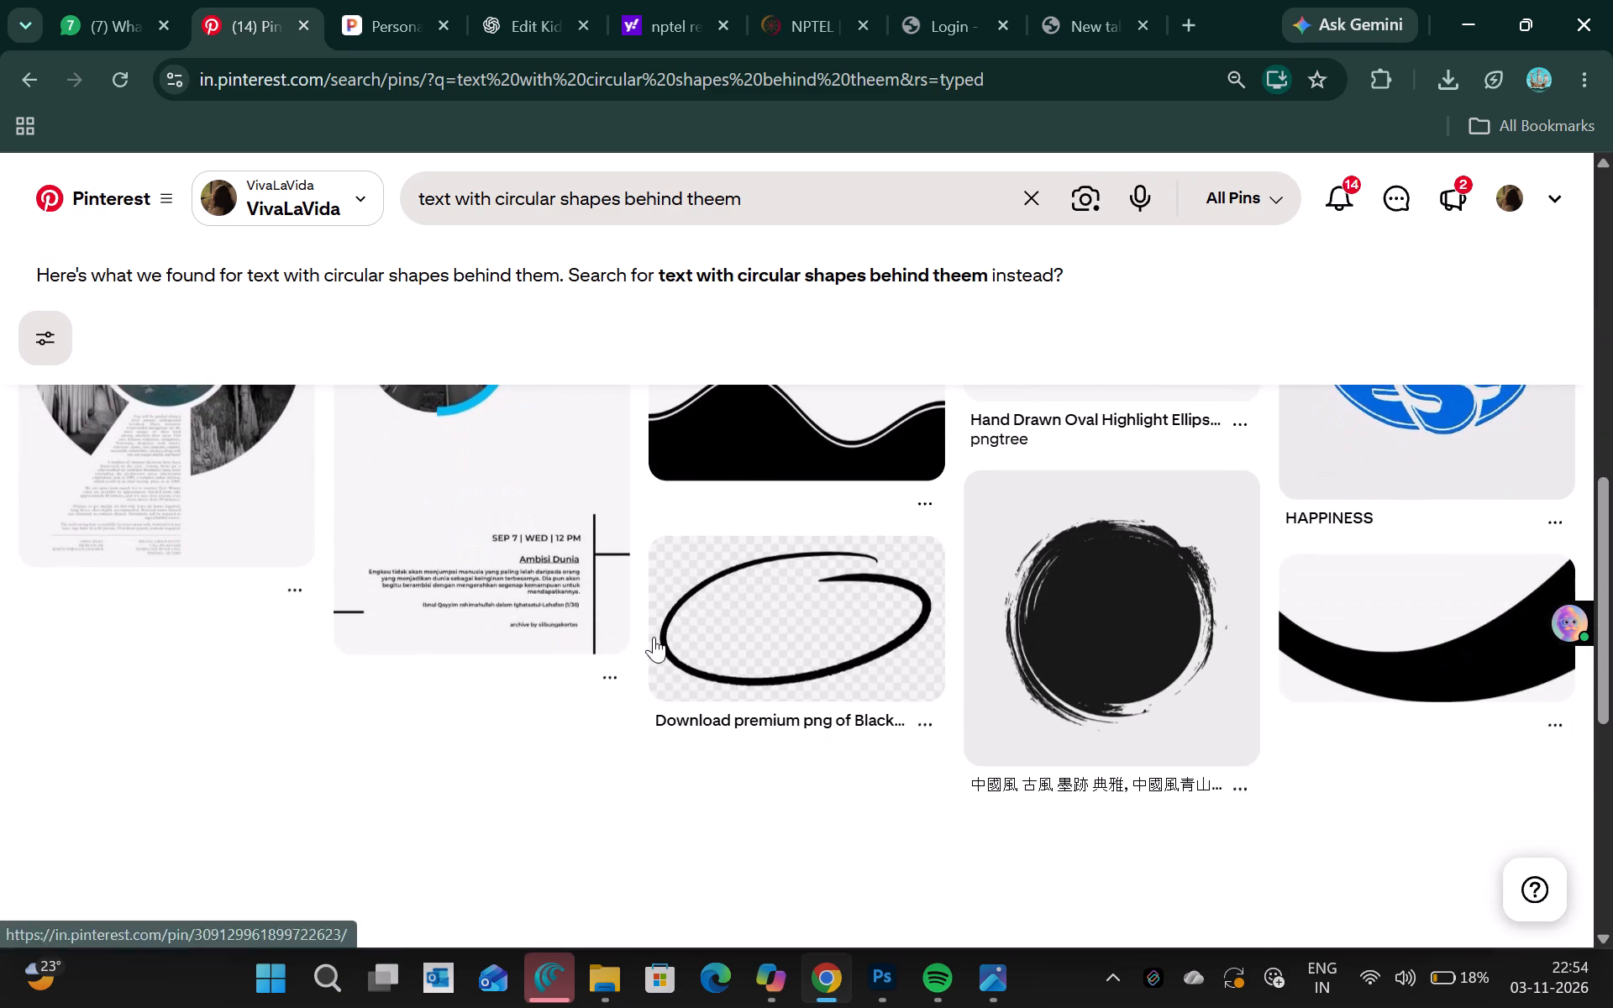
scroll(654, 637, down, 3)
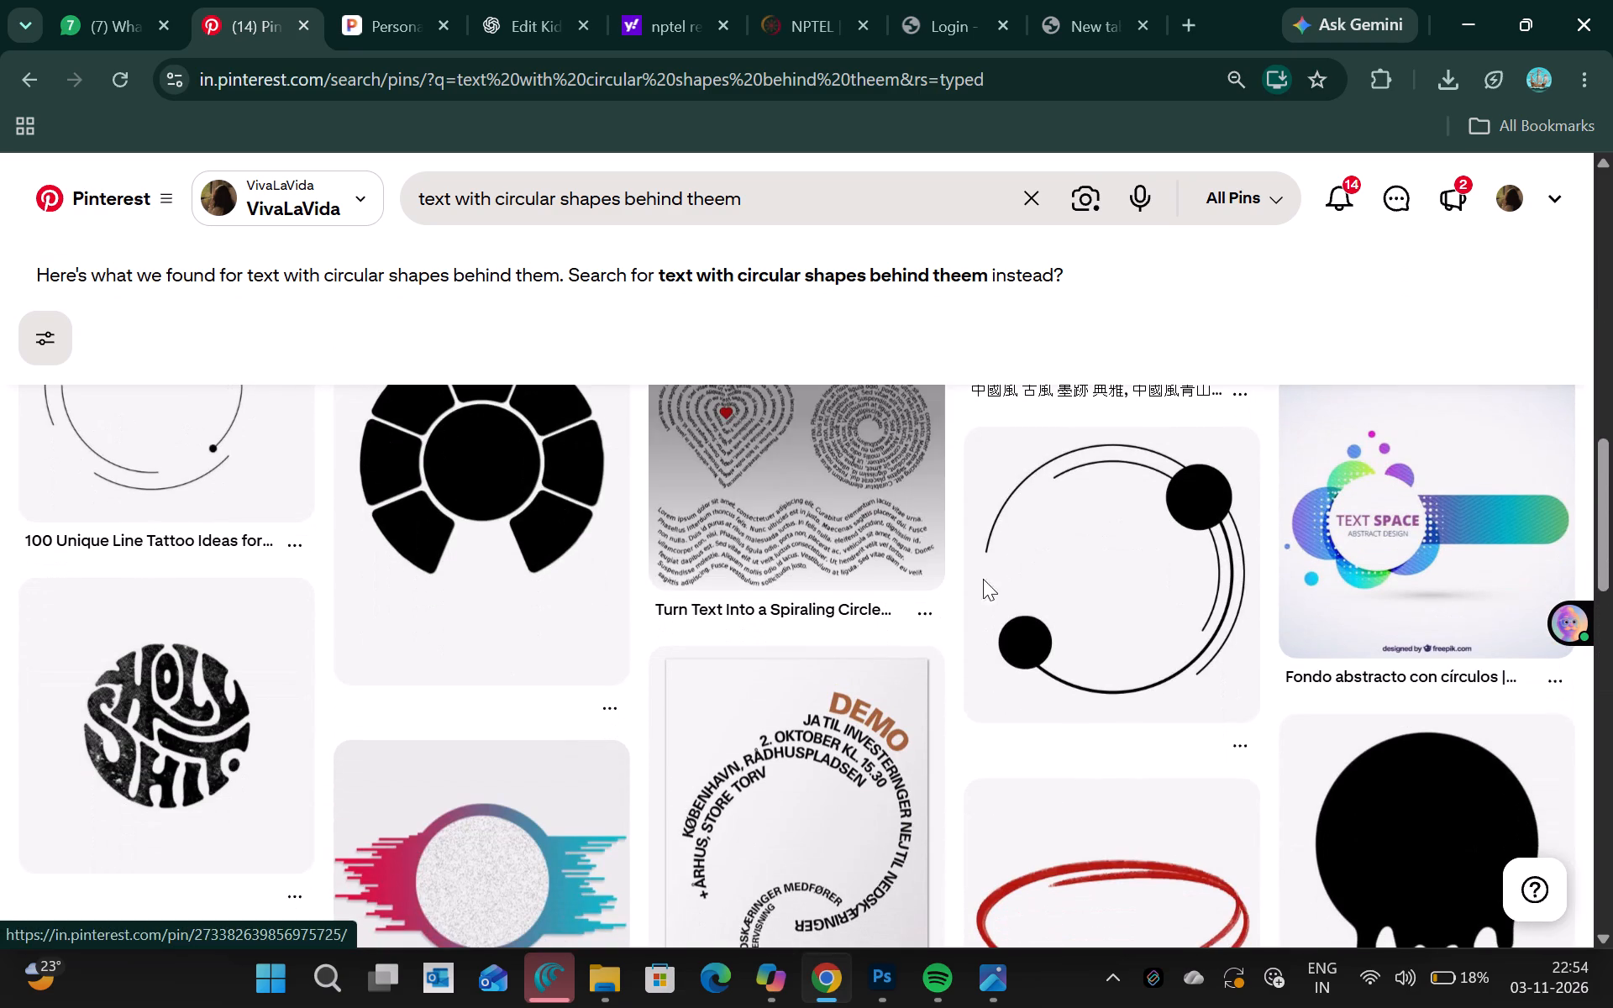
scroll(1122, 602, down, 2)
scroll(1290, 575, down, 3)
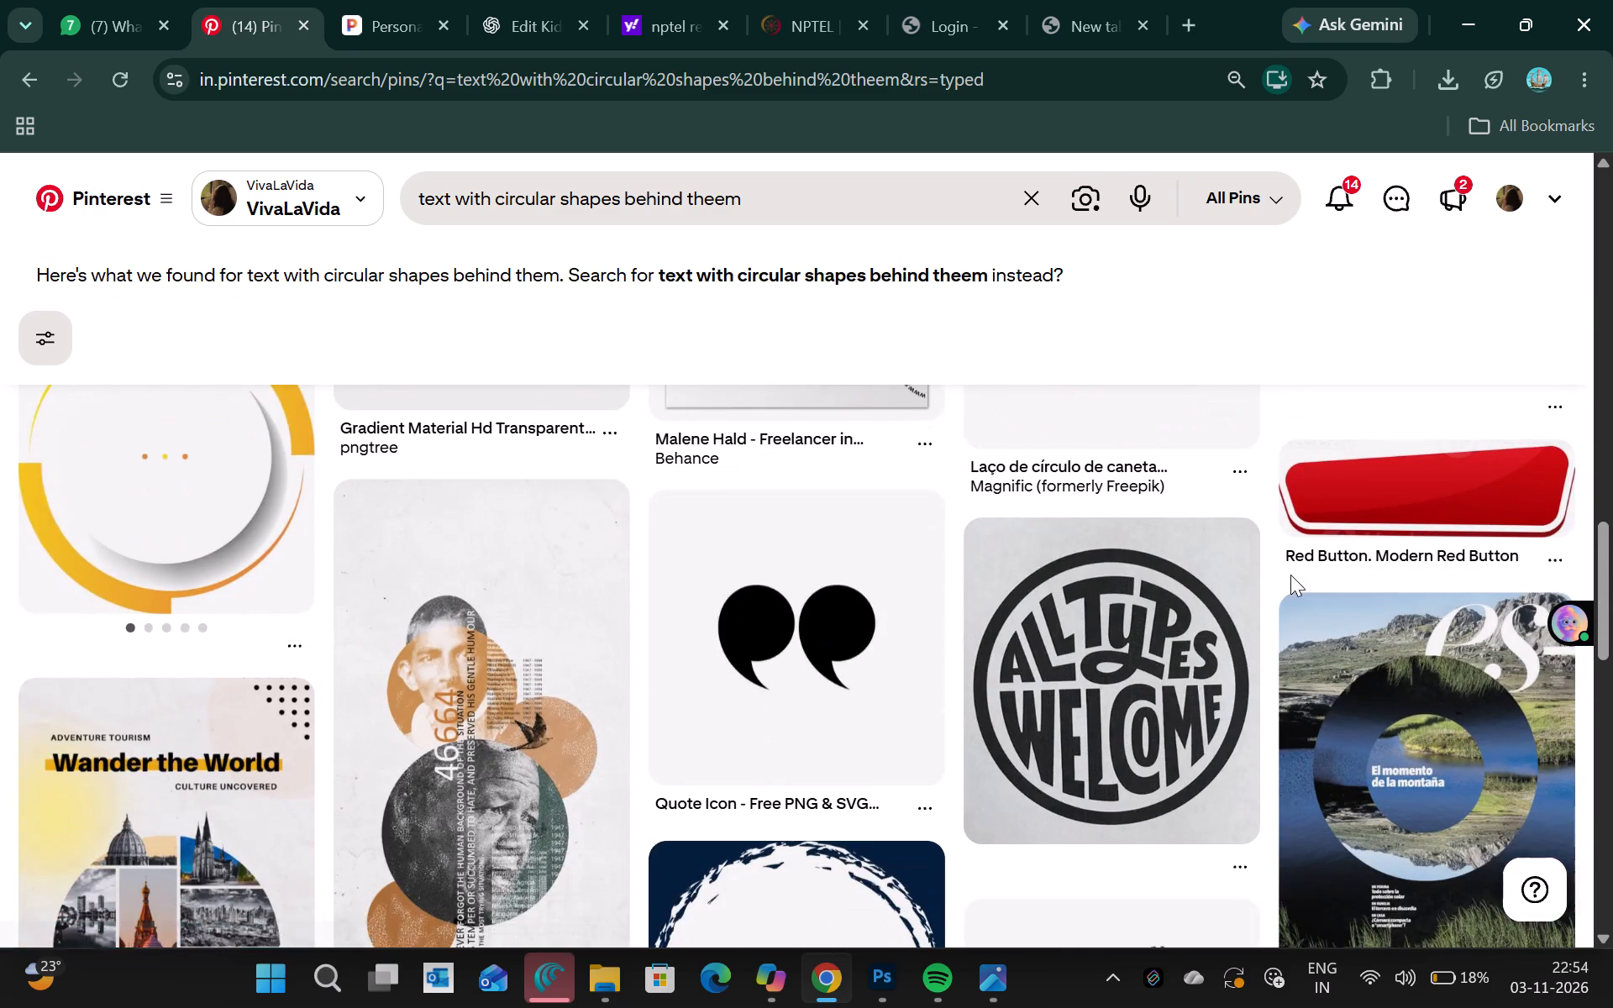
scroll(1290, 575, down, 5)
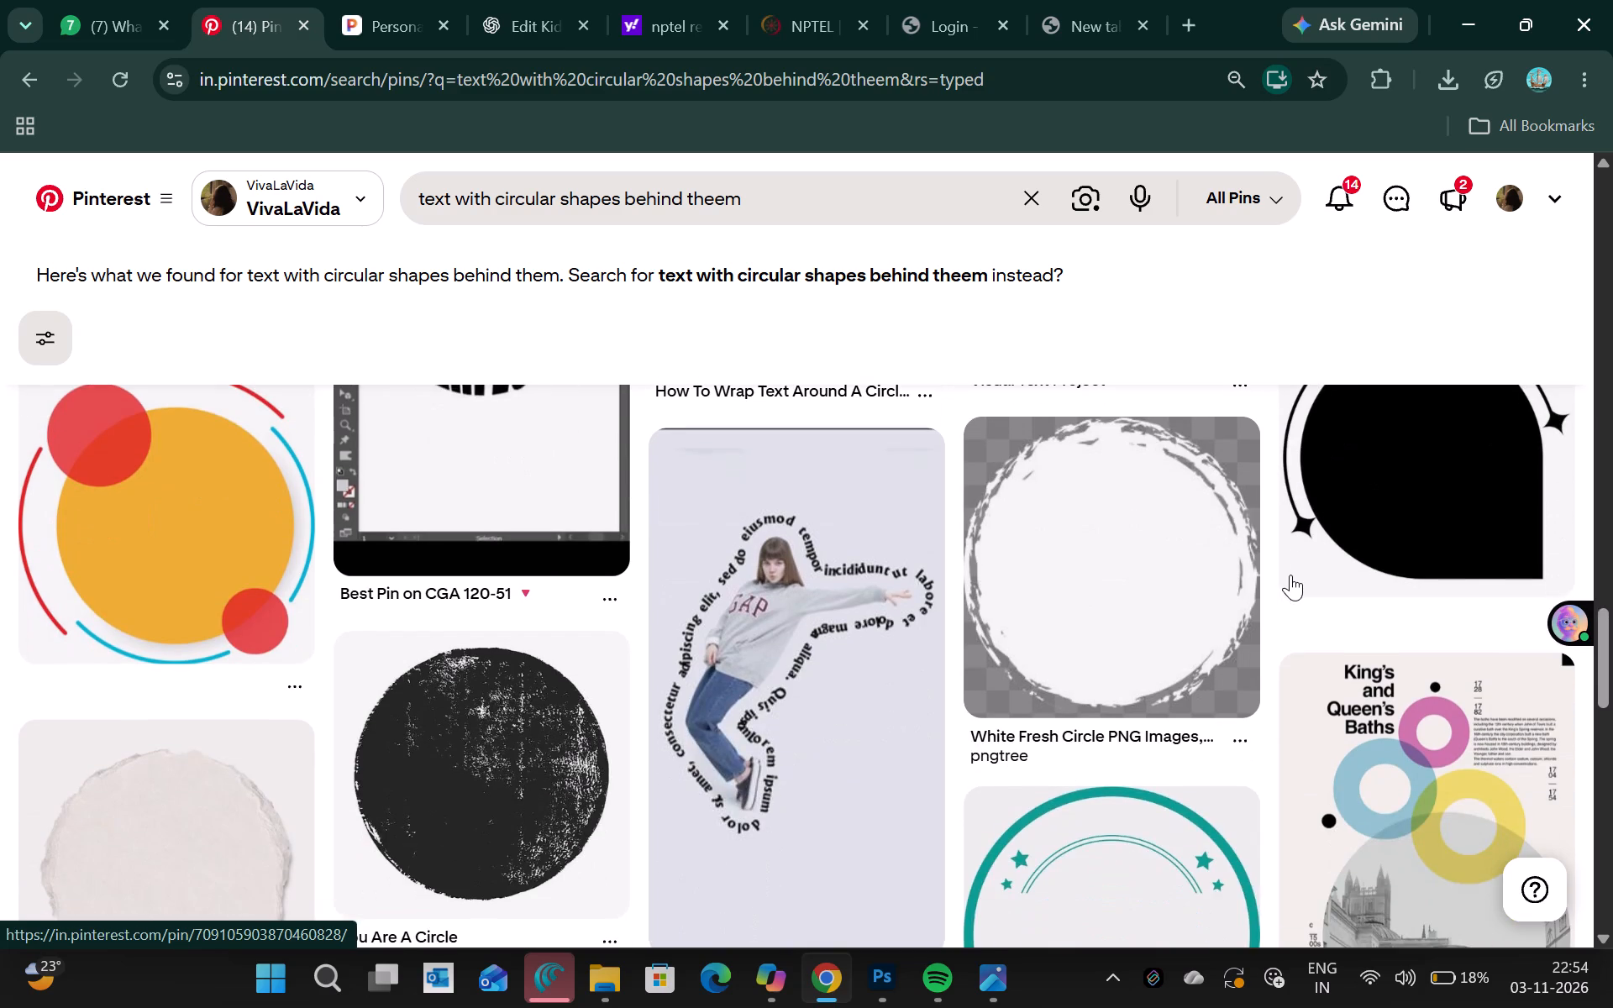
scroll(1476, 569, down, 6)
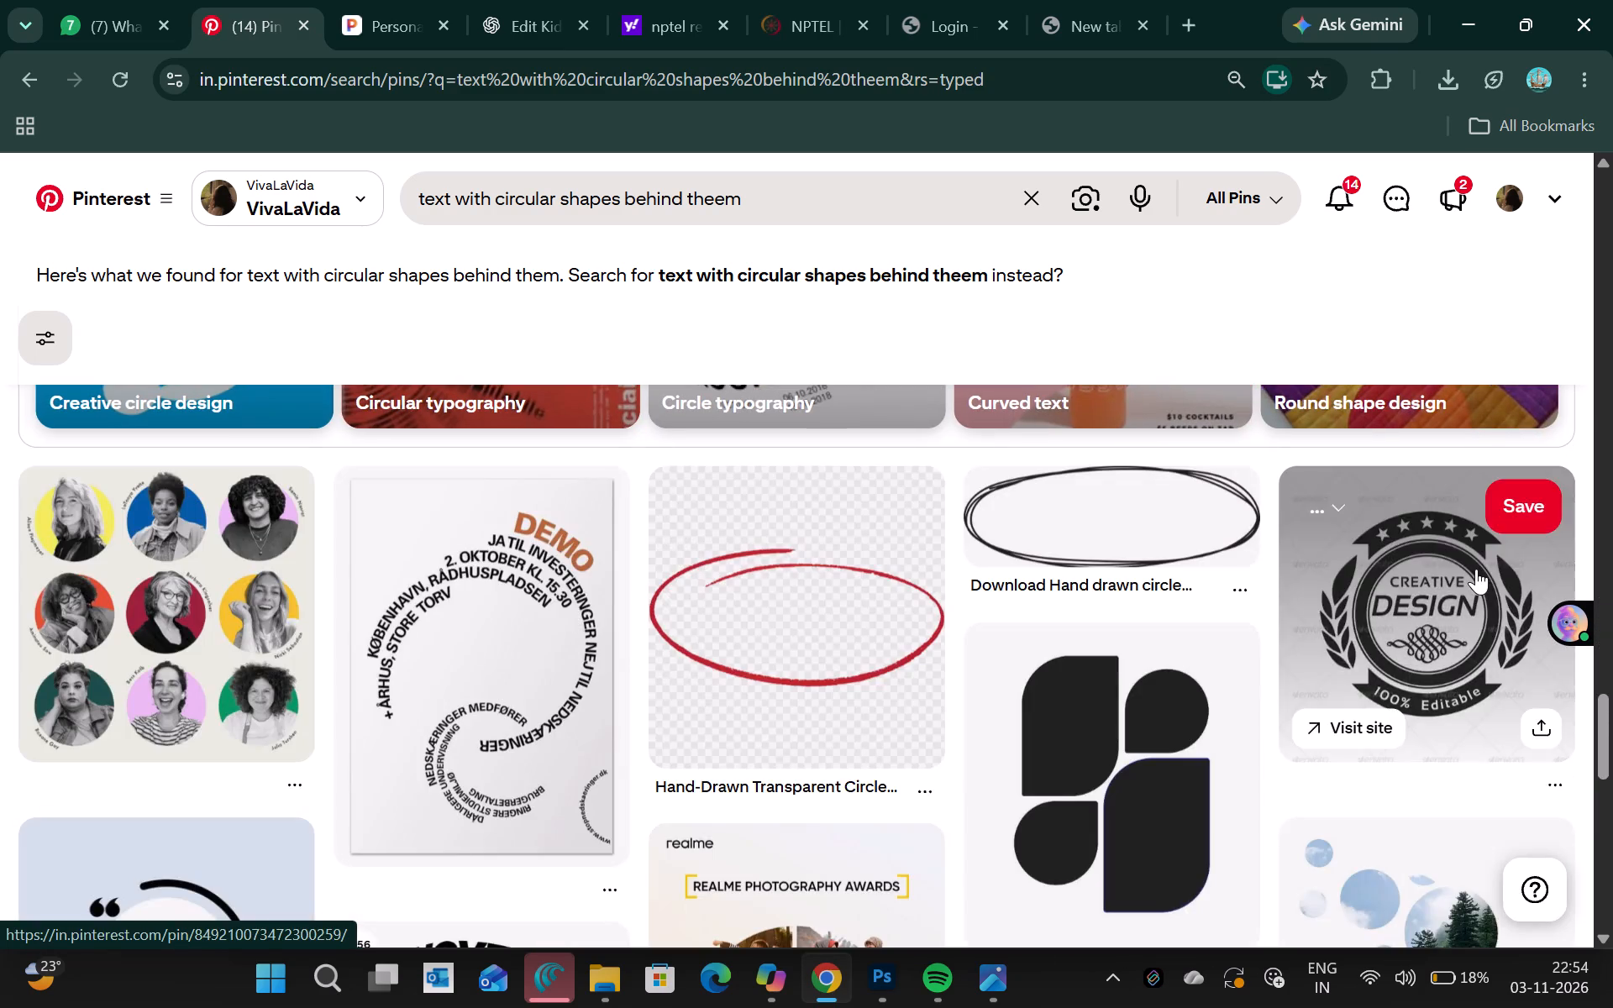
scroll(1476, 569, down, 7)
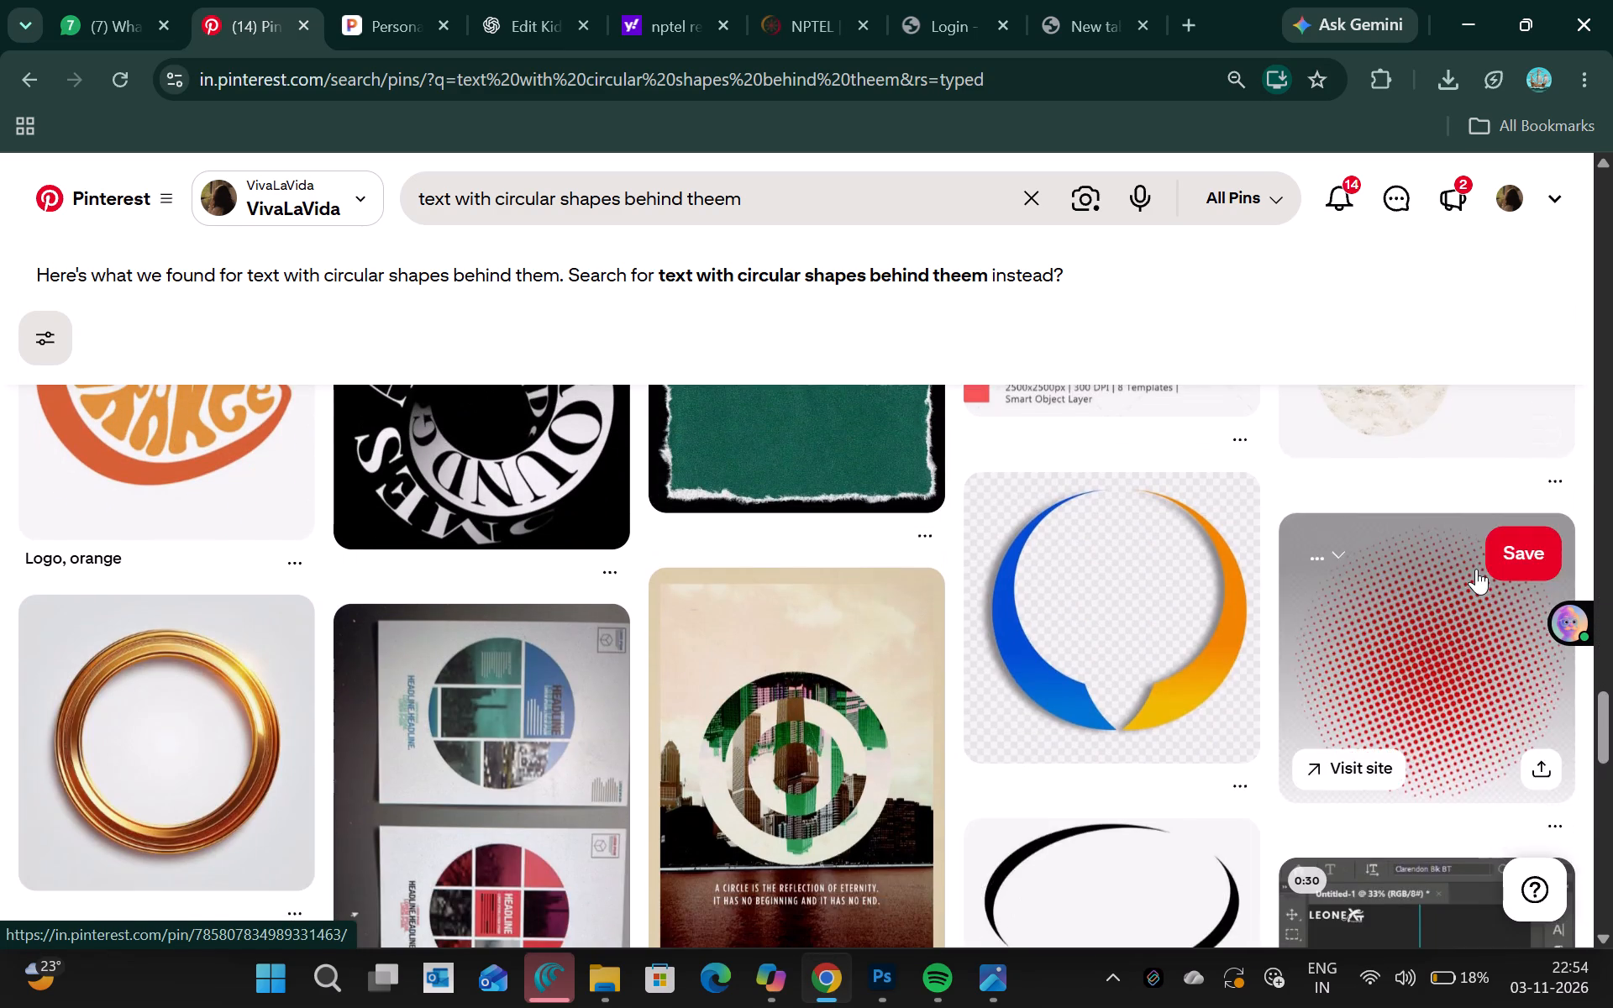
scroll(1476, 569, down, 5)
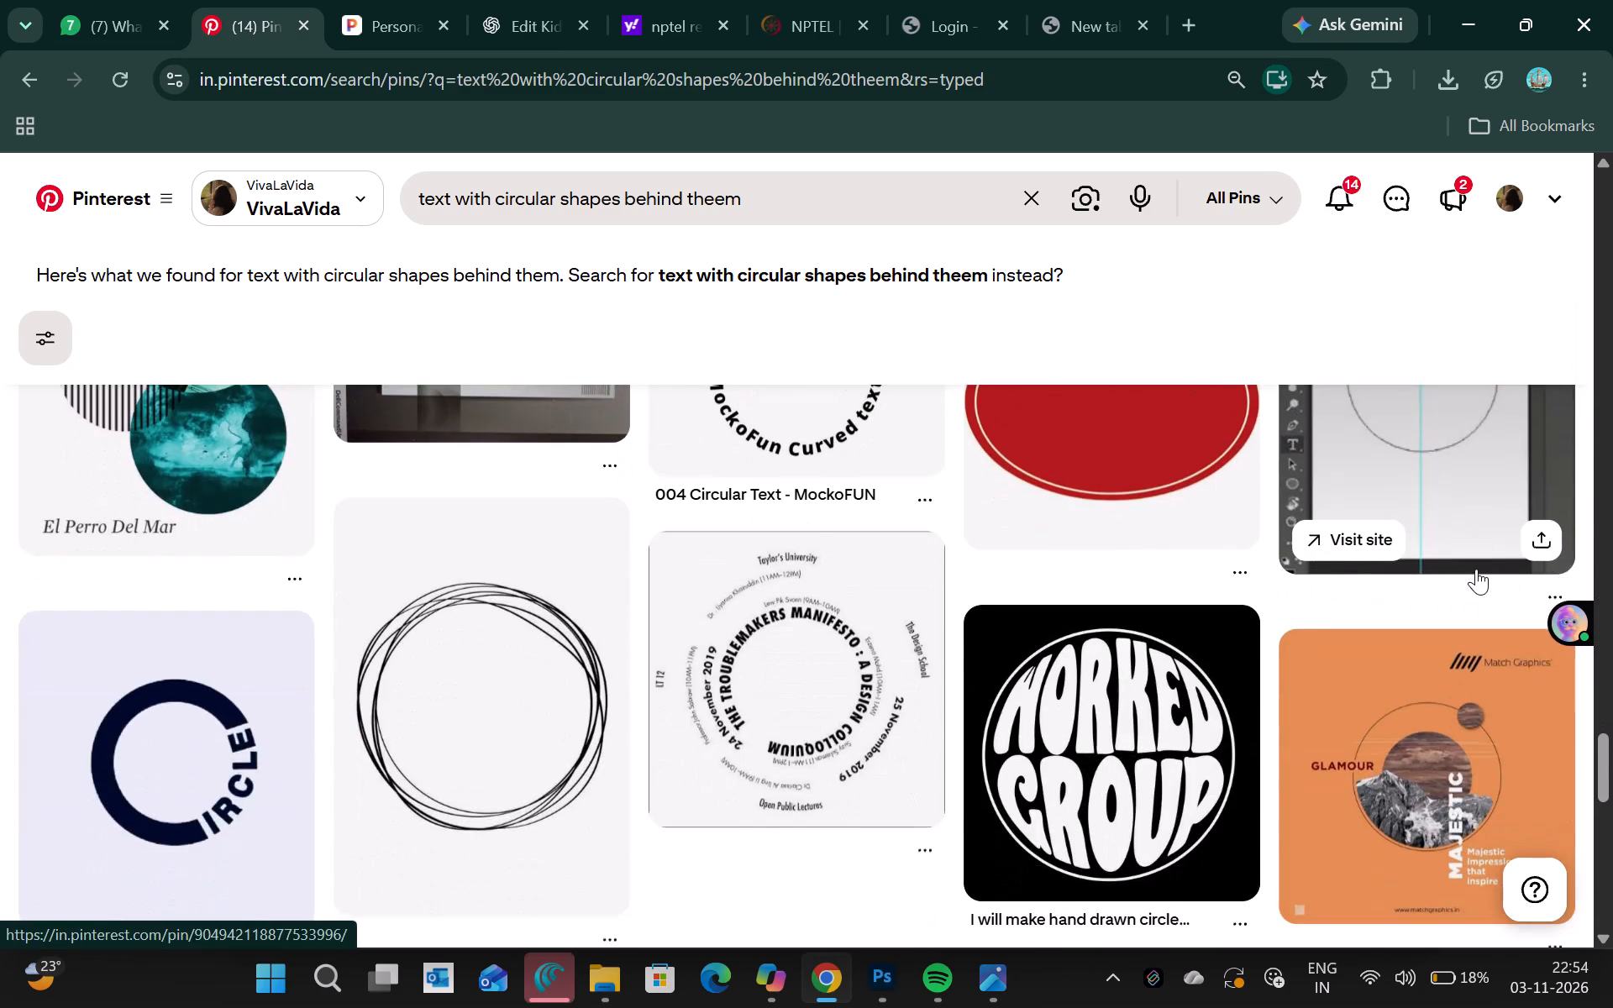
scroll(1476, 569, down, 8)
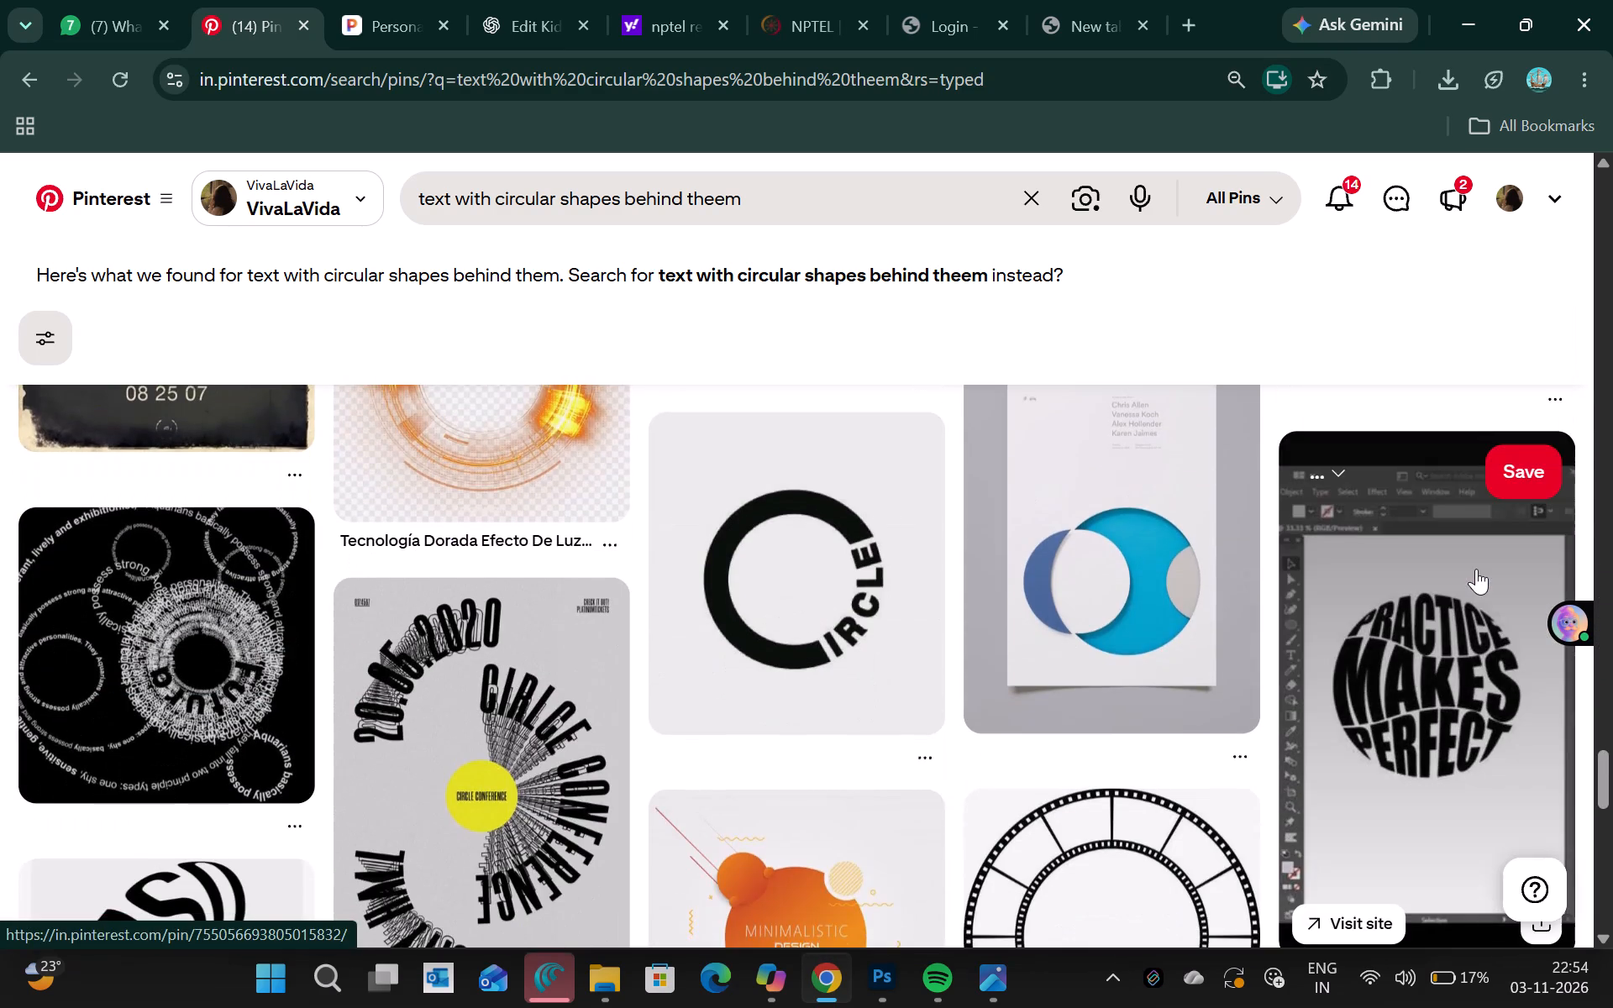
scroll(1476, 569, down, 8)
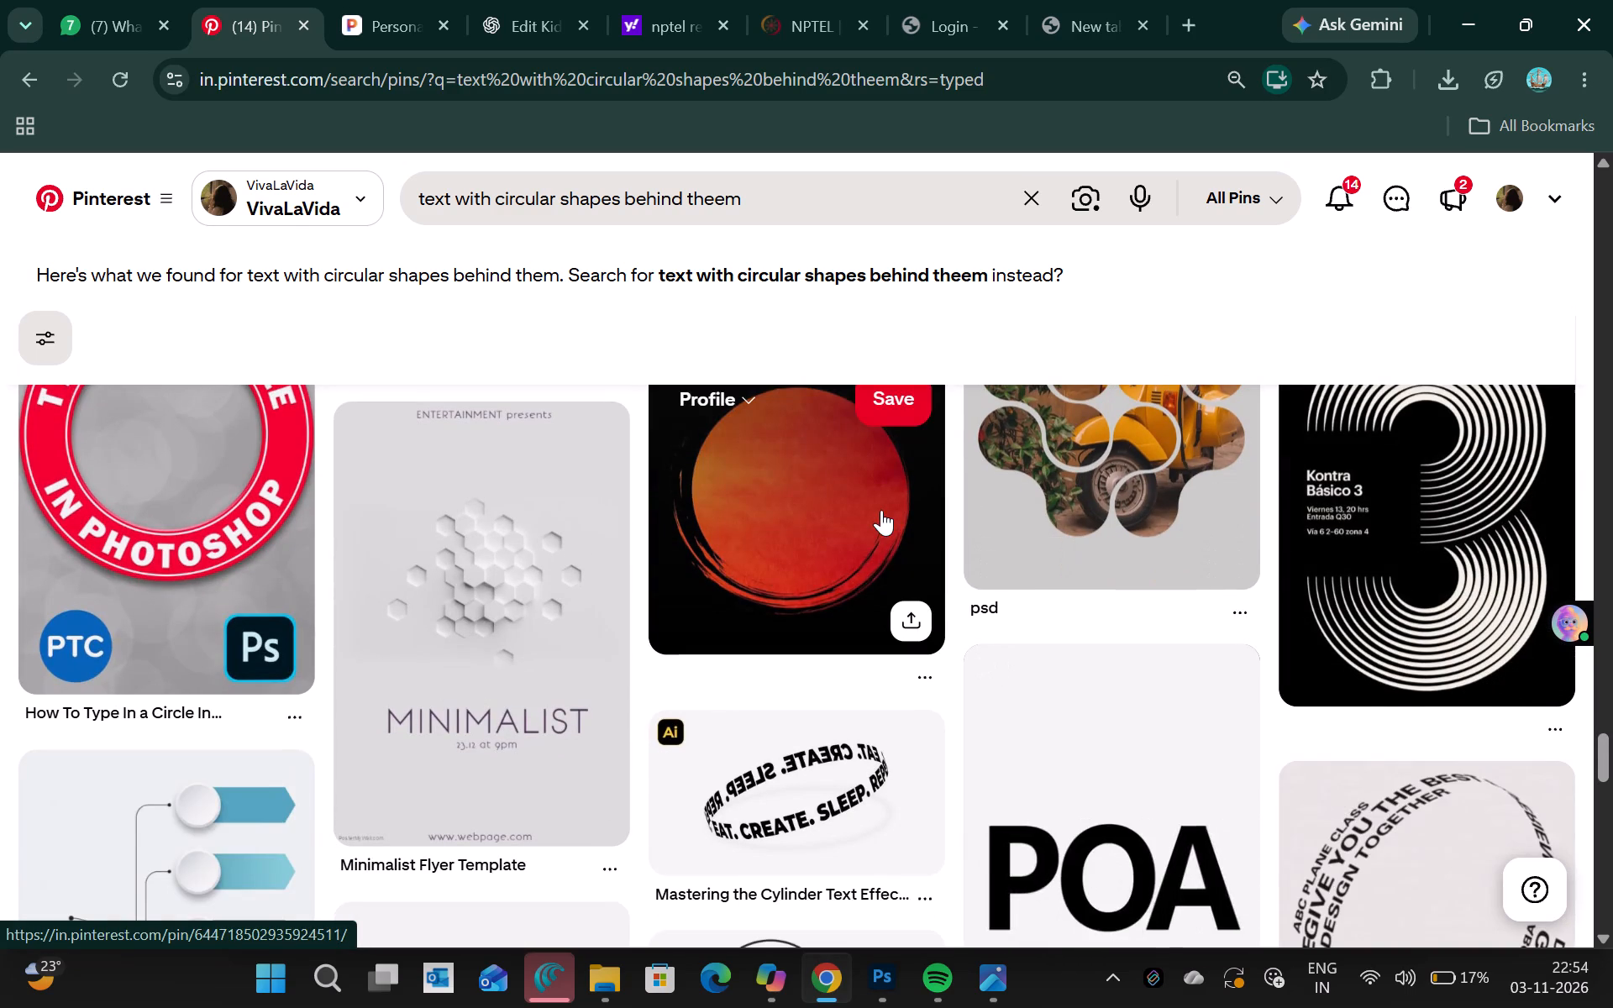
Open the orange-red brush circle pin, go on to the related teal brush circle pin, and examine similar painted circles.
click(881, 510)
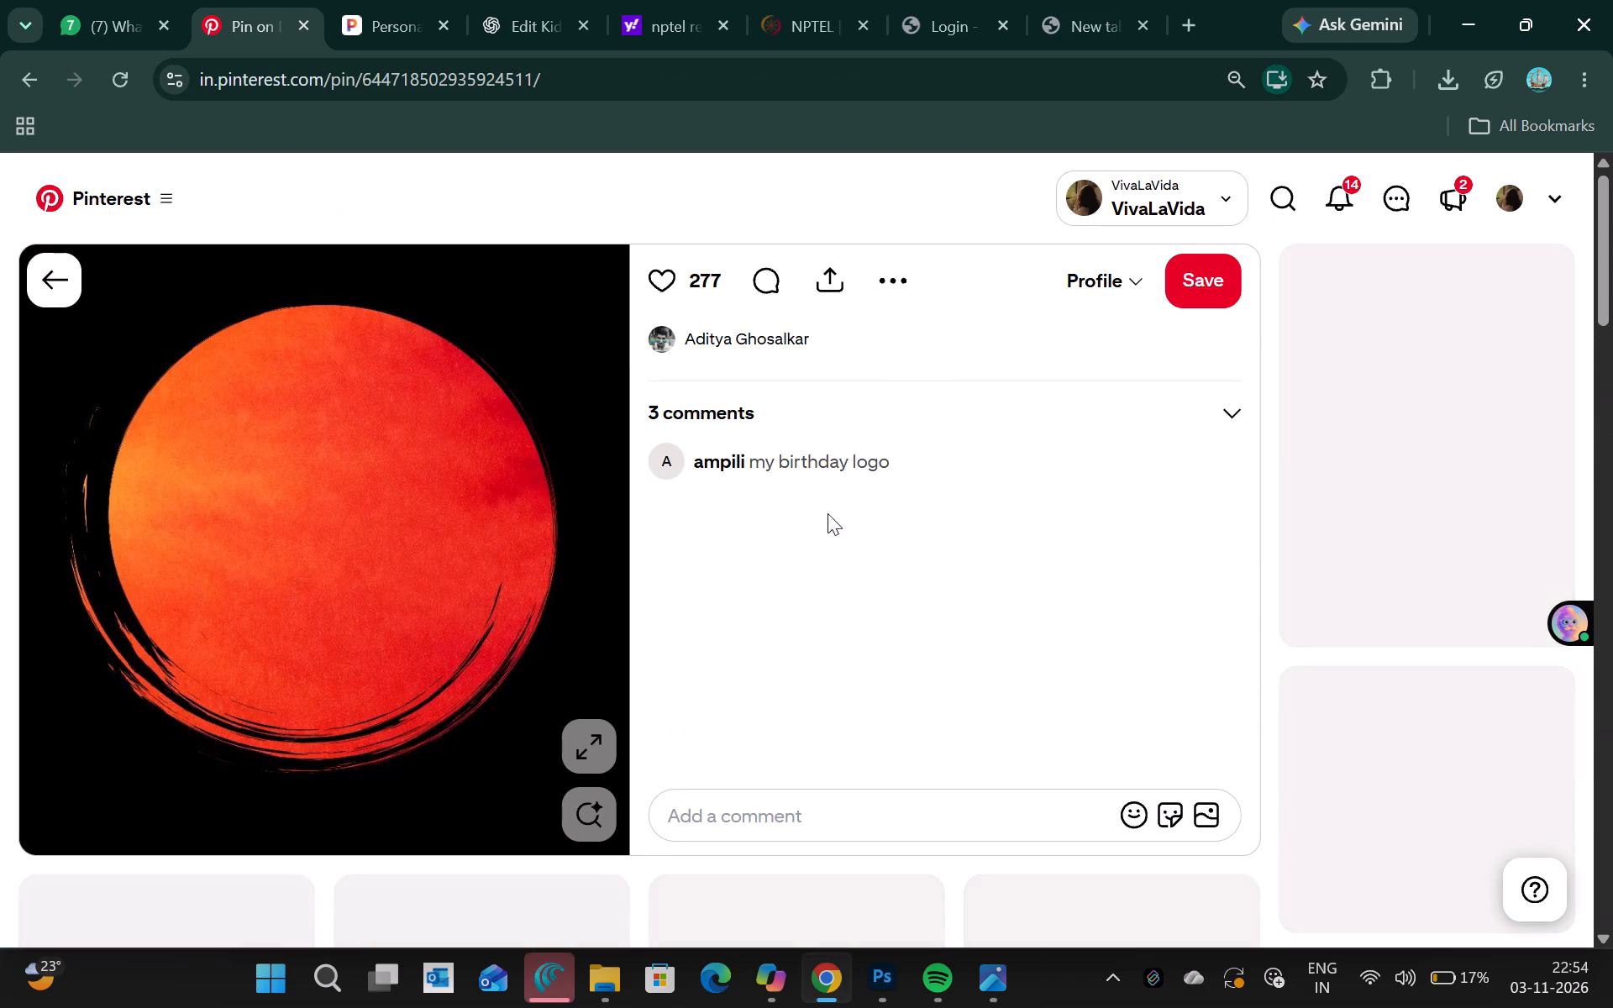
scroll(717, 561, down, 5)
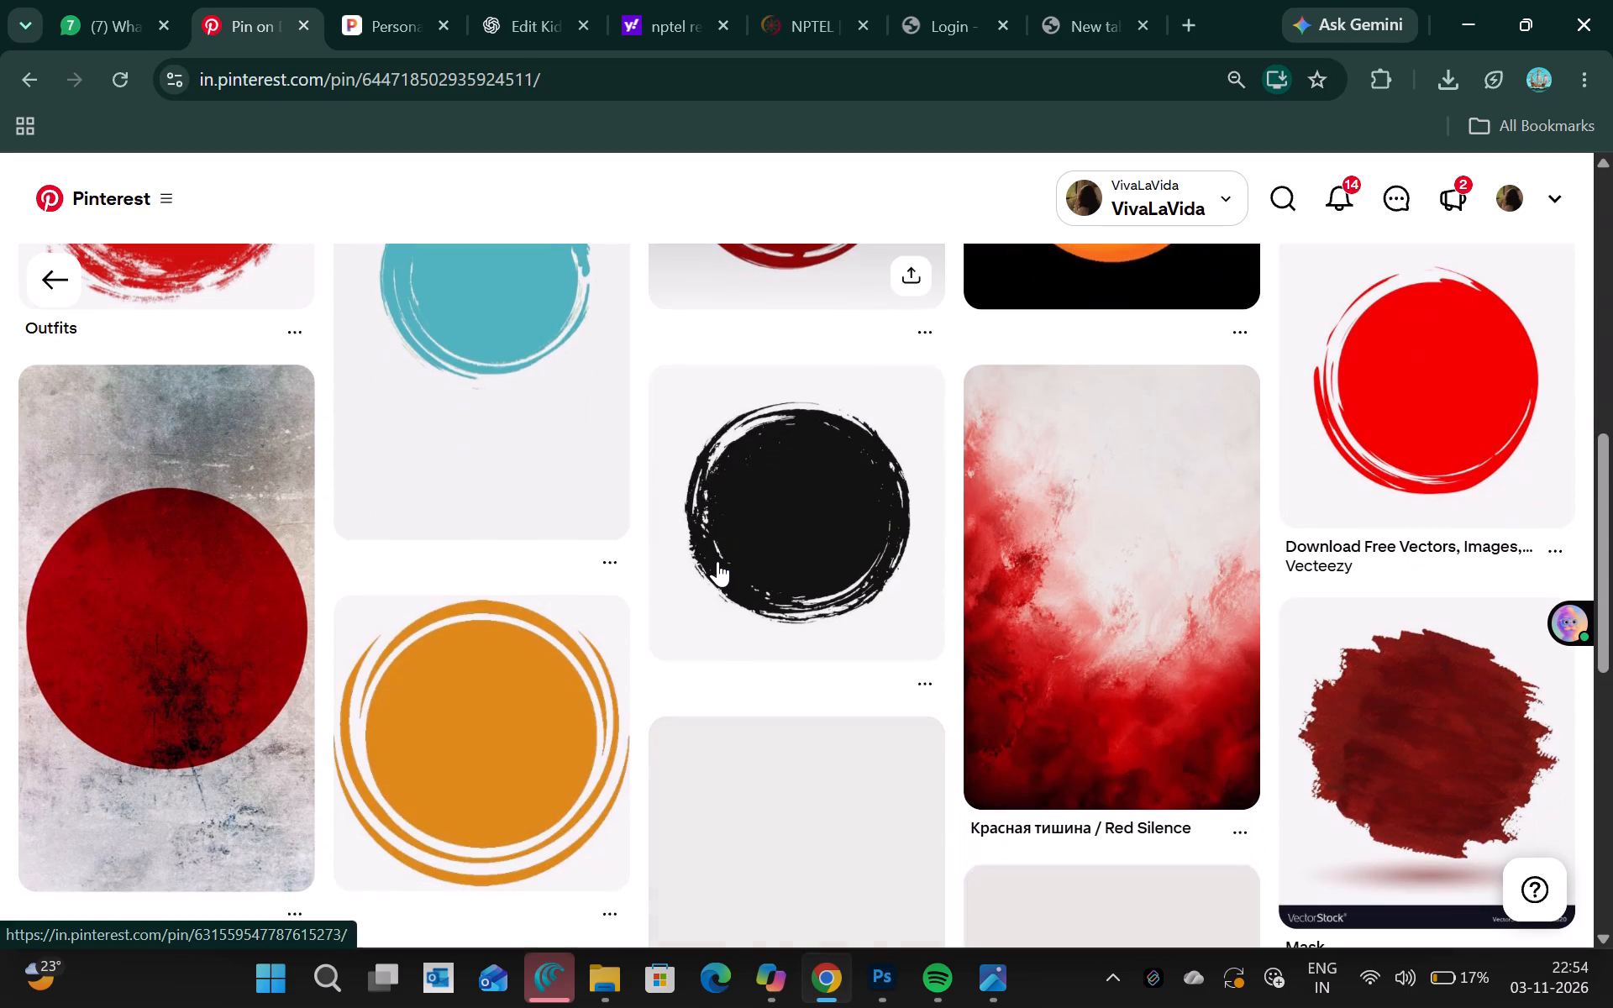
click(473, 386)
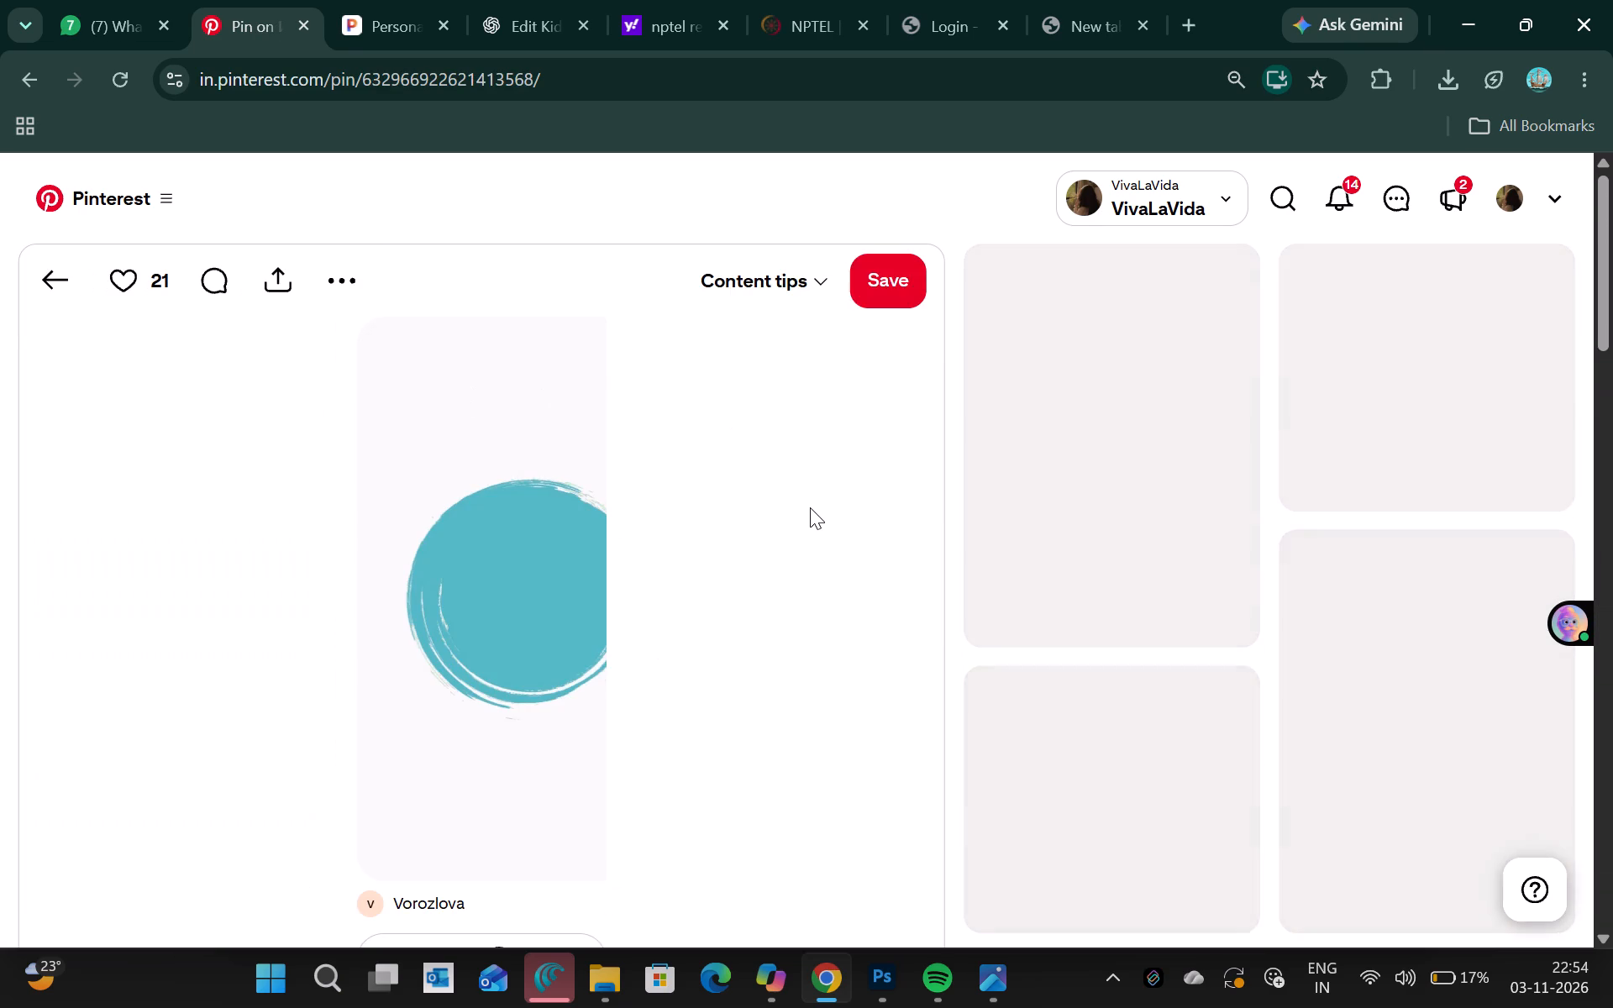
scroll(810, 507, down, 3)
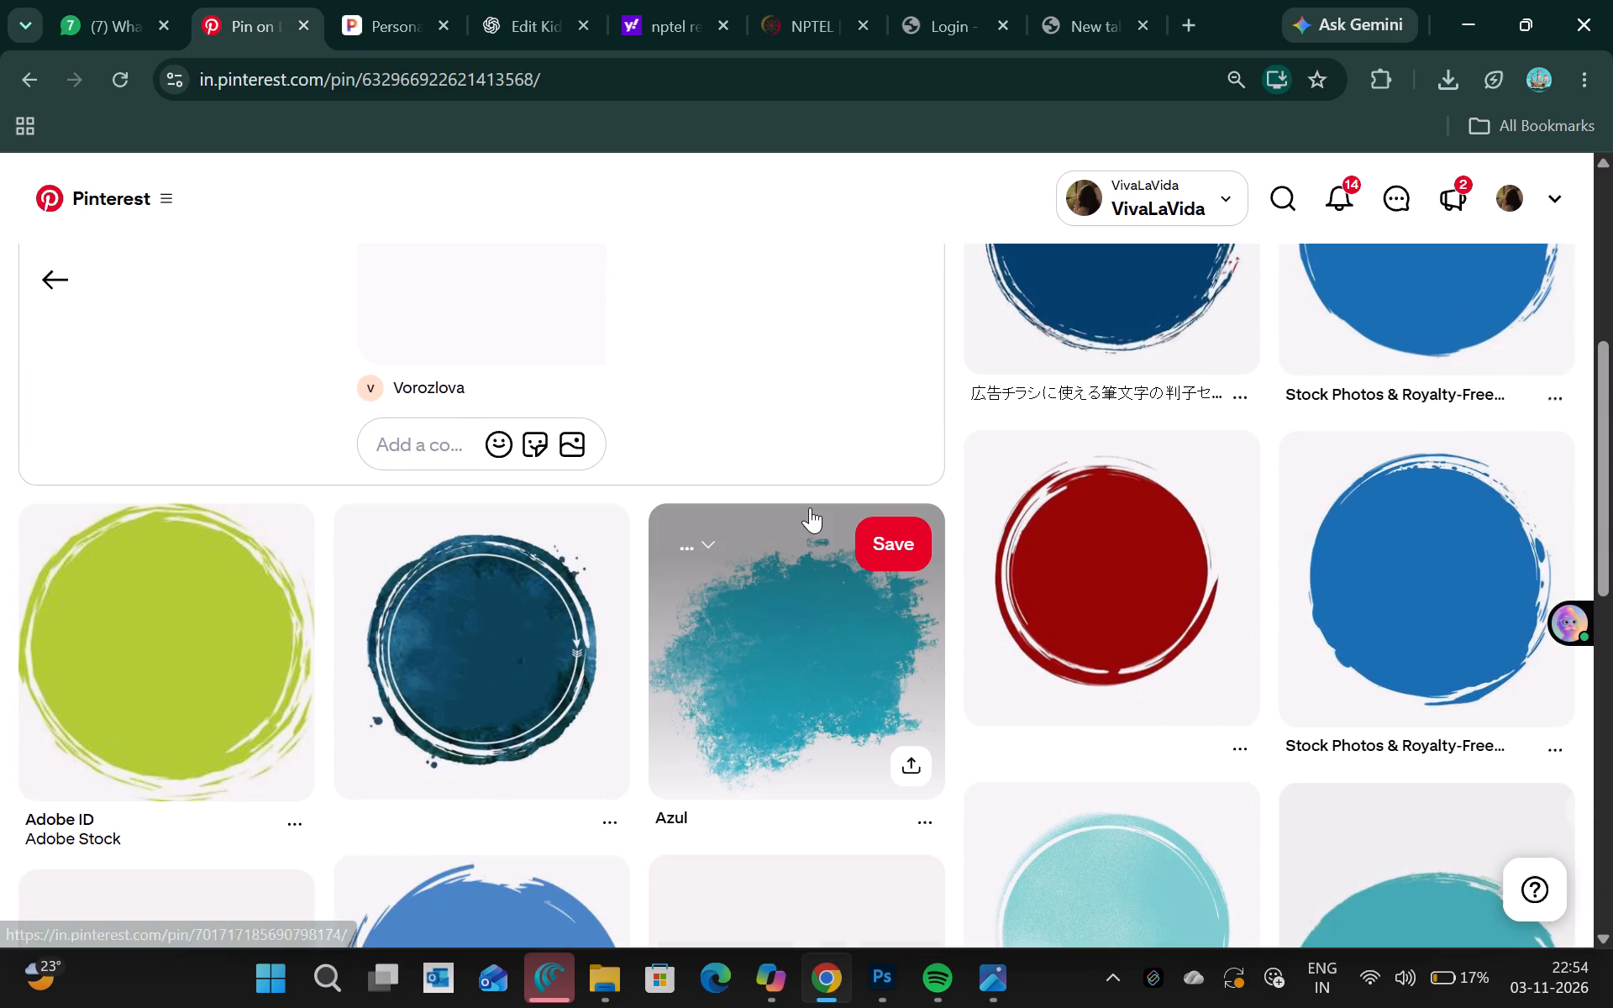
scroll(810, 507, down, 1)
scroll(810, 507, up, 1)
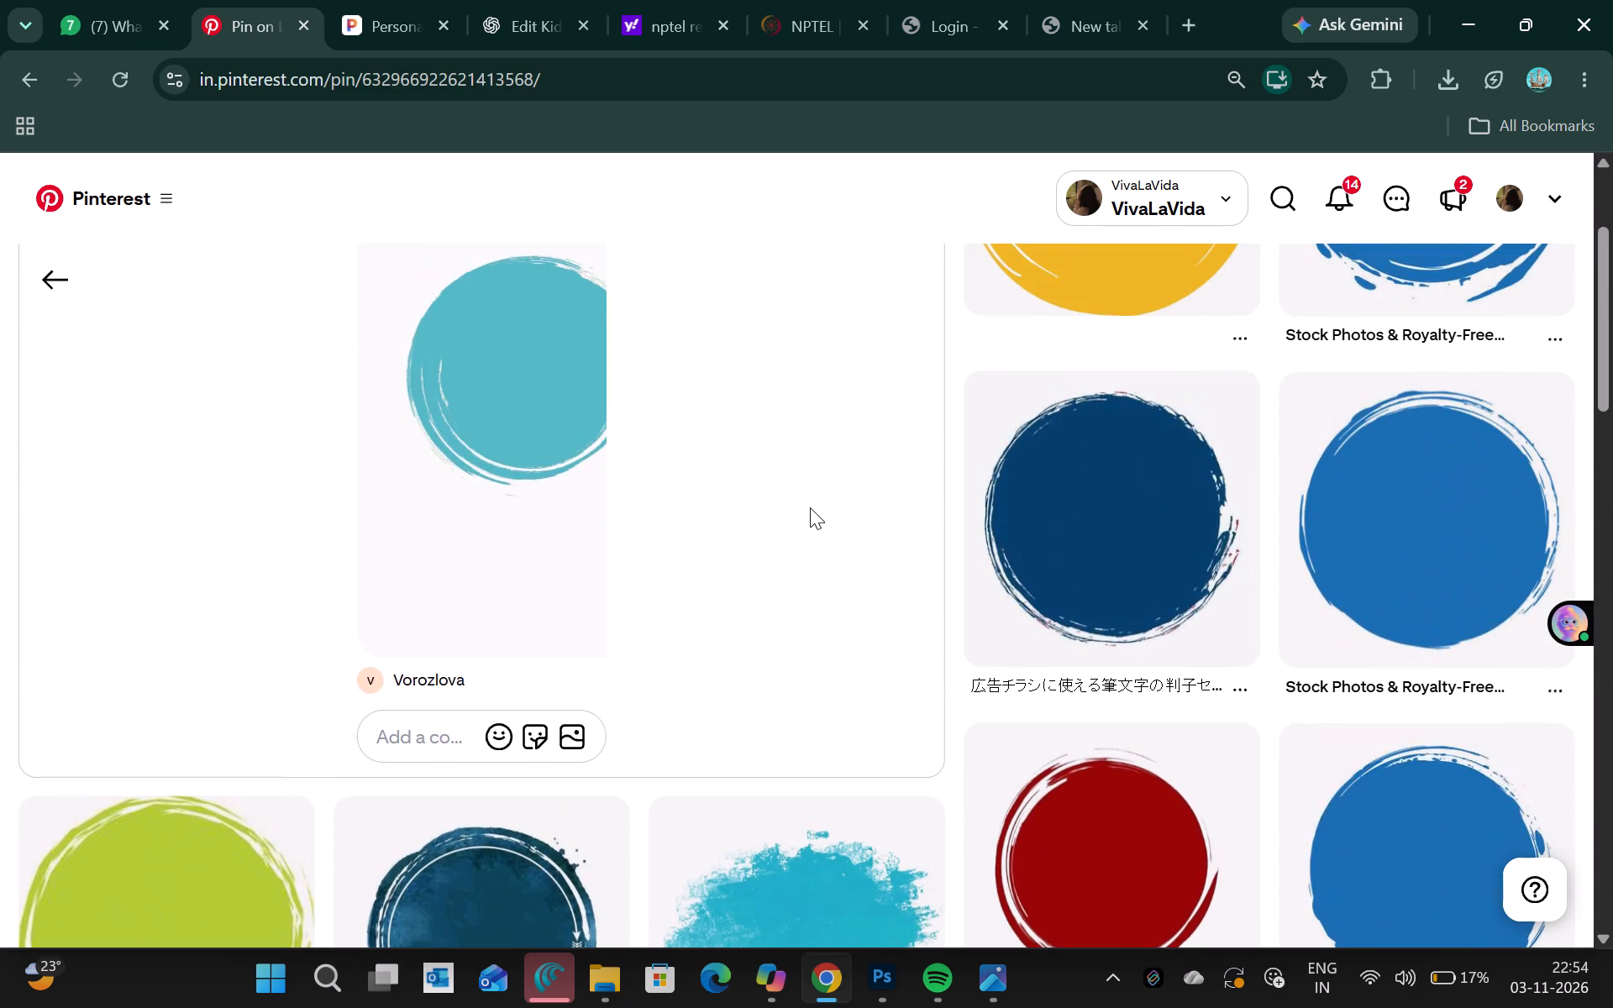
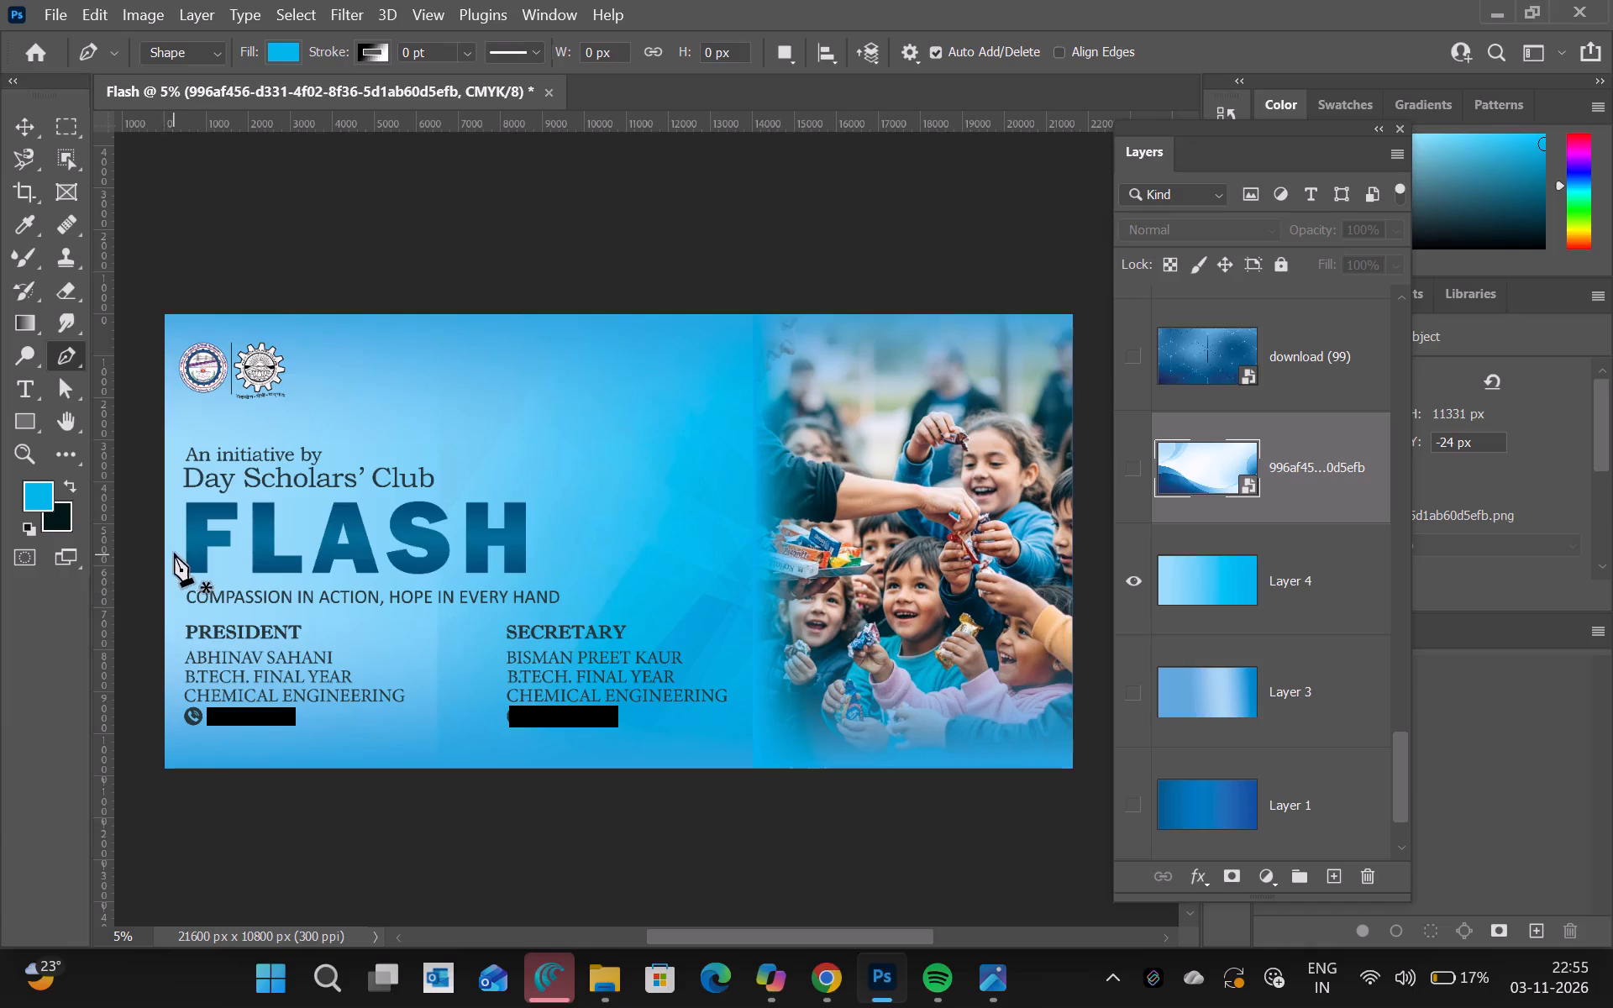
Start a light-blue Pen tool shape from the banner's left edge beside FLASH, around the PRESIDENT block to the bottom-left corner, about 4496 × 5669 px.
drag(168, 545, 227, 517)
drag(227, 517, 206, 535)
click(260, 529)
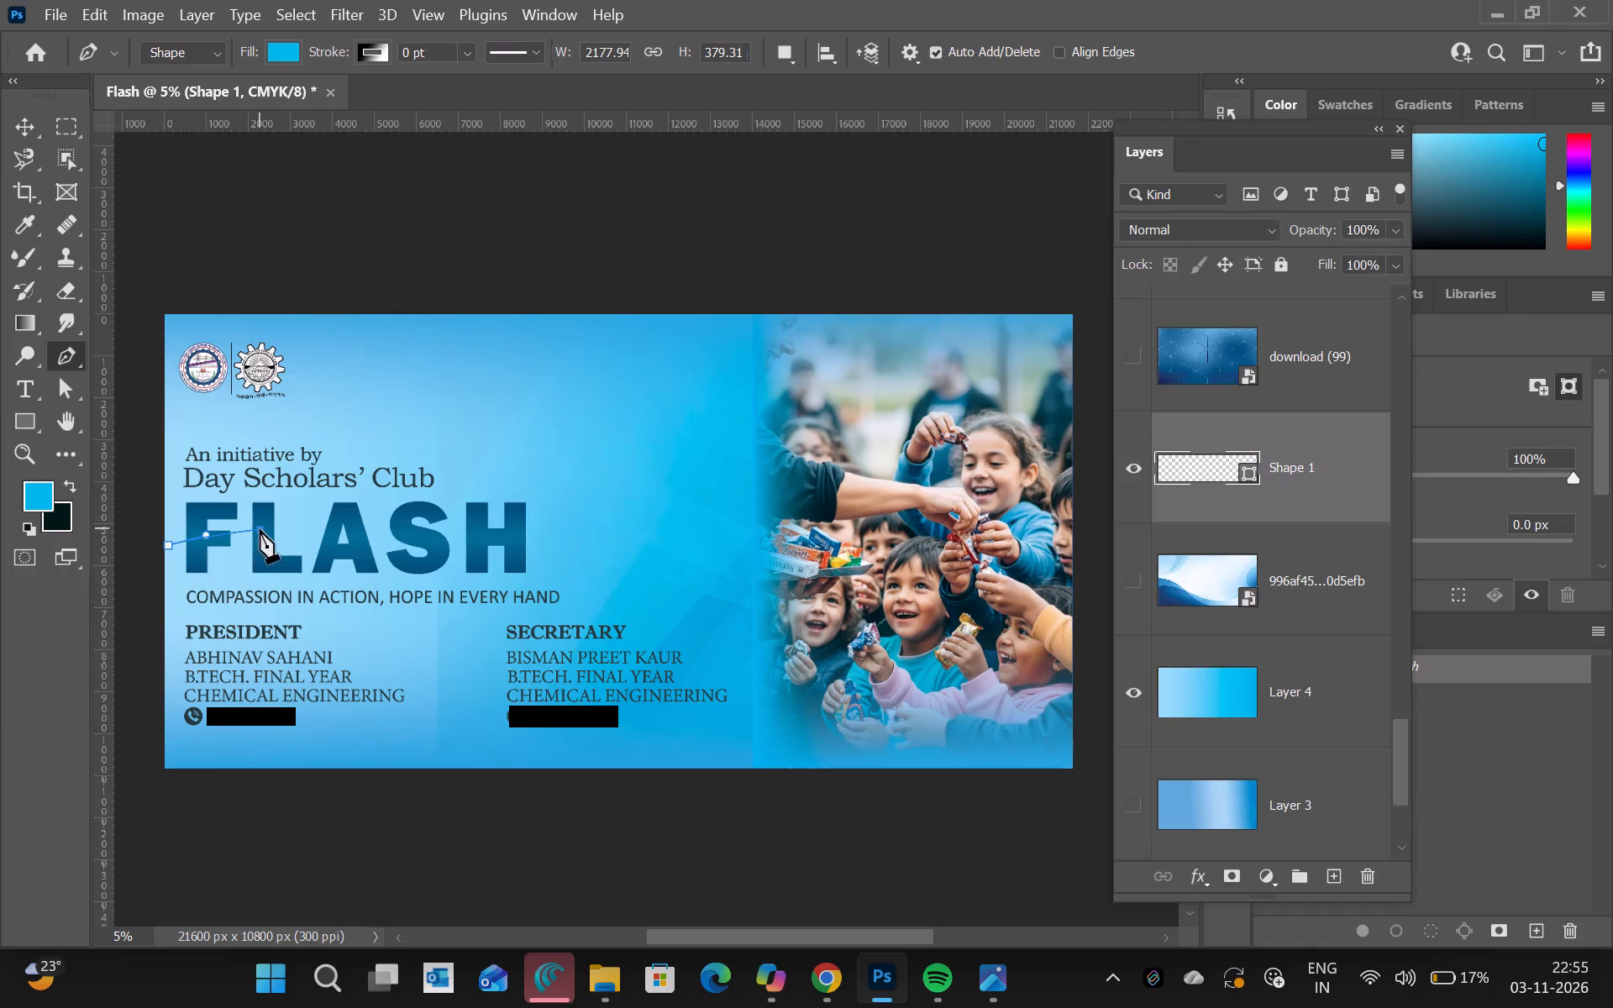
click(328, 539)
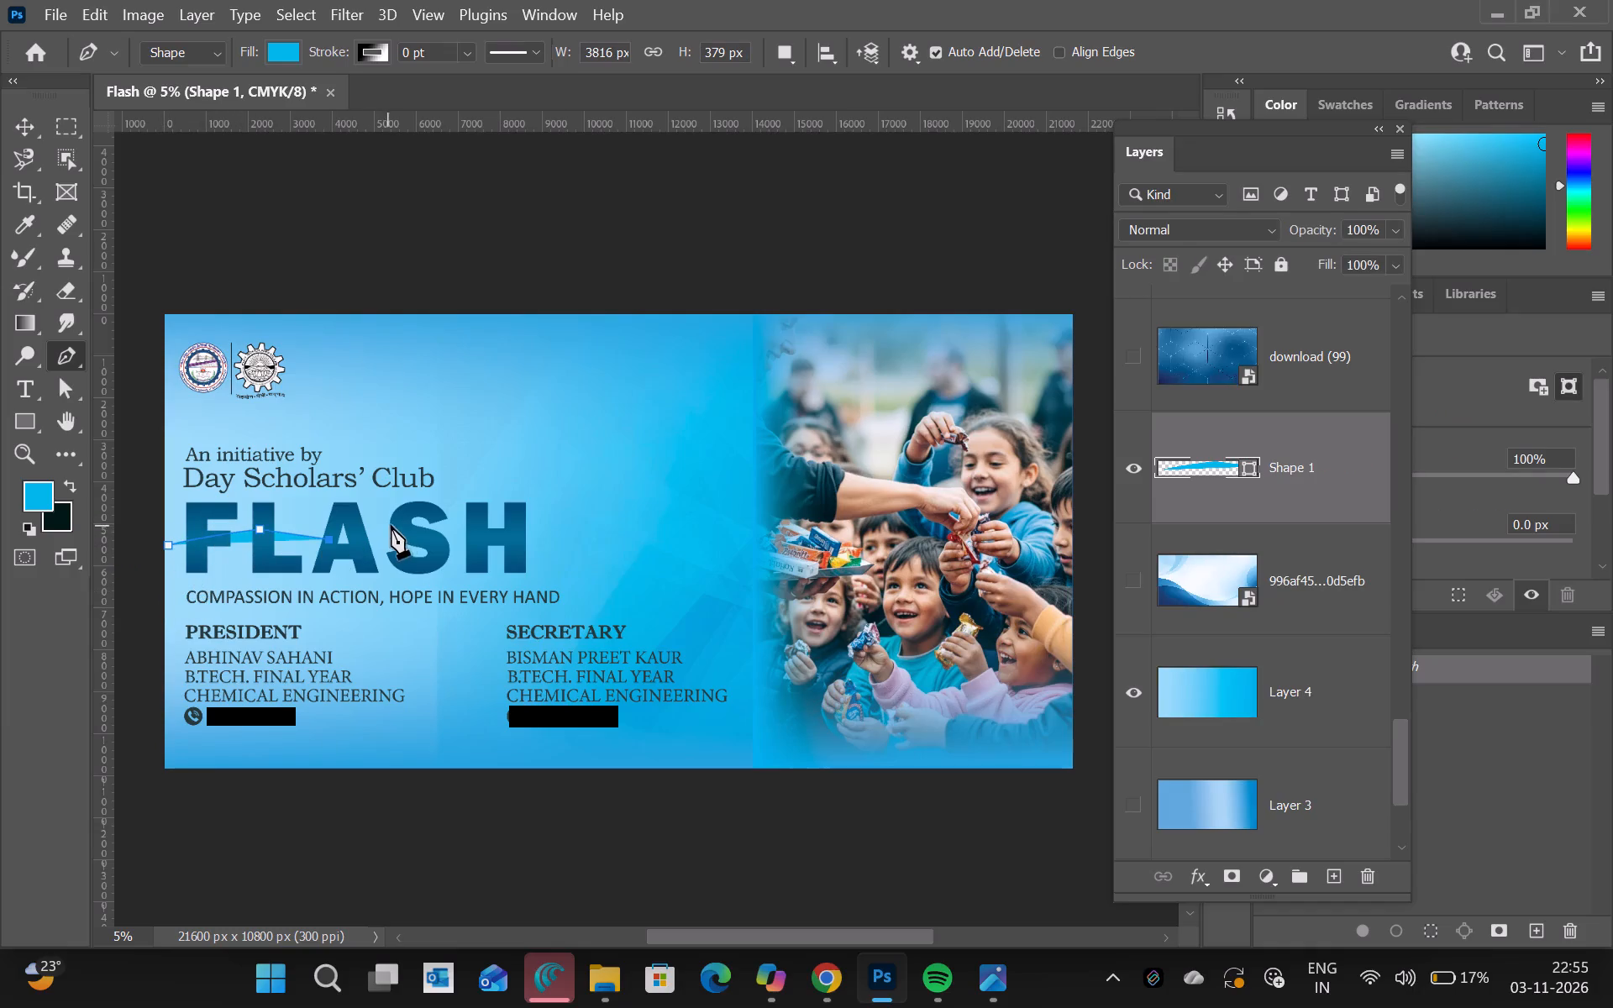
click(355, 630)
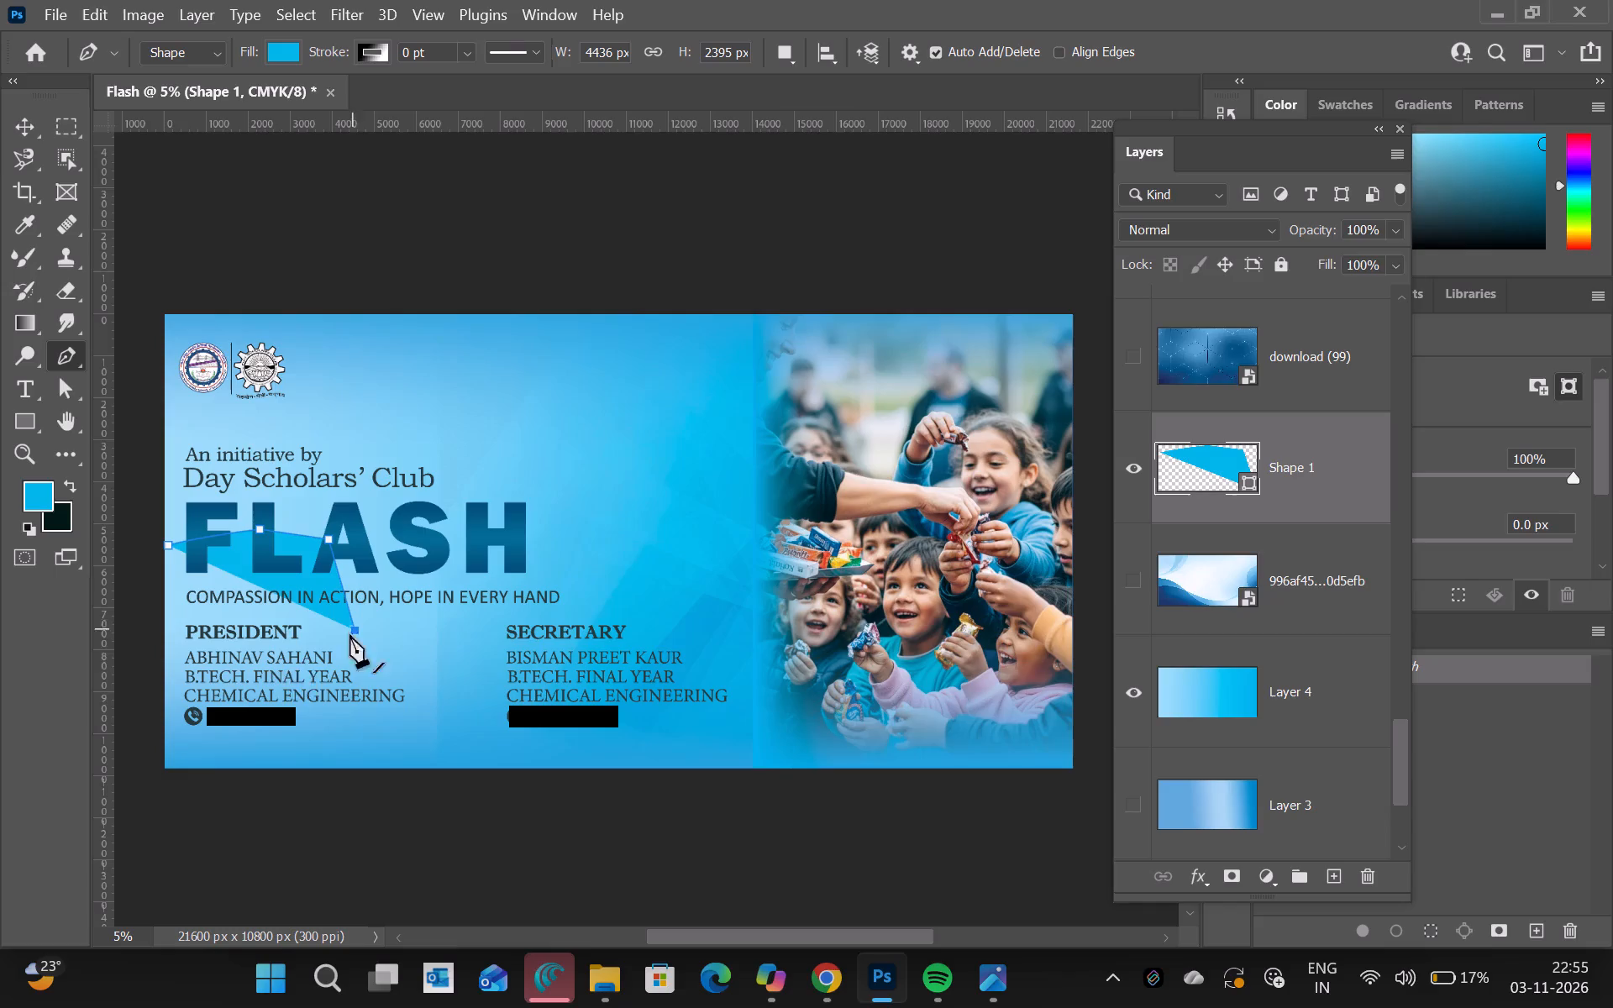
click(272, 680)
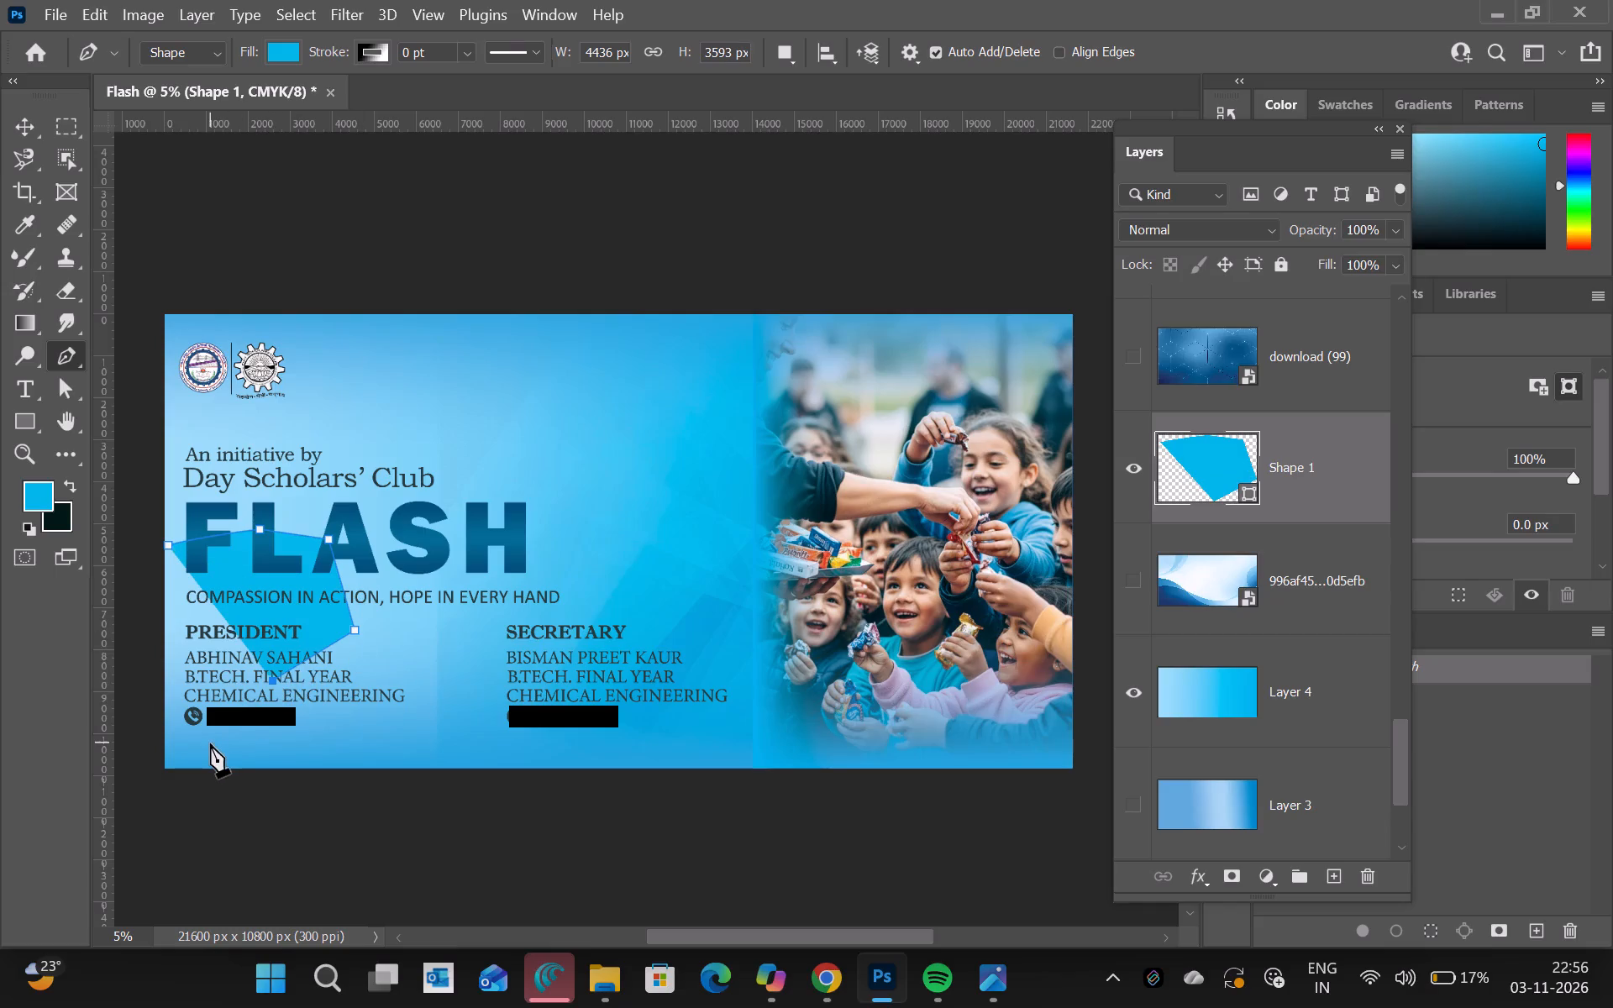
click(205, 768)
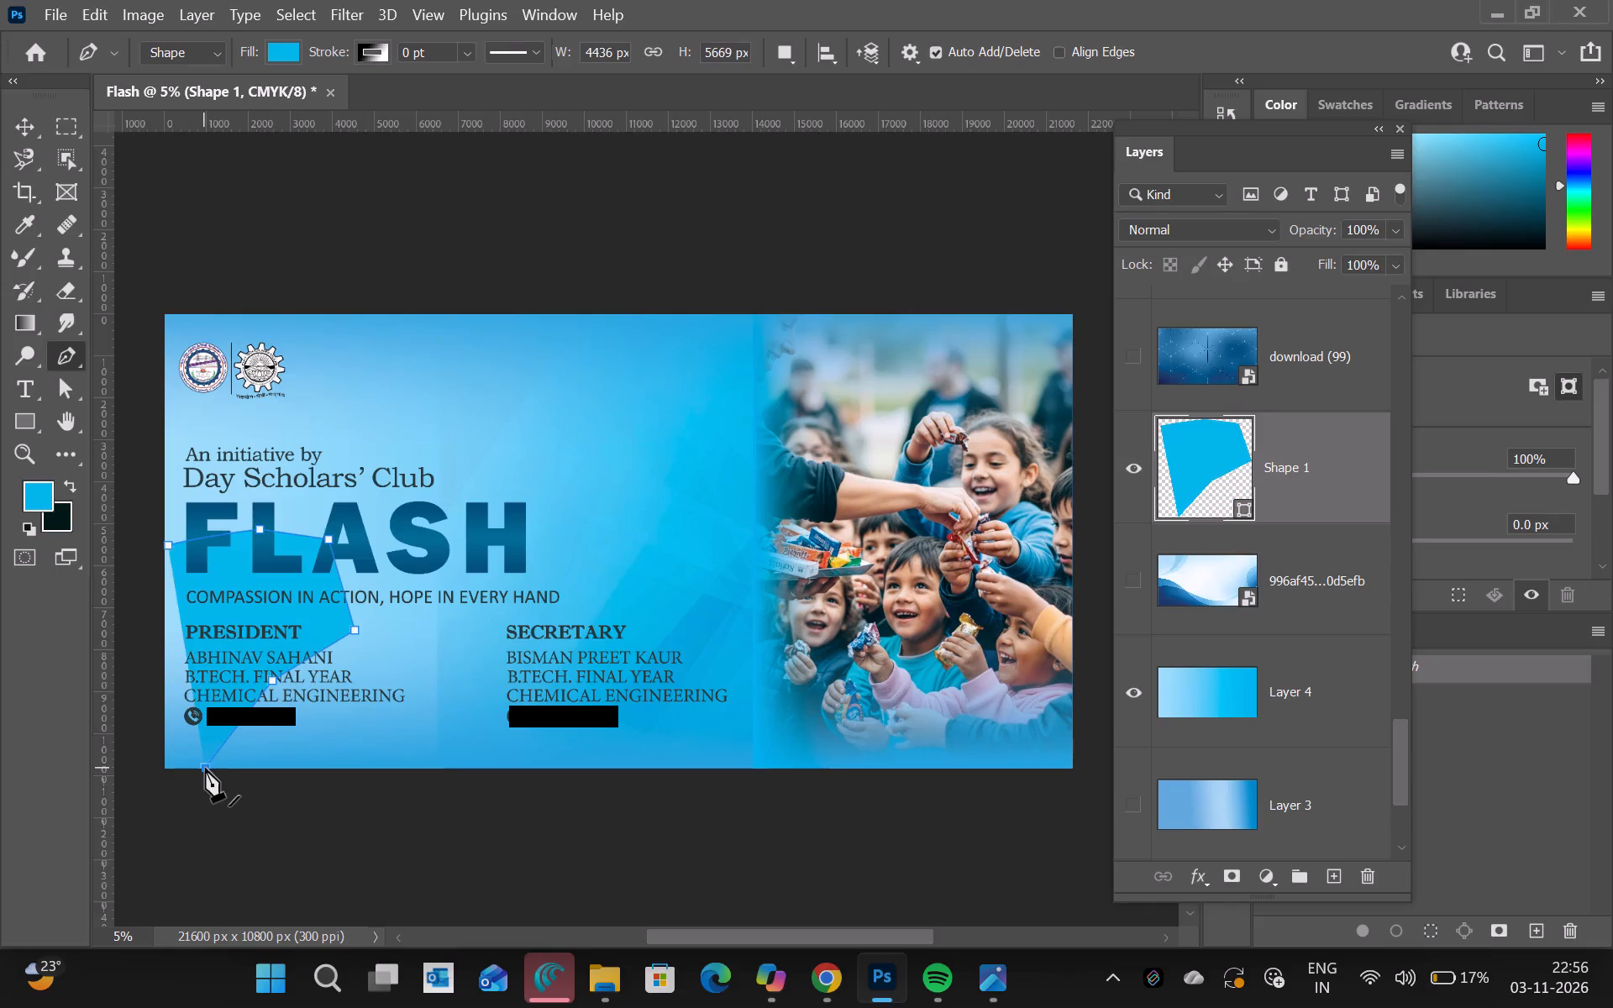
click(166, 762)
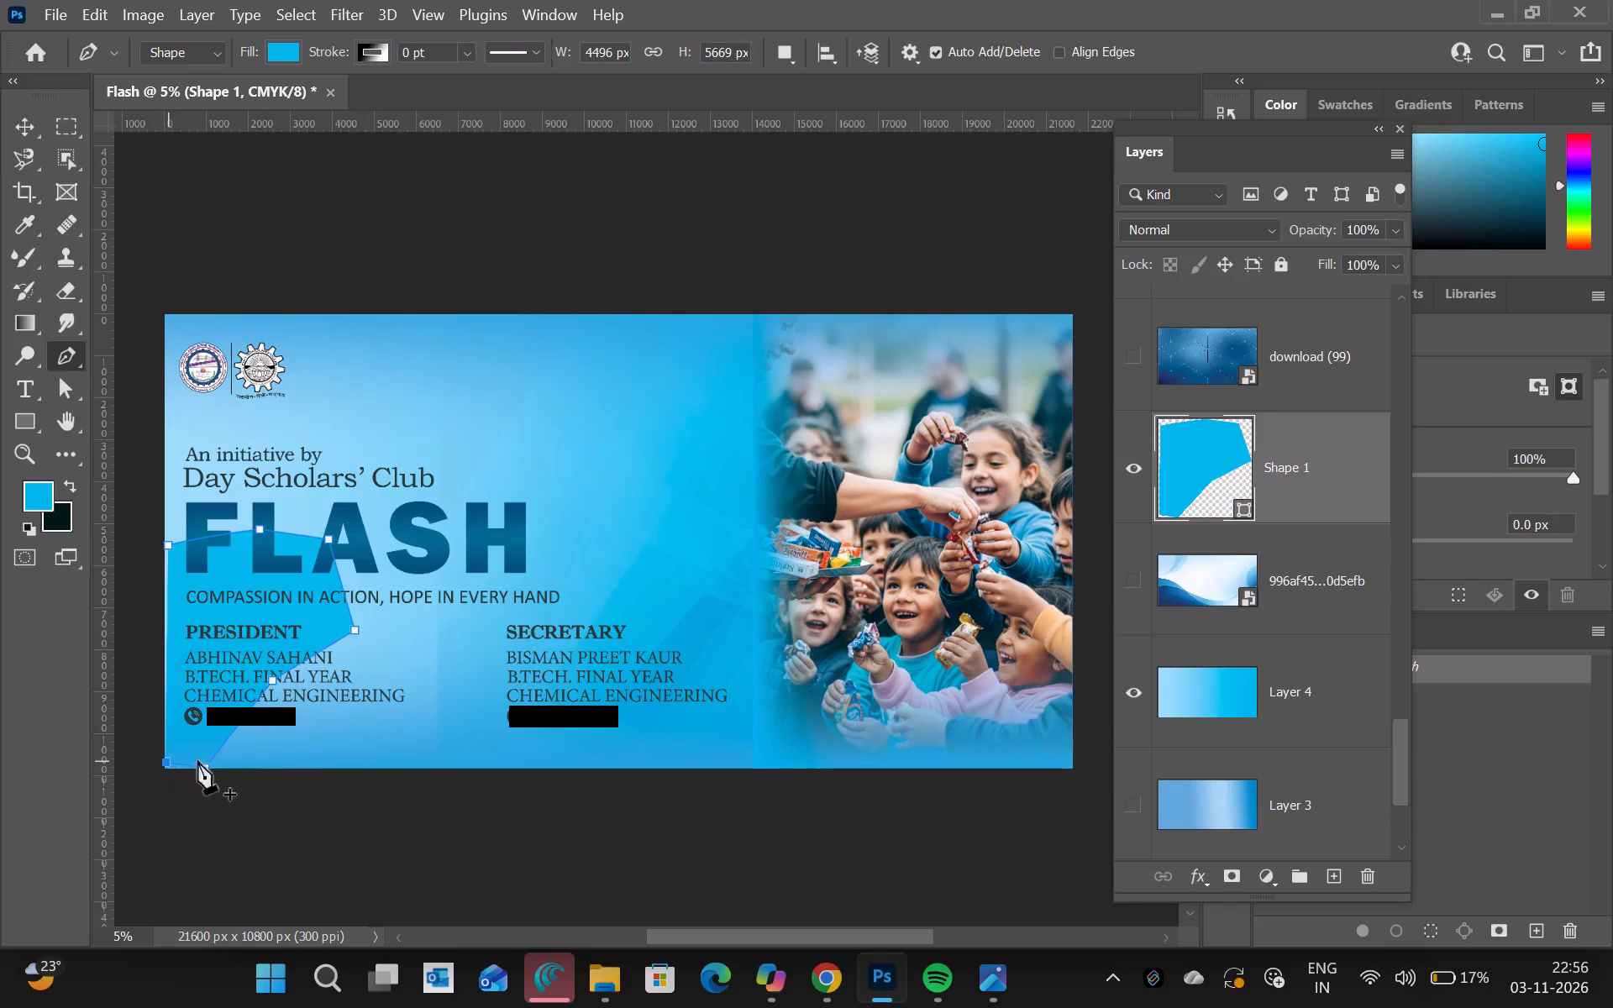
Extend the shape with zigzag points across the PRESIDENT details and the tagline, back to the F of FLASH, making it about 8312 px wide.
click(401, 729)
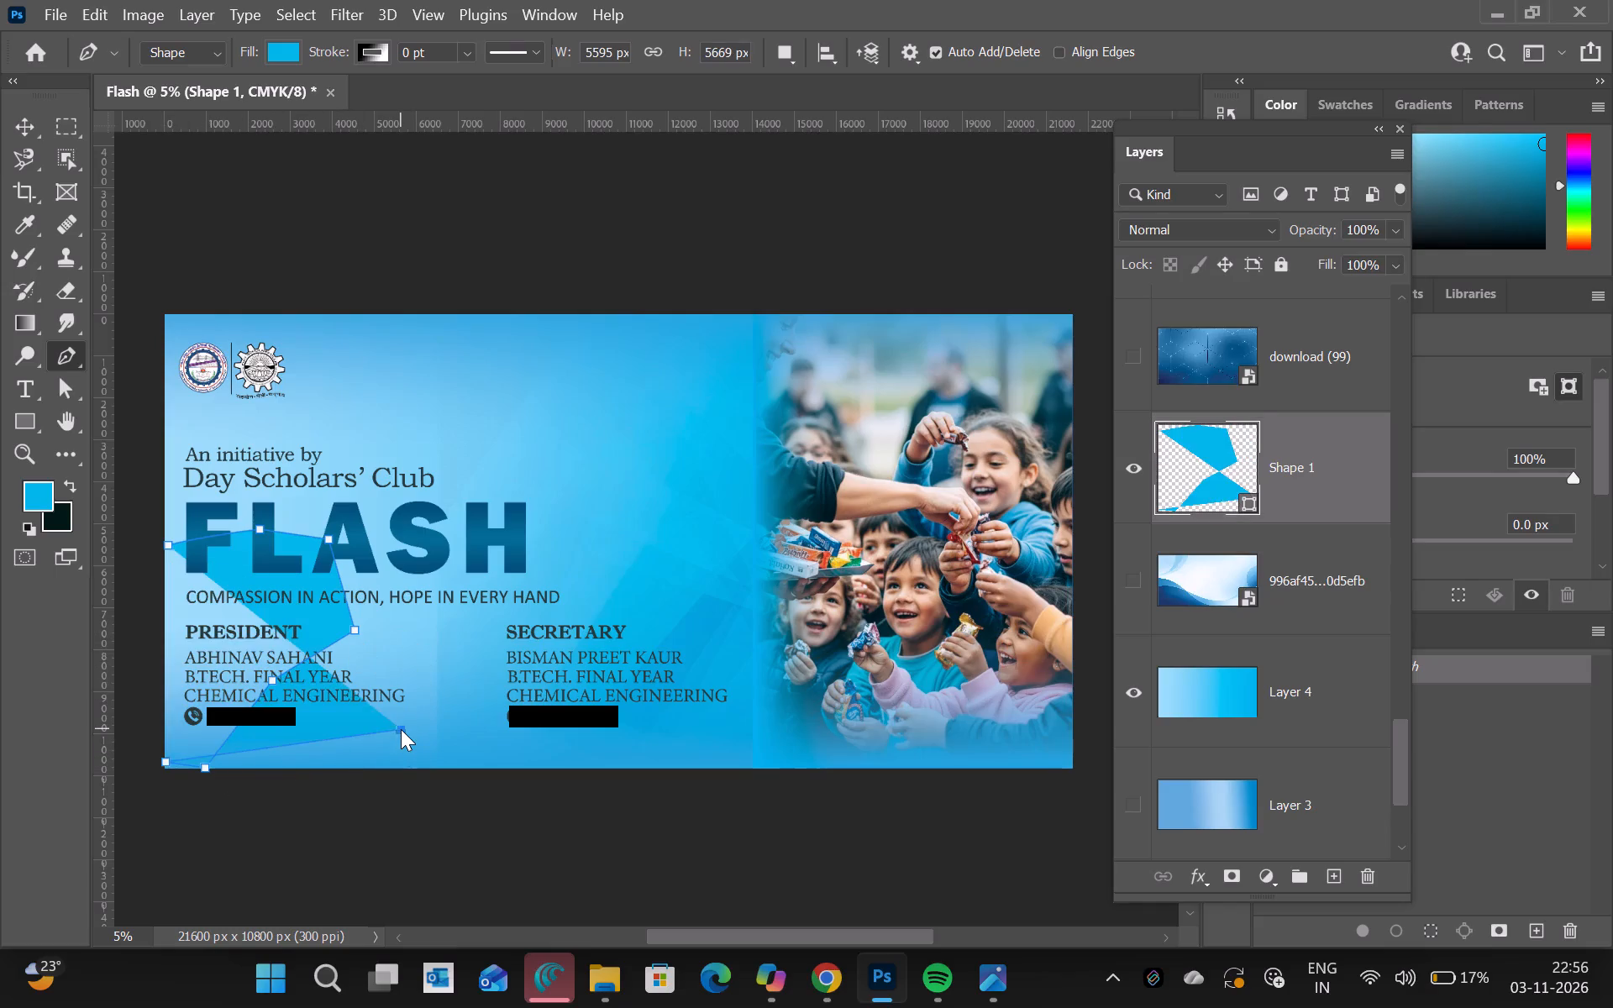
click(219, 657)
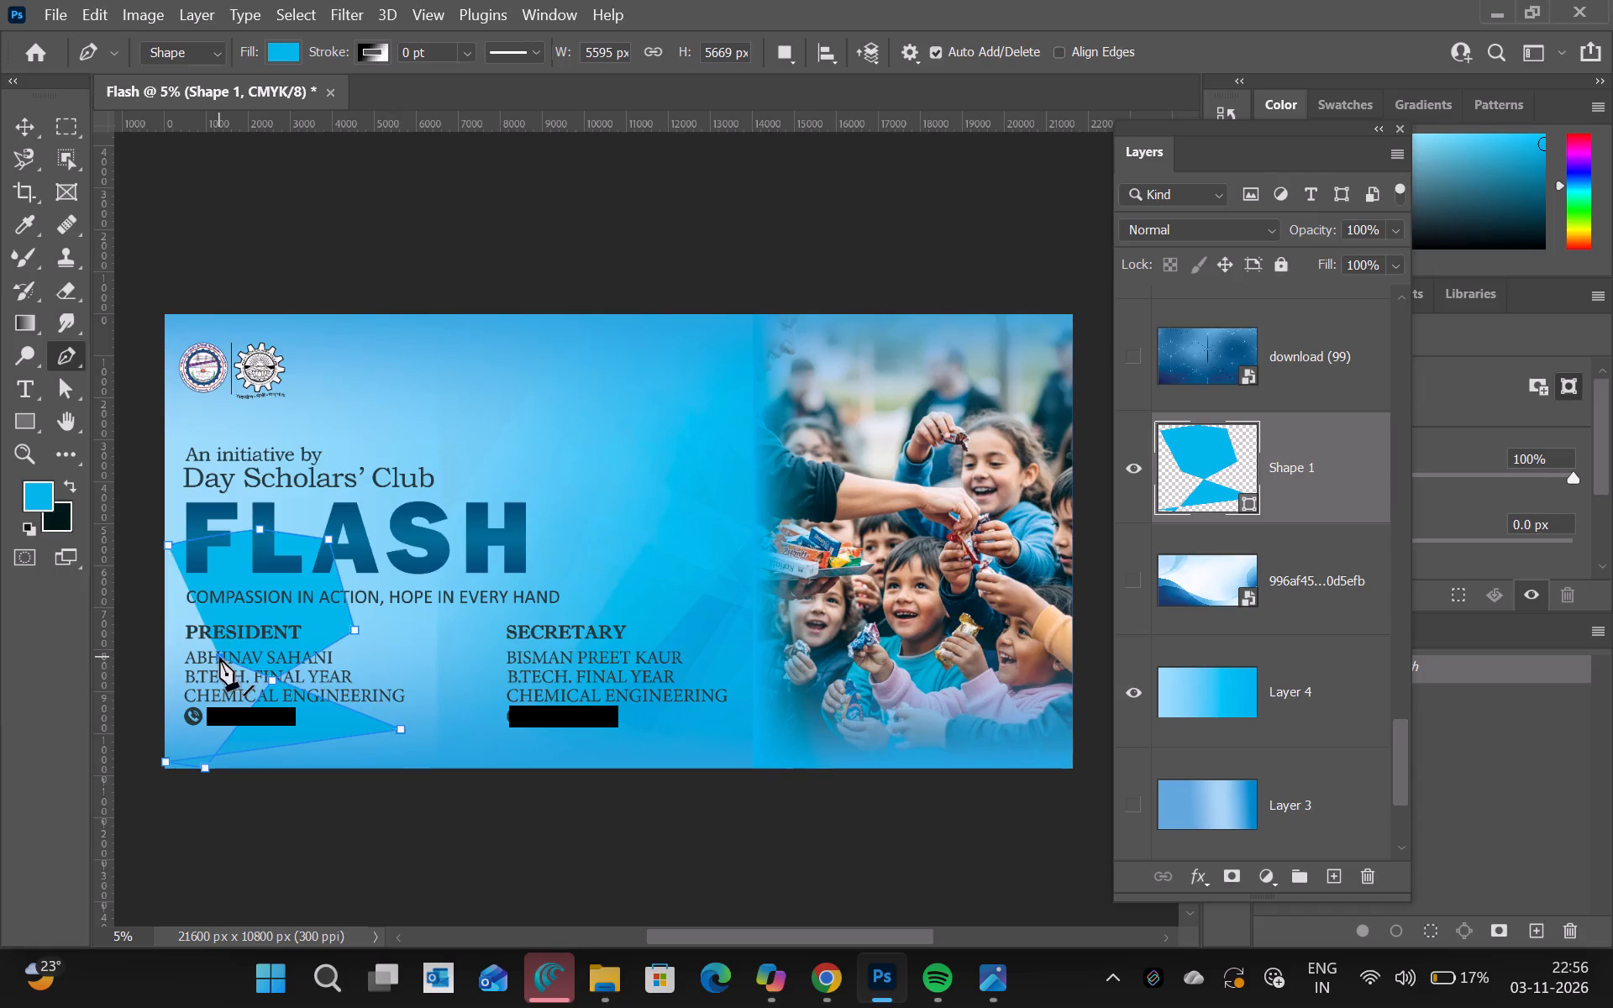
click(188, 706)
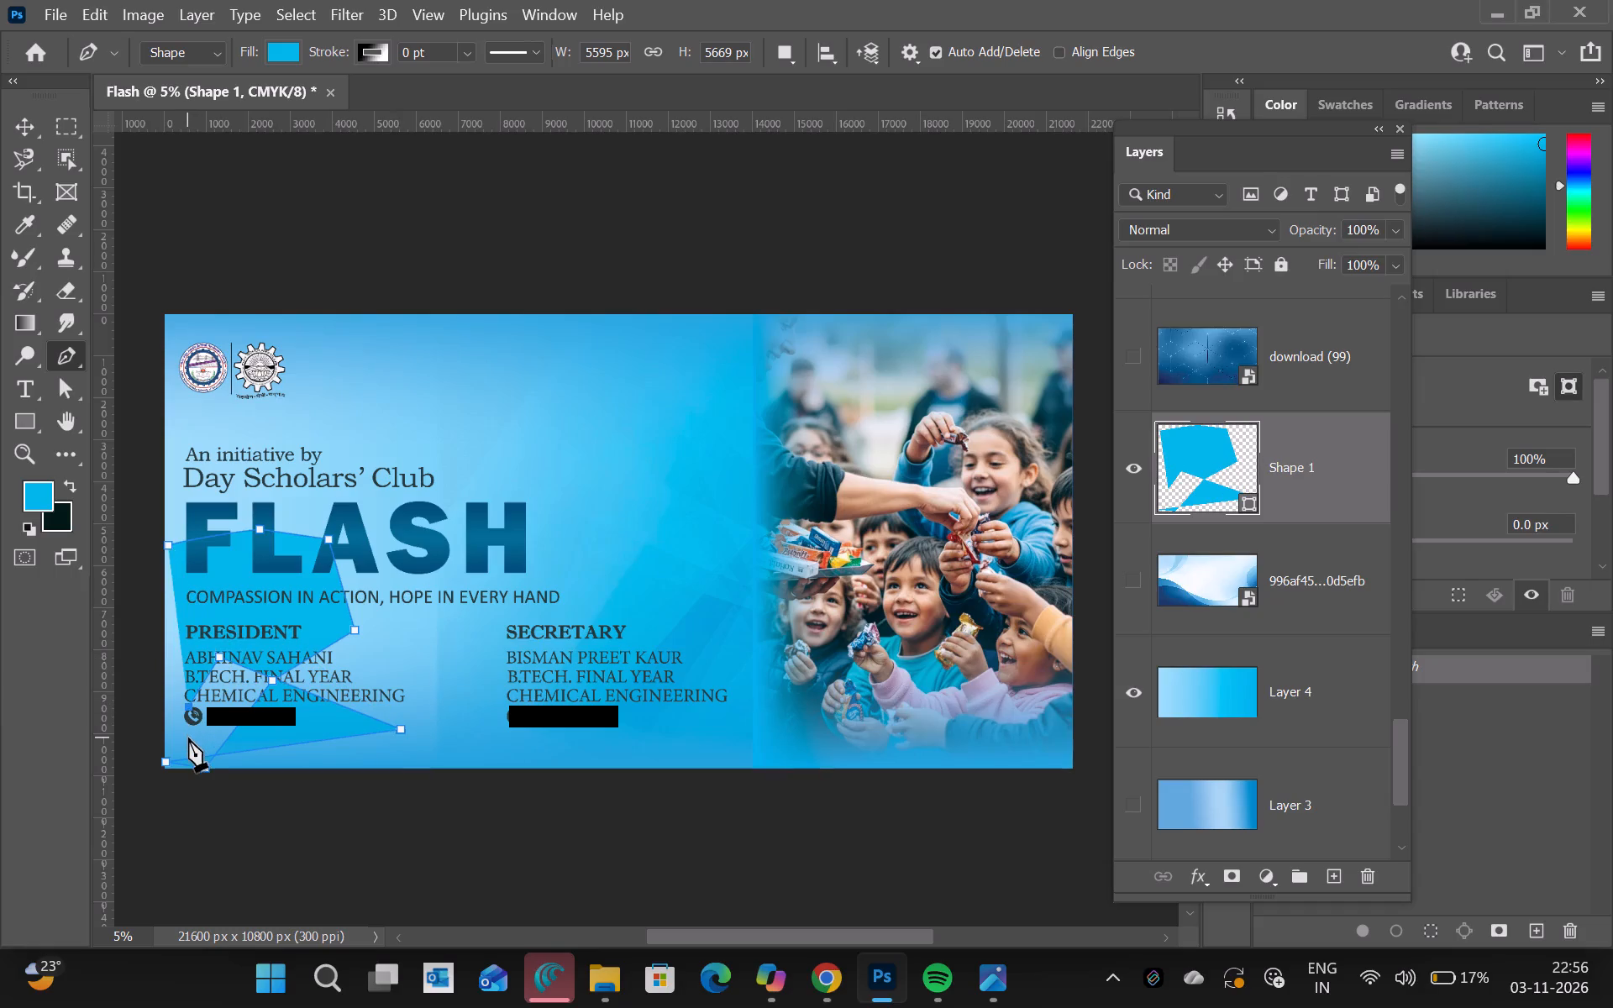
click(188, 738)
click(515, 600)
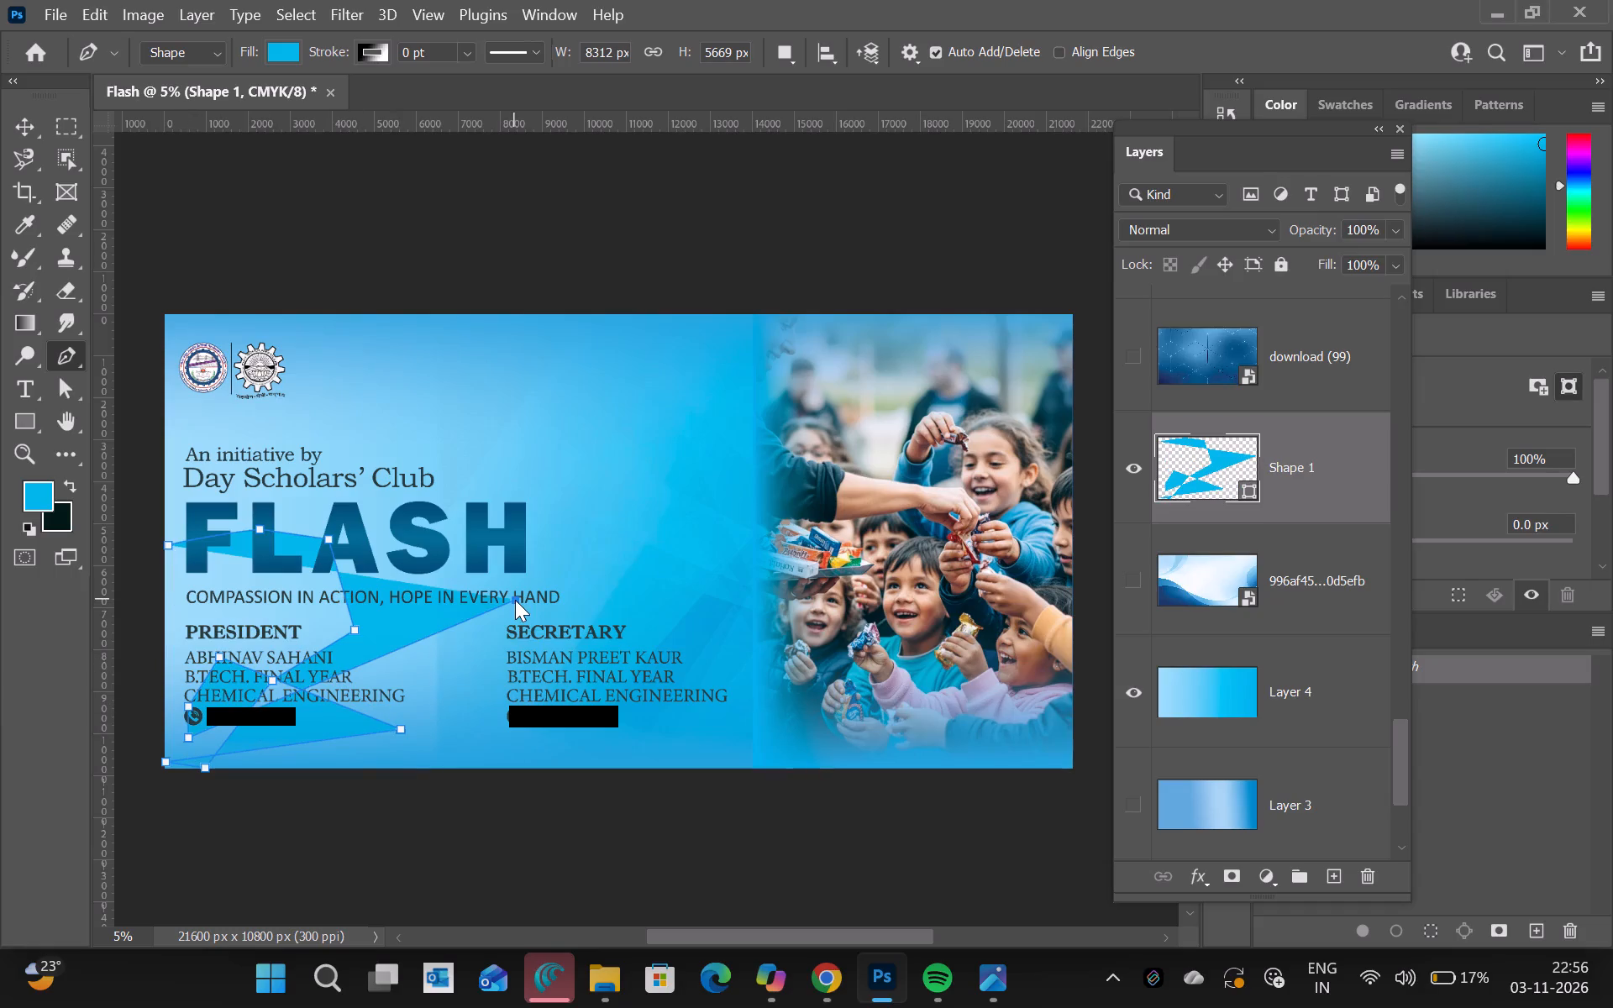
click(175, 530)
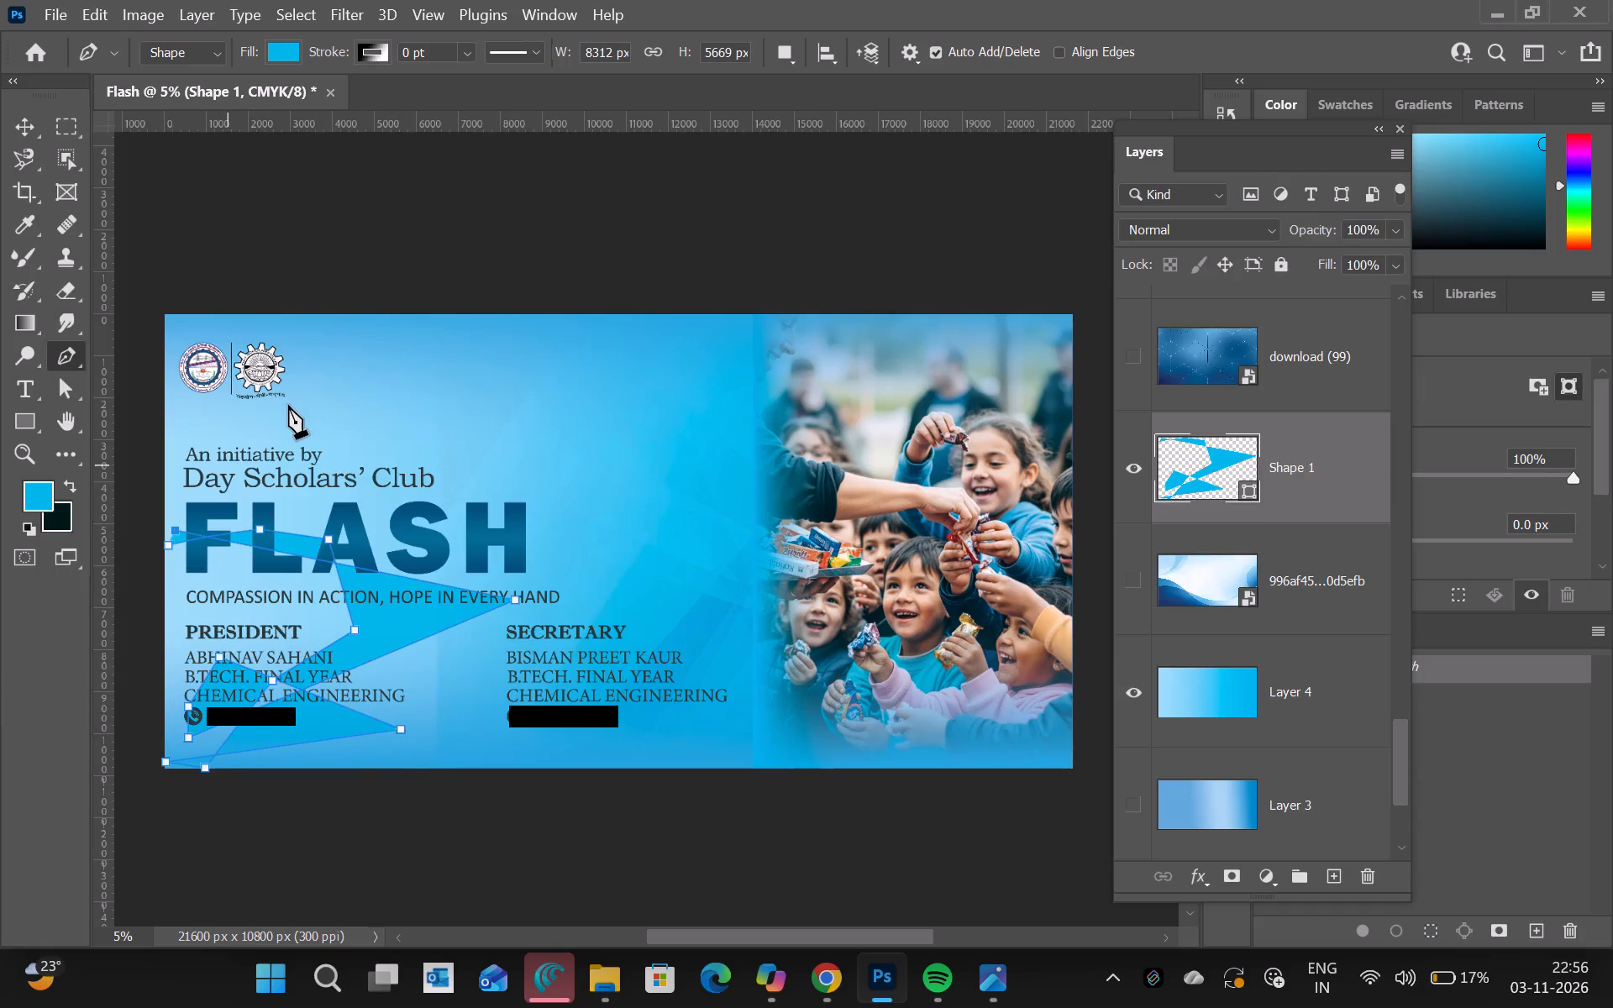
Extend the shape with angular facets around the FLASH title and up to the banner's top near the photo, reaching about 12588 × 10421 px.
click(296, 398)
click(476, 433)
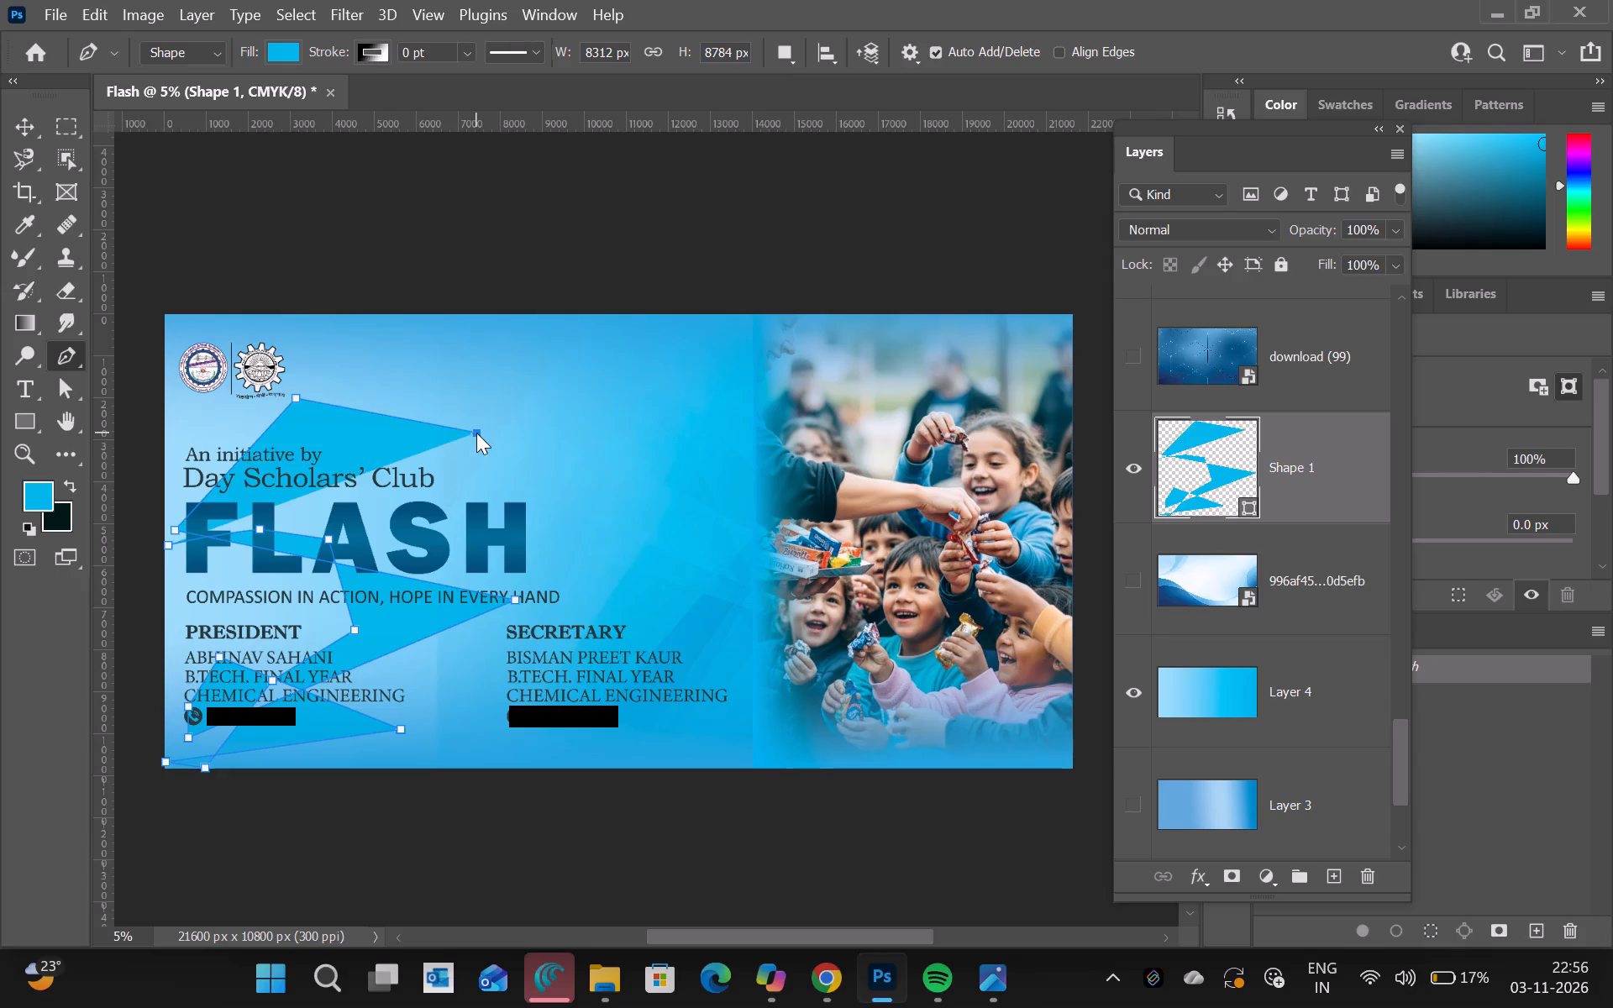
click(426, 559)
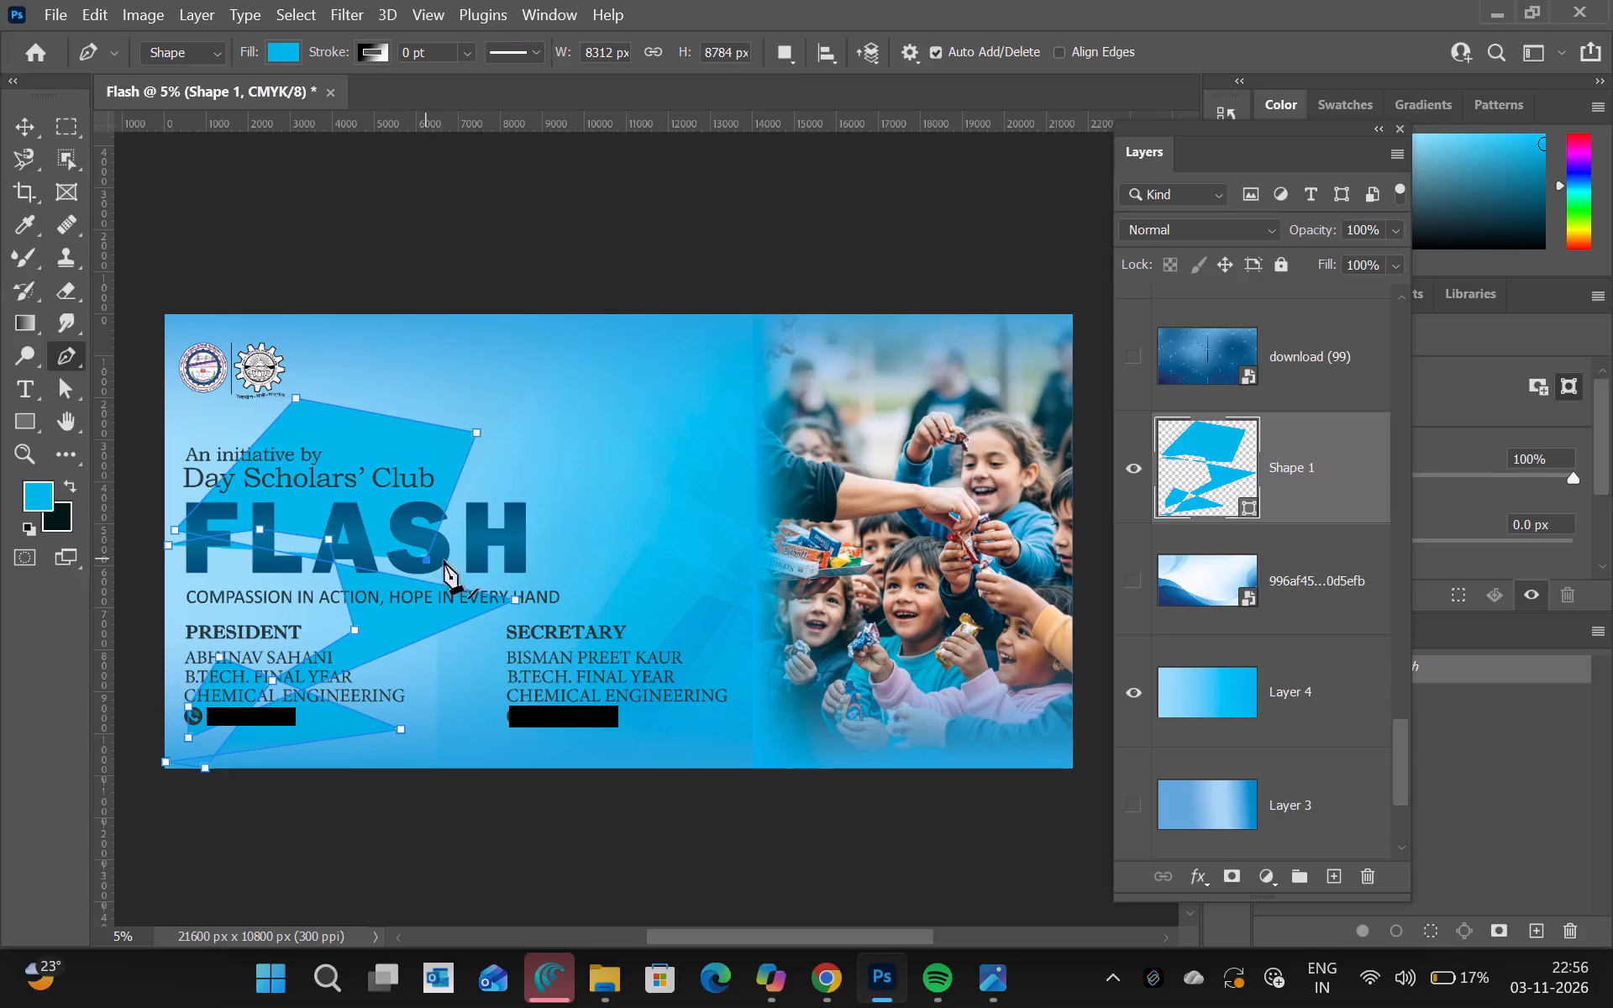
click(595, 566)
click(622, 430)
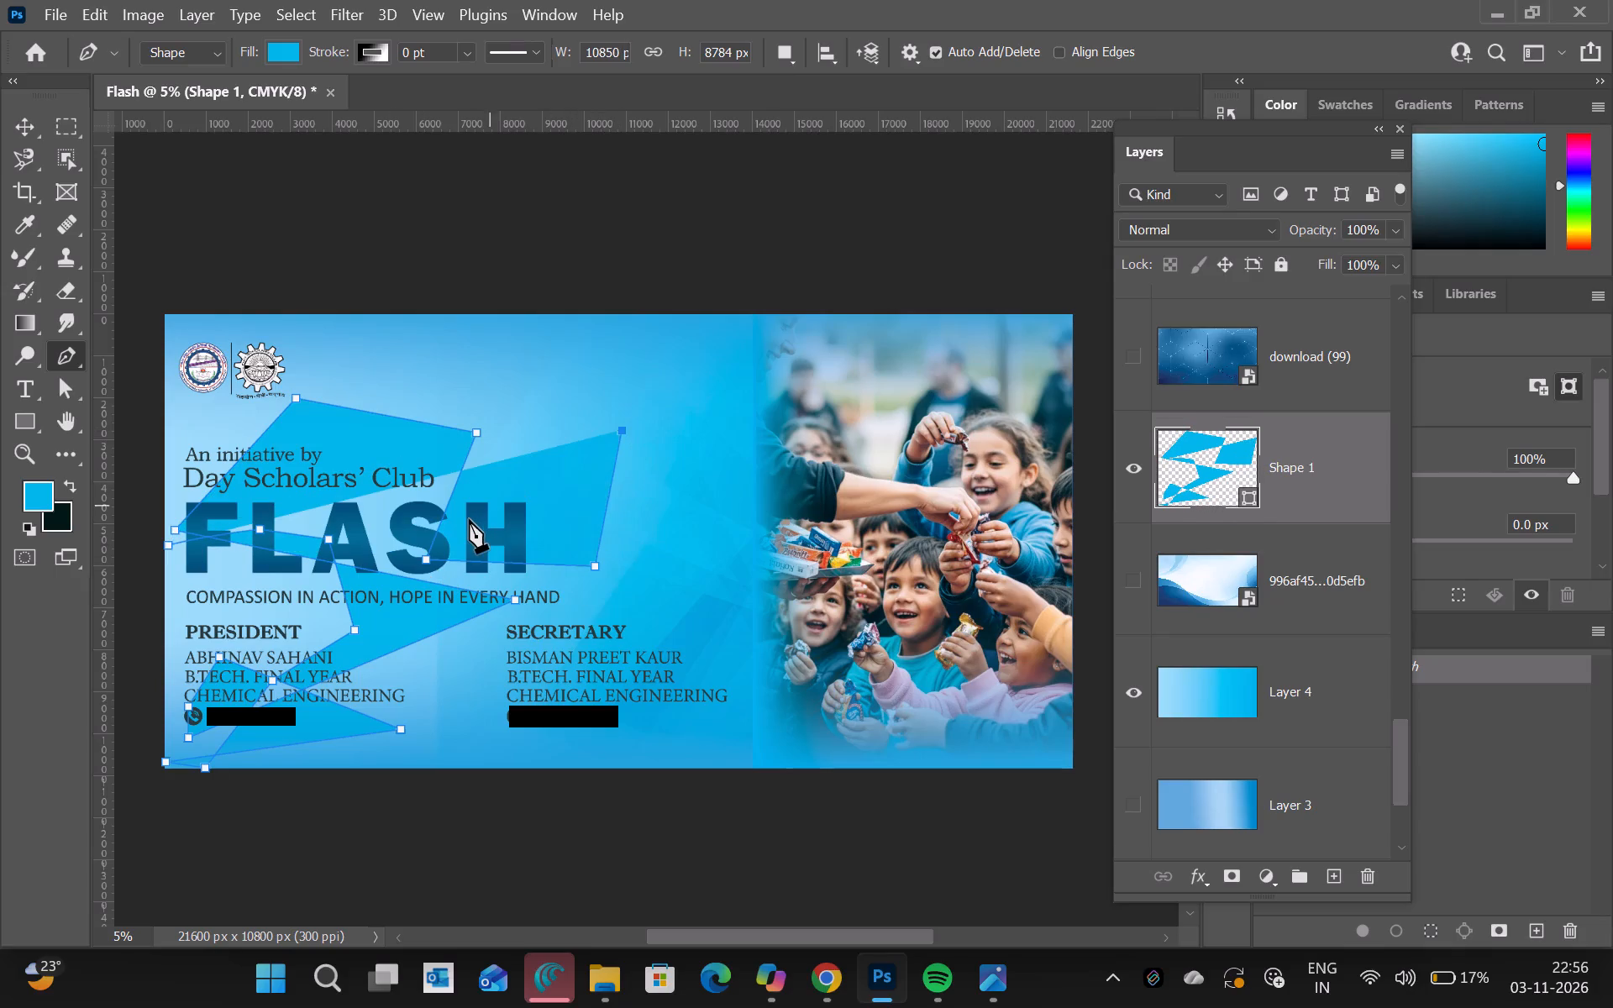
click(469, 519)
click(489, 350)
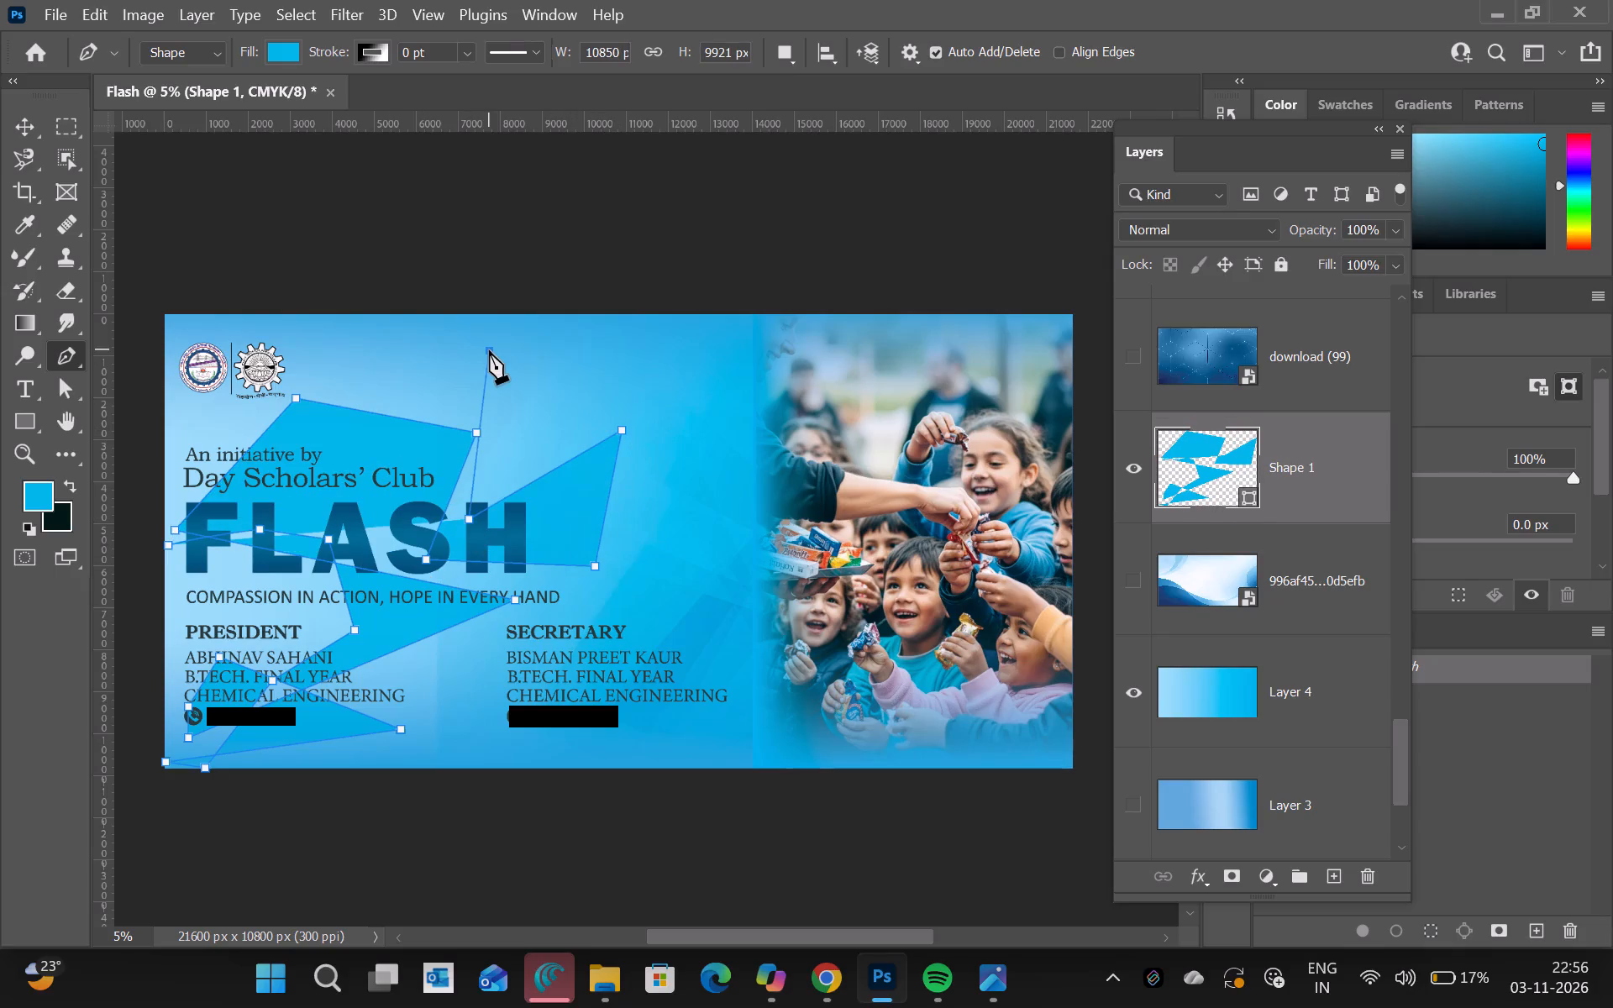
click(695, 329)
click(620, 408)
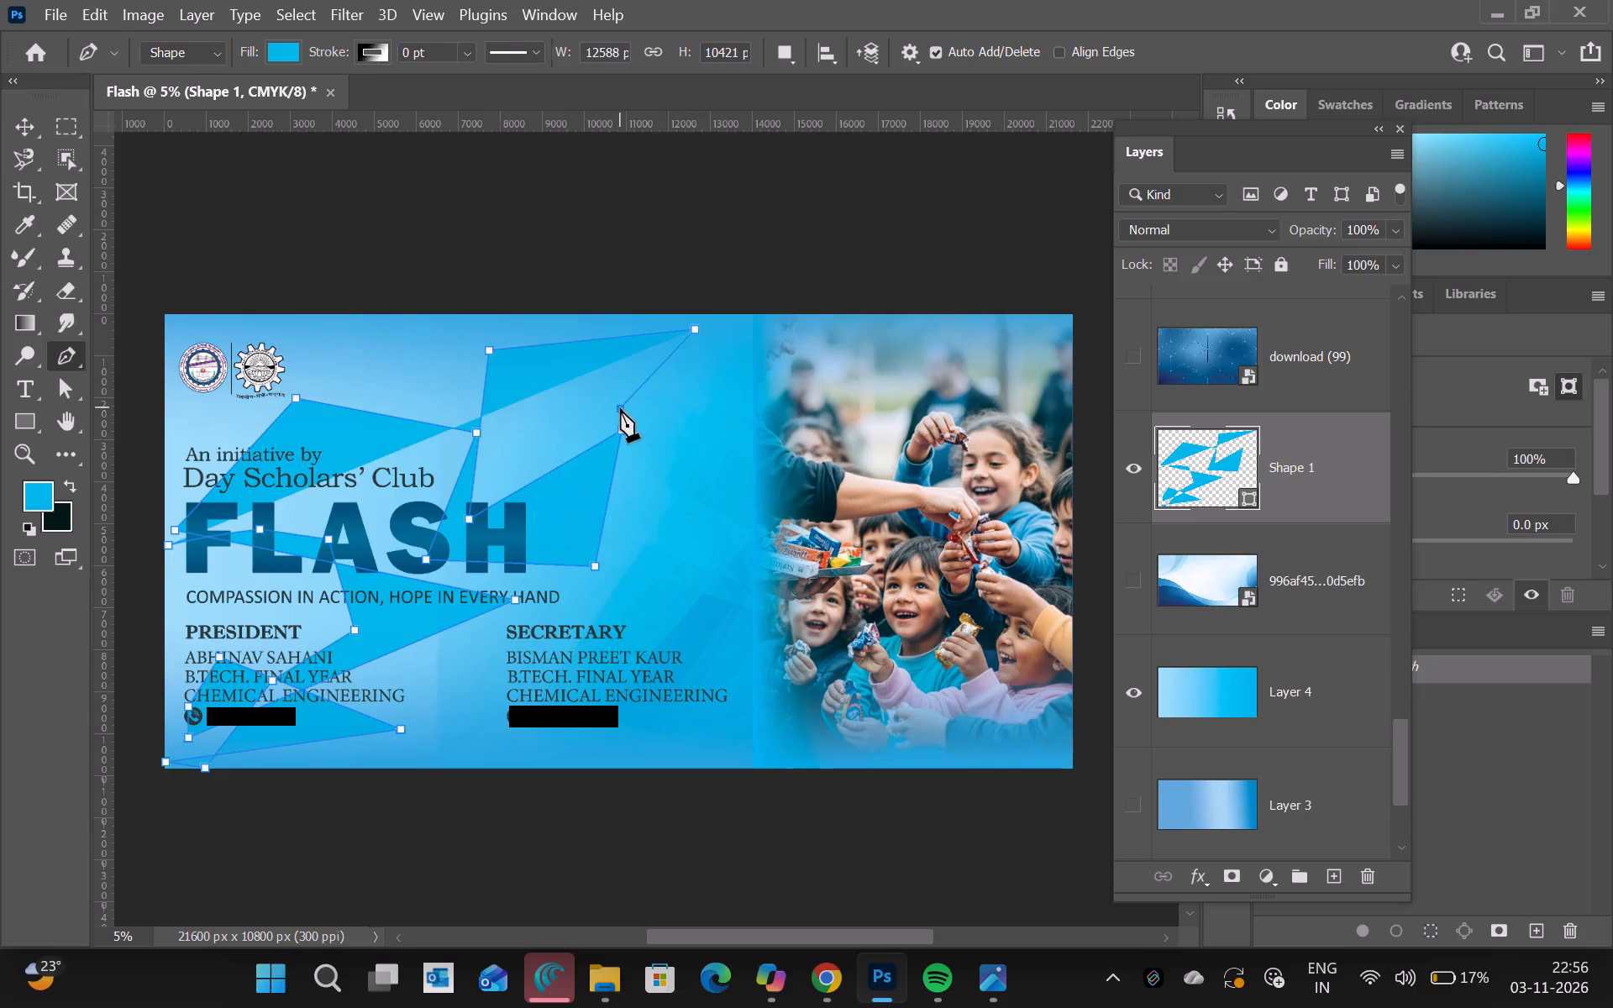
click(601, 390)
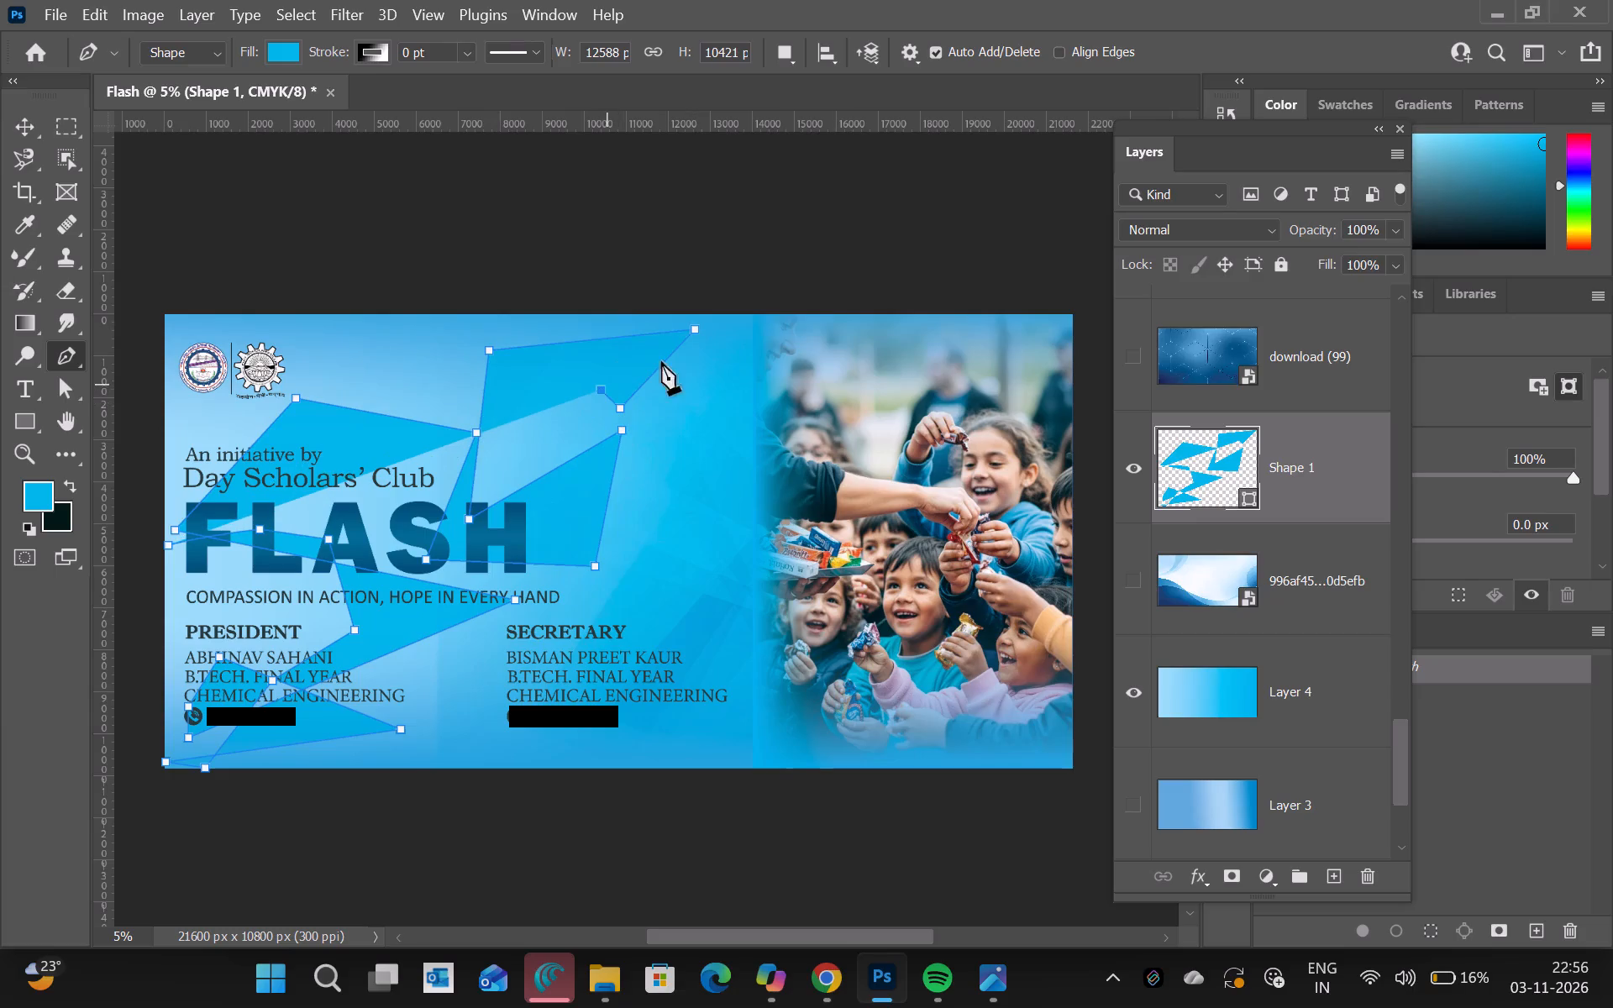
Continue the shape down along the photo's edge and beneath the SECRETARY details, widening it to about 14007 px.
click(734, 417)
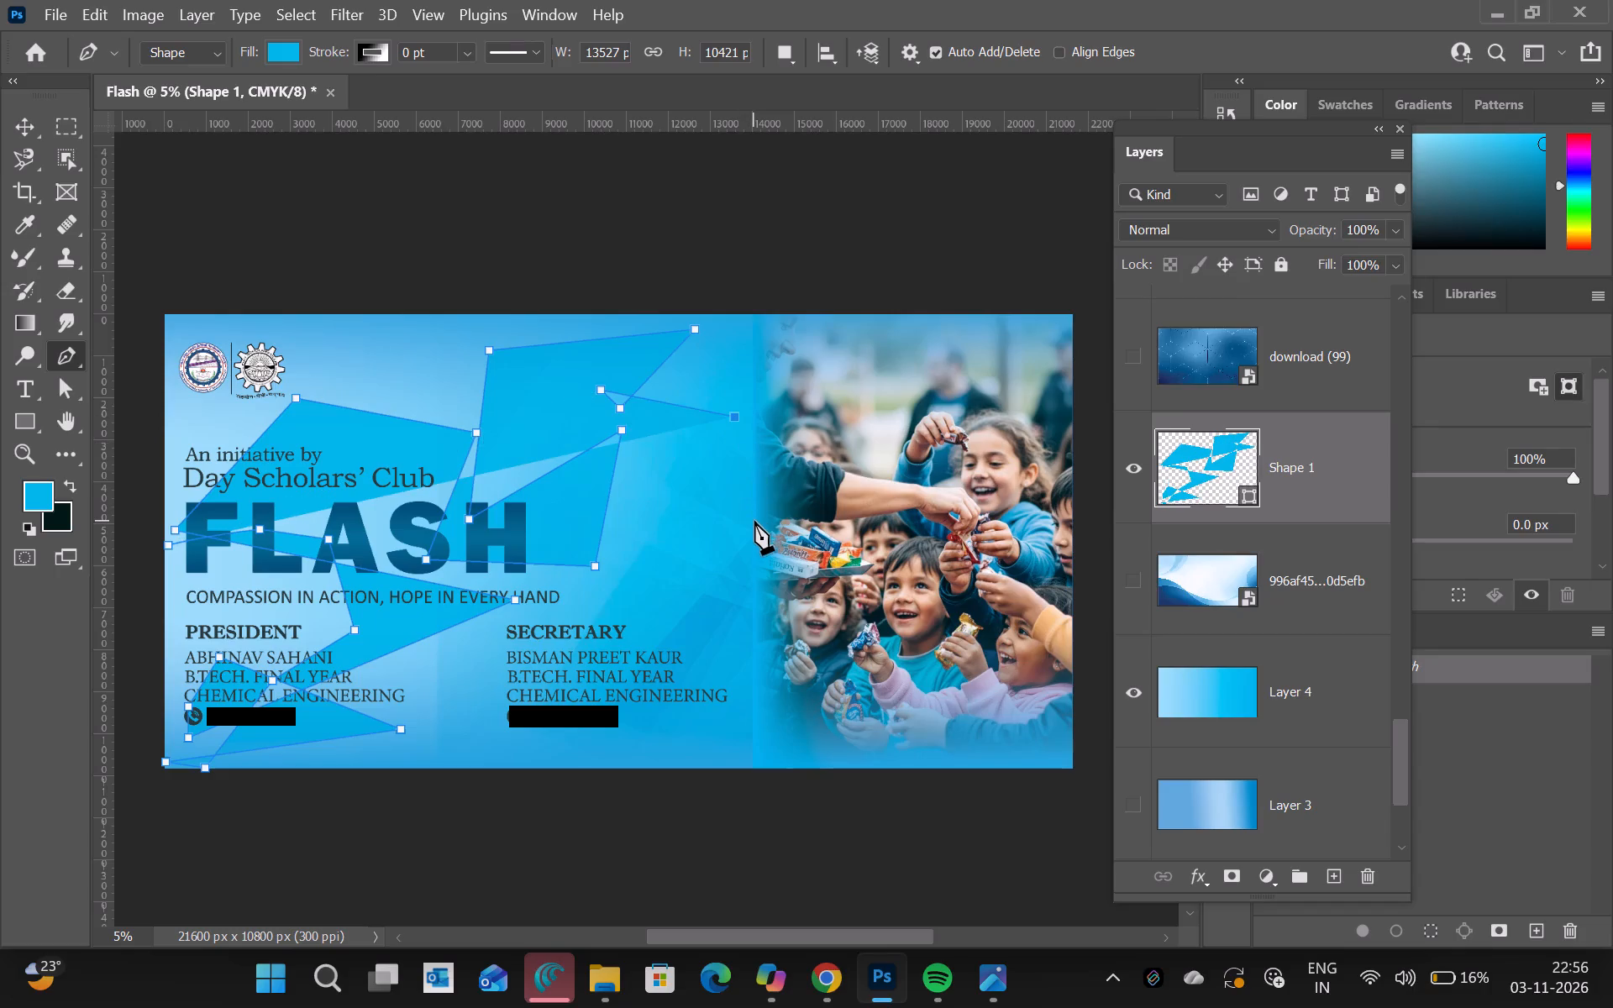
click(754, 521)
click(736, 672)
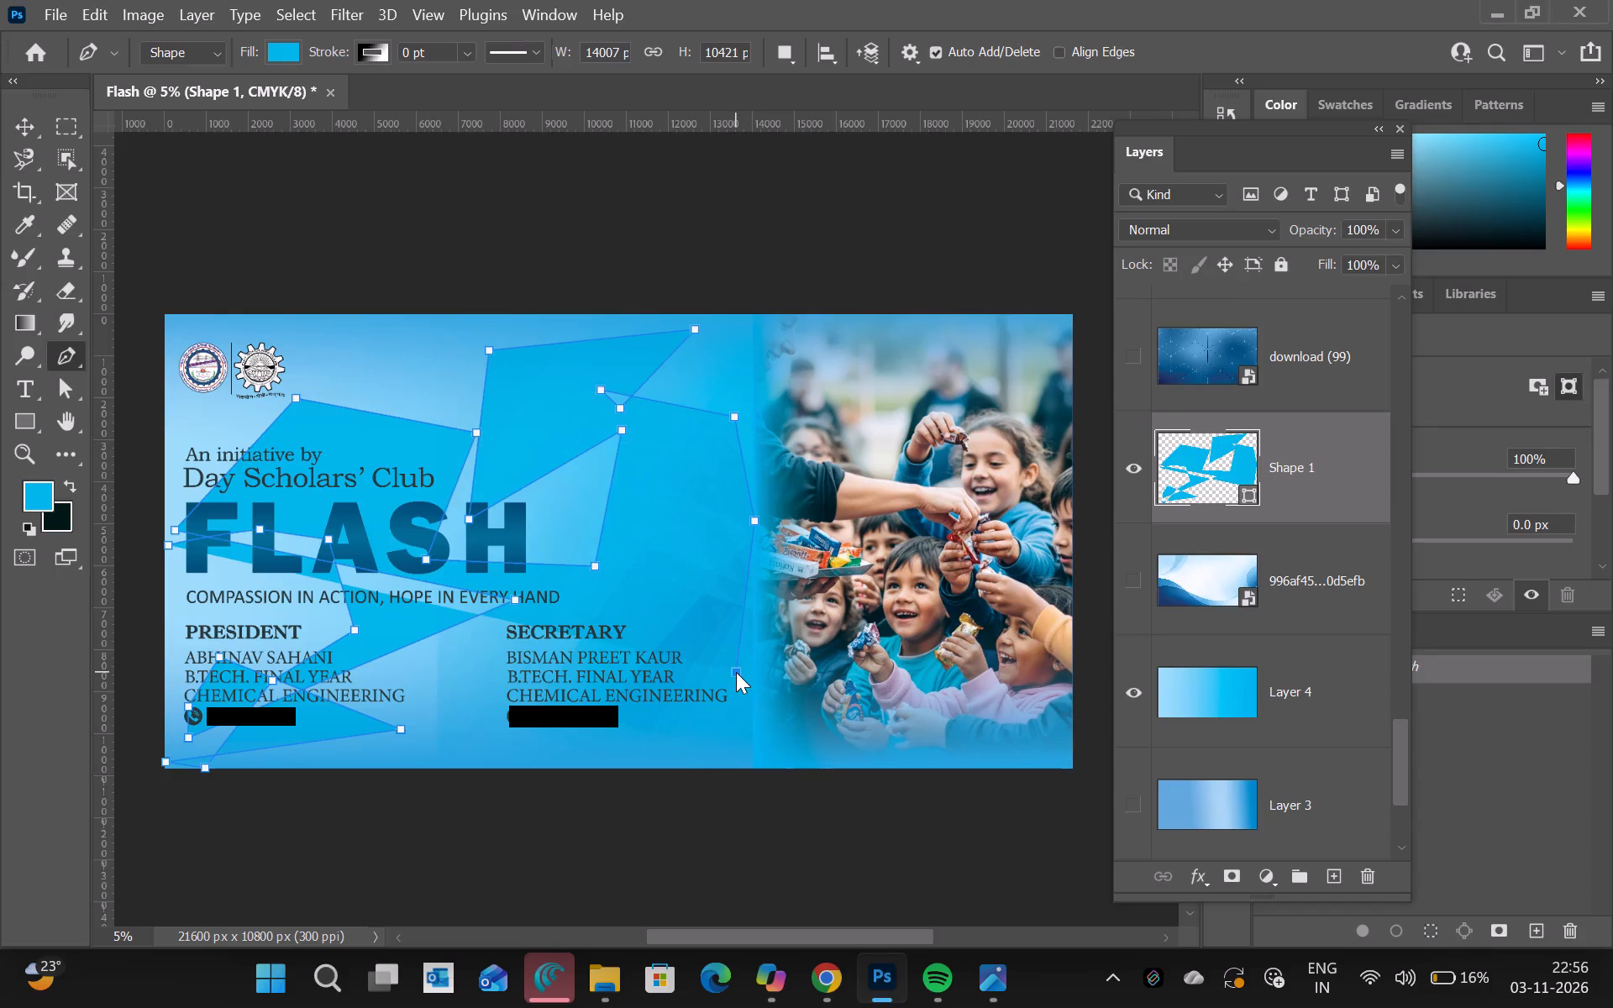
click(679, 748)
click(489, 743)
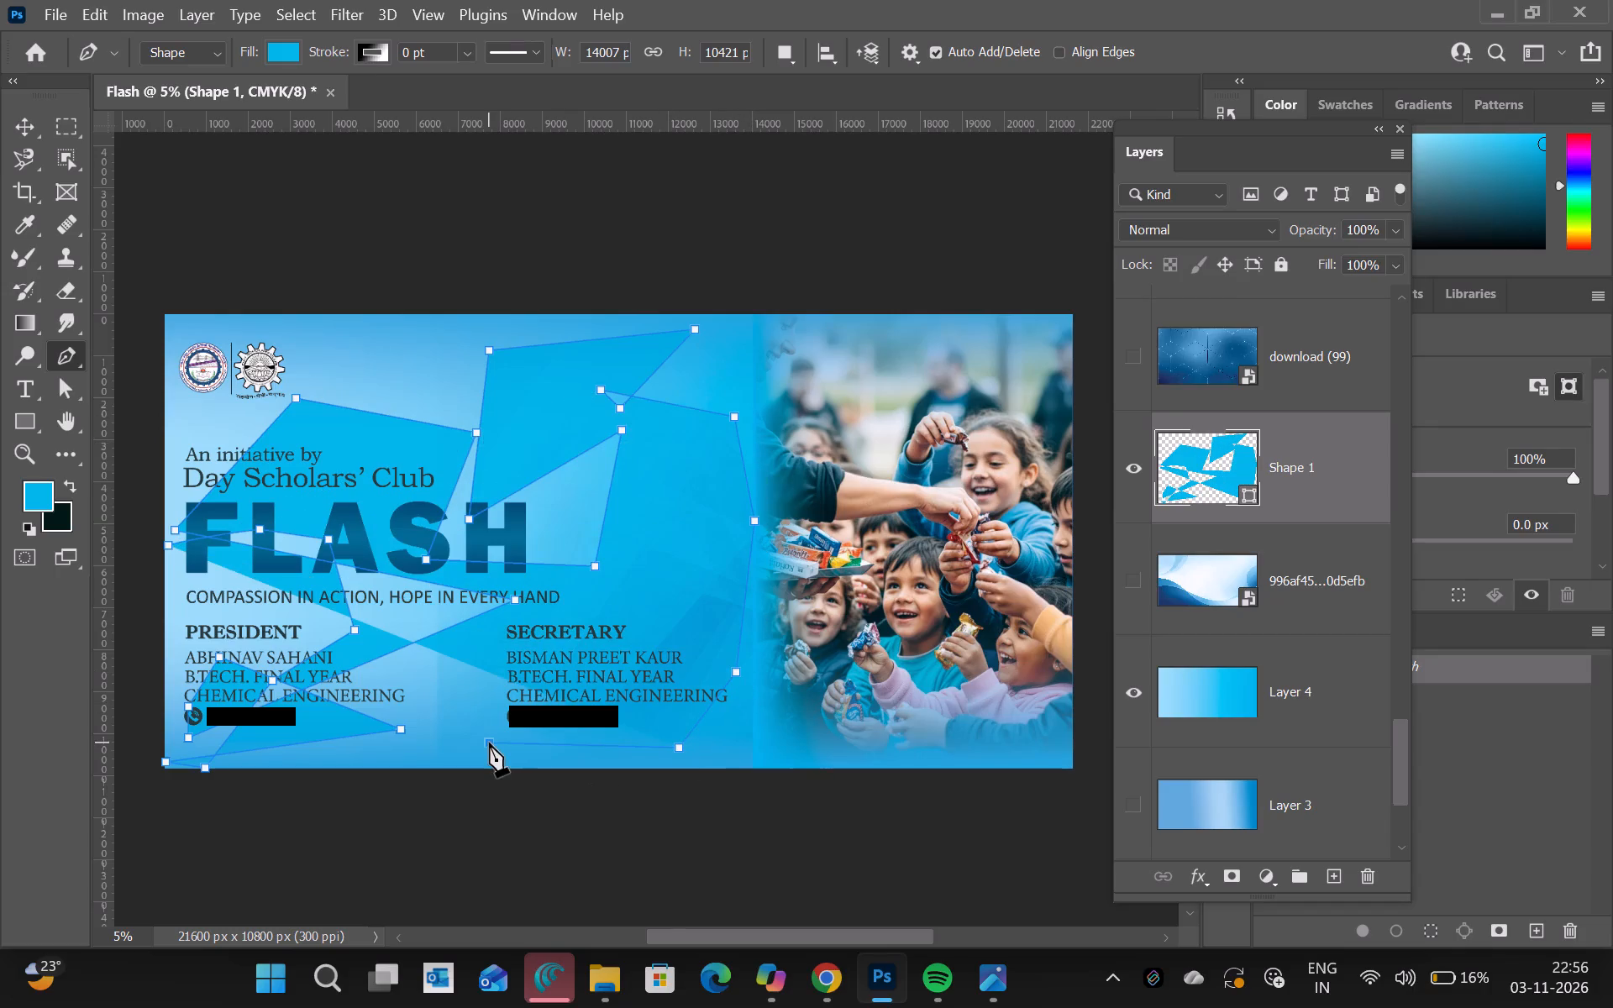
Add crossing facets from above the title diagonally to the SECRETARY block, plus an anchor point on the shape's bottom edge.
click(418, 354)
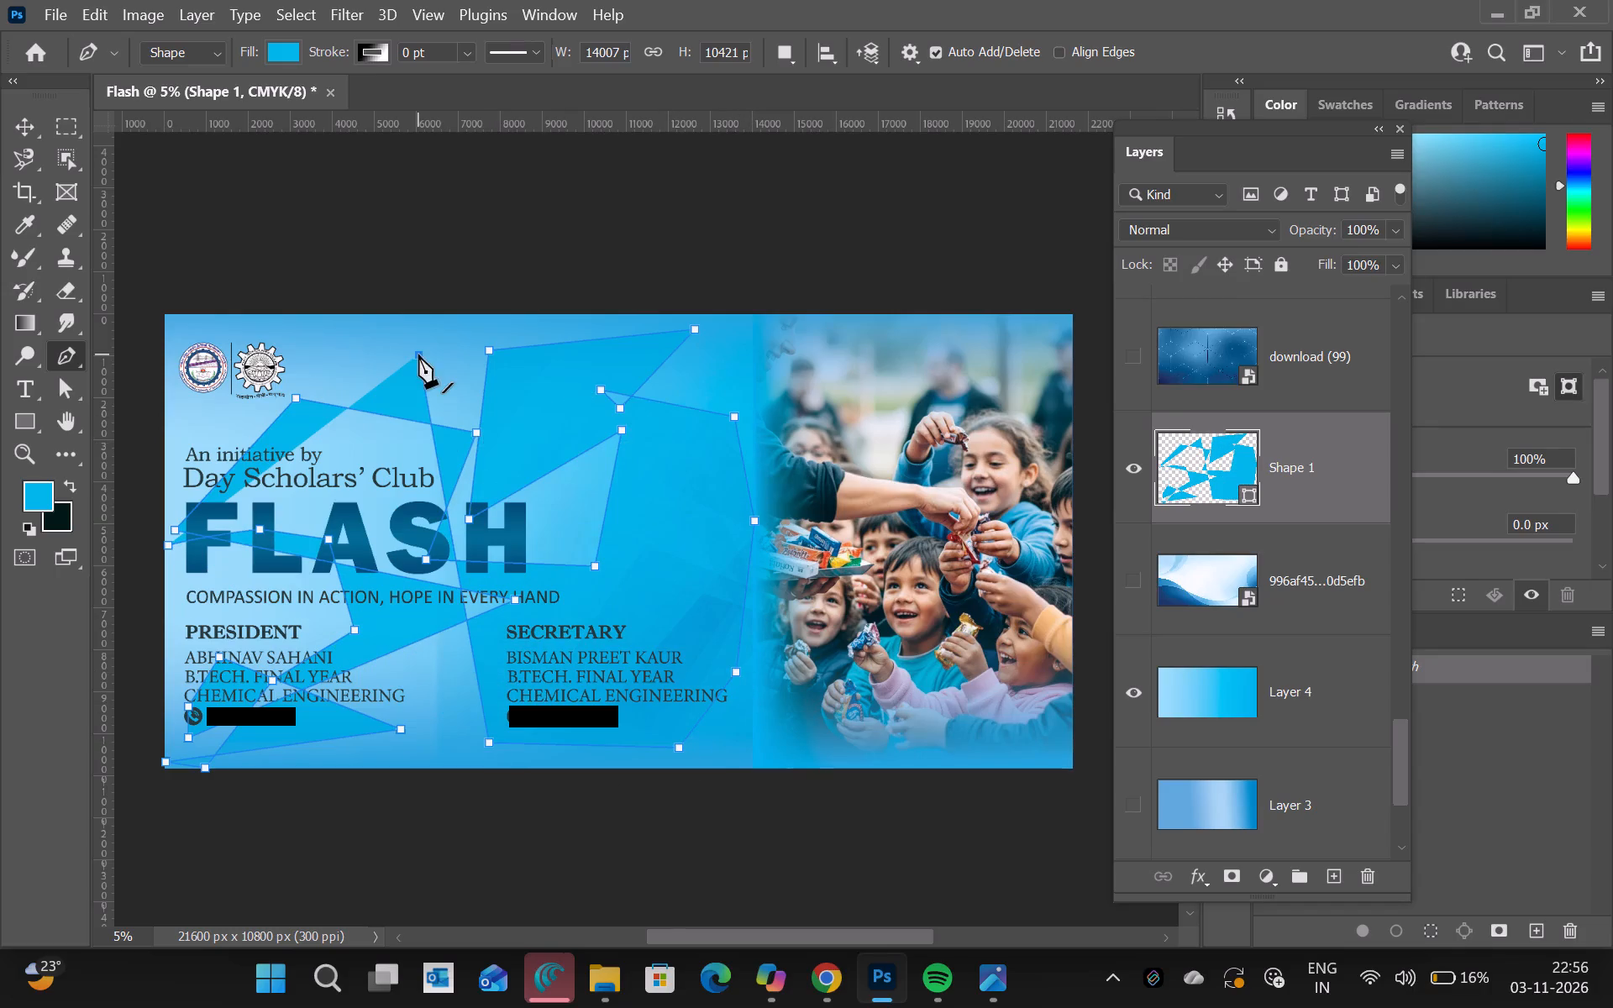
click(570, 478)
click(729, 560)
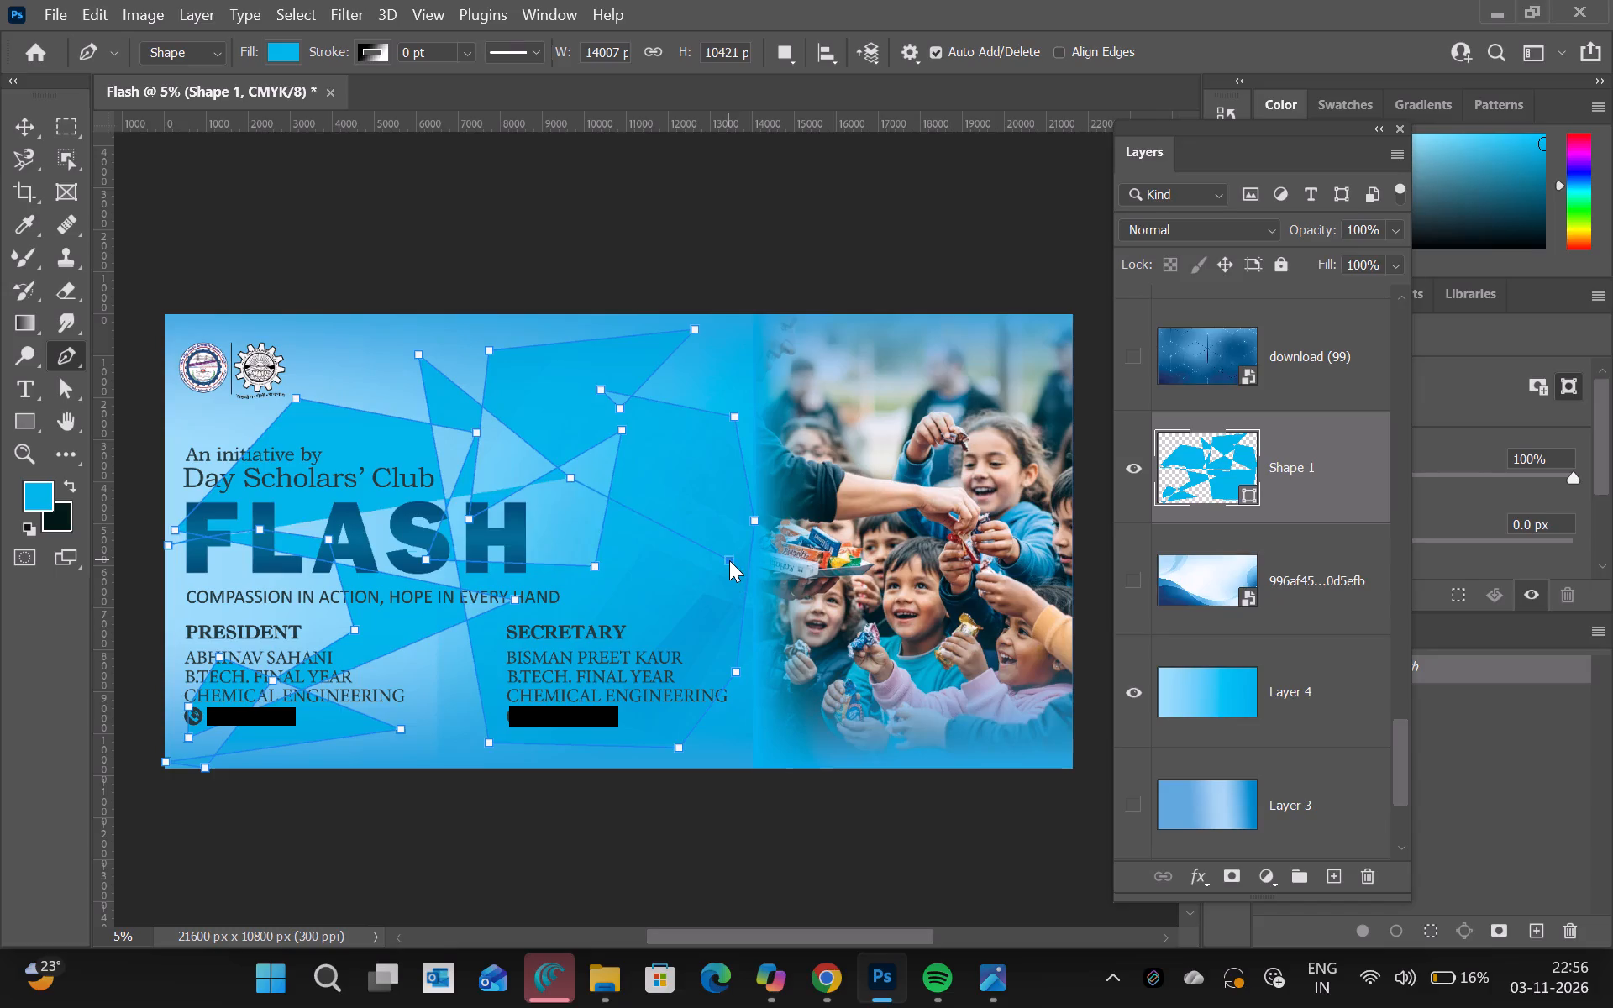
click(650, 679)
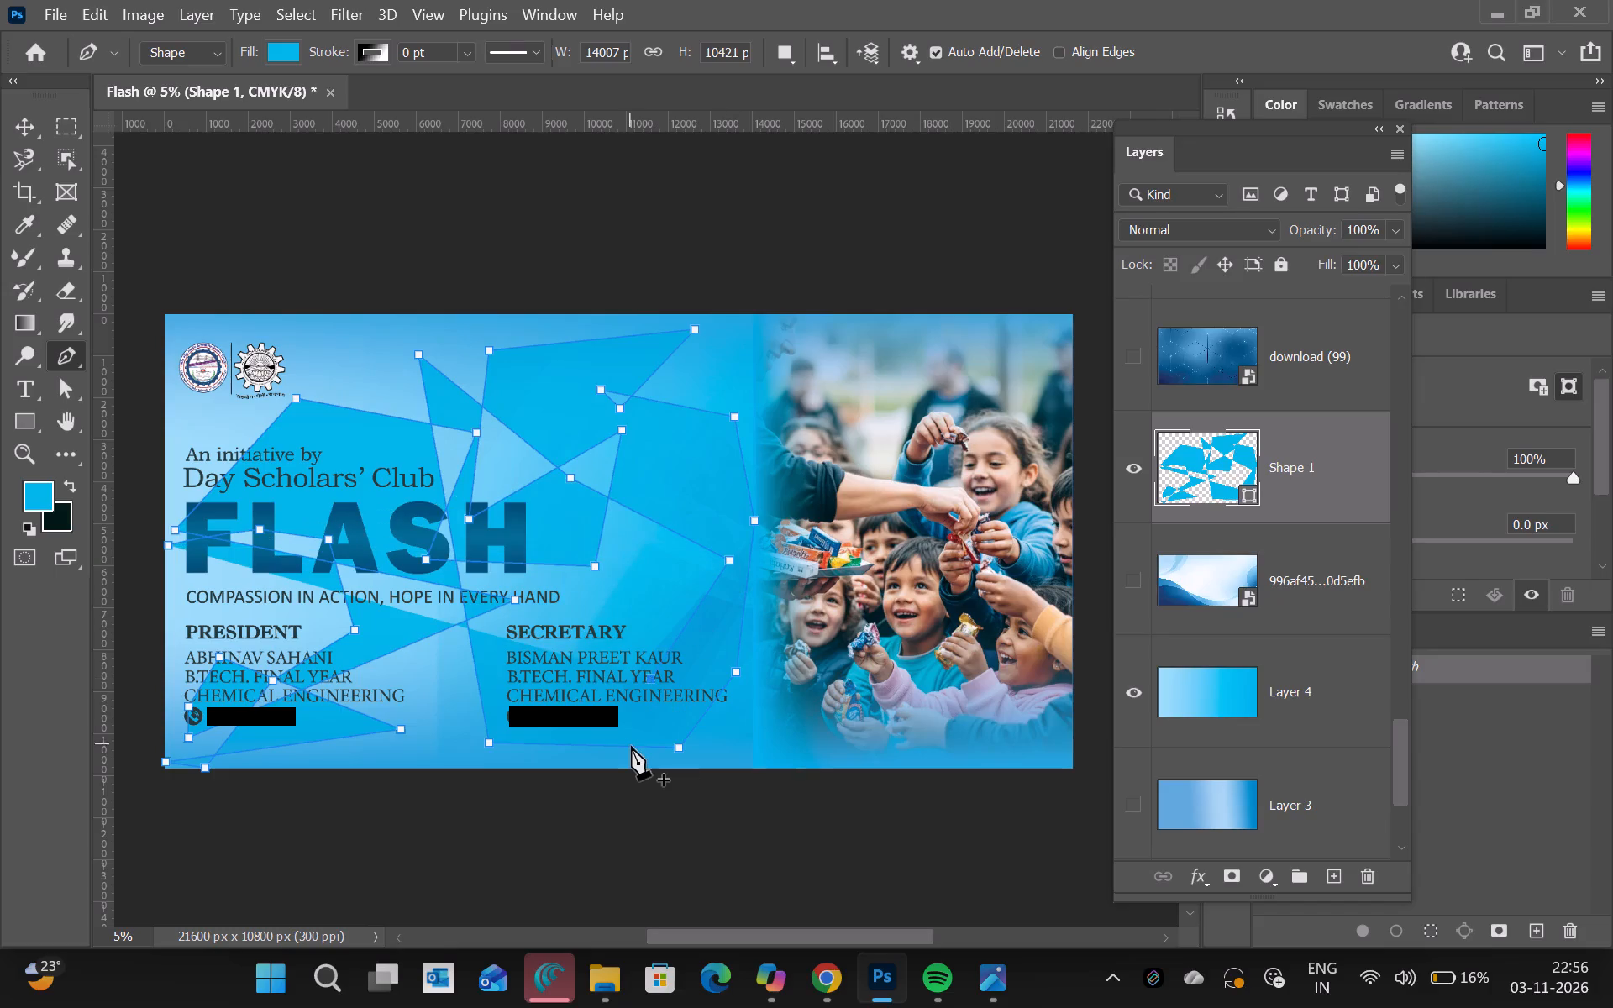
click(631, 746)
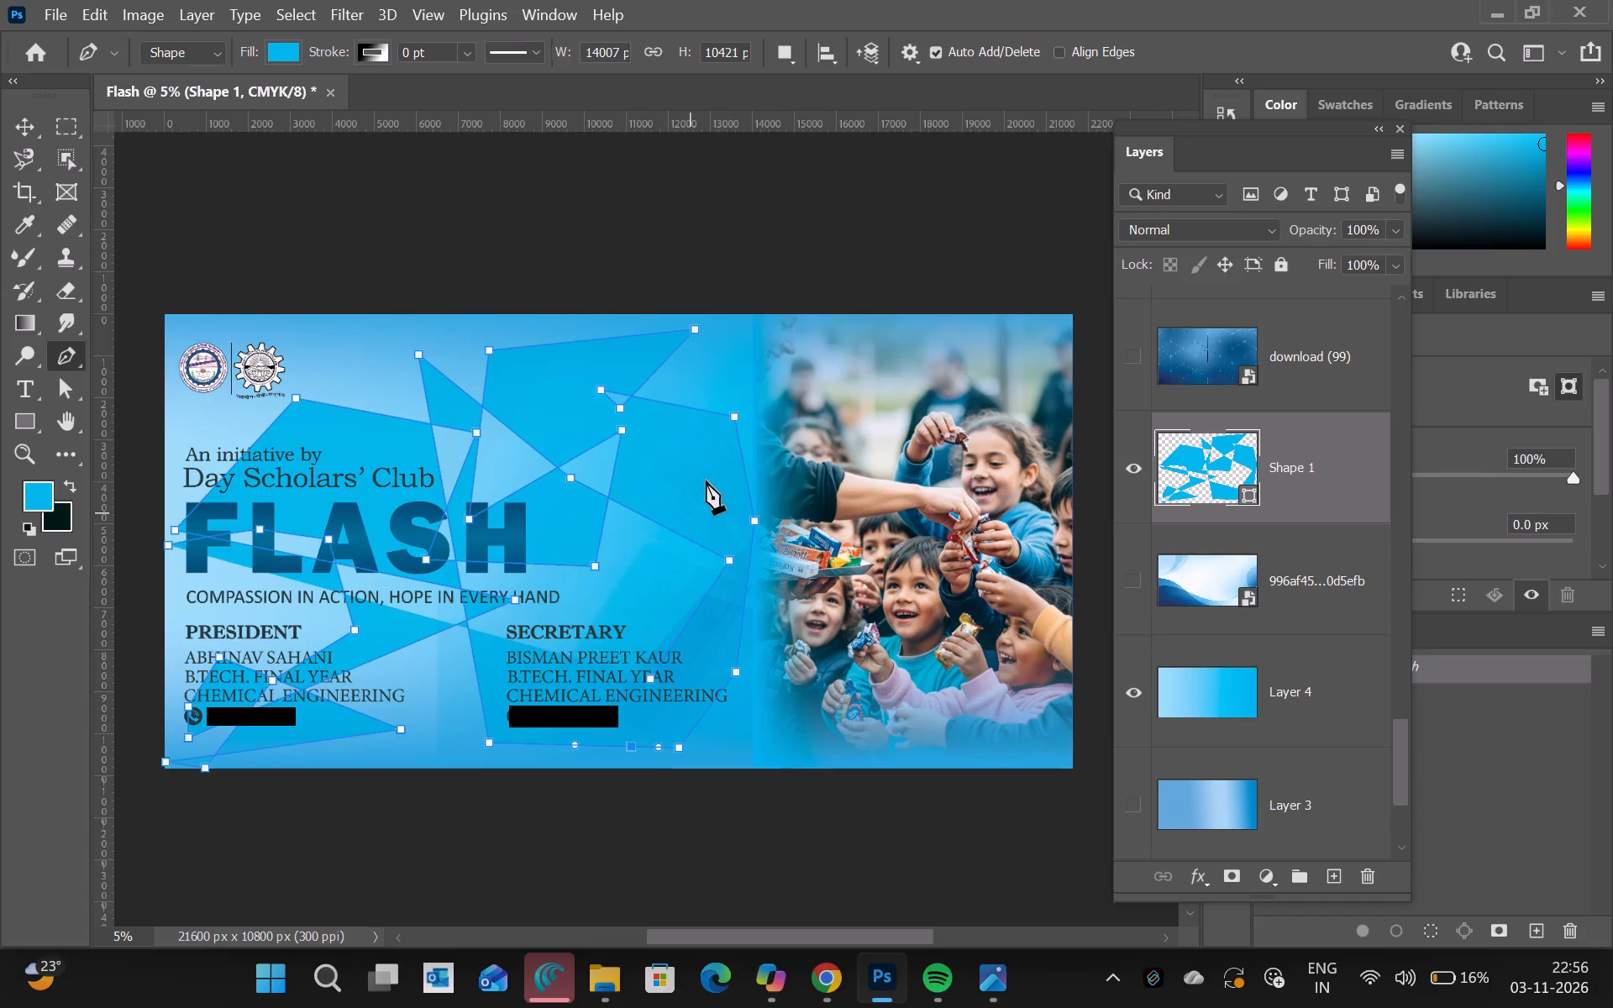
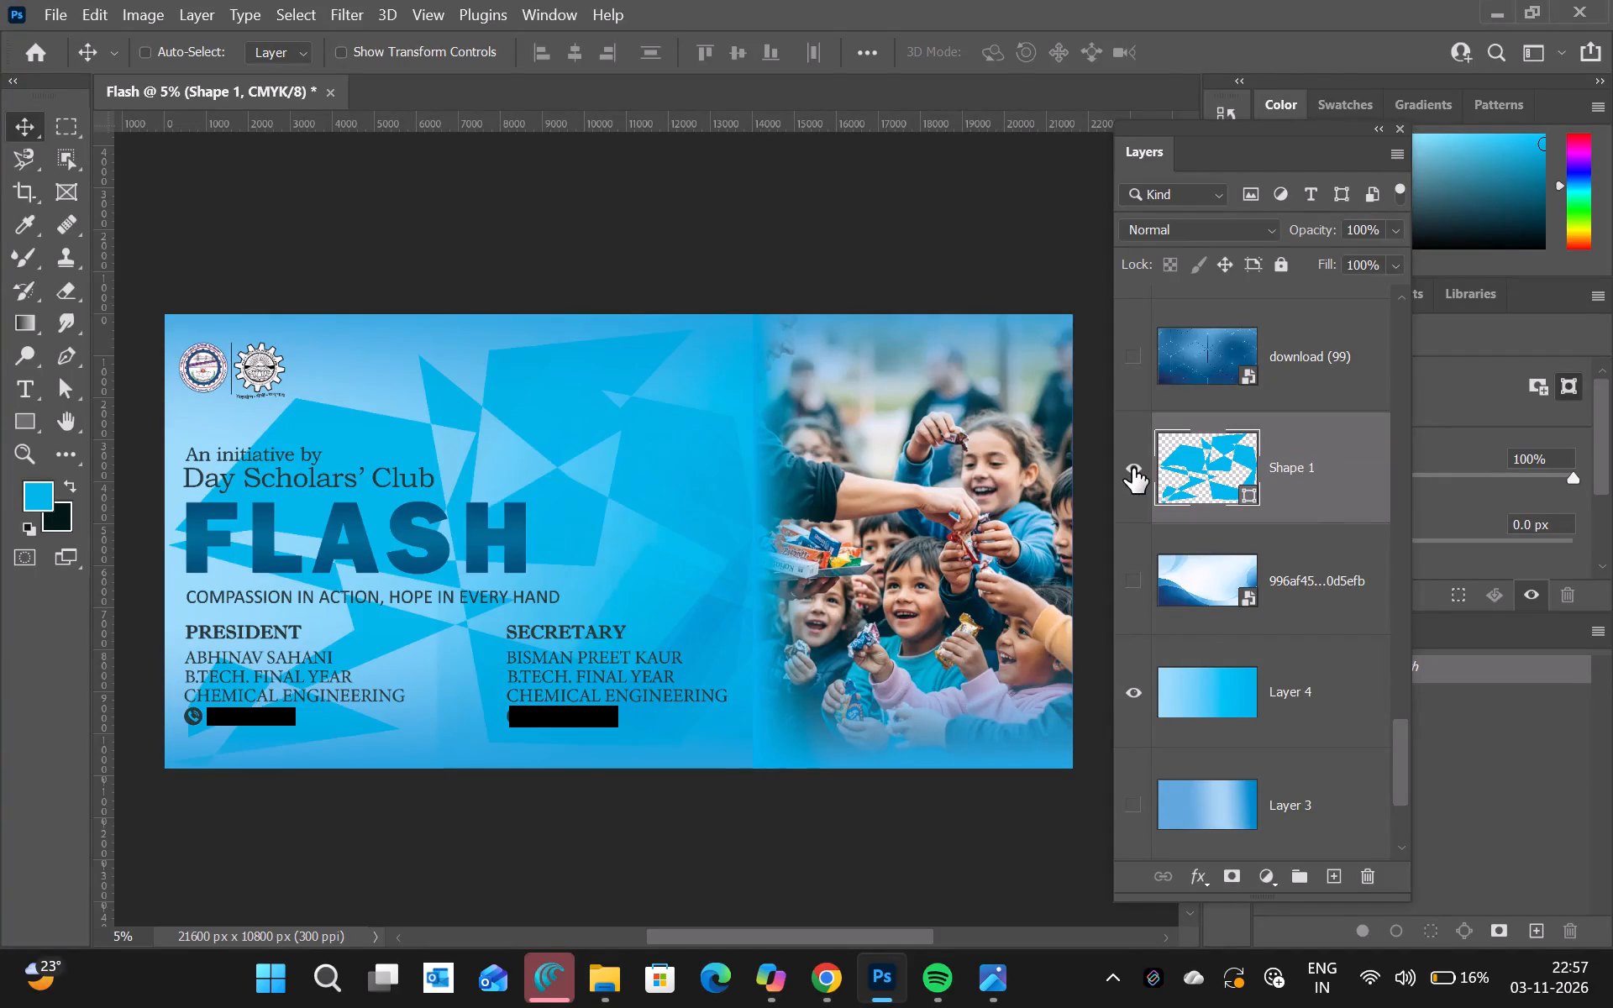
Delete the Shape 1 layer with the angular facets.
click(1334, 470)
key(Delete)
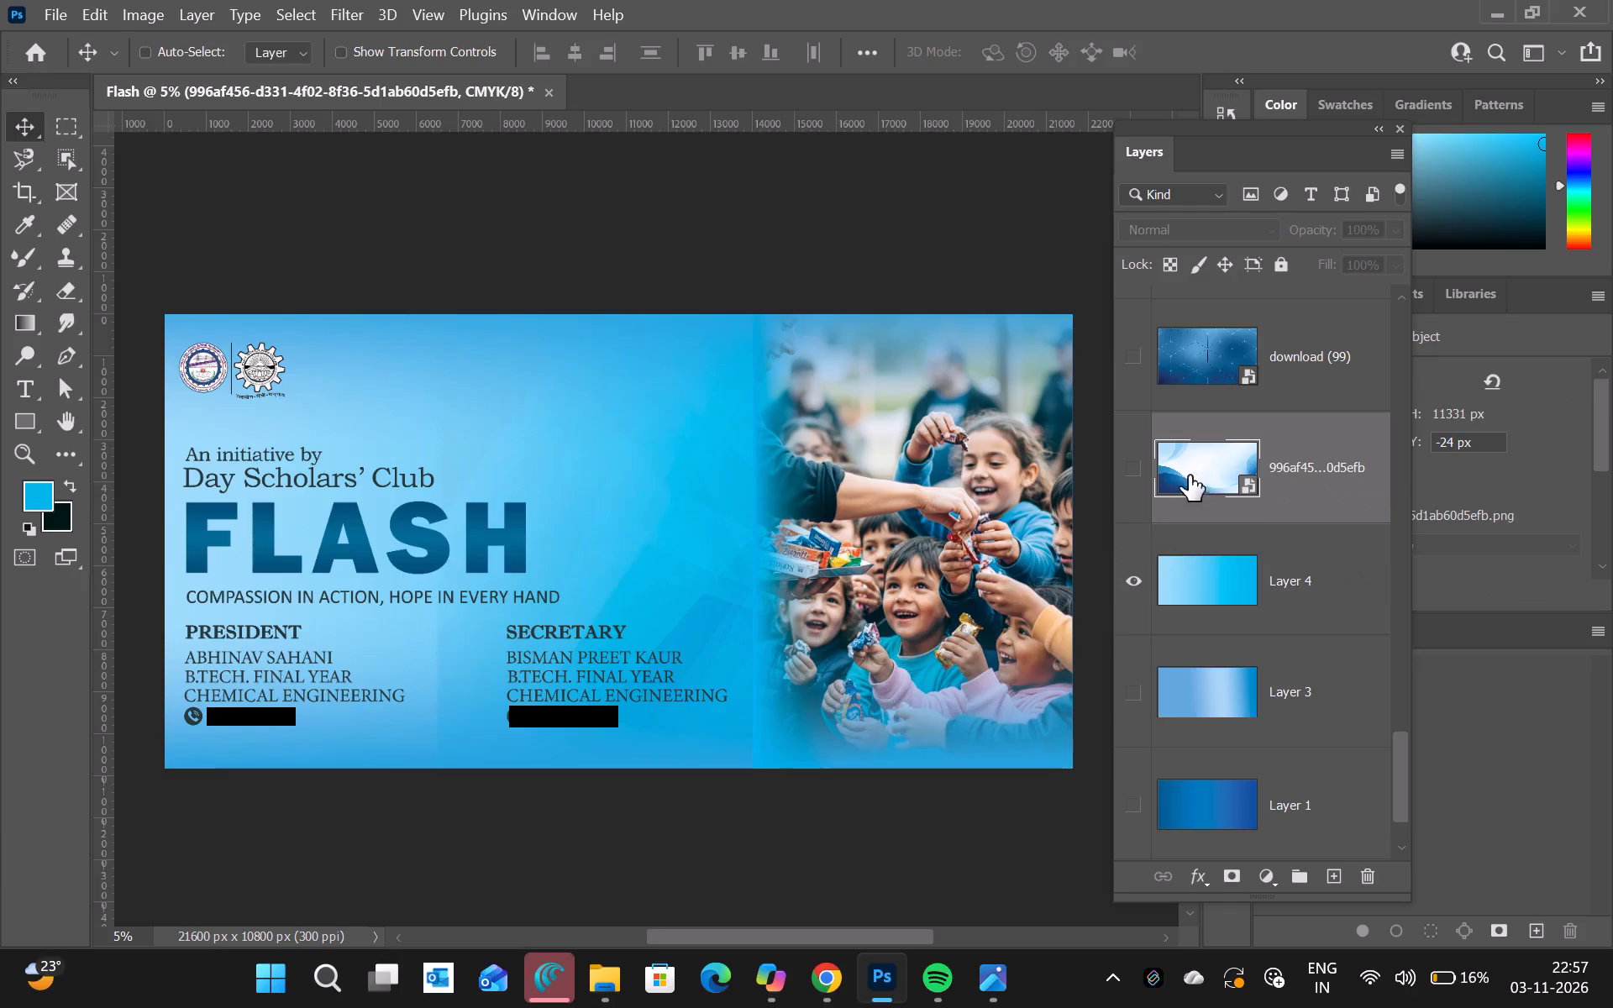
Show the blue wave image layer 996af45...0d5efb and set its blend mode to Lighten.
click(1128, 470)
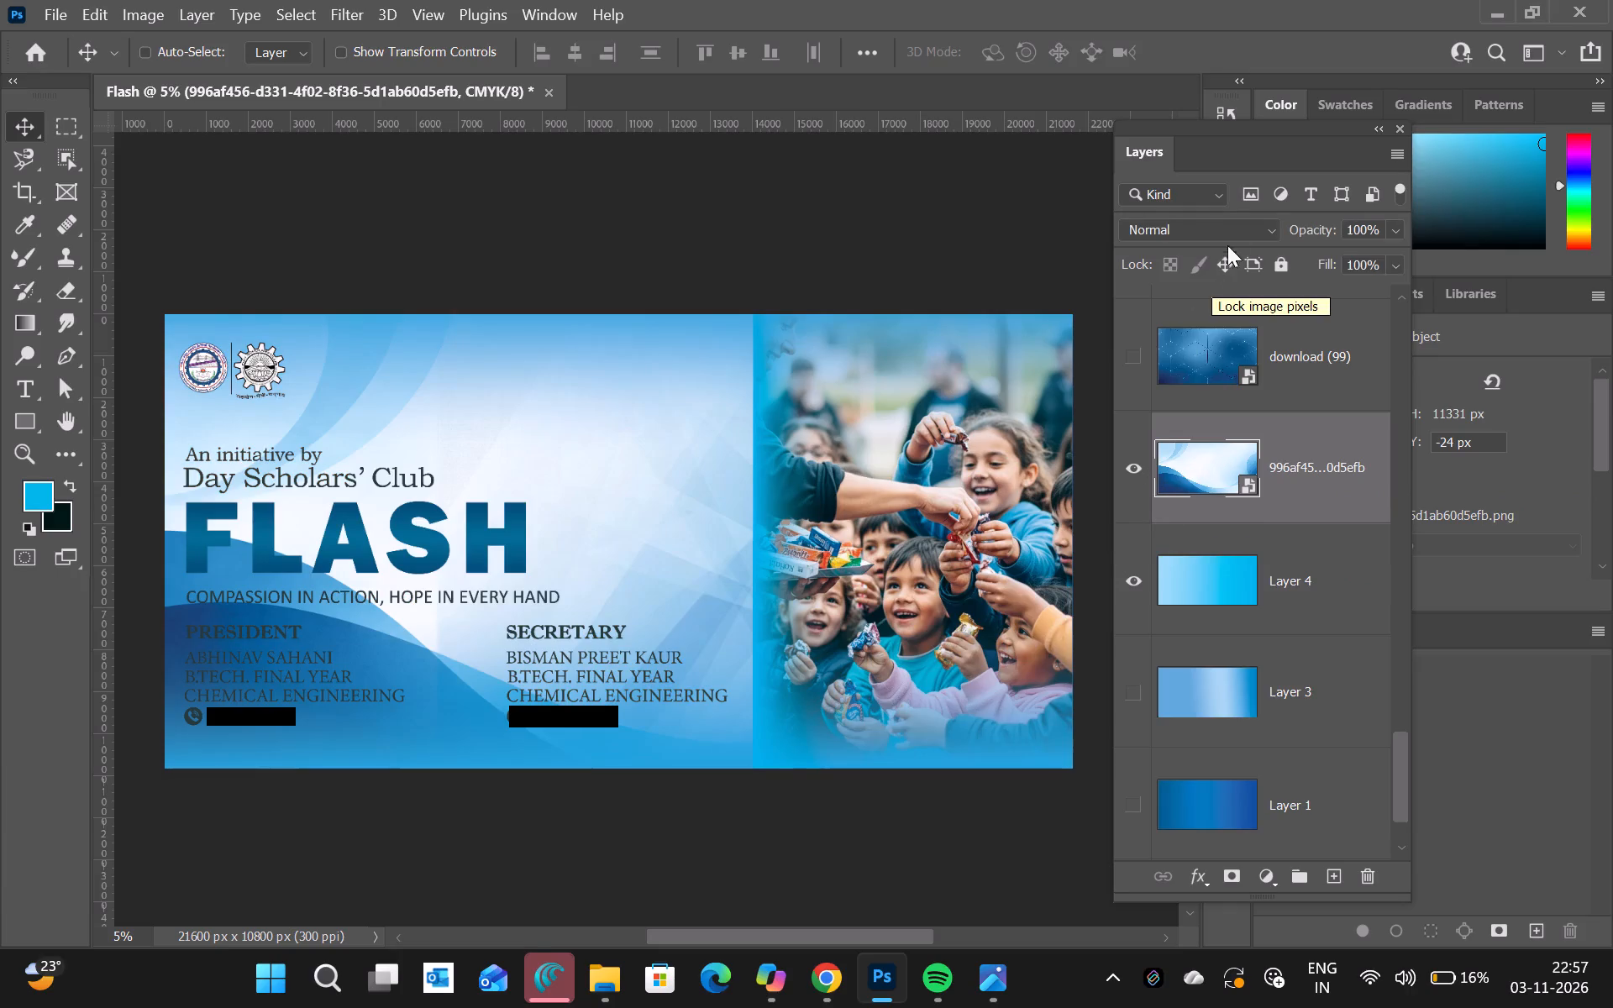
click(1252, 224)
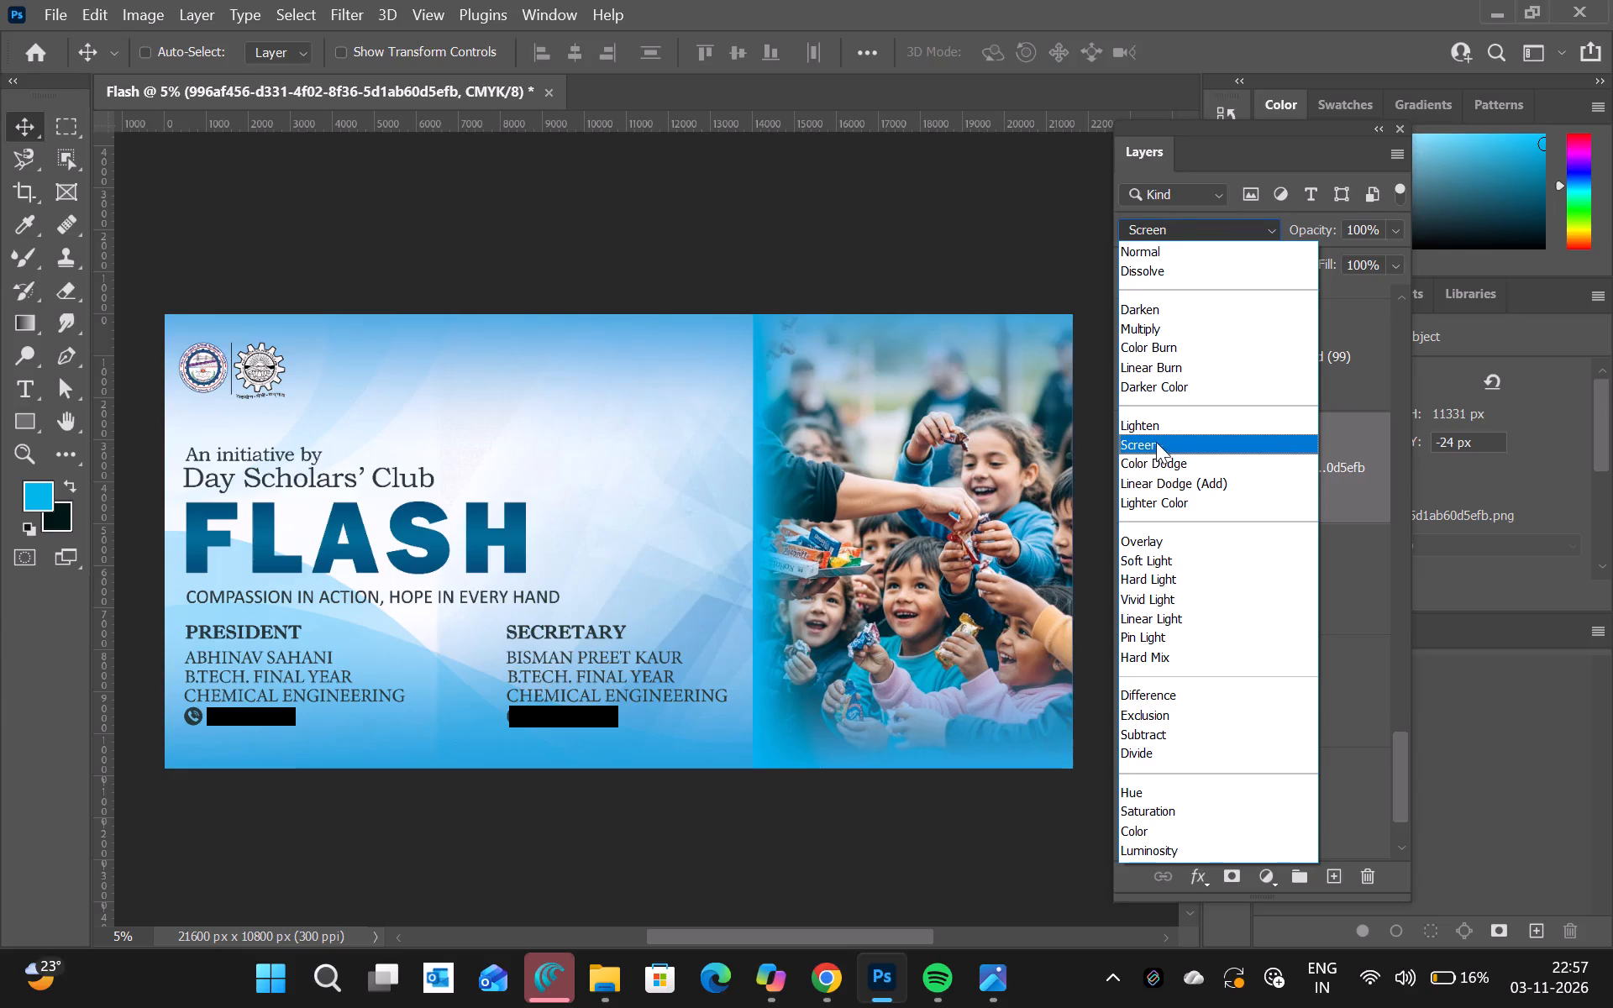
click(1168, 431)
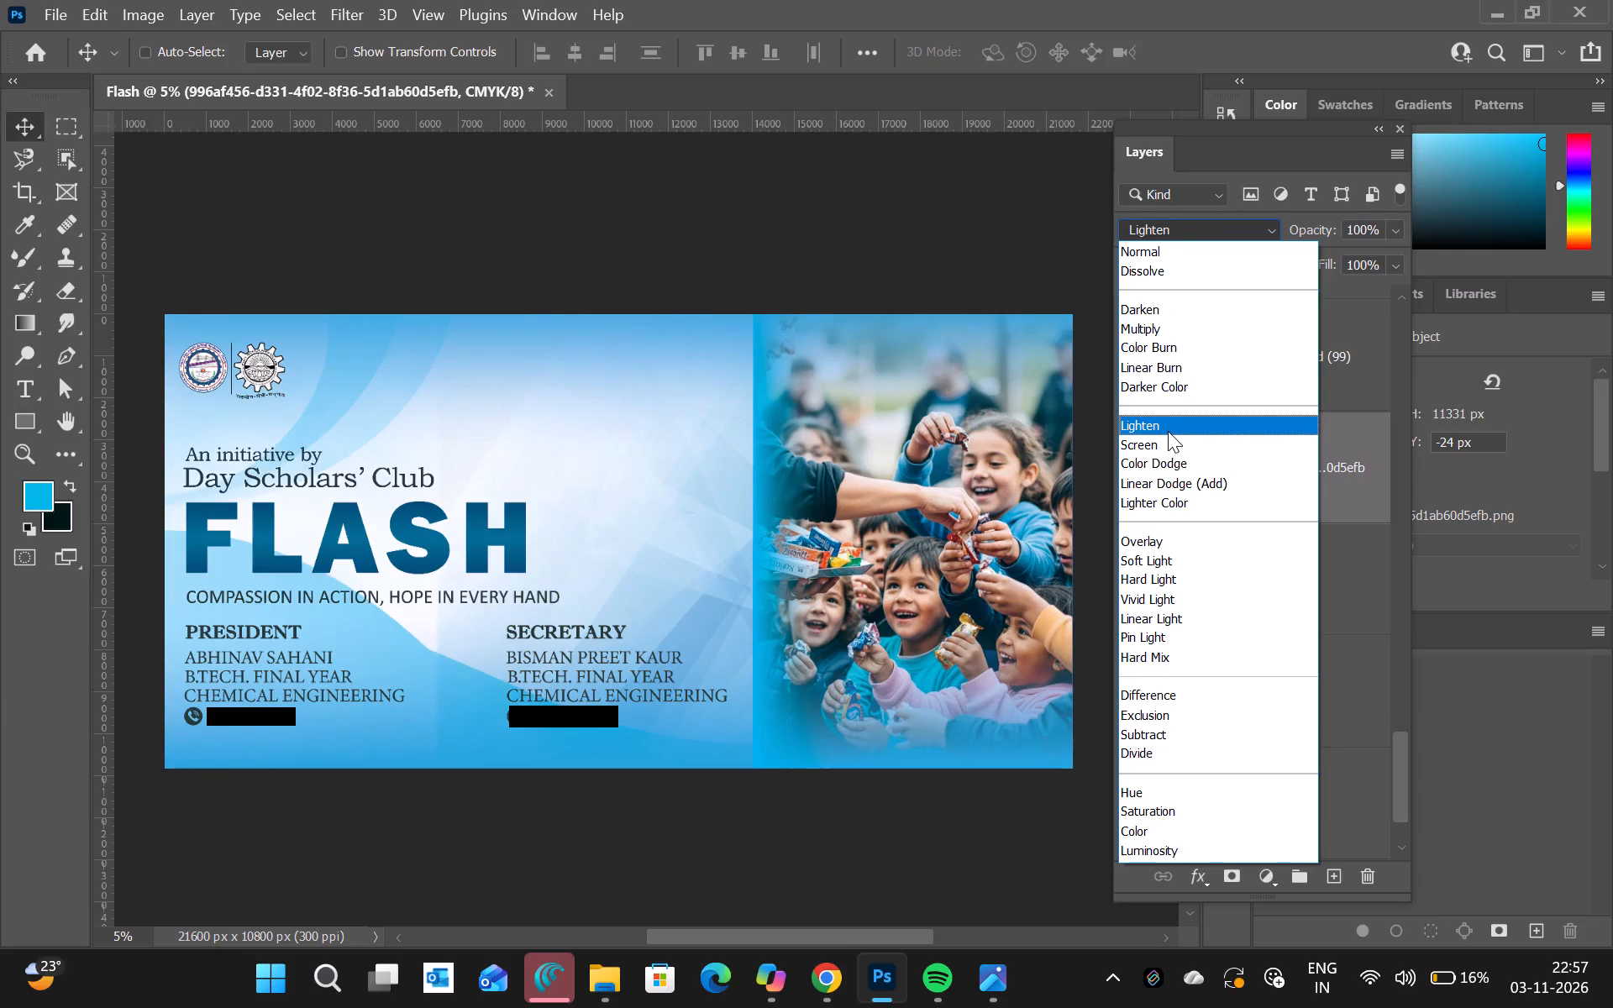
Free-transform the wave image layer and reposition it so its top and left edges line up with the banner's.
scroll(1218, 579, down, 1)
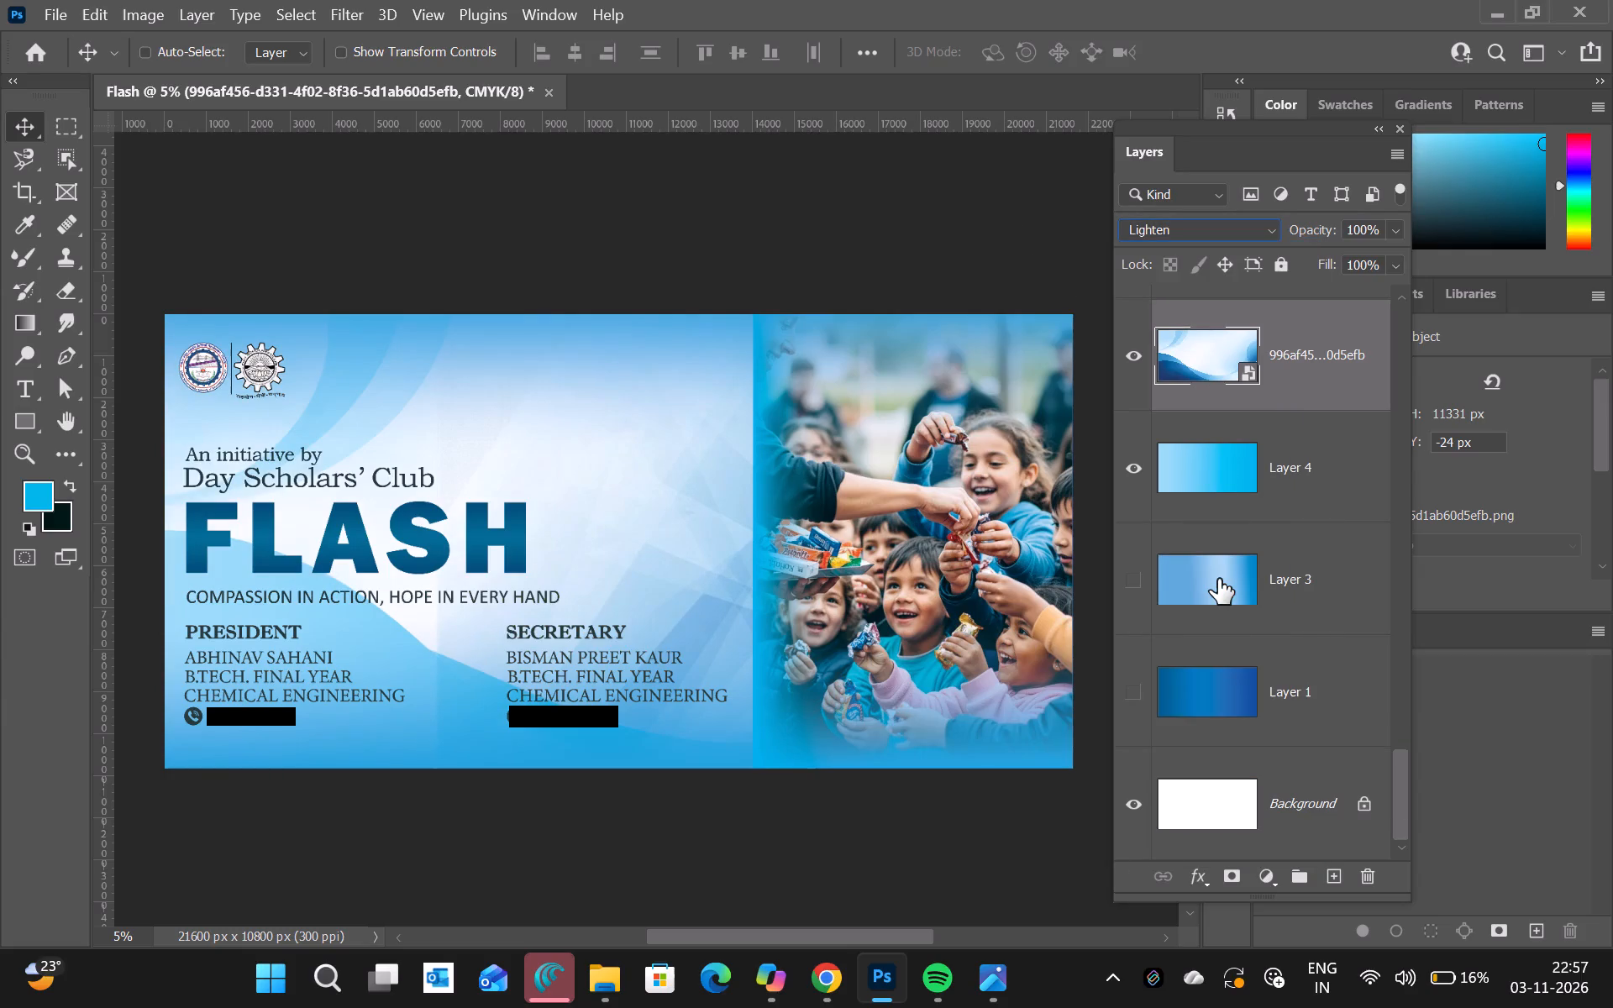
scroll(1218, 579, down, 2)
scroll(1218, 579, up, 2)
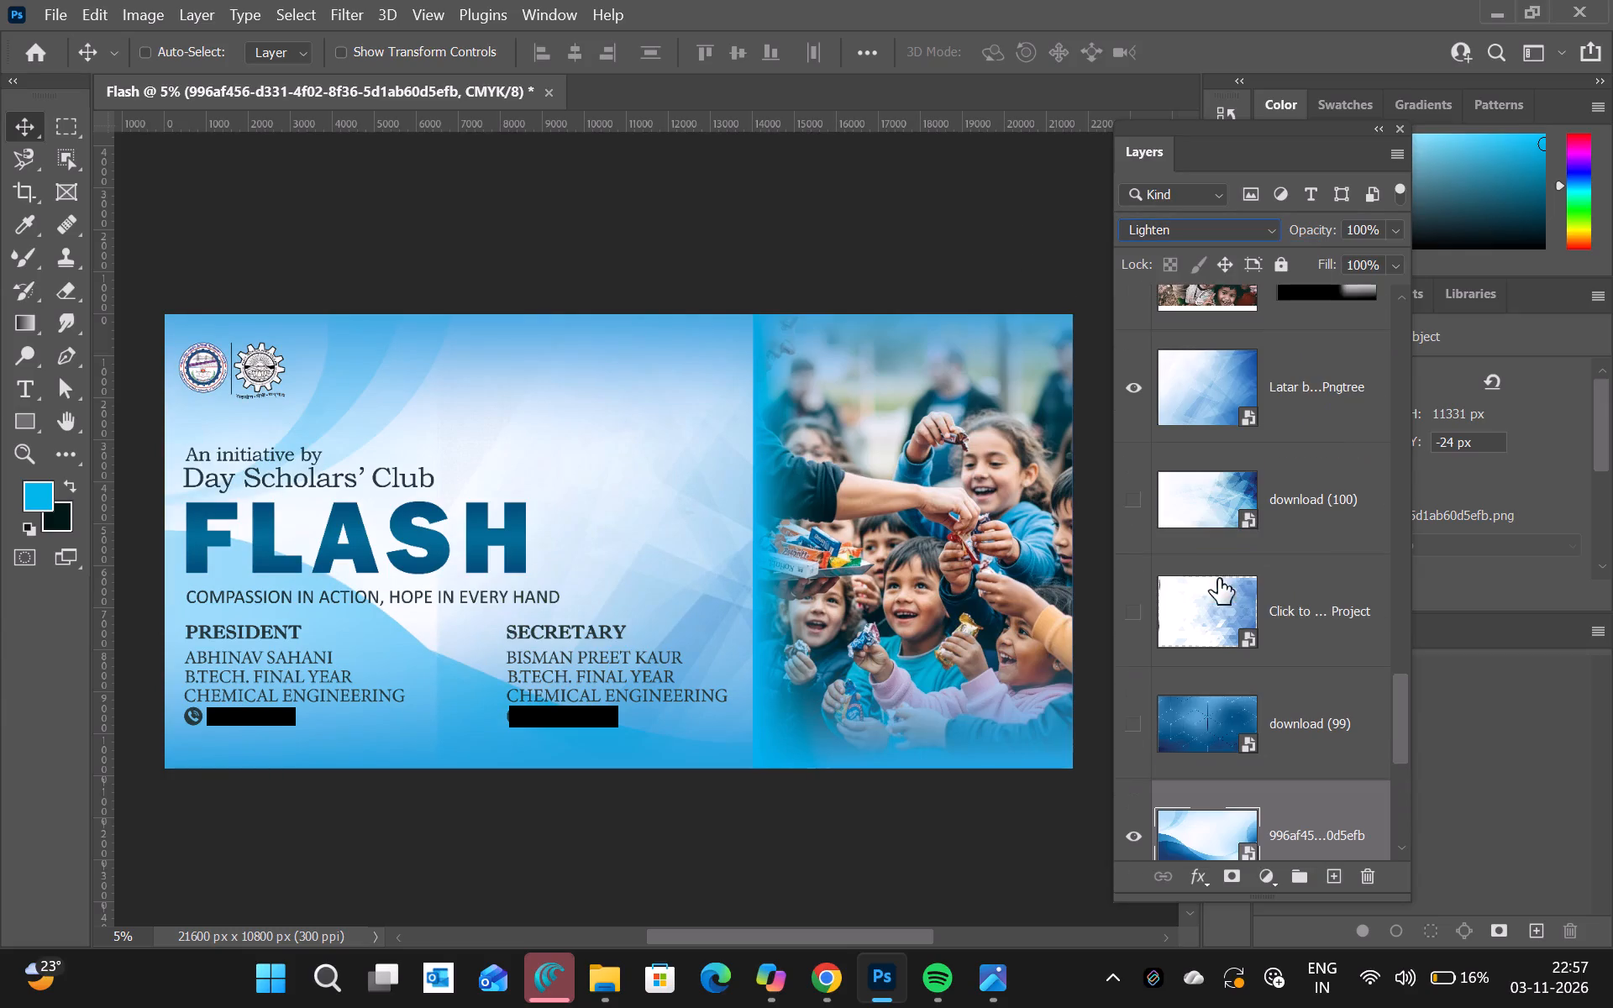
scroll(1232, 754, down, 1)
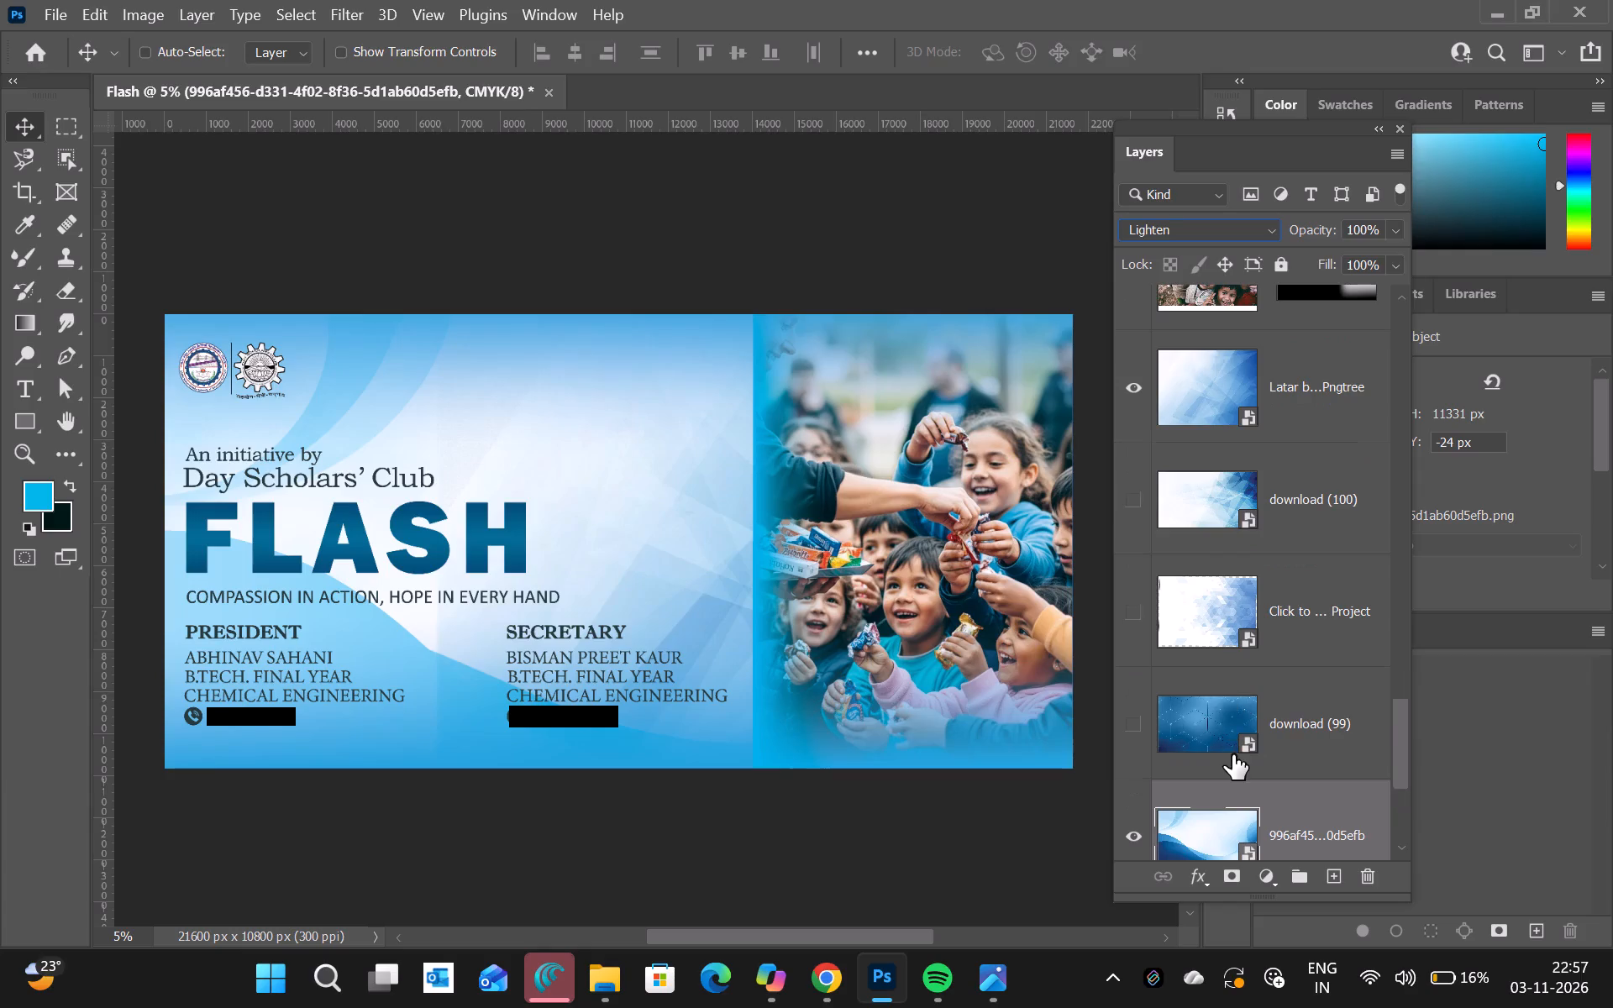
scroll(1232, 754, down, 1)
click(1213, 385)
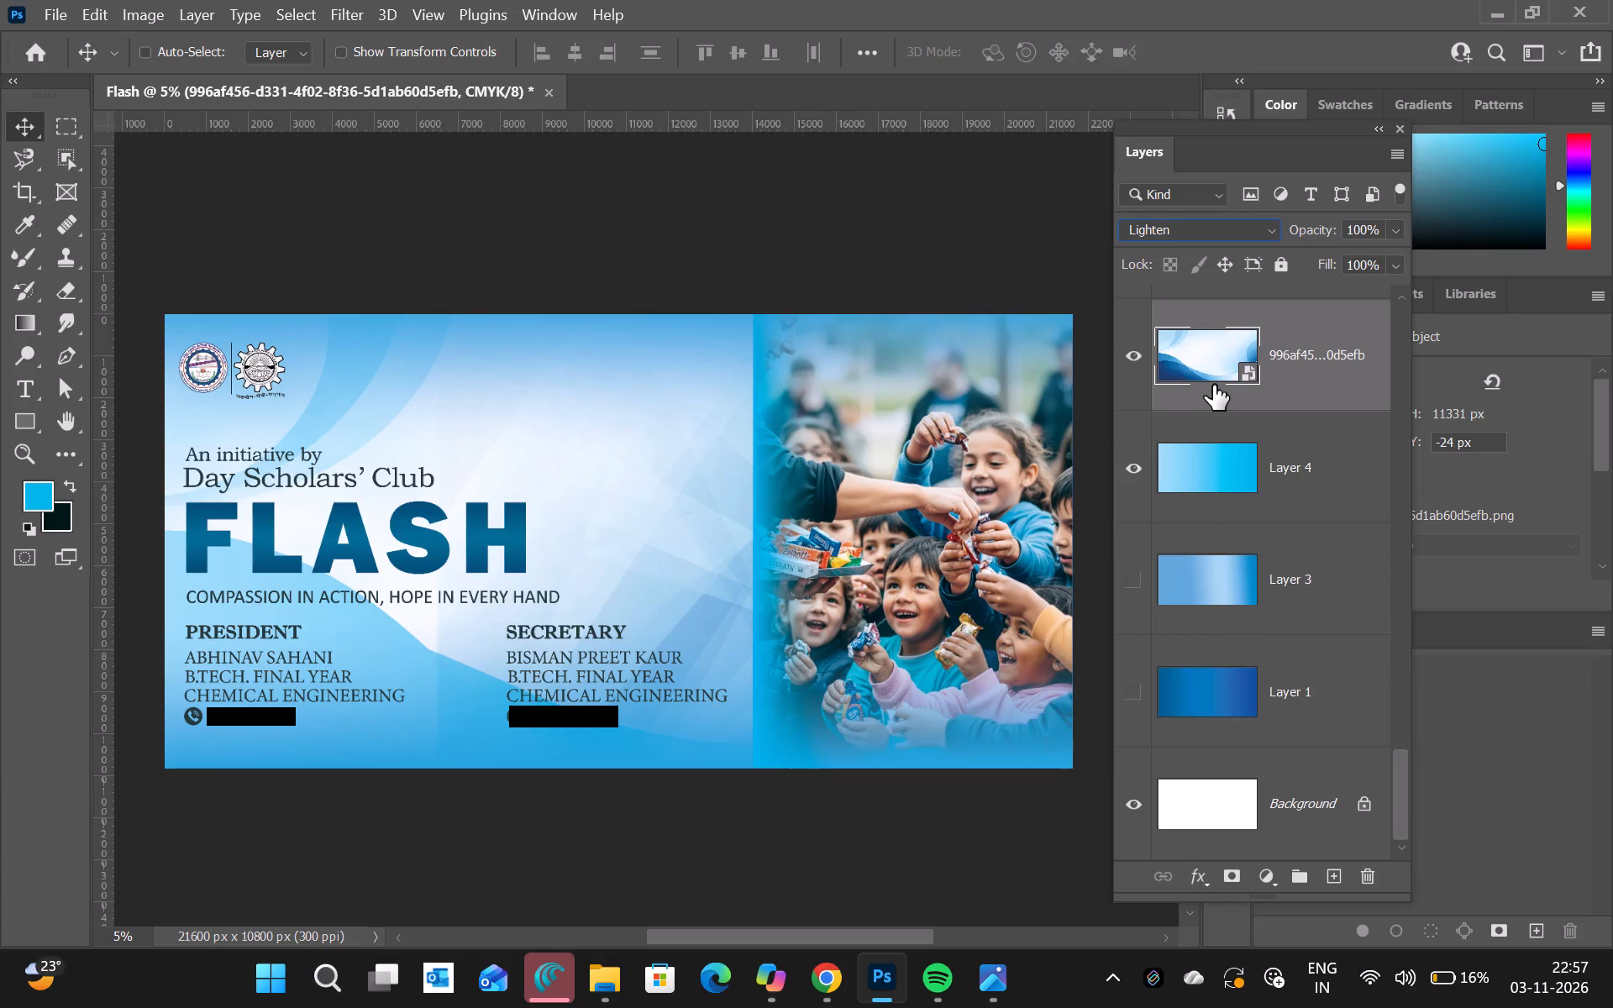
key(ctrl+t)
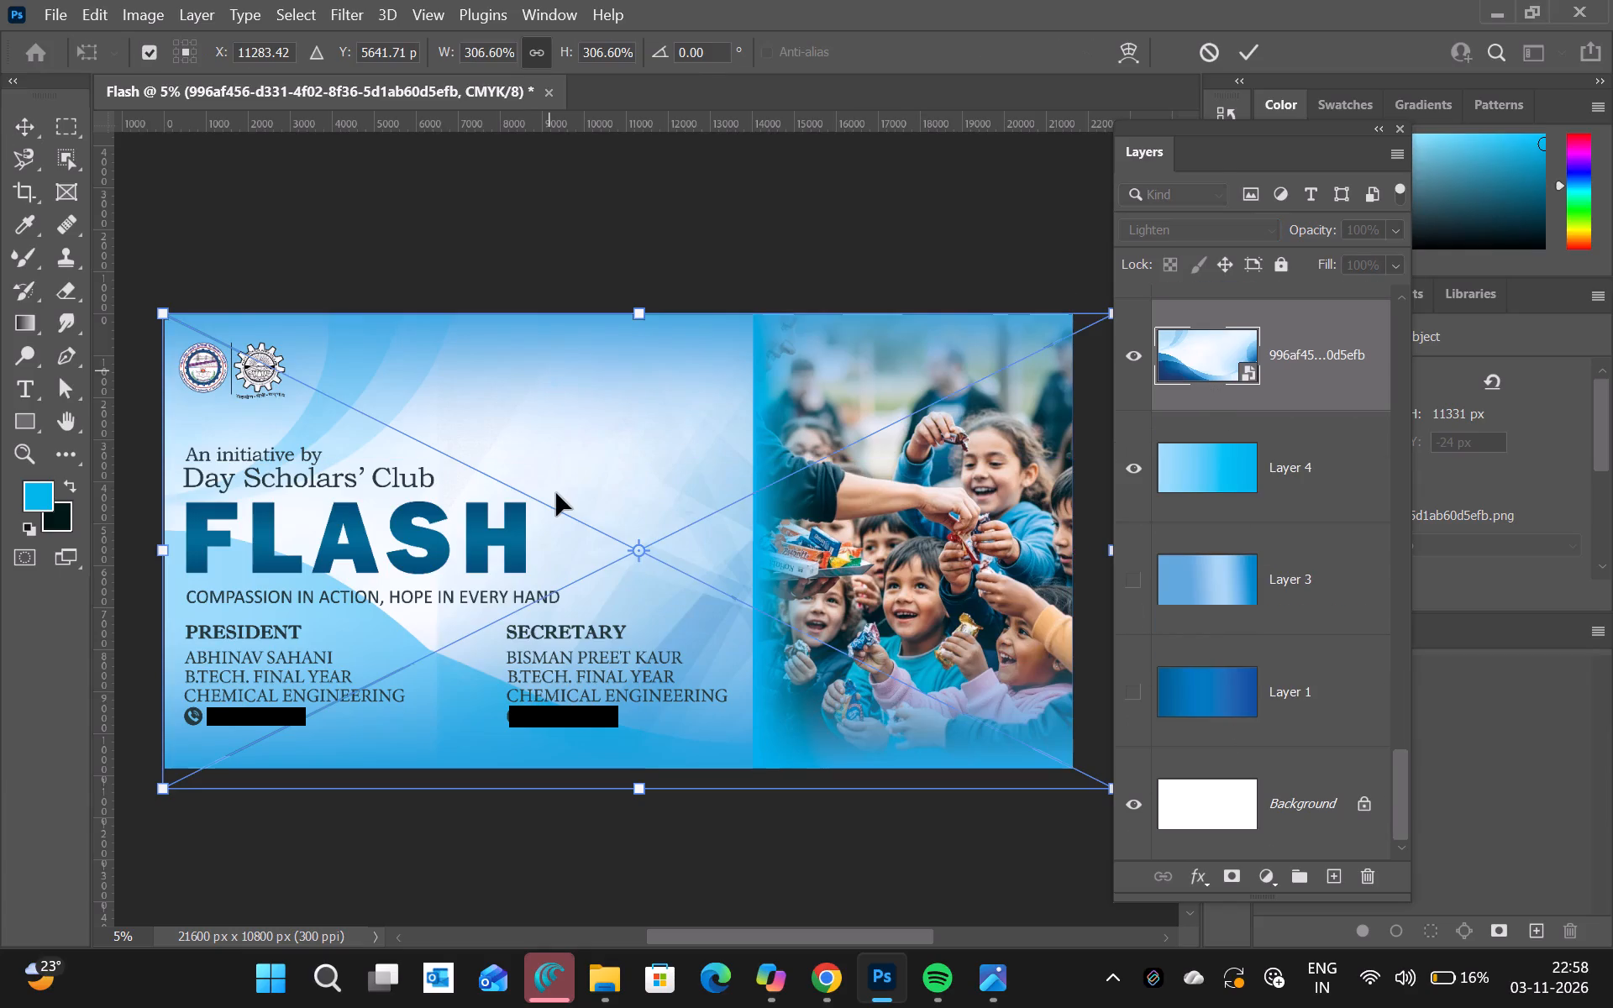
drag(556, 493, 302, 512)
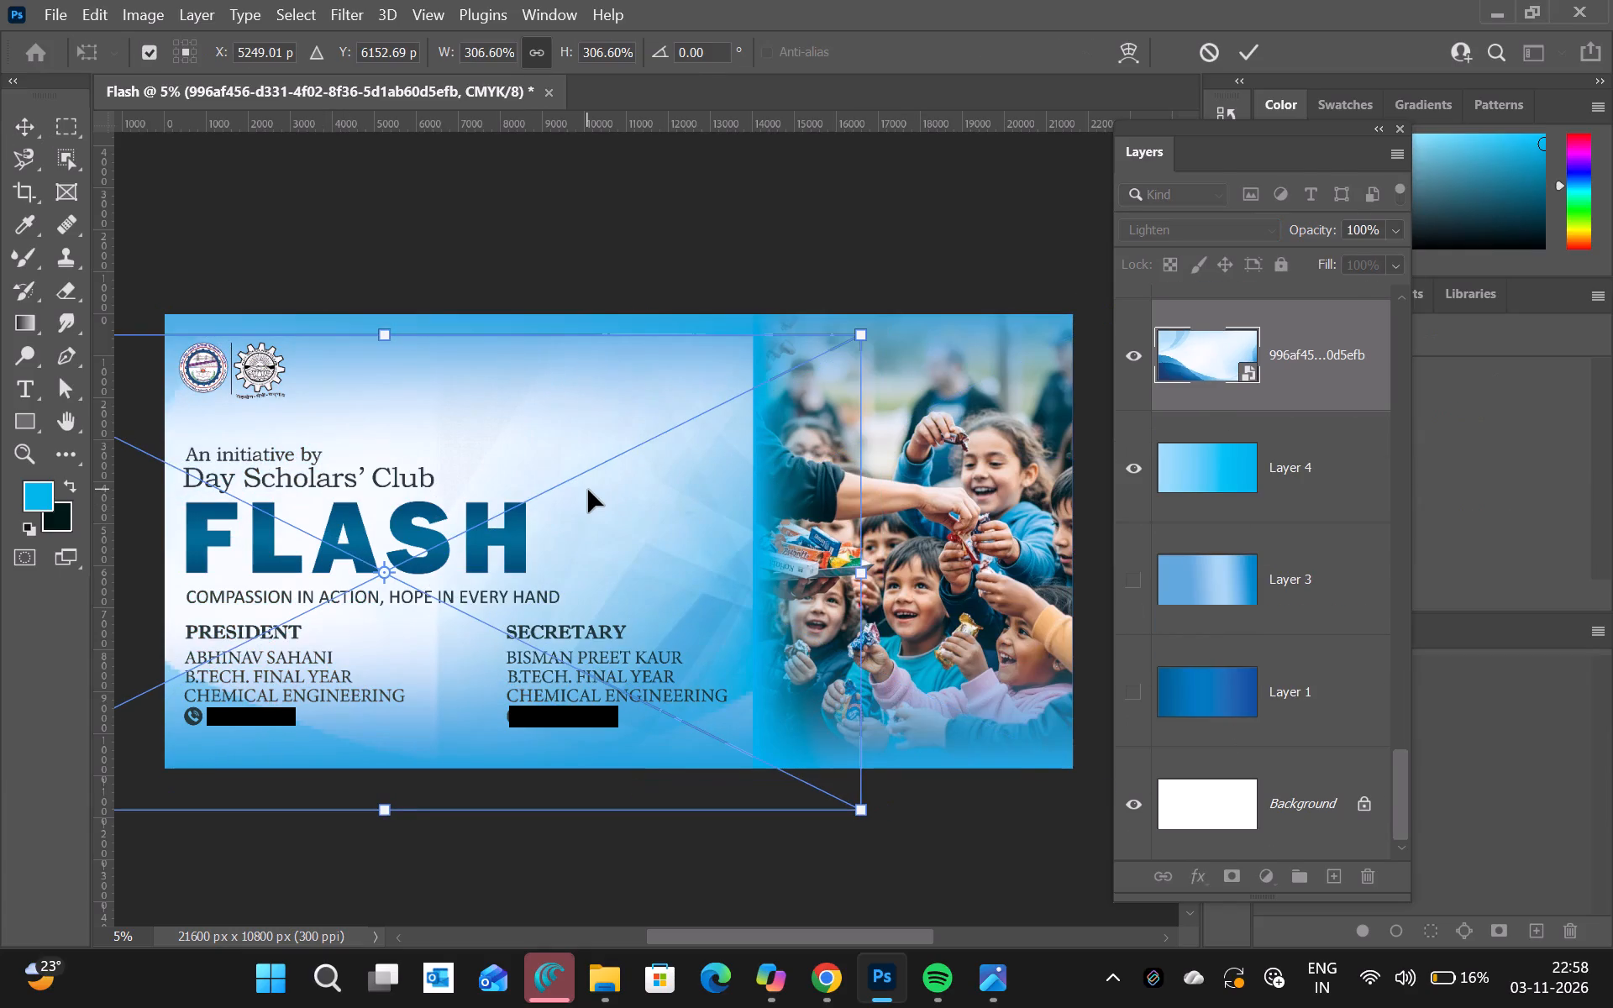
drag(588, 490, 811, 454)
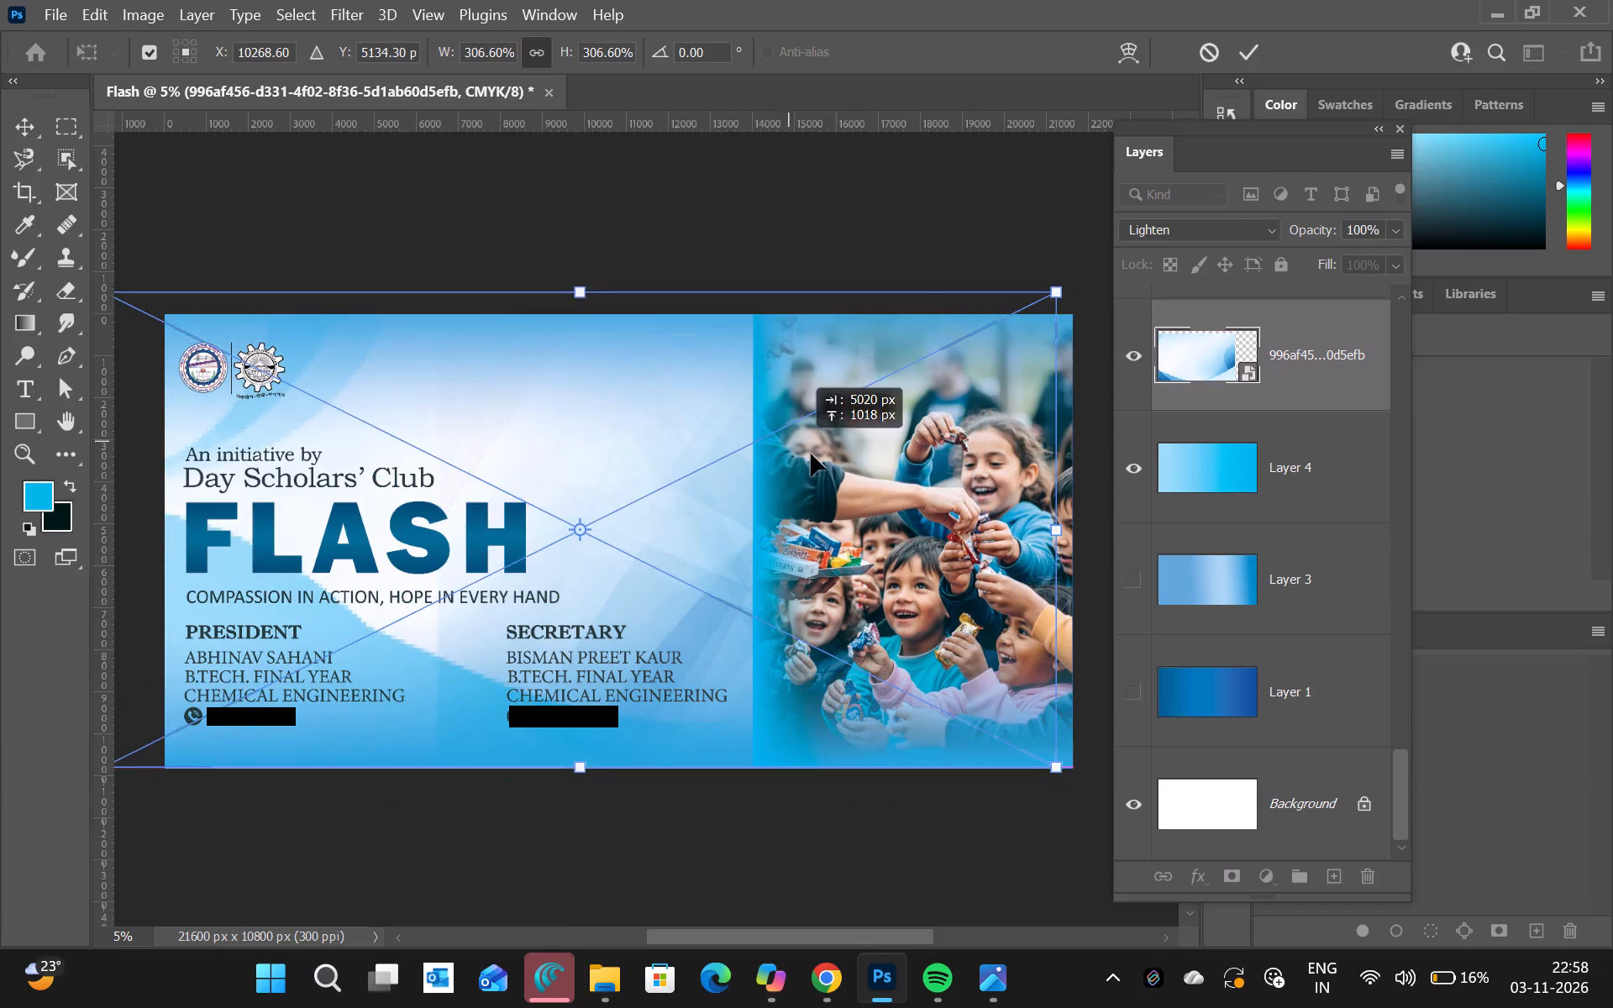
drag(811, 454, 887, 465)
scroll(887, 465, left, 1)
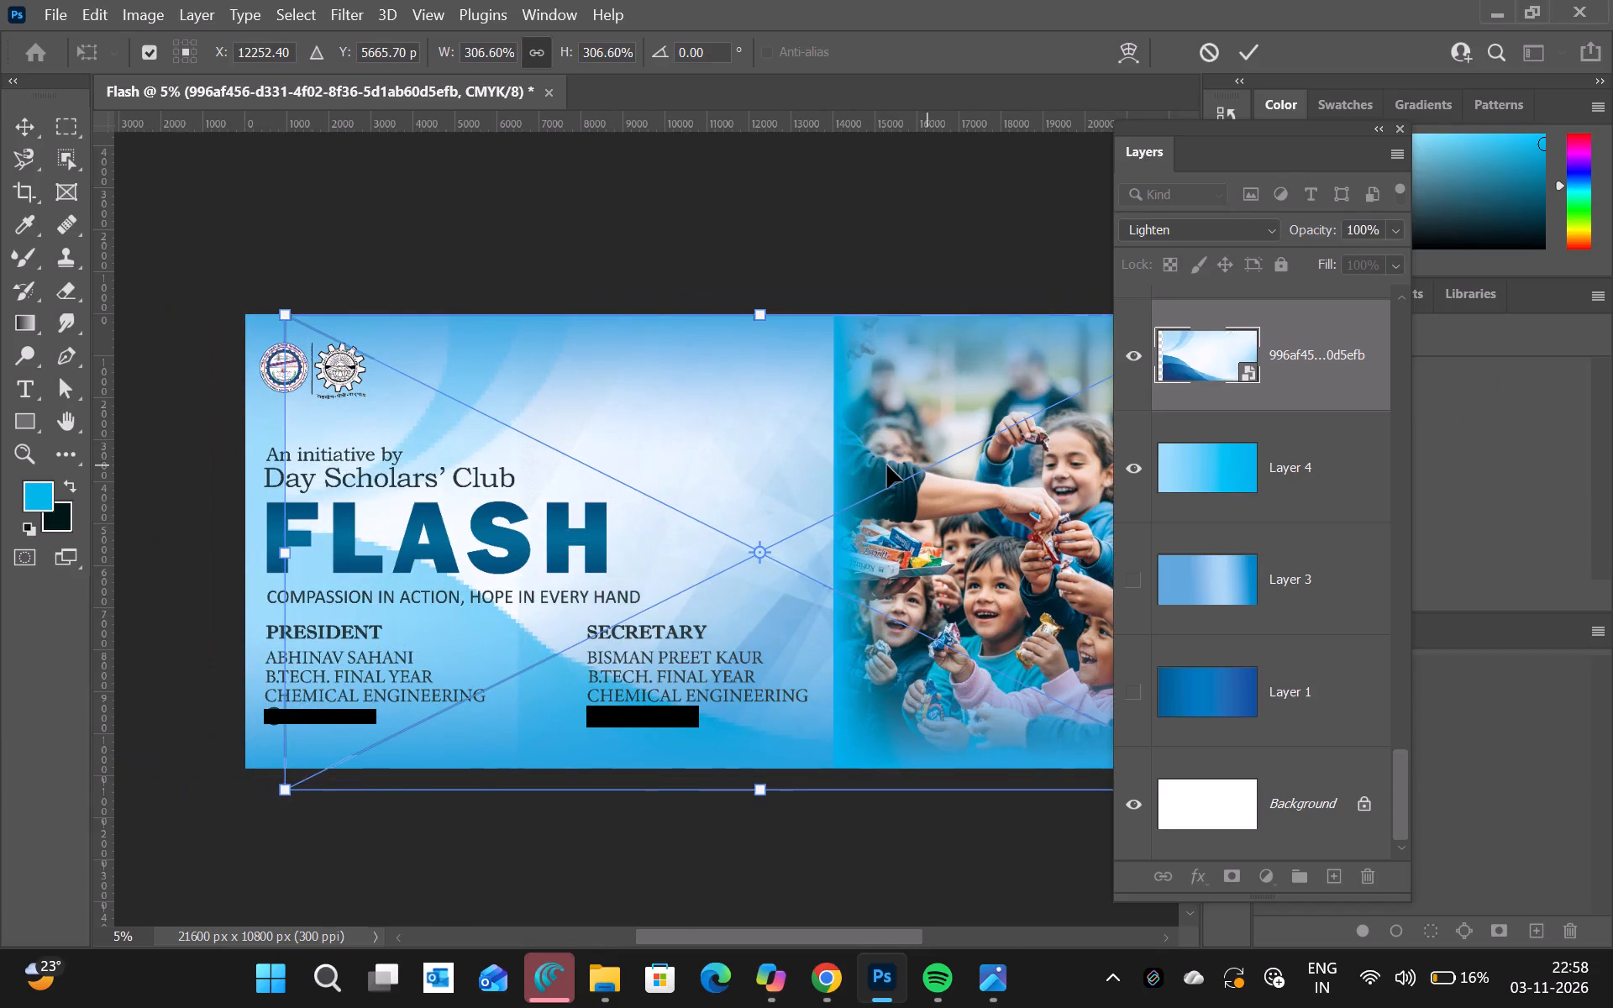
scroll(887, 465, left, 1)
scroll(1050, 440, left, 1)
drag(1050, 440, 994, 449)
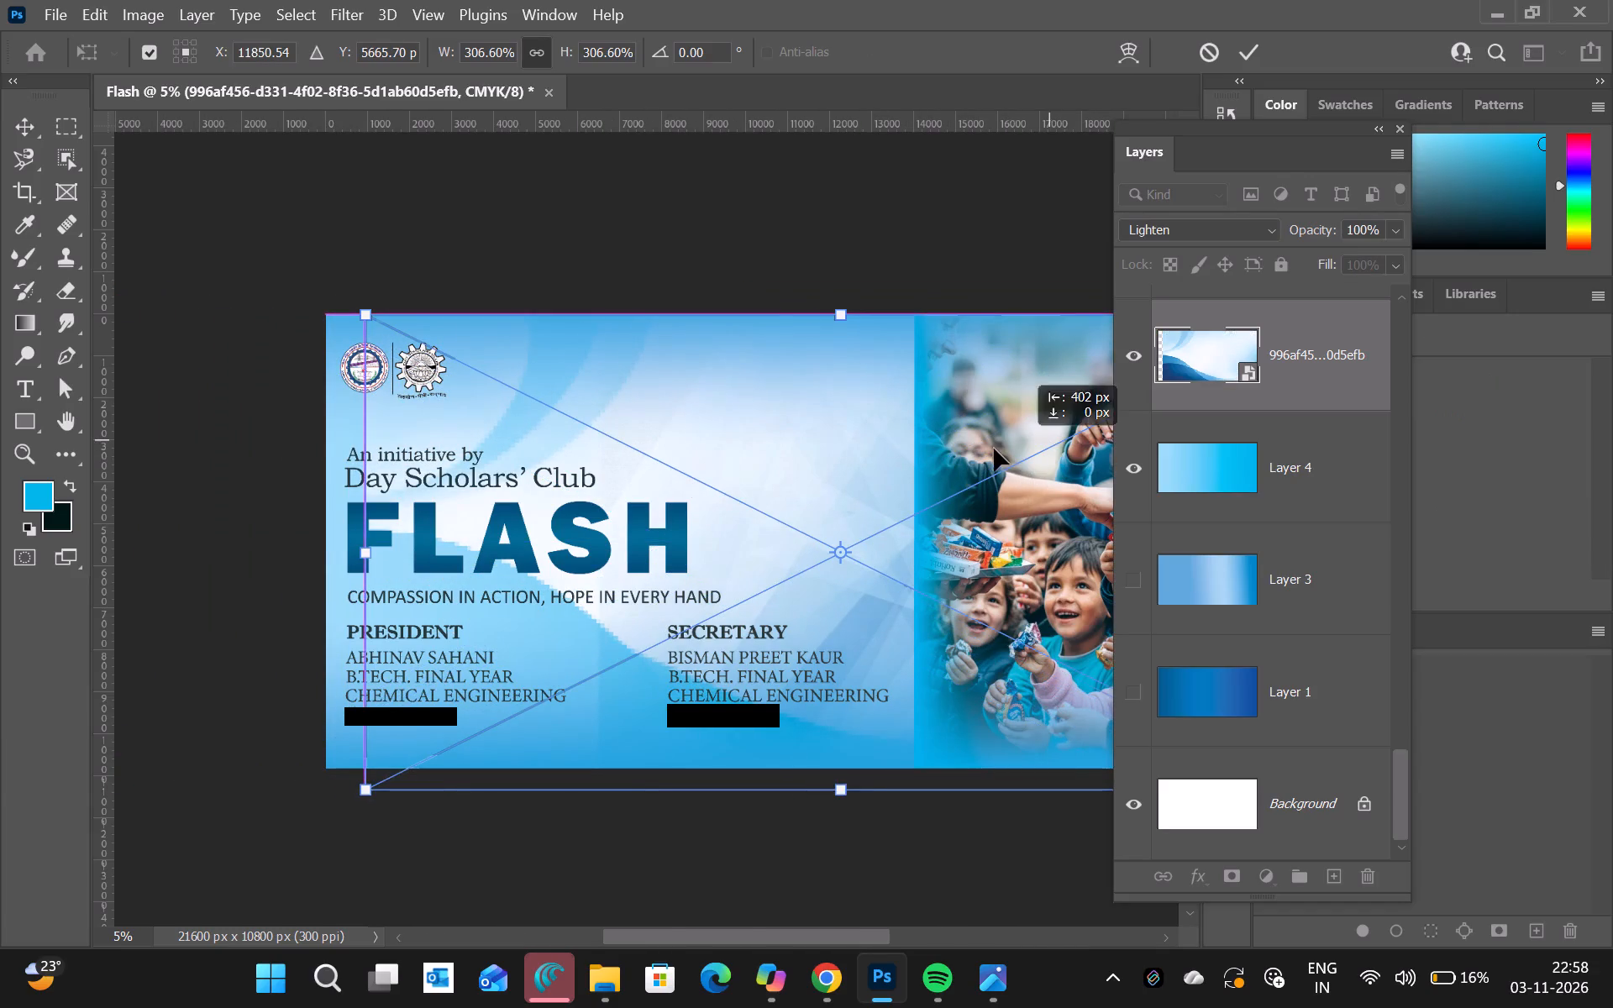
drag(994, 449, 959, 445)
scroll(959, 445, right, 1)
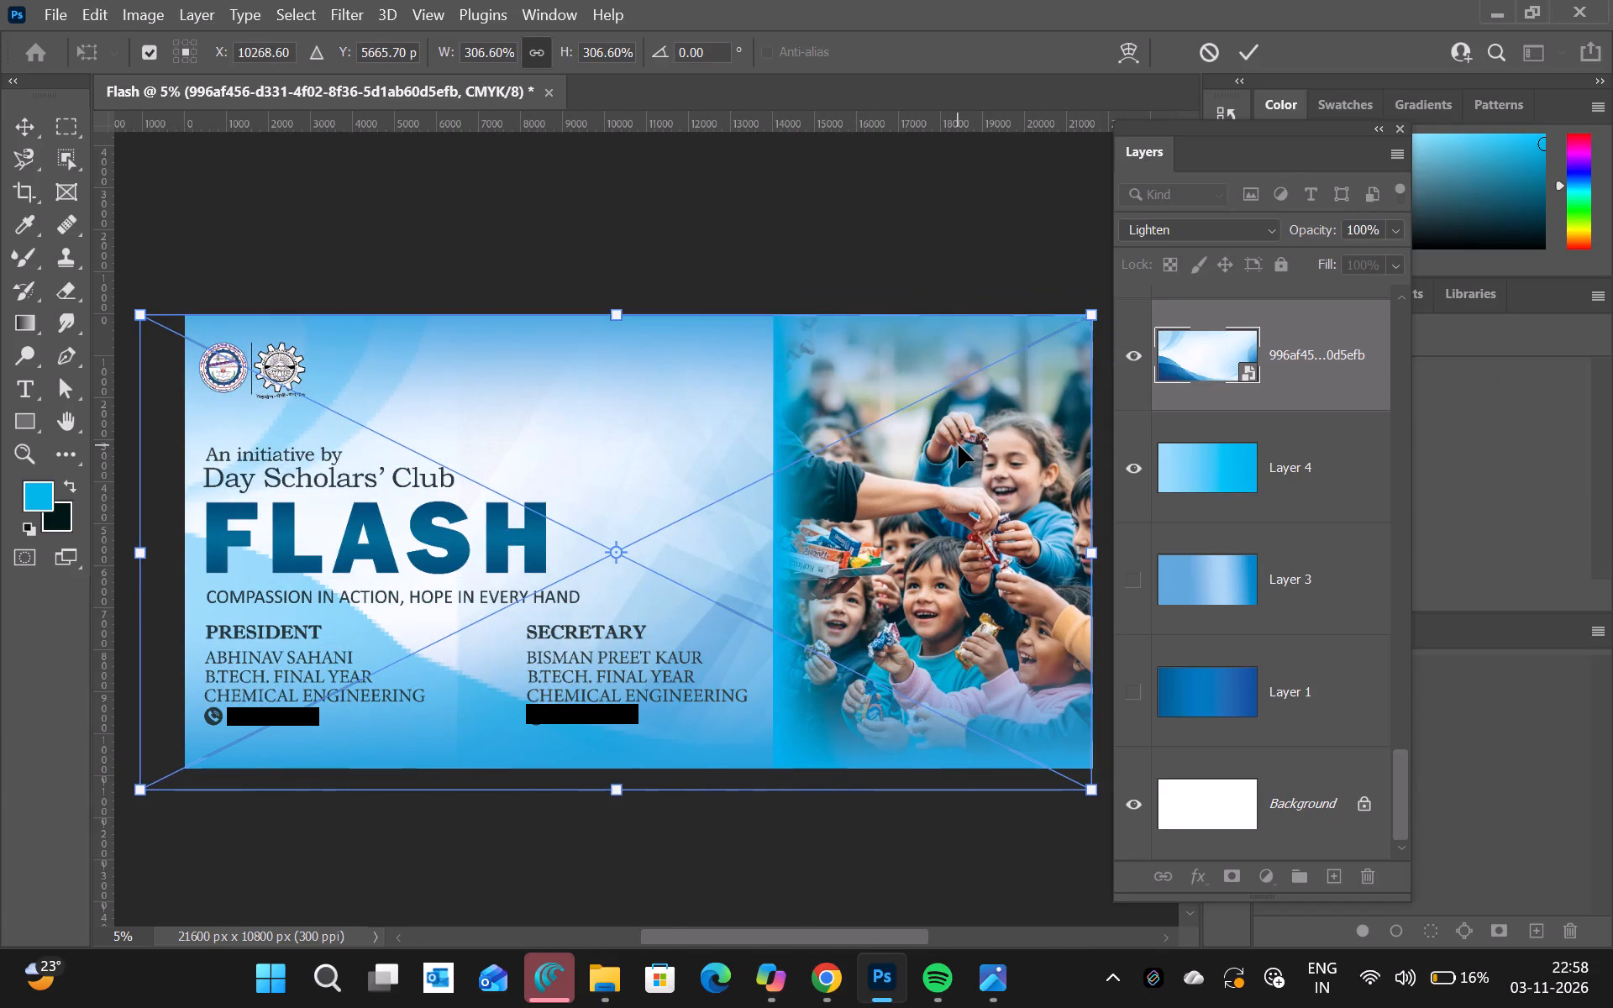
click(959, 445)
drag(1016, 443, 1046, 442)
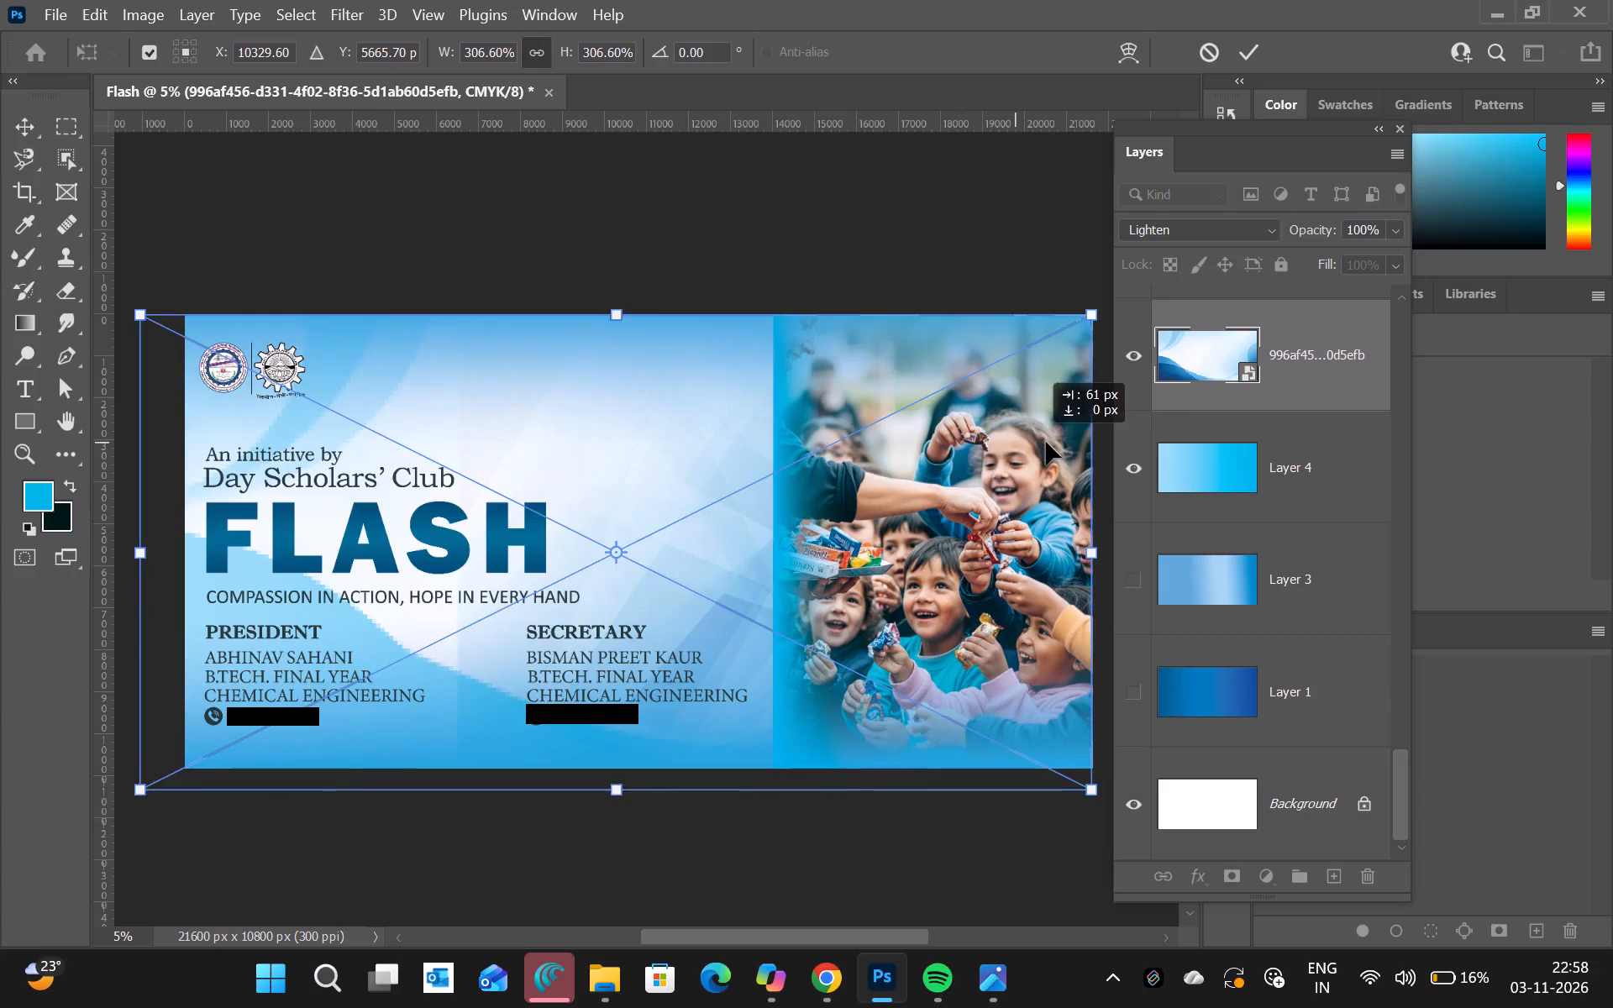
drag(1046, 442, 1056, 442)
Narrow the wave image to end at the photo's edge, scaled to about 190% × 308%, shift it slightly up, and apply the transform.
scroll(1056, 442, left, 1)
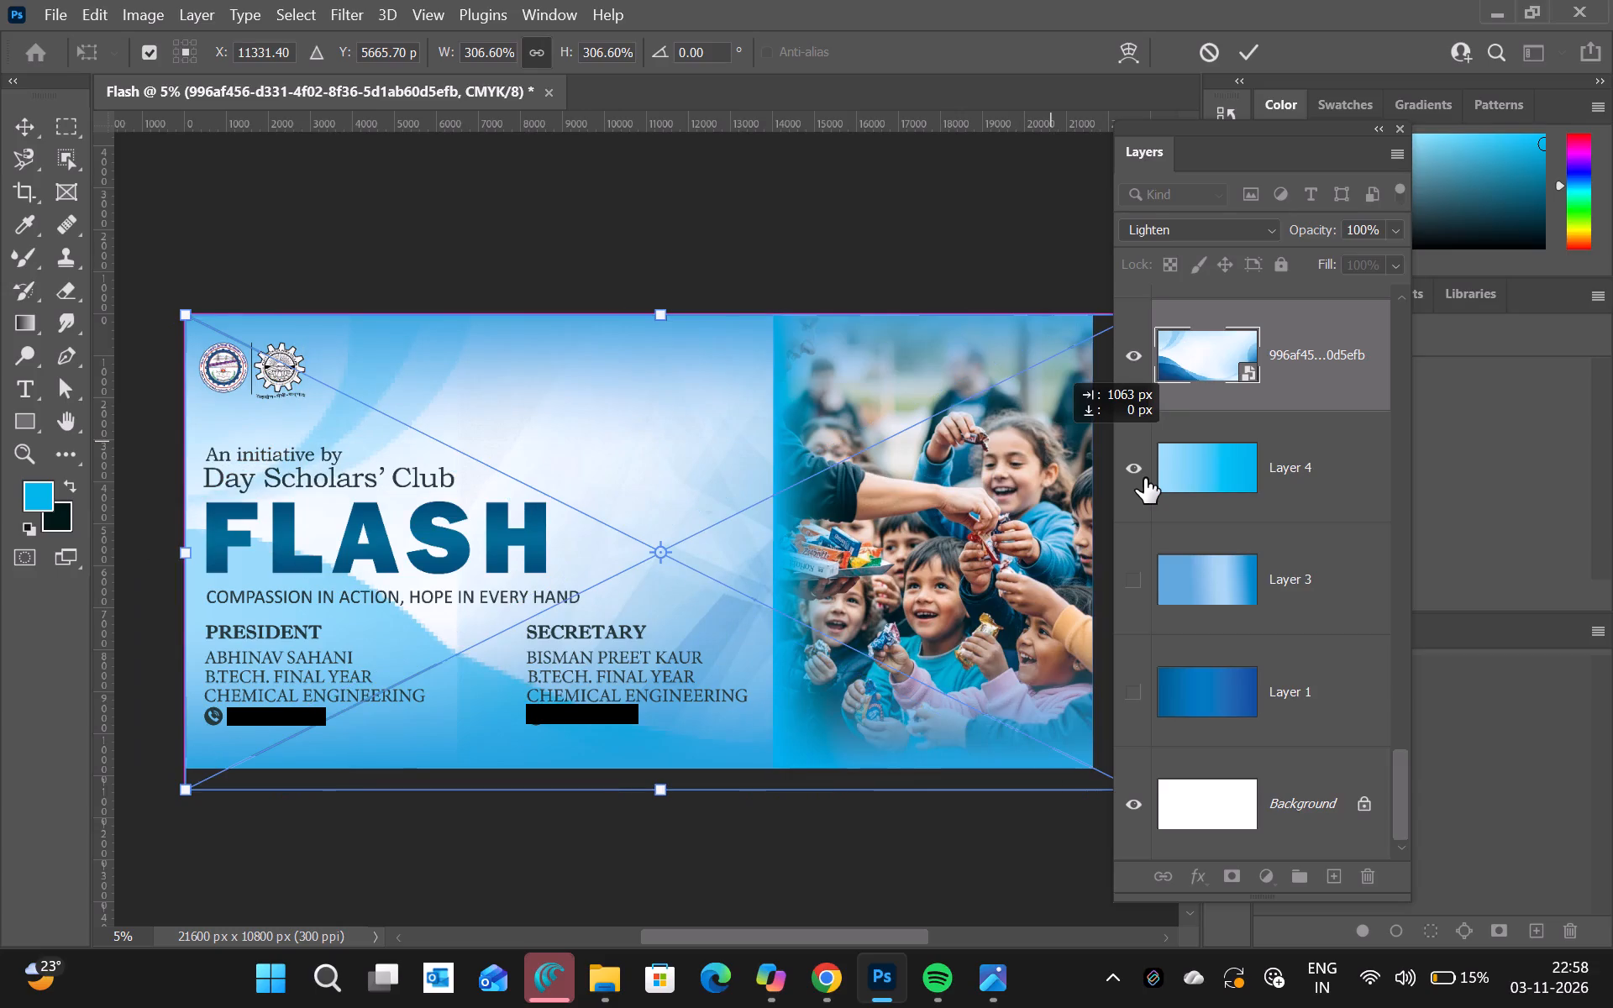
scroll(1008, 507, right, 1)
shift+drag(979, 554, 965, 554)
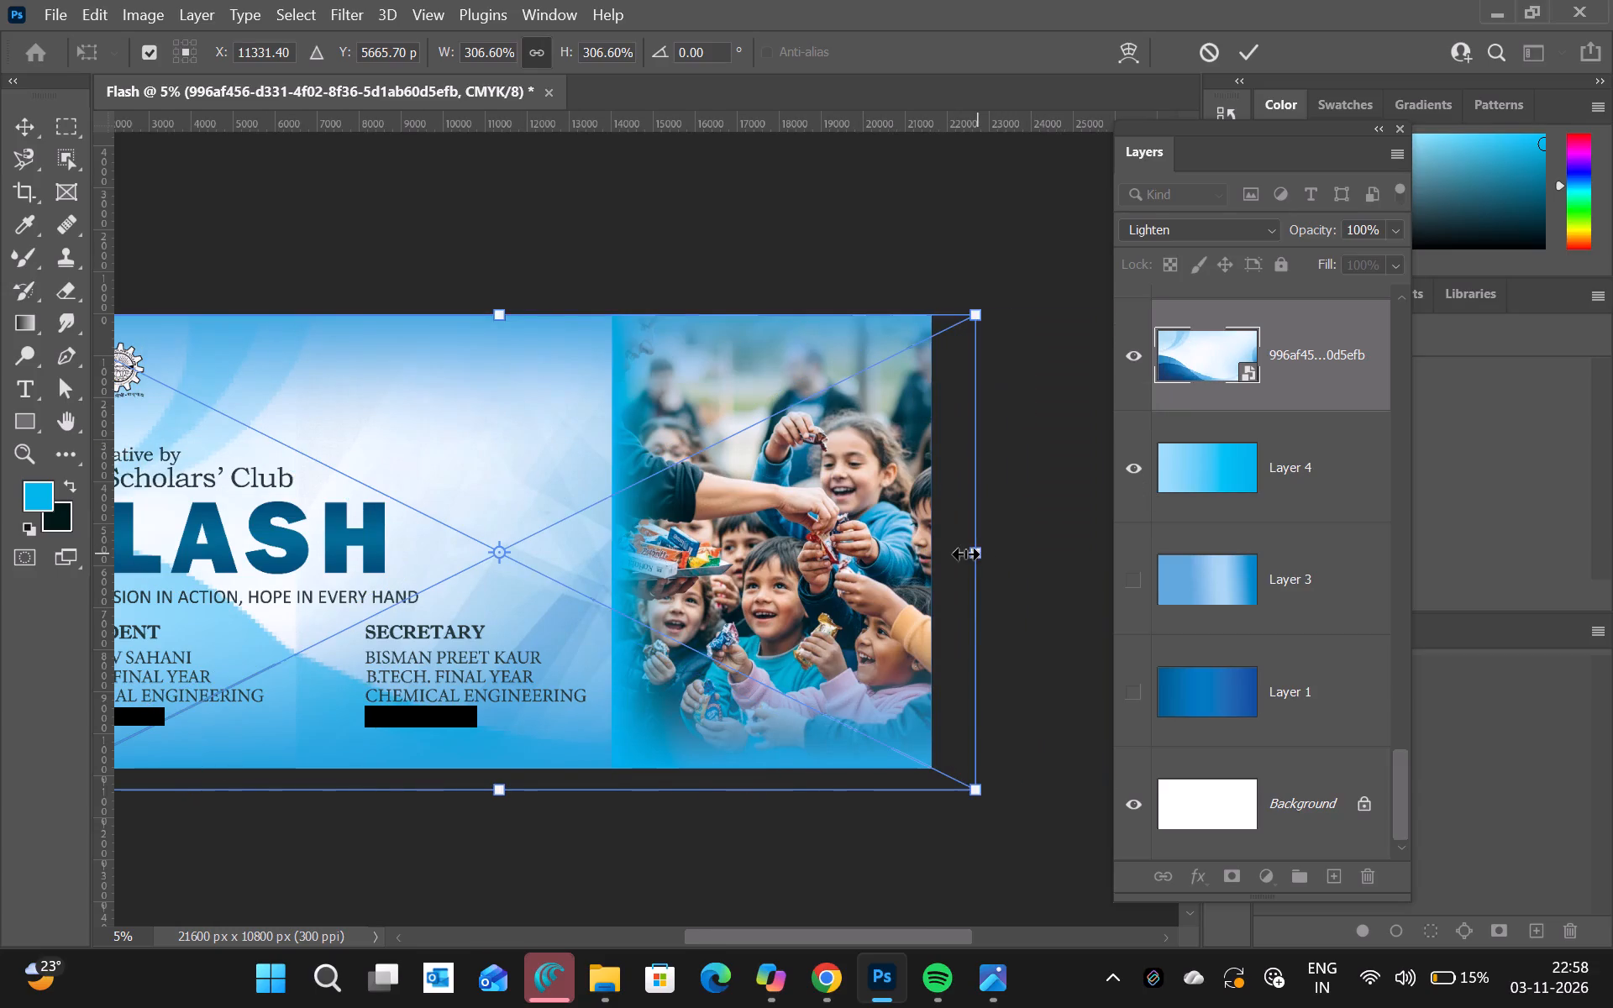
shift+drag(965, 554, 608, 541)
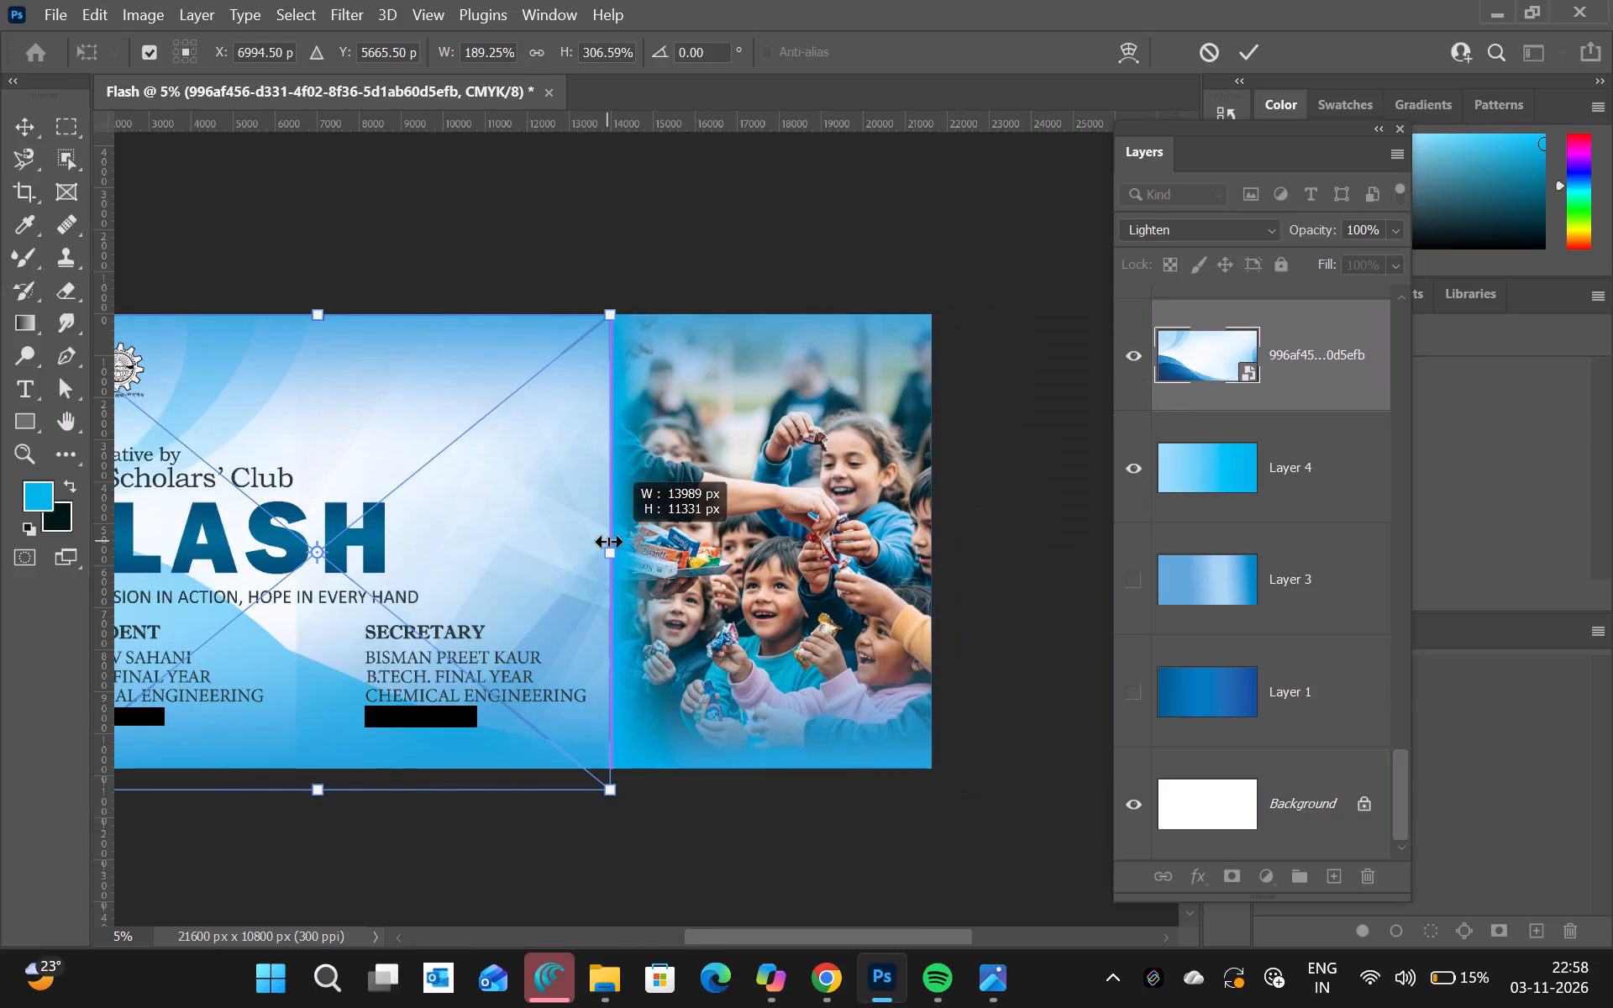
scroll(608, 541, left, 1)
drag(727, 545, 678, 555)
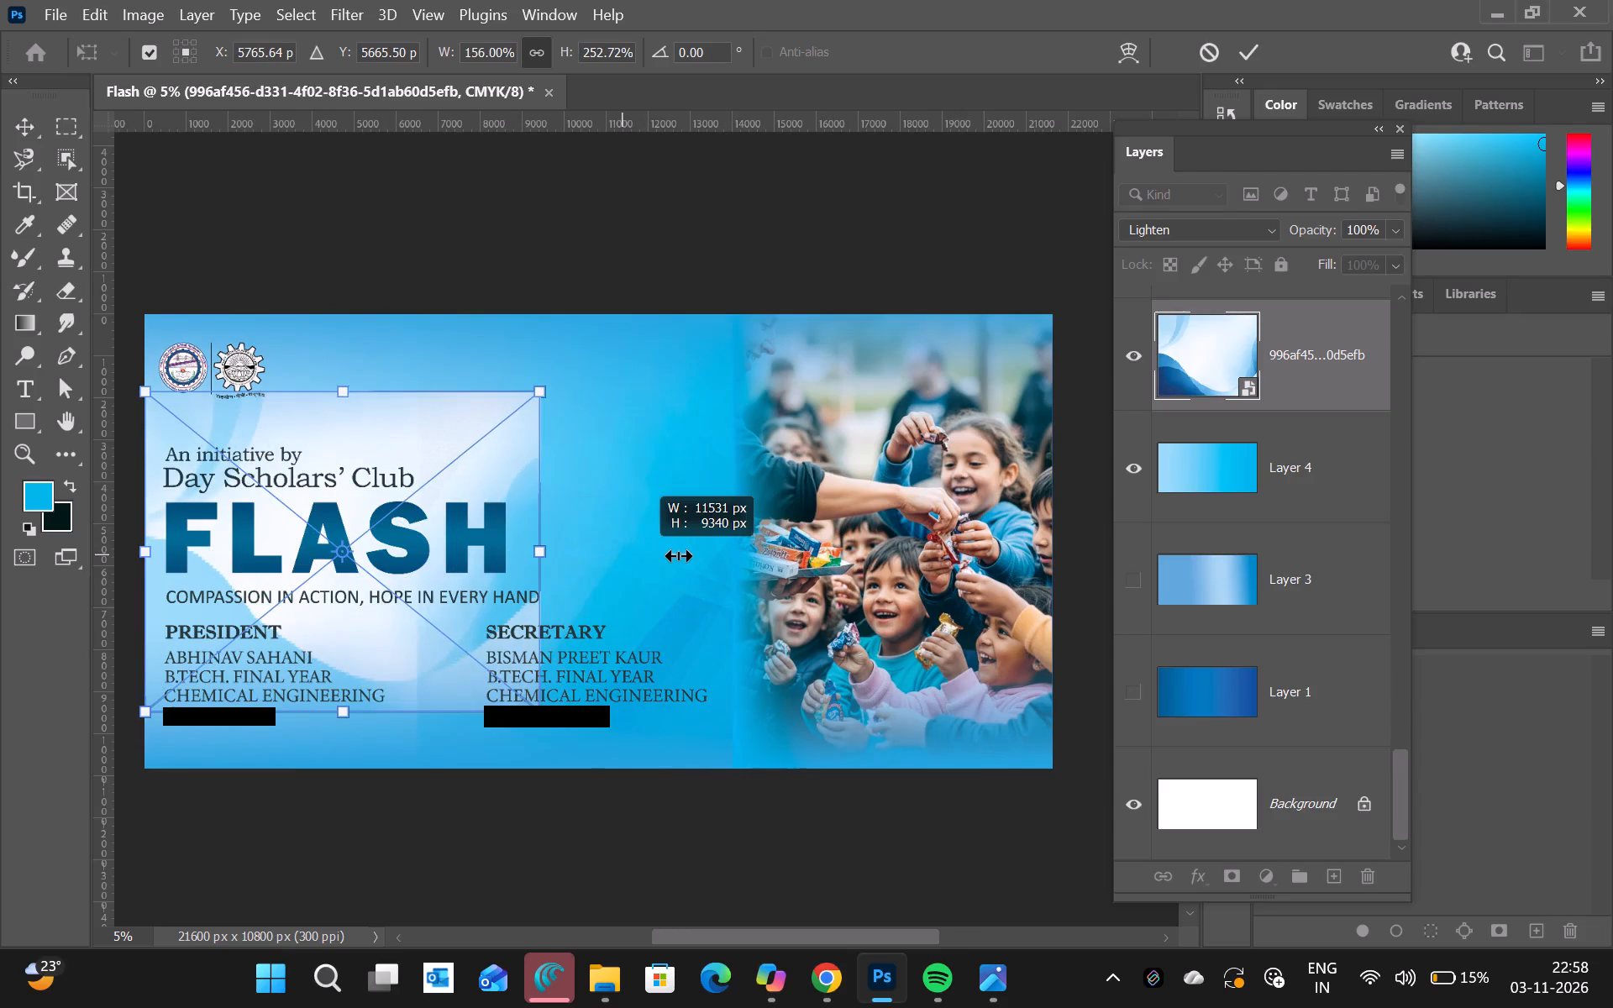
drag(678, 555, 768, 559)
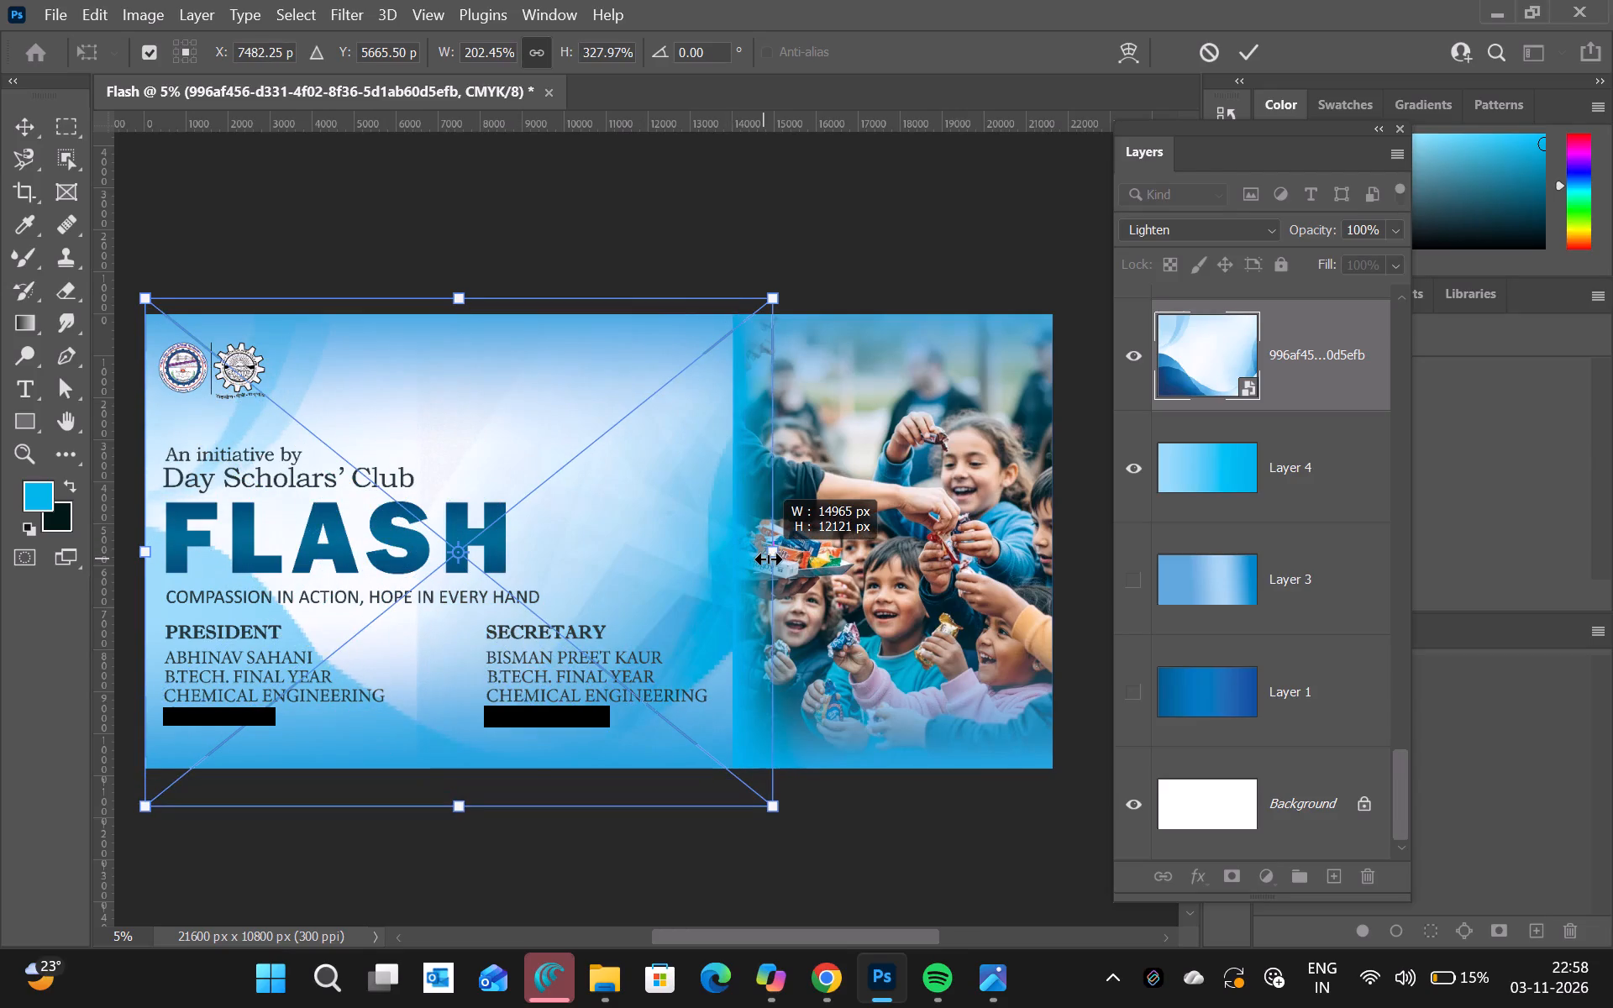
drag(768, 559, 633, 555)
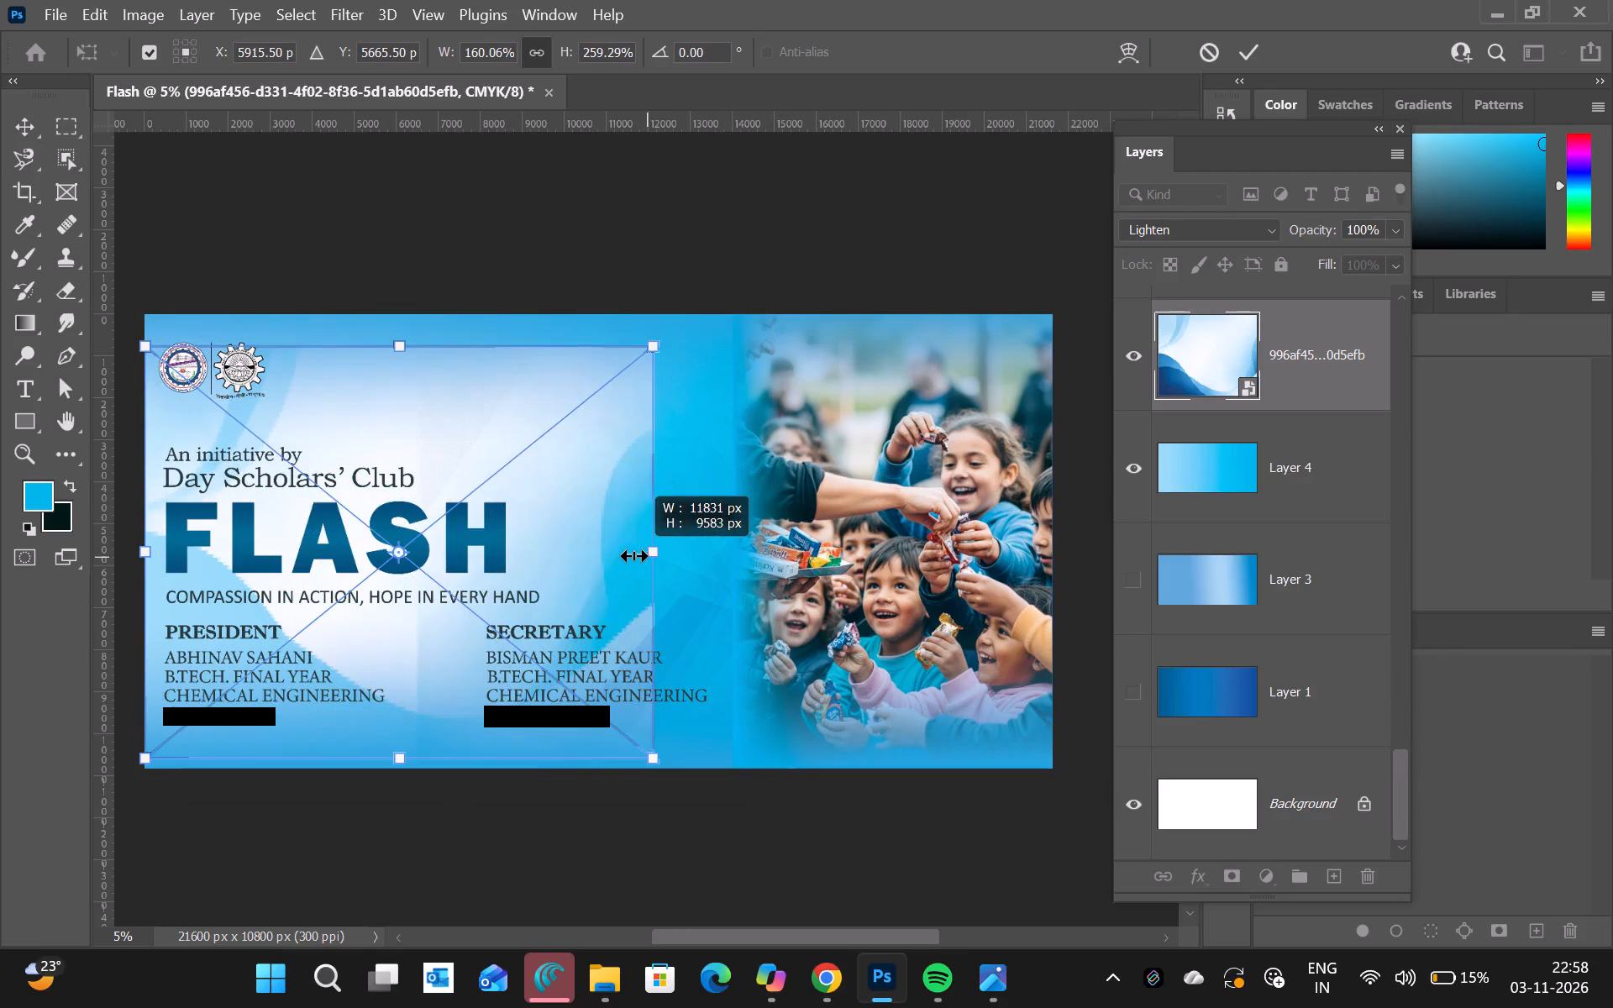
drag(633, 555, 694, 538)
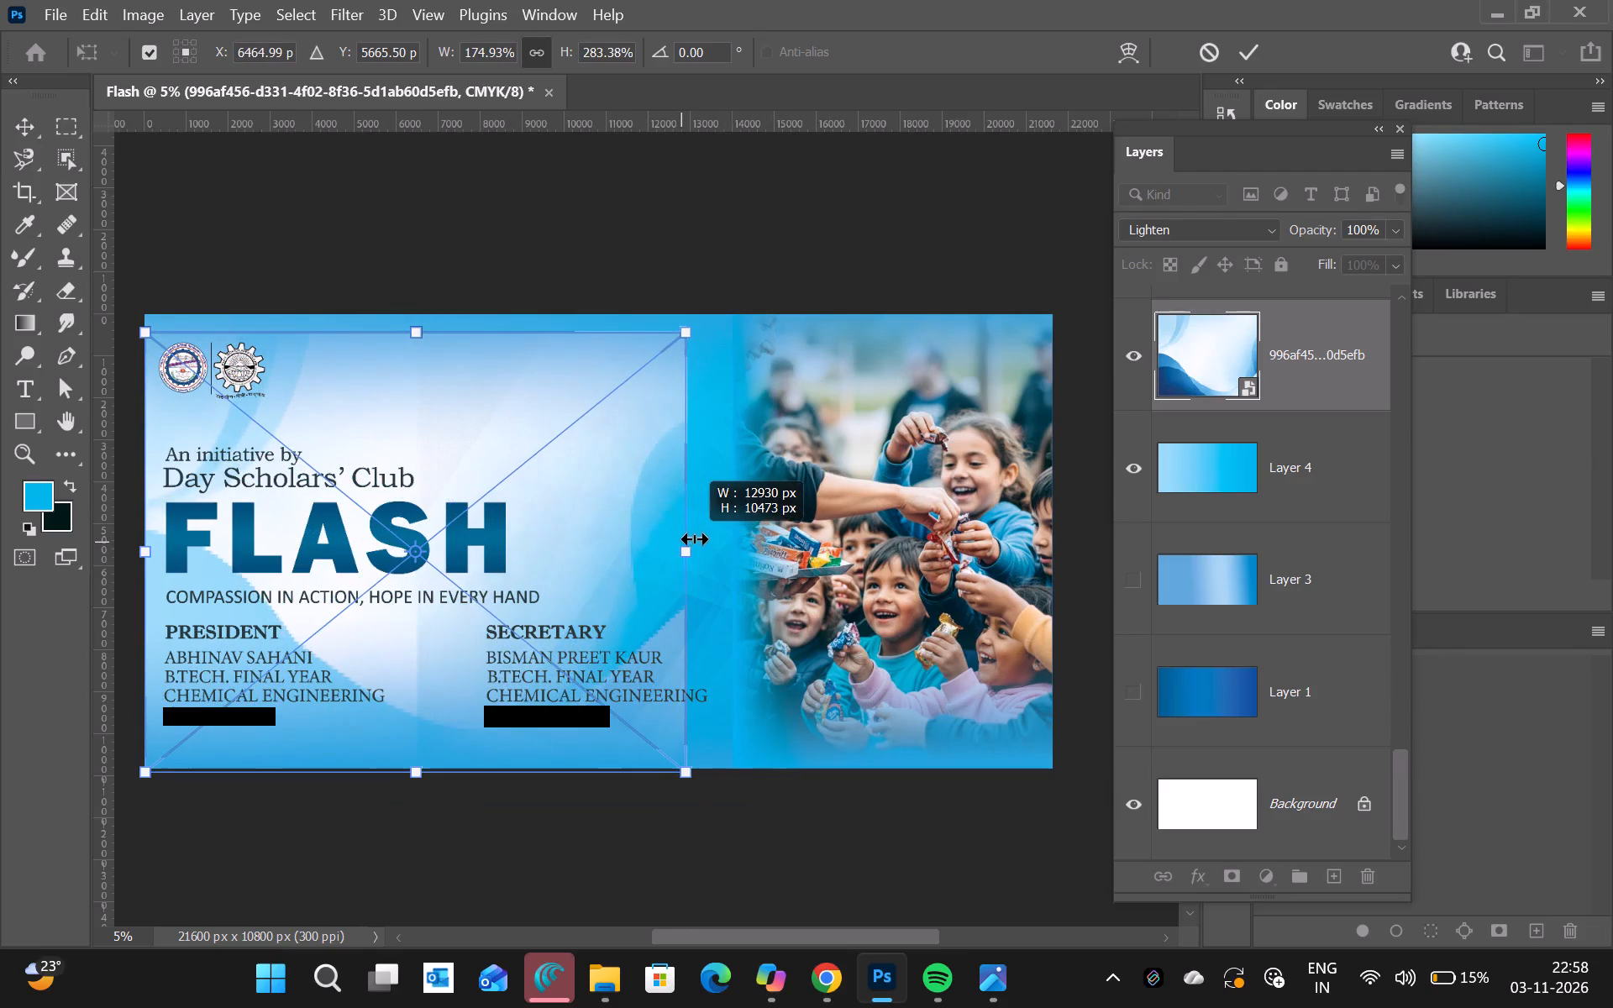
drag(694, 538, 728, 528)
drag(595, 495, 595, 483)
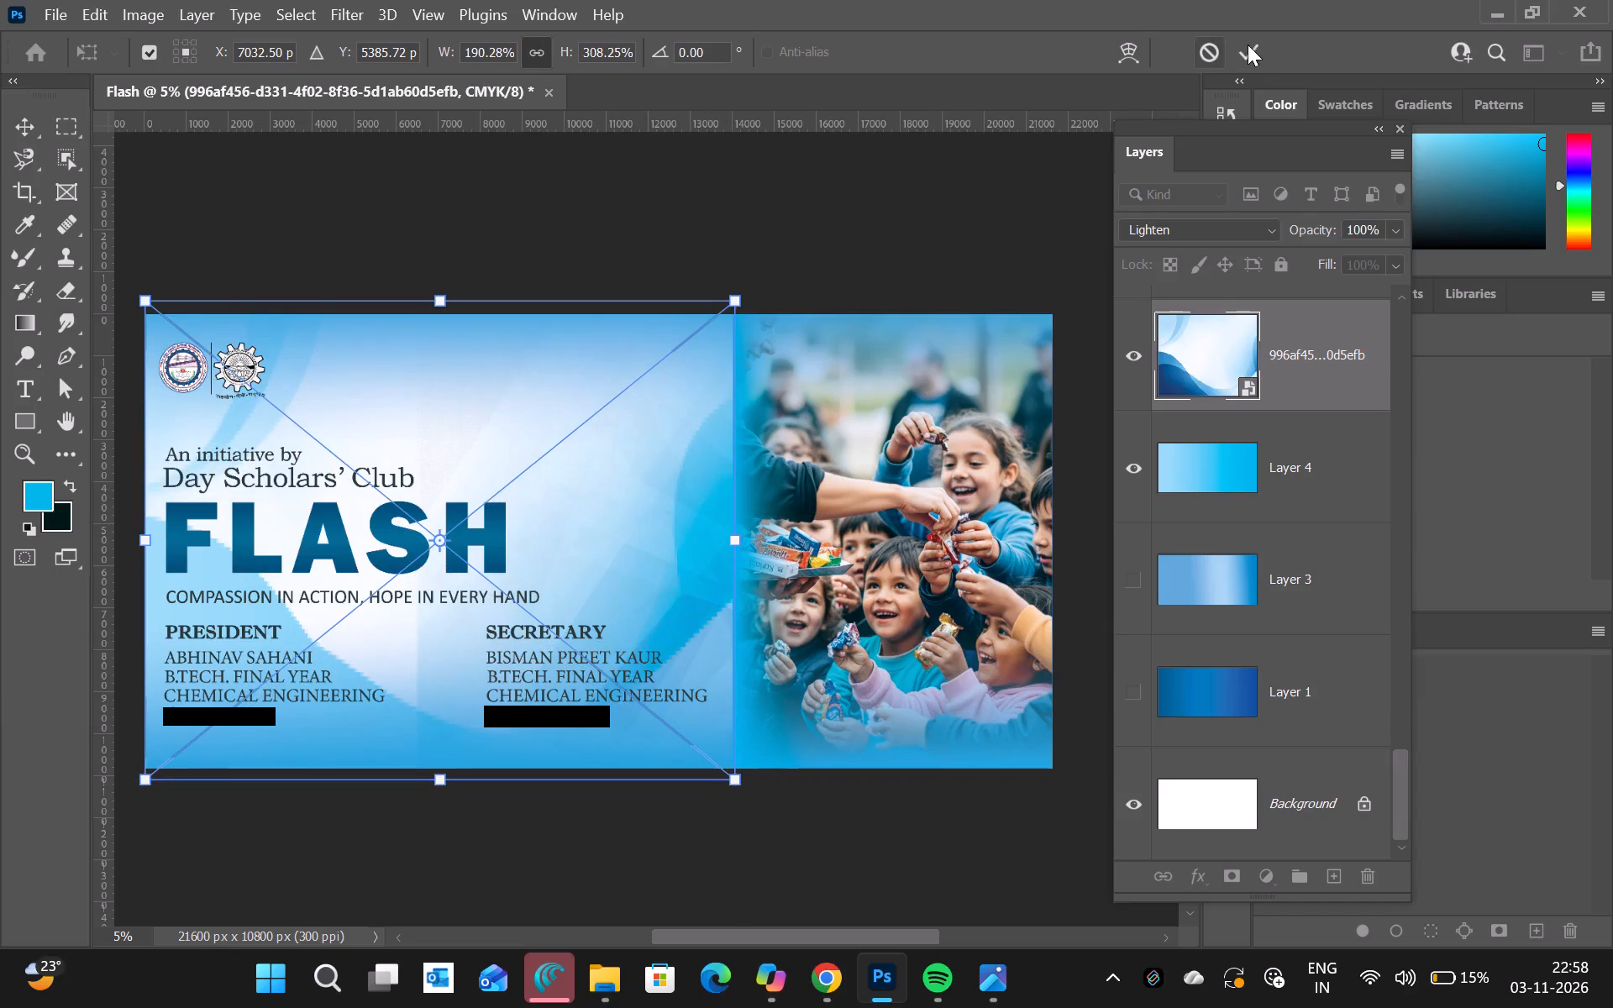
click(1248, 45)
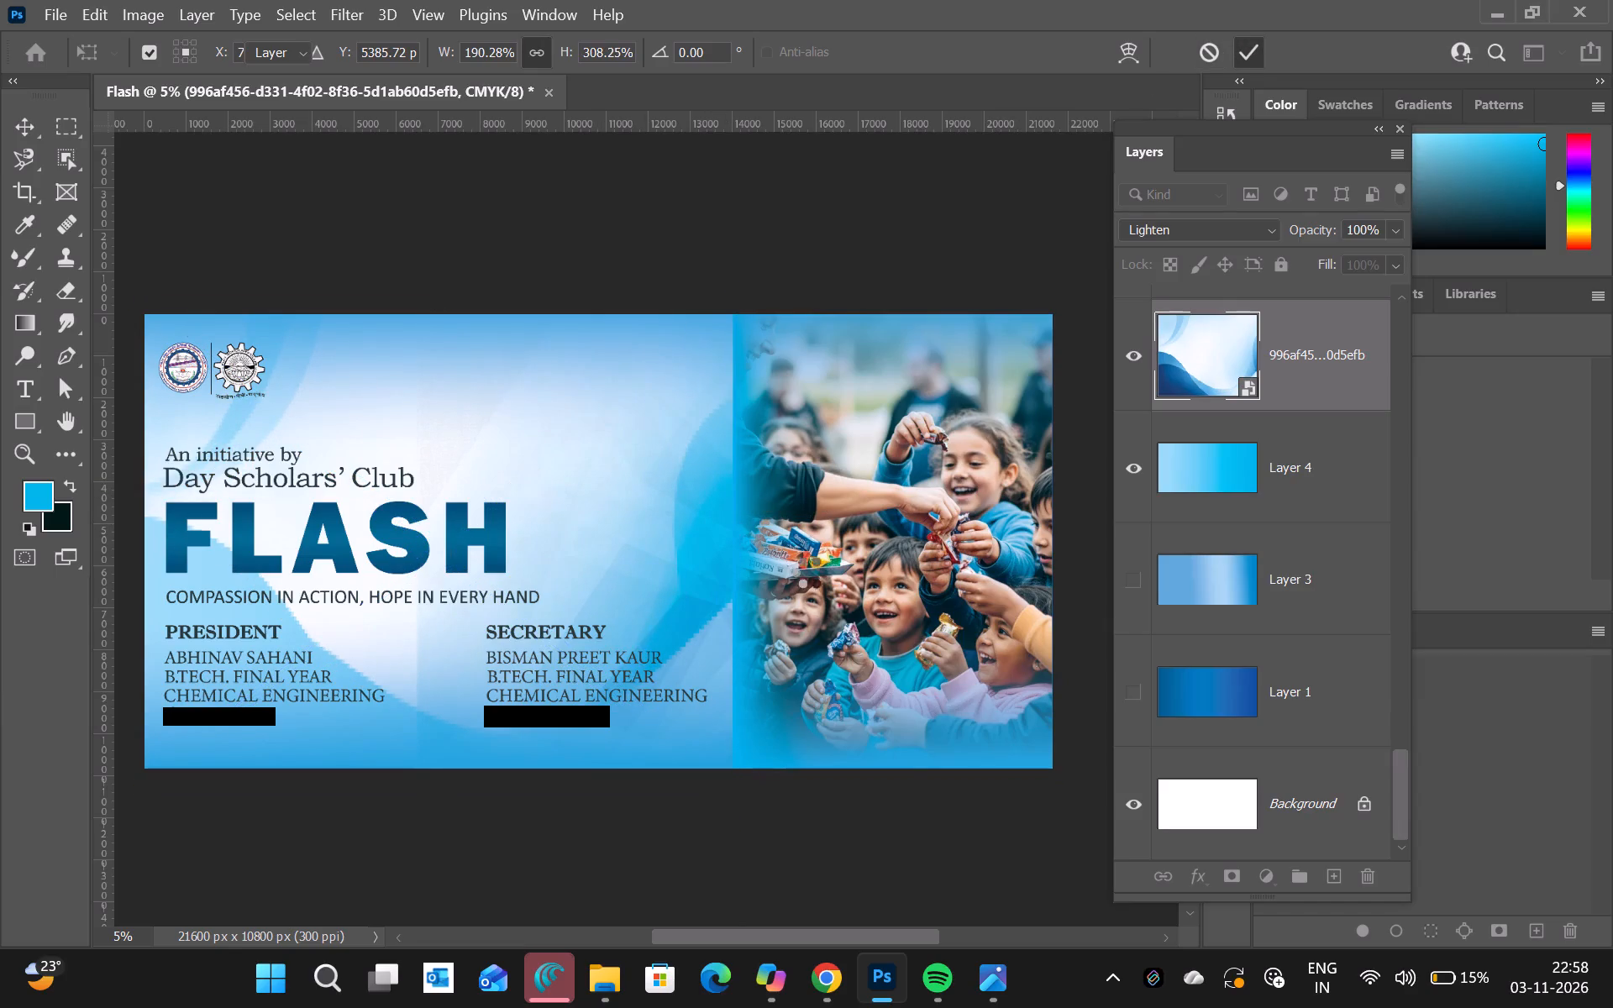
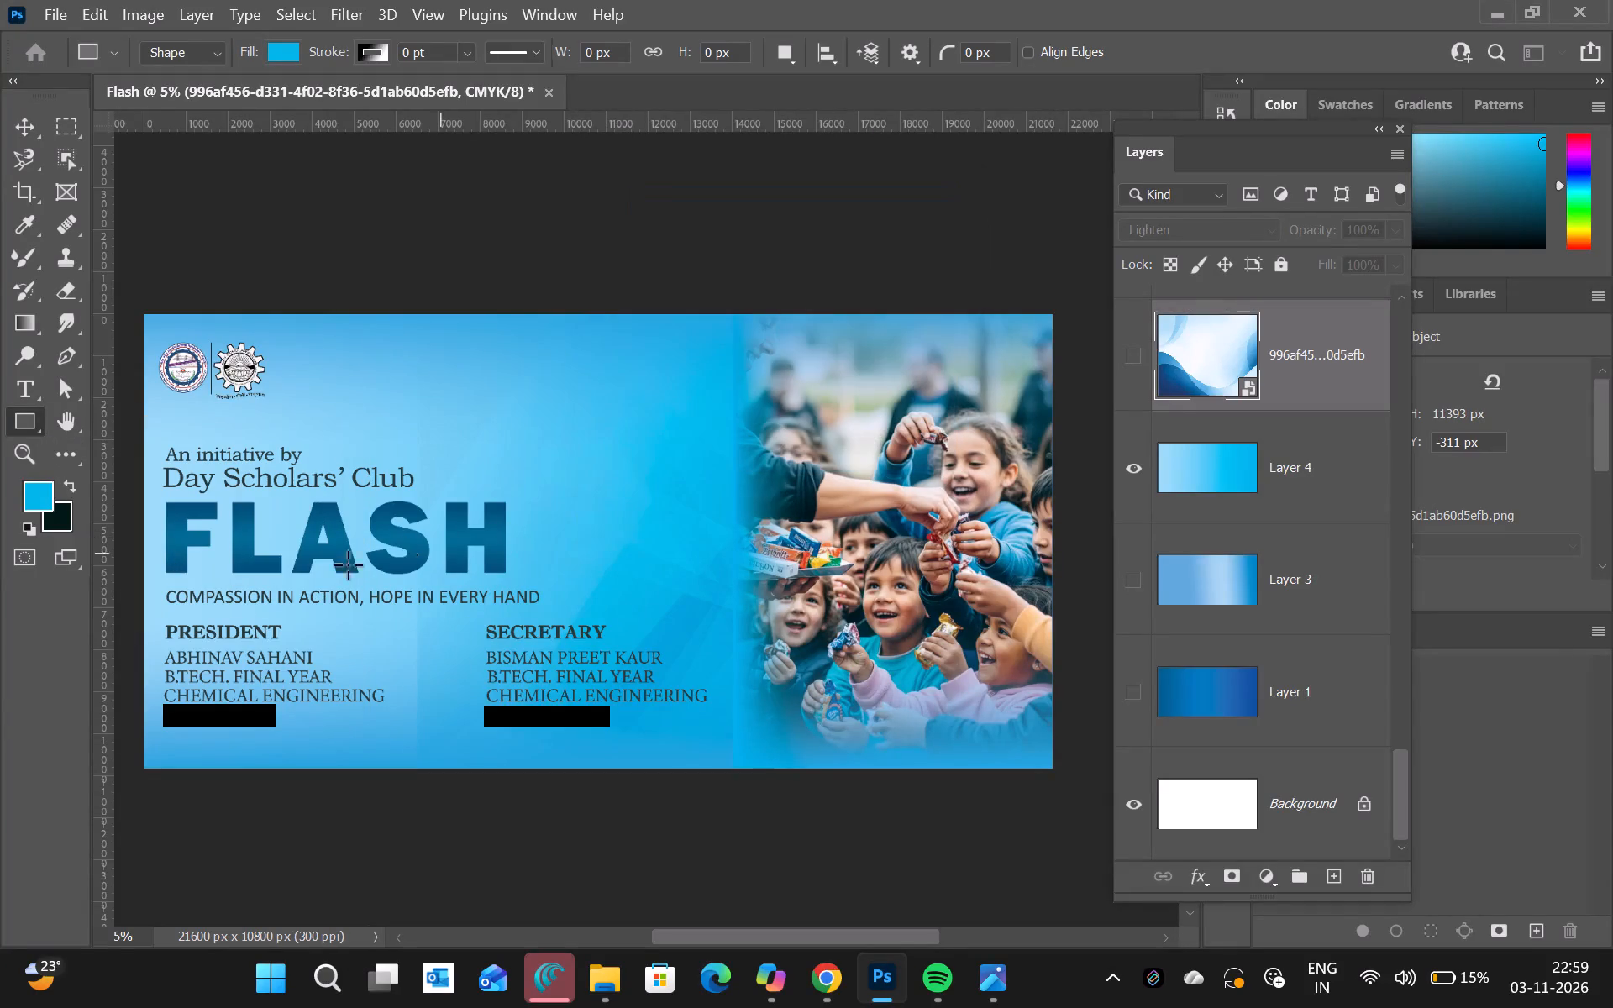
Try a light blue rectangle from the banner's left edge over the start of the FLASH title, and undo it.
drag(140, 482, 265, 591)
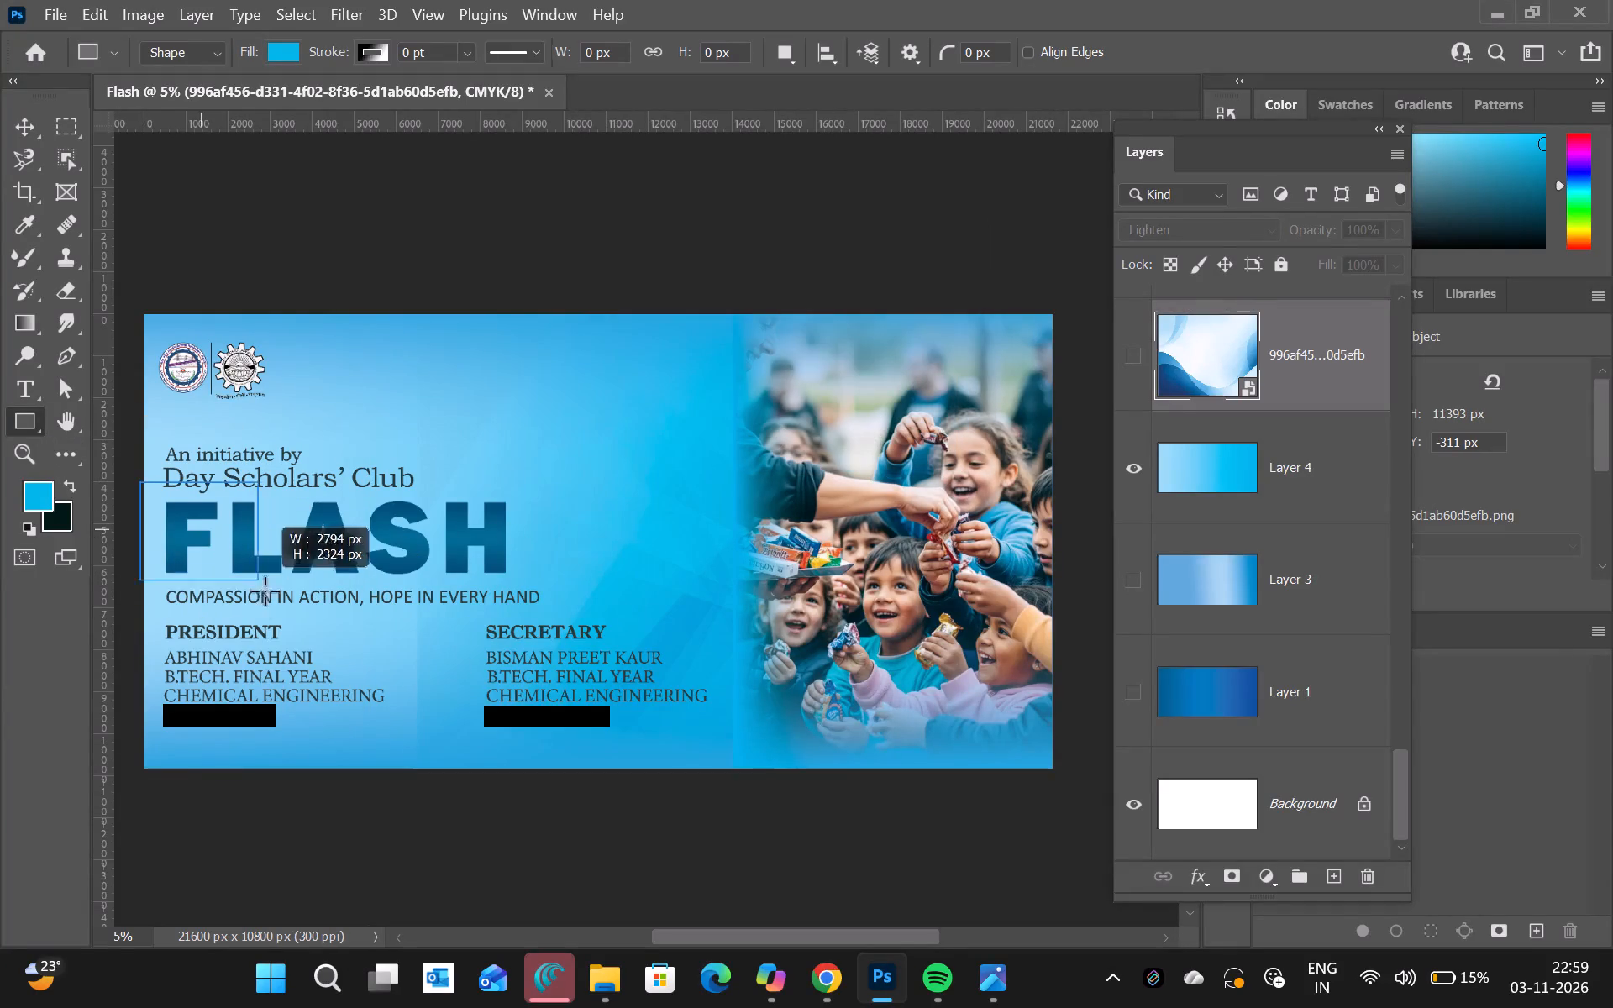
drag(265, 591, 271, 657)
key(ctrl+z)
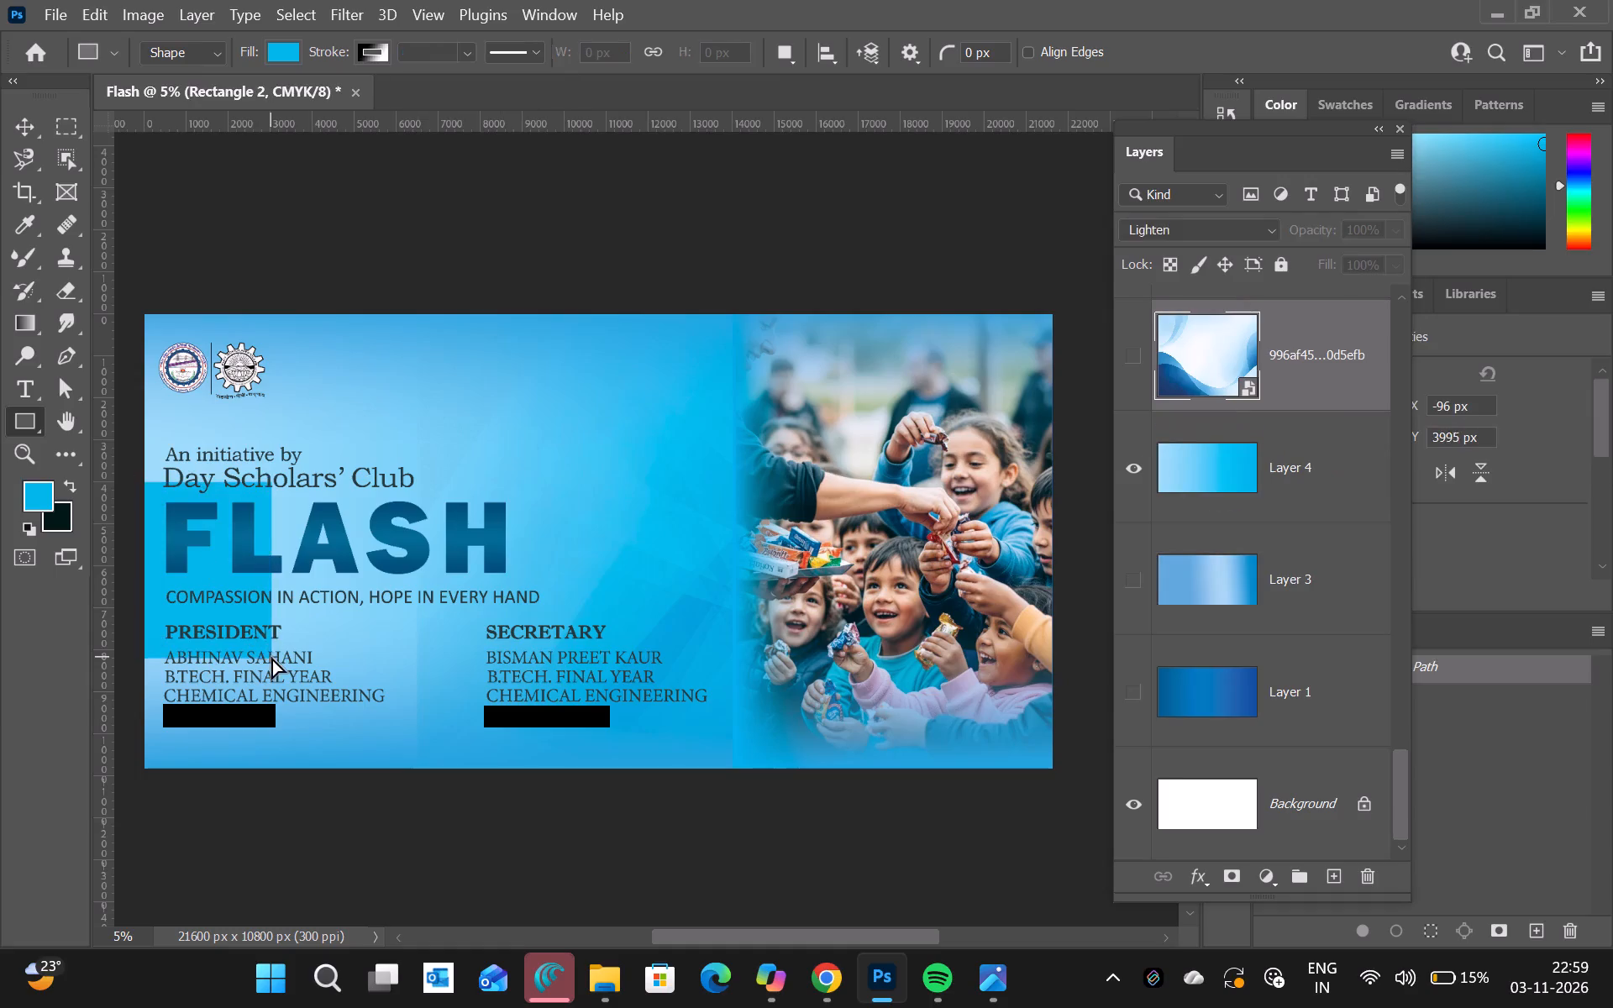
Bring up the available shape tools to choose one for drawing on the banner background.
click(17, 420)
right_click(17, 420)
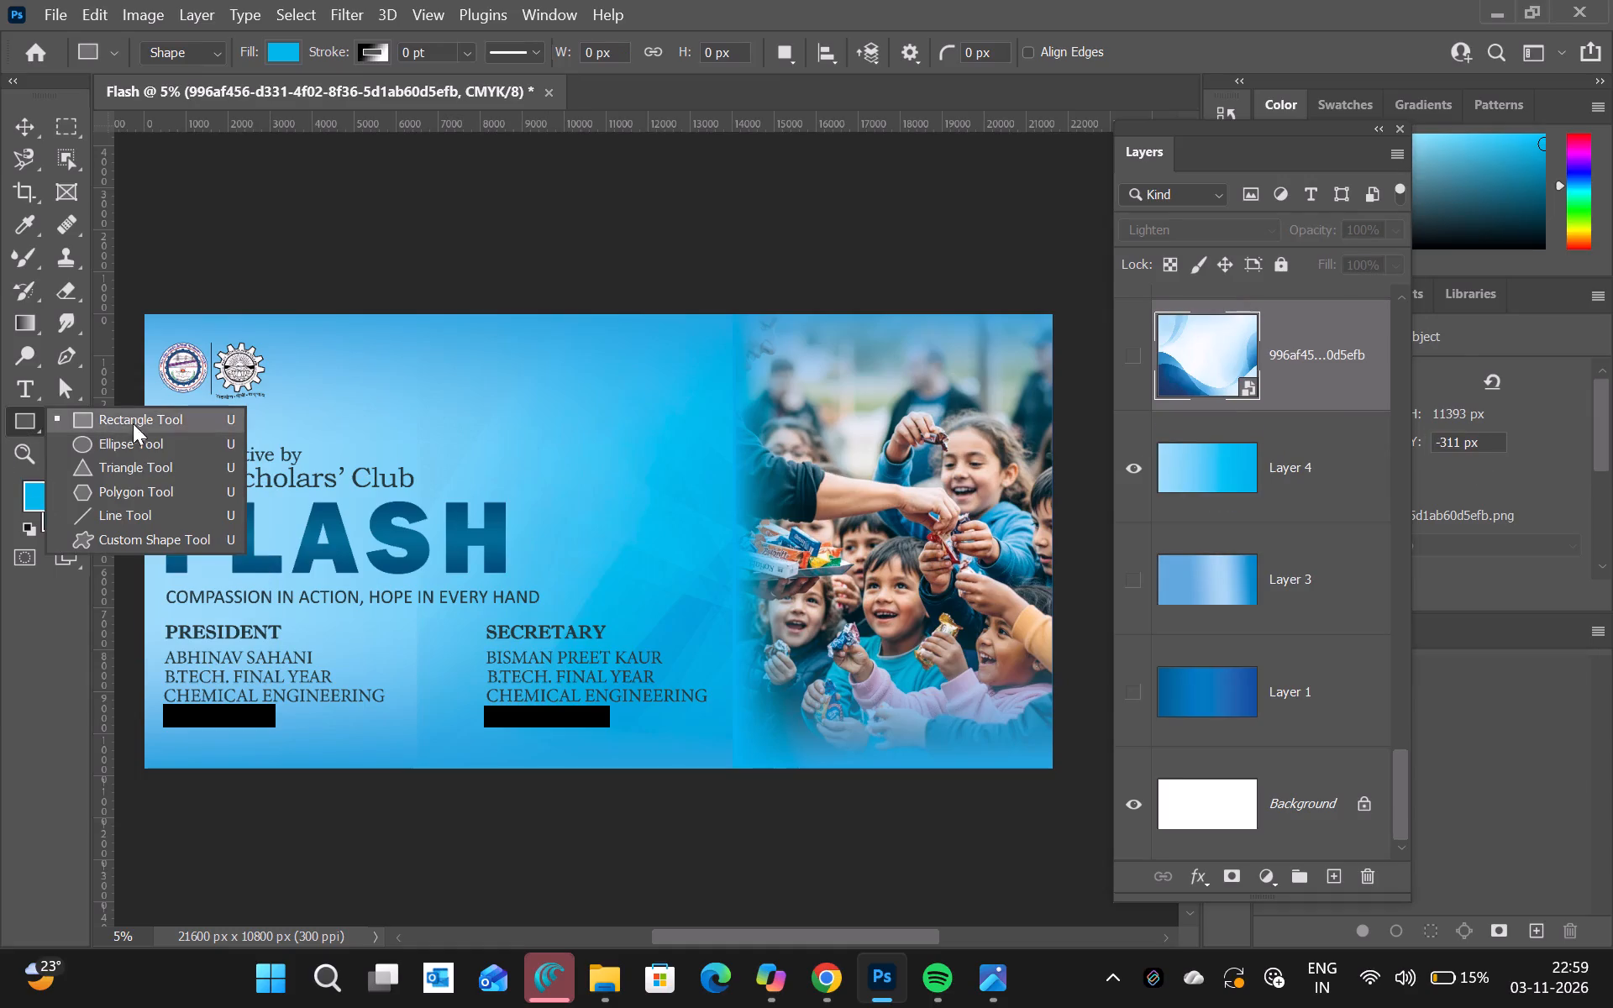
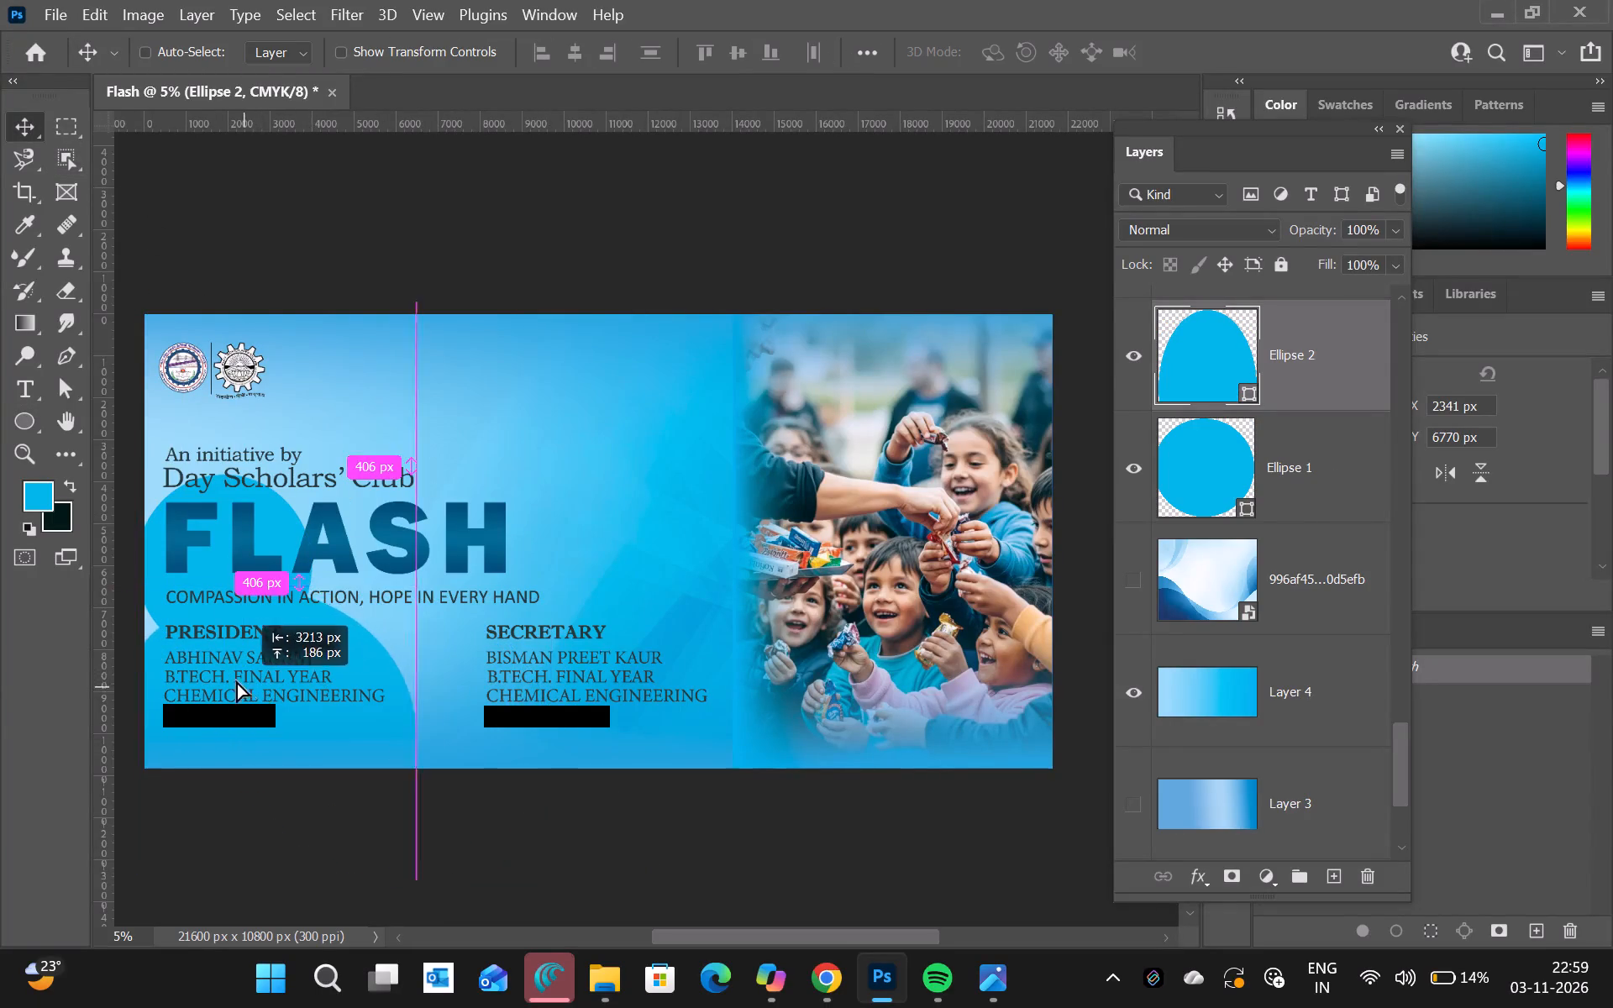
Move the second ellipse over the President details at the banner's lower edge, to about X 888 px, Y 5981 px.
drag(236, 680, 319, 650)
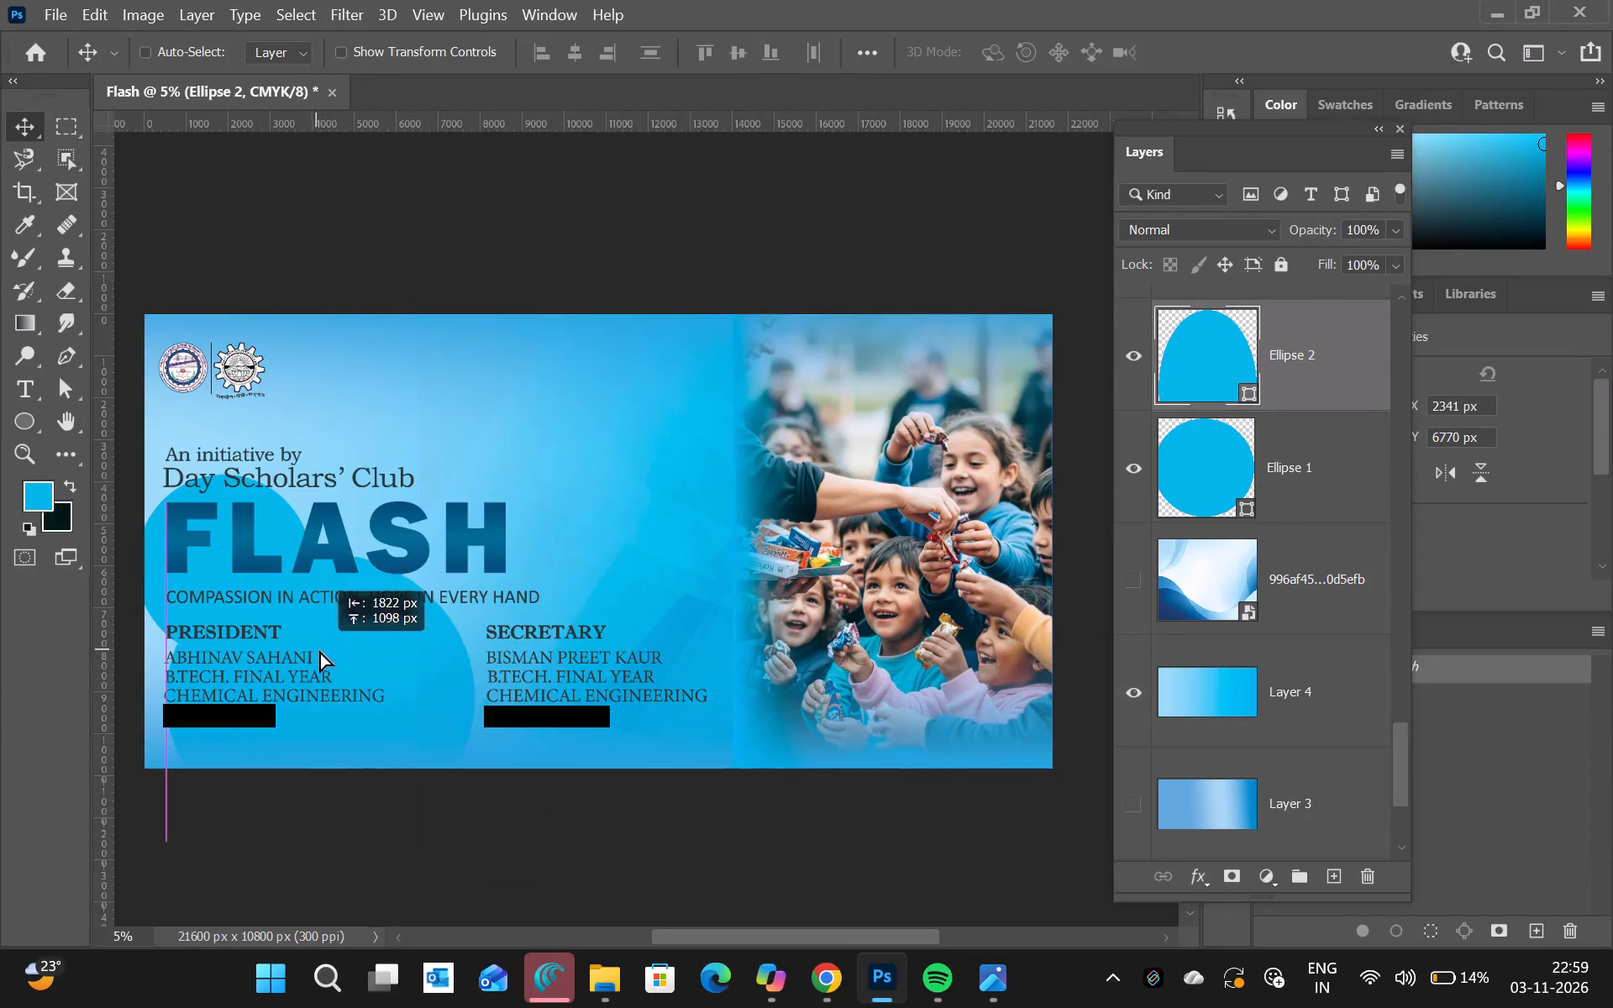
drag(319, 650, 324, 654)
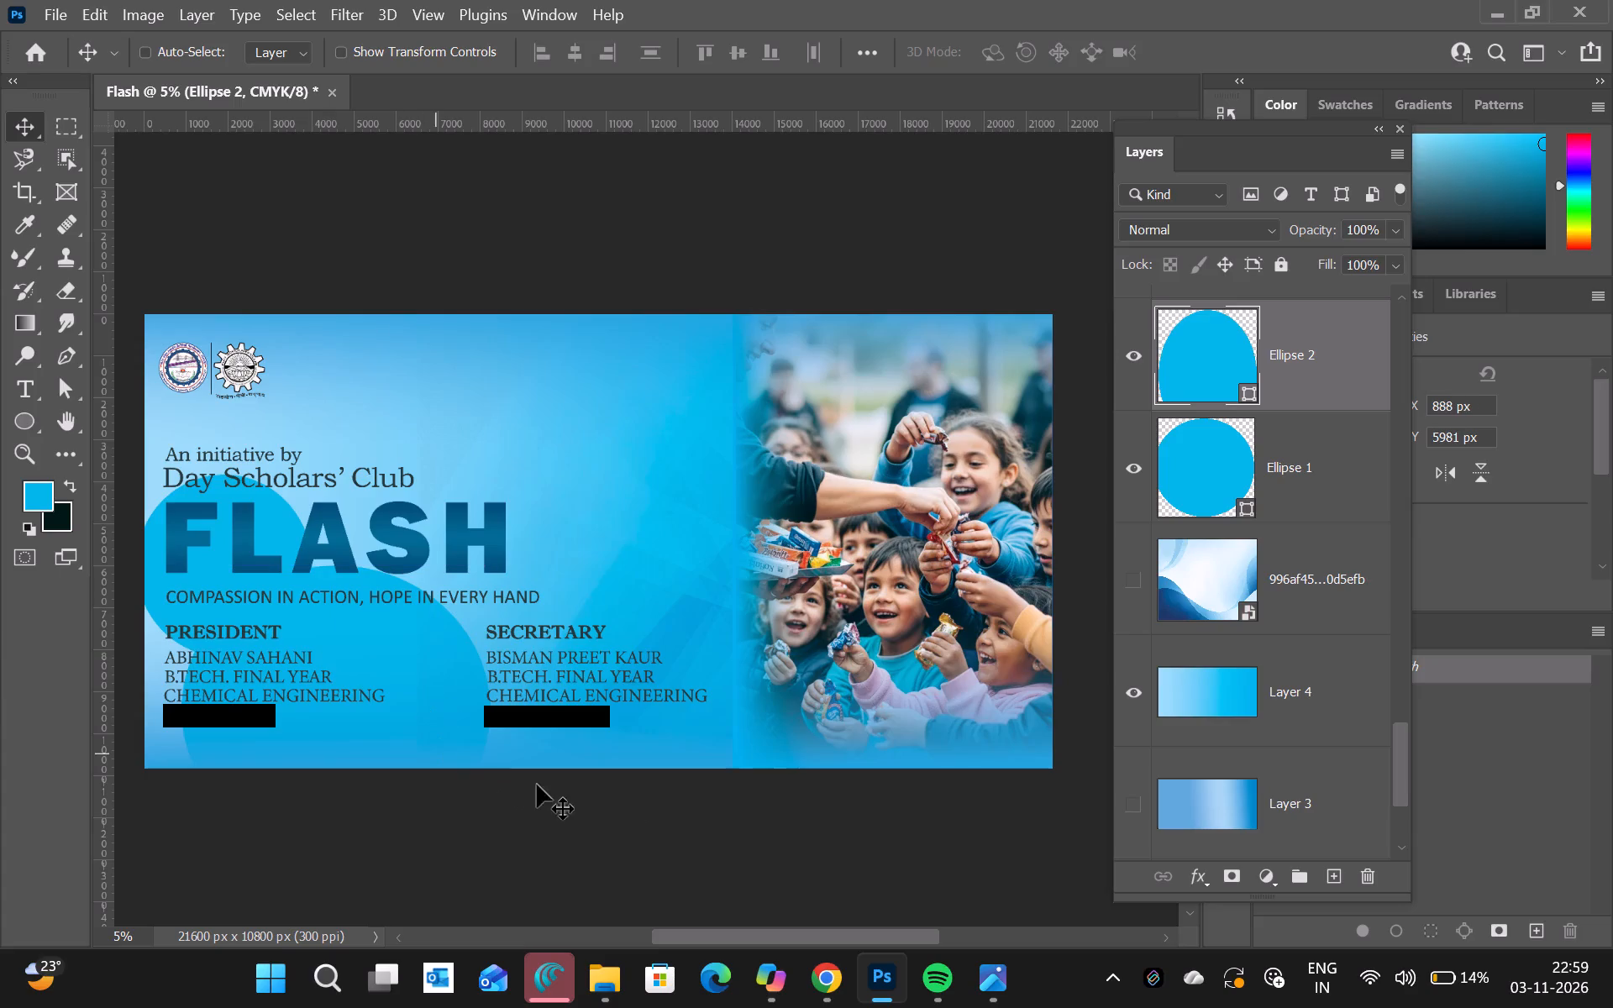
Switch to the Spotify music player.
click(922, 990)
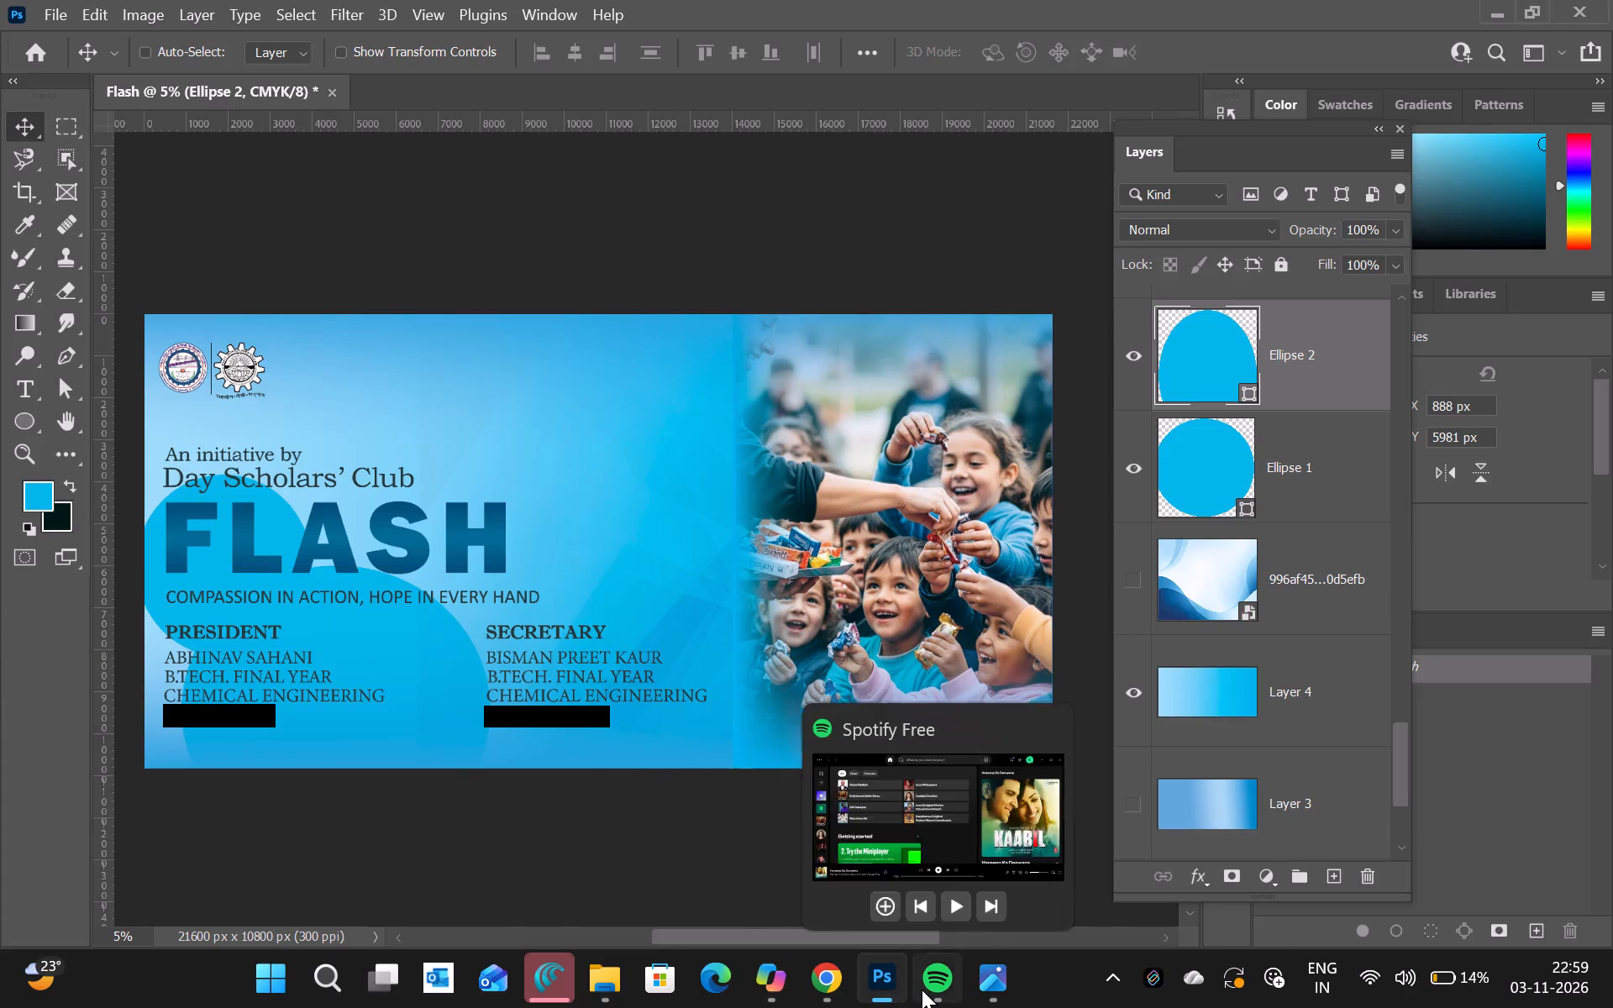
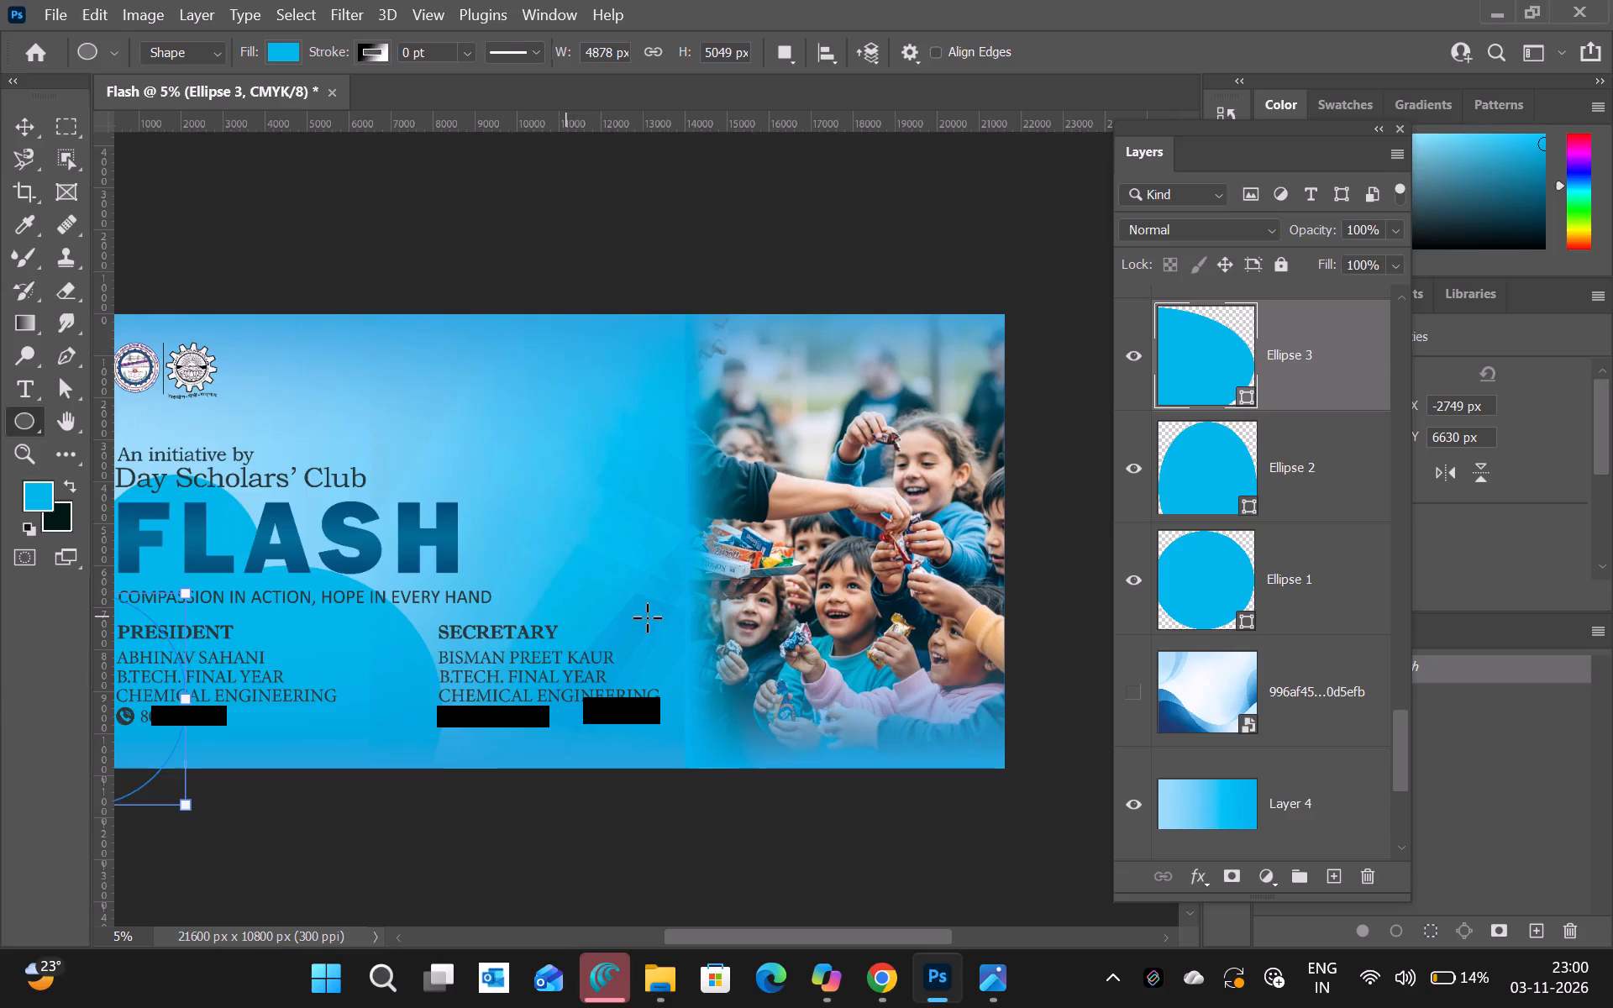
Activate the Move tool with the Ellipse 3 layer still selected.
click(19, 111)
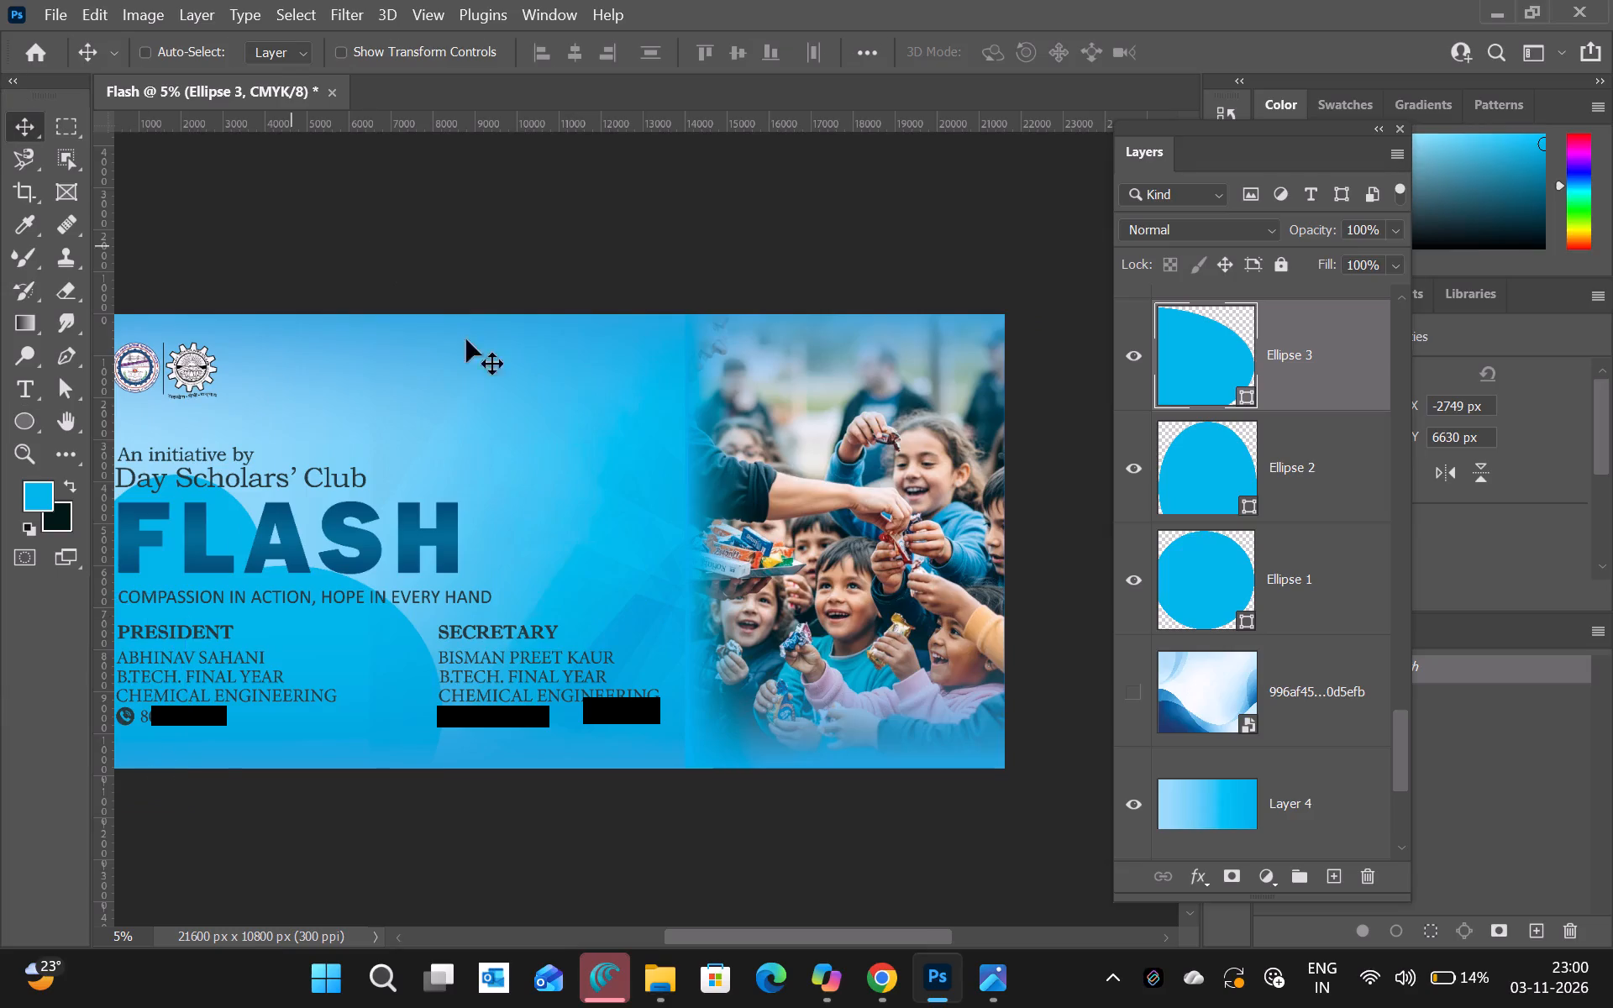
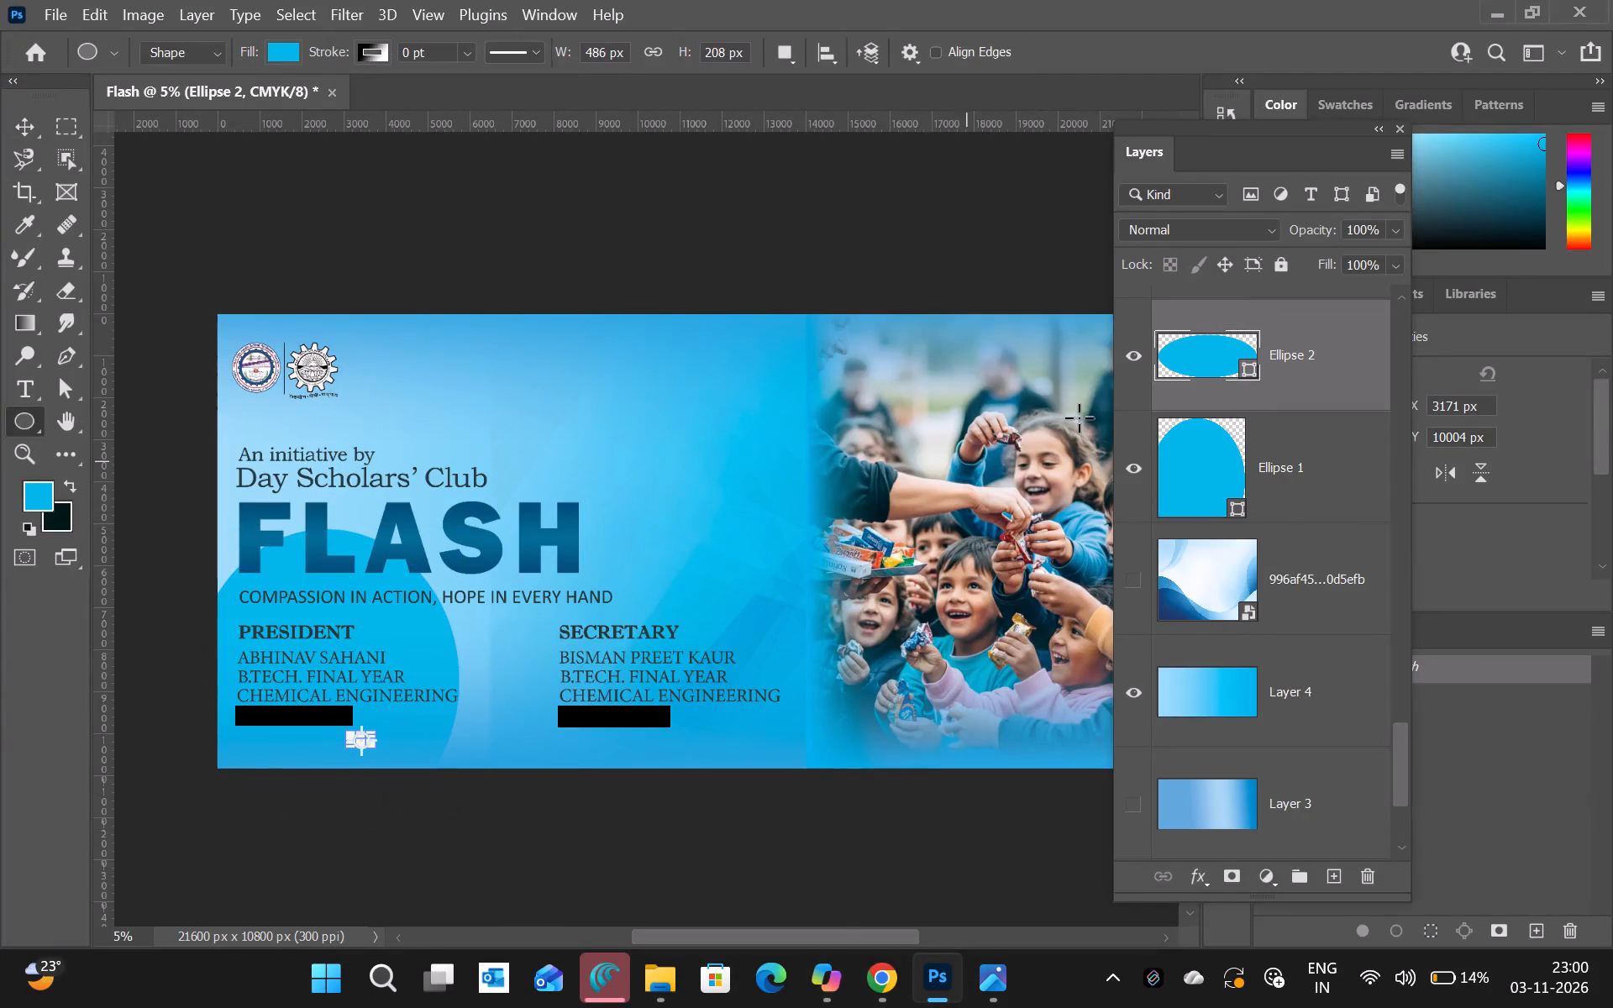
Delete the small Ellipse 2 shape layer.
click(1287, 359)
key(Delete)
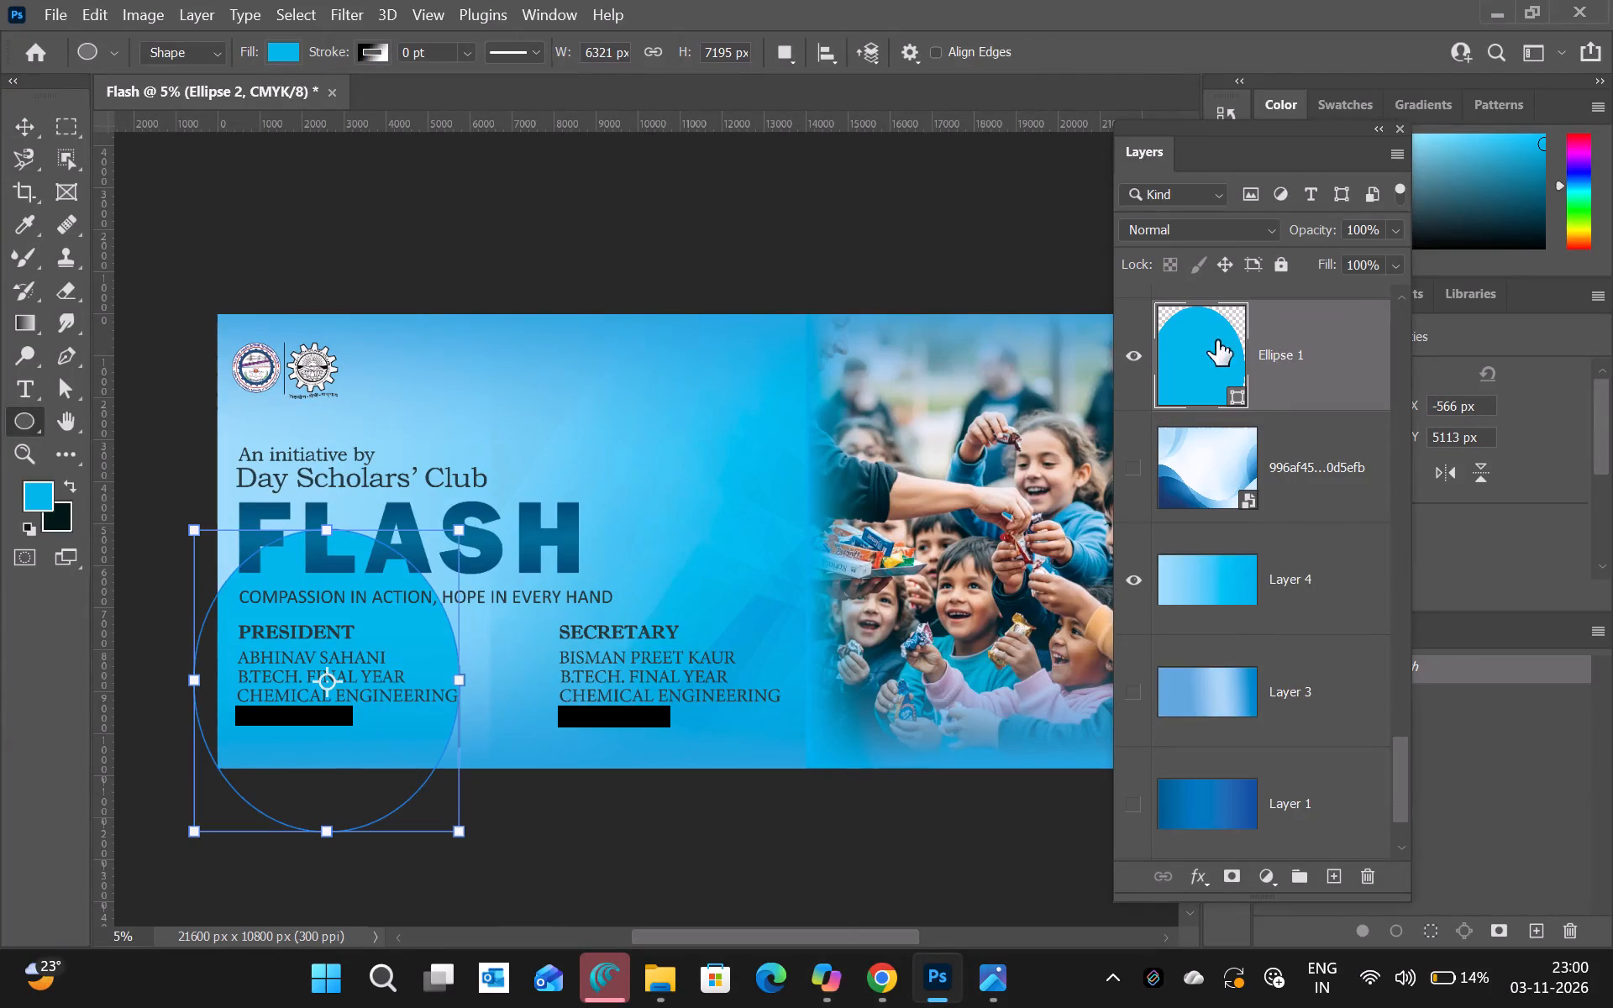
Move the large Ellipse 1 shape about 1673 px left and 420 px up, toward the banner's left edge behind the text.
click(24, 138)
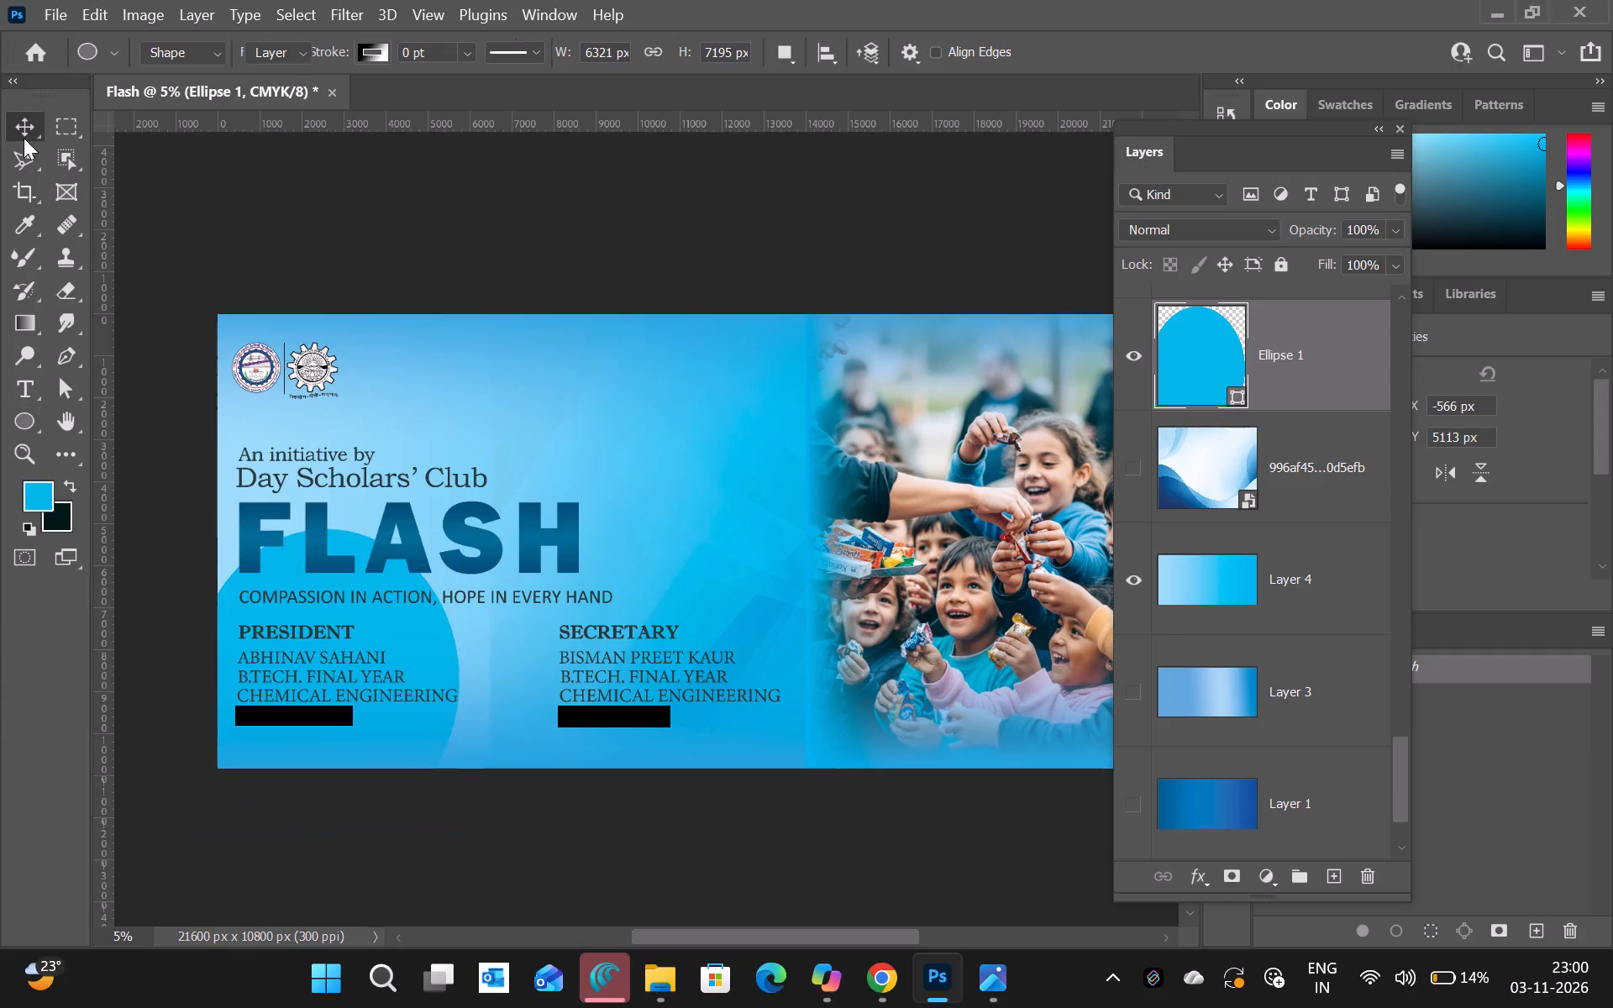
drag(319, 664, 249, 652)
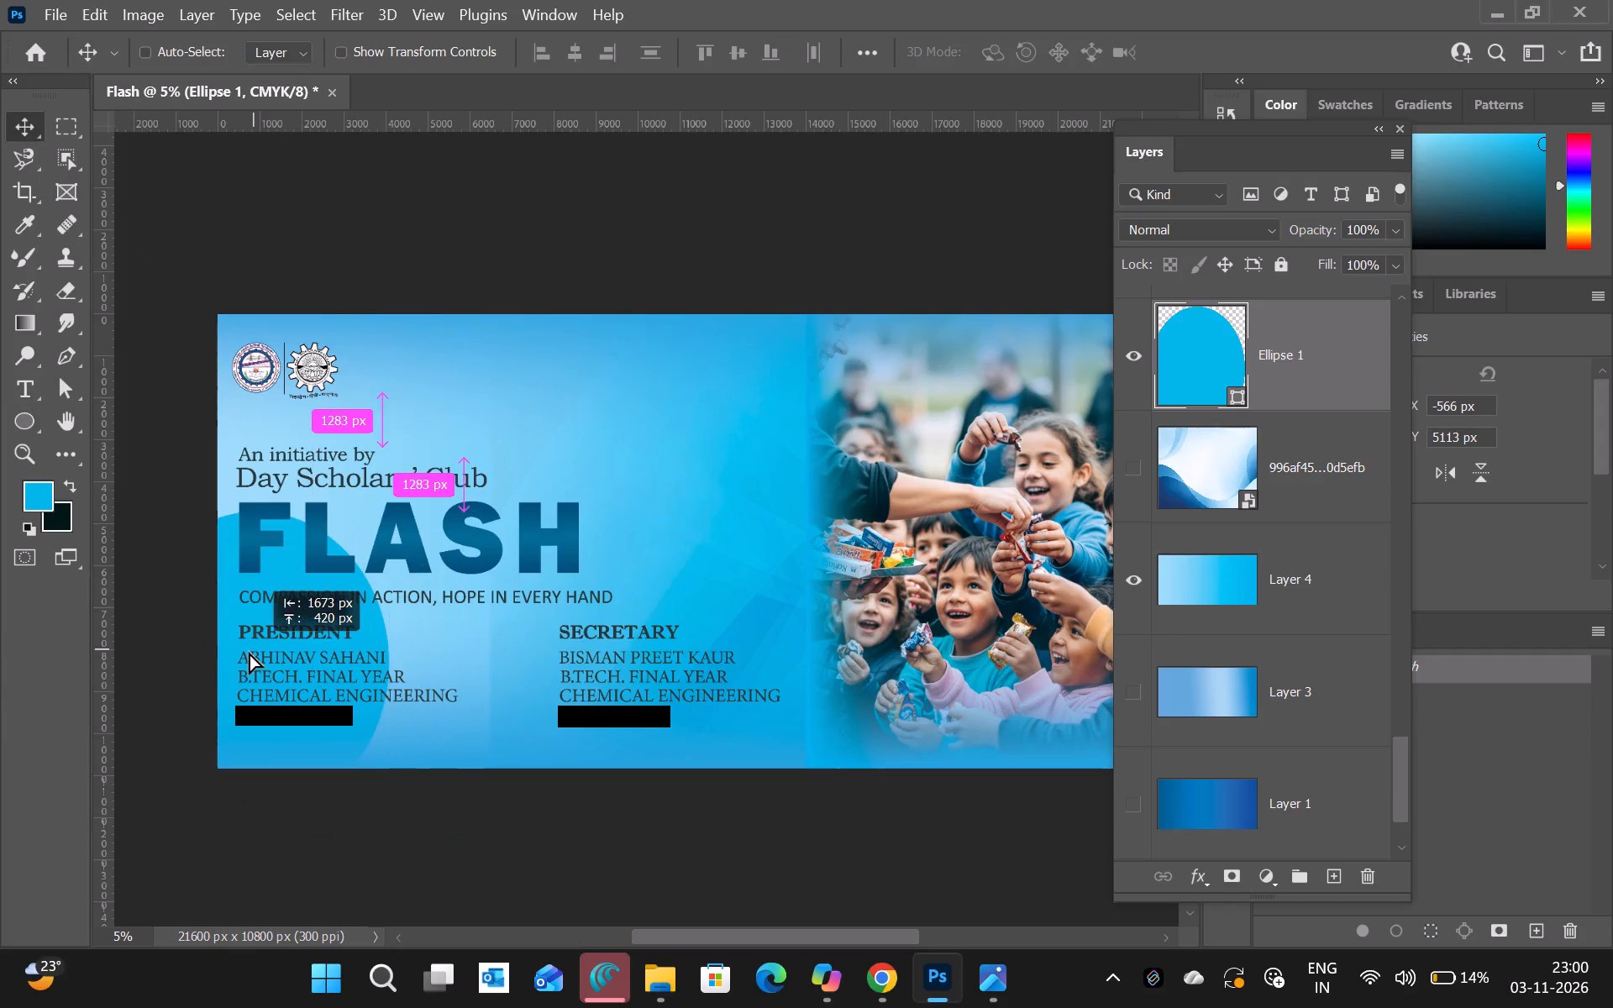
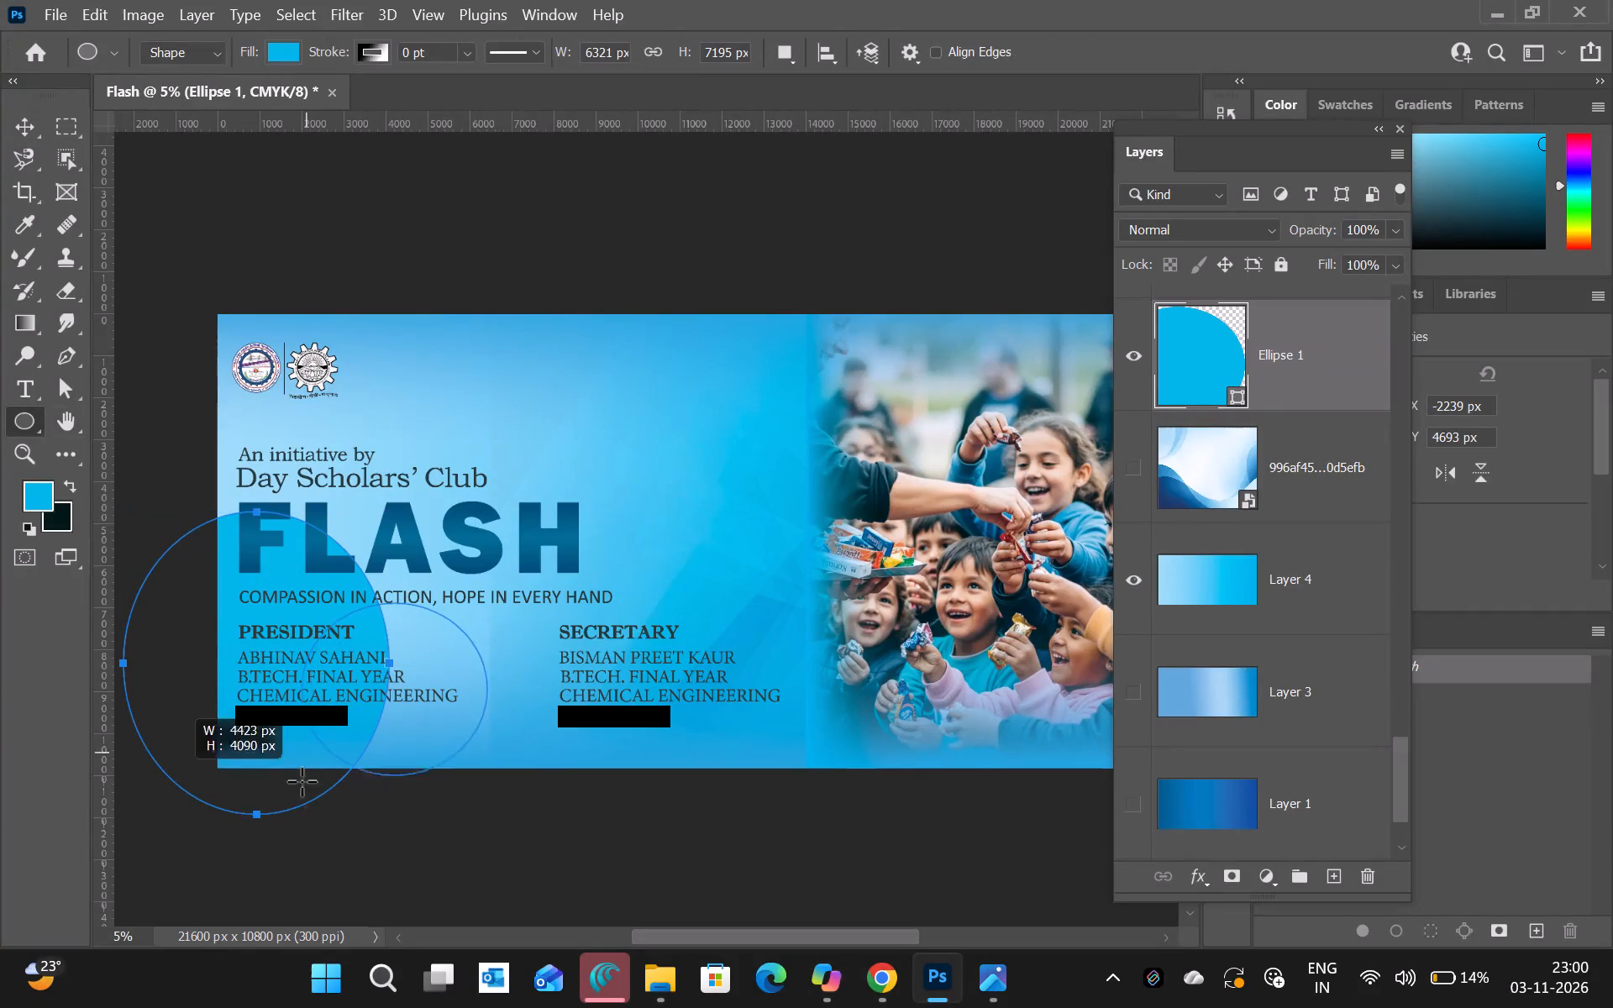
Draw a second blue ellipse about 4903 × 4929 px over the banner's lower-left text area.
drag(302, 781, 281, 810)
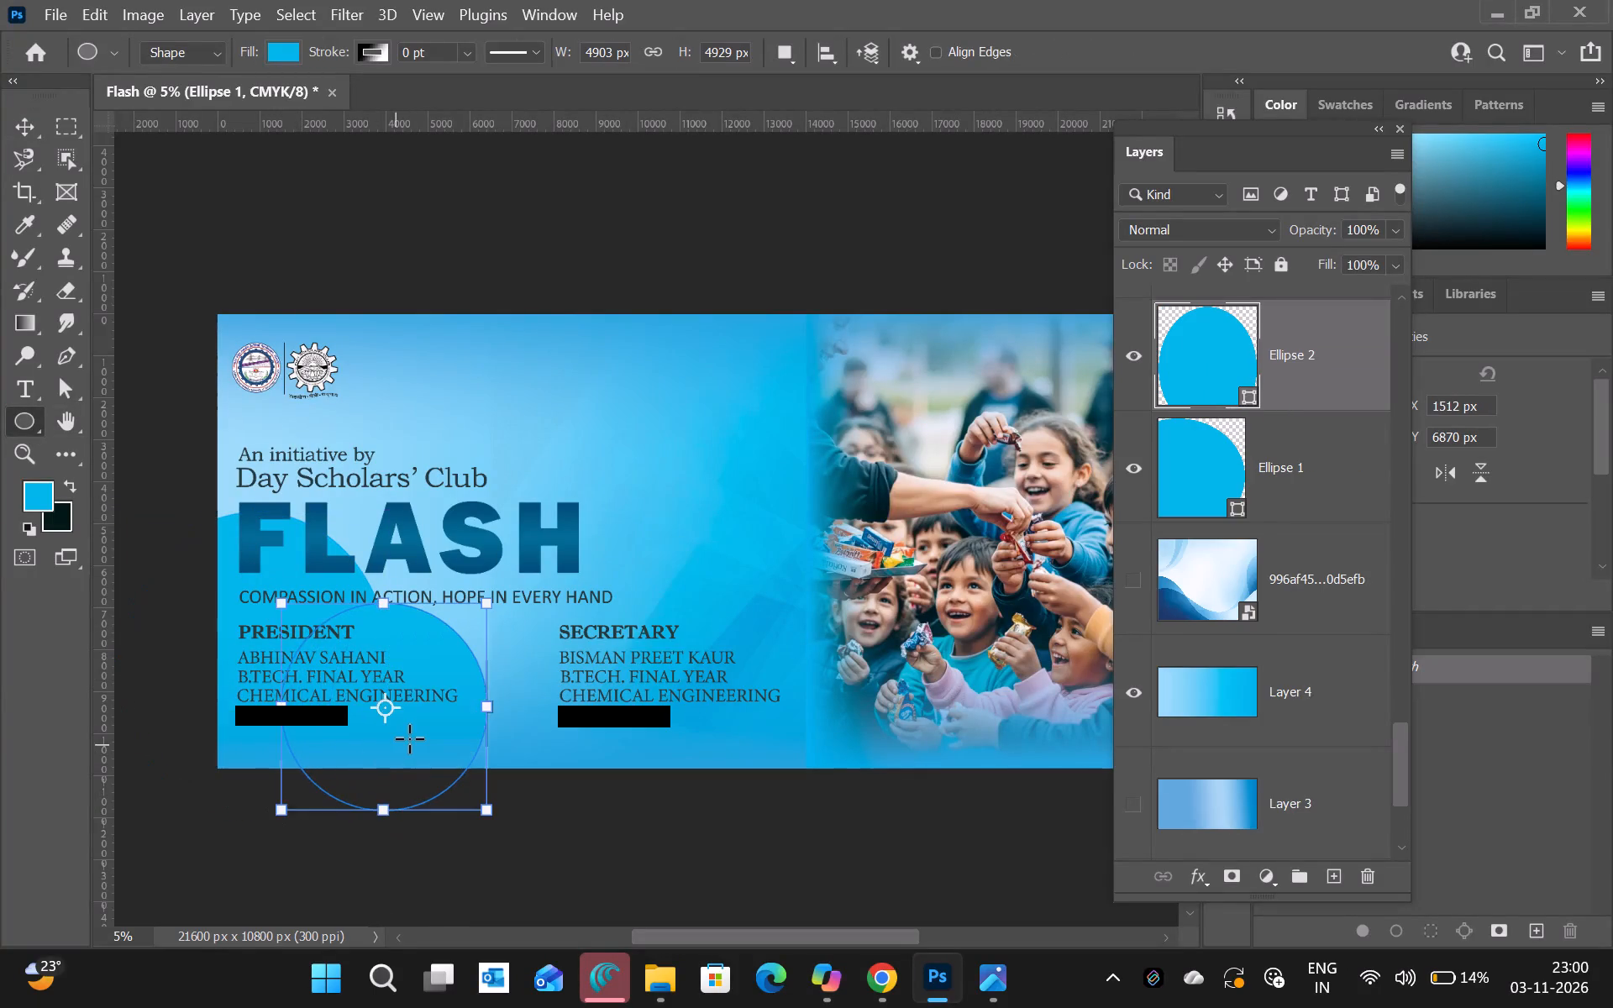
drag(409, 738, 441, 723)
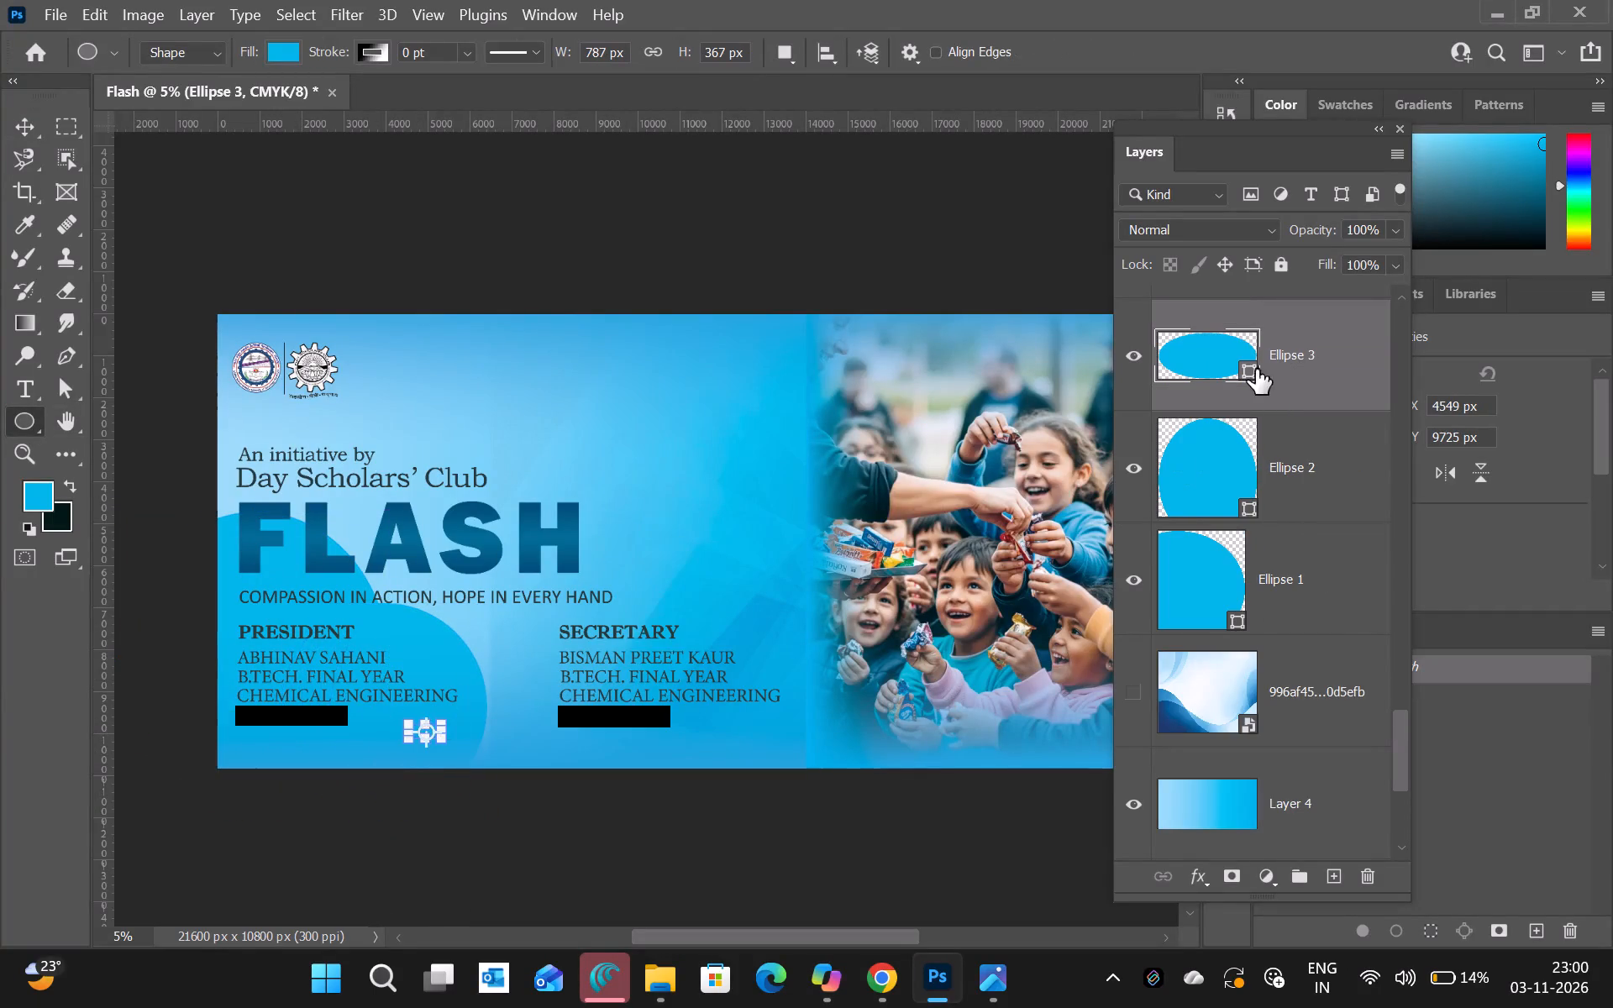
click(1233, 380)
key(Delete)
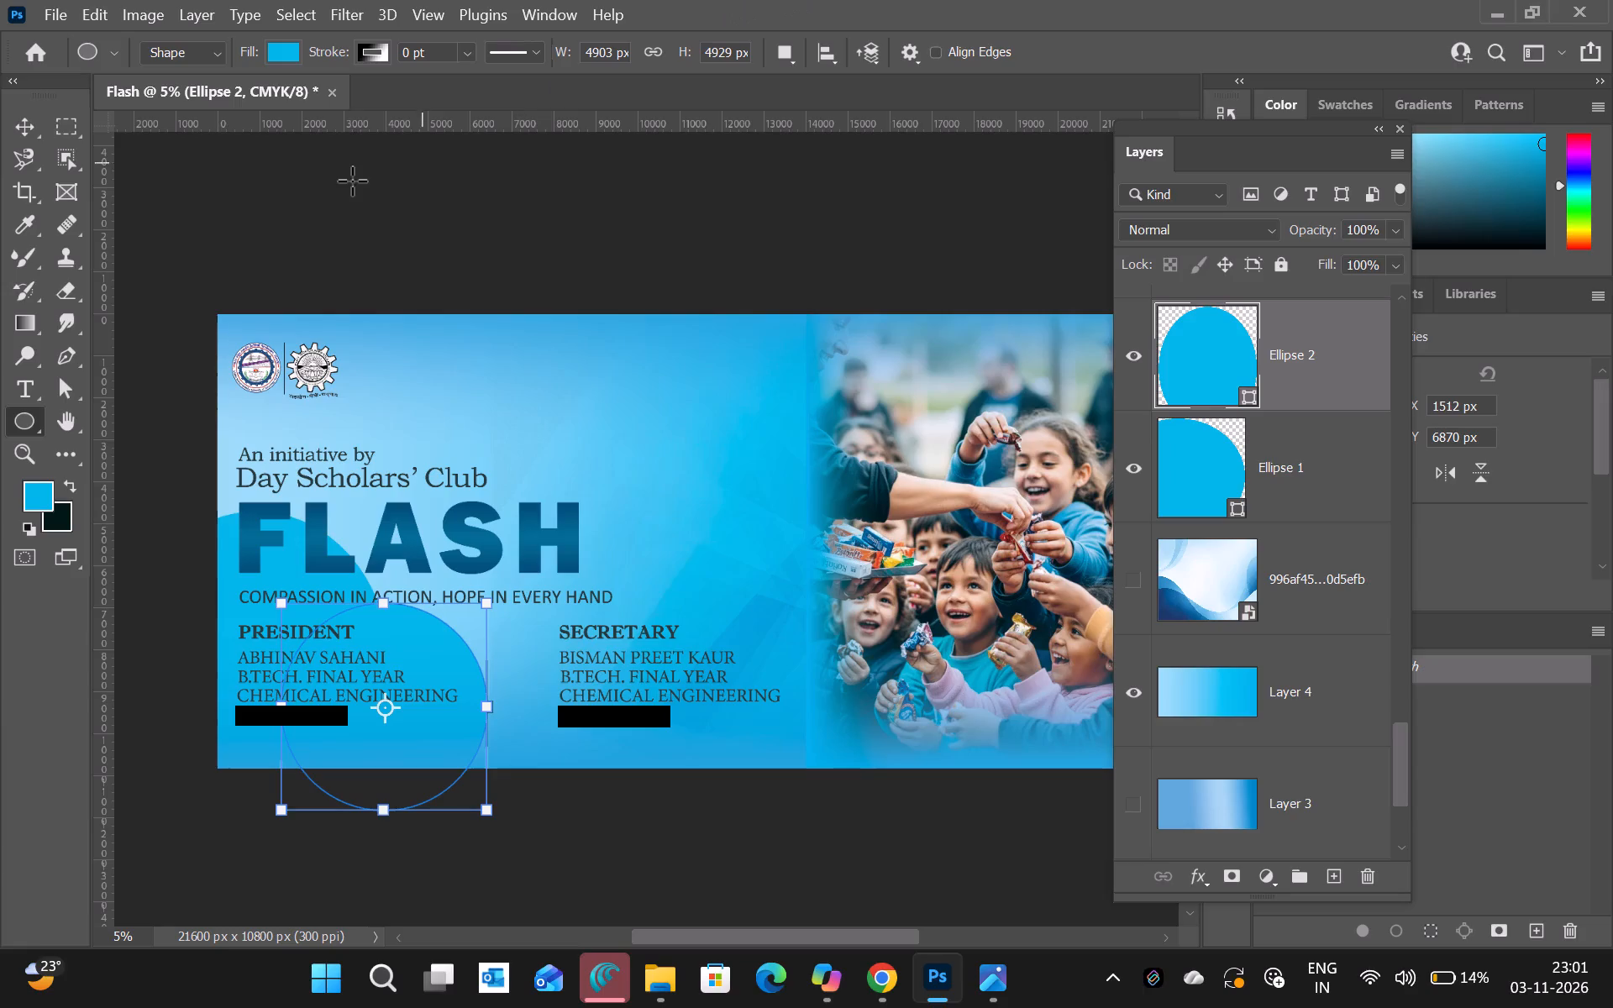
Scale the Ellipse 2 shape to about 116.67% and place it at about X 749 px, Y 7325 px, overlapping the banner's bottom edge.
click(18, 123)
drag(416, 685, 465, 686)
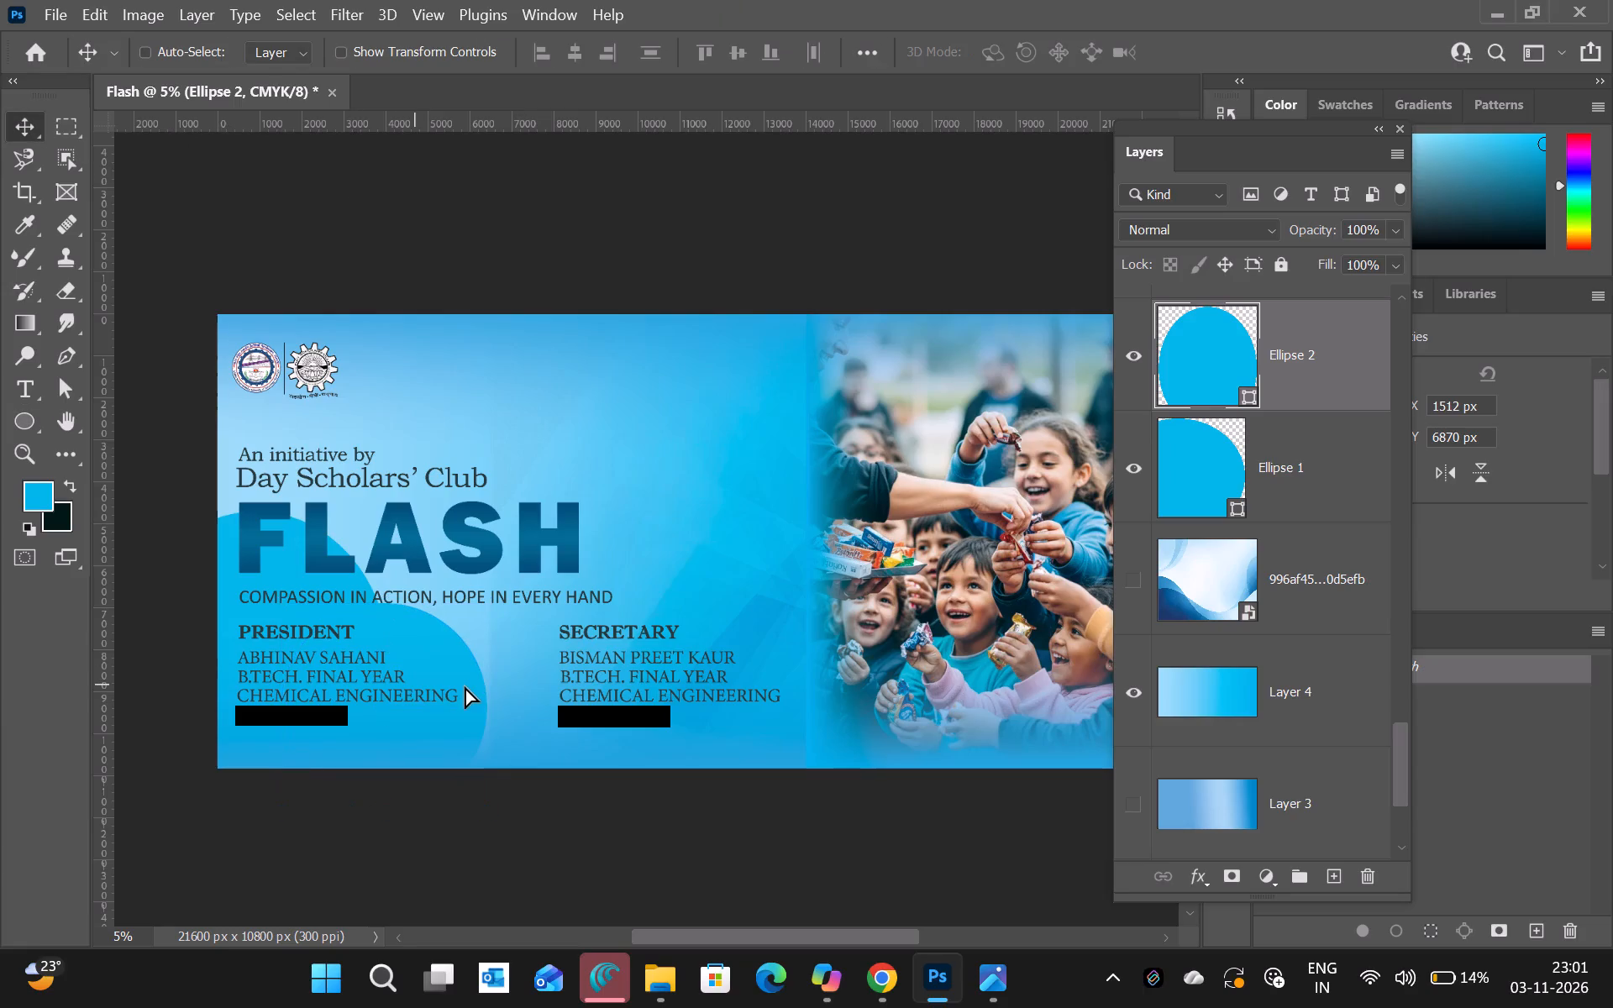
drag(465, 686, 466, 687)
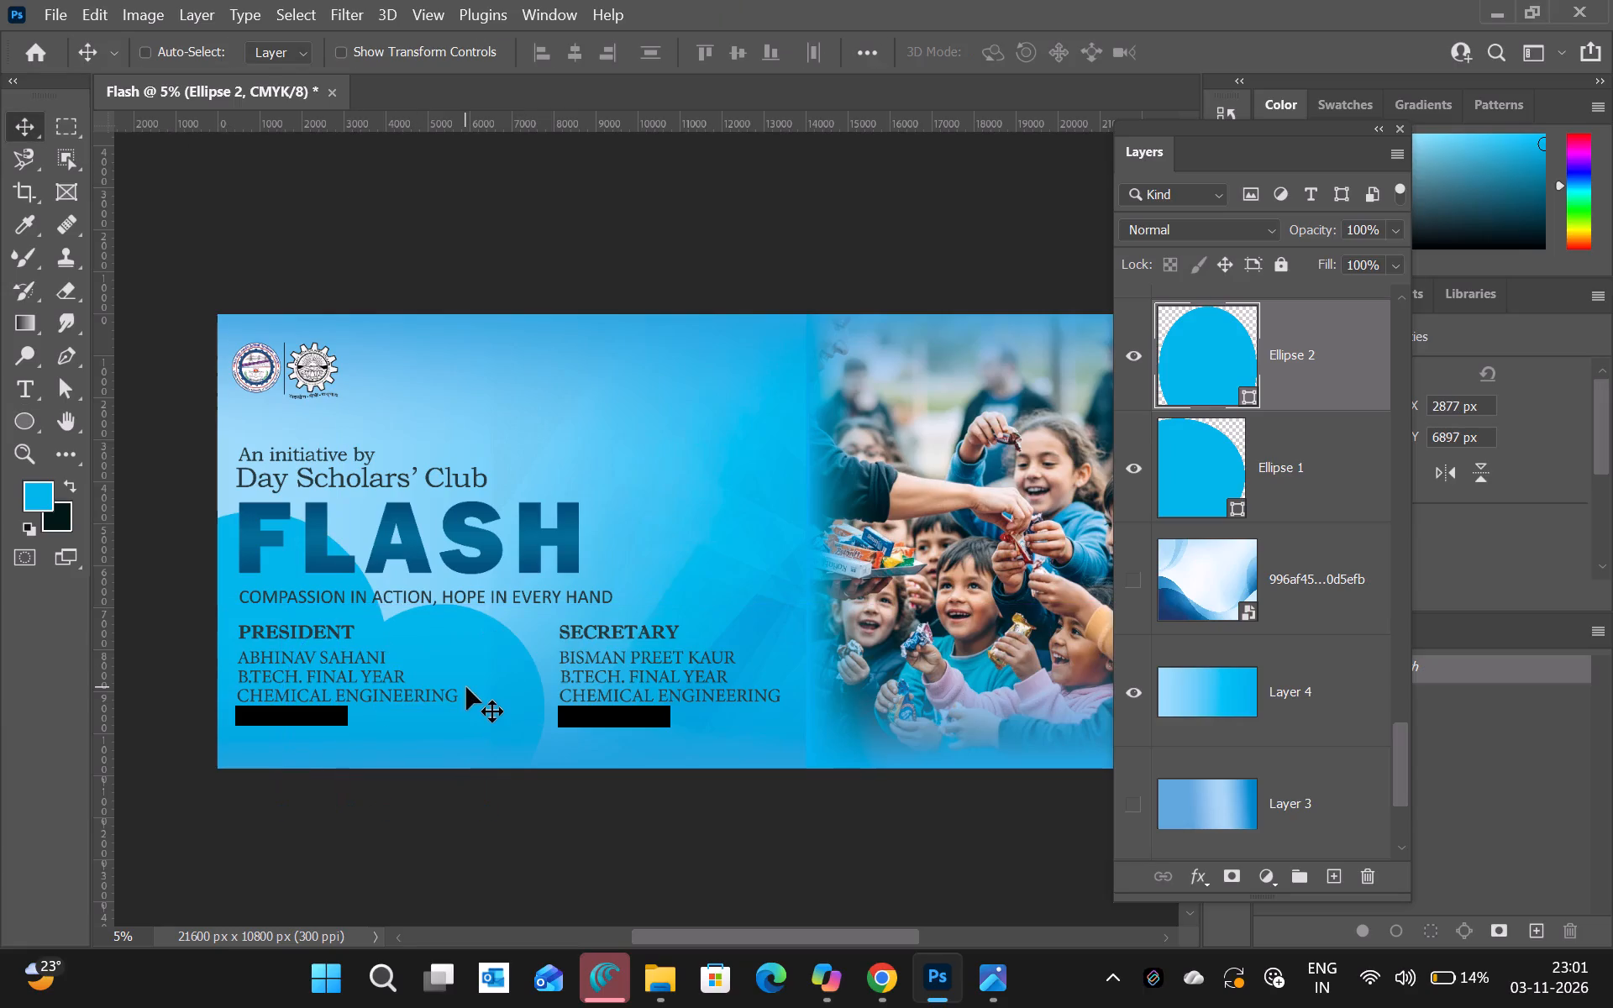
key(ctrl+t)
drag(544, 702, 597, 704)
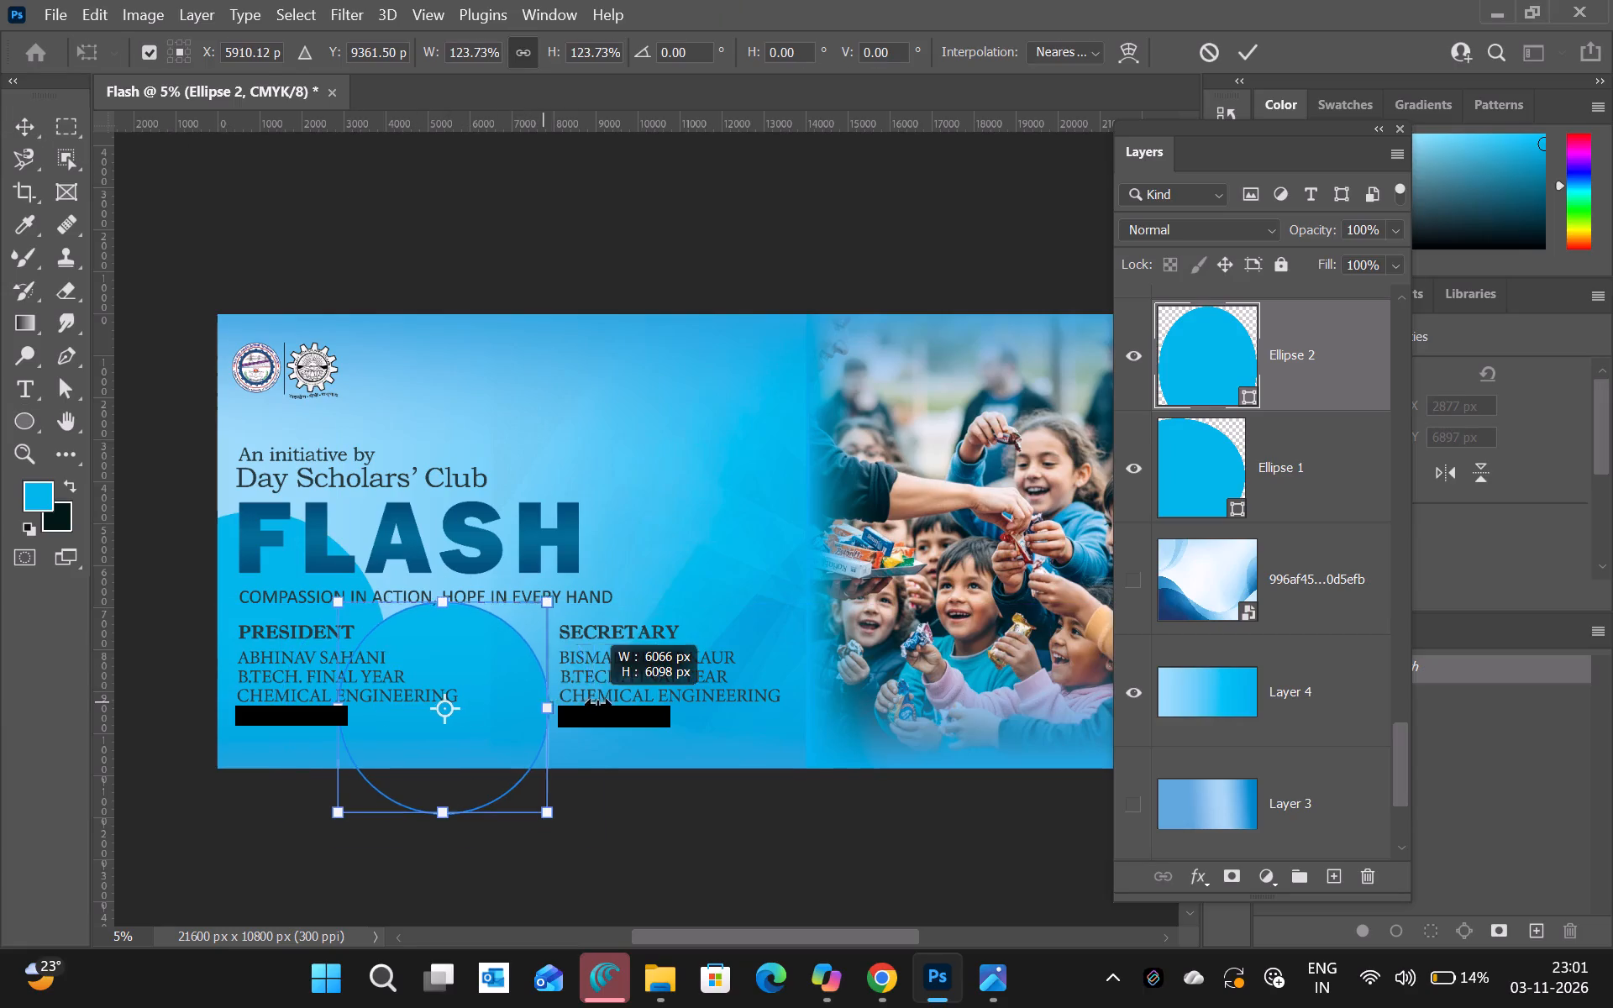
drag(597, 704, 581, 716)
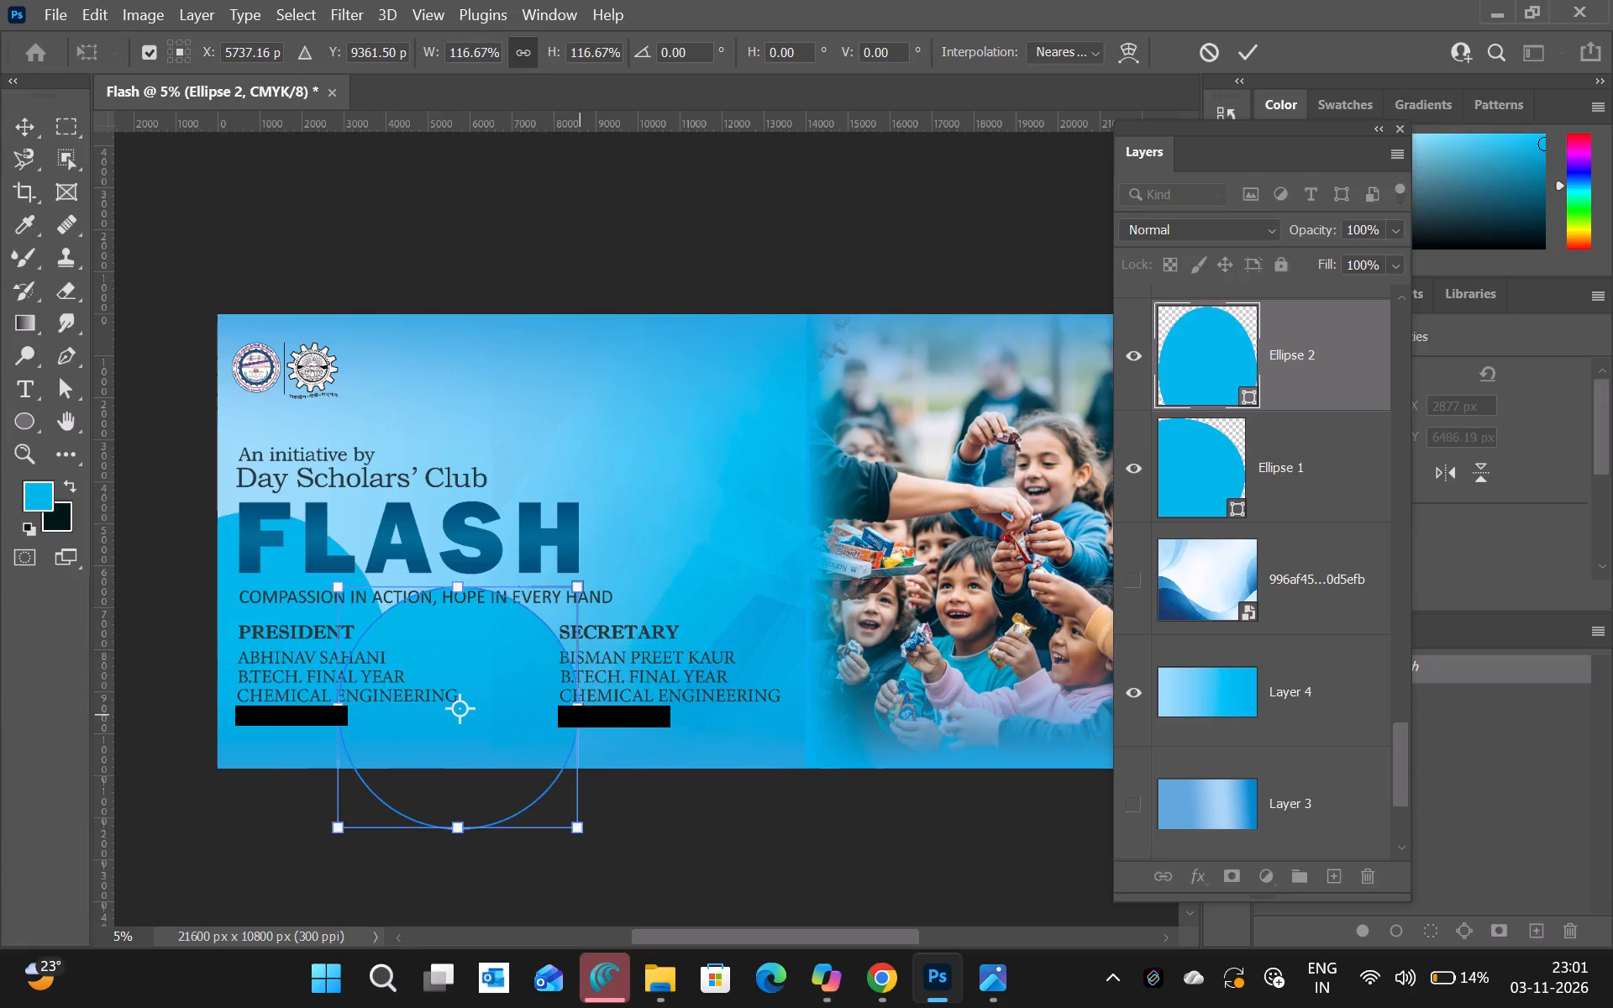
drag(497, 717, 436, 719)
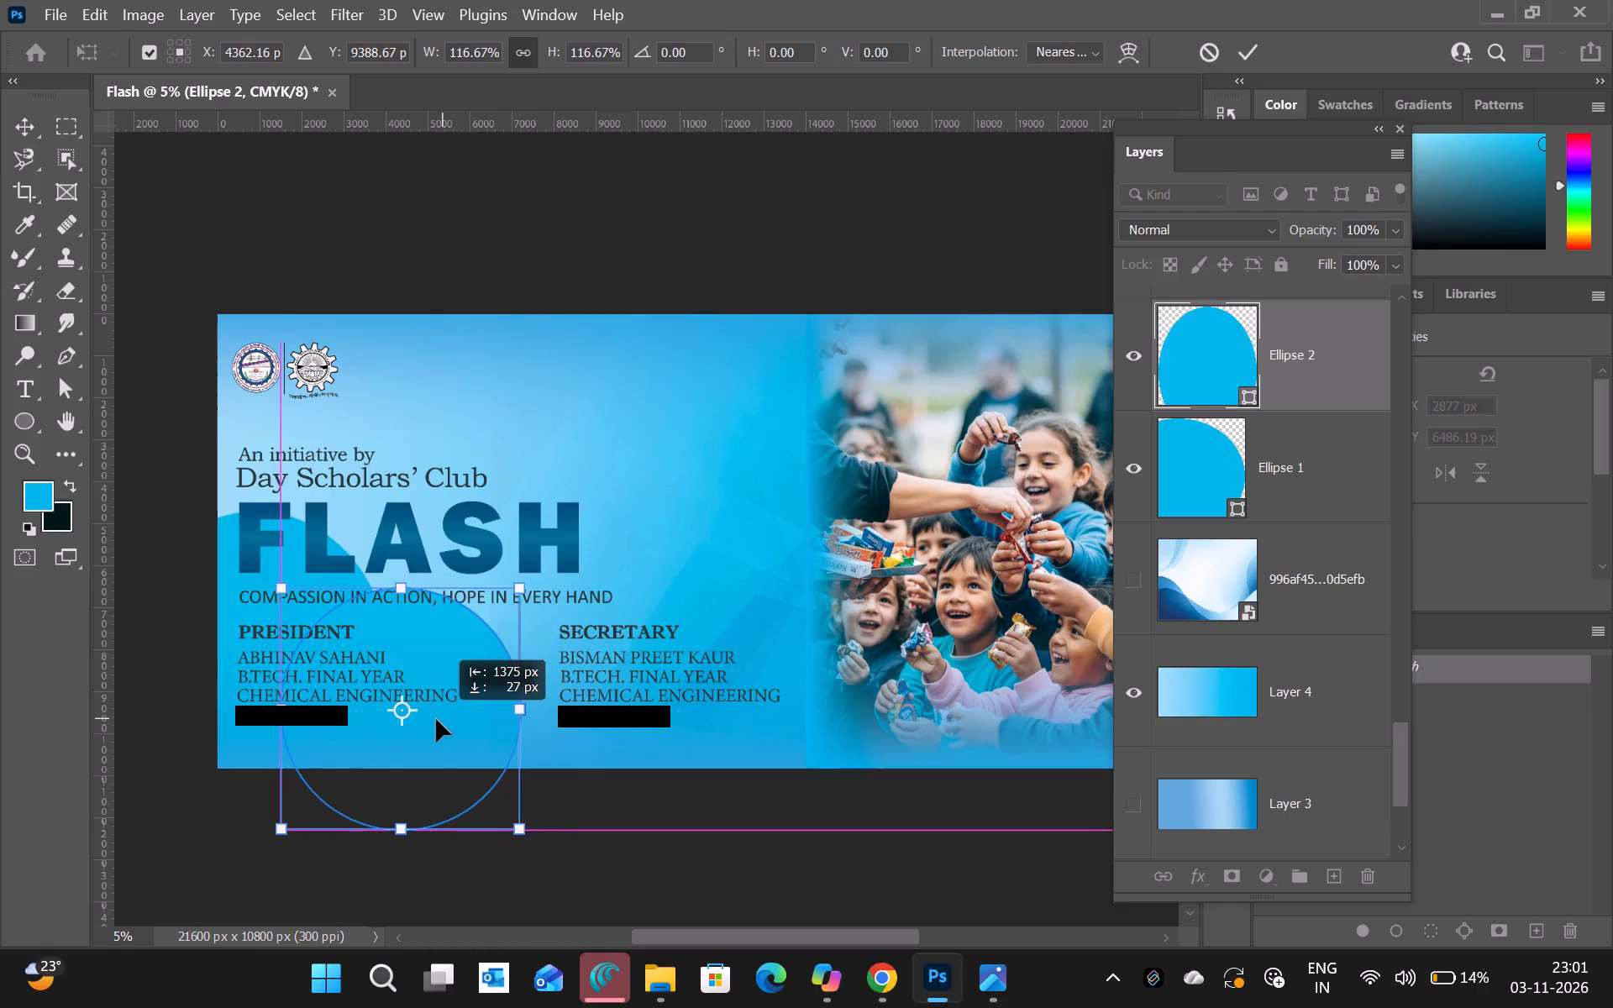
drag(436, 719, 408, 752)
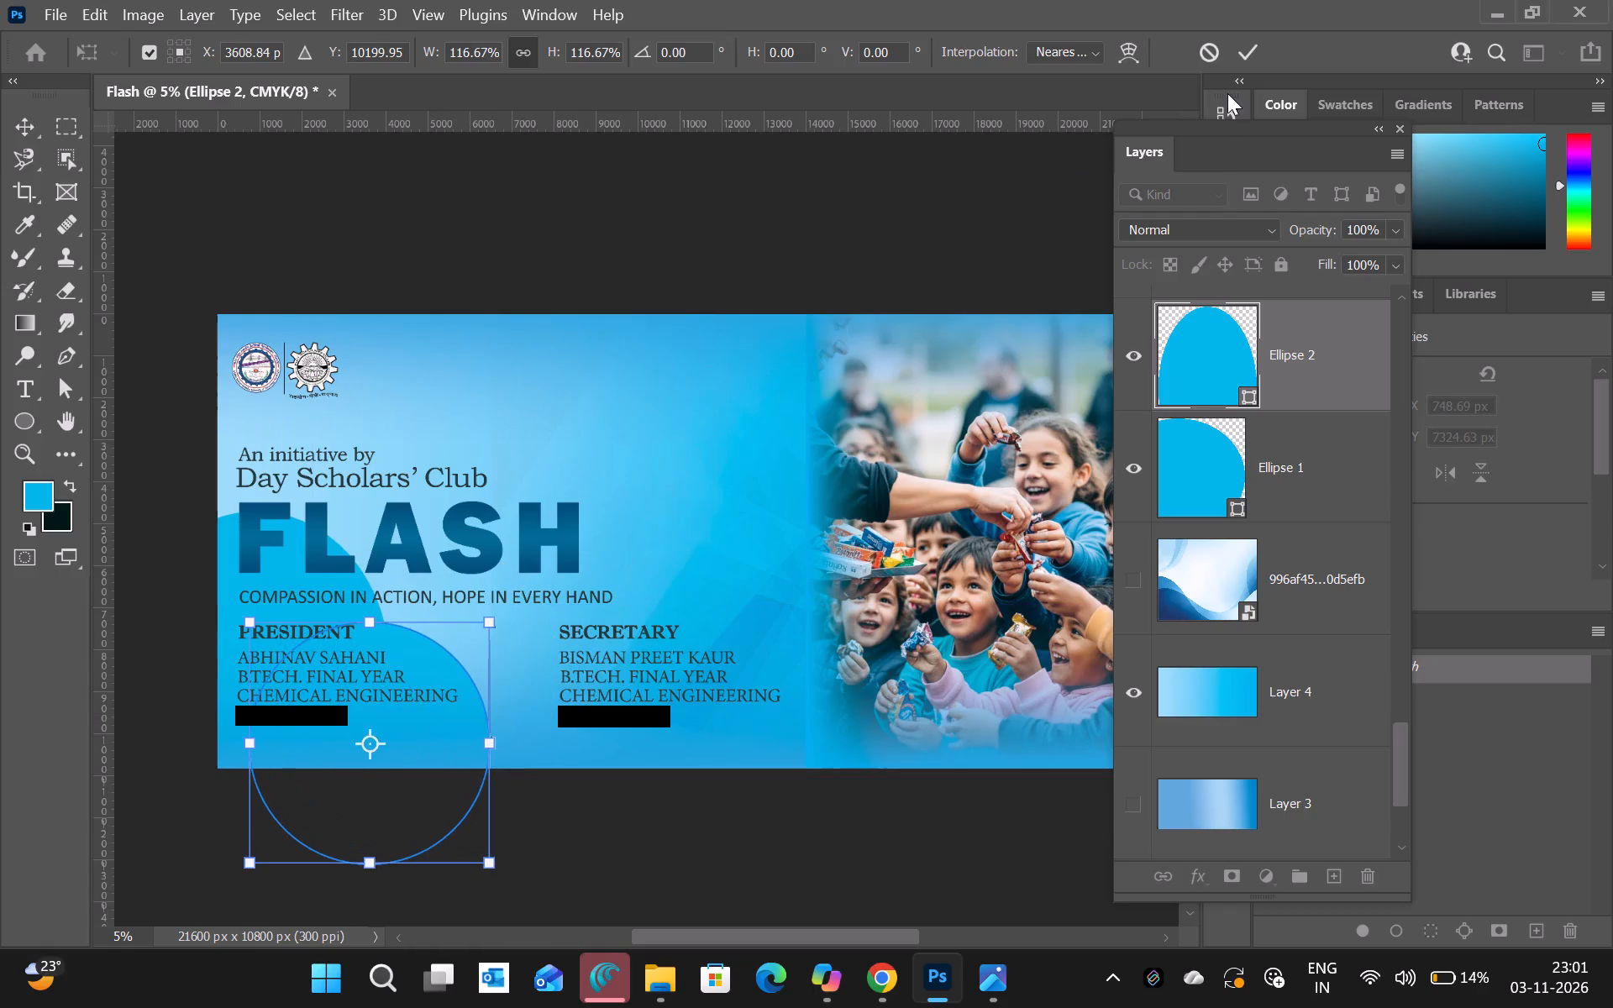
click(1244, 56)
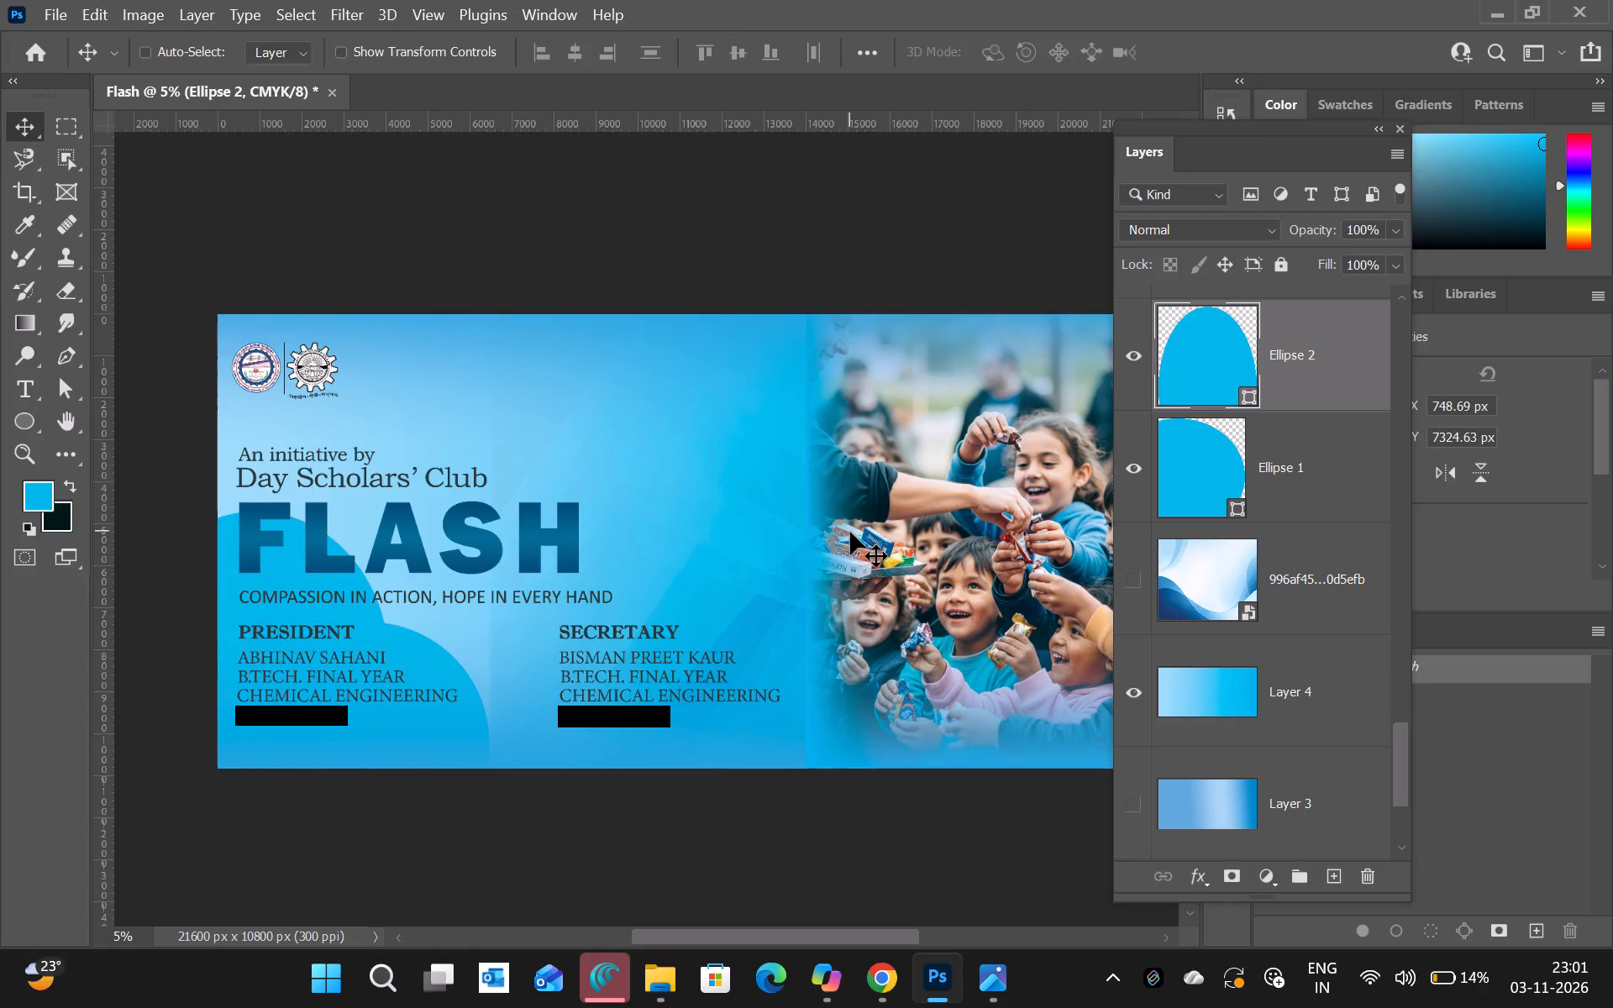
Move the Ellipse 1 shape up and slightly right to about X -1763 px, Y 3304 px, behind the FLASH title.
click(1255, 422)
drag(271, 605, 289, 548)
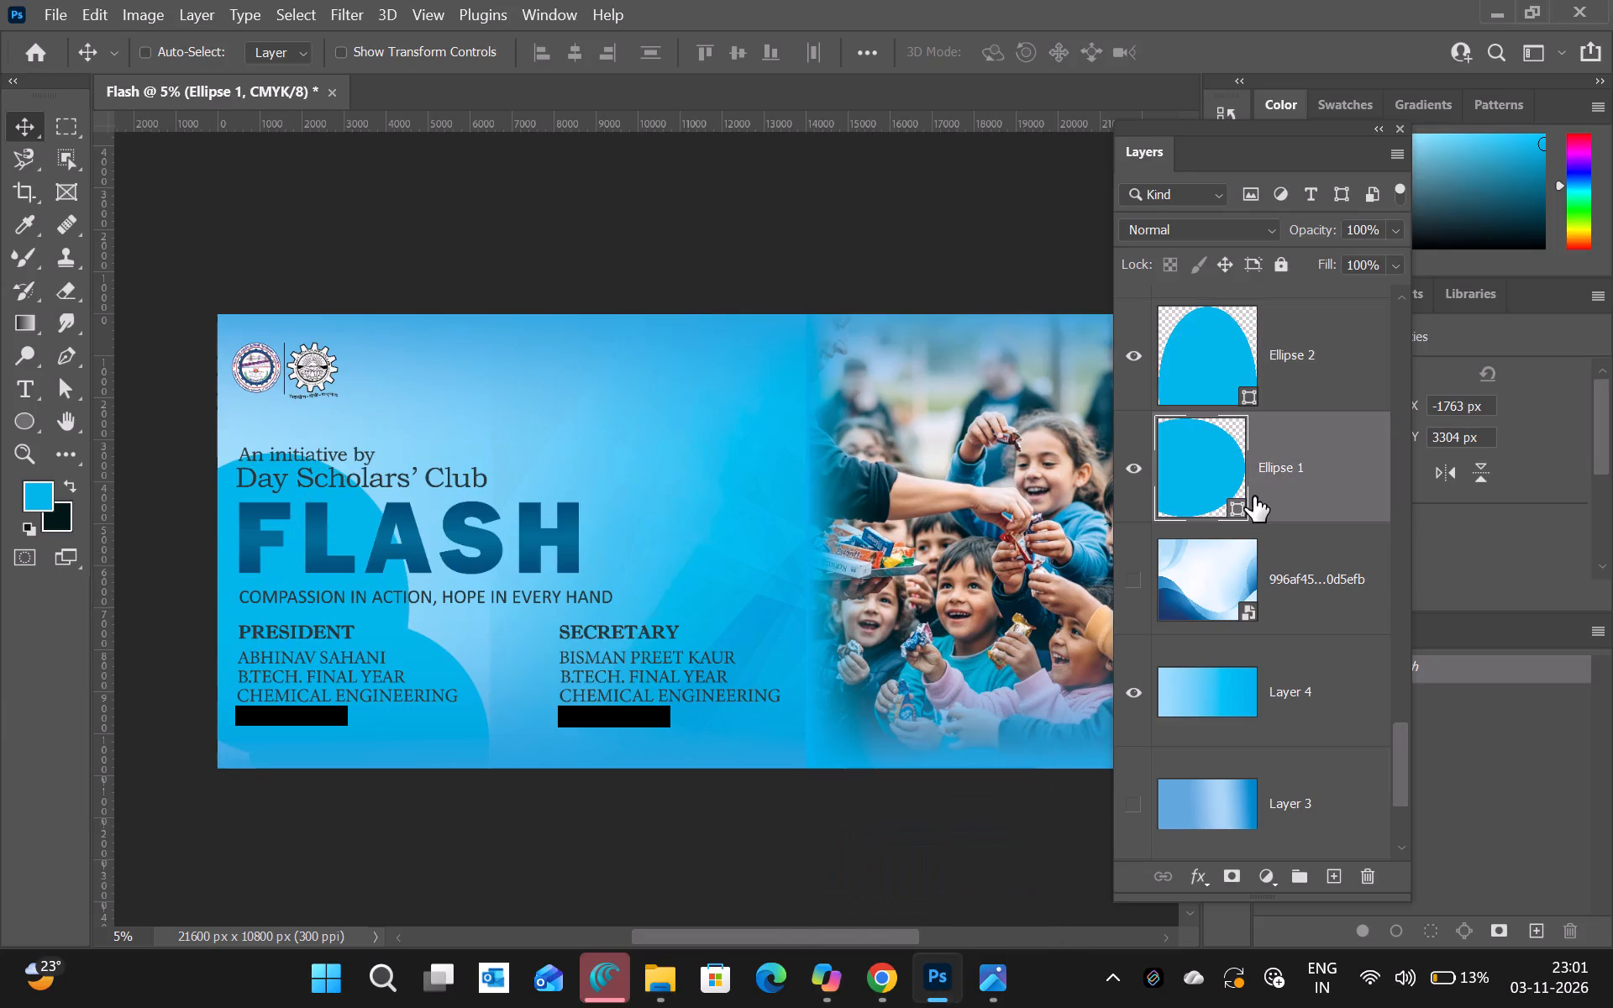
Combine the Ellipse 1 and Ellipse 2 layers into one smart object.
ctrl+click(1276, 397)
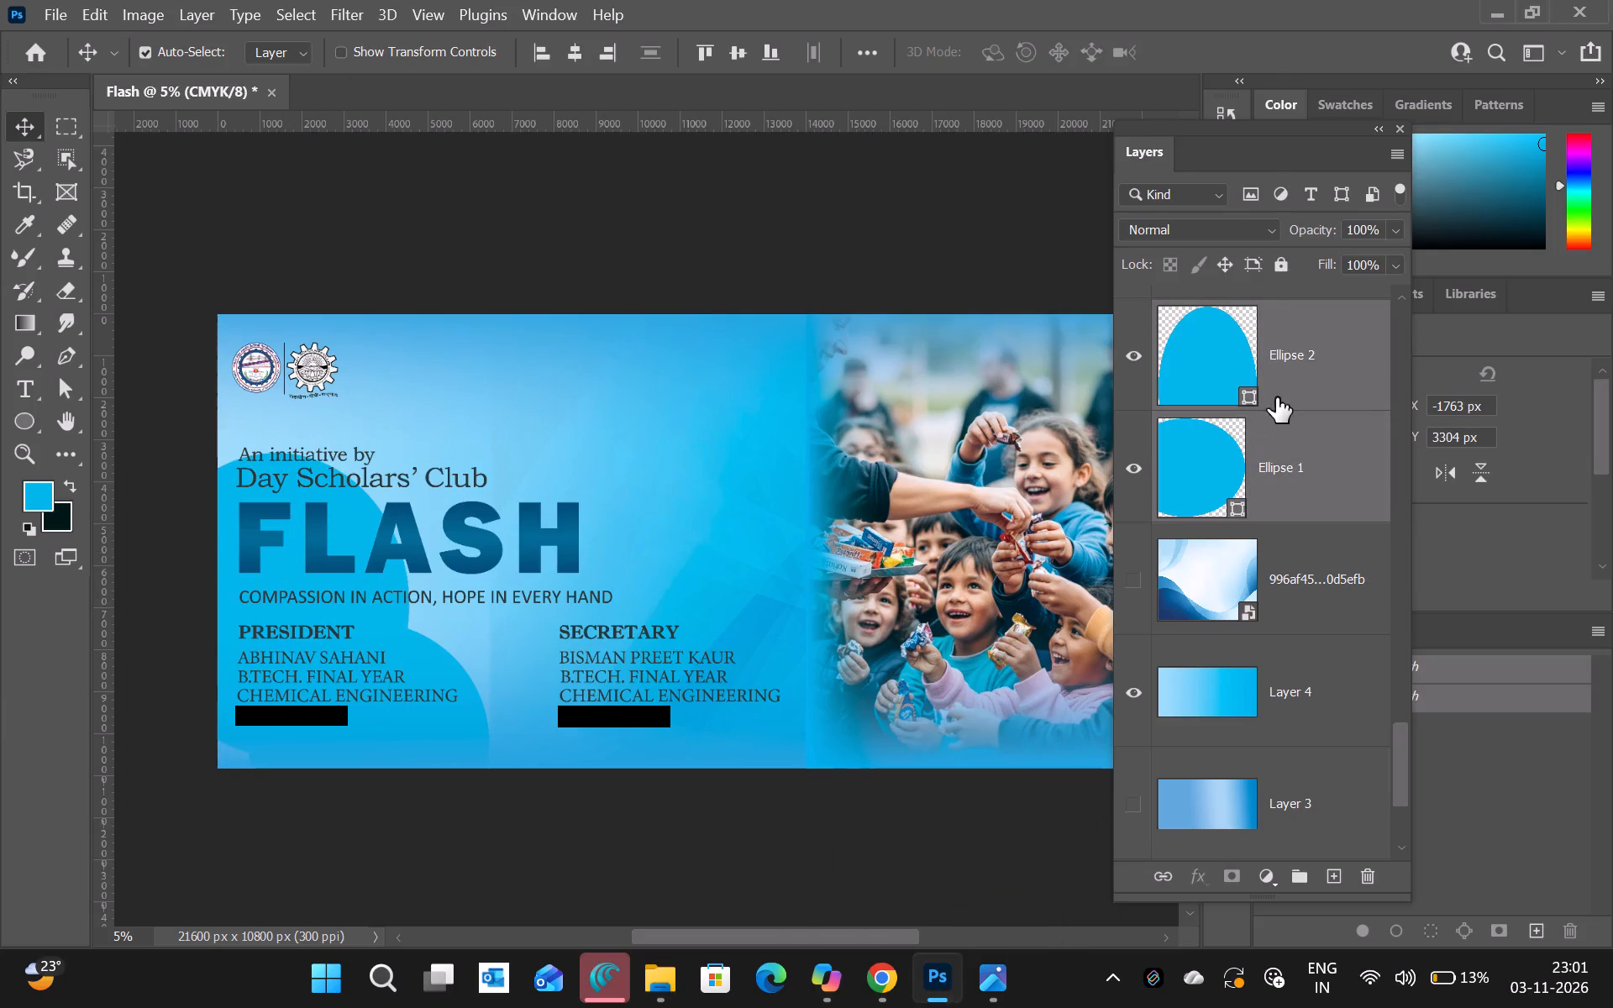
ctrl+right_click(1276, 397)
click(1007, 399)
Add a Gradient Overlay to the combined ellipses and set the gradient's starting colour stop to bright cyan 00f4ff.
right_click(1343, 384)
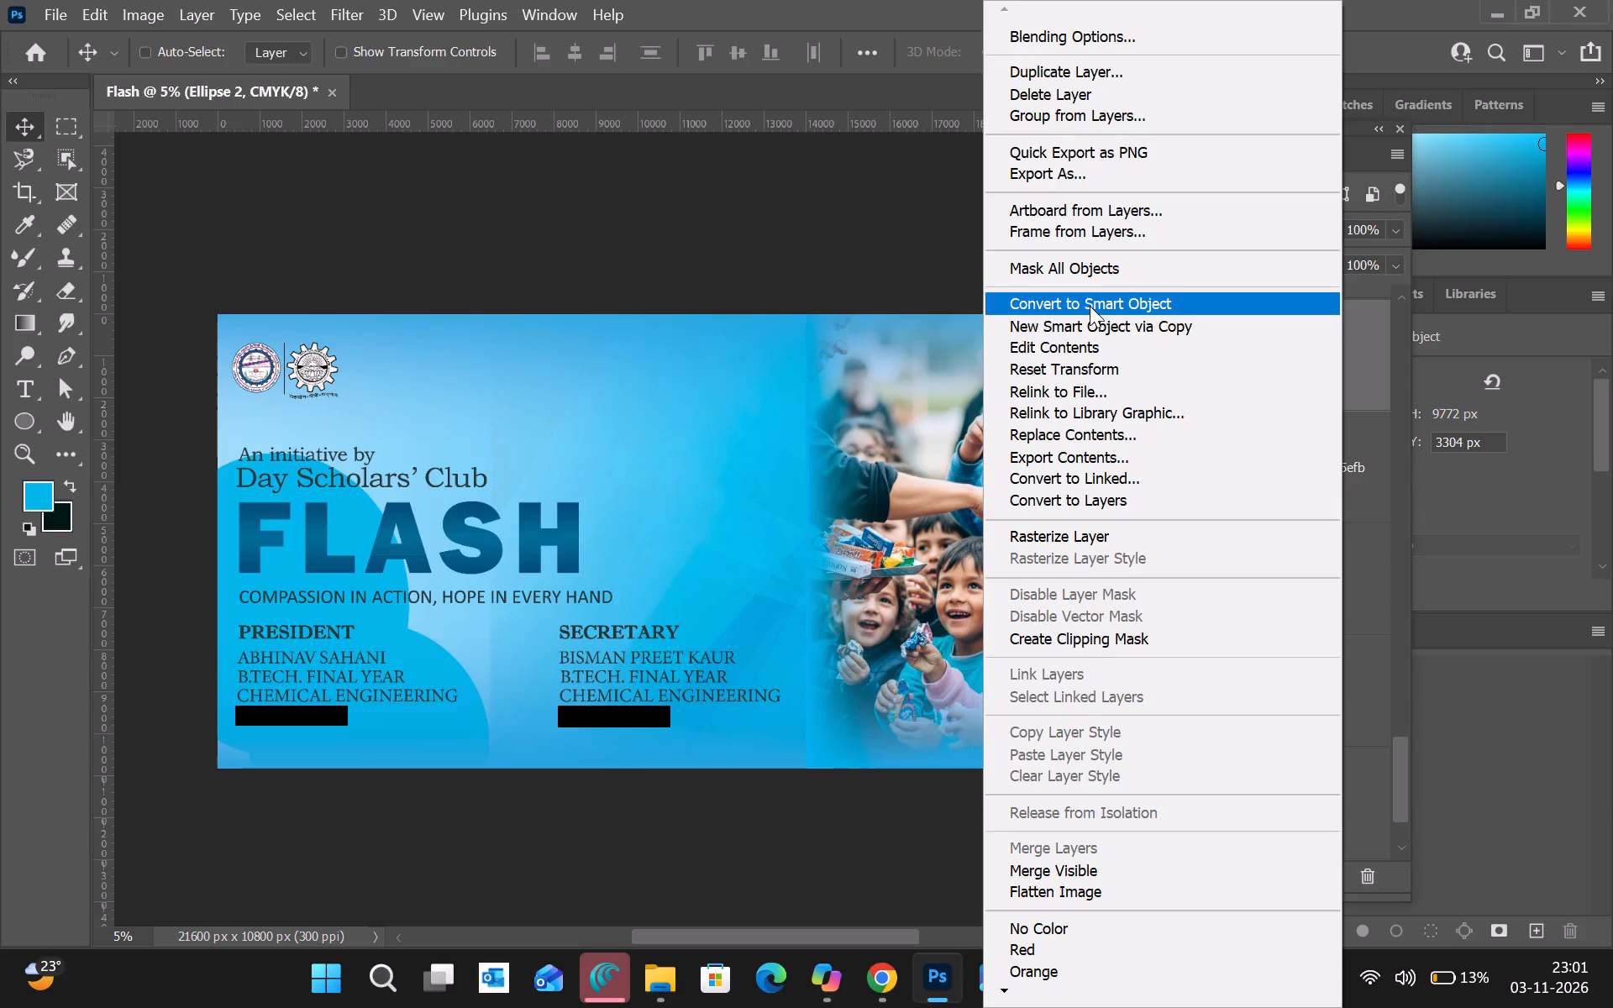
click(1146, 44)
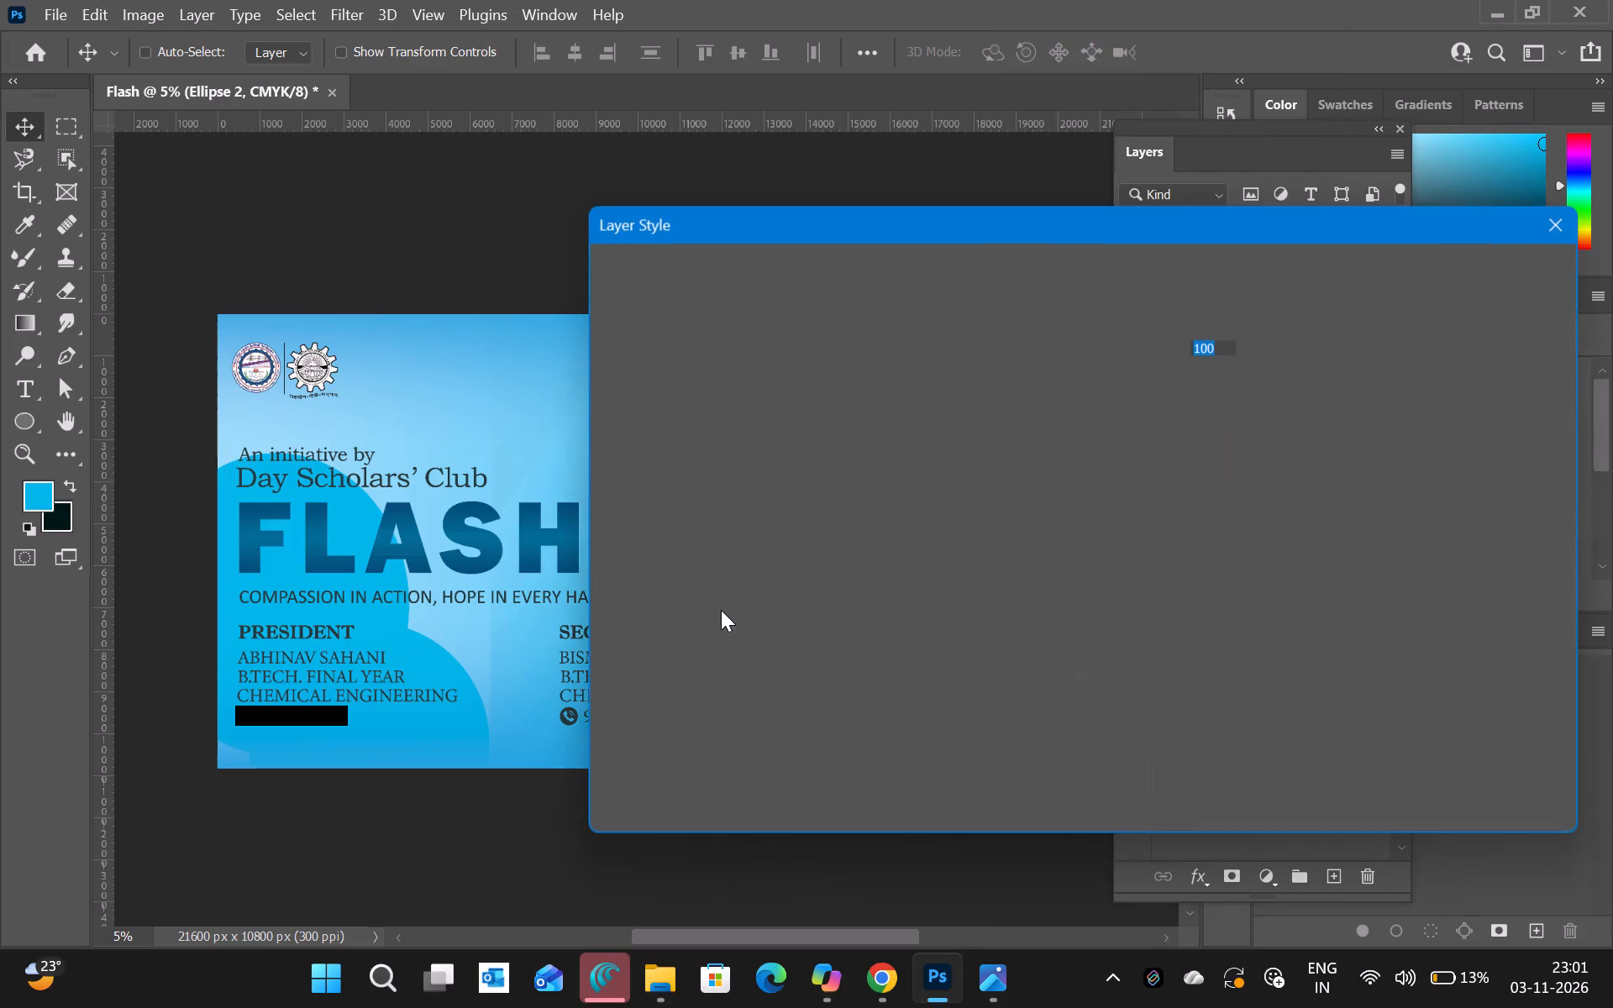
click(708, 602)
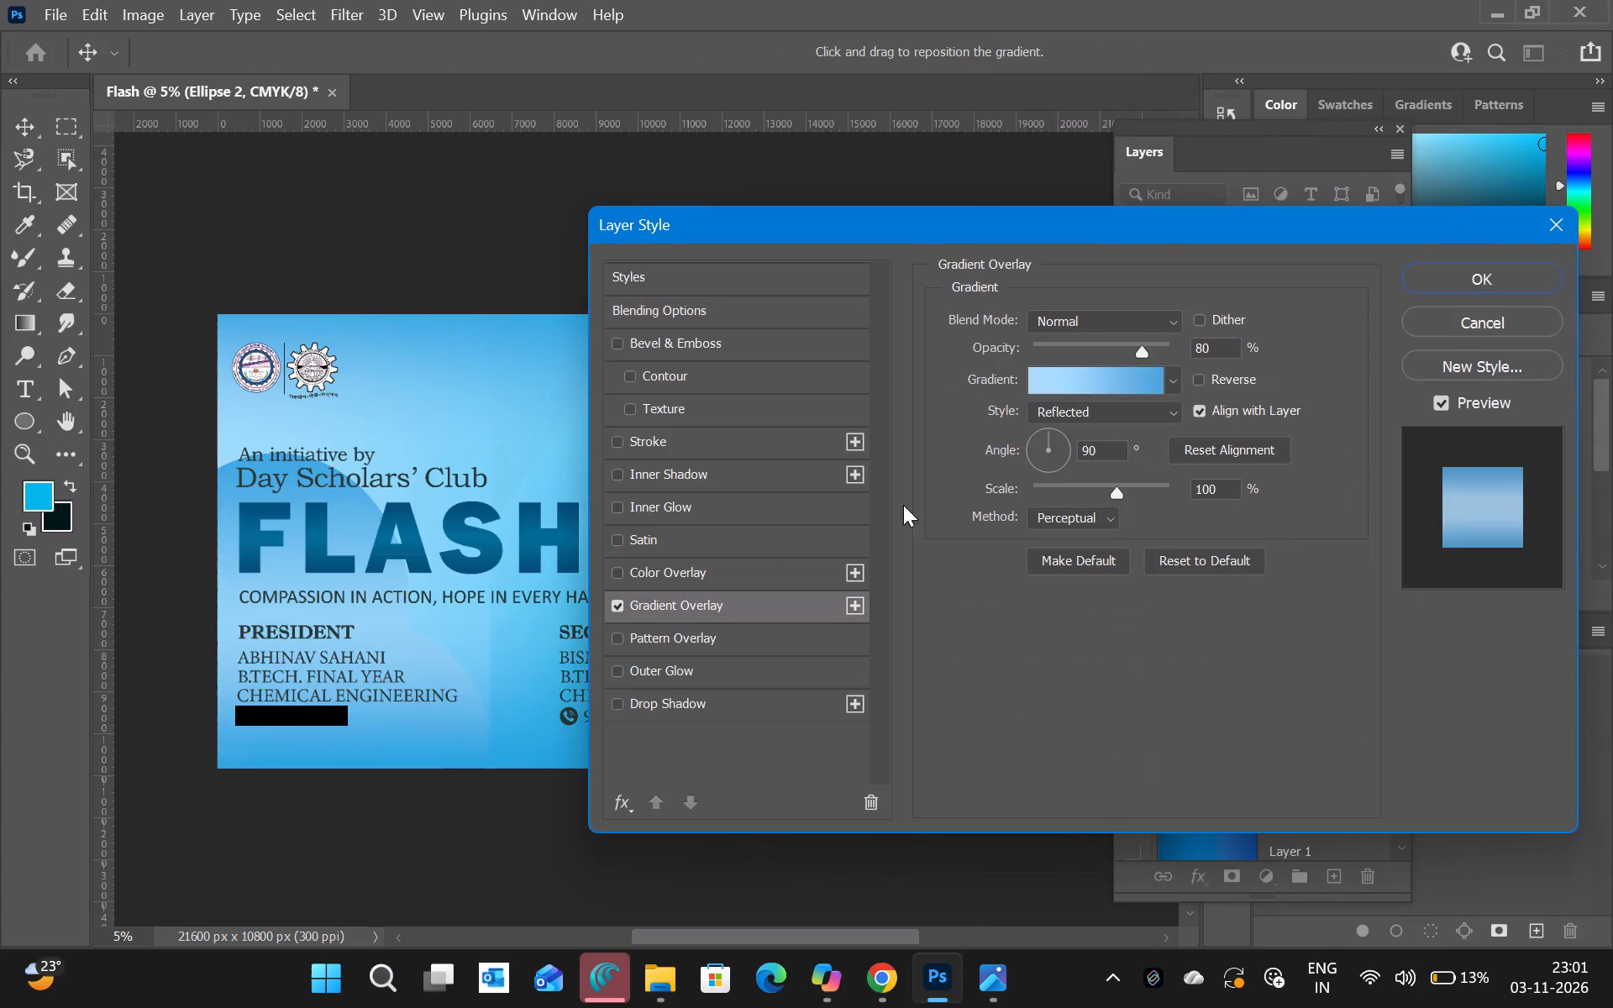
click(1125, 387)
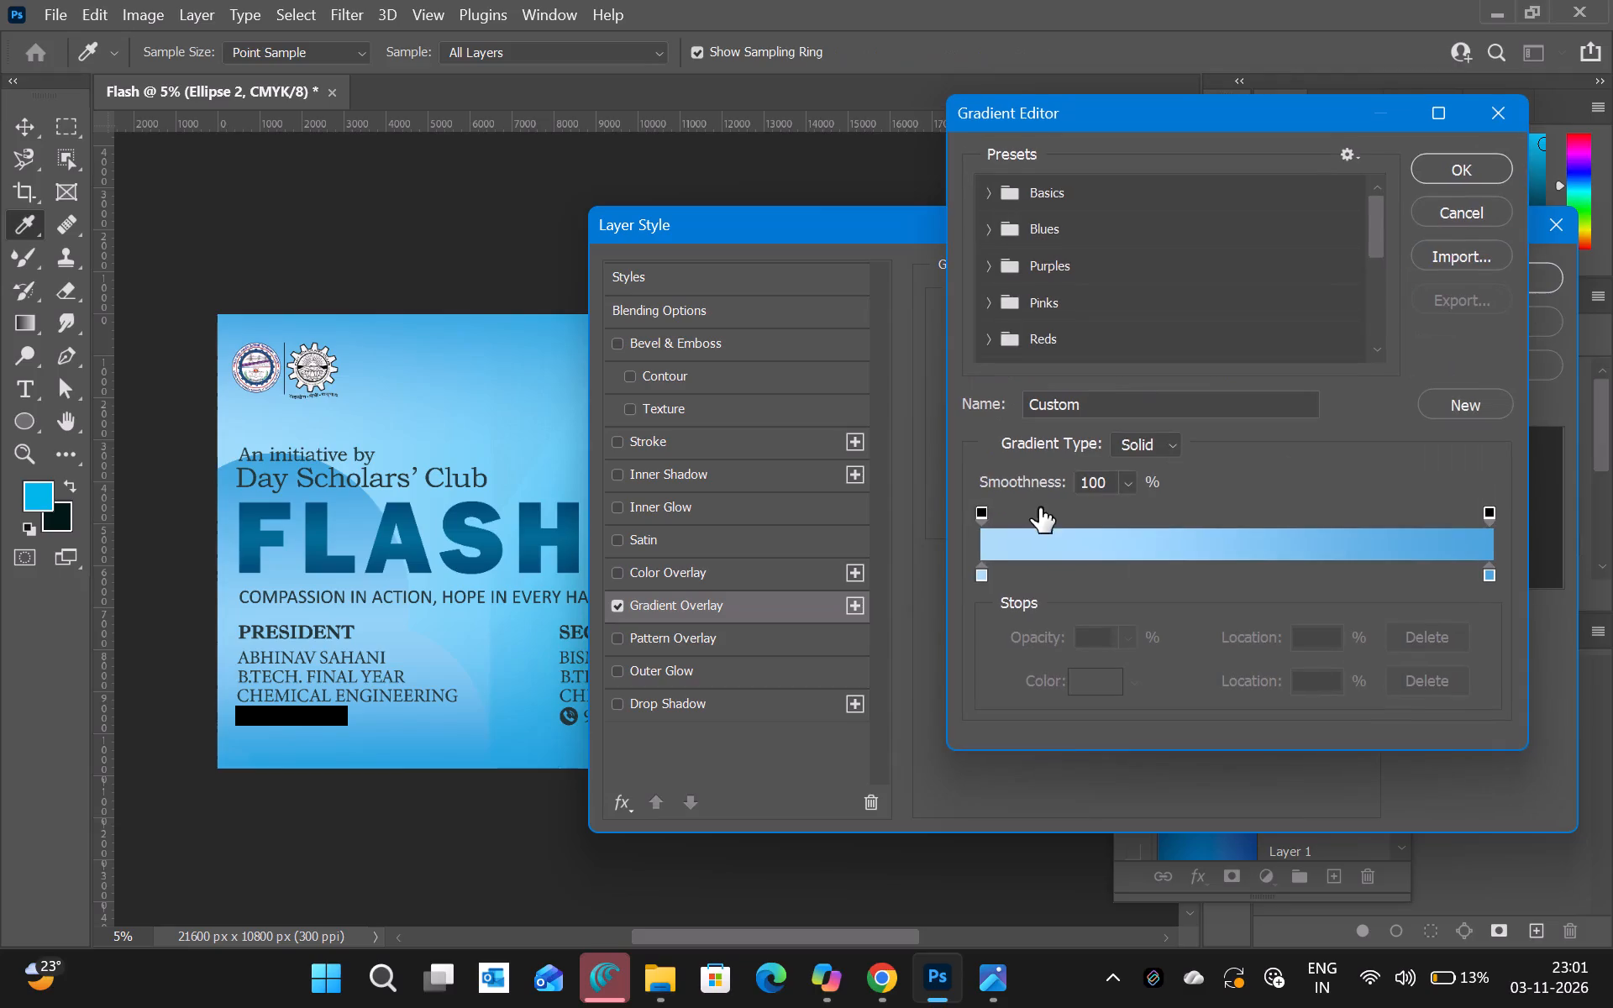
click(980, 580)
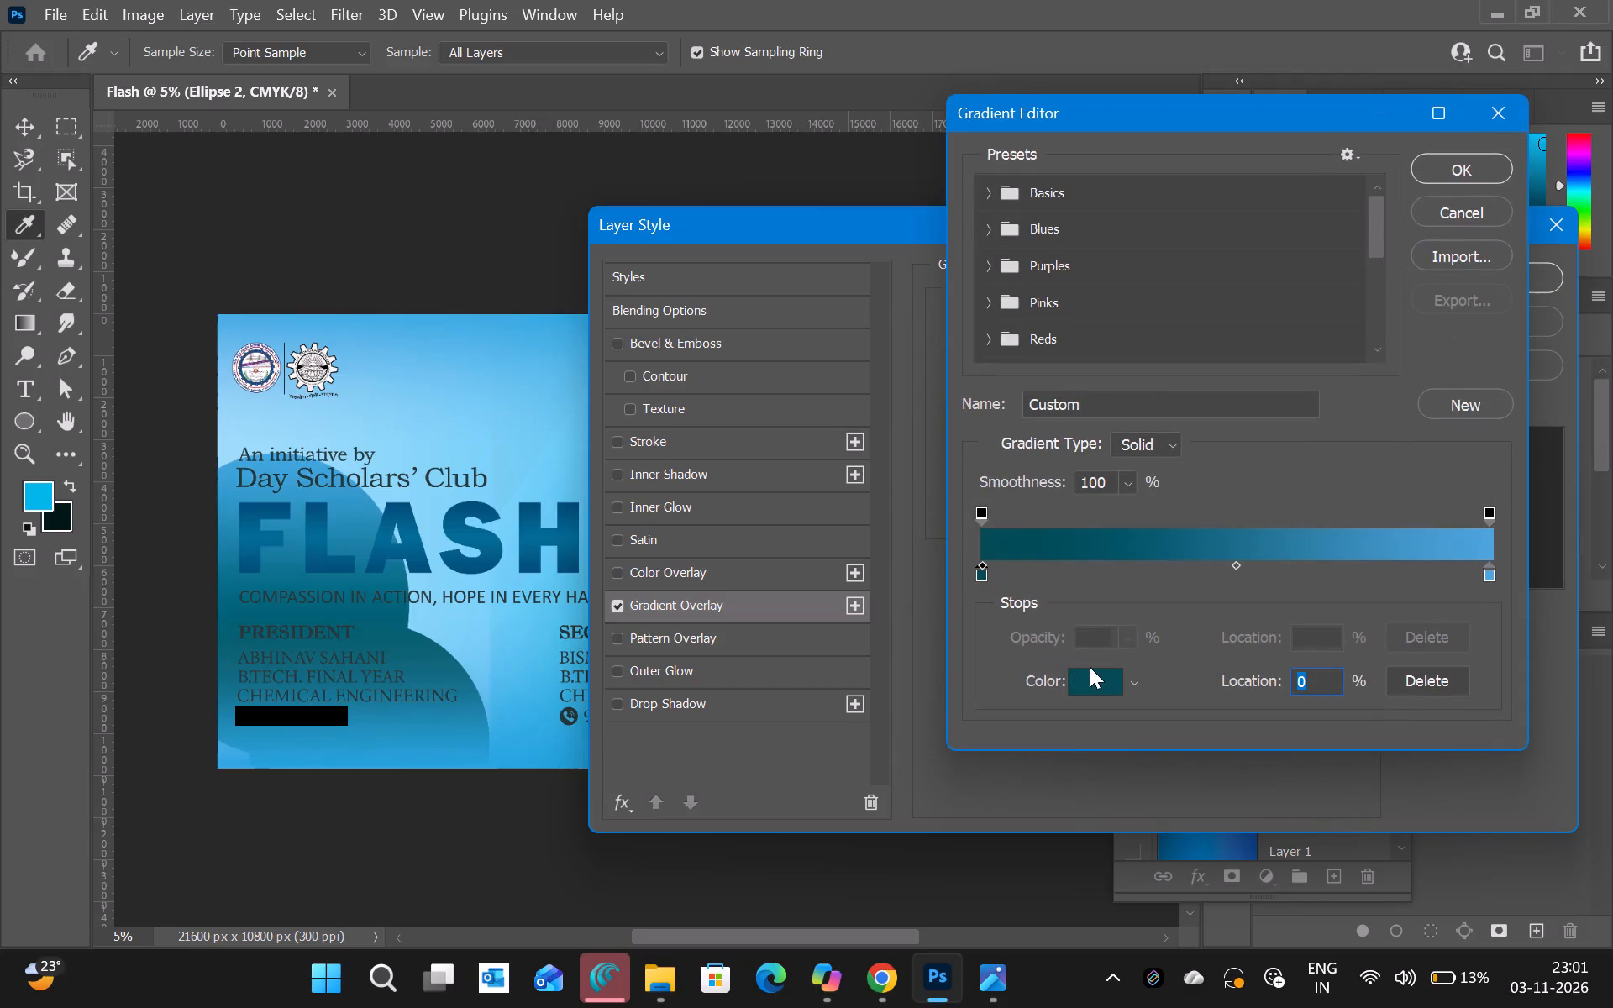
click(984, 578)
click(1091, 669)
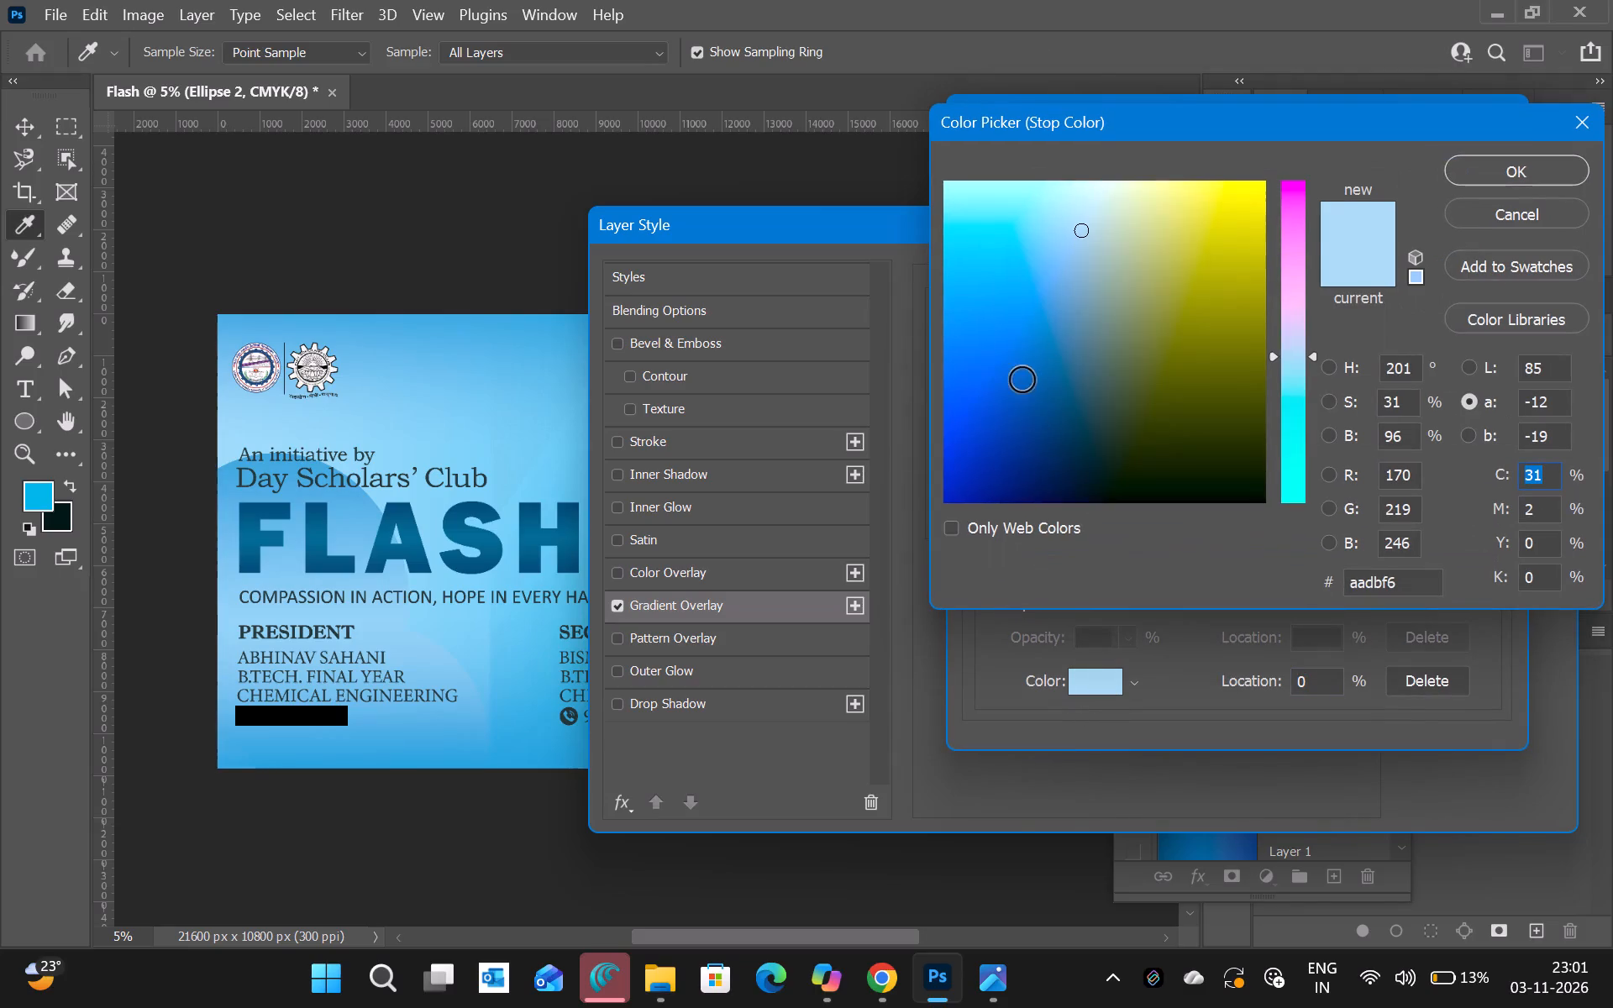
click(1024, 285)
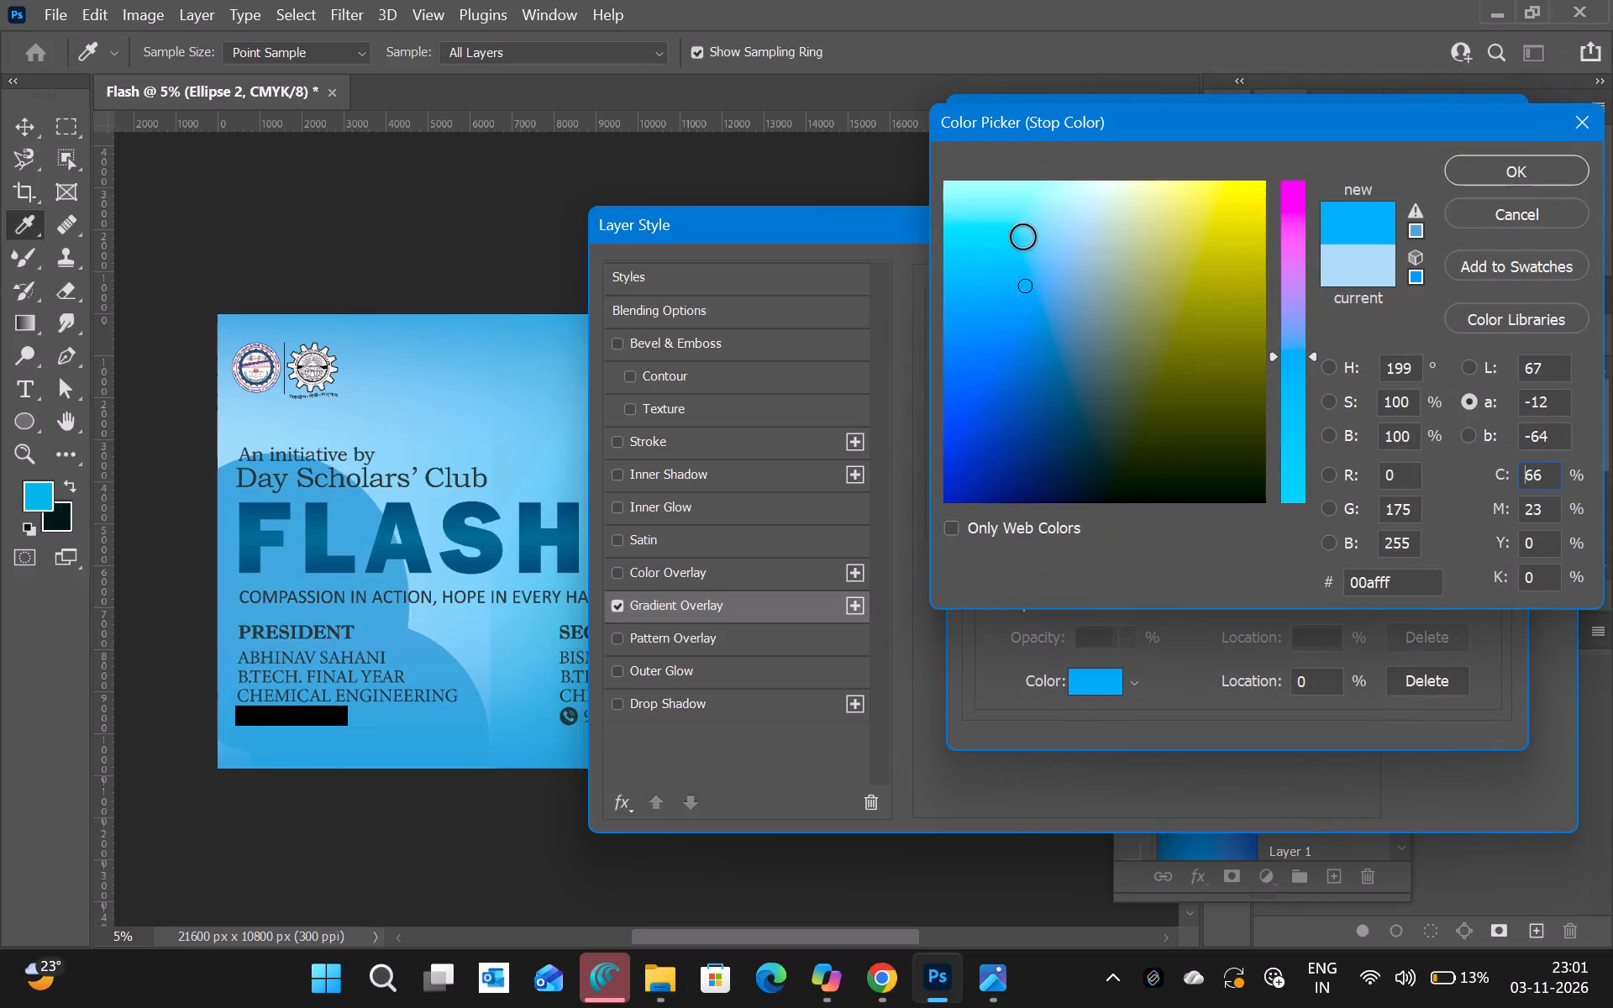
click(1023, 237)
click(985, 226)
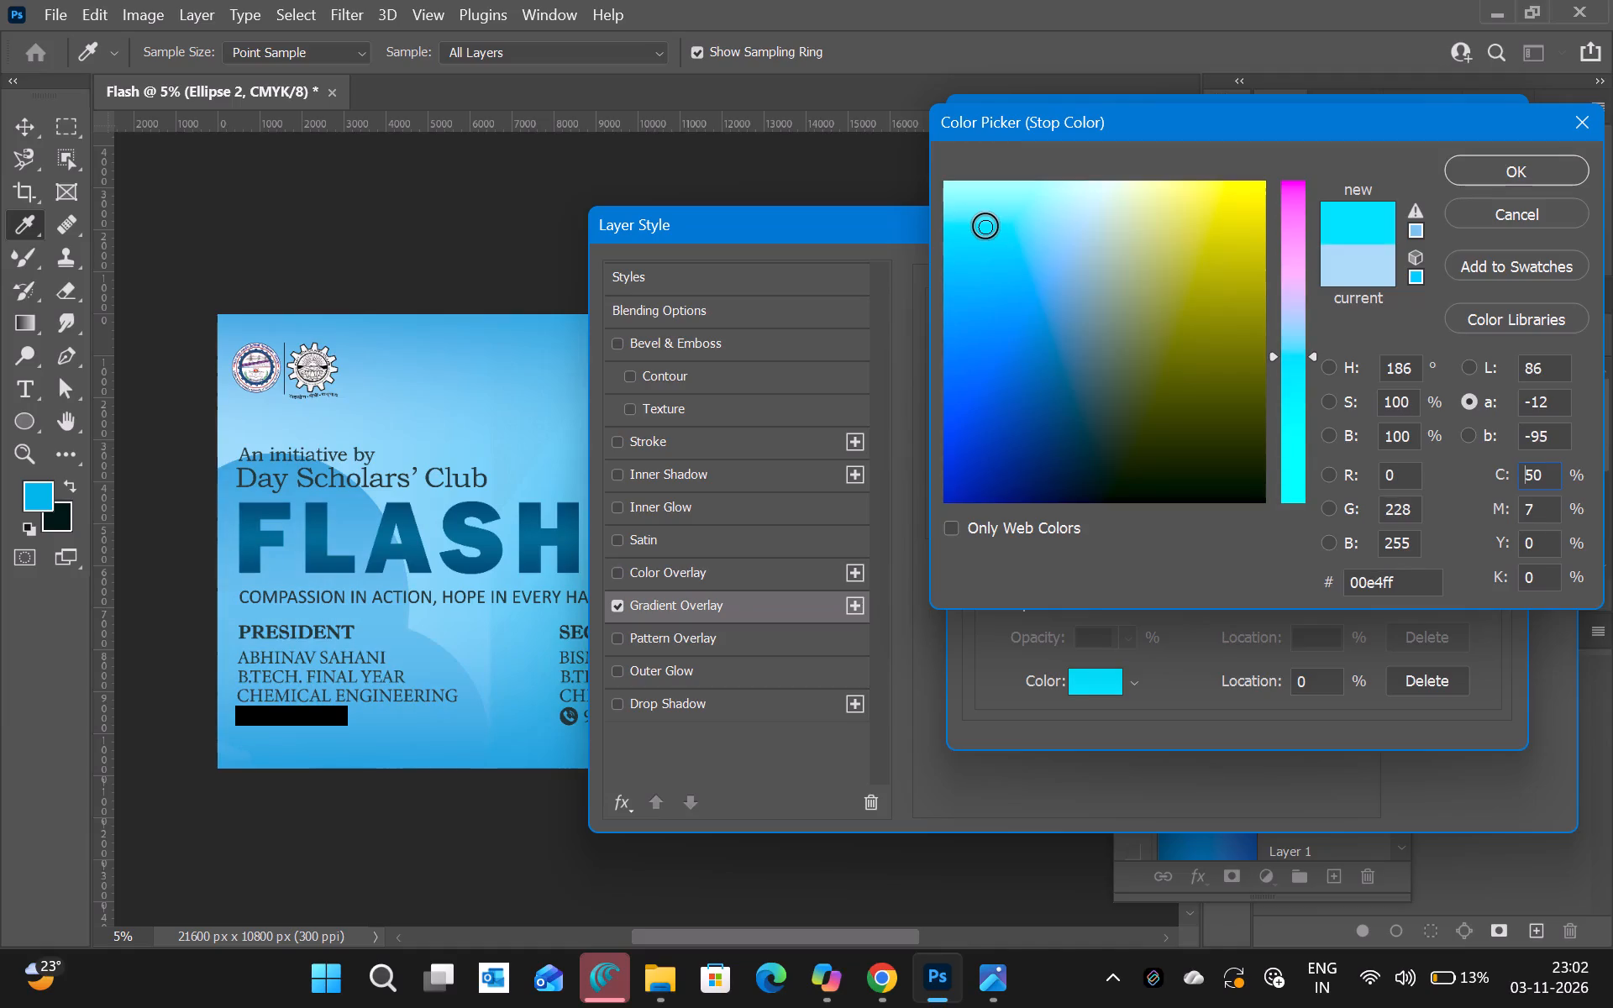
click(959, 207)
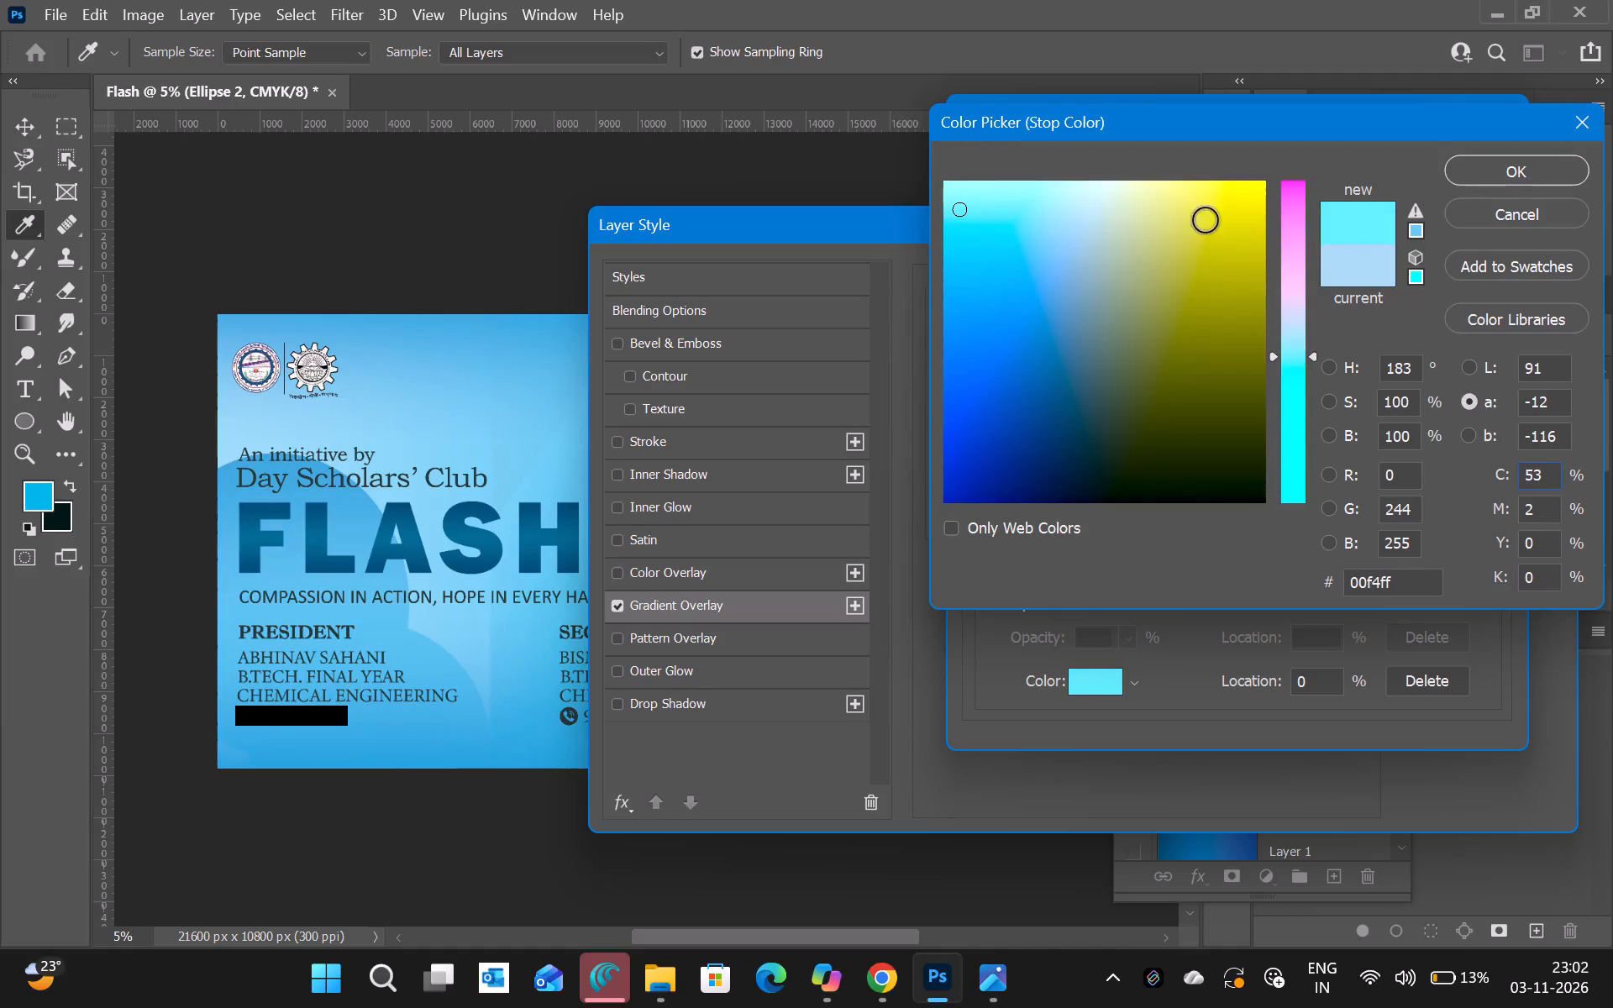
click(1521, 162)
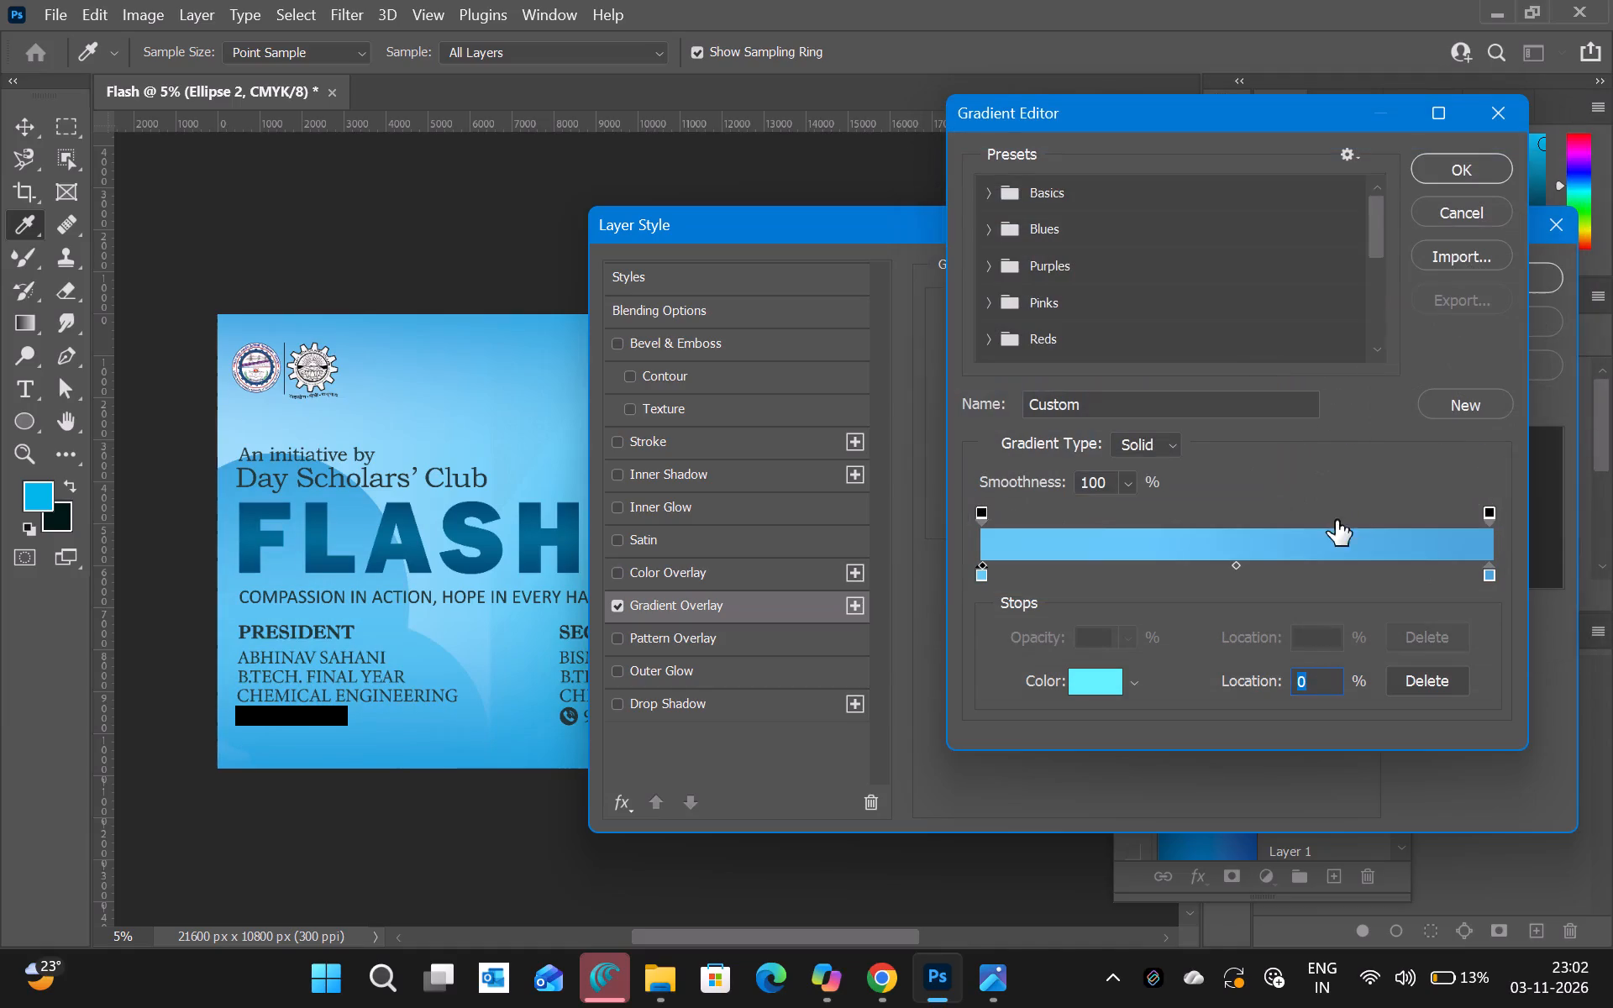
Set the overlay gradient's ending colour stop to blue 009dff and apply the layer style.
click(1489, 573)
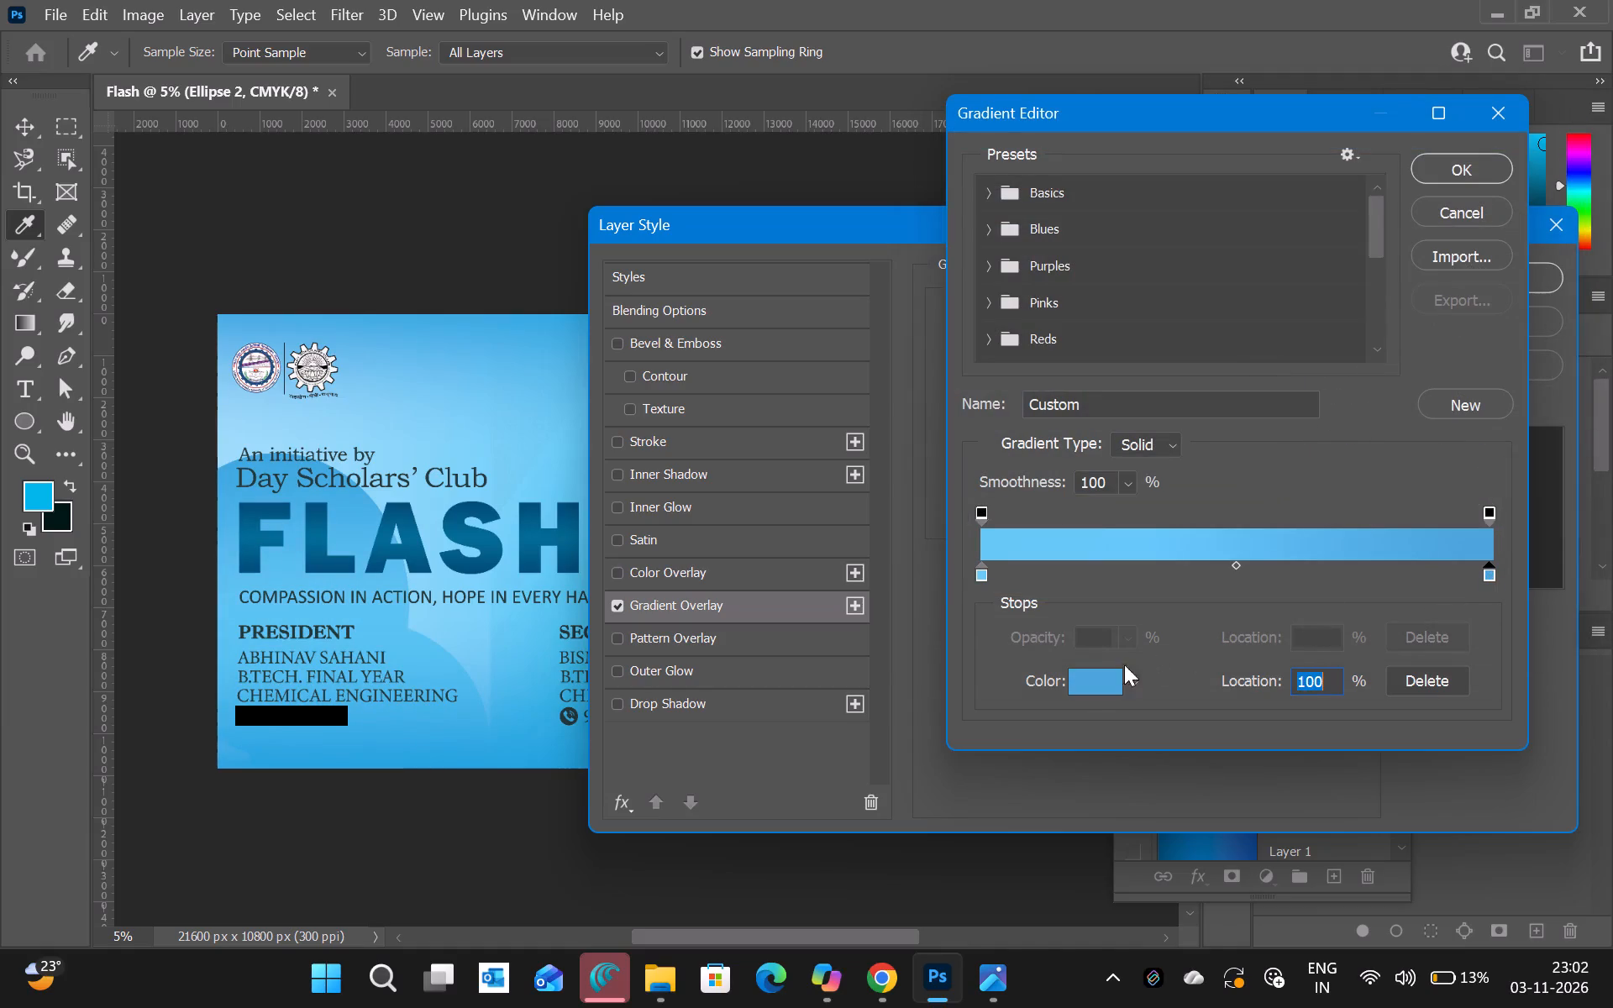
click(1092, 673)
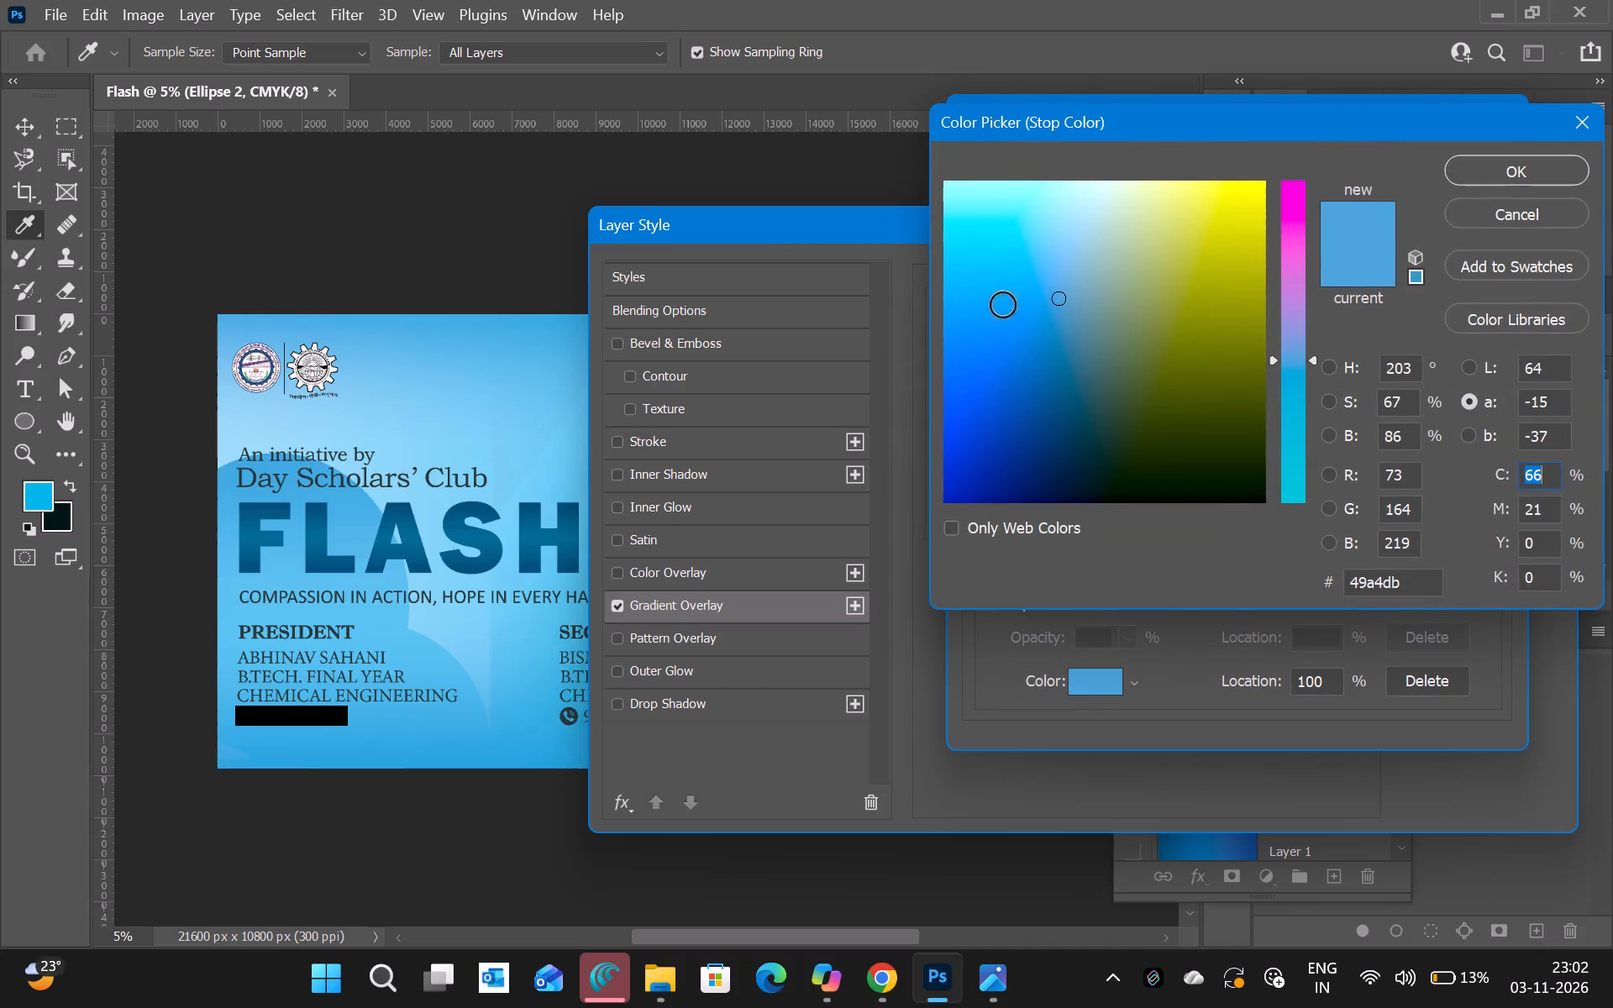
click(952, 315)
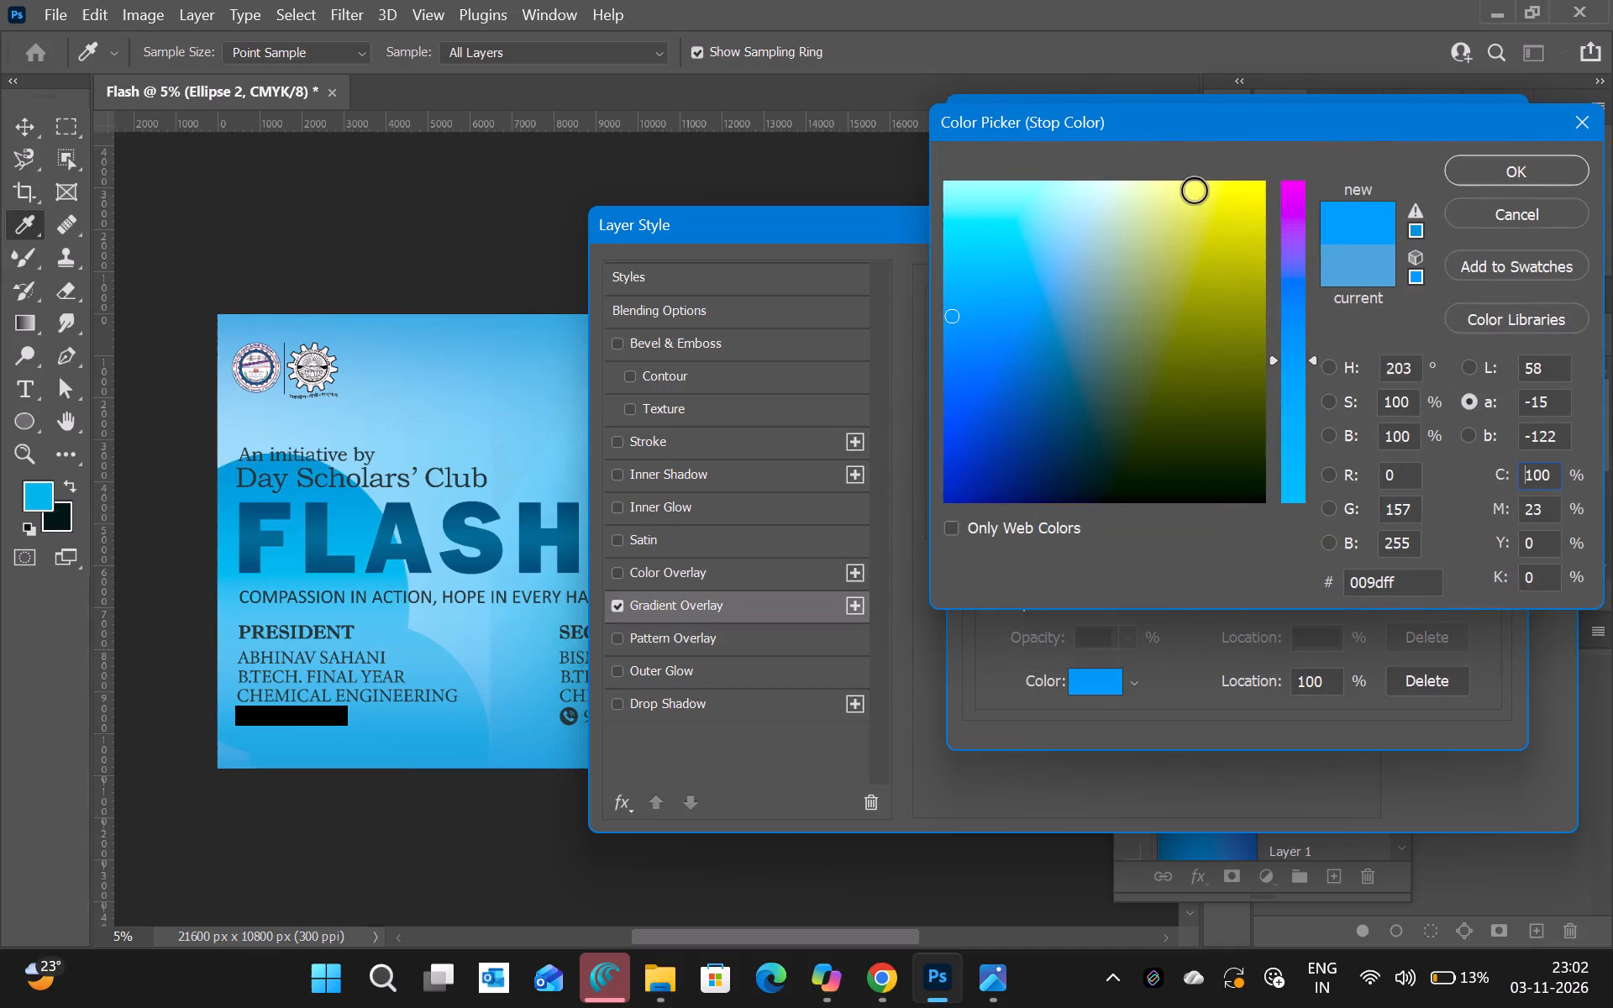
click(1486, 156)
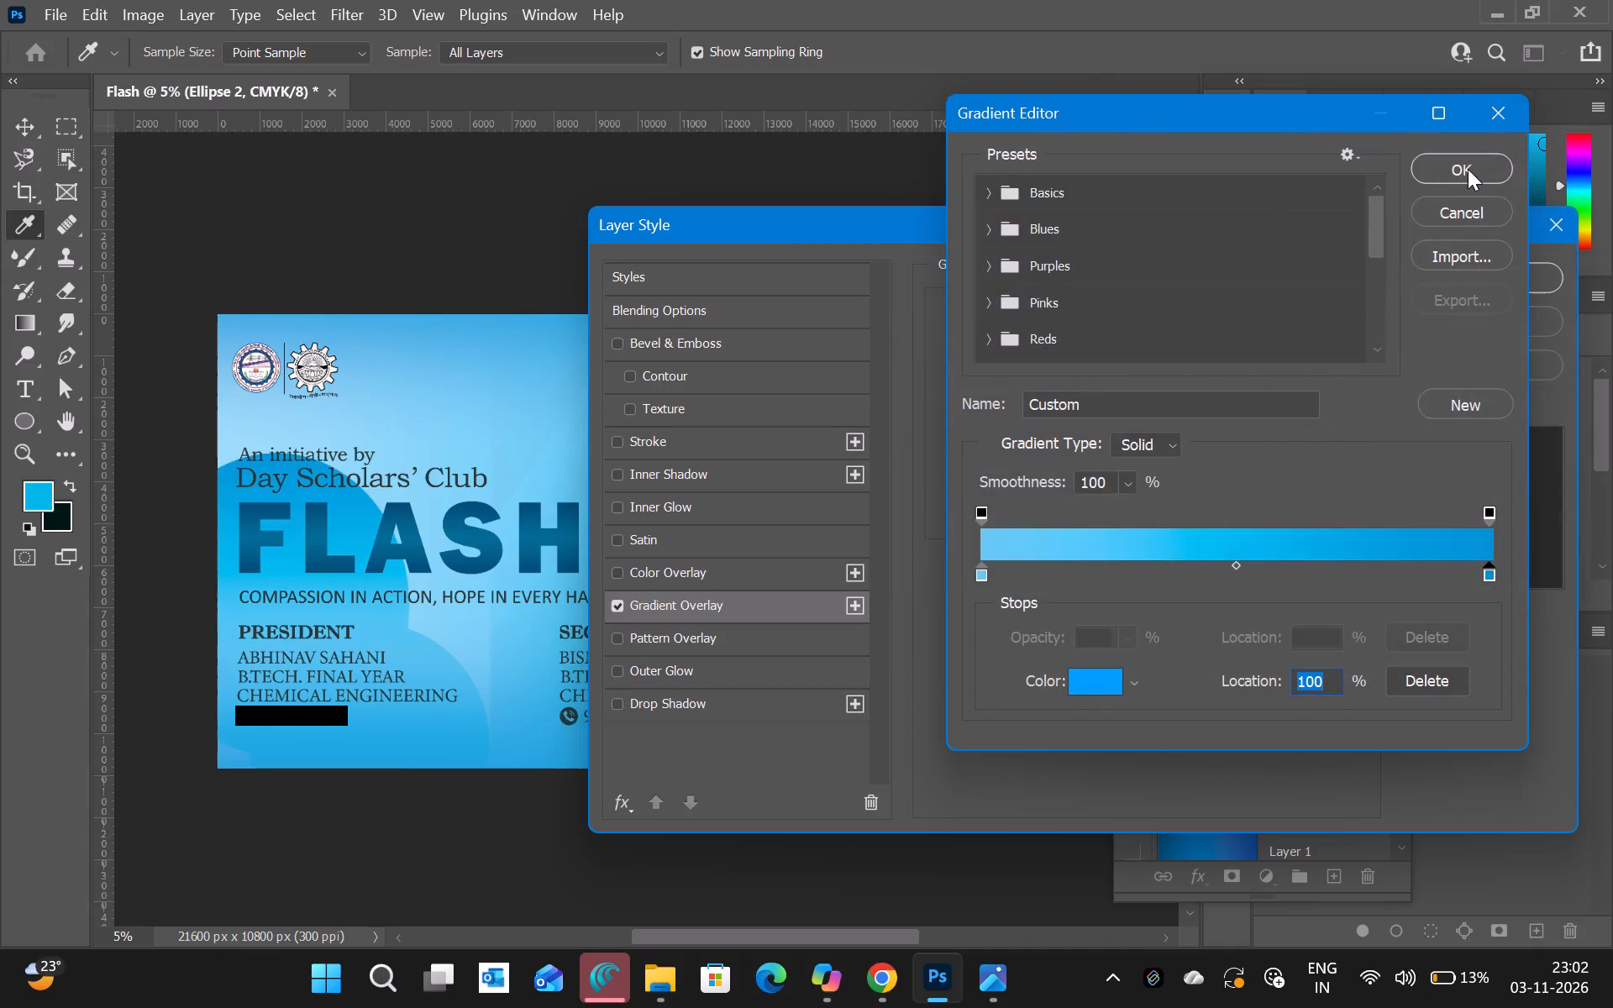
click(1468, 169)
click(1479, 276)
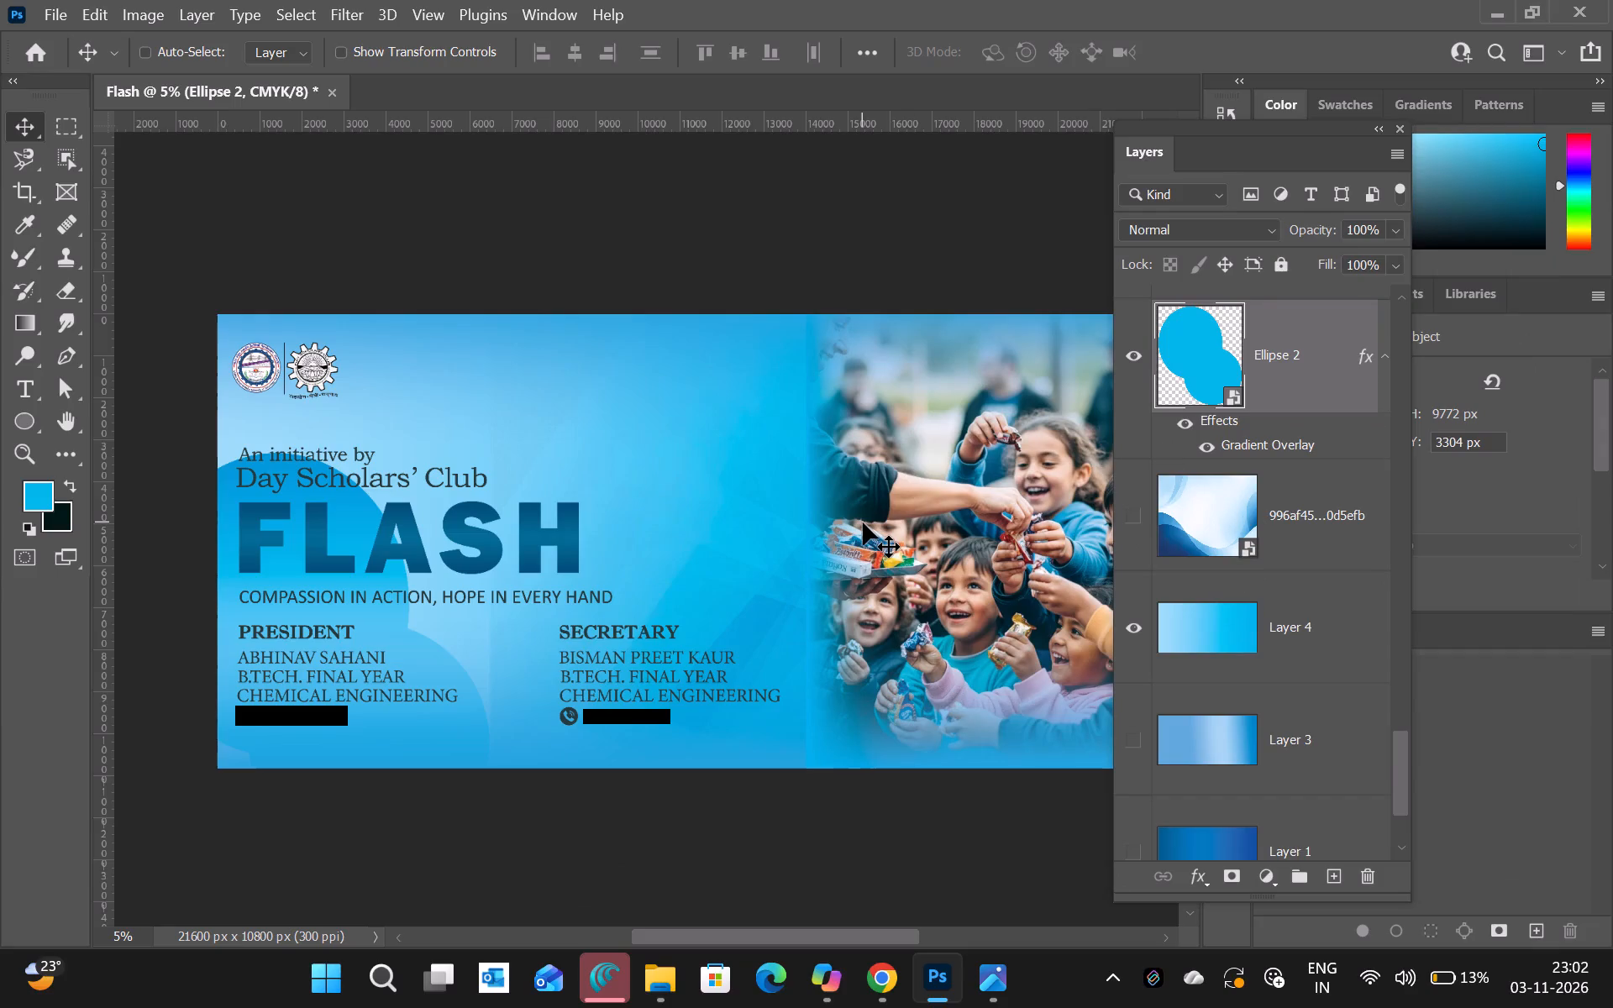
Inside the Ellipse 2 smart object, move the Ellipse 1 shape left to about X -949 px, Y 0 px, and save the contents.
double_click(1205, 376)
click(1217, 481)
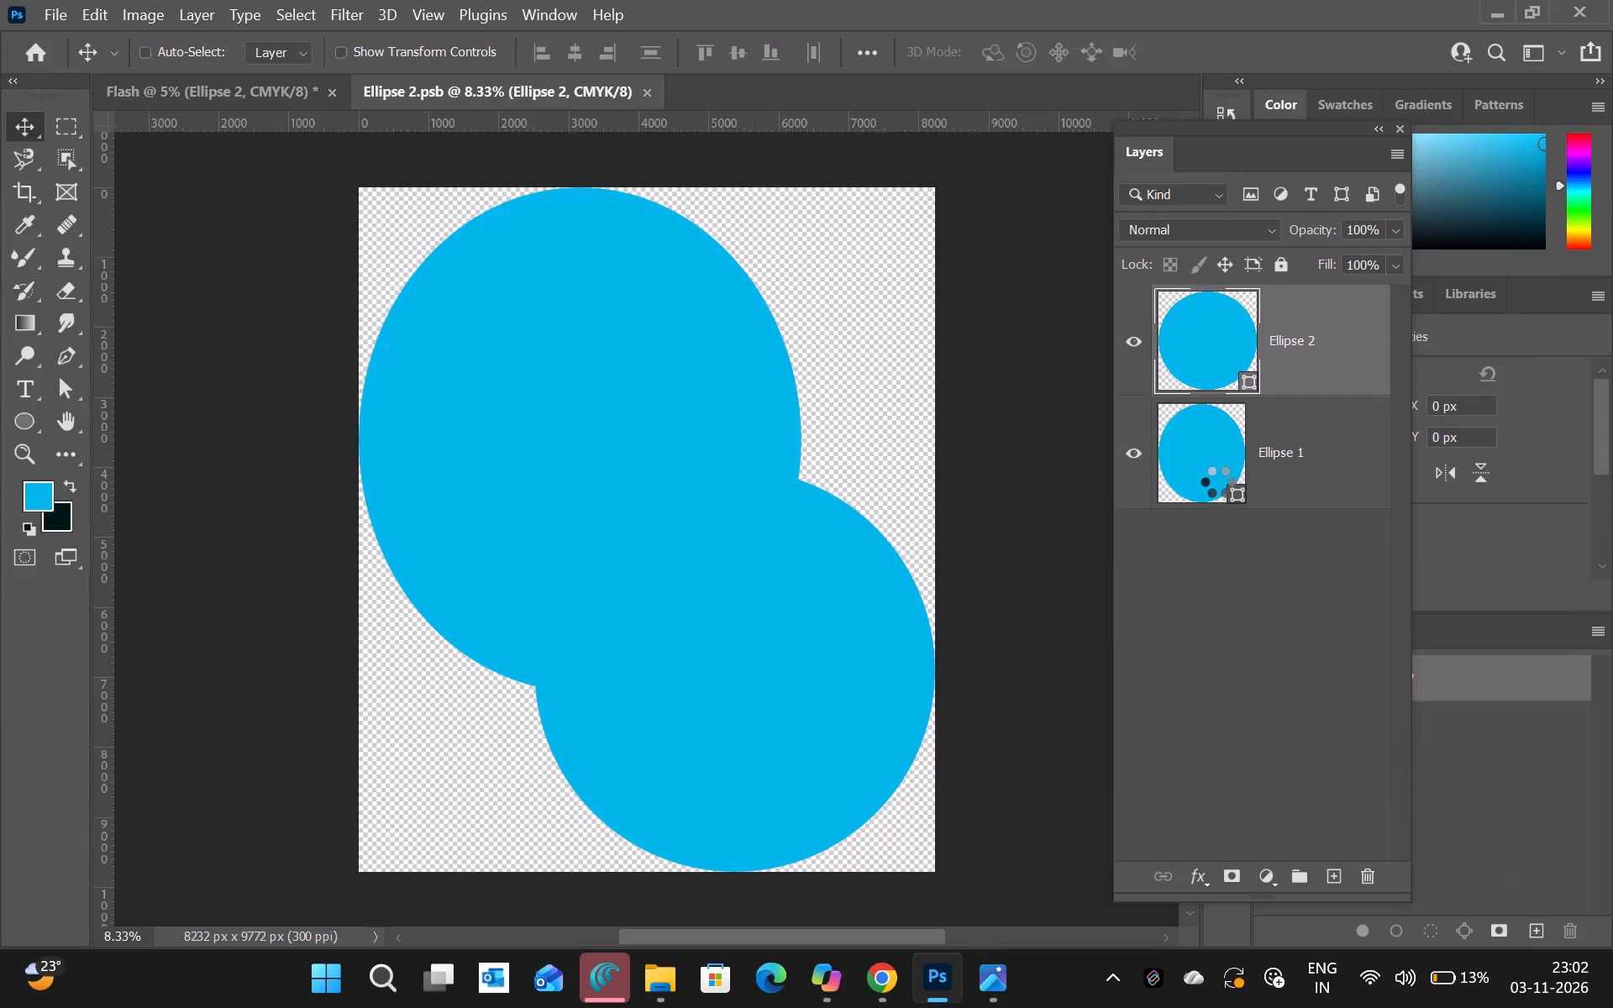
key(Right)
key(Right)
key(Right)
key(Right)
key(Right)
key(Right)
key(Right)
key(Right)
key(Right)
key(Right)
key(Right)
key(Right)
key(Right)
key(Right)
key(Right)
key(Right)
key(Right)
key(Right)
key(Right)
key(Right)
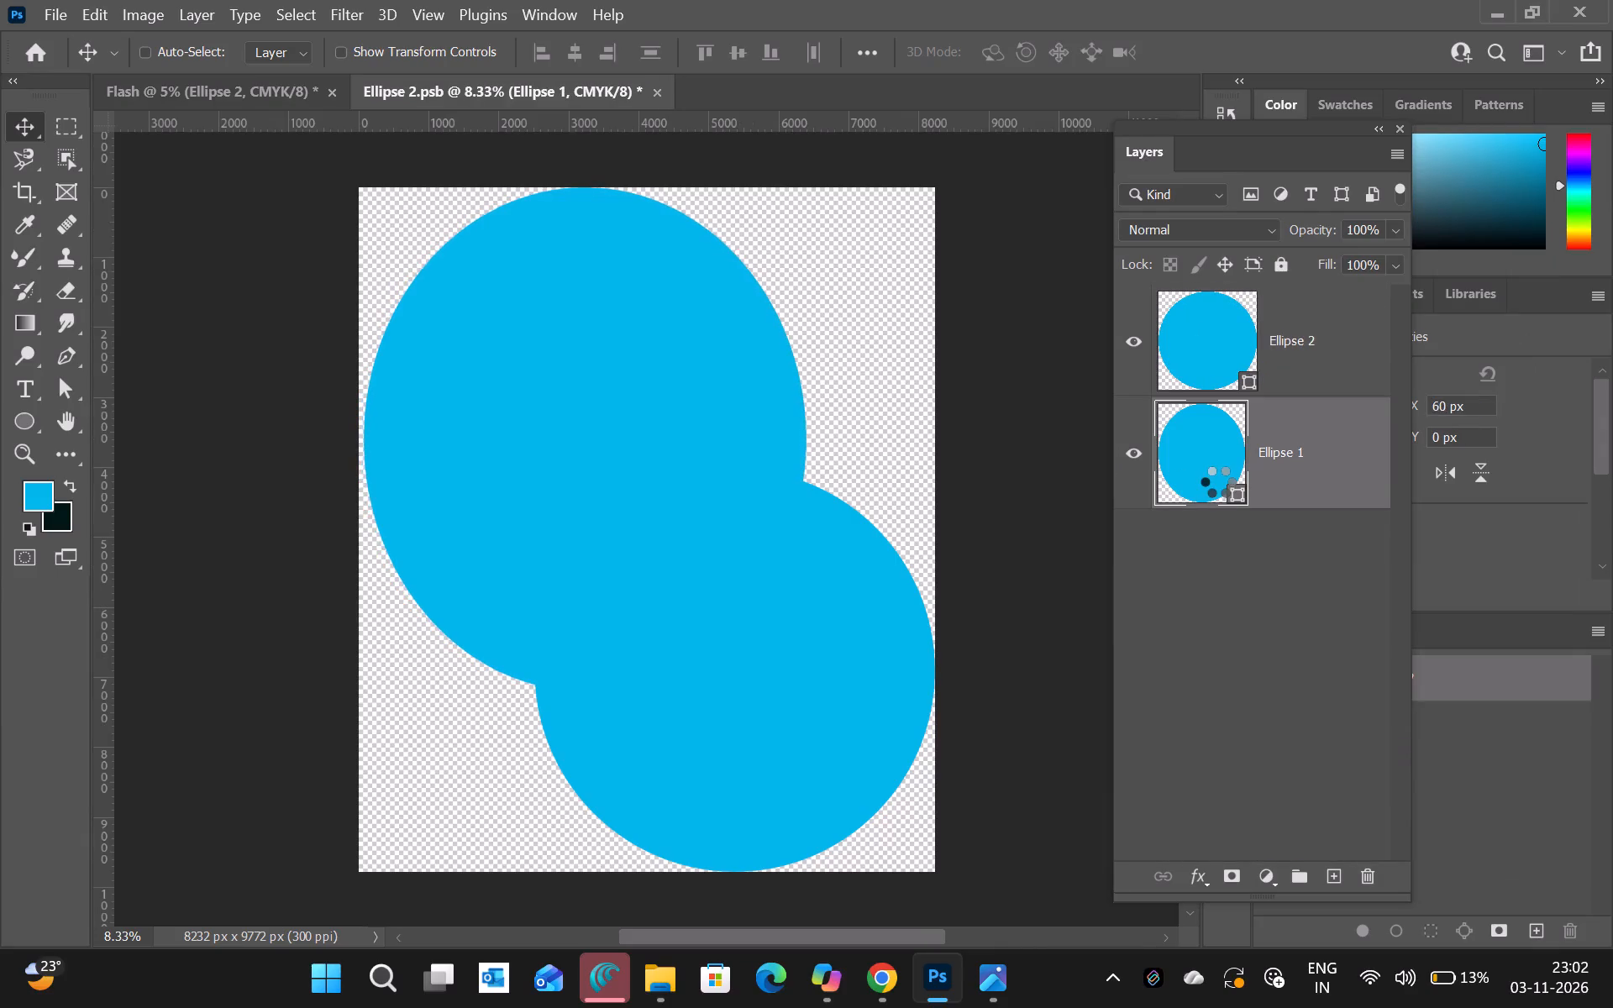
key(Right)
key(Right)
key(Right)
key(Right)
key(Right)
key(Right)
key(Right)
key(Right)
key(Right)
key(Right)
key(Right)
key(Right)
key(Right)
key(Right)
key(Right)
key(Right)
key(Right)
key(Right)
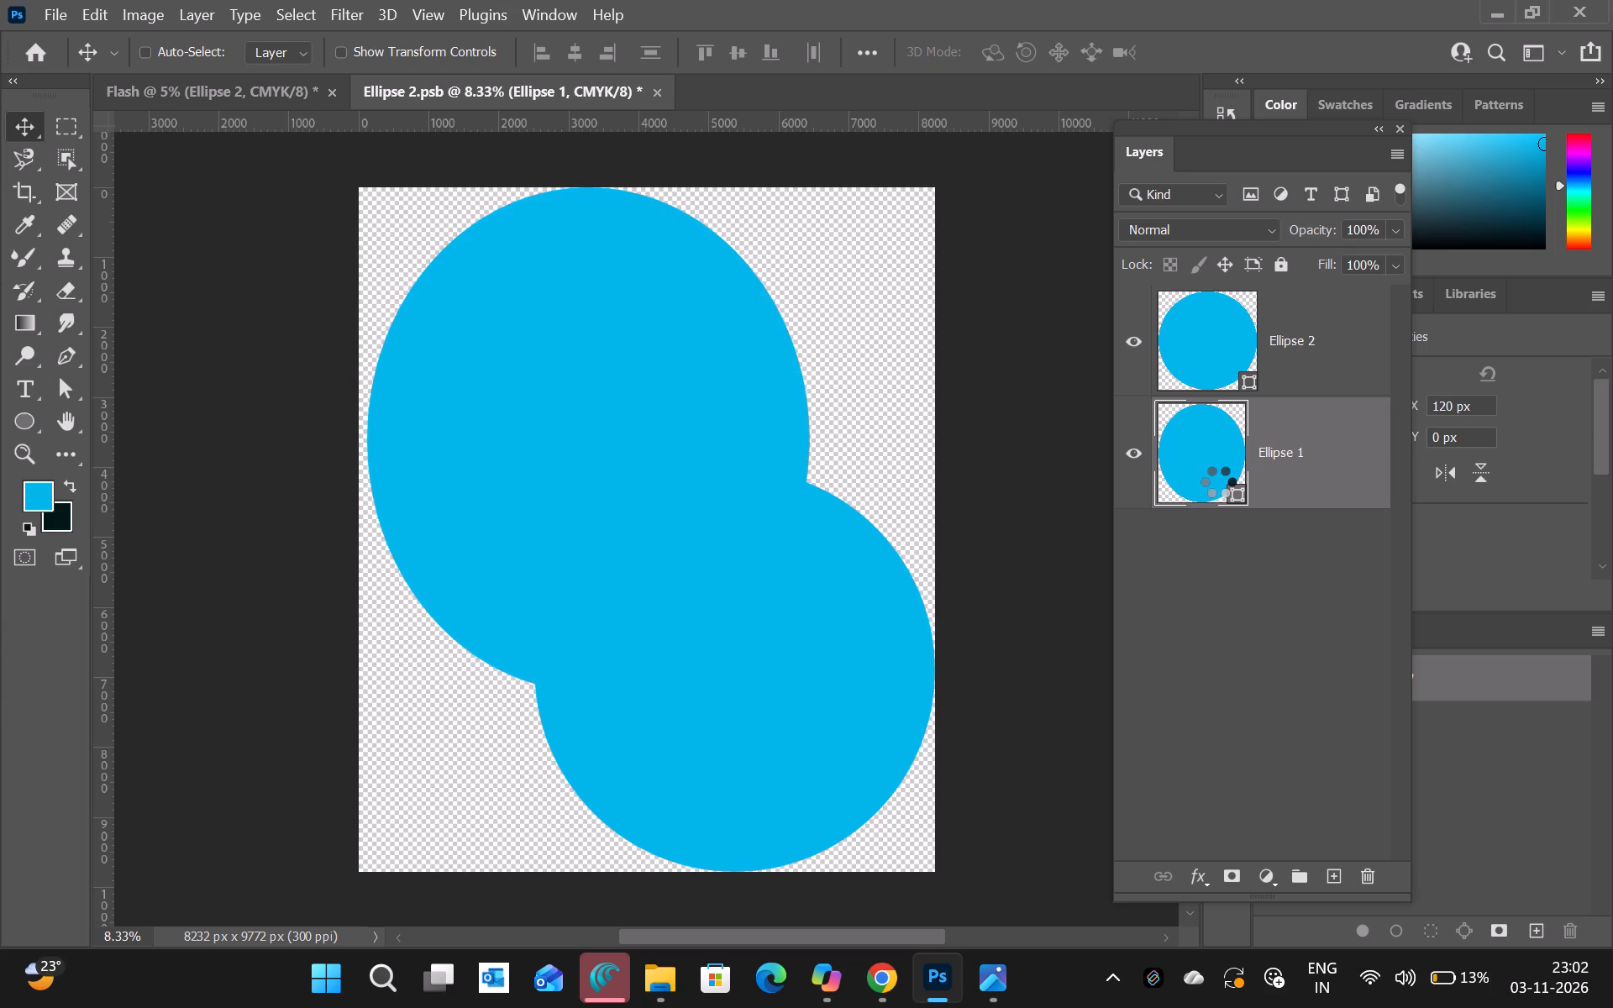
key(Left)
key(Left)
key(Left)
key(Left)
key(Left)
key(Left)
key(Left)
key(Left)
key(Left)
key(Left)
key(Left)
key(Left)
key(Left)
key(Left)
key(Left)
key(Left)
key(Left)
key(Left)
key(Left)
key(Left)
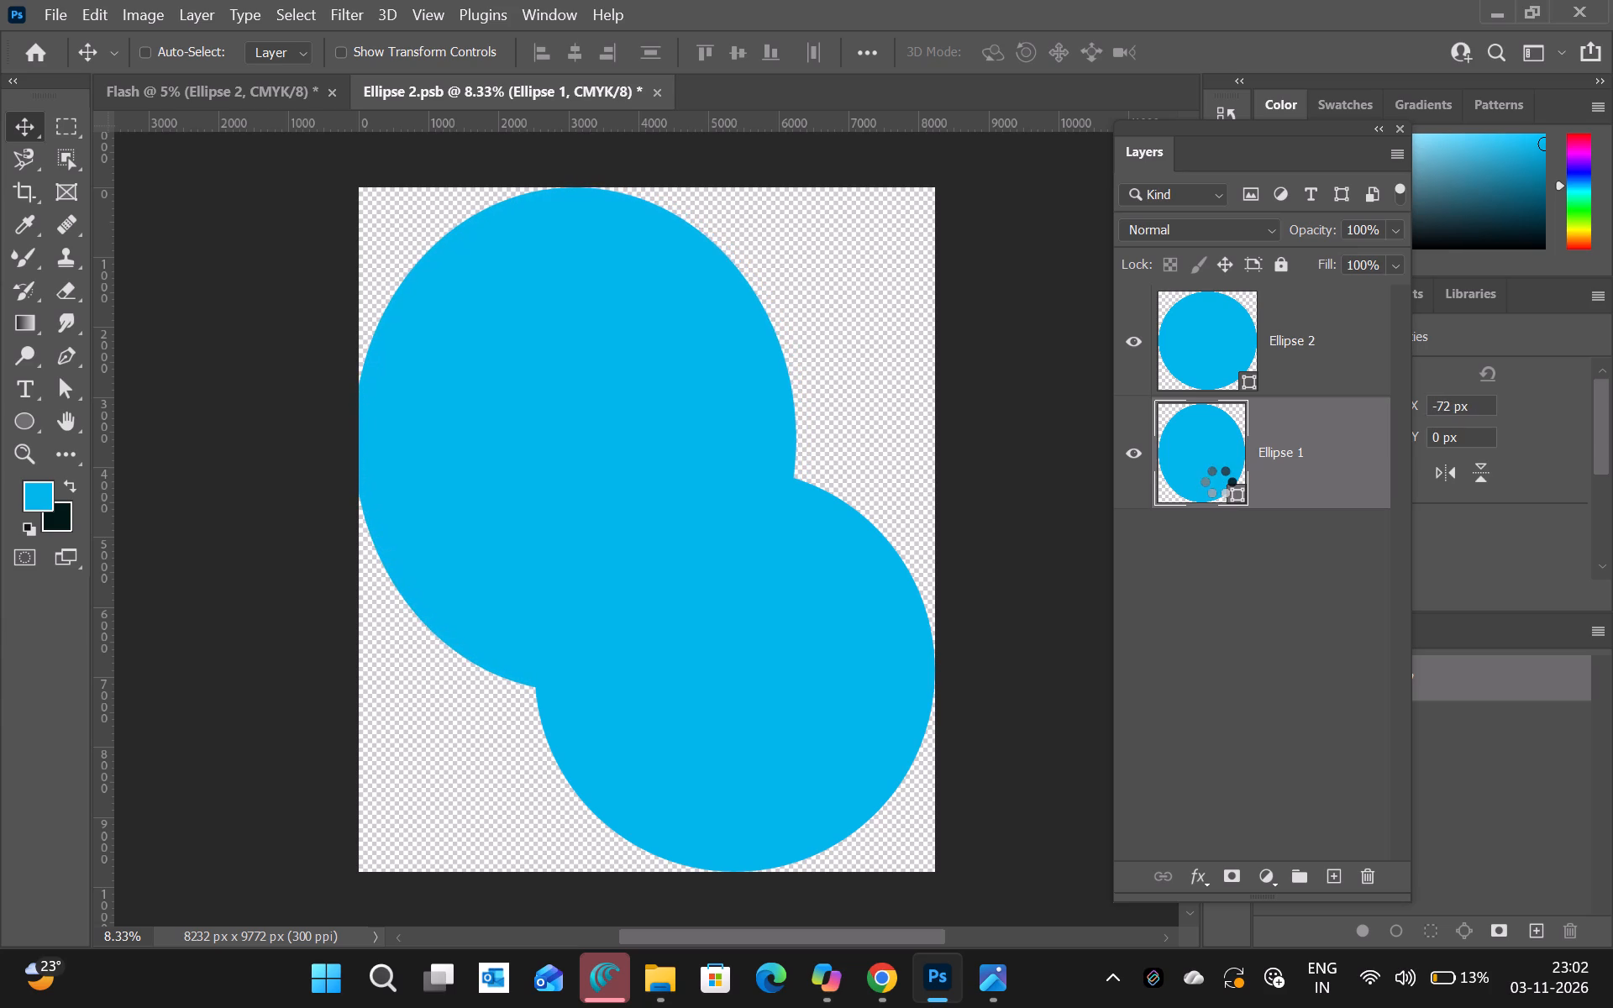
drag(535, 426, 472, 429)
key(ctrl+s)
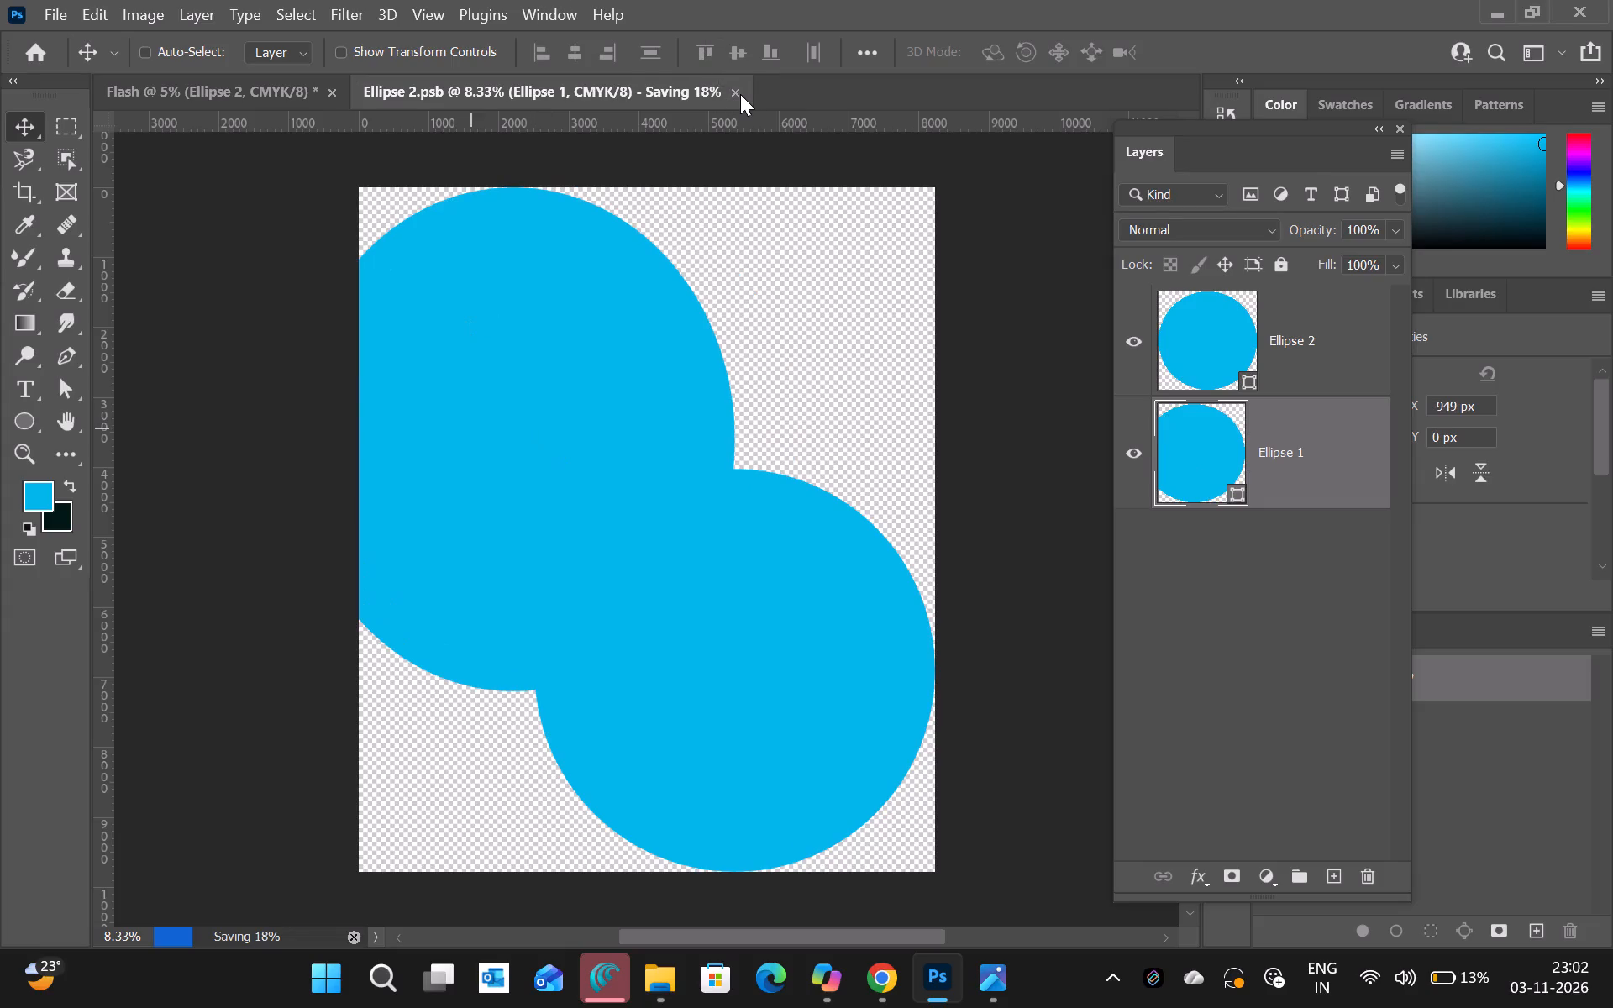
click(648, 97)
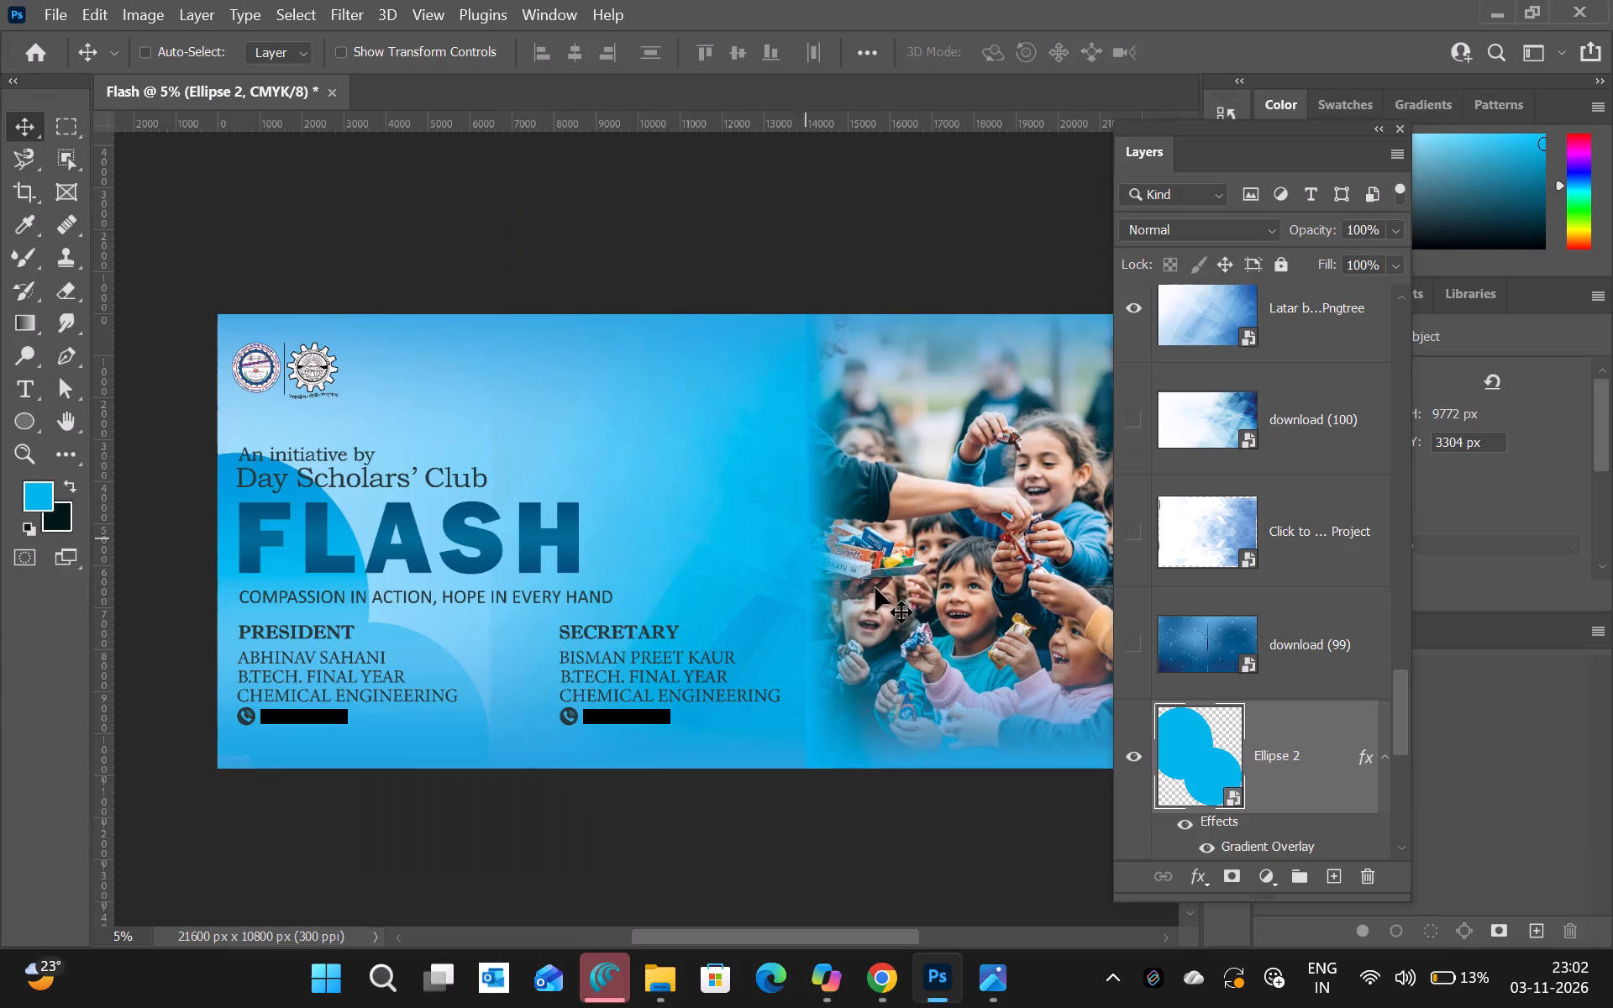
Inside the Ellipse 2 smart object, move the Ellipse 2 shape to about X 3652 px, Y 3598 px, apply the transform and save.
double_click(1193, 764)
click(1239, 440)
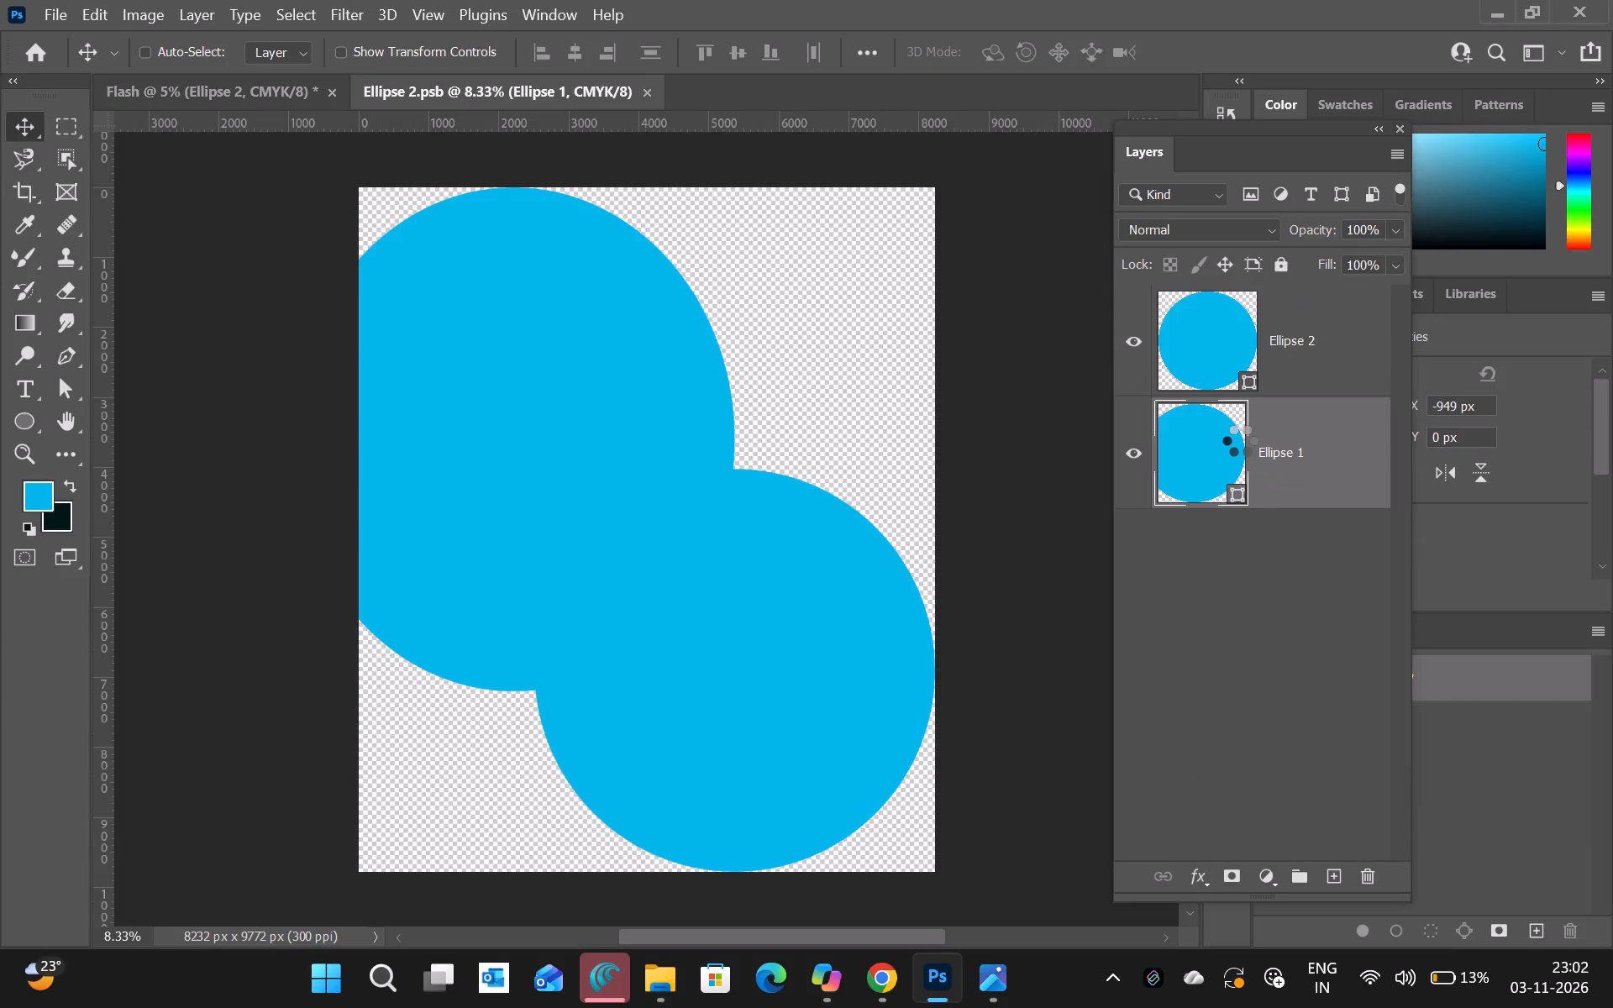
key(ctrl+t)
click(1193, 354)
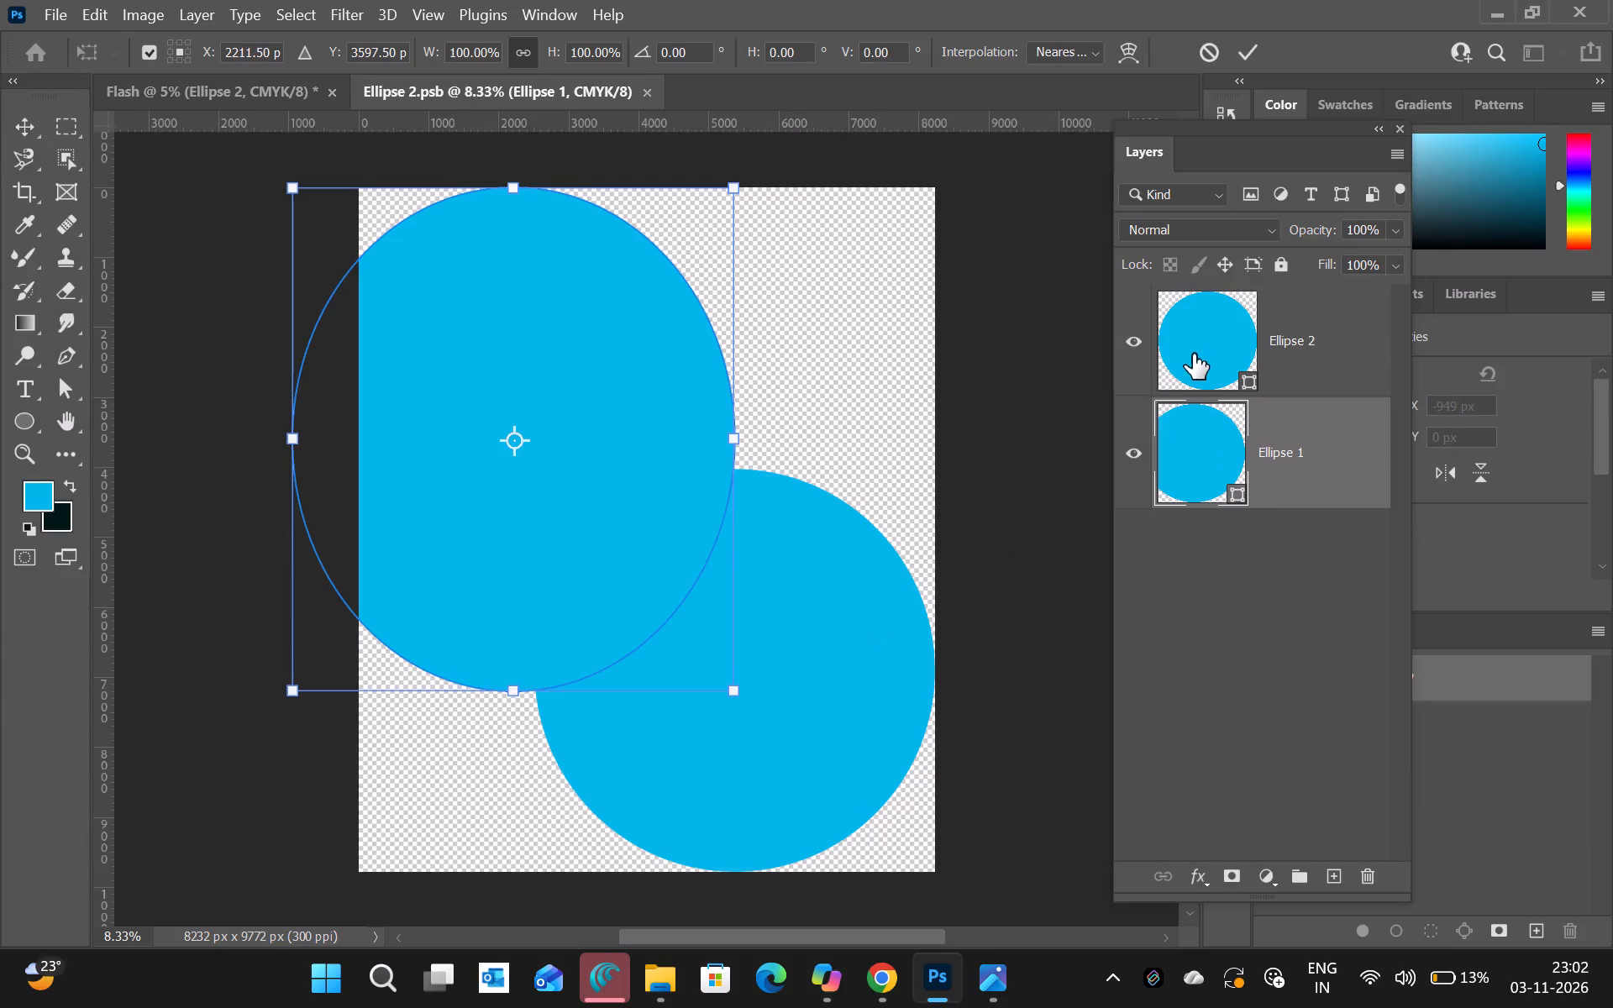
key(ctrl+t)
drag(889, 696, 963, 665)
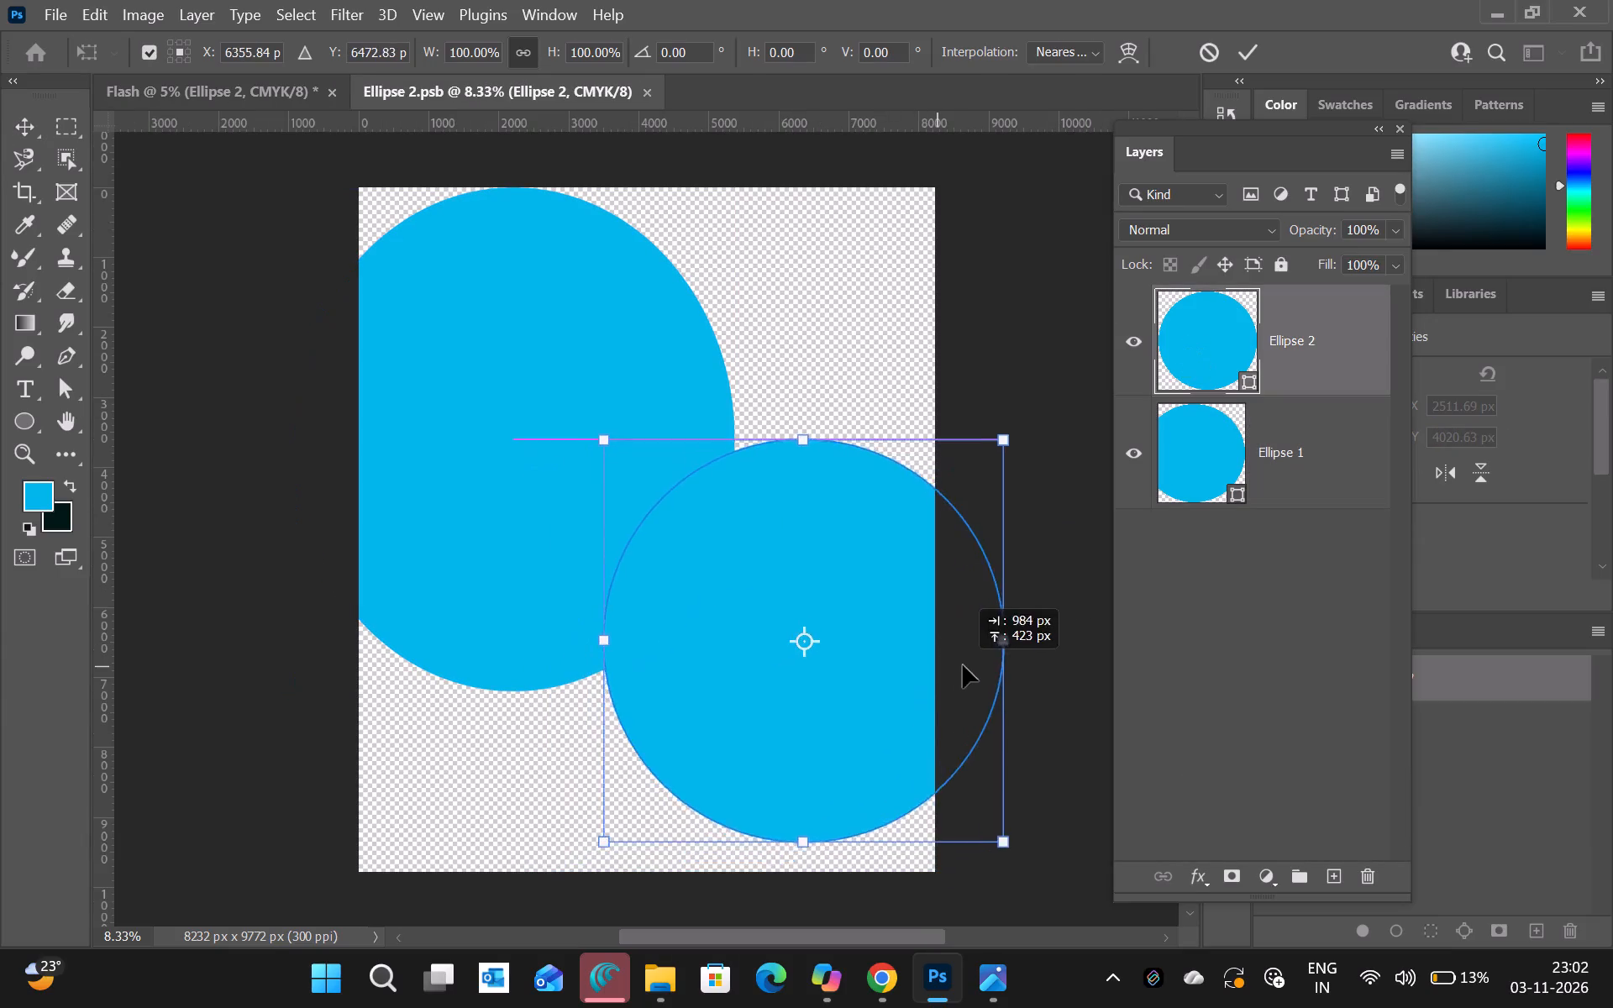
drag(963, 665, 969, 665)
key(ctrl+s)
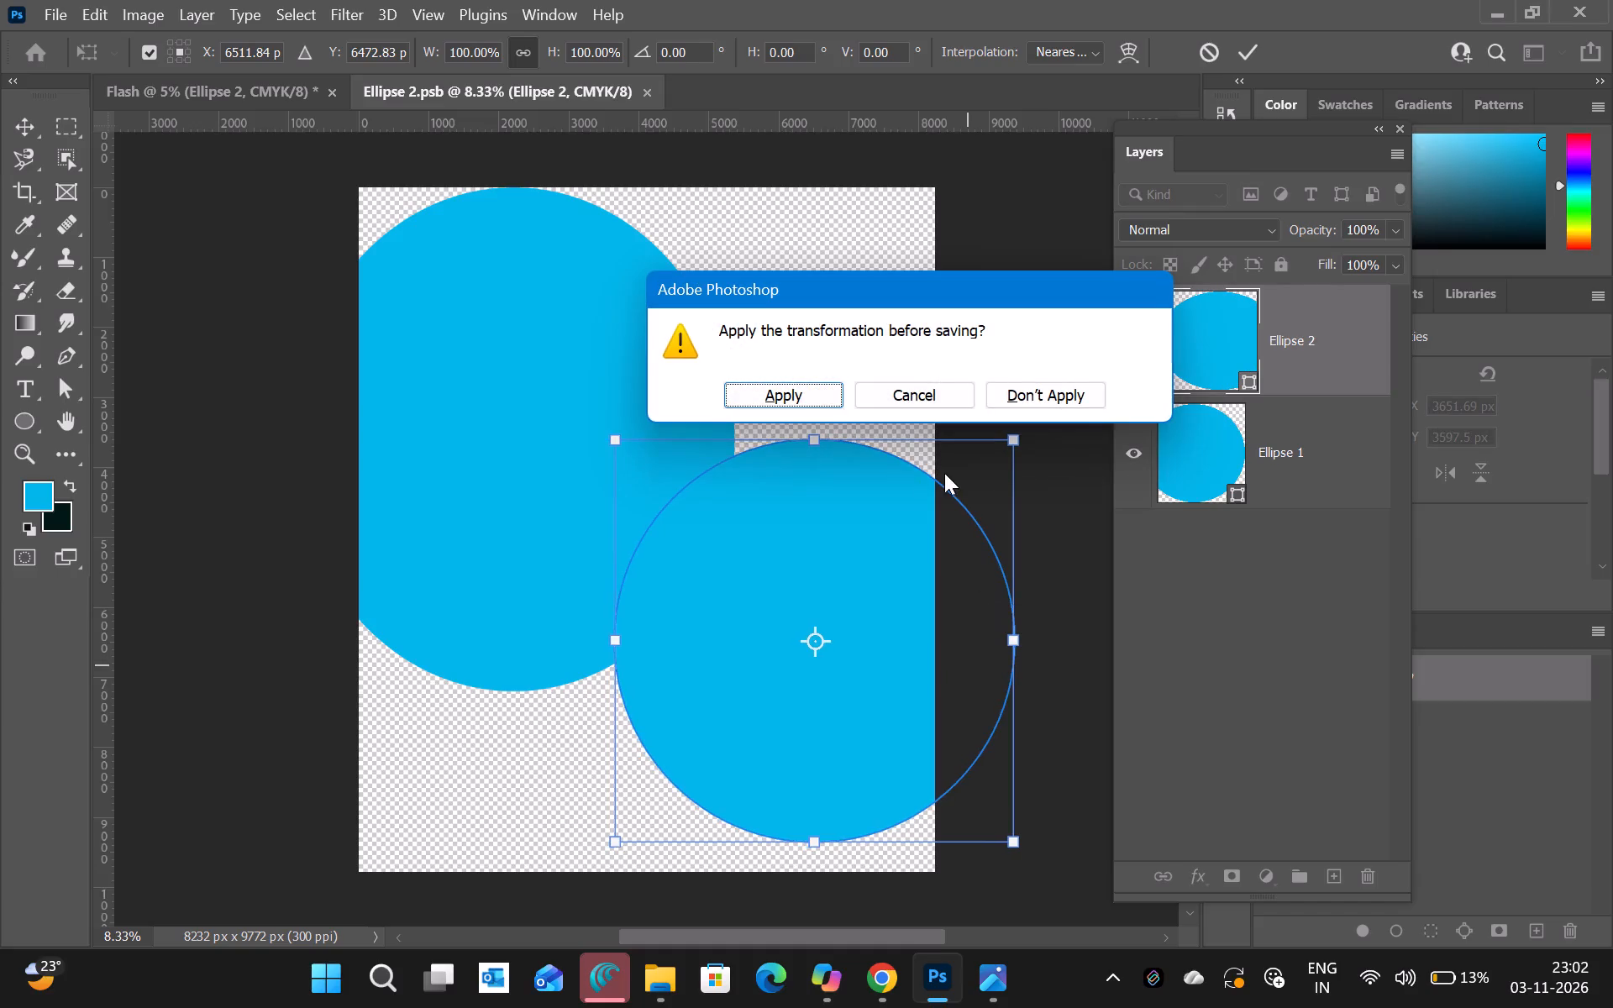
click(784, 388)
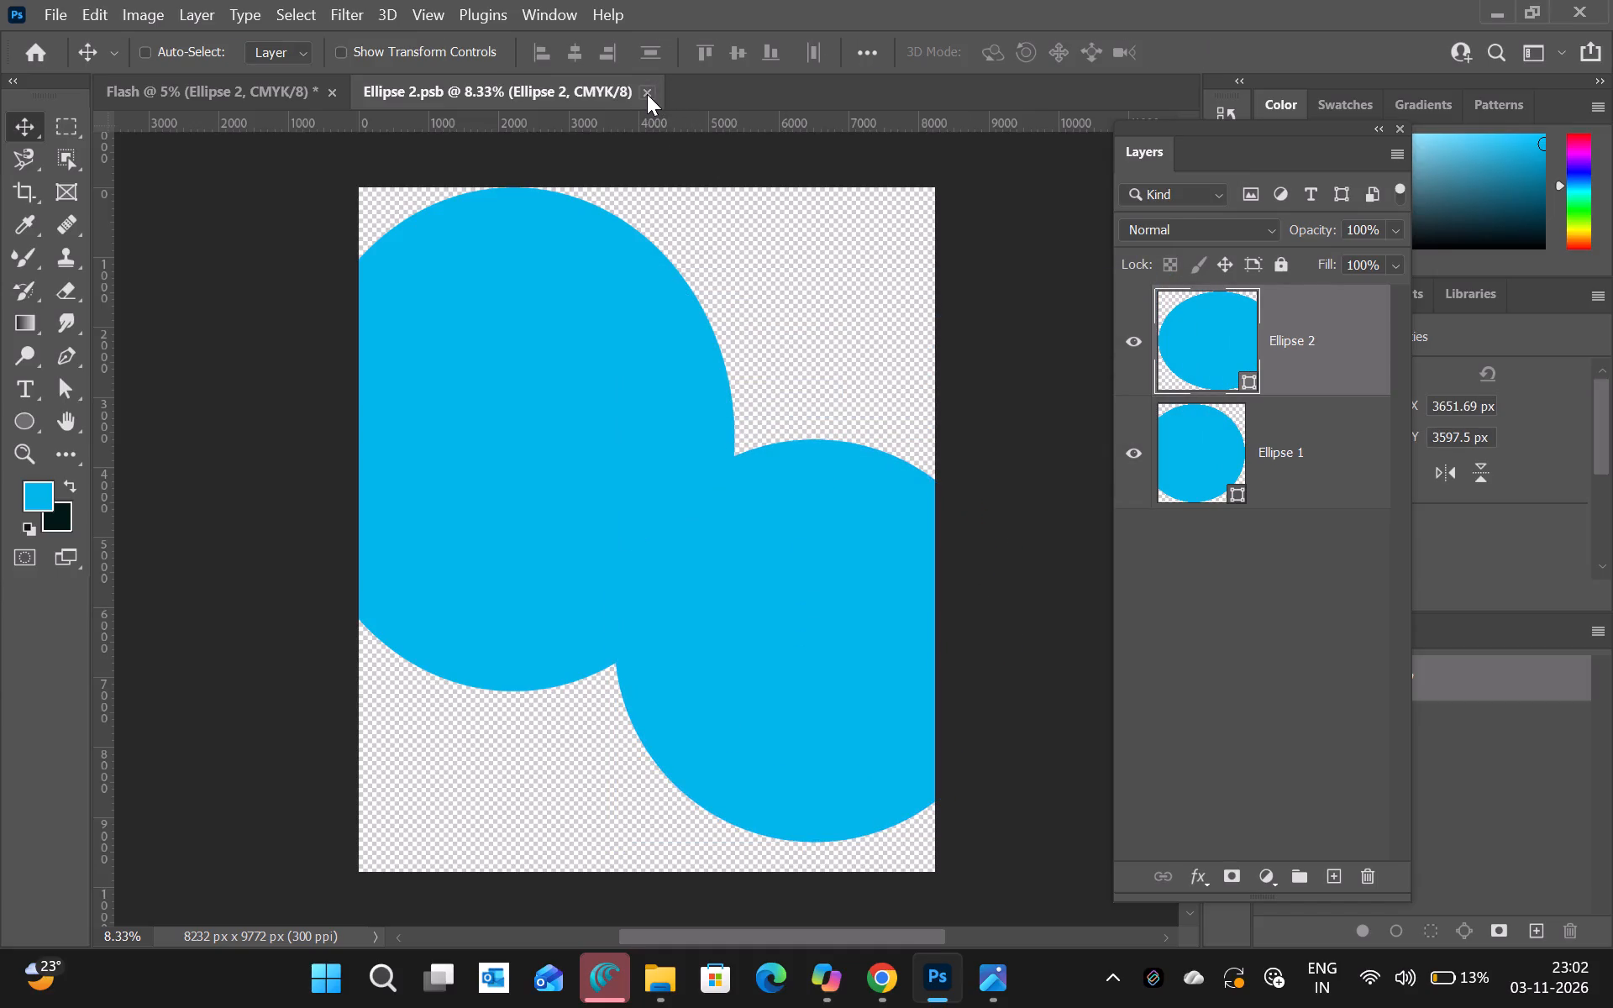
double_click(647, 94)
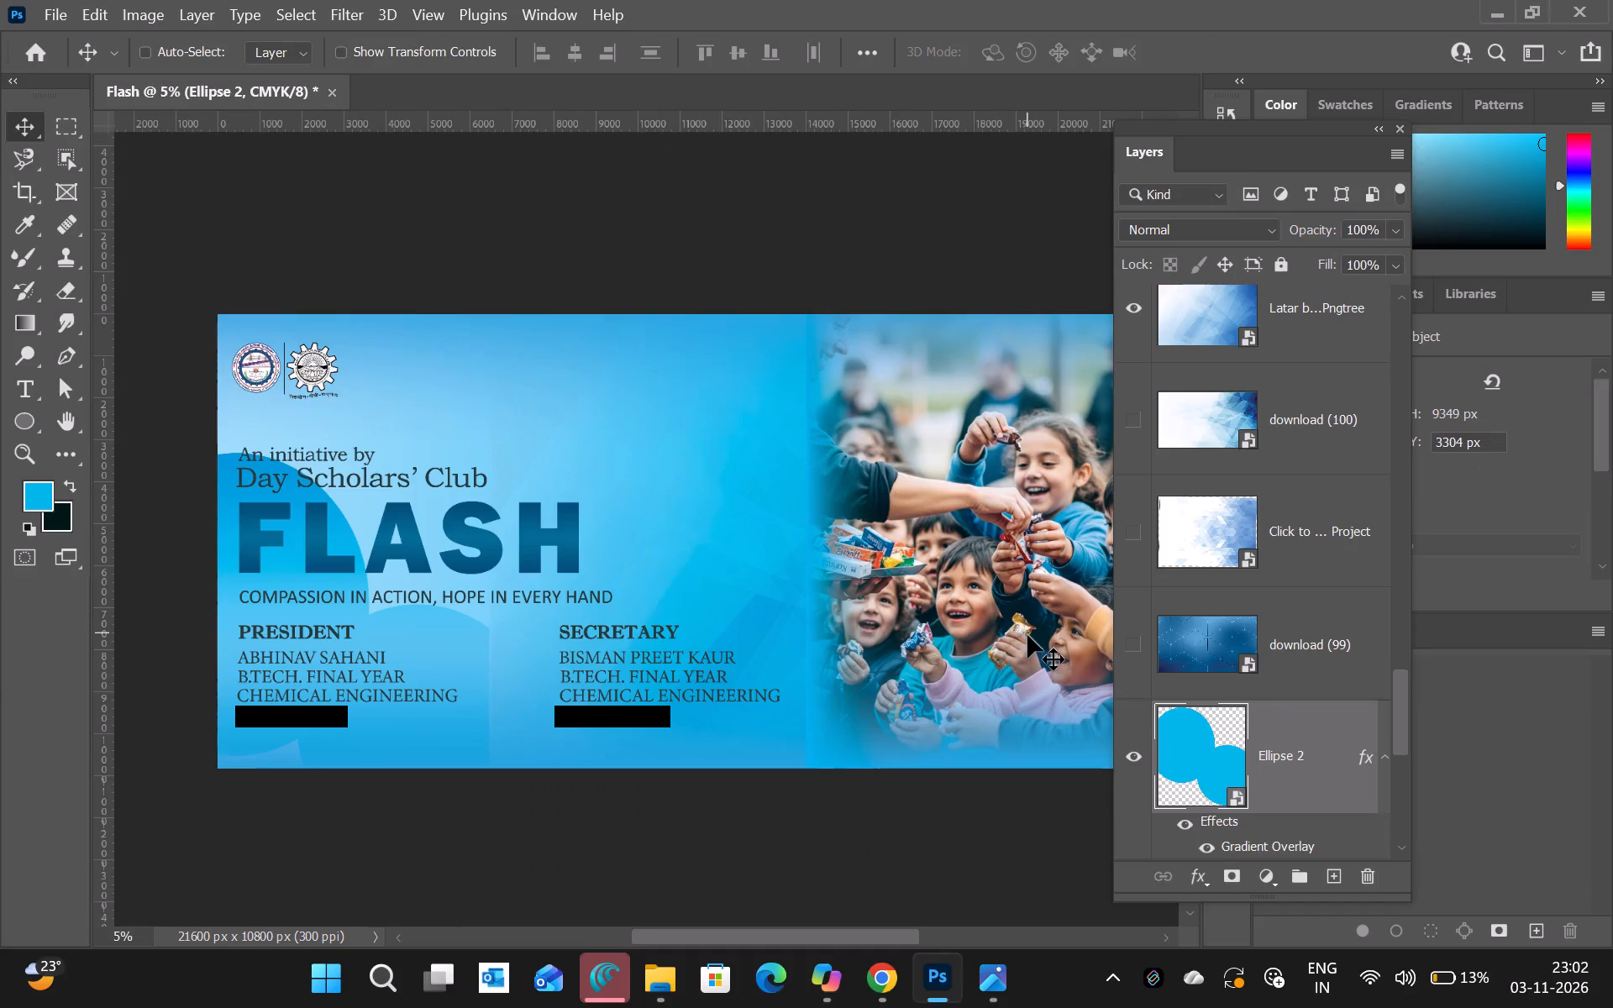
Examine the background layers, checking Layer 4's visibility and the extents of Ellipse 2 and Layer 4 on the banner.
scroll(1270, 694, down, 1)
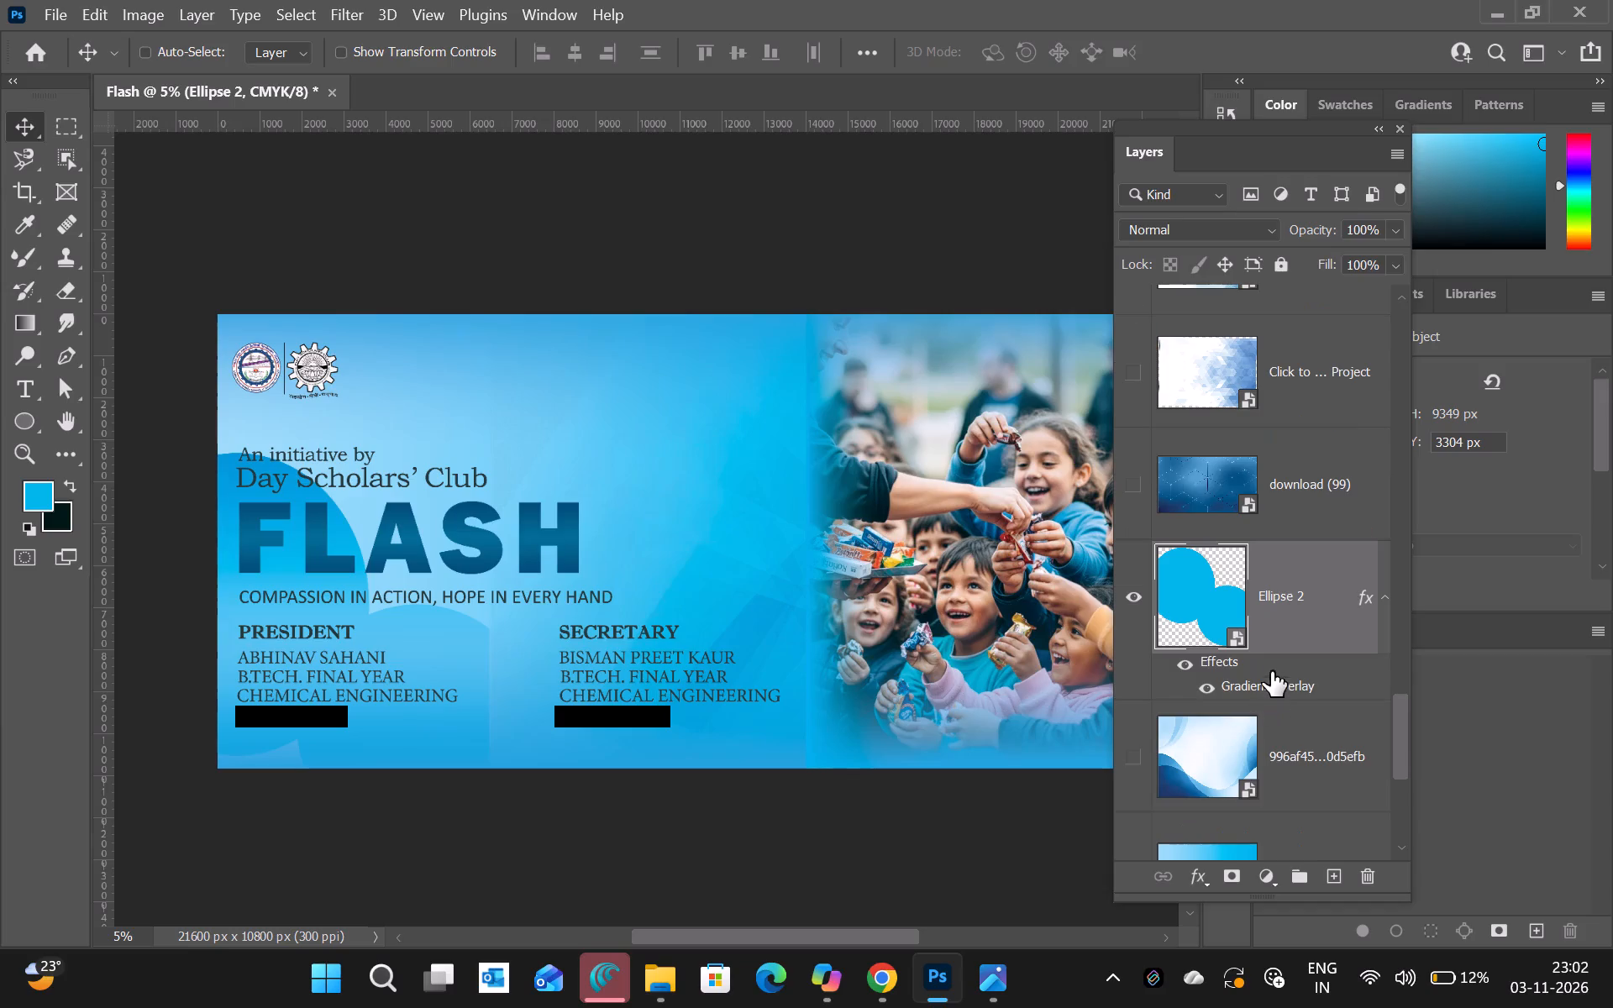
scroll(1261, 522, up, 1)
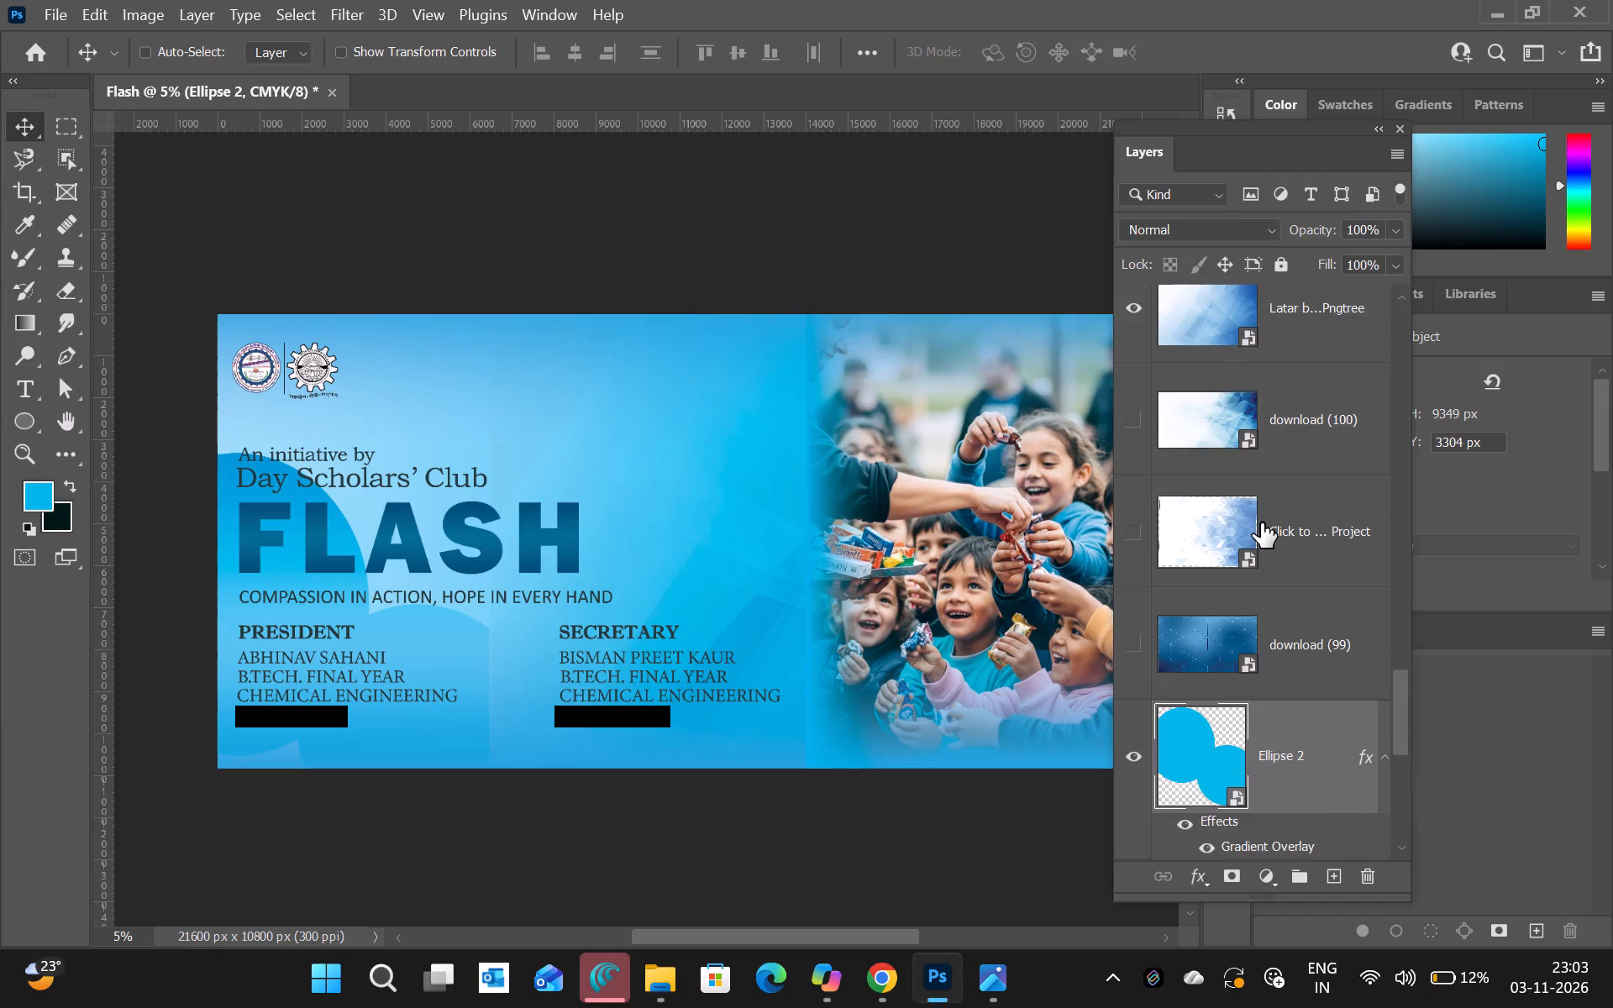
scroll(1261, 522, up, 1)
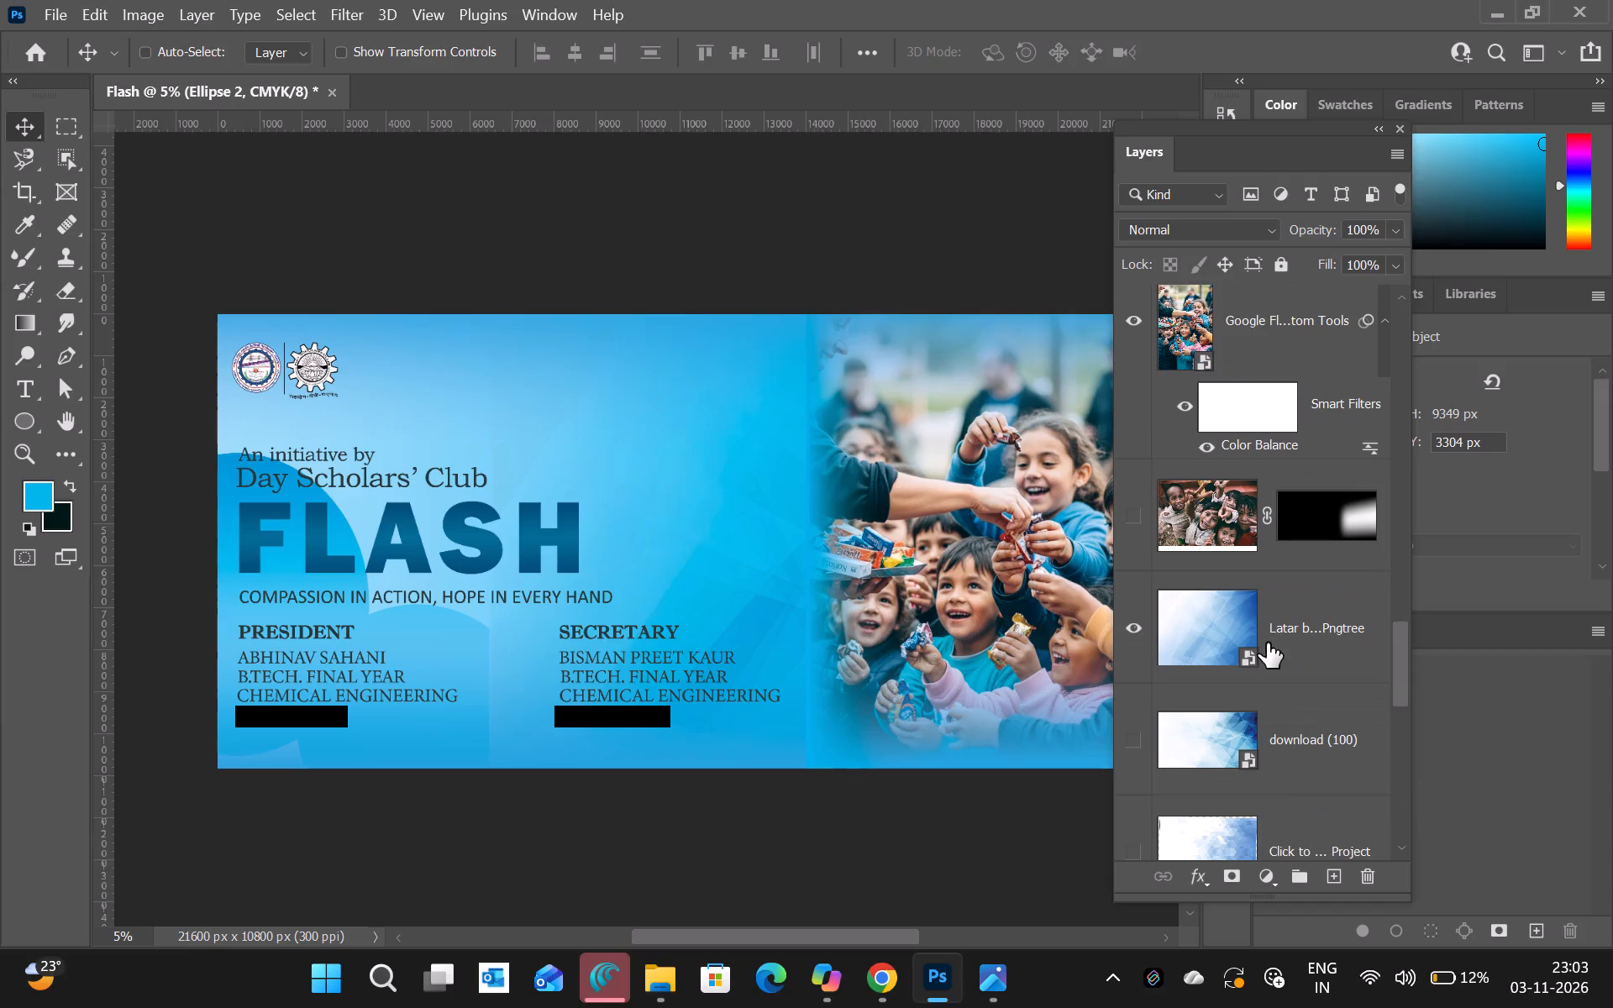
scroll(1267, 643, down, 2)
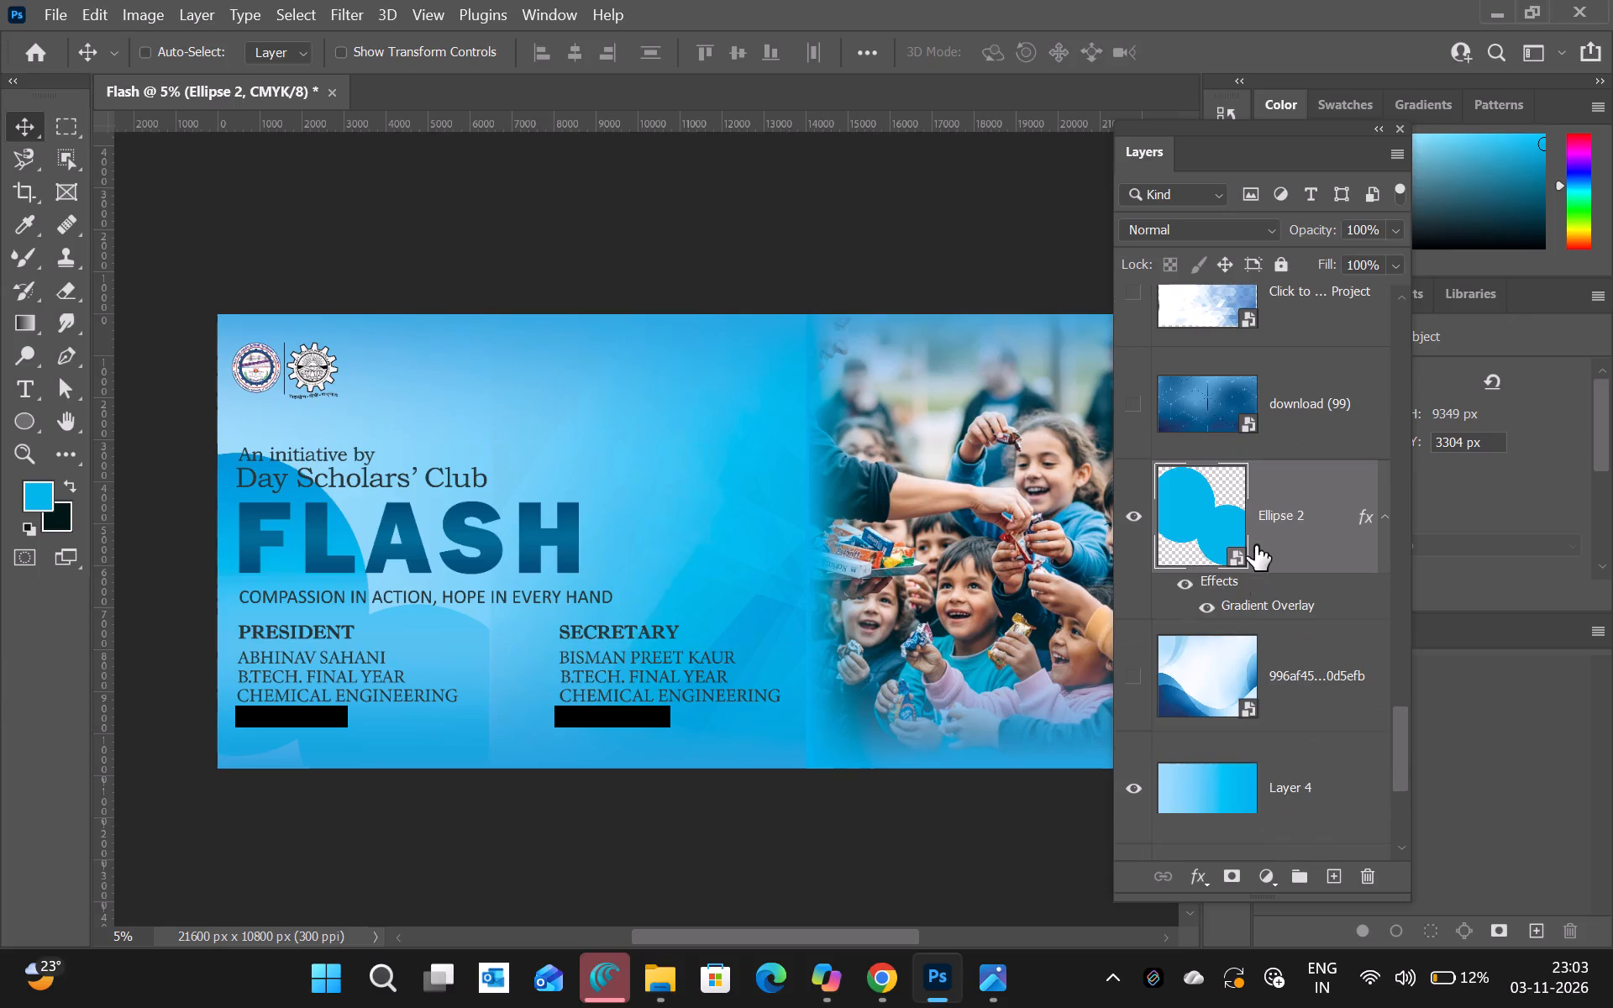
click(1138, 773)
click(1138, 773)
key(ctrl+t)
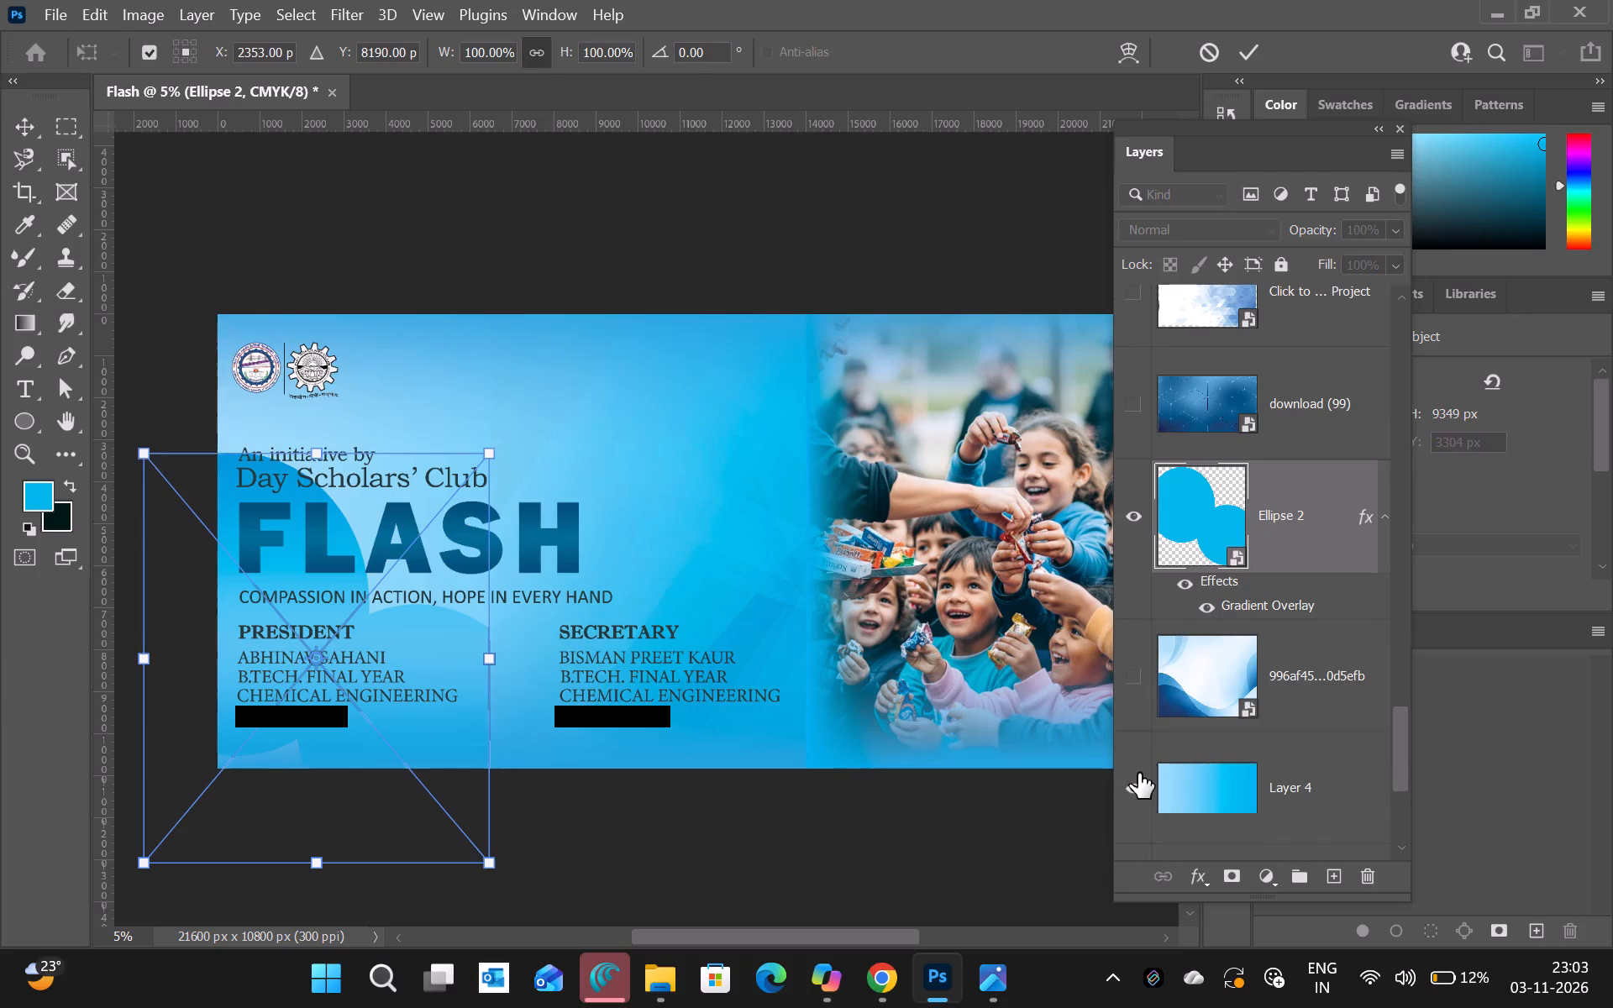
scroll(1356, 730, down, 1)
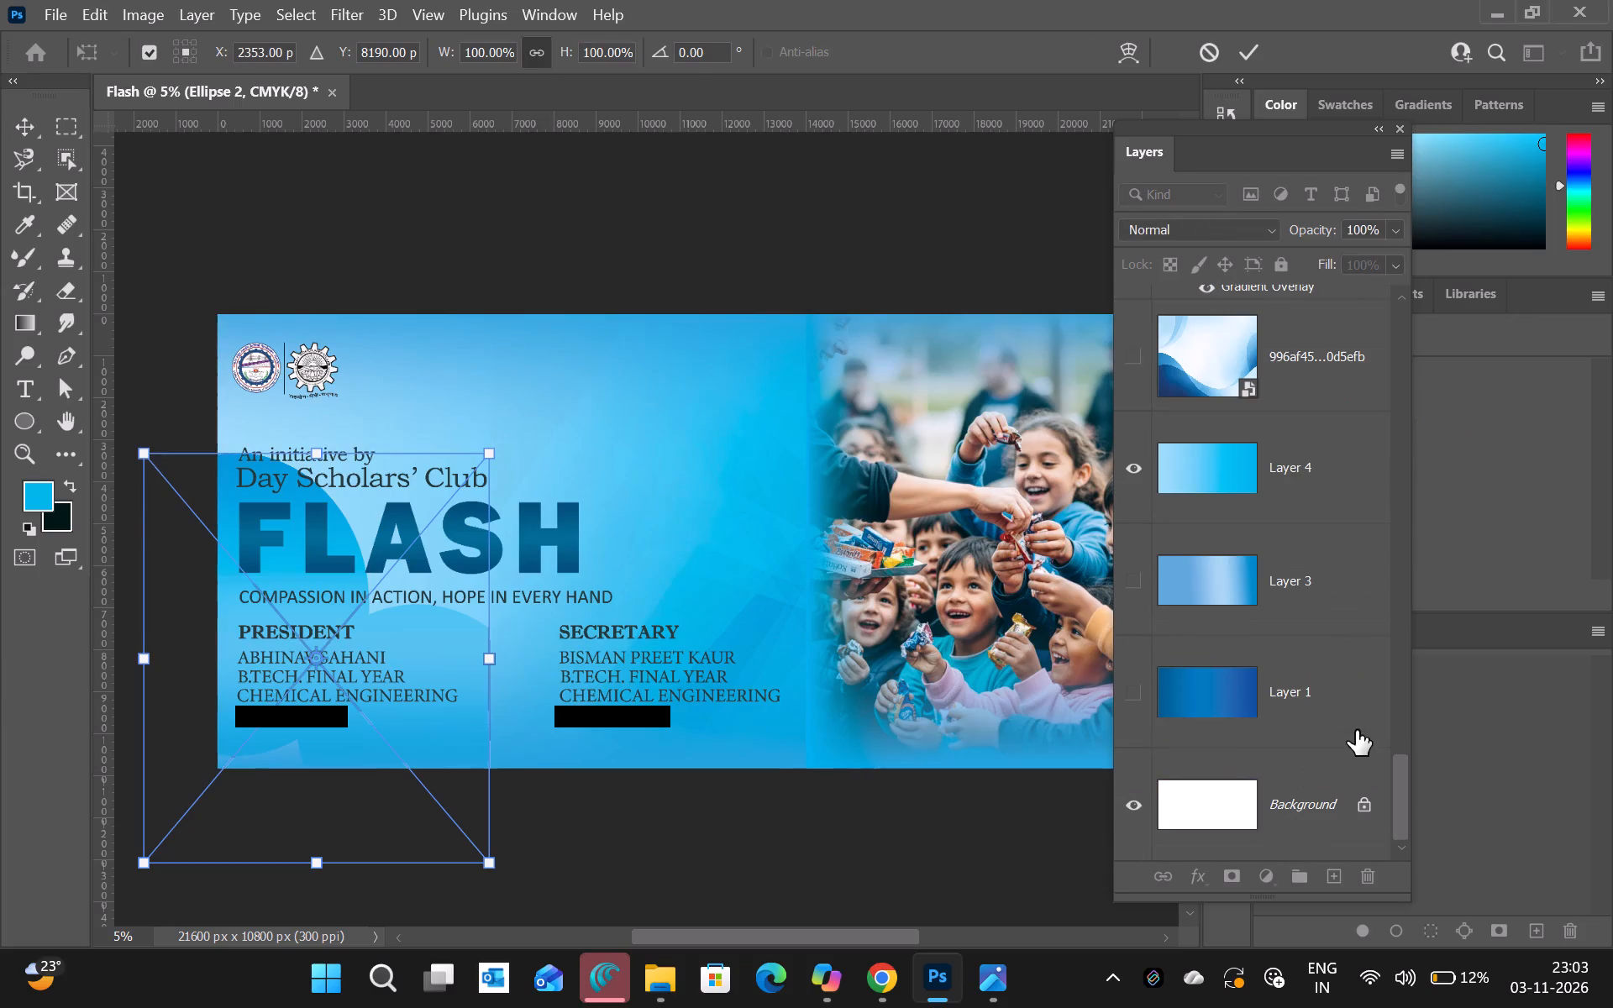
click(1263, 476)
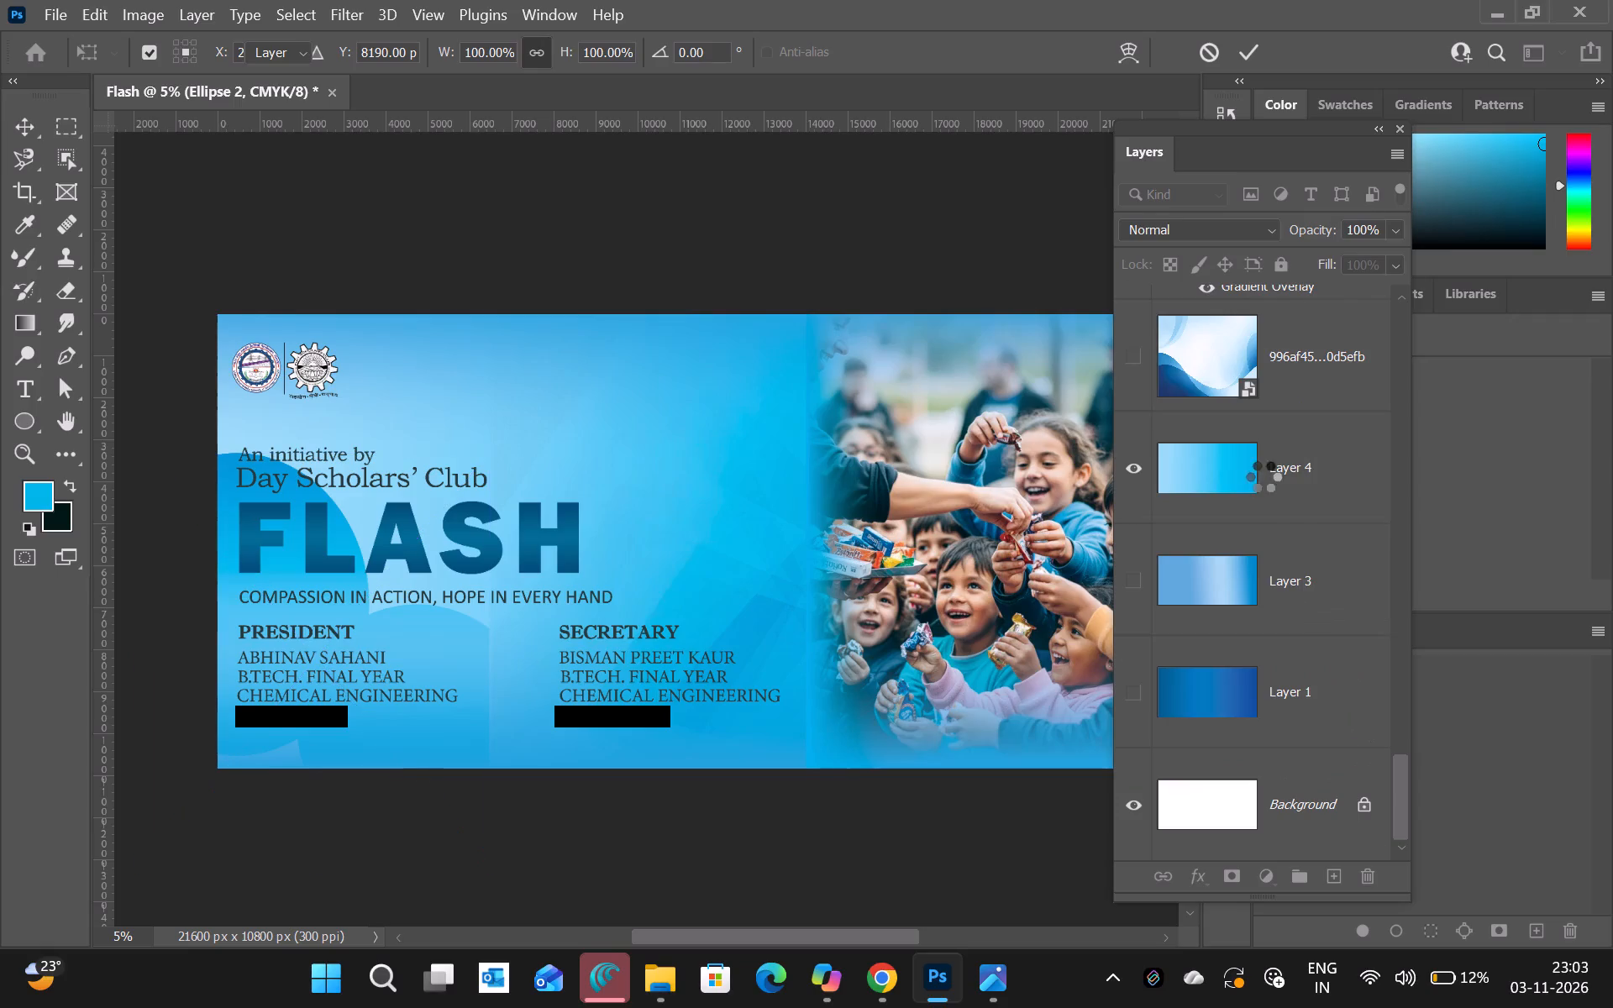
key(ctrl+t)
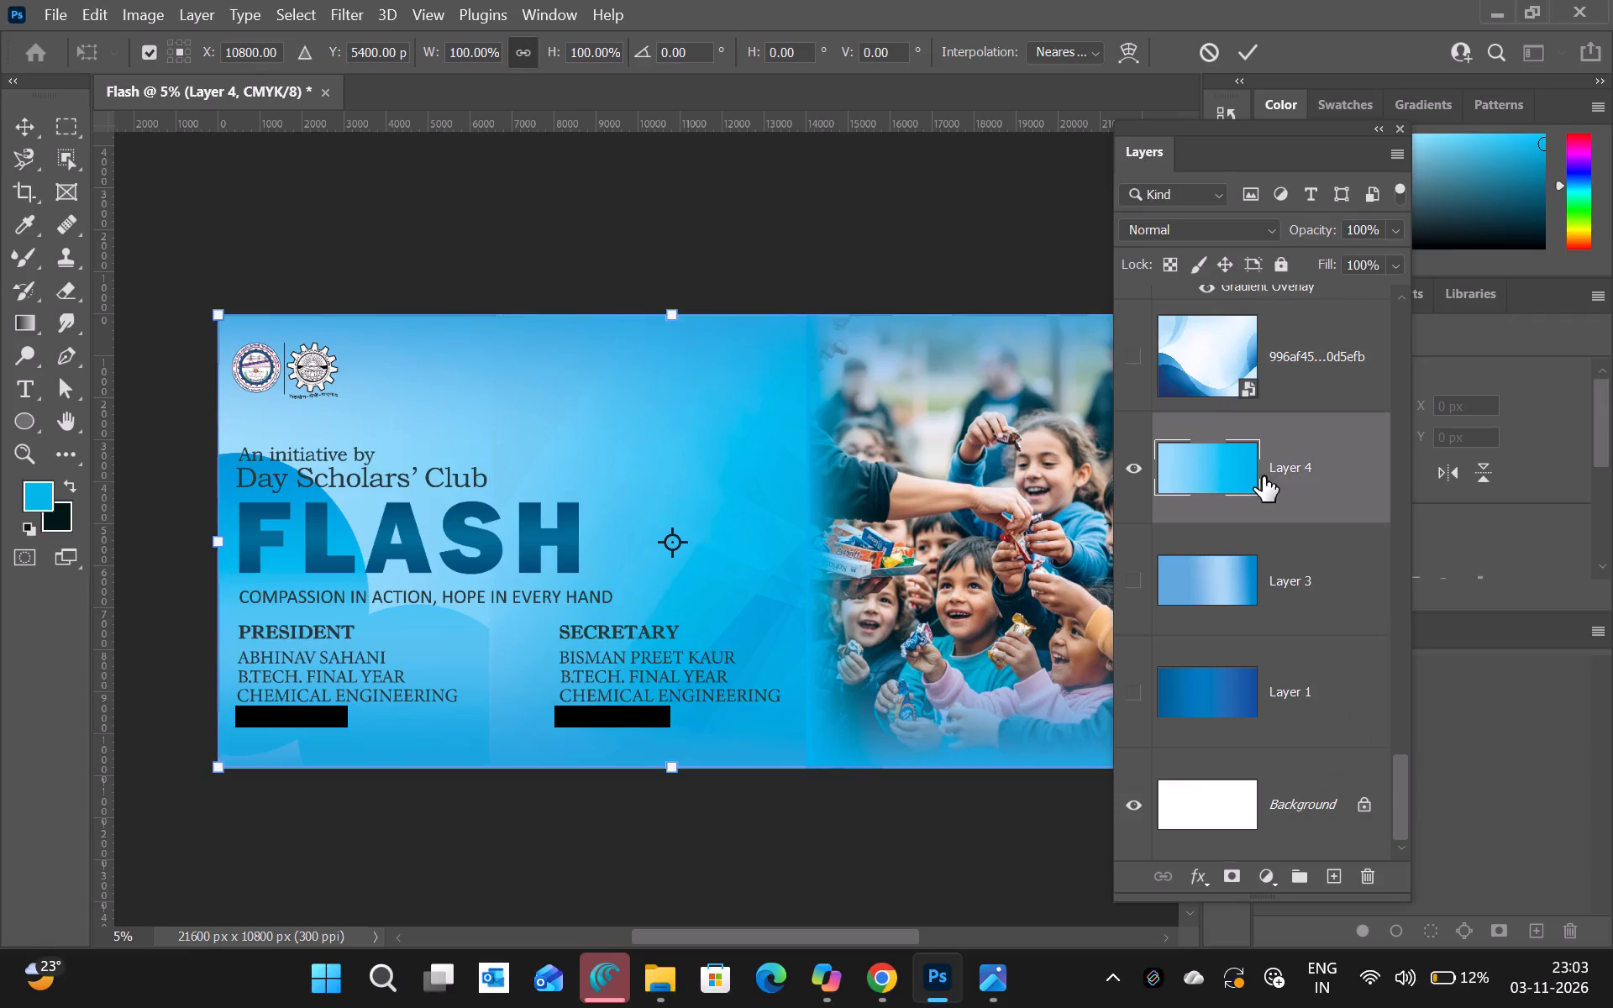
scroll(1263, 476, up, 2)
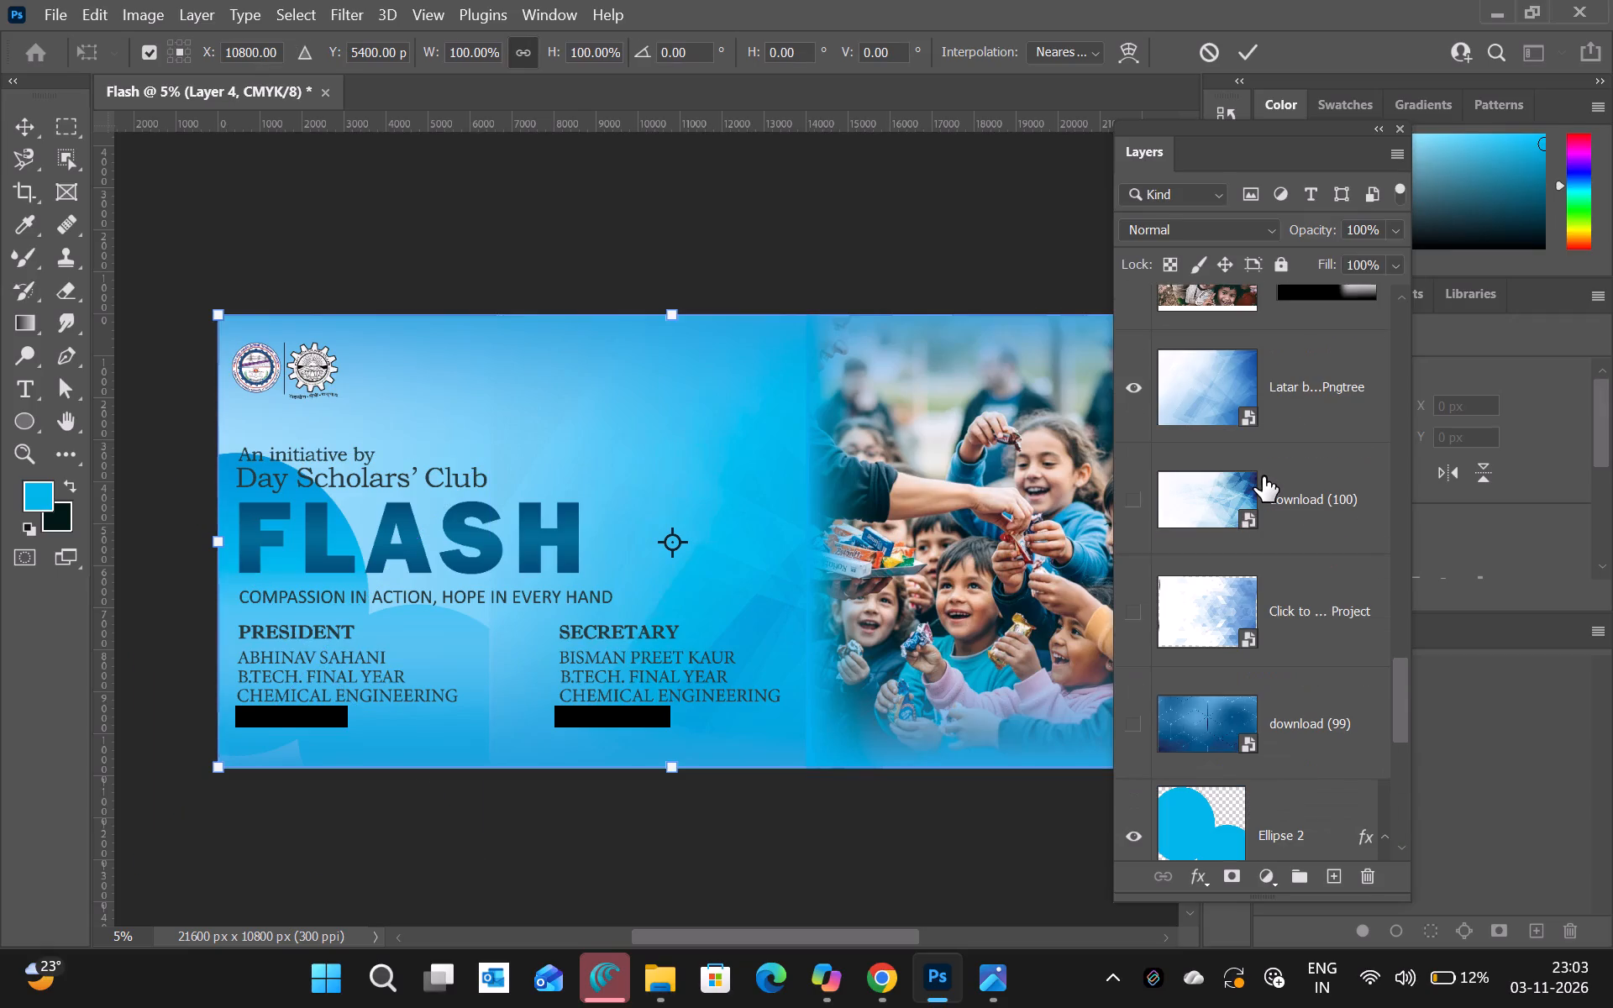
Check the extent of the Latar b...Pngtree texture layer and compare the banner with it hidden and shown.
click(1216, 563)
key(ctrl+t)
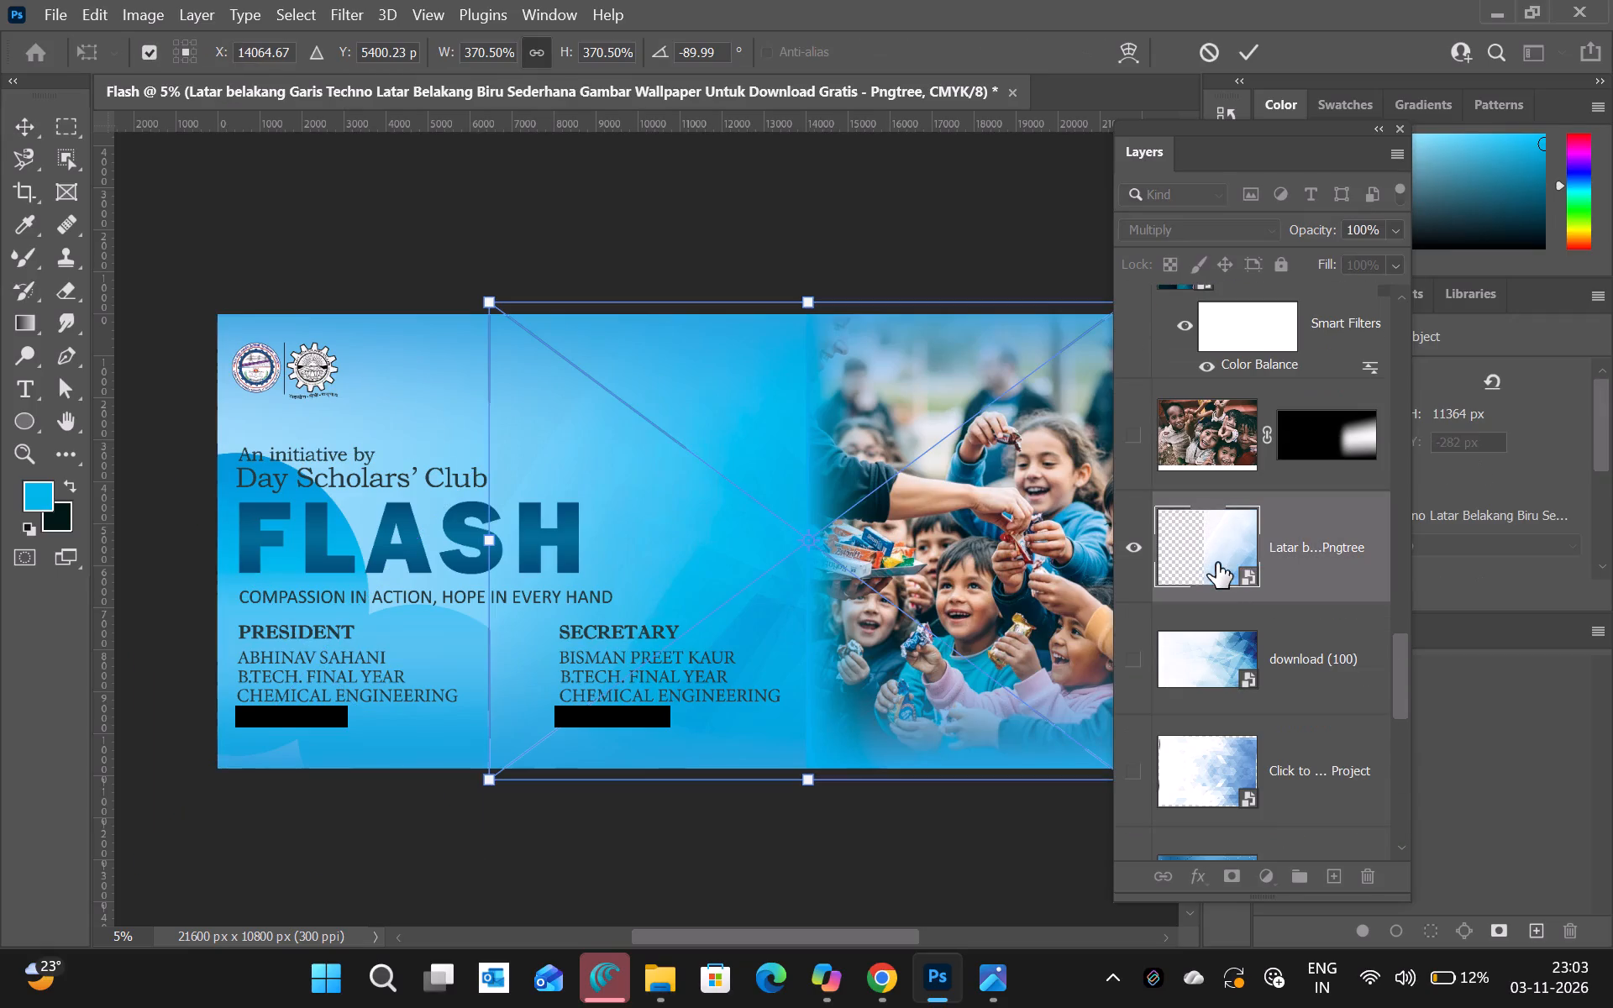
click(1137, 530)
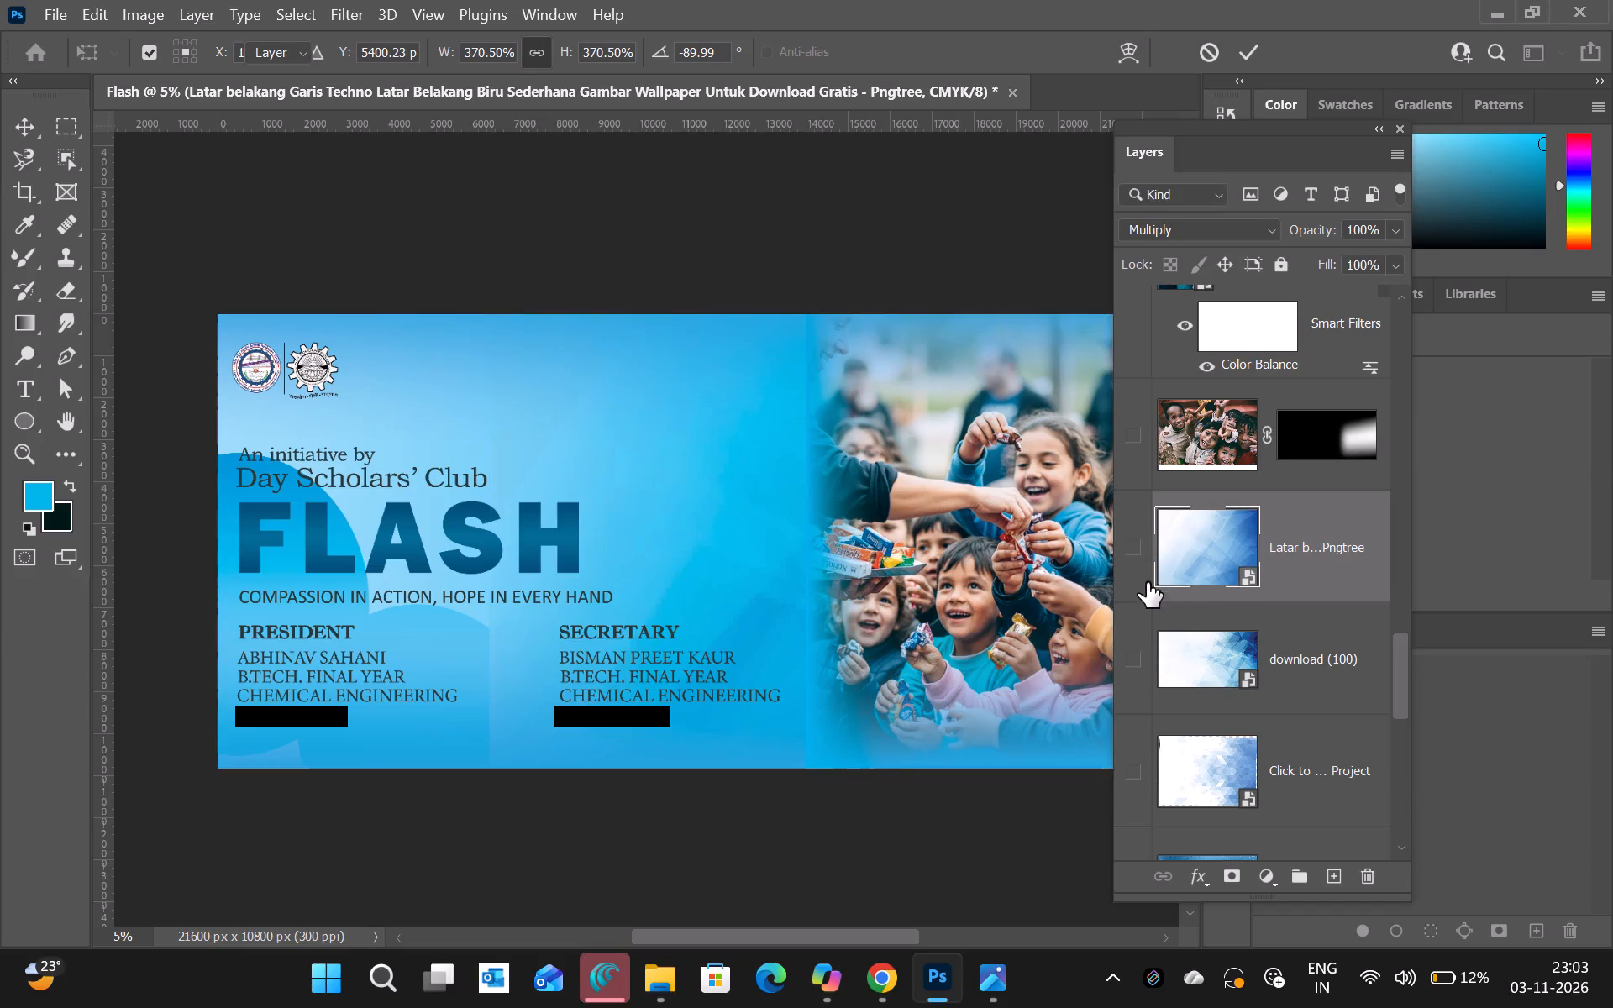
click(1137, 556)
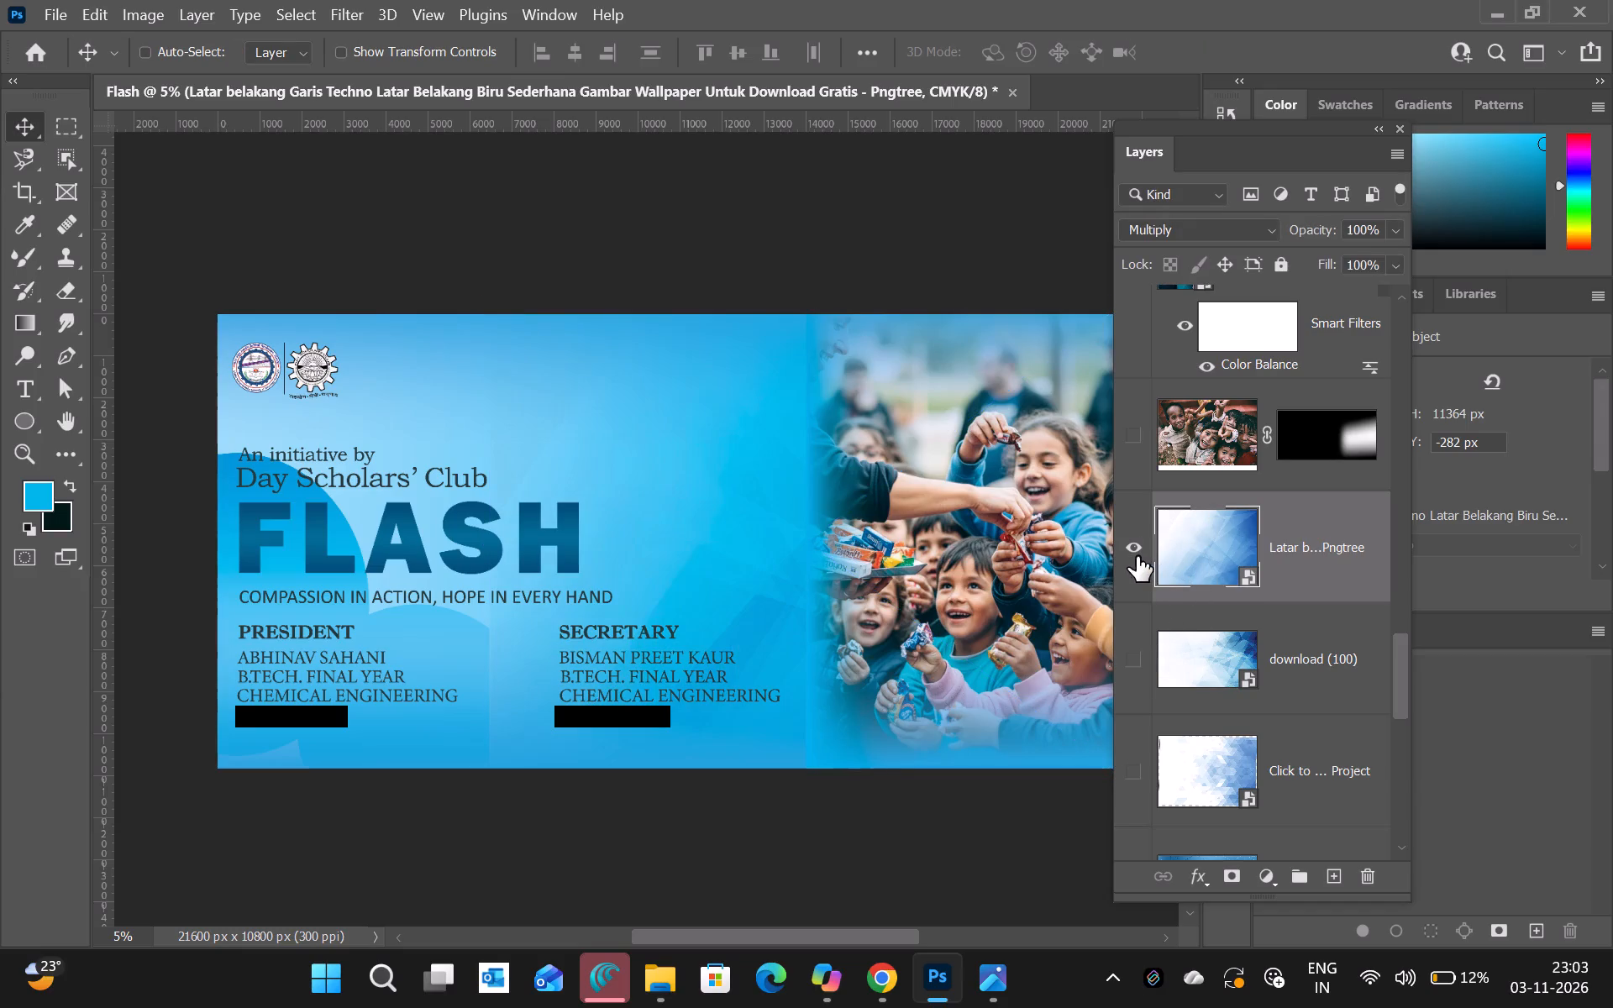
click(1137, 556)
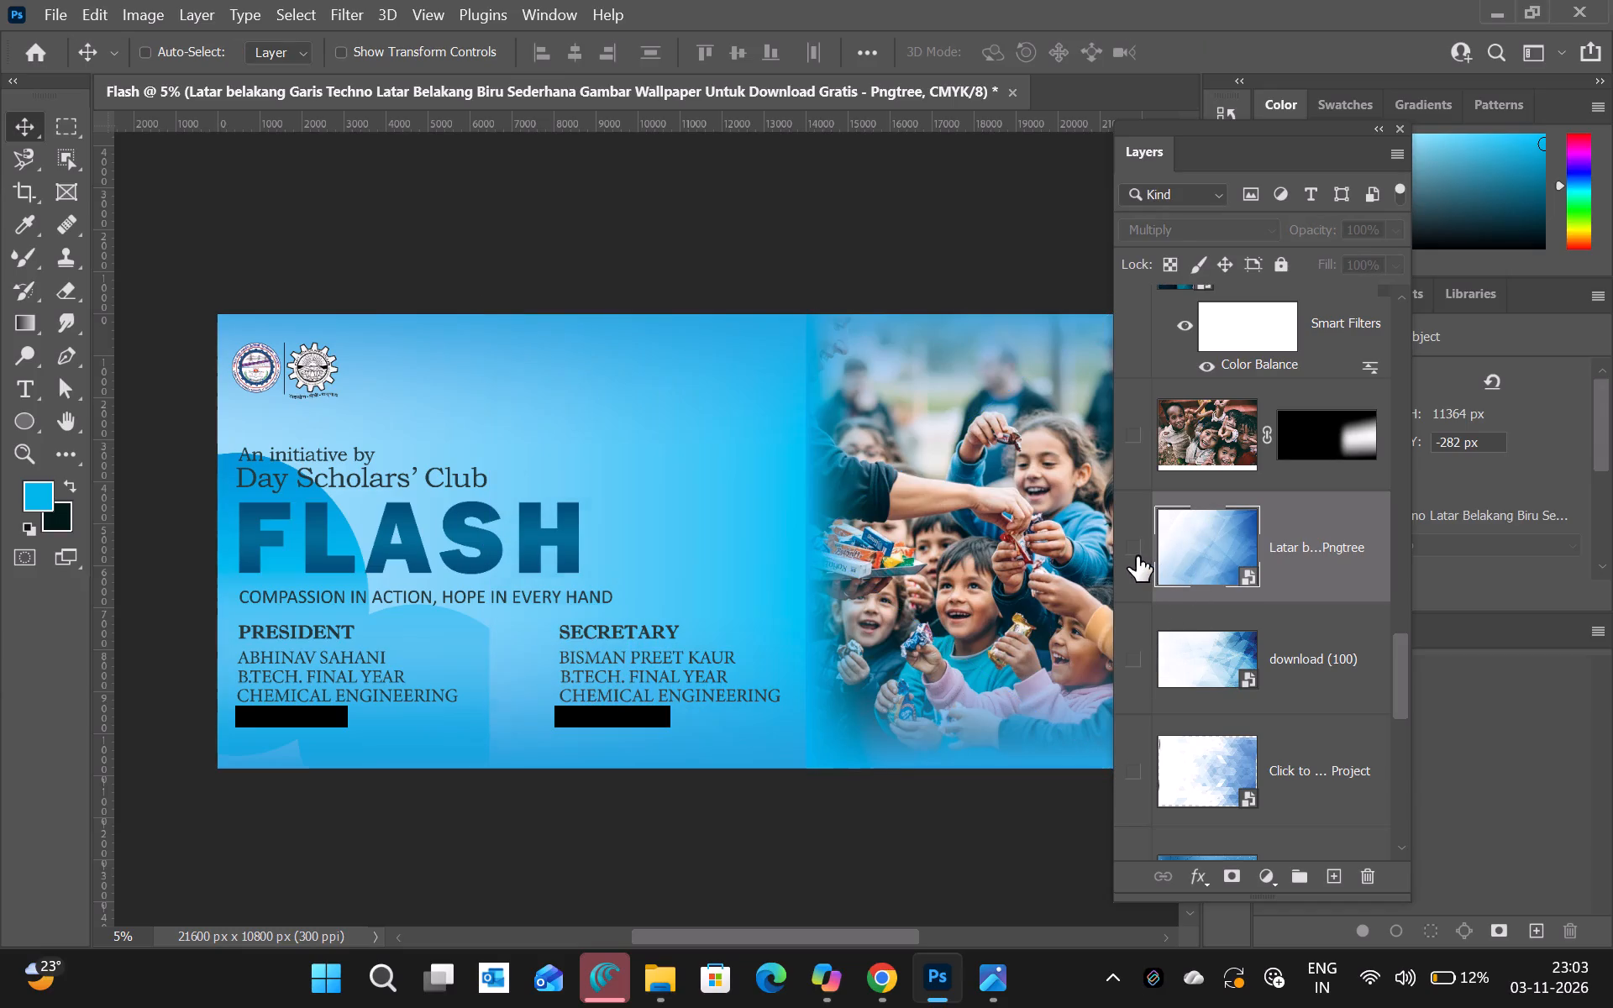
click(1137, 556)
click(1137, 556)
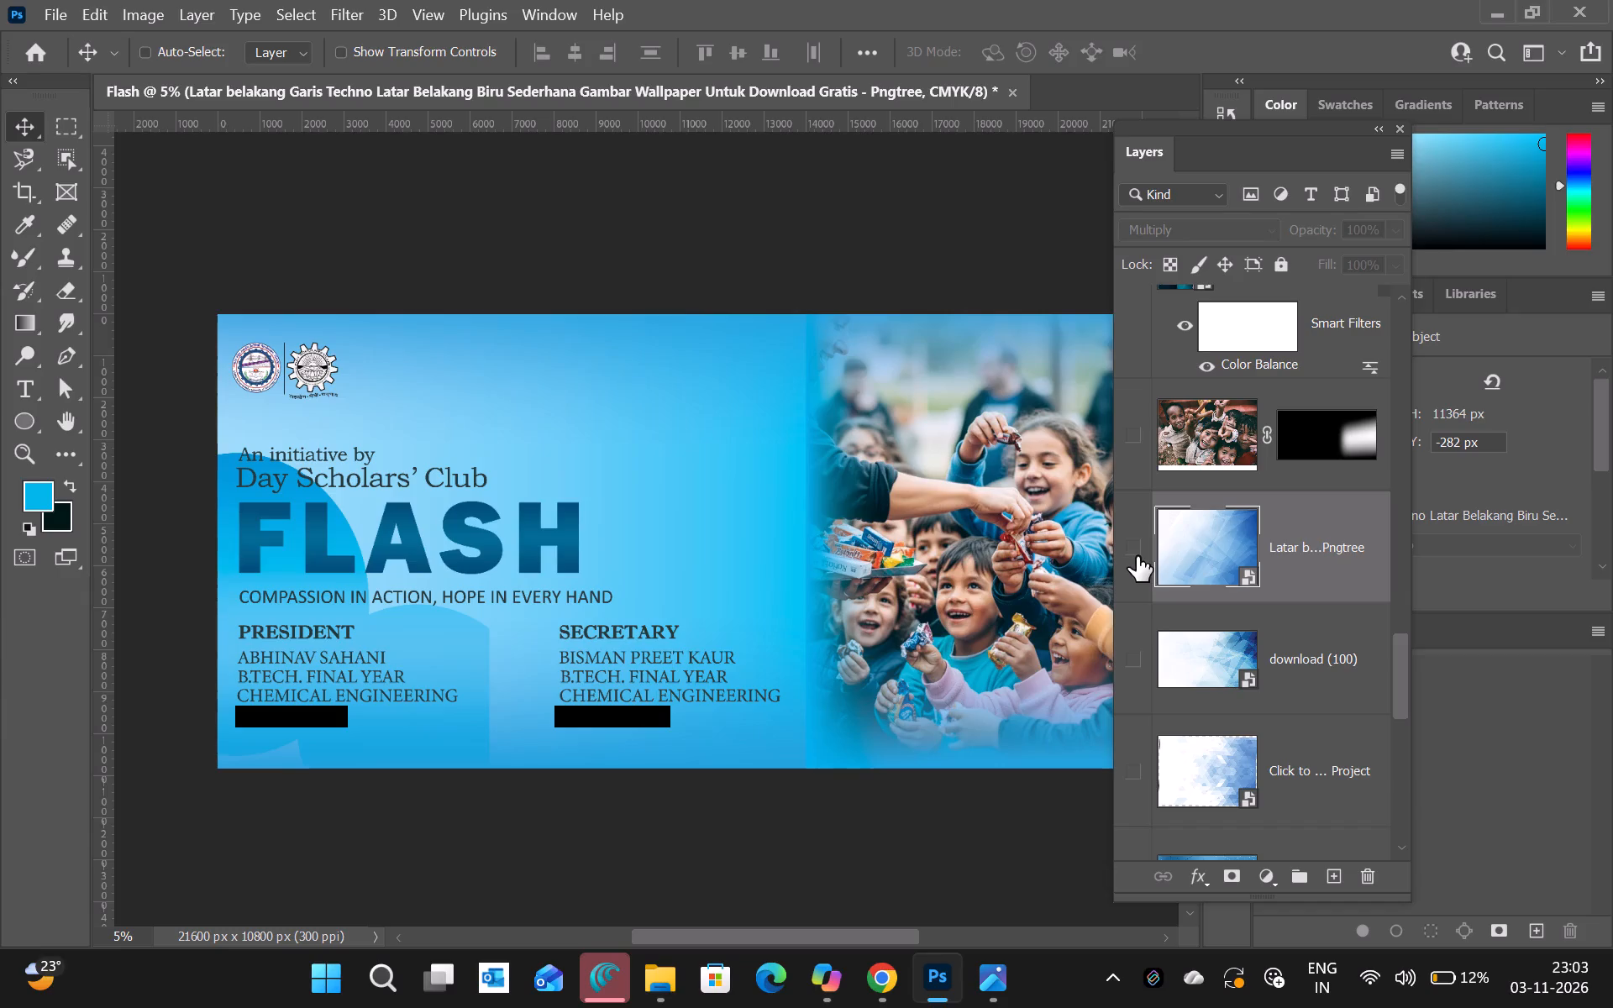
click(1137, 556)
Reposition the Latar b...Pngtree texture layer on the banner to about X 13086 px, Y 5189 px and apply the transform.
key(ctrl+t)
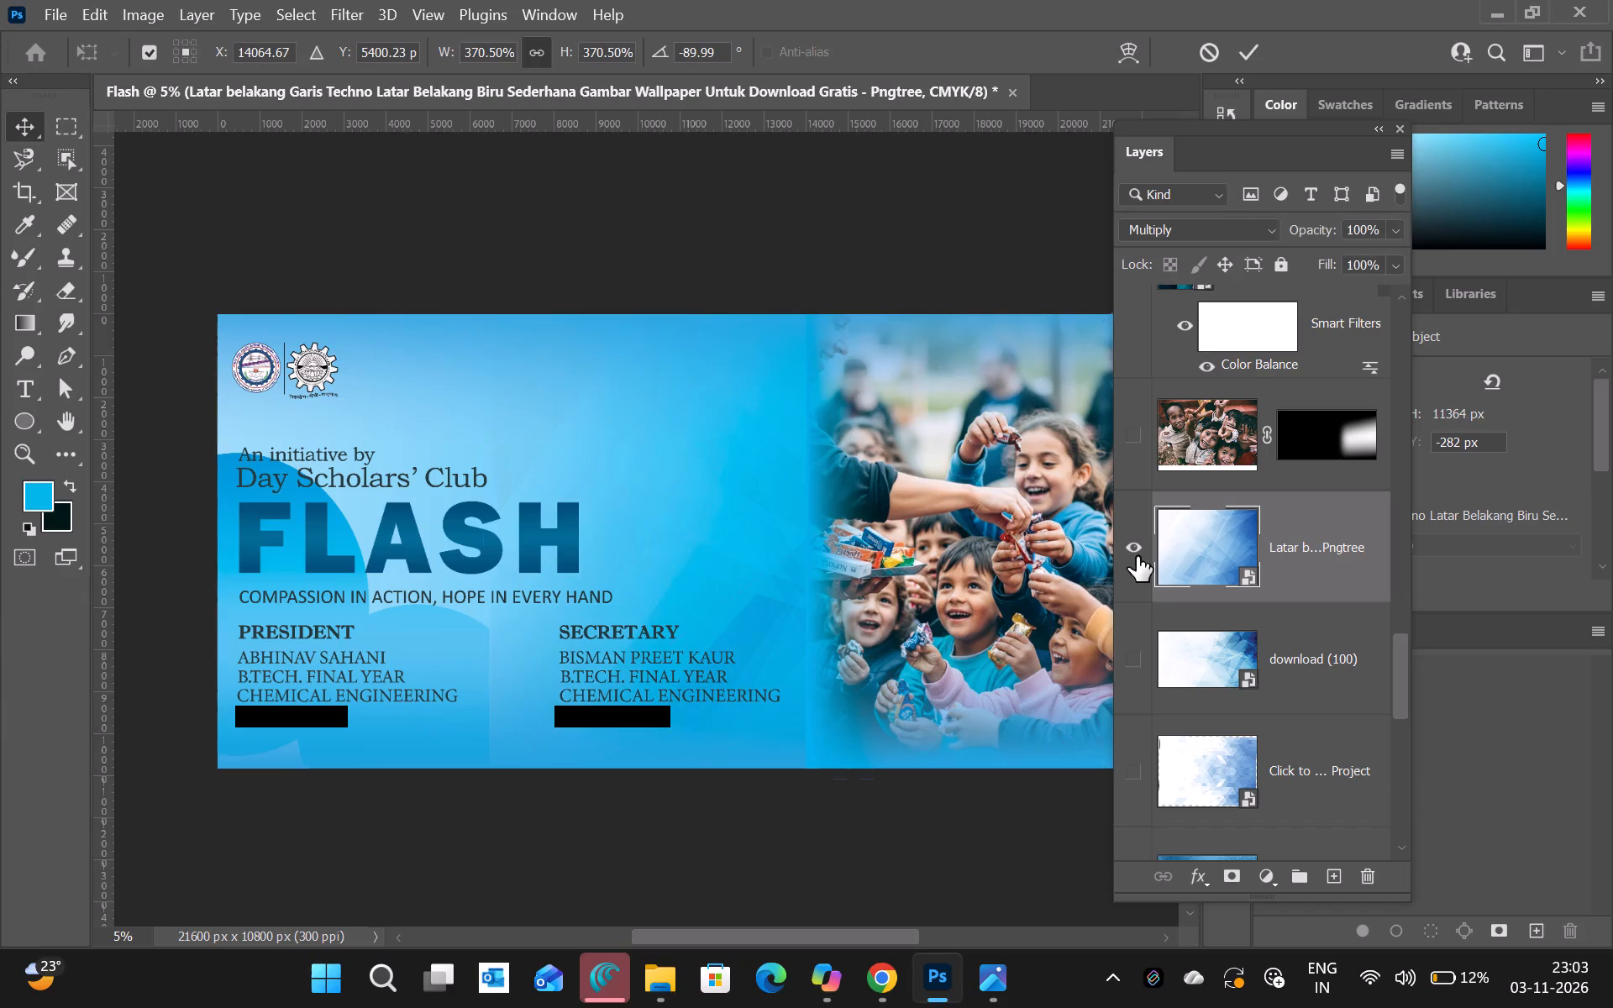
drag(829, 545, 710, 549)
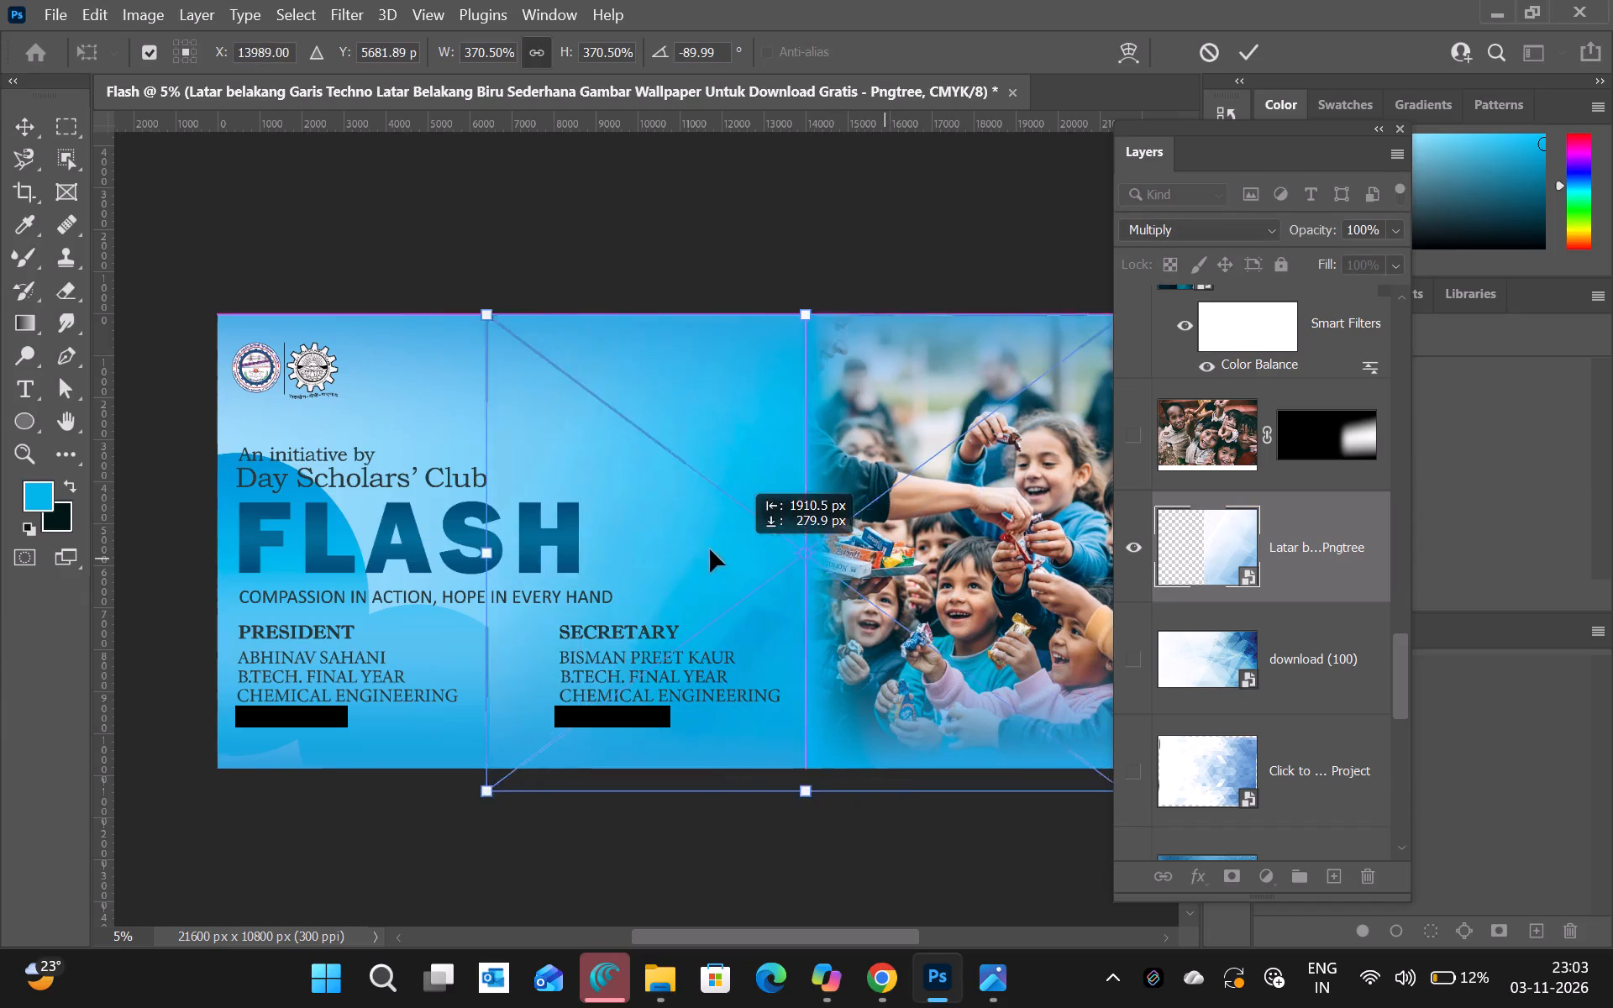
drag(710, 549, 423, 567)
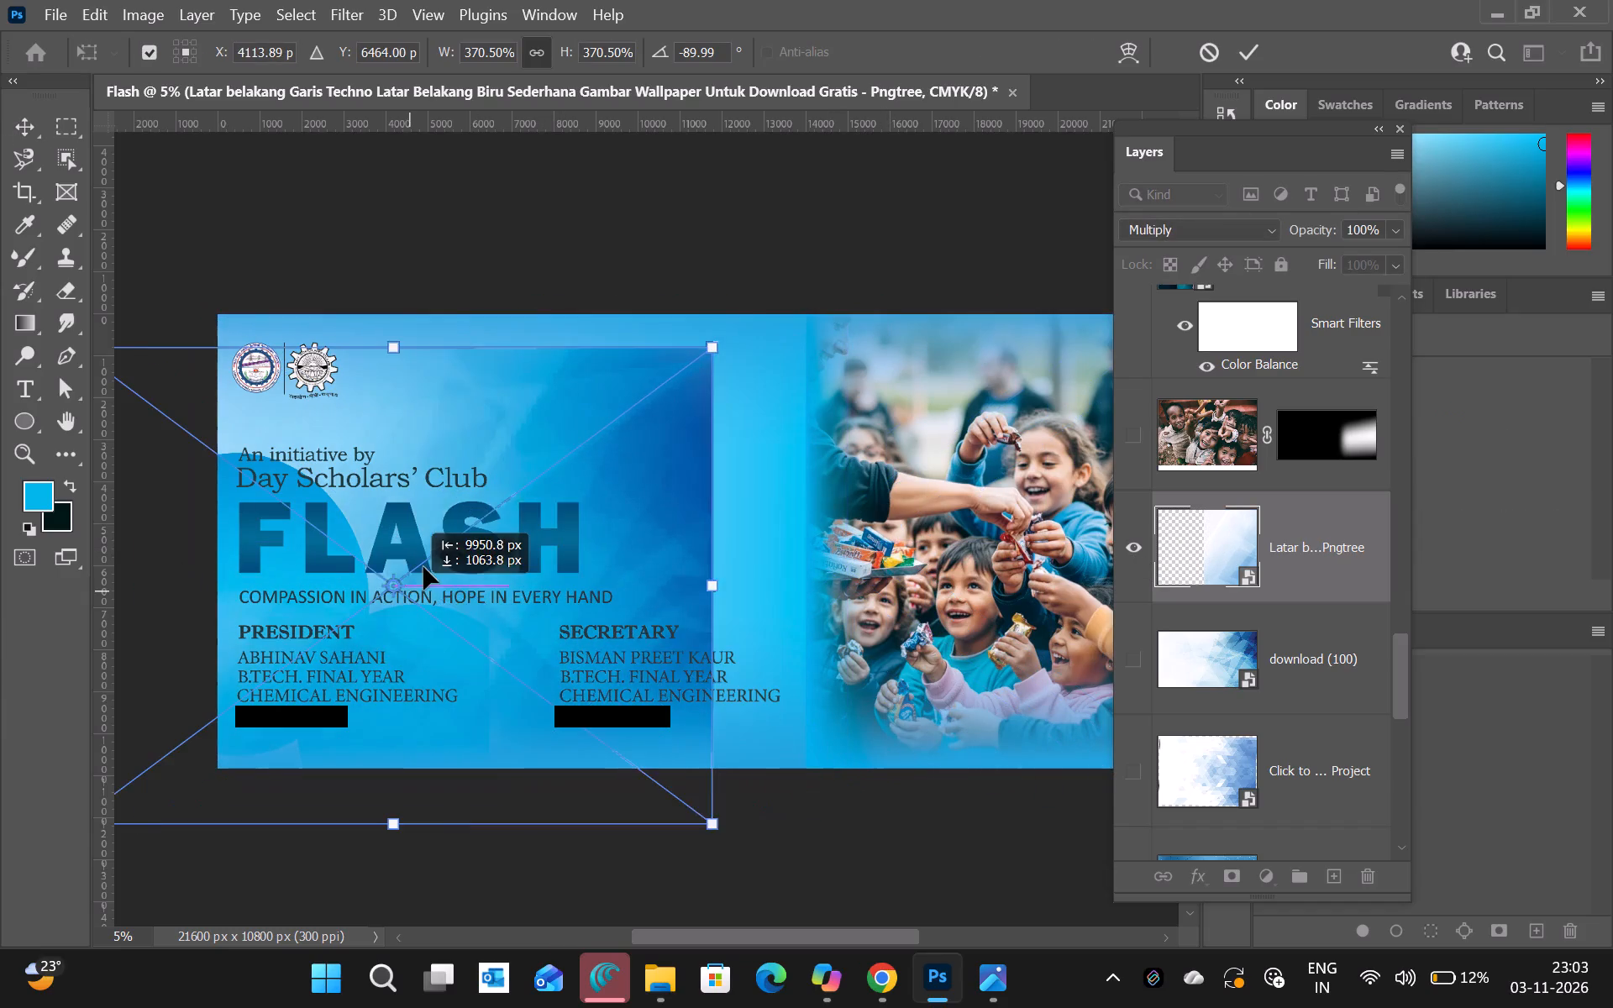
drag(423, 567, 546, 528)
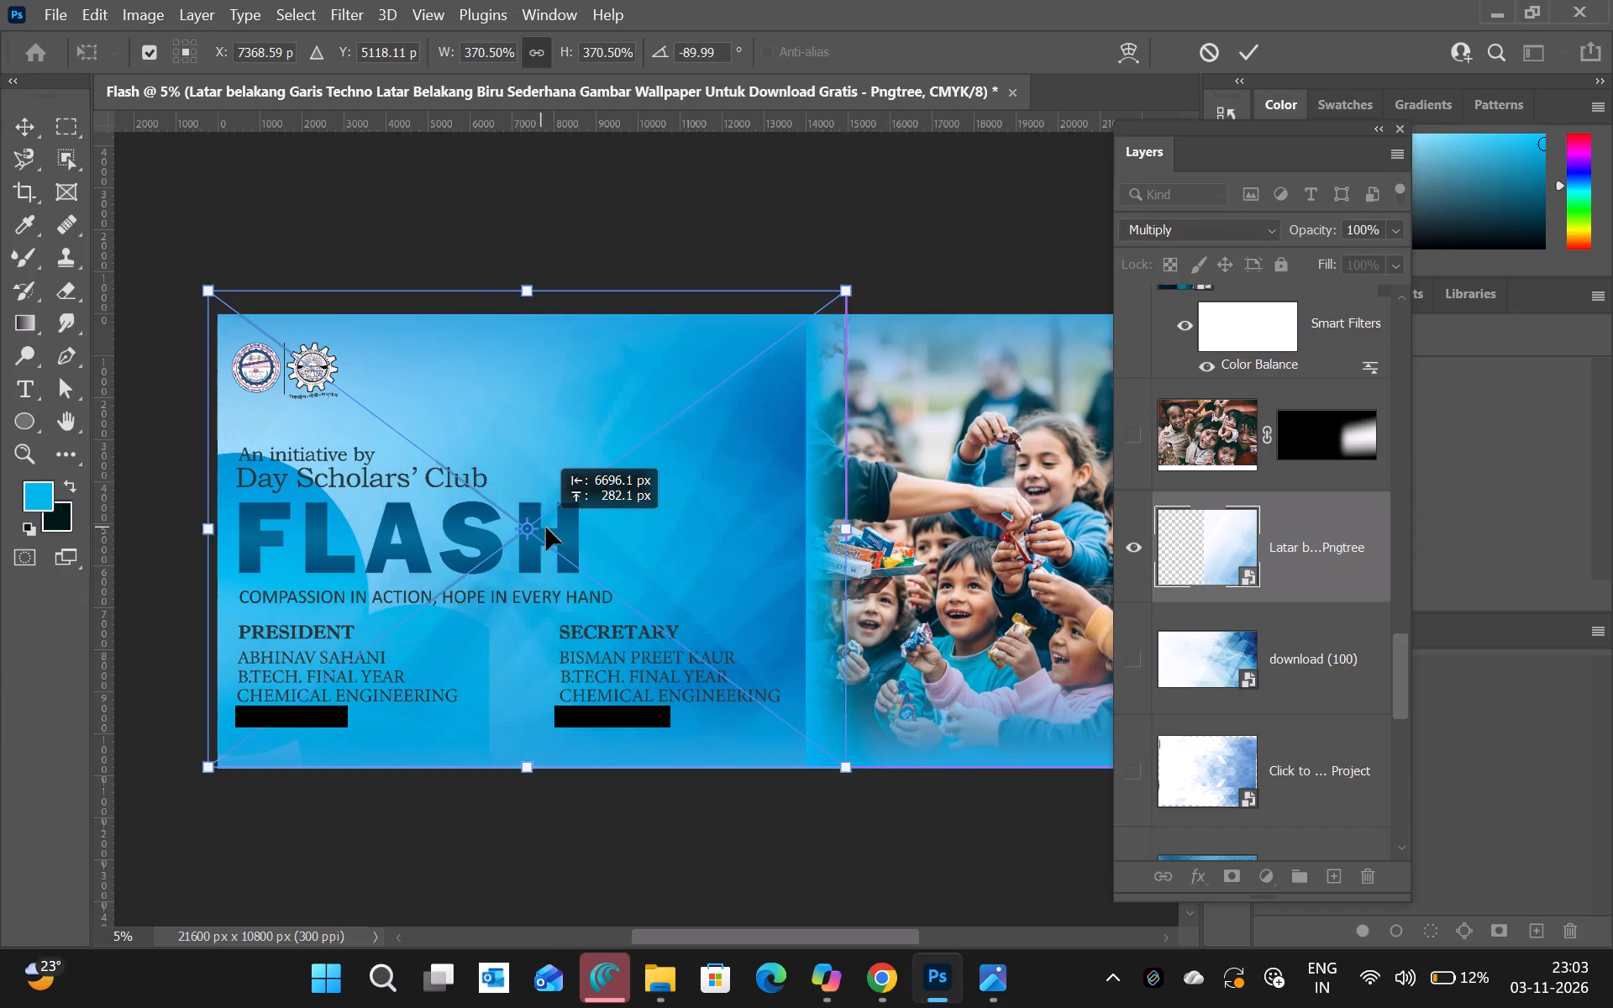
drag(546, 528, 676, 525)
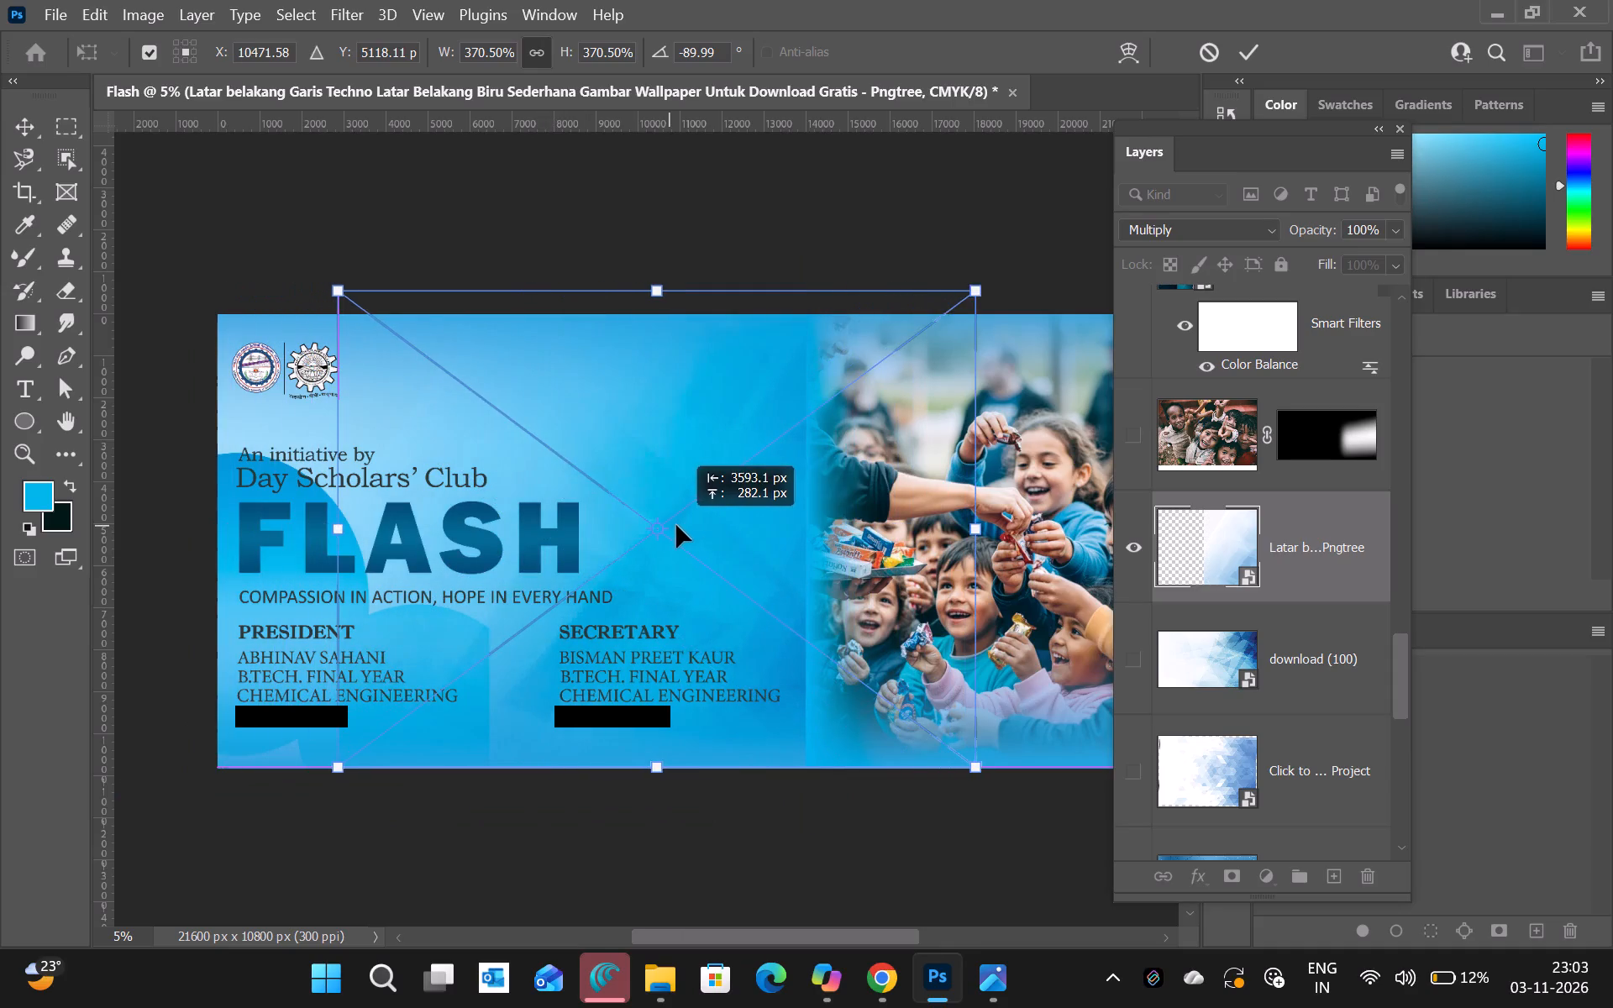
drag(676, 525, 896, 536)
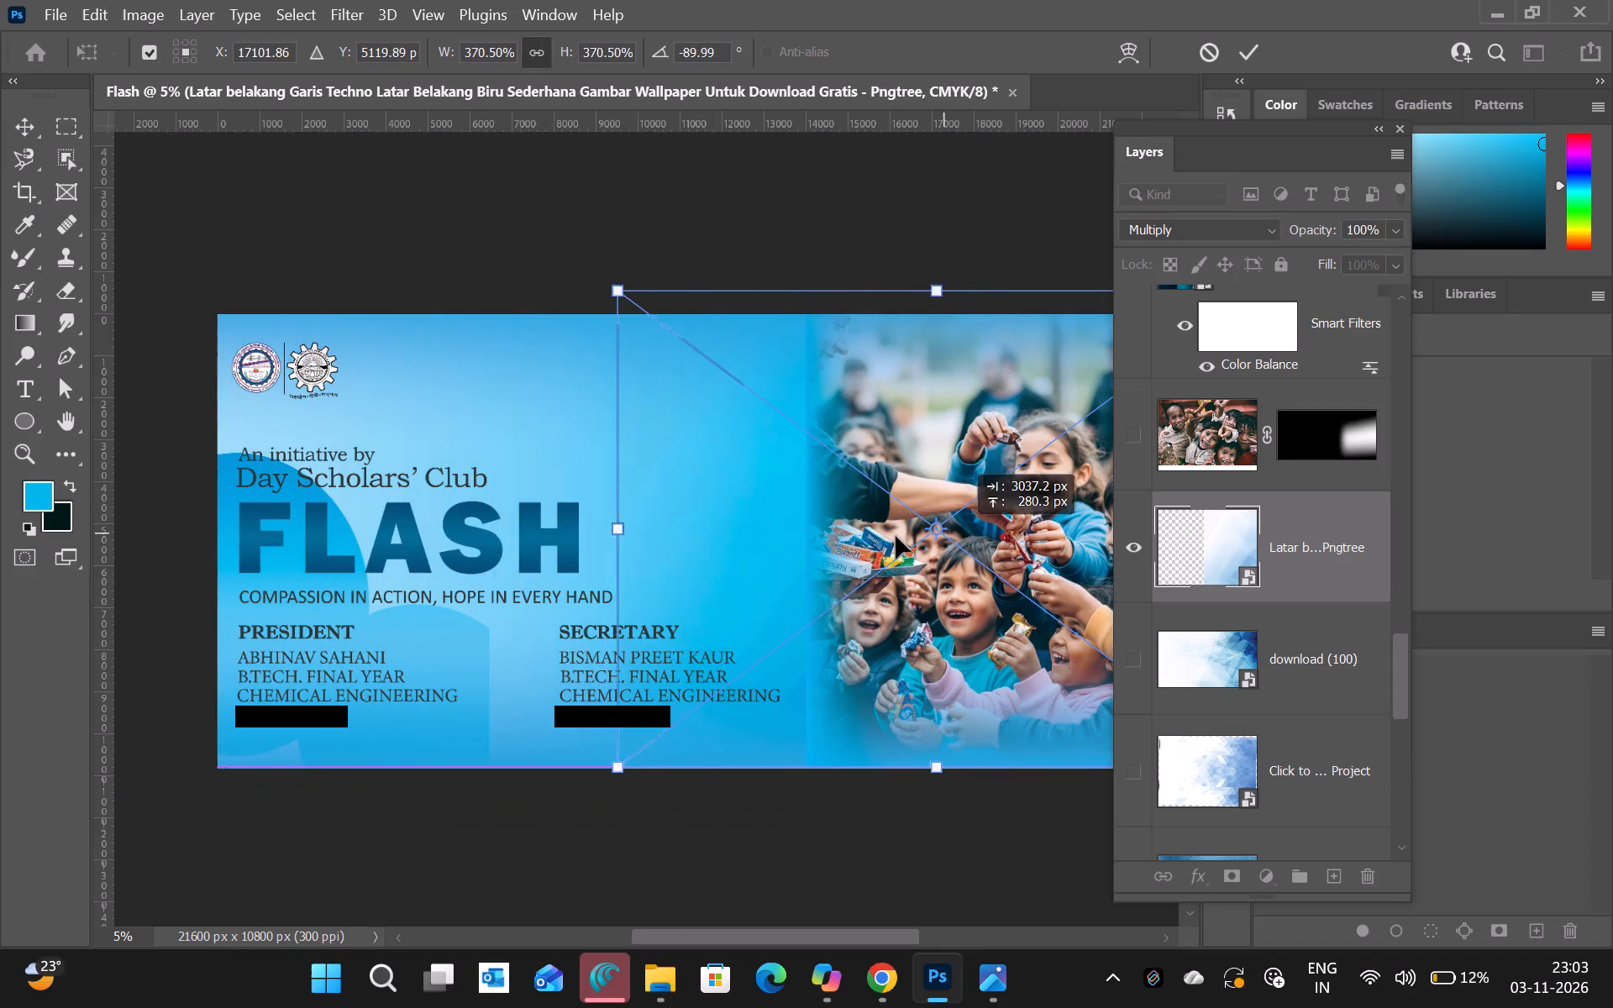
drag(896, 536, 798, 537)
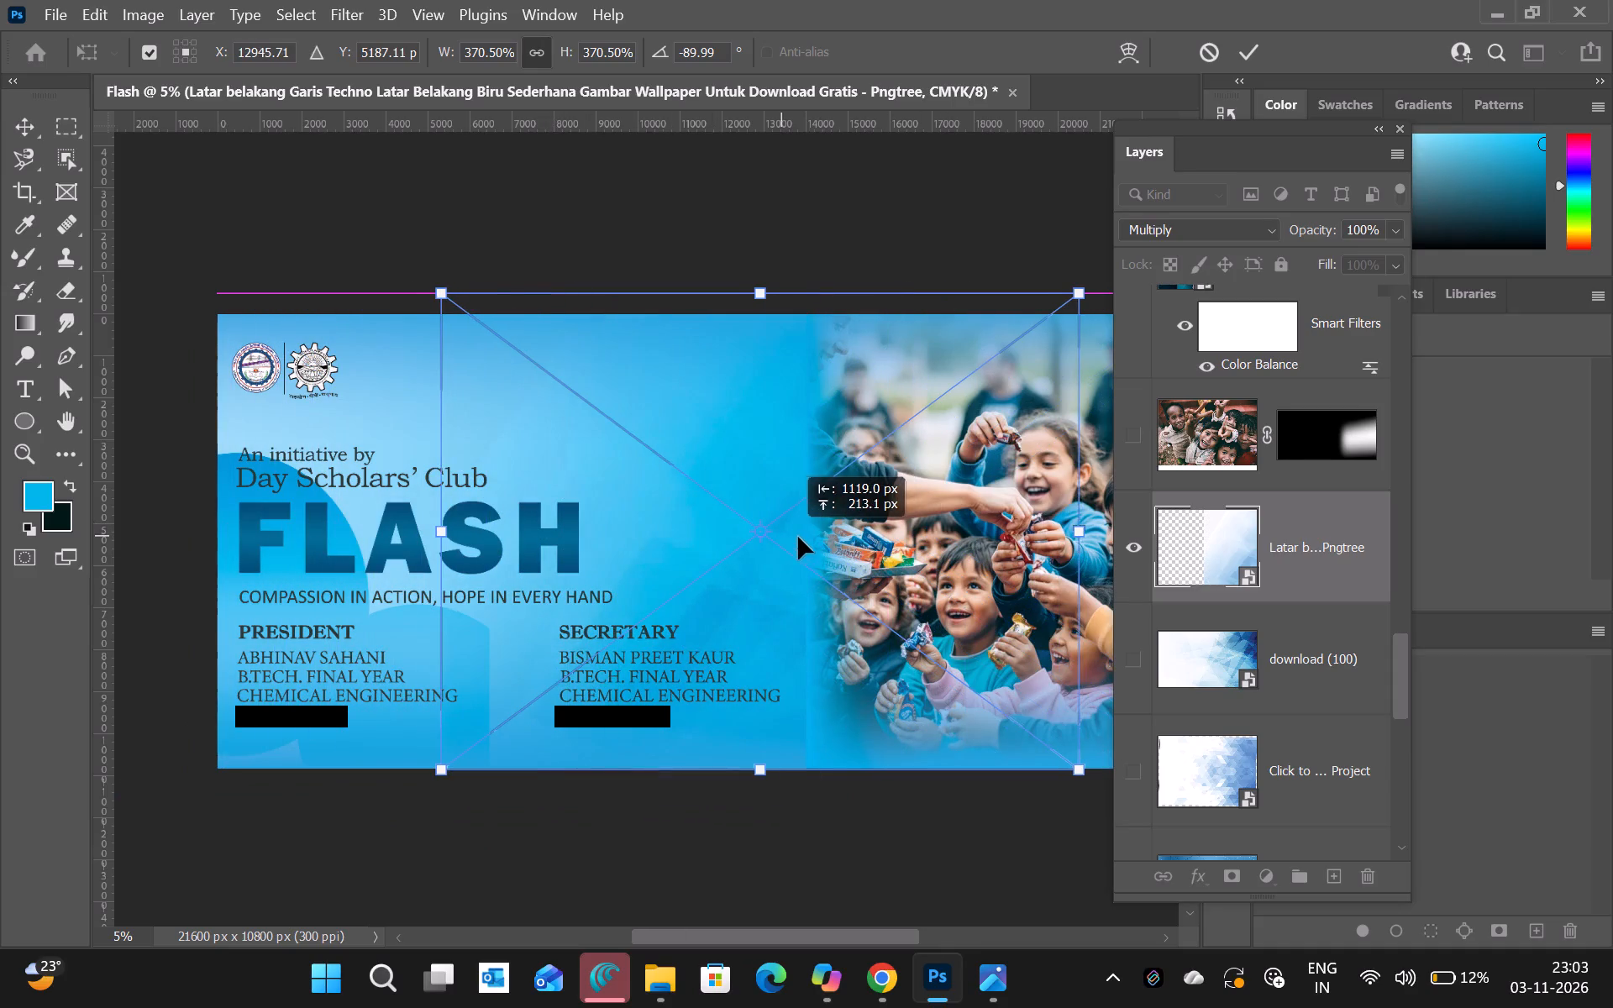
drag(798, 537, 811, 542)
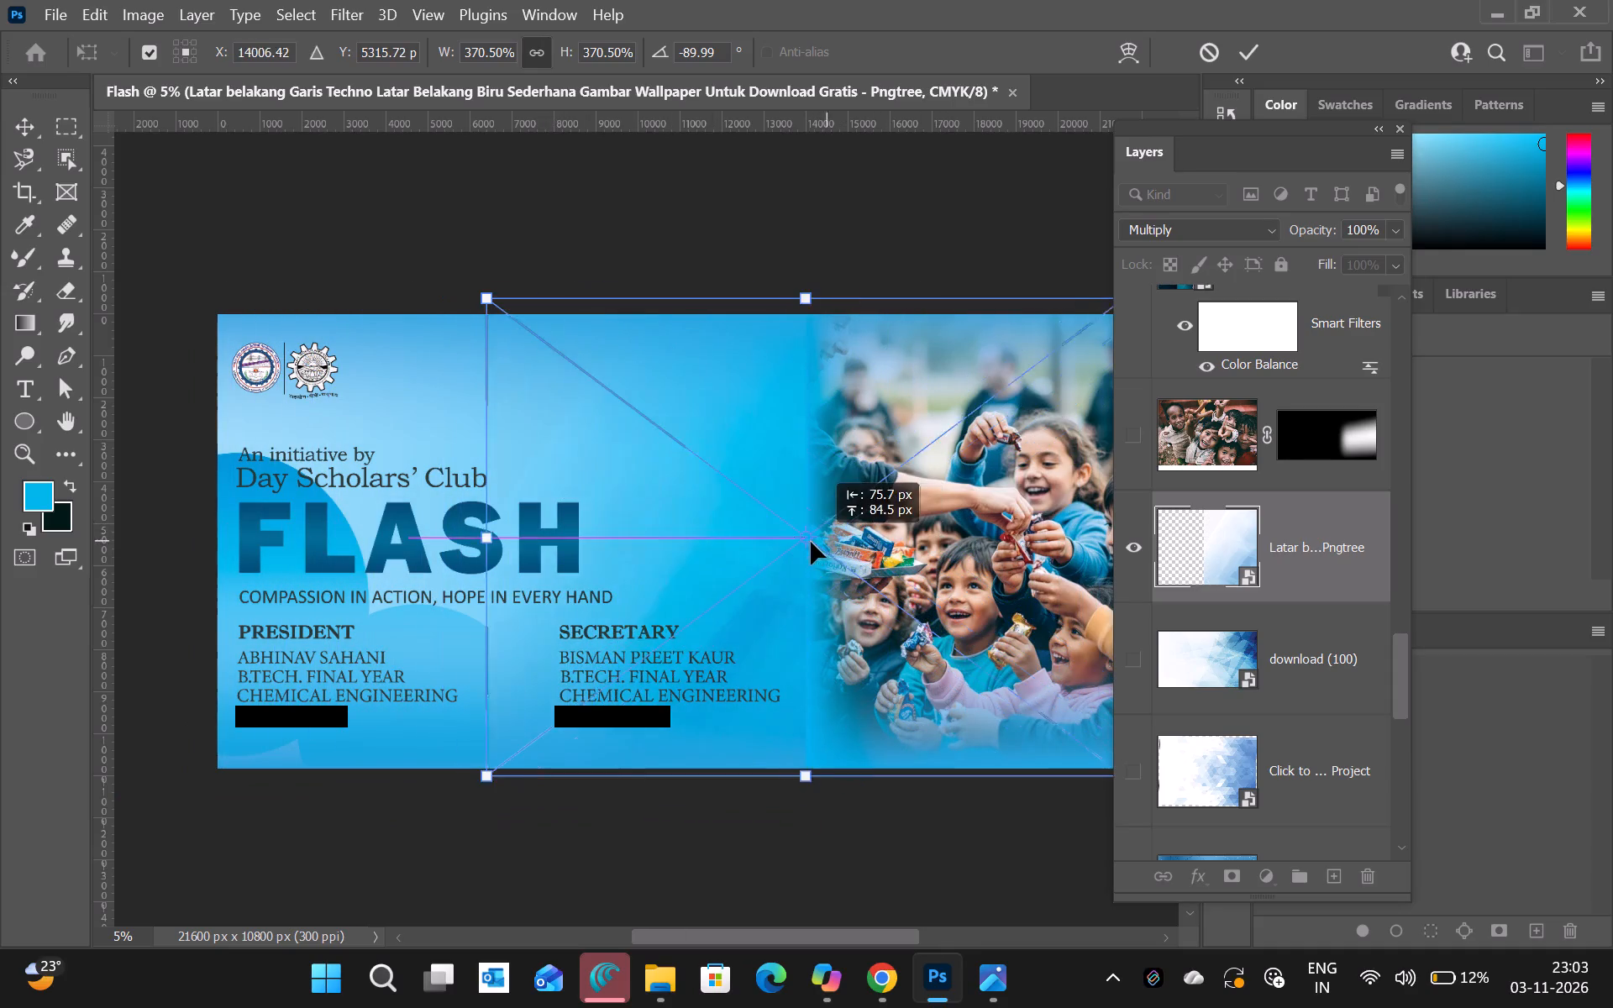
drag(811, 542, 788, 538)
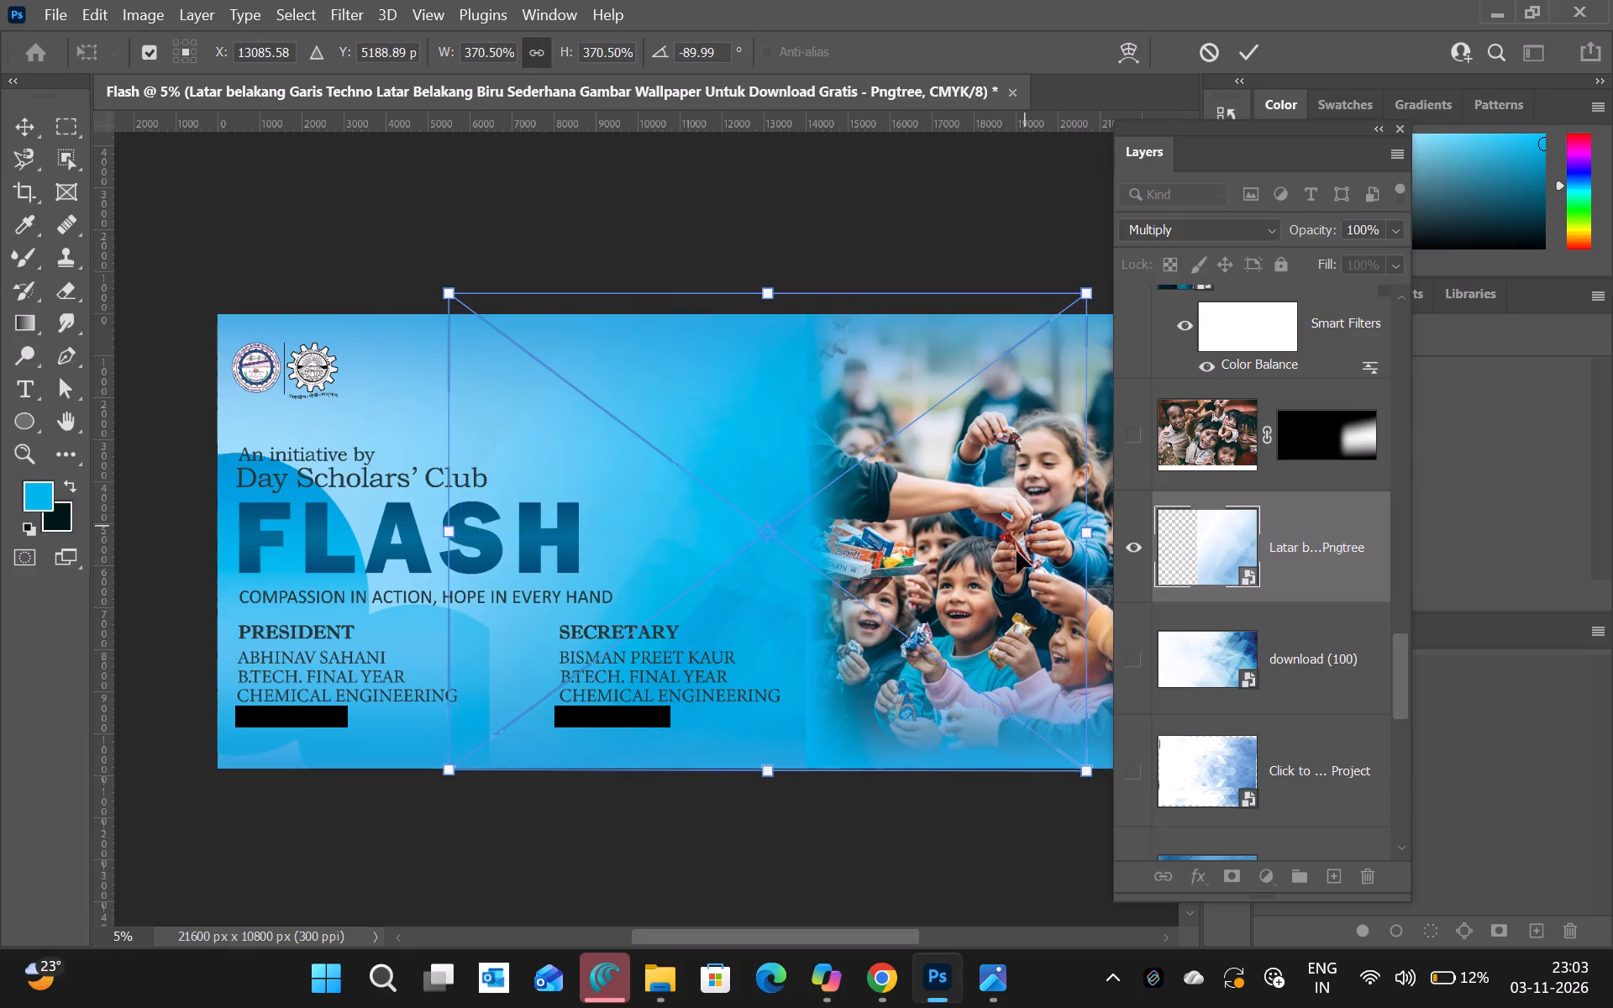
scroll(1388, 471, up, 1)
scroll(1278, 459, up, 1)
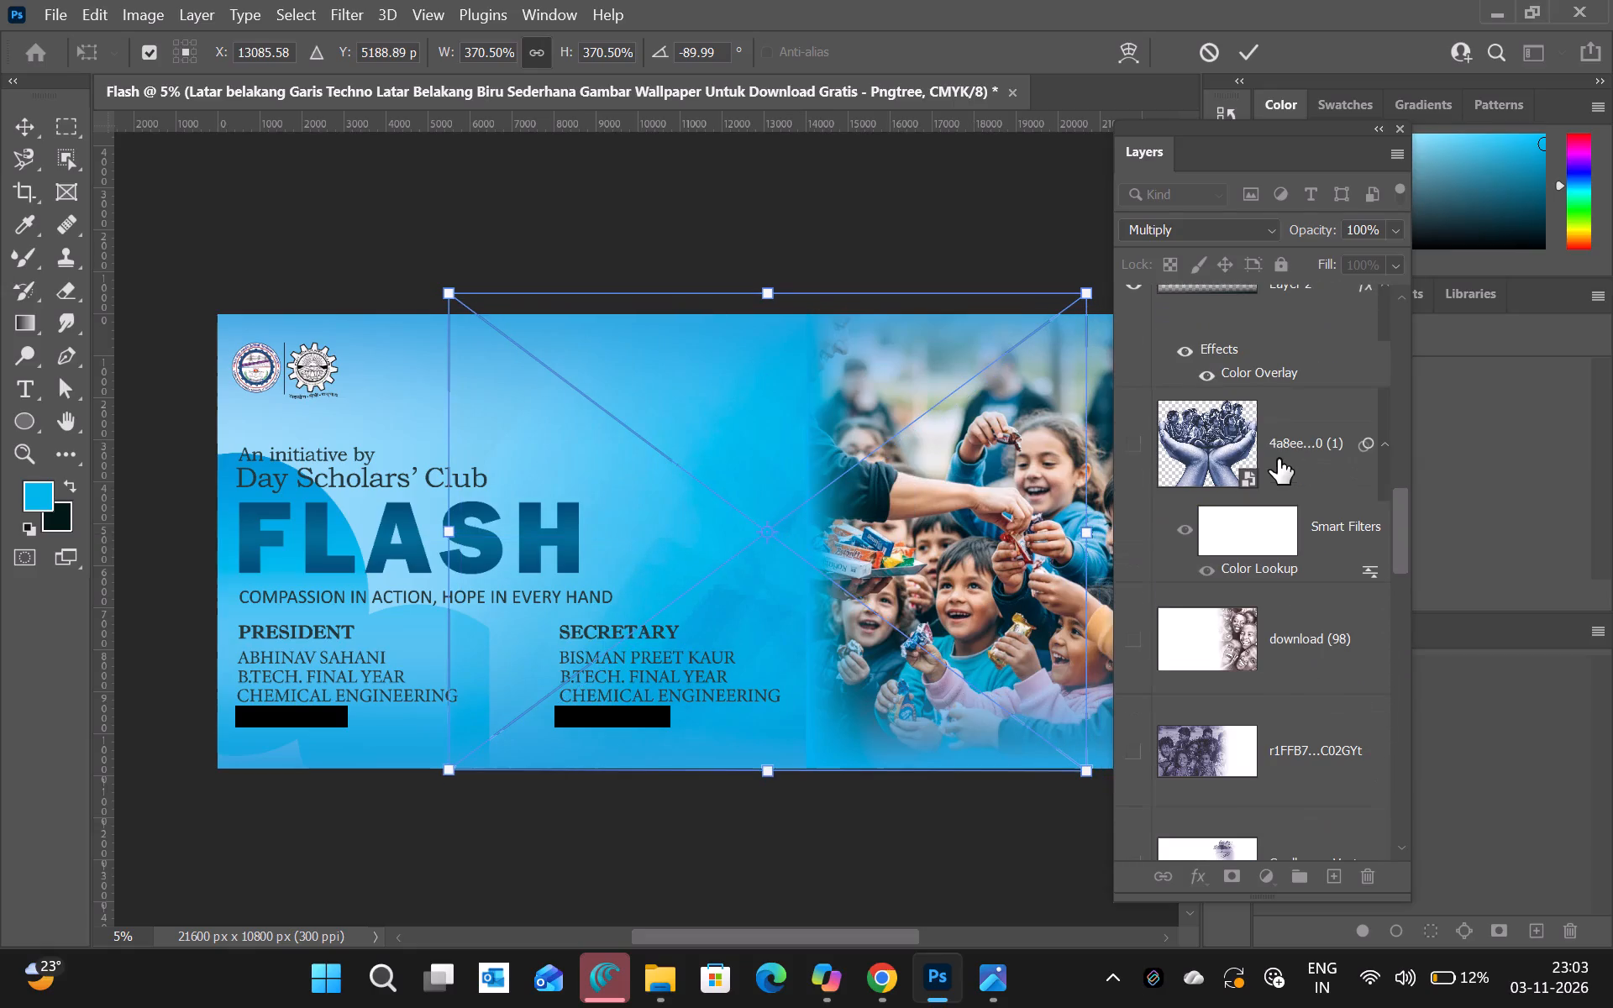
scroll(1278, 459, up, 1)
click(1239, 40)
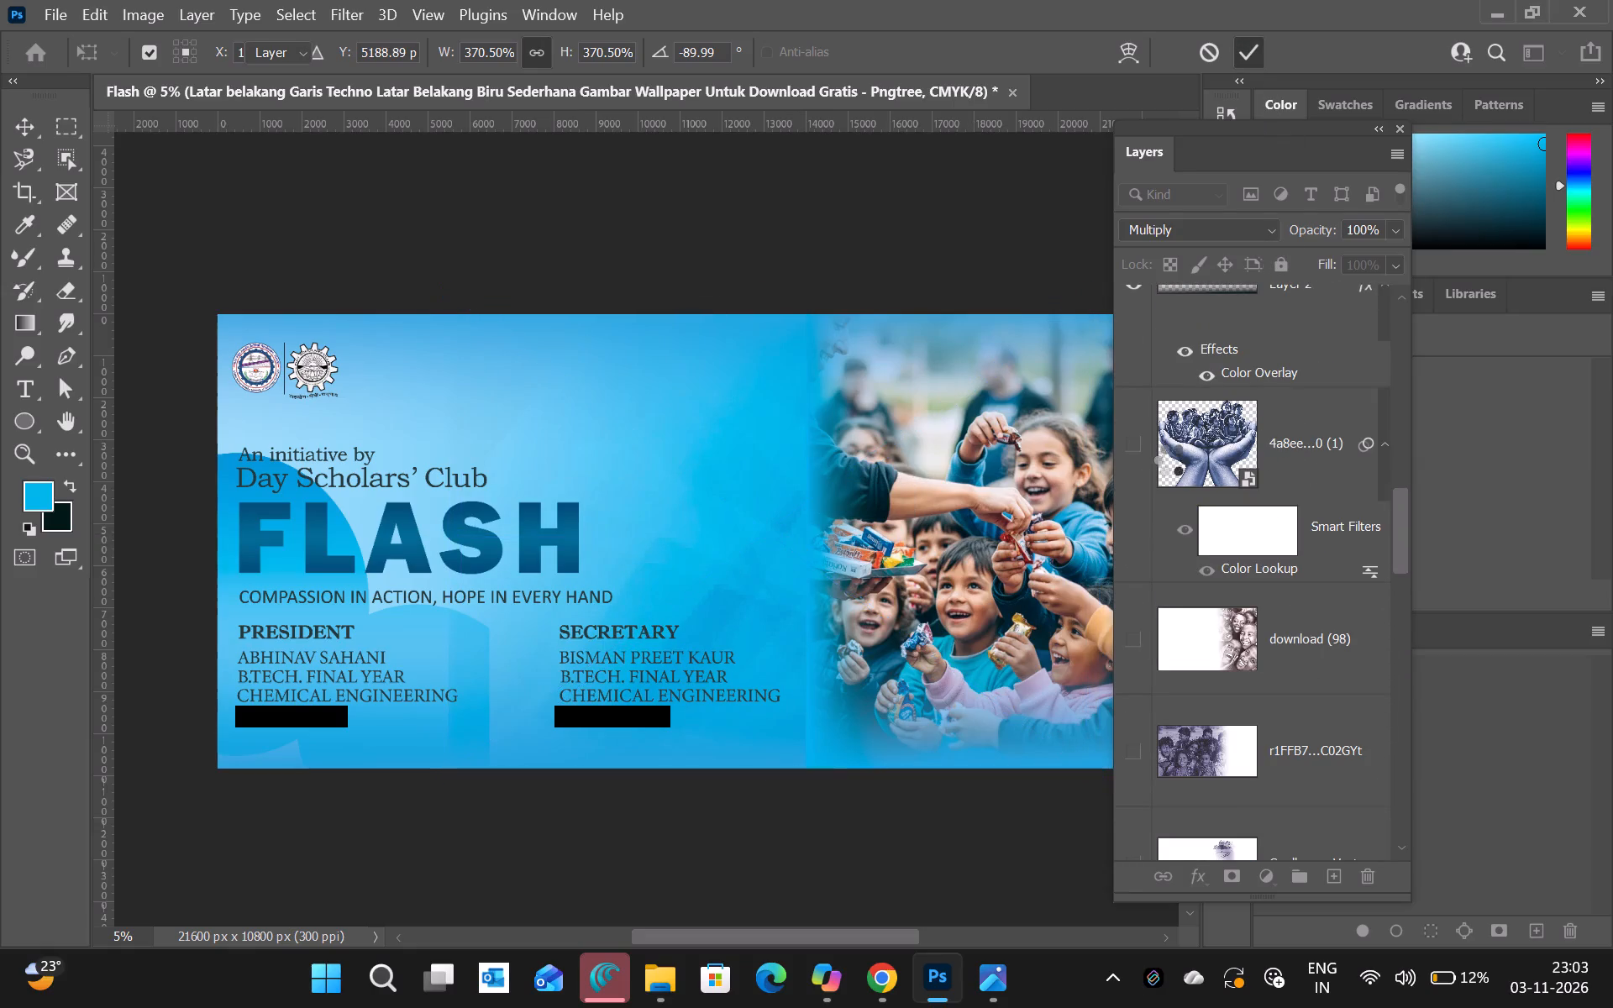
Delete the Latar b...Pngtree texture layer from the banner.
scroll(1248, 577, down, 2)
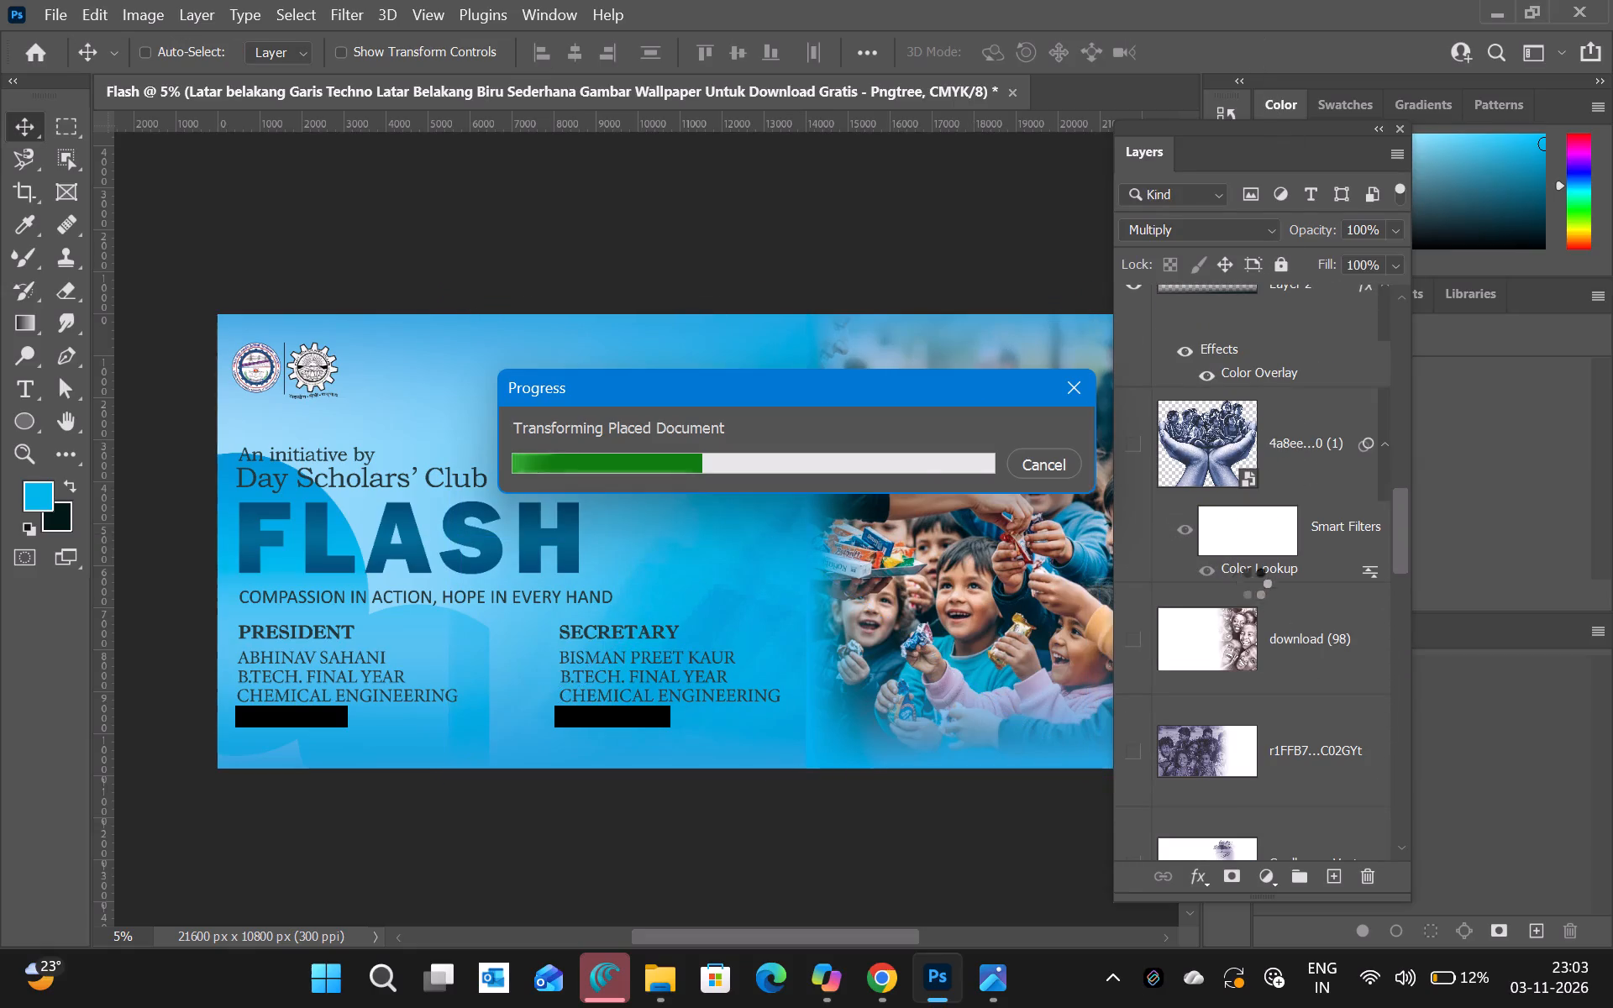
scroll(1271, 726, down, 5)
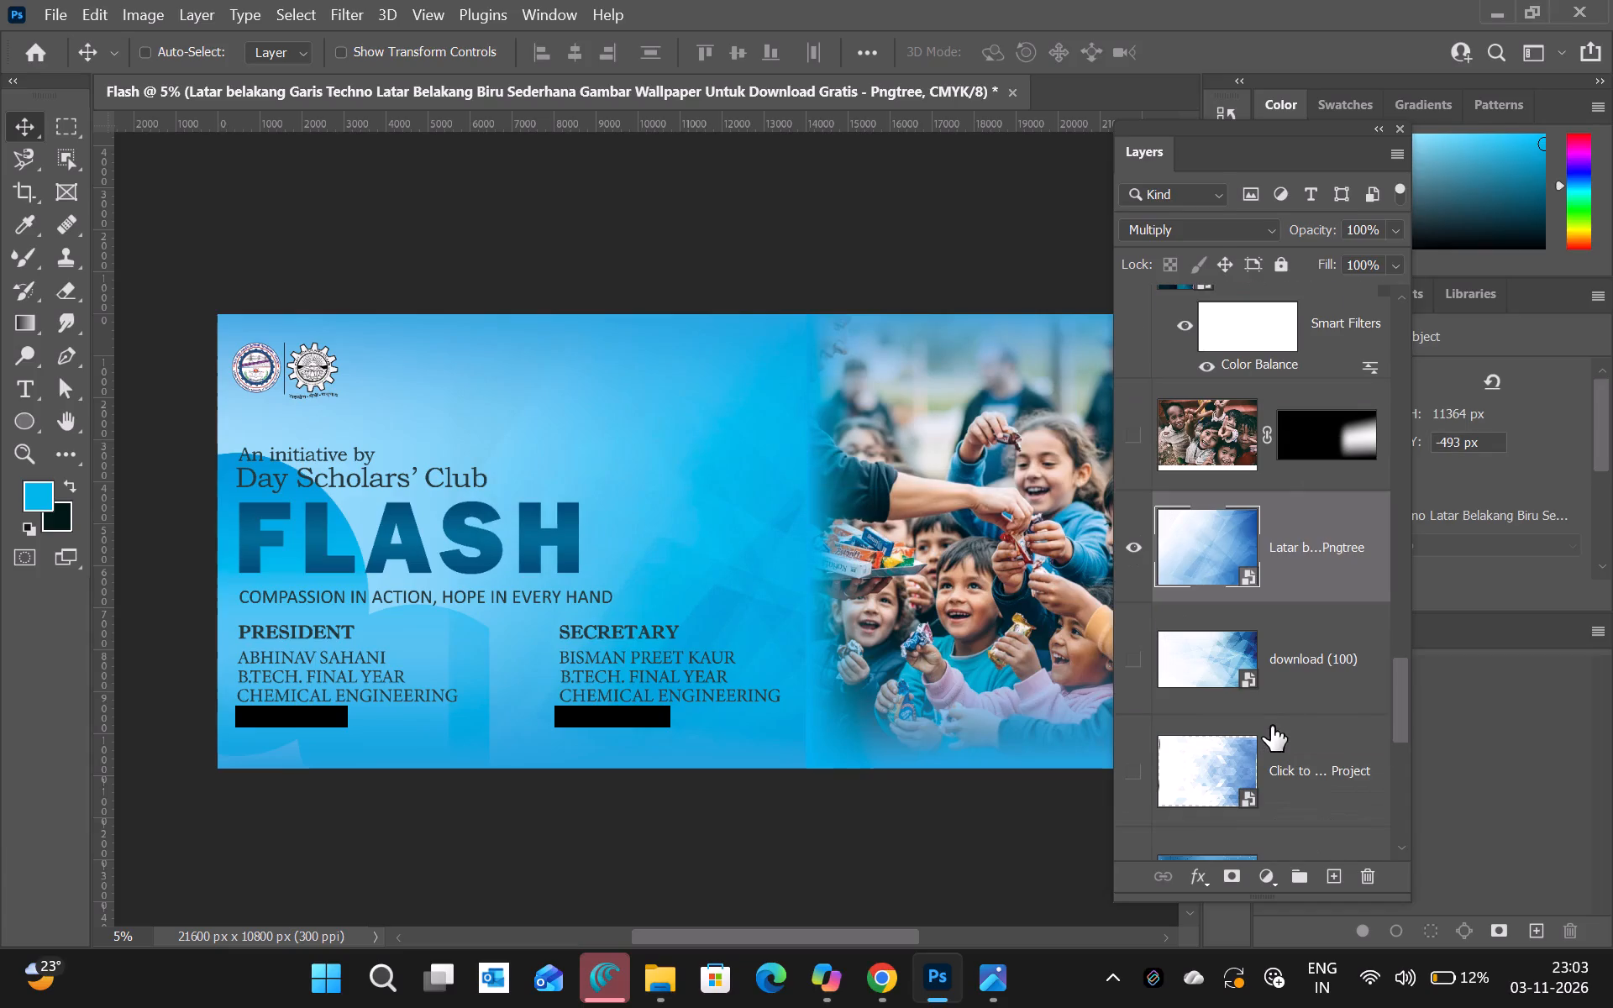
click(1232, 431)
key(Delete)
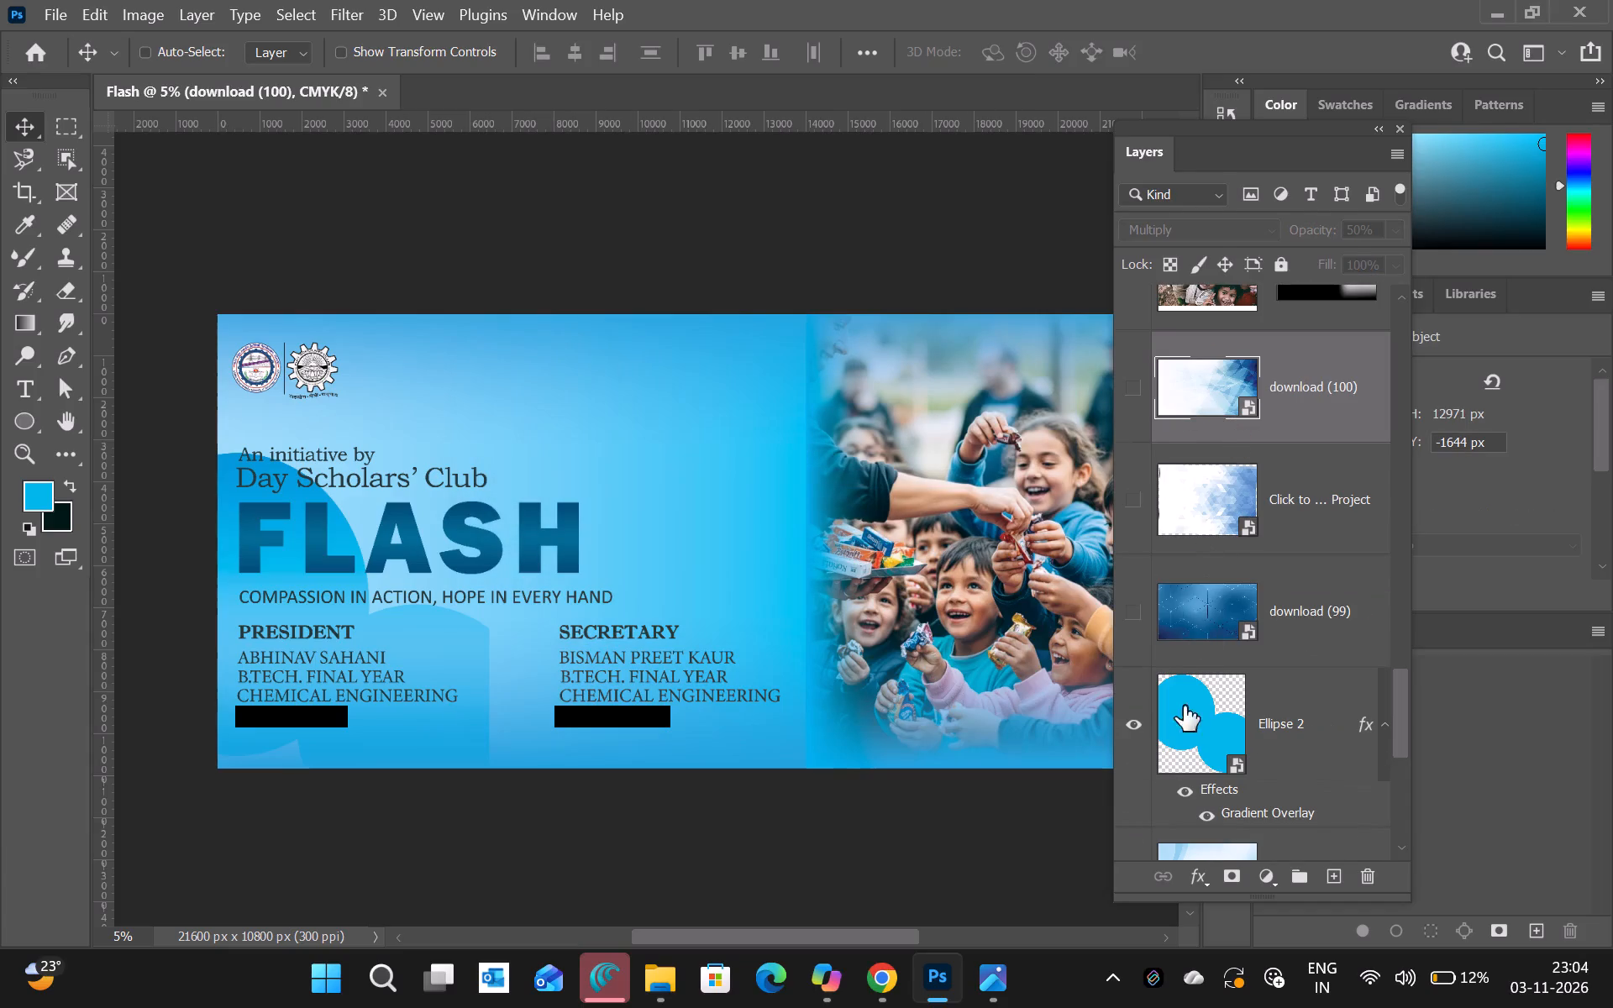
Open the Ellipse 2 smart object and copy its Ellipse 1 and Ellipse 2 shape layers together into the Flash document.
double_click(1197, 744)
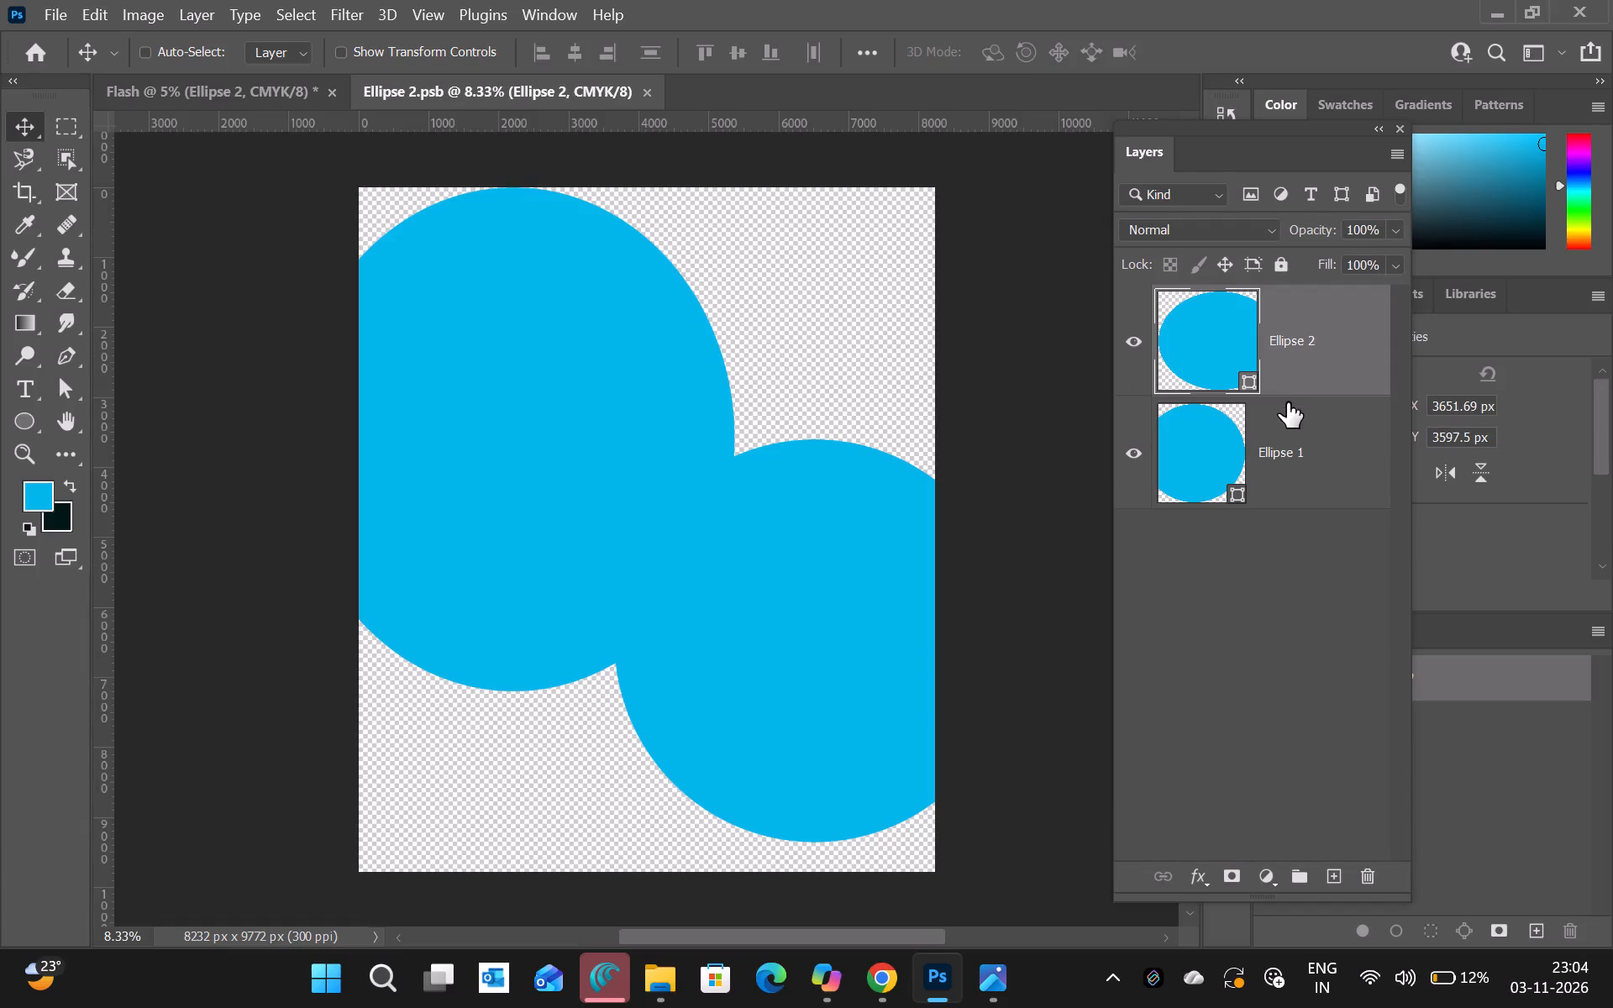
click(1287, 402)
click(1295, 439)
shift+click(1322, 365)
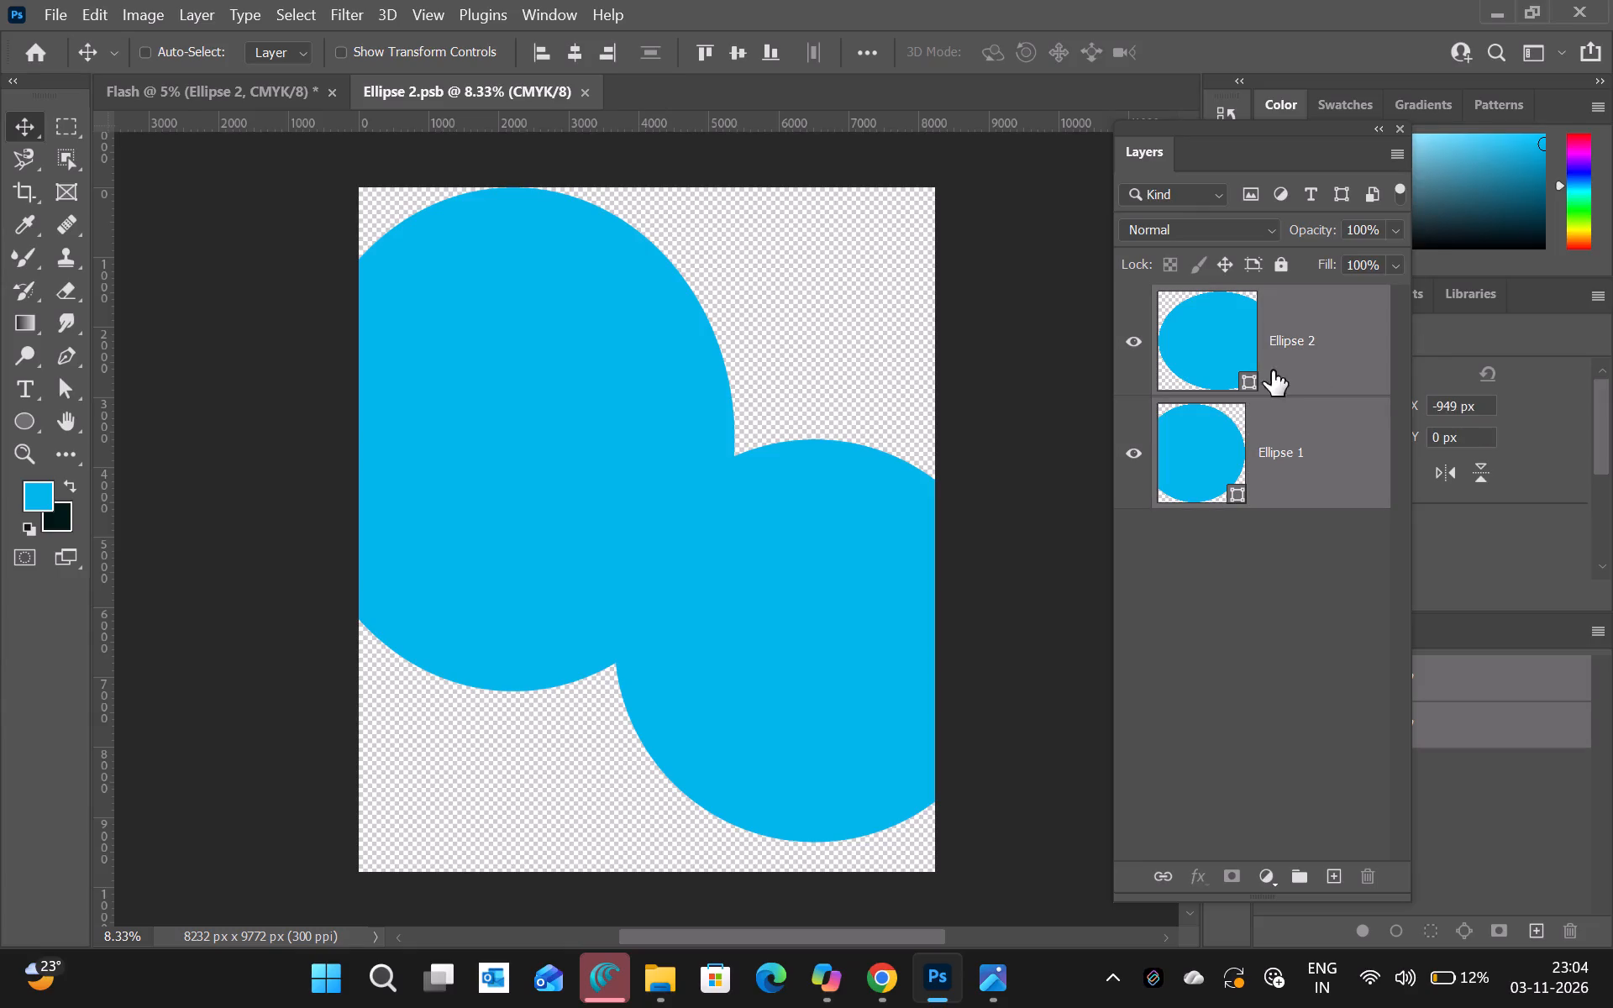
drag(1253, 368, 207, 92)
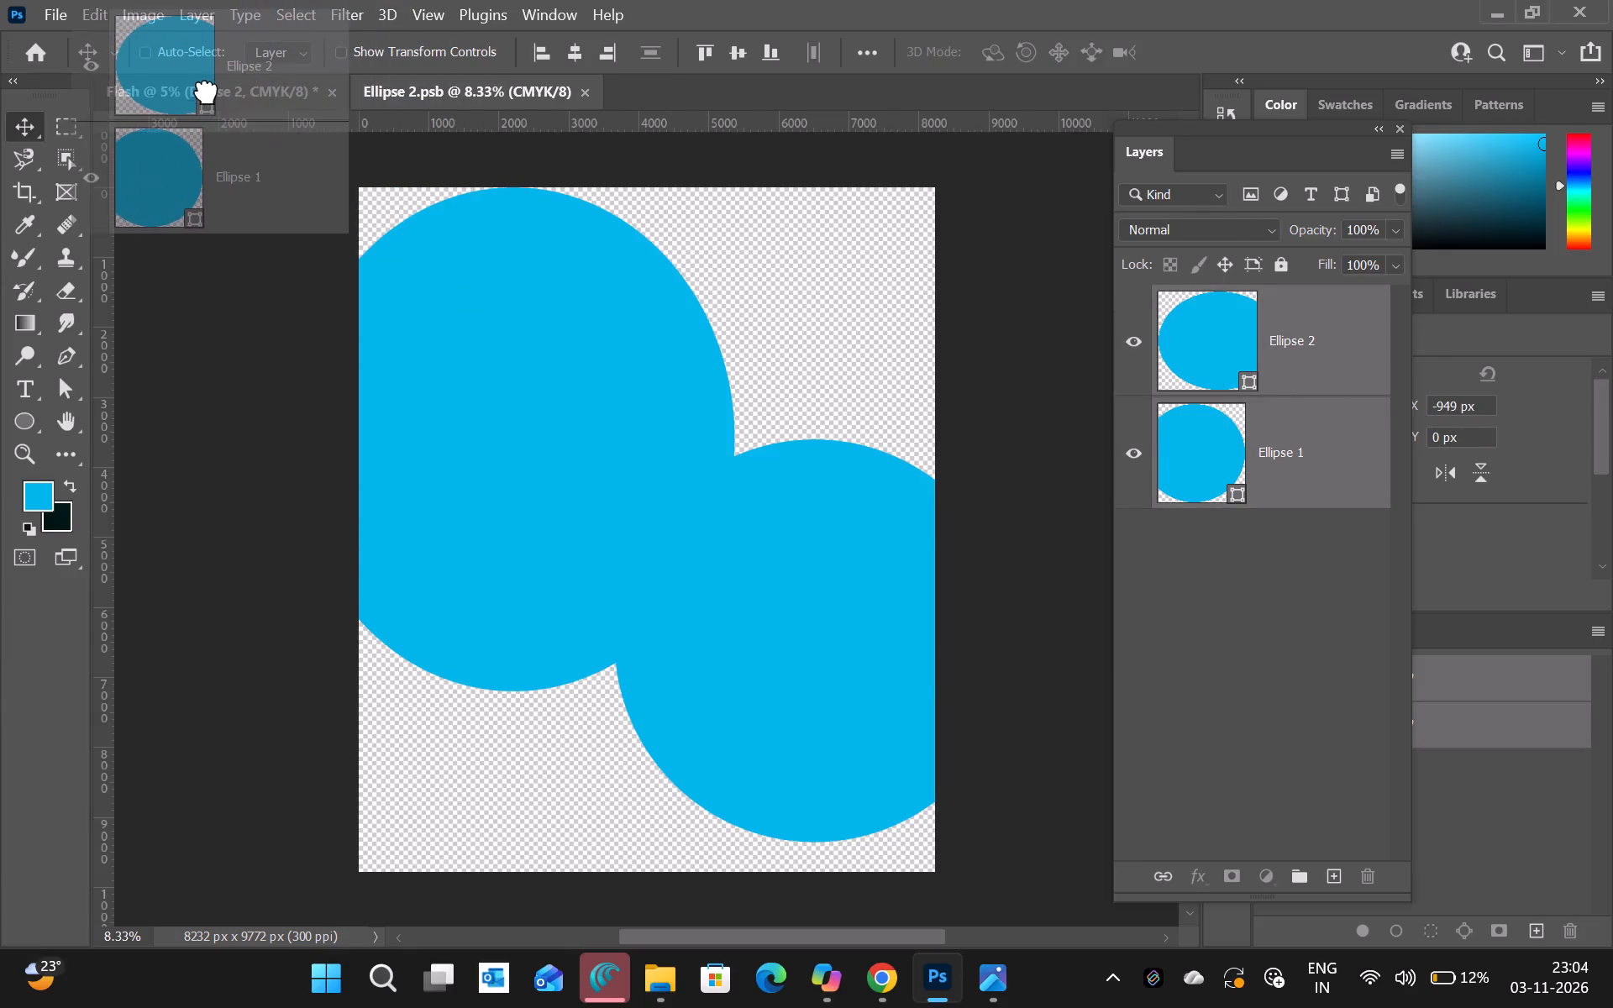
drag(207, 92, 582, 424)
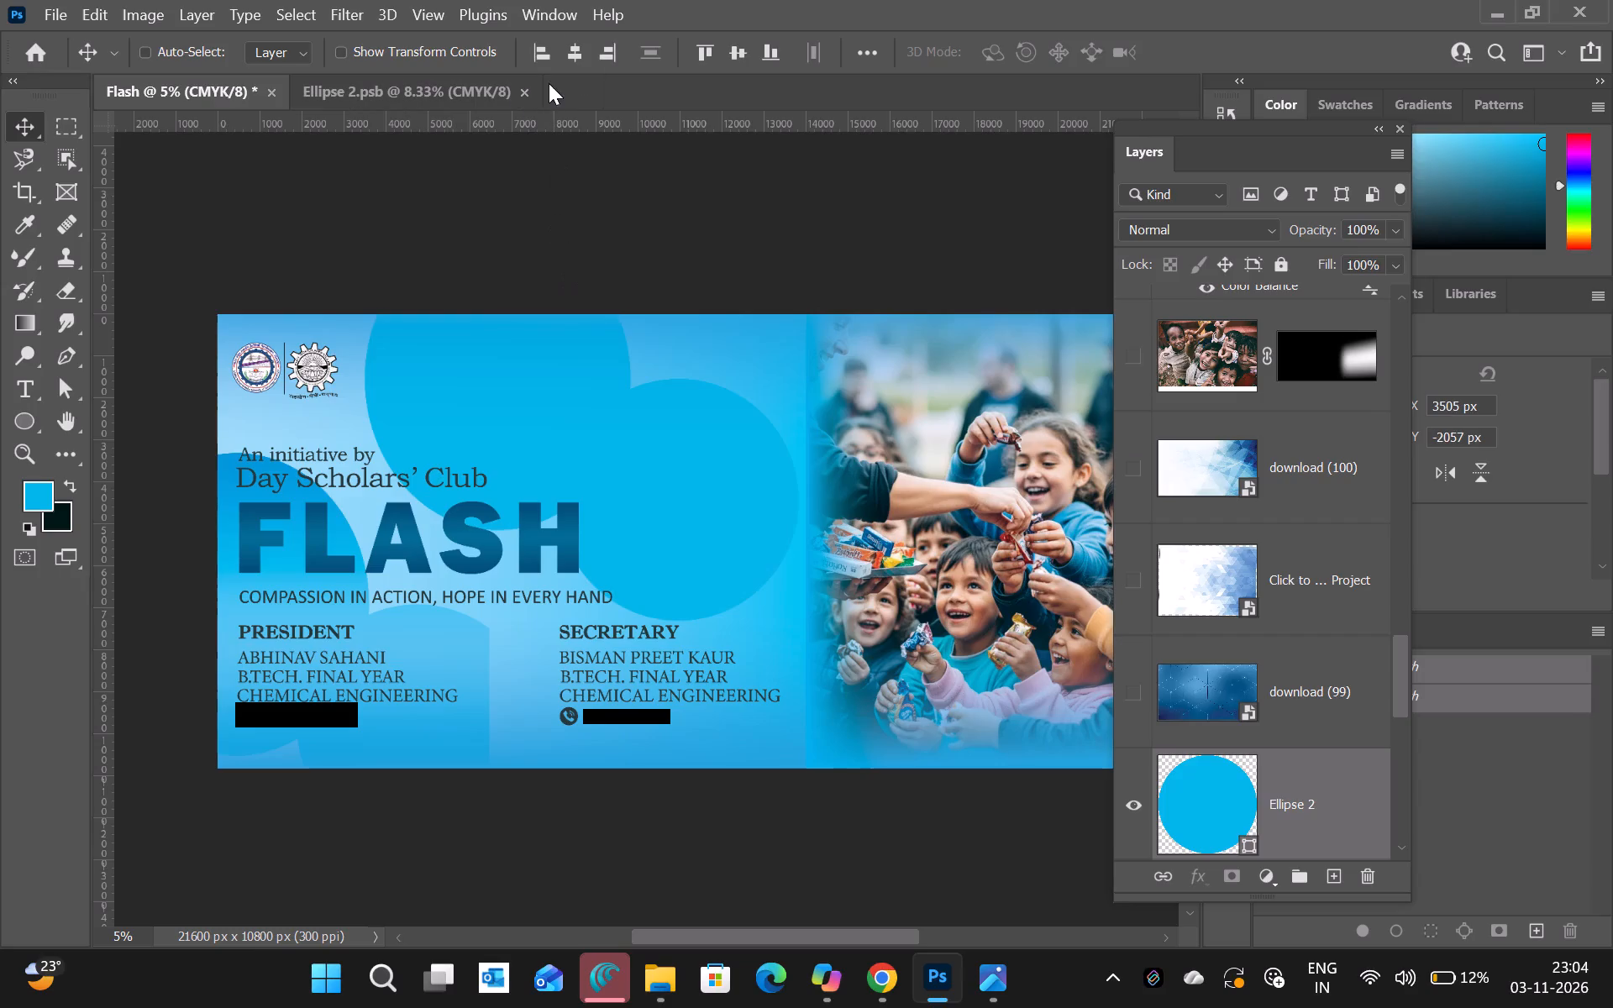
Delete the original Ellipse 2 smart object layer with the Gradient Overlay from the Flash document.
scroll(1294, 603, down, 1)
scroll(1294, 603, up, 1)
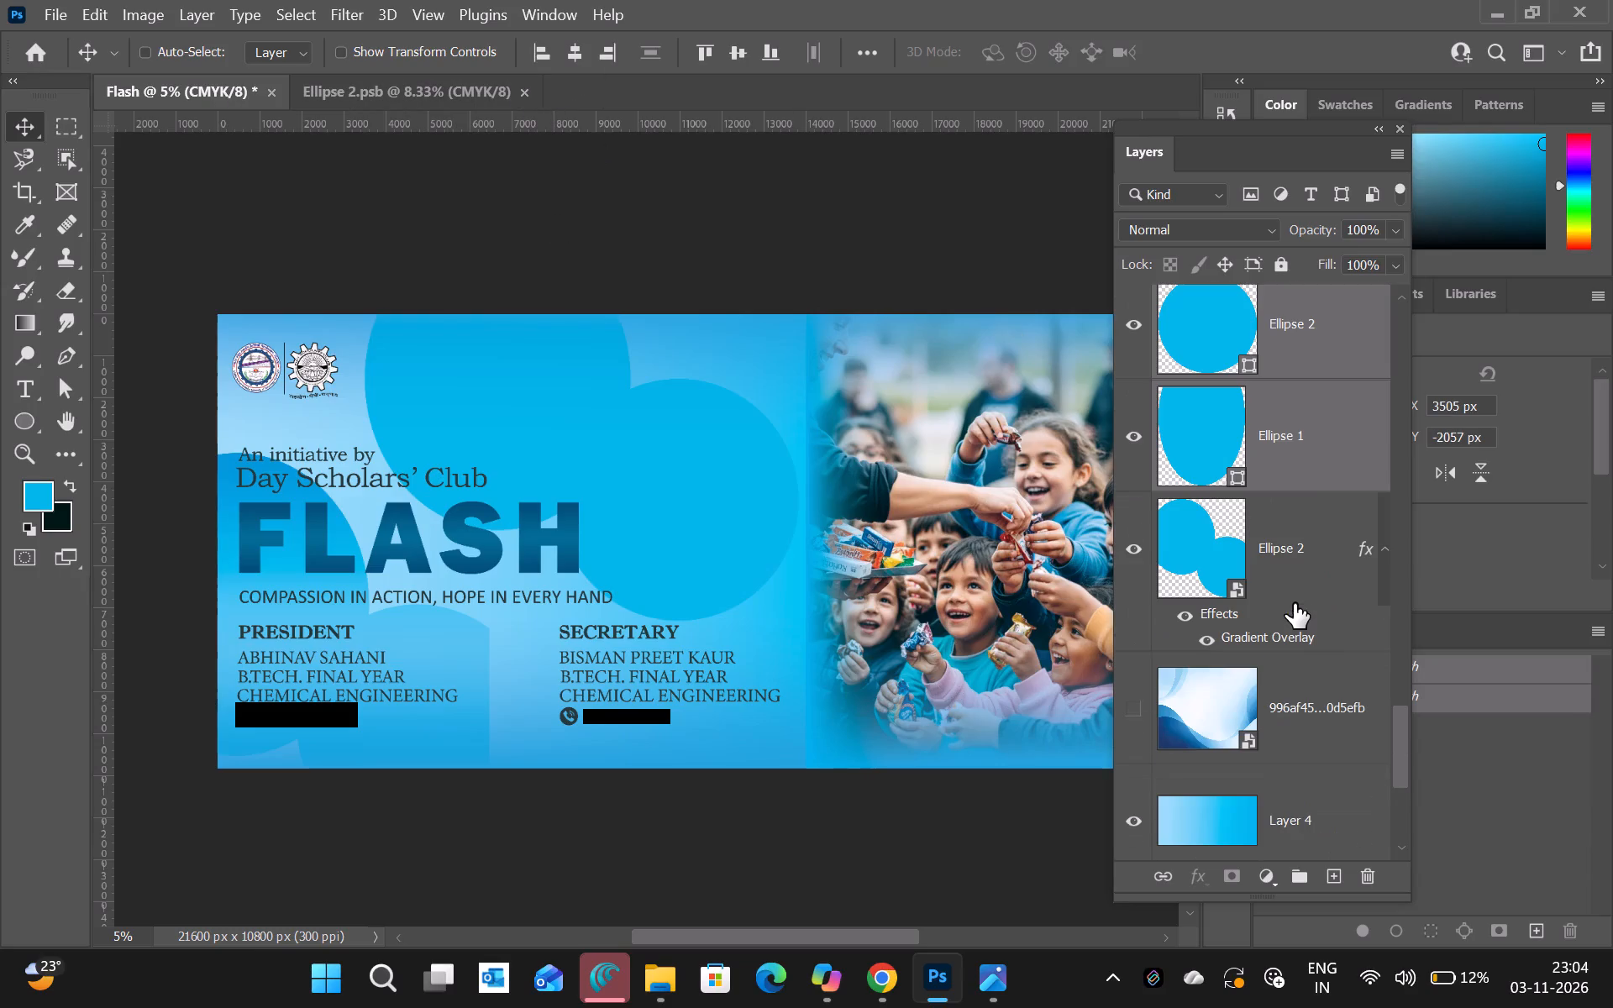
scroll(1294, 603, up, 1)
click(1301, 487)
click(1270, 535)
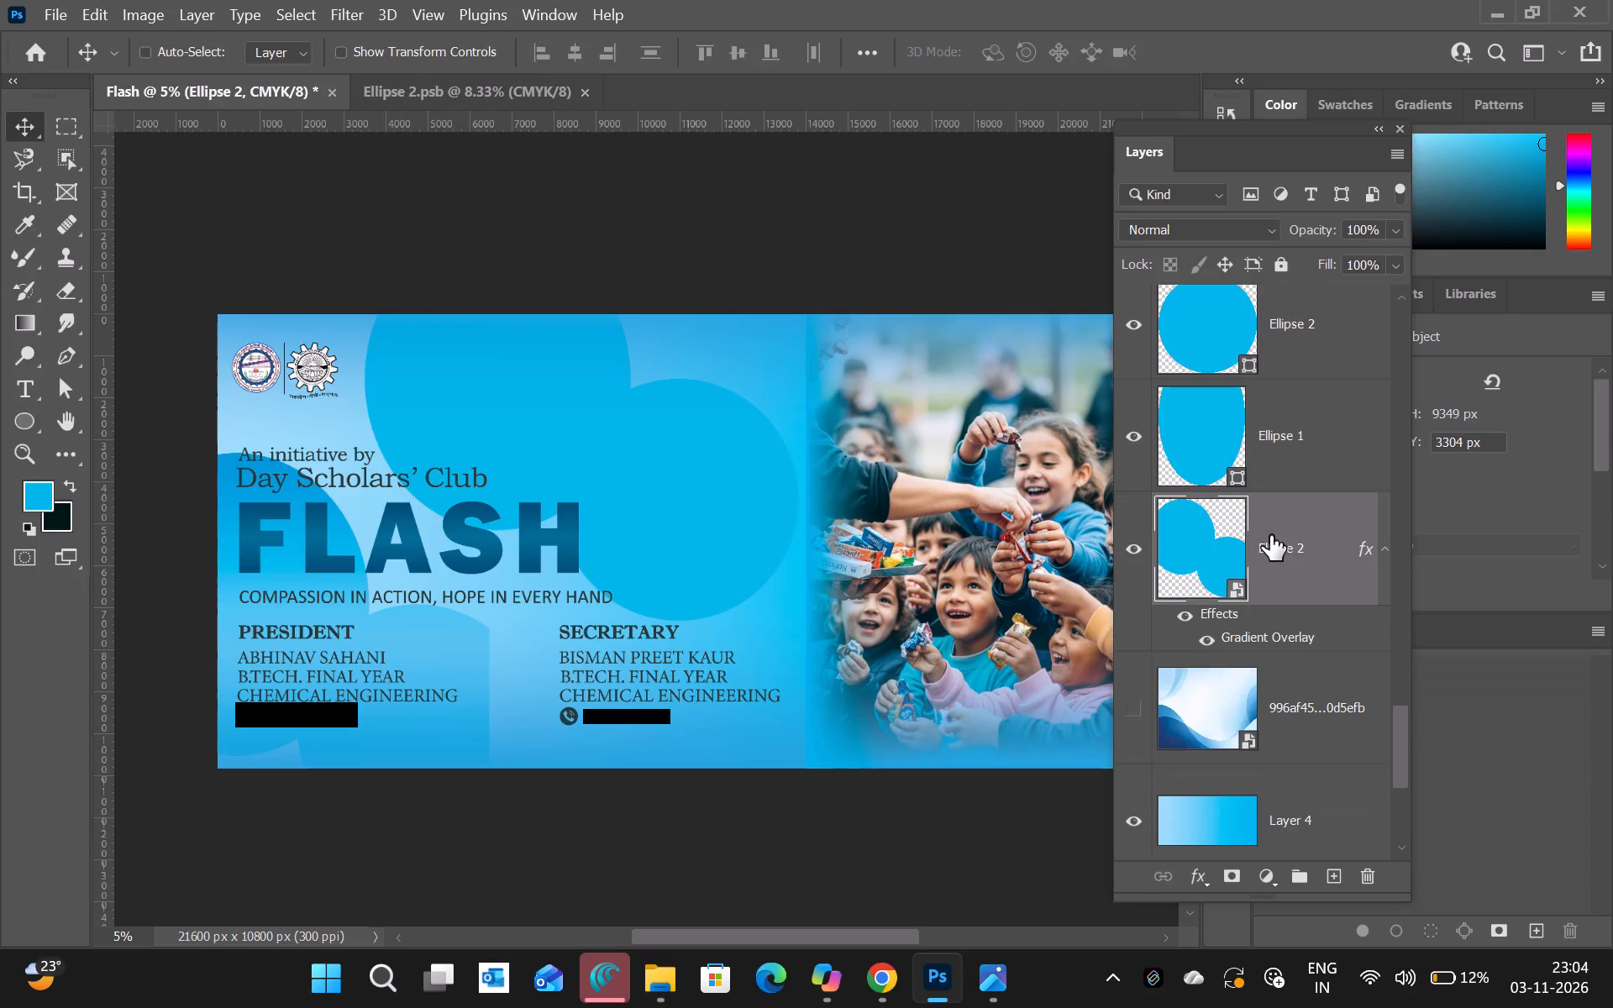
key(BackSpace)
Add a blue Gradient Overlay to the Ellipse 1 shape, in Reflected style at 80% opacity, 90° angle and 100% scale.
click(1279, 422)
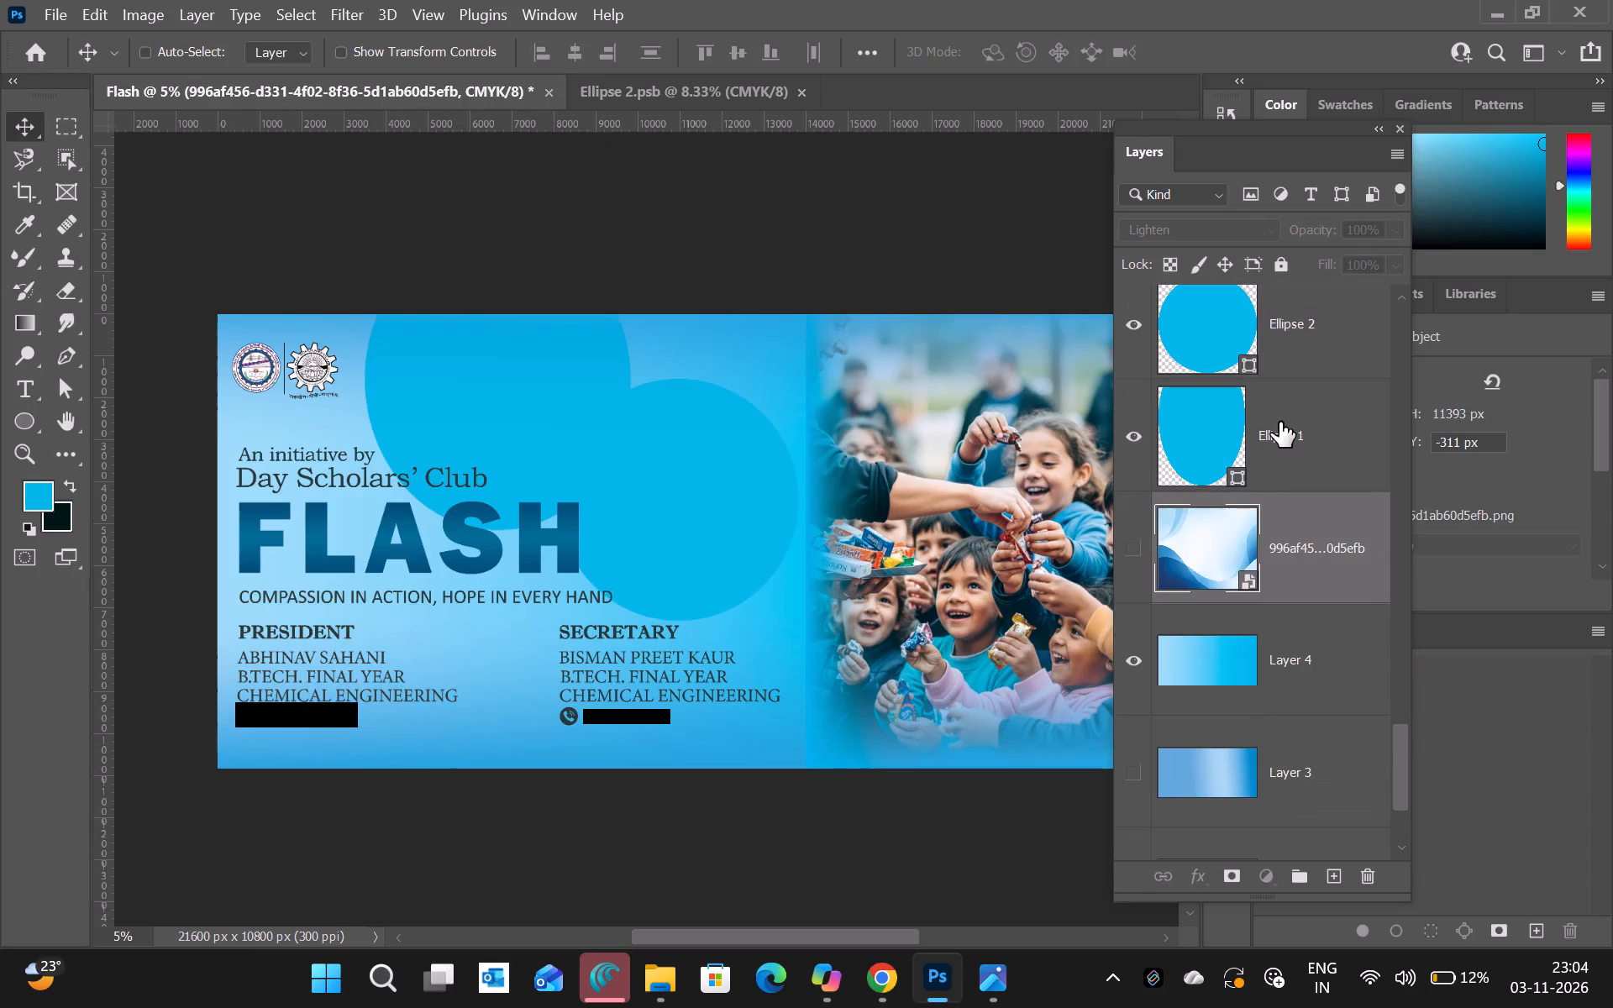
right_click(1279, 422)
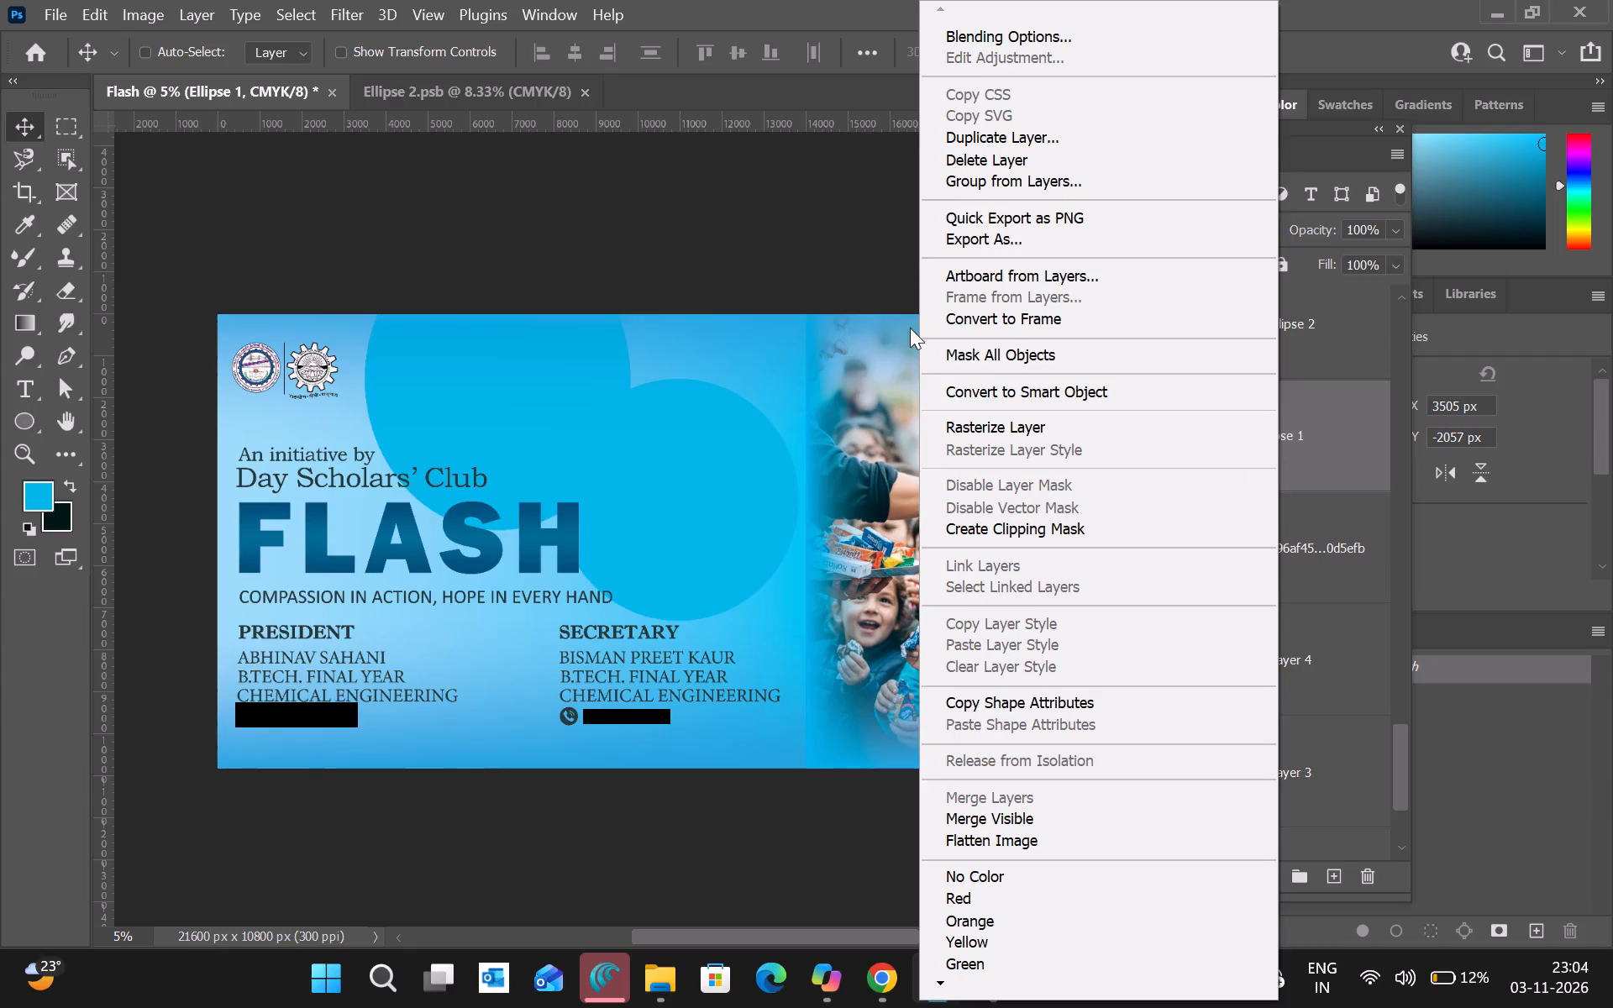
click(1086, 29)
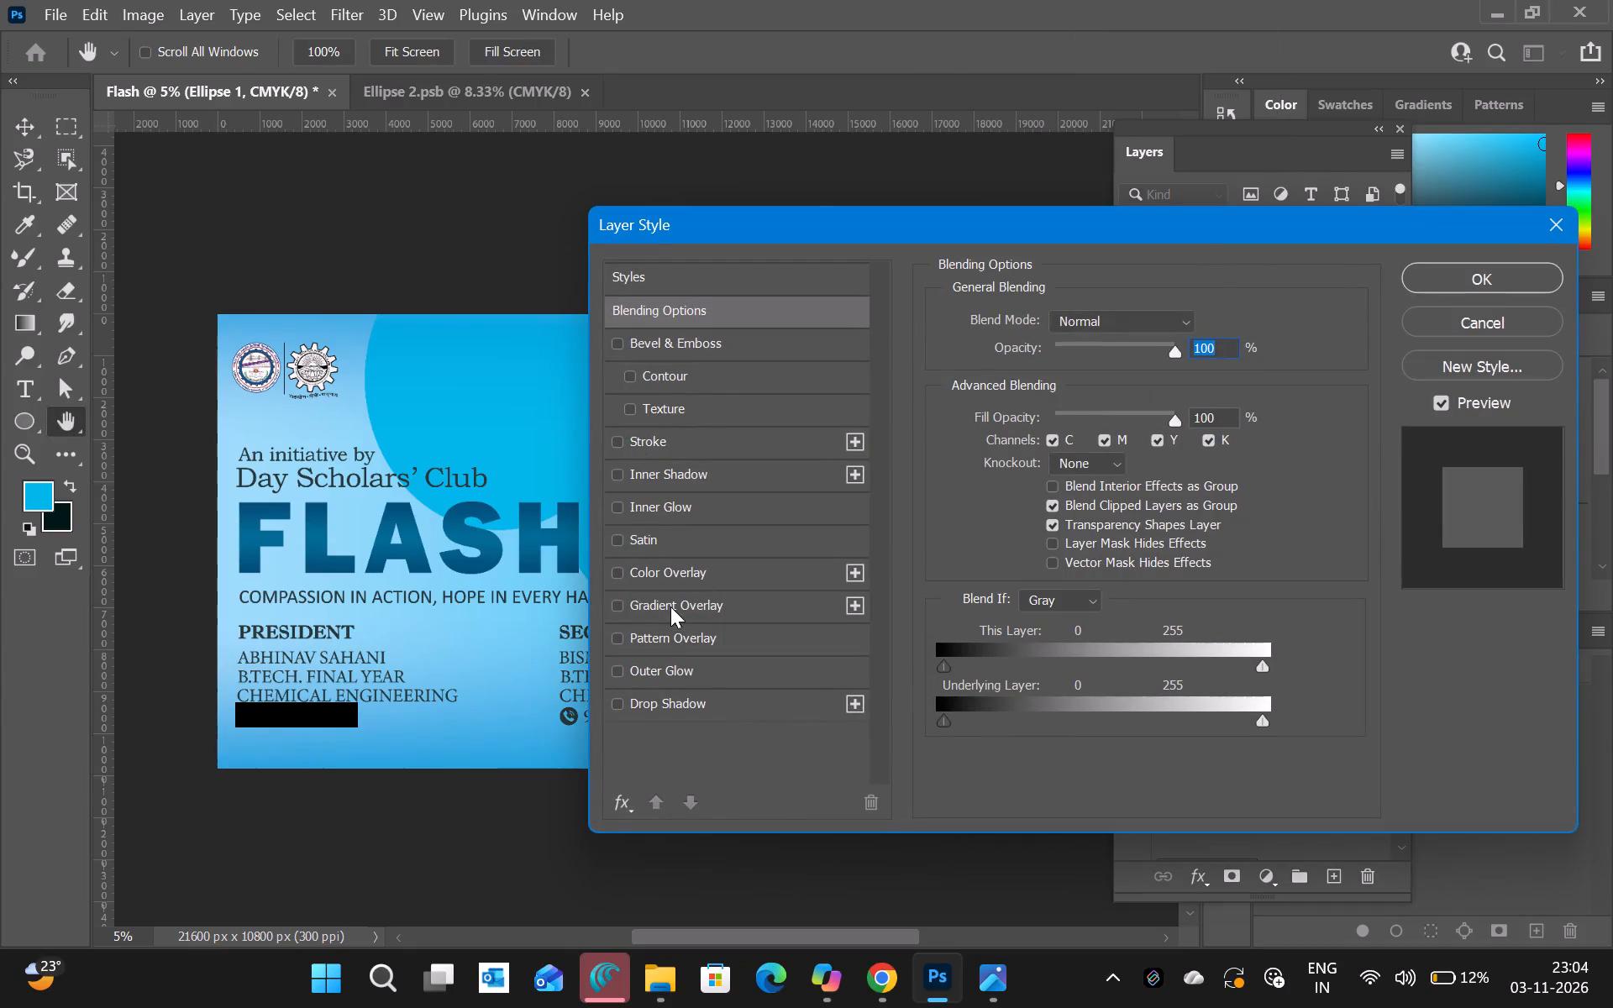
click(670, 606)
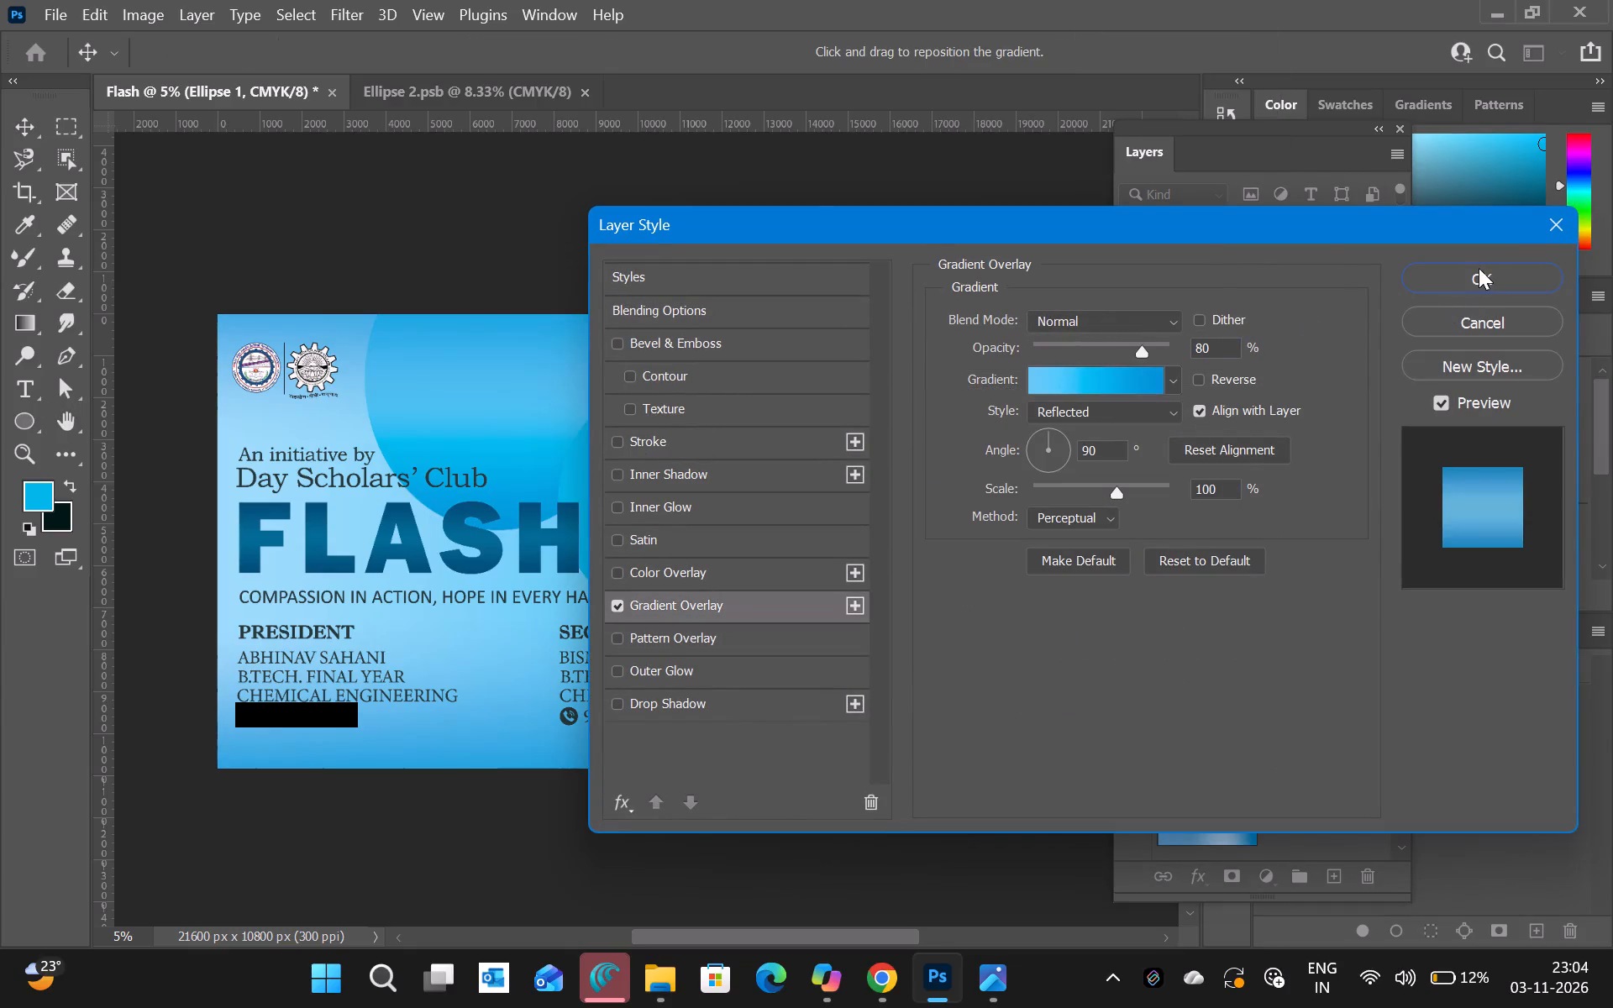
click(1479, 268)
Add the same reflected blue Gradient Overlay to the Ellipse 2 shape.
right_click(1295, 313)
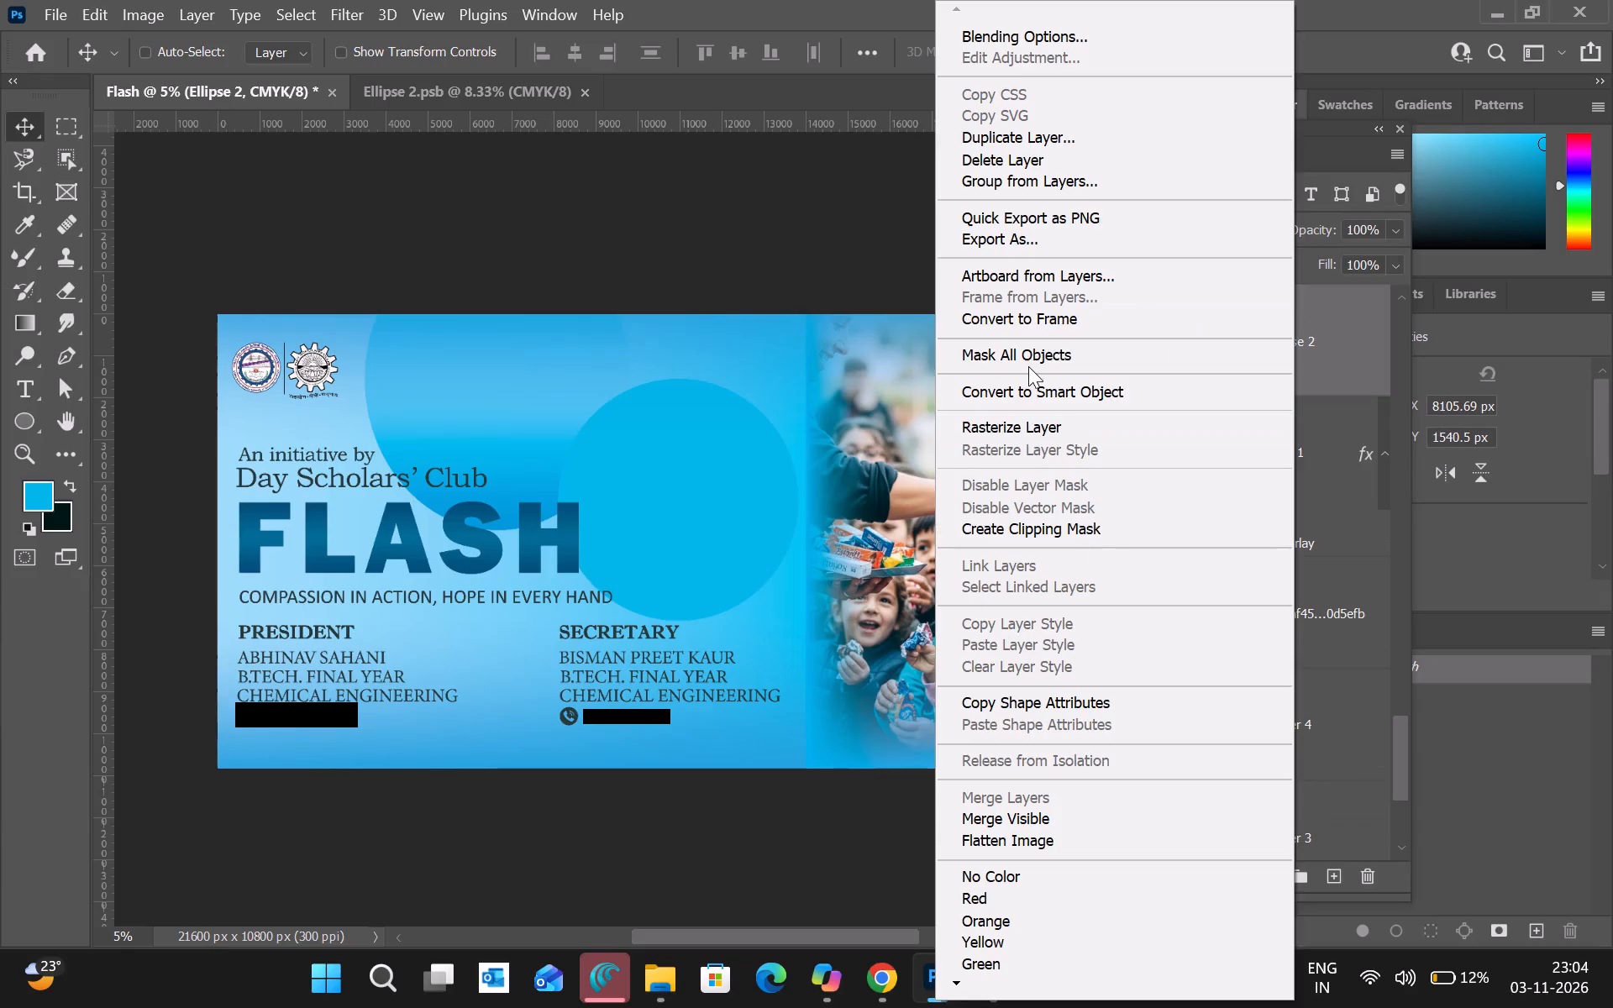
click(993, 32)
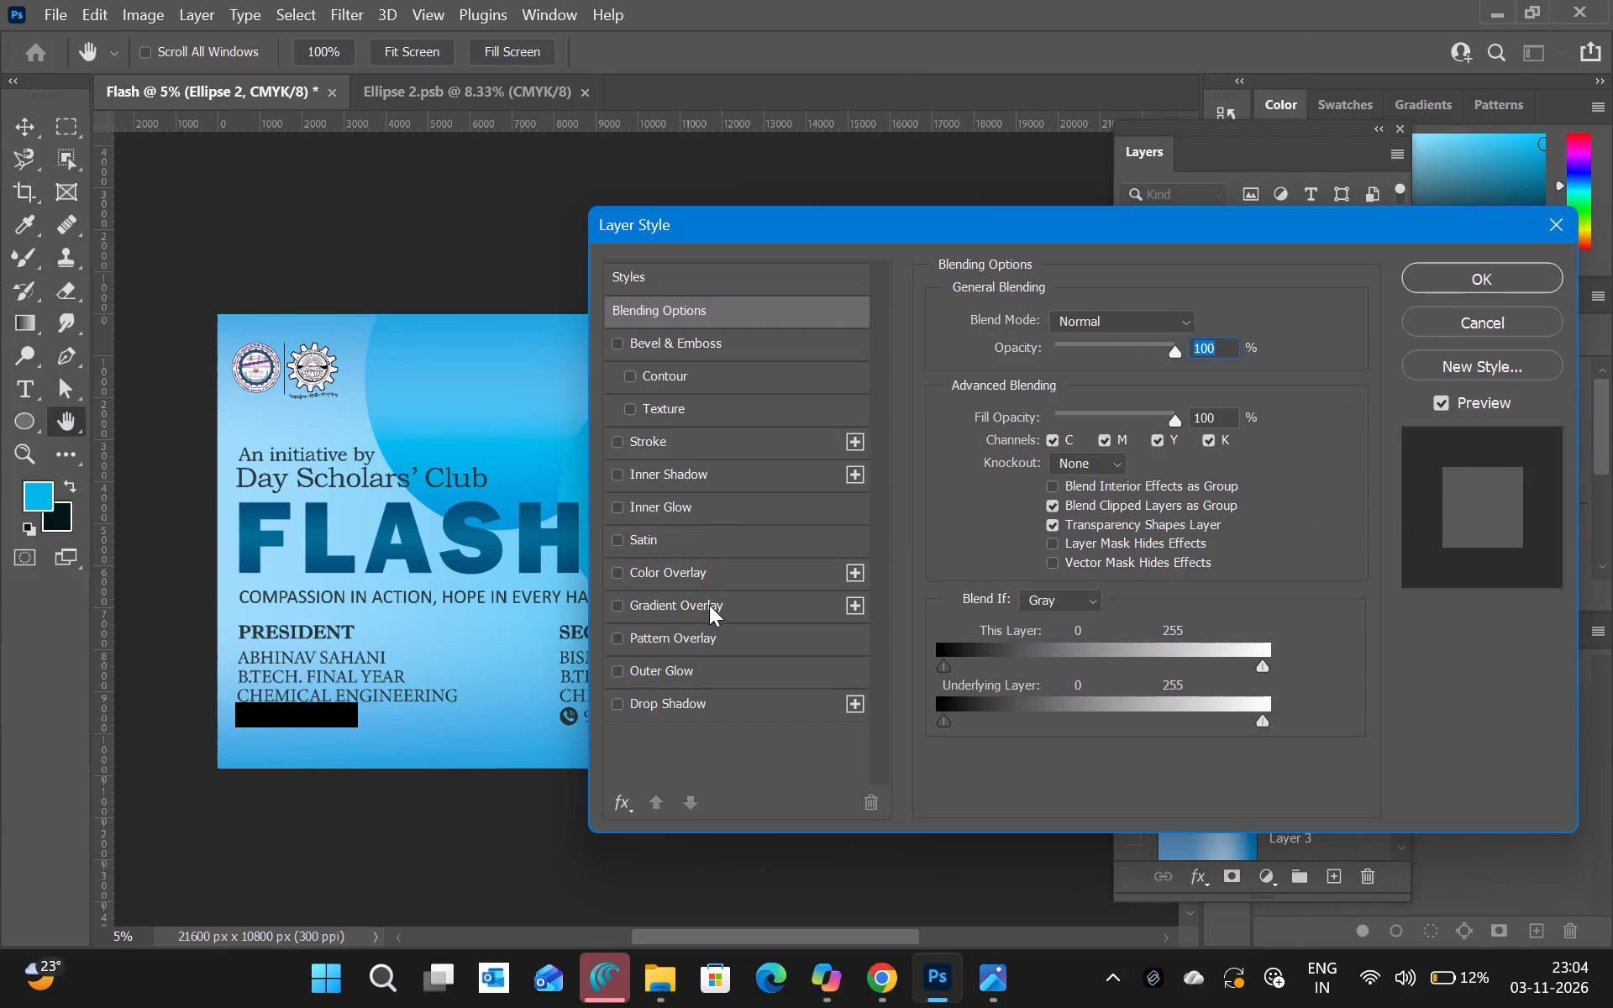
click(709, 605)
click(1461, 278)
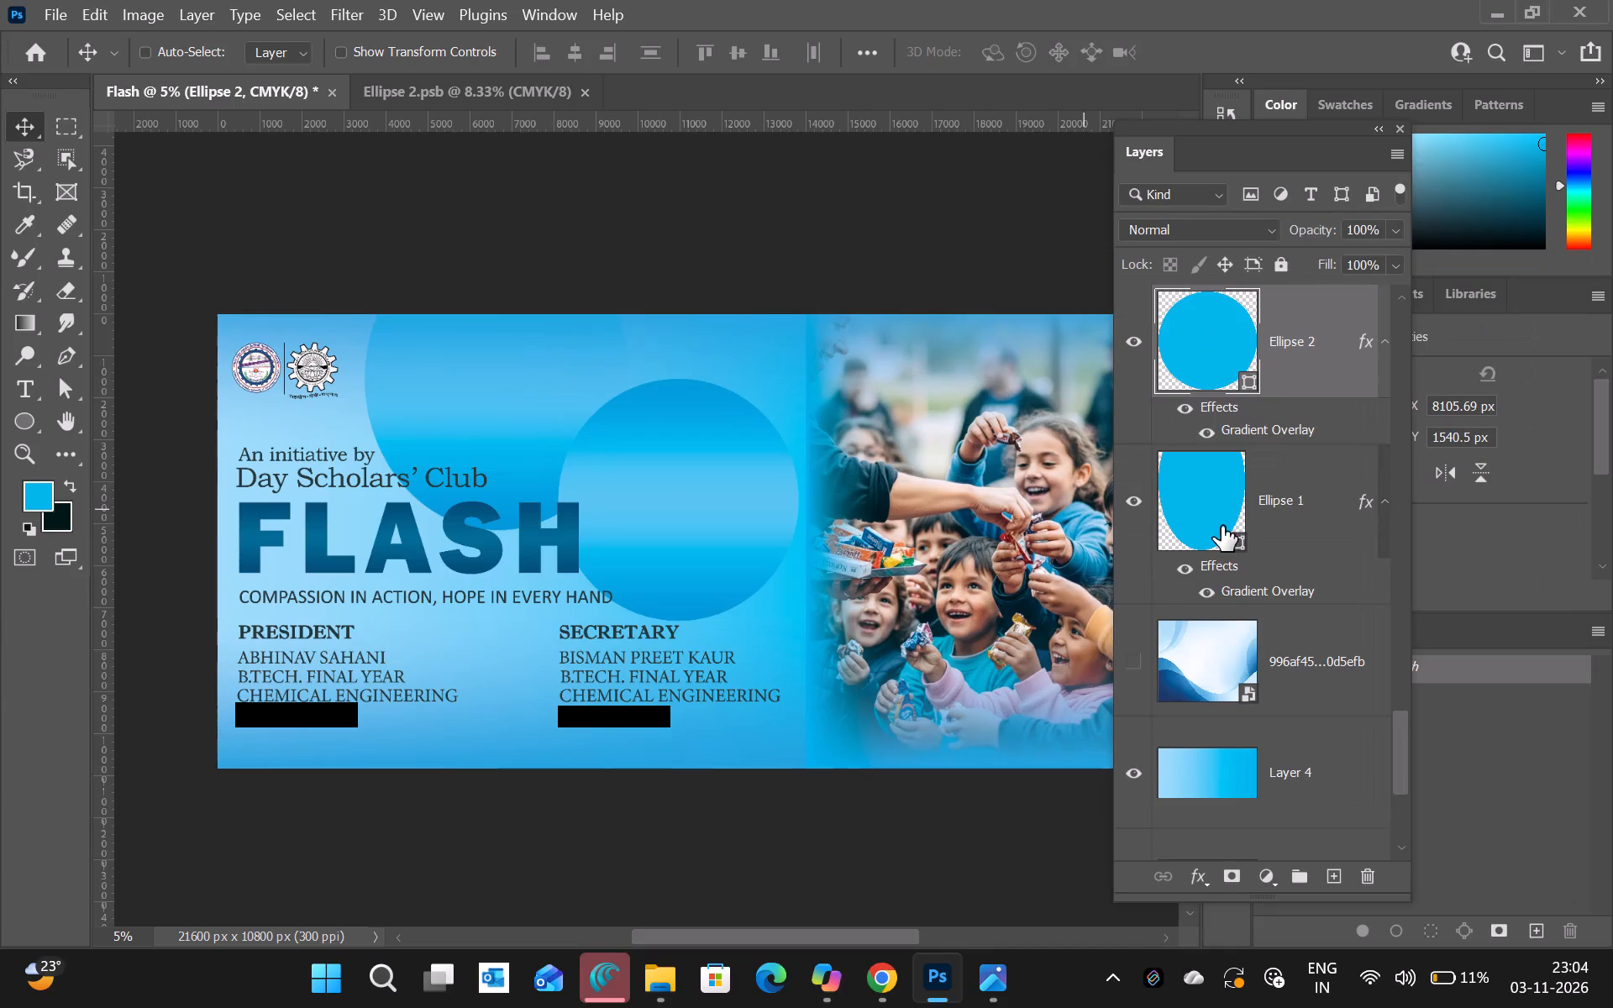
Move Ellipse 1 to about X -2641 px, Y 4693 px and Ellipse 2 to about X 1786 px, Y 6898 px.
click(1222, 526)
drag(497, 444, 355, 653)
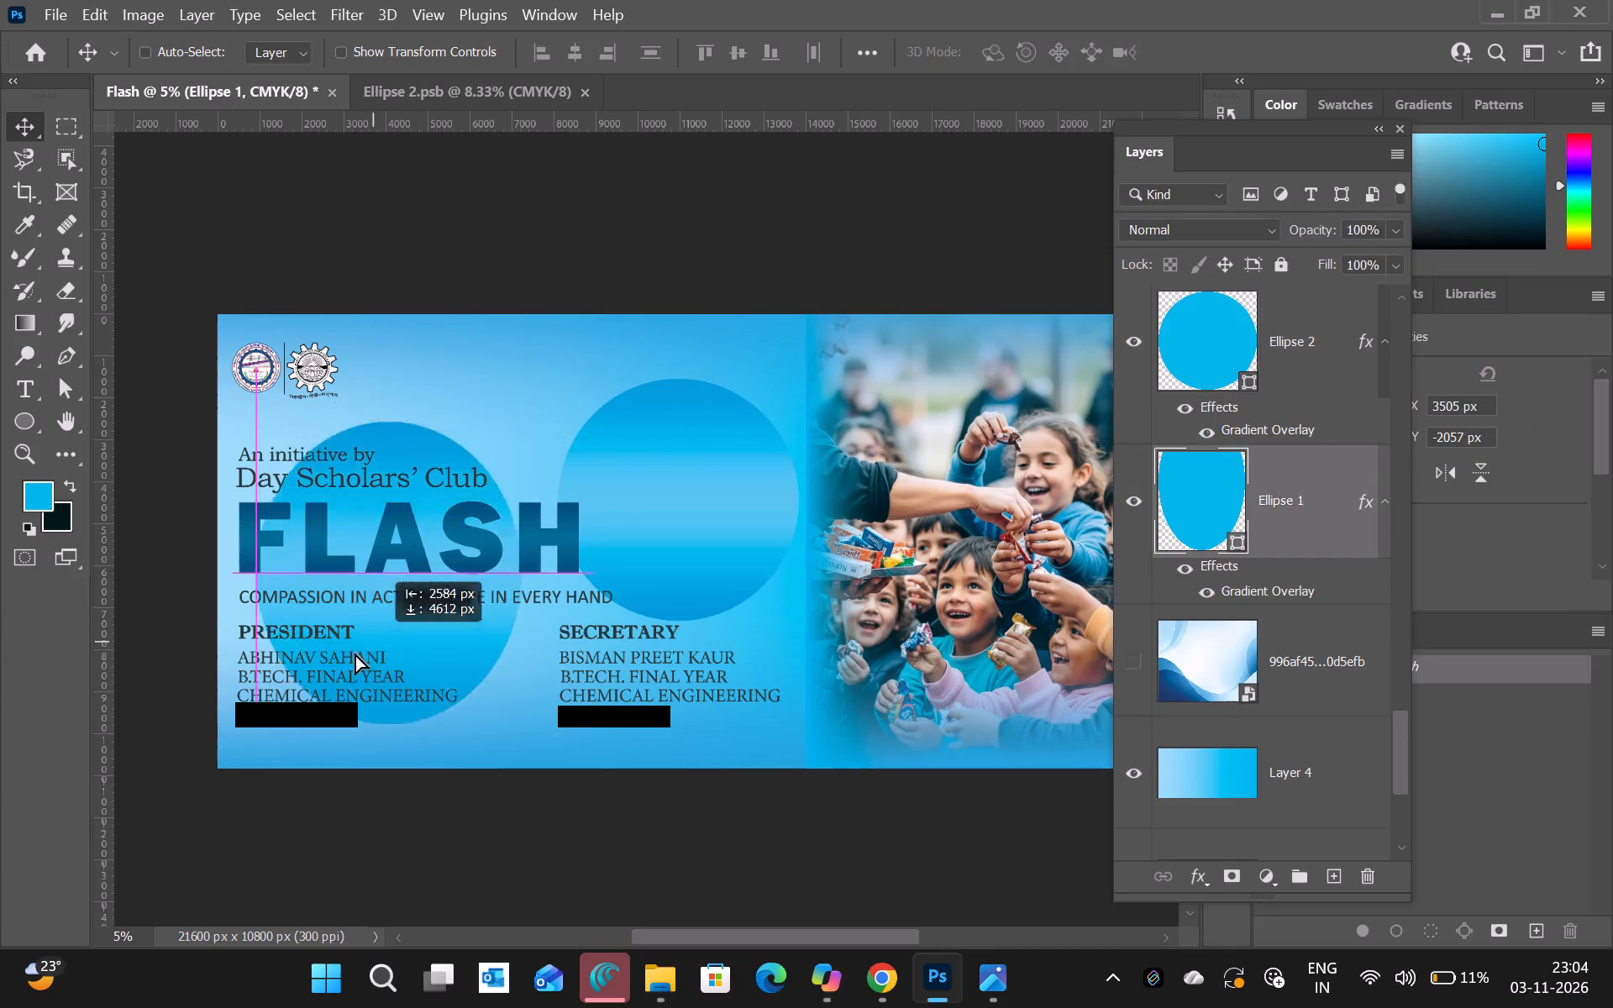
drag(355, 653, 239, 731)
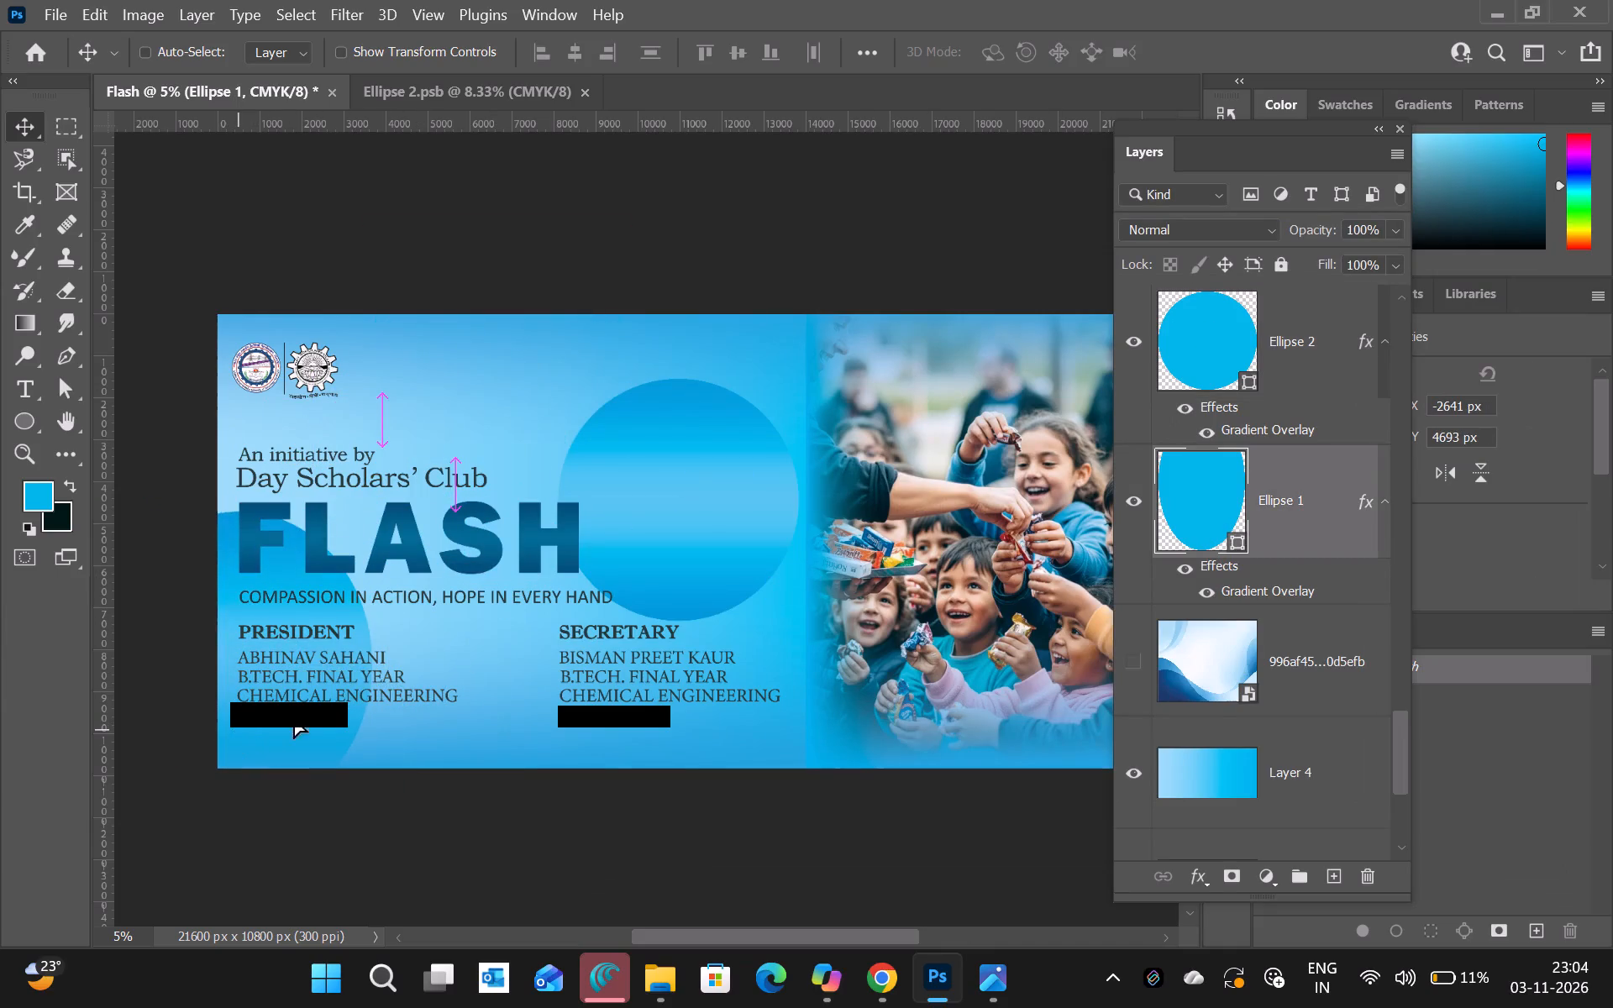
click(1223, 332)
drag(651, 507, 391, 736)
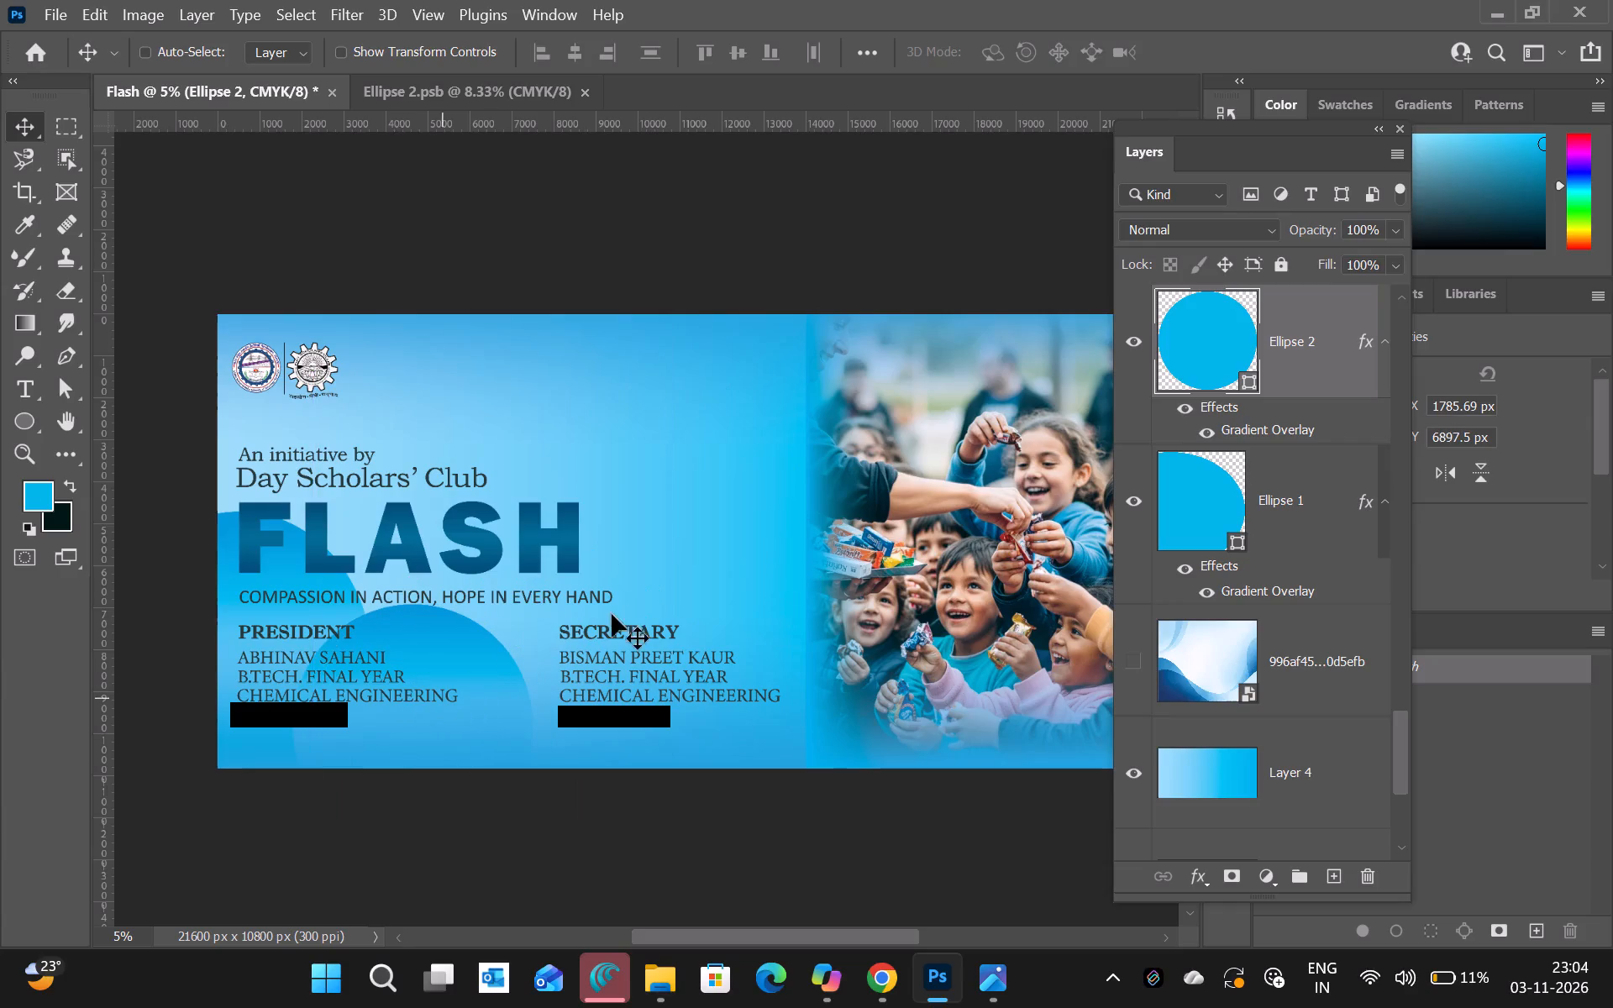
Shift Ellipse 1 about 518 px left and 2138 px up, and move Ellipse 2 to about X -260 px, Y 7222 px.
click(1186, 519)
drag(229, 590, 224, 579)
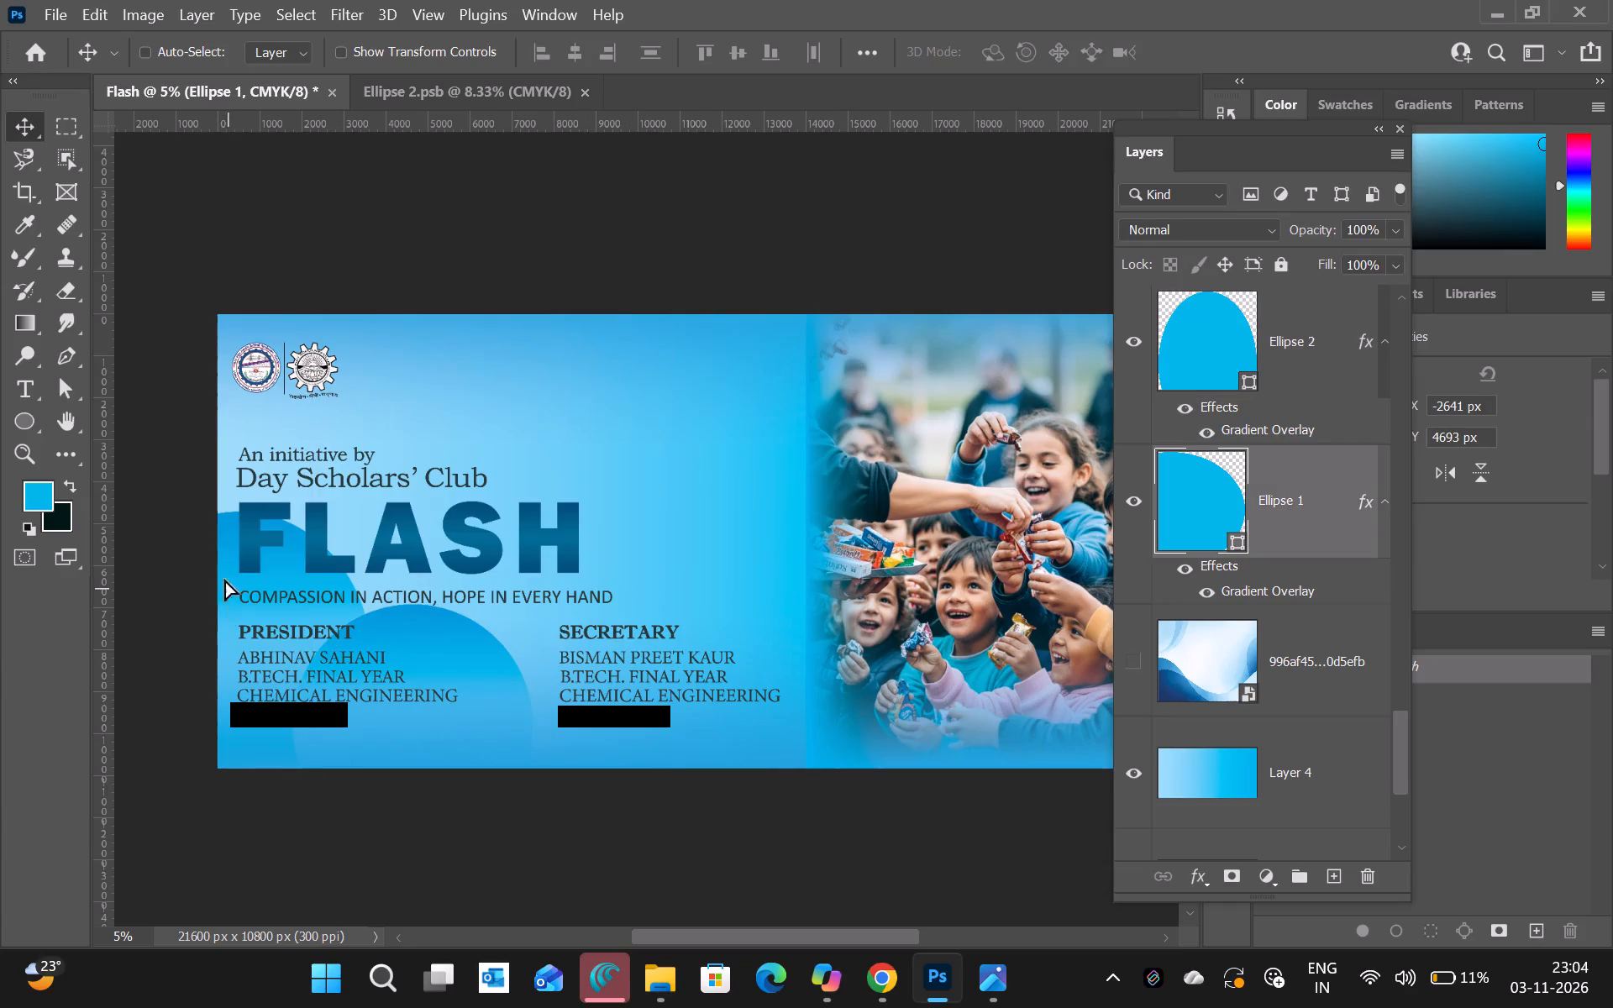
drag(224, 579, 209, 492)
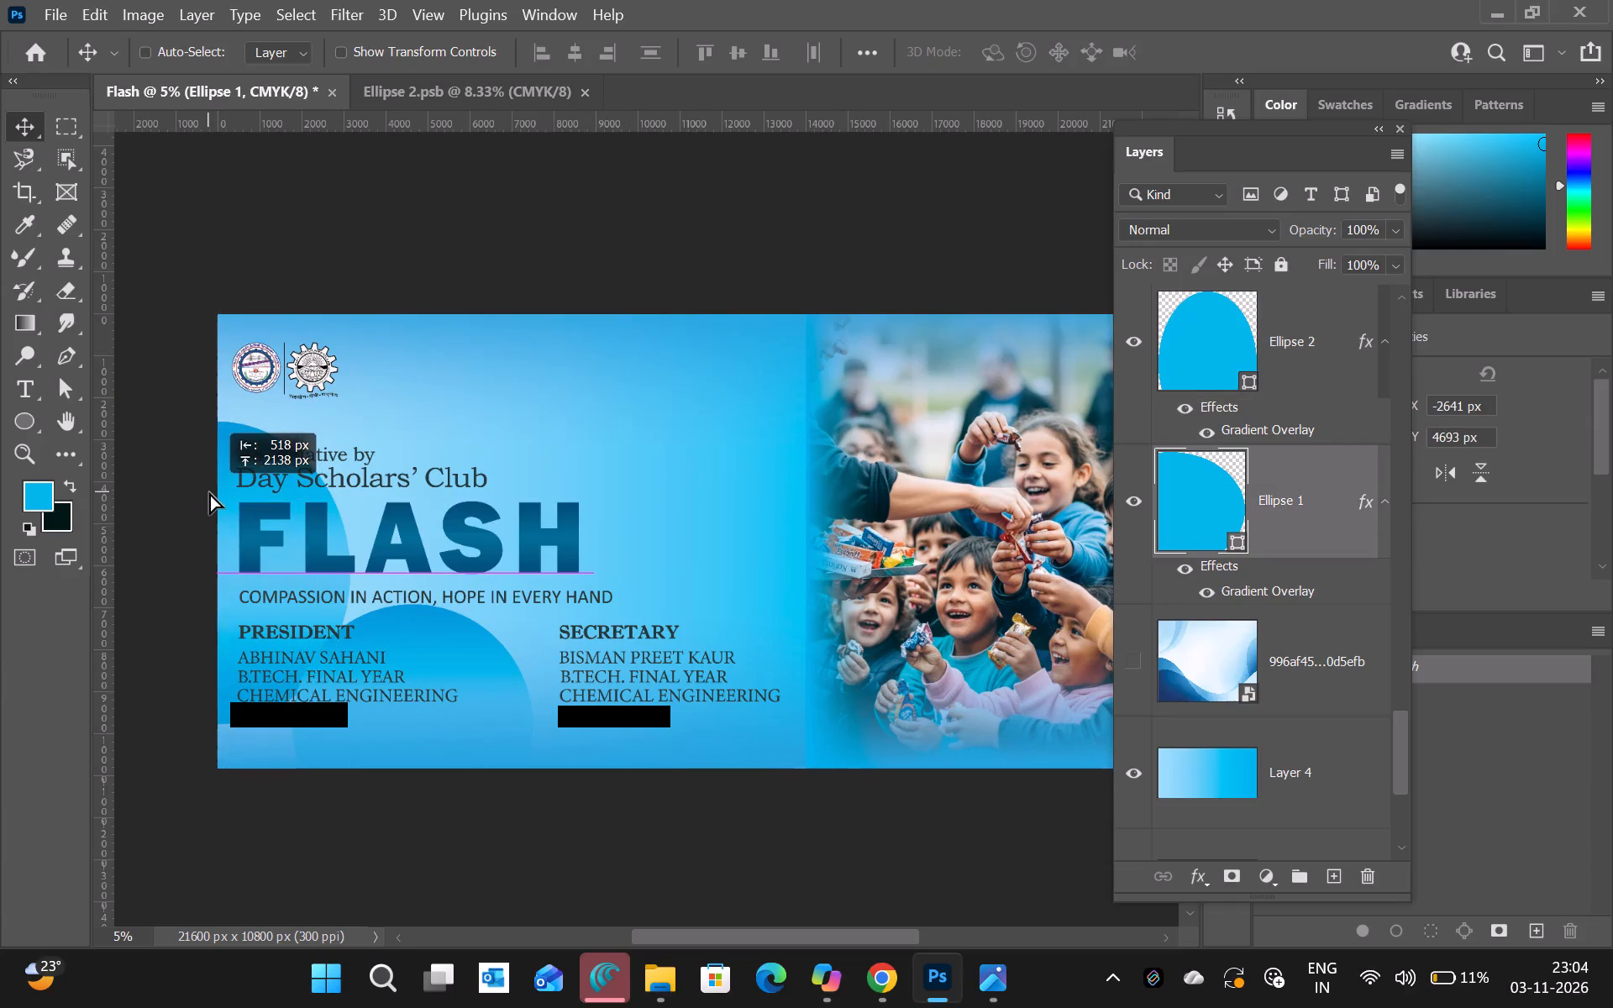
drag(209, 492, 209, 493)
click(1239, 349)
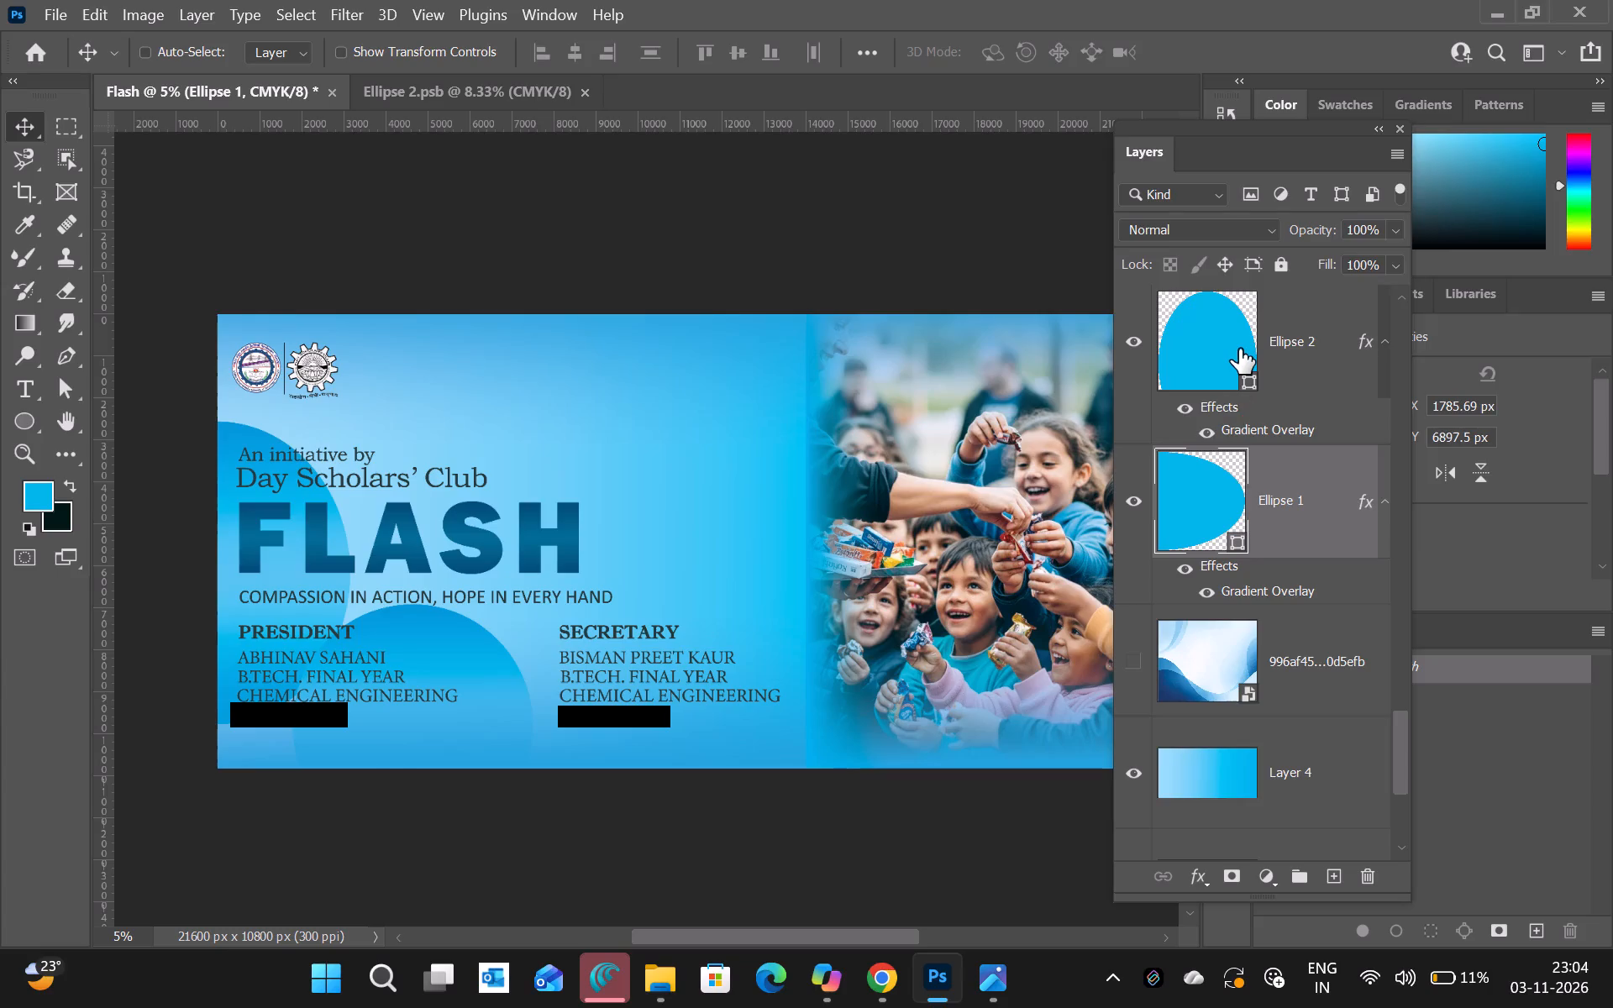
drag(449, 683, 371, 693)
drag(370, 679, 360, 677)
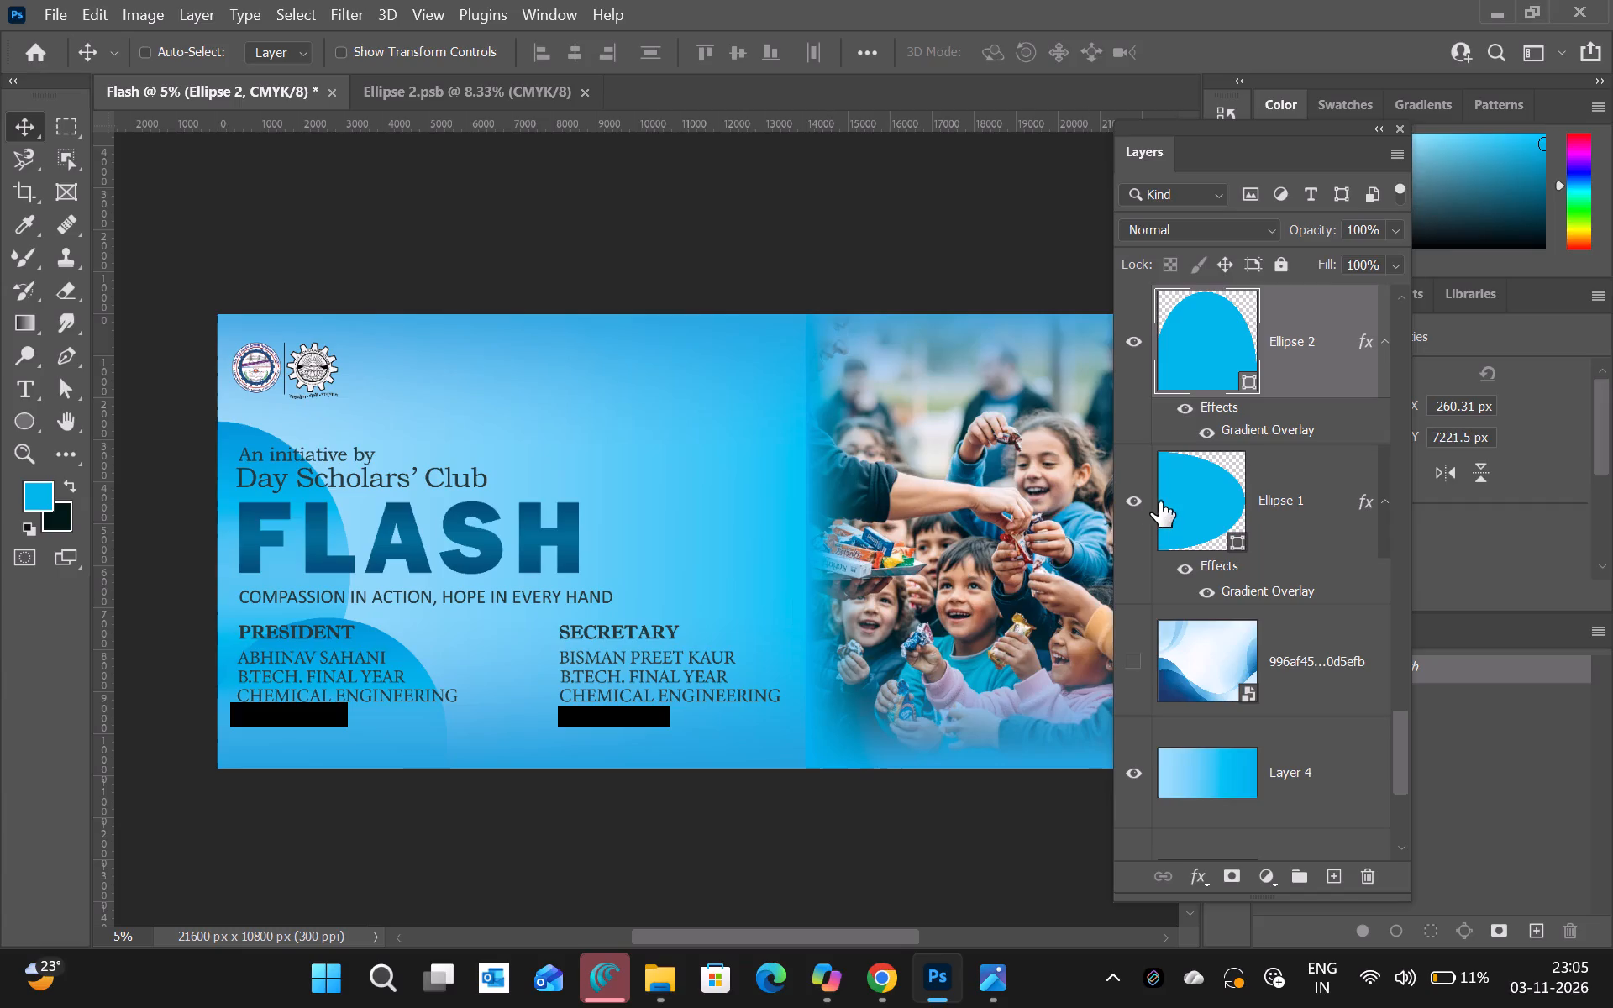
Flip the Ellipse 2 shape both vertically and horizontally.
key(ctrl+t)
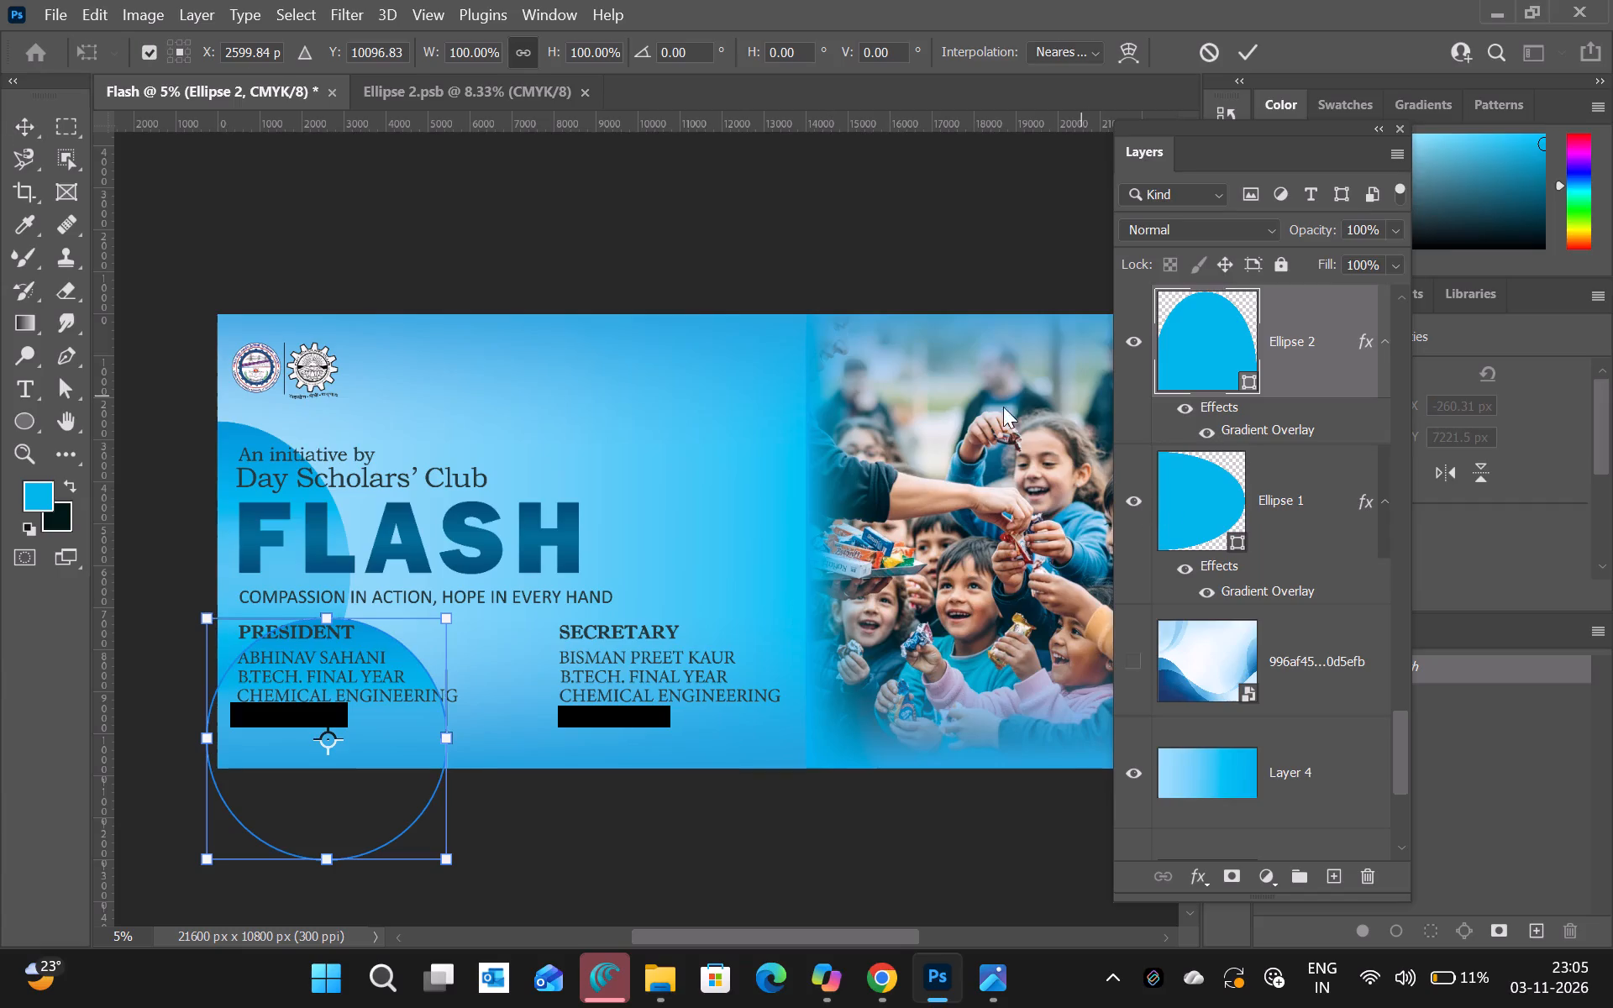
right_click(423, 696)
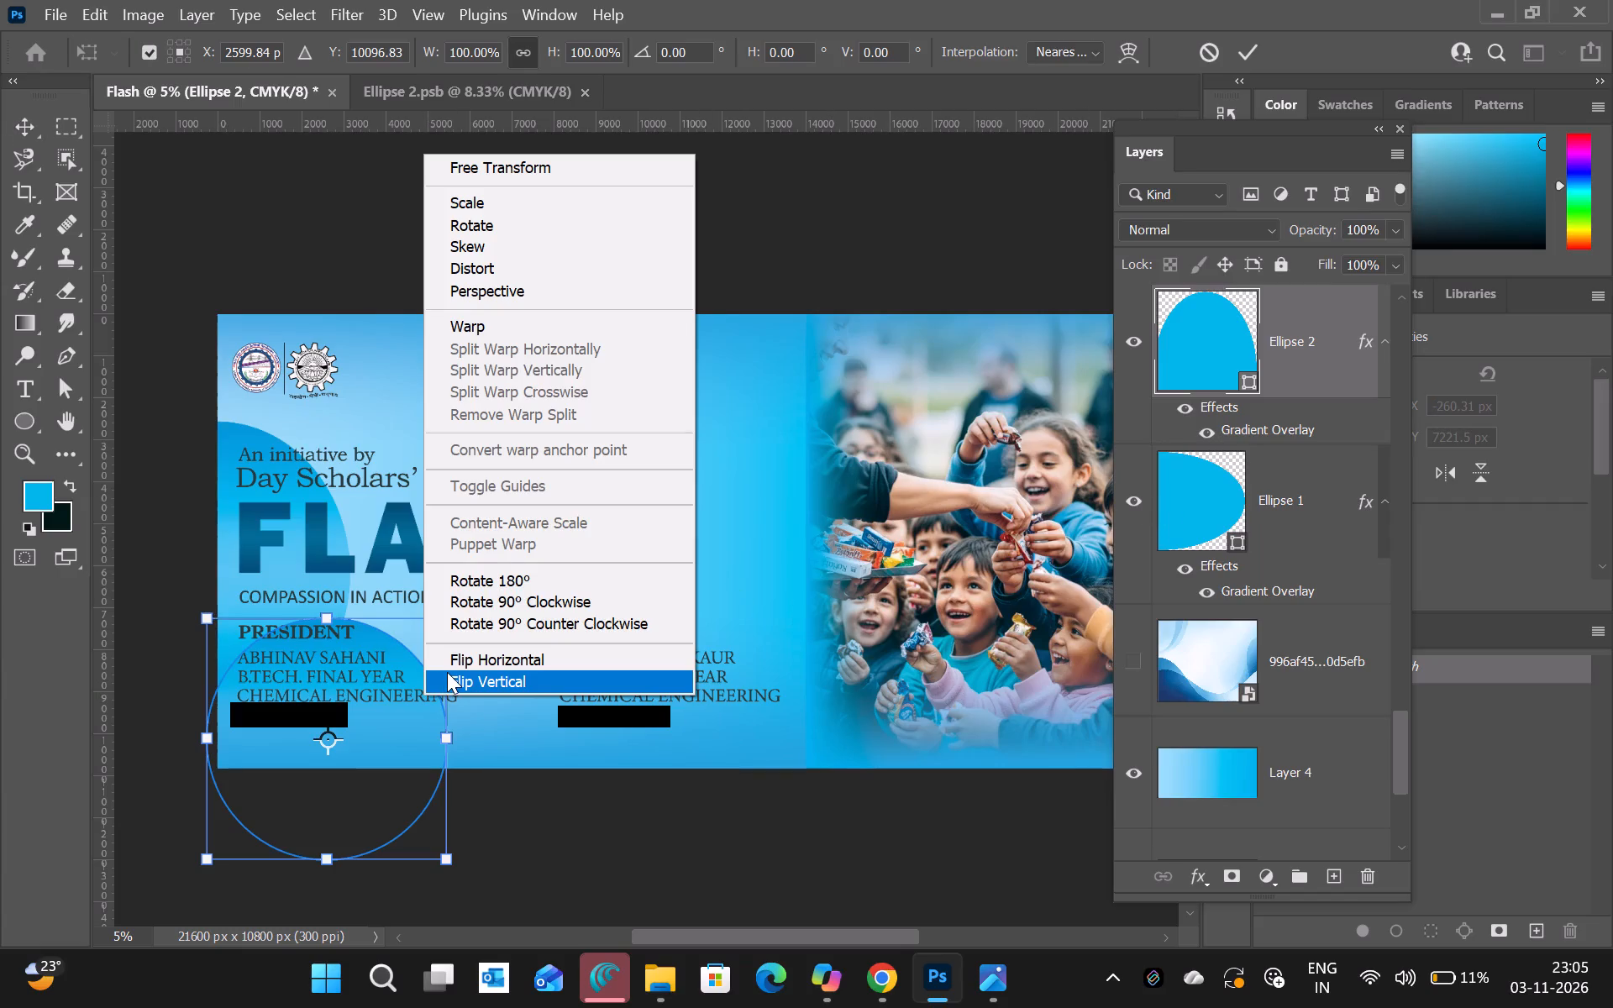
click(447, 672)
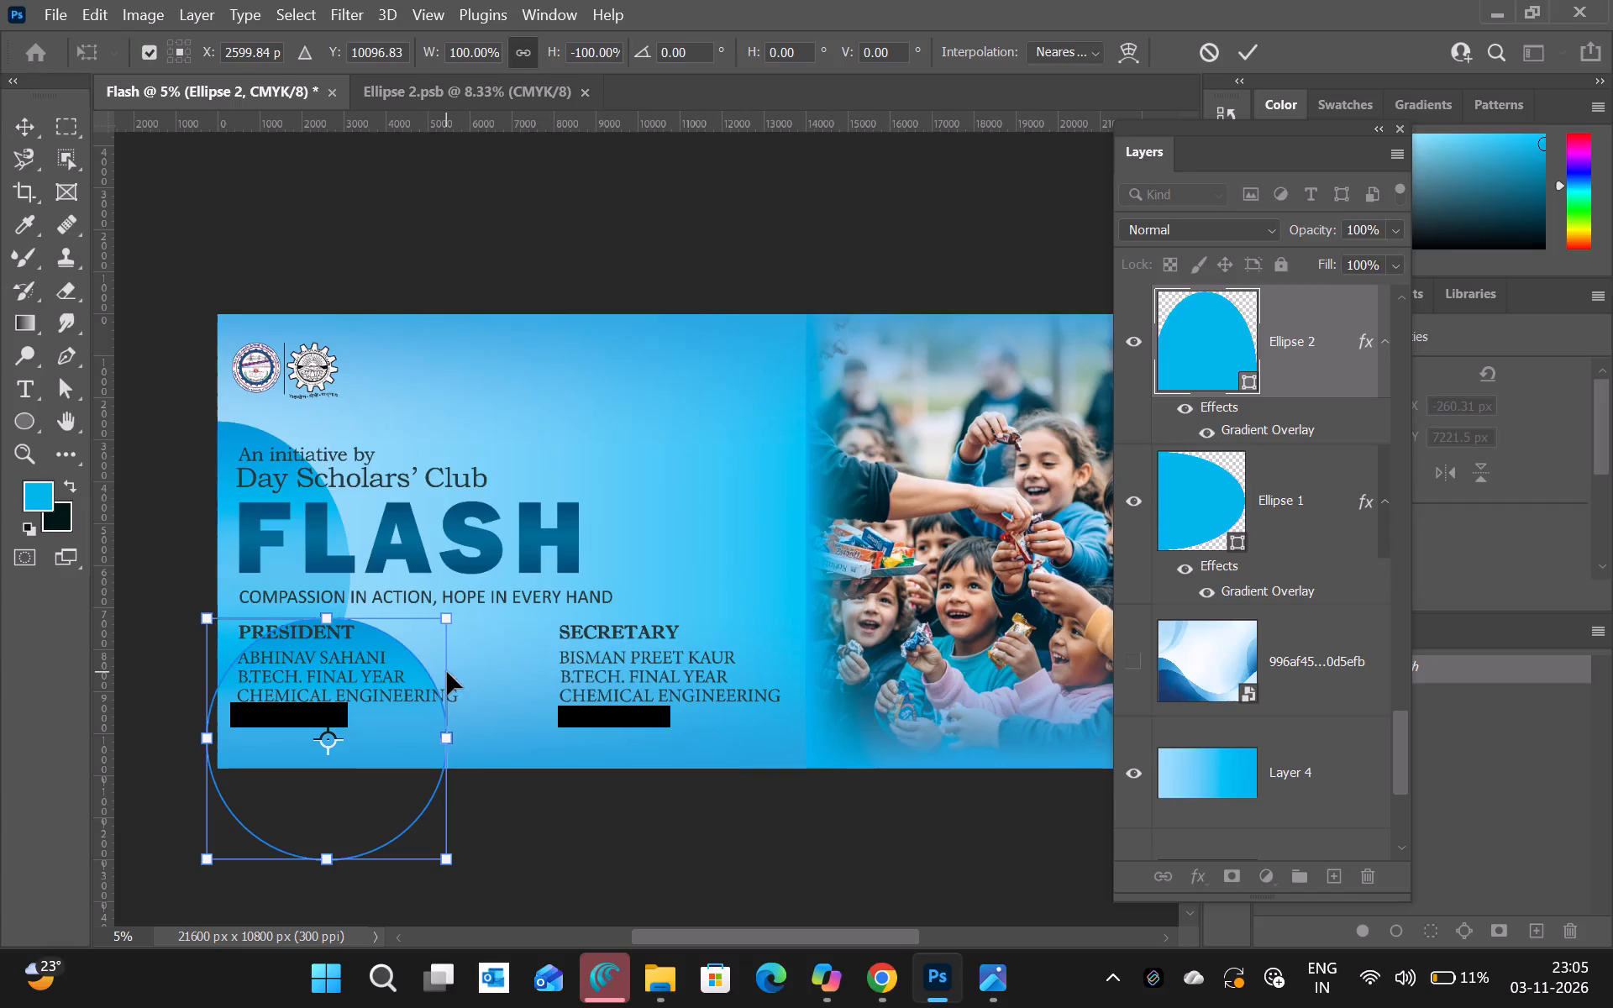
right_click(447, 672)
click(507, 626)
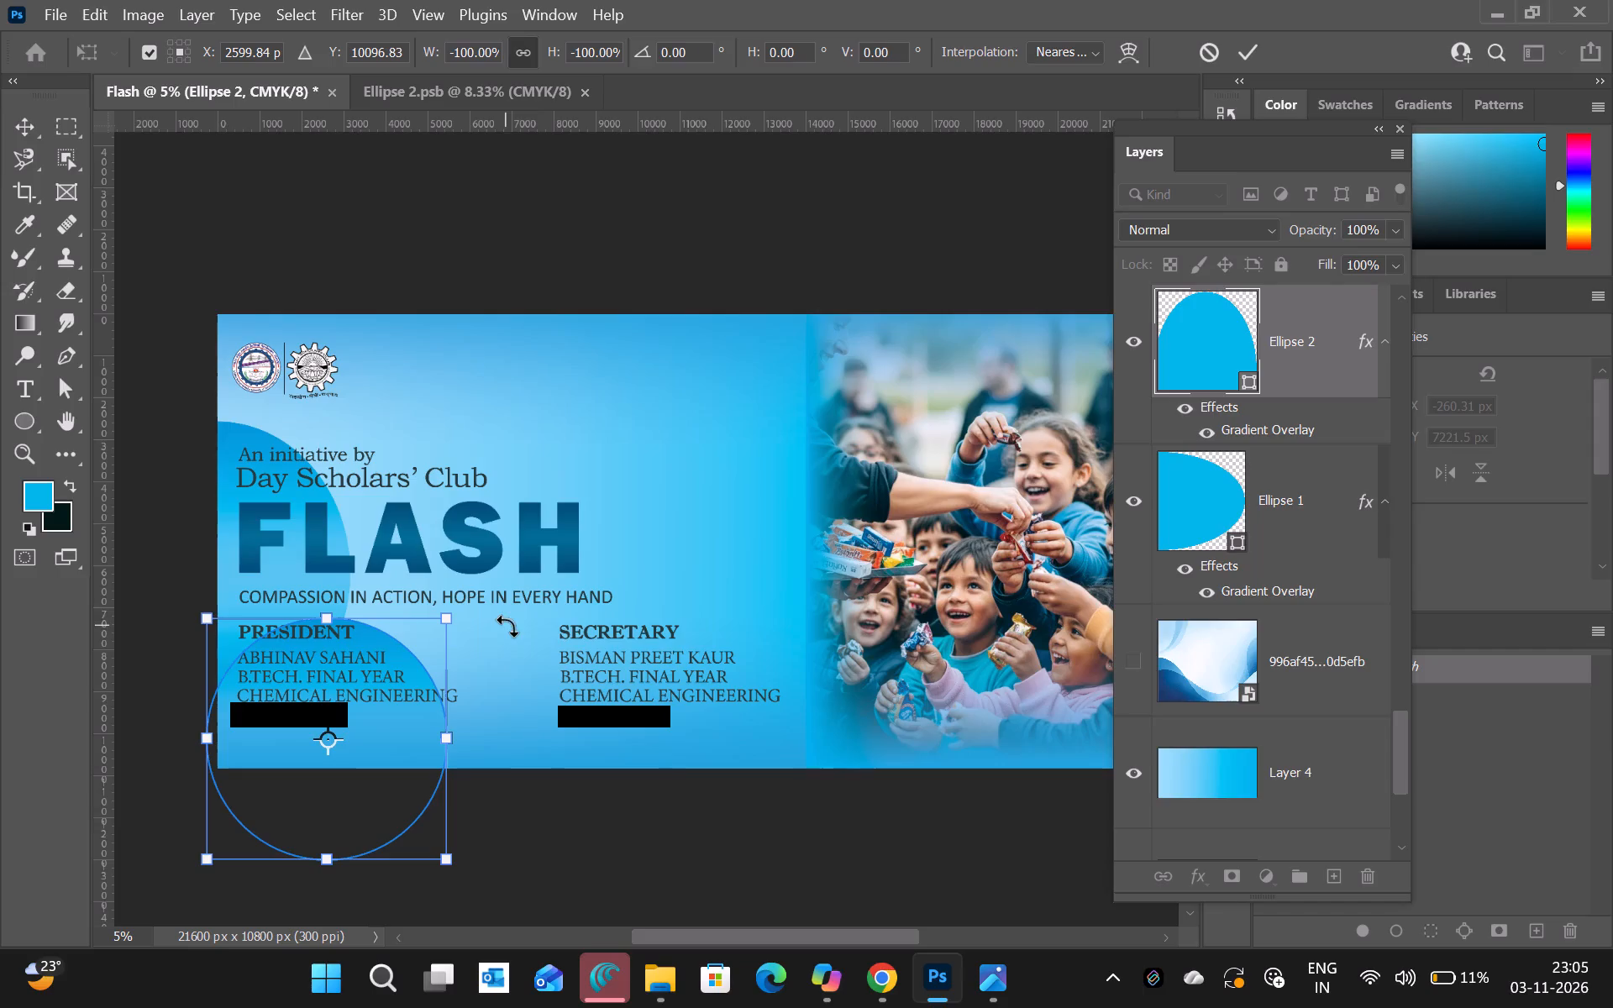
click(21, 122)
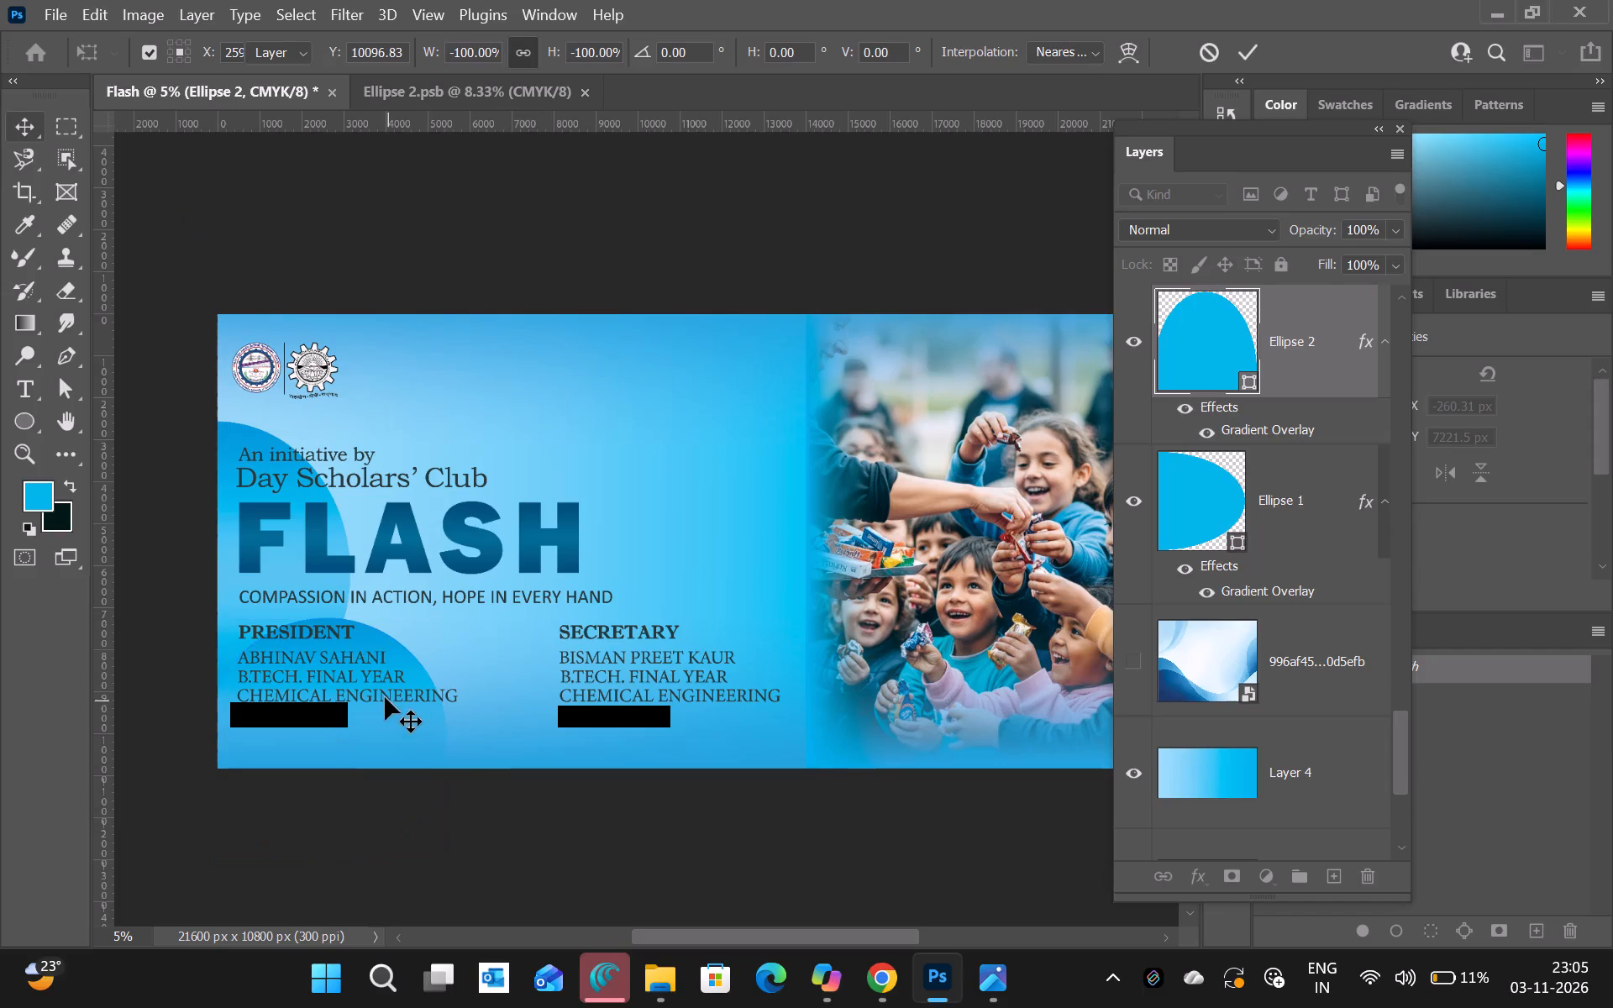
Reposition Ellipse 2 behind the President details at about X -260 px, Y 5401 px.
drag(385, 697, 458, 493)
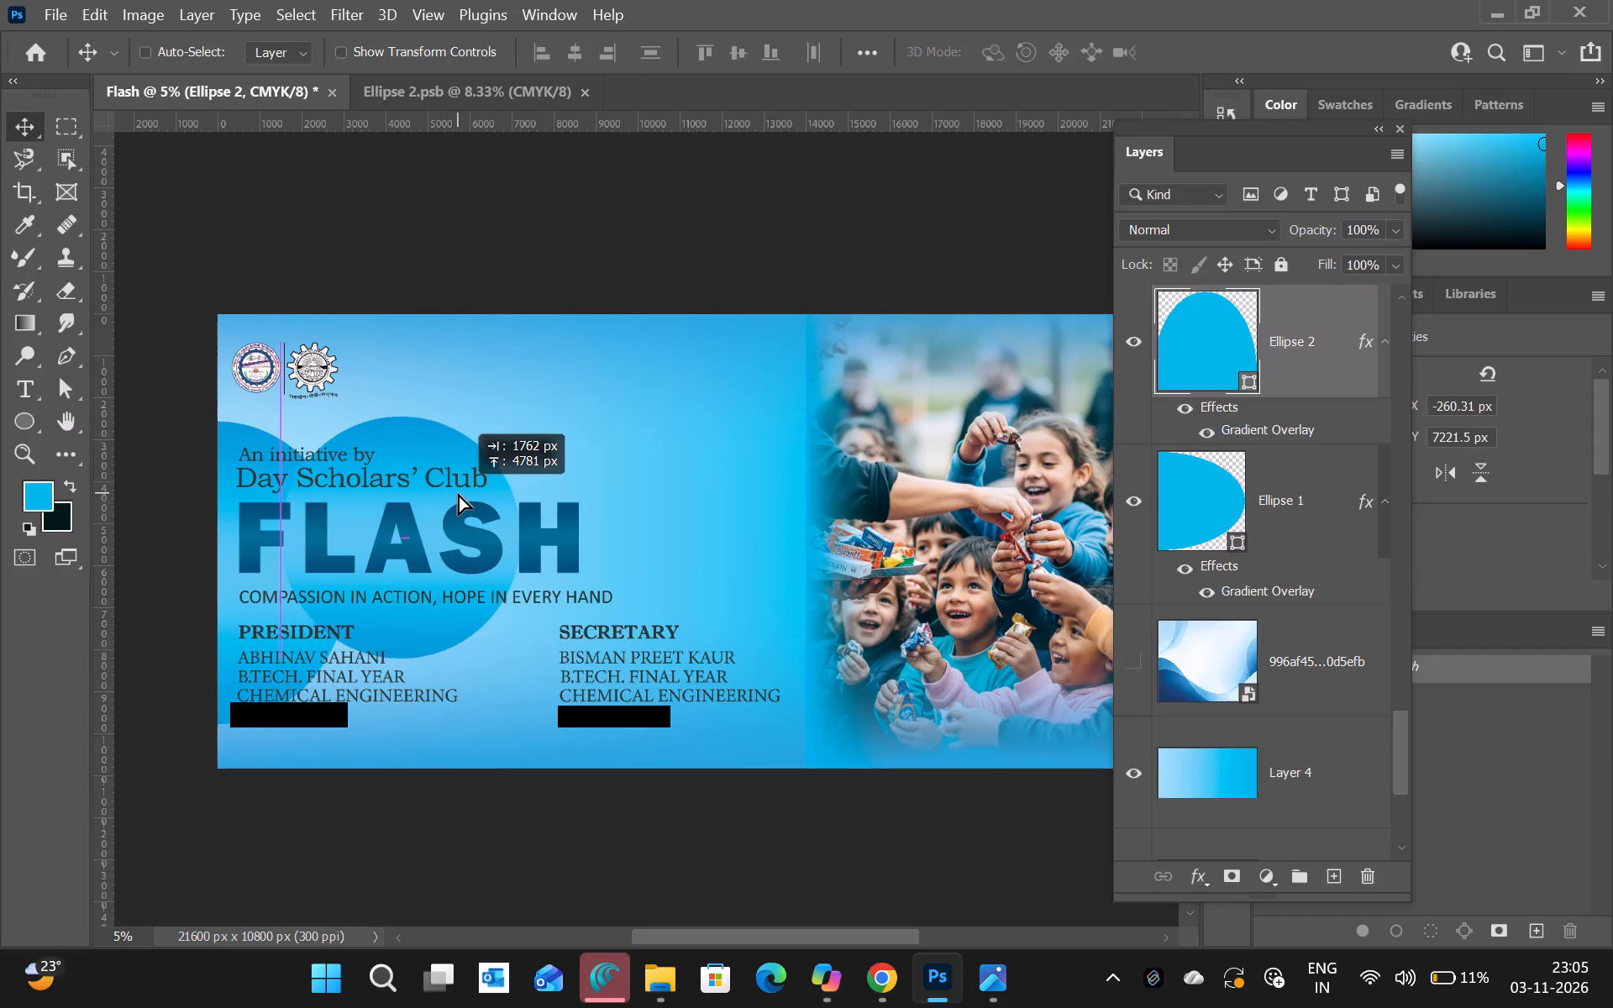
drag(458, 493, 415, 418)
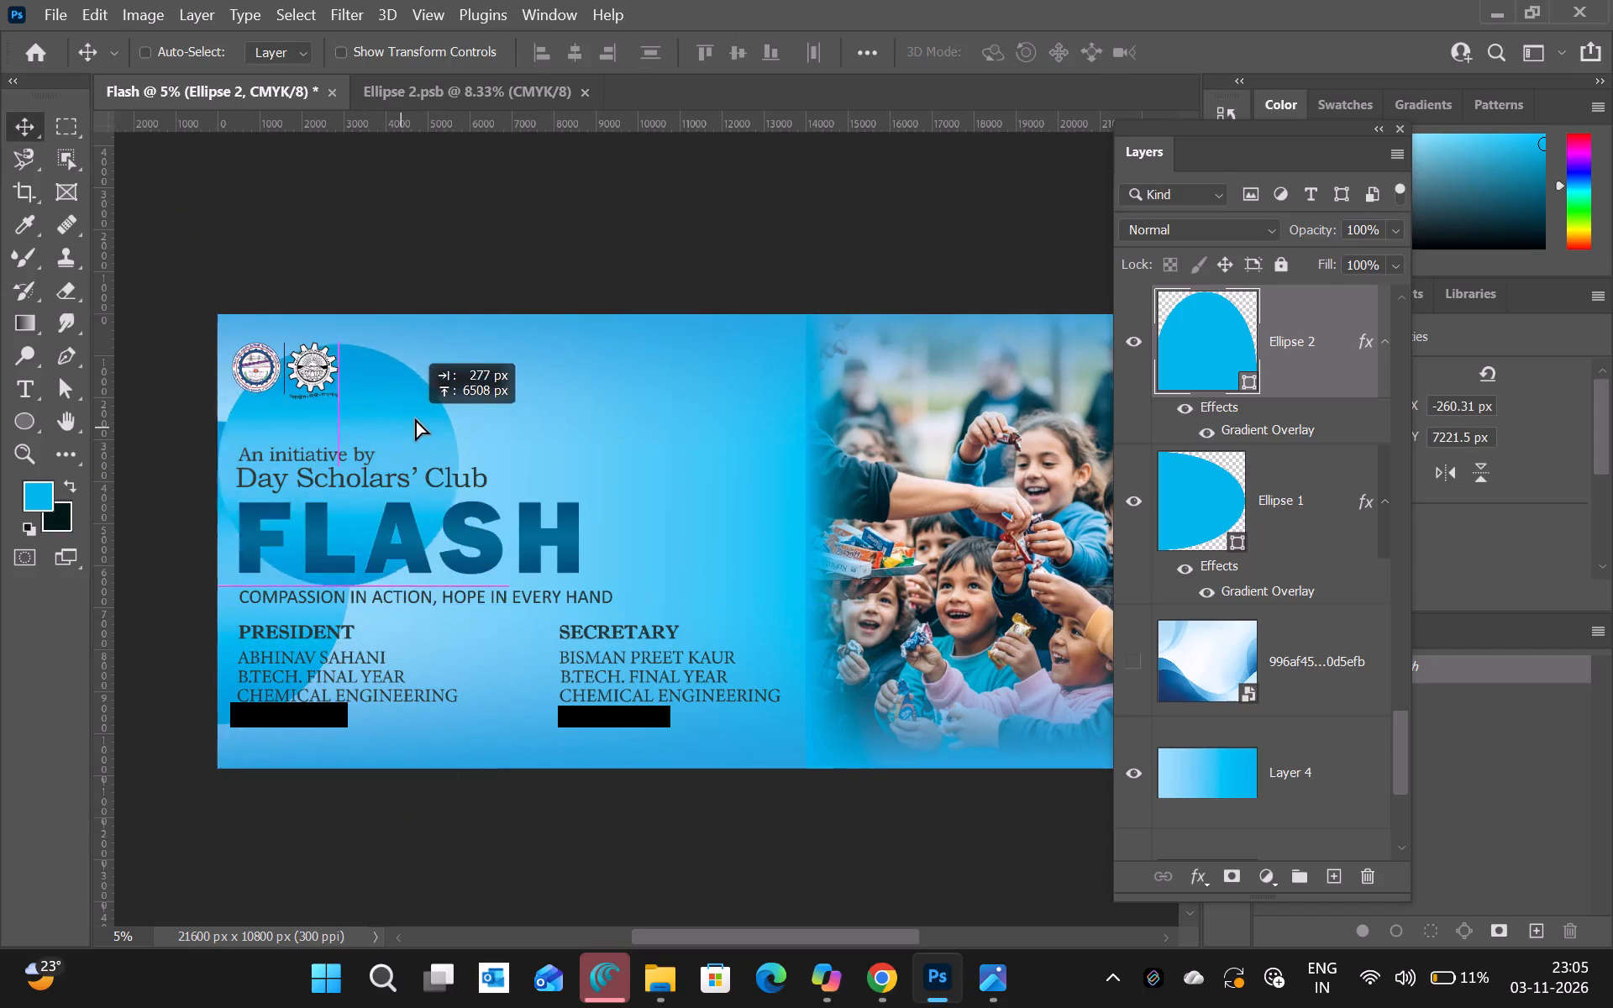
drag(415, 418, 478, 507)
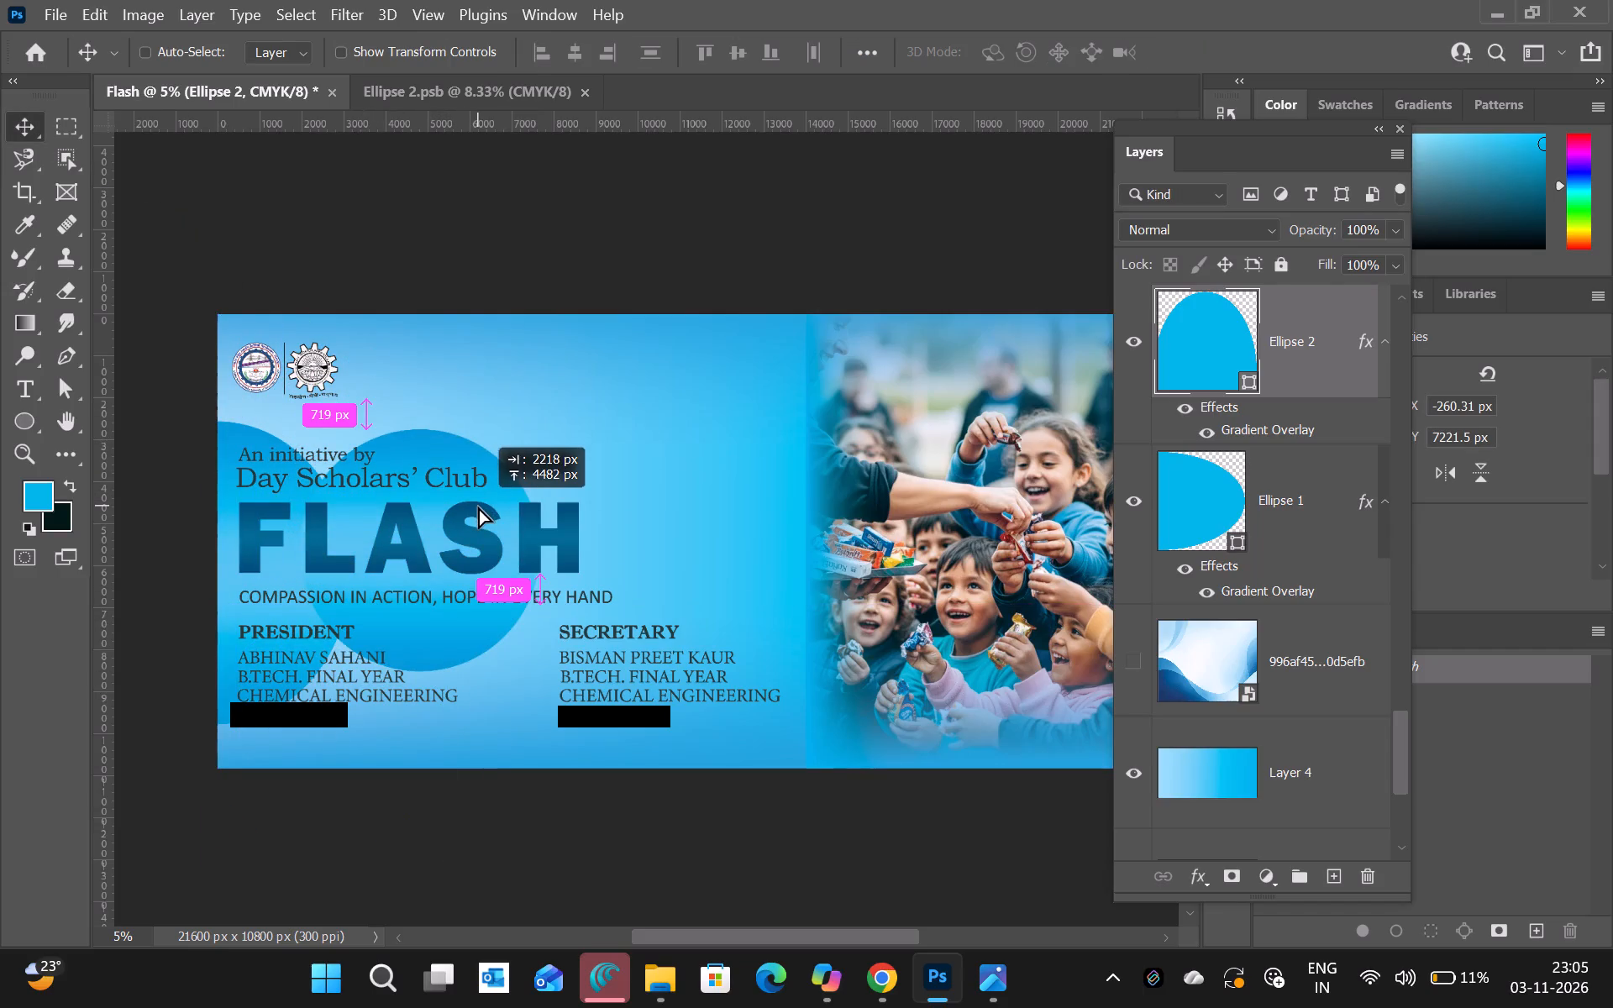
drag(478, 507, 519, 524)
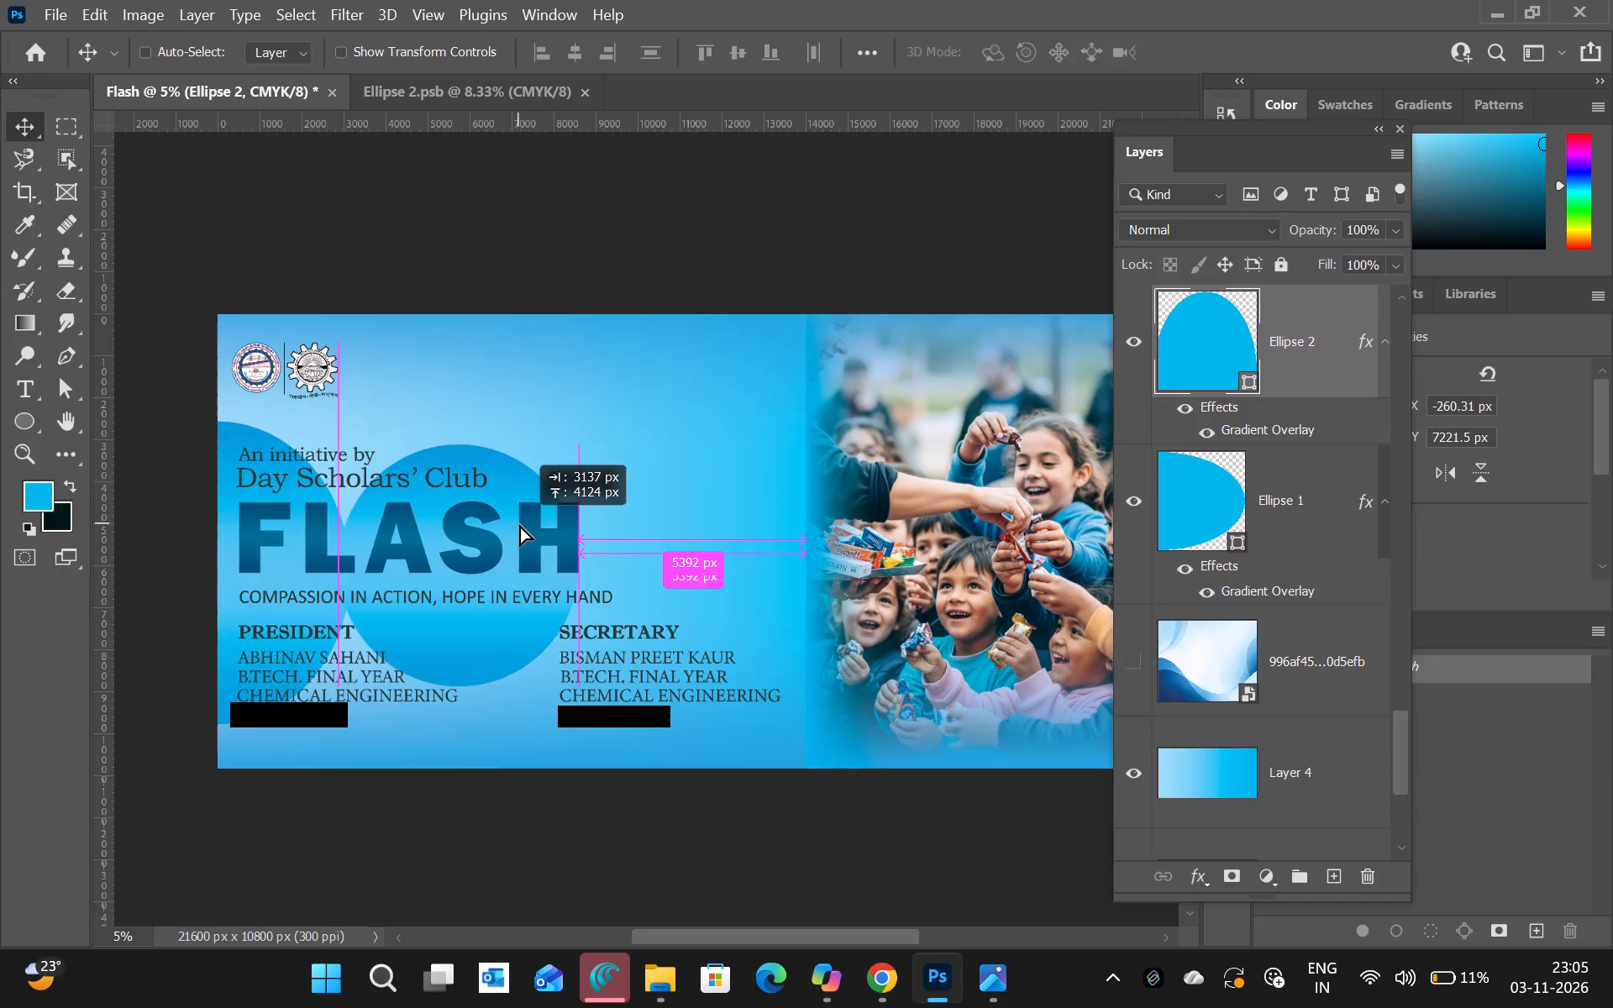
drag(519, 524, 398, 489)
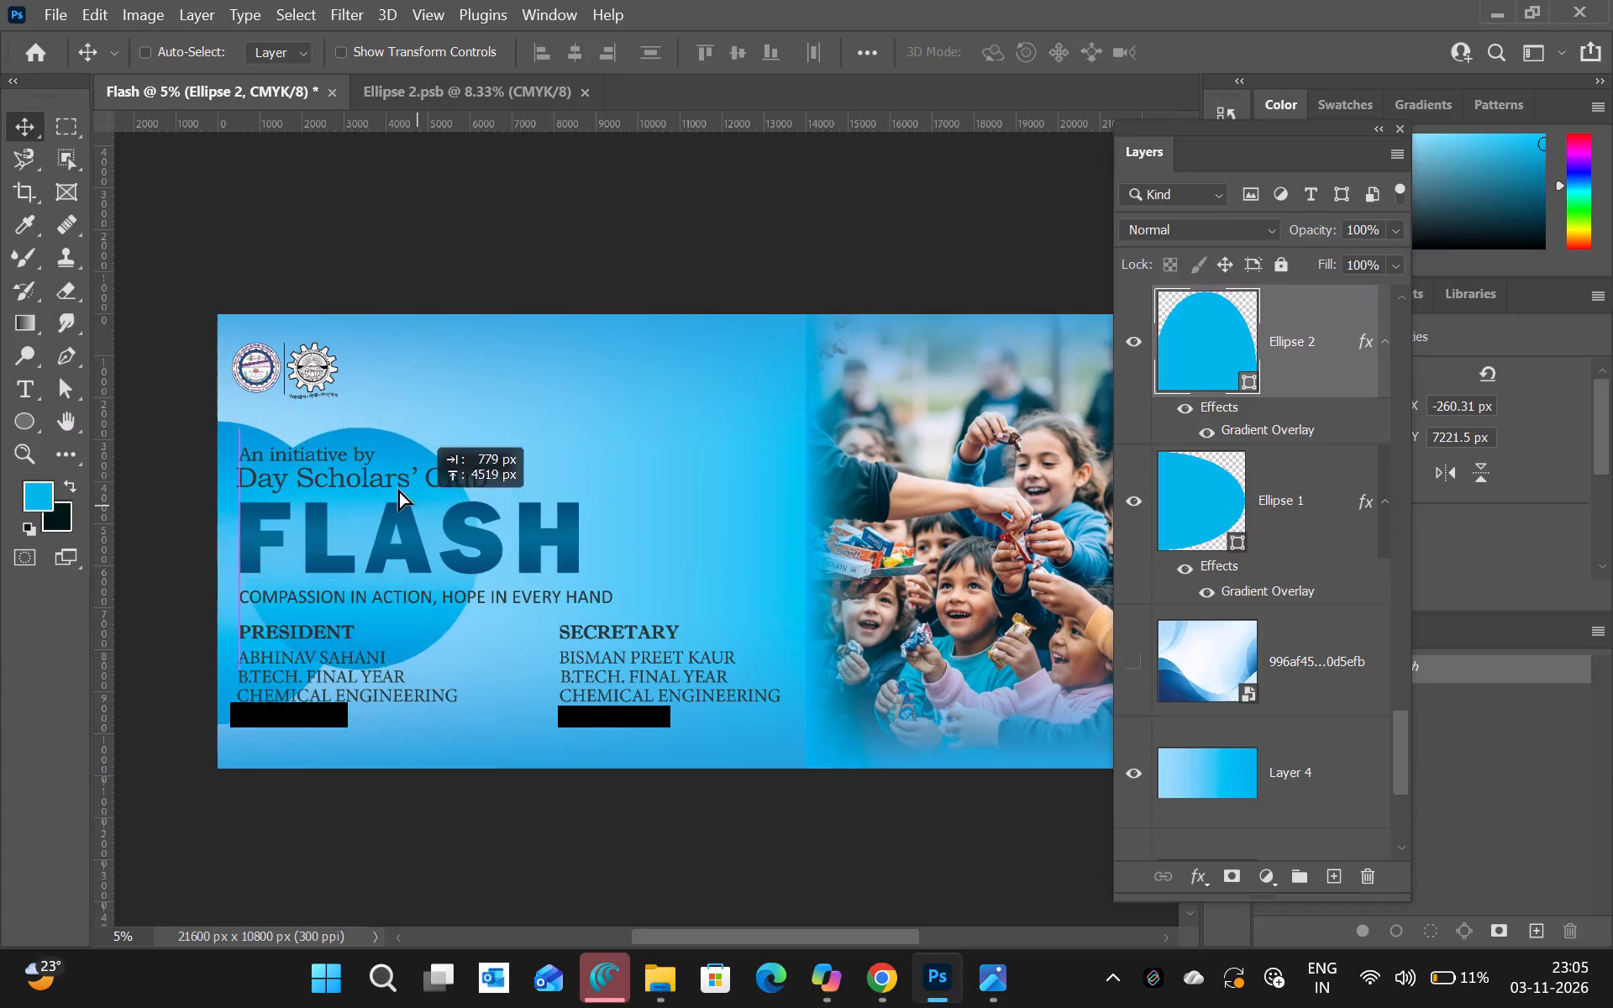
drag(398, 489, 403, 412)
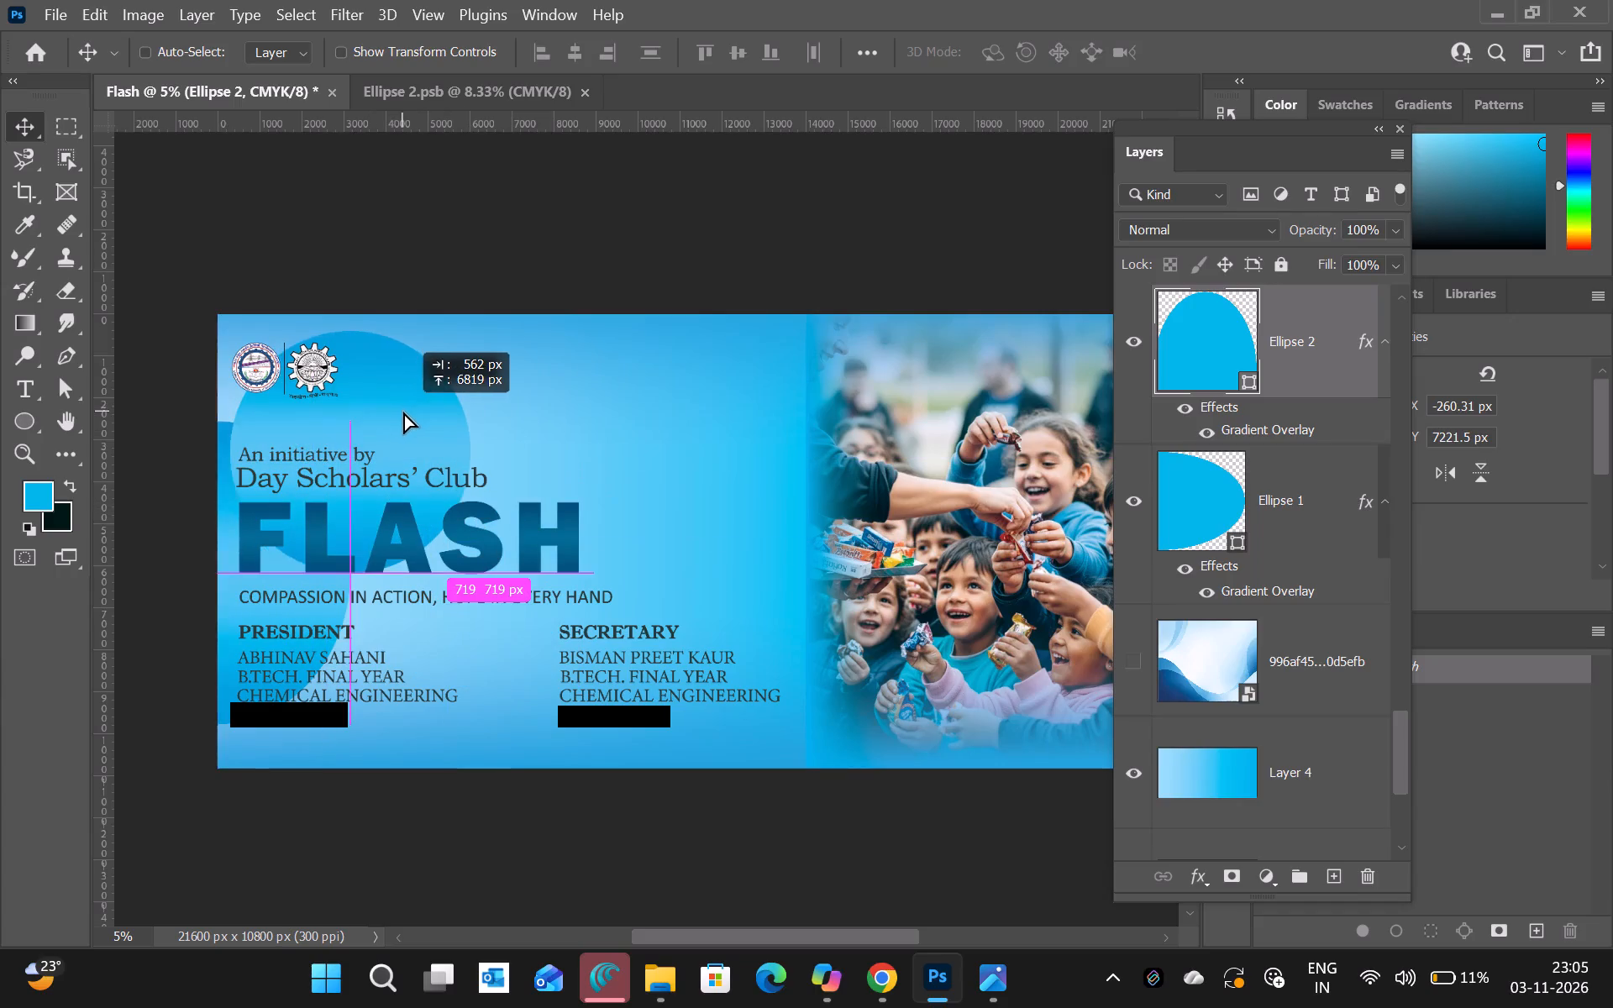
drag(403, 412, 423, 490)
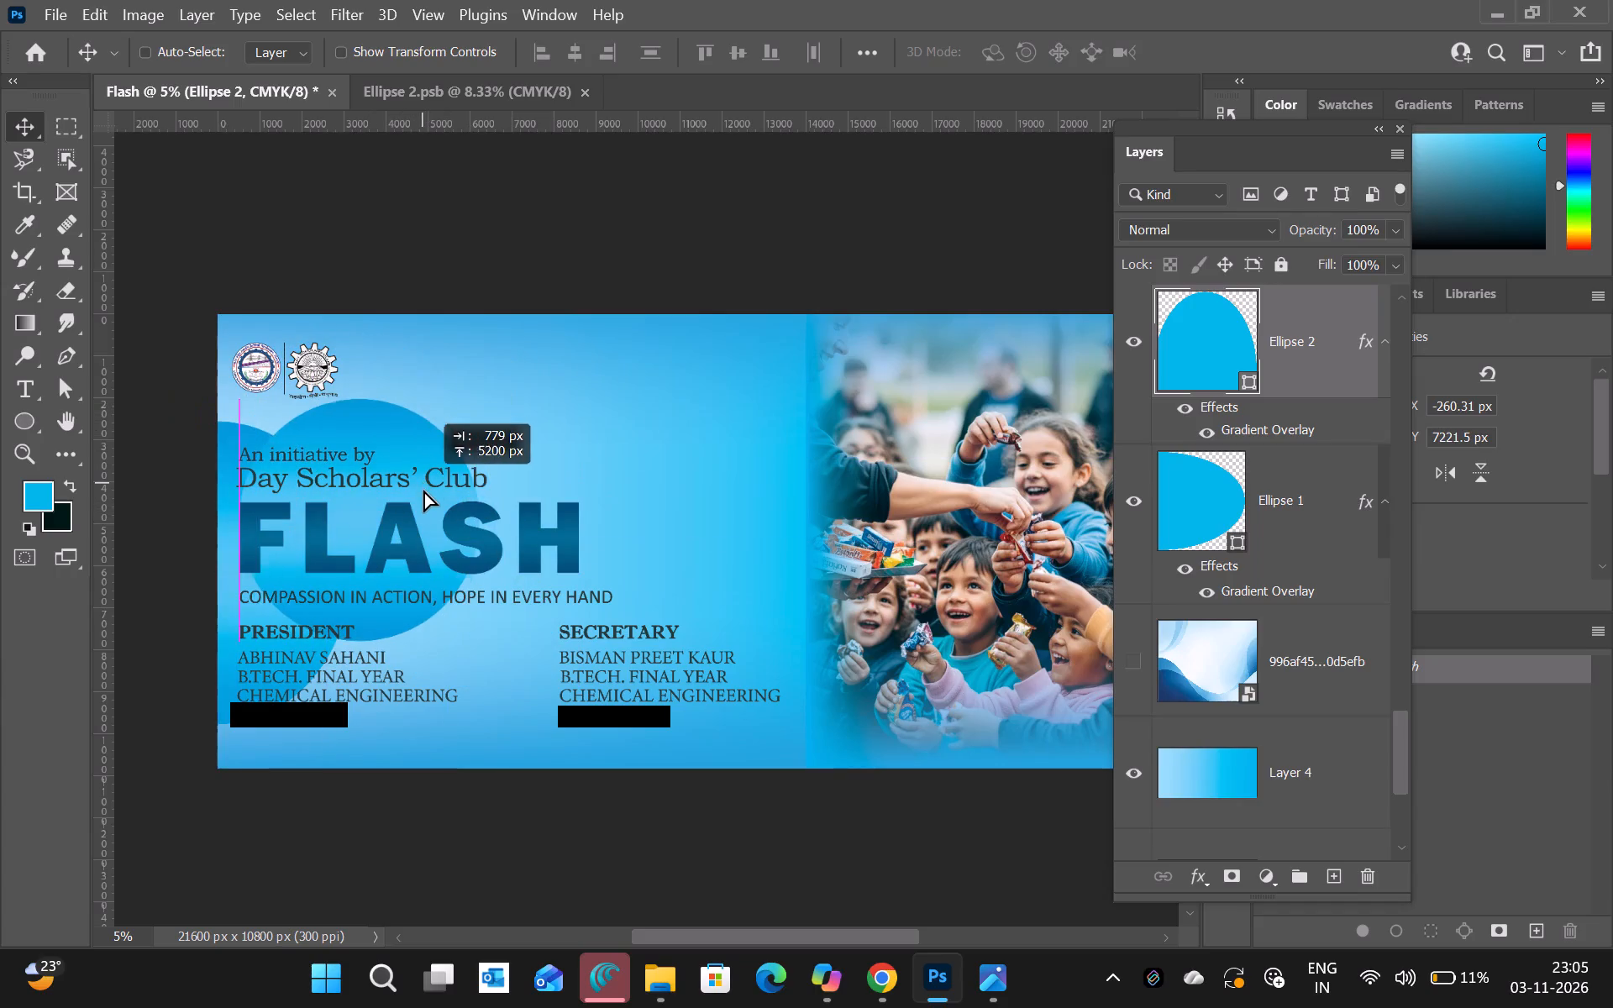
drag(423, 490, 381, 570)
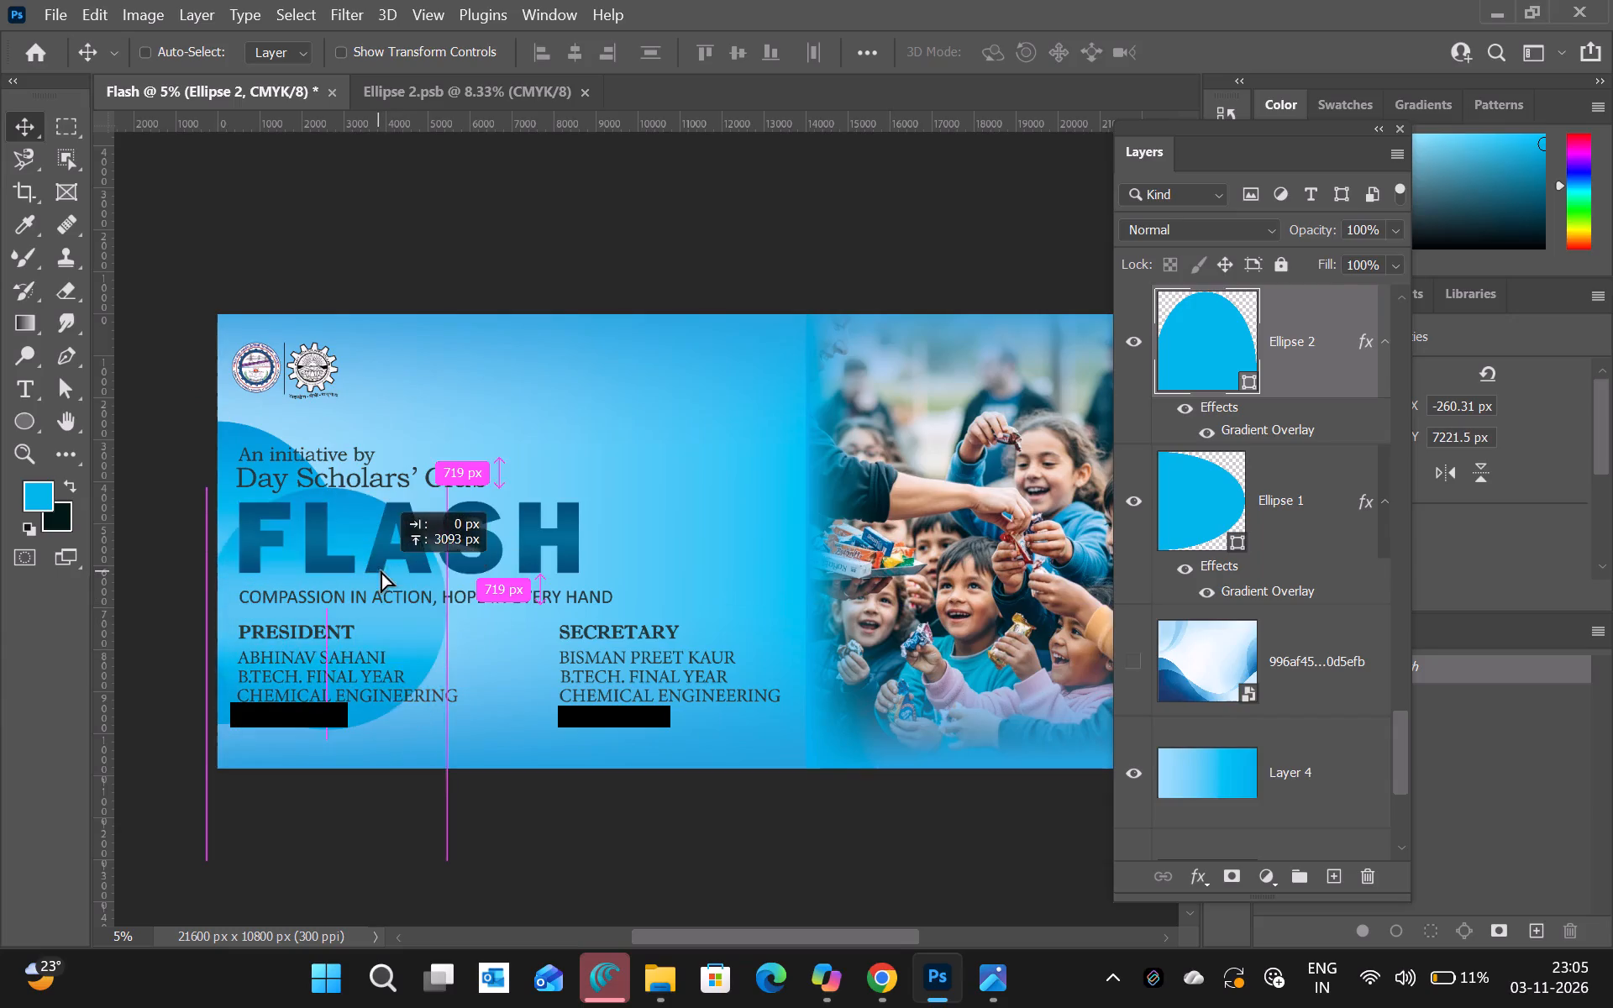
drag(381, 570, 381, 626)
Enlarge Ellipse 2 proportionally to about 138% and place it at about X -1059 px, Y 4546 px.
key(ctrl+t)
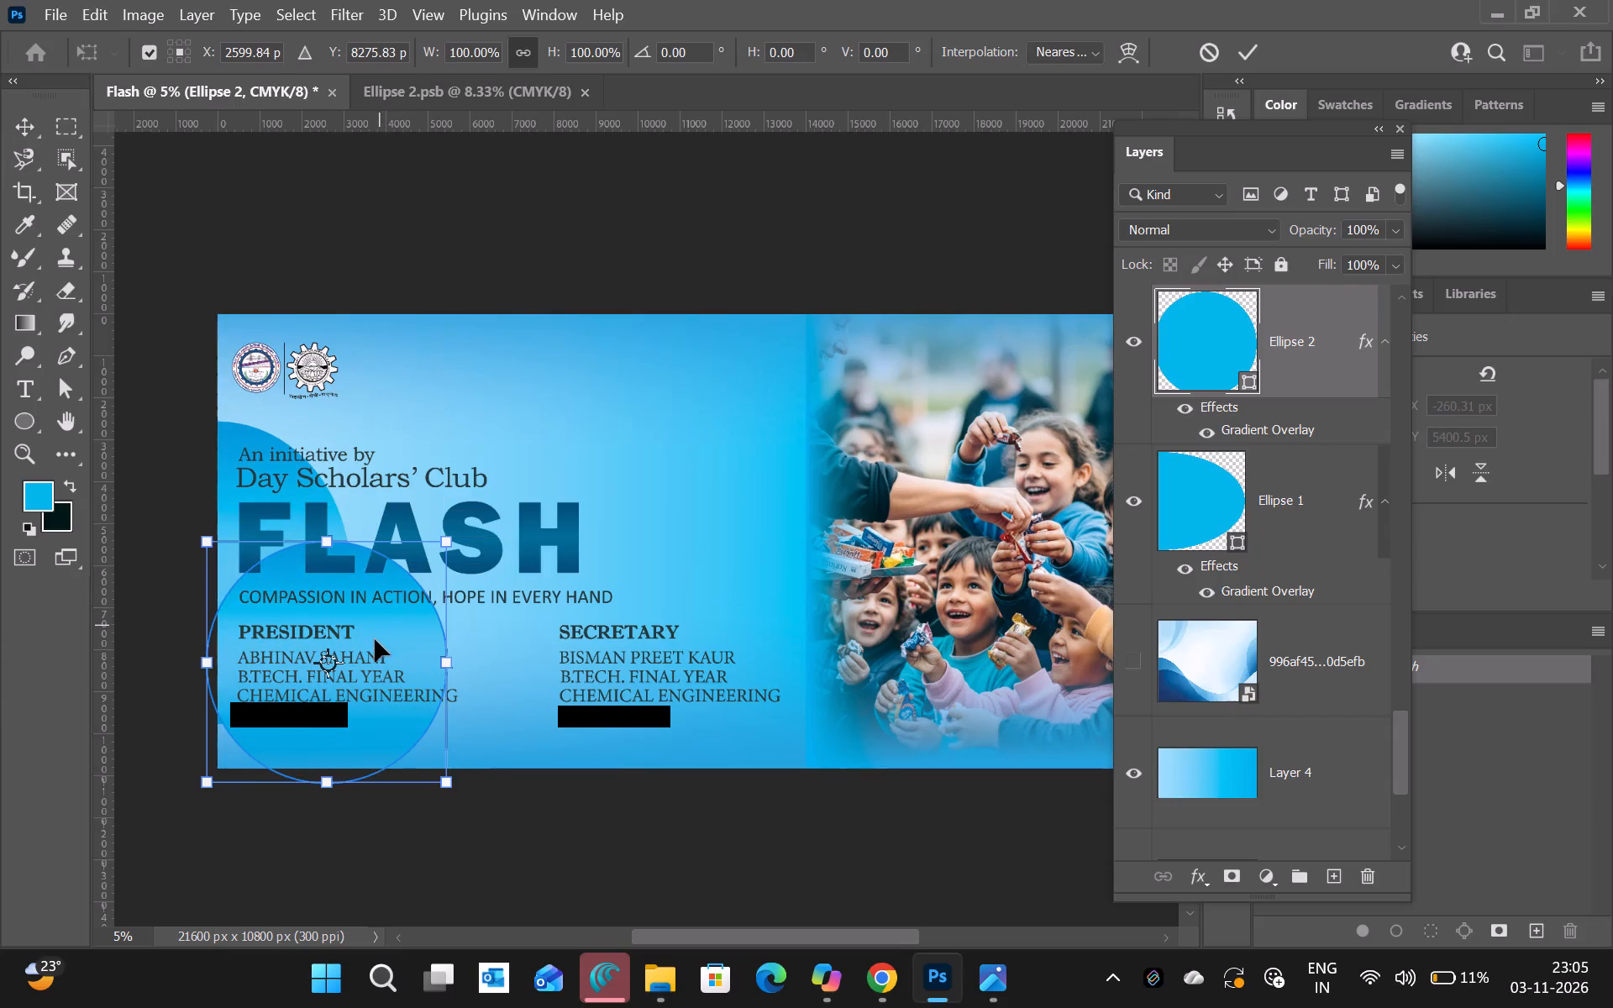
drag(201, 789, 148, 852)
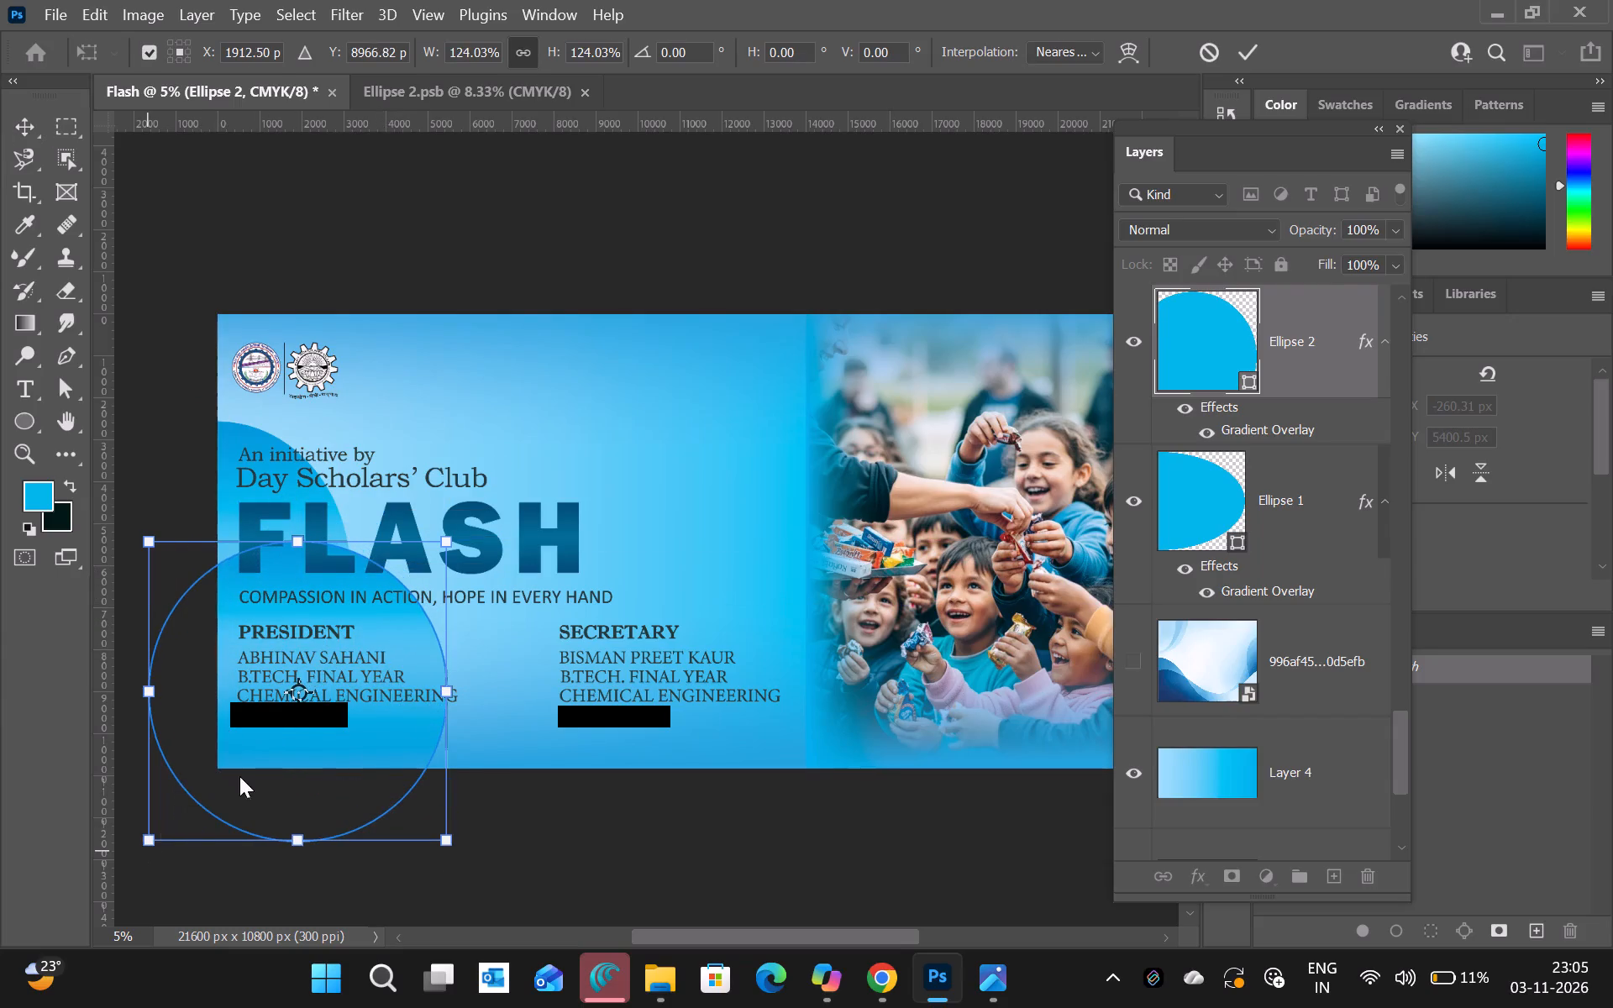
drag(281, 737, 333, 729)
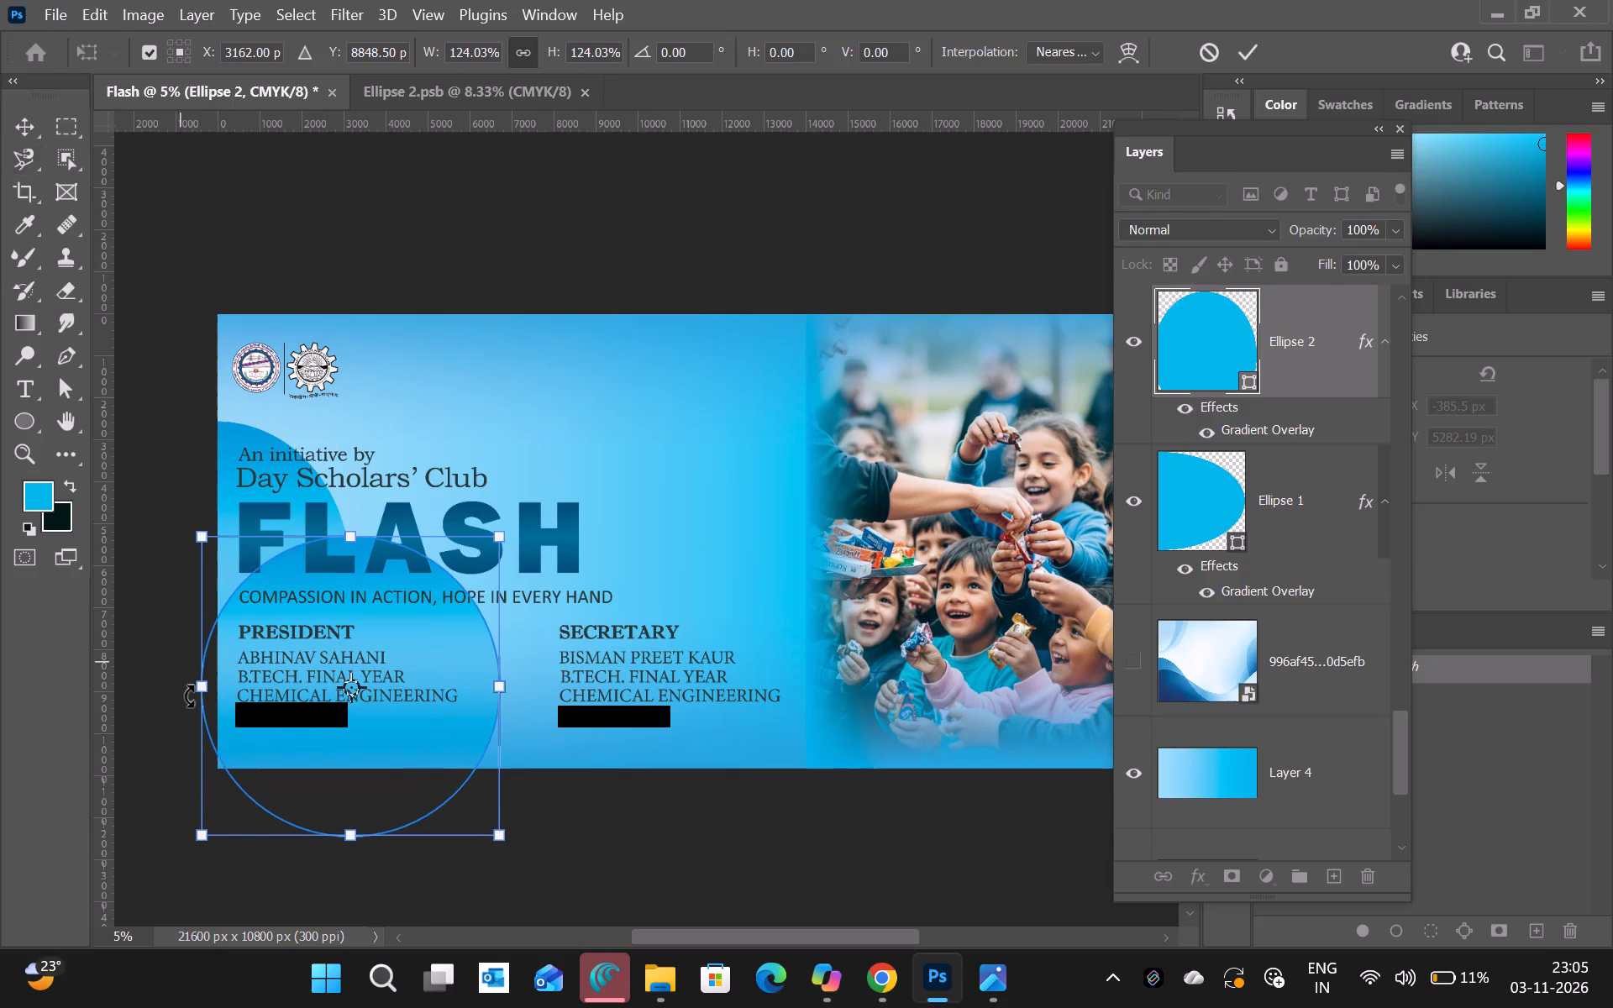
drag(203, 831, 169, 862)
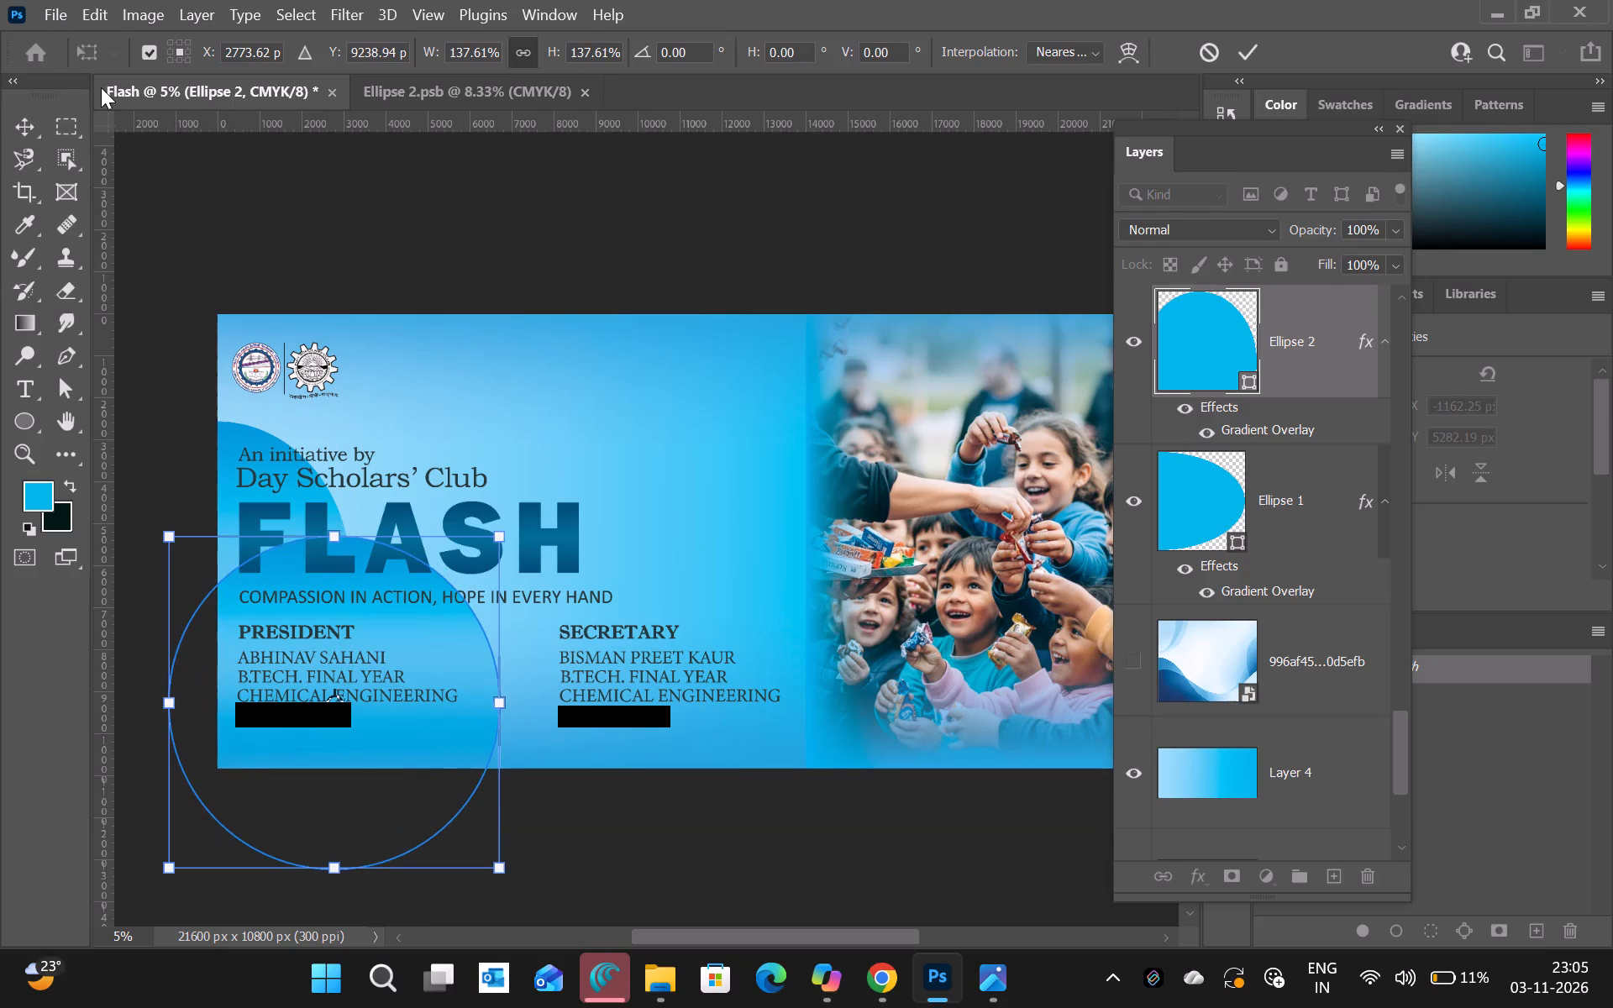
click(23, 120)
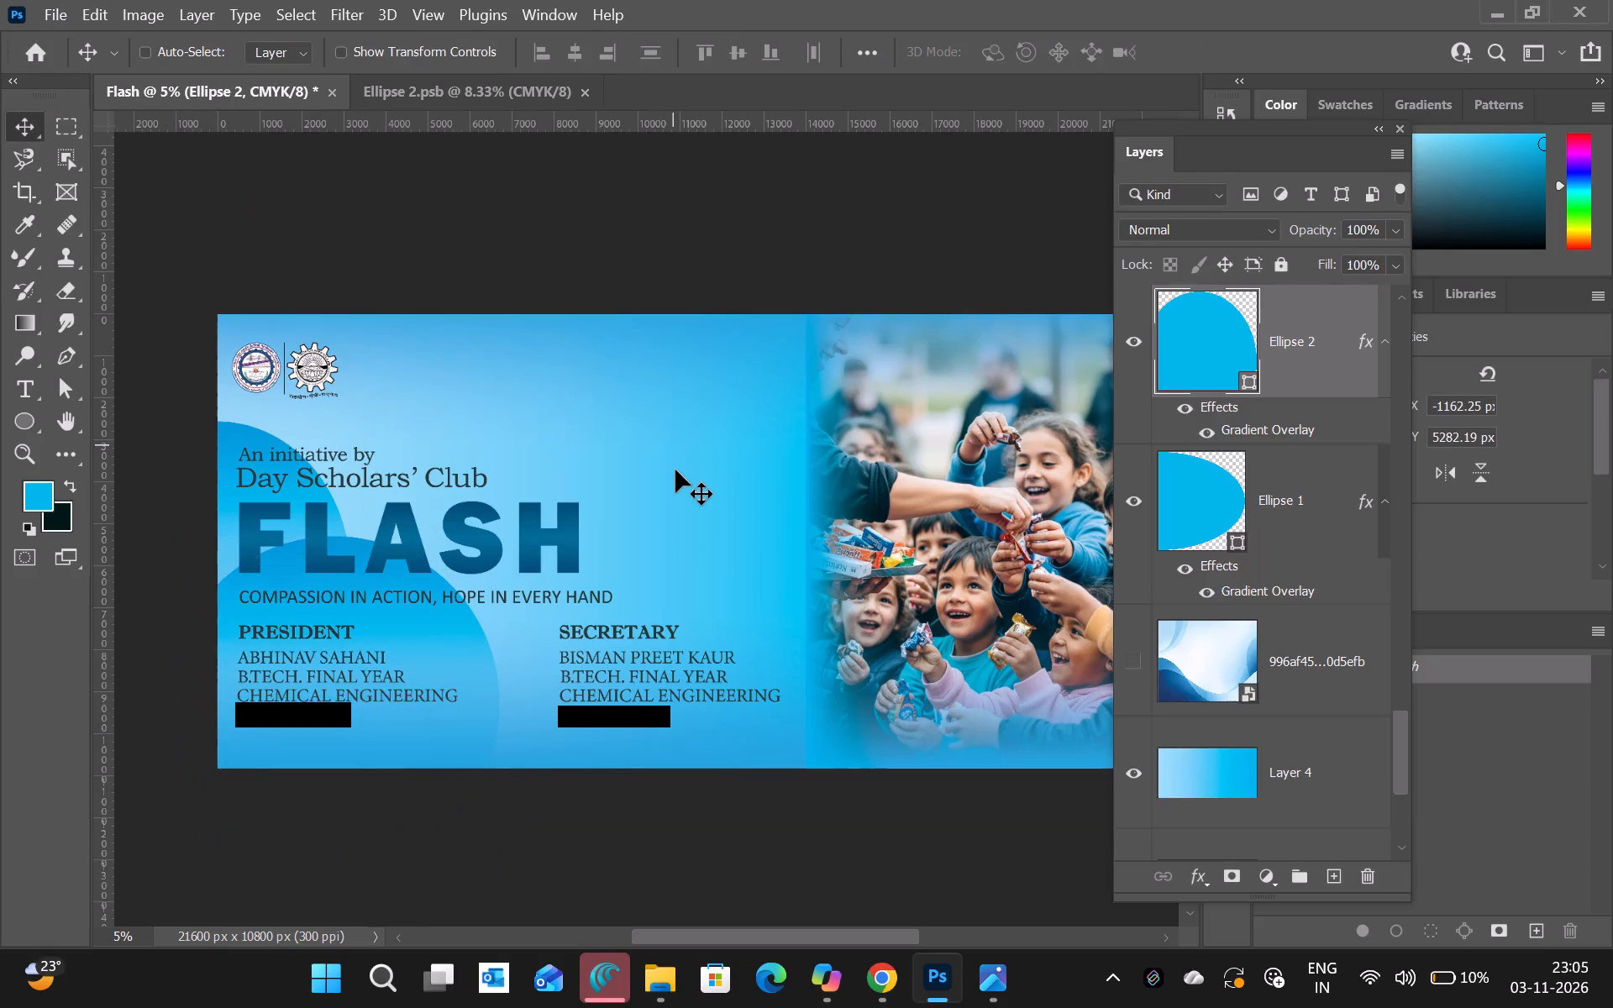
drag(412, 670, 432, 701)
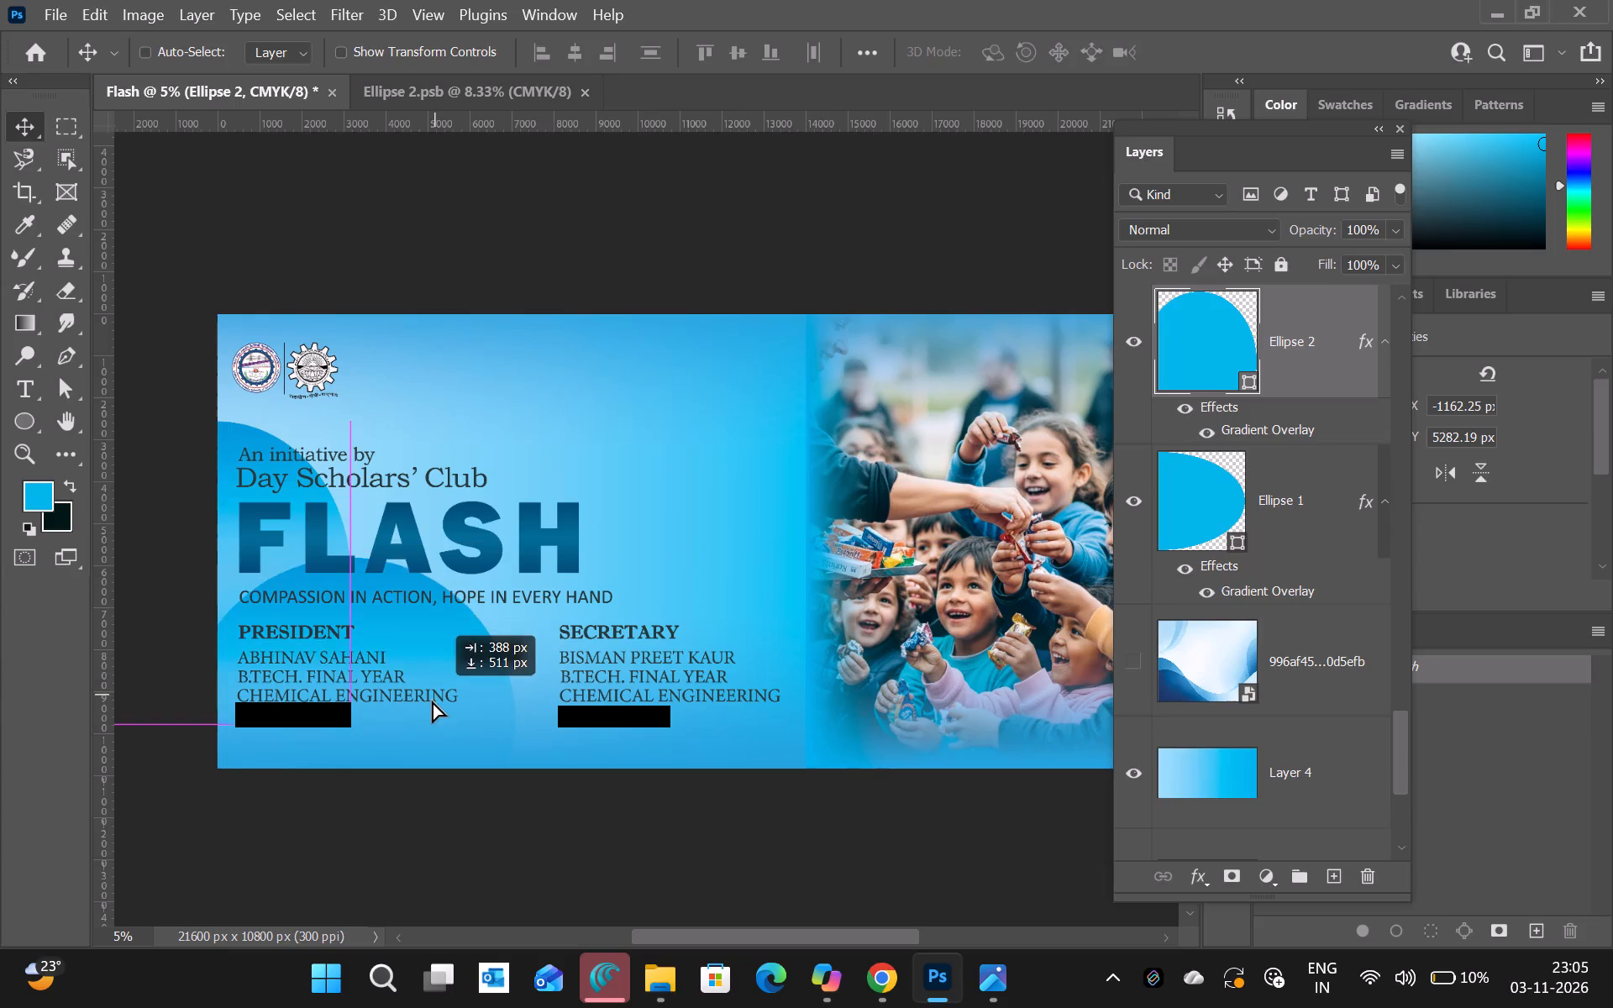
drag(432, 701, 407, 640)
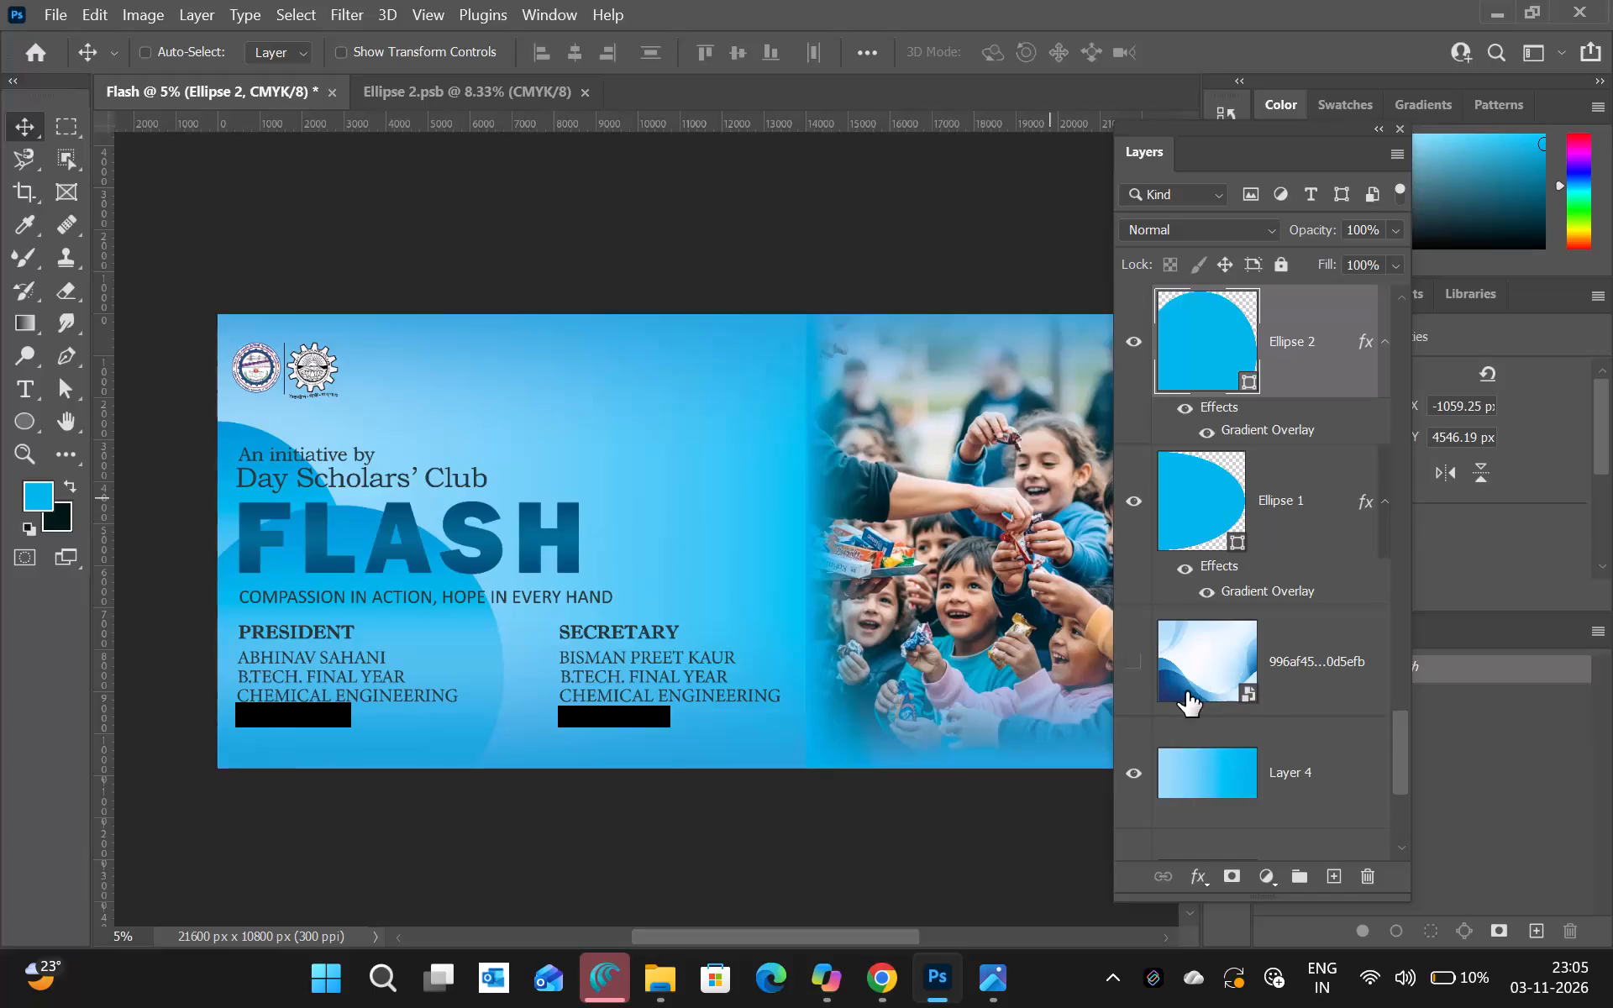
Show the hidden 996af45...0d5efb background image layer and delete it.
click(1151, 673)
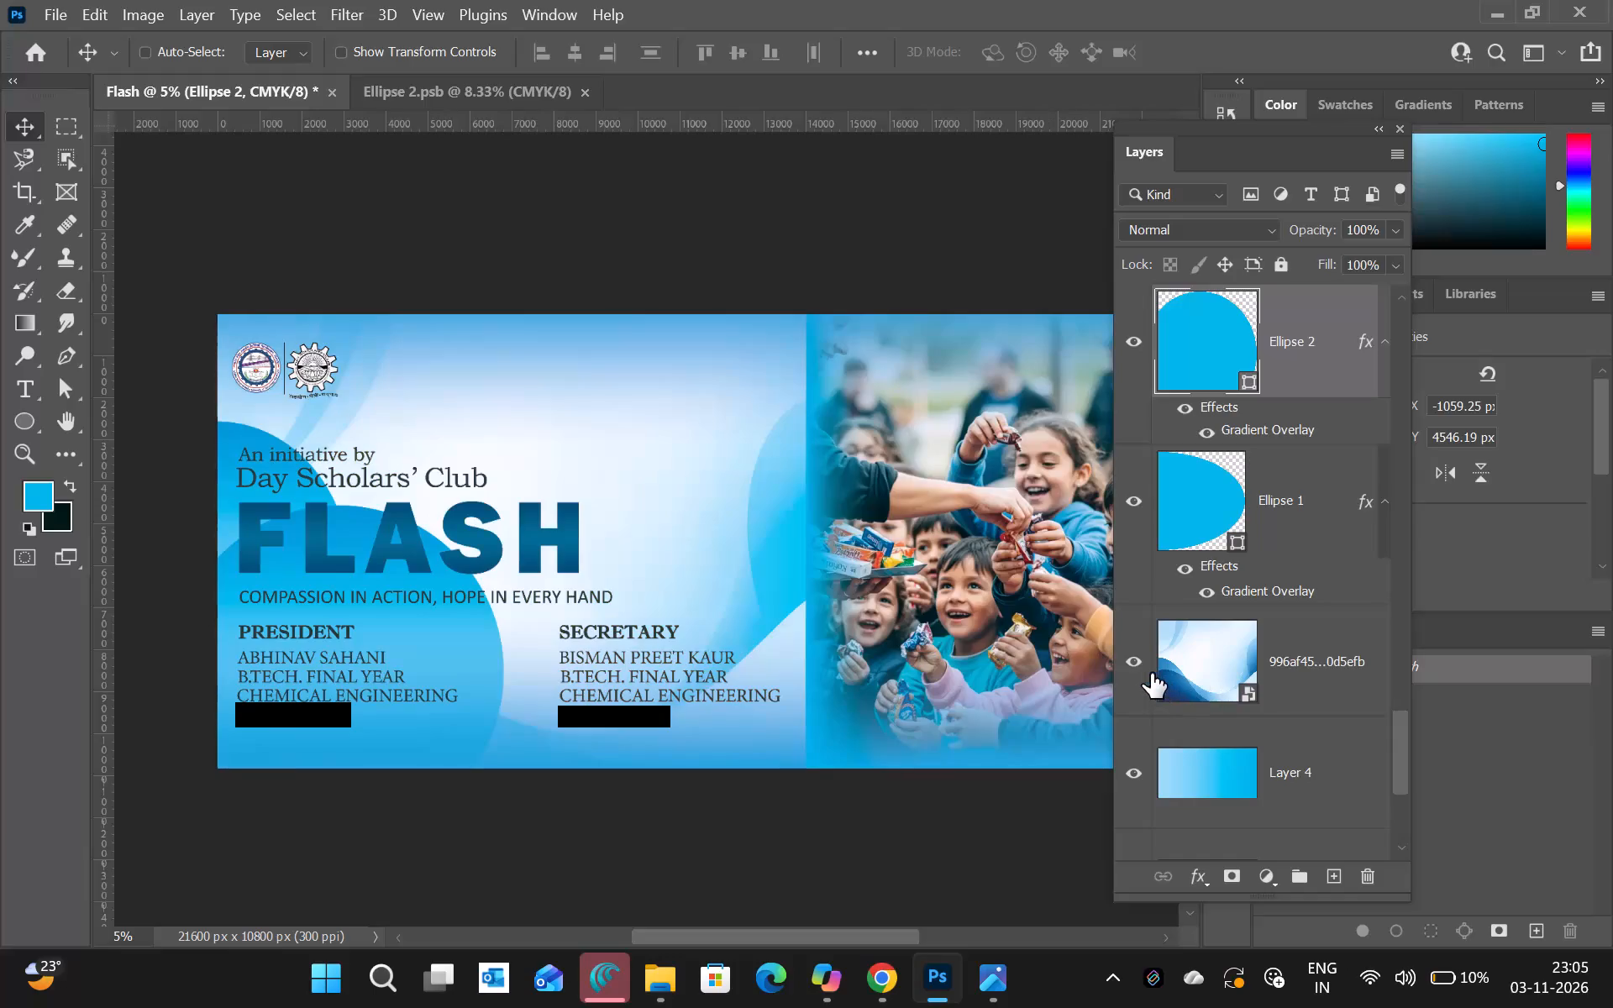
click(1219, 654)
key(Delete)
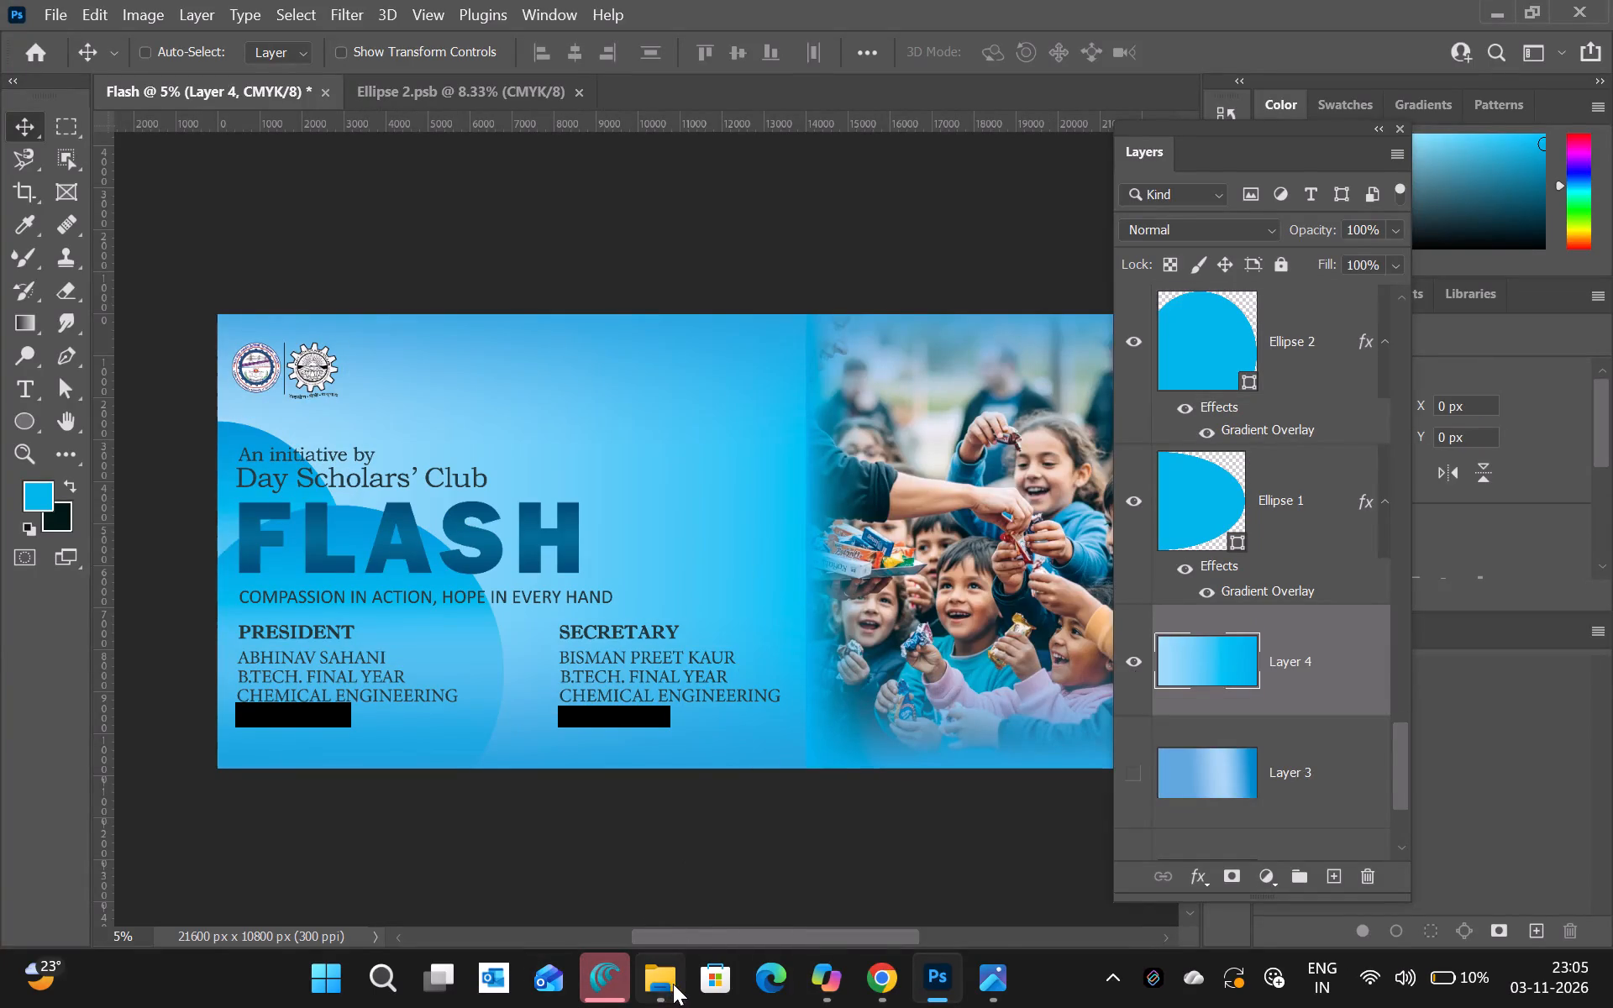
Place the download (100) image from the file folder above Layer 4 and rotate it to about -89.2°.
click(673, 984)
drag(725, 627, 734, 627)
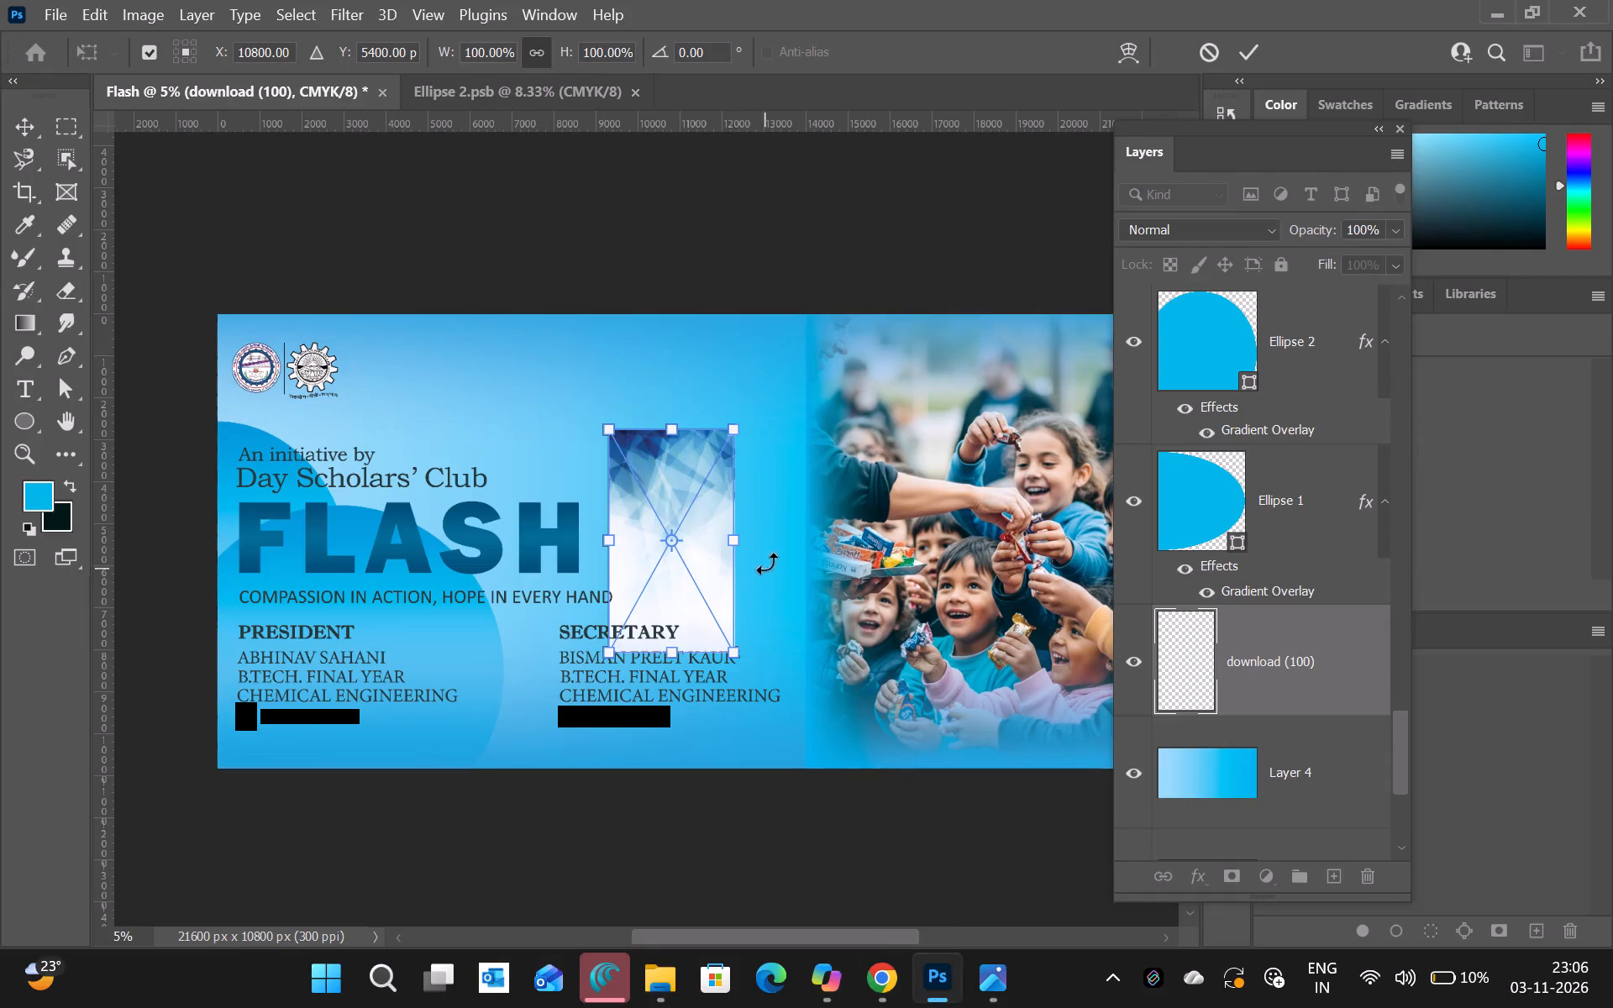
drag(767, 550, 690, 415)
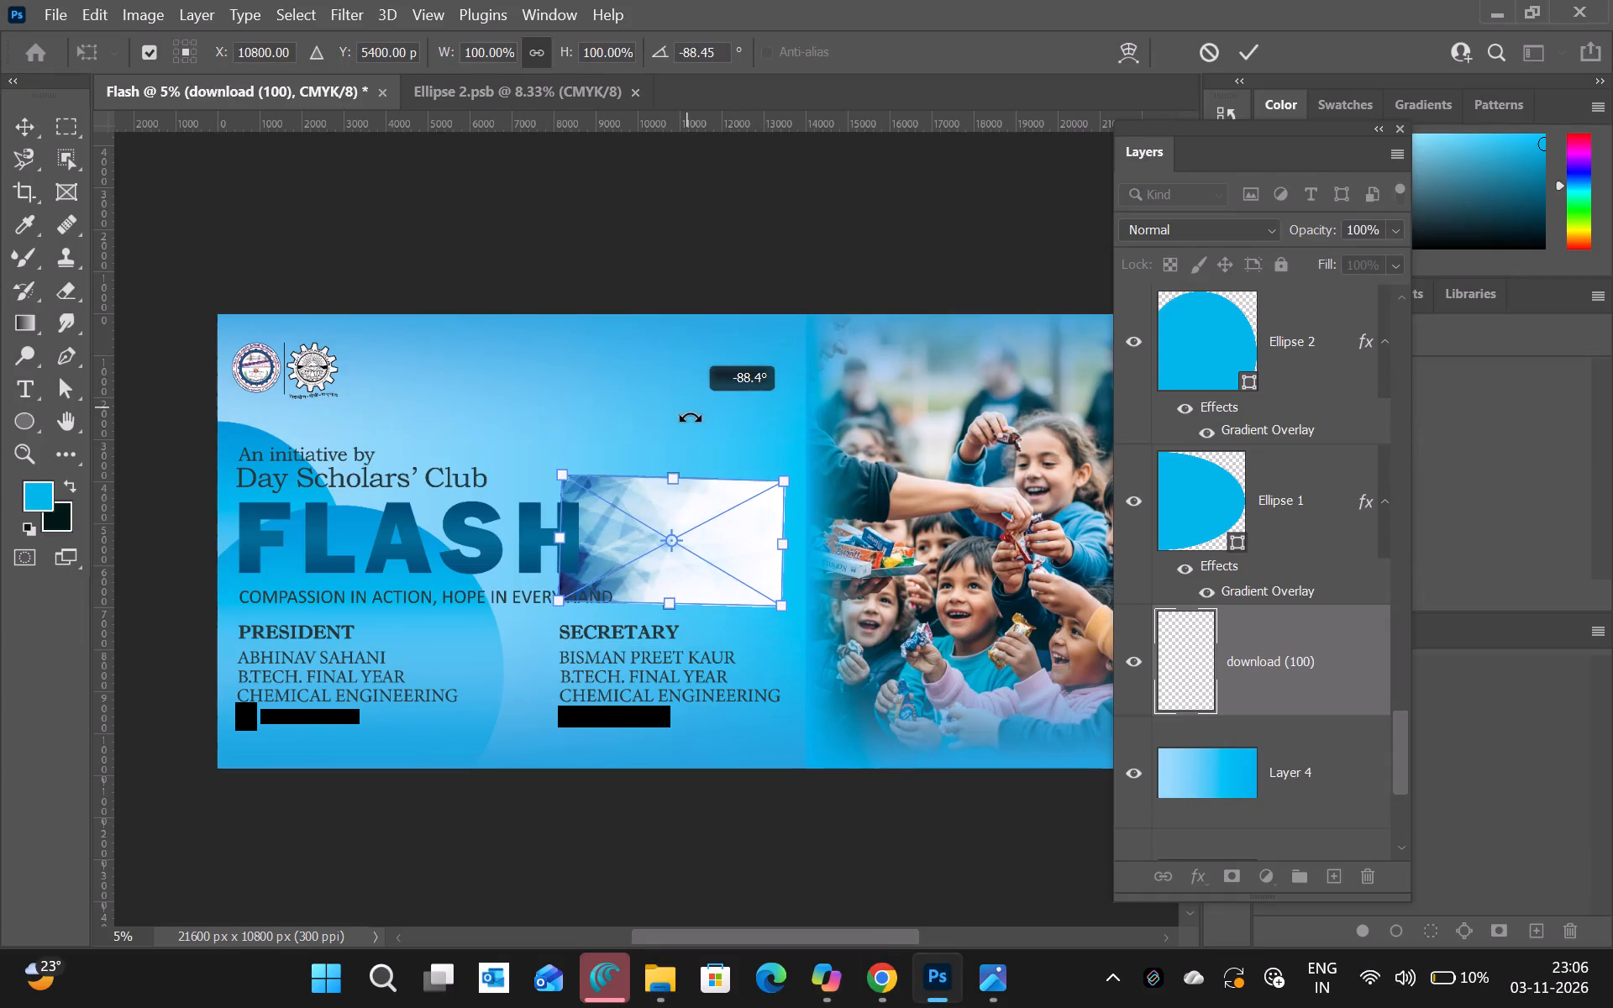
drag(690, 415, 686, 407)
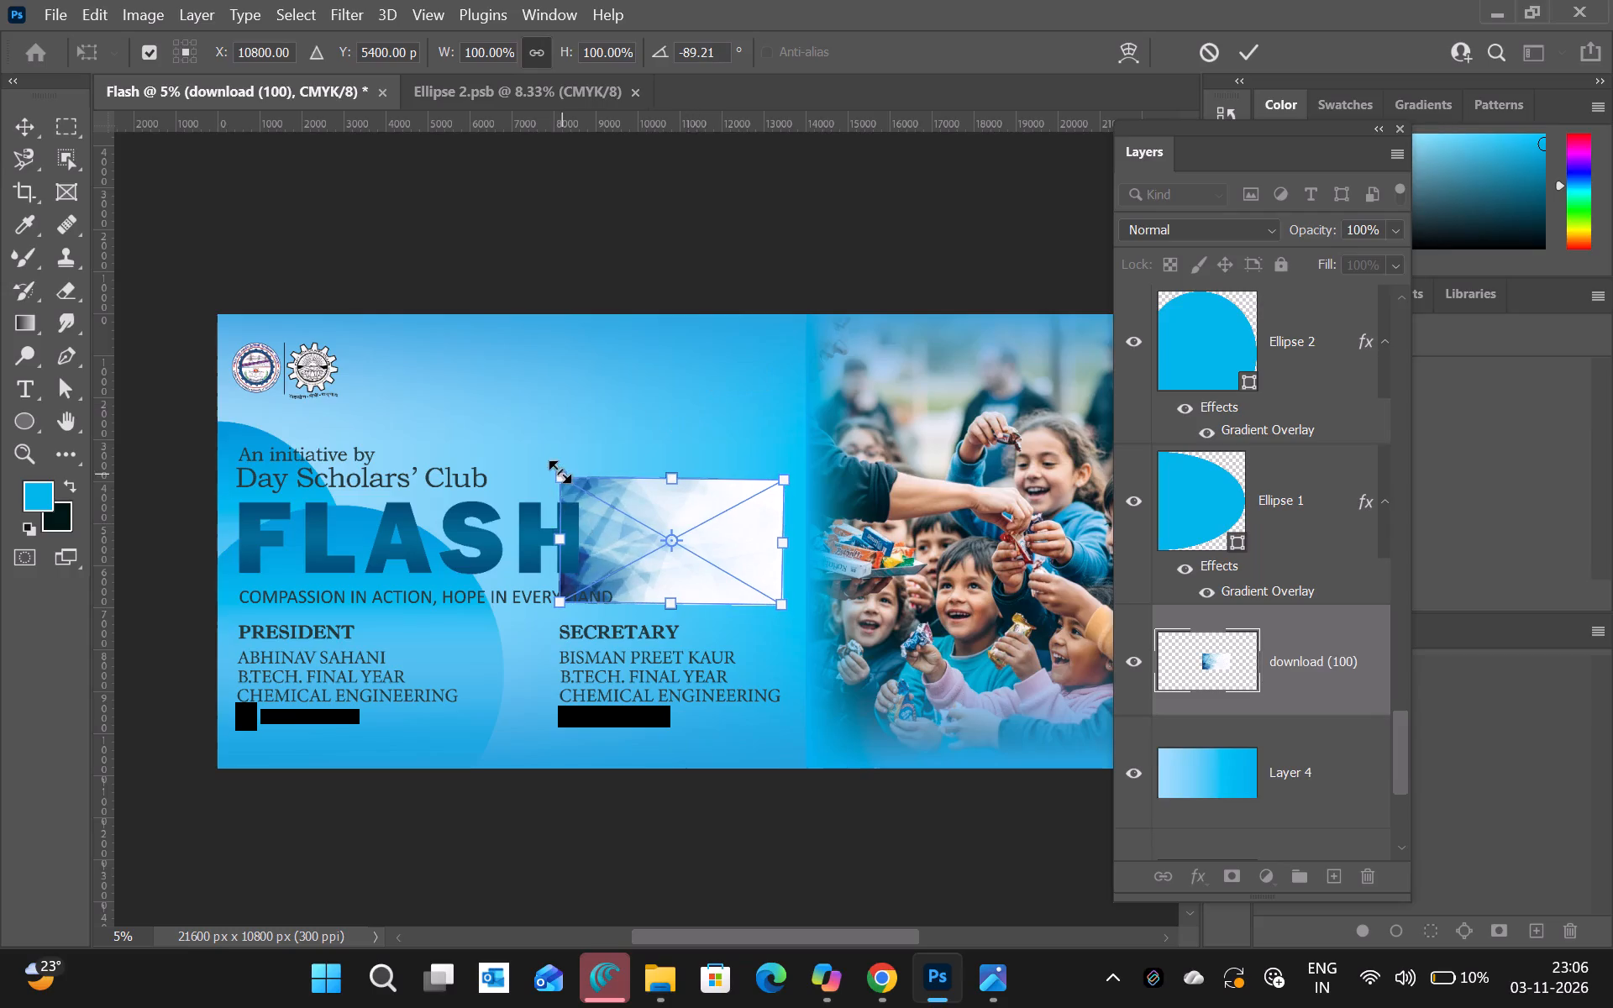
Scale the download (100) image to about 466% and position it to cover the whole banner background.
drag(560, 471, 260, 302)
drag(424, 398, 390, 402)
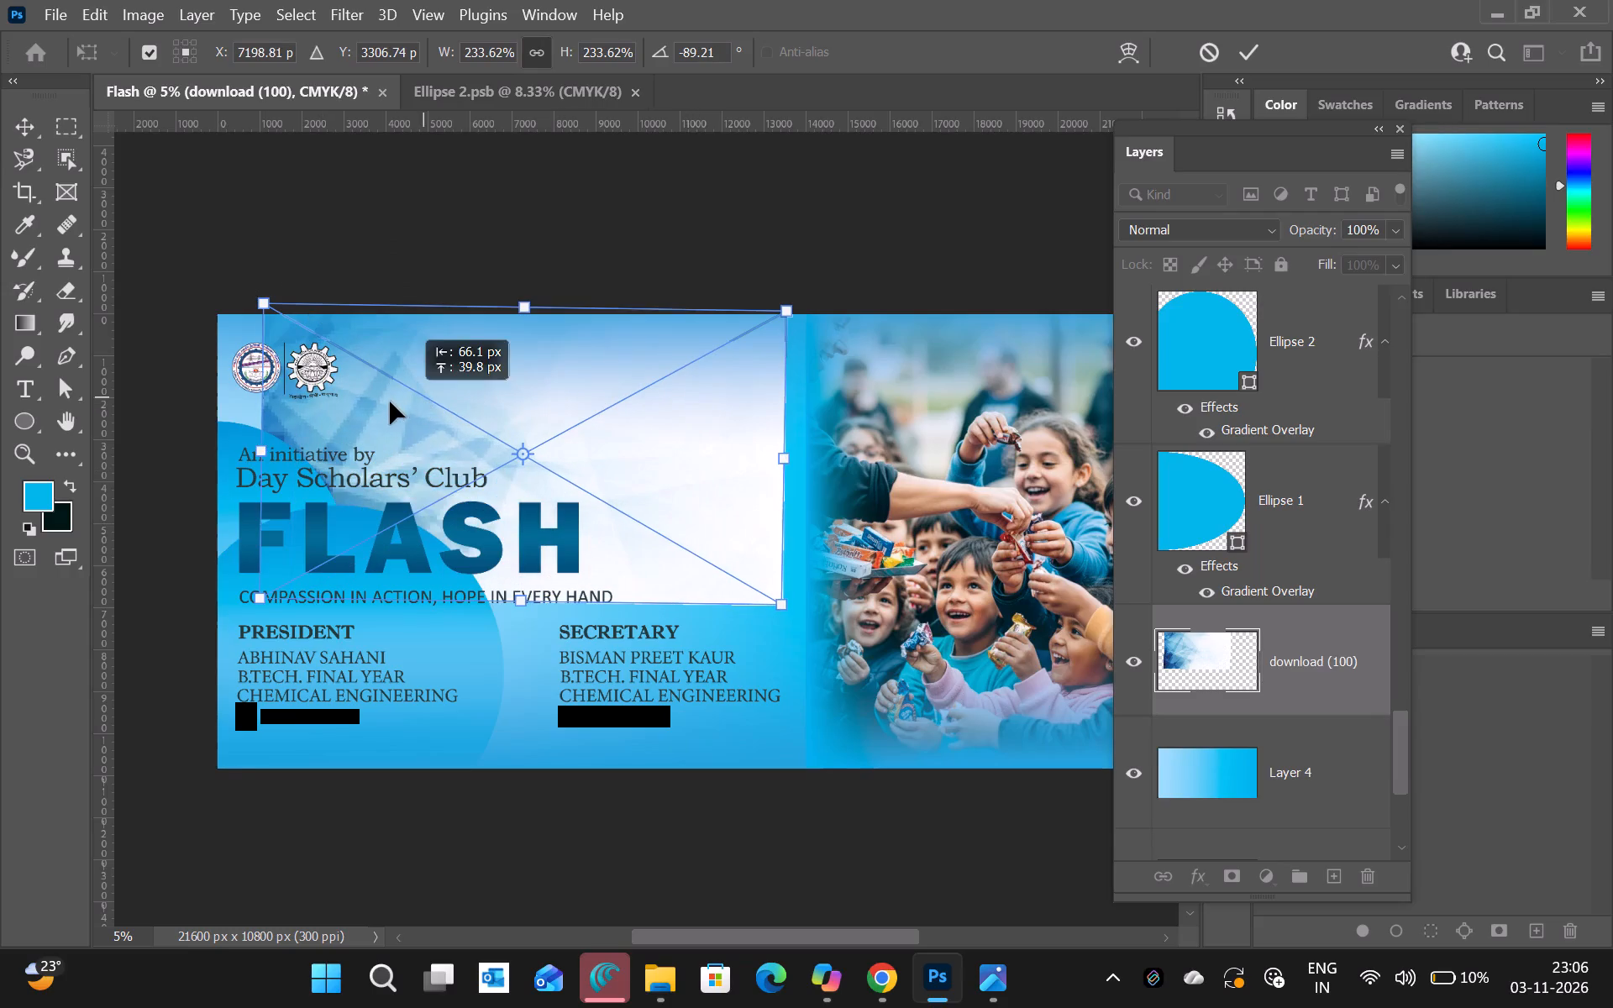
drag(390, 402, 370, 405)
drag(742, 612, 1061, 760)
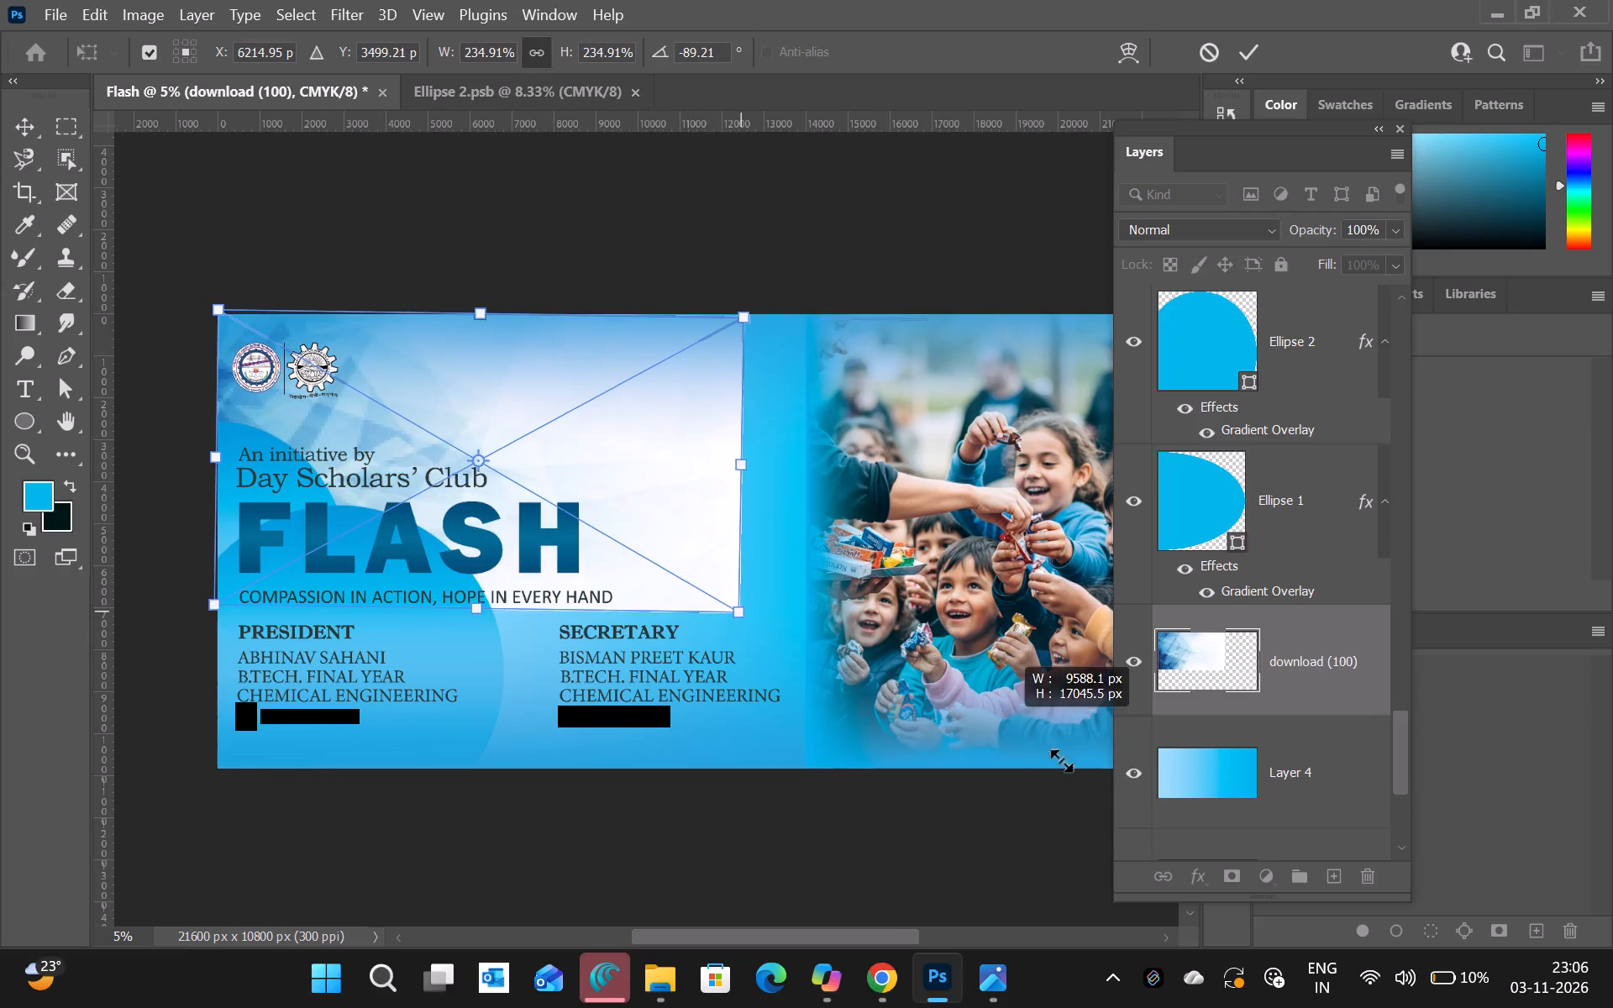
drag(1061, 760, 1236, 825)
scroll(726, 573, left, 1)
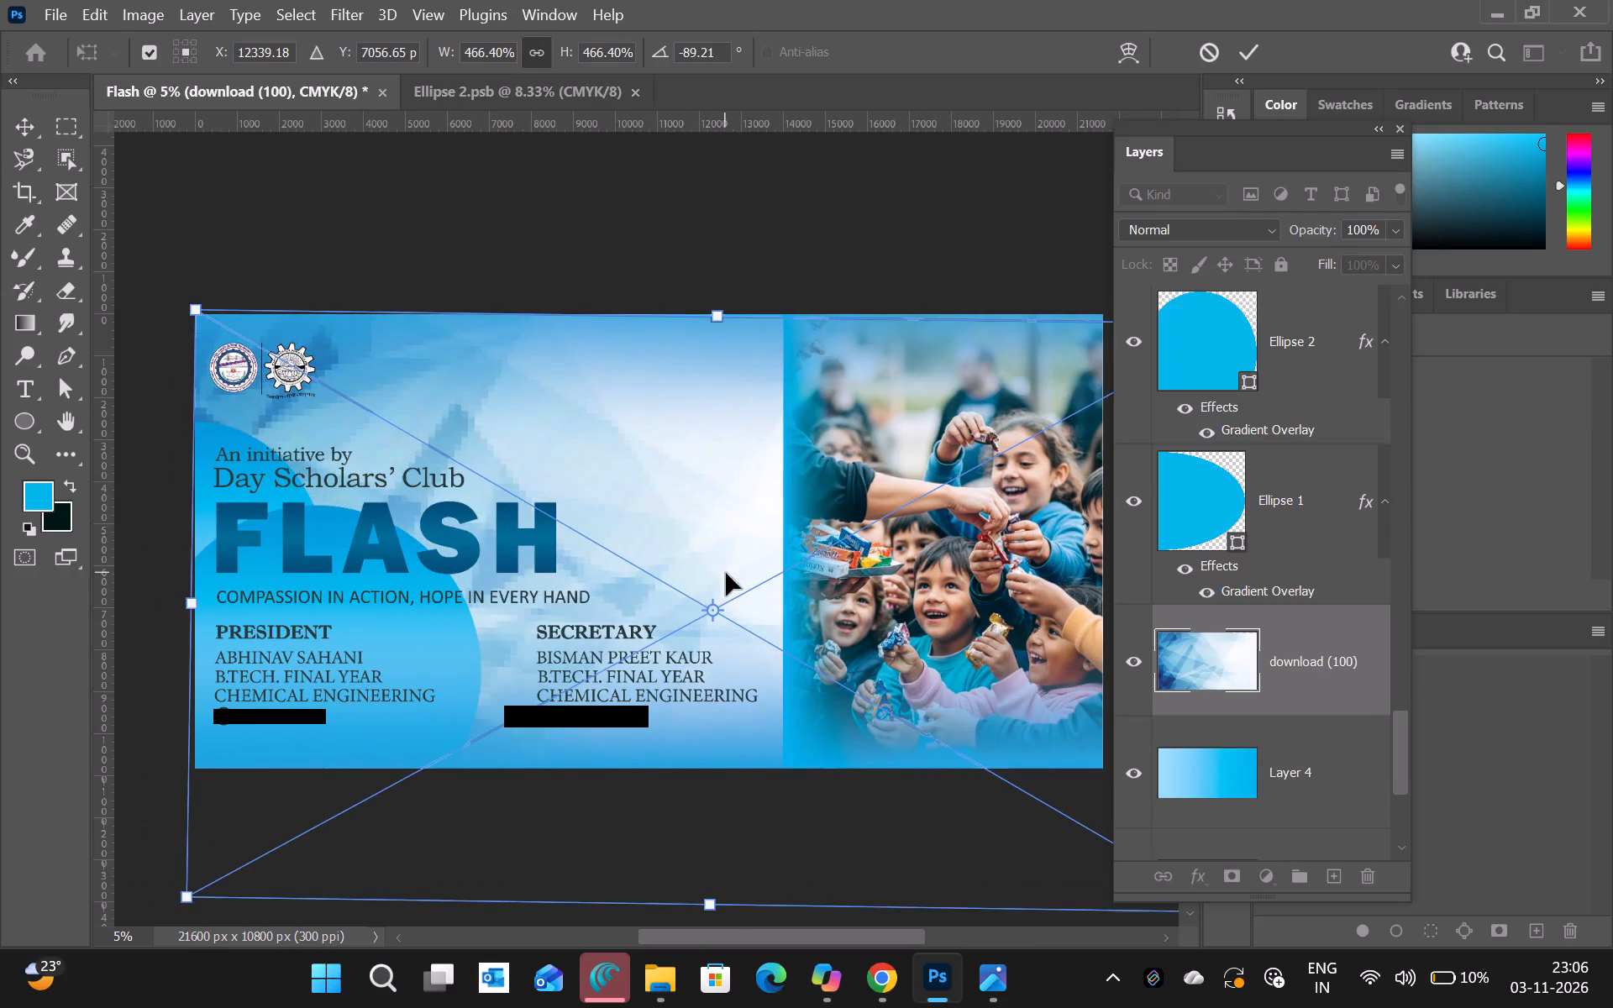
click(1252, 45)
Set the download (100) layer's blend mode to Multiply.
click(1232, 236)
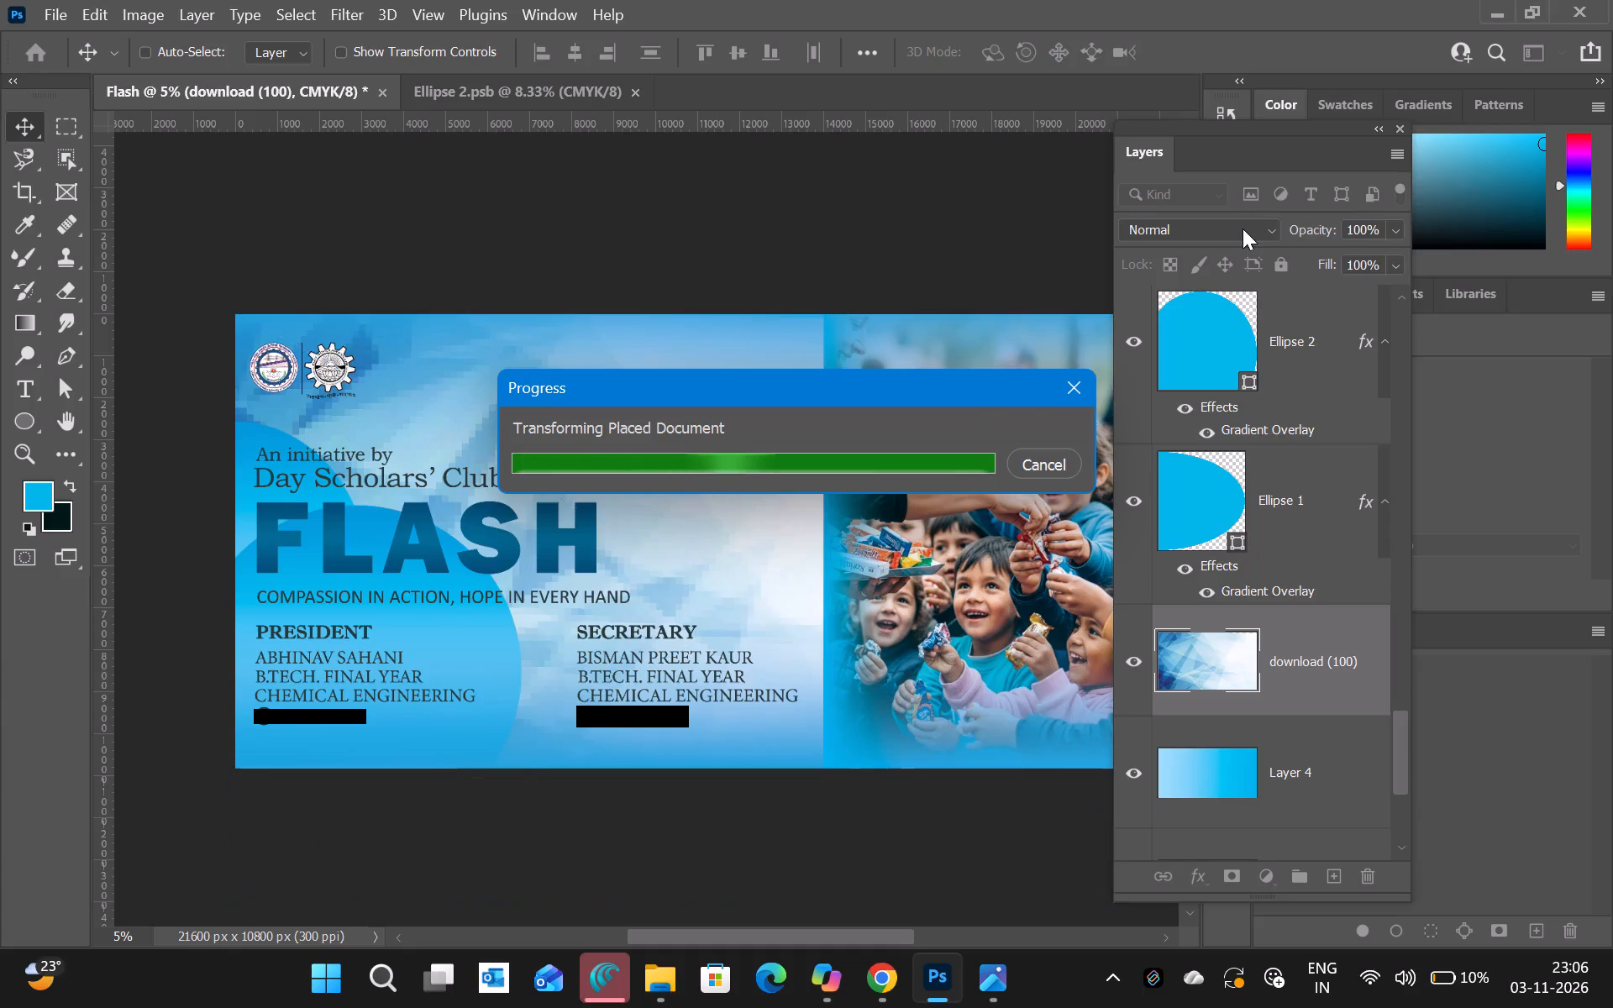
click(1243, 228)
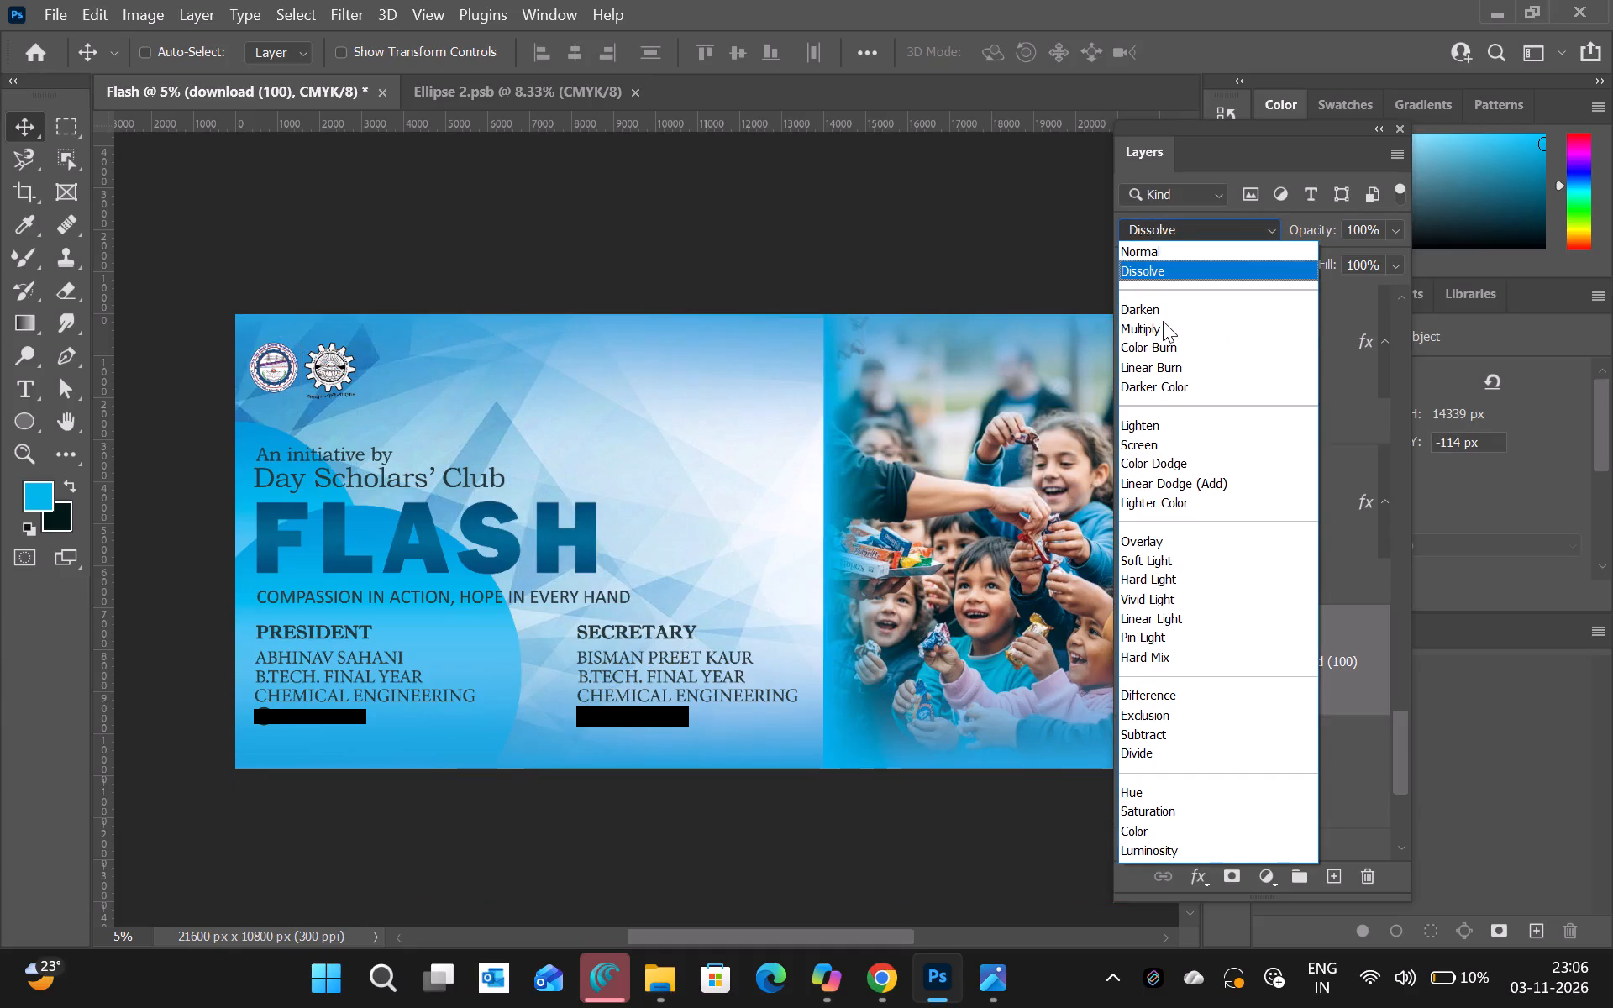
click(1150, 329)
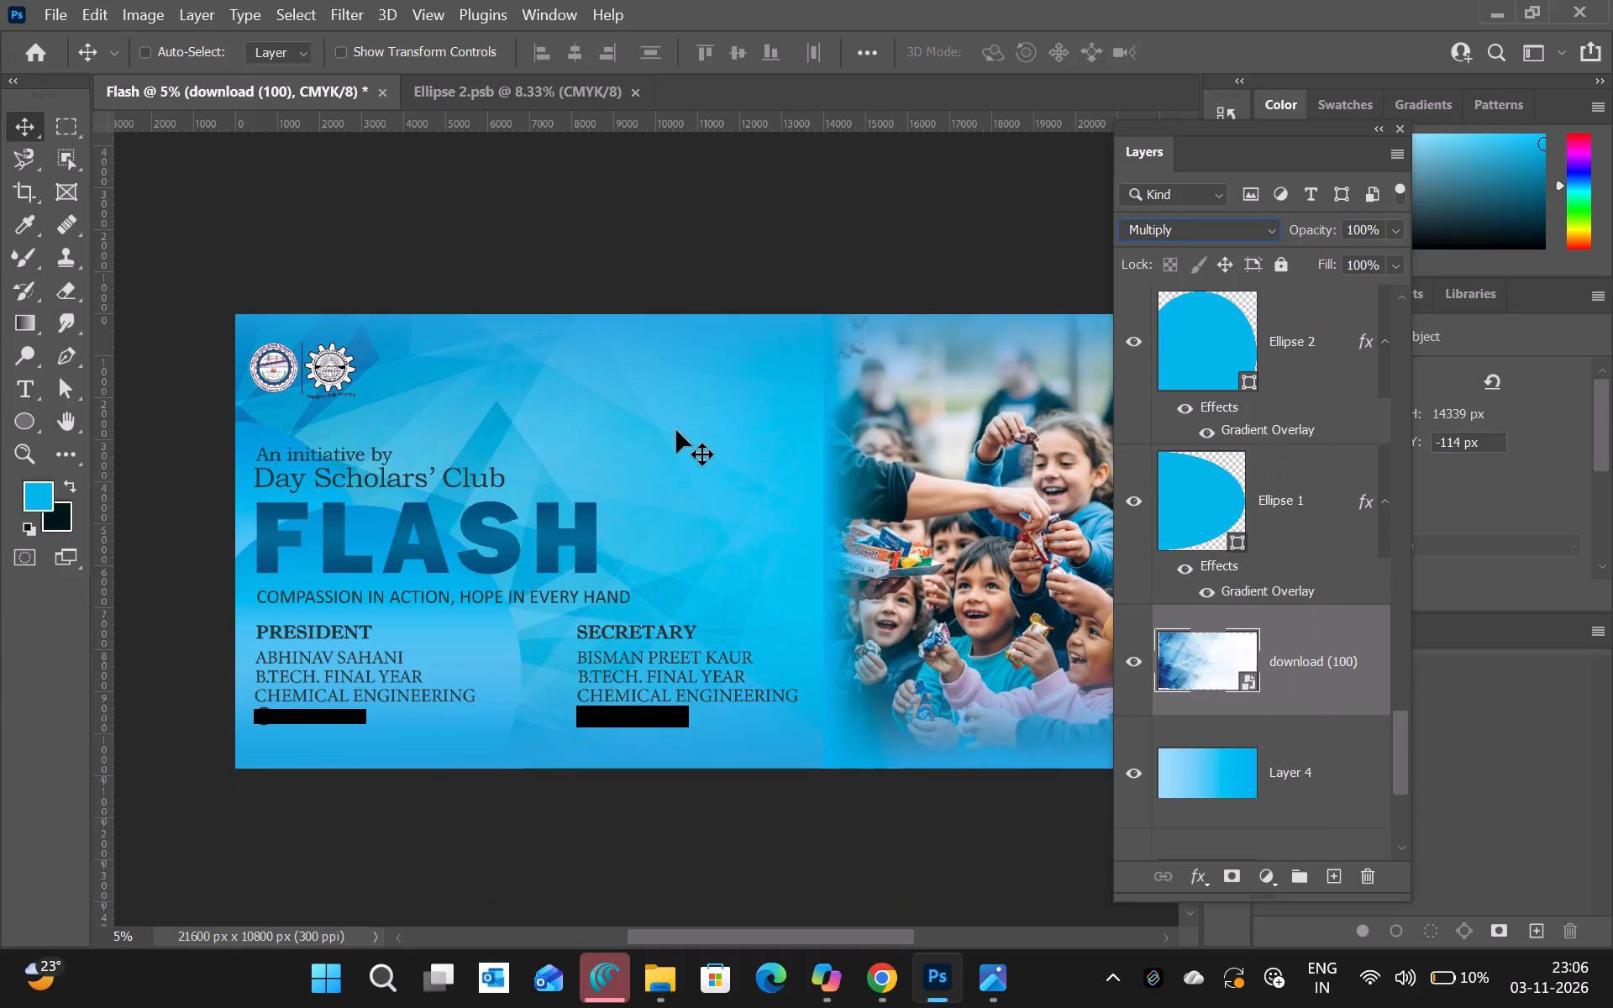
Flip the download (100) background image both horizontally and vertically and apply the transform.
right_click(676, 430)
click(622, 440)
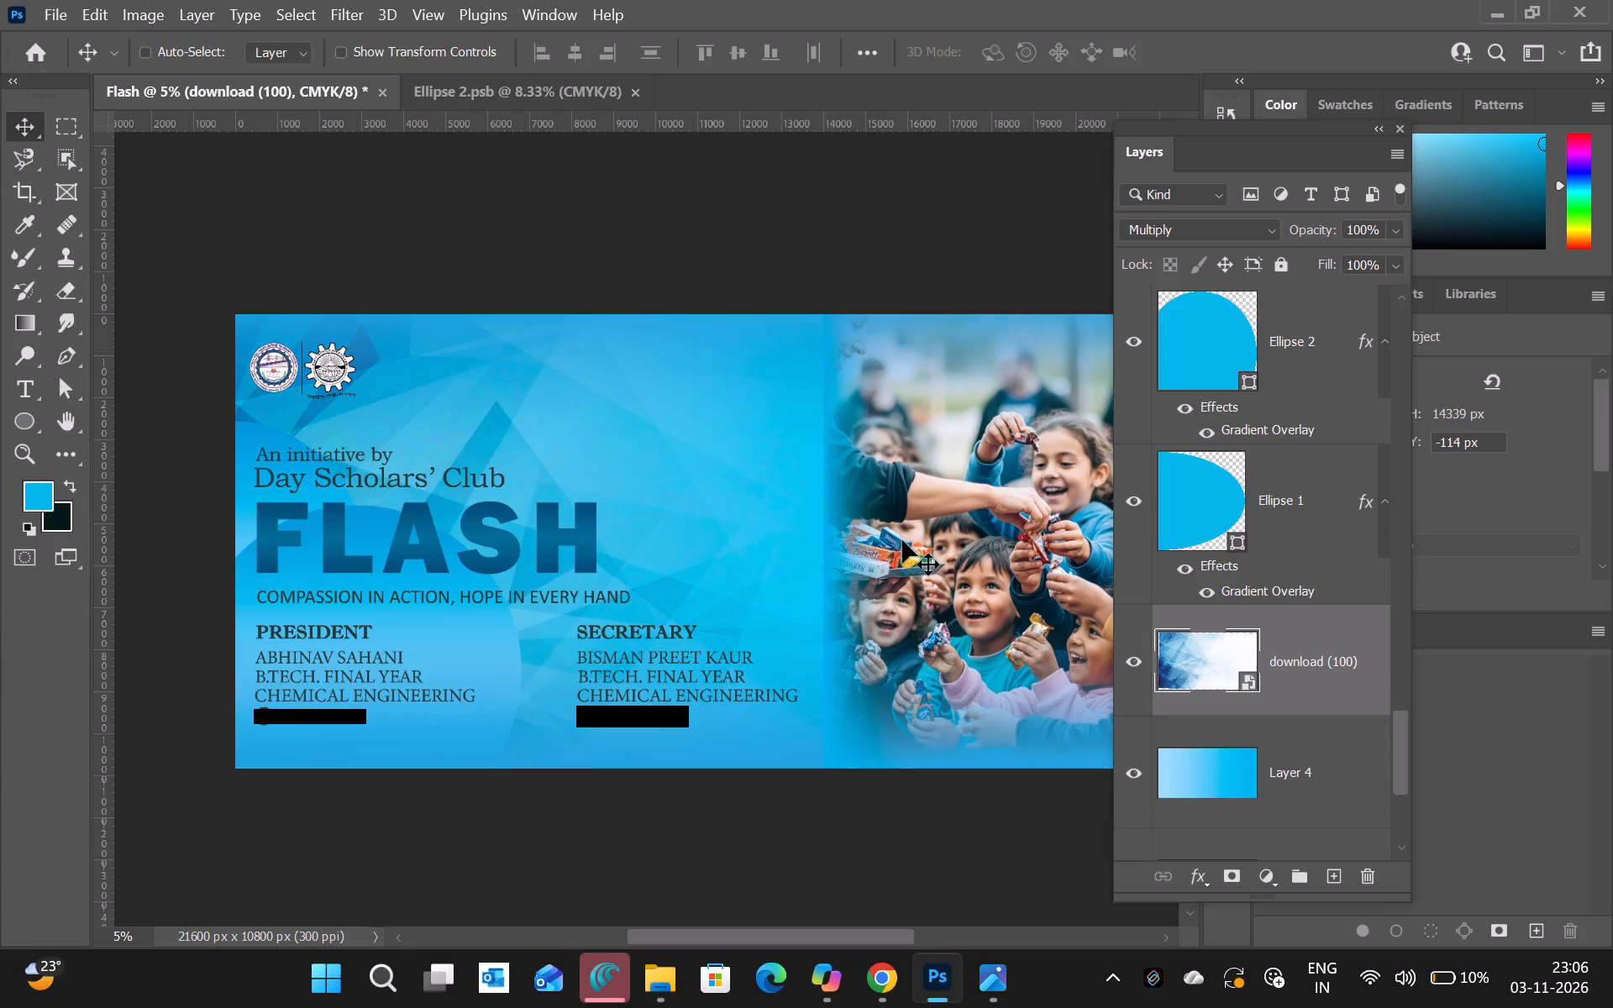
key(ctrl+t)
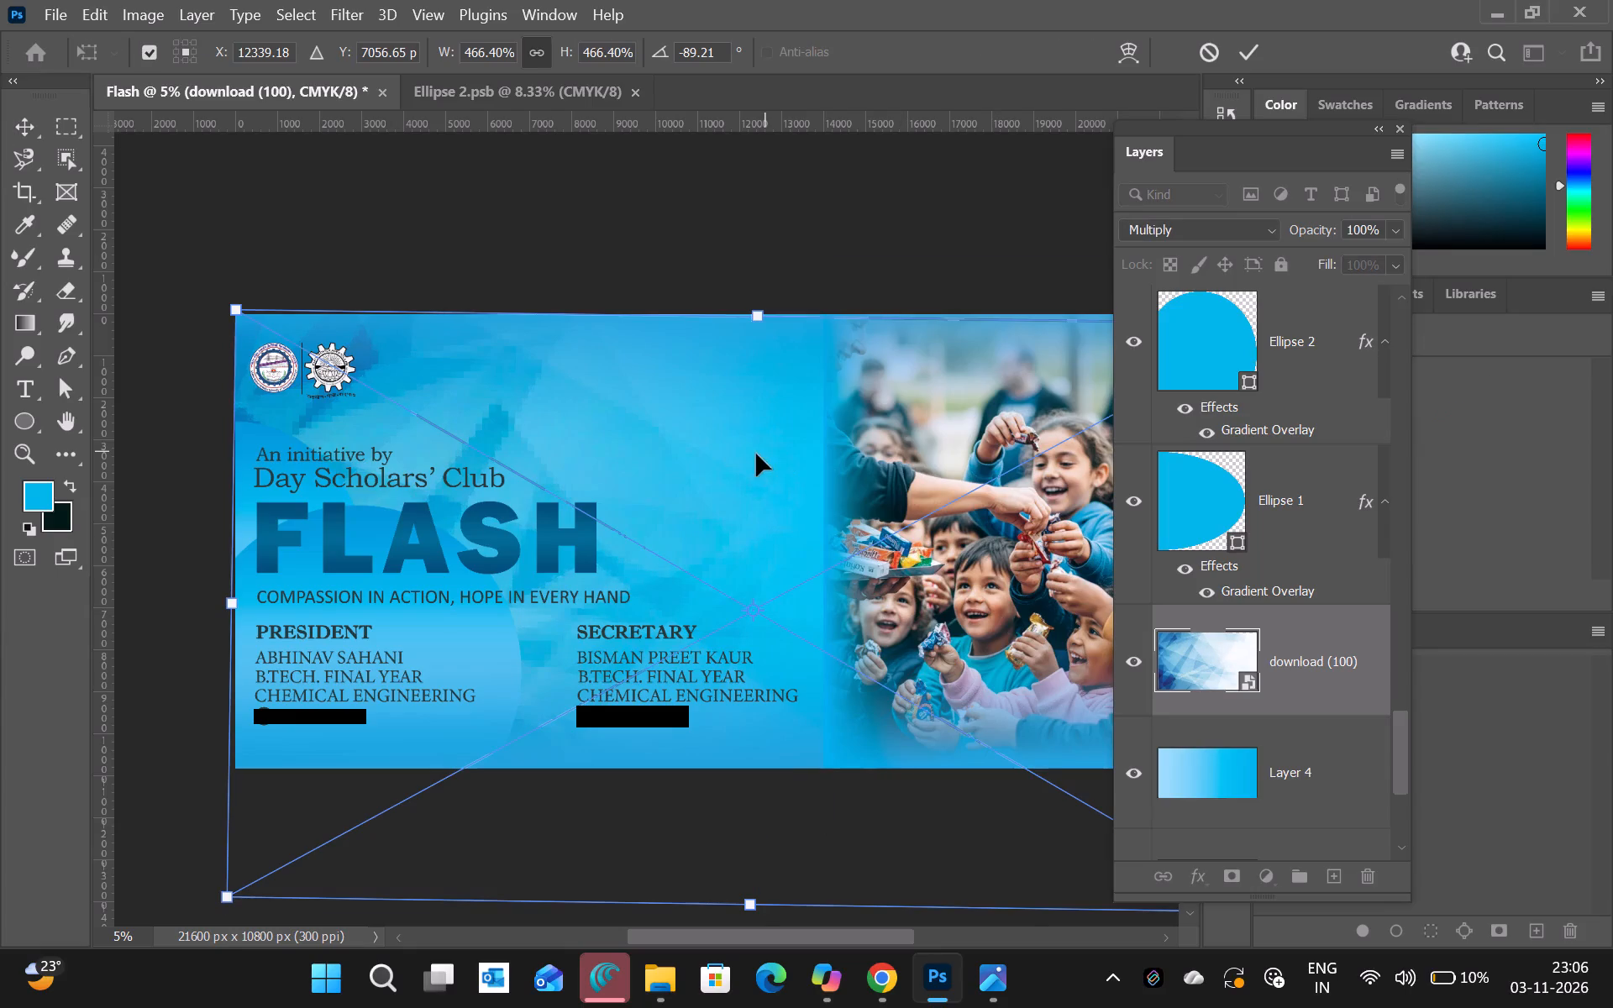
right_click(756, 454)
click(803, 906)
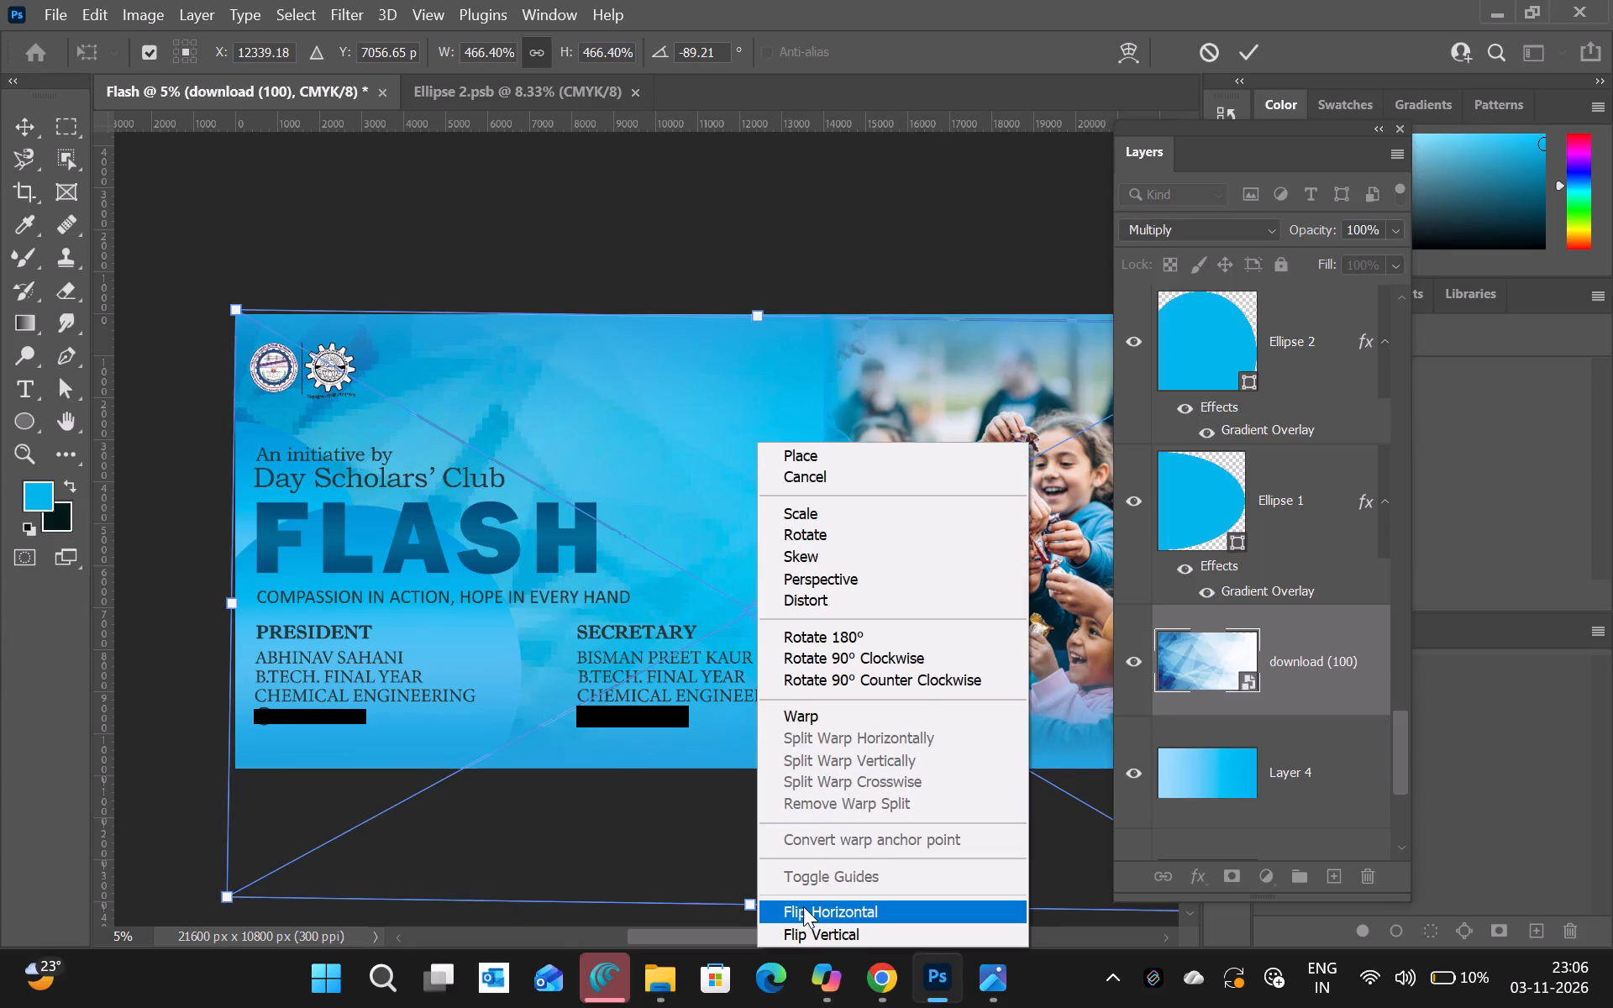
click(762, 595)
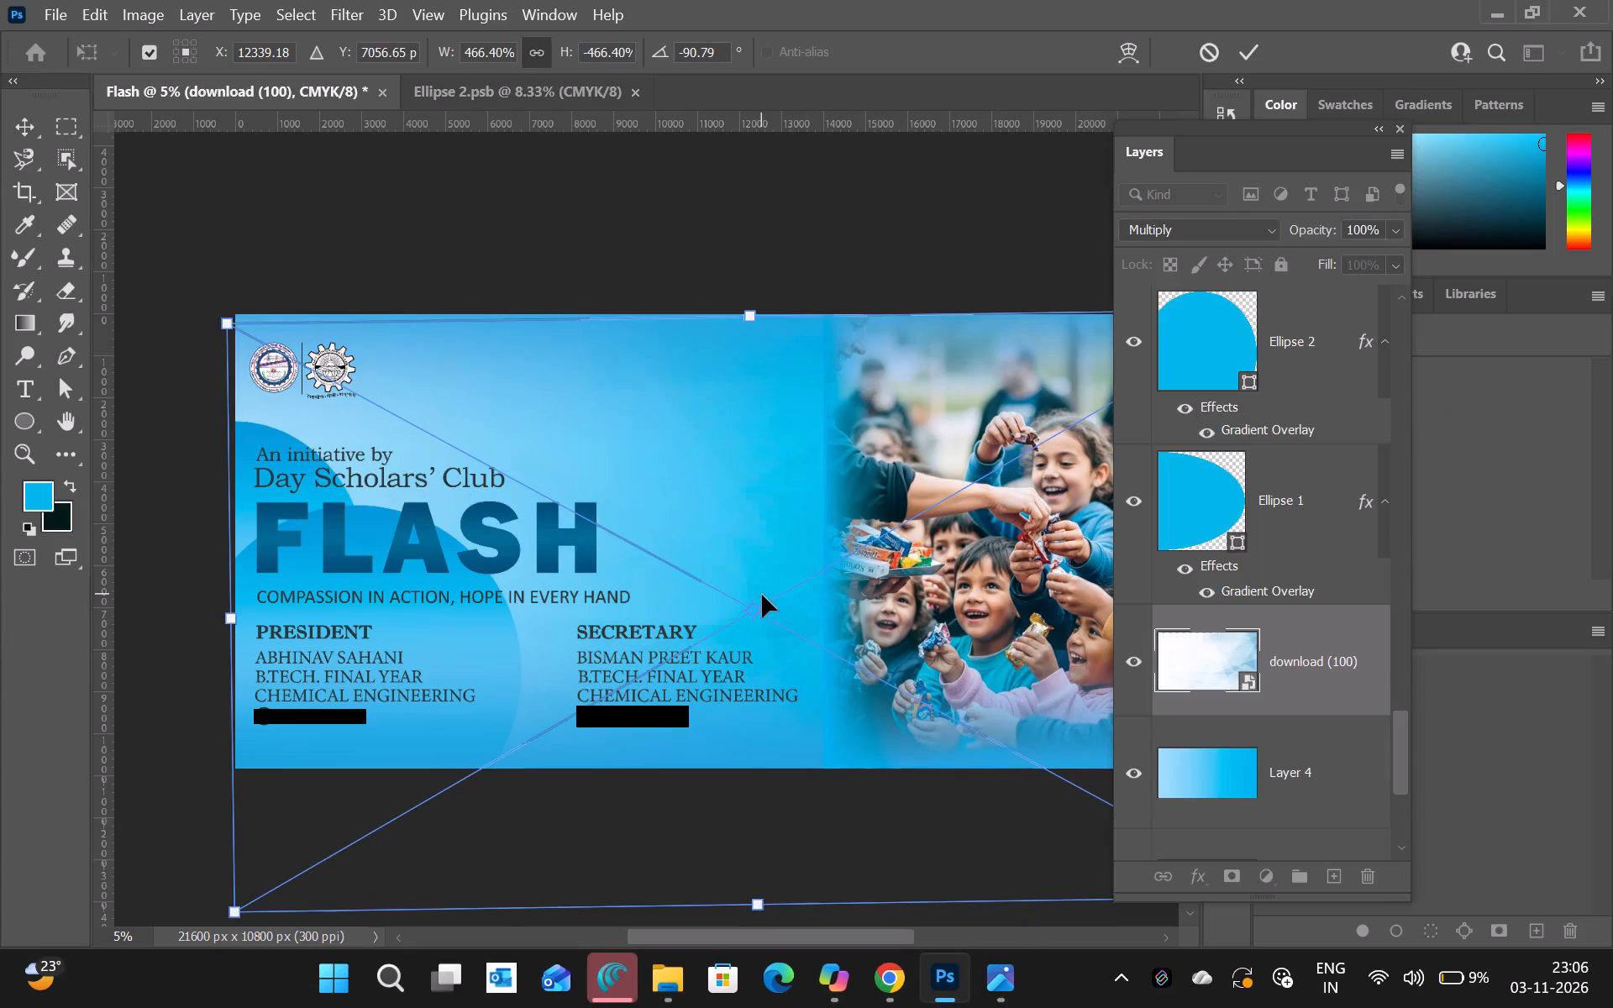
key(ctrl+z)
right_click(762, 595)
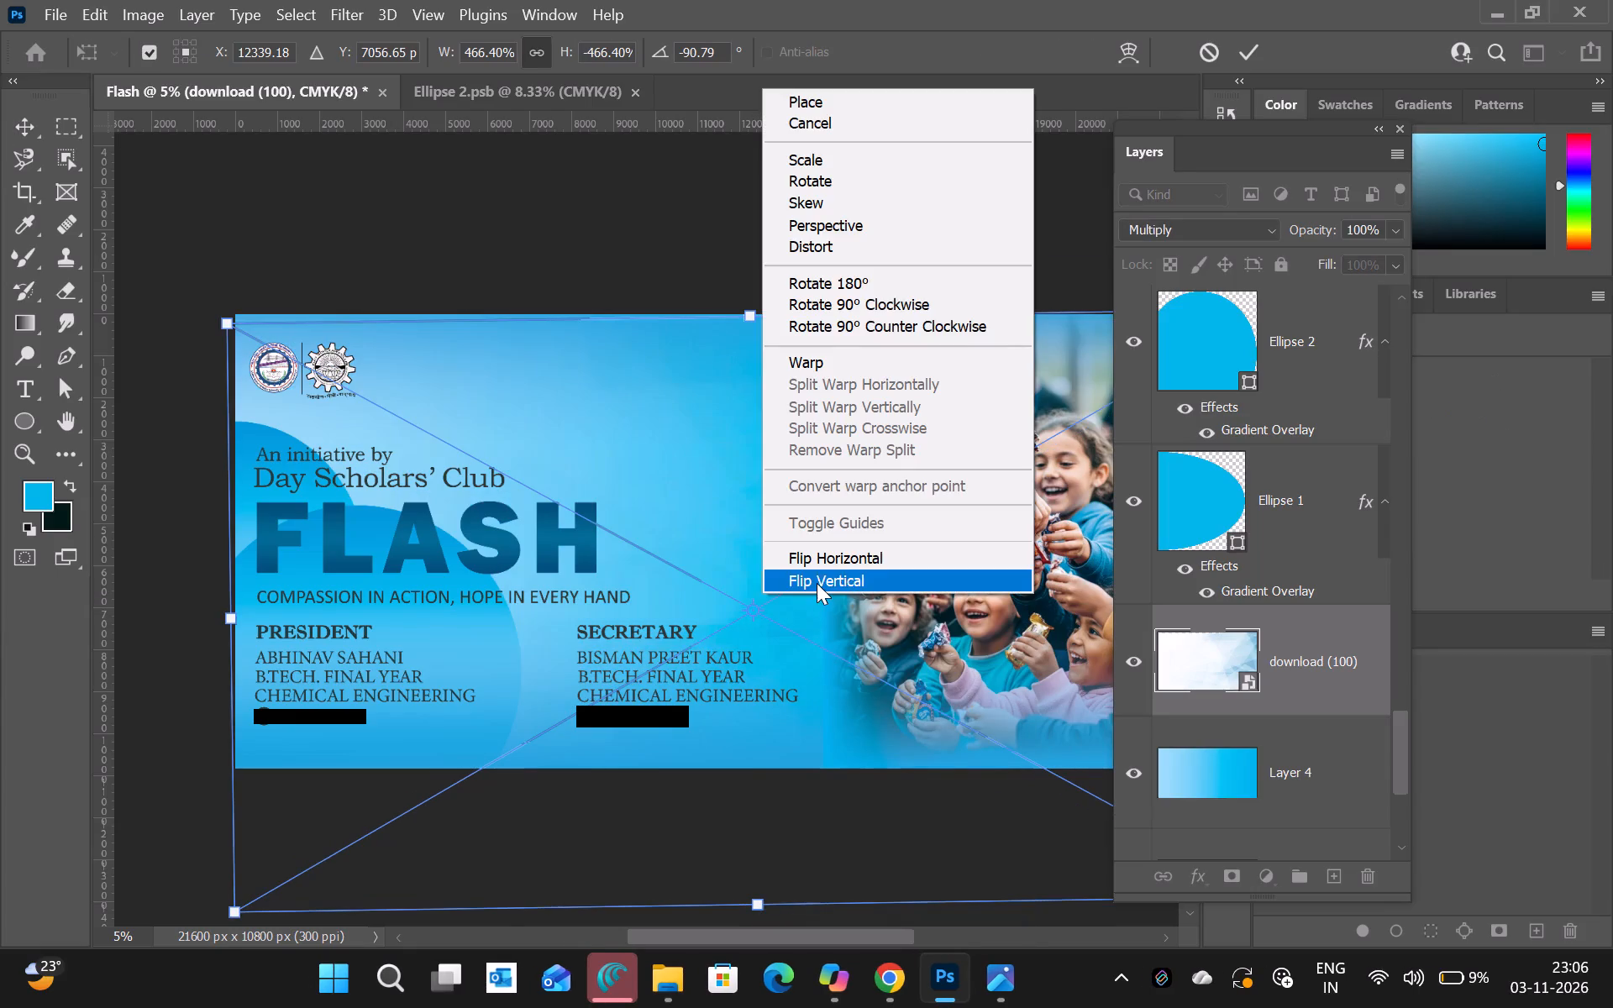
click(817, 583)
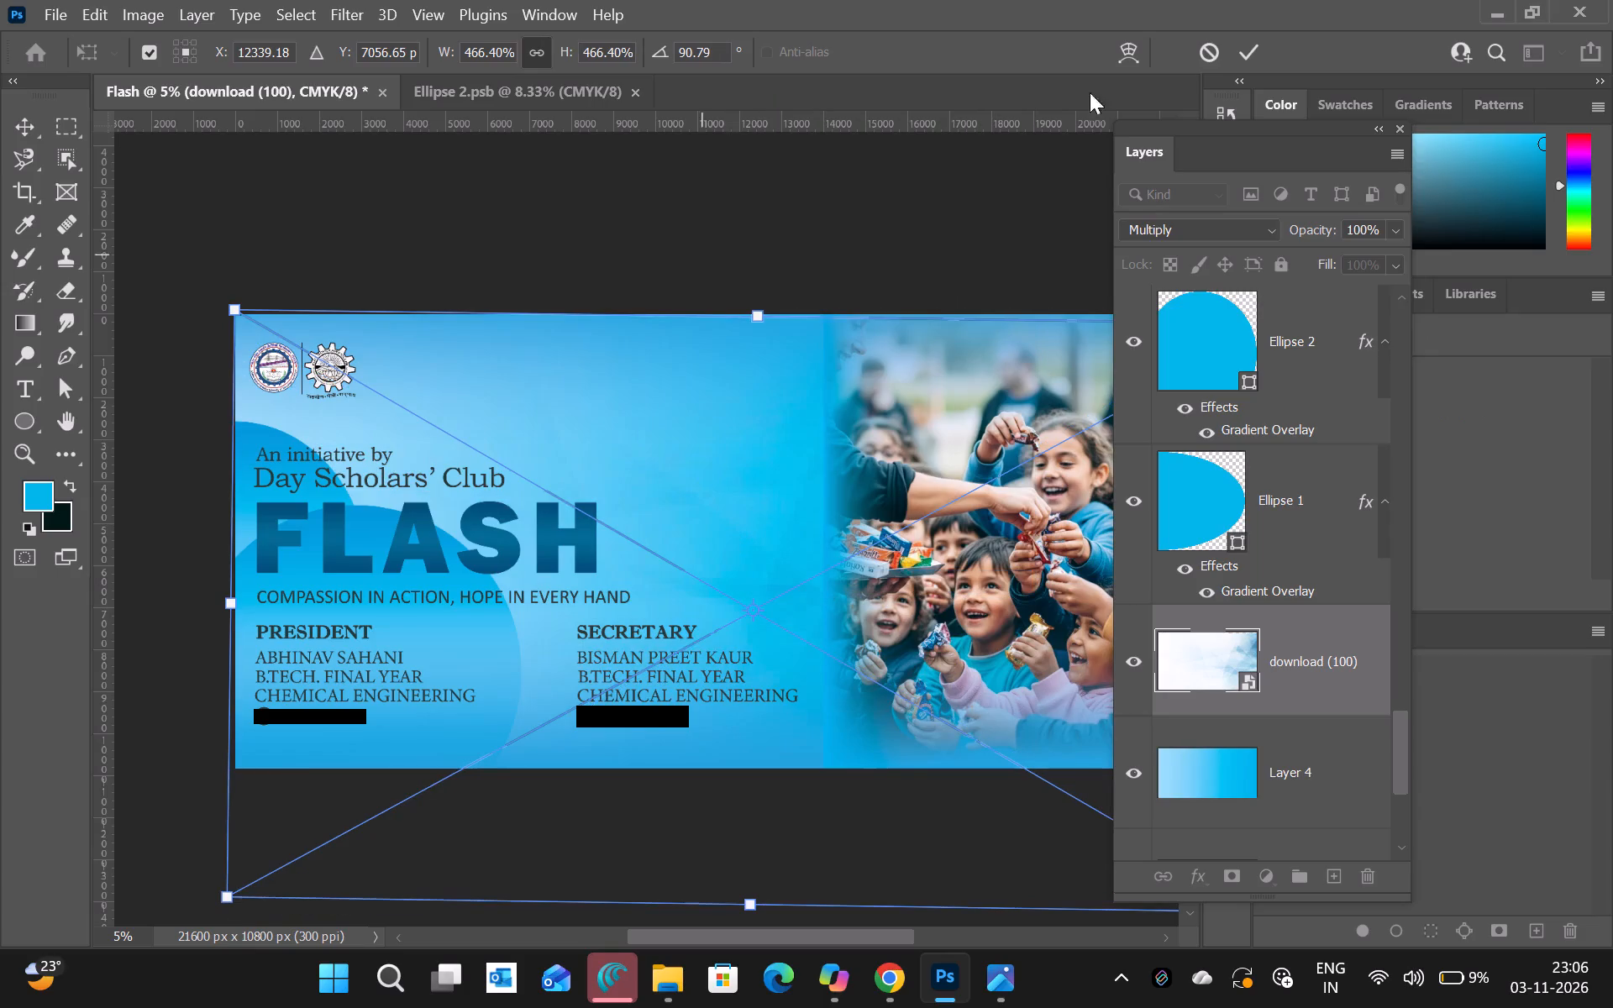
click(1247, 61)
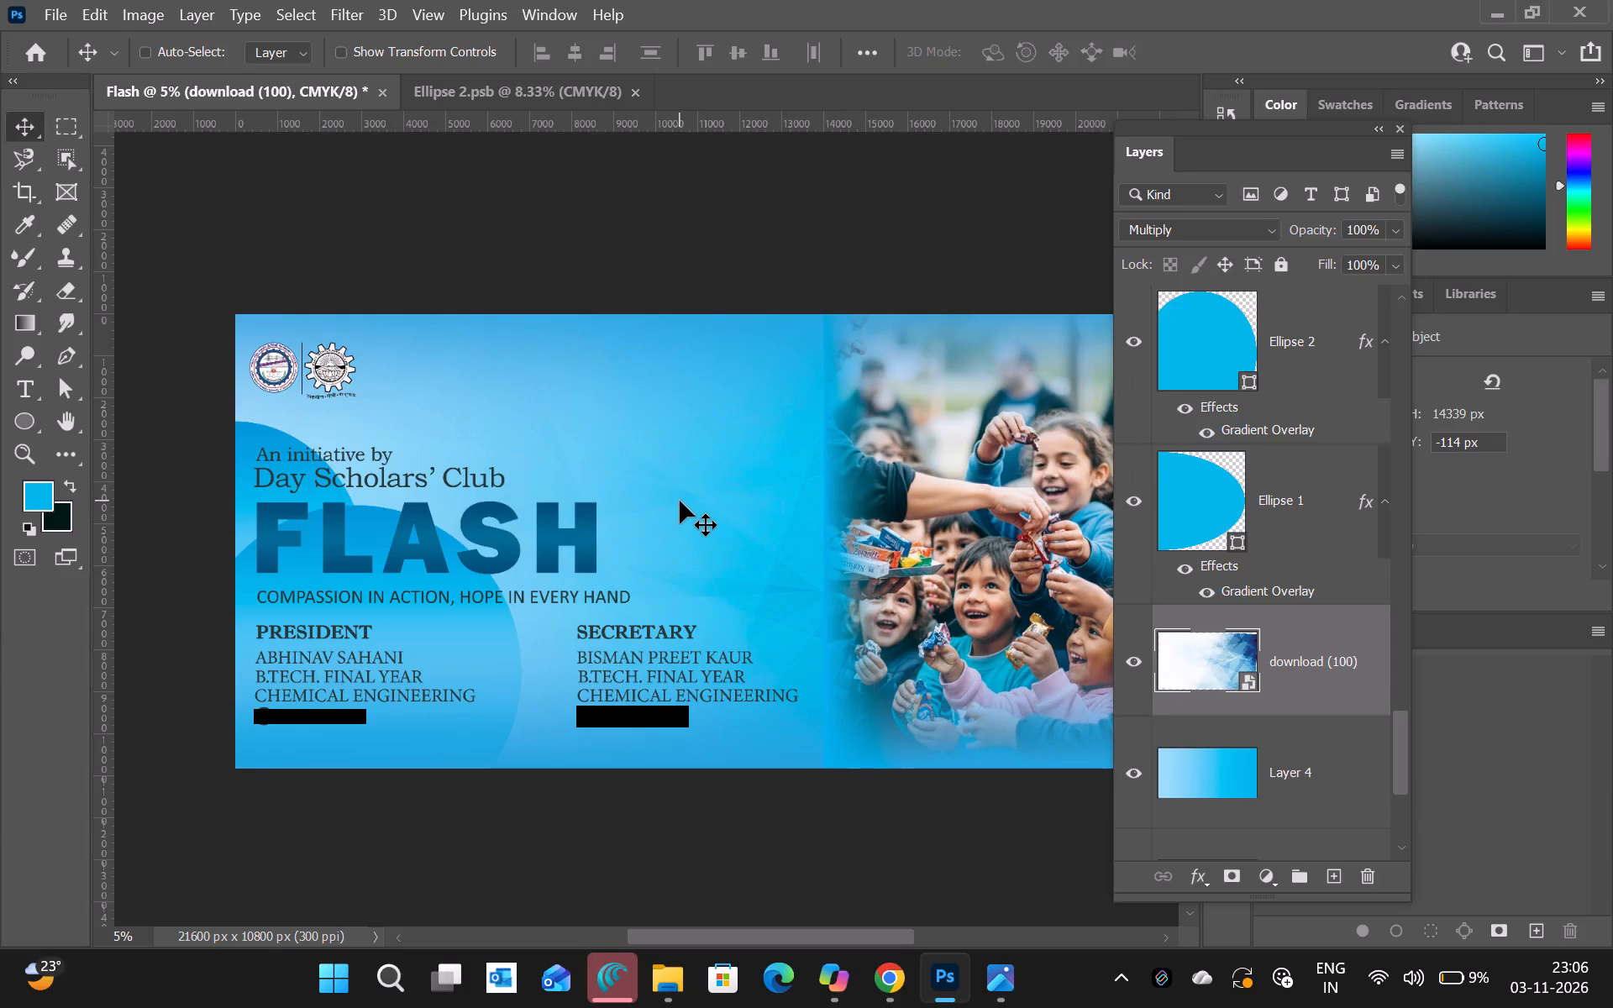
Move the Ellipse 1 shape straight up by about 534 px, to a Y position of about 2021 px.
click(1195, 538)
key(ctrl+t)
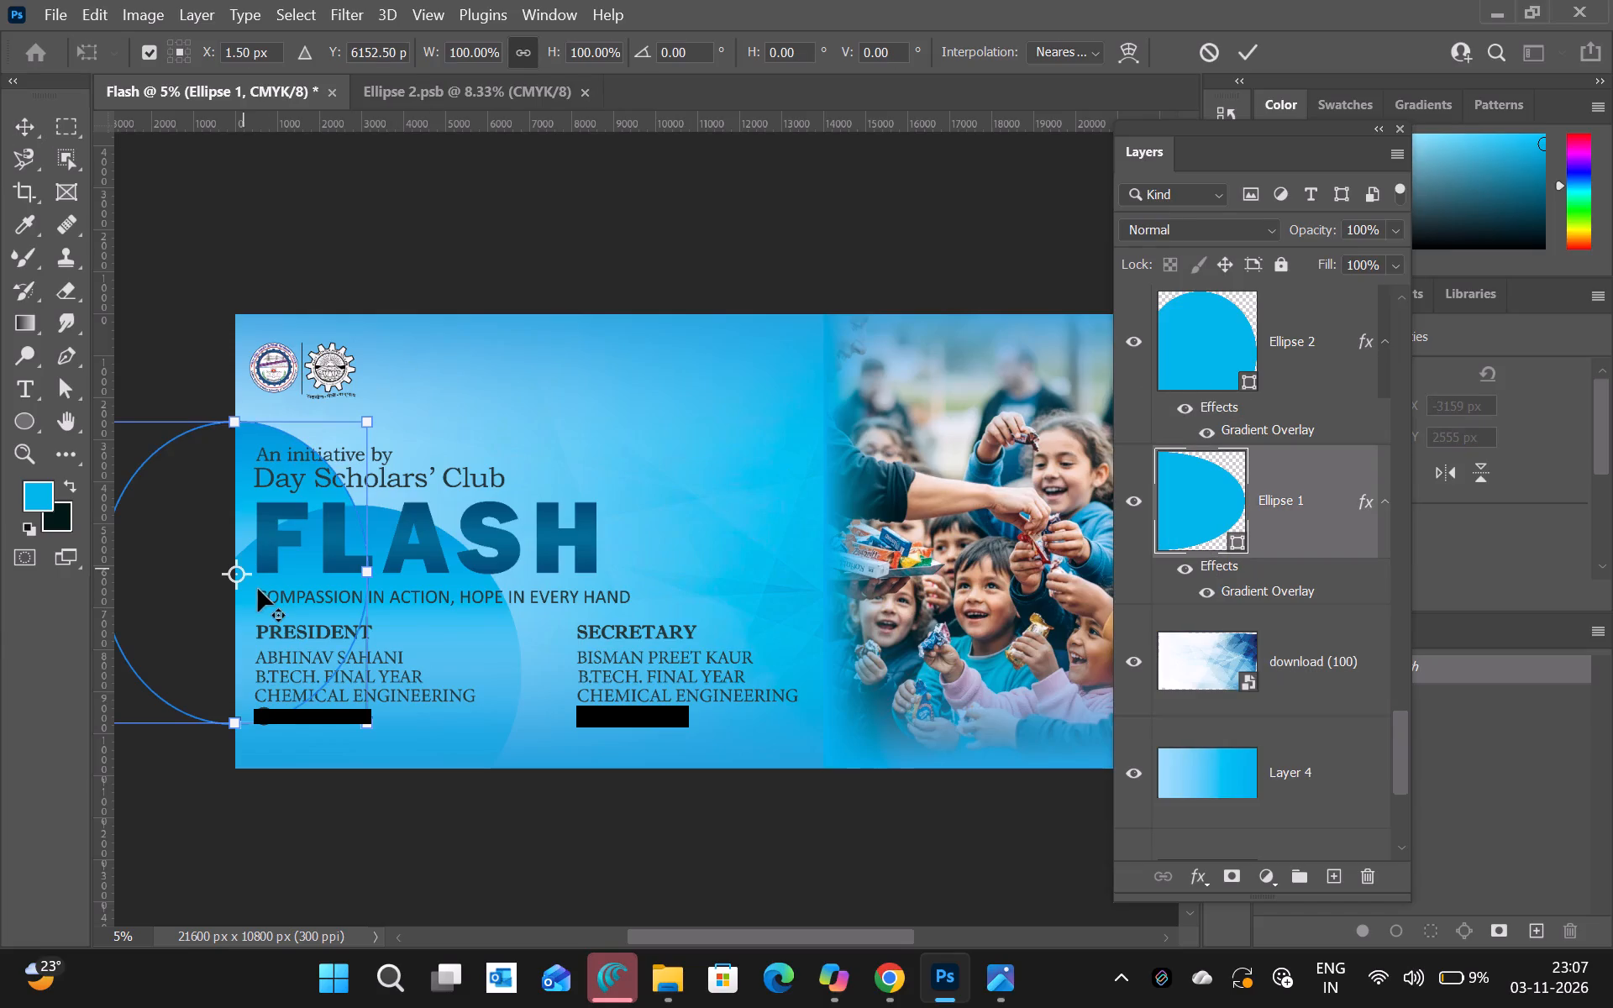
drag(256, 586, 264, 572)
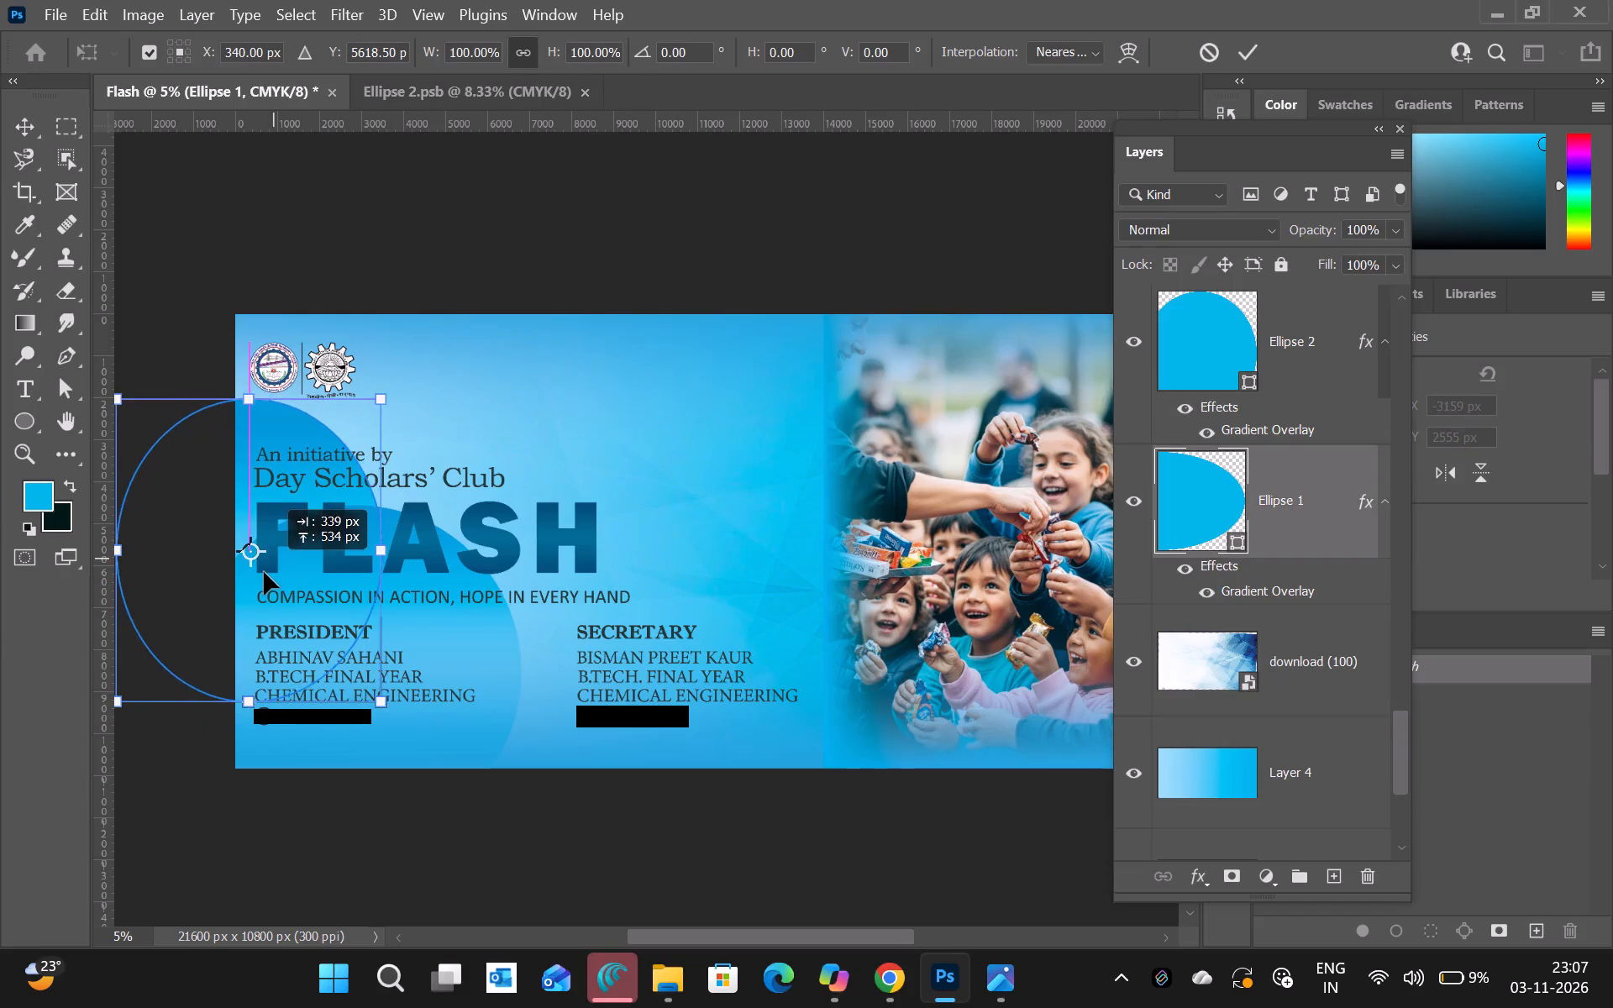
drag(264, 572, 262, 573)
click(1236, 43)
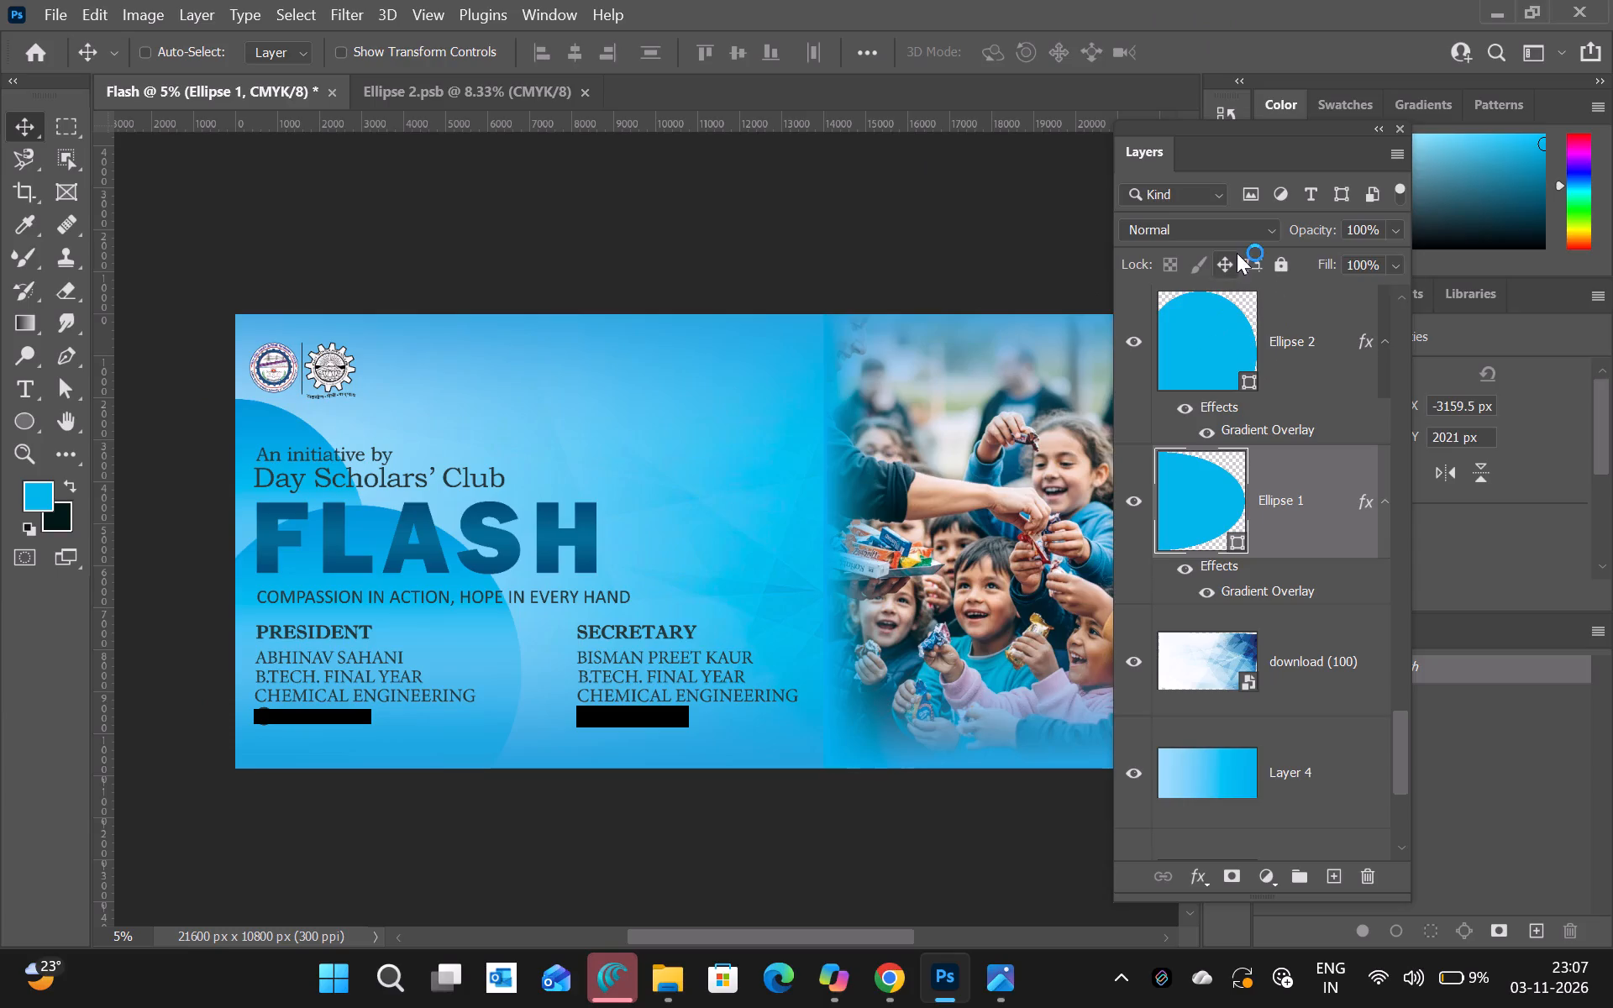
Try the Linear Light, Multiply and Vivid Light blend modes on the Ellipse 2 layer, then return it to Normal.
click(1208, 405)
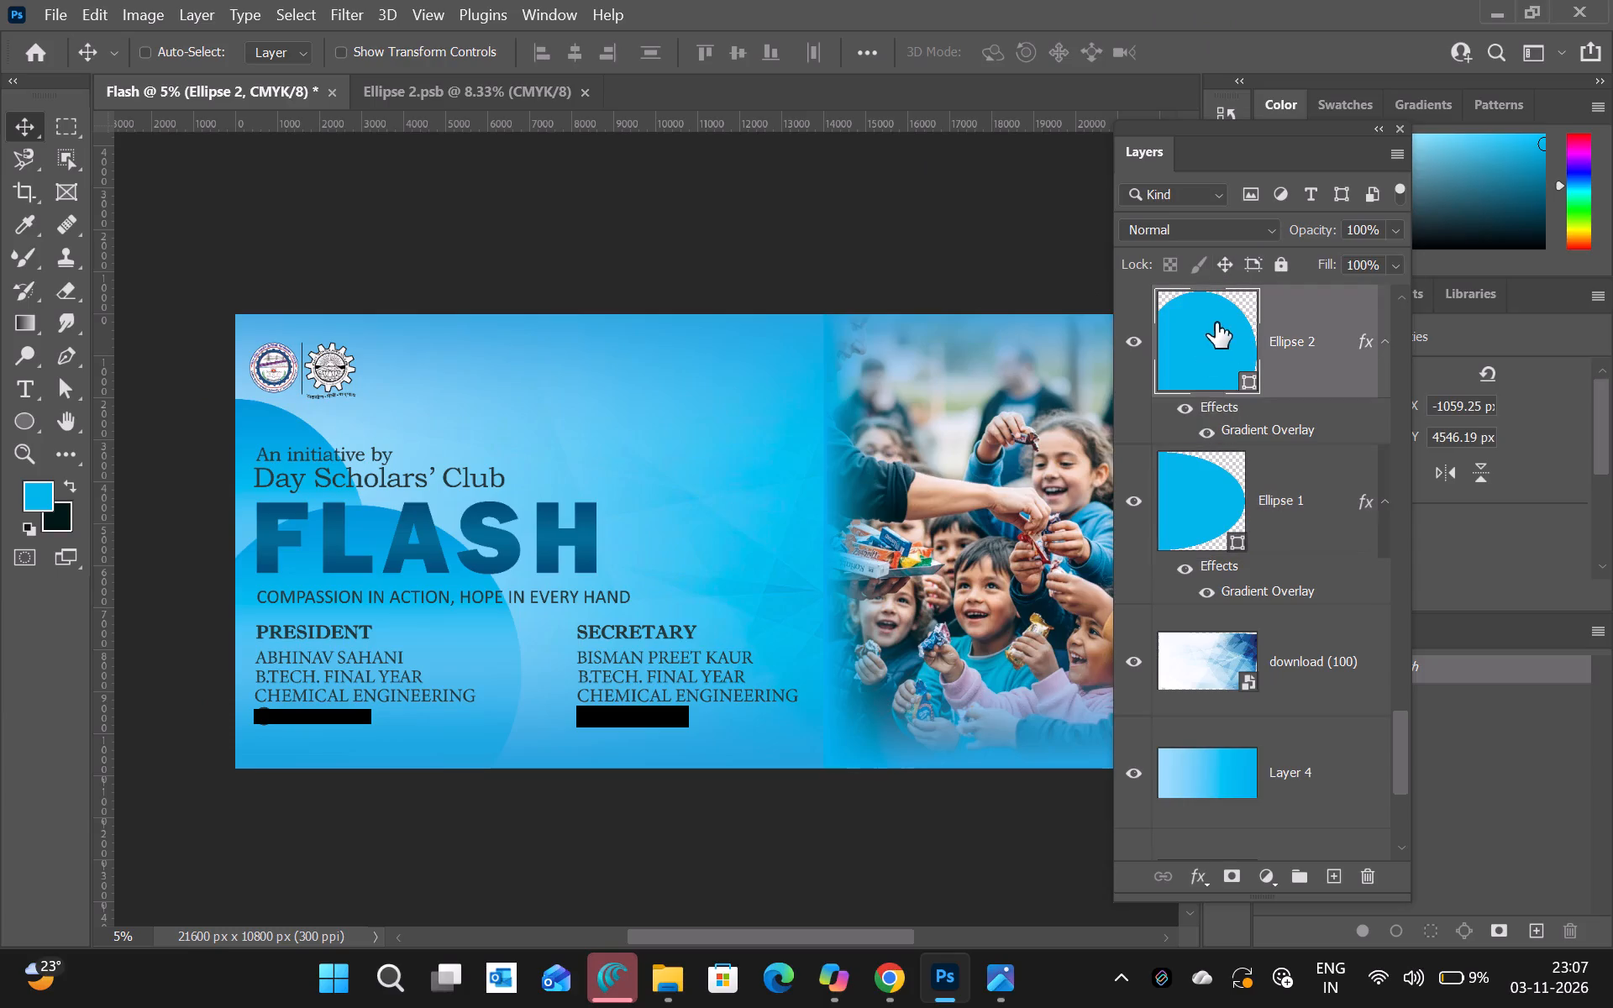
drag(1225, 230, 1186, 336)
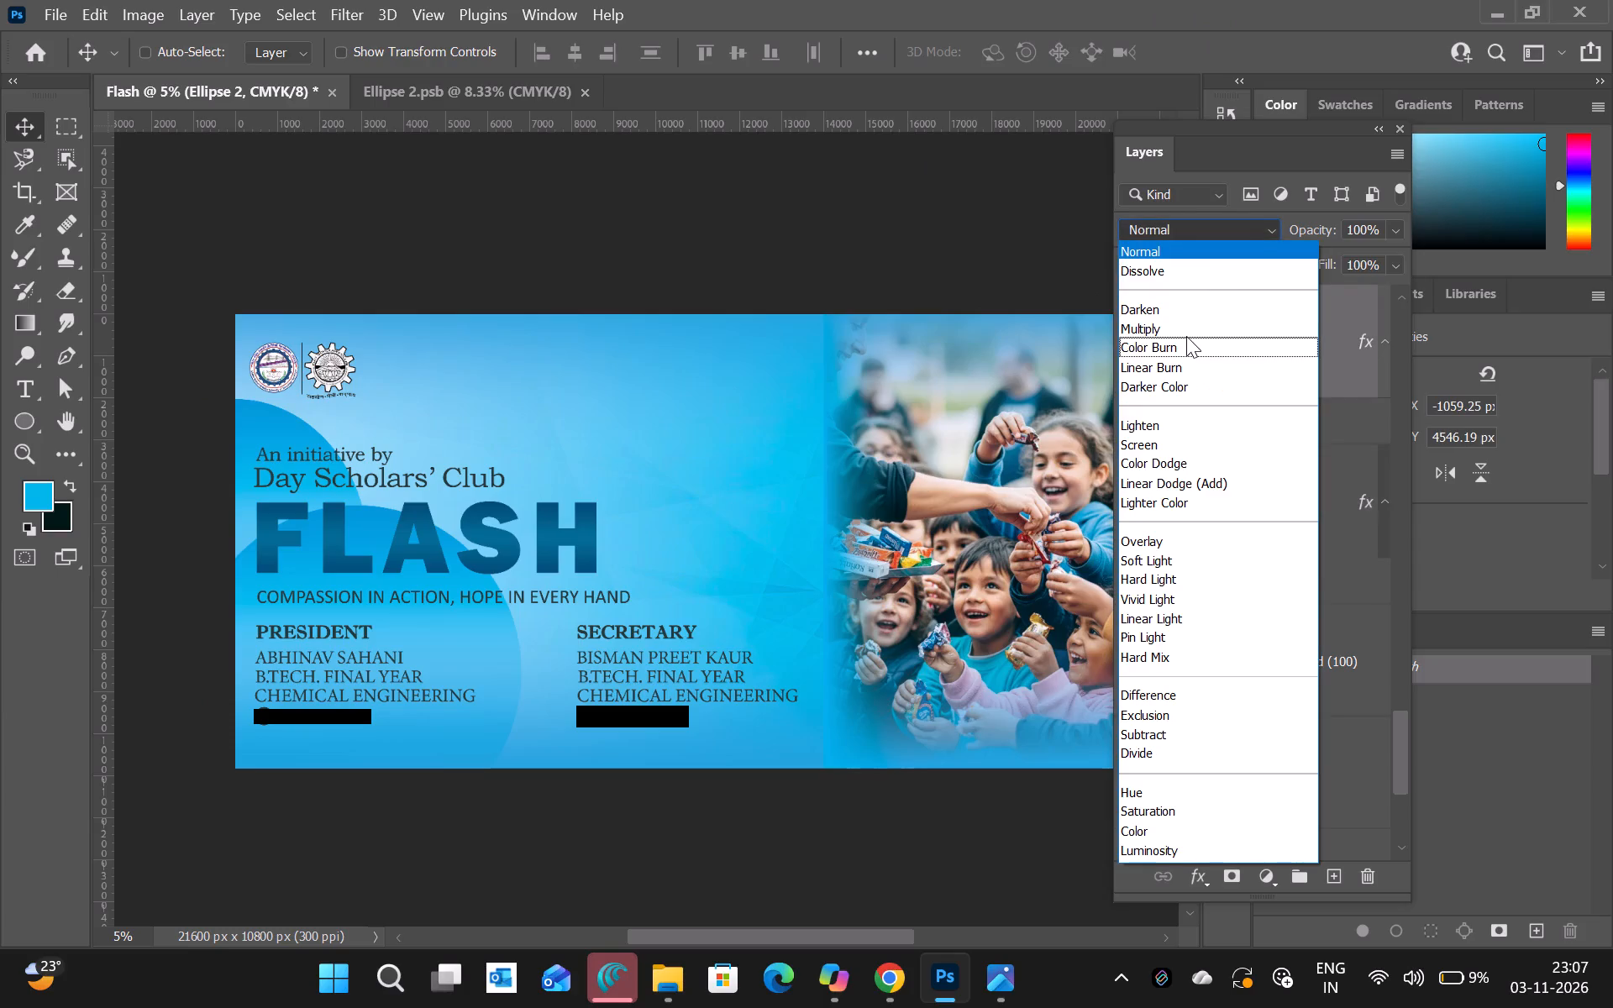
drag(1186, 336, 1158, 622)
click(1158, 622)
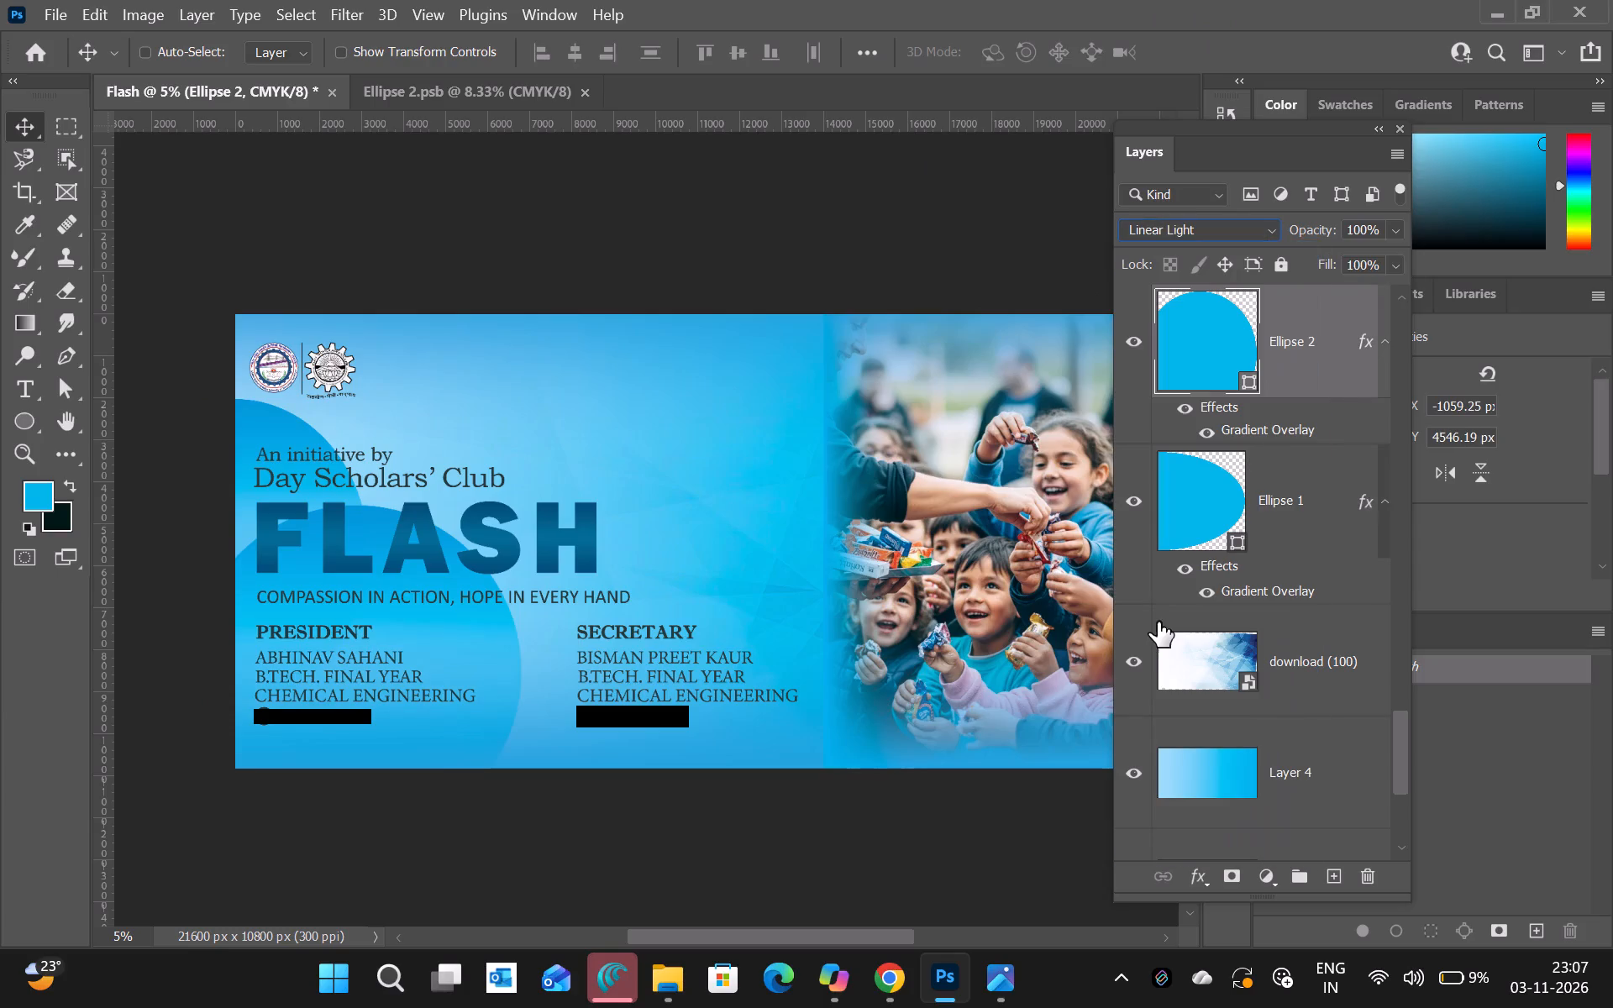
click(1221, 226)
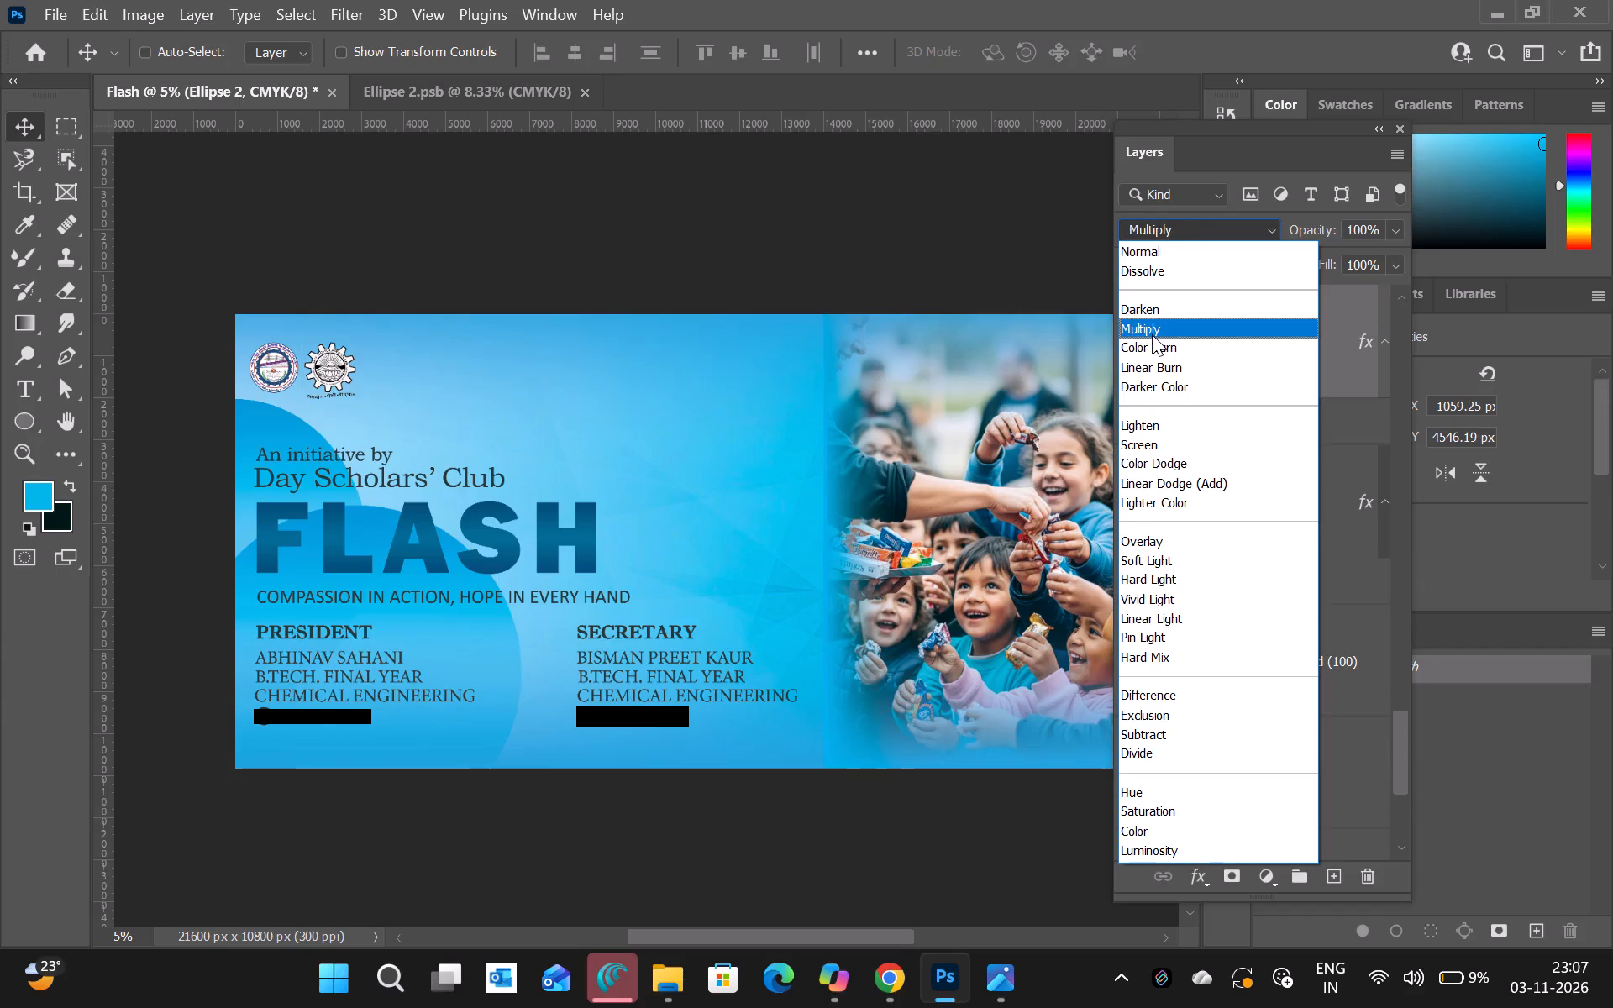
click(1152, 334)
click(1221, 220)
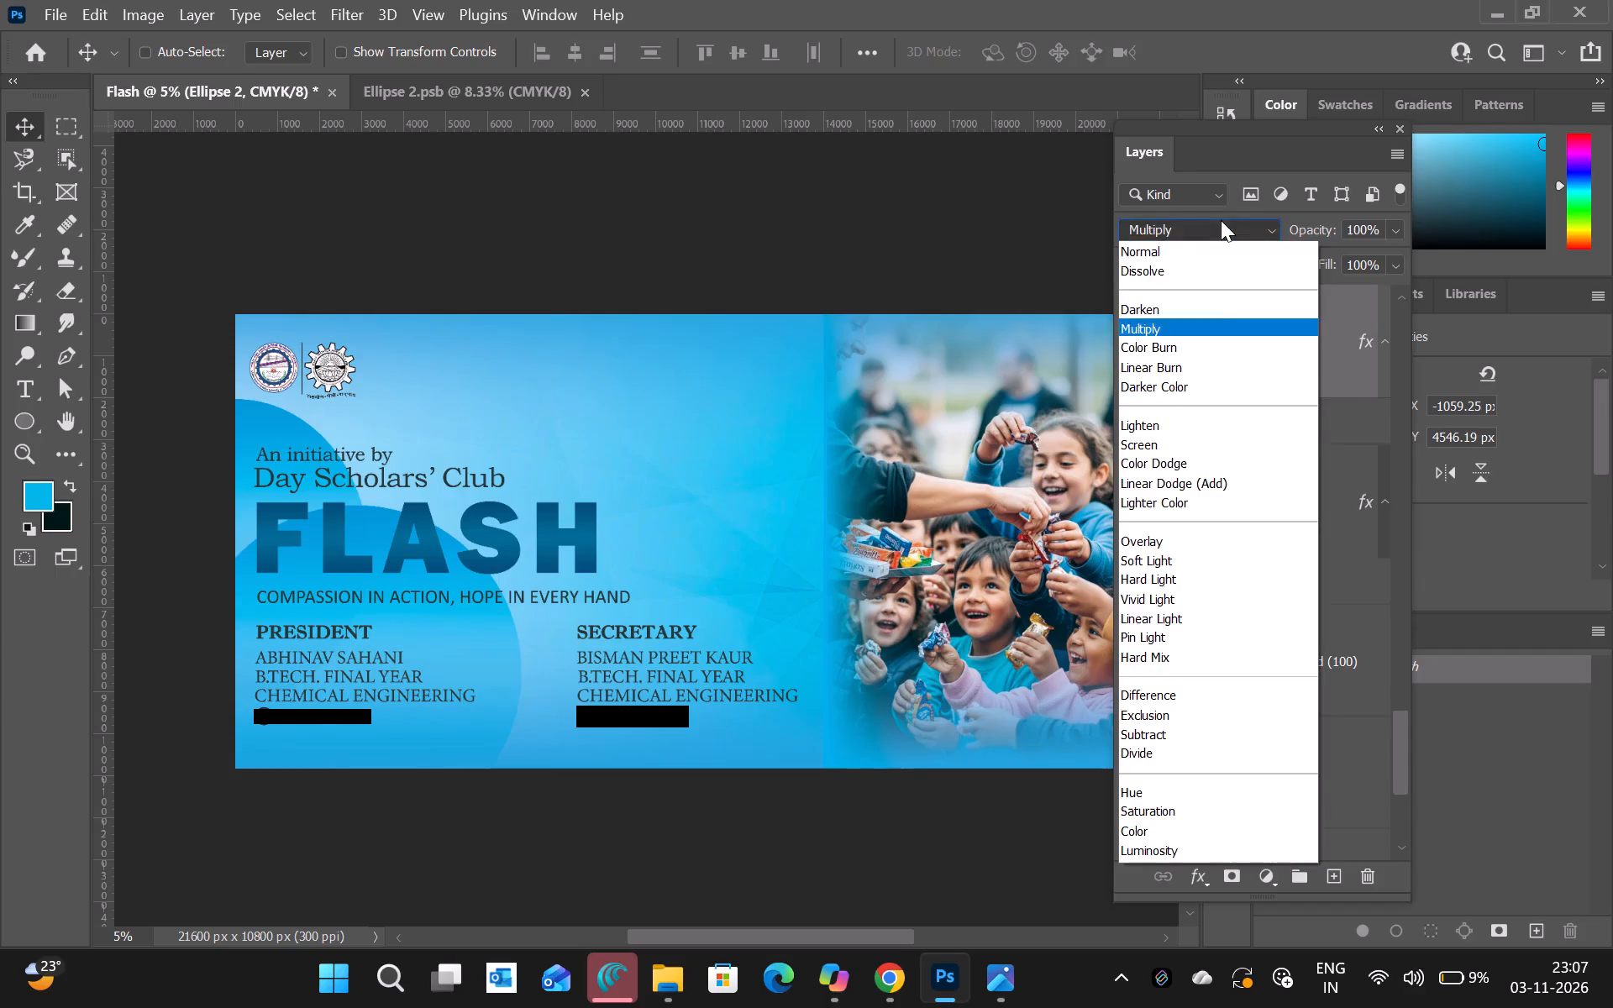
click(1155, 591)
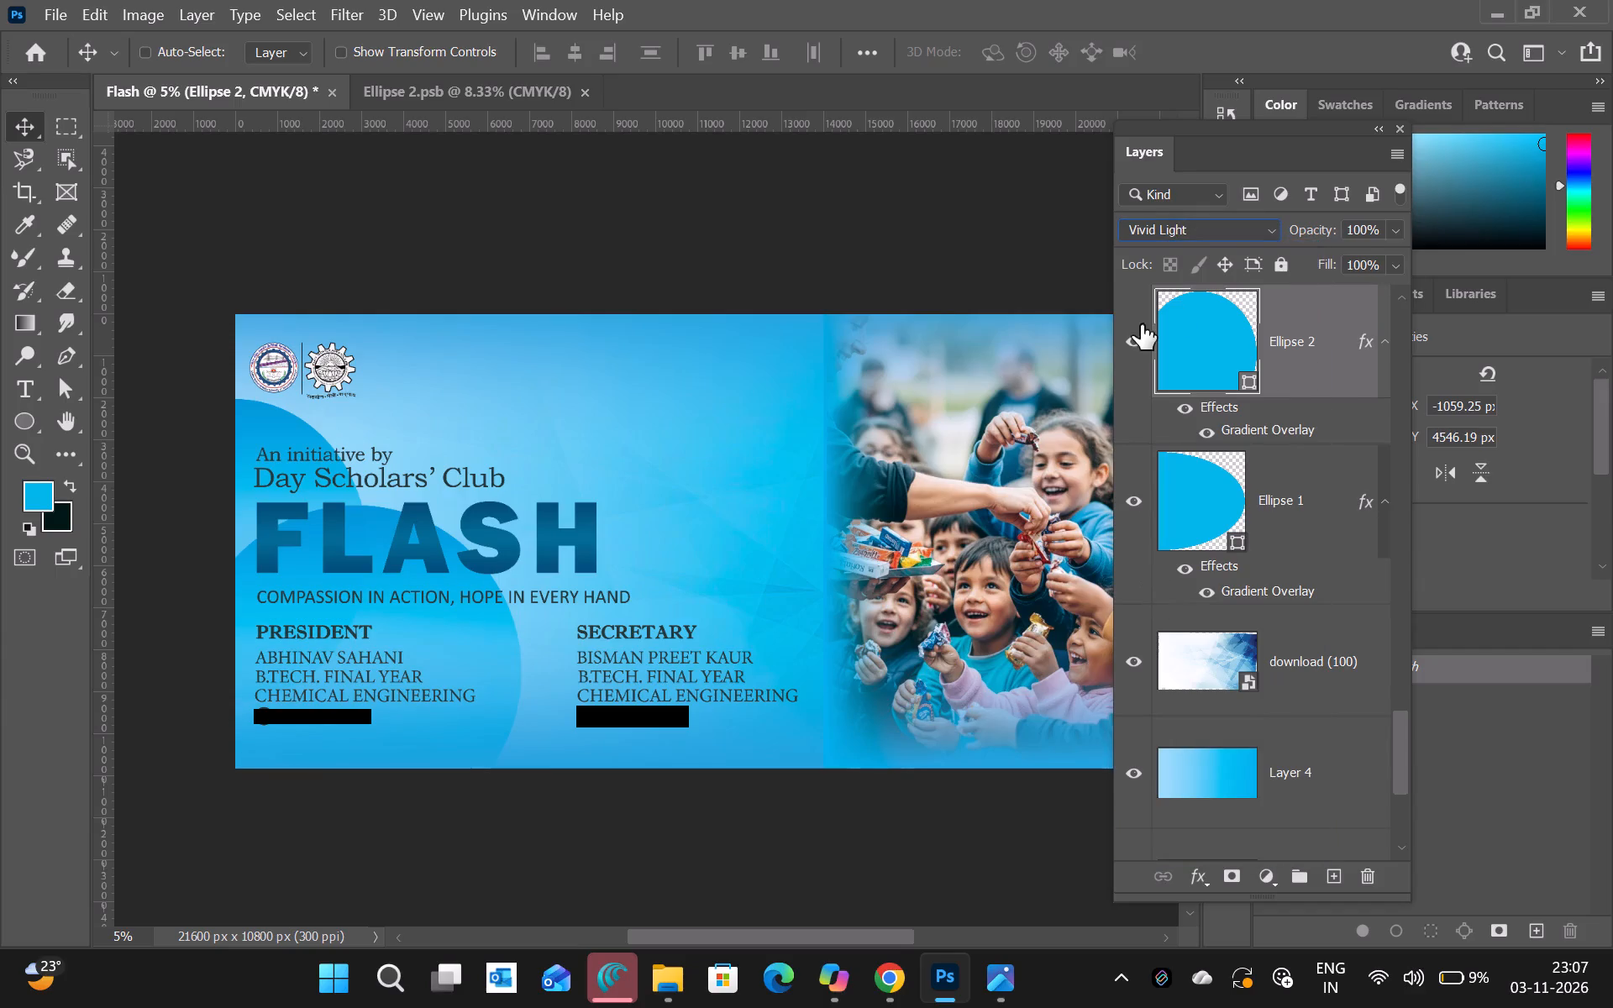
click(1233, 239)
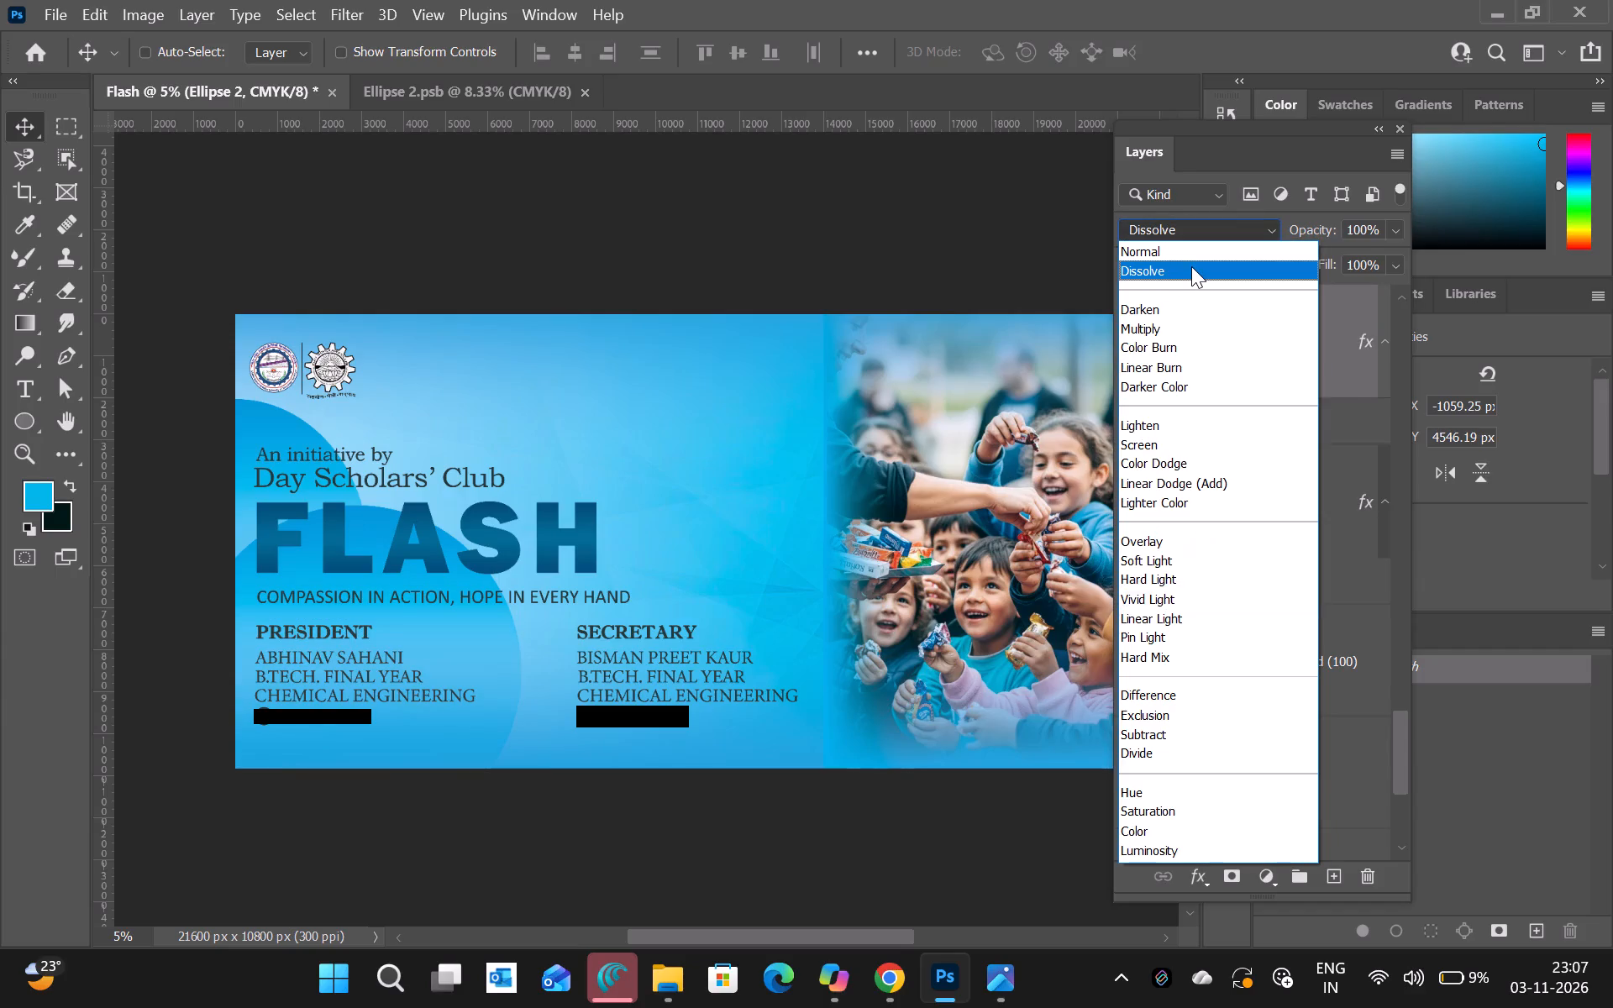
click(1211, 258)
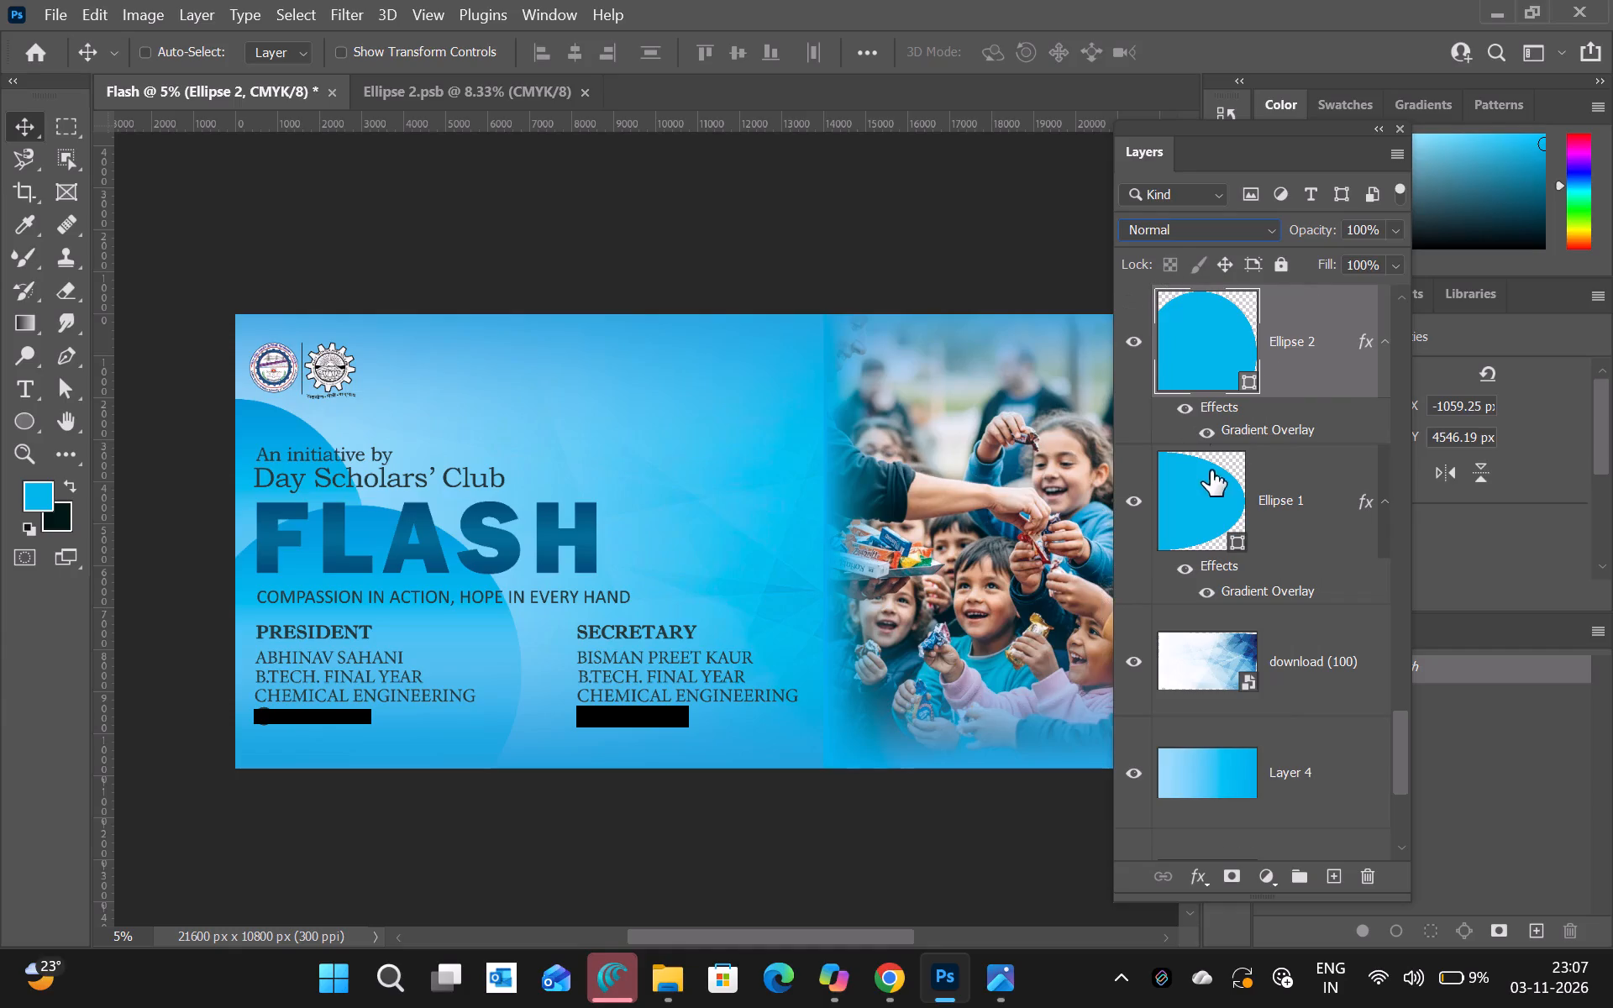
Convert the Ellipse 2 layer to a Smart Object.
click(164, 8)
right_click(1344, 328)
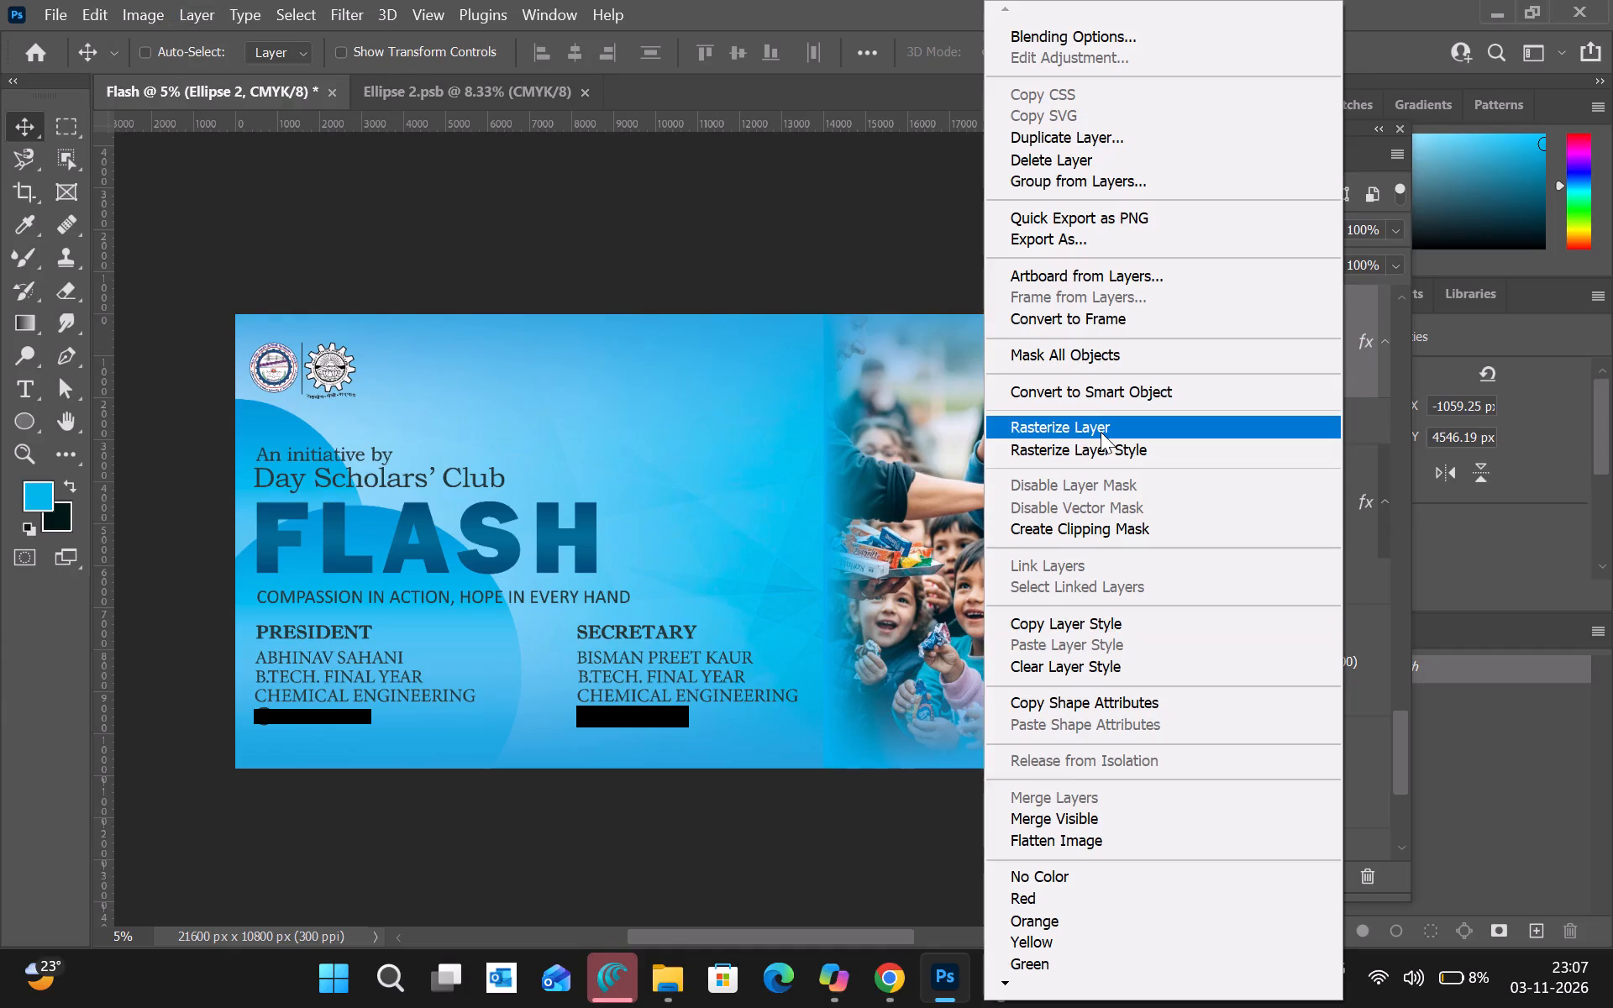
click(1065, 381)
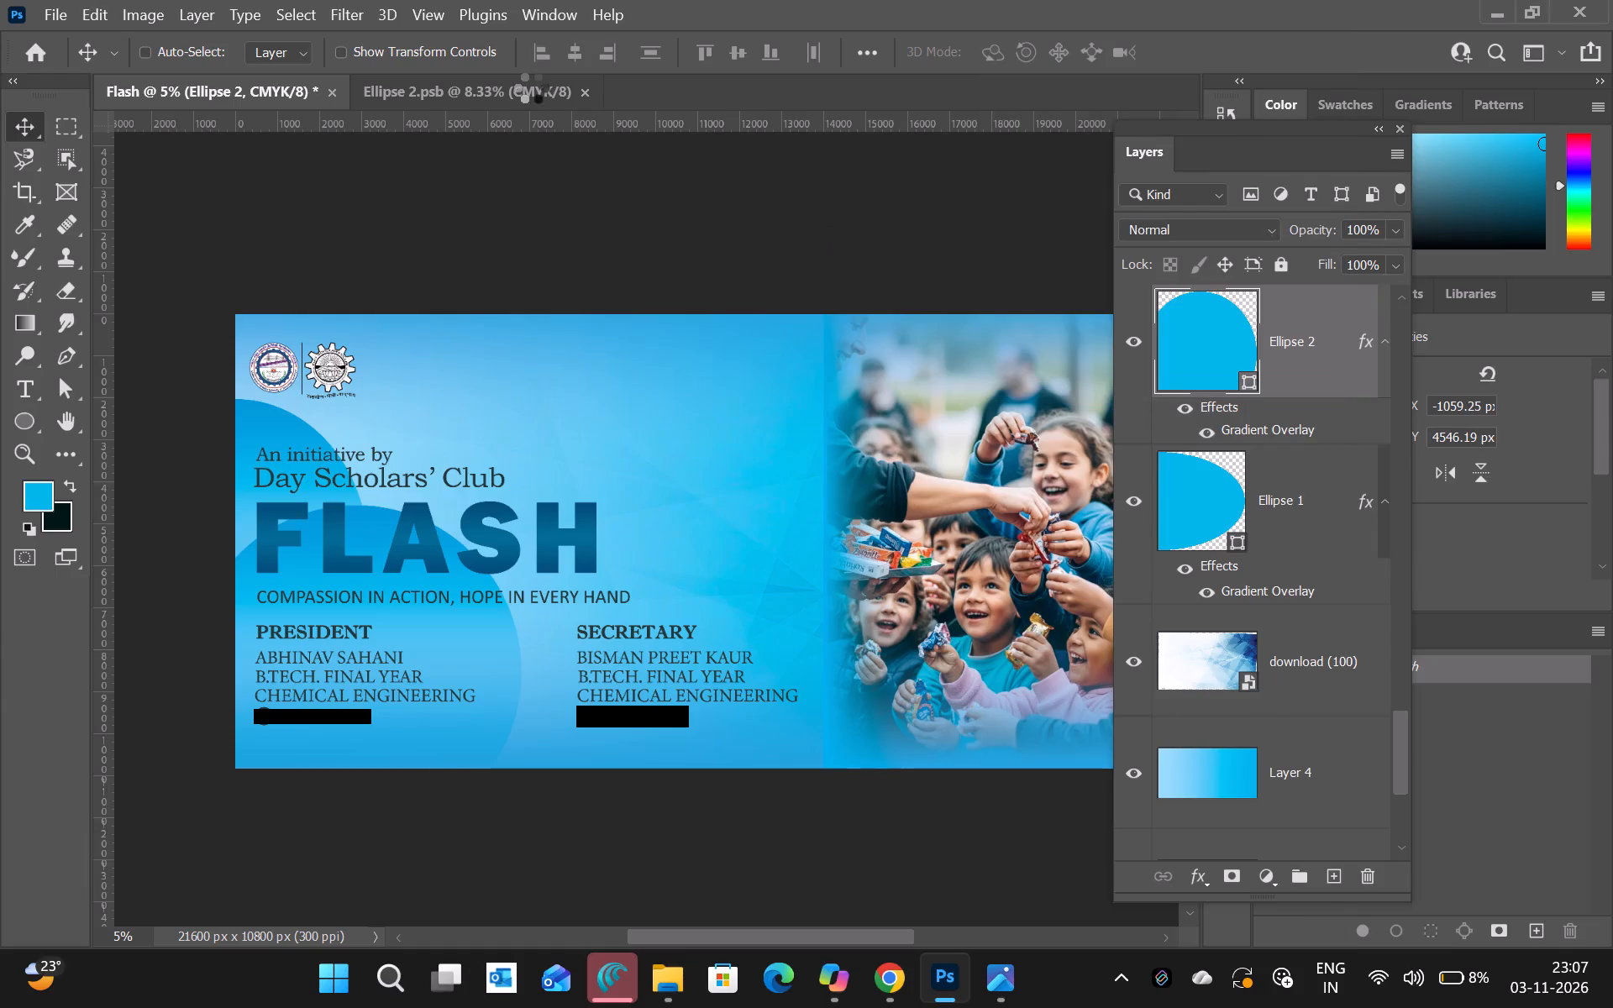
Apply a Gaussian Blur with a radius of 29.1 pixels to the Ellipse 2 smart object.
click(142, 15)
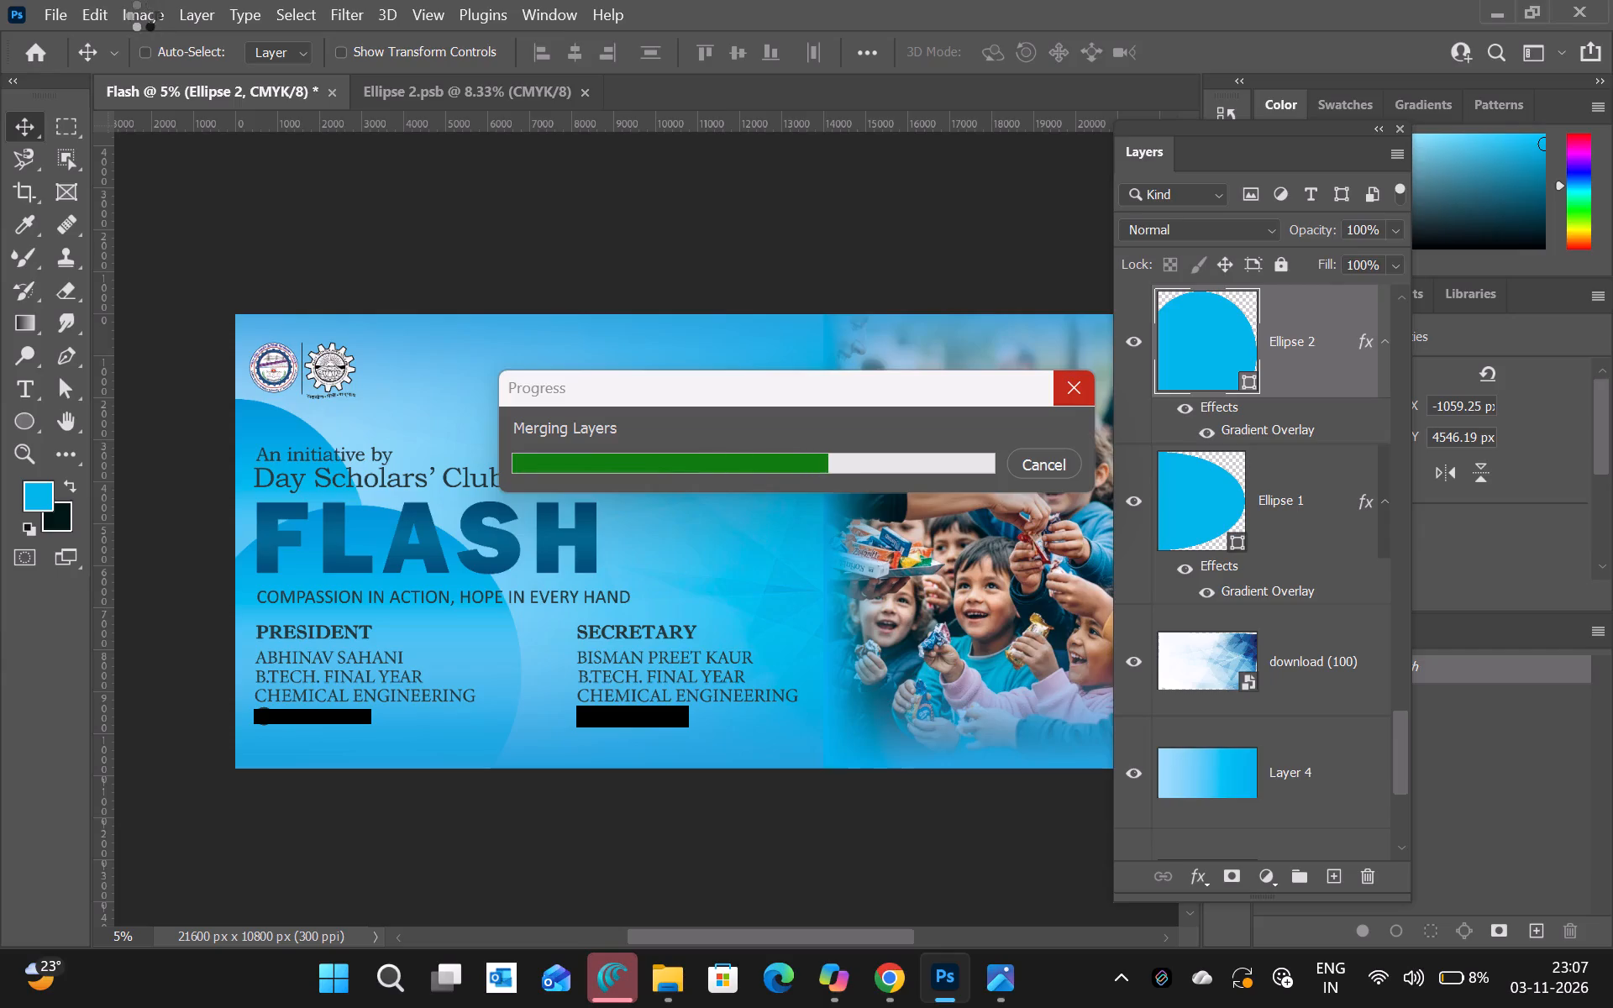
click(142, 15)
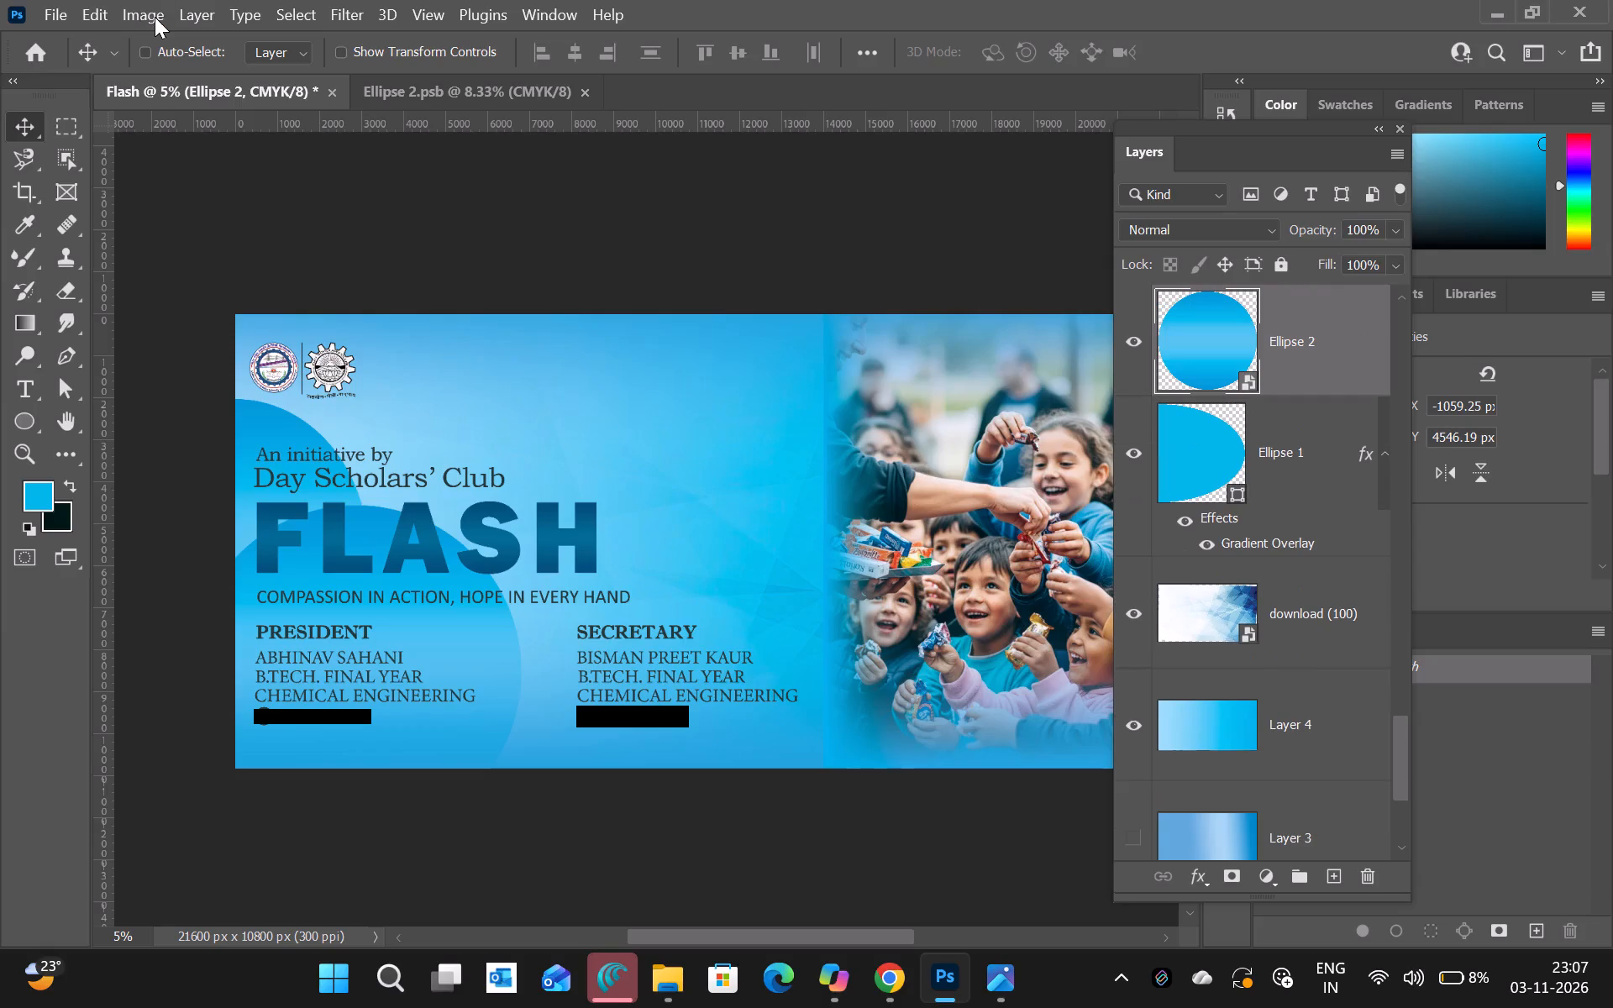
click(155, 17)
click(176, 67)
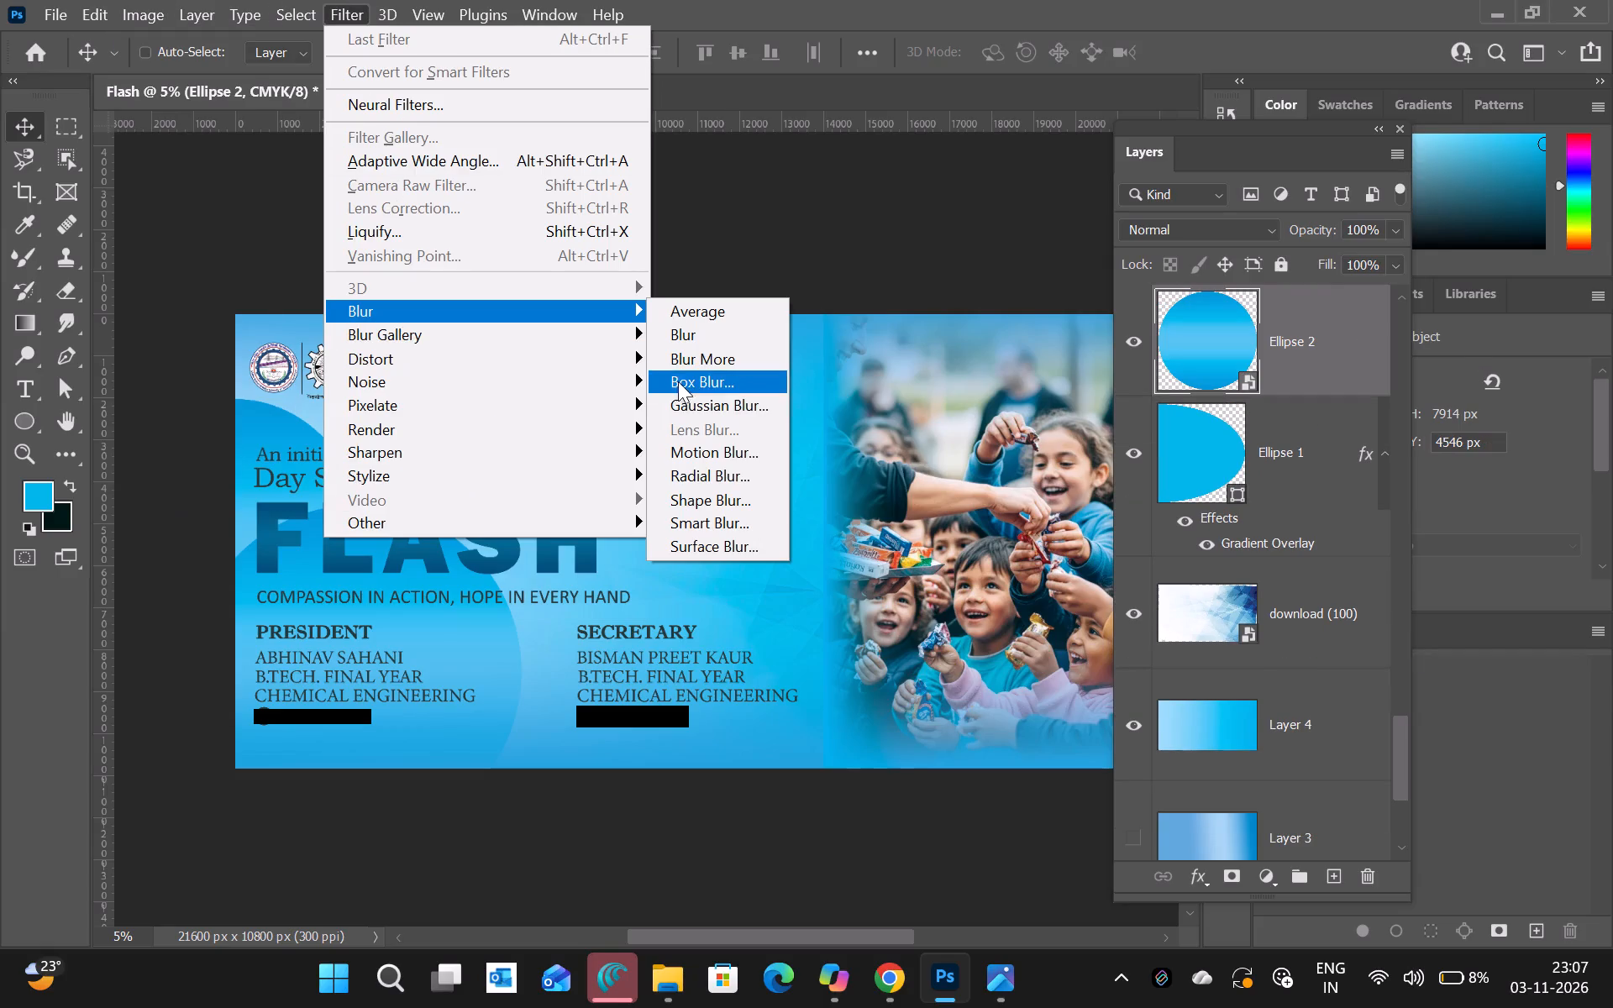
click(733, 404)
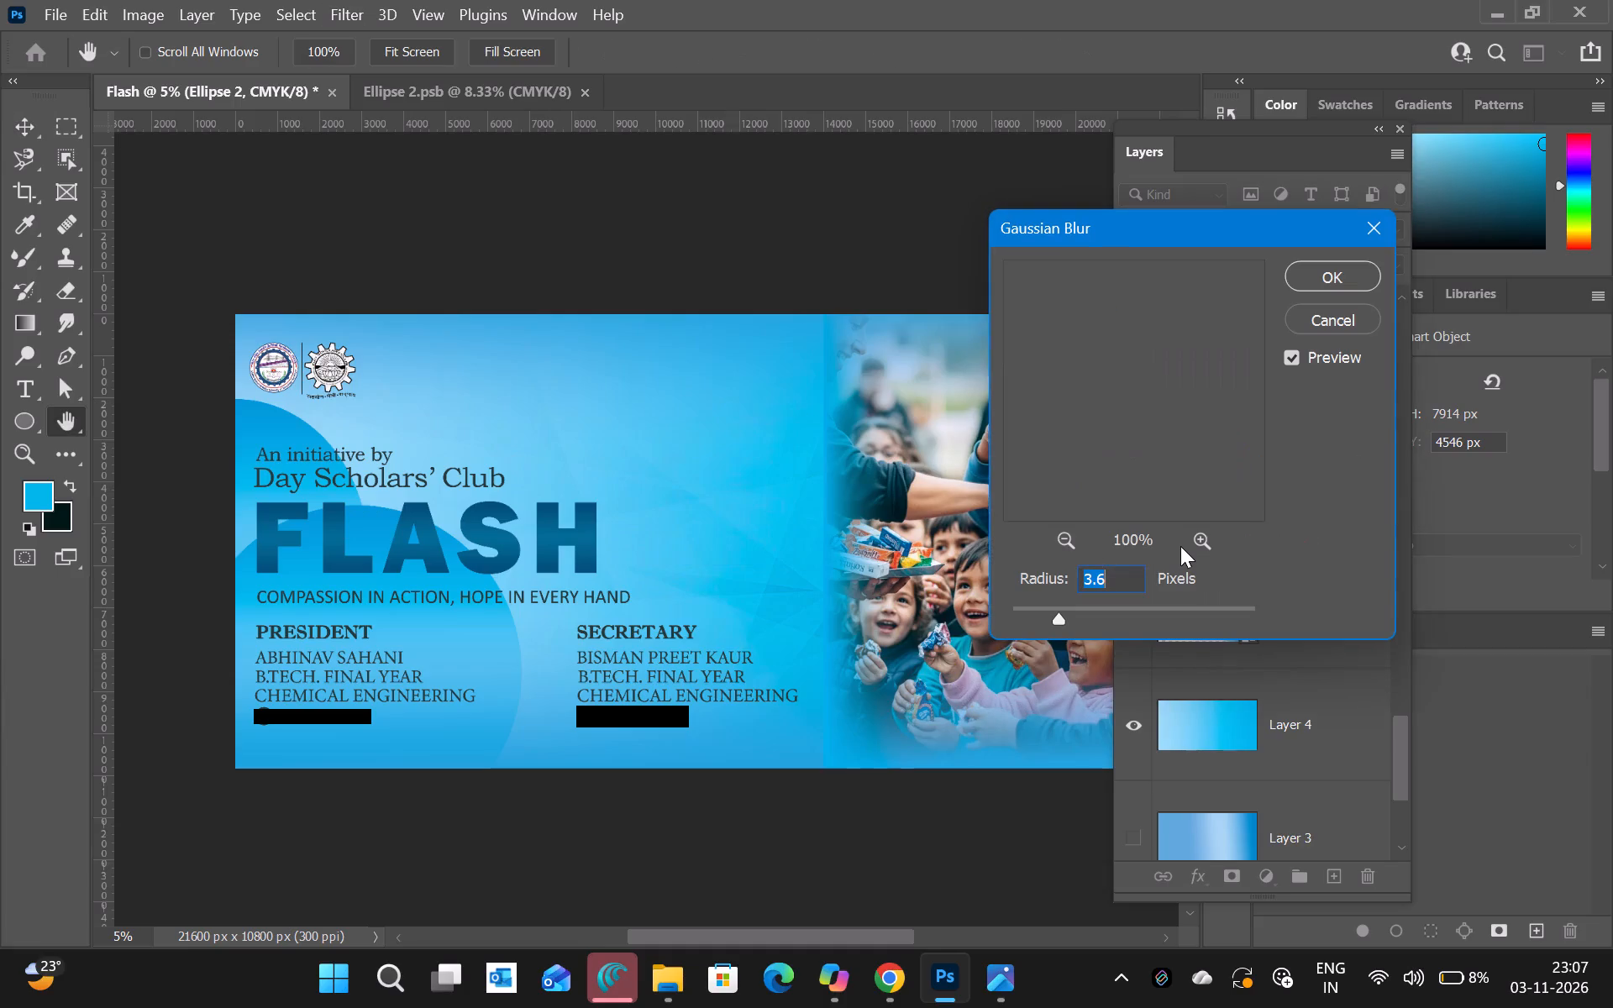
click(1102, 609)
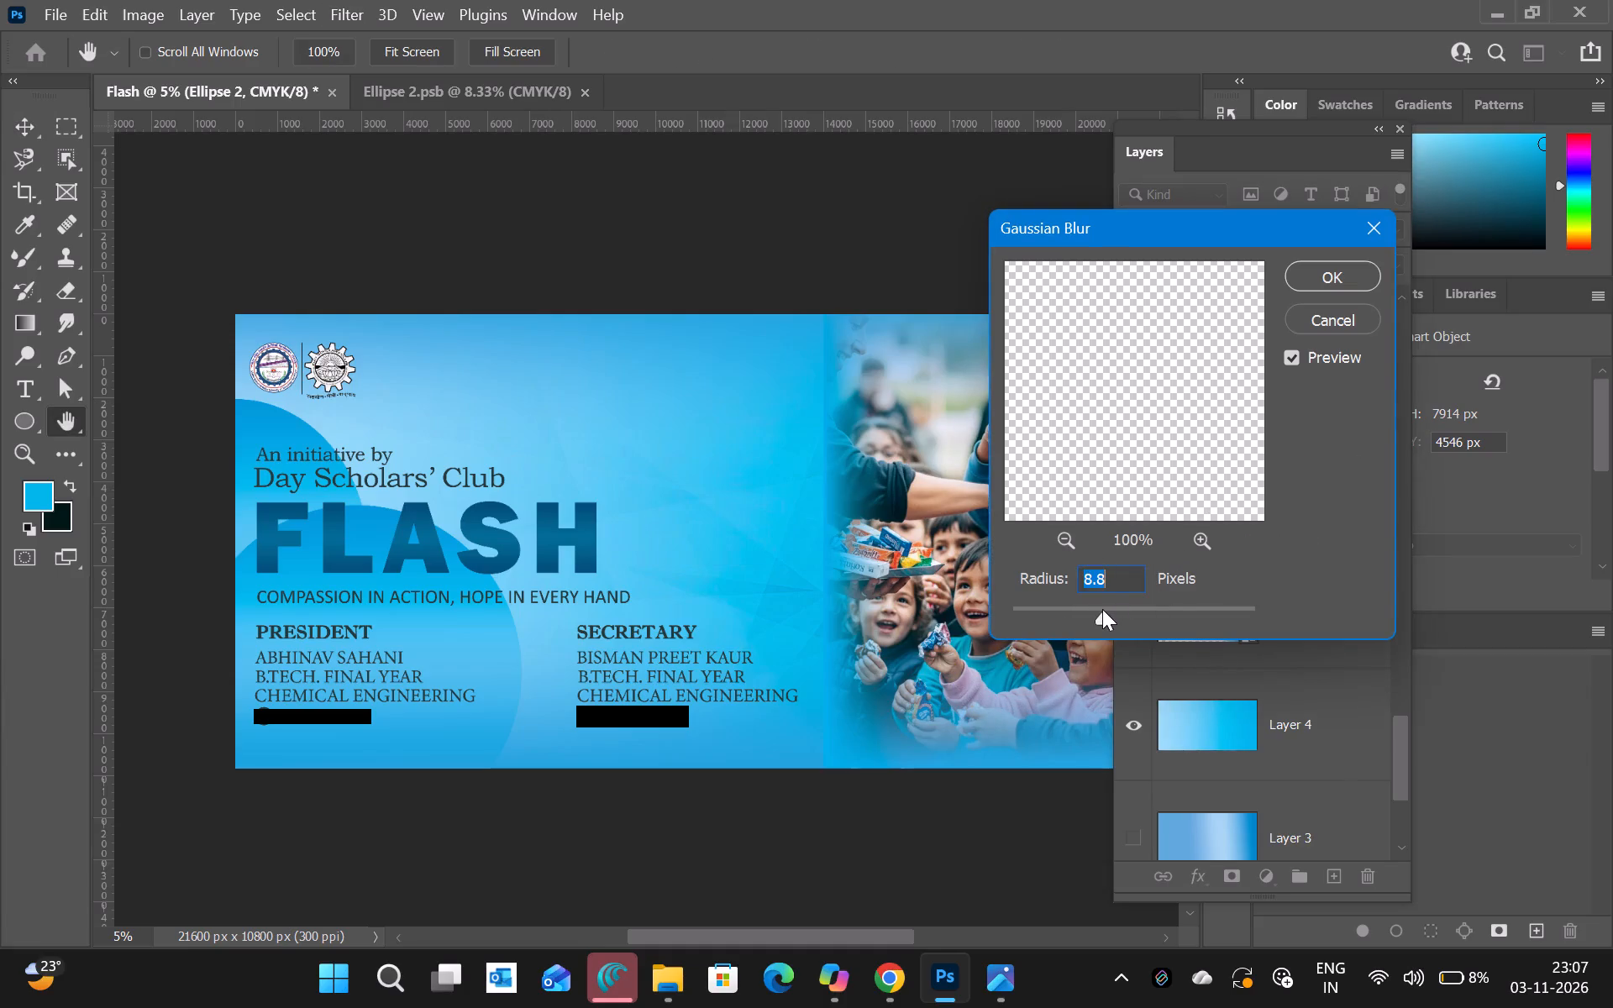
click(1143, 612)
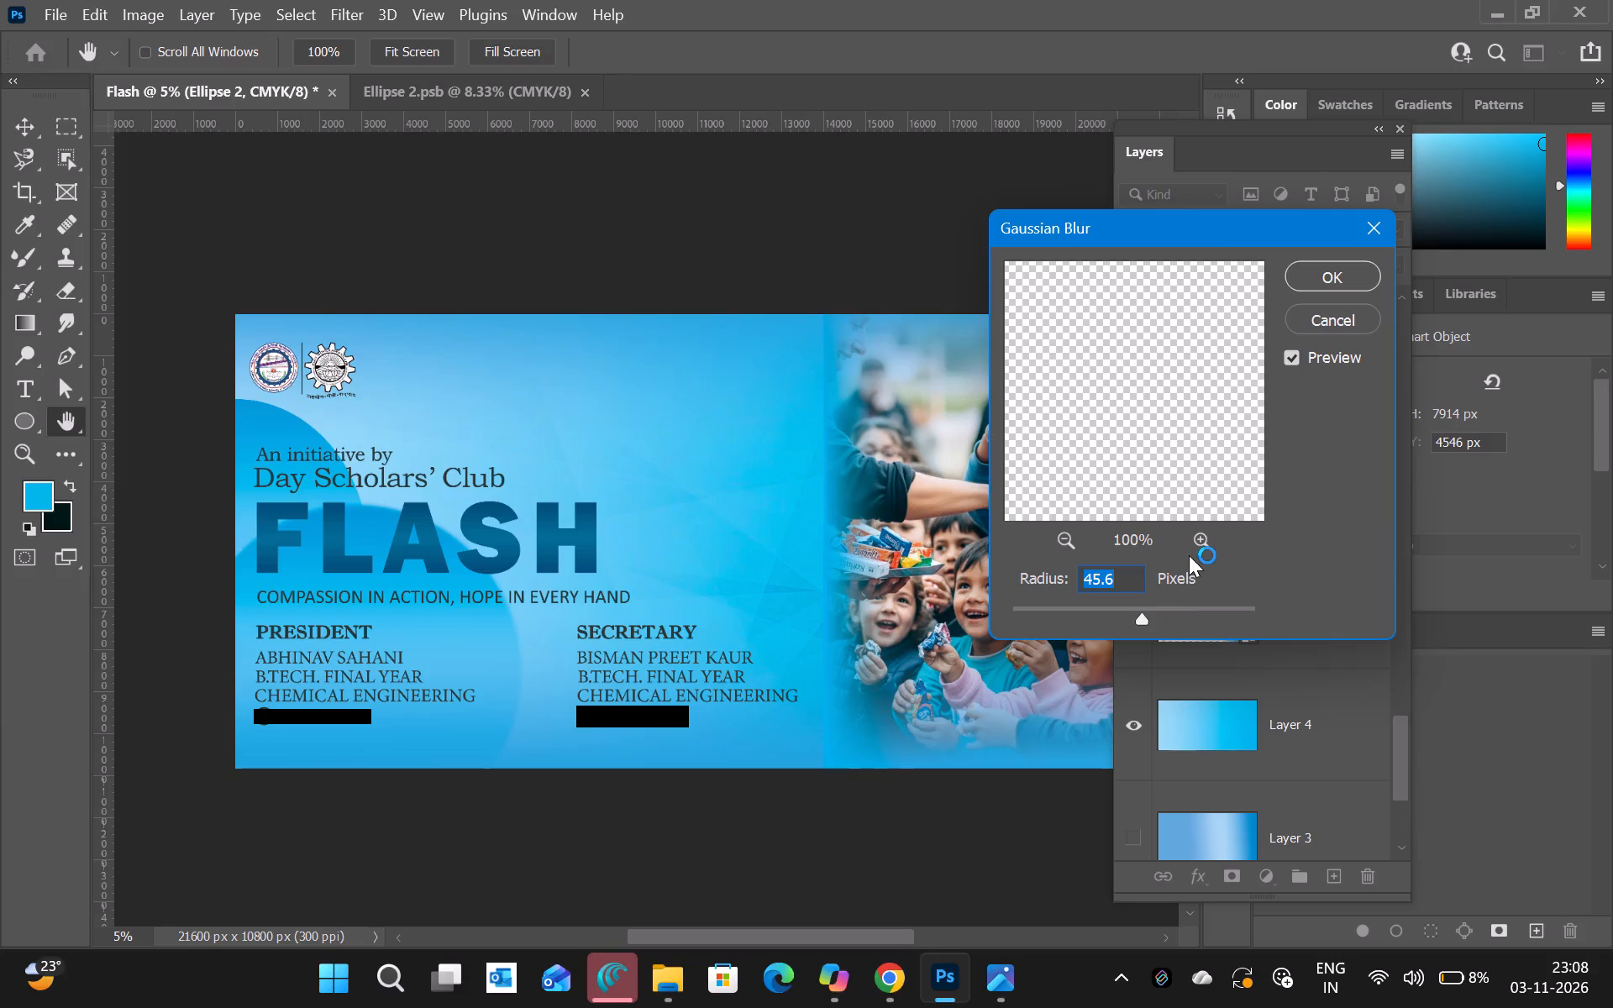
click(1127, 610)
click(1332, 277)
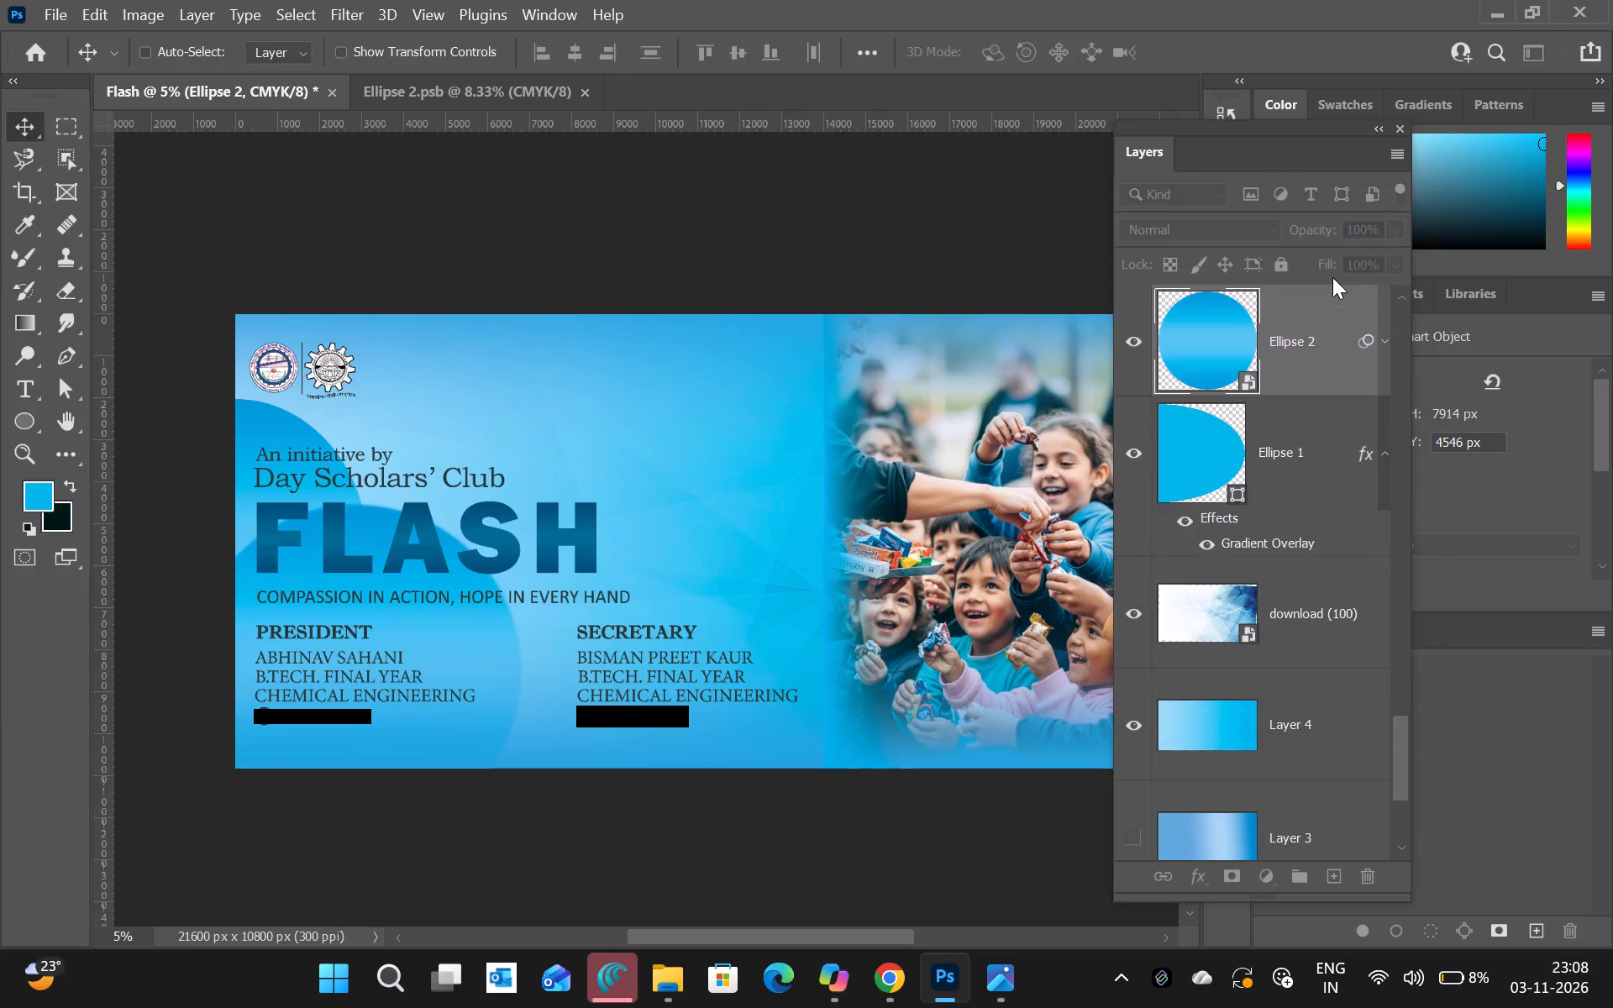
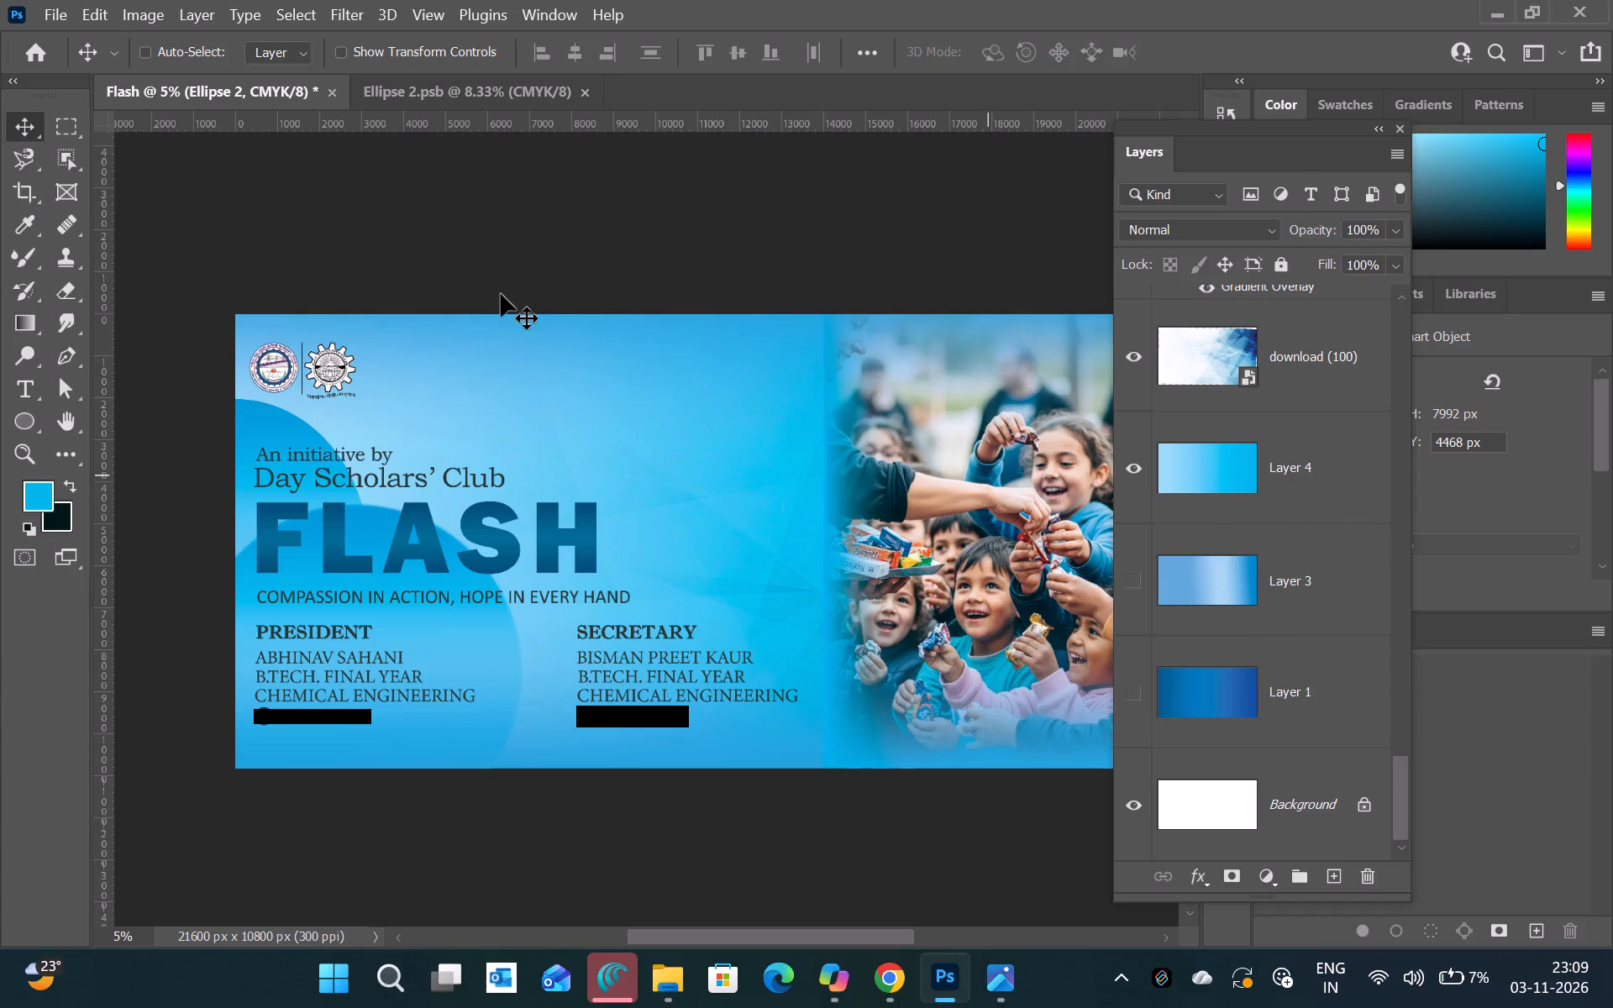
Set the Gradient tool to the angle style and add a new empty layer directly above Layer 3.
click(25, 315)
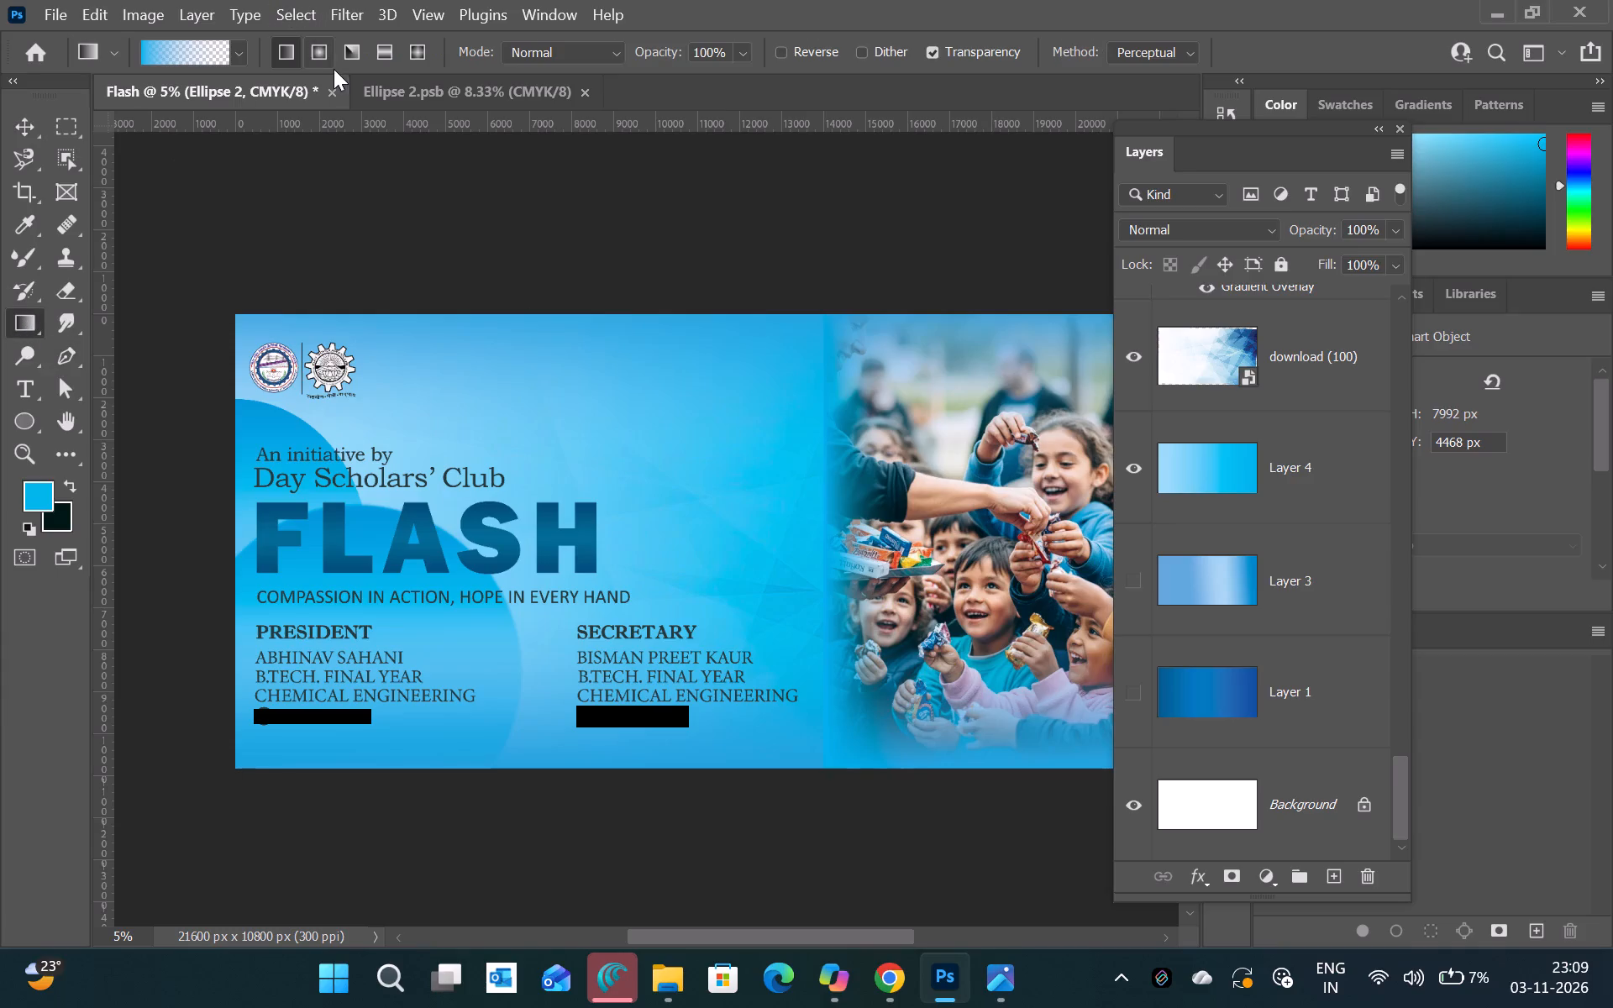
click(360, 45)
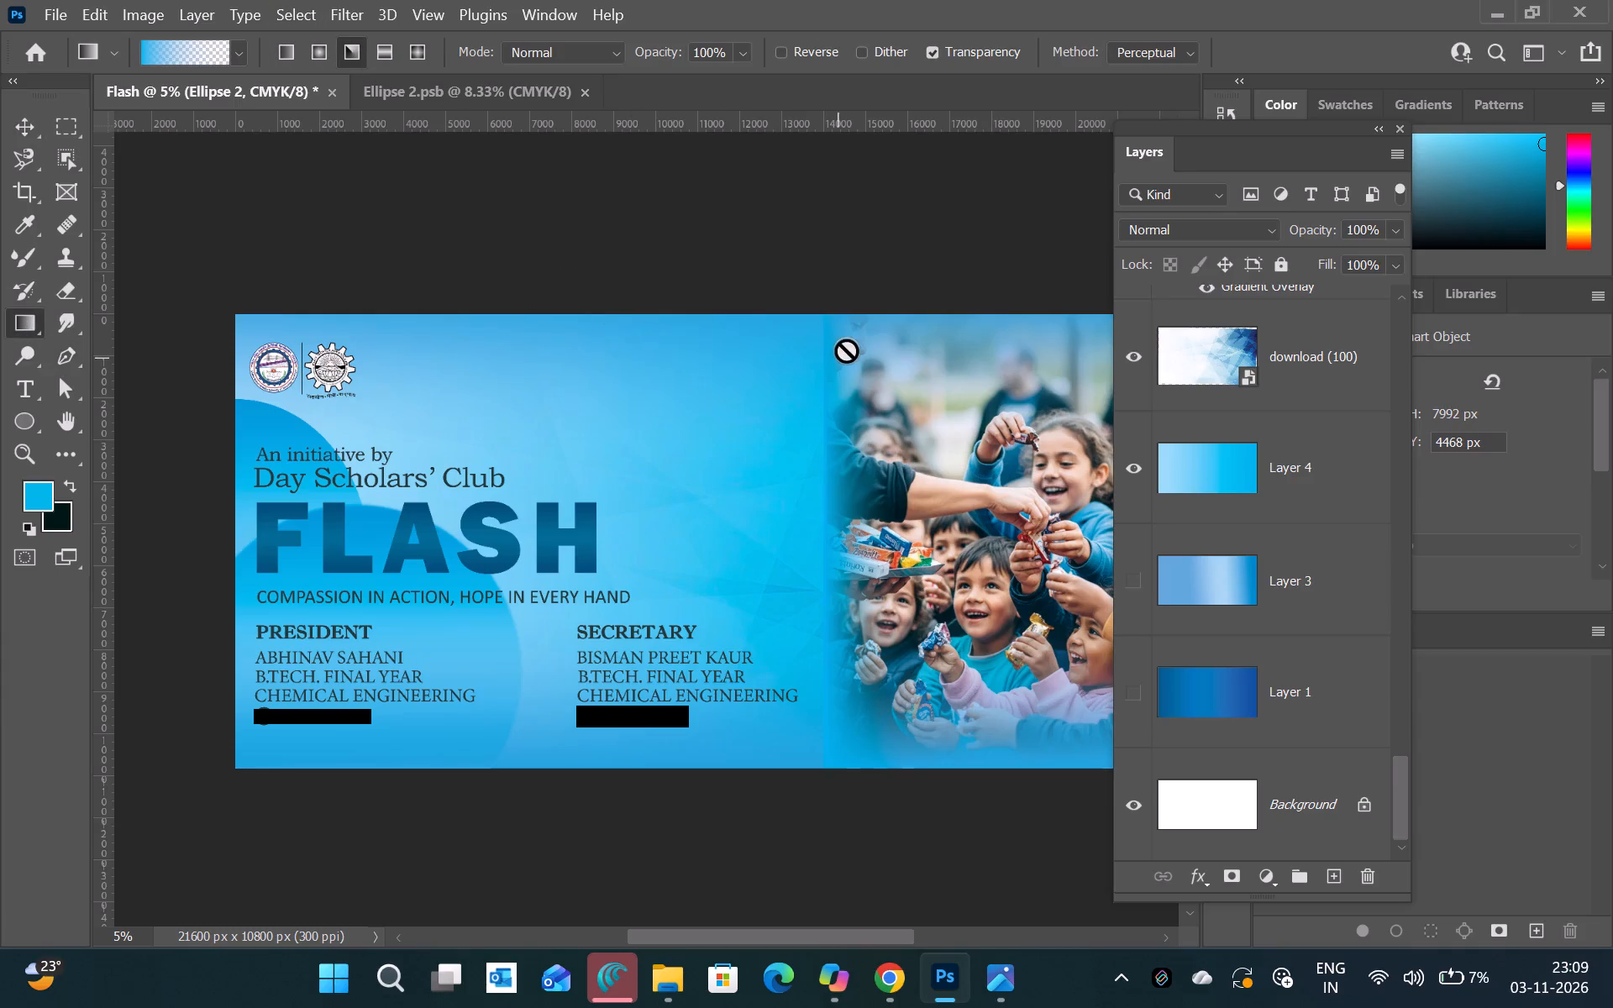
click(846, 345)
click(906, 388)
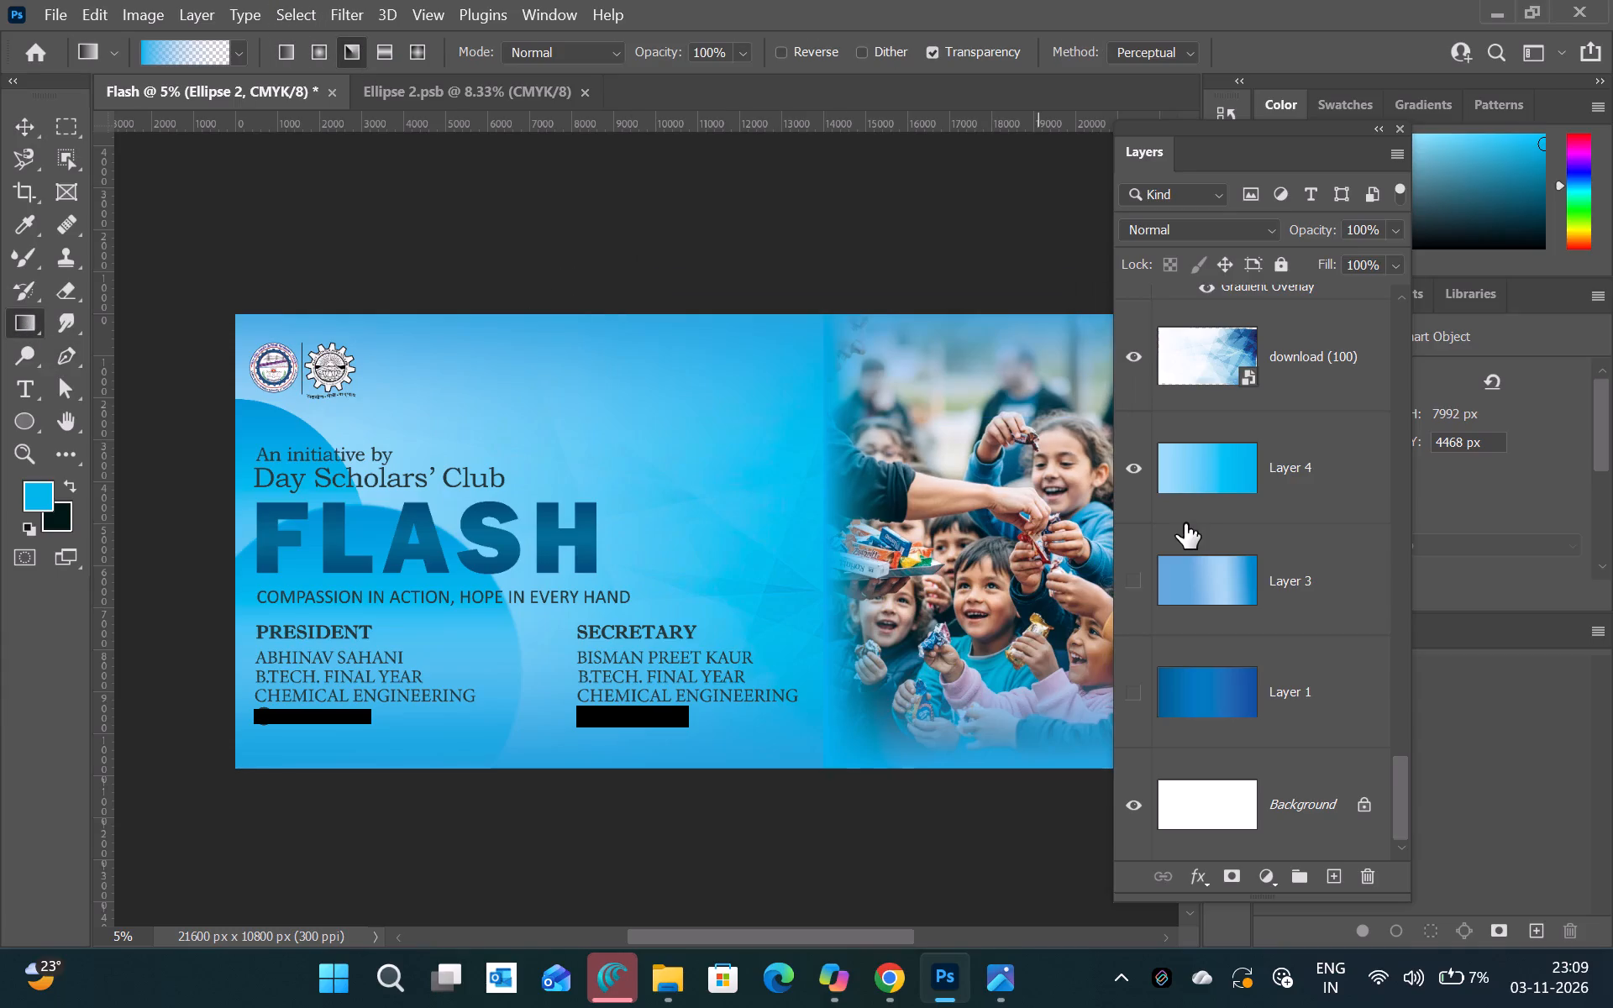
click(1185, 523)
click(1267, 614)
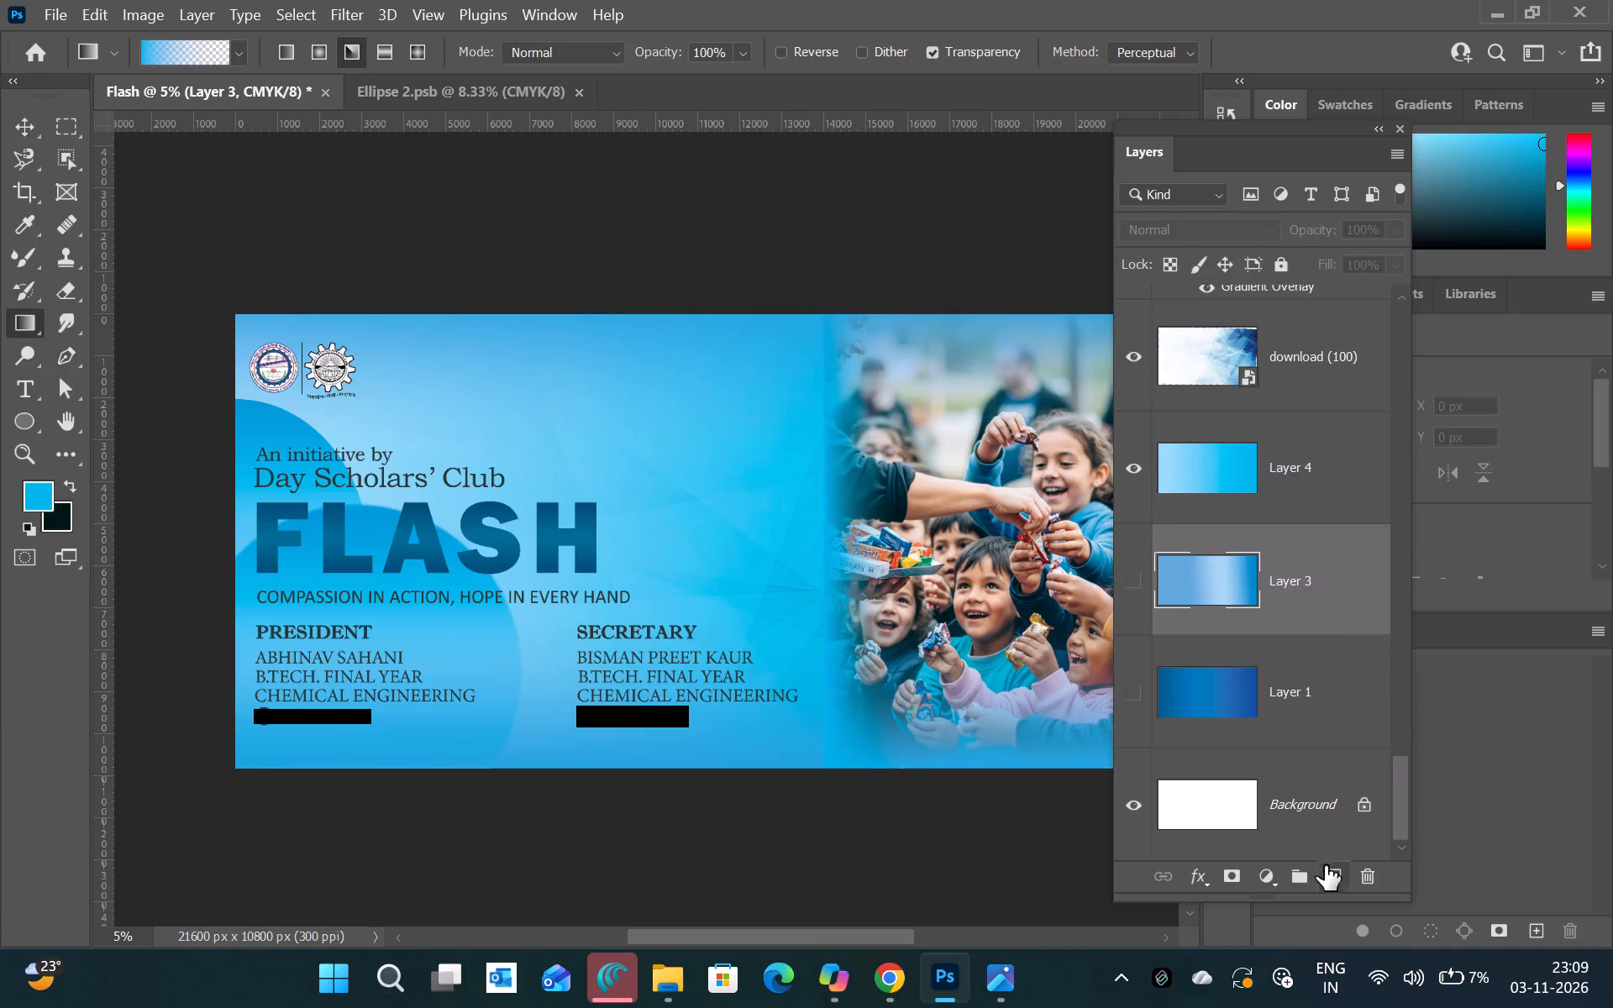
click(1327, 868)
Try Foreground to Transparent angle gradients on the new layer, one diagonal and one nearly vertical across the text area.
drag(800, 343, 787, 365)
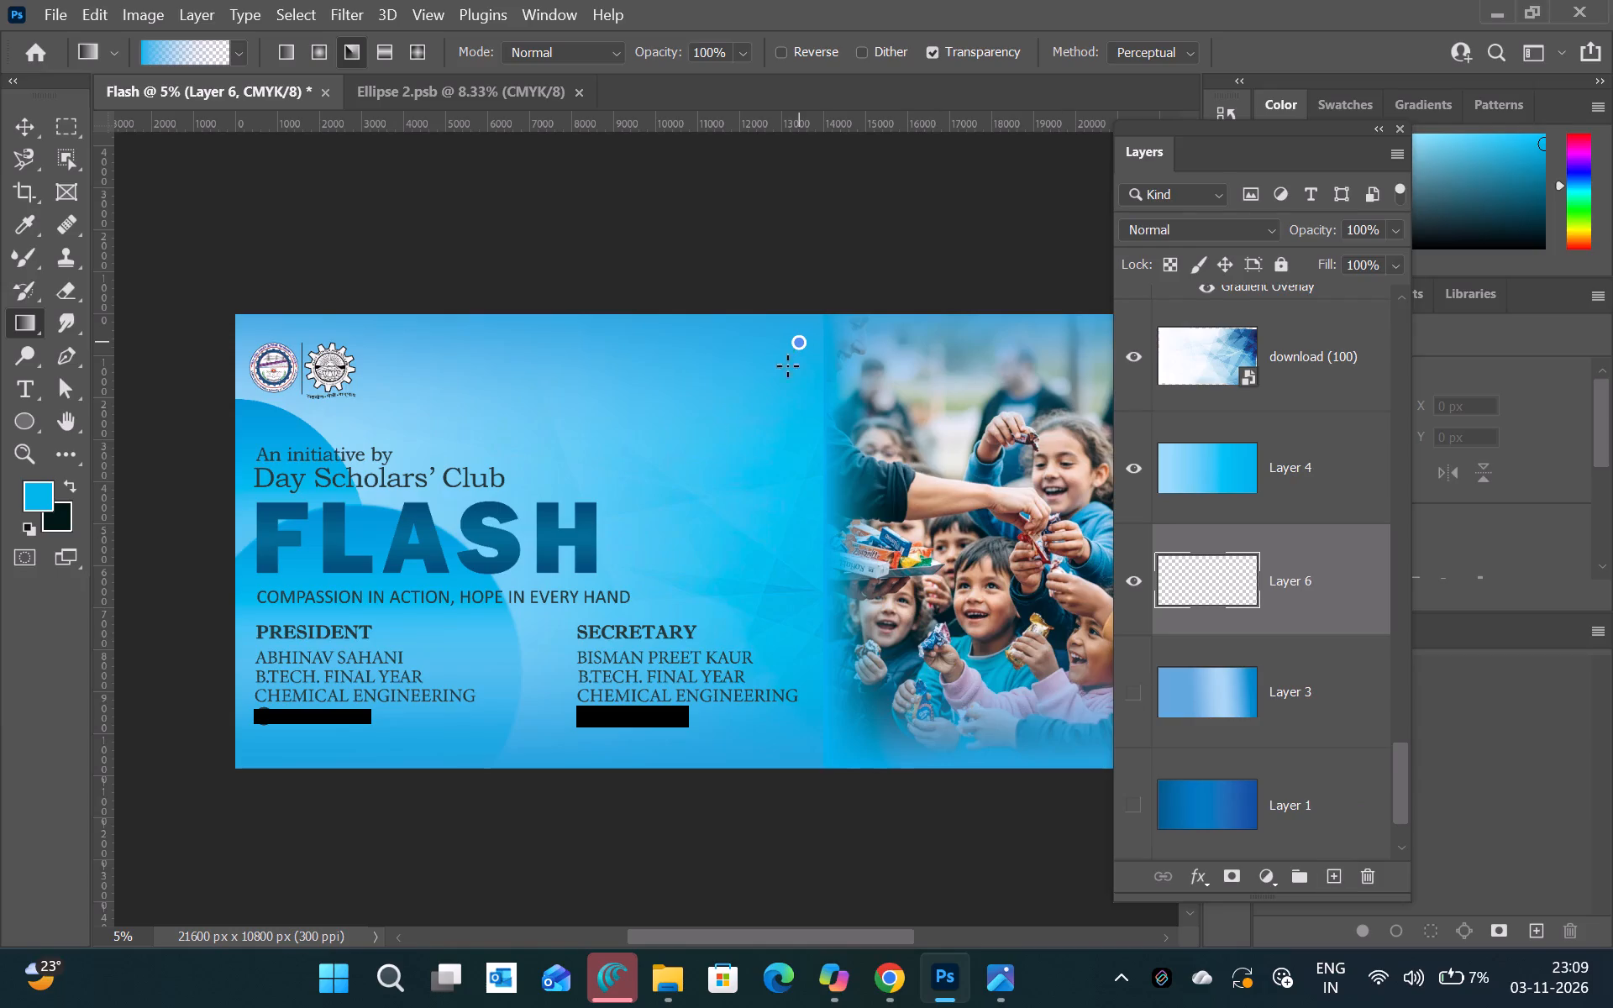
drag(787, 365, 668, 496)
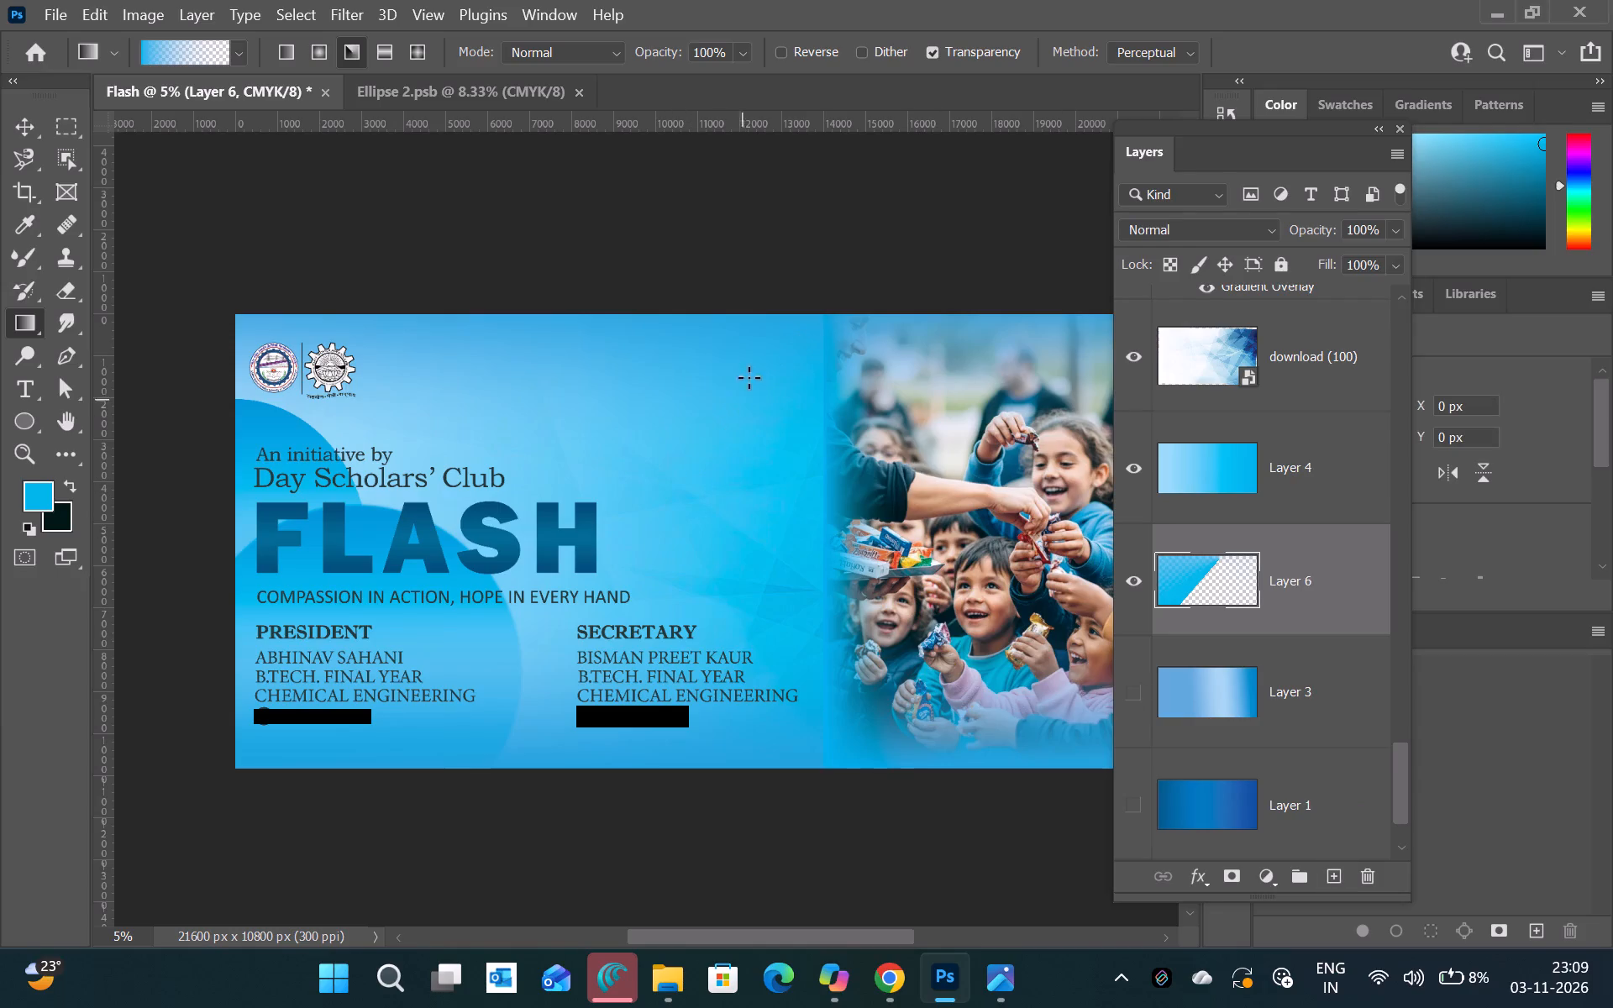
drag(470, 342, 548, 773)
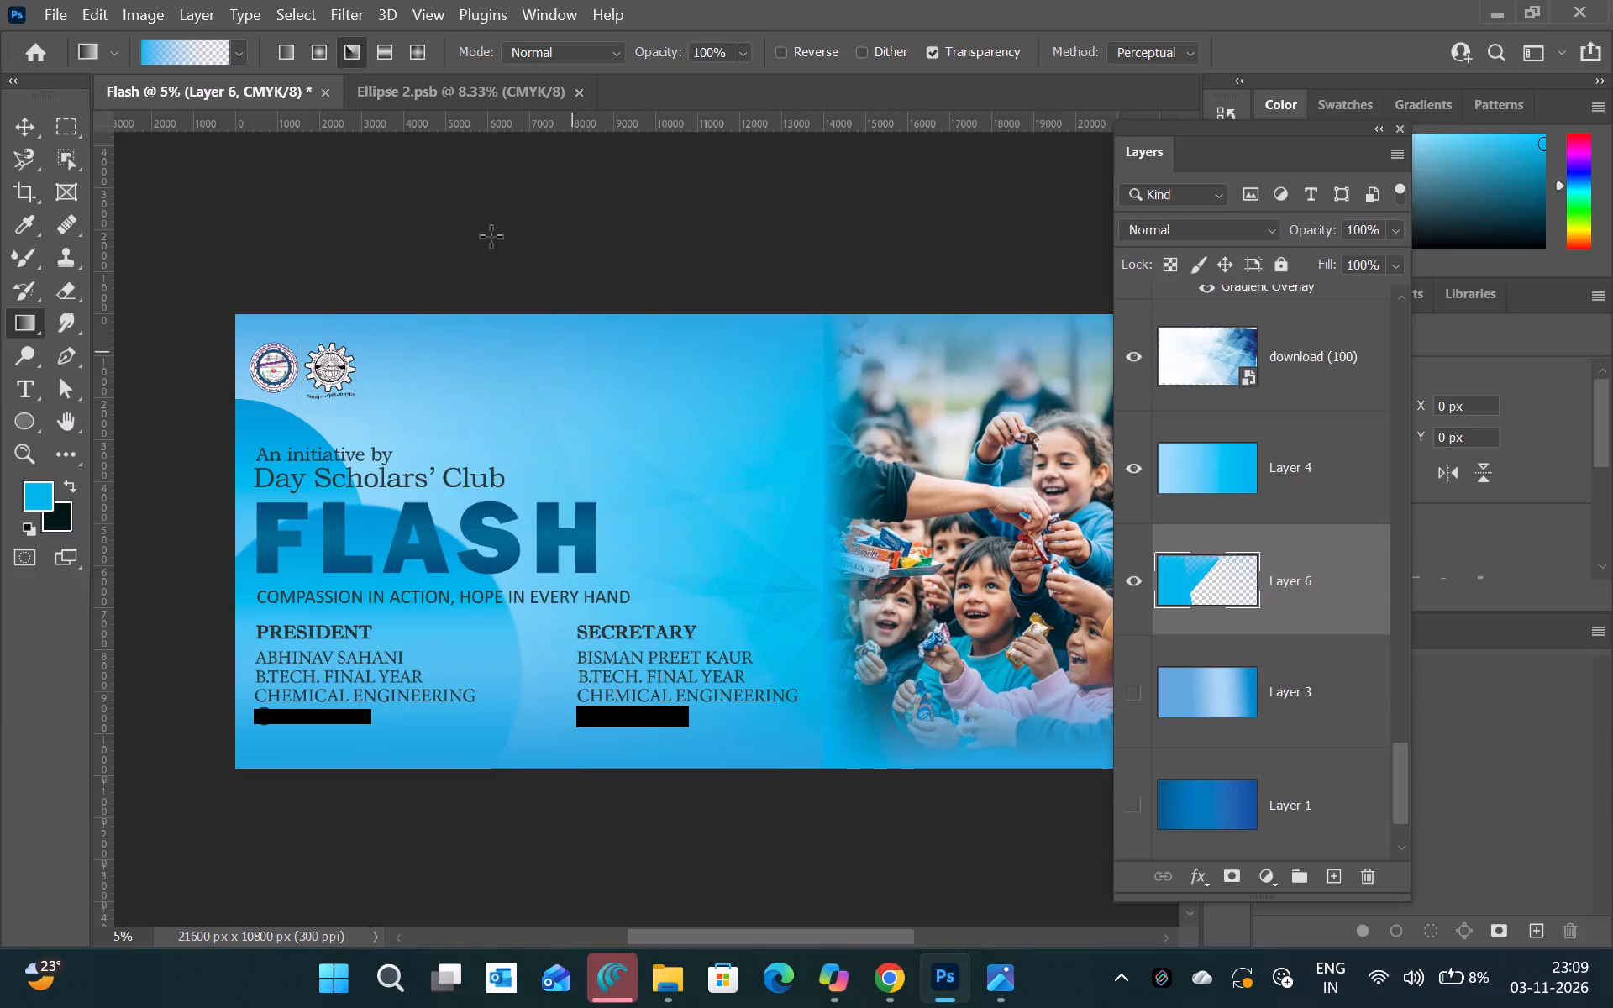
Edit the Black, White gradient, sampling light blue from the banner background for its start and brighter blue behind FLASH for its end.
click(190, 60)
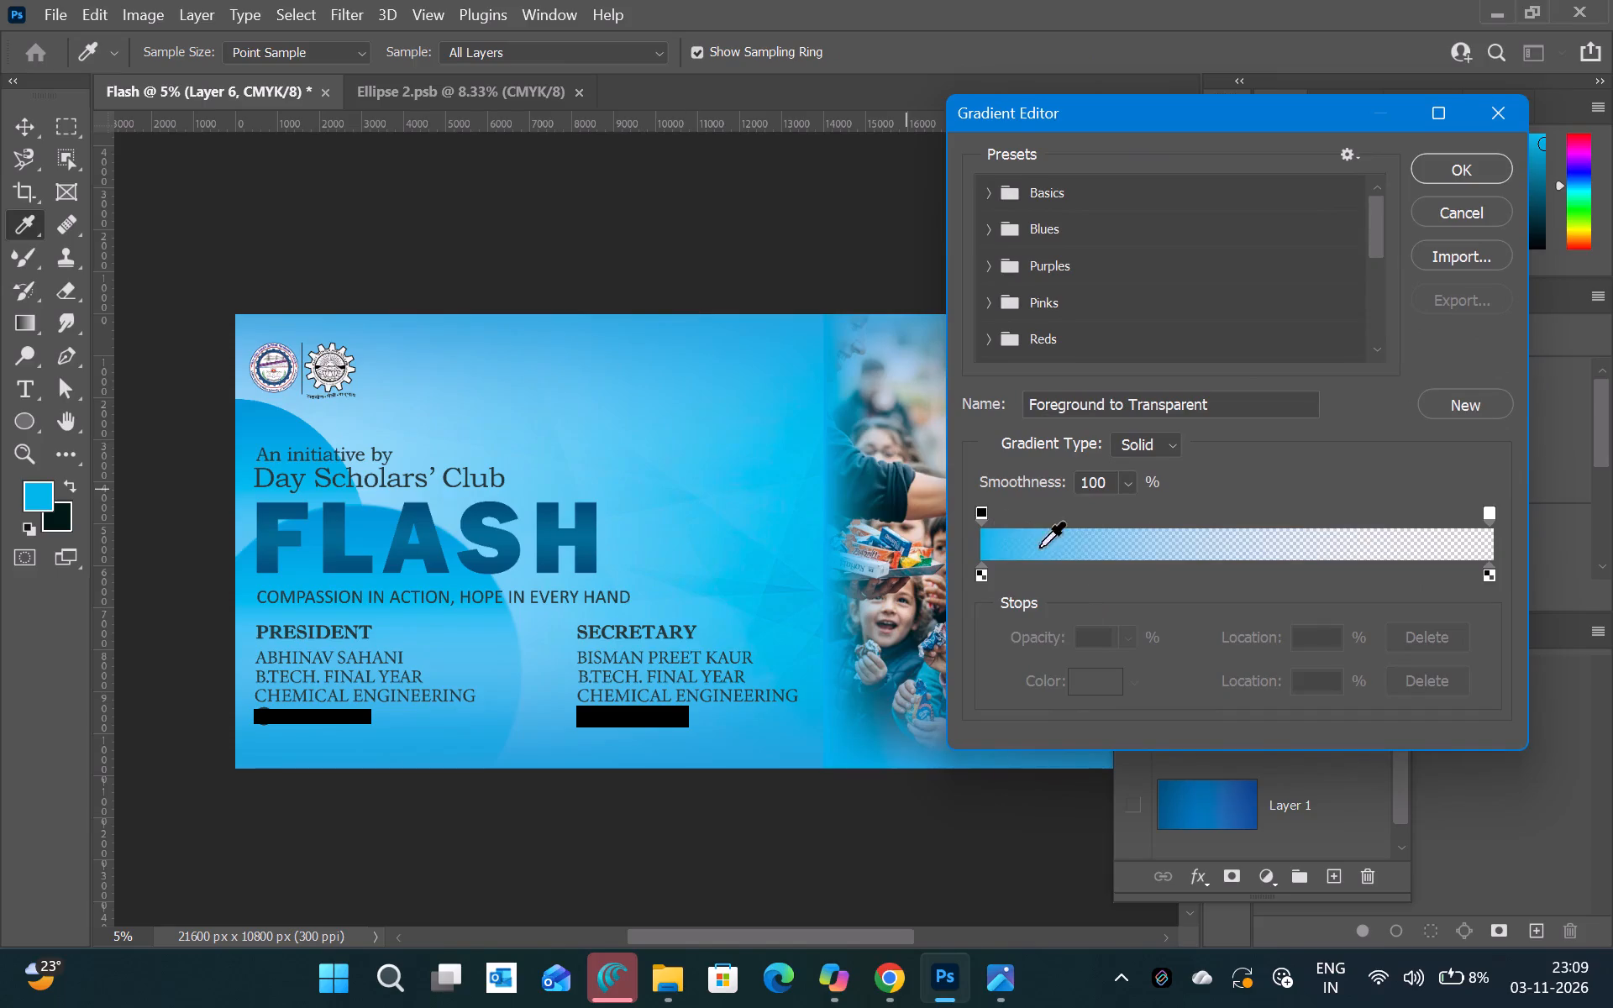
click(984, 188)
click(1054, 226)
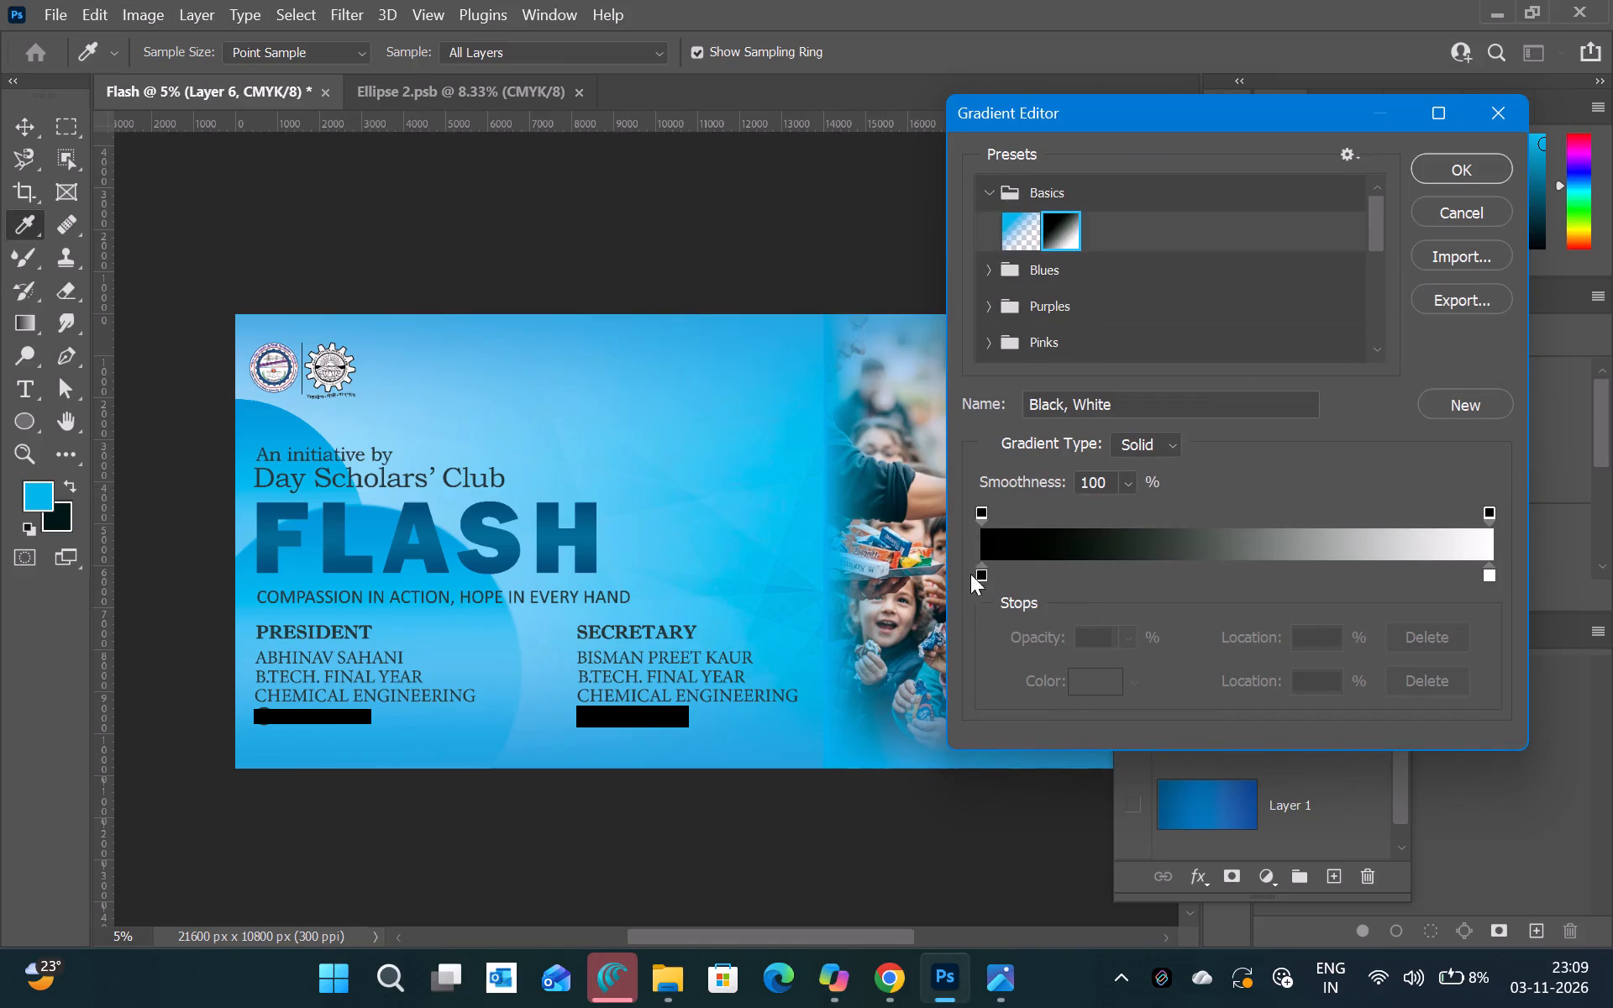
click(981, 574)
click(806, 346)
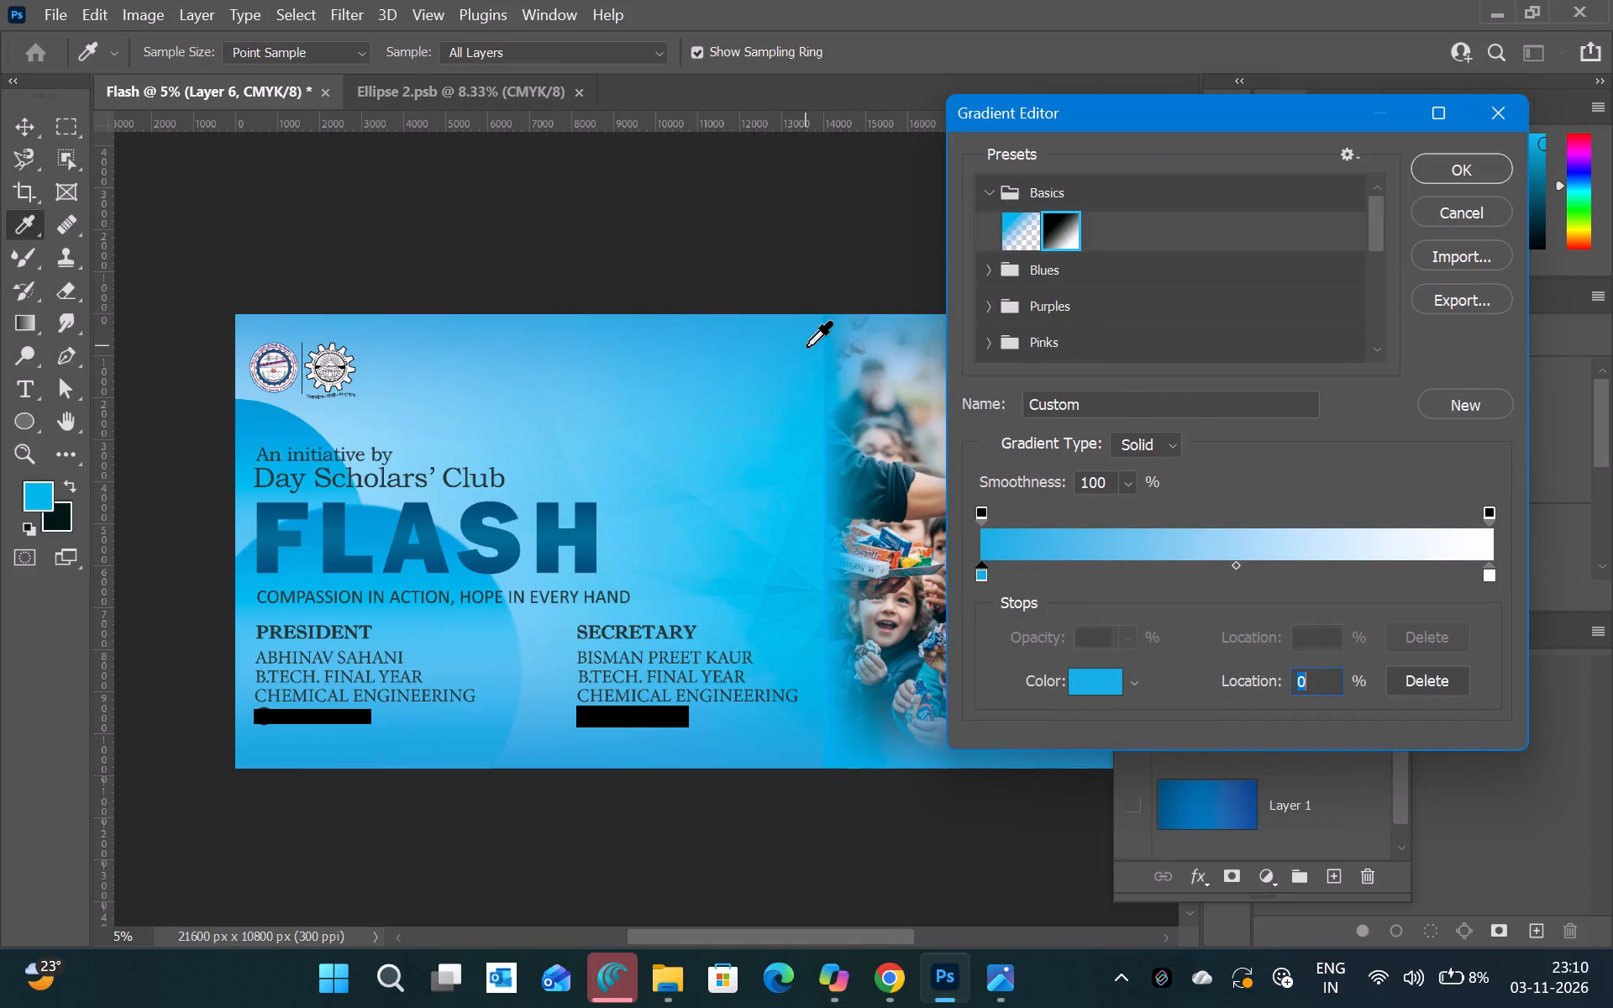
click(1490, 573)
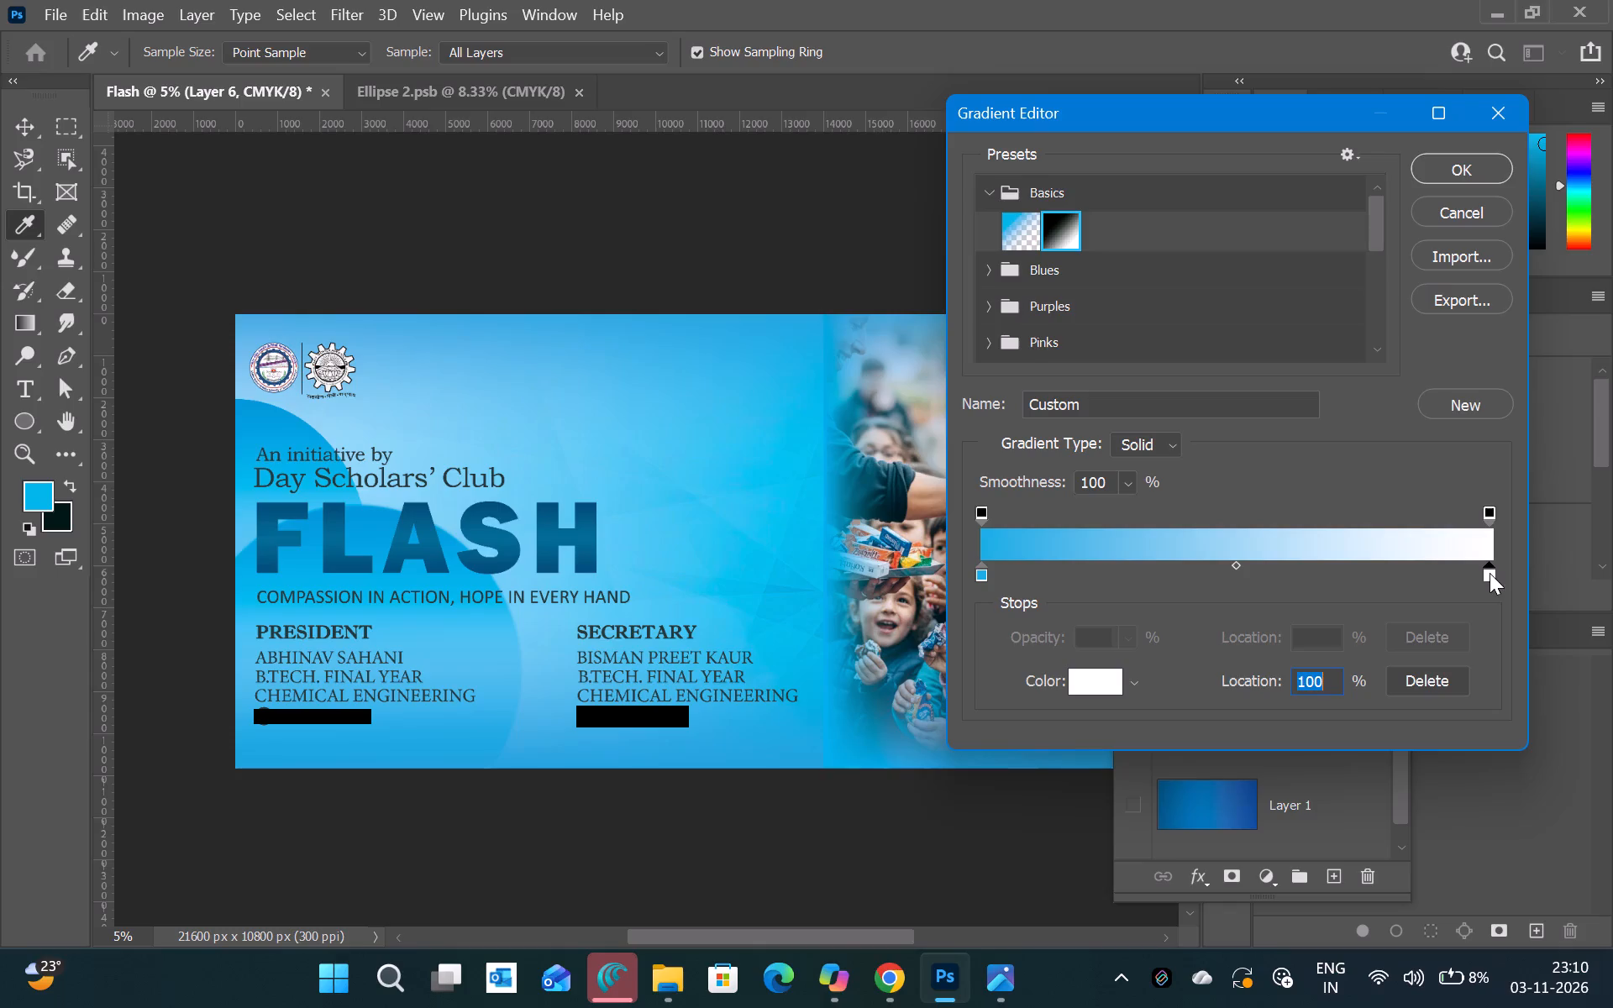
click(385, 536)
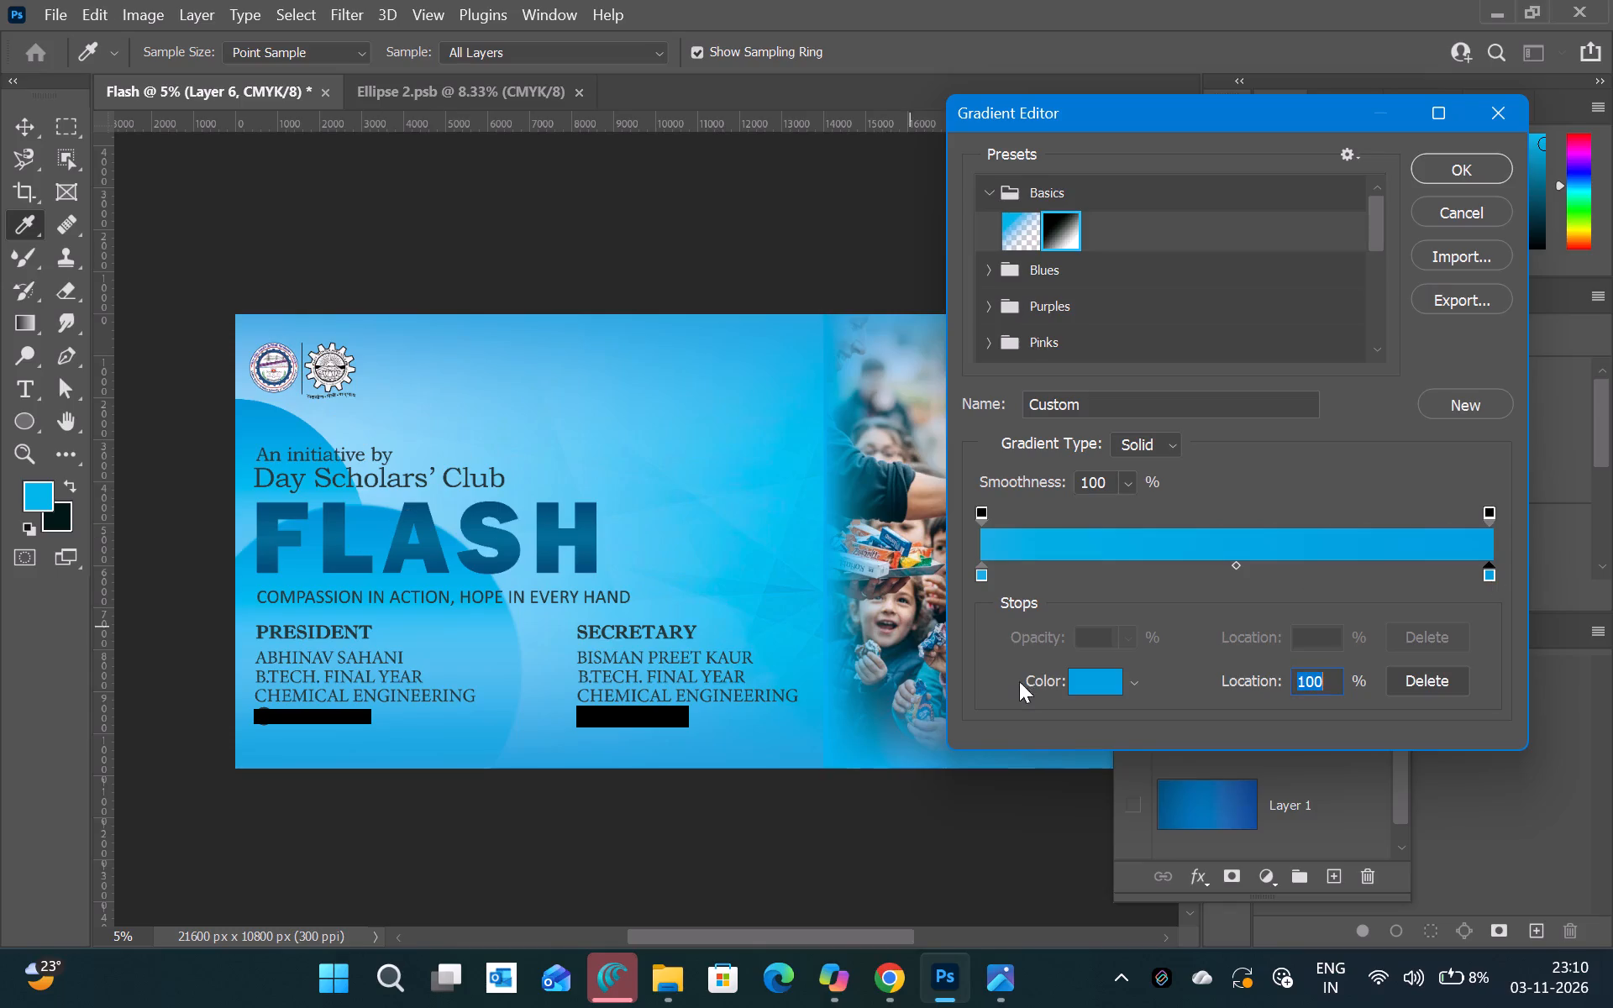
click(982, 571)
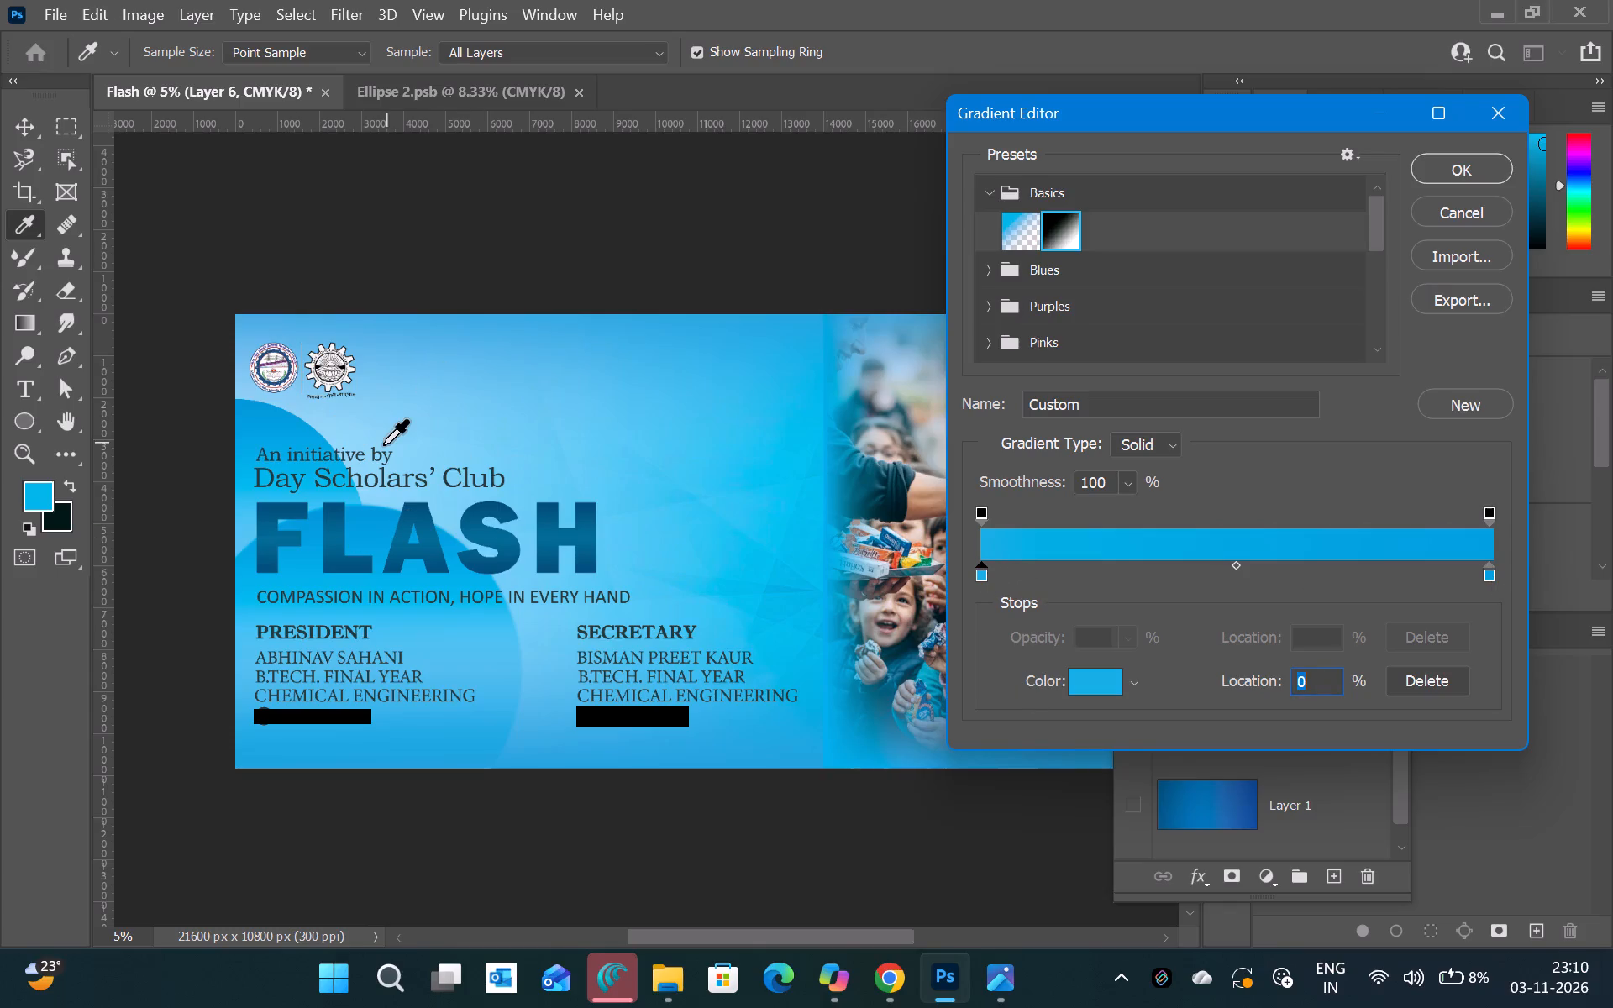
click(383, 444)
click(1448, 157)
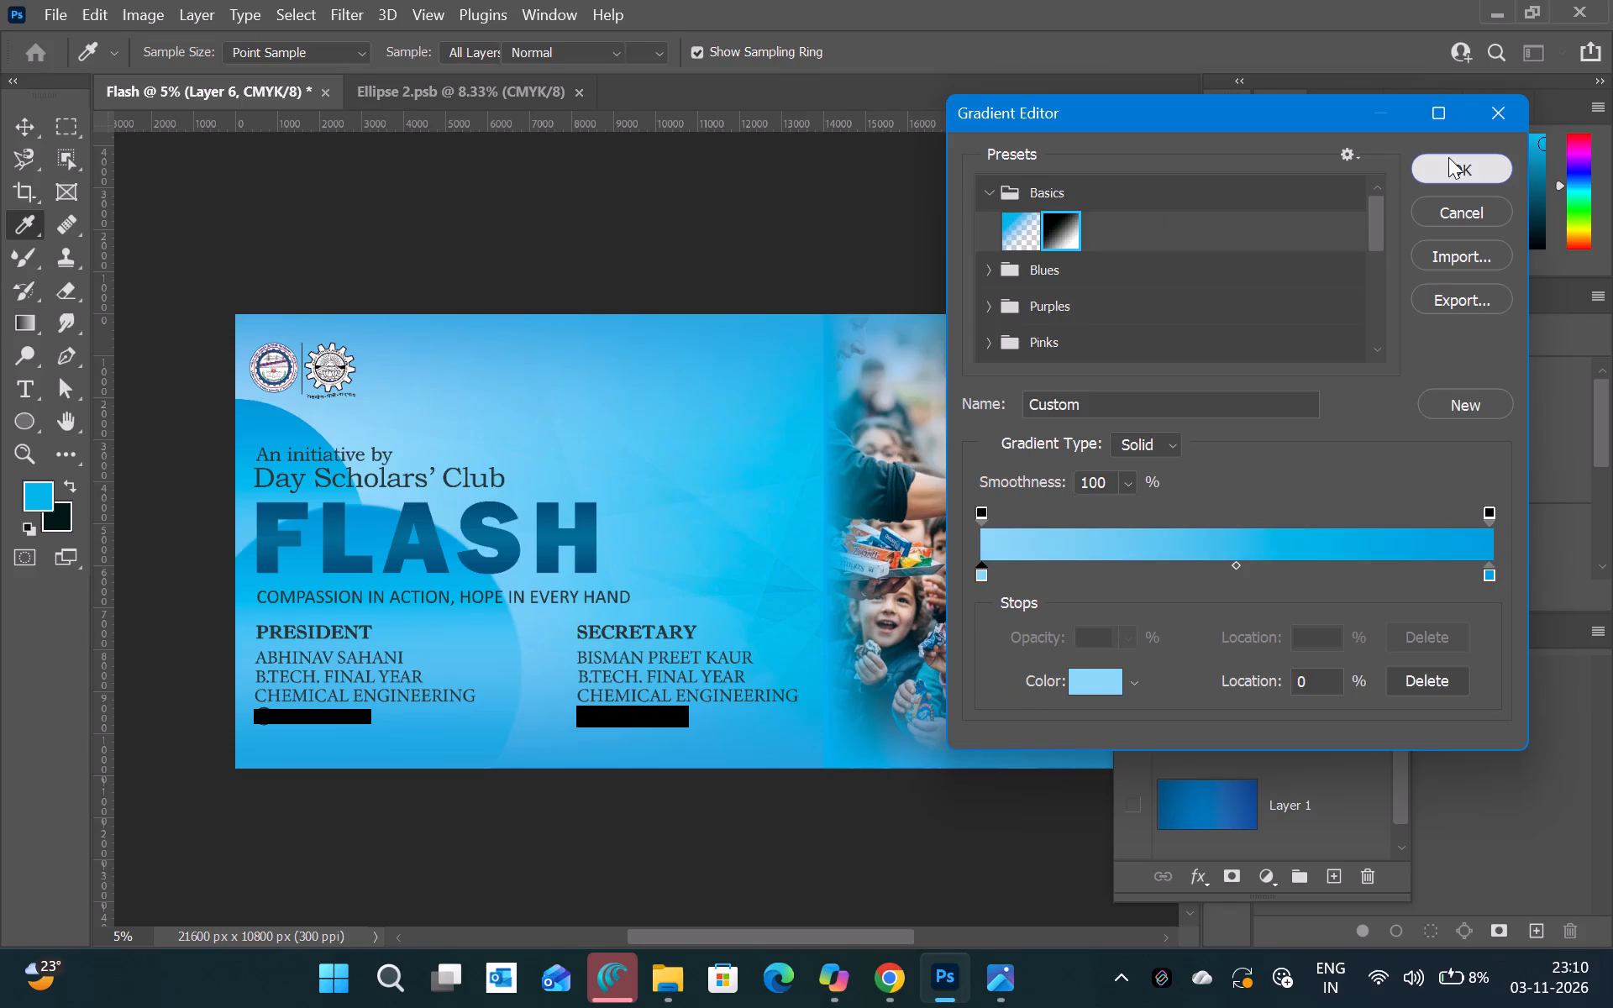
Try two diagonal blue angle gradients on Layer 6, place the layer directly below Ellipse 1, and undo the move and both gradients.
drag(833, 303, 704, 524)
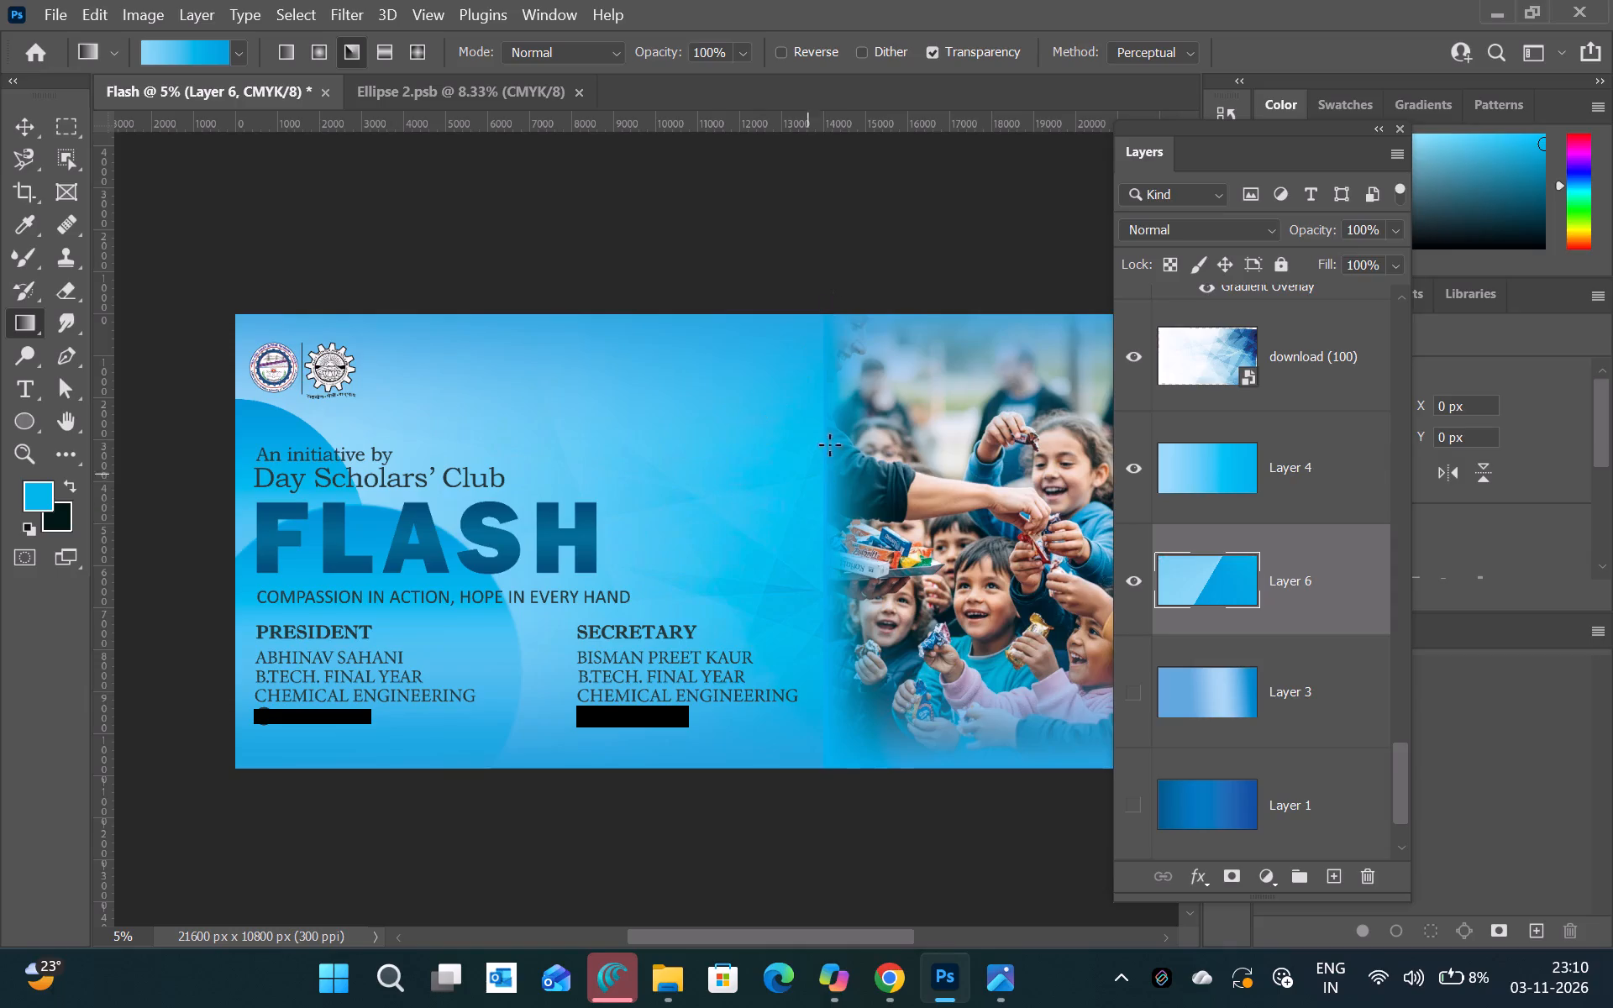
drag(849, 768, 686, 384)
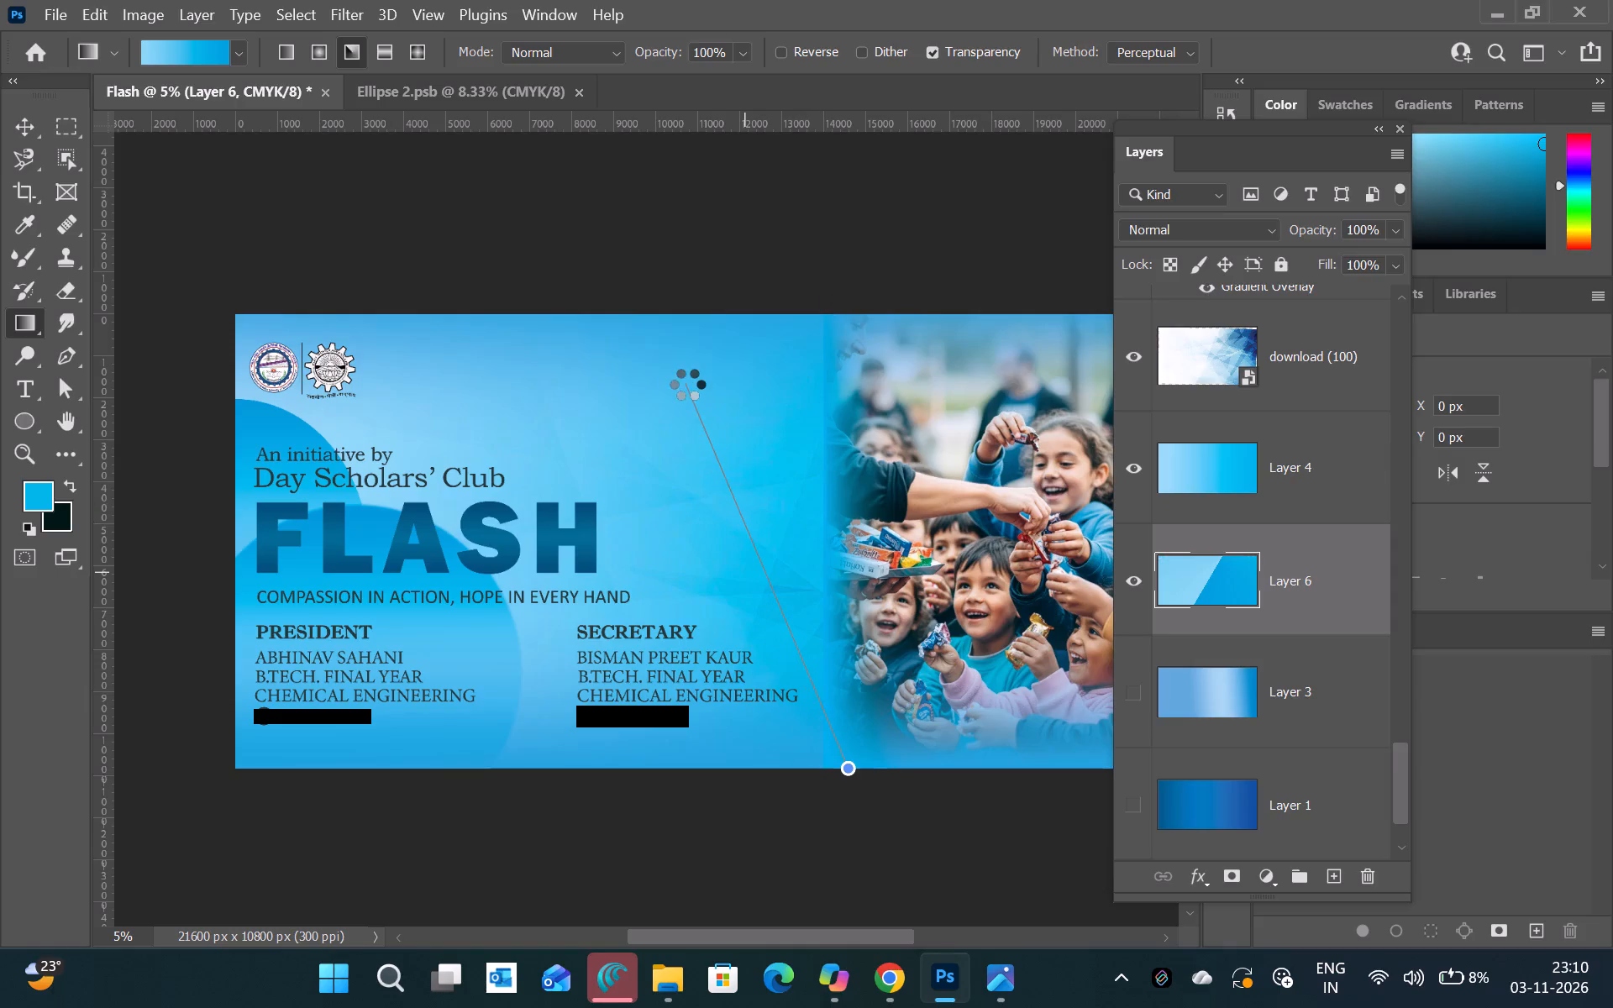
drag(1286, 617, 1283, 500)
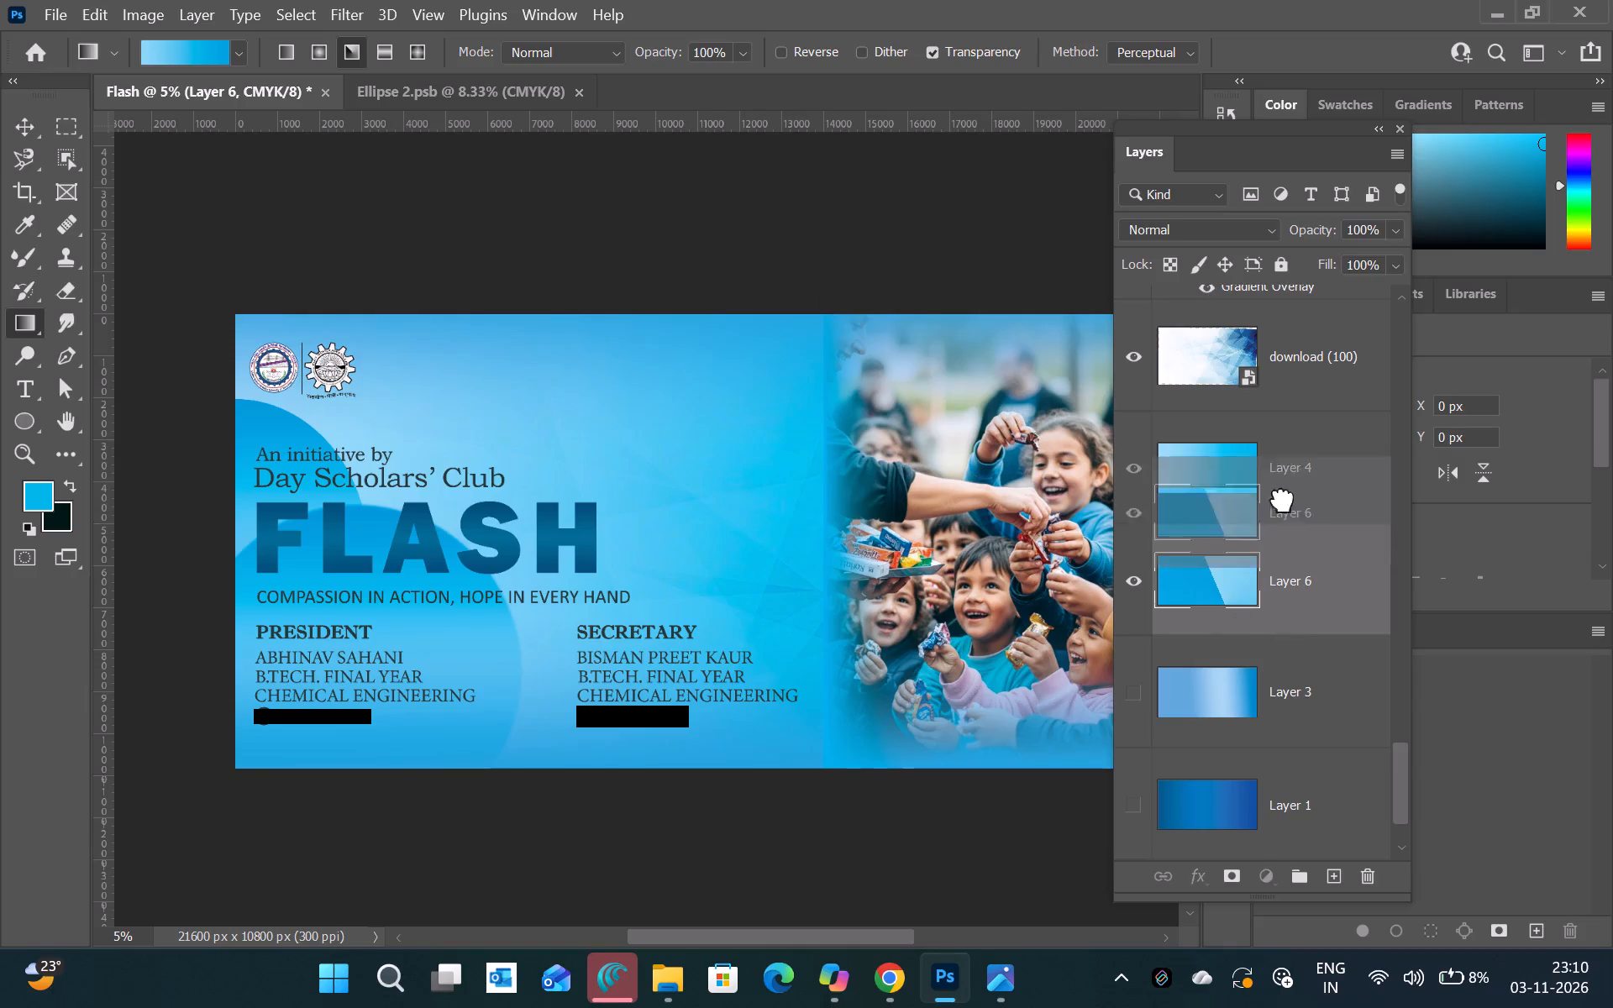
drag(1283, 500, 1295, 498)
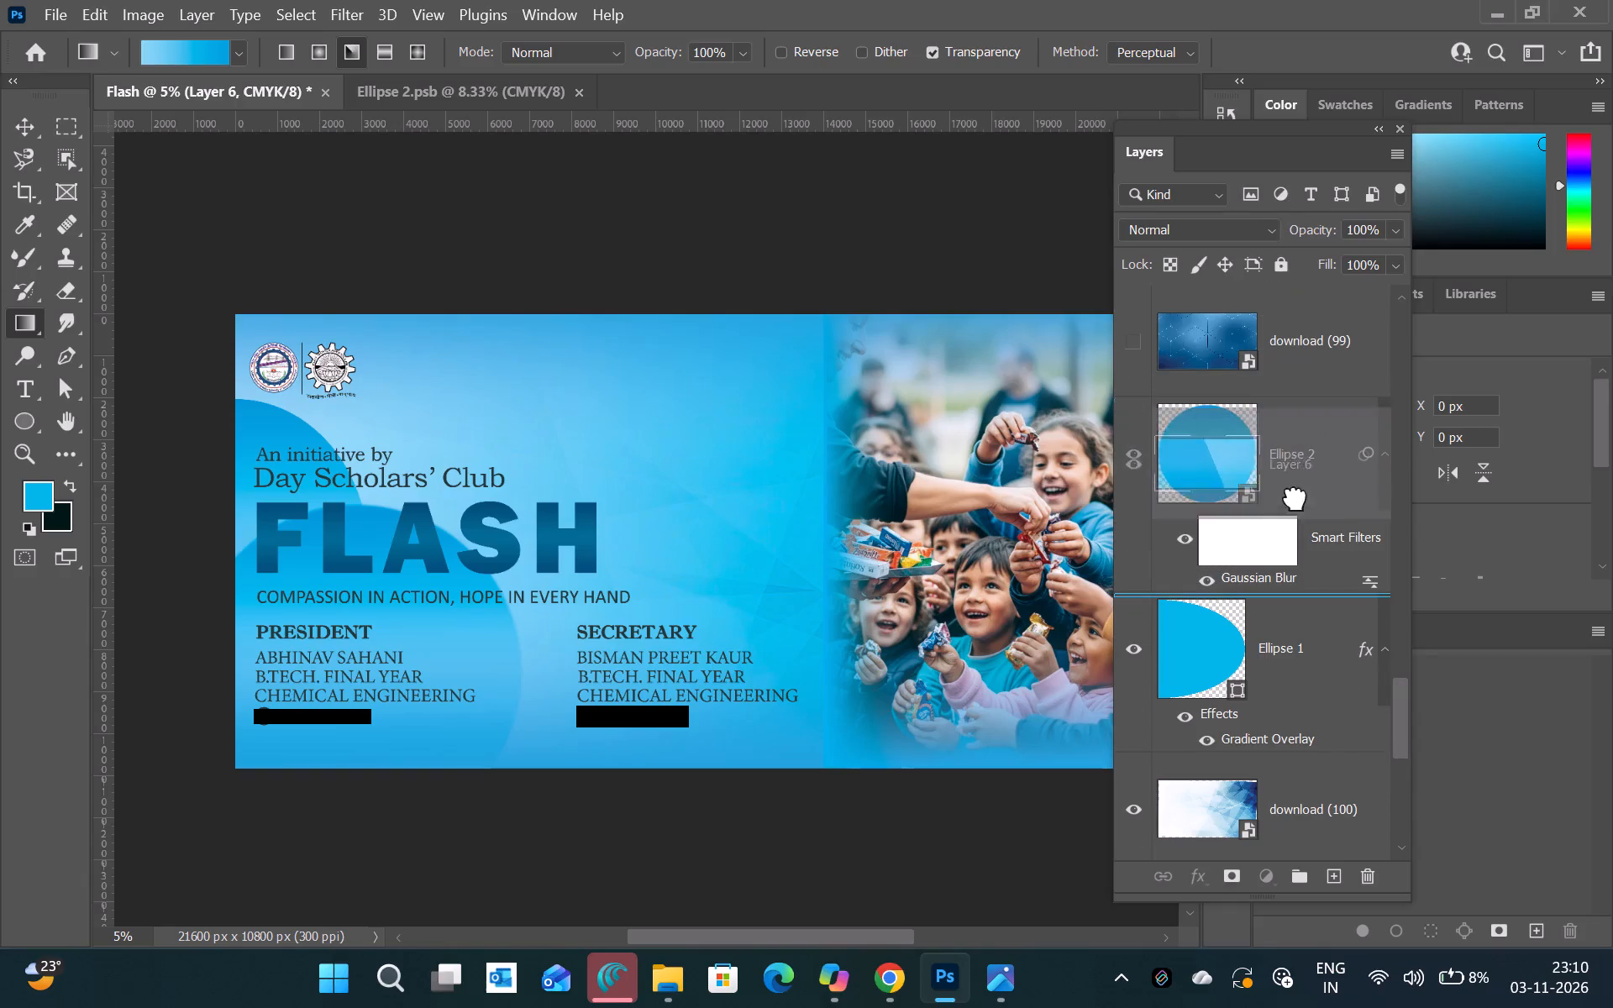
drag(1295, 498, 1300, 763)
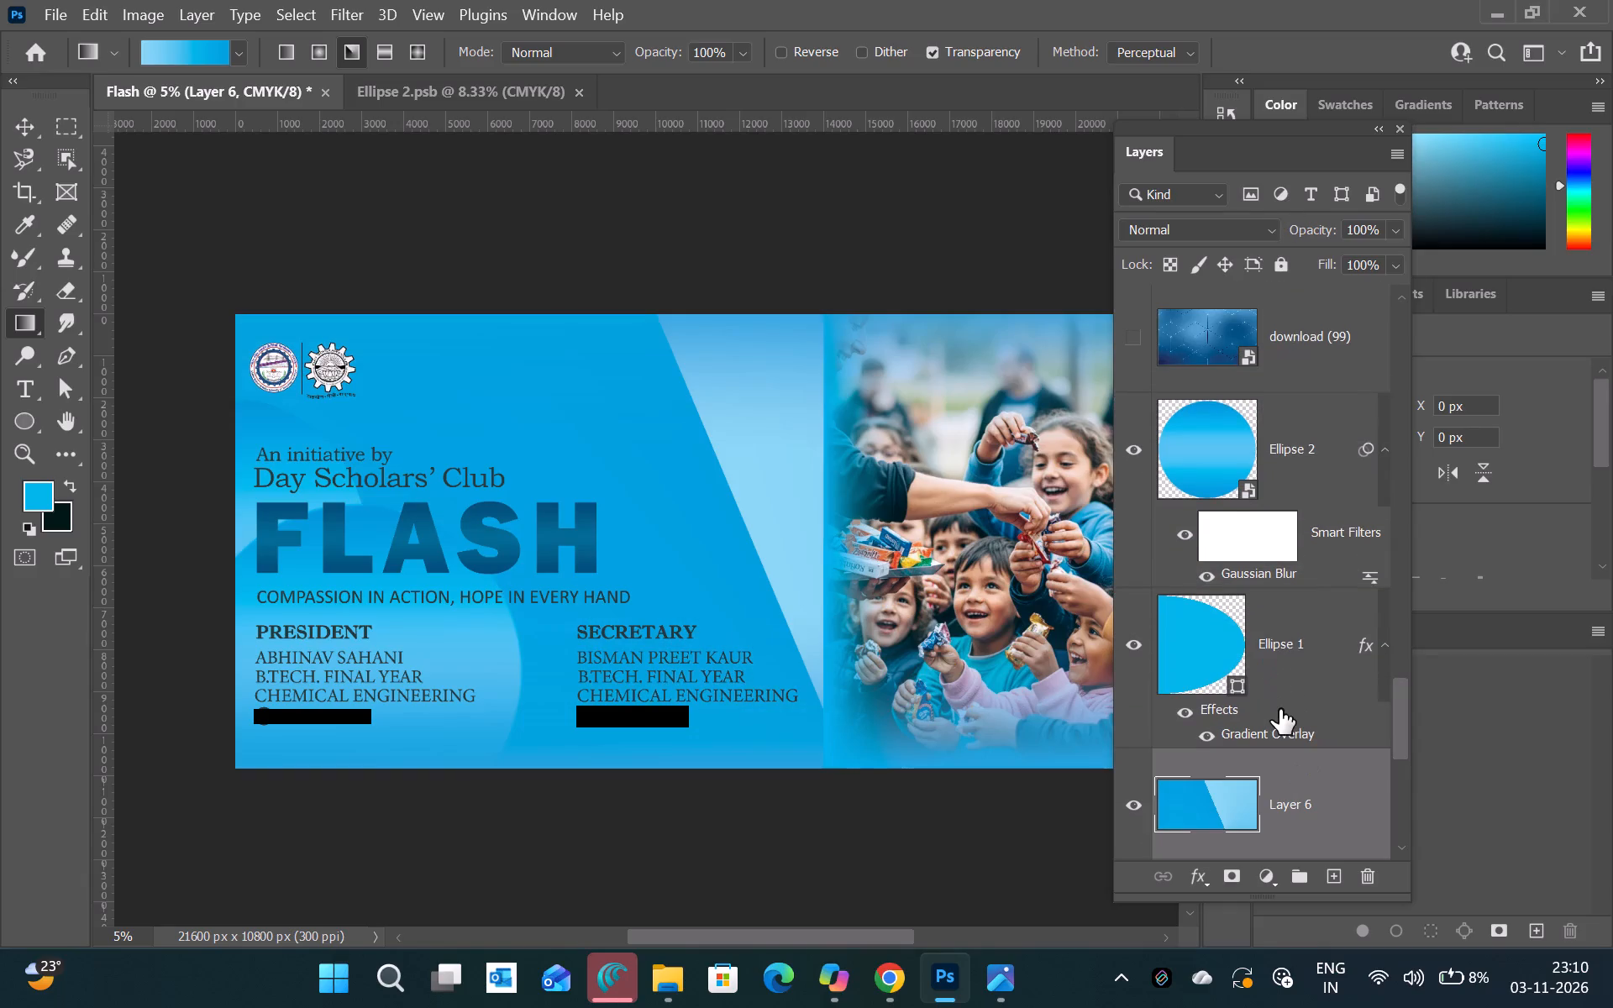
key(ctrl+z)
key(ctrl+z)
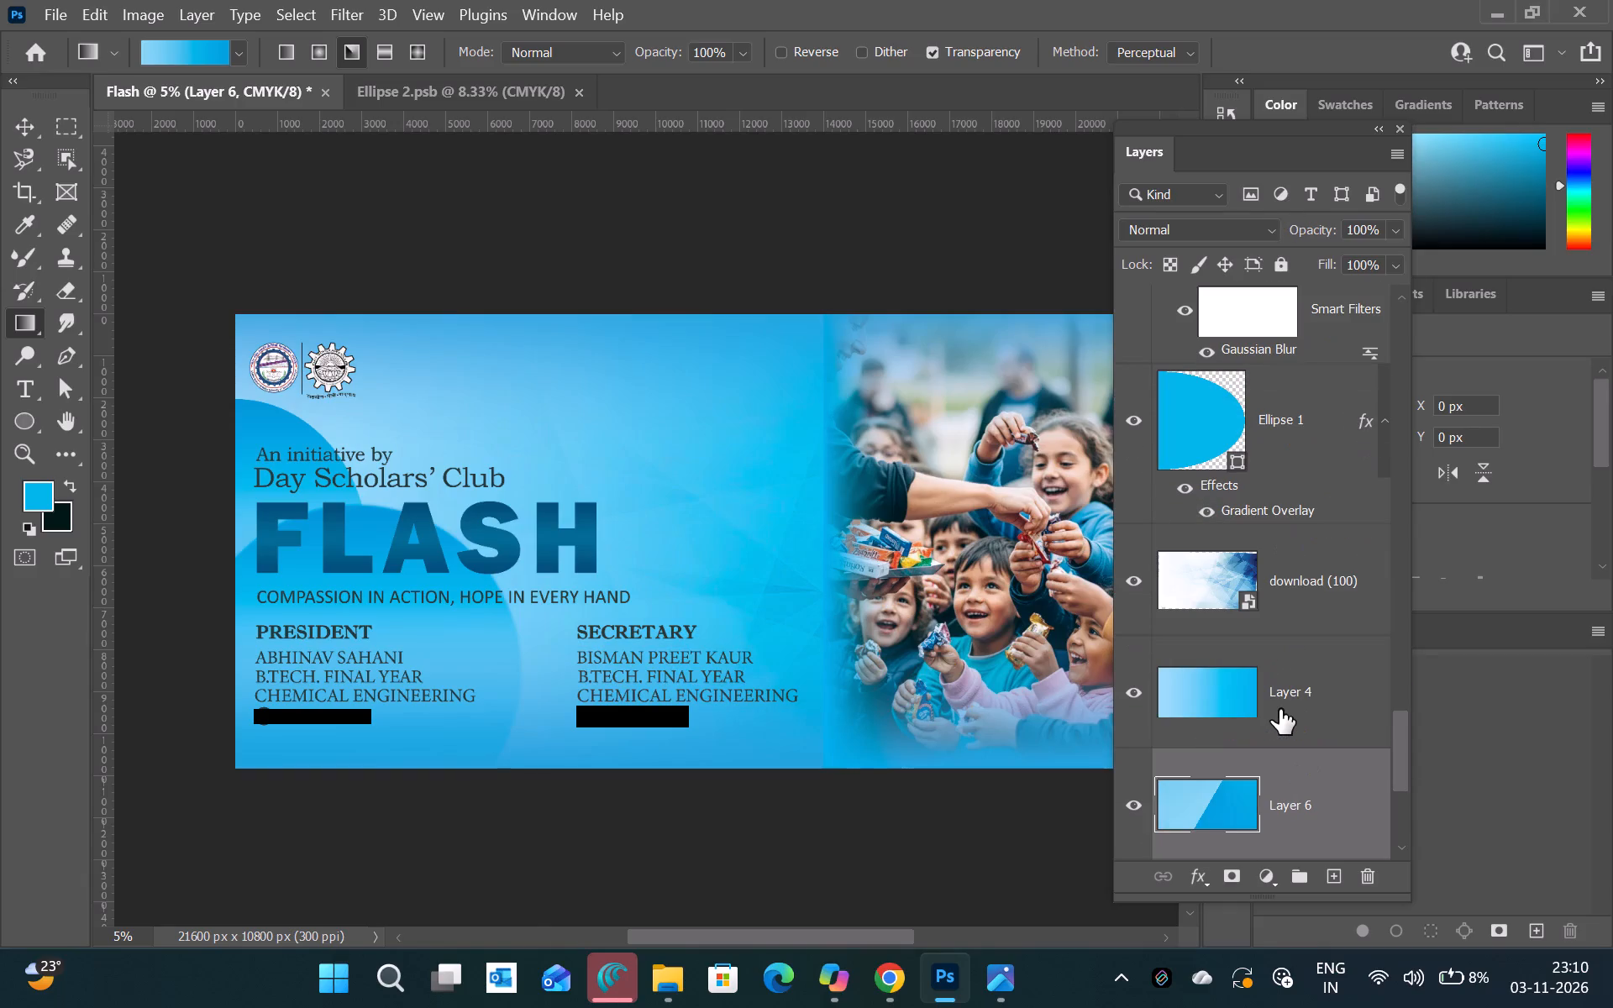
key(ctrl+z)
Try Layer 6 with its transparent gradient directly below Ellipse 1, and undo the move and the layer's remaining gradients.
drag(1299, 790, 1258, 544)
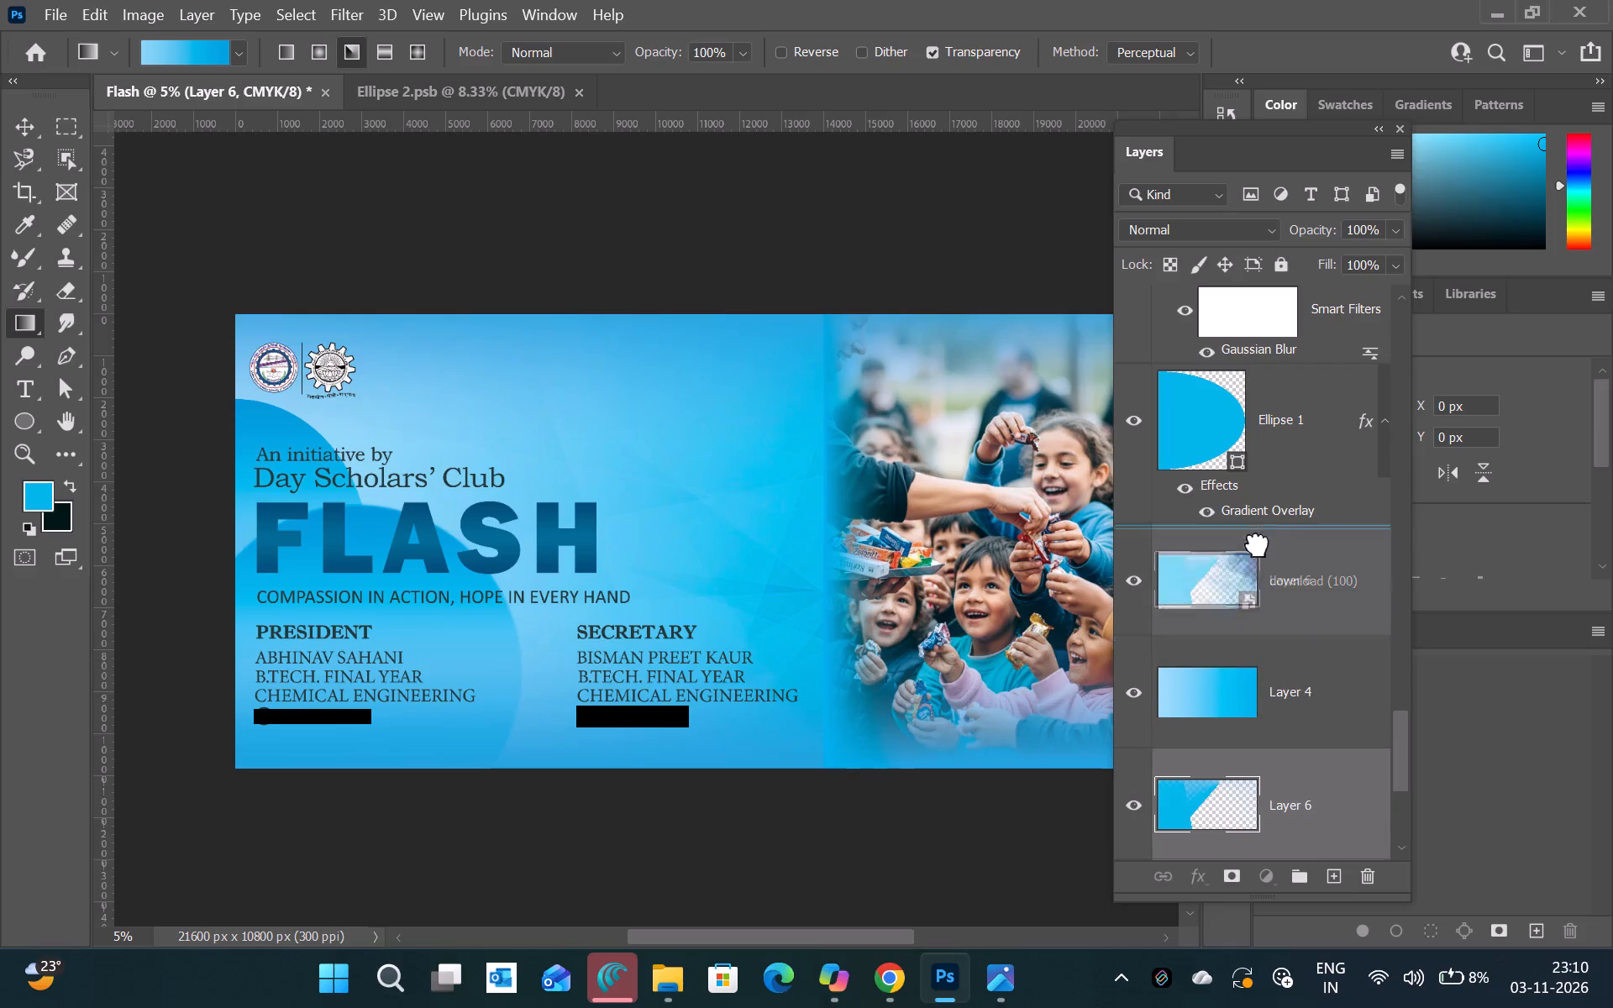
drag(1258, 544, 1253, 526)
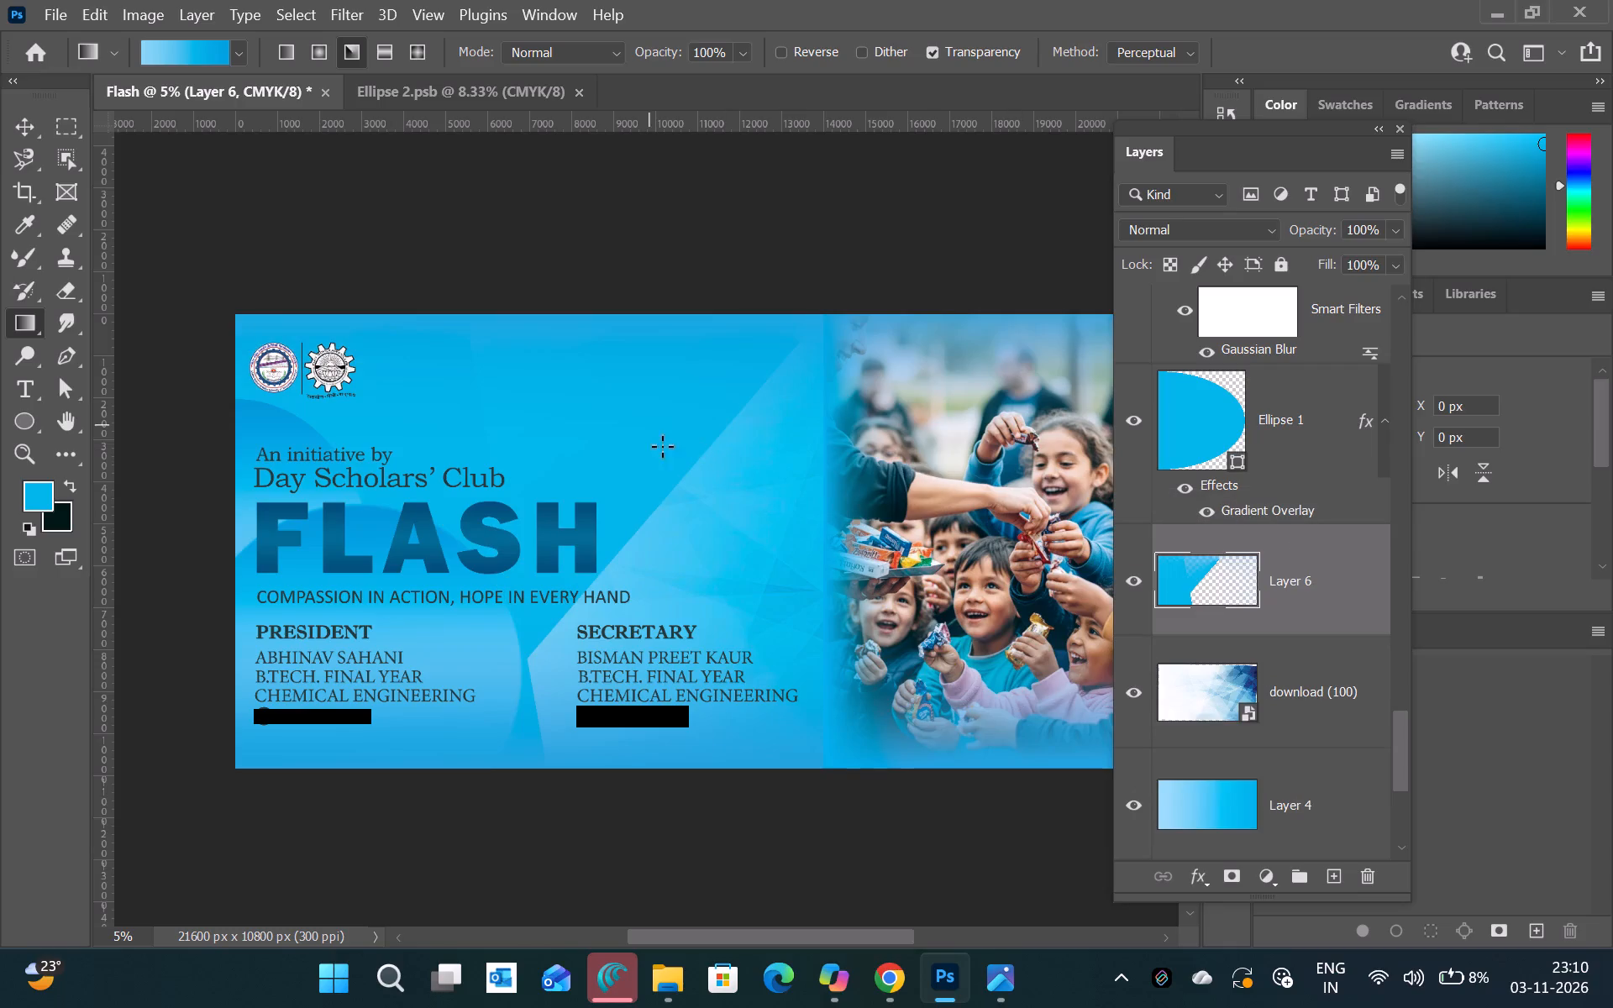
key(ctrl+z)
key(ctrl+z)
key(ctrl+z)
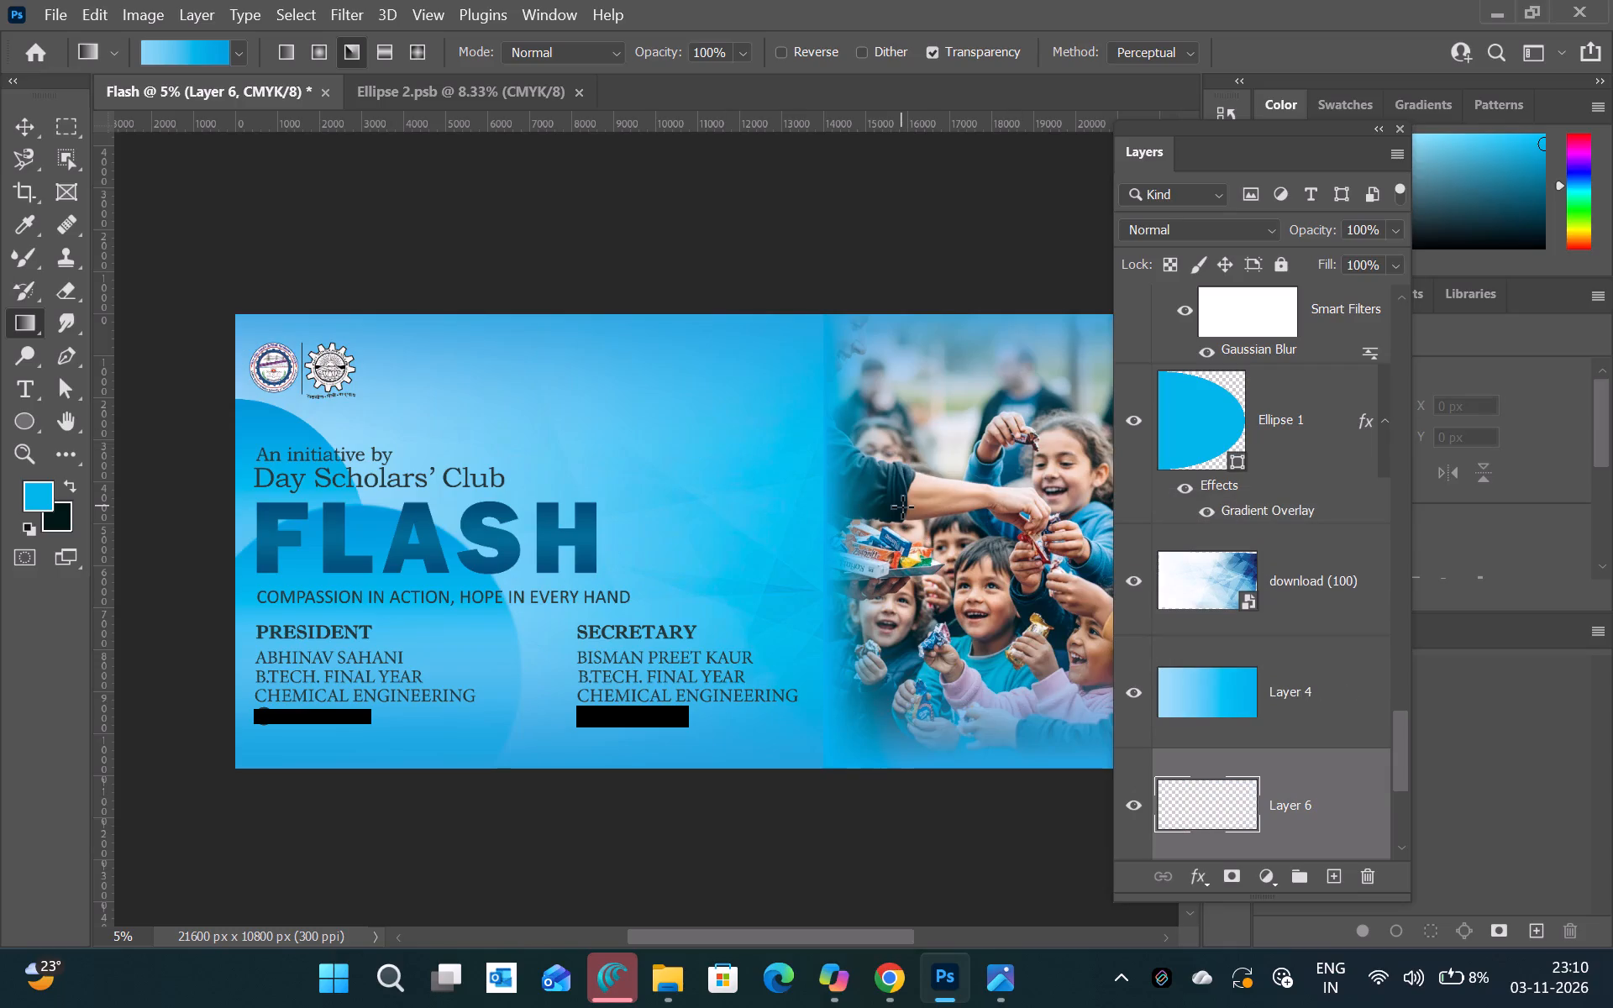
Move the empty Layer 6 above the download (100) layer, directly below Ellipse 1.
drag(1306, 795, 1271, 503)
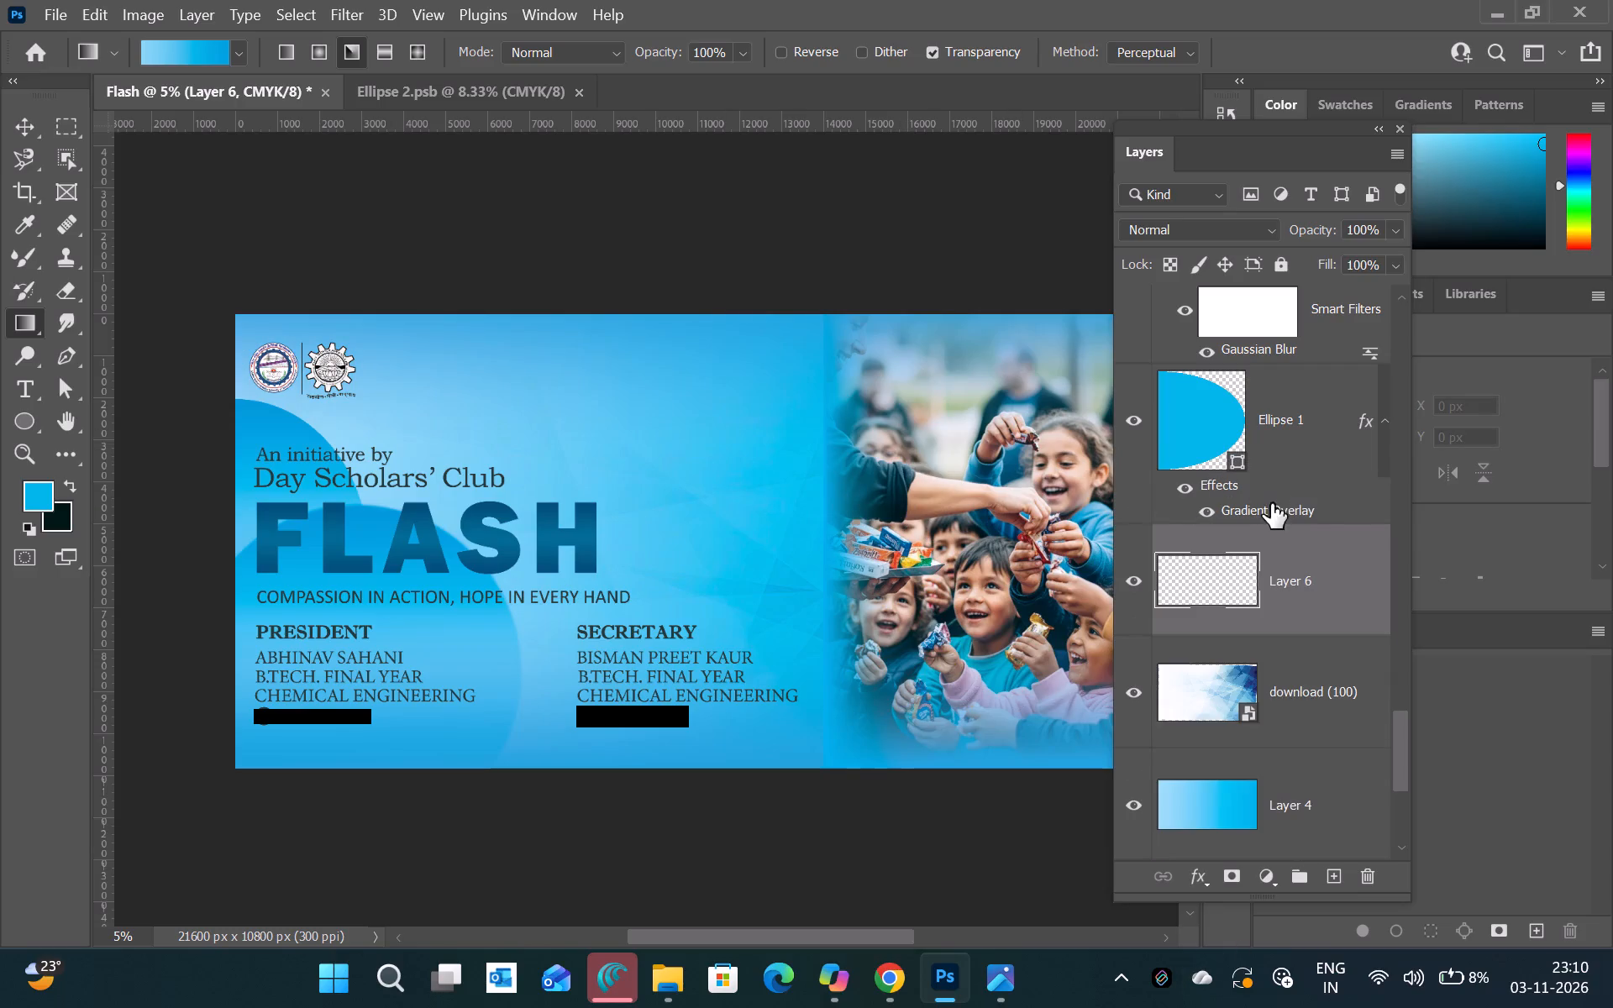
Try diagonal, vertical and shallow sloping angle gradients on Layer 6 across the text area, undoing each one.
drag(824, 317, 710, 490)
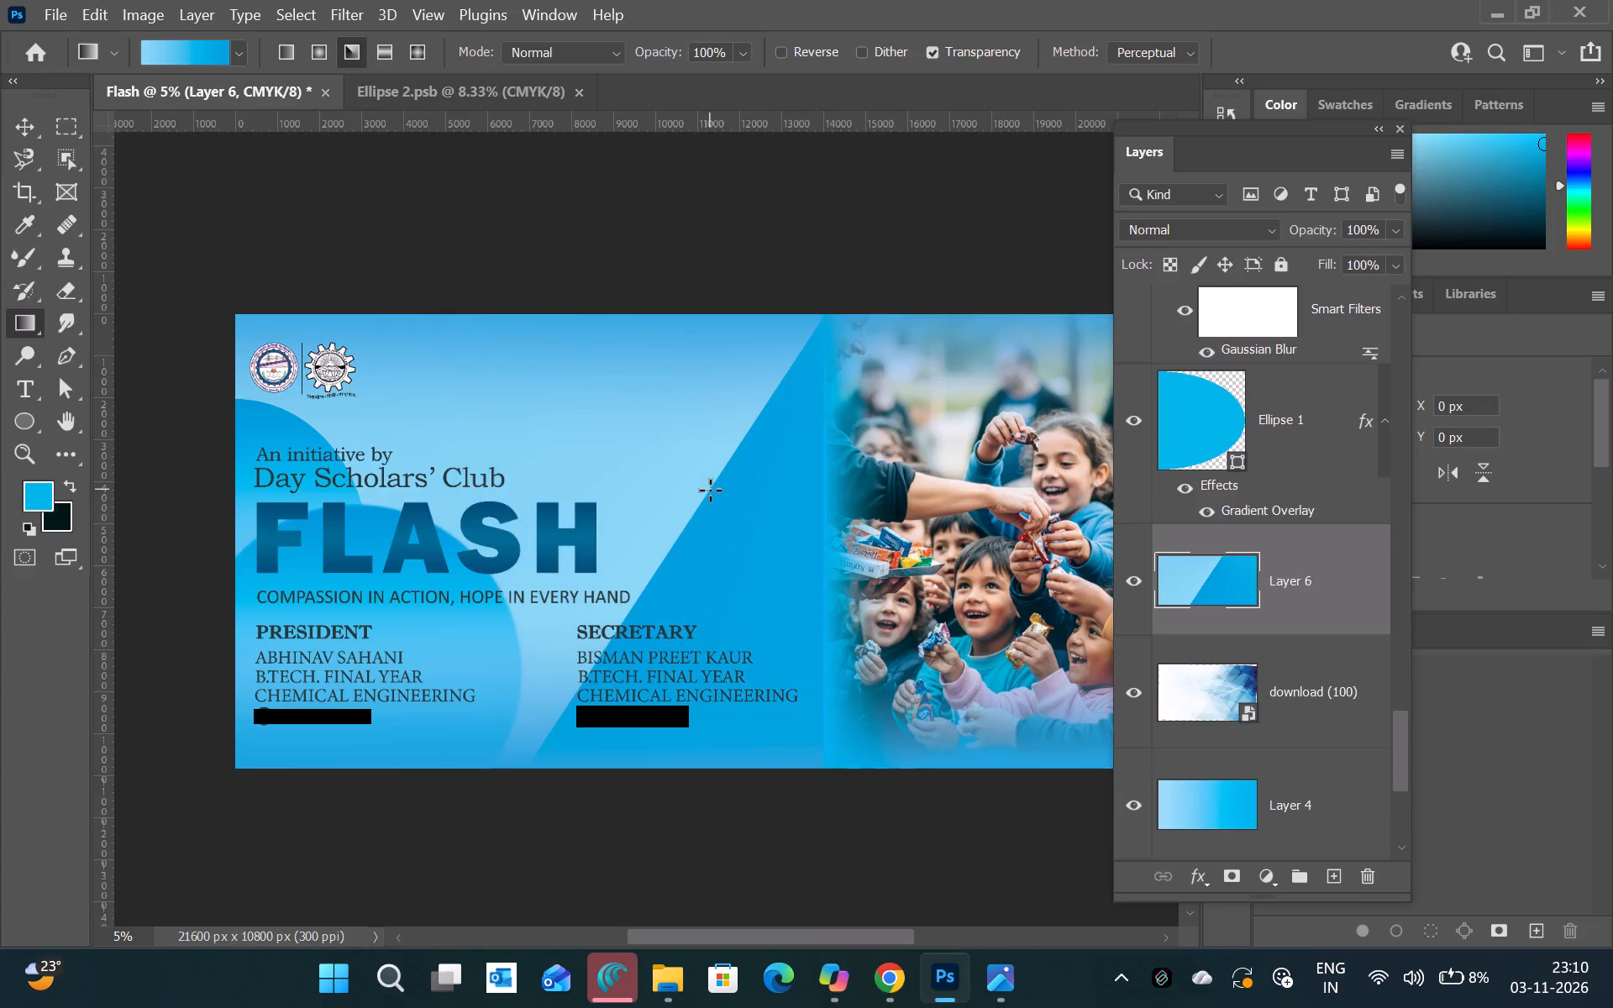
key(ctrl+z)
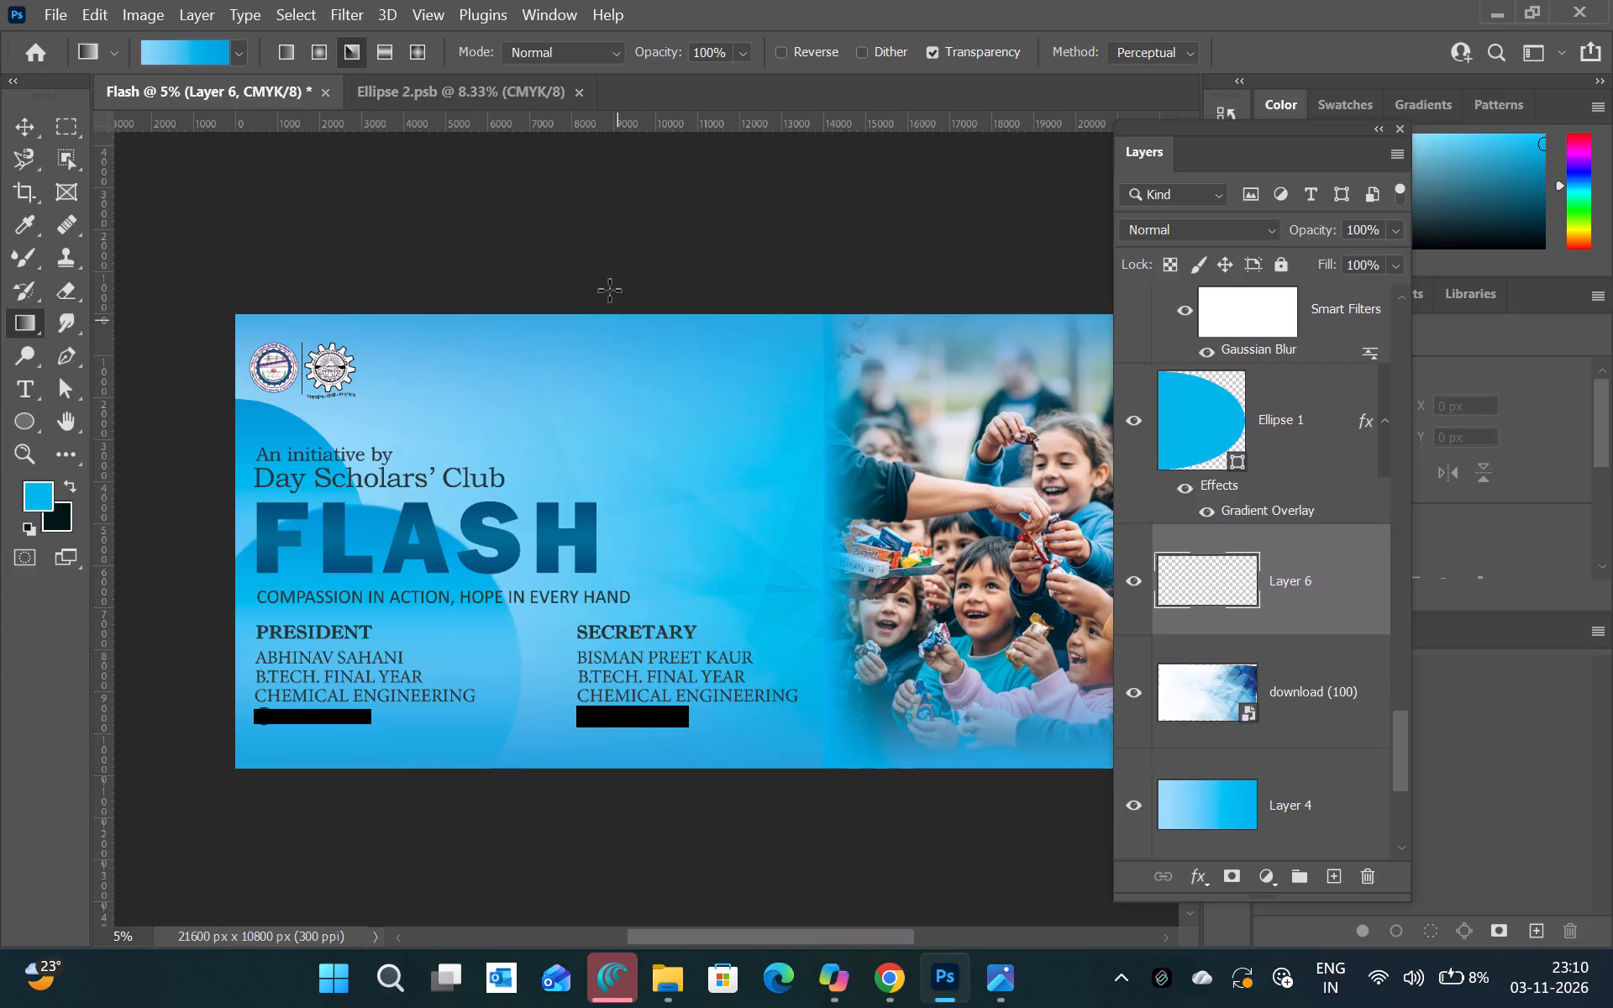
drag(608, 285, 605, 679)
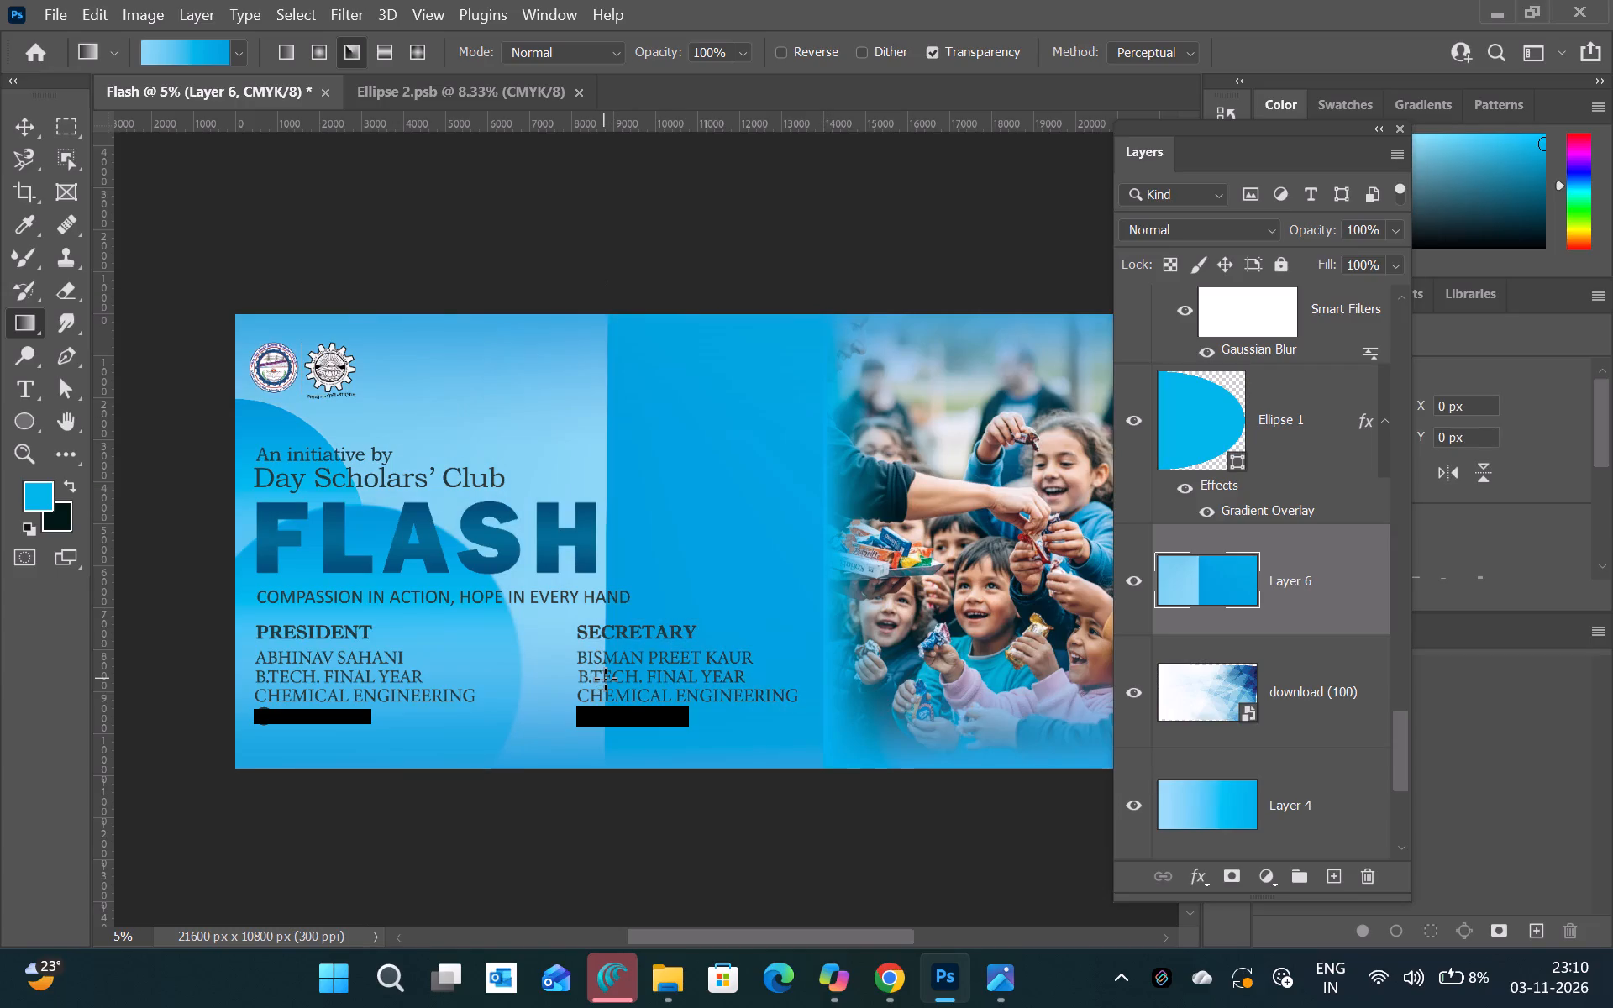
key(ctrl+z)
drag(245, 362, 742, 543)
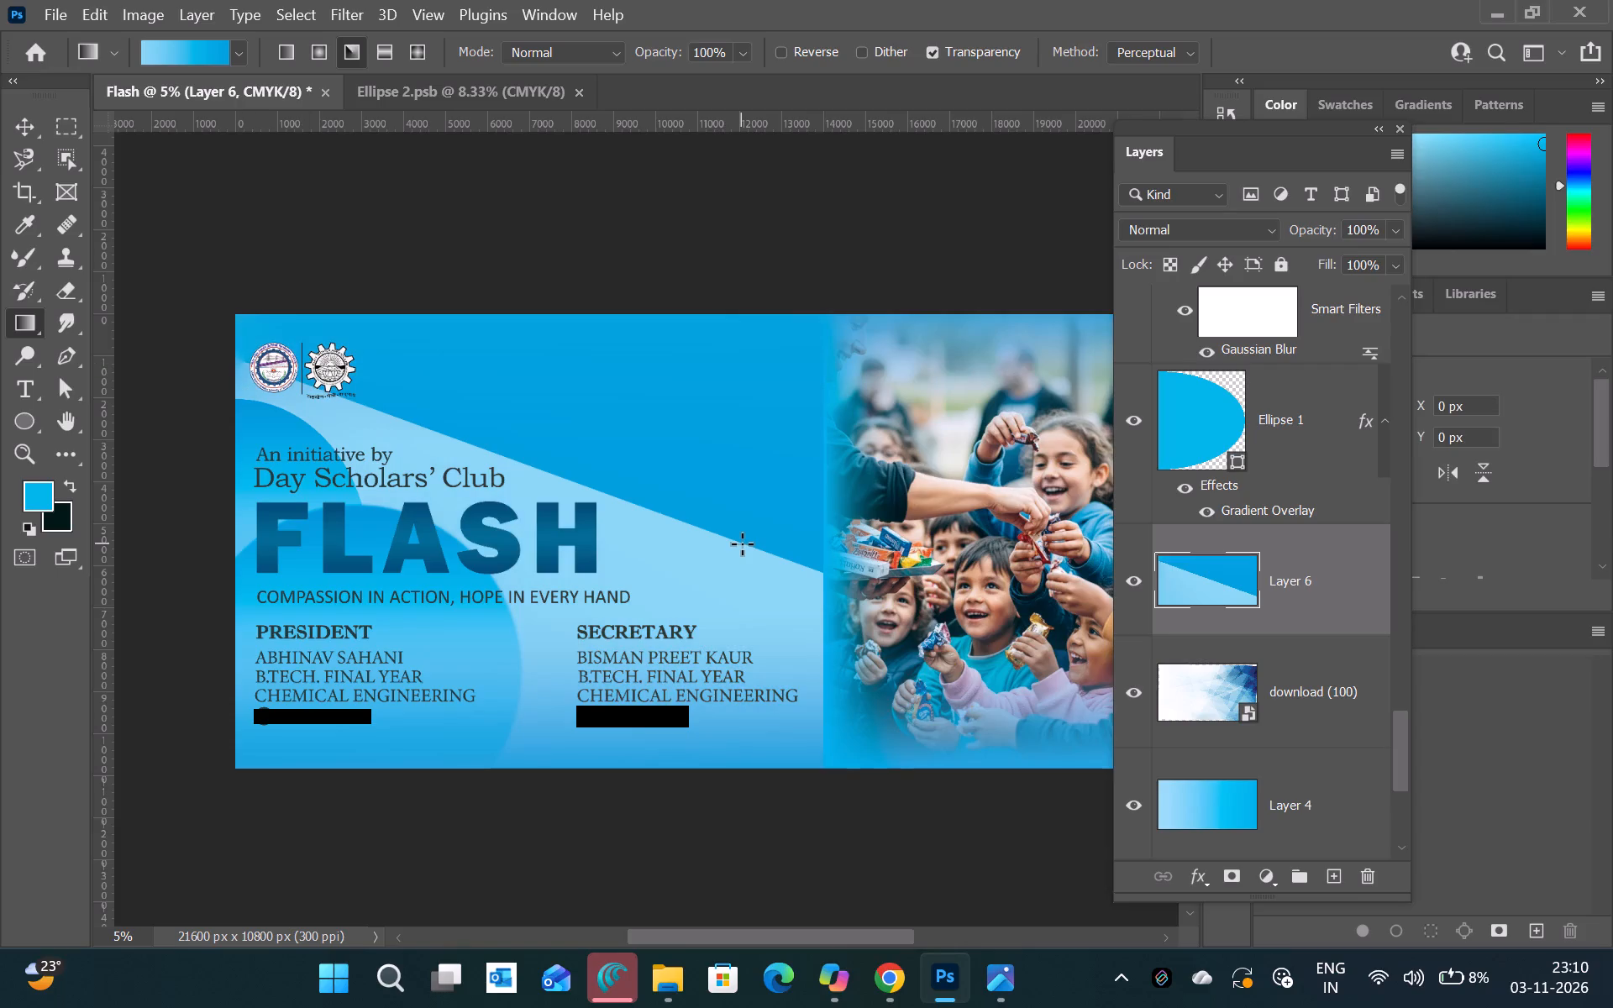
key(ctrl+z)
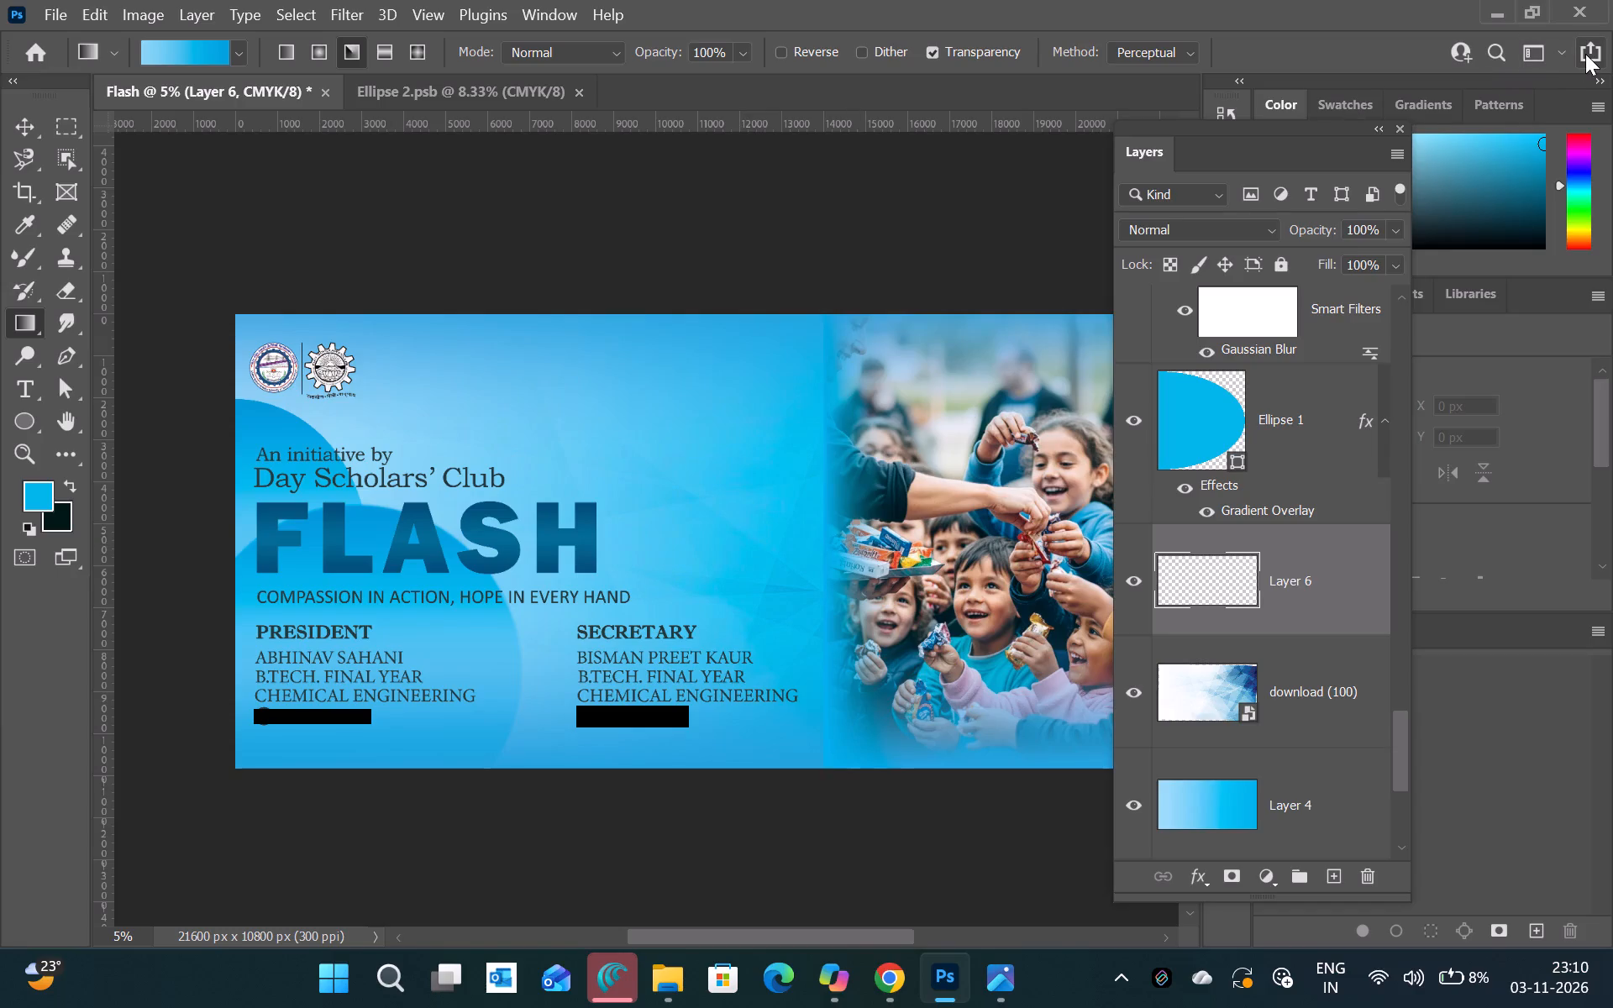
Lower the opacity of the Ellipse 1 layer to 90%.
click(1252, 378)
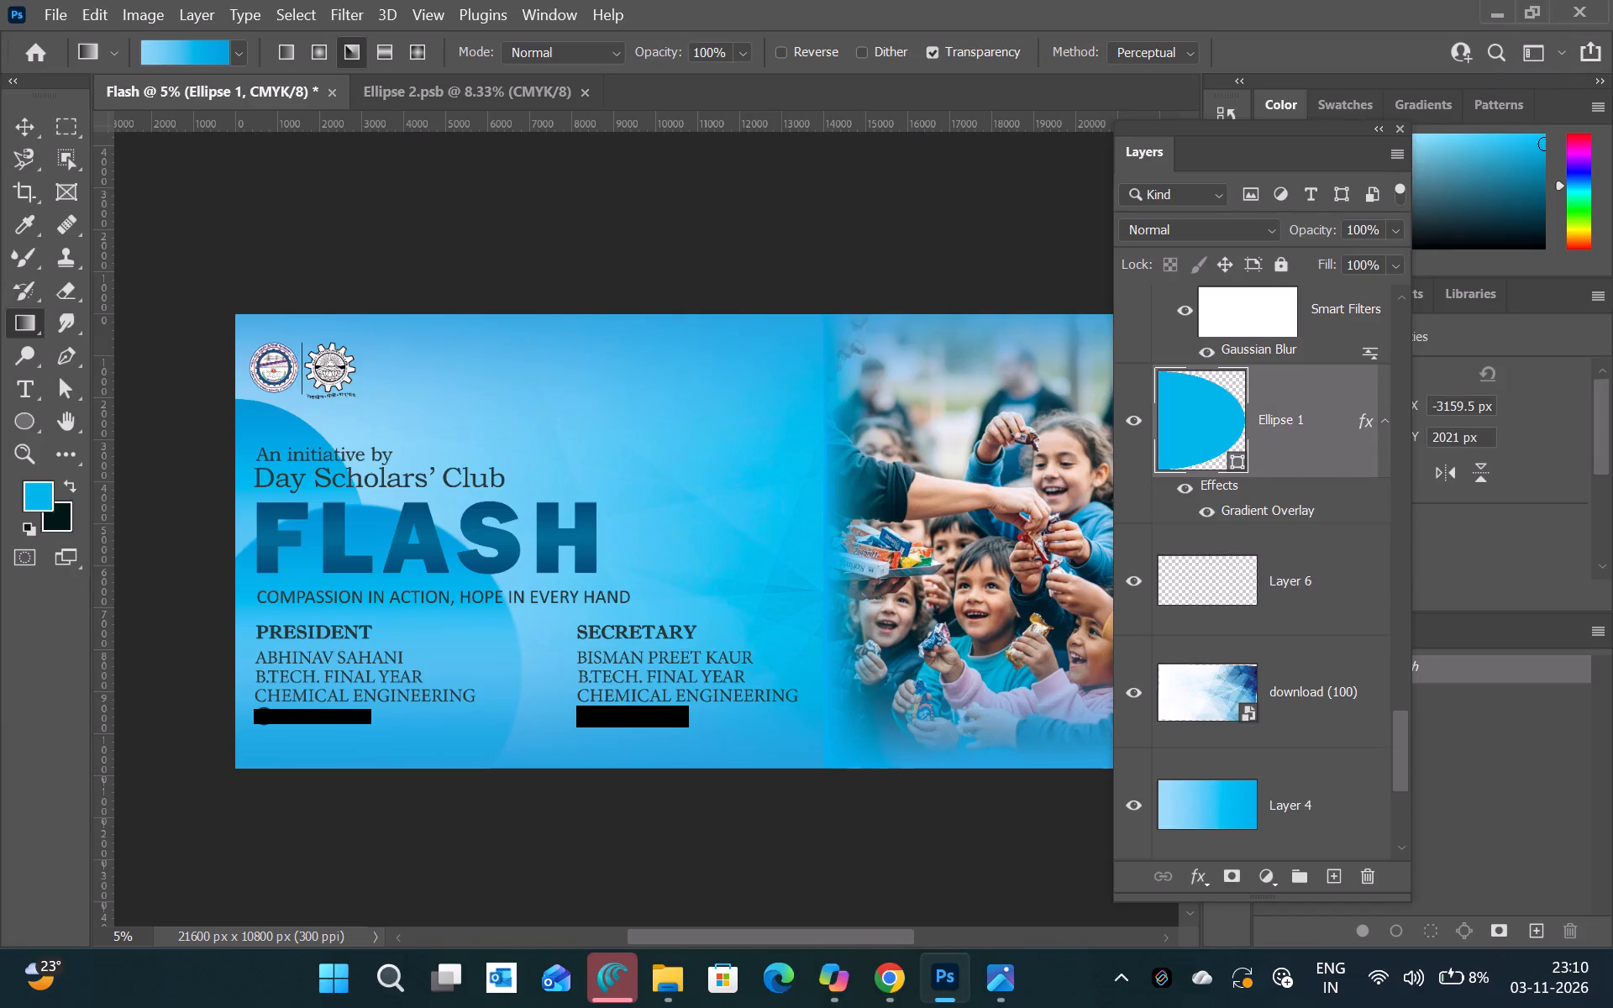
double_click(1358, 232)
key(Down)
key(Down)
key(Down)
key(Down)
key(Down)
key(Down)
key(Down)
key(Down)
key(Down)
key(Down)
key(Down)
key(Down)
key(Down)
key(Down)
key(Down)
key(Down)
key(Down)
key(Down)
key(Down)
key(Down)
key(Down)
key(Down)
key(Down)
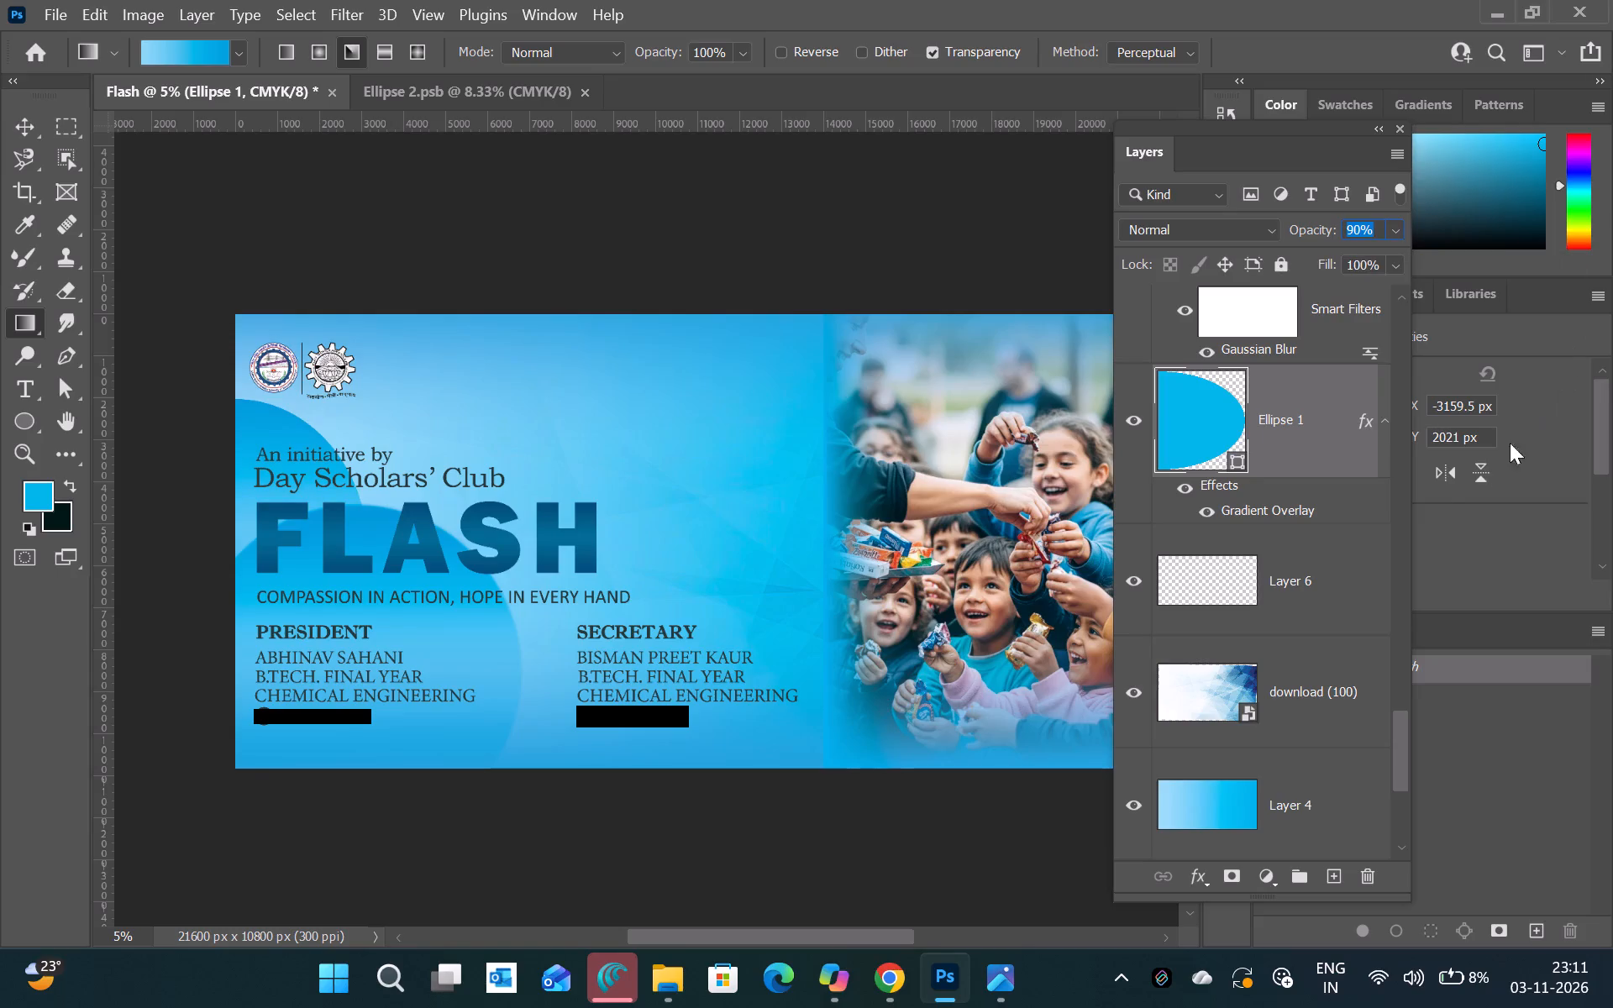
Lower the opacity of the blurred Ellipse 2 layer to 80%.
click(1290, 499)
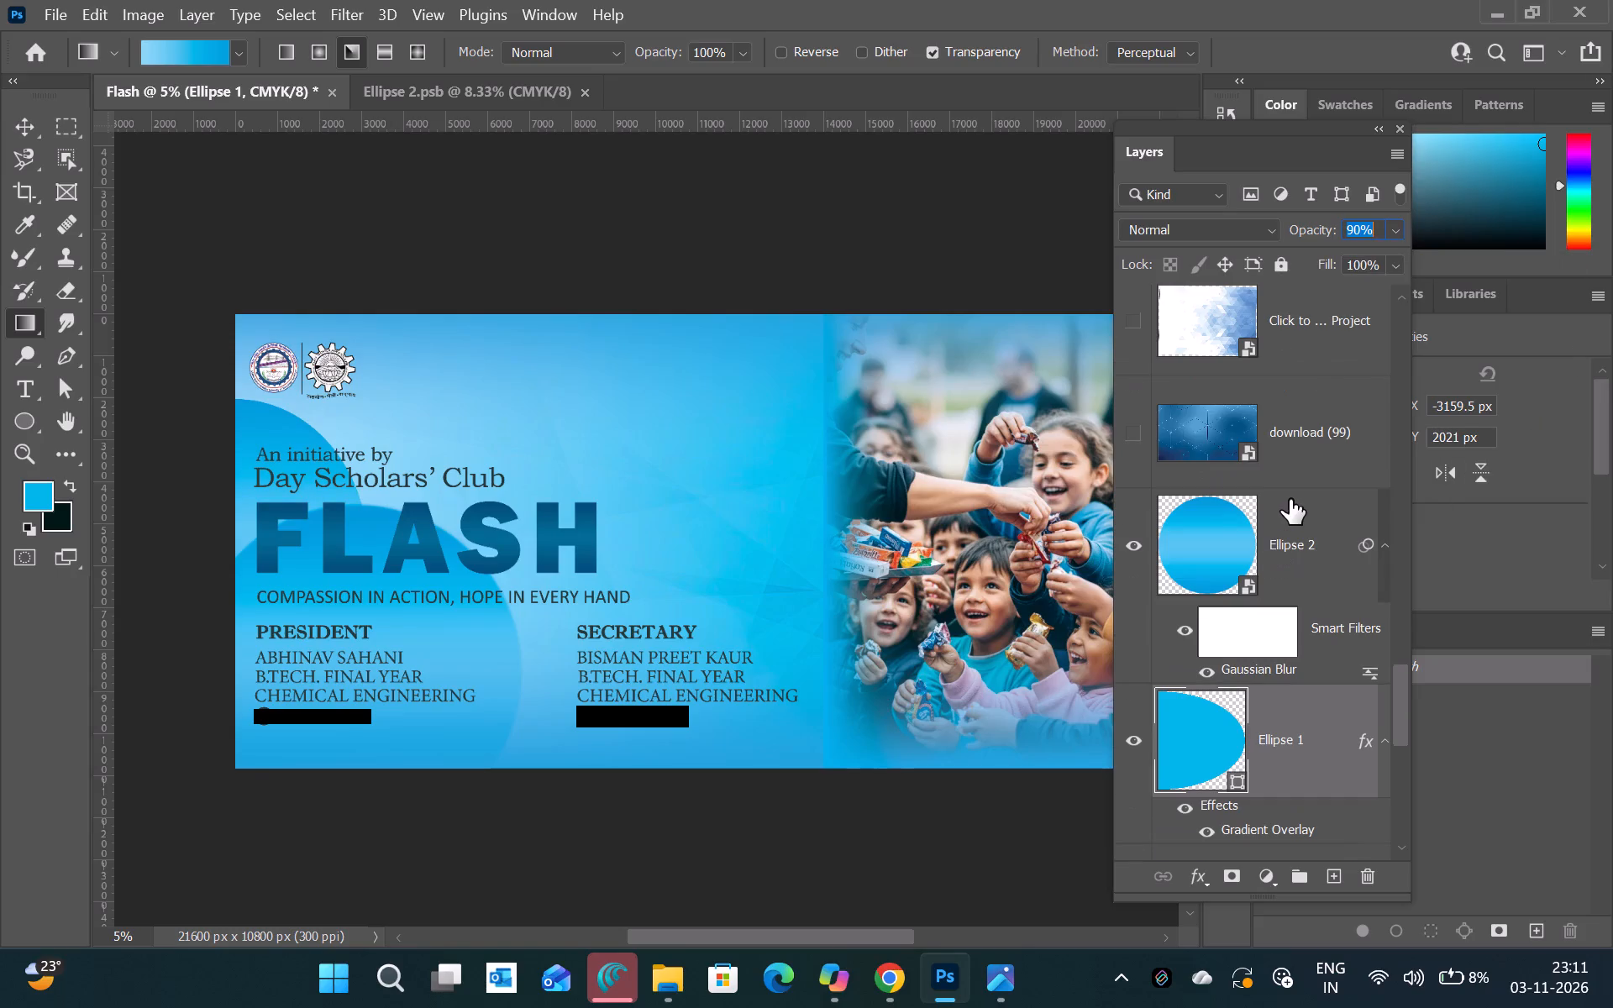
double_click(1367, 229)
key(Down)
key(Down)
key(Down)
key(Down)
key(Down)
key(Down)
key(Down)
key(Down)
key(Down)
key(Down)
key(Down)
key(Down)
key(Down)
key(Down)
key(Down)
key(Down)
key(Down)
key(Down)
key(Down)
key(Down)
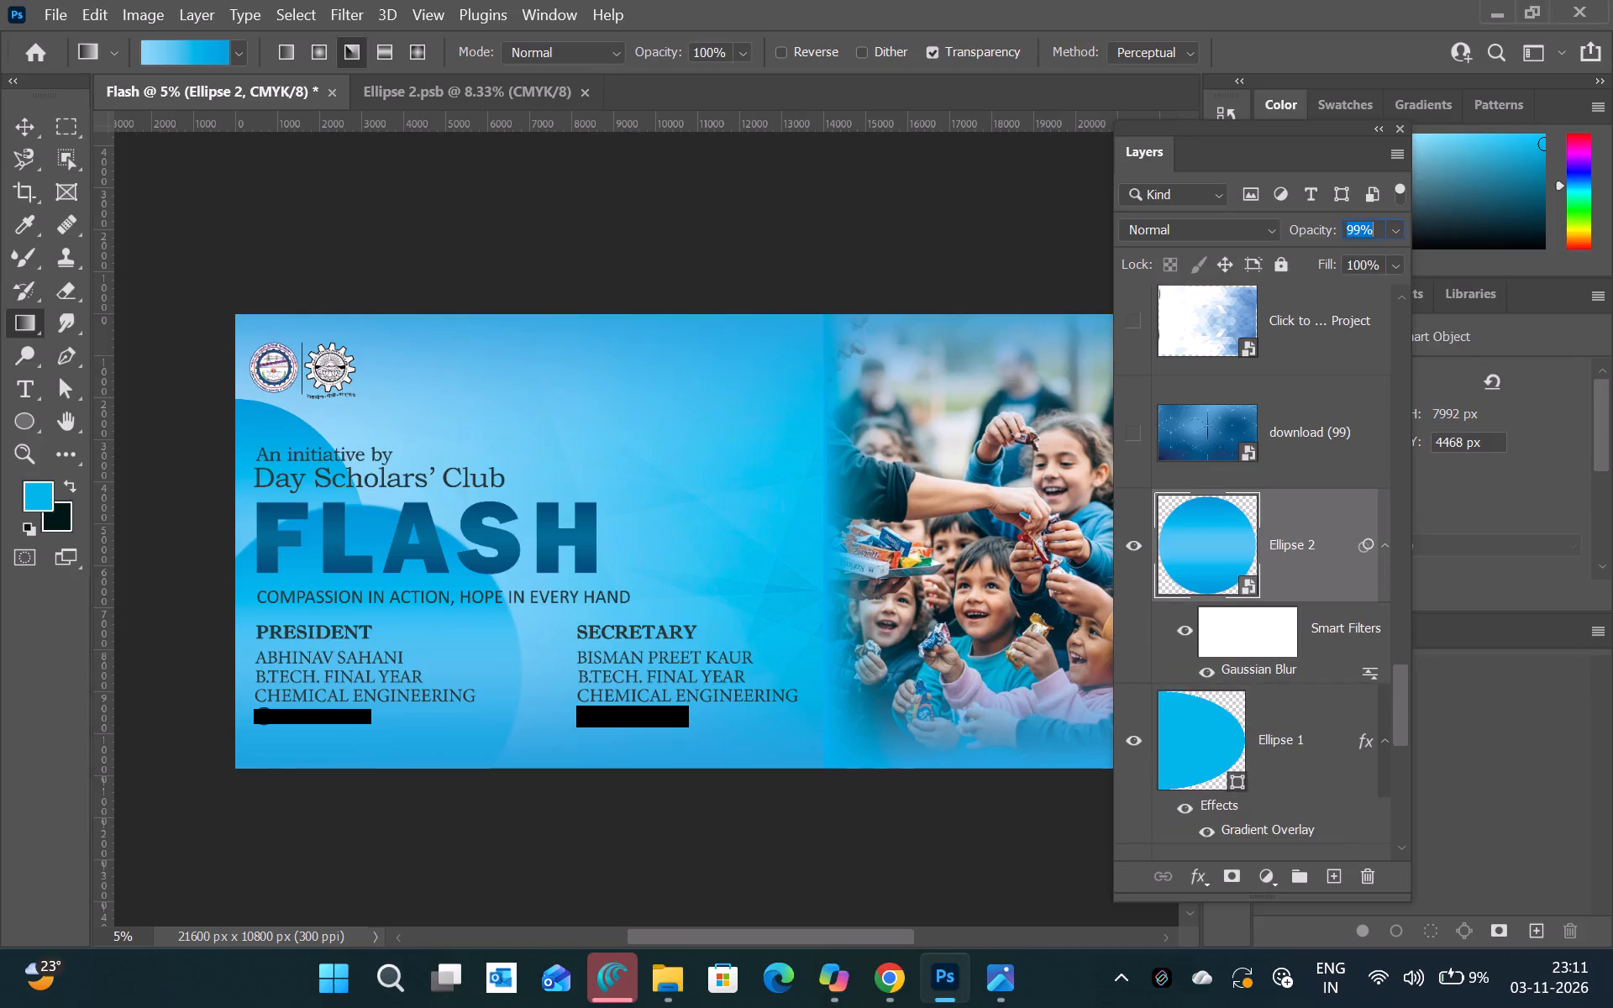
key(Down)
key(Down)
key(Down)
key(Down)
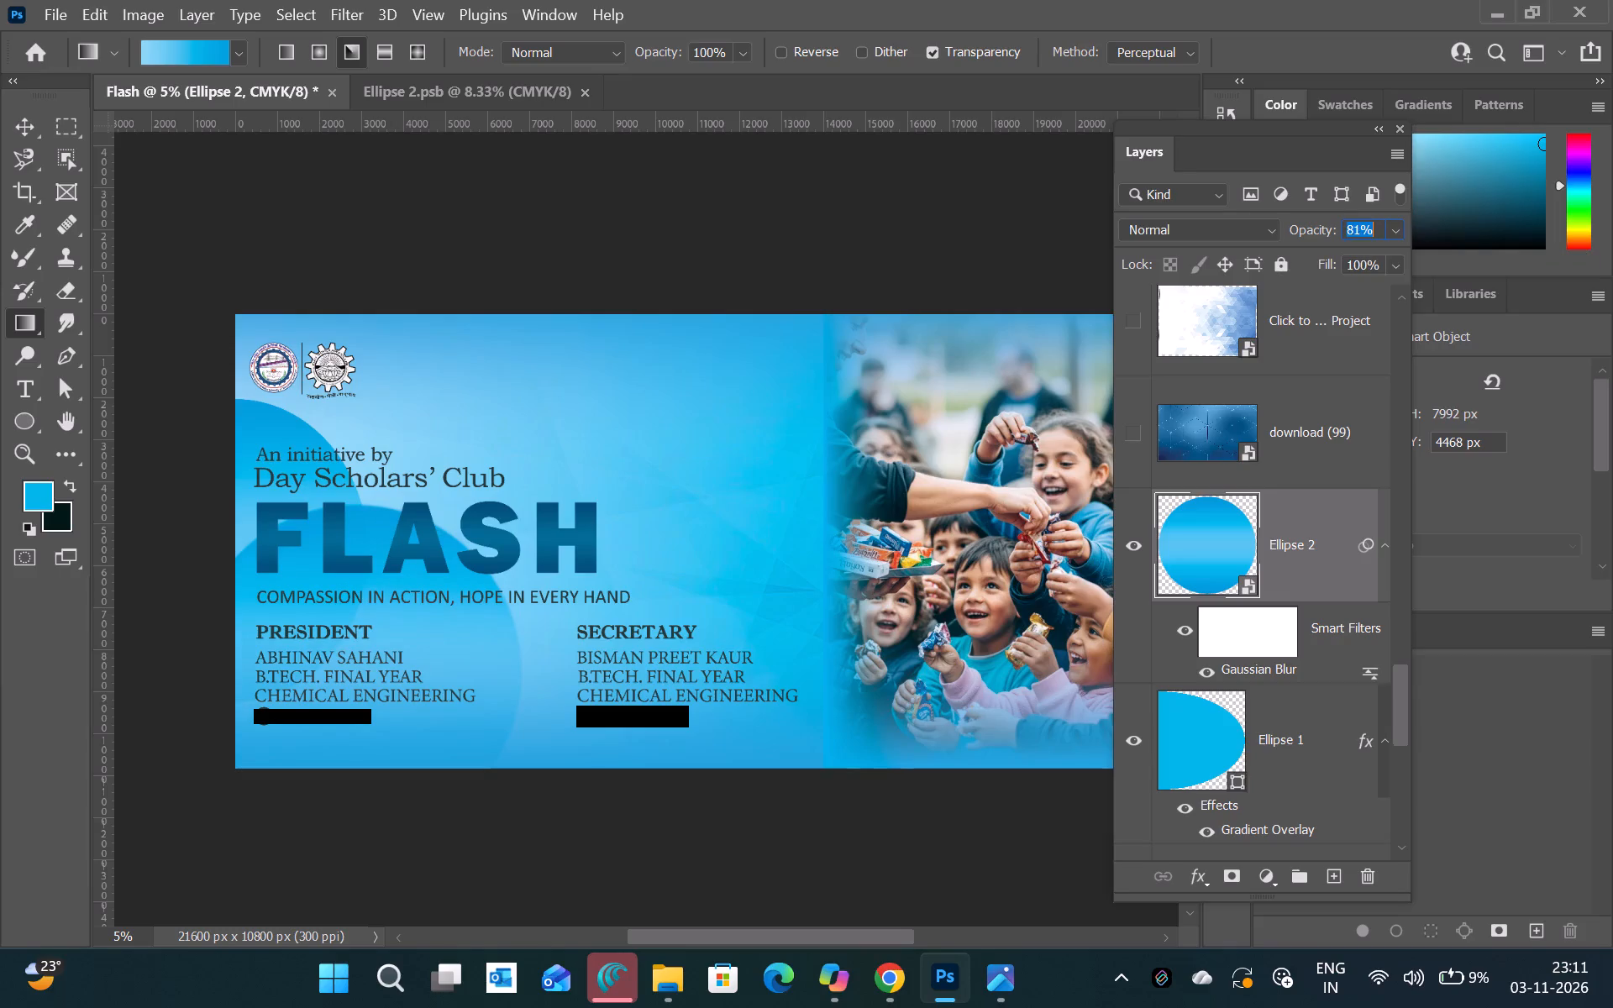
key(Down)
Set the opacity of the Ellipse 1 layer to 80% and switch to the Move tool.
click(1266, 770)
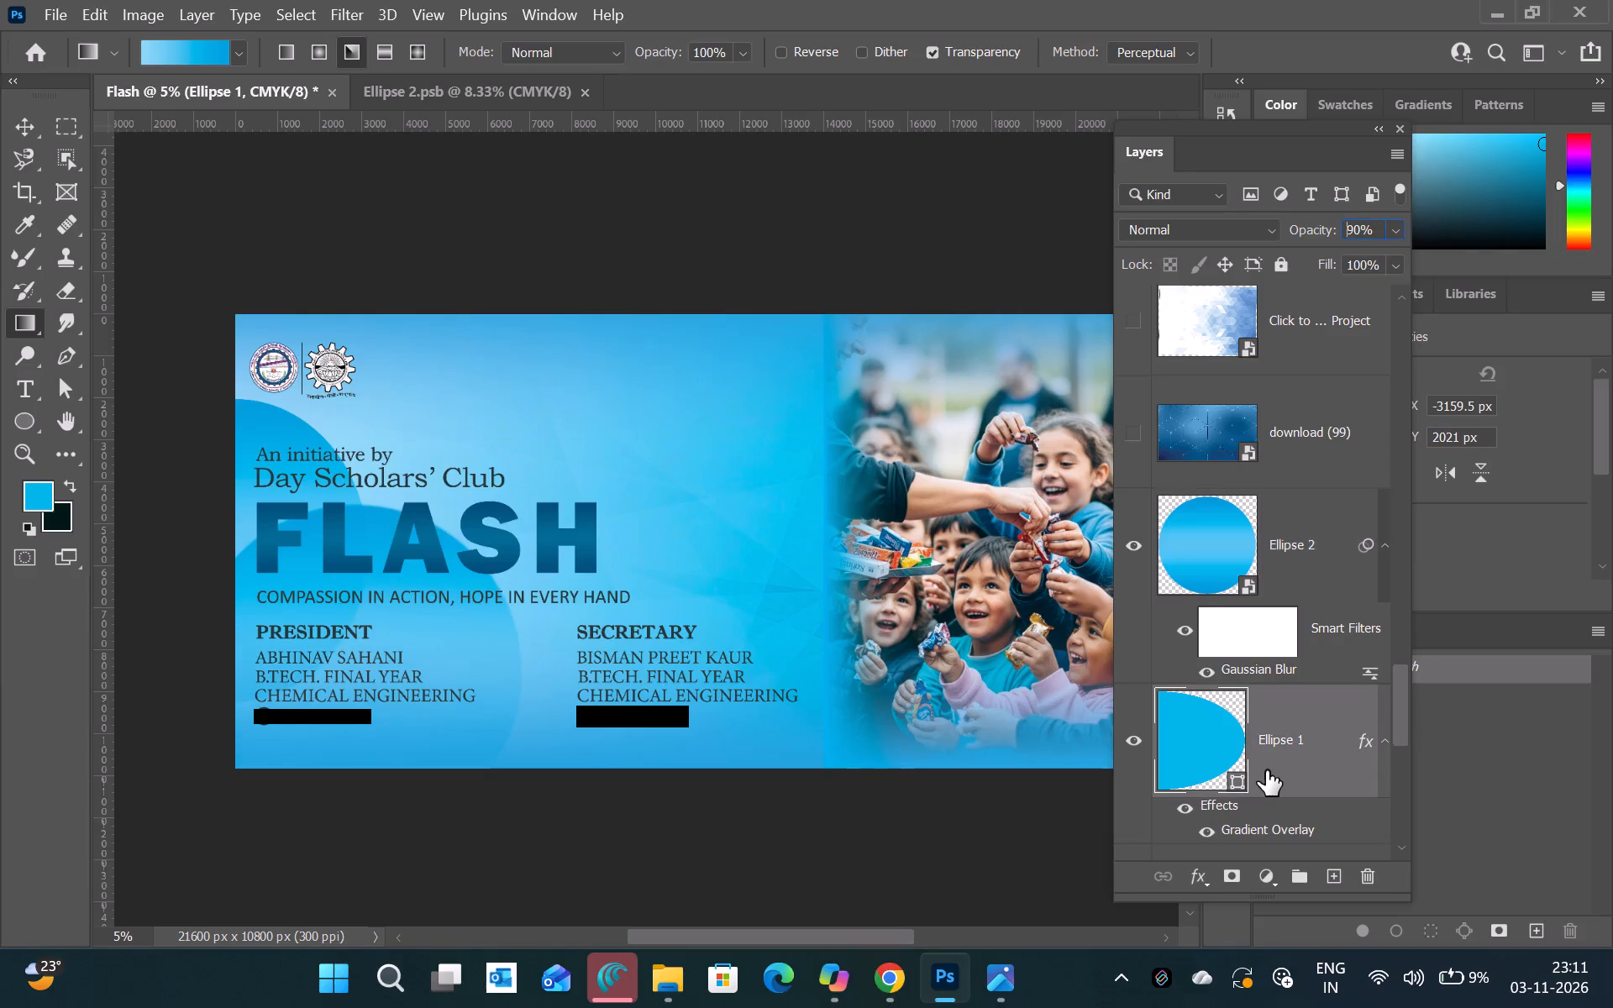
scroll(1266, 770, down, 1)
click(1300, 549)
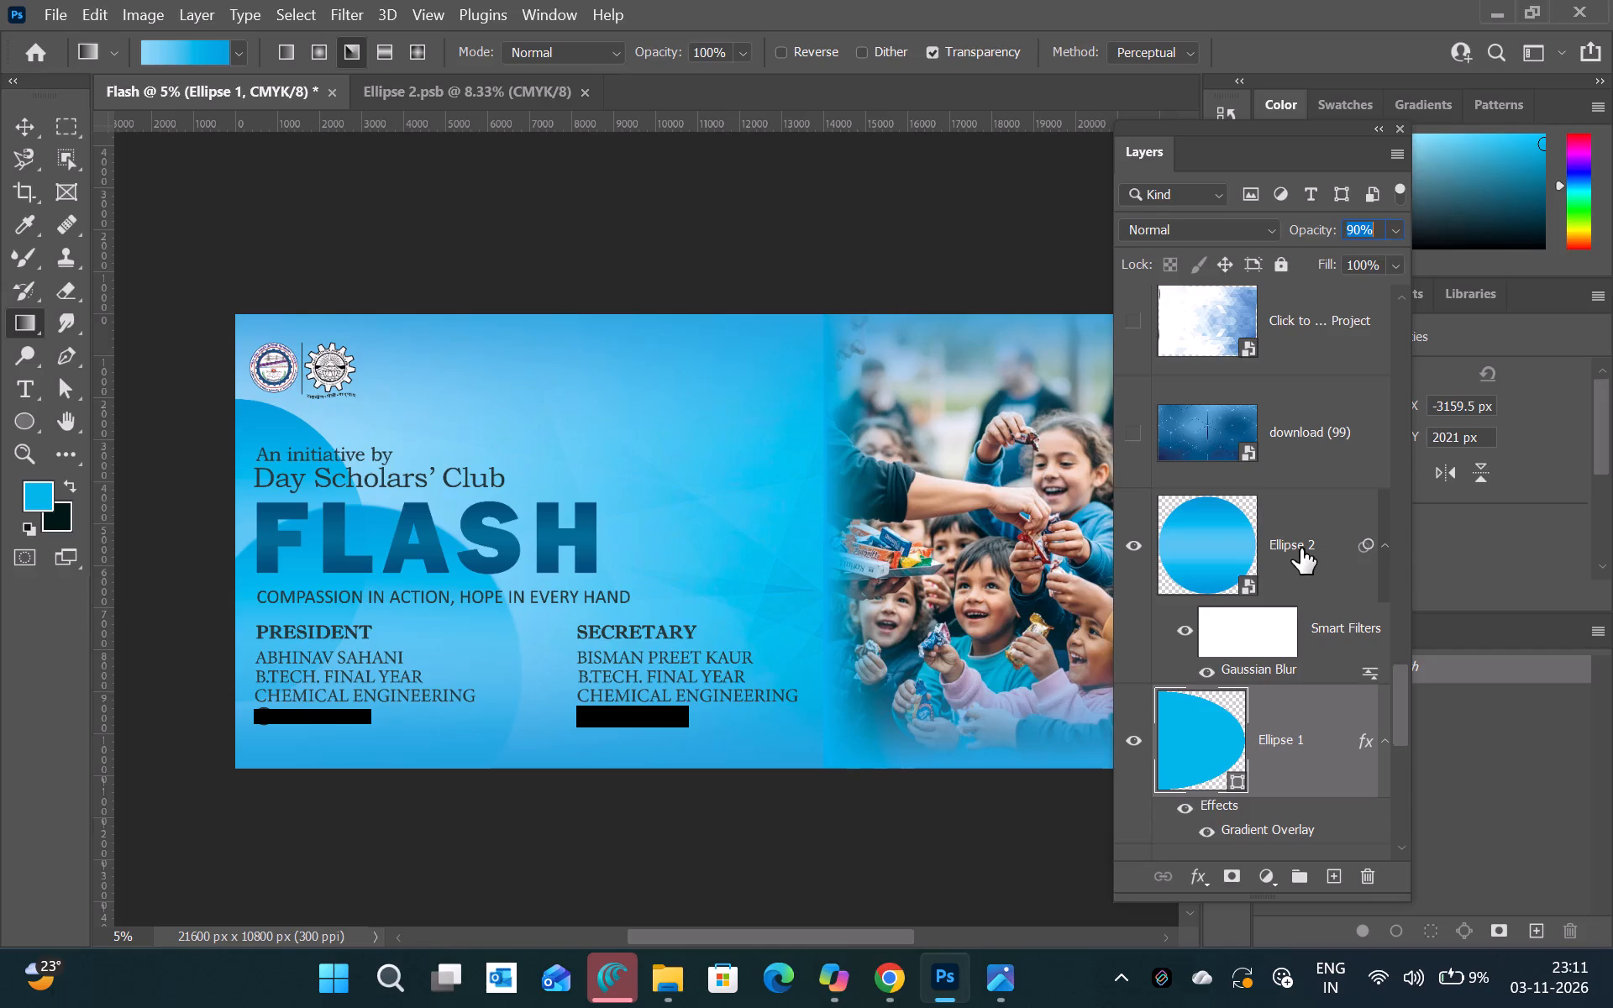
click(1290, 699)
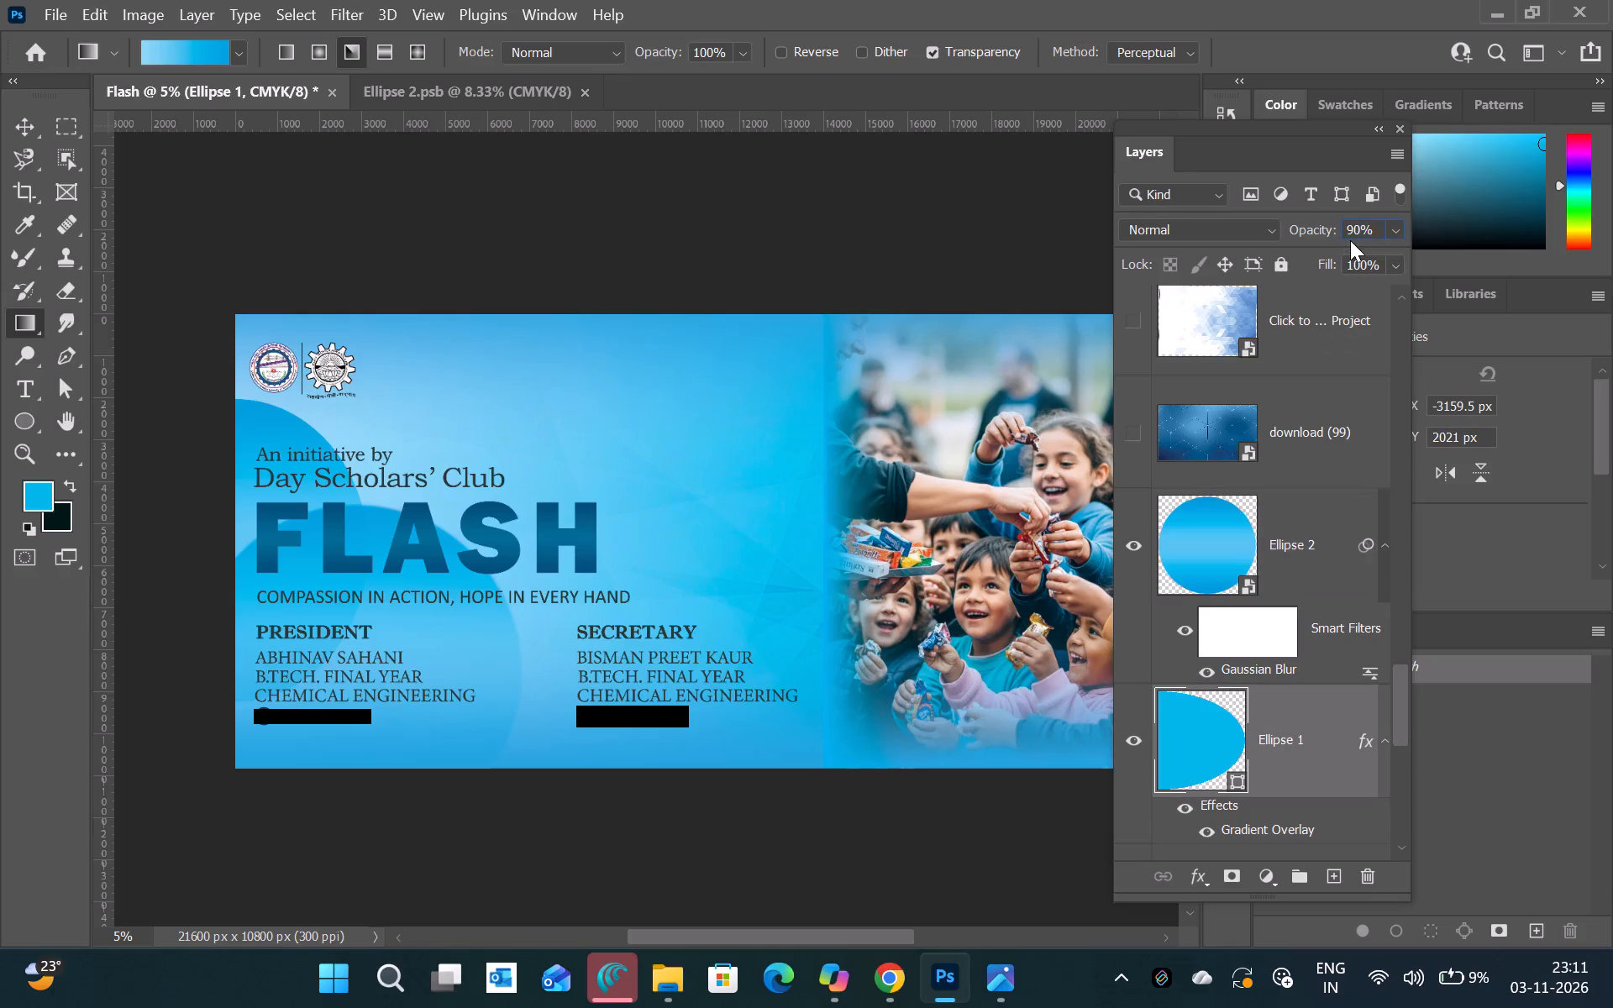
click(1353, 234)
key(BackSpace)
key(8)
key(Return)
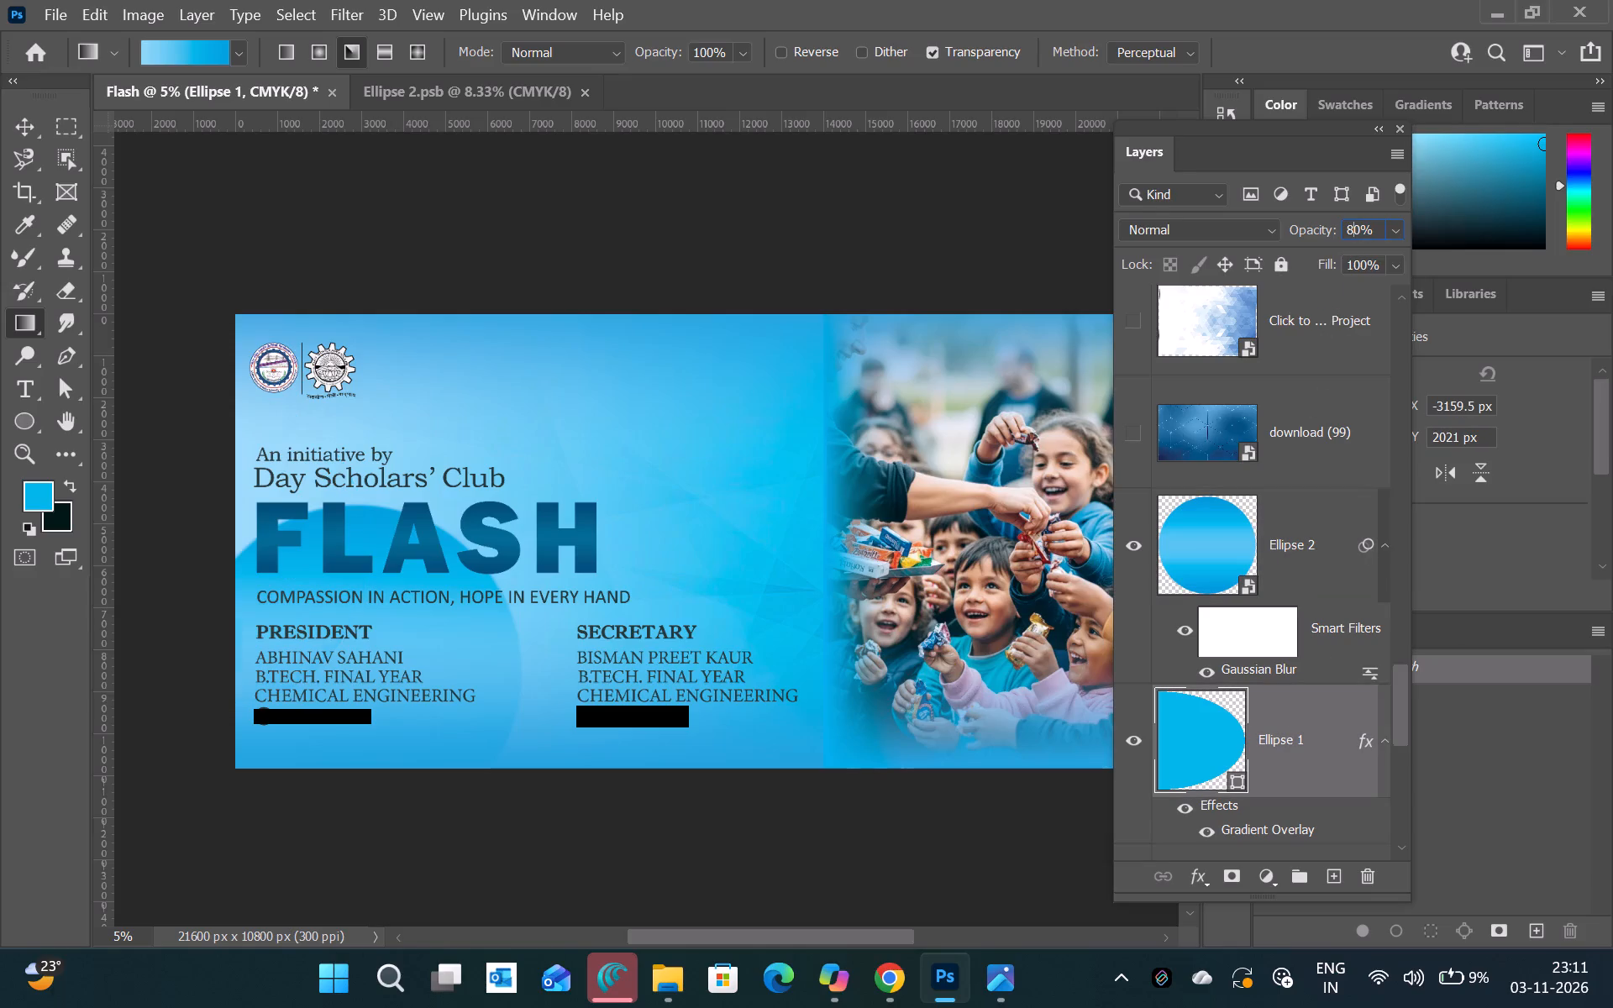
click(13, 132)
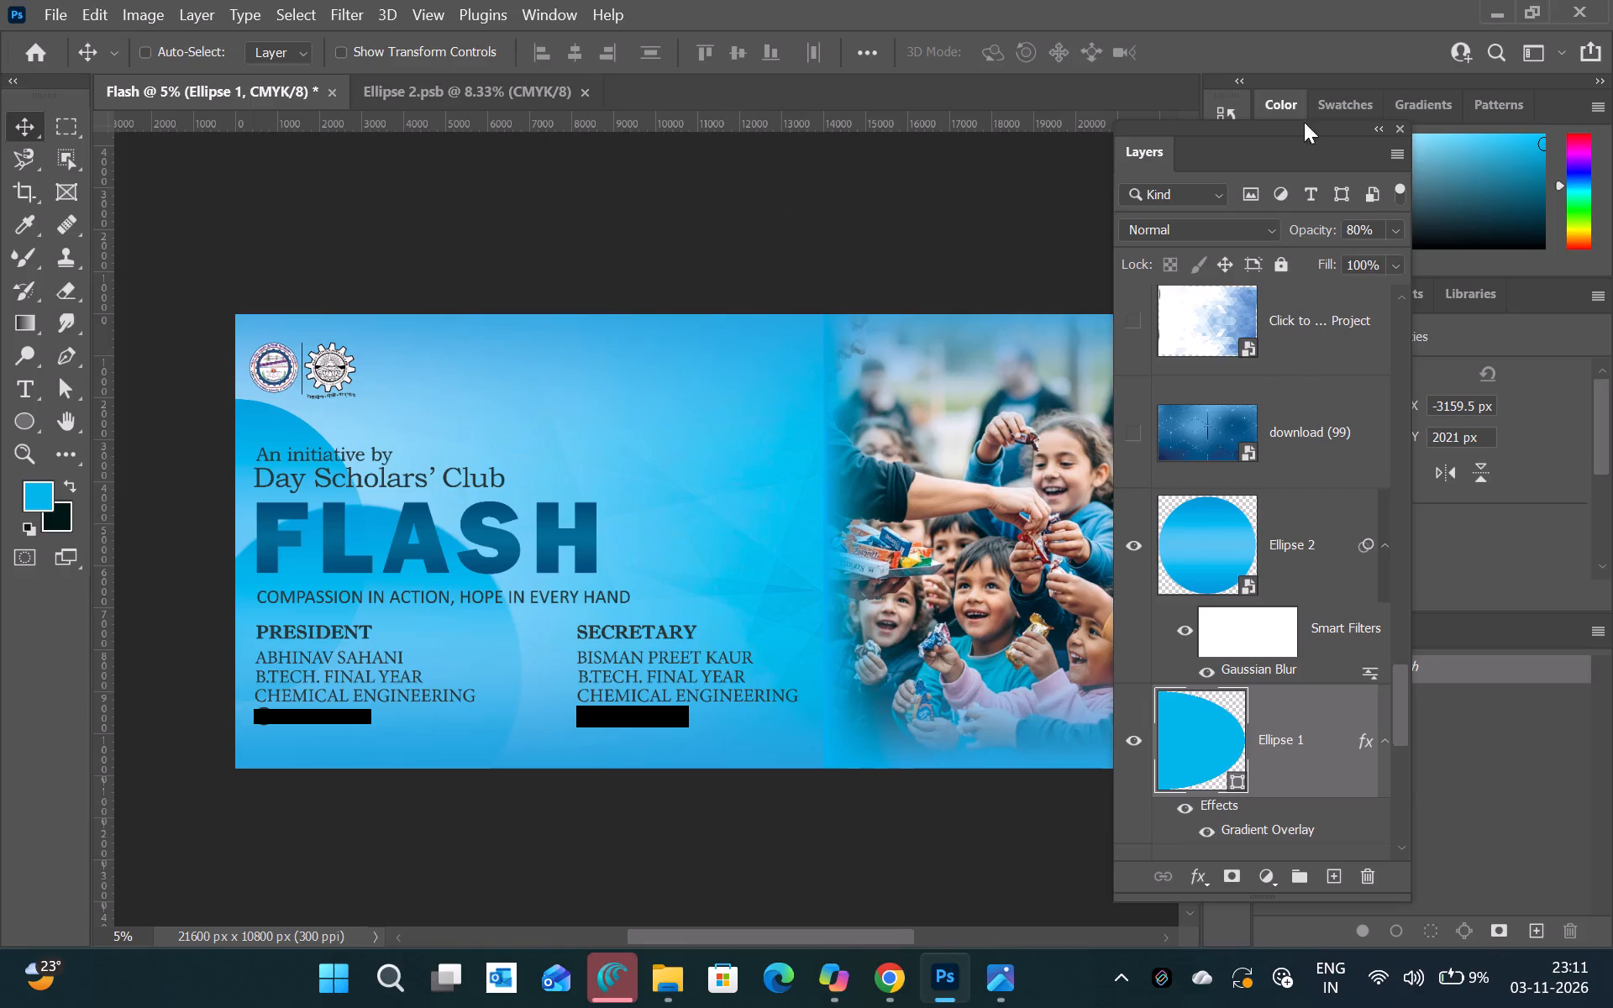
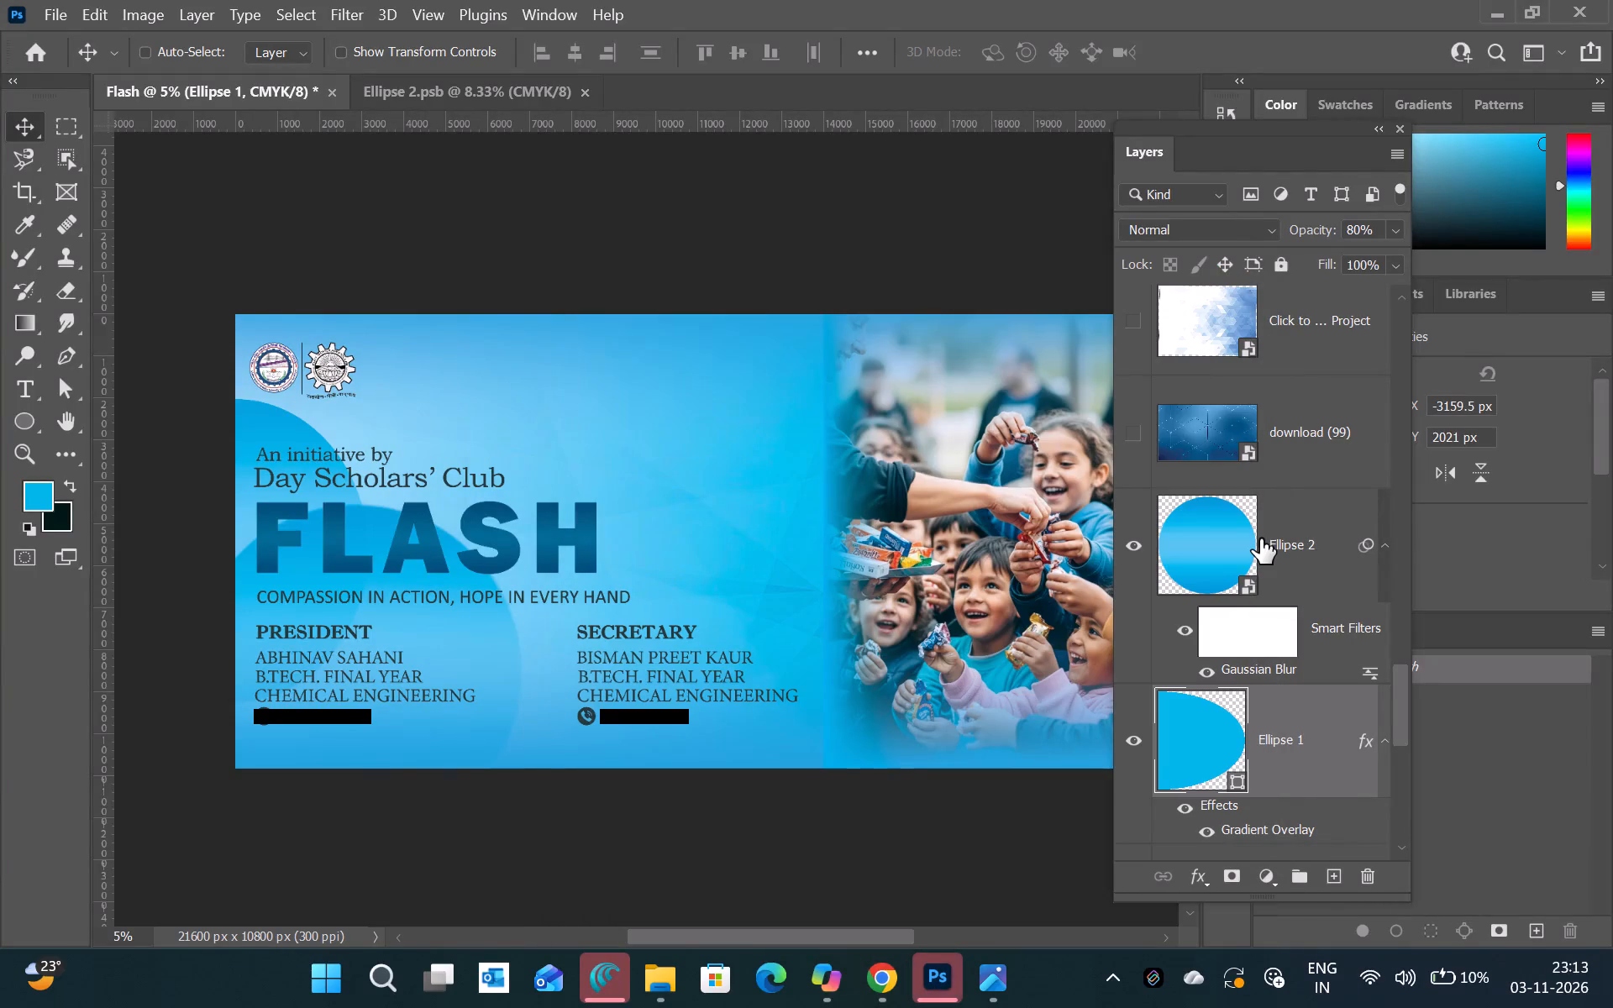
Duplicate the Ellipse 1 layer and move the copy about 7,700 px right and 2,400 px down, behind the banner's text.
click(1273, 739)
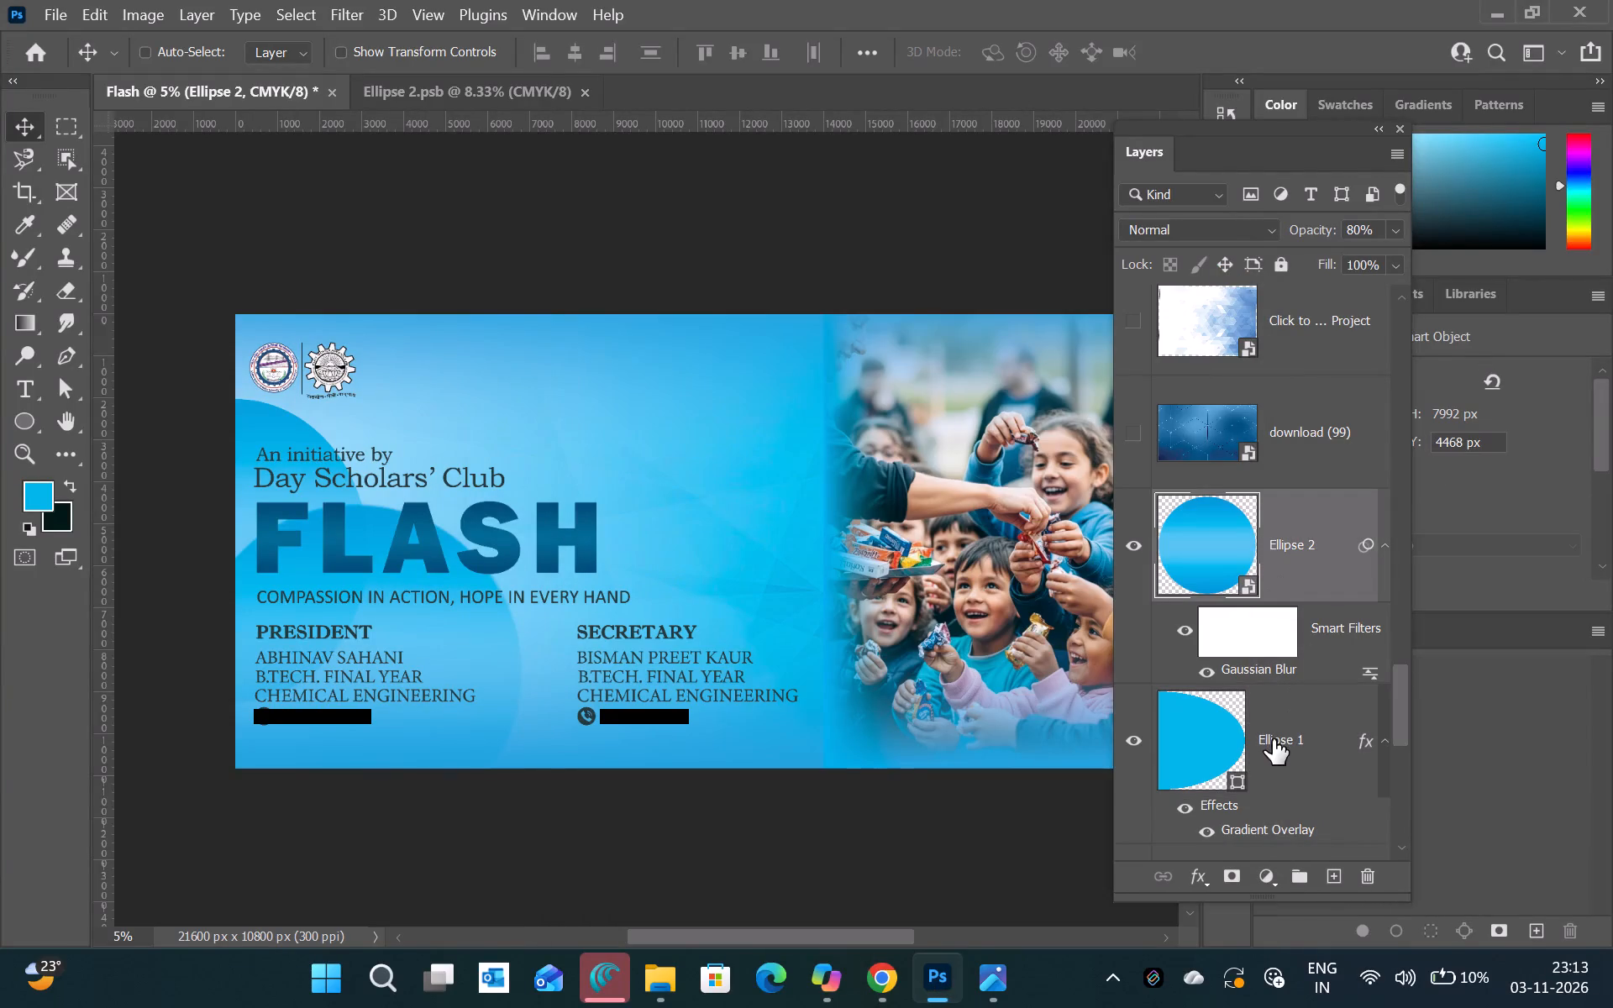
key(ctrl+j)
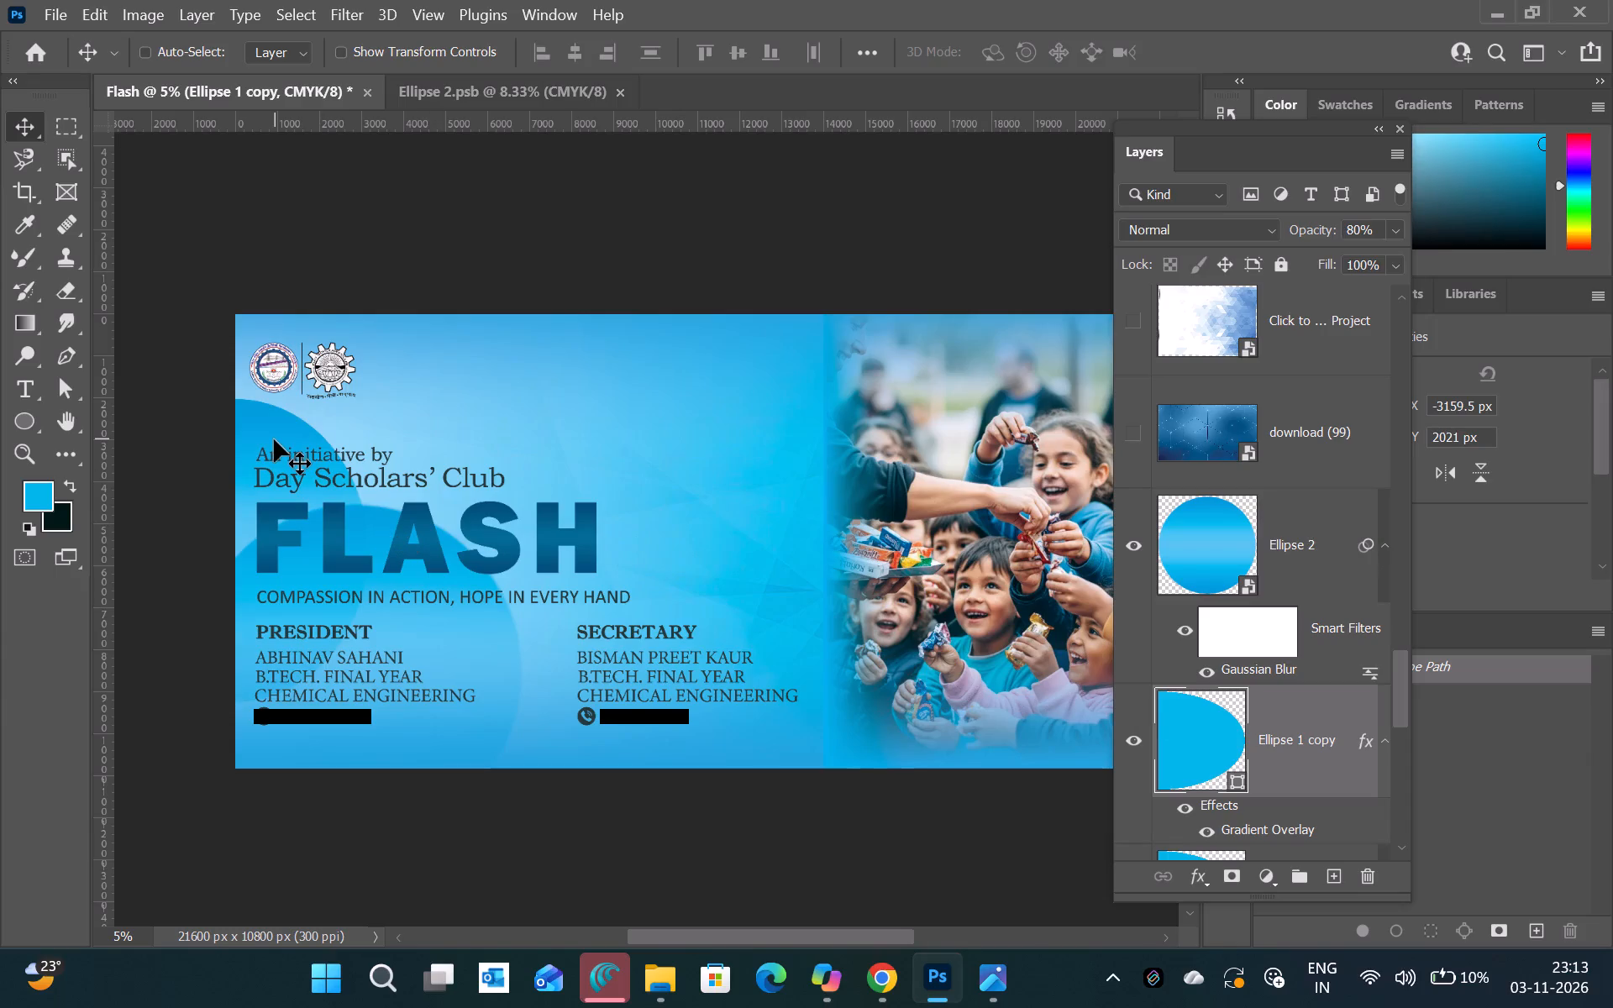
drag(296, 451, 620, 566)
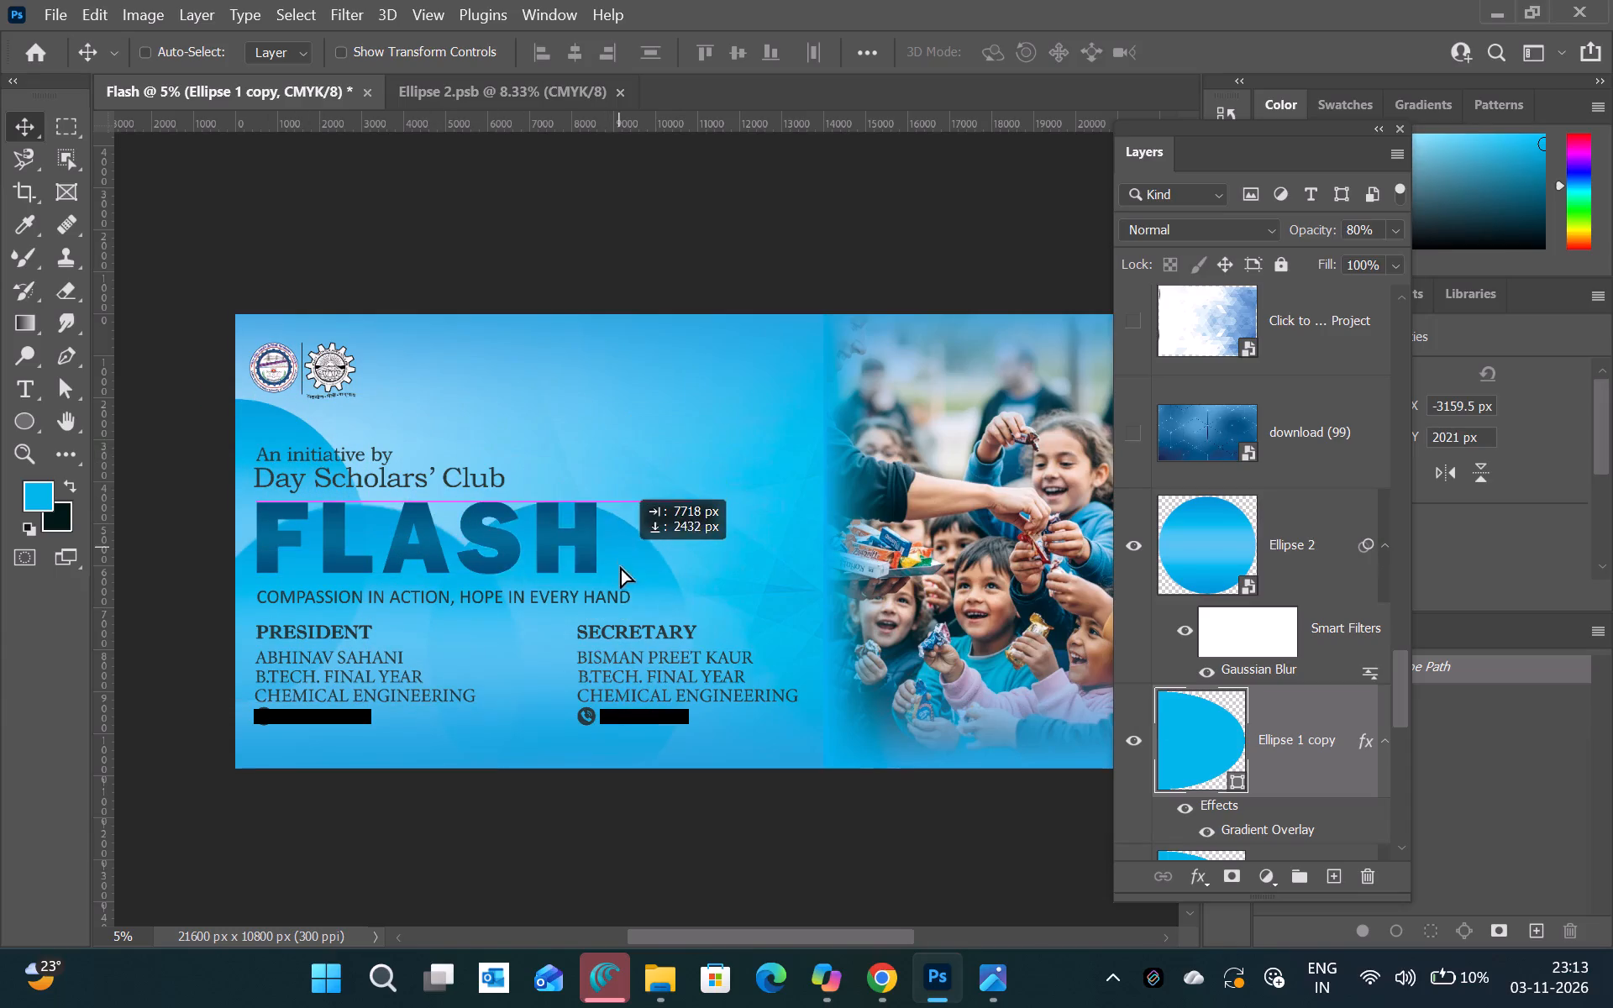
Move the Ellipse 1 copy behind the FLASH text, to about X 3162 px, Y 2301 px.
drag(620, 566, 586, 636)
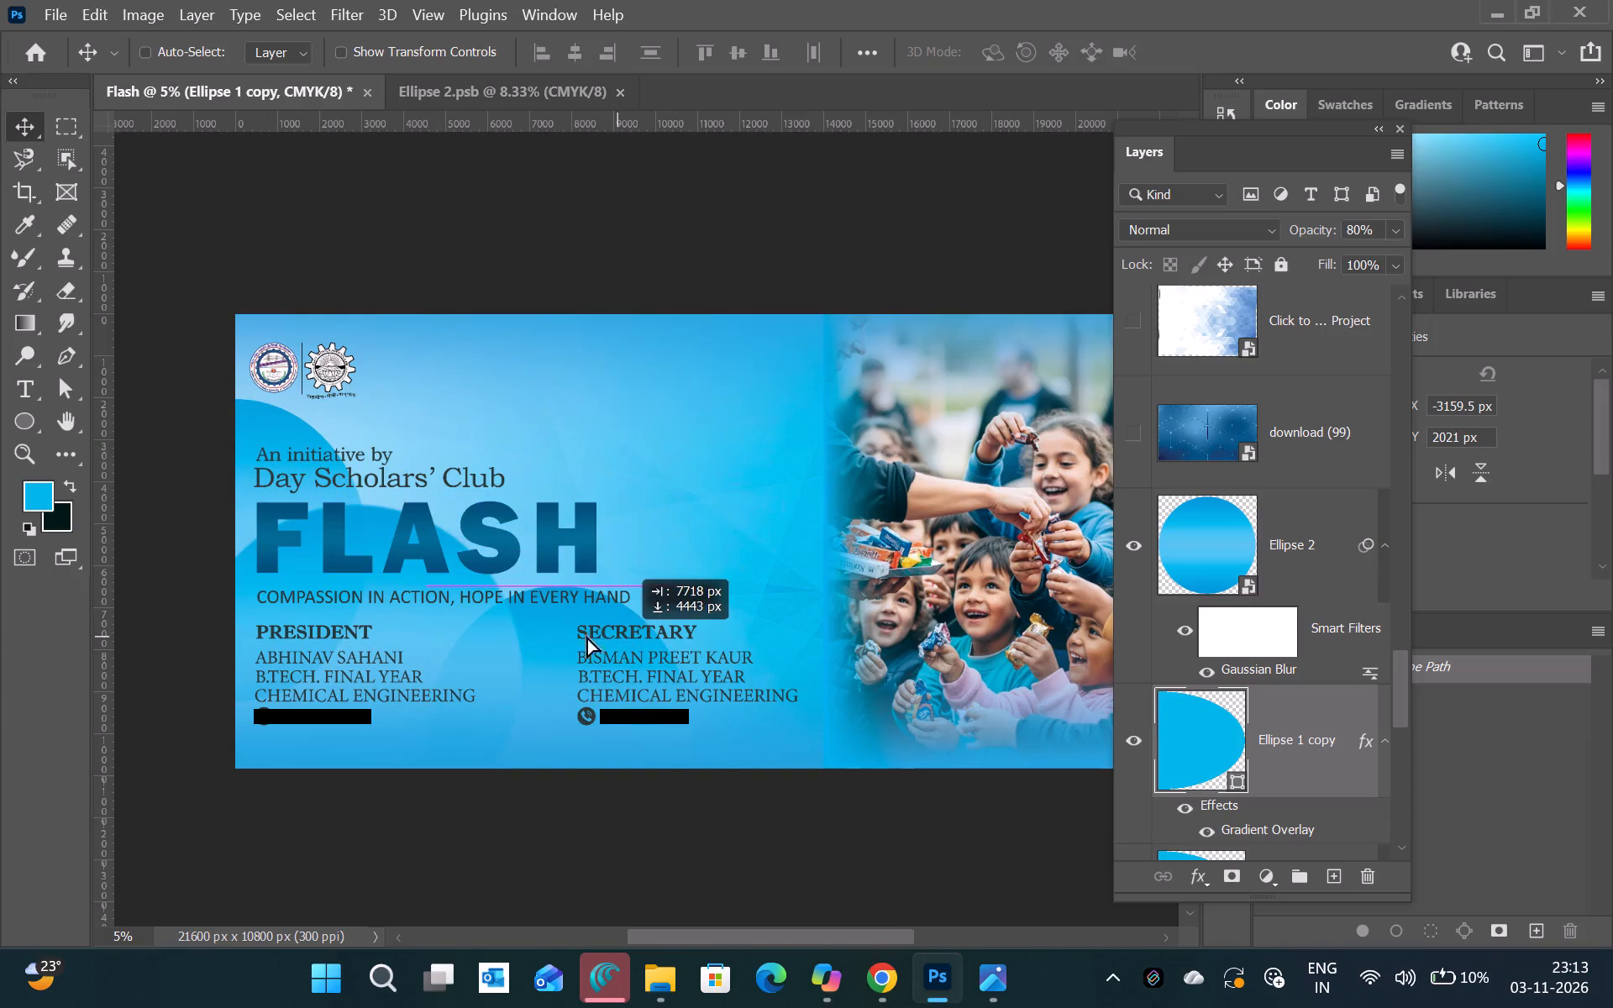
drag(586, 636, 520, 628)
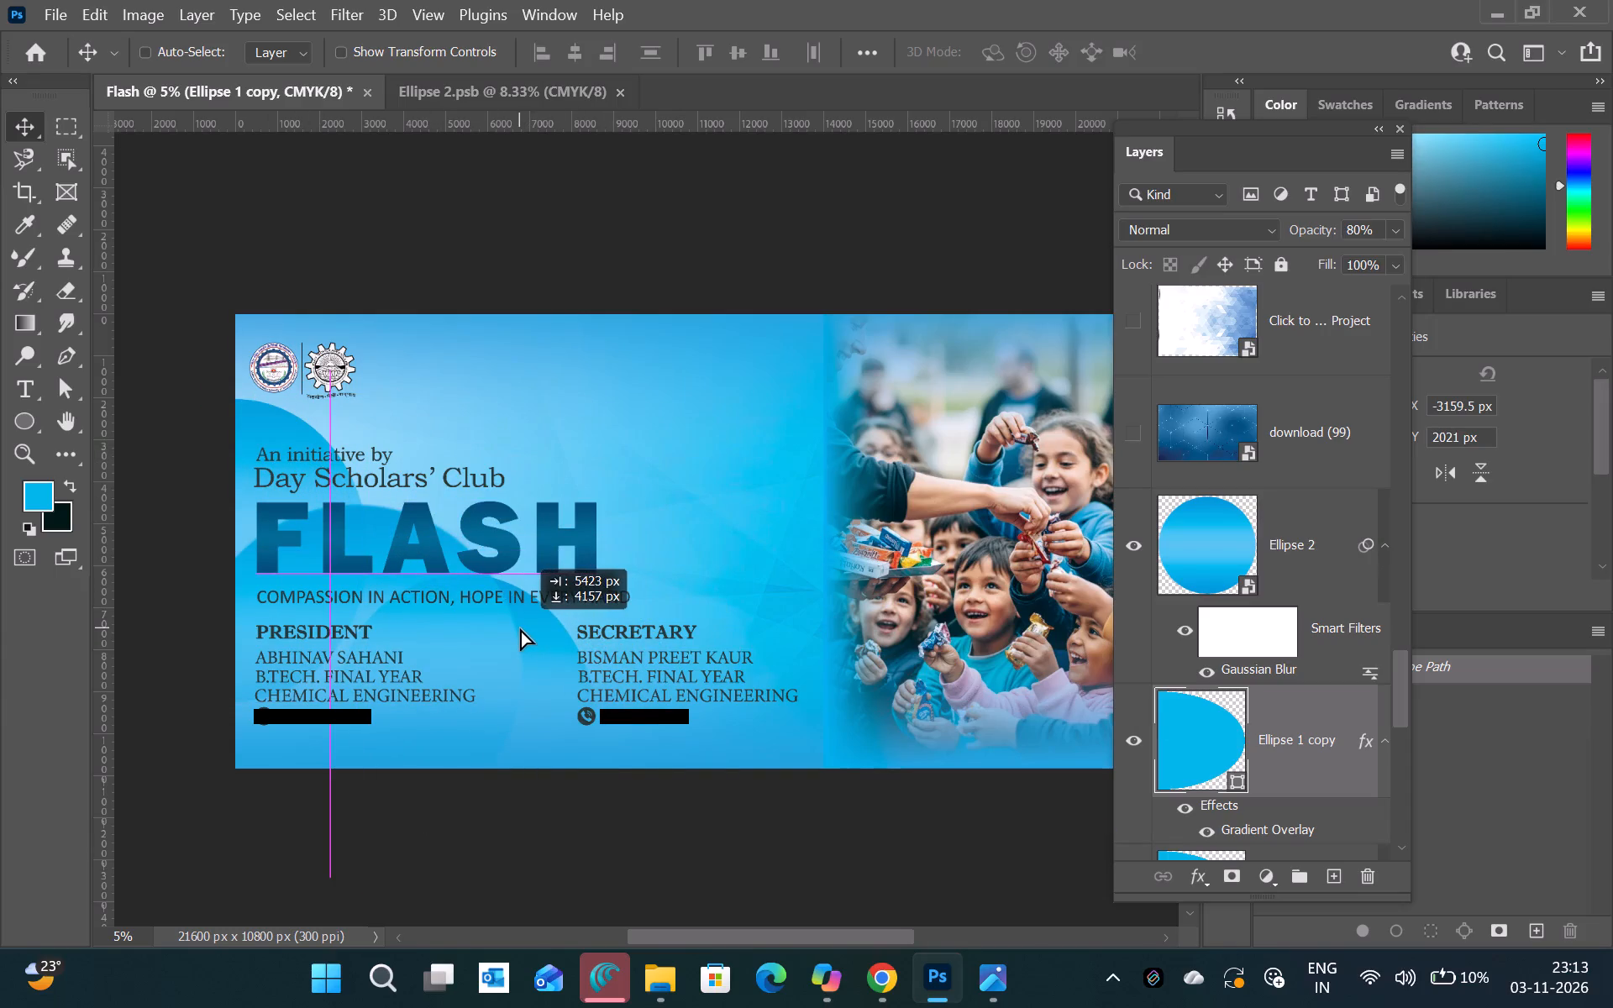
drag(520, 628, 552, 439)
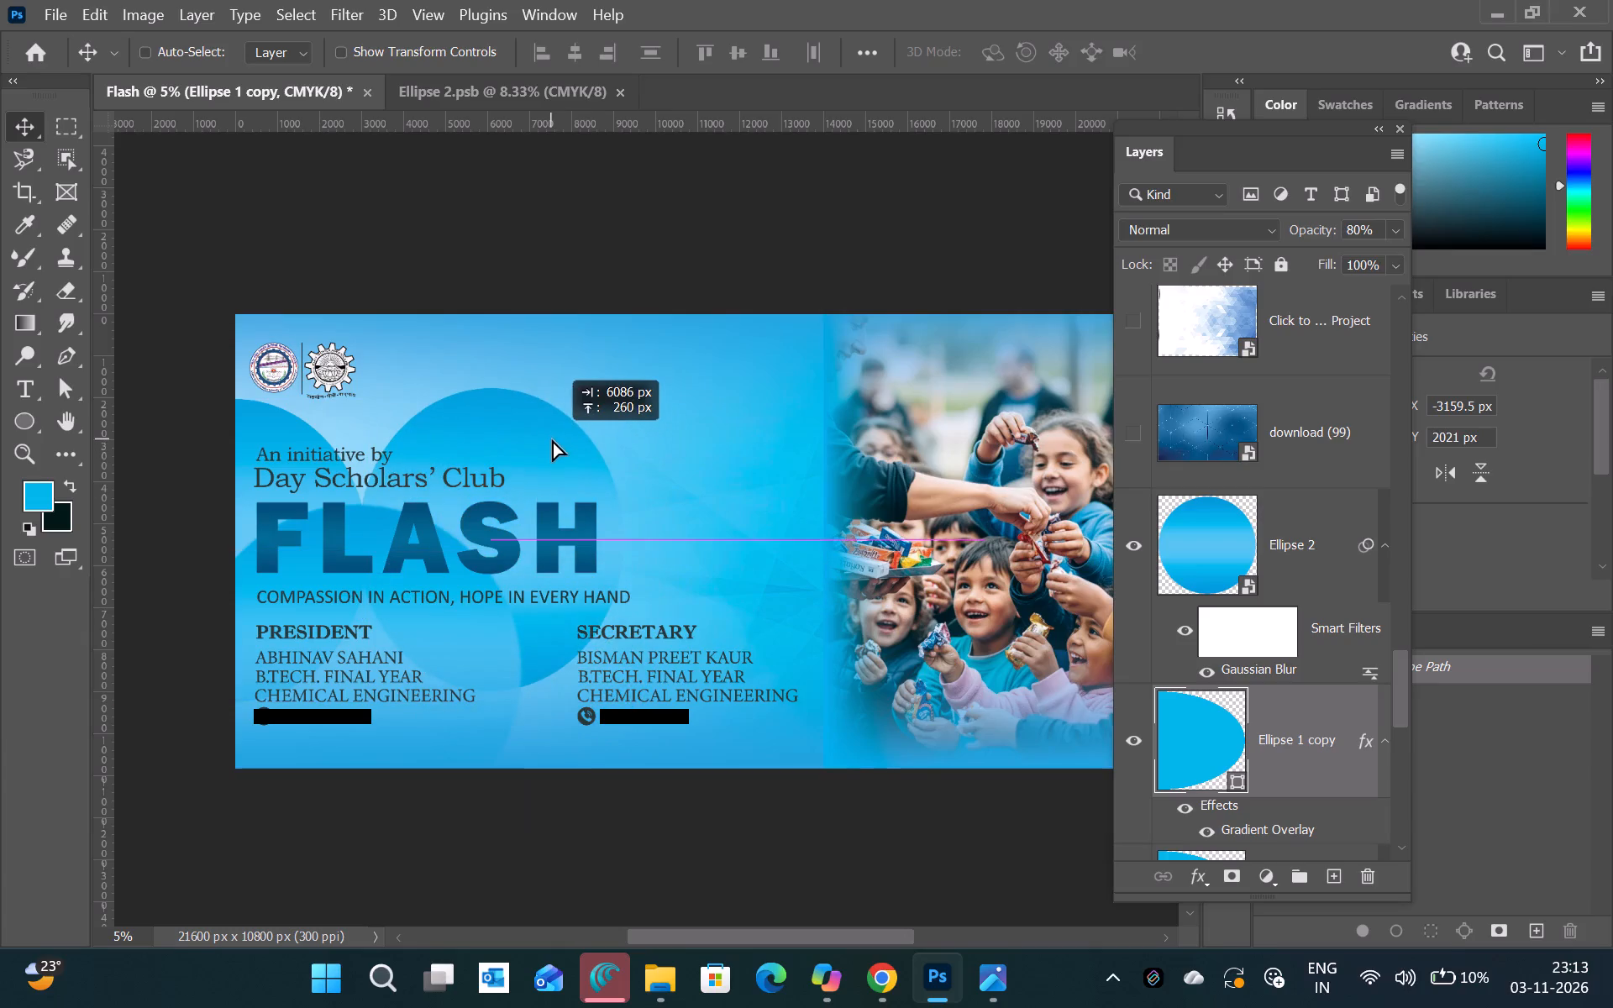
drag(552, 439, 505, 438)
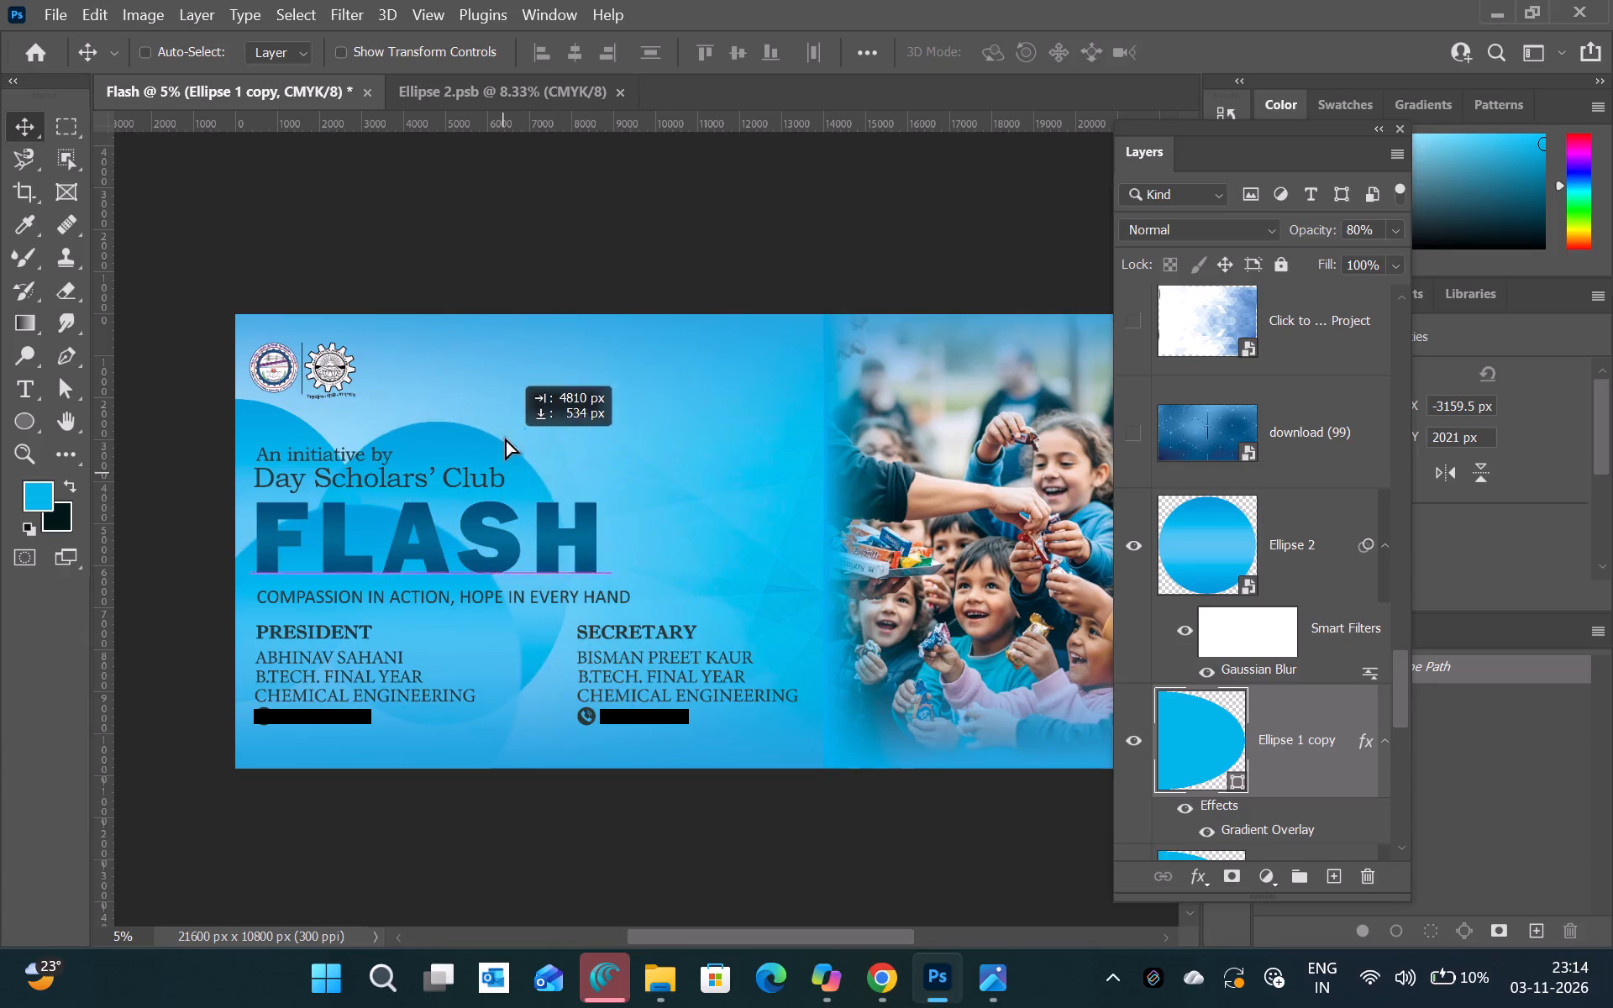
drag(505, 438, 557, 463)
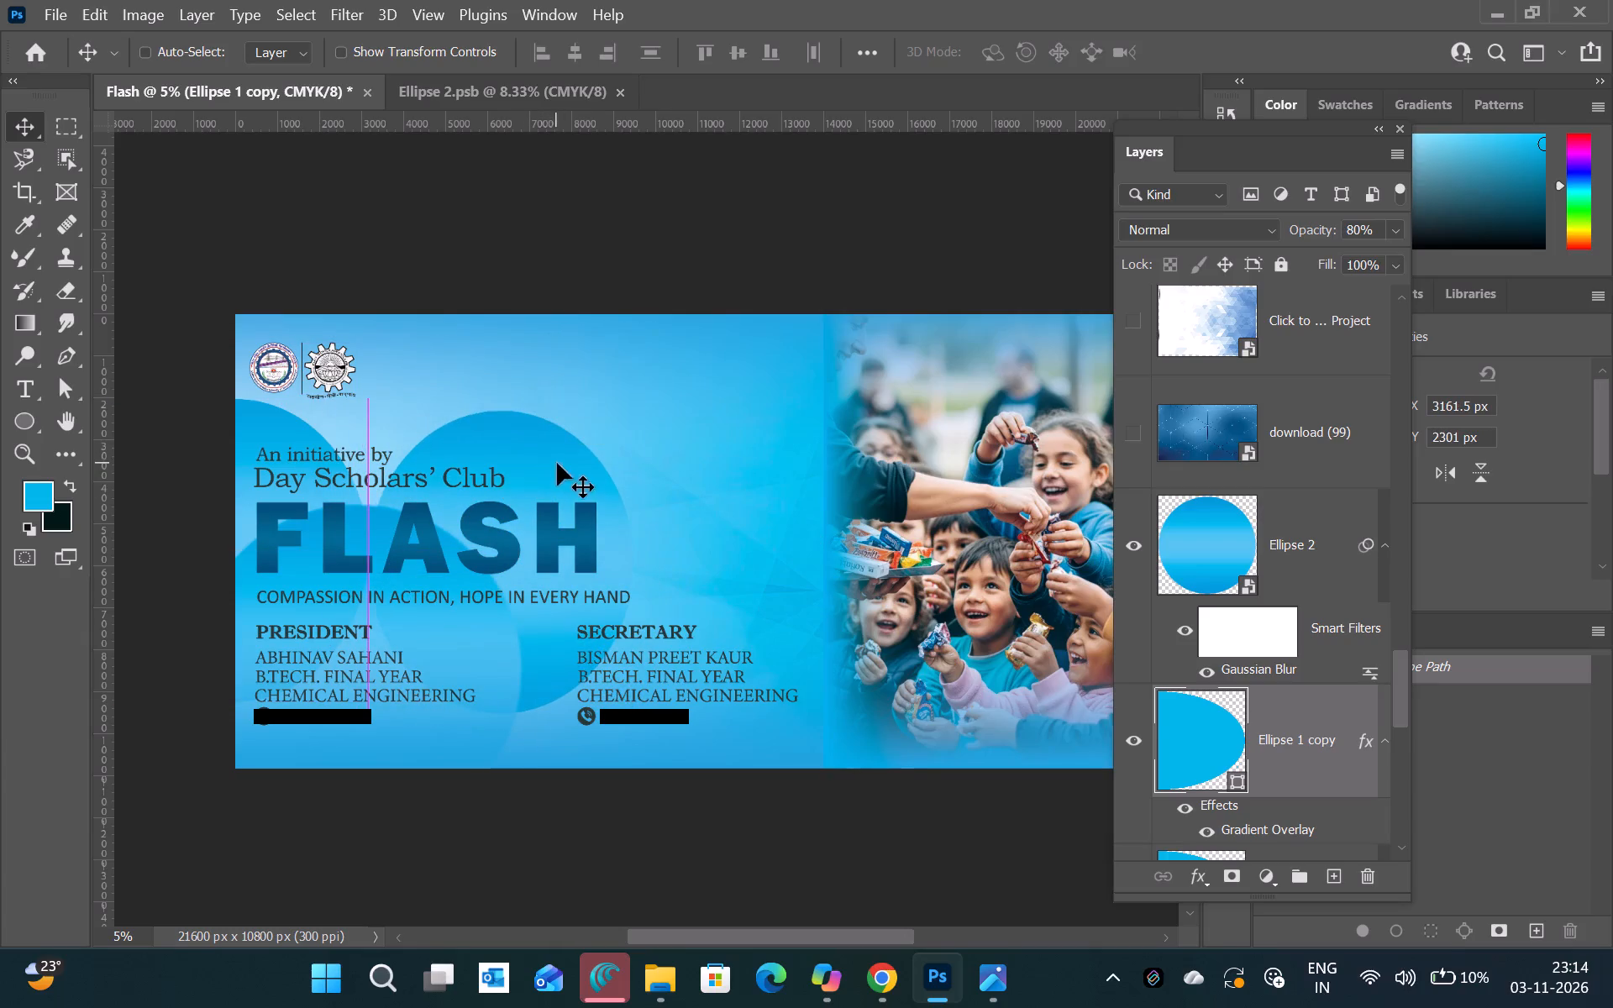
Scale the Ellipse 1 copy to about 166% width and 129% height, and place it behind the Secretary text, extending below the banner.
key(ctrl+t)
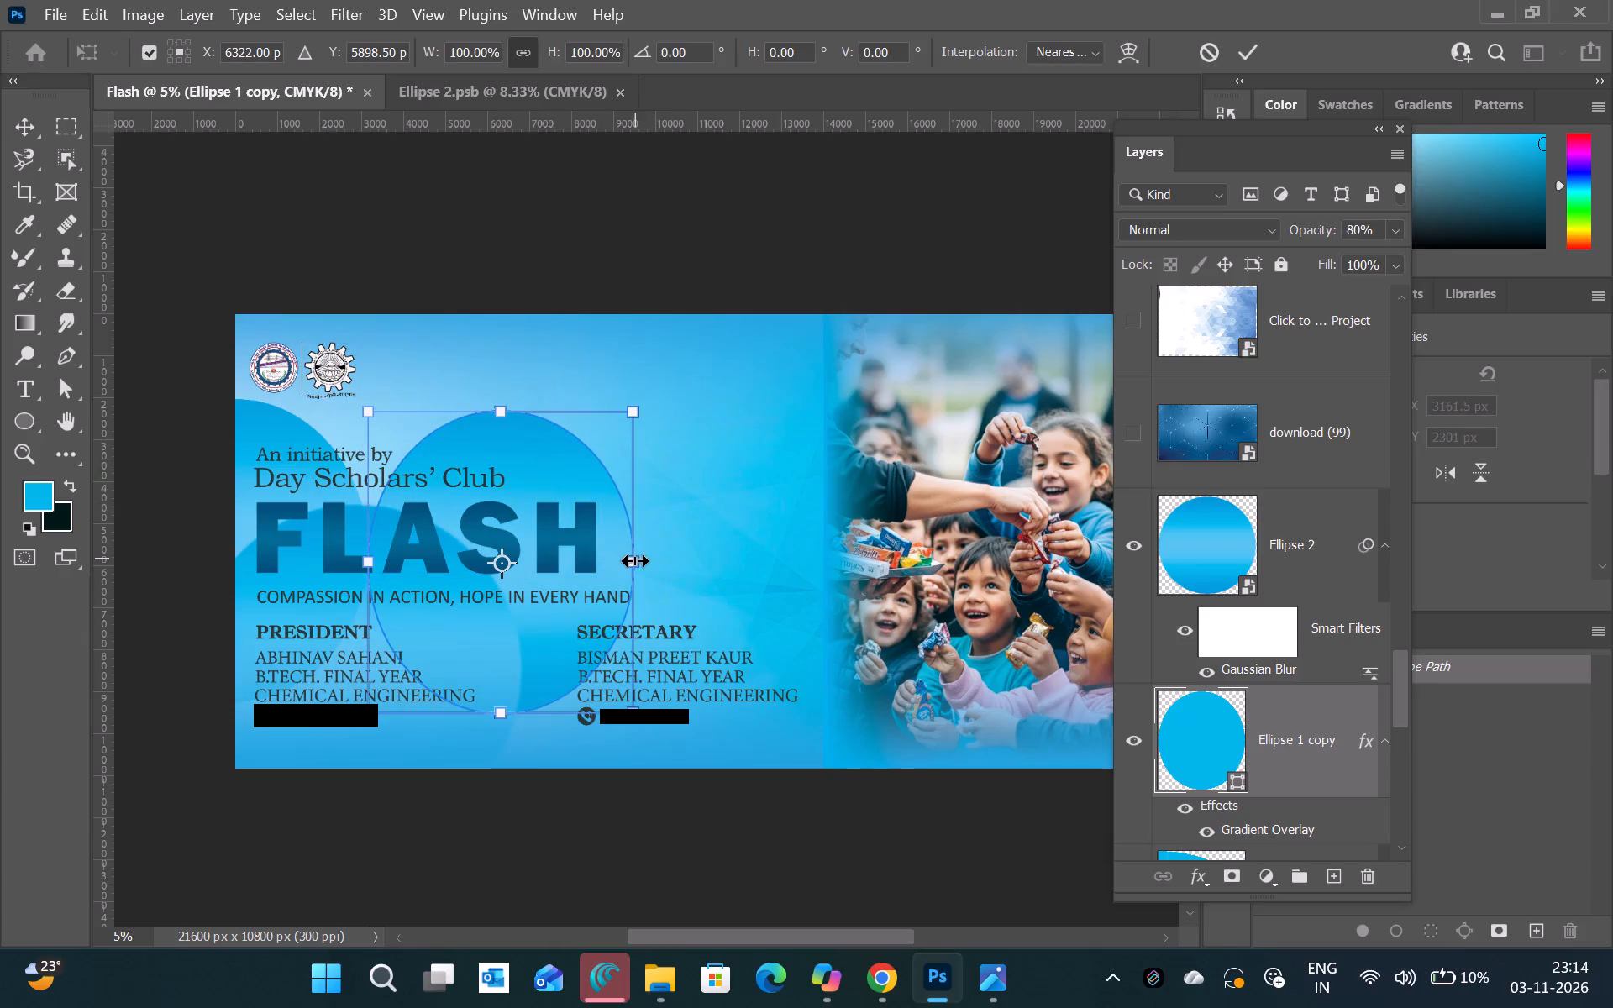
drag(634, 560, 805, 638)
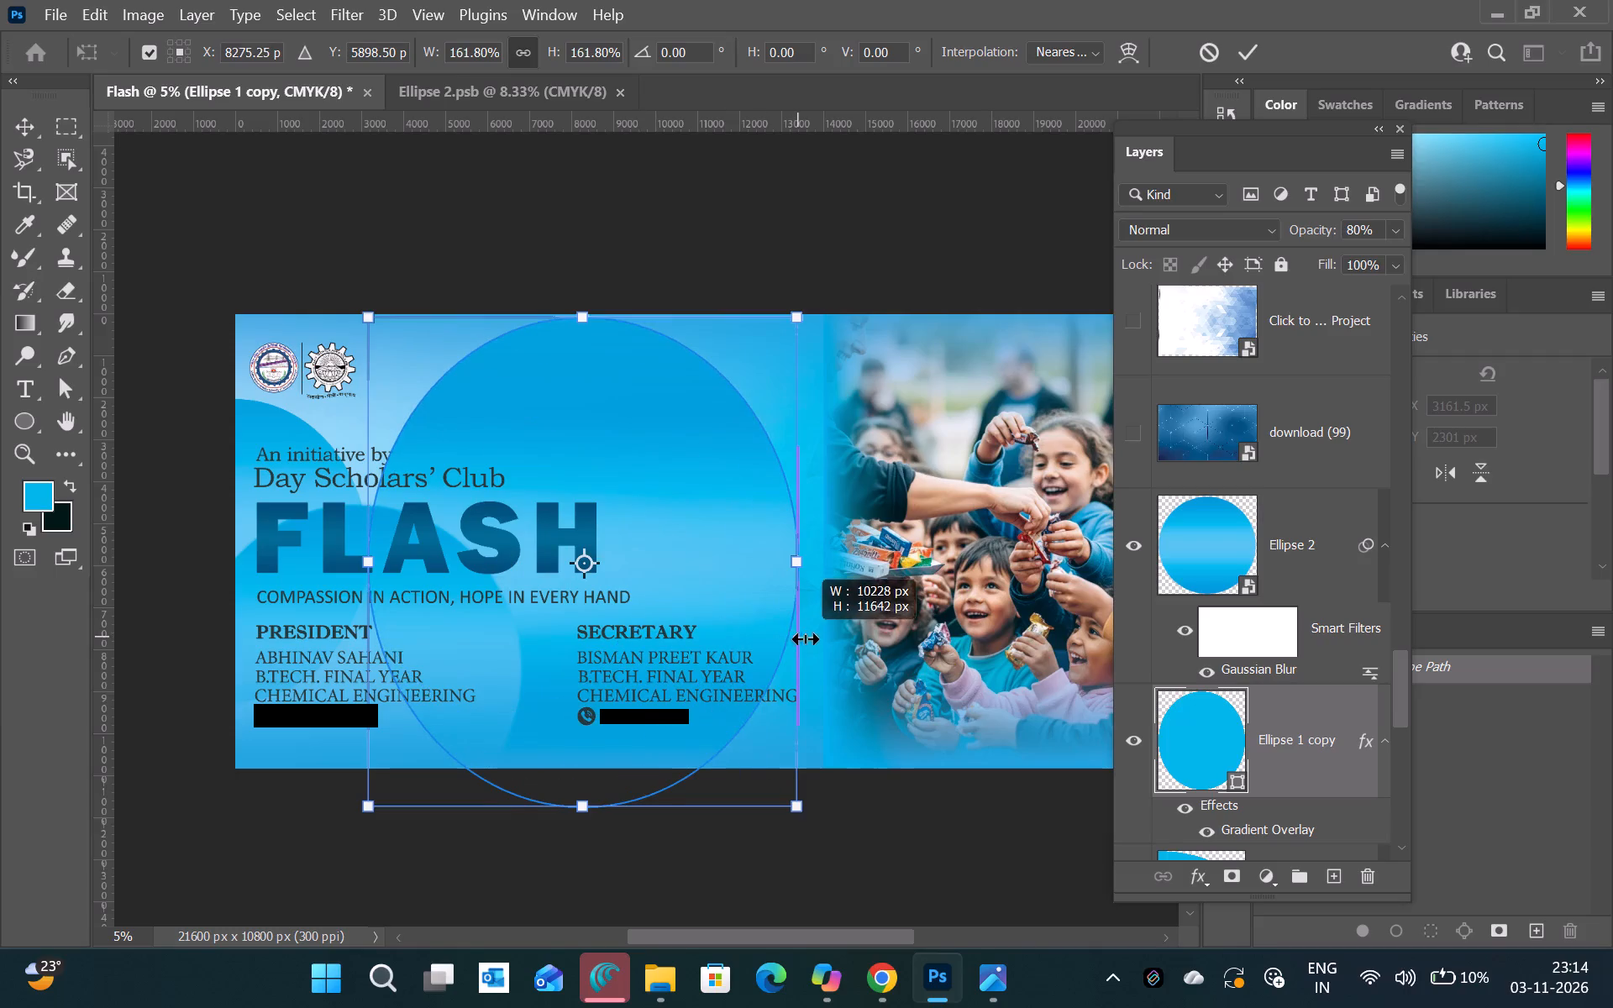
drag(805, 638, 811, 639)
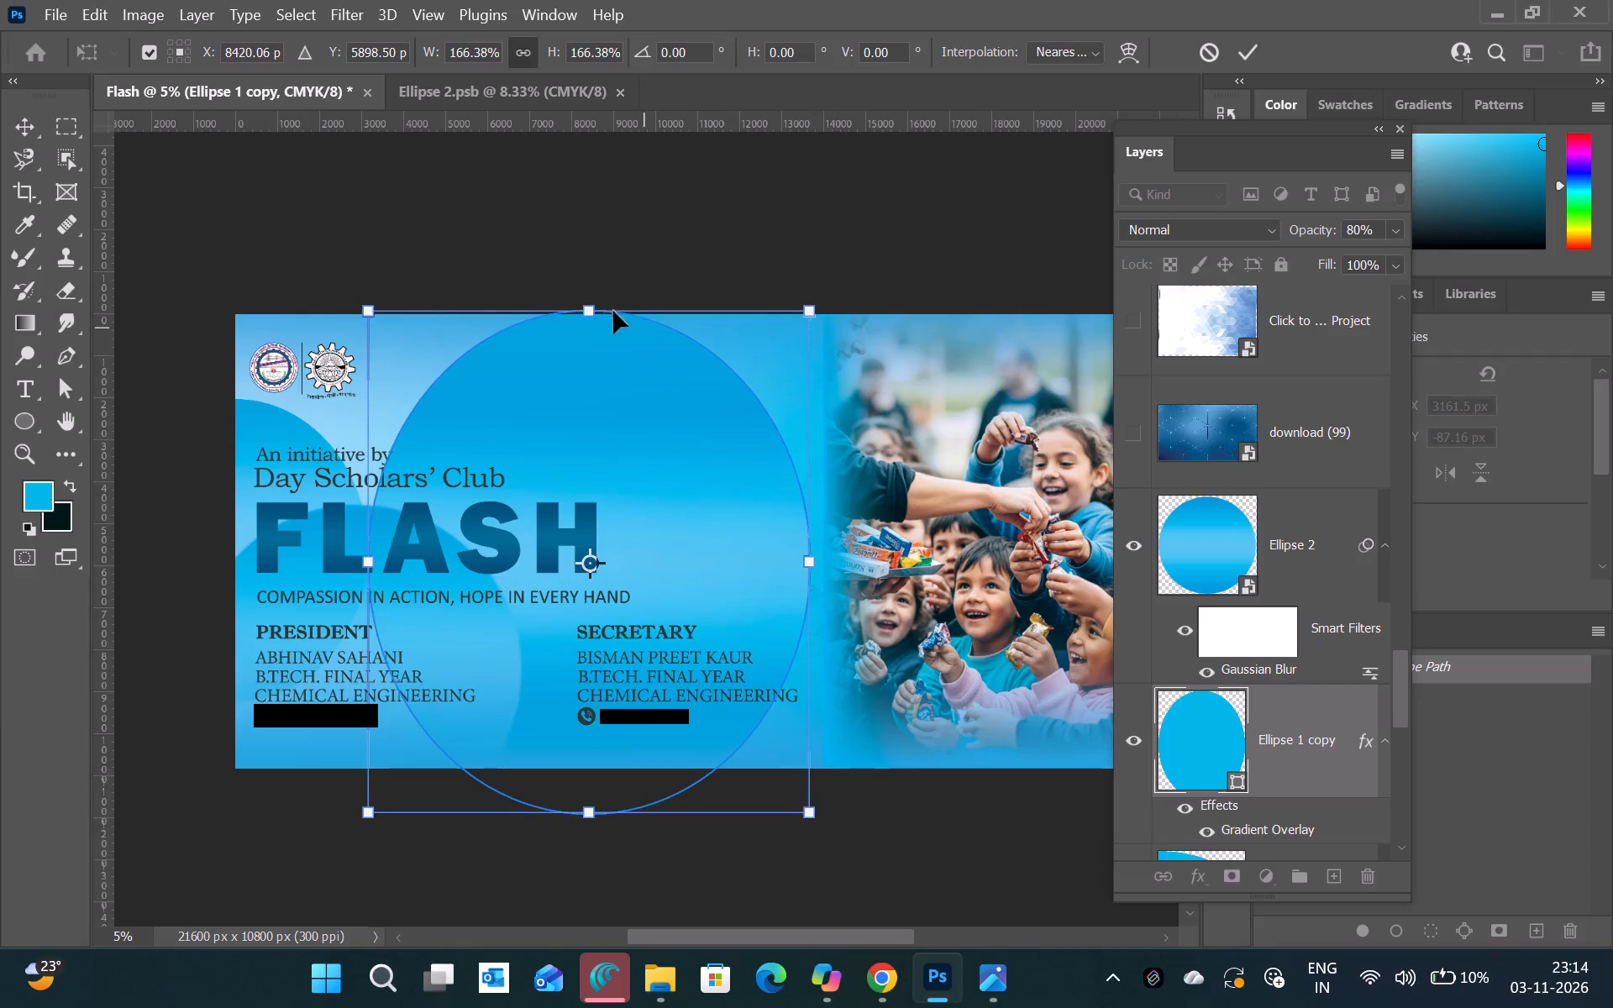
shift+drag(593, 307, 608, 426)
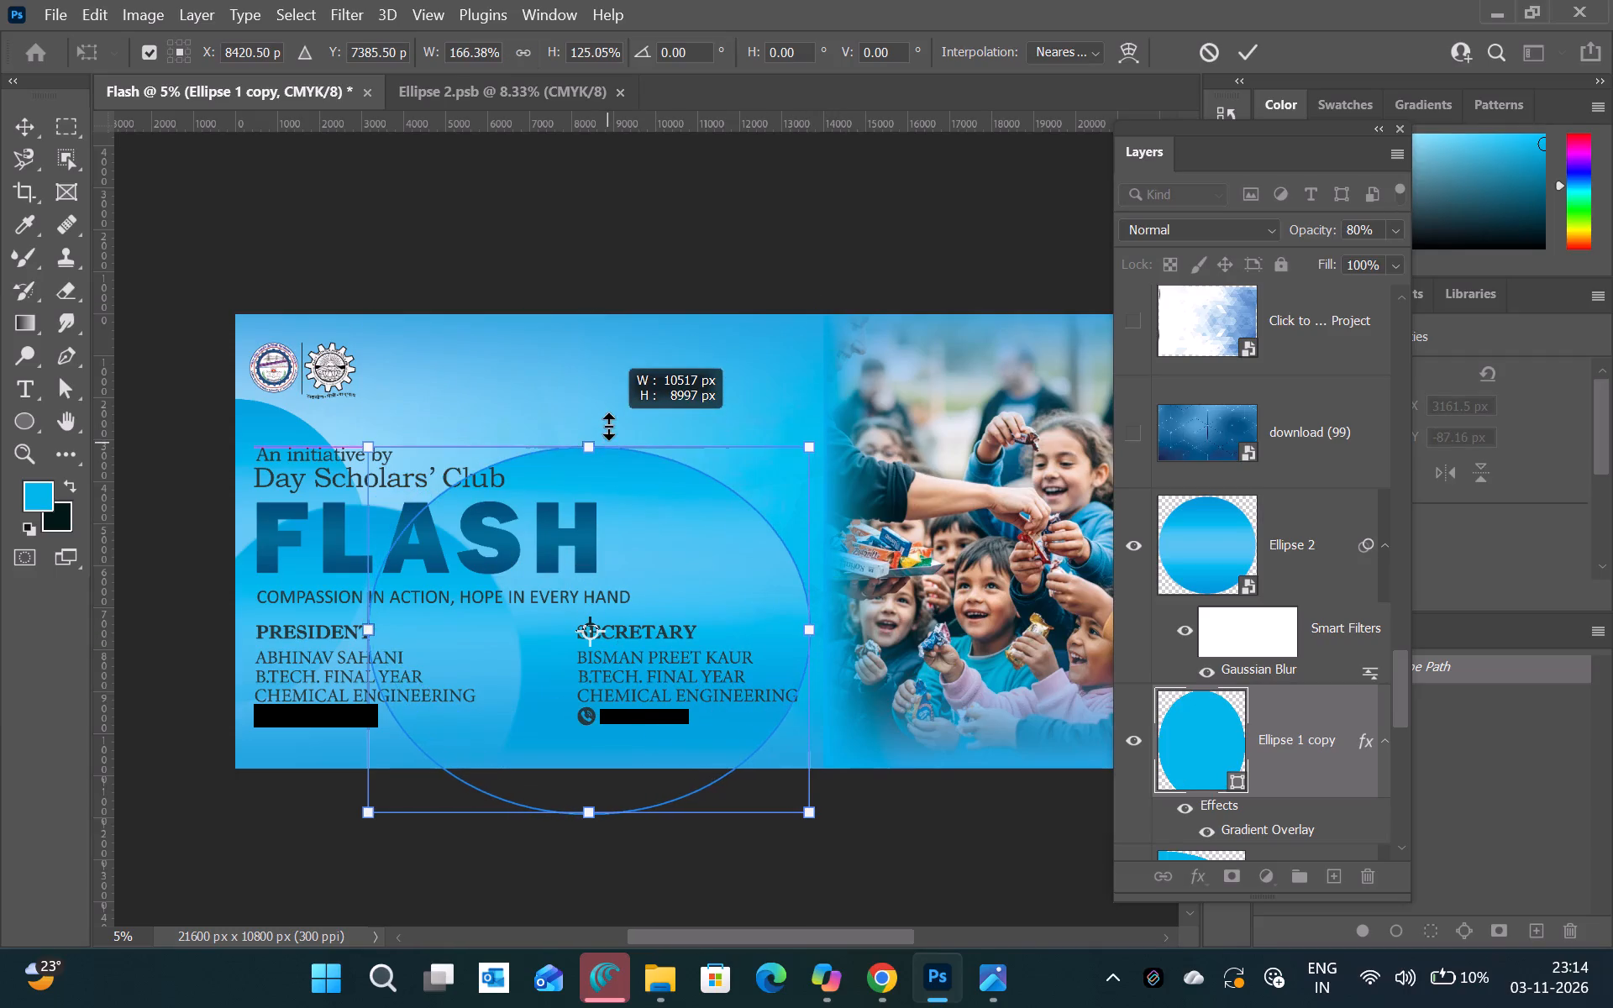
shift+drag(608, 426, 607, 421)
drag(638, 512, 667, 529)
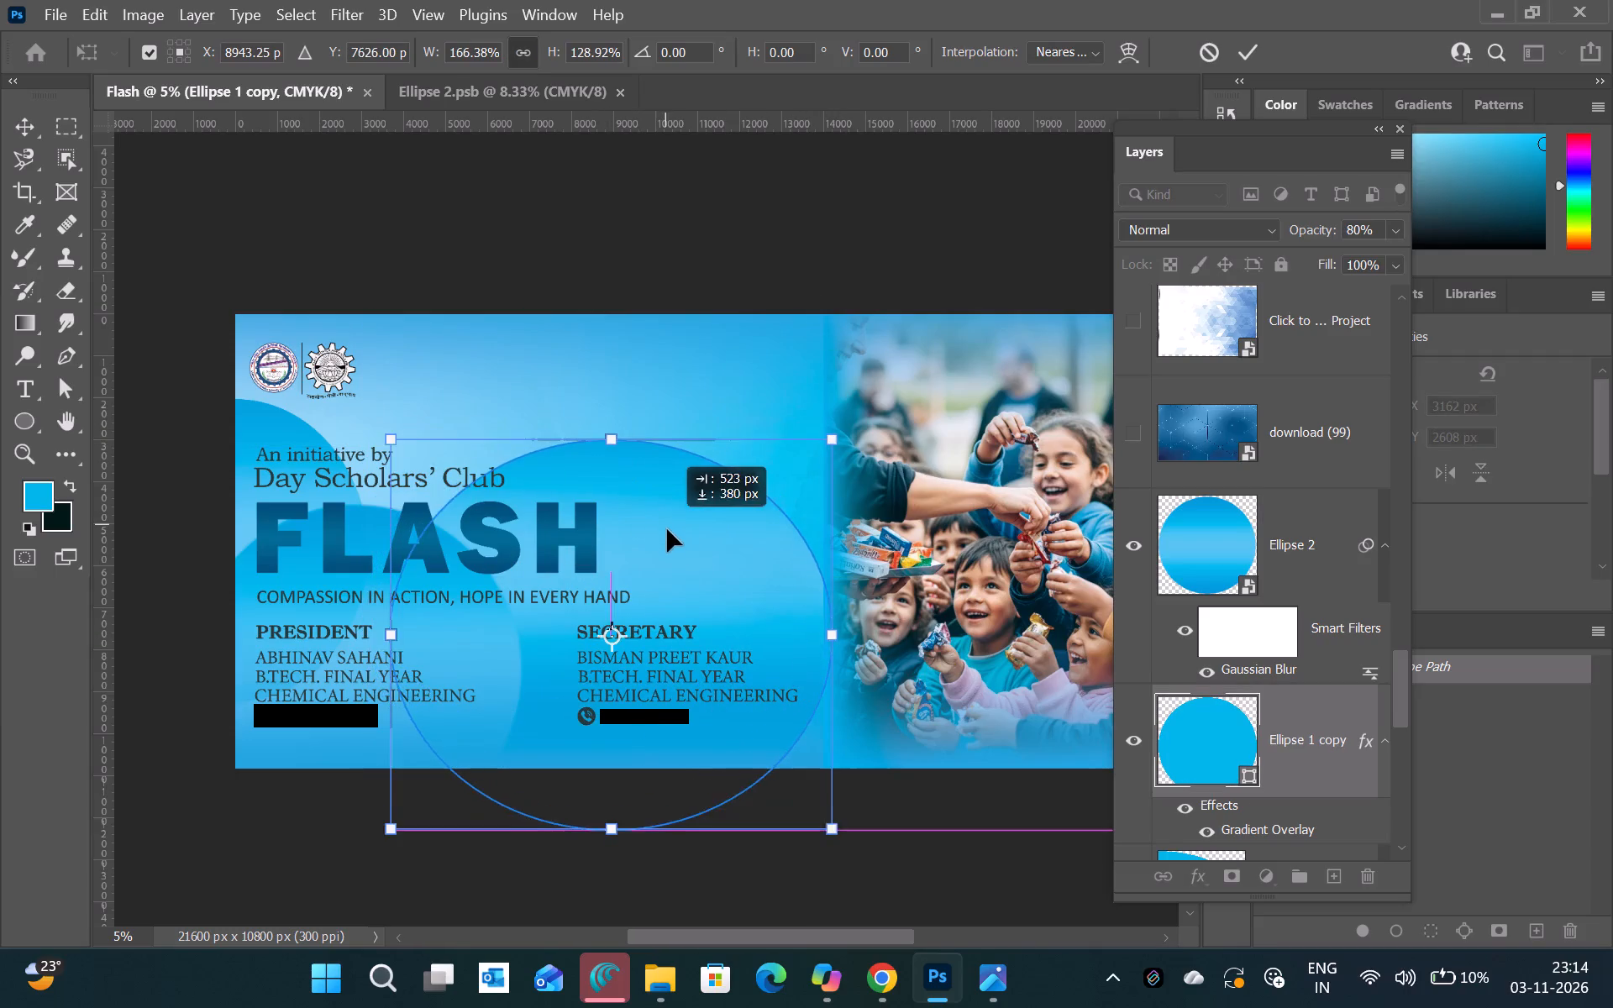
drag(667, 529, 751, 622)
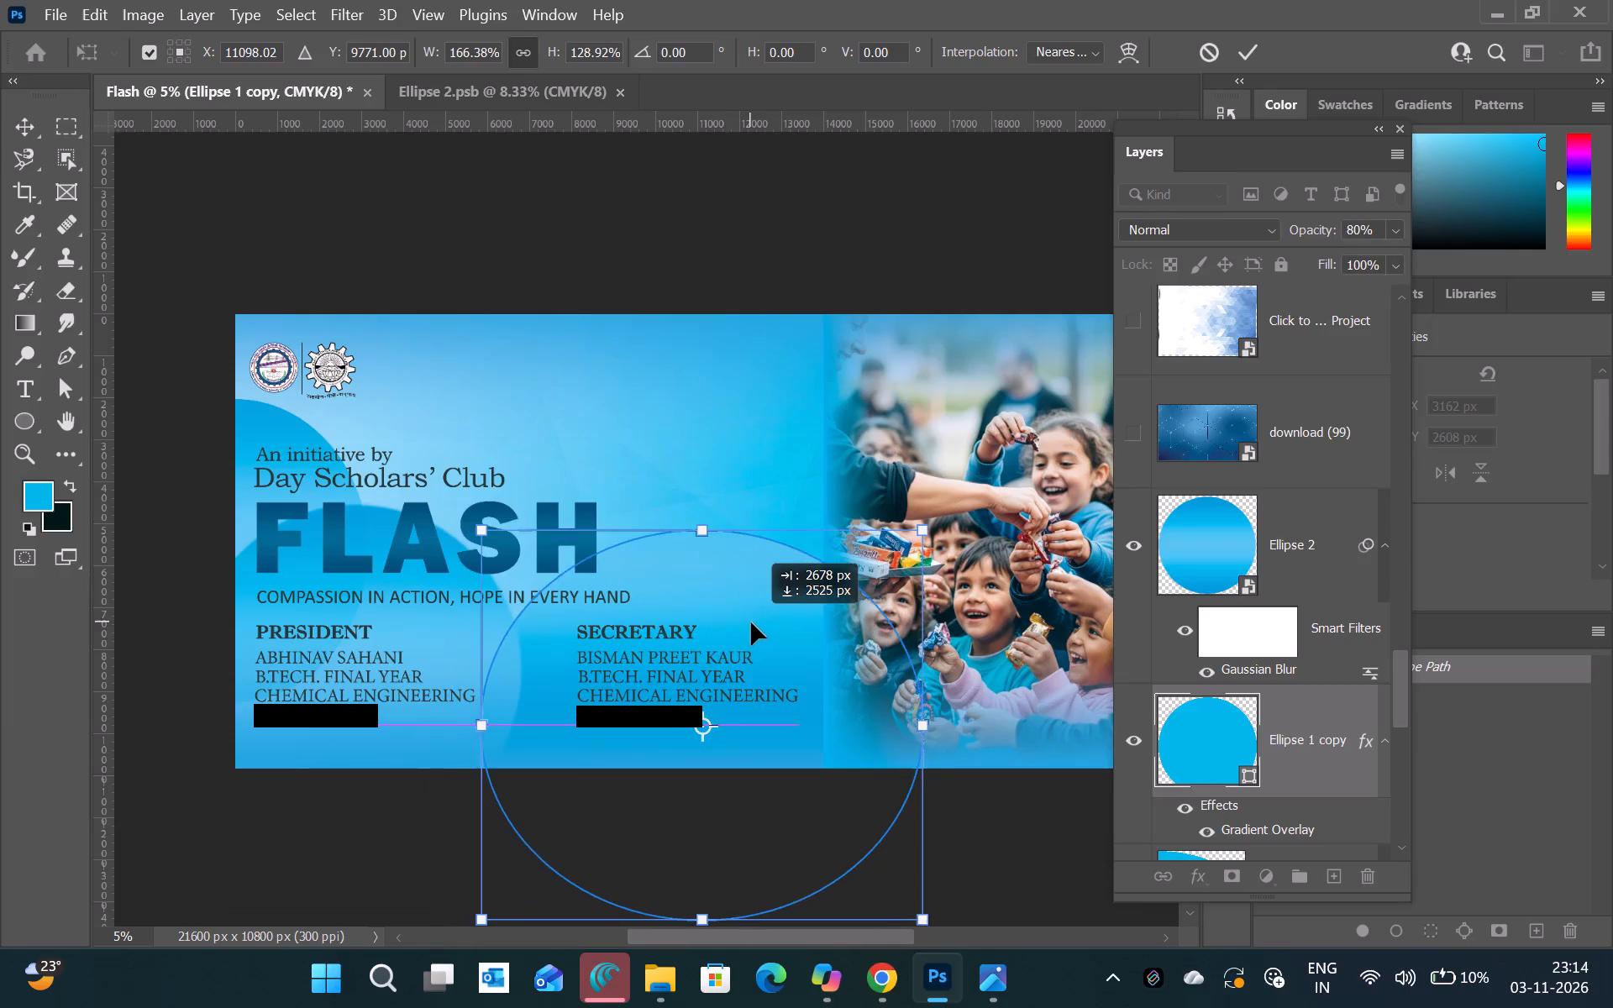
drag(751, 622, 677, 604)
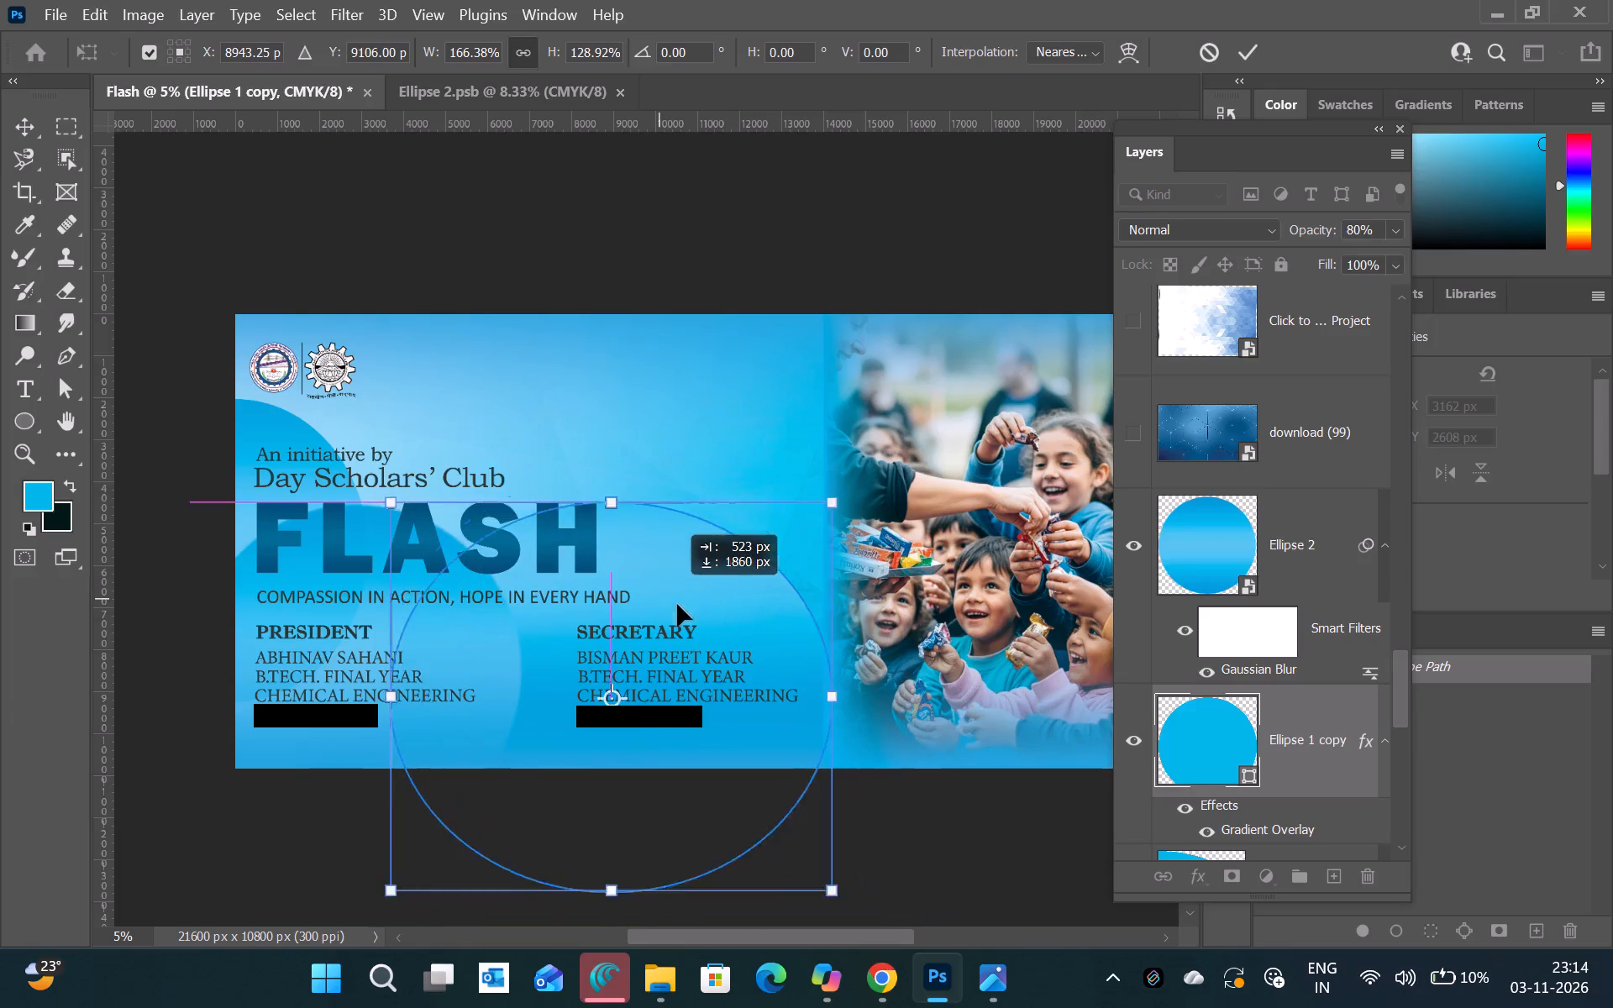
drag(677, 604, 685, 622)
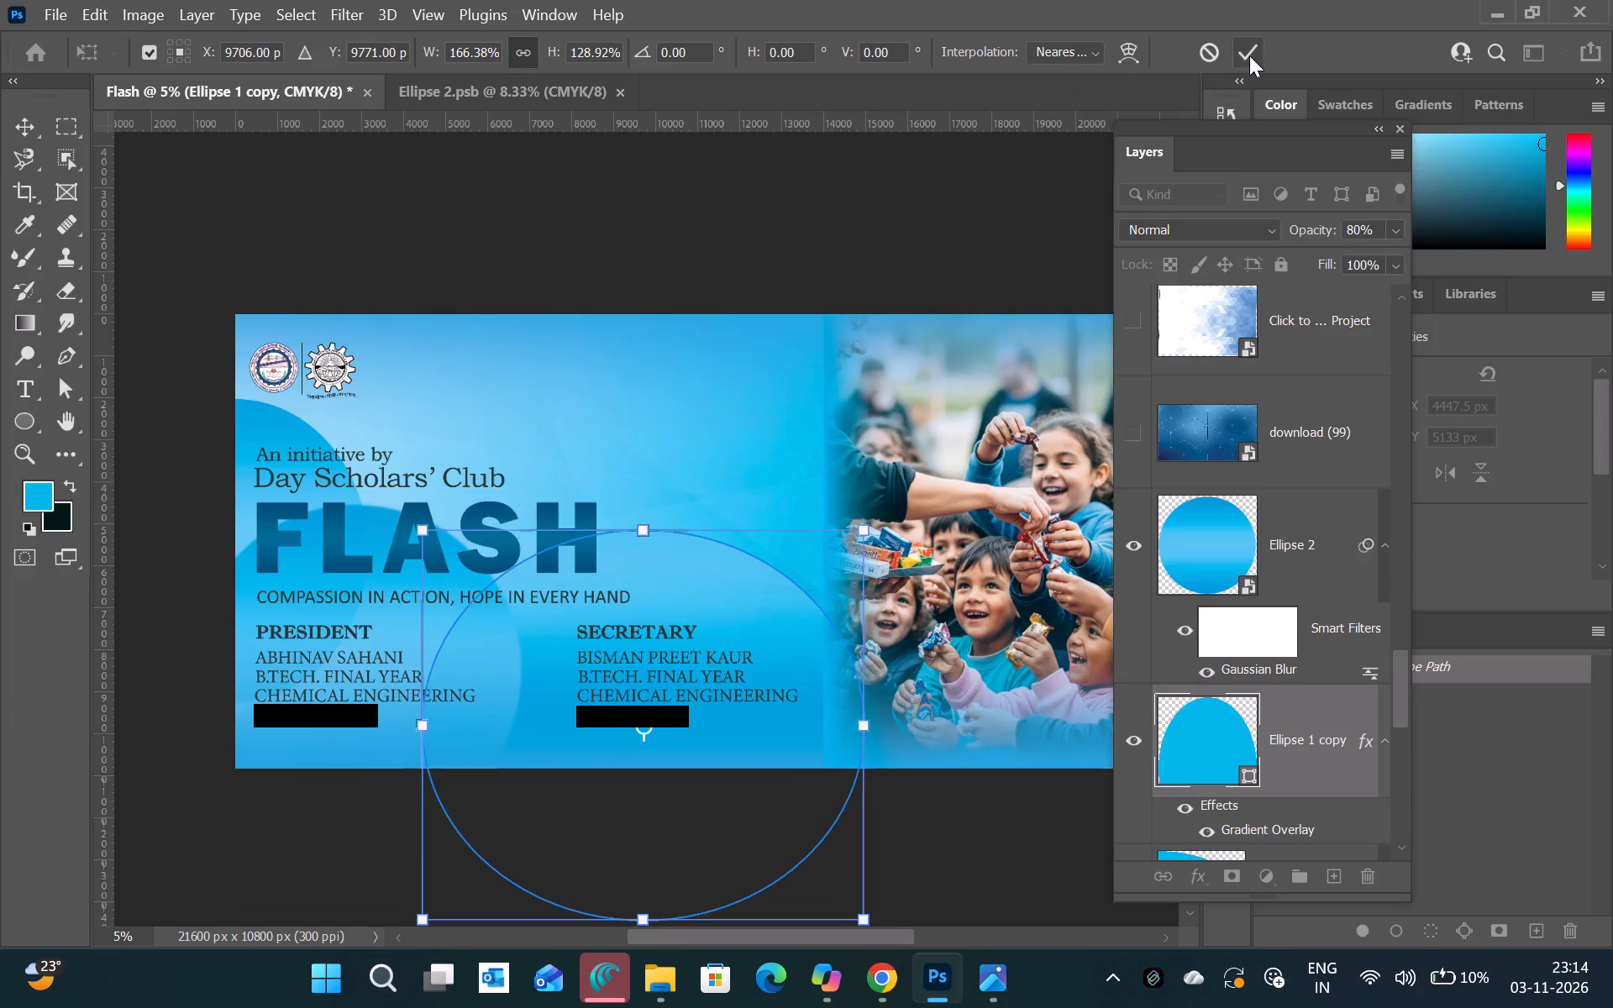
click(1249, 55)
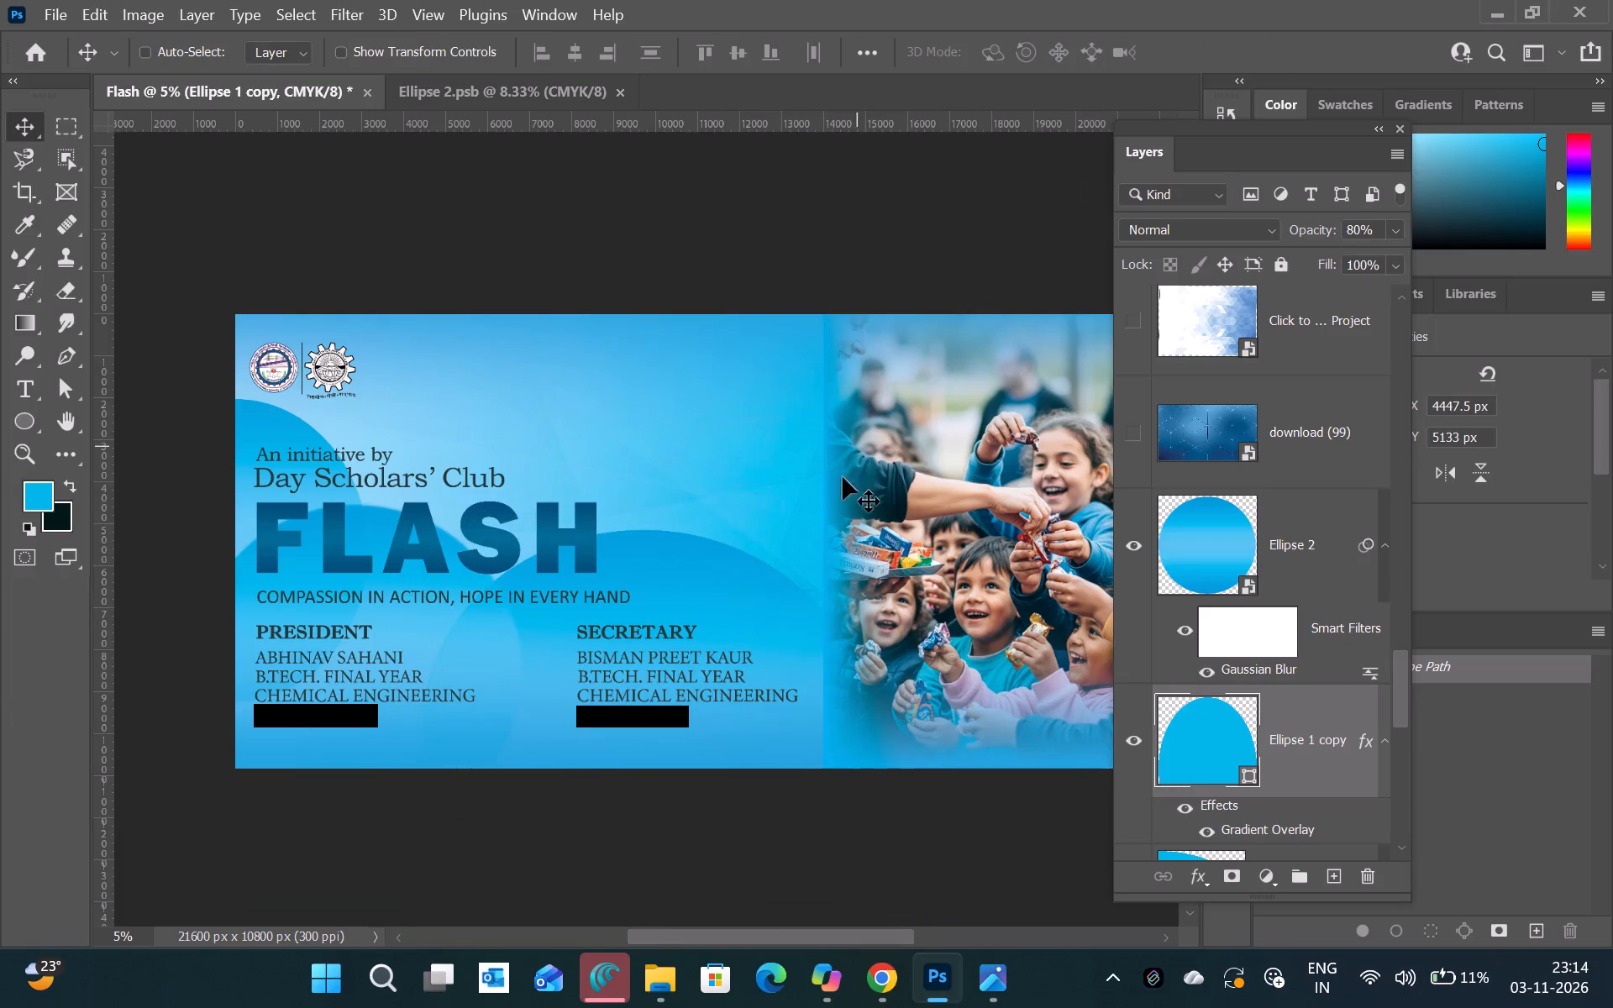
Reposition the enlarged Ellipse 1 copy slightly higher behind the Secretary text, to about X 4169 px, Y 4453 px.
drag(679, 634, 638, 622)
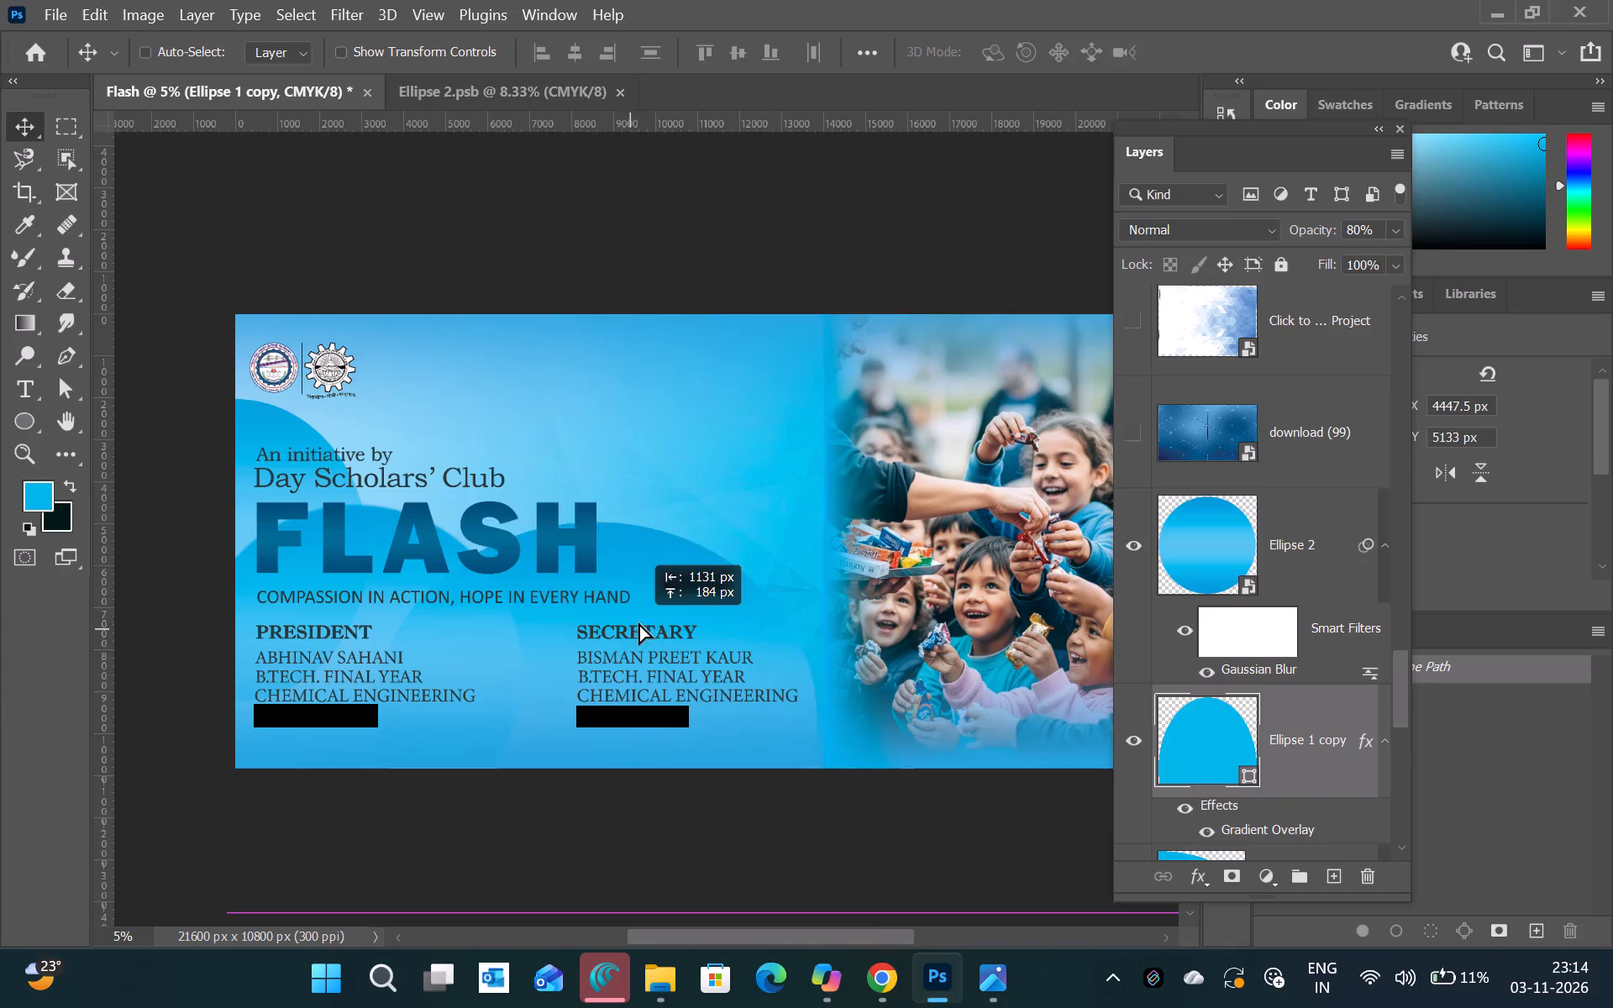
drag(638, 622, 640, 570)
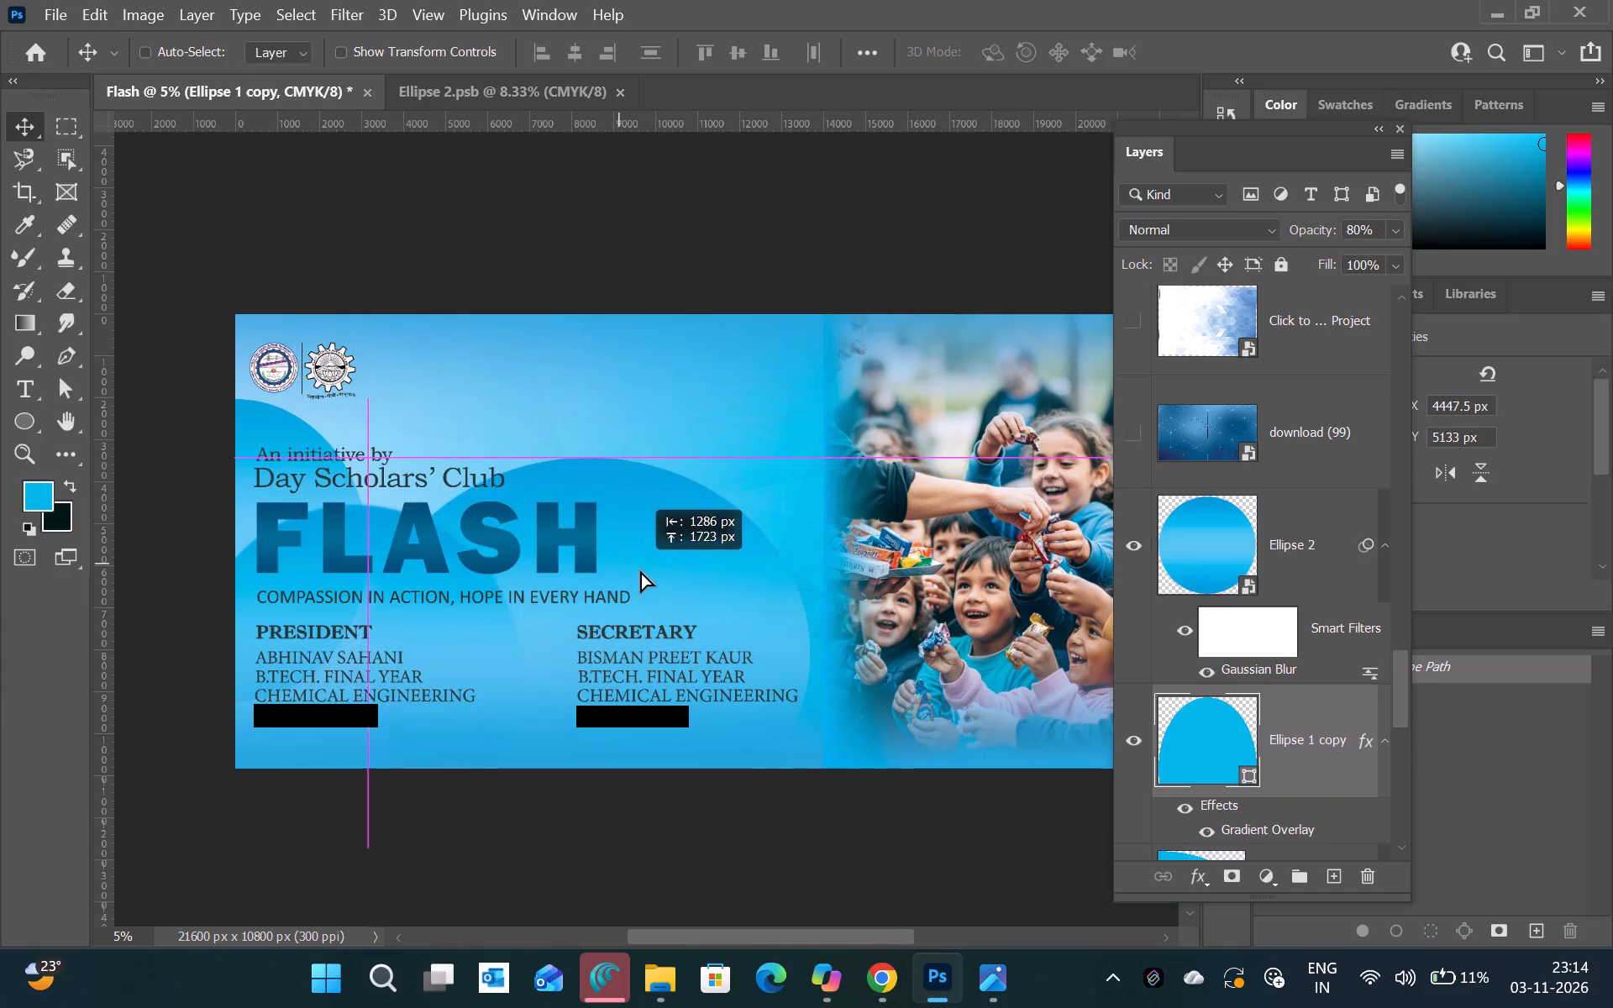
drag(640, 570, 667, 606)
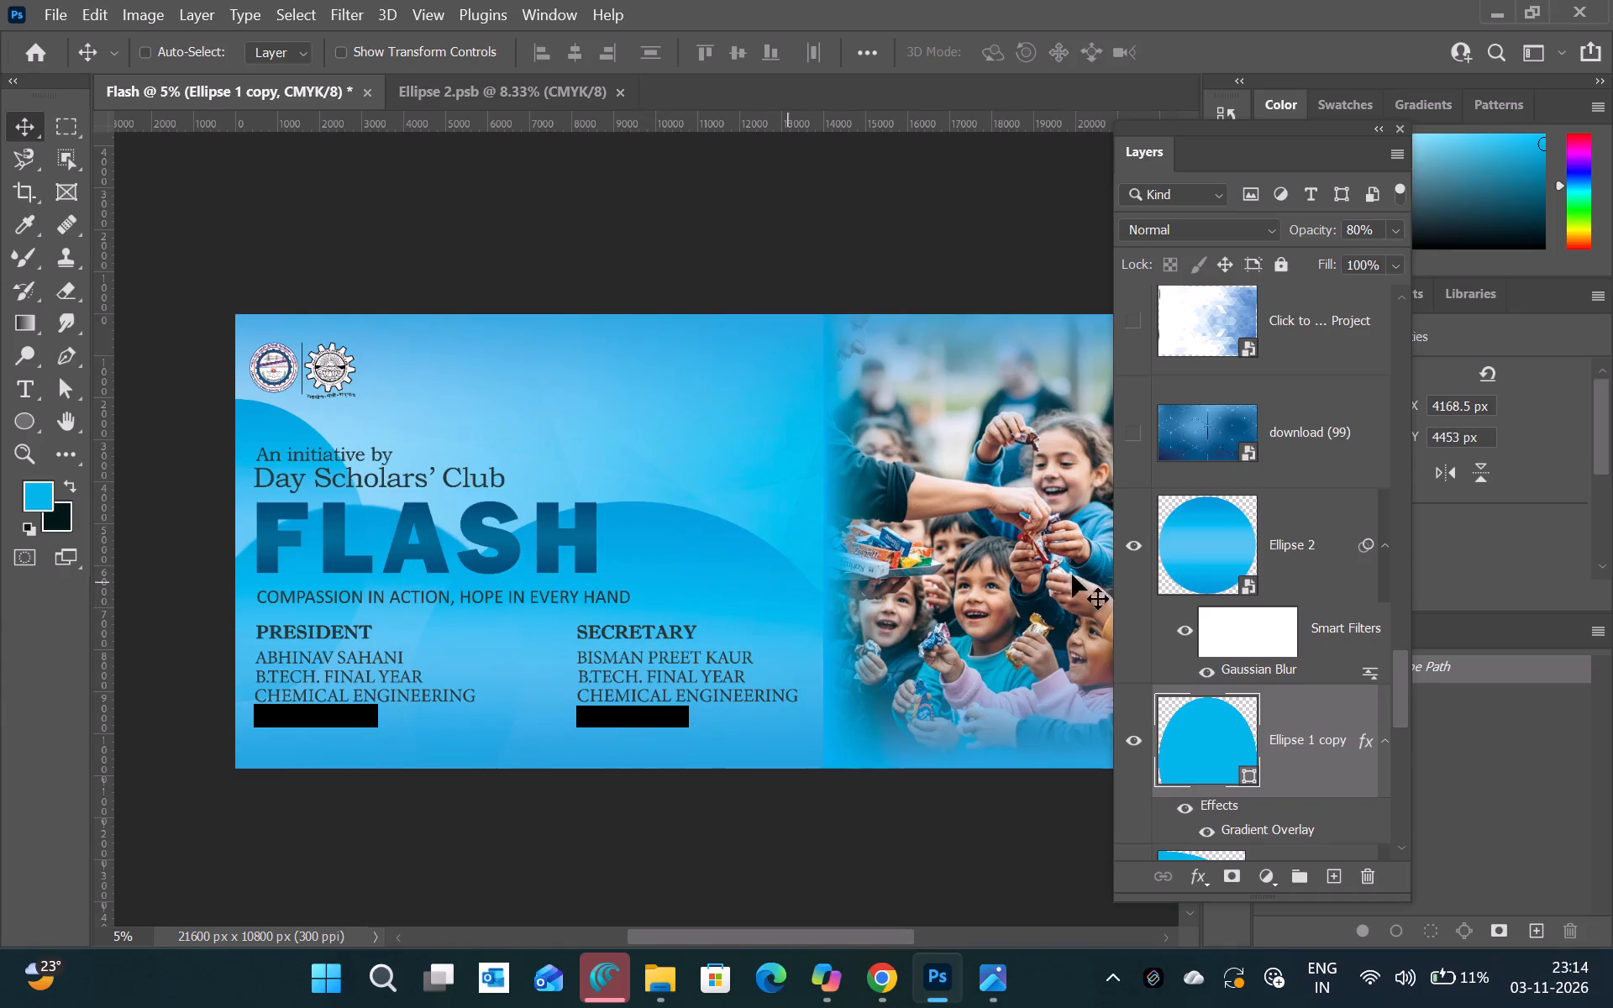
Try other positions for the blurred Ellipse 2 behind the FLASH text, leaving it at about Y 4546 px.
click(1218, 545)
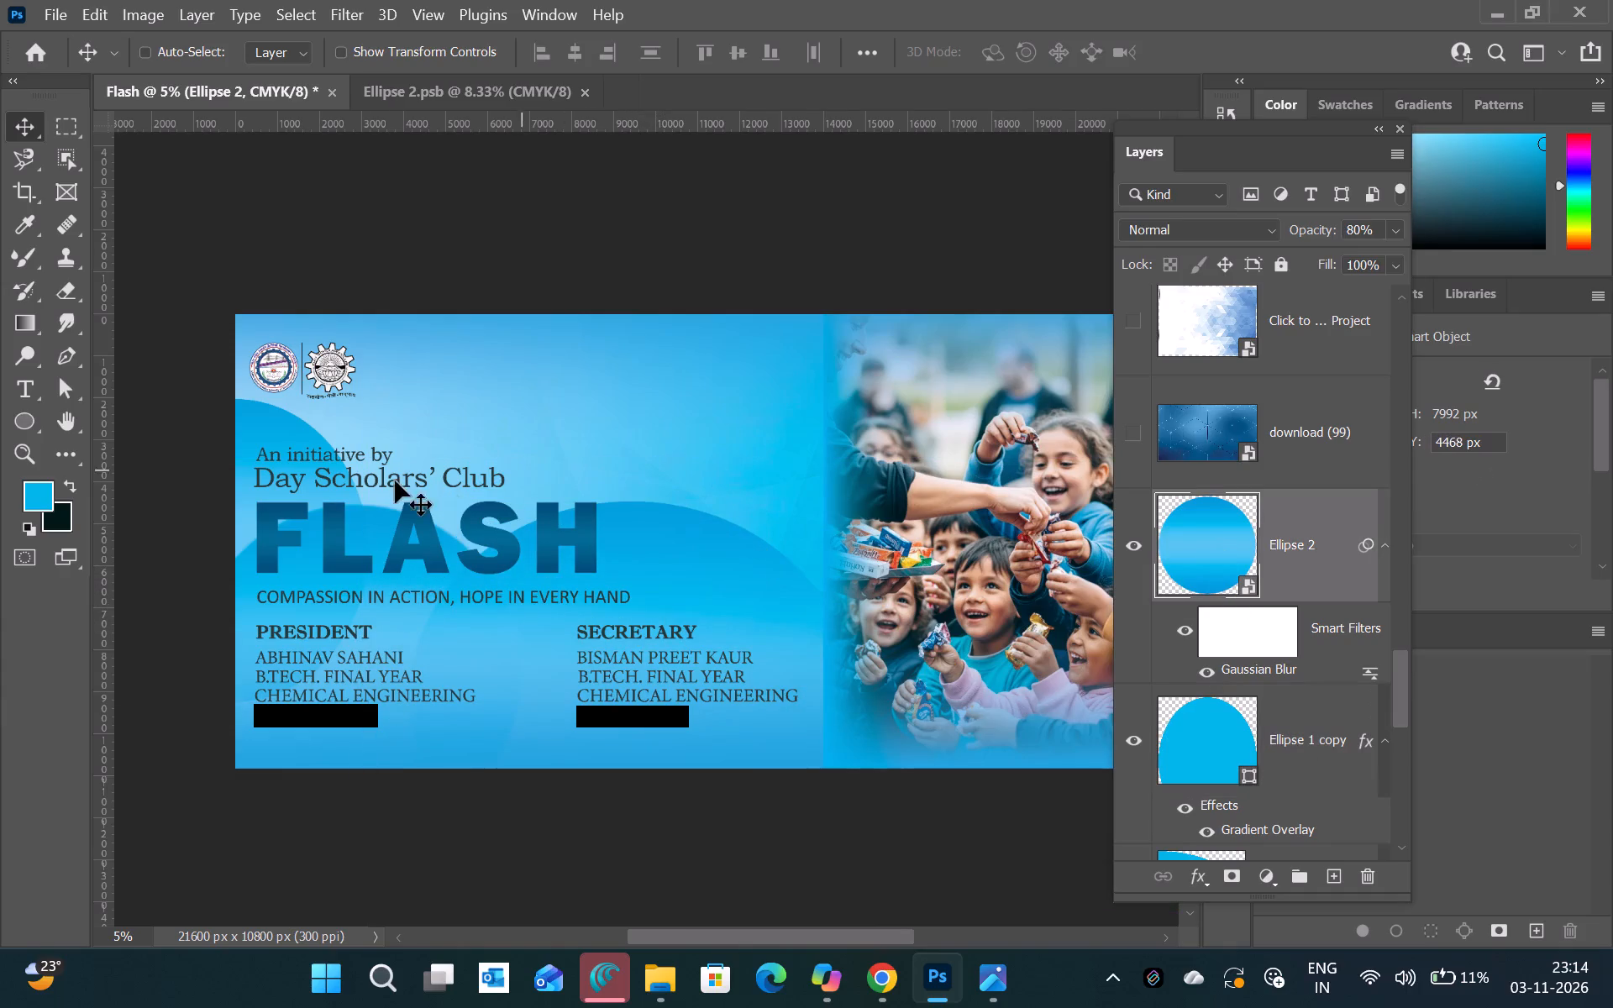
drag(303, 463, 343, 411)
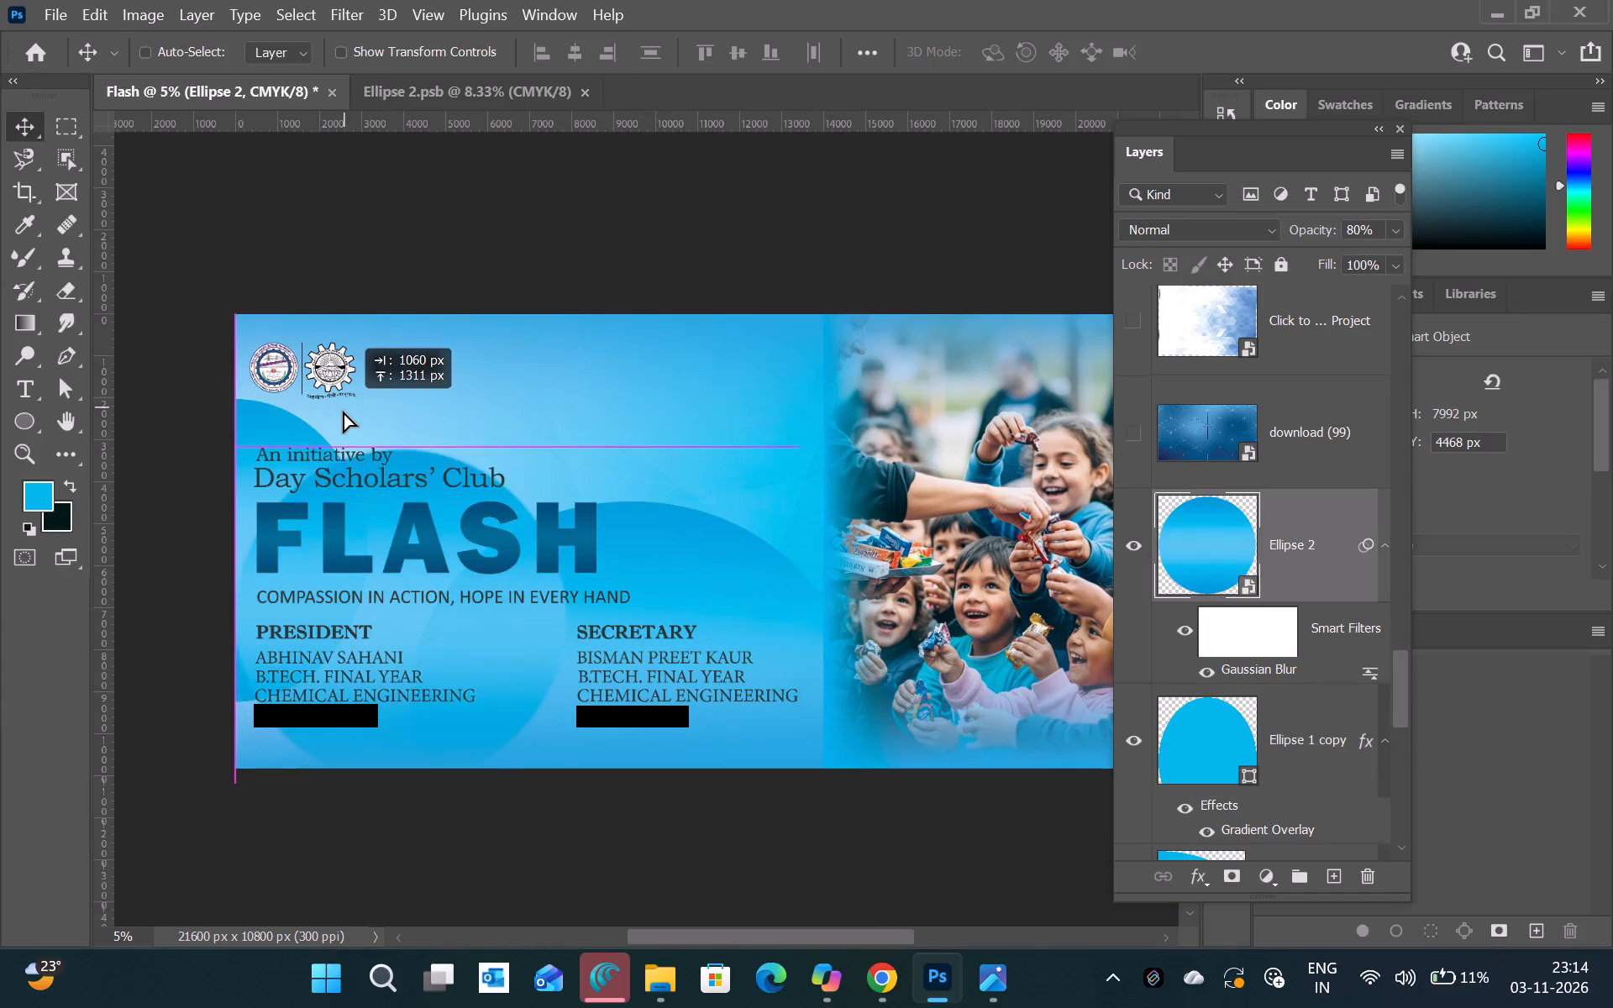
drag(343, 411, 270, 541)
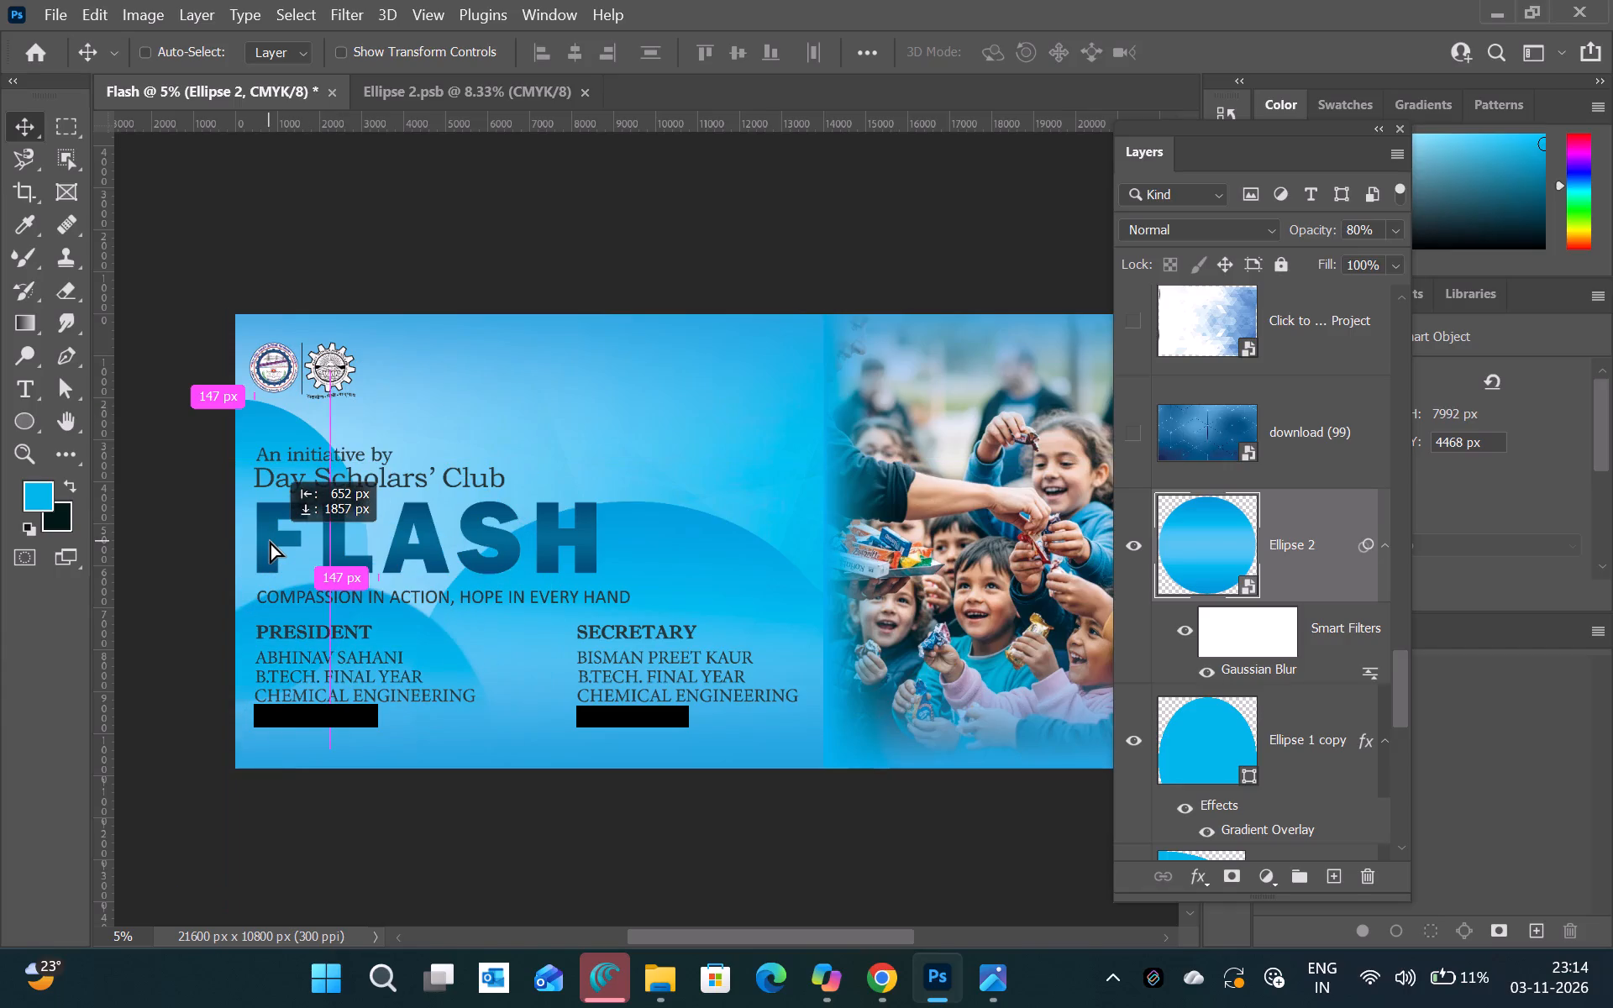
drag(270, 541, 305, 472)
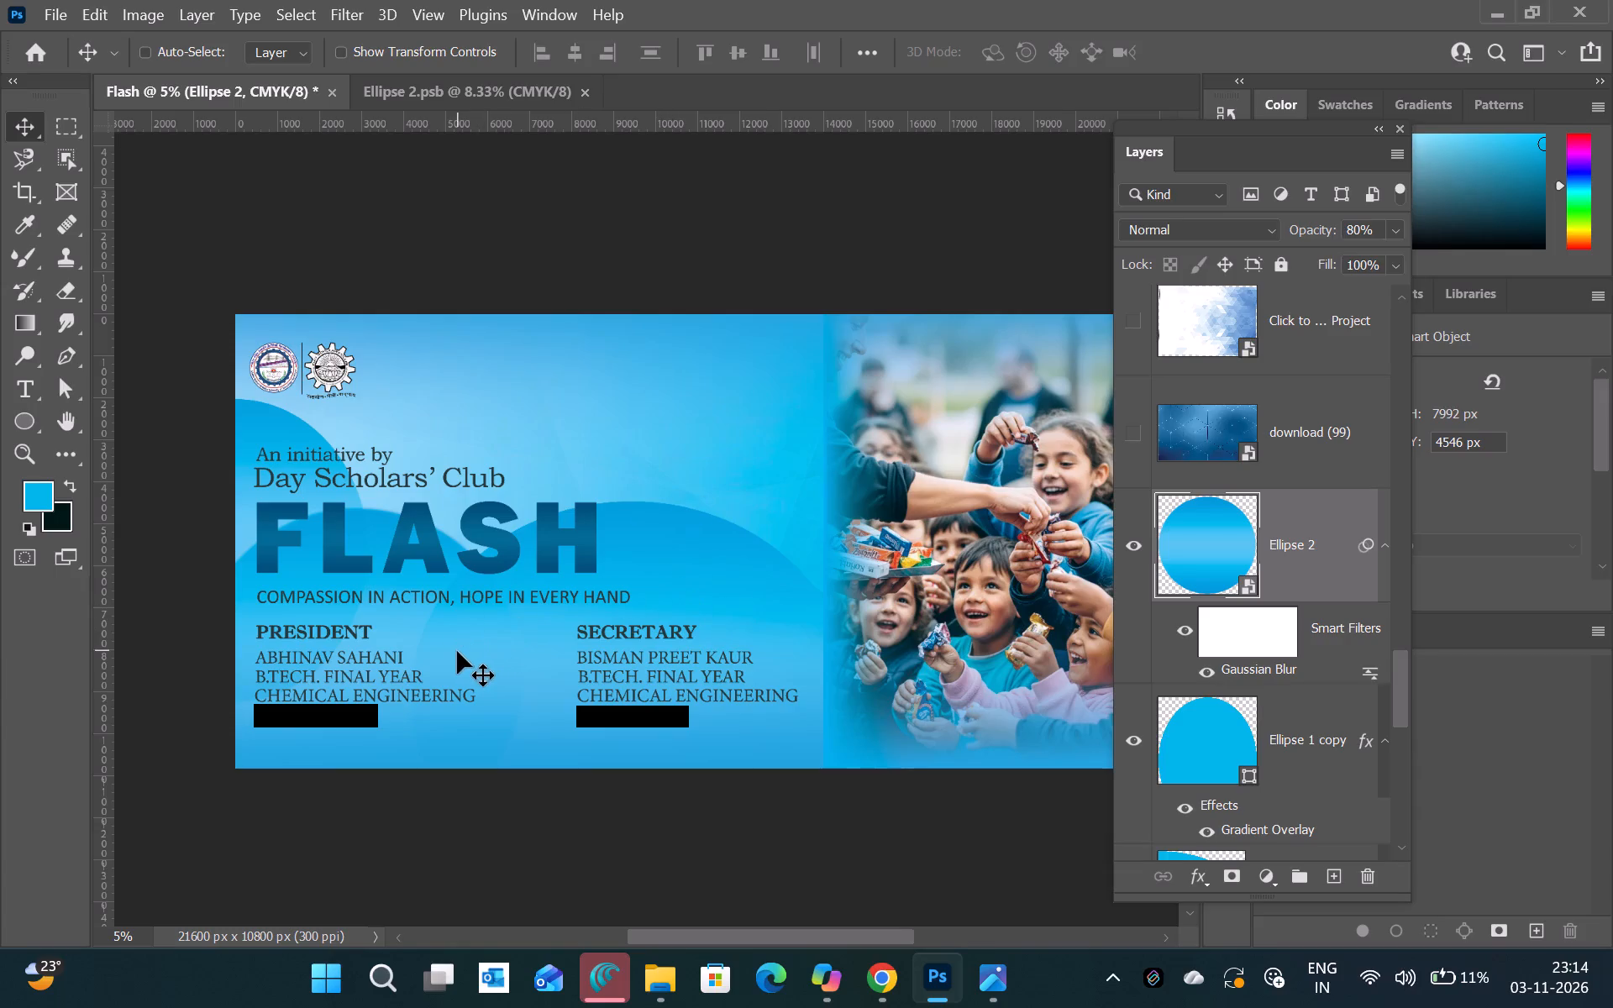
Duplicate the blurred Ellipse 2 layer and place the copy behind the FLASH heading and President text, at about Y 2808 px.
key(ctrl+h)
key(ctrl+j)
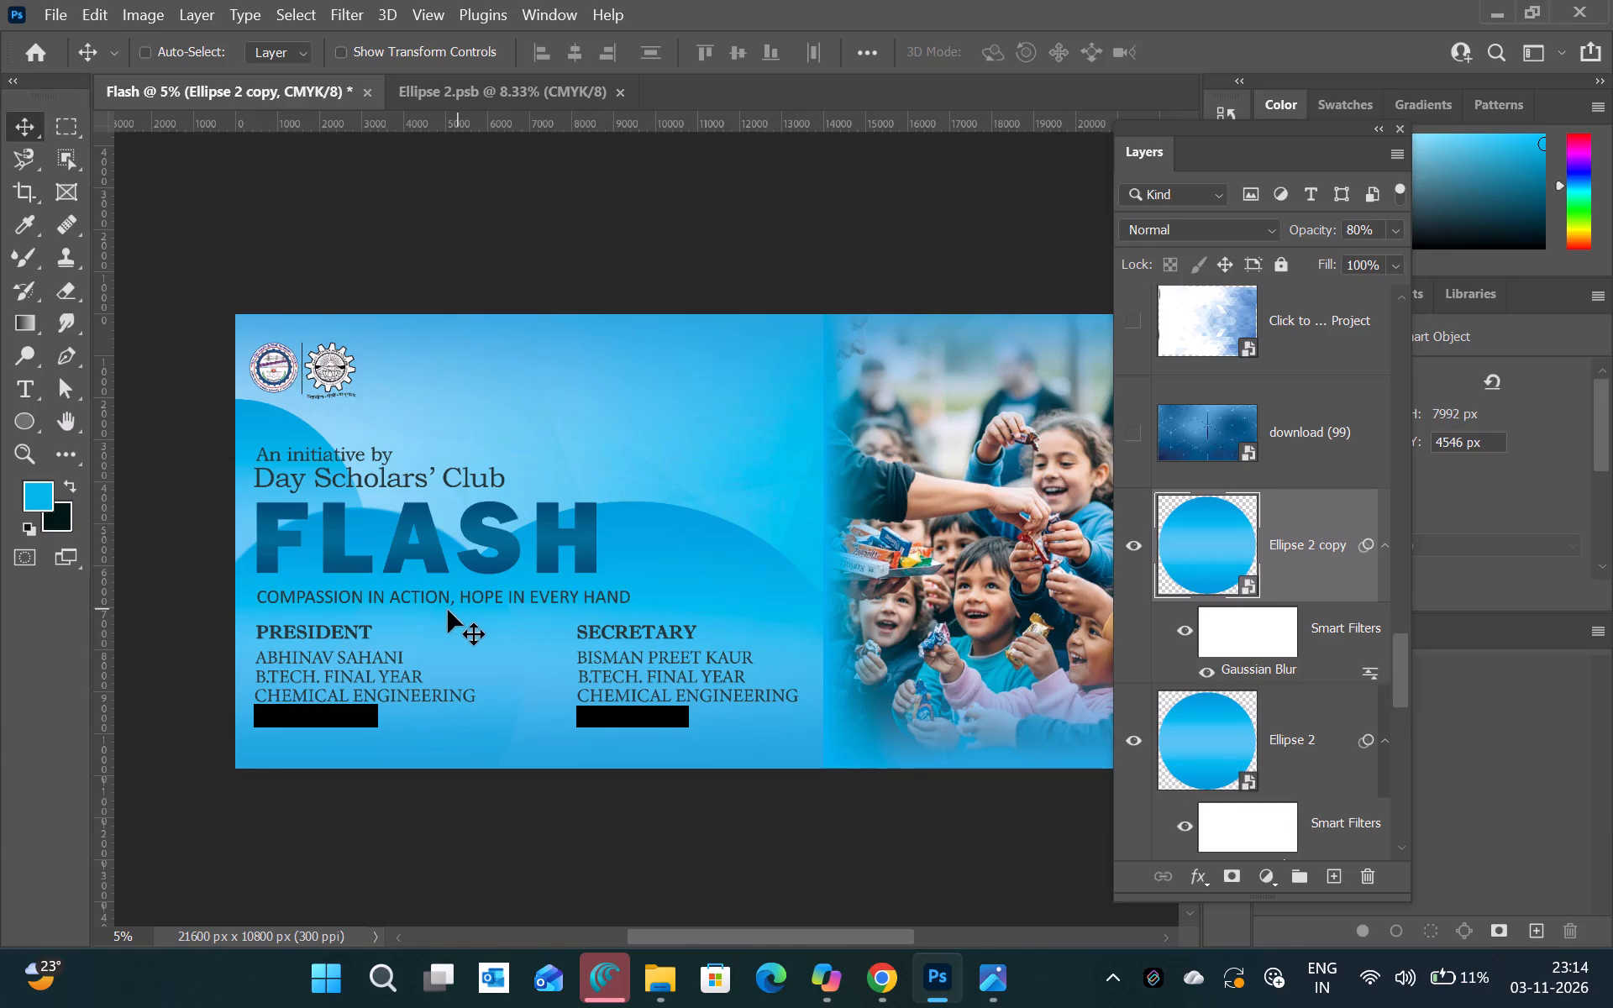
drag(448, 610, 560, 485)
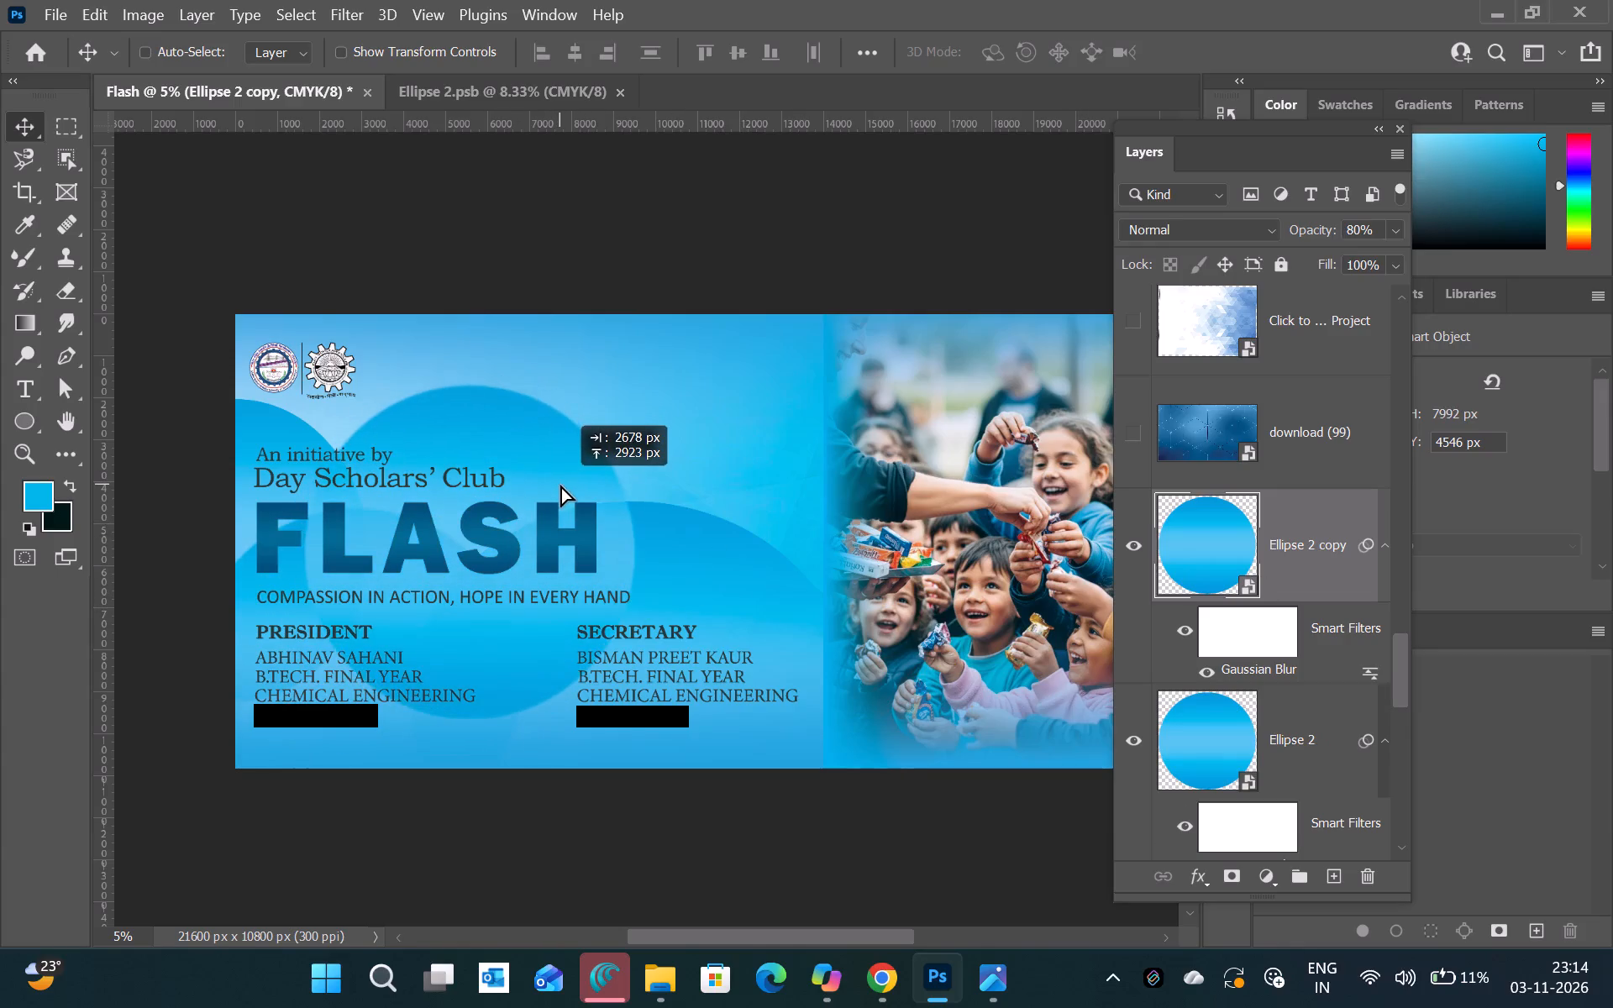
drag(560, 485, 536, 487)
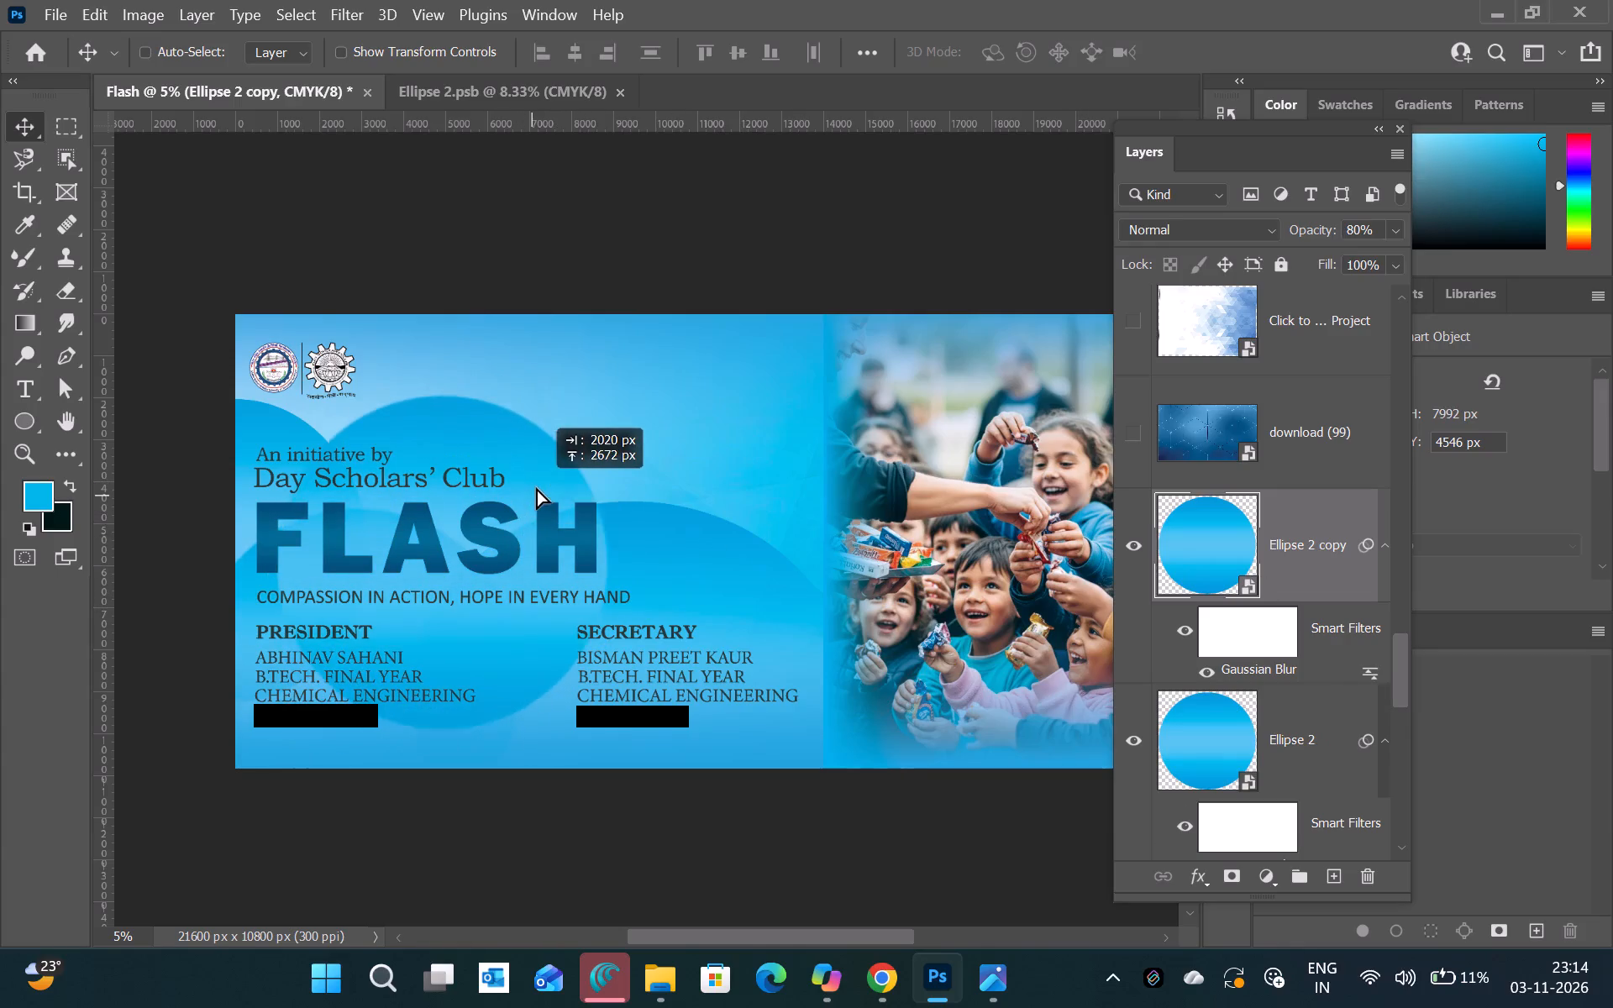
drag(536, 487, 536, 486)
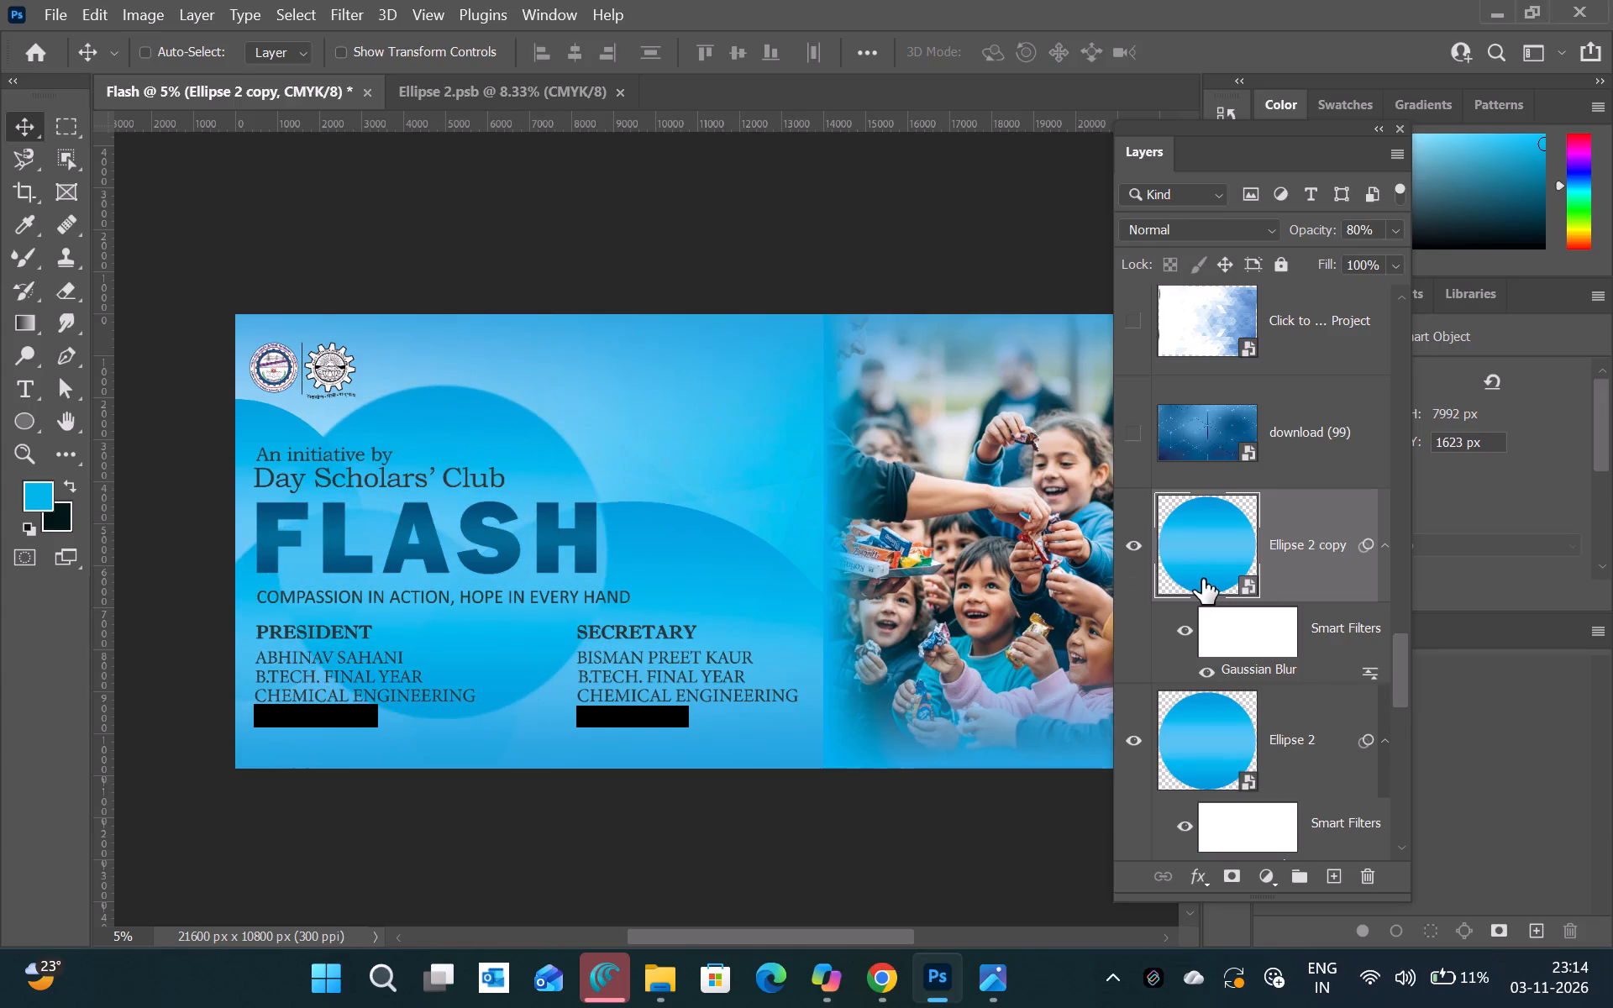
drag(518, 570, 519, 588)
drag(519, 588, 520, 618)
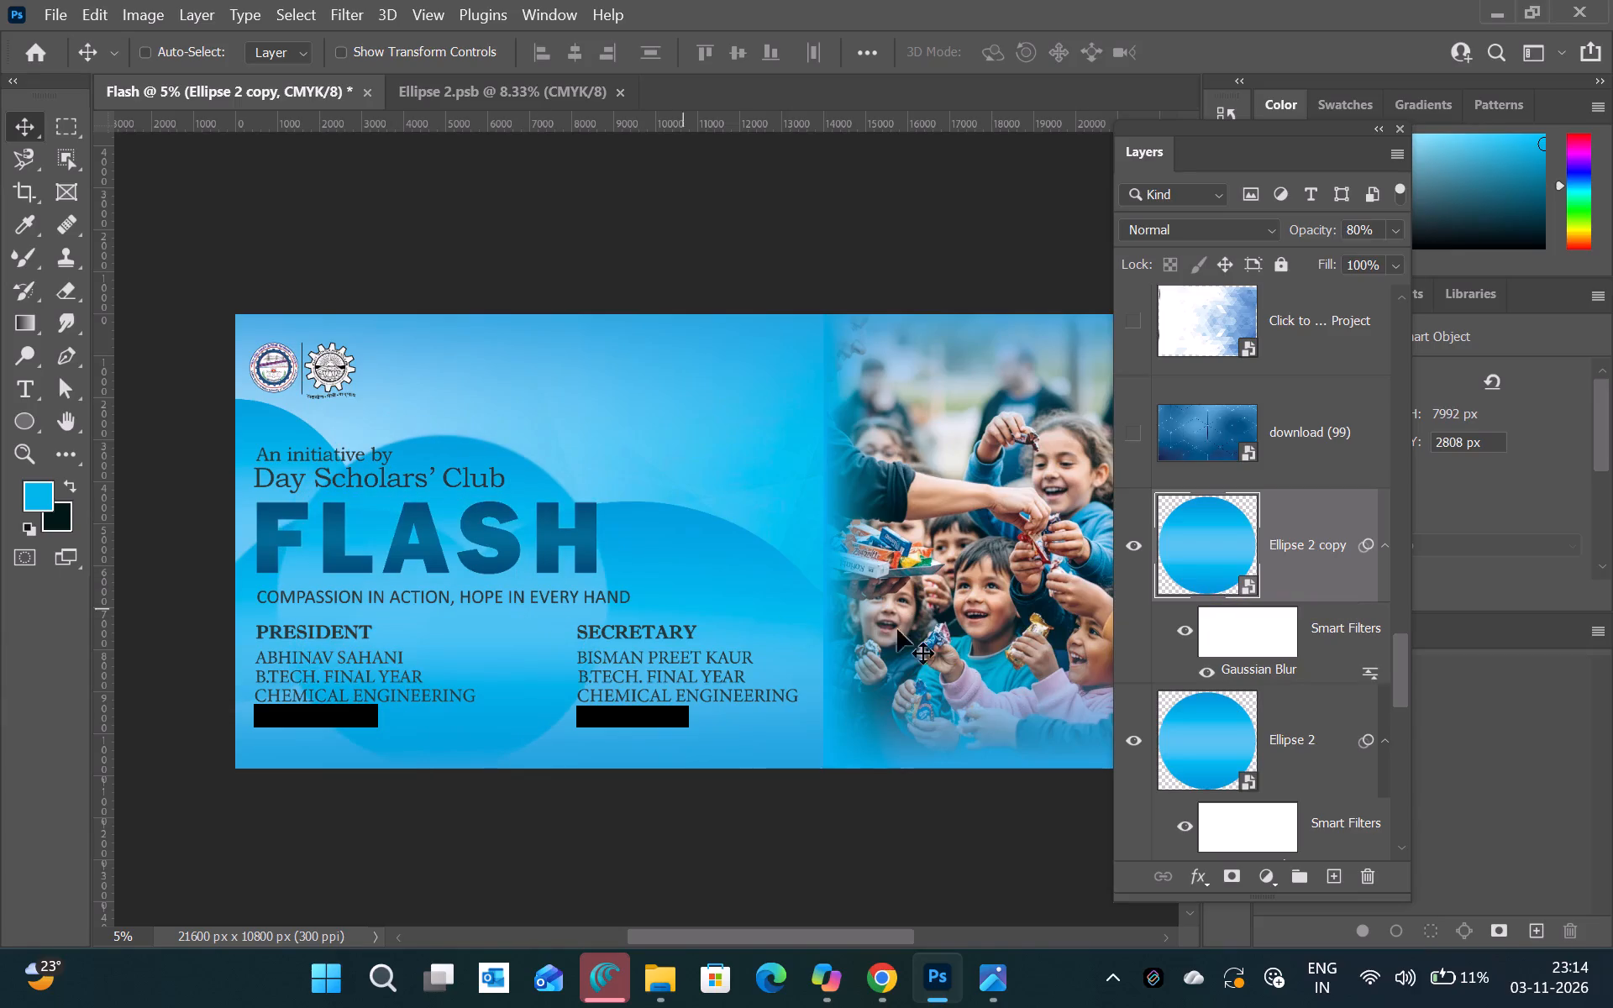
Hide the original Ellipse 2 layer and delete it, keeping its copy.
click(1278, 560)
click(1211, 775)
click(1138, 738)
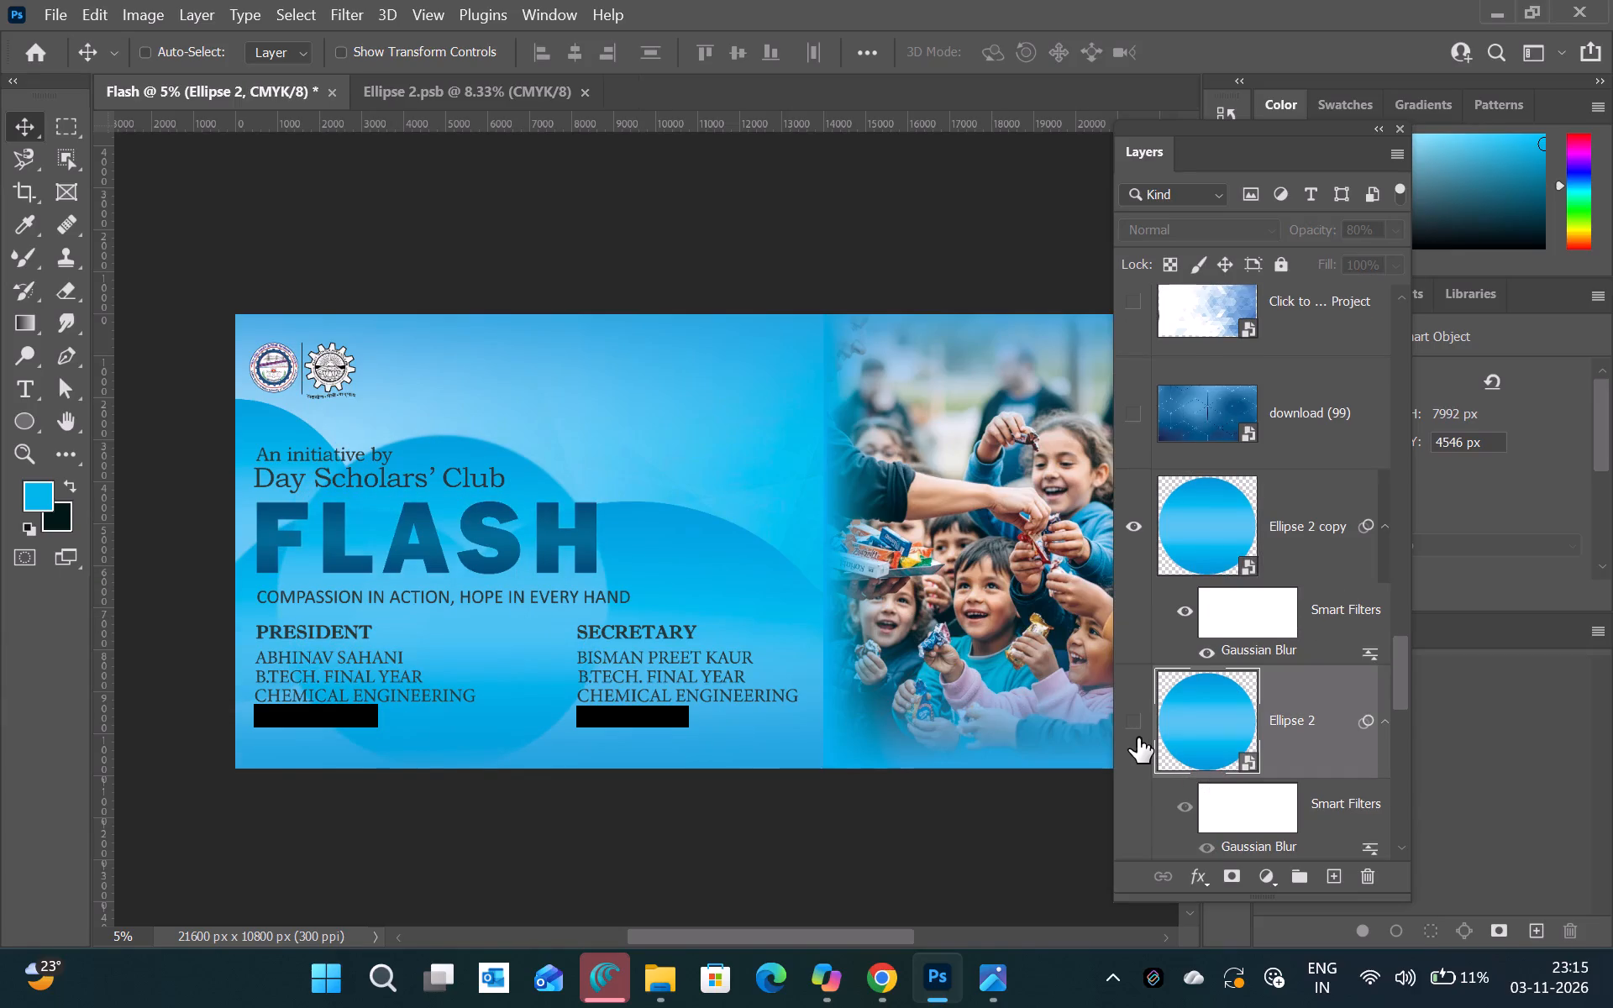
click(1272, 703)
key(Delete)
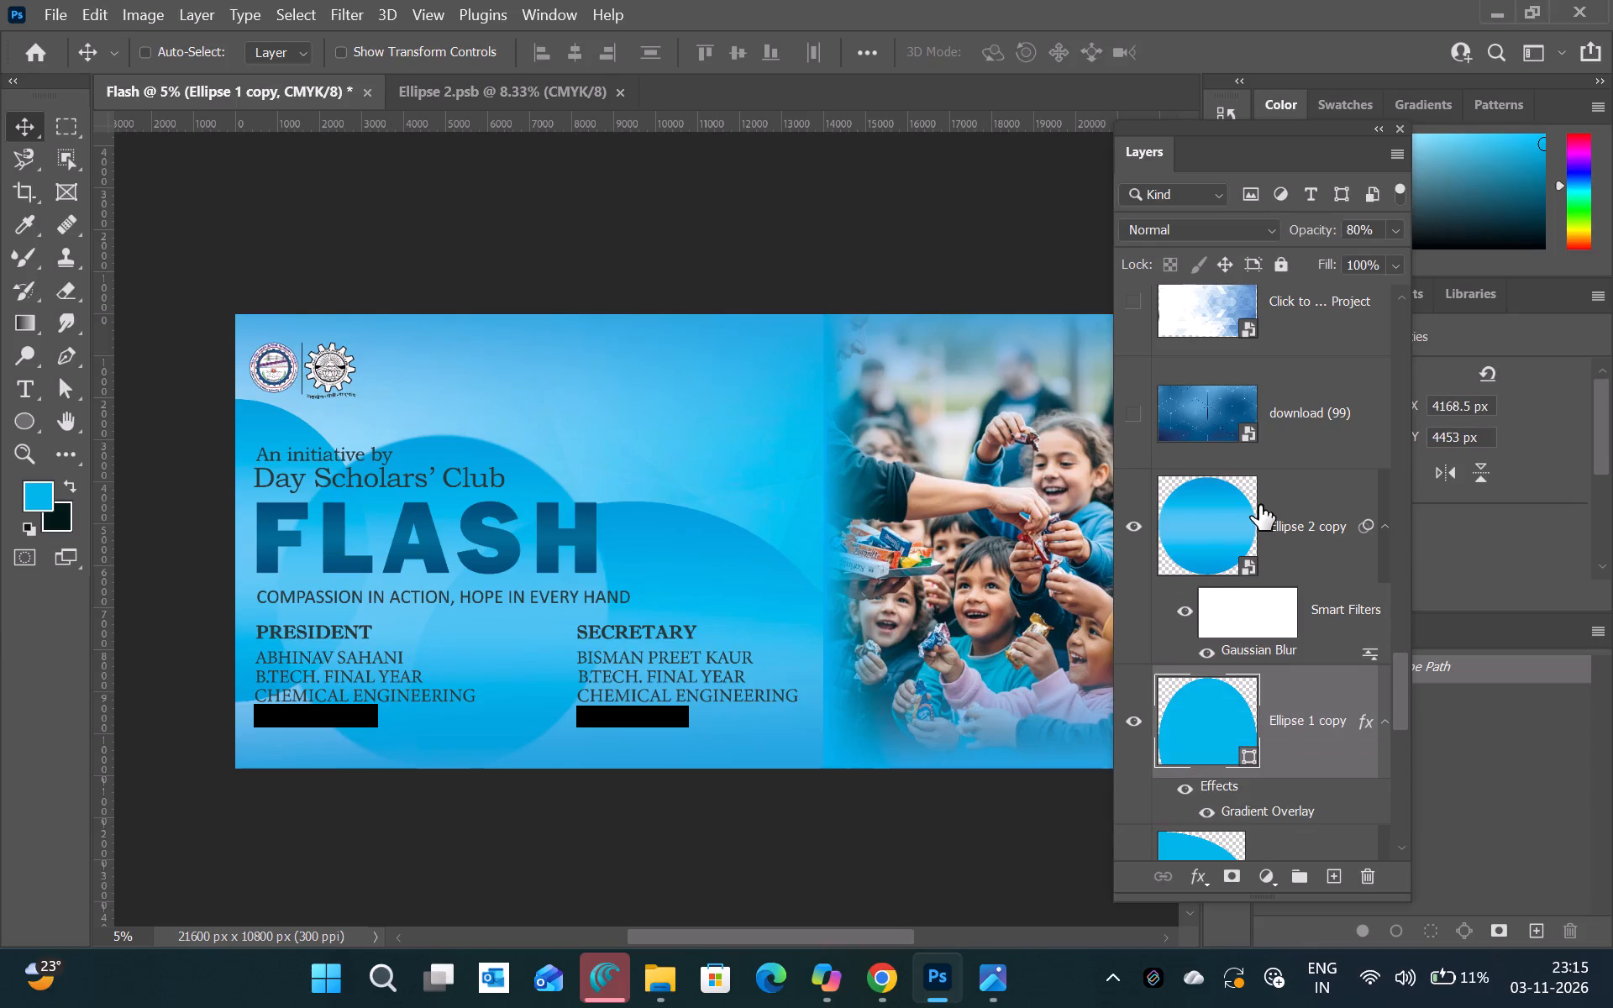
Scale the blurred Ellipse 2 copy behind the FLASH heading up proportionally to about 112.6%.
key(ctrl+t)
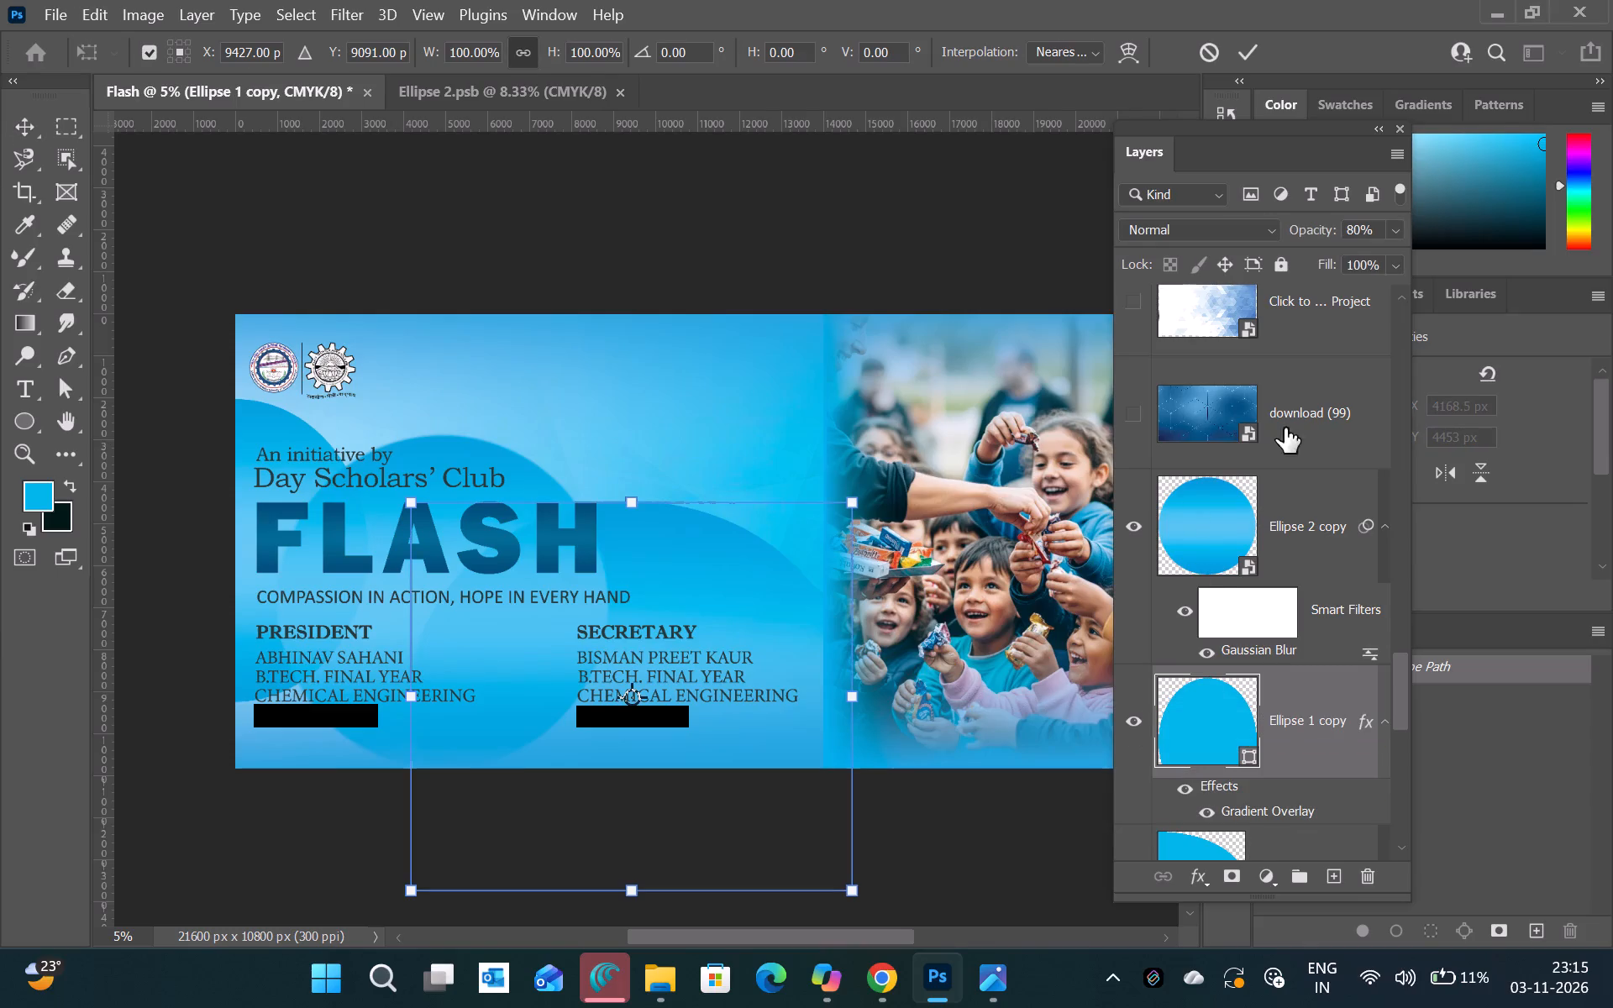
click(1299, 519)
key(ctrl+t)
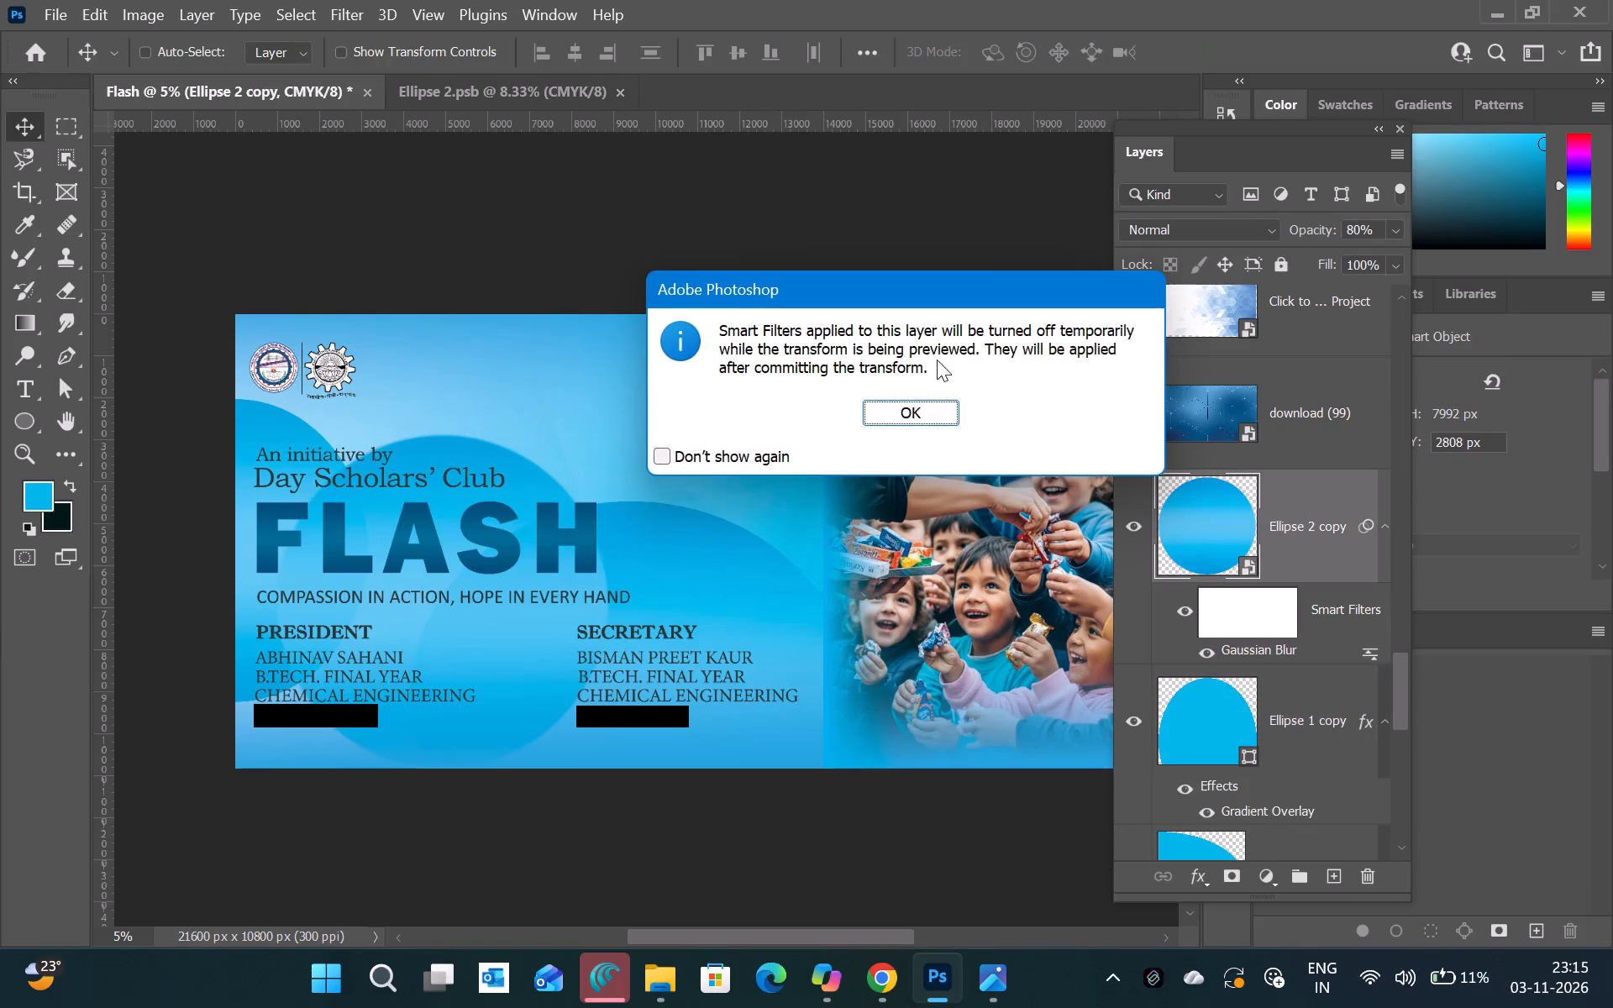
click(880, 409)
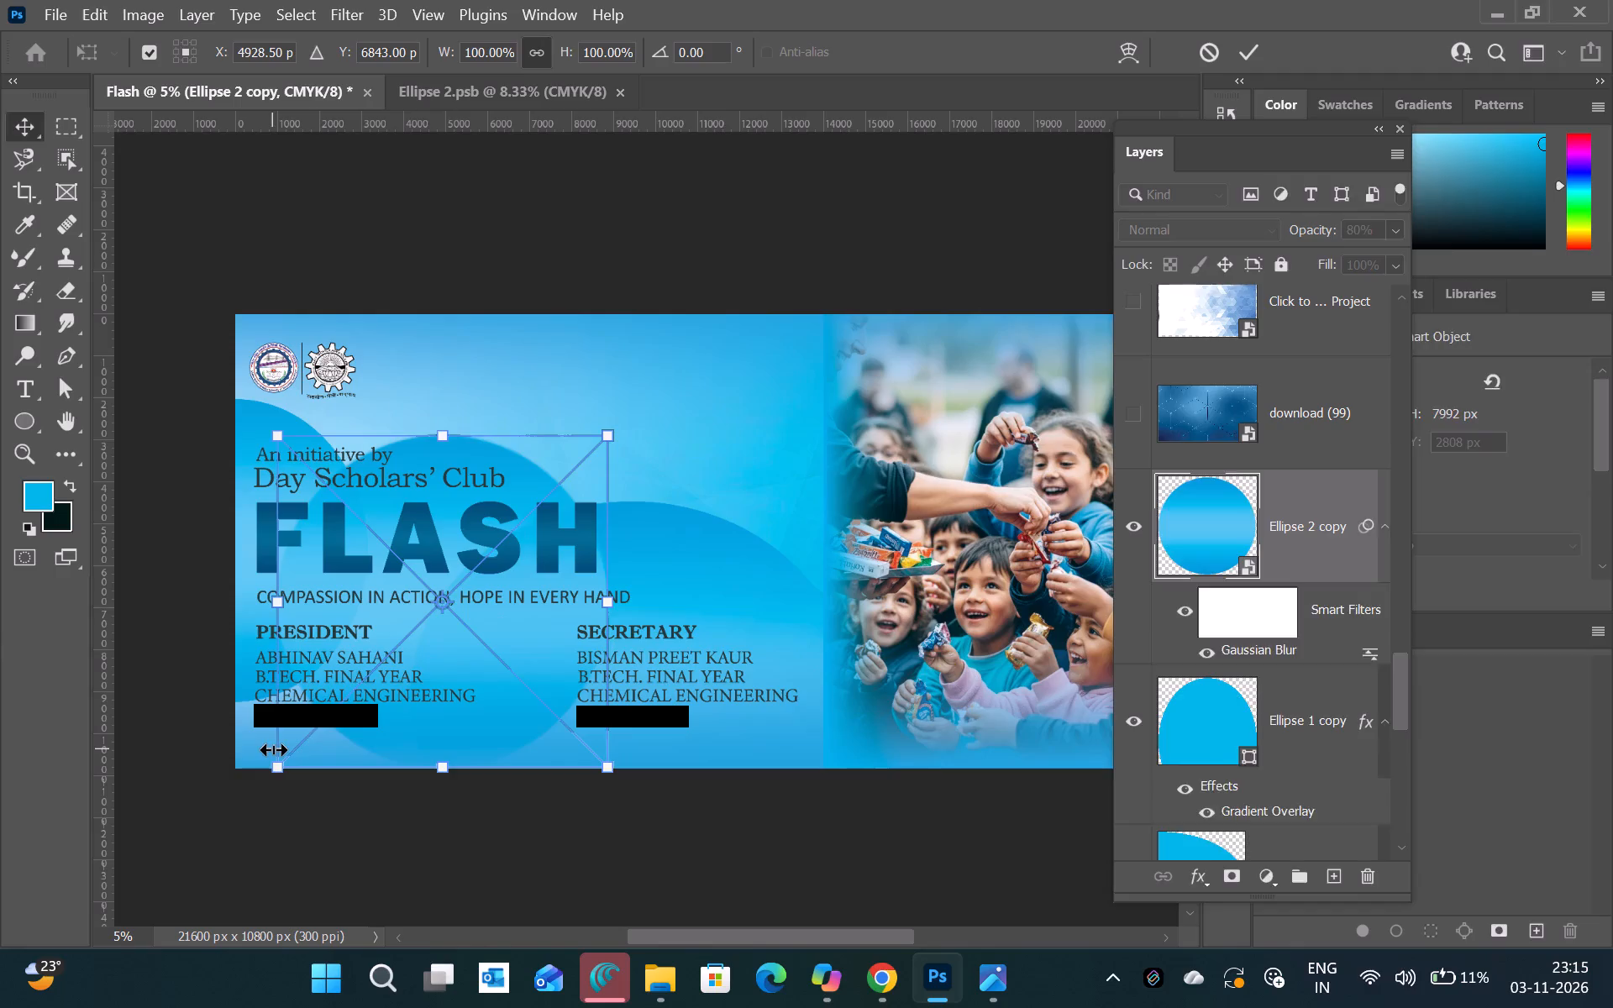
drag(273, 749, 232, 799)
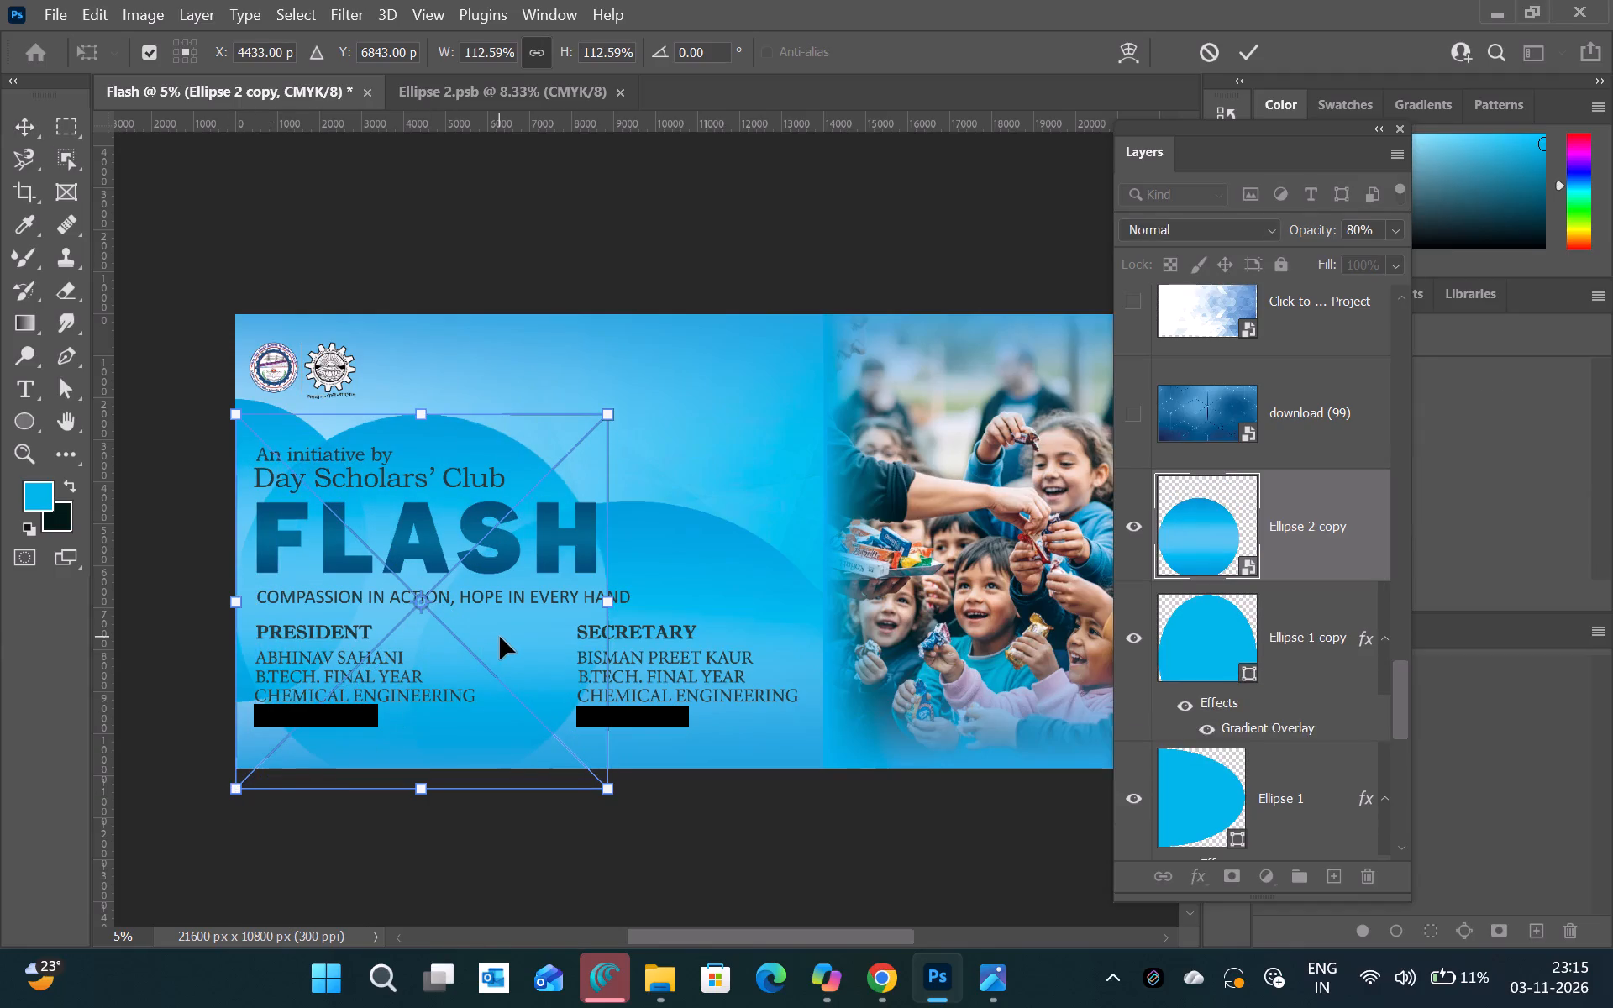
click(1252, 47)
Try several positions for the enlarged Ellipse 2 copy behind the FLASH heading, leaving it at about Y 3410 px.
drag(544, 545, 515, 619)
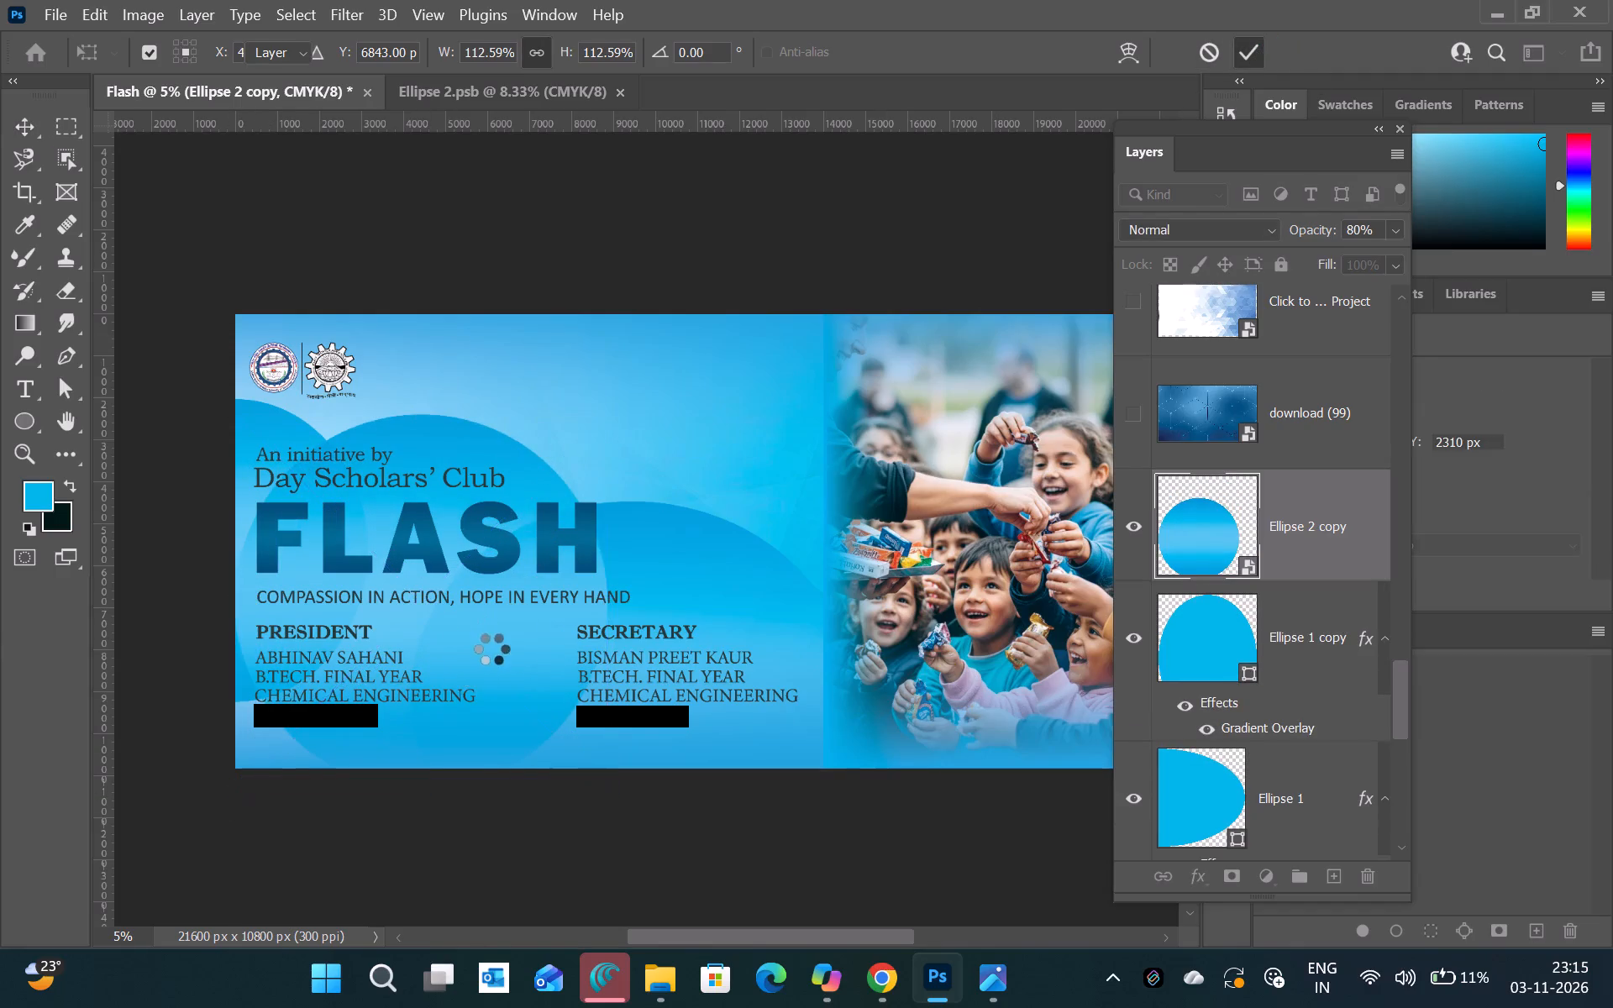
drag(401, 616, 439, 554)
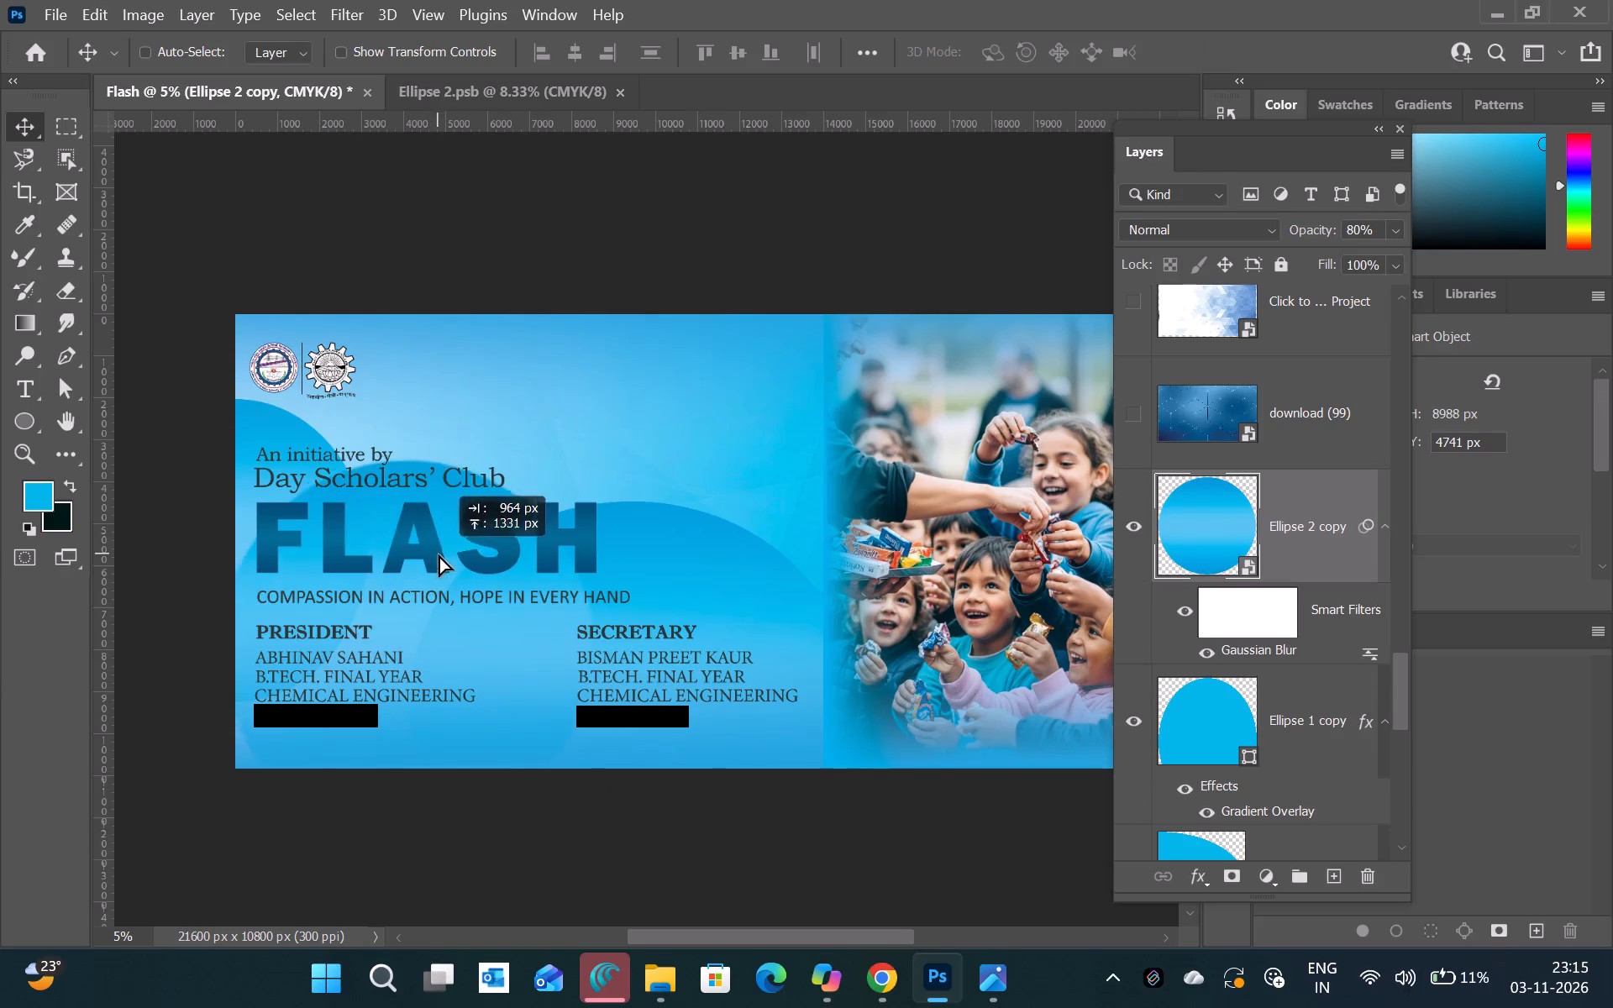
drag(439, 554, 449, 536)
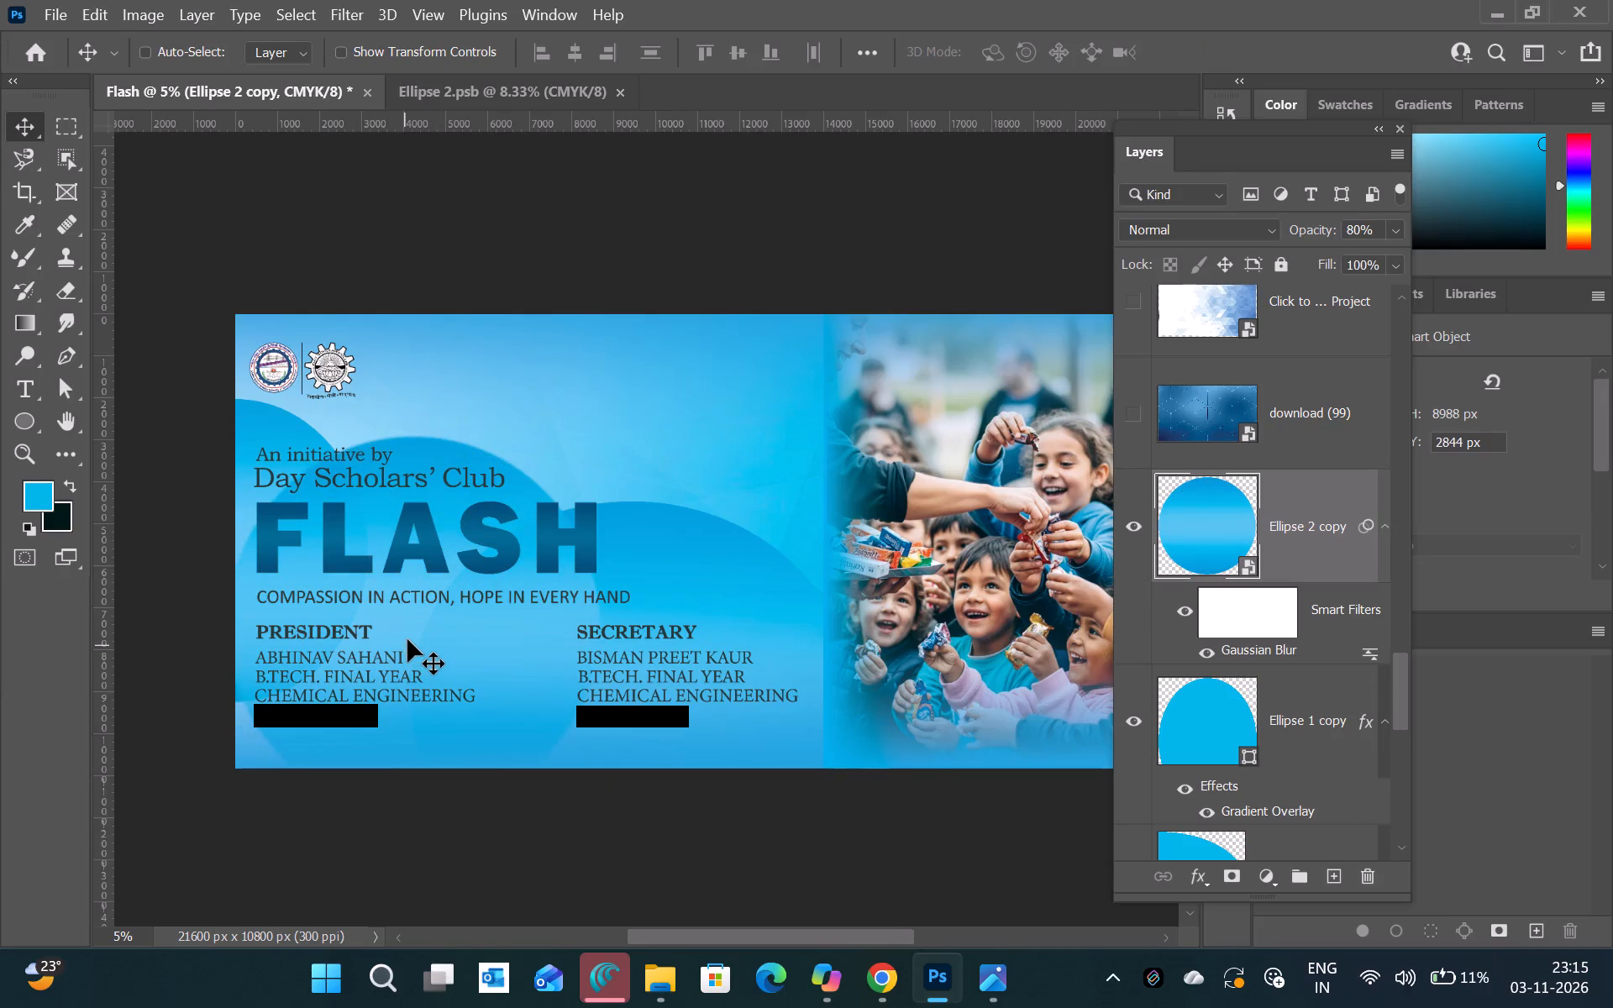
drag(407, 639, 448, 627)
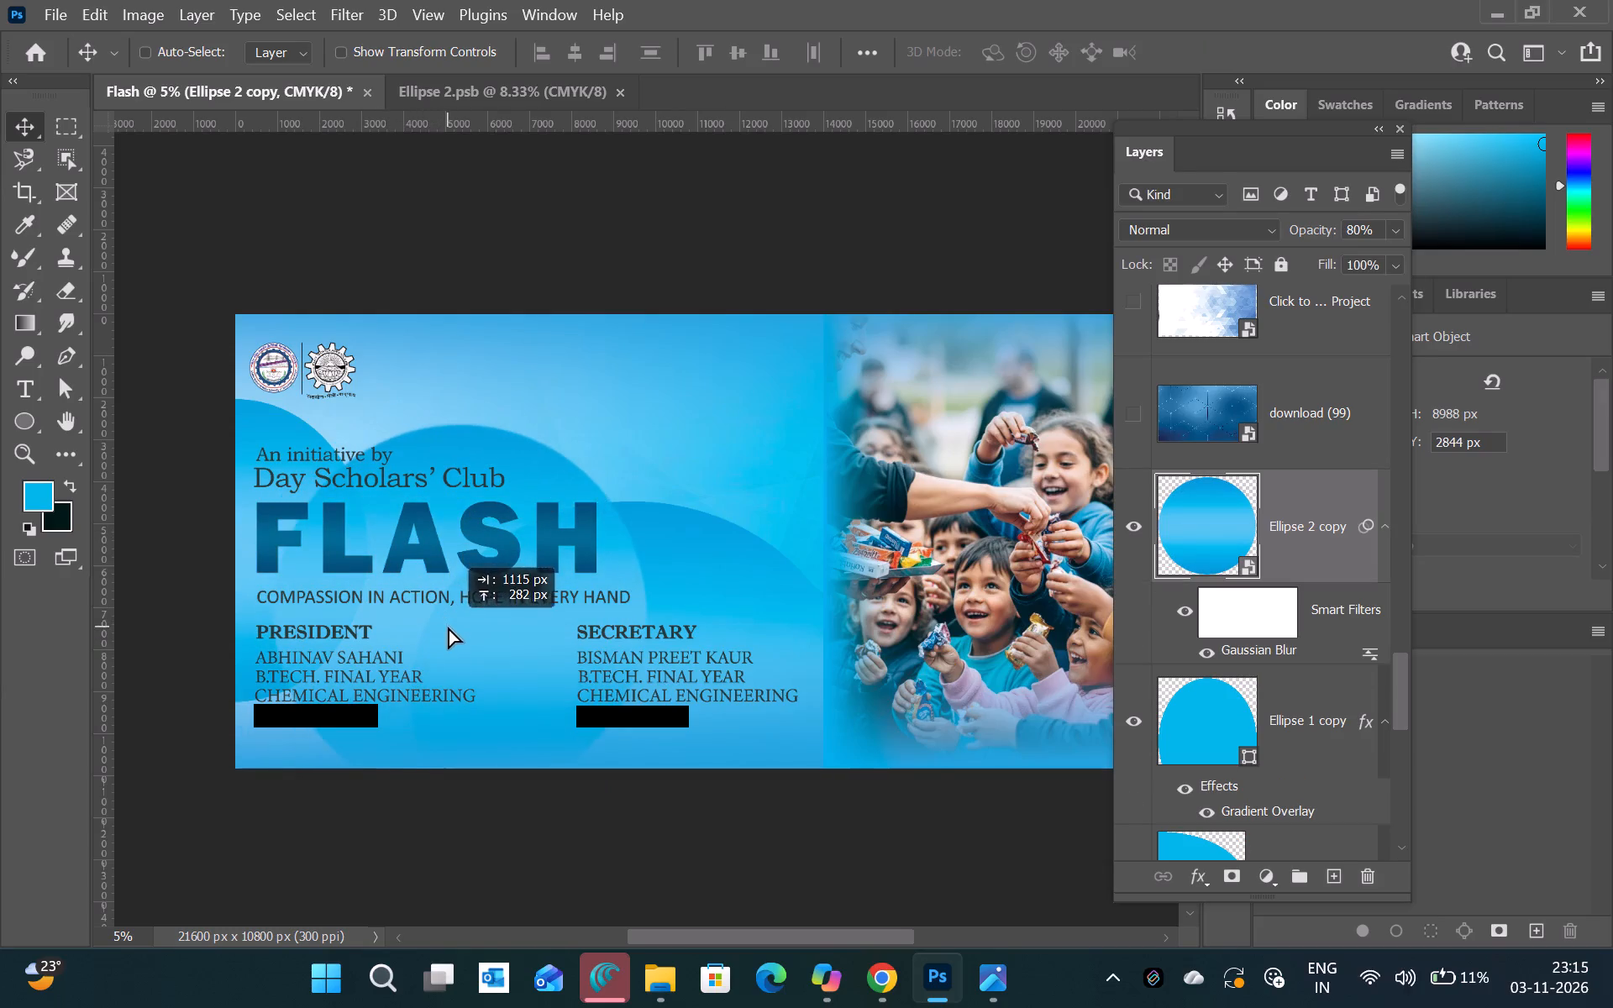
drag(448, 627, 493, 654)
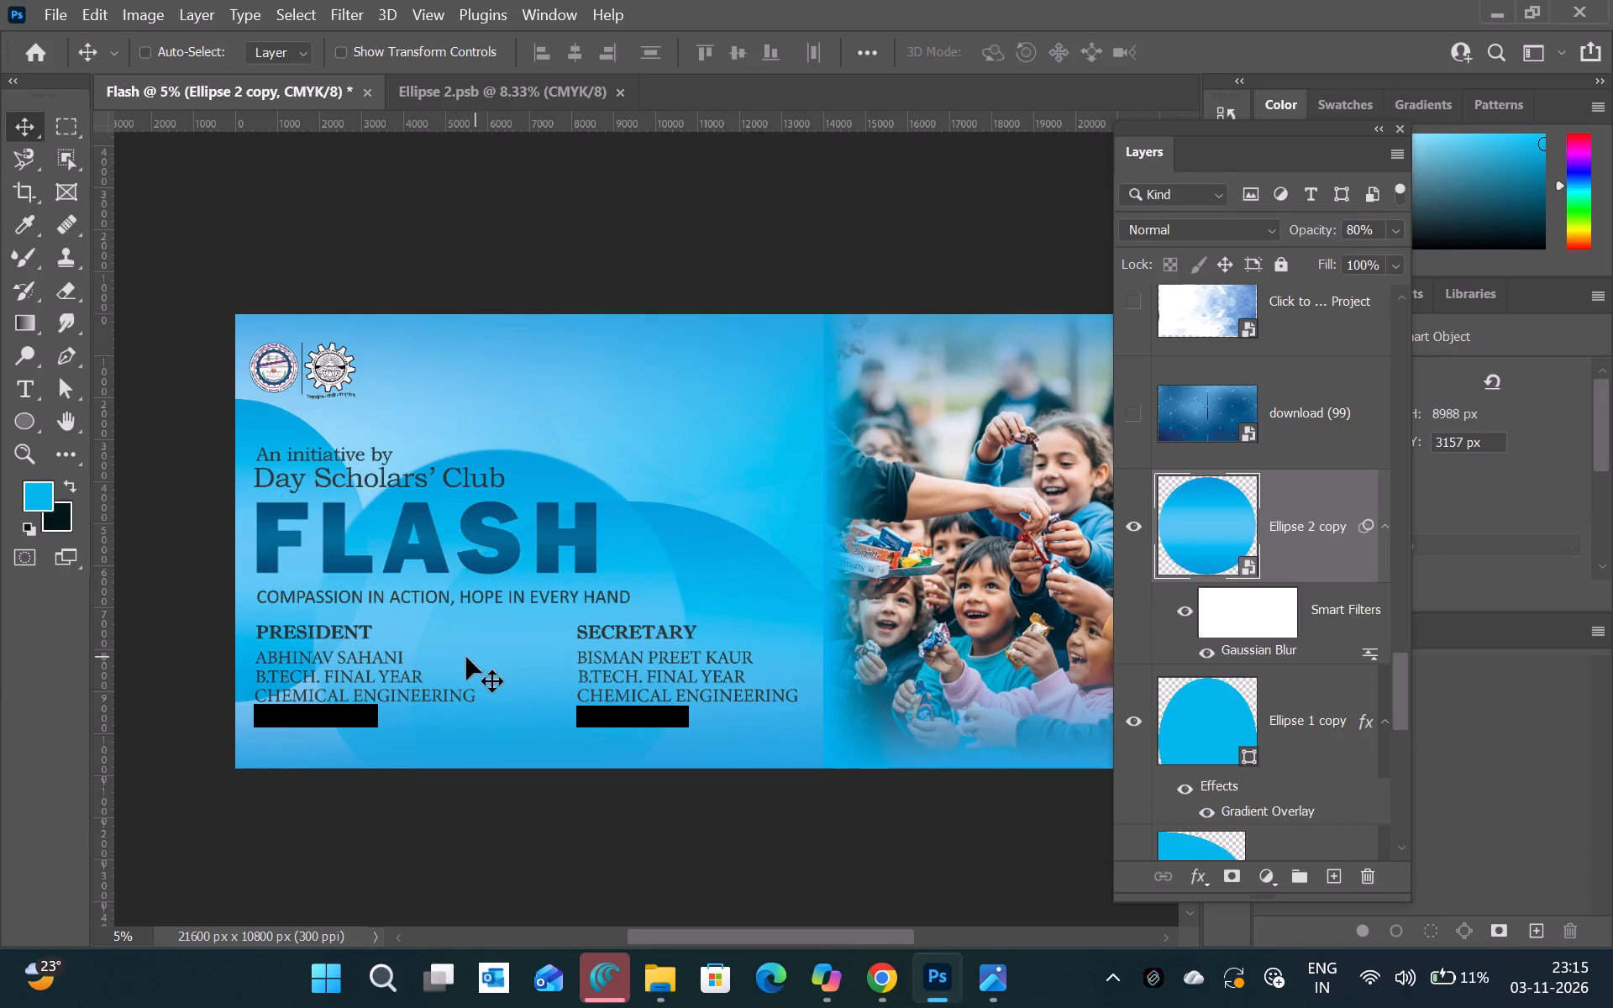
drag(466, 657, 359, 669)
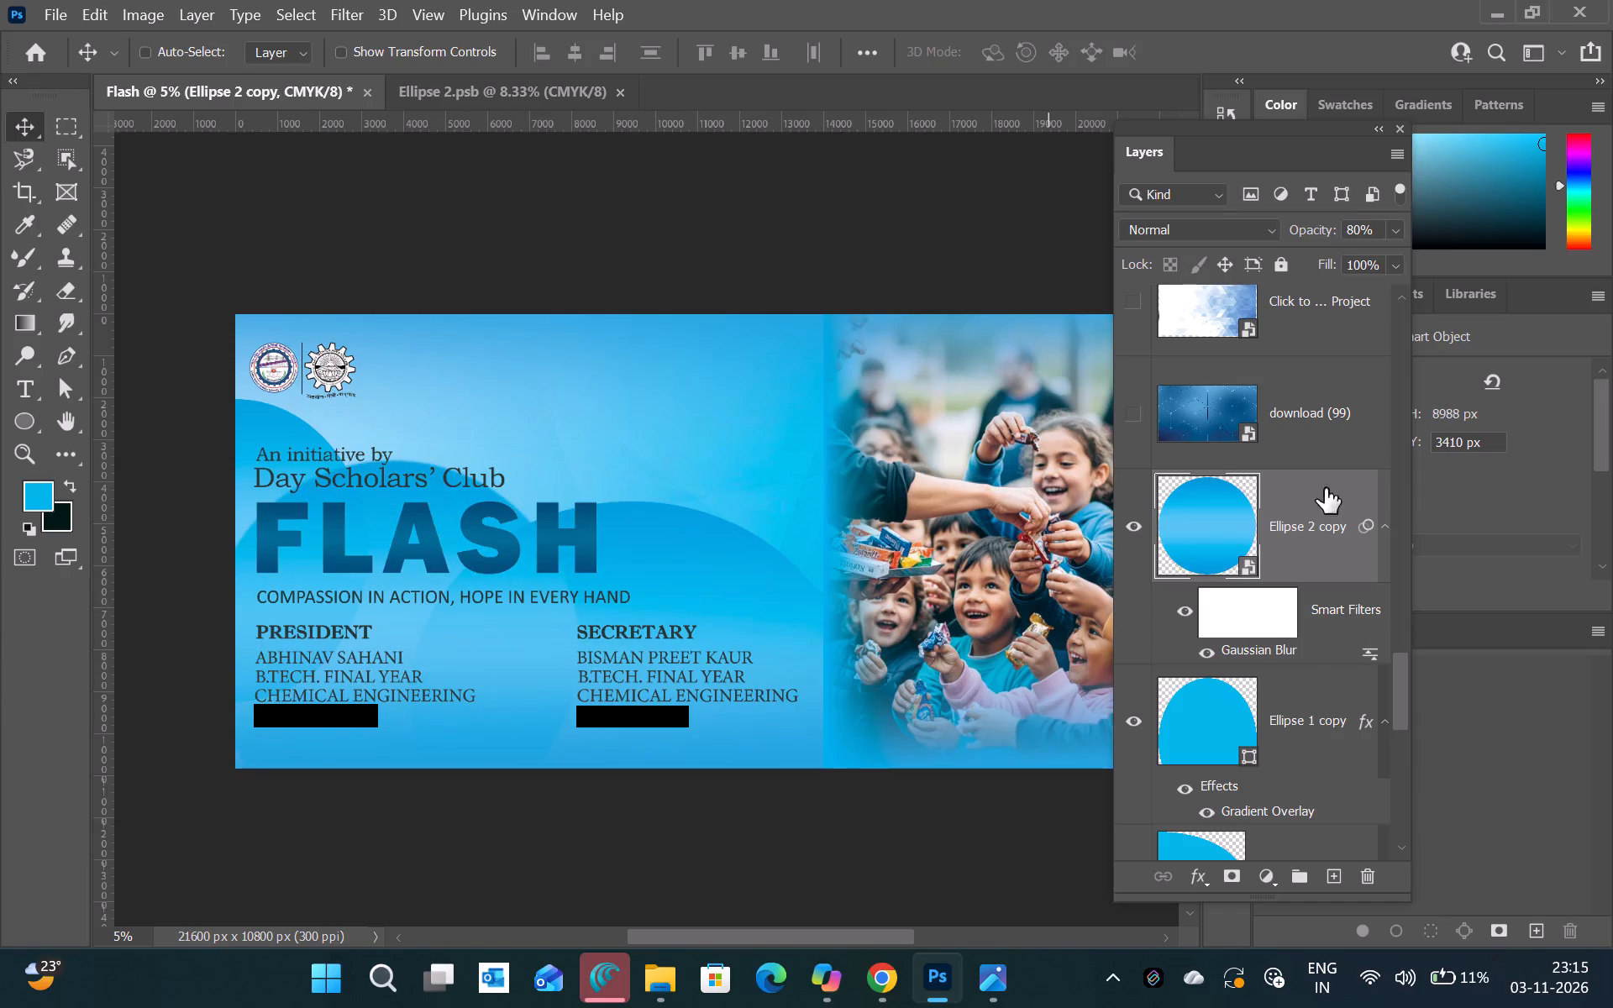
Reposition the Ellipse 1 copy lower behind the Secretary text, to about X 4448 px, Y 5619 px.
click(1242, 715)
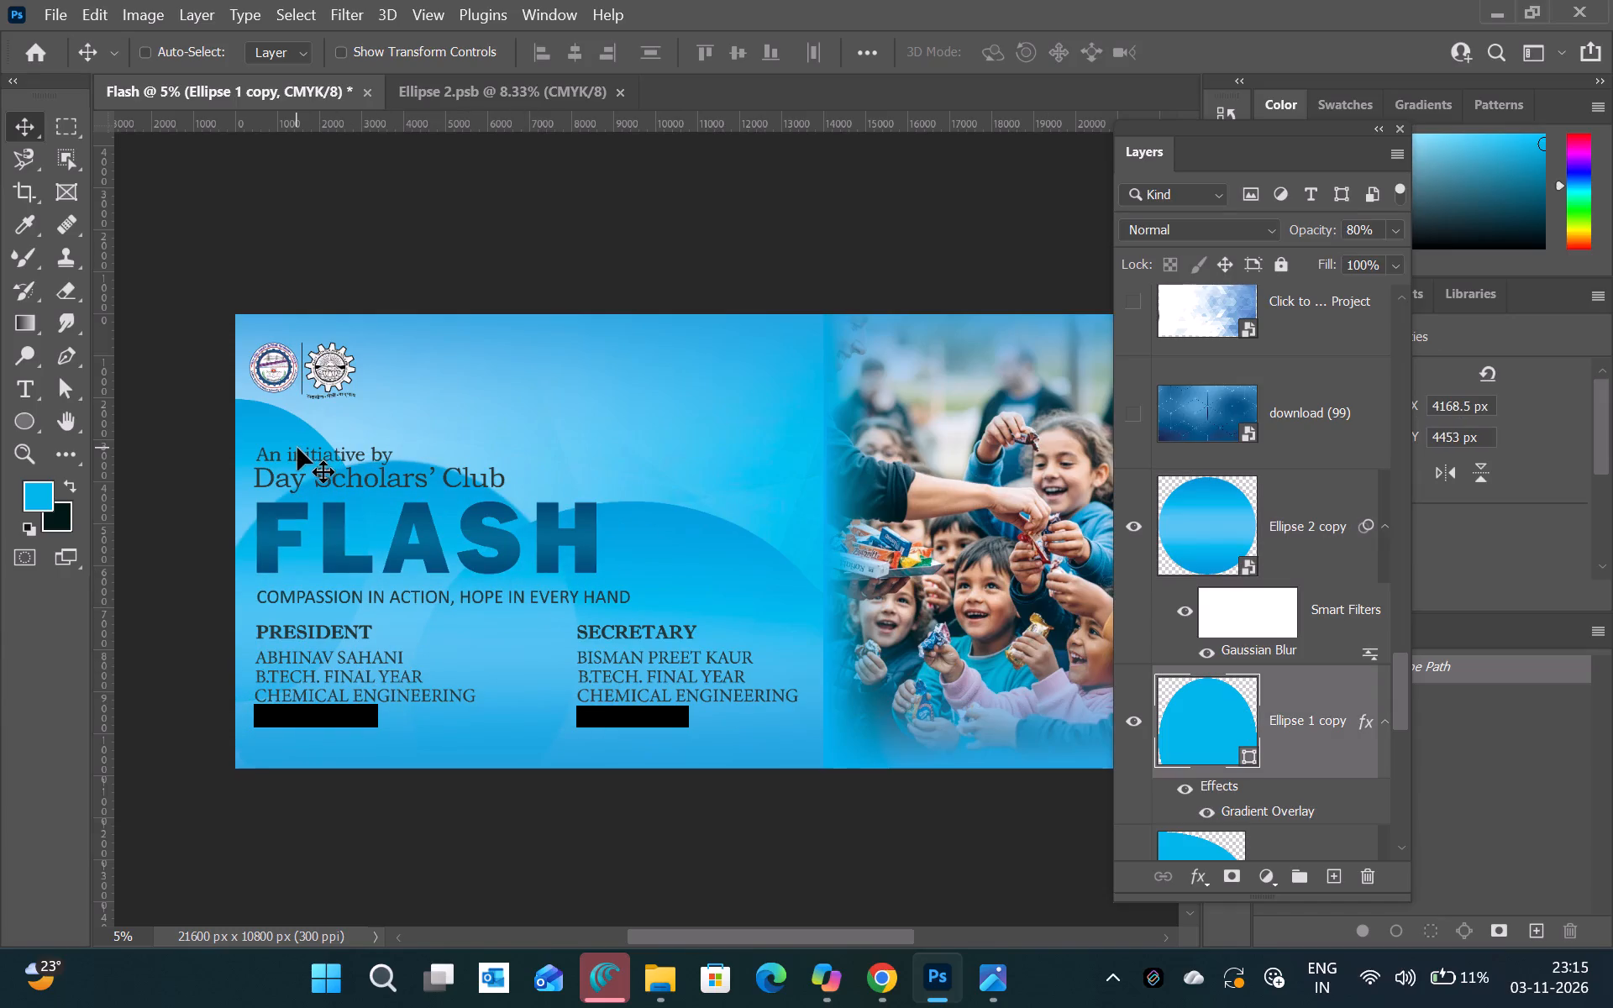
drag(297, 448, 339, 428)
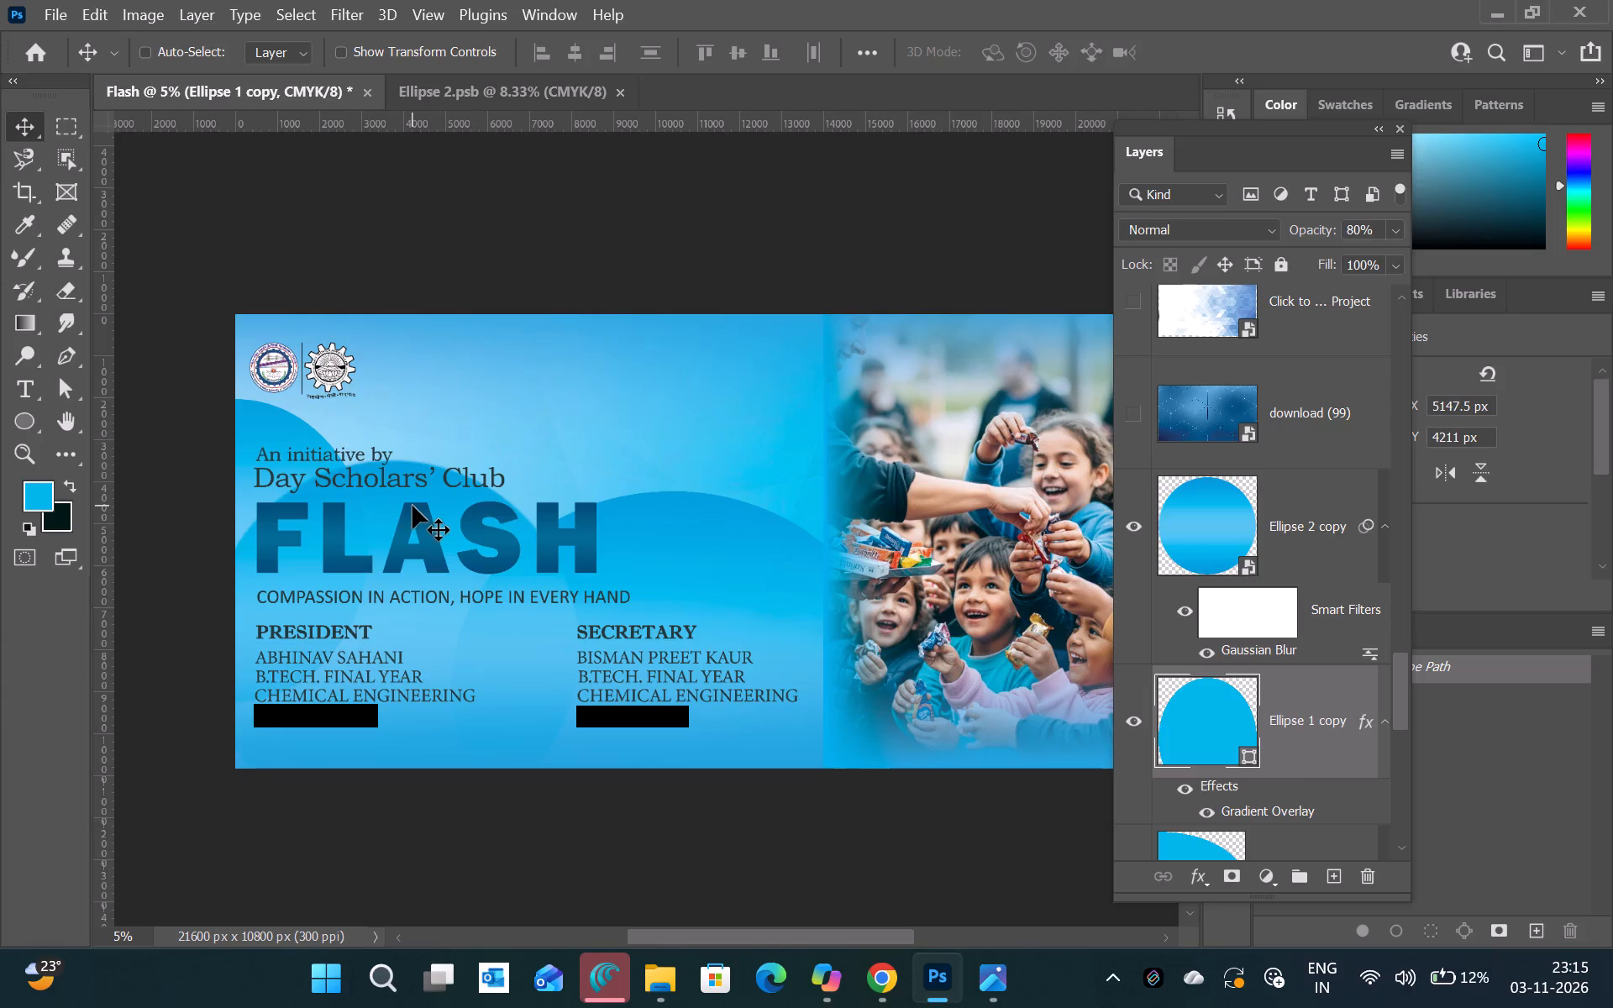
drag(404, 500, 444, 483)
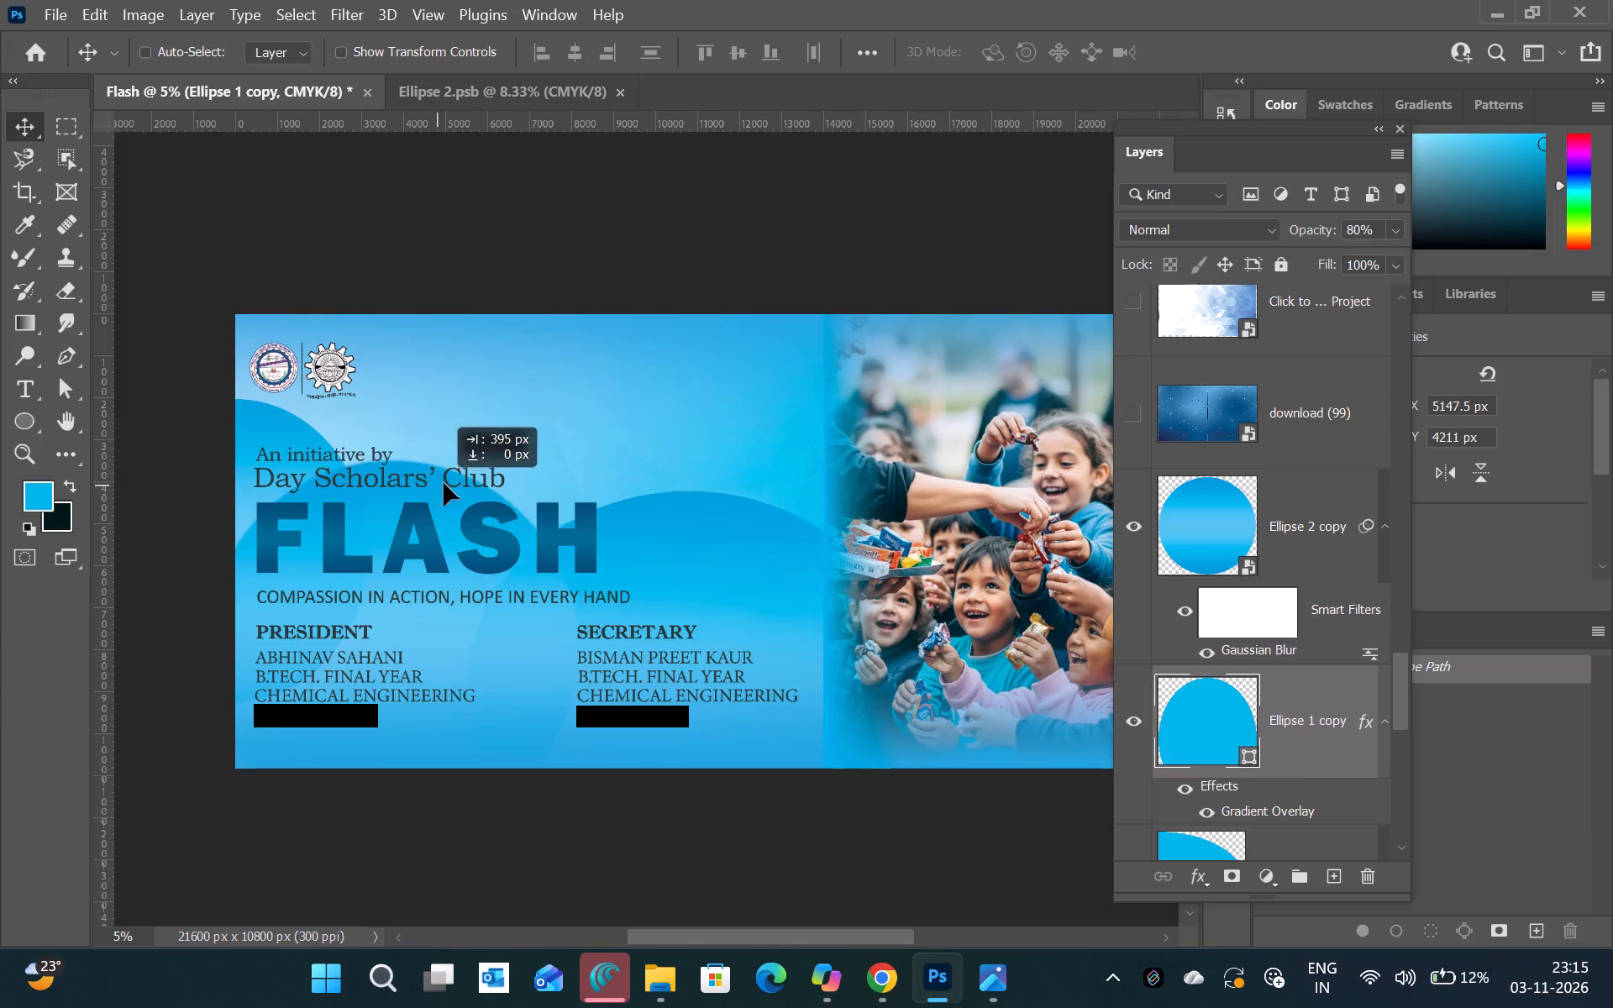
drag(444, 483, 405, 528)
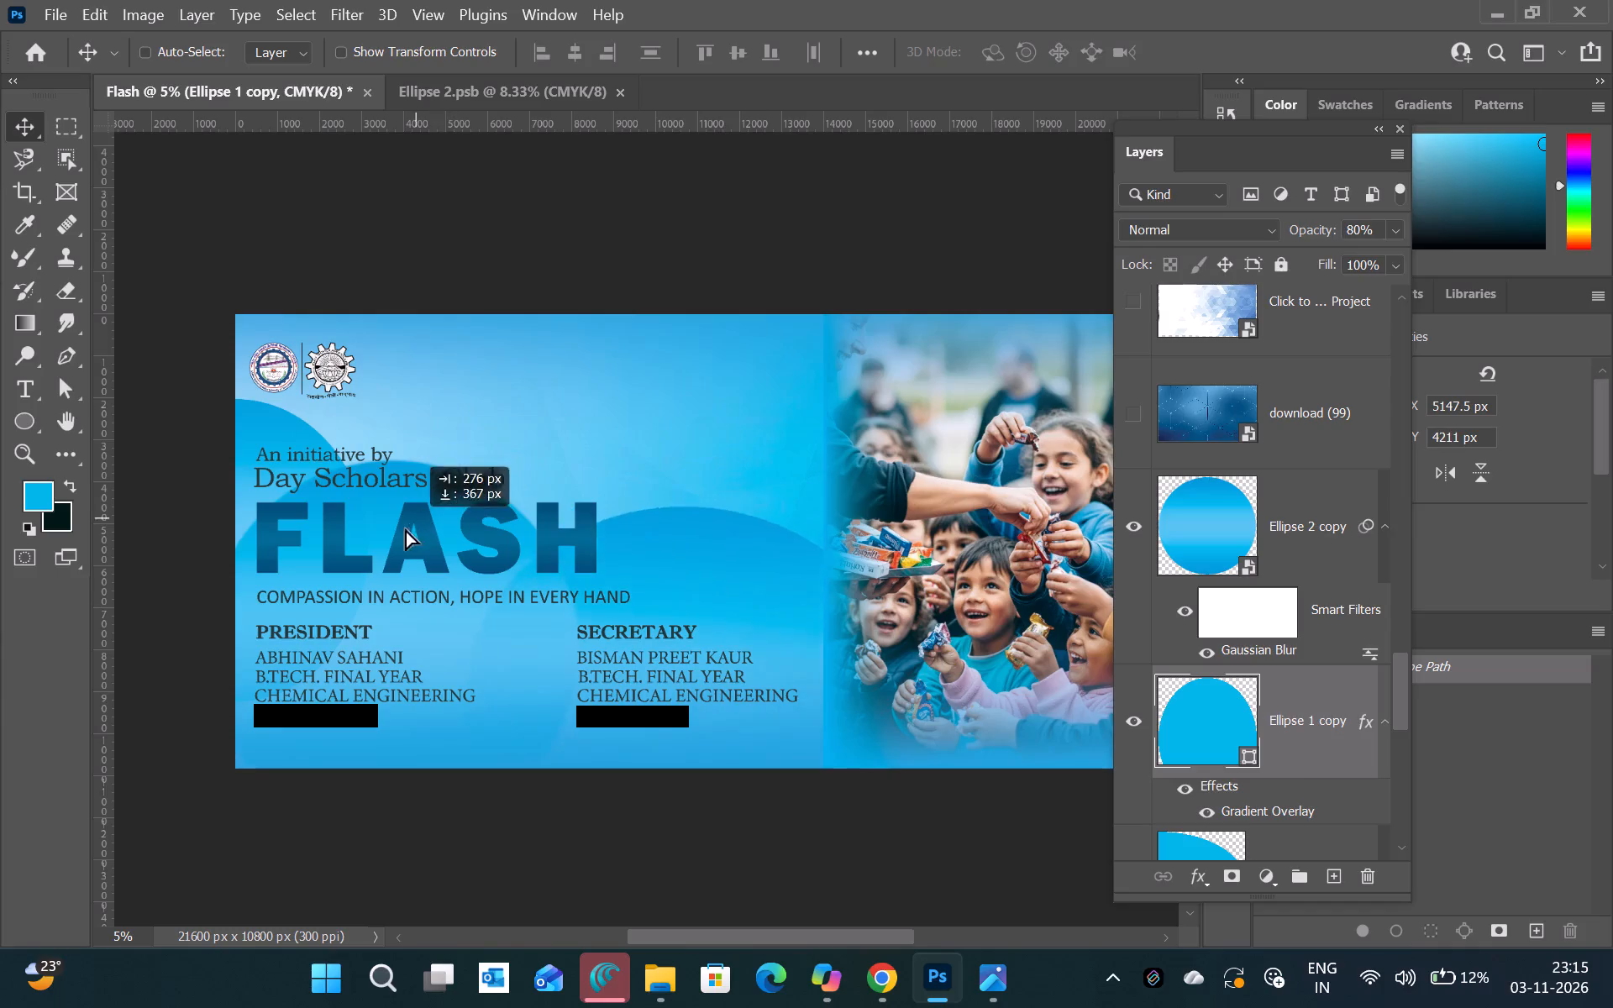
drag(405, 528, 376, 544)
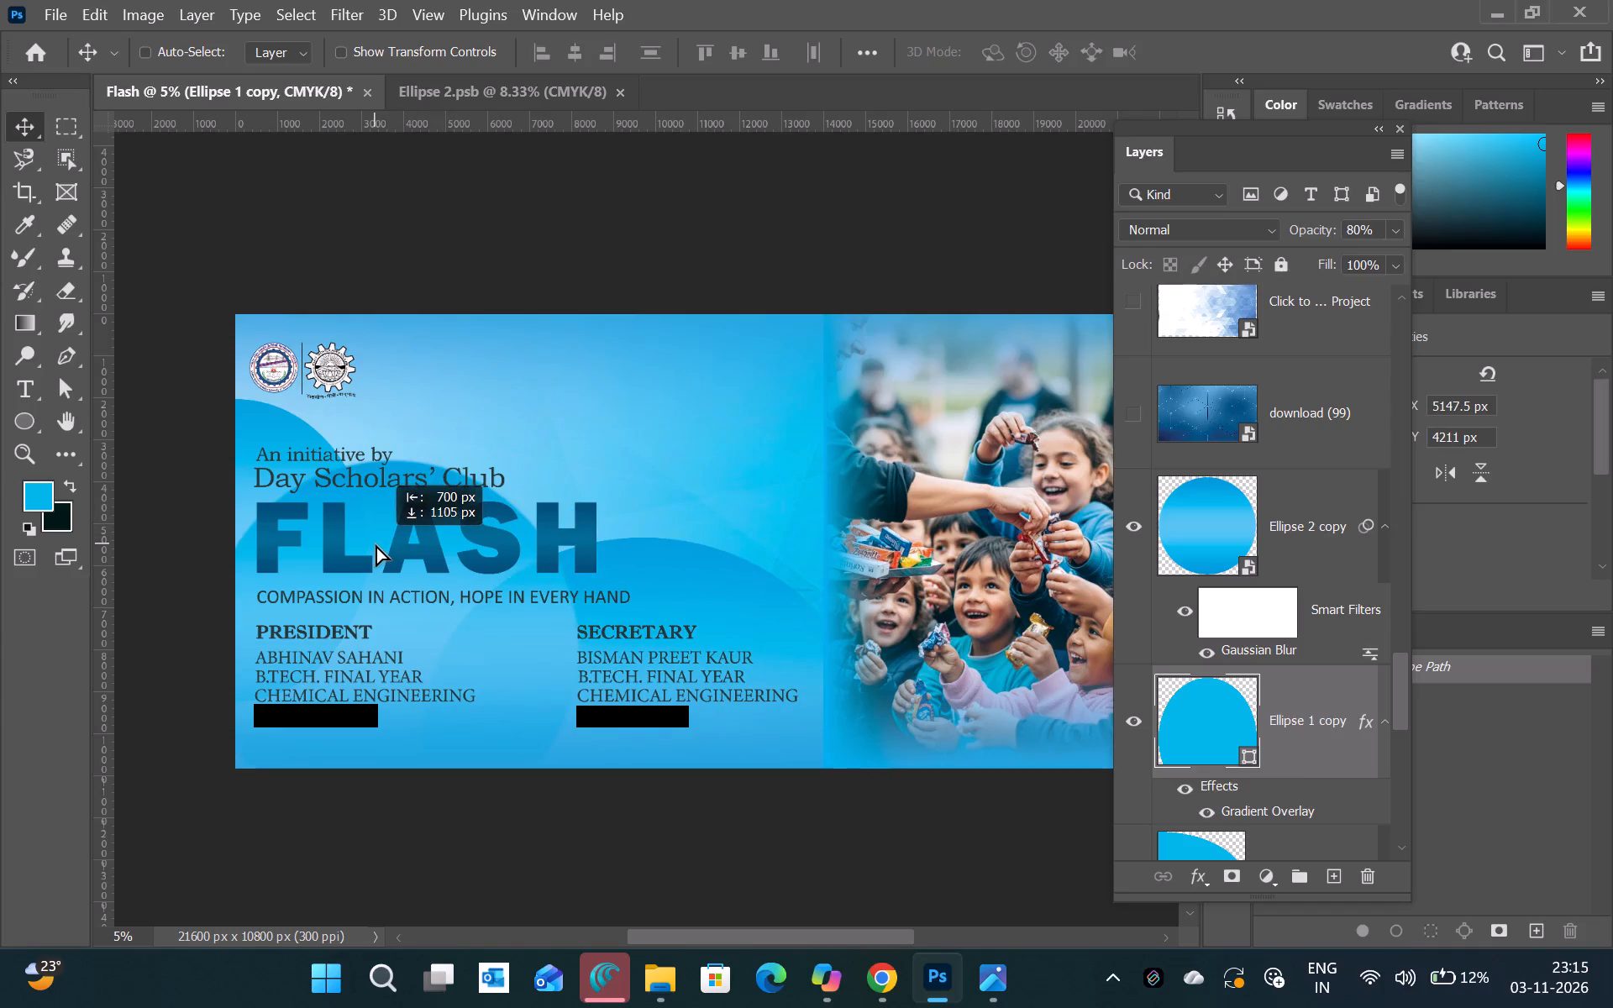
drag(376, 544, 371, 560)
Reposition the Ellipse 2 copy further right behind the FLASH heading, at about Y 3157 px.
click(1211, 562)
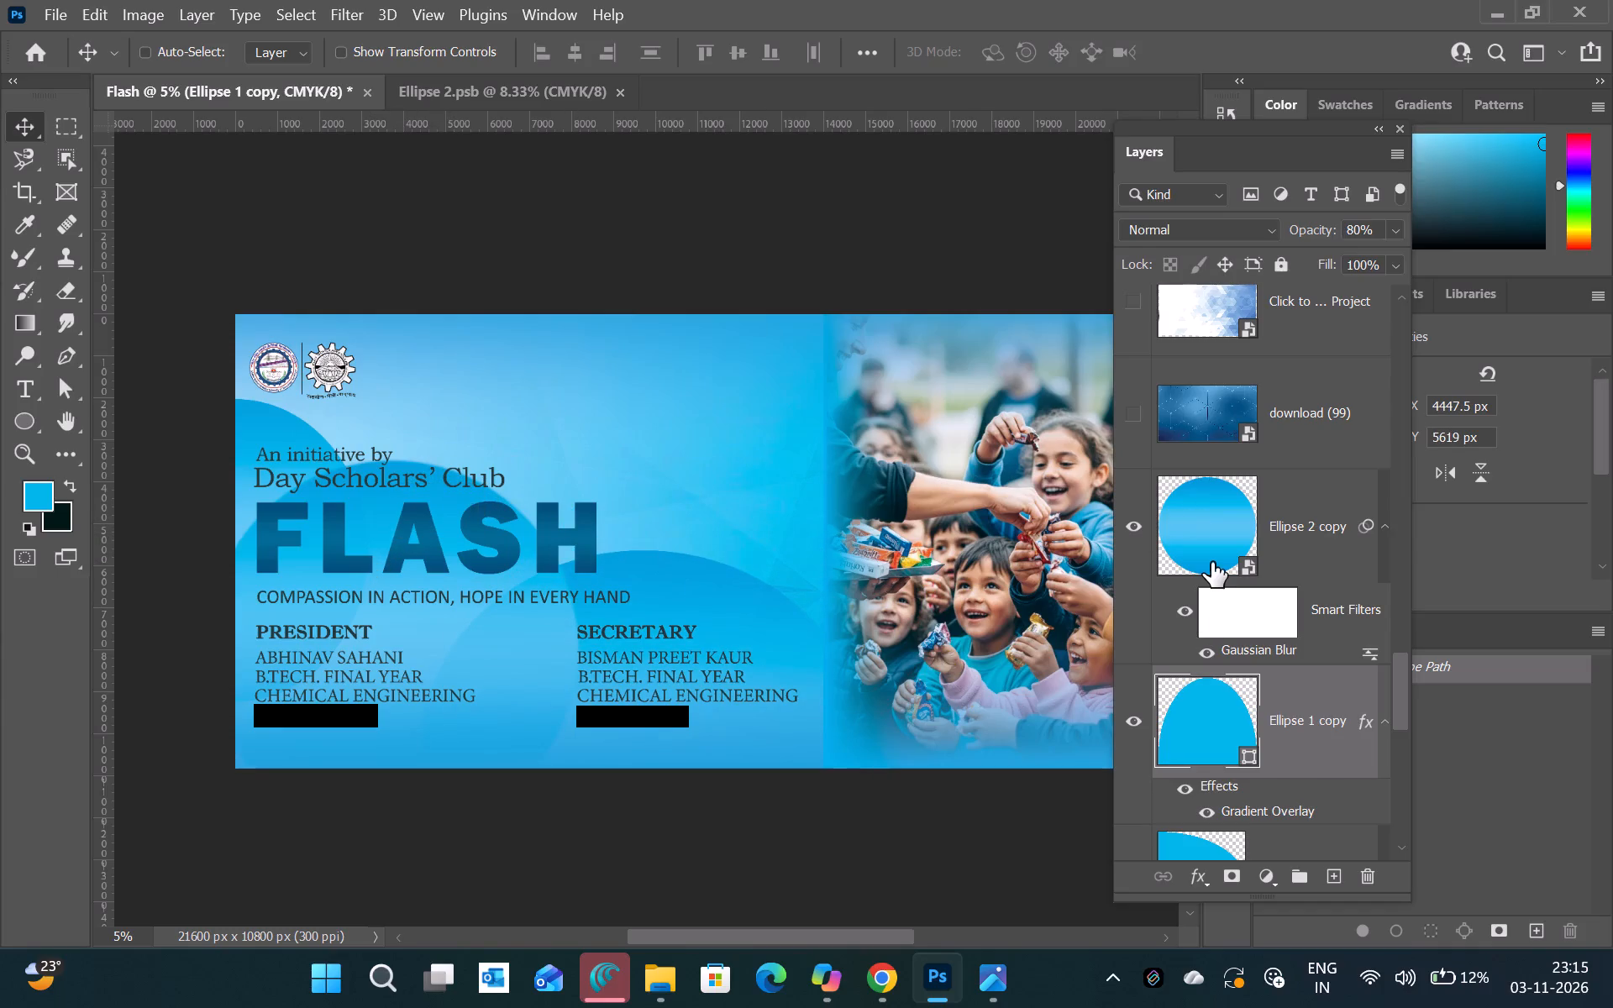
drag(476, 621, 510, 582)
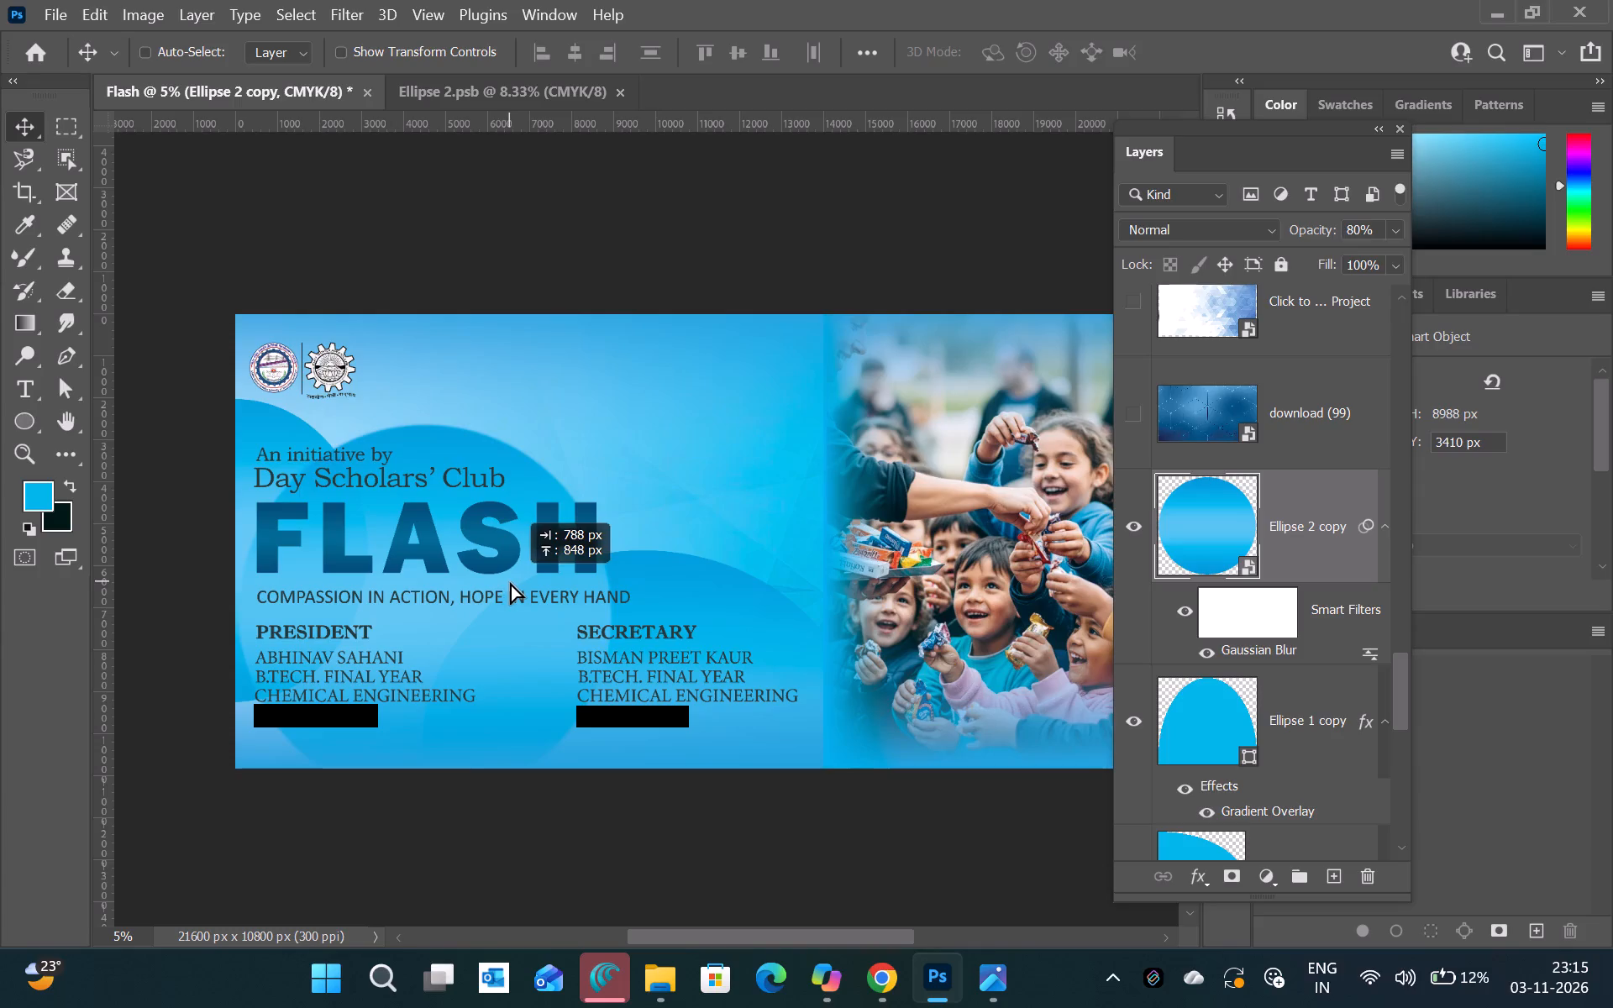
drag(510, 582, 549, 577)
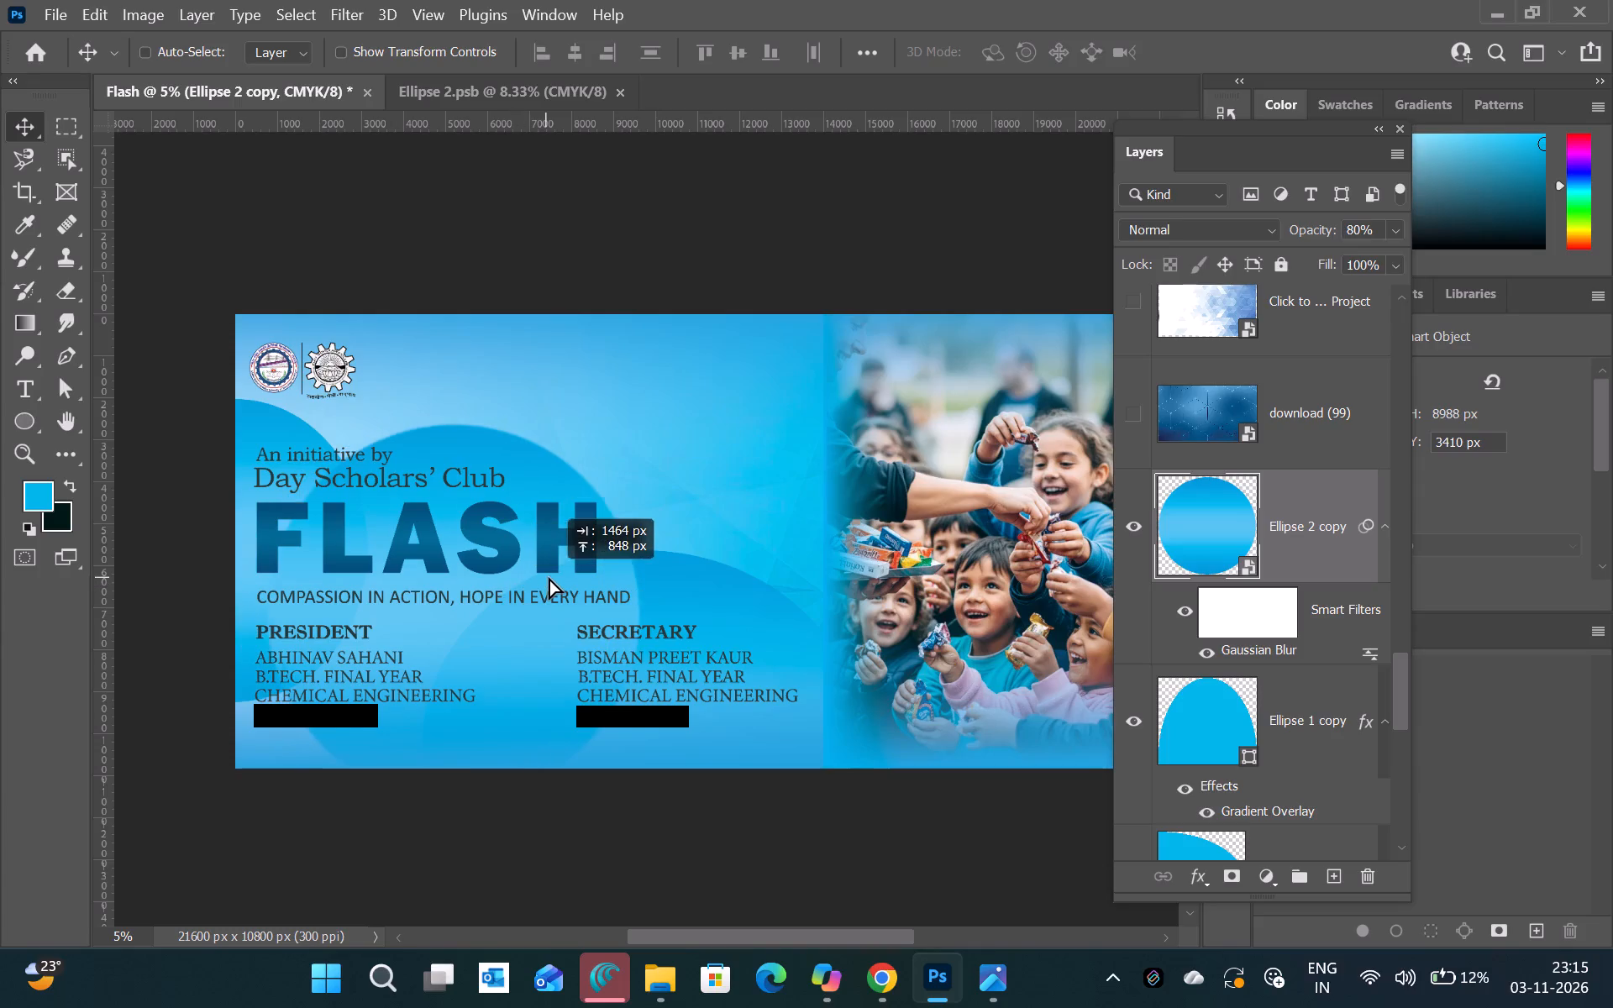
drag(549, 577, 572, 568)
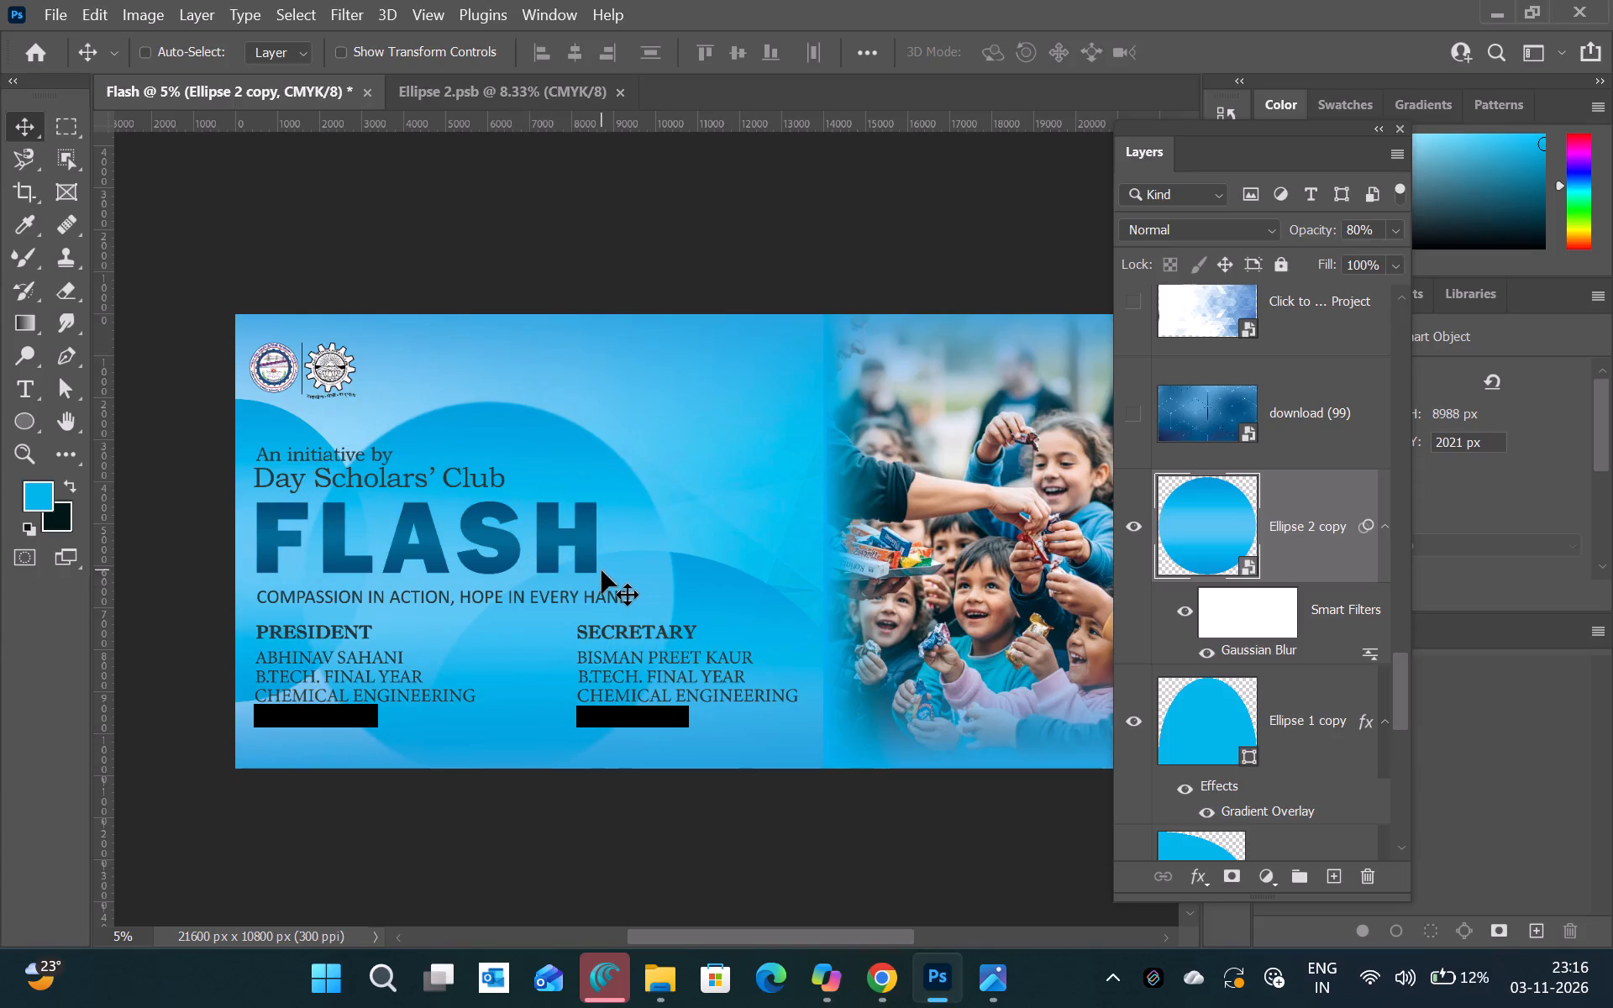
drag(602, 570, 594, 612)
Move Ellipse 1 further into the banner at about X -1510 px, Y 2170 px, and squash its height to about 76%.
scroll(1268, 714, down, 1)
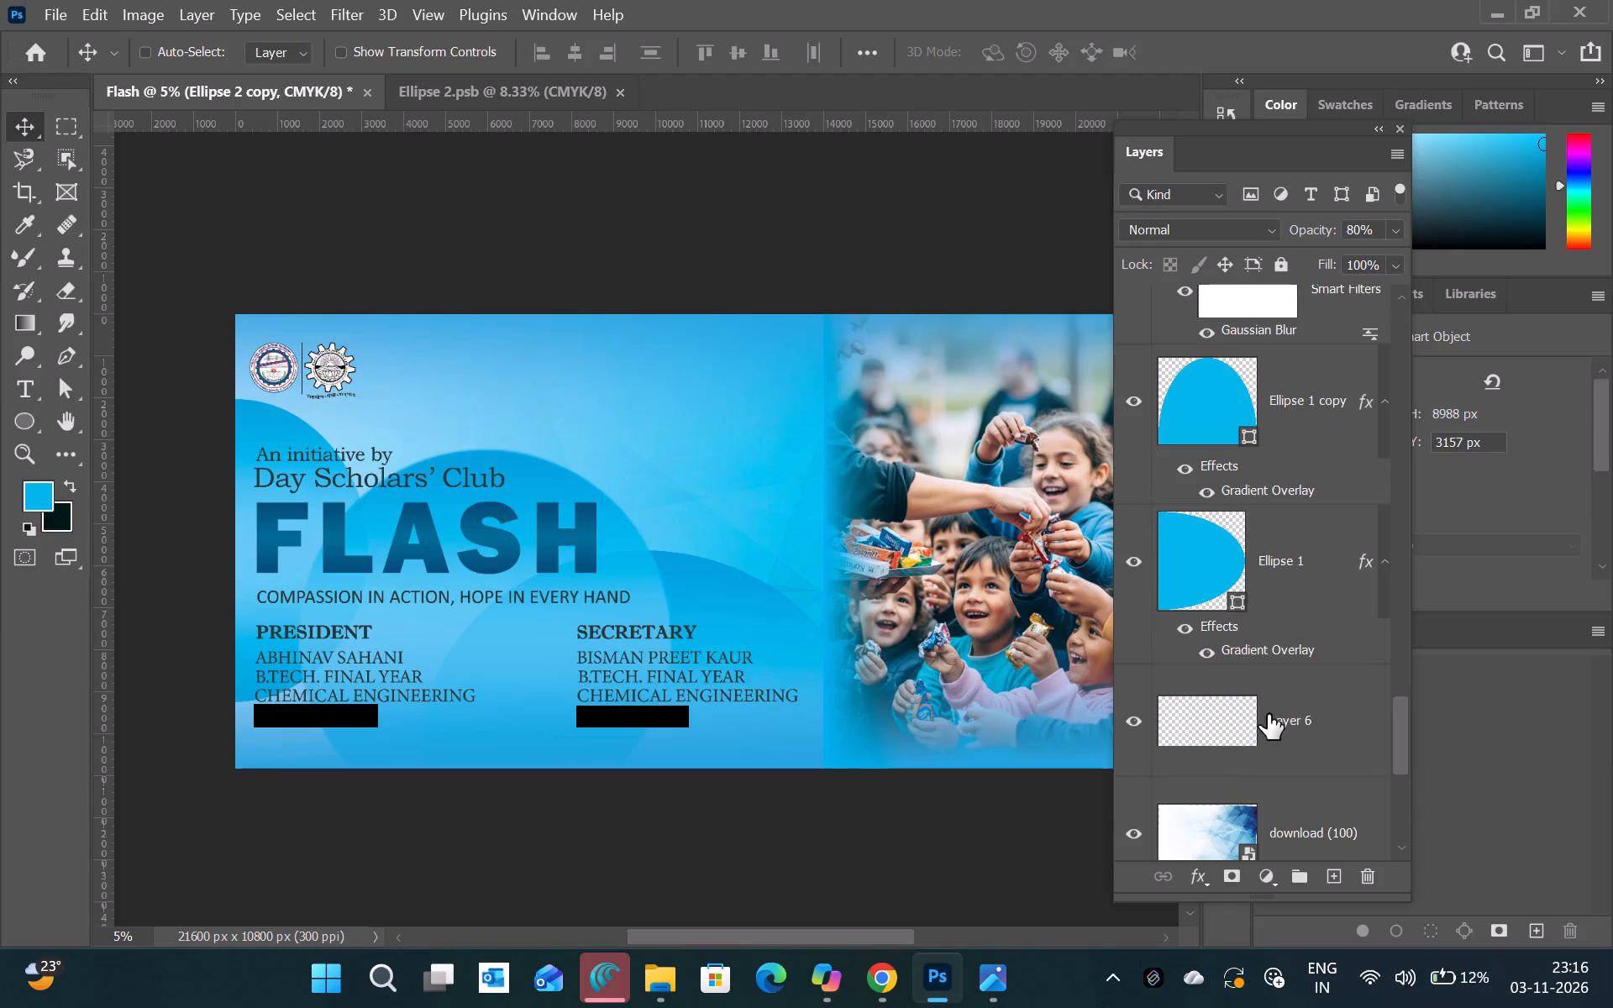
click(1233, 587)
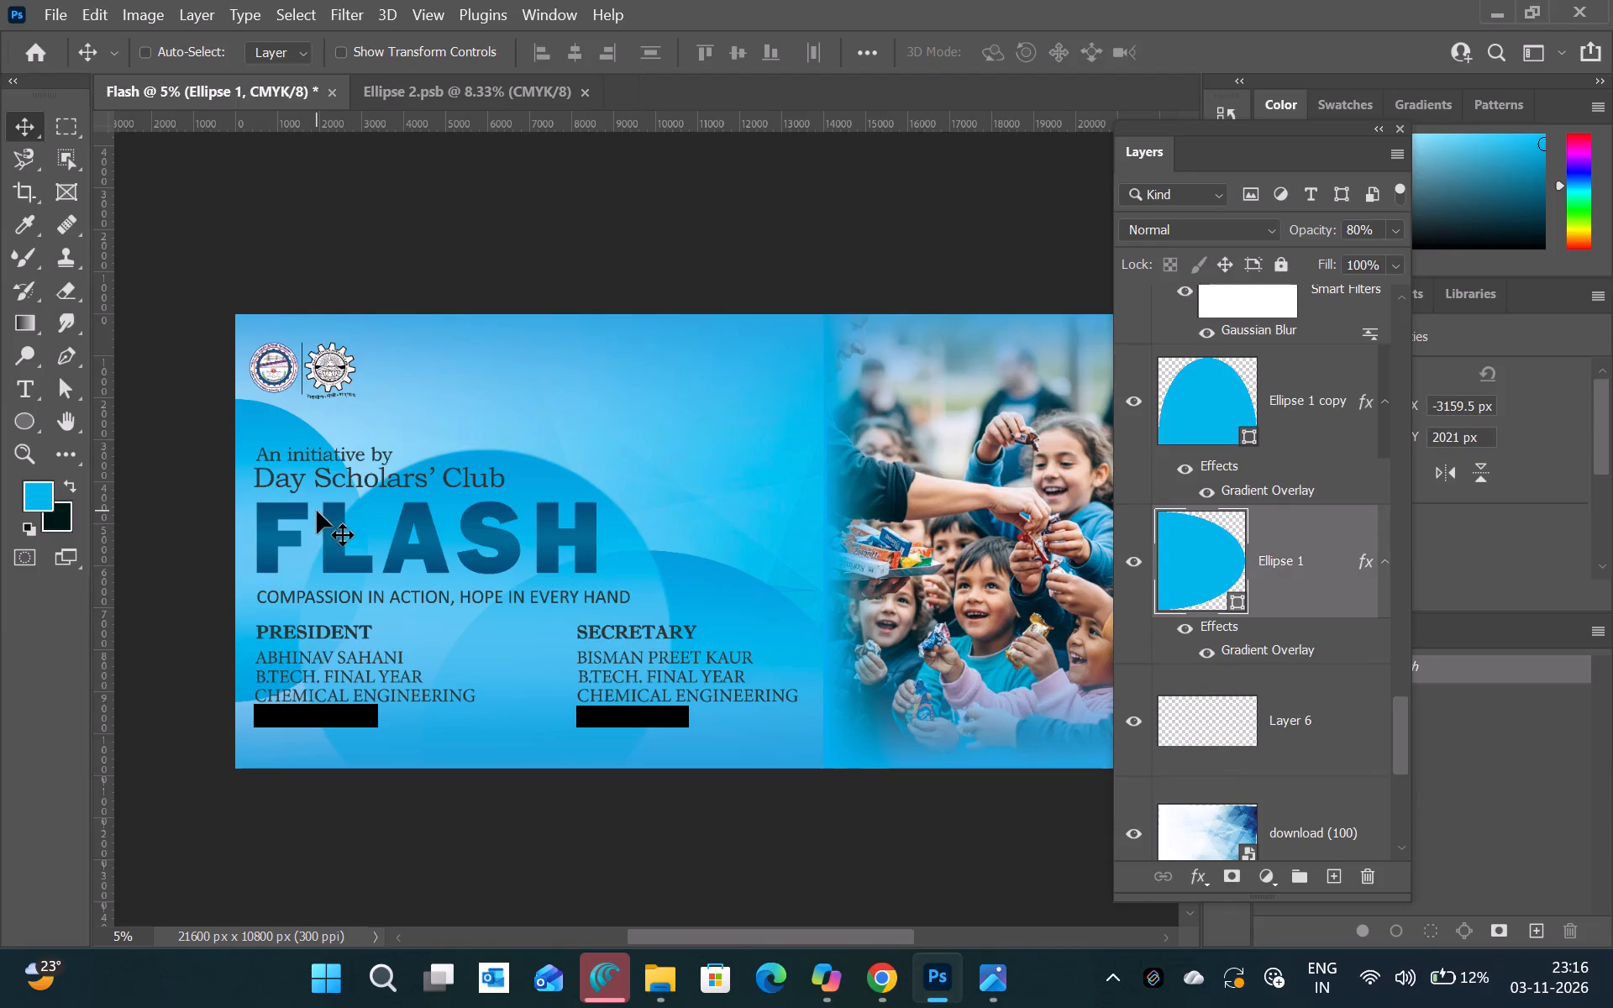
drag(317, 511, 402, 515)
key(ctrl+t)
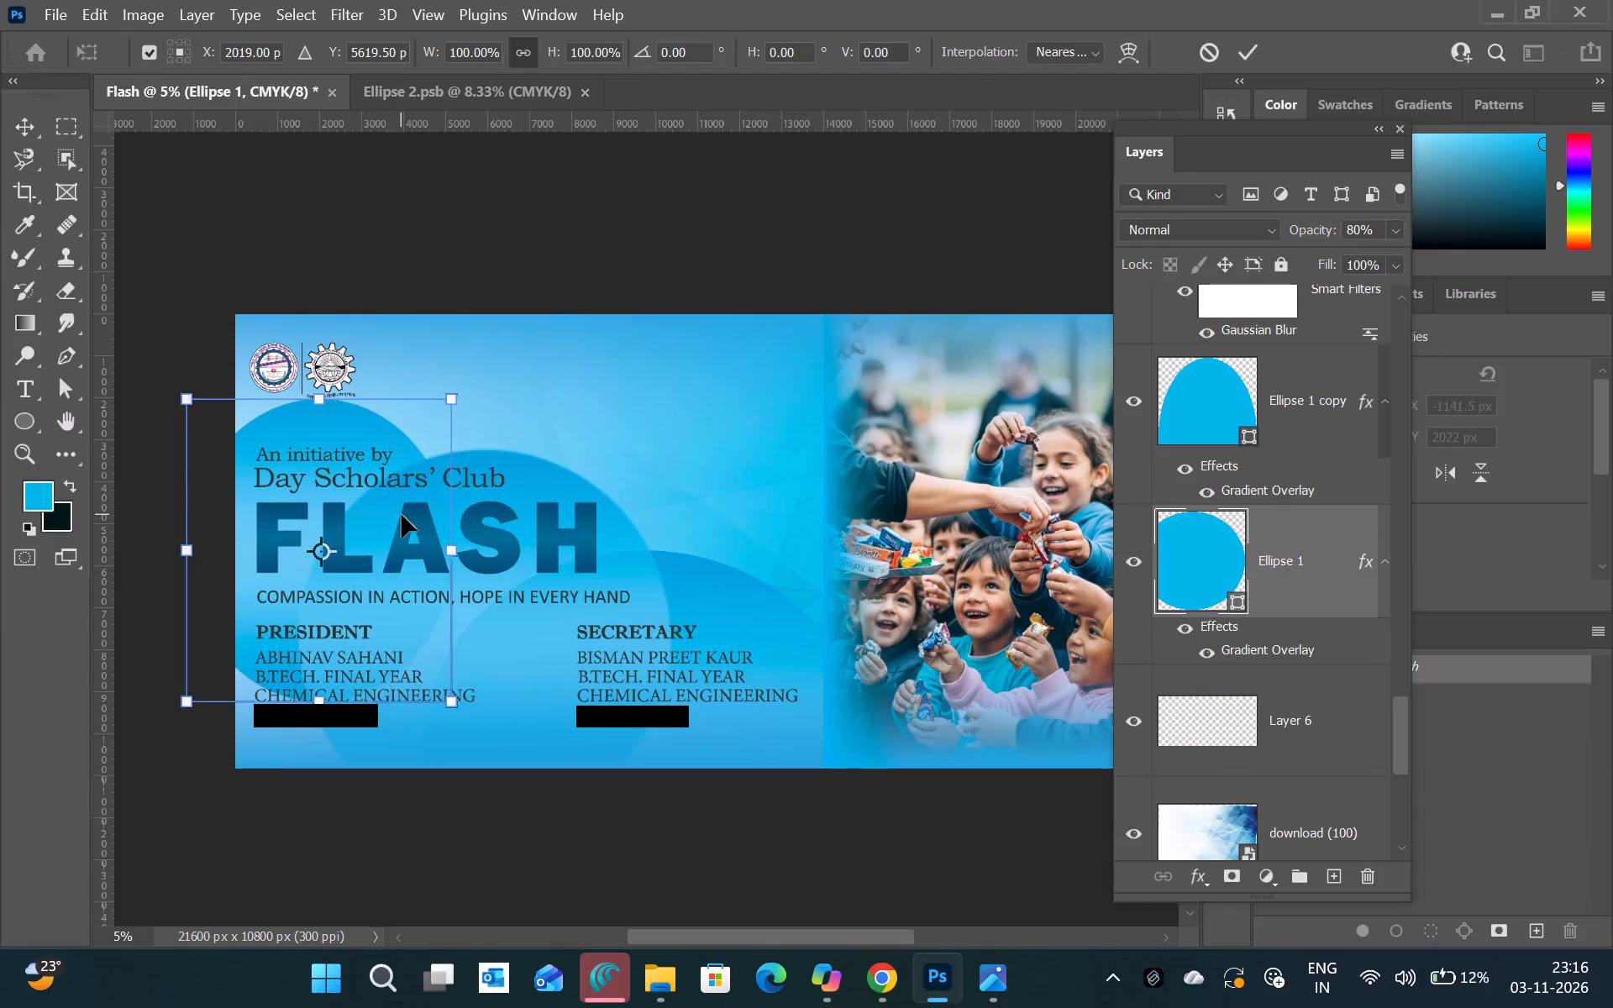
shift+drag(314, 402, 319, 446)
drag(345, 573, 339, 528)
shift+drag(302, 397, 307, 421)
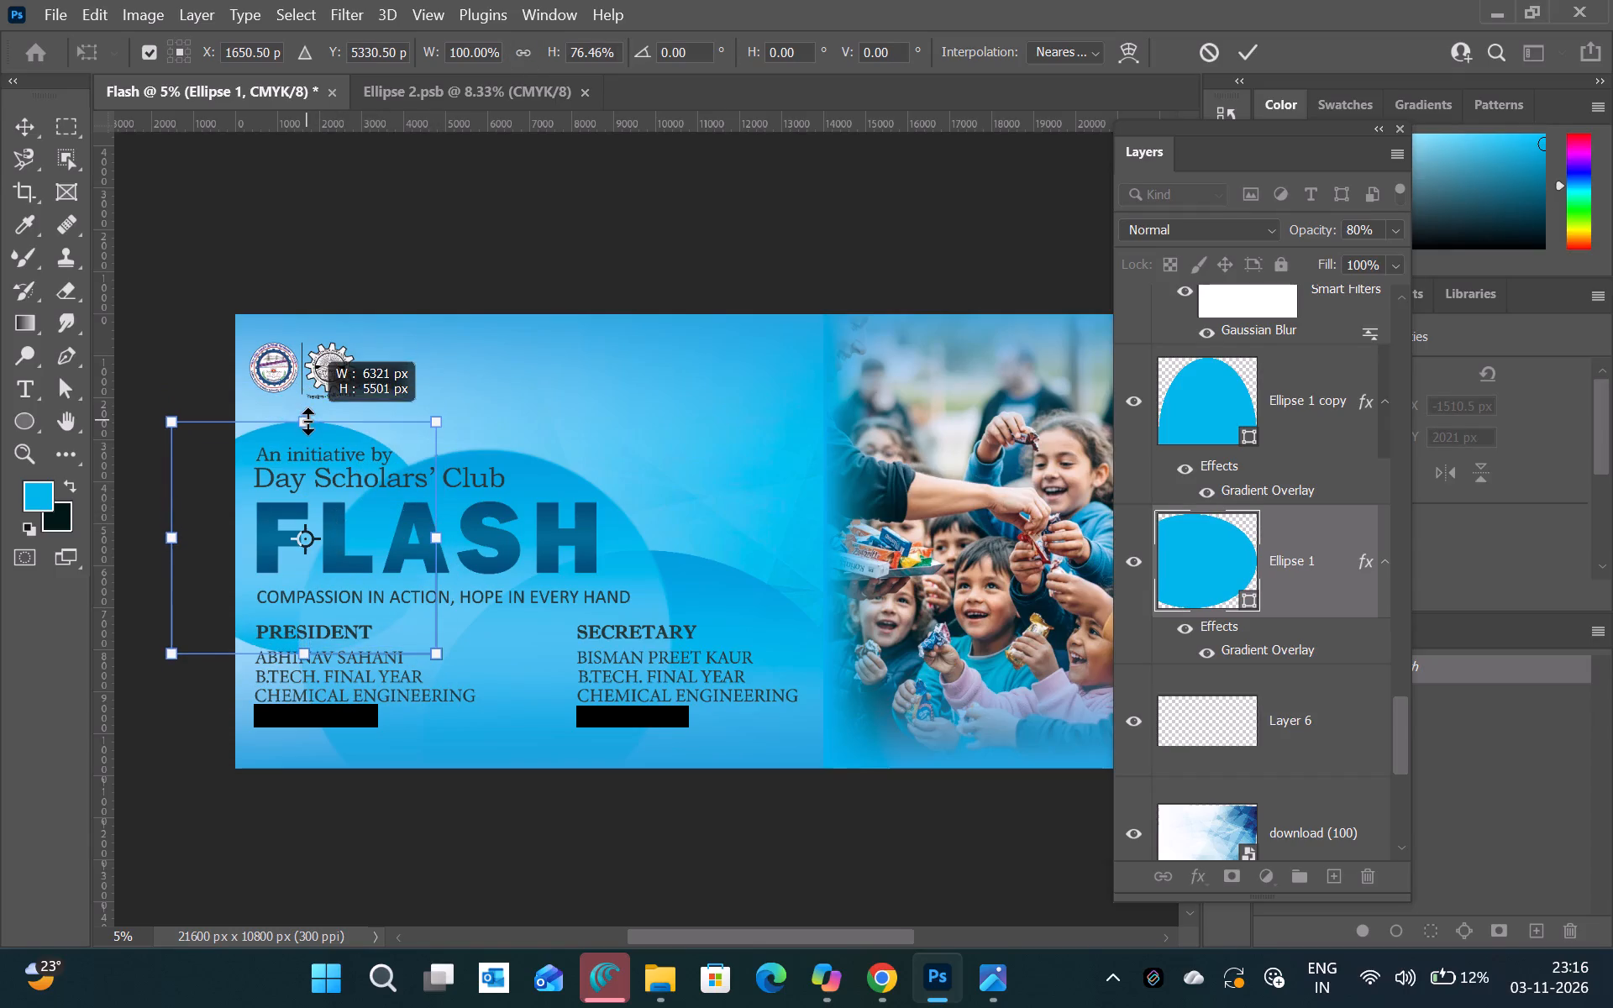
shift+drag(307, 421, 307, 422)
drag(355, 470, 355, 453)
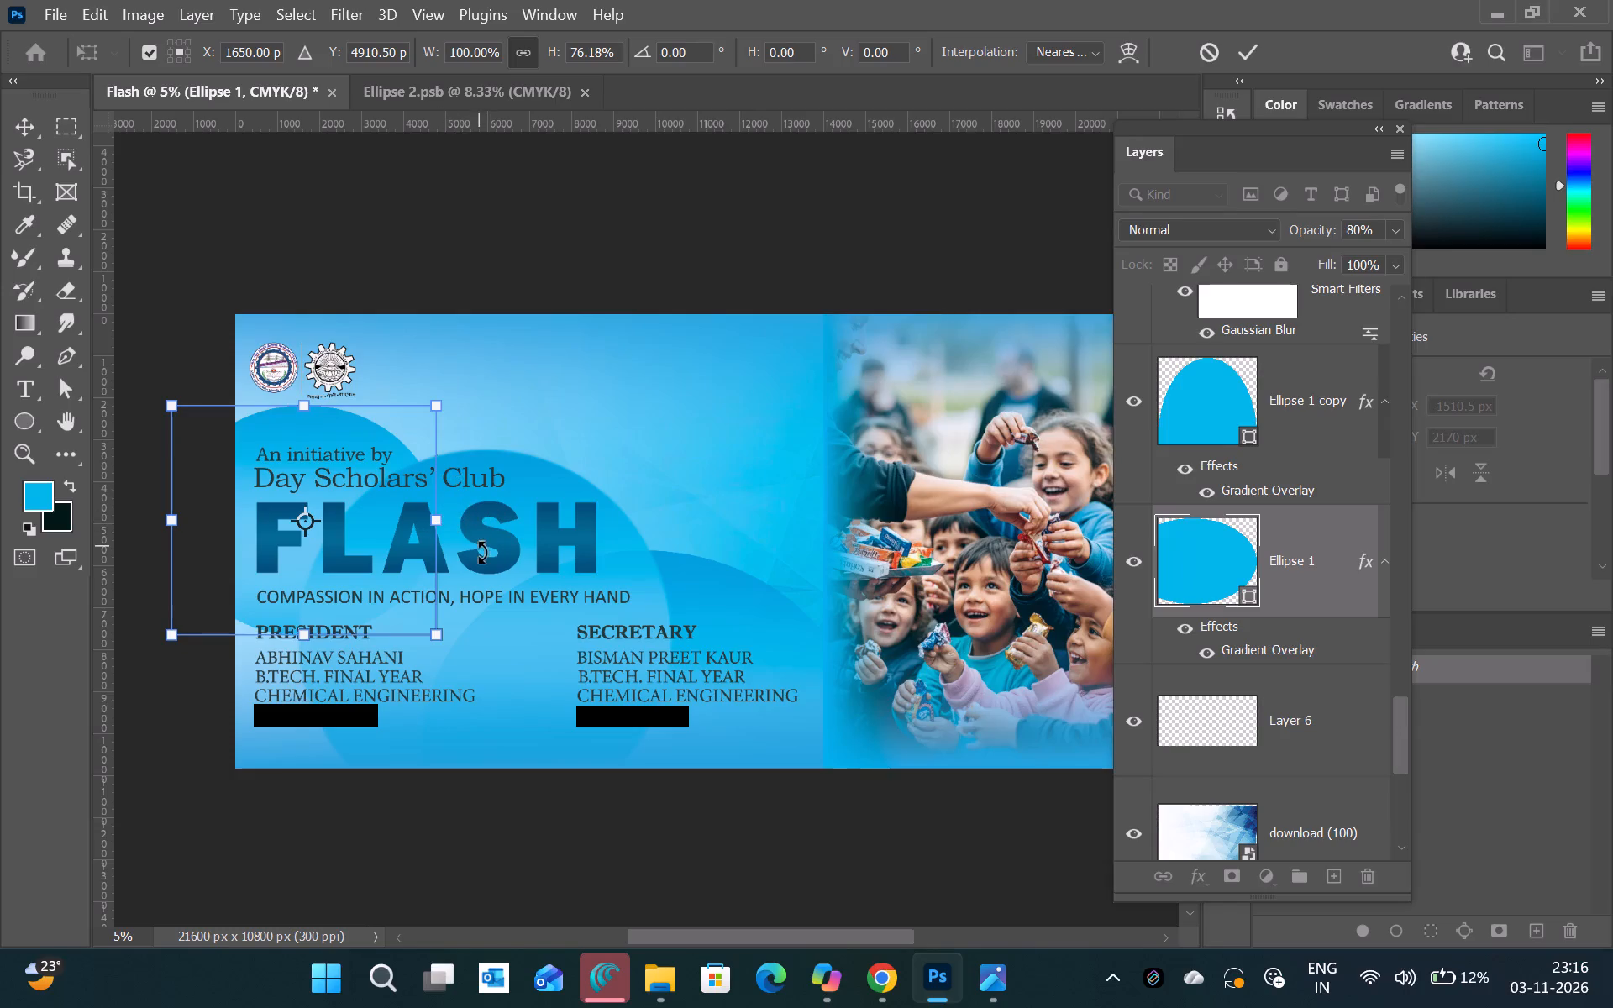
click(1268, 569)
Duplicate the flattened Ellipse 1 layer.
key(ctrl+j)
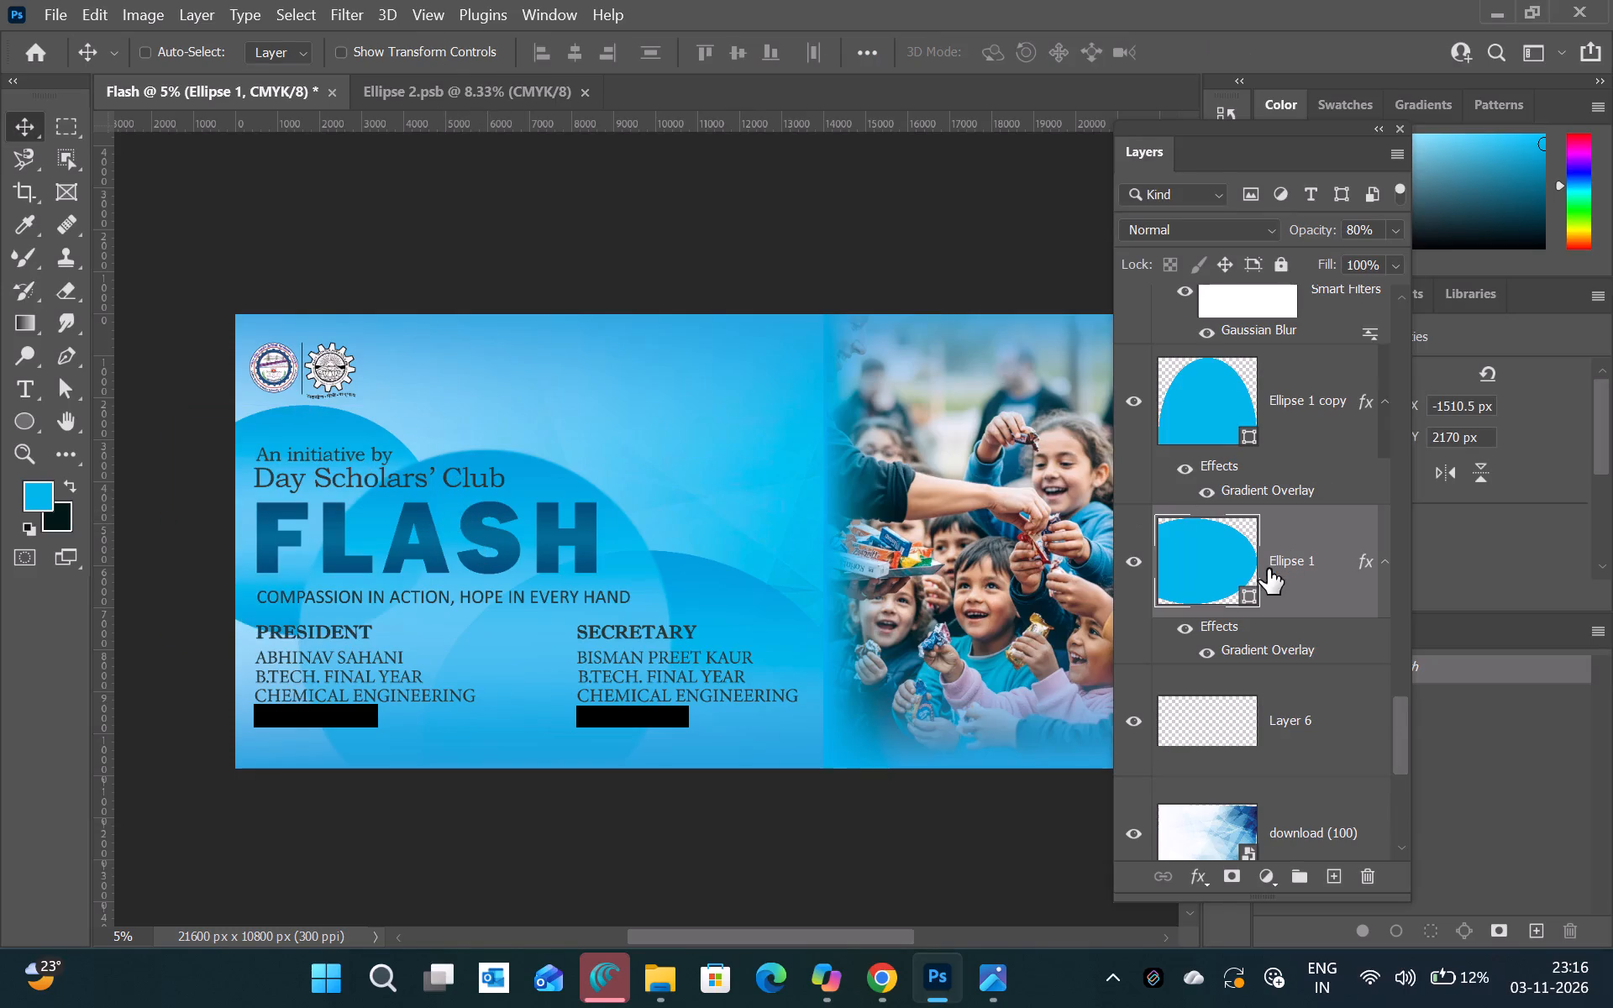
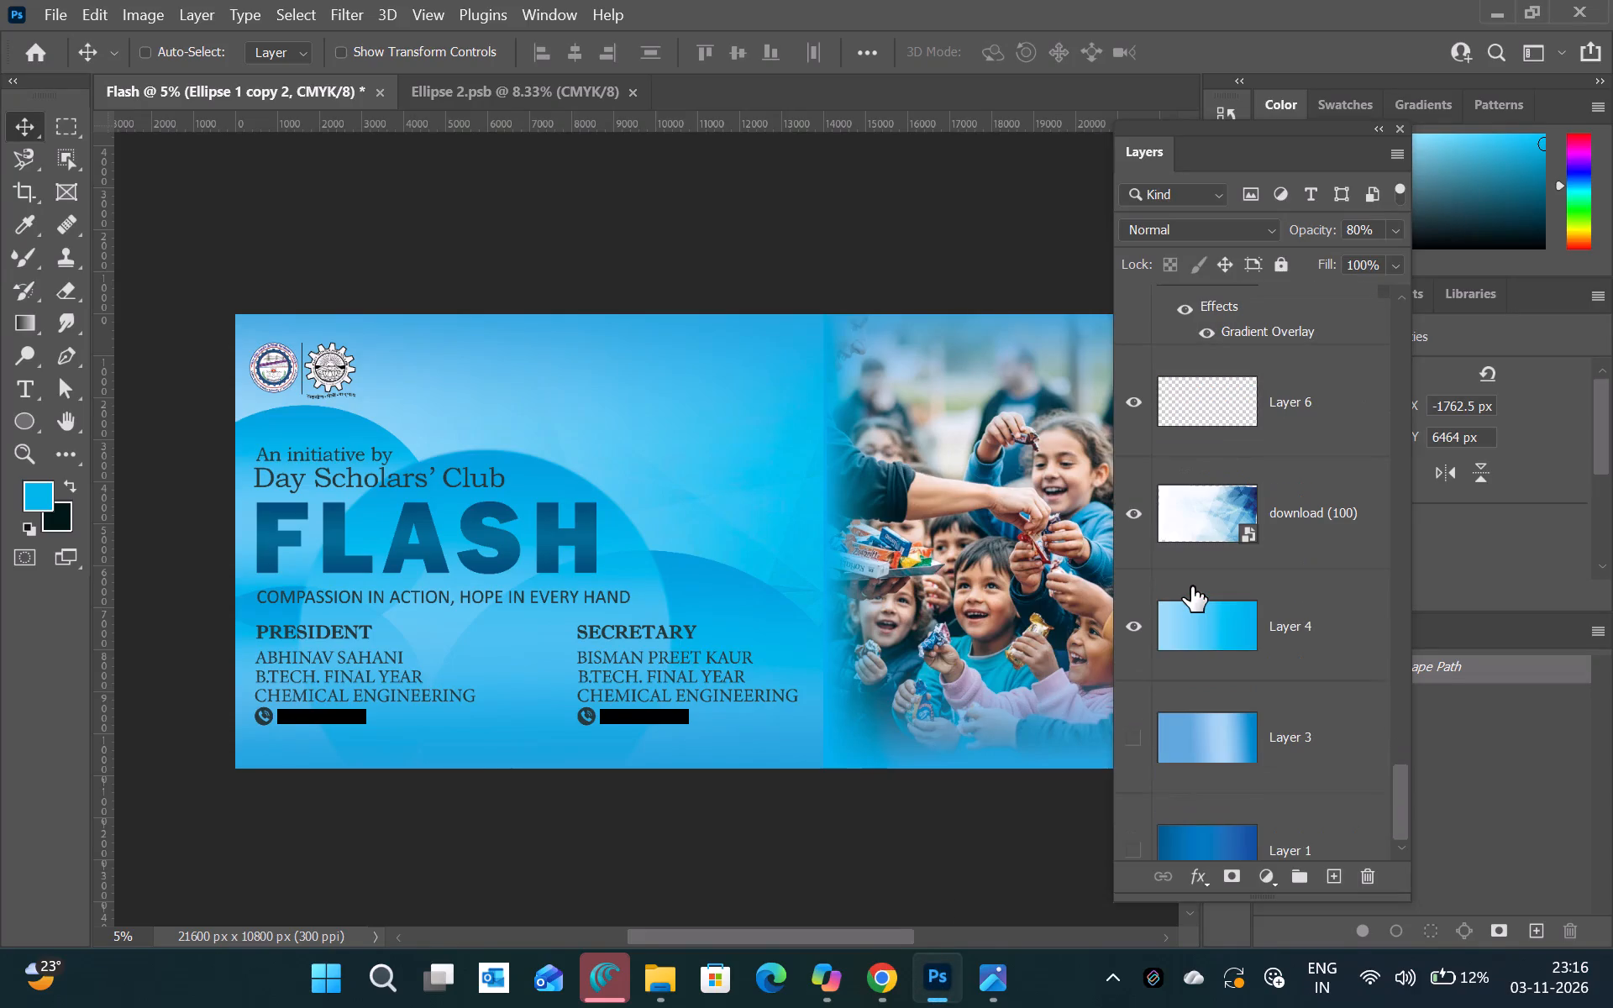
Show the masked close-up photo of smiling children and hide the Google Fl...tom Tools children photo layer.
scroll(1191, 586, down, 1)
scroll(1191, 586, up, 2)
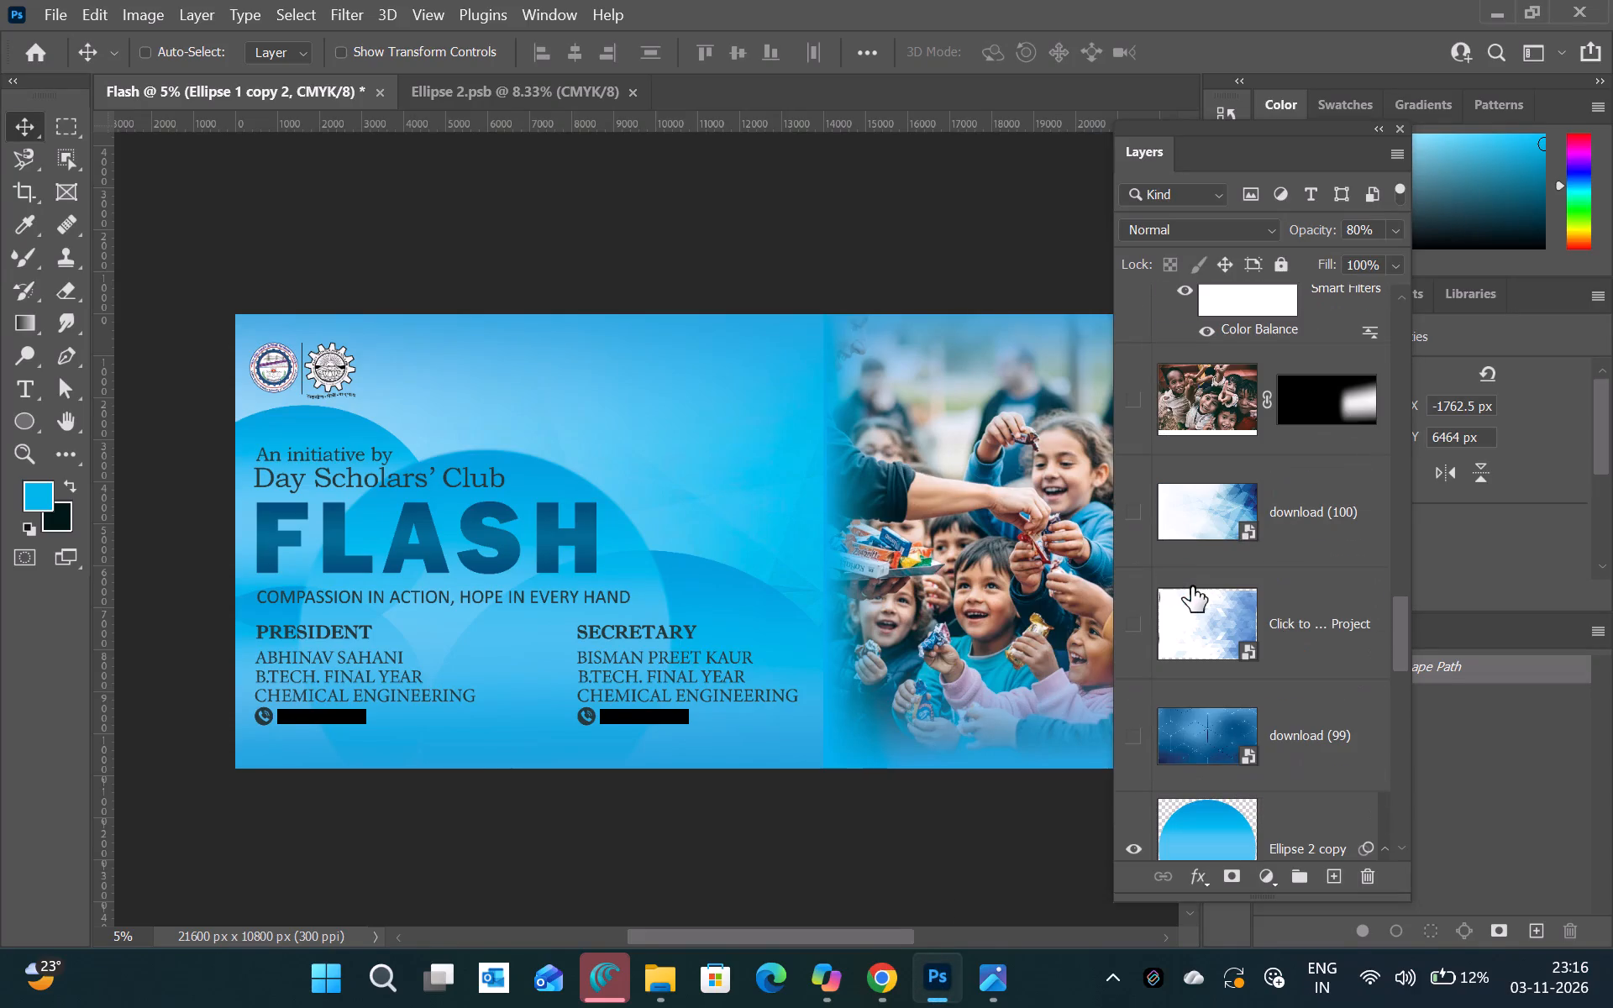
click(1143, 406)
scroll(1253, 384, up, 1)
click(1140, 537)
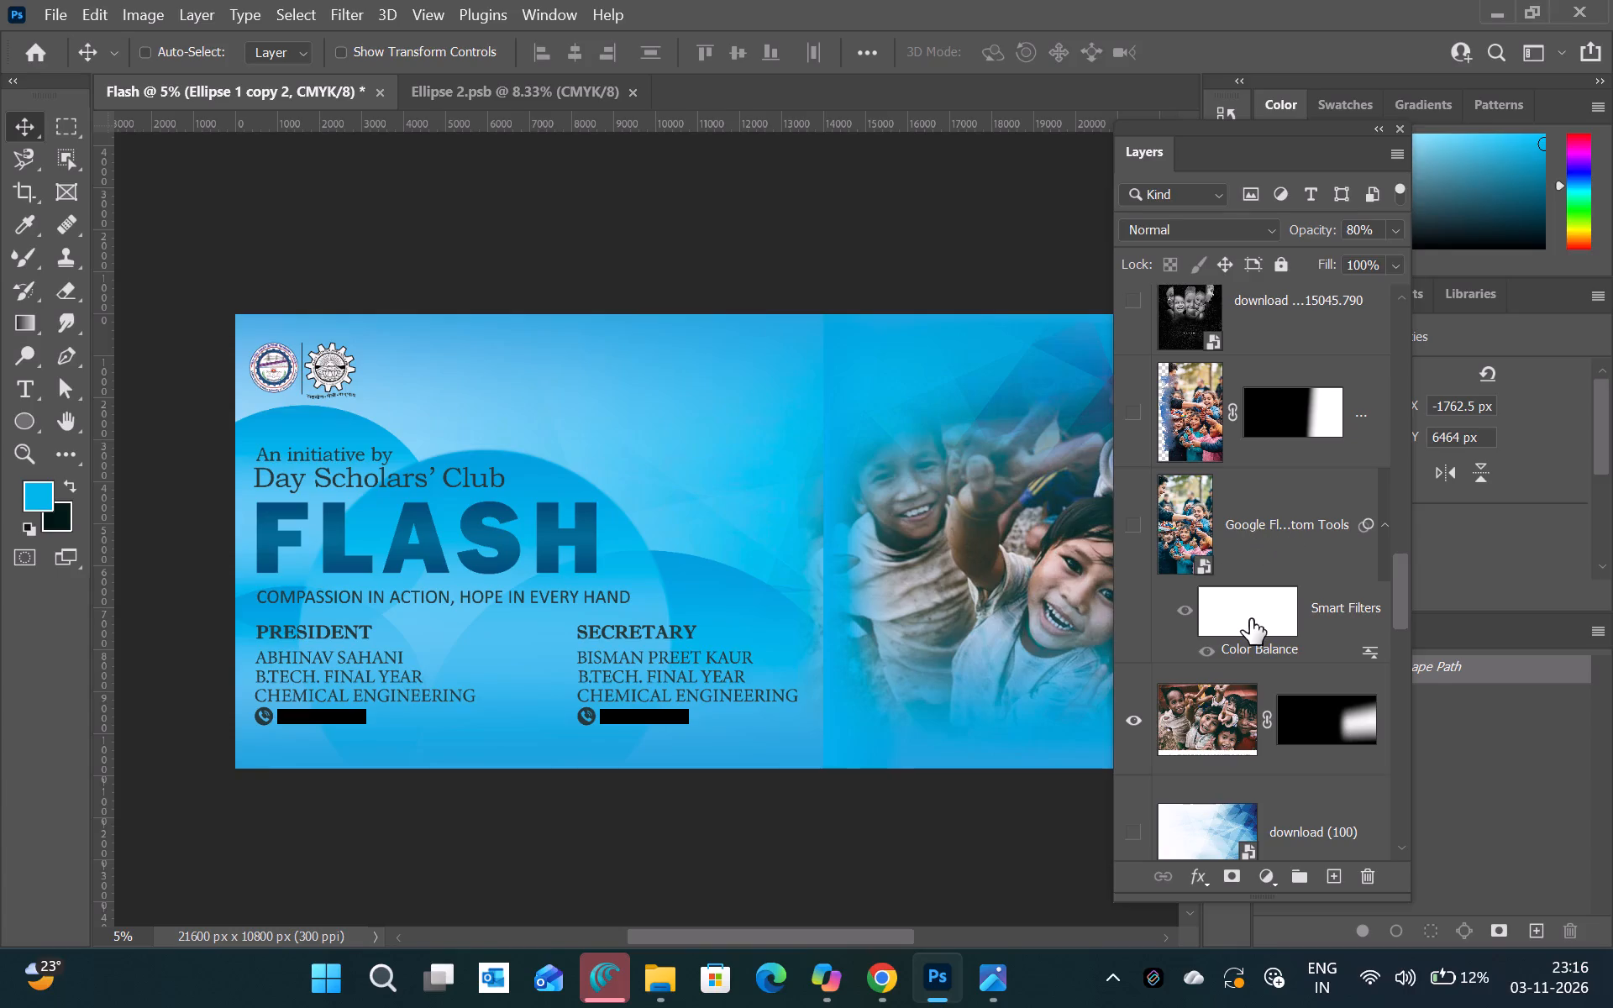
Hide the vertical blue strip layer that forms a hard seam along the children photo's edge.
scroll(1250, 619, up, 2)
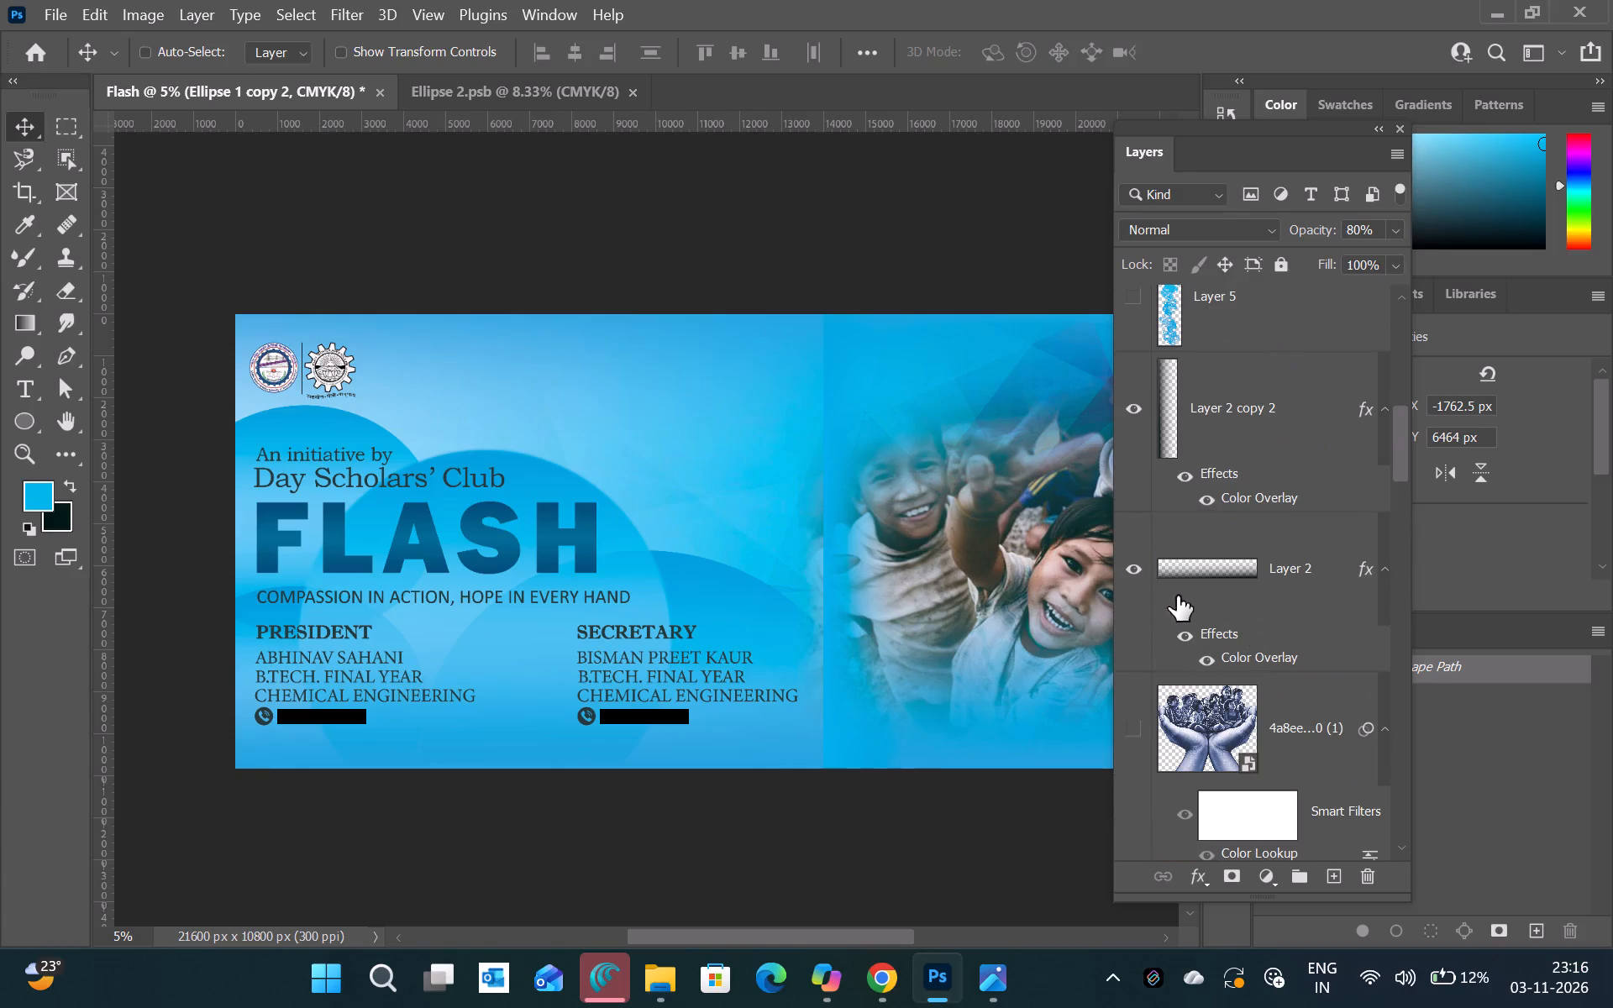
click(1132, 680)
Hide the masked close-up photo of smiling children above the download (100) layer.
scroll(1237, 645, down, 1)
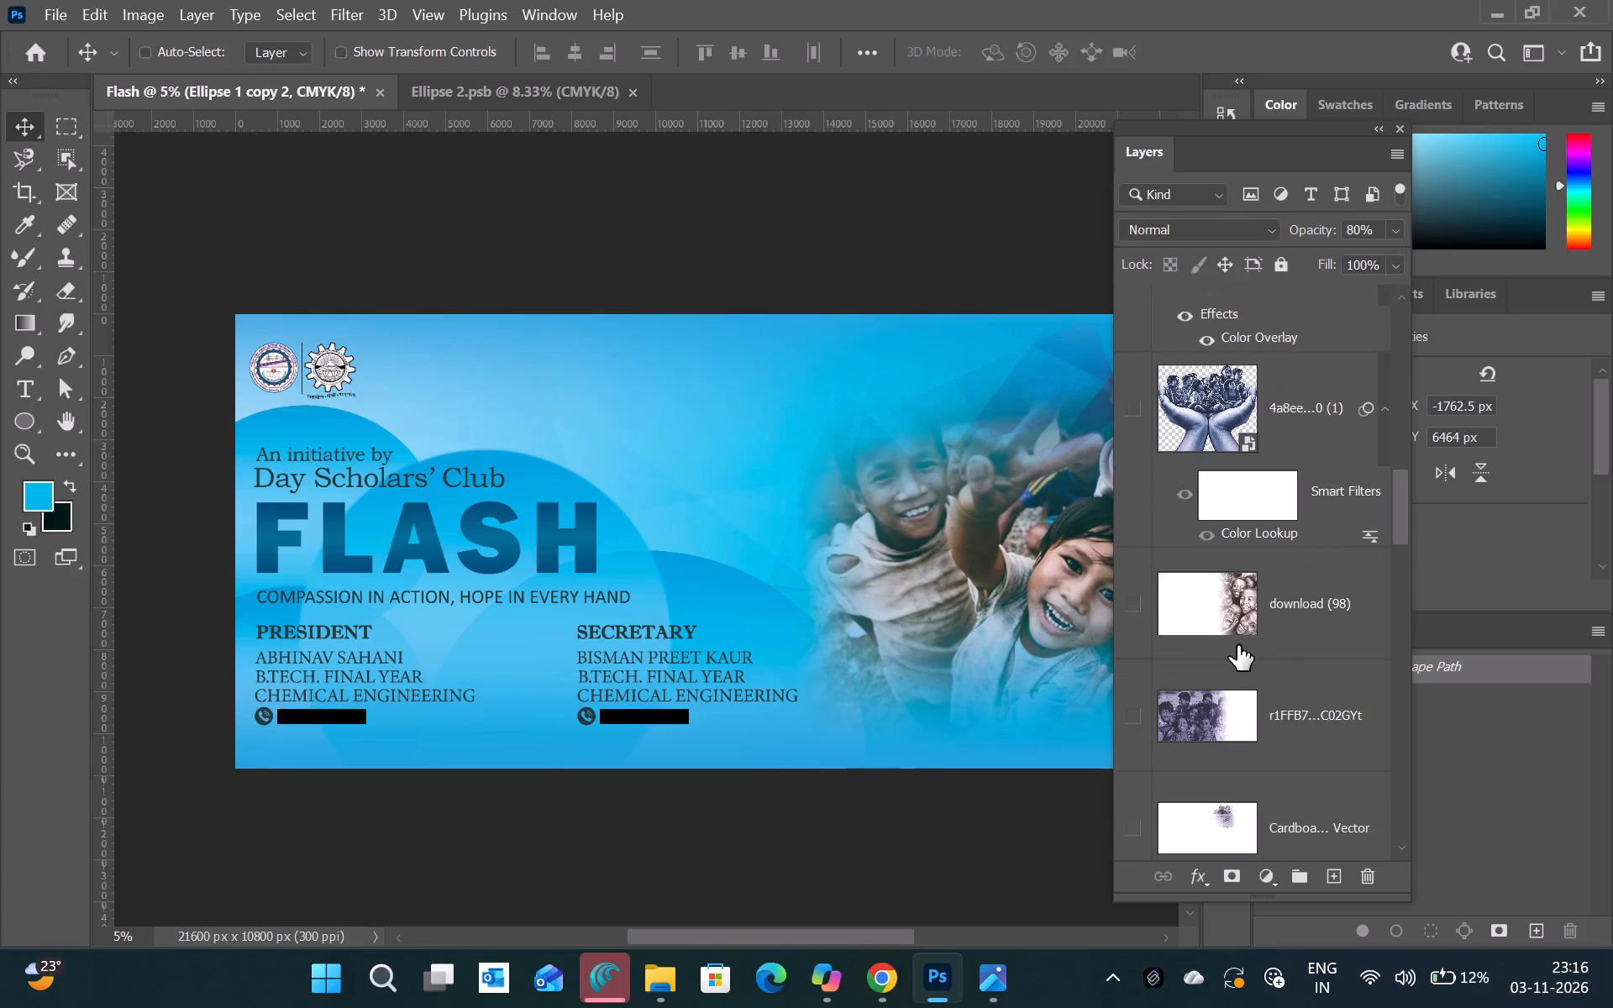
scroll(1237, 645, down, 2)
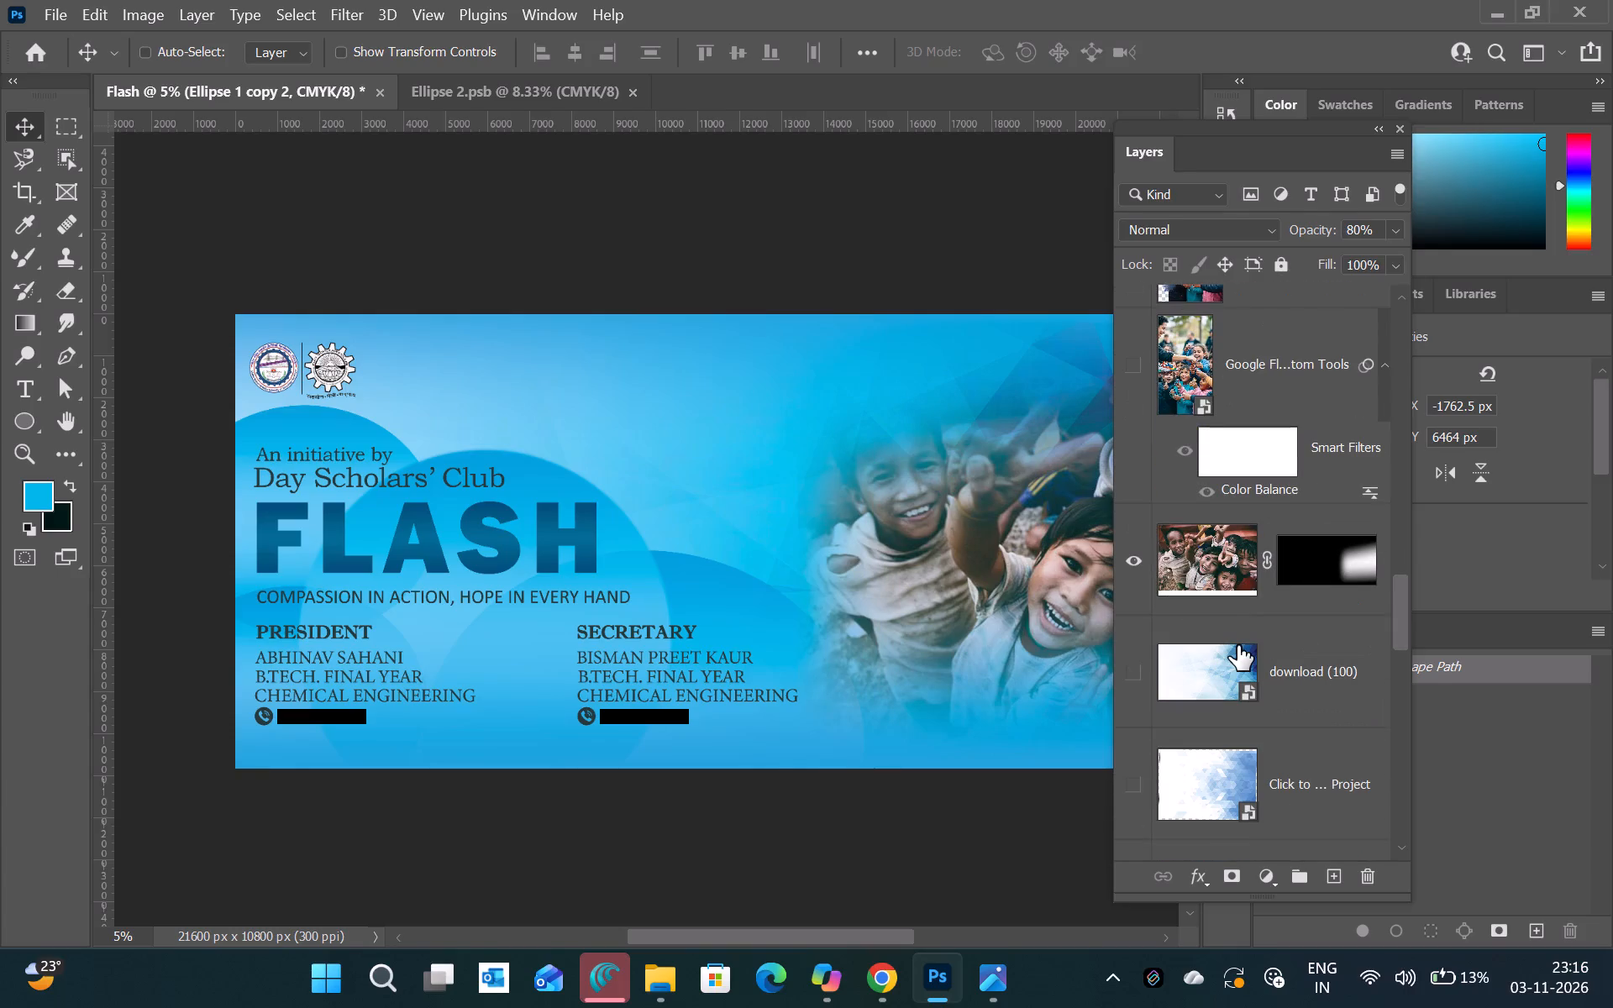
scroll(1237, 645, down, 1)
scroll(1237, 645, up, 1)
click(1143, 560)
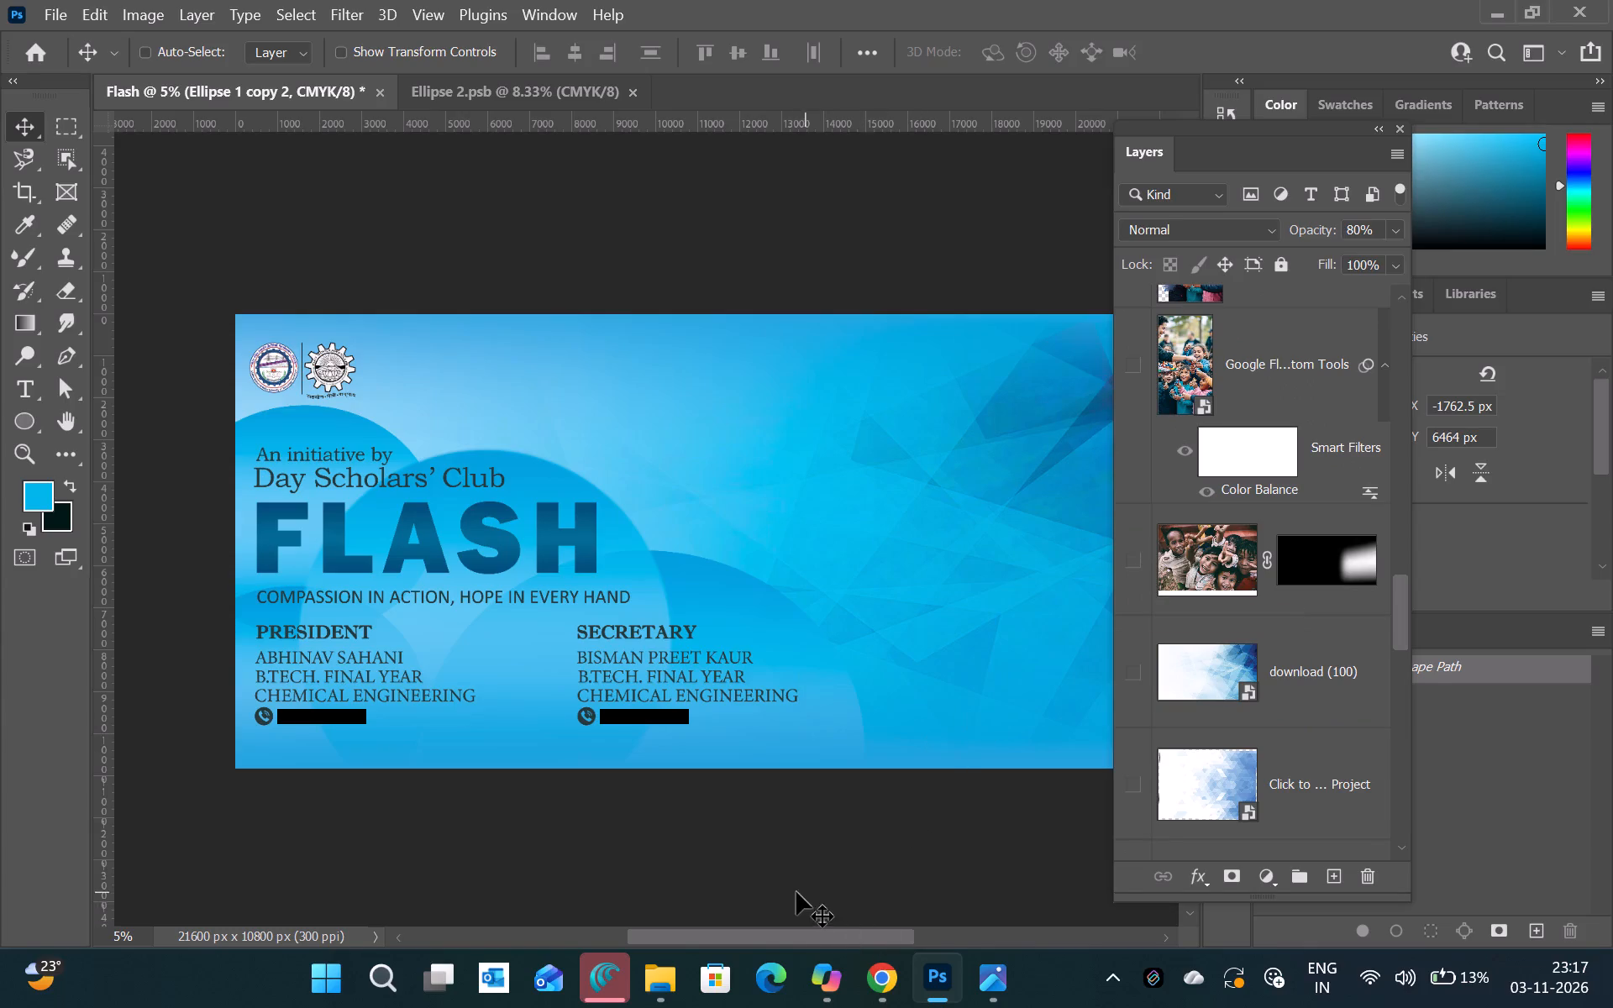
Switch to Pinterest in Chrome, search for "donation drive poster" and look through the designs.
click(874, 990)
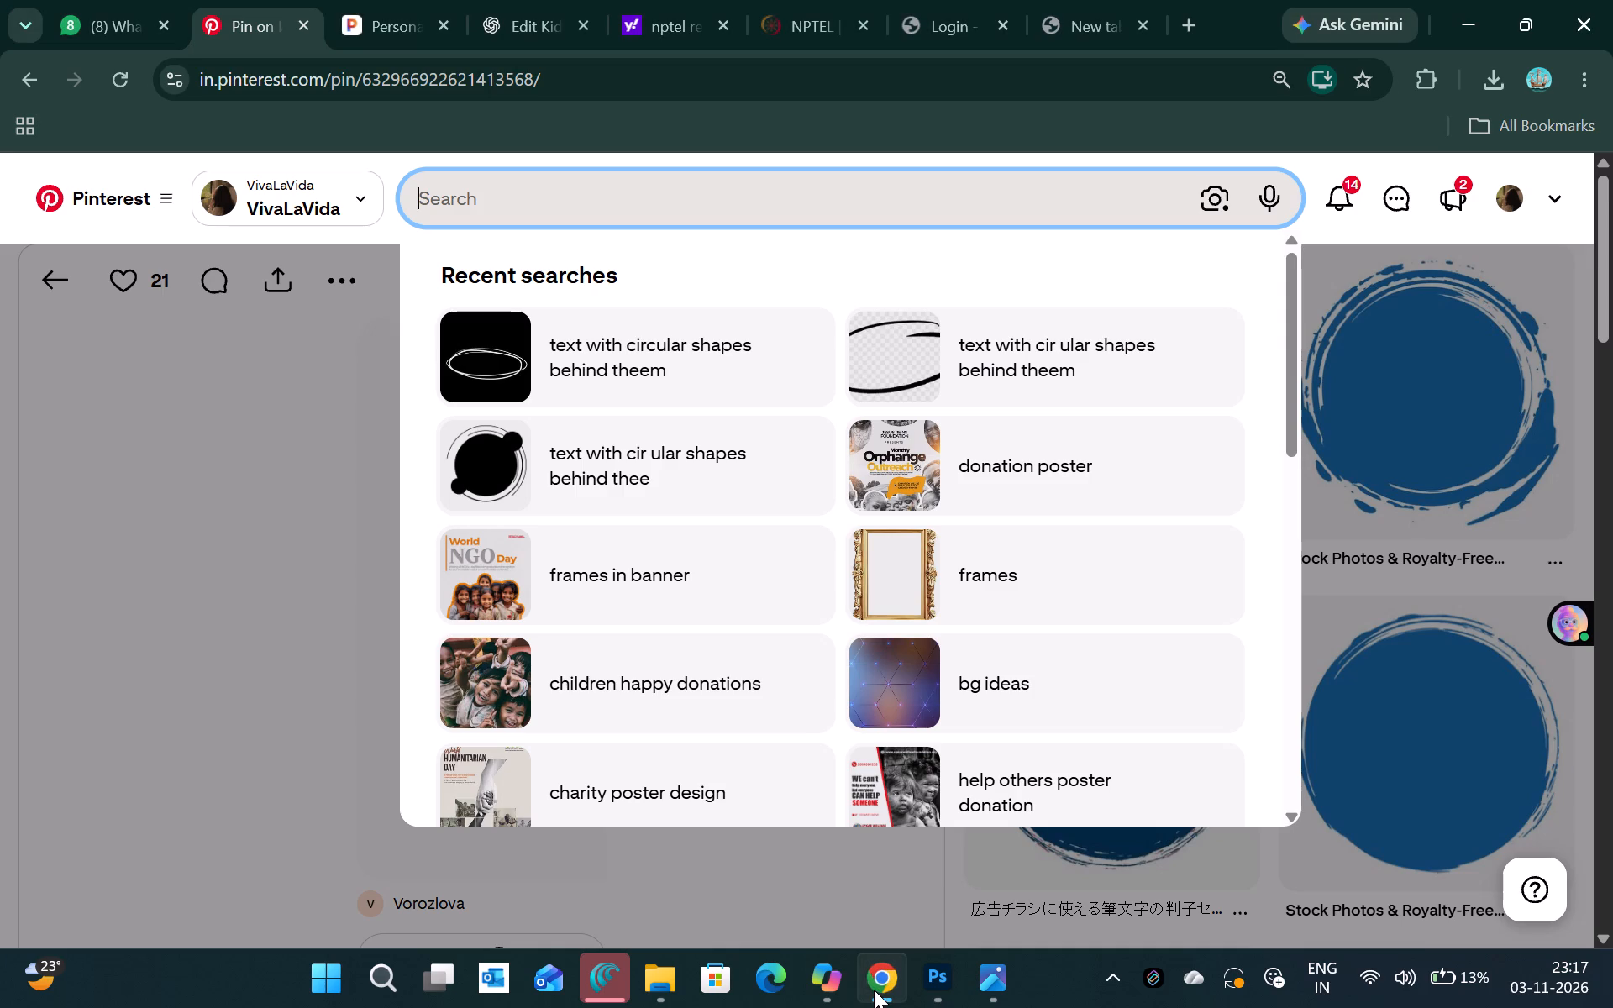
click(539, 181)
text(do)
text(nation drive)
key(space)
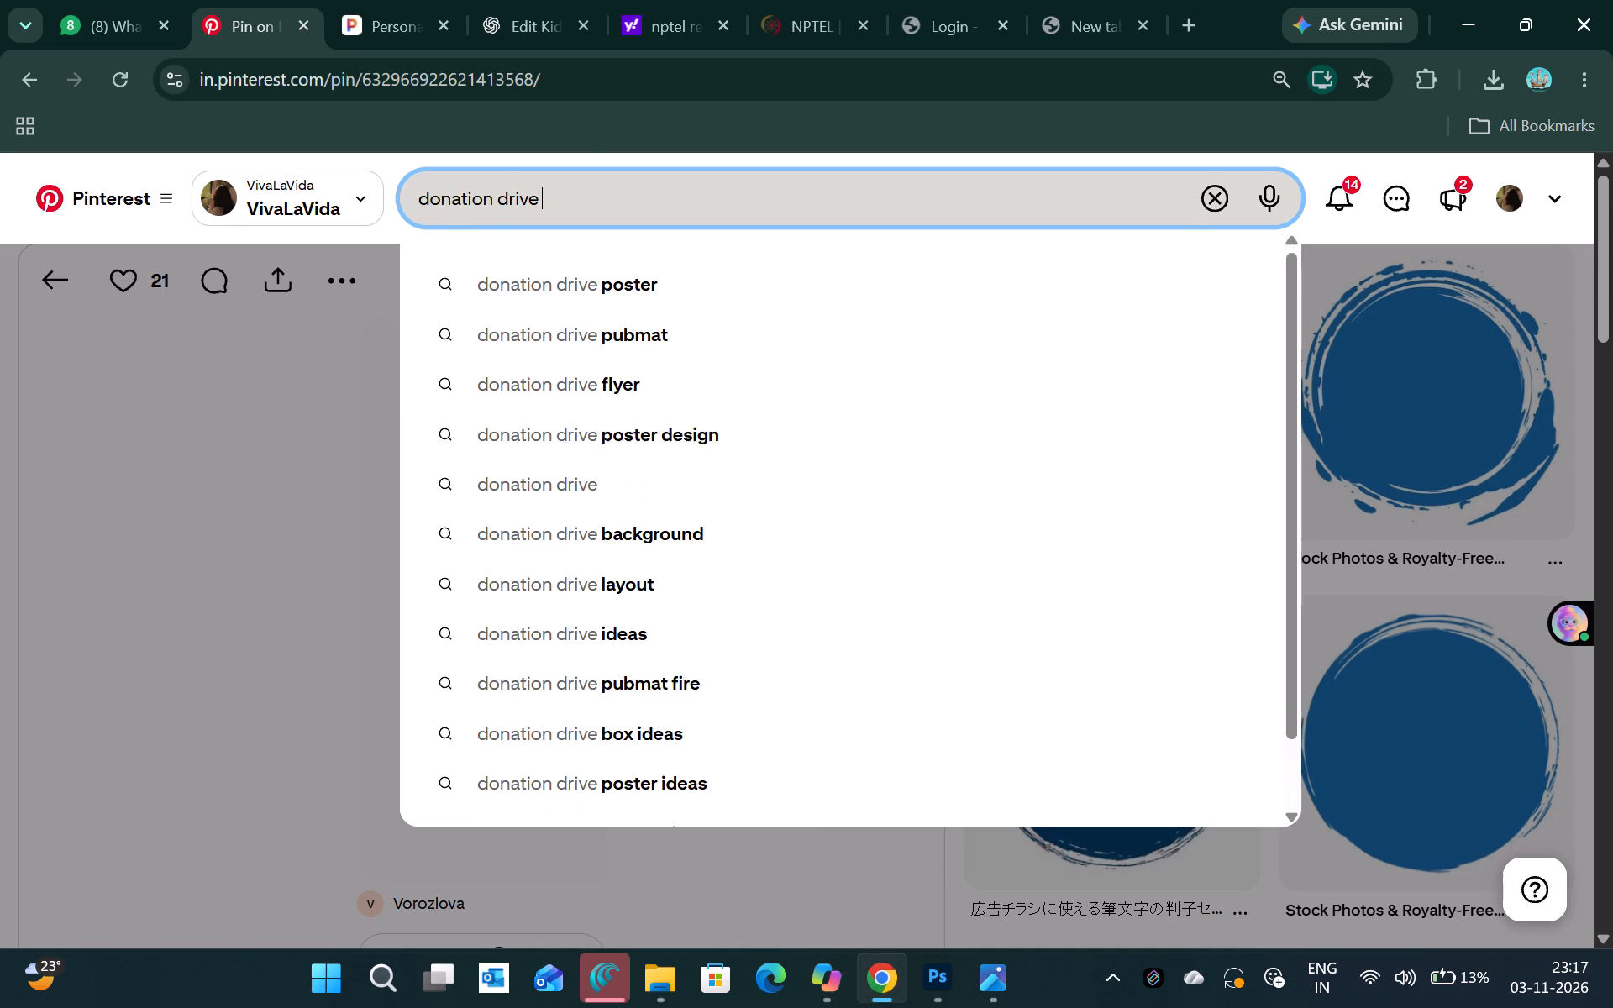
click(589, 270)
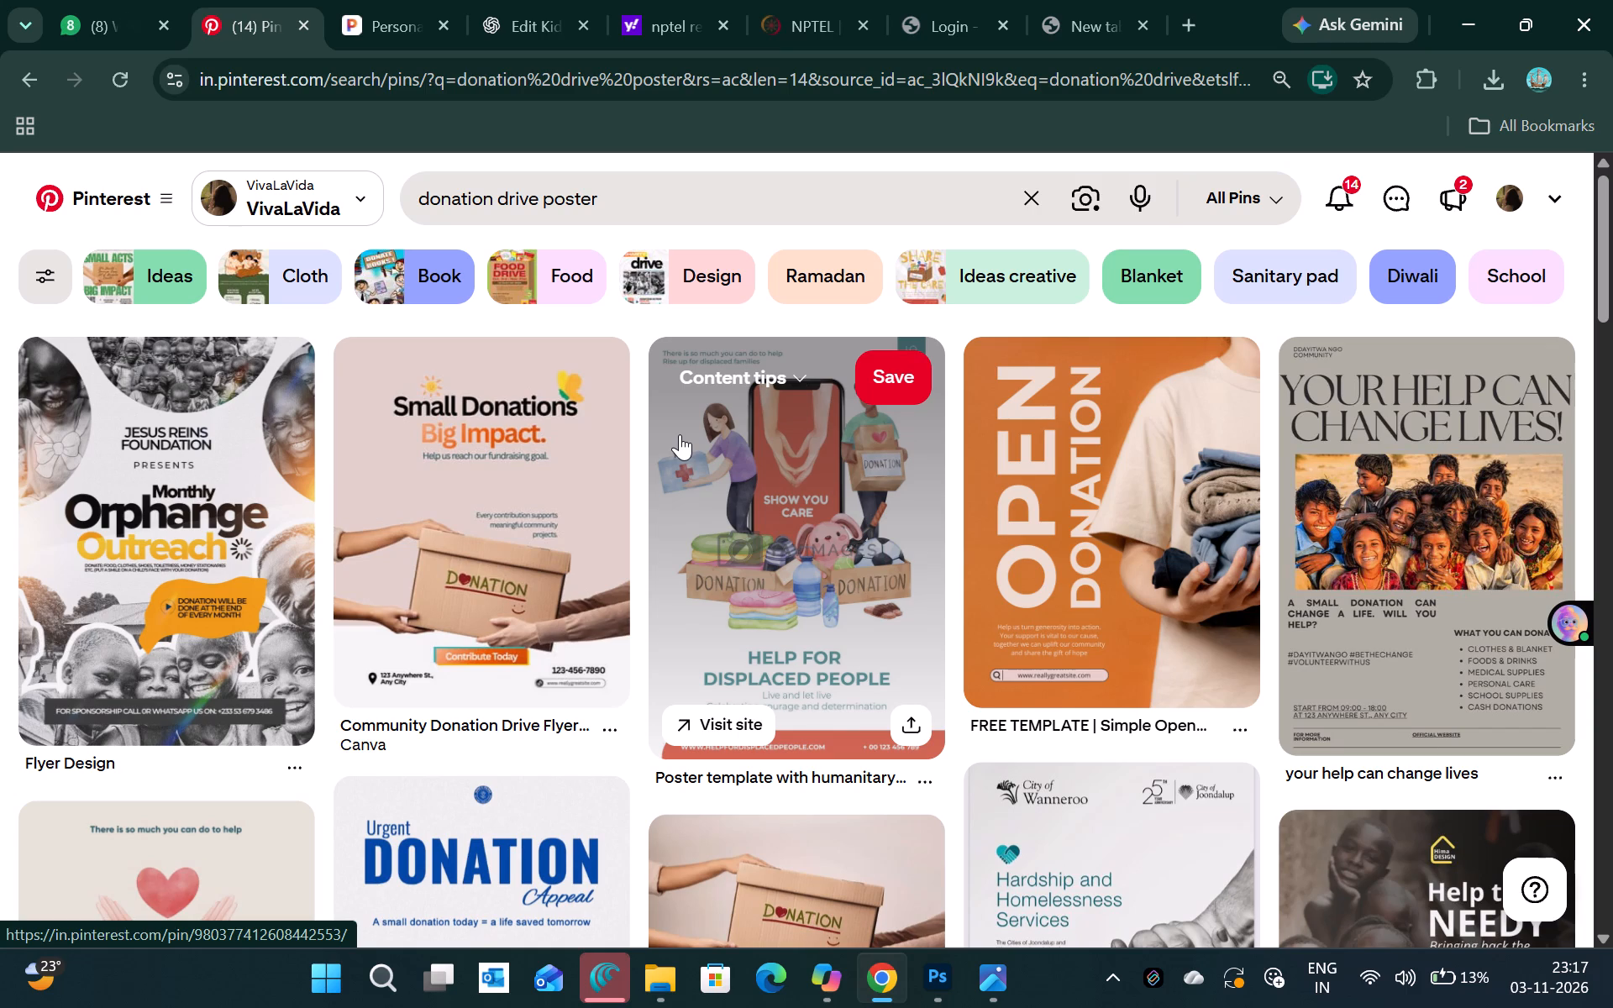
scroll(814, 611, down, 4)
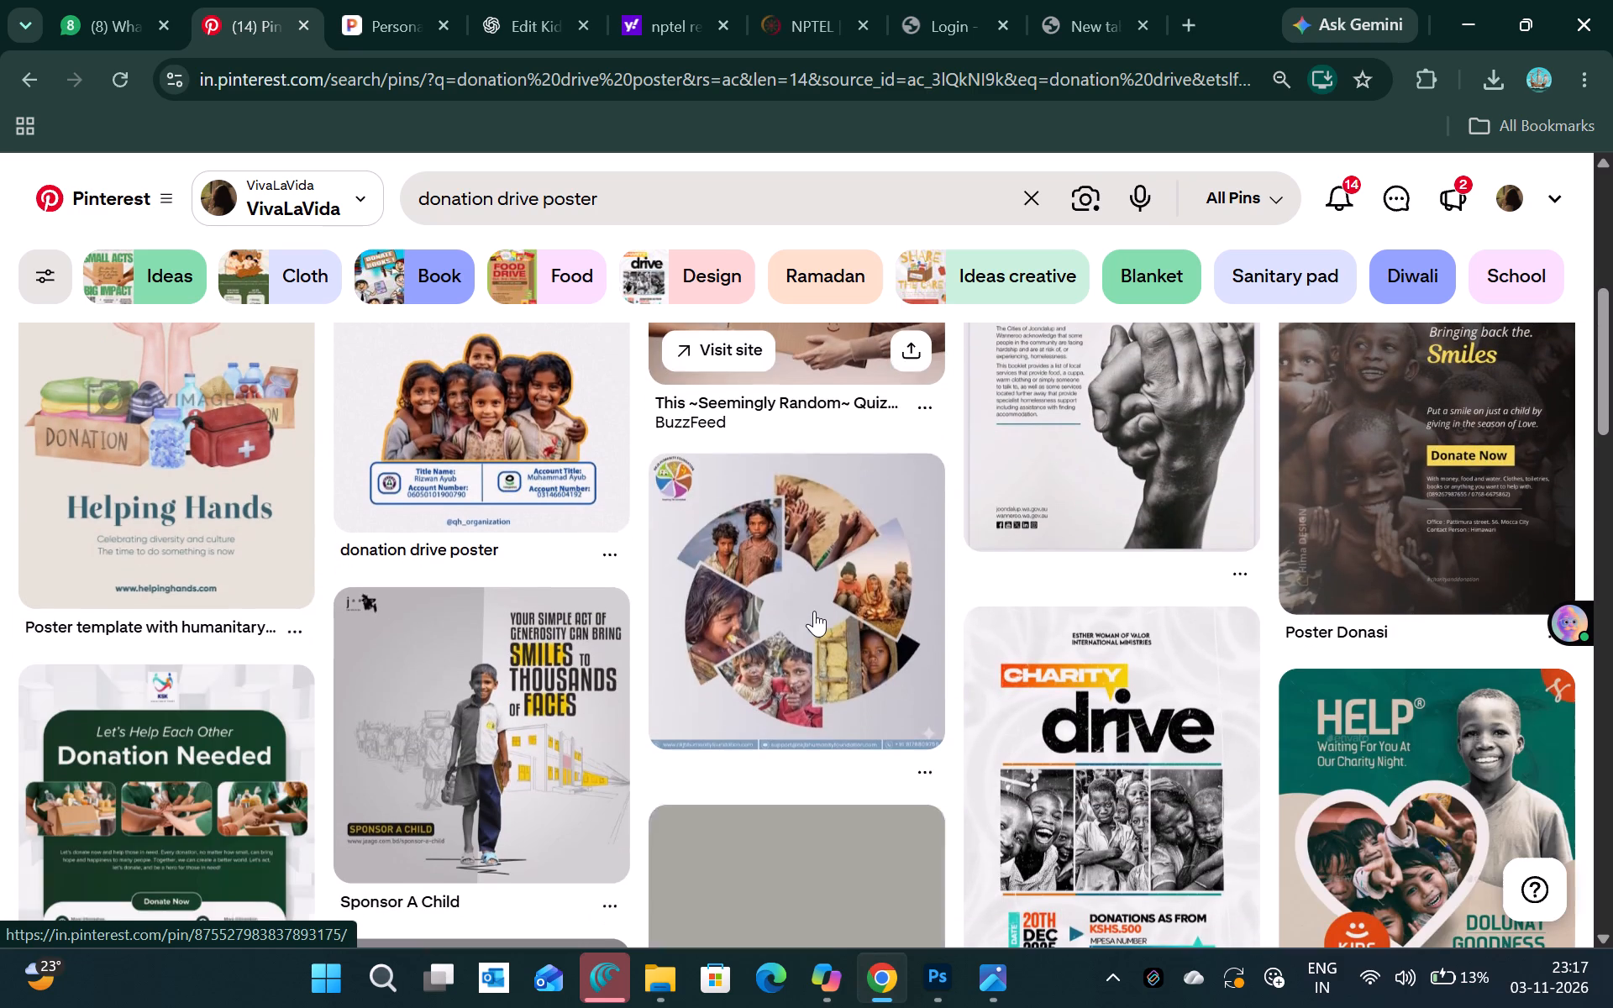
scroll(938, 711, down, 2)
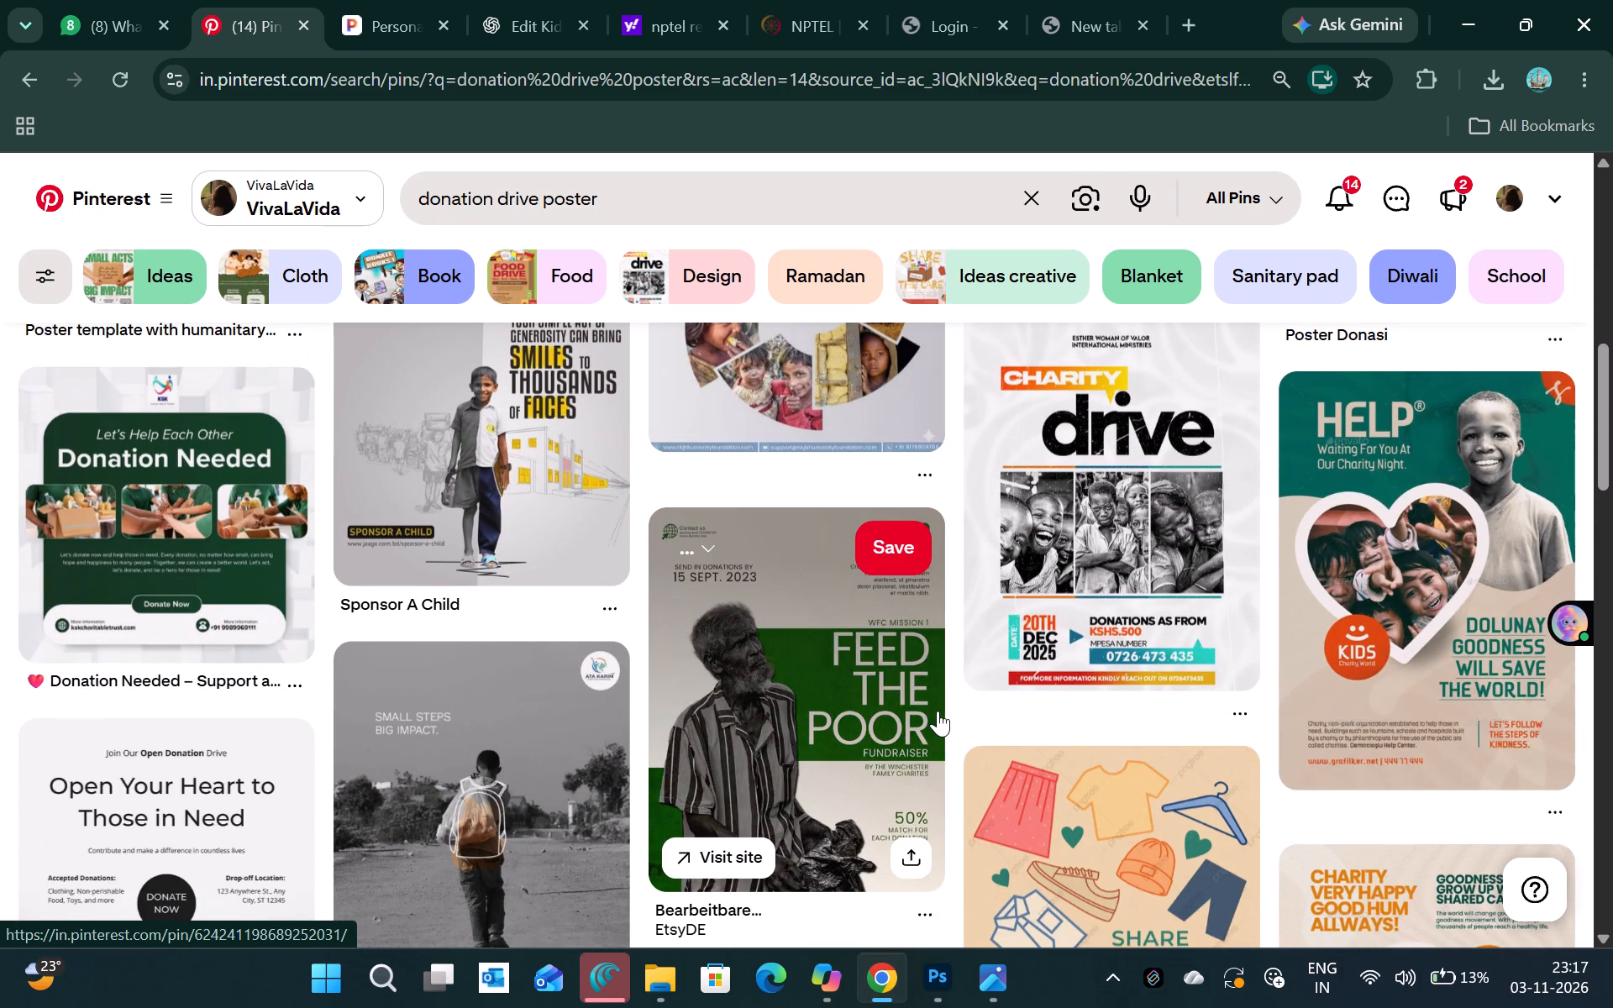
scroll(938, 711, down, 8)
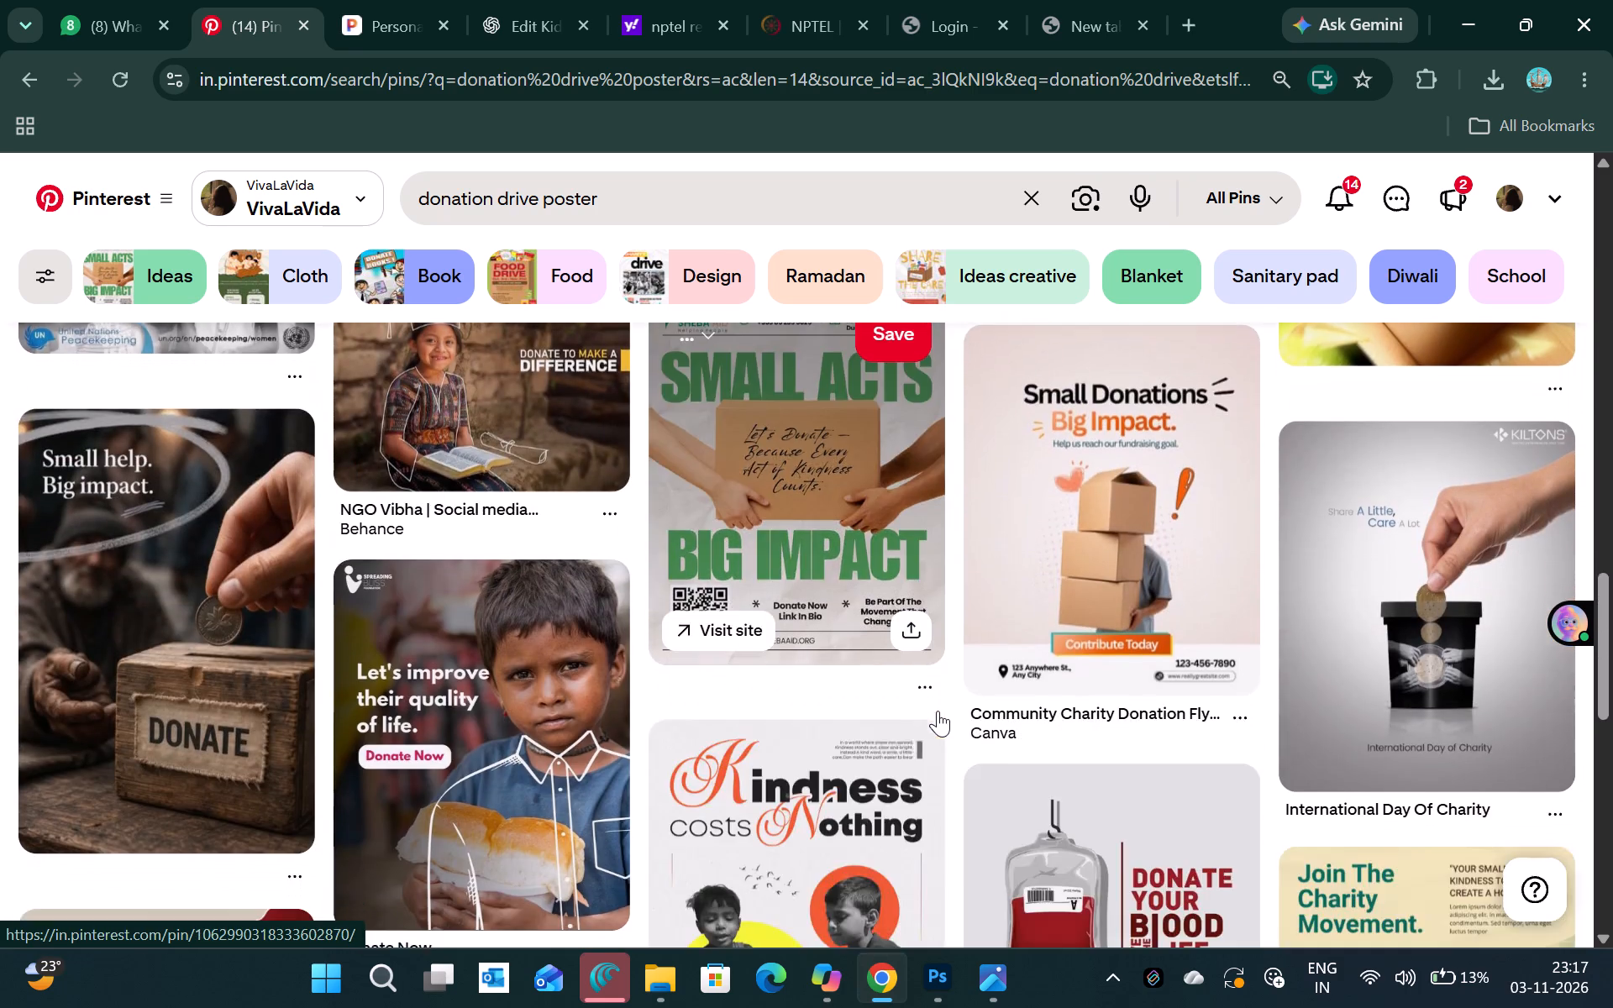
scroll(938, 711, down, 5)
Refine the Pinterest search to "donation drive poster photos".
click(797, 202)
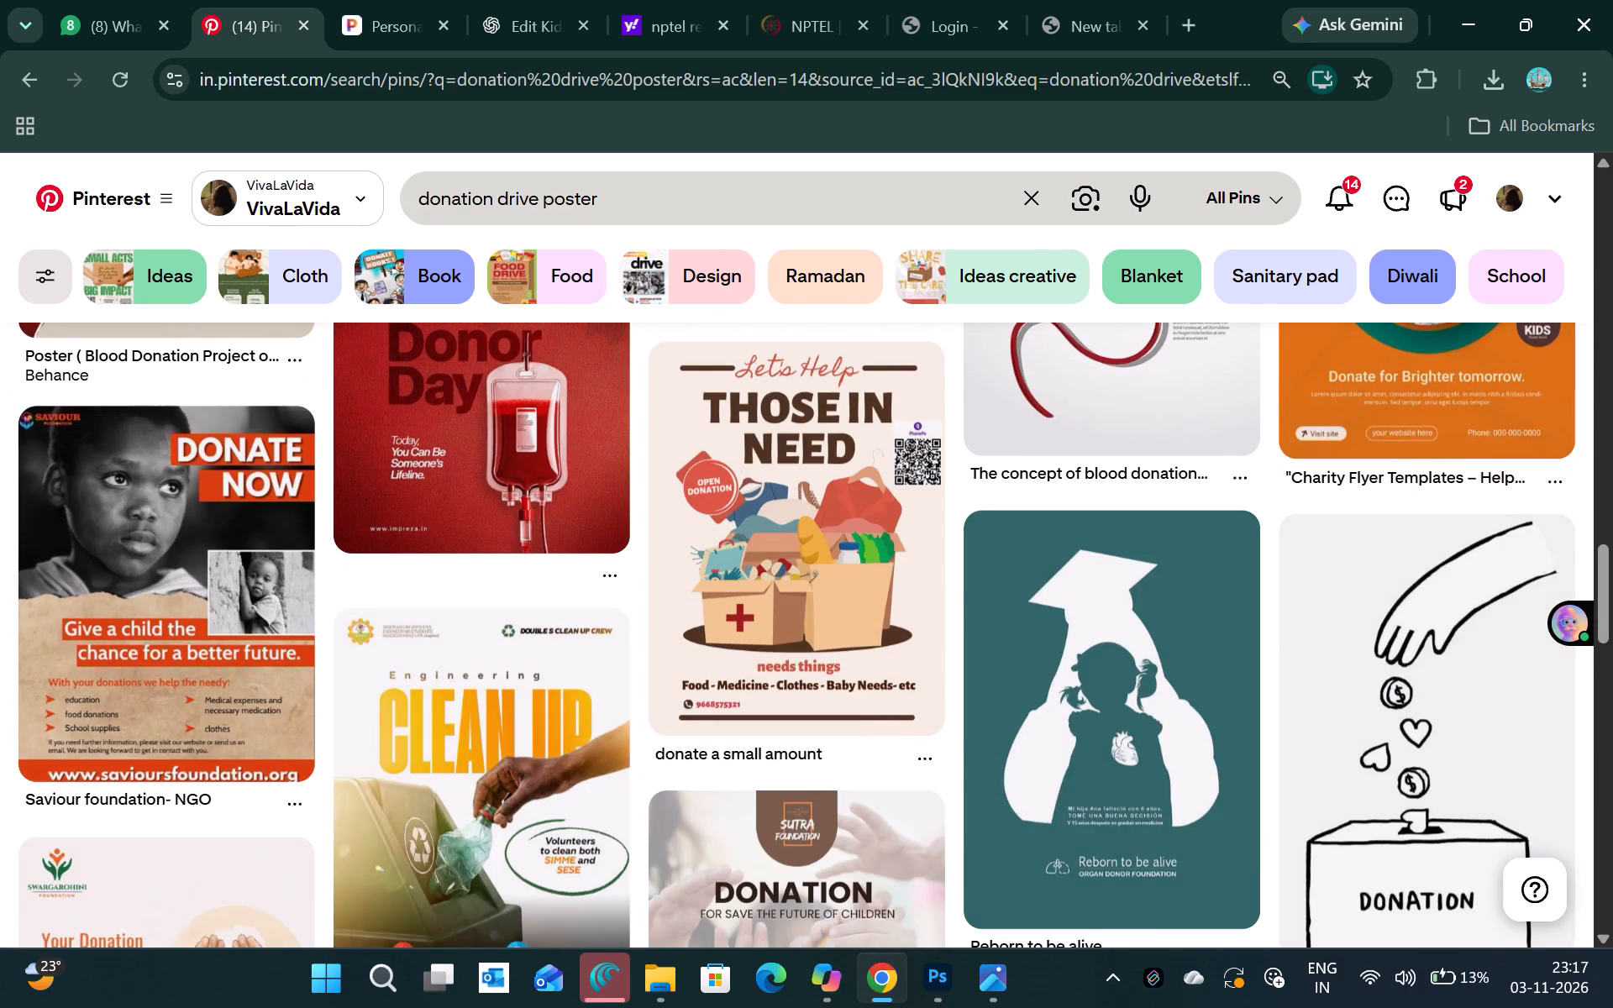
key(space)
text(photos)
key(Return)
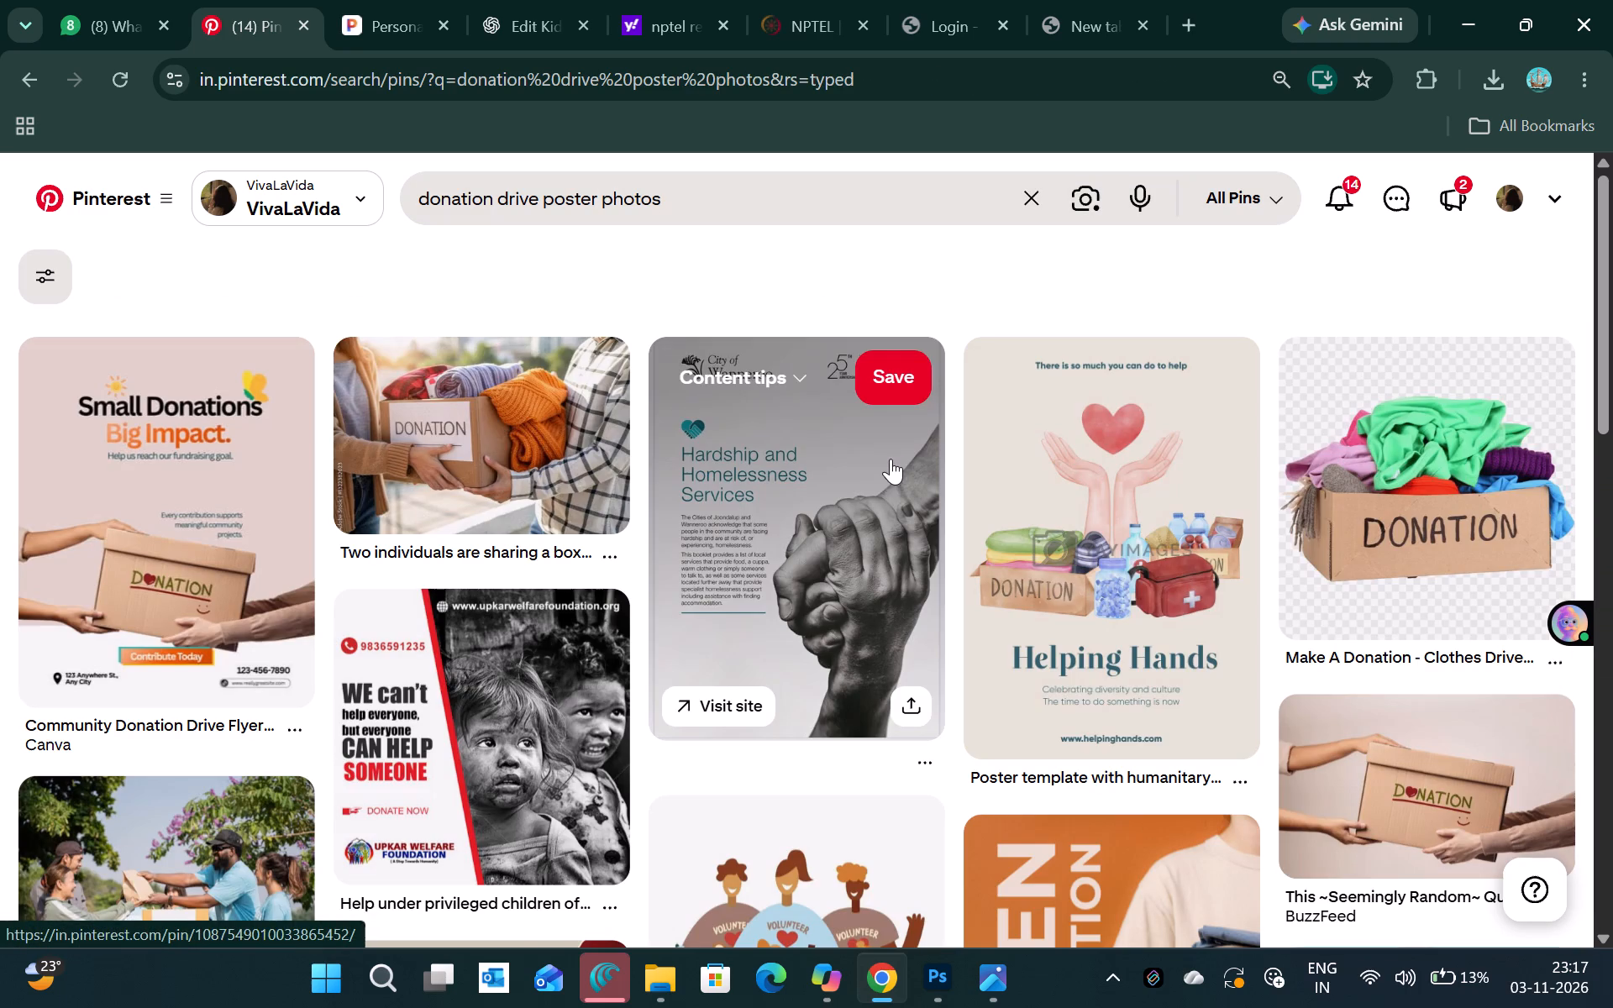
Look through the donation drive photo results for a picture suited to the FLASH banner.
scroll(952, 602, down, 2)
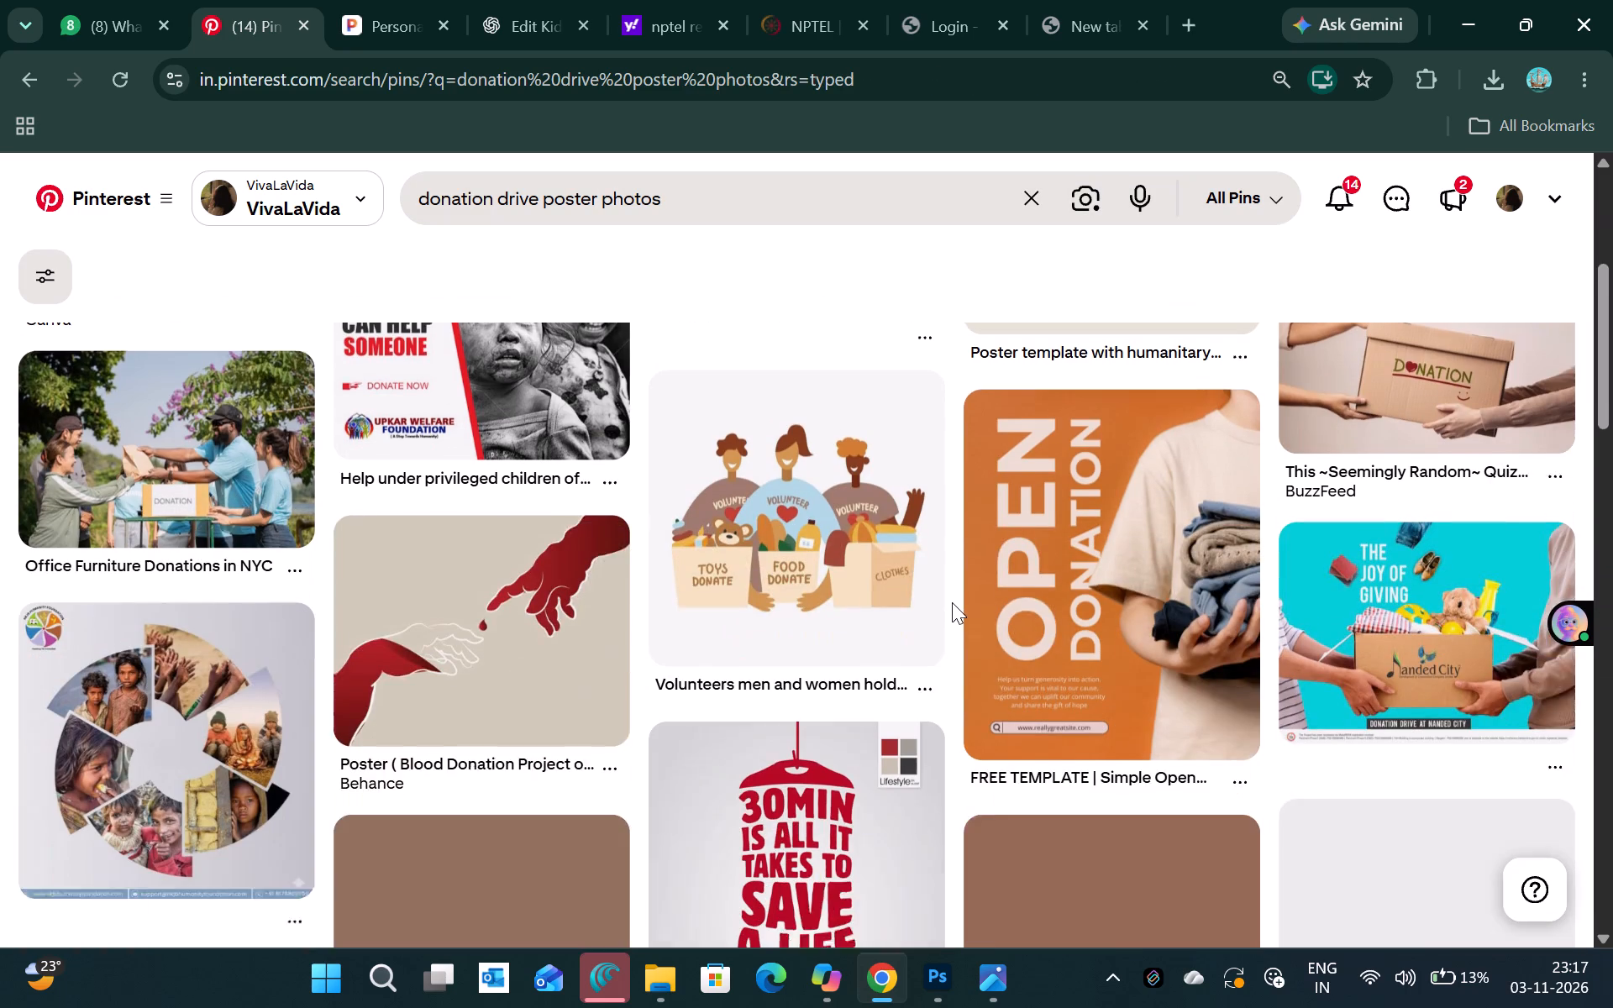
scroll(952, 602, down, 3)
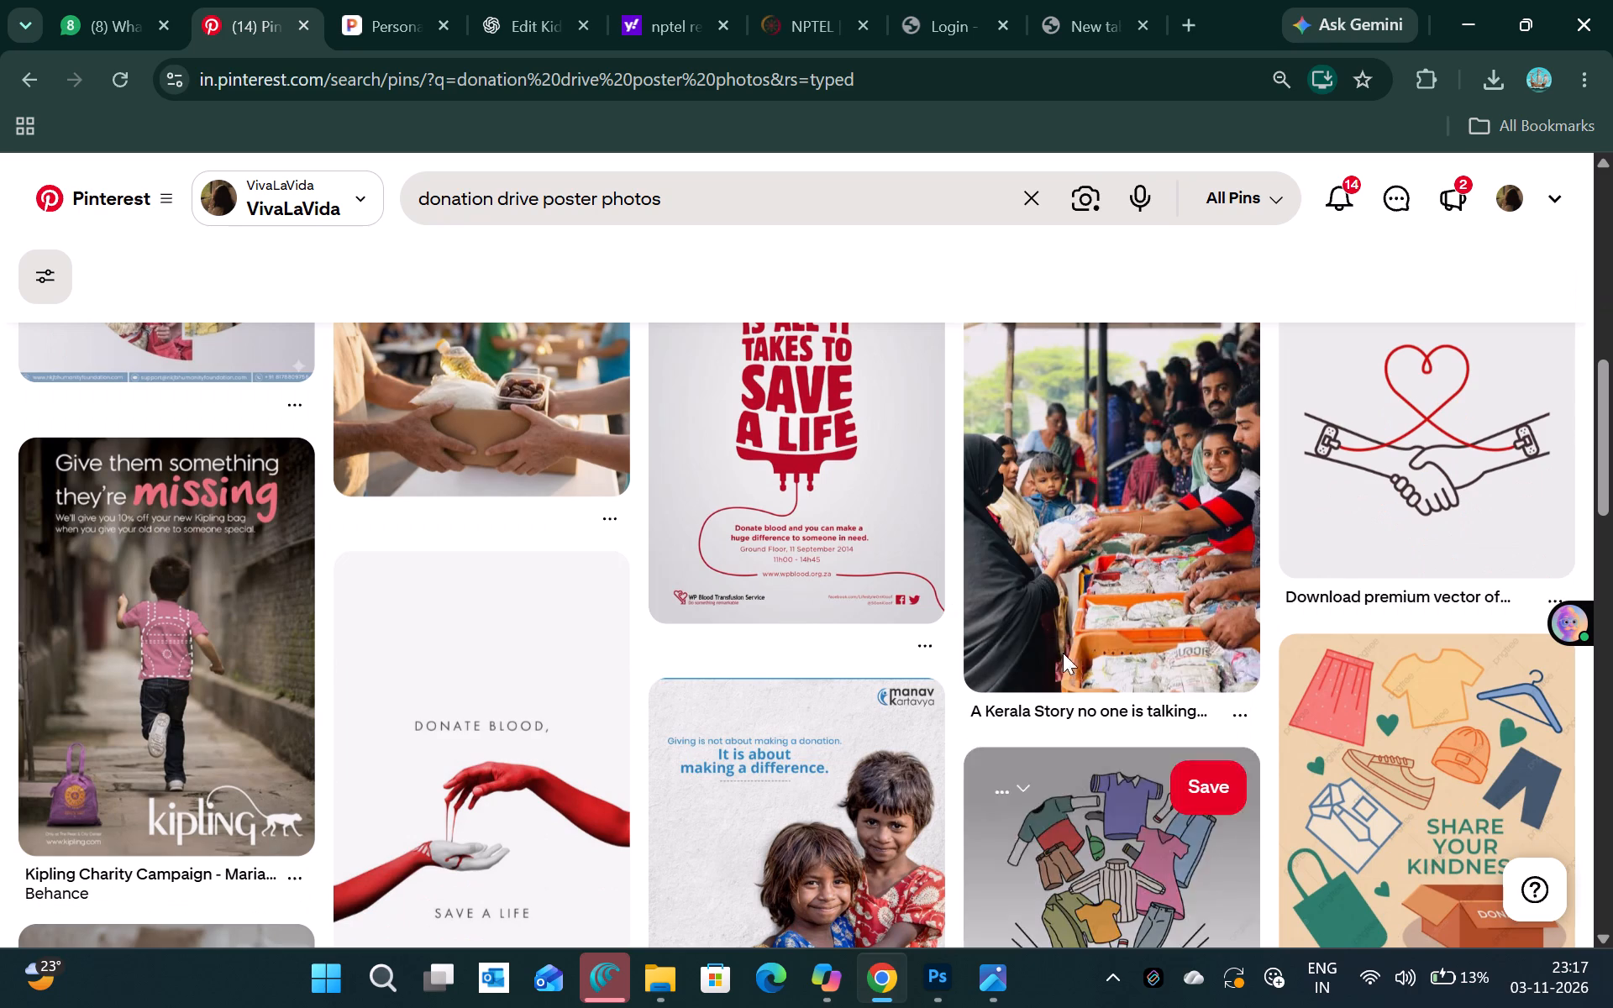
scroll(1115, 588, down, 2)
scroll(895, 605, down, 4)
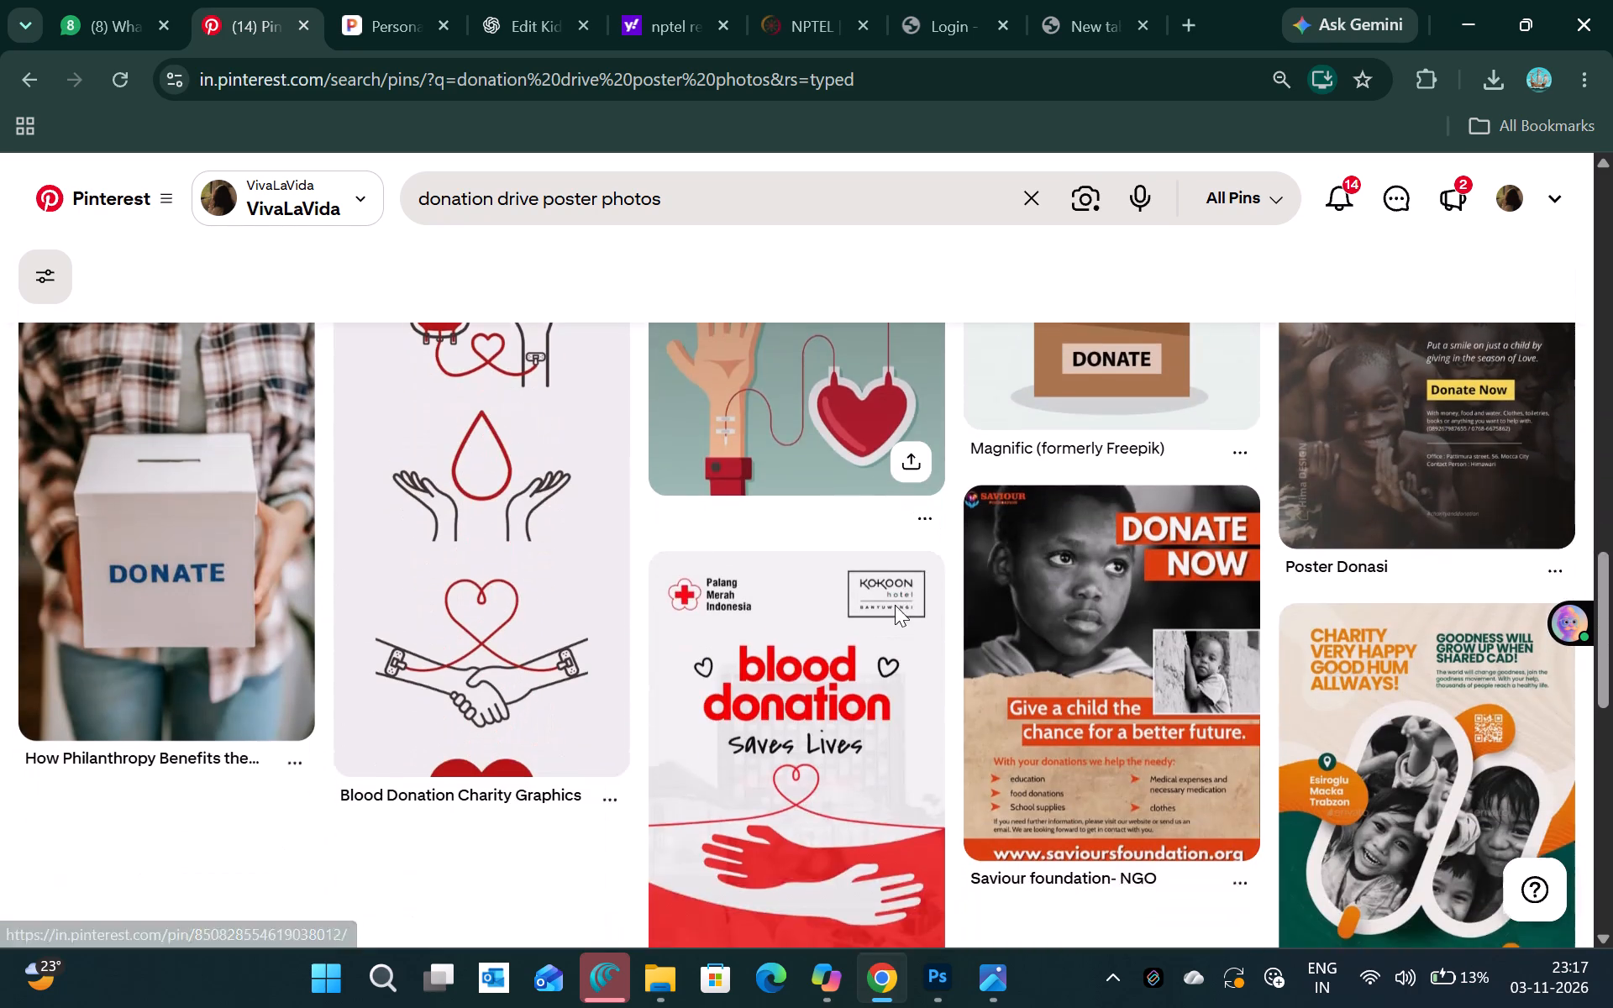
scroll(895, 605, down, 3)
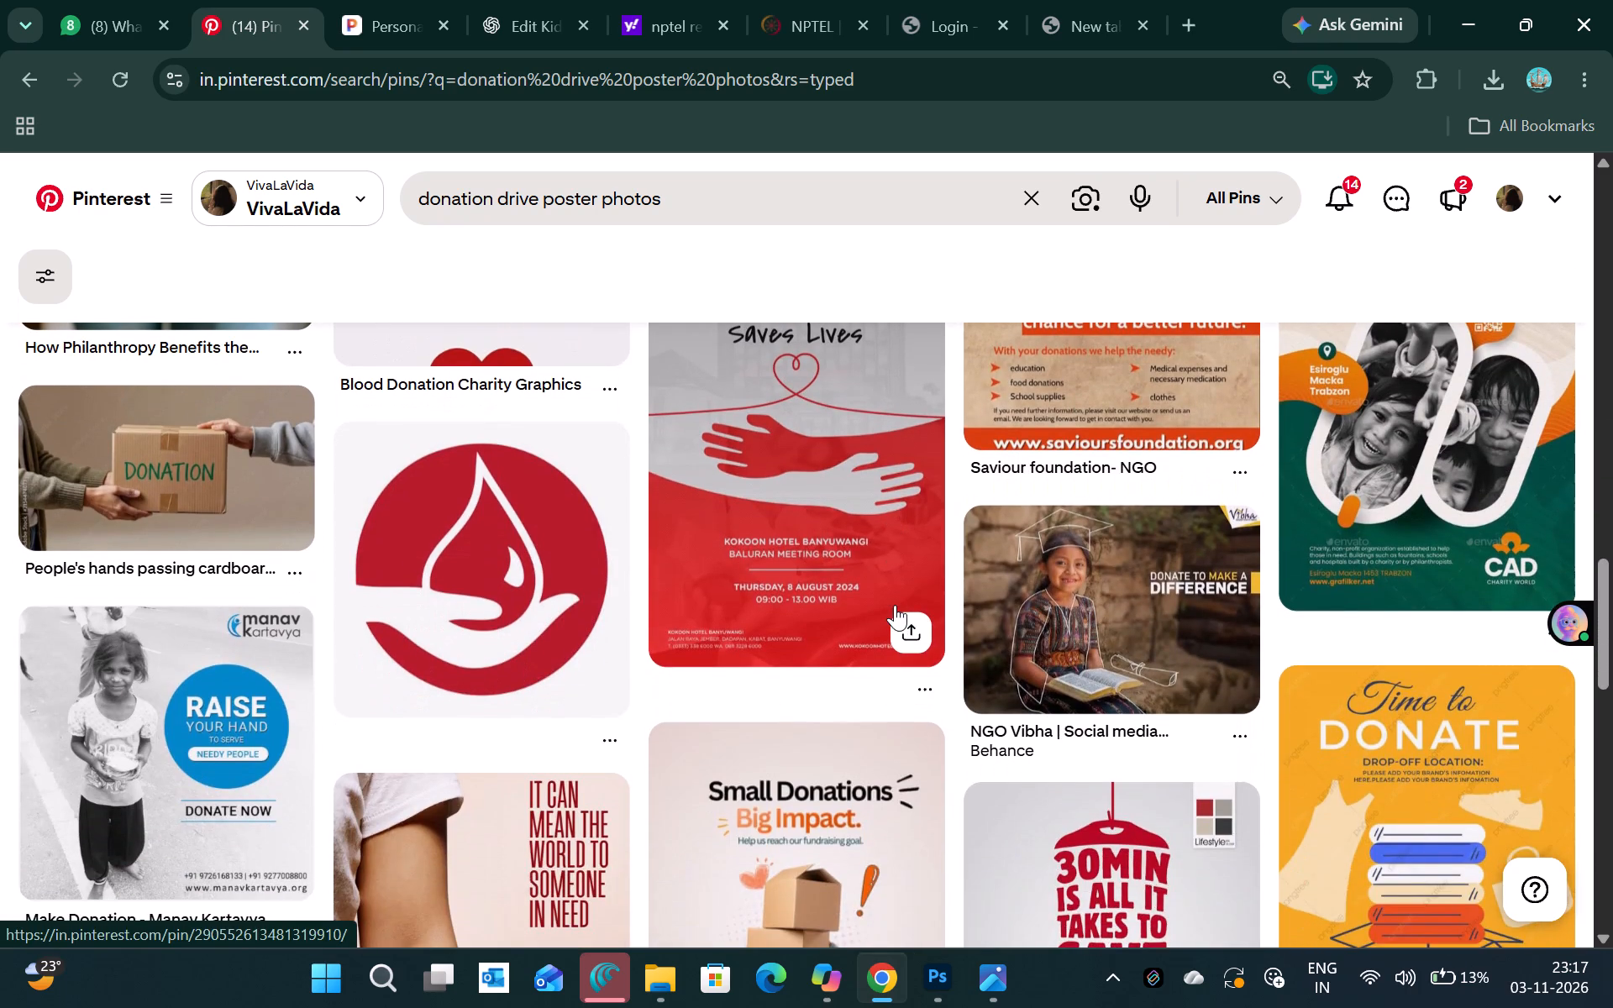
scroll(895, 605, down, 6)
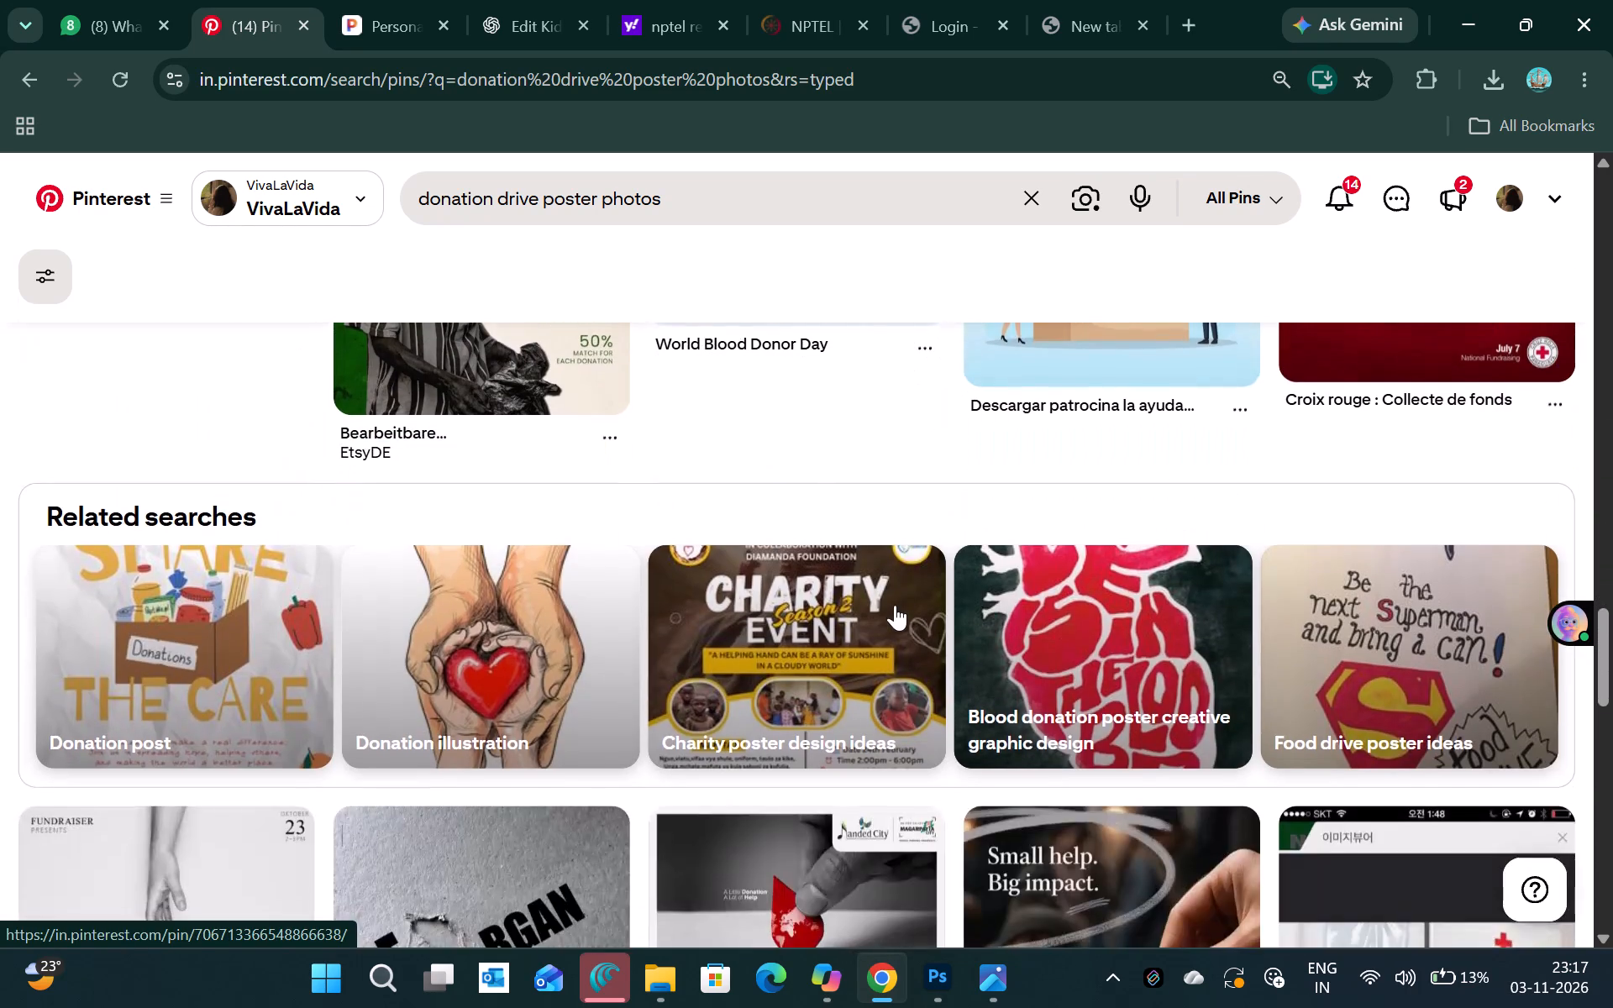
scroll(895, 605, down, 8)
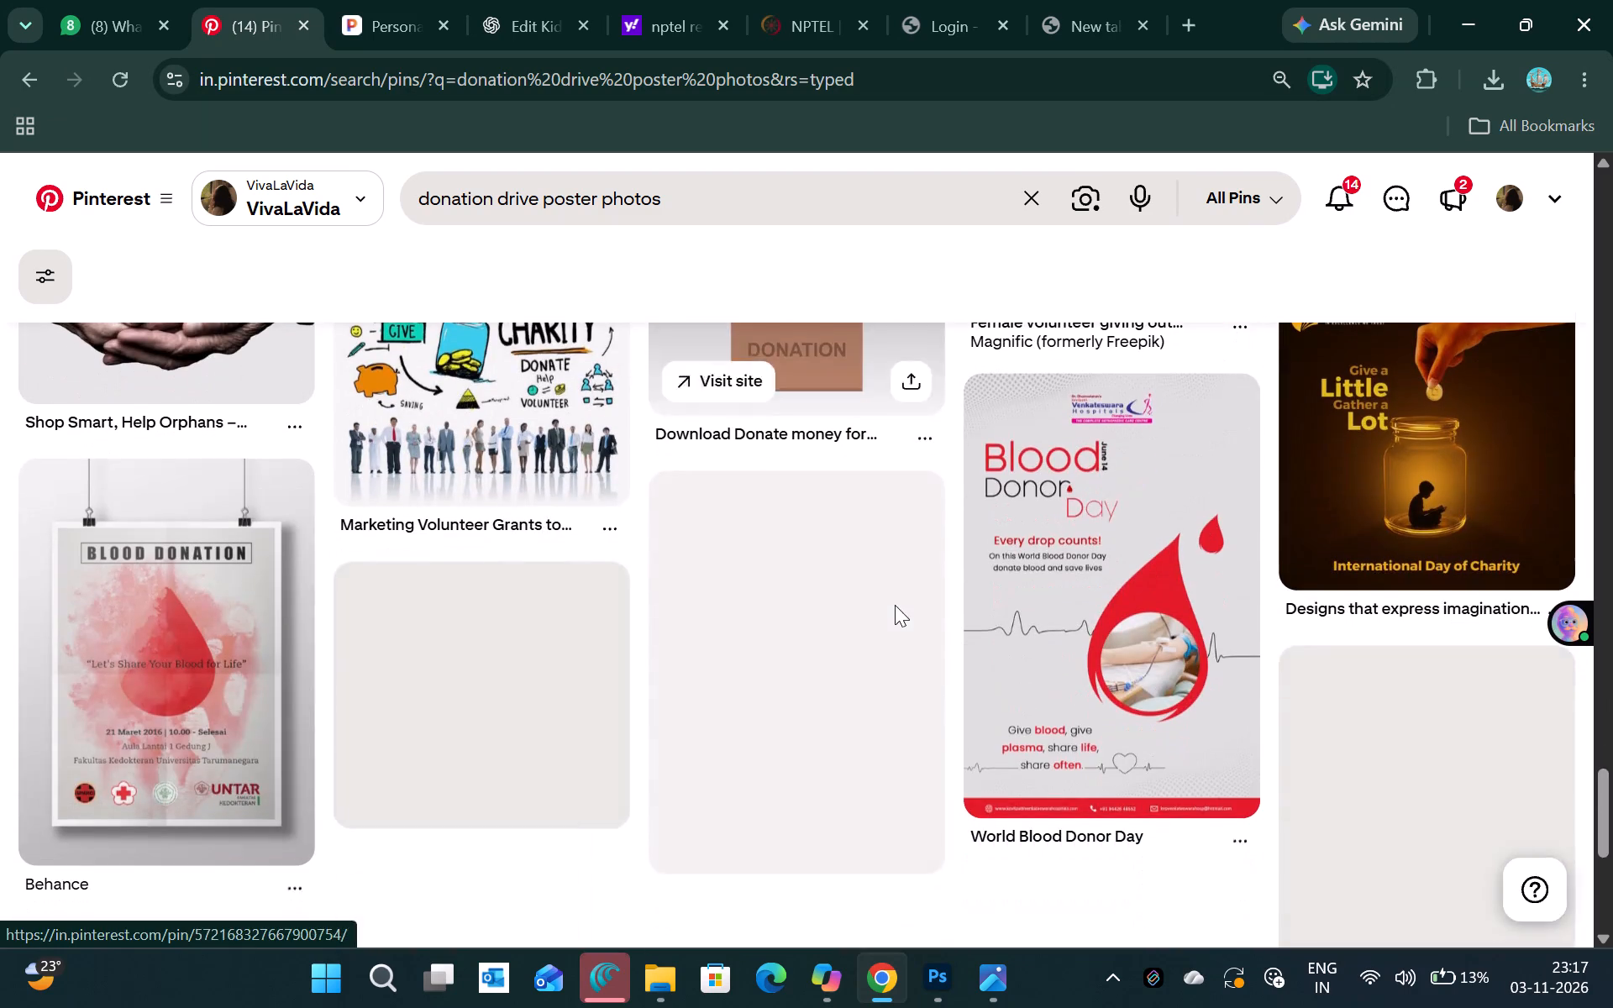
scroll(895, 605, up, 15)
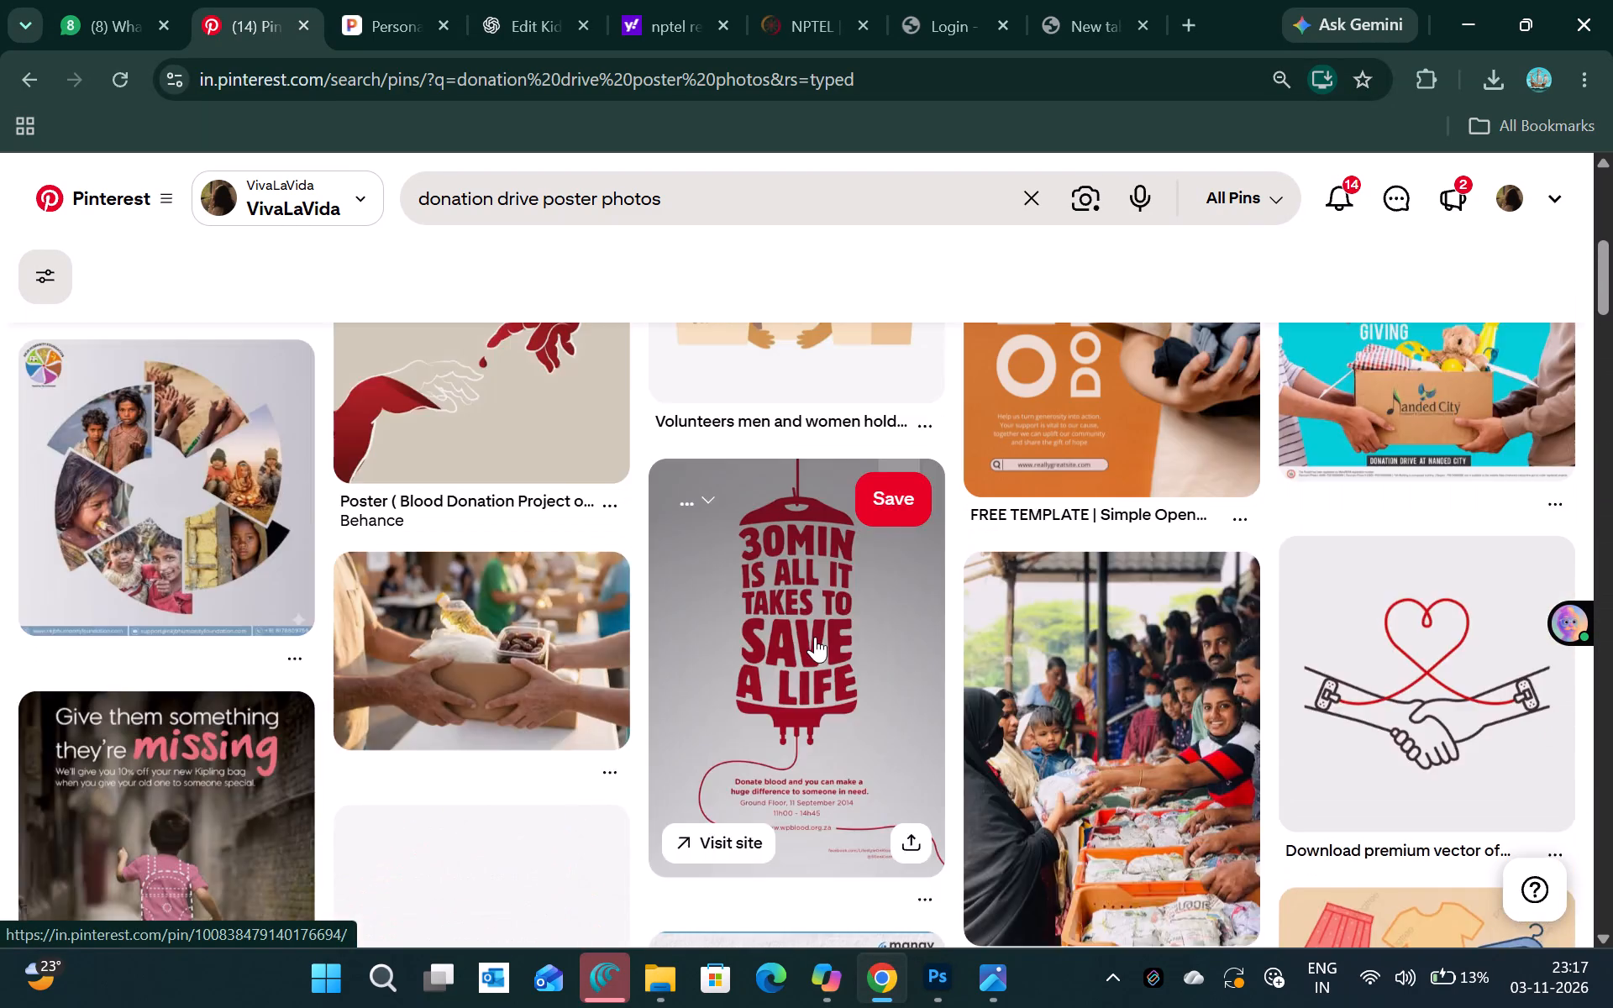
scroll(815, 637, up, 1)
scroll(487, 533, up, 4)
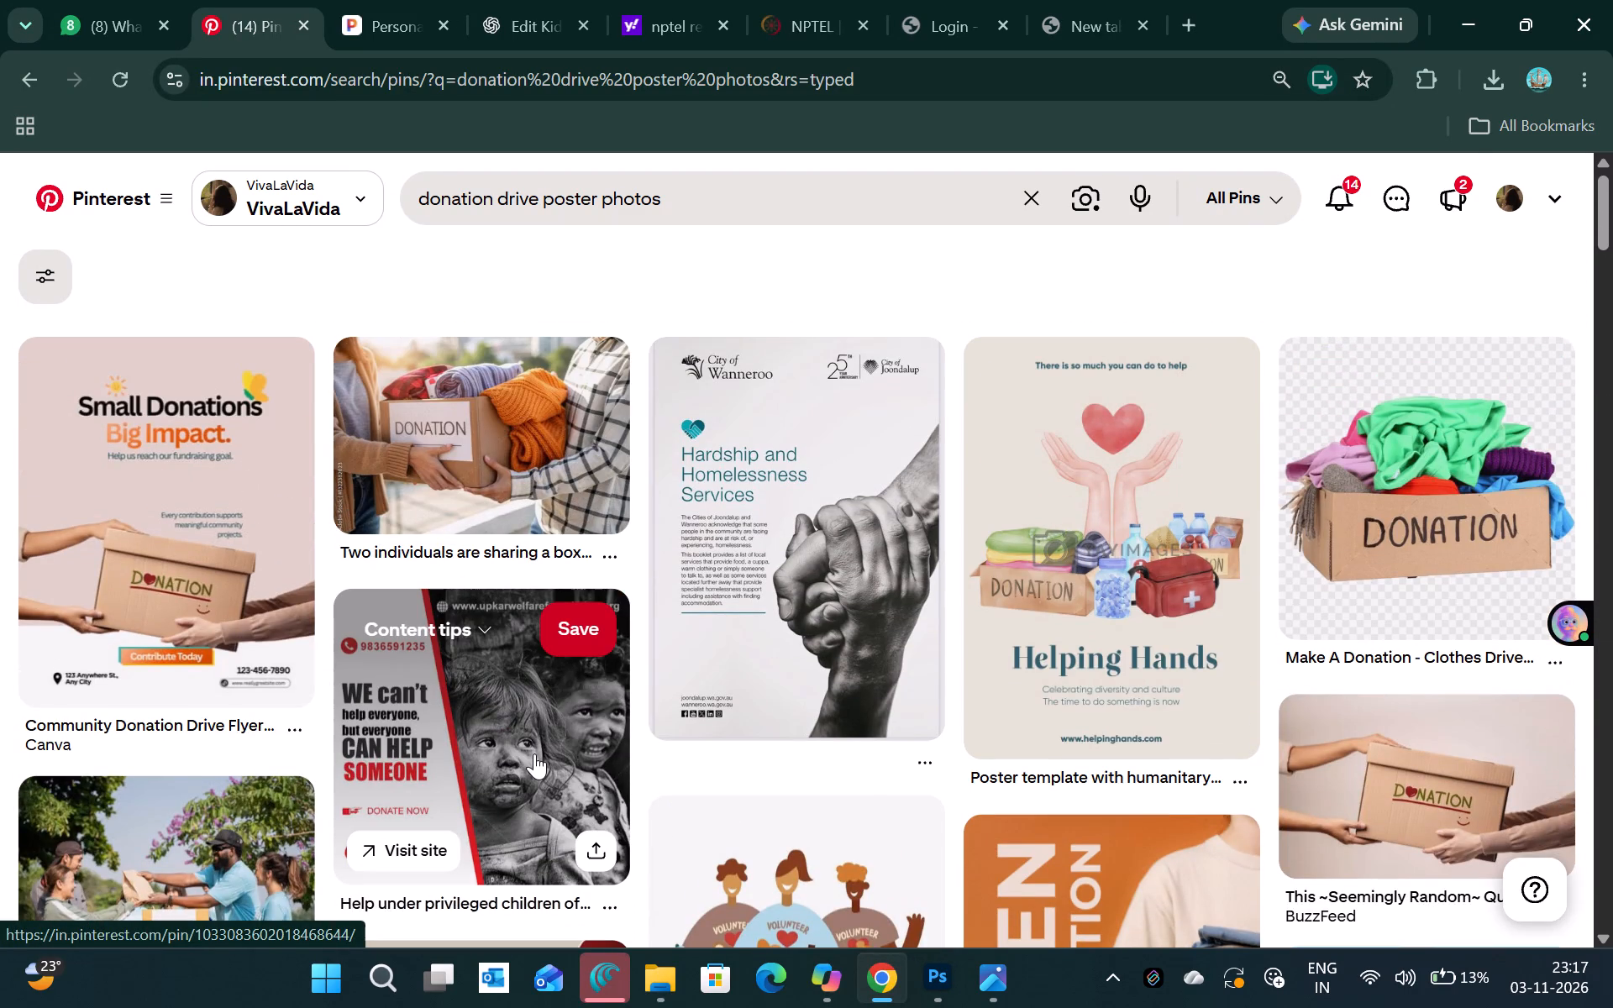
scroll(534, 753, up, 3)
scroll(534, 753, down, 3)
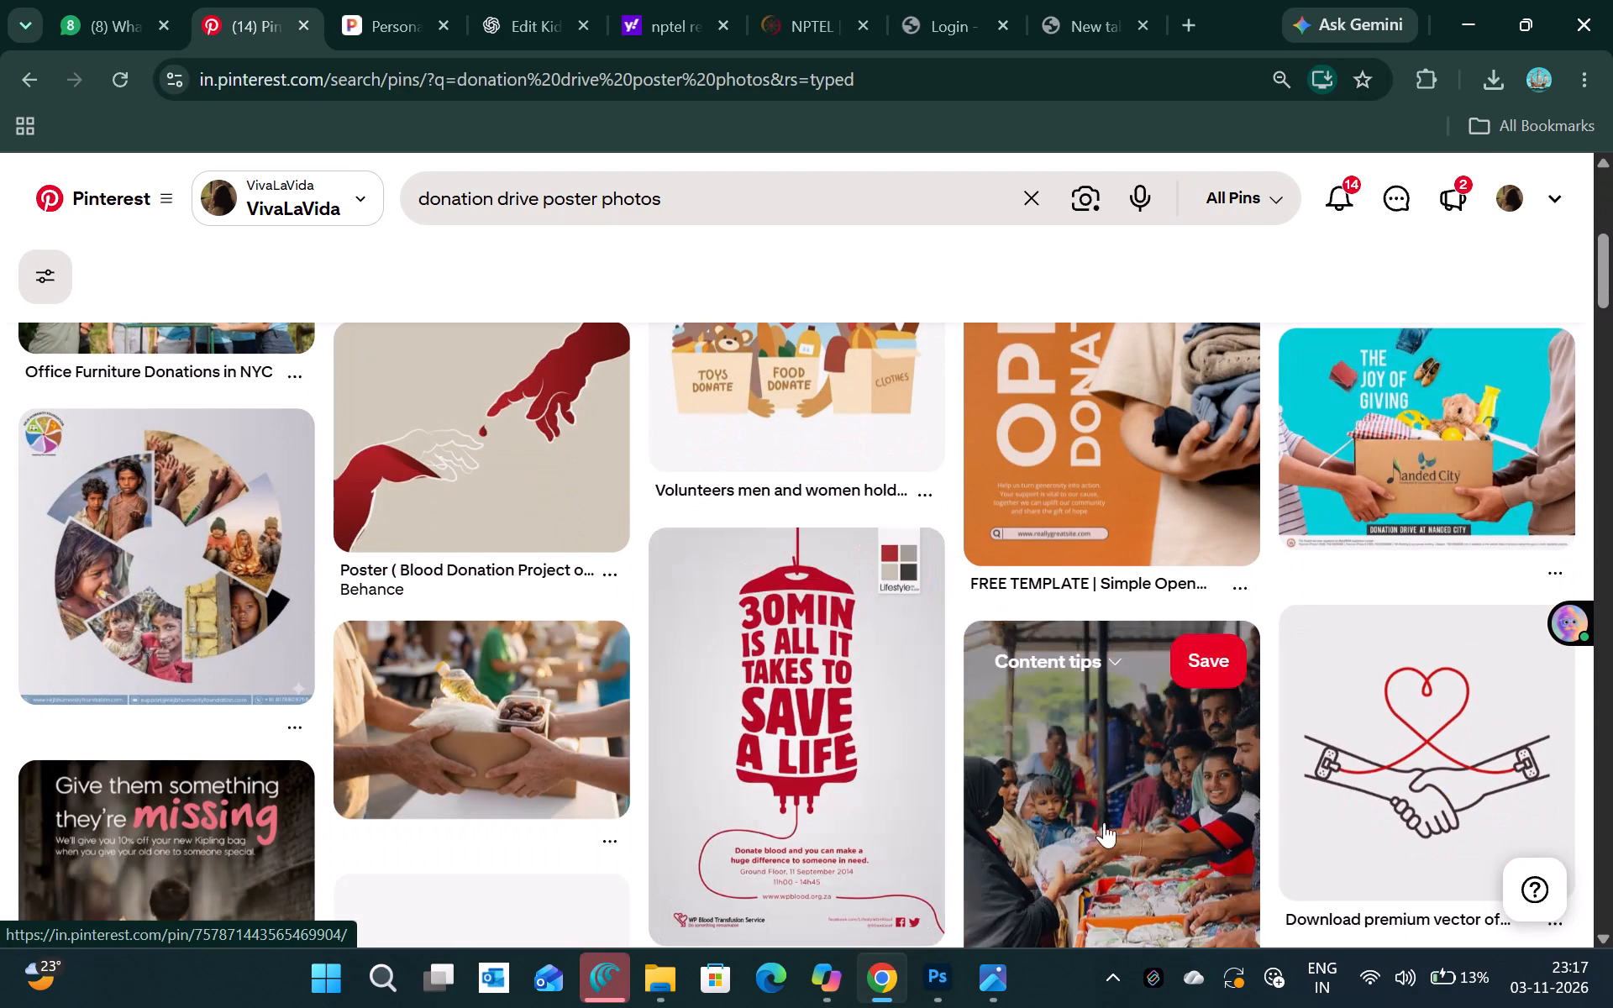
Open the "A Kerala Story" food parcel distribution pin and look through its related photos.
click(1120, 776)
scroll(927, 801, down, 2)
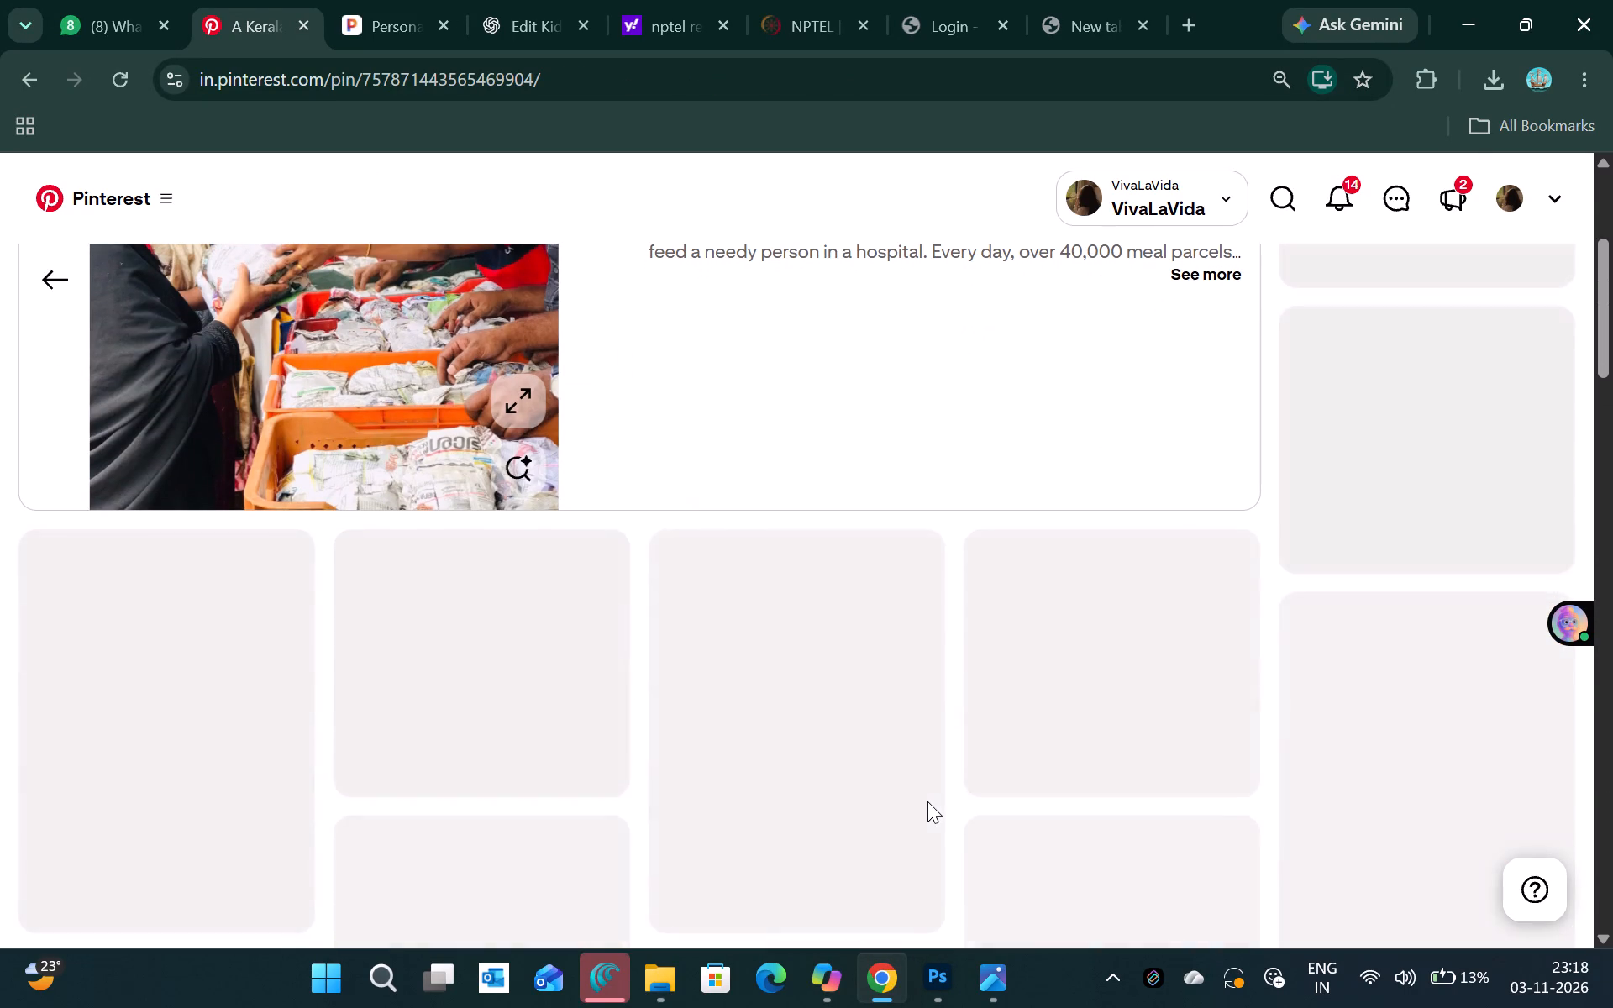
scroll(927, 801, down, 3)
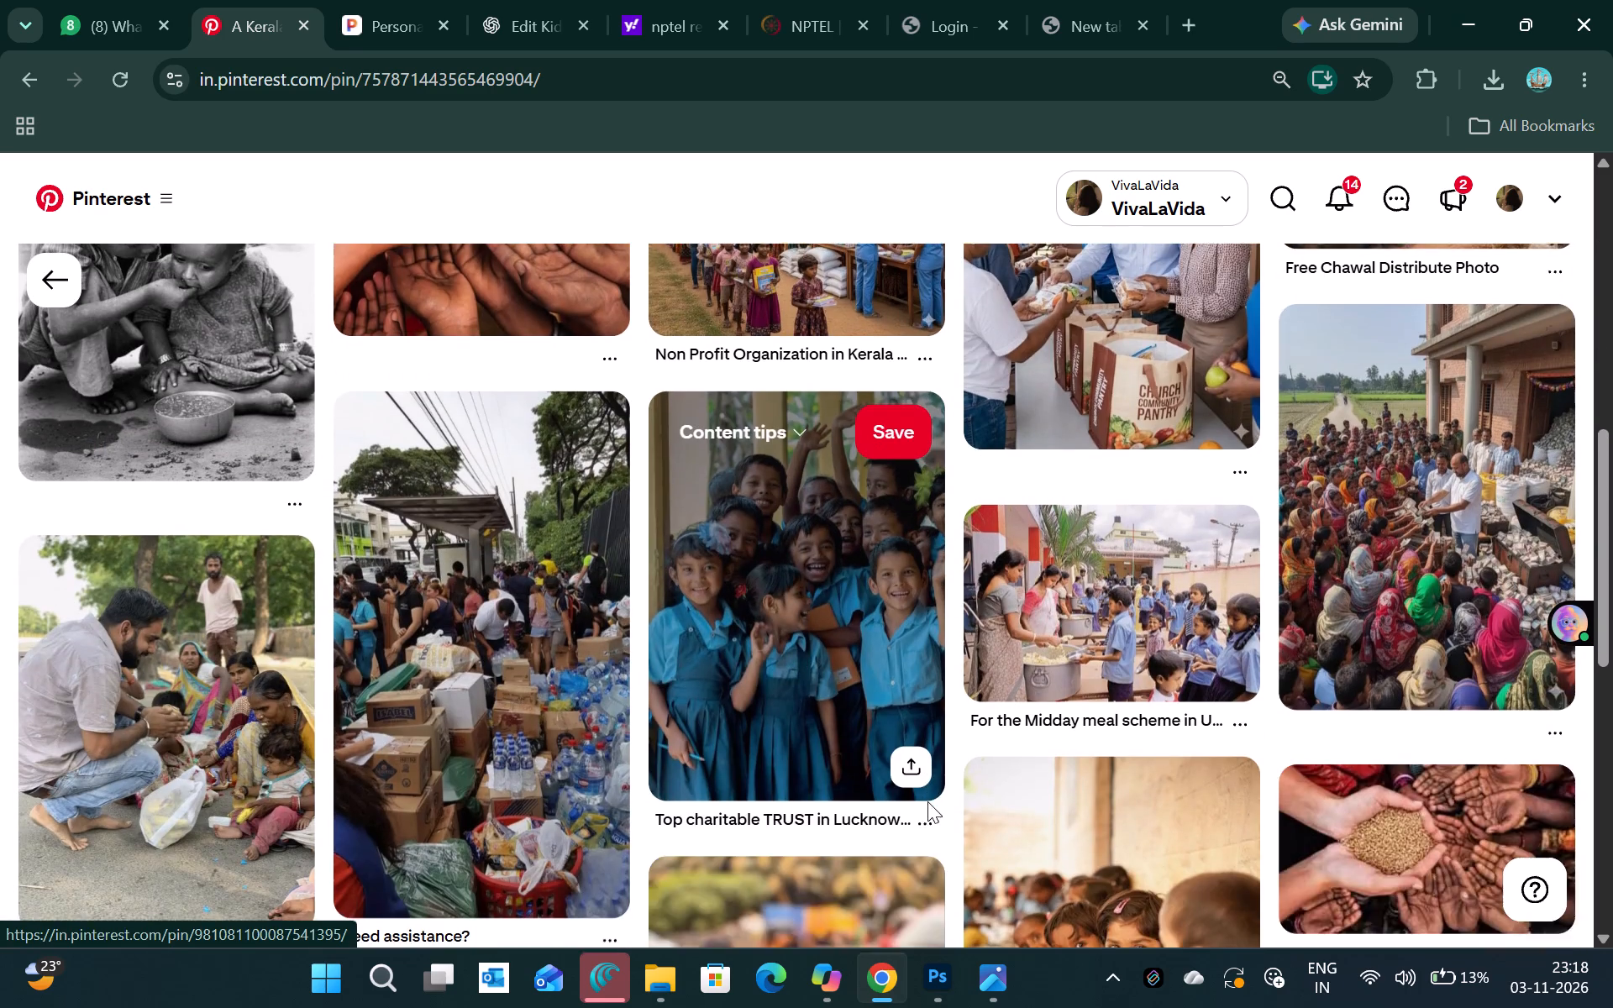
scroll(927, 801, down, 1)
Open the "Need assistance?" pin of stacked relief supplies and look through its related donation photos for a suitable banner picture.
click(497, 548)
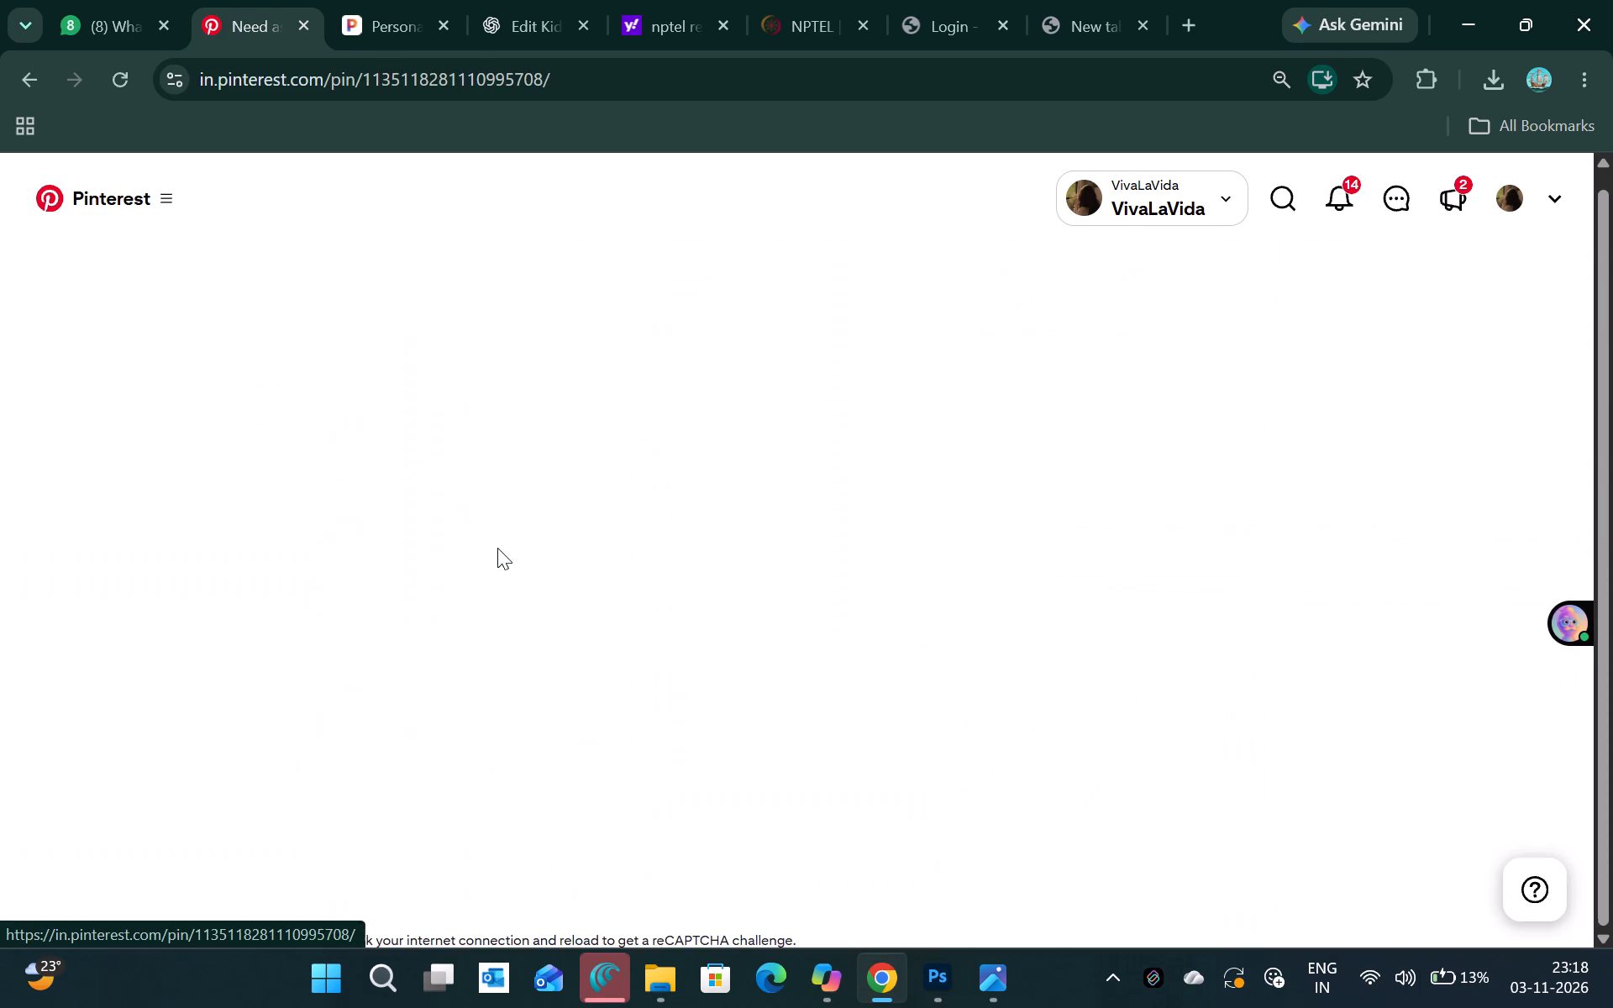
scroll(779, 637, down, 3)
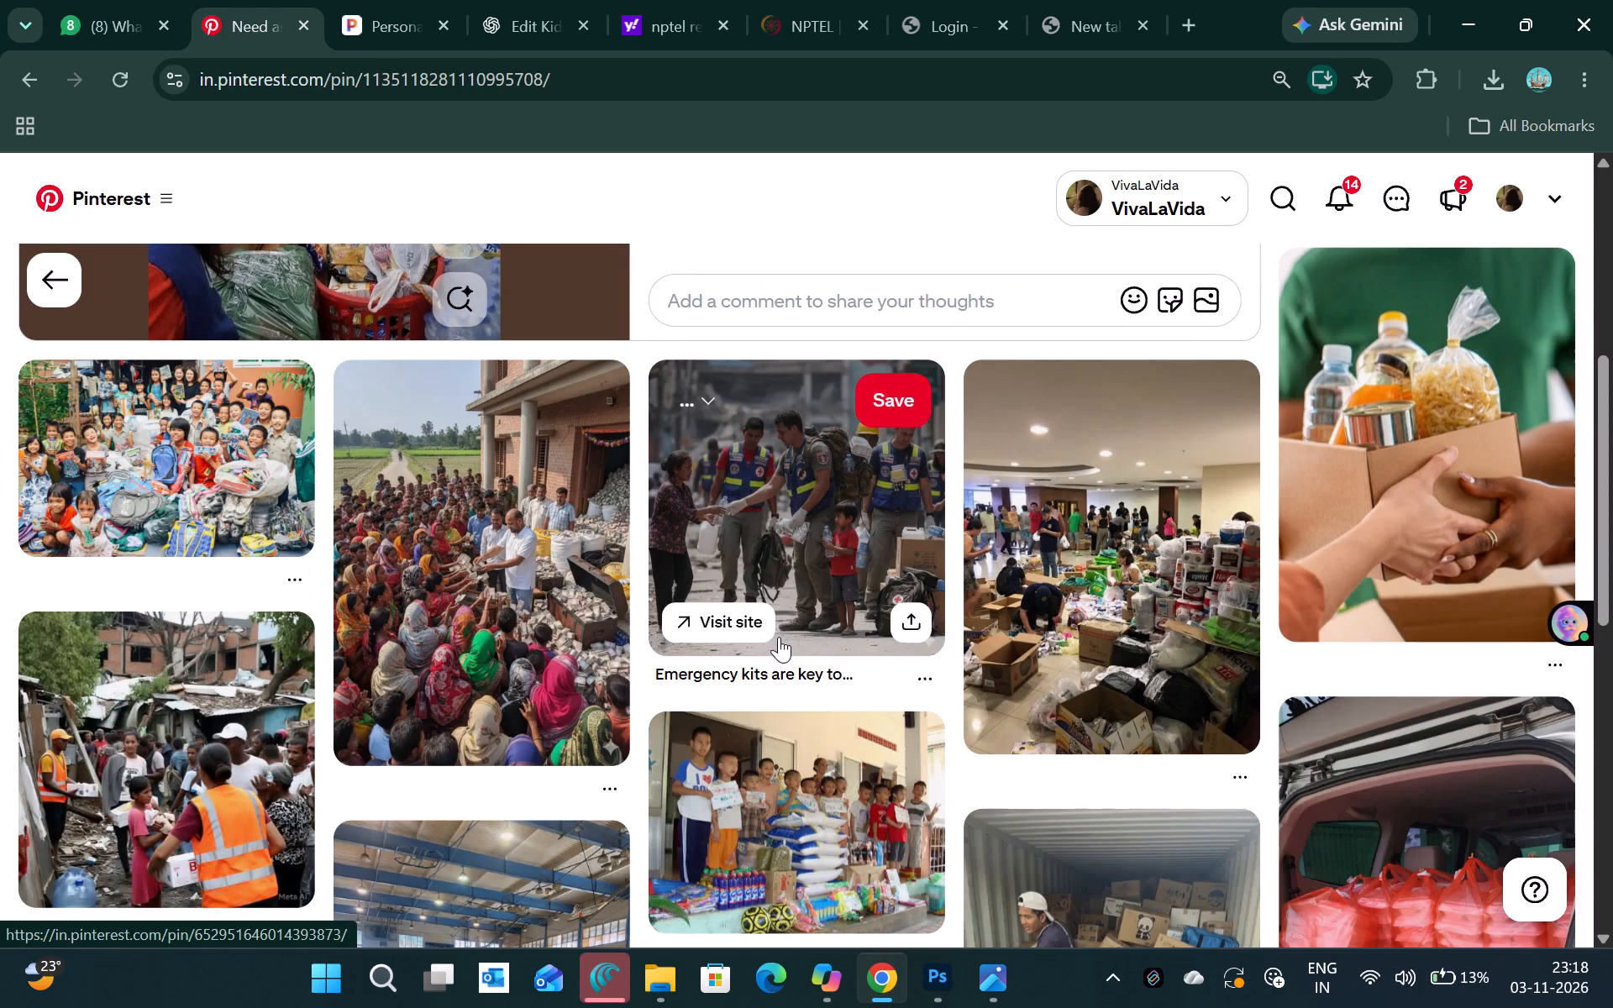
scroll(396, 627, down, 2)
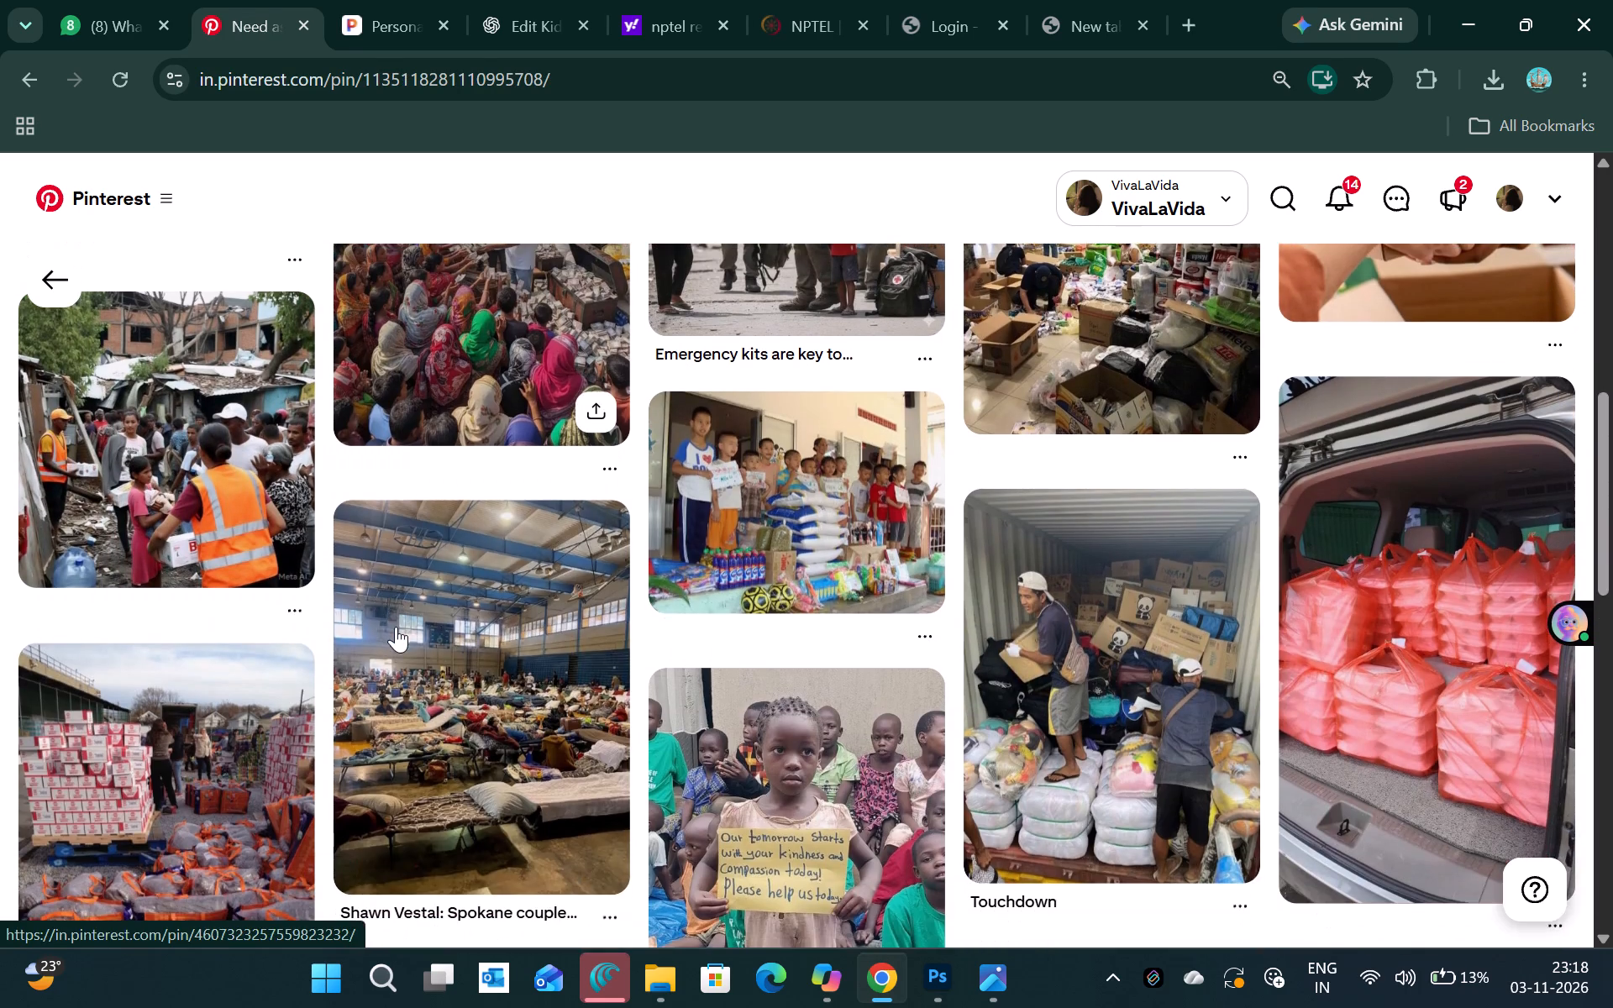
scroll(708, 638, down, 5)
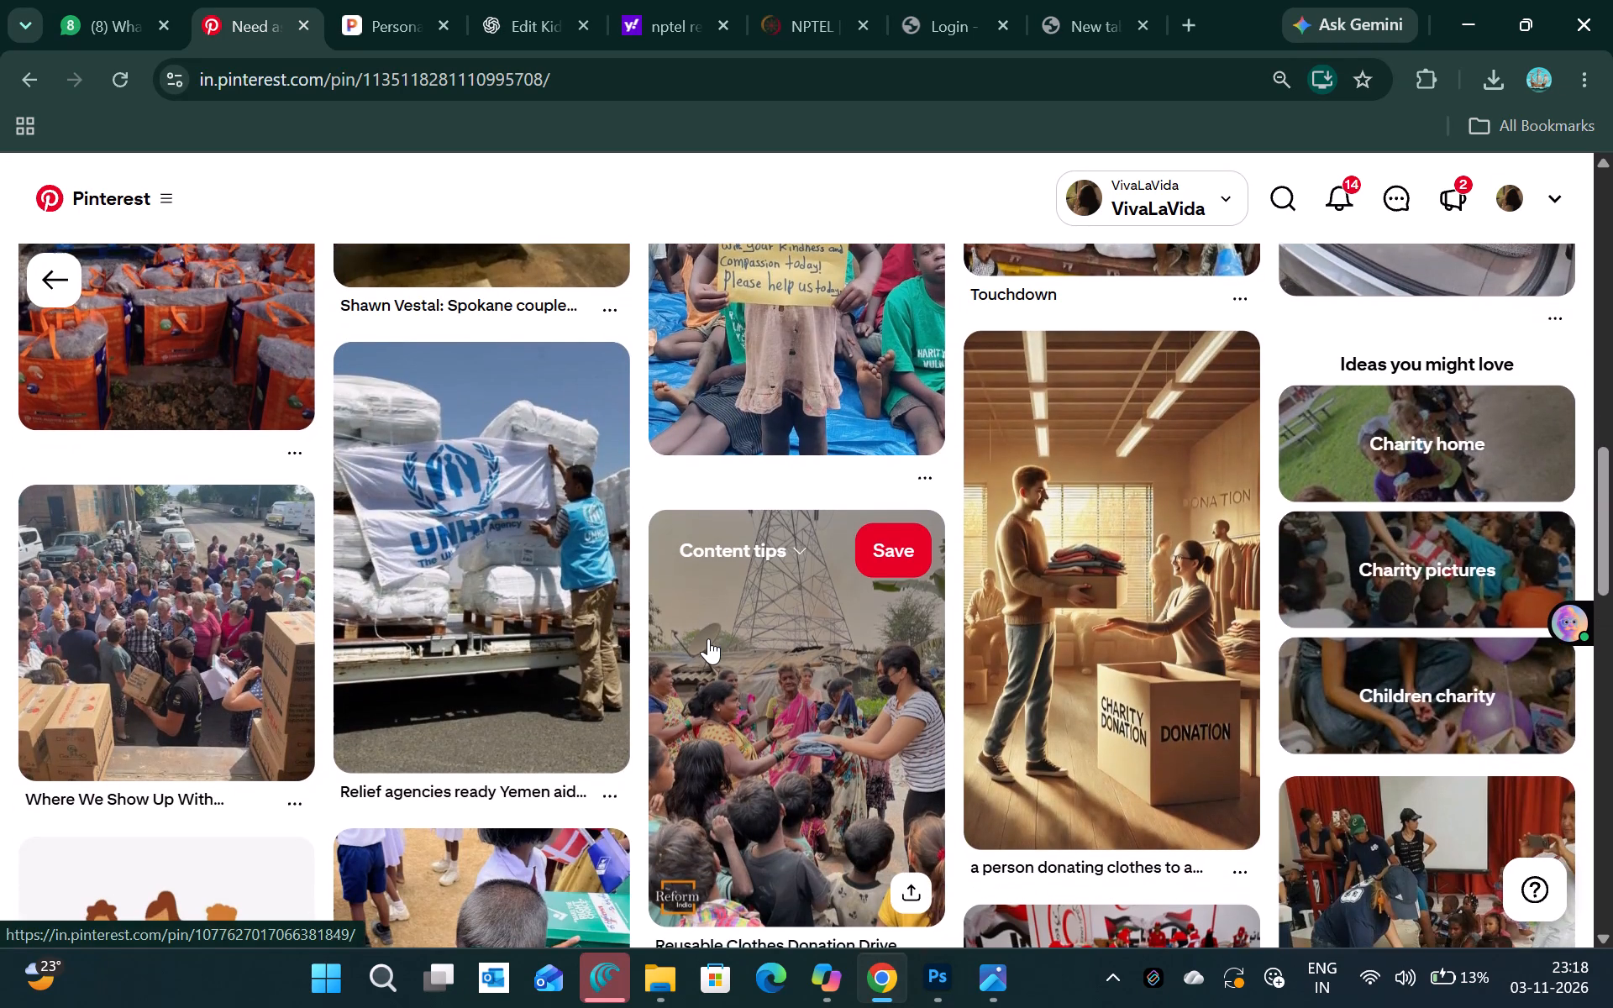
scroll(708, 638, down, 3)
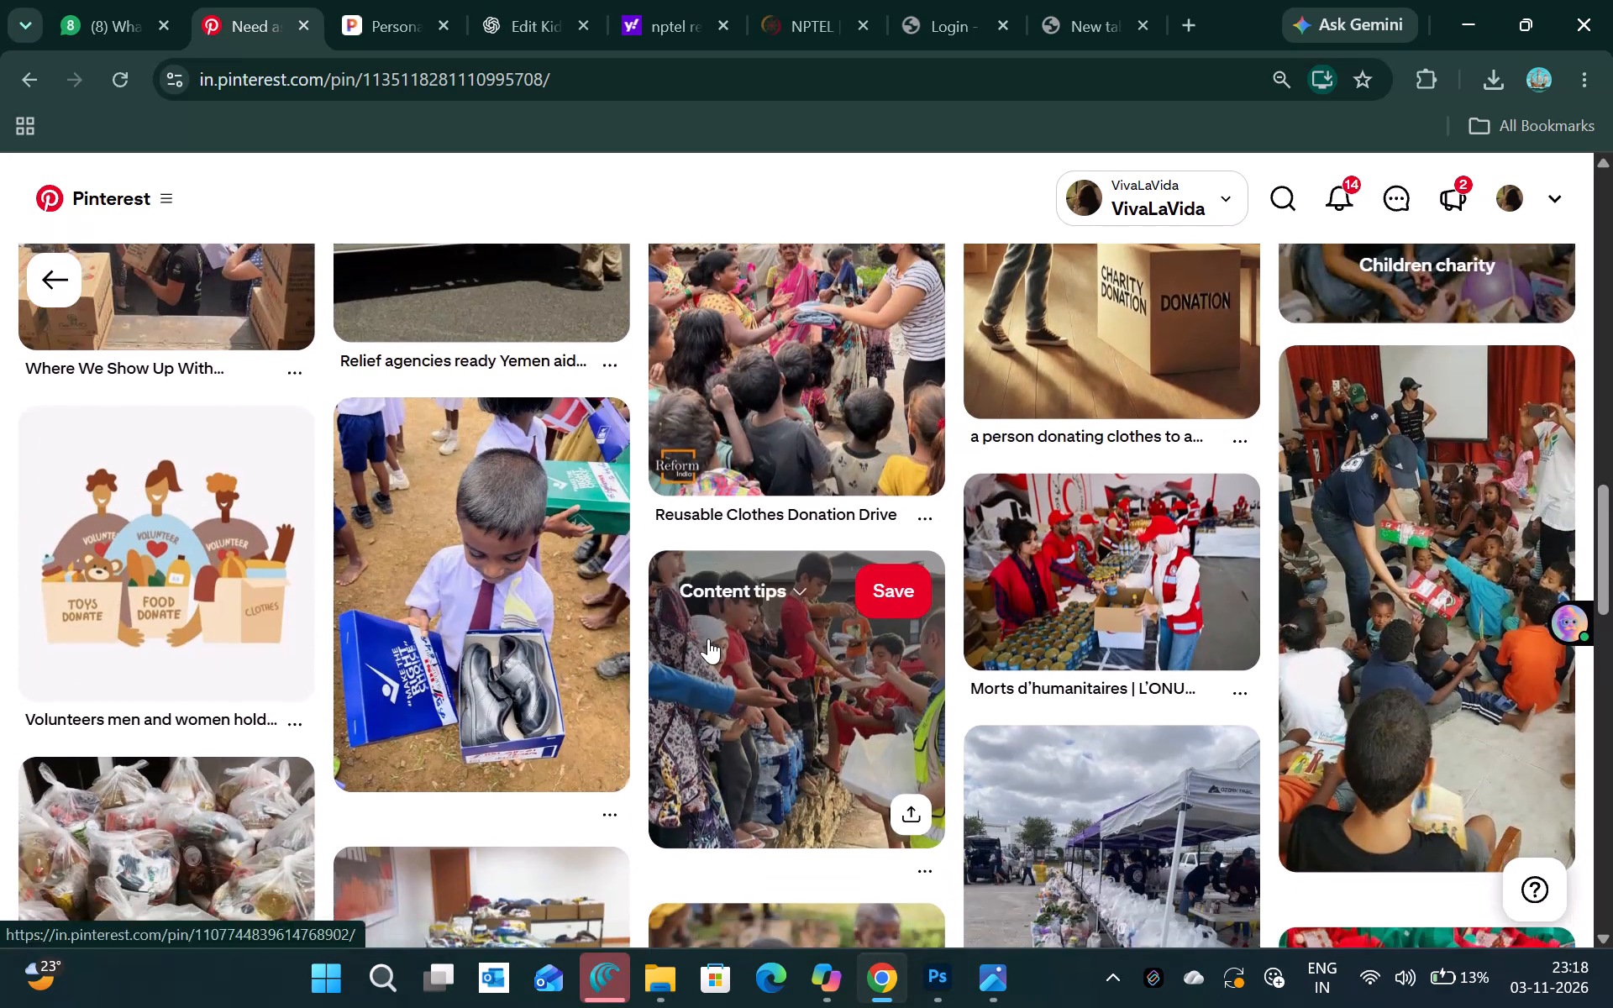
scroll(708, 638, down, 3)
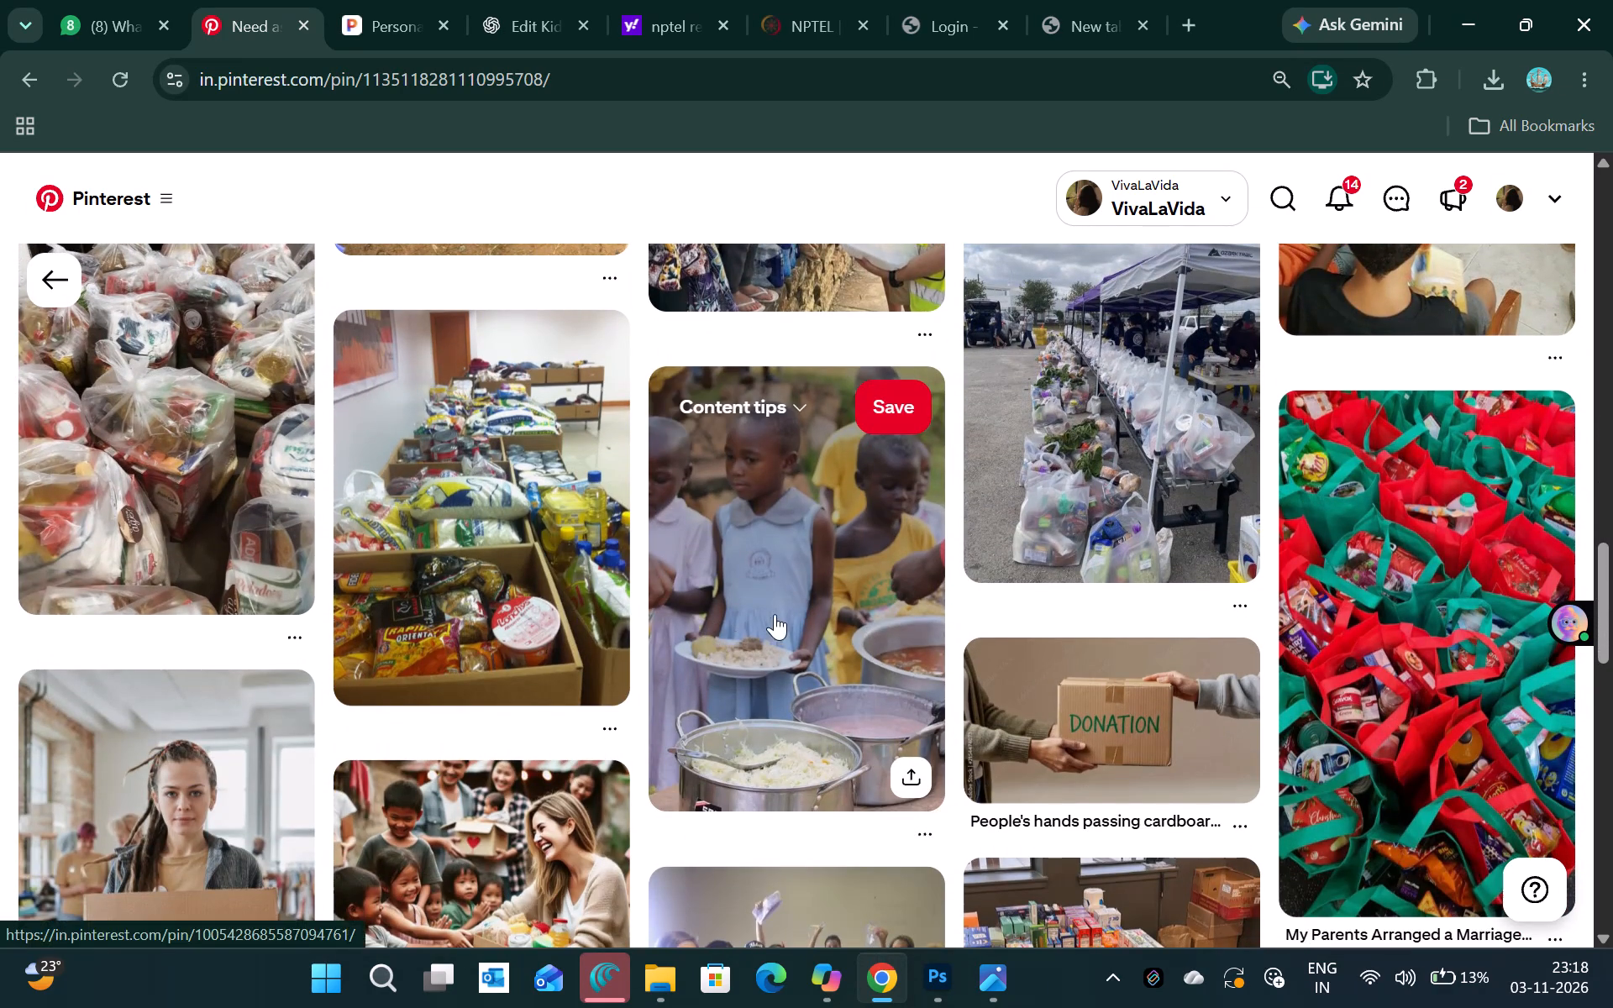
scroll(639, 651, down, 3)
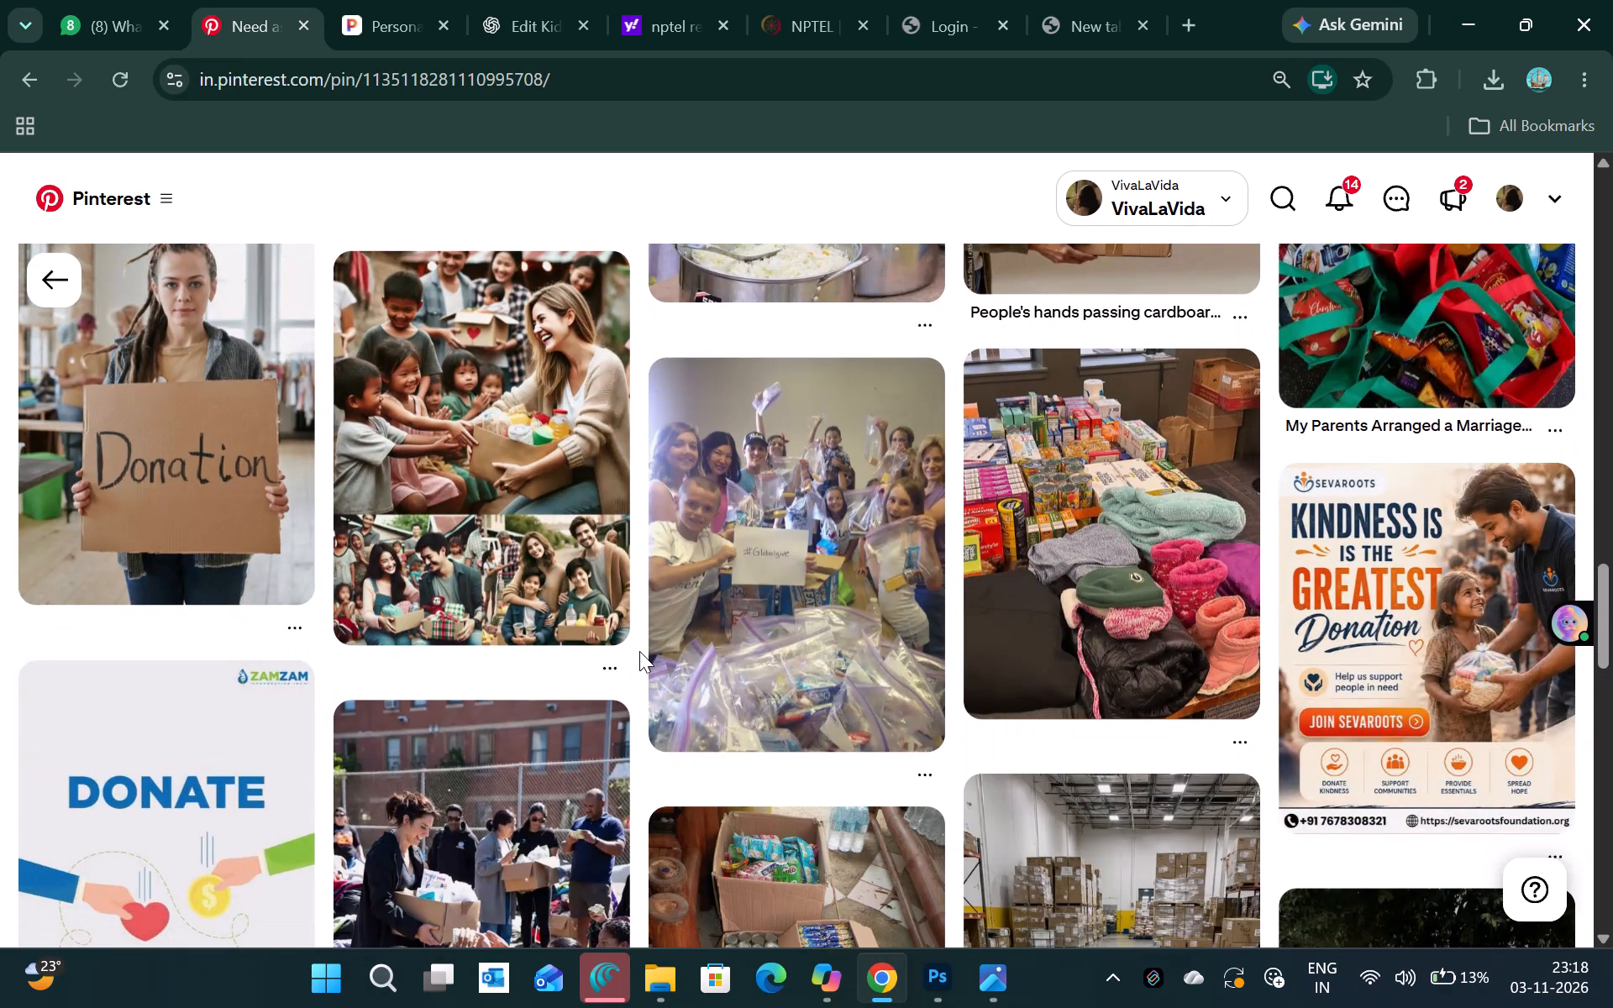
scroll(639, 651, down, 1)
scroll(973, 662, down, 5)
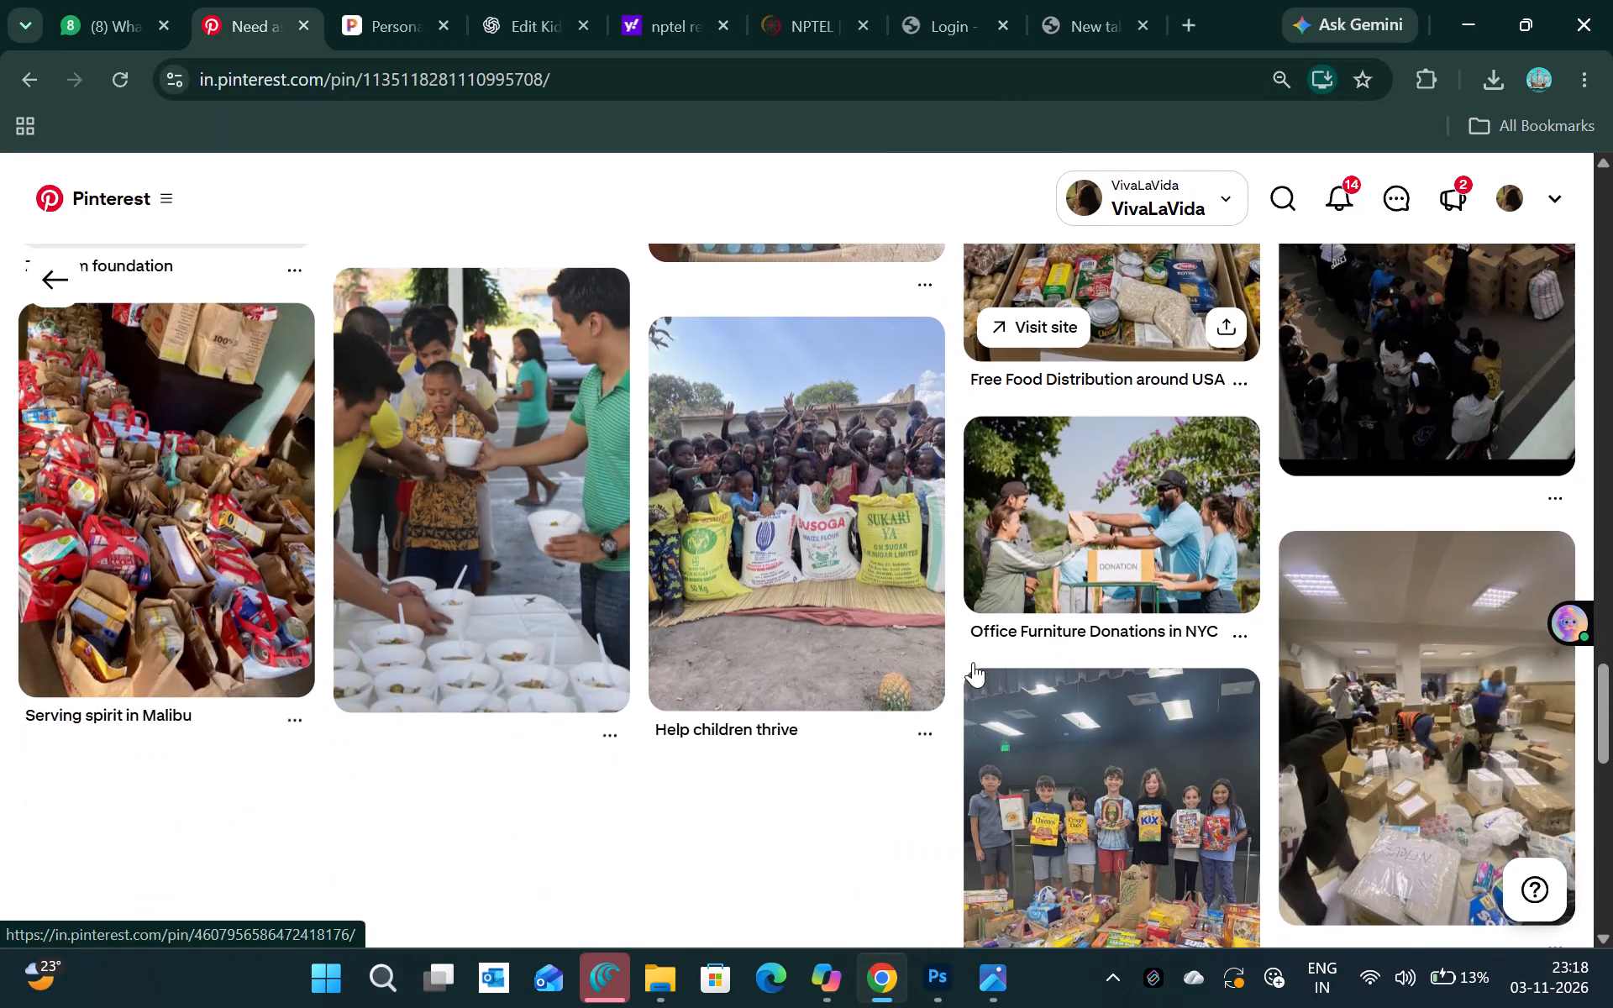
scroll(973, 662, down, 4)
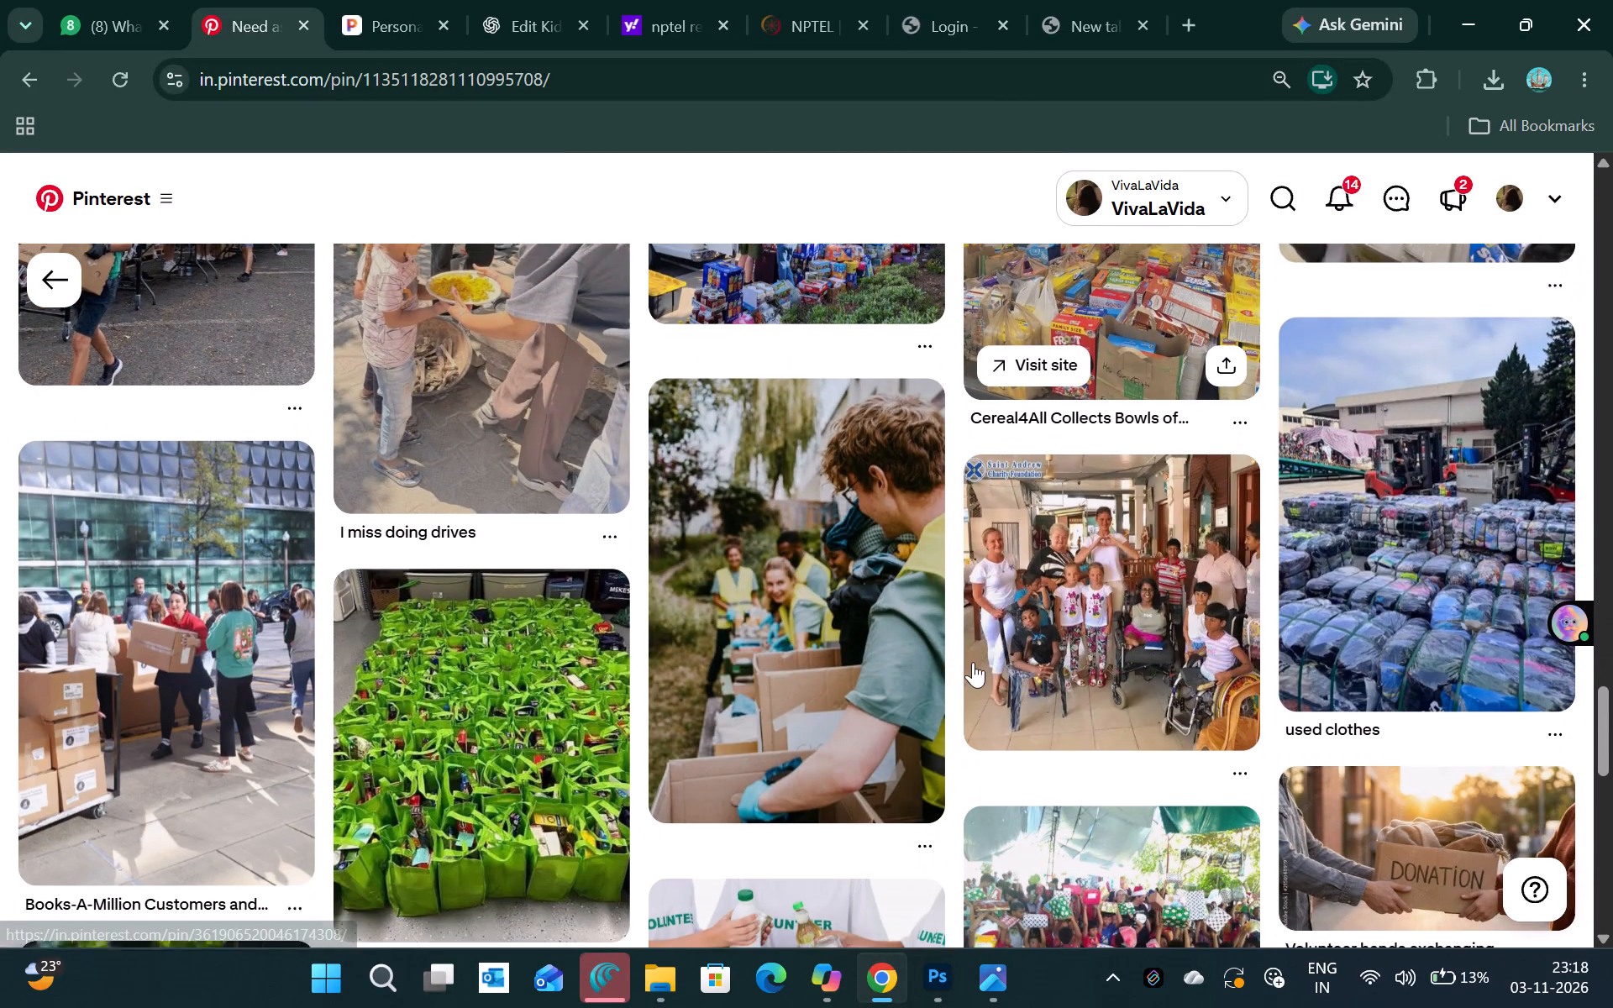
scroll(973, 662, down, 1)
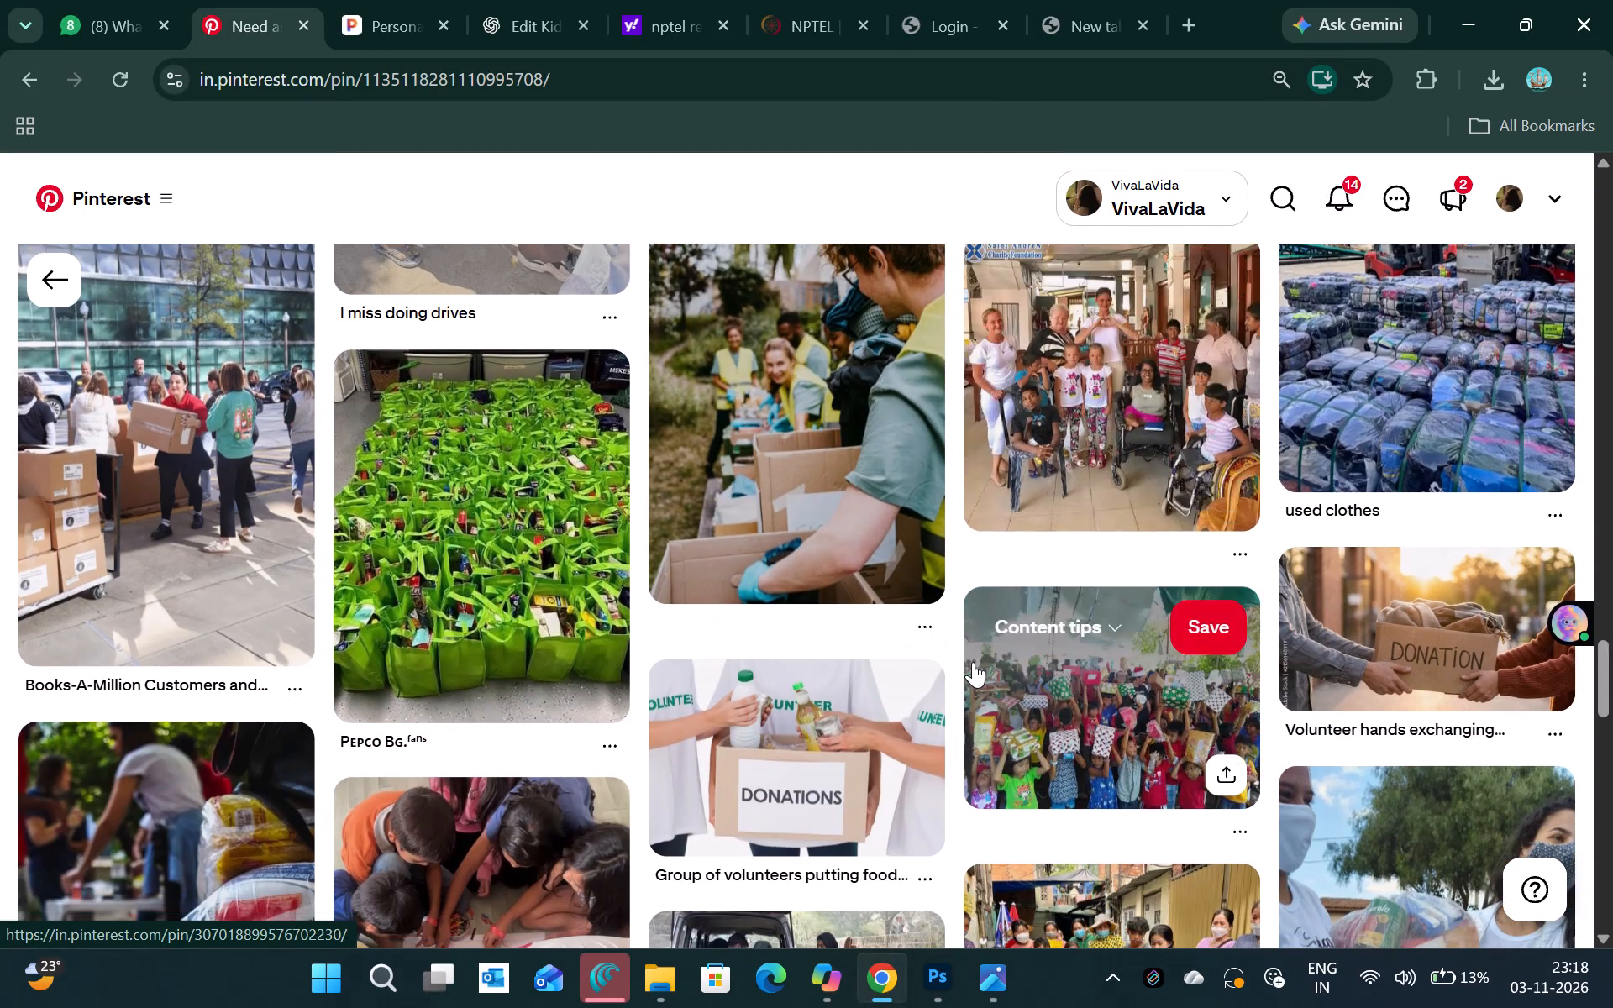
scroll(1112, 732, down, 3)
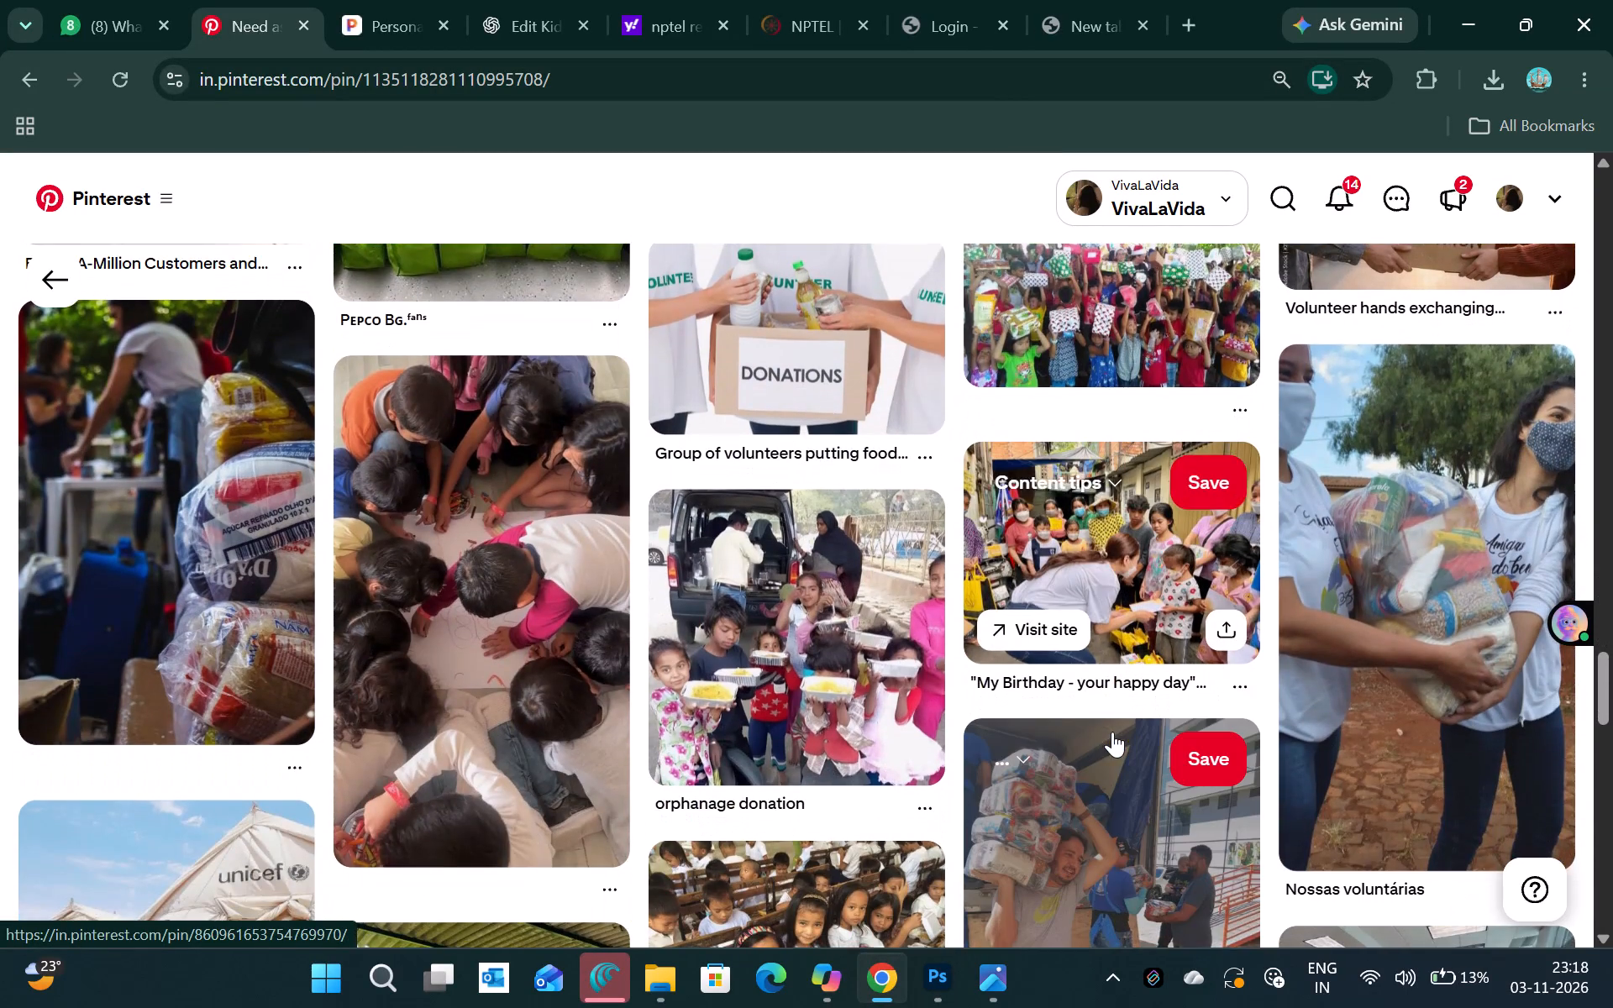
scroll(1112, 732, down, 4)
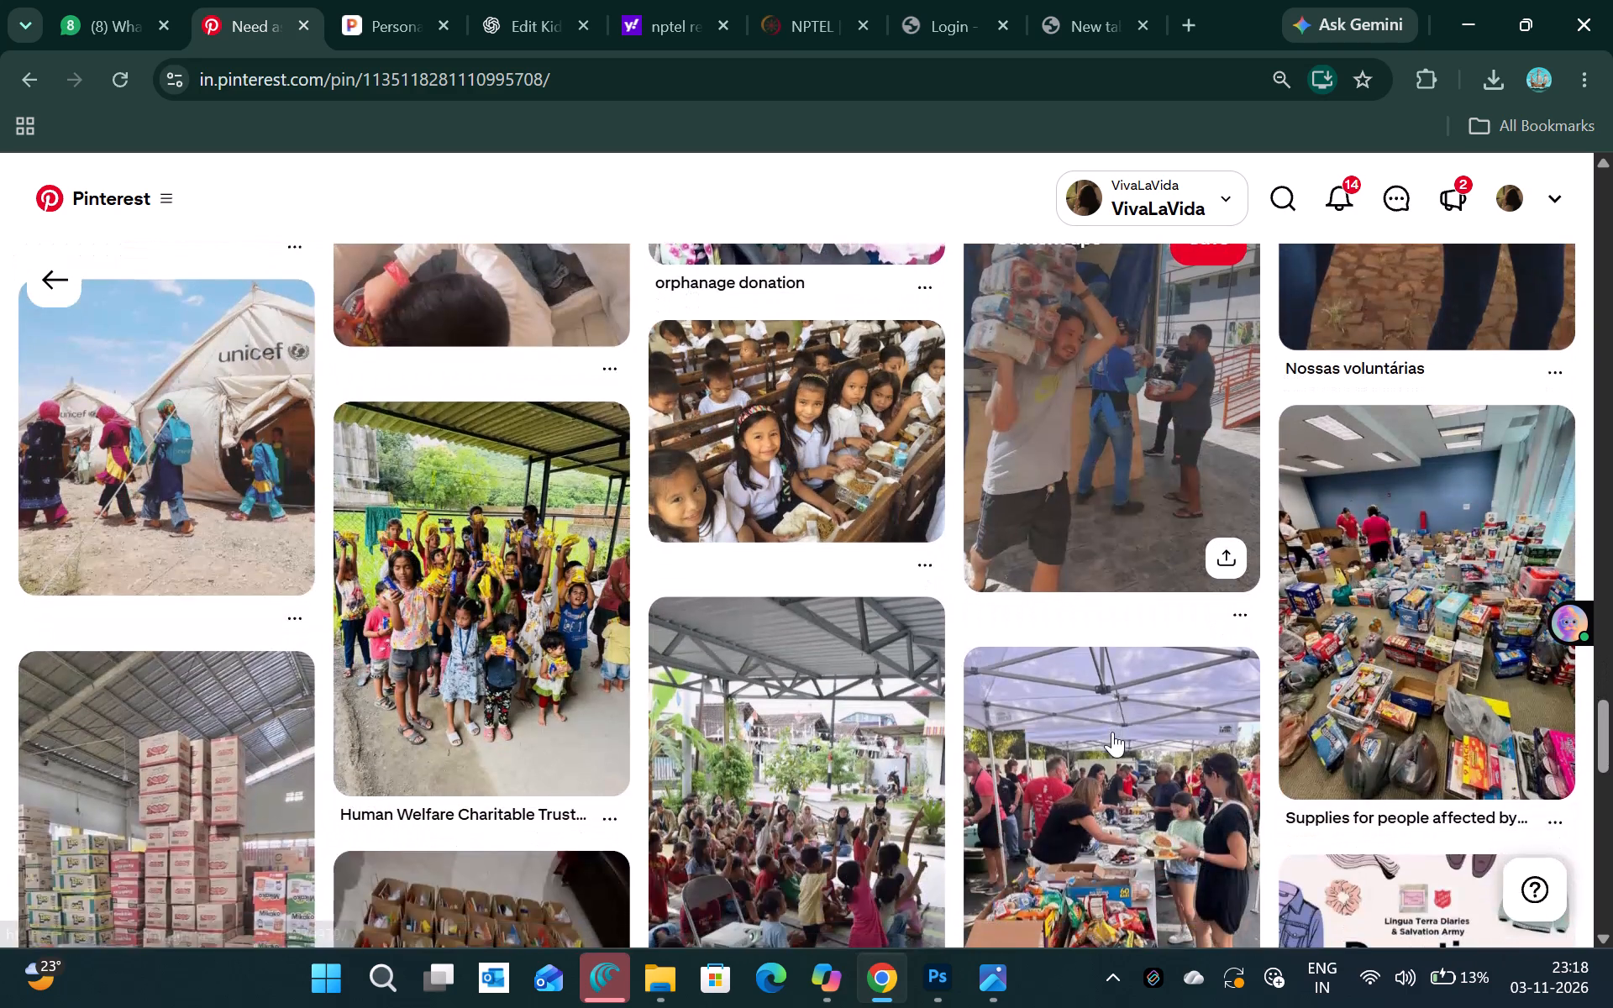
scroll(1112, 732, down, 3)
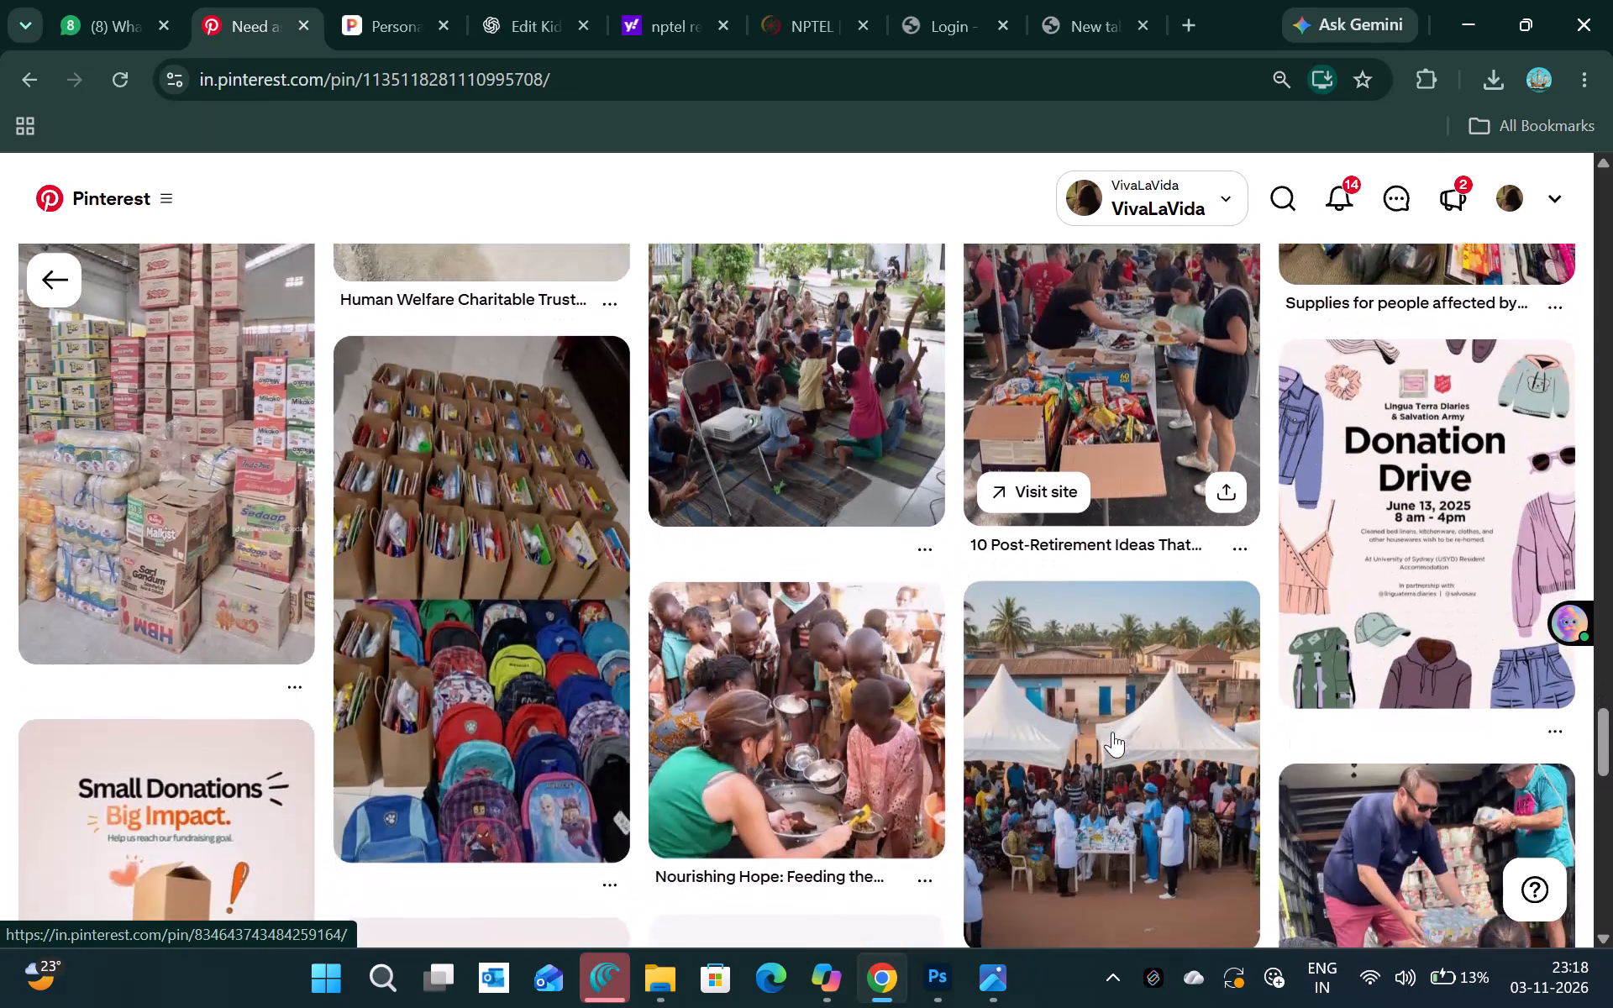
scroll(1112, 732, down, 5)
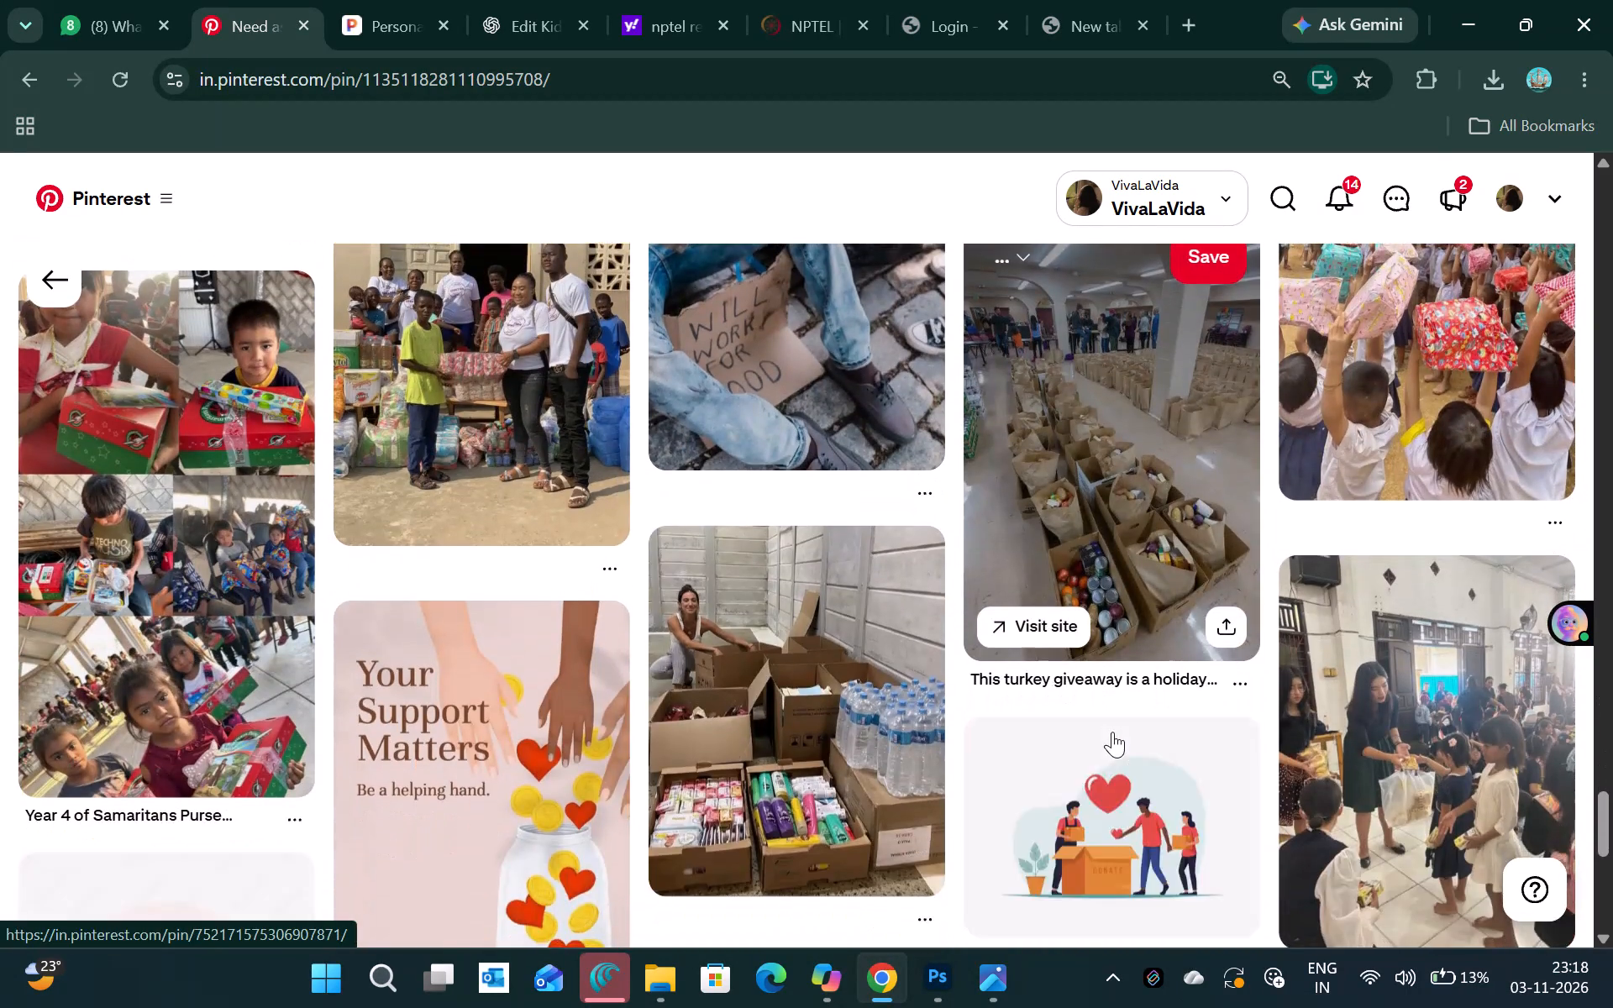
scroll(1112, 732, down, 6)
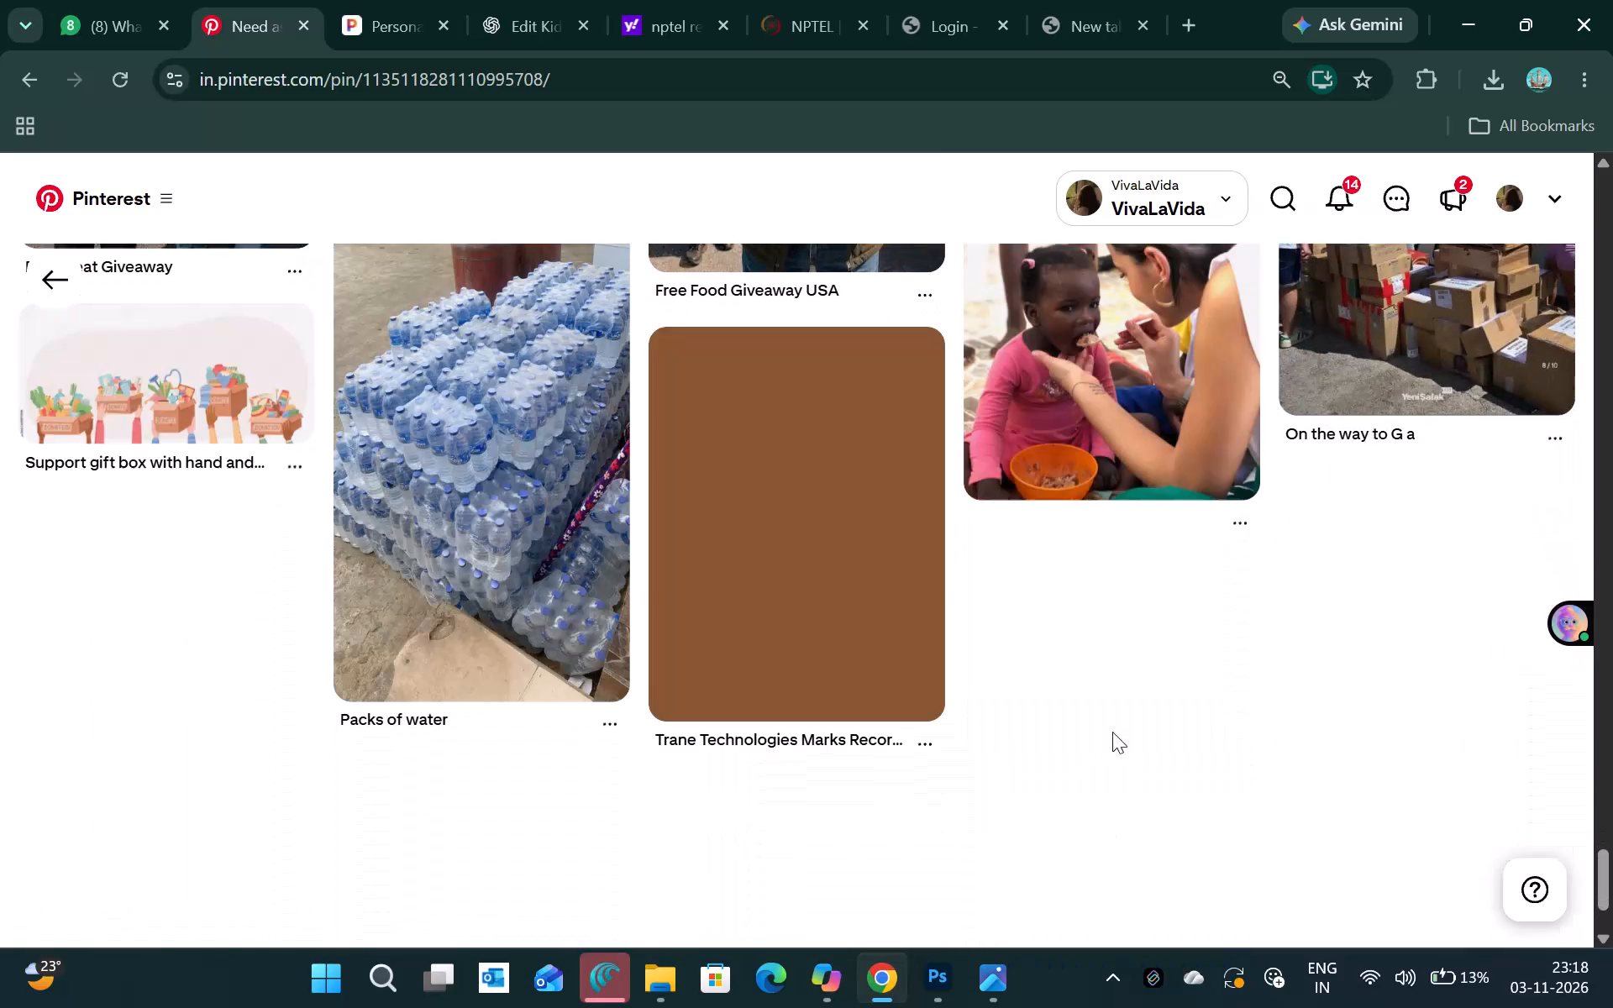
scroll(1112, 732, down, 3)
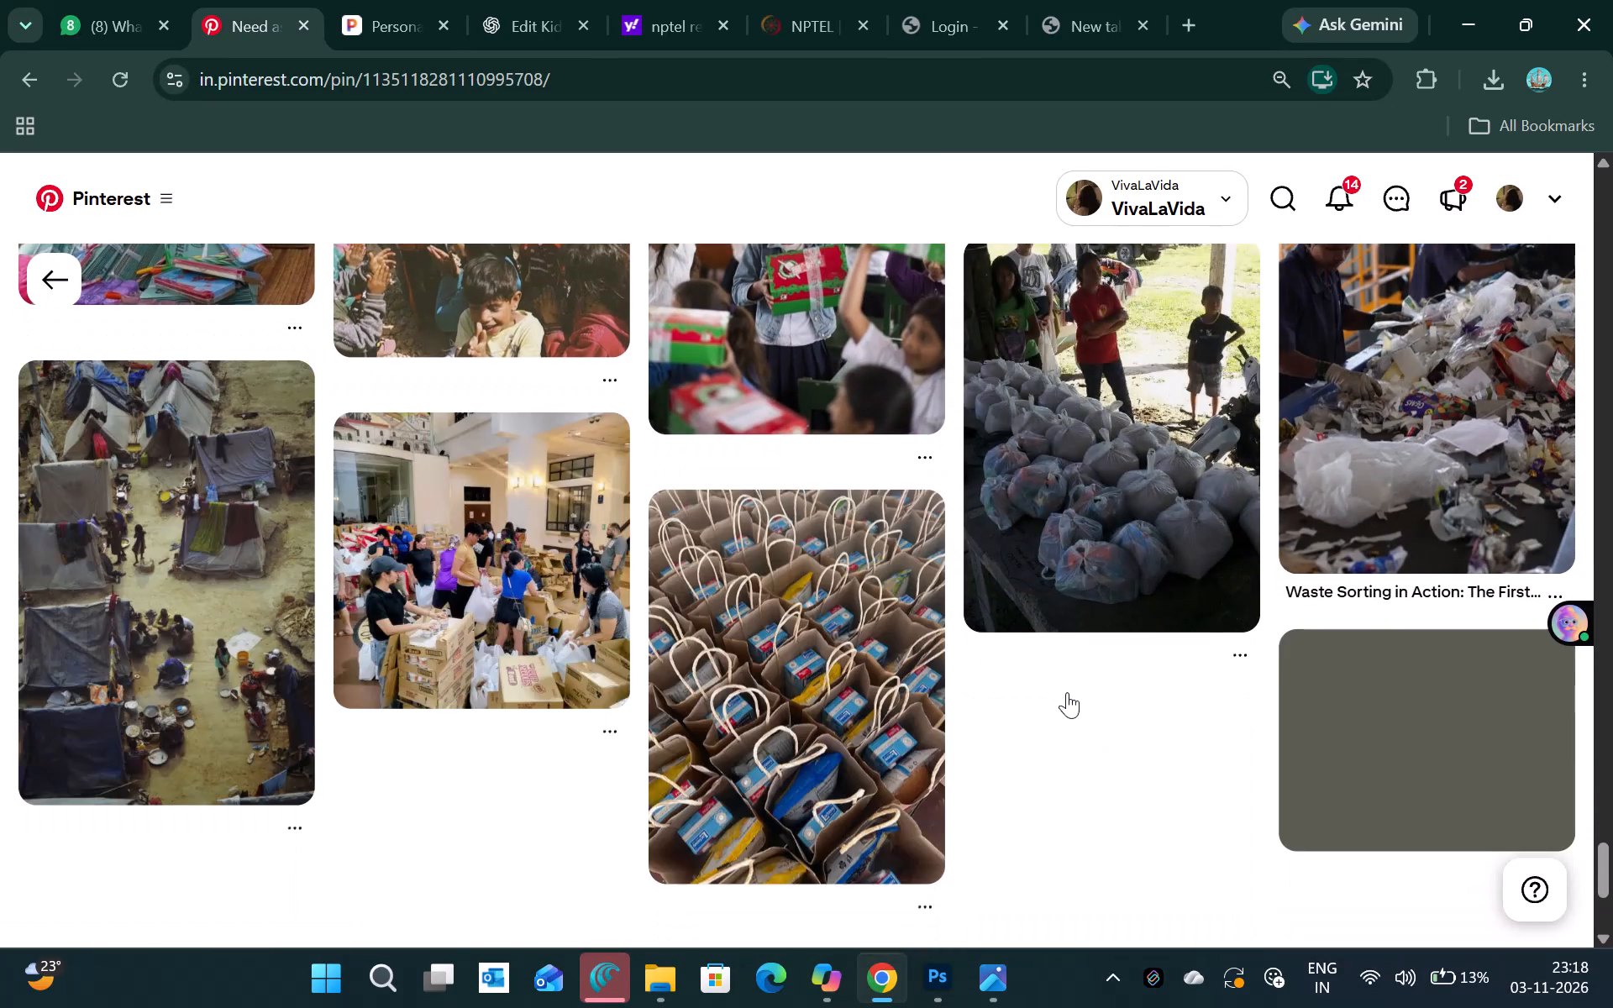
scroll(1006, 614, up, 2)
scroll(521, 611, down, 1)
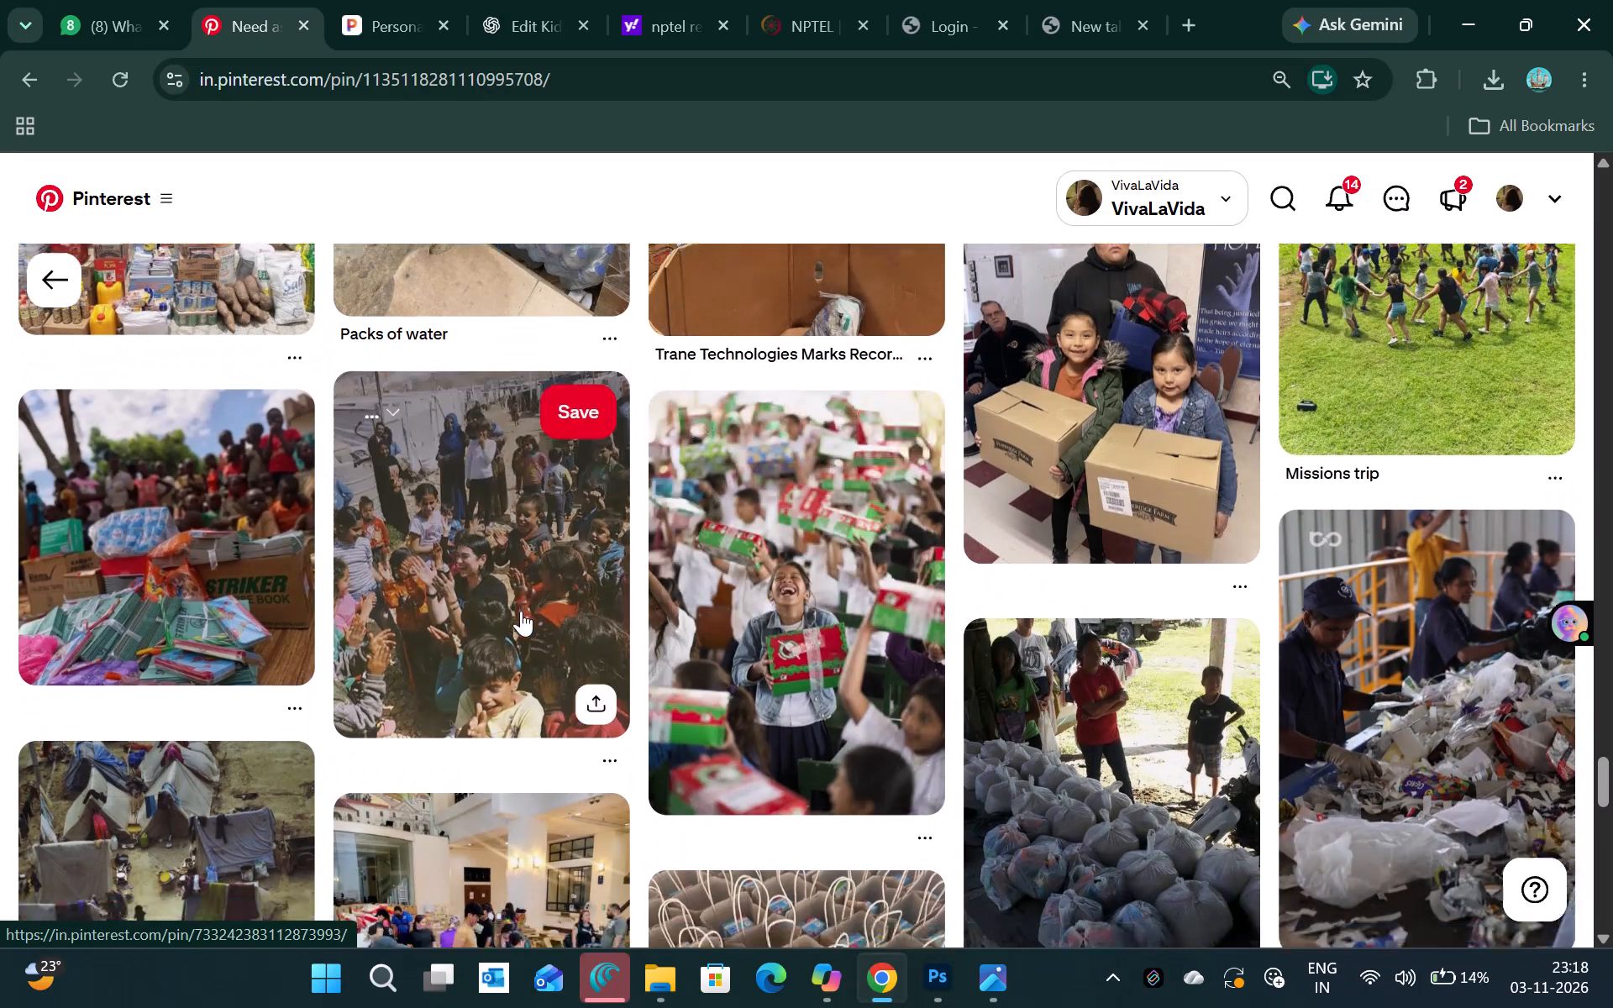
scroll(521, 611, down, 1)
scroll(521, 611, up, 2)
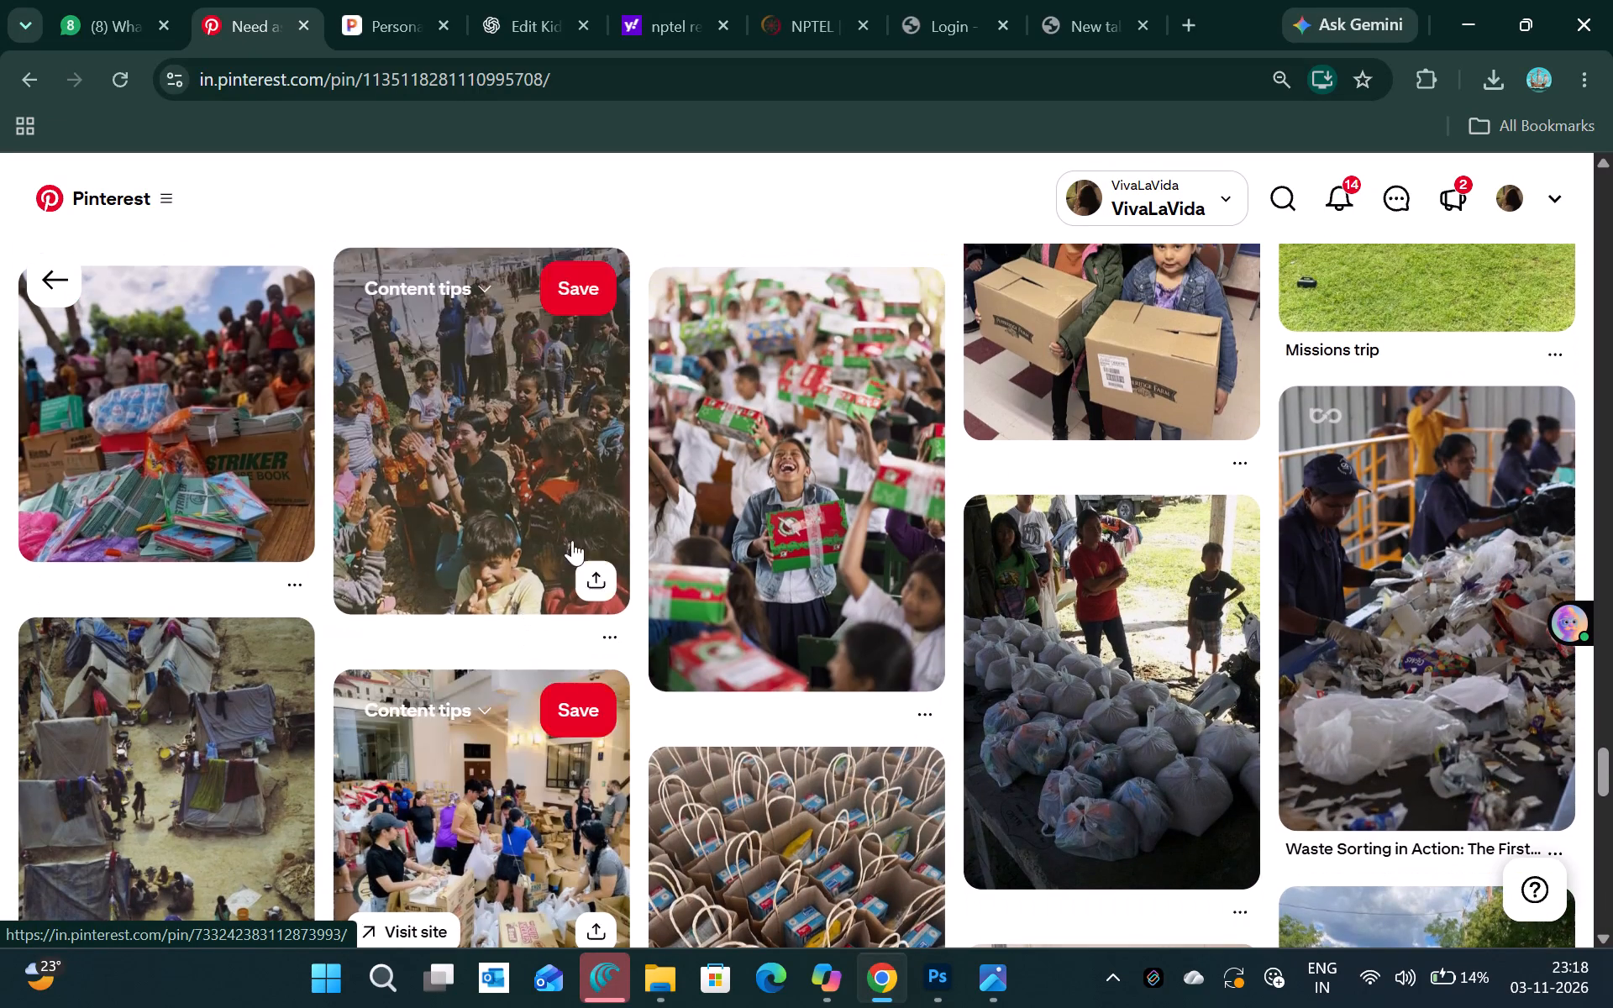
Open the pin of the laughing child holding a shoebox gift, then the laughing girls' pin, and examine related photos.
click(839, 563)
scroll(839, 563, down, 3)
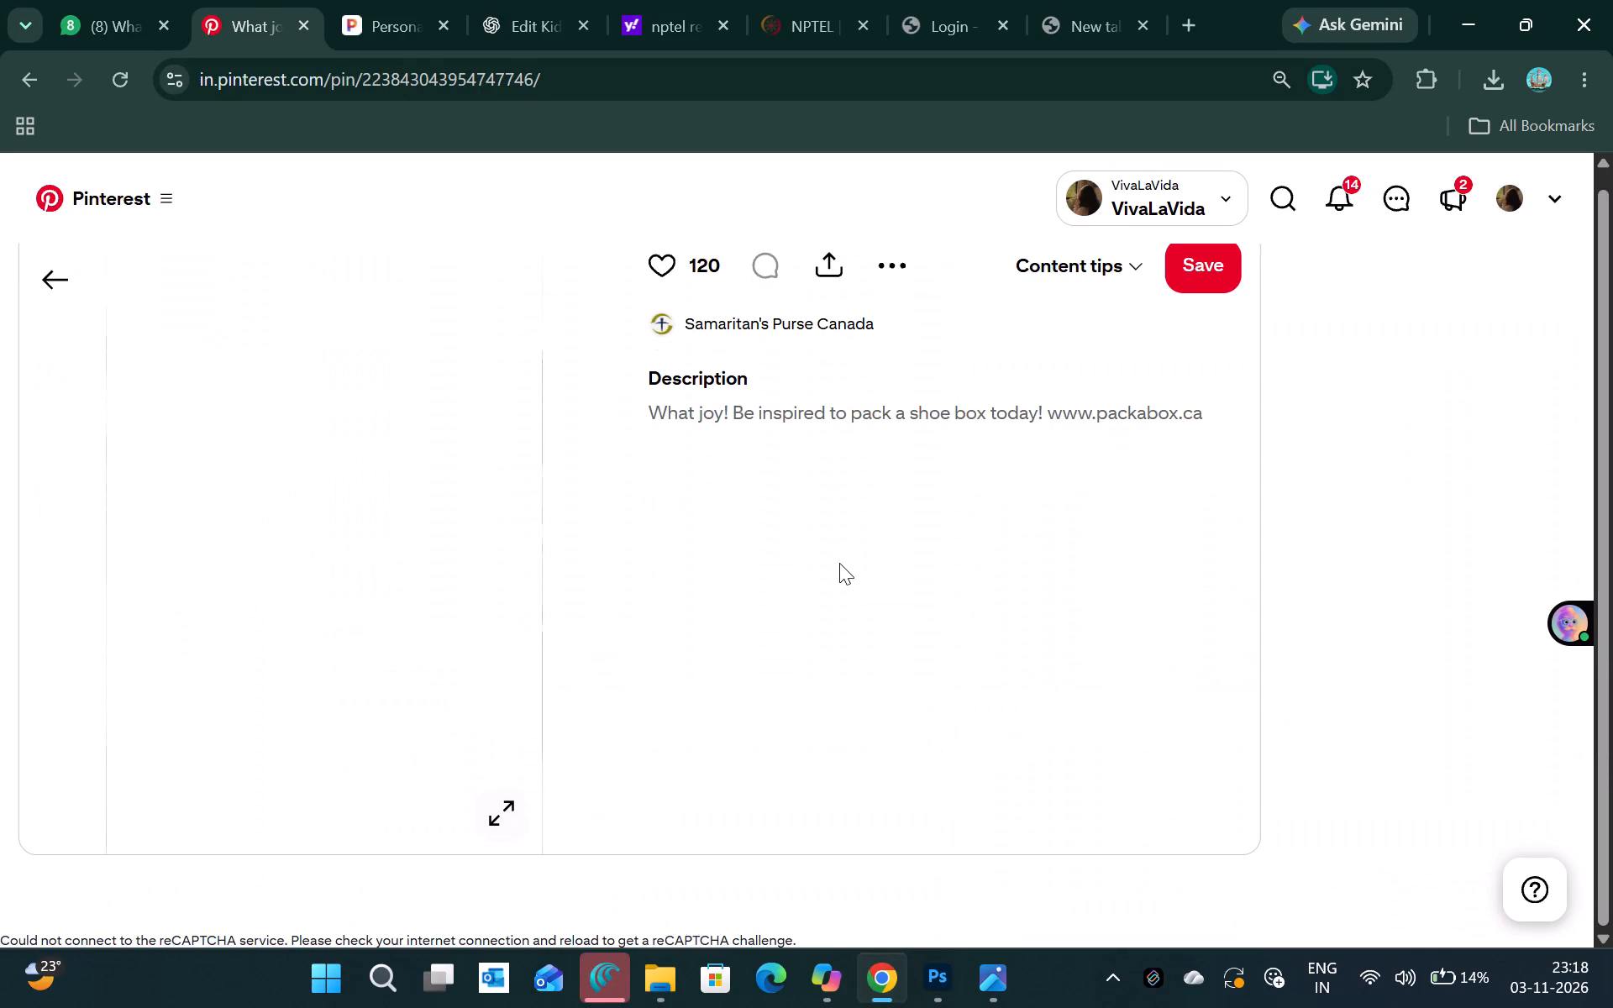
scroll(839, 563, down, 2)
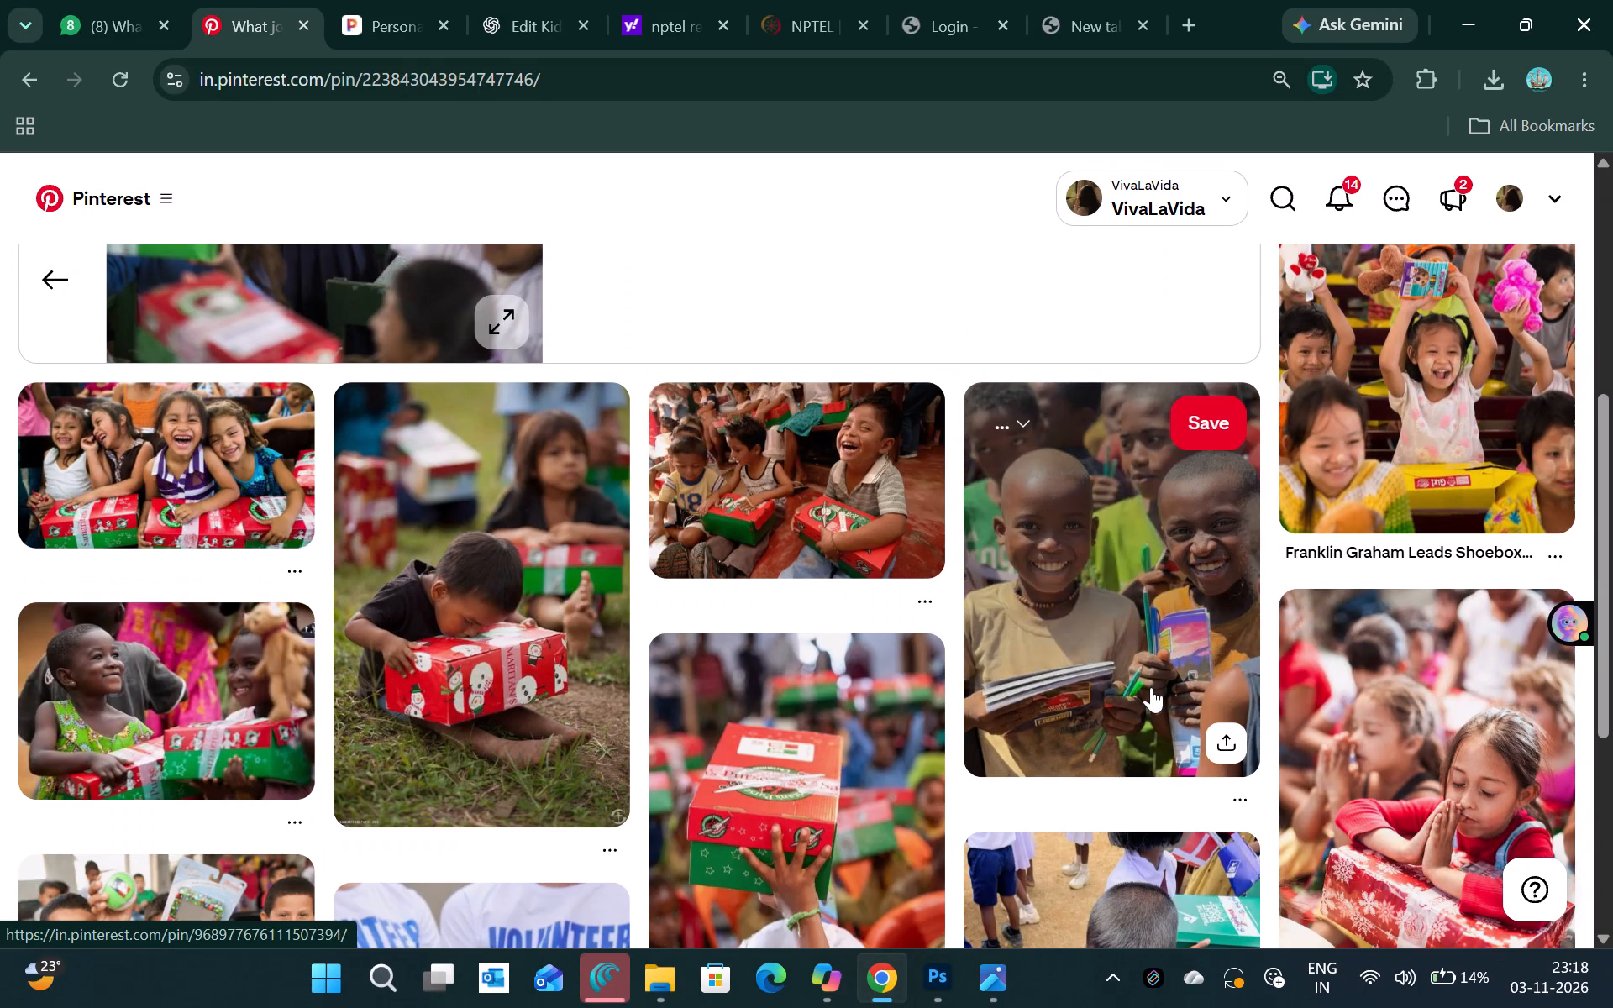
click(181, 444)
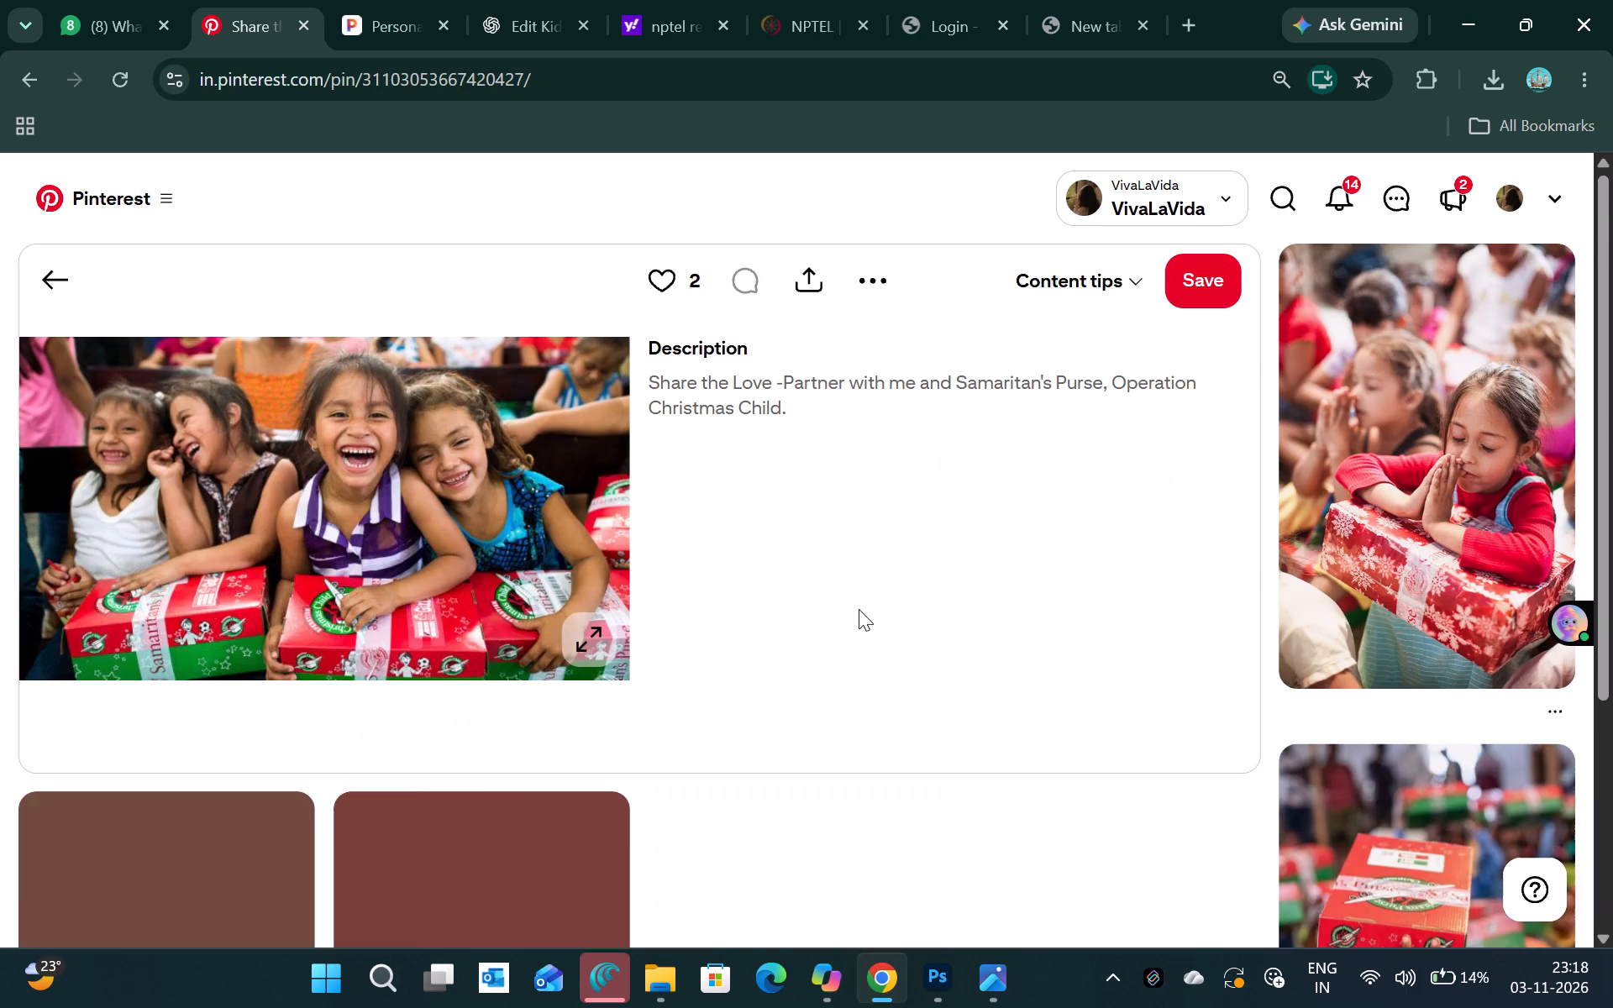
scroll(896, 626, down, 1)
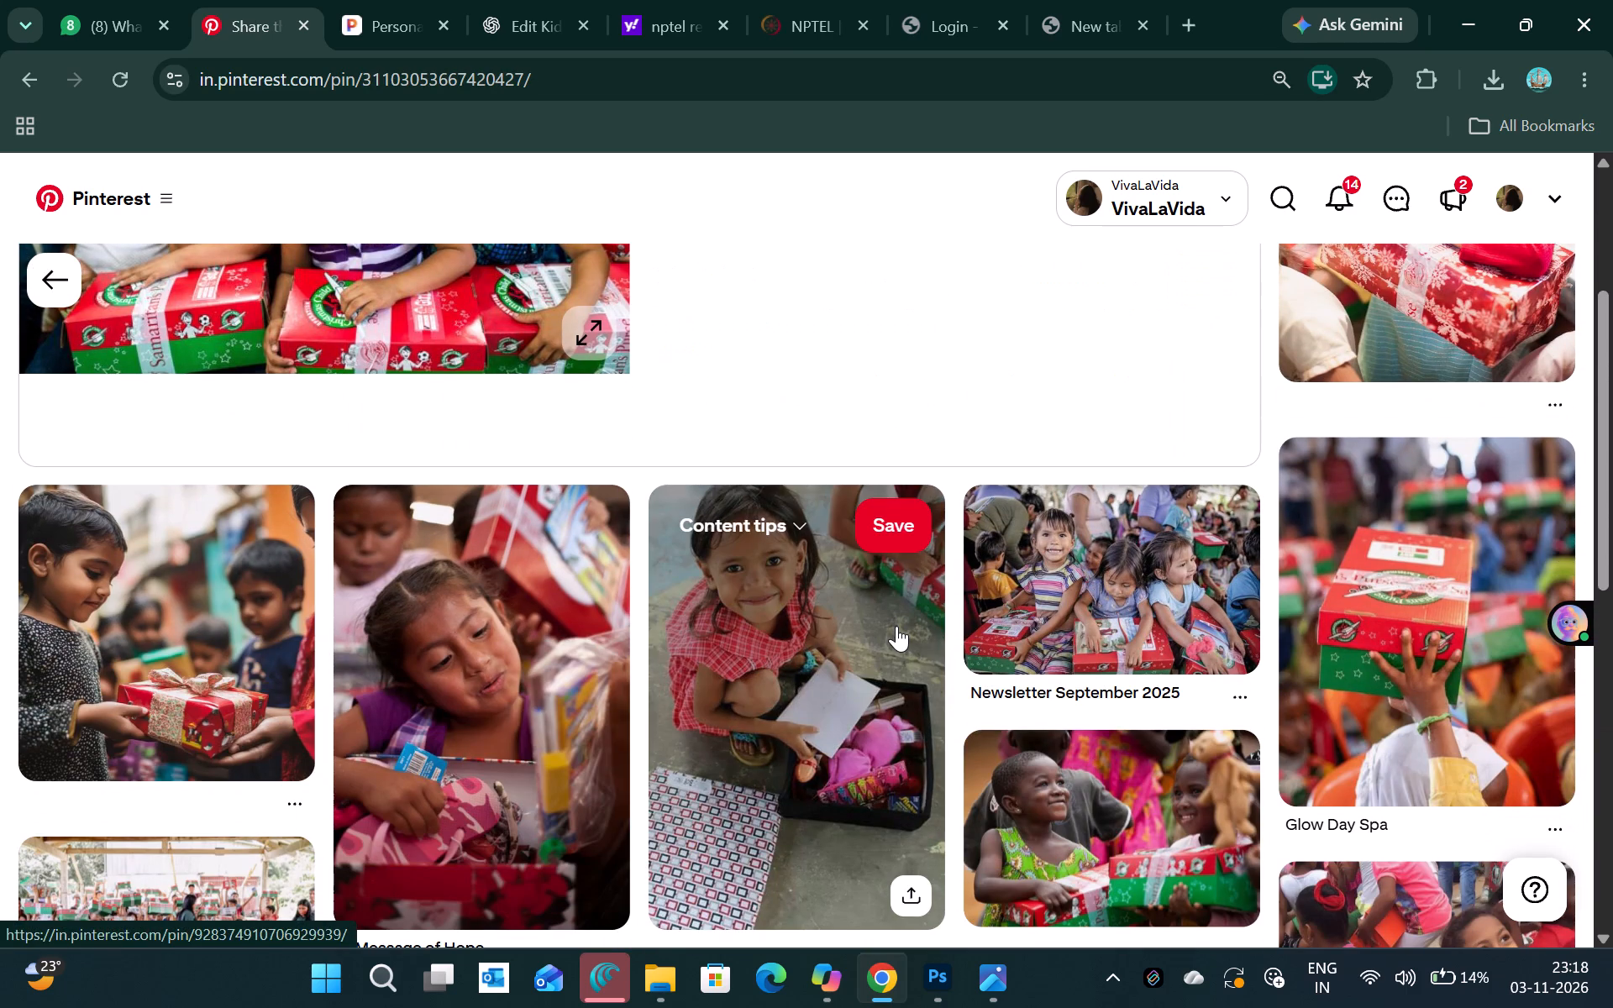
scroll(896, 626, down, 1)
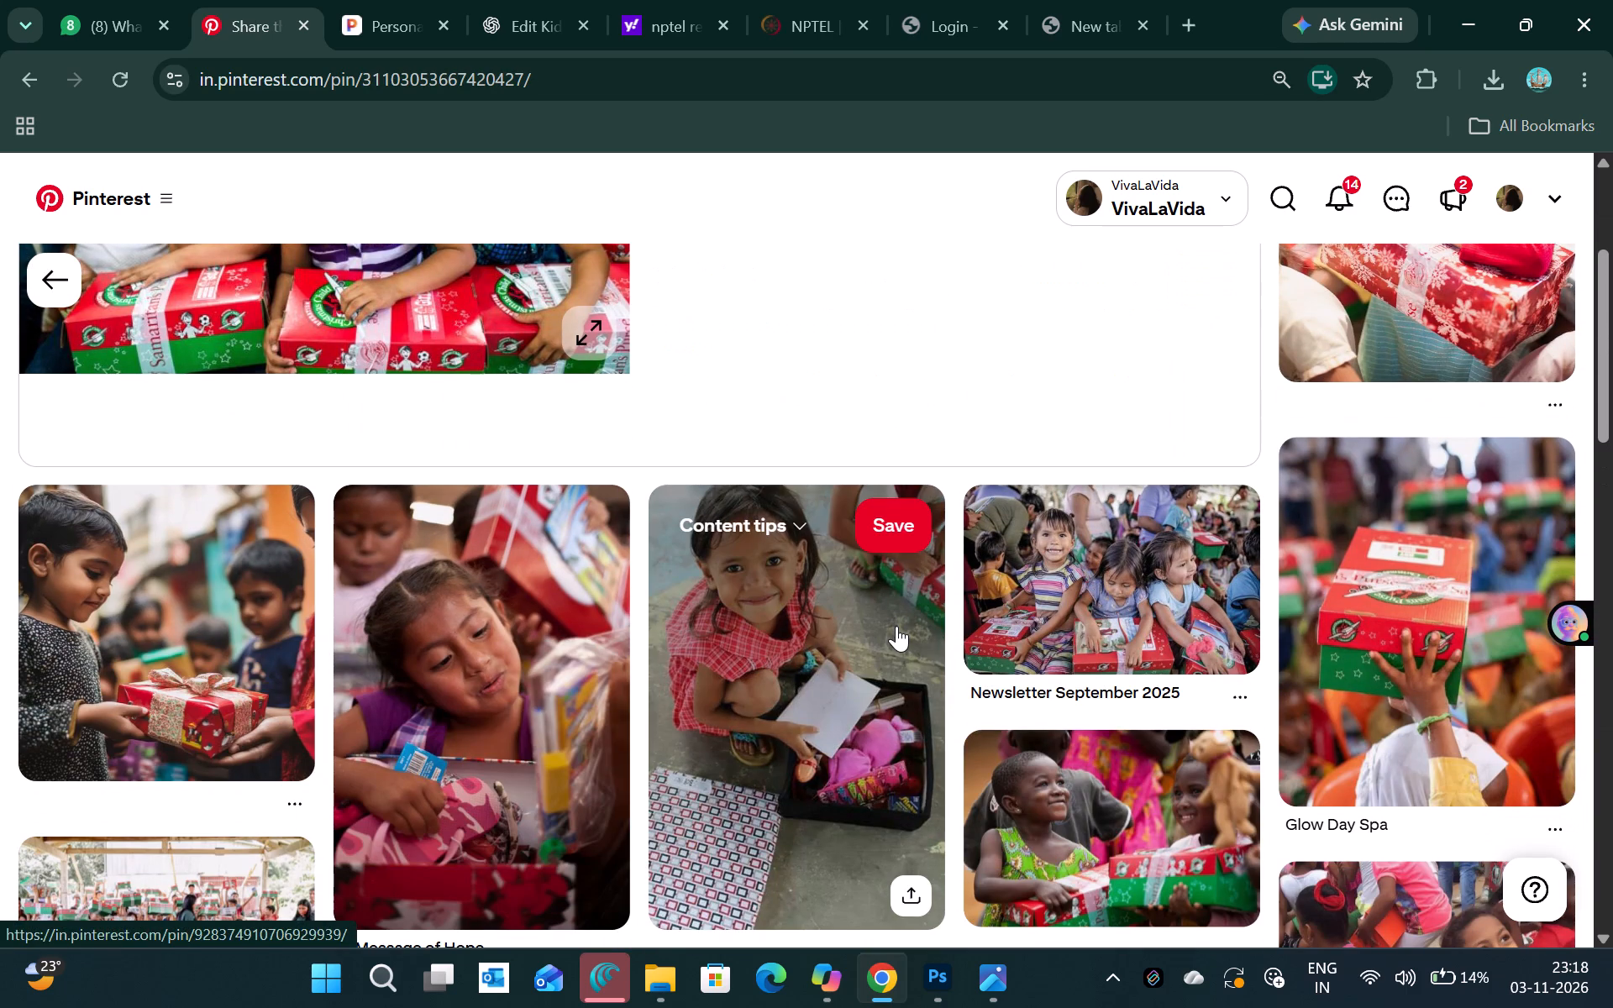
scroll(896, 626, down, 2)
Open the "A Message of Hope" pin of the girl with a gift box and download its image.
click(548, 727)
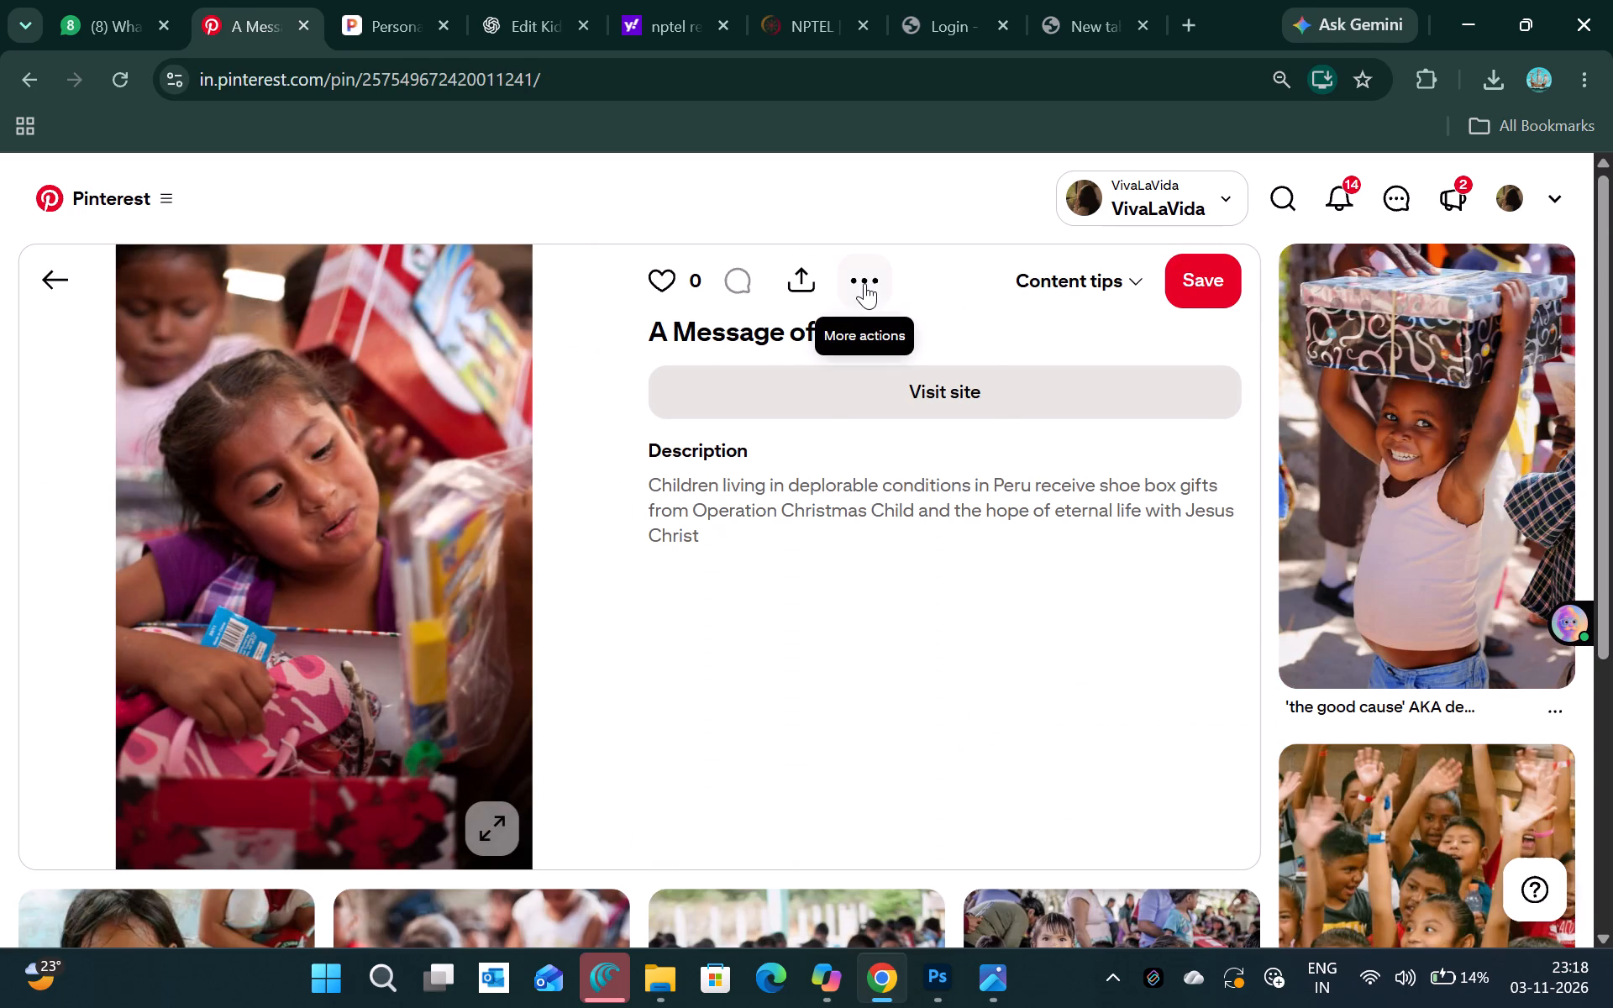
click(864, 283)
click(858, 354)
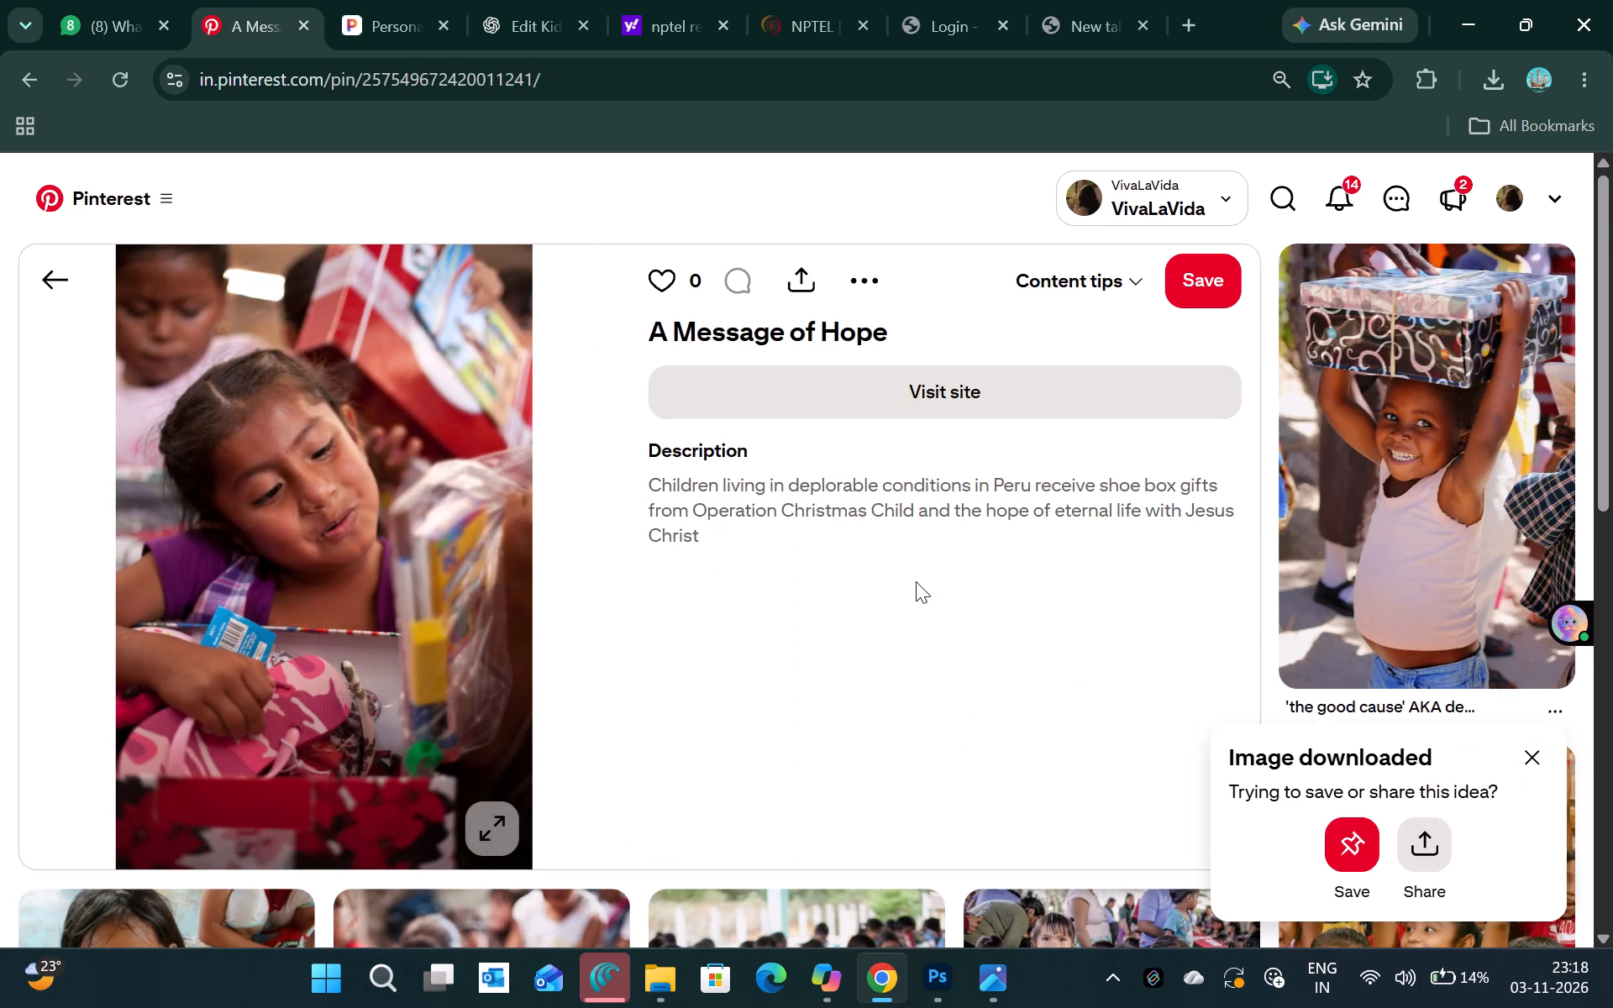
Look through related gift photos, including those under the "Gift box." pin of the girl in red, and return to "A Message of Hope".
scroll(916, 581, down, 5)
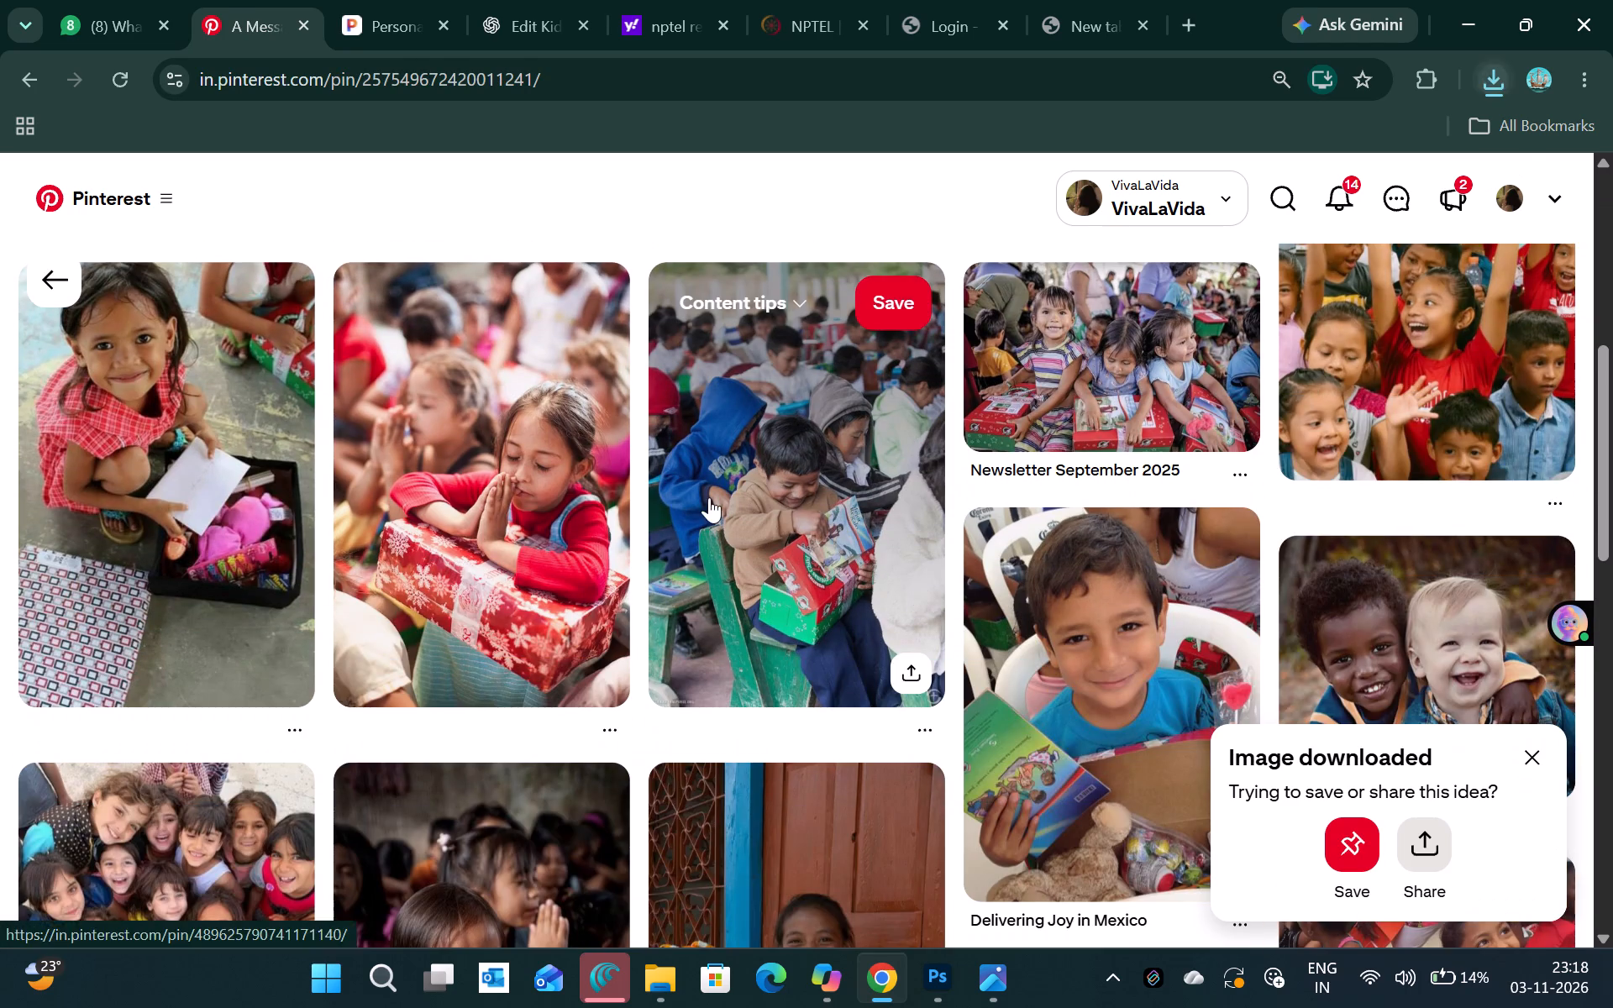
scroll(709, 497, right, 1)
click(132, 536)
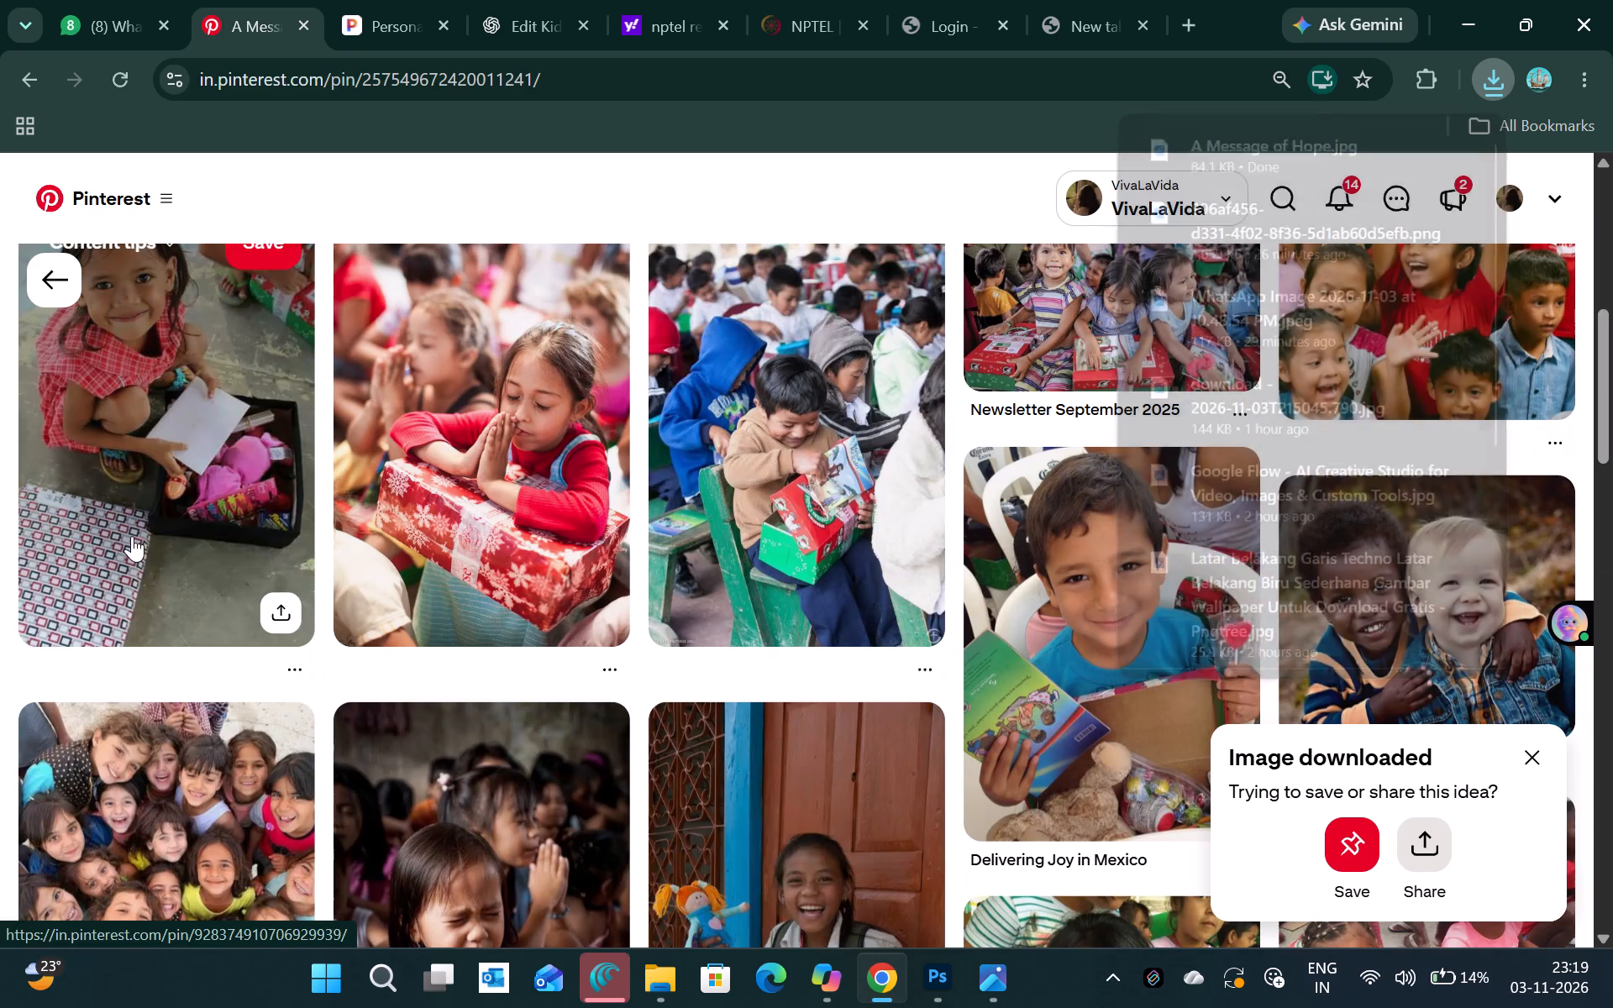
scroll(570, 645, down, 3)
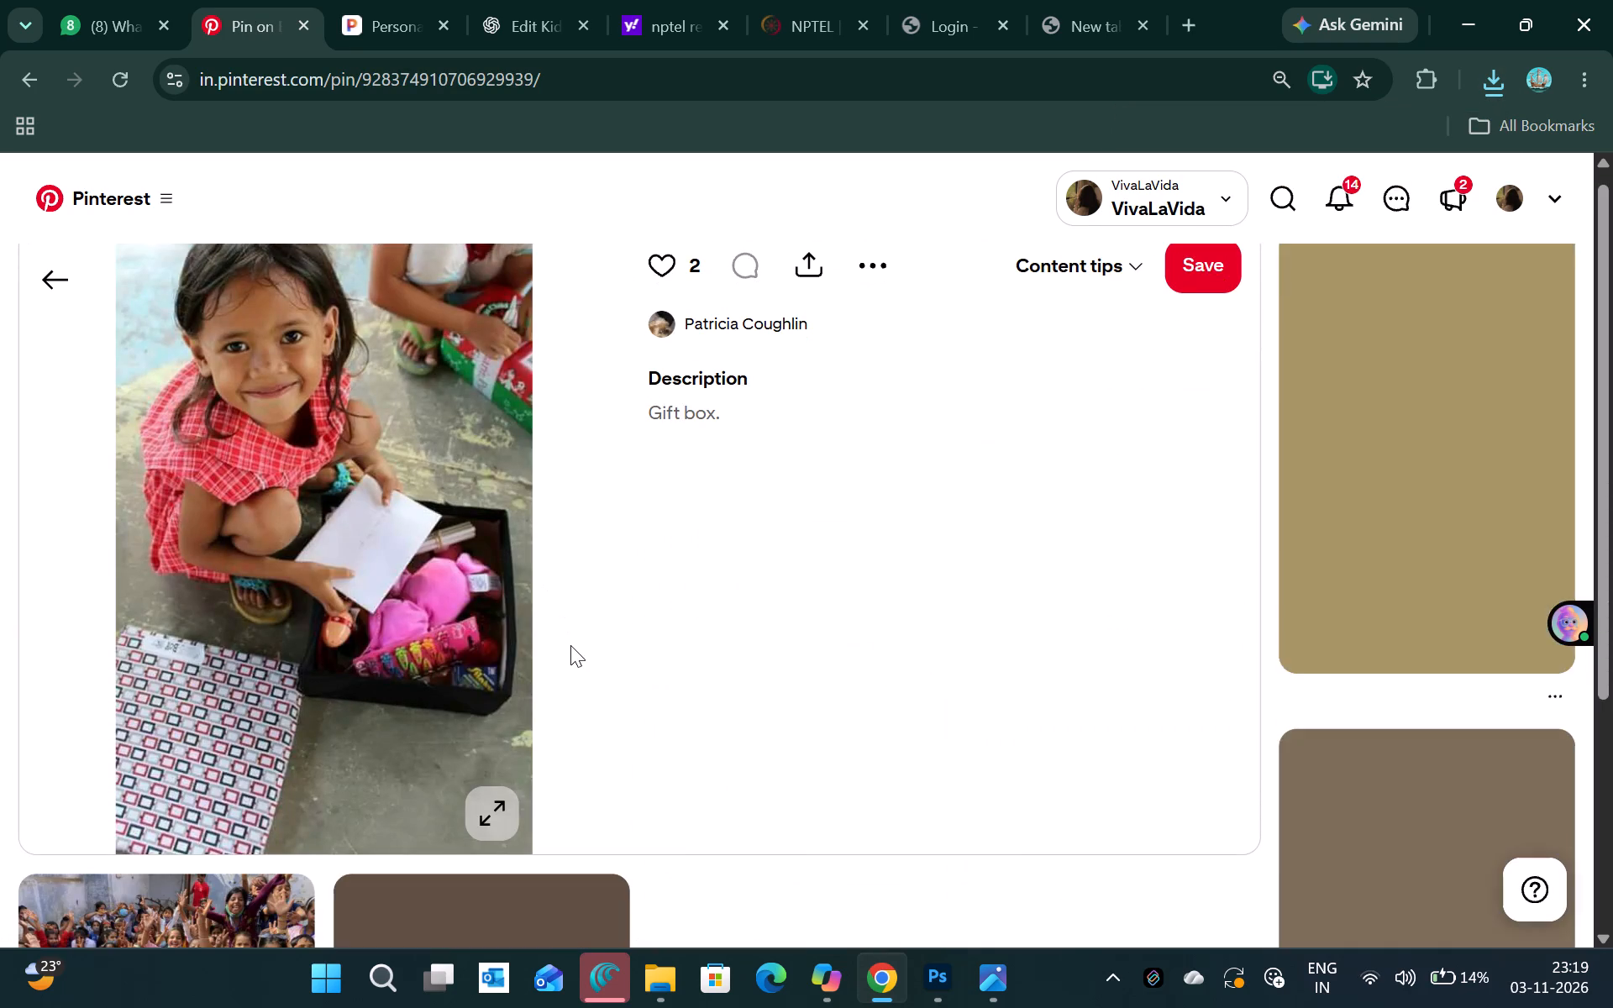
scroll(570, 645, down, 4)
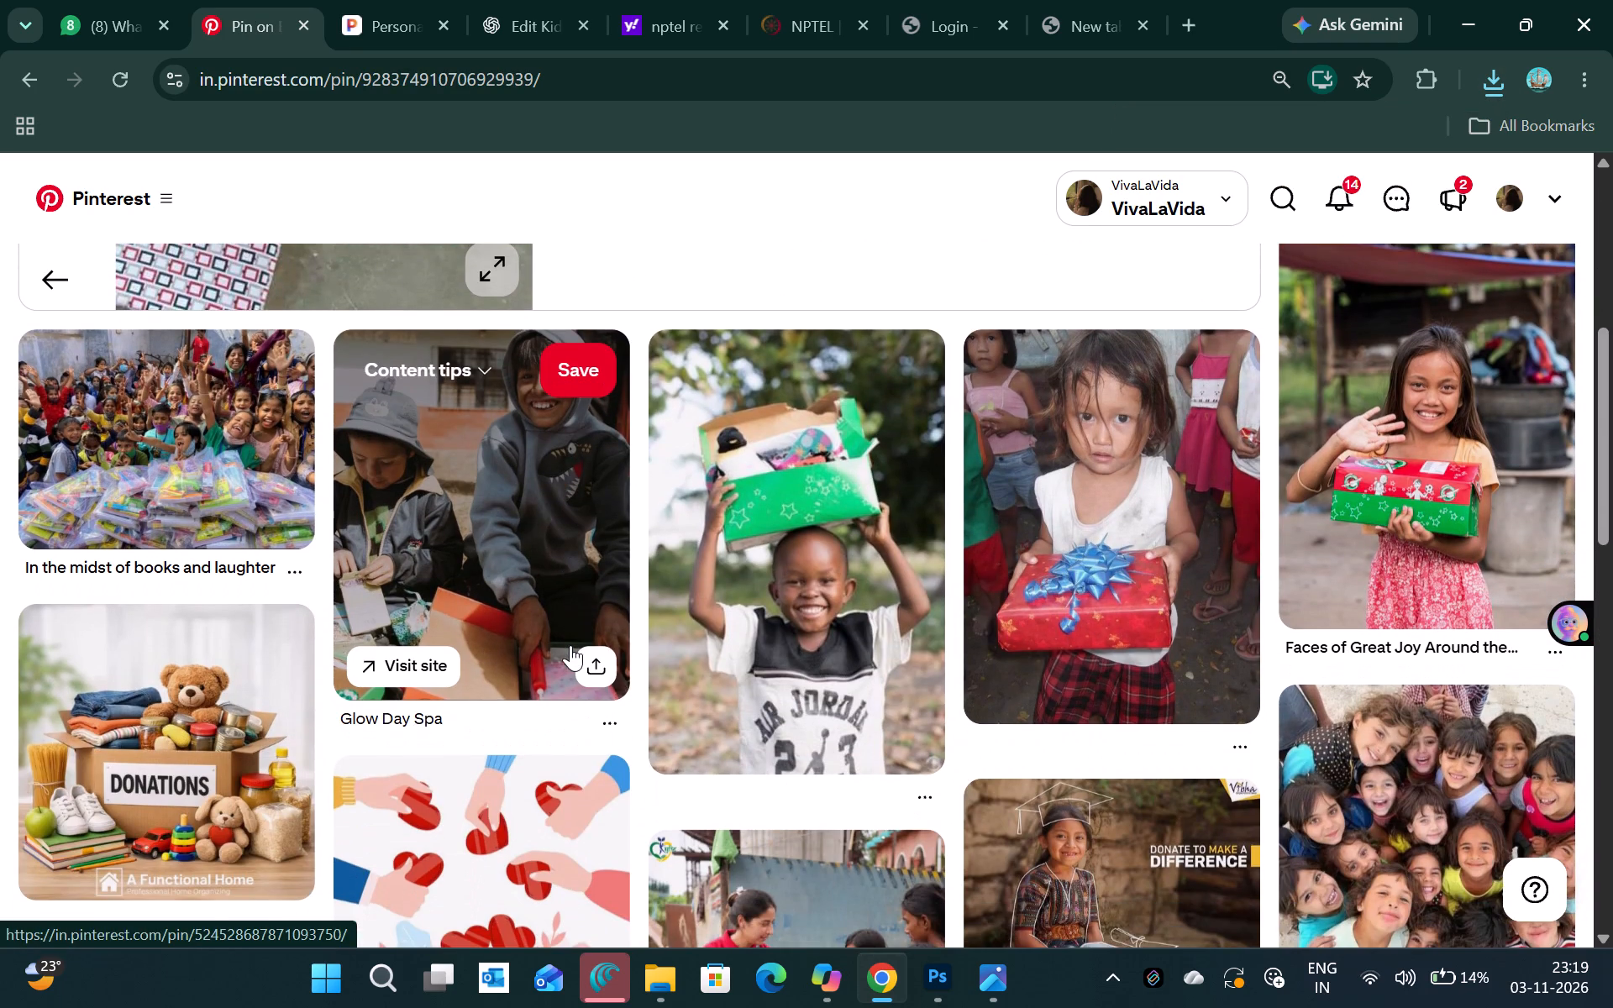
scroll(871, 612, down, 1)
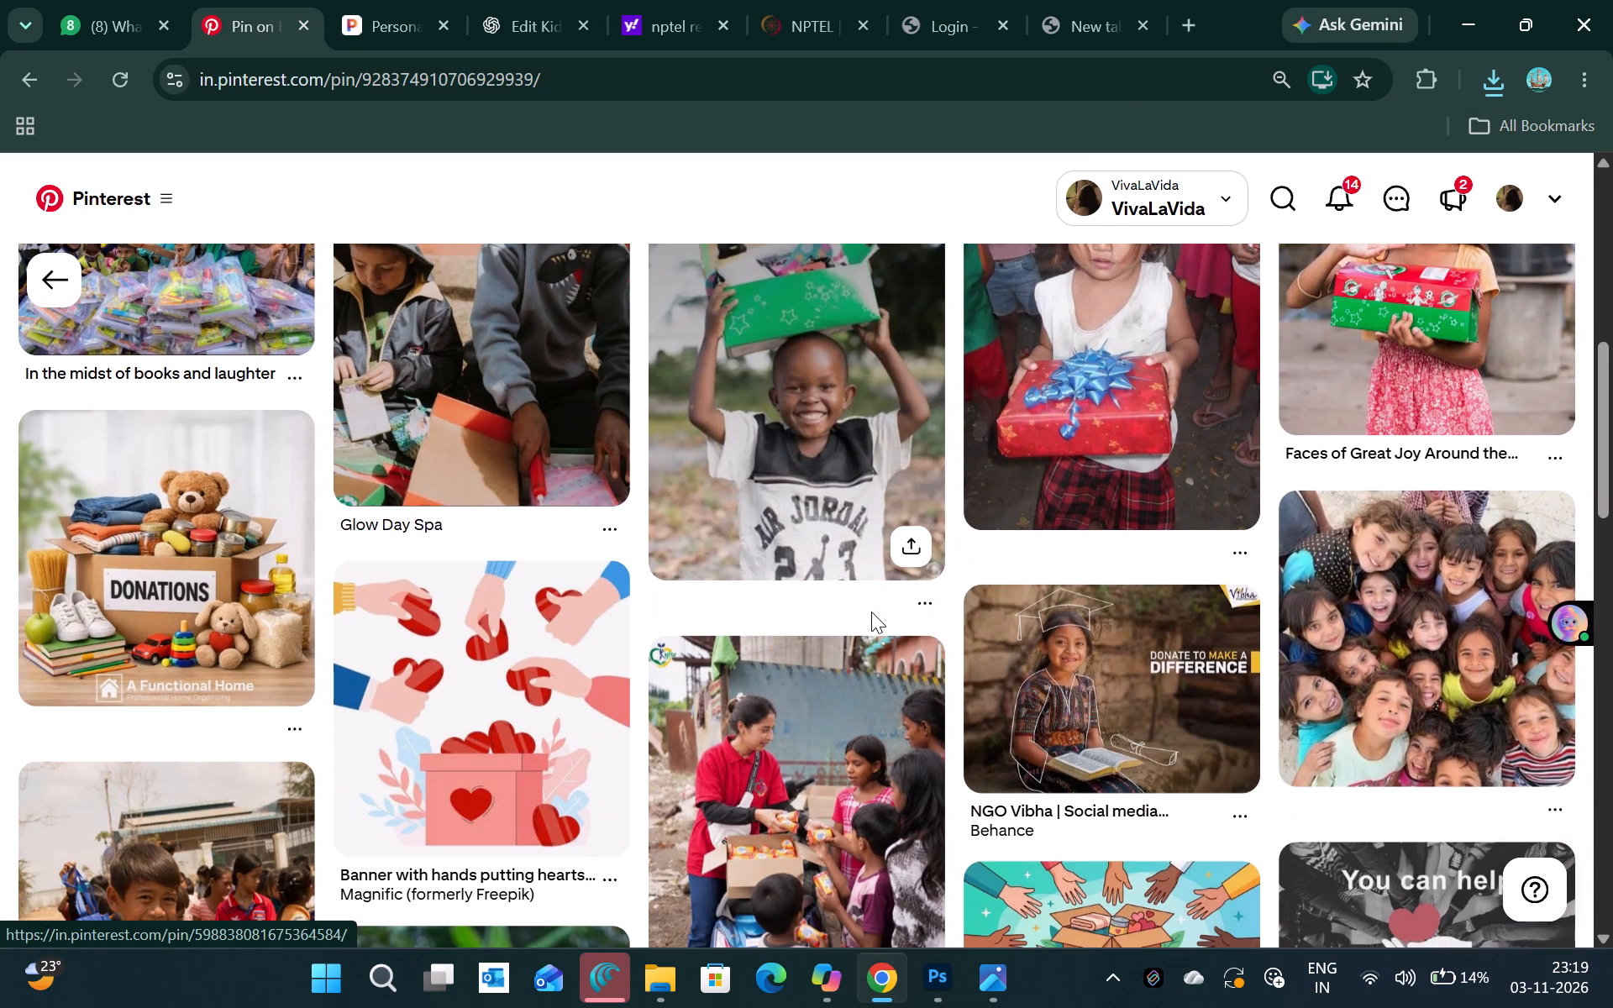
scroll(871, 612, down, 3)
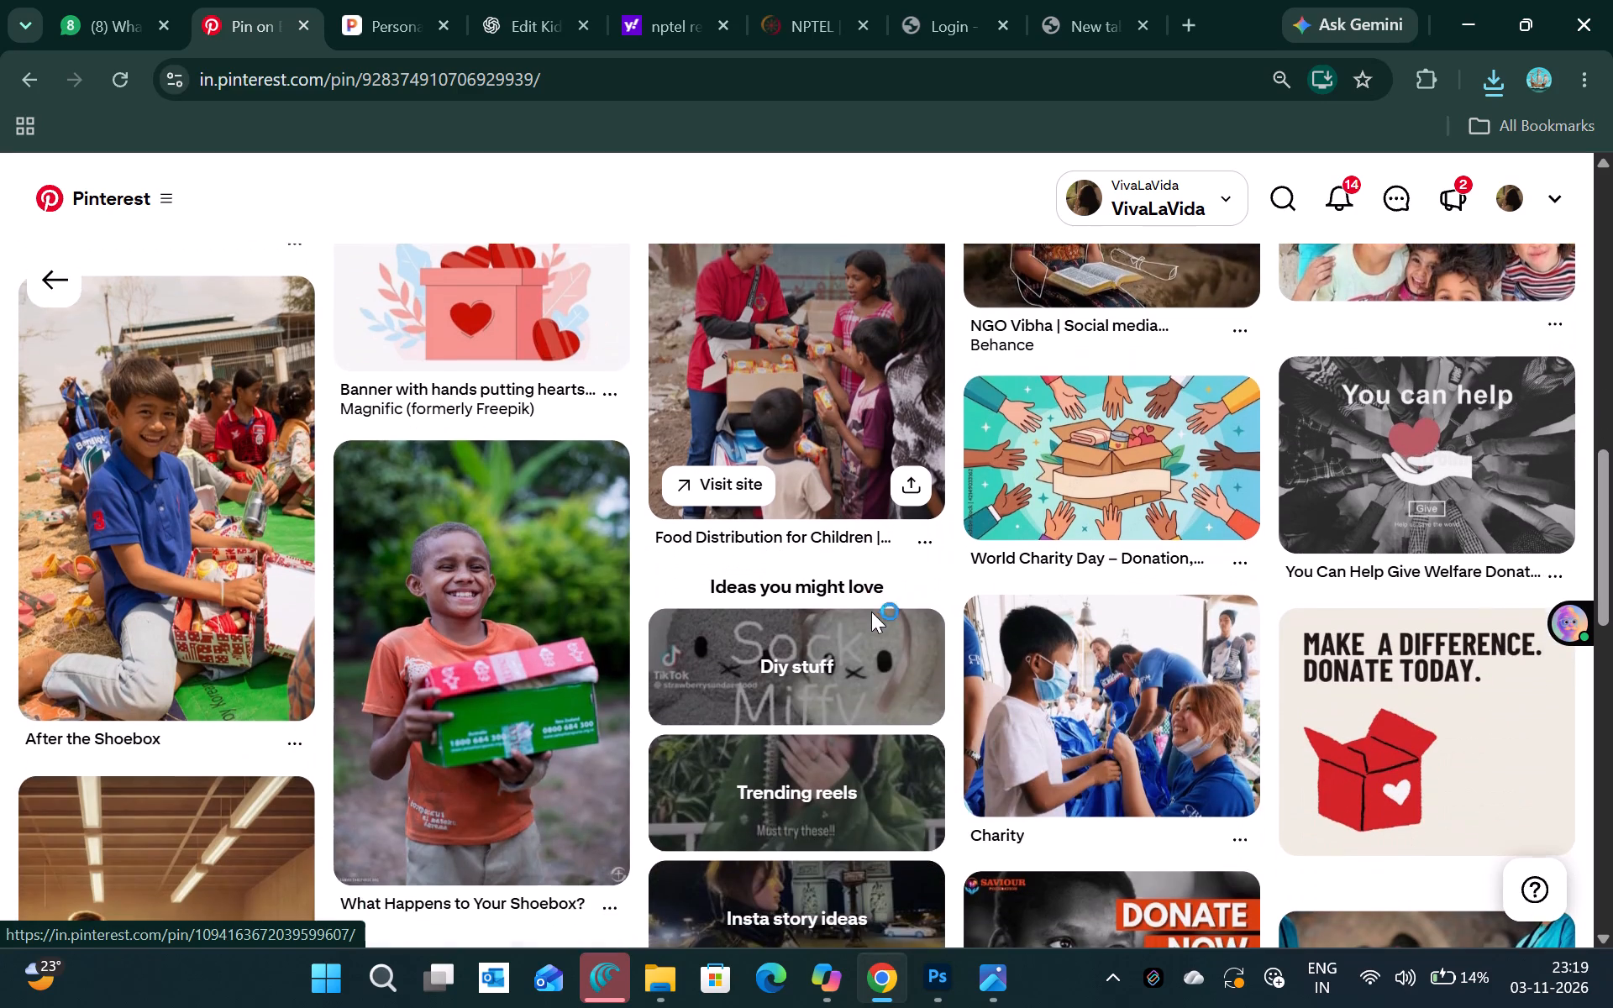
scroll(871, 612, down, 4)
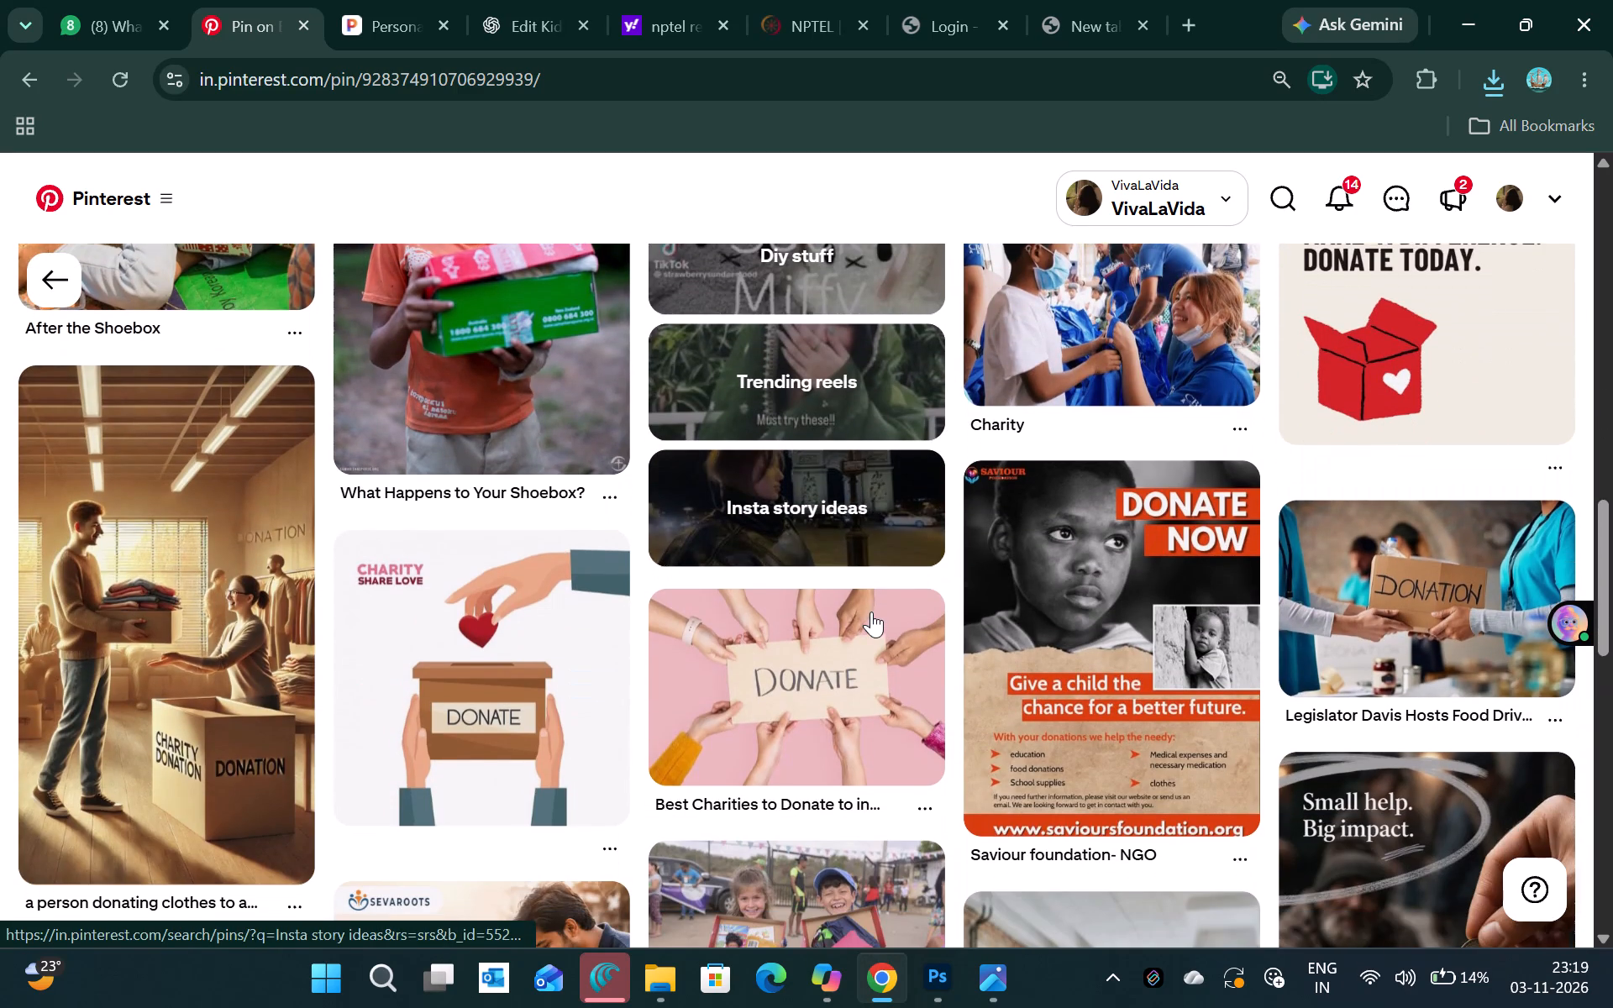
scroll(871, 612, down, 2)
scroll(871, 612, up, 7)
scroll(741, 643, down, 1)
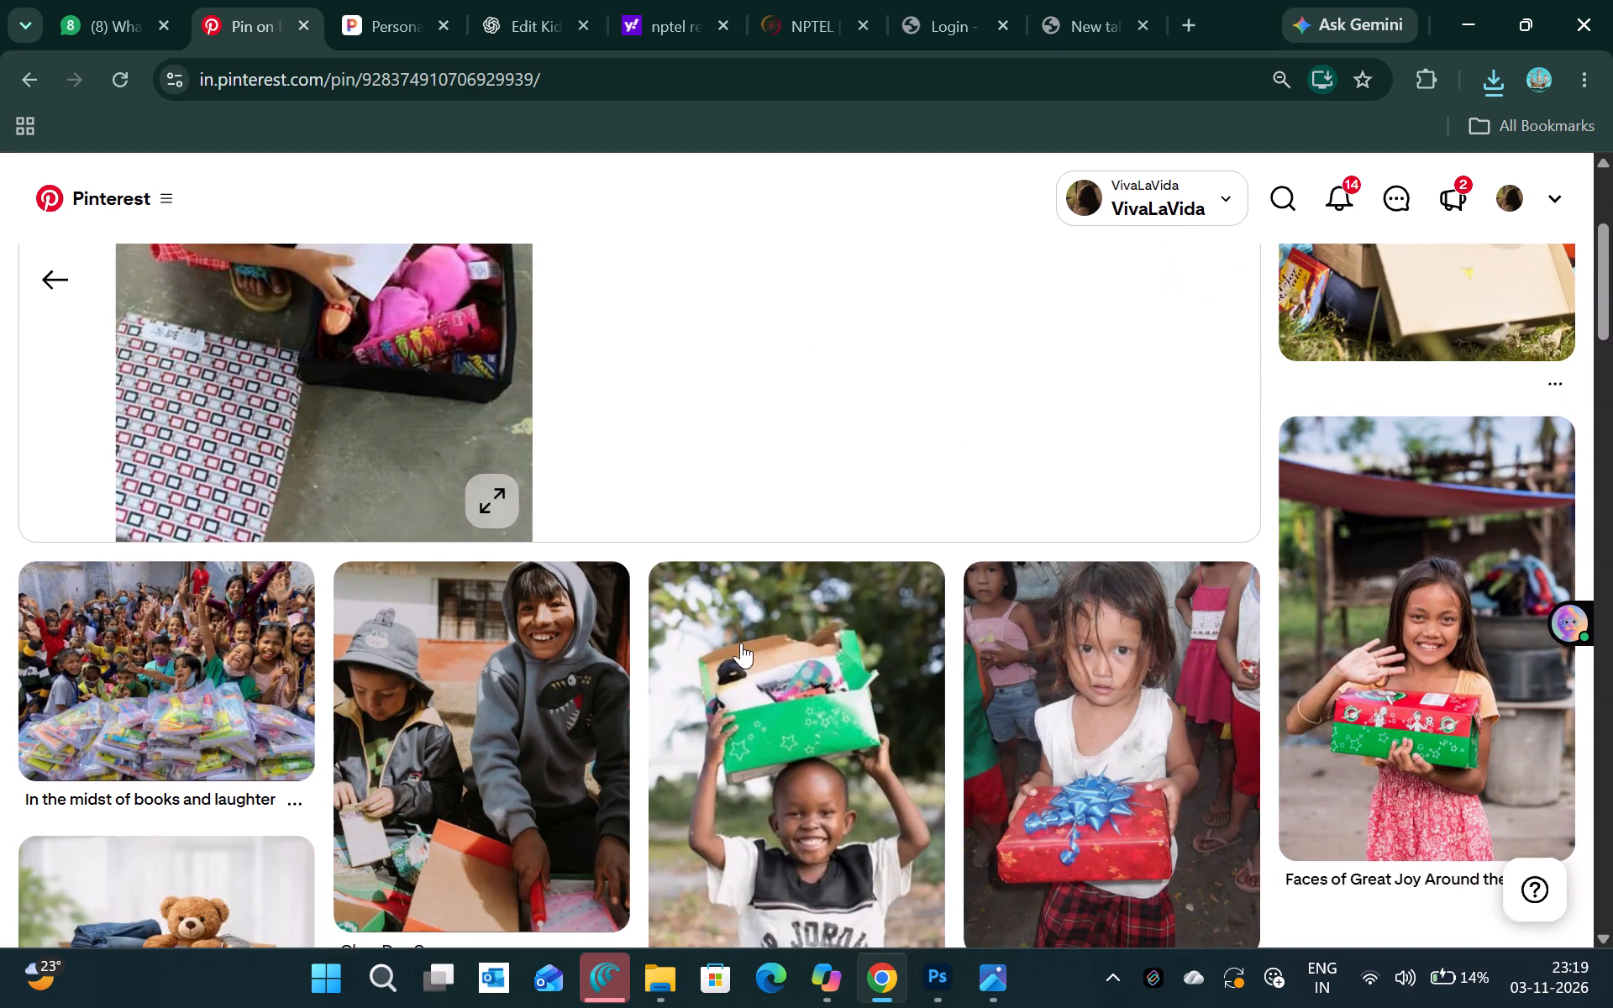
scroll(741, 643, down, 1)
scroll(1132, 716, down, 1)
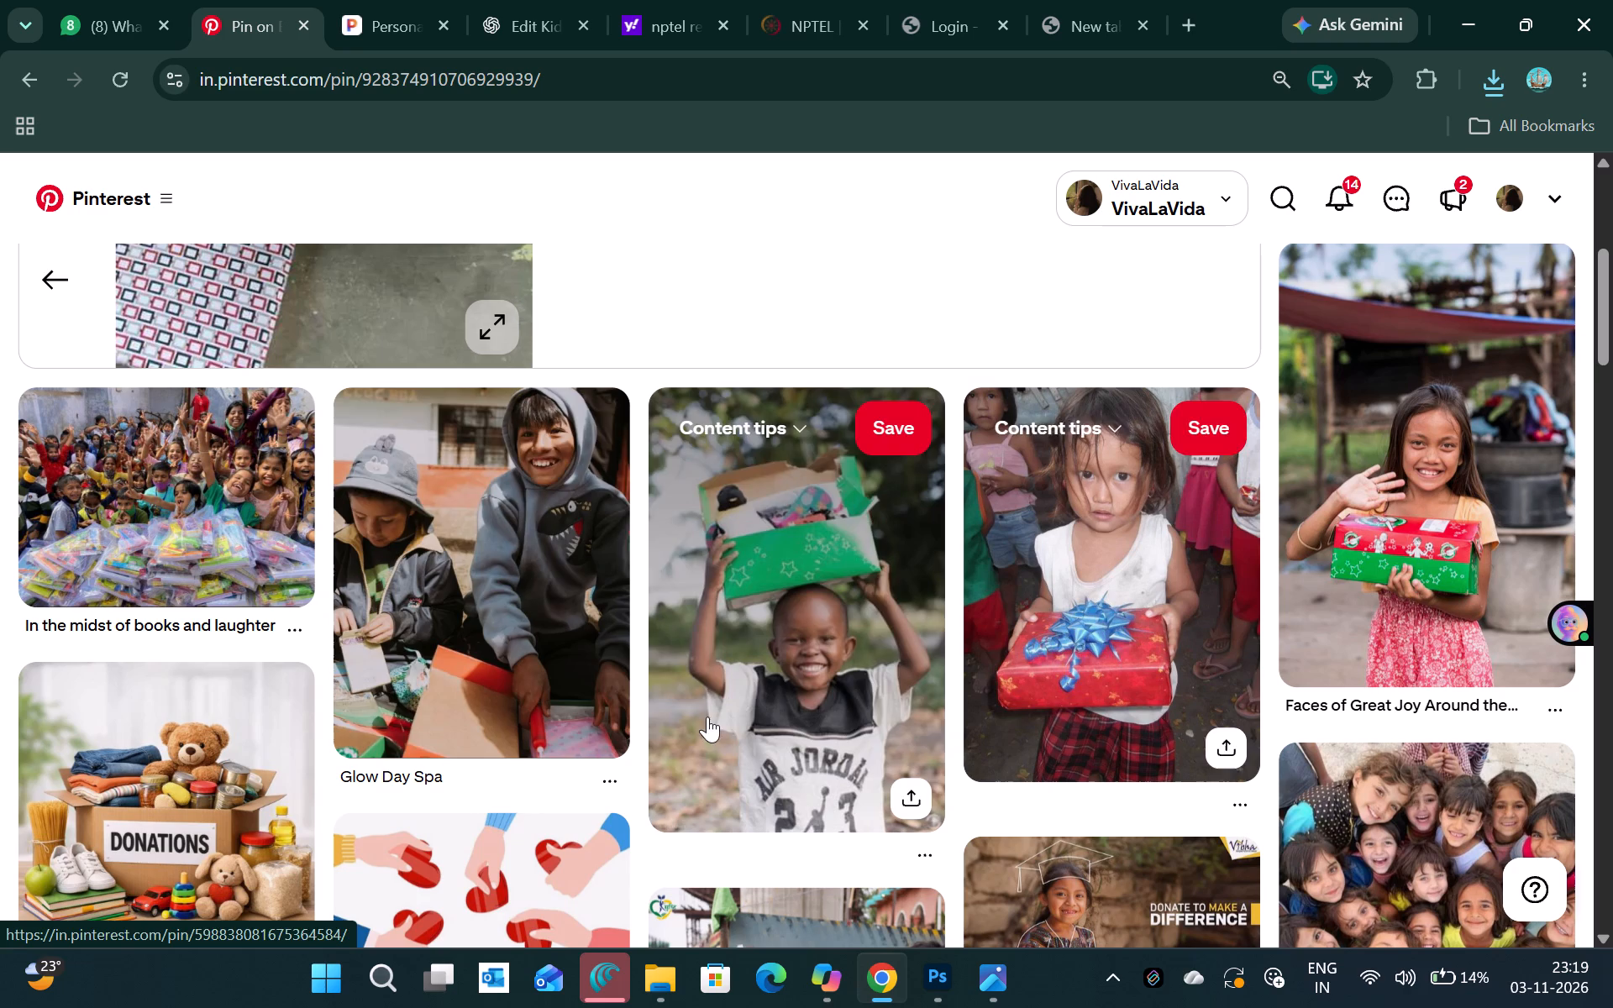
click(43, 261)
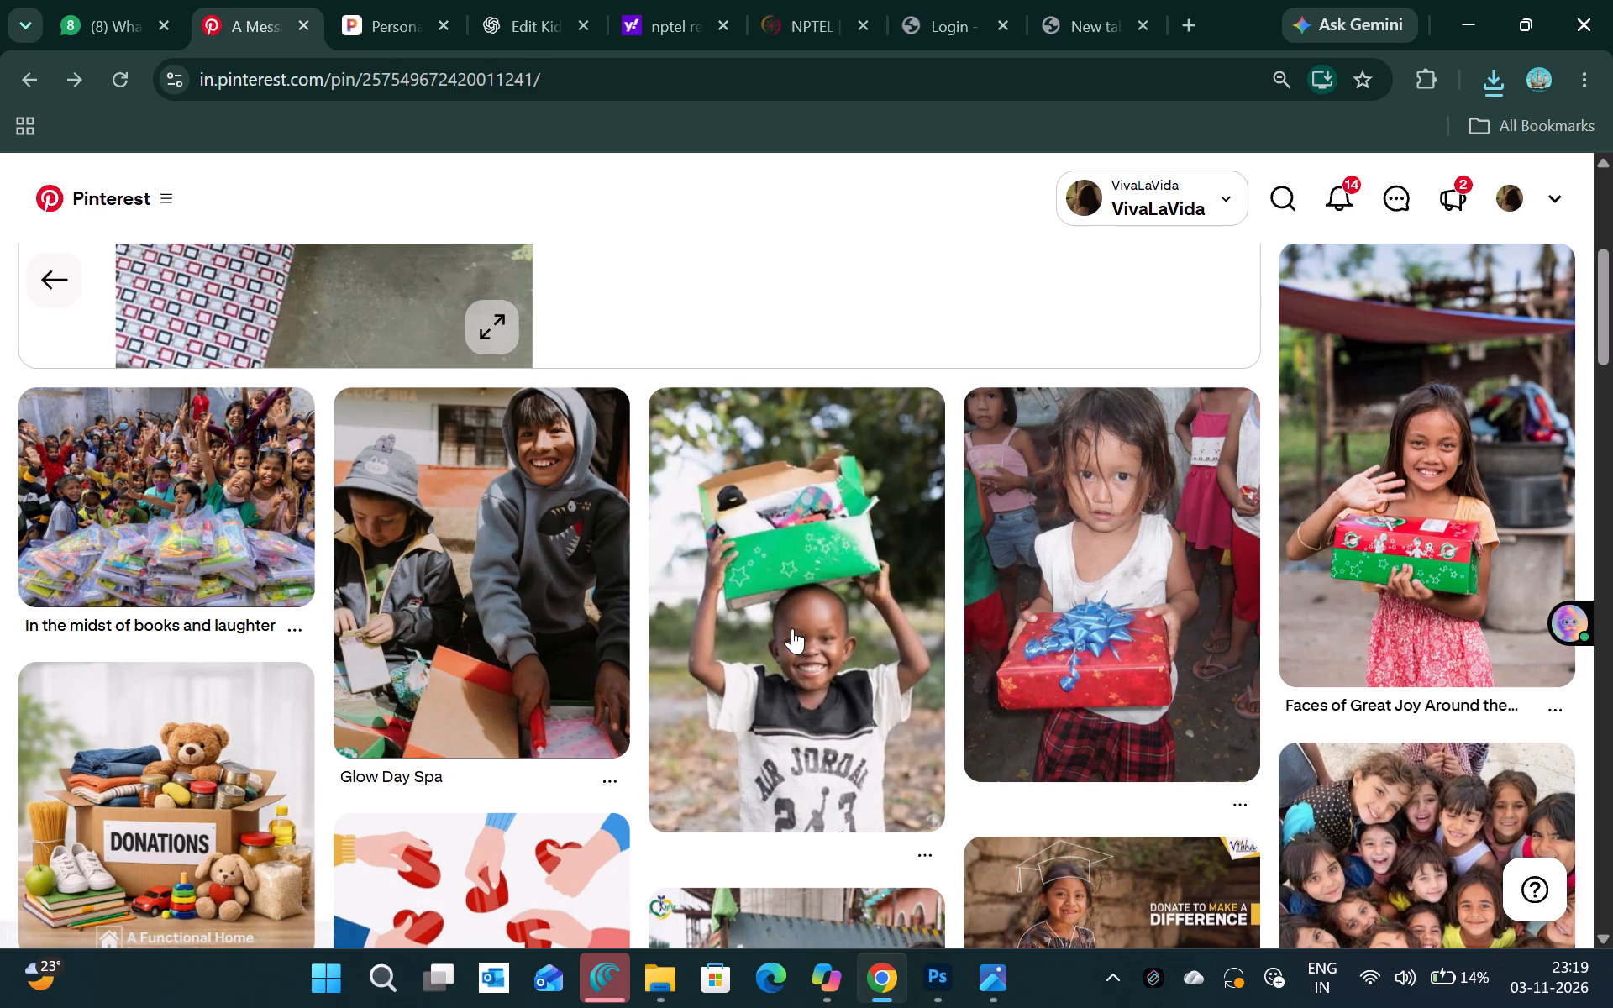
Look through the related photos under the "A Message of Hope" pin for another donation-themed picture of children.
scroll(1091, 682, down, 1)
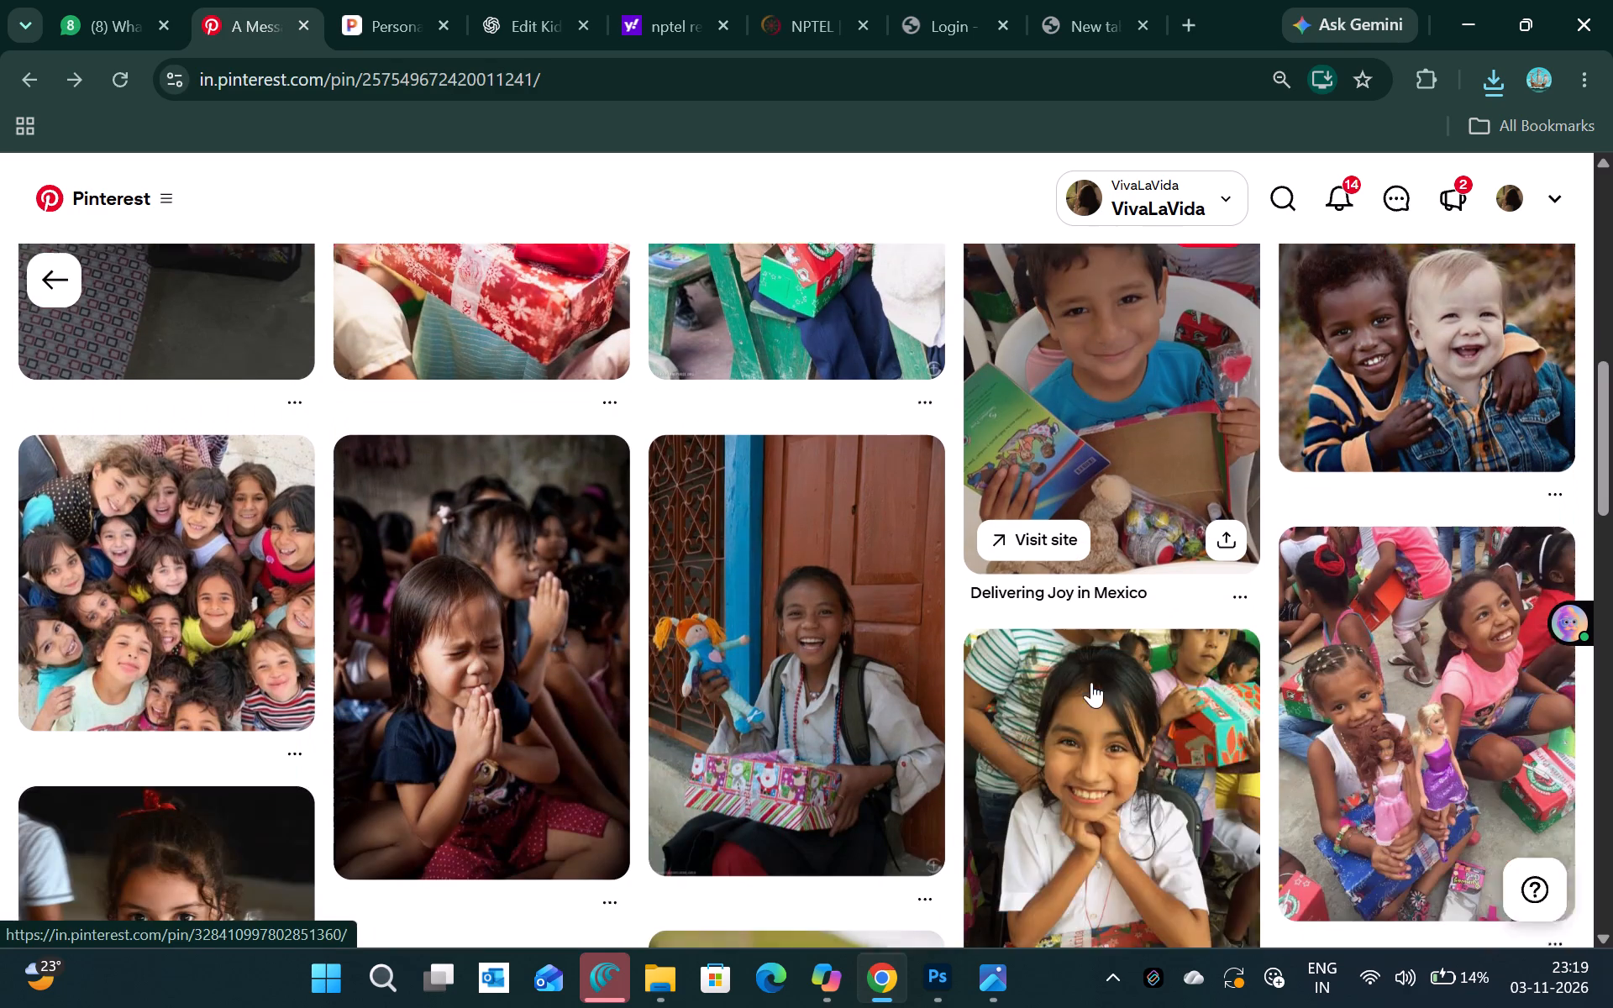
scroll(1091, 682, down, 1)
scroll(902, 685, down, 2)
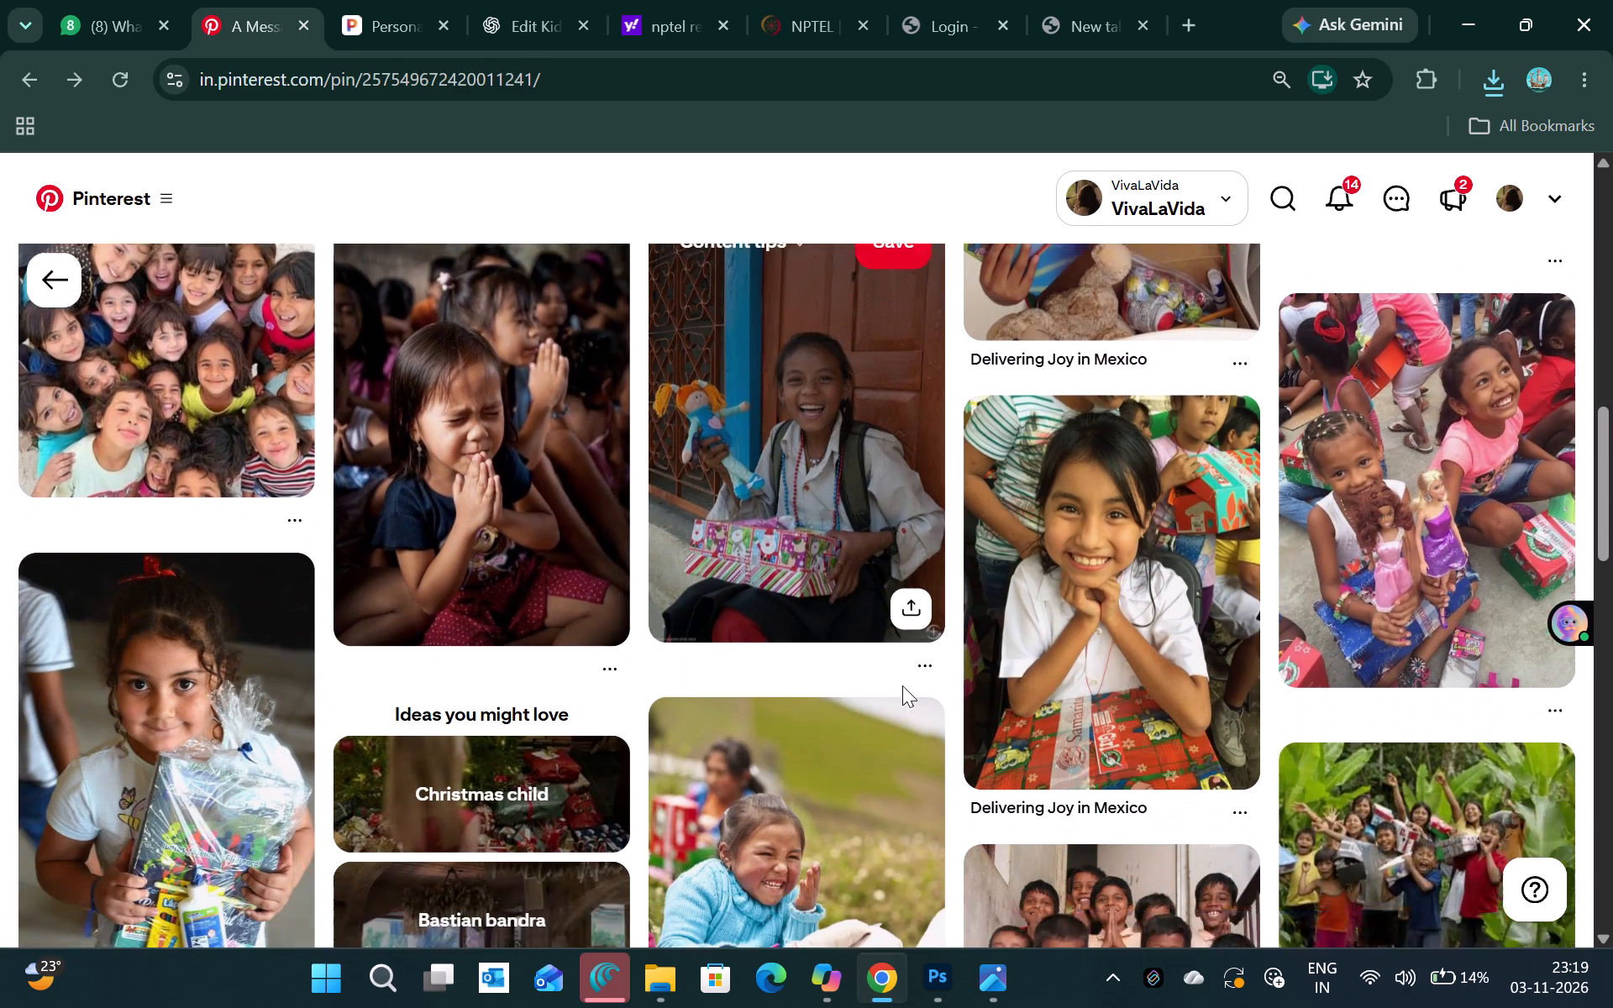
scroll(902, 685, down, 4)
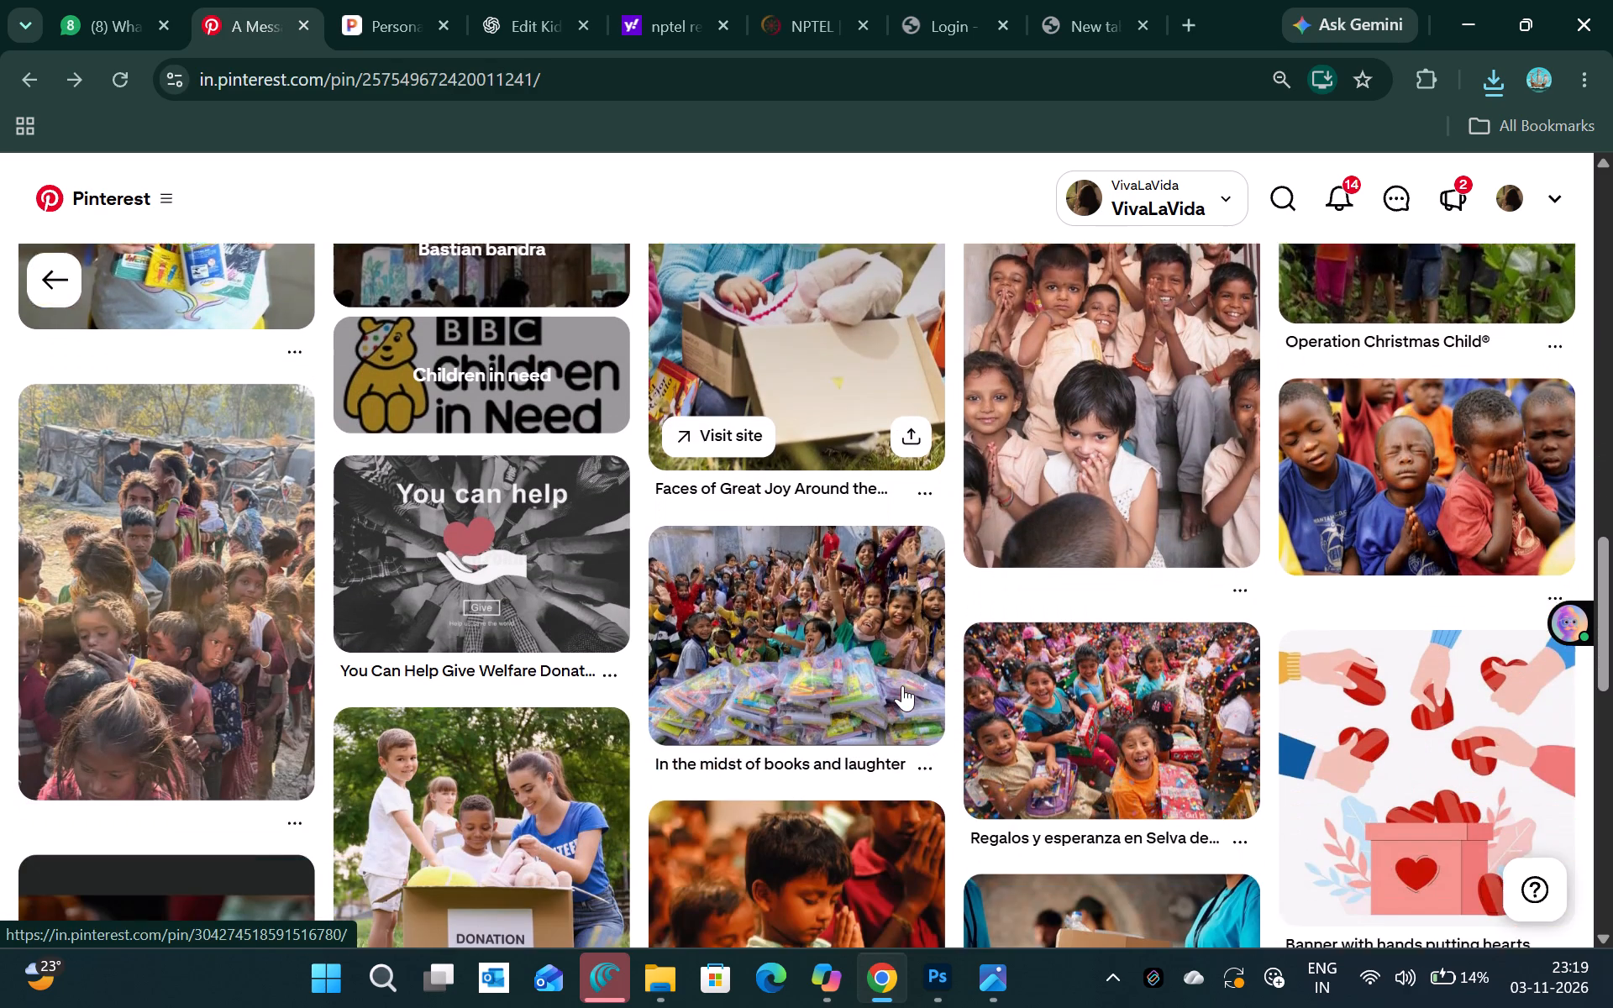
scroll(902, 685, down, 5)
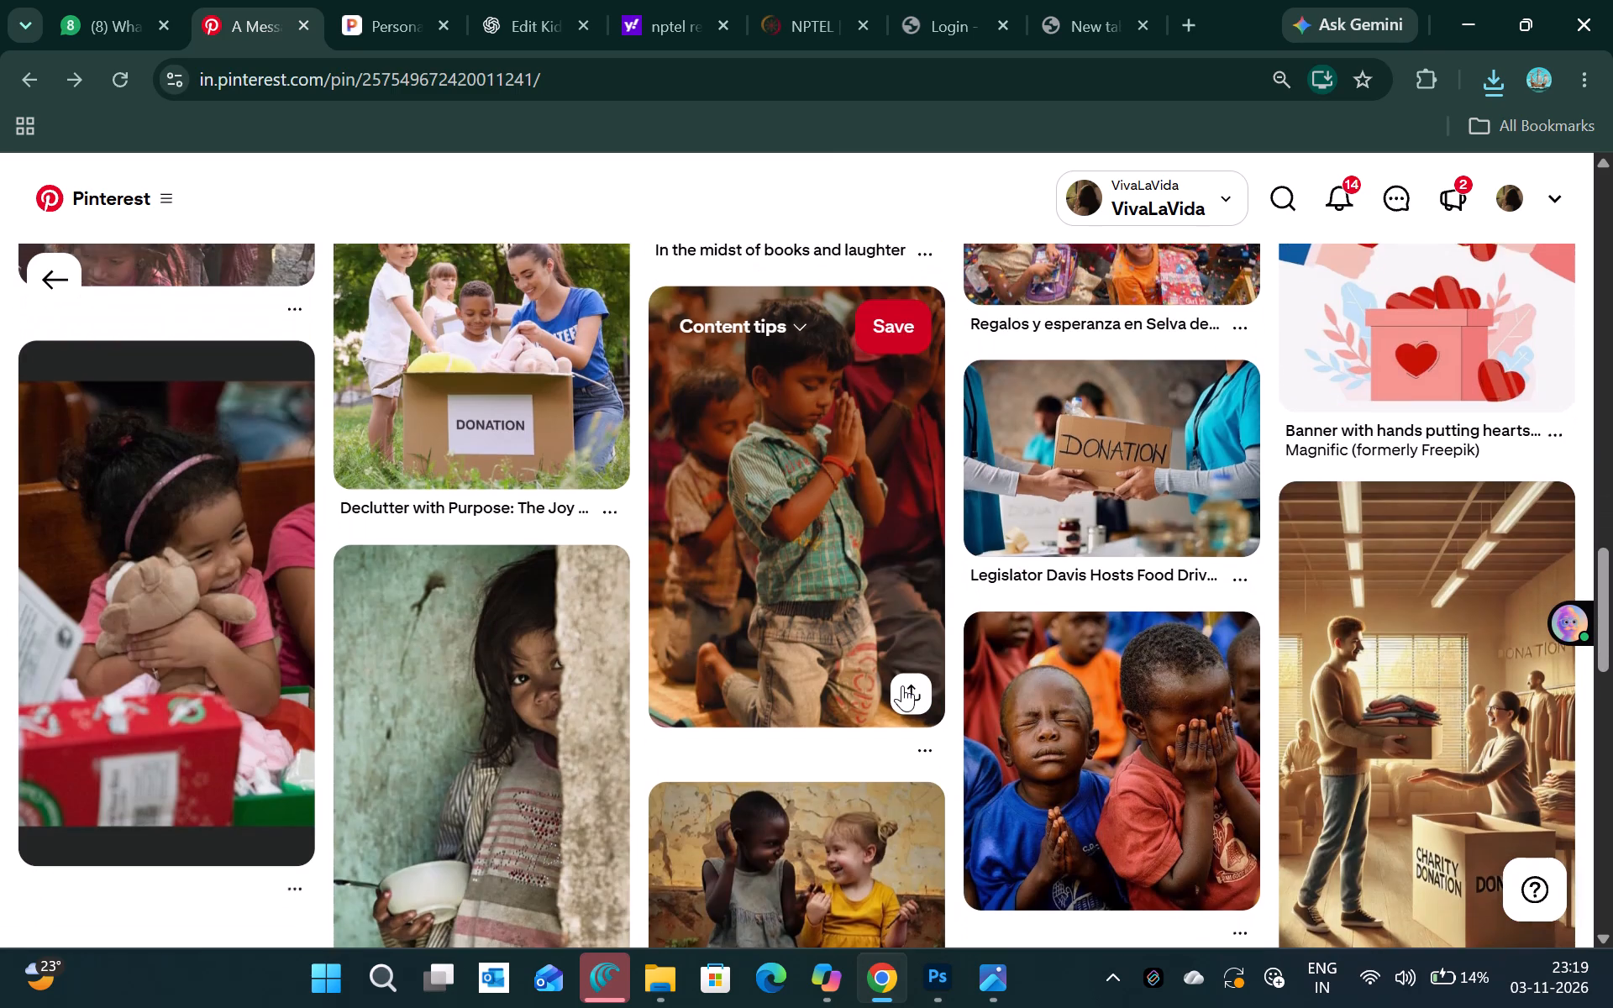
scroll(902, 685, down, 5)
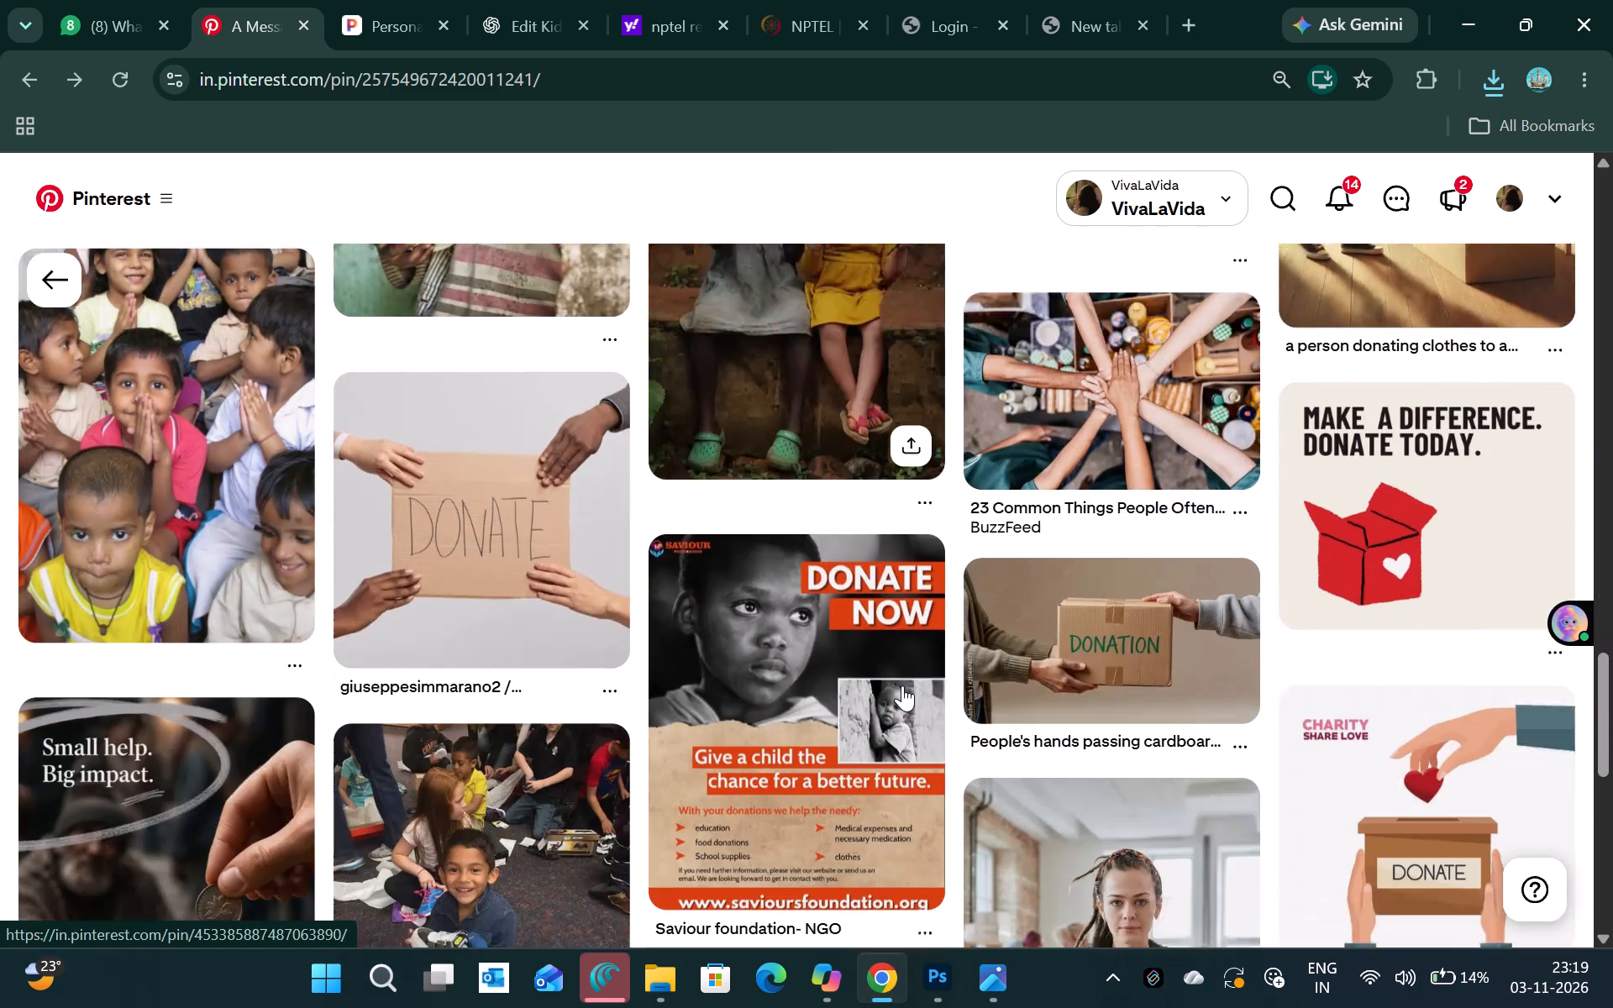
scroll(902, 685, down, 7)
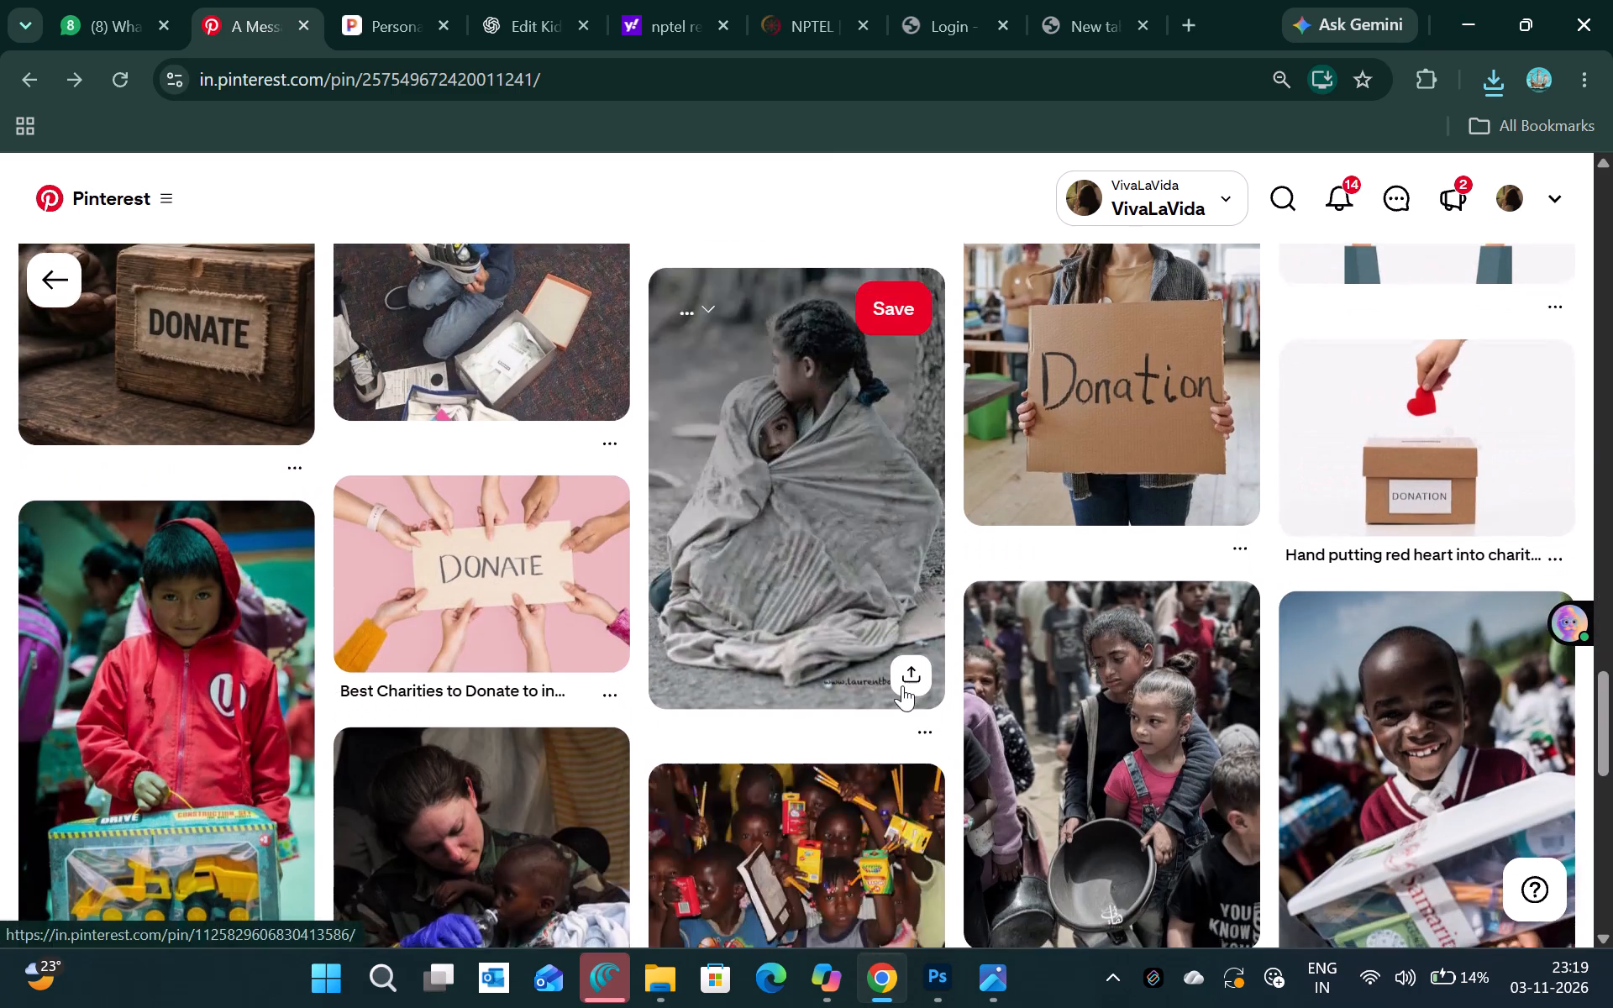
scroll(902, 685, down, 6)
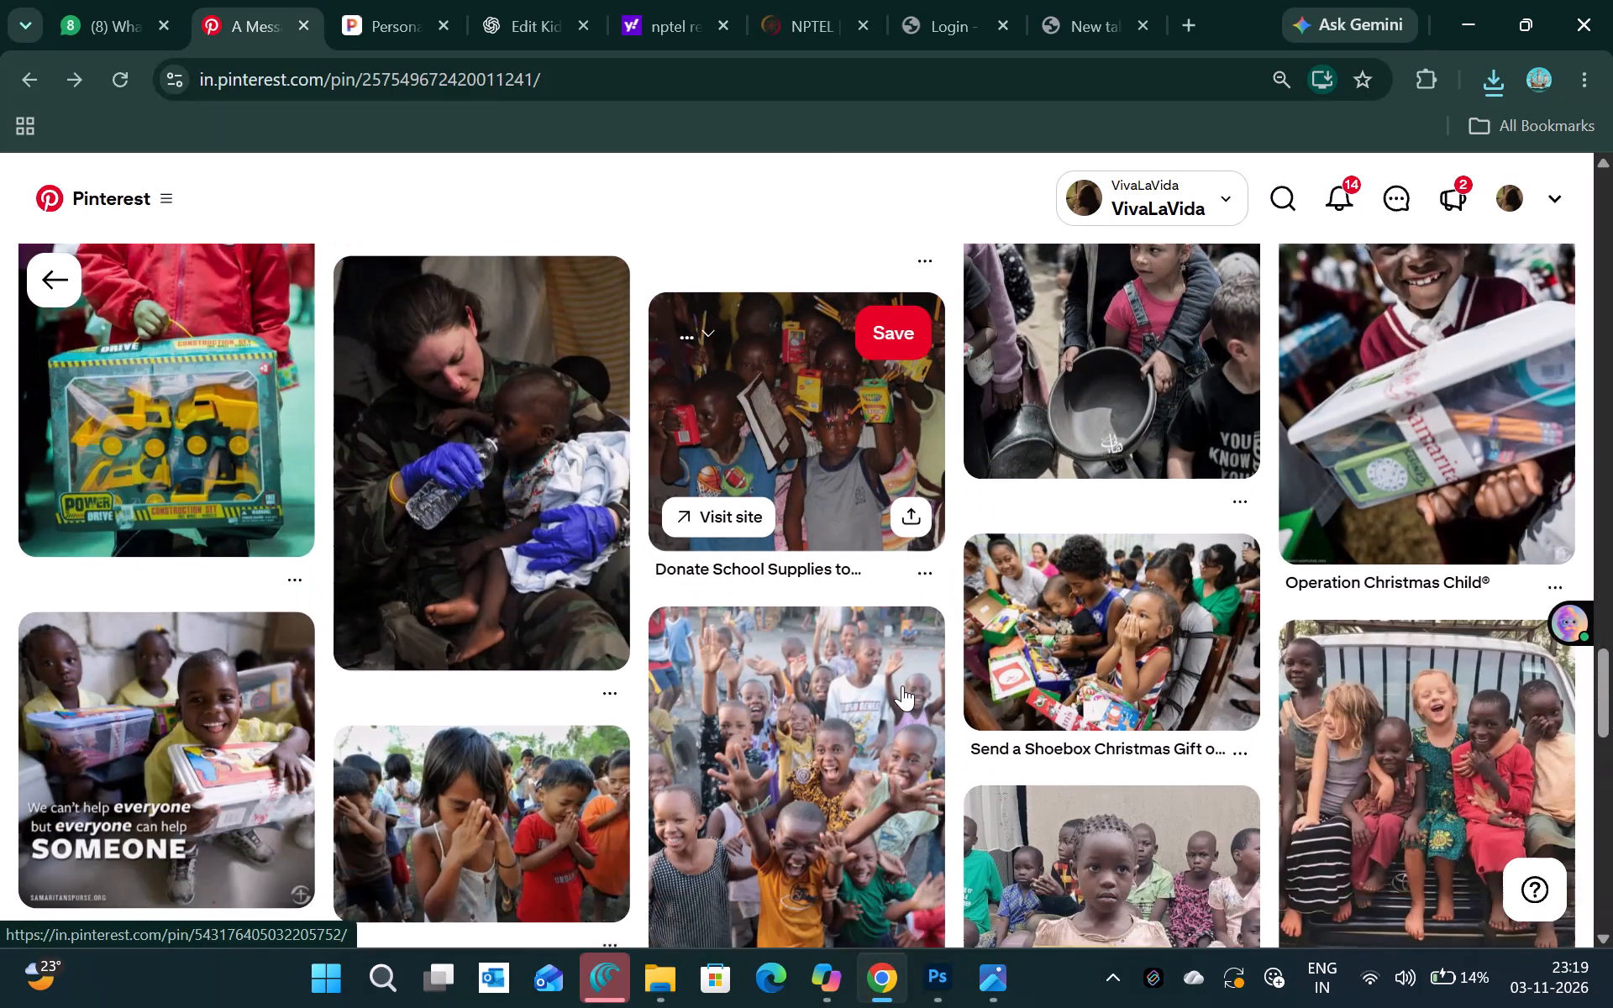
scroll(902, 685, down, 1)
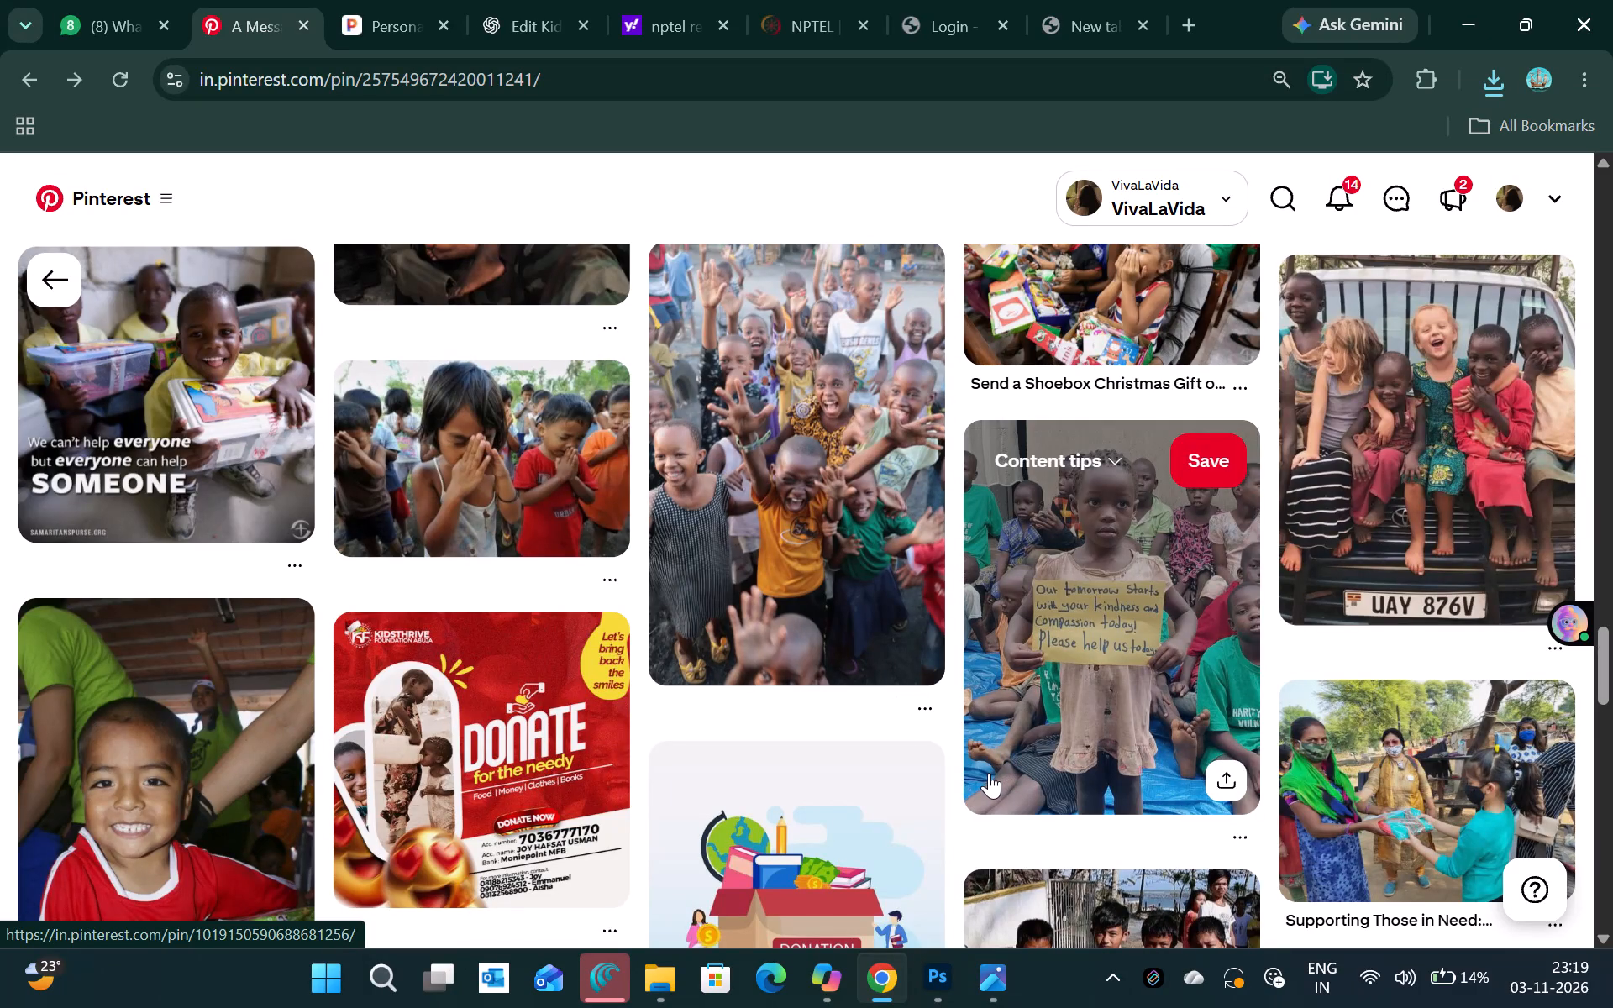
scroll(990, 711, down, 3)
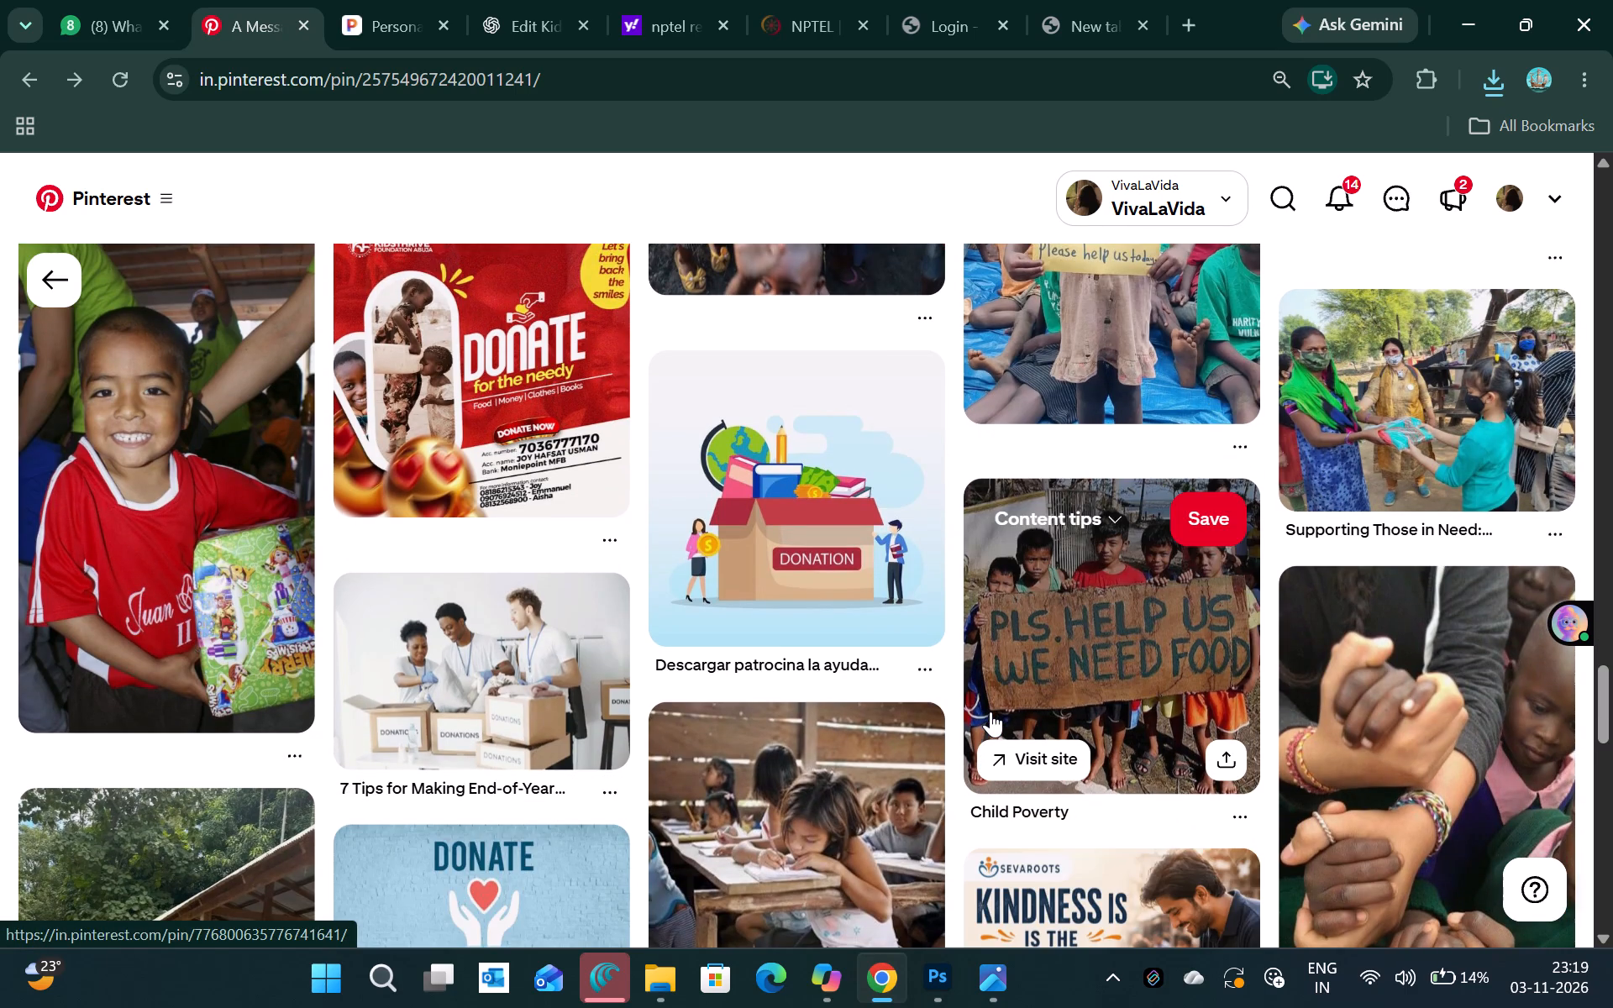
scroll(1100, 866, down, 3)
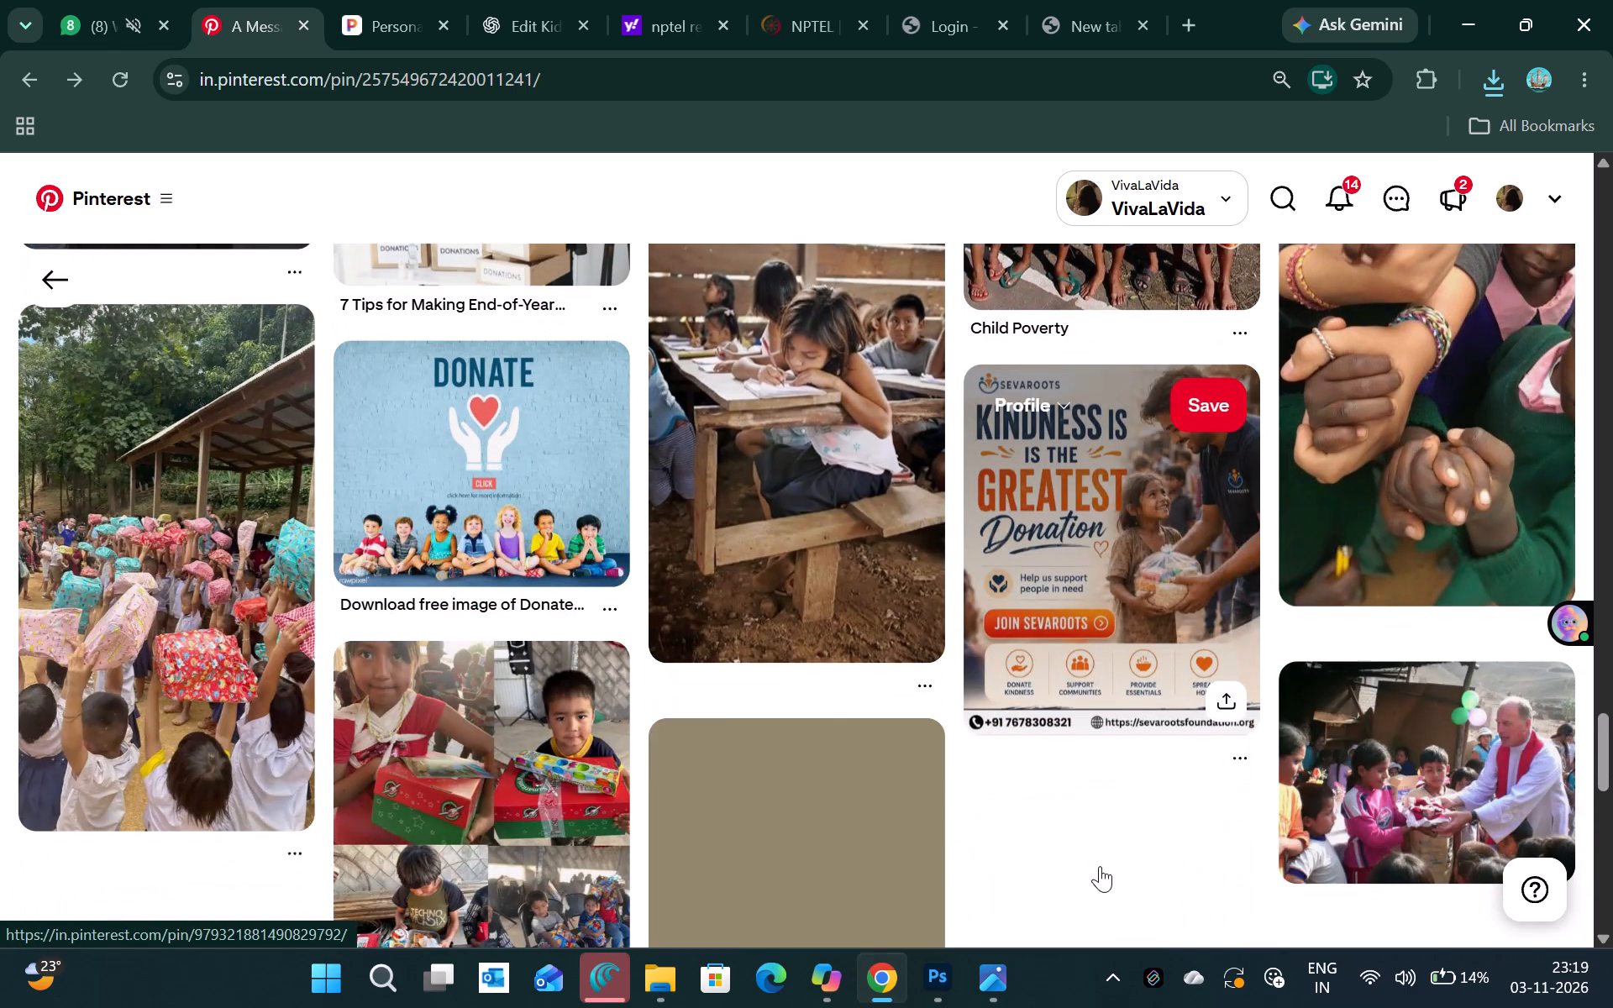
scroll(1100, 866, down, 5)
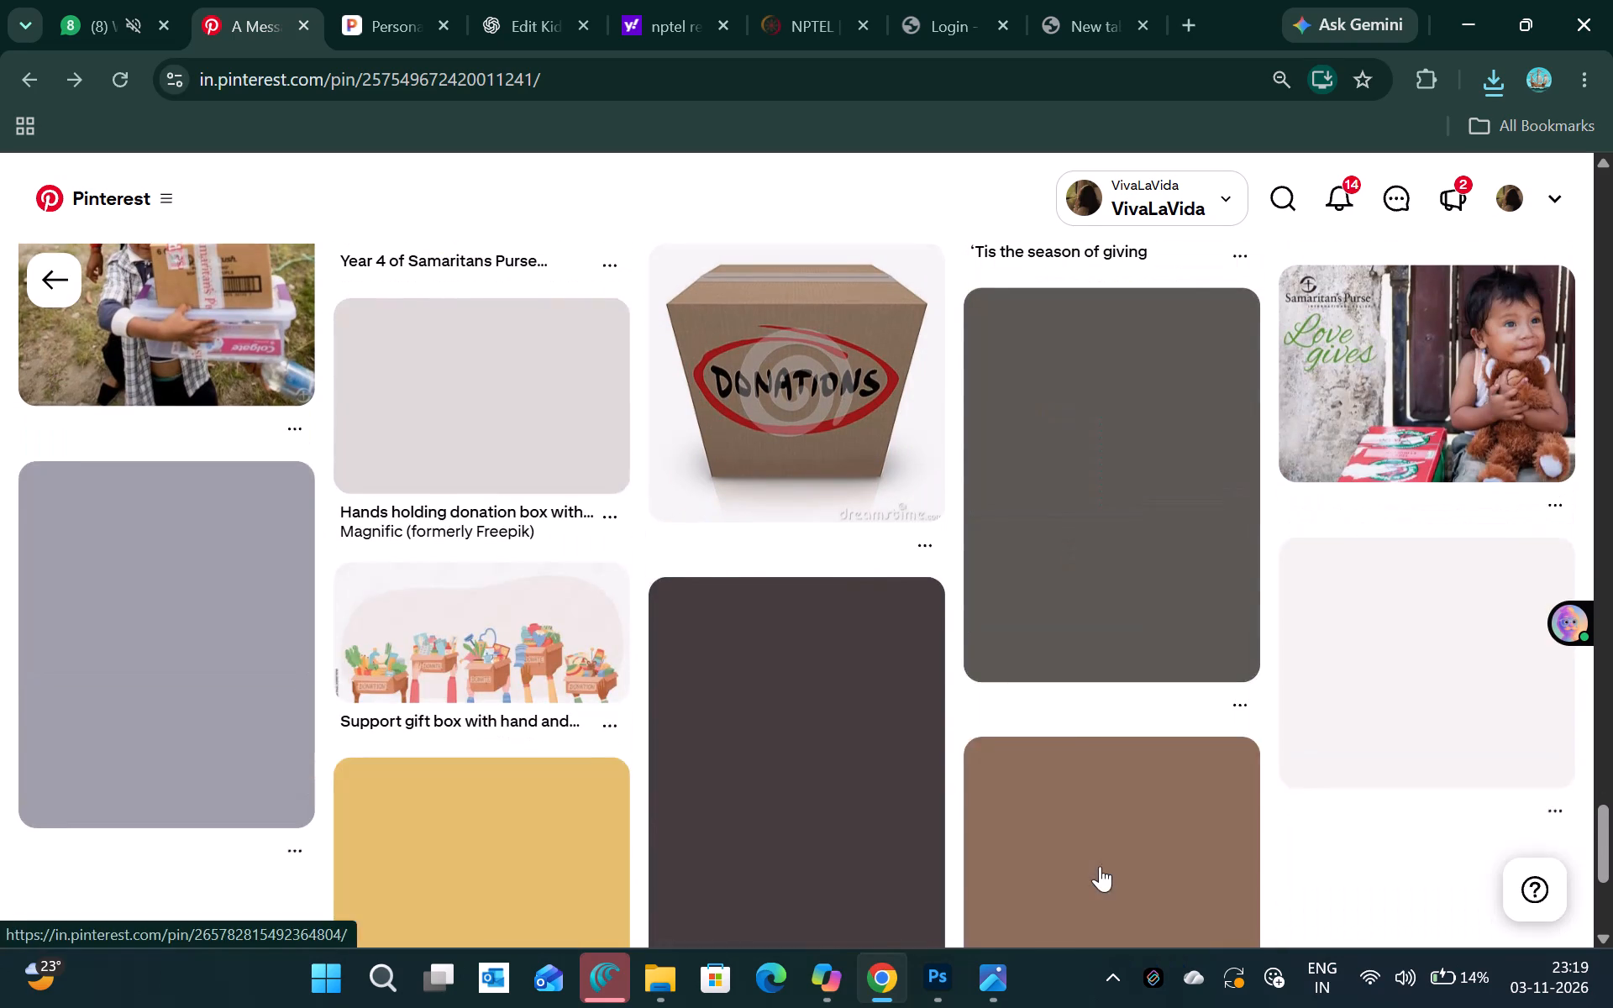
scroll(1100, 866, down, 3)
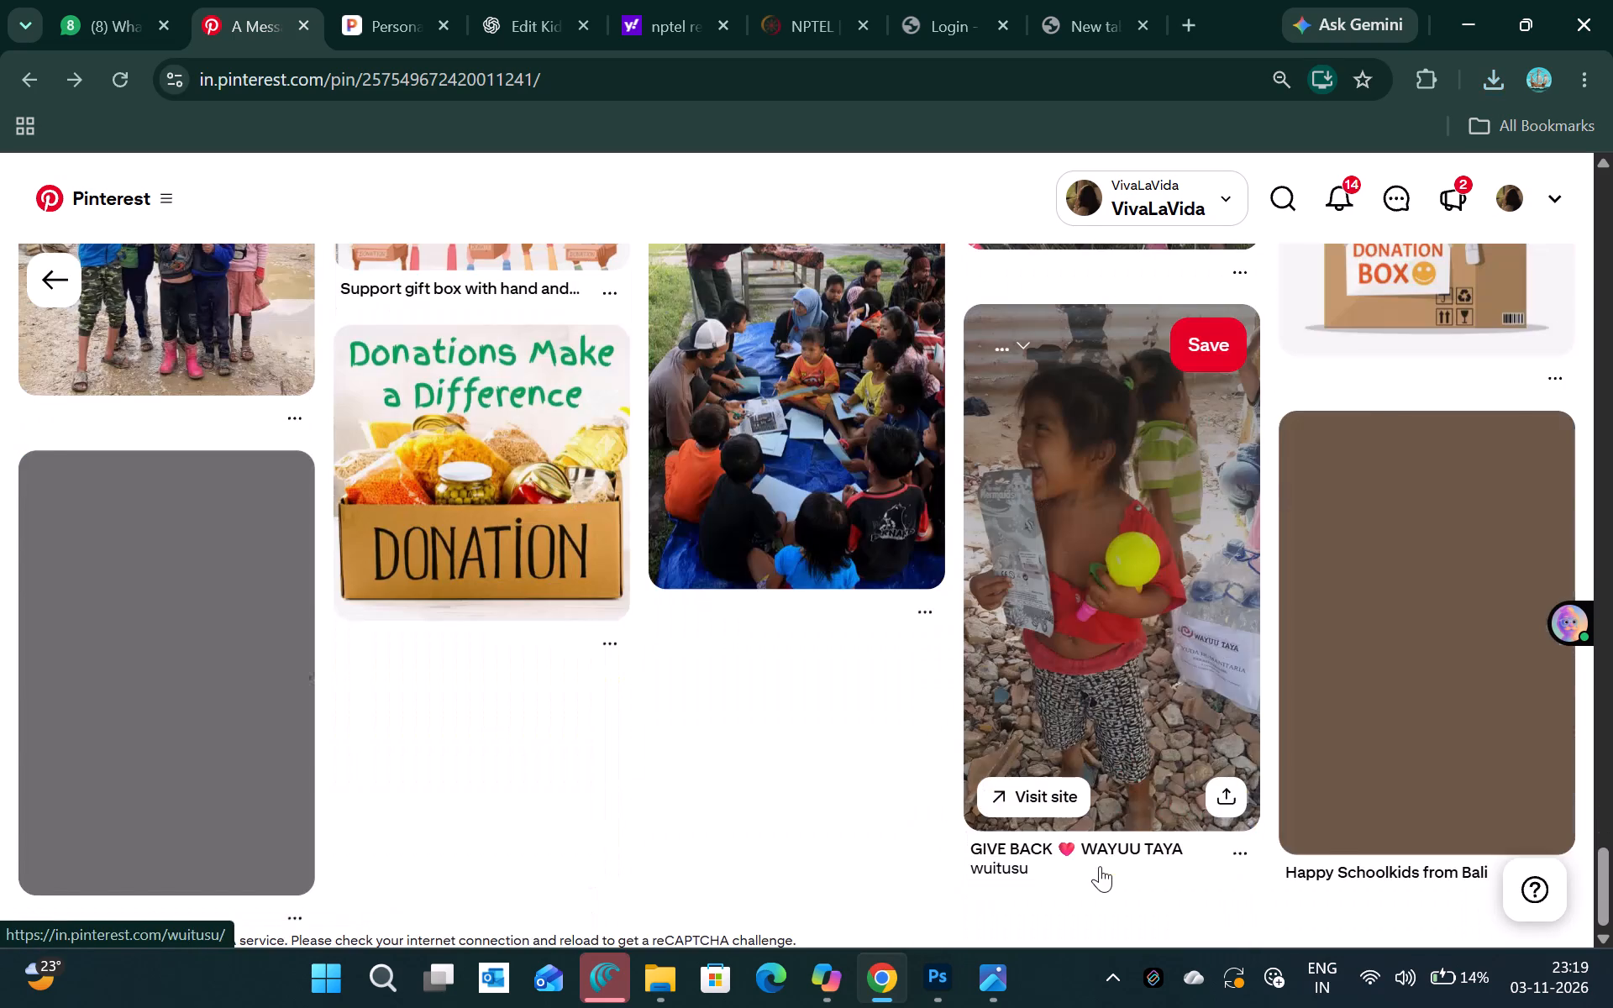
scroll(1100, 866, down, 11)
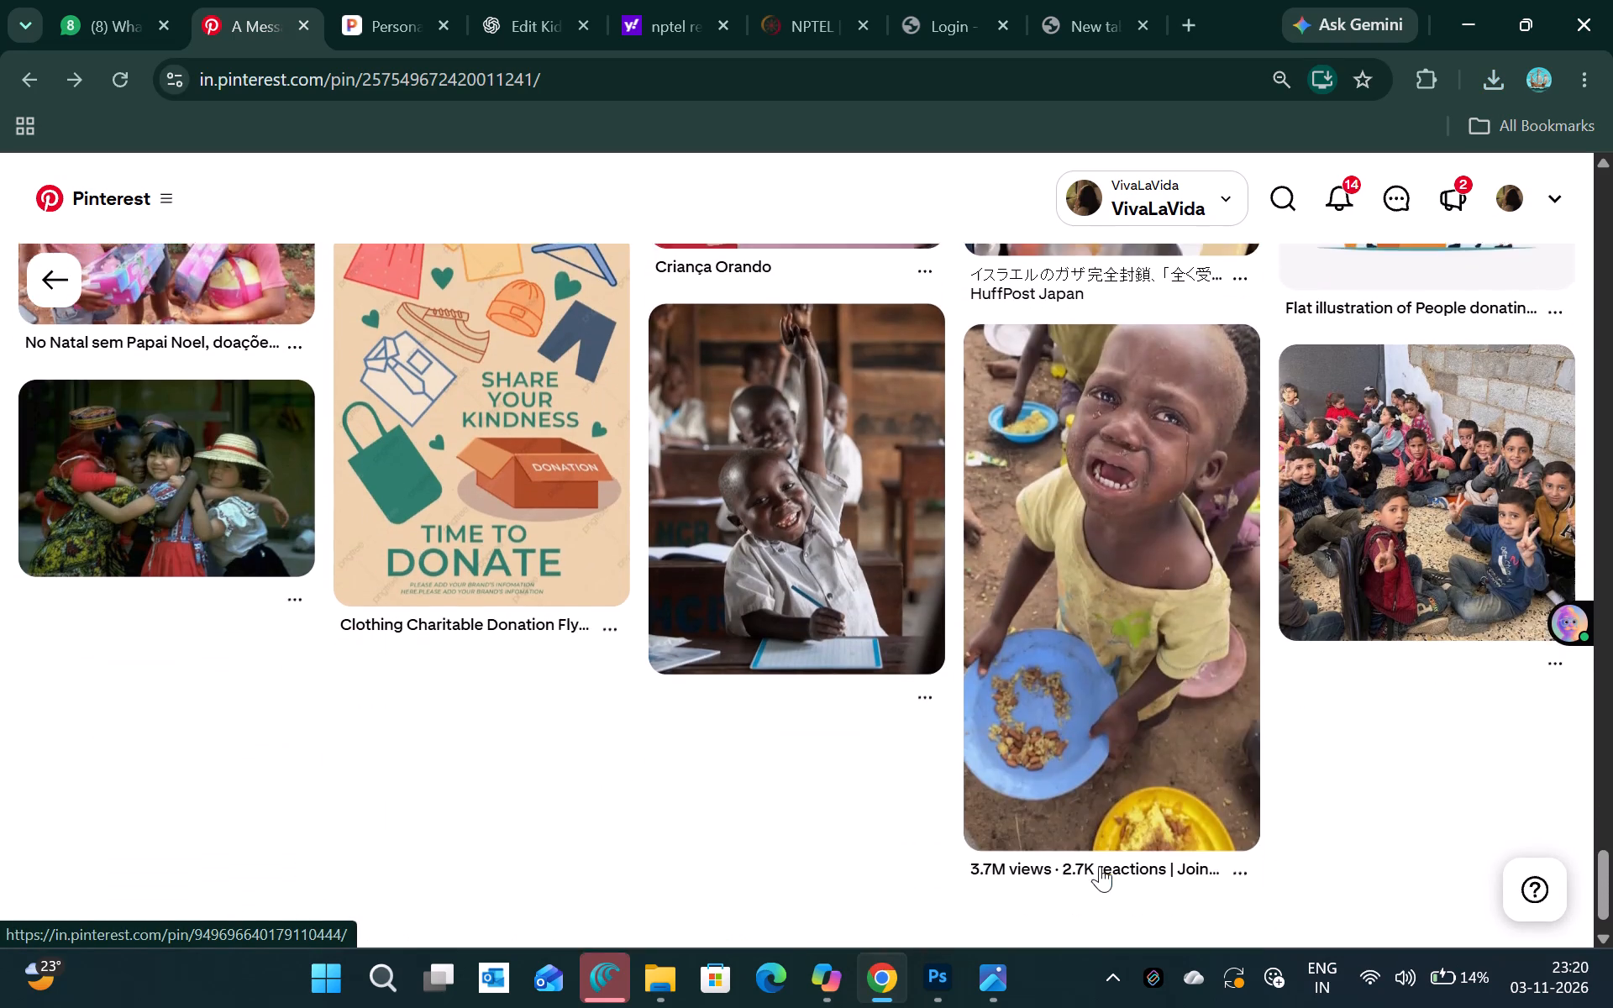
scroll(1100, 866, down, 3)
scroll(879, 797, down, 2)
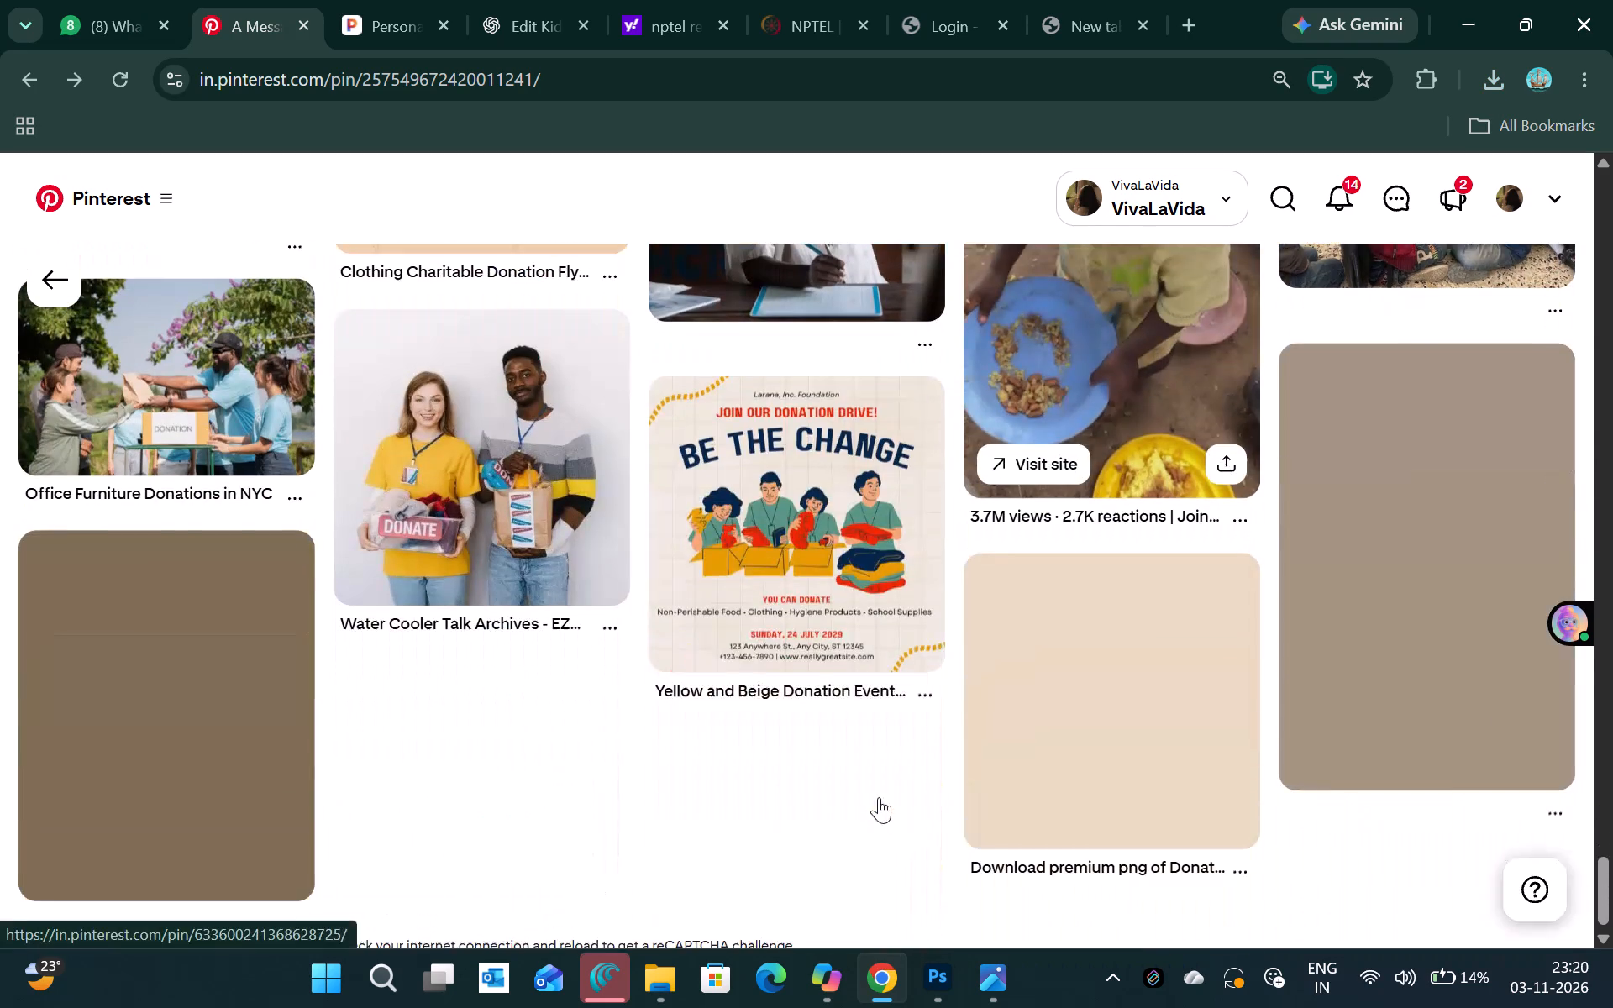
scroll(879, 797, down, 1)
scroll(879, 797, up, 3)
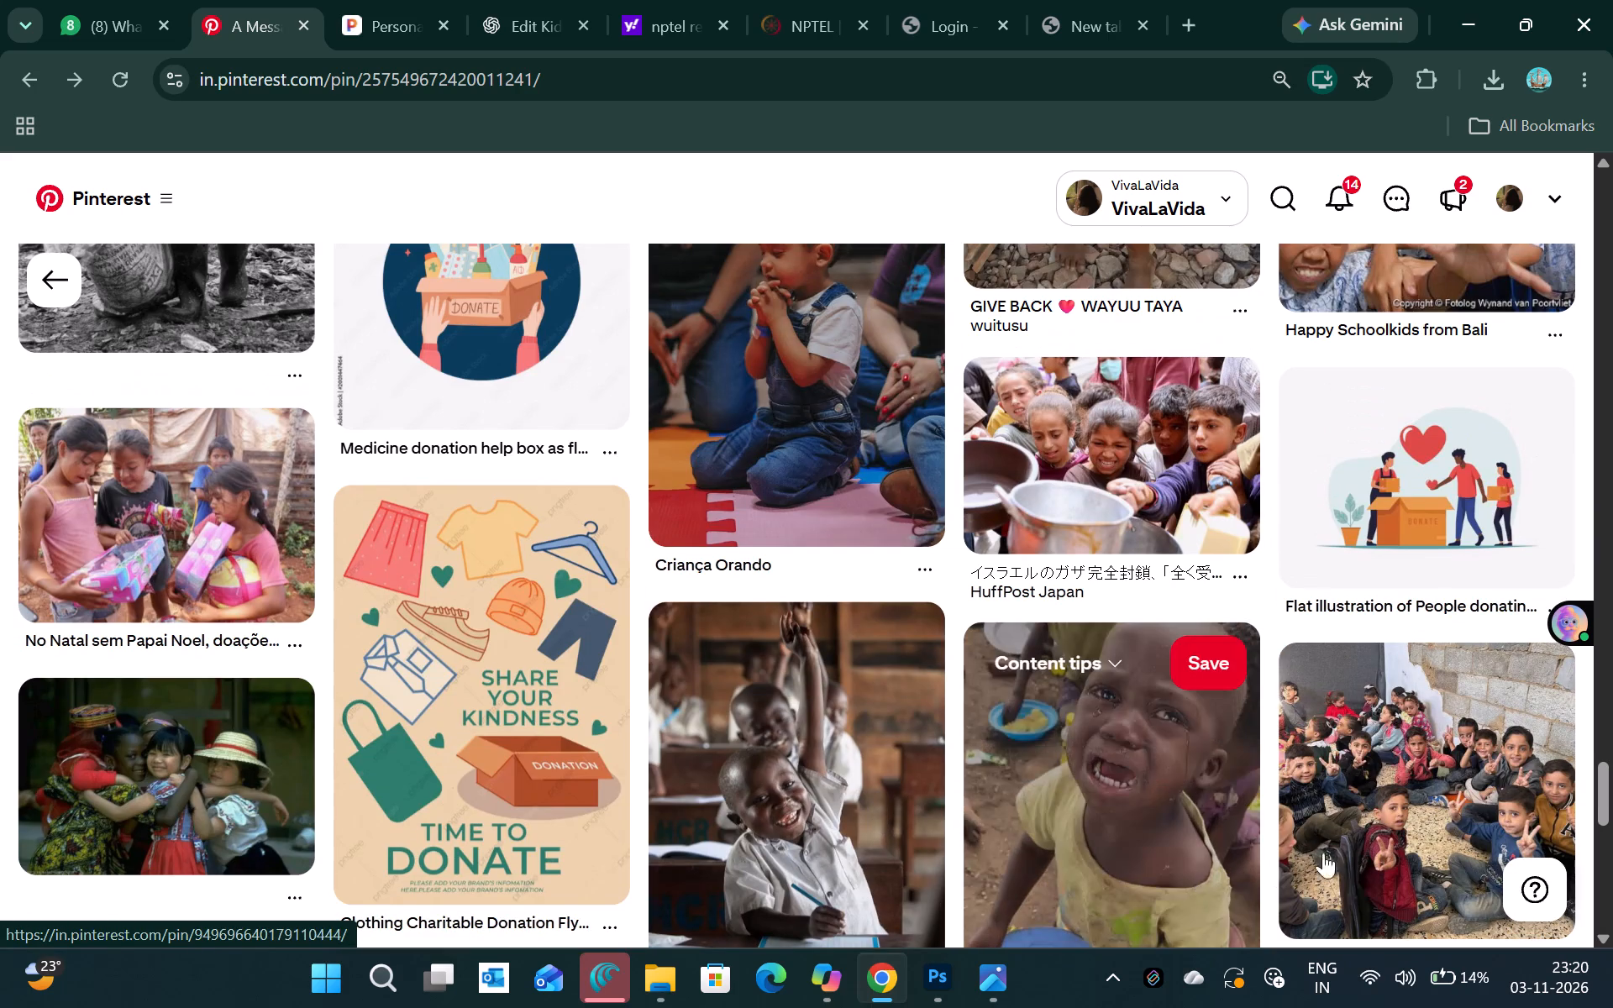
Open the pin of seated schoolboys making peace signs and examine its related photos of children.
click(1343, 837)
scroll(1343, 837, down, 3)
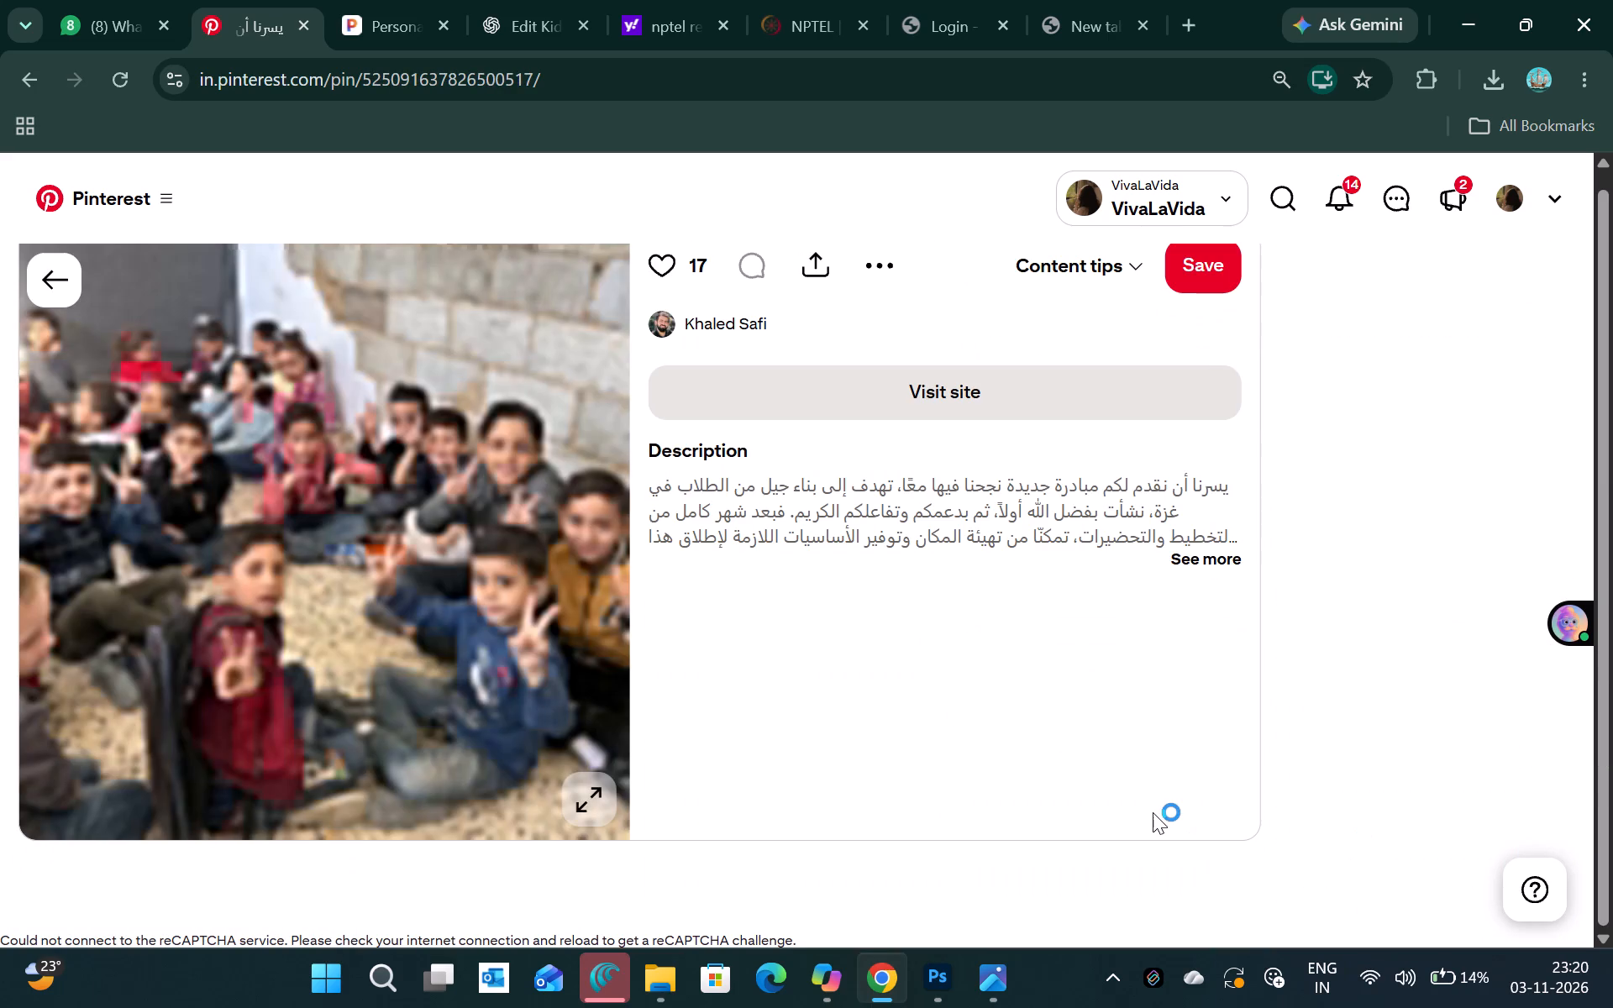
scroll(1153, 812, down, 5)
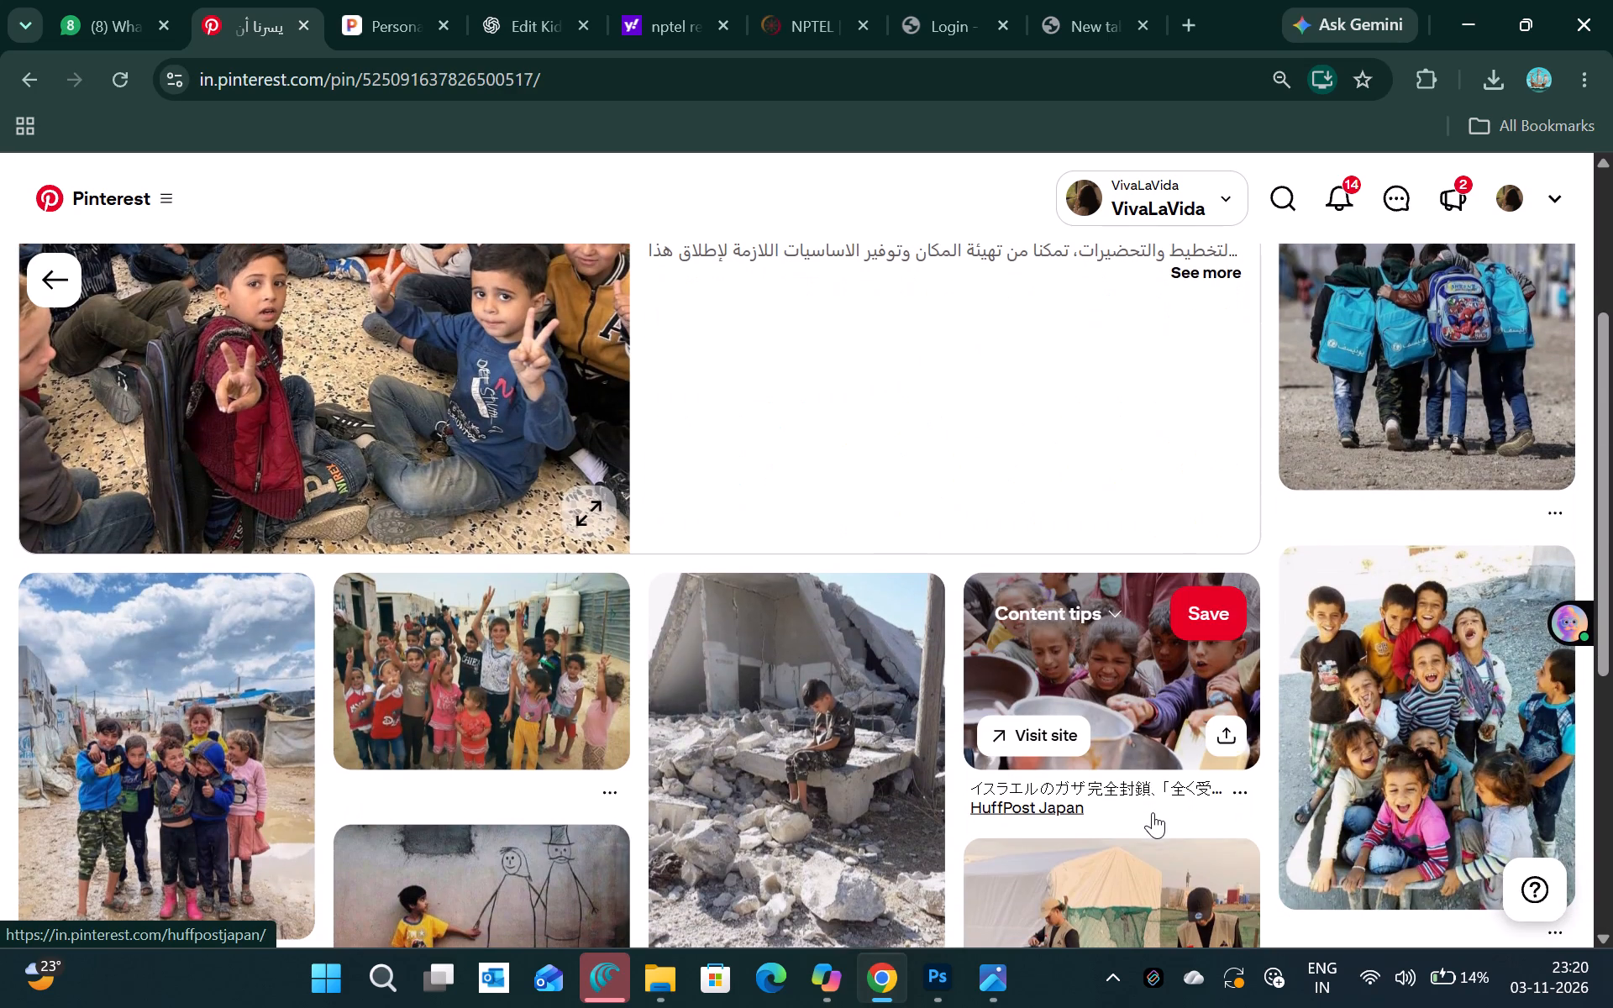
scroll(1153, 812, down, 2)
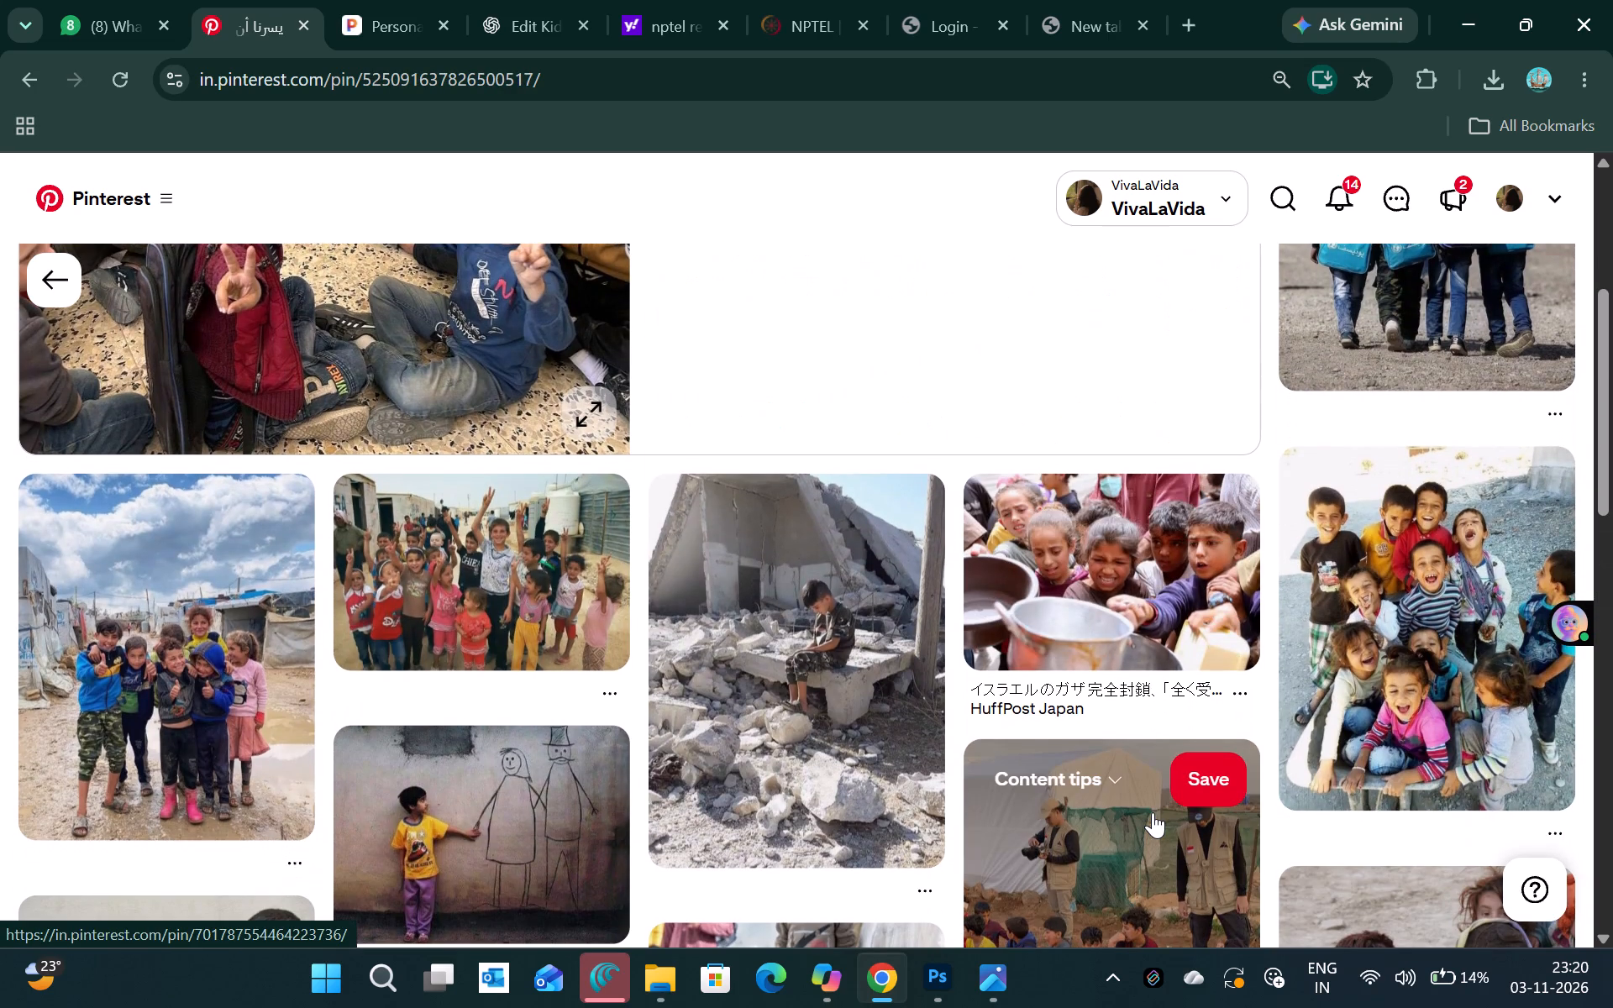
scroll(1153, 812, down, 4)
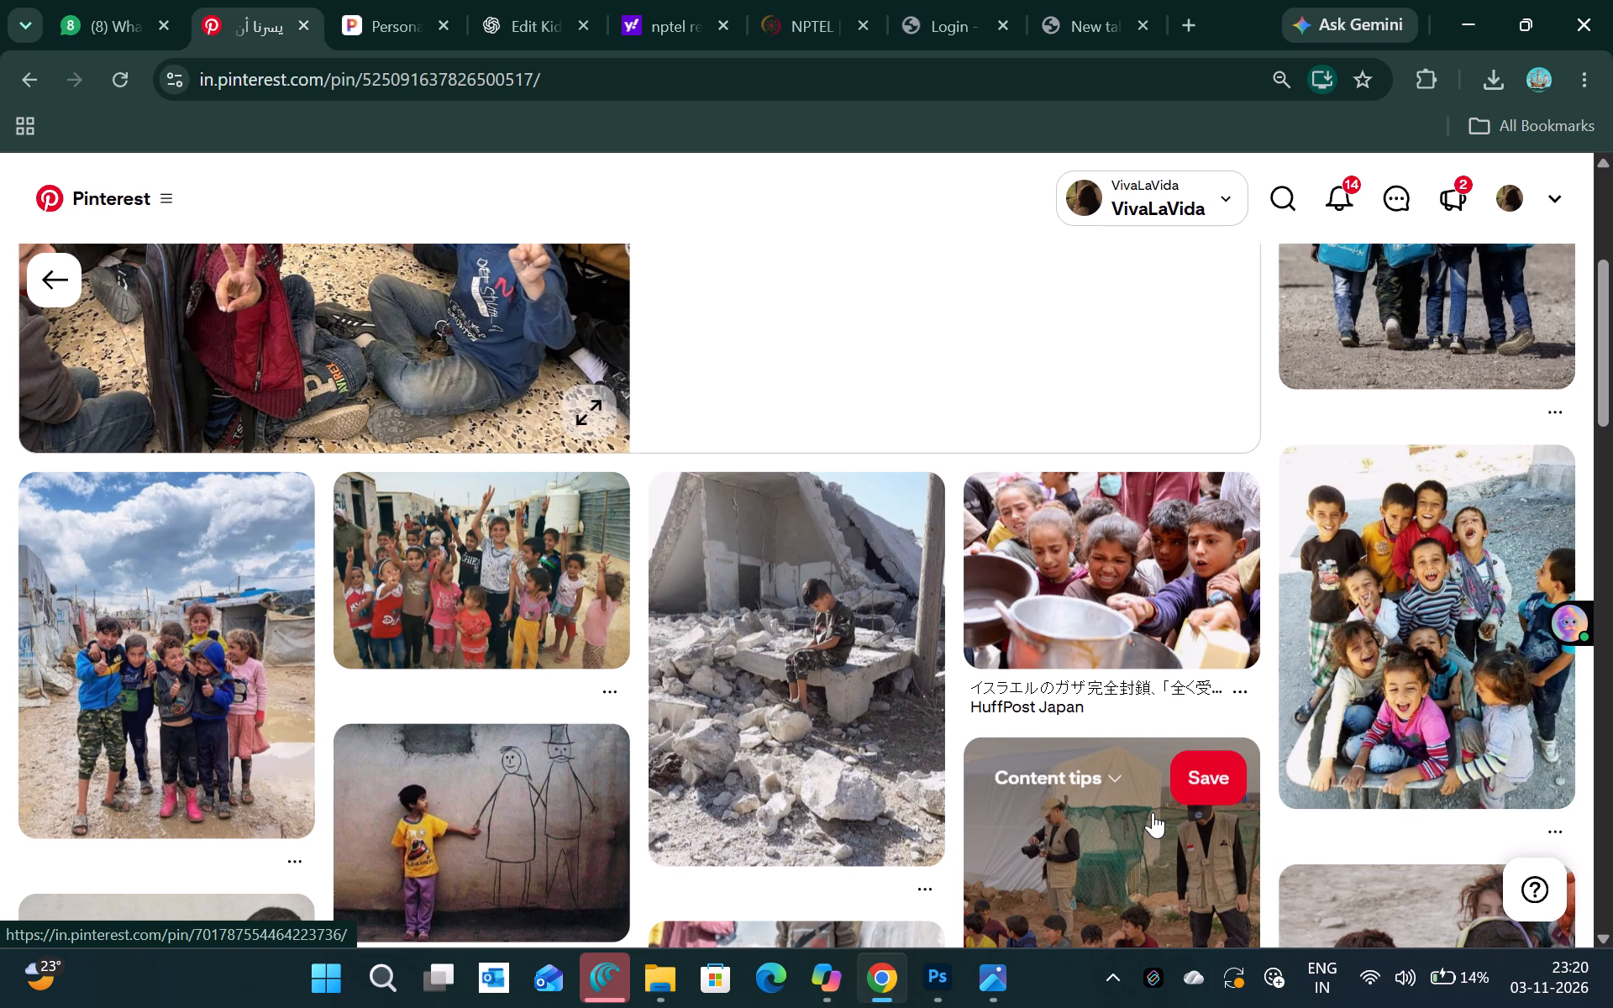
scroll(1153, 812, down, 4)
Open the pin of the laughing children crowded together on a cart and look through its related group photos.
click(1426, 672)
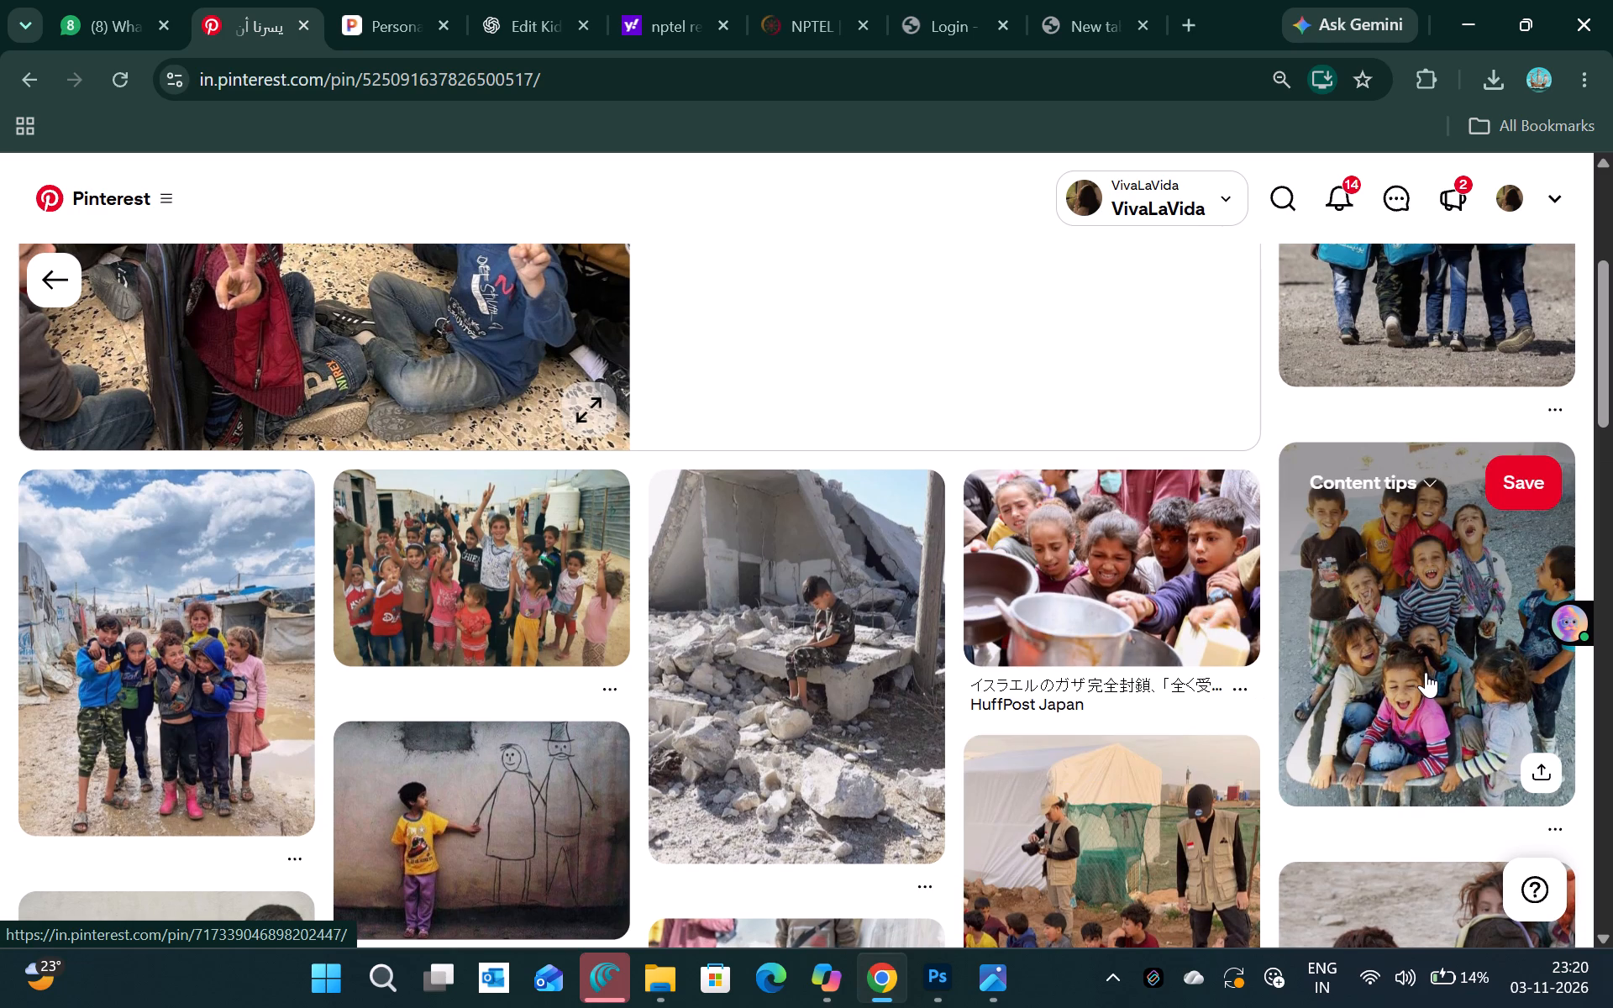
click(1426, 672)
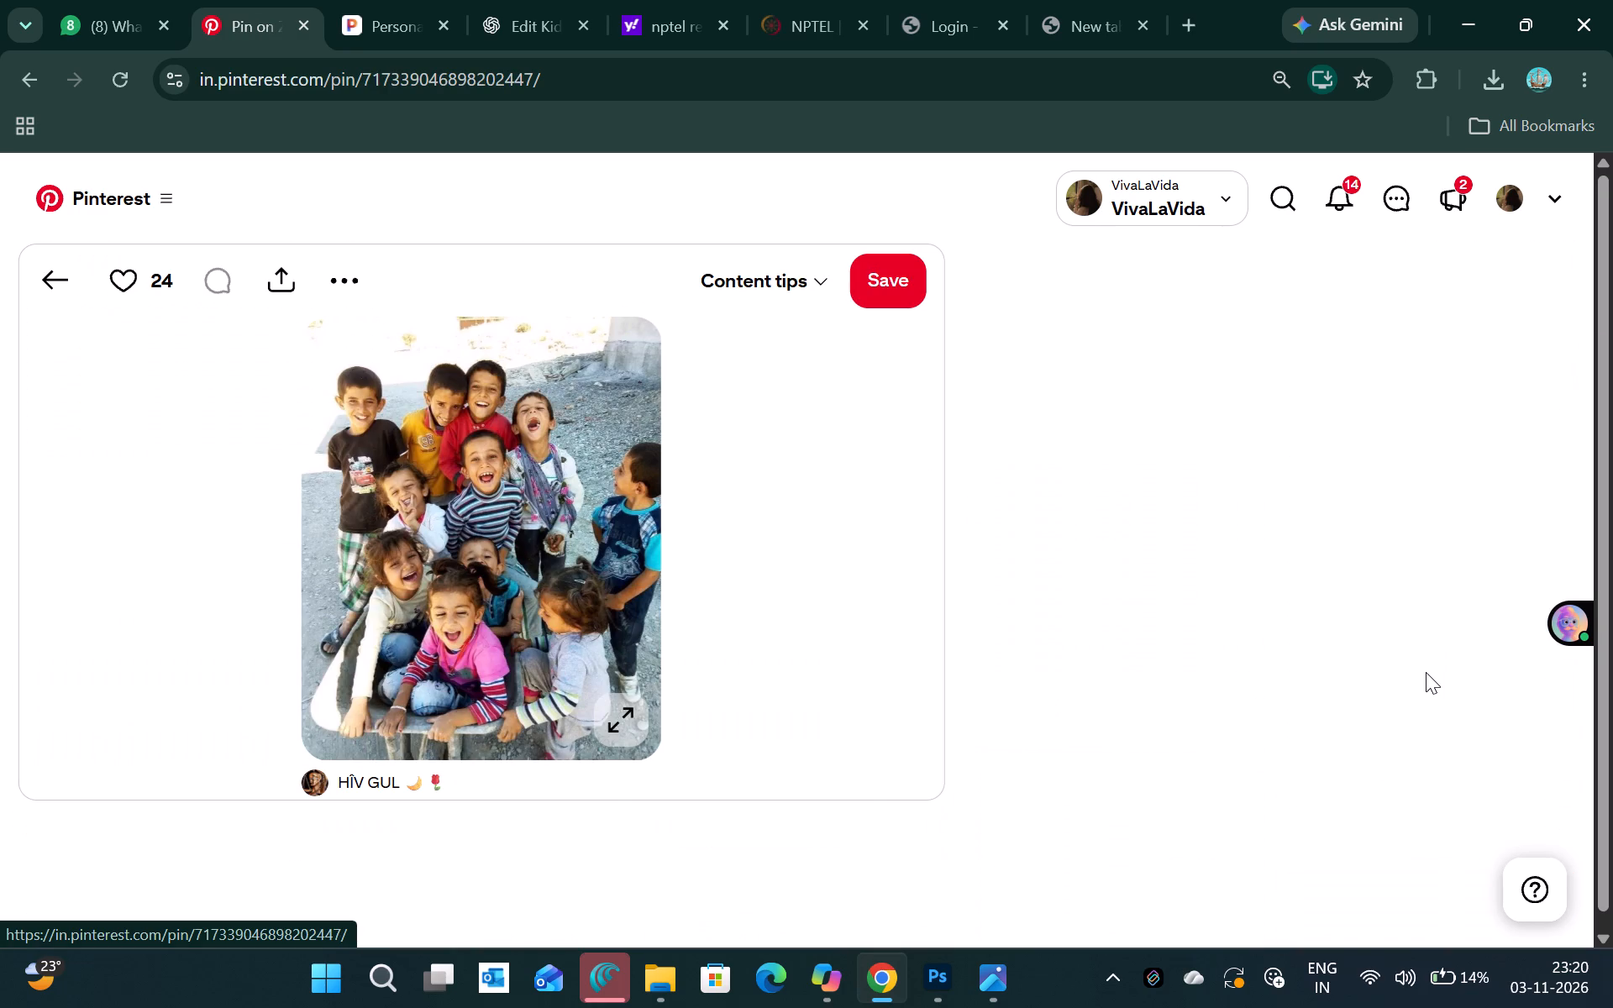
scroll(1069, 577, down, 1)
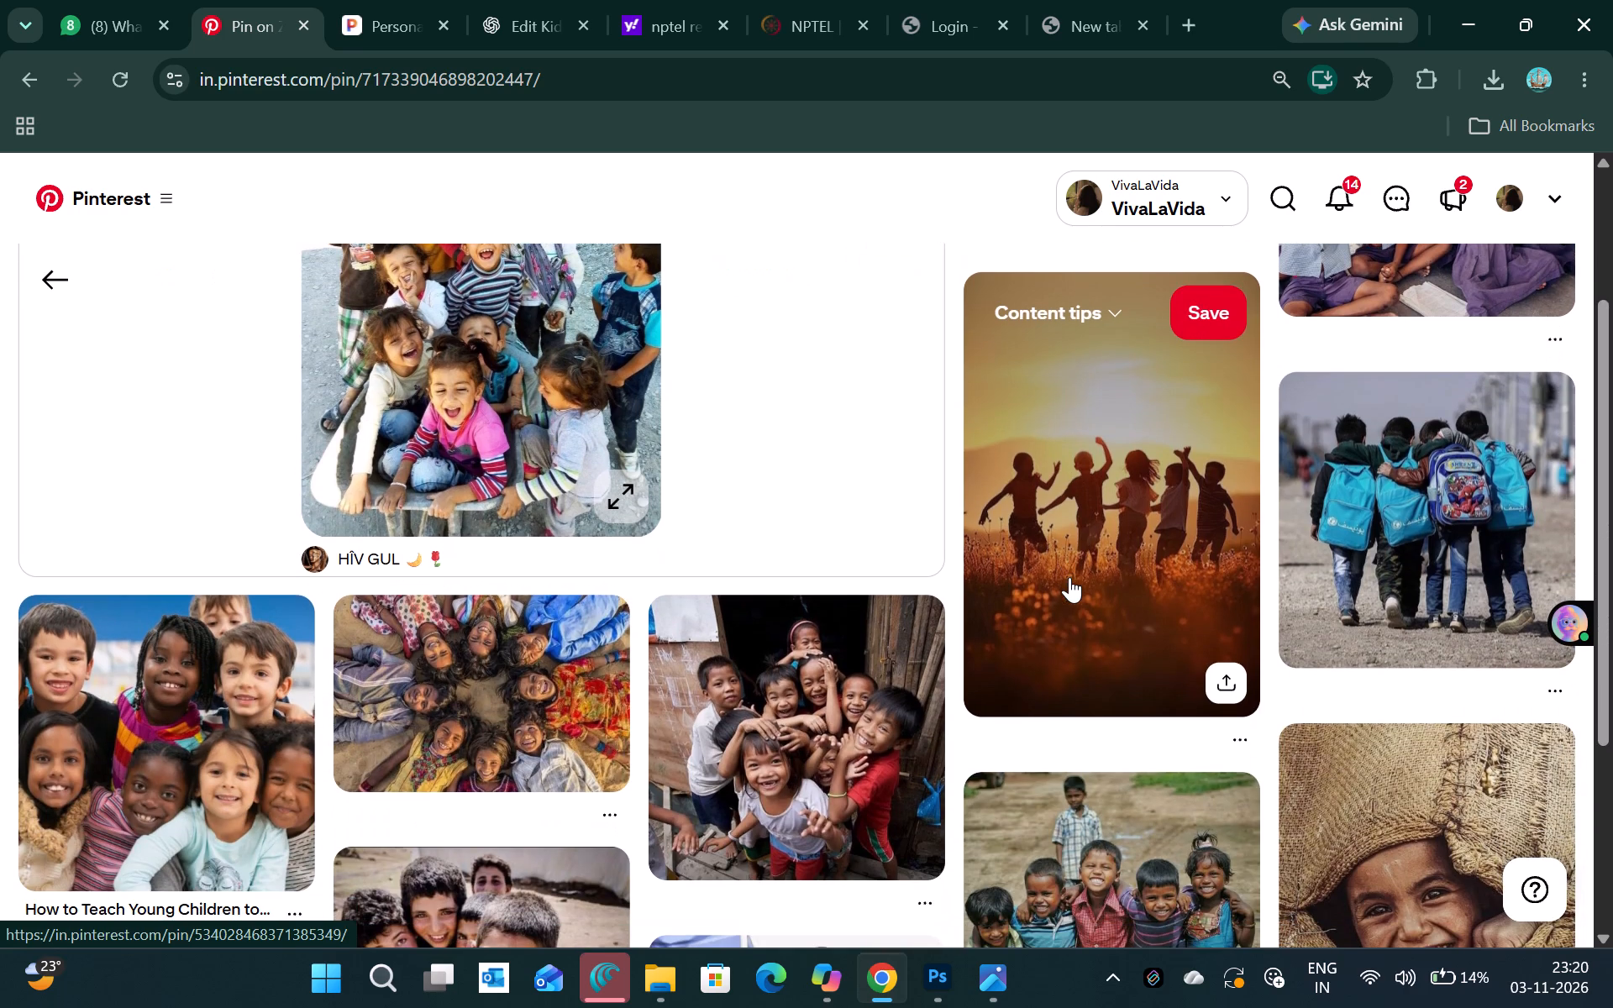
scroll(1069, 577, down, 1)
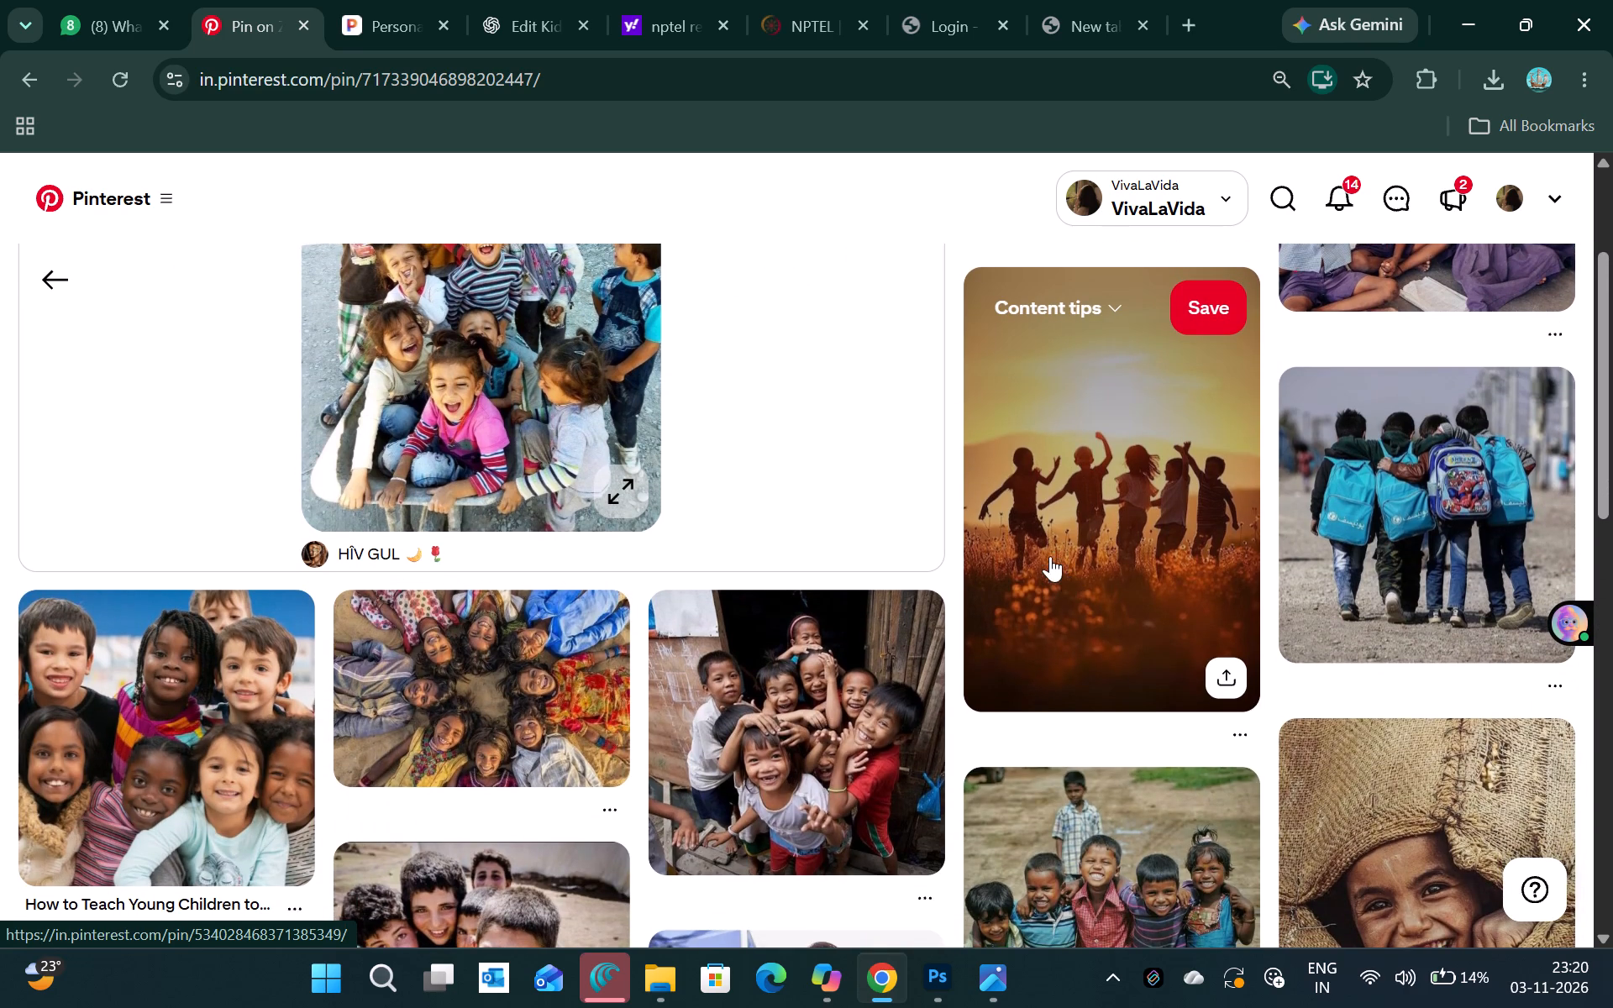
scroll(814, 529, down, 3)
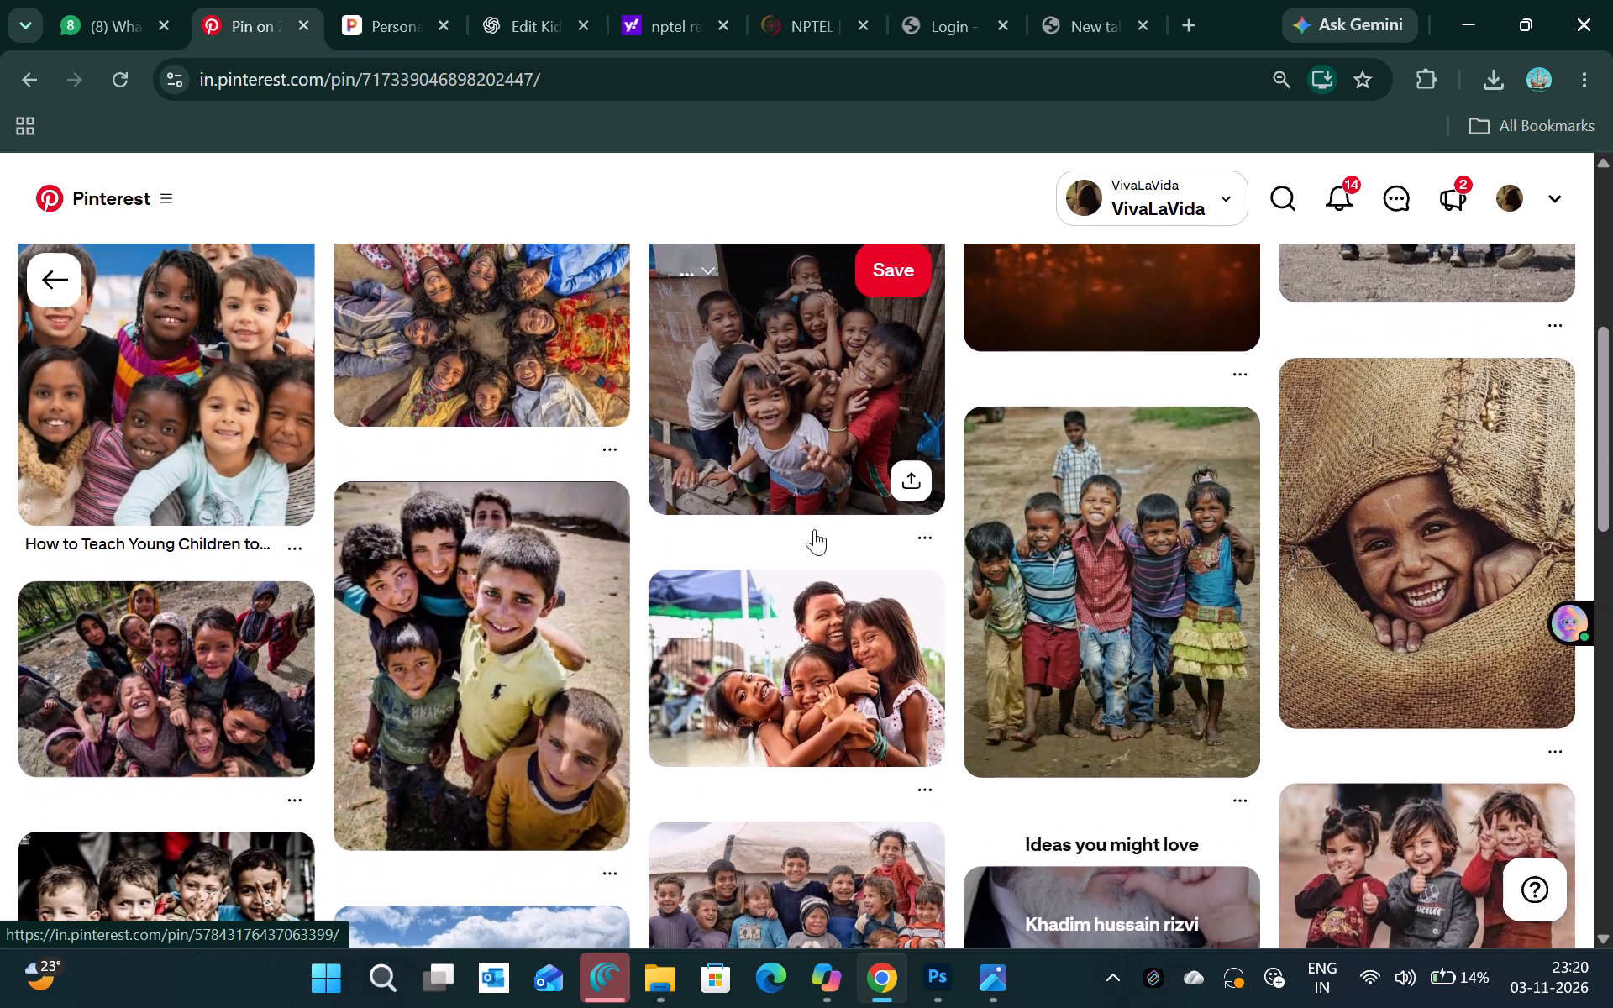
scroll(814, 529, down, 1)
Open the pin of the boys huddled around one in a yellow shirt and look through its related photos of children.
click(518, 707)
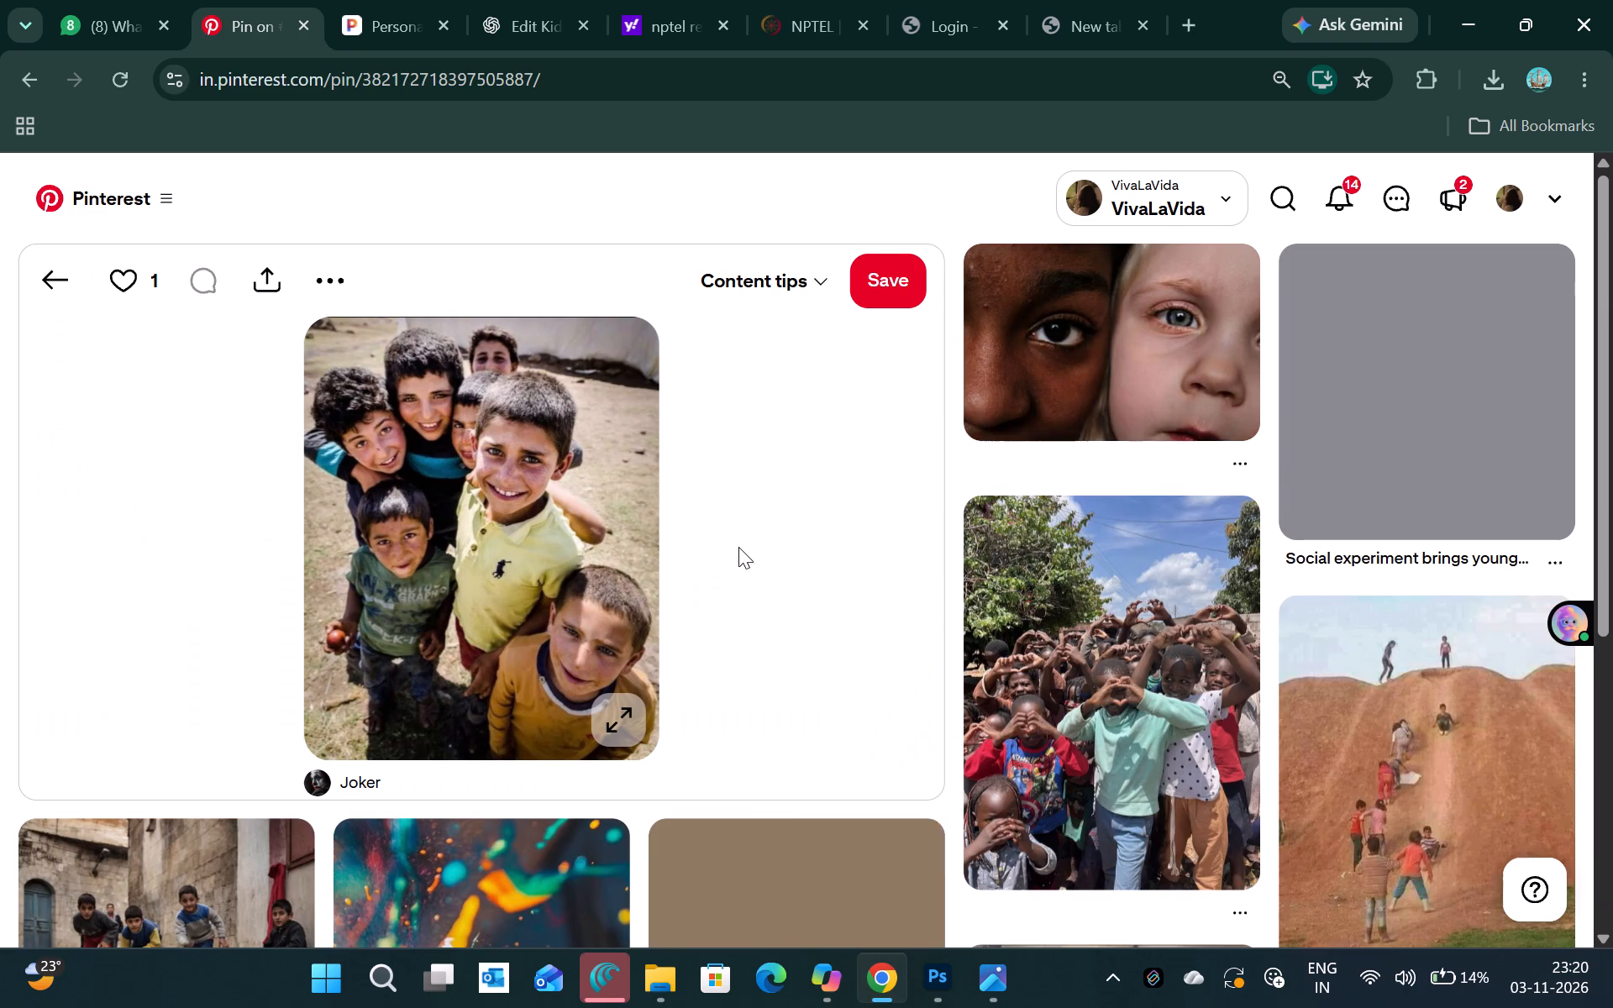
scroll(738, 547, down, 4)
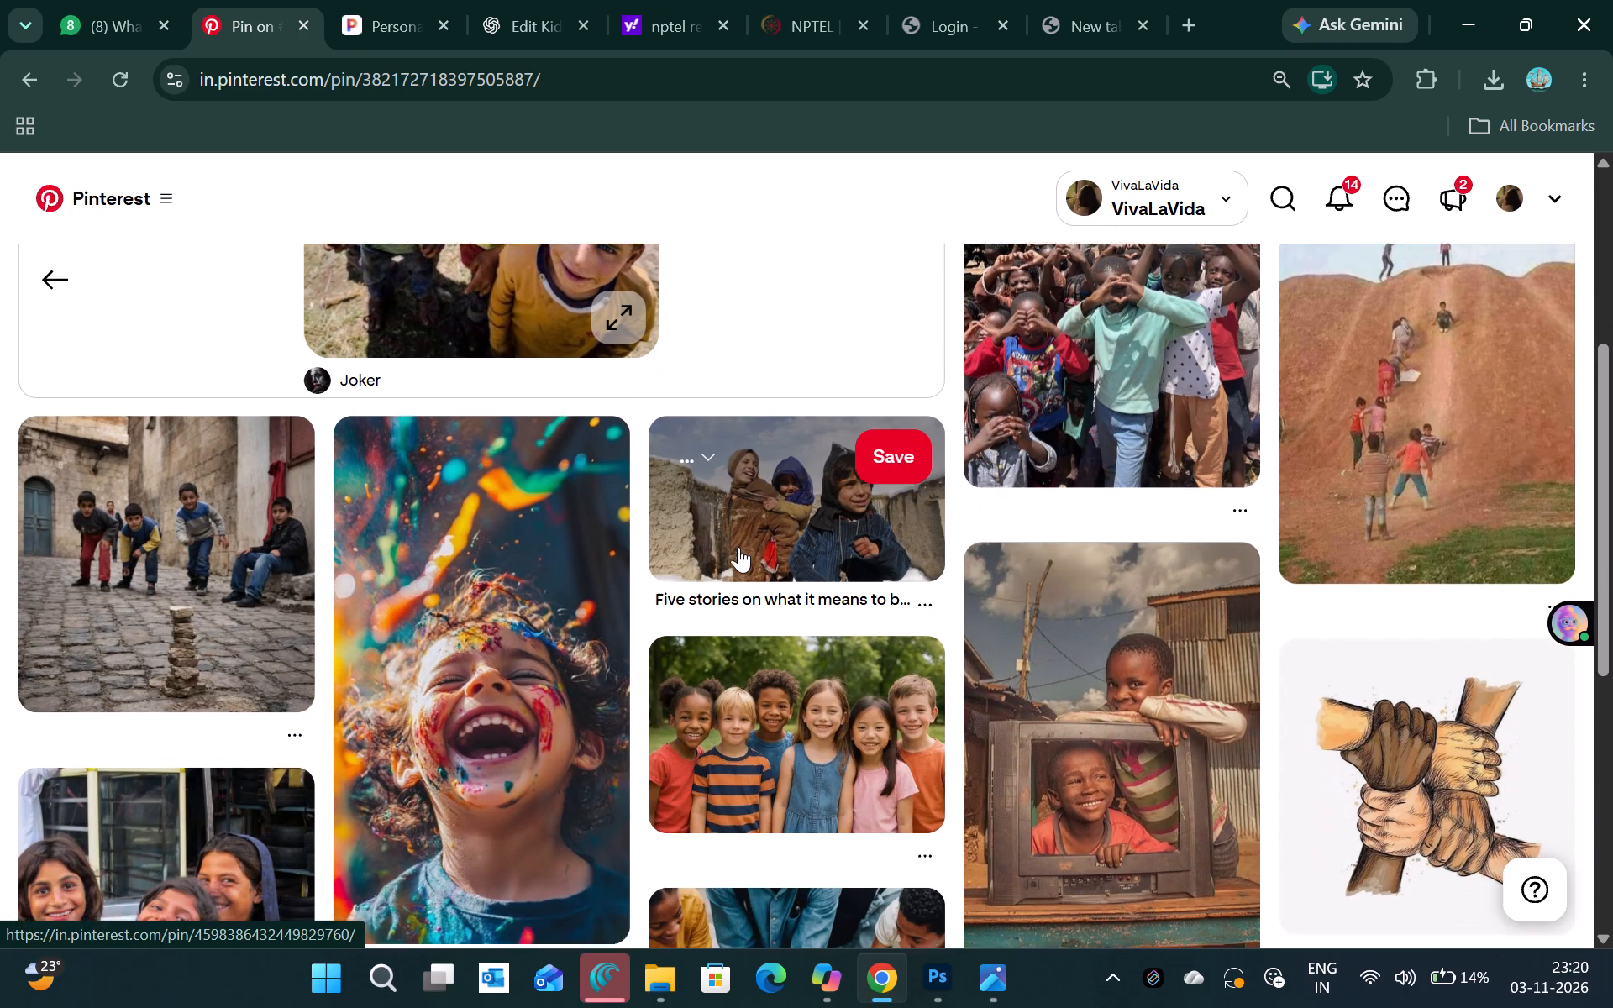
scroll(738, 547, down, 5)
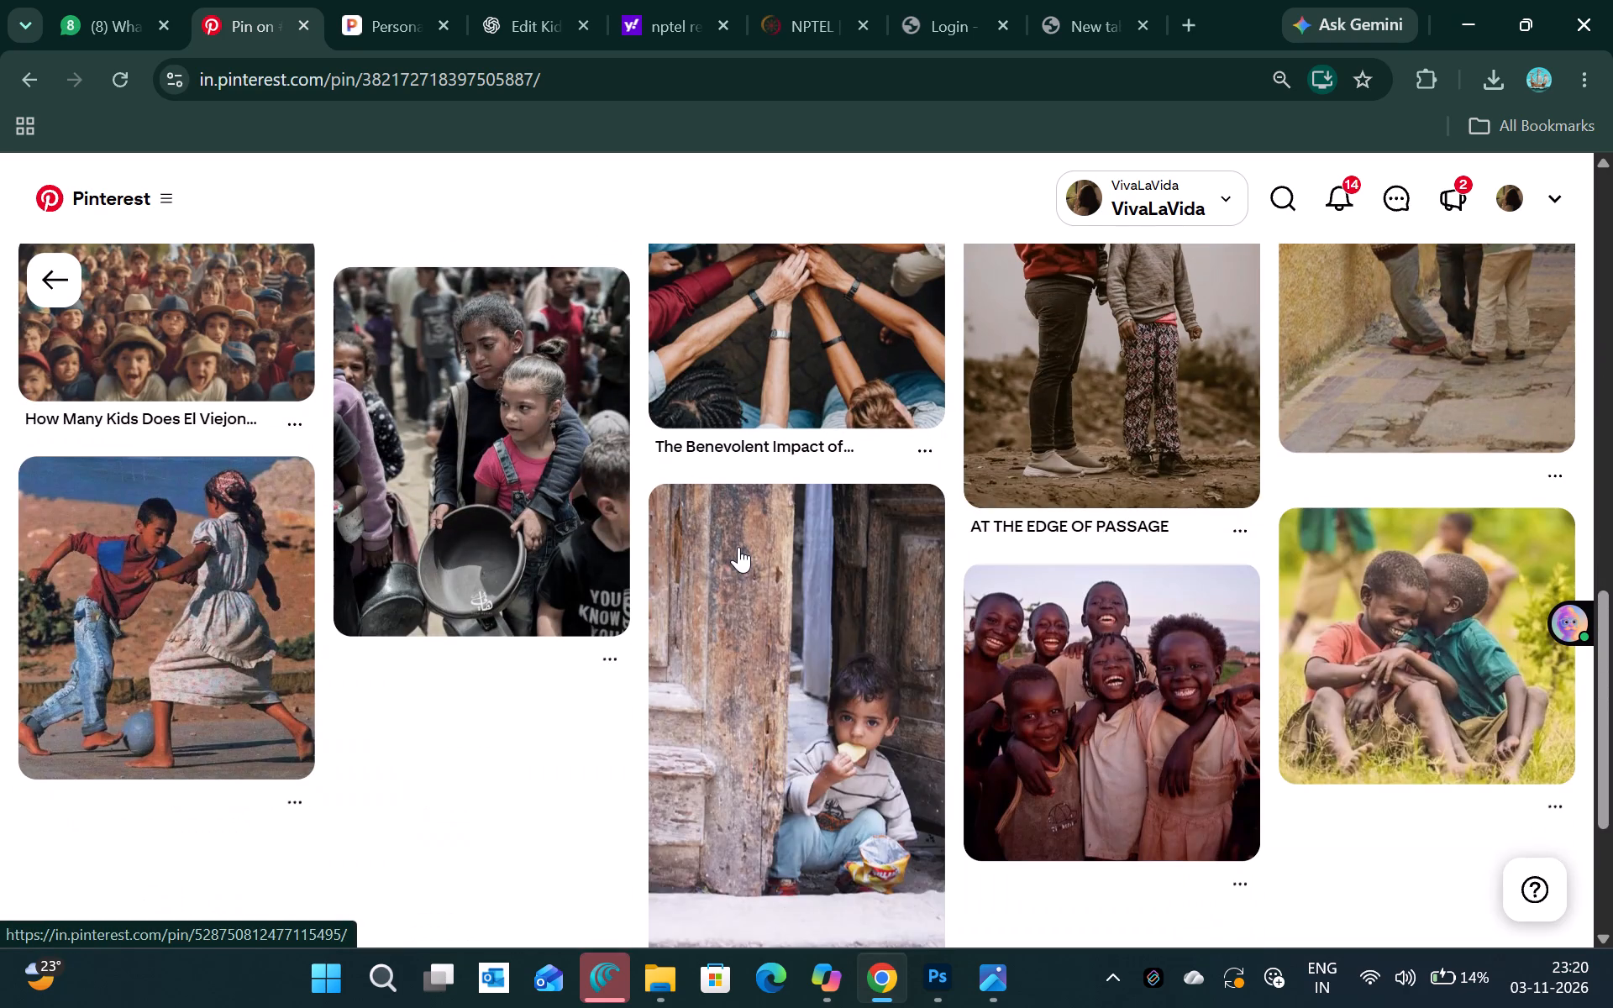
scroll(917, 697, down, 4)
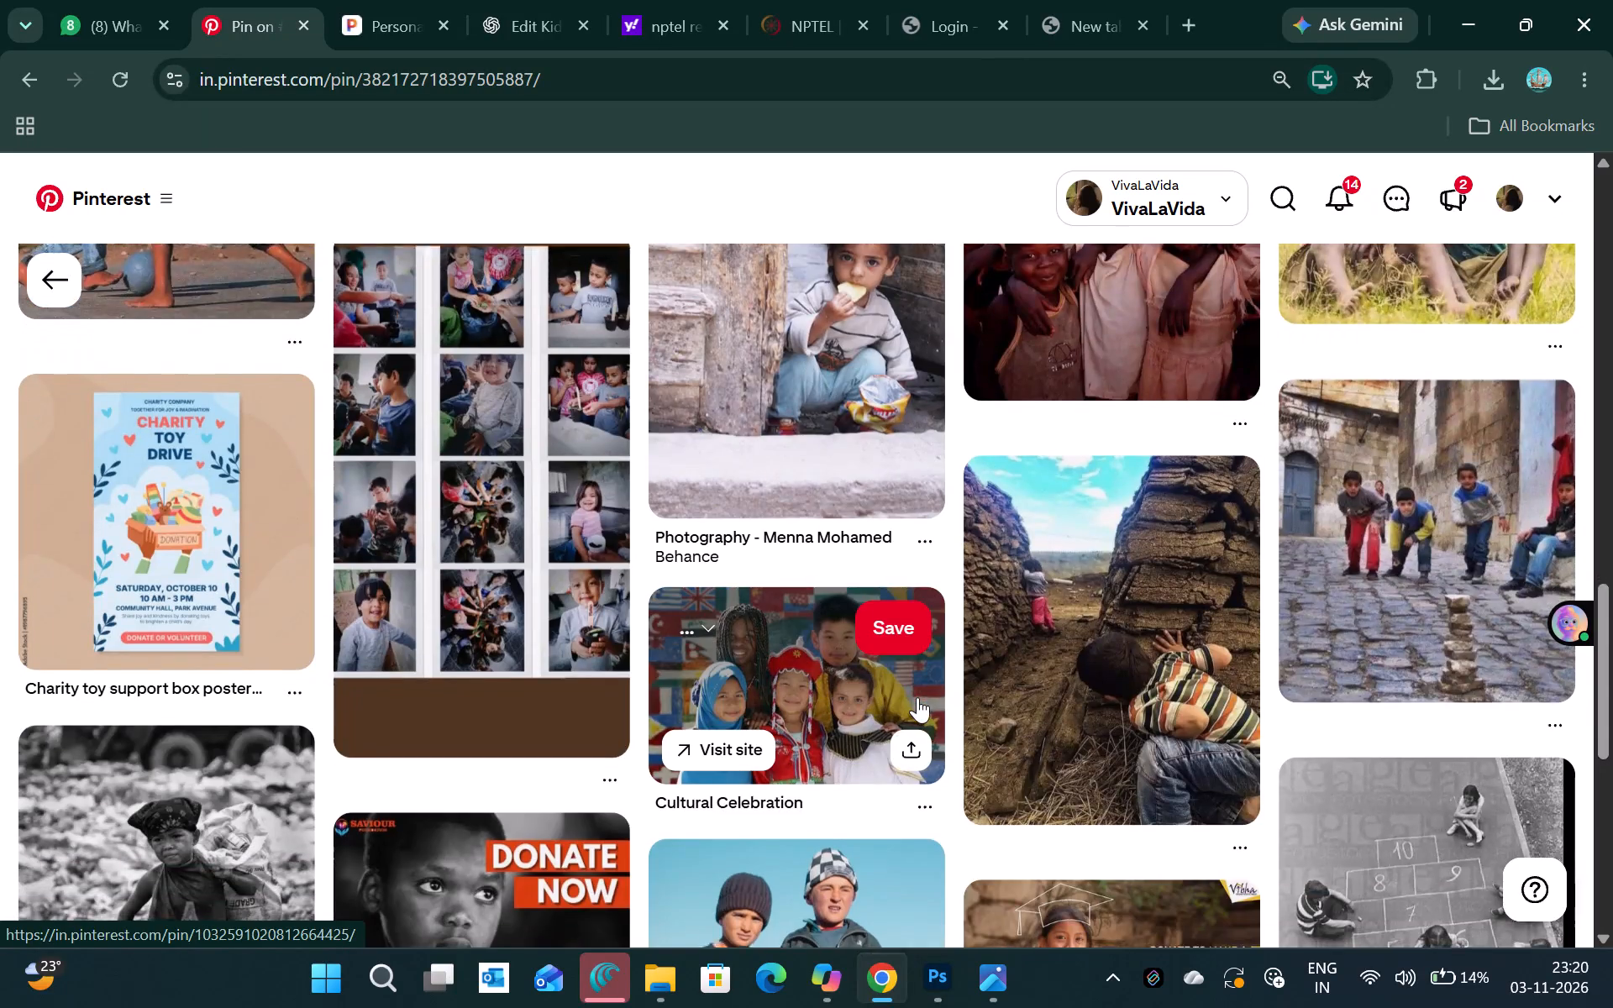
scroll(917, 697, down, 7)
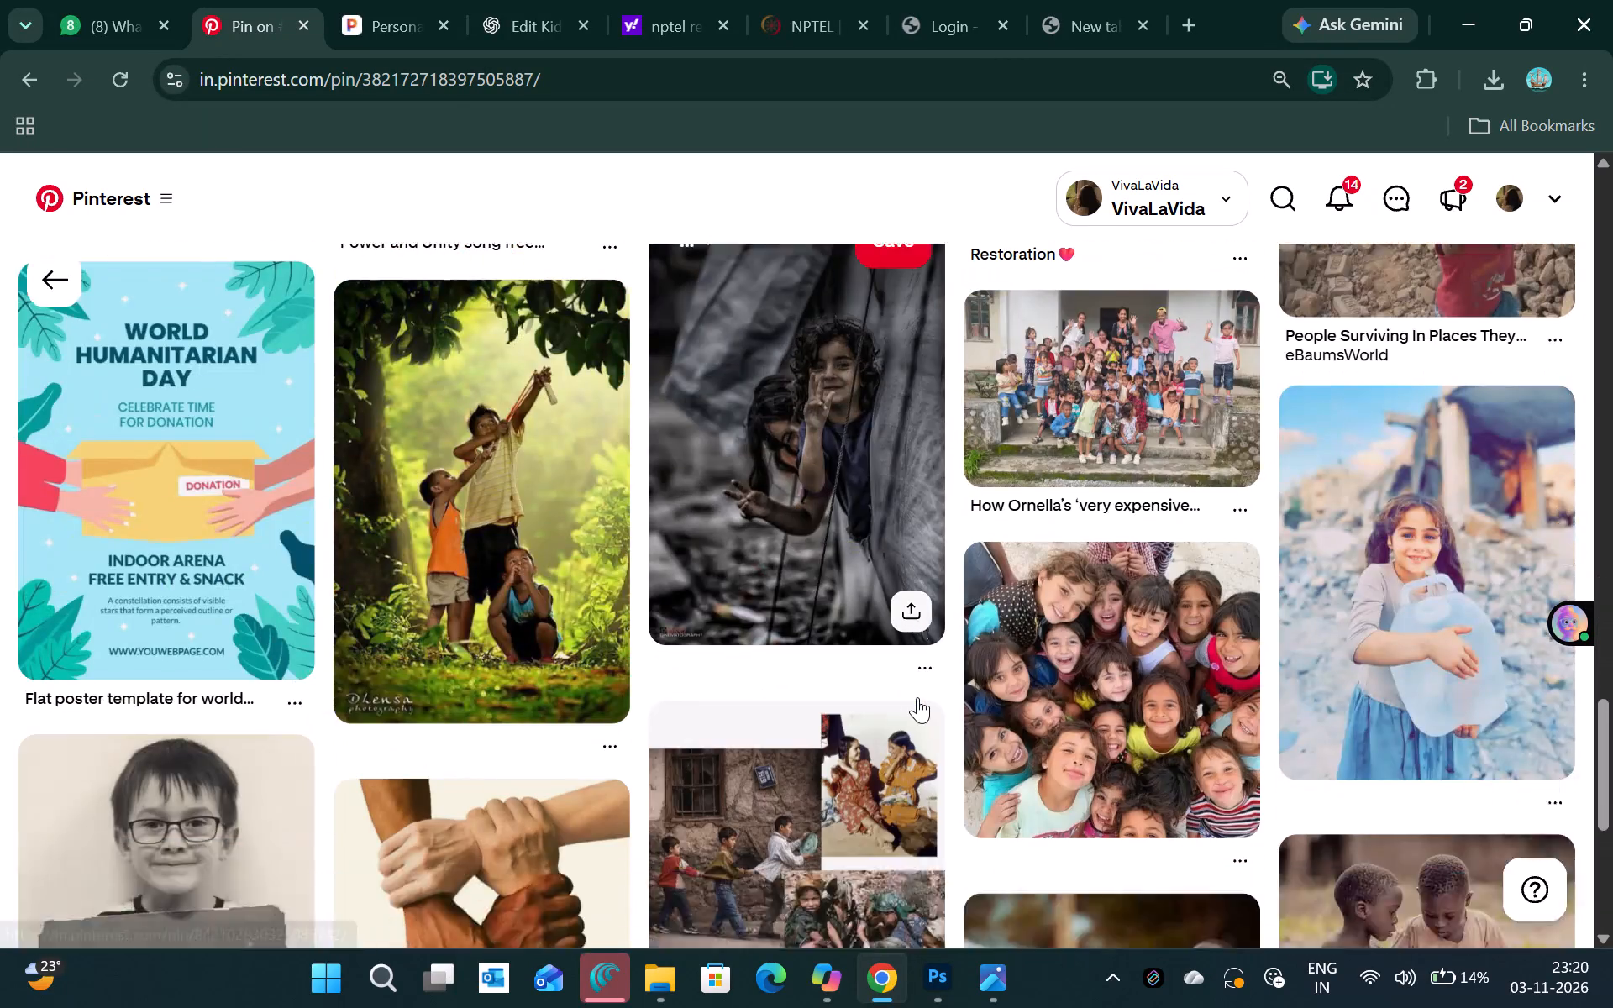
scroll(917, 697, down, 1)
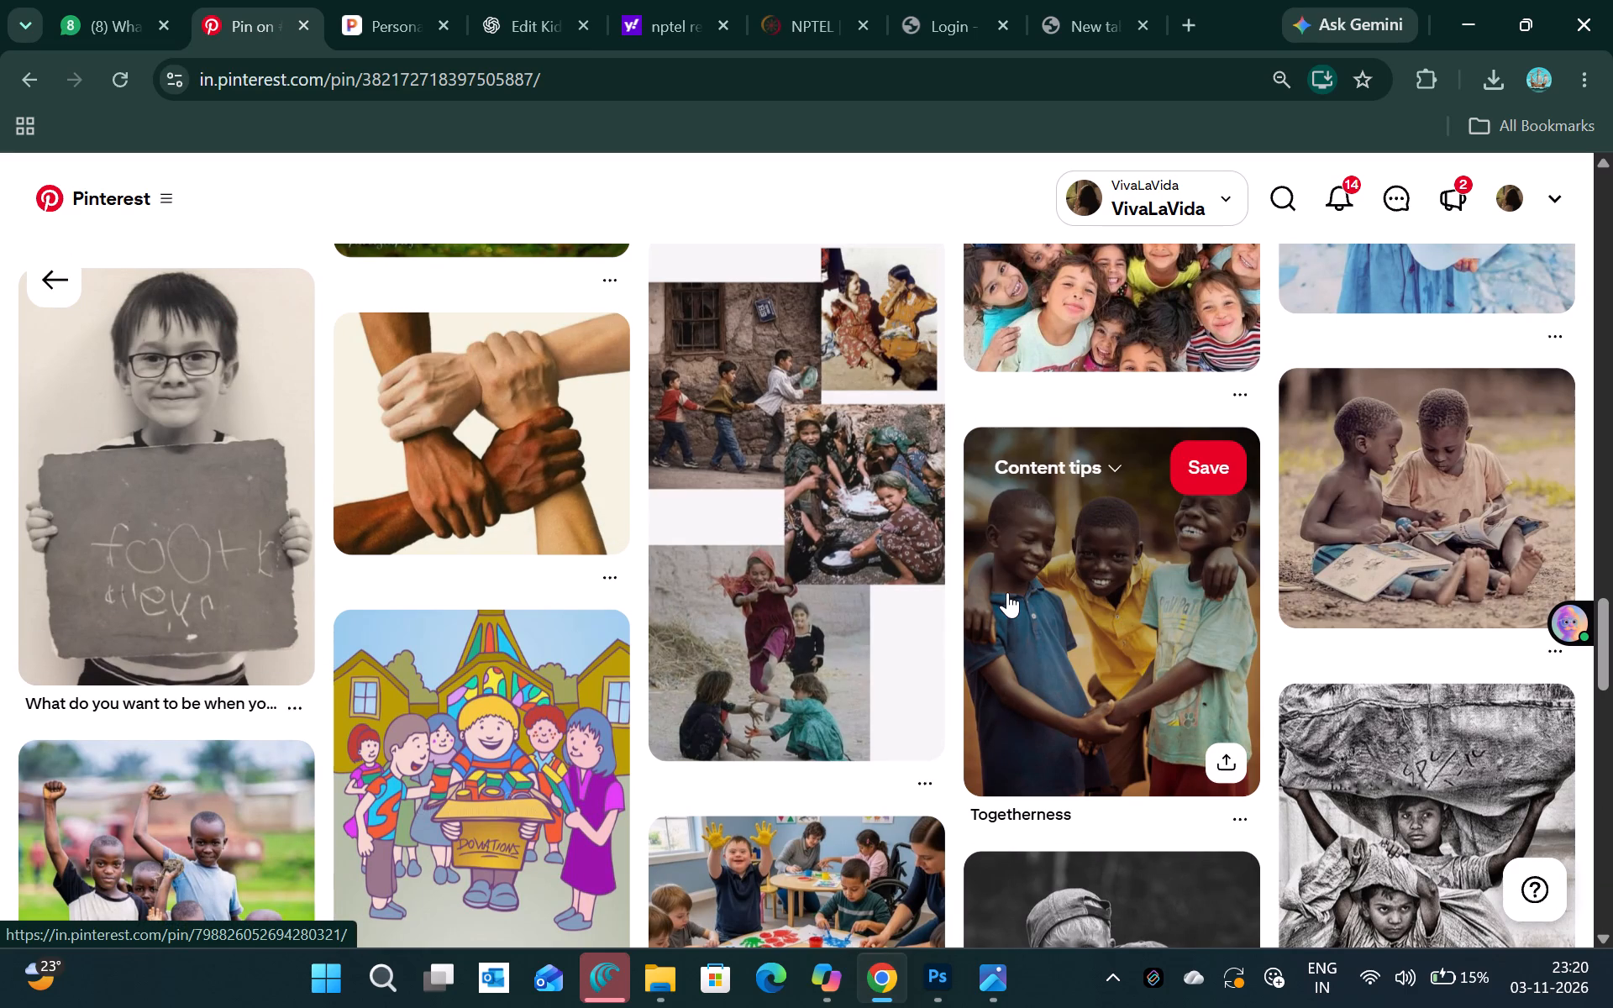
scroll(1195, 665, down, 1)
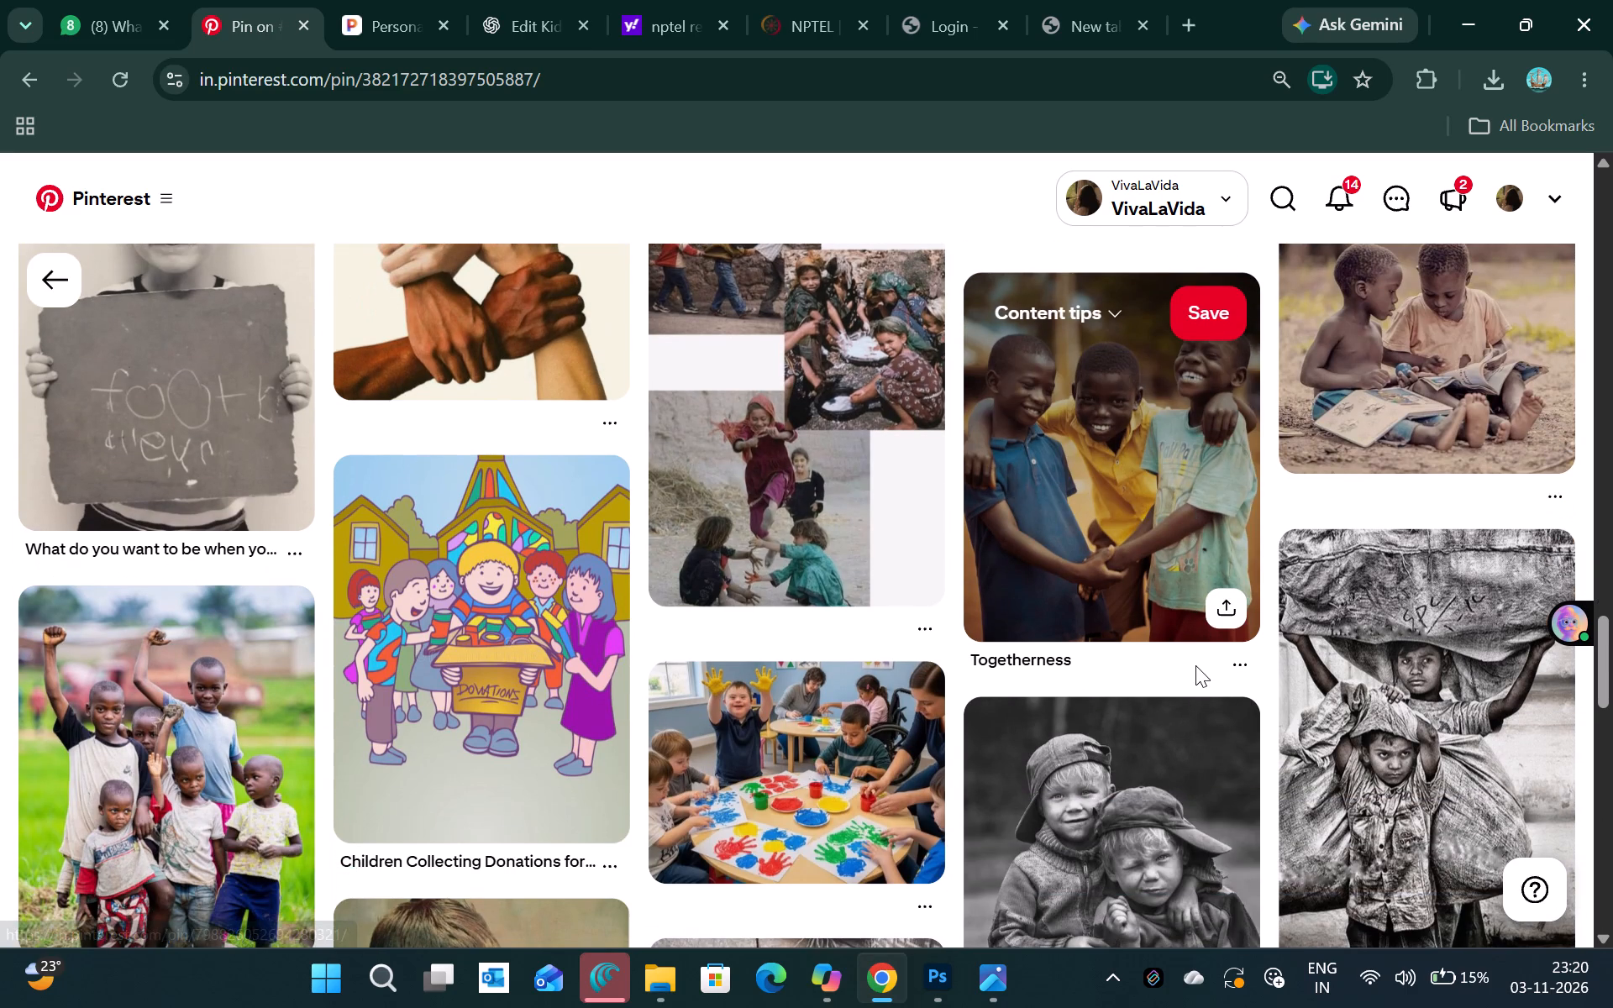
scroll(1195, 665, down, 5)
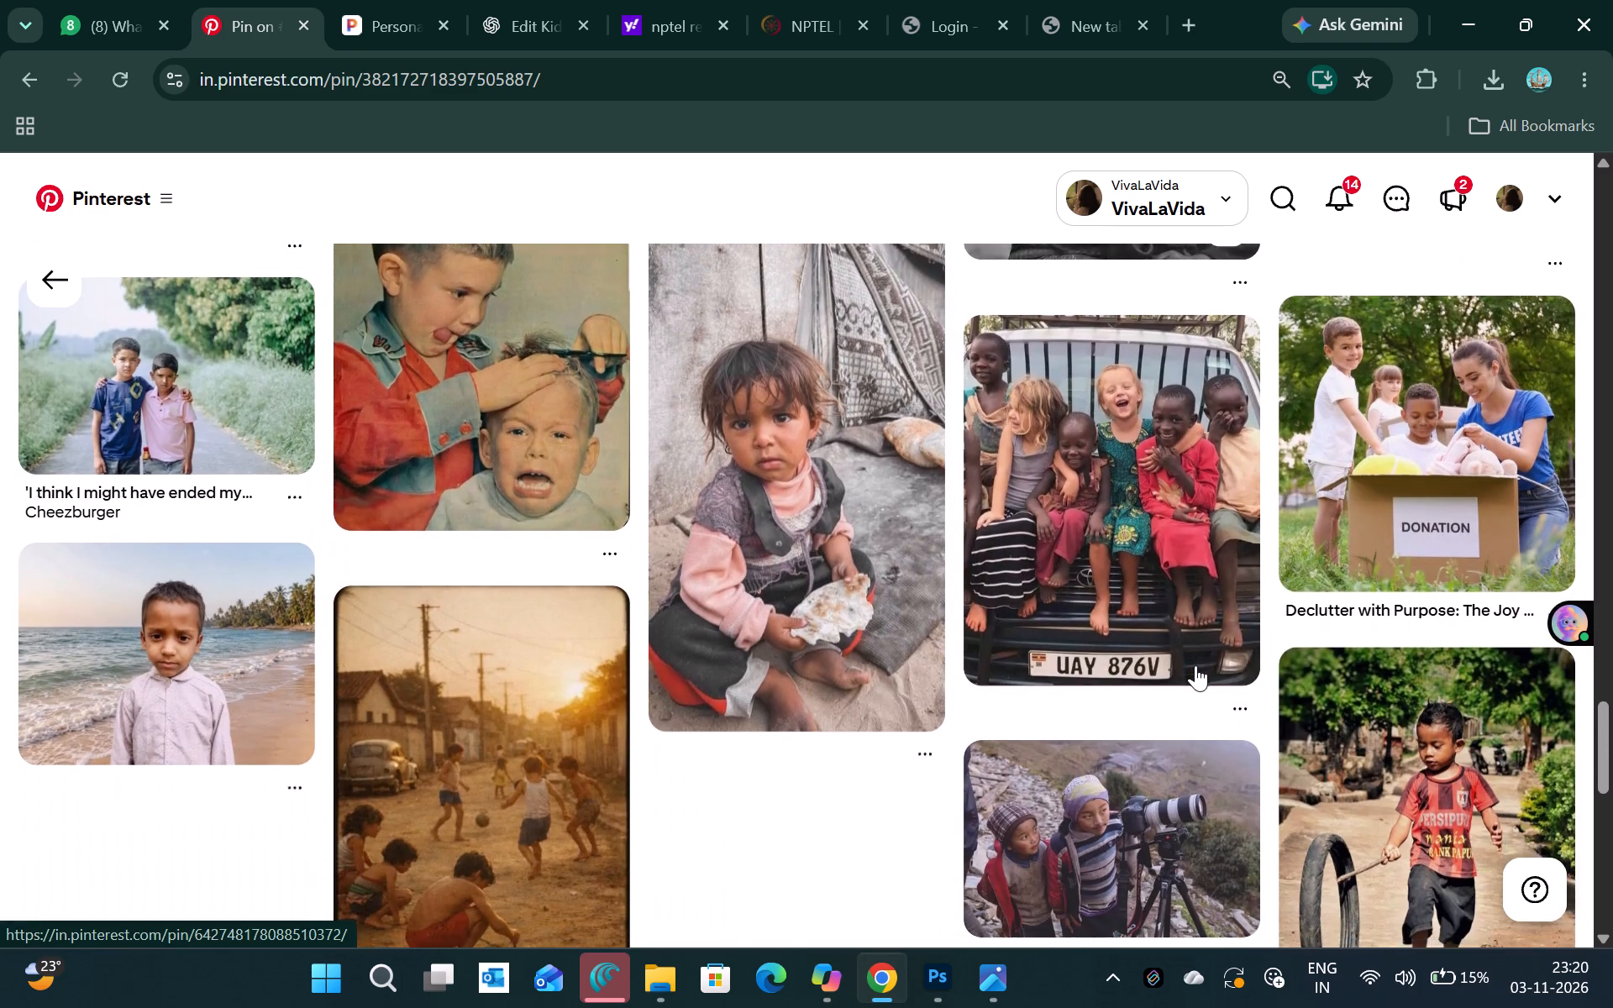
scroll(1195, 665, down, 3)
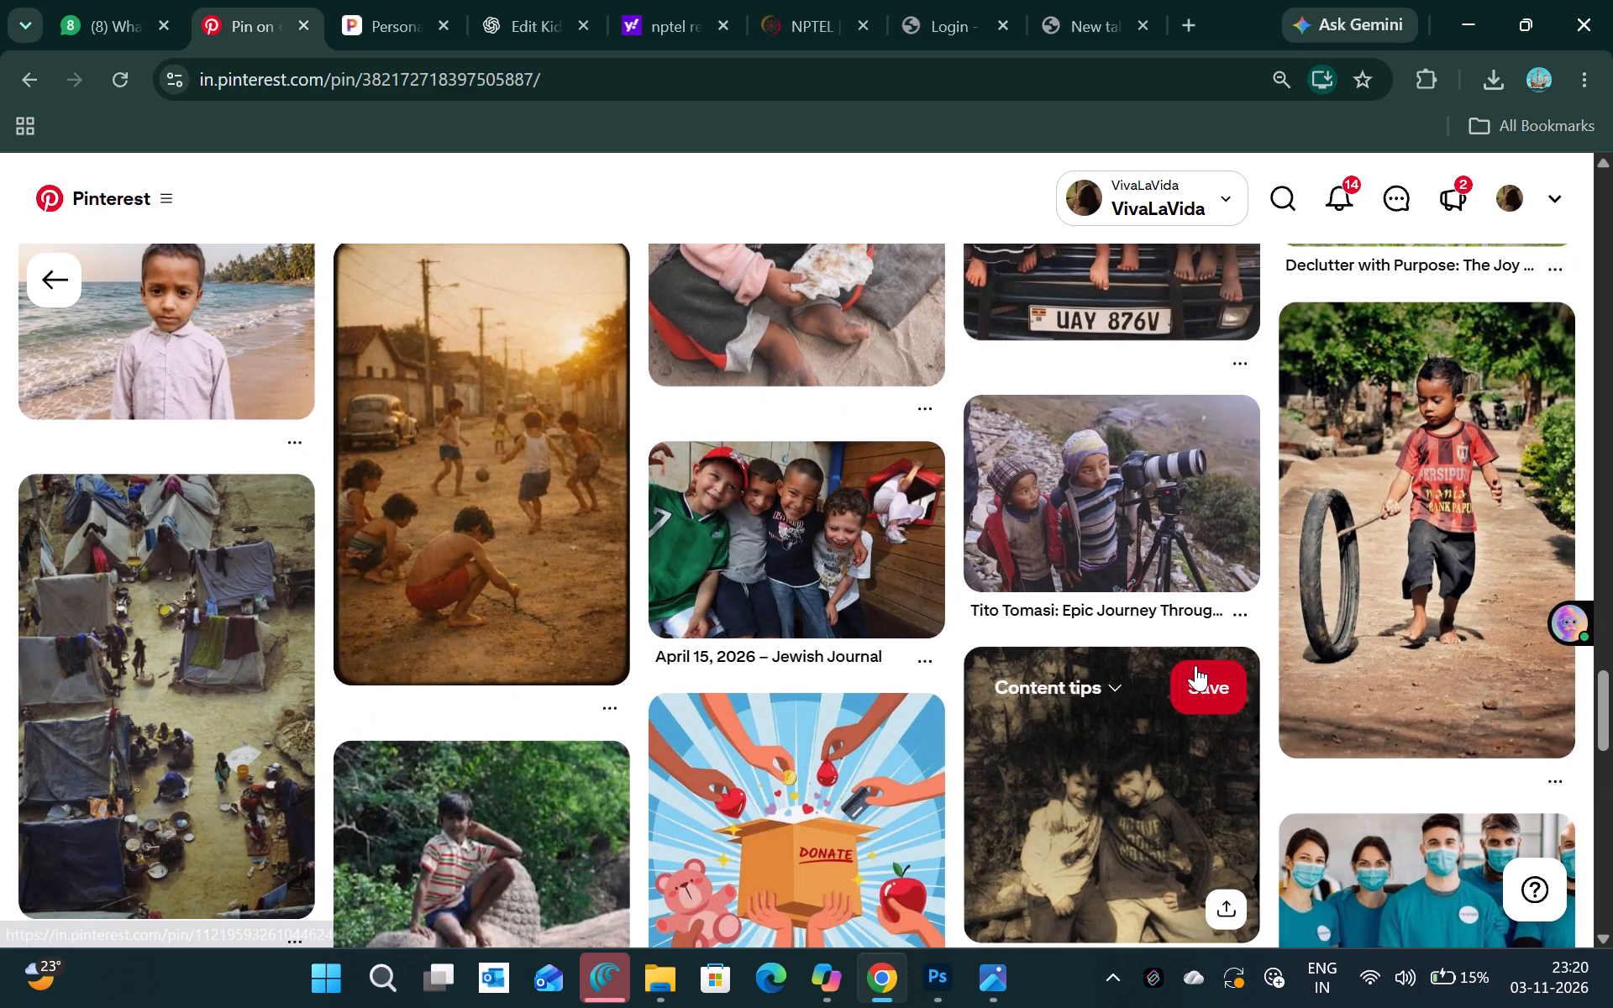
scroll(1195, 665, down, 1)
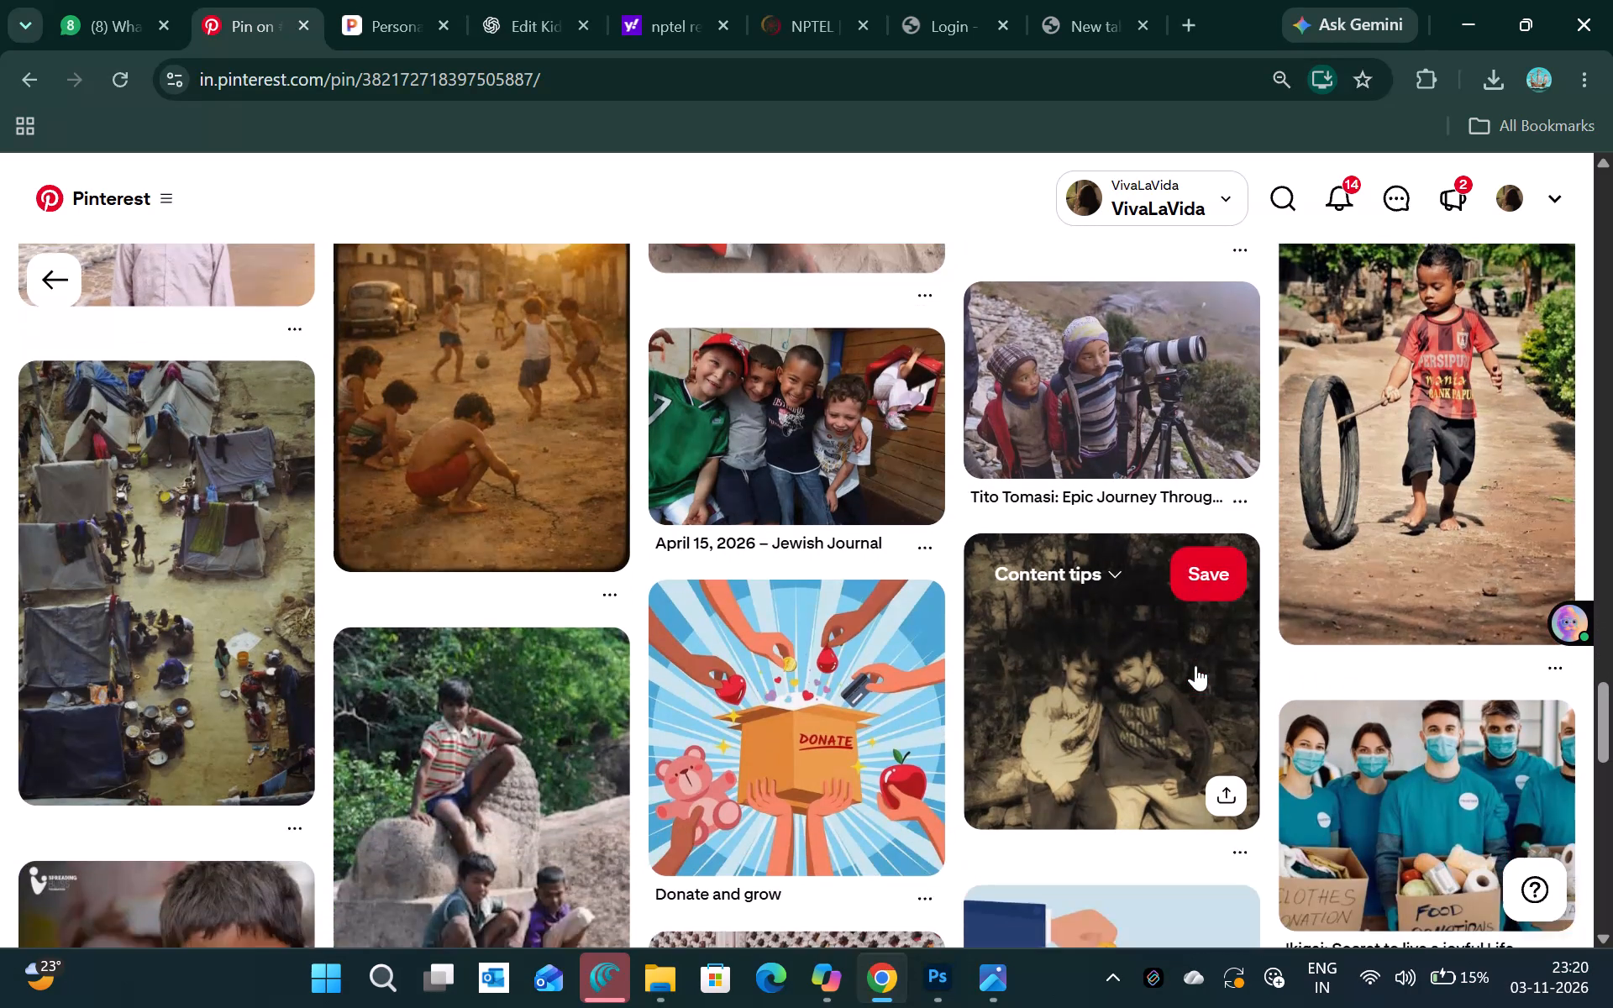
Go back up the related photos to the "Togetherness" pin of three smiling boys and download its image.
scroll(1195, 665, up, 3)
scroll(1295, 530, up, 1)
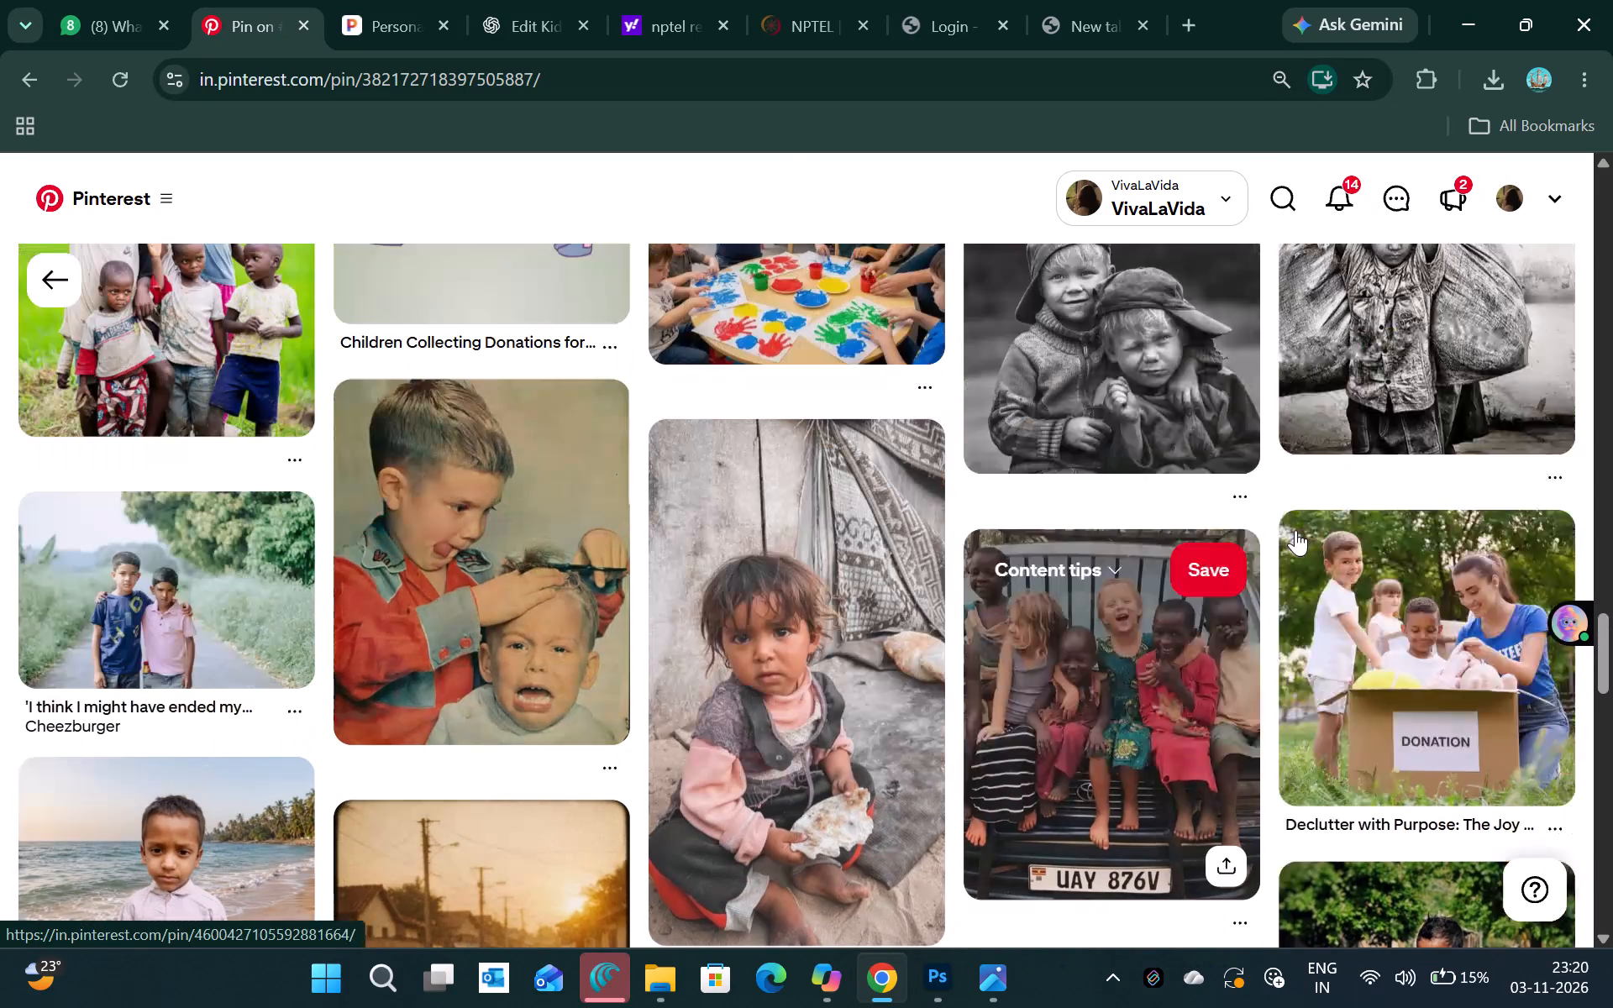
scroll(1295, 530, up, 2)
scroll(1152, 561, up, 1)
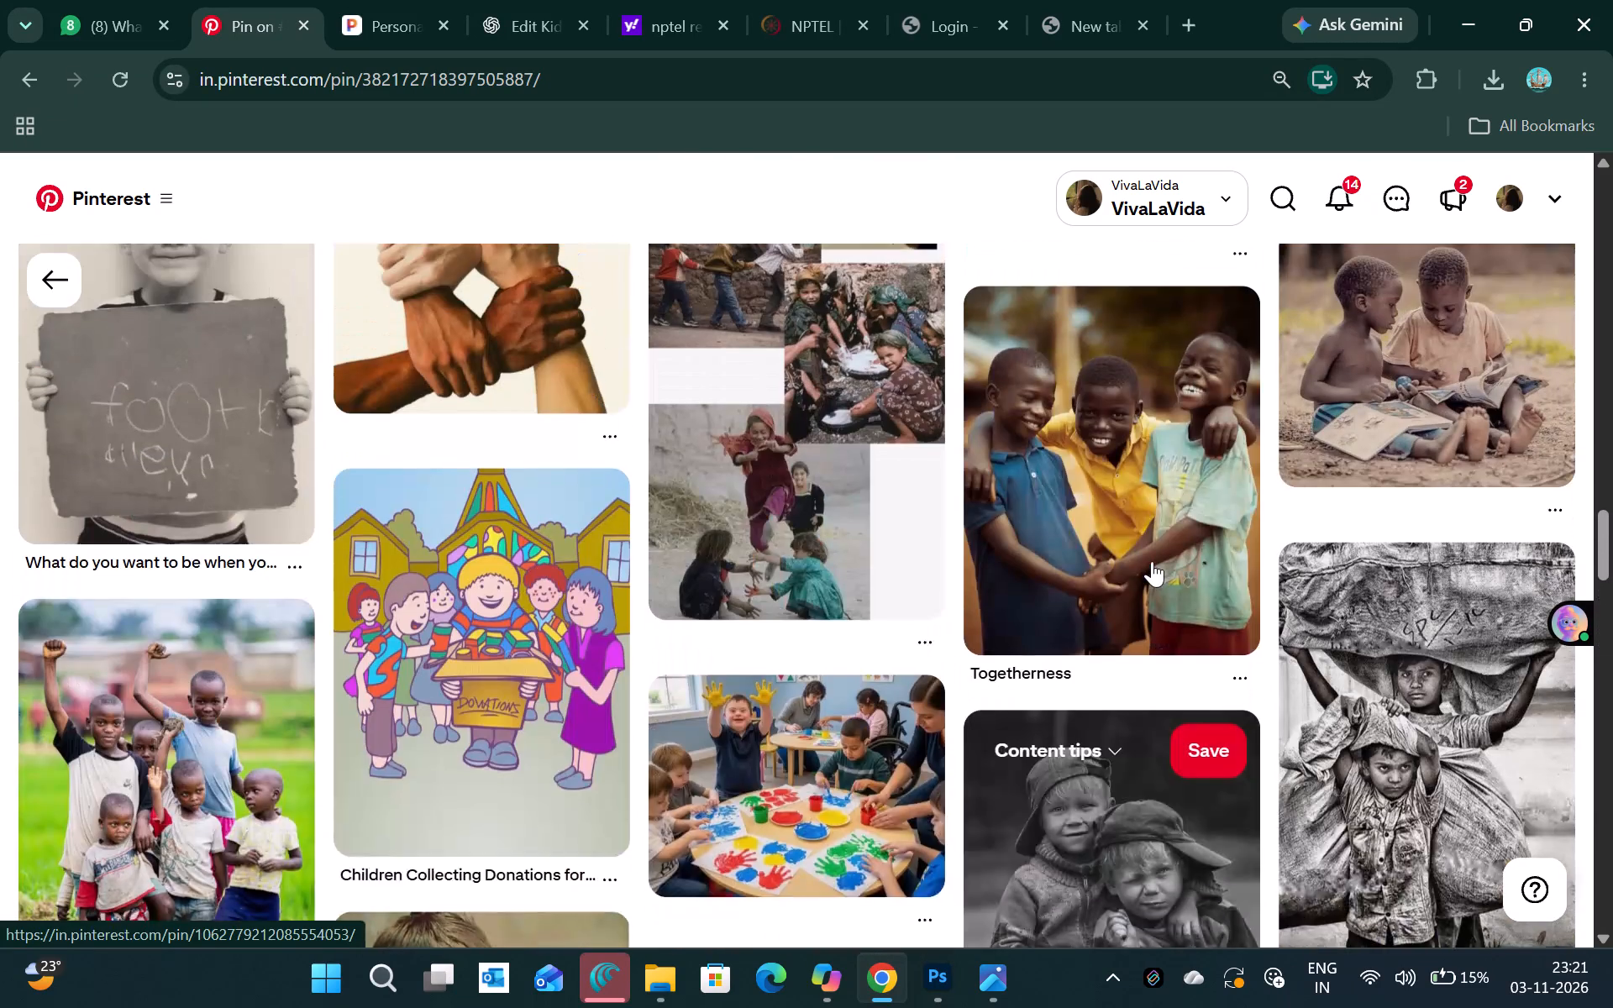
scroll(1152, 561, up, 1)
click(1152, 561)
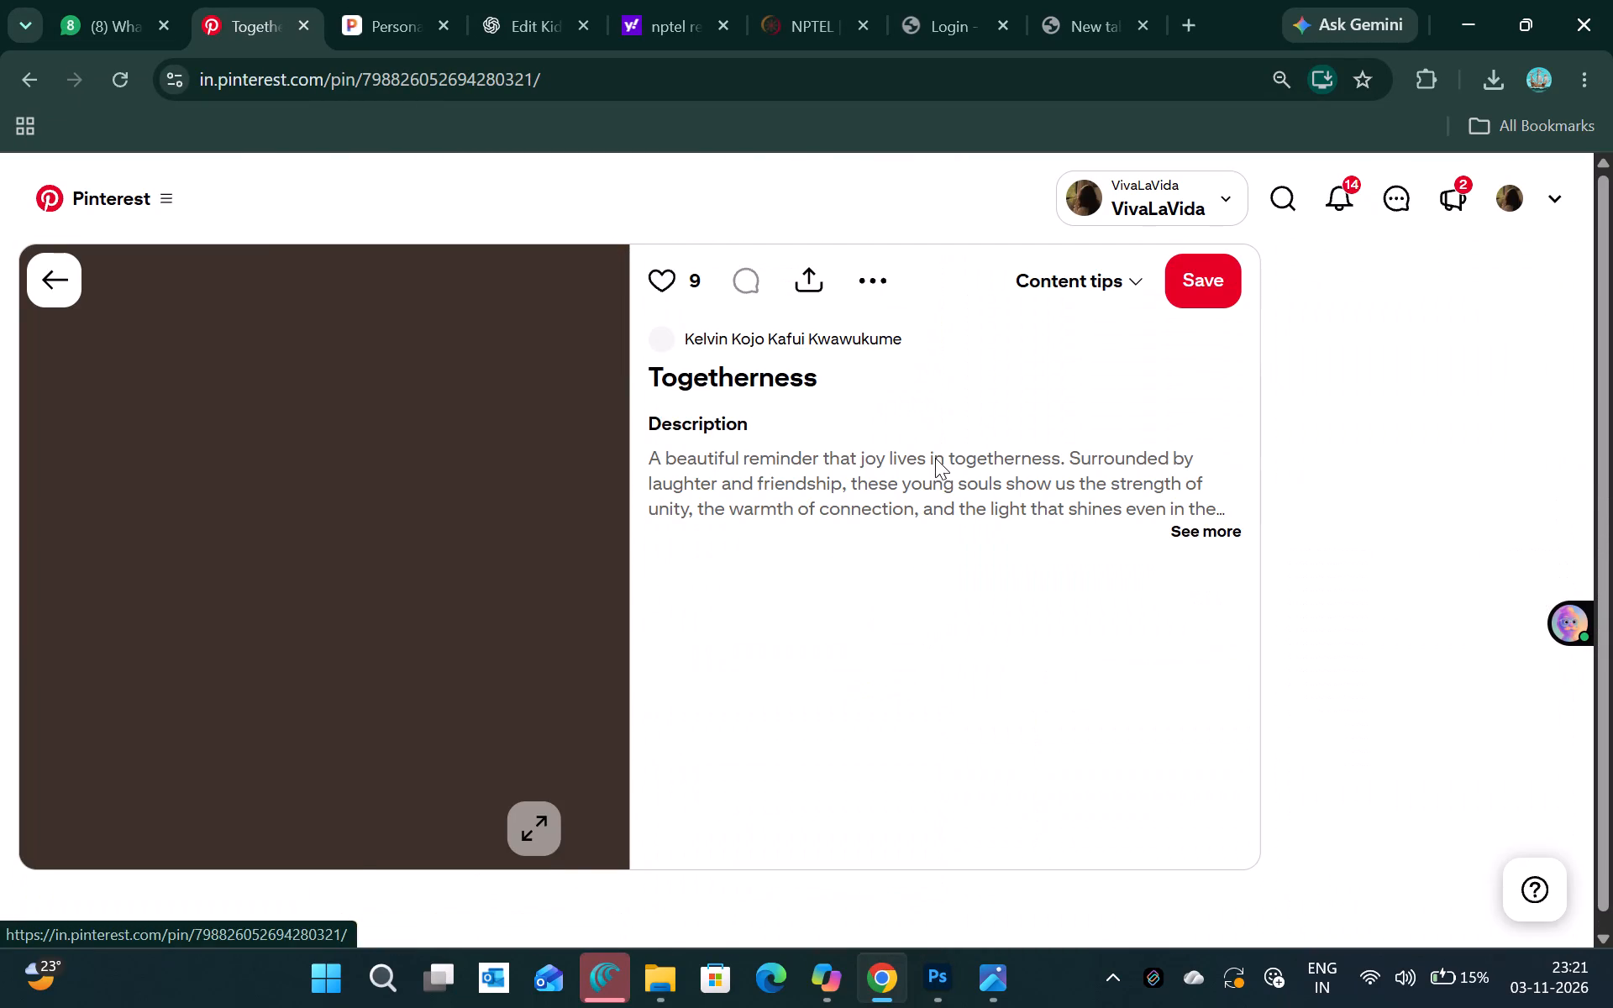
click(869, 277)
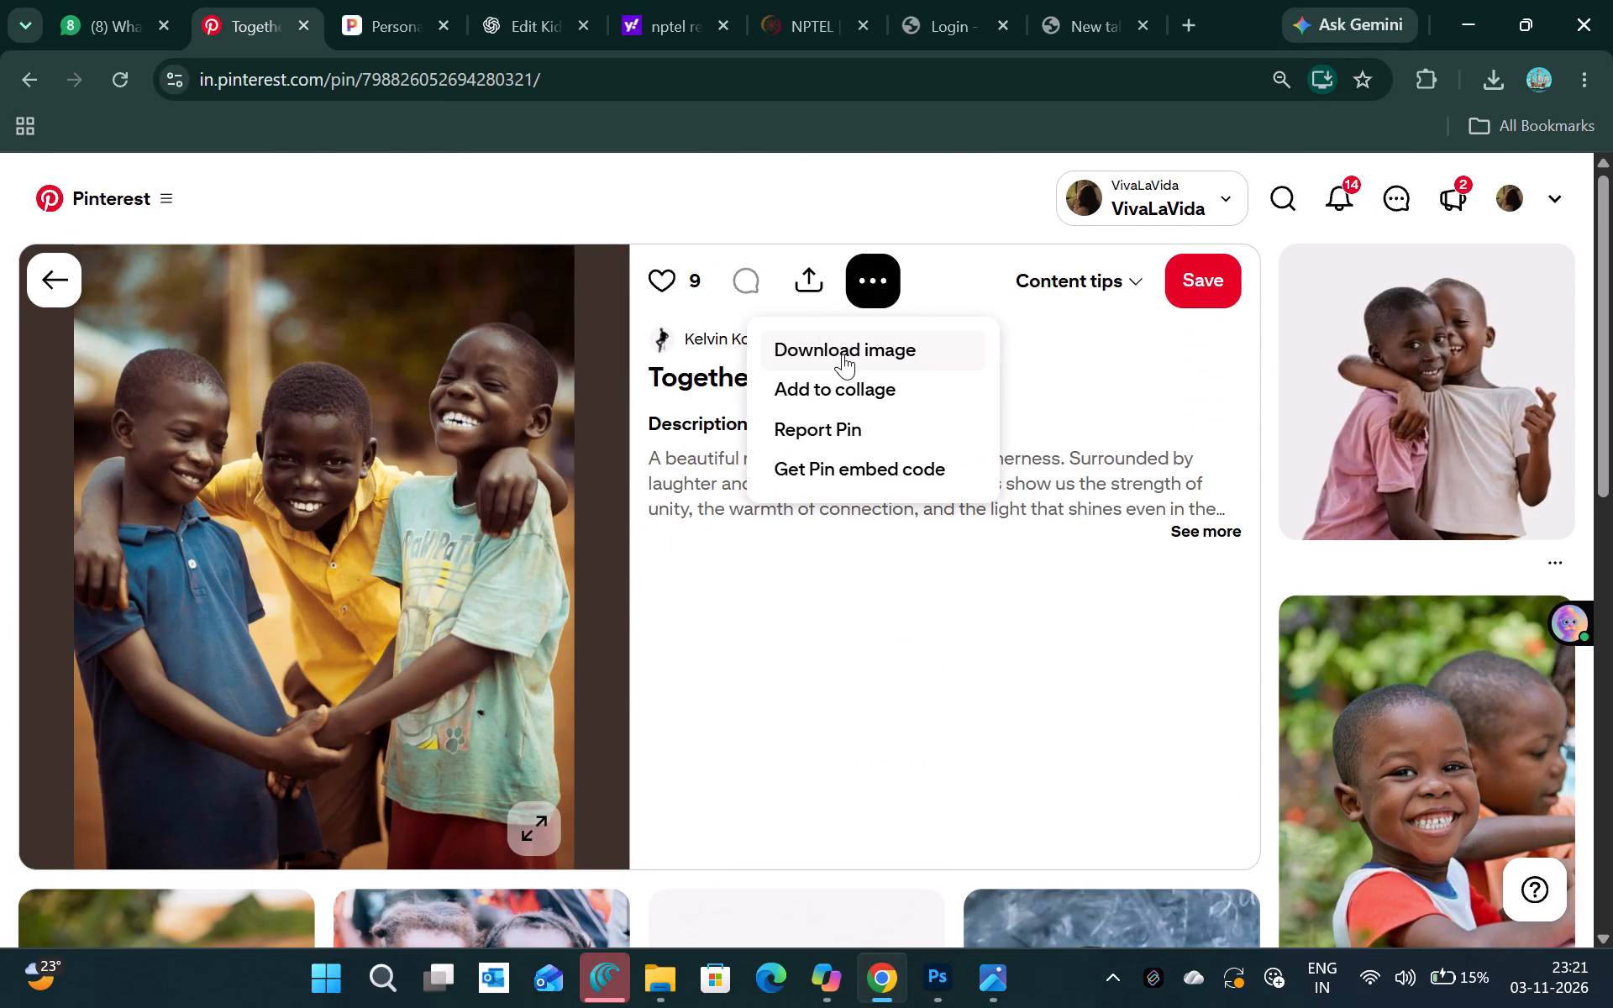
click(843, 354)
Look through the related photos under the "Togetherness" pin for another picture of children embracing.
scroll(865, 703, down, 3)
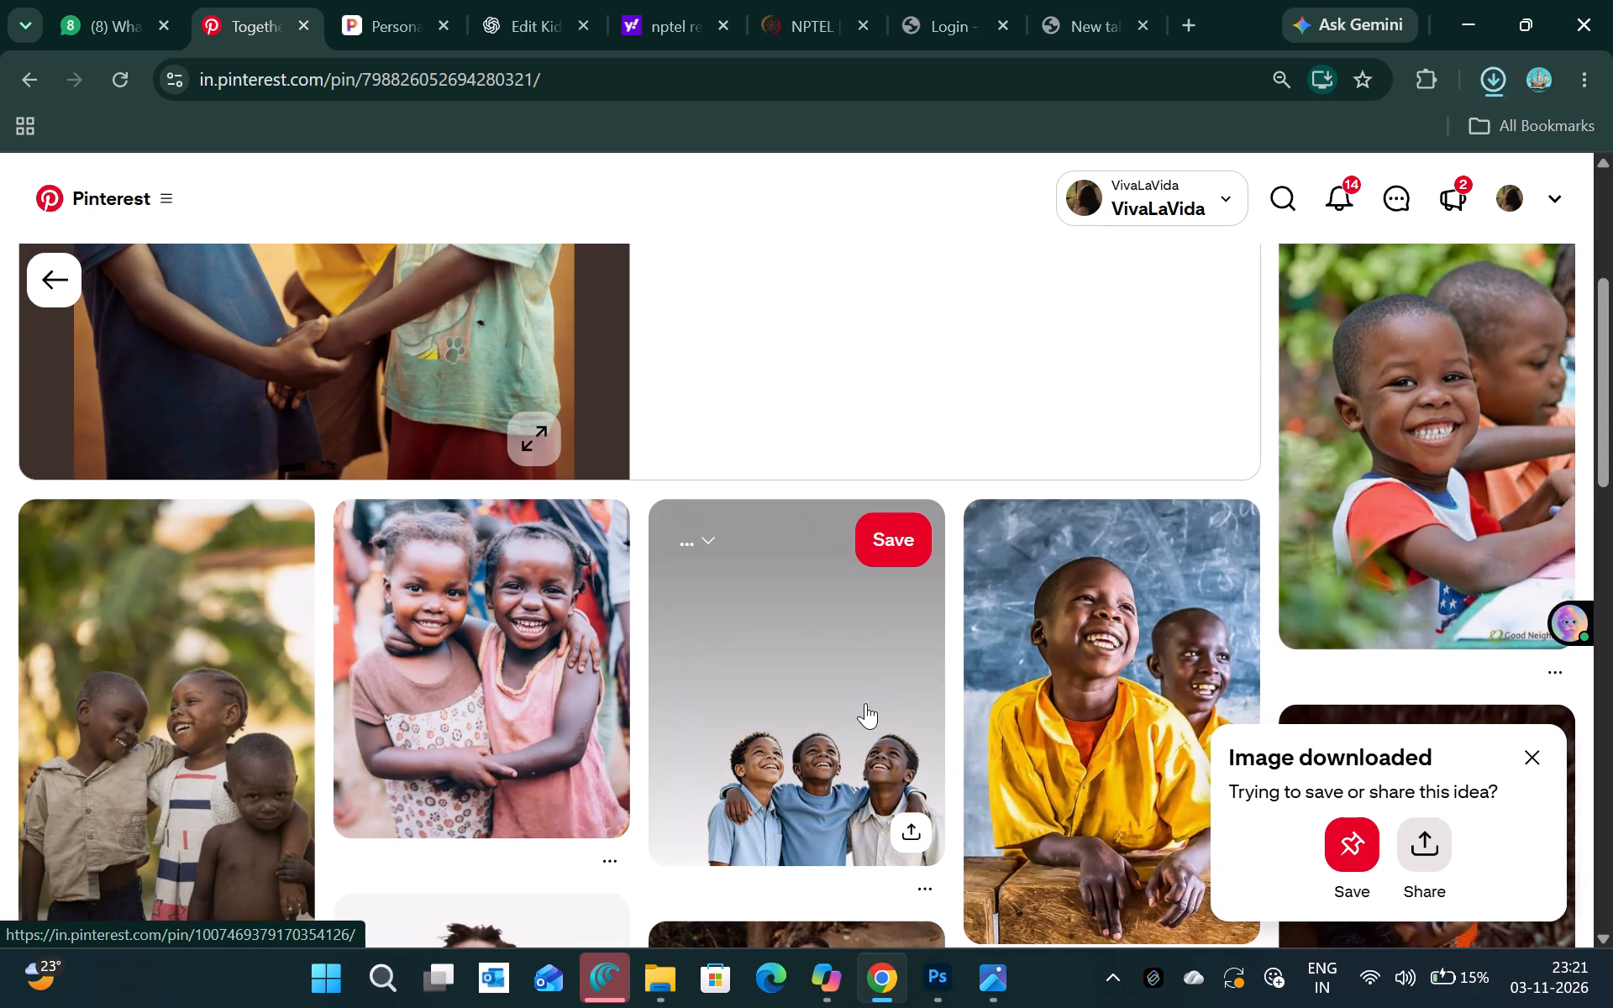
scroll(865, 703, down, 2)
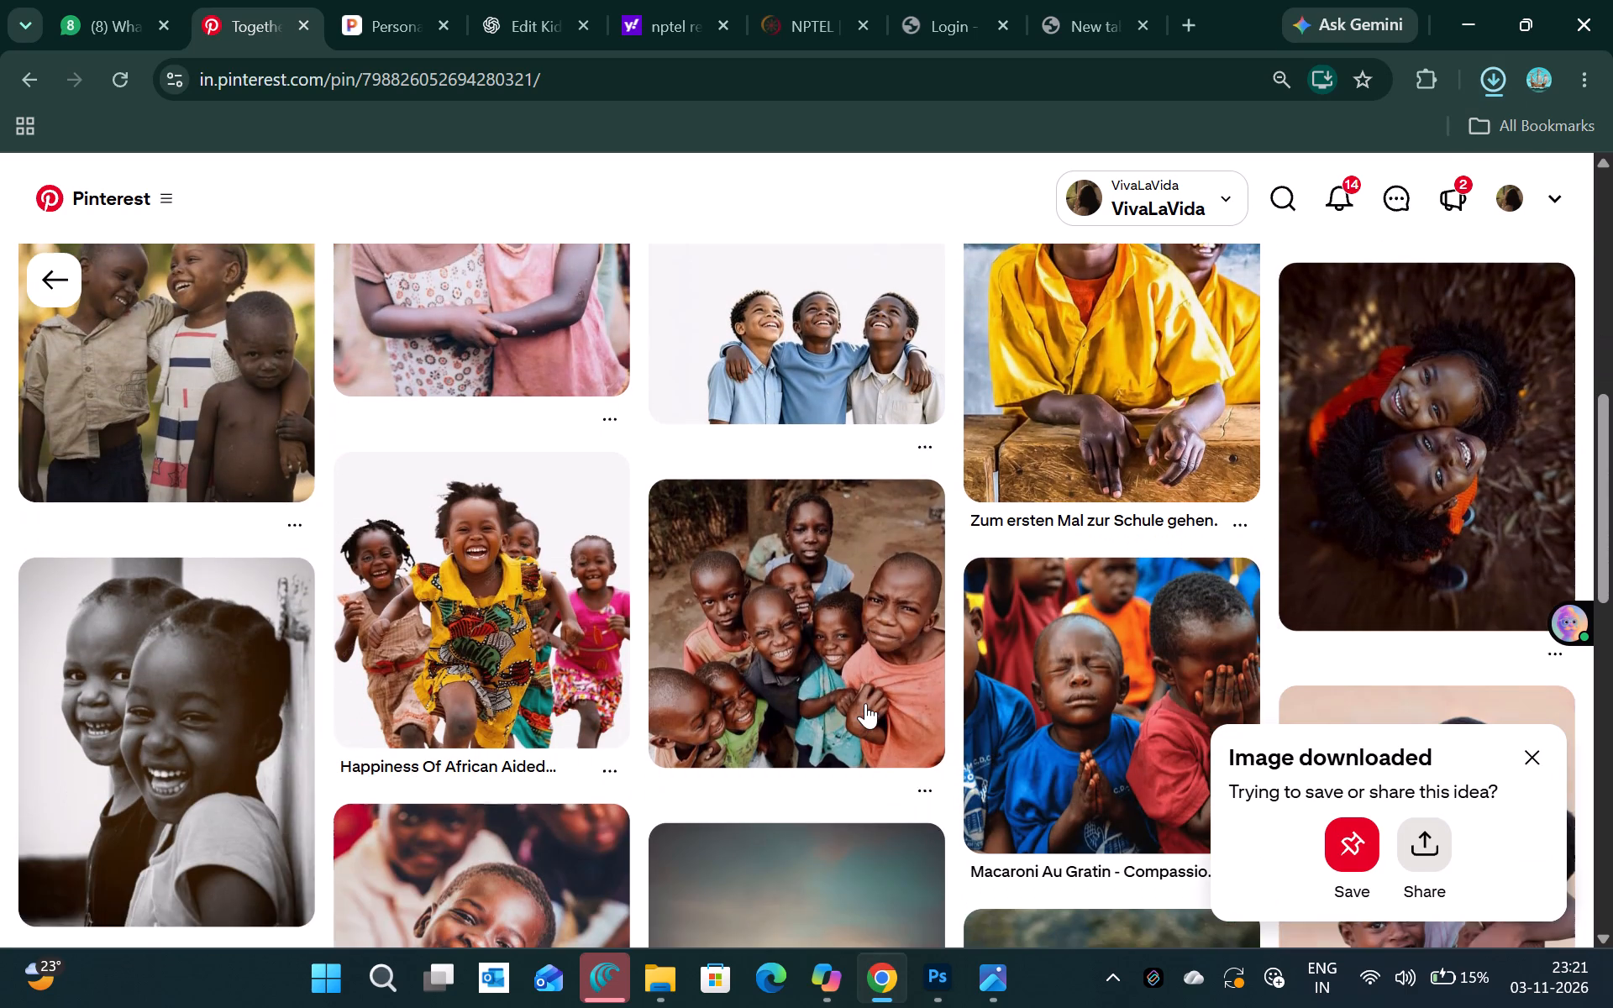
scroll(865, 703, down, 2)
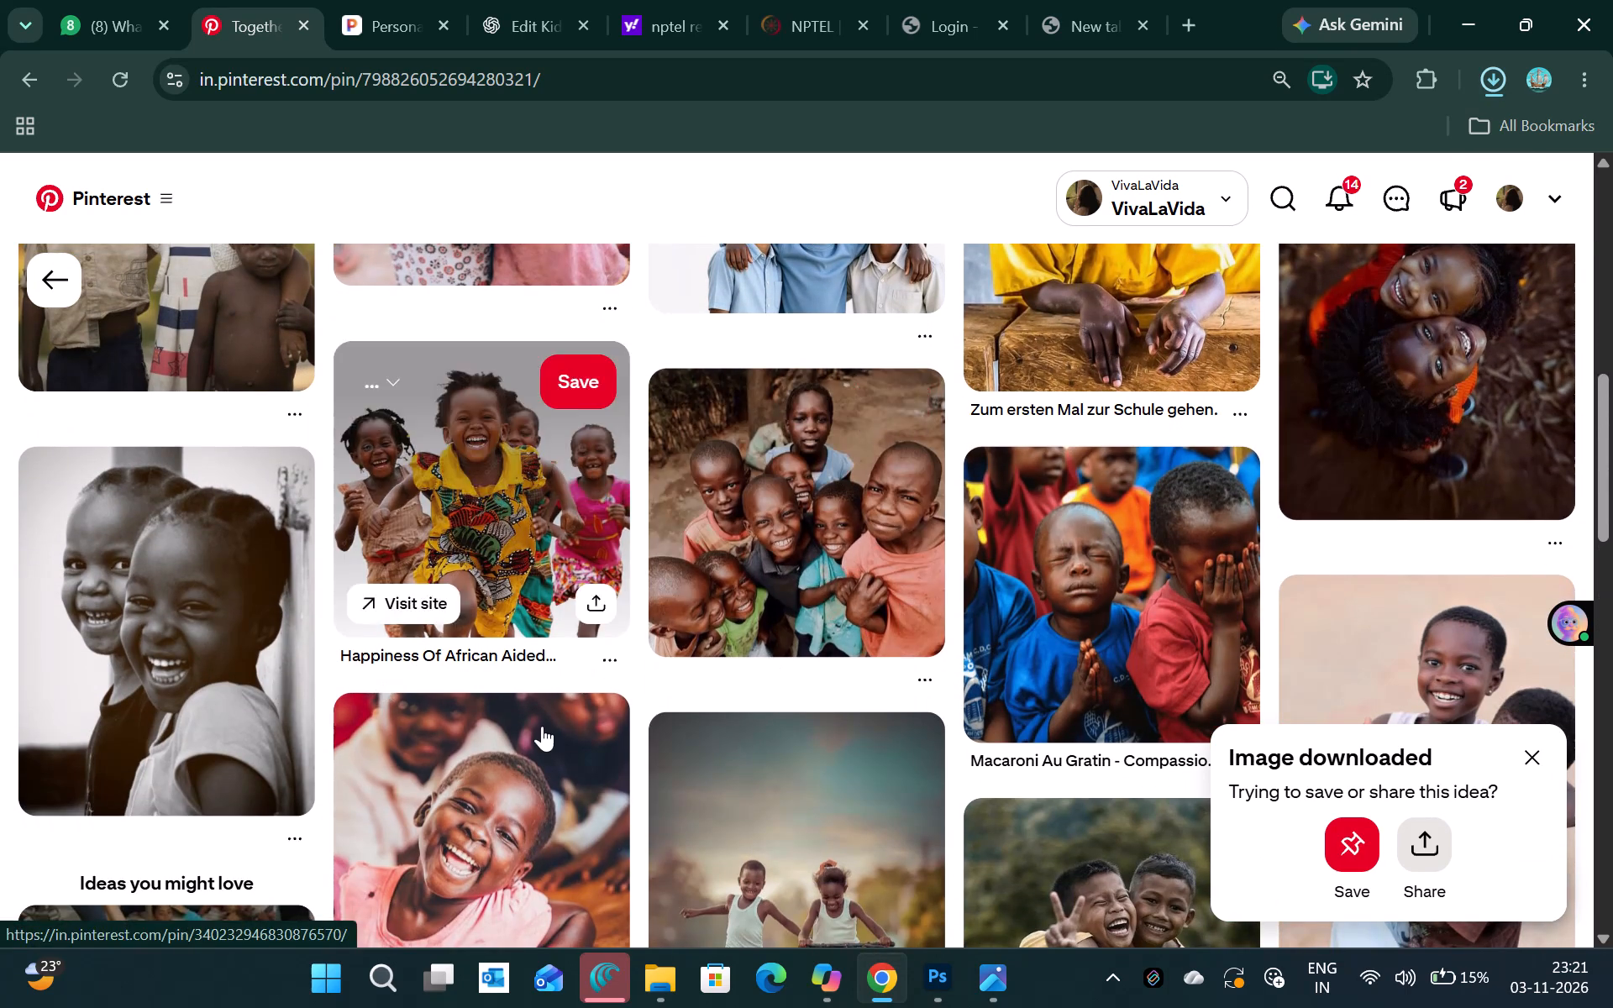
scroll(542, 726, down, 3)
scroll(935, 757, down, 2)
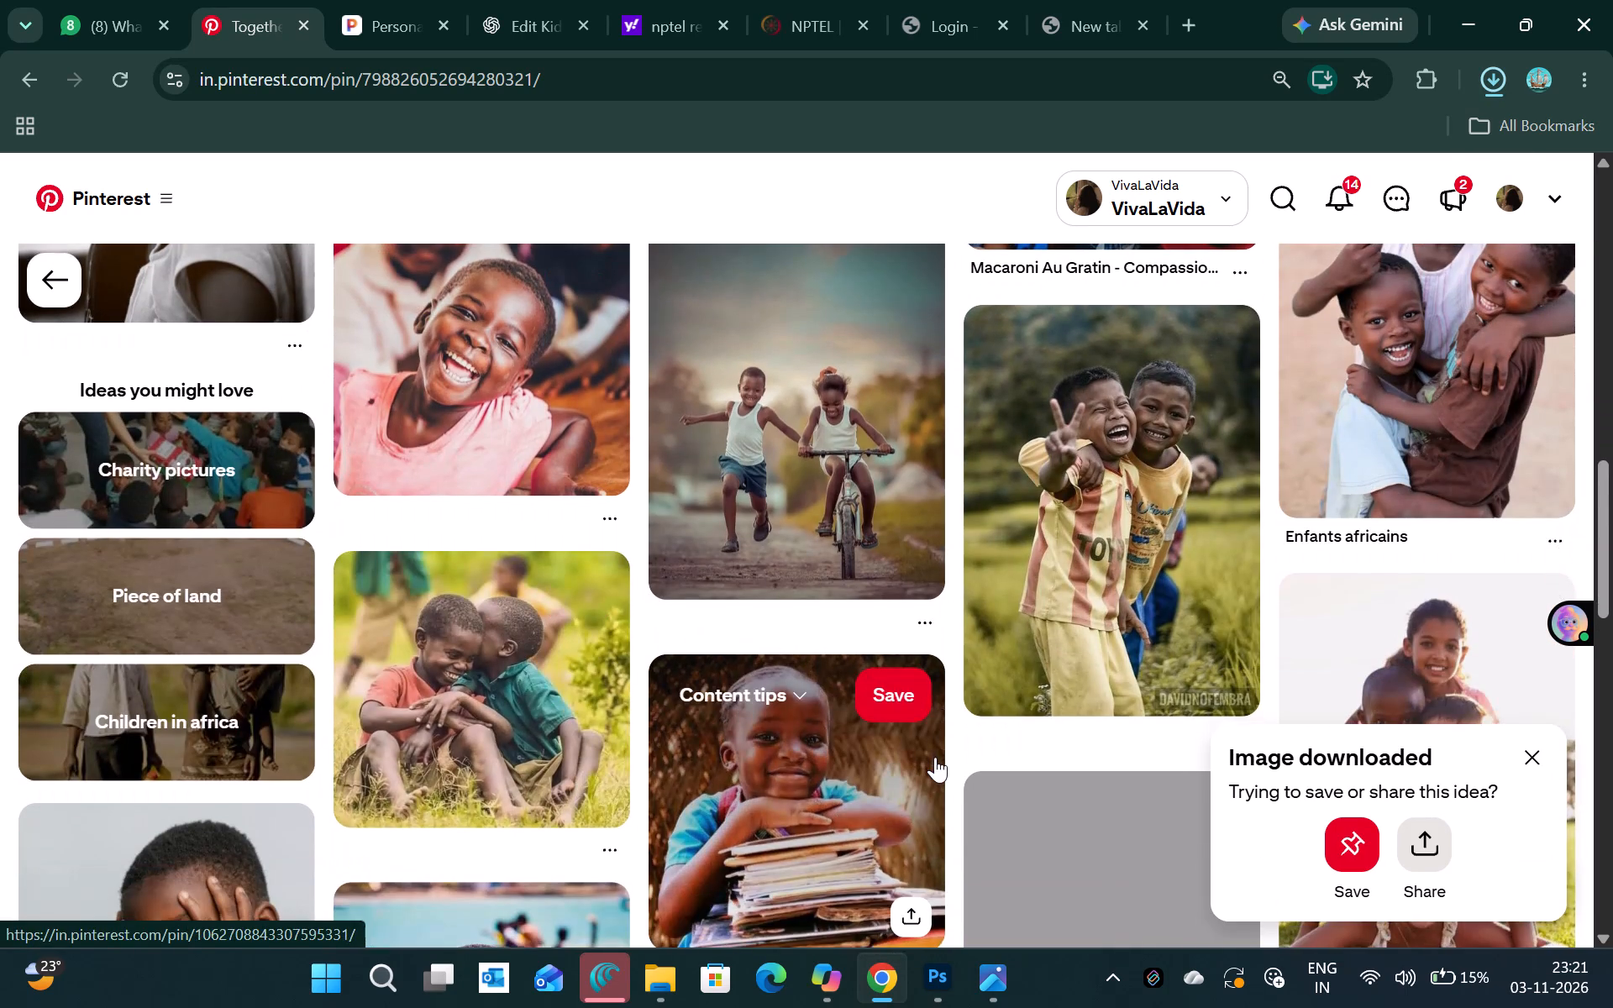
scroll(935, 757, down, 2)
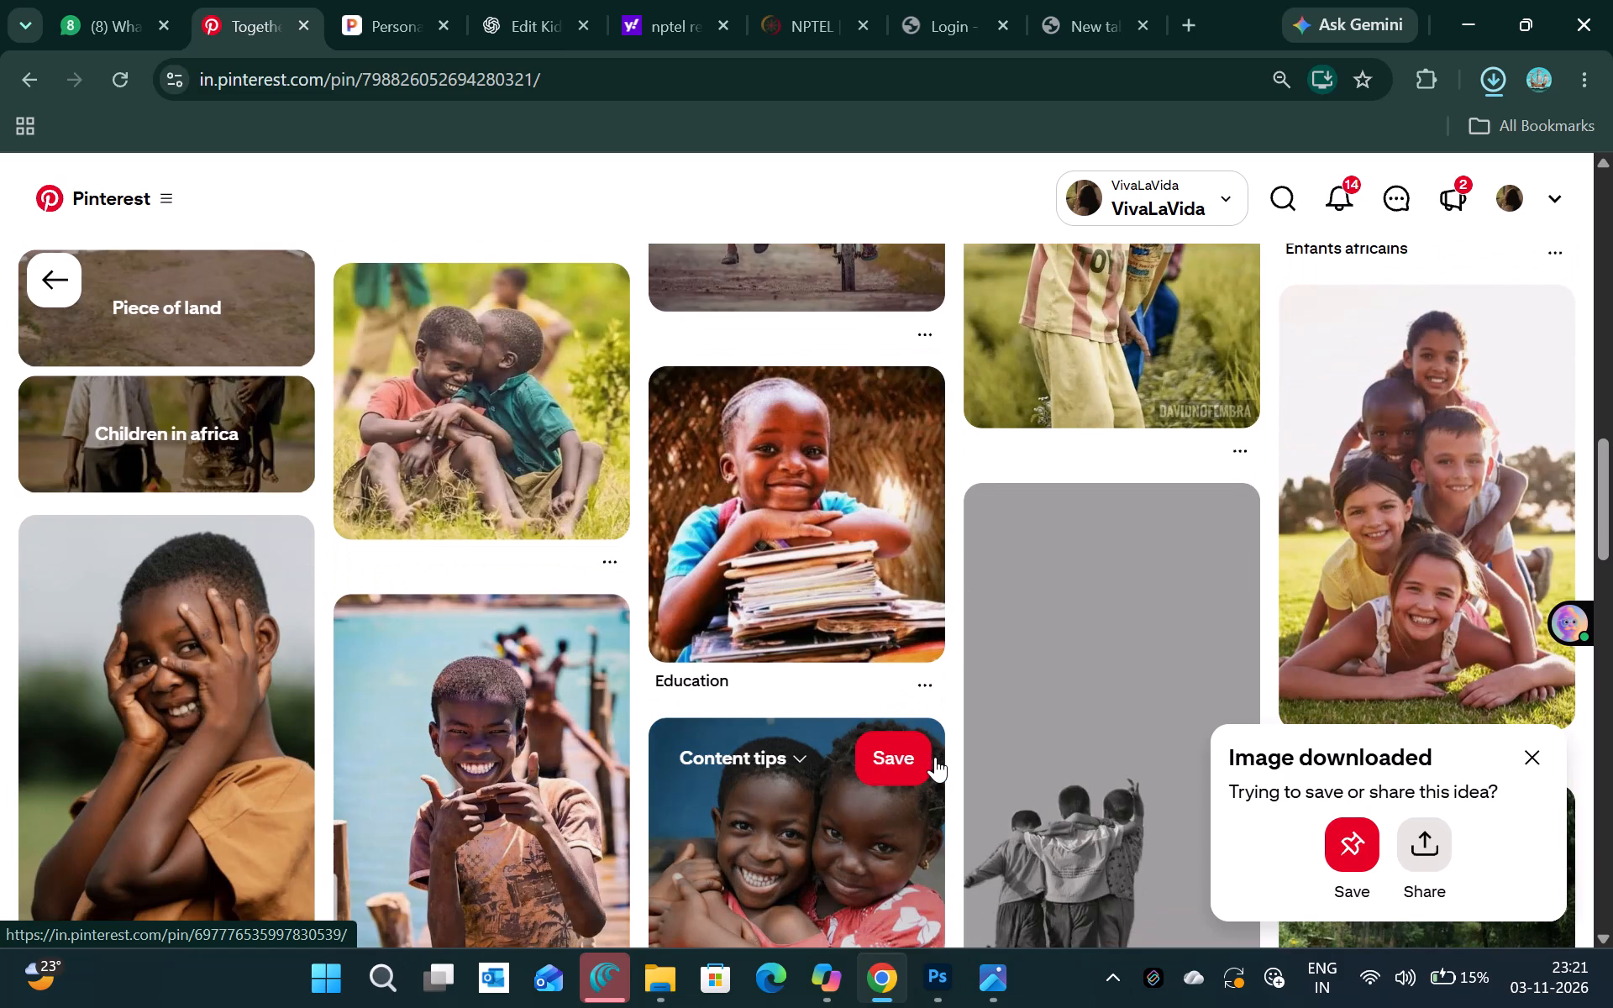
scroll(935, 757, down, 4)
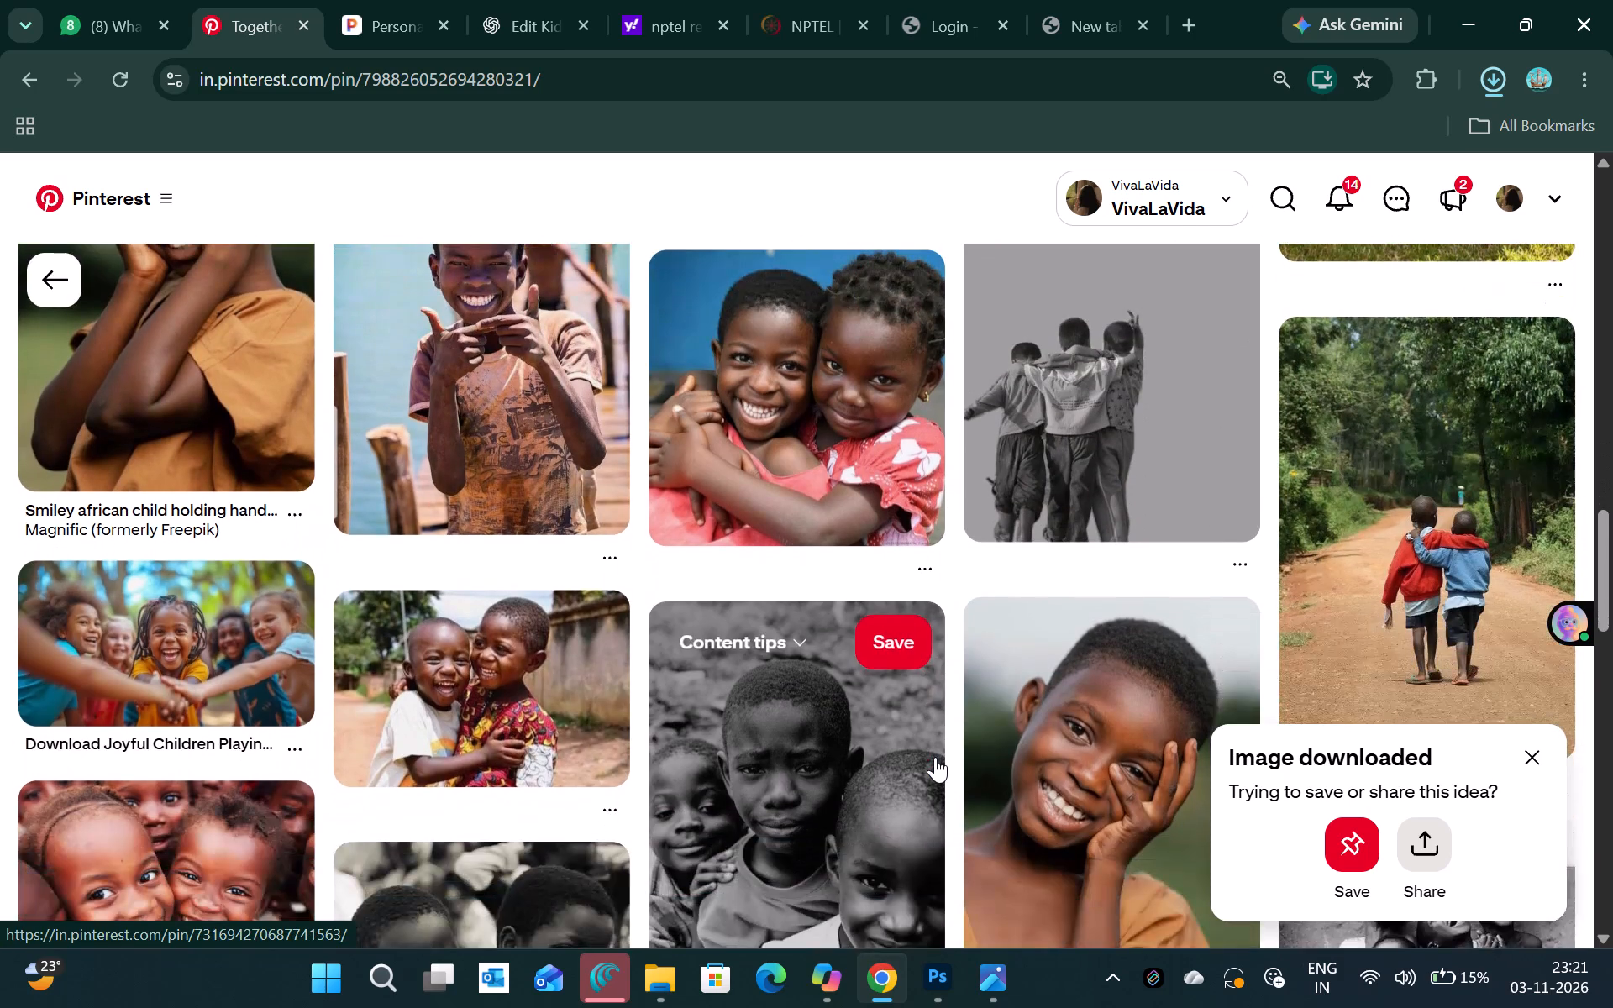
scroll(935, 757, down, 2)
scroll(654, 823, down, 1)
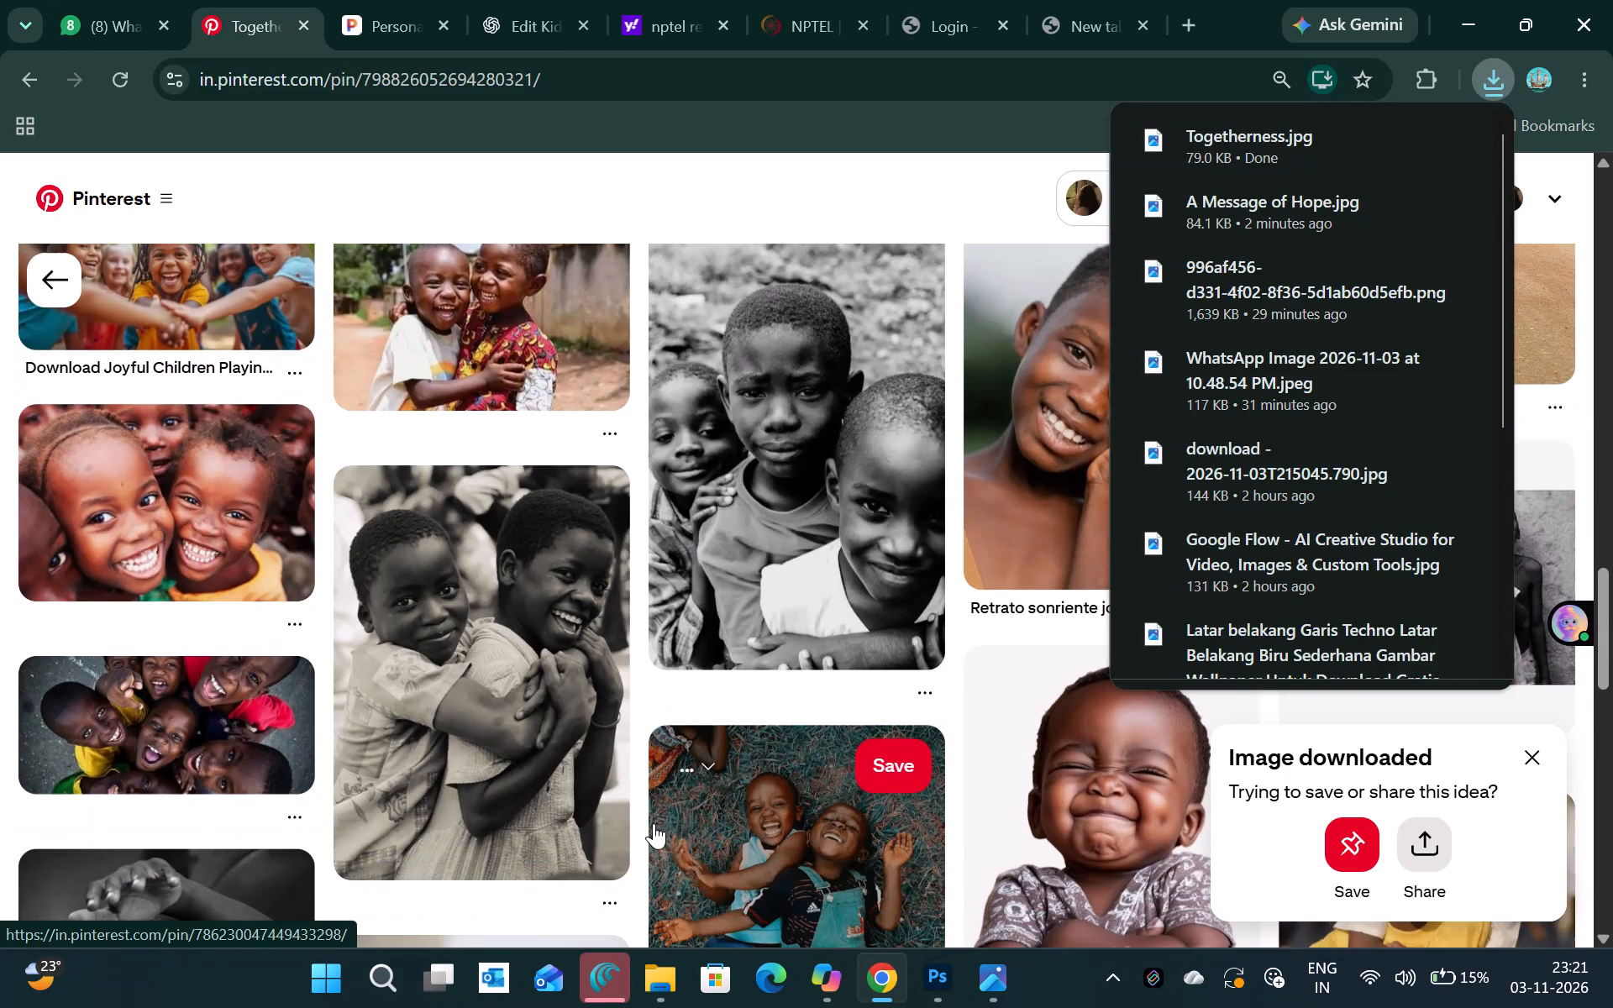
scroll(654, 823, down, 1)
Open the black-and-white pin of two children, one hugging the other from behind, and download its image.
click(512, 724)
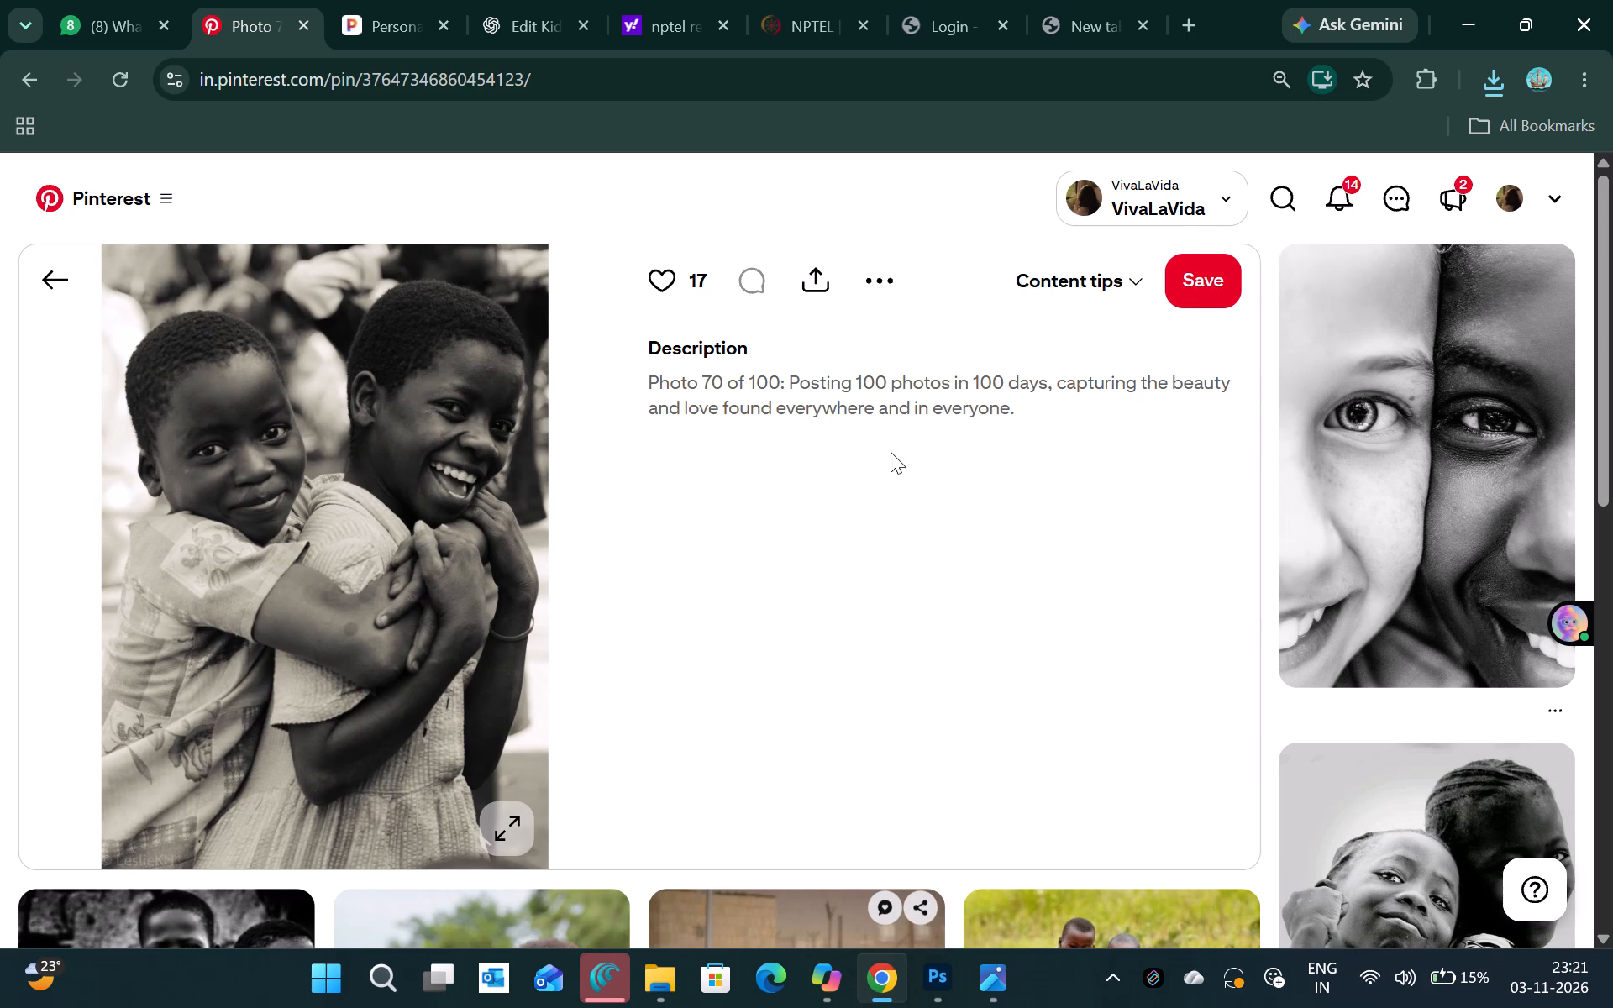
click(880, 270)
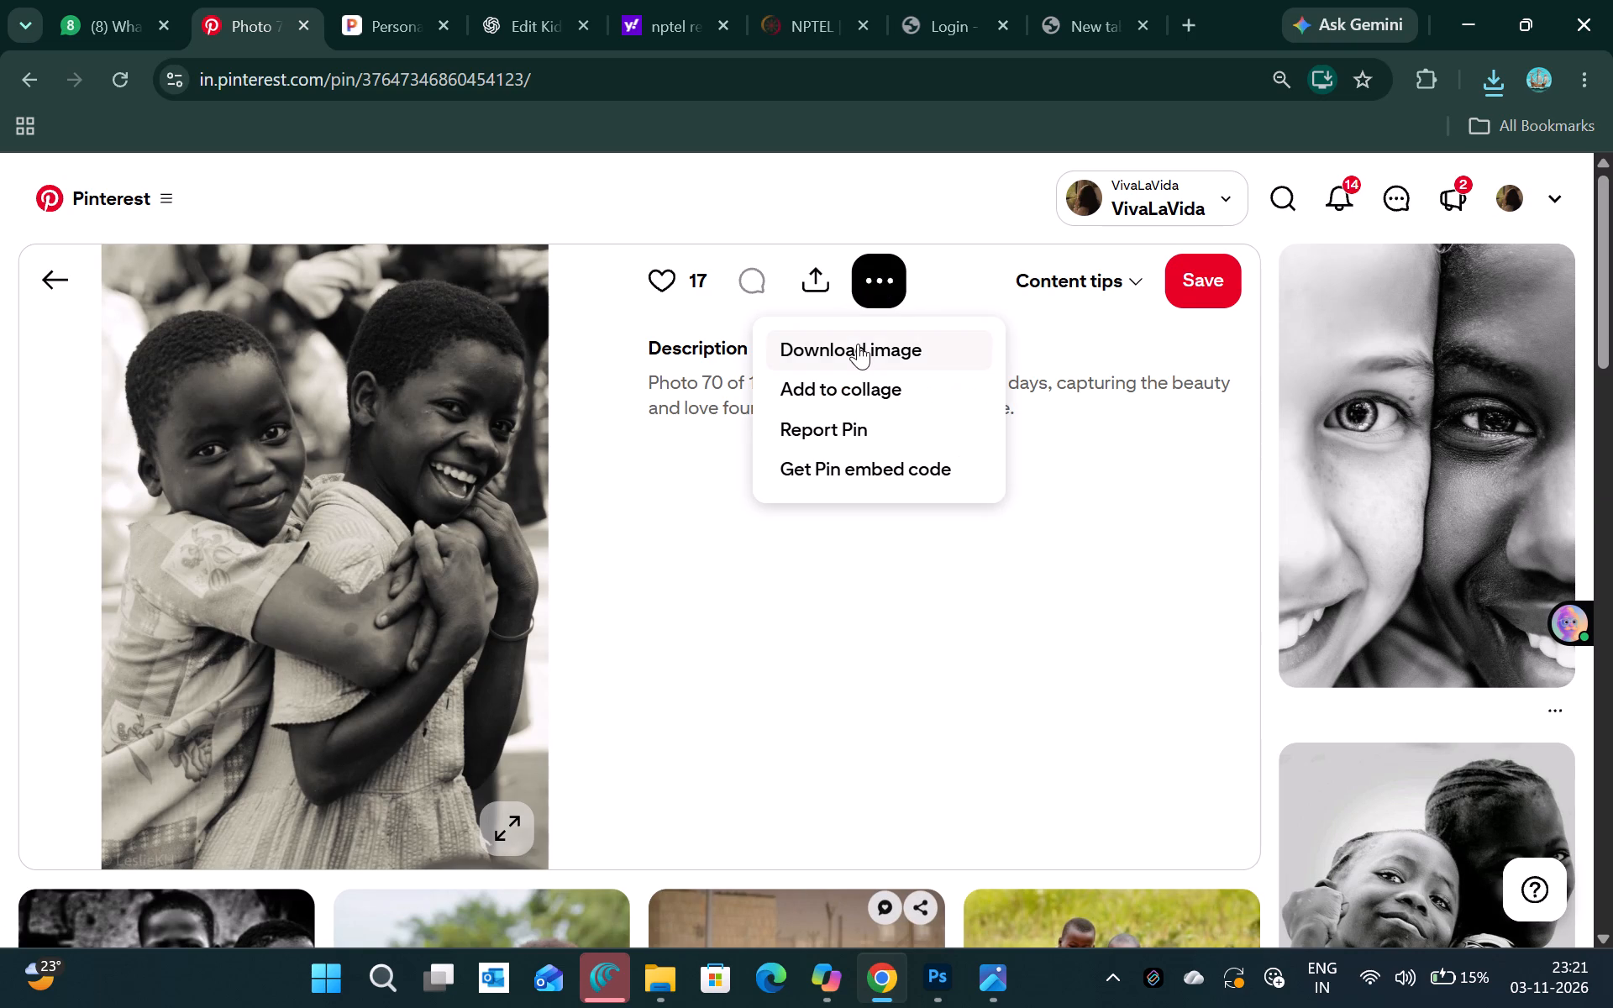
click(858, 344)
scroll(859, 595, down, 3)
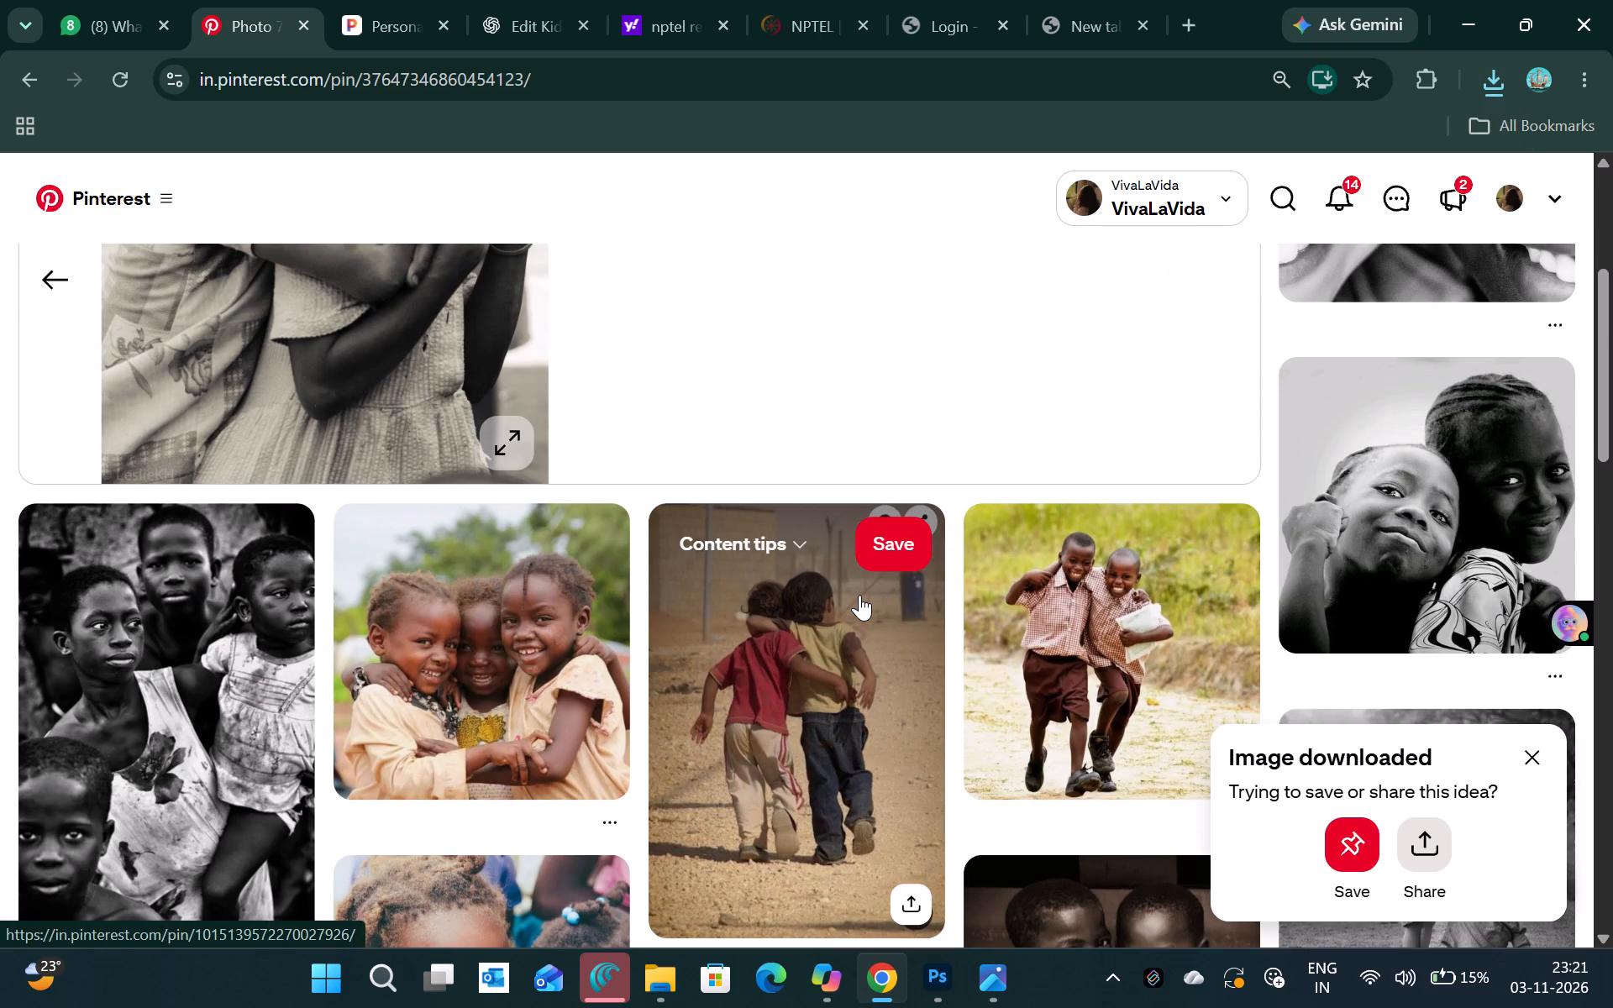
scroll(859, 595, down, 2)
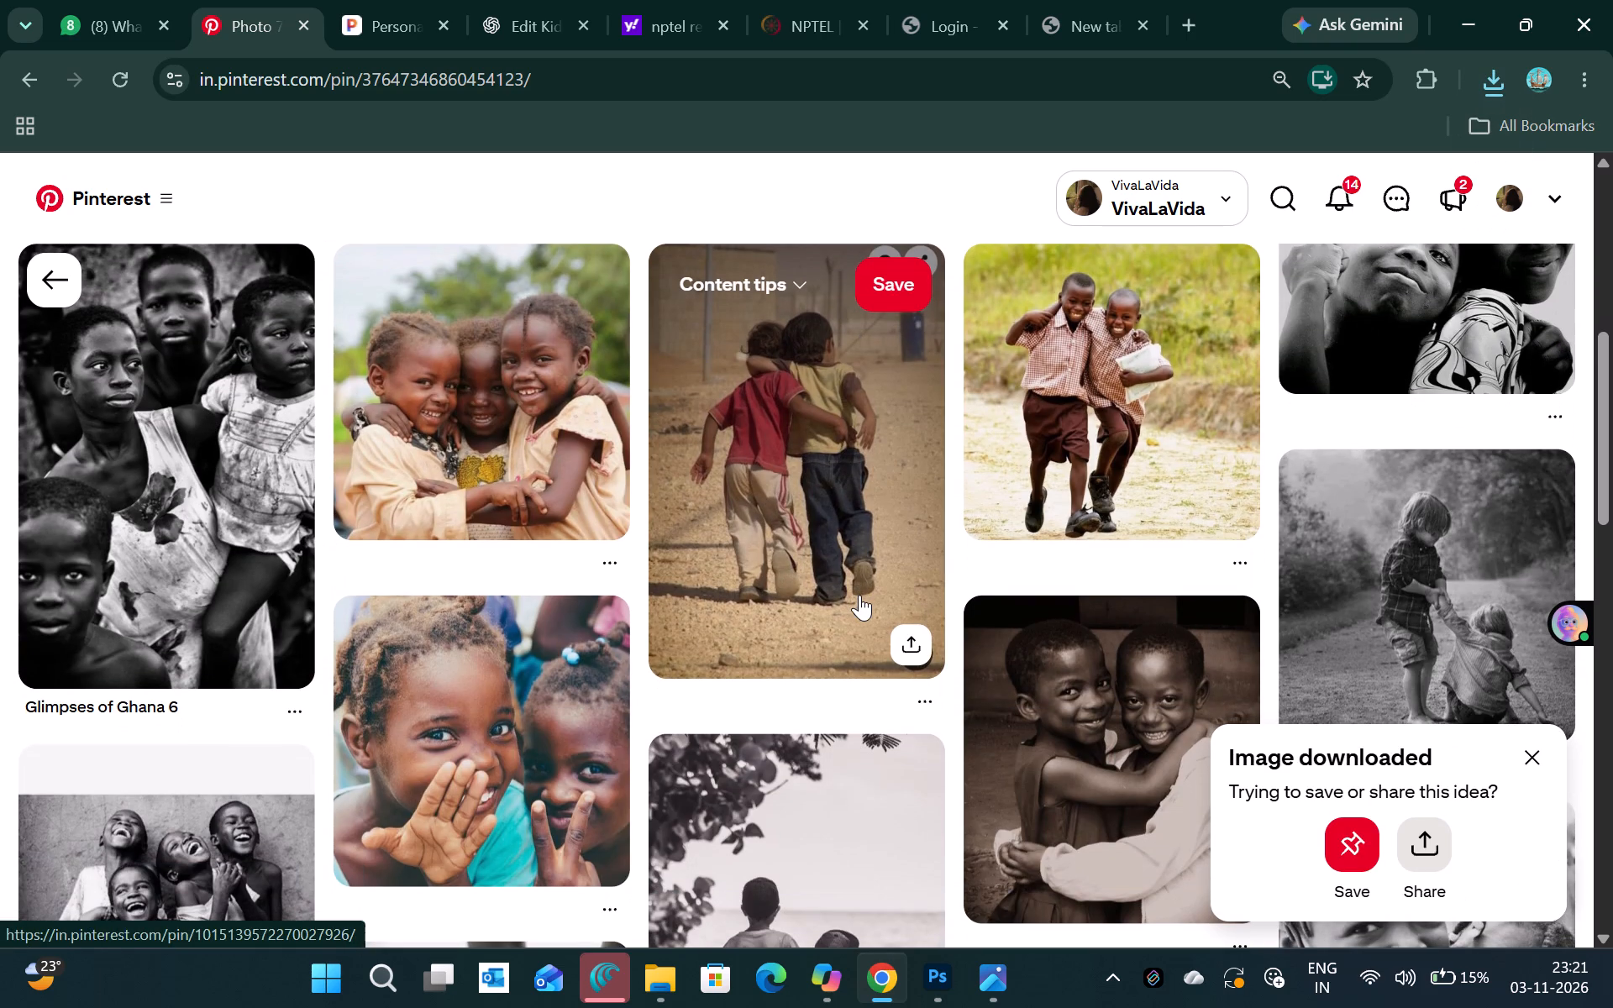
Switch to Pixelcut, close the cupped-hands image, and upload the "Photo 70 of 100" picture of two hugging children from the Downloads folder.
click(423, 3)
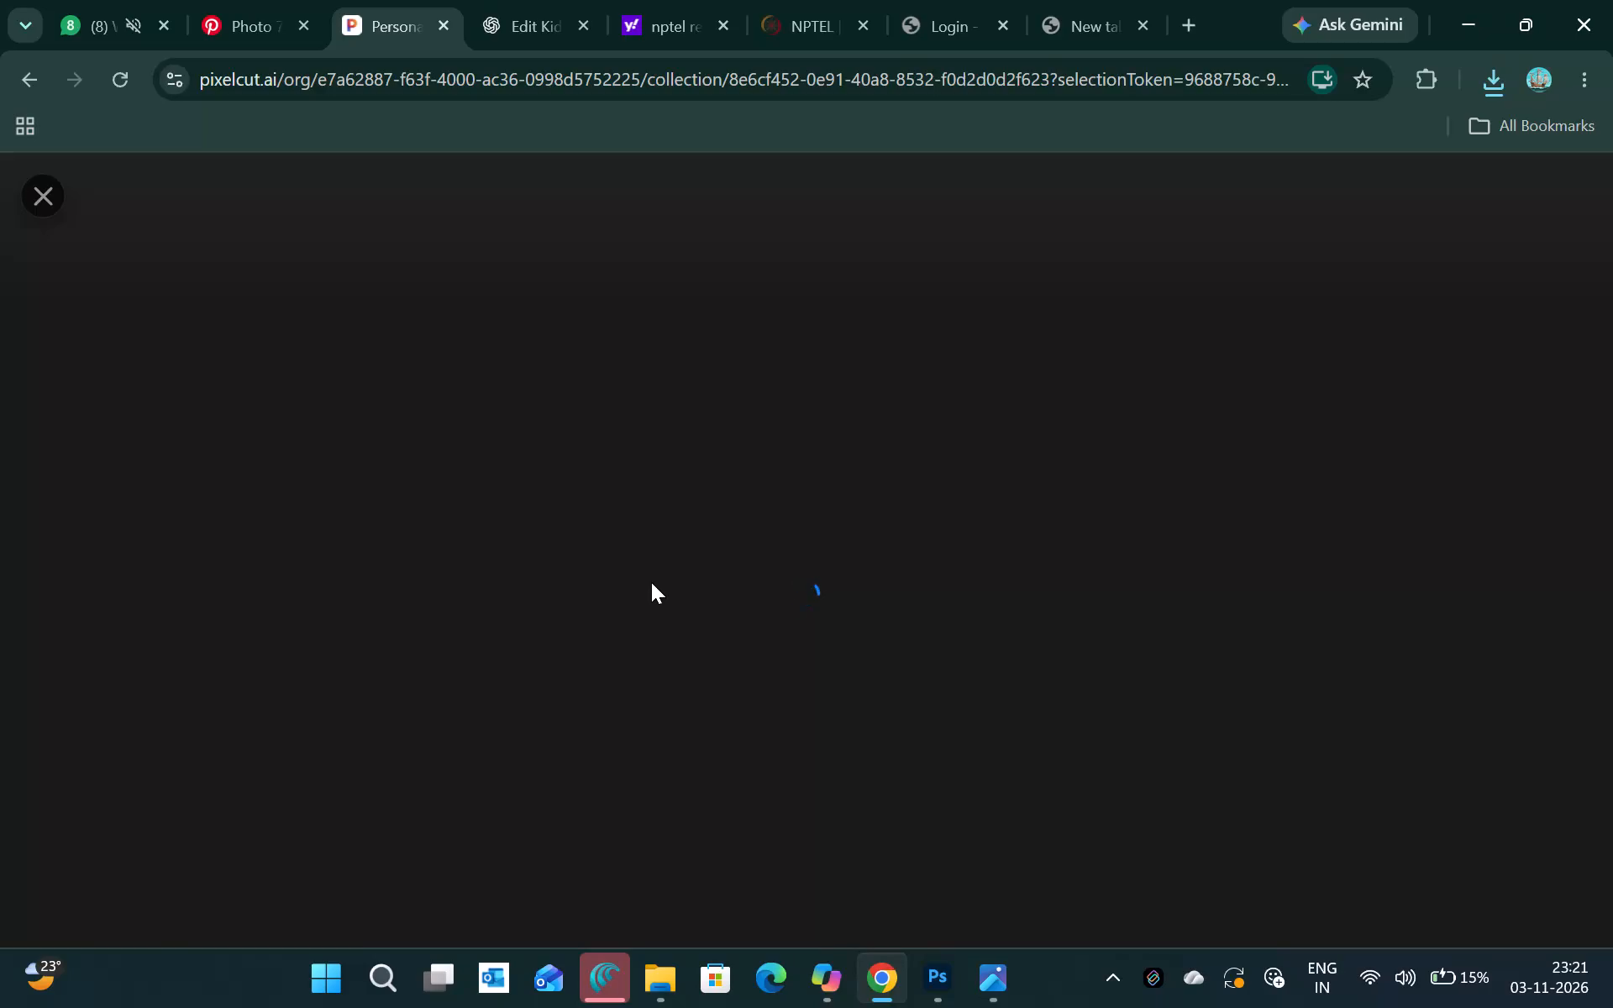
click(126, 69)
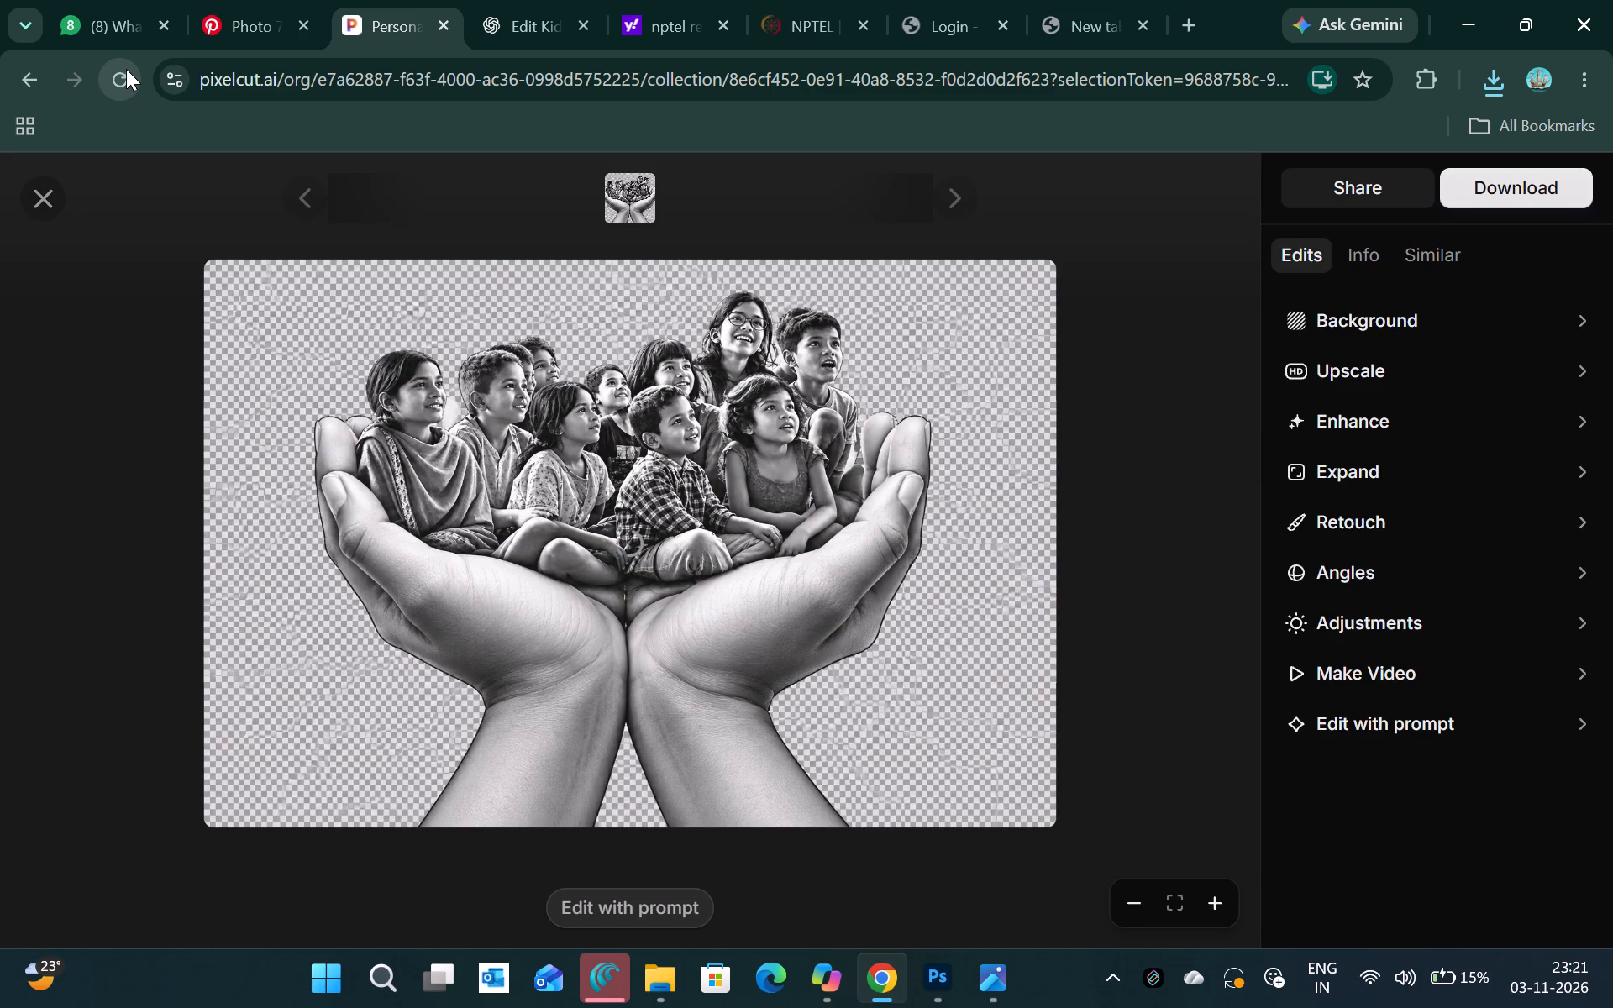
click(54, 179)
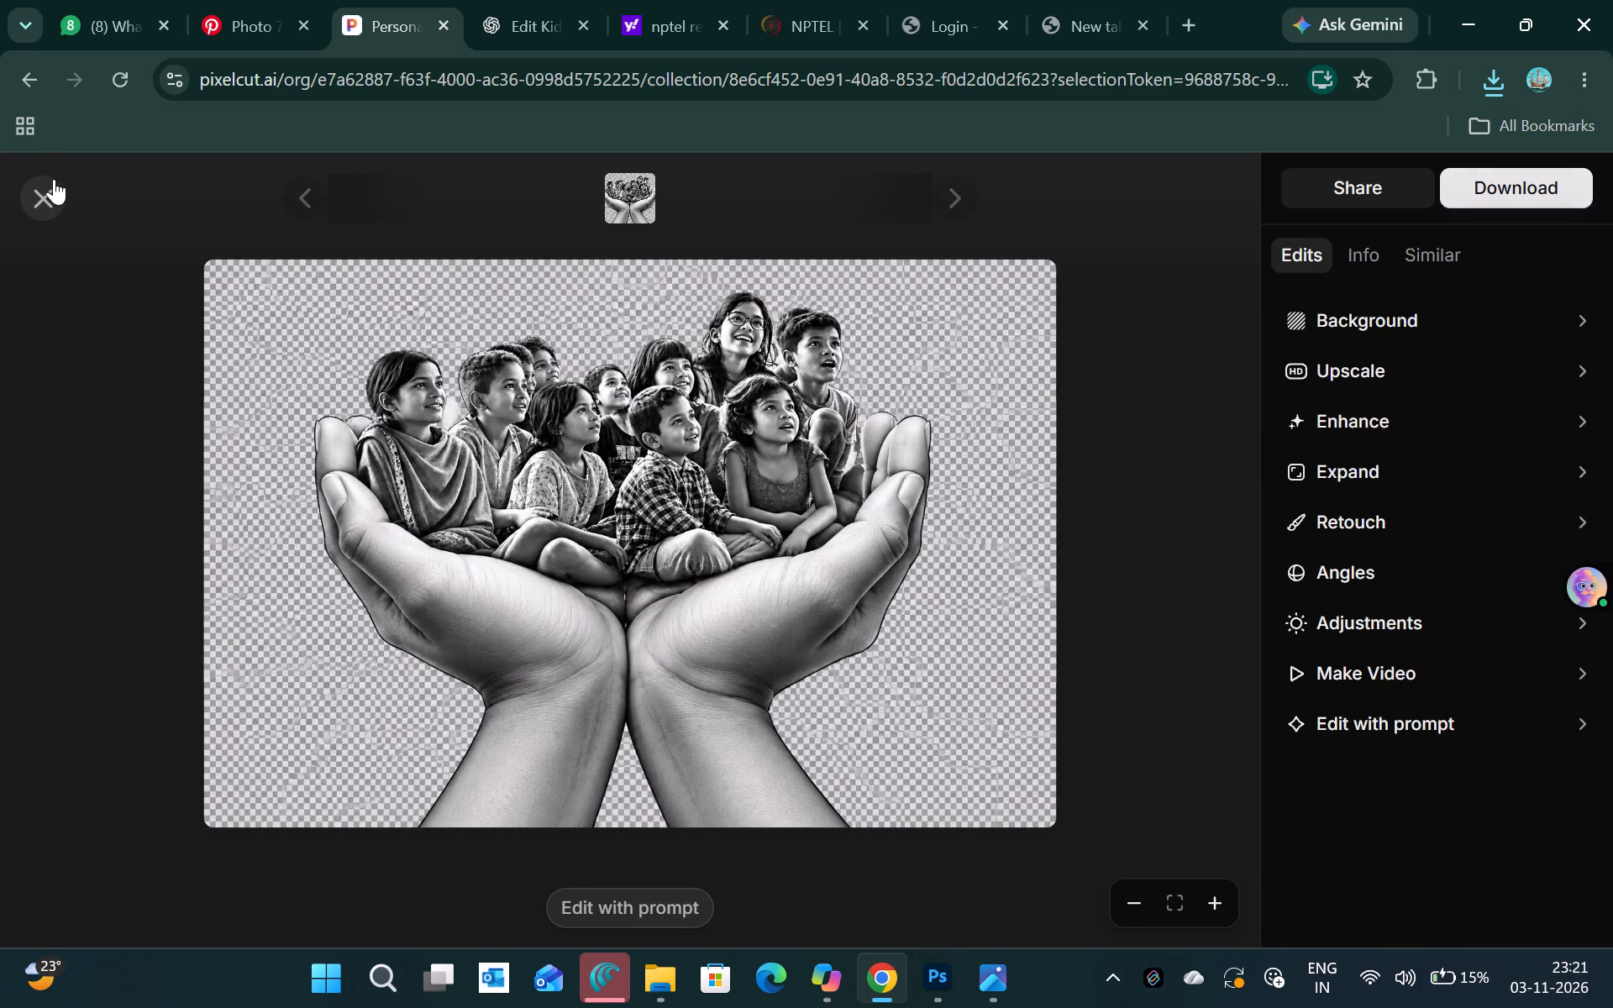
click(644, 973)
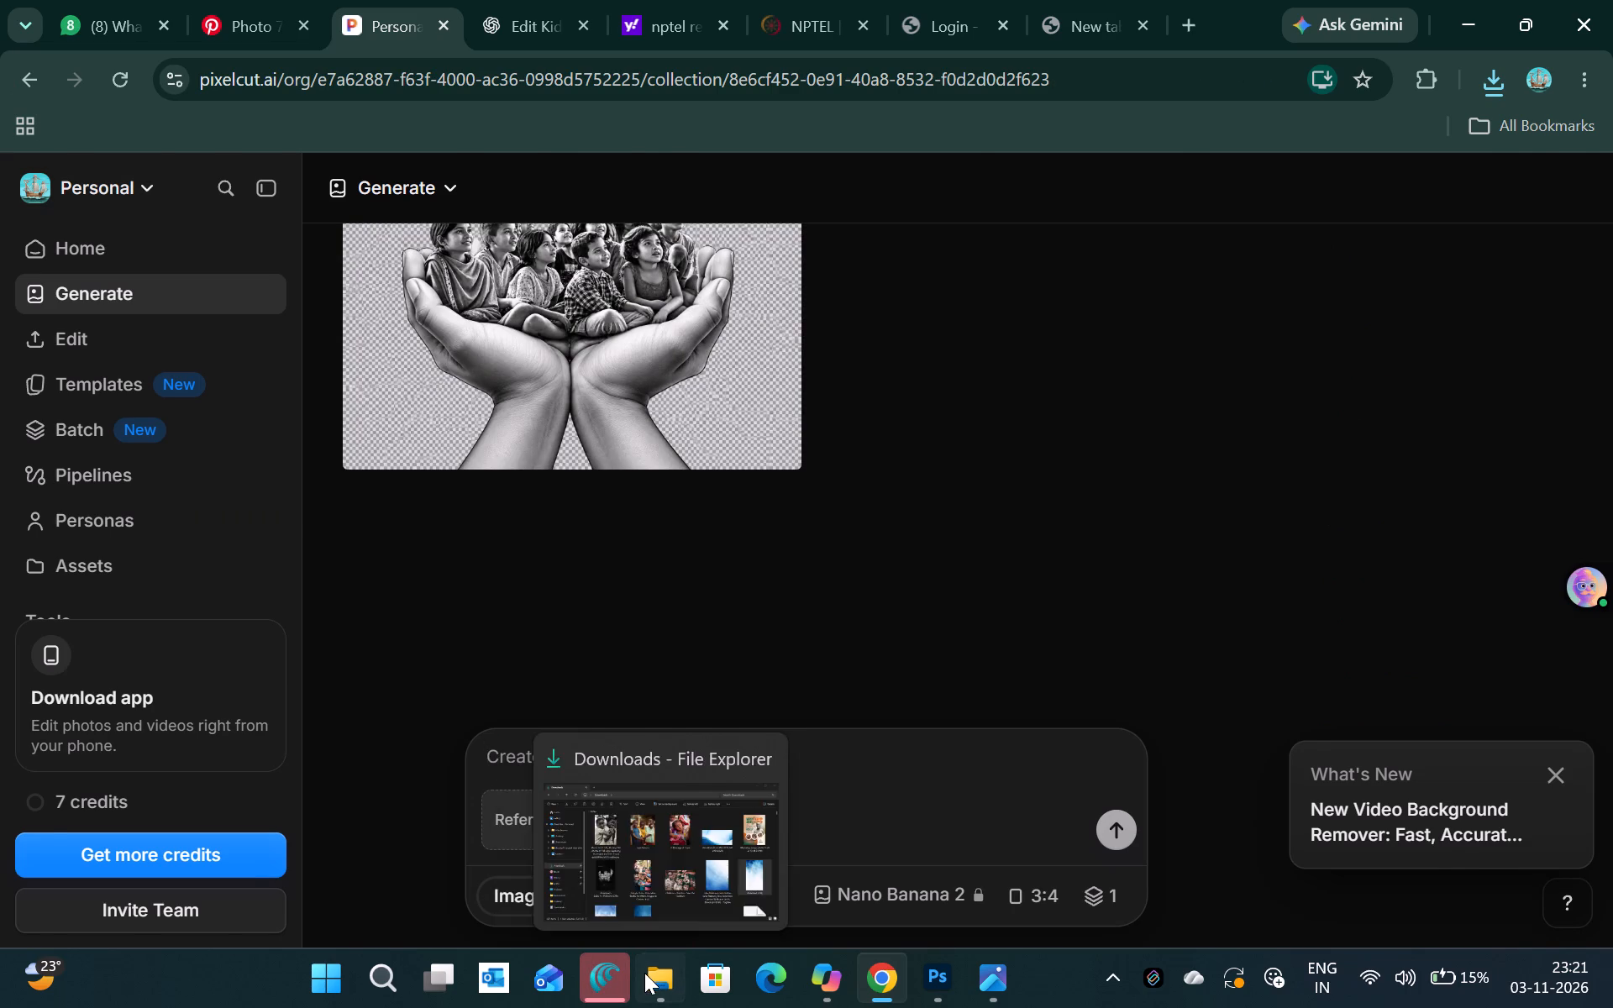
drag(467, 346, 880, 974)
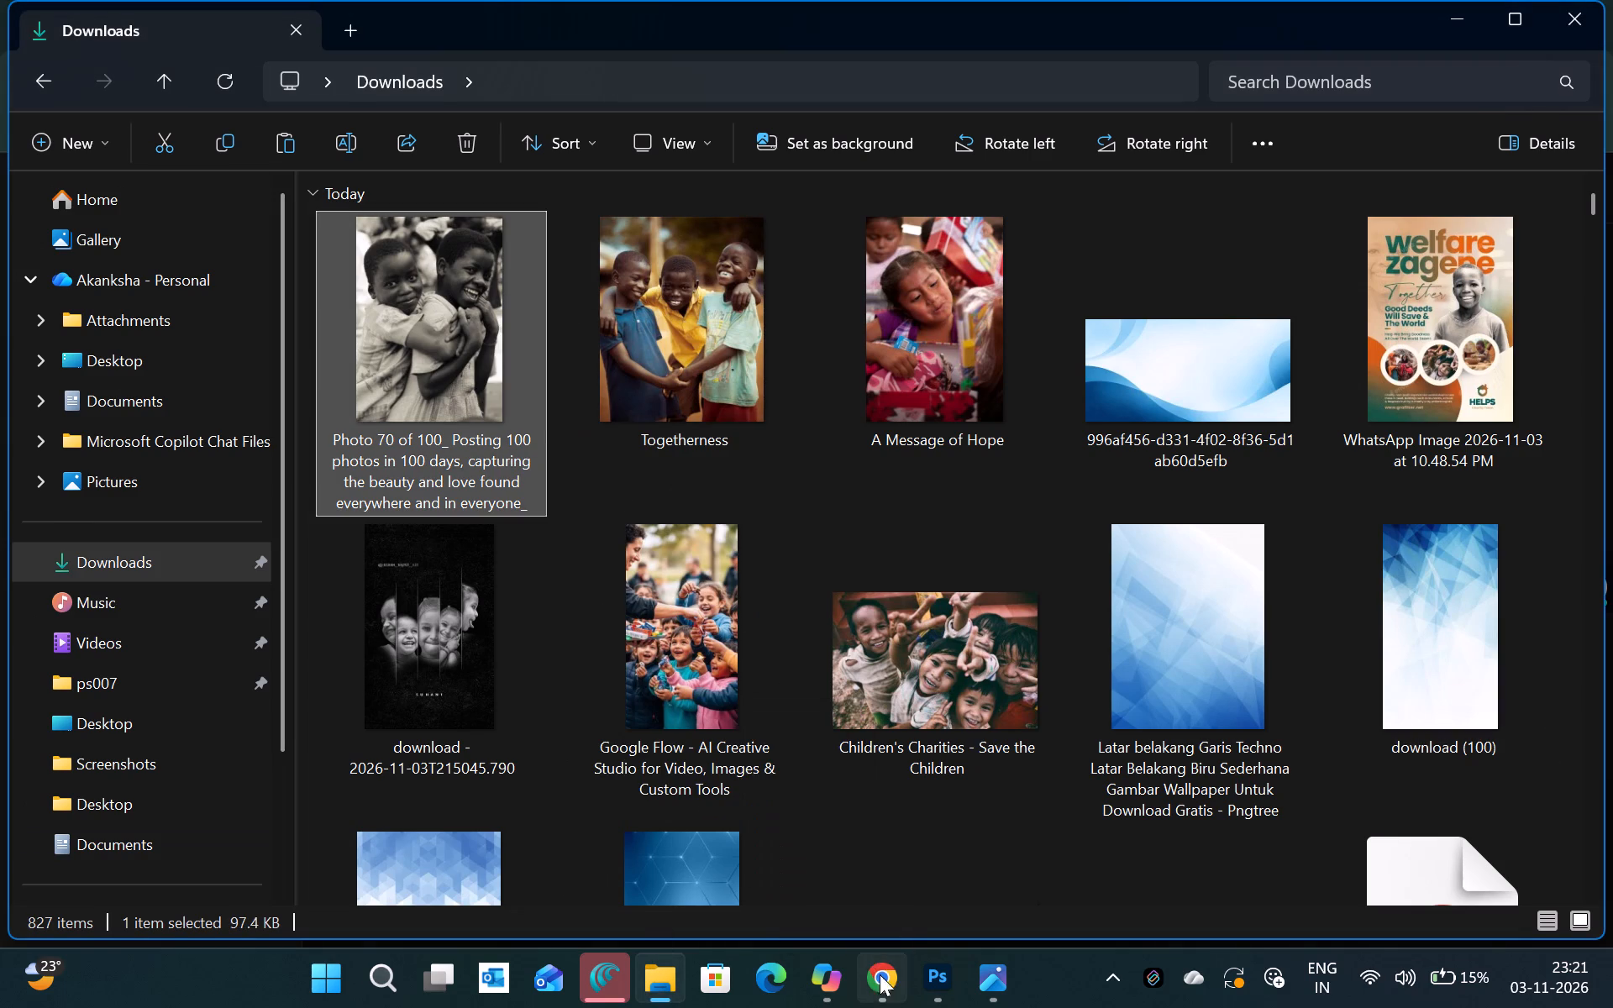
drag(880, 974, 667, 542)
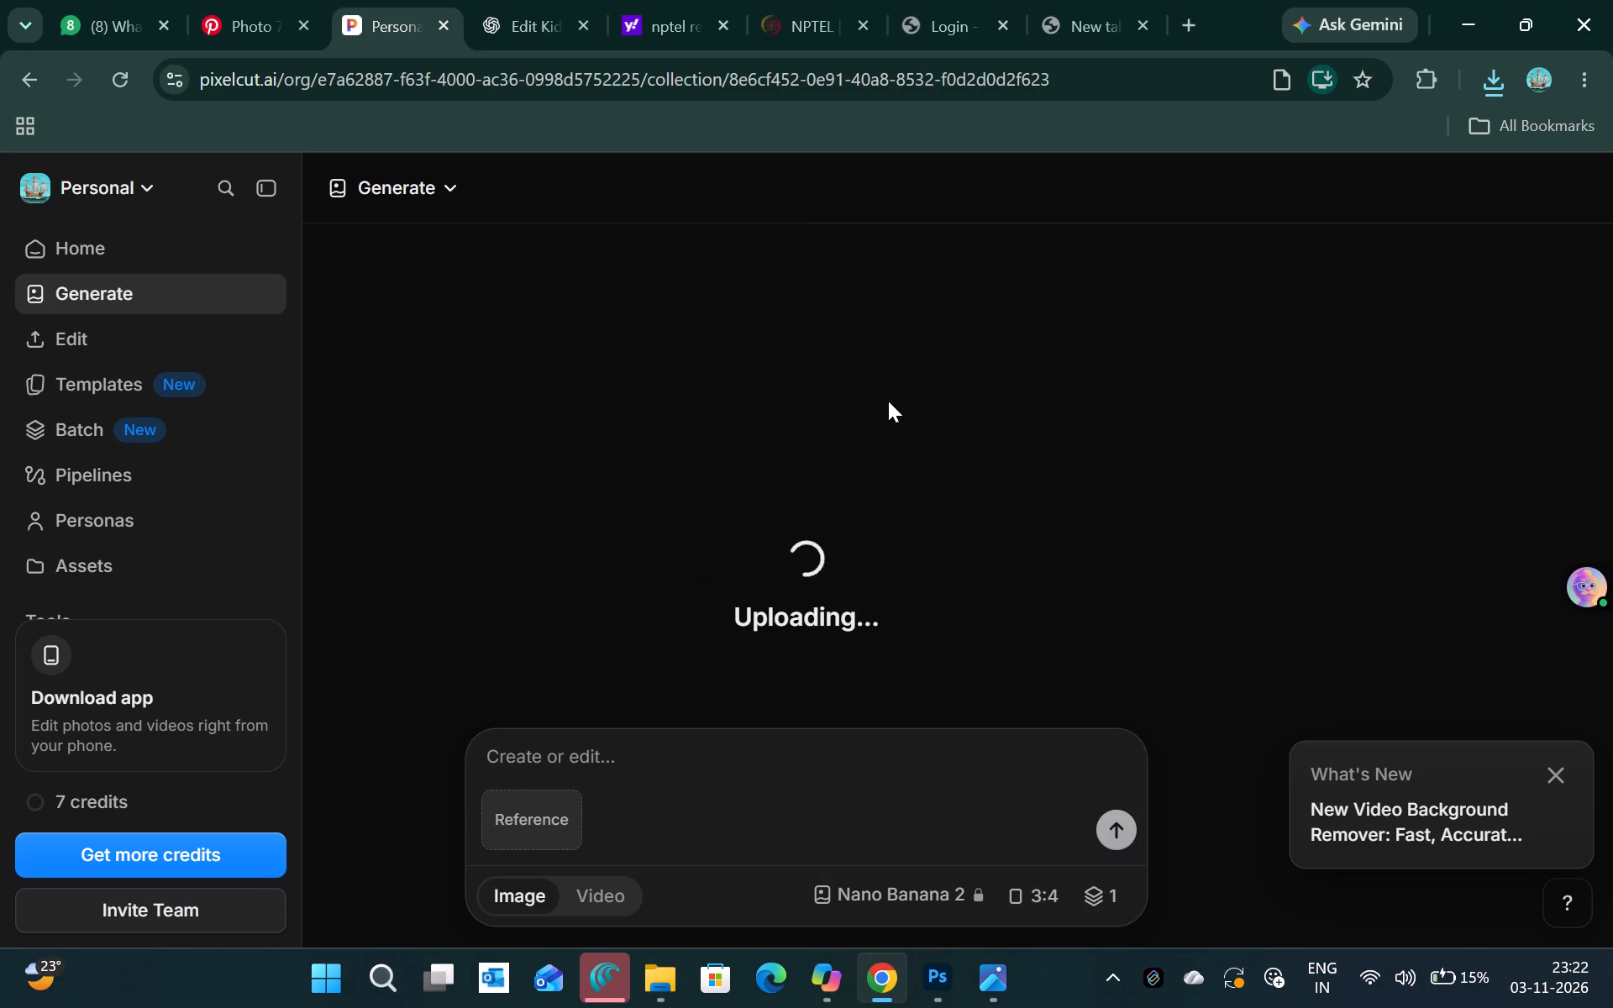
click(572, 748)
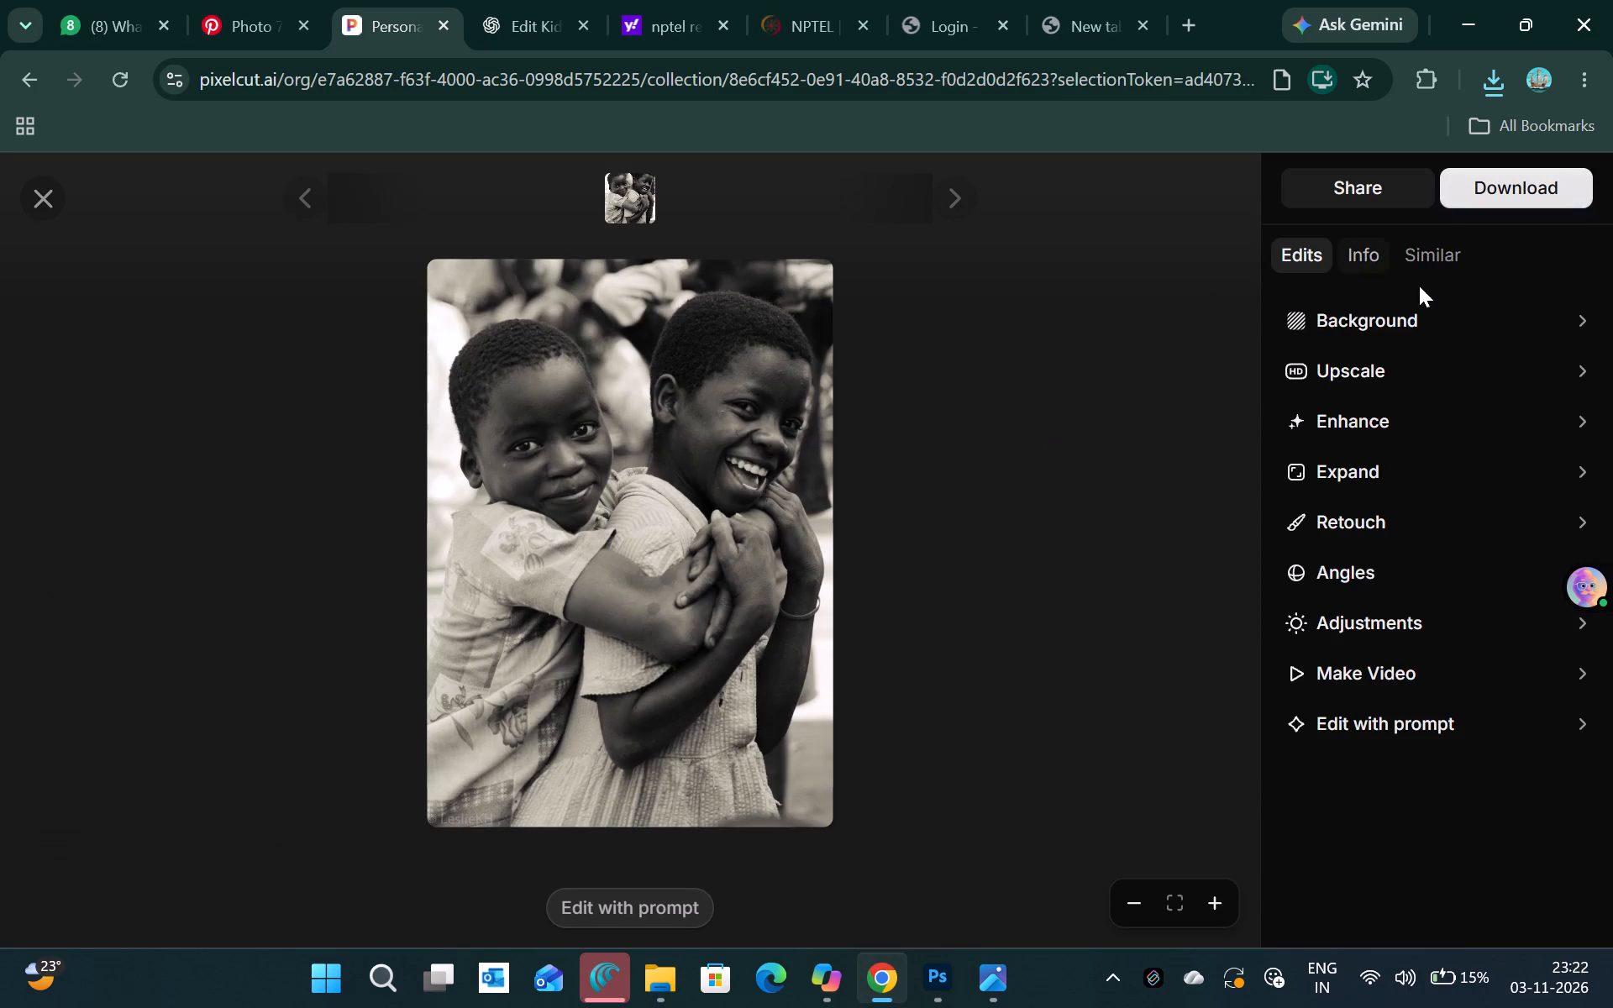
Remove the background from the two children's photo and download it as an original-quality PNG with transparency.
click(1388, 325)
click(1426, 320)
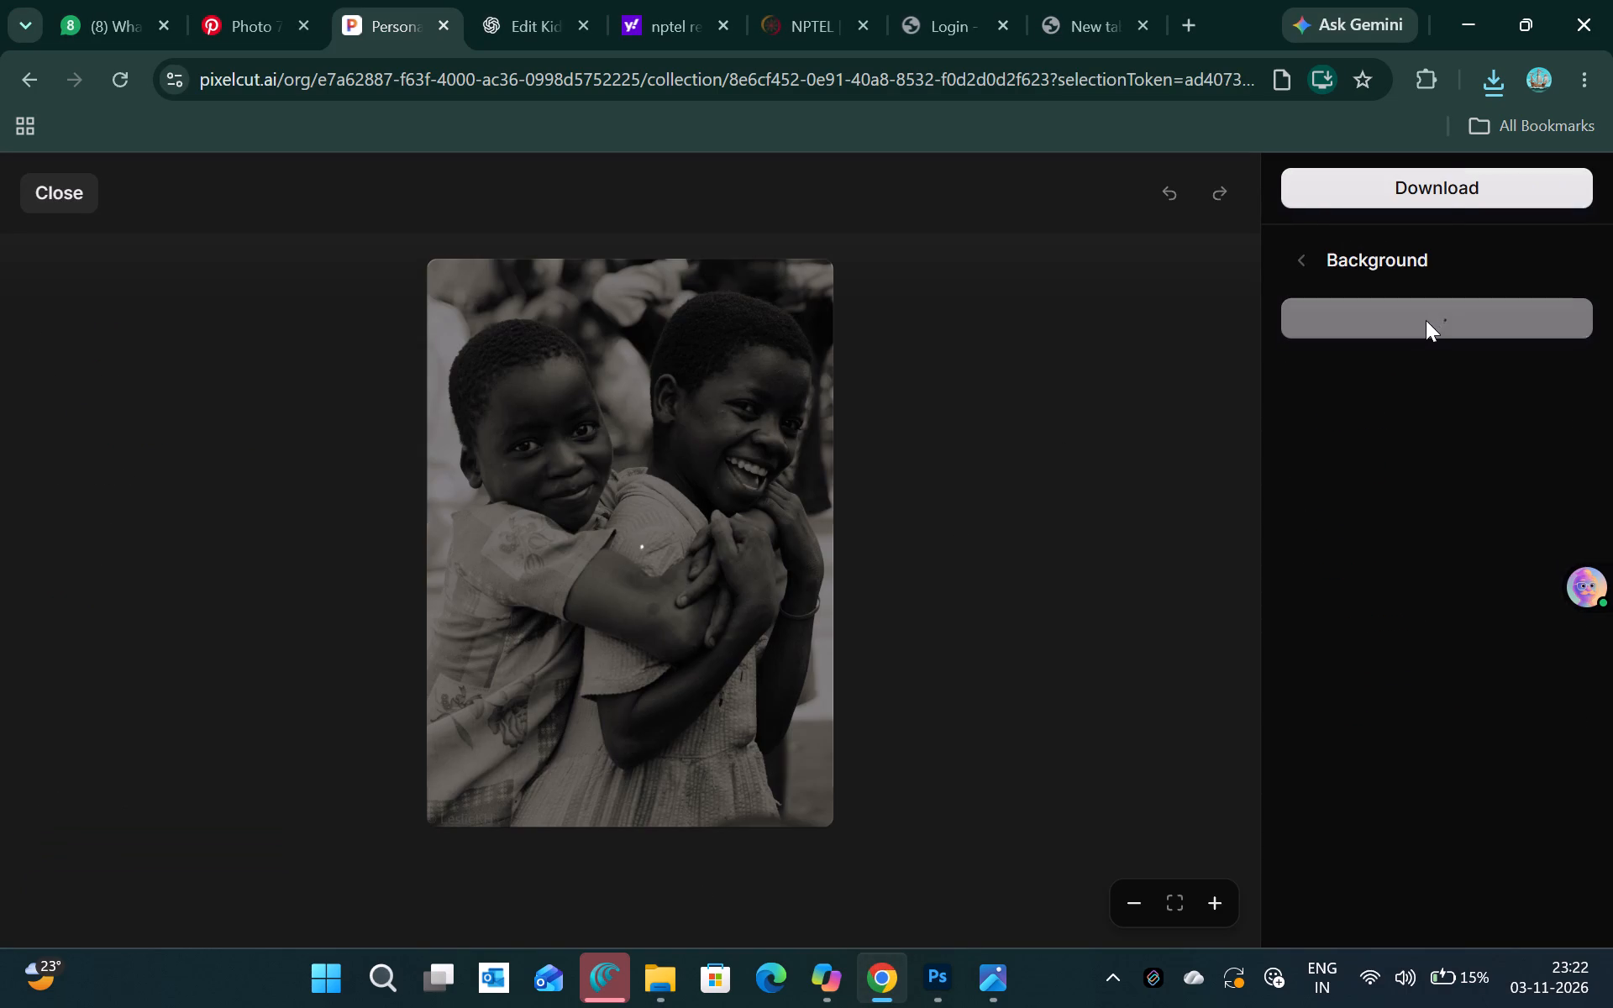
click(1460, 197)
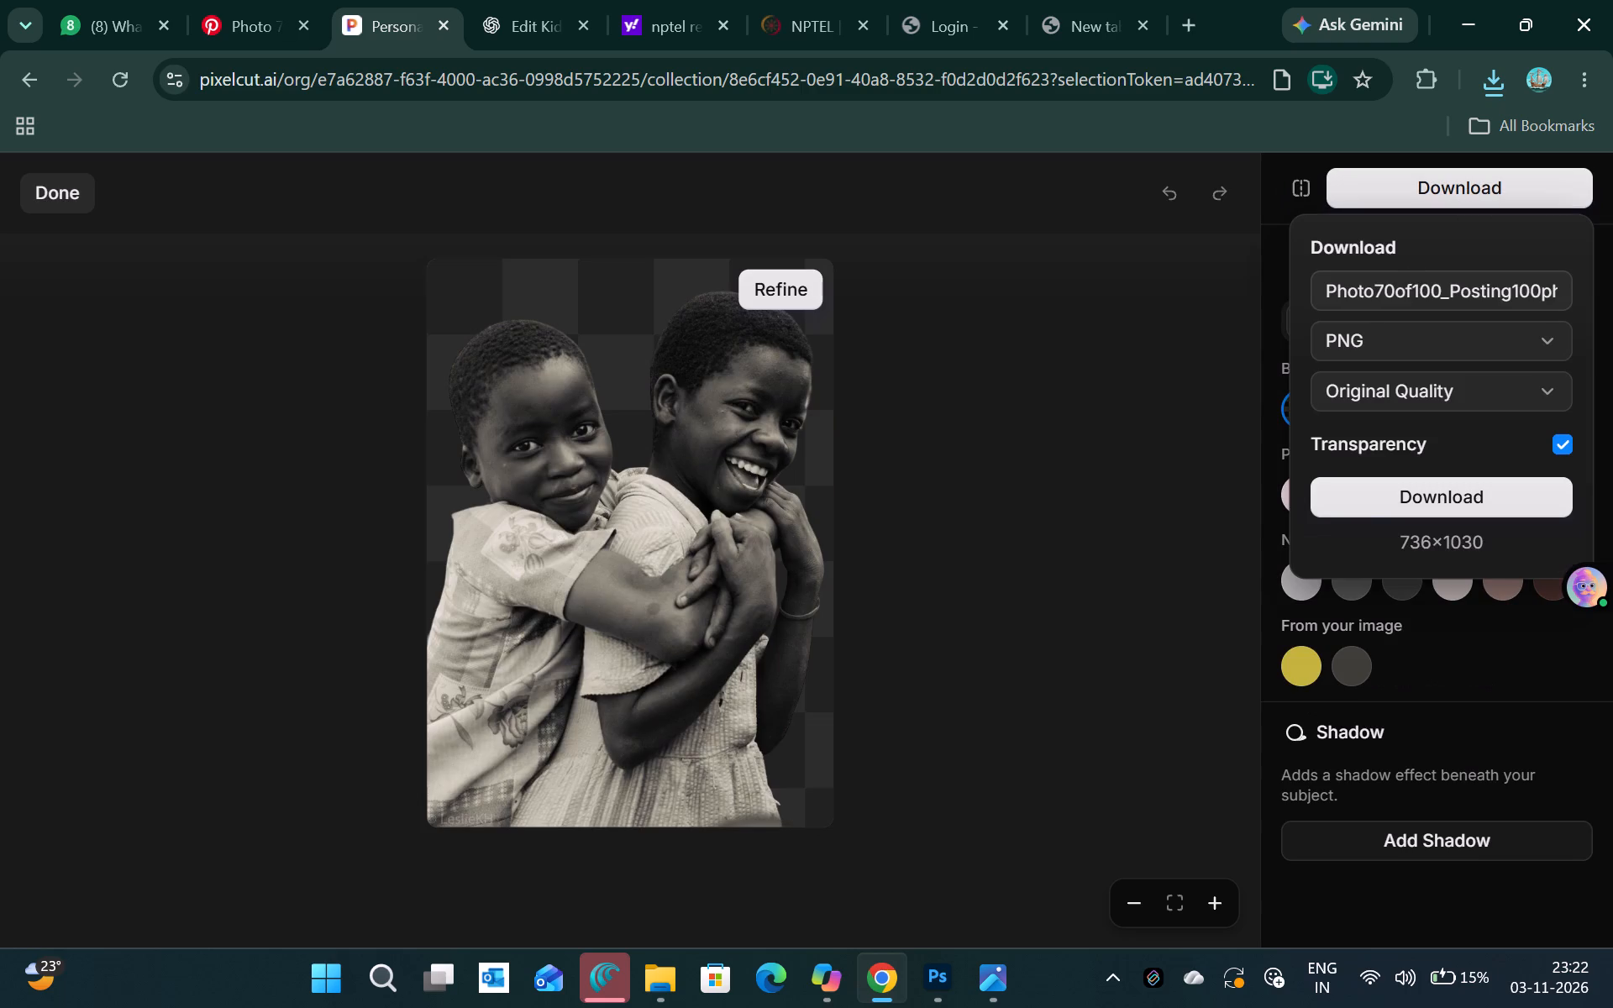
click(1362, 502)
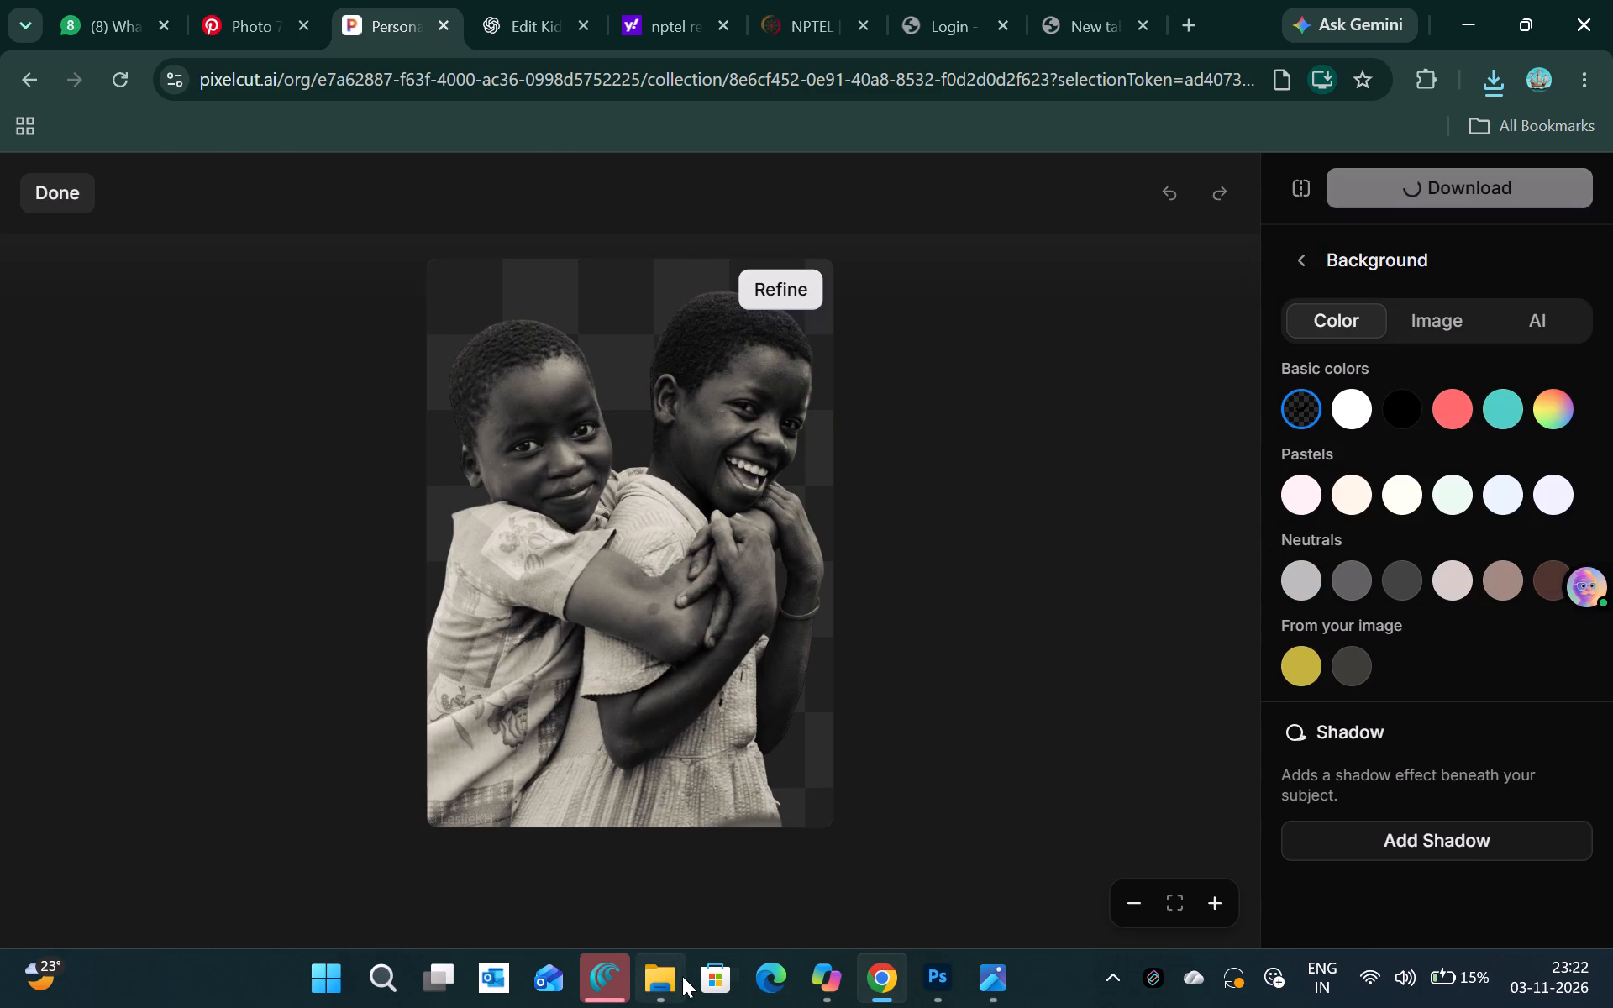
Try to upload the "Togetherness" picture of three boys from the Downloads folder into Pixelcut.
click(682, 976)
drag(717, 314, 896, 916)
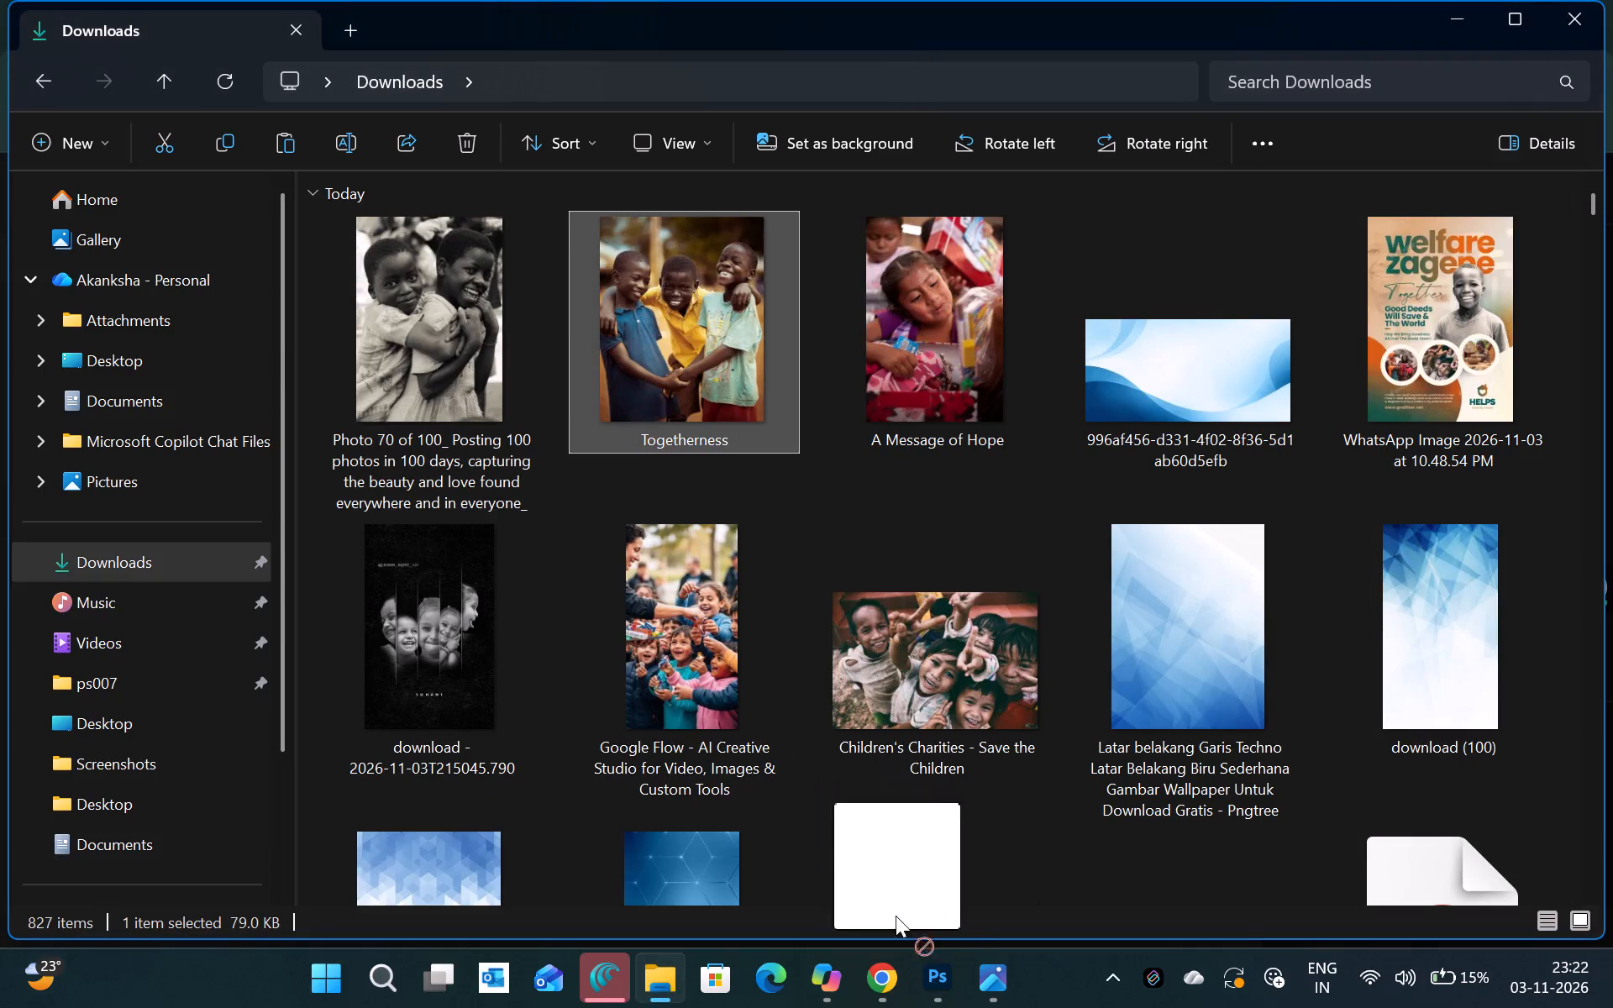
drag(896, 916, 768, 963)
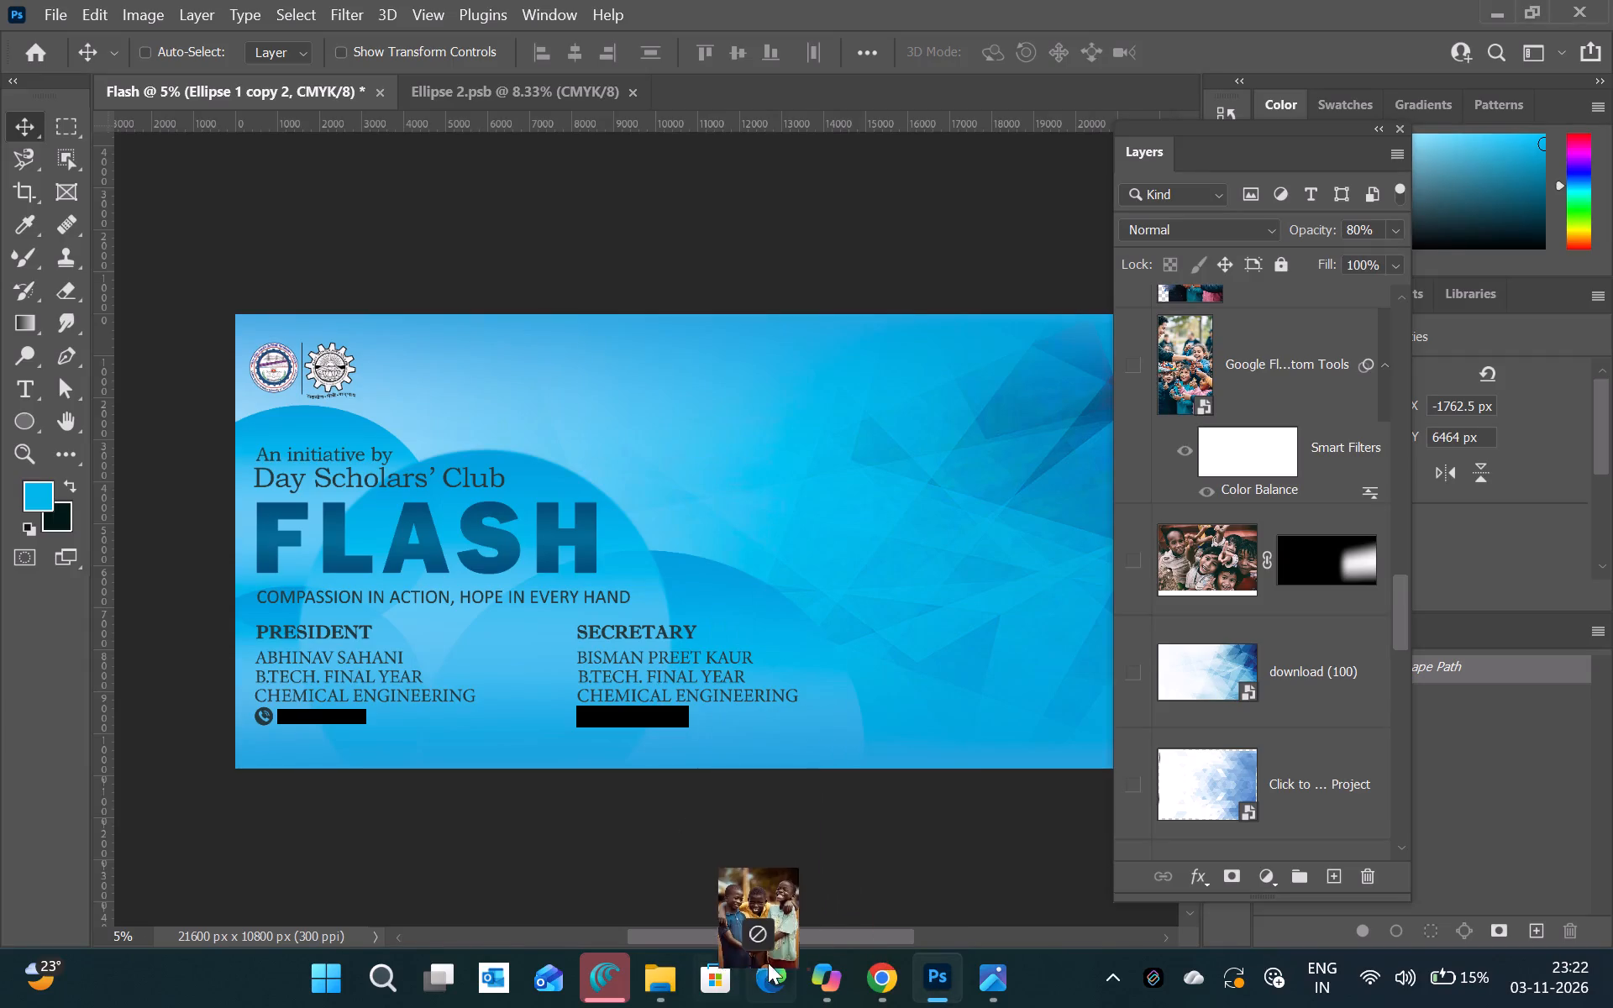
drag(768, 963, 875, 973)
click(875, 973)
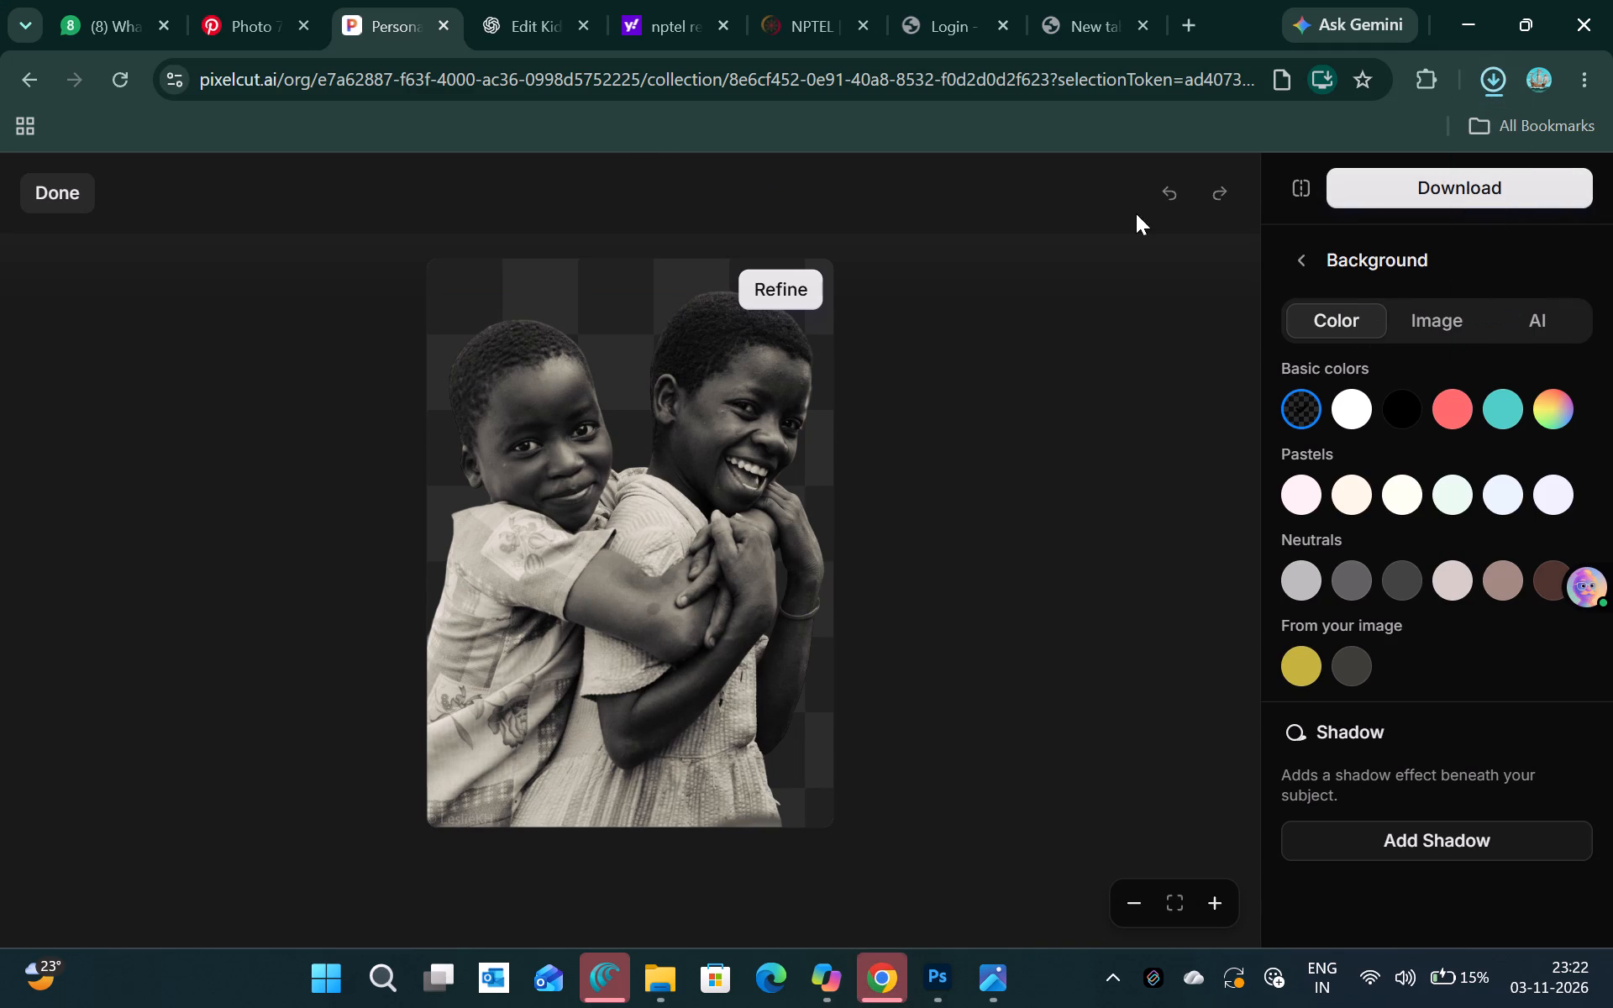
Finish editing the two-children photo in Pixelcut and upload the "Togetherness" picture of three boys from the Downloads folder.
click(41, 191)
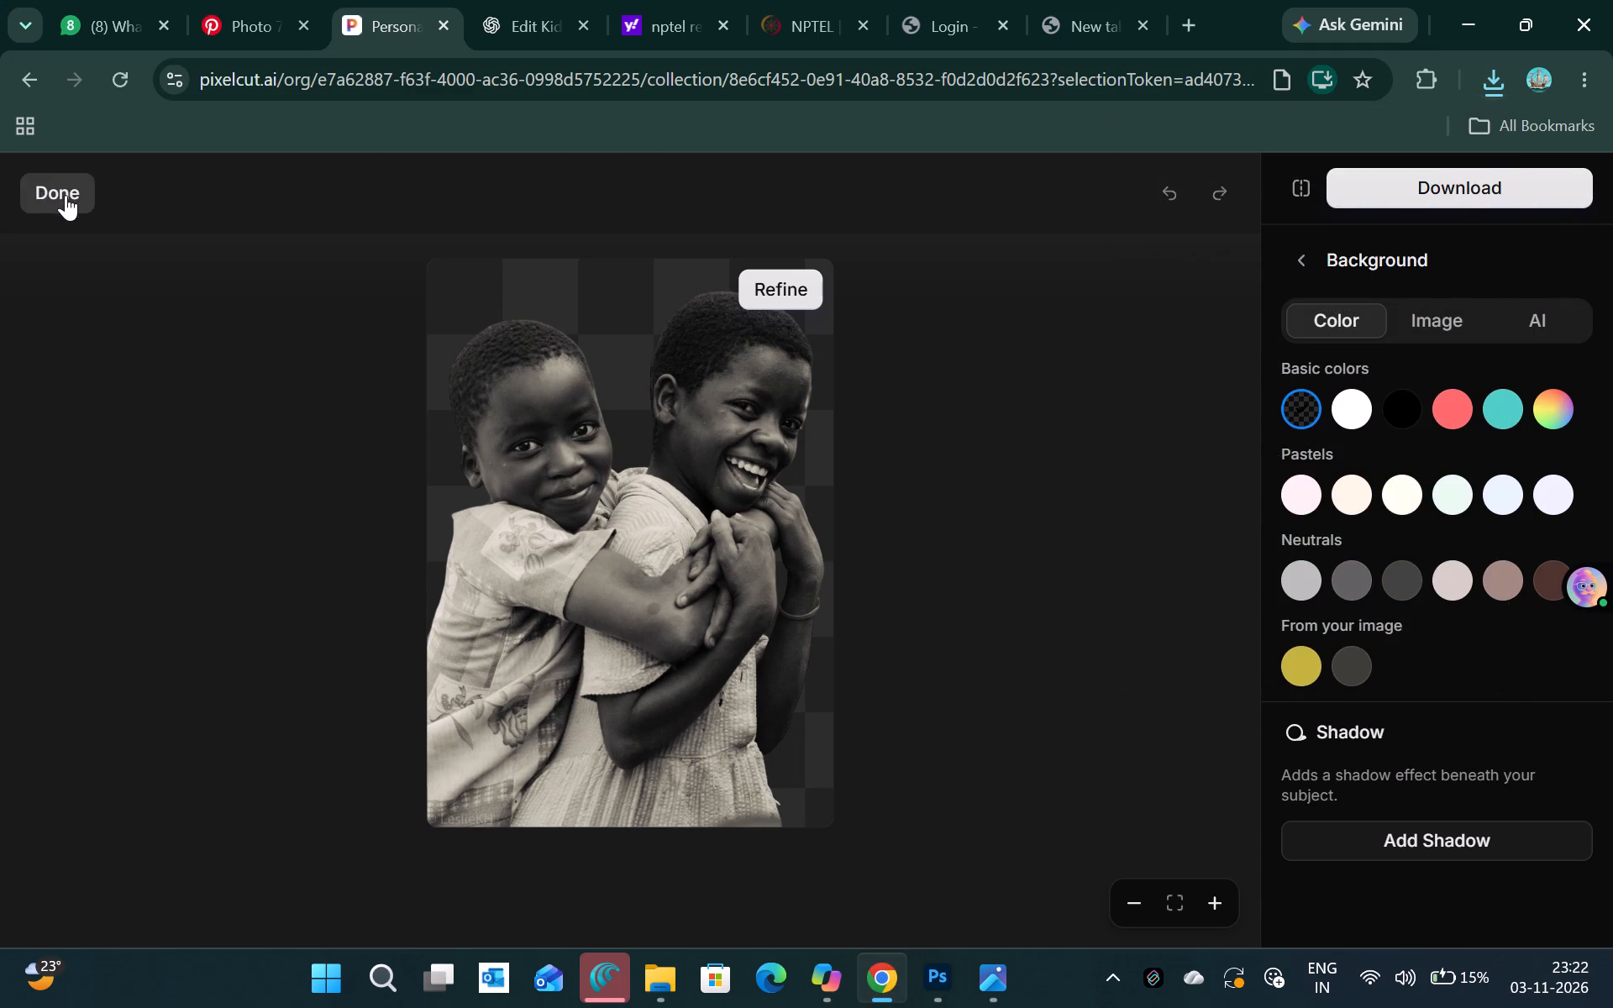
click(66, 195)
click(43, 197)
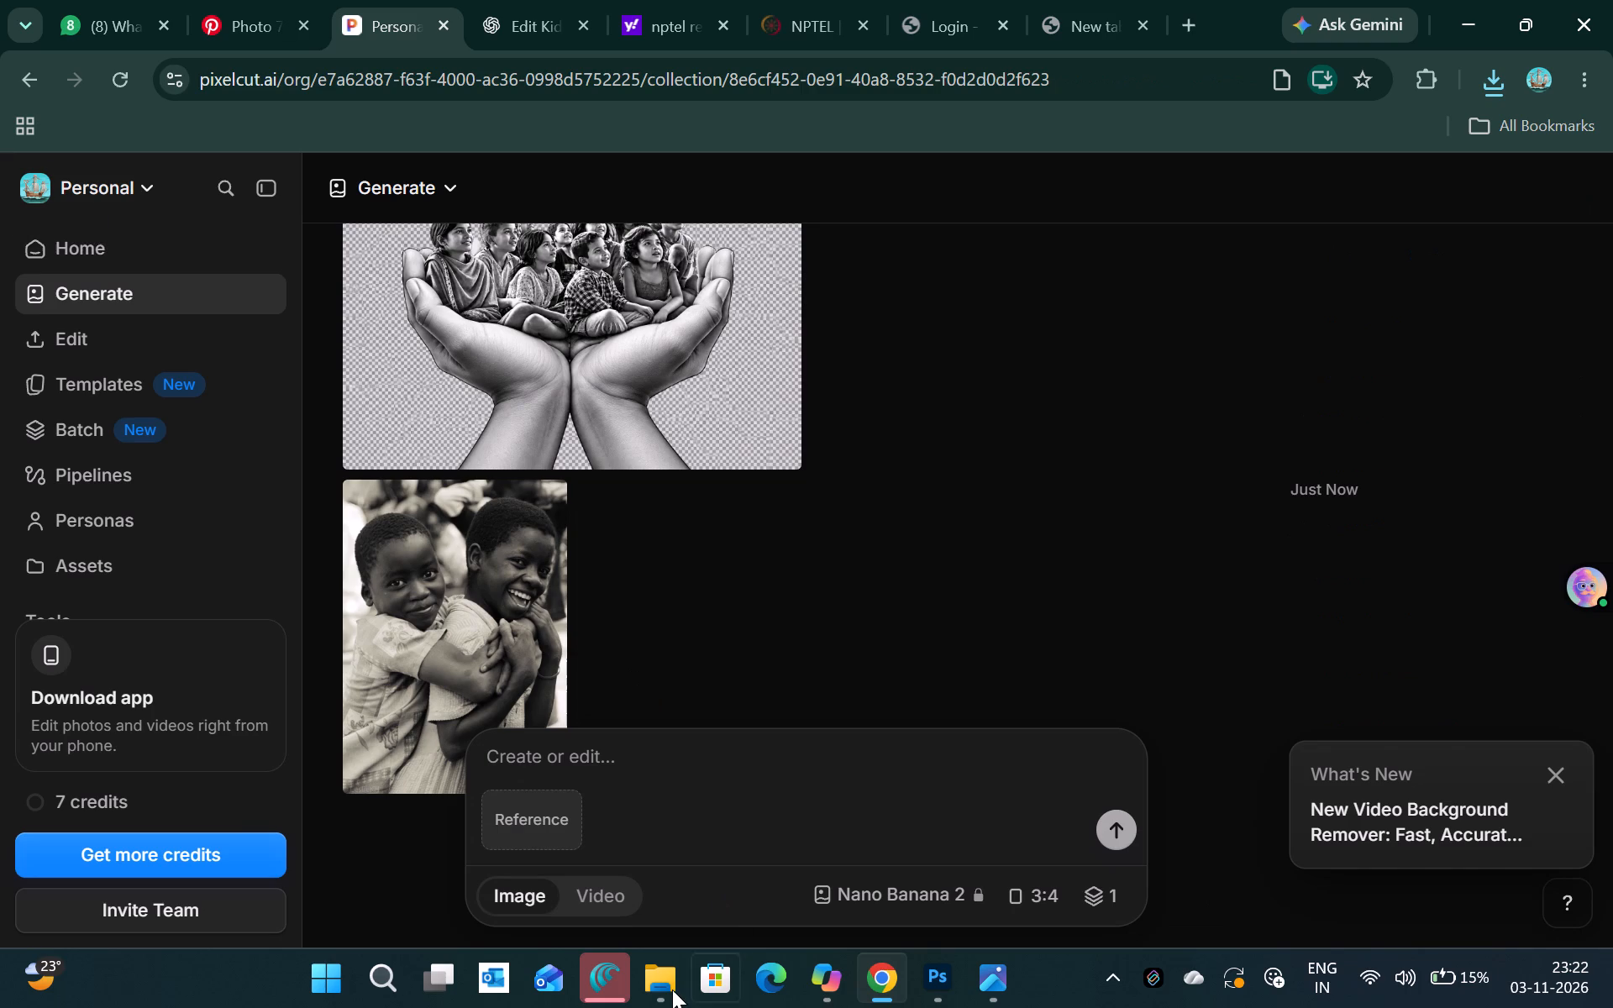
click(672, 990)
click(700, 396)
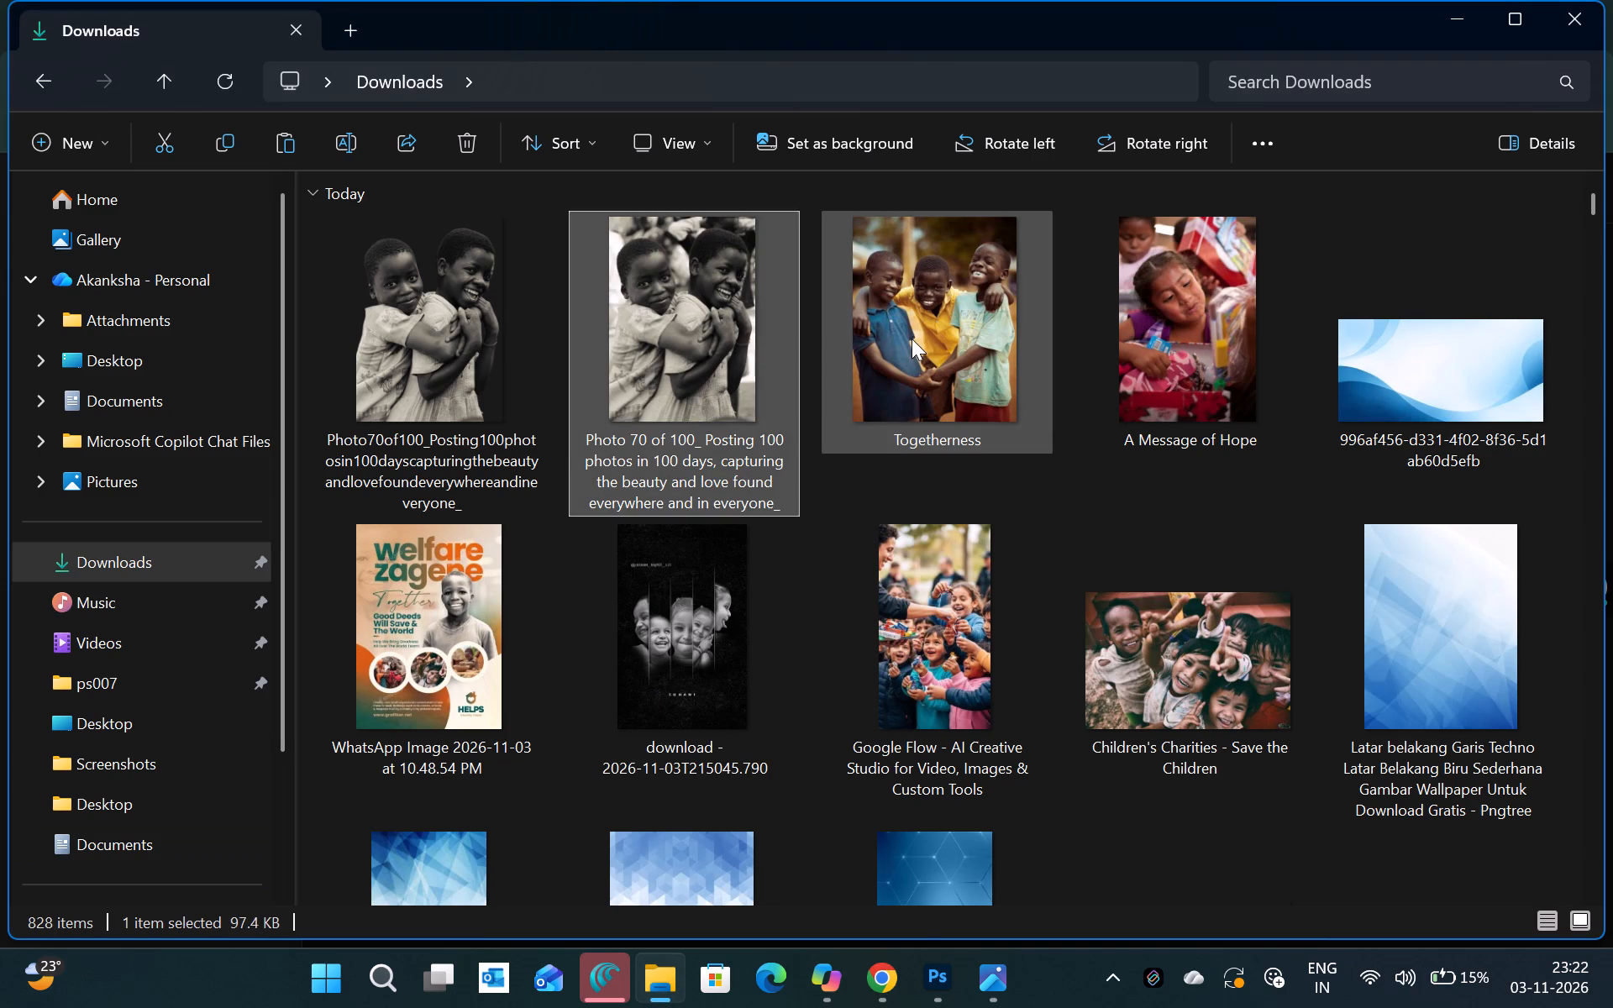
drag(912, 339, 813, 921)
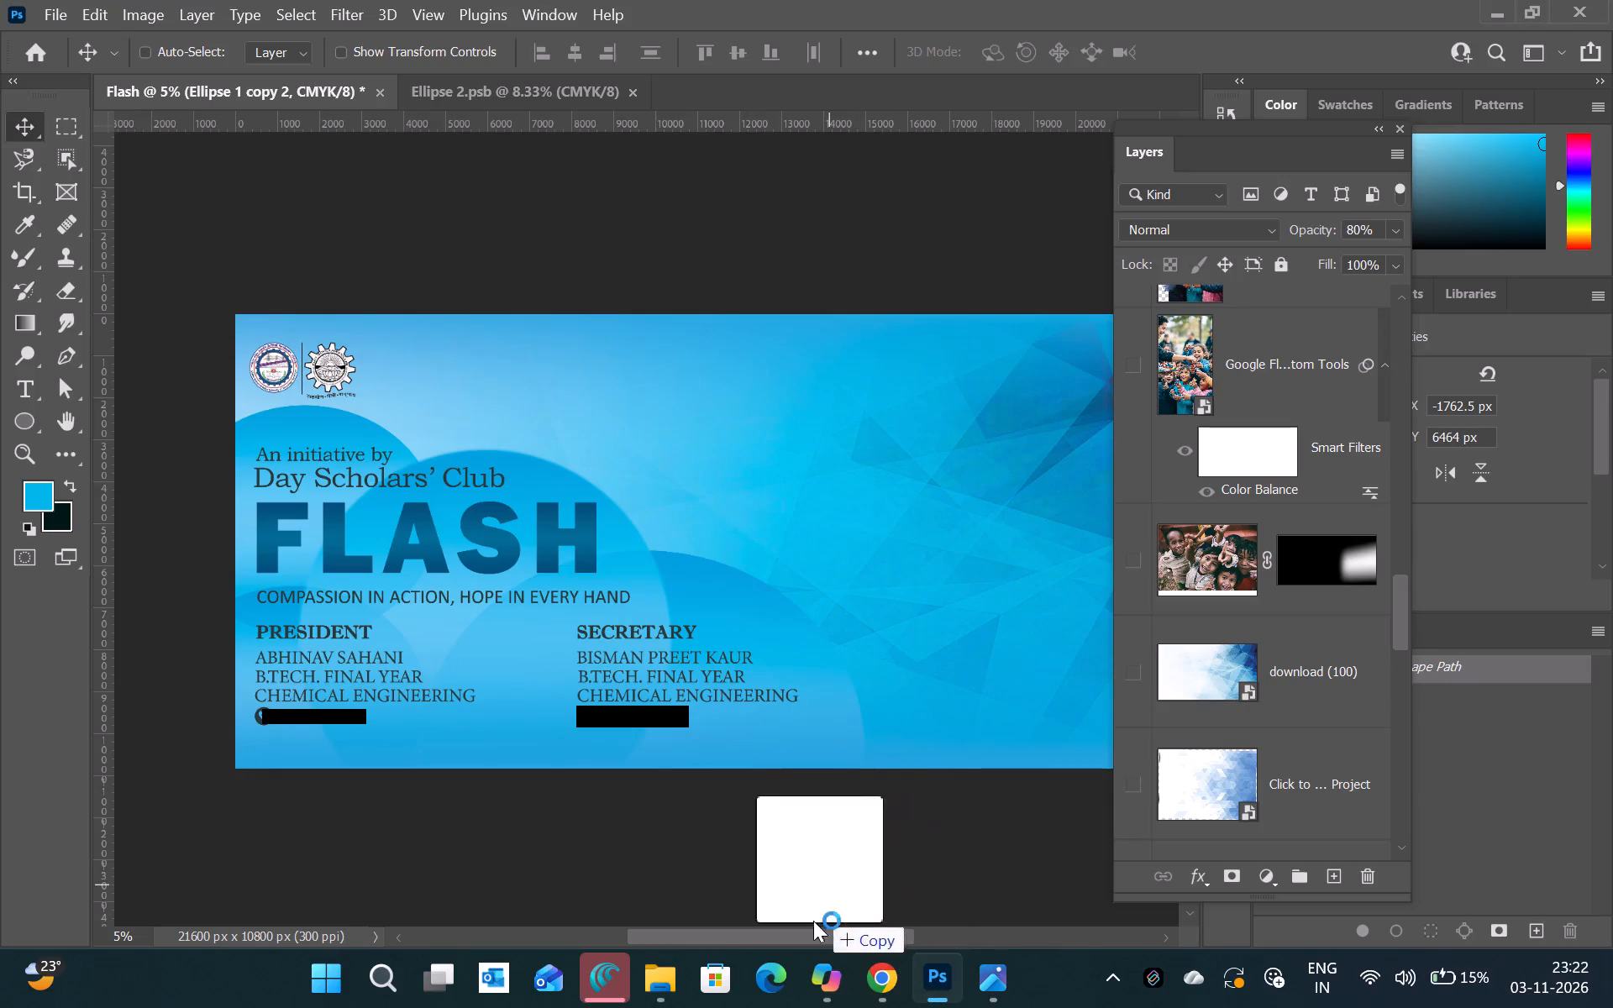
drag(813, 921, 891, 1007)
click(891, 1007)
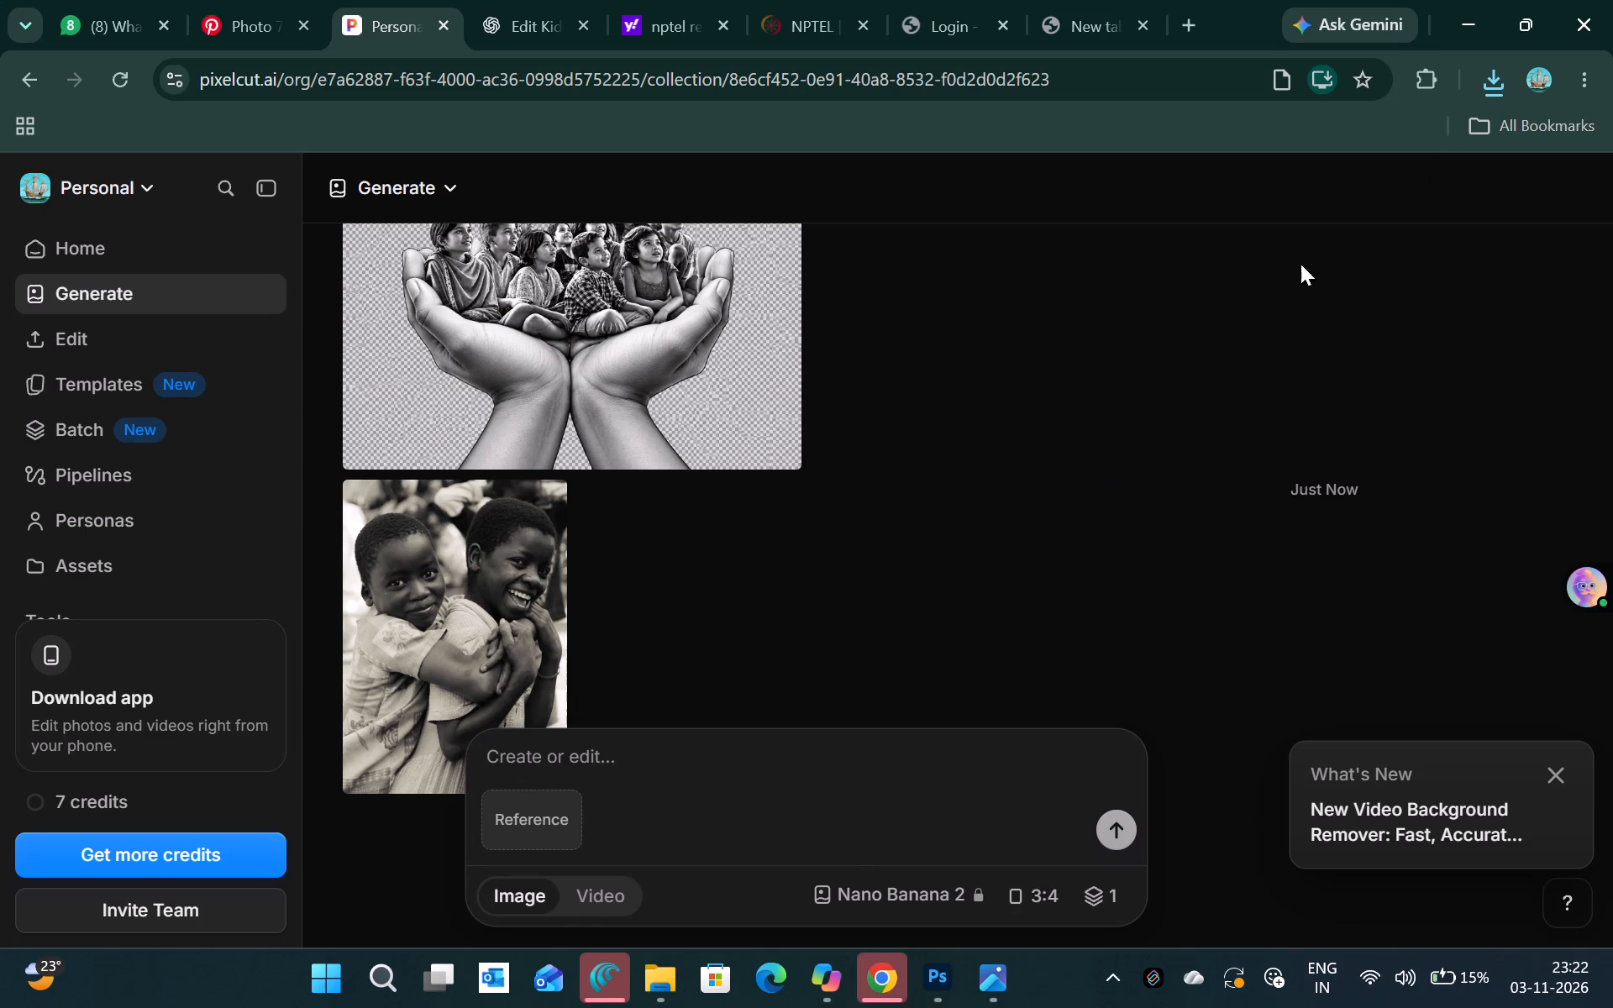
click(635, 995)
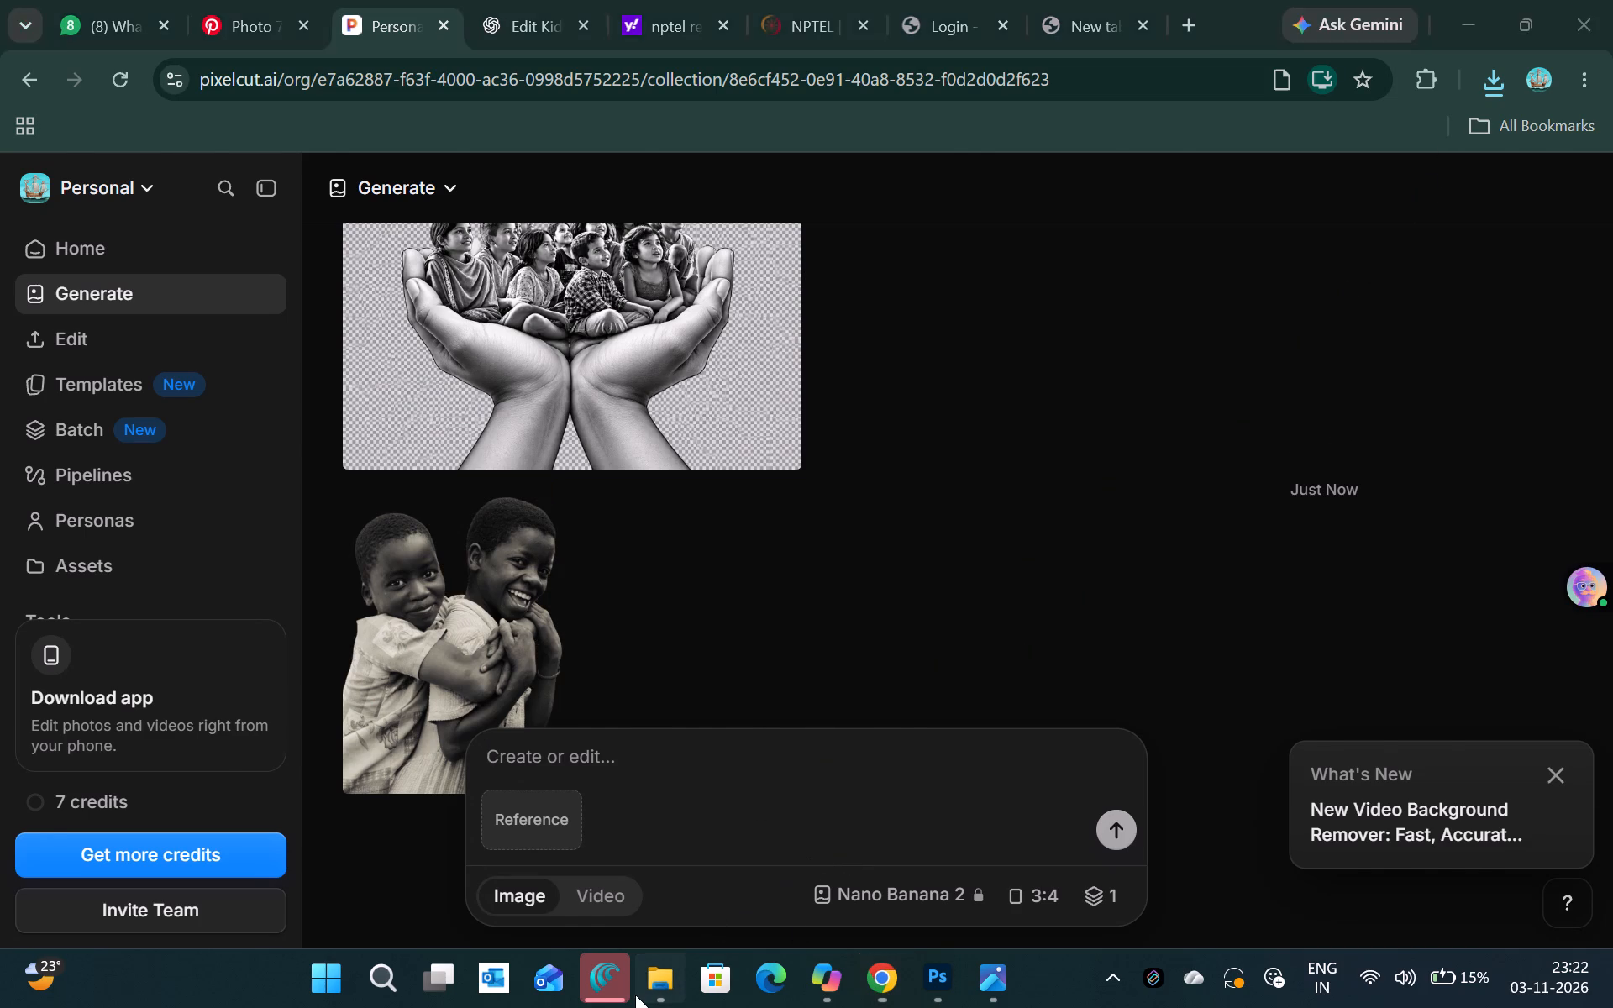
drag(964, 307, 887, 969)
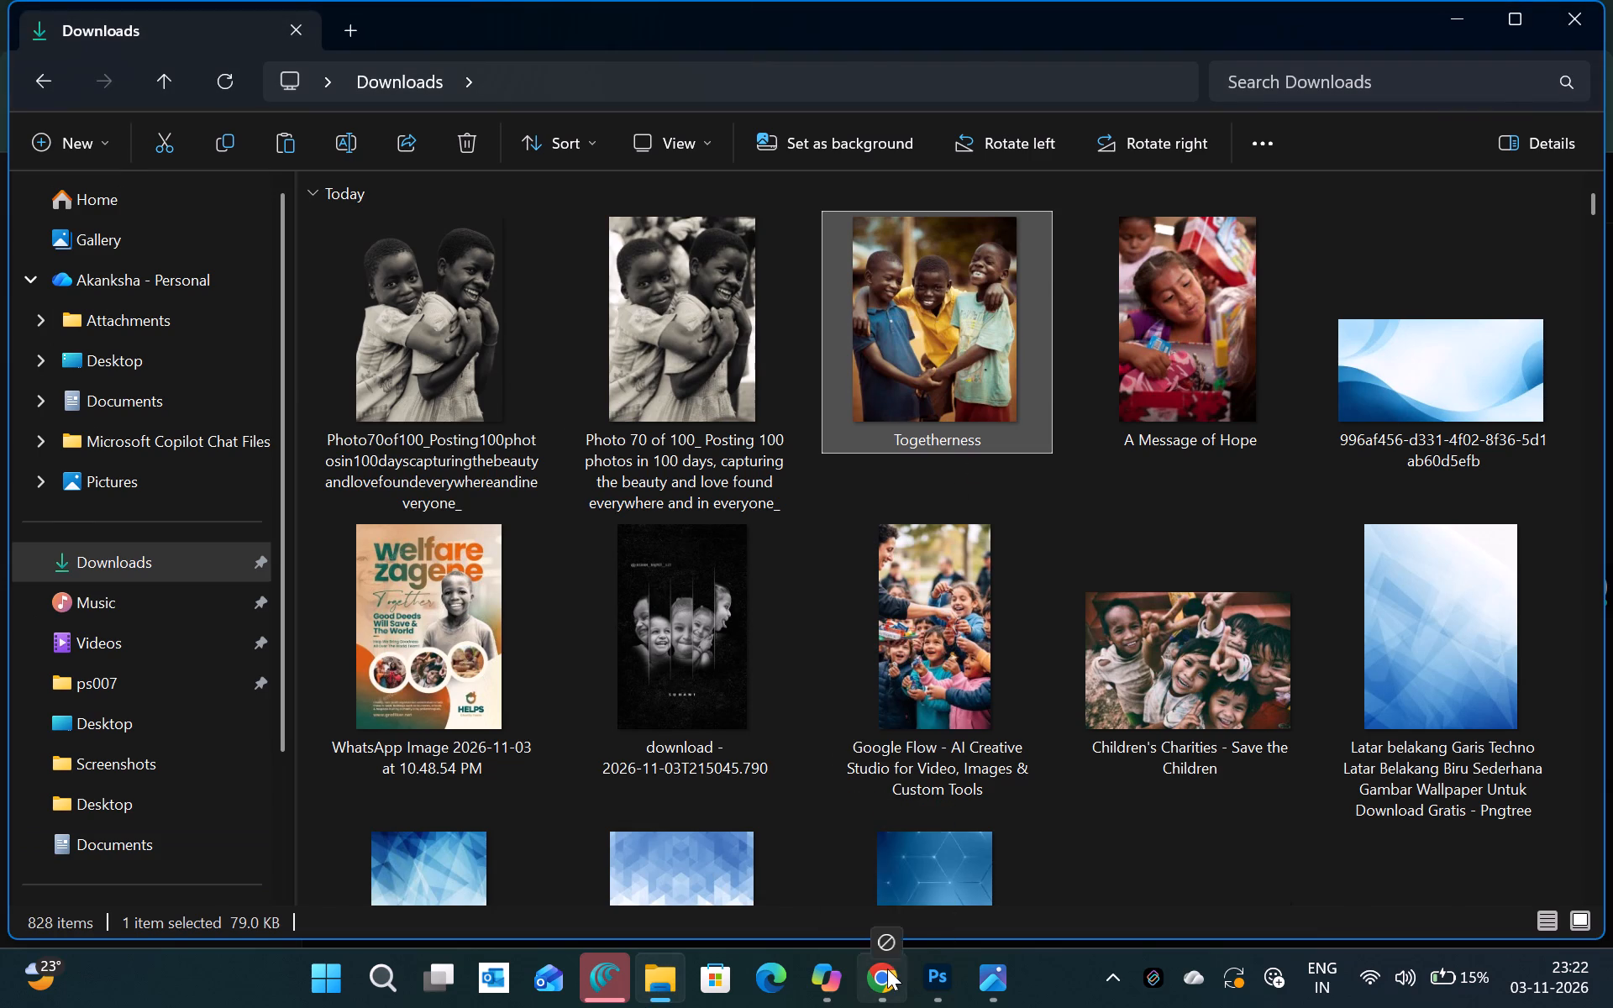
drag(887, 969, 778, 580)
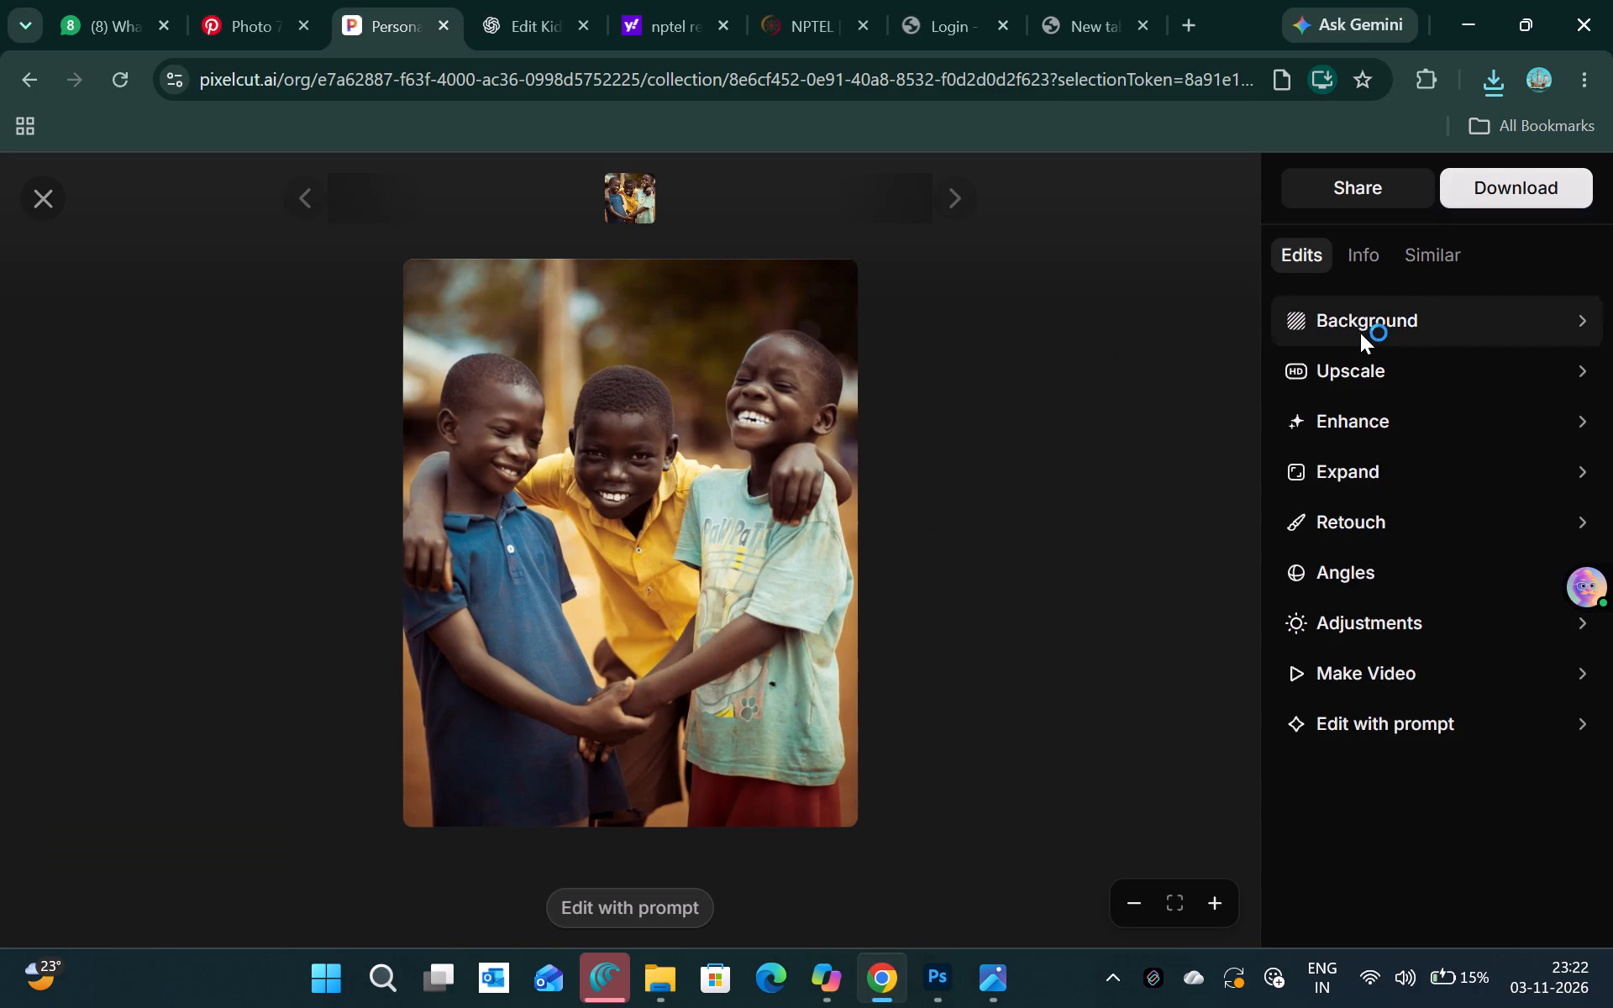
Remove the background from the "Togetherness" picture and download the cutout.
click(1358, 333)
click(1402, 323)
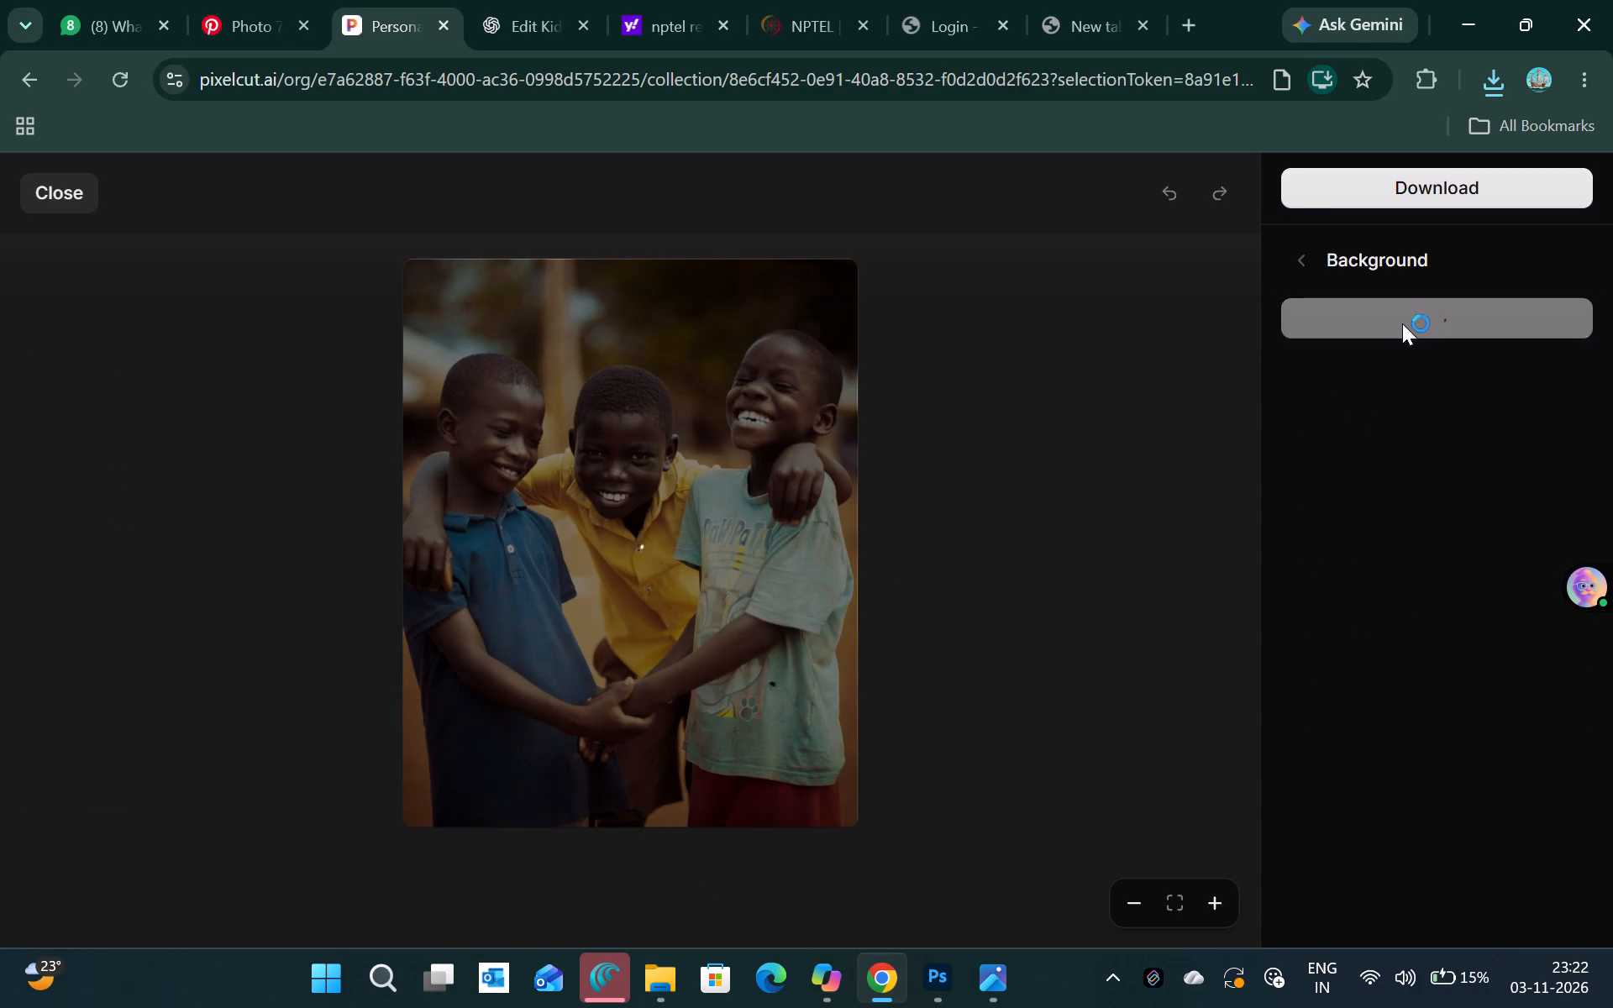
click(1438, 170)
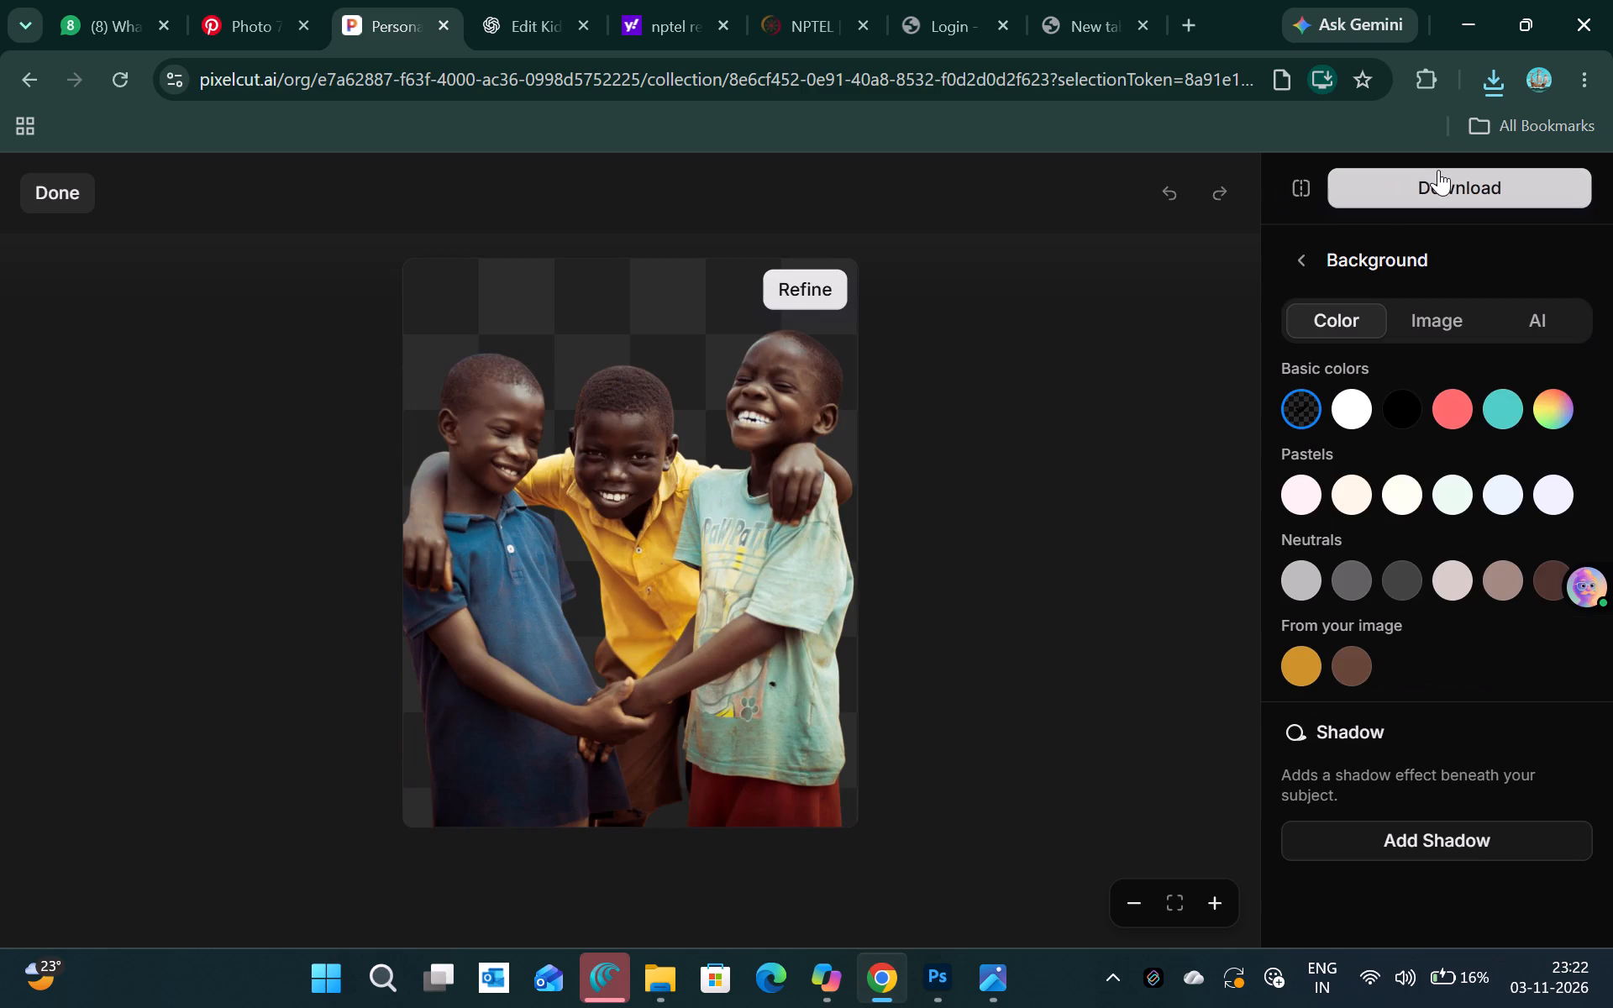
click(1381, 494)
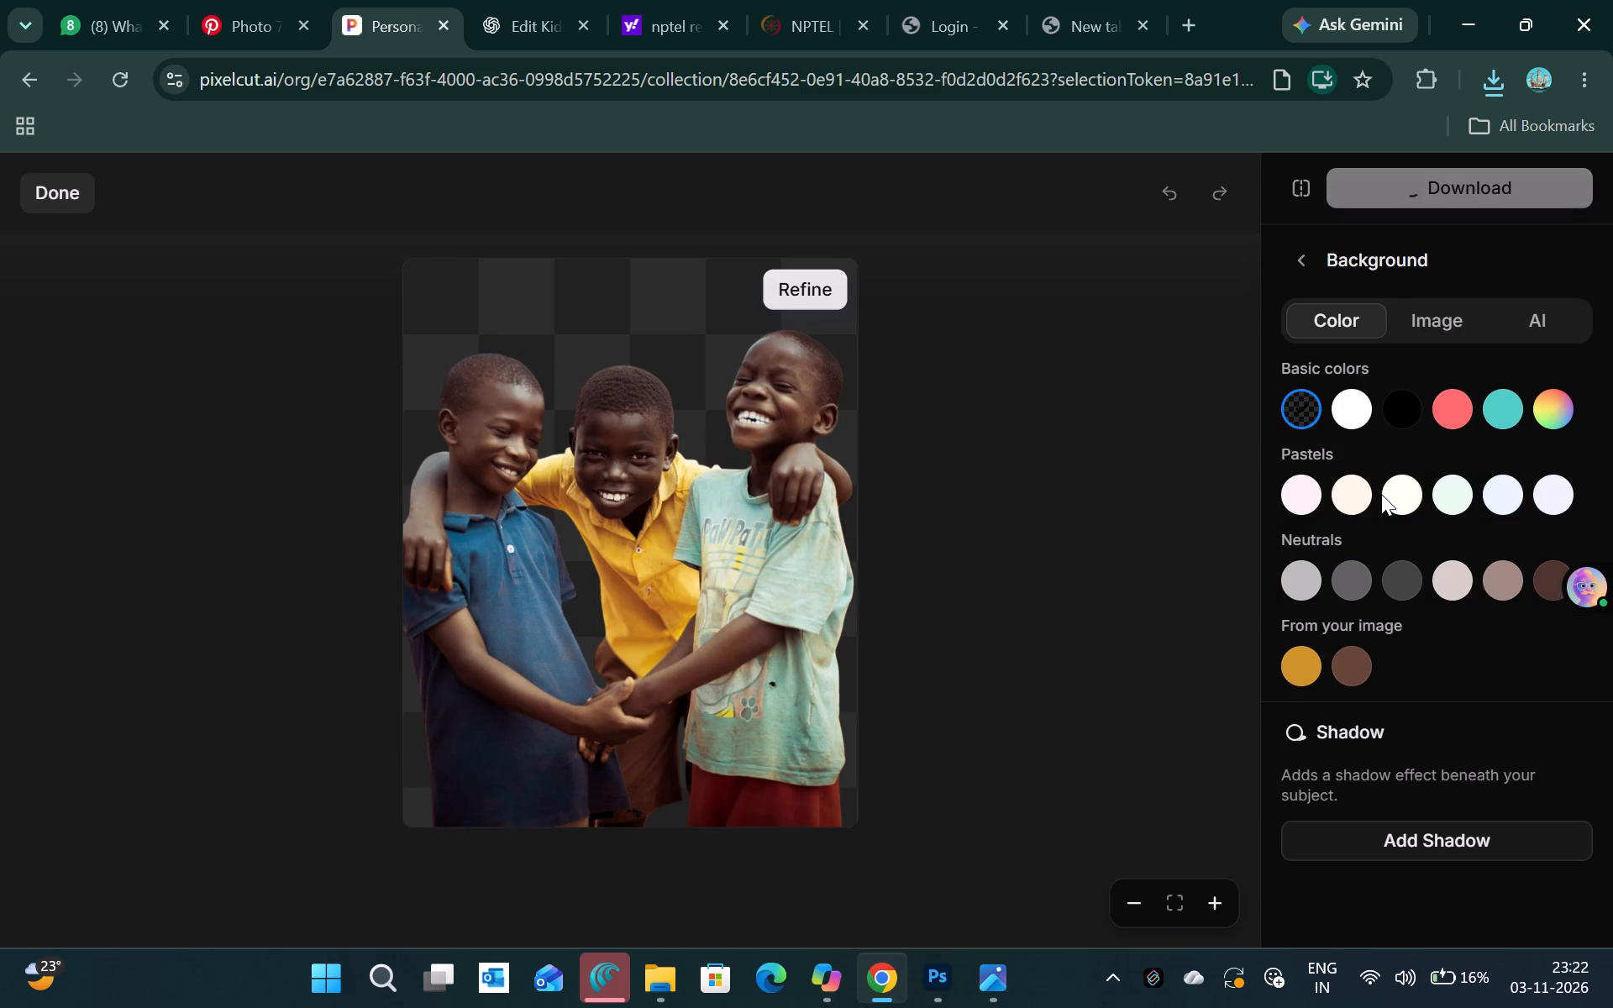
Place the background-removed "Togetherness" image from Downloads in Photoshop's Flash banner, enlarged to about 159% on the banner's right half.
click(922, 980)
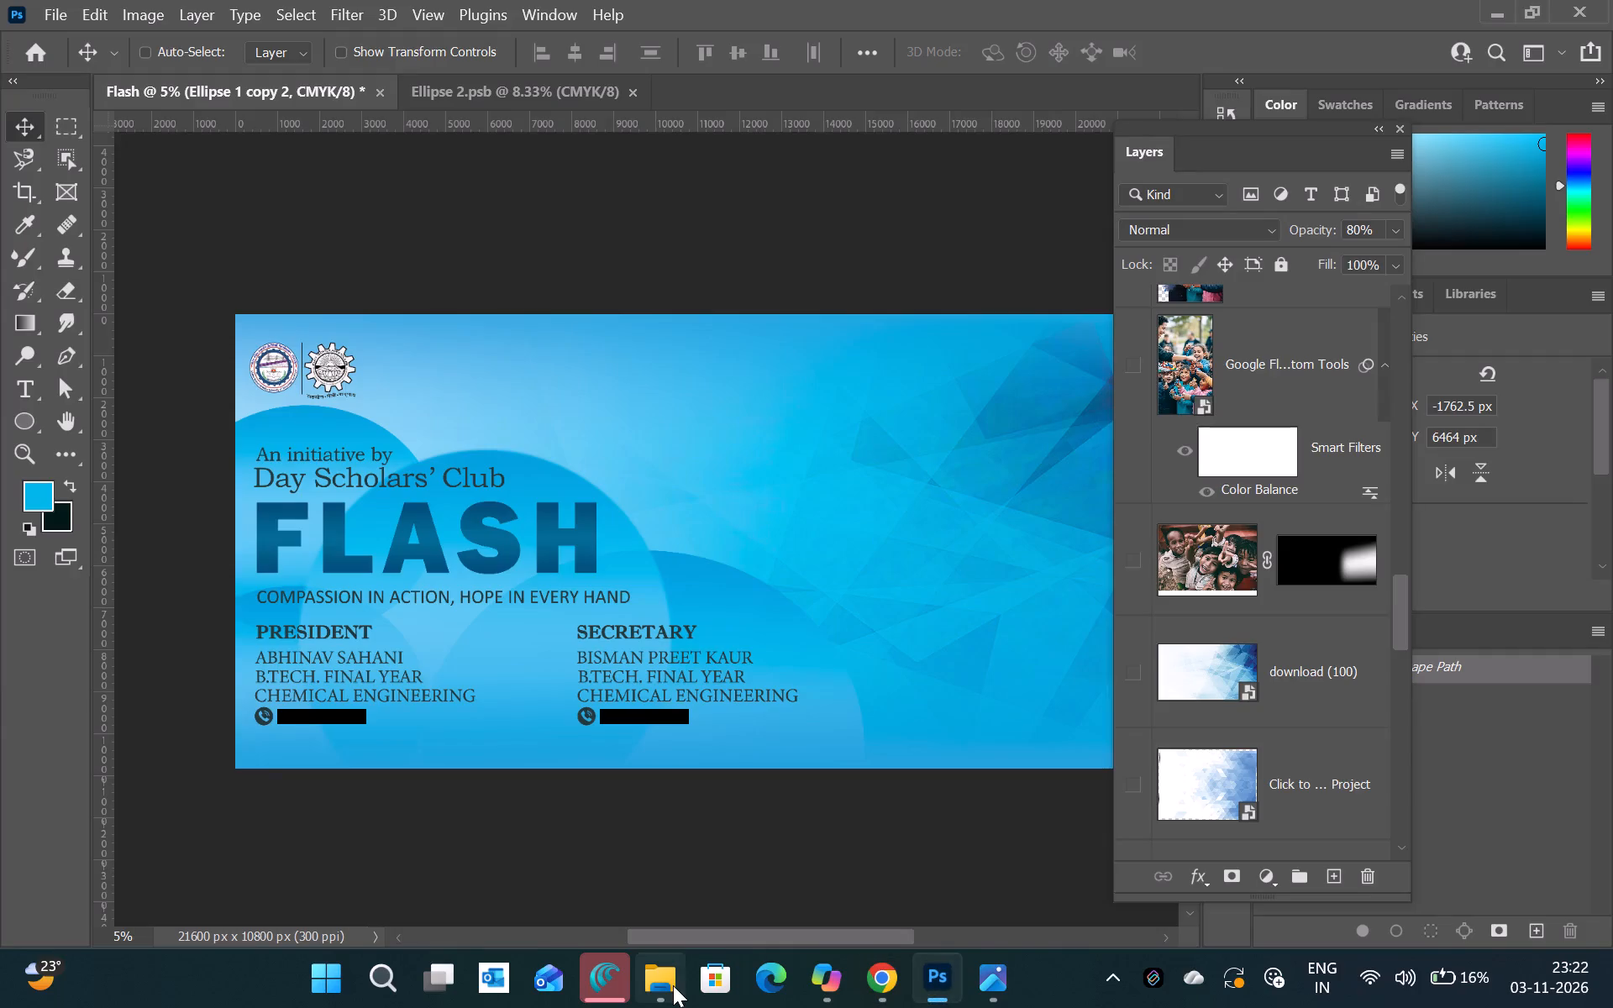
click(673, 985)
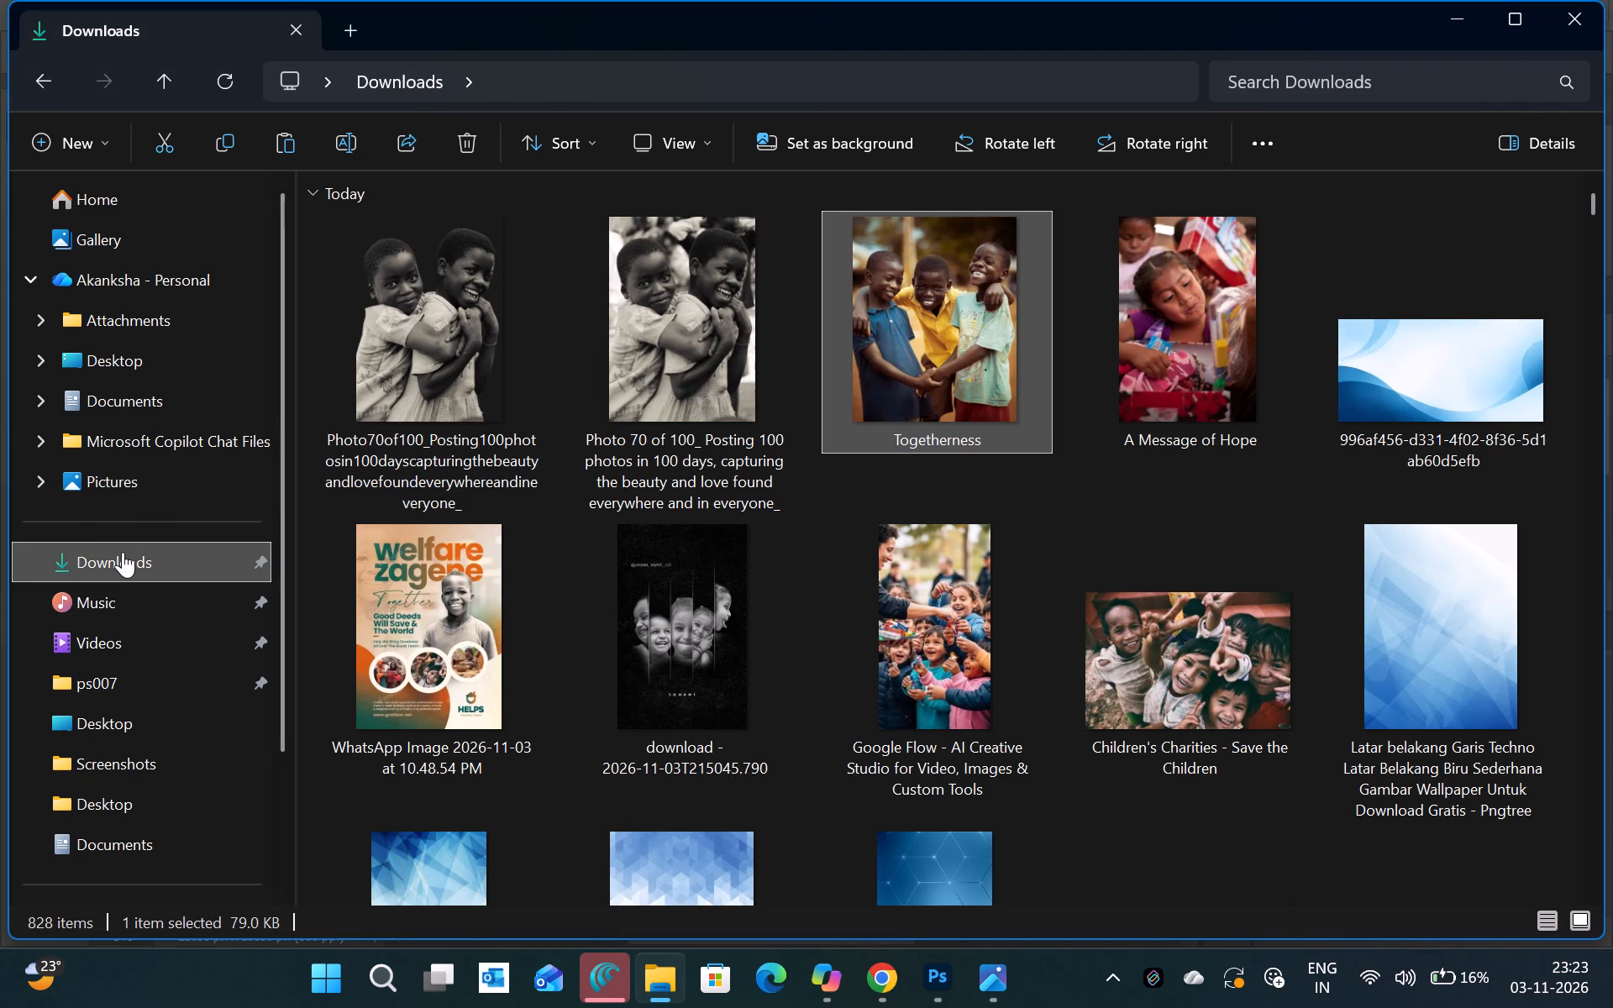
double_click(123, 552)
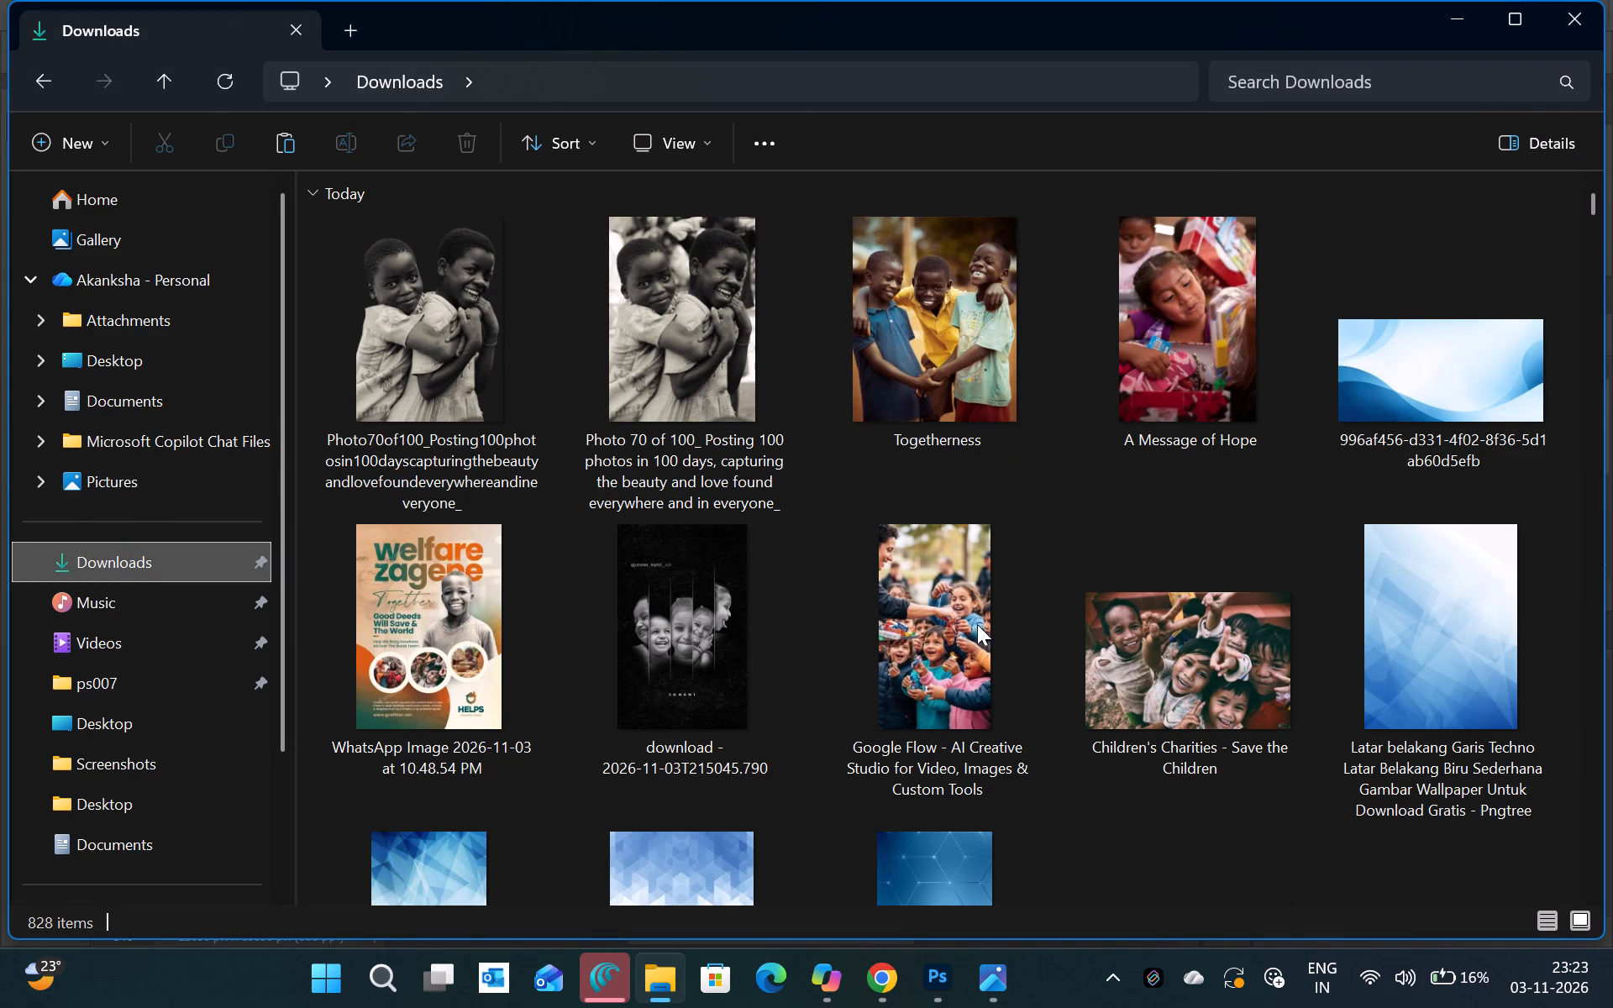
click(859, 977)
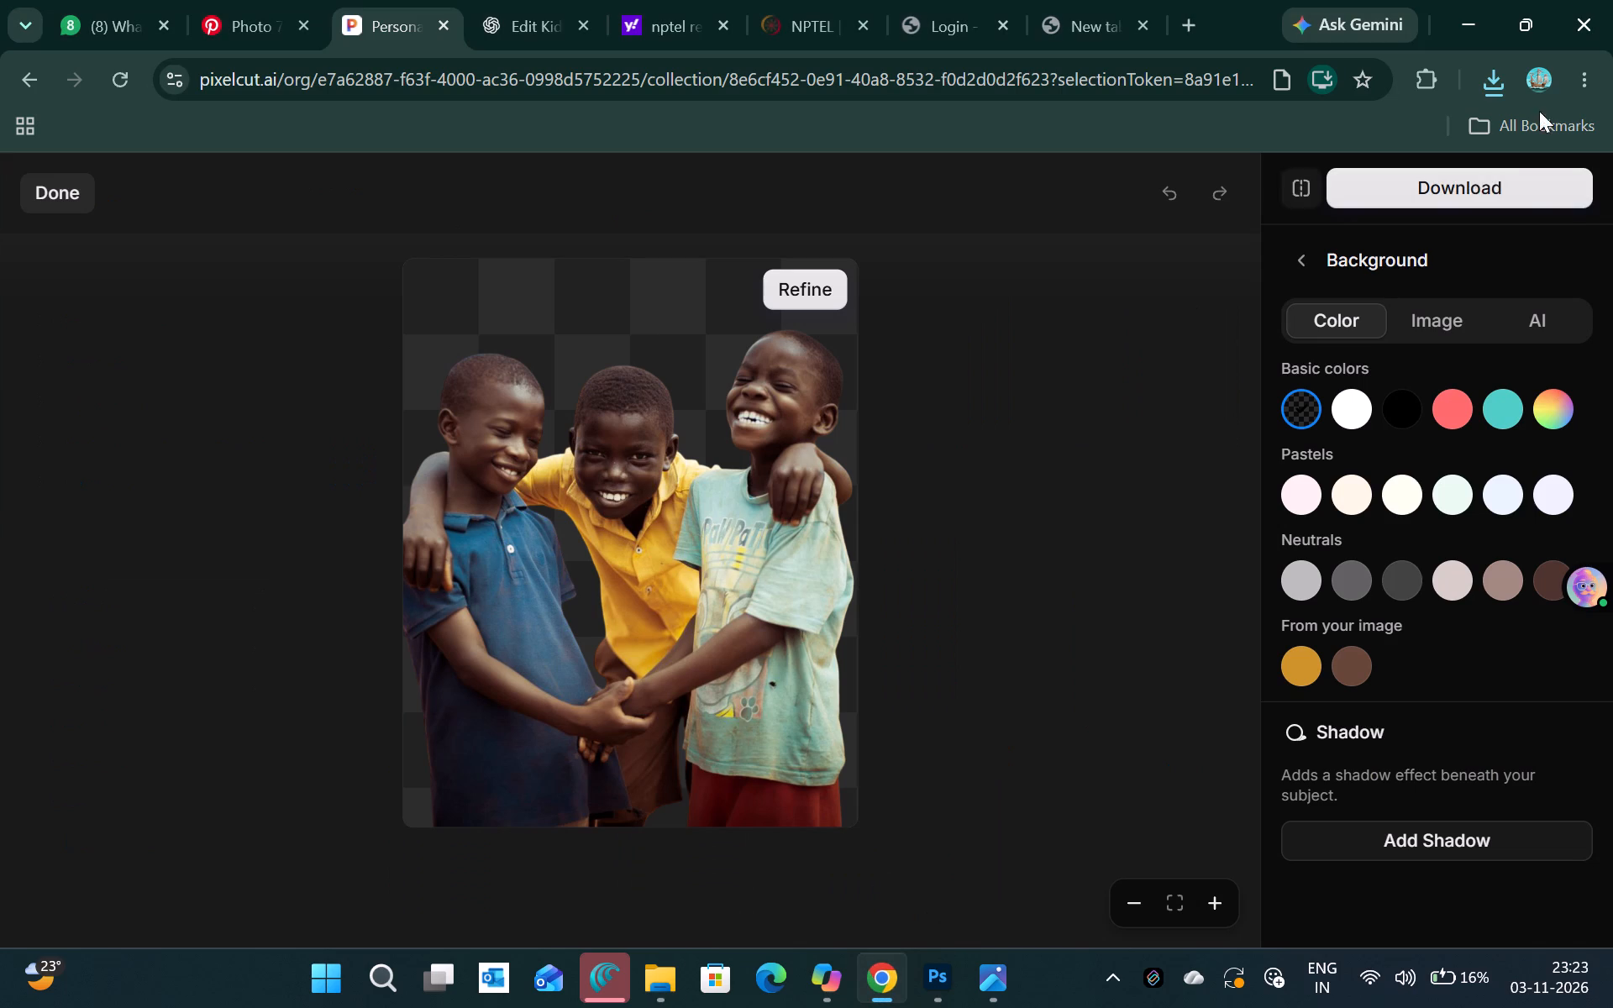
click(649, 992)
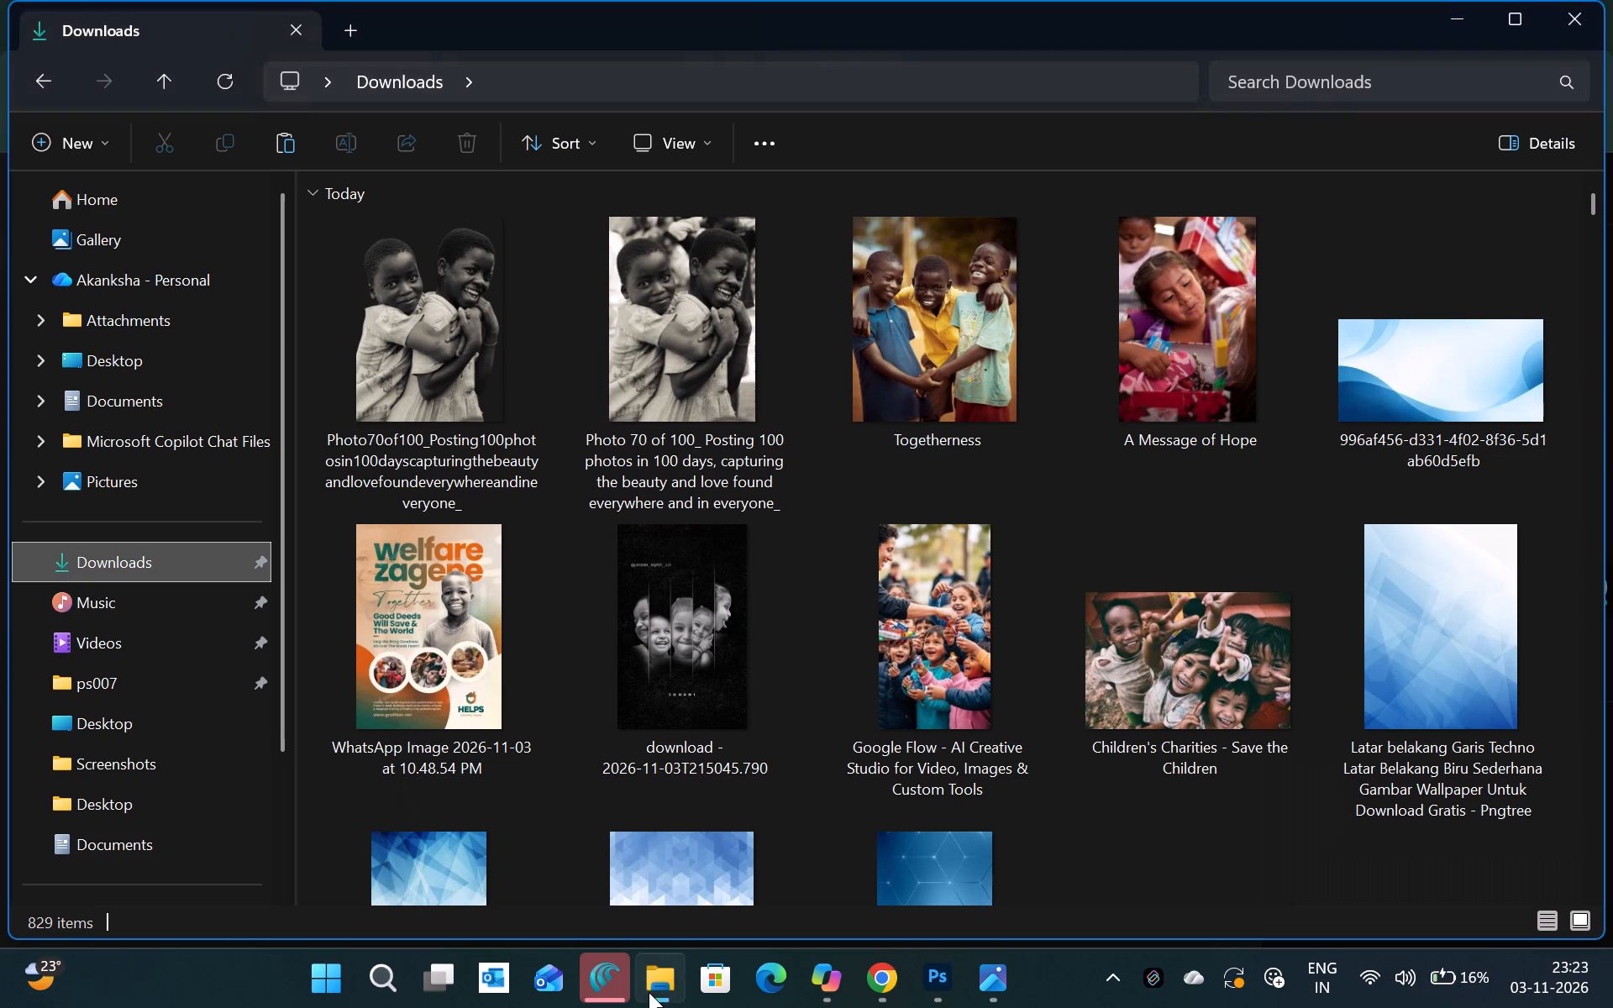
triple_click(202, 565)
drag(470, 289, 1011, 980)
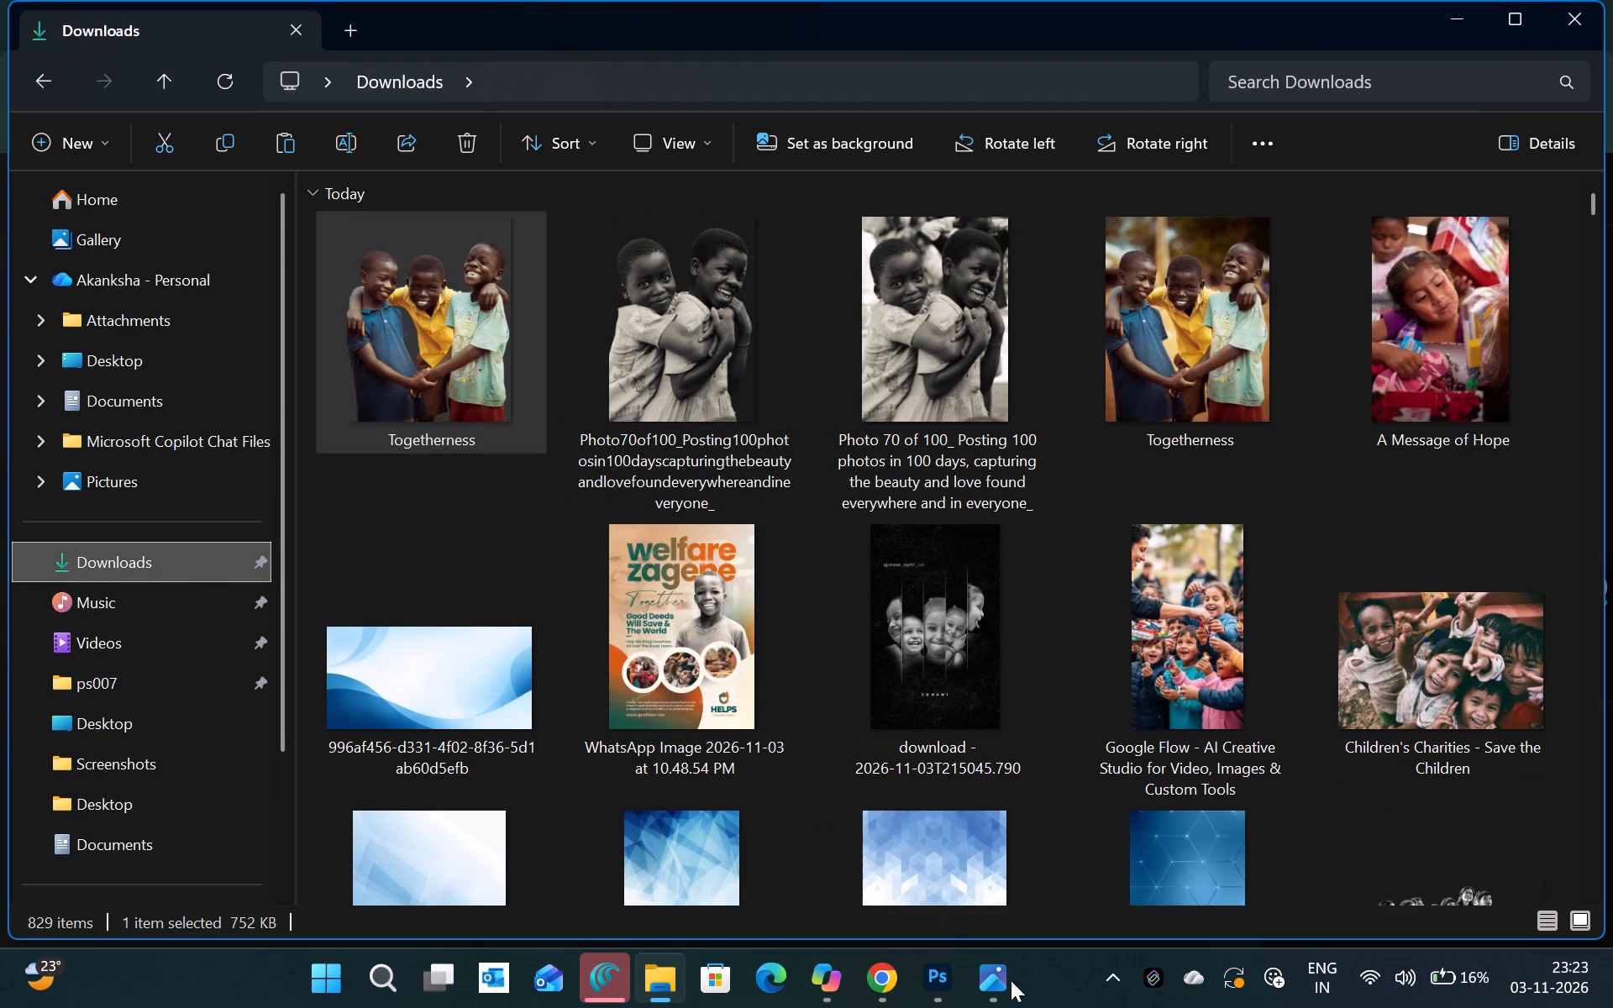
drag(1011, 980, 846, 577)
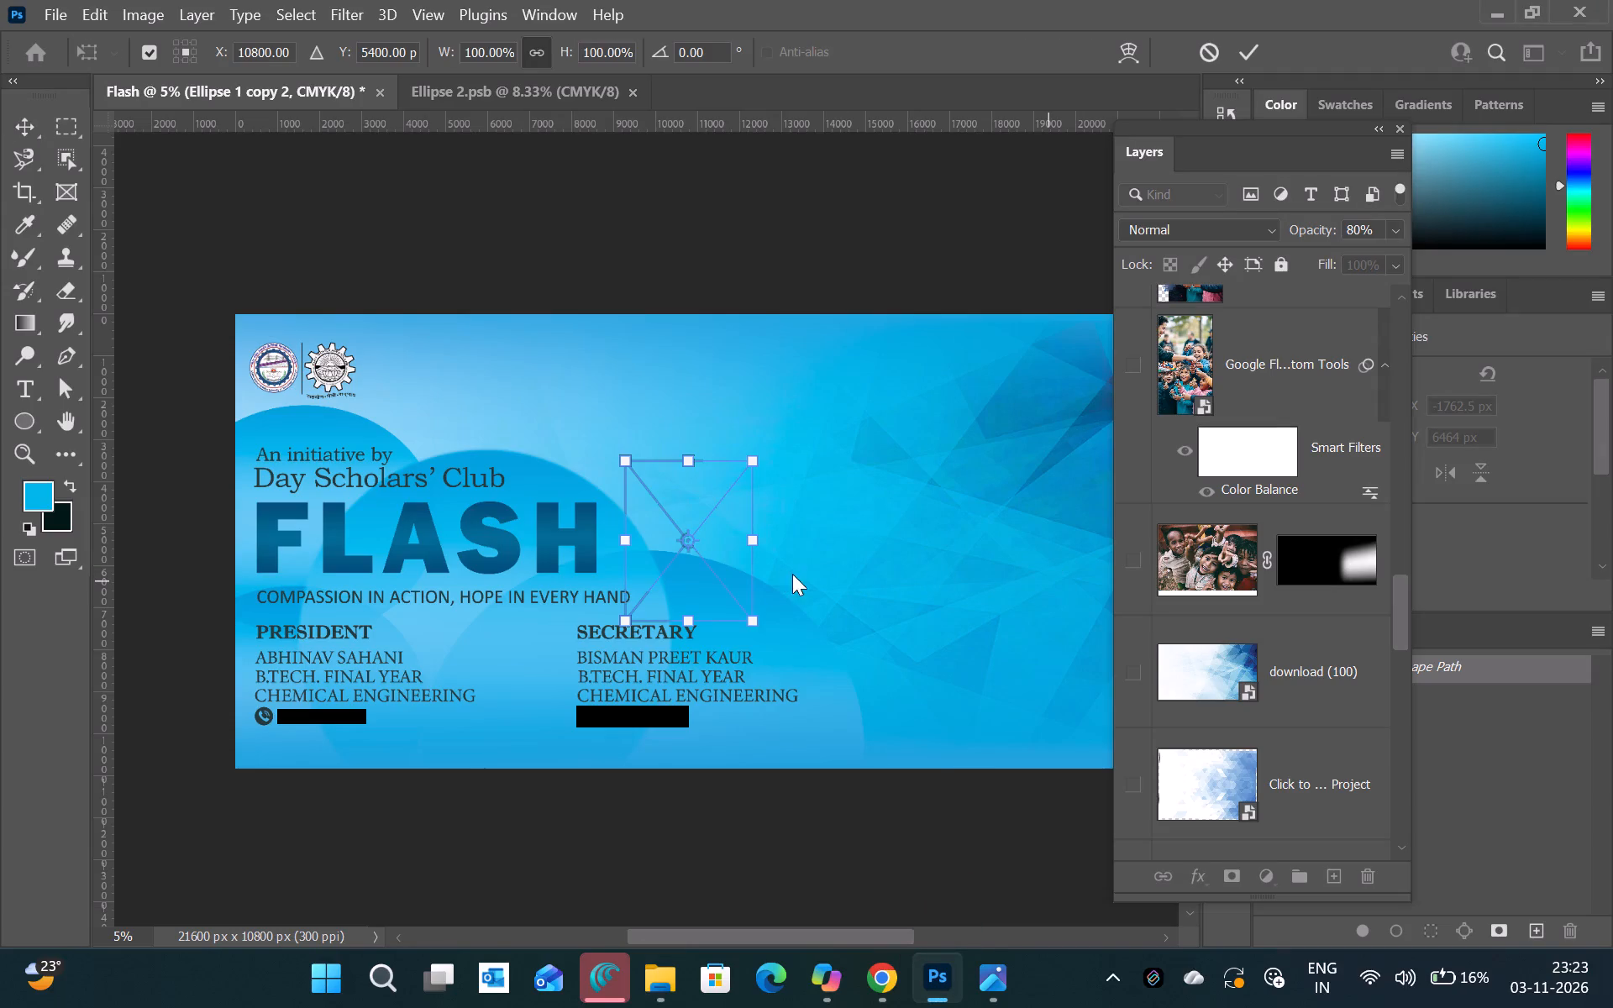
drag(752, 622, 864, 688)
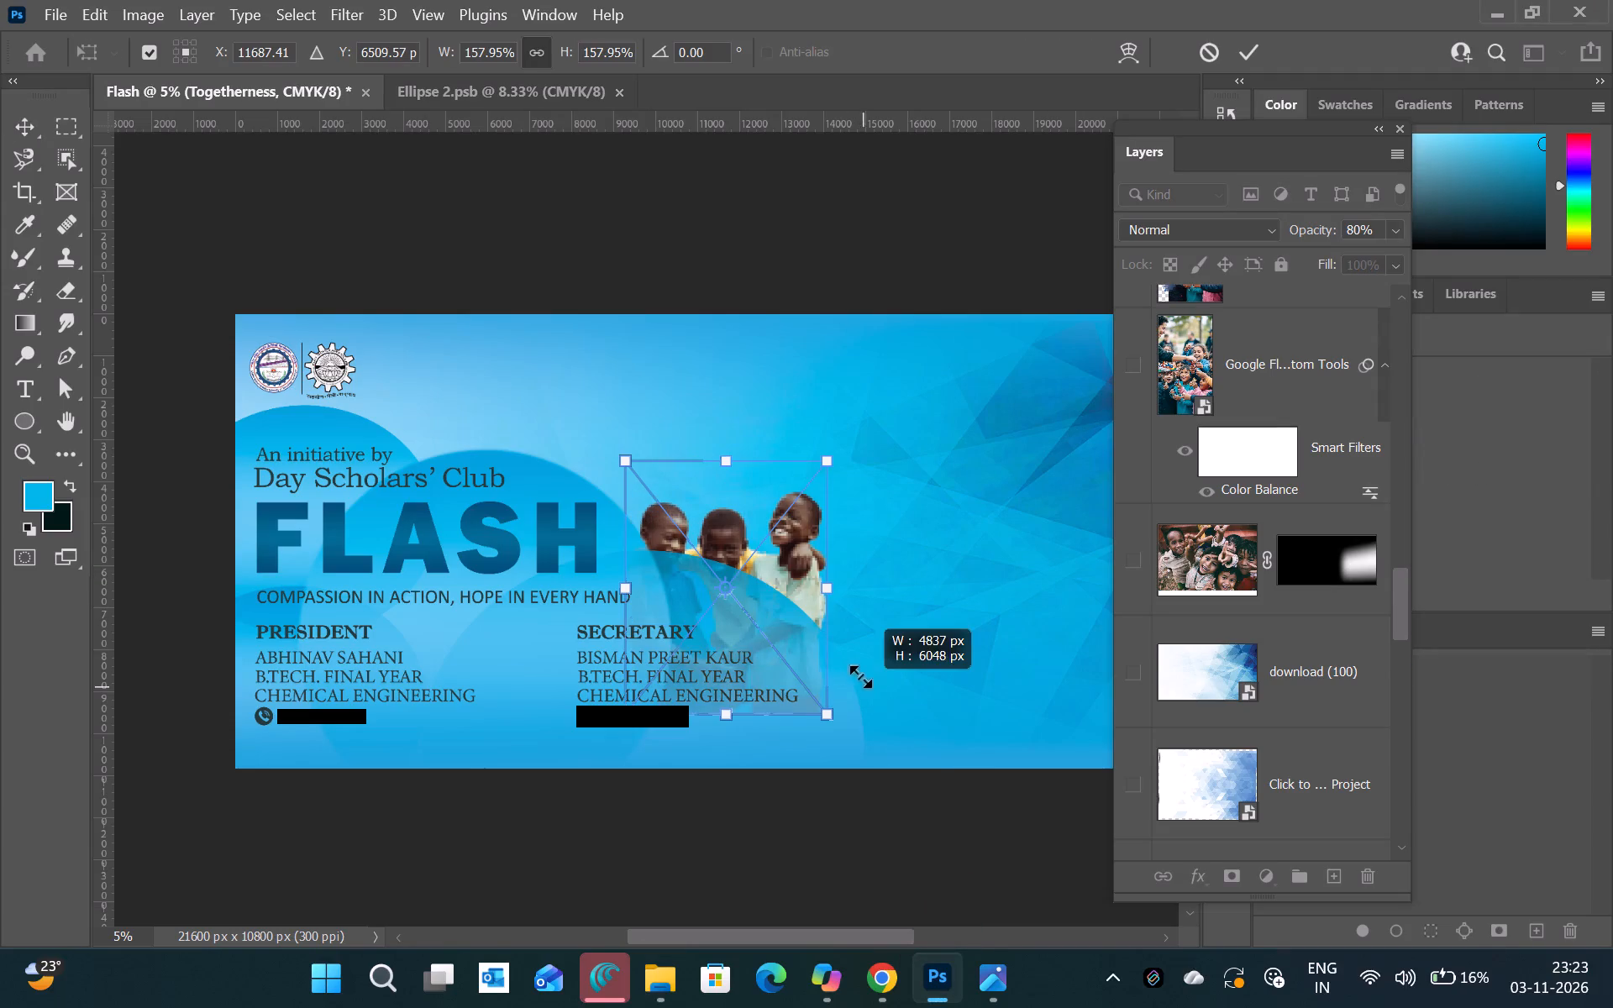
drag(764, 559, 994, 538)
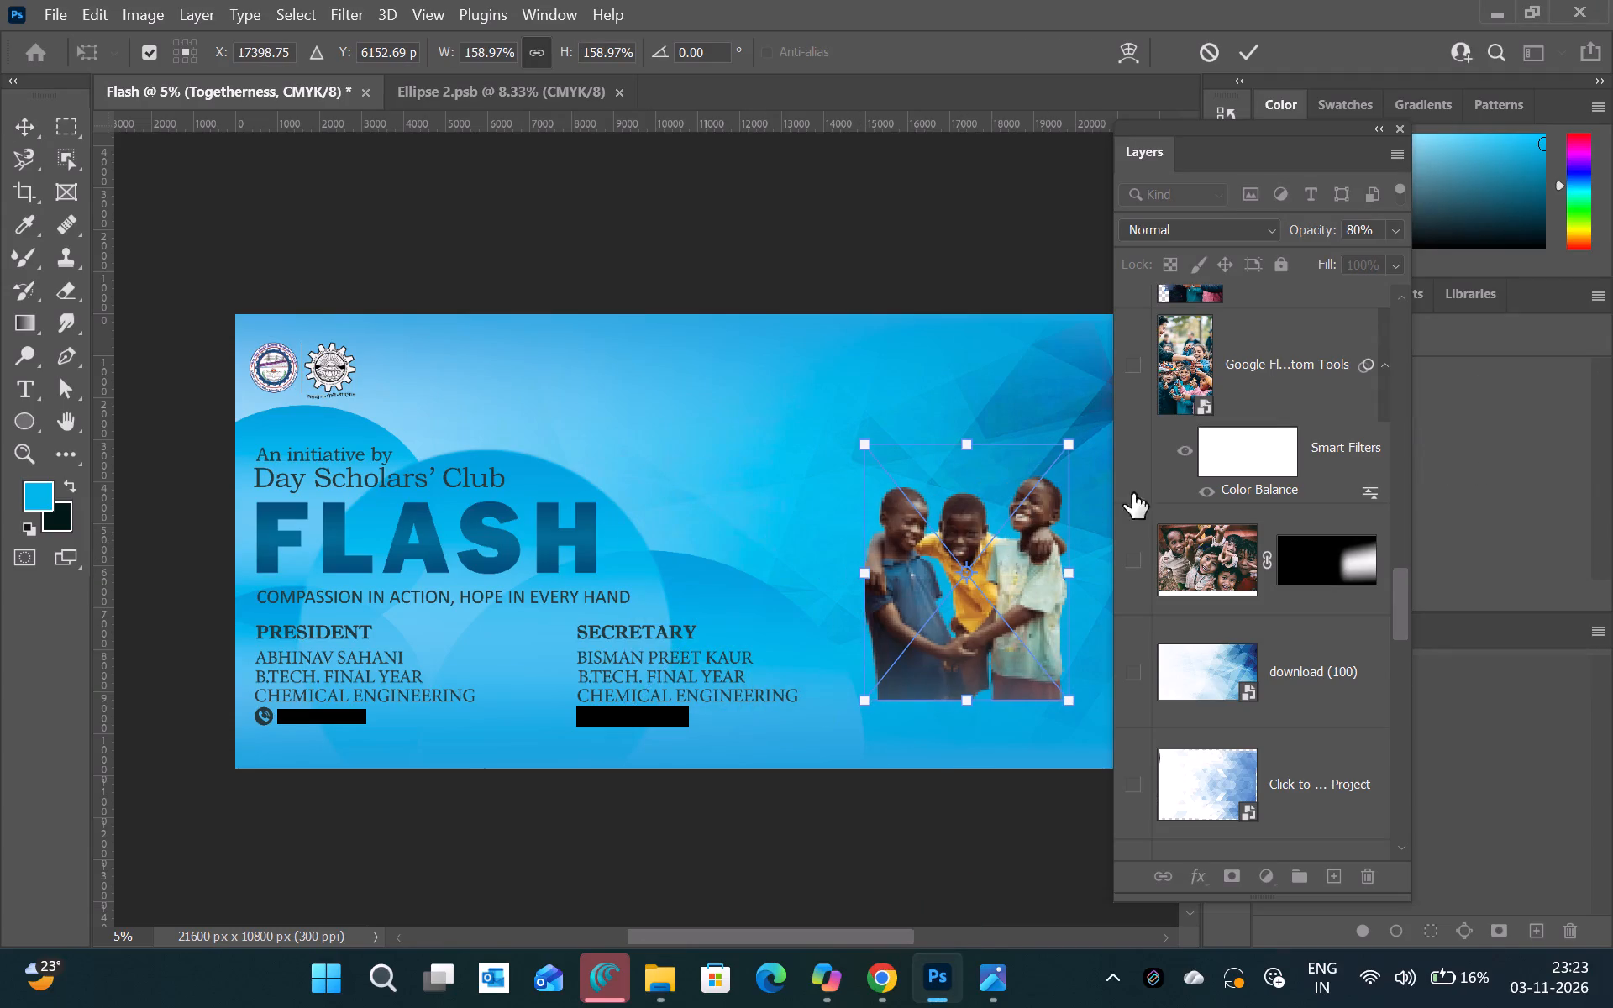
Commit the placed image and move the Togetherness layer up the stack, directly above Layer 2 copy 2.
scroll(1274, 365, up, 4)
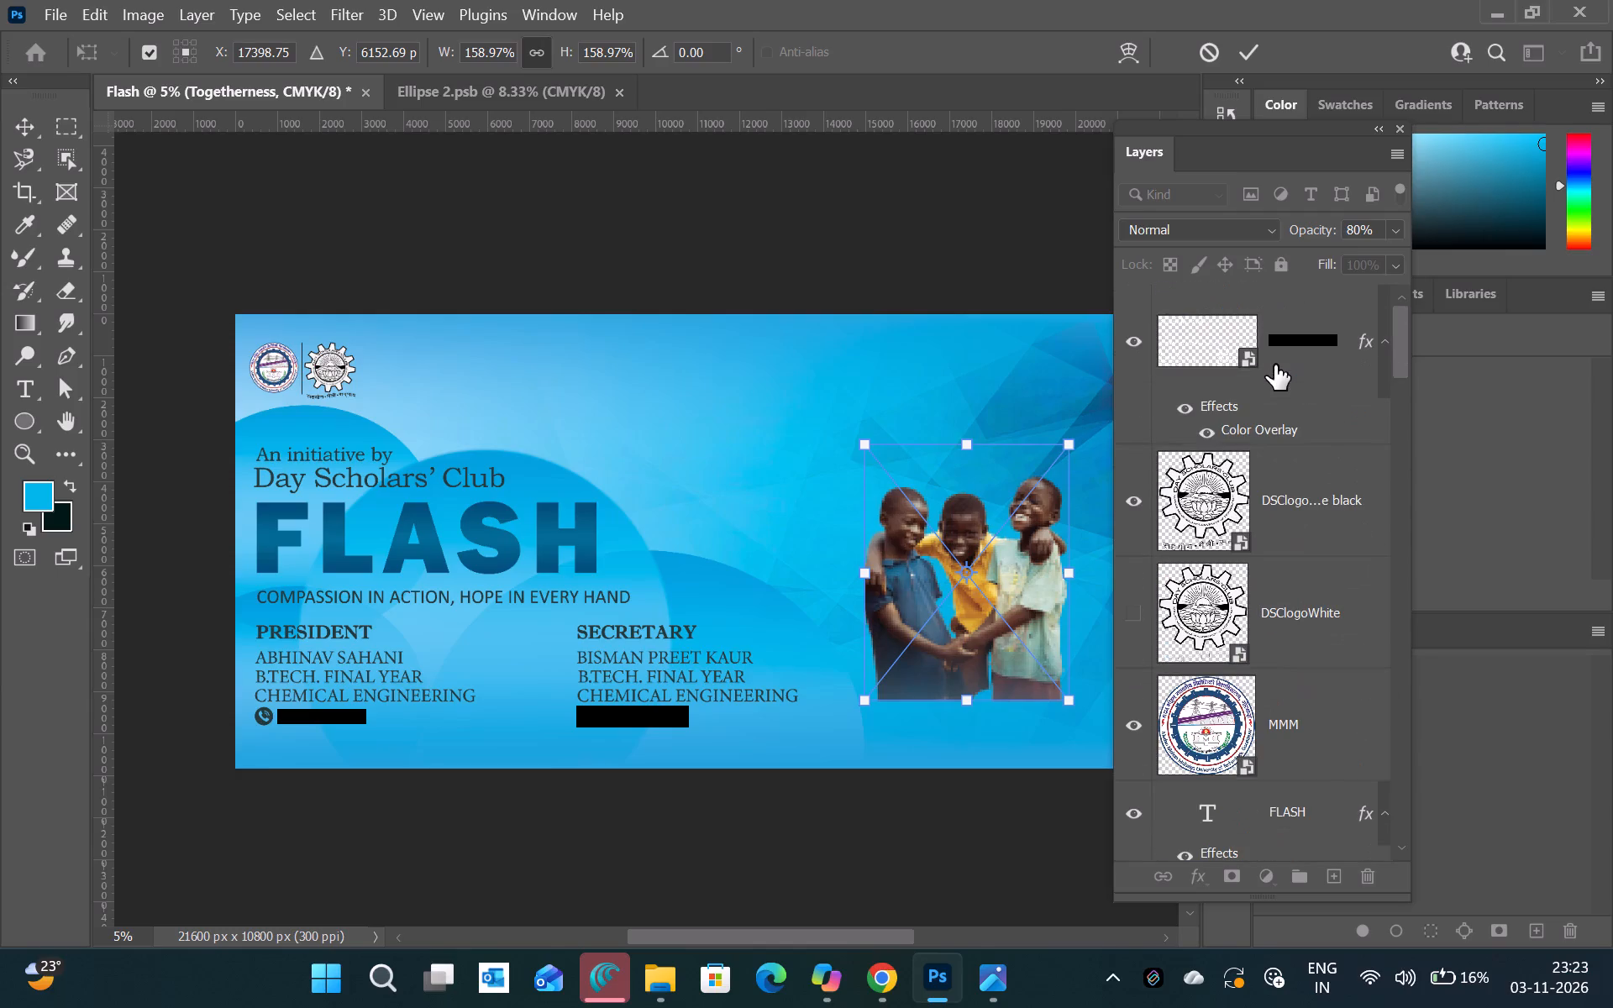
scroll(1274, 365, up, 1)
scroll(1274, 365, down, 4)
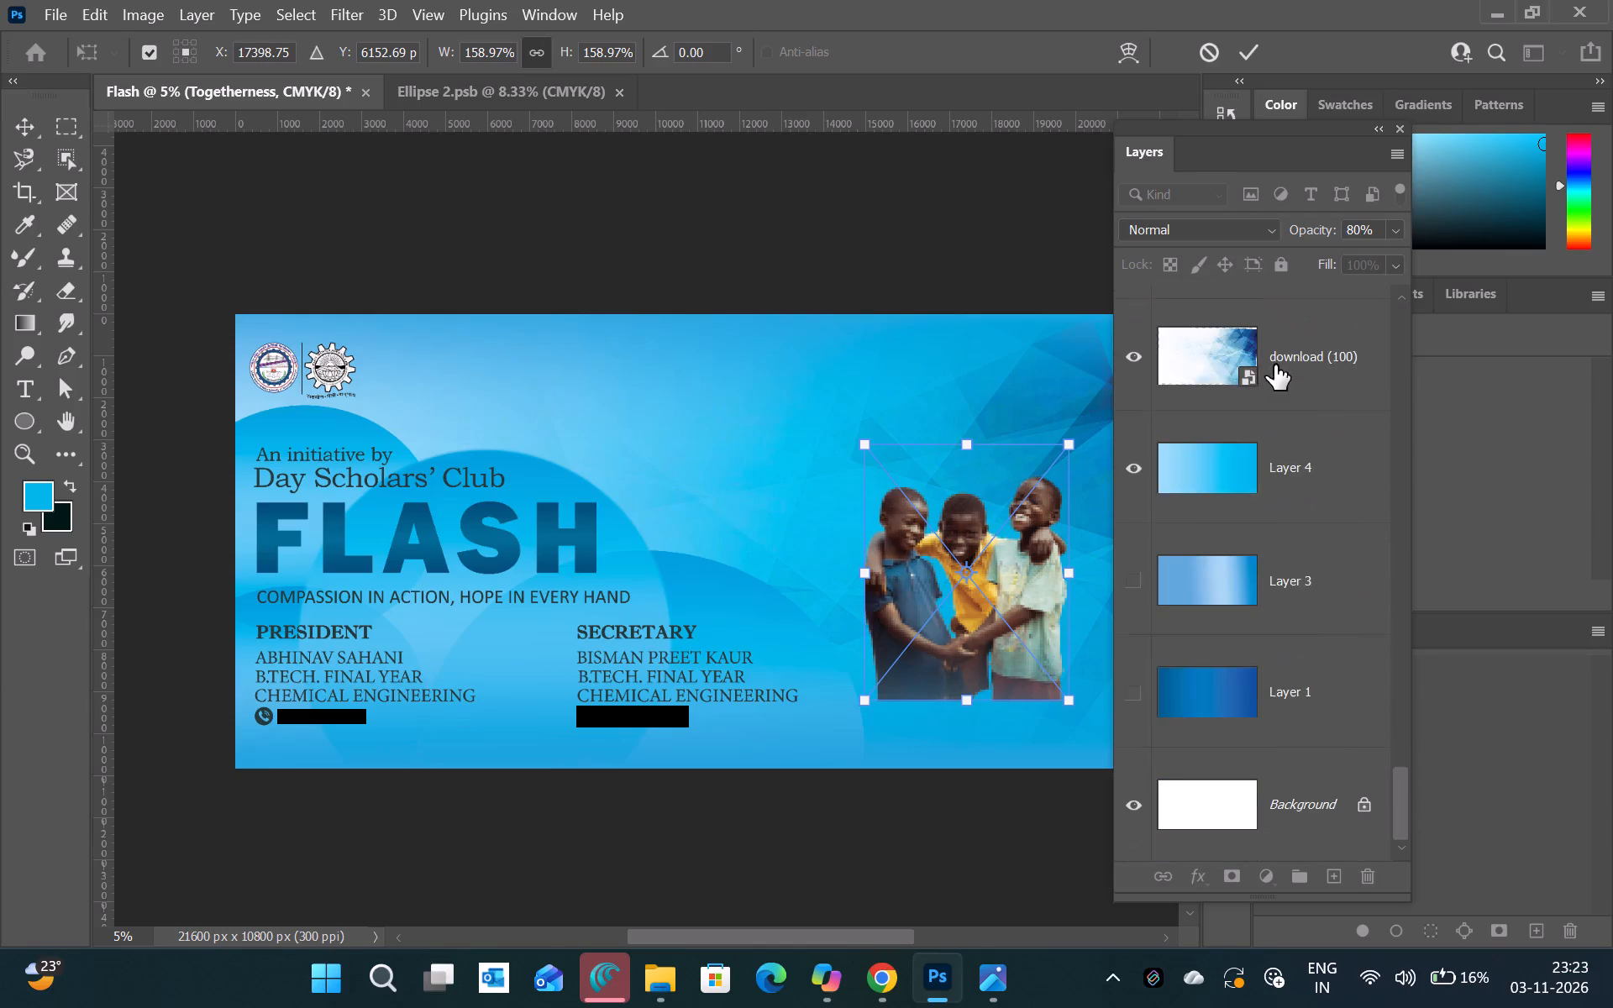
scroll(1274, 365, up, 2)
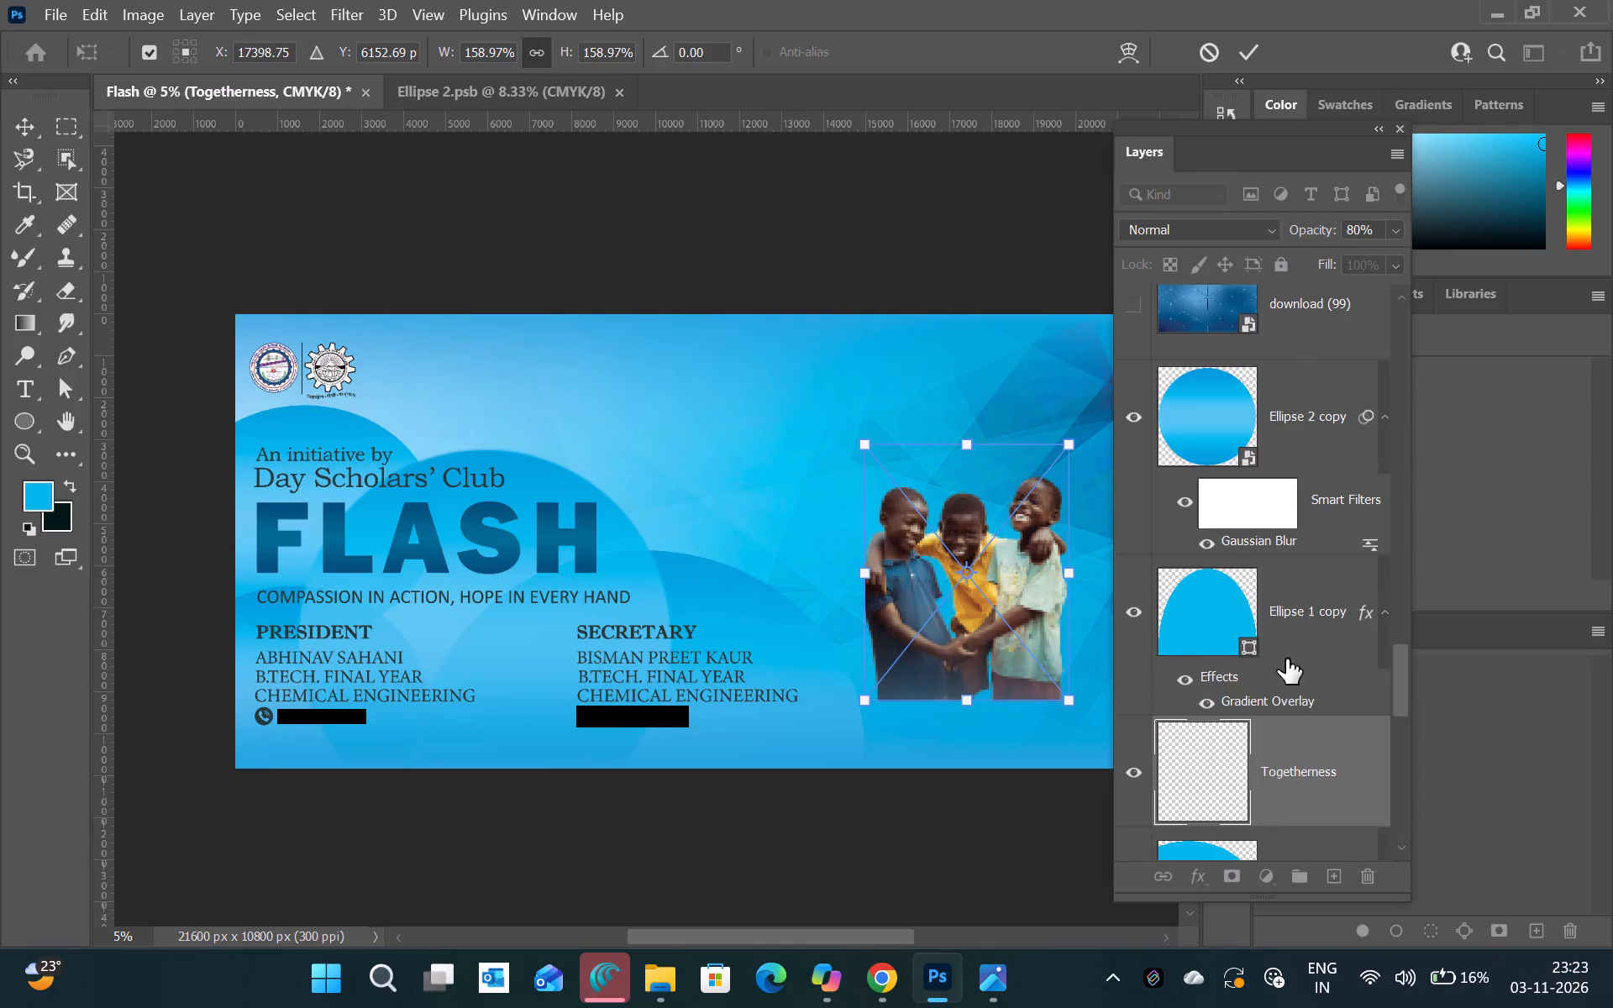
click(1286, 752)
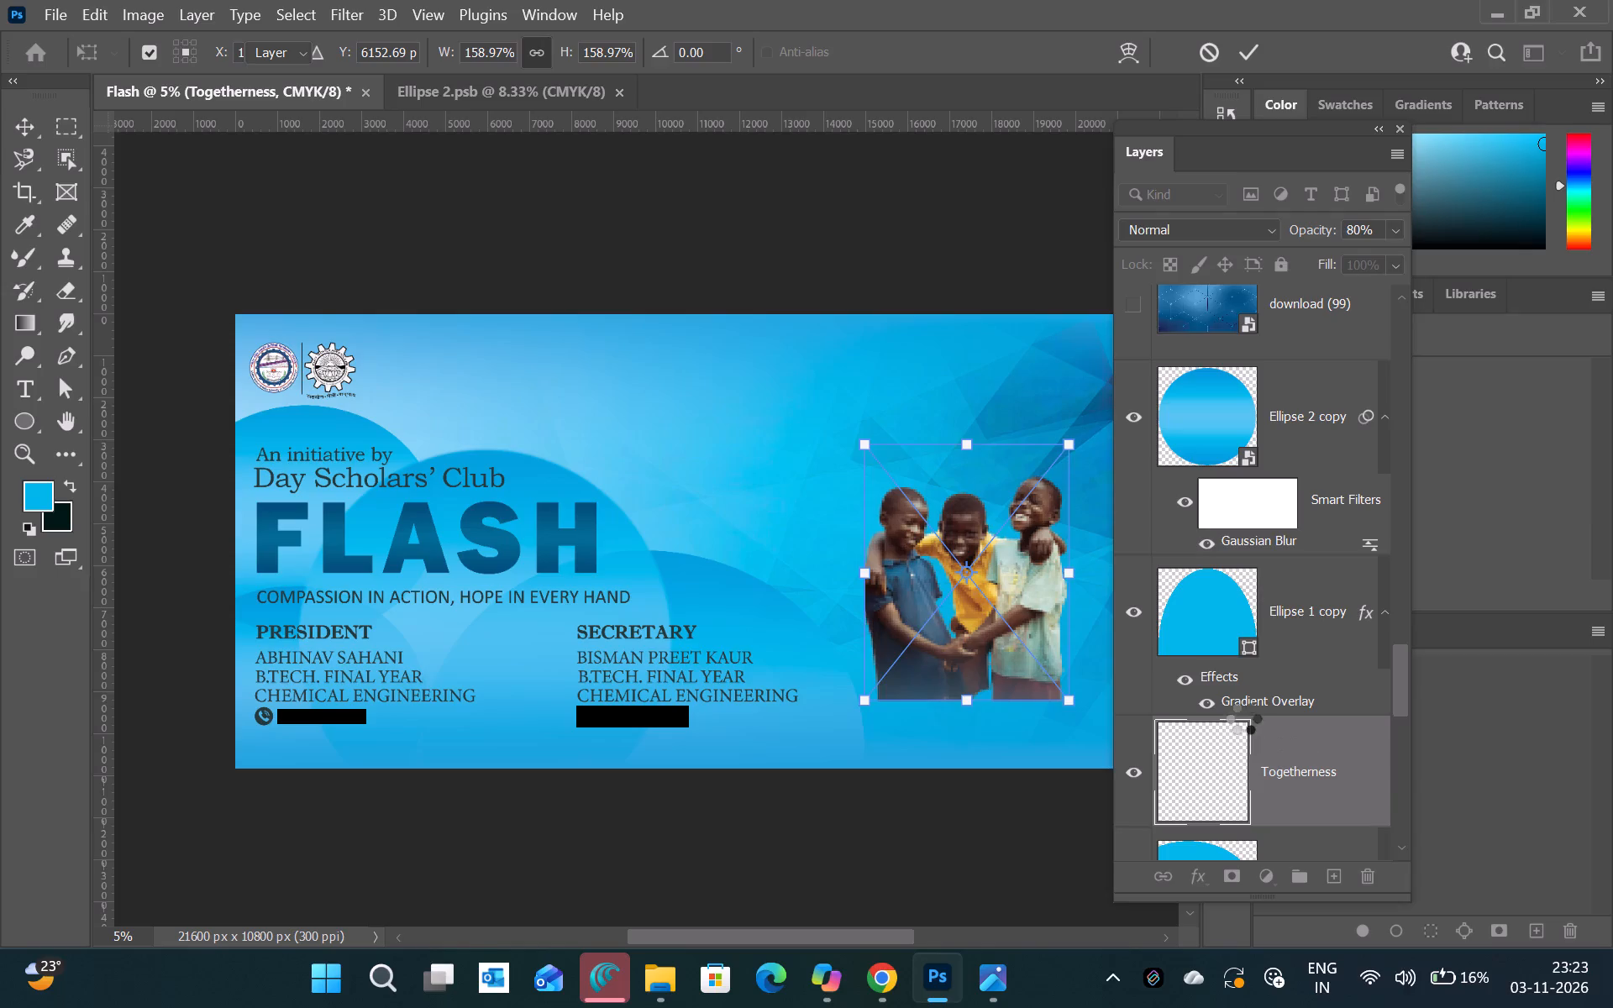
drag(1297, 753, 1288, 452)
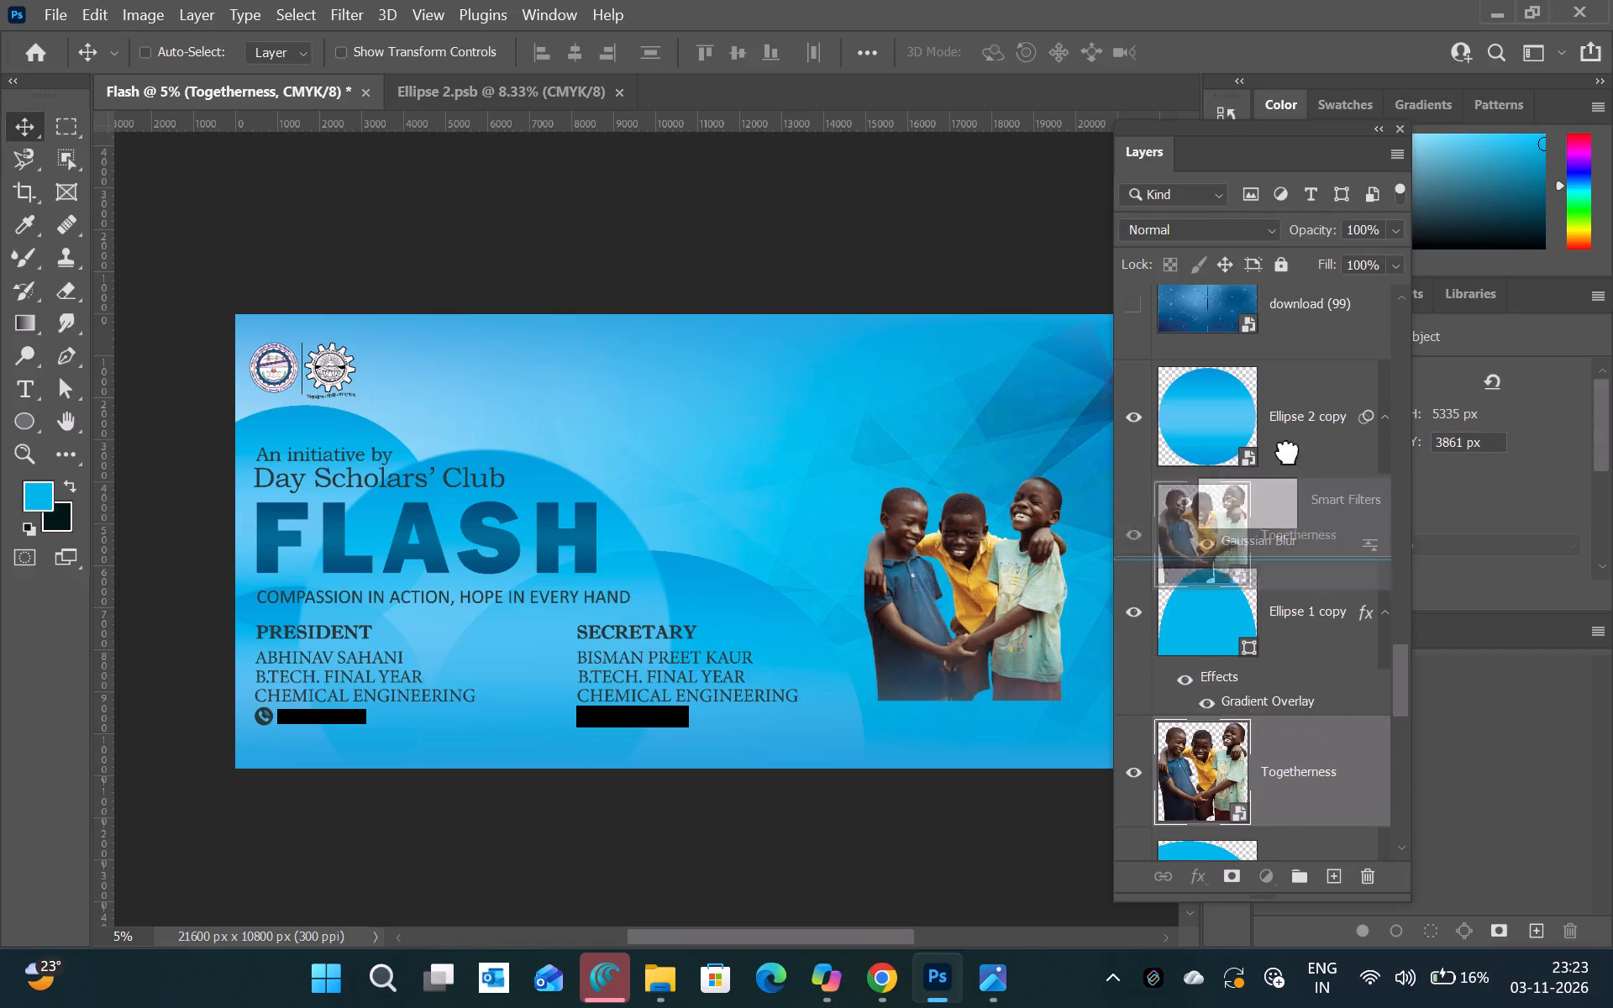
drag(1288, 452, 1290, 568)
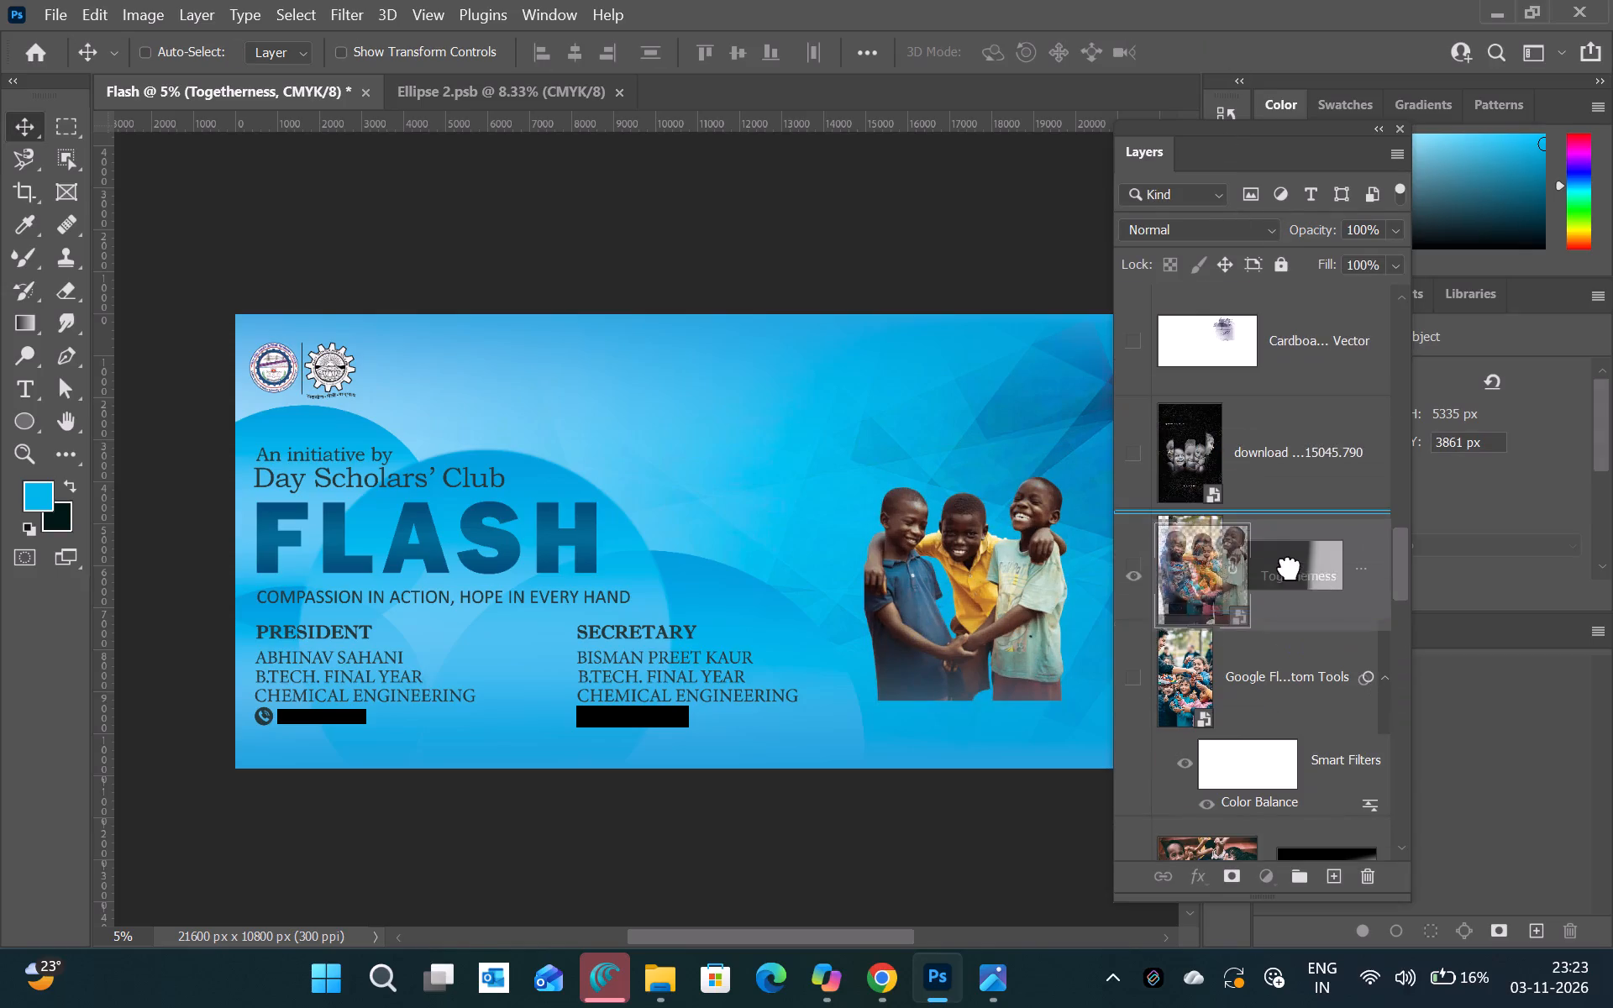
drag(1290, 568, 1305, 412)
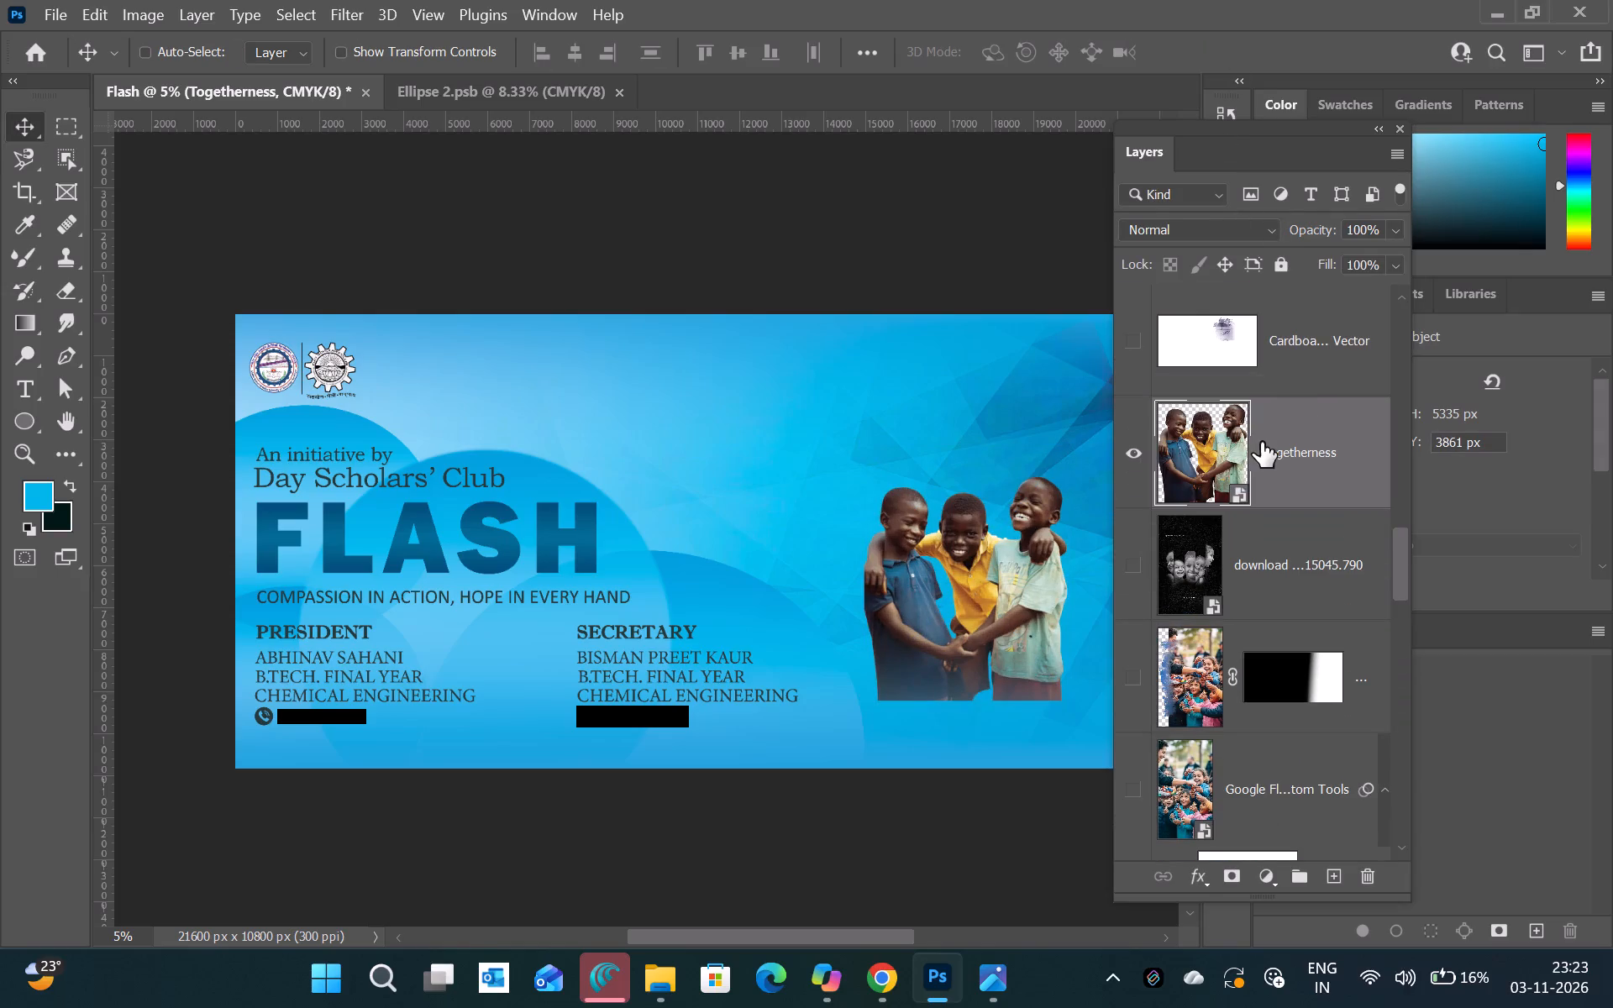
scroll(1261, 442, up, 1)
drag(1253, 776, 1244, 262)
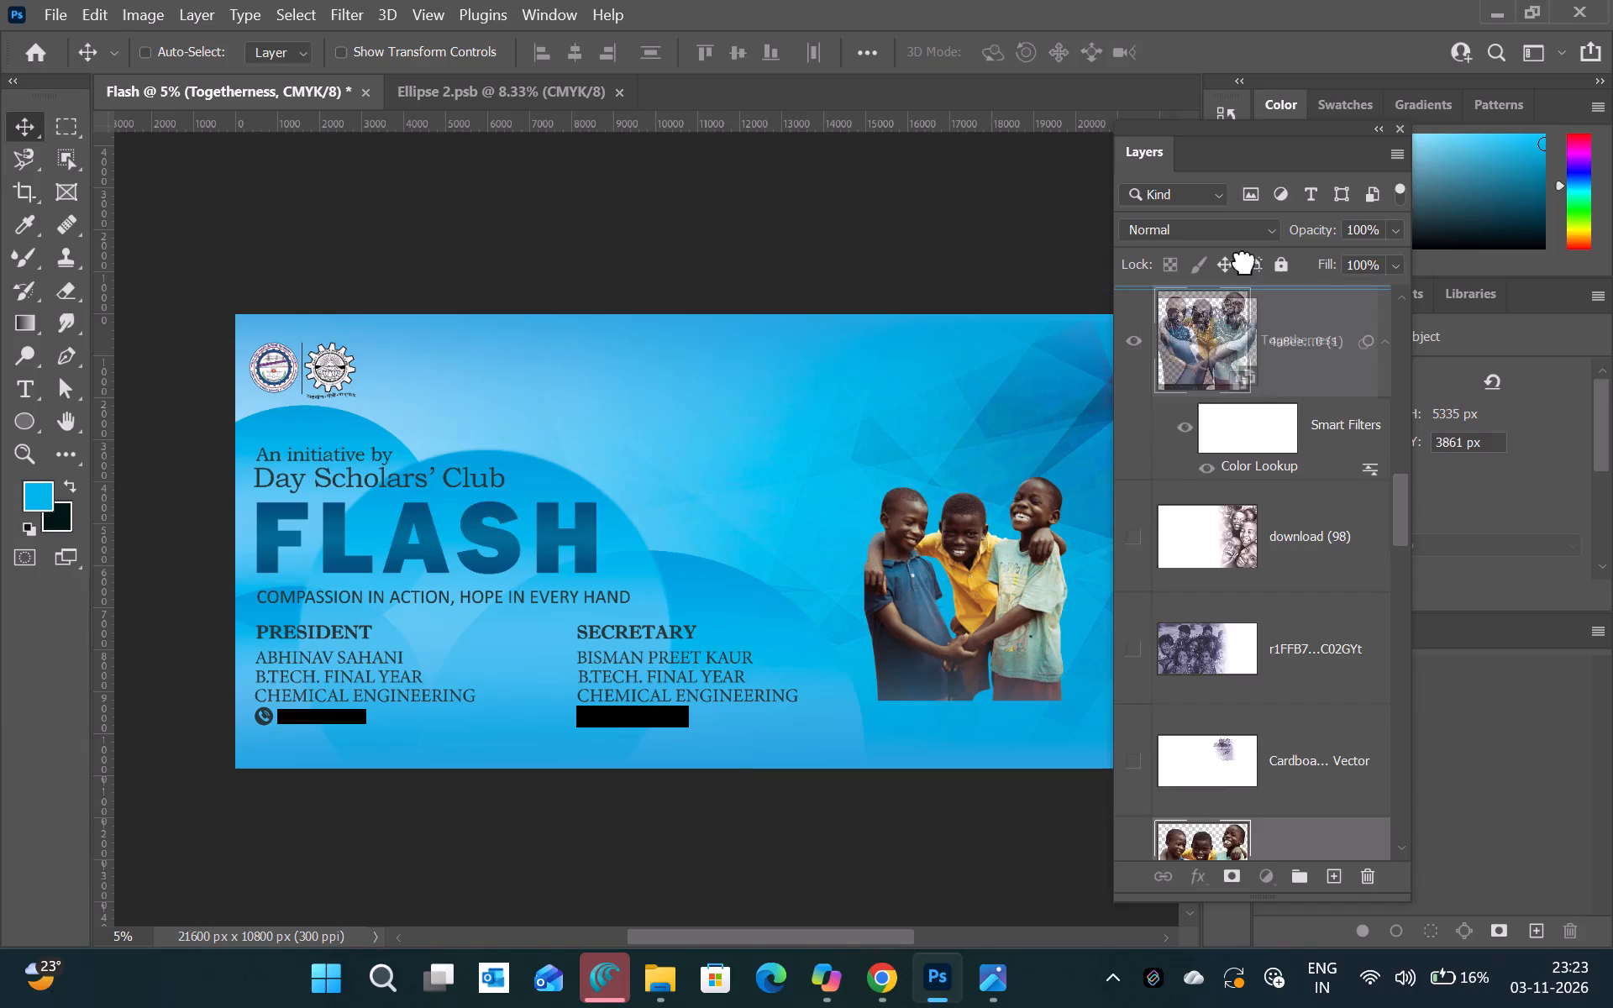
drag(1244, 262, 1252, 687)
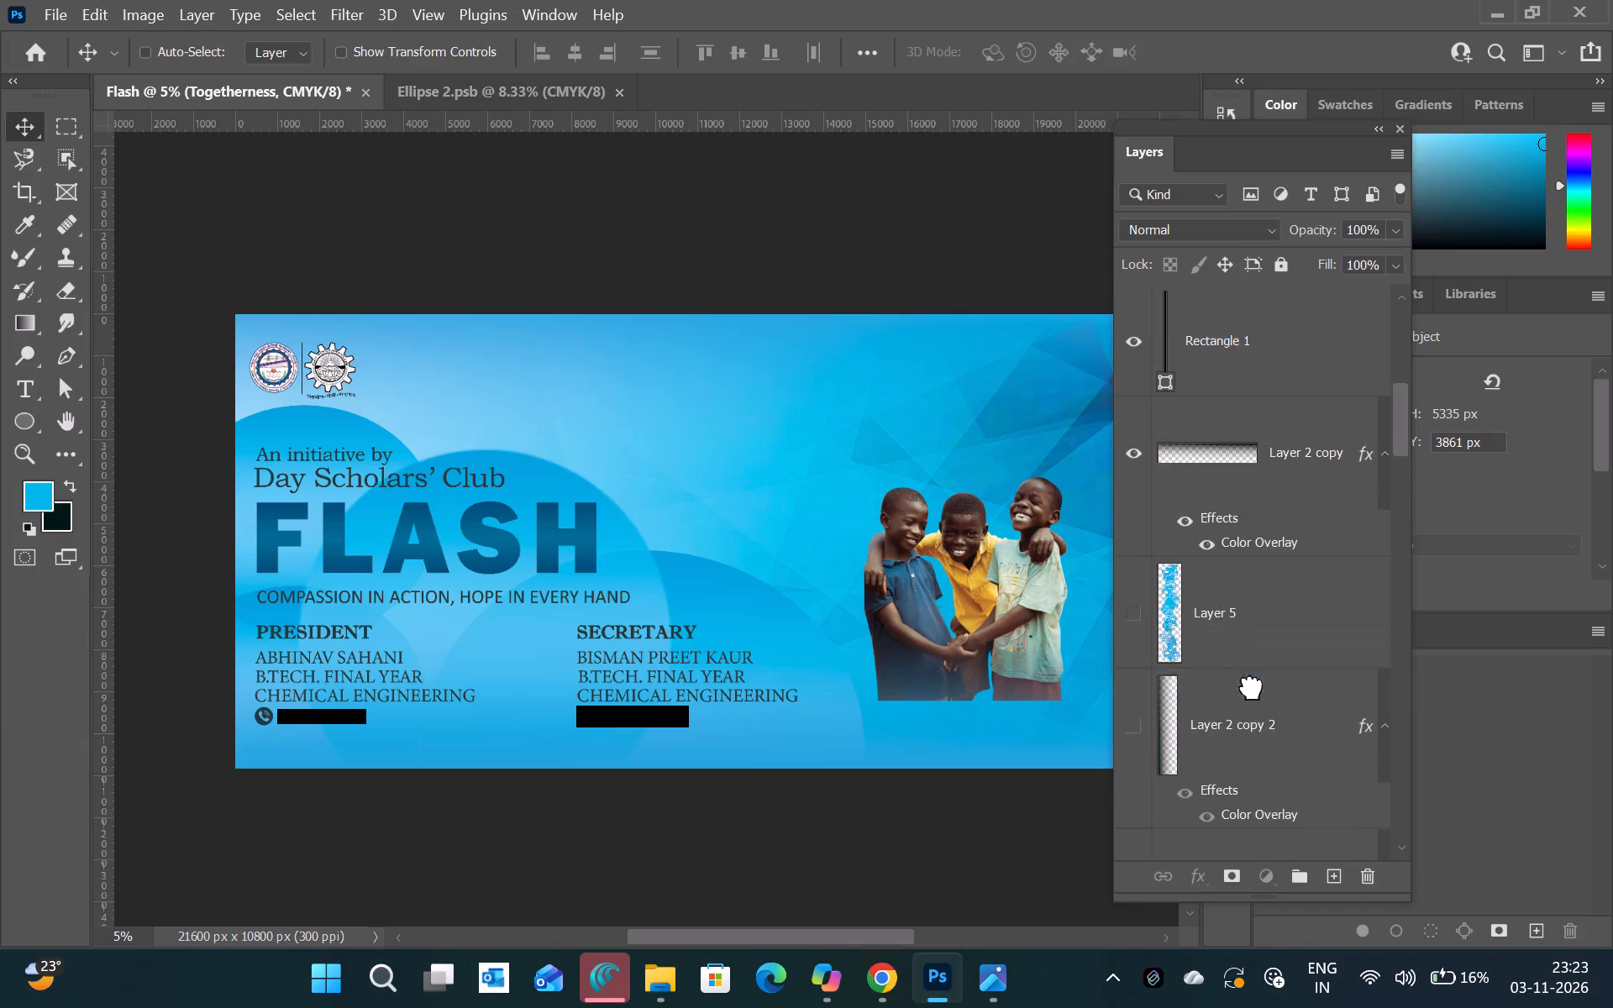
Turn on the visibility of Layer 2, the gradient layer with a Color Overlay effect.
scroll(1252, 687, down, 1)
scroll(1252, 687, up, 1)
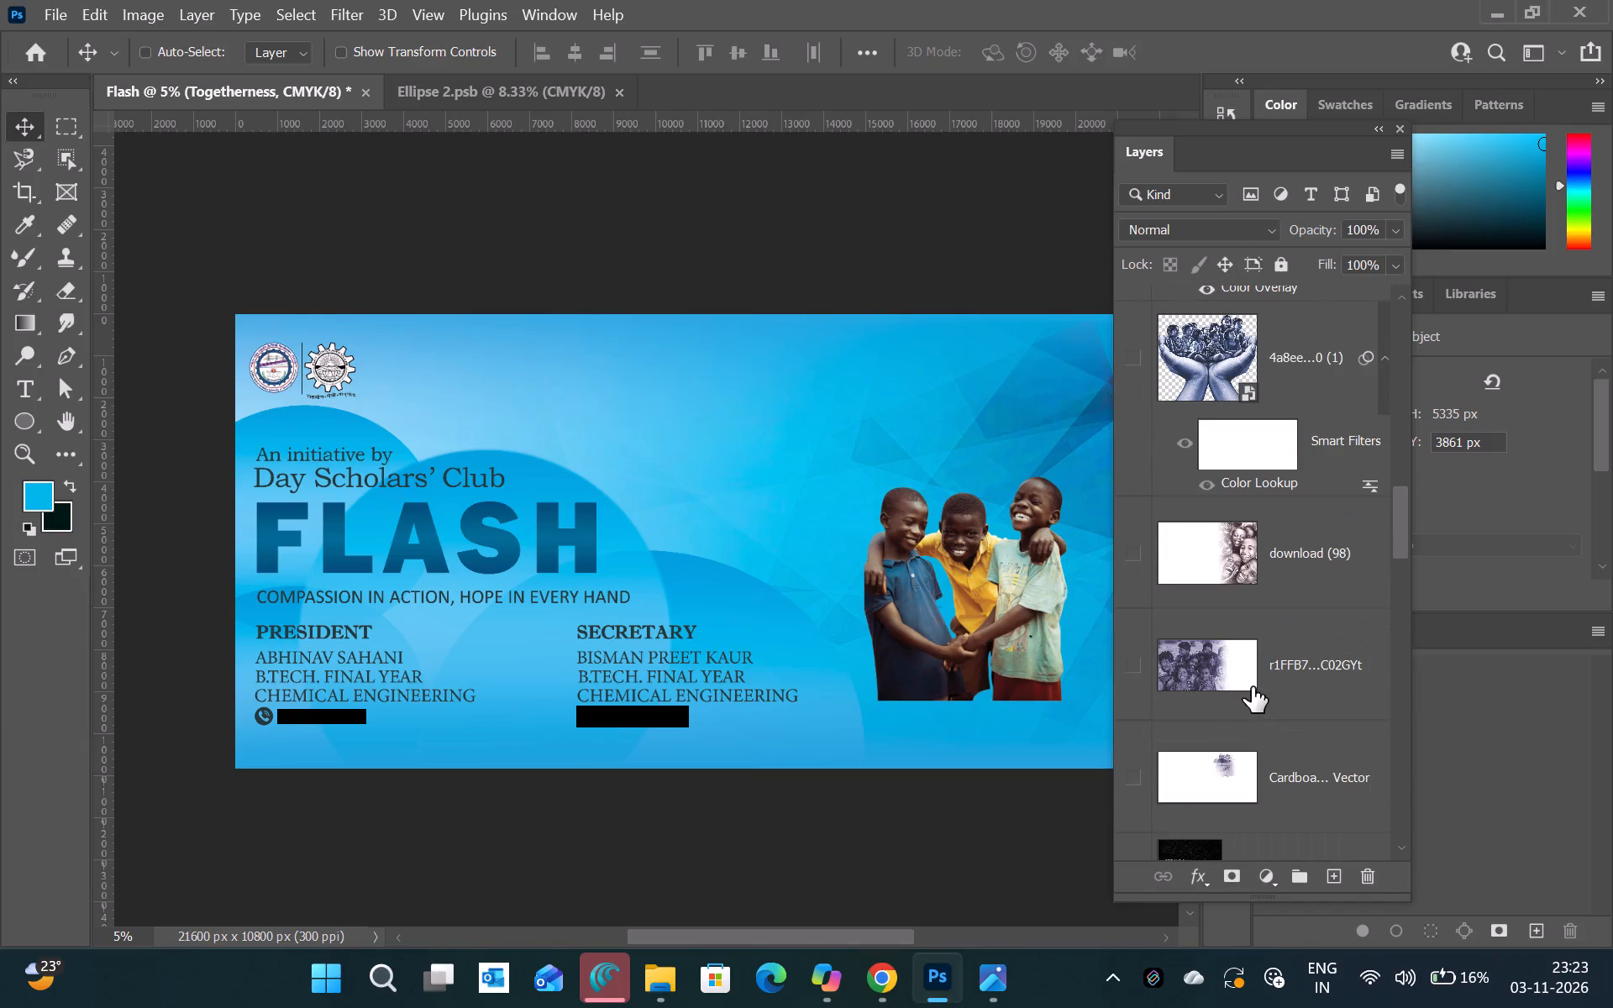
scroll(1252, 687, up, 1)
click(1136, 510)
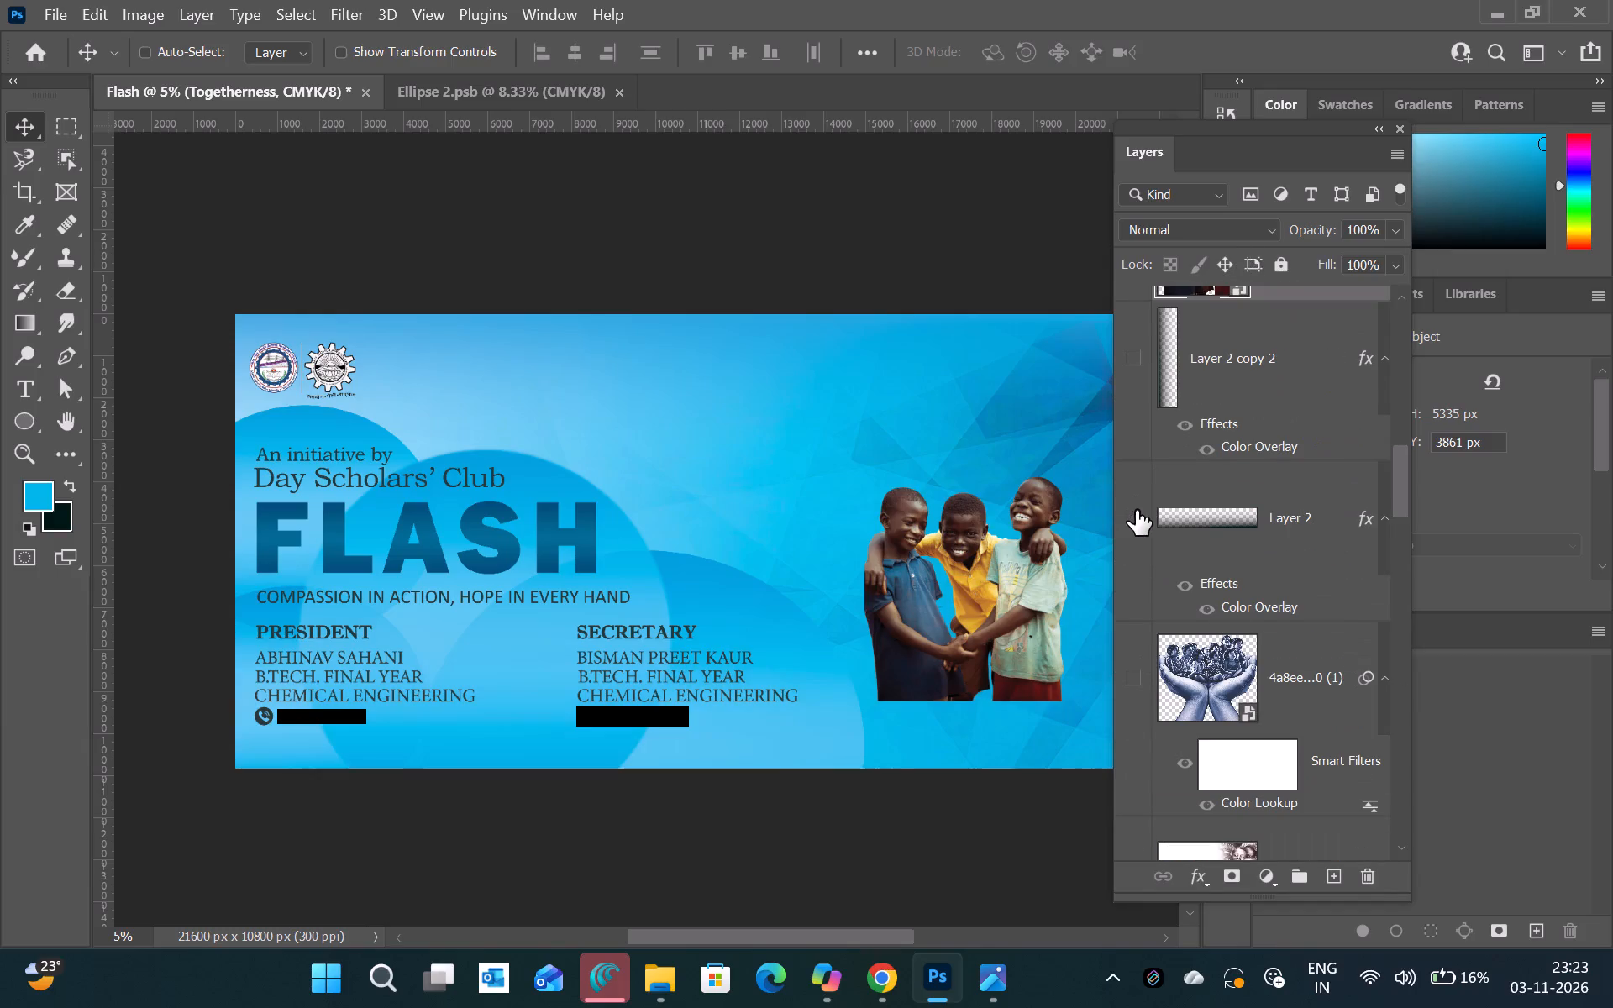
Make Layer 2, the gradient layer below Layer 2 copy 2, visible.
click(1136, 510)
scroll(1263, 486, up, 2)
click(1151, 591)
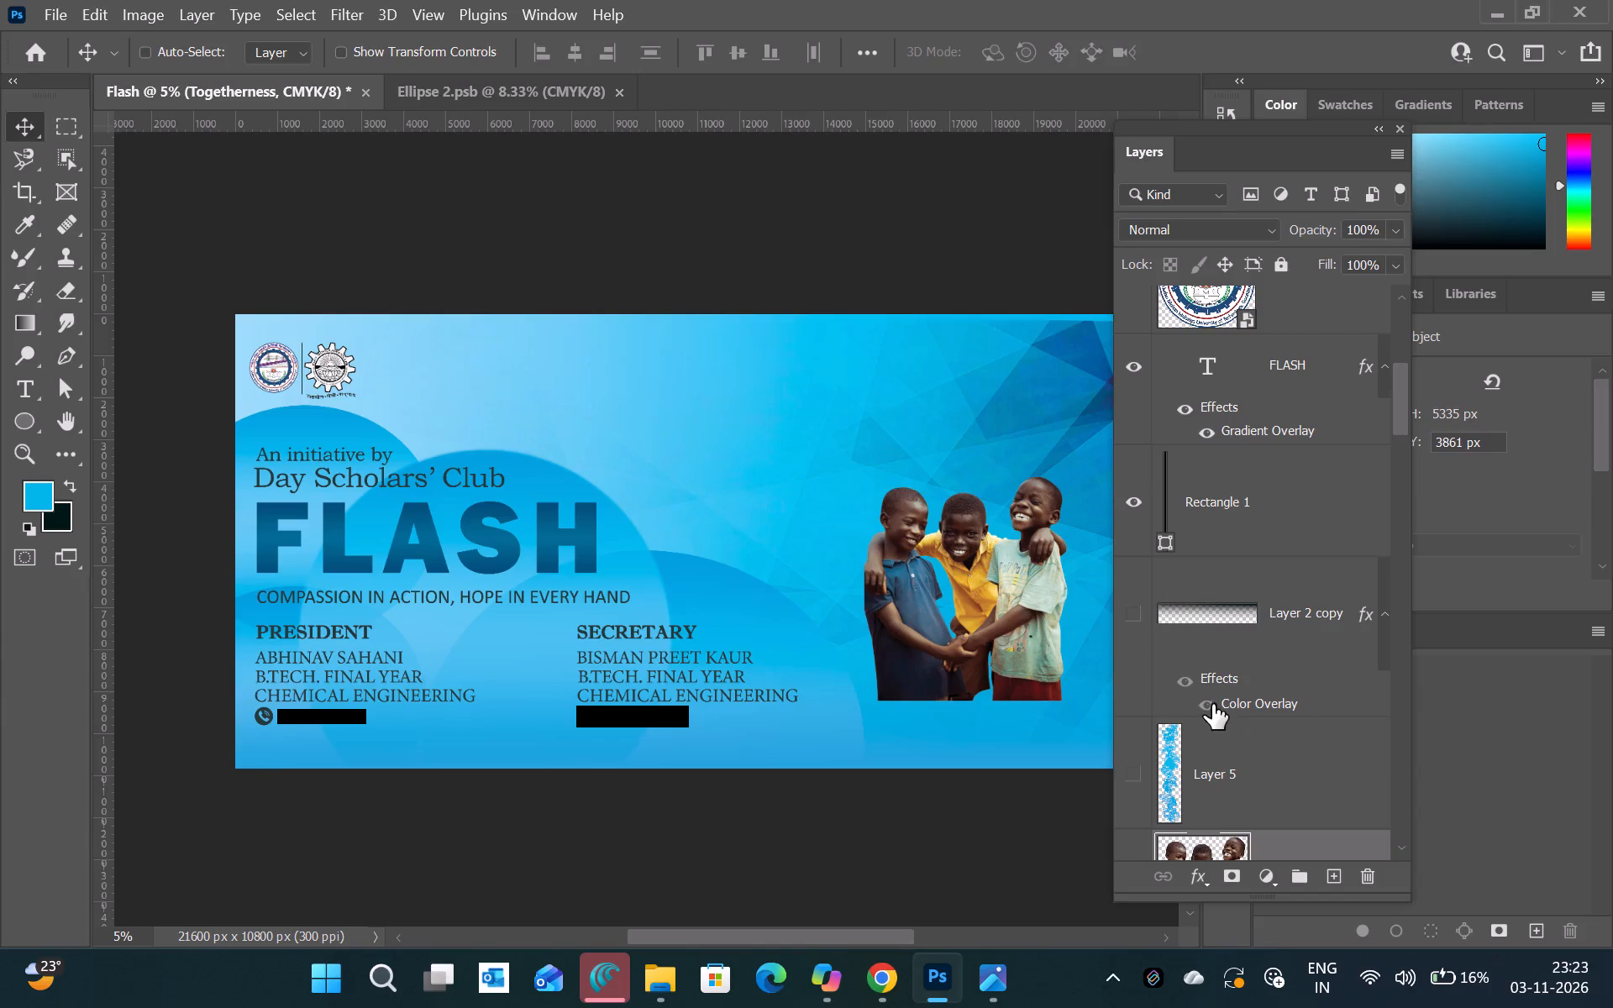
Enlarge the Togetherness cutout to about 286% so it fills the banner's right end down to the bottom edge.
scroll(1289, 611, down, 1)
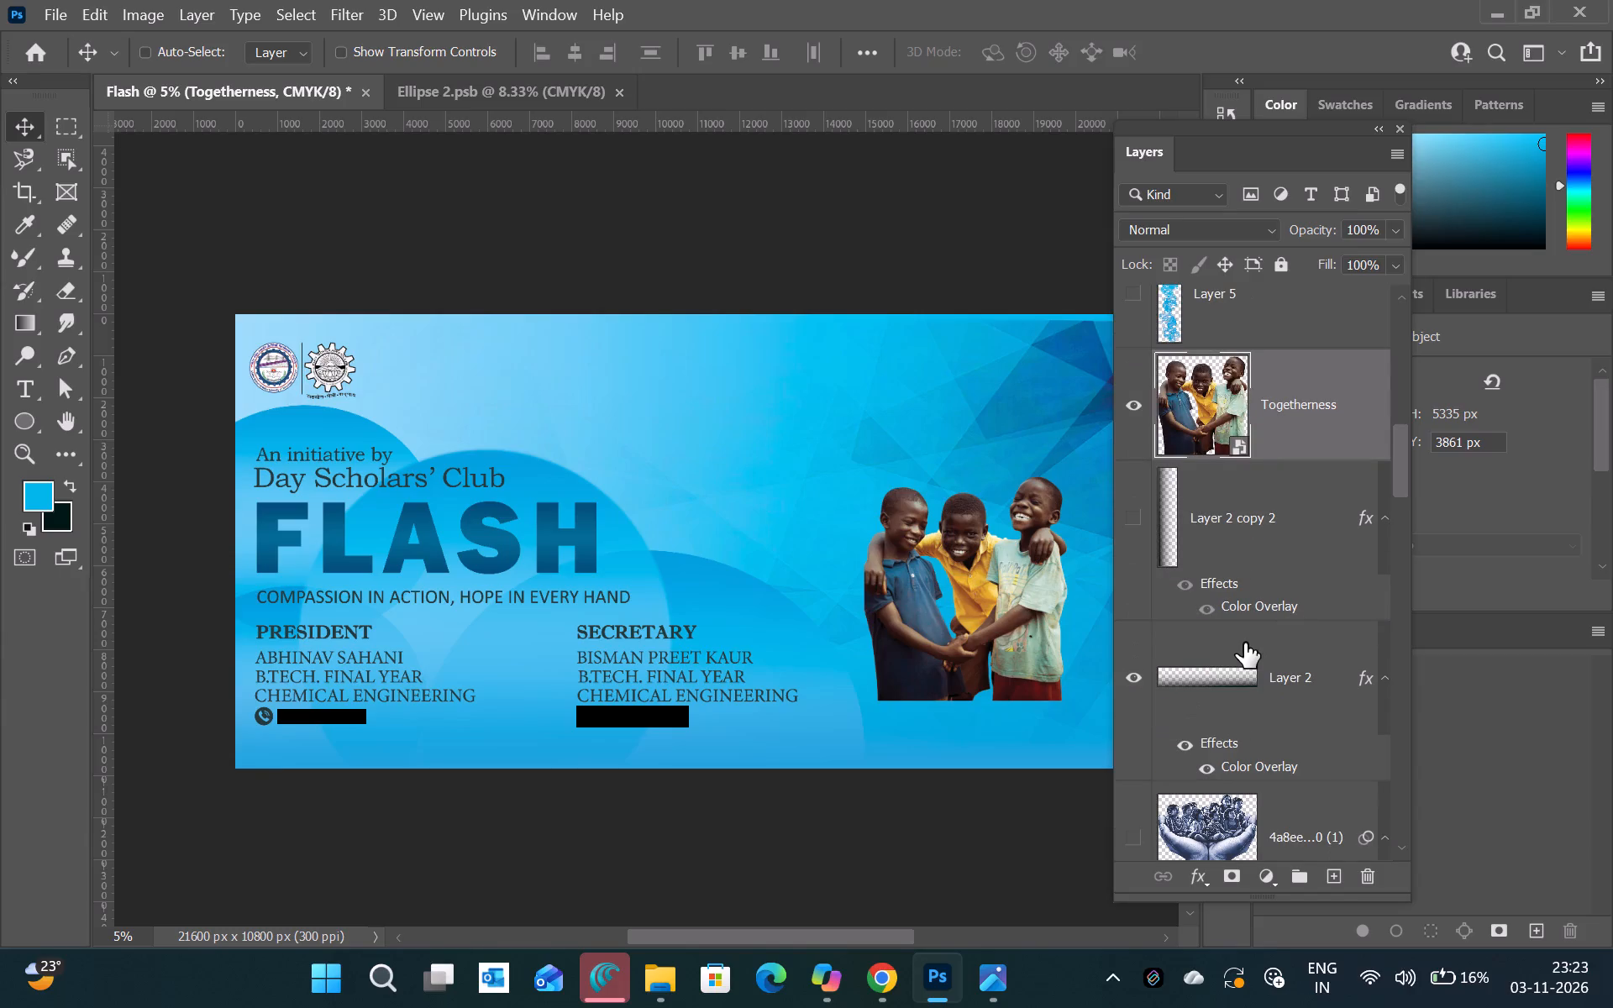
key(ctrl+t)
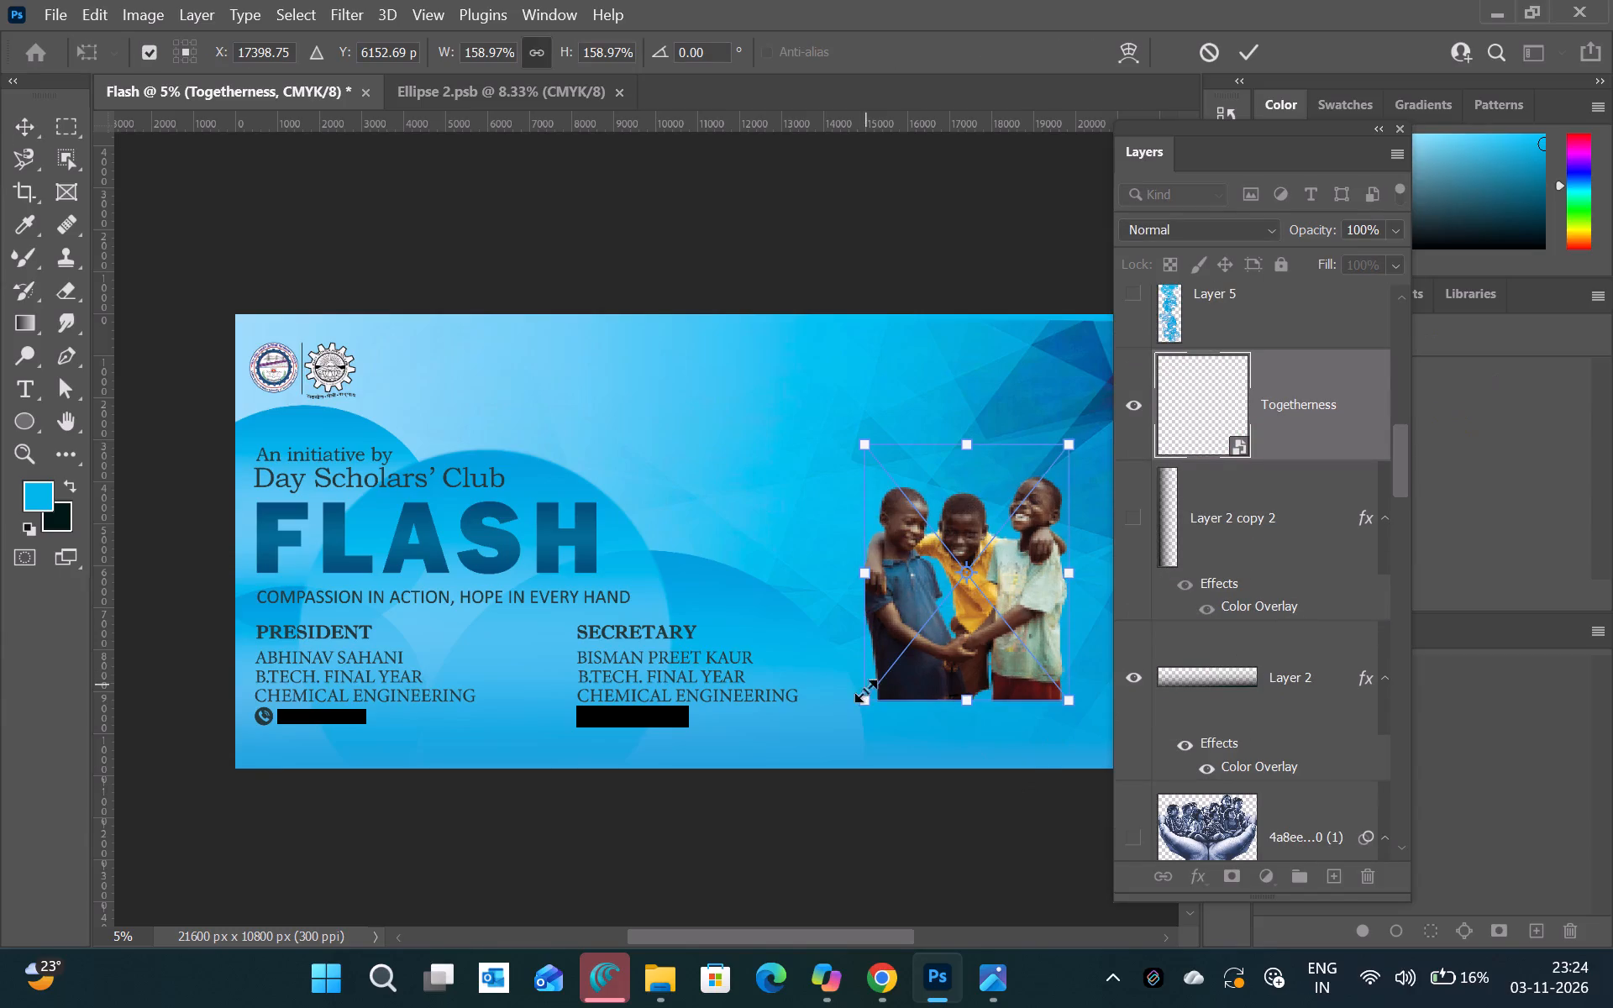
drag(863, 697, 815, 791)
drag(927, 648, 971, 657)
scroll(971, 657, right, 1)
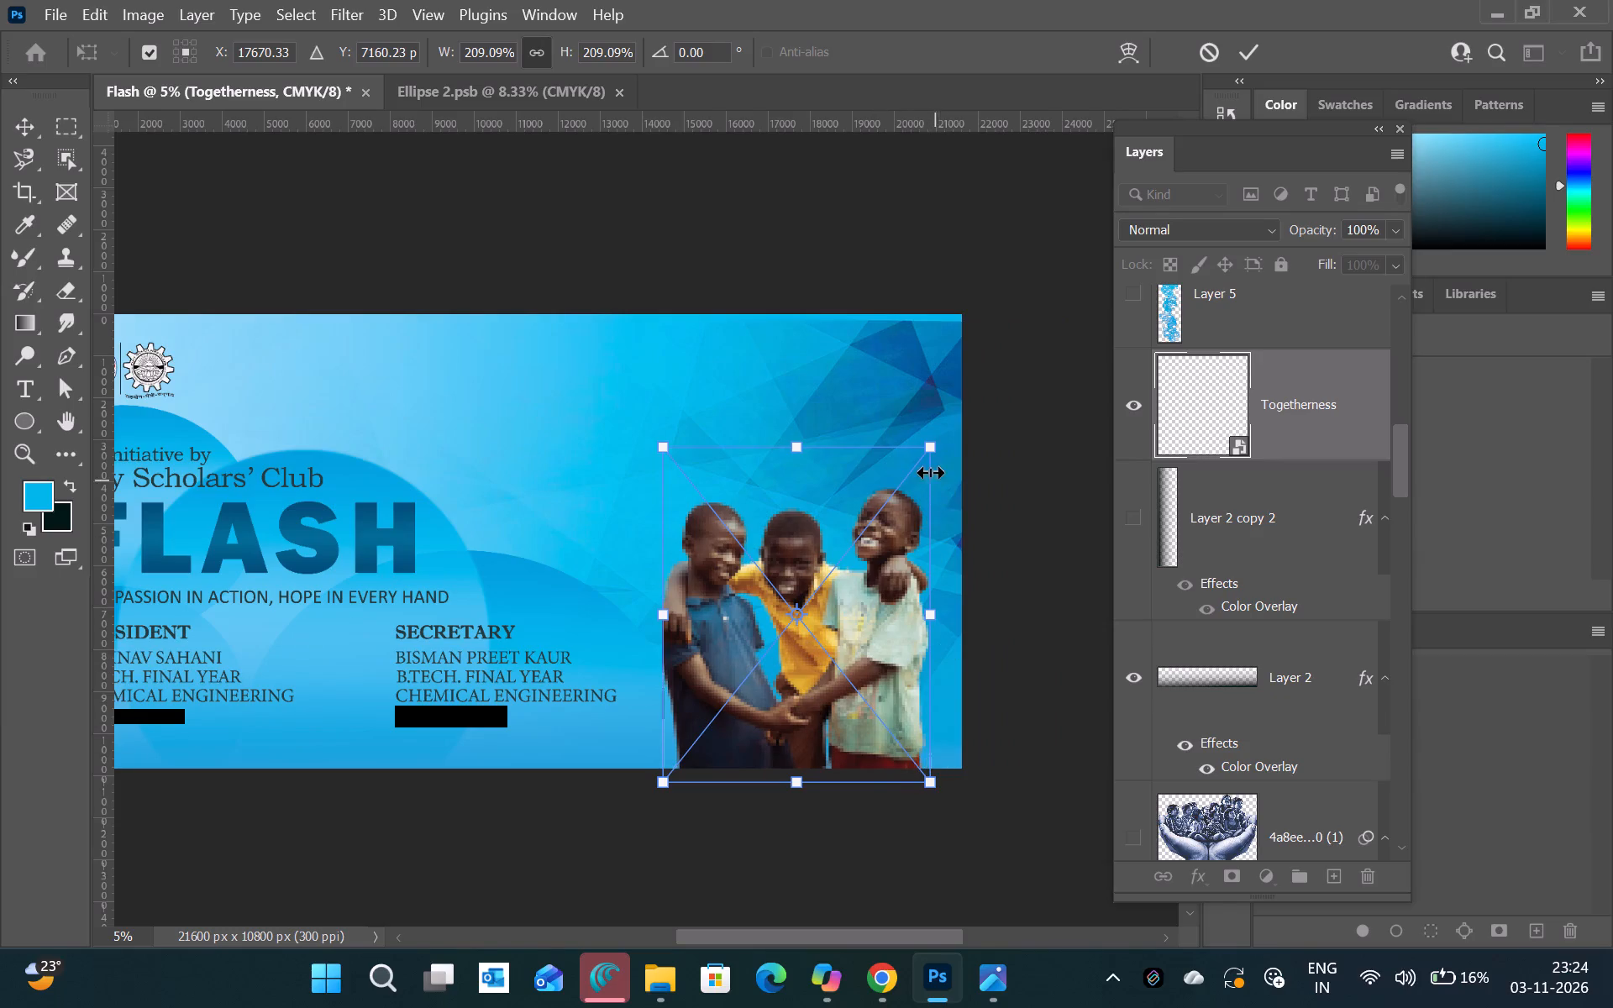
drag(933, 445, 965, 376)
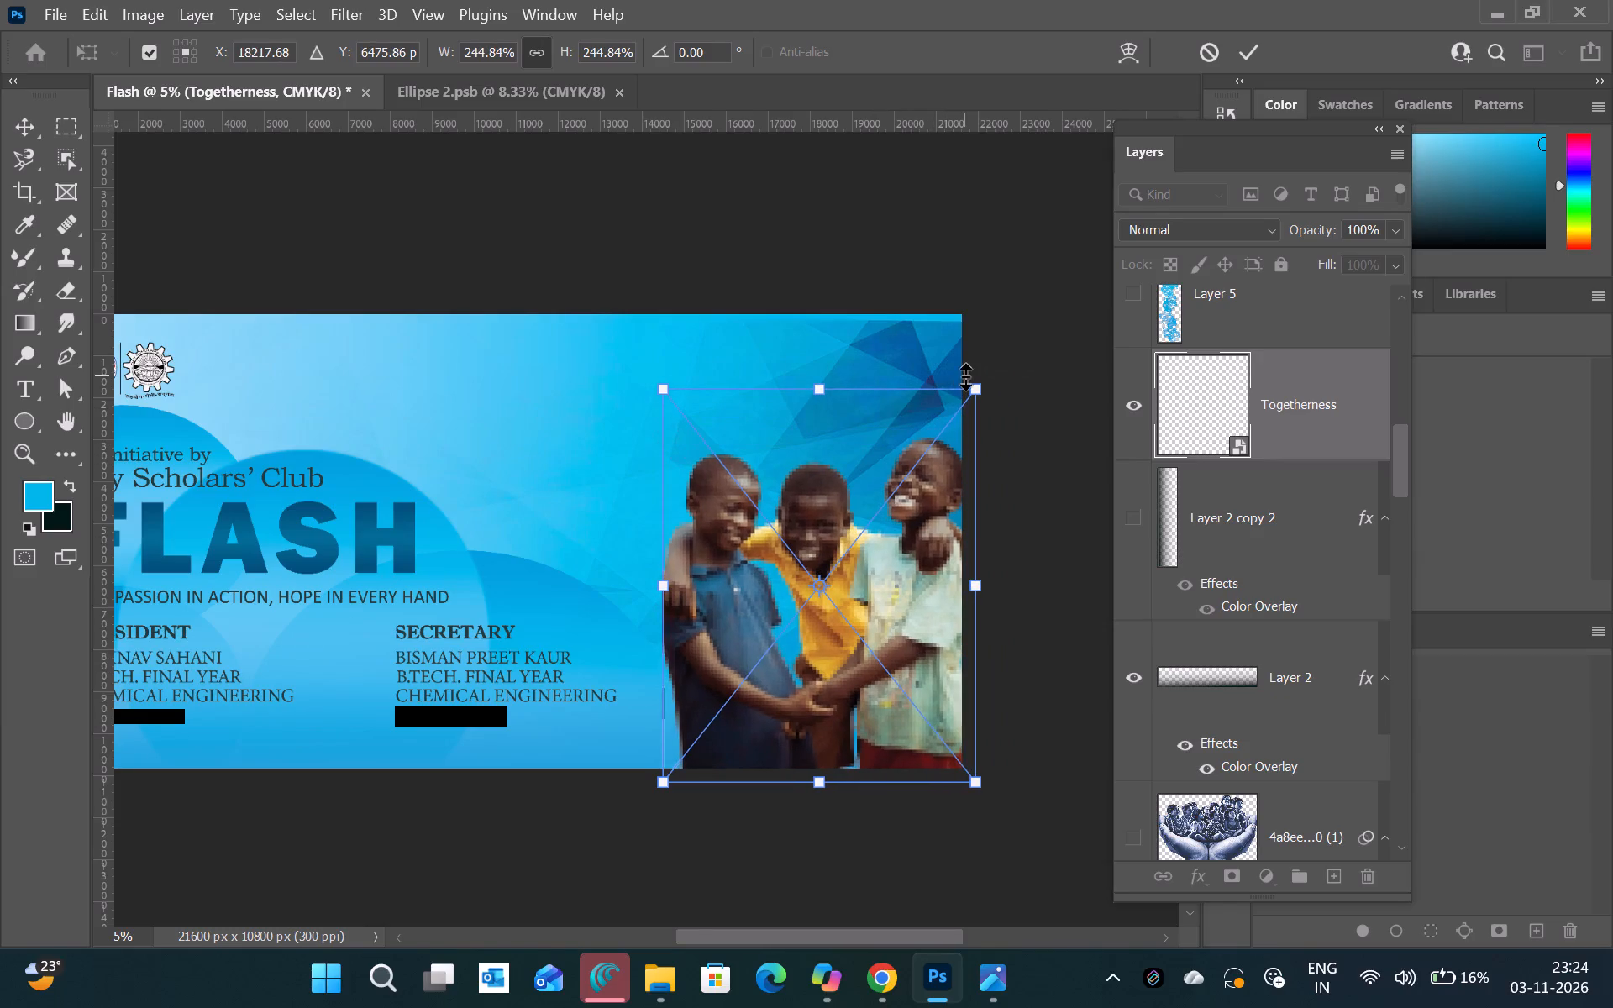
drag(884, 507, 879, 439)
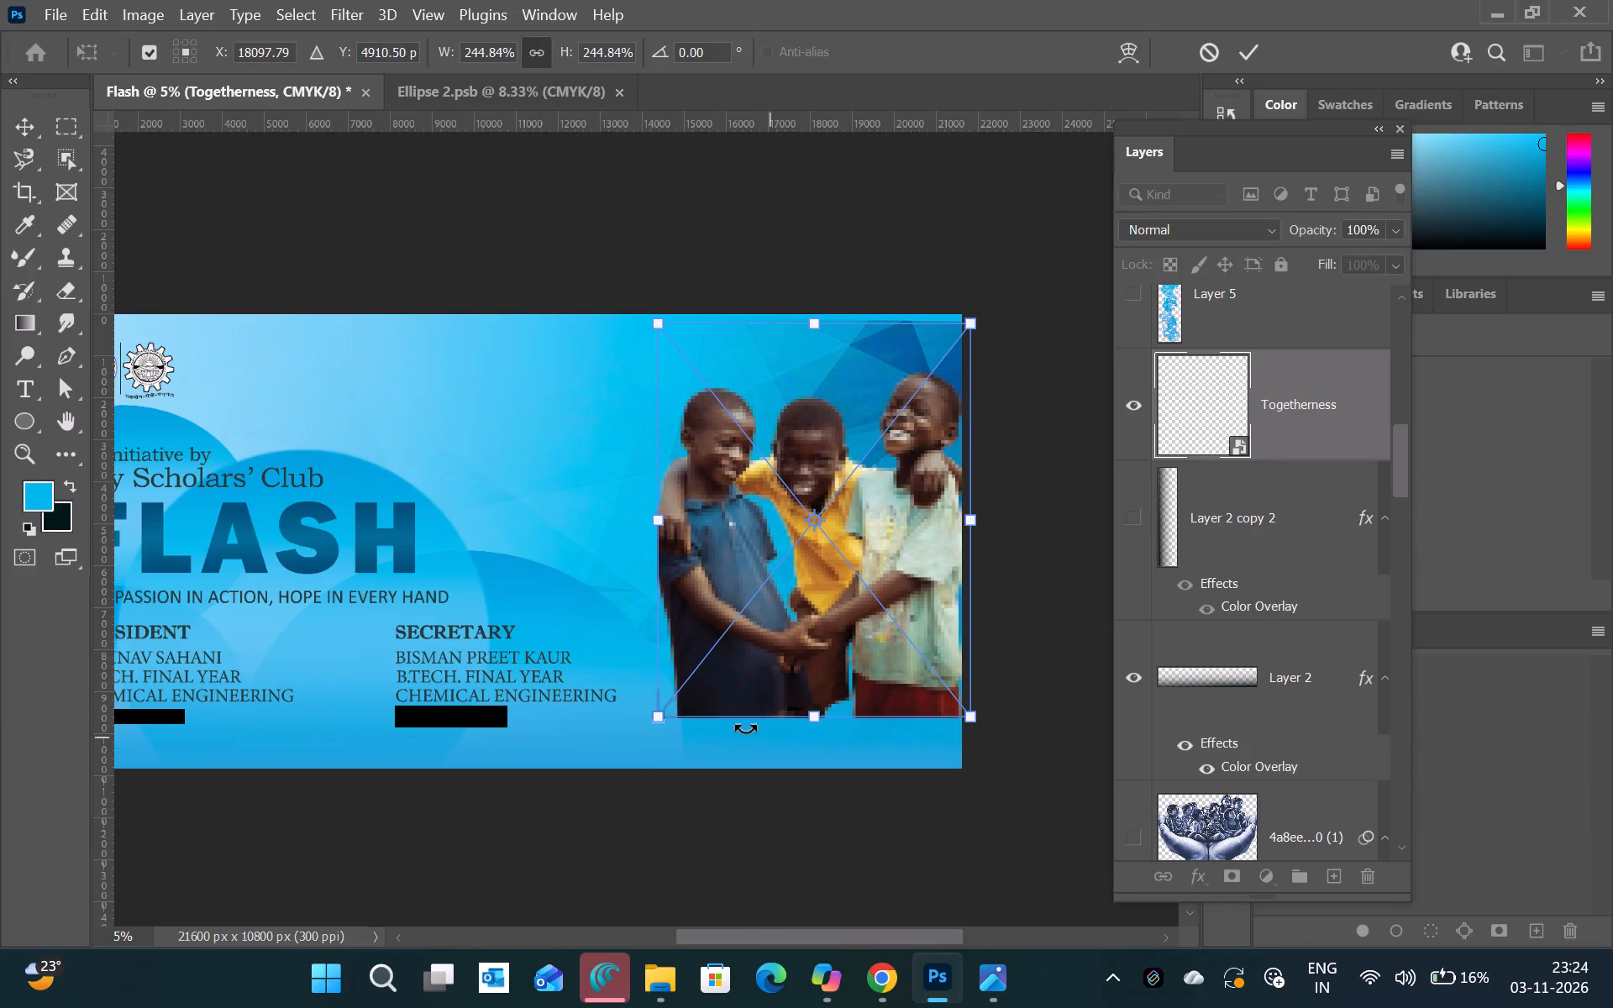
drag(659, 721, 615, 795)
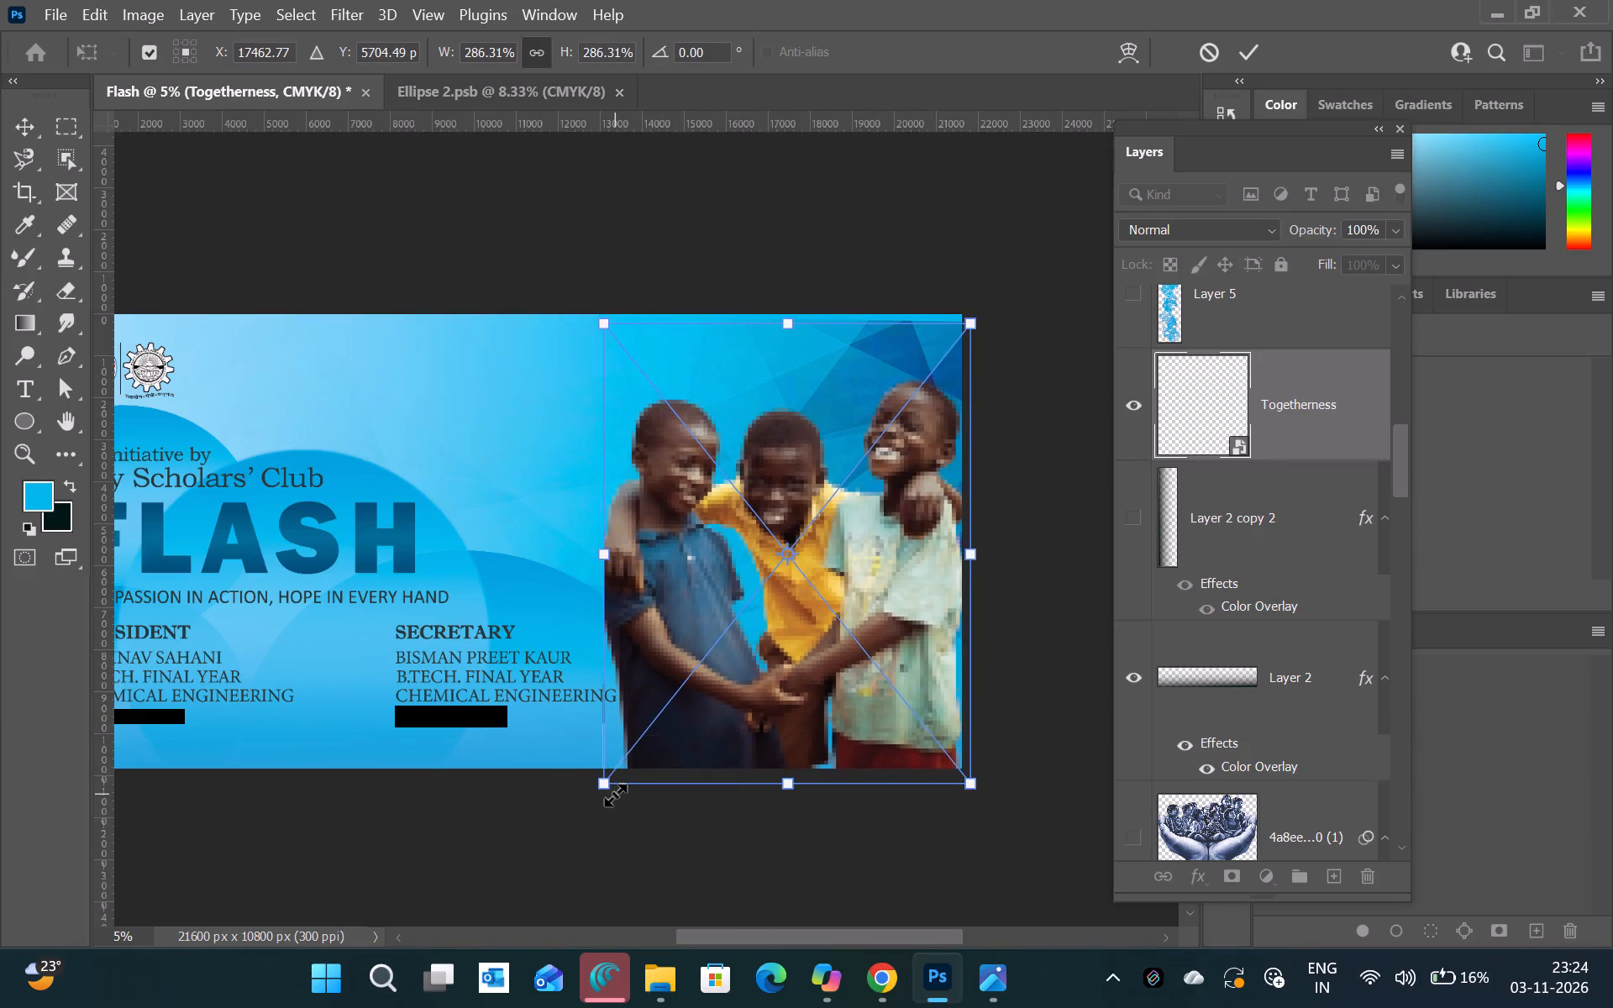
click(715, 684)
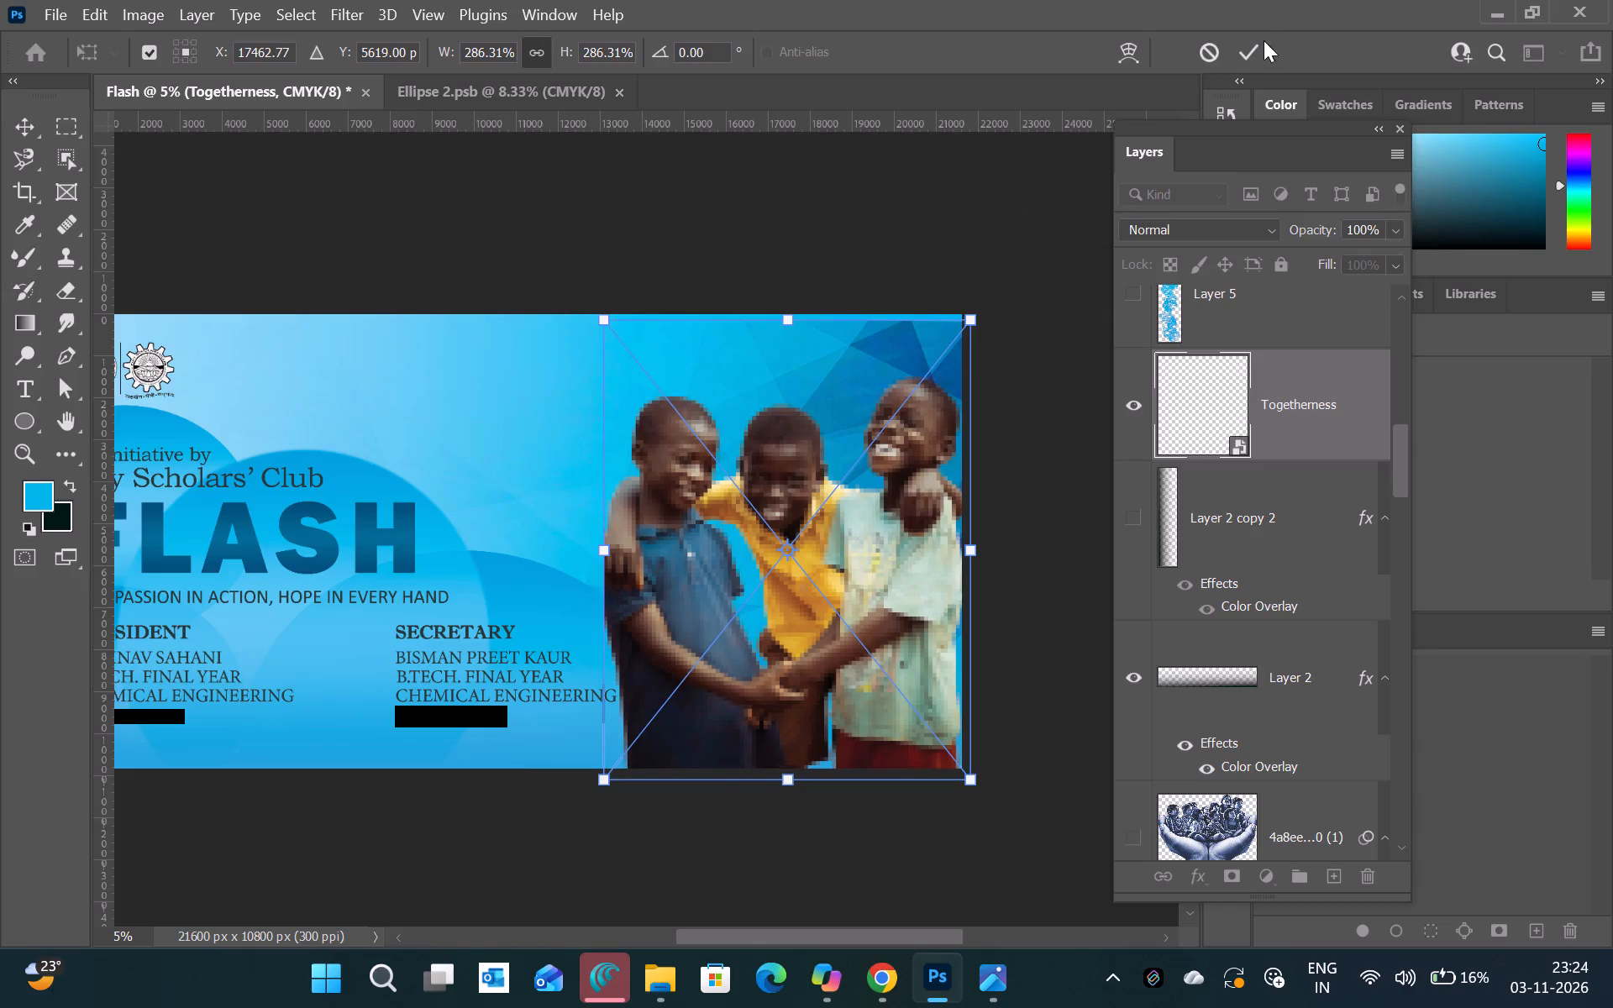
click(1258, 48)
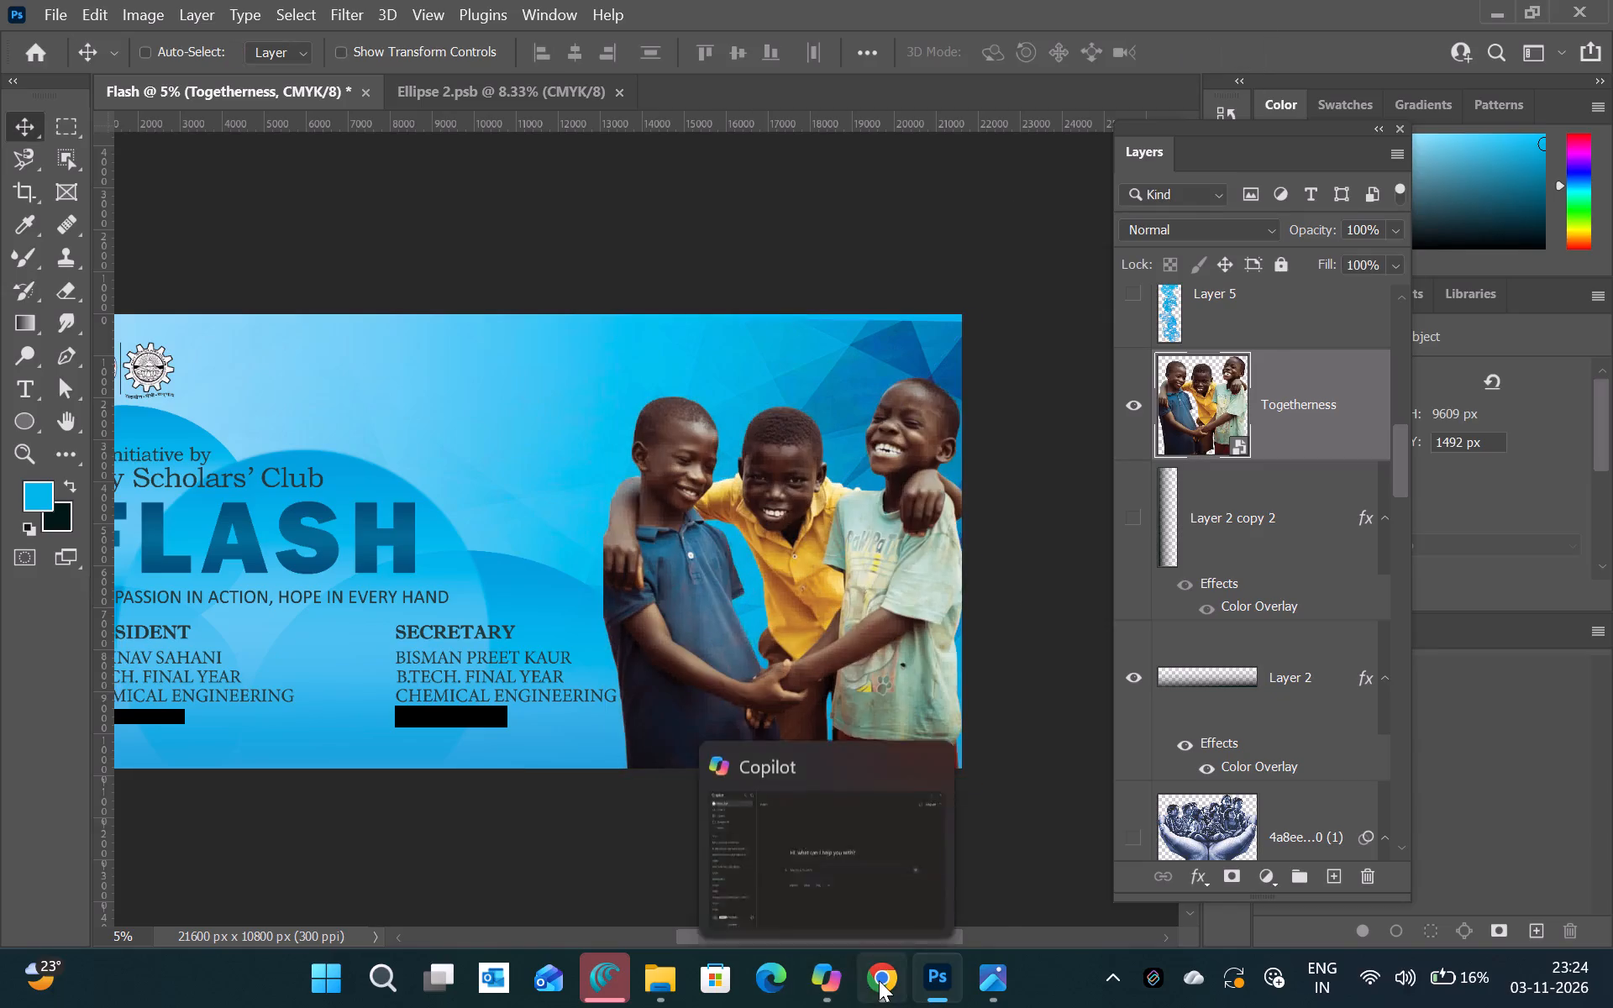
Place the Photo70of100 cutout of two hugging children from Downloads in Photoshop's Flash banner, enlarged to about 184% in front of the Togetherness boys.
click(879, 980)
click(654, 1000)
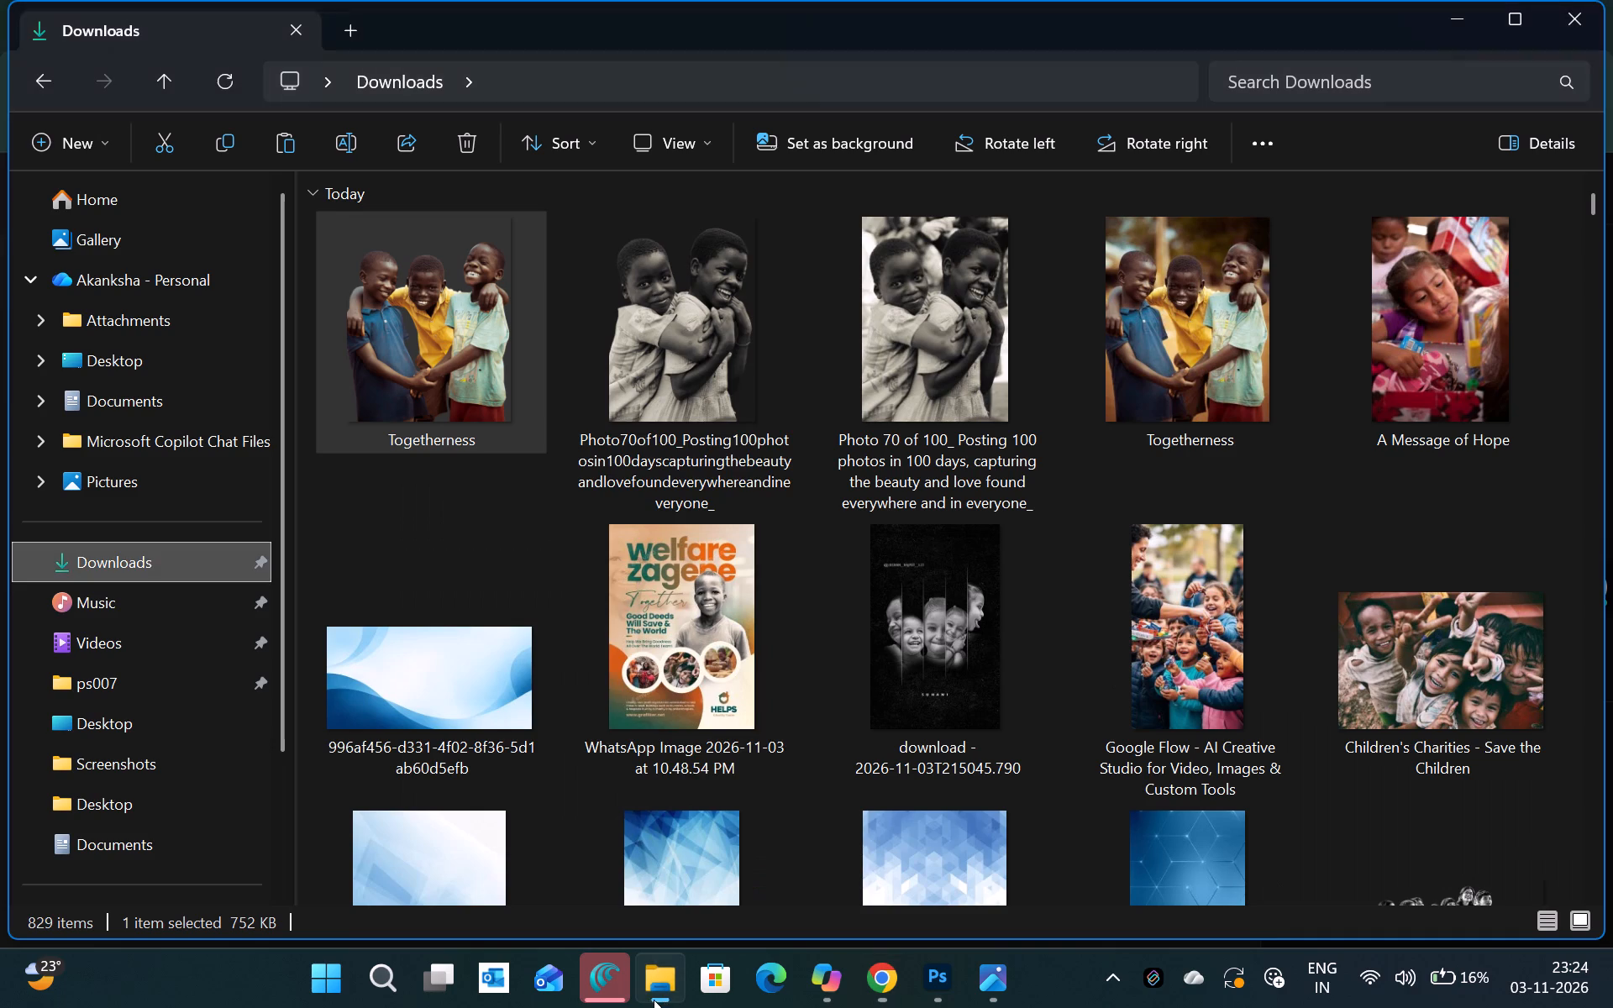
drag(602, 296, 950, 902)
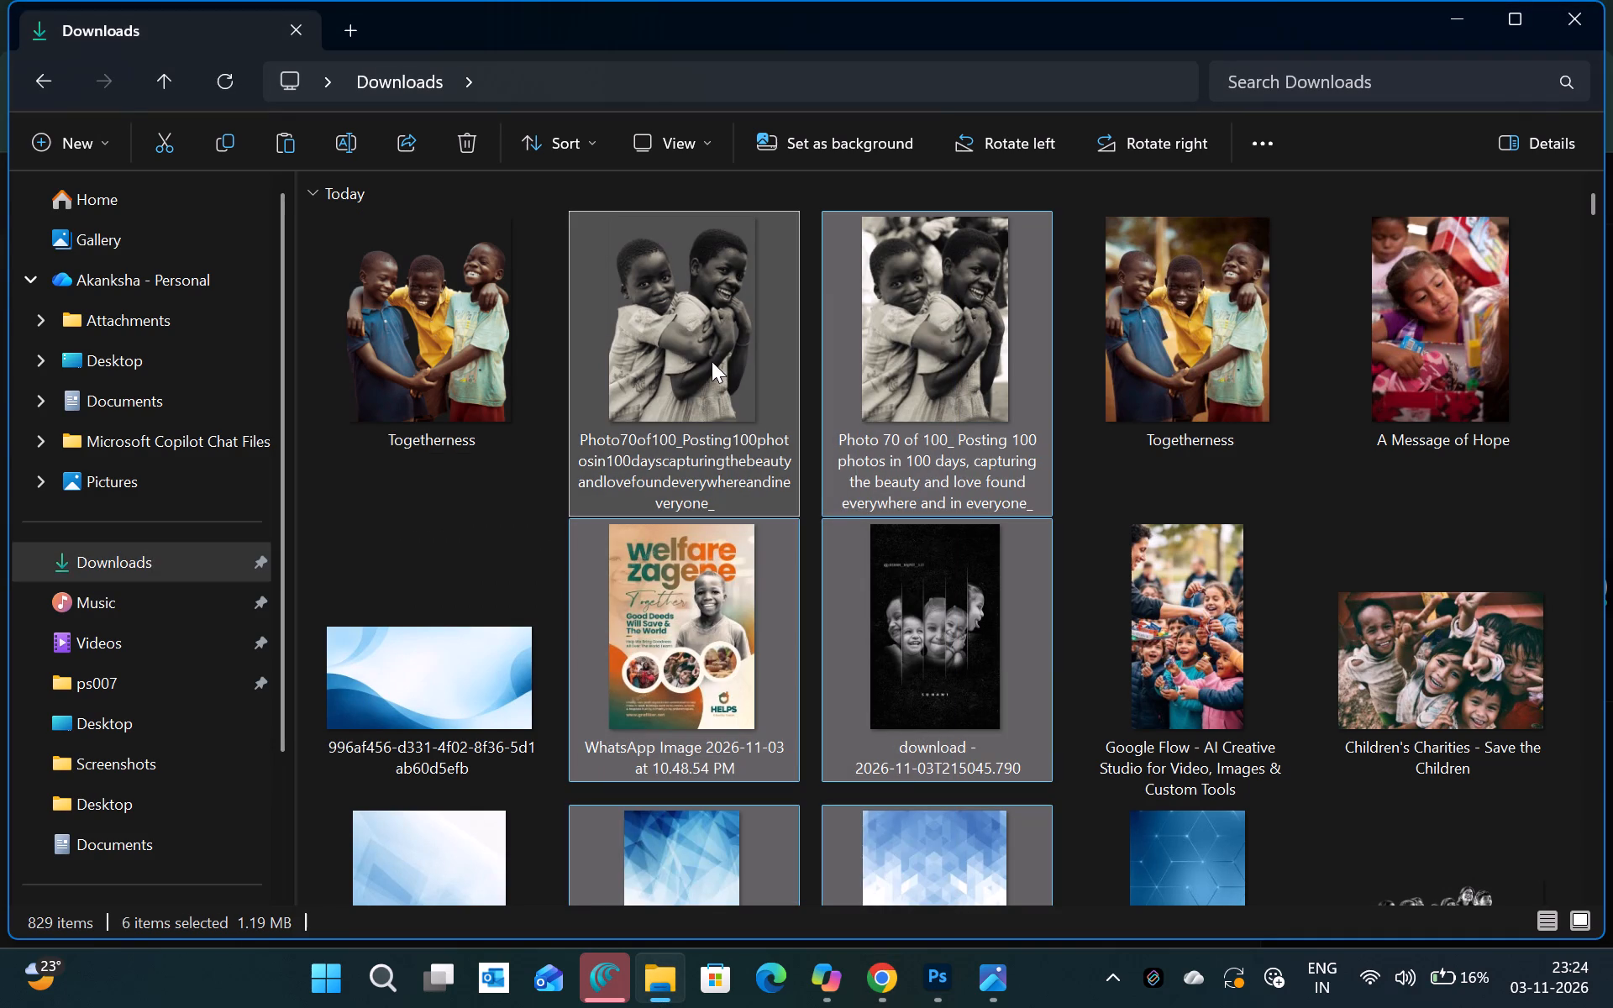
click(712, 361)
drag(712, 361, 938, 980)
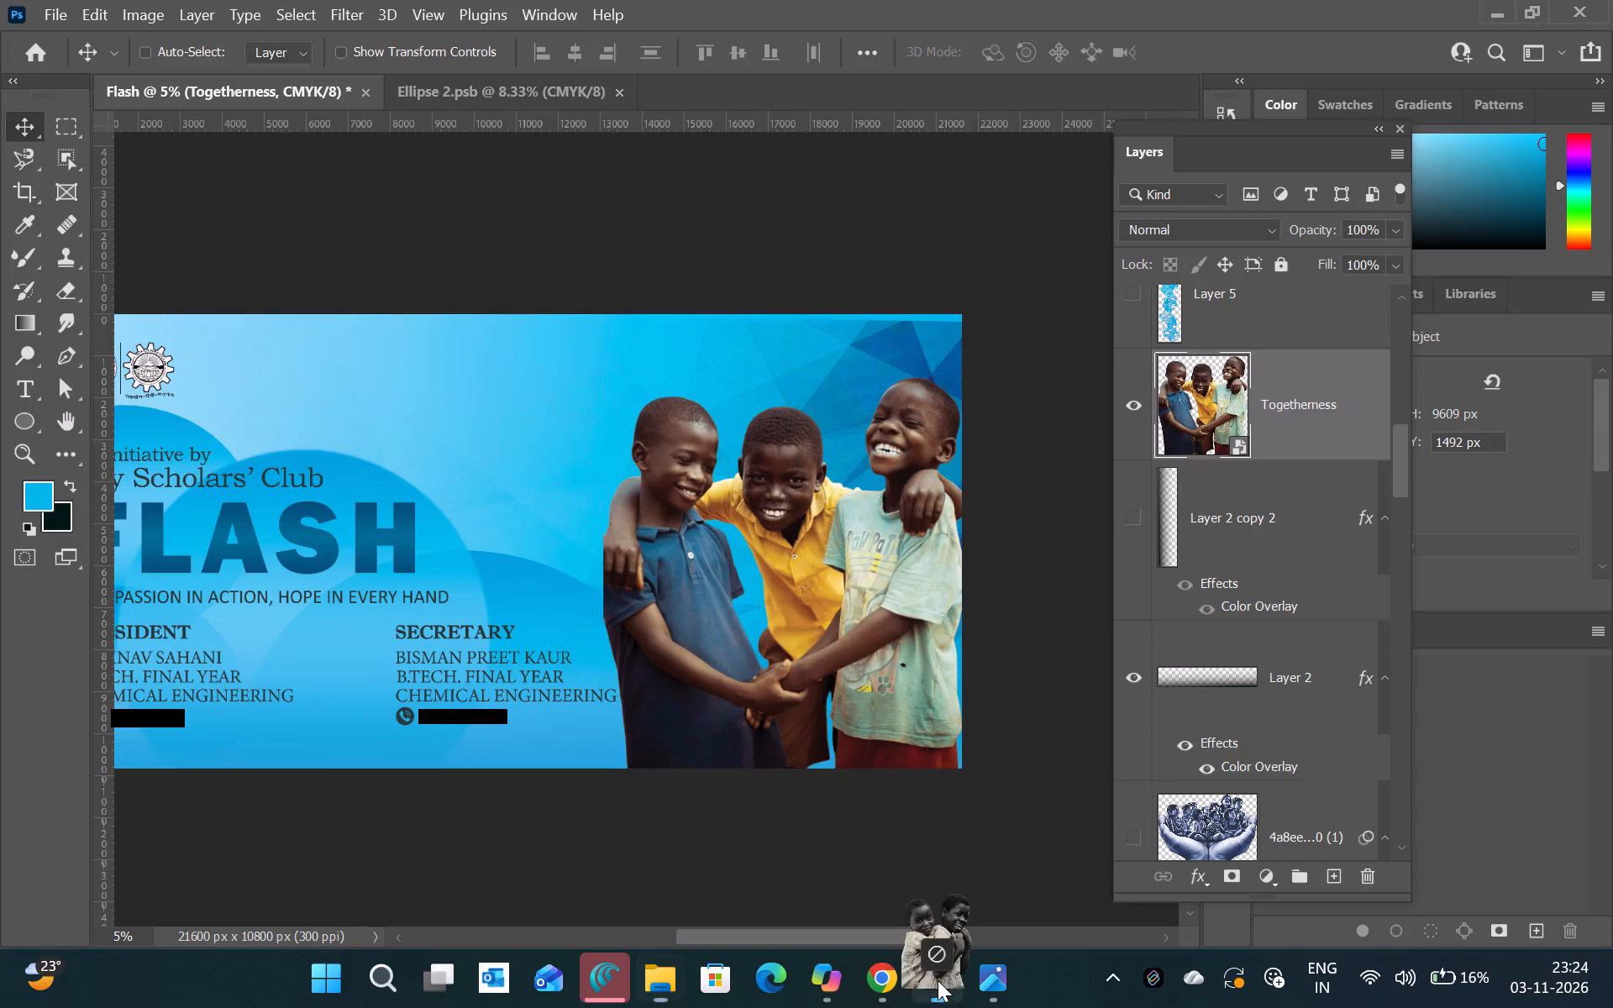
drag(938, 980, 789, 610)
drag(559, 568, 560, 568)
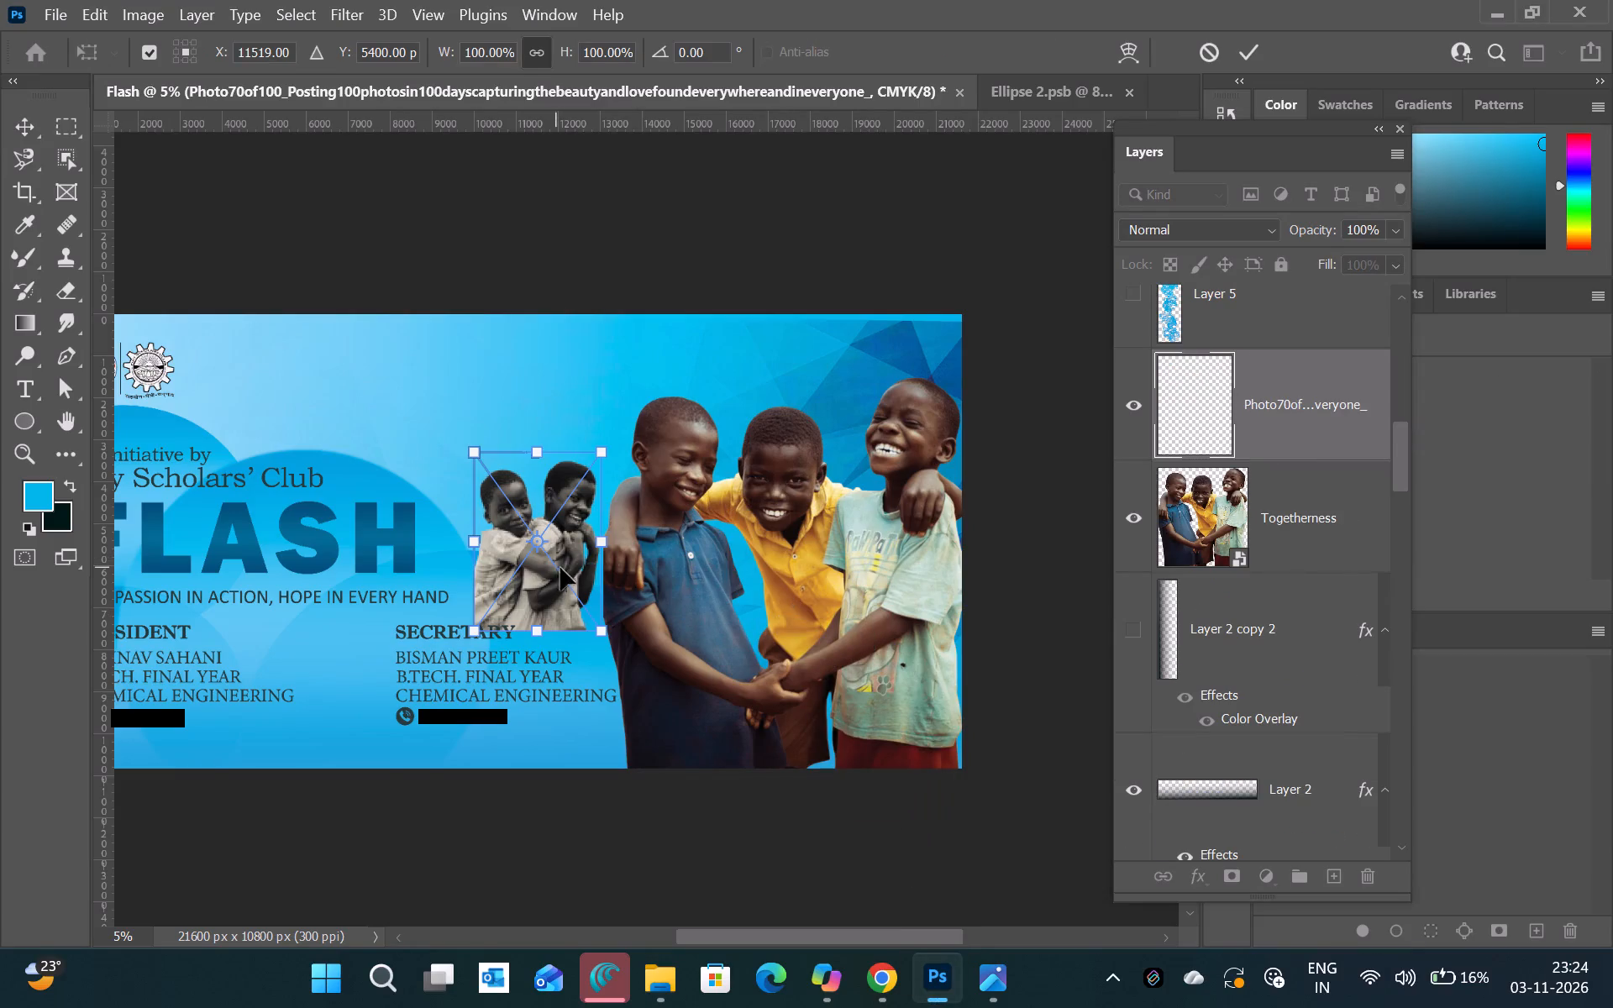
drag(560, 568, 754, 602)
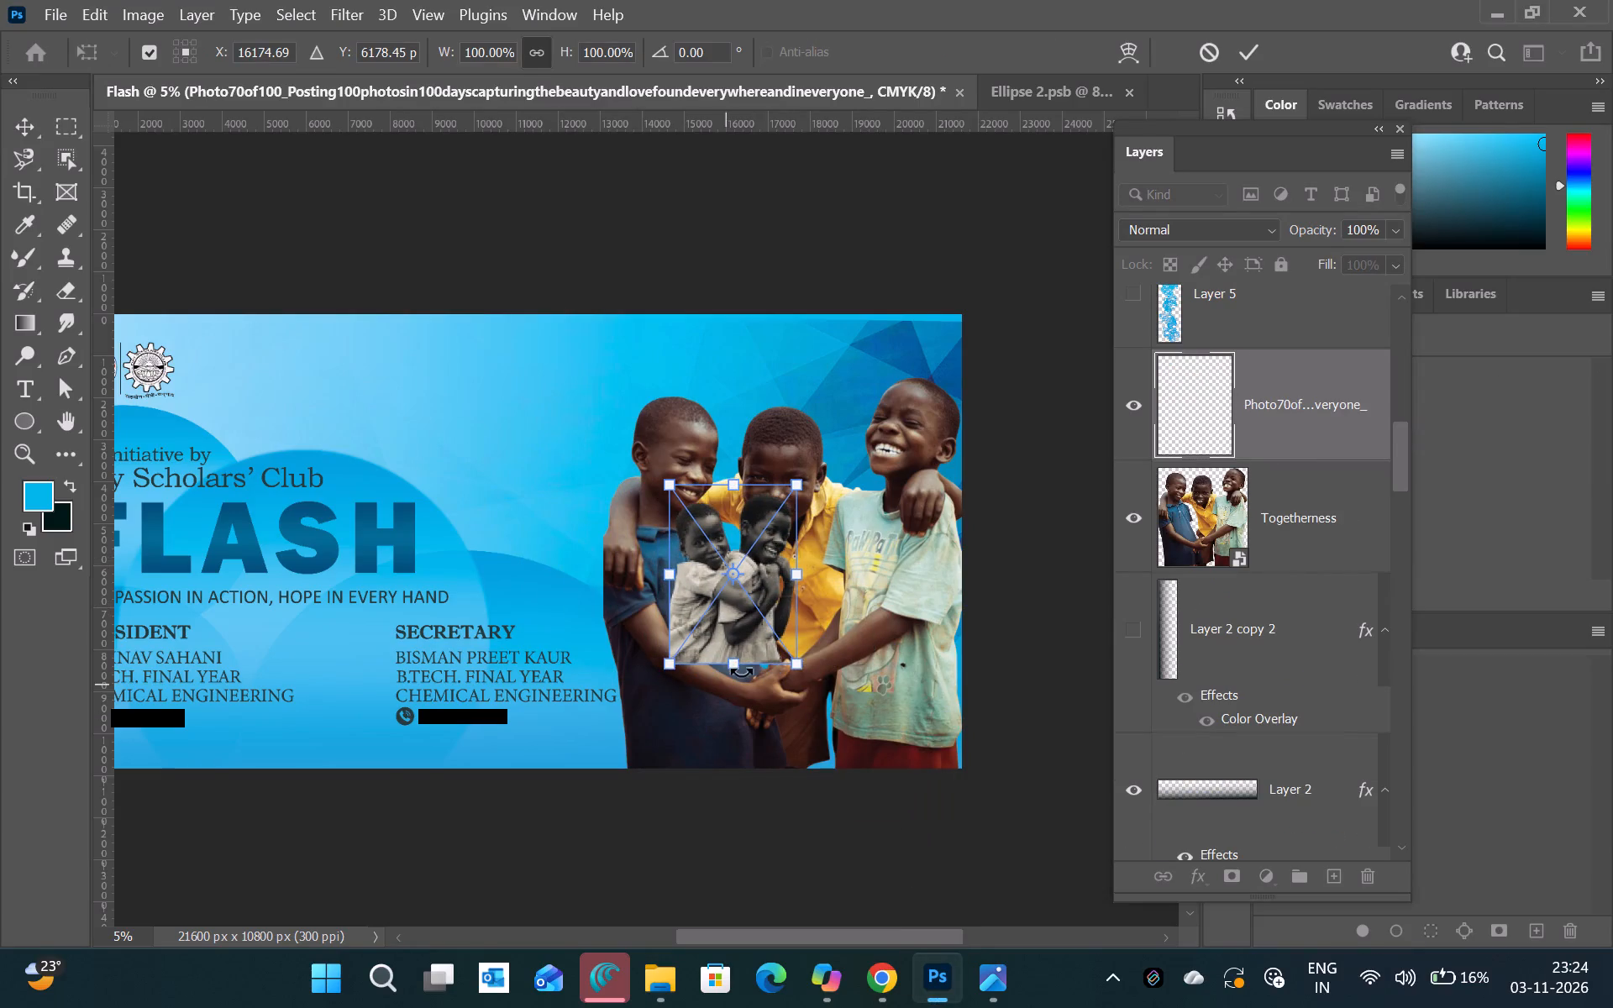
drag(742, 663, 775, 811)
drag(782, 742, 836, 761)
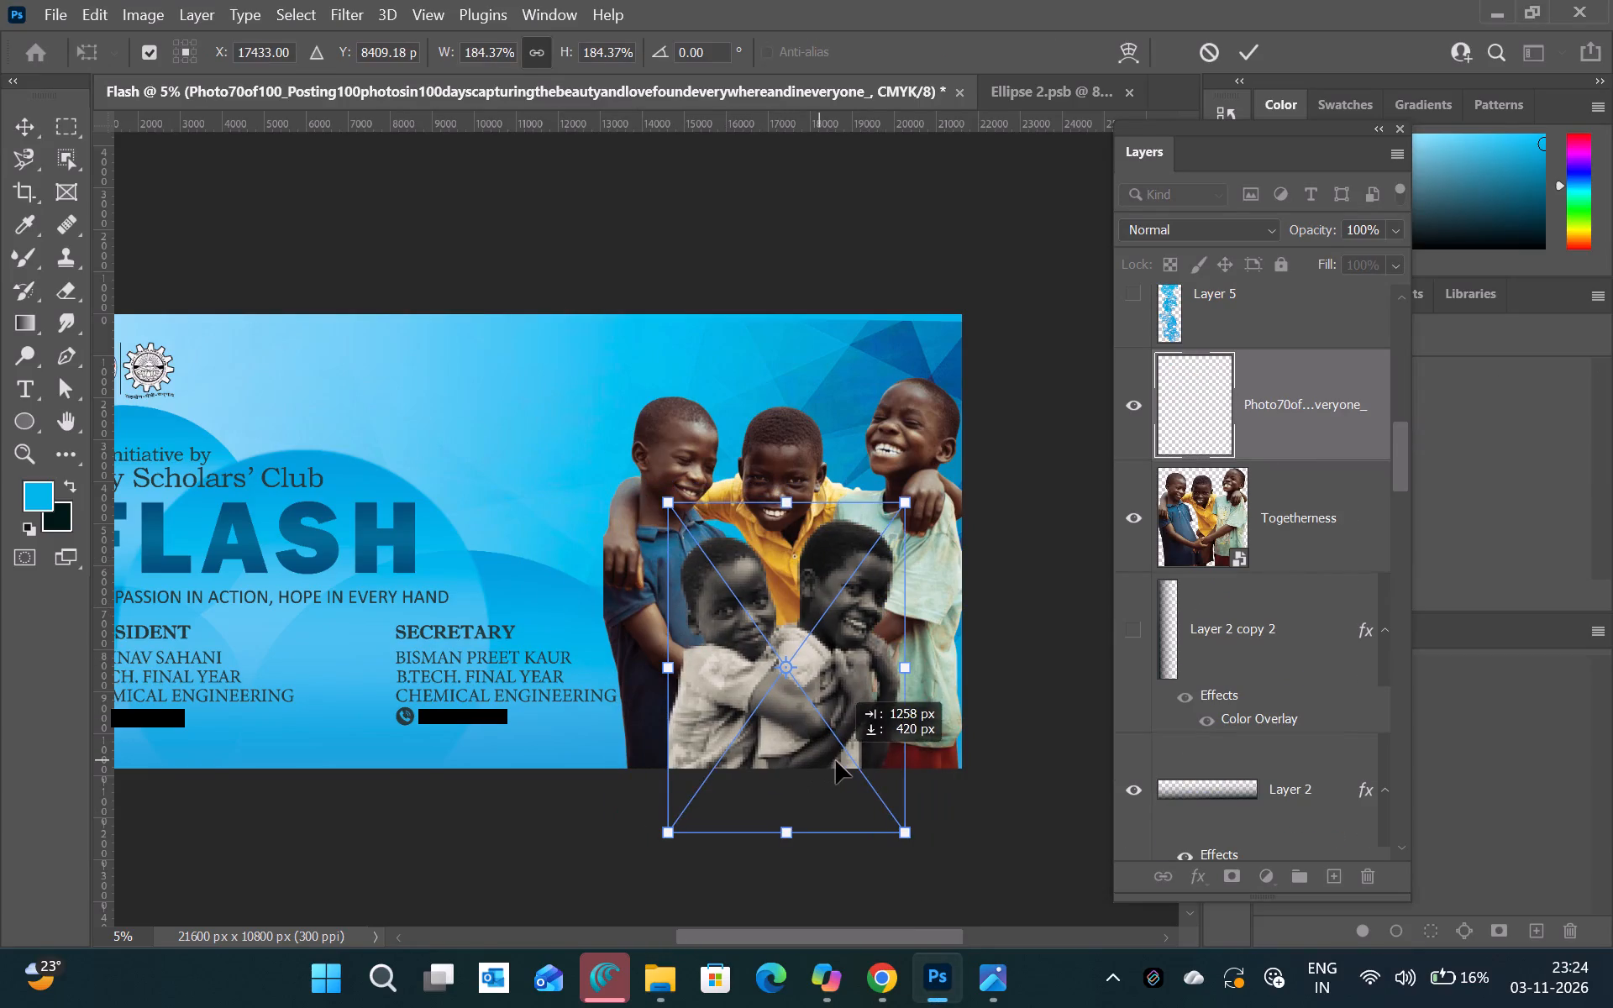
drag(836, 761, 837, 761)
click(1238, 54)
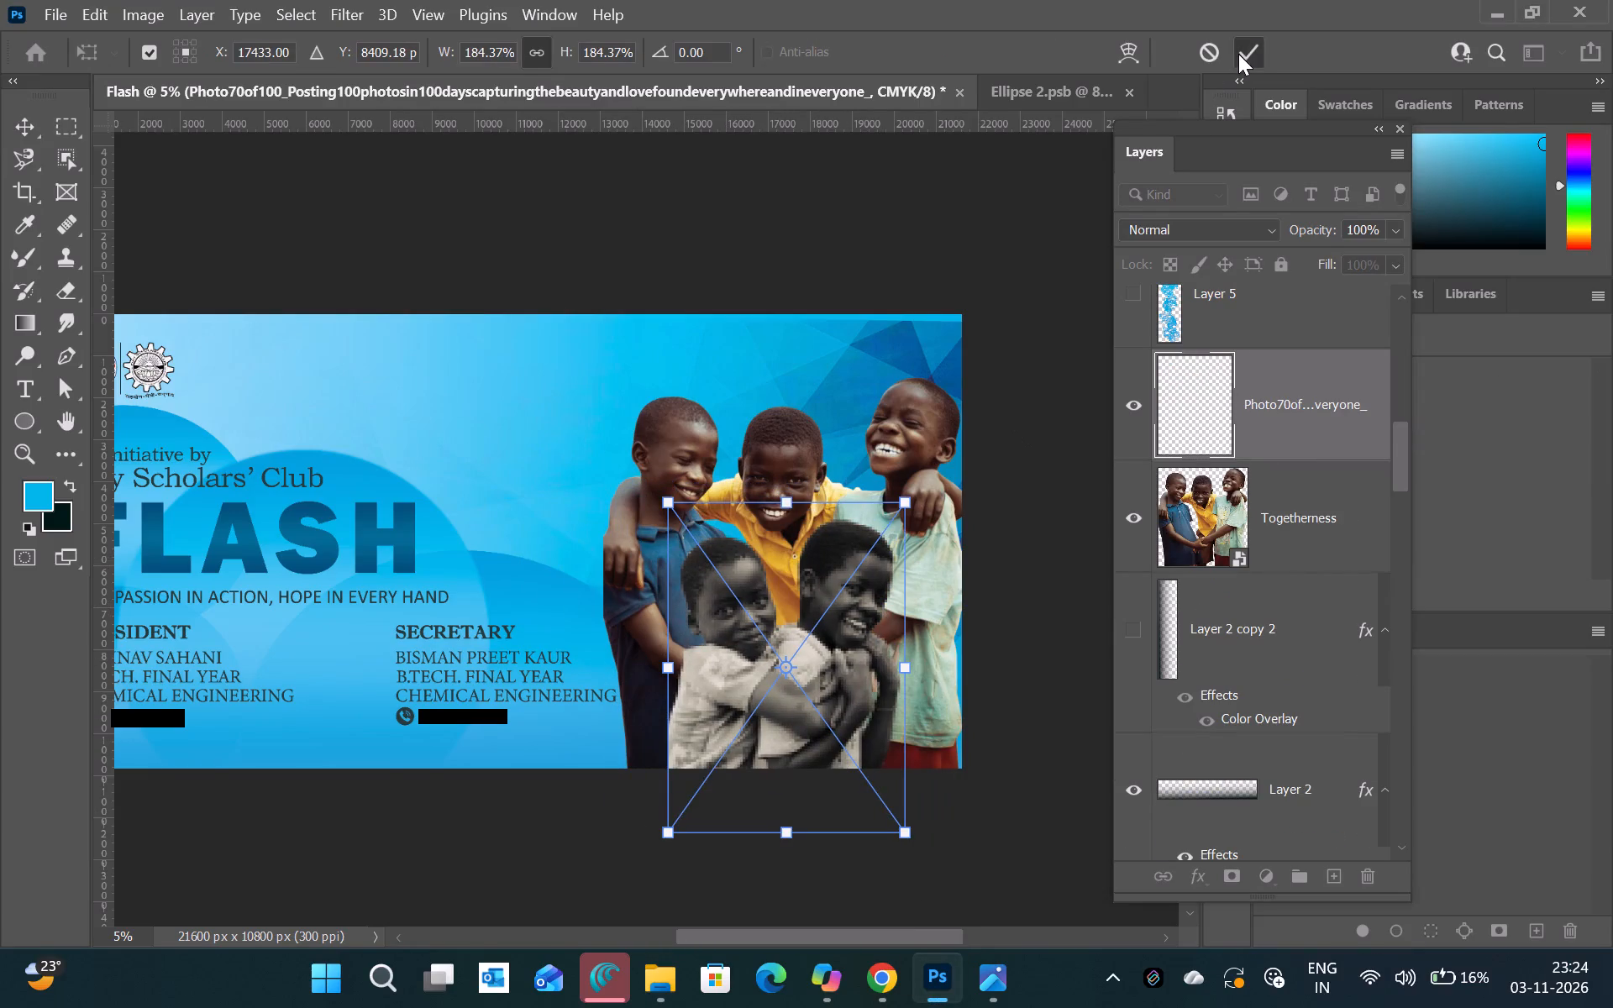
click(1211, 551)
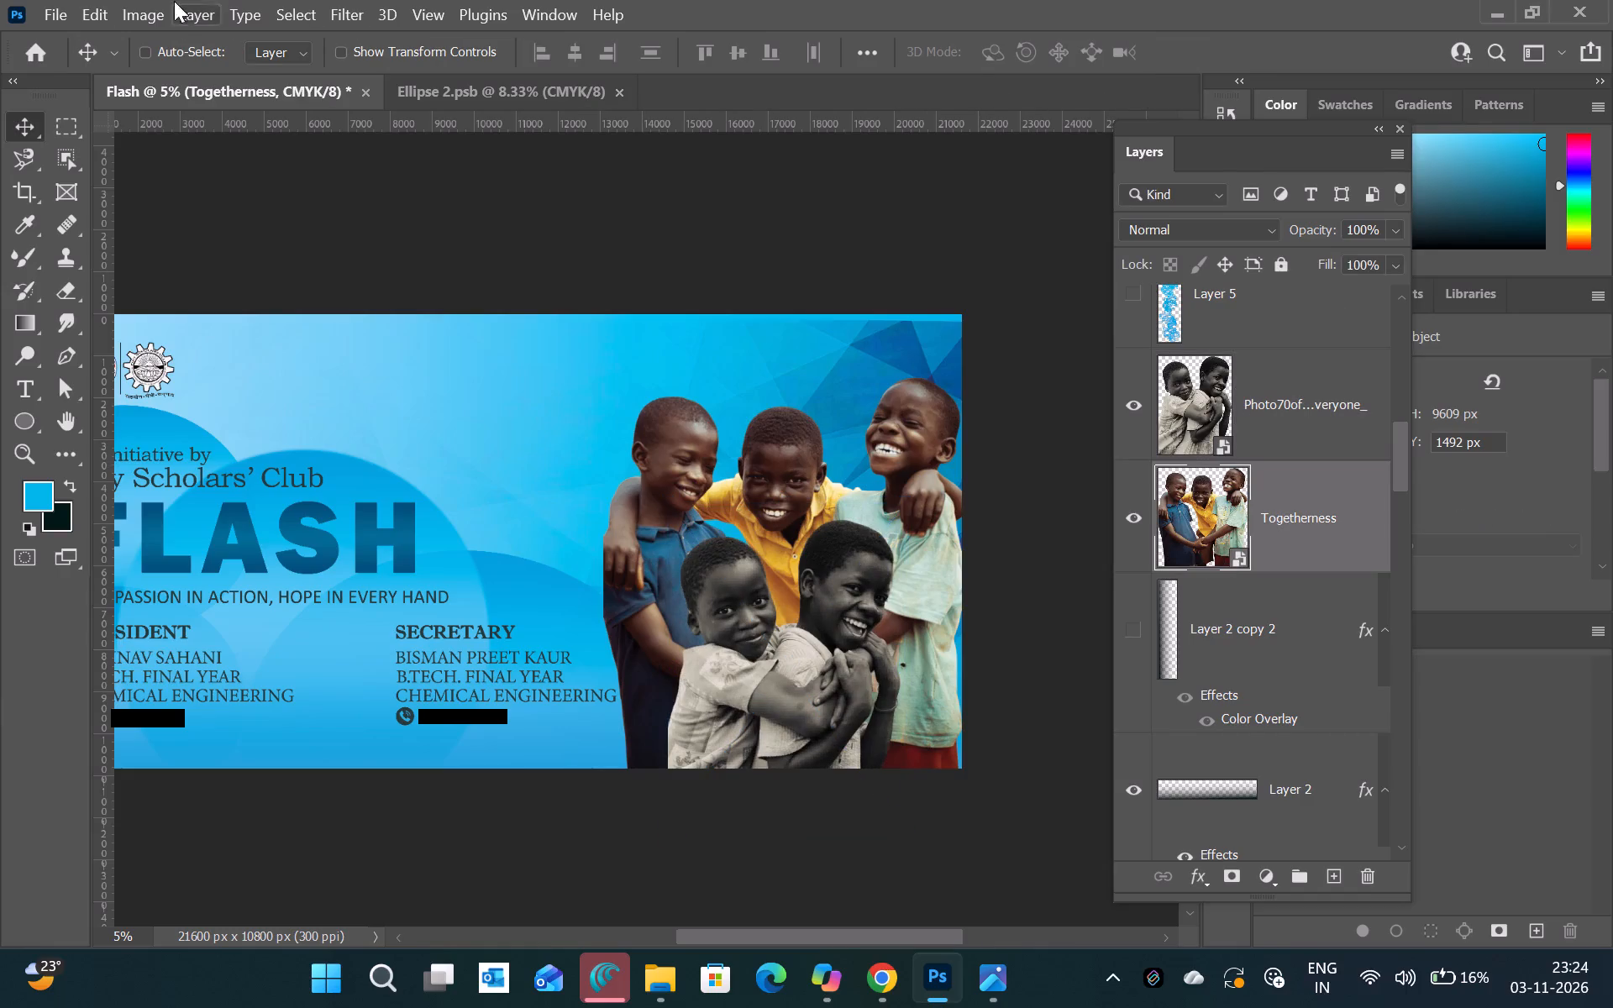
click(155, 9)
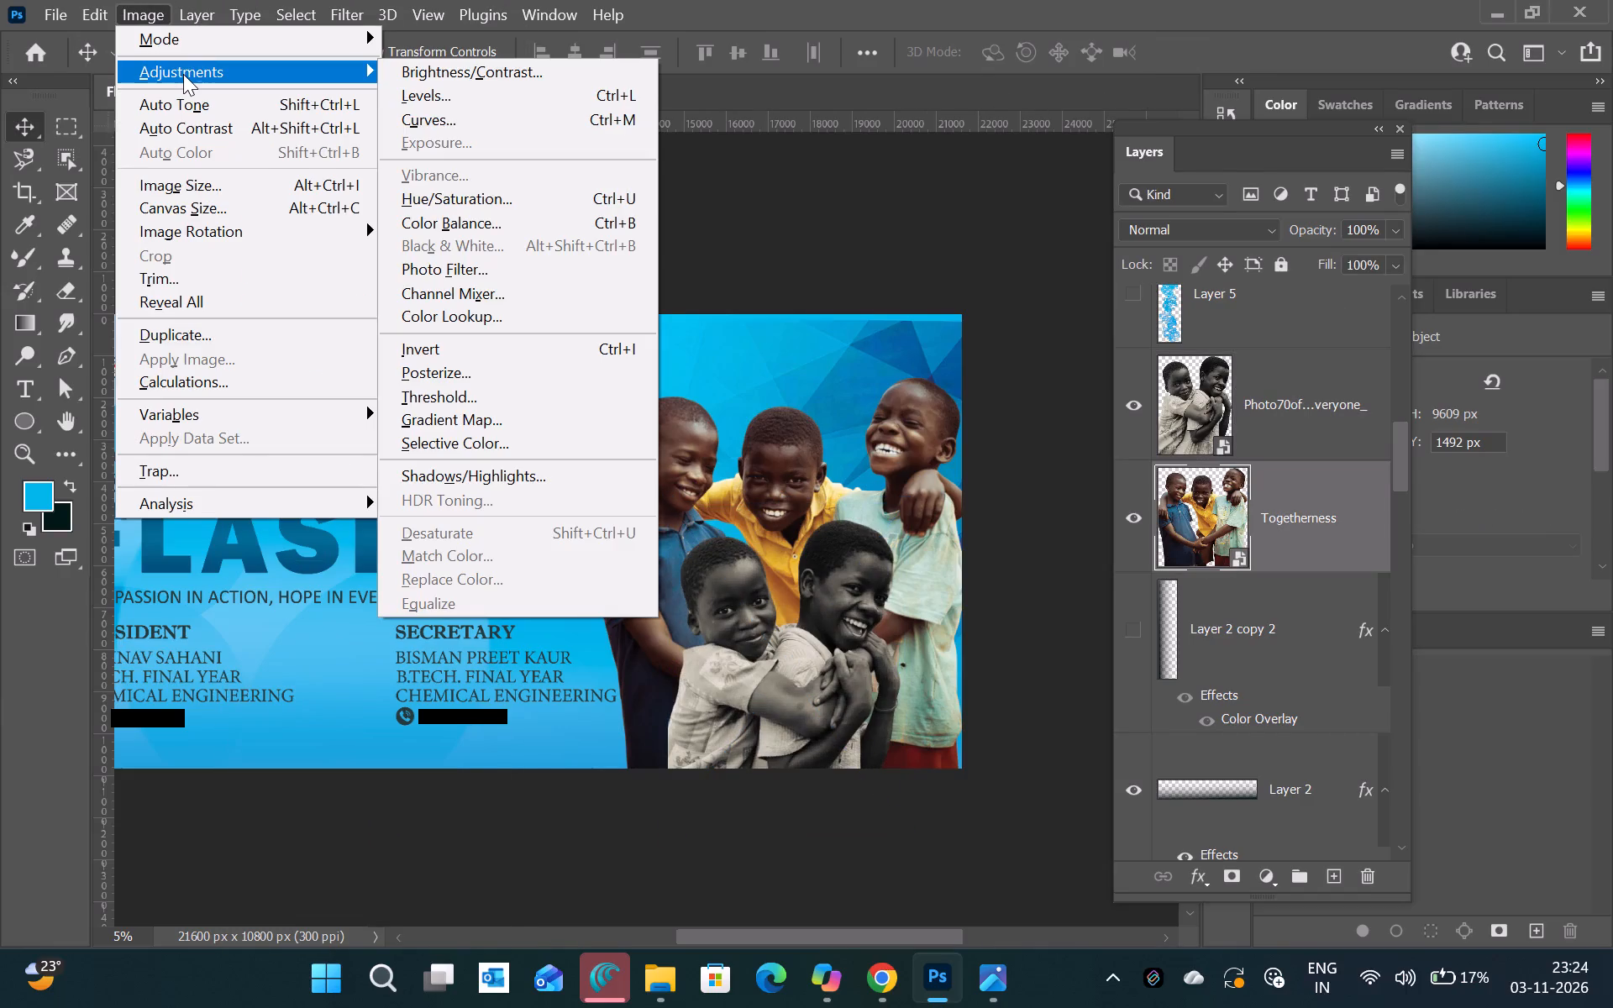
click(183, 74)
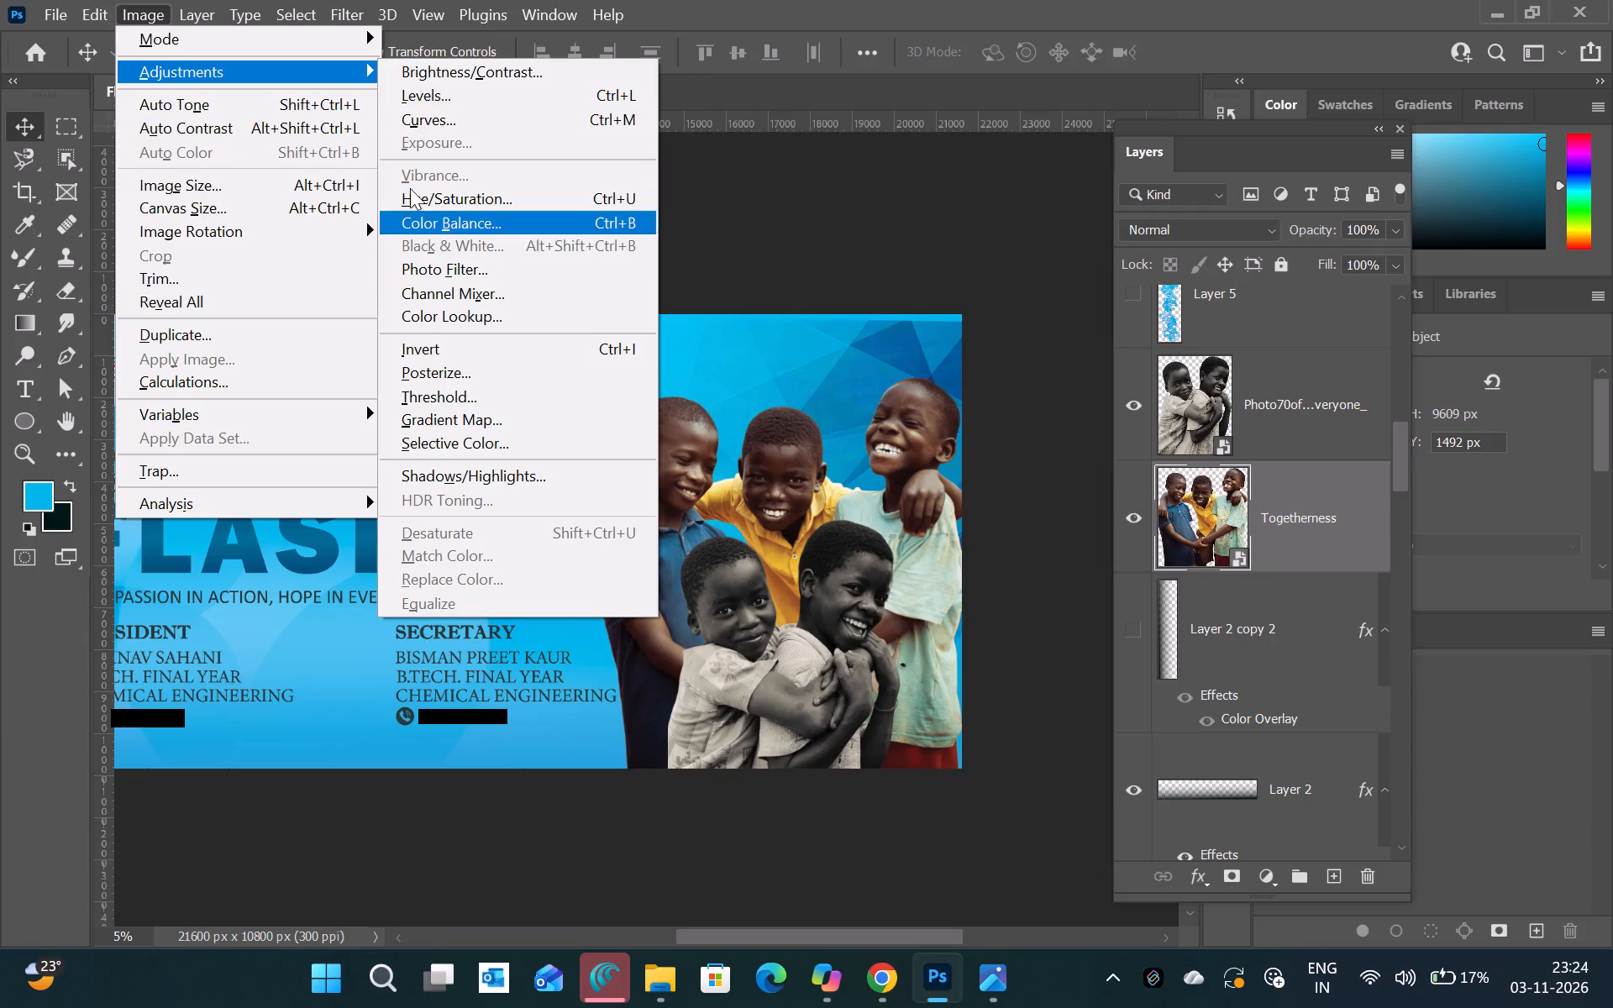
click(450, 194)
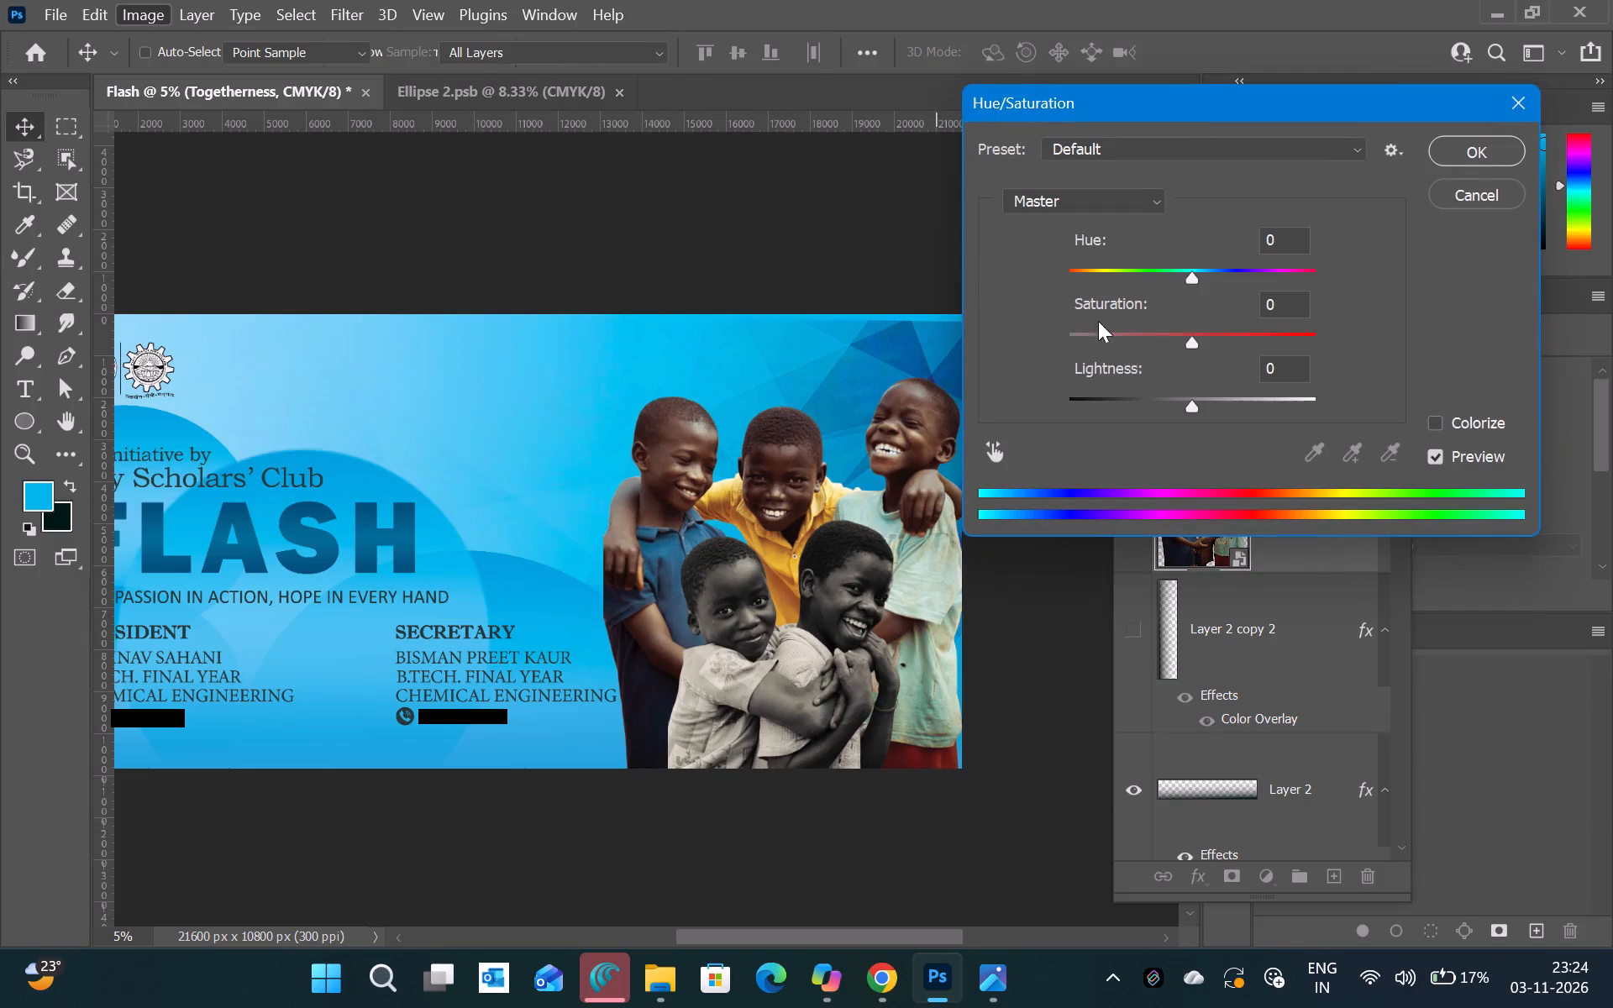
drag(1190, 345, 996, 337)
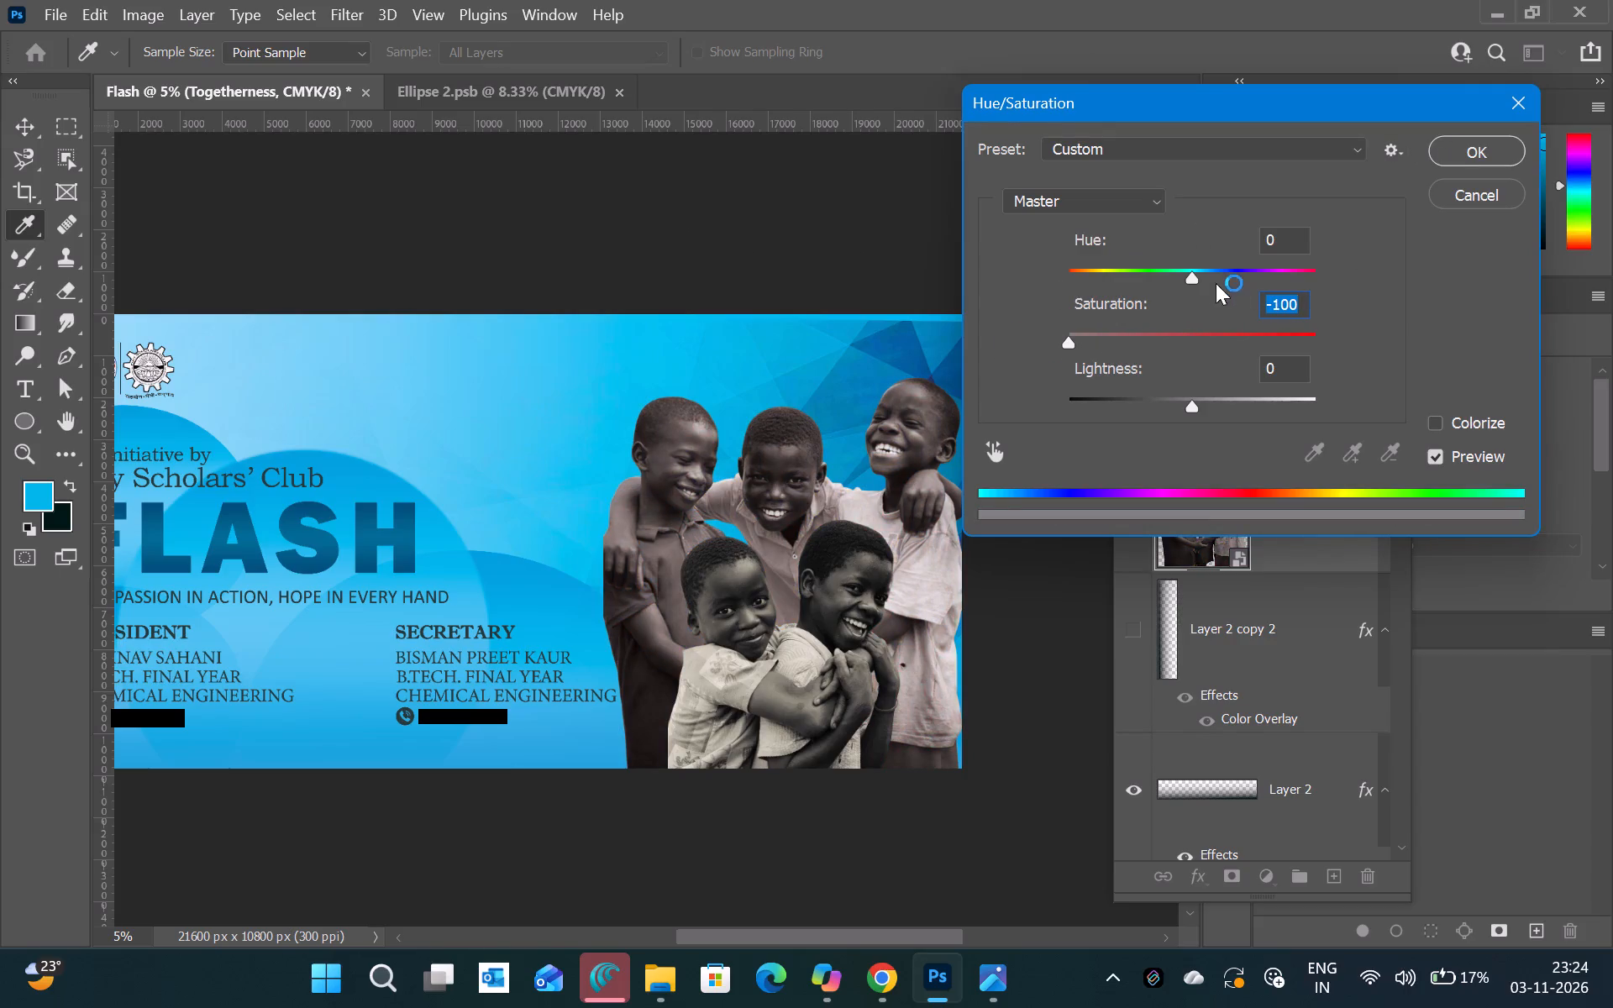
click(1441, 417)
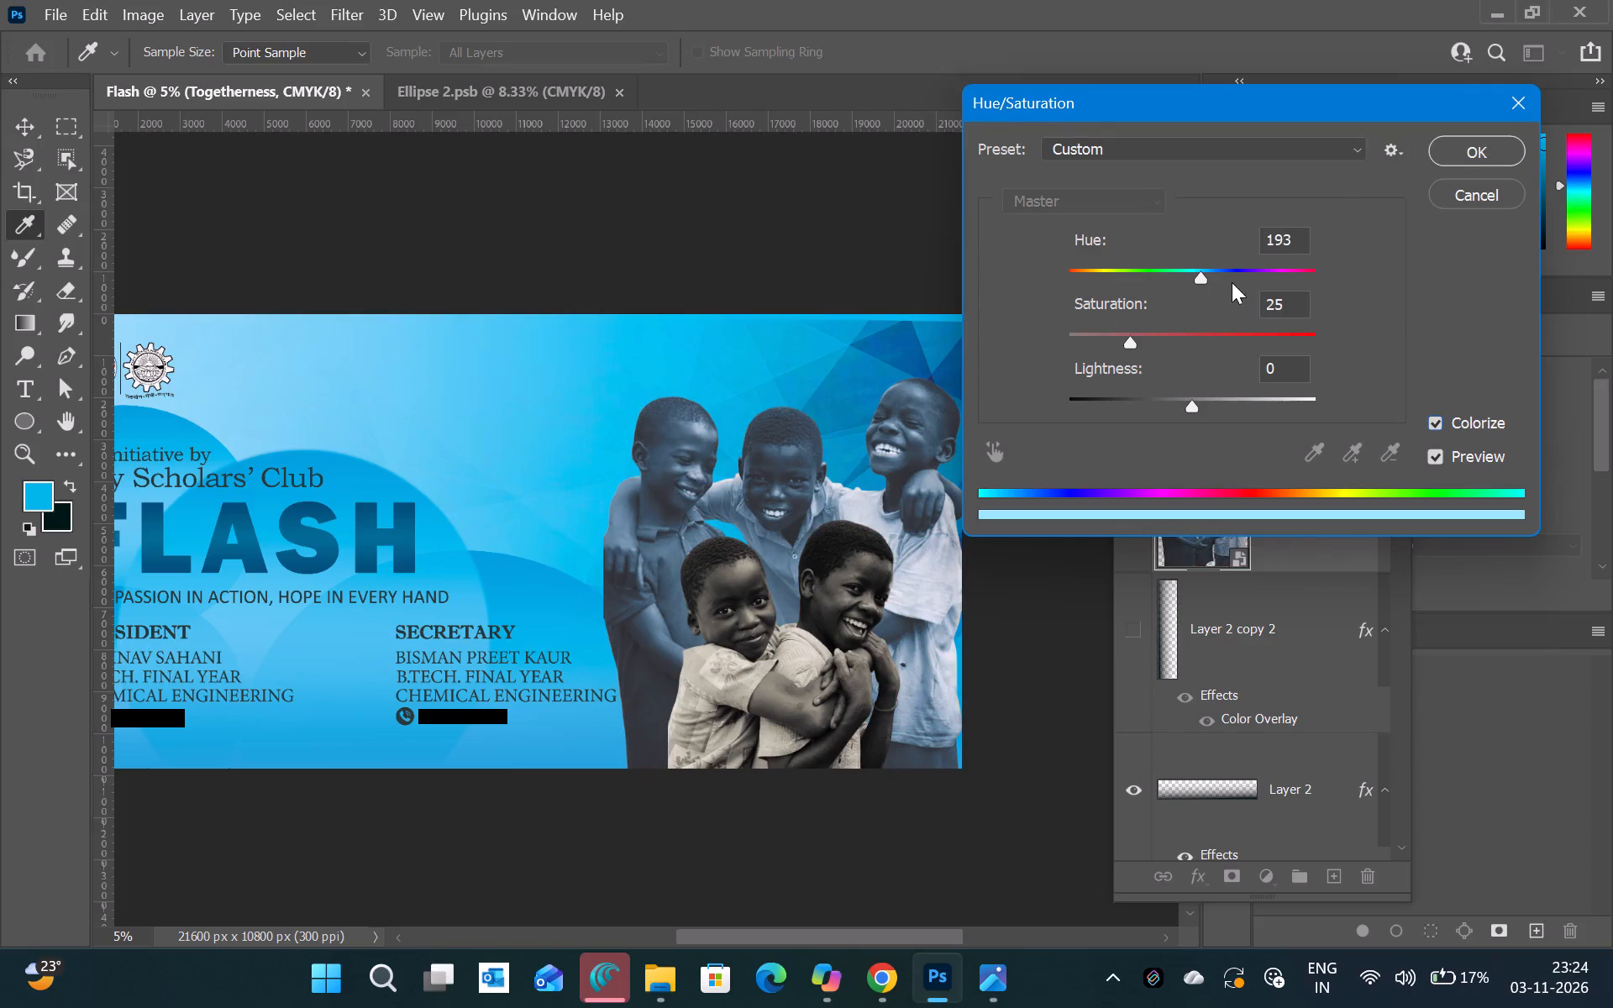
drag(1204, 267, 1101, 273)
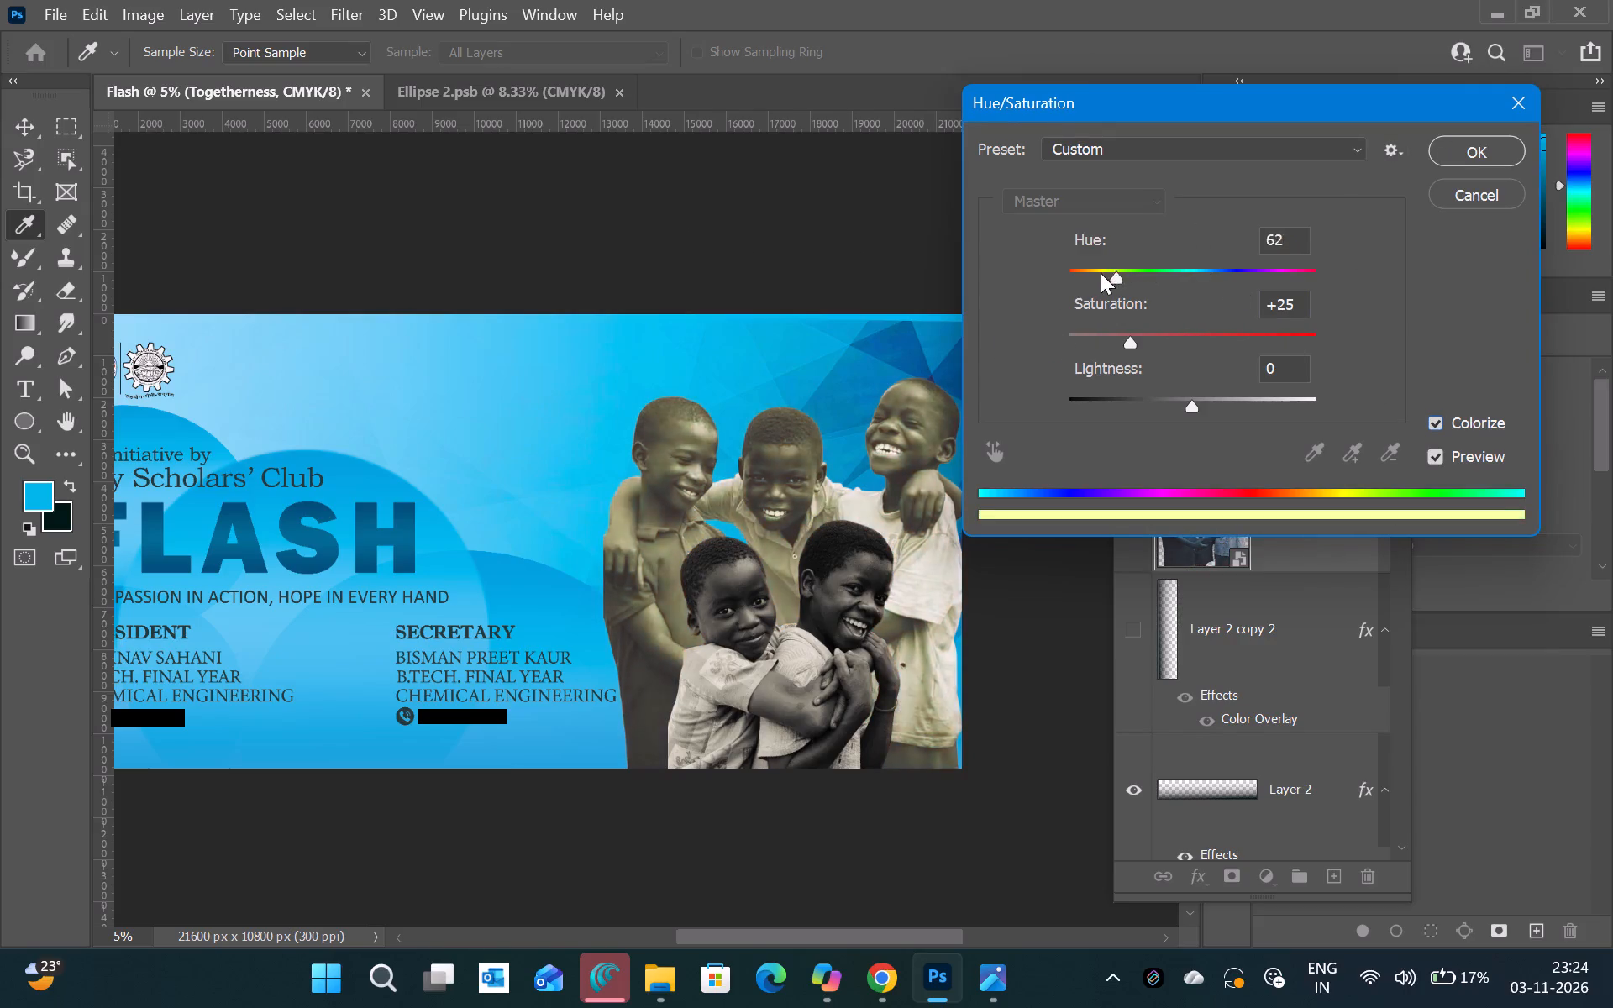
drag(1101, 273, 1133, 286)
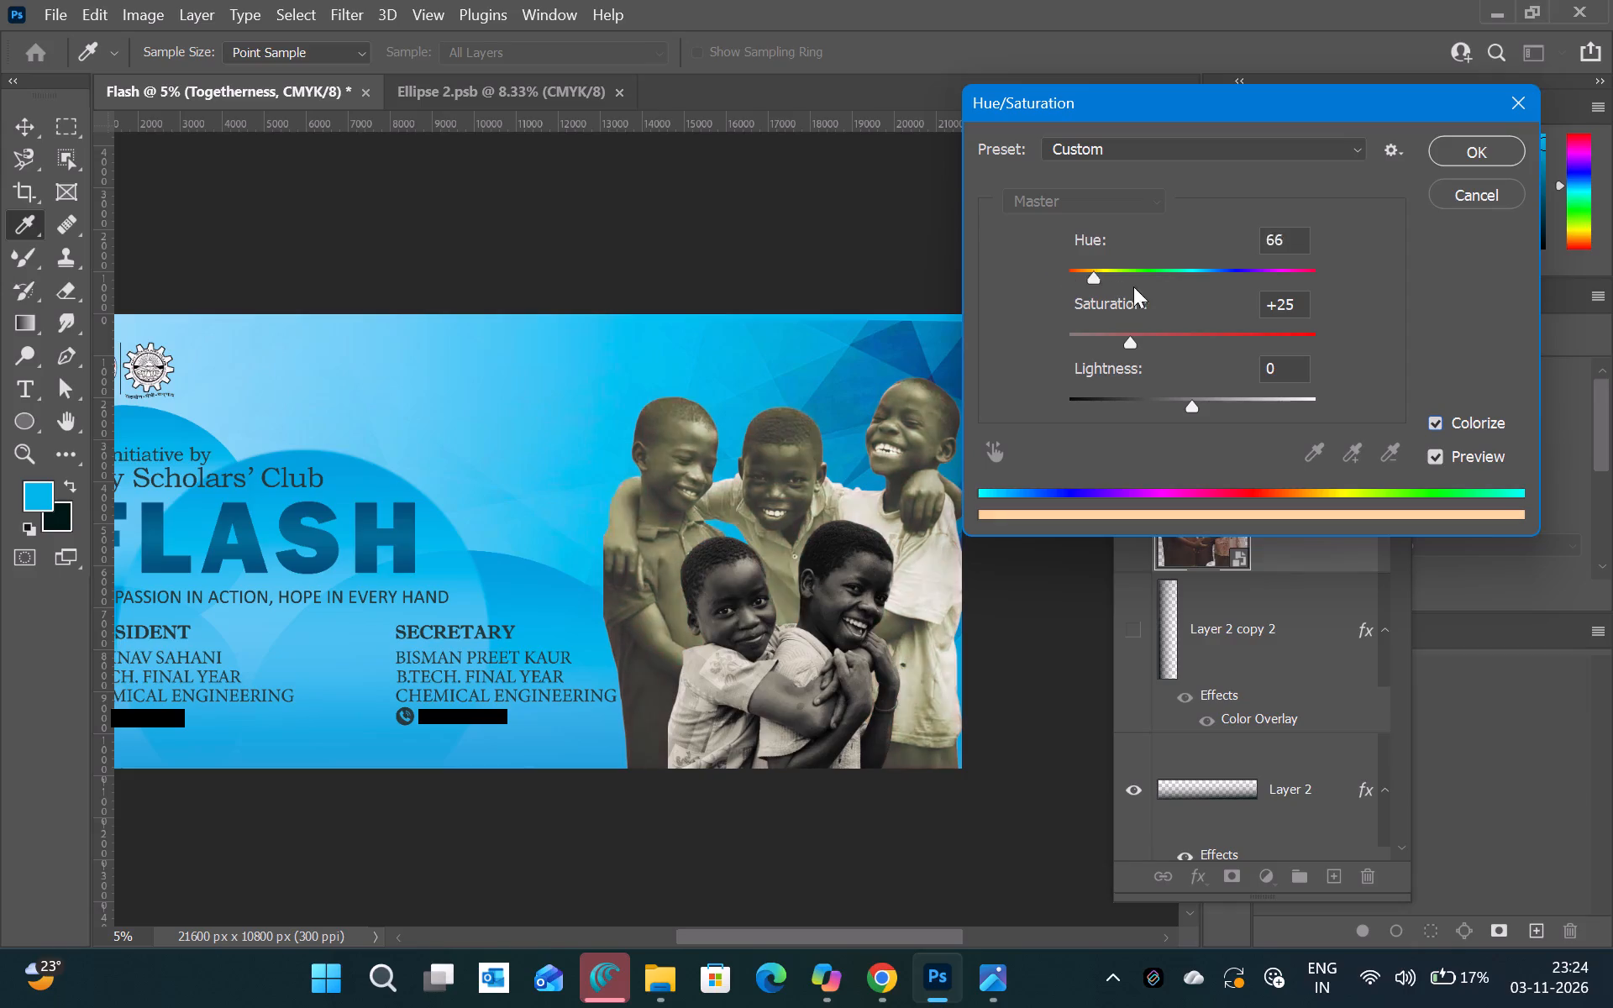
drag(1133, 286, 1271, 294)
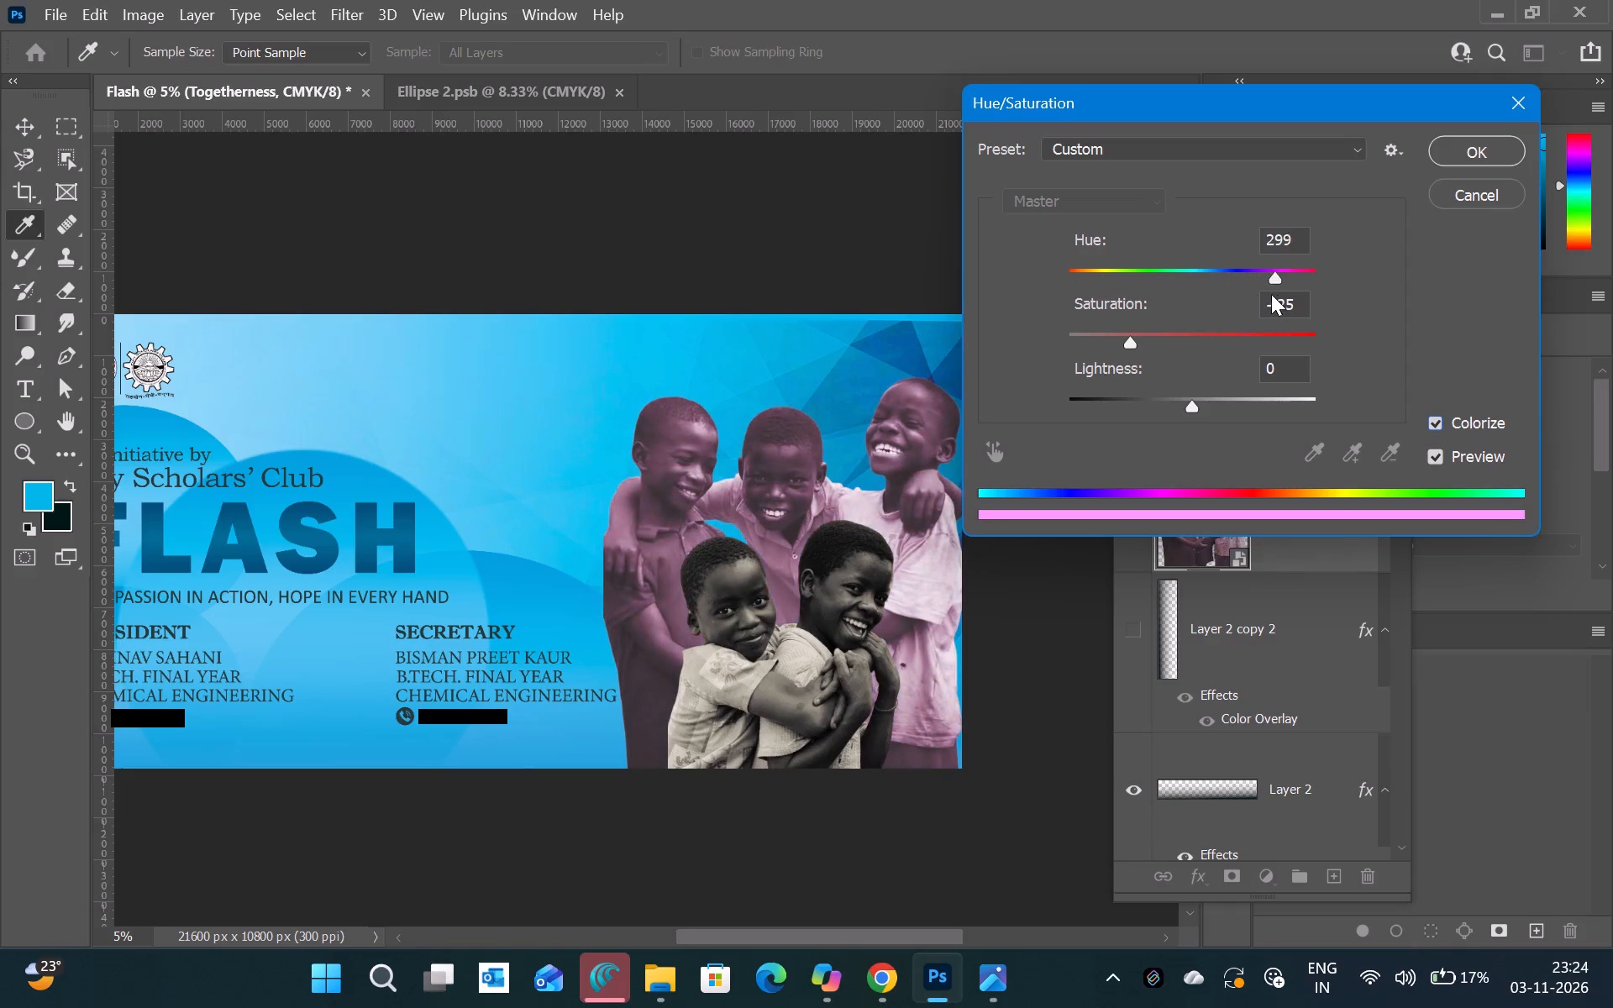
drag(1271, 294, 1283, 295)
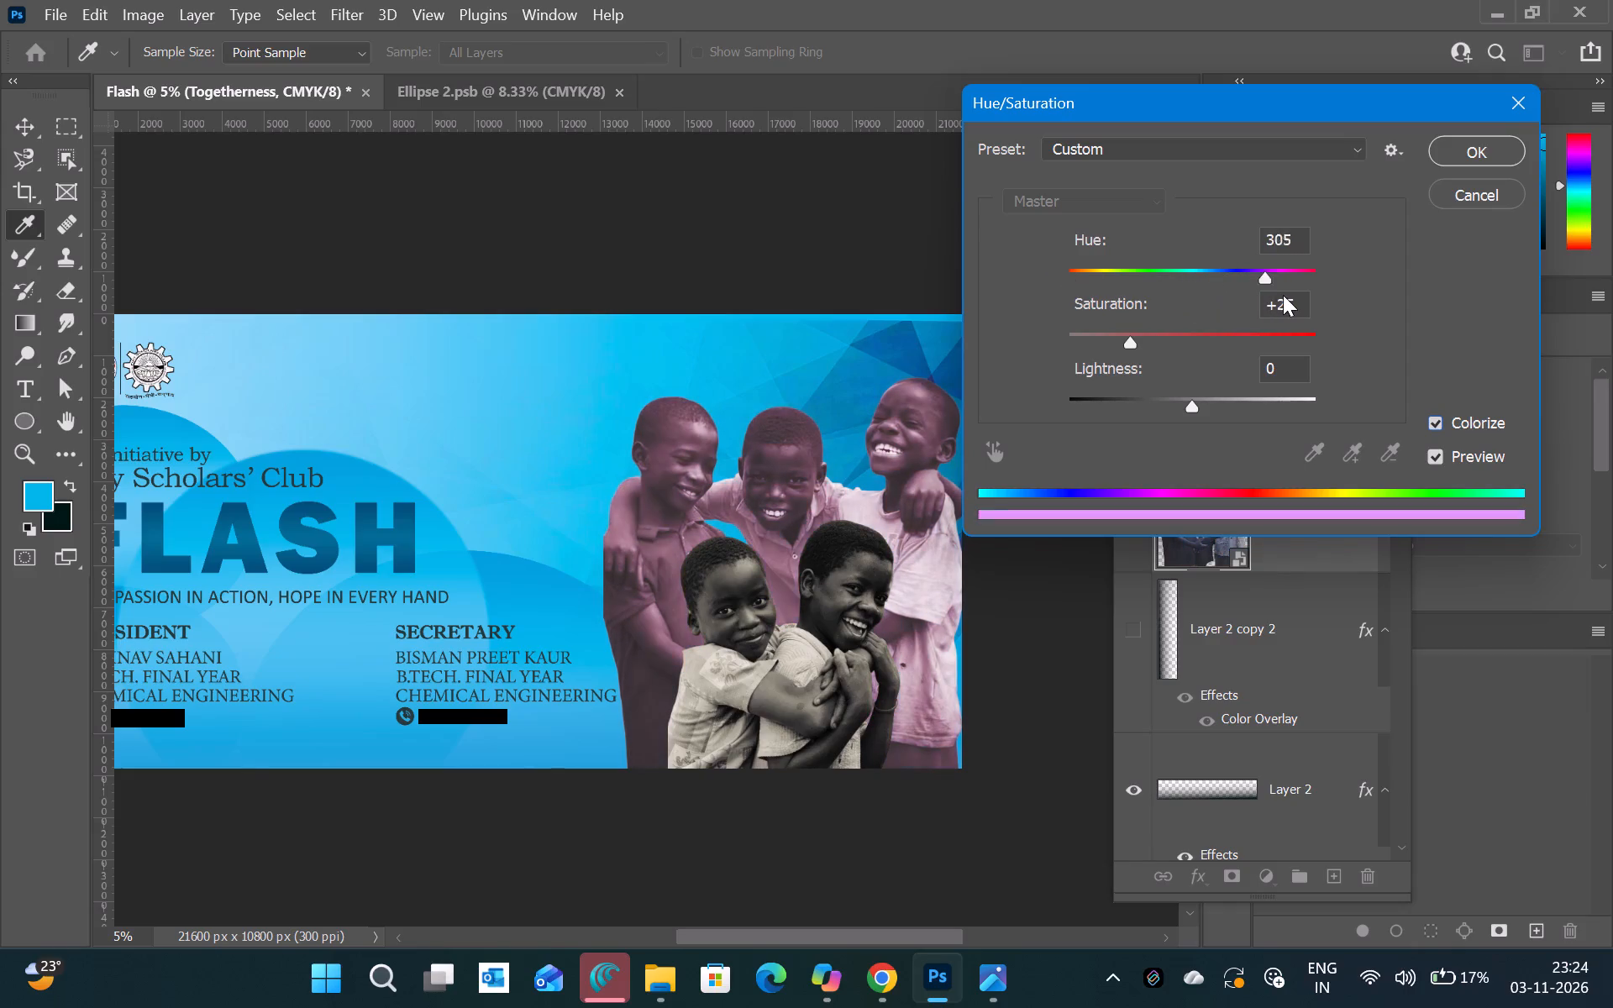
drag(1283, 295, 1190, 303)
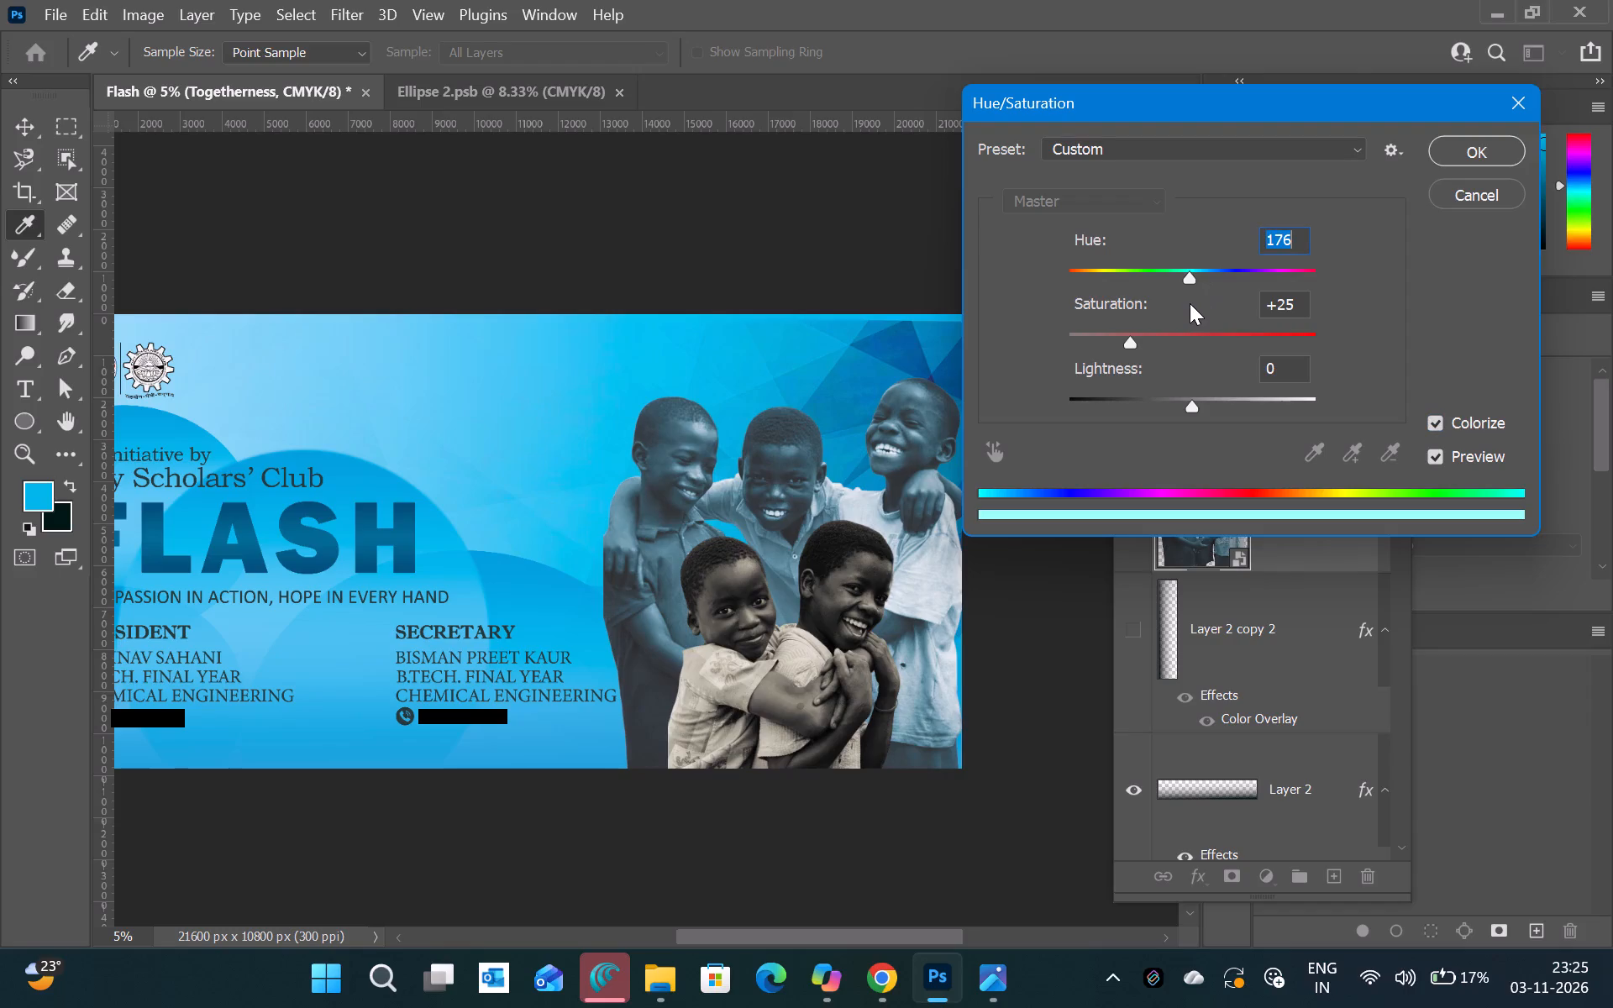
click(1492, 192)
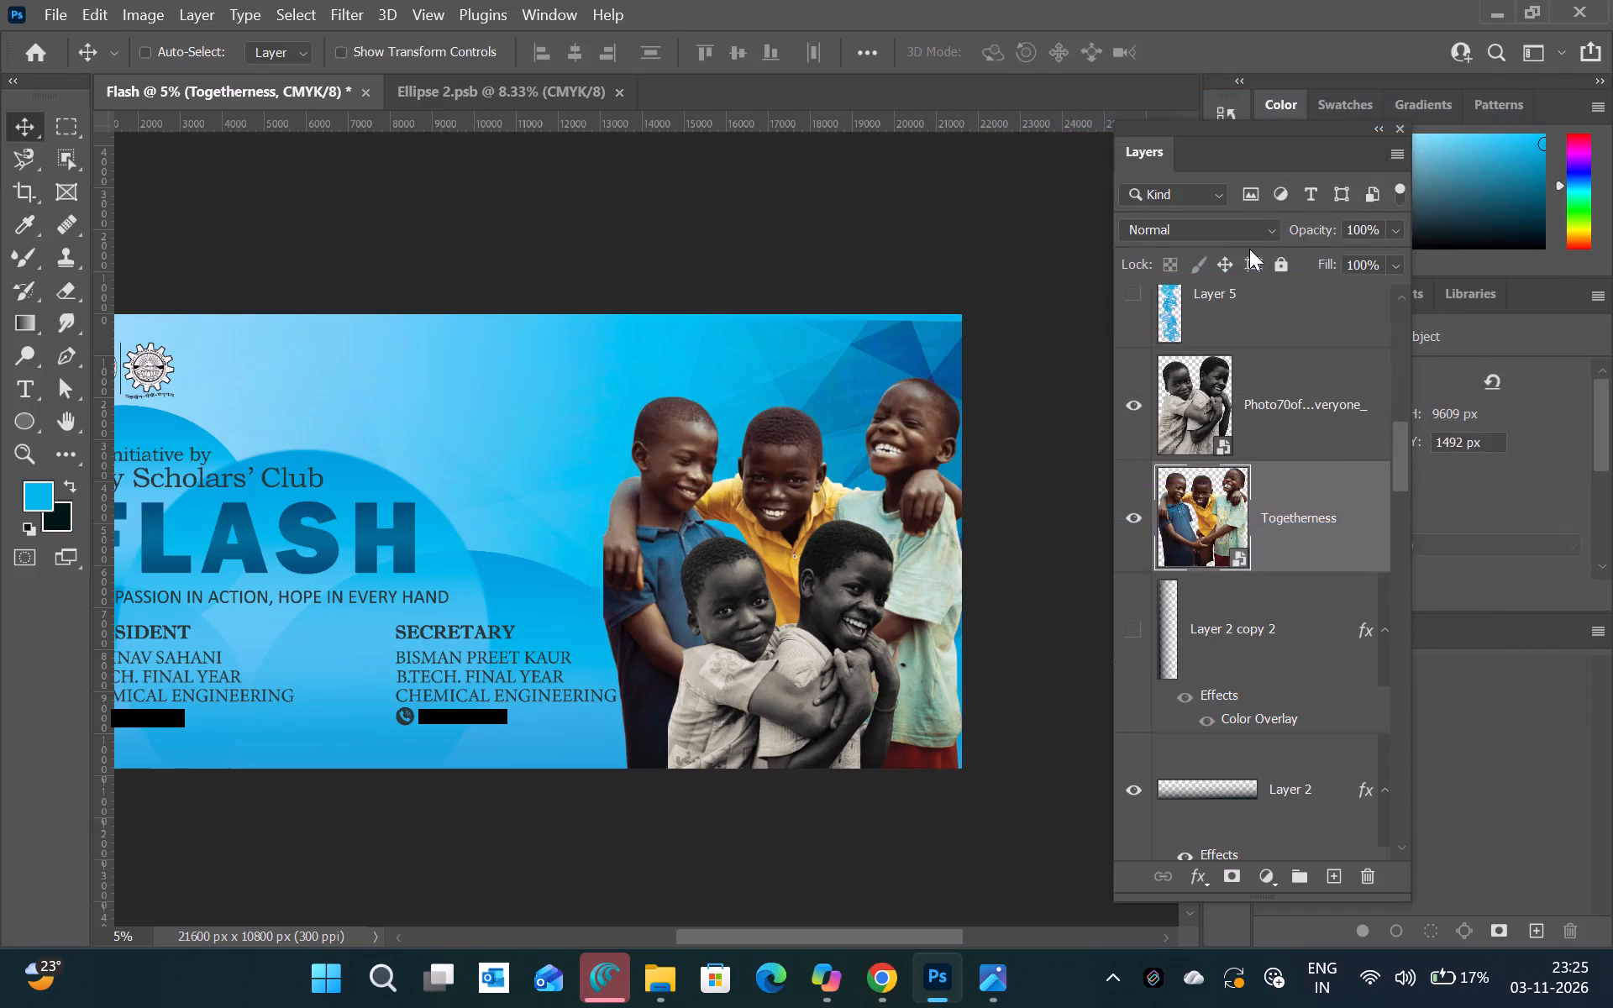
Turn the Togetherness layer black and white with a Hue/Saturation adjustment, setting Saturation to -100.
click(155, 13)
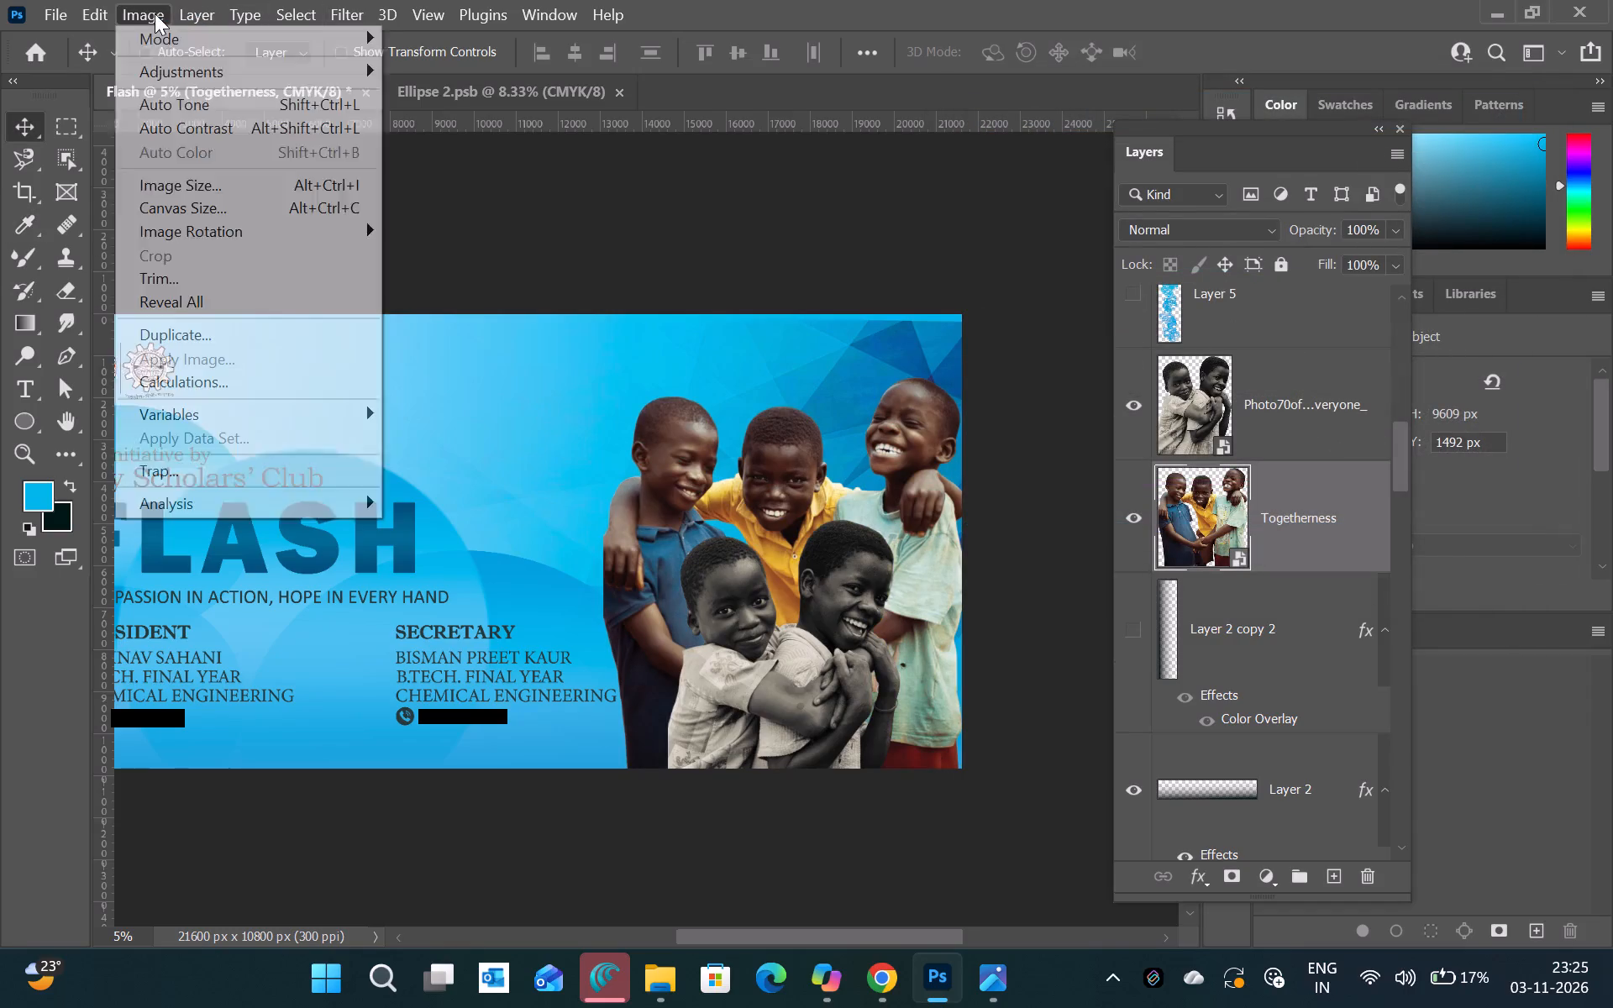
click(208, 67)
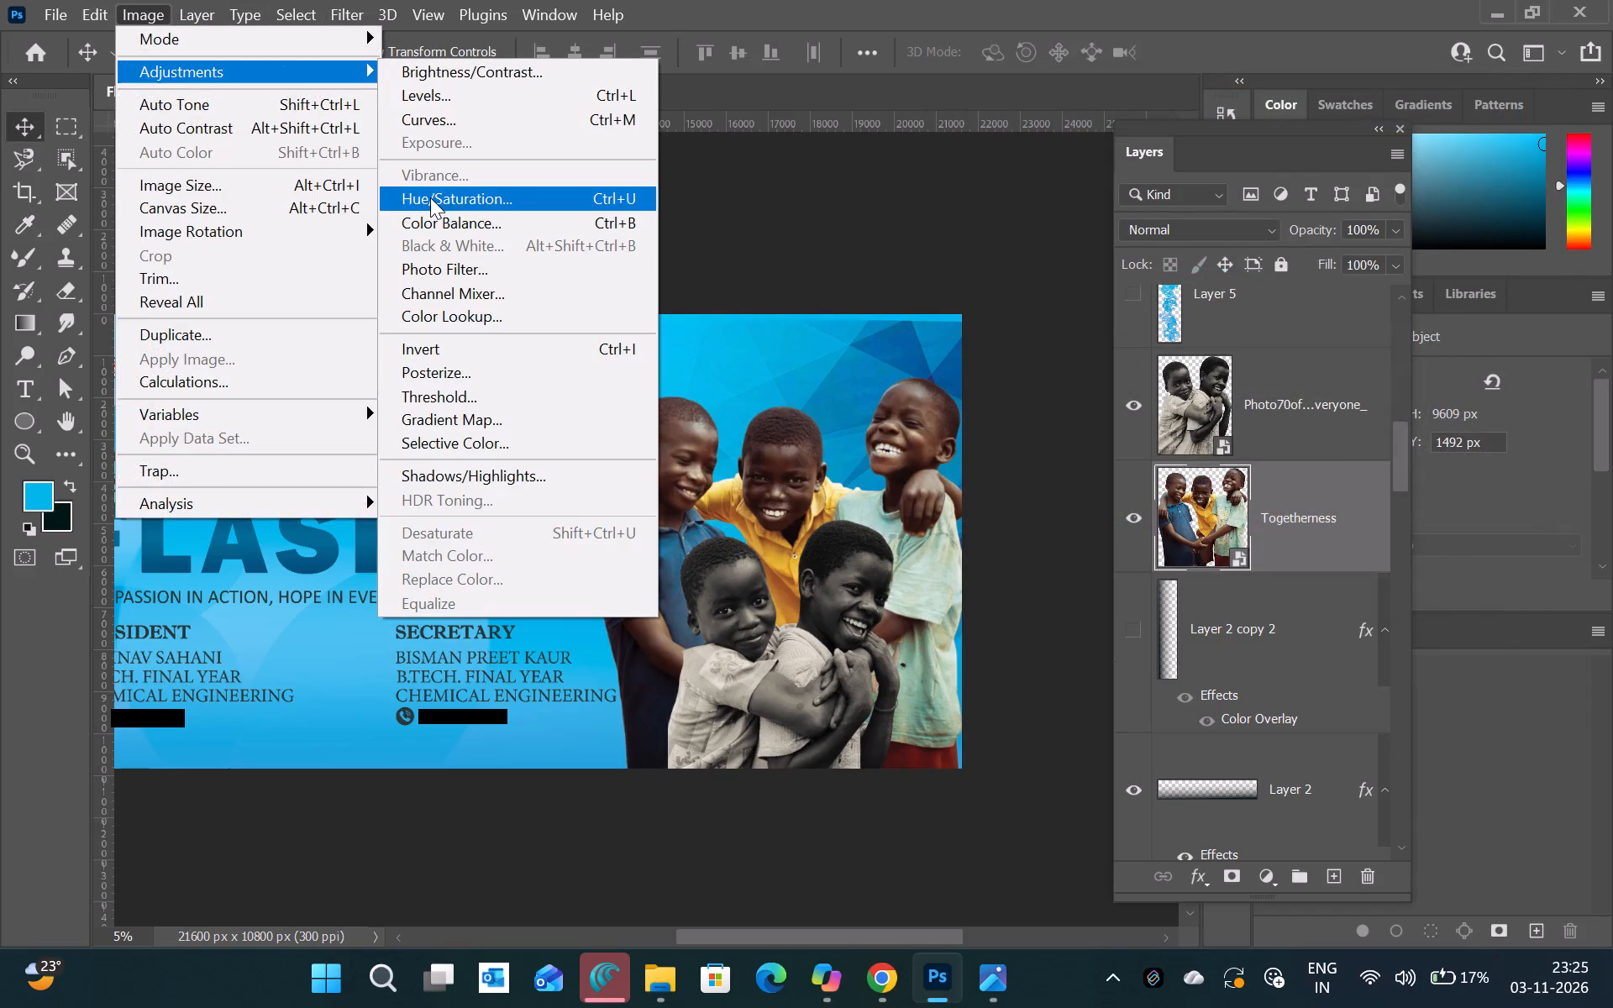
click(430, 197)
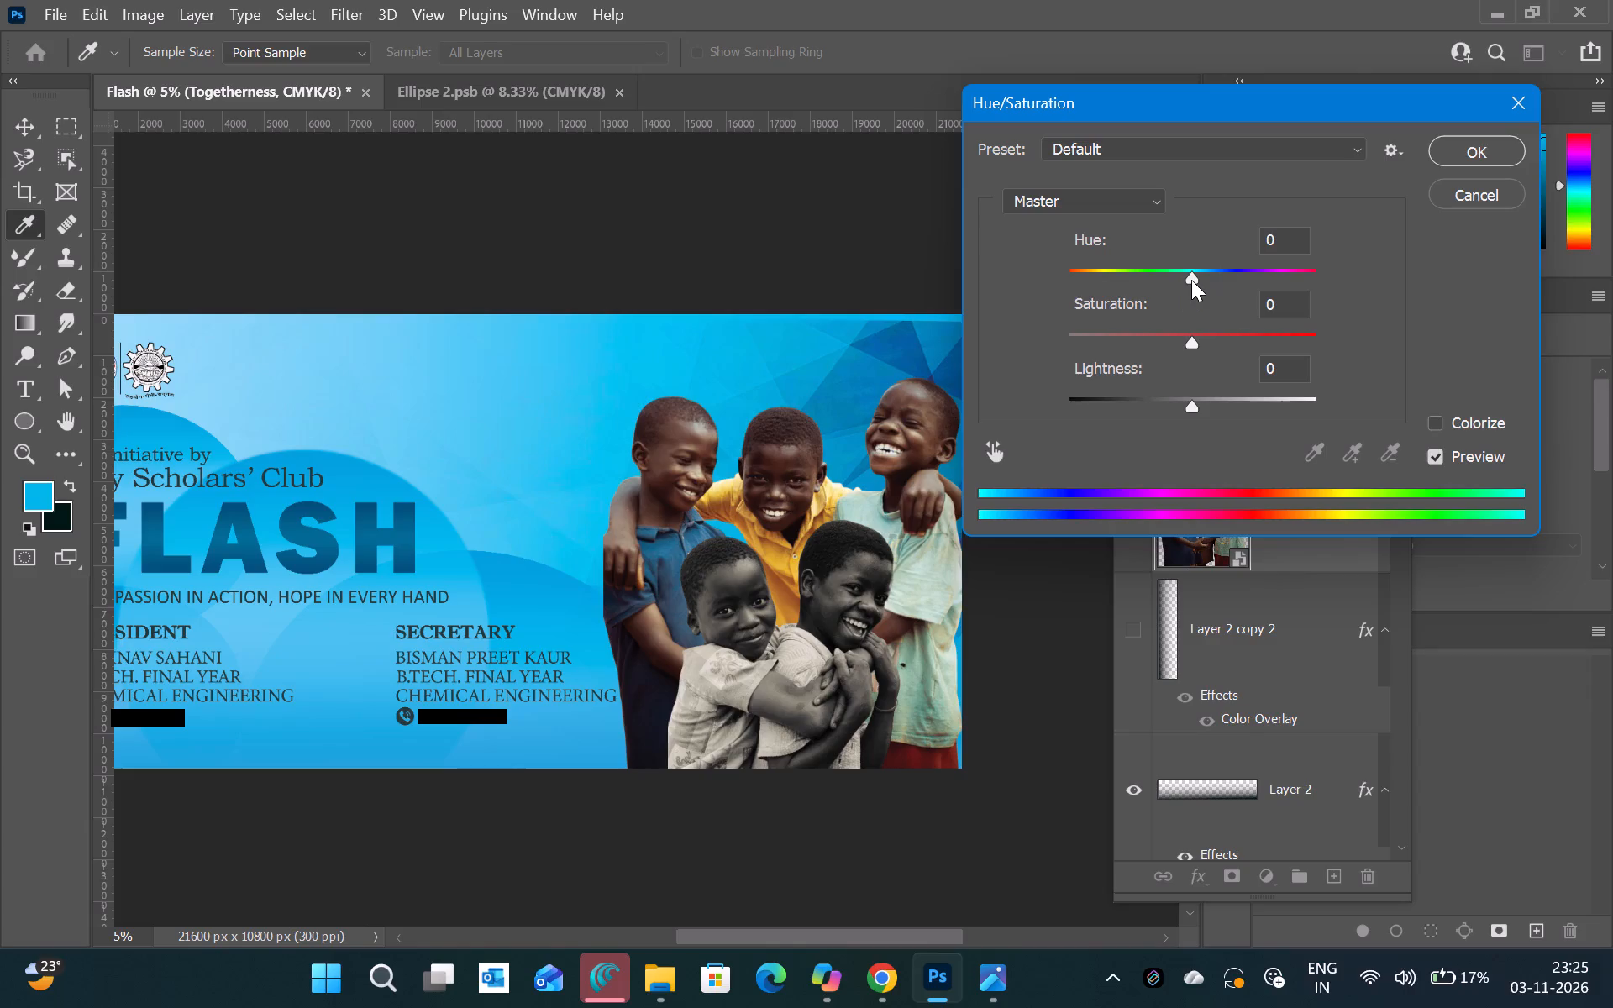
drag(1191, 280, 1046, 294)
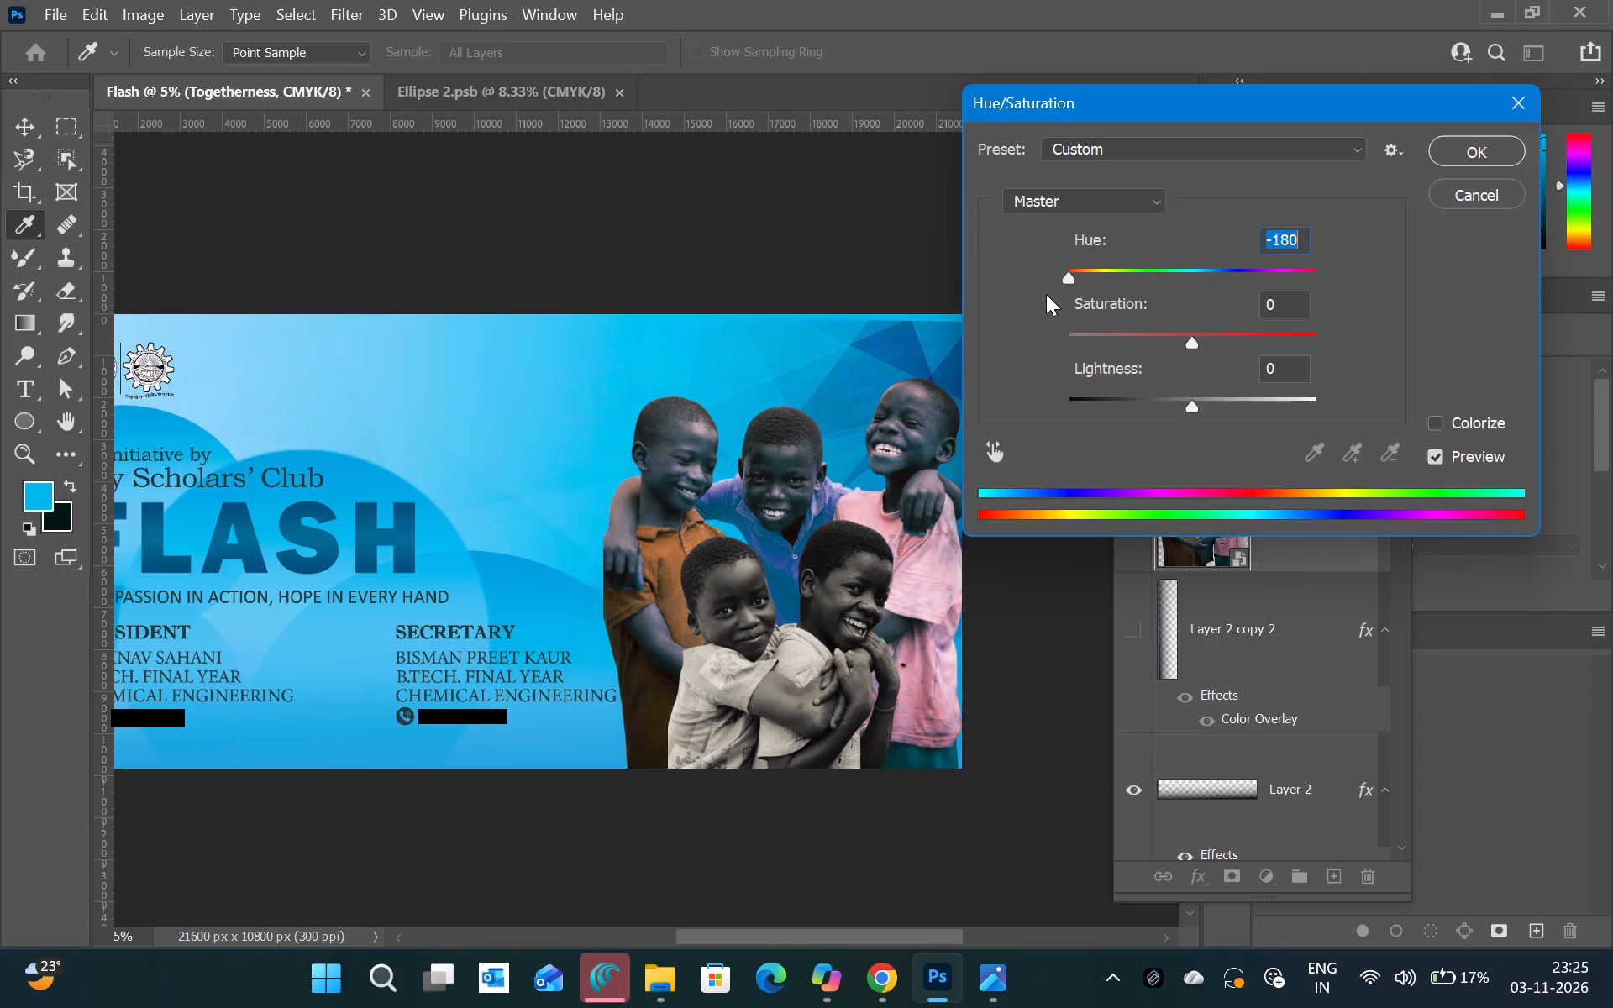
drag(1193, 341, 980, 349)
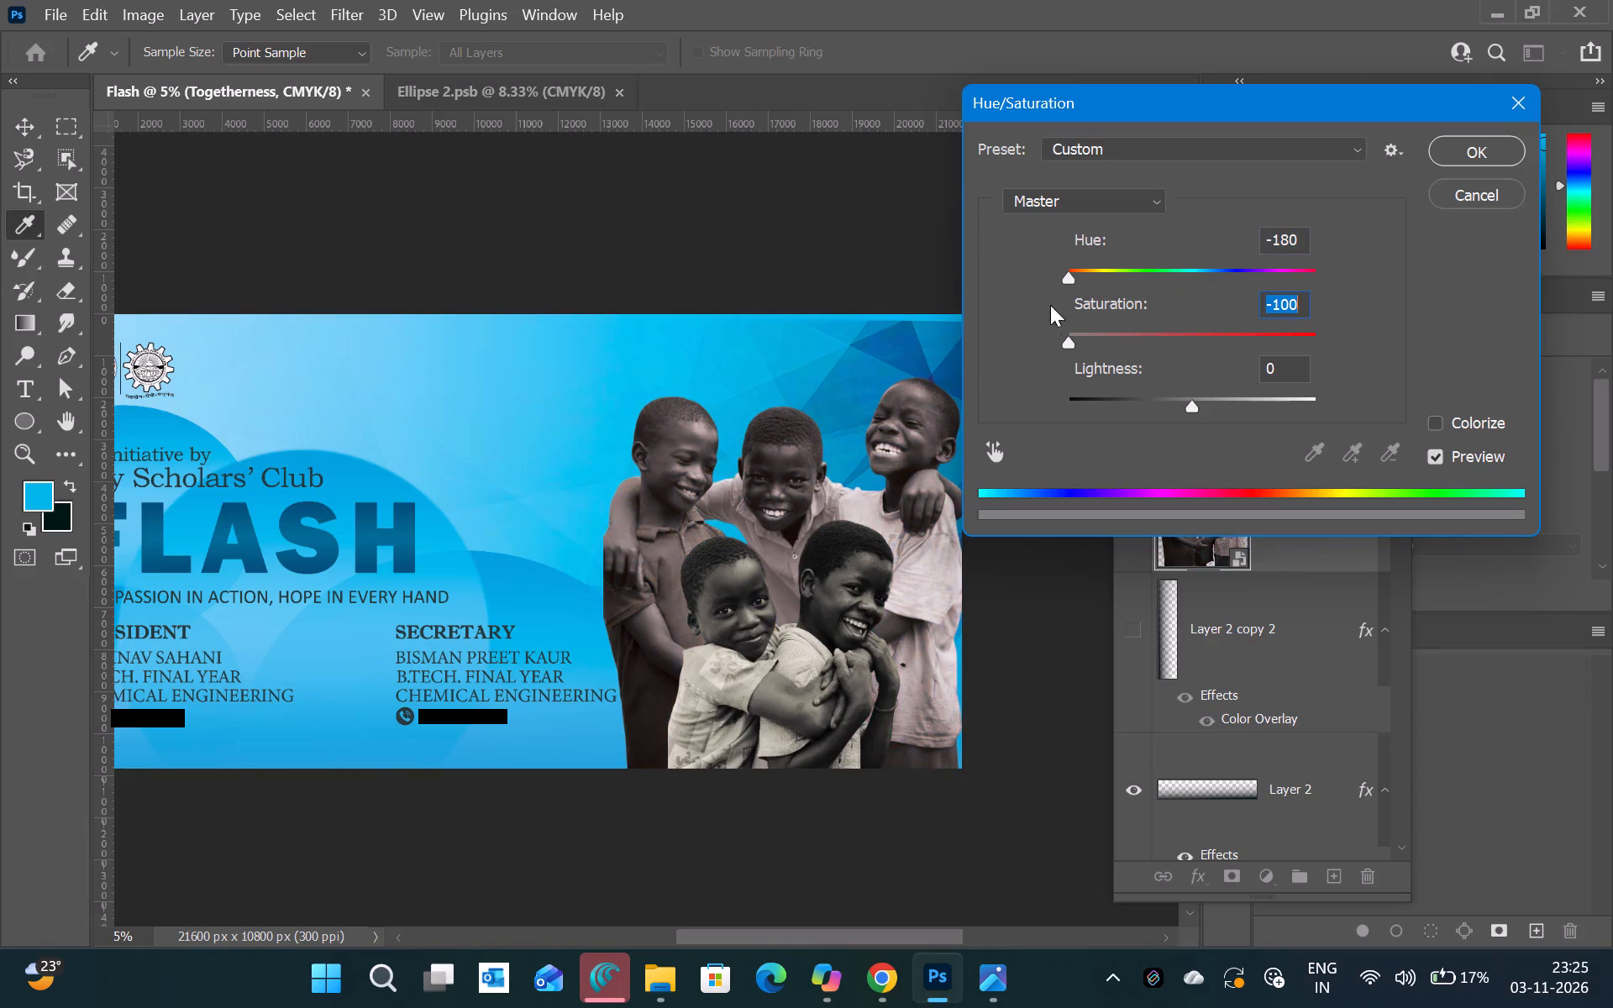
drag(1067, 274, 1306, 265)
drag(1306, 265, 1306, 265)
click(1495, 147)
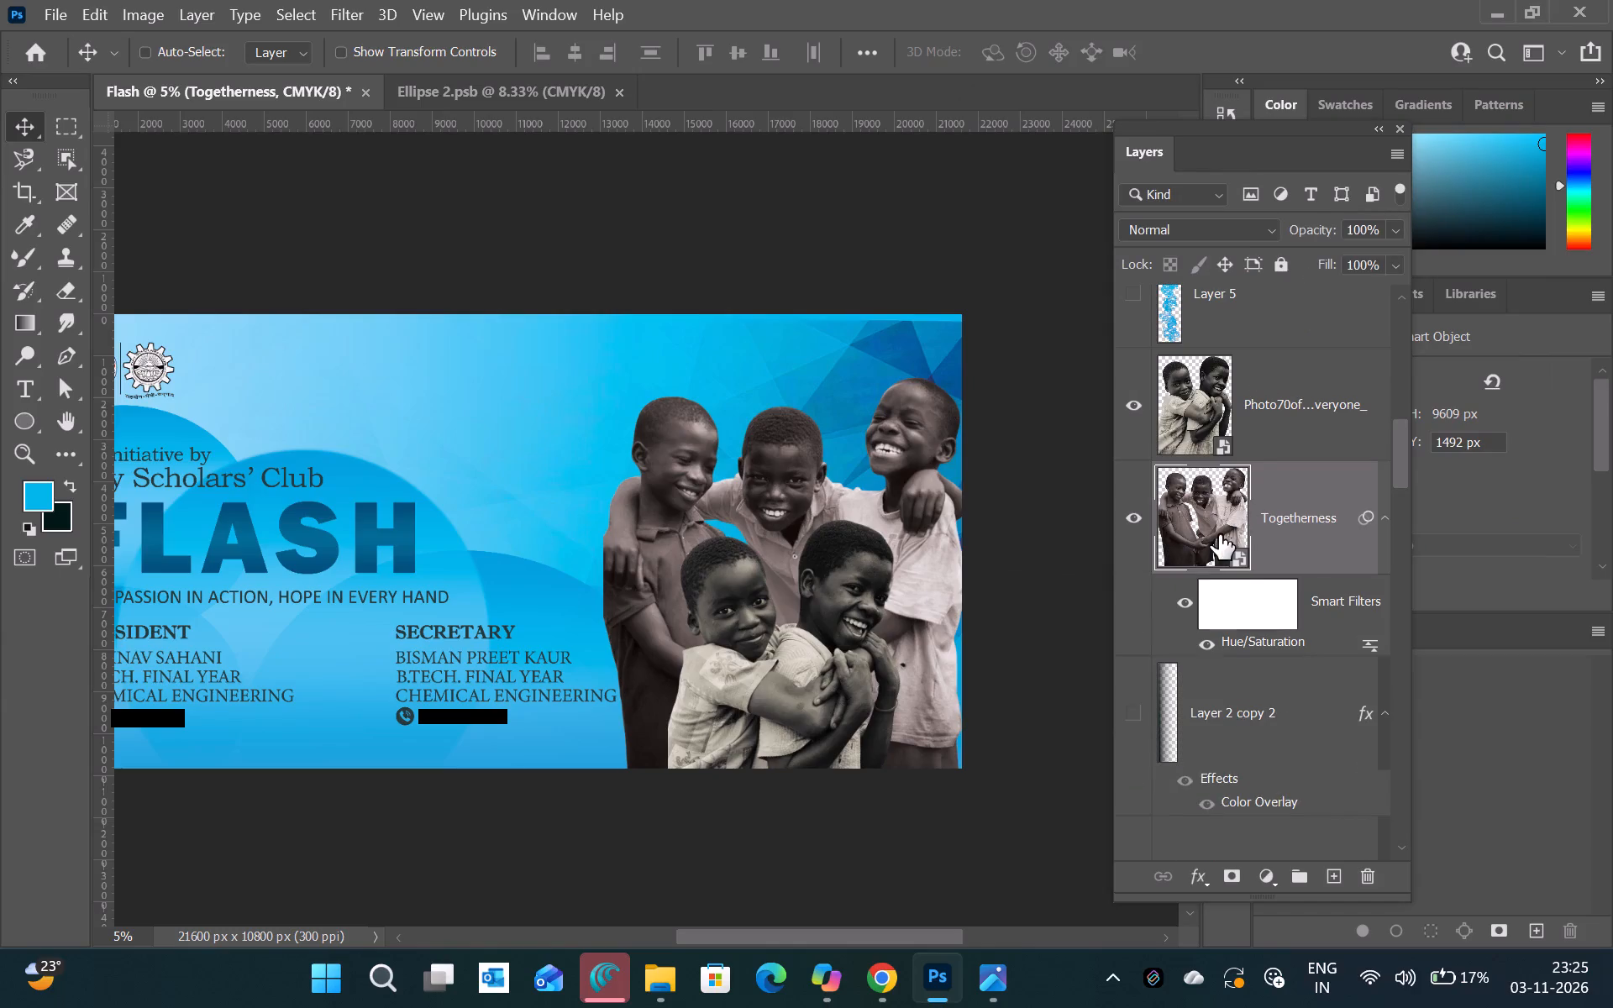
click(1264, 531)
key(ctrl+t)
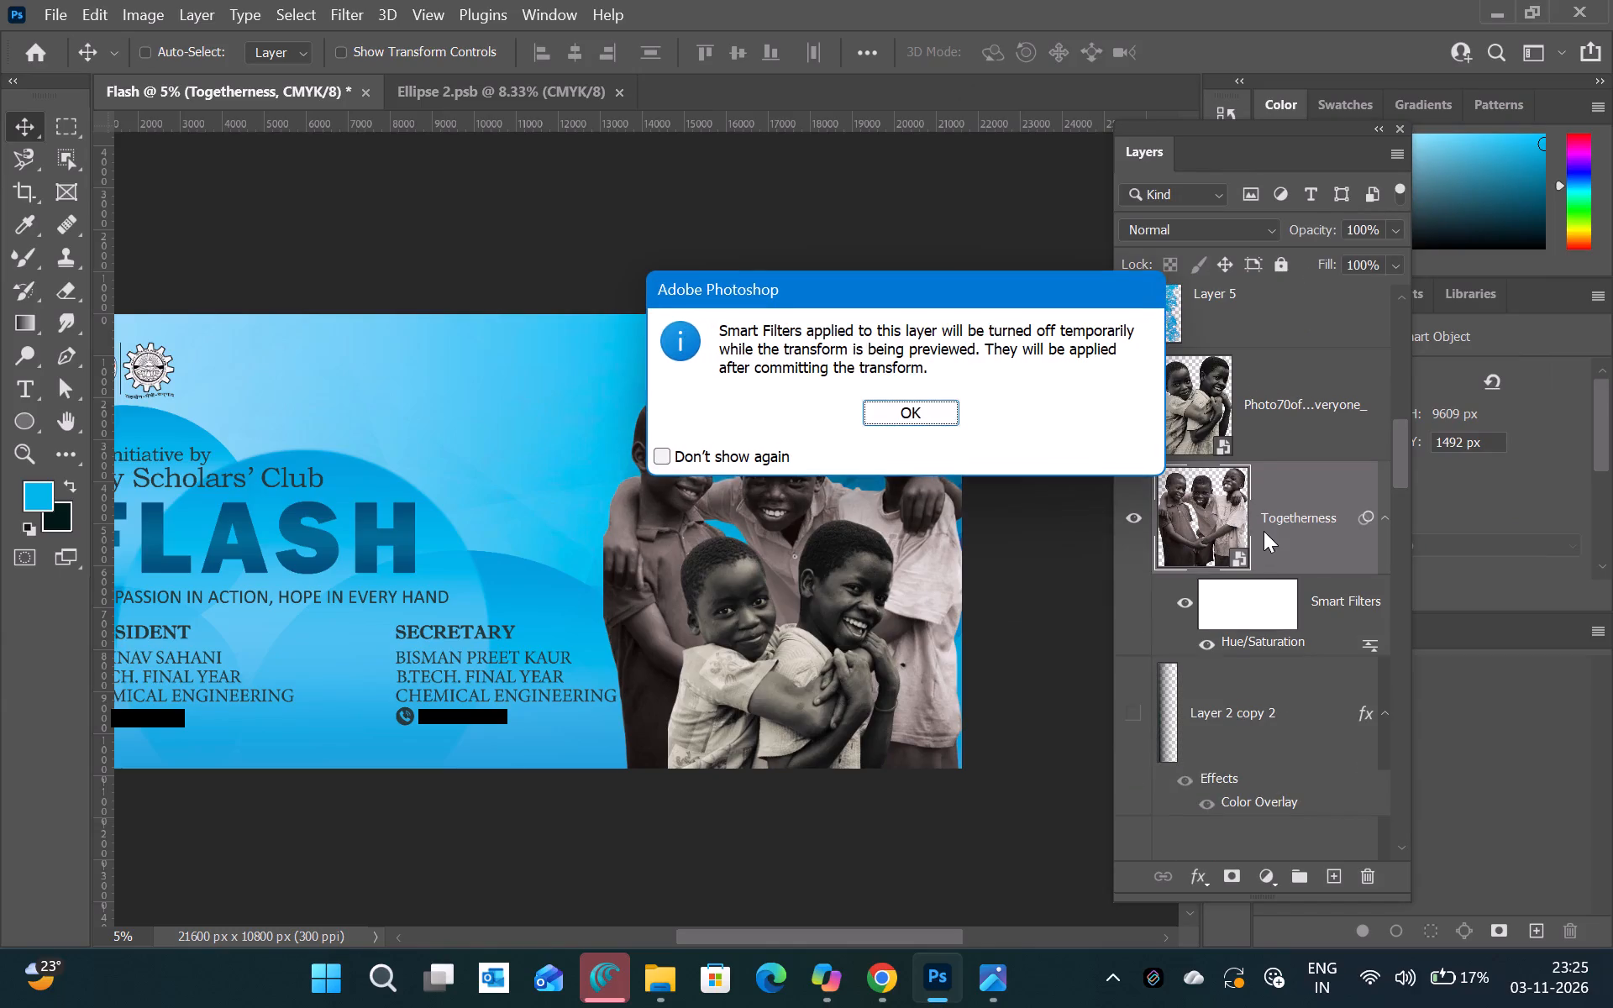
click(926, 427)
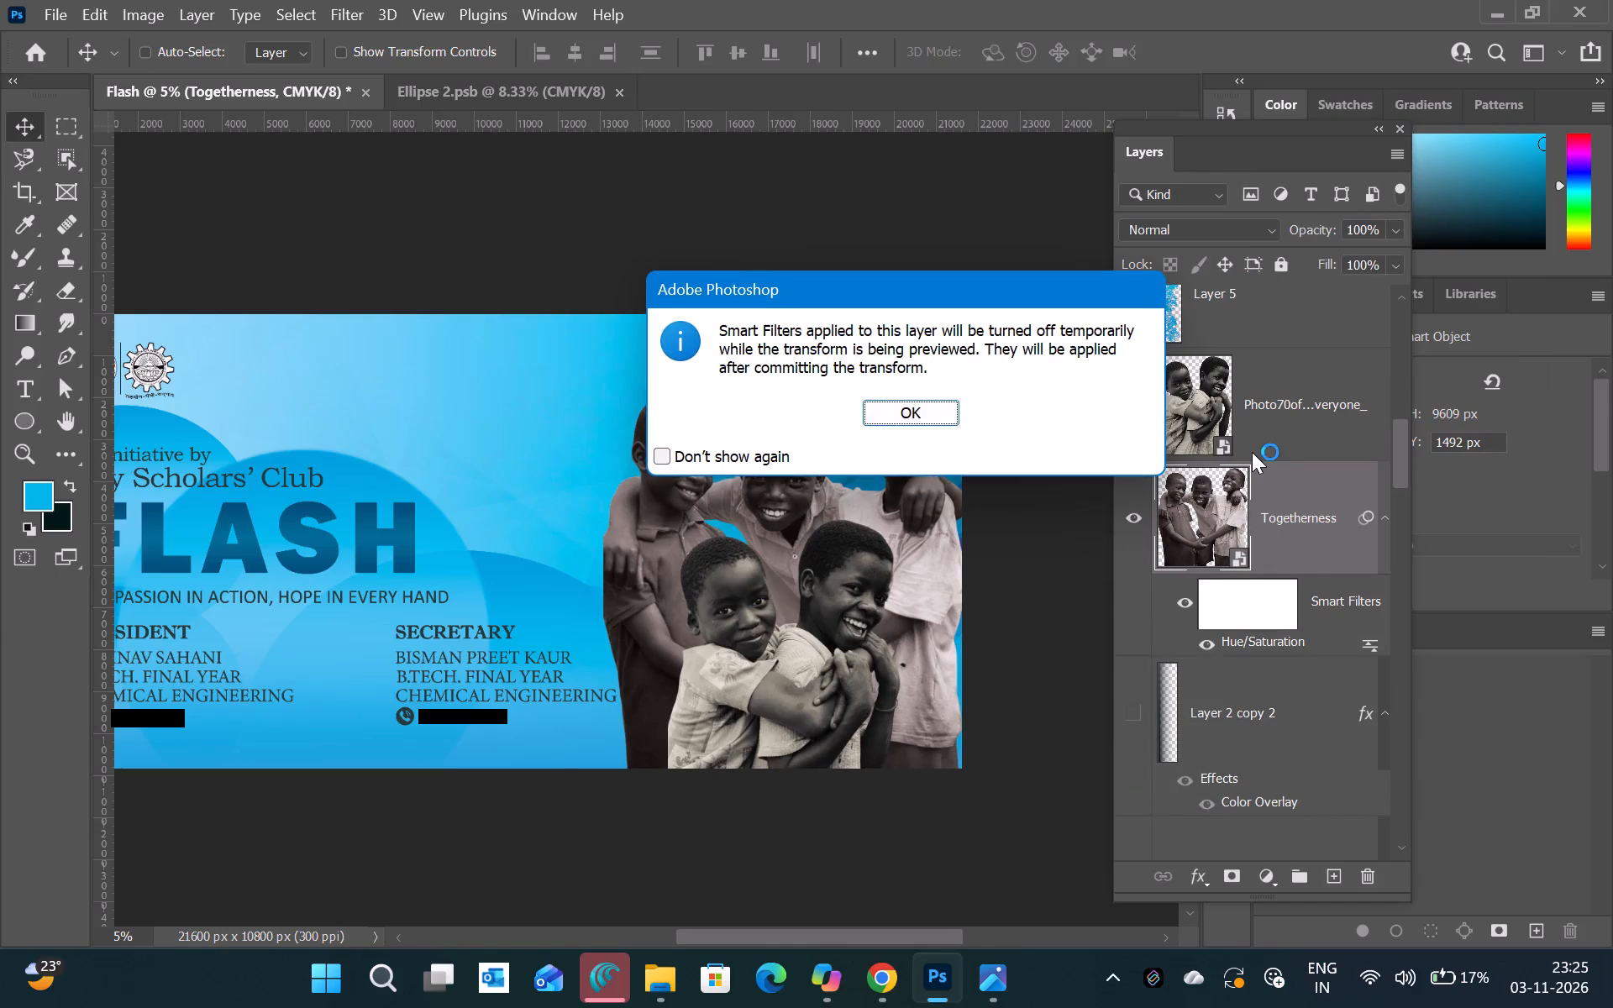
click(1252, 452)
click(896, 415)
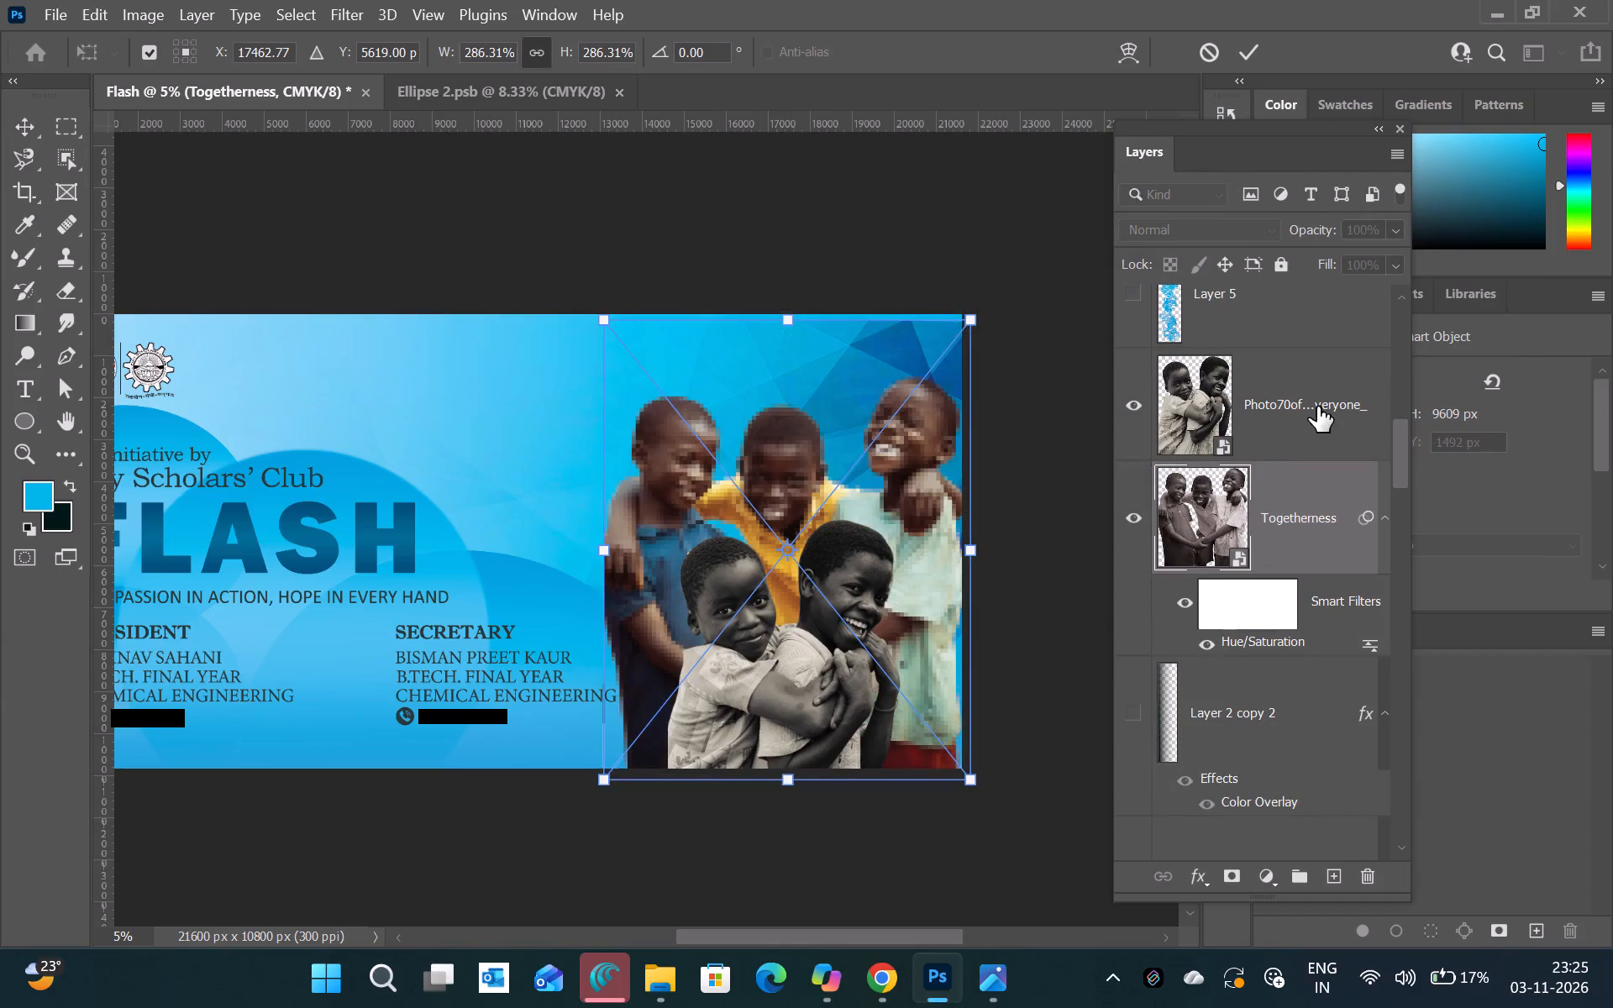
Move the Photo70of100 cutout of the two hugging children up to about Y 3913 px, in front of the Togetherness boys.
click(1317, 407)
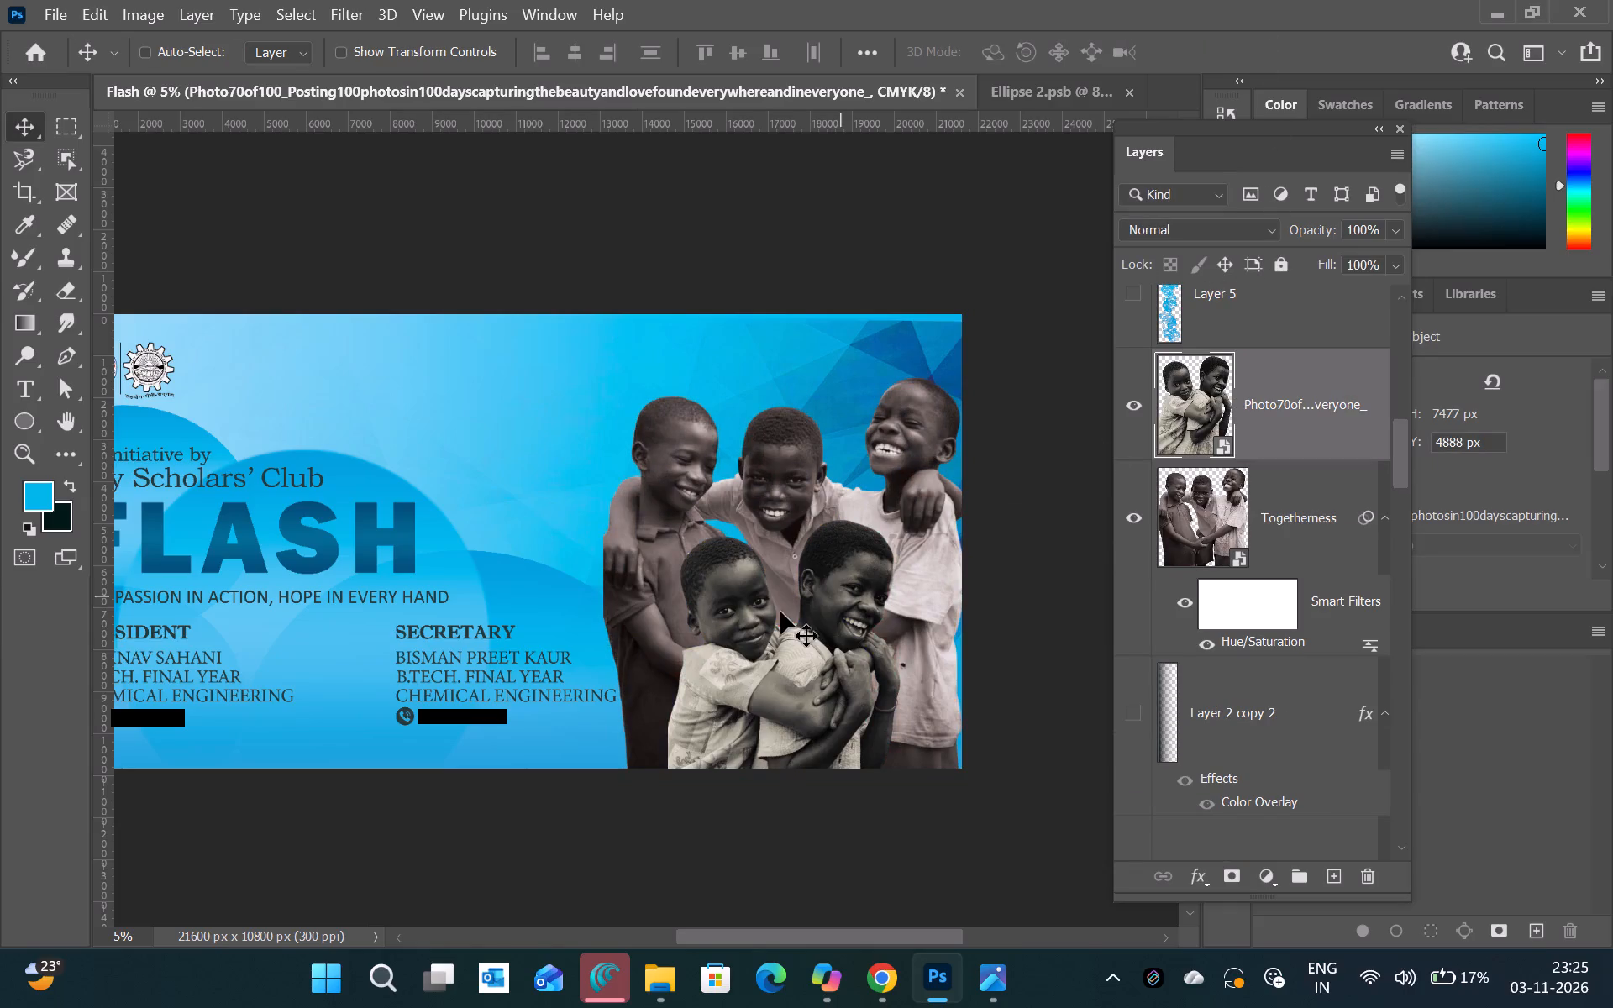
drag(777, 614, 770, 578)
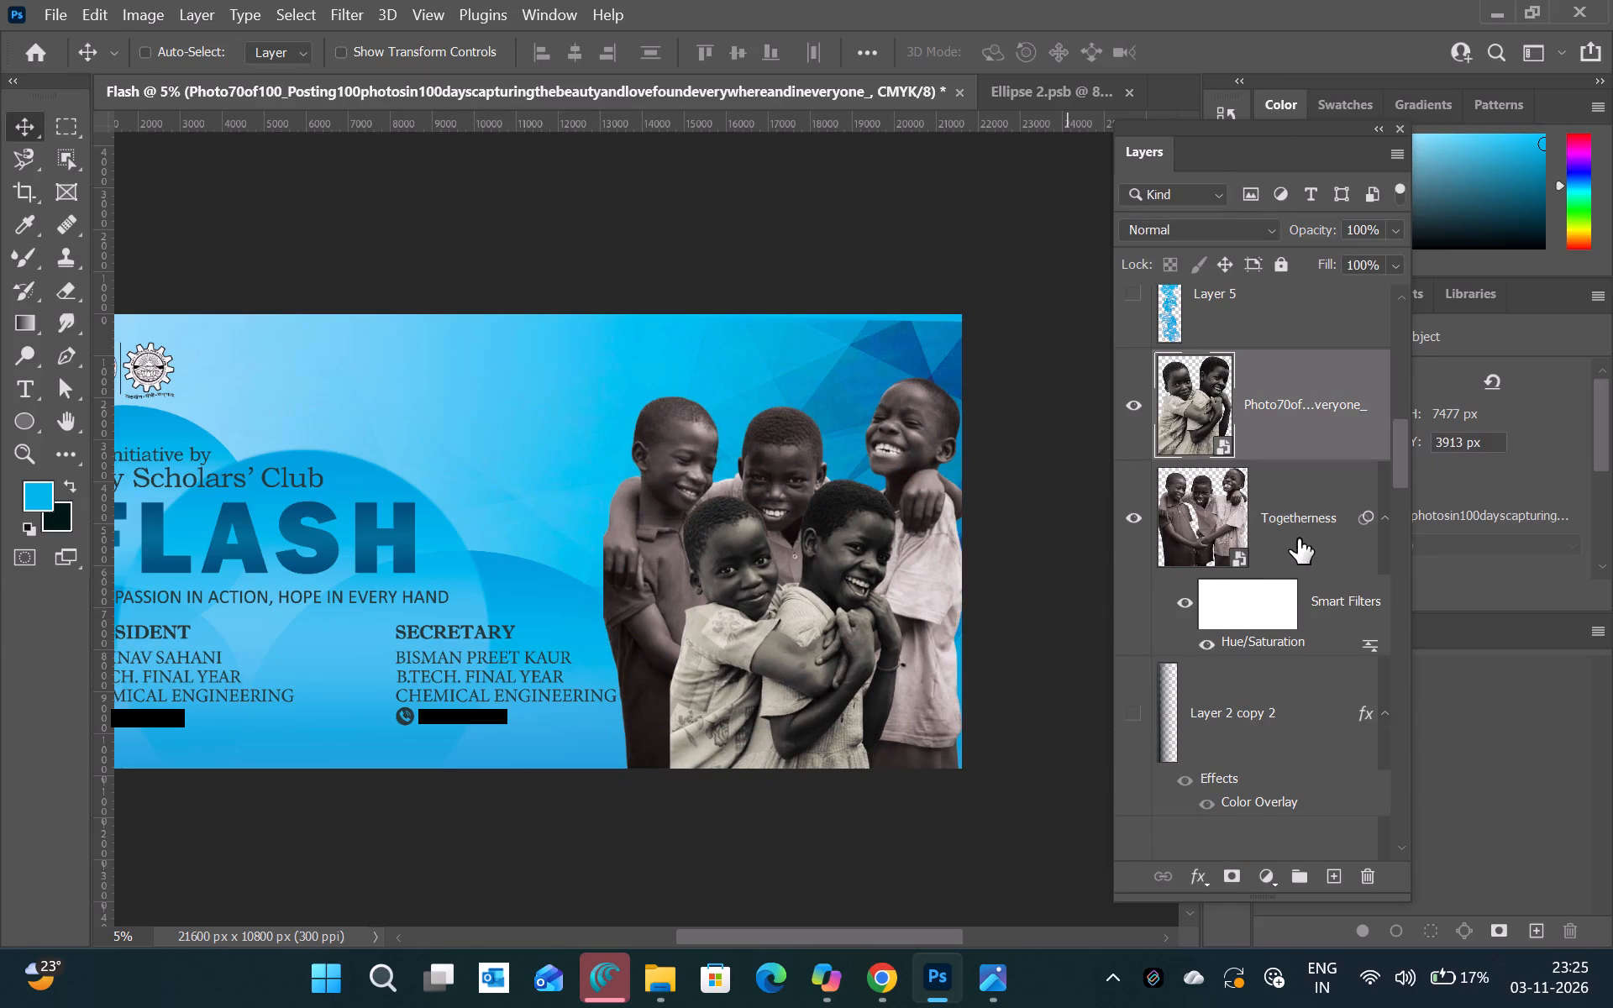
Scale the Photo70of100 and Togetherness cutouts together to about 106.5% and position them against the banner's right and bottom edges.
click(1301, 519)
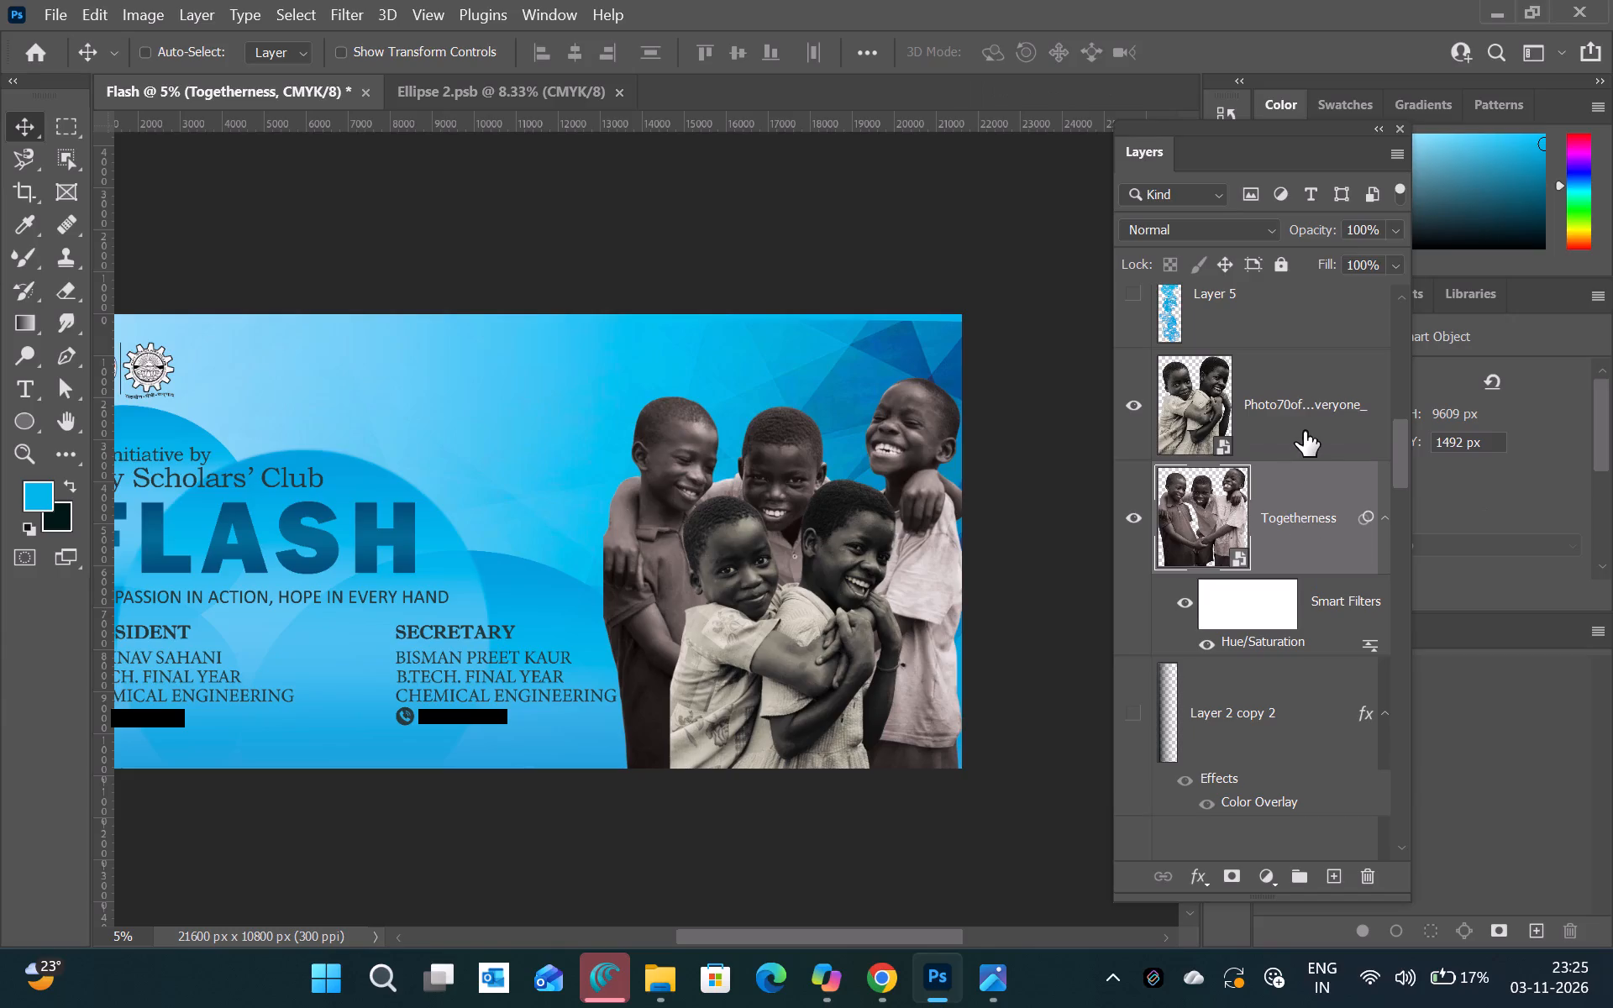
ctrl+click(1304, 431)
key(ctrl+t)
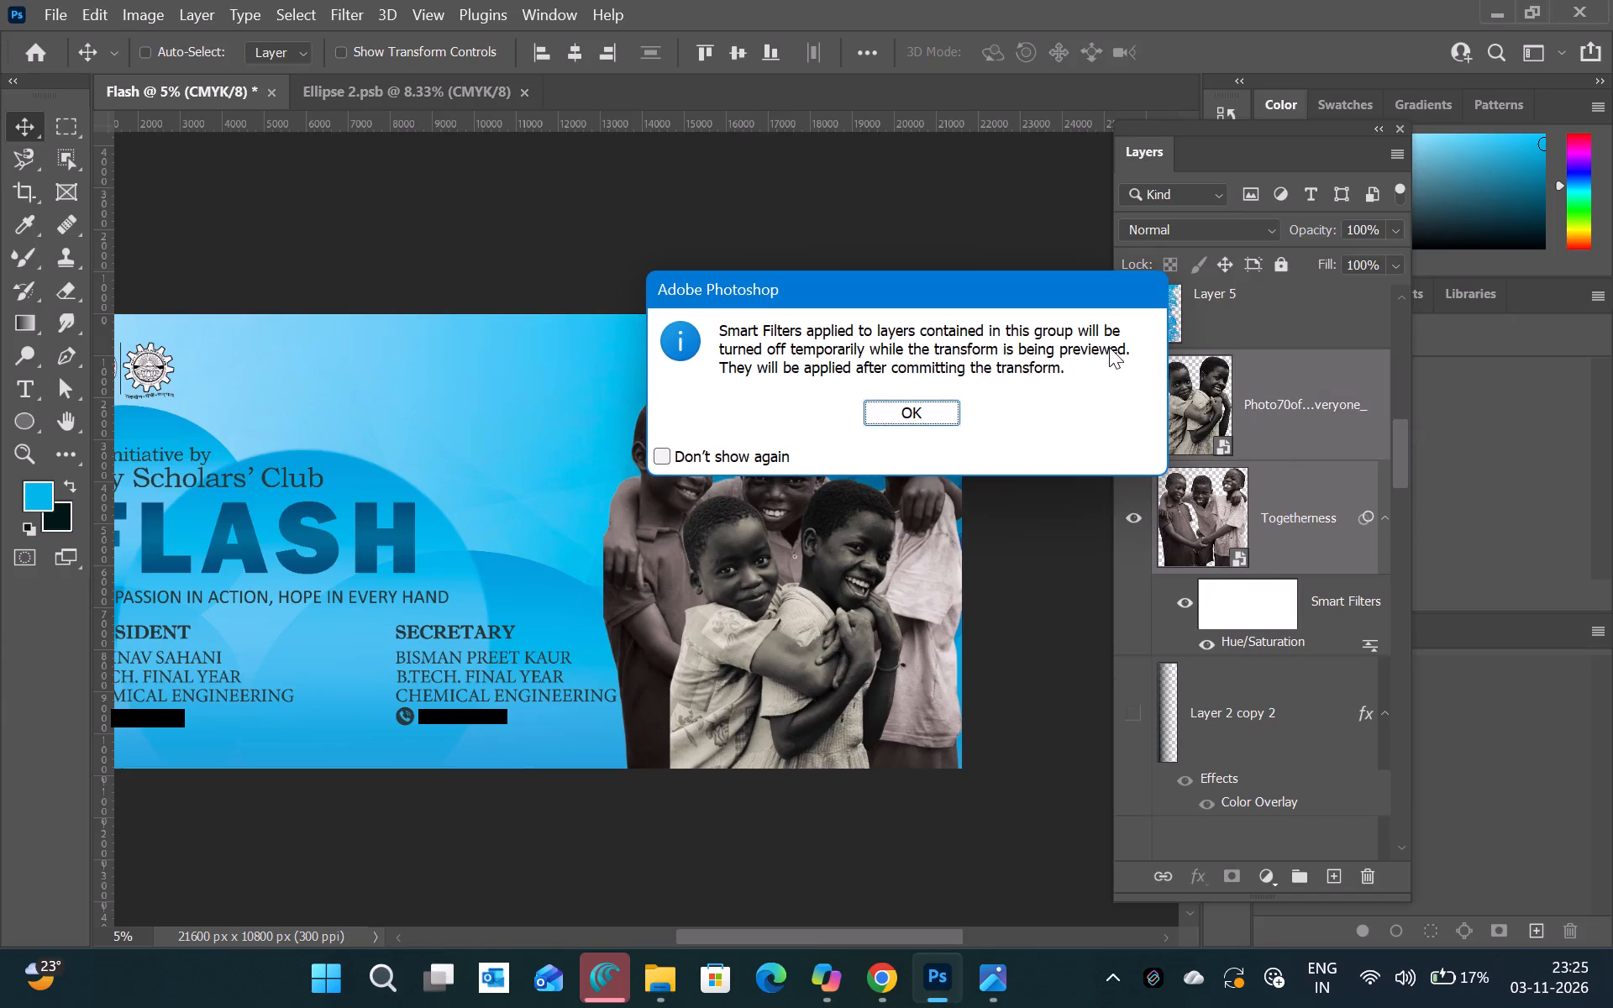
click(875, 417)
drag(830, 612, 846, 564)
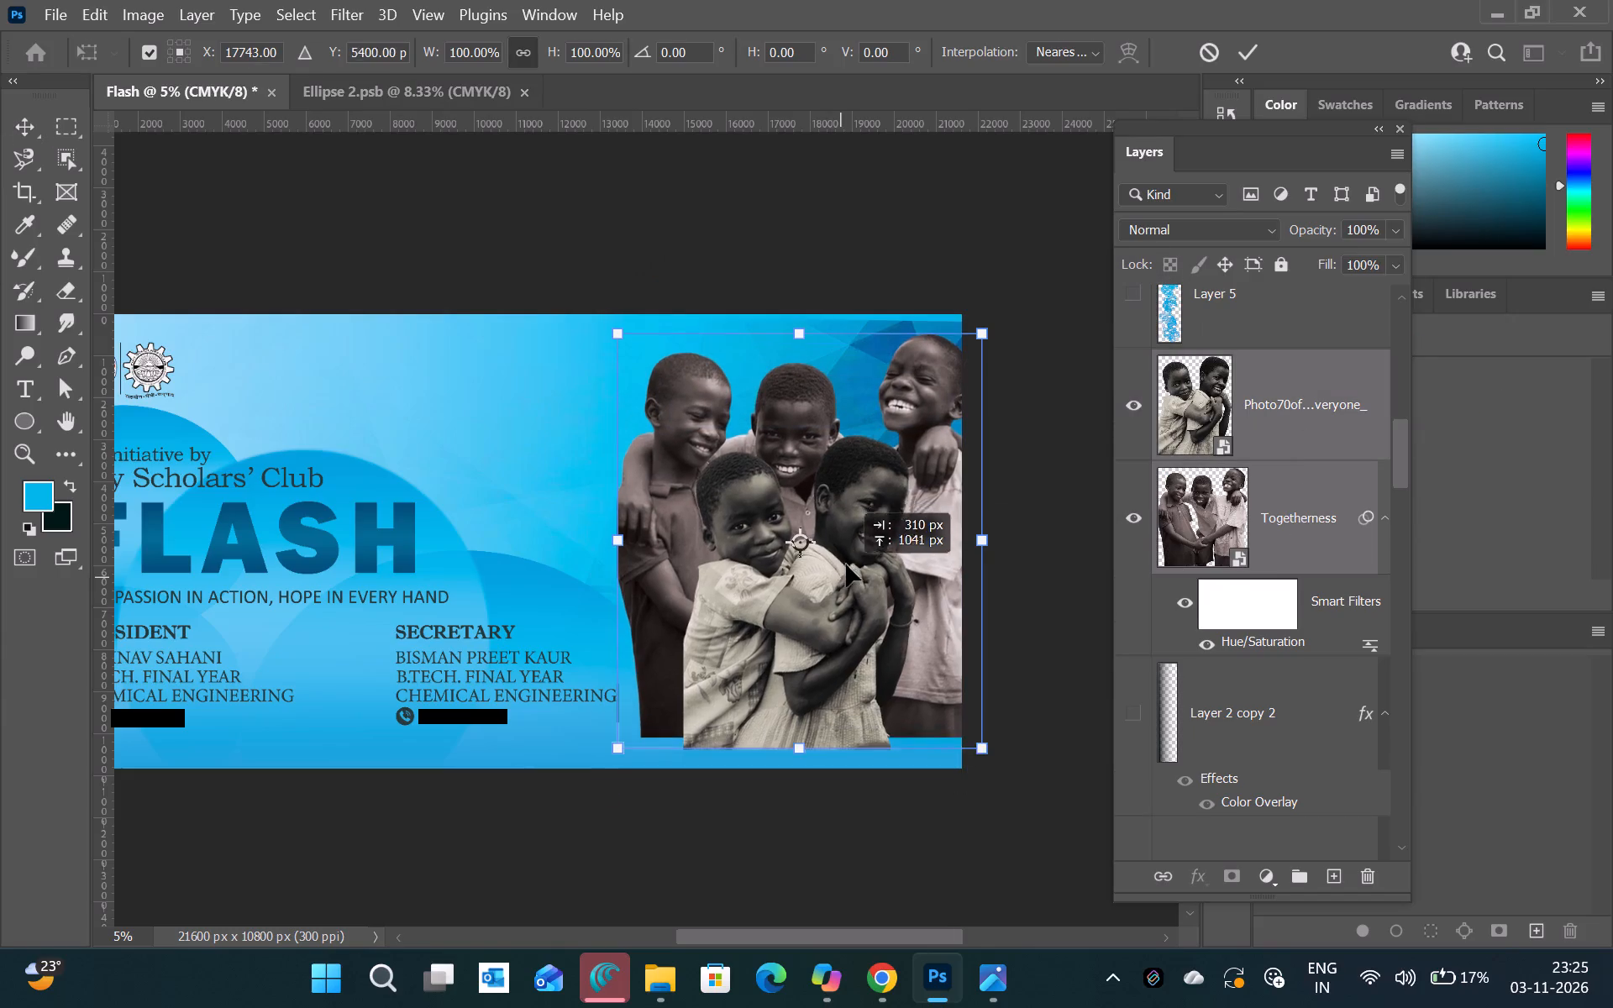
drag(846, 564, 849, 559)
drag(623, 748, 623, 753)
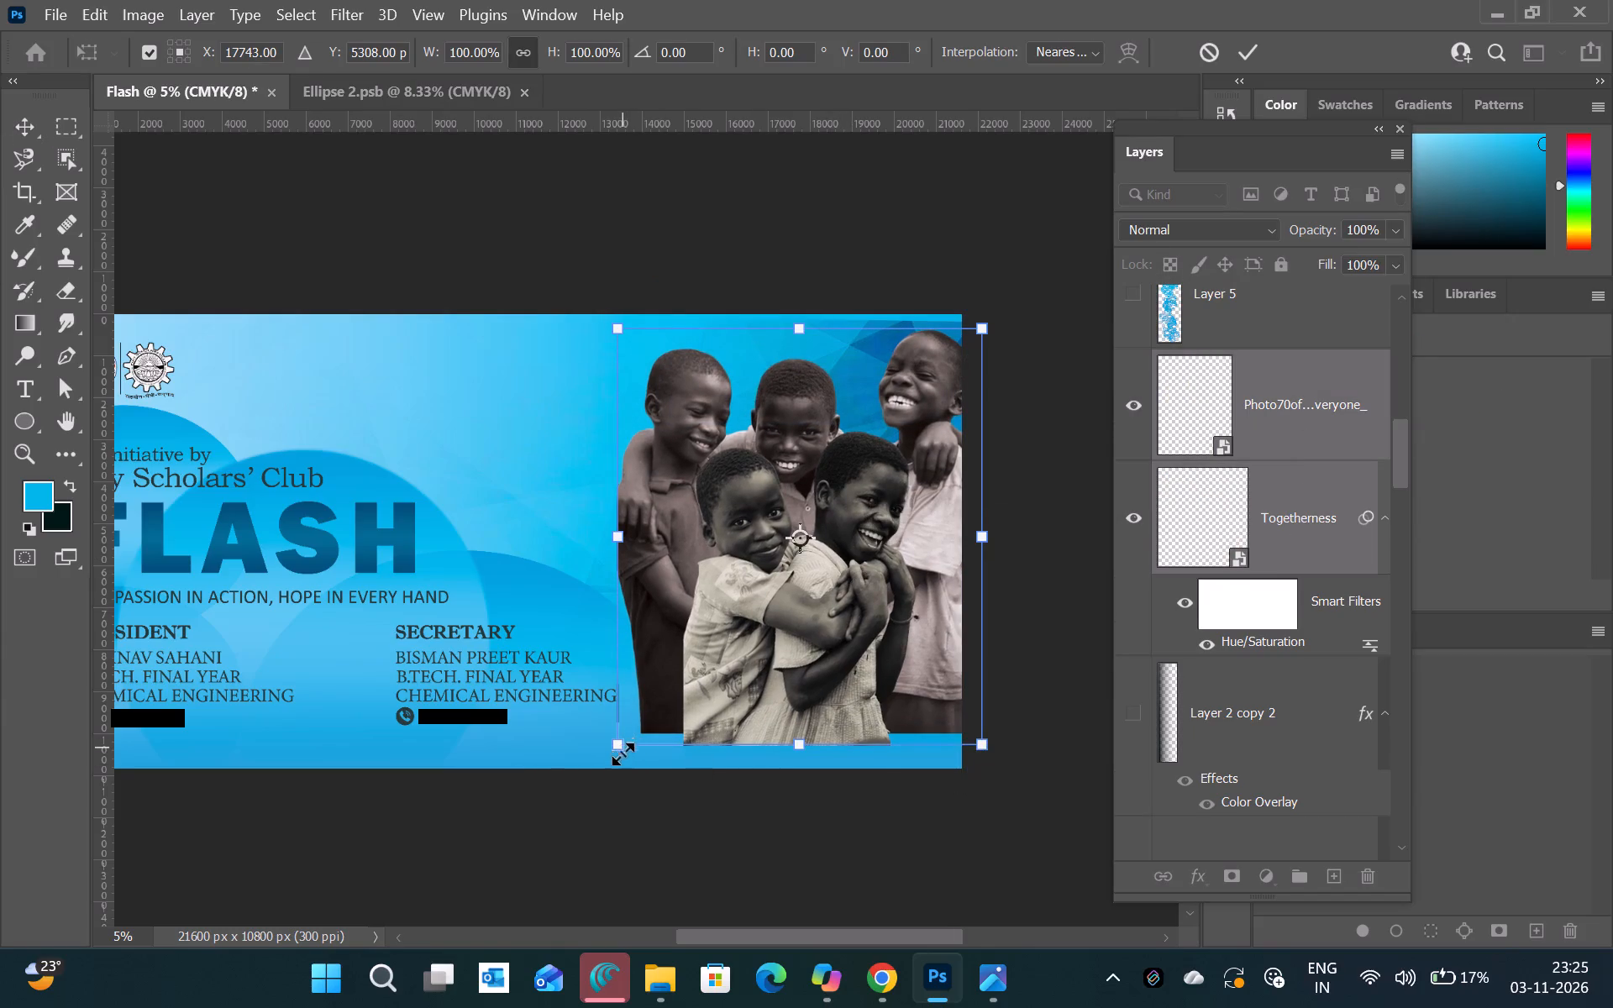
drag(623, 753, 623, 797)
drag(704, 700, 723, 722)
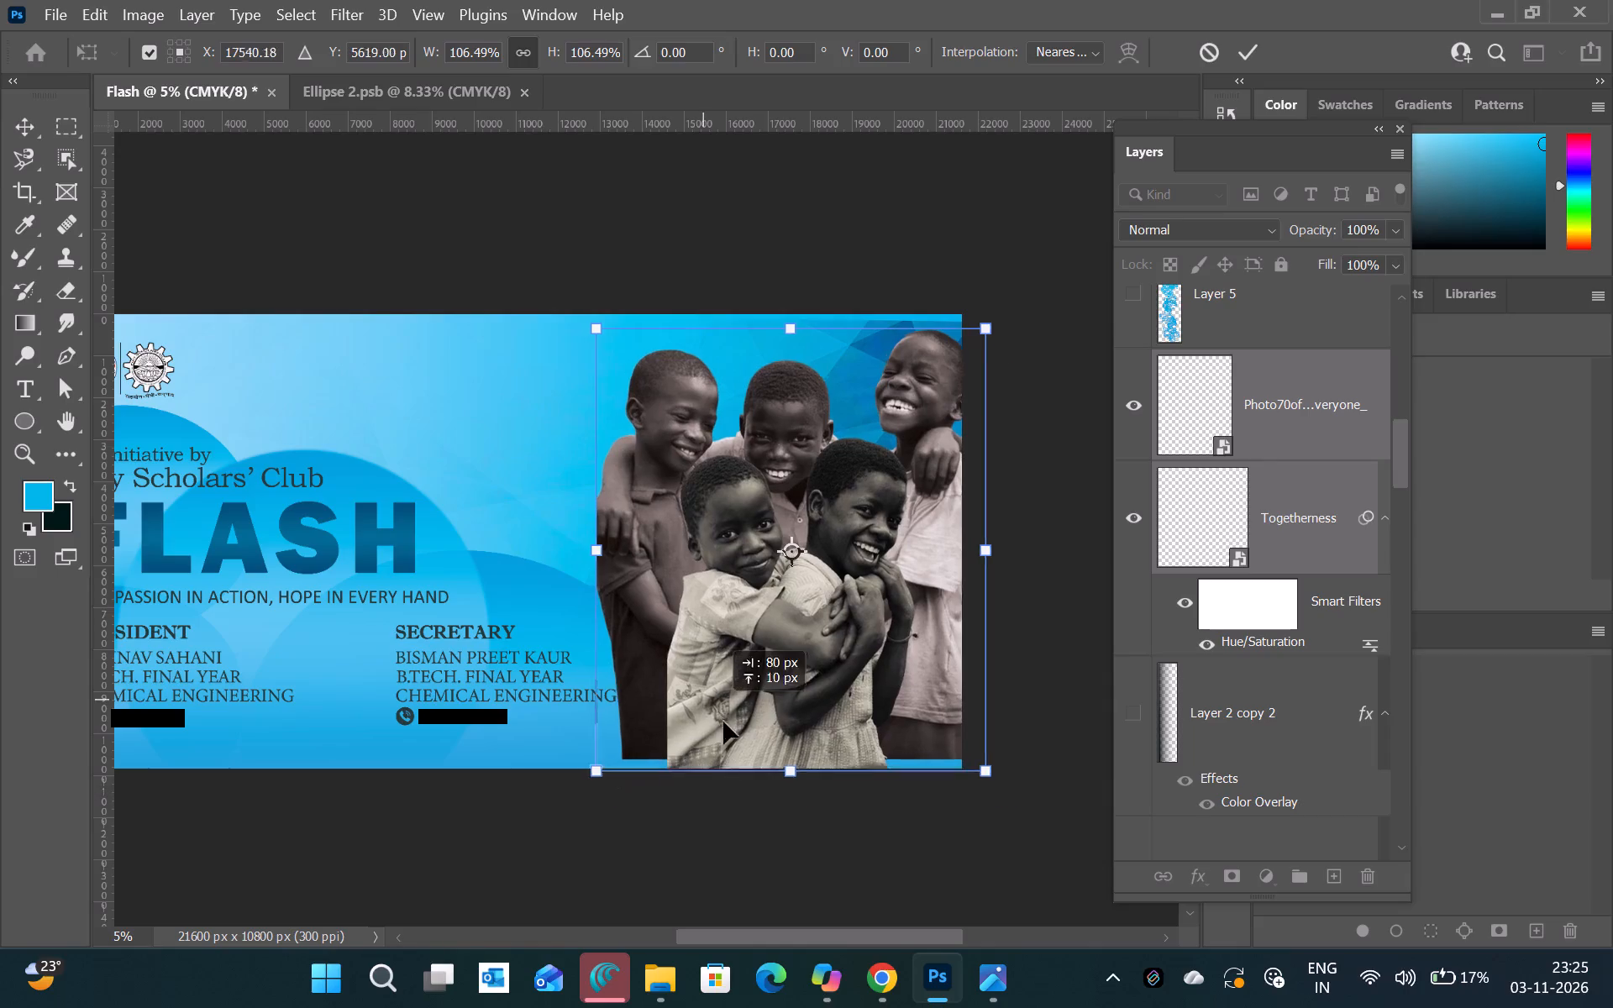
drag(723, 722, 728, 732)
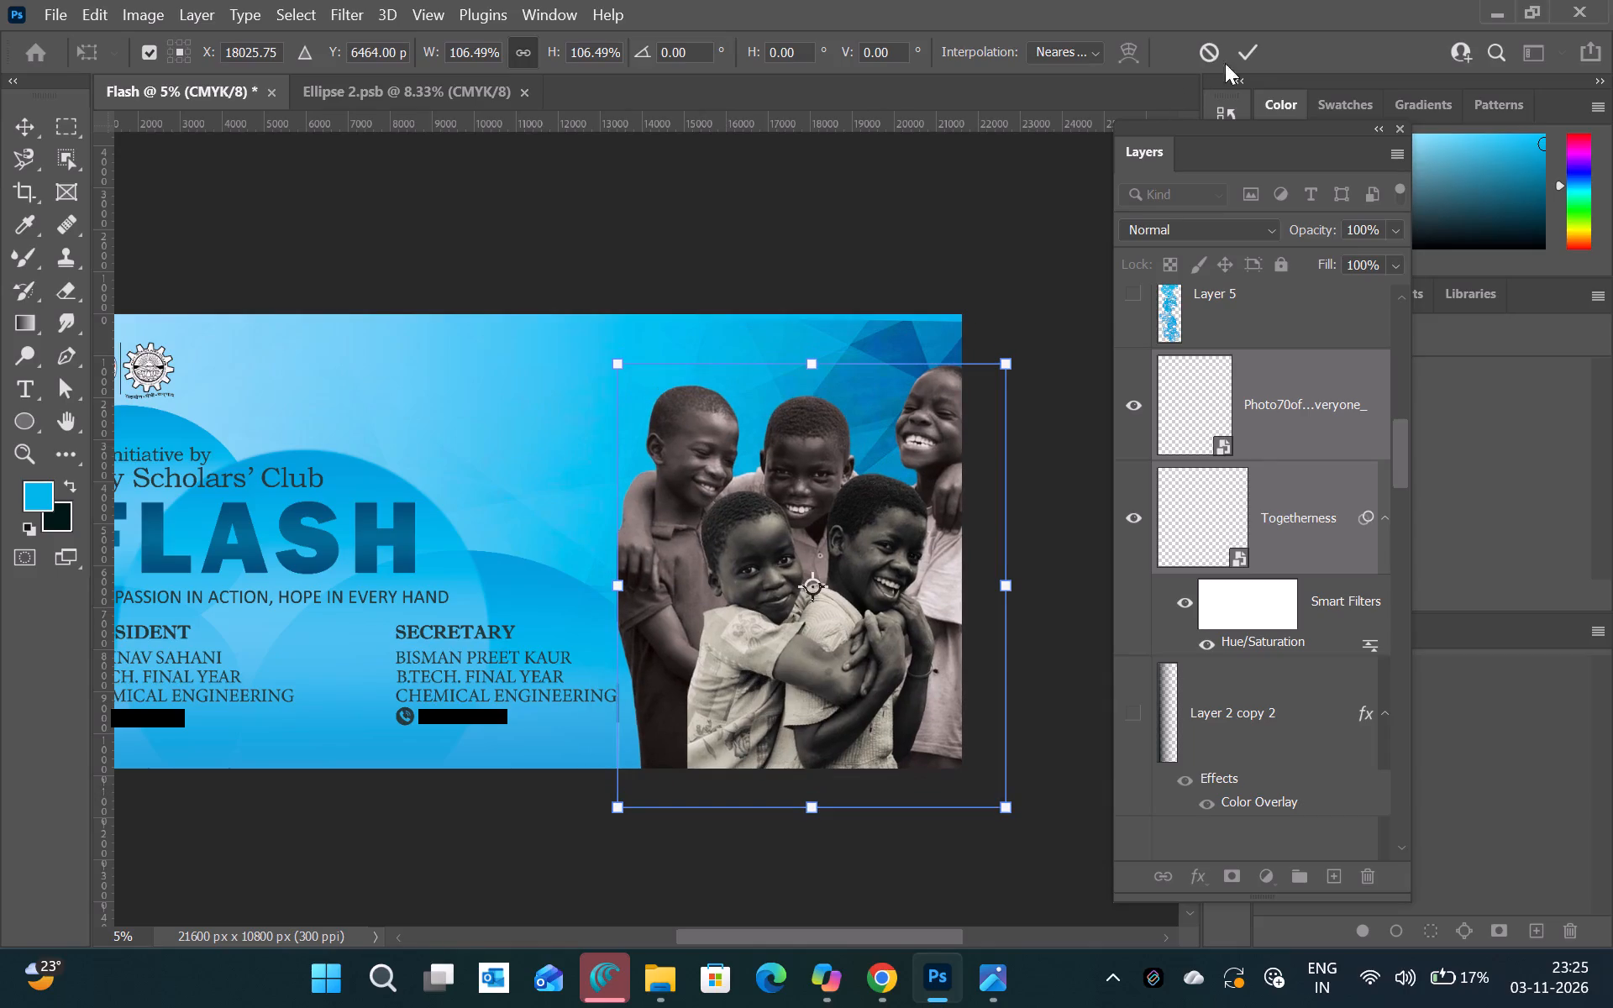
click(1244, 57)
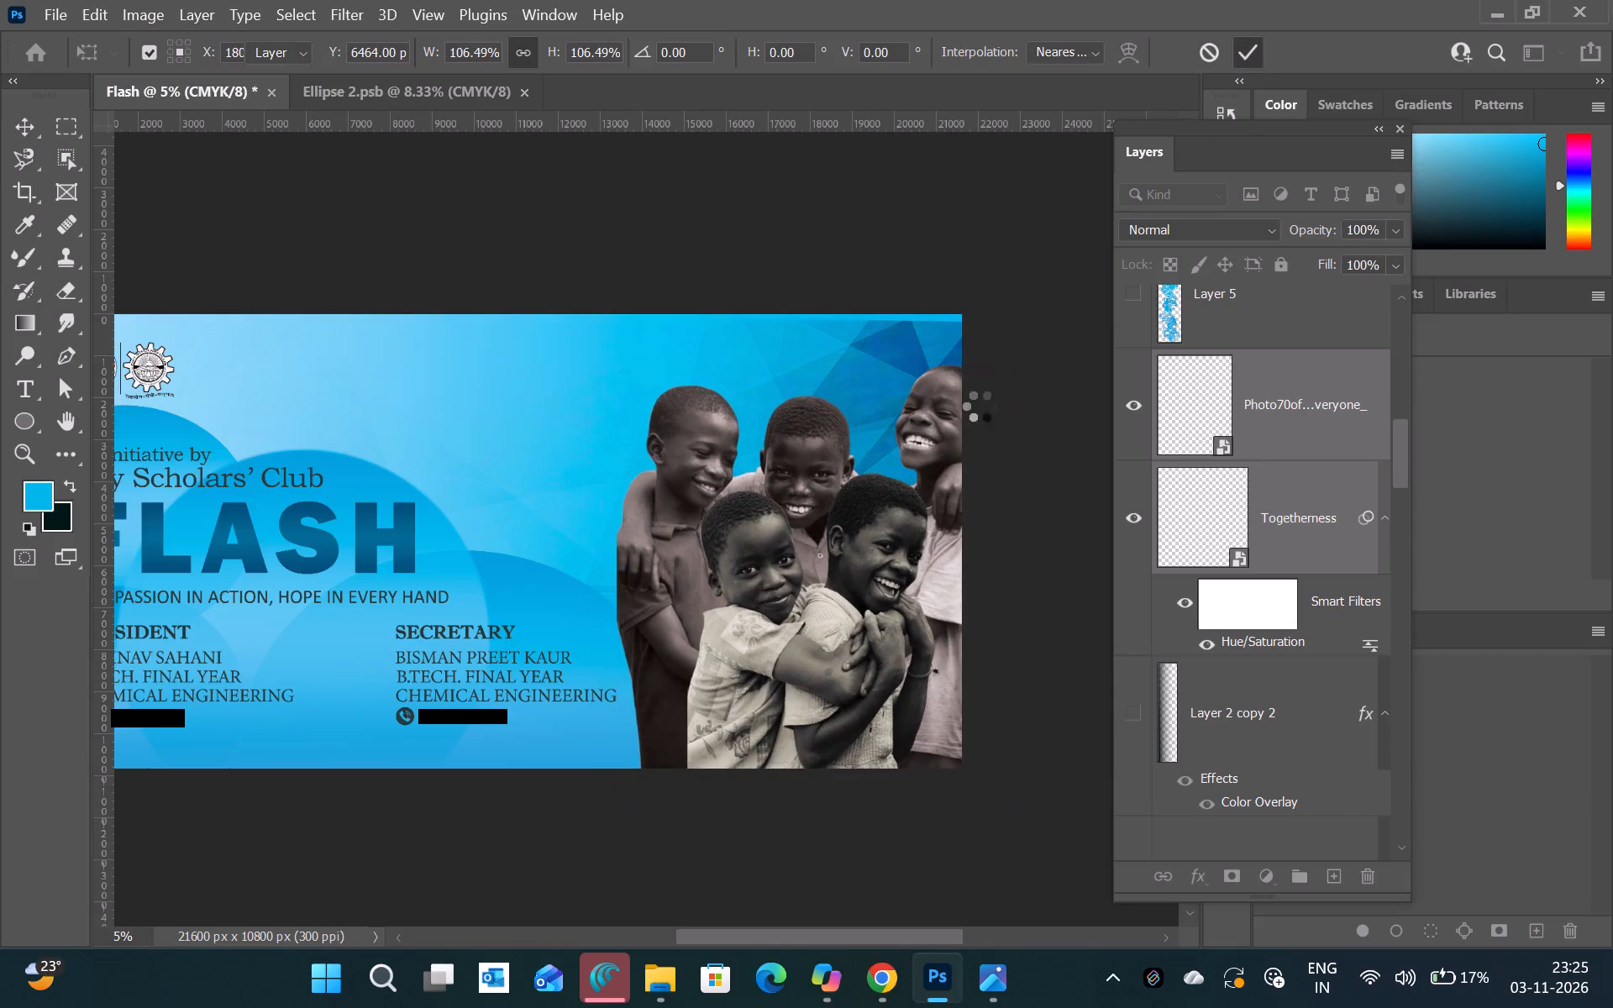
Move both children cutouts together slightly higher, keeping them at the banner's right end and still reaching its bottom edge.
click(17, 133)
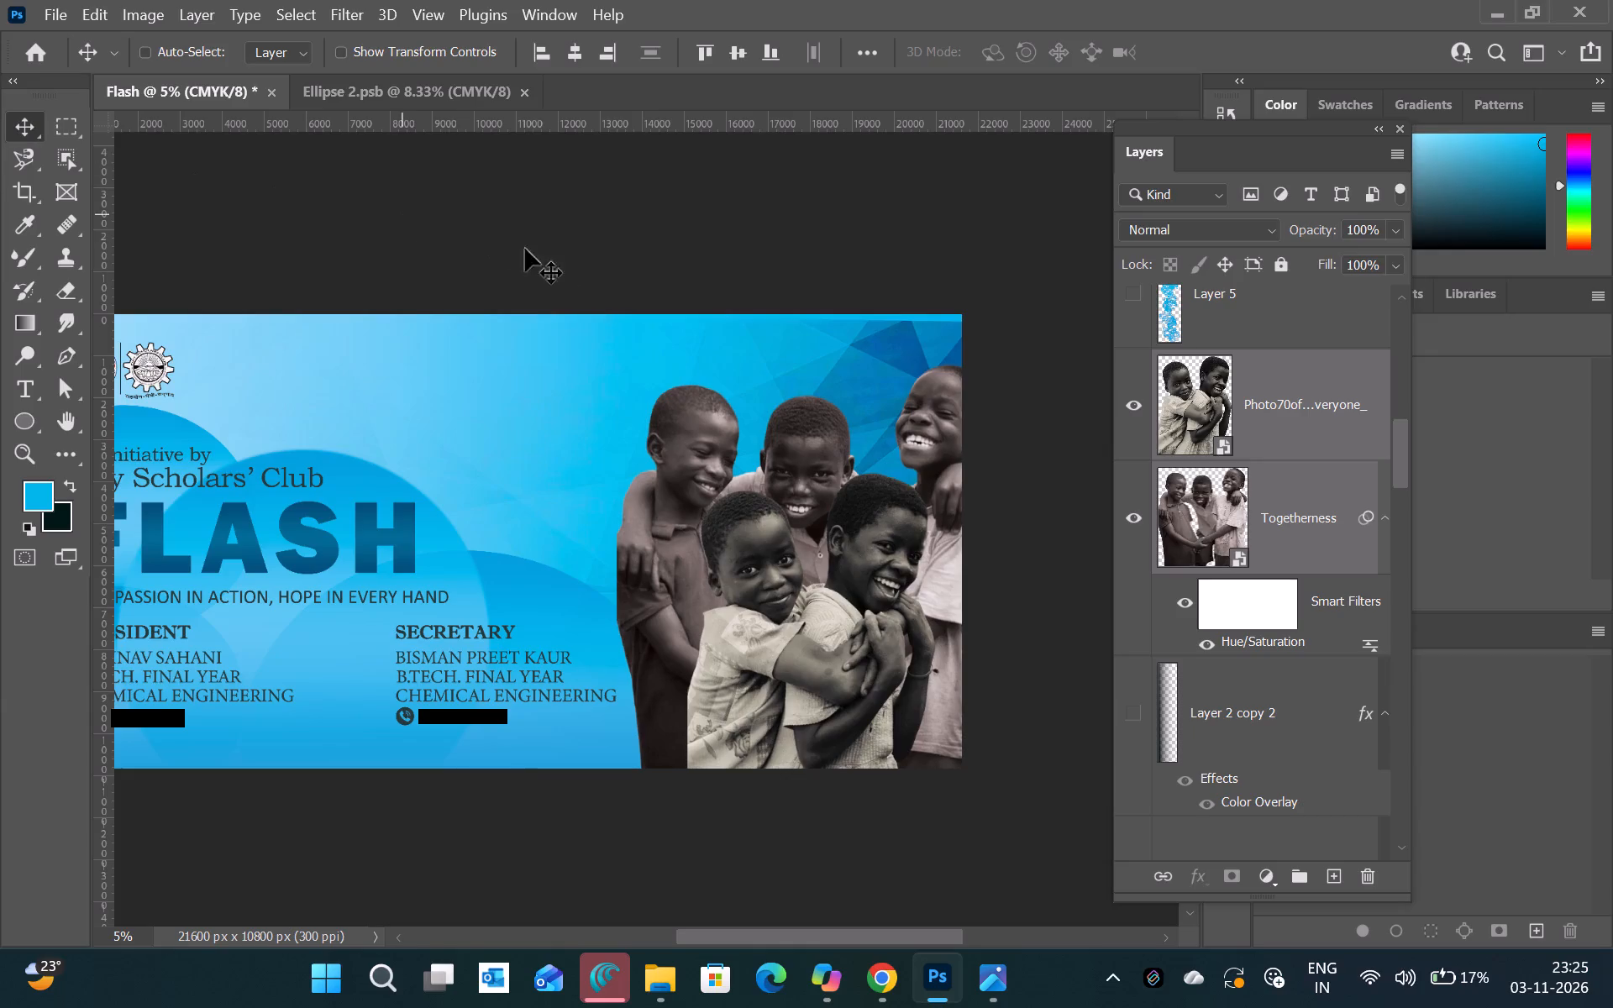
click(626, 328)
drag(723, 507, 703, 494)
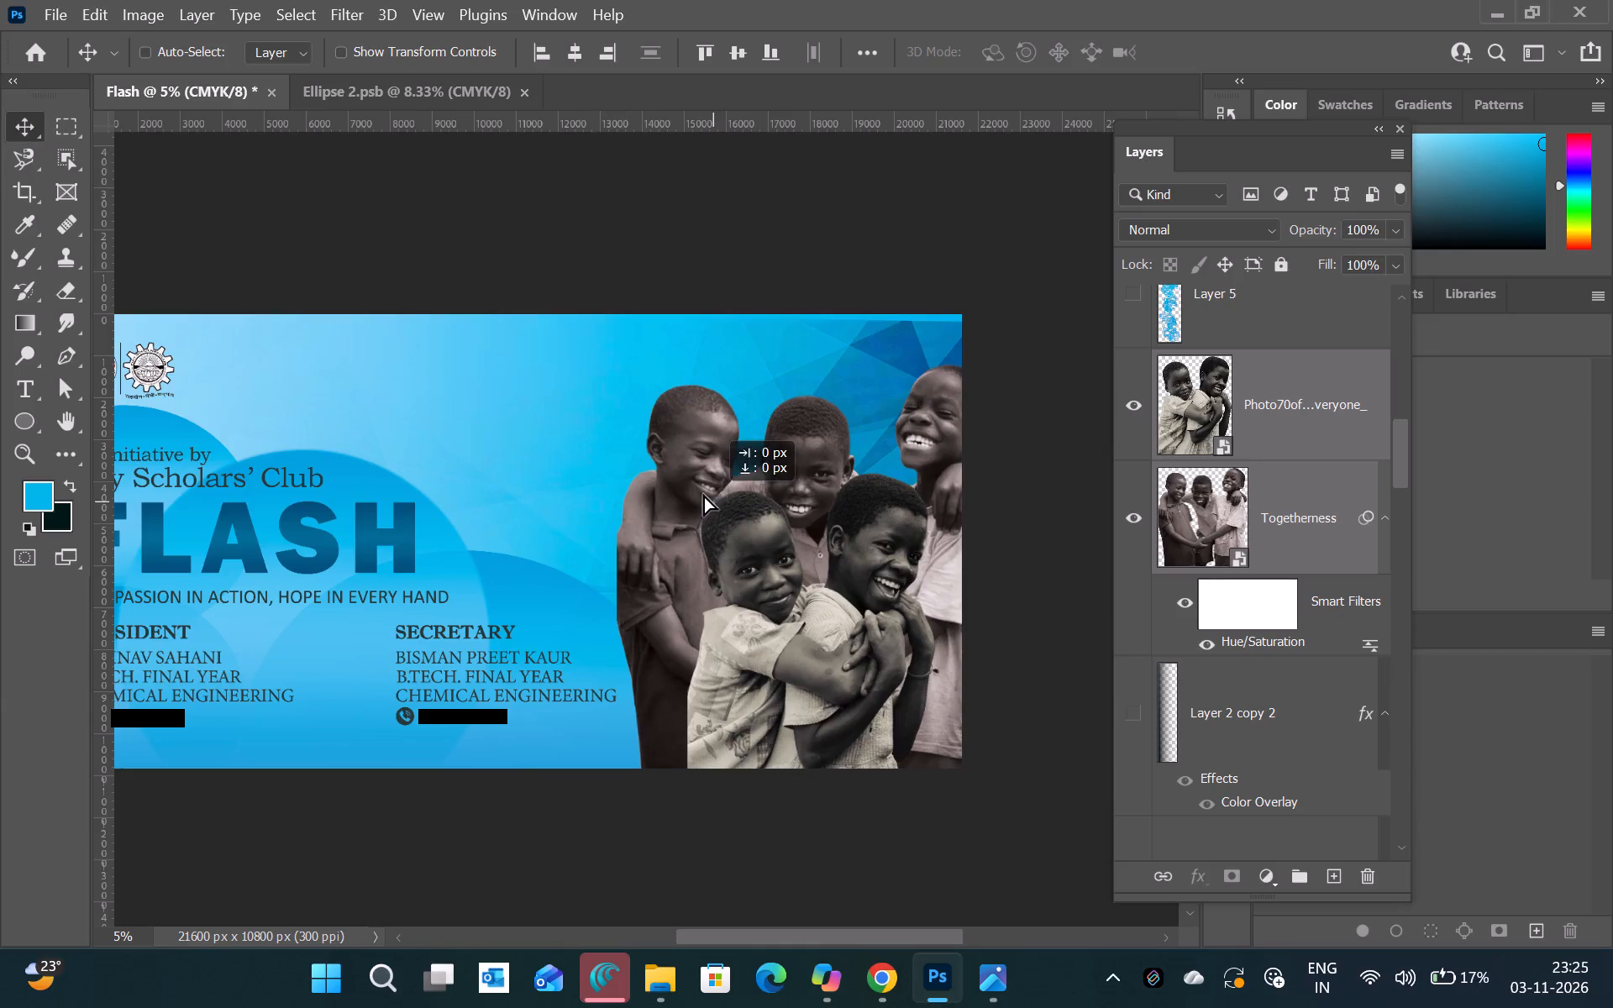
drag(703, 494, 703, 493)
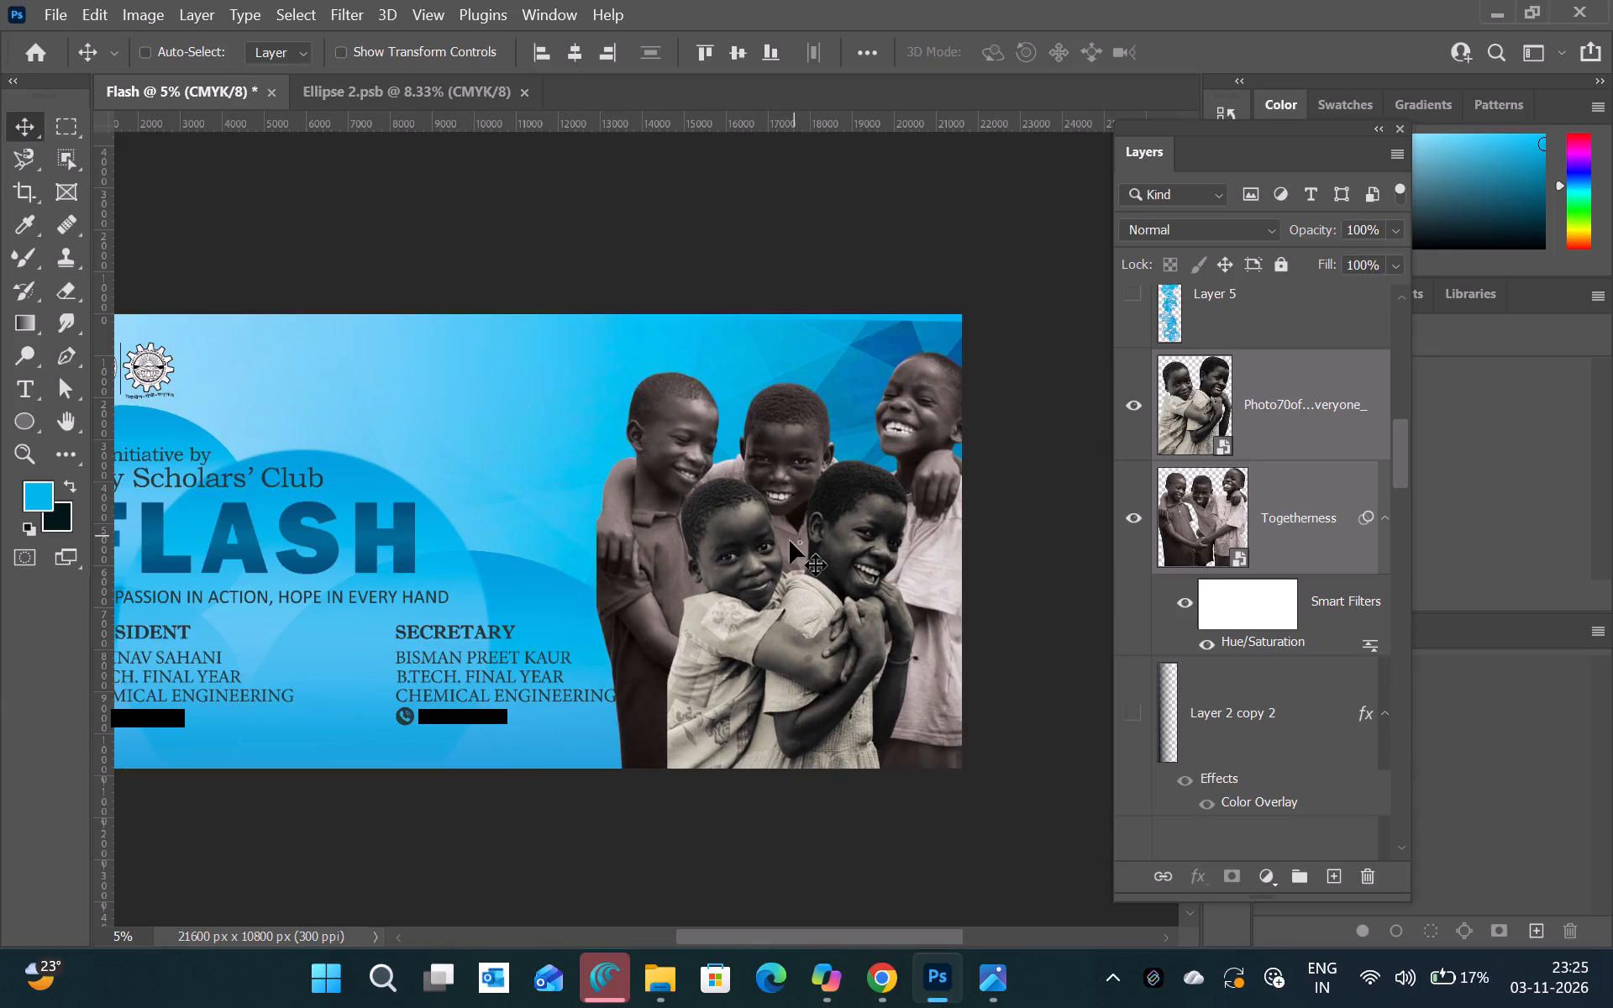
drag(790, 541, 812, 538)
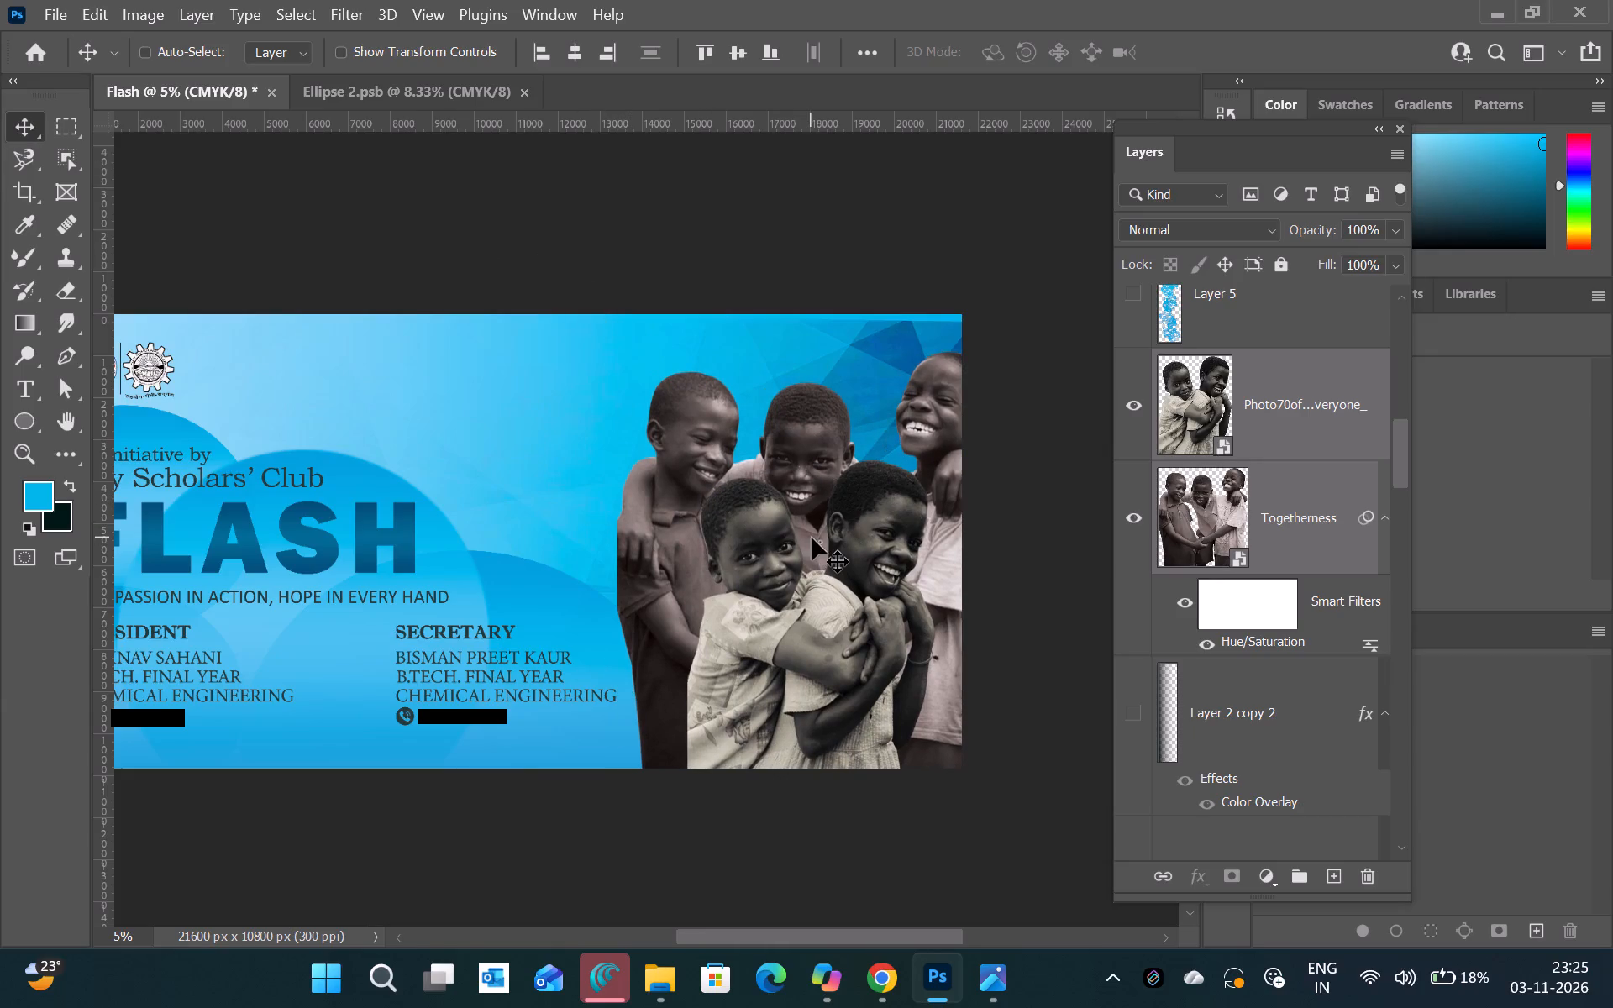
key(Up)
key(Up)
key(Up)
key(Up)
key(Up)
key(Up)
key(Up)
key(Up)
key(Up)
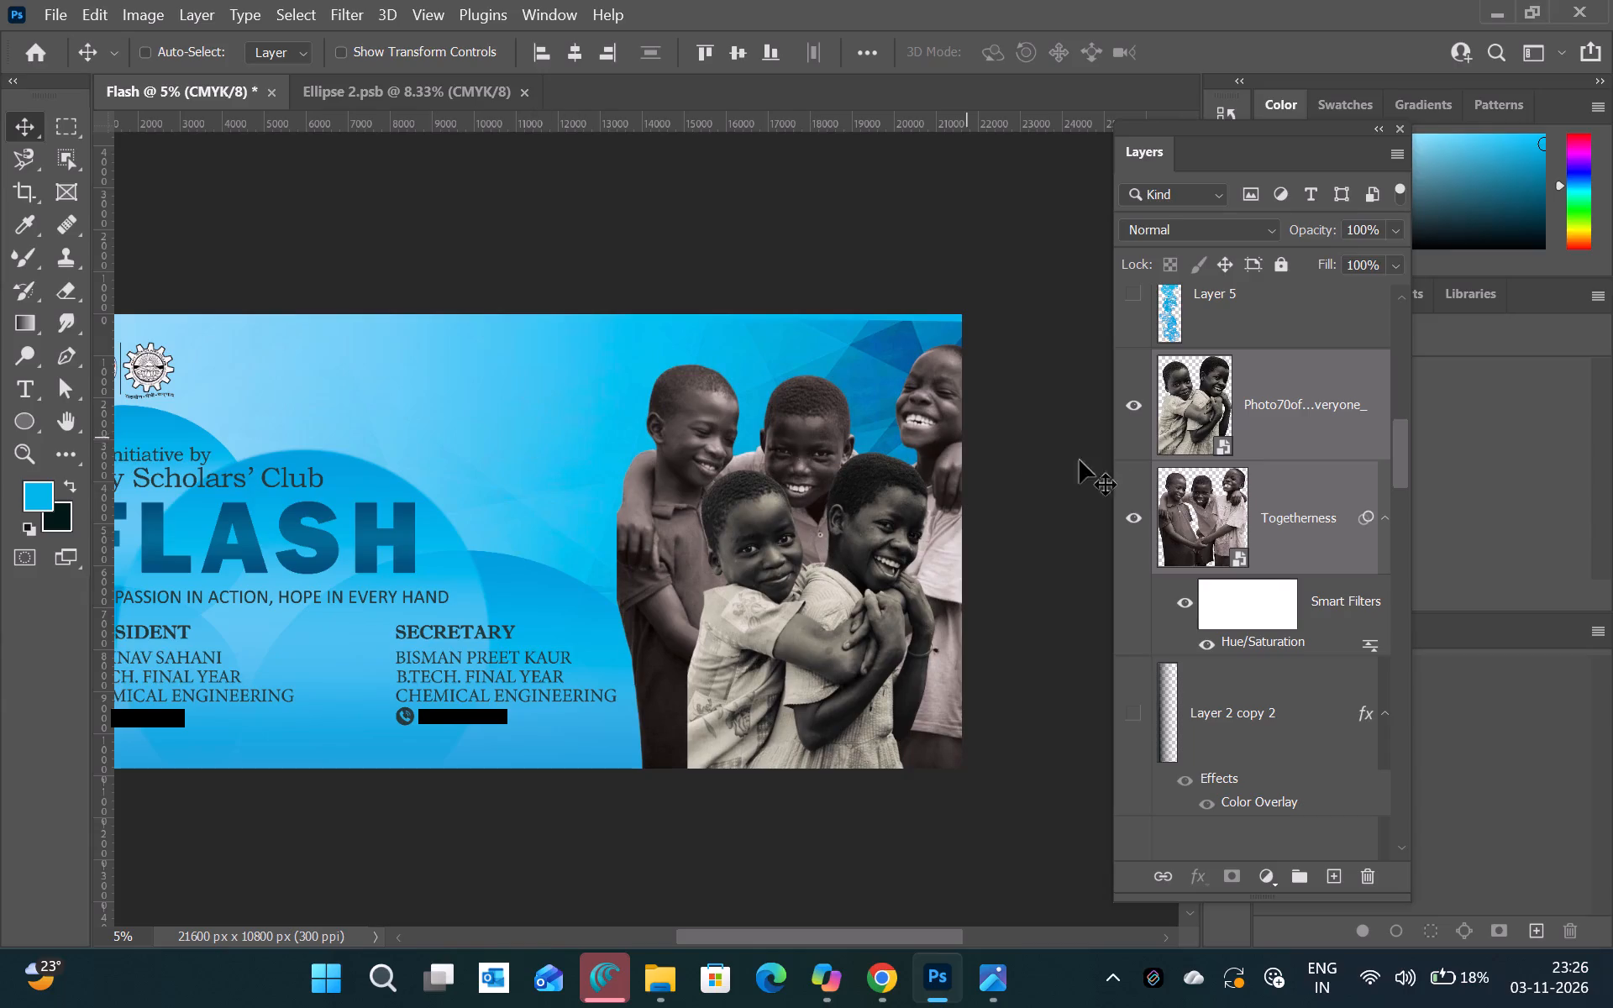
Colorize the Photo70of100 layer blue-grey with a Hue/Saturation adjustment, setting Hue 202, Saturation 17 and Lightness -12.
click(1249, 485)
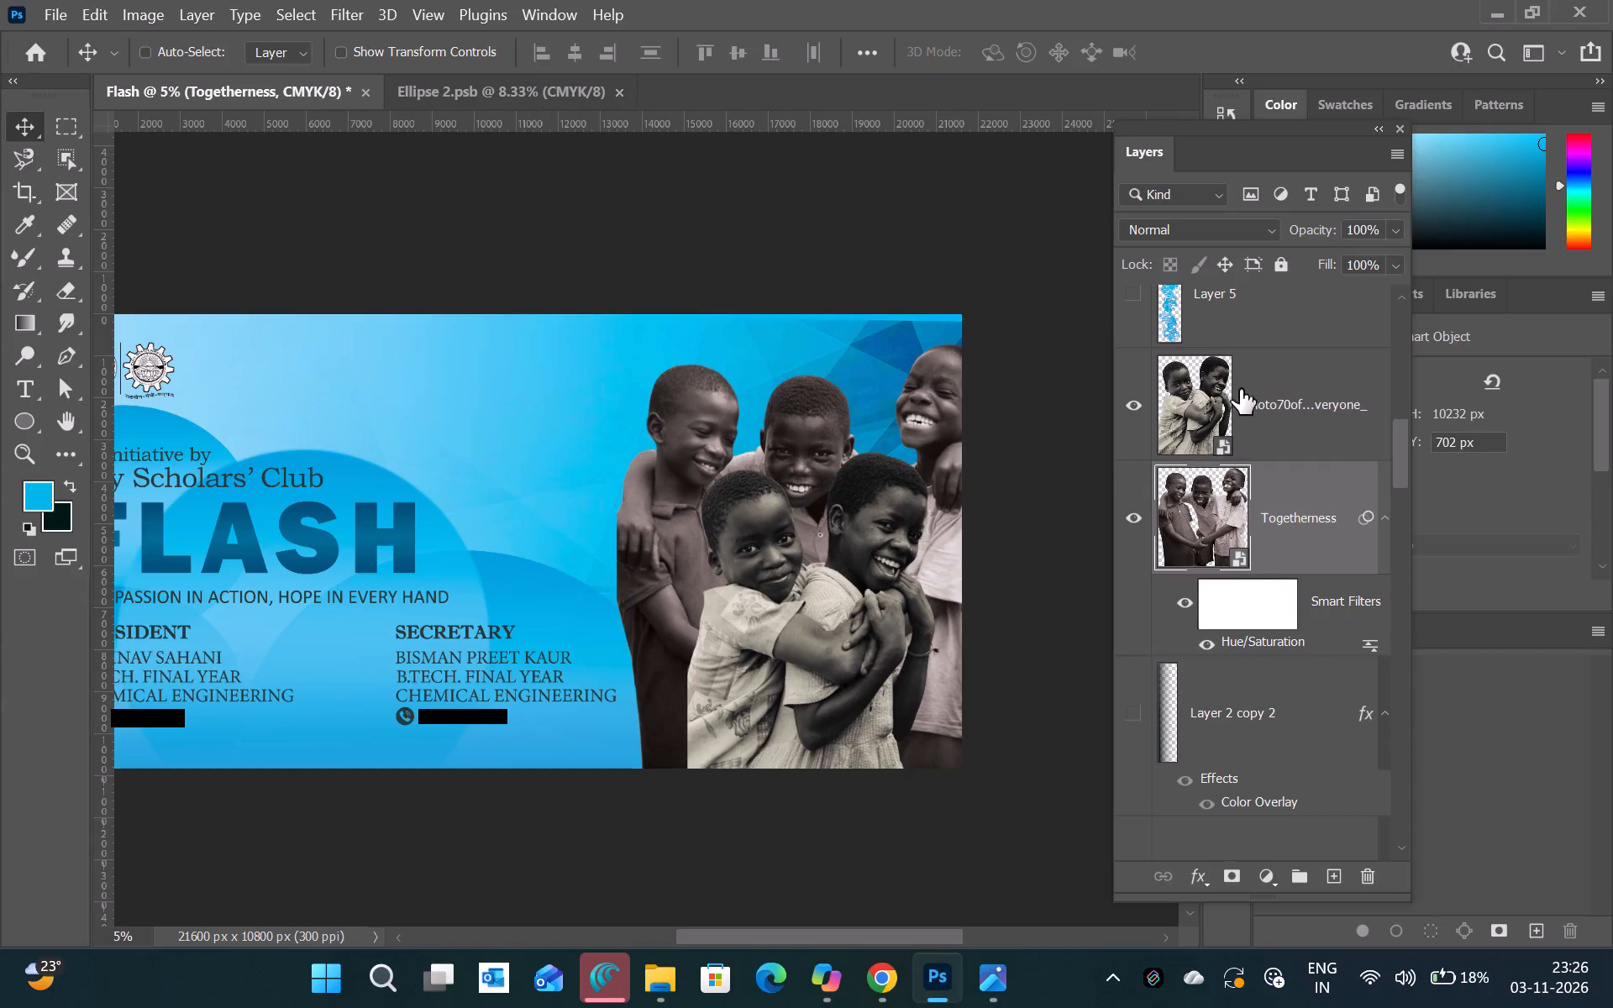
click(1267, 375)
click(154, 9)
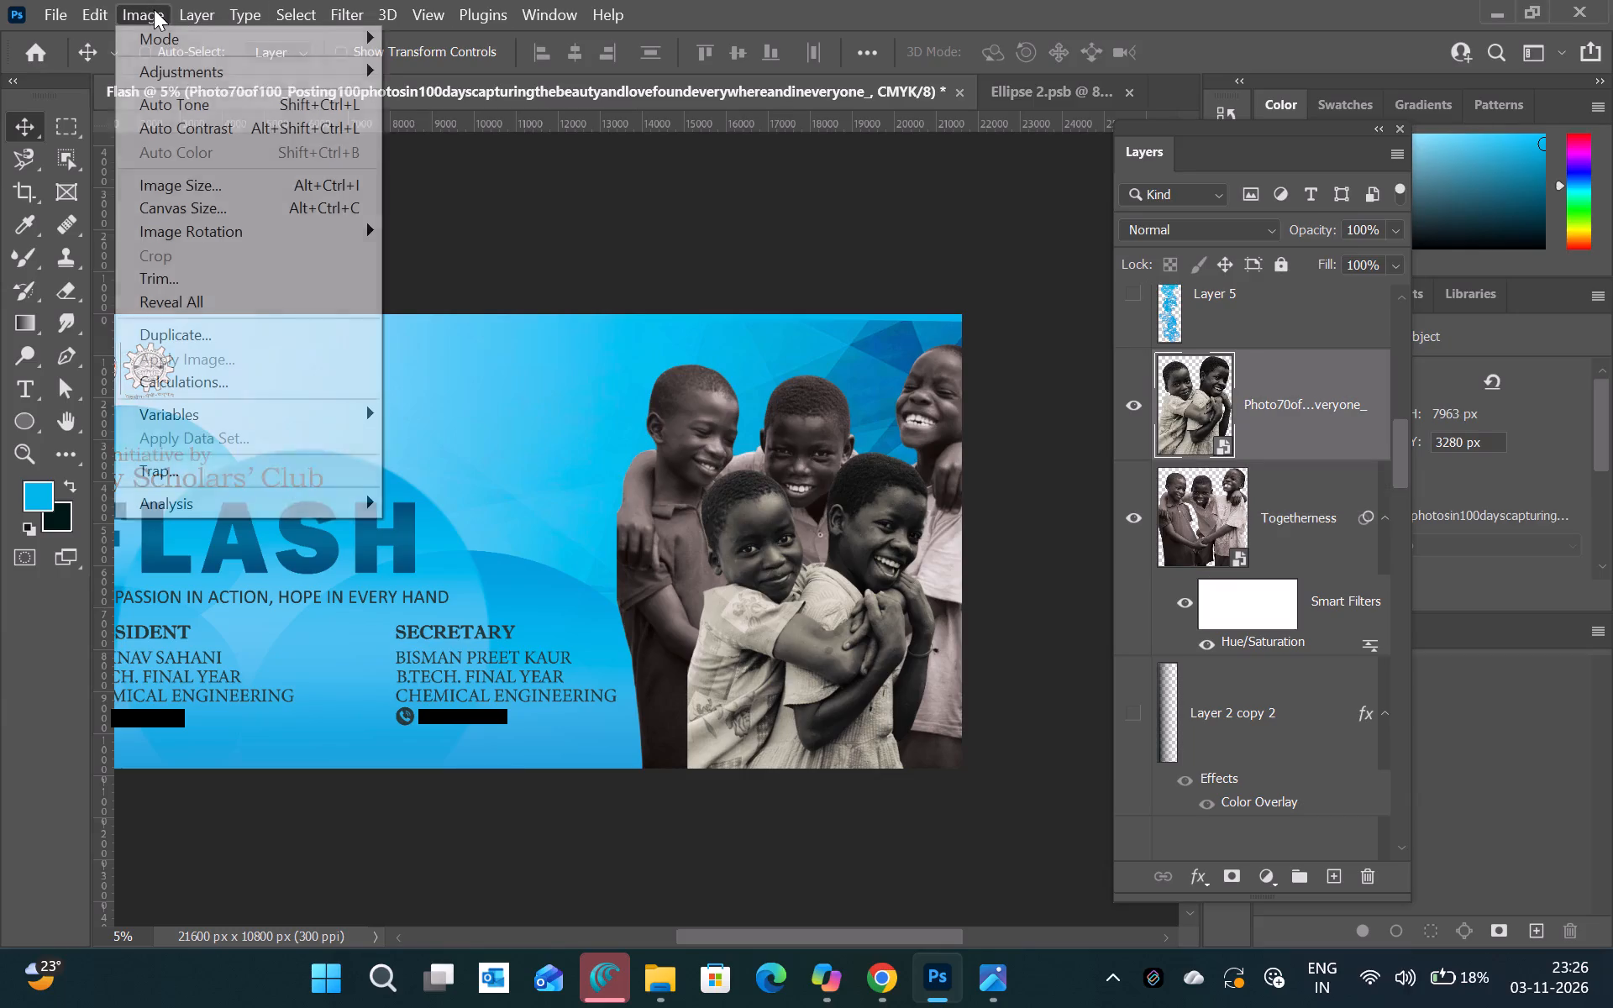
click(204, 66)
click(452, 204)
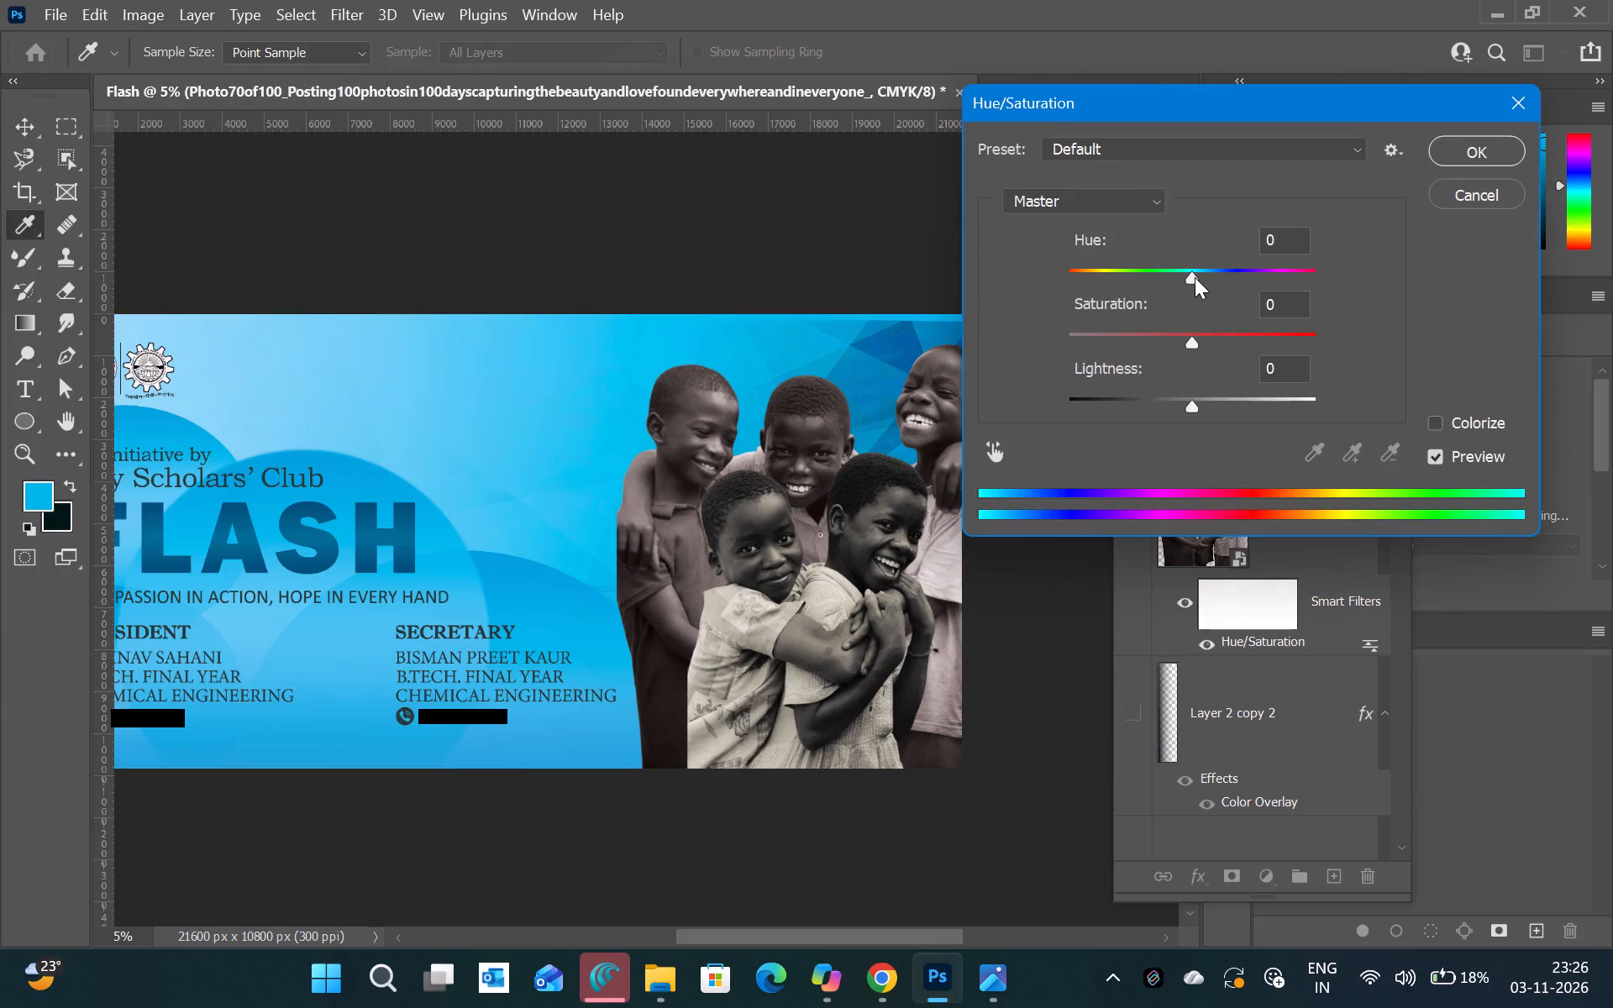
drag(1195, 273, 1223, 274)
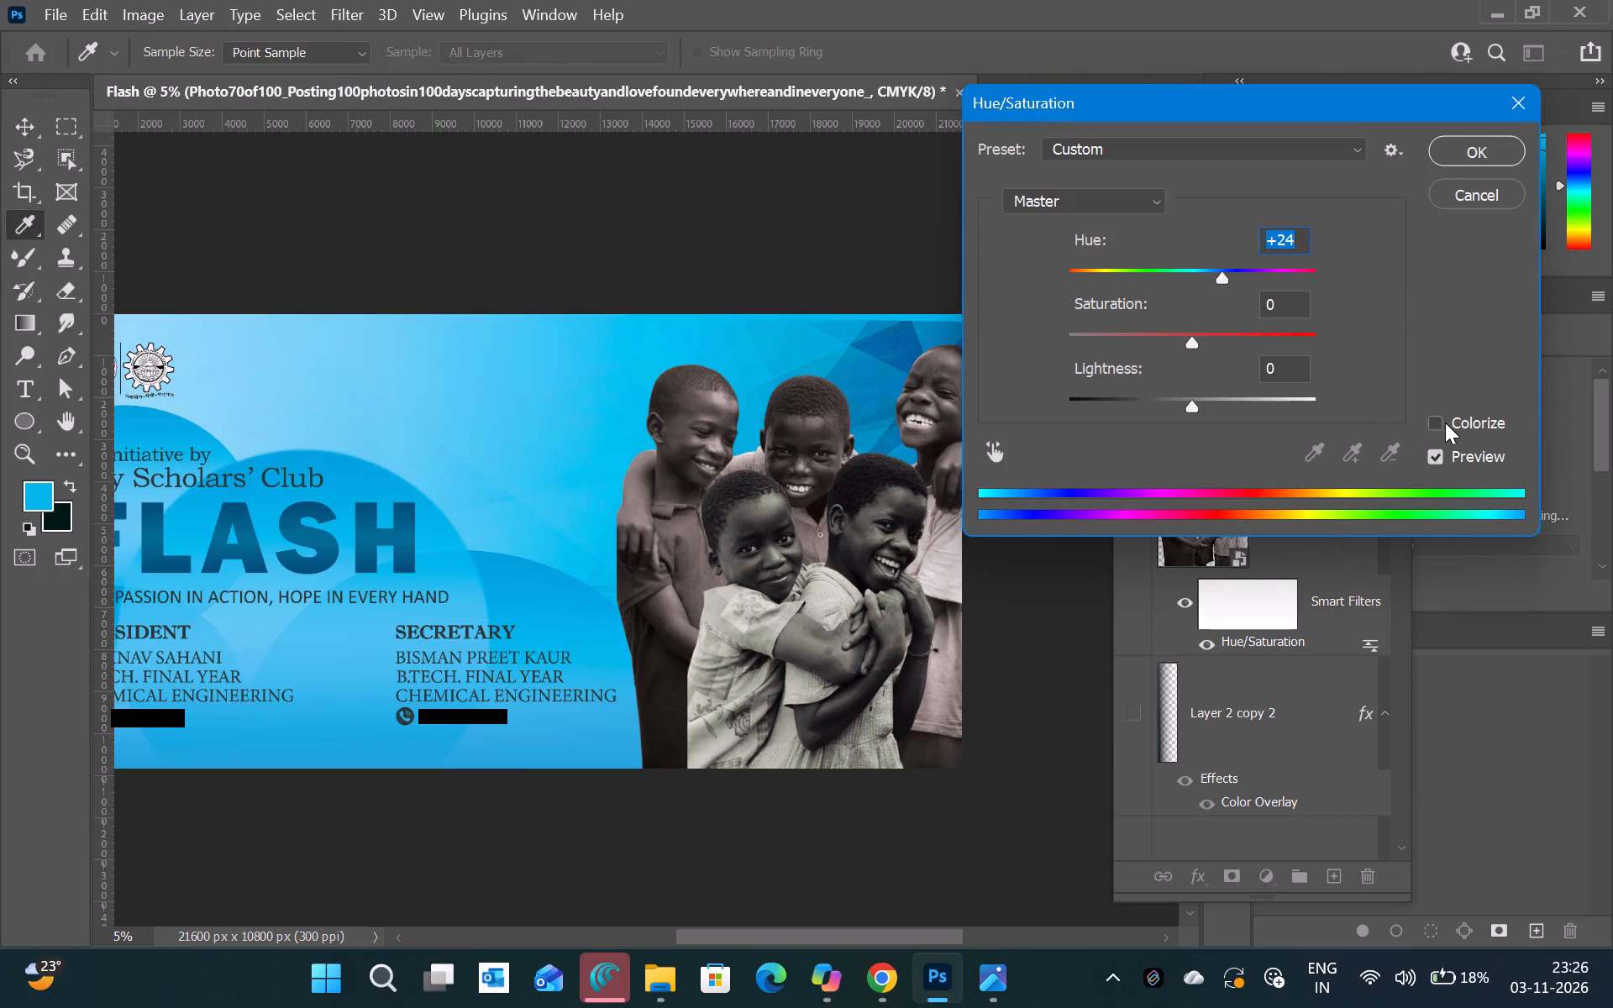
click(1445, 423)
drag(1202, 276, 1190, 278)
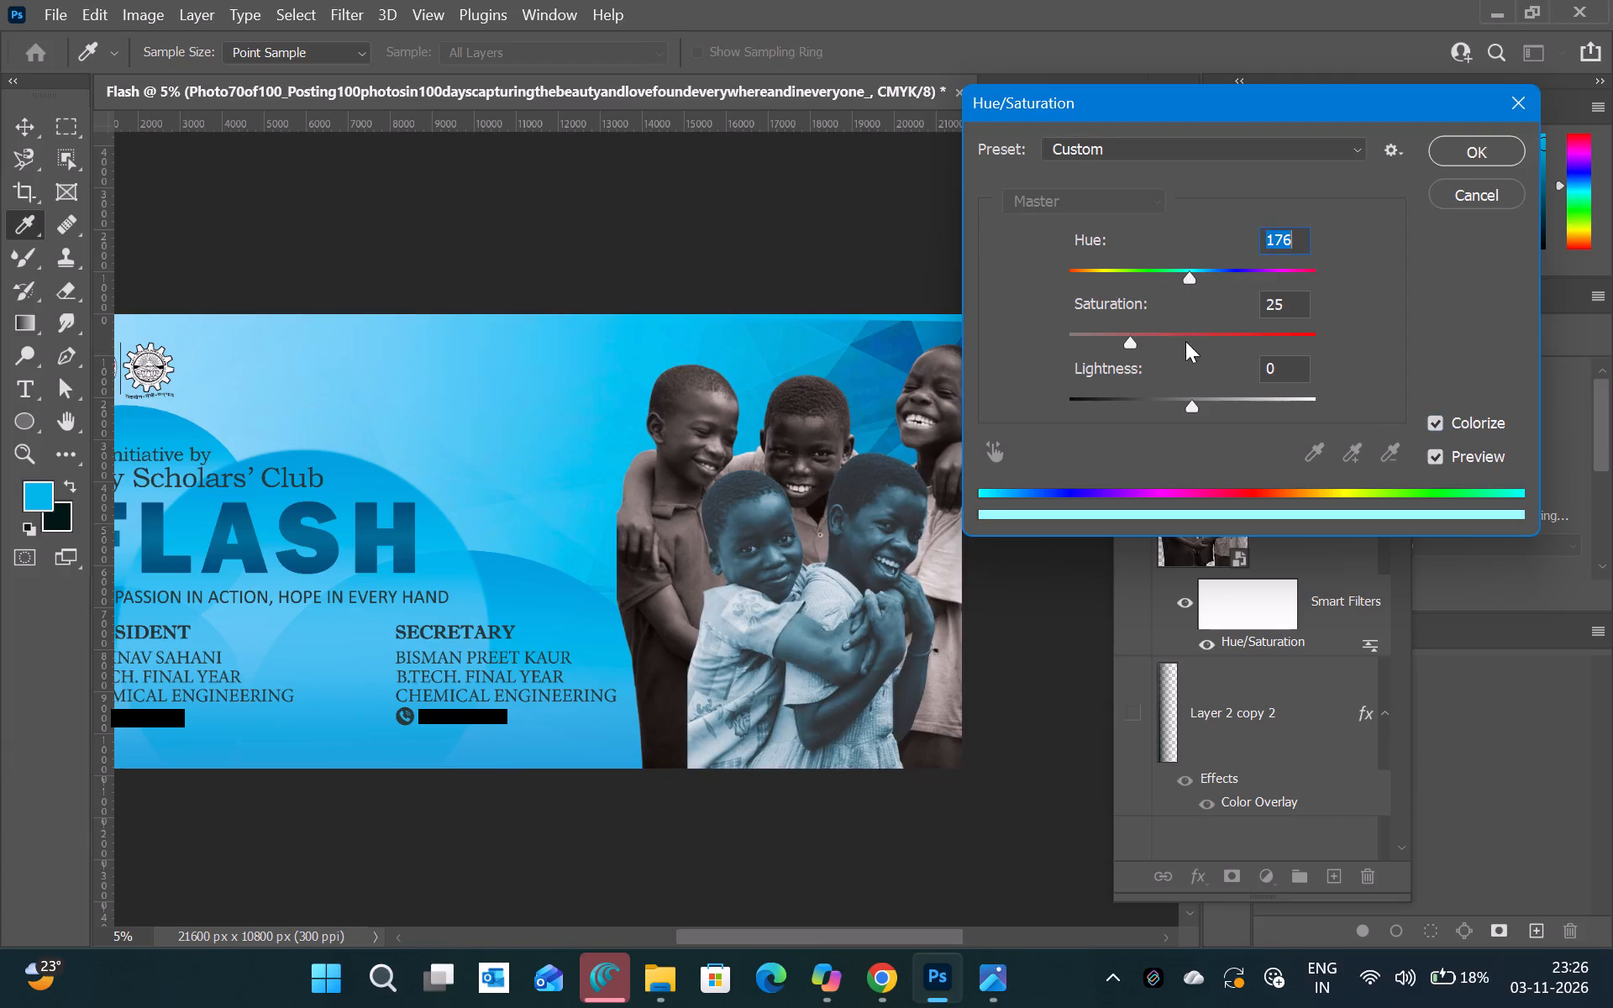
drag(1131, 346, 1171, 329)
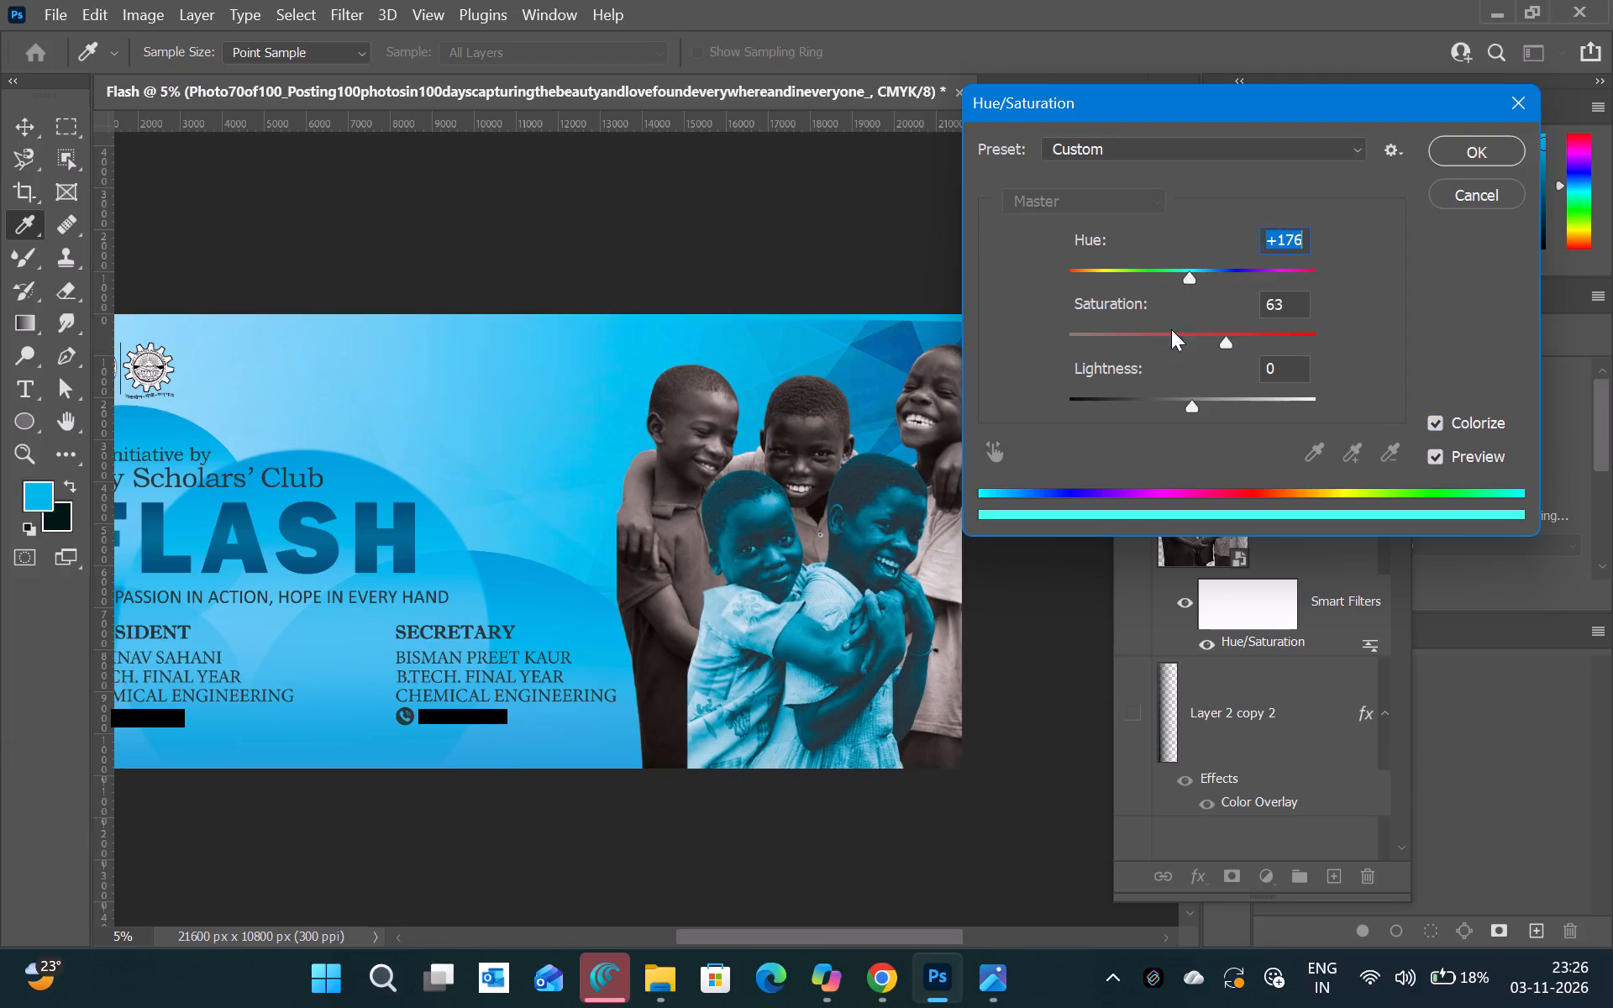
drag(1171, 329, 925, 354)
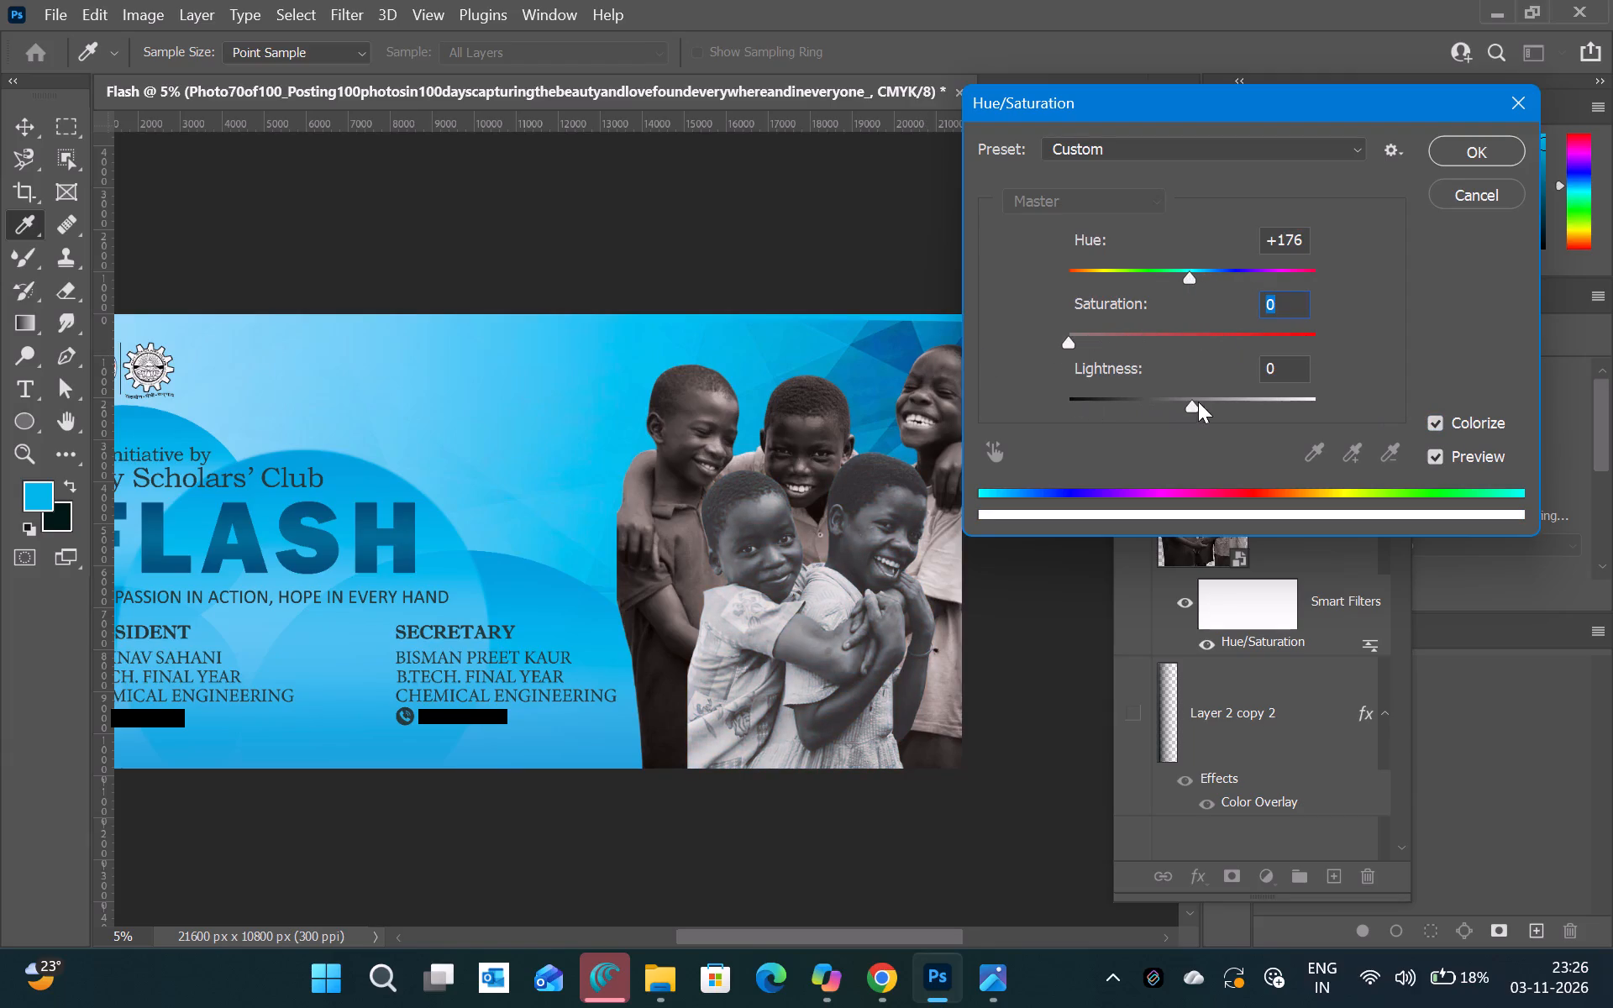
drag(1198, 402, 1172, 405)
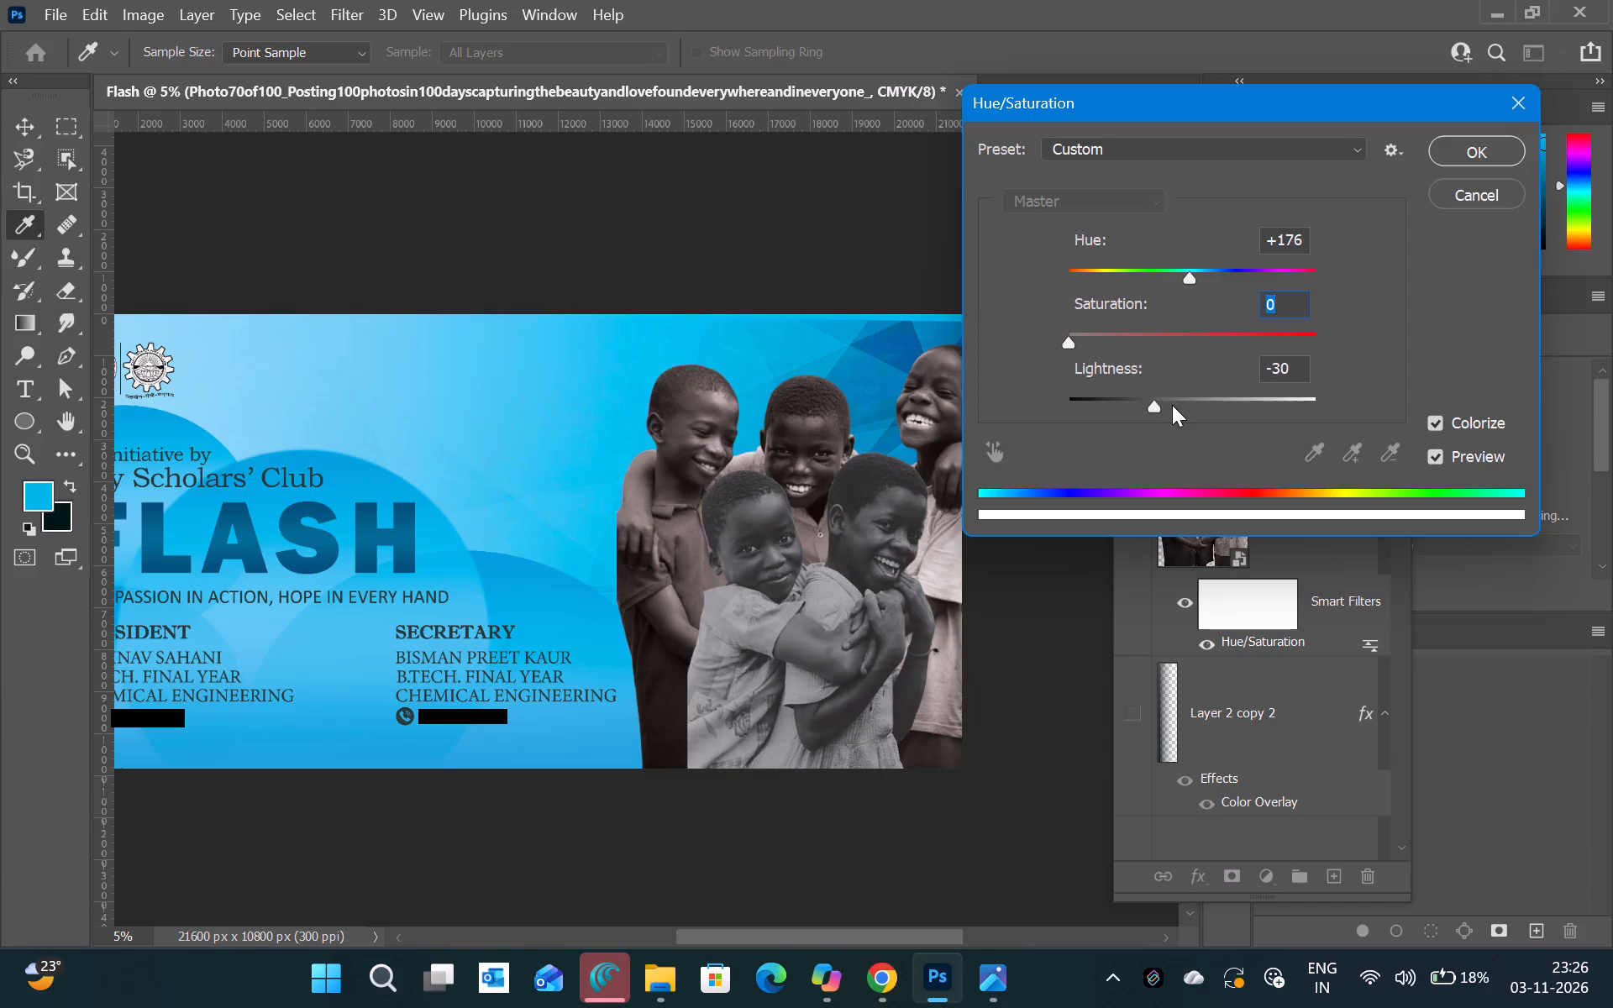
drag(1172, 405, 1177, 405)
drag(1189, 284, 1215, 286)
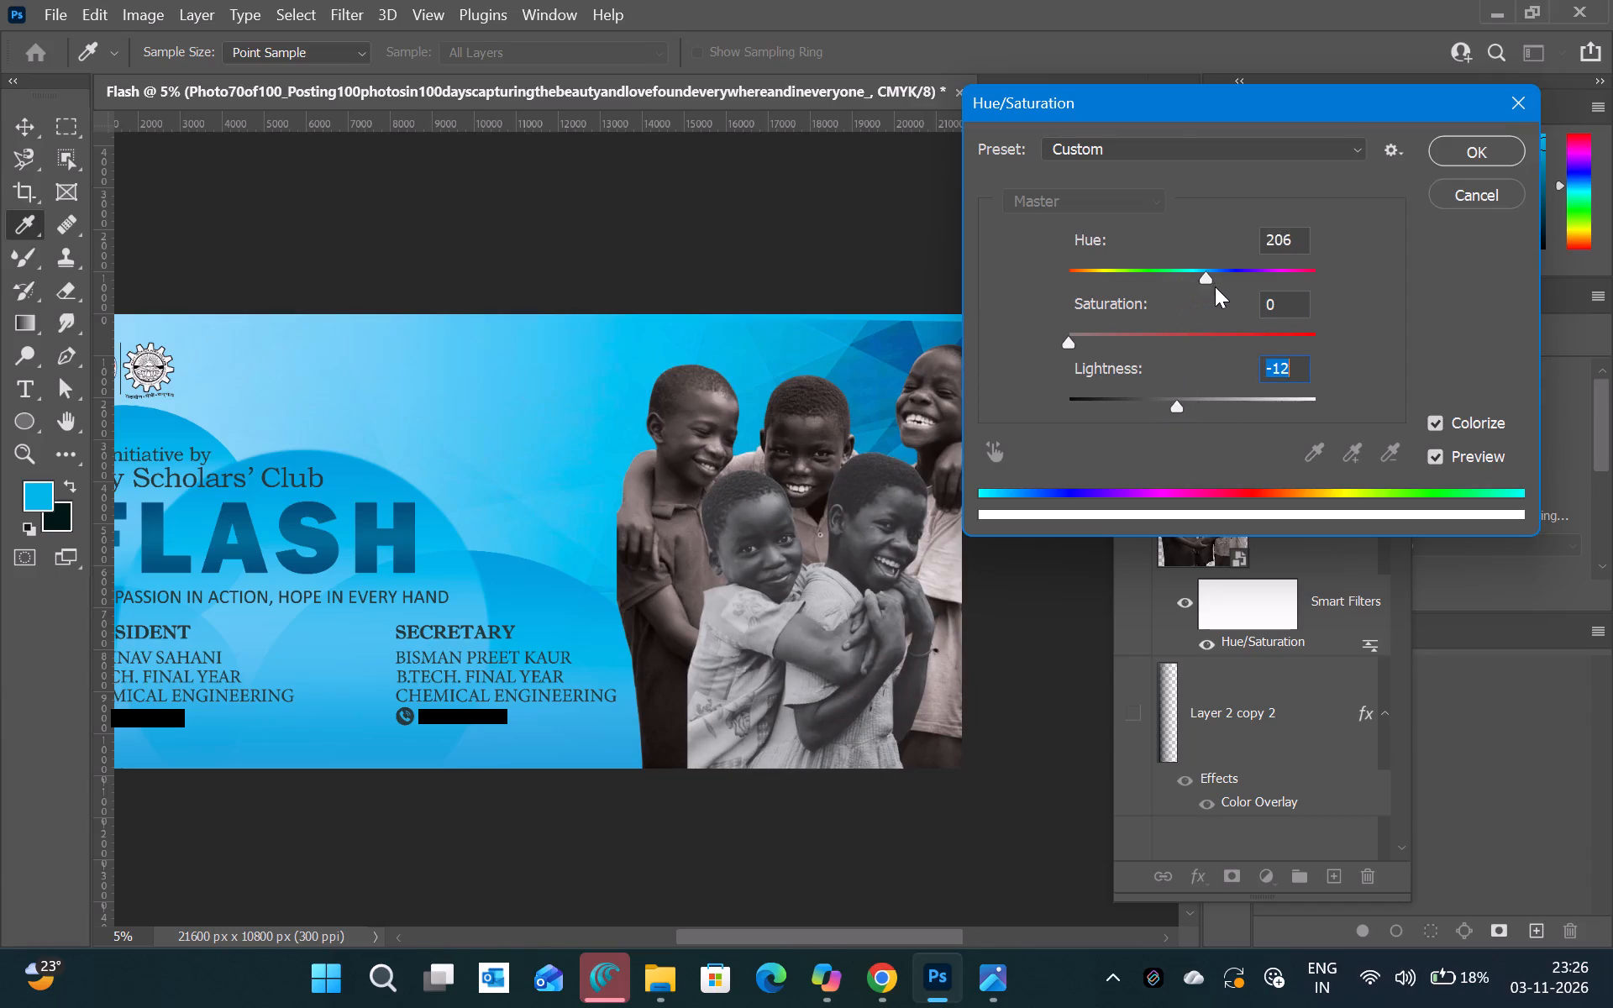
drag(1215, 286, 1208, 308)
click(1111, 333)
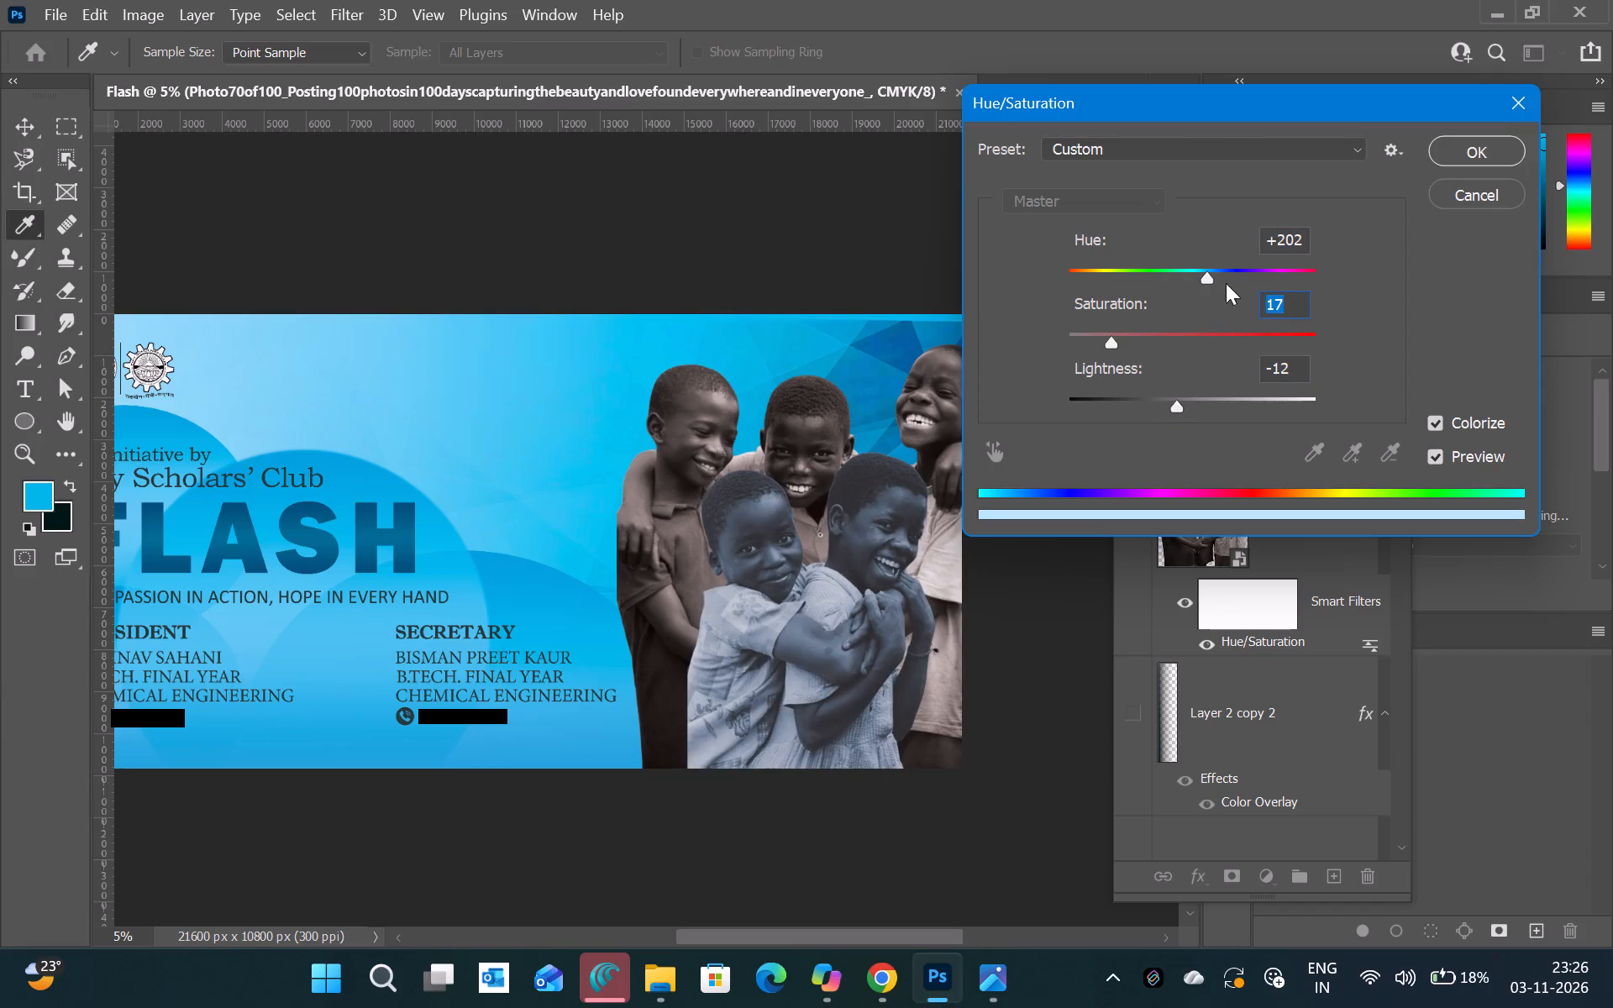
click(1462, 150)
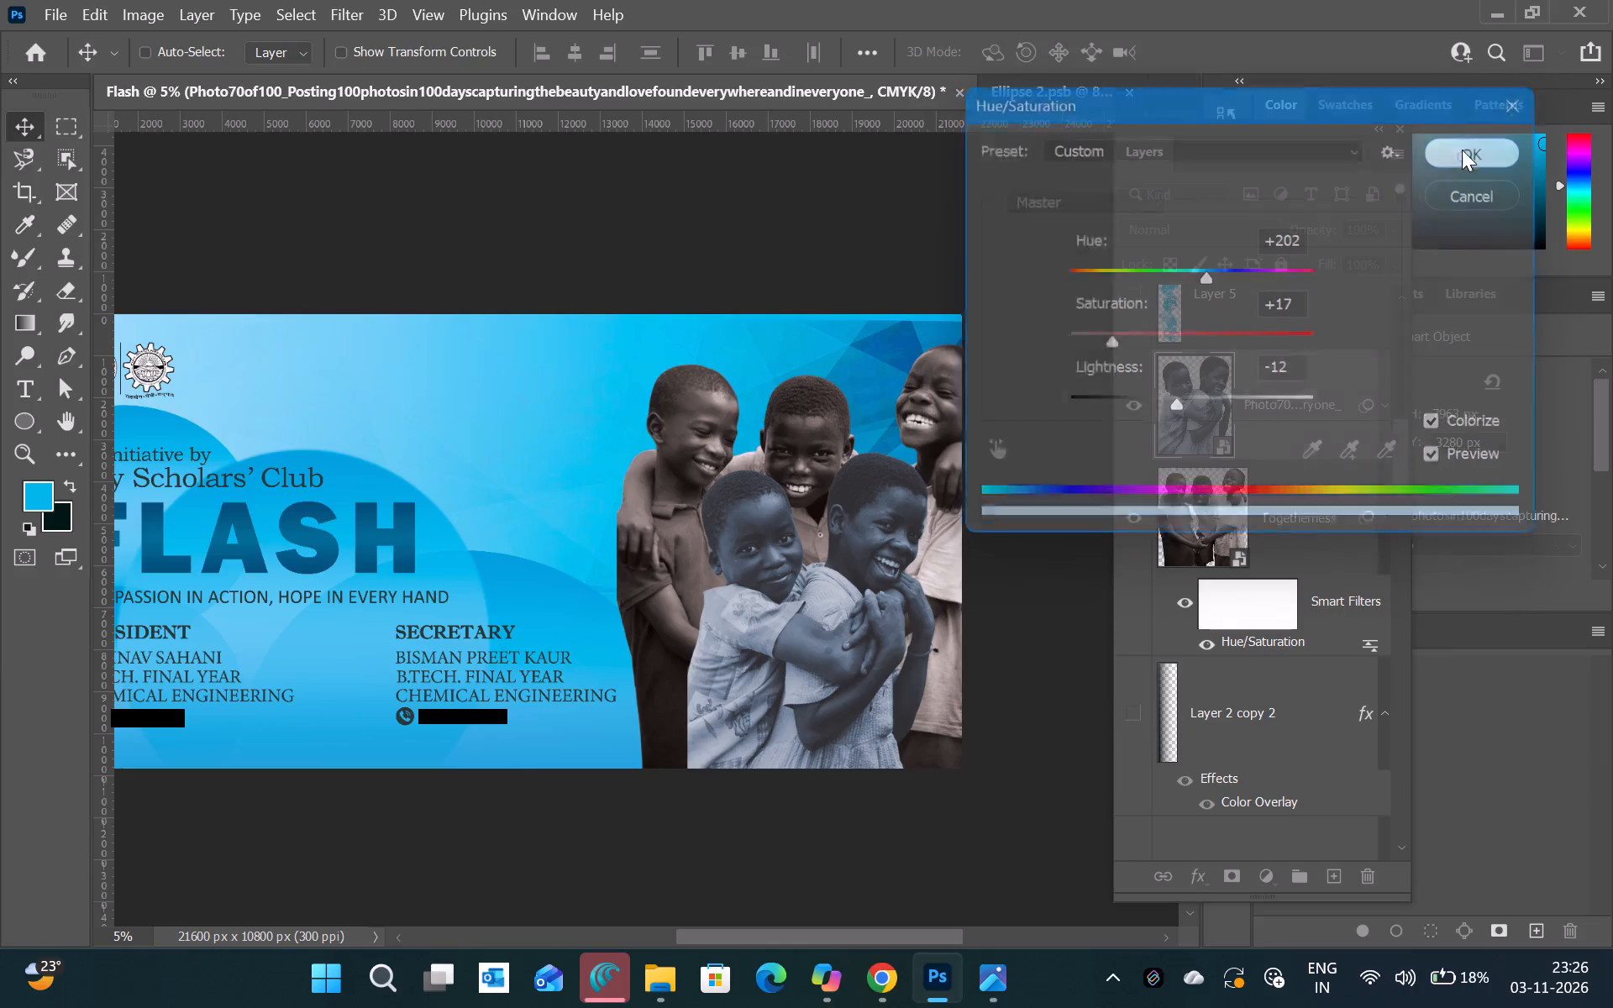
Colorize the Togetherness layer blue with a Hue/Saturation adjustment, setting Hue to about 211 and Saturation to 25.
click(1236, 499)
click(1245, 573)
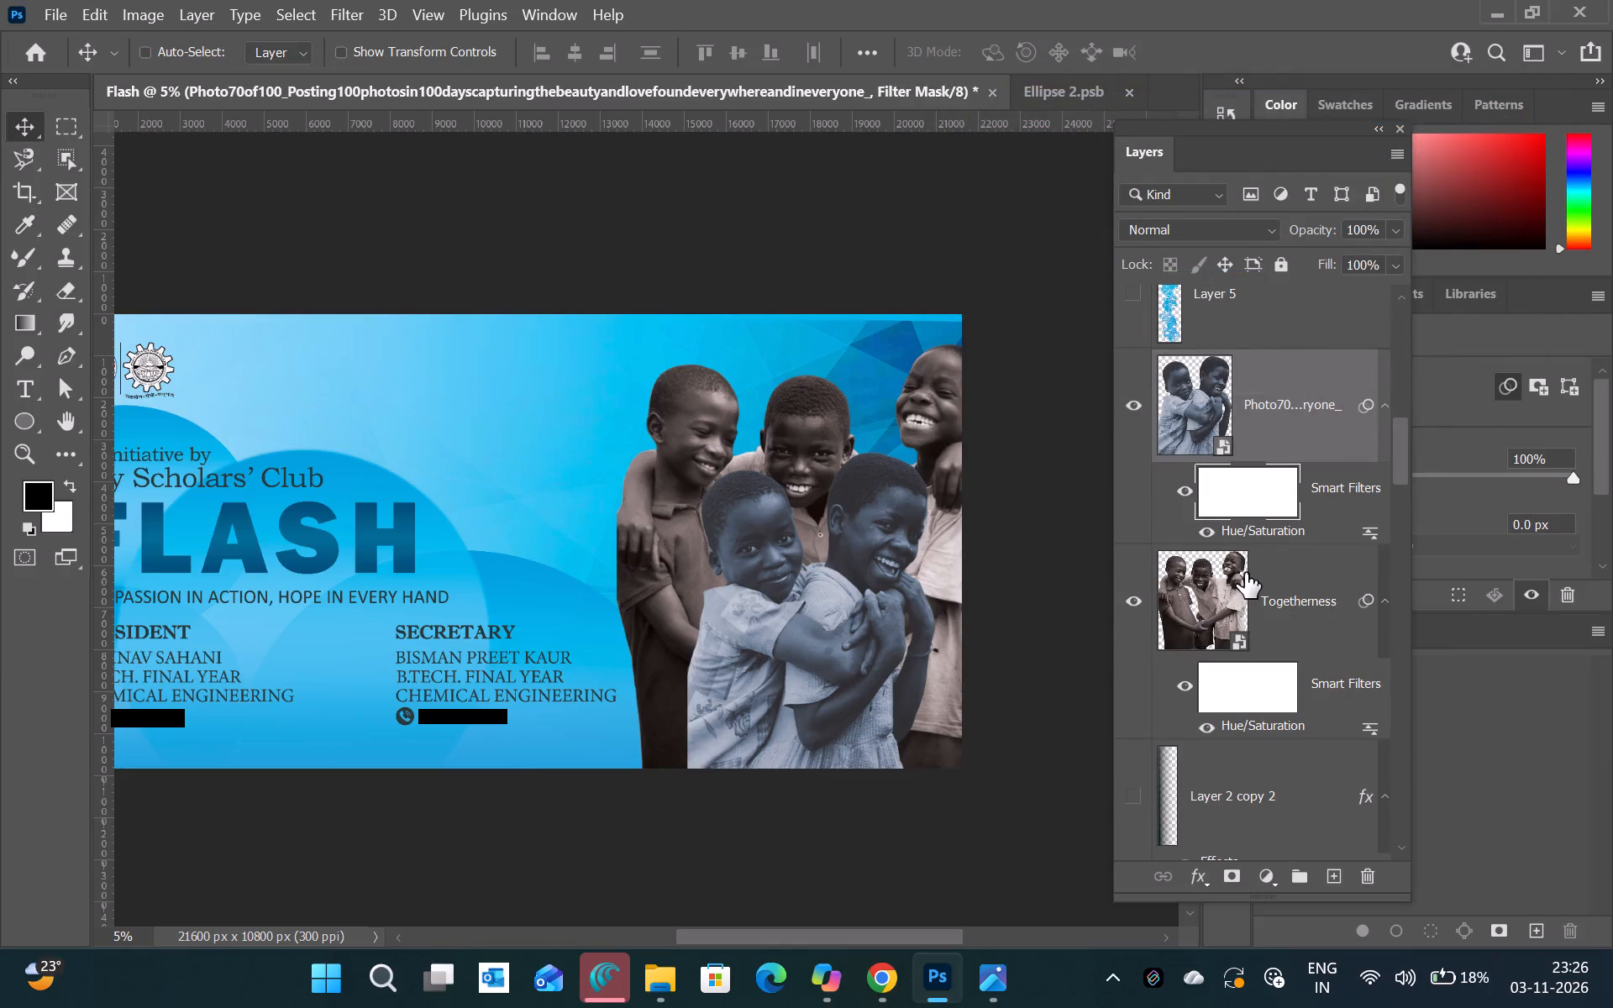
click(153, 13)
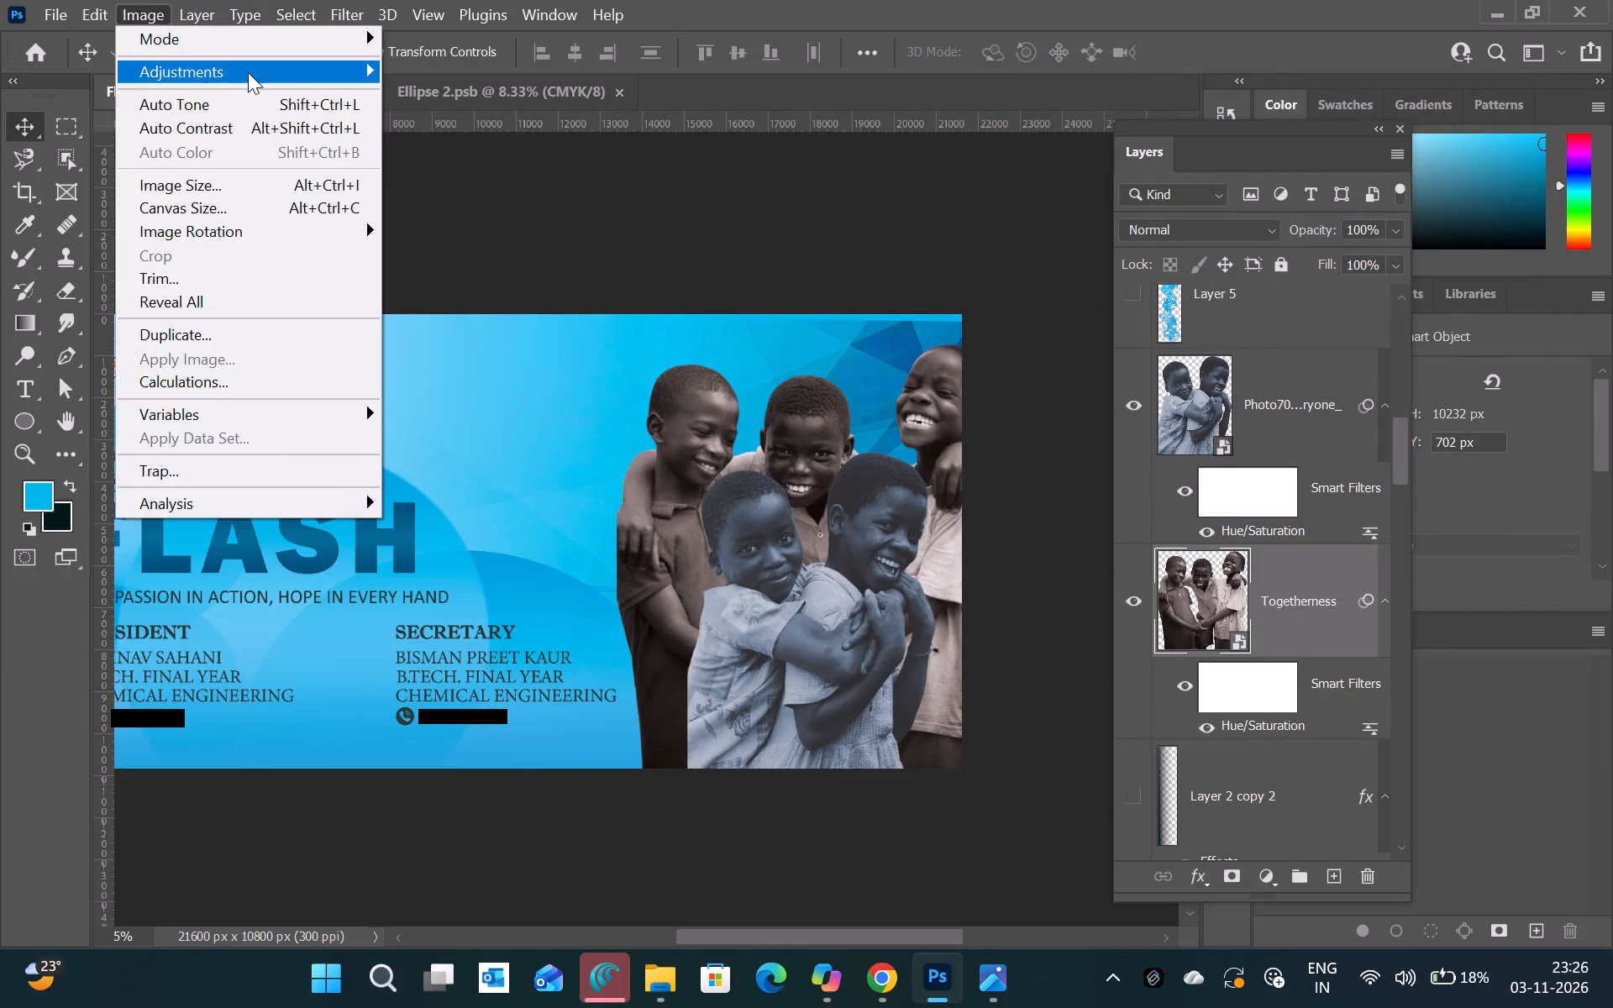
click(255, 76)
click(474, 197)
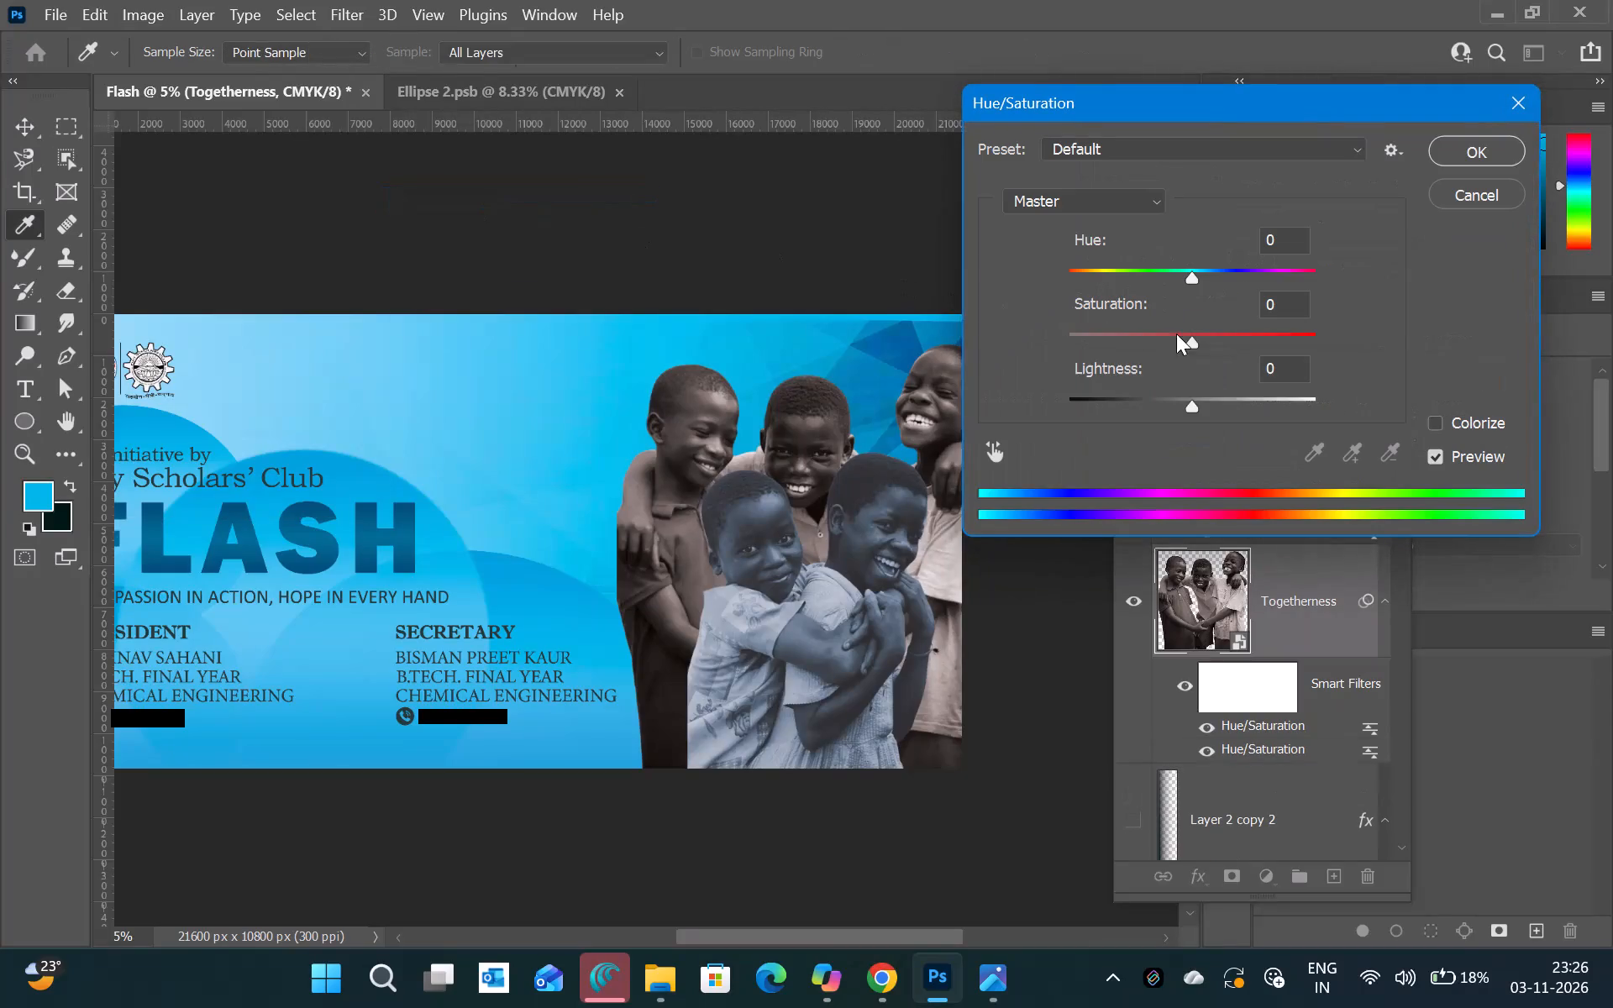
click(1195, 345)
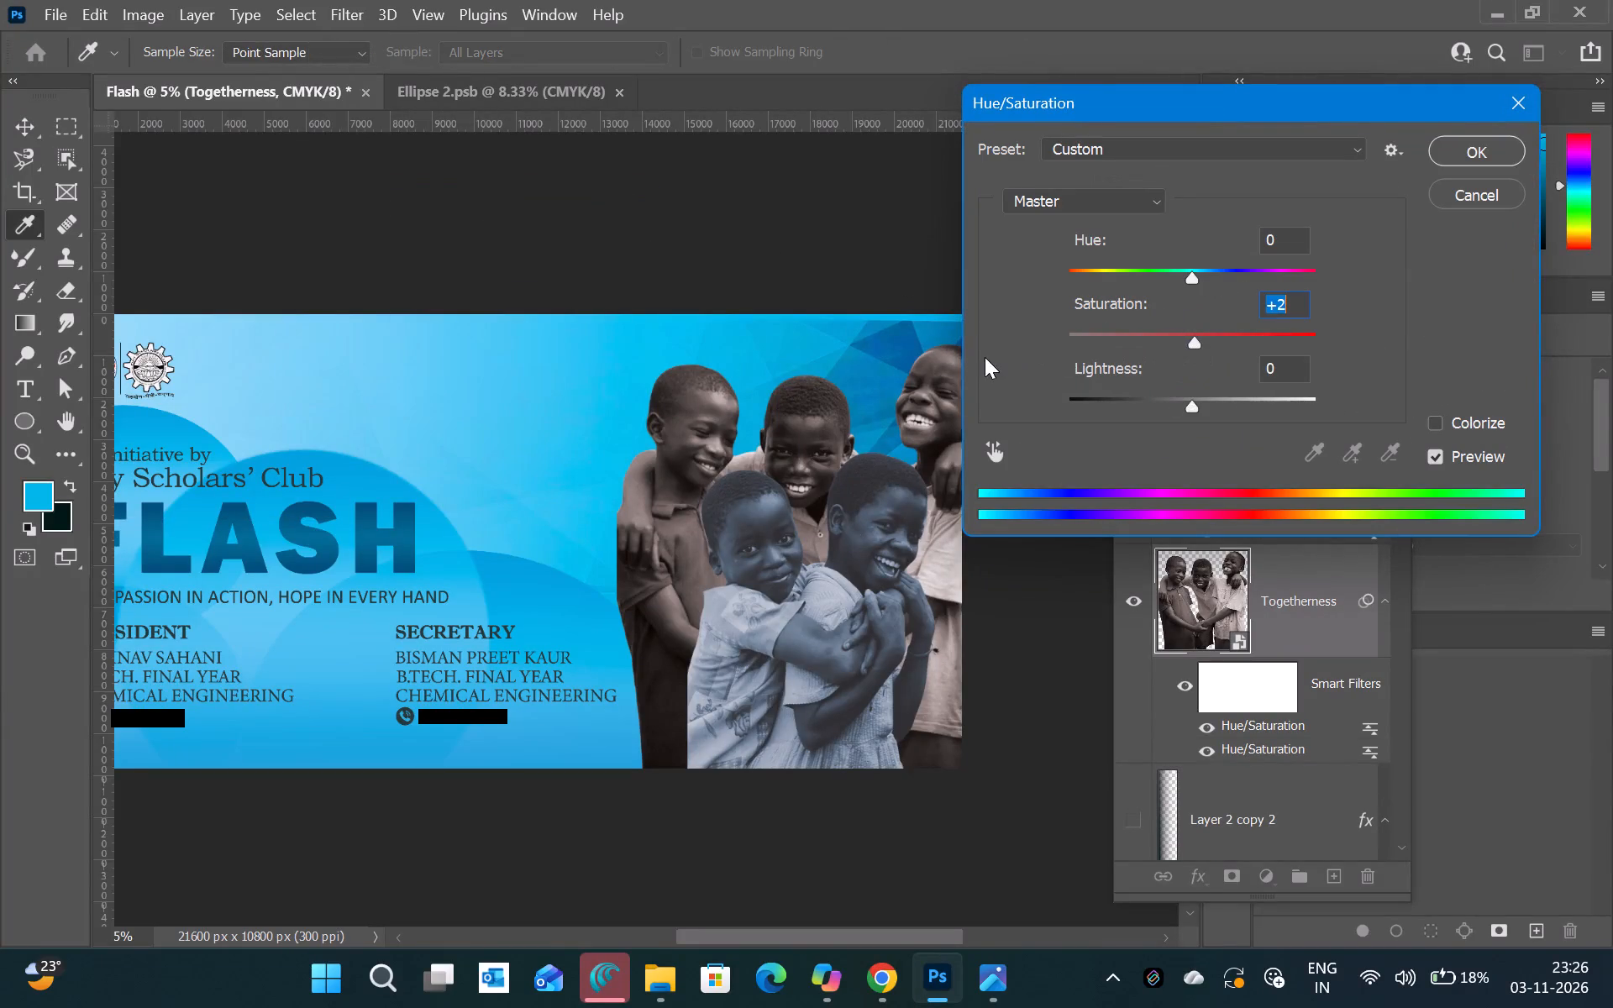
drag(1191, 333, 1033, 350)
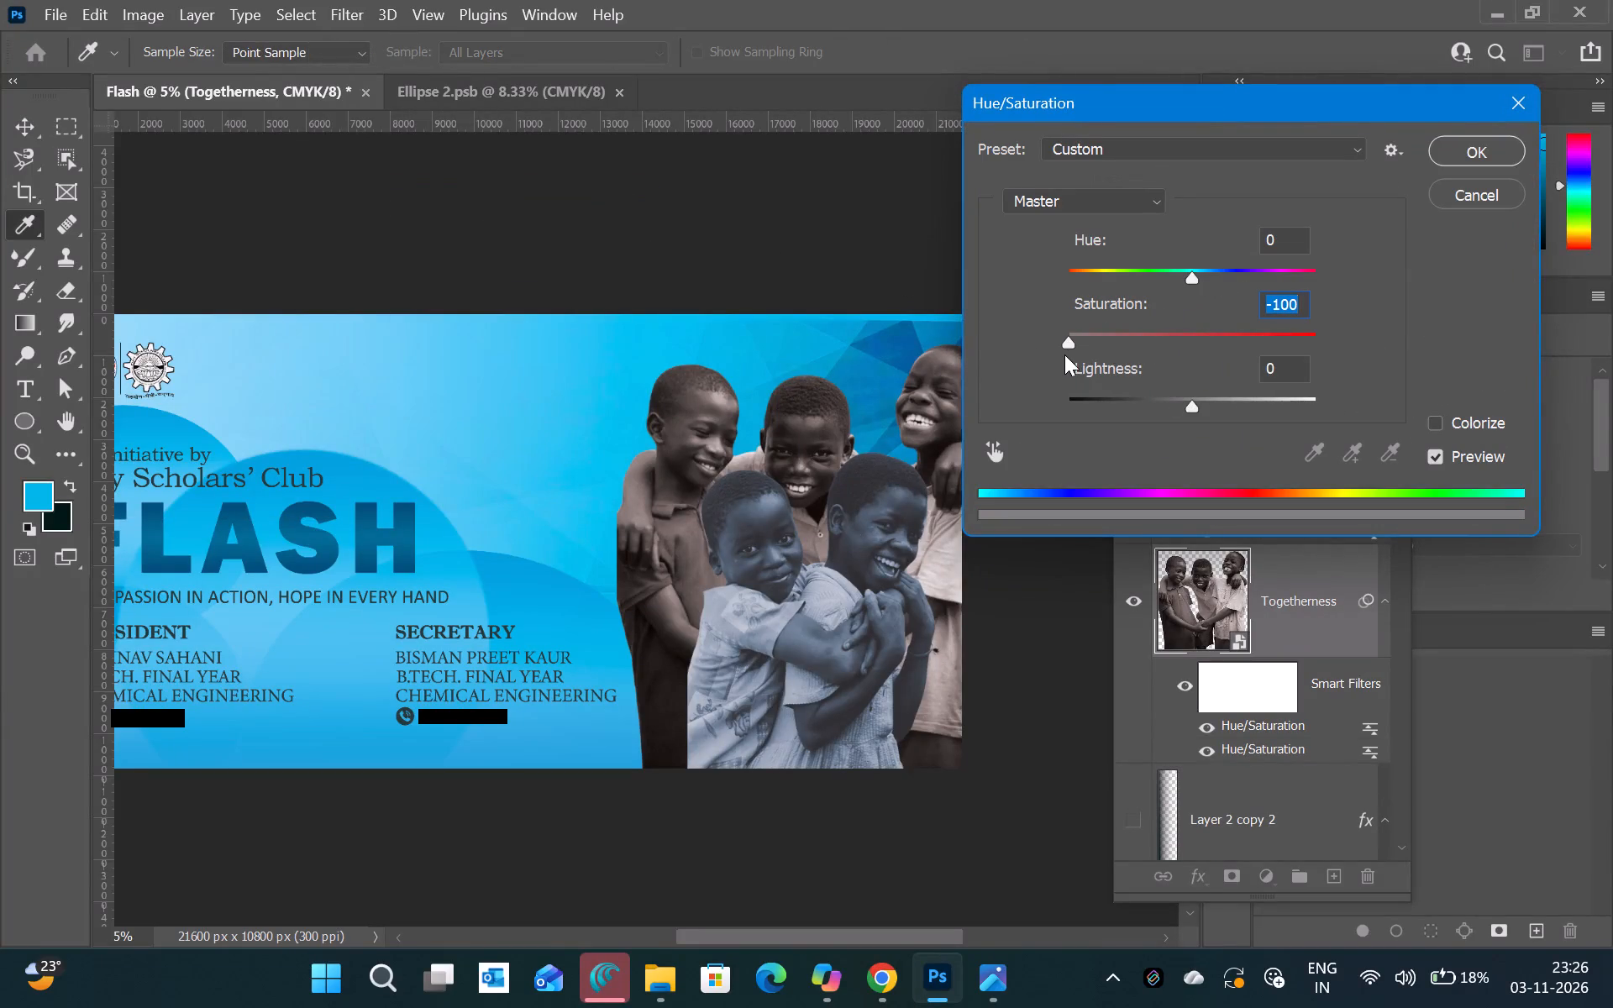
click(1107, 328)
click(1100, 333)
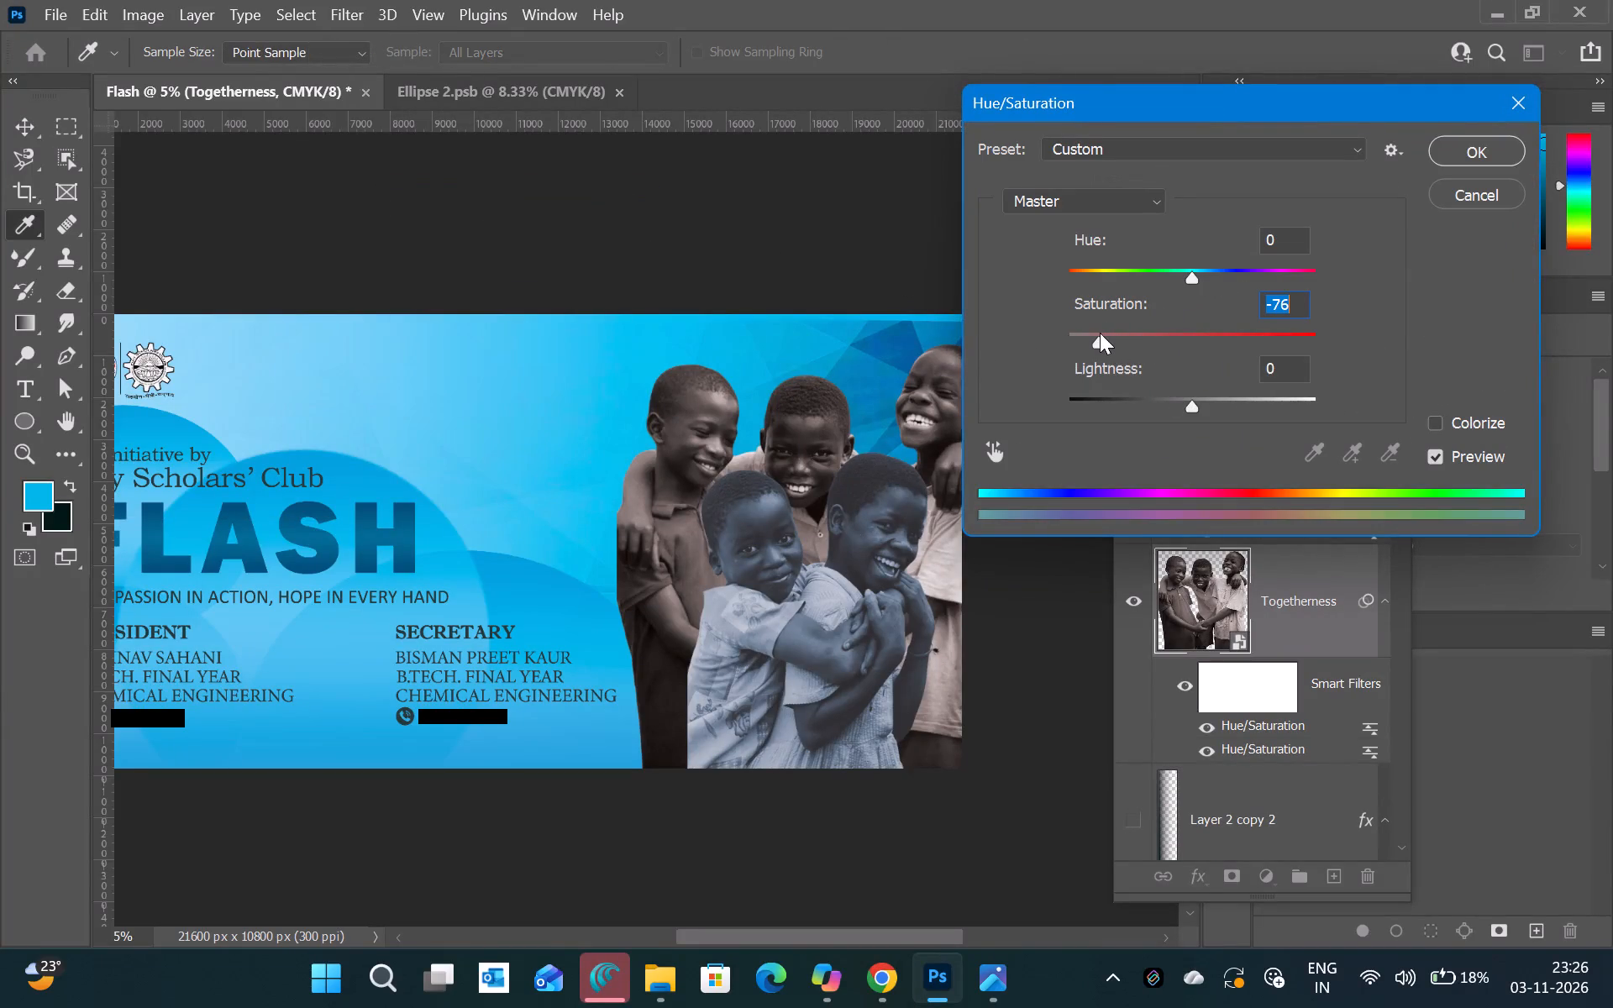
drag(1195, 266, 1220, 274)
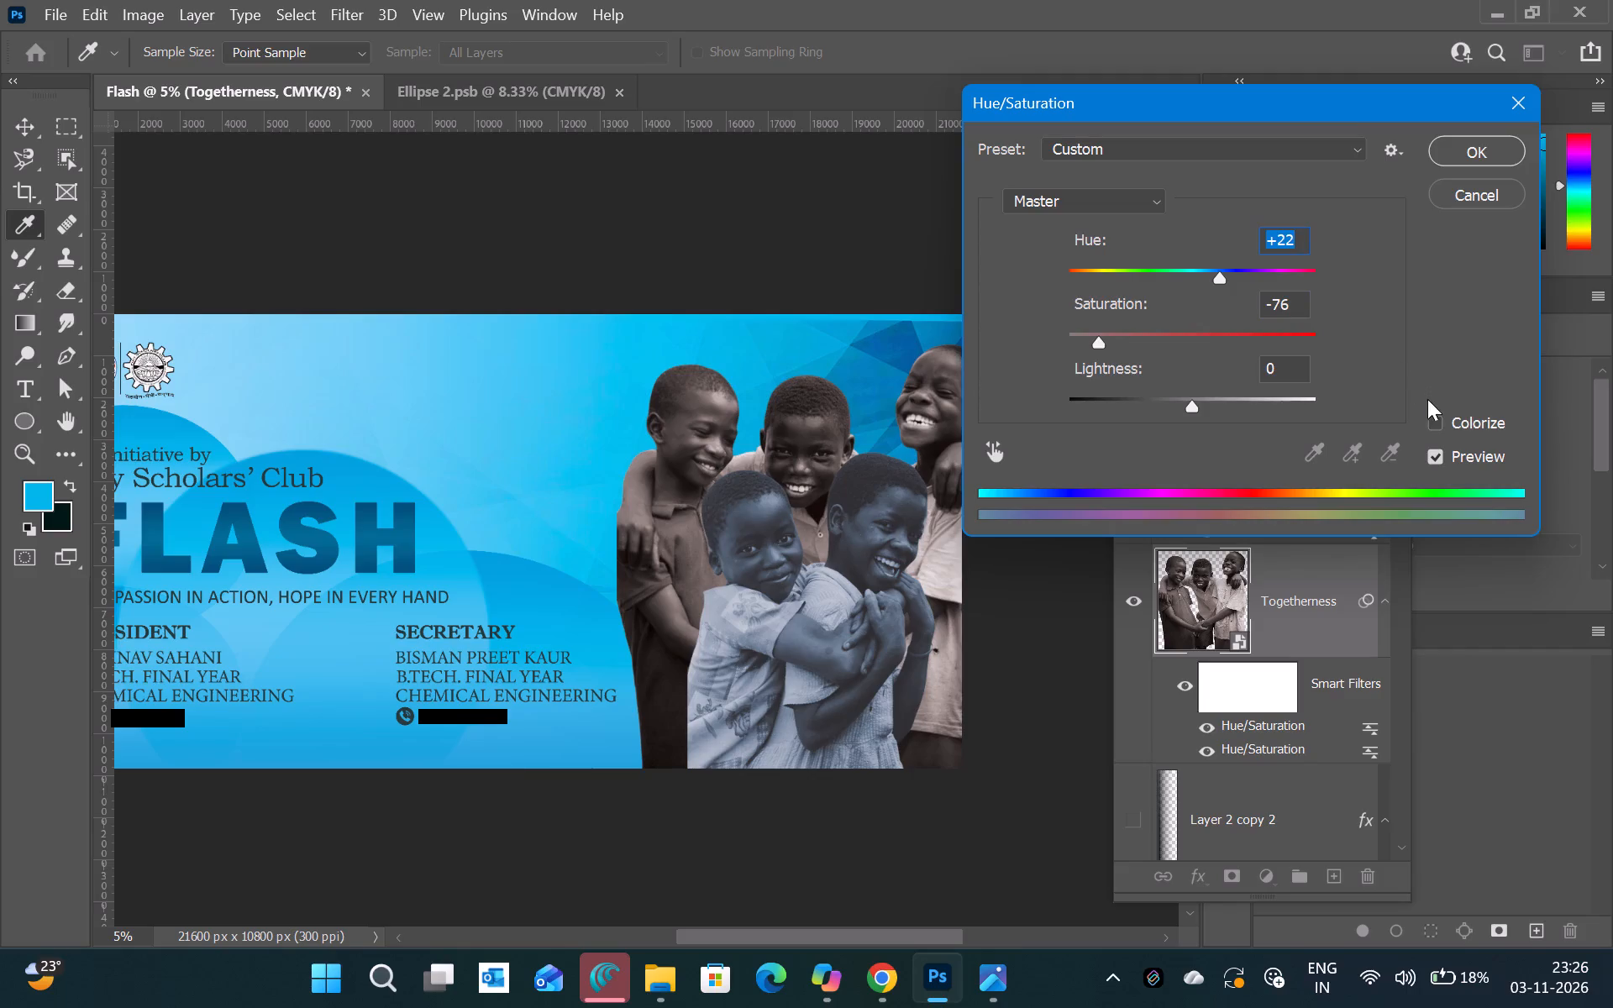
click(1432, 417)
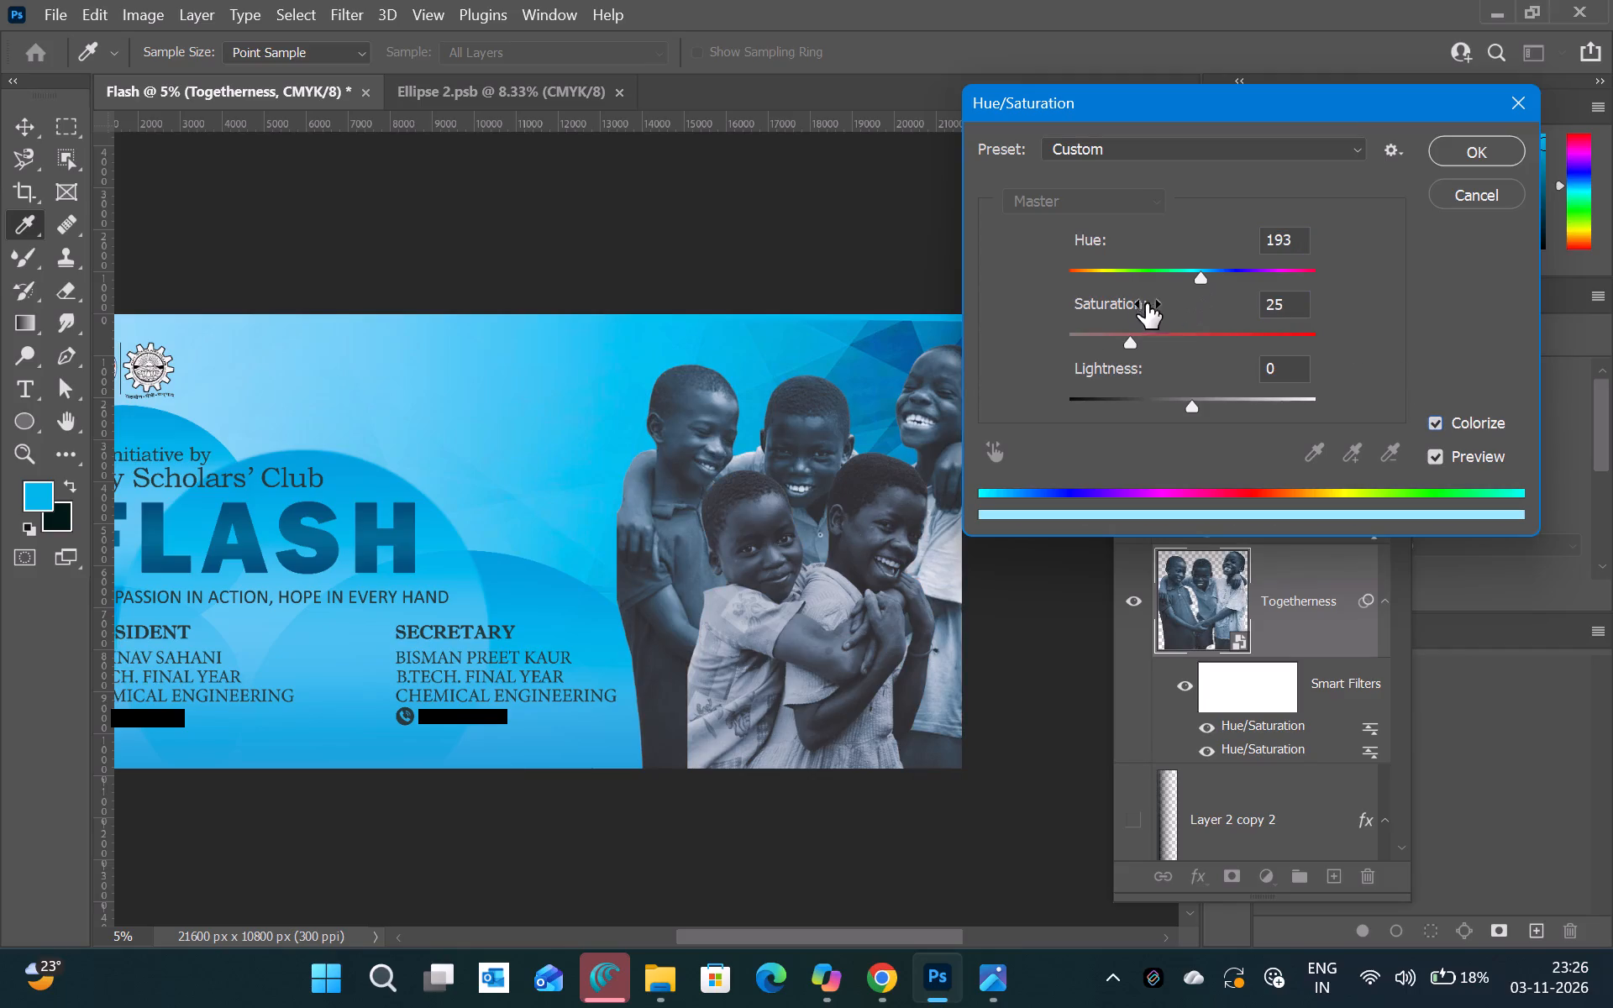
drag(1202, 280, 1214, 281)
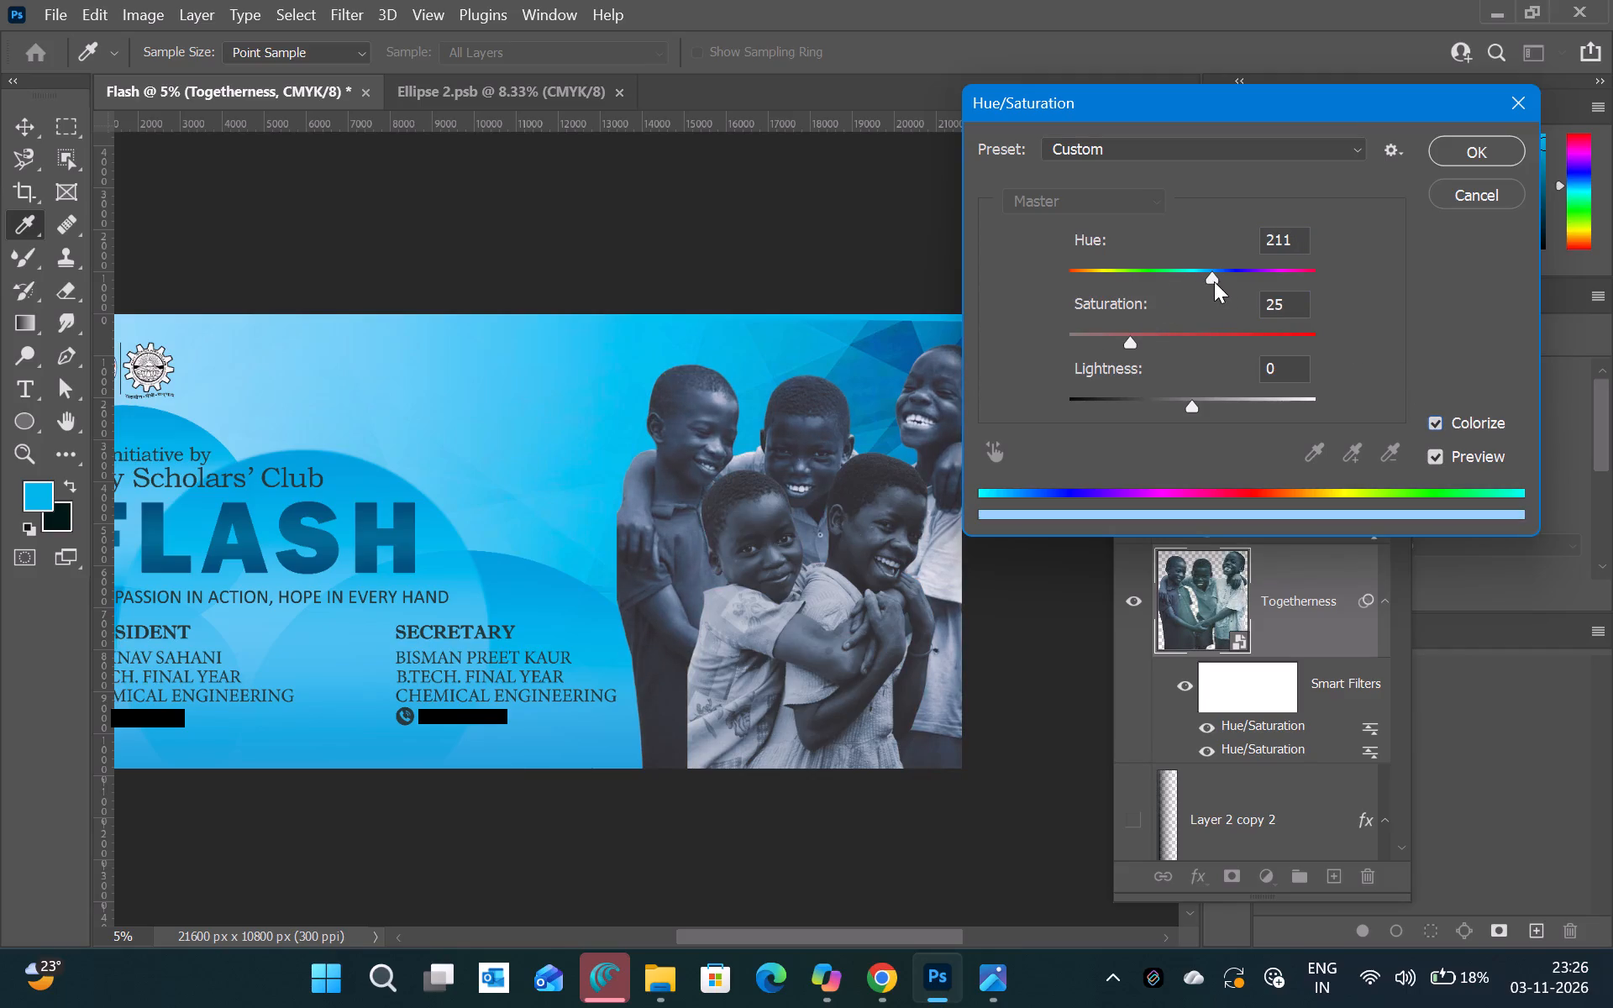
drag(1214, 281, 1215, 281)
click(1467, 147)
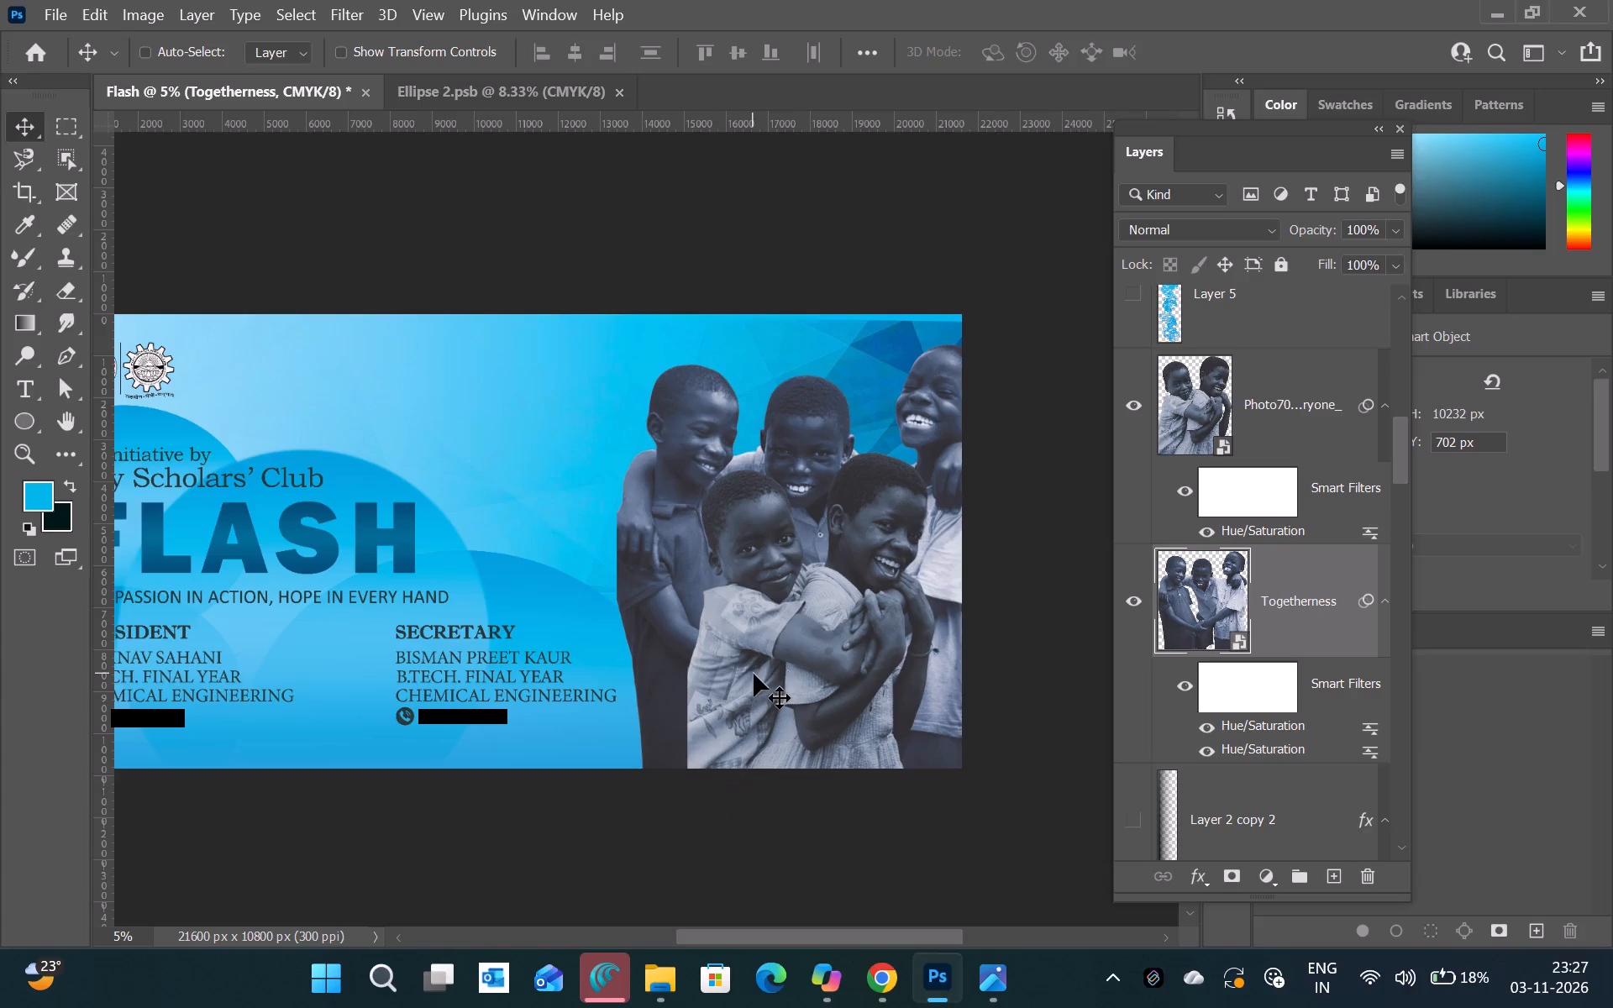
Switch to Chrome and download the black-and-white Pinterest photo of four laughing children.
click(886, 969)
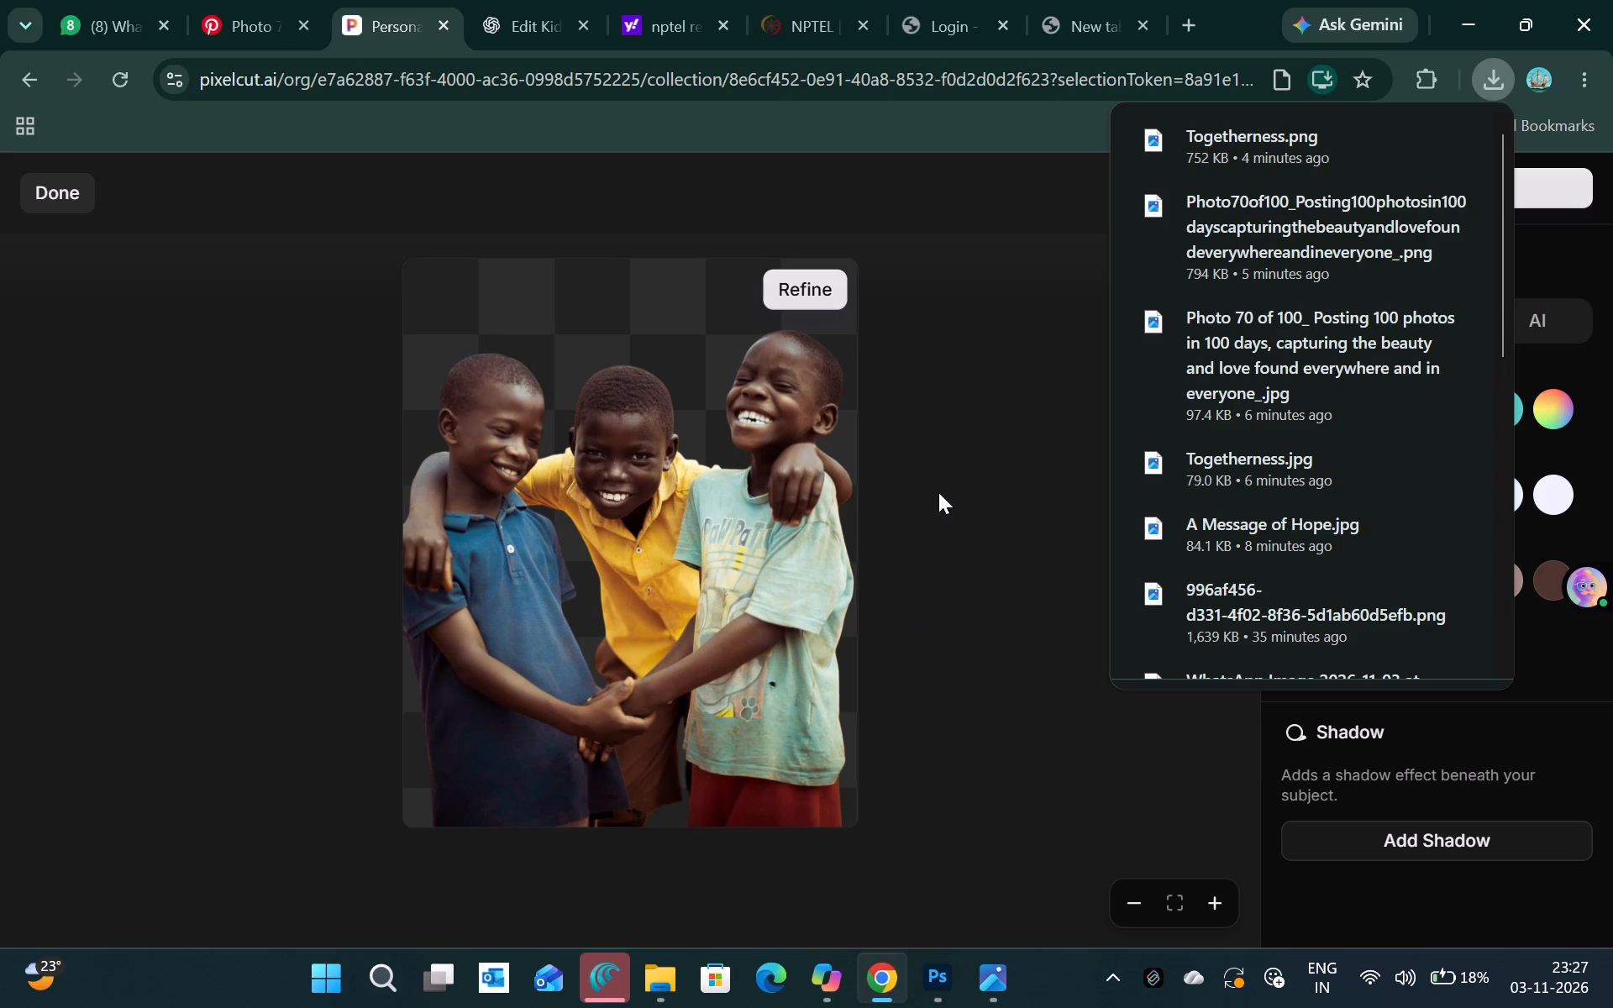
click(234, 0)
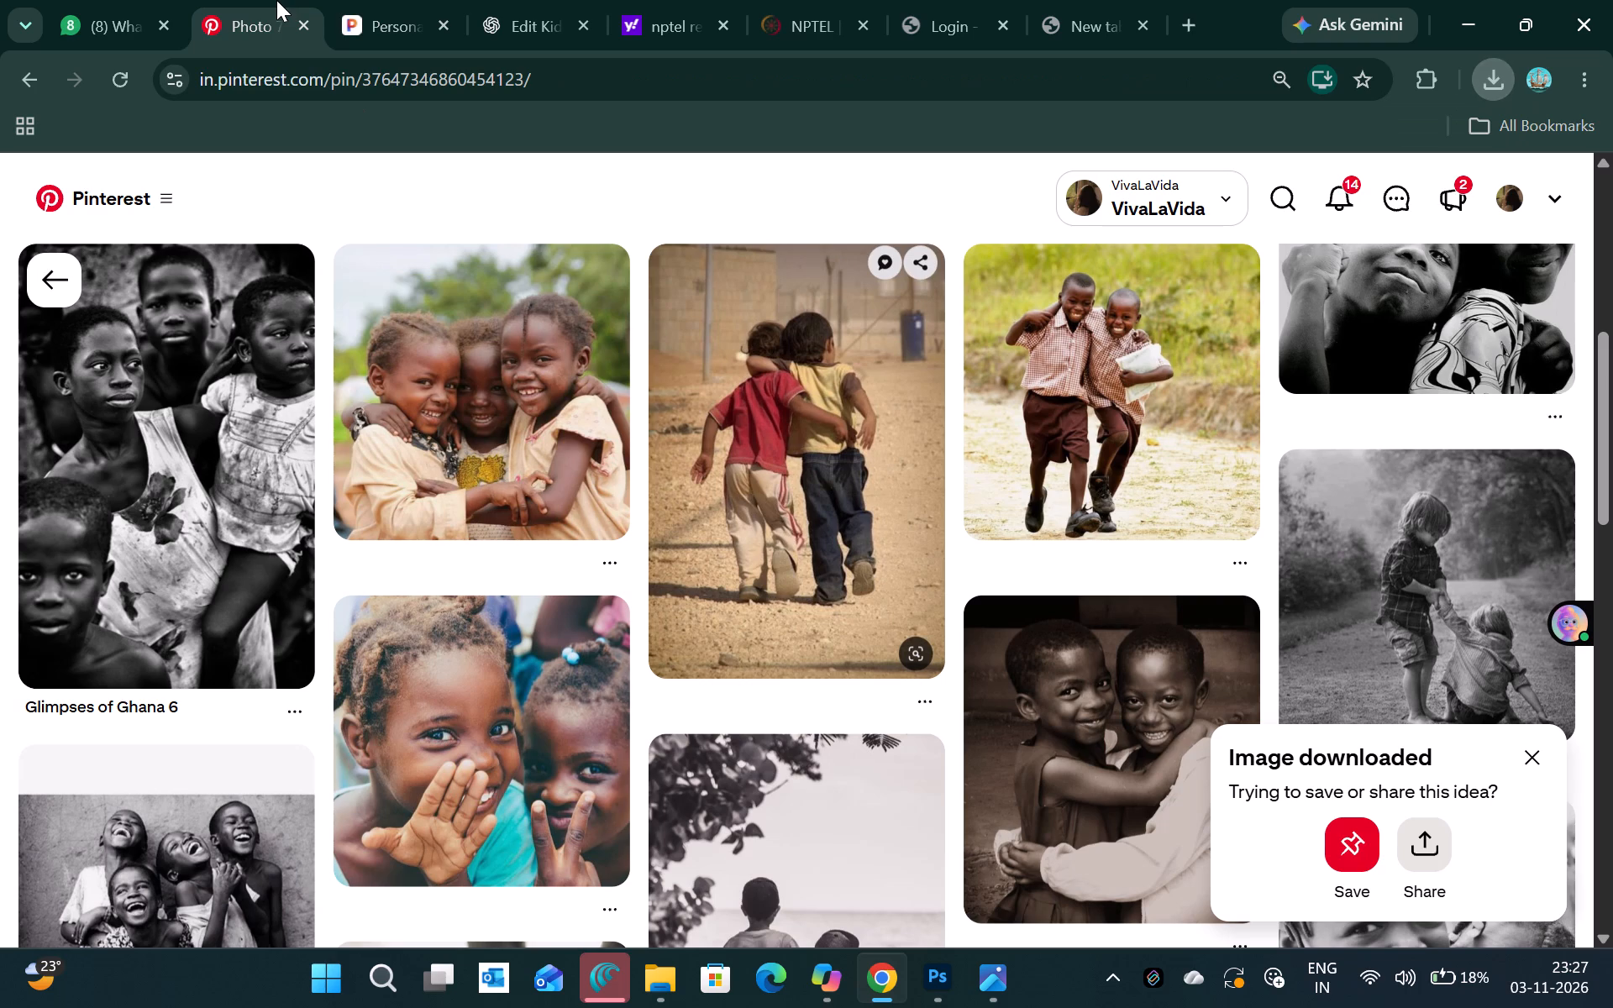
scroll(759, 522, down, 1)
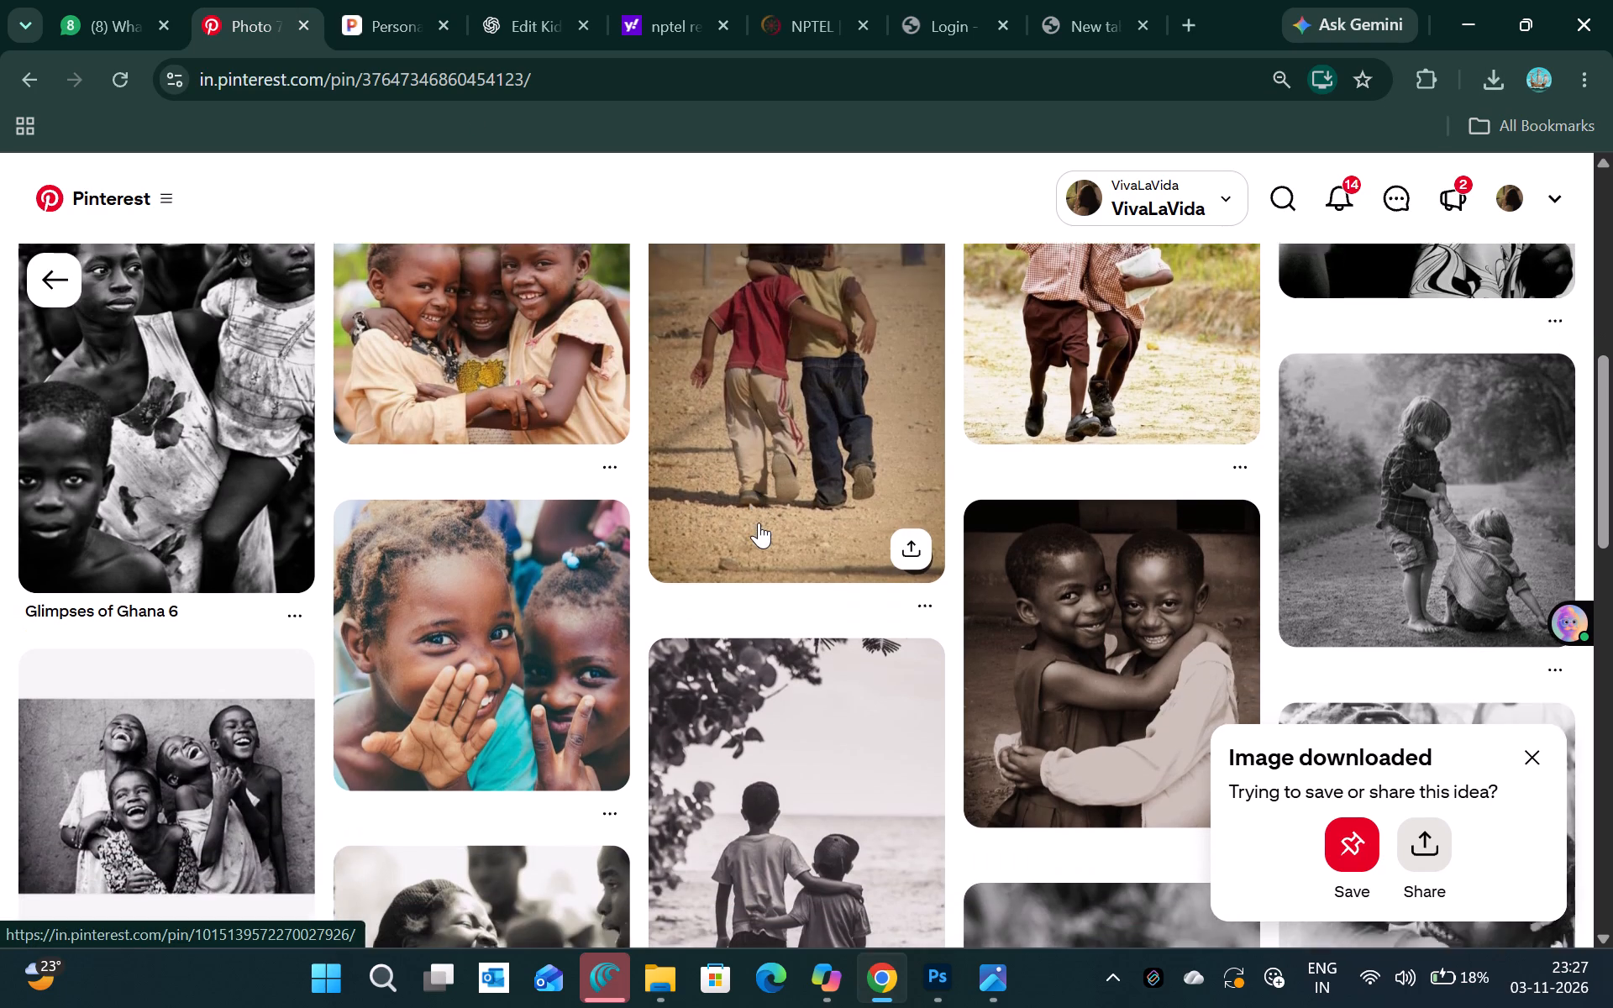
scroll(759, 522, down, 1)
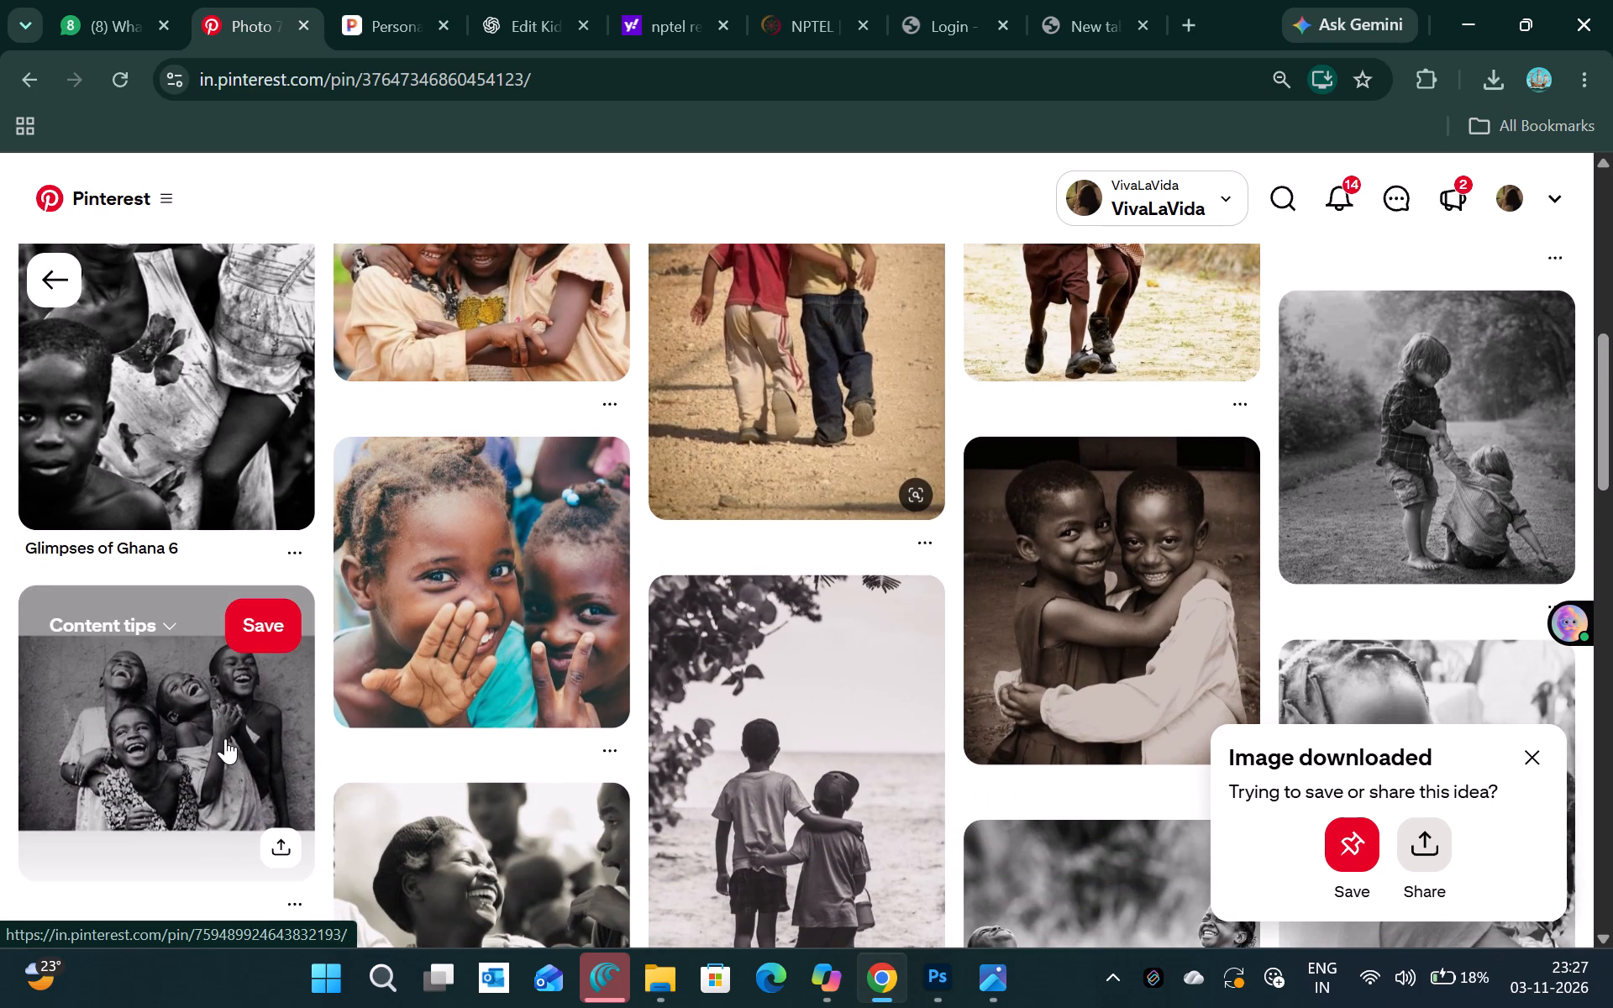
click(225, 738)
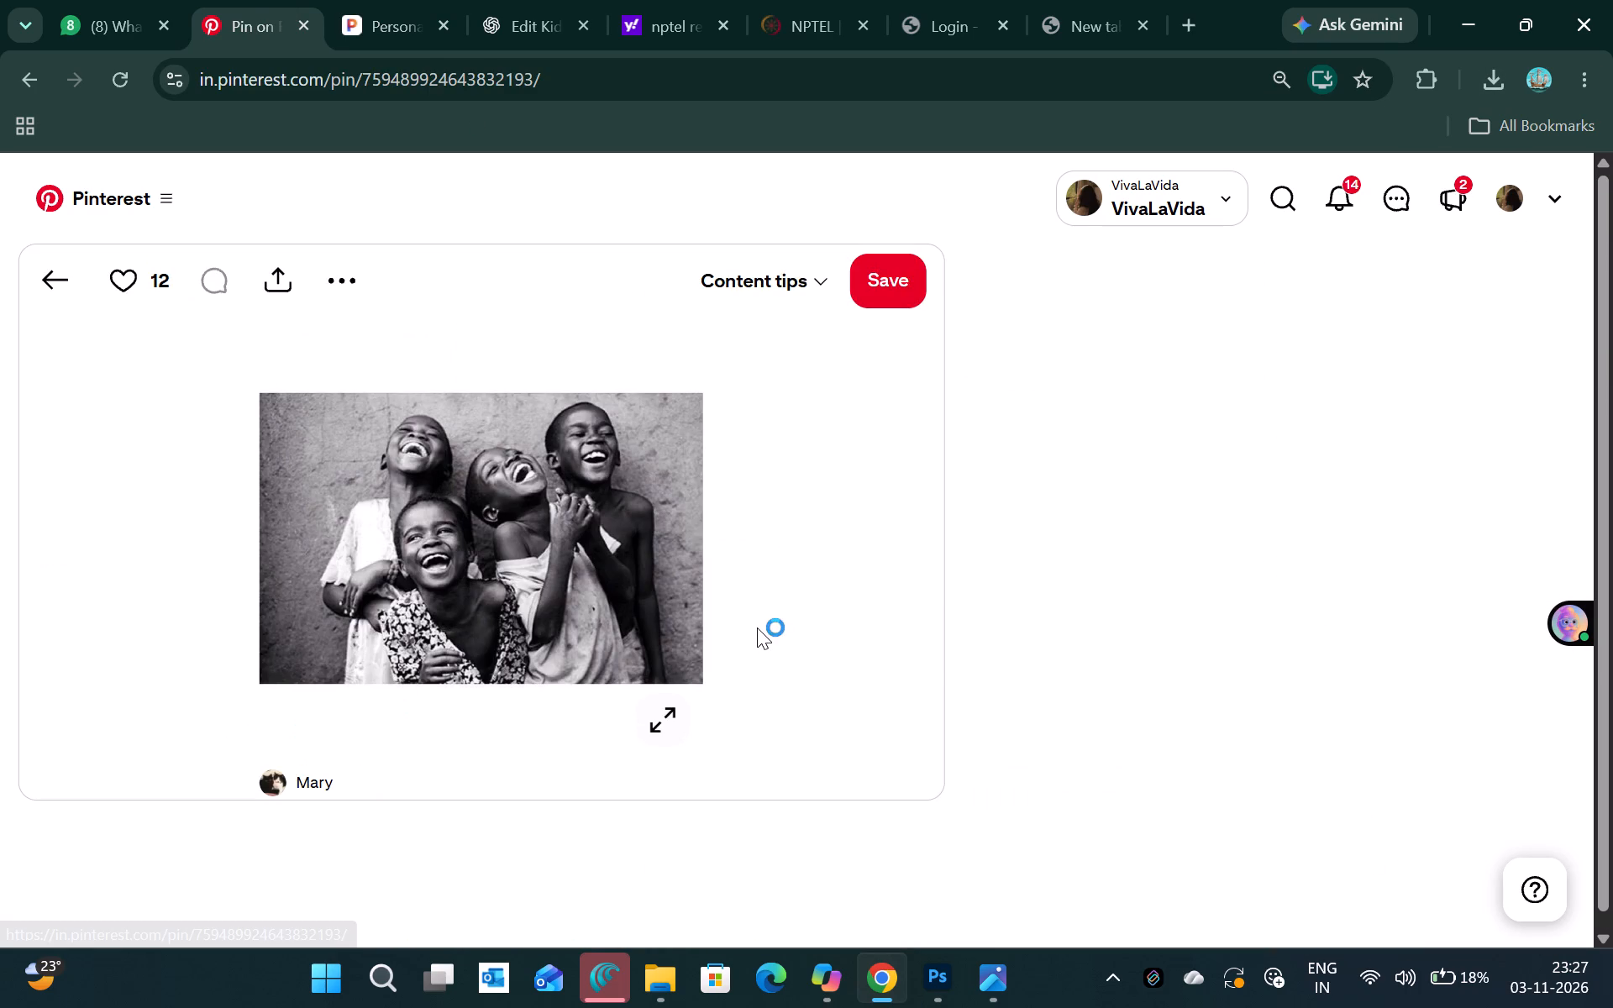
click(334, 297)
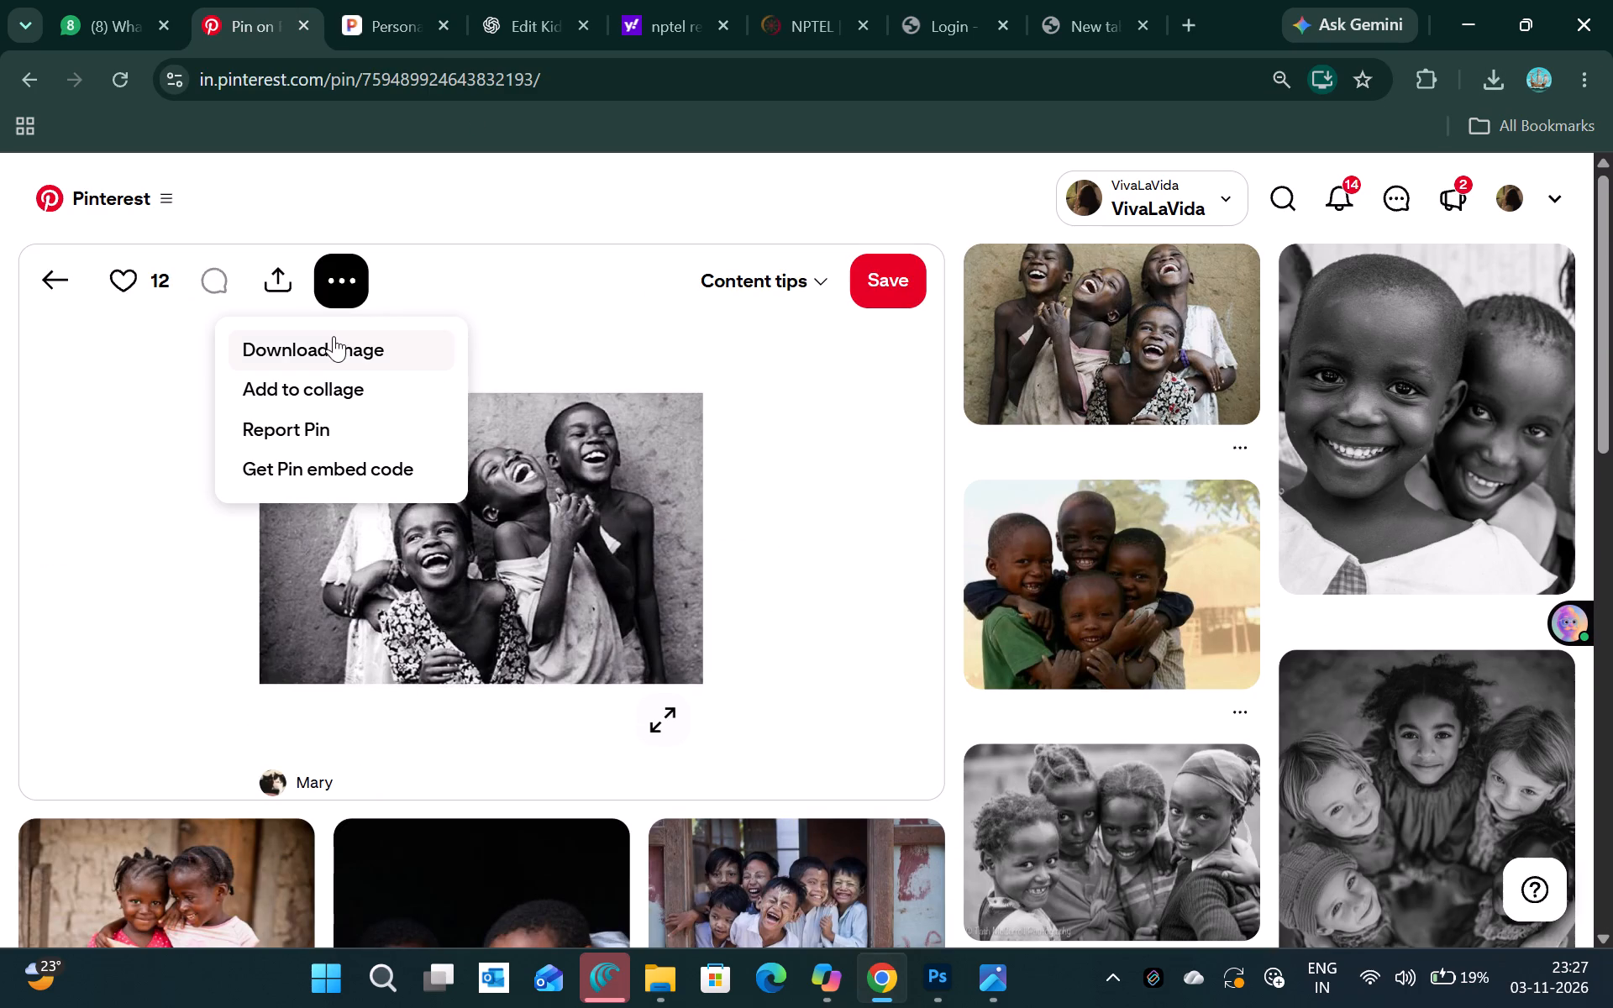
click(334, 338)
Browse the related Pinterest images for more photos of children suitable for the banner.
scroll(621, 412, down, 3)
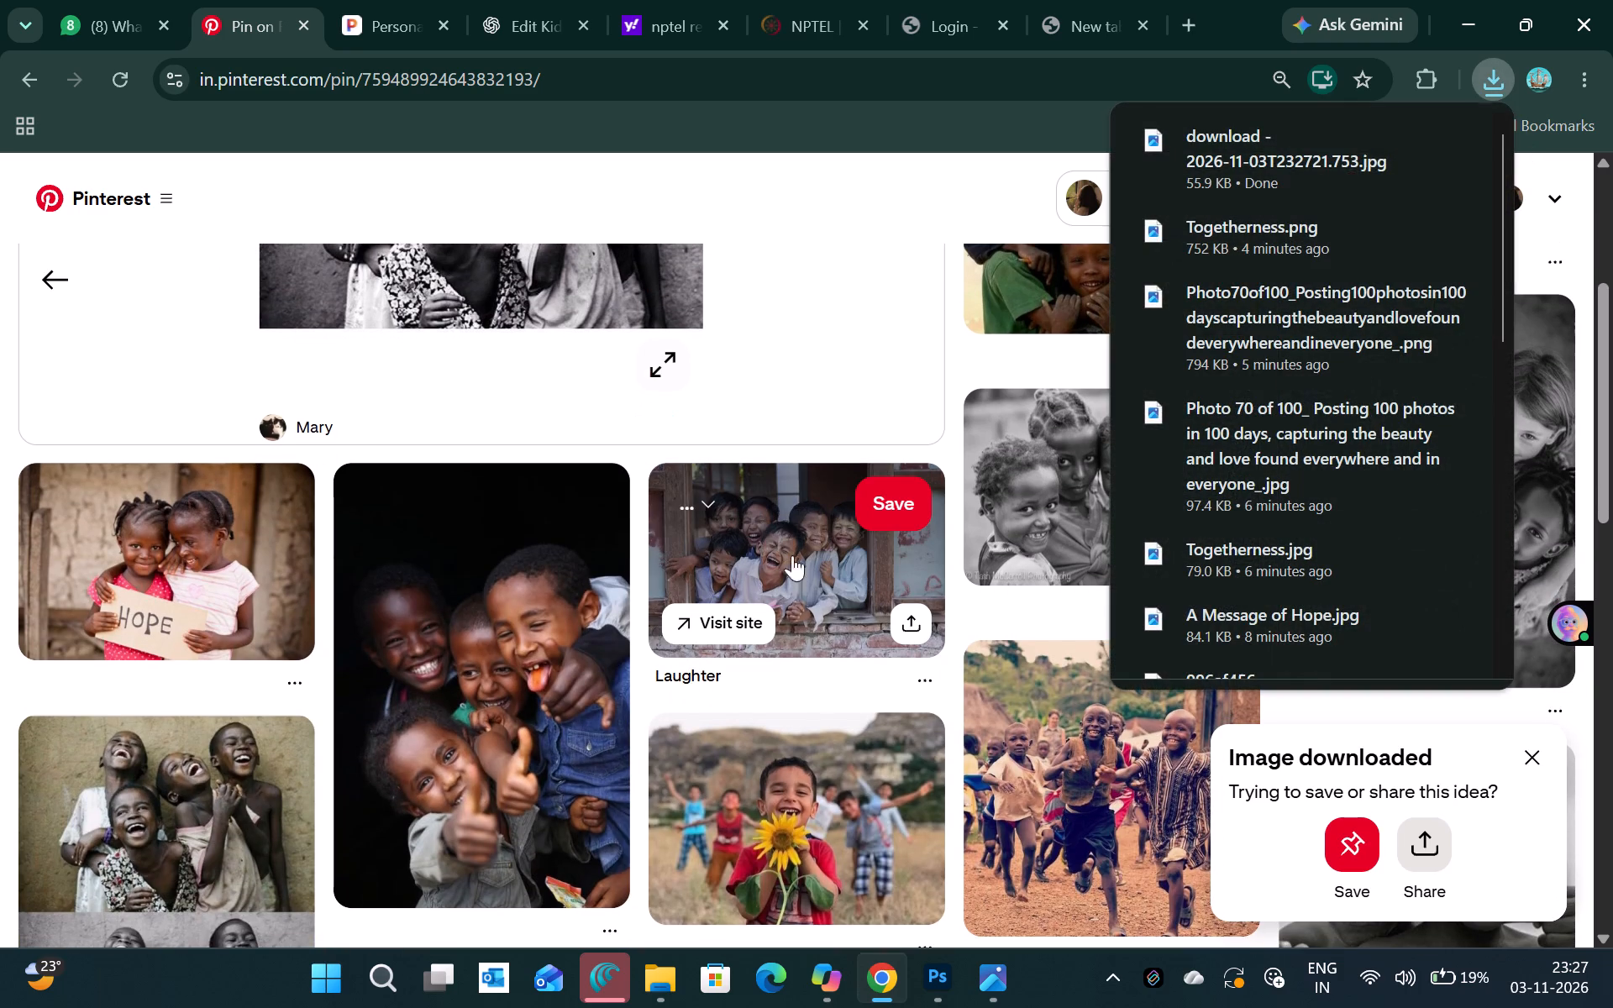
scroll(795, 585, down, 4)
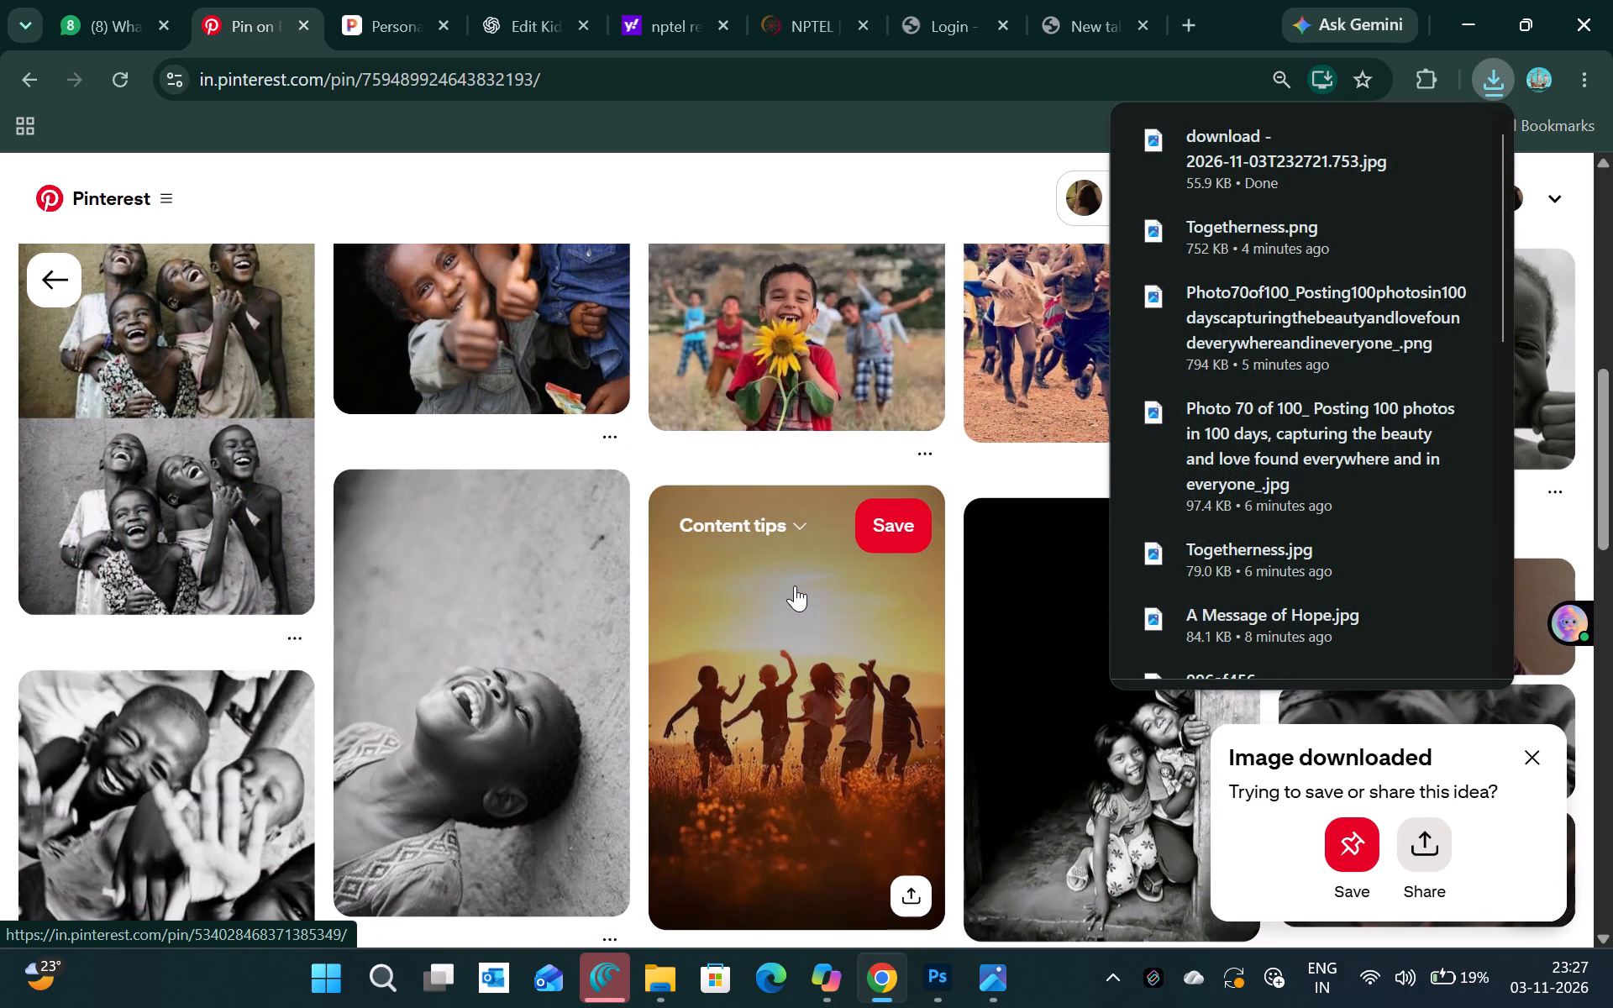
scroll(795, 585, down, 2)
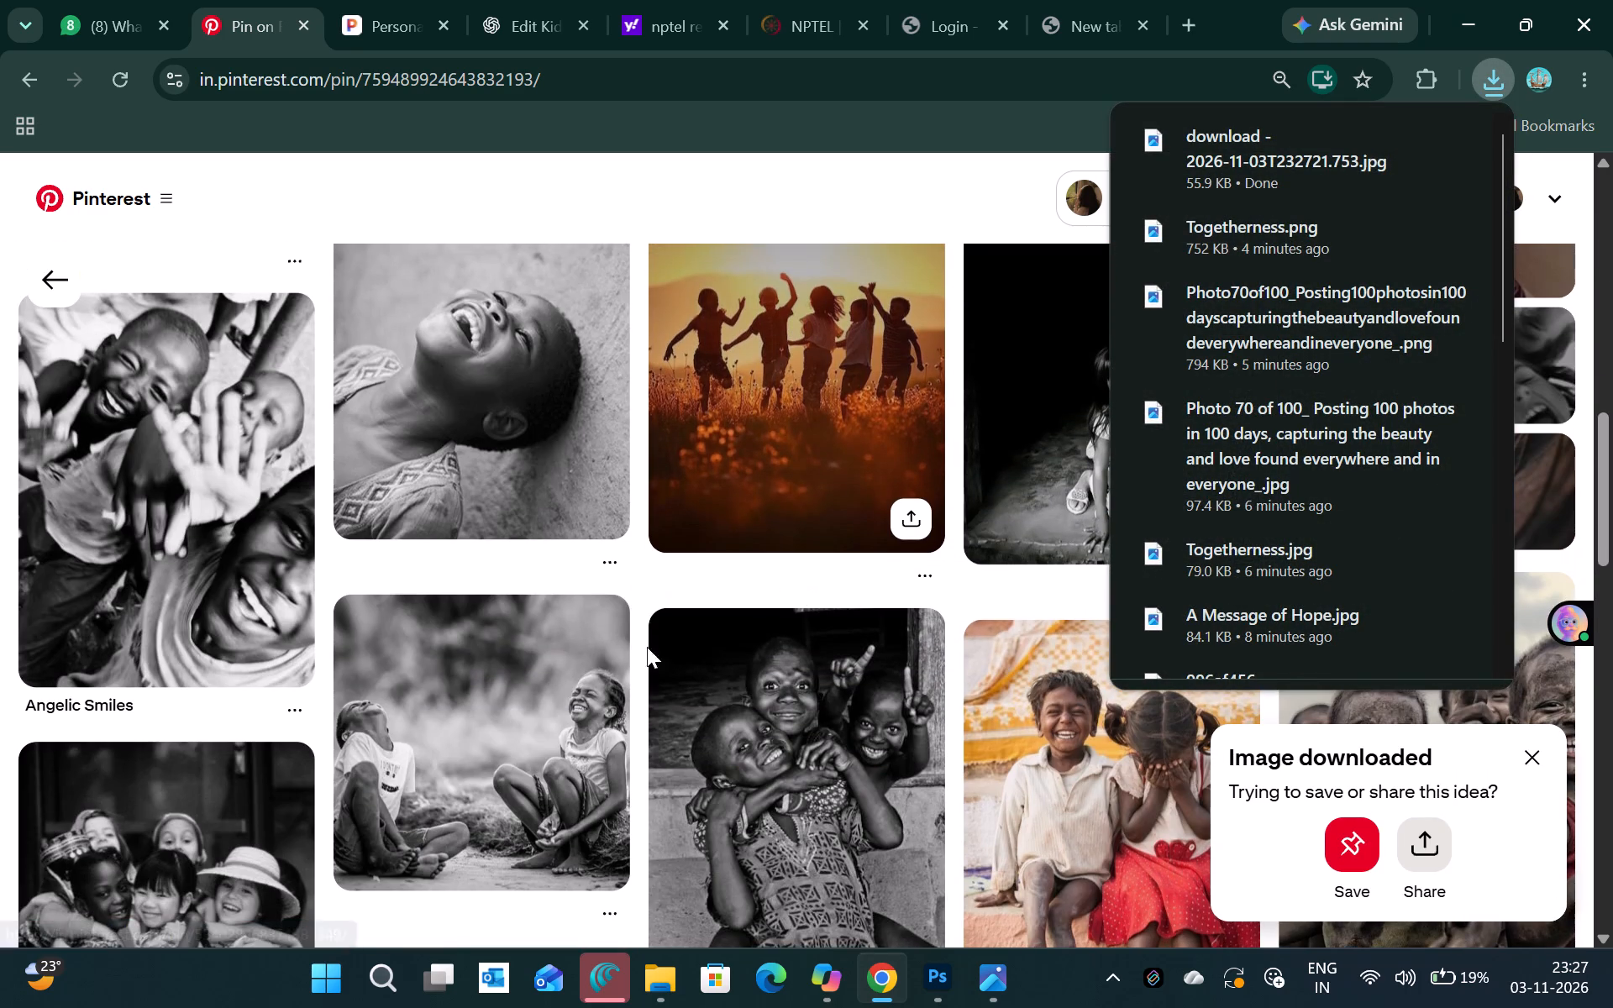
scroll(638, 679, down, 3)
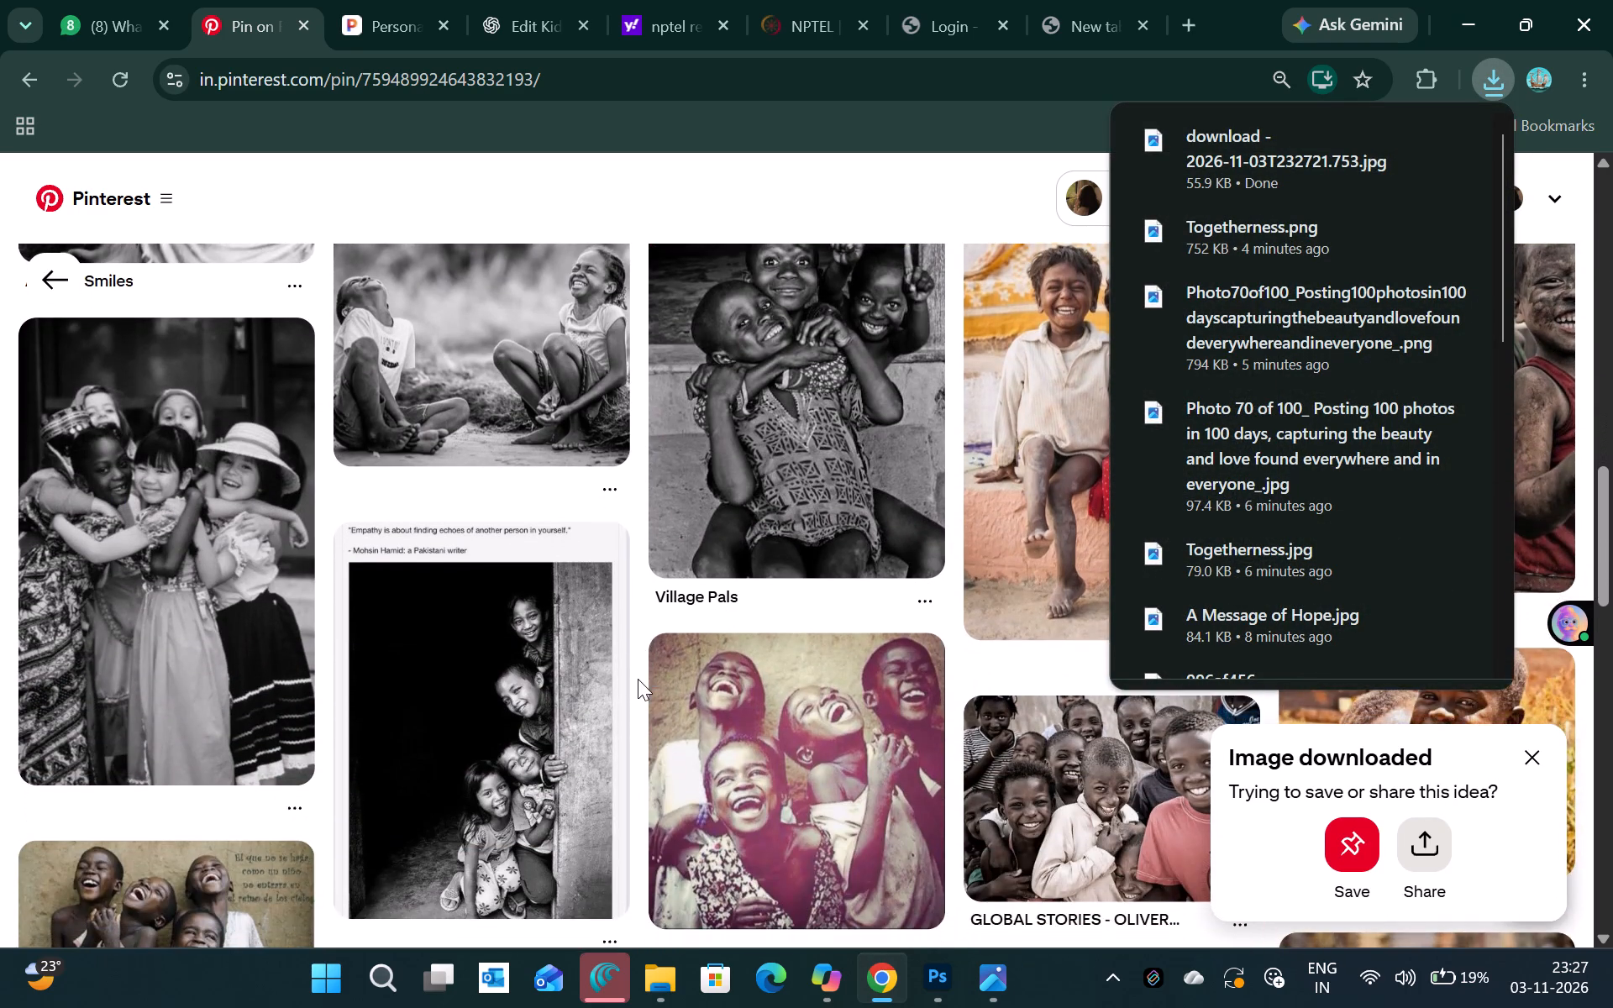
scroll(638, 679, down, 4)
scroll(756, 775, down, 1)
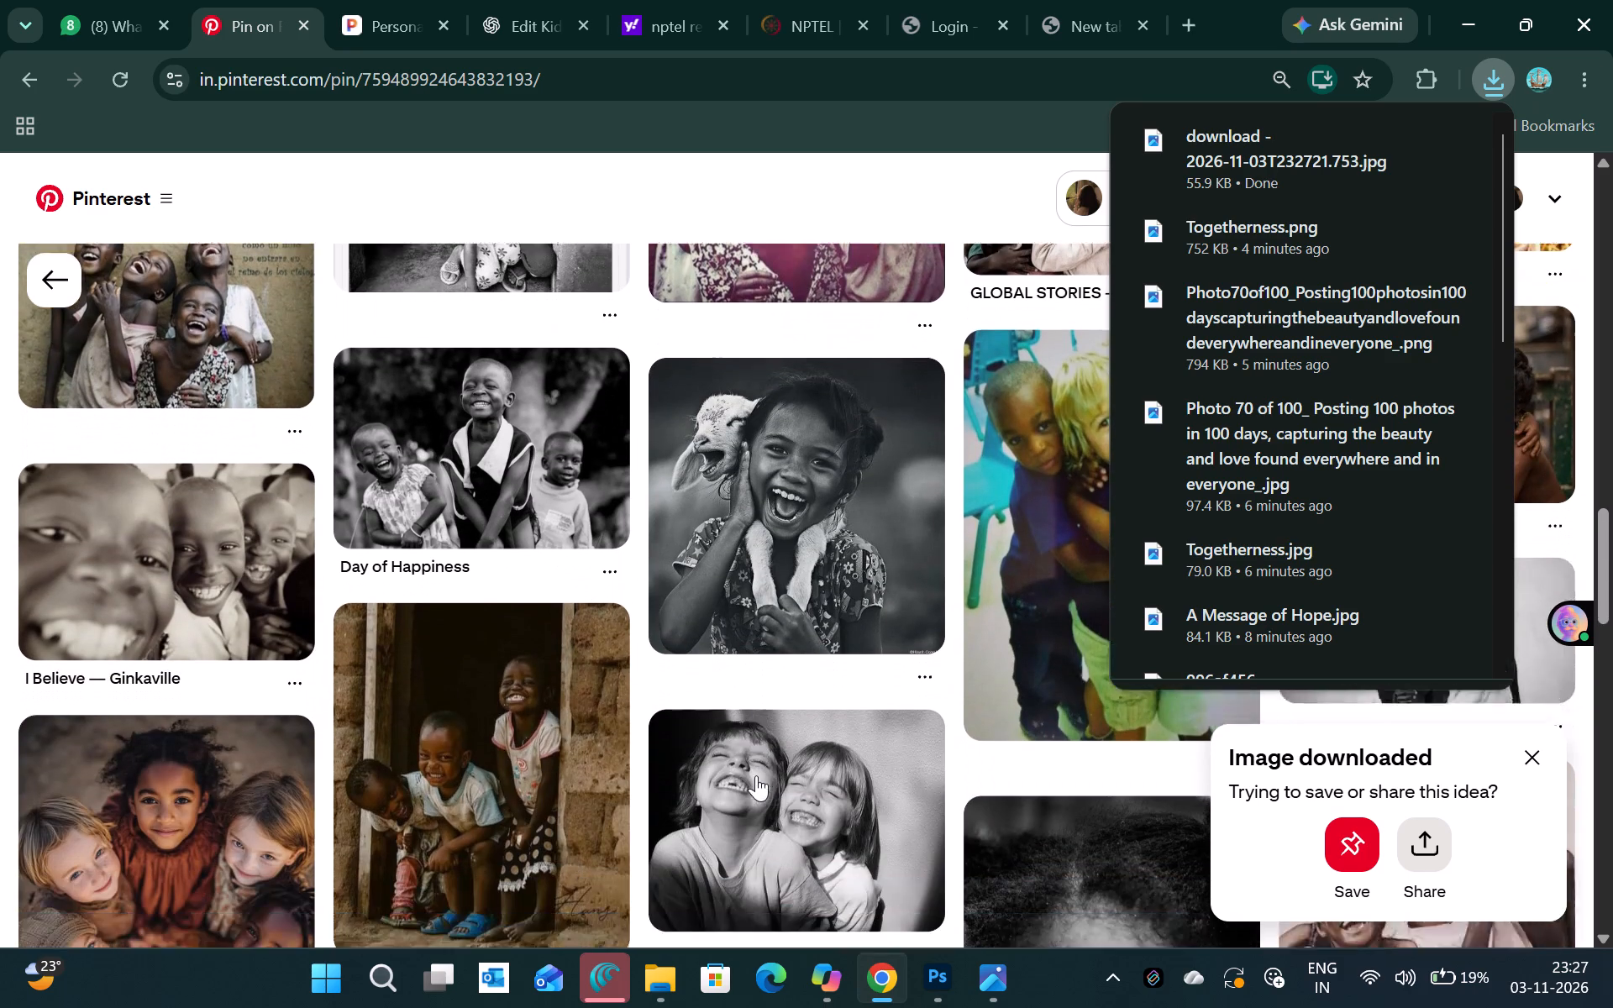
scroll(756, 775, down, 5)
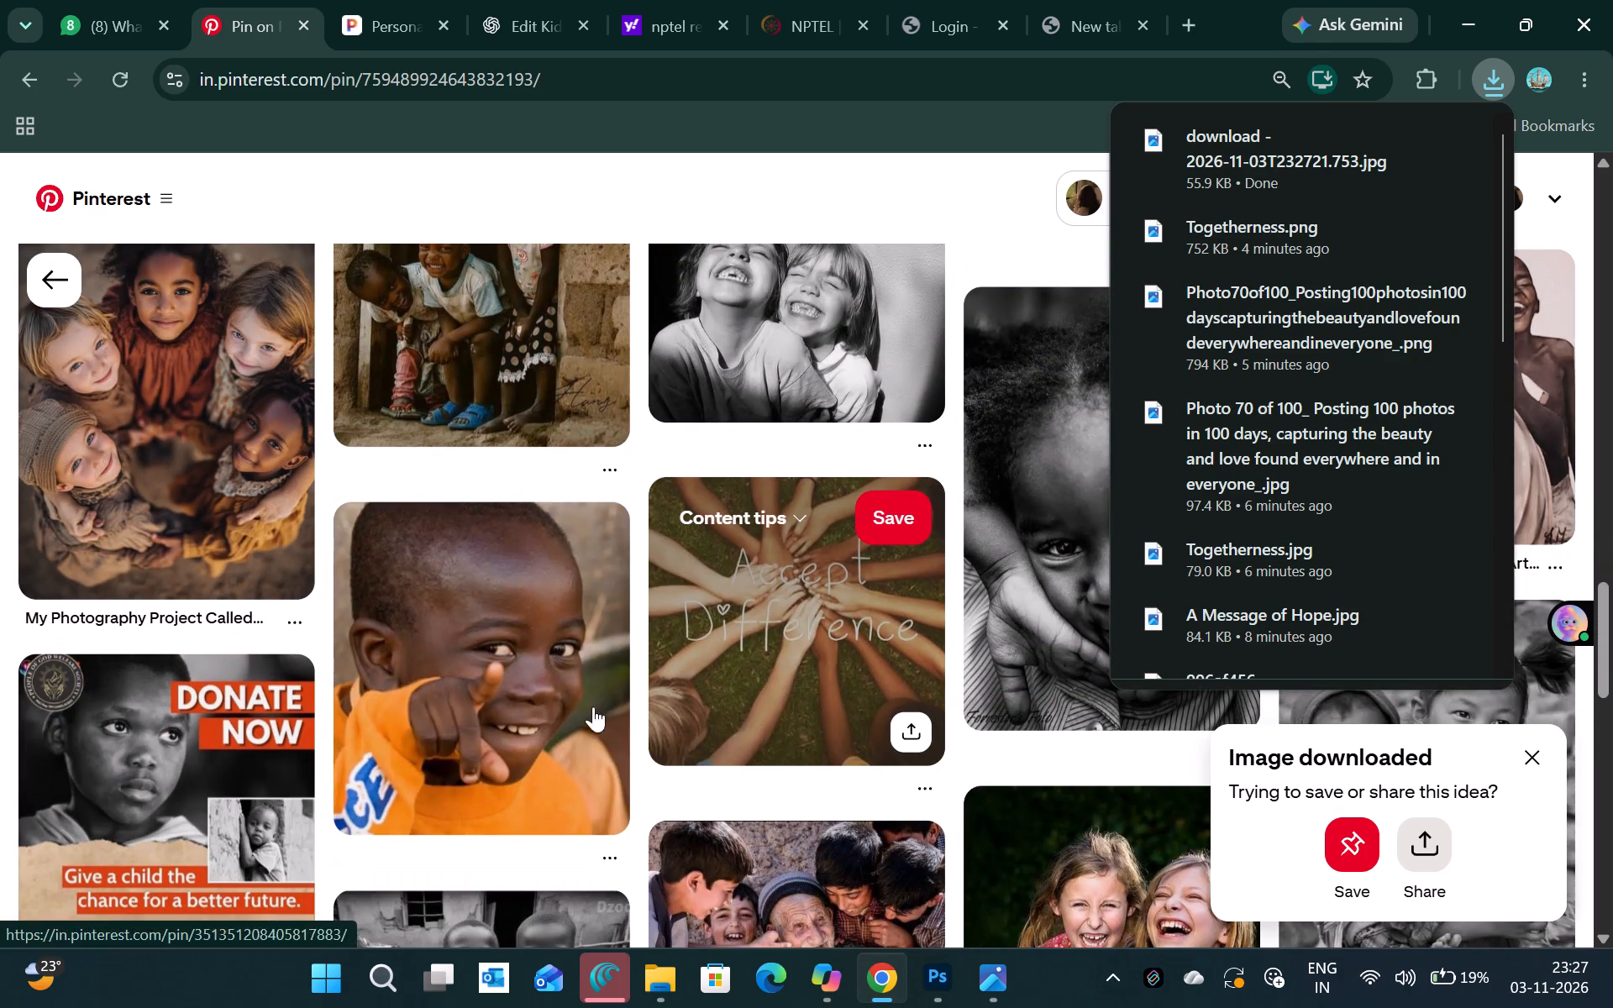
scroll(451, 852, down, 6)
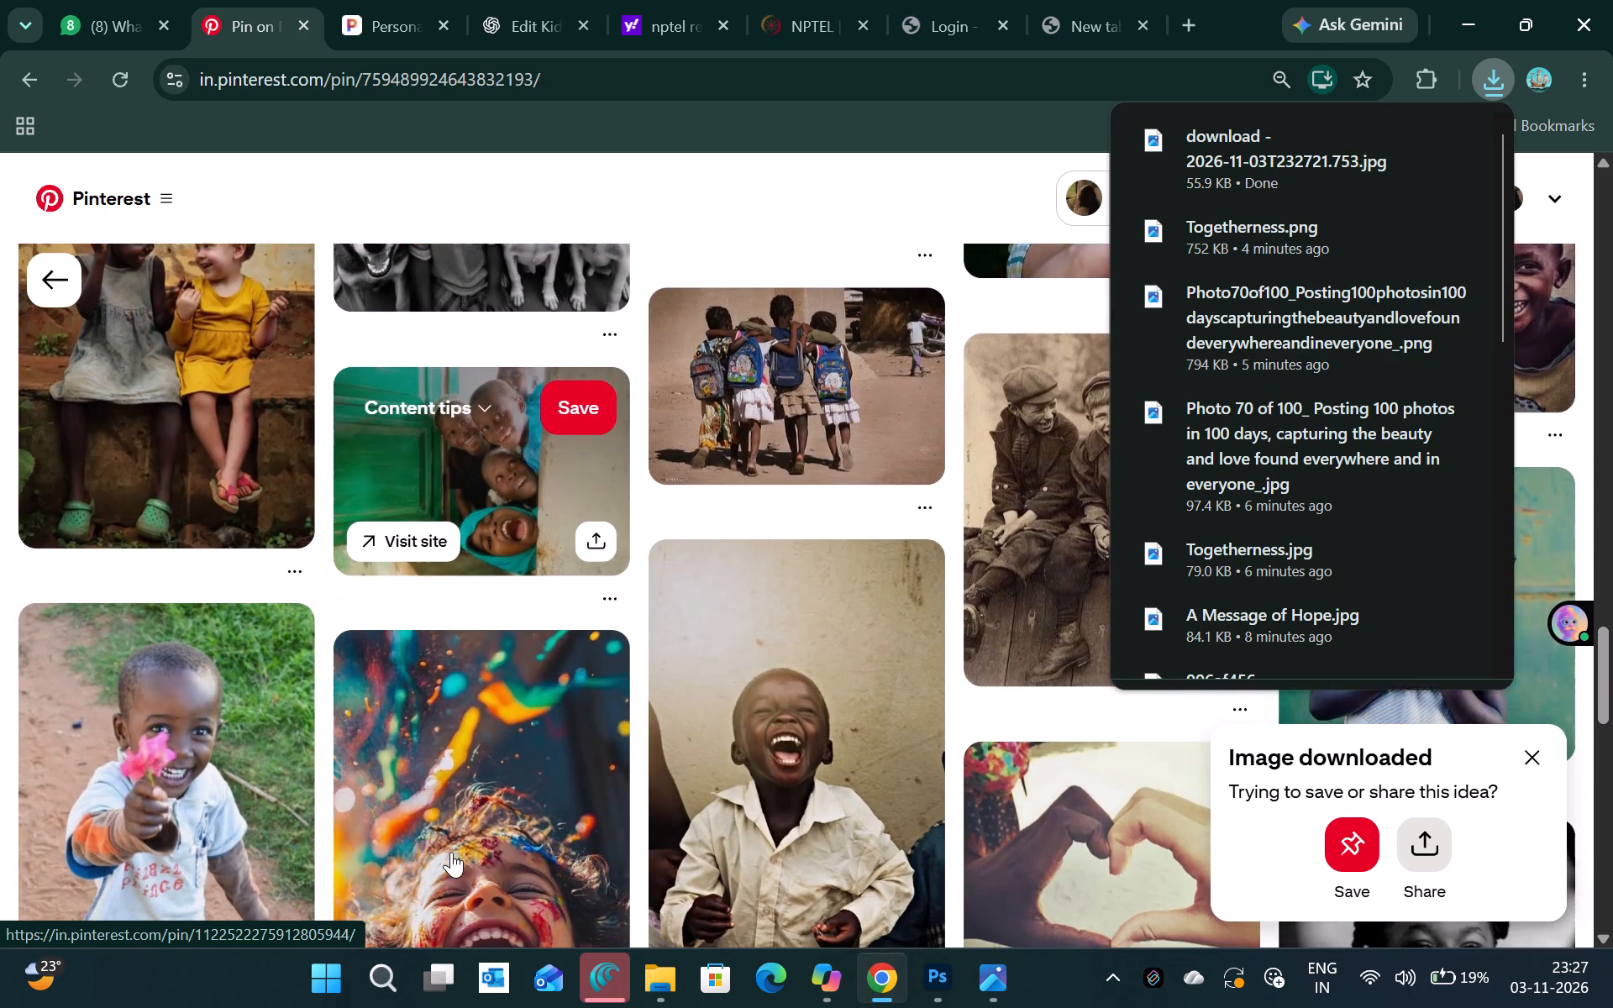
scroll(451, 852, down, 2)
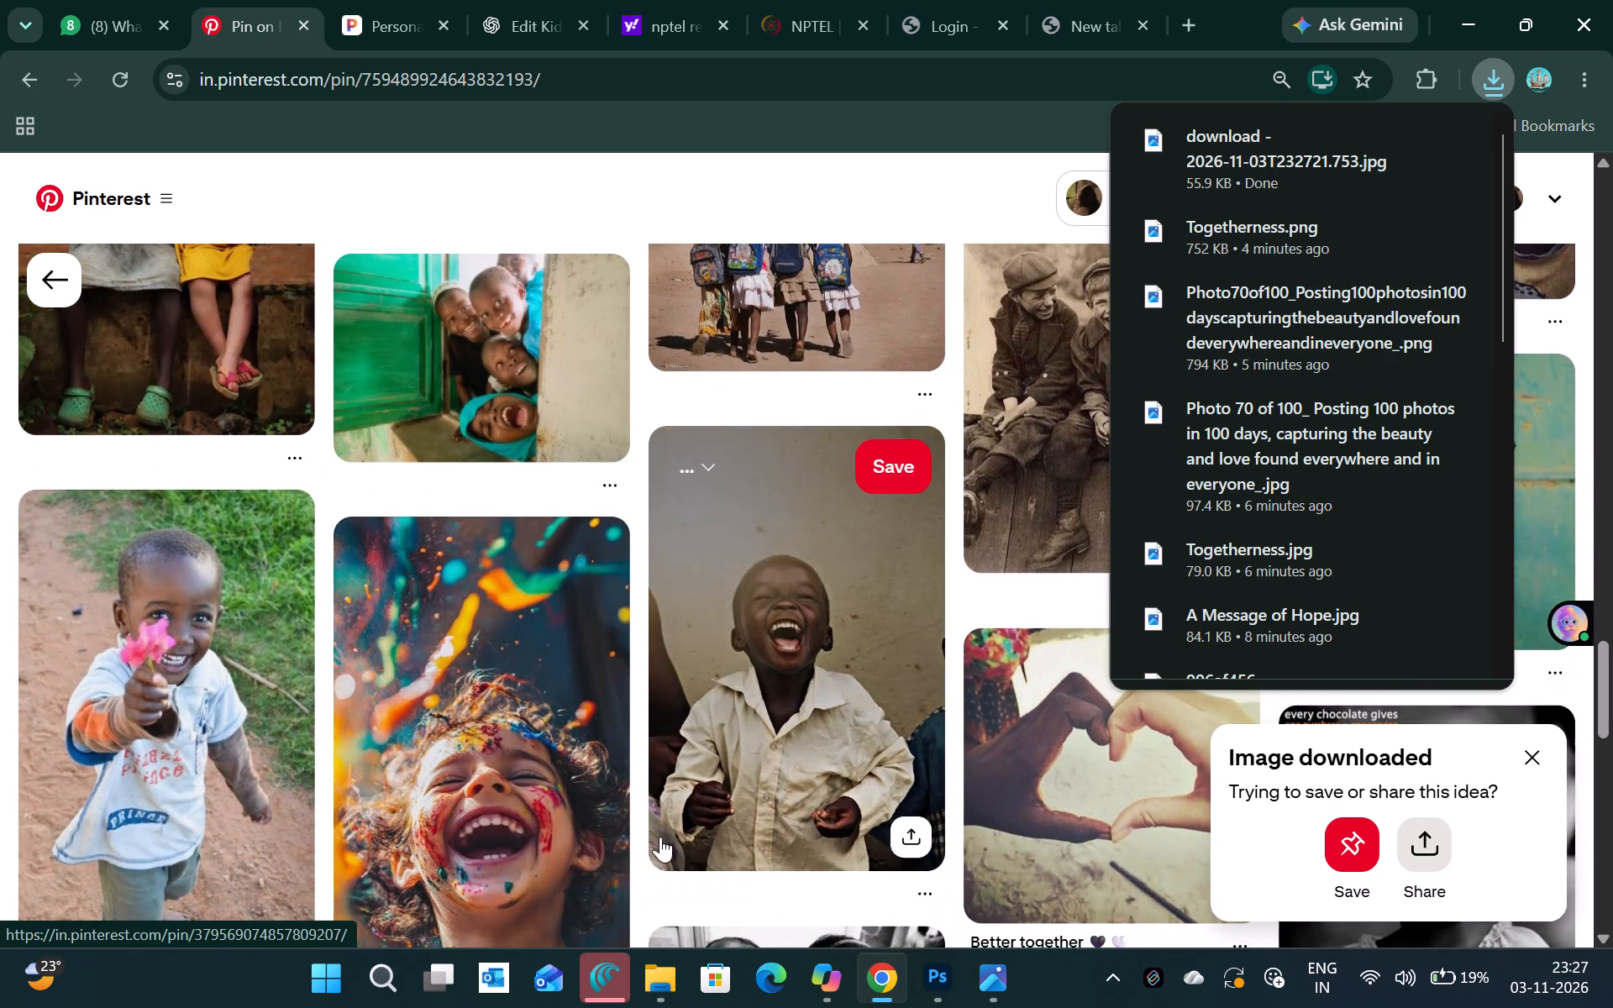
scroll(660, 837, down, 4)
scroll(738, 675, down, 1)
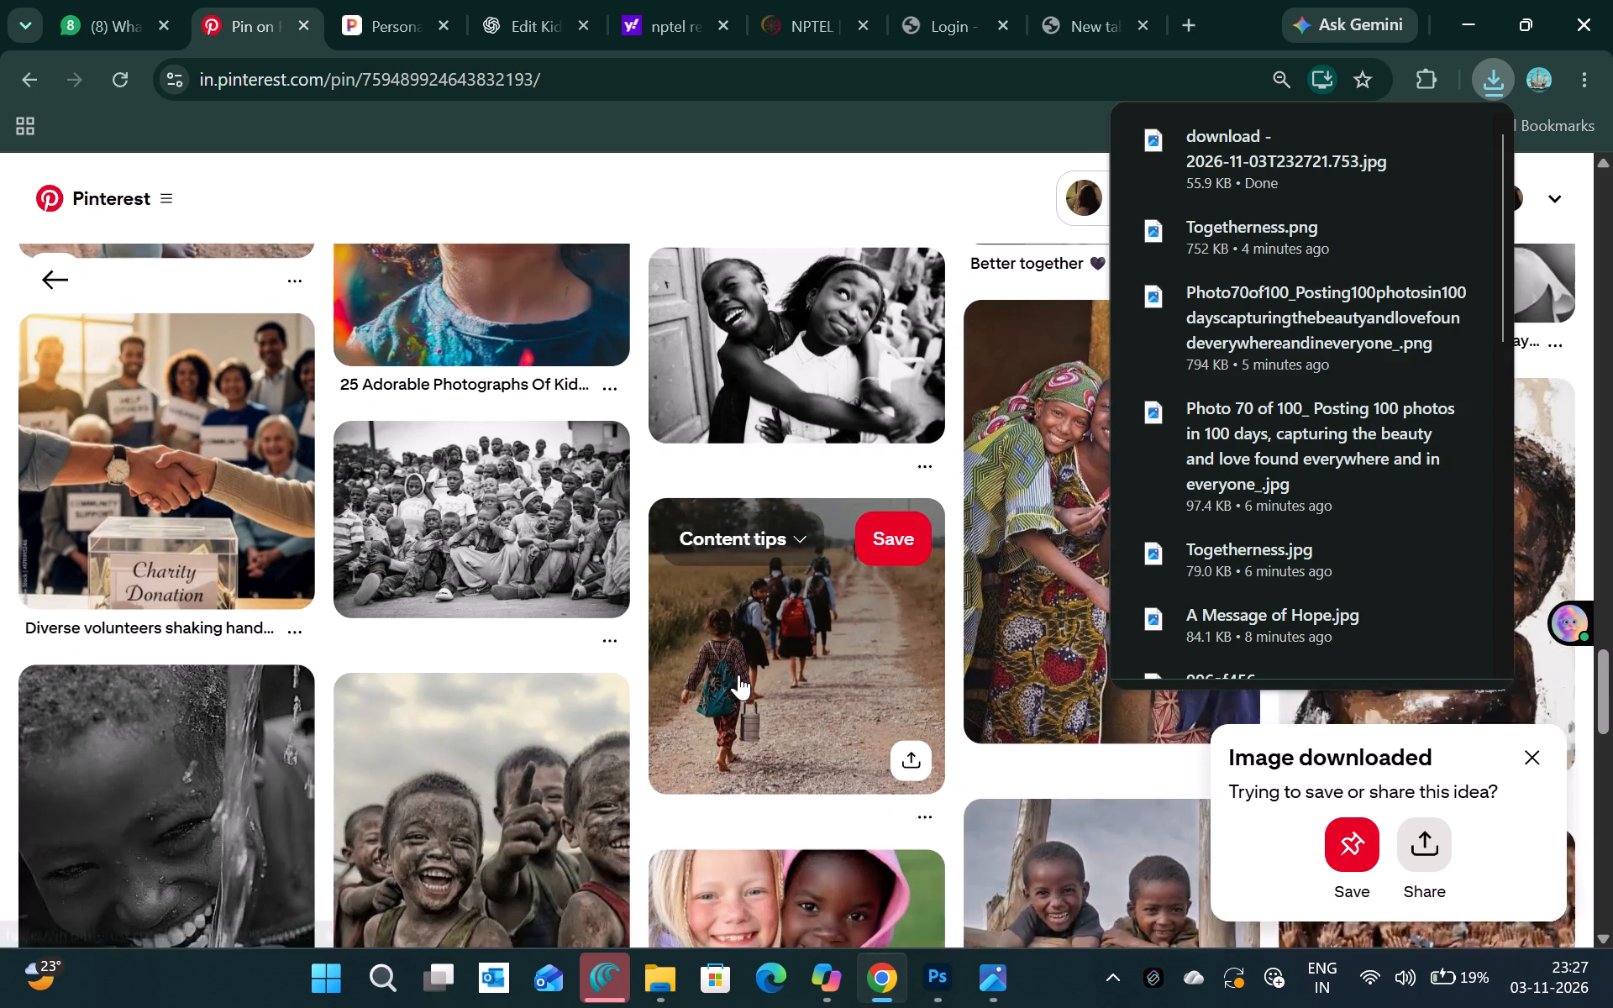
scroll(738, 675, down, 3)
scroll(583, 719, down, 1)
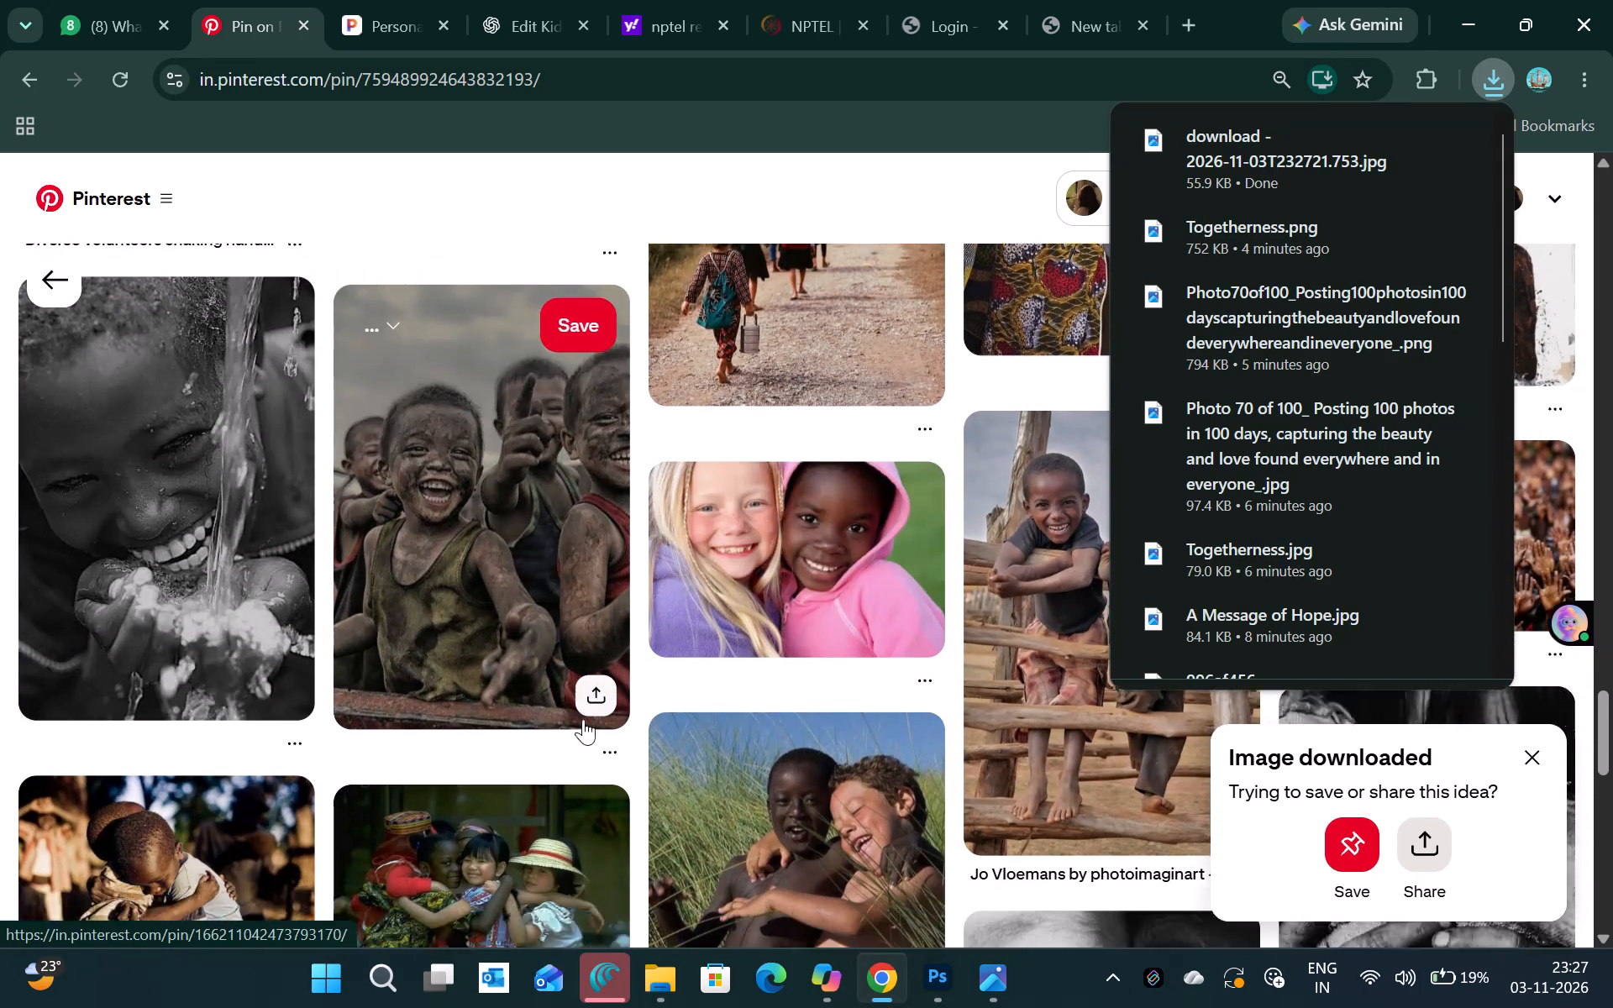
scroll(583, 719, down, 7)
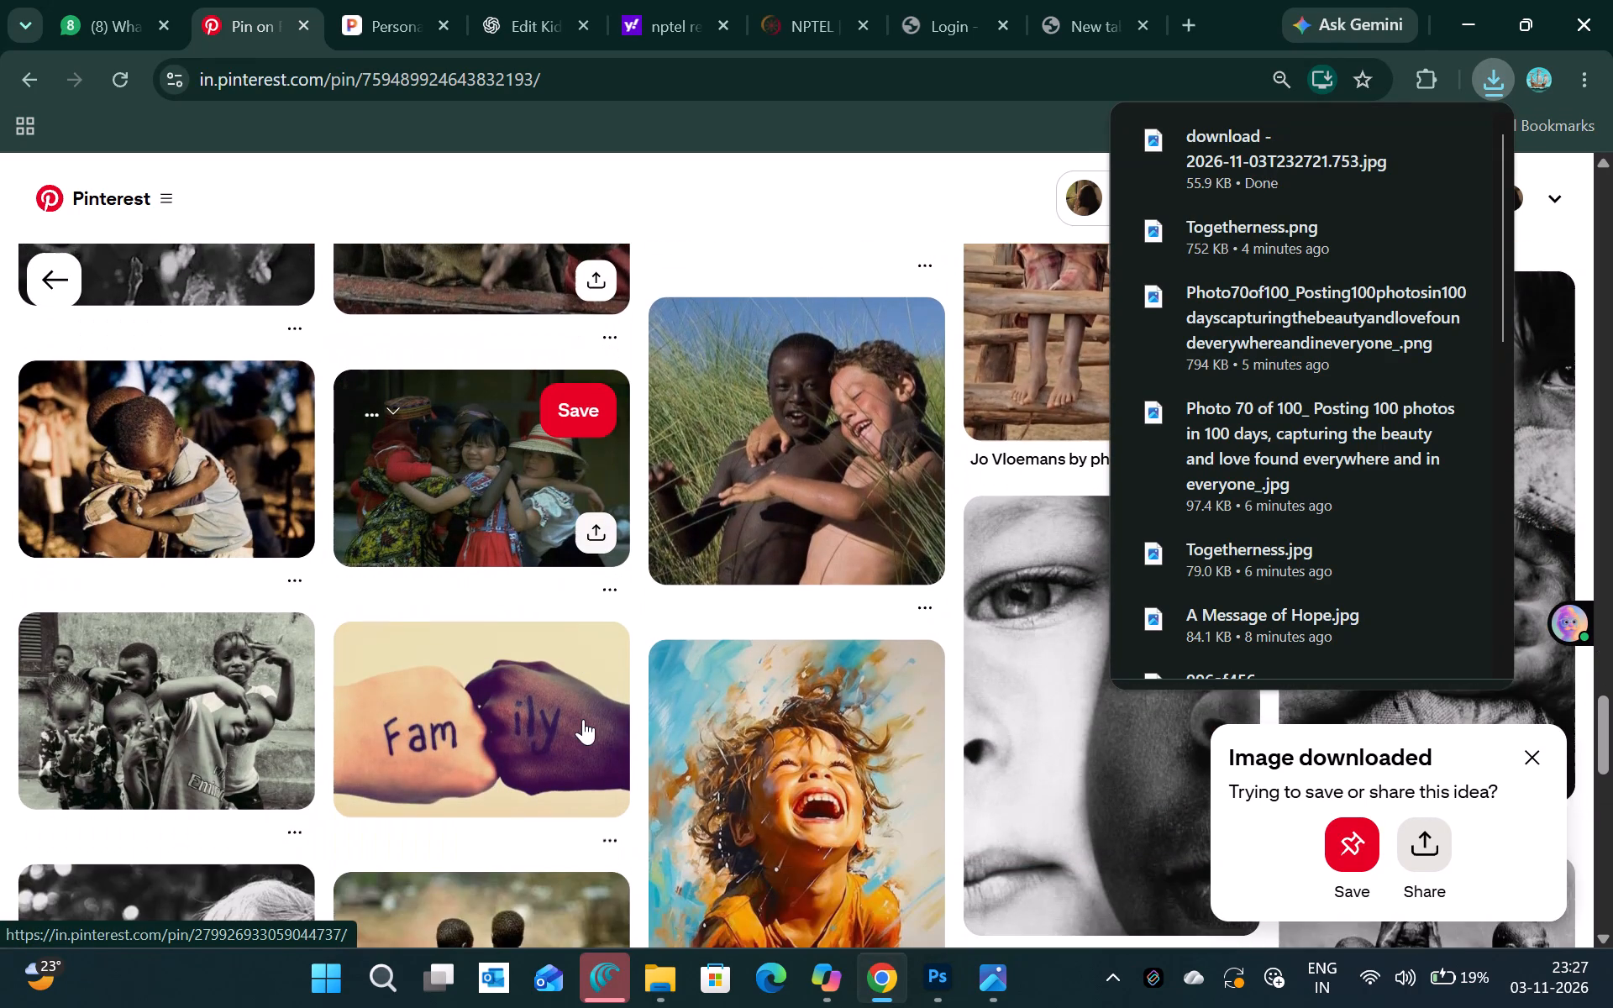
scroll(583, 719, down, 5)
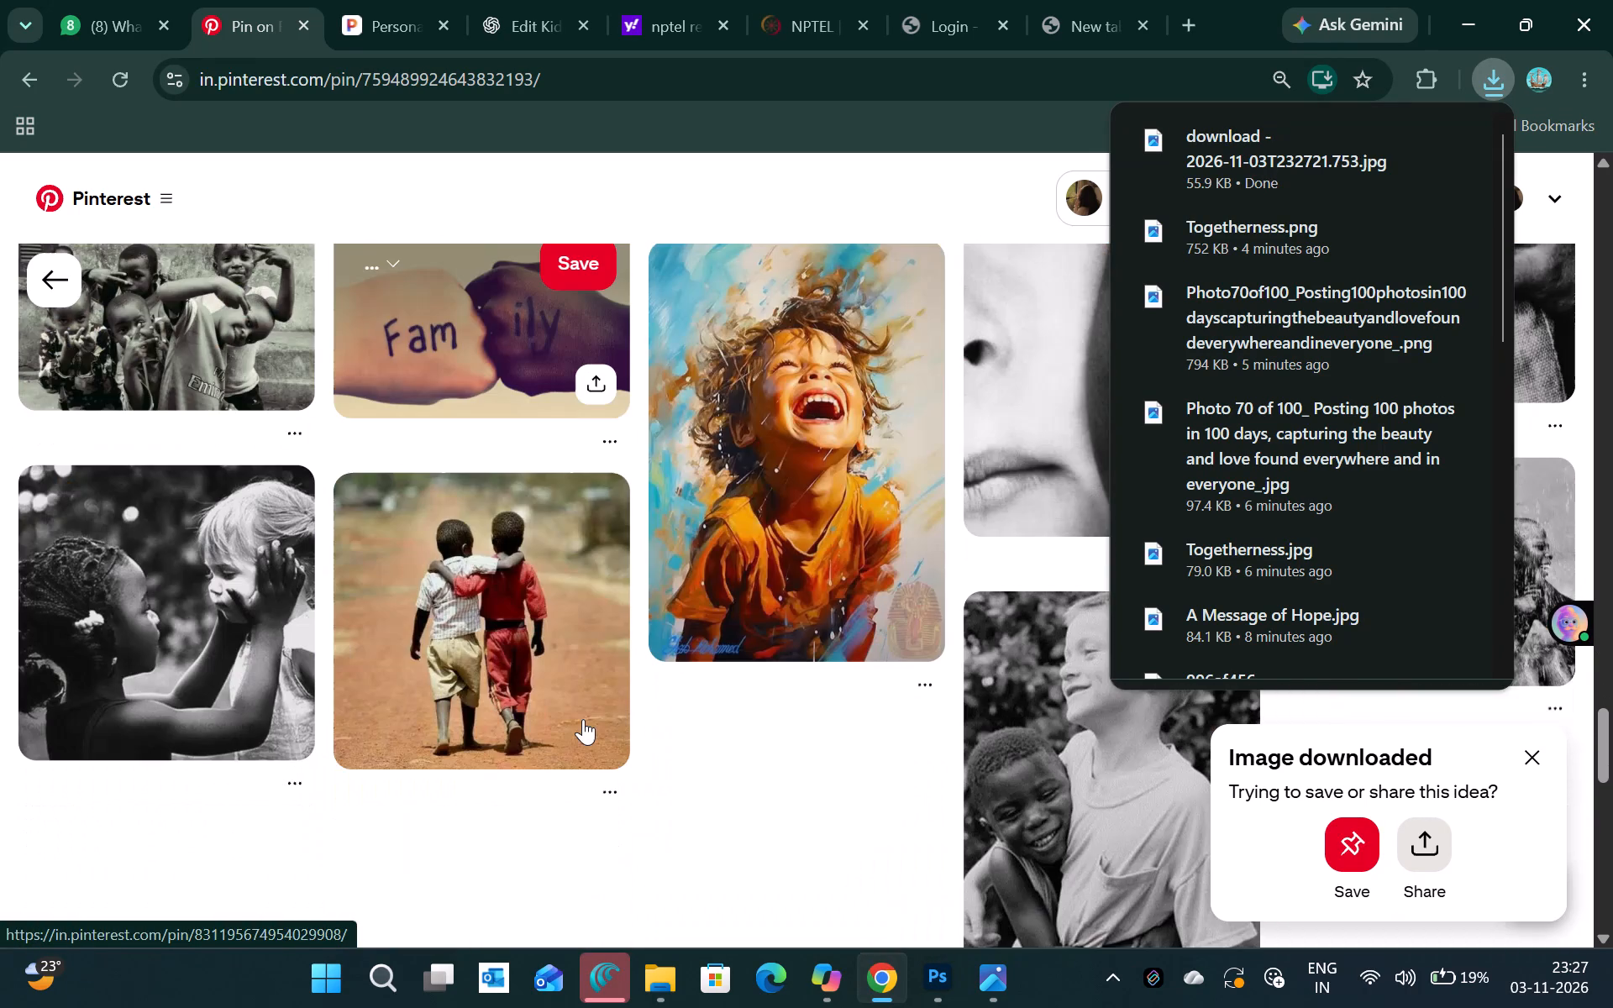
scroll(583, 719, down, 2)
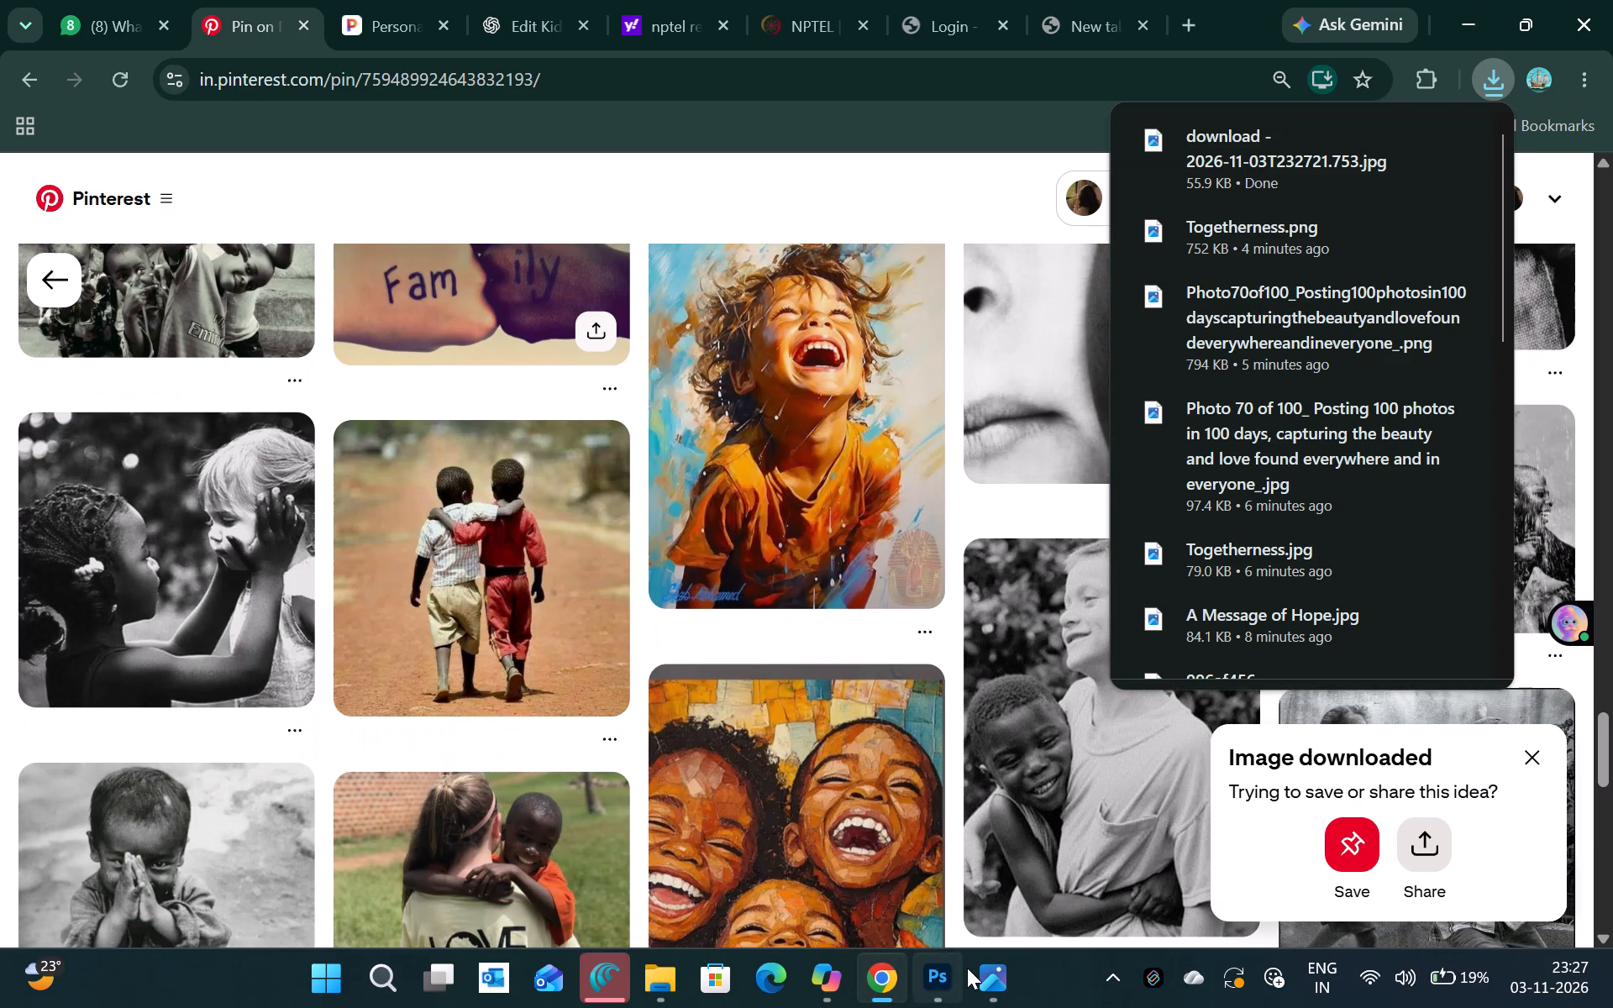
Return to the Flash document in Photoshop and move the Layer 2 gradient directly above the Photo70of100 layer, in front of both children cutouts.
click(967, 968)
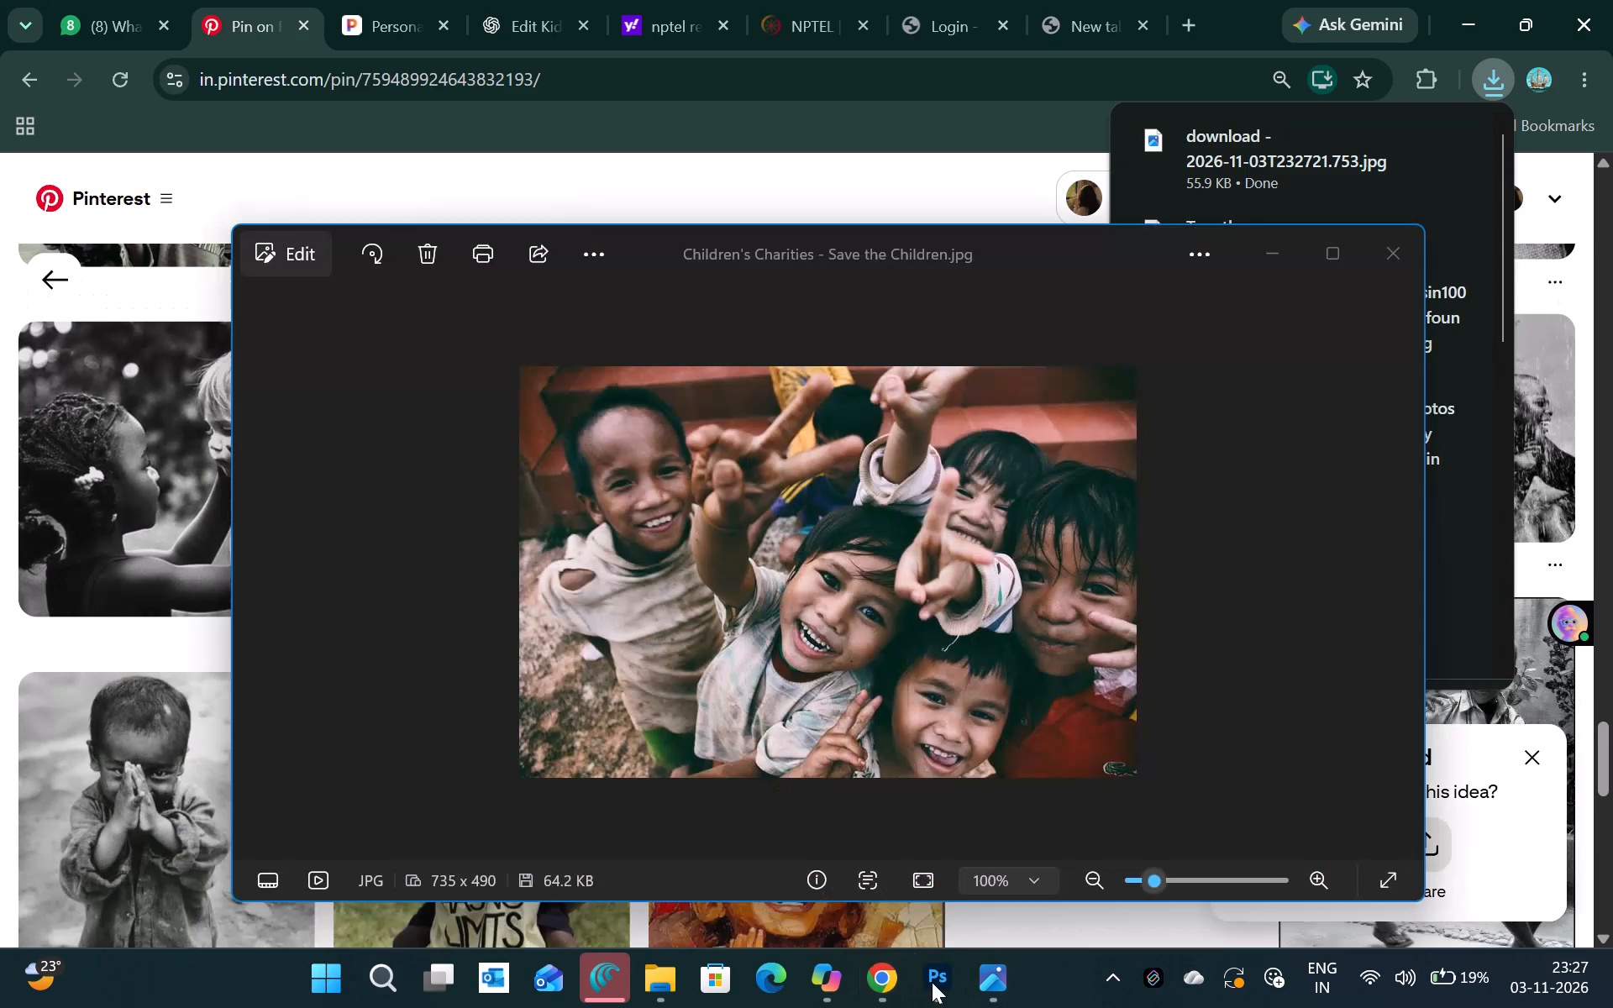
click(932, 982)
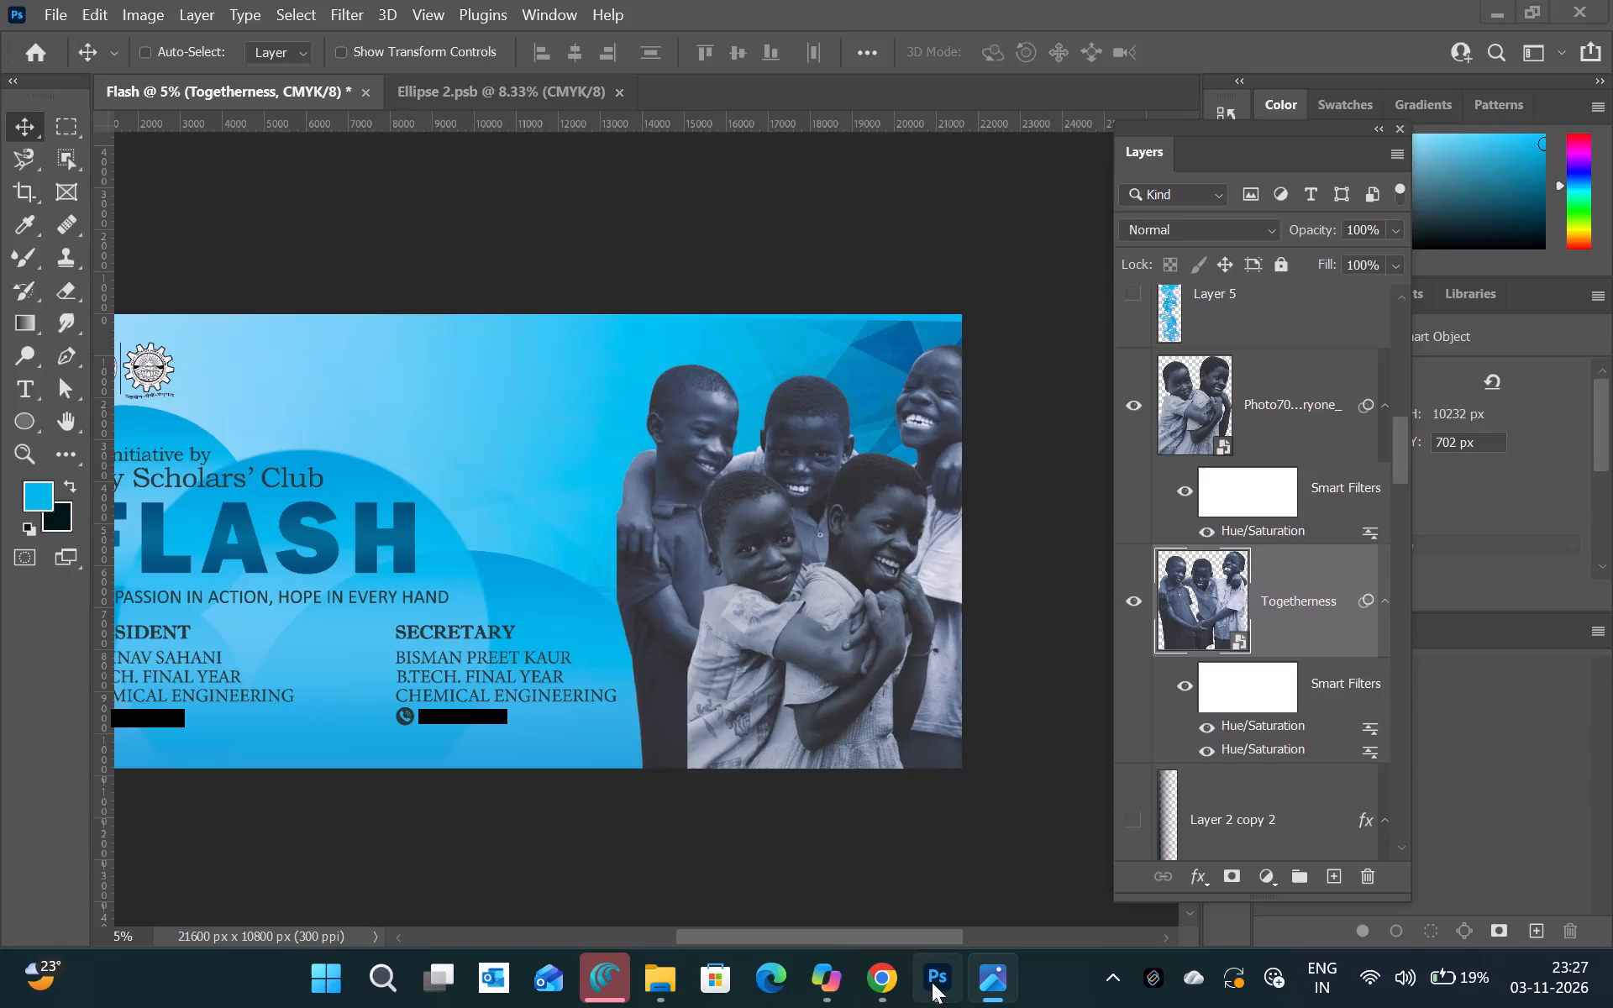
click(928, 1007)
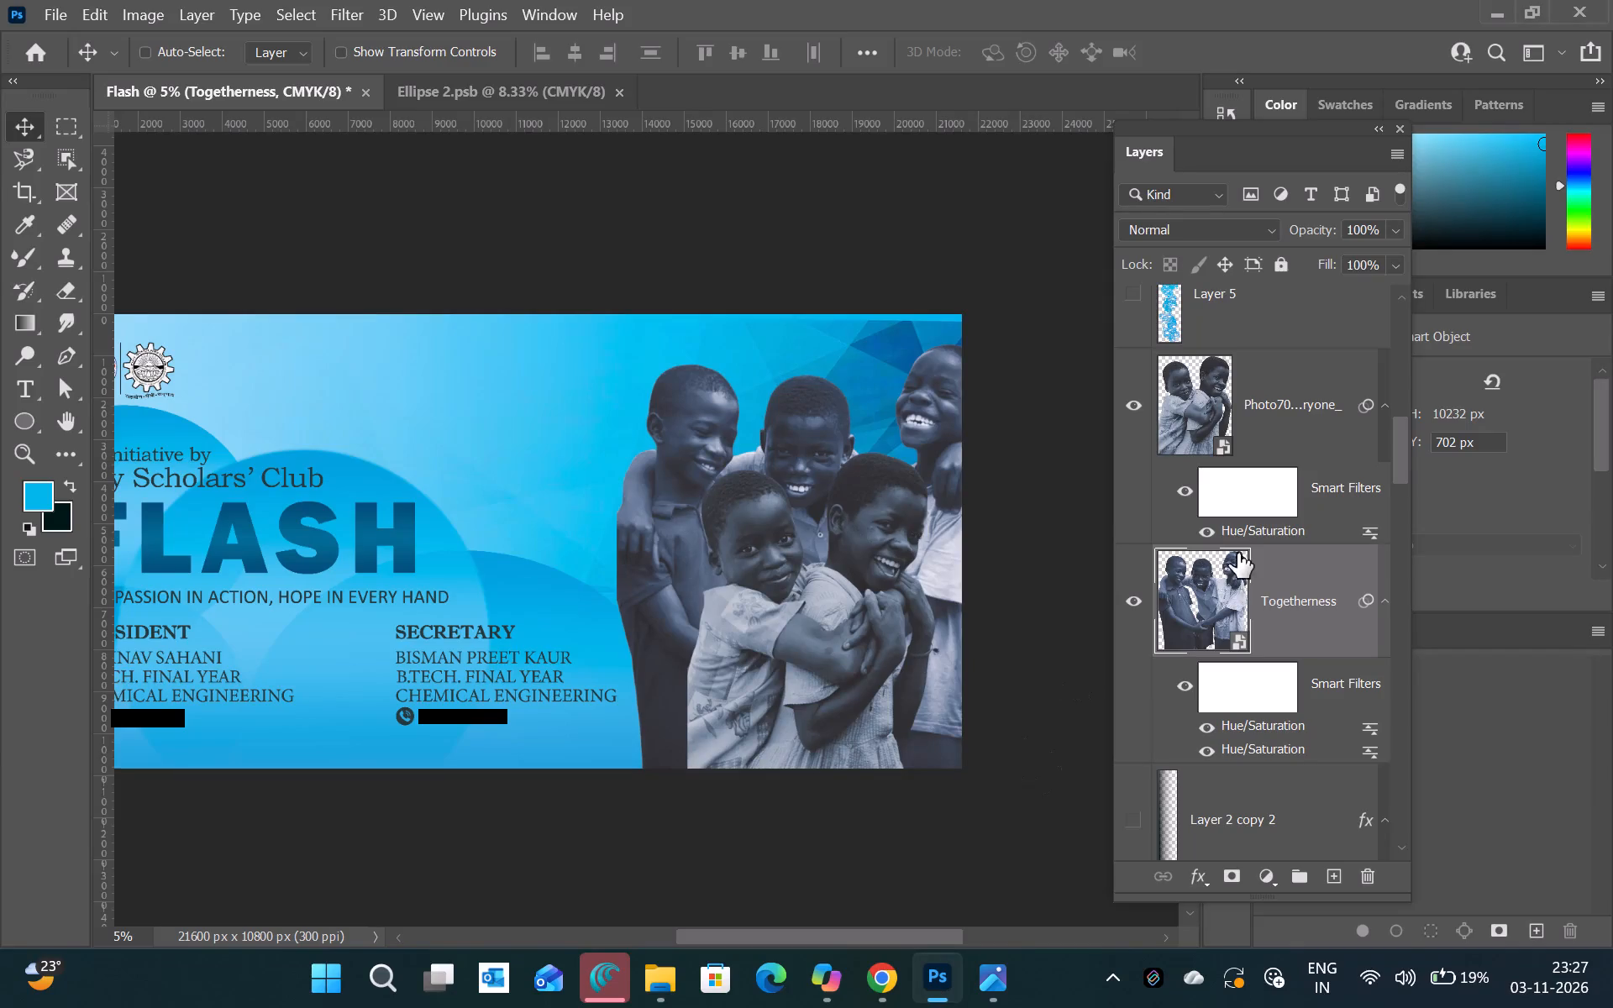
scroll(1334, 554, up, 1)
scroll(1334, 554, down, 1)
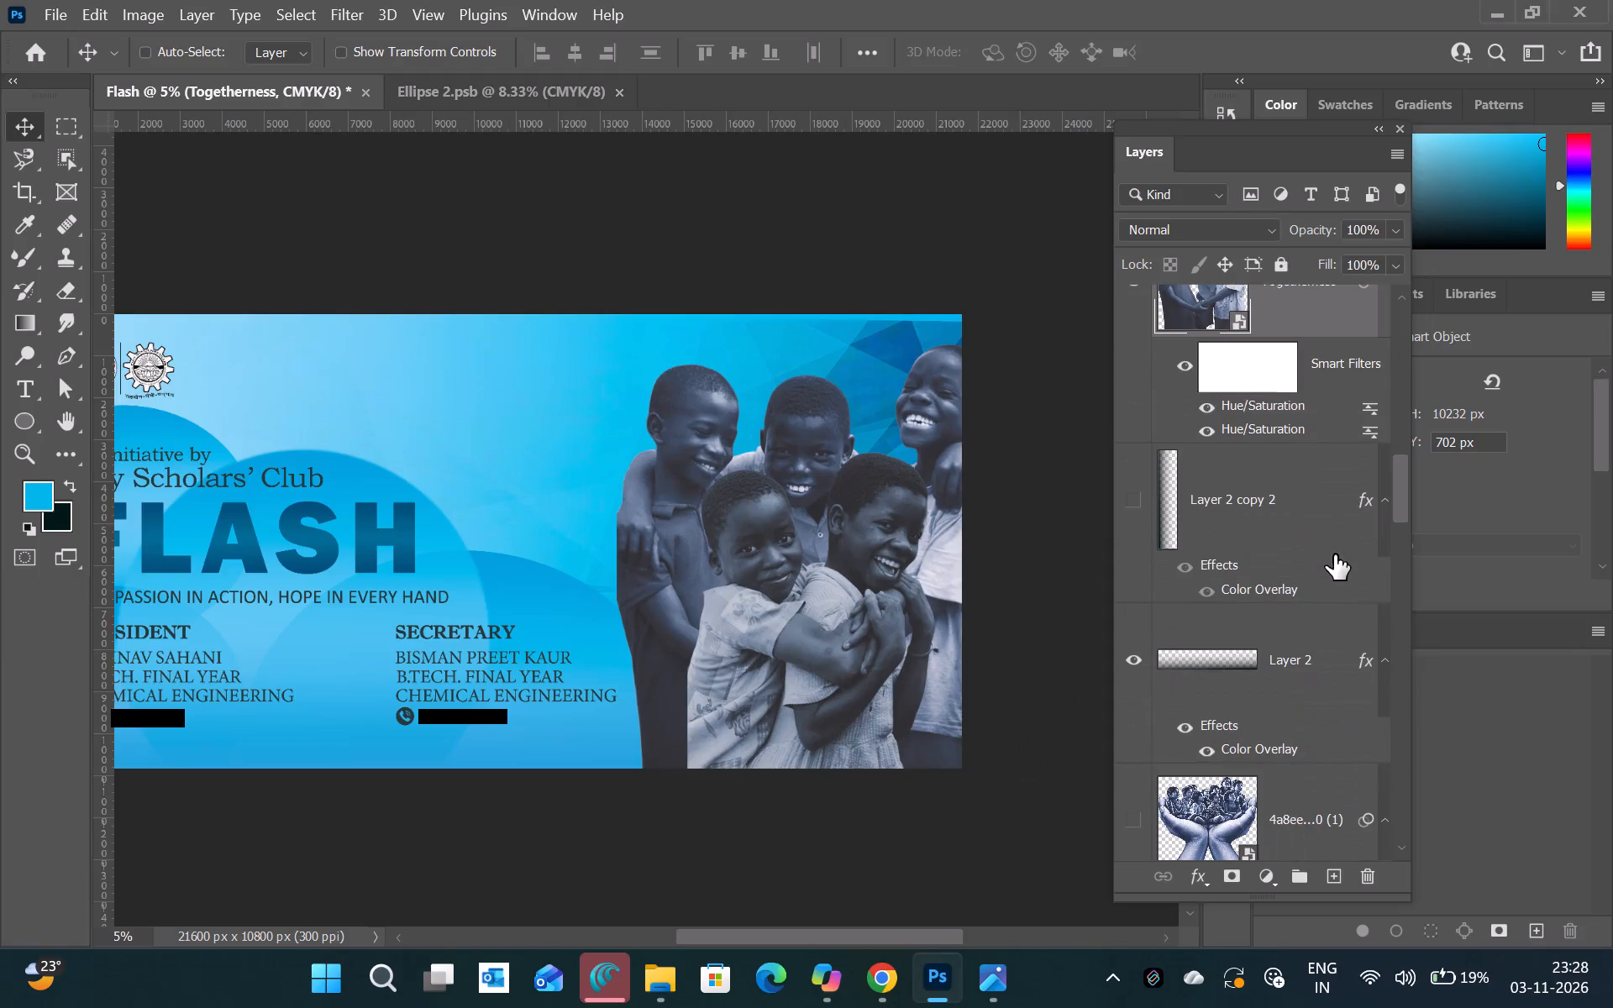
drag(1232, 640, 1203, 228)
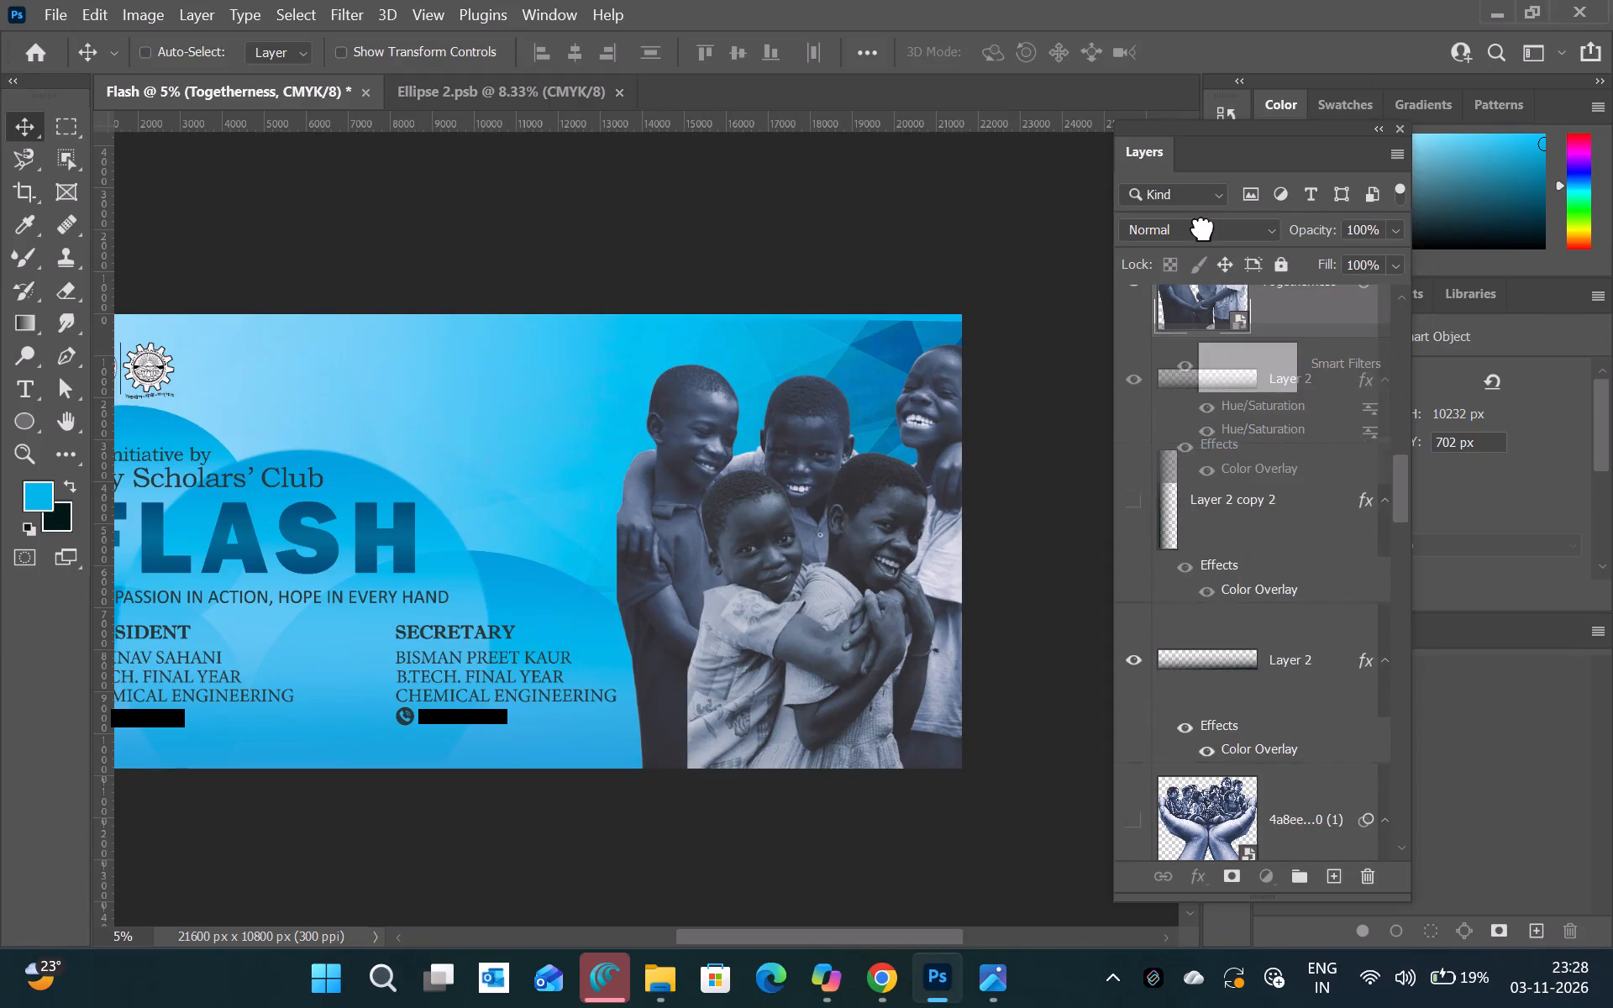
drag(1203, 228, 1223, 409)
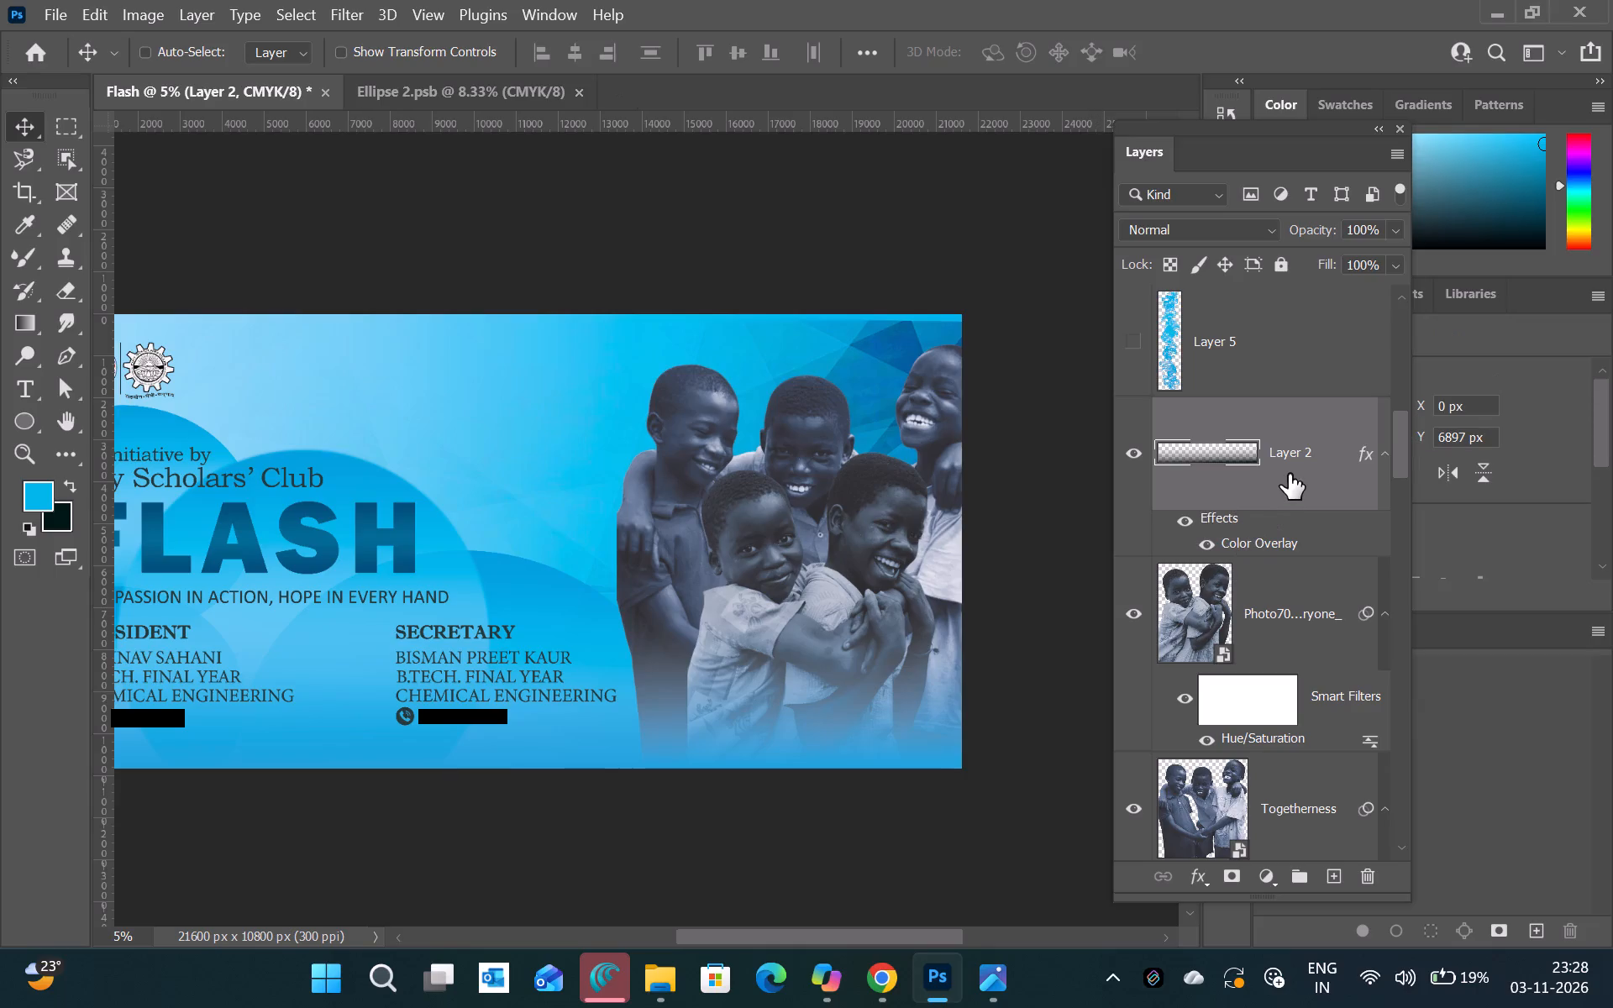
Move the Layer 2 gradient straight down about 320 px, to a Y position of 7217 px, over the bottom of the children cutouts.
key(ctrl+t)
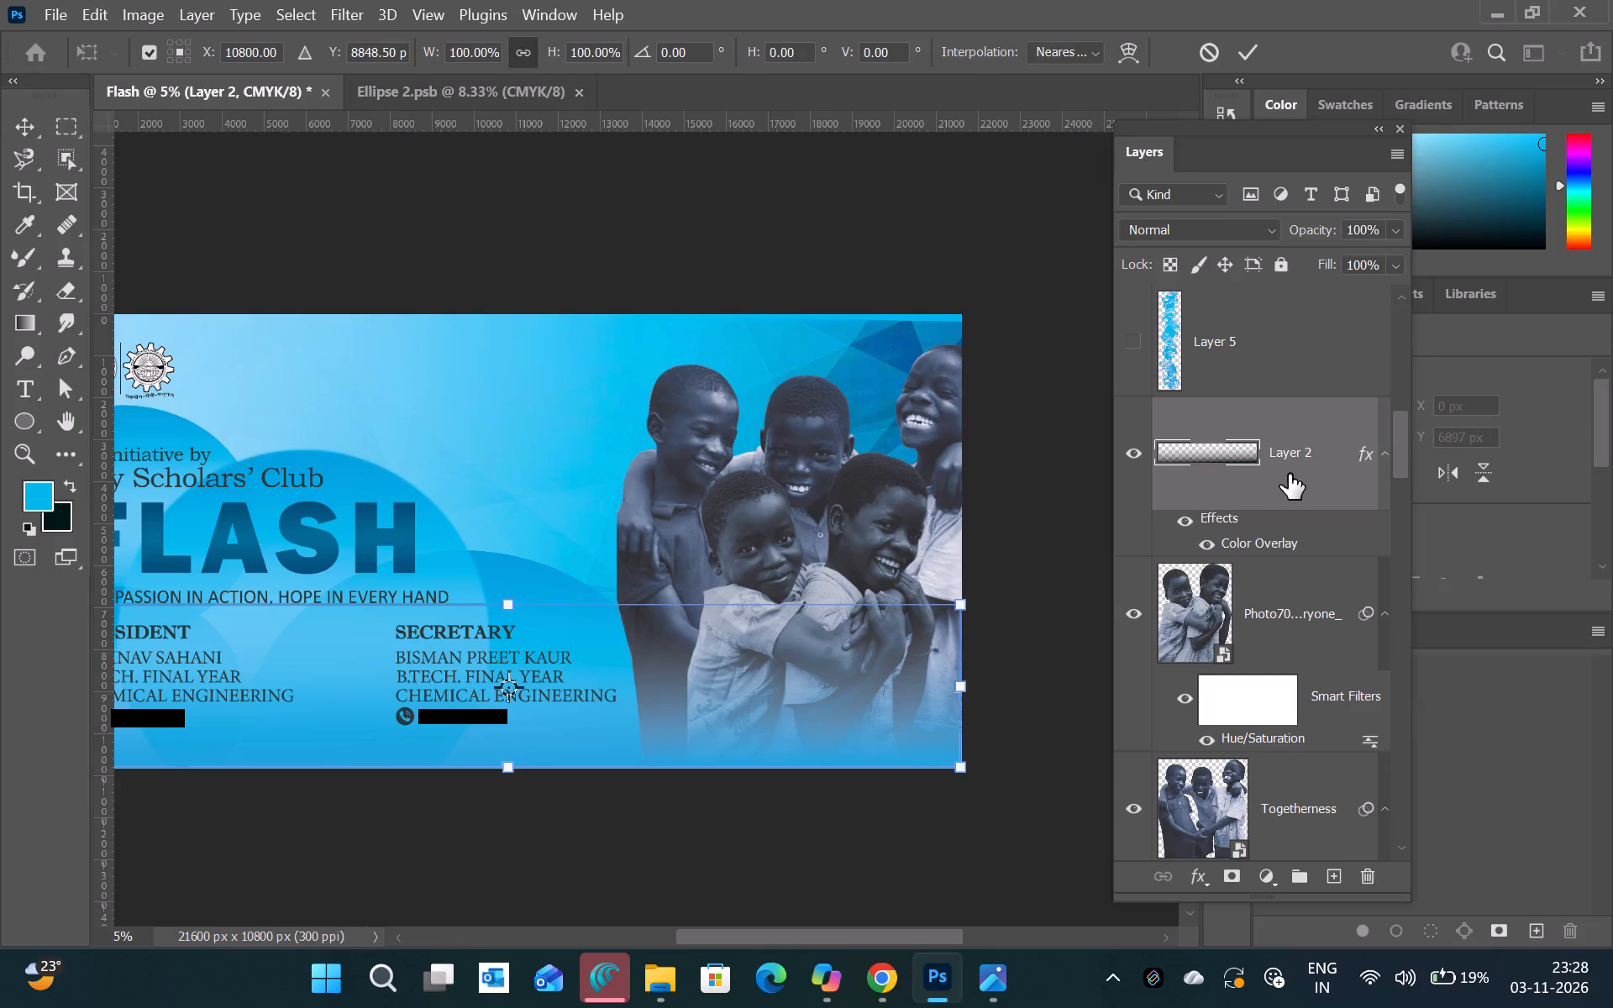
key(Down)
key(Down)
key(Down)
key(Down)
key(Down)
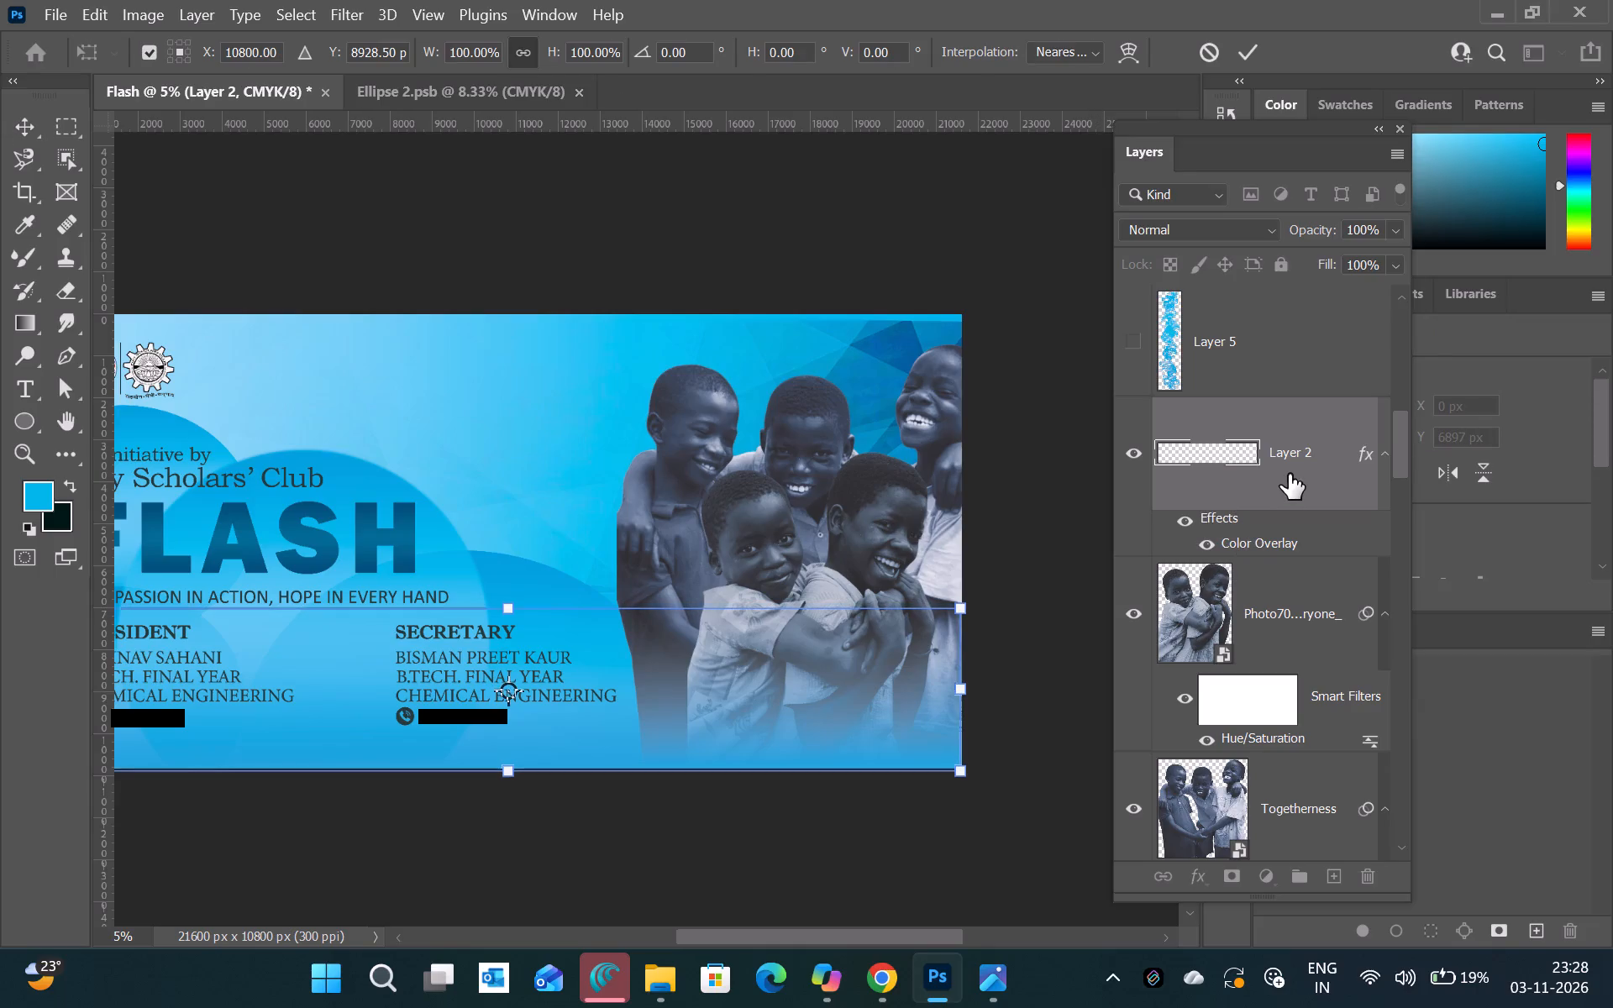
key(Down)
key(Down)
key(Down)
key(Down)
key(Down)
key(Down)
key(Down)
key(Down)
key(Down)
key(Down)
key(Down)
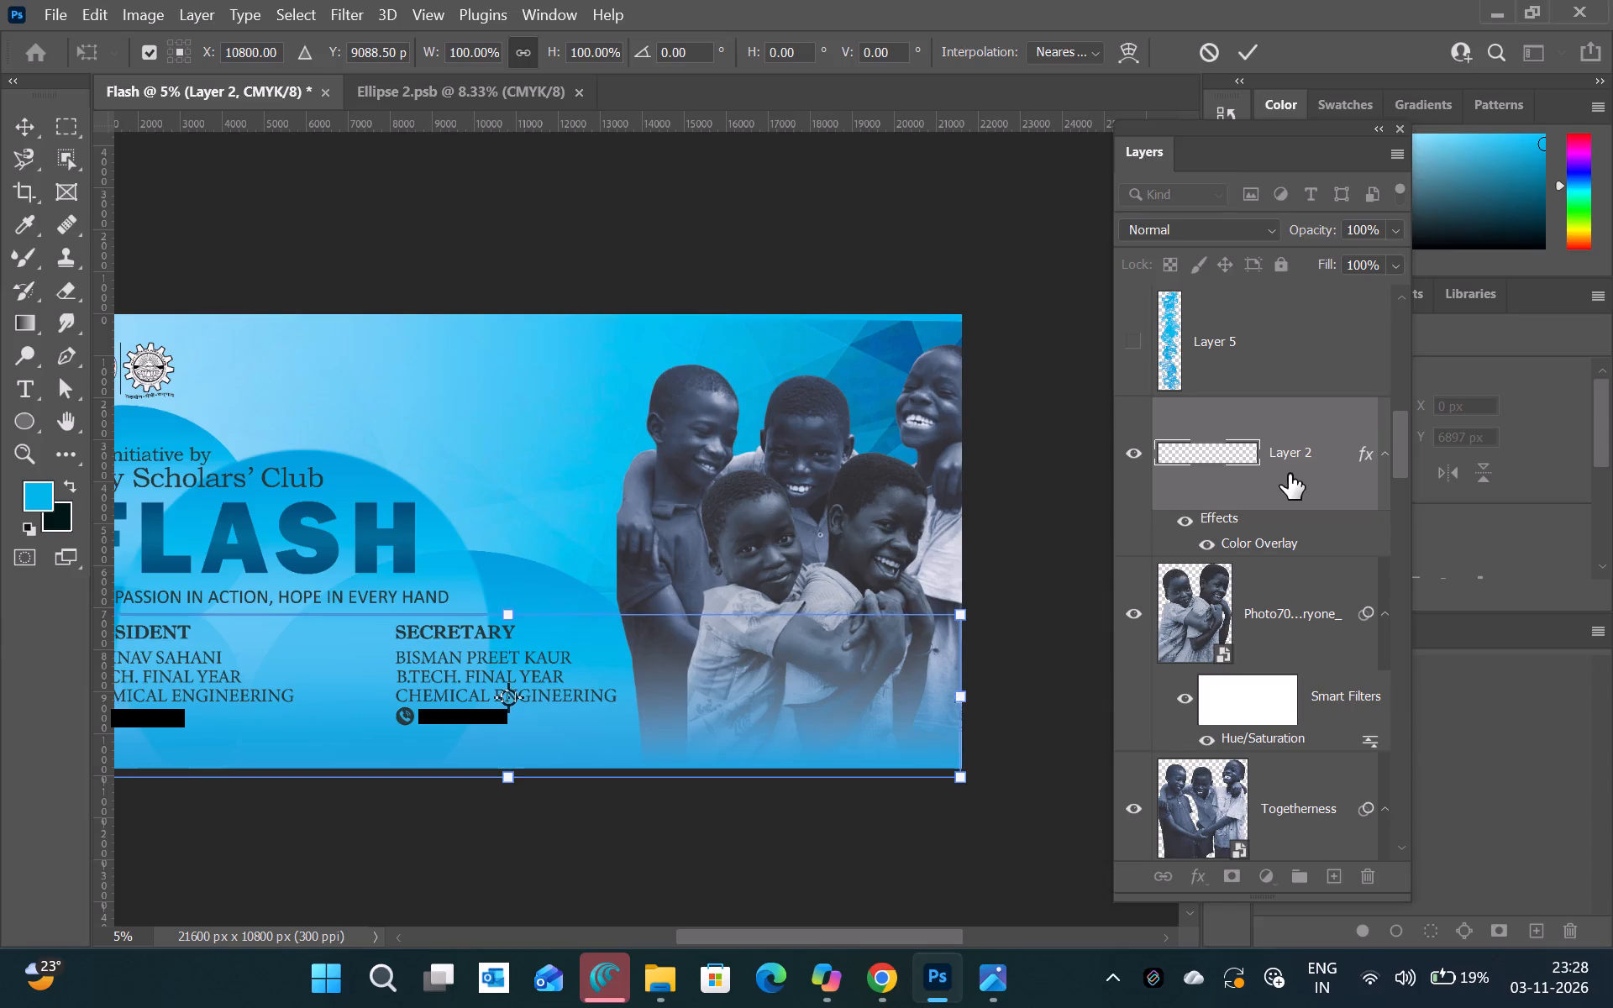
key(Down)
key(Down)
key(Down)
key(Down)
key(Down)
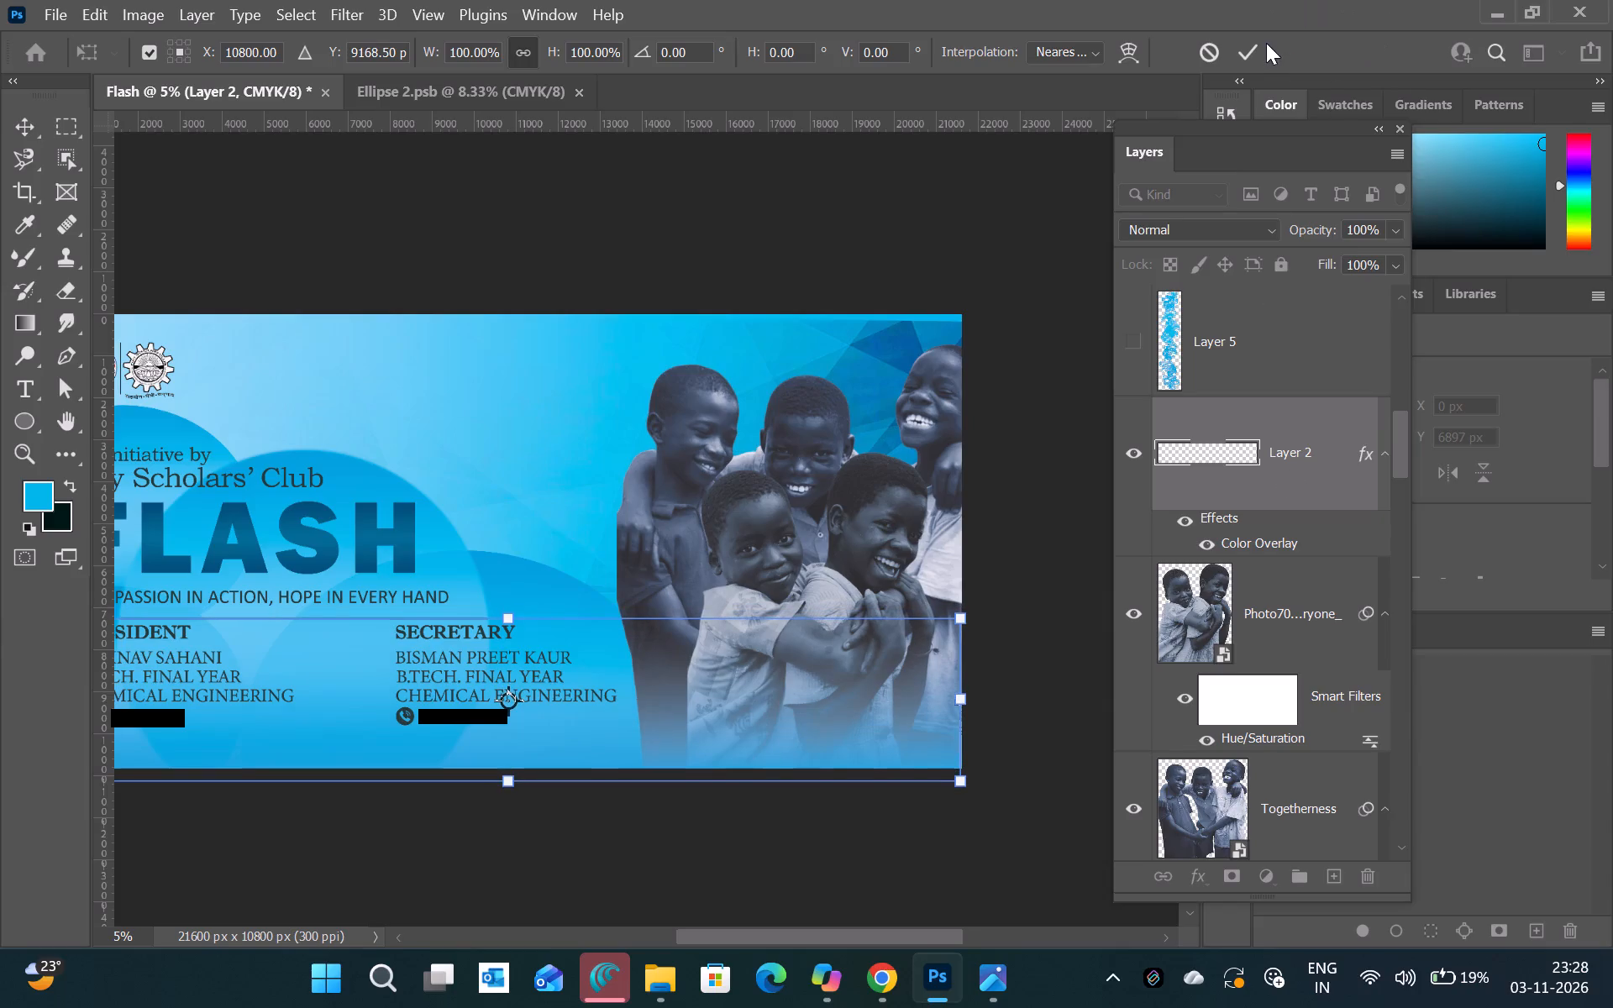
click(1265, 42)
click(1255, 45)
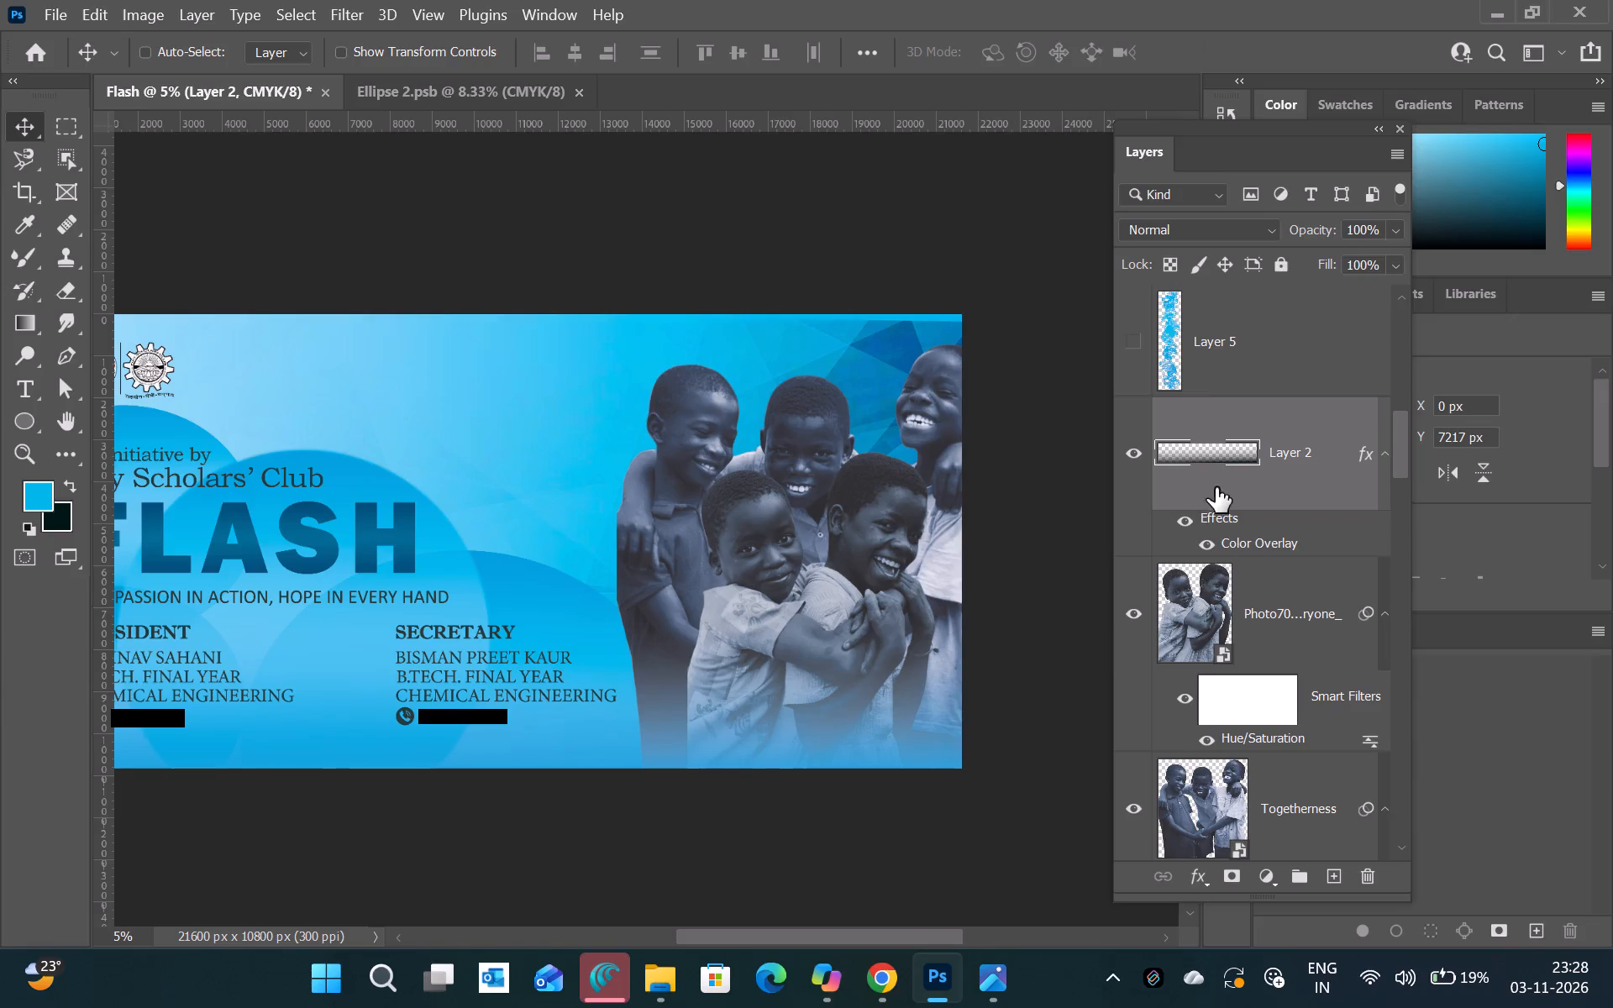
Convert the Photo70of100 and Togetherness cutout layers together into a single smart object.
click(1199, 601)
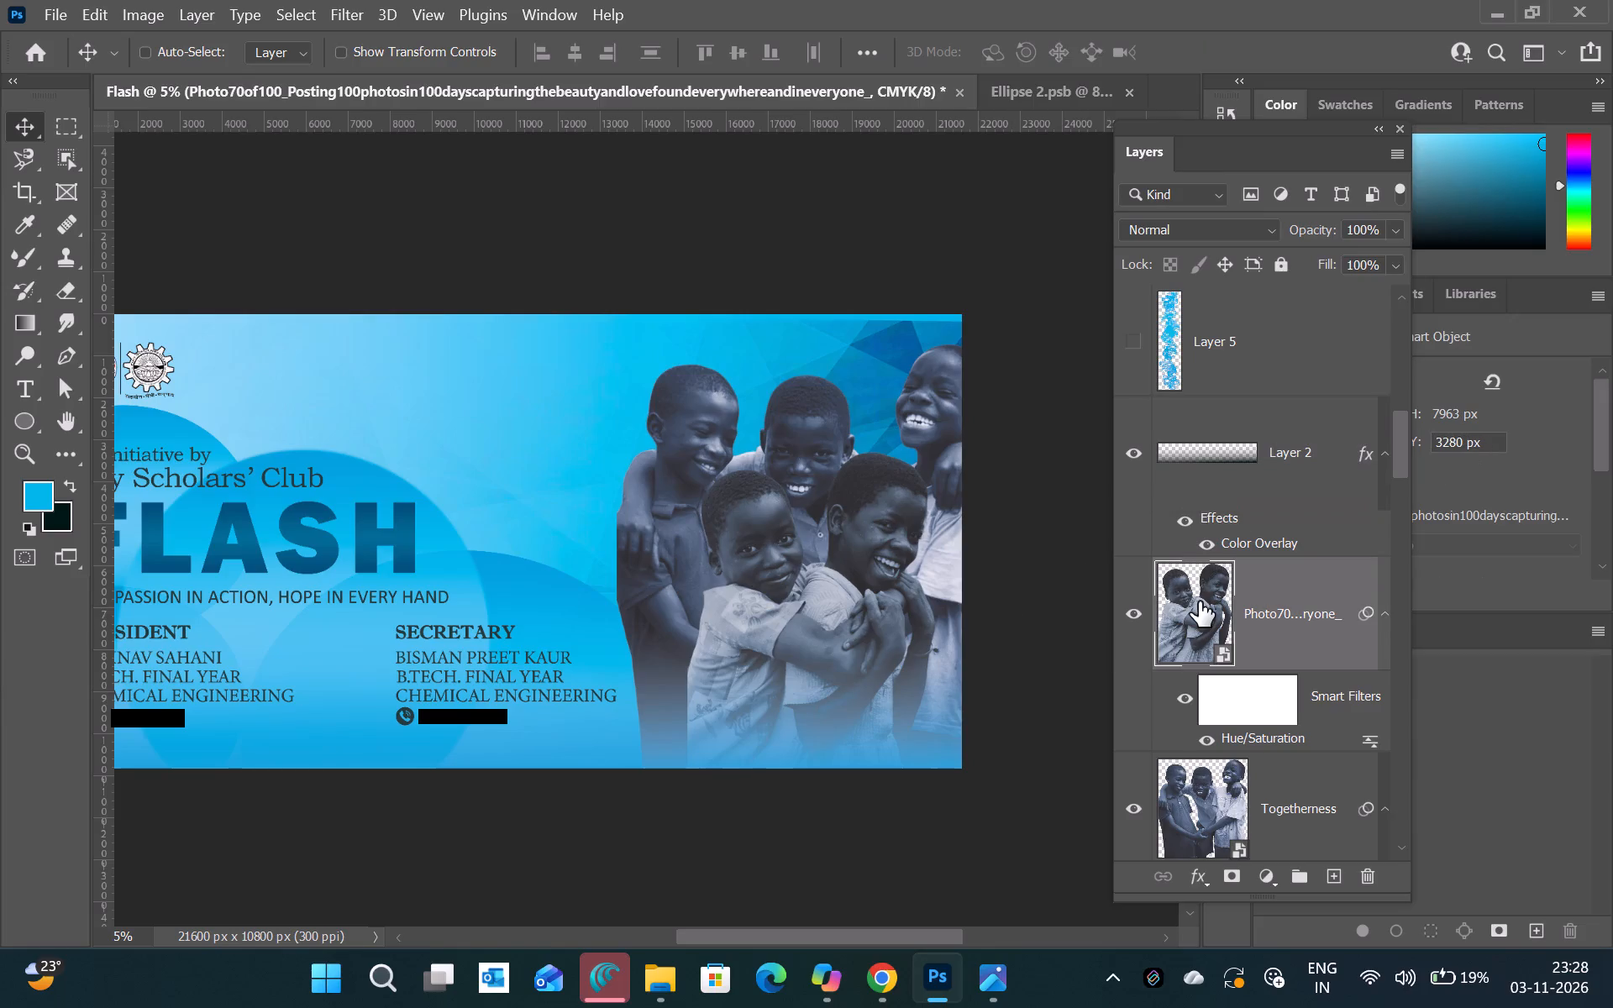
ctrl+click(1279, 792)
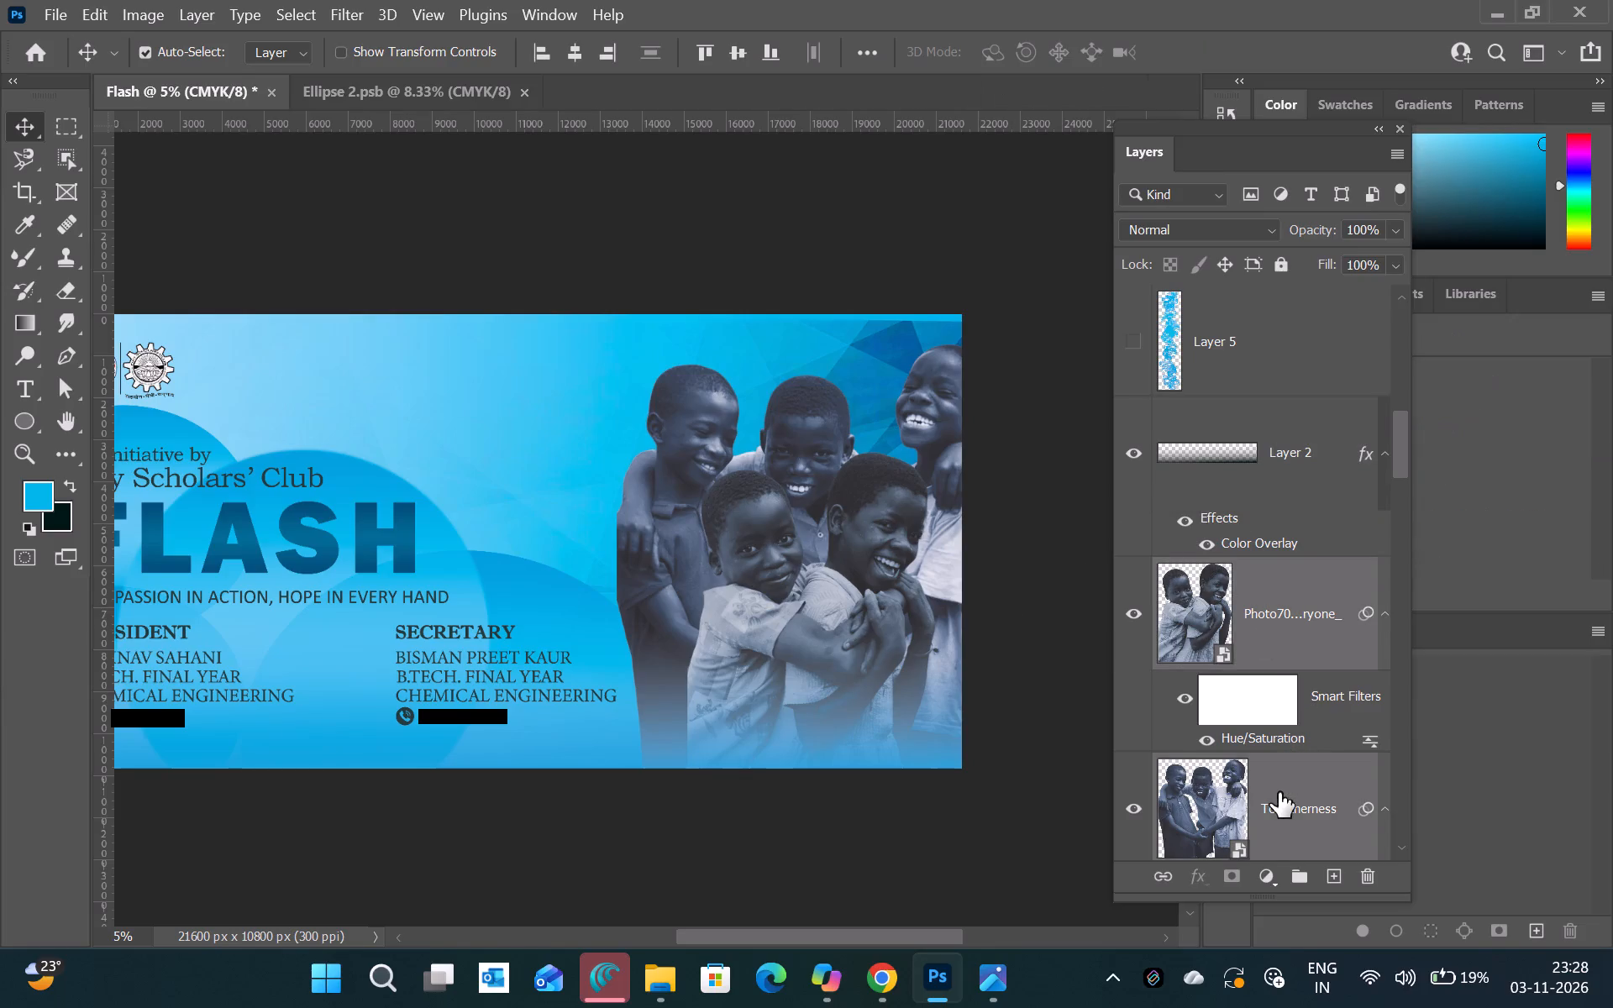
right_click(1279, 792)
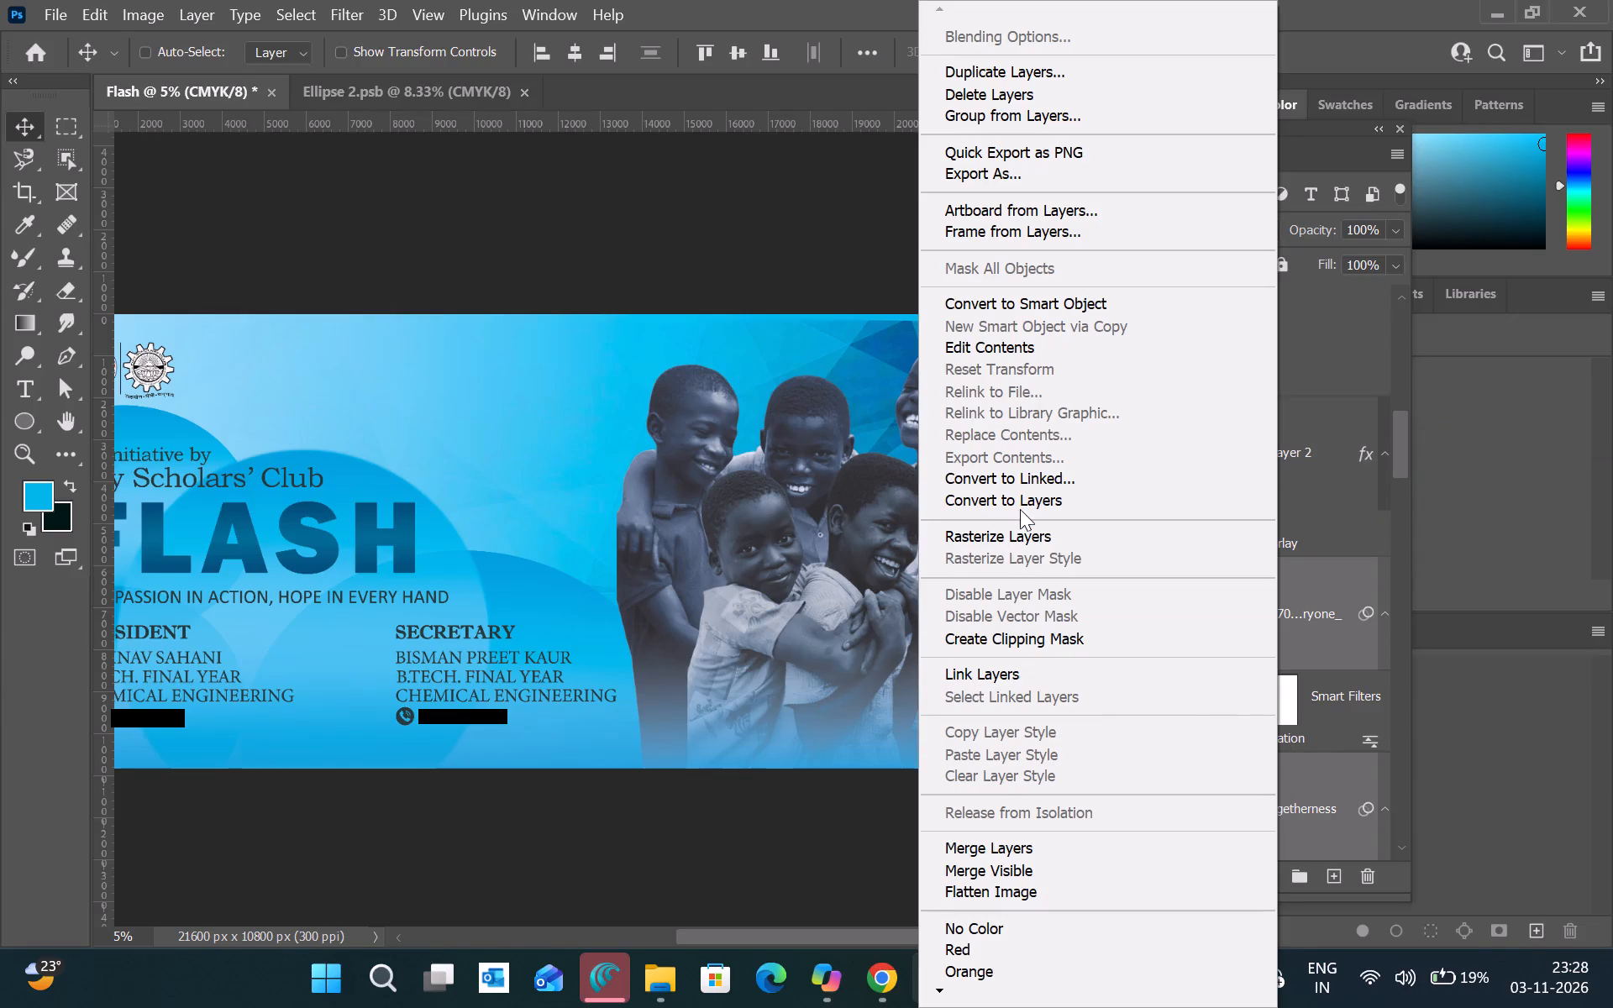
click(1017, 311)
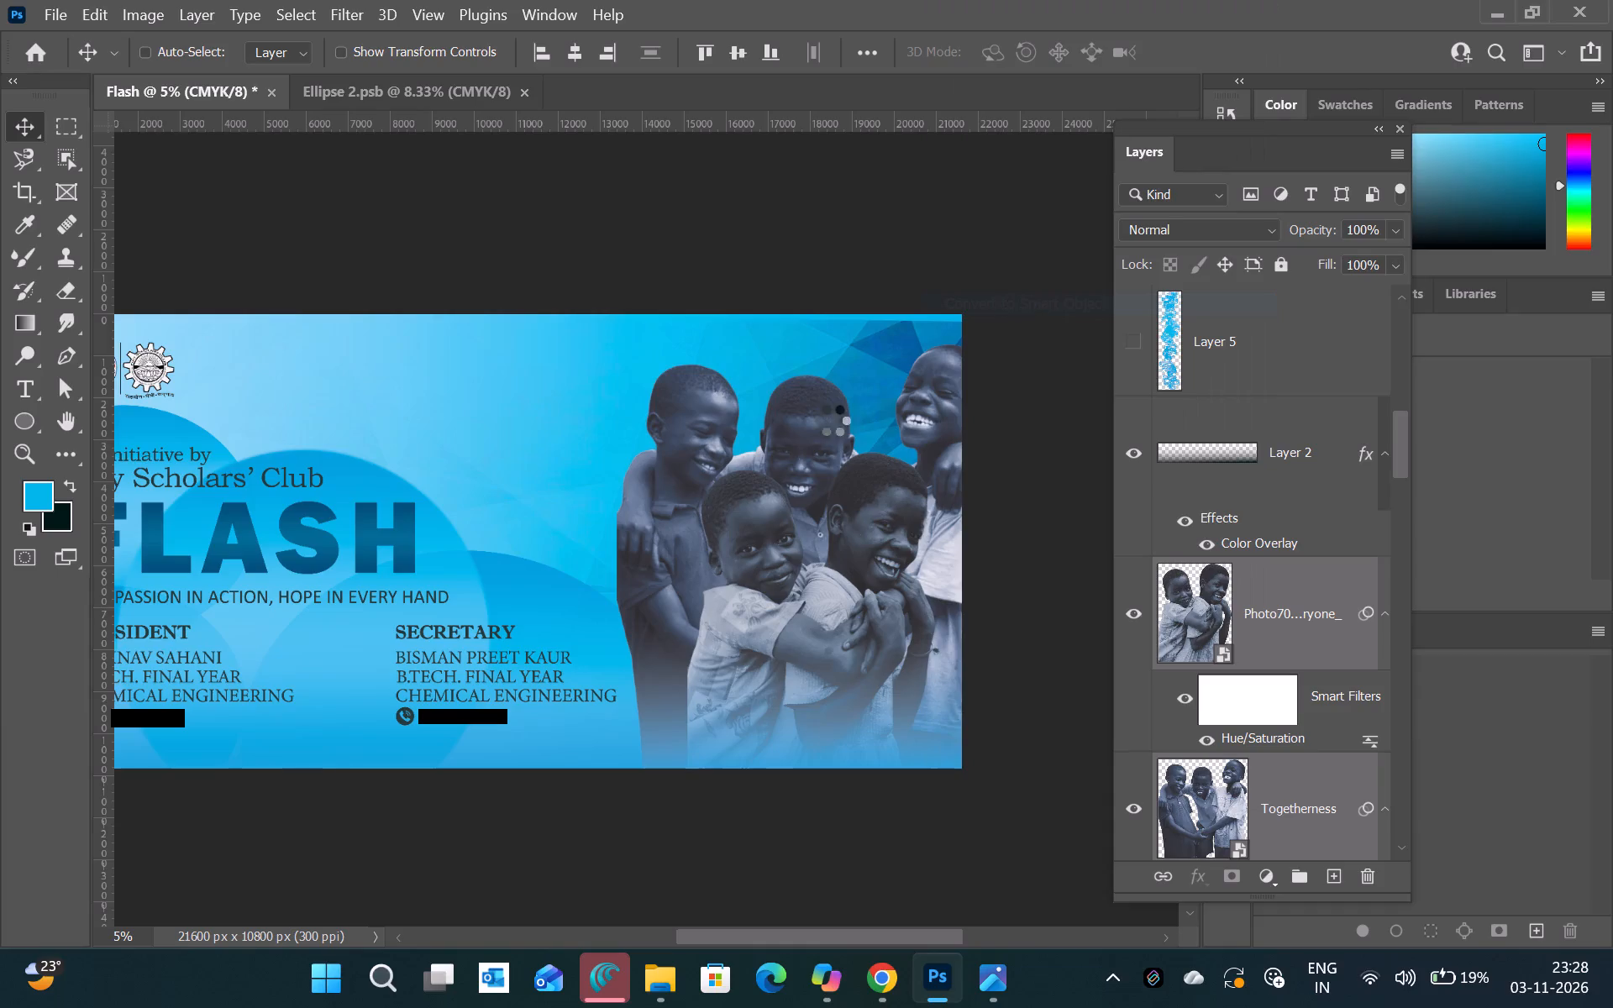
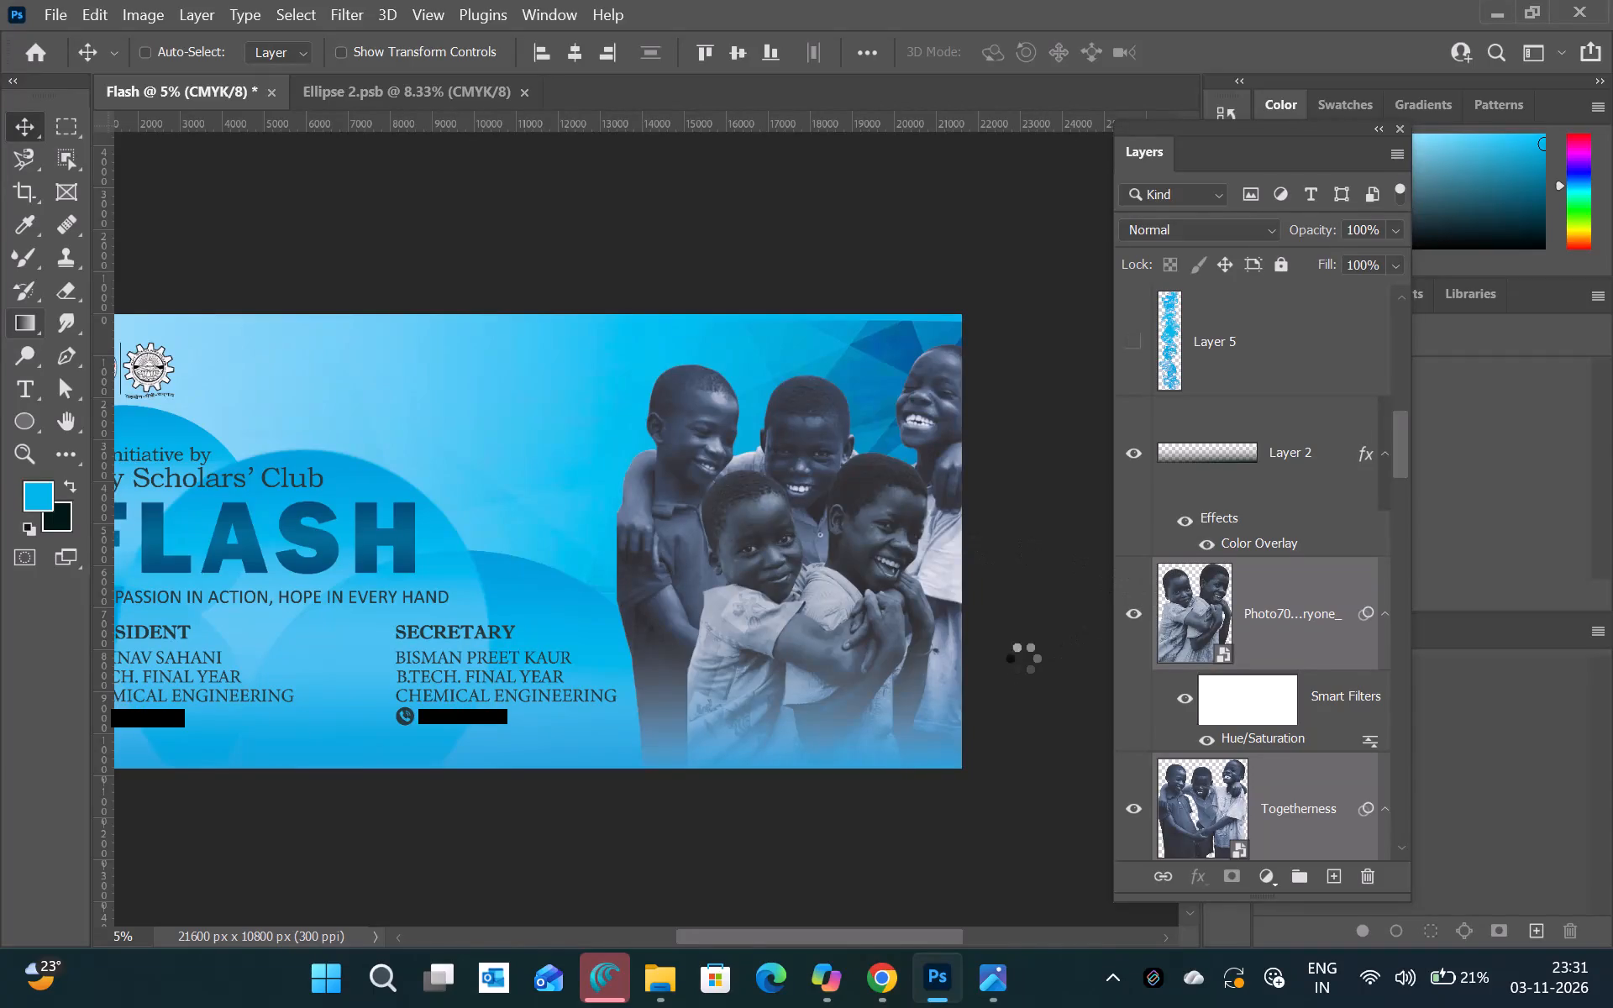
Add a layer mask to the combined Photo70of100 children smart object.
scroll(1022, 658, left, 1)
scroll(857, 585, left, 1)
scroll(983, 583, left, 1)
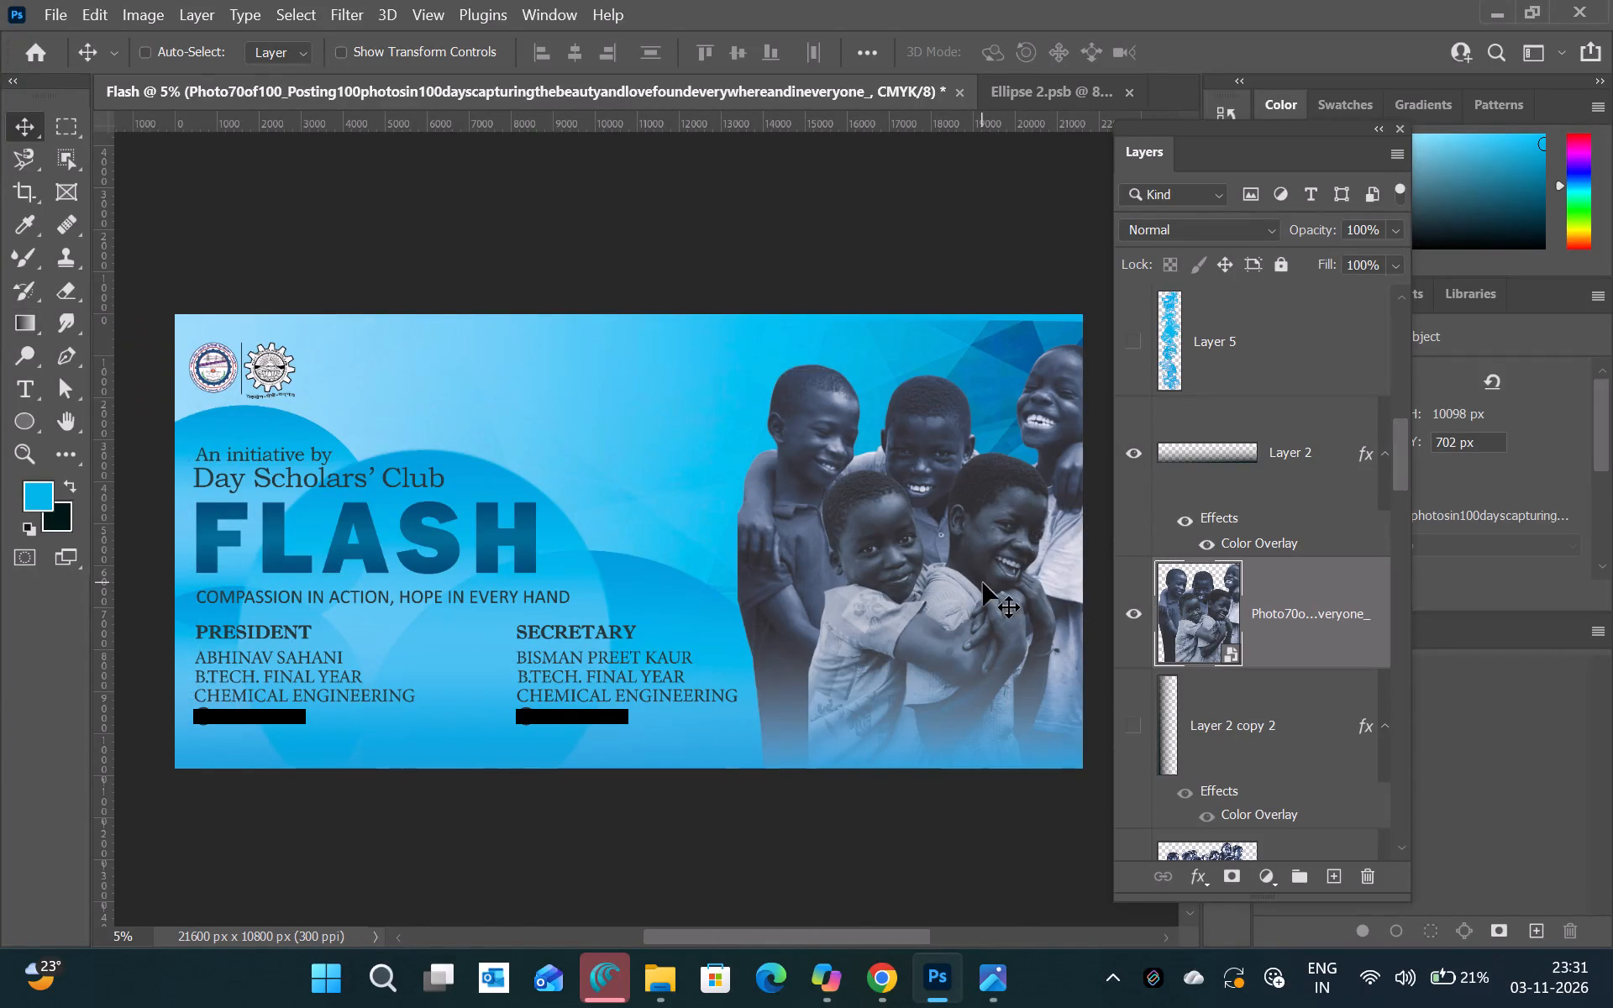
scroll(983, 583, left, 1)
scroll(983, 583, right, 1)
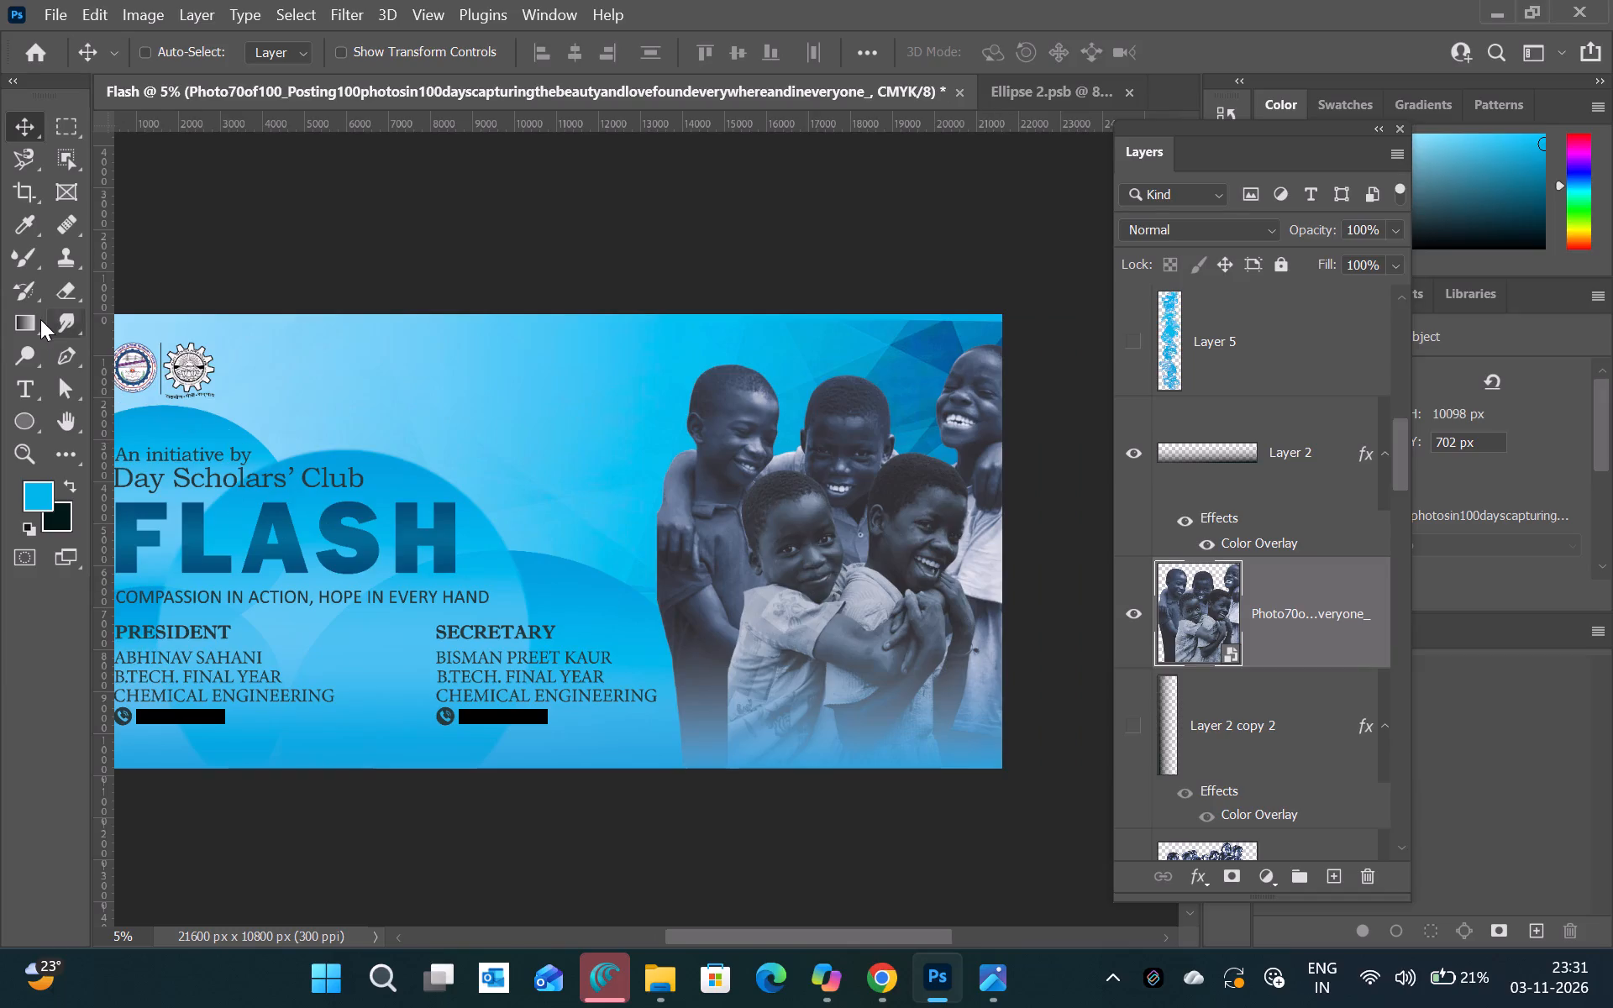
click(40, 318)
click(670, 527)
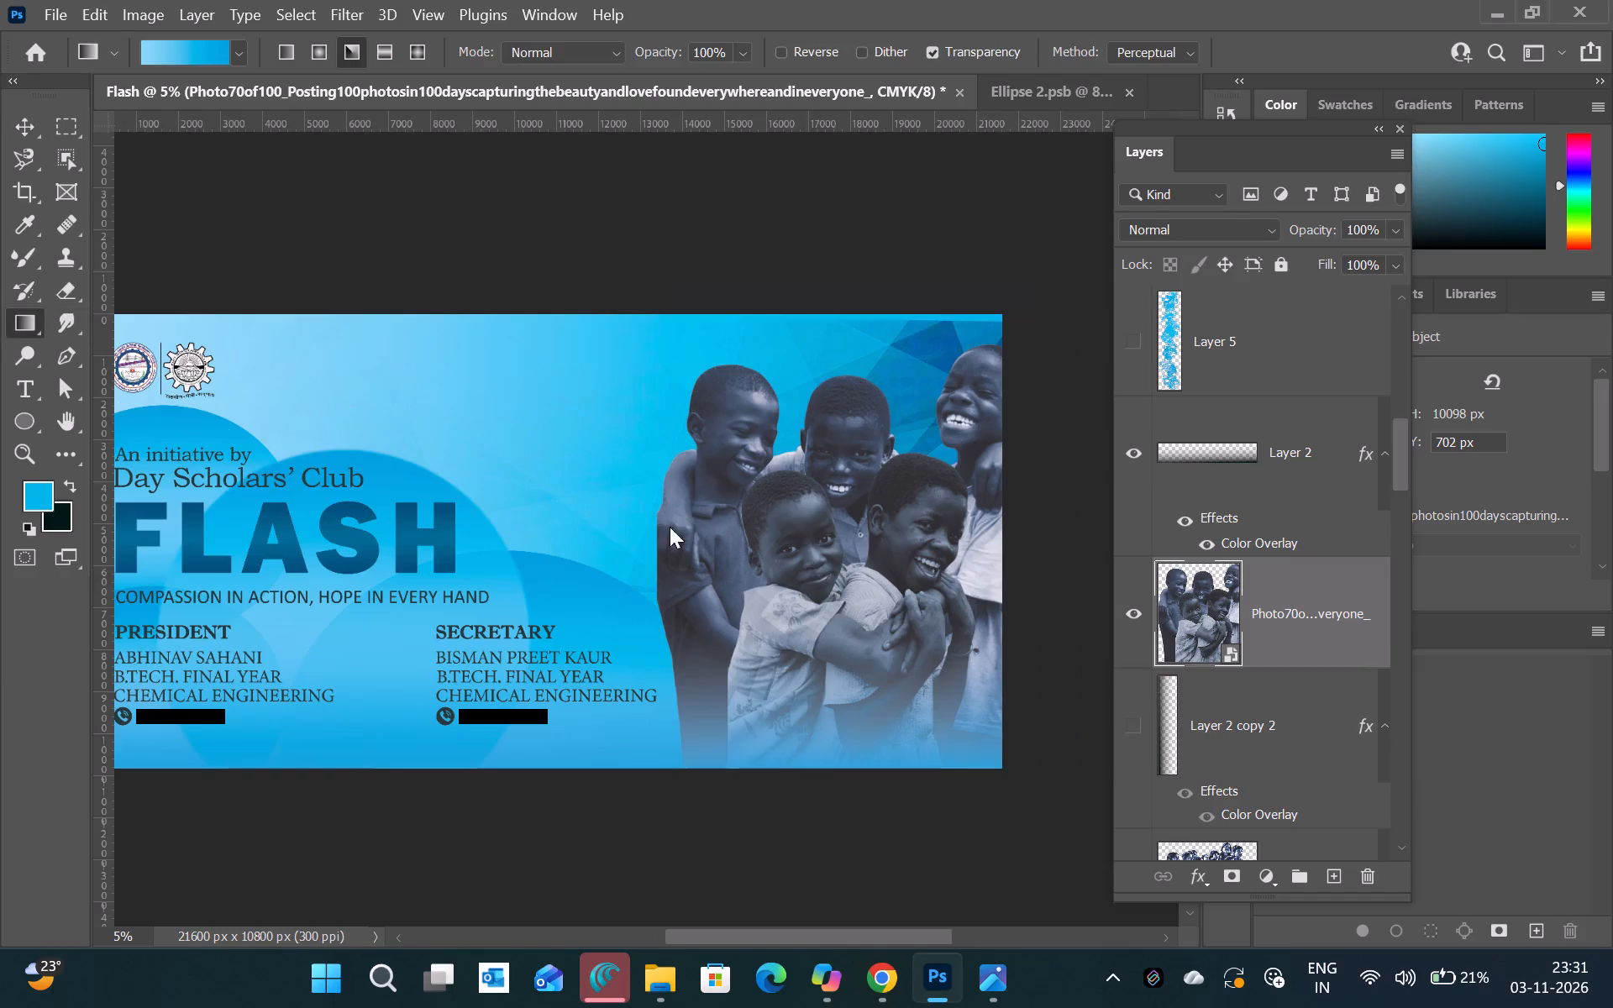
click(883, 403)
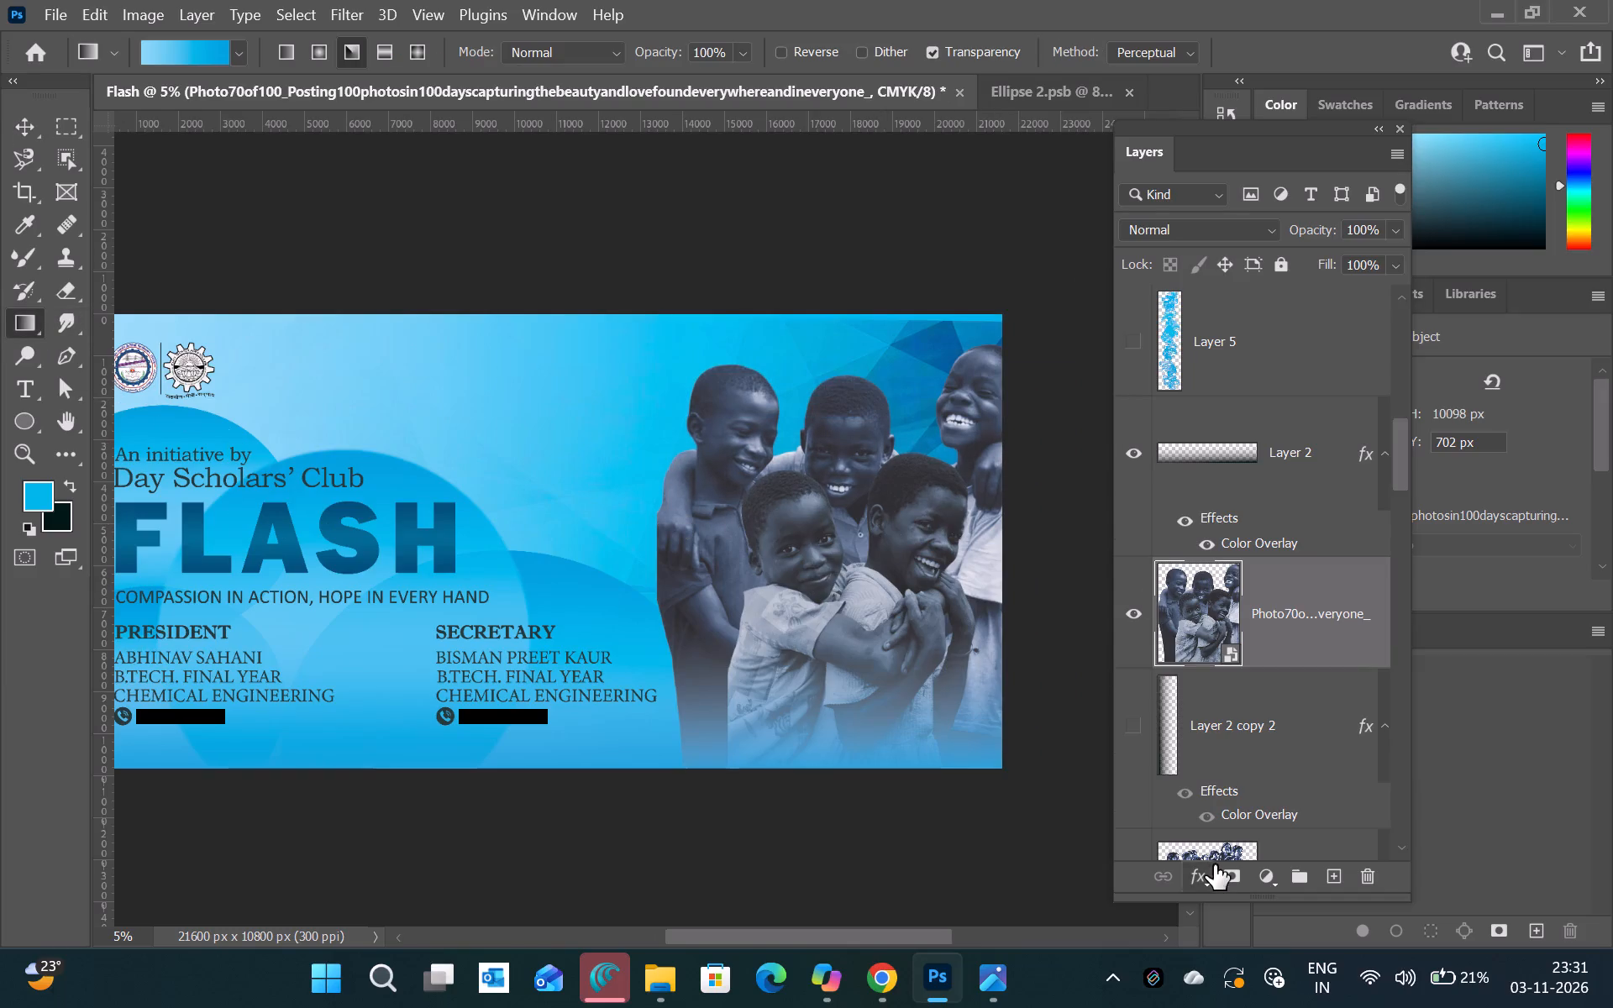
click(1228, 872)
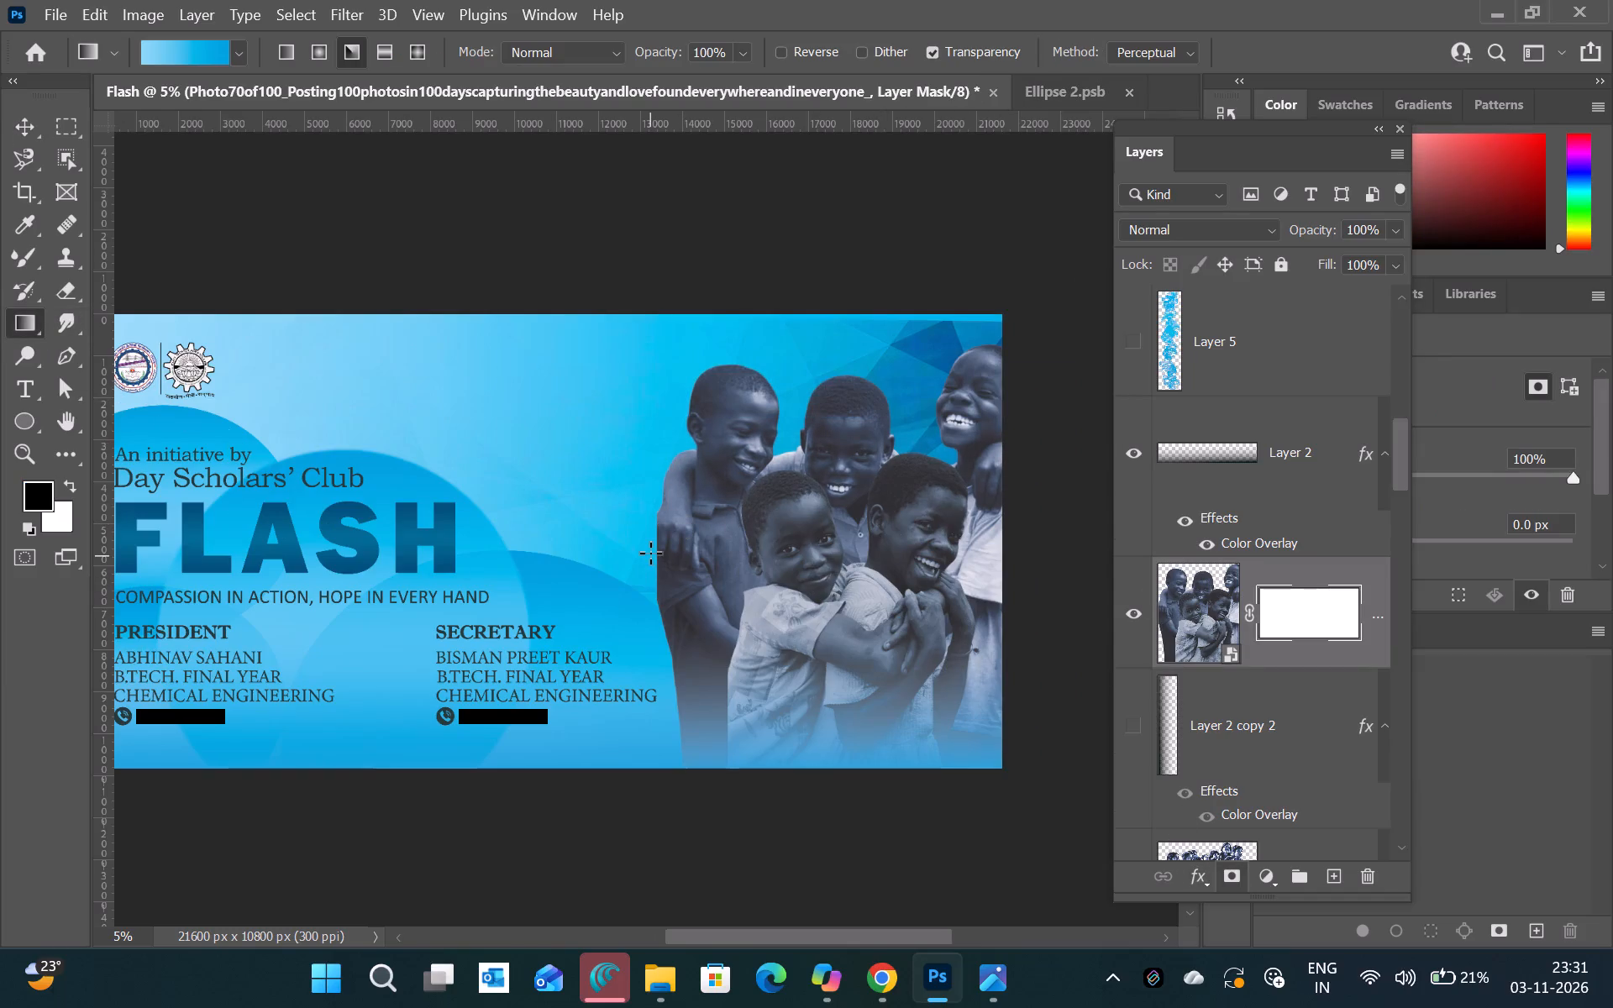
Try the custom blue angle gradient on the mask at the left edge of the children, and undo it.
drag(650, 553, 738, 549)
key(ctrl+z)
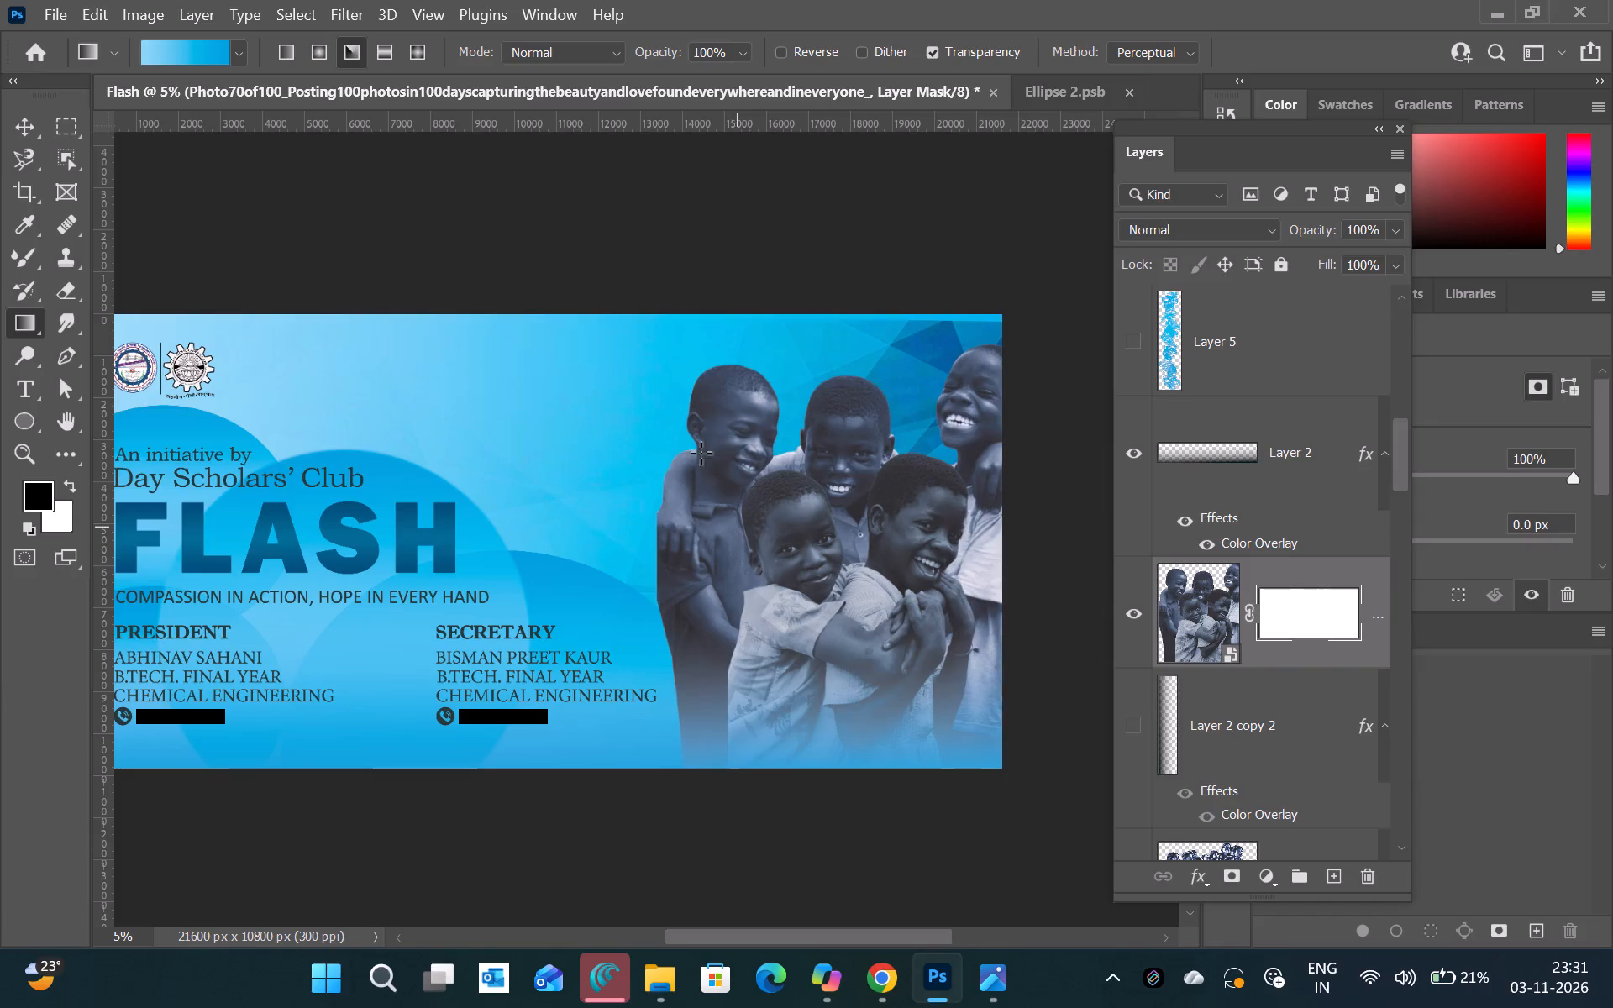
Fade the left side of the children cutouts on the layer mask with a linear black Foreground to Transparent gradient.
click(181, 41)
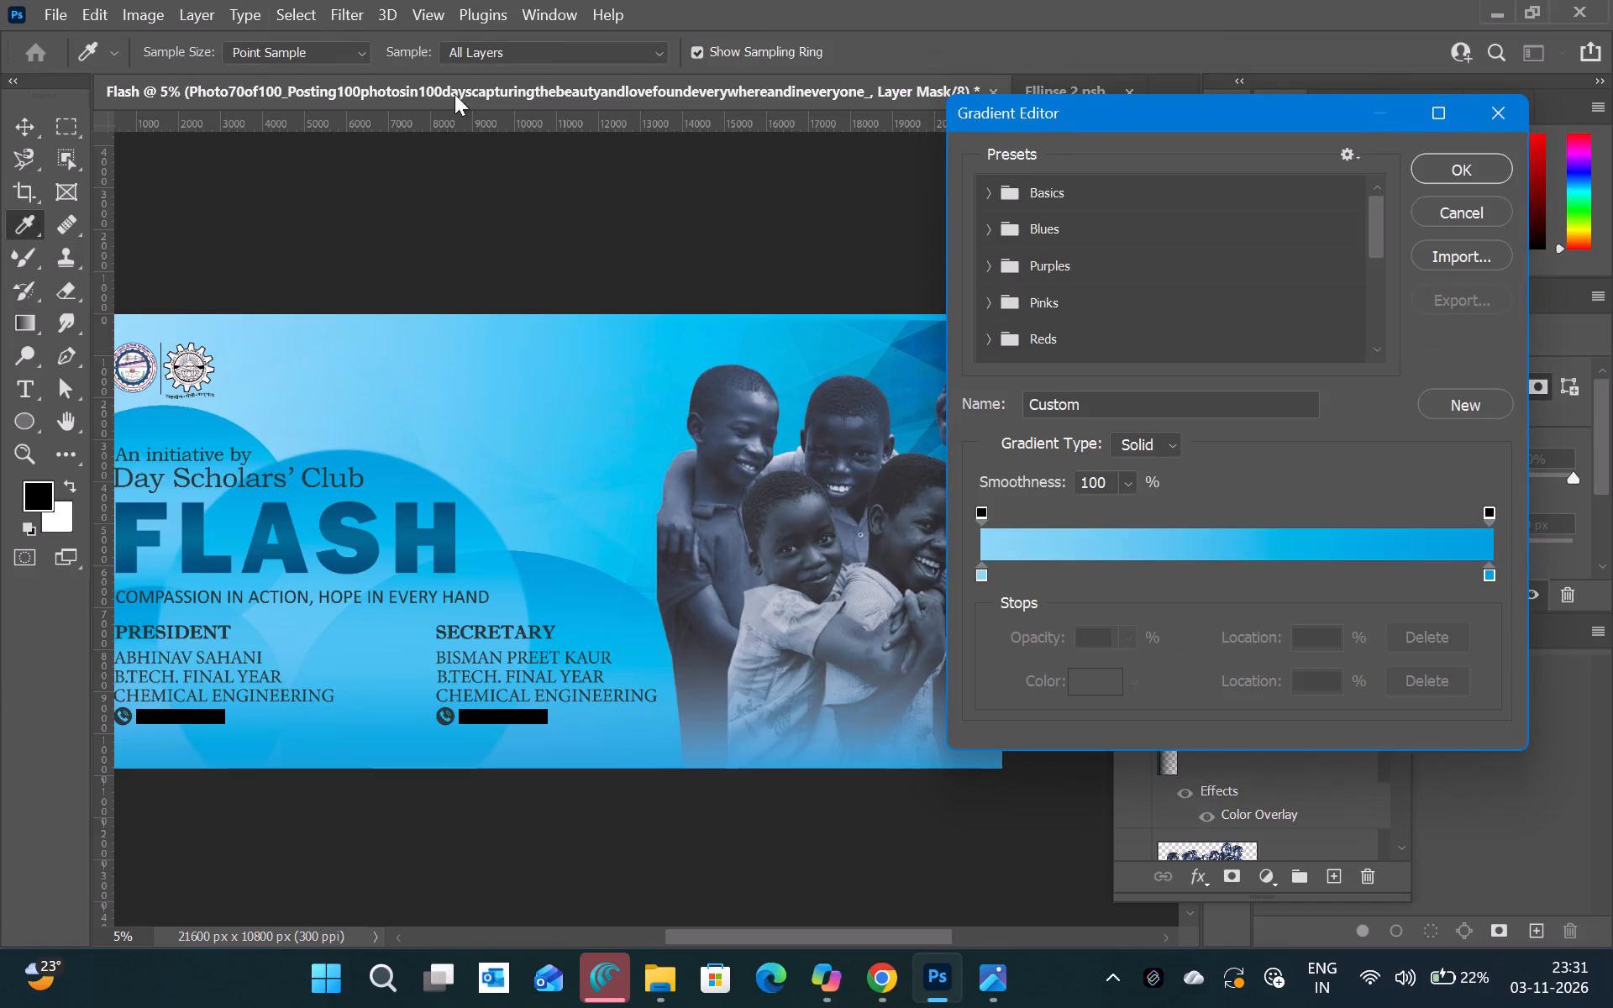
click(986, 196)
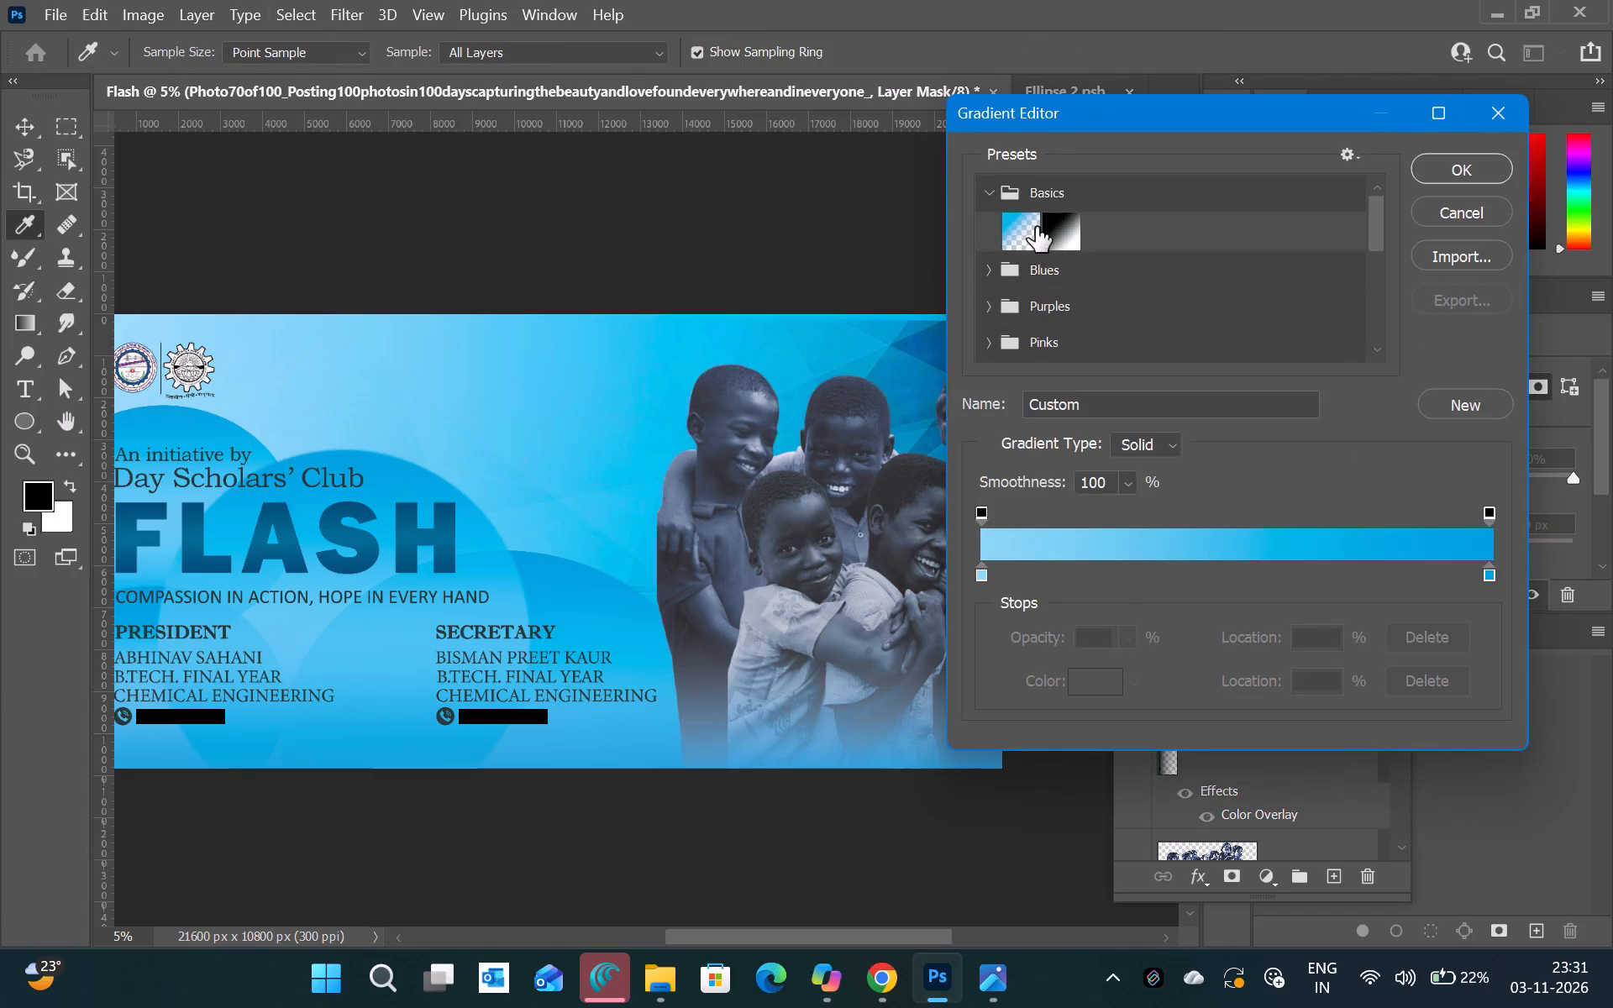
click(1062, 230)
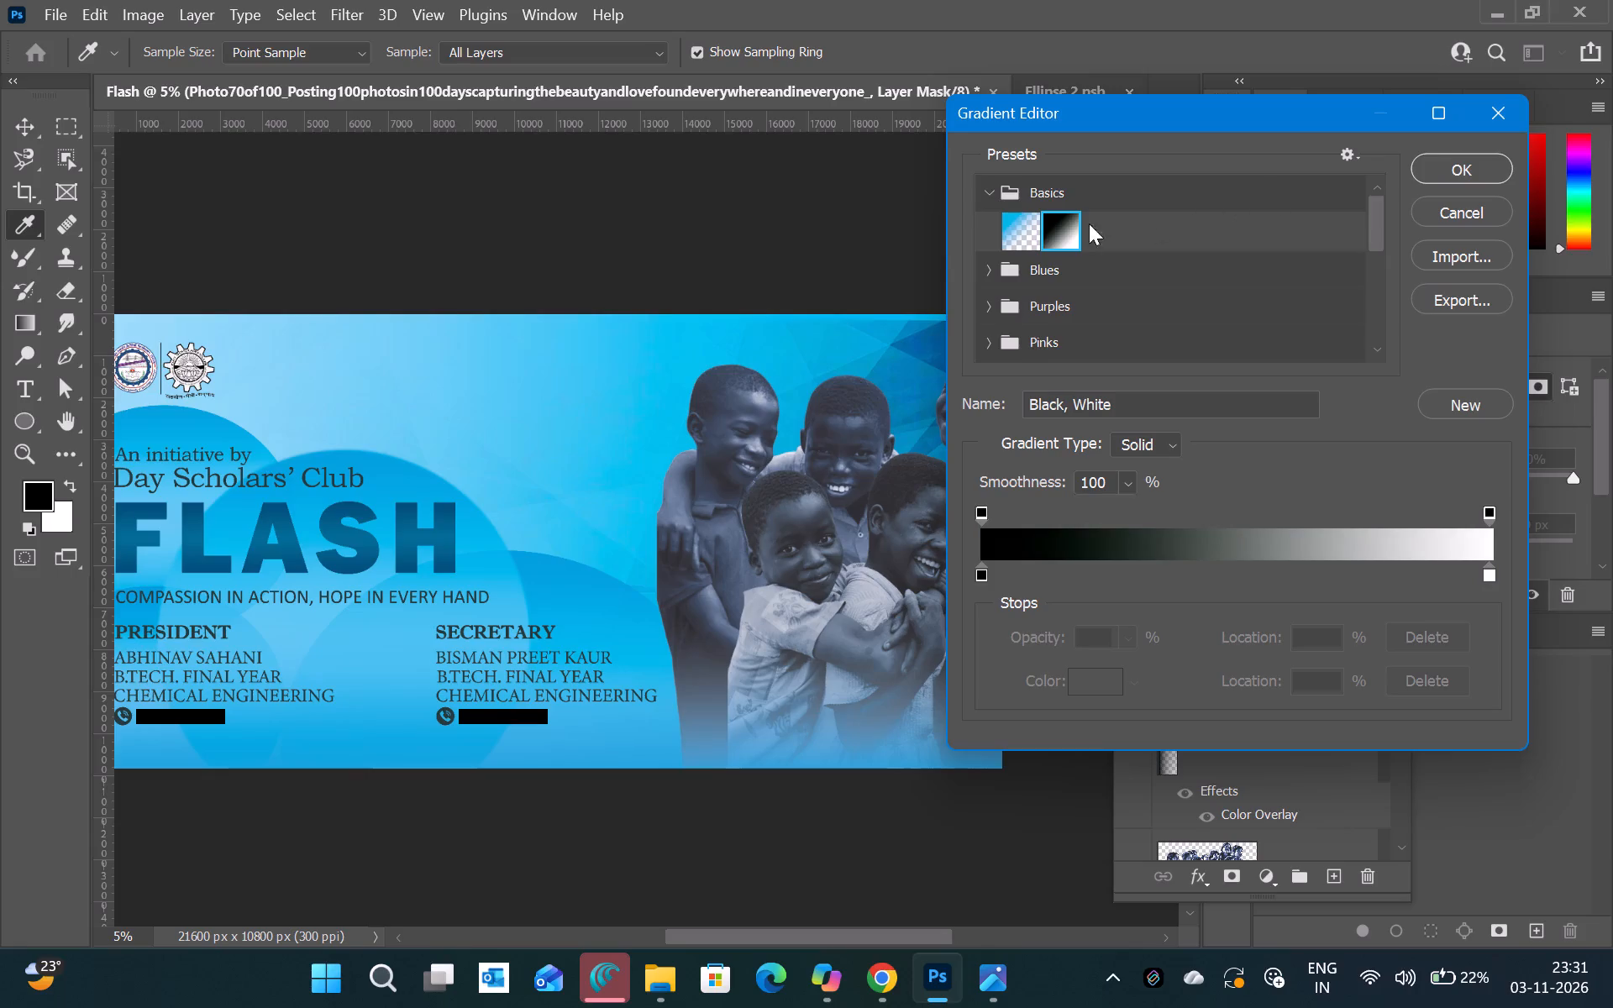
click(1027, 233)
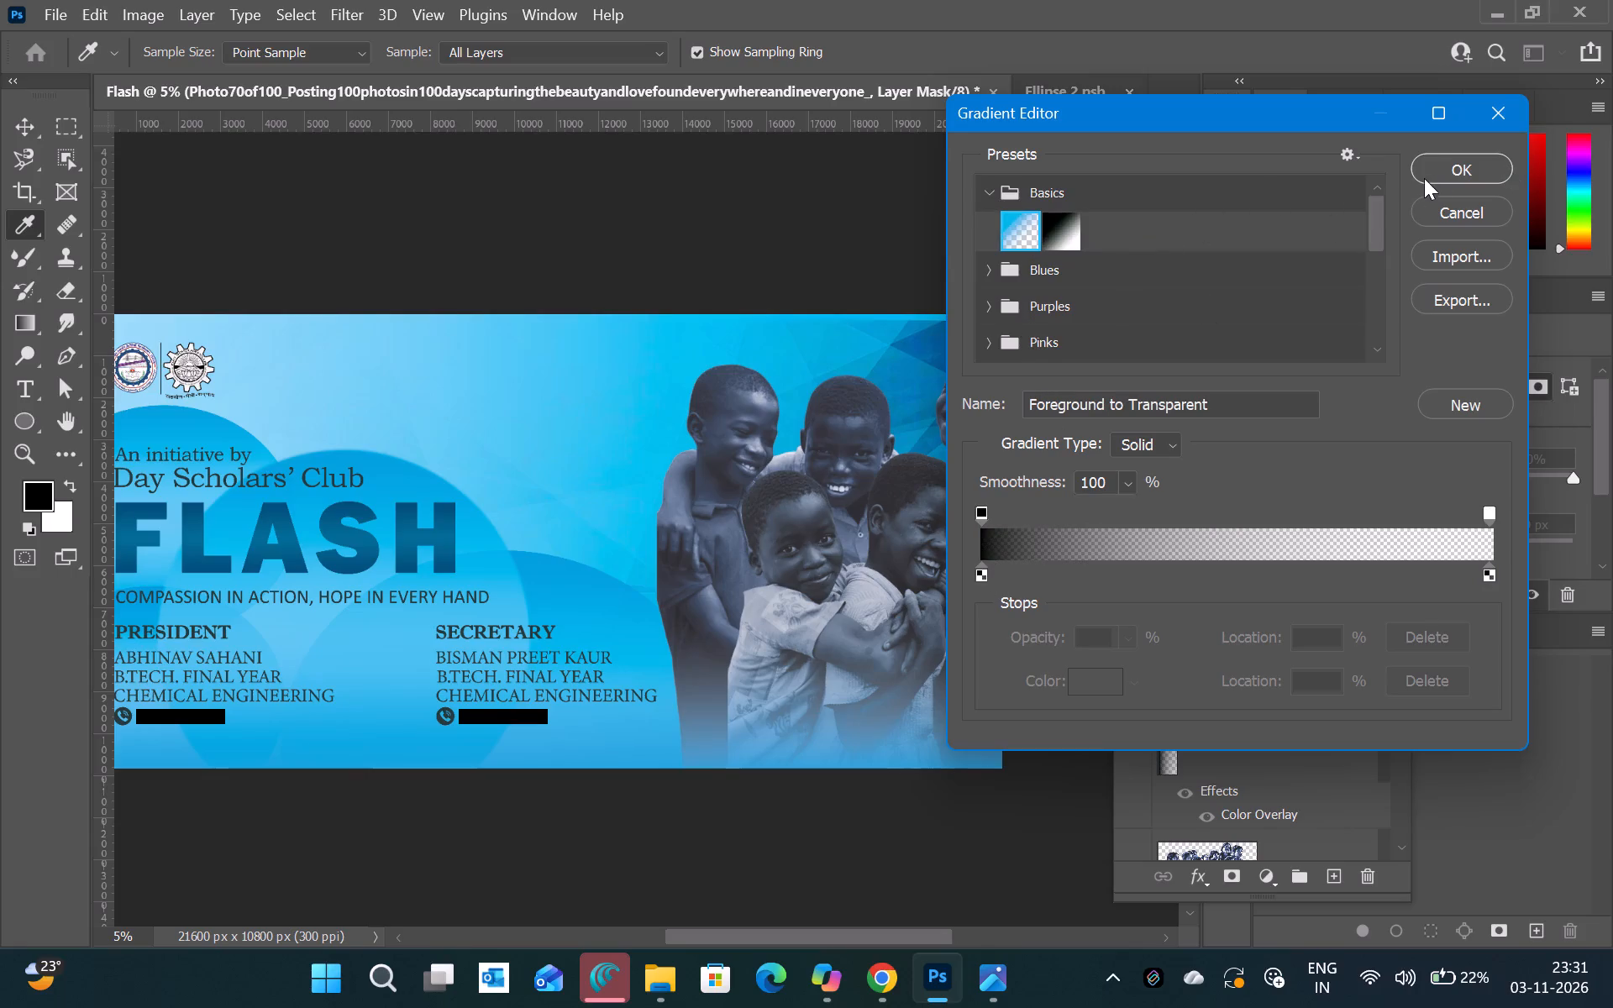
click(1441, 167)
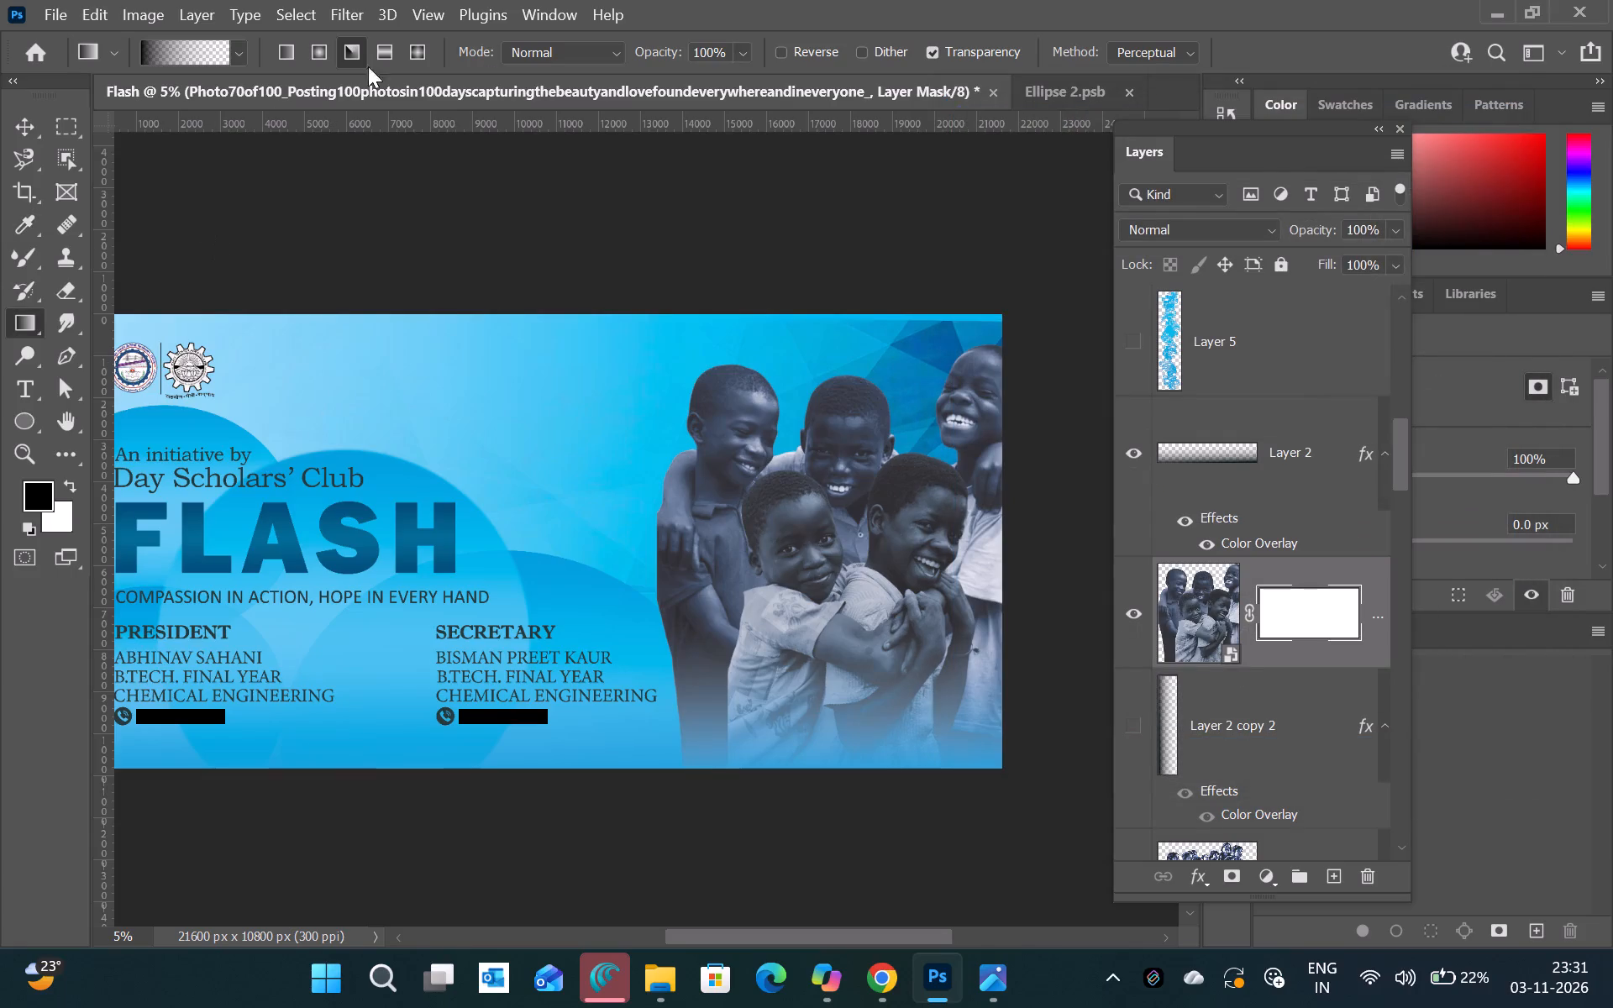
click(280, 55)
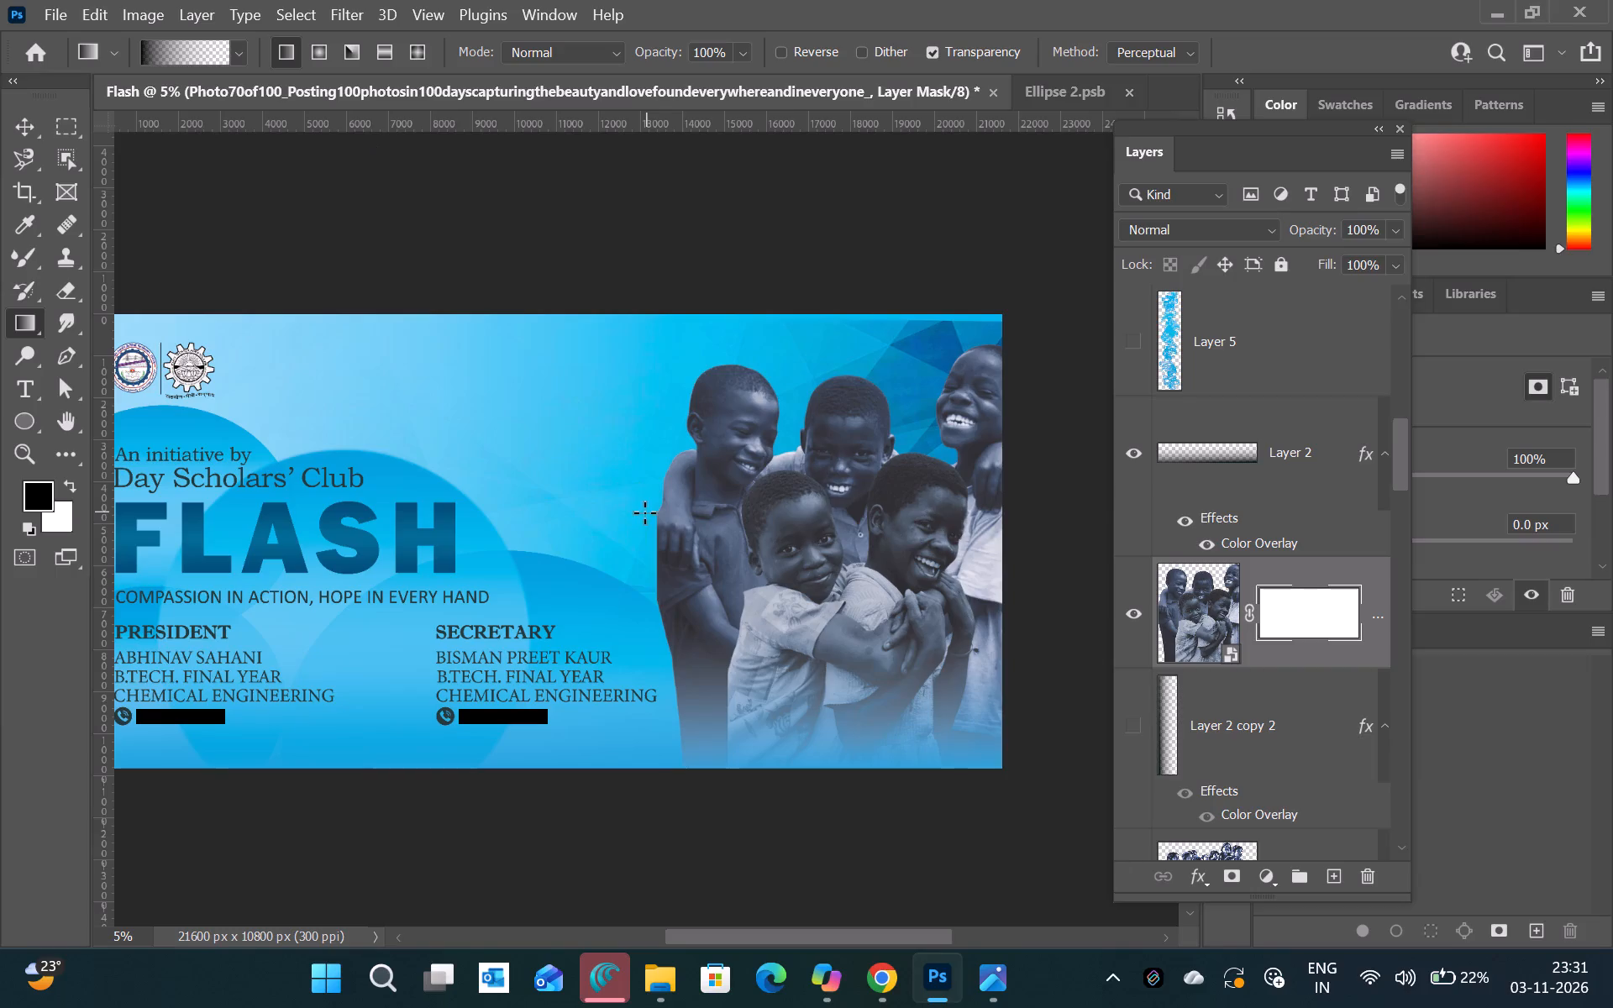
drag(644, 512, 853, 505)
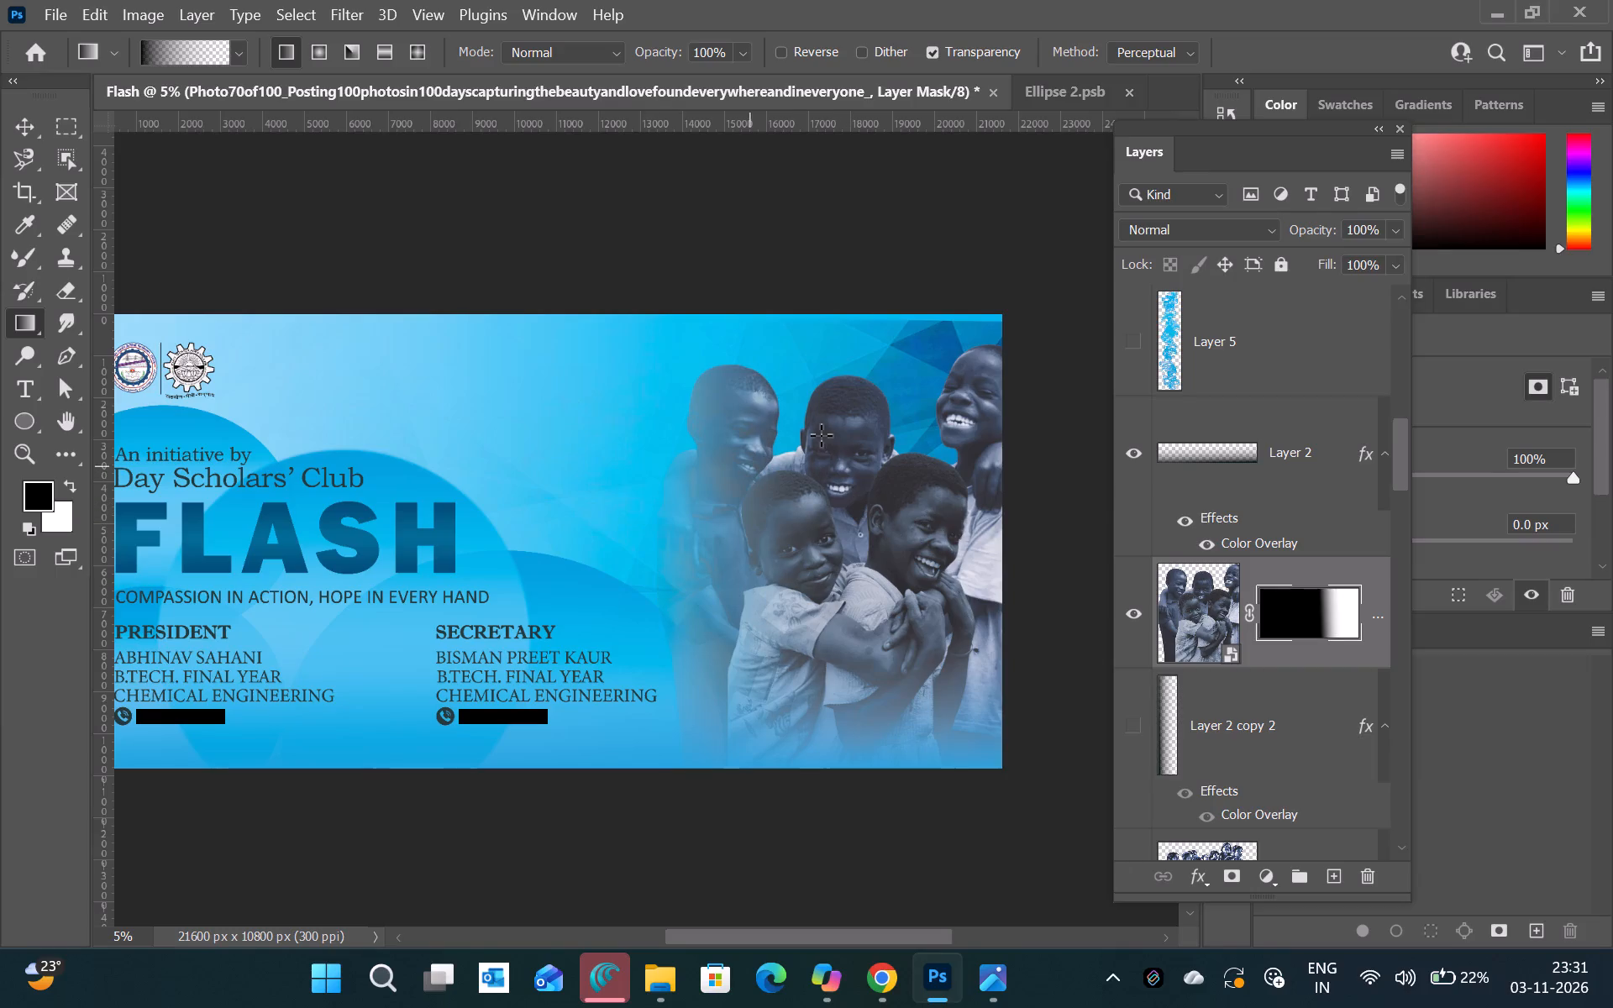
key(ctrl+z)
drag(612, 491, 737, 508)
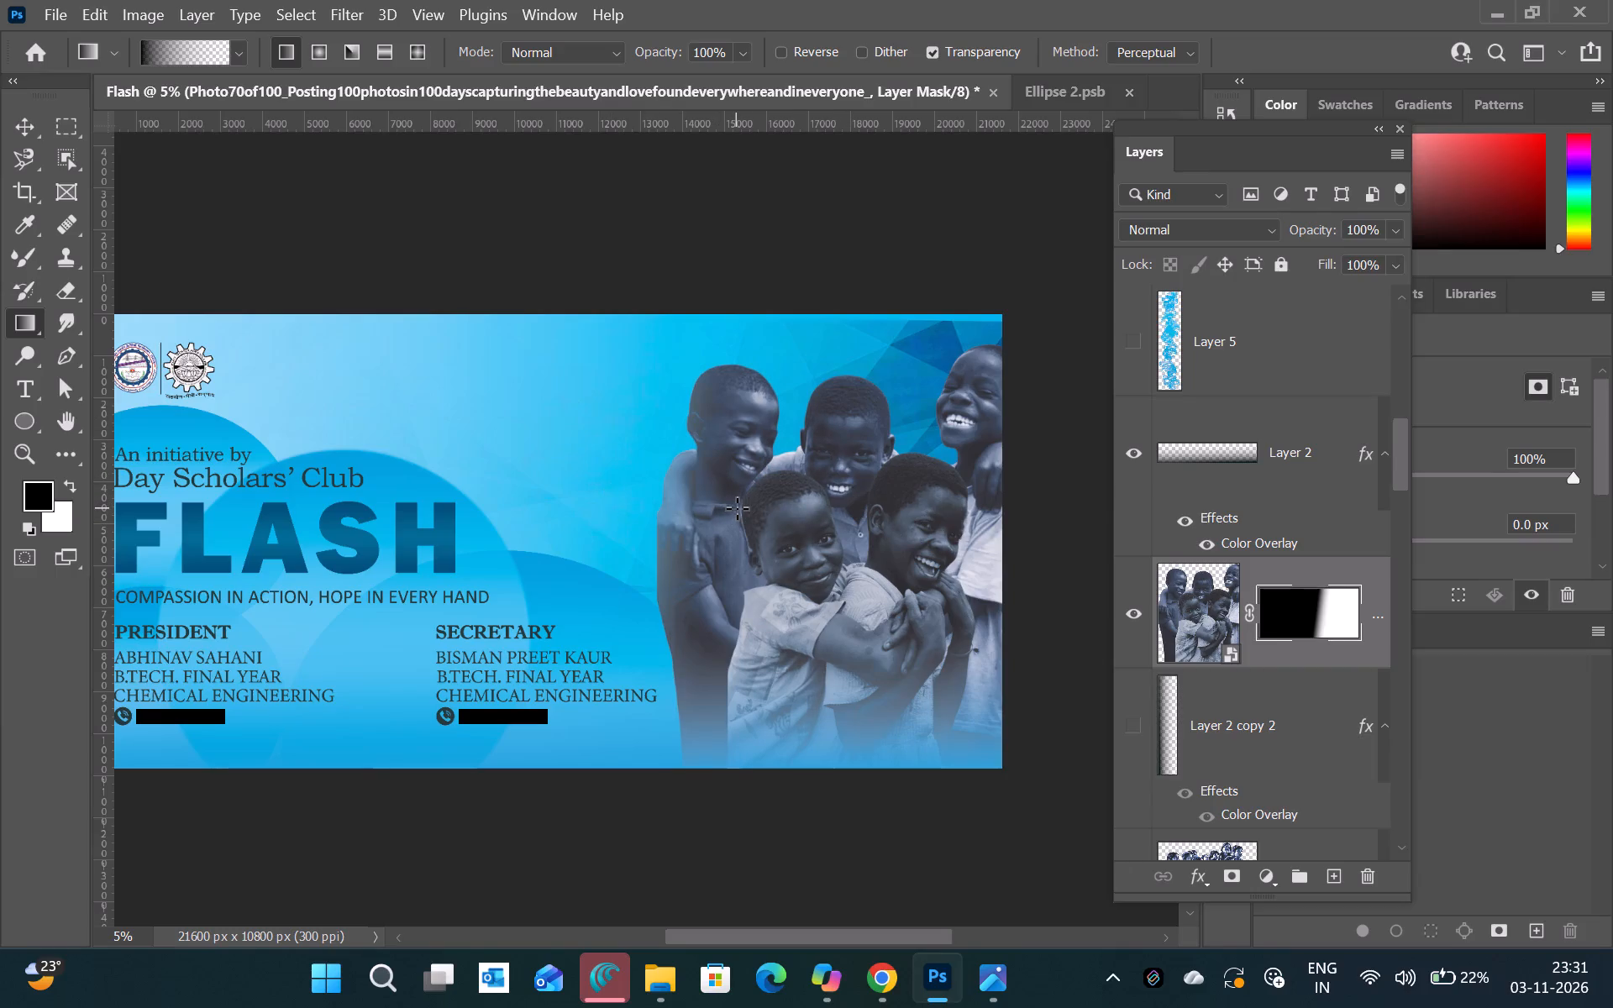
drag(631, 508, 777, 486)
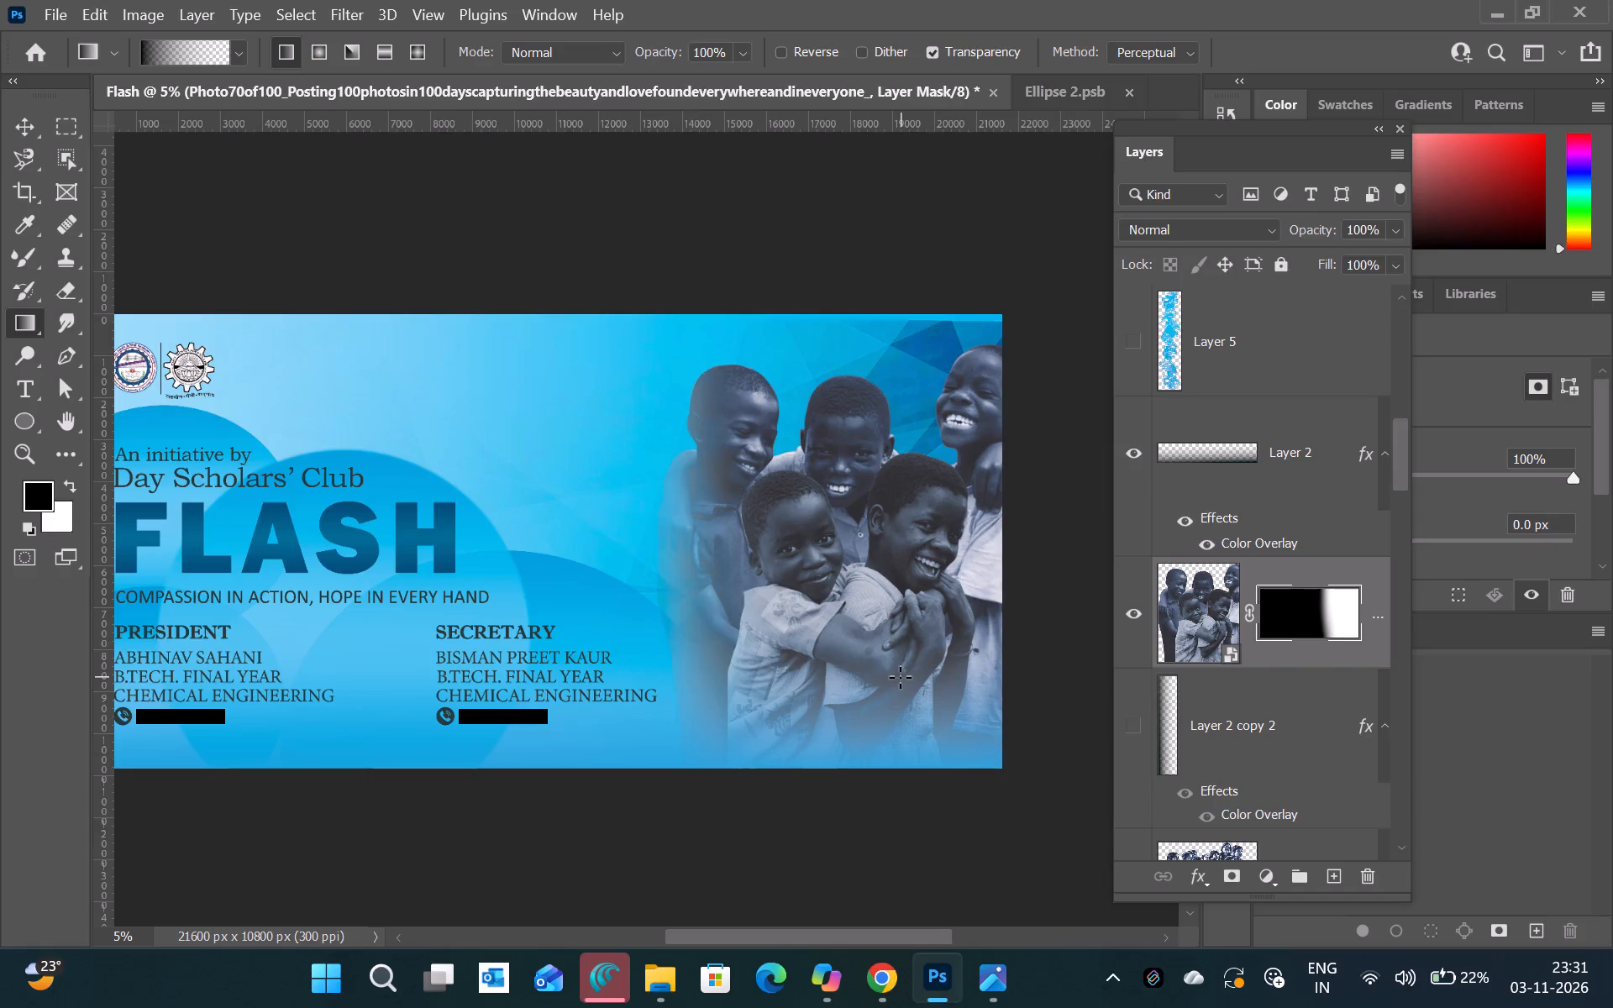
scroll(900, 677, left, 1)
scroll(980, 671, right, 1)
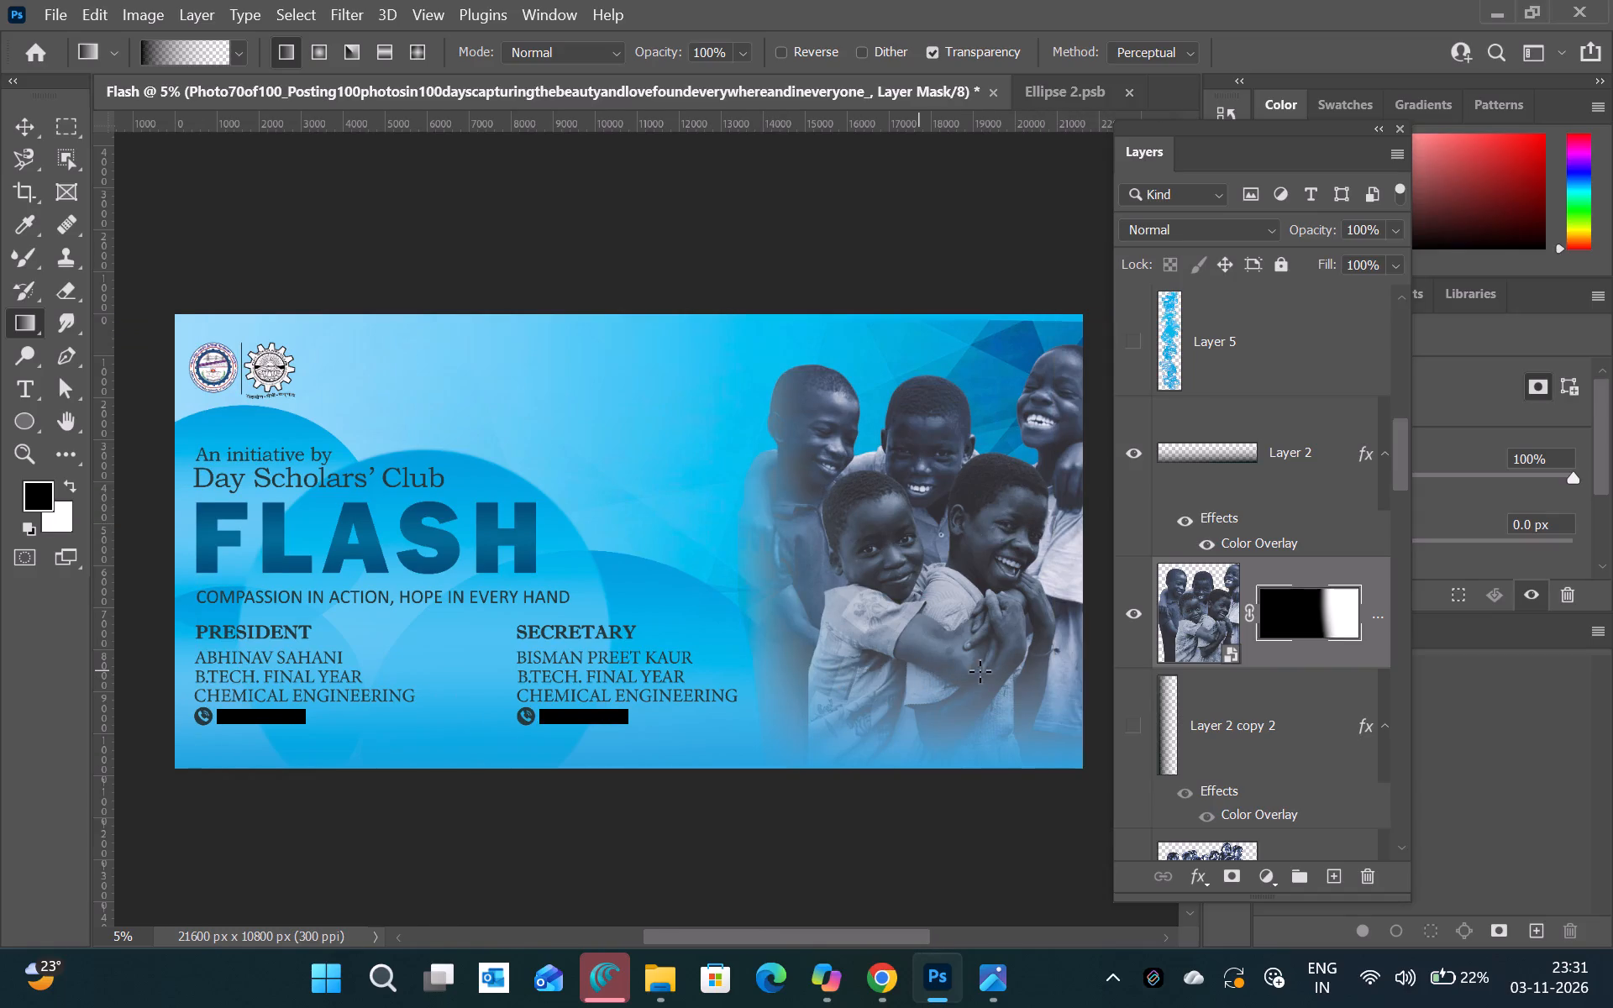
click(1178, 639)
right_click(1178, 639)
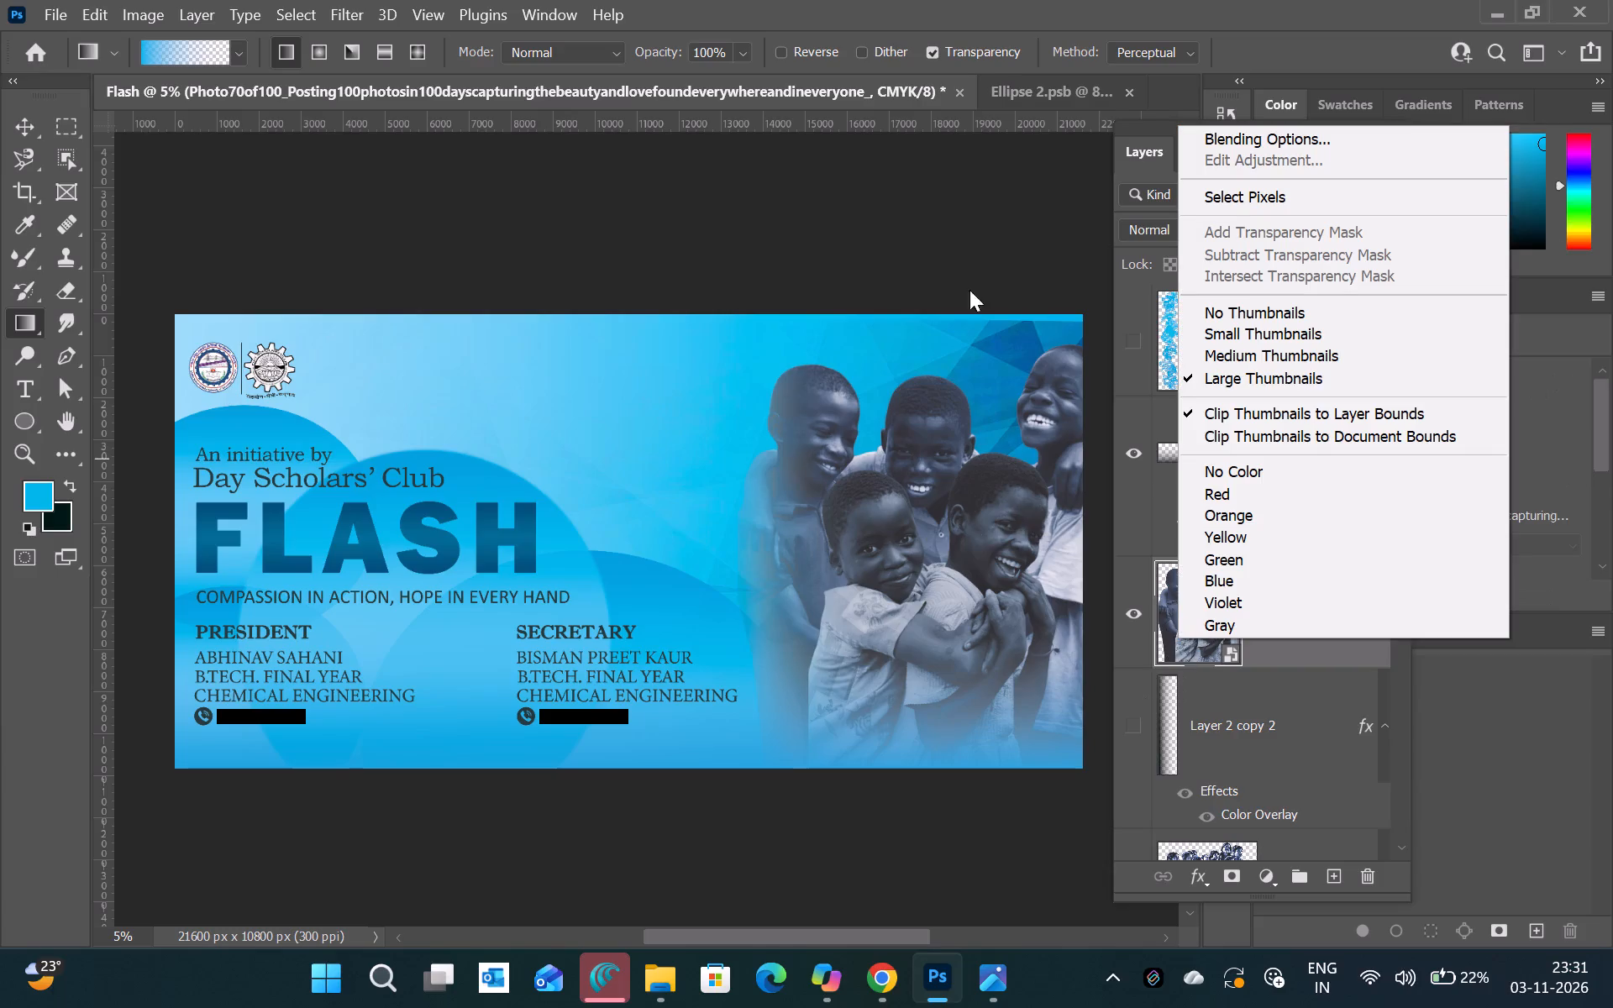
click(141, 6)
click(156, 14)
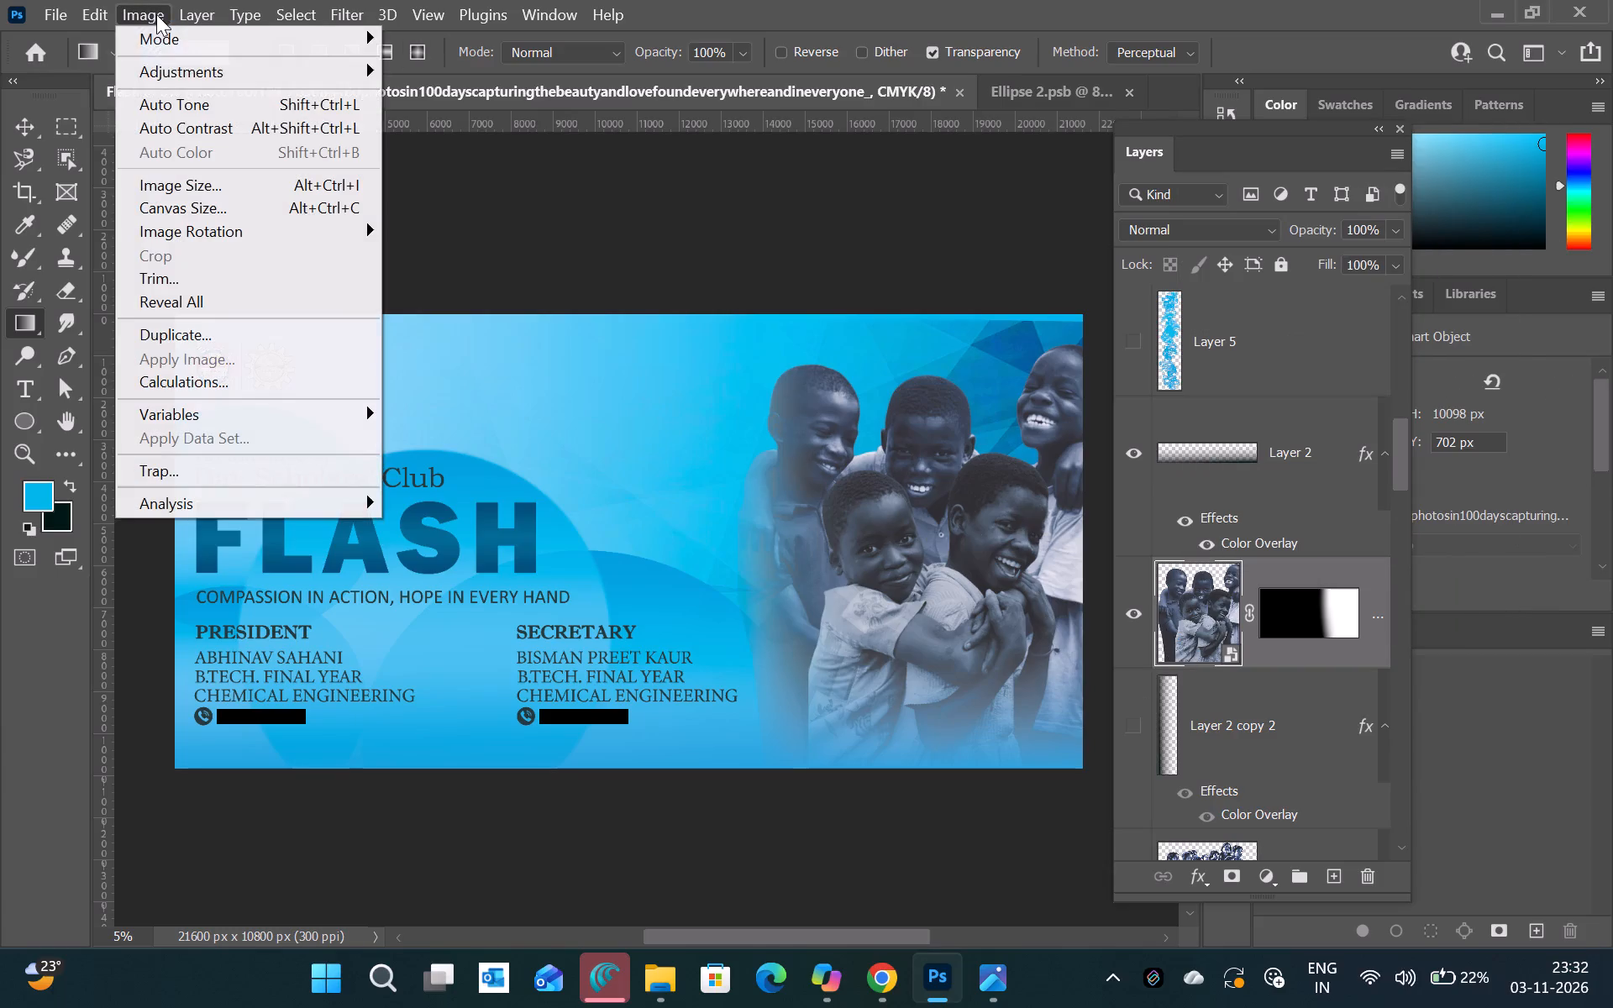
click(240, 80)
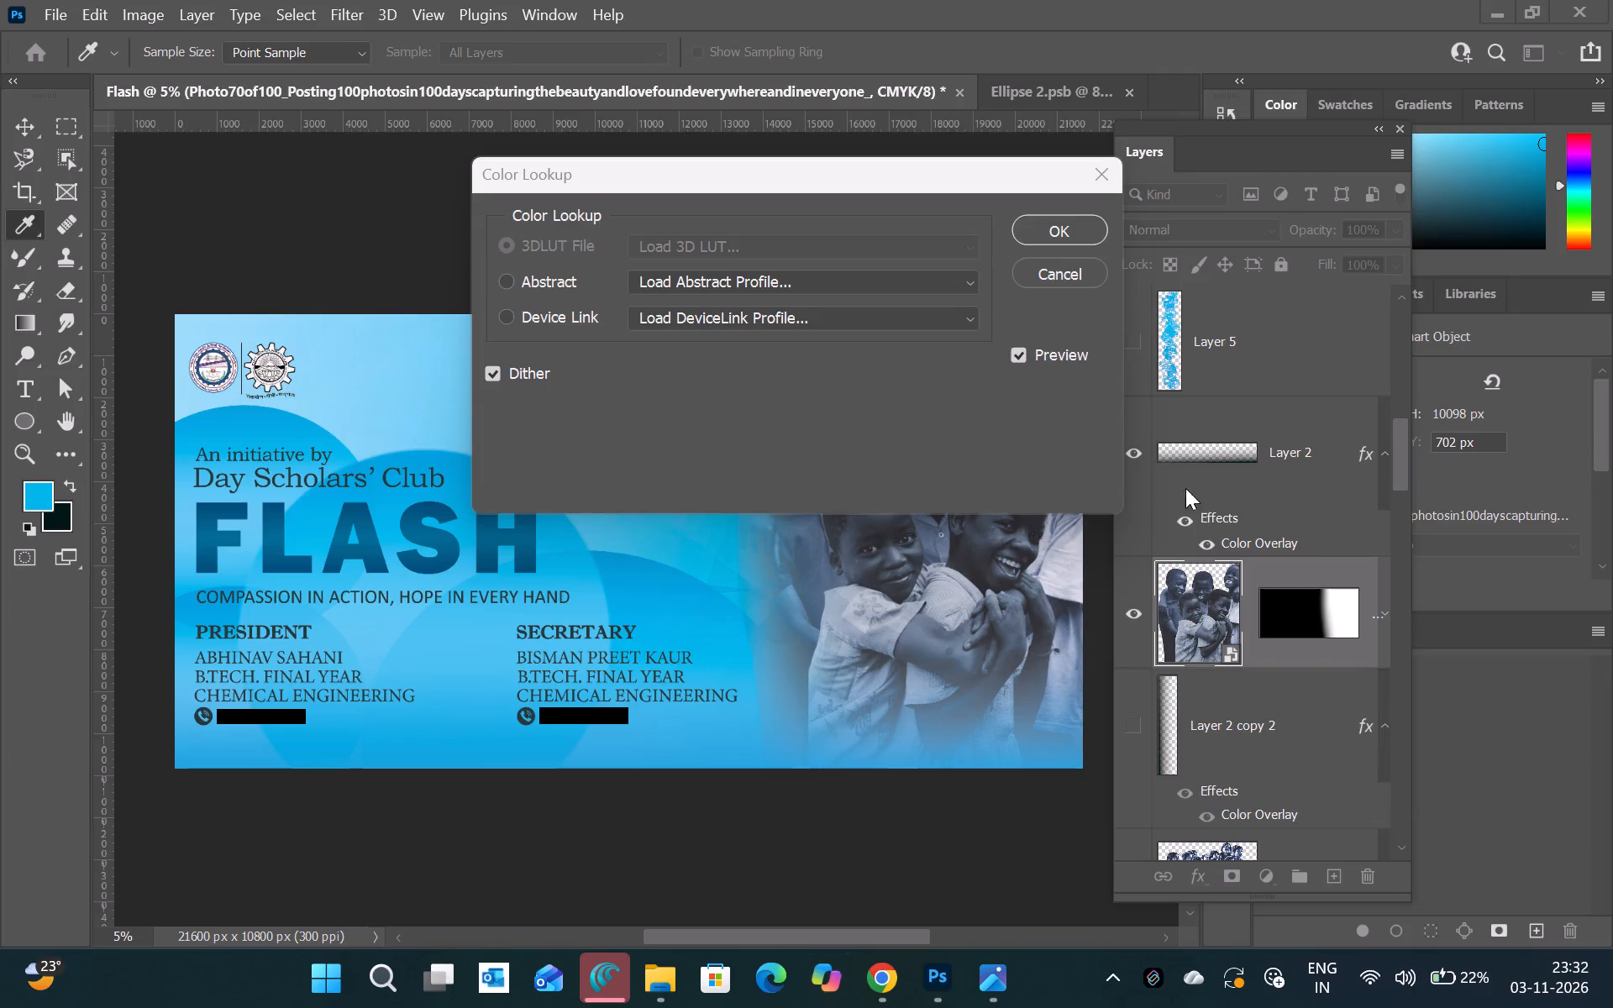
click(1095, 183)
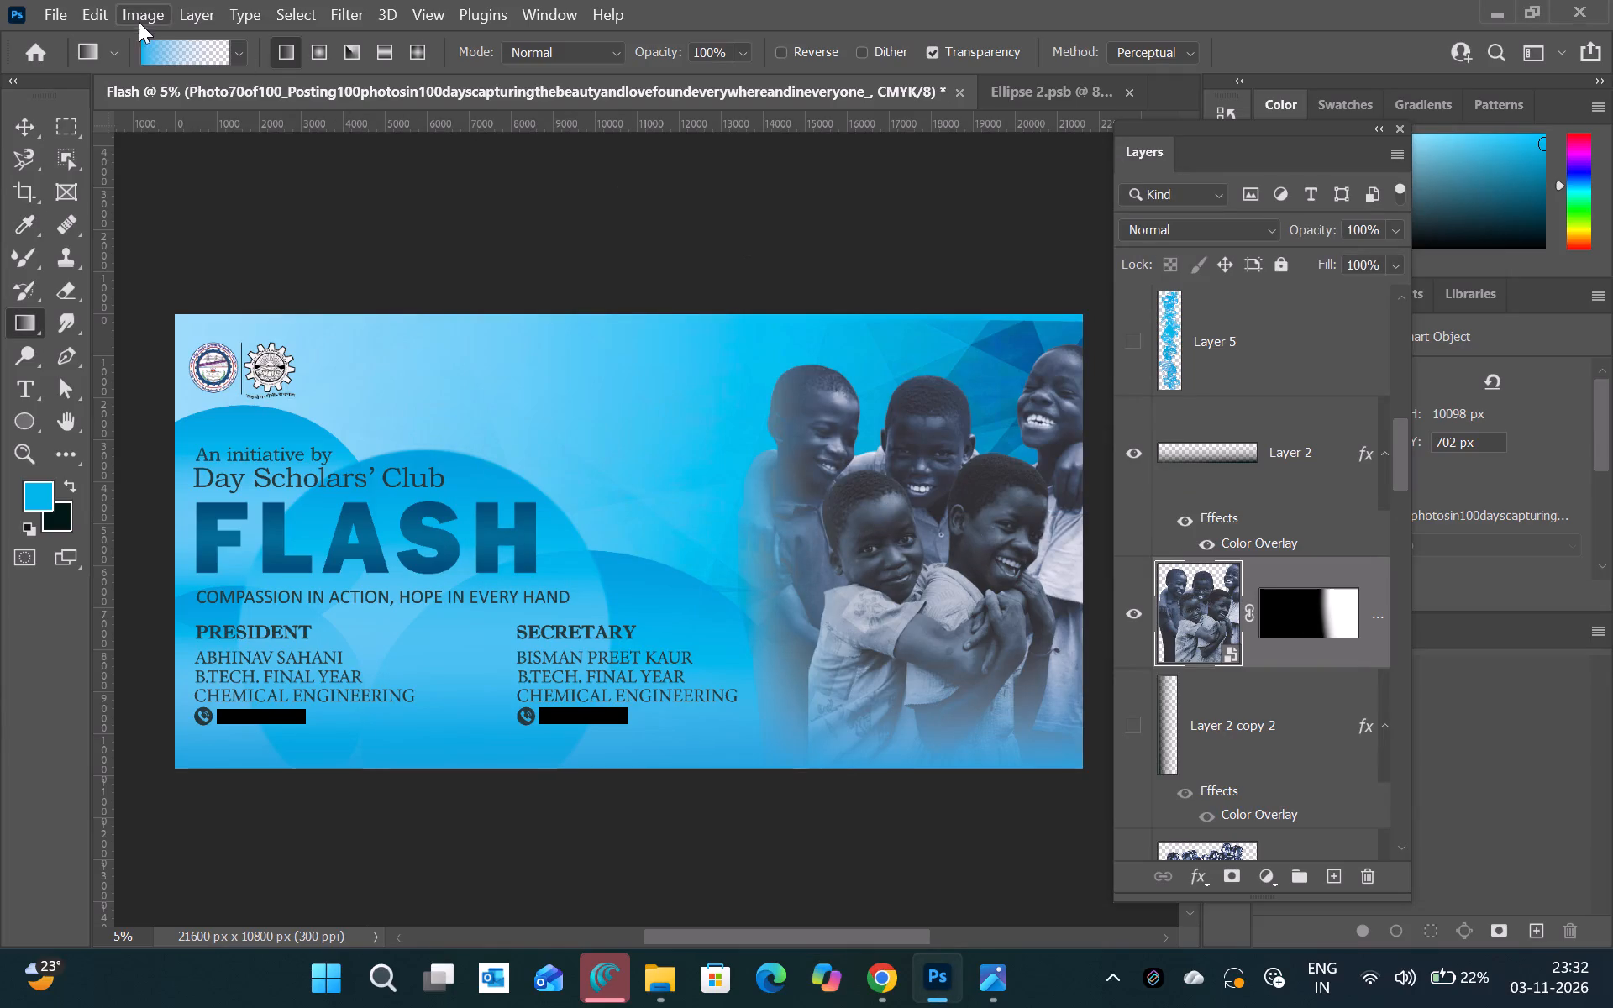
Apply a Color Balance adjustment to the children smart object with midtone levels of -100, -58 and -88.
click(131, 19)
click(247, 71)
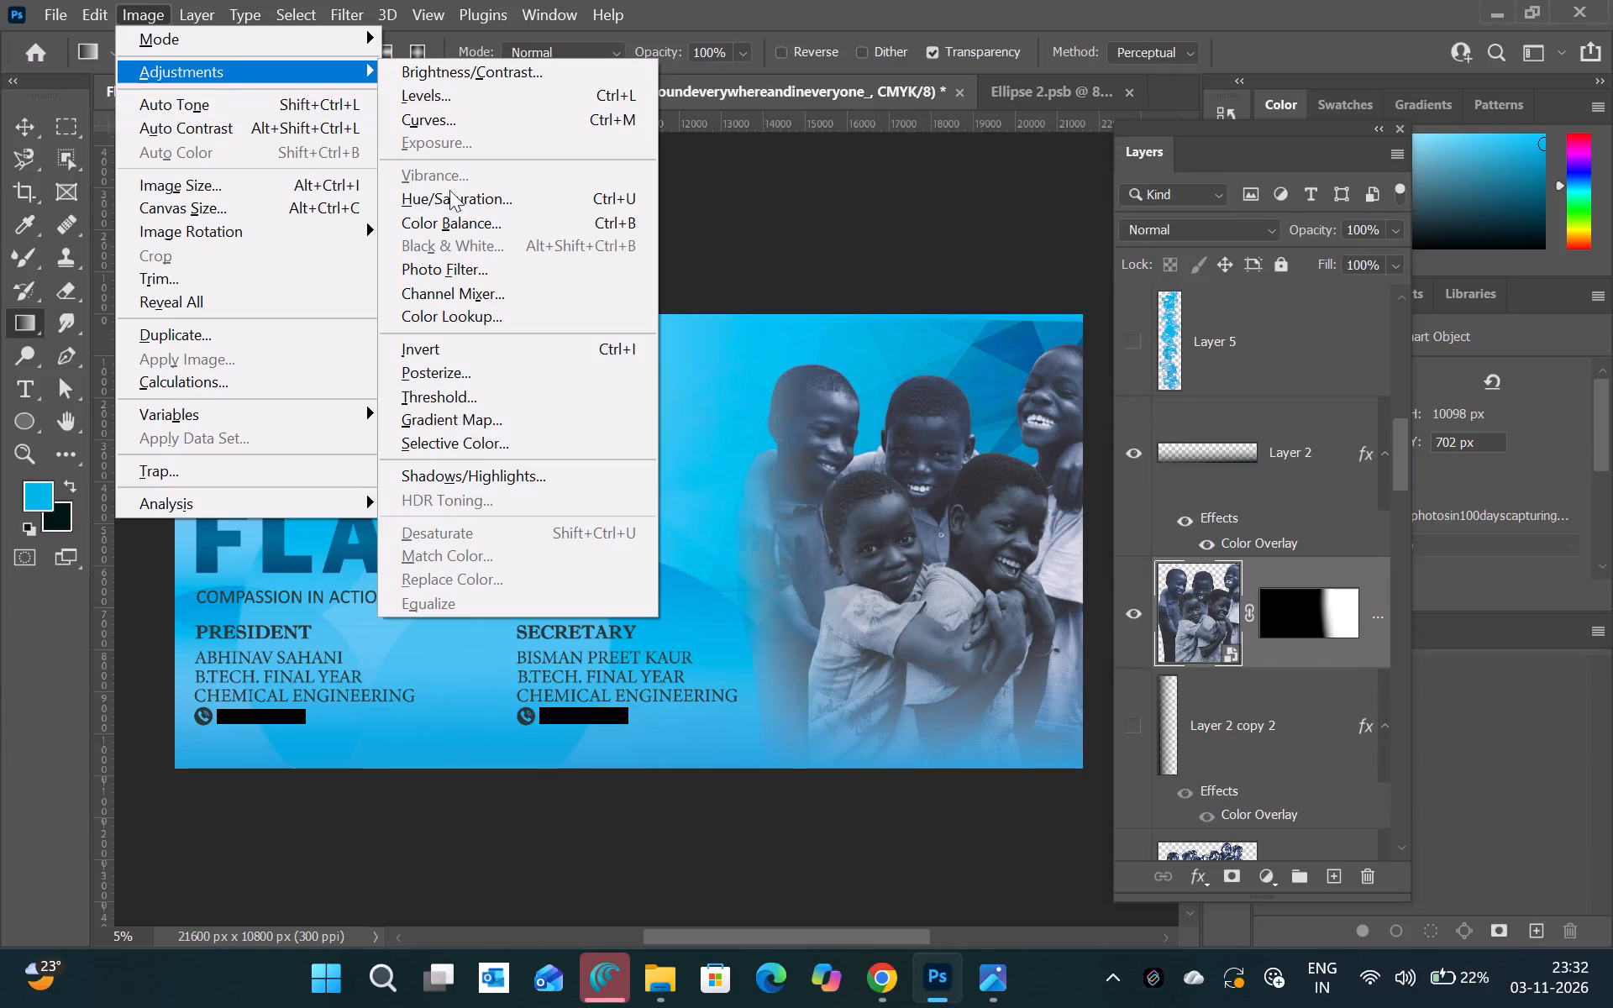
click(523, 227)
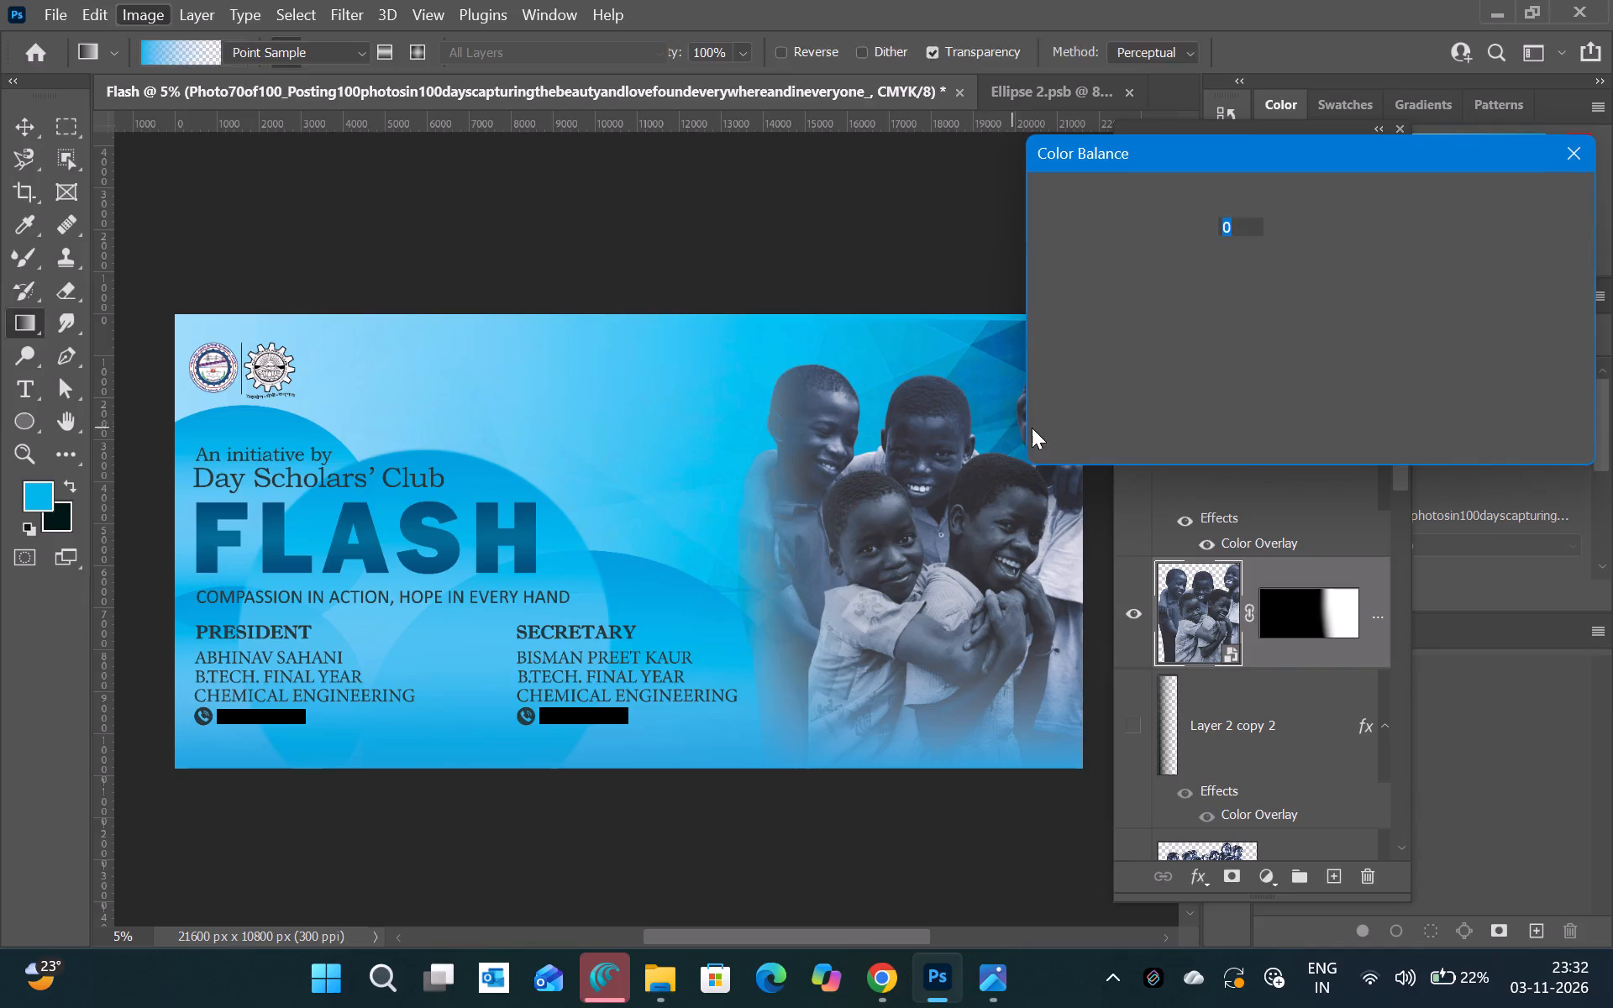
drag(1257, 267, 1164, 275)
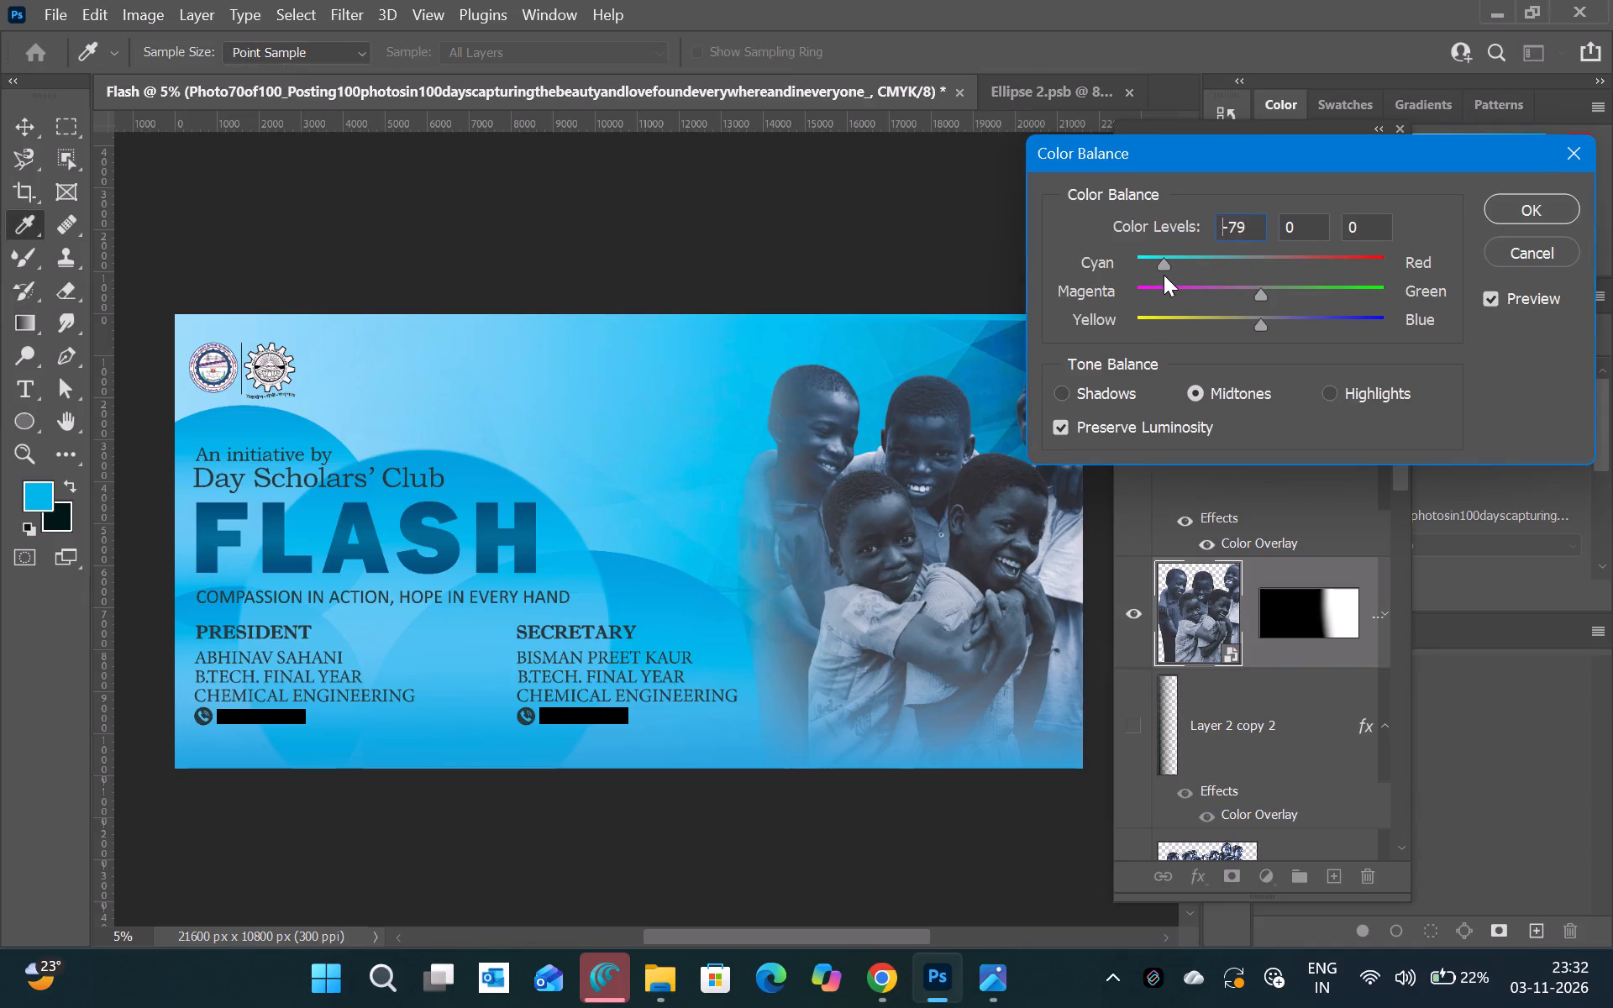
drag(1164, 275, 1156, 276)
drag(1257, 322, 1314, 320)
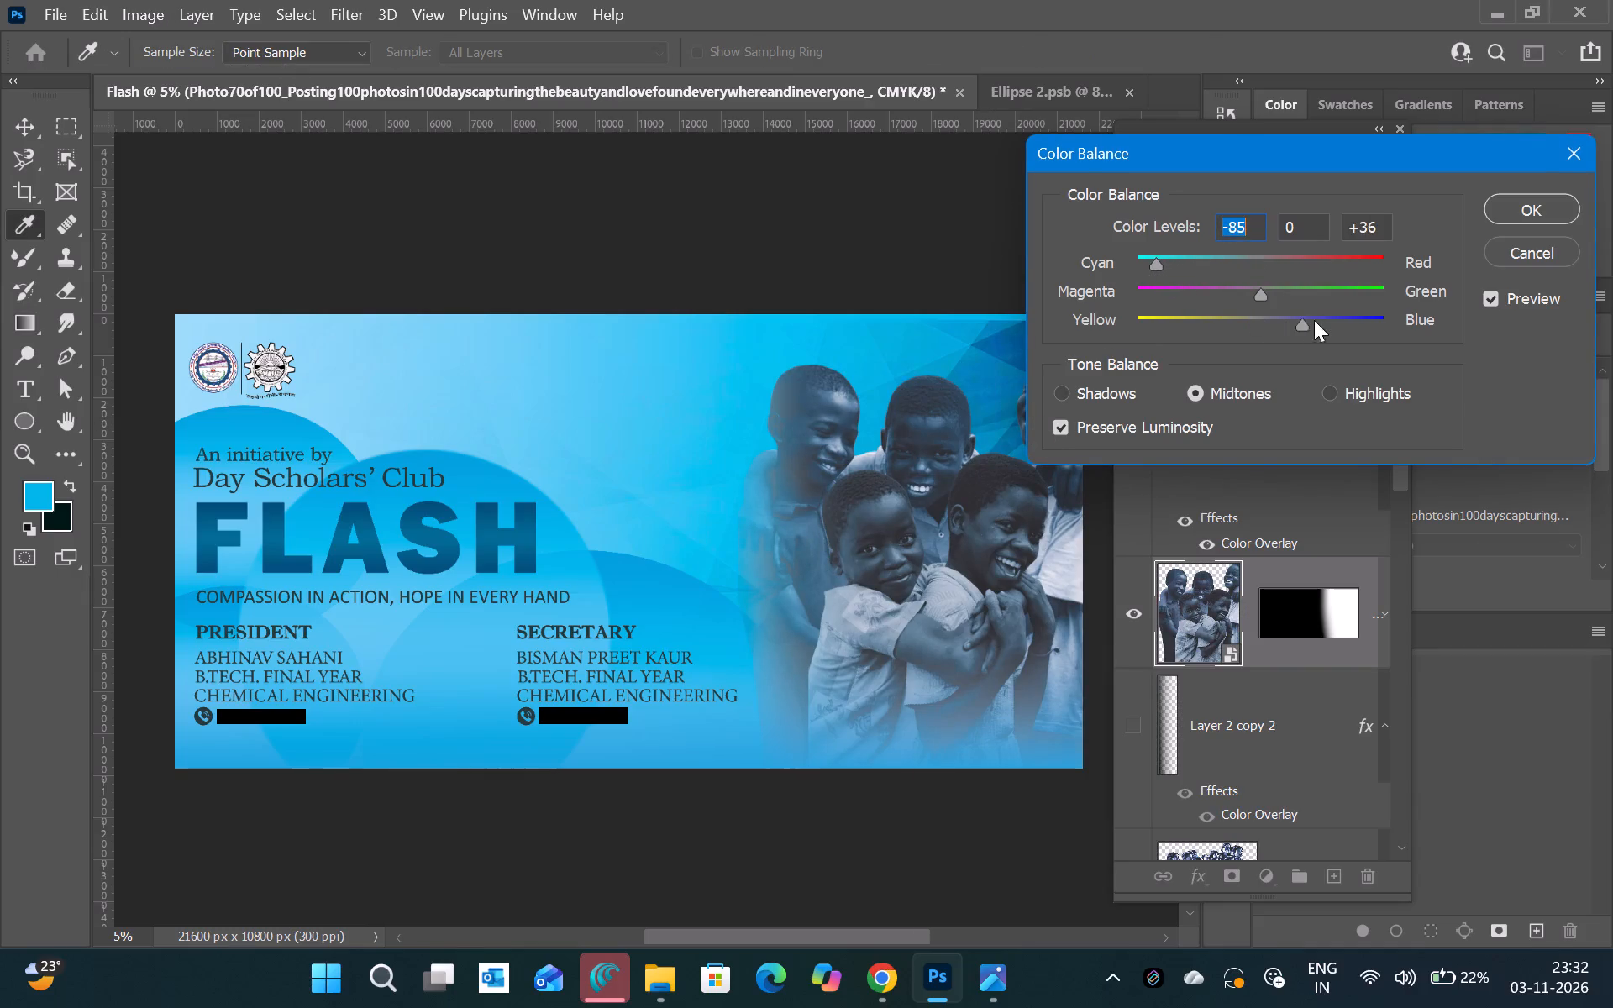
drag(1314, 320, 1236, 321)
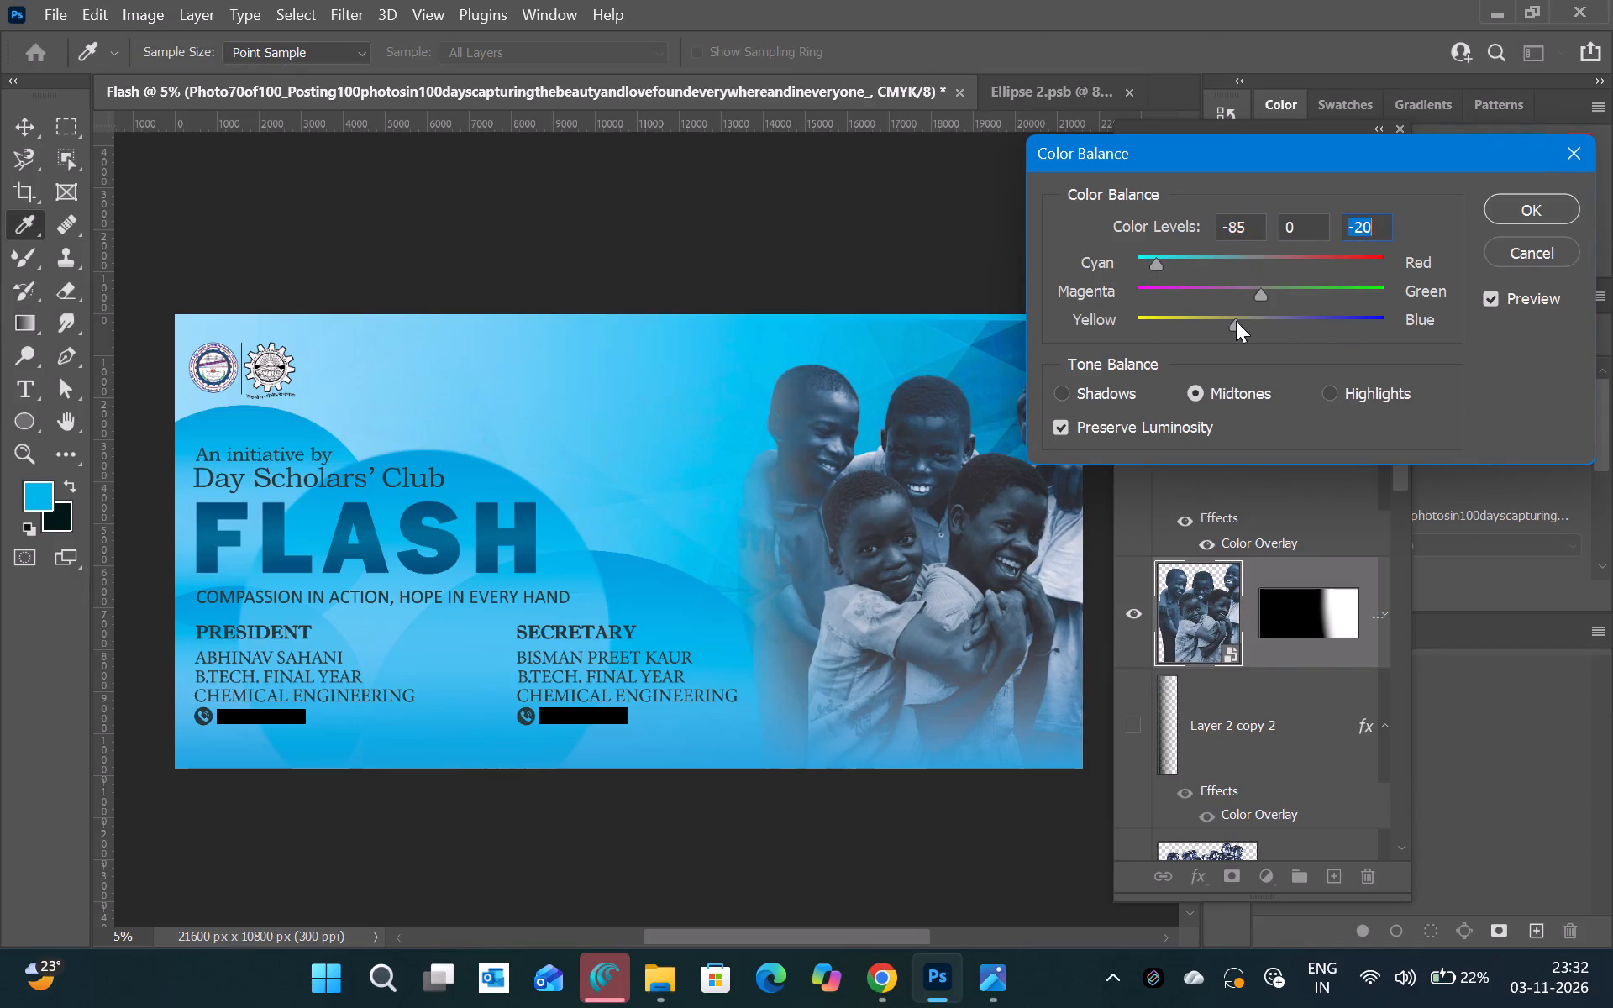
drag(1270, 287, 1190, 305)
drag(1153, 264, 1113, 271)
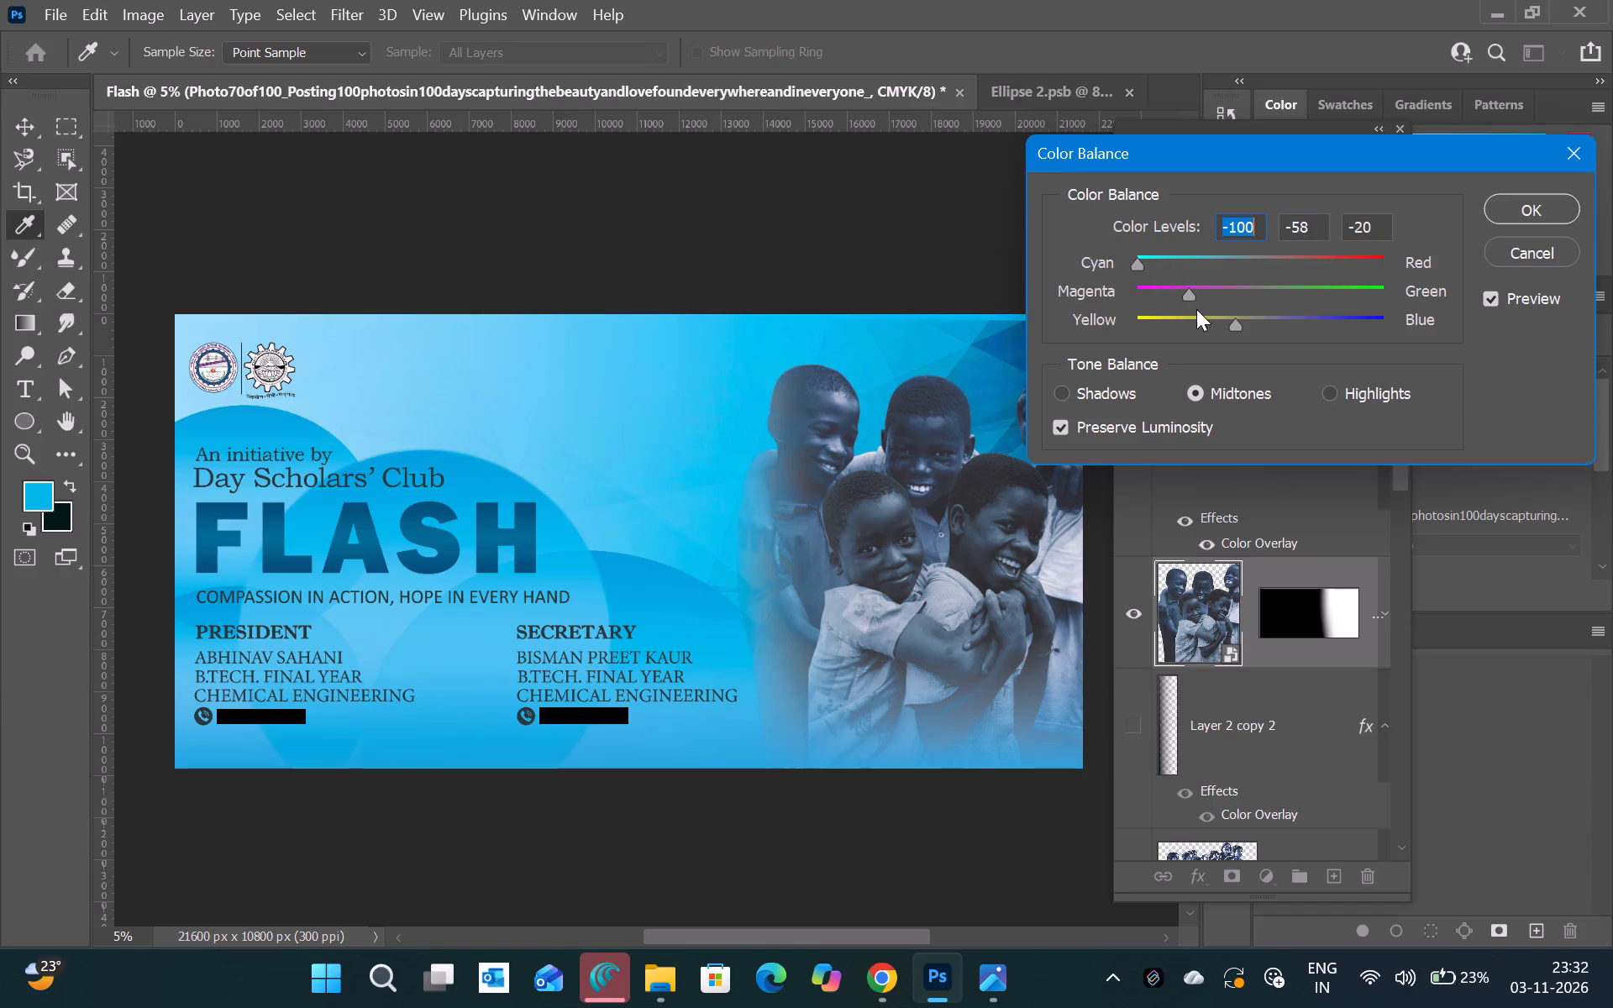
drag(1225, 323, 1153, 327)
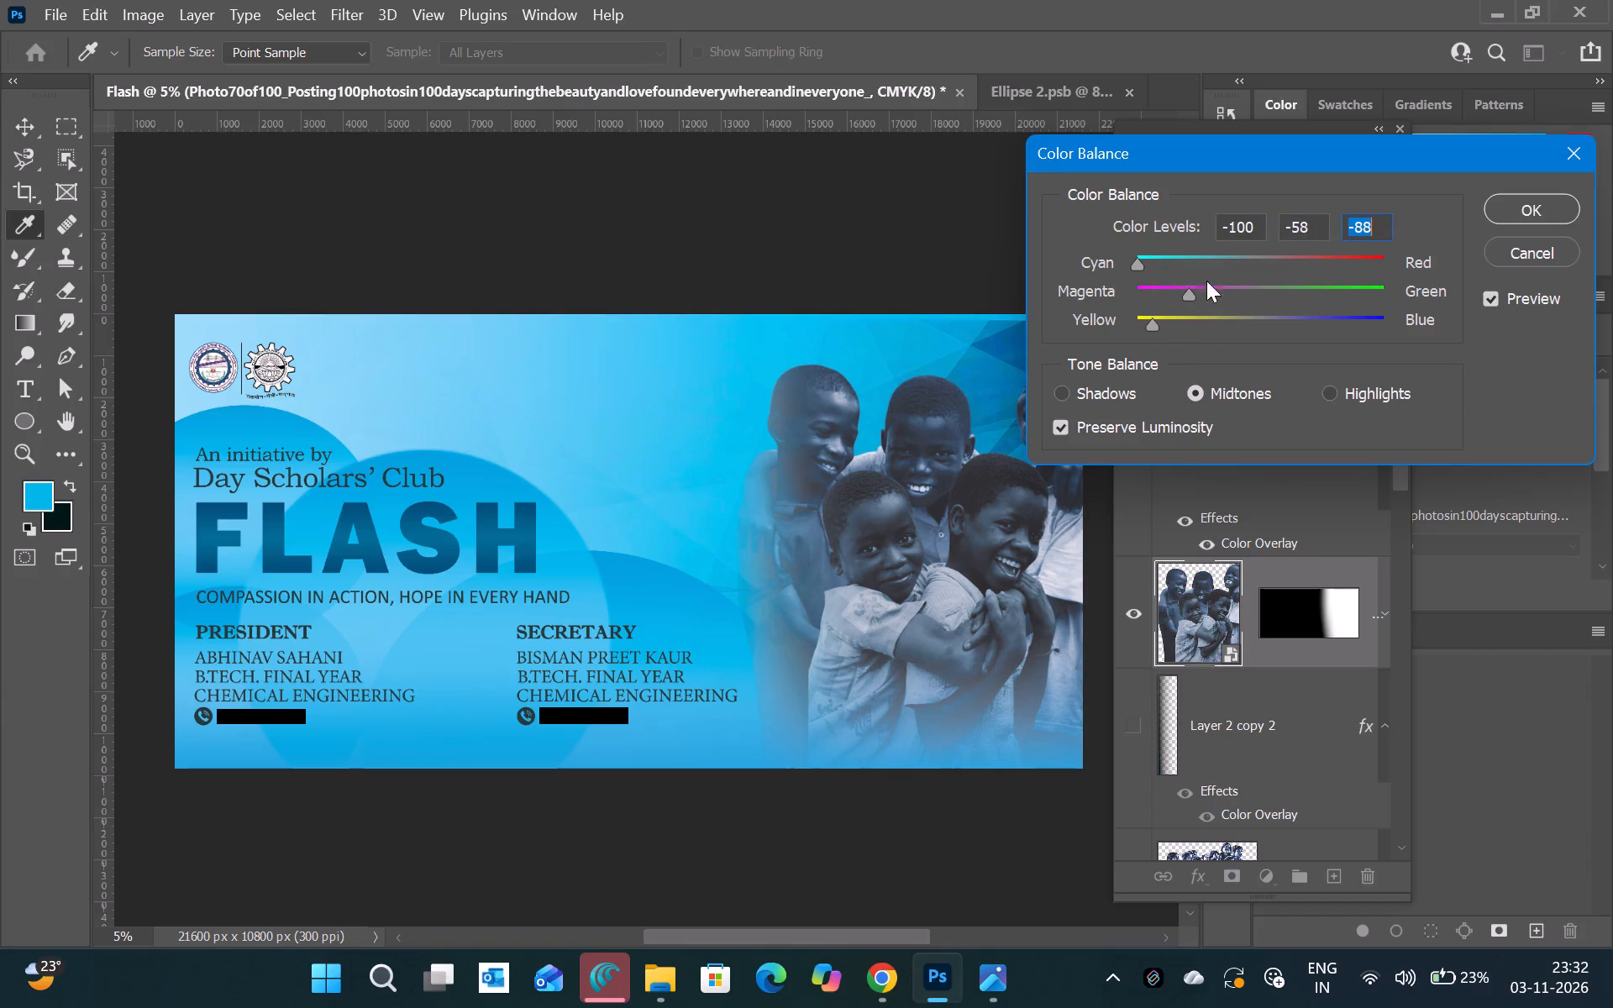
click(1523, 206)
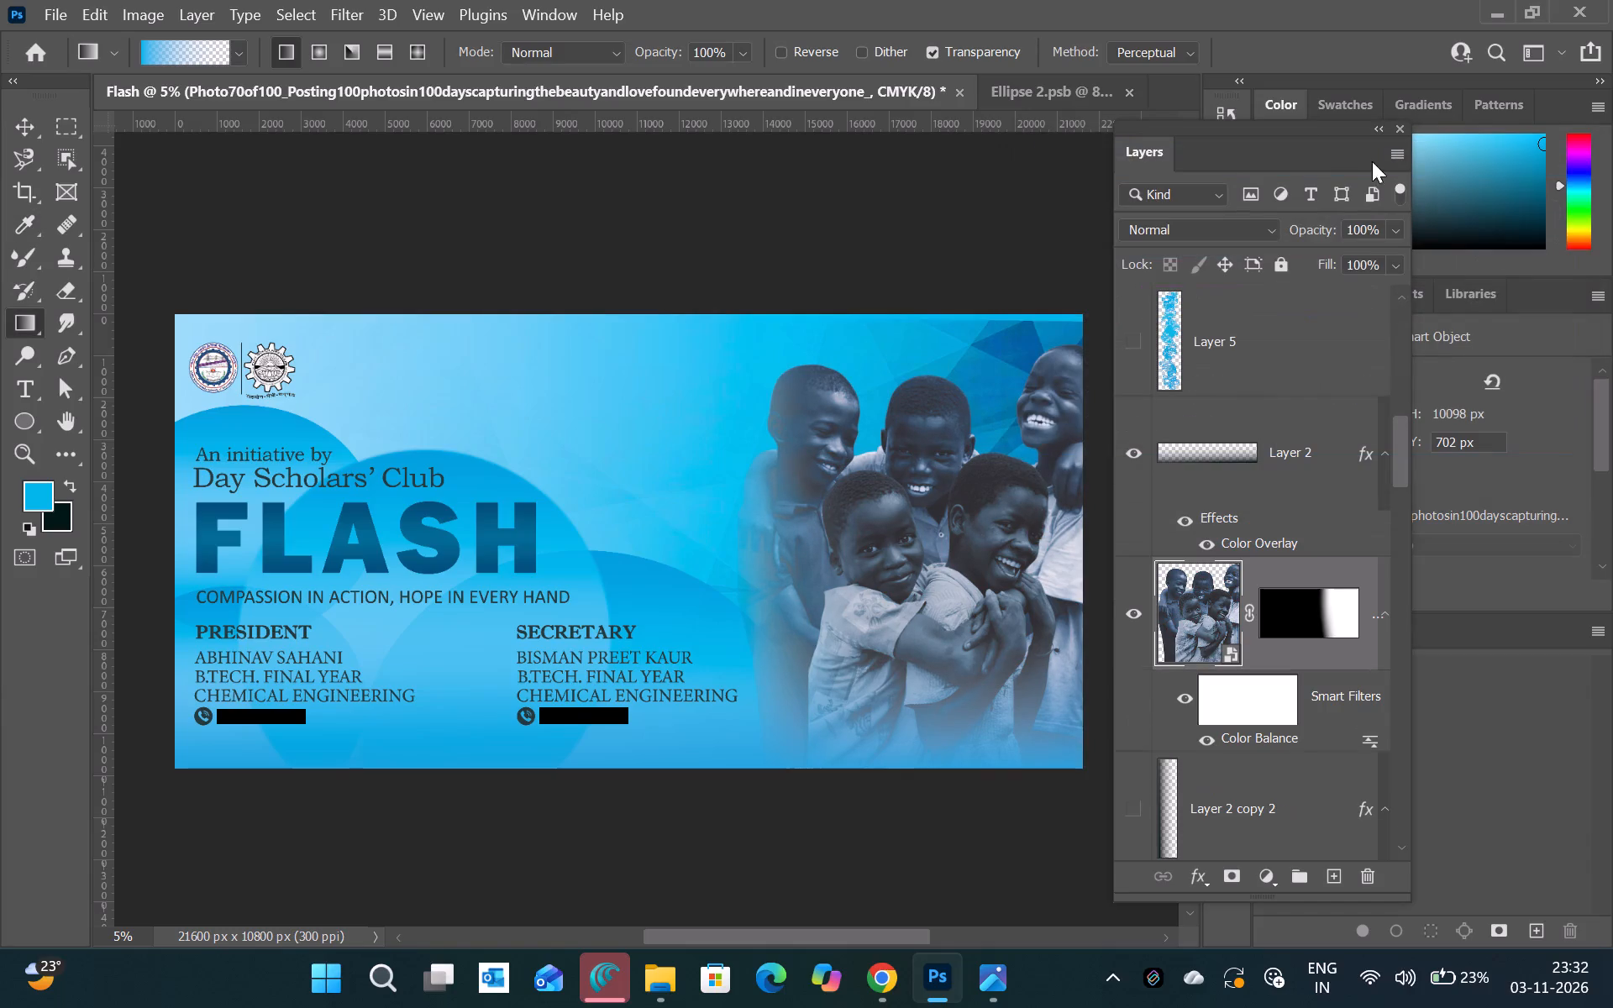
Open the sharing options for the Flash banner document.
scroll(879, 301, left, 1)
scroll(879, 301, right, 1)
click(1599, 43)
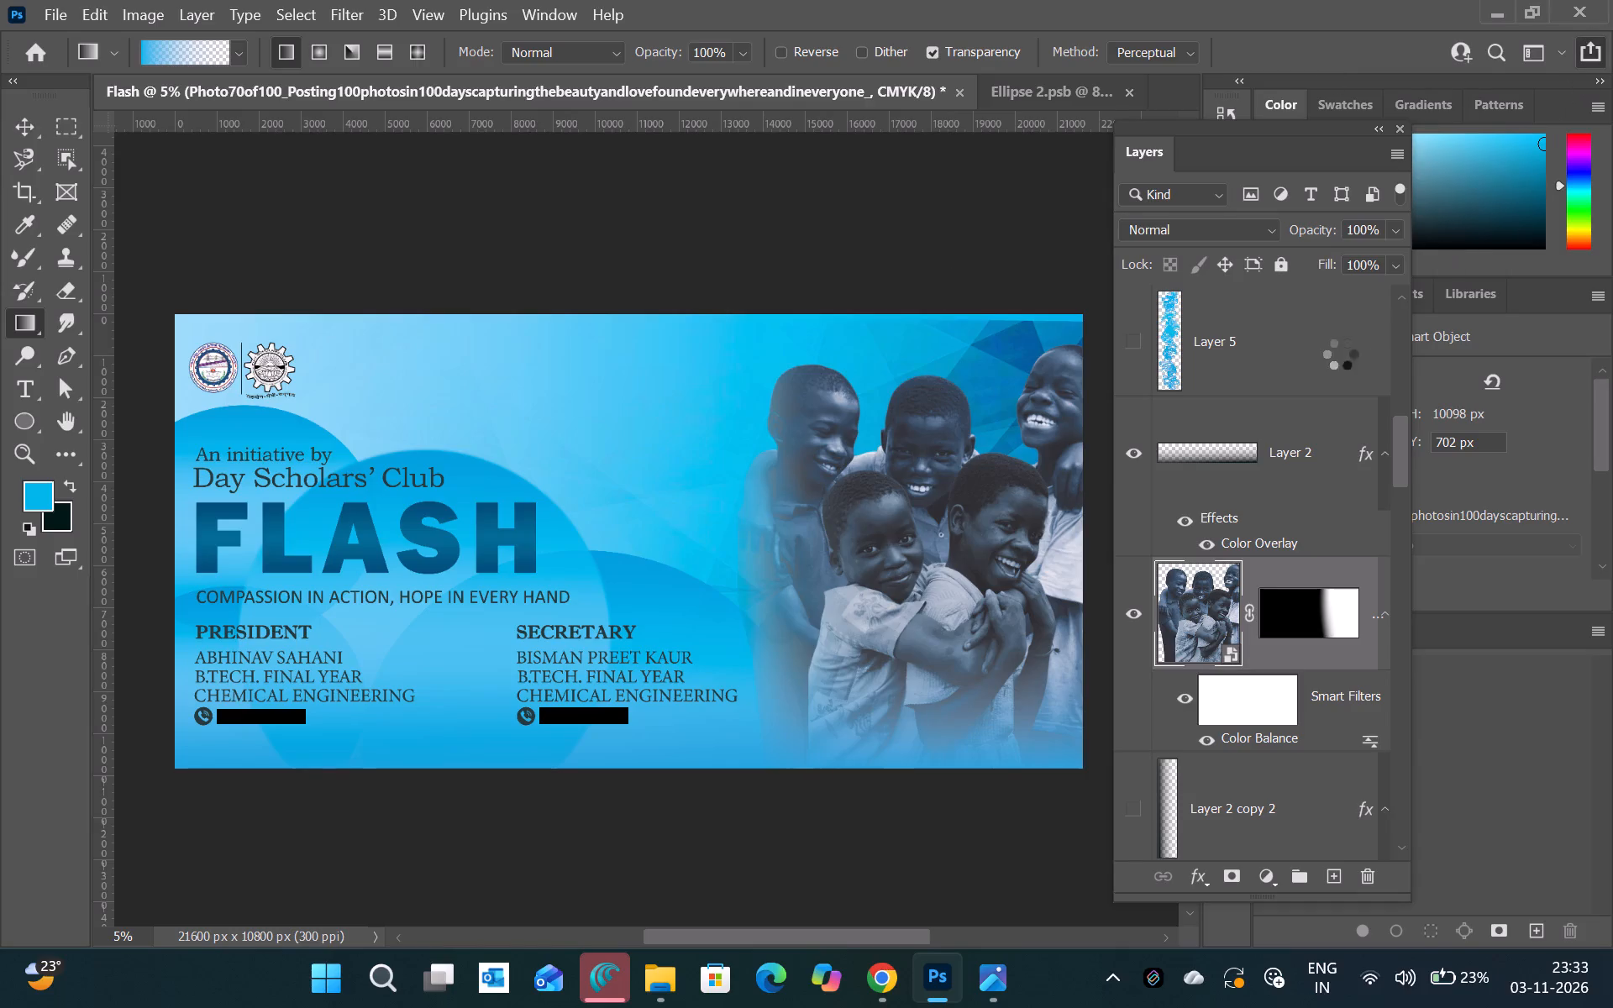
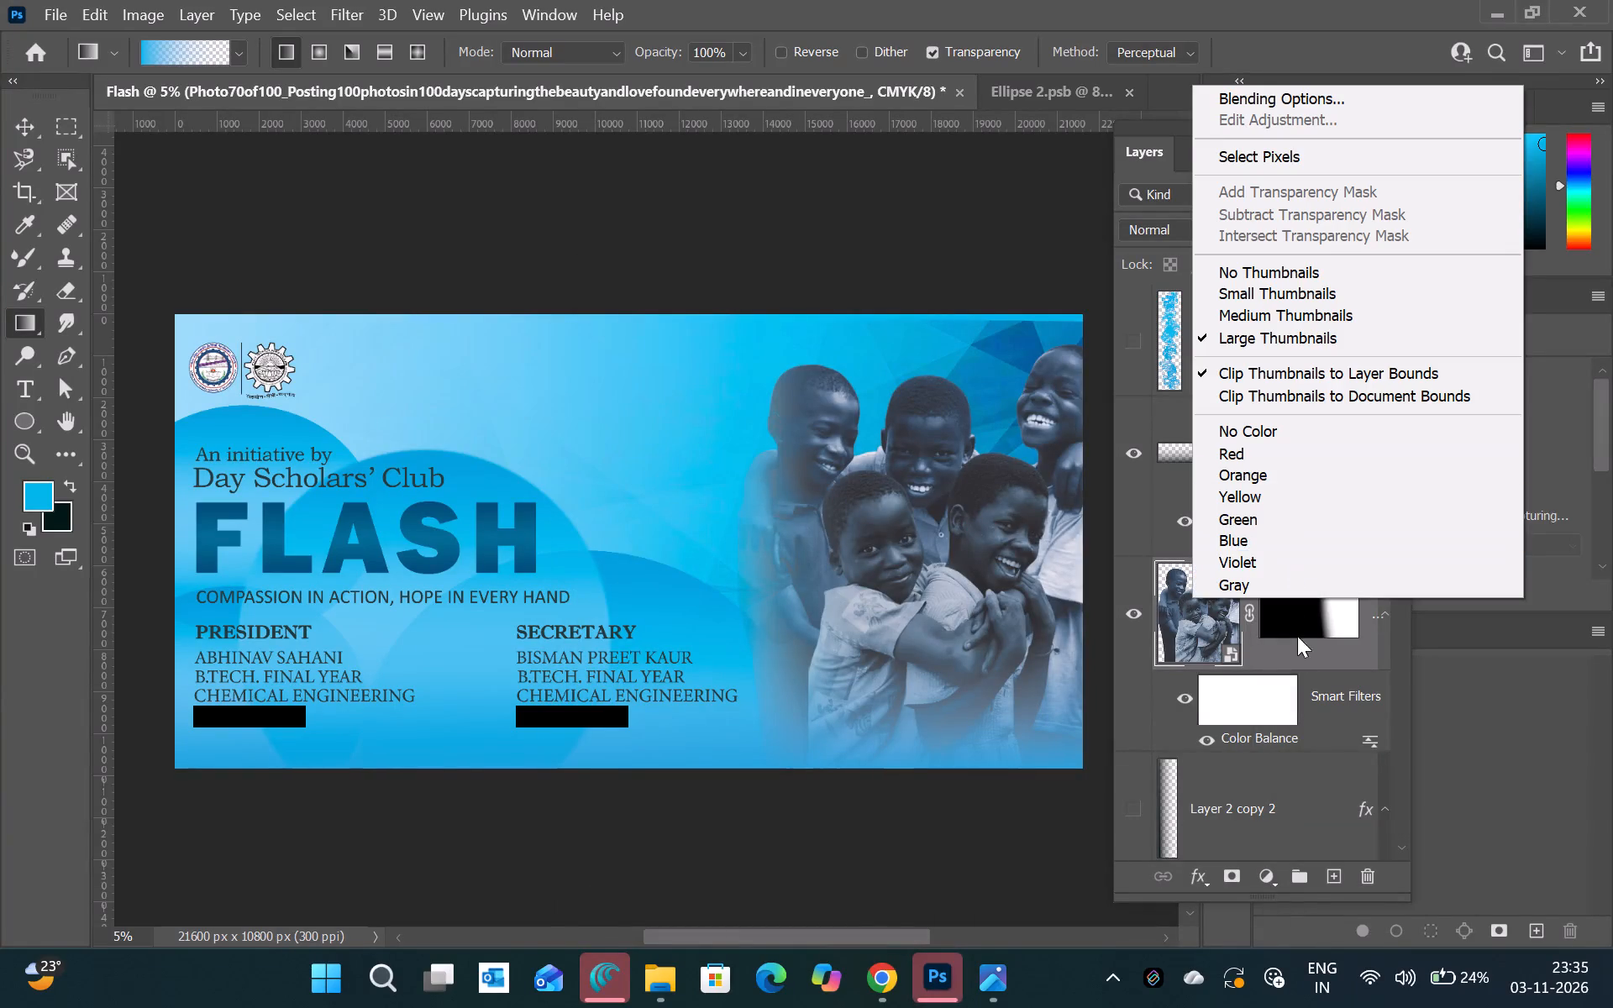
Convert the masked children photo layer, including its Color Balance smart filter, into a new smart object.
click(1296, 648)
right_click(1296, 648)
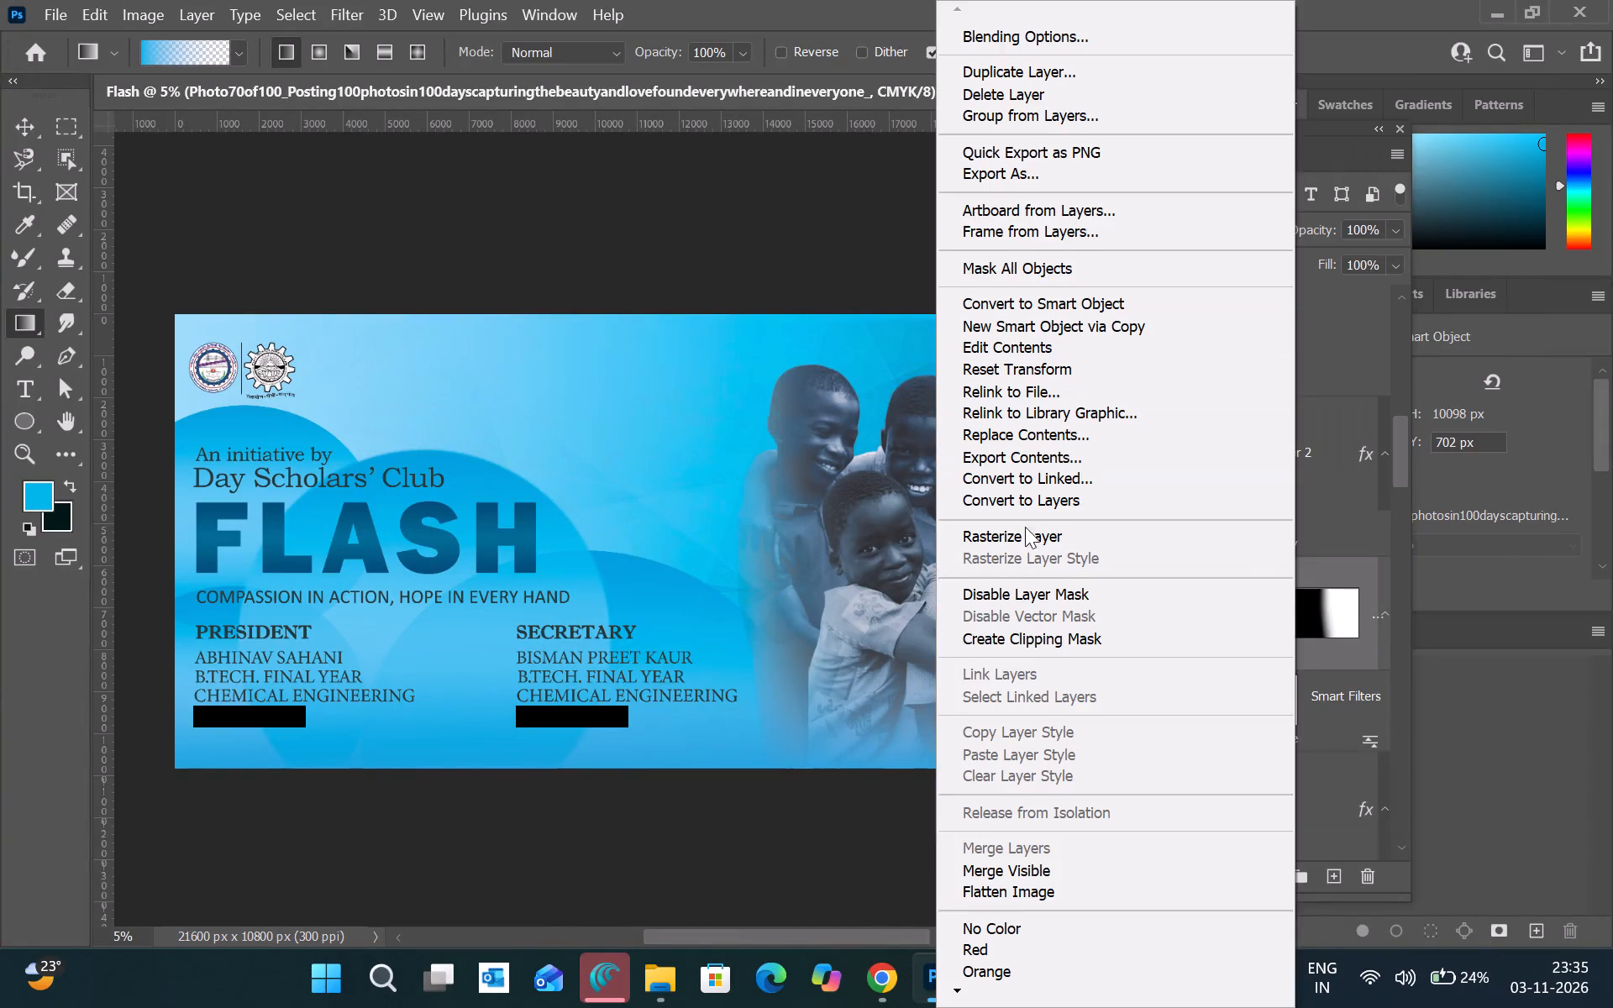
click(1084, 300)
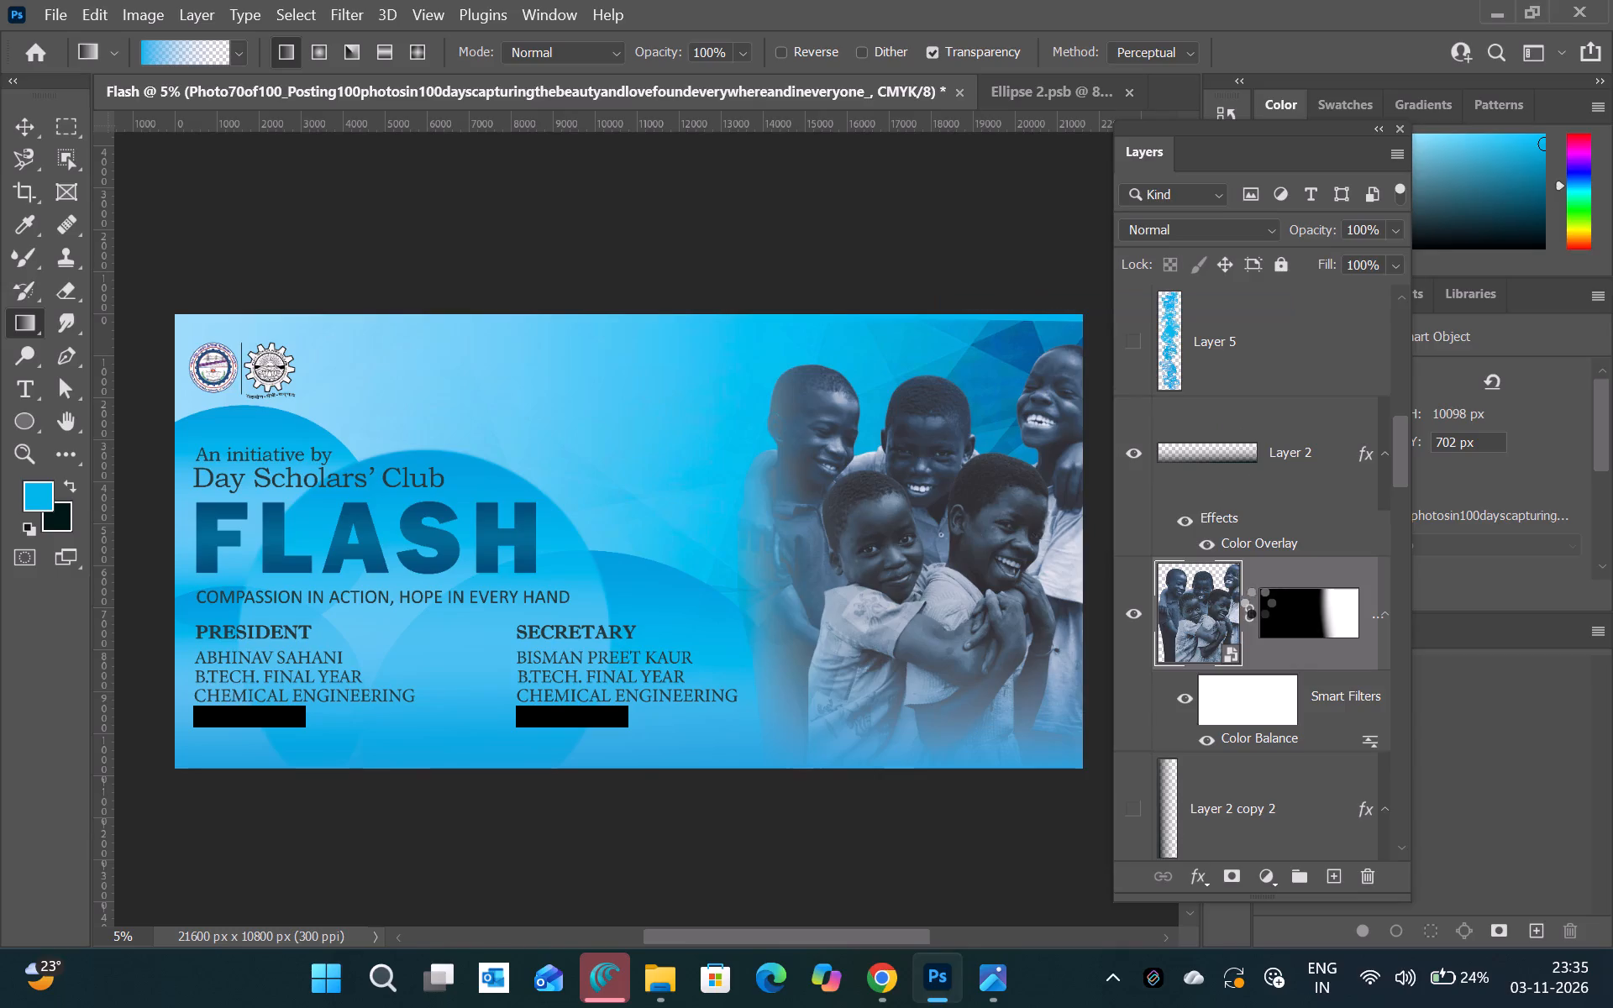
Quick-export the children smart object layer as a PNG to the Desktop, keeping the suggested file name and cancelling the additional Export As settings.
right_click(1215, 606)
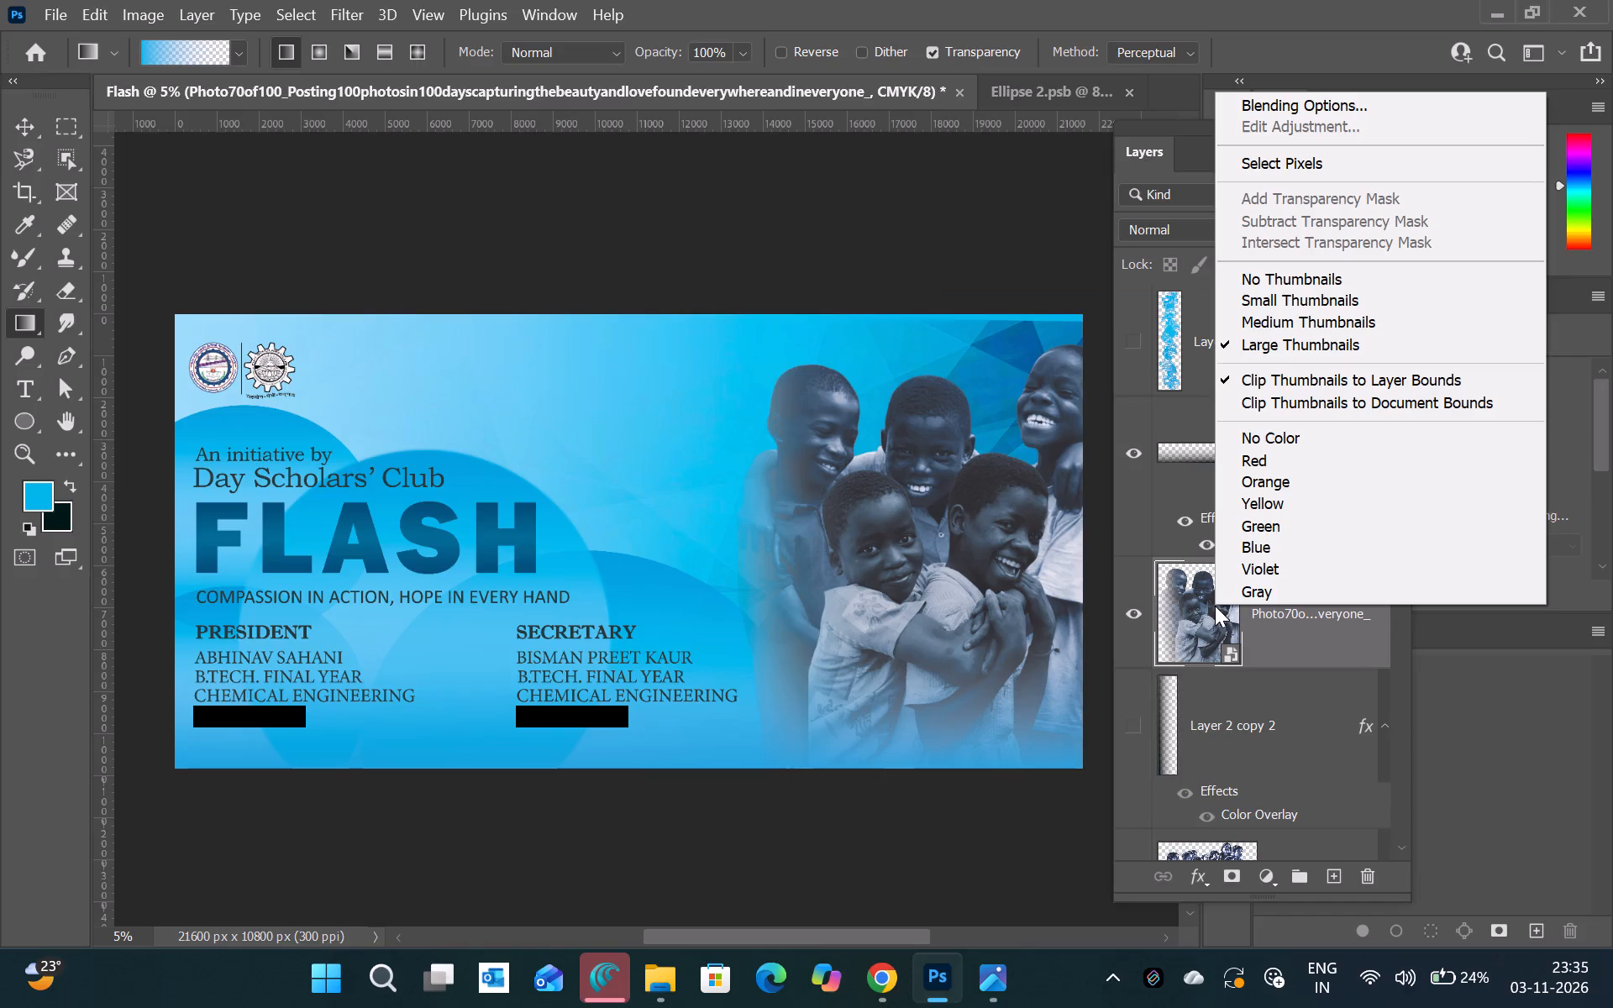
right_click(1311, 655)
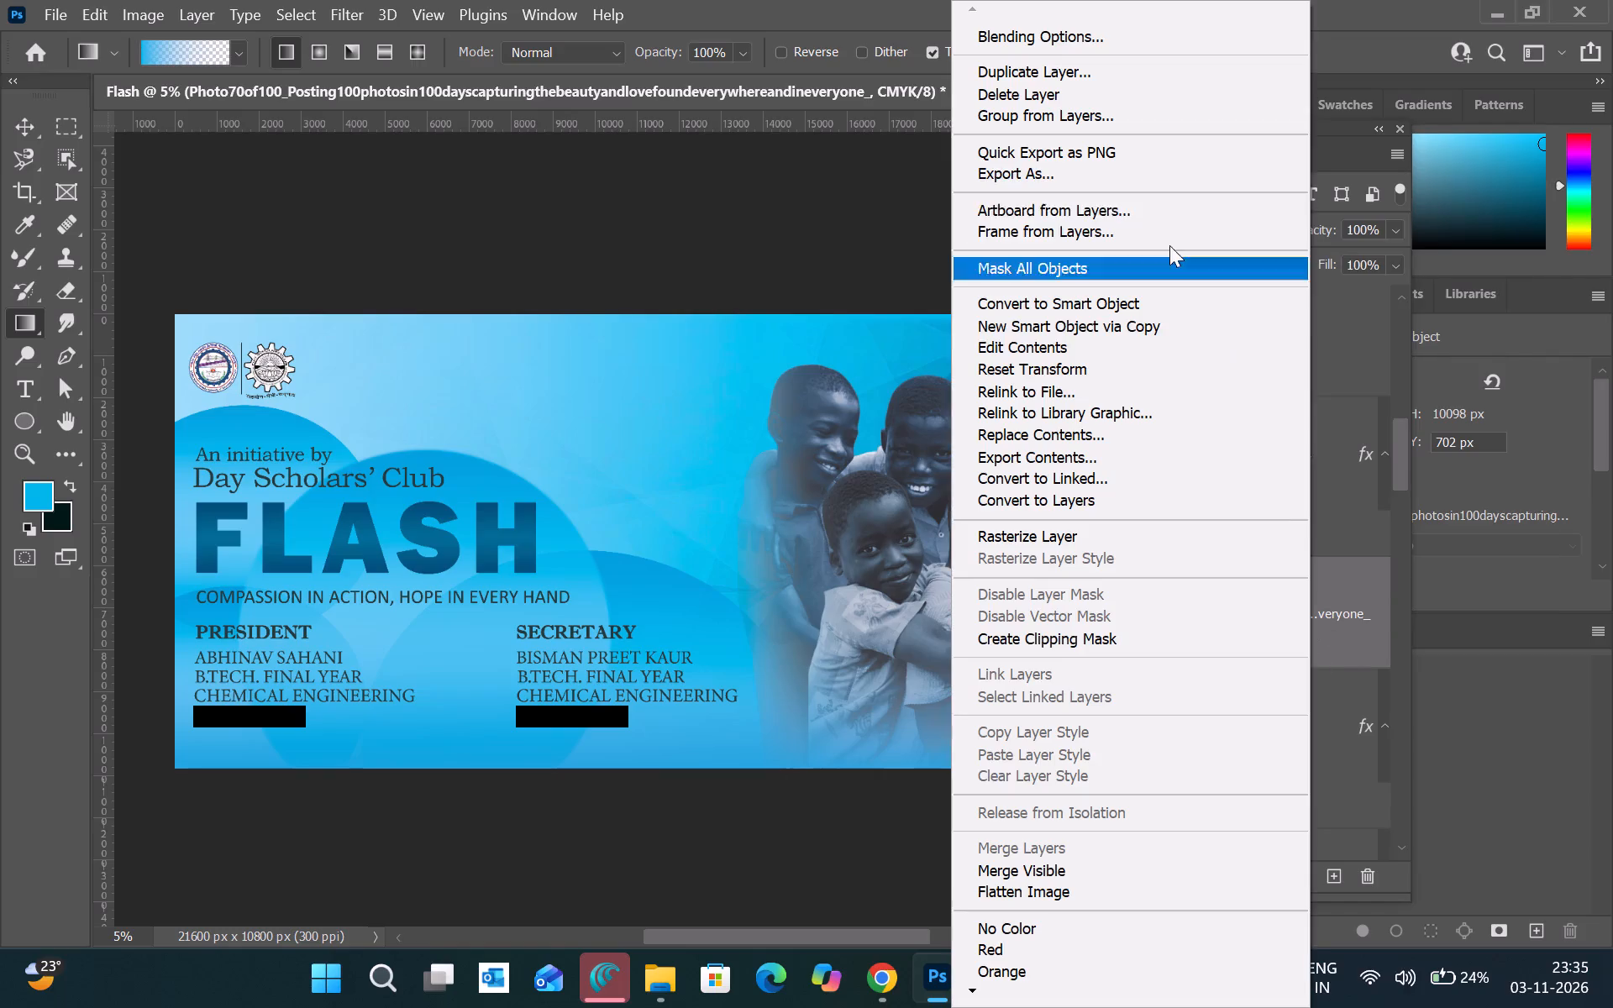
click(1072, 160)
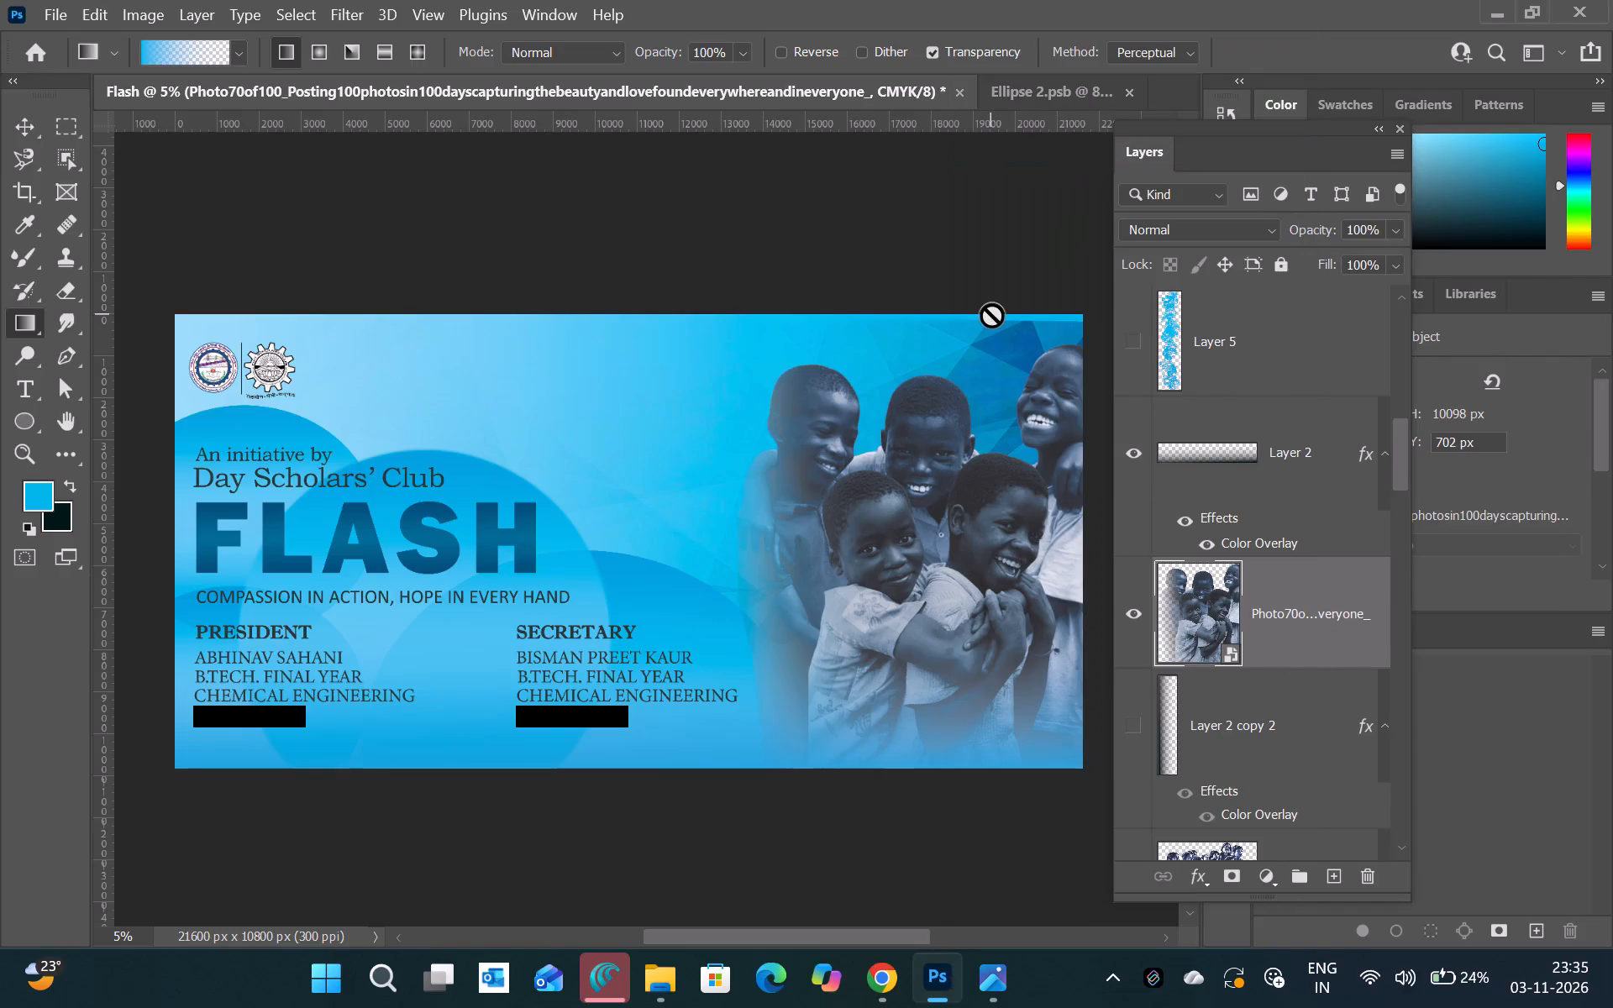
right_click(1254, 595)
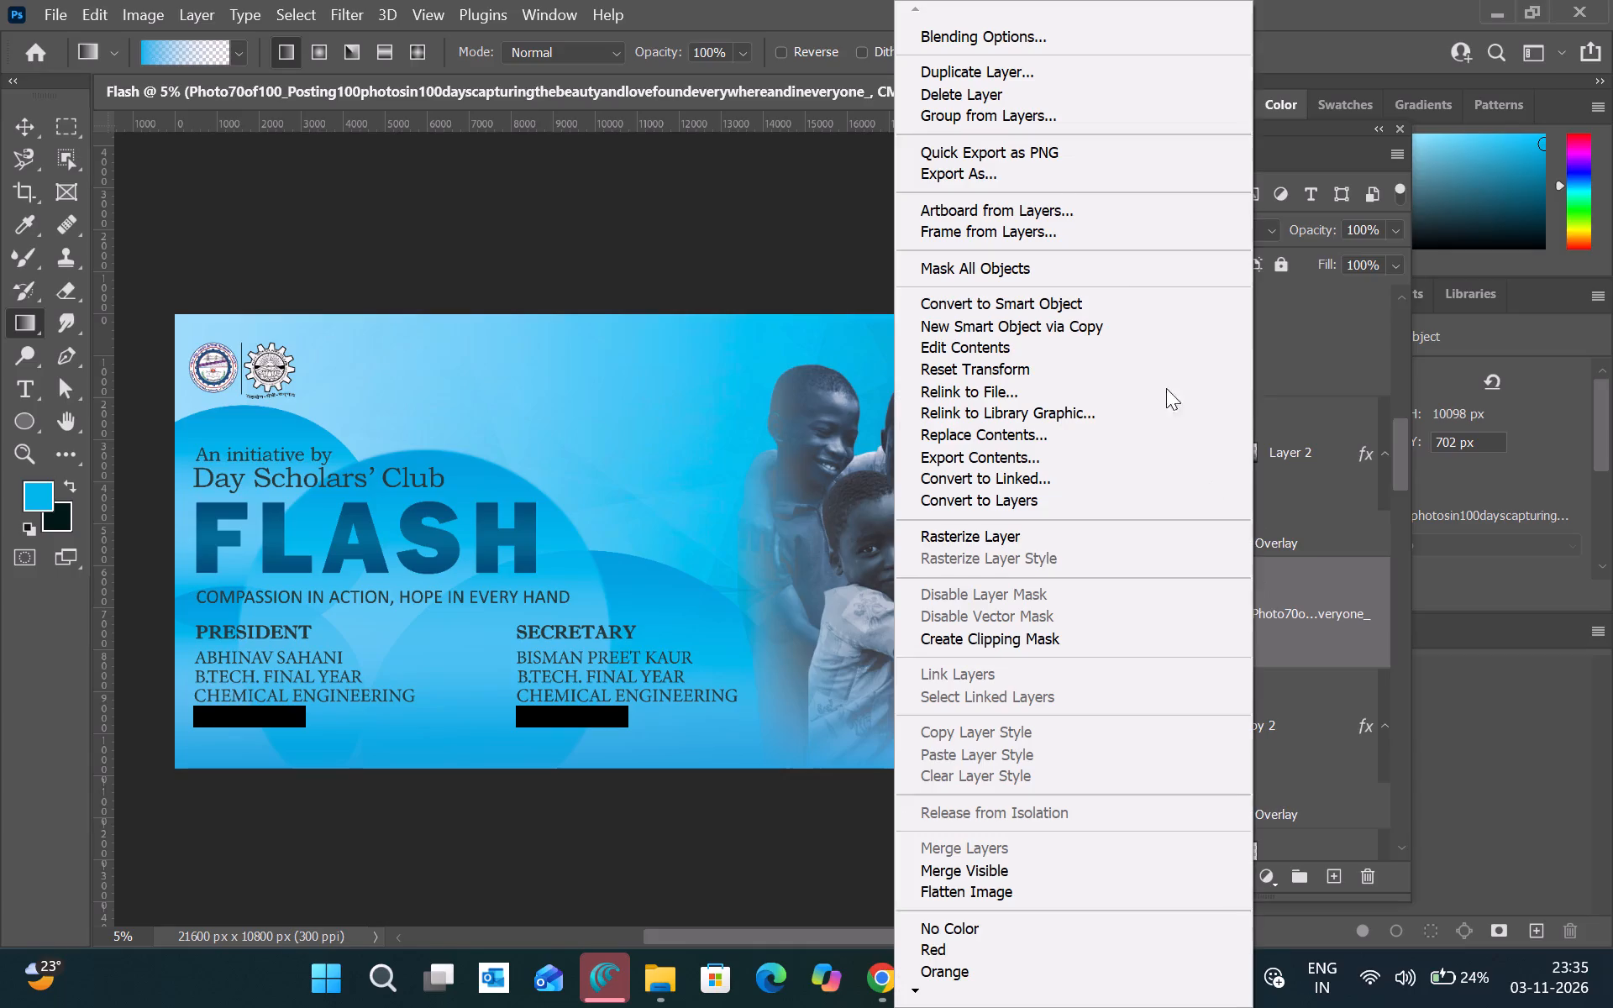
click(922, 173)
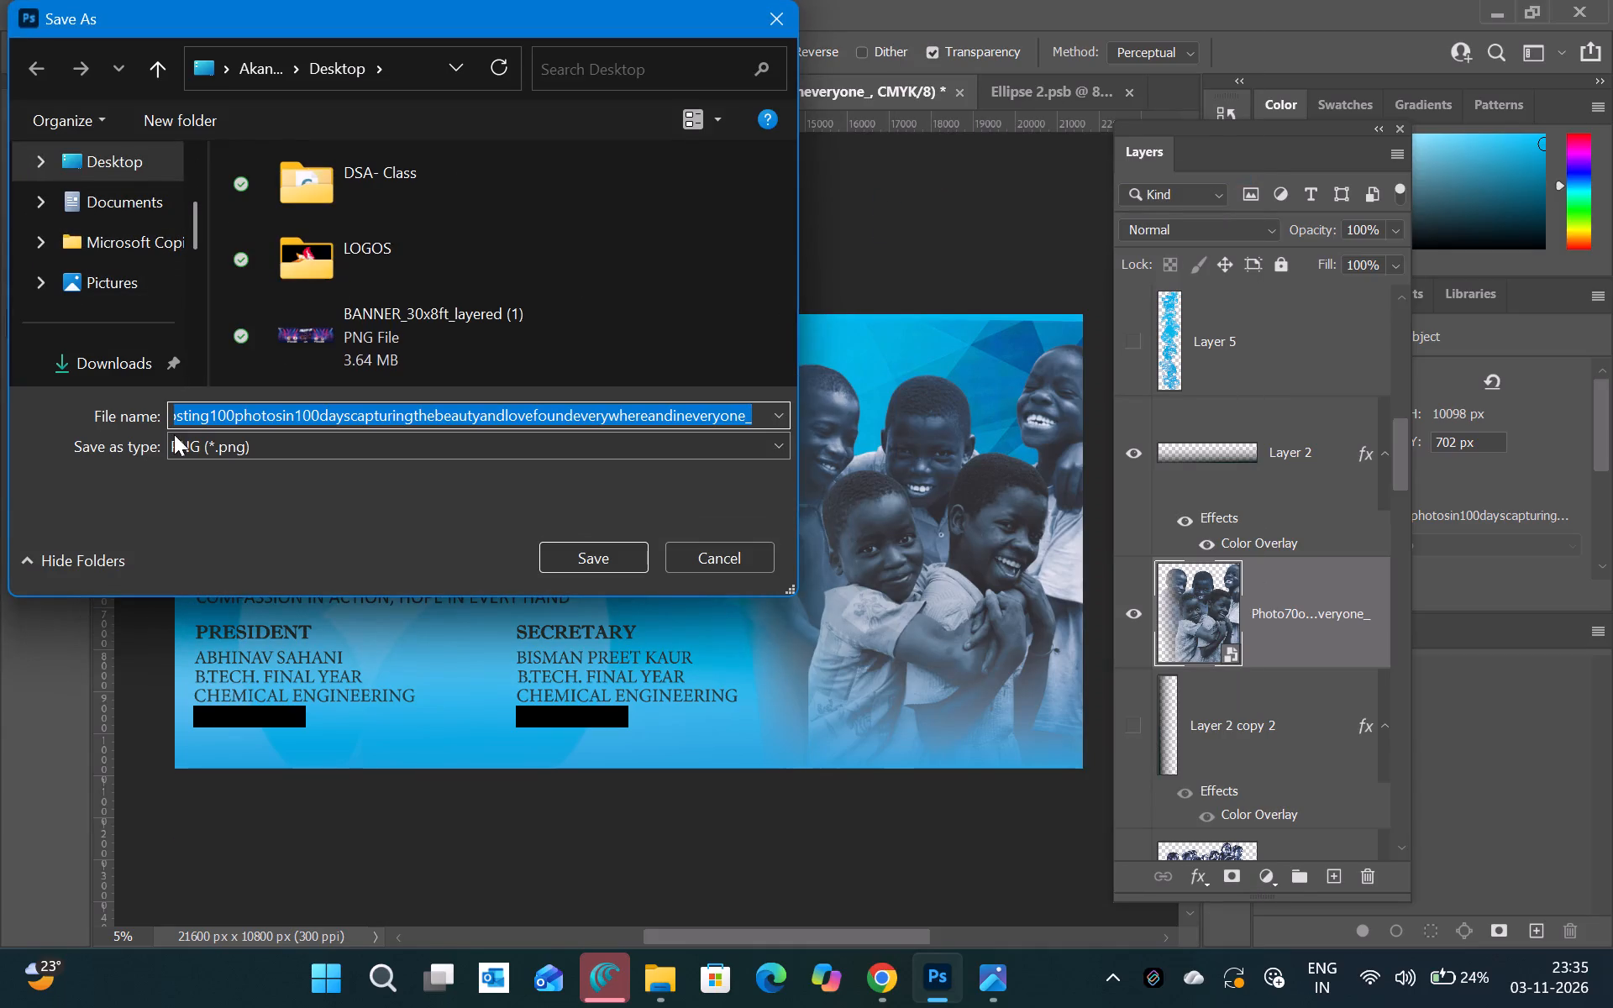
click(146, 166)
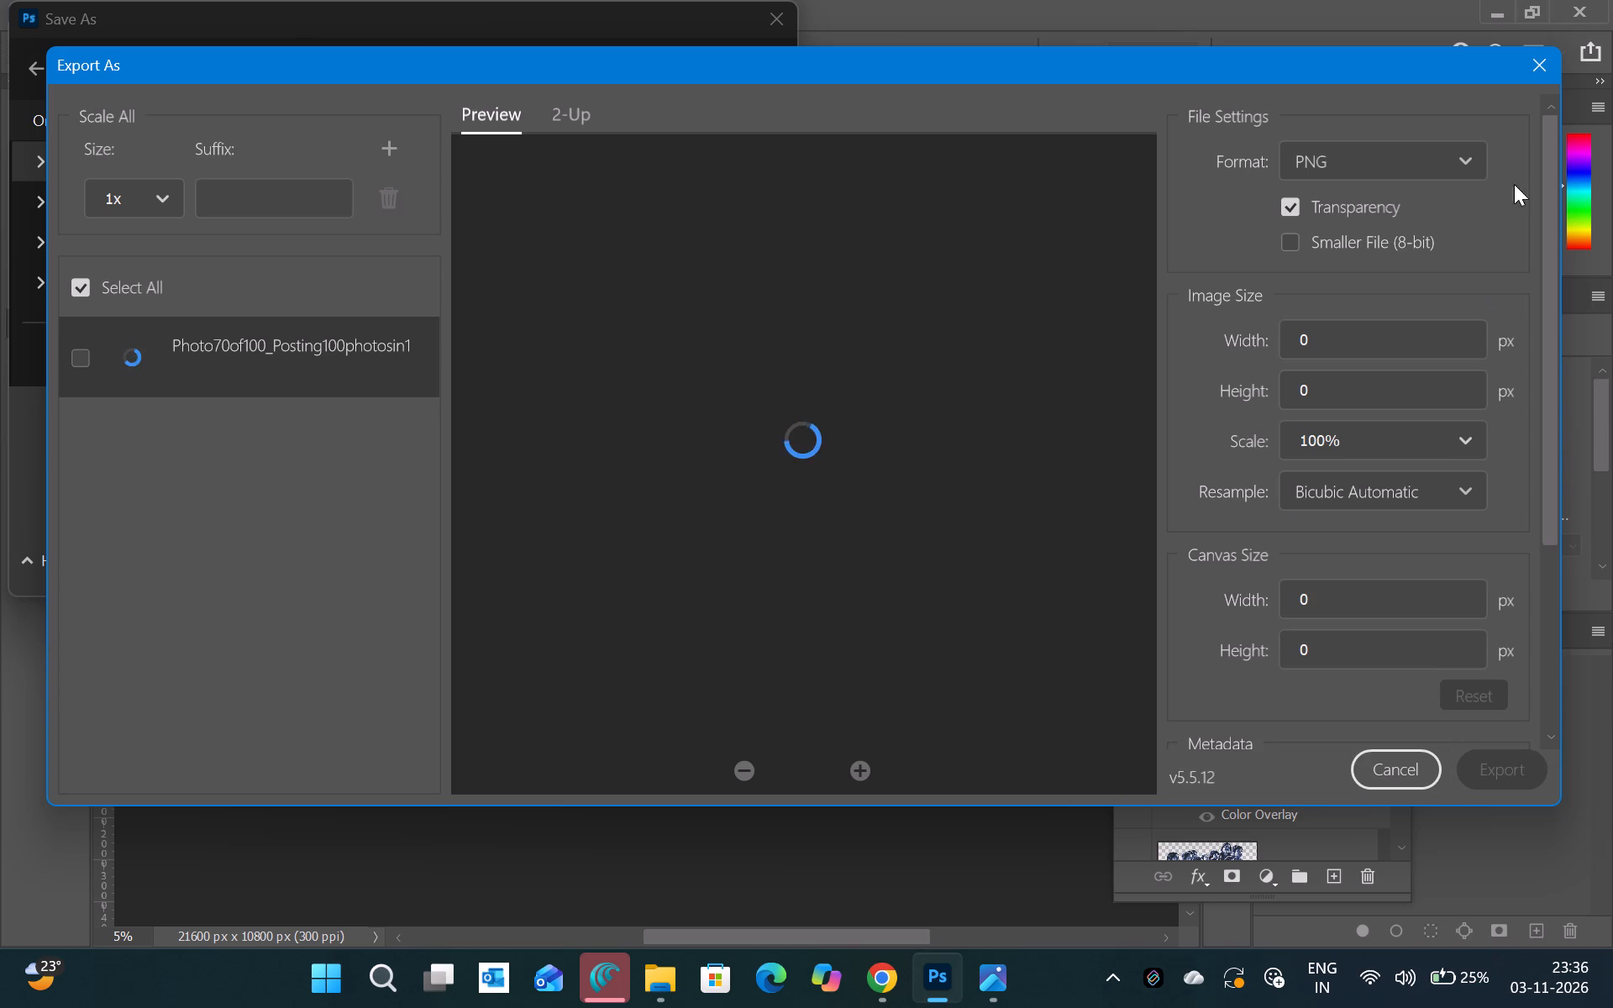
click(1543, 60)
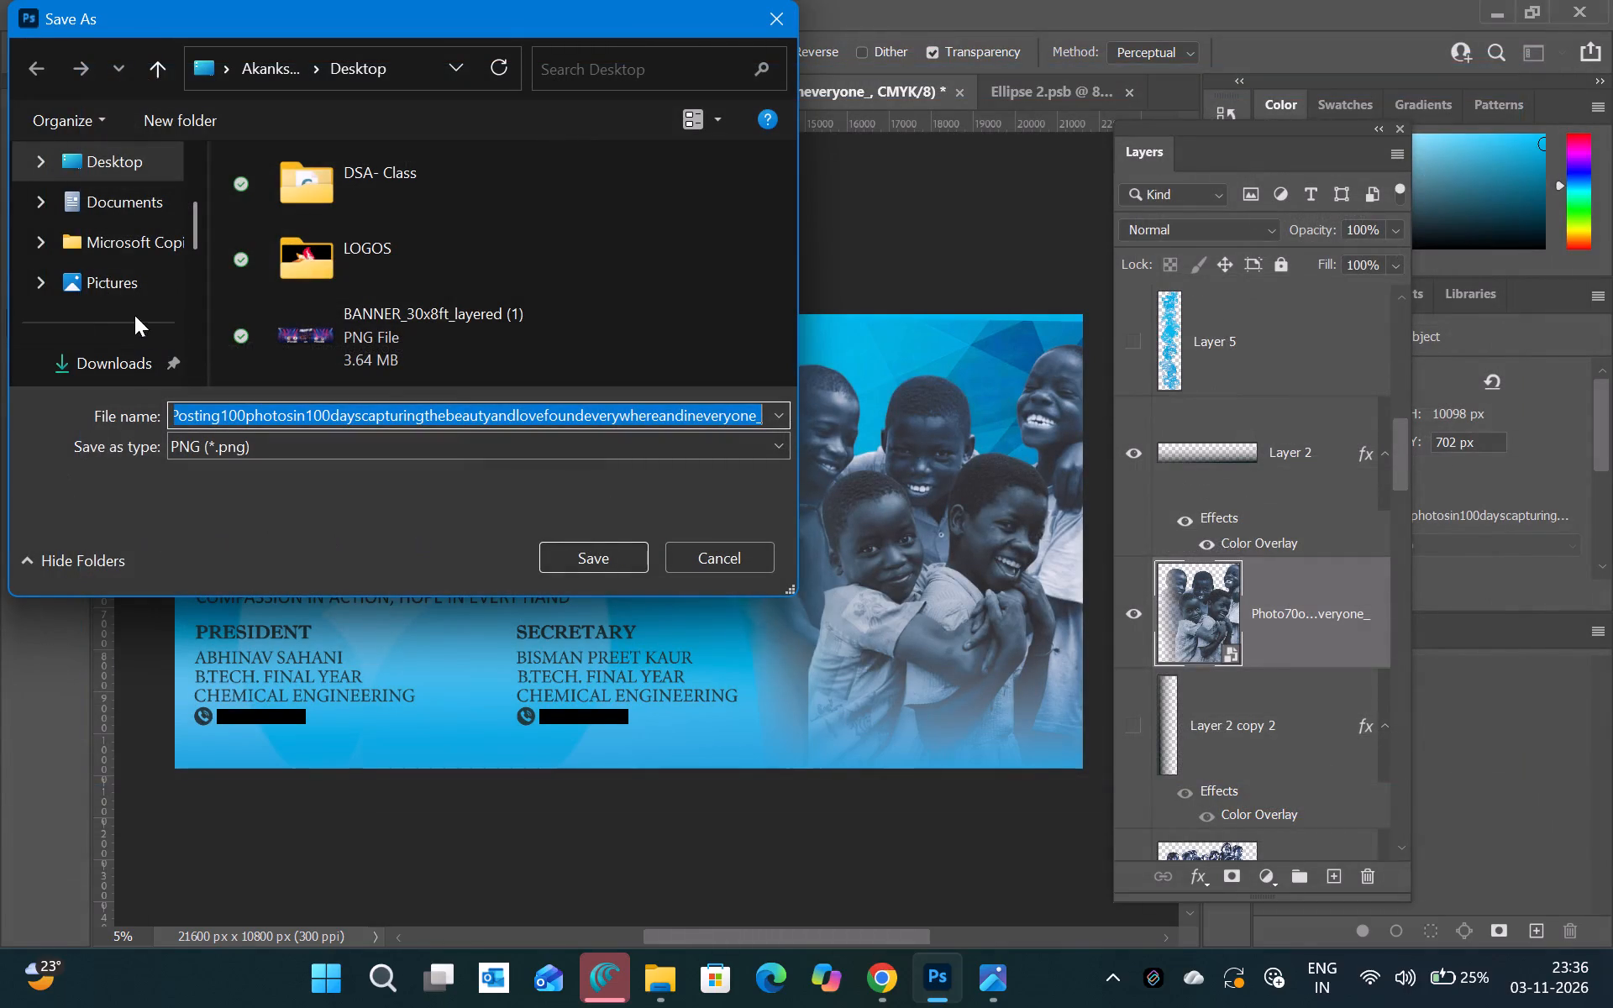
click(570, 551)
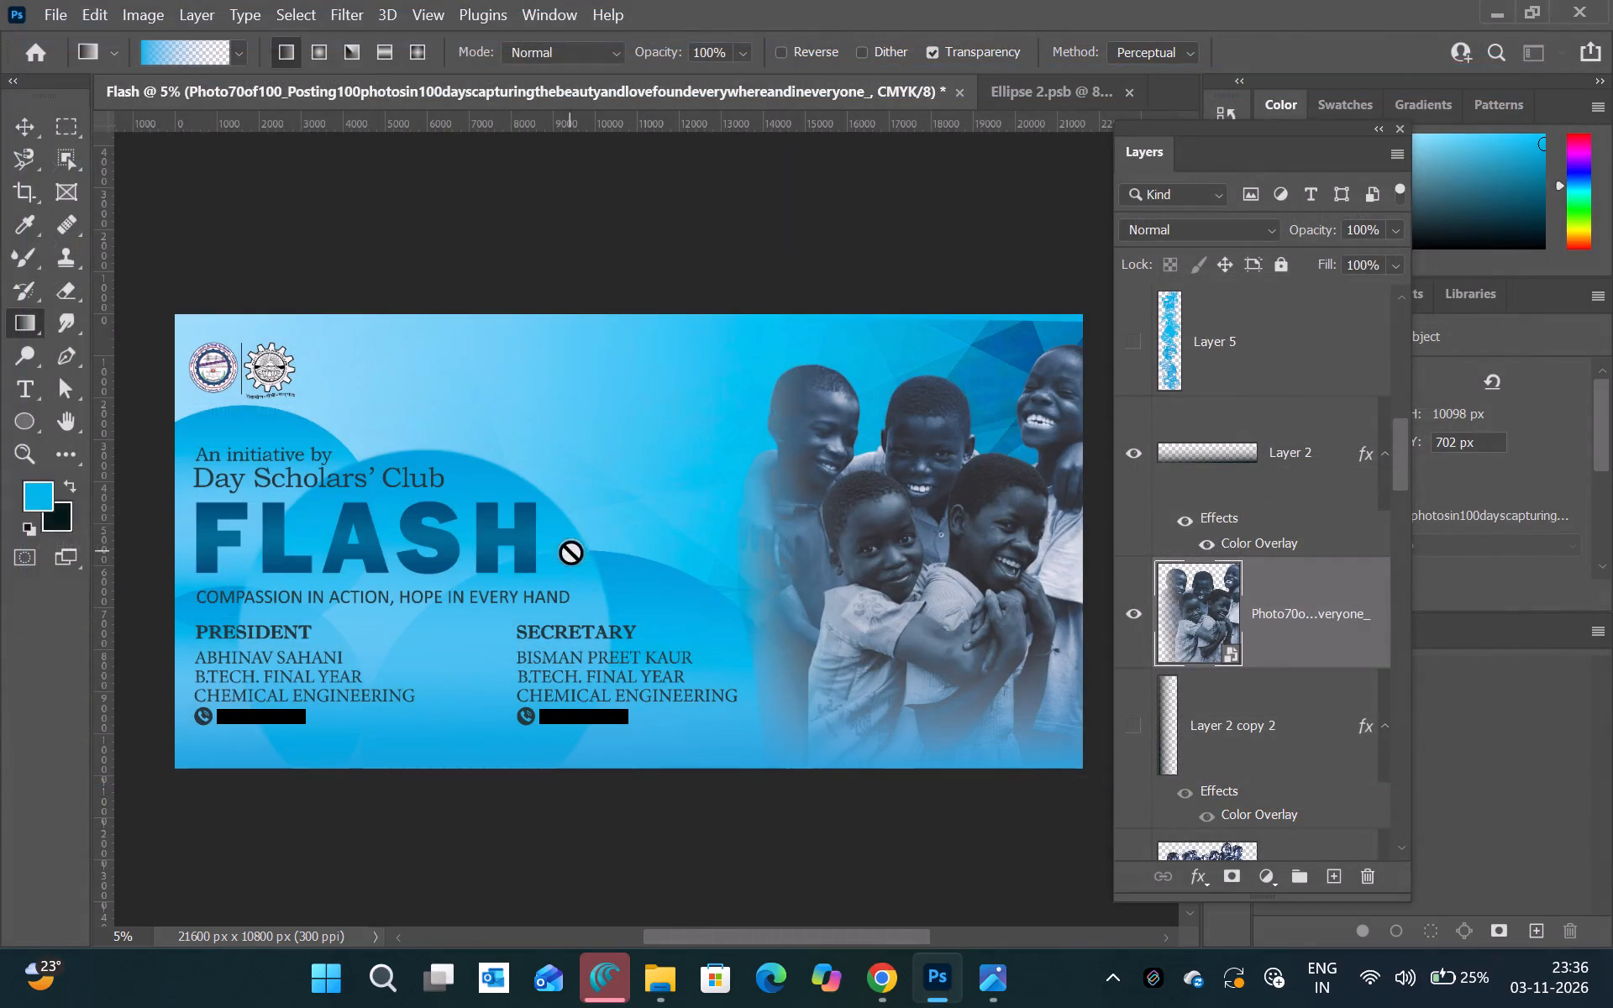
Switch to File Explorer and look in the Desktop folder for the exported children PNG.
click(667, 970)
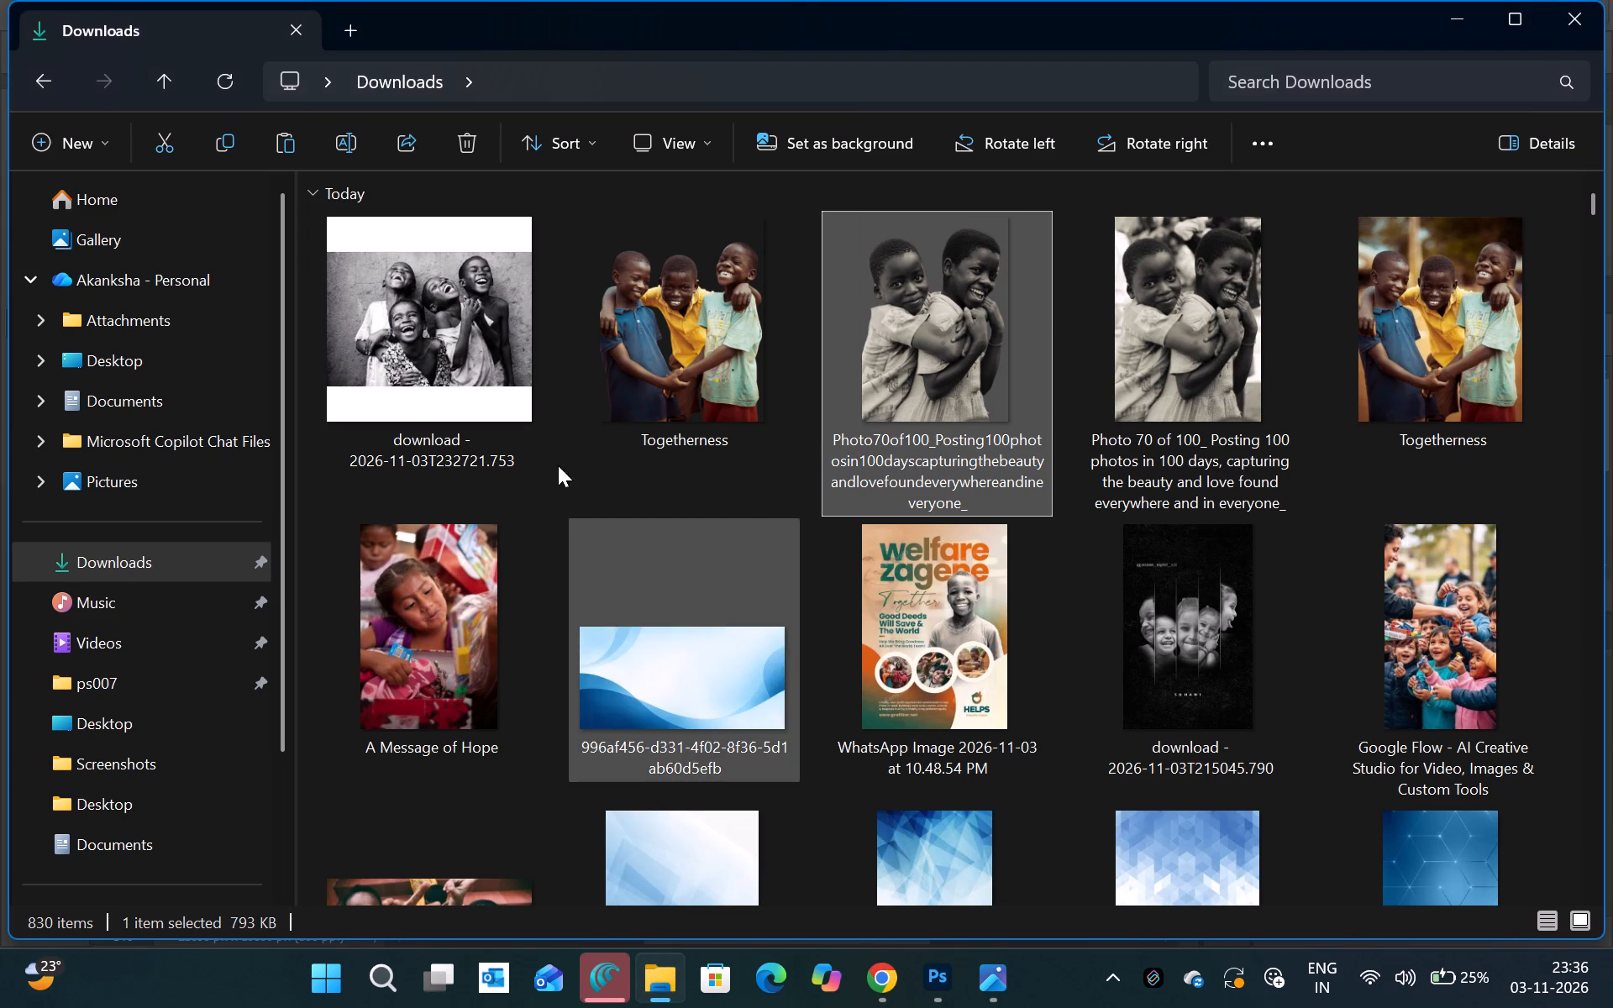
double_click(130, 366)
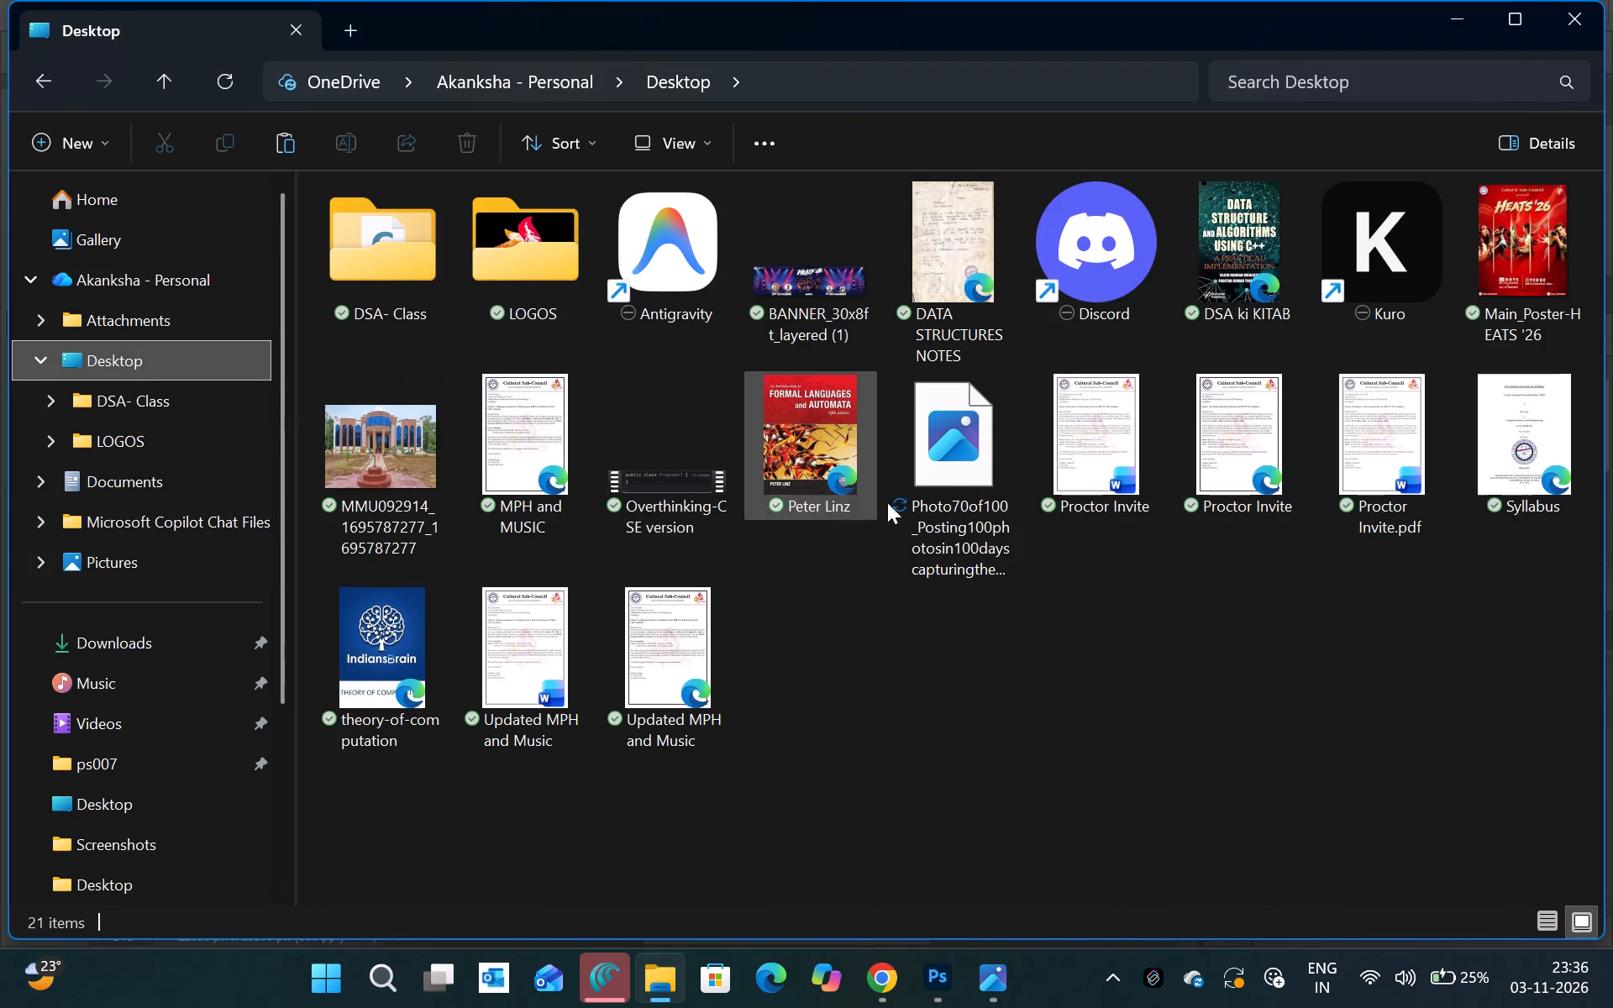
scroll(958, 365, up, 2)
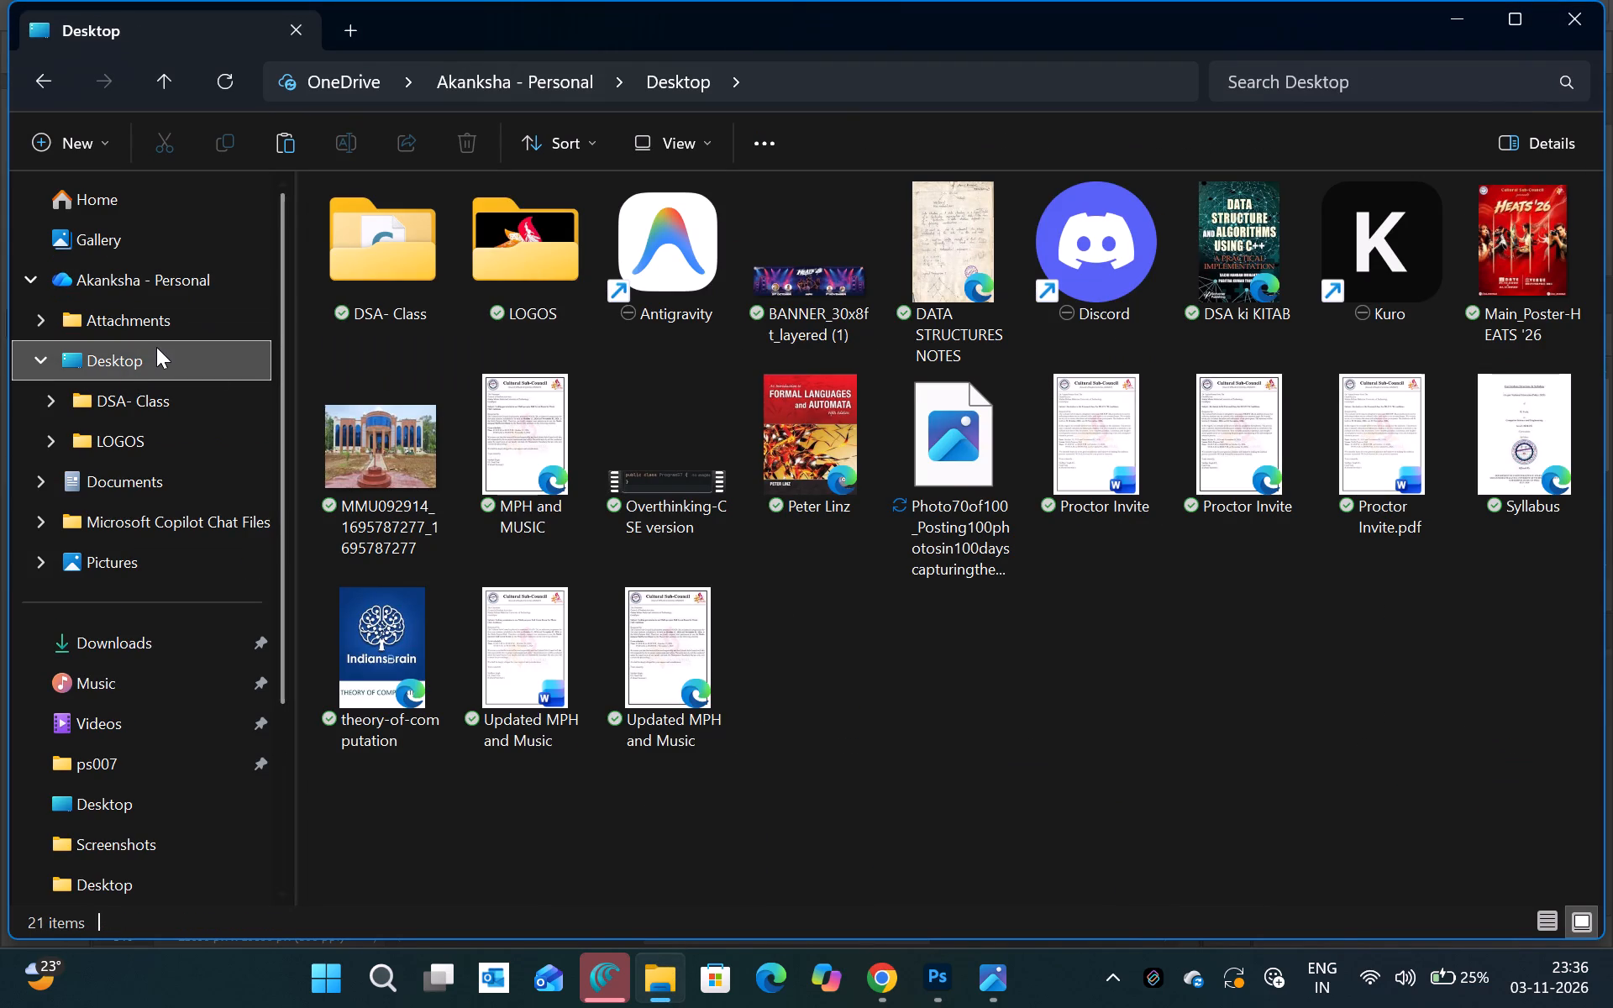
triple_click(156, 347)
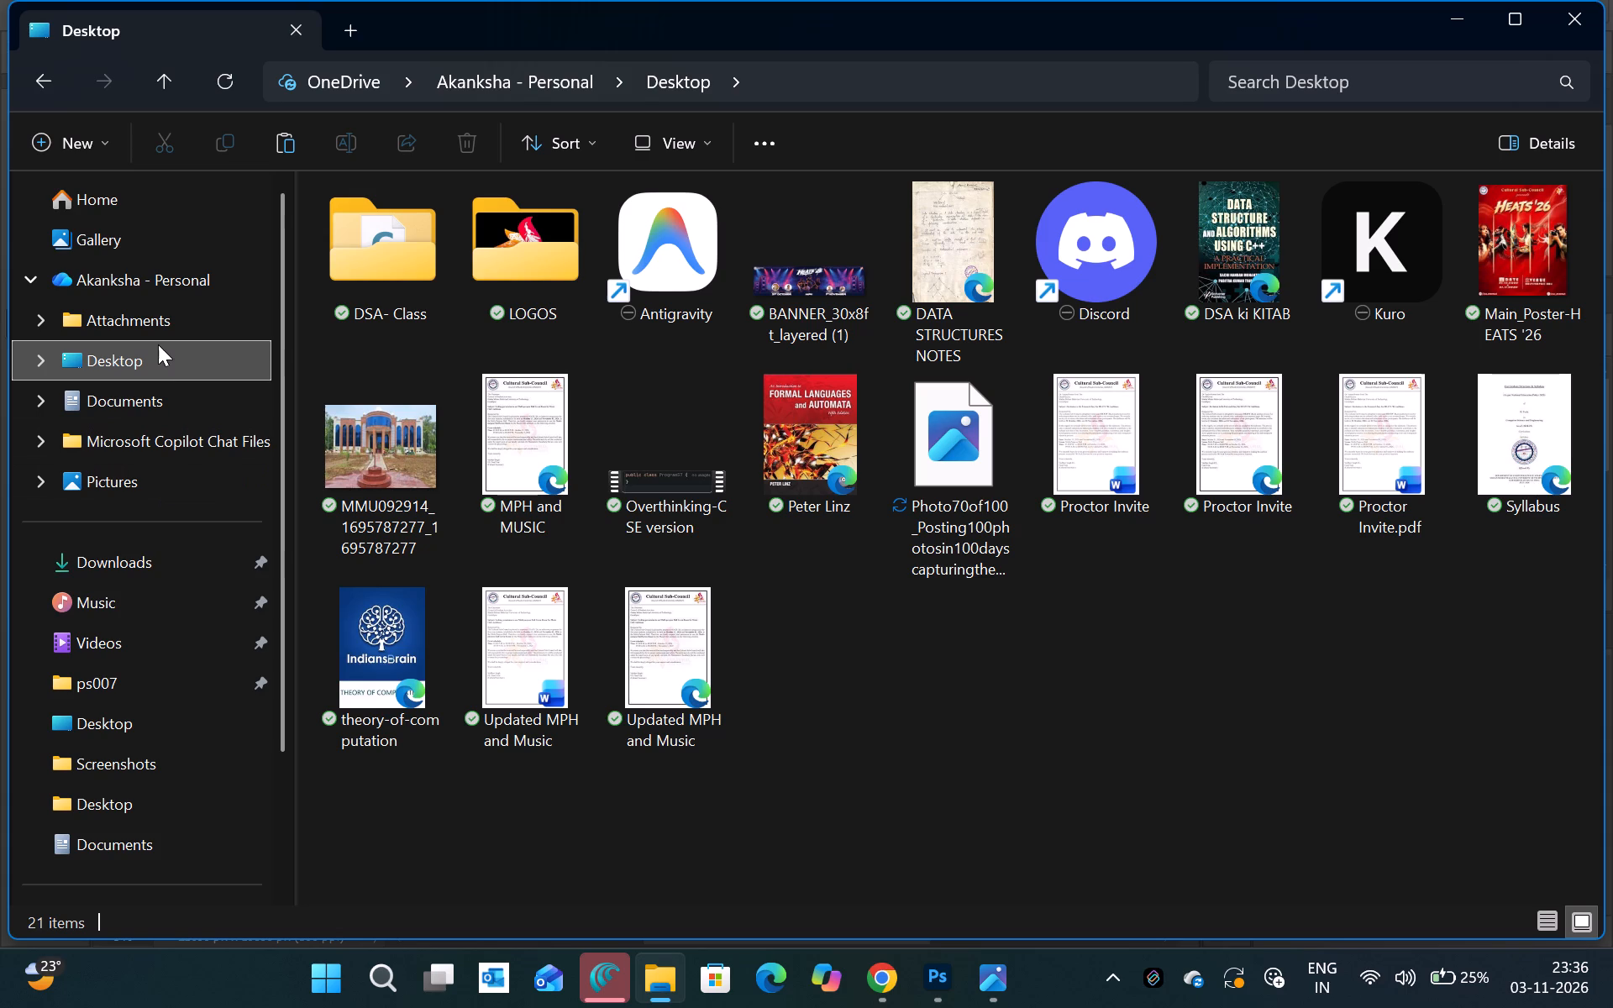
click(107, 714)
triple_click(107, 714)
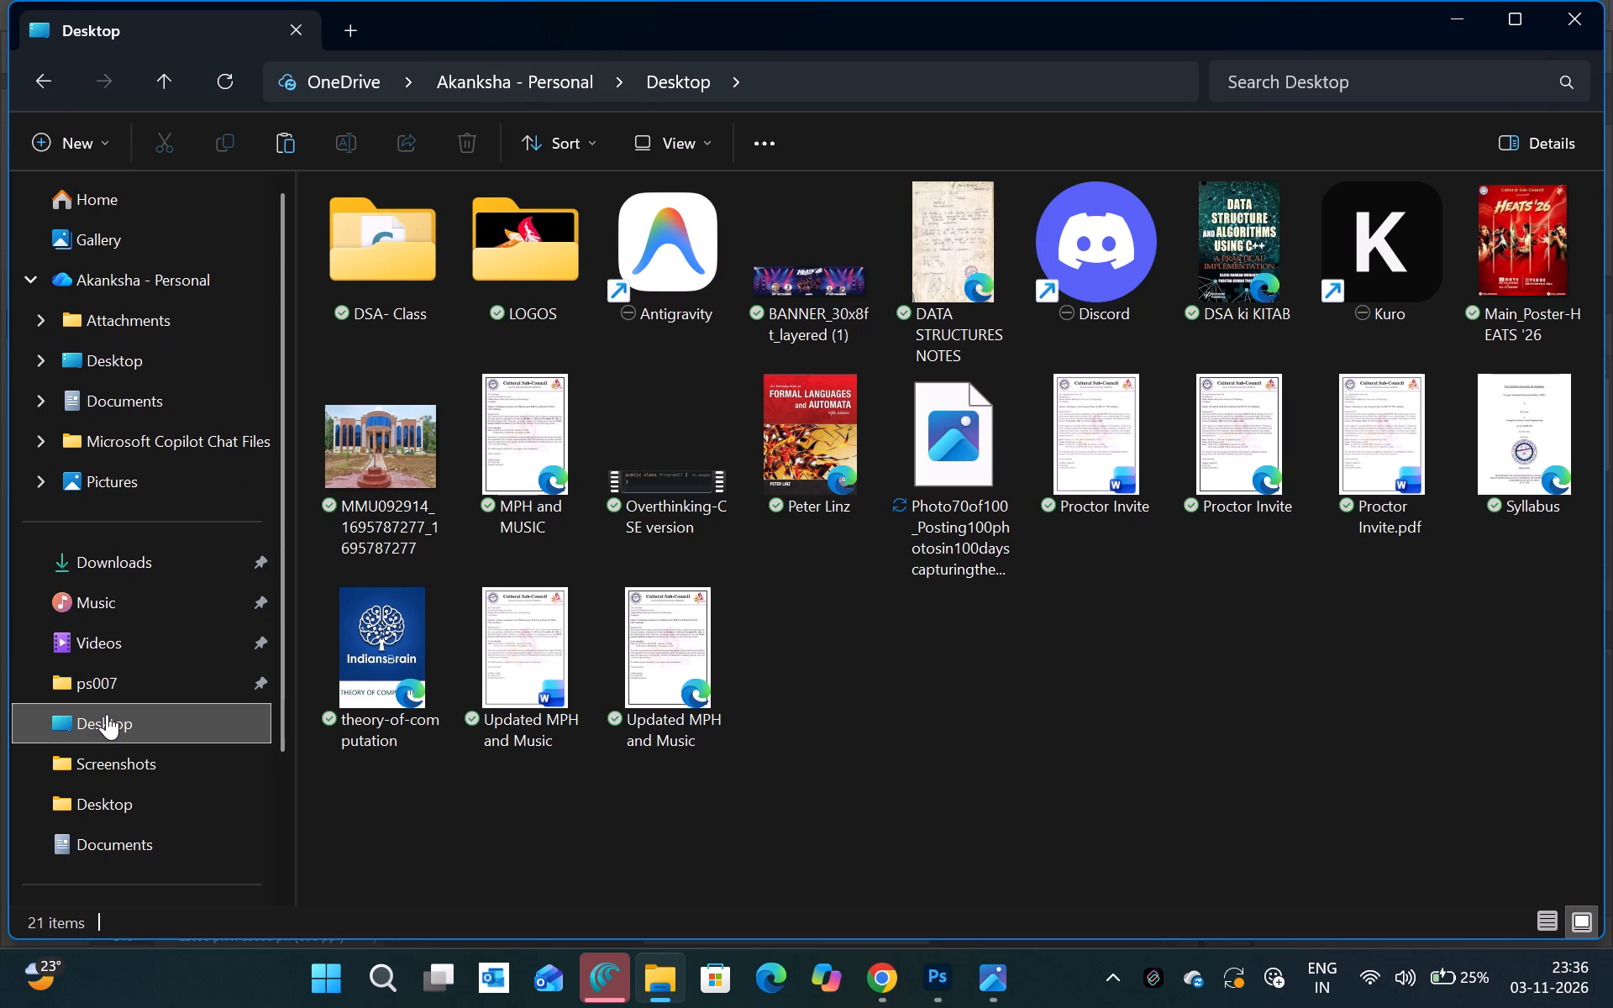
Return to Photoshop and open the sharing options for the Flash banner document.
click(941, 970)
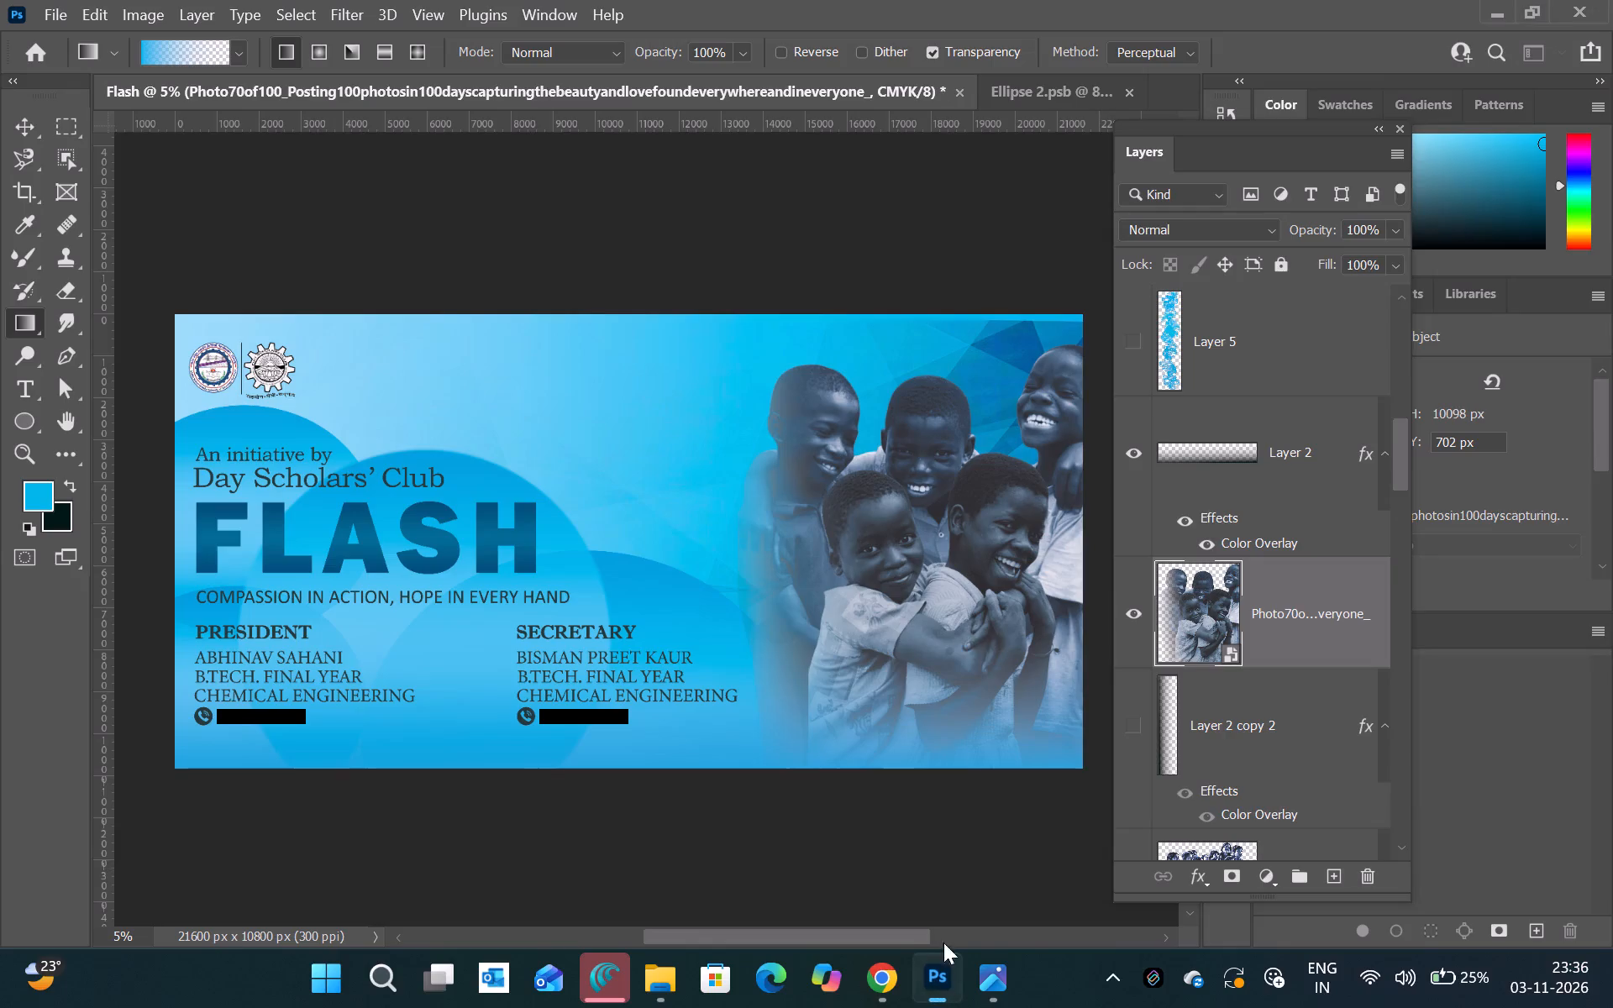
click(1592, 49)
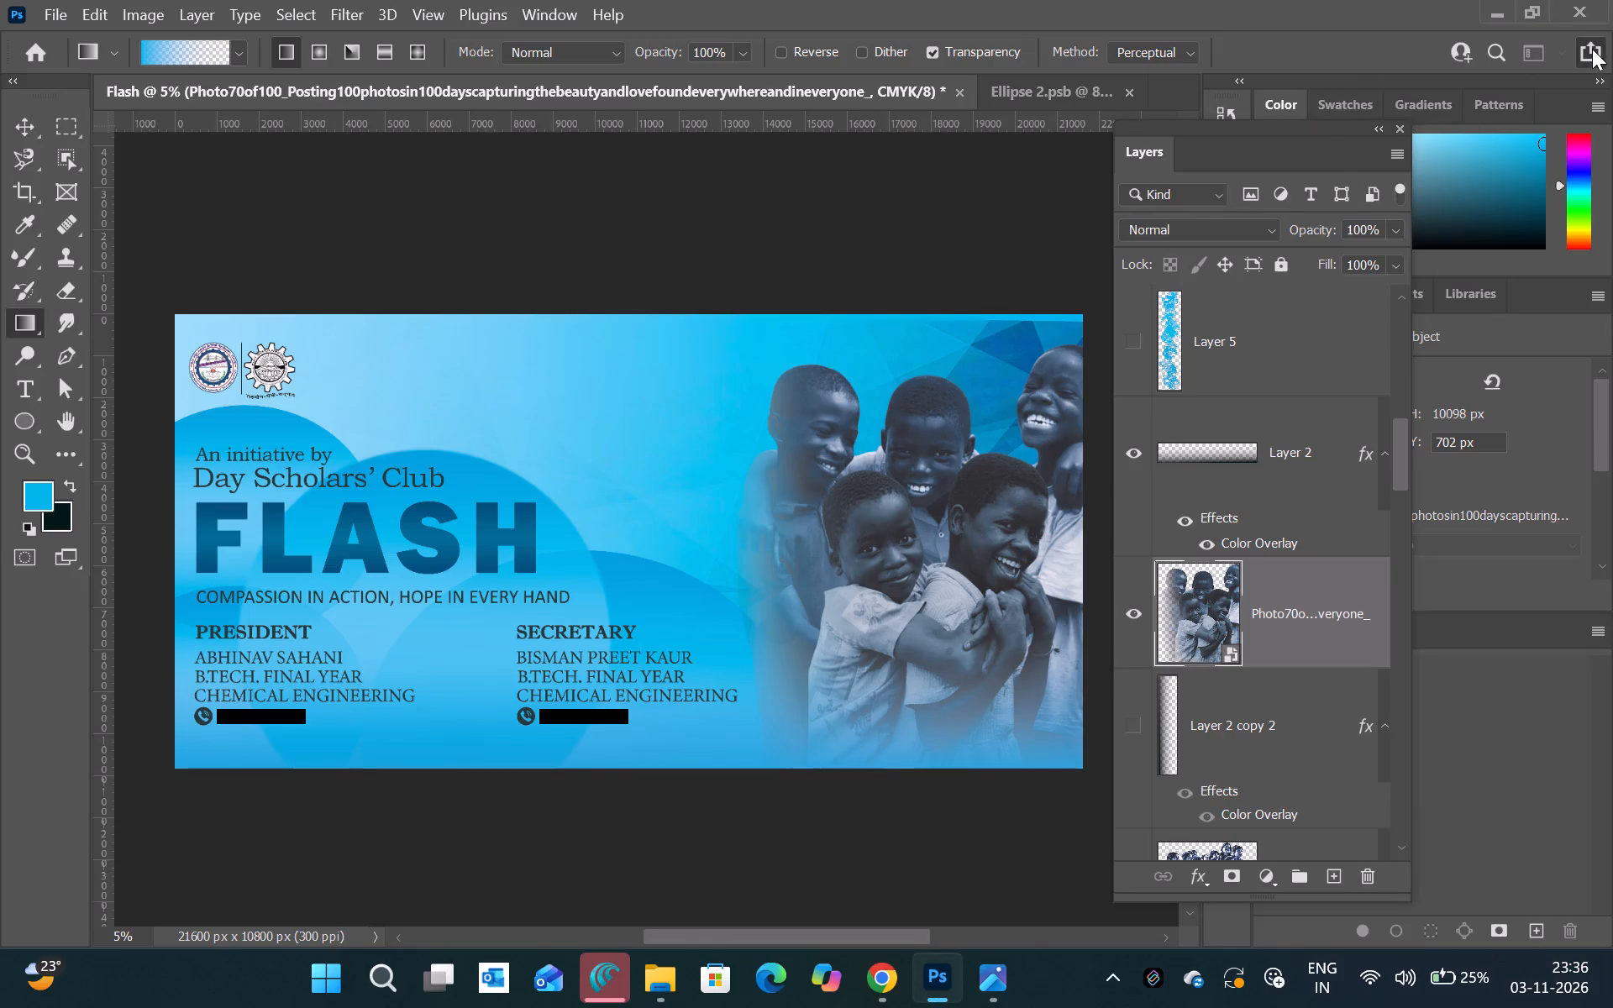
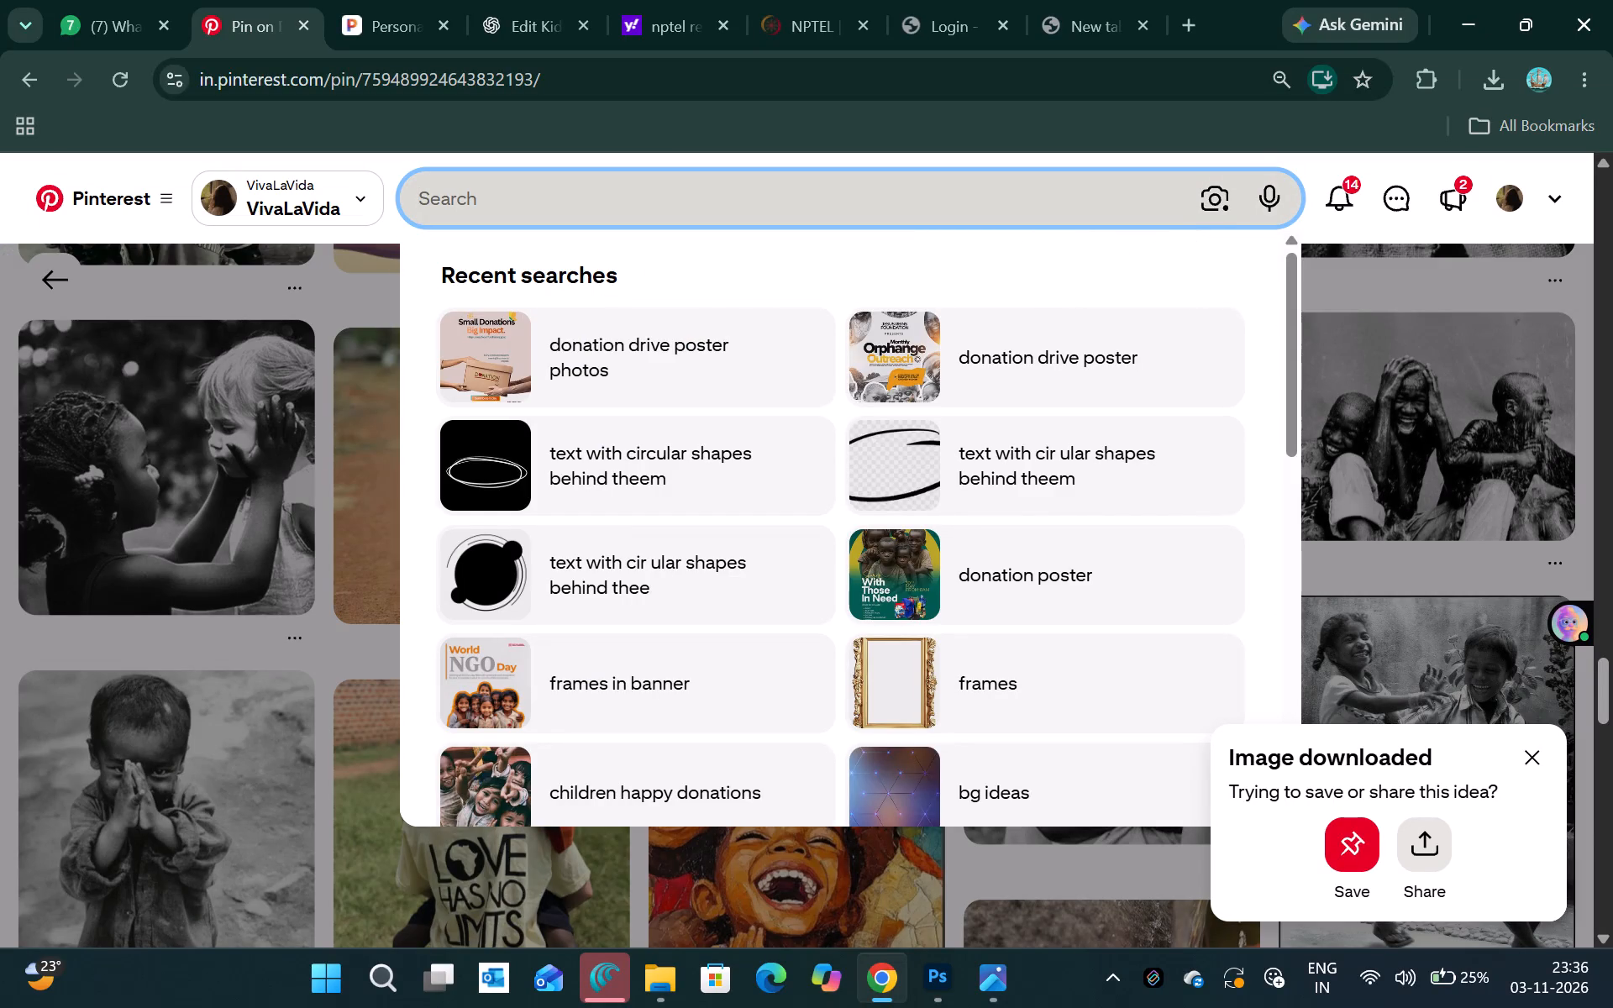
Search Pinterest for "indian children orphanage".
text(ndian)
key(space)
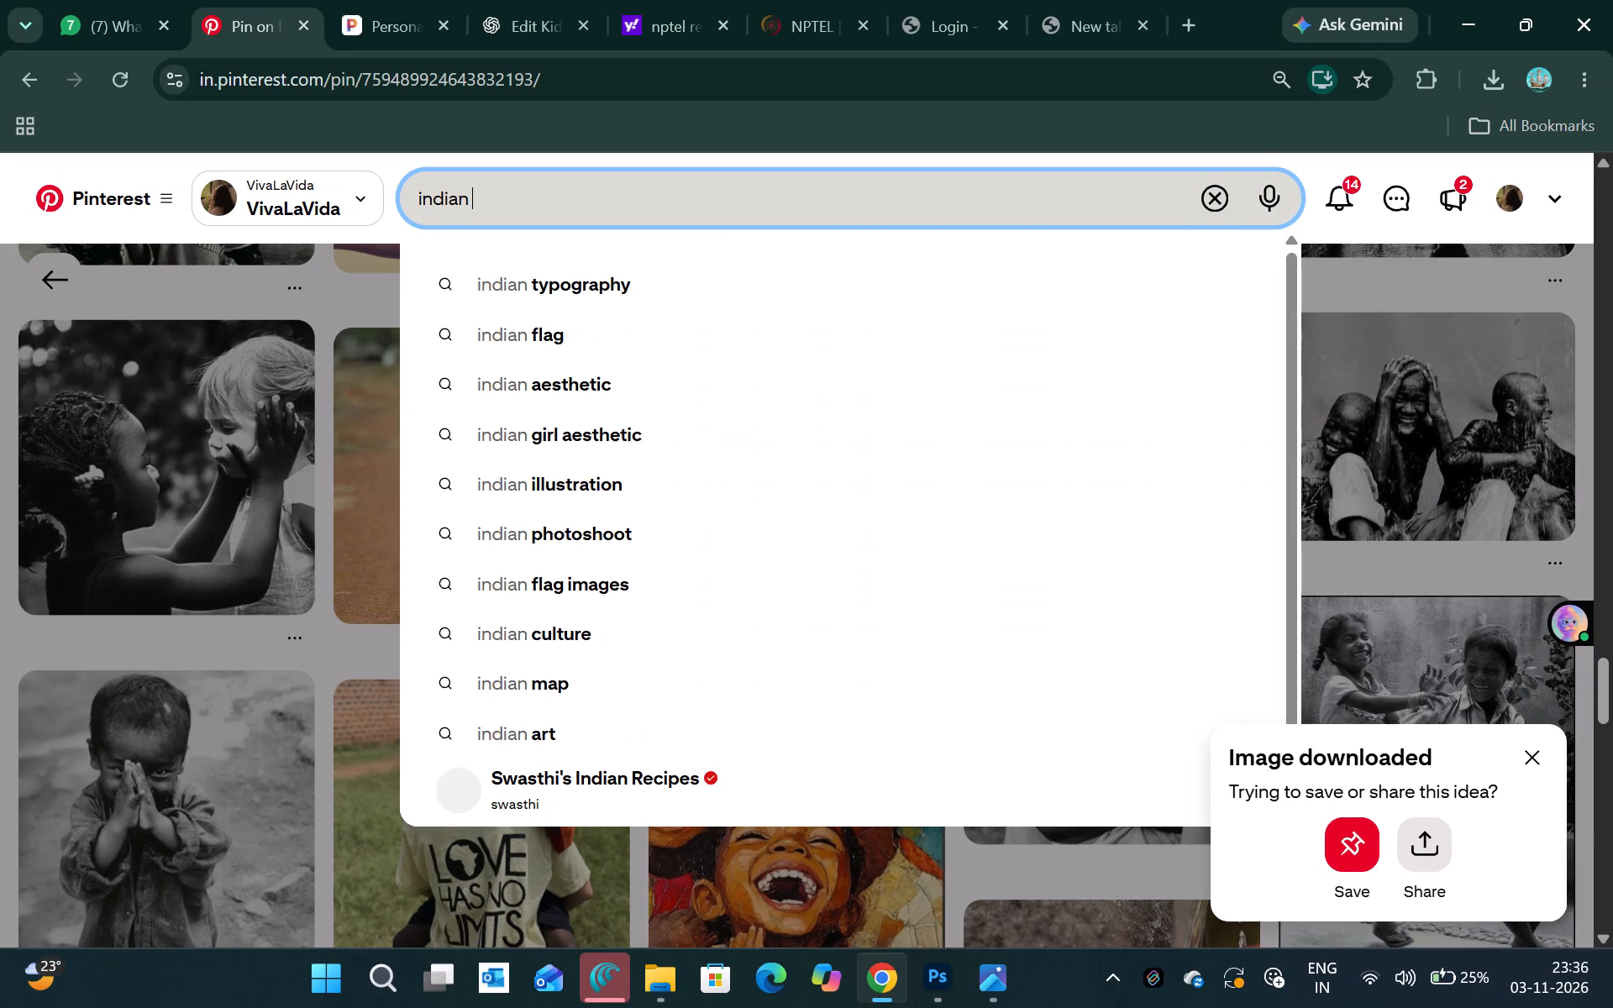
text(children orphanage)
key(Return)
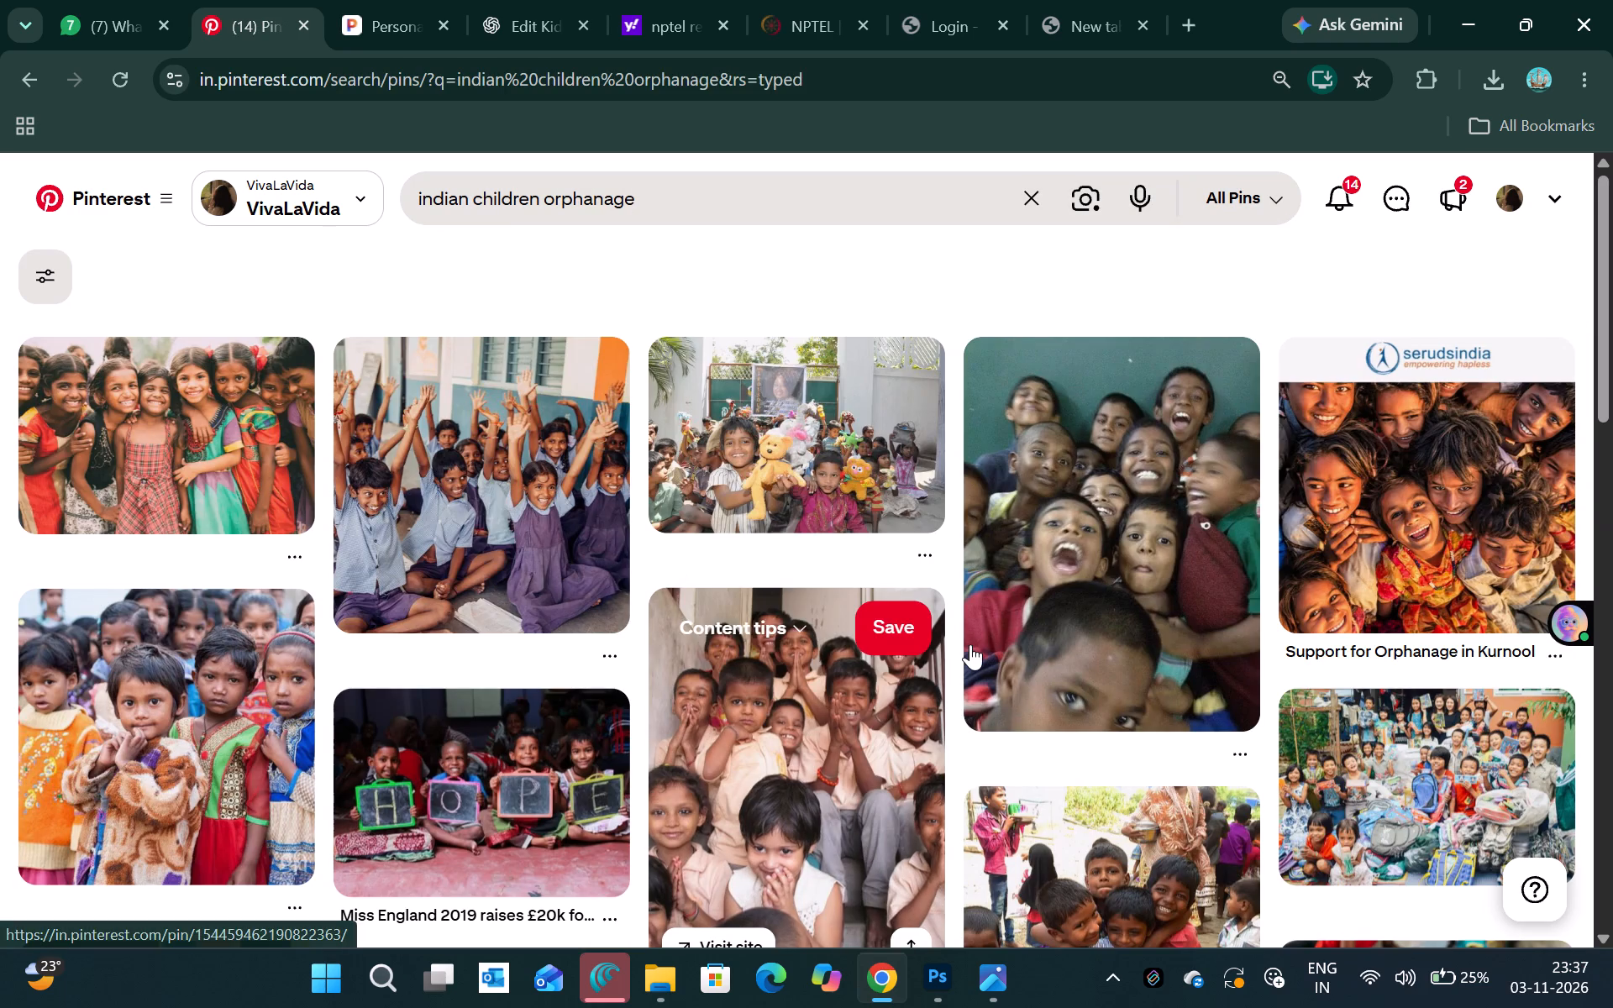
Open the pin of three smiling children in front of a green door and download its image.
scroll(970, 644, down, 2)
scroll(1139, 659, down, 3)
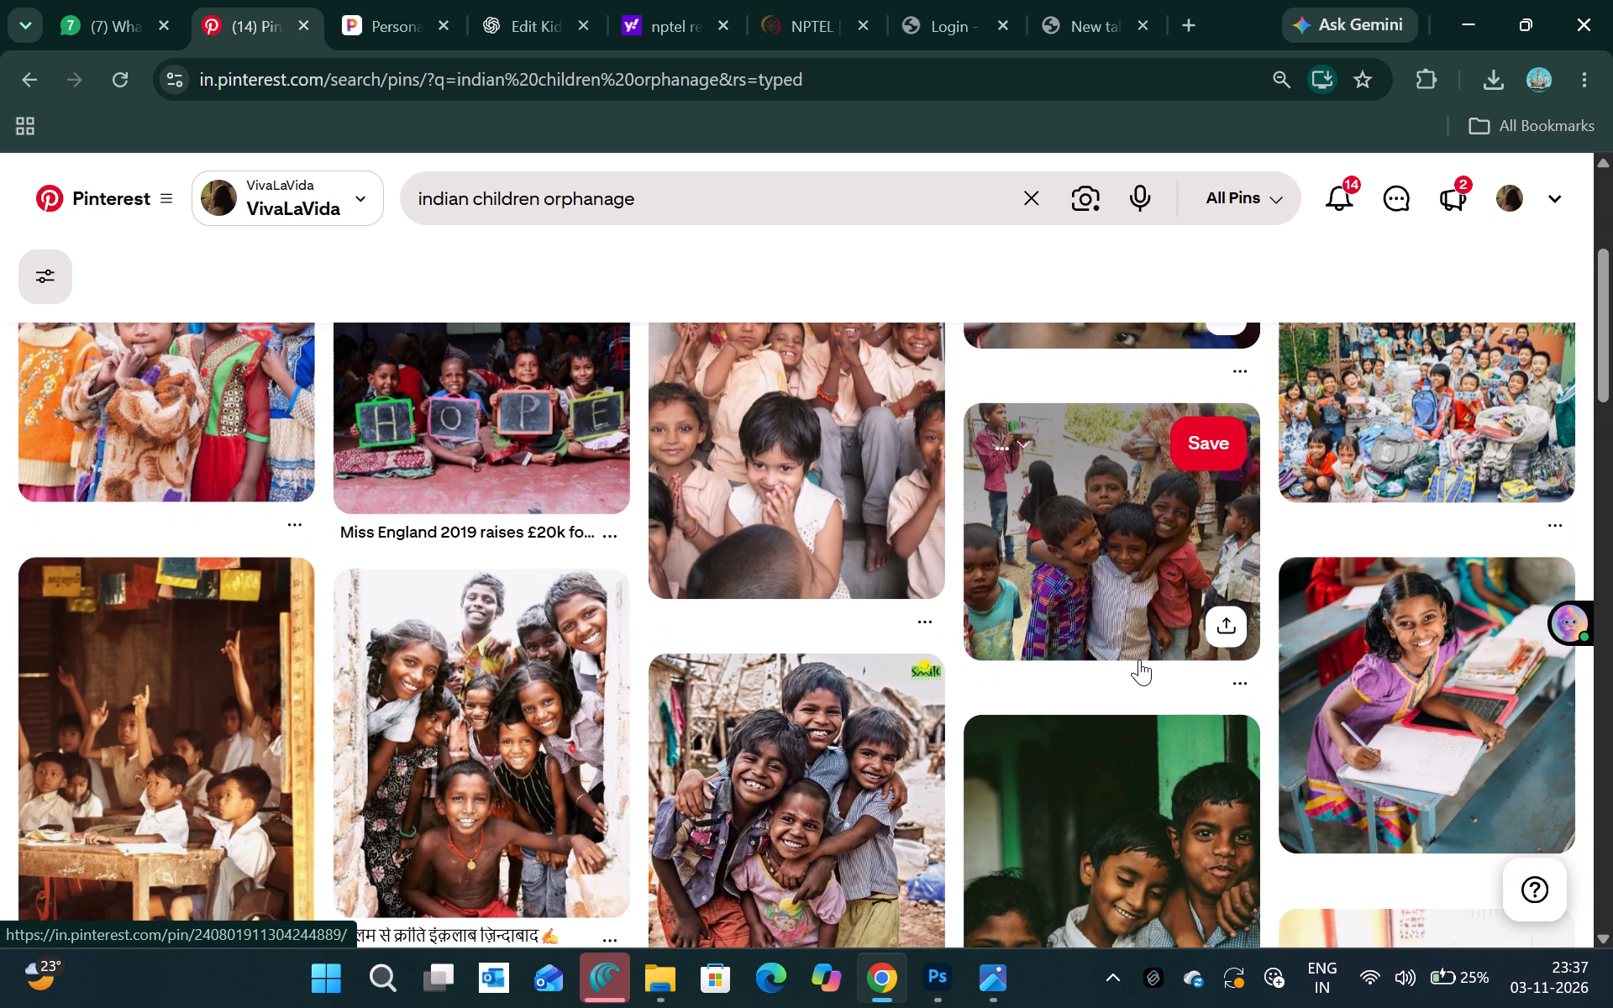
scroll(893, 779, down, 1)
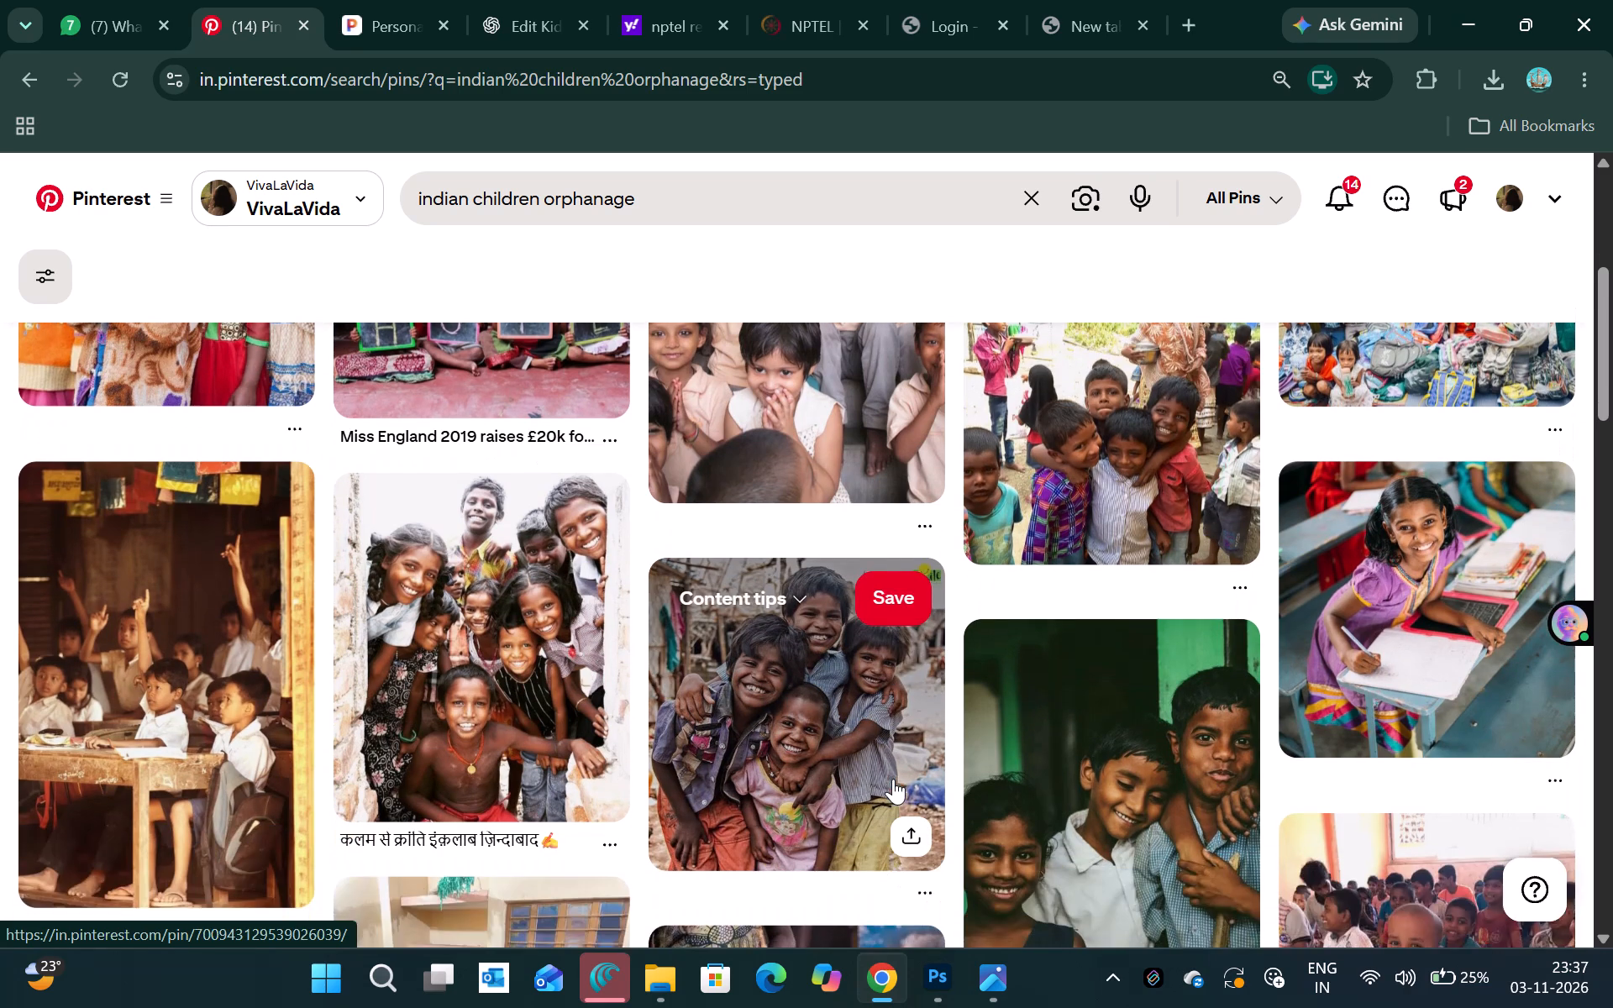
scroll(893, 779, down, 2)
click(1157, 607)
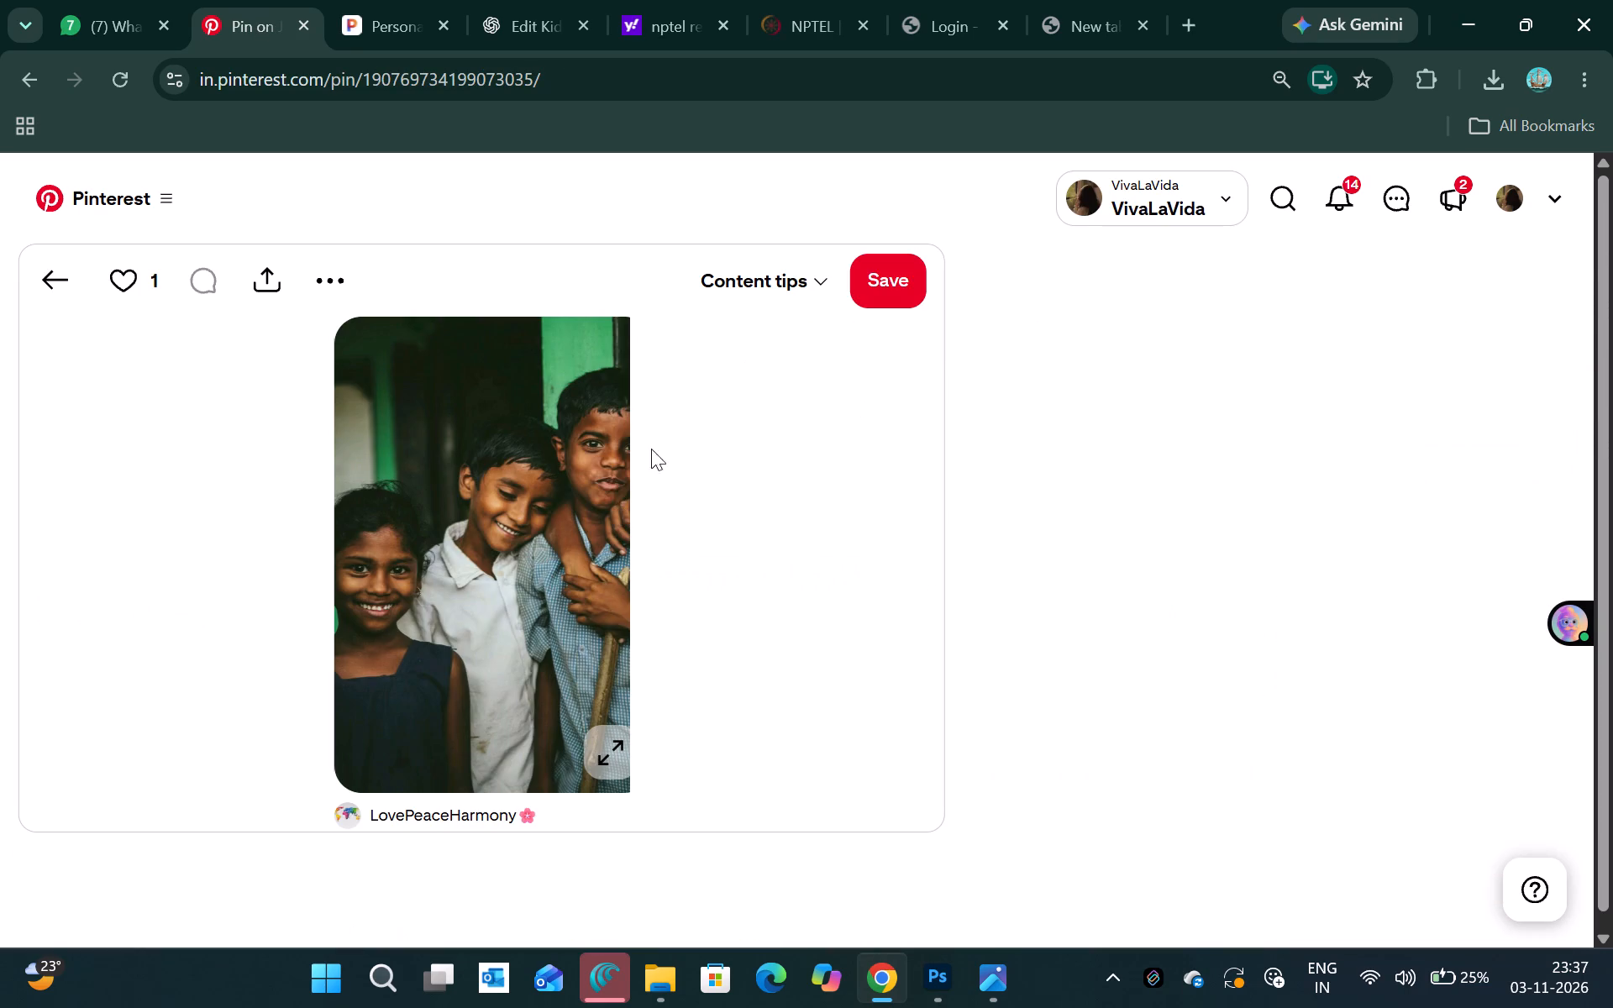
click(331, 264)
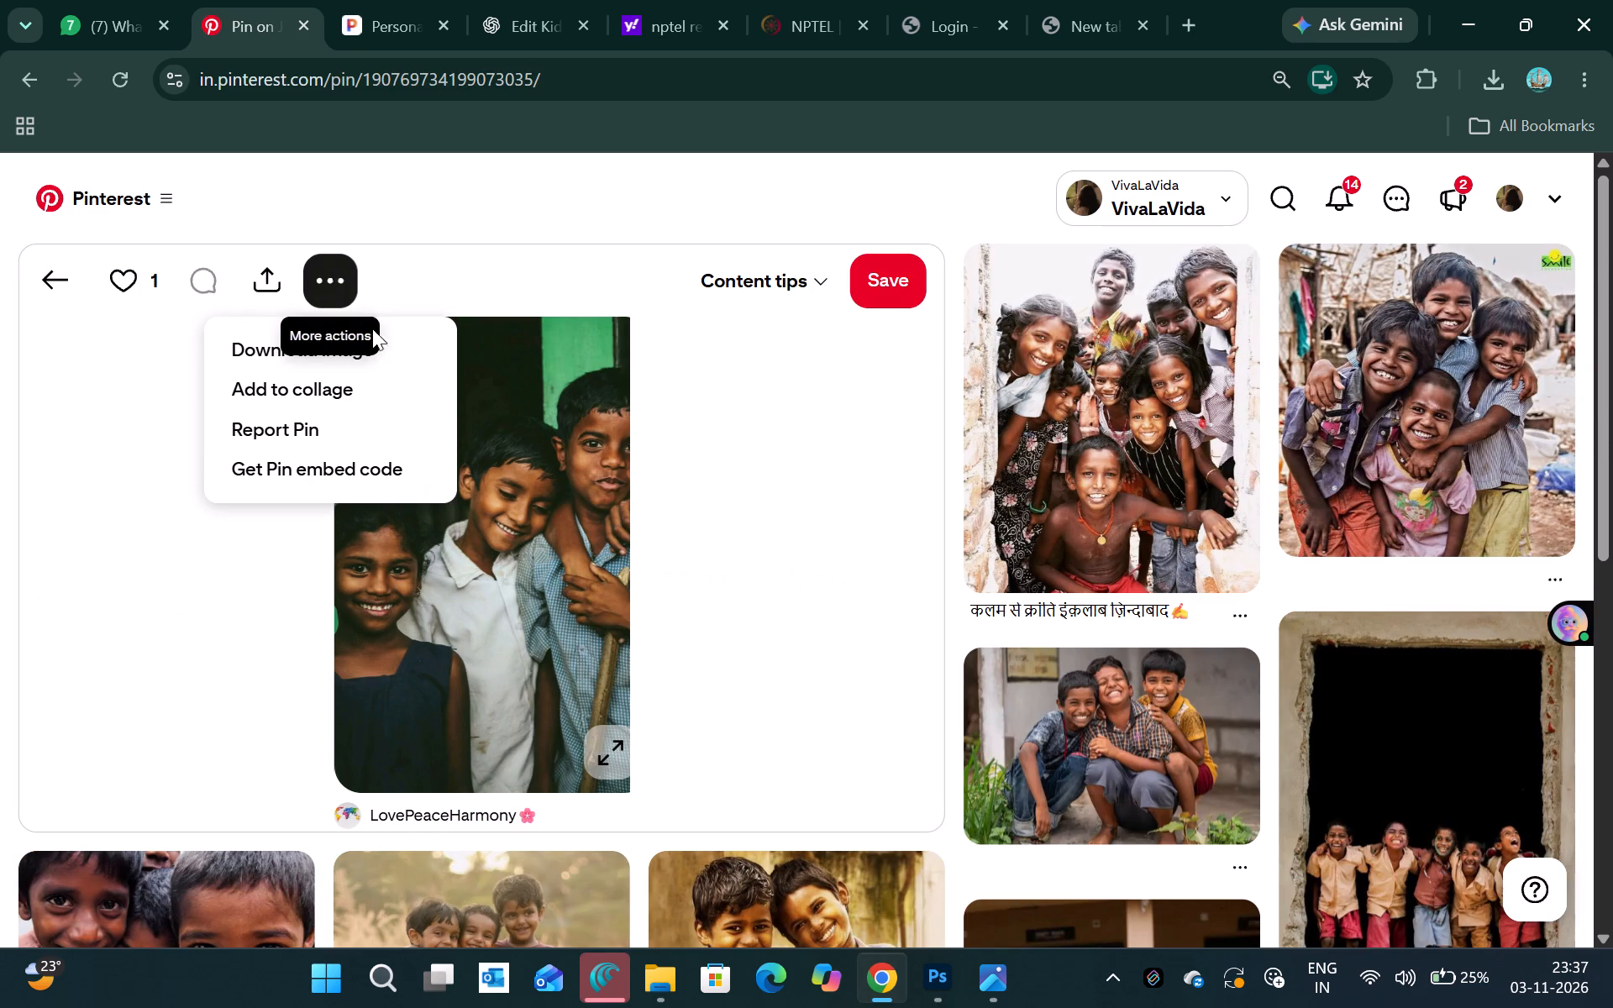
click(356, 344)
Open the related pin "16 Reasons Why You Should Never Visit Chennai" showing two smiling boys and download its image.
scroll(672, 560, down, 2)
scroll(915, 622, down, 1)
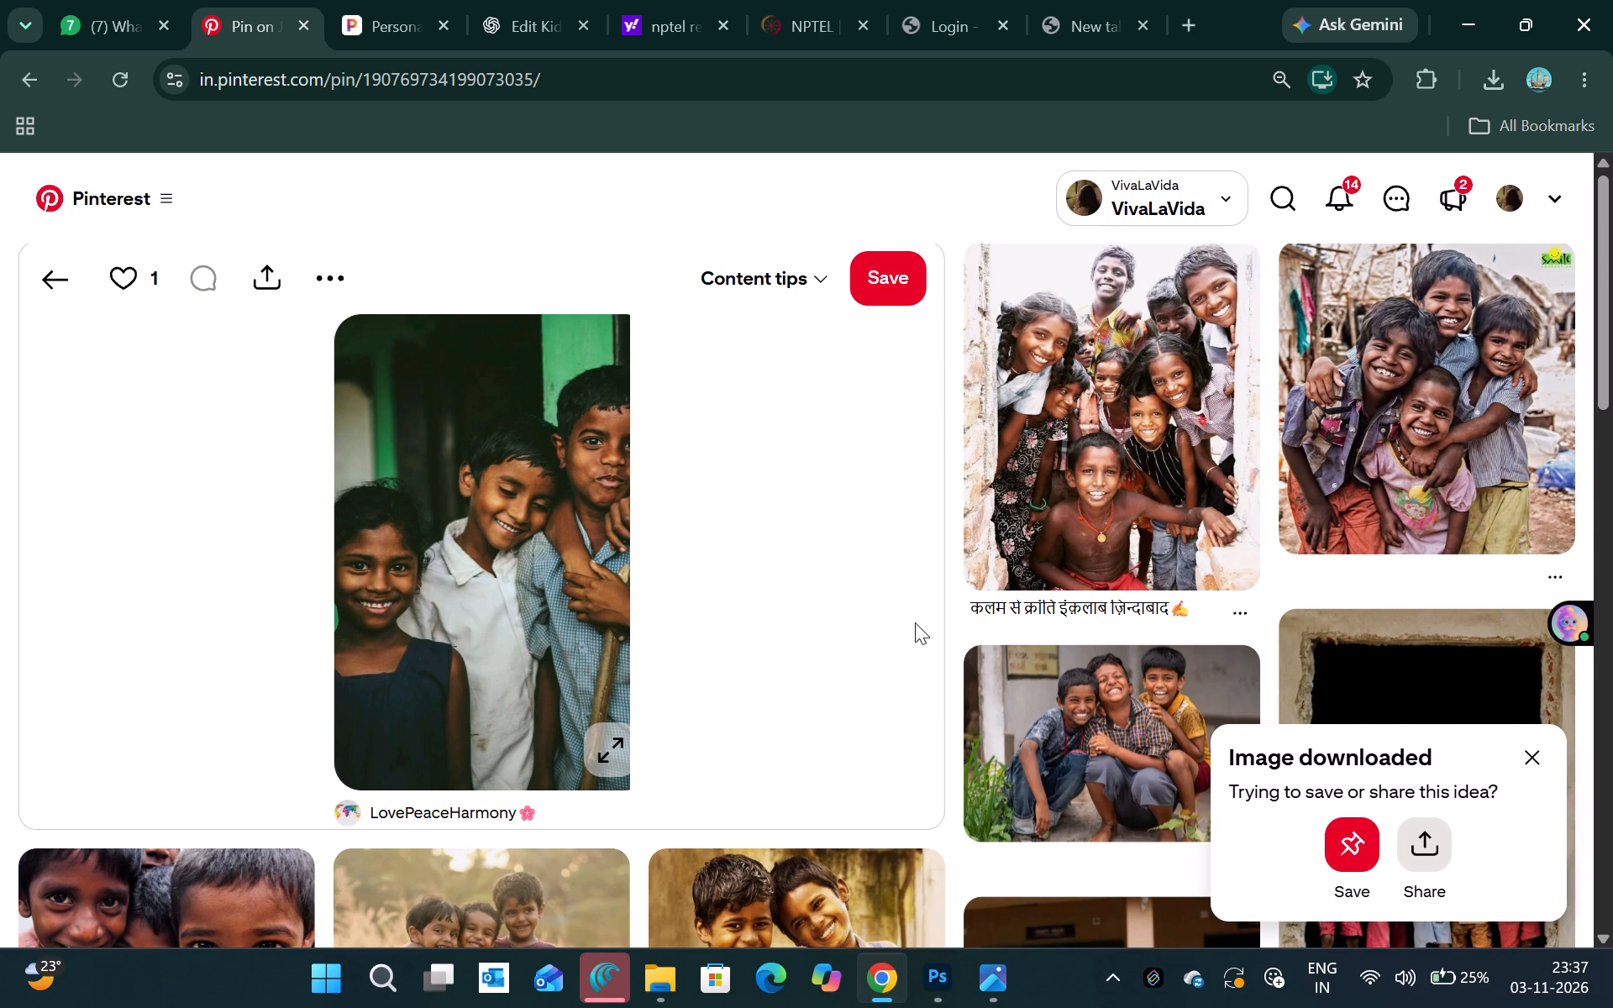
click(786, 734)
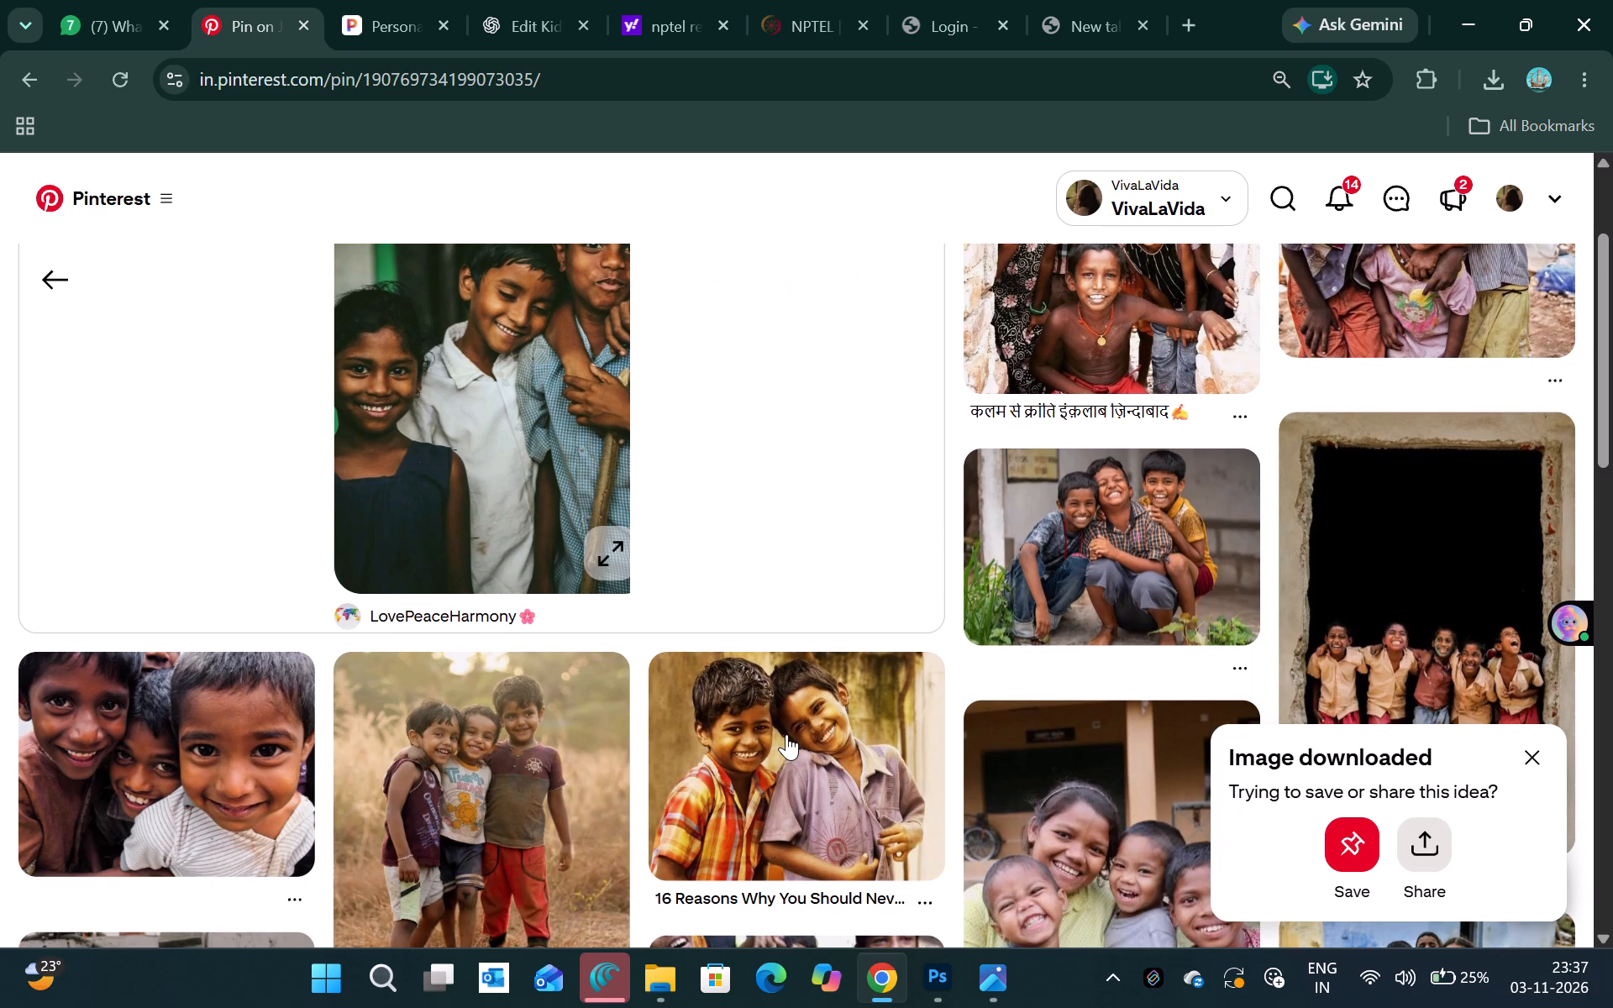
click(786, 734)
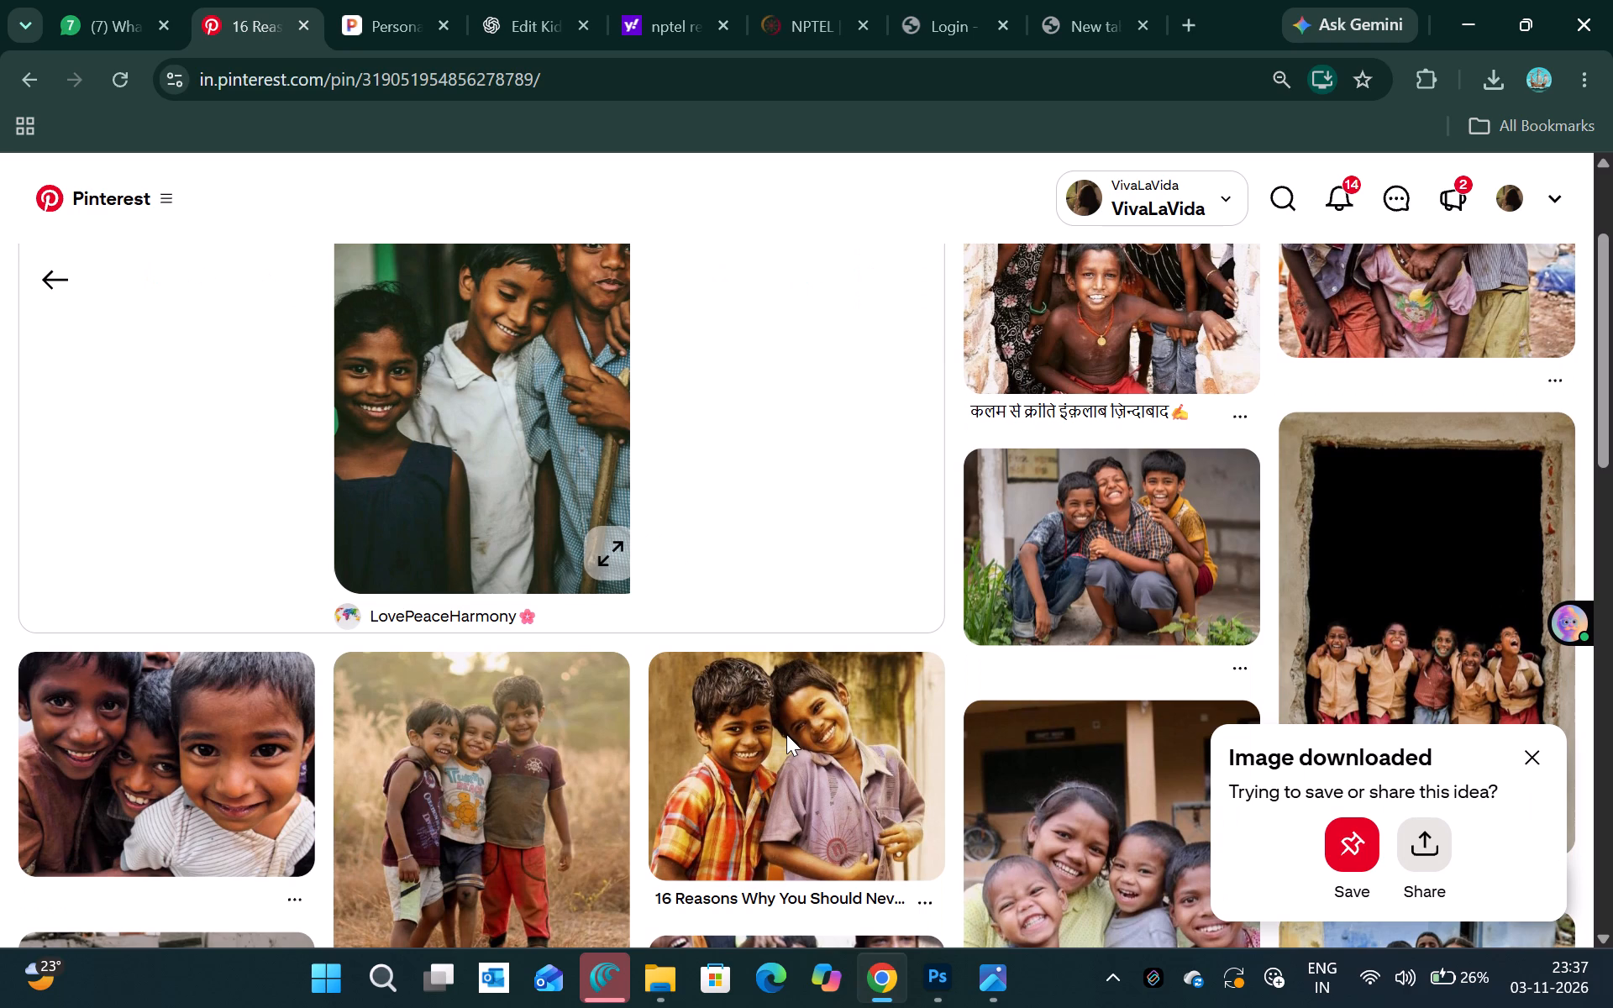
click(886, 277)
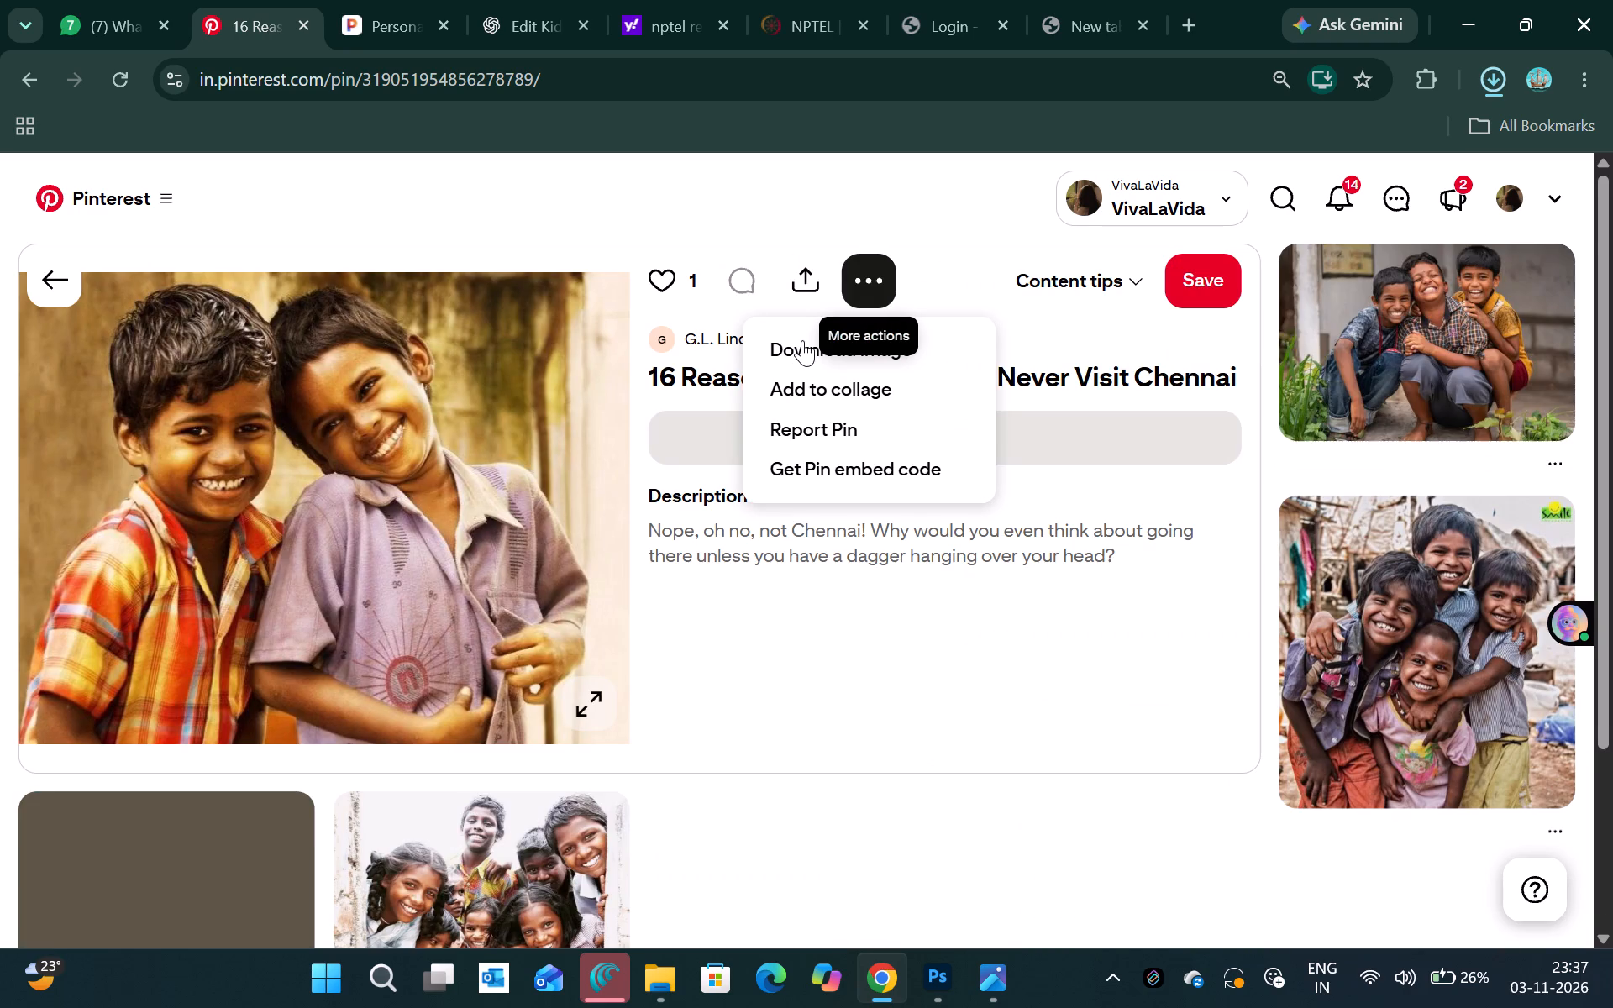
click(802, 340)
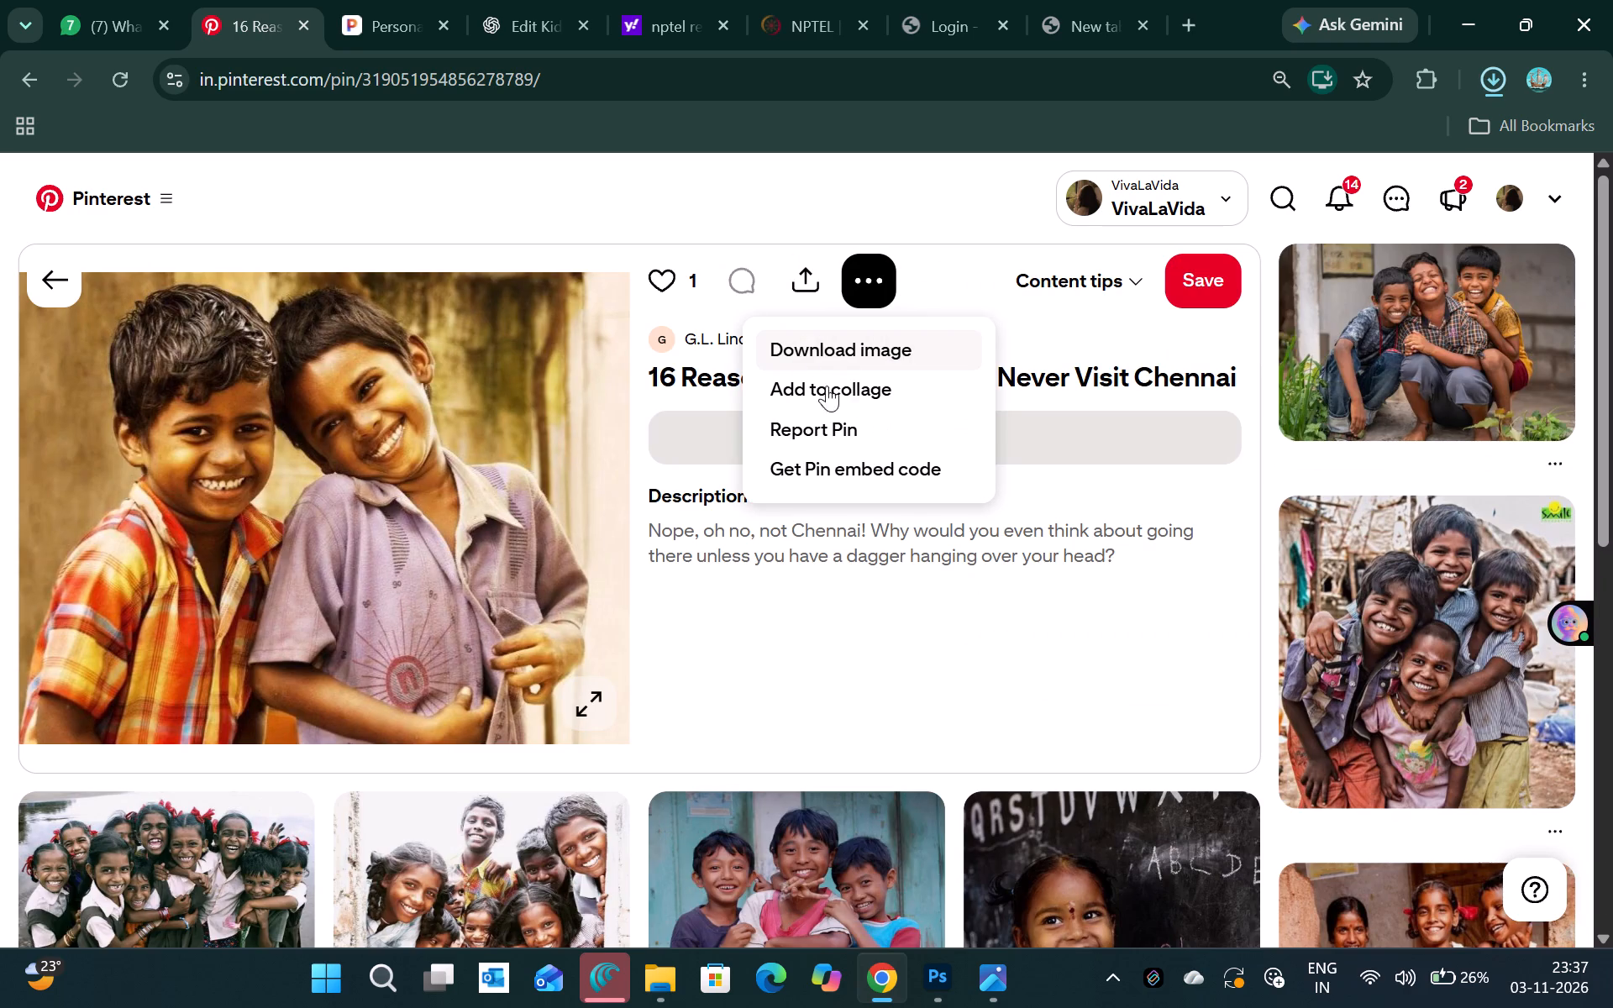
scroll(873, 641, down, 1)
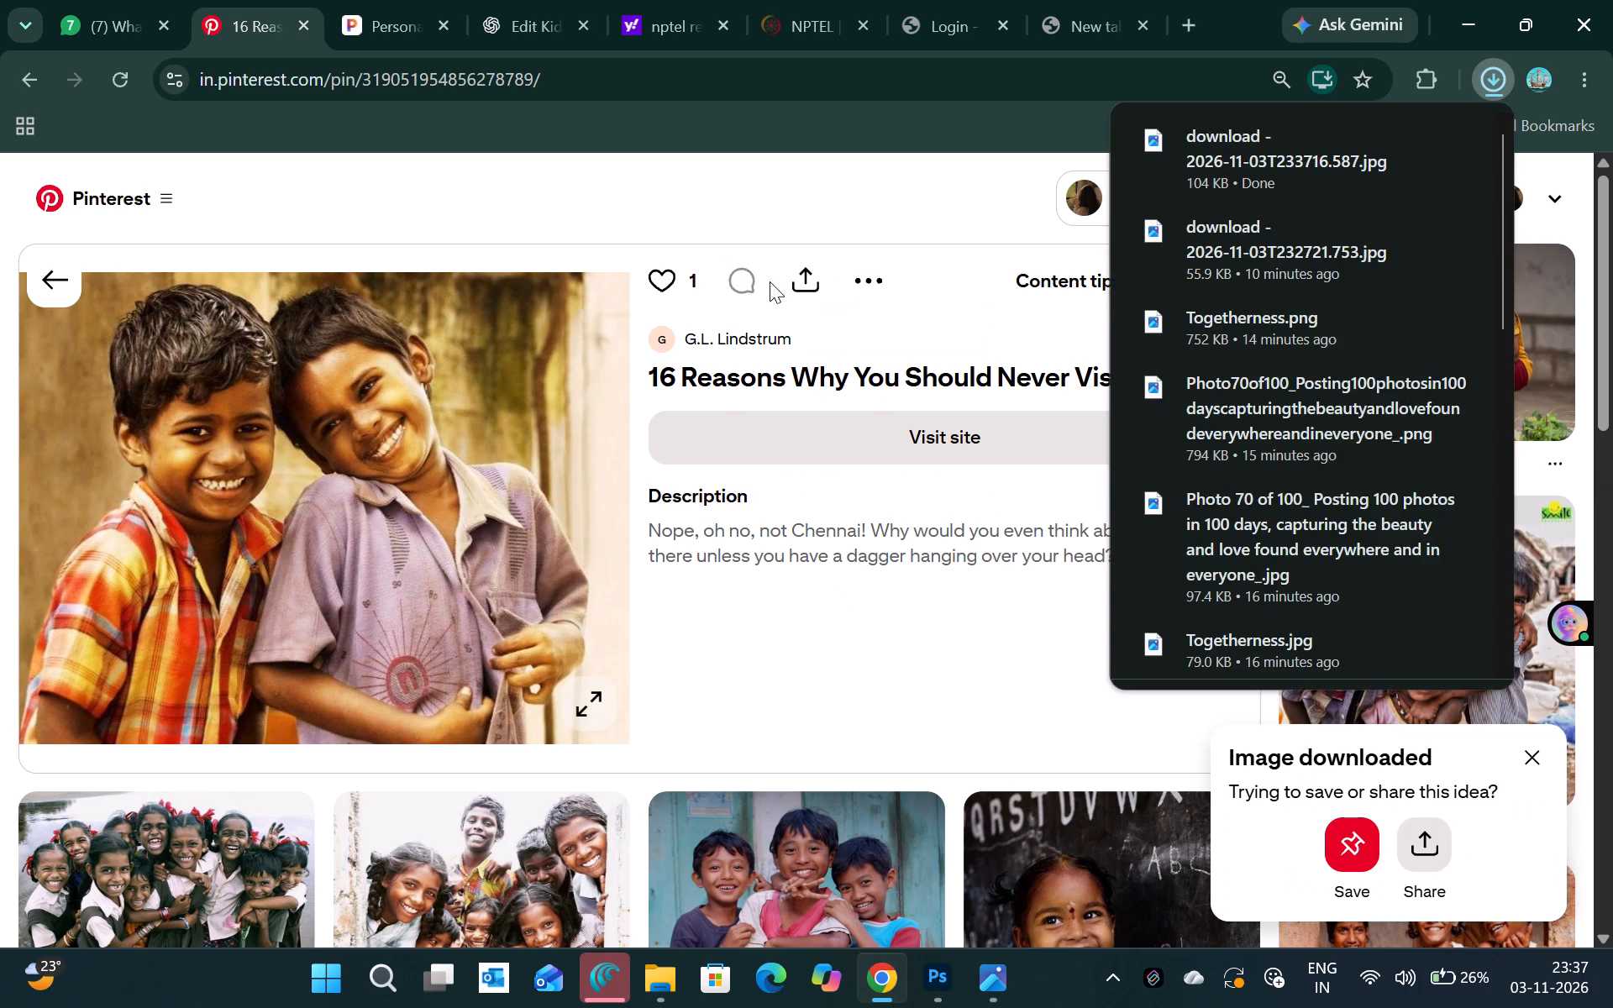
Switch to Pixelcut, reload it and go back from the three-boys cutout to the image collection.
click(407, 0)
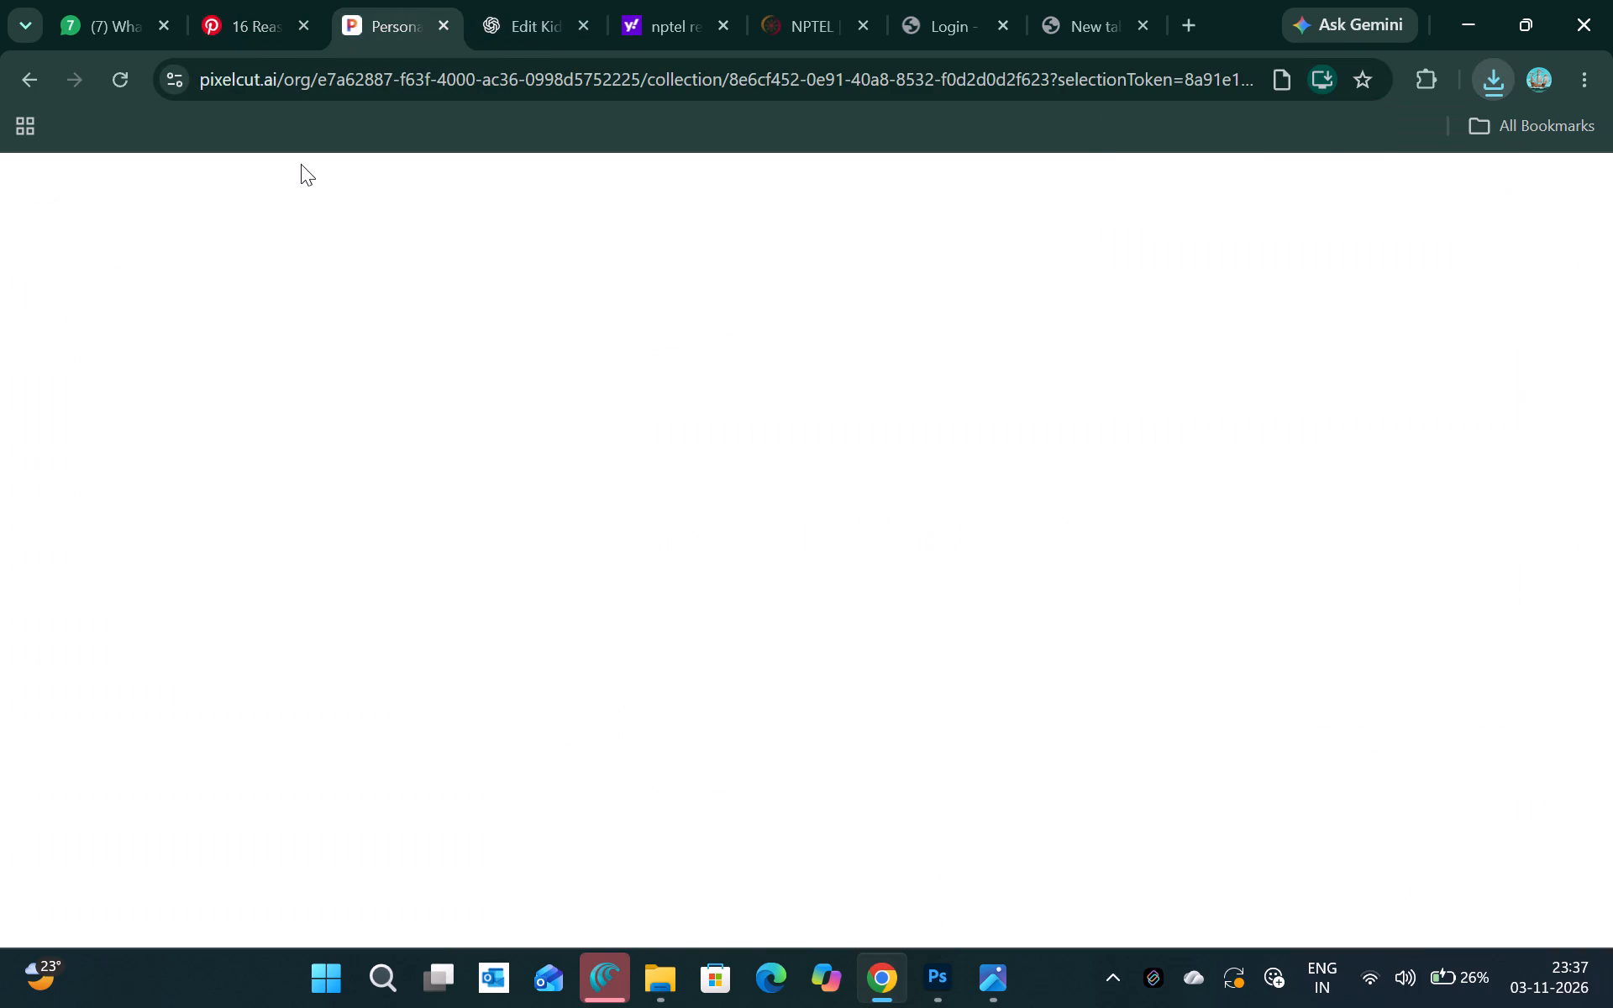
click(112, 69)
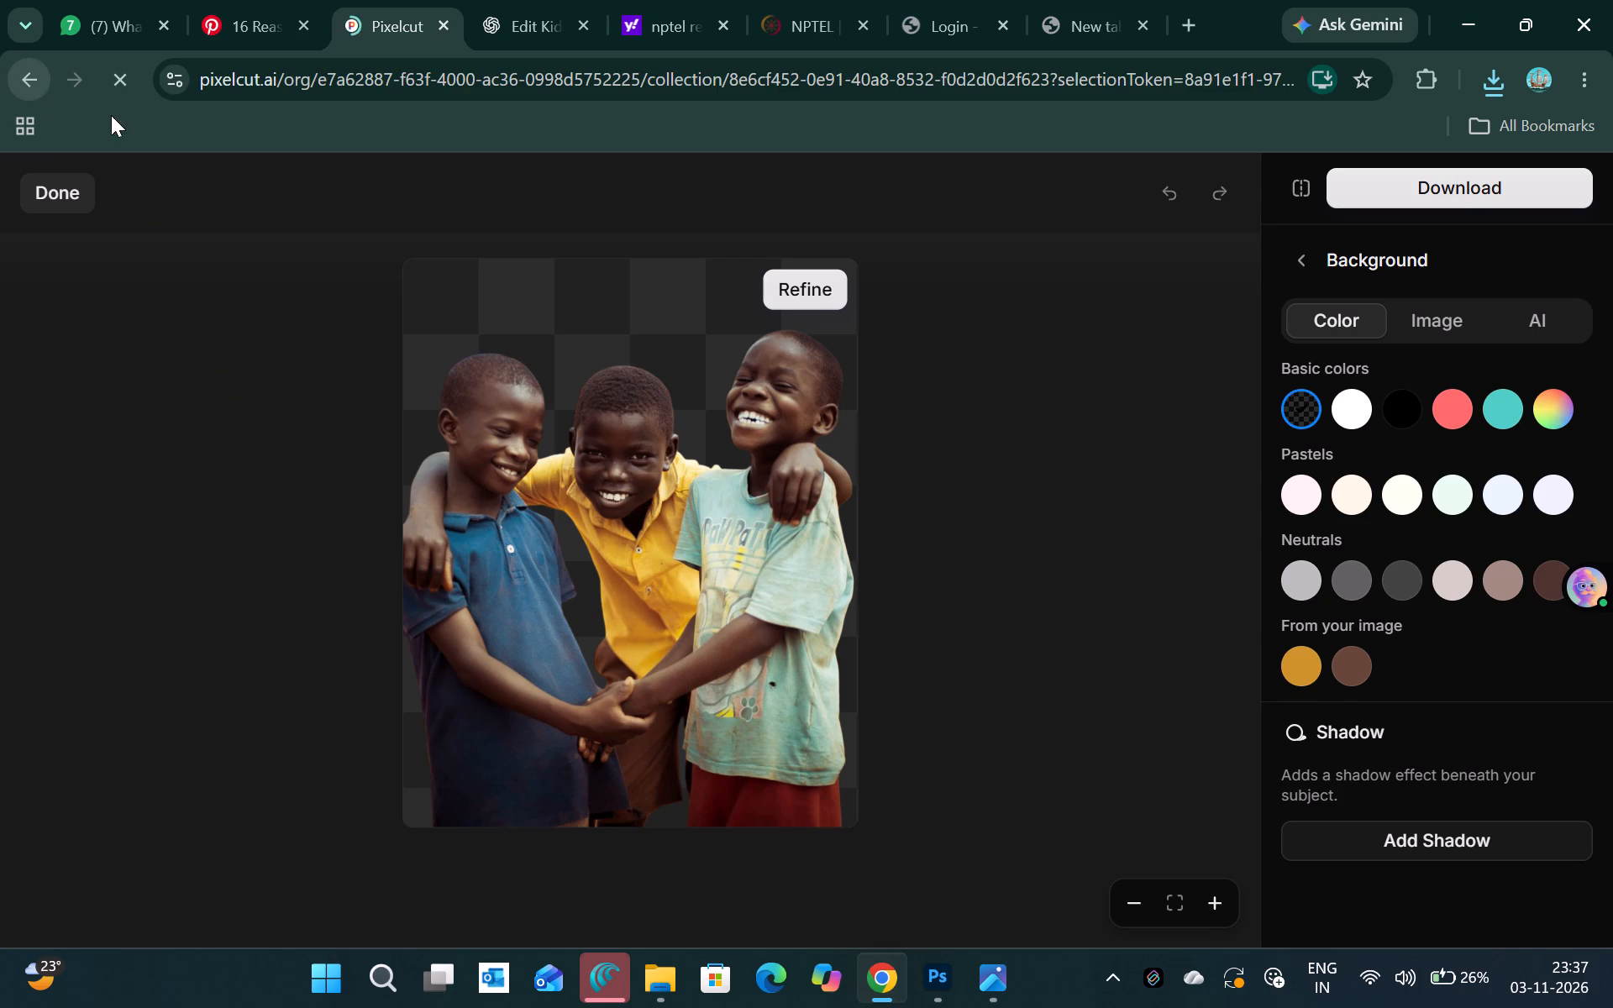
click(39, 72)
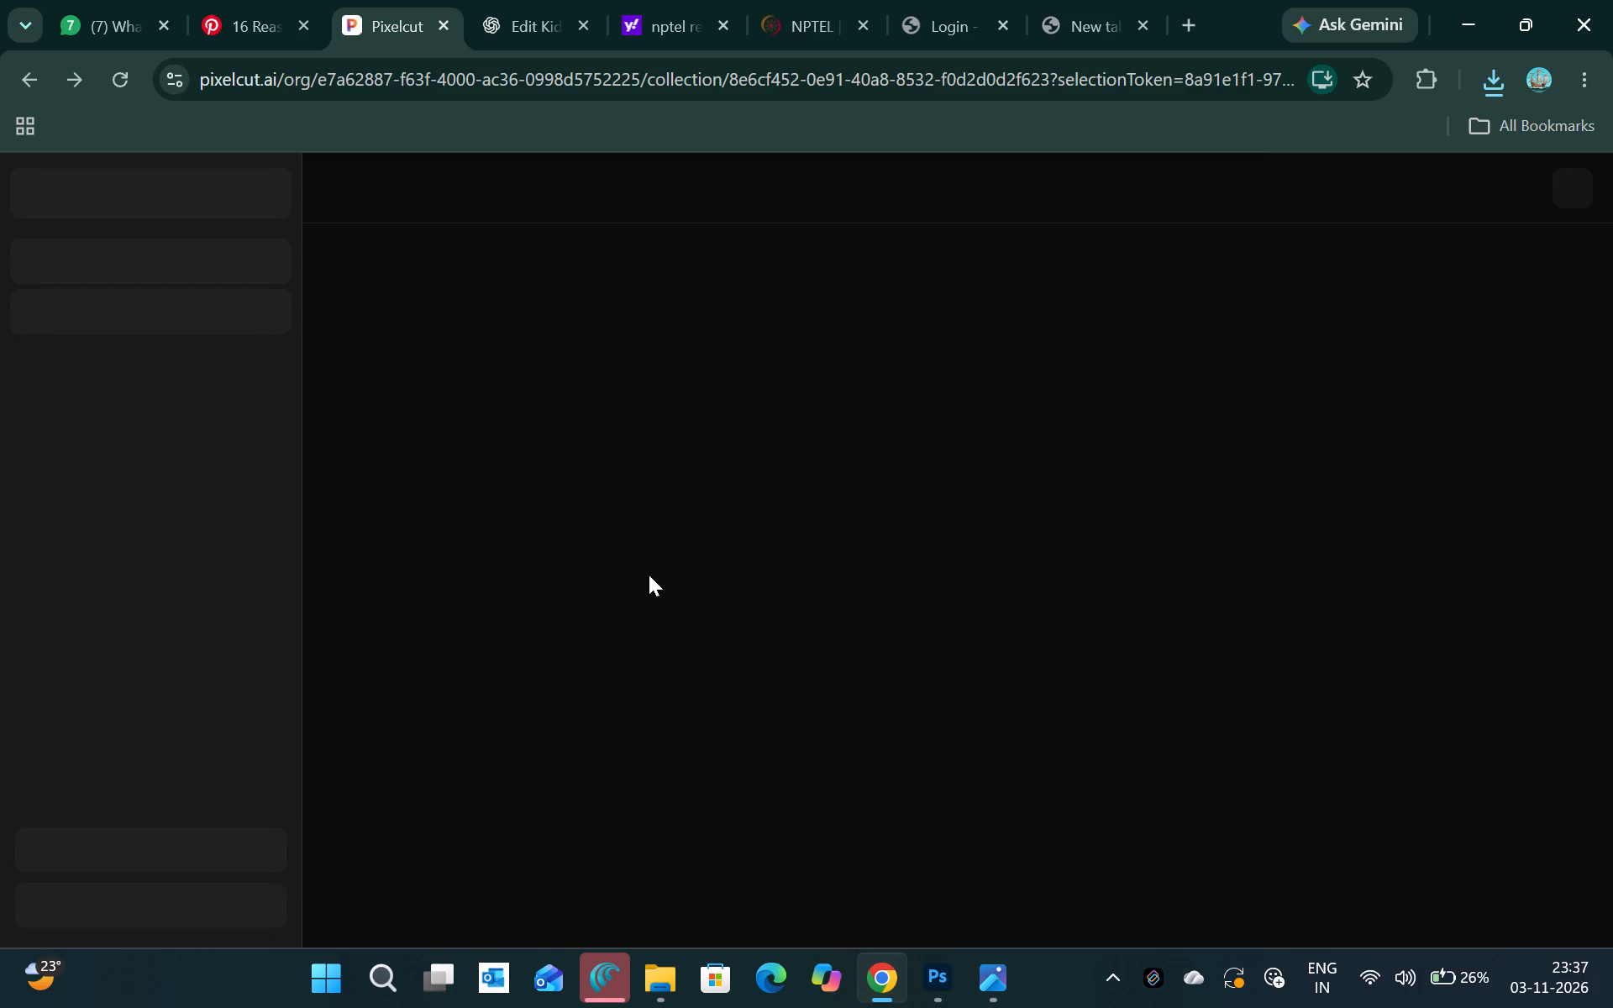
Switch to File Explorer and open the Downloads folder.
click(672, 1007)
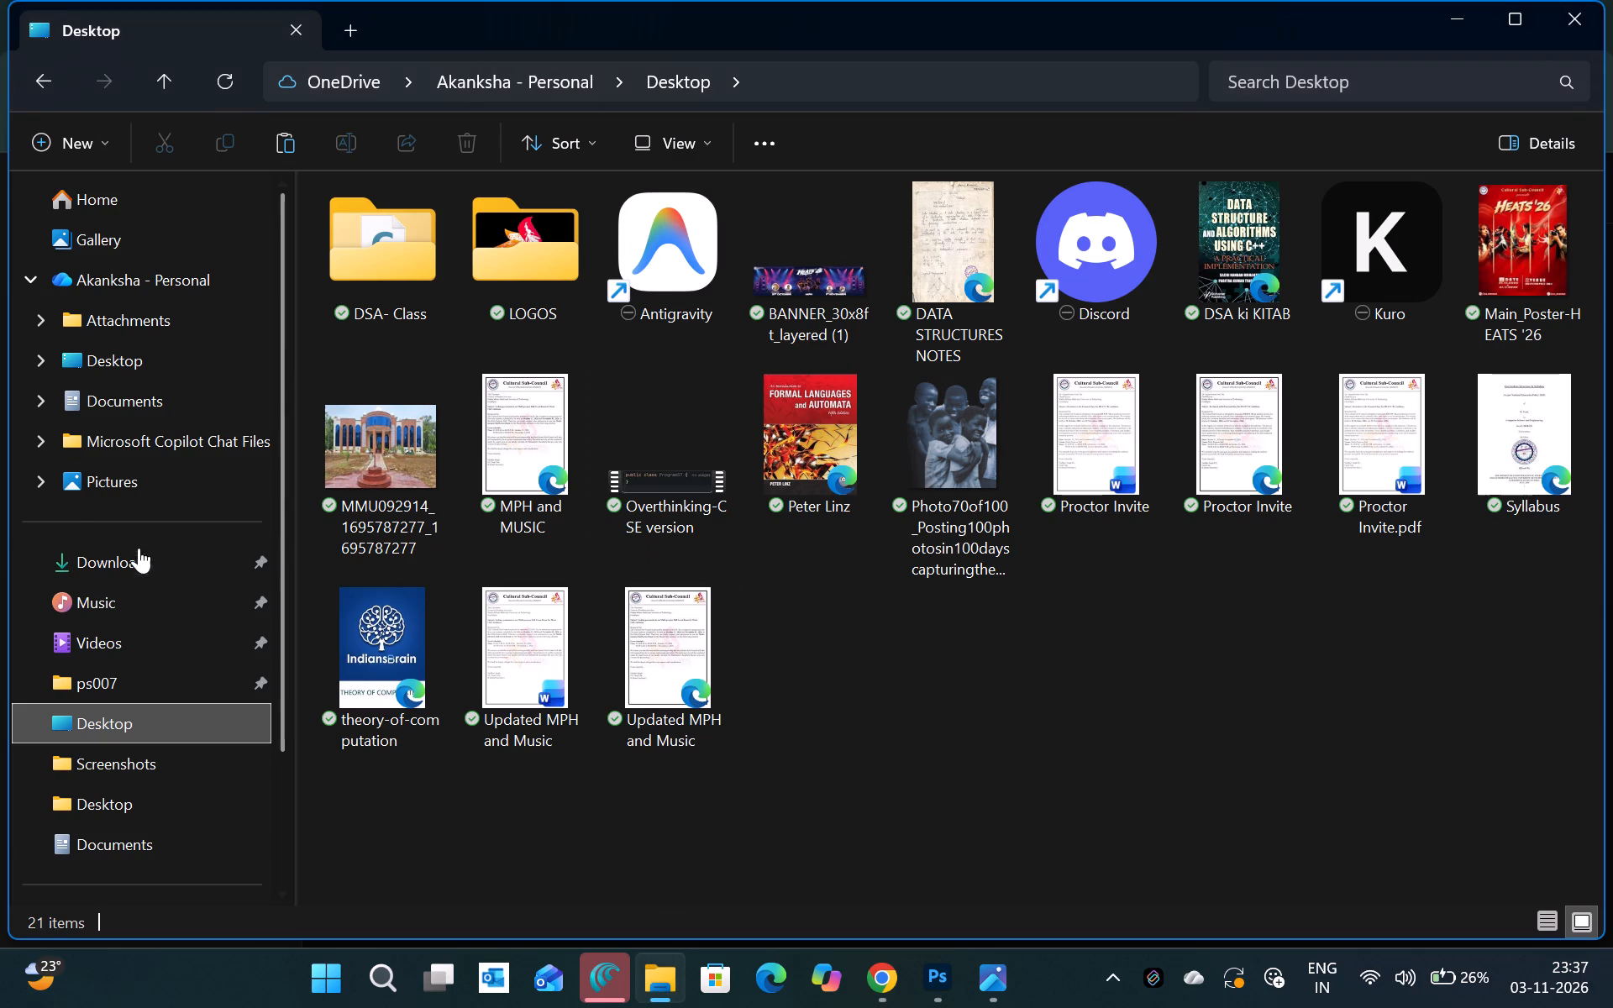
double_click(100, 568)
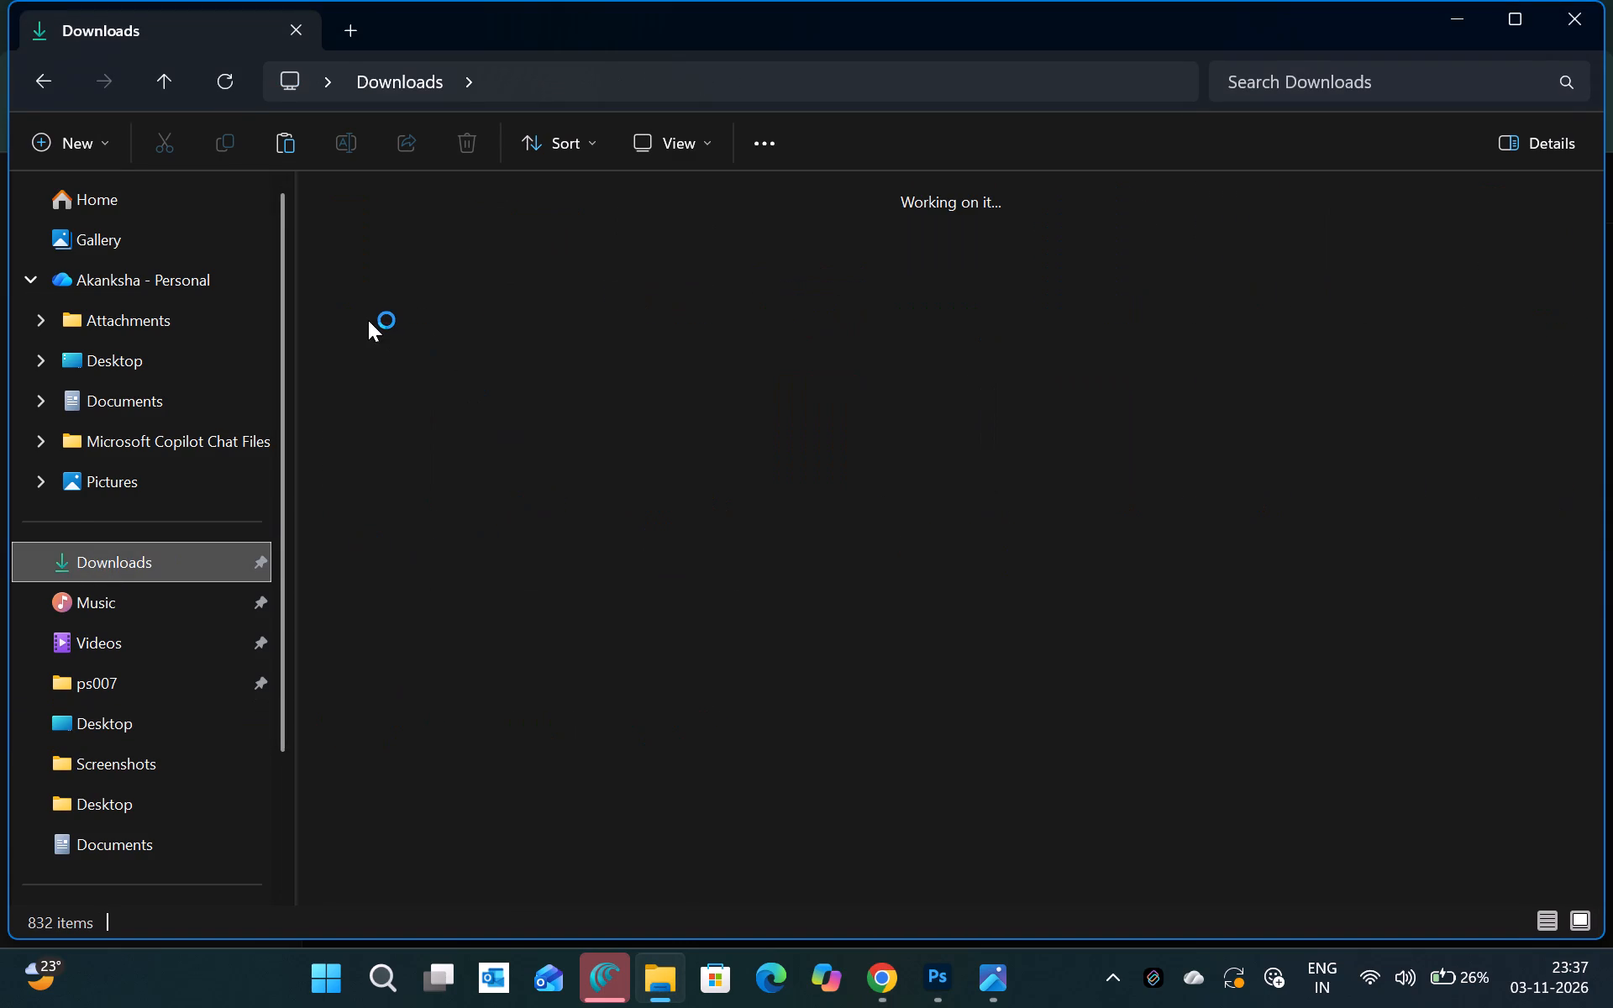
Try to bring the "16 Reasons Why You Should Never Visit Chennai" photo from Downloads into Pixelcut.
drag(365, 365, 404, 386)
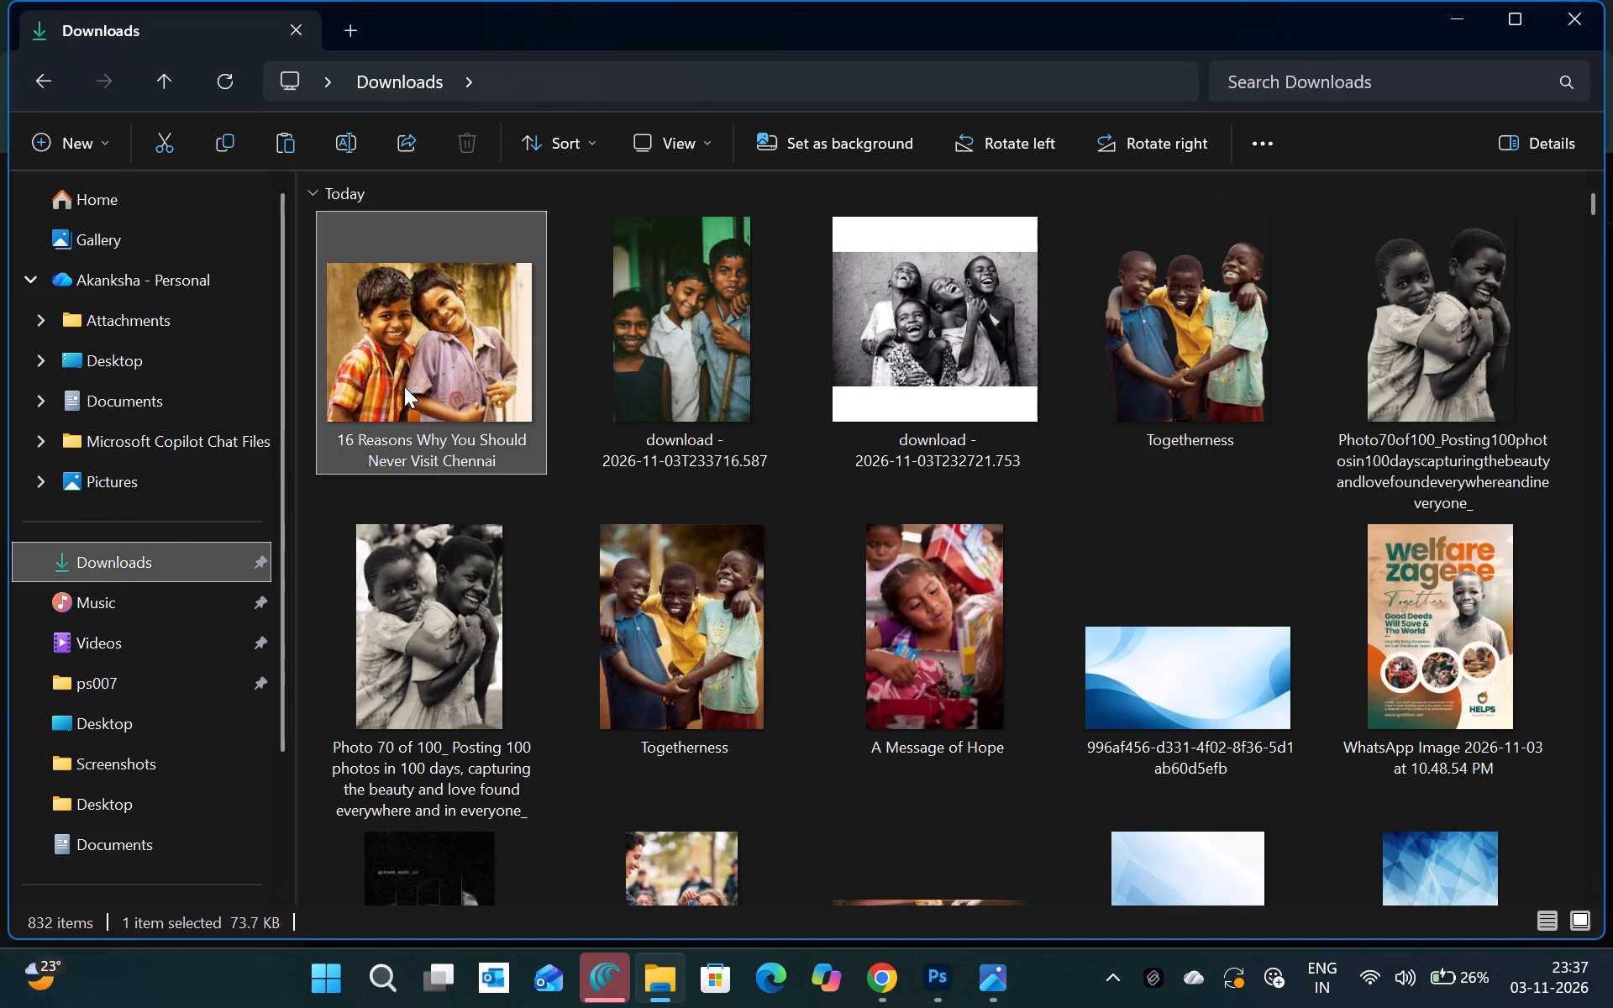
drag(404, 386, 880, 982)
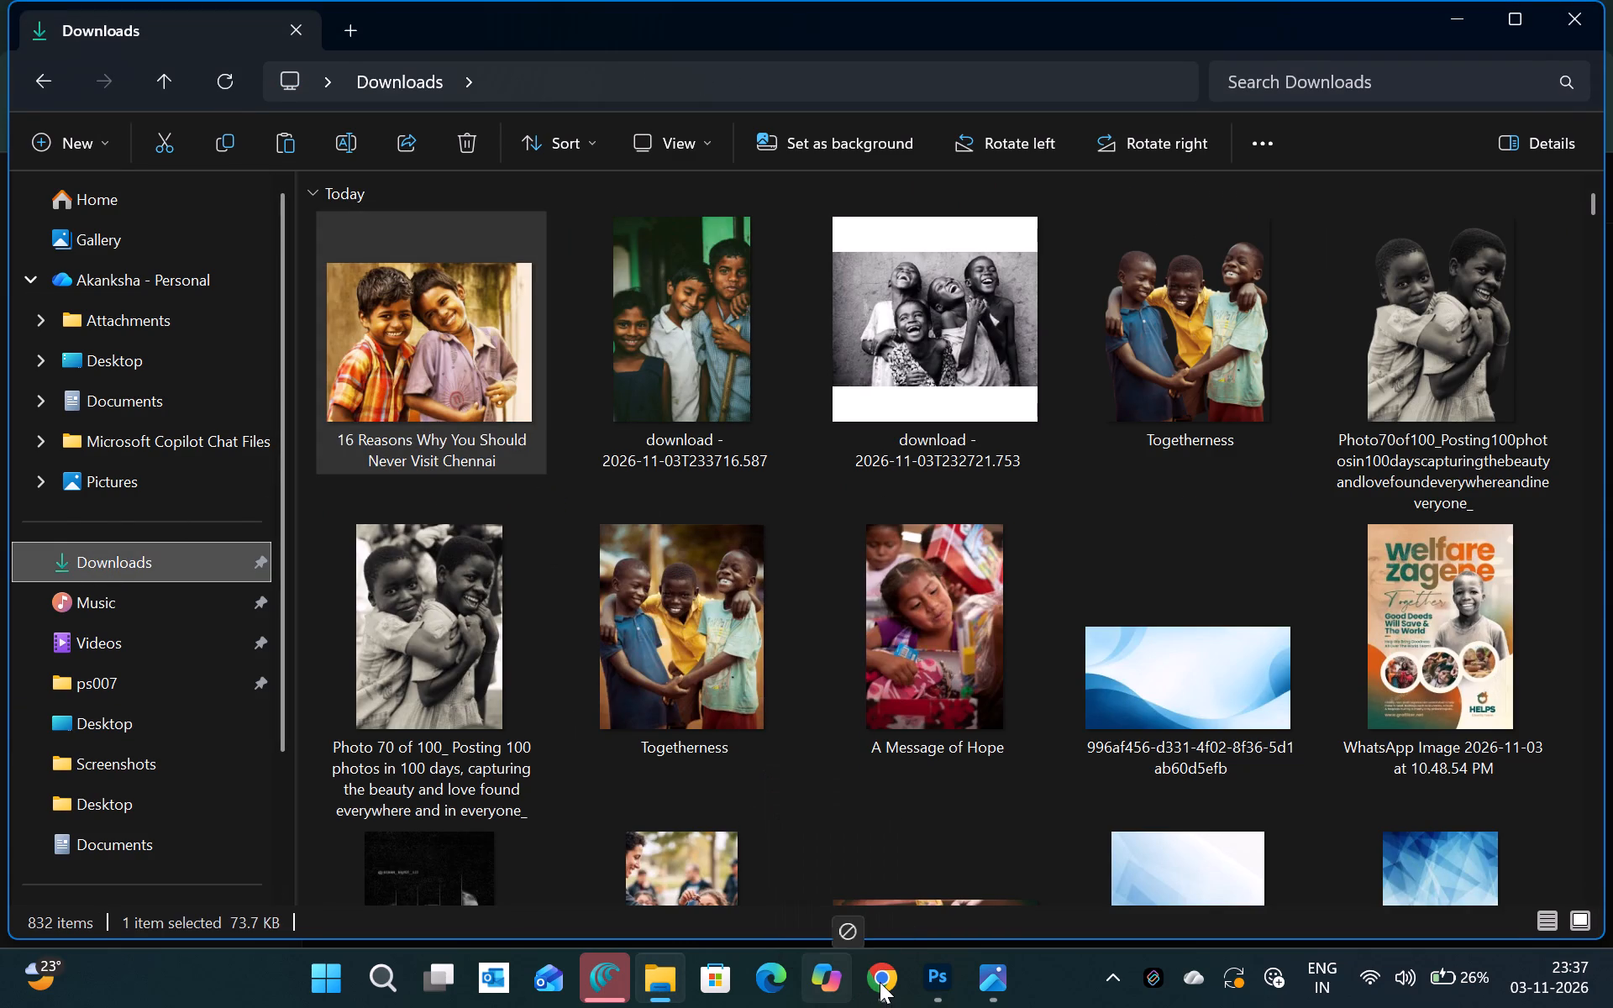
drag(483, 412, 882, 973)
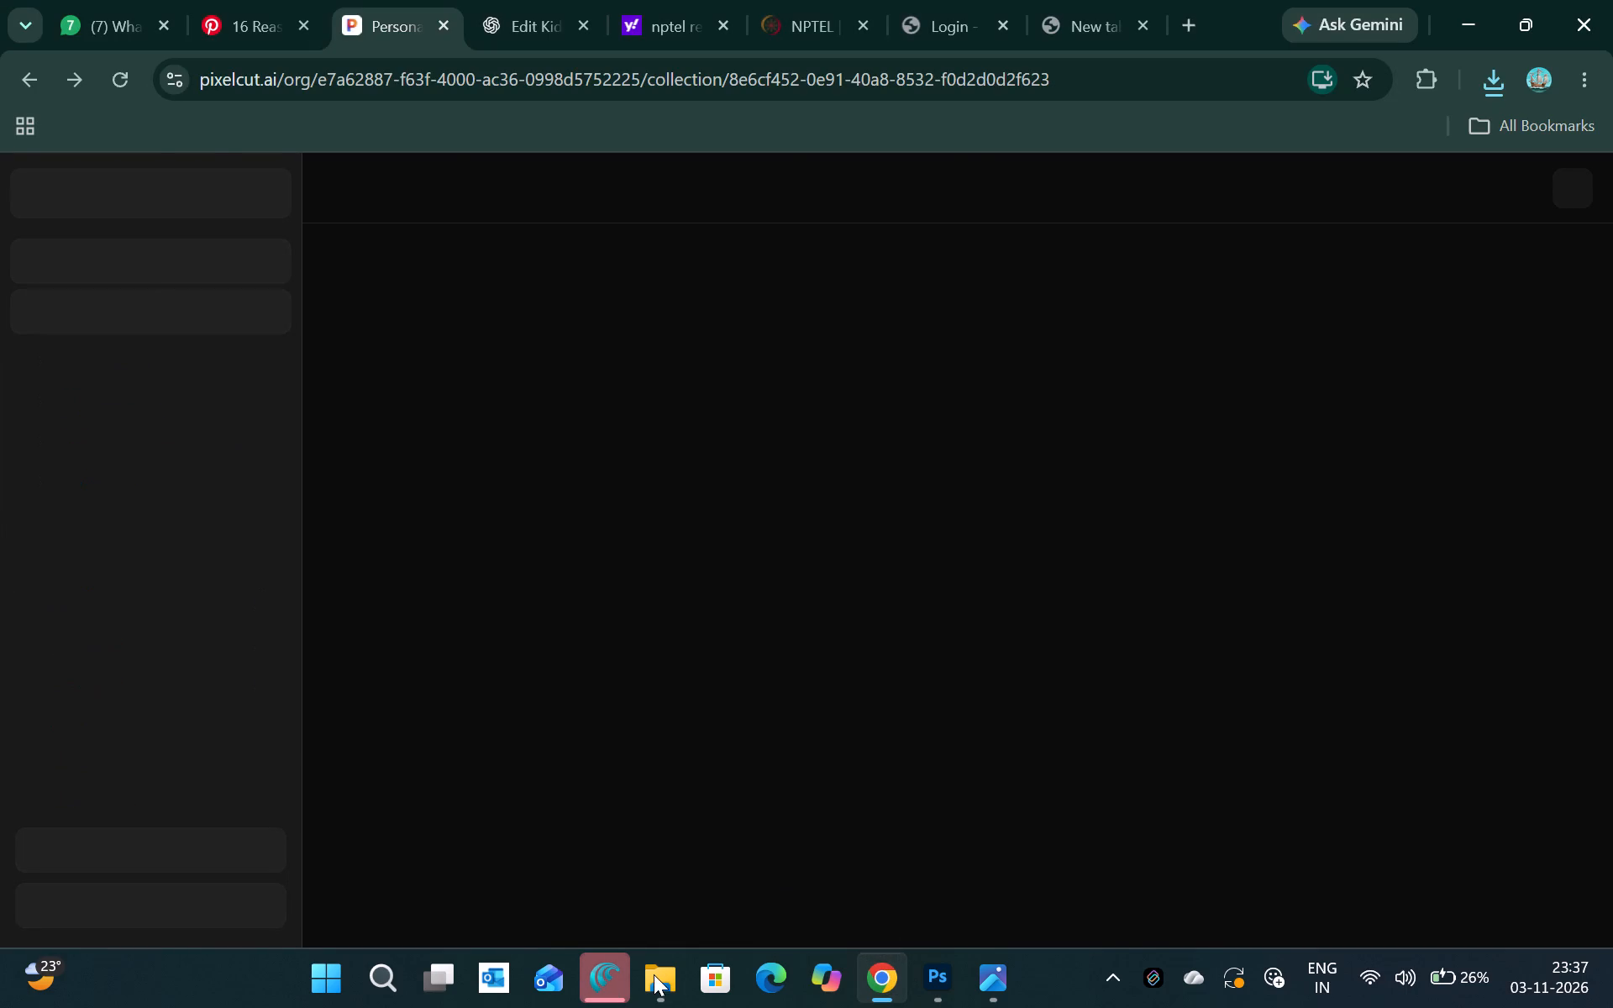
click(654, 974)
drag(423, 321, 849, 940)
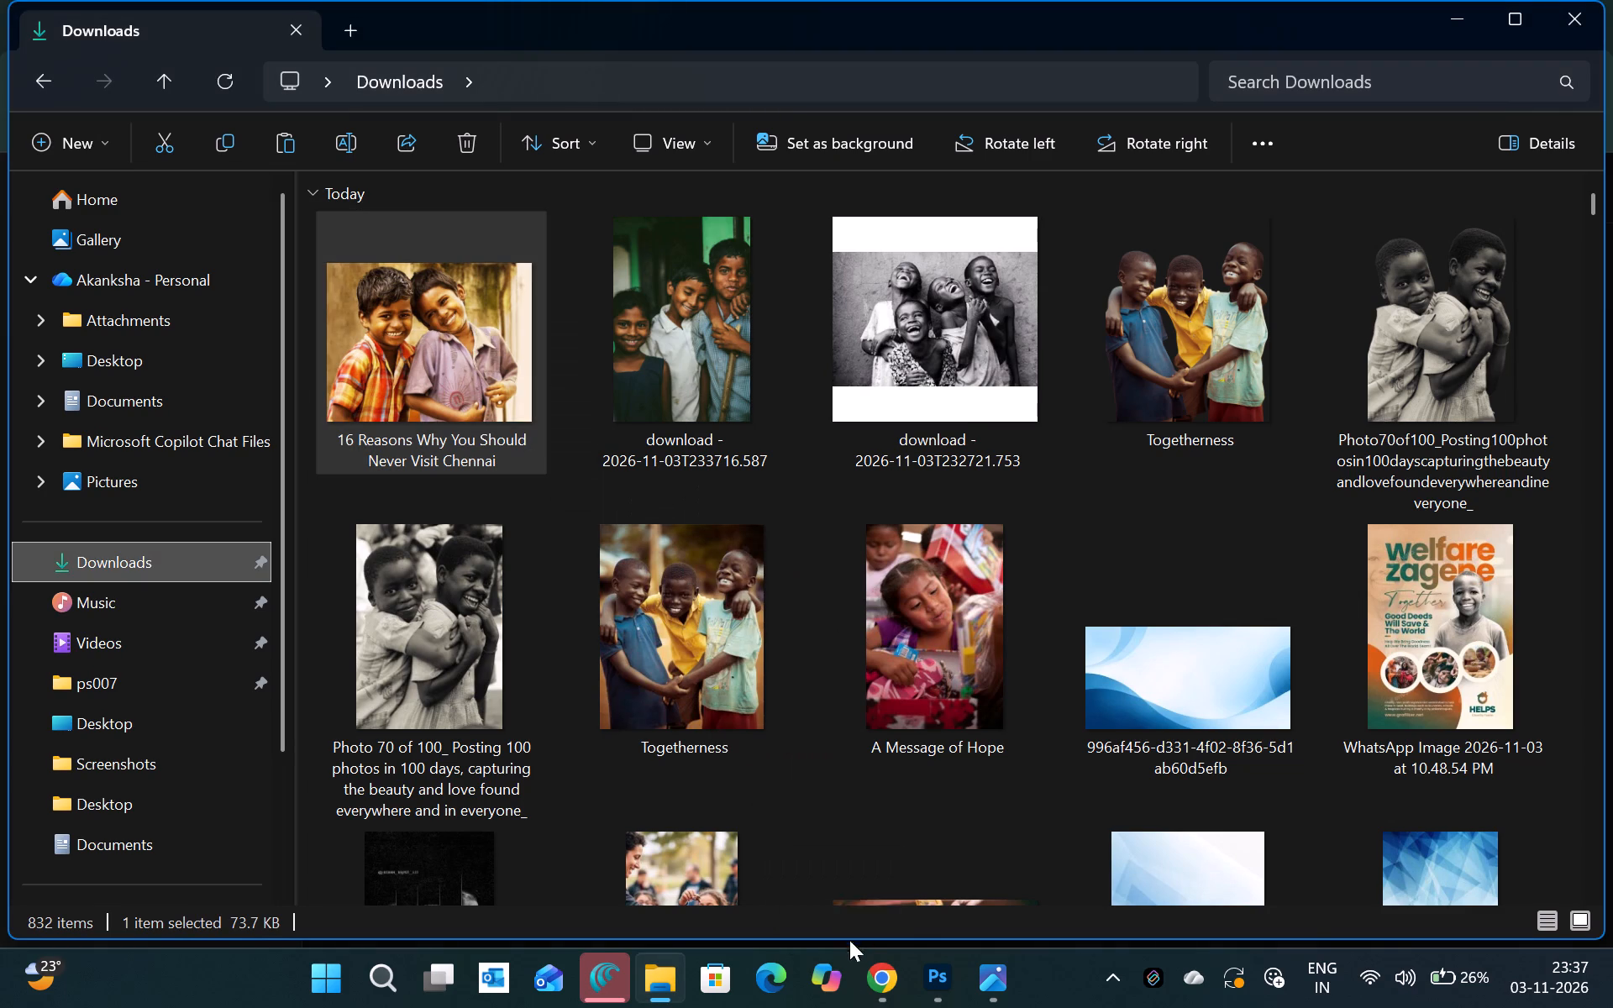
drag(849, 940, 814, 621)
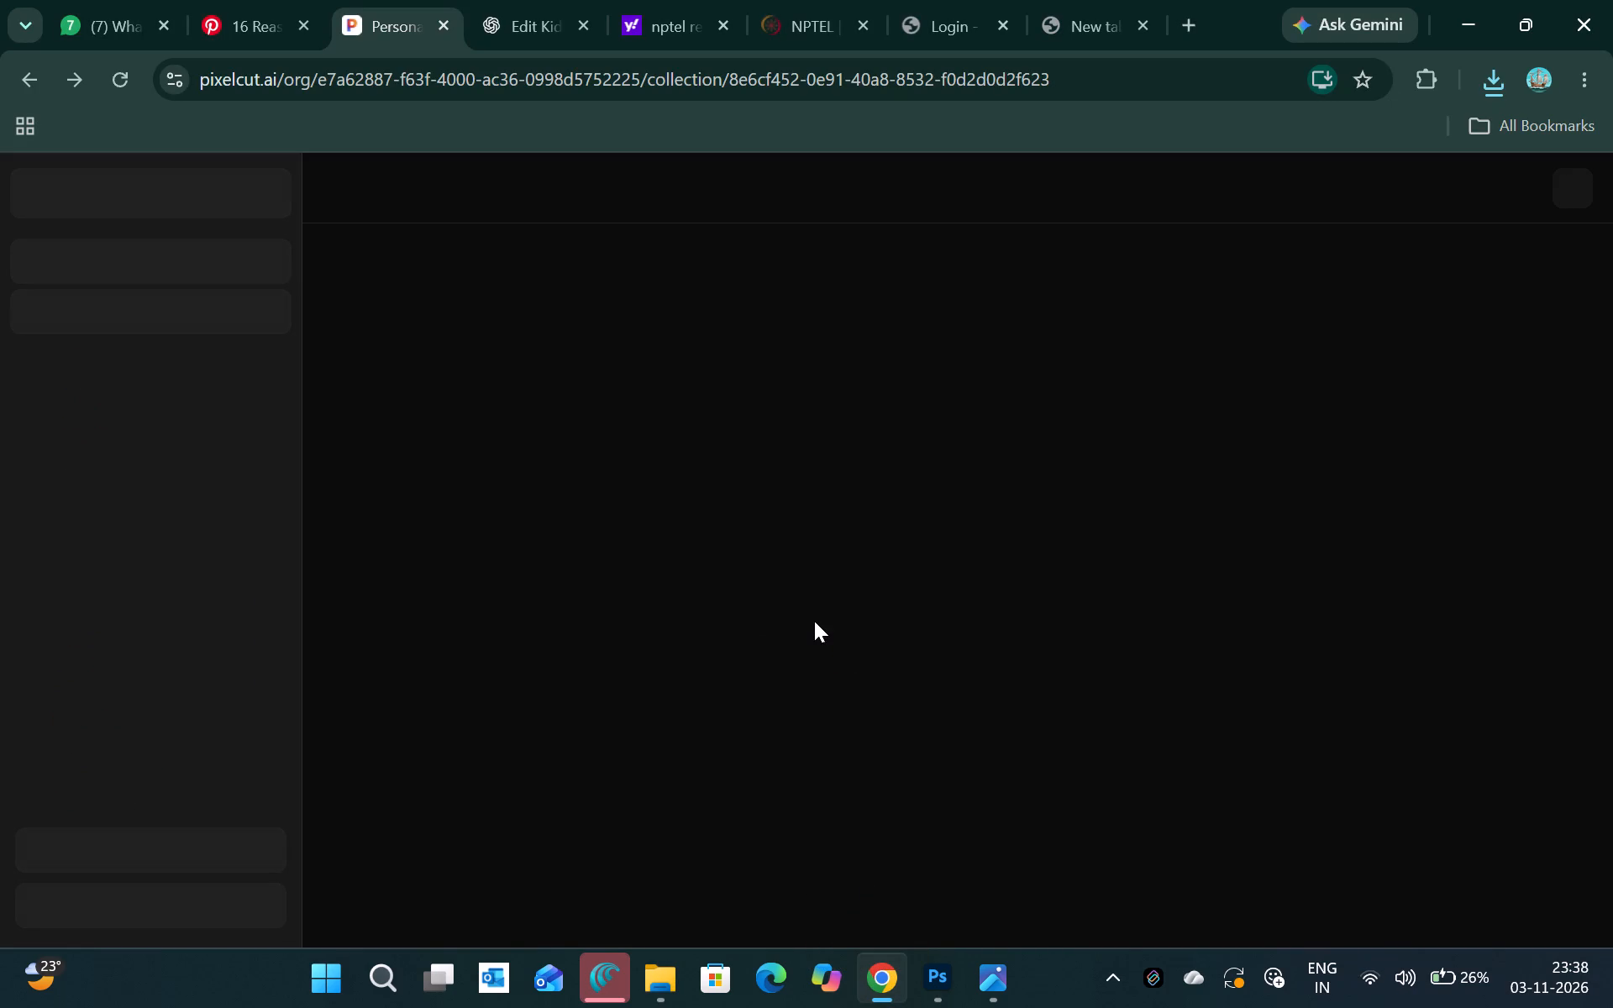
Reload the Pixelcut collection and add the "16 Reasons Why You Should Never Visit Chennai" photo from Downloads to it.
click(113, 73)
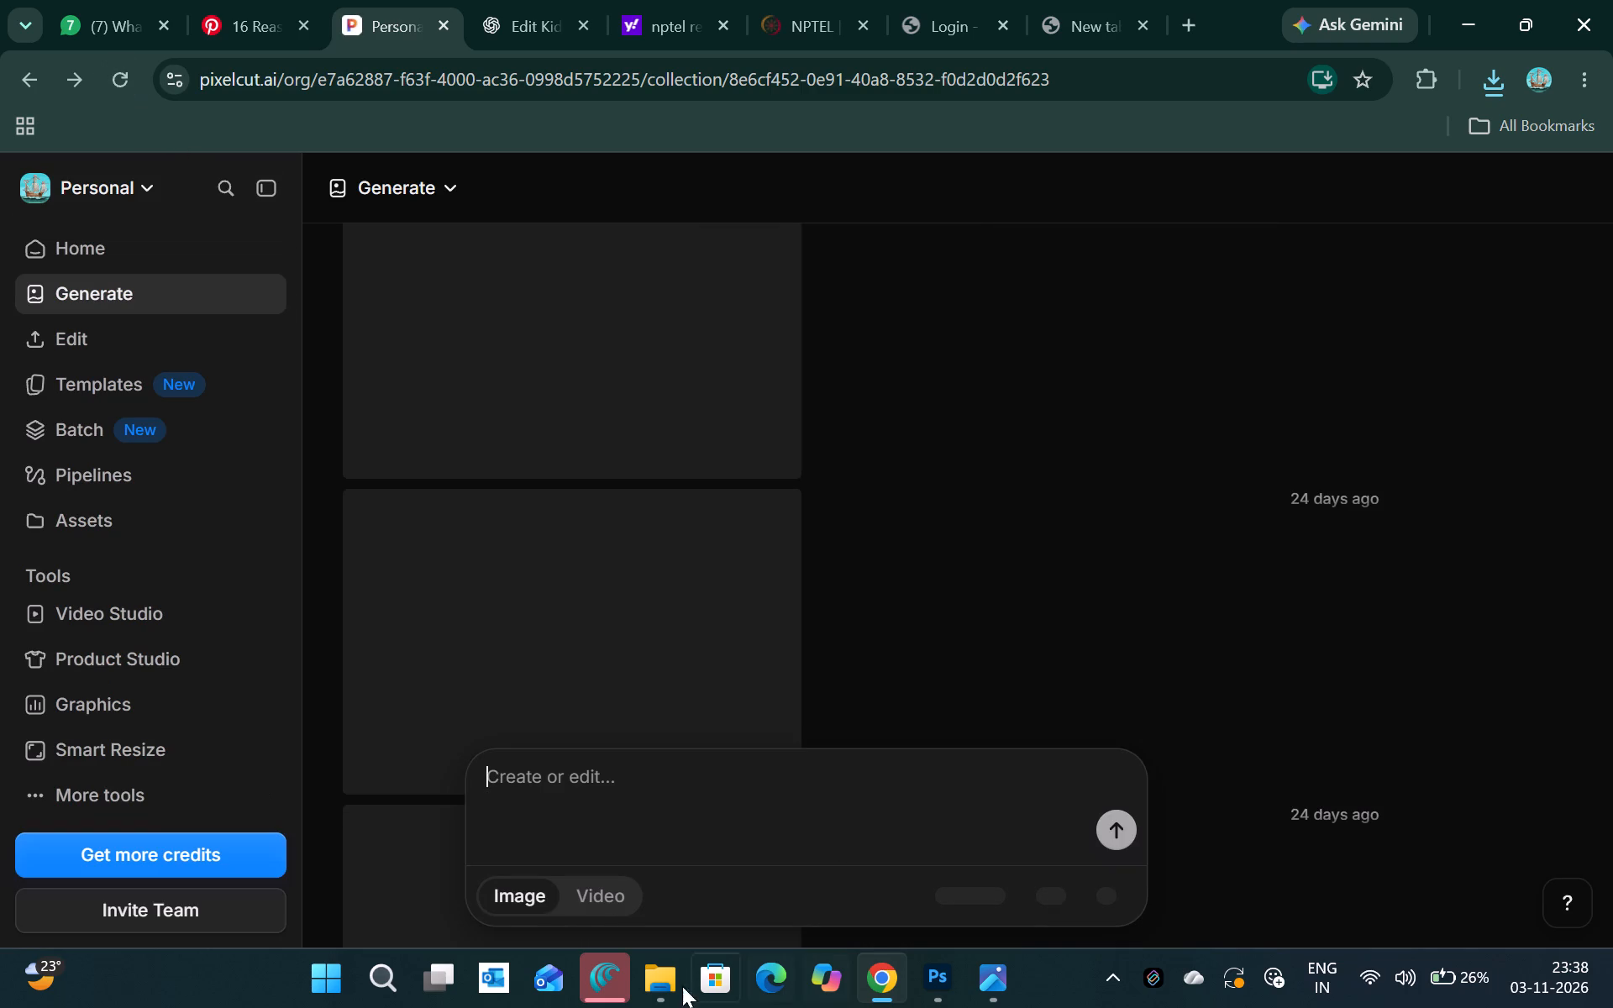
click(670, 989)
drag(454, 324, 900, 809)
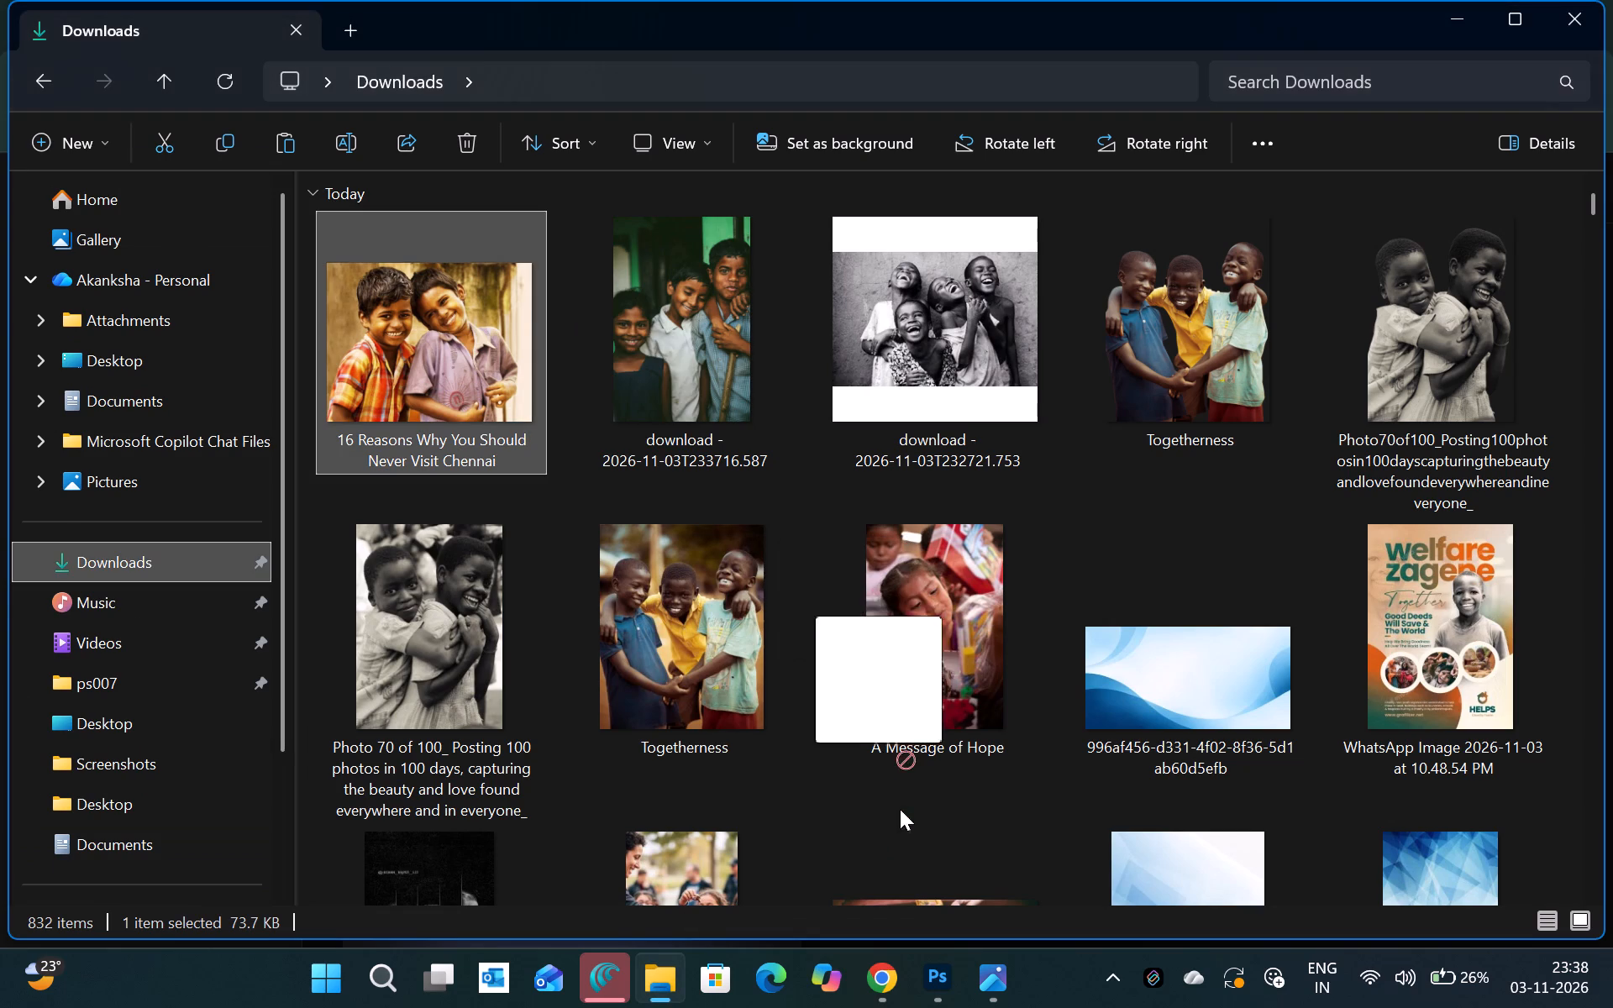
drag(900, 809, 890, 959)
scroll(773, 638, down, 3)
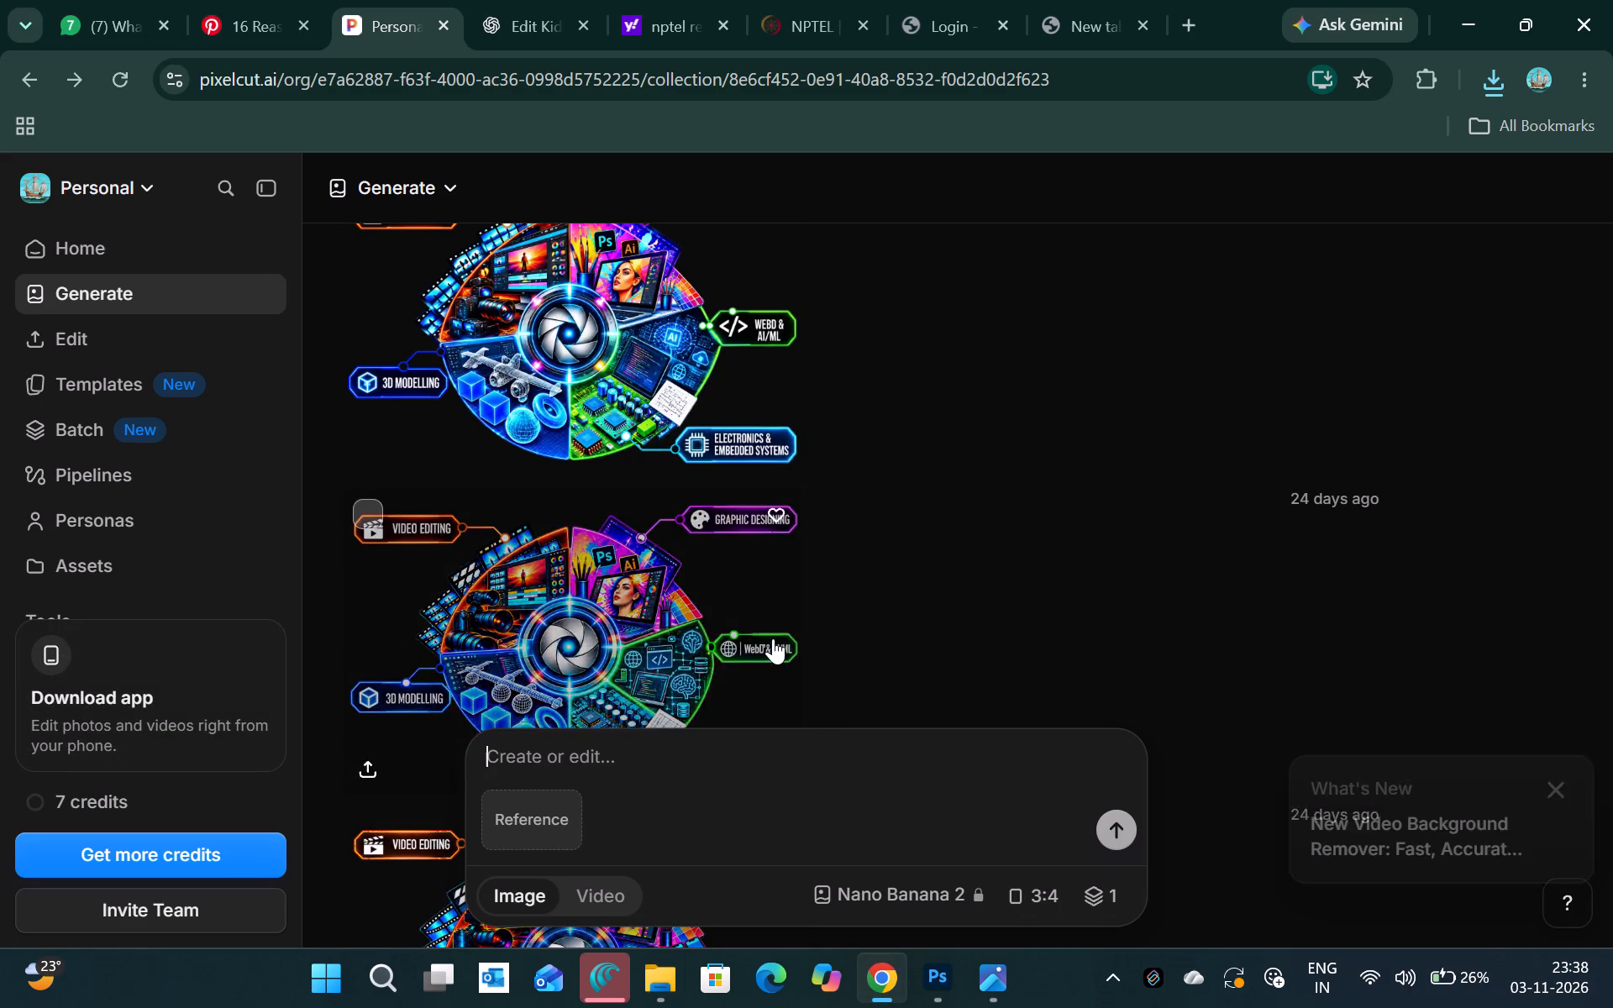
click(659, 978)
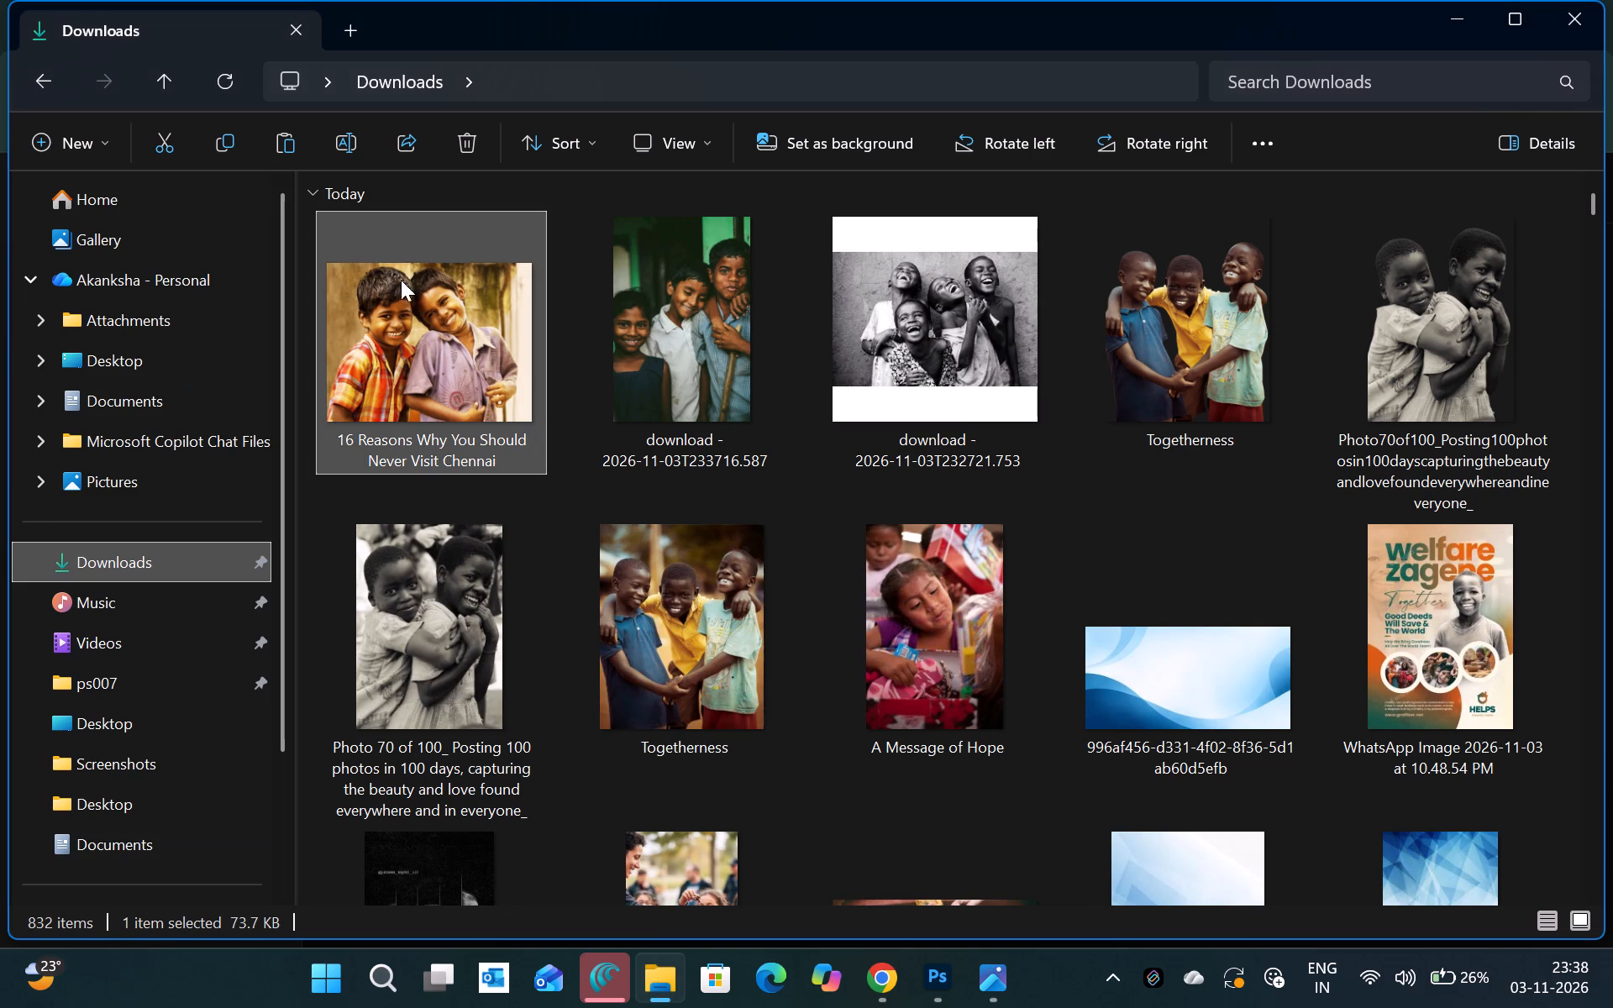
drag(383, 270, 885, 966)
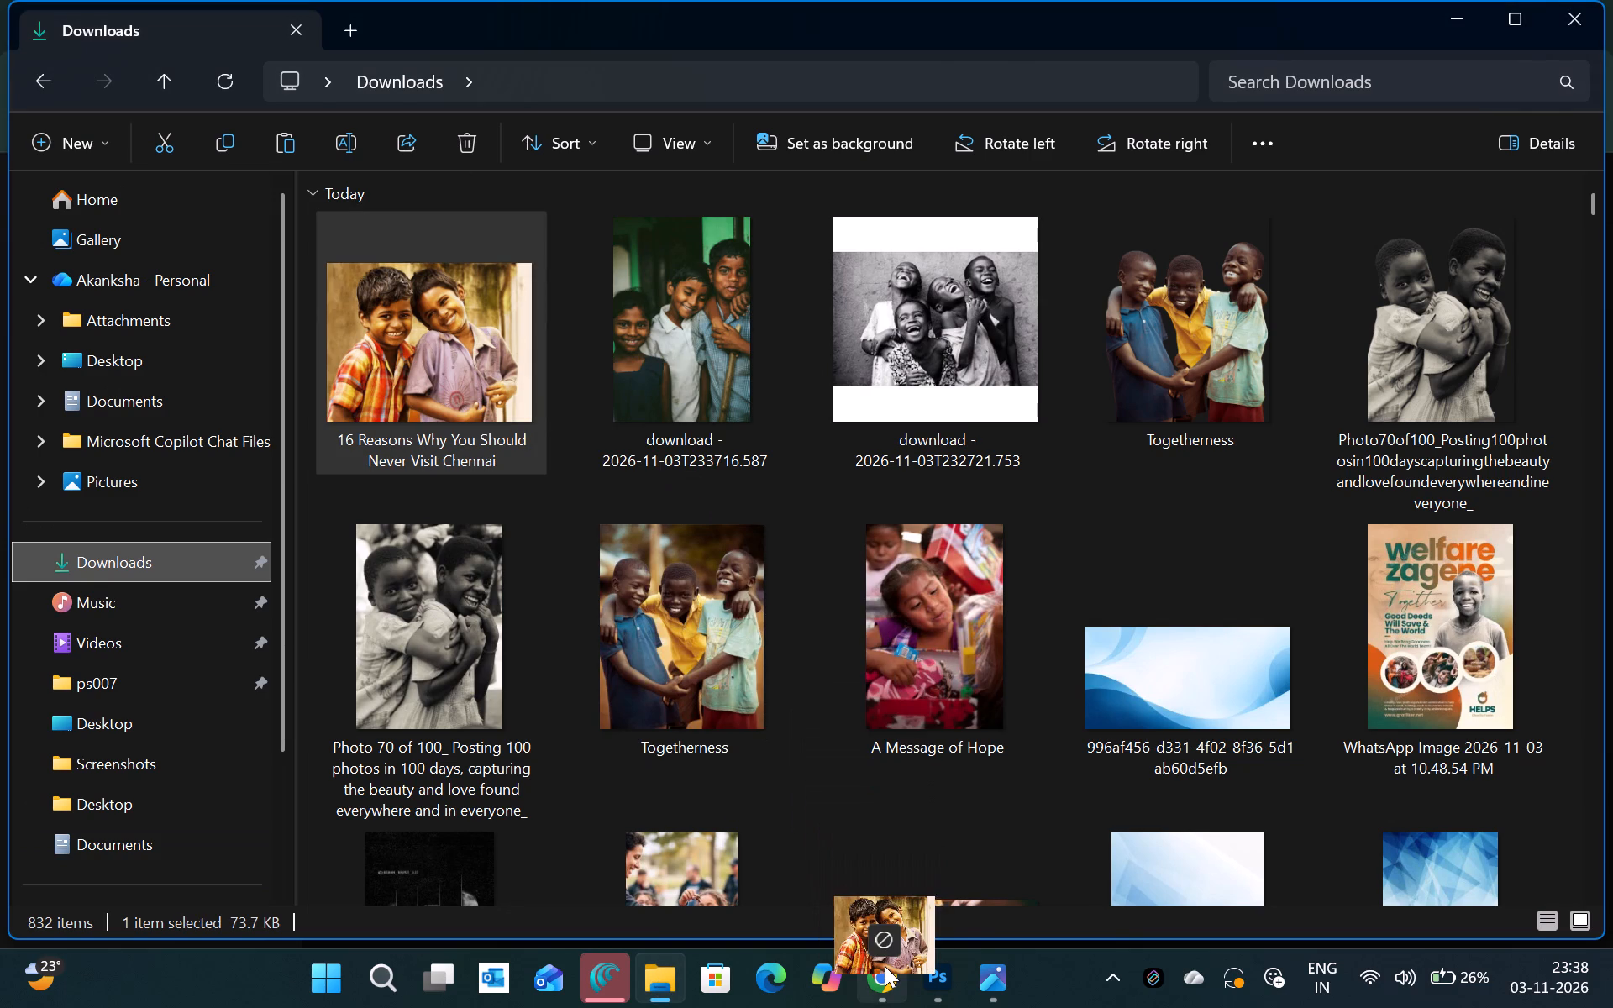
drag(885, 966, 748, 549)
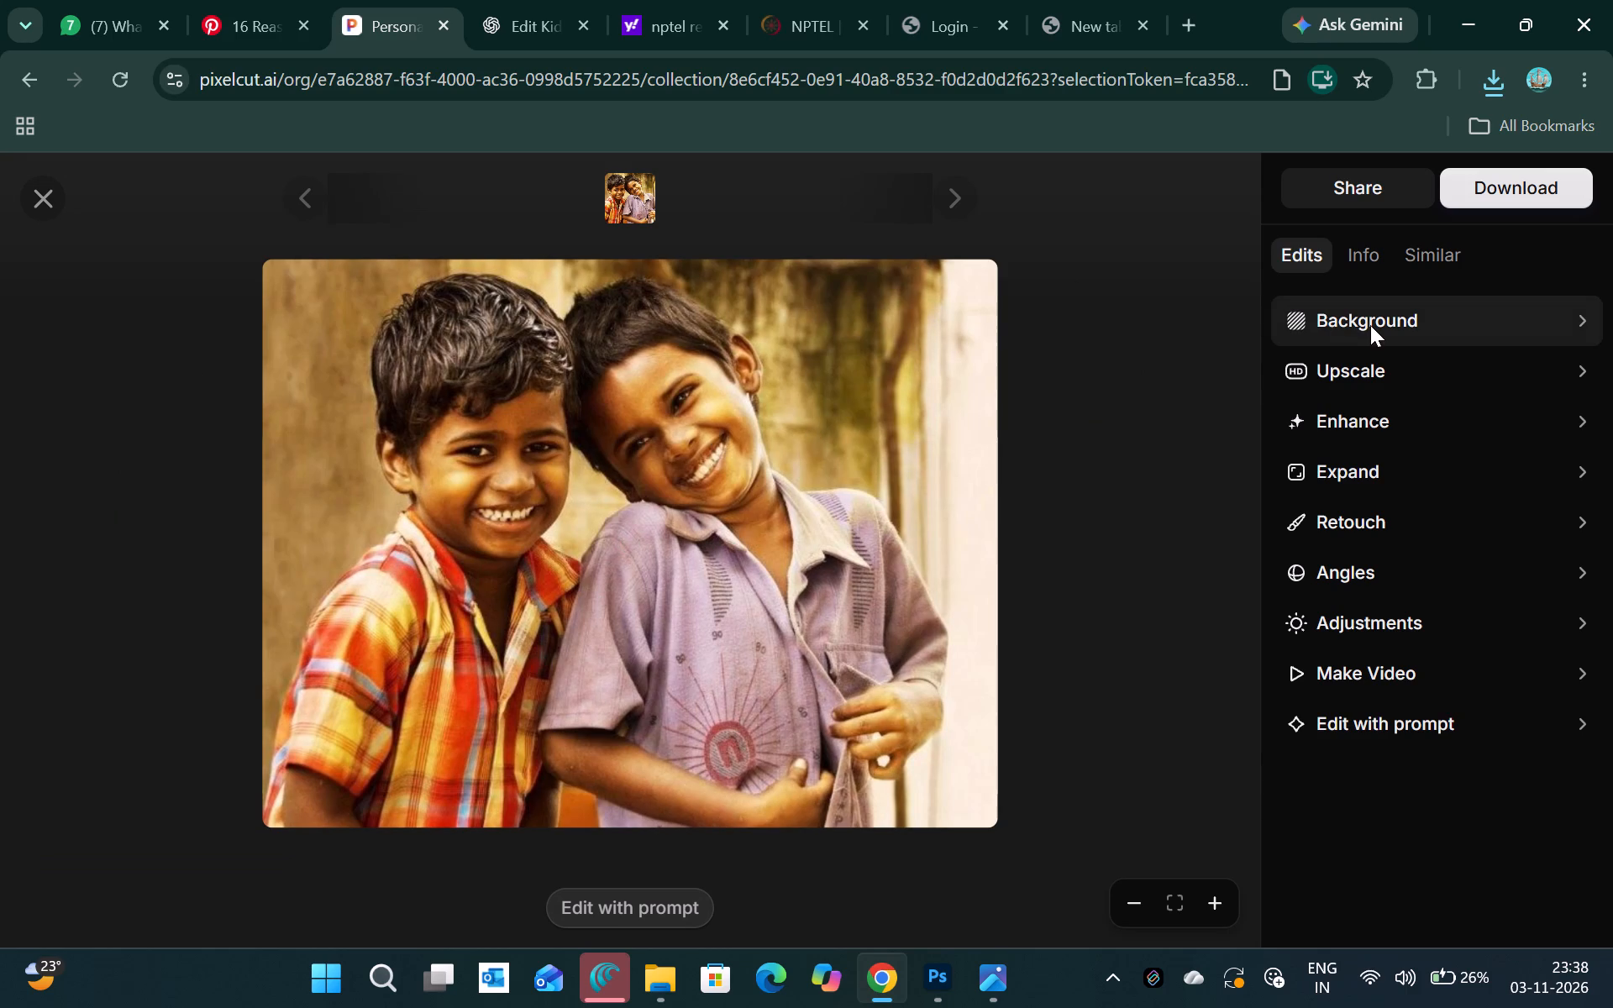
Remove the background of the two-boys photo and download the cutout as an original-quality PNG with transparency.
click(1370, 325)
click(1408, 314)
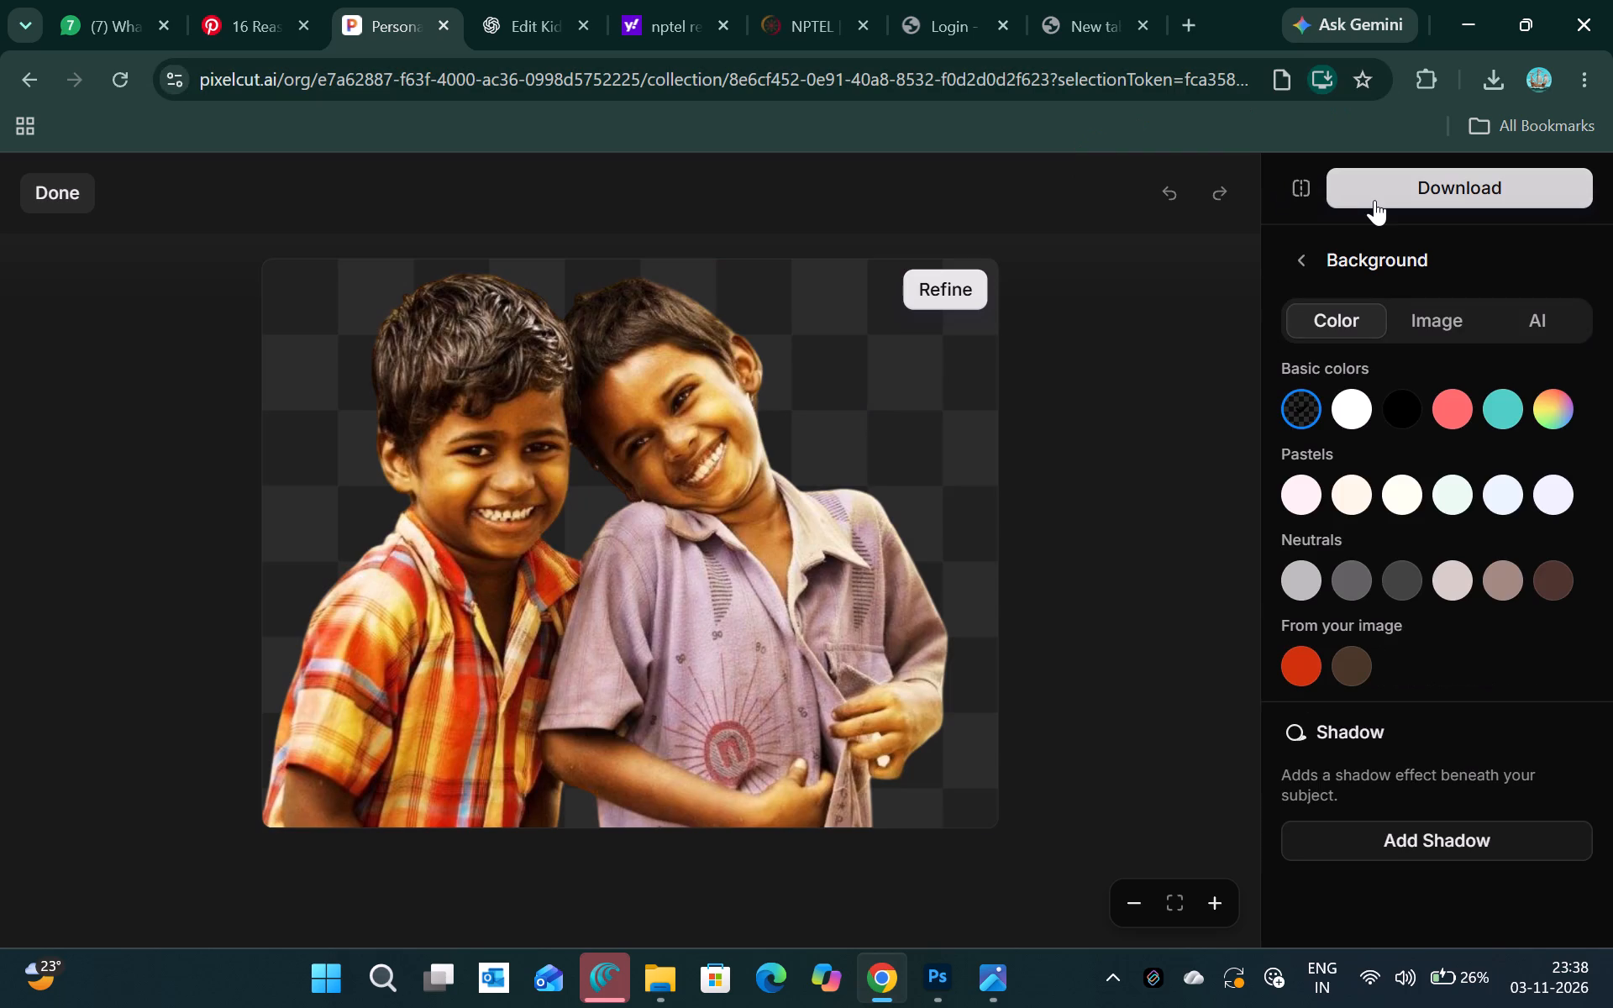
click(1374, 200)
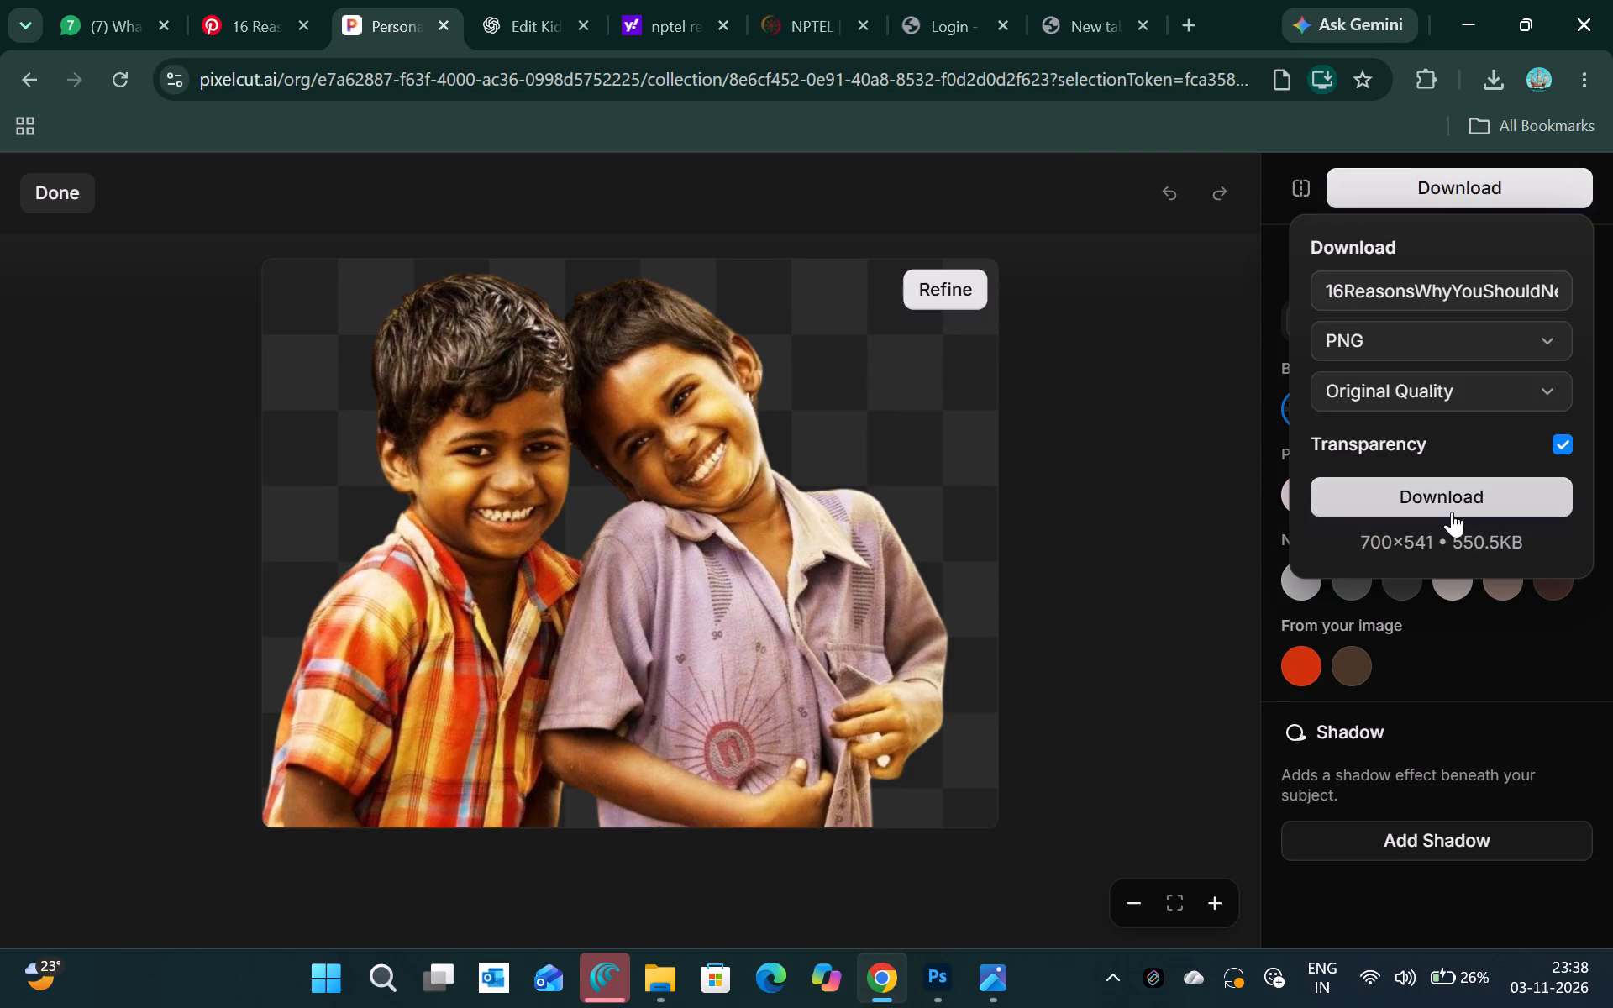
click(1452, 512)
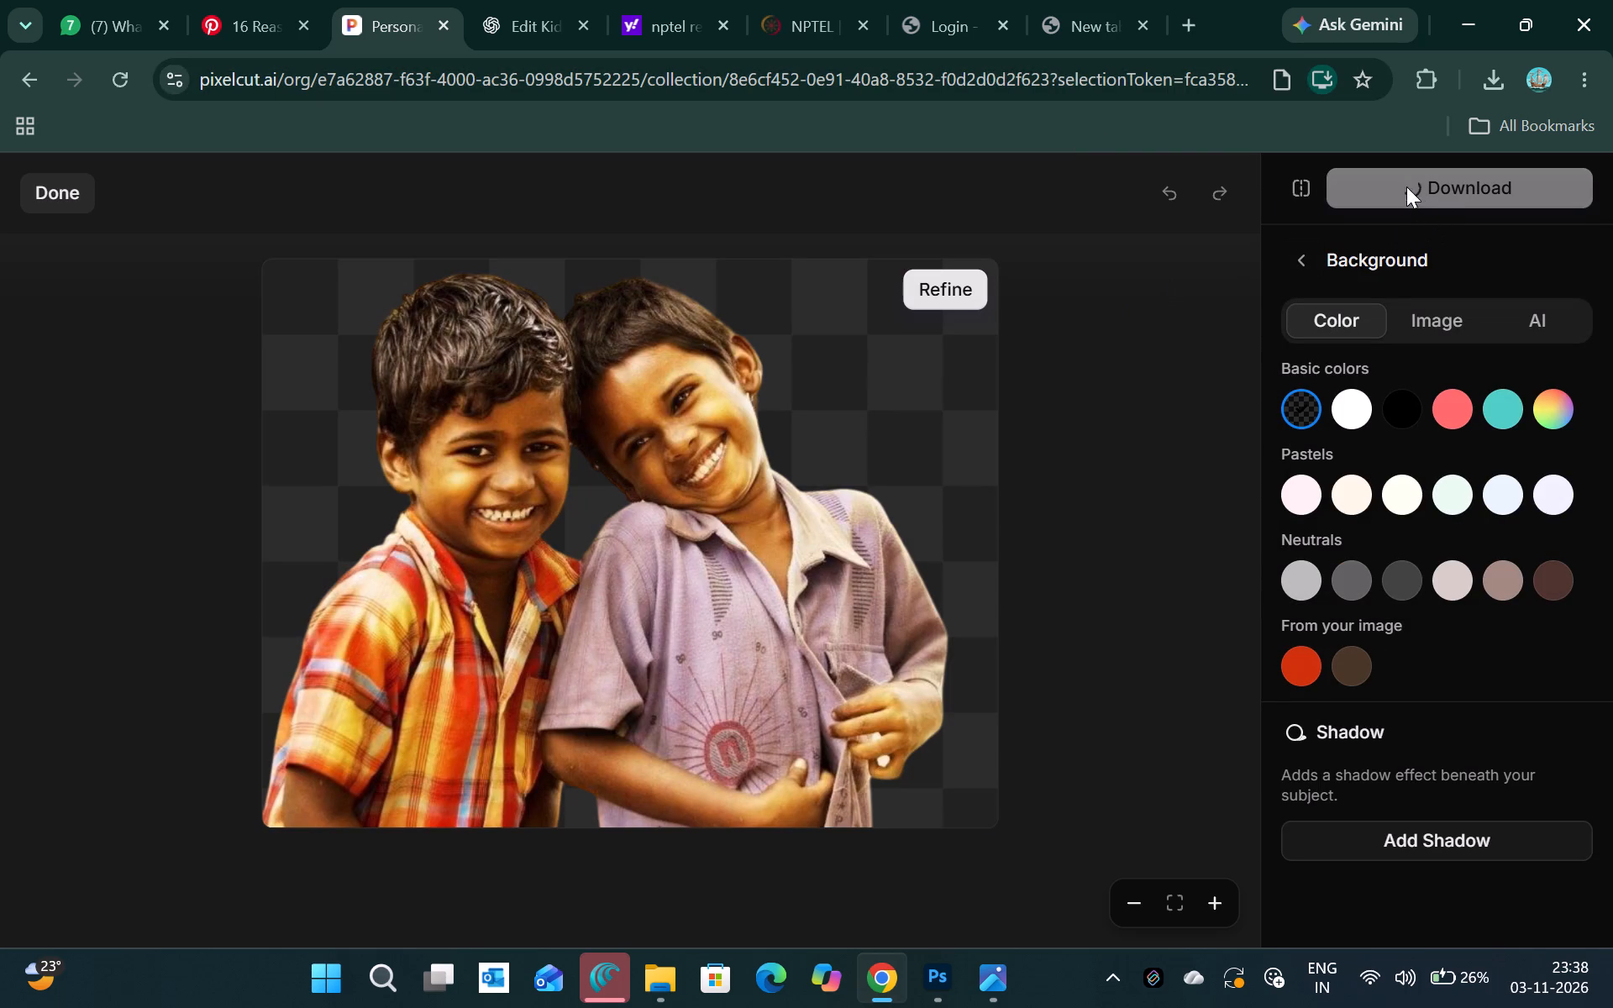
Return to the Pixelcut collection and add the downloaded photo of three children by the green door from Downloads.
click(42, 81)
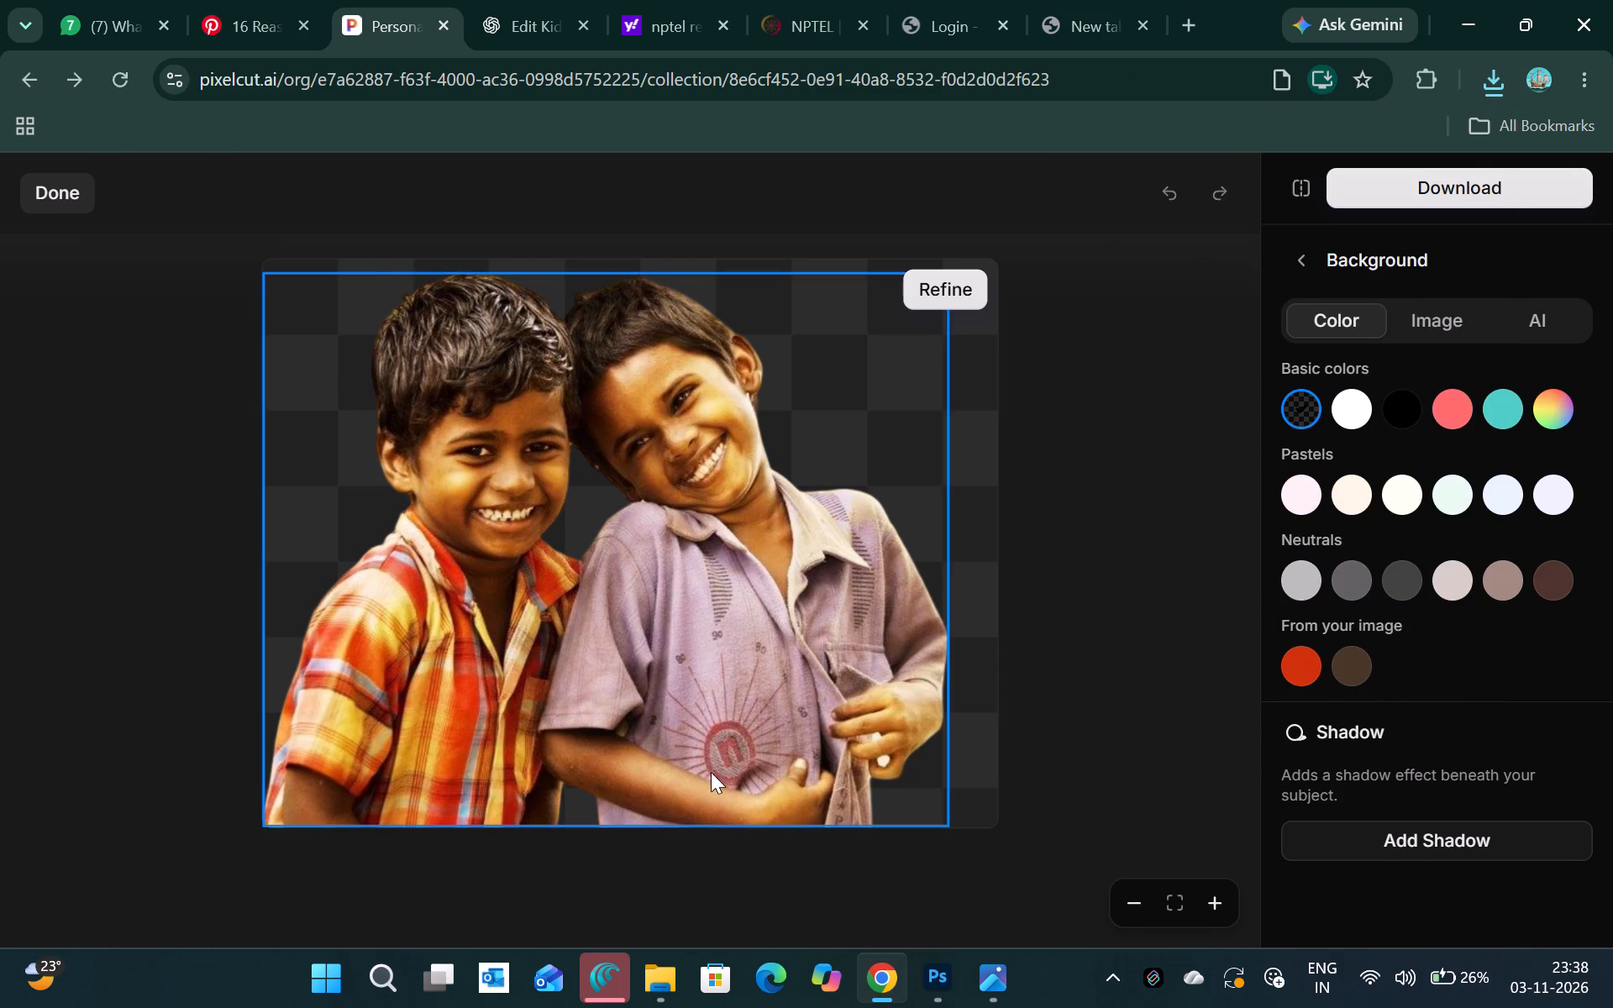
click(667, 991)
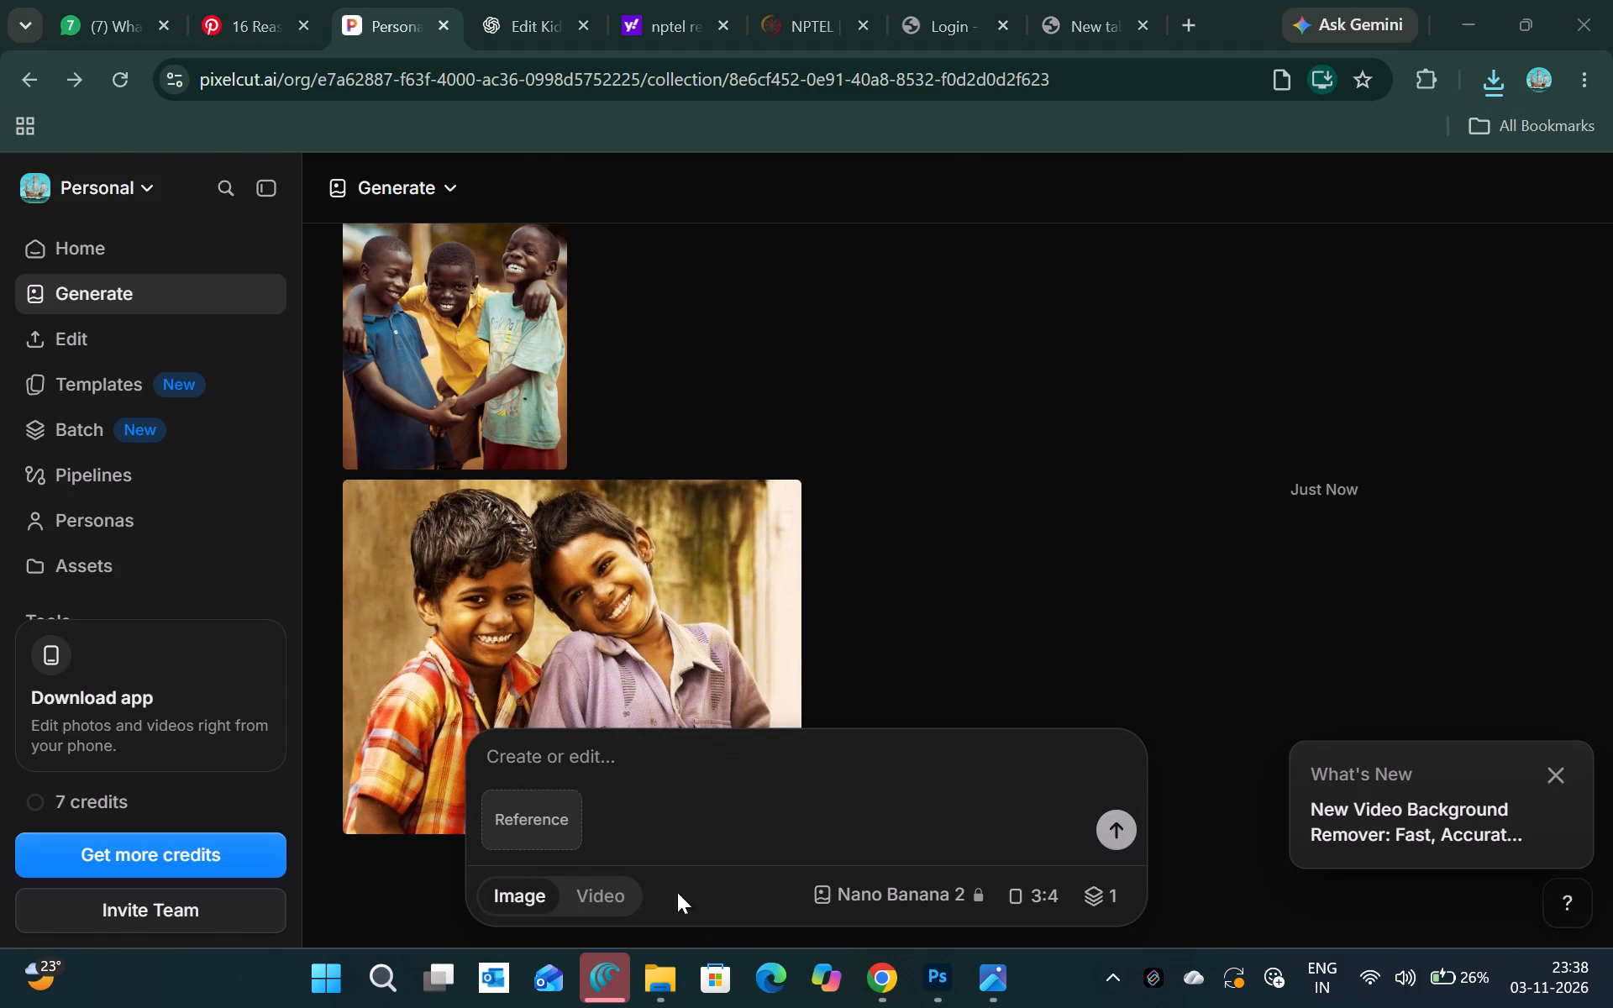
drag(999, 298, 885, 974)
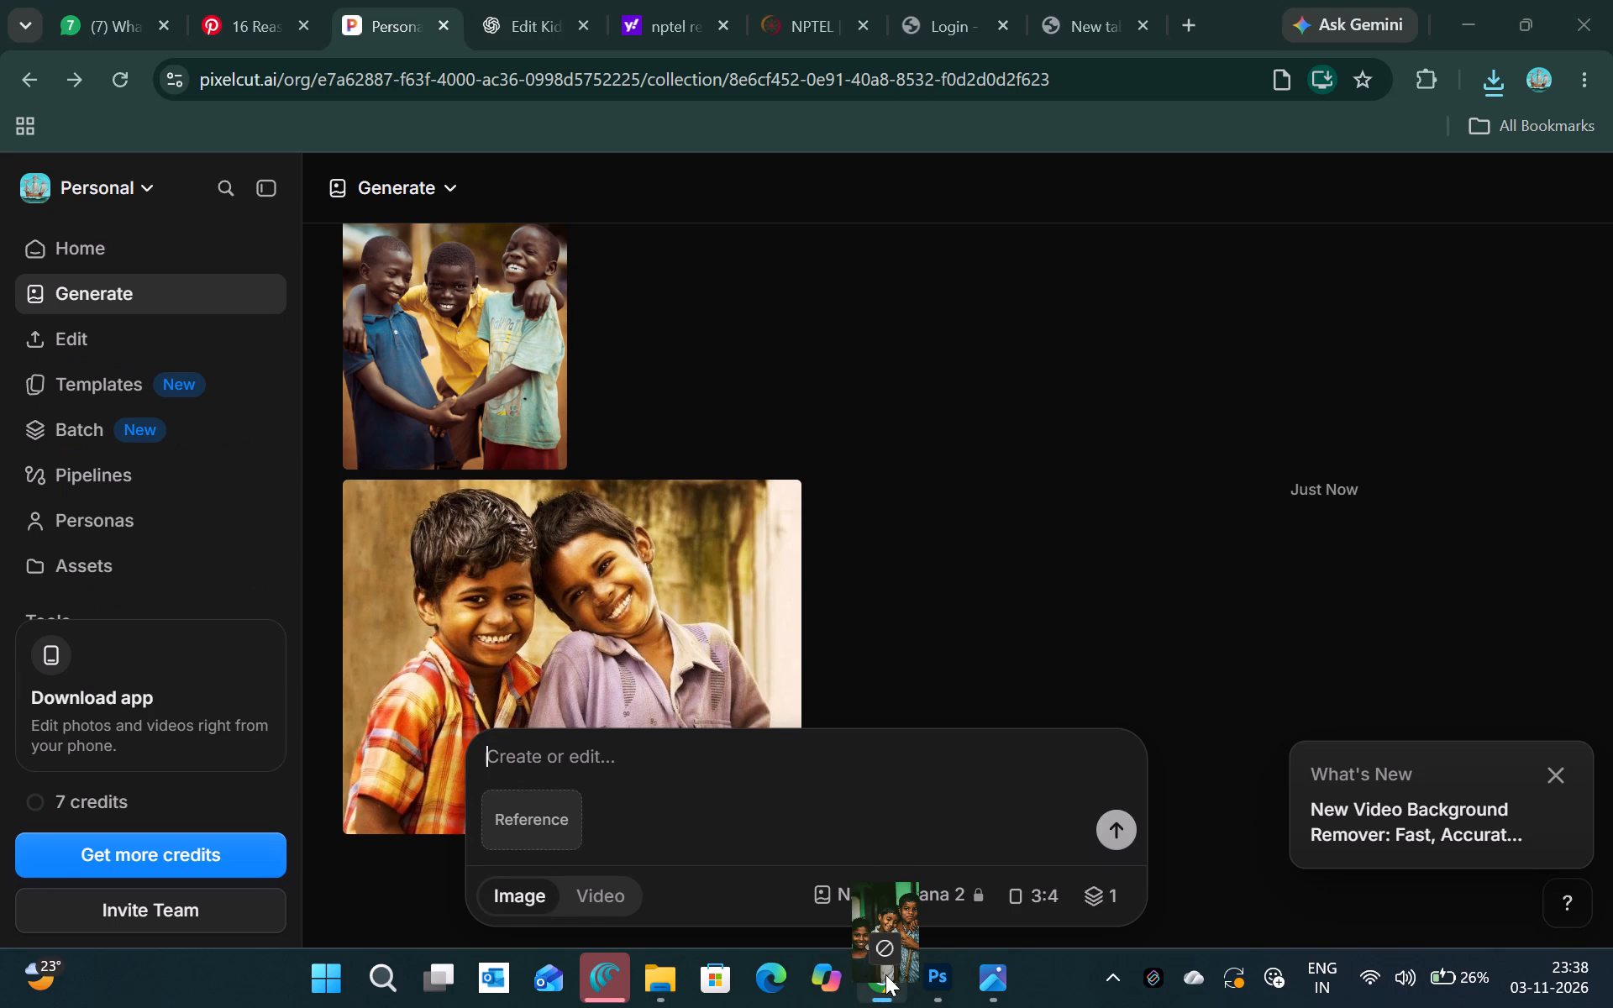
drag(885, 974, 821, 603)
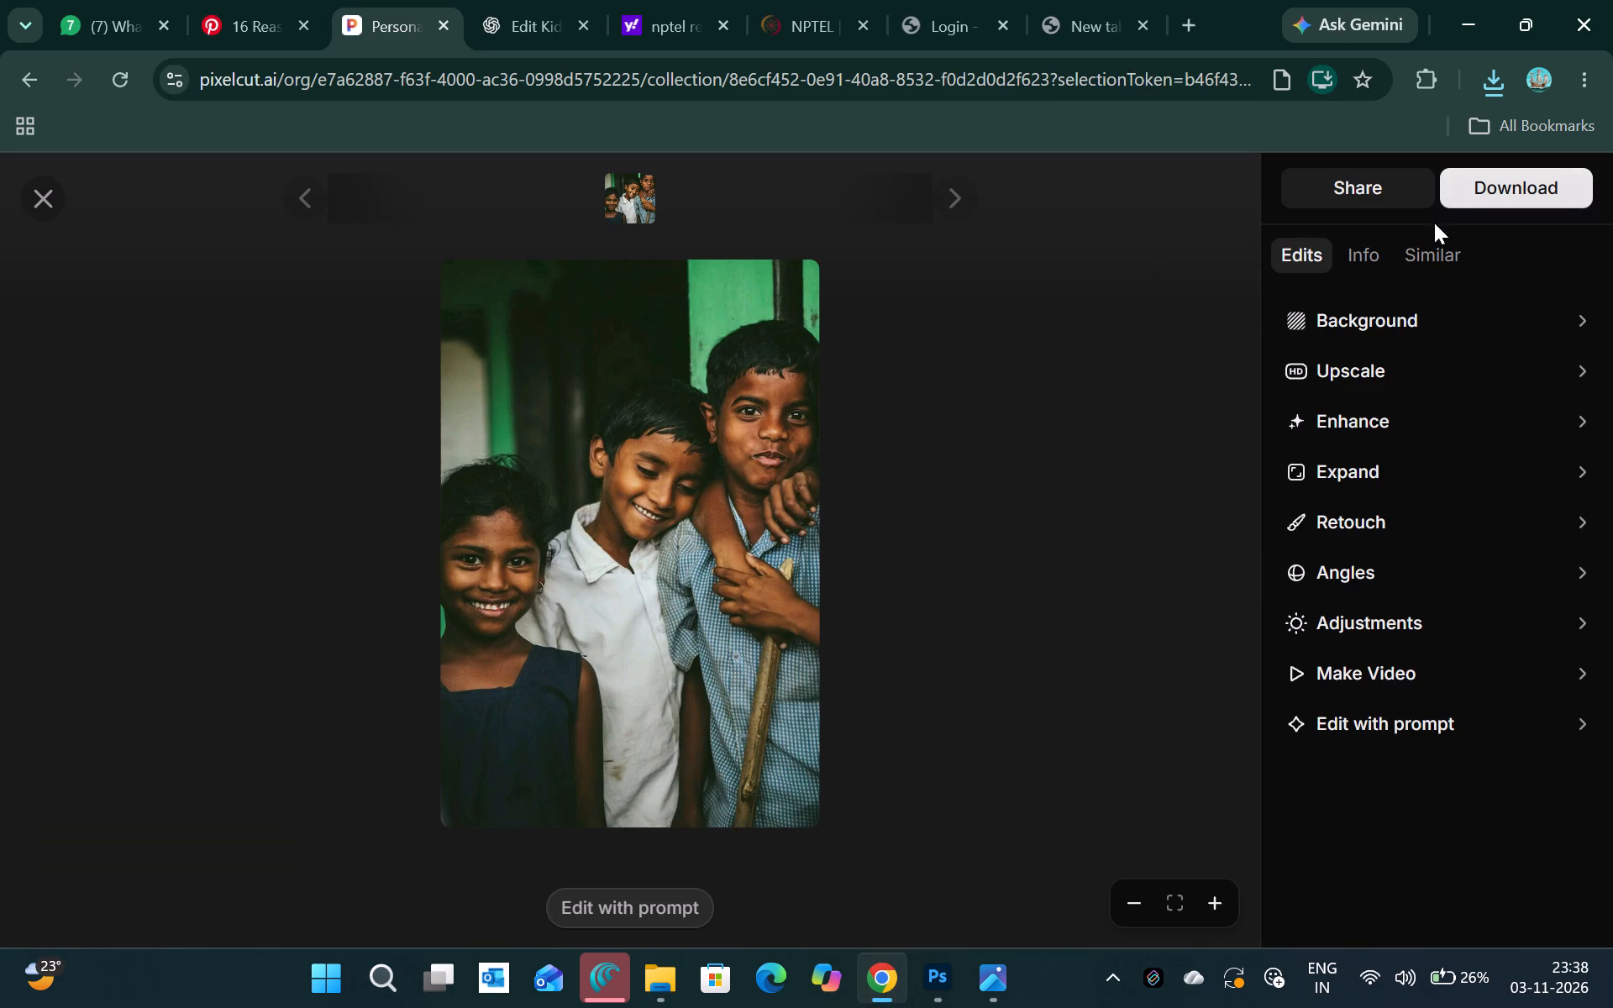
Remove the background of the photo of three children by the green door and download the transparent cutout.
click(1340, 312)
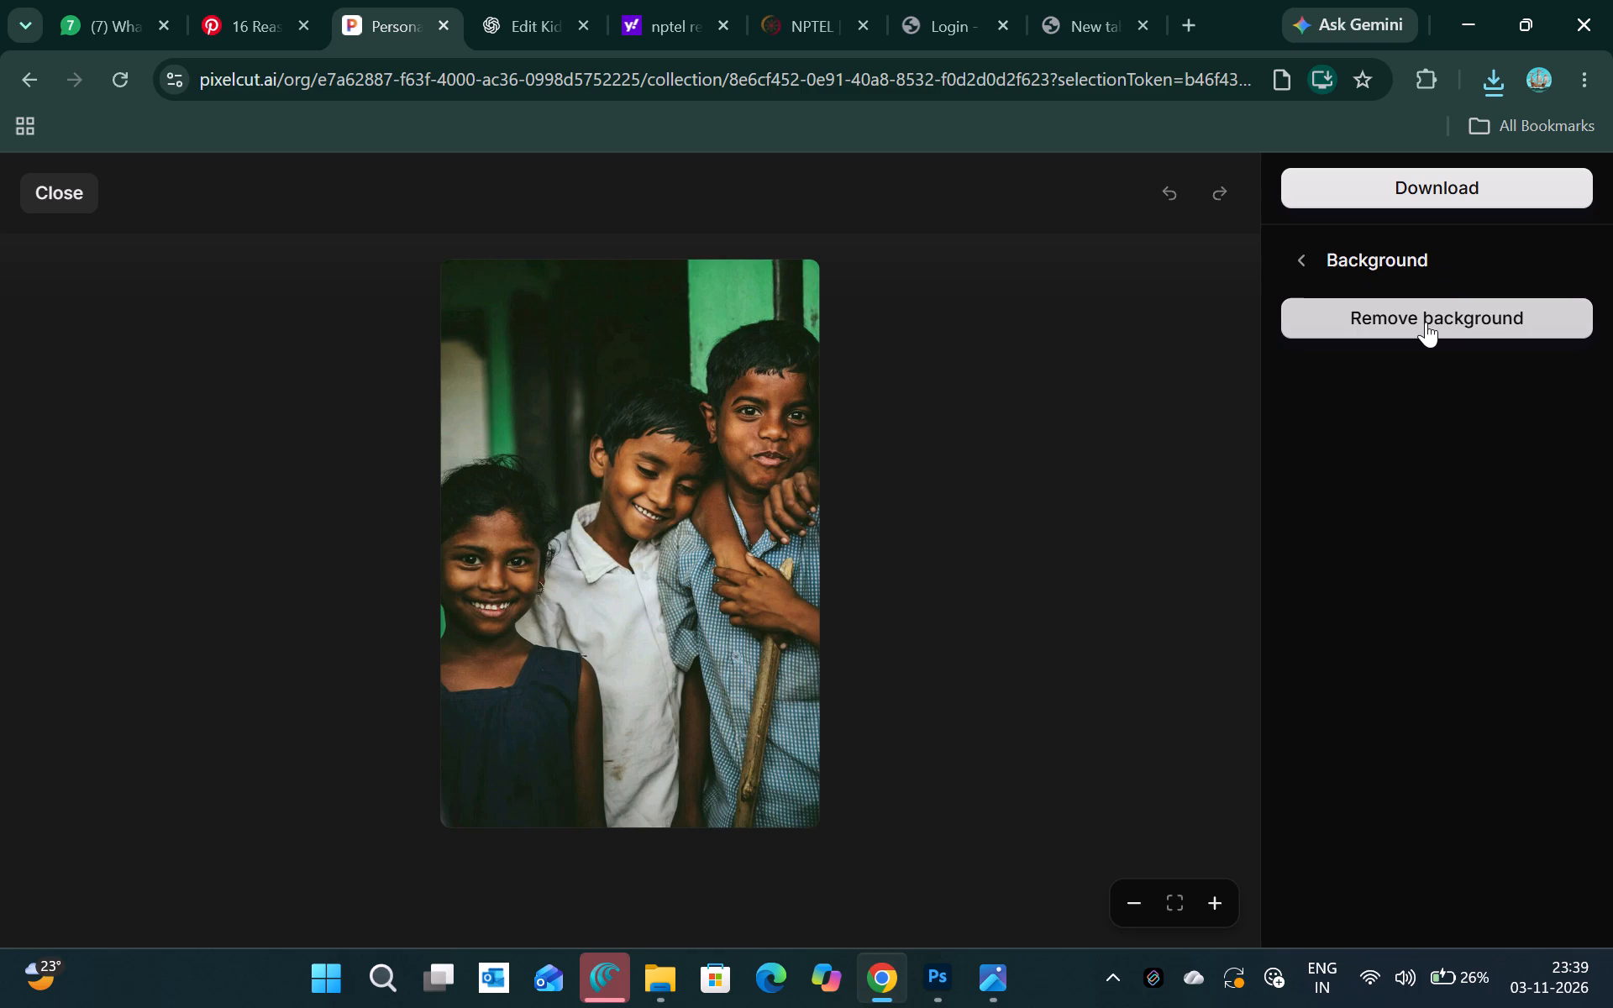
click(1426, 322)
click(1504, 195)
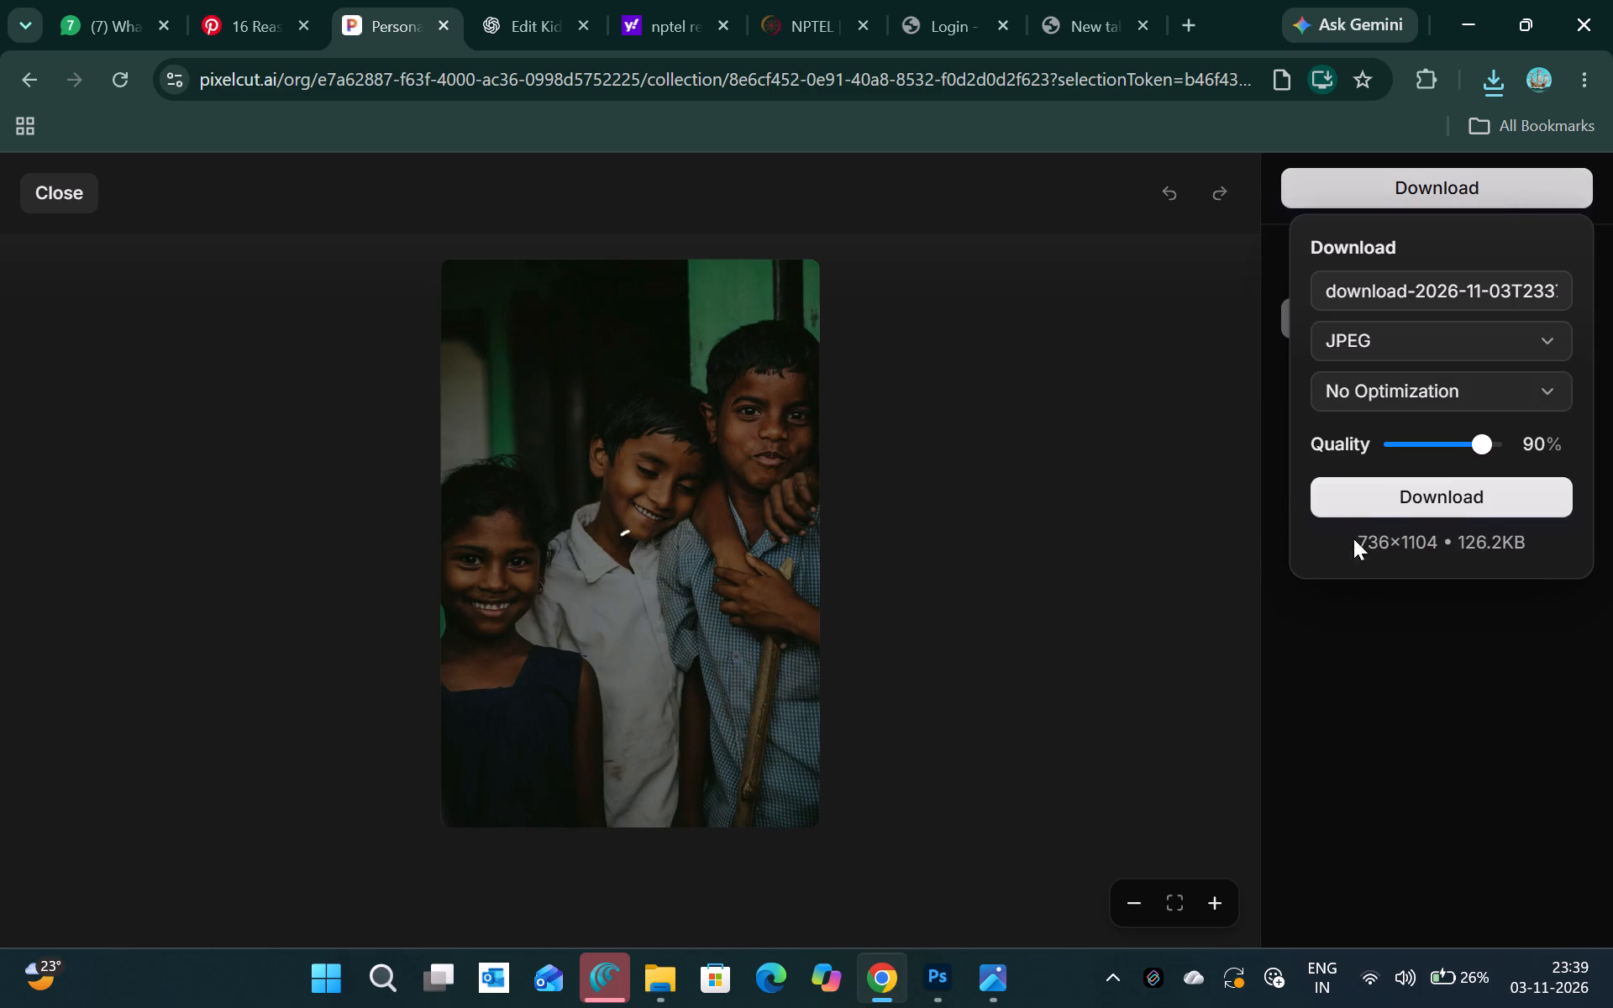
click(1391, 497)
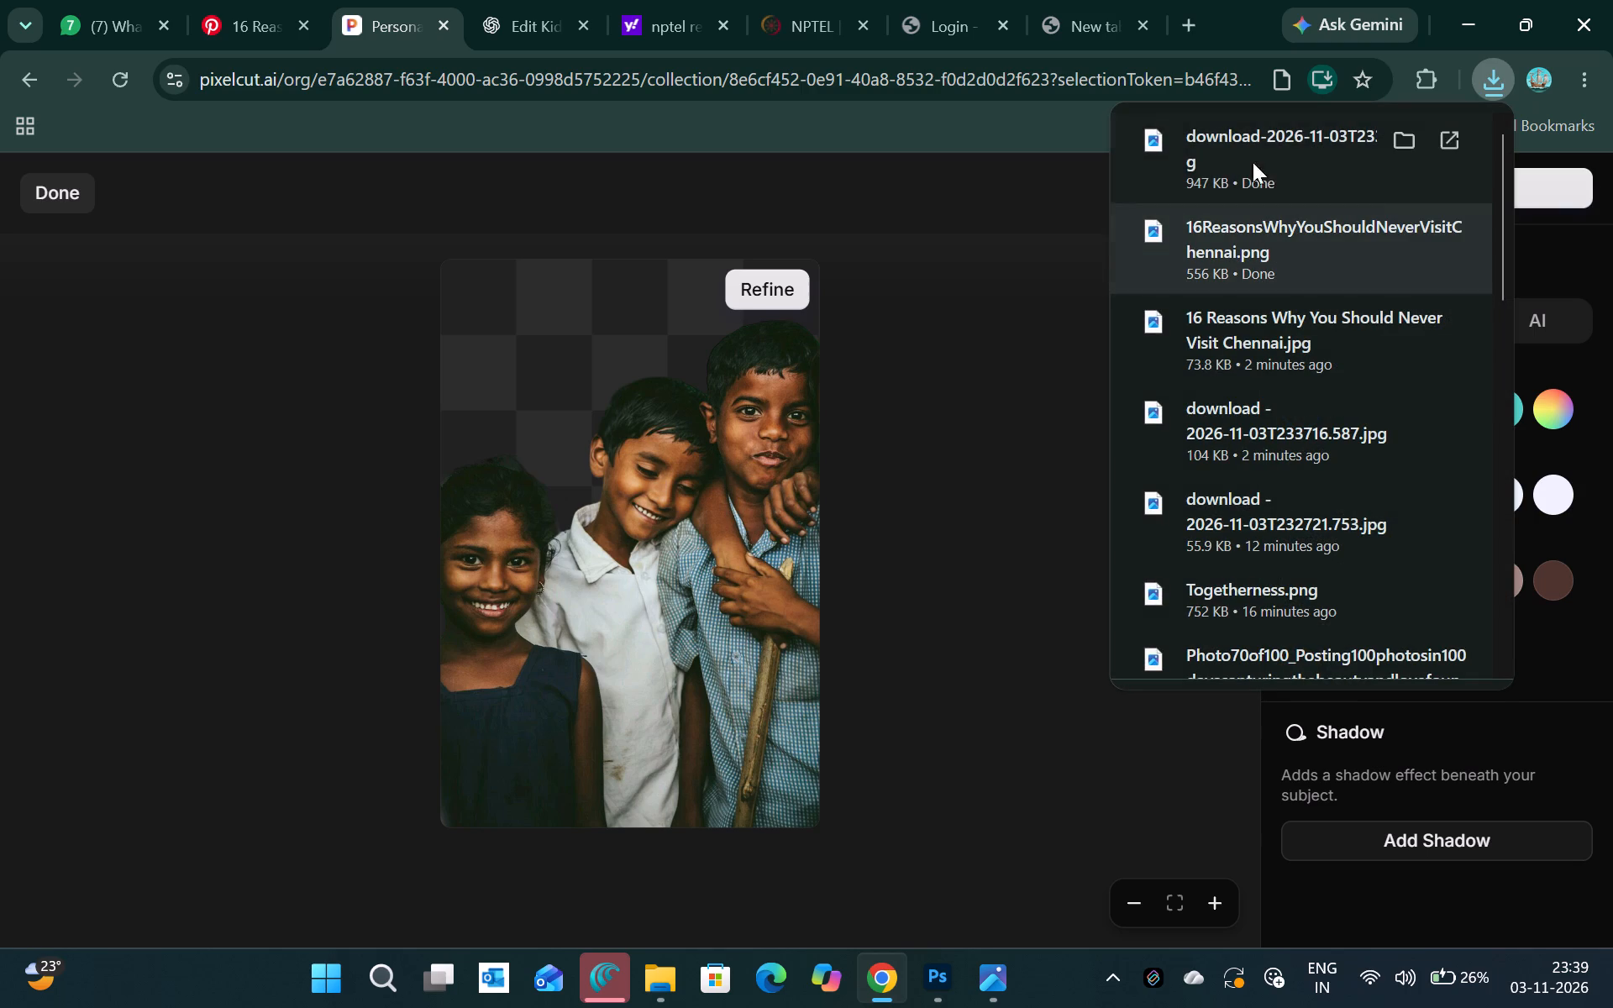
click(951, 330)
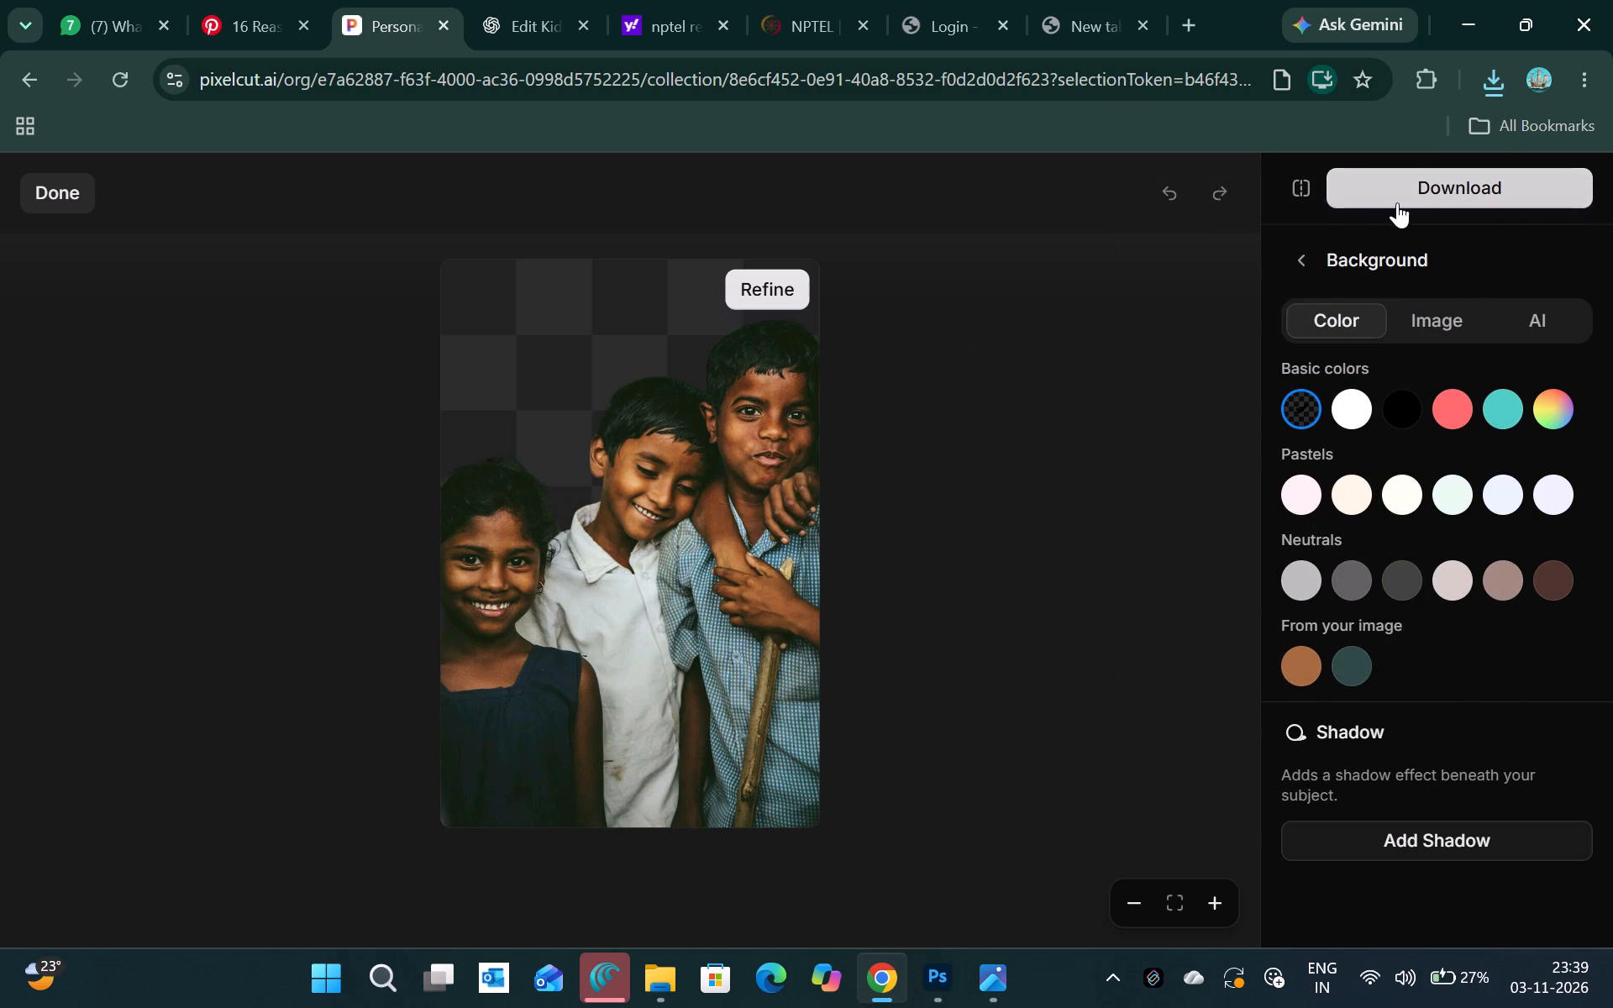
click(1397, 202)
click(1378, 515)
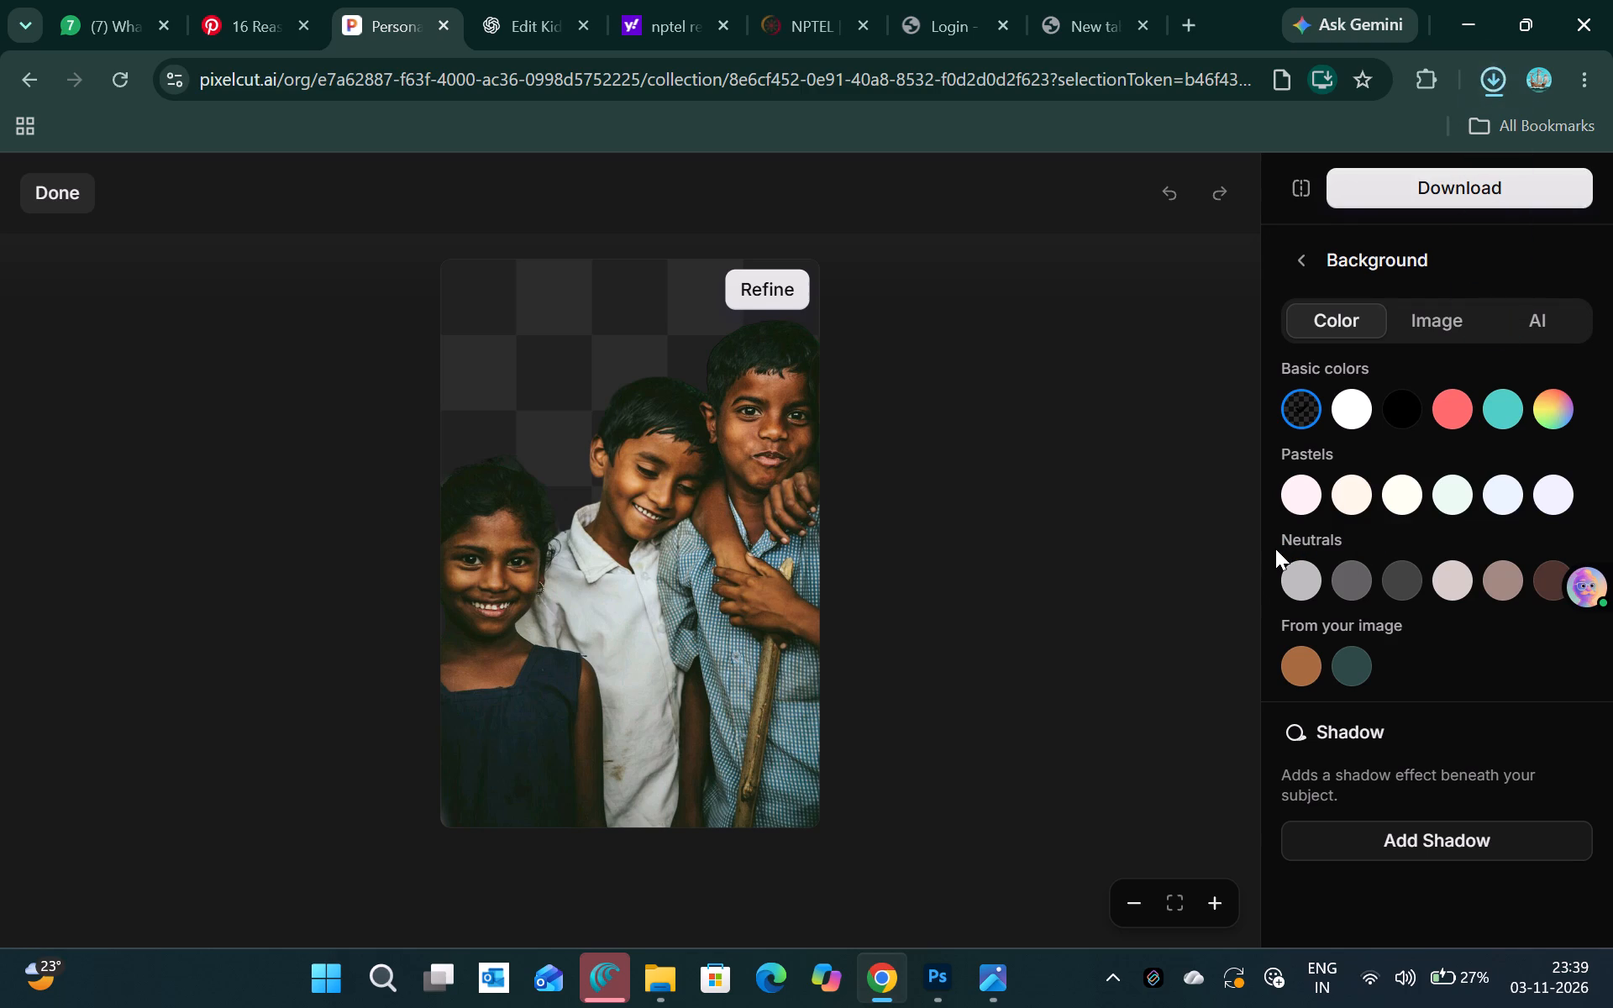
Switch to the Flash banner in Photoshop and hide the "Photo70of100" children layer.
click(932, 988)
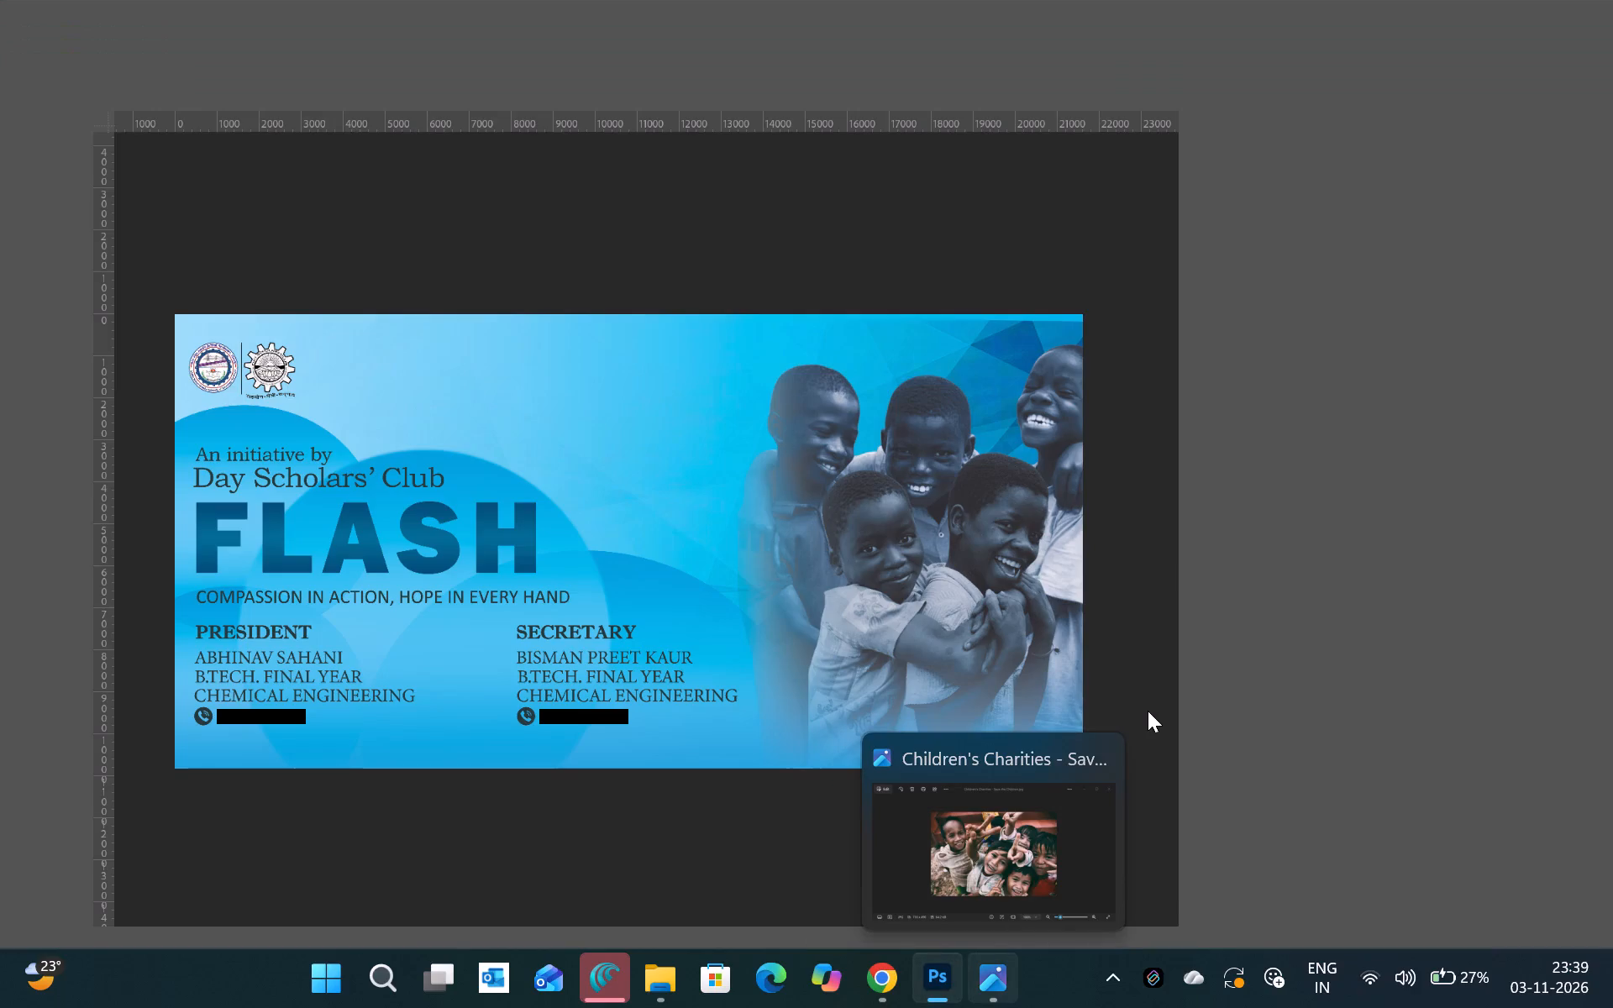
click(1127, 621)
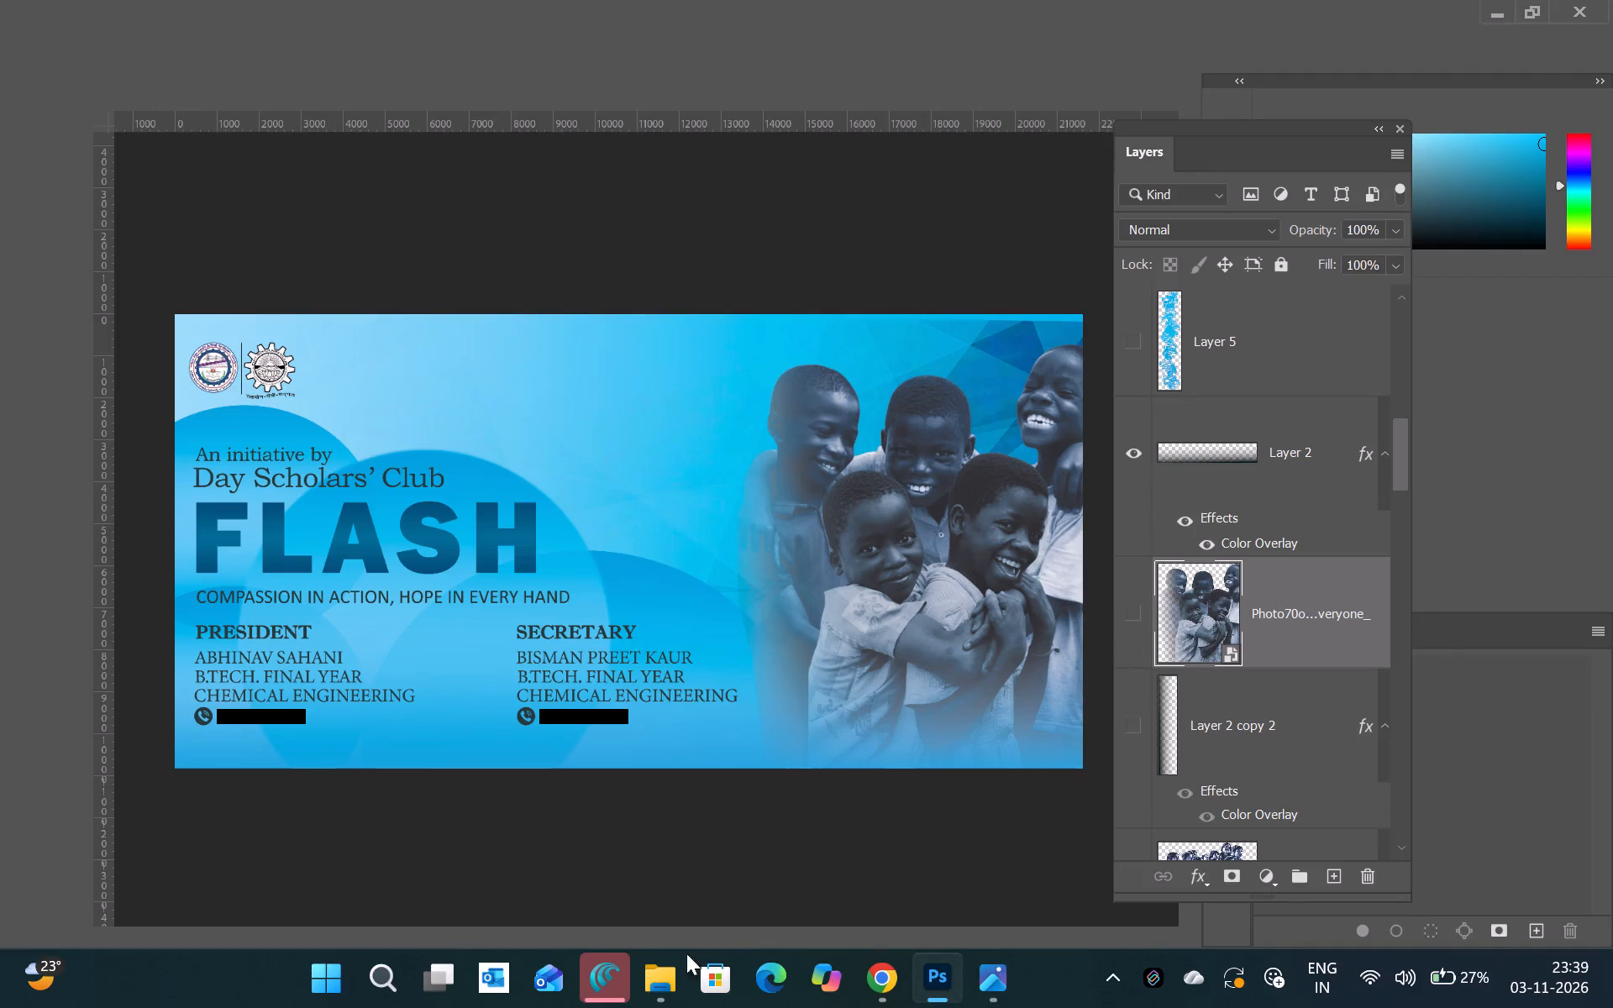
Place the three-children cutout from Downloads in the Flash banner and move it onto the polygon pattern on the right side.
click(649, 984)
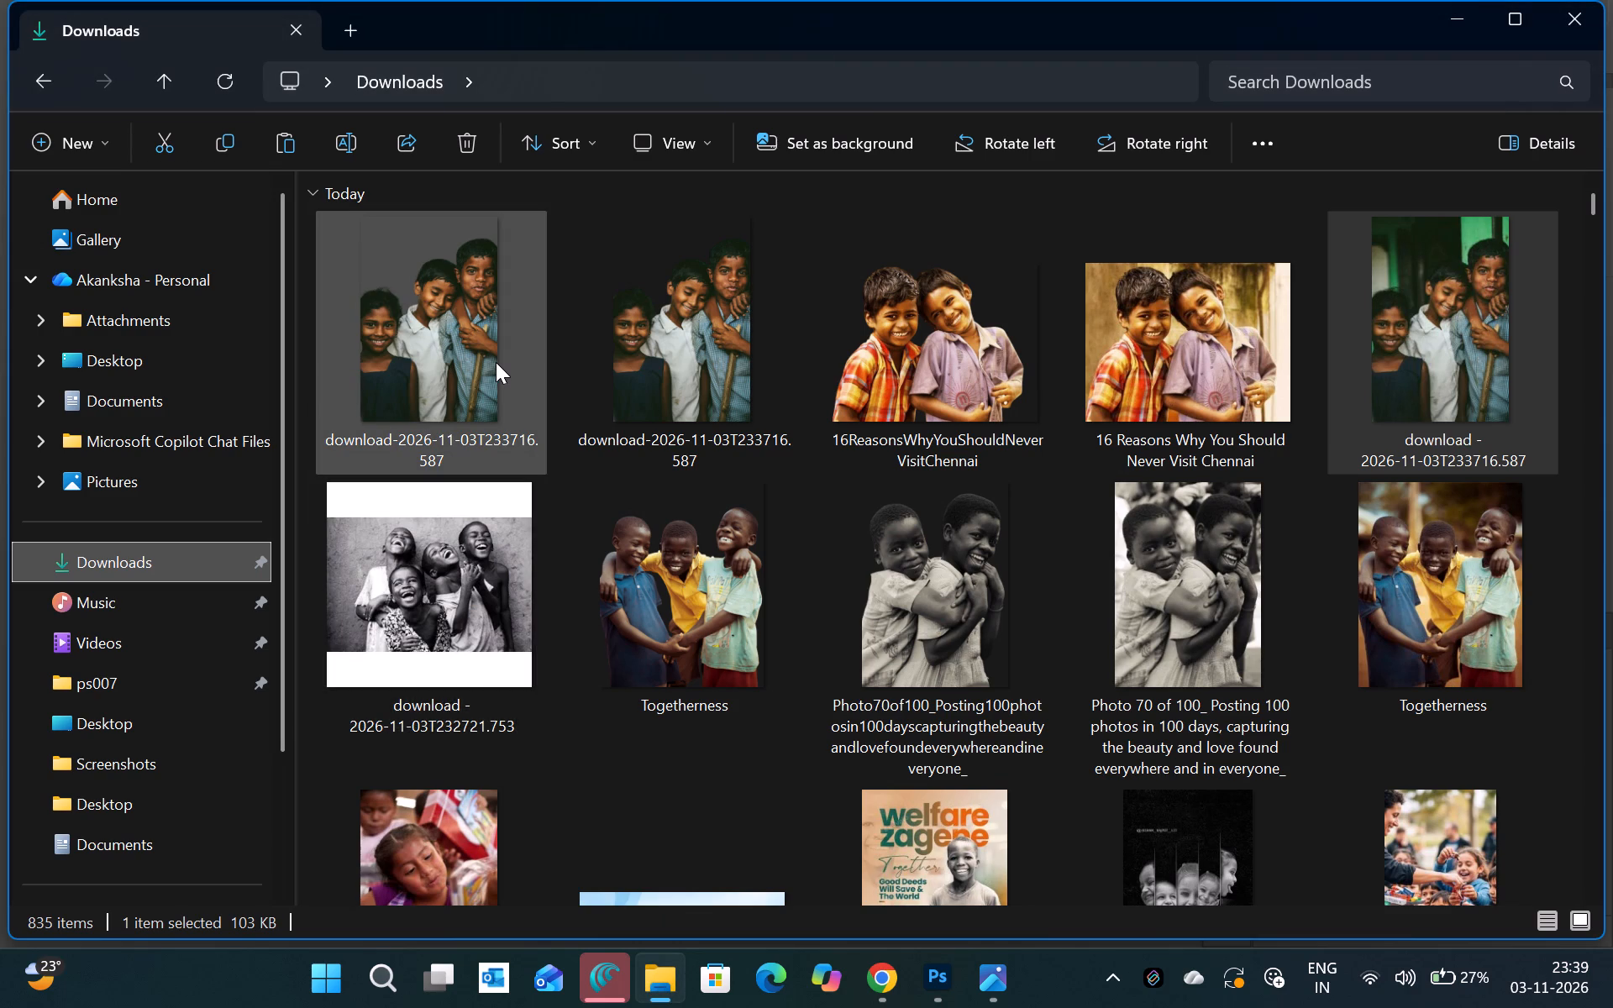
drag(496, 362, 938, 929)
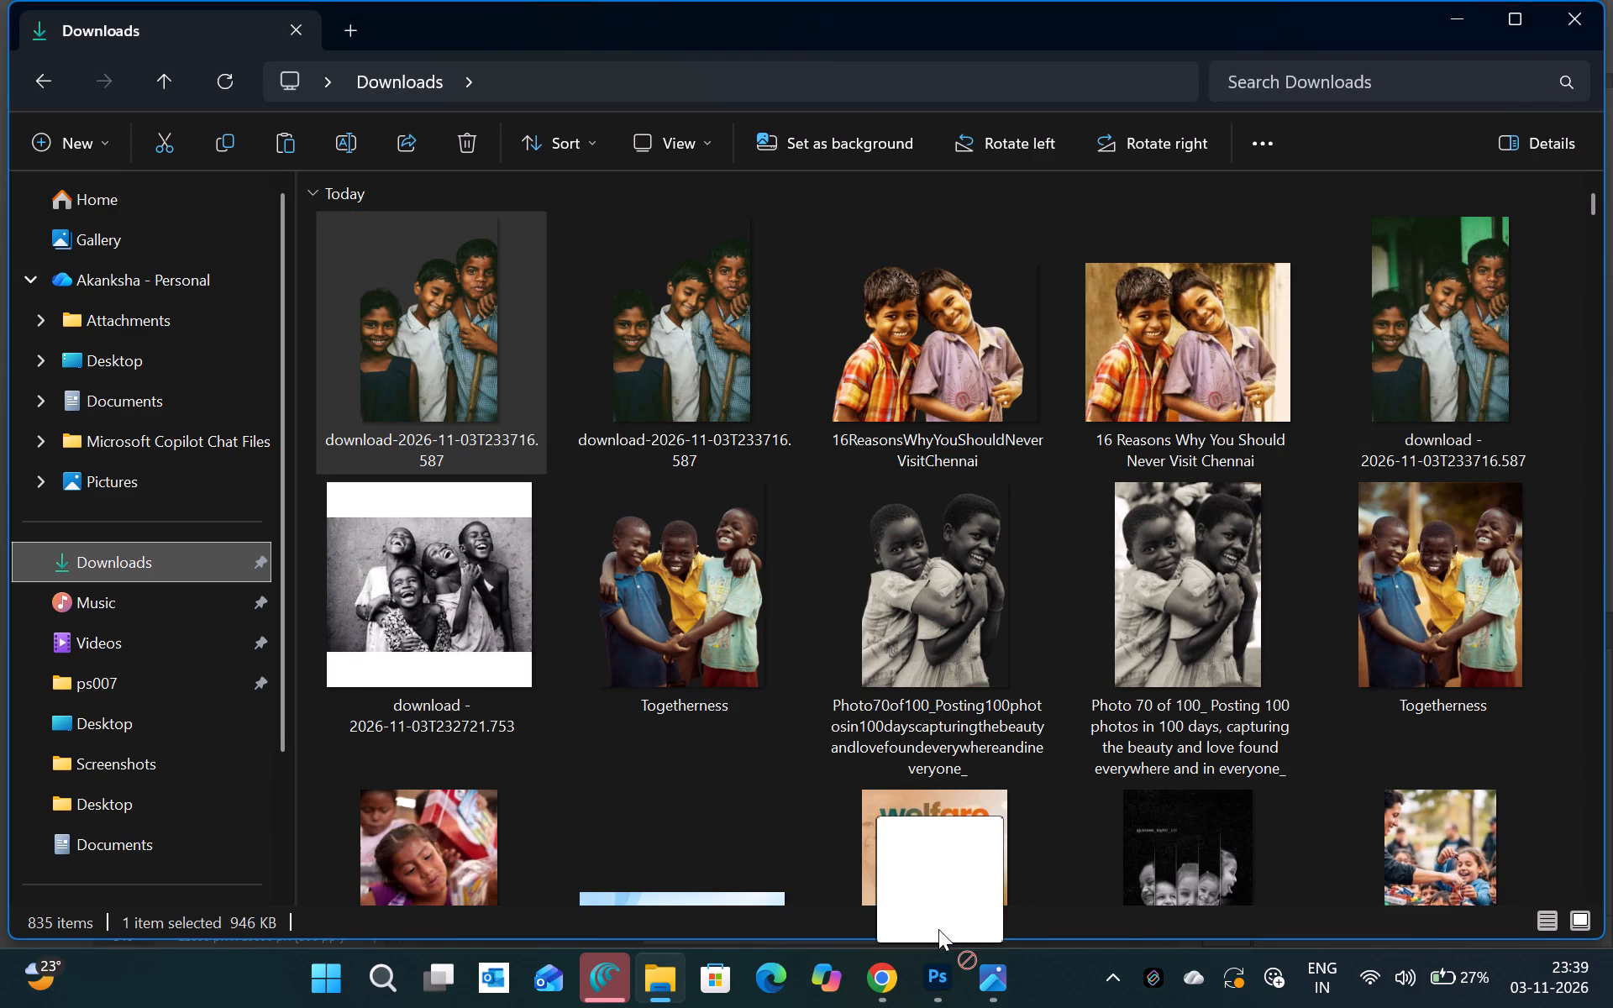
drag(938, 929, 837, 696)
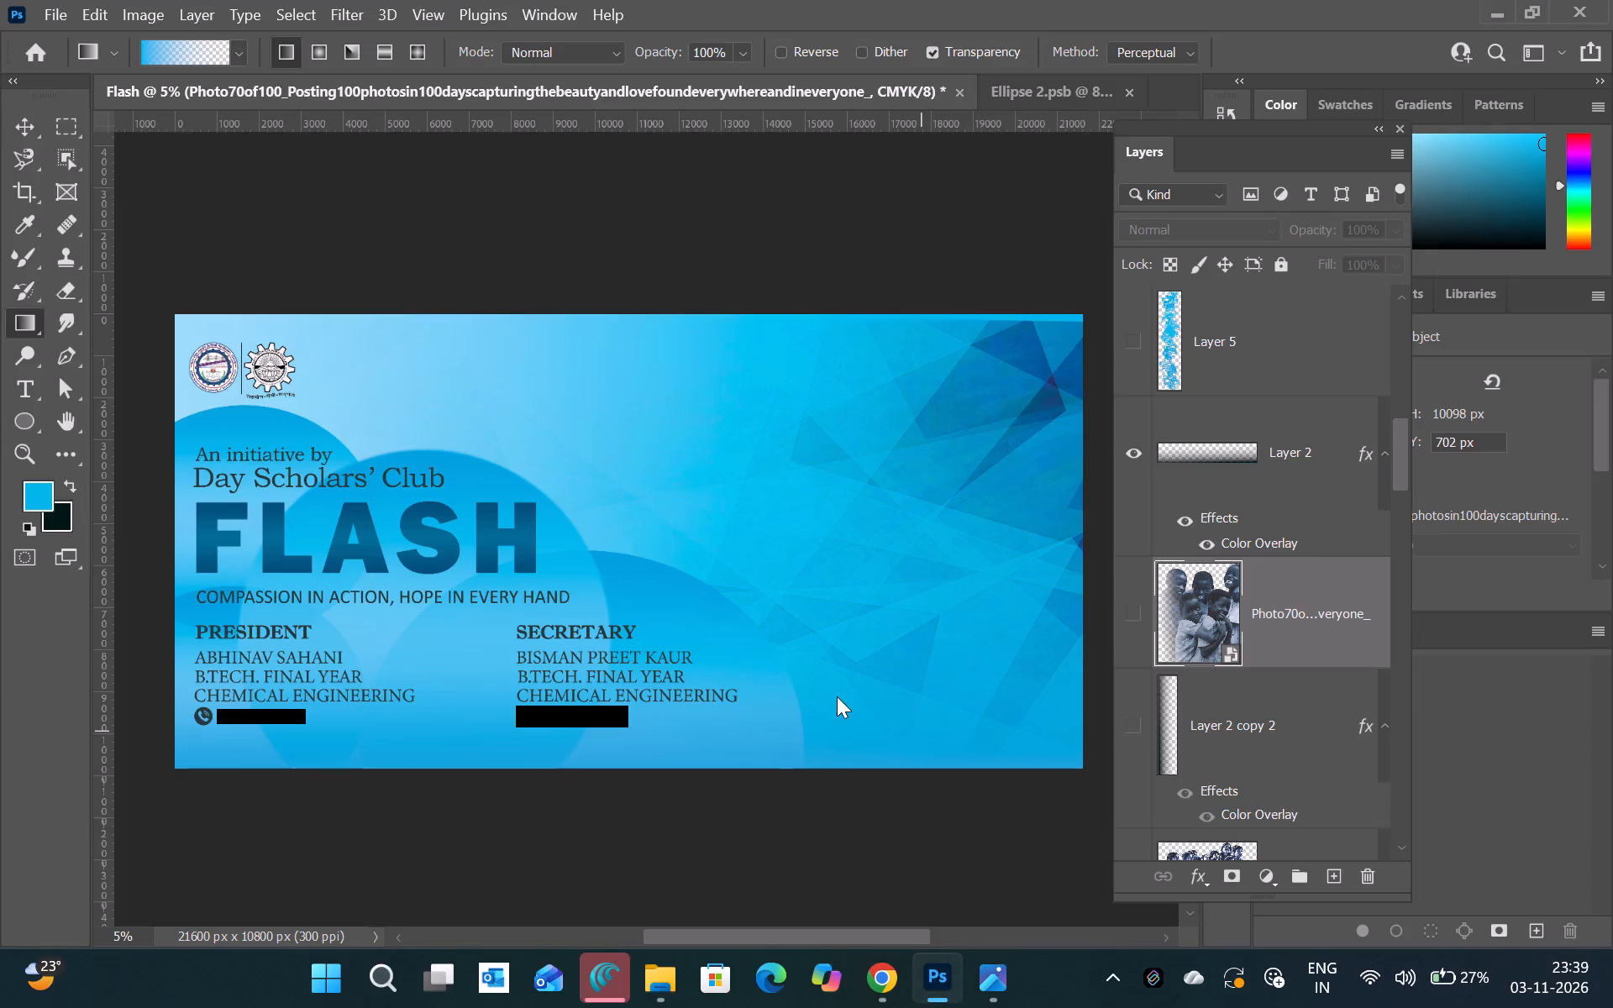
drag(837, 696, 841, 695)
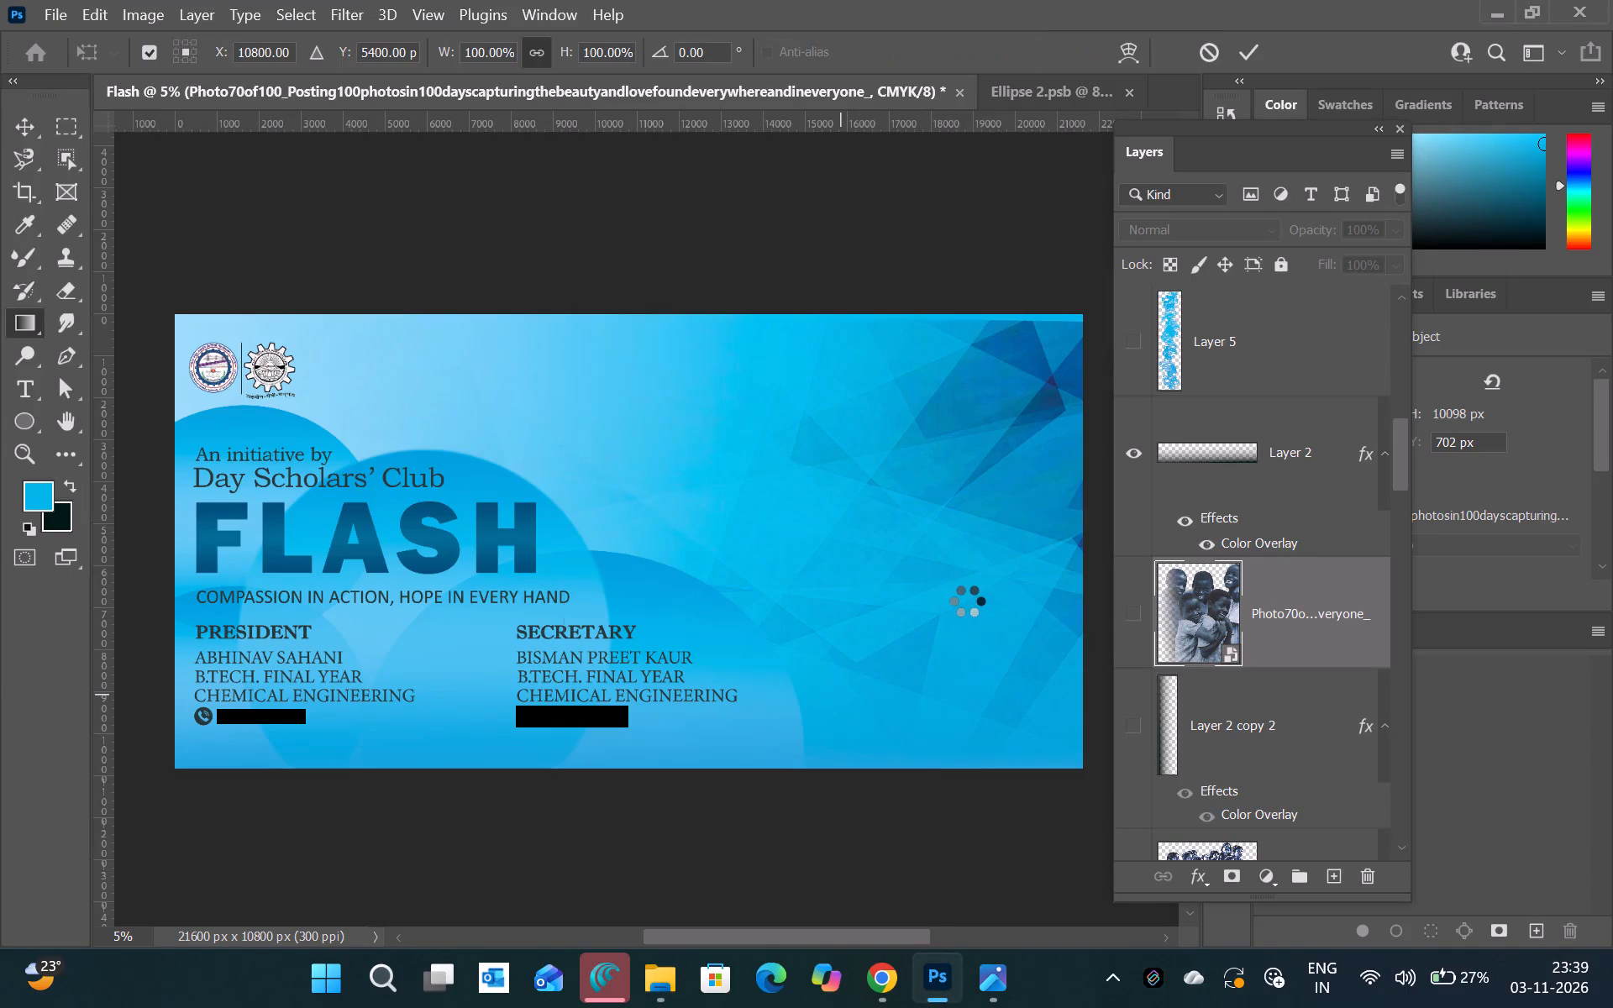
drag(613, 511, 895, 517)
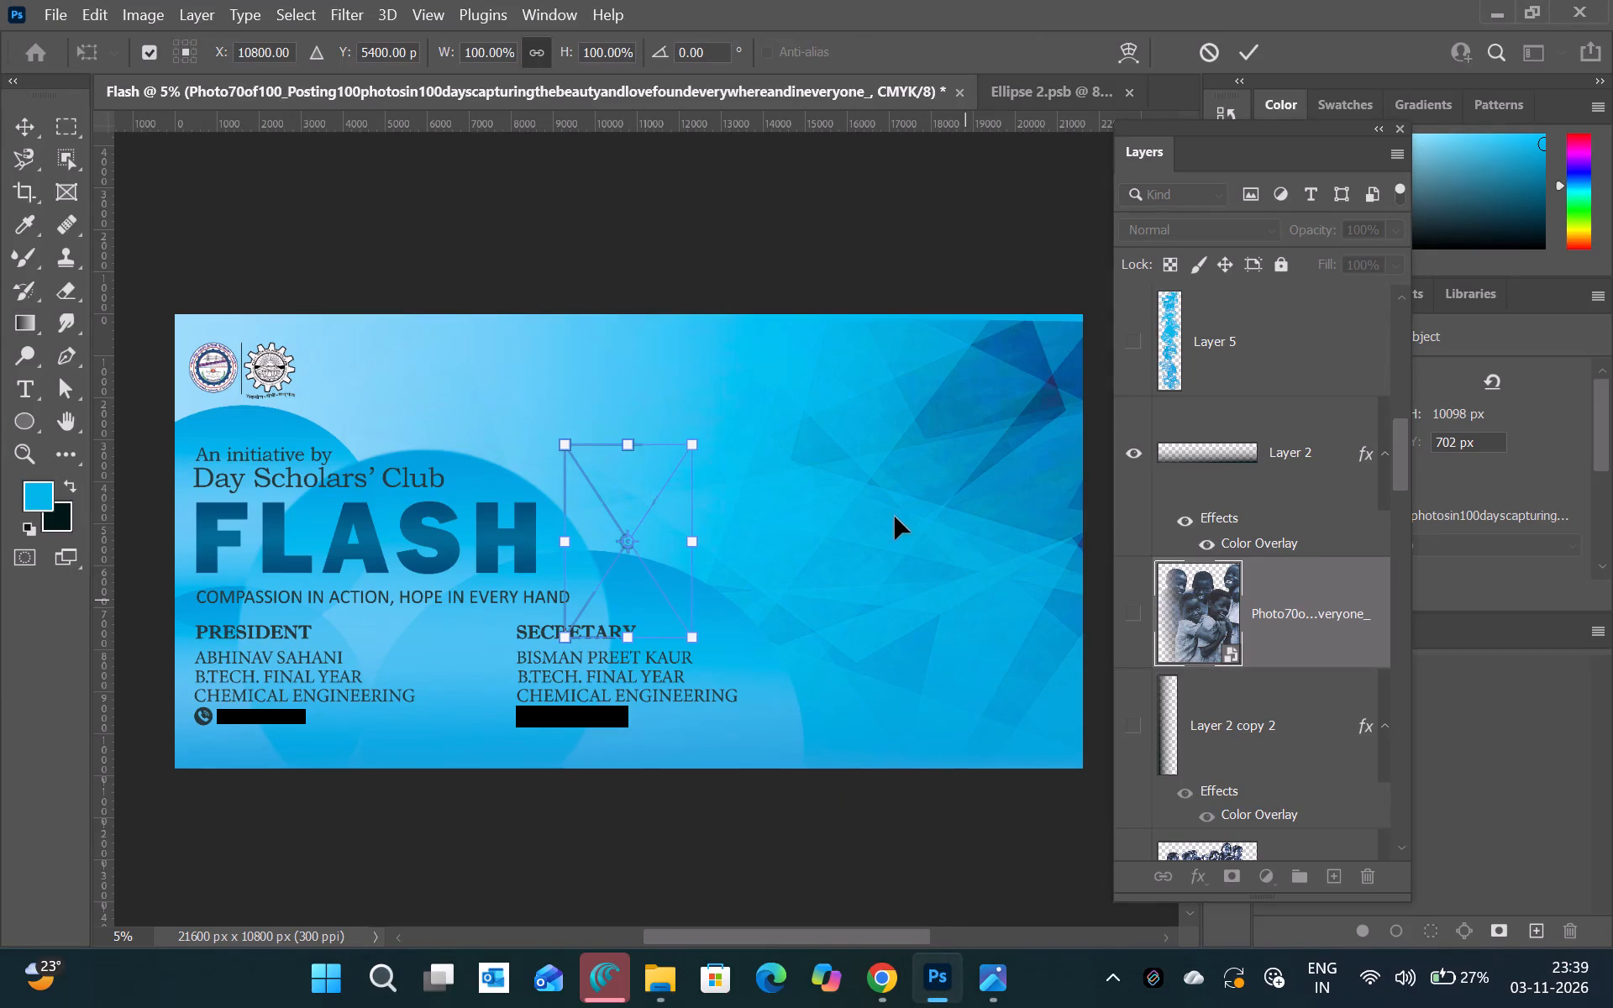
drag(895, 517, 901, 517)
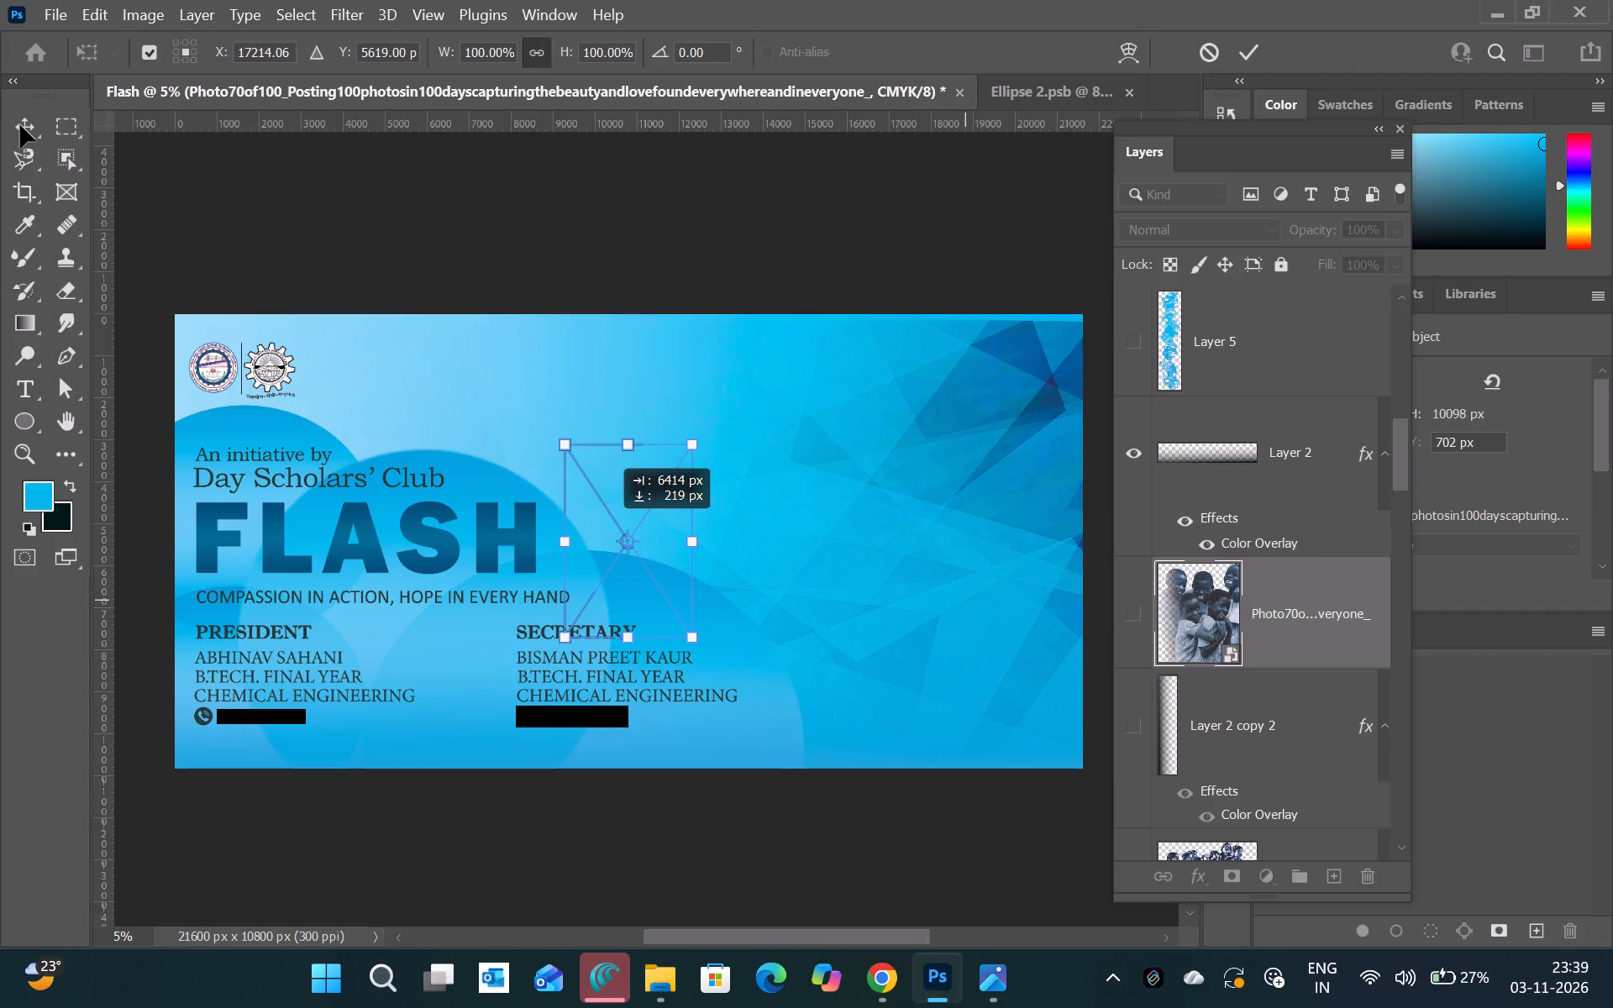
click(20, 125)
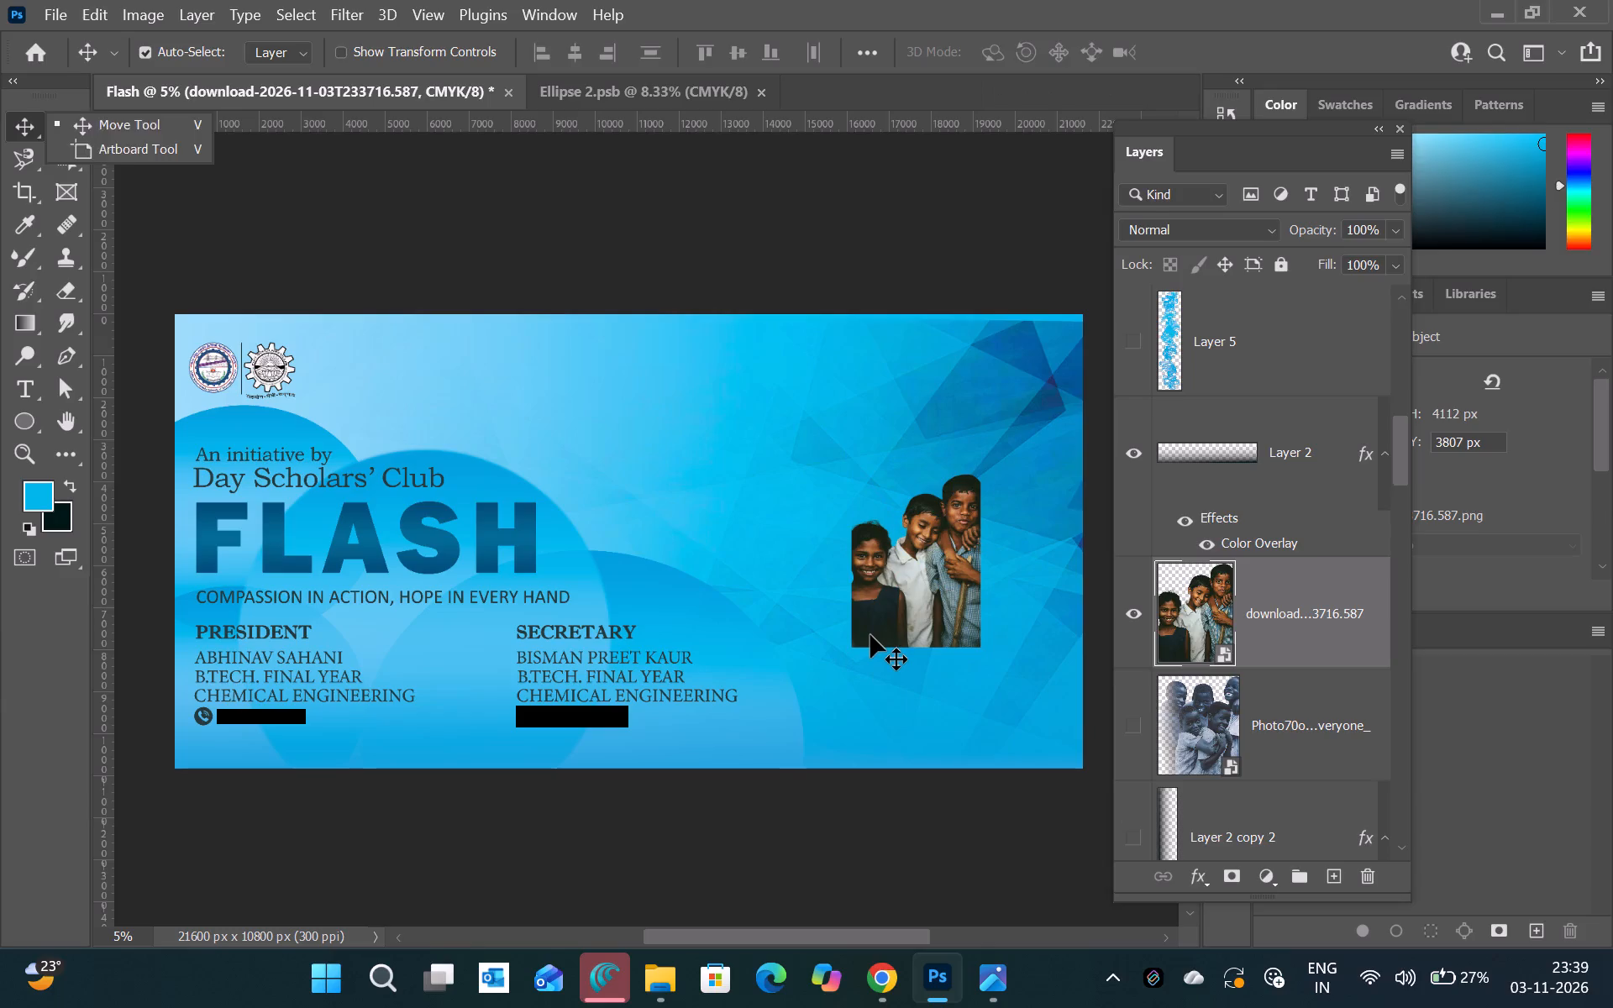
Scale the three-children cutout to about 245% and fit it against the banner's right and bottom edges.
key(ctrl+t)
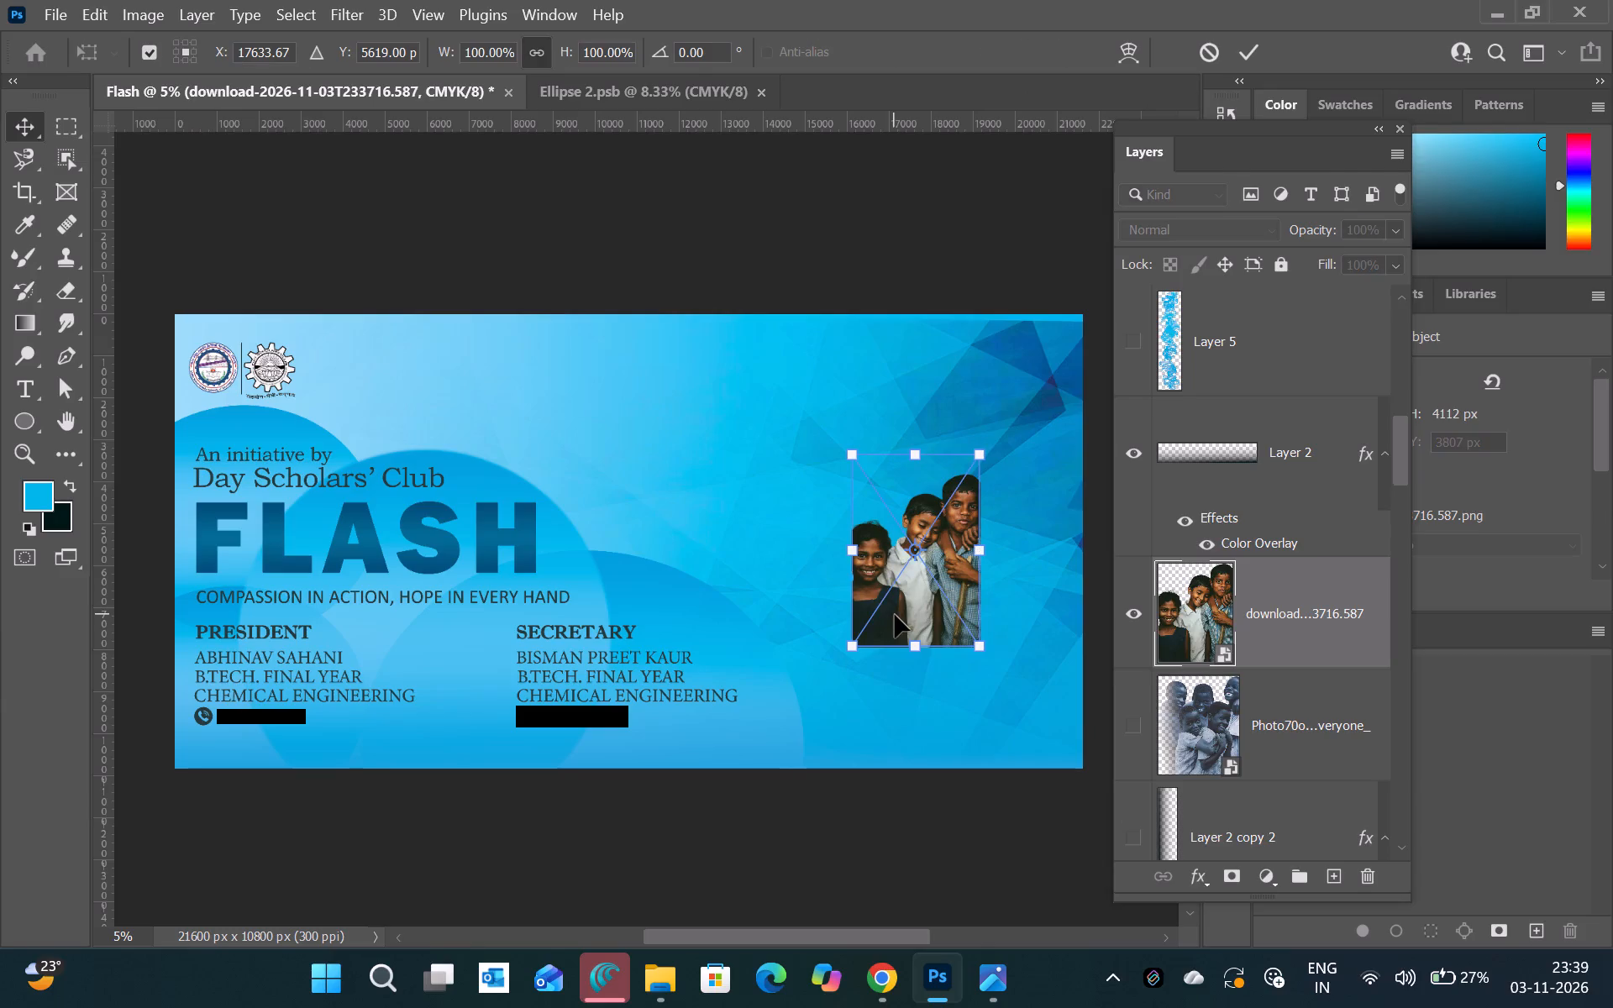
key(ctrl+t)
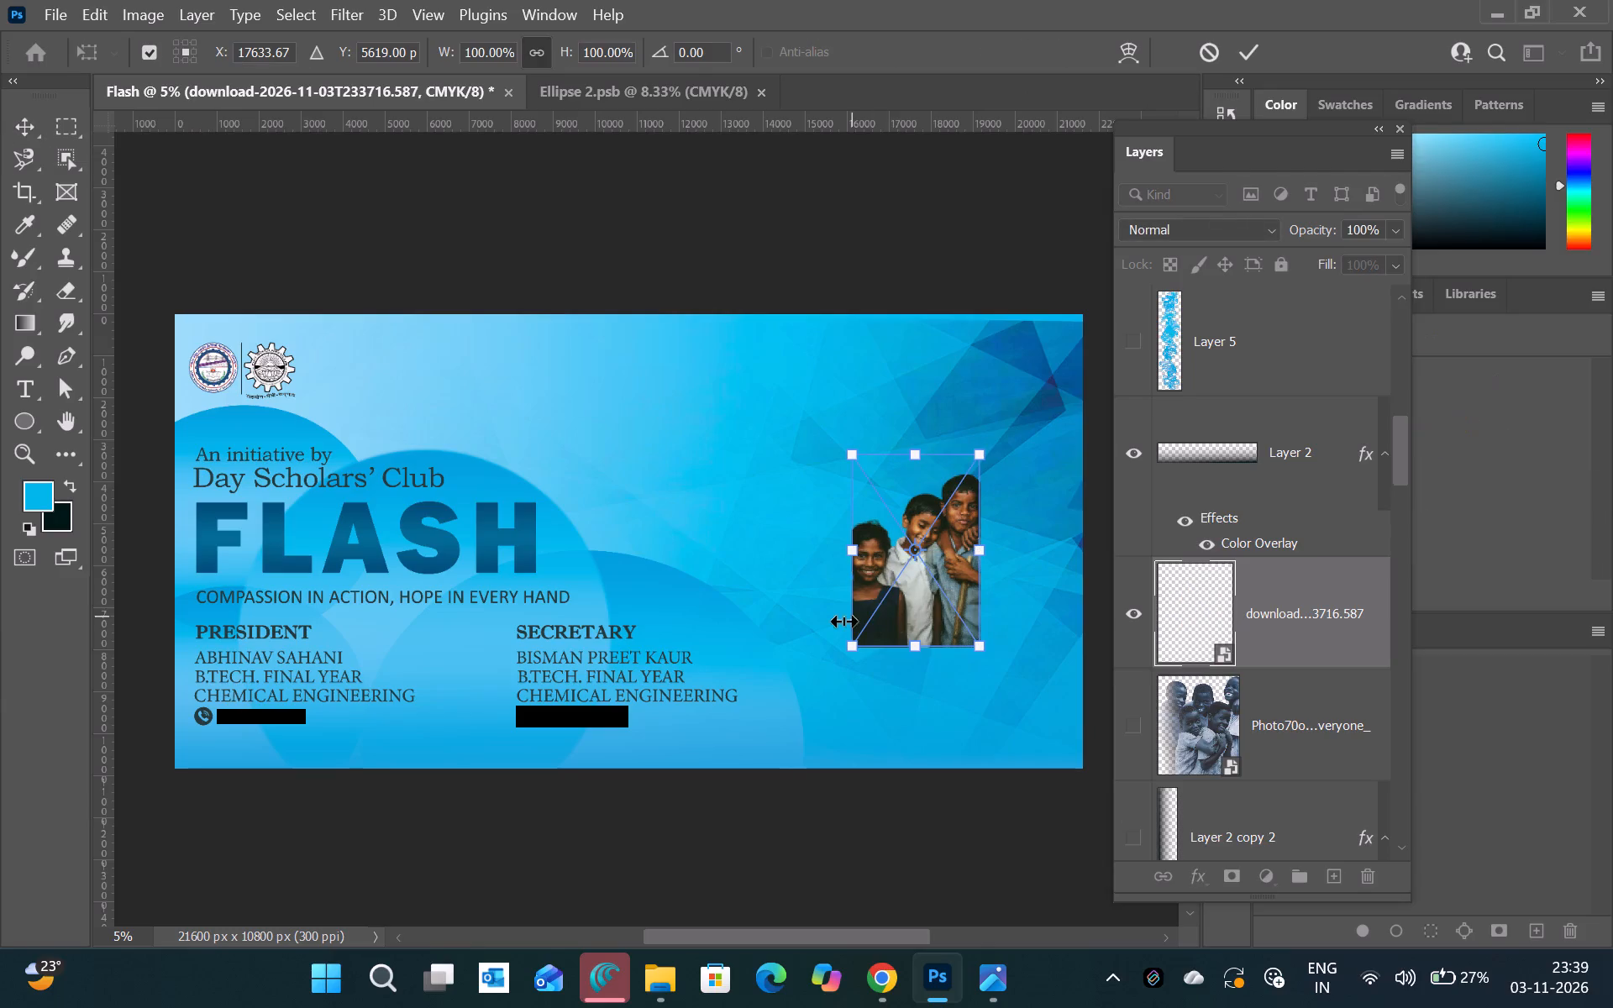
drag(849, 647, 814, 815)
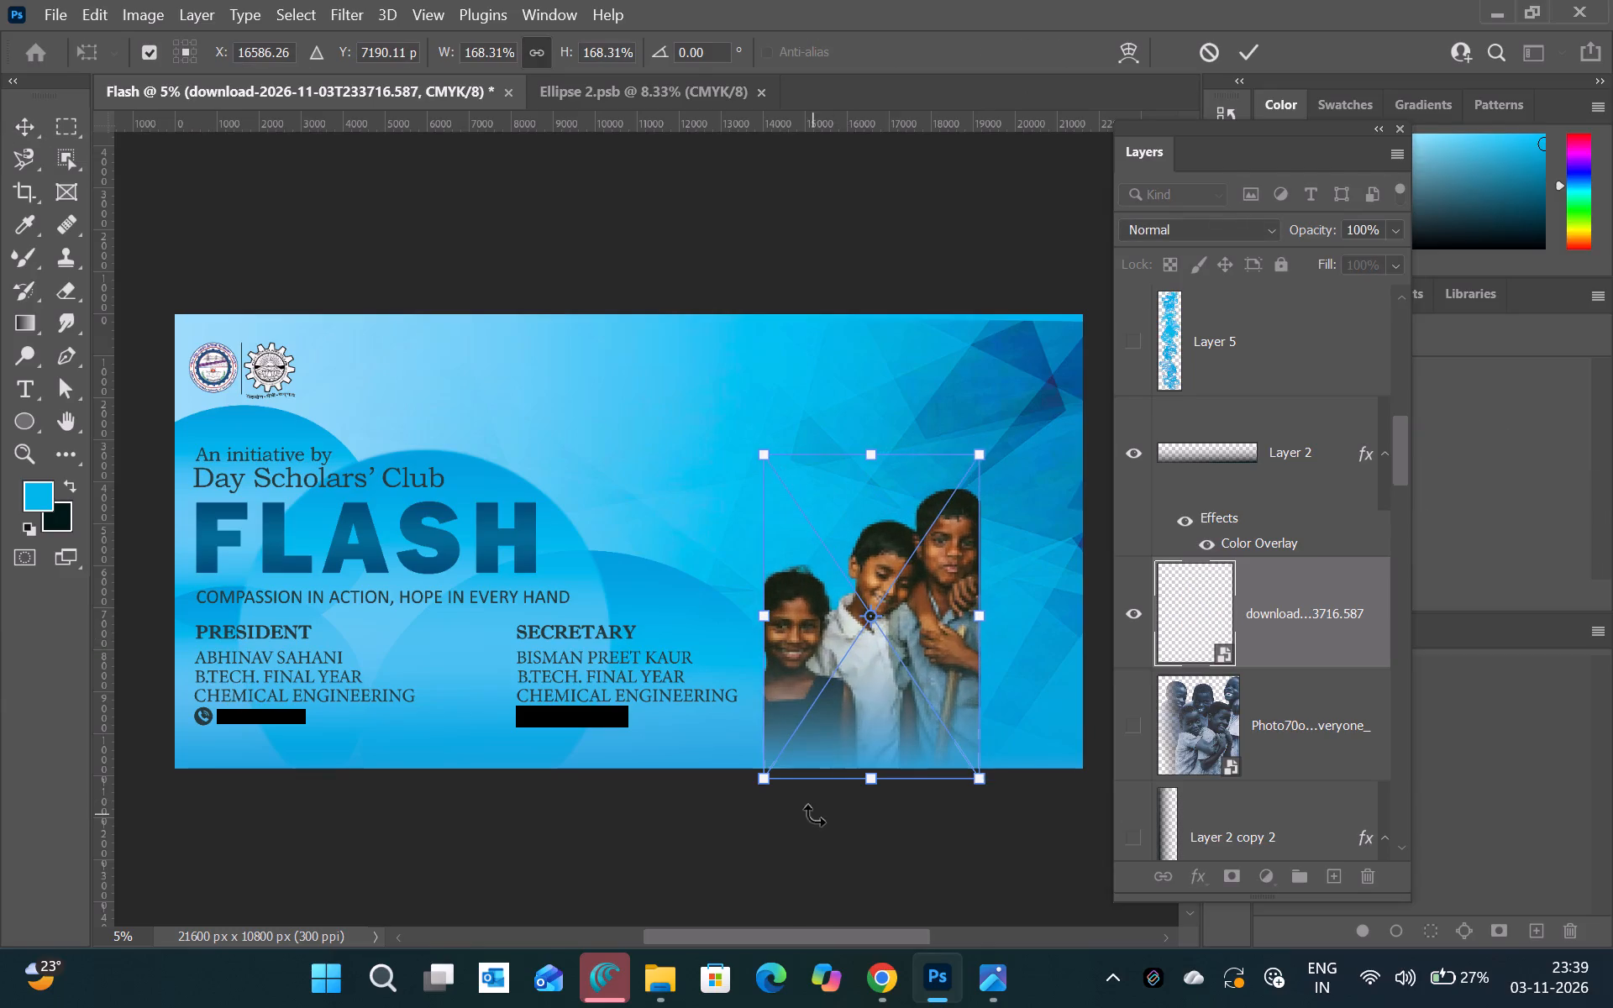
drag(864, 681, 1025, 617)
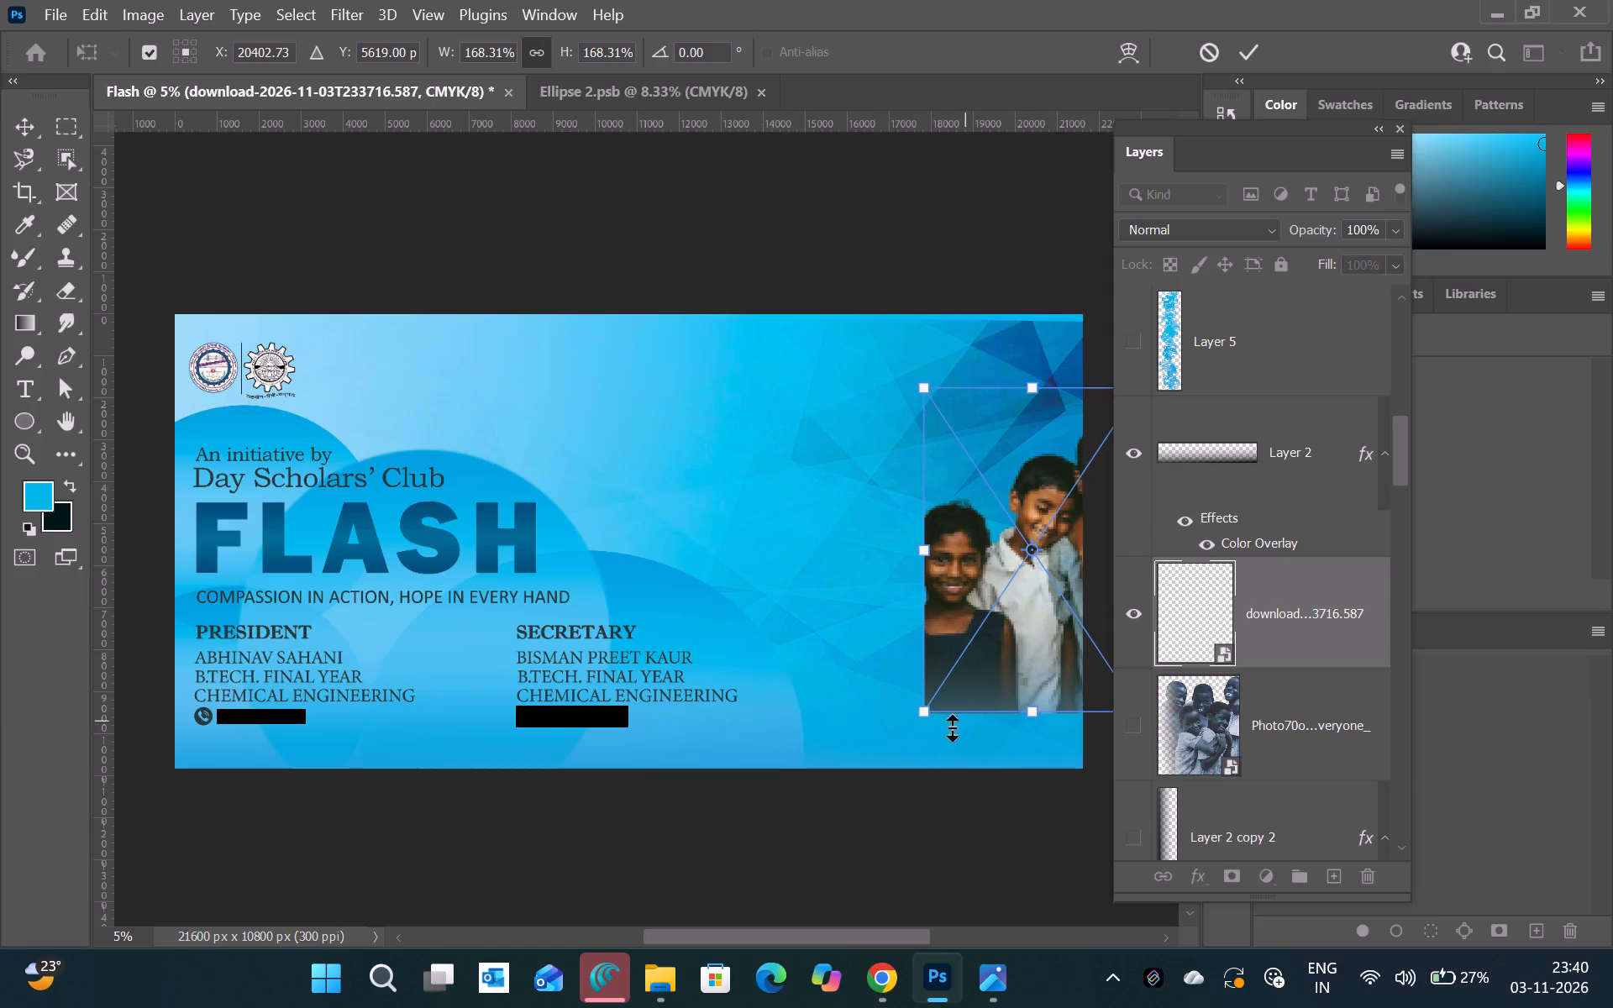
drag(928, 722, 880, 773)
drag(964, 671, 937, 669)
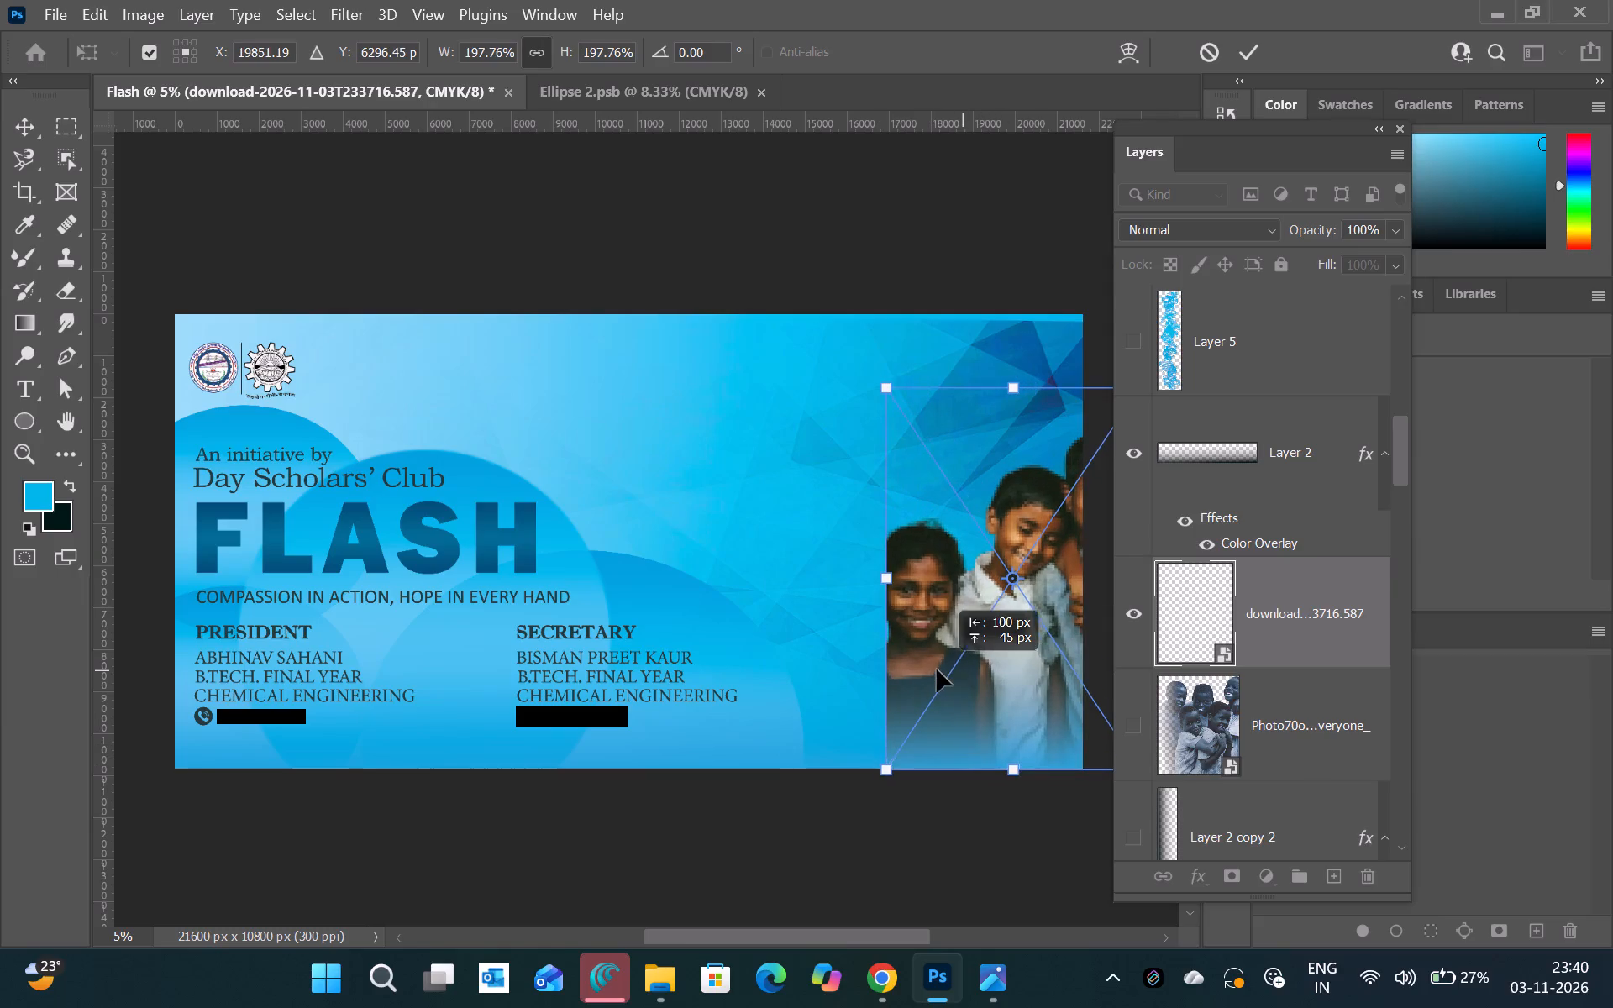
drag(937, 669, 896, 670)
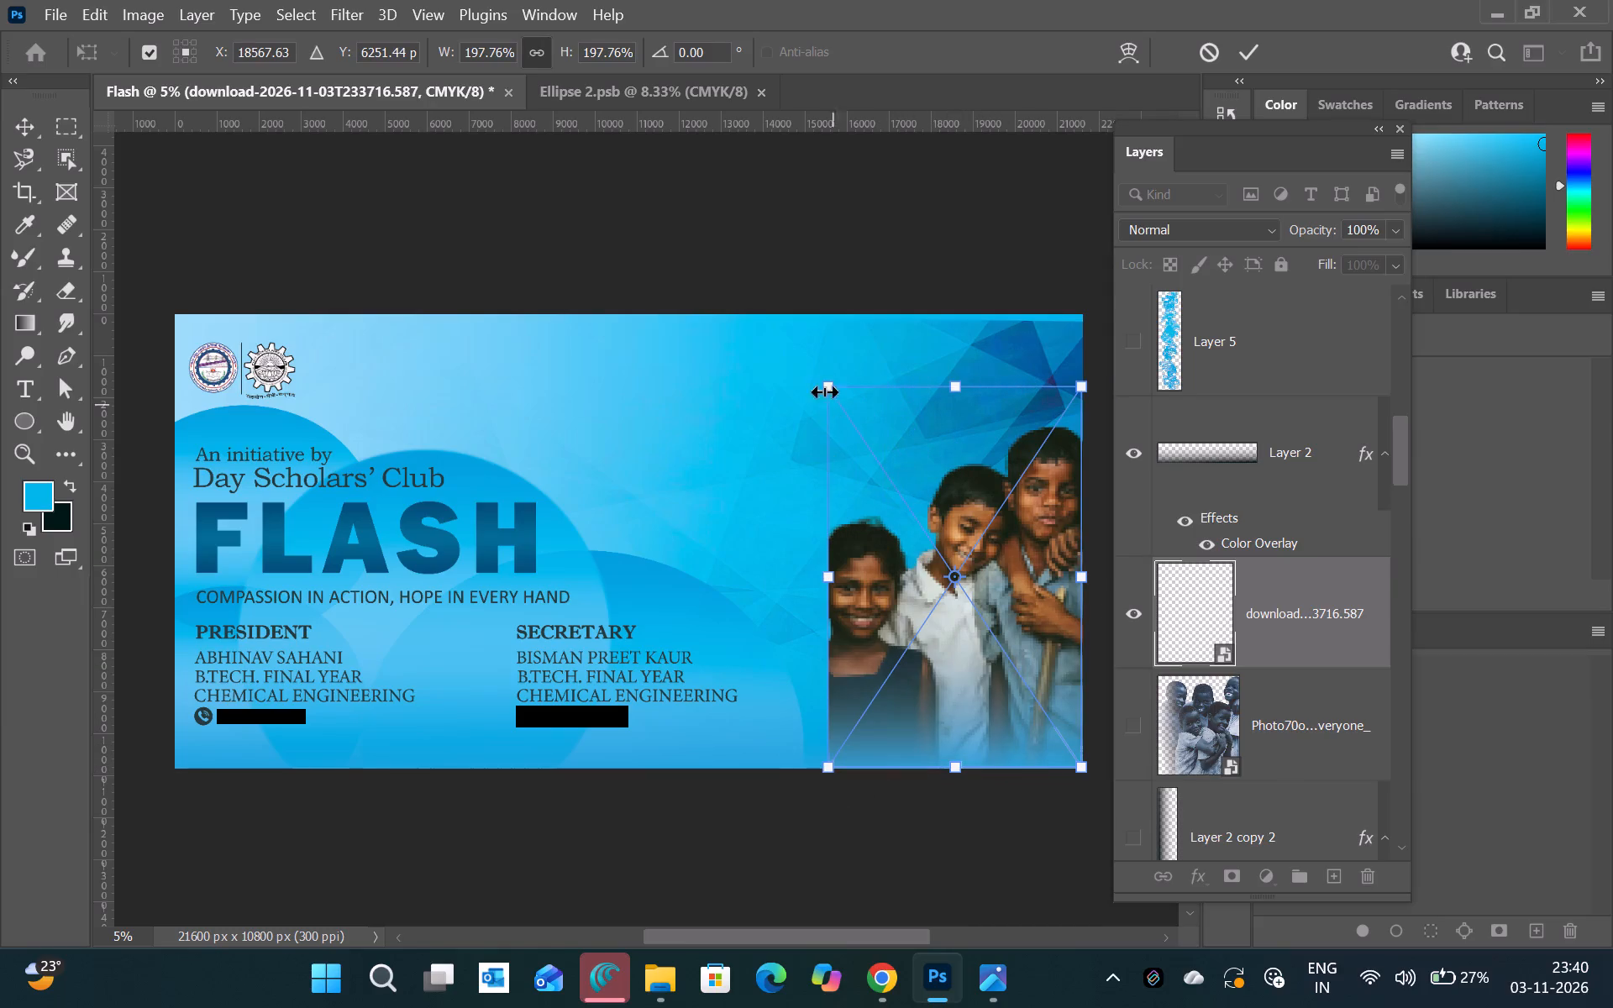
drag(822, 382, 767, 287)
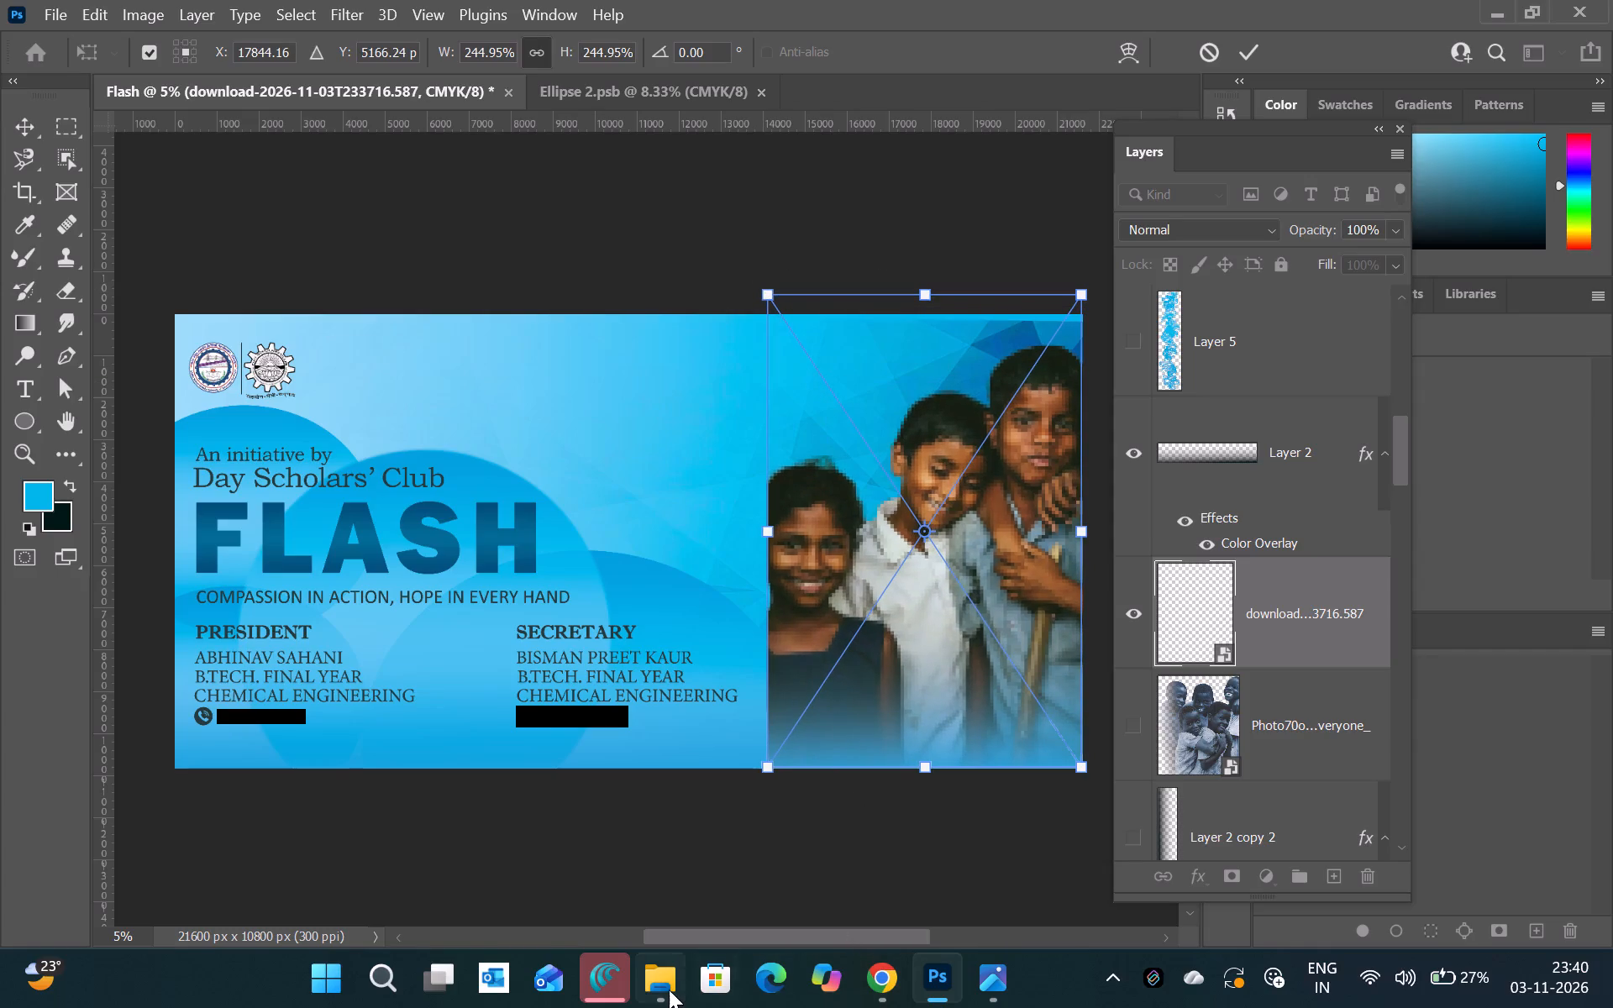
click(669, 990)
drag(941, 328, 891, 659)
click(1251, 47)
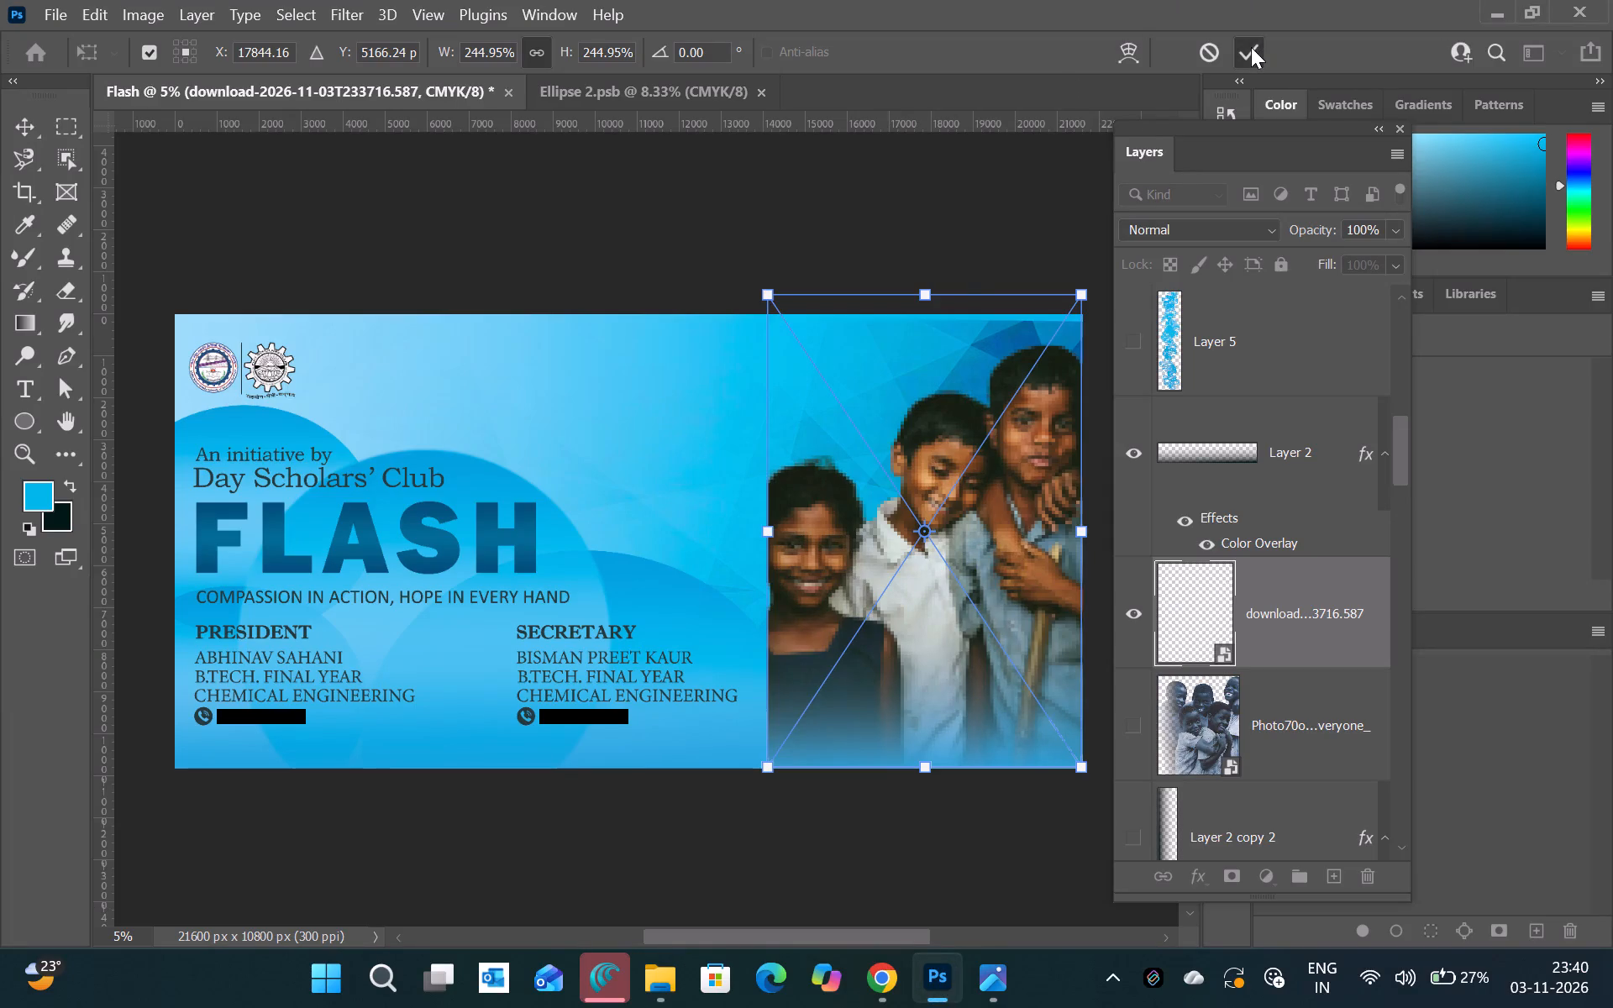
Place the "16ReasonsWhyYouShouldNeverVisitChennai" two-boys cutout from Downloads, scaled to about 305%, in the banner's lower right corner over the three children.
click(678, 977)
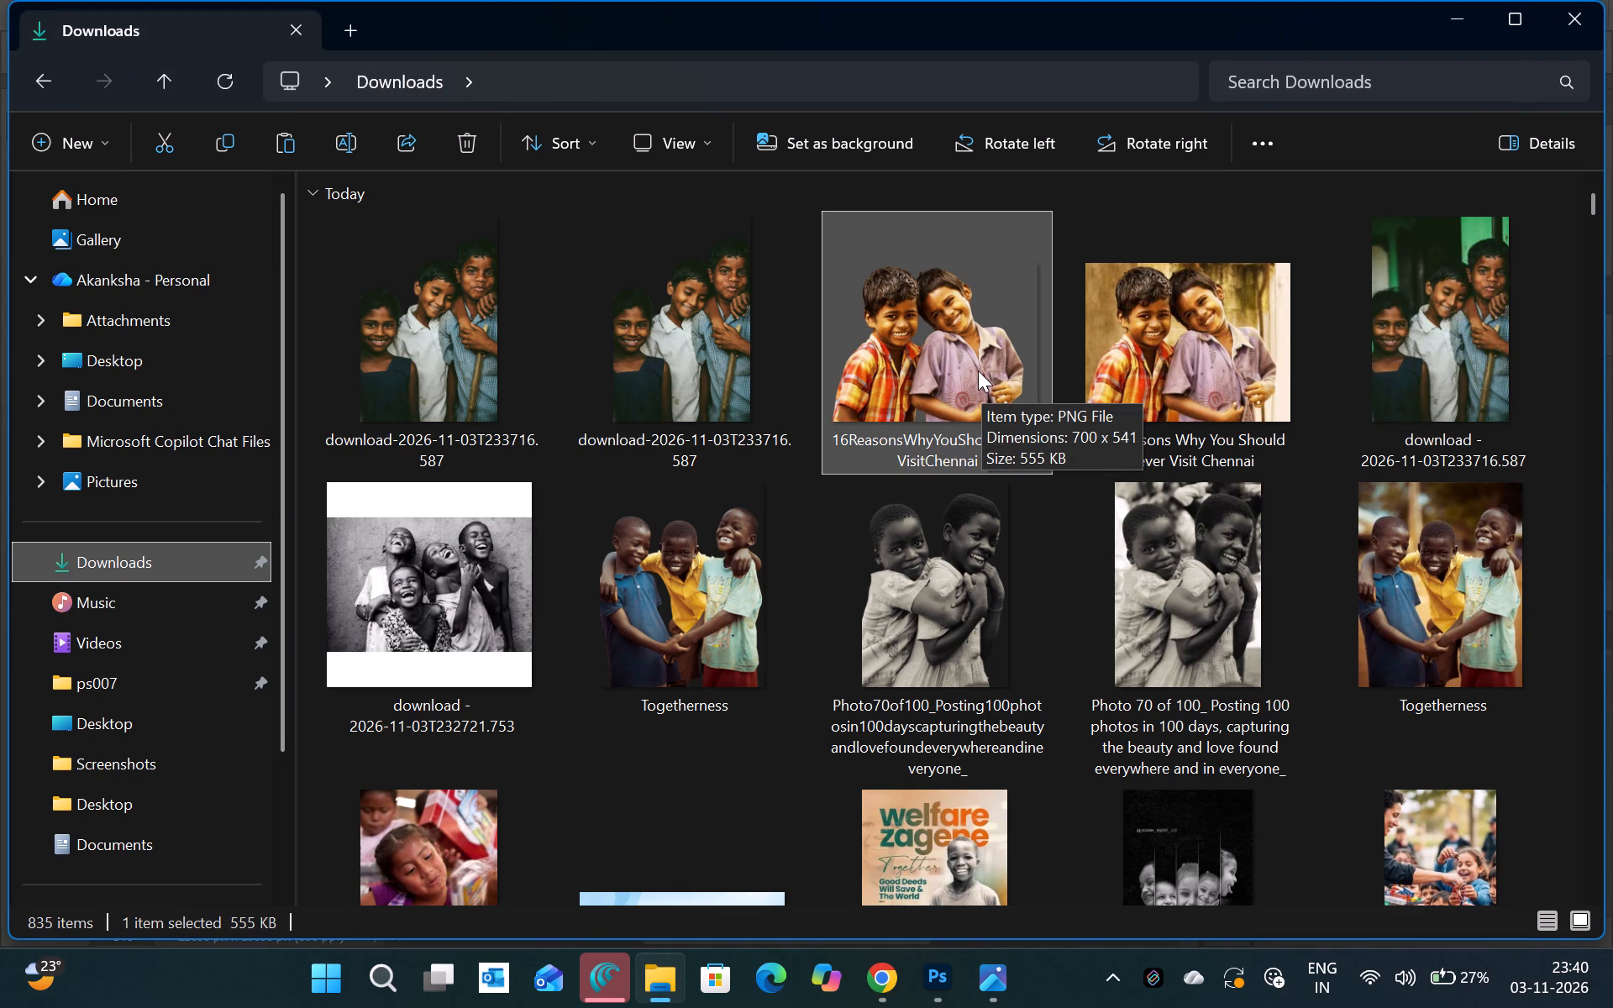
drag(978, 370, 916, 656)
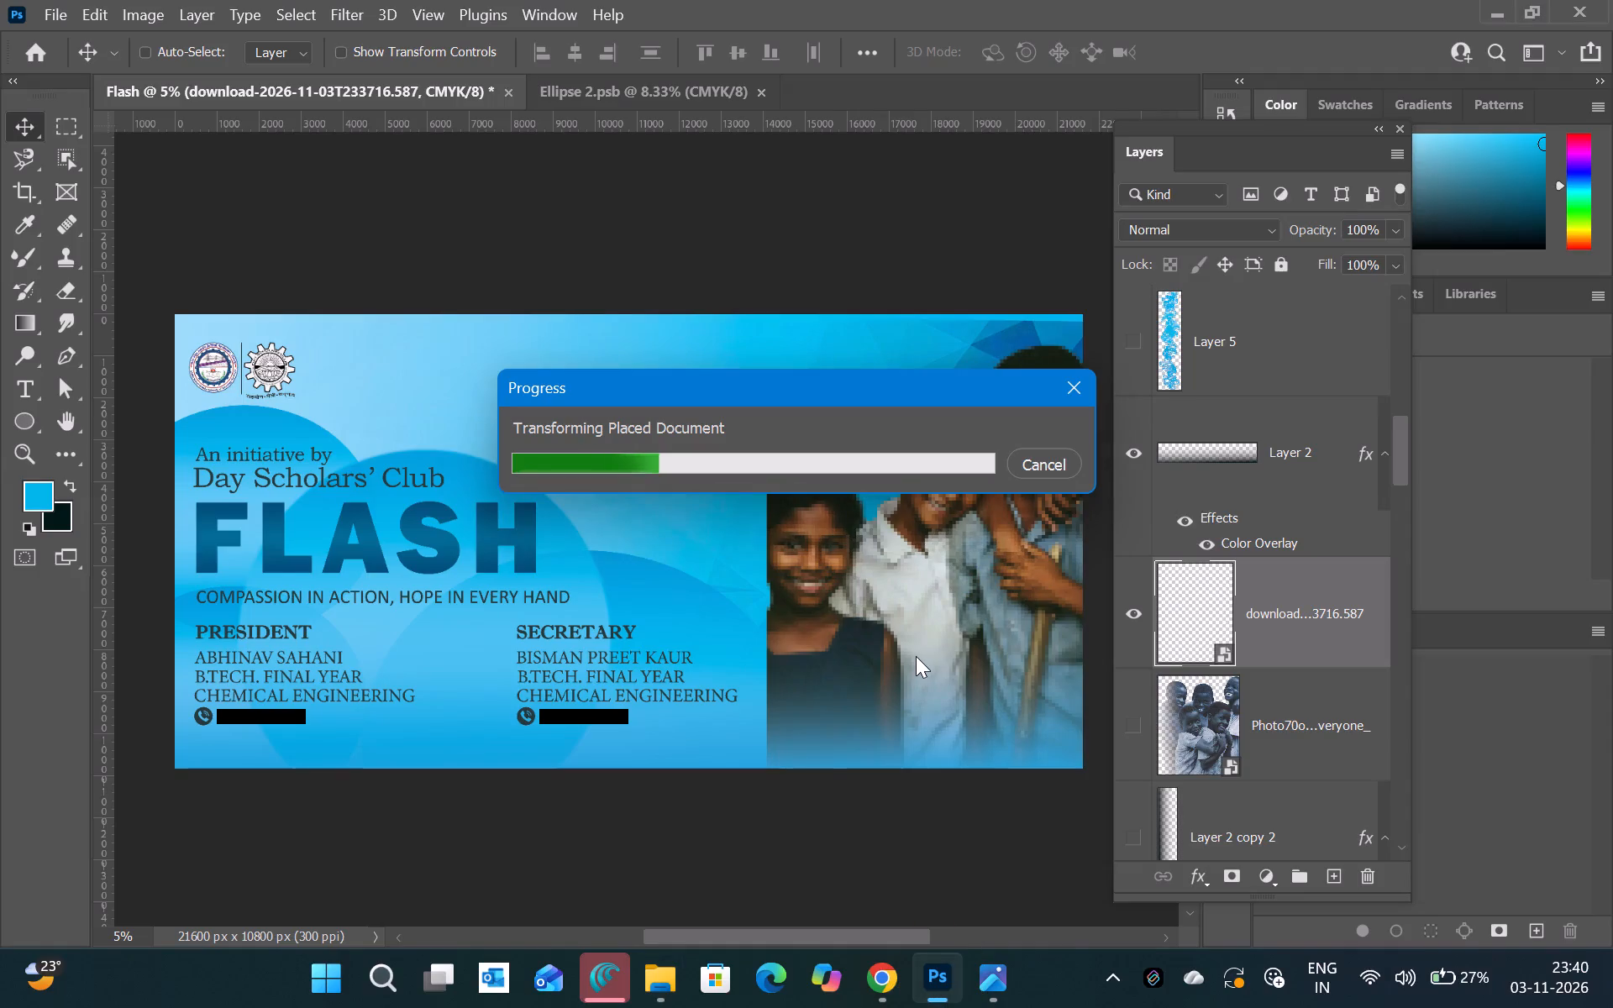
drag(916, 656, 917, 655)
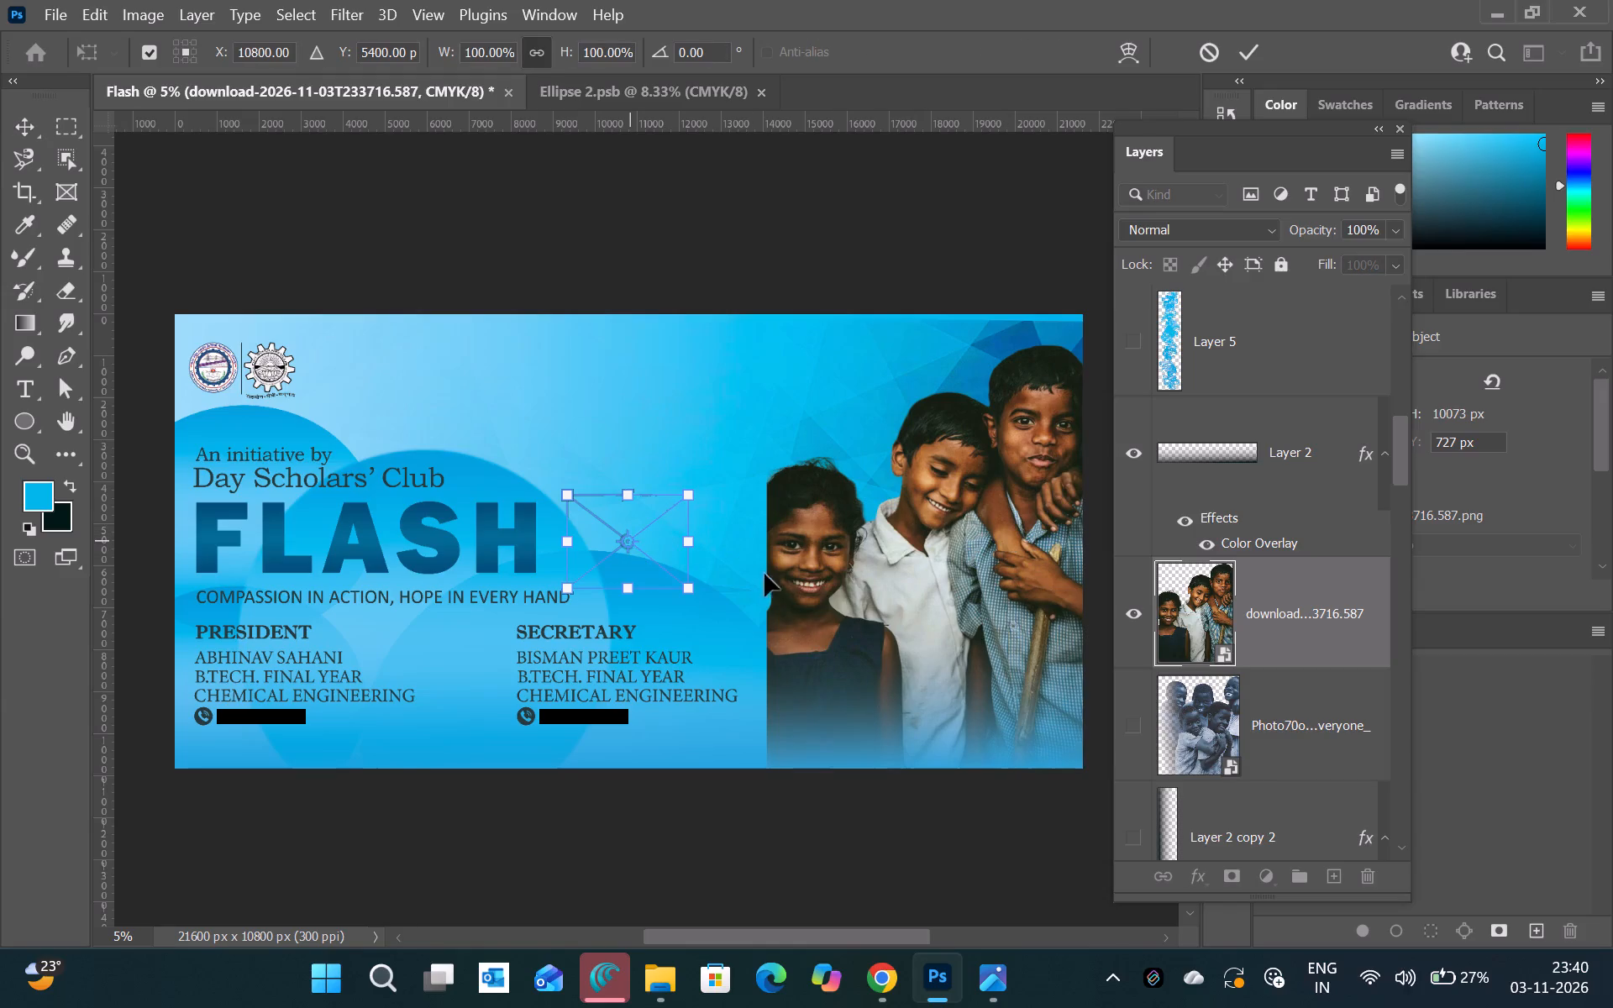
drag(637, 558, 768, 686)
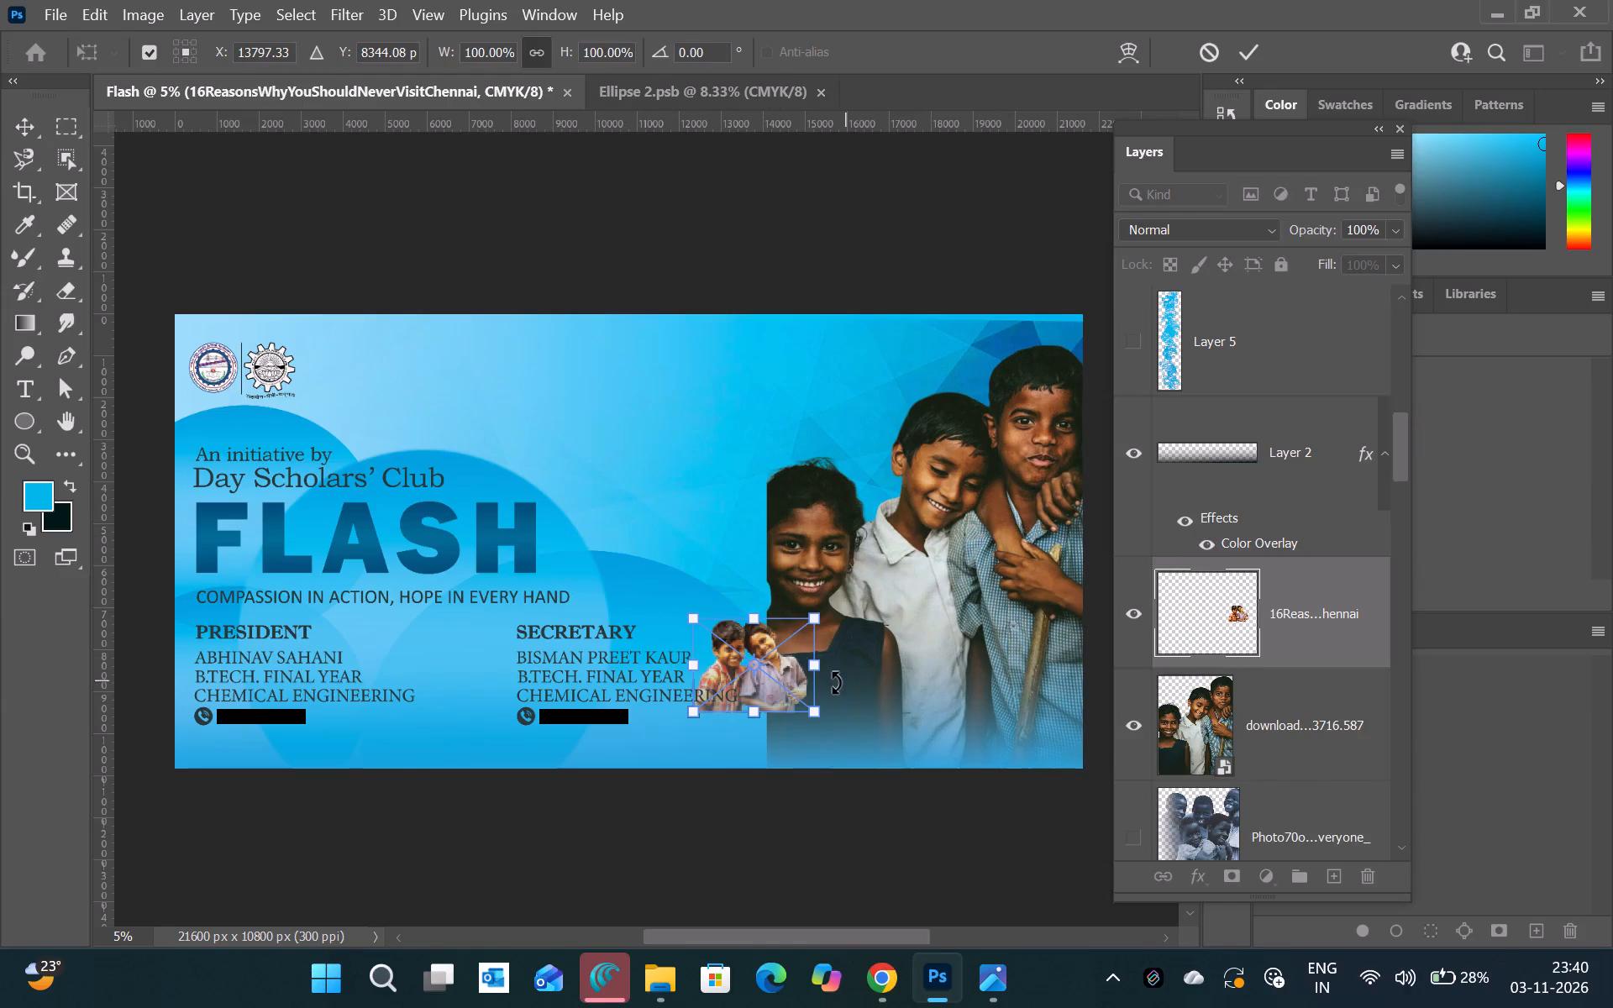
drag(752, 681, 901, 680)
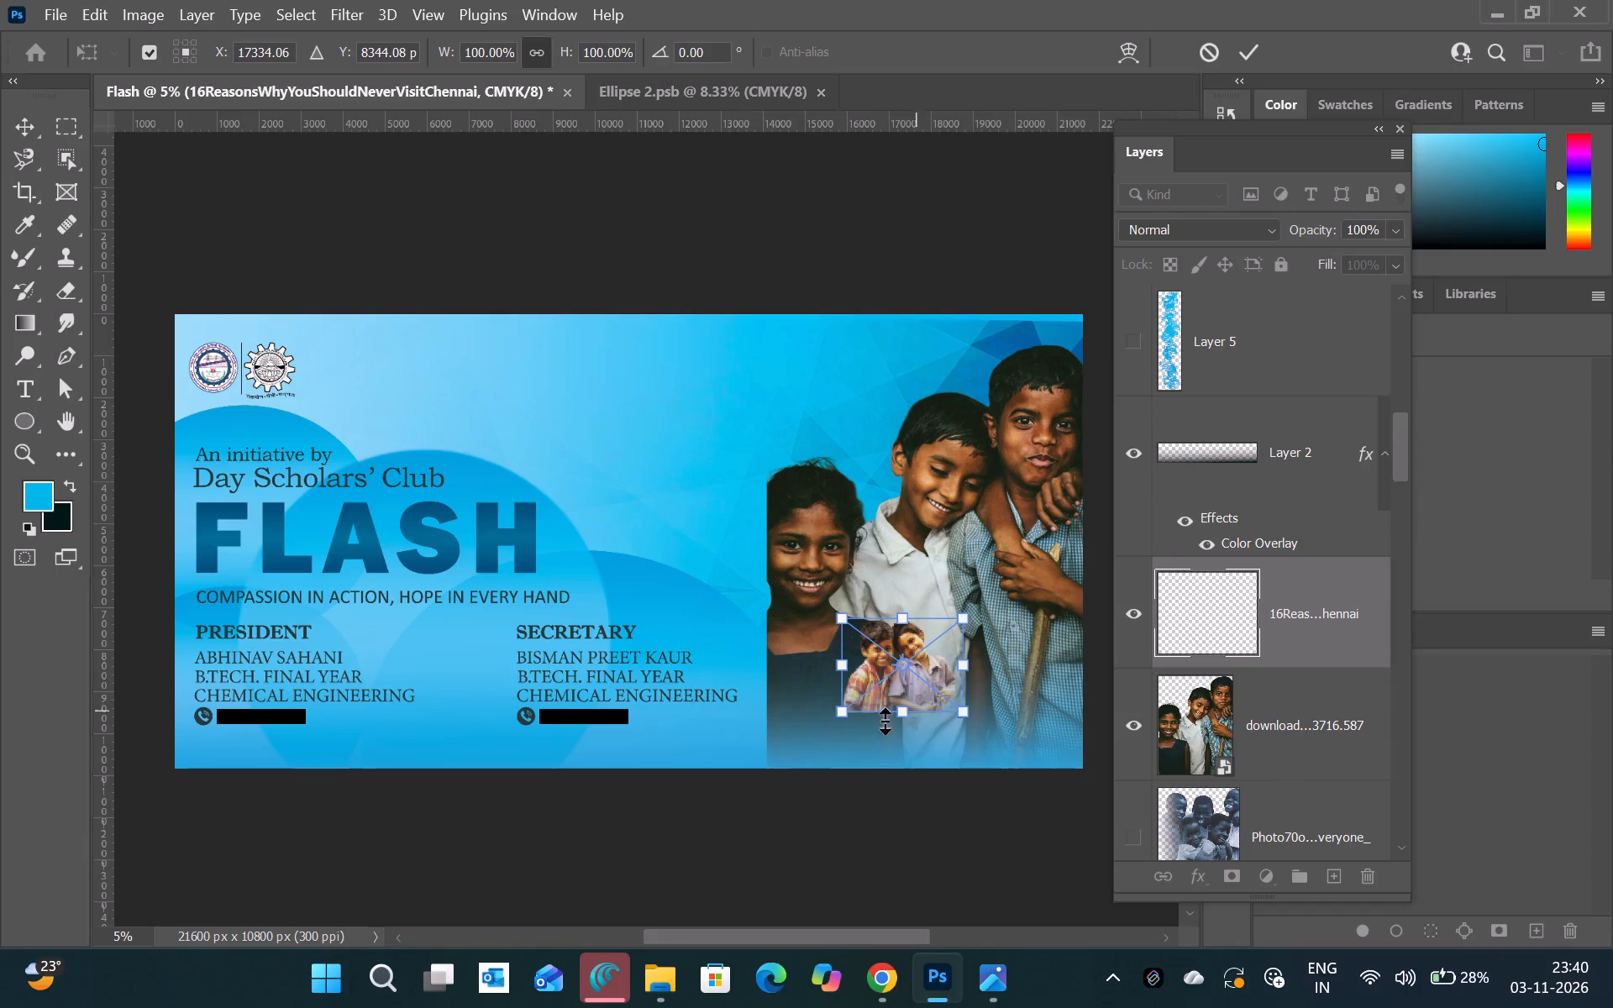
drag(846, 717, 731, 843)
drag(969, 627, 1120, 578)
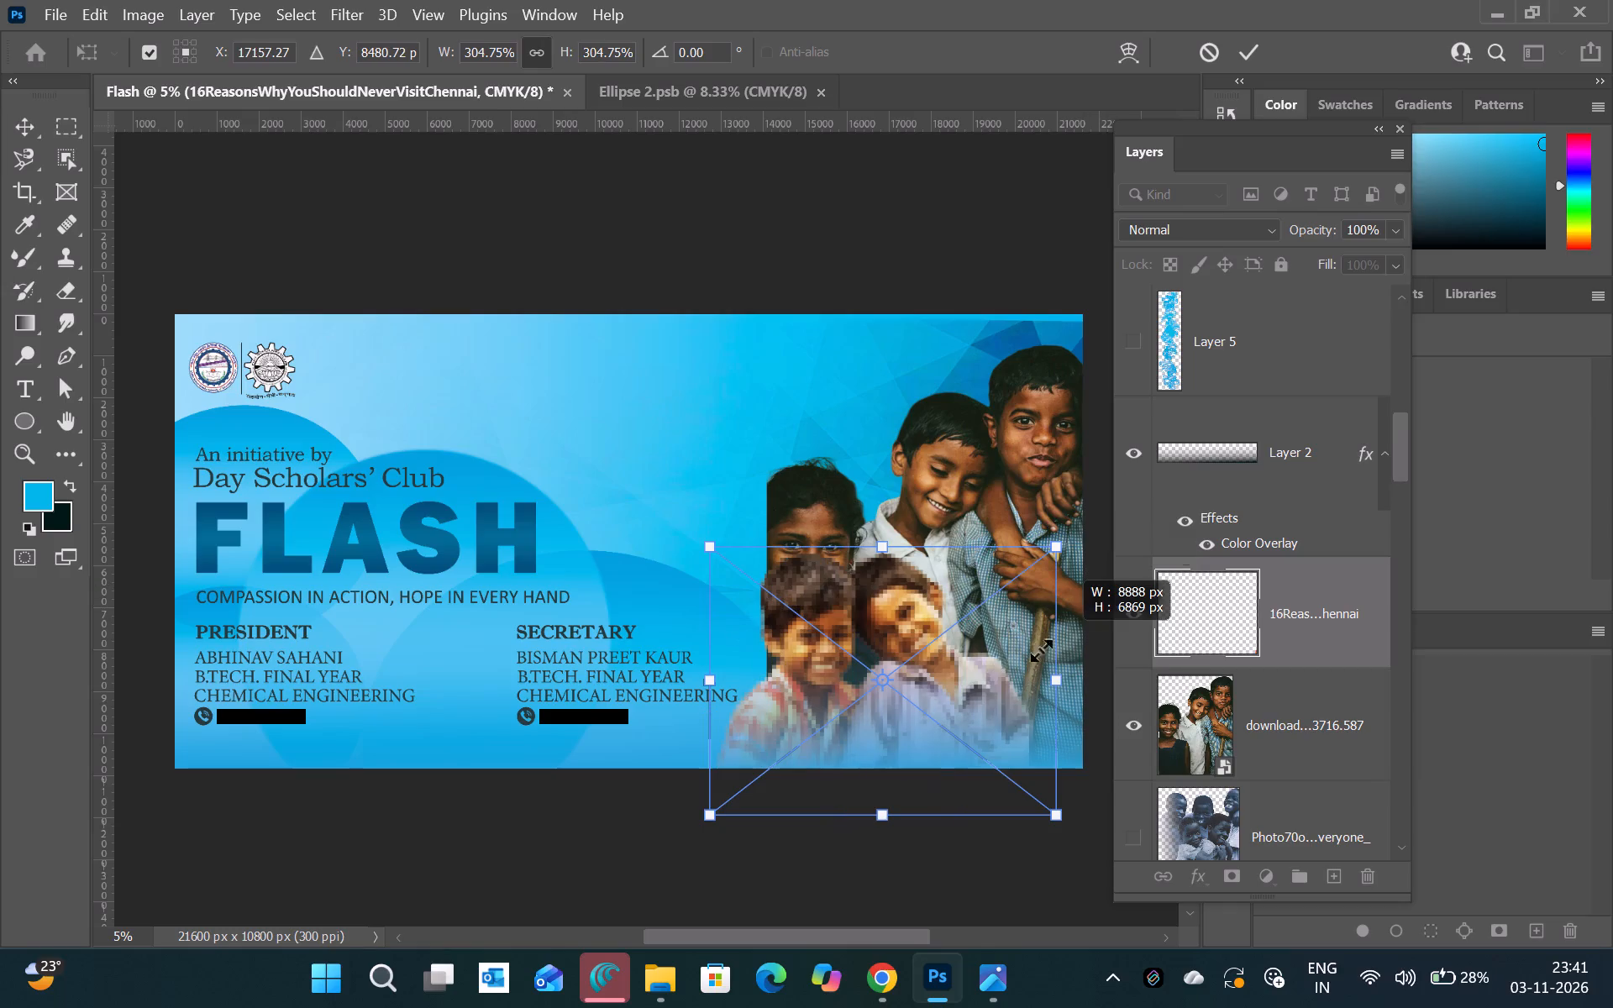
drag(914, 680, 1025, 671)
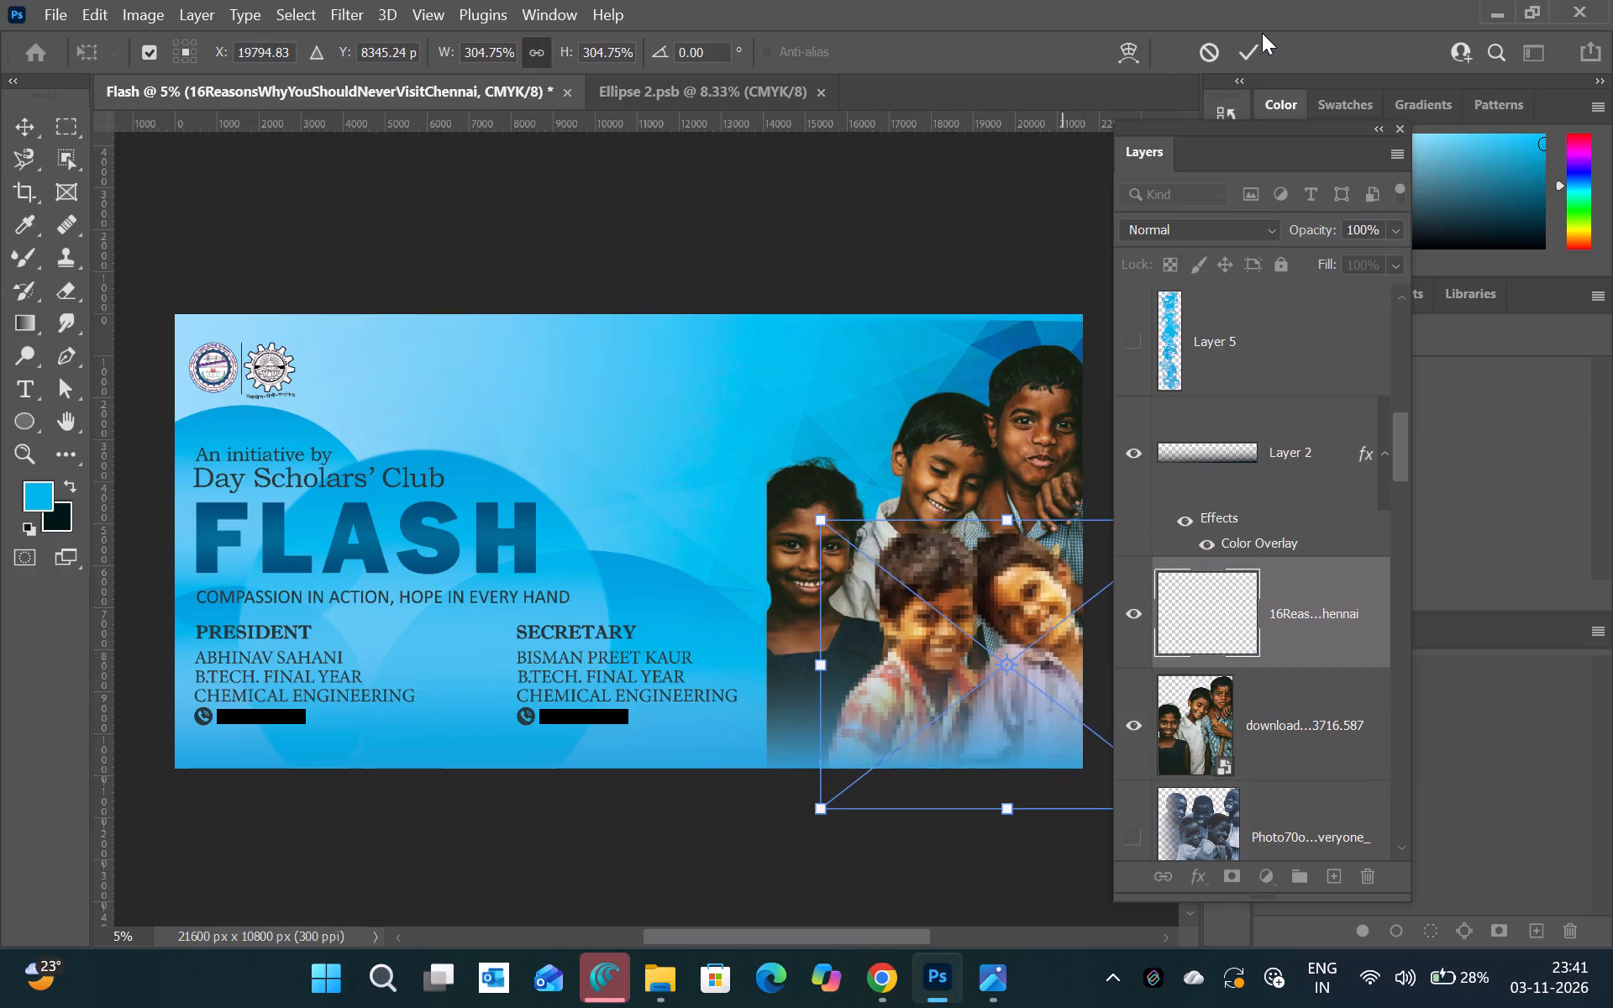
click(1247, 54)
click(1247, 54)
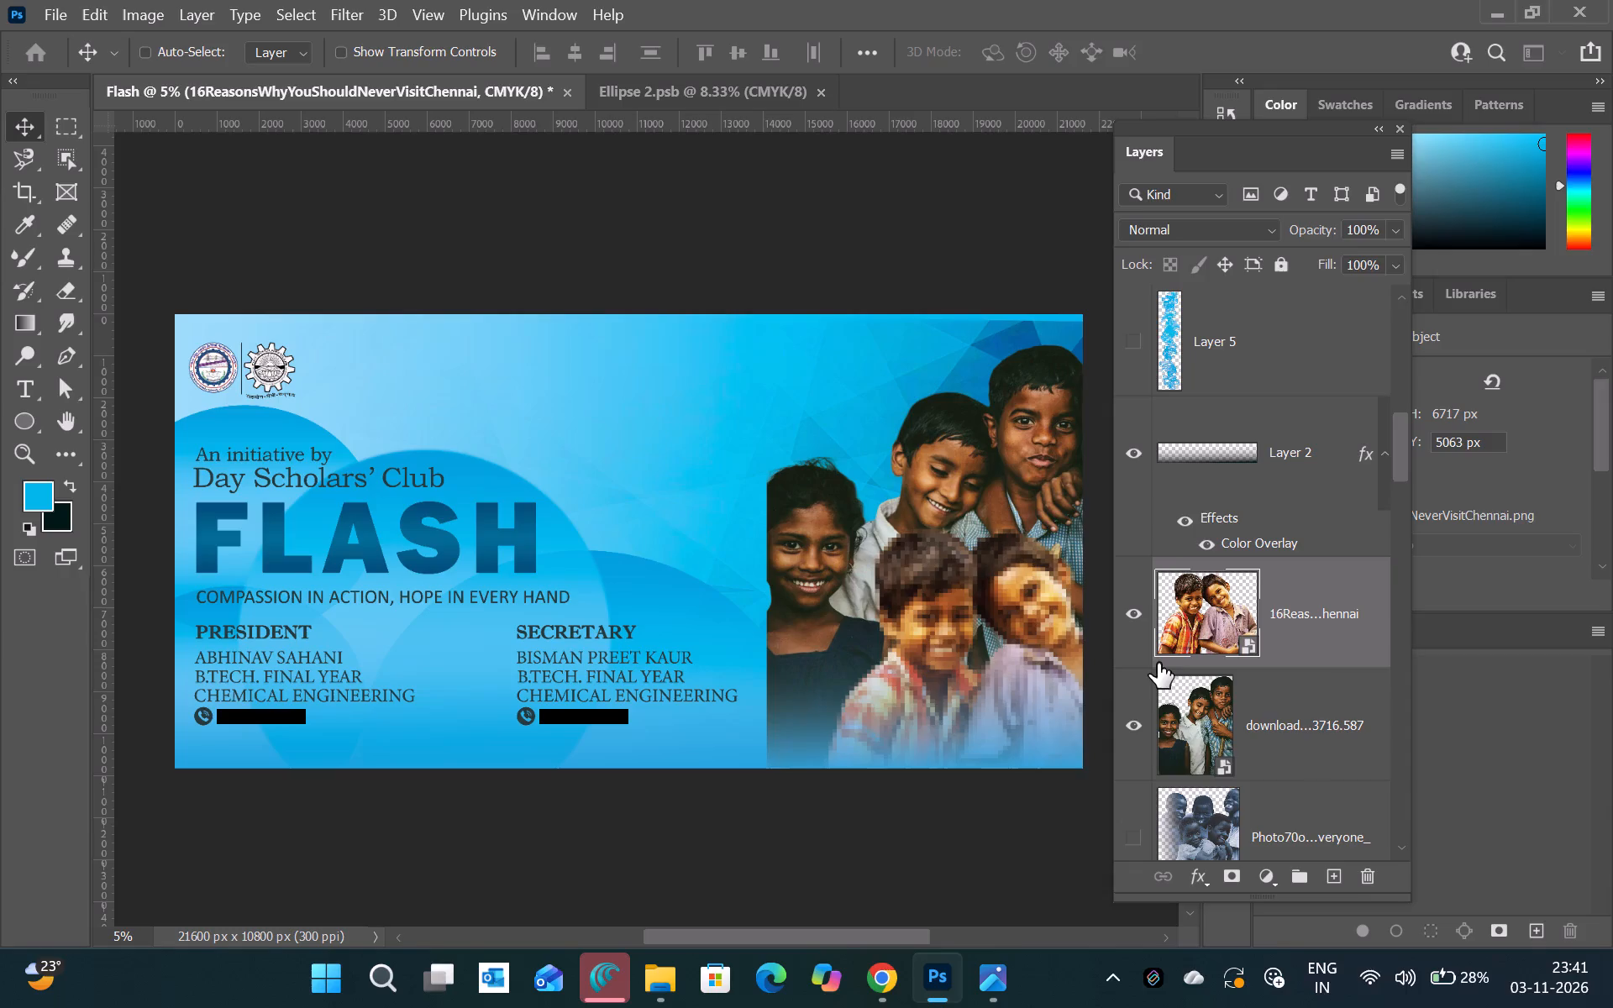
Move the two-boys layer directly below the three-children layer in the layer stack.
drag(1289, 648, 1285, 772)
click(1313, 609)
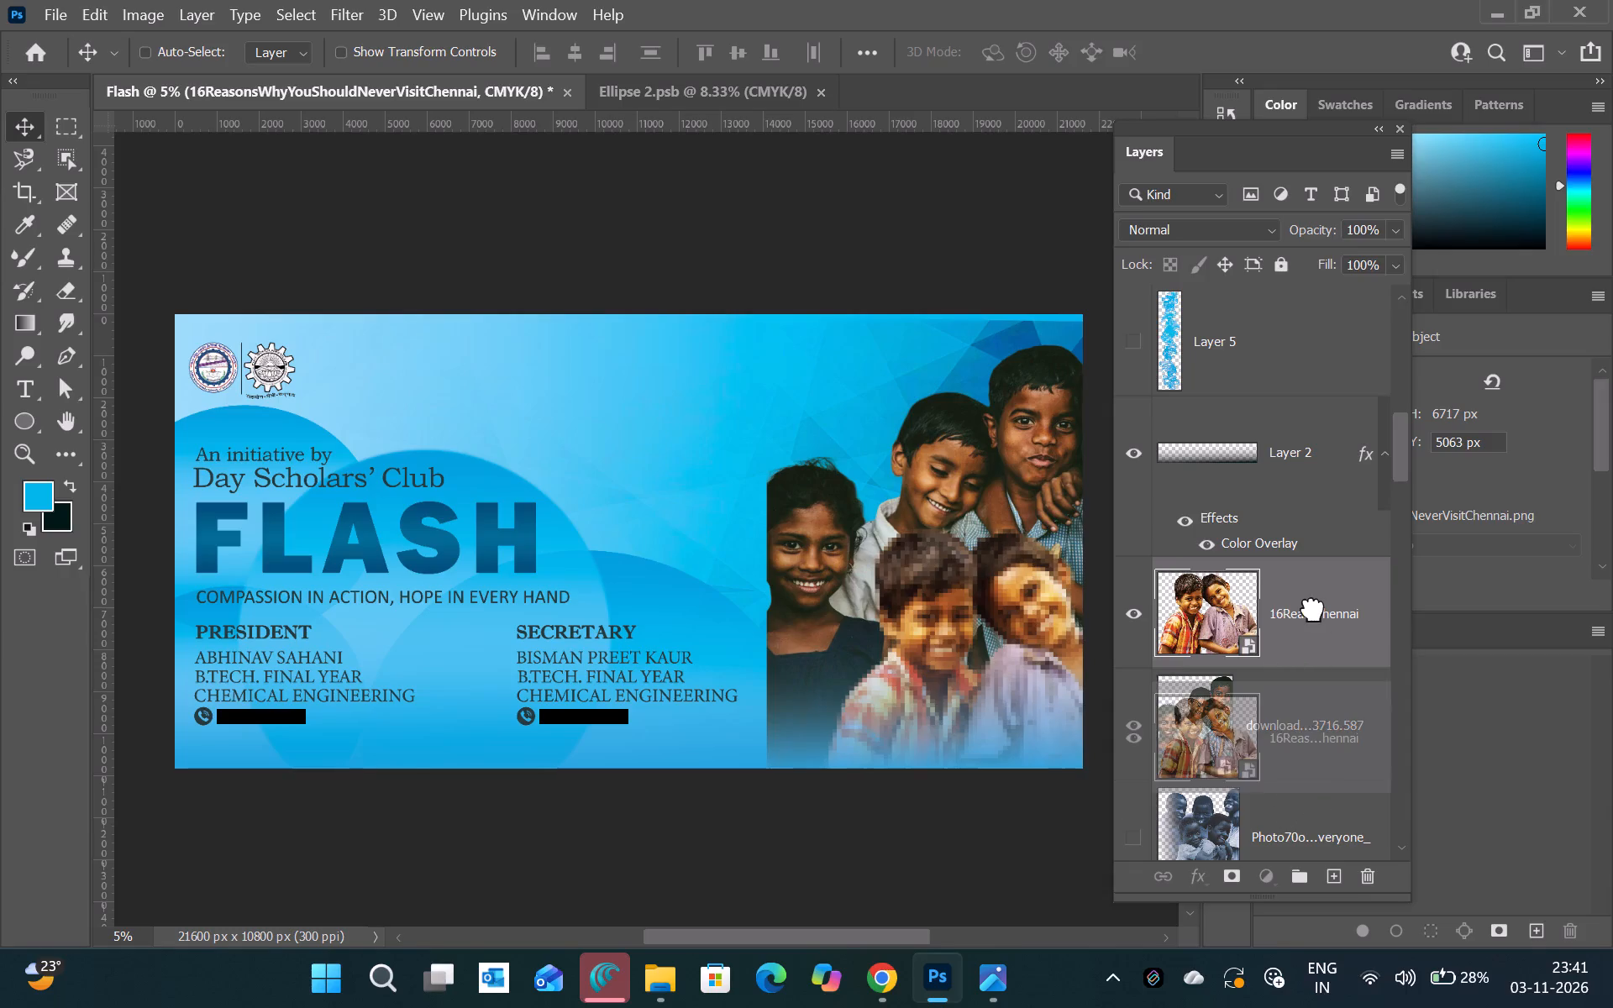
drag(1313, 609, 1307, 772)
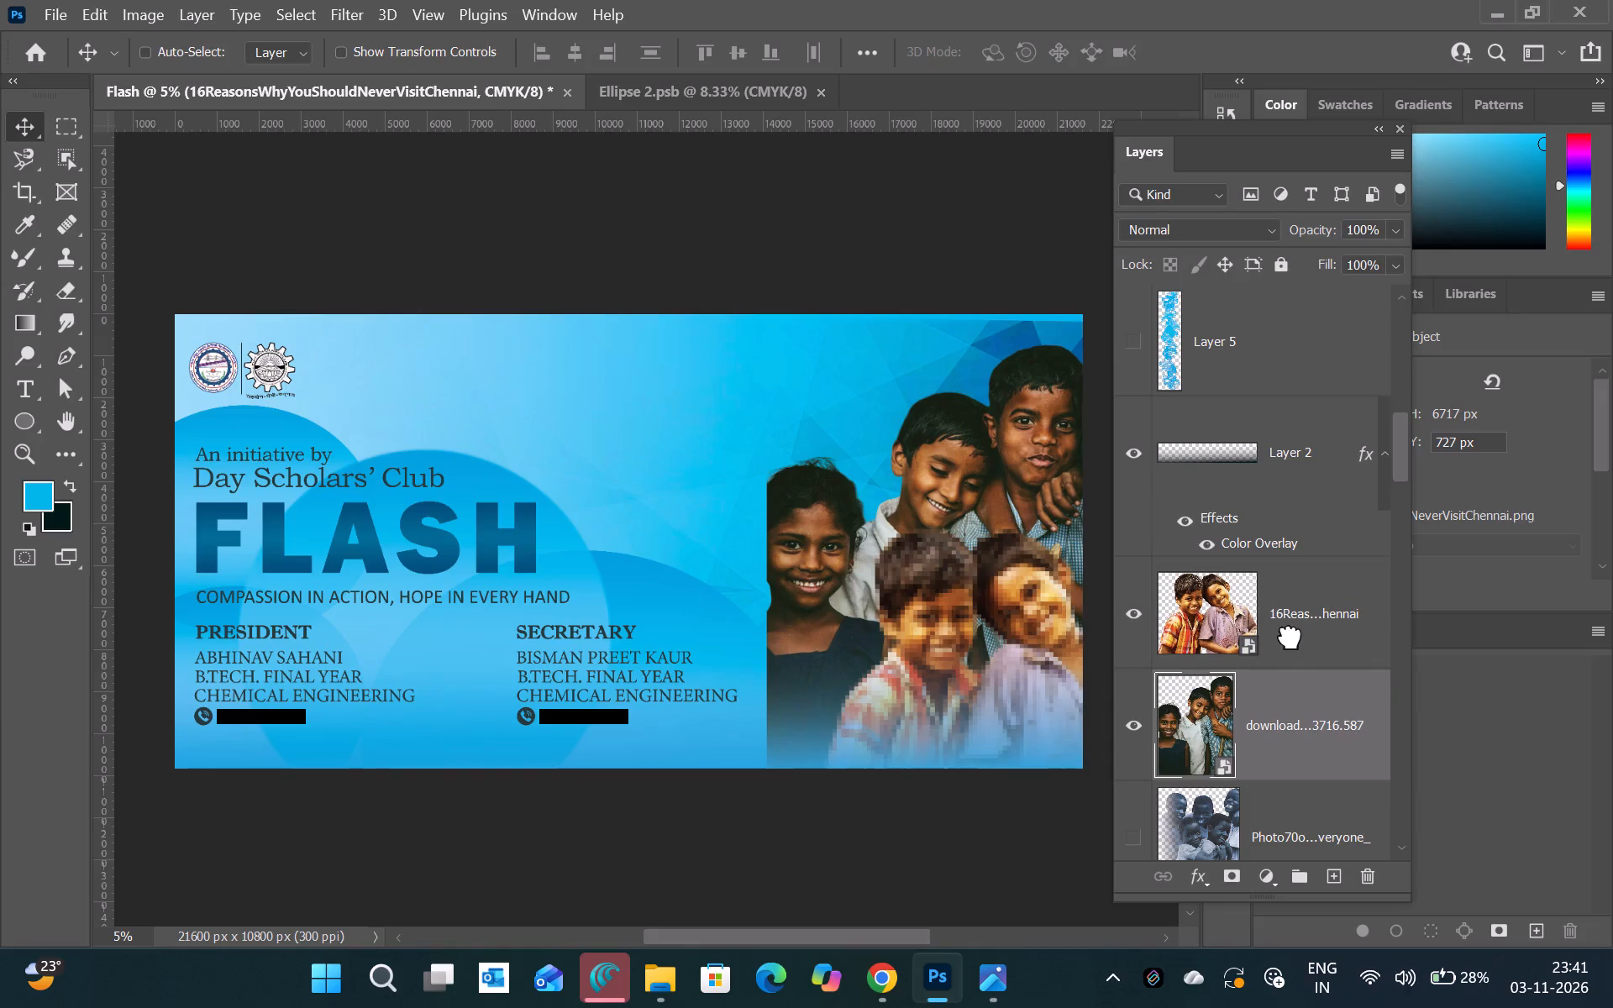
drag(1290, 637, 1268, 774)
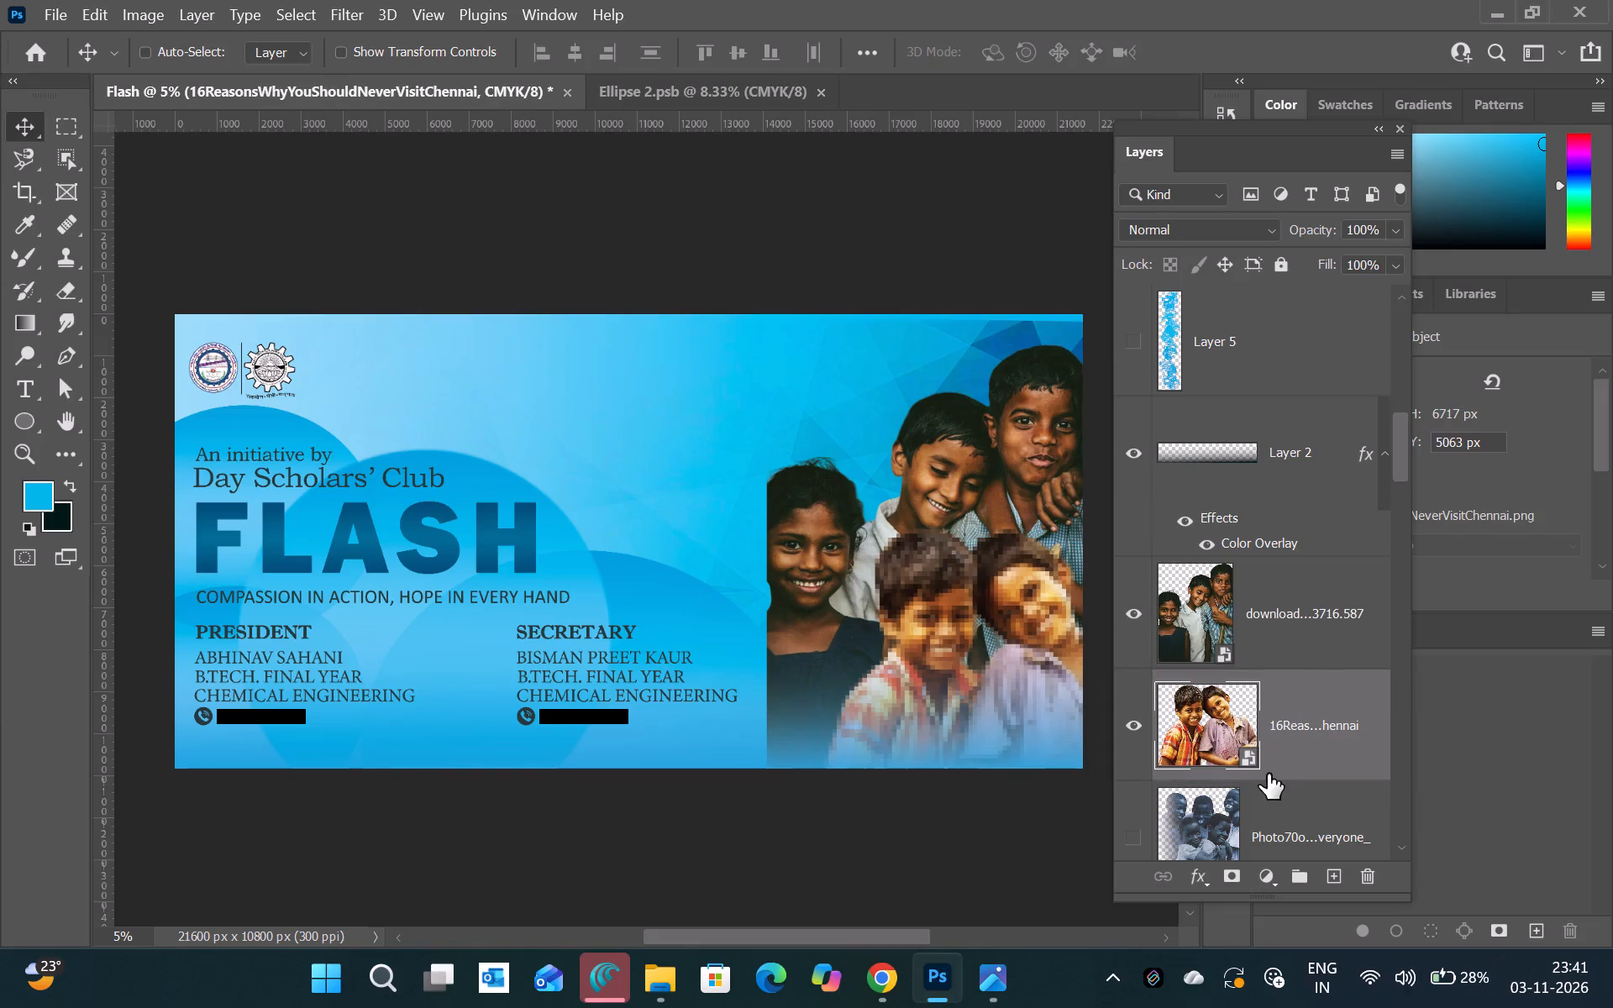
Move the two-boys cutout up behind the three children's heads at the banner's upper right.
key(ctrl+t)
drag(1049, 667, 994, 406)
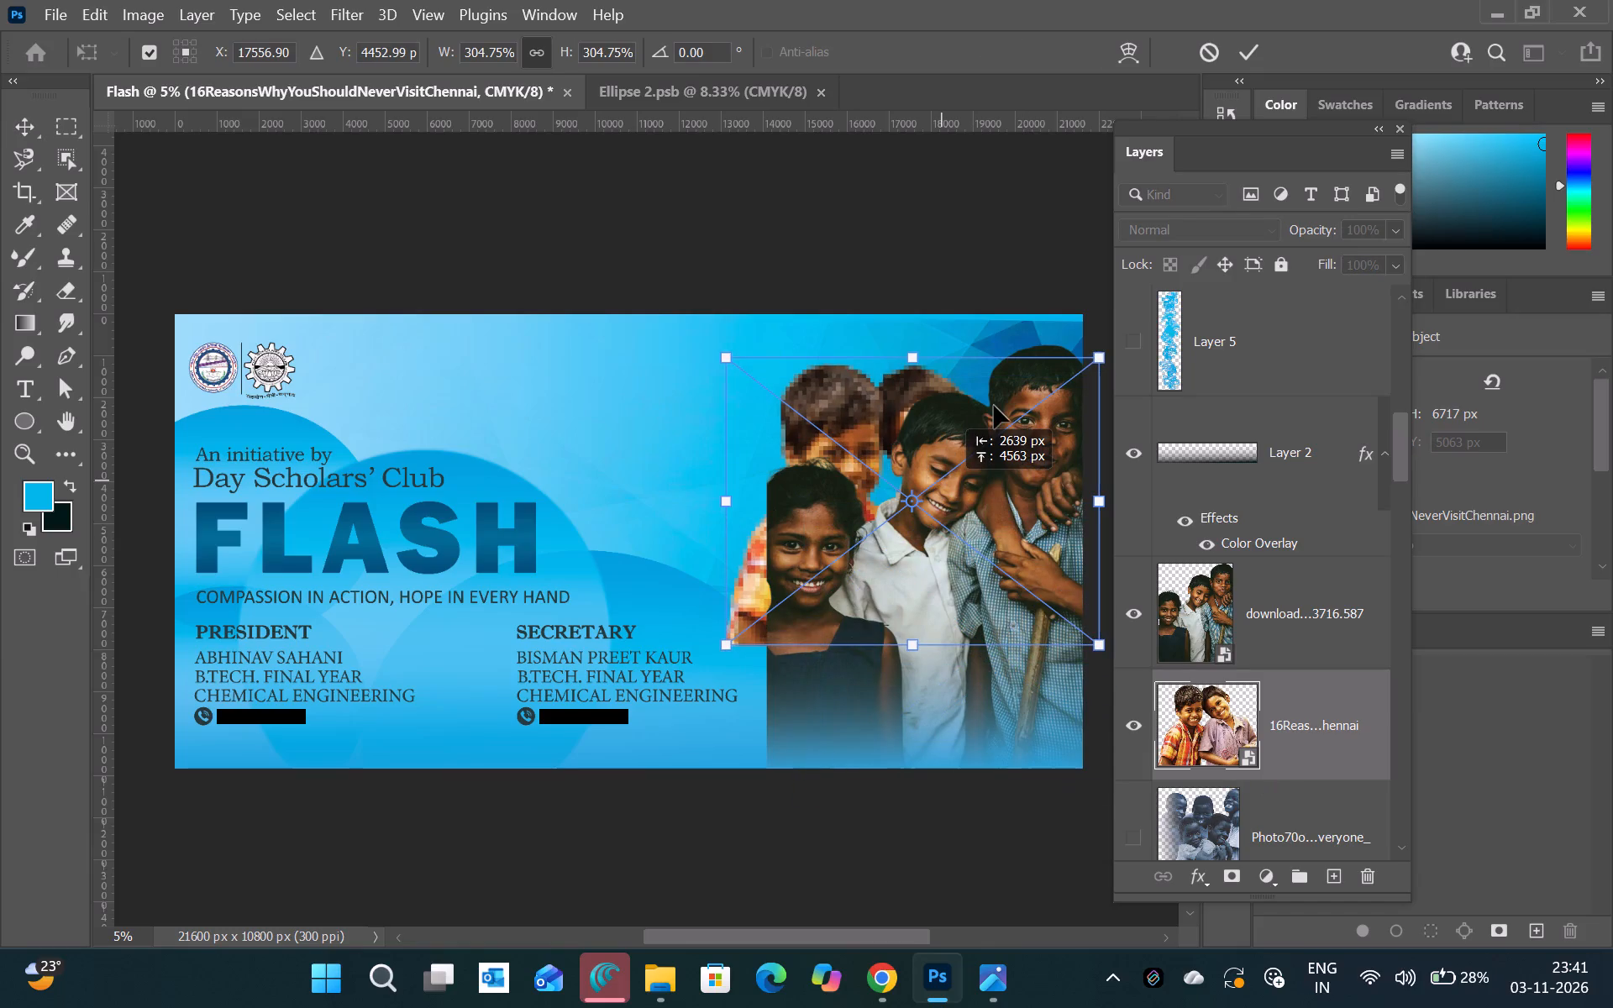
drag(994, 406, 1015, 377)
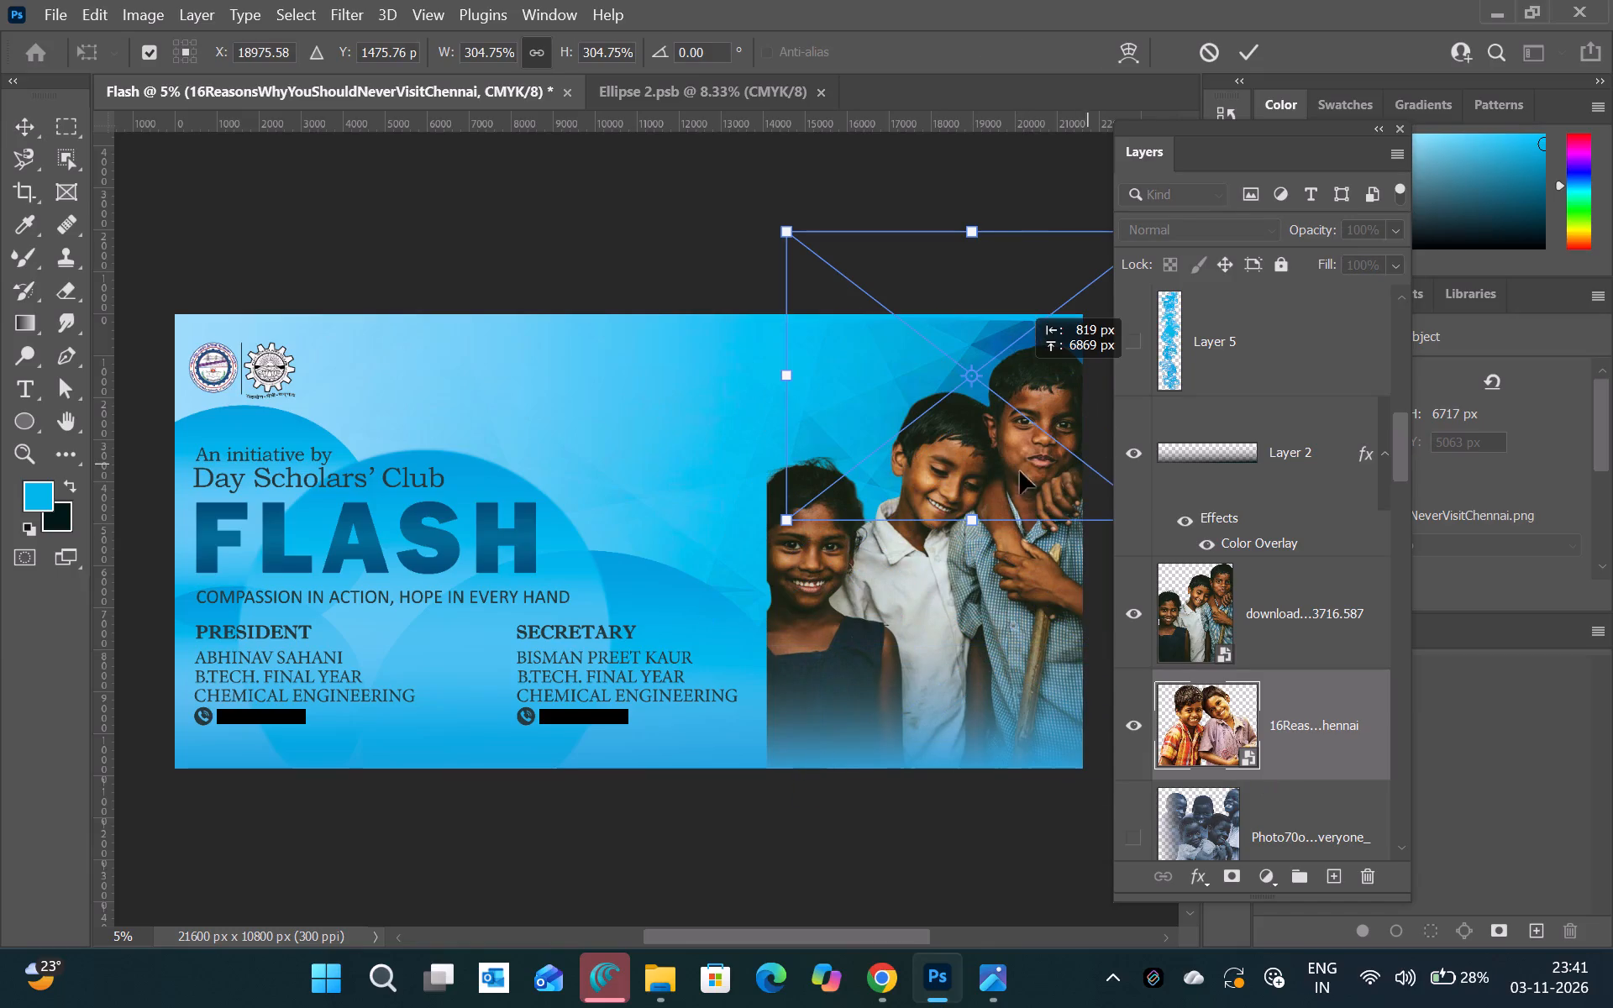
drag(1003, 440, 985, 491)
click(985, 491)
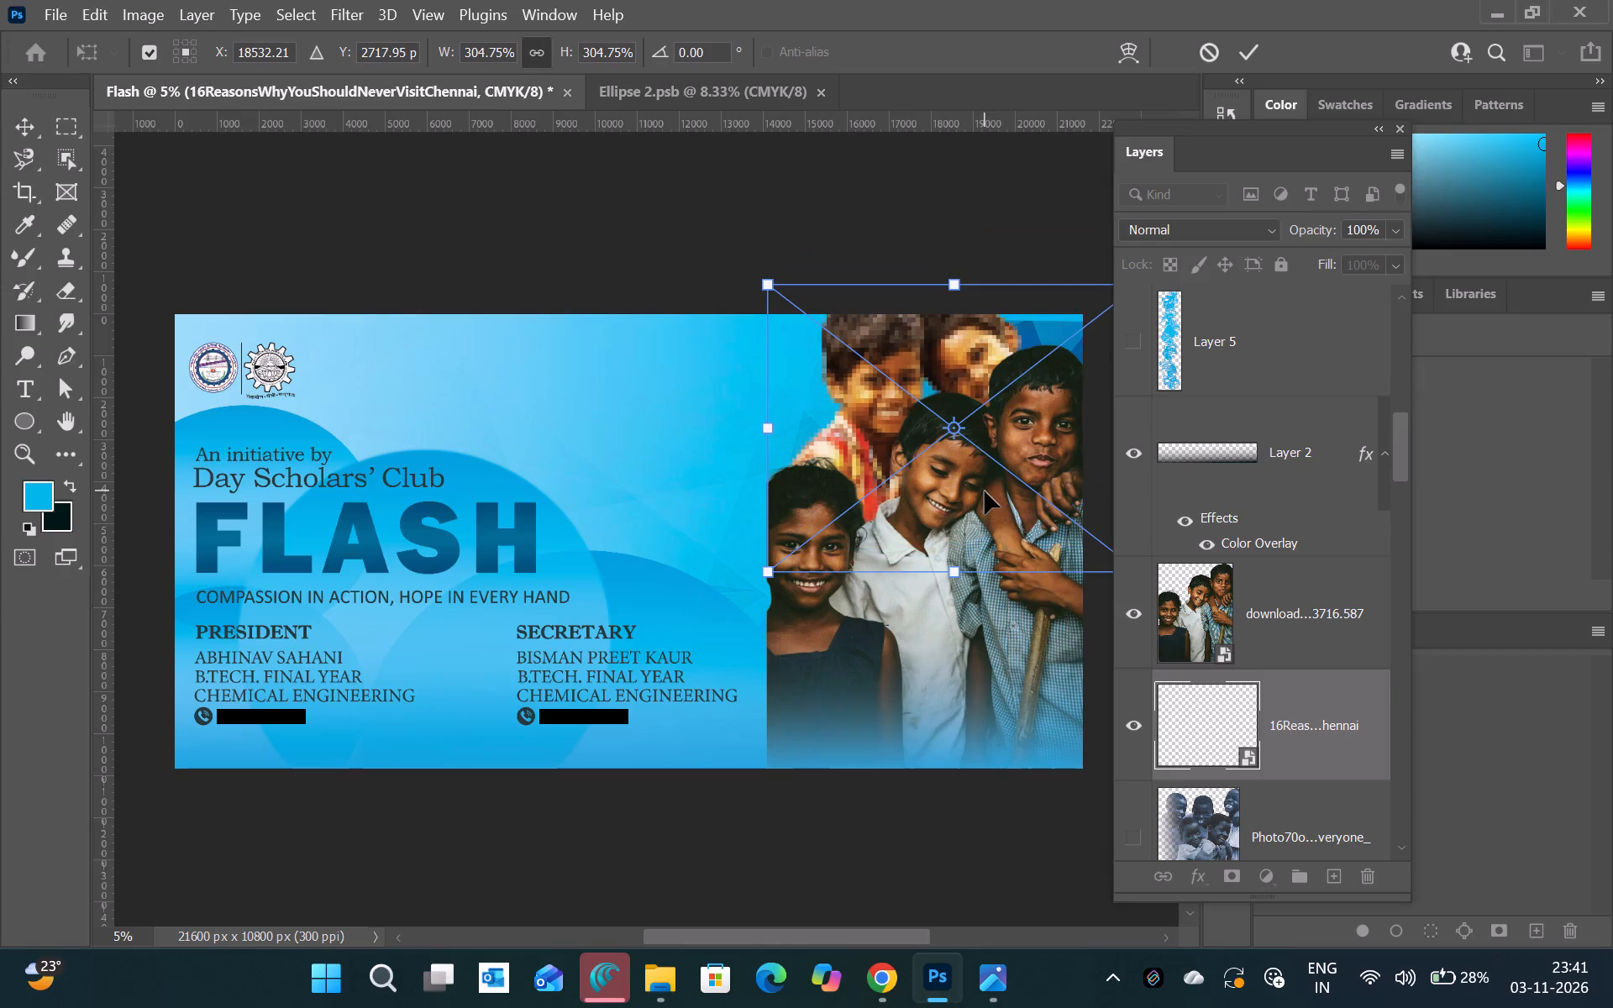
scroll(1057, 362, left, 1)
scroll(1057, 362, right, 1)
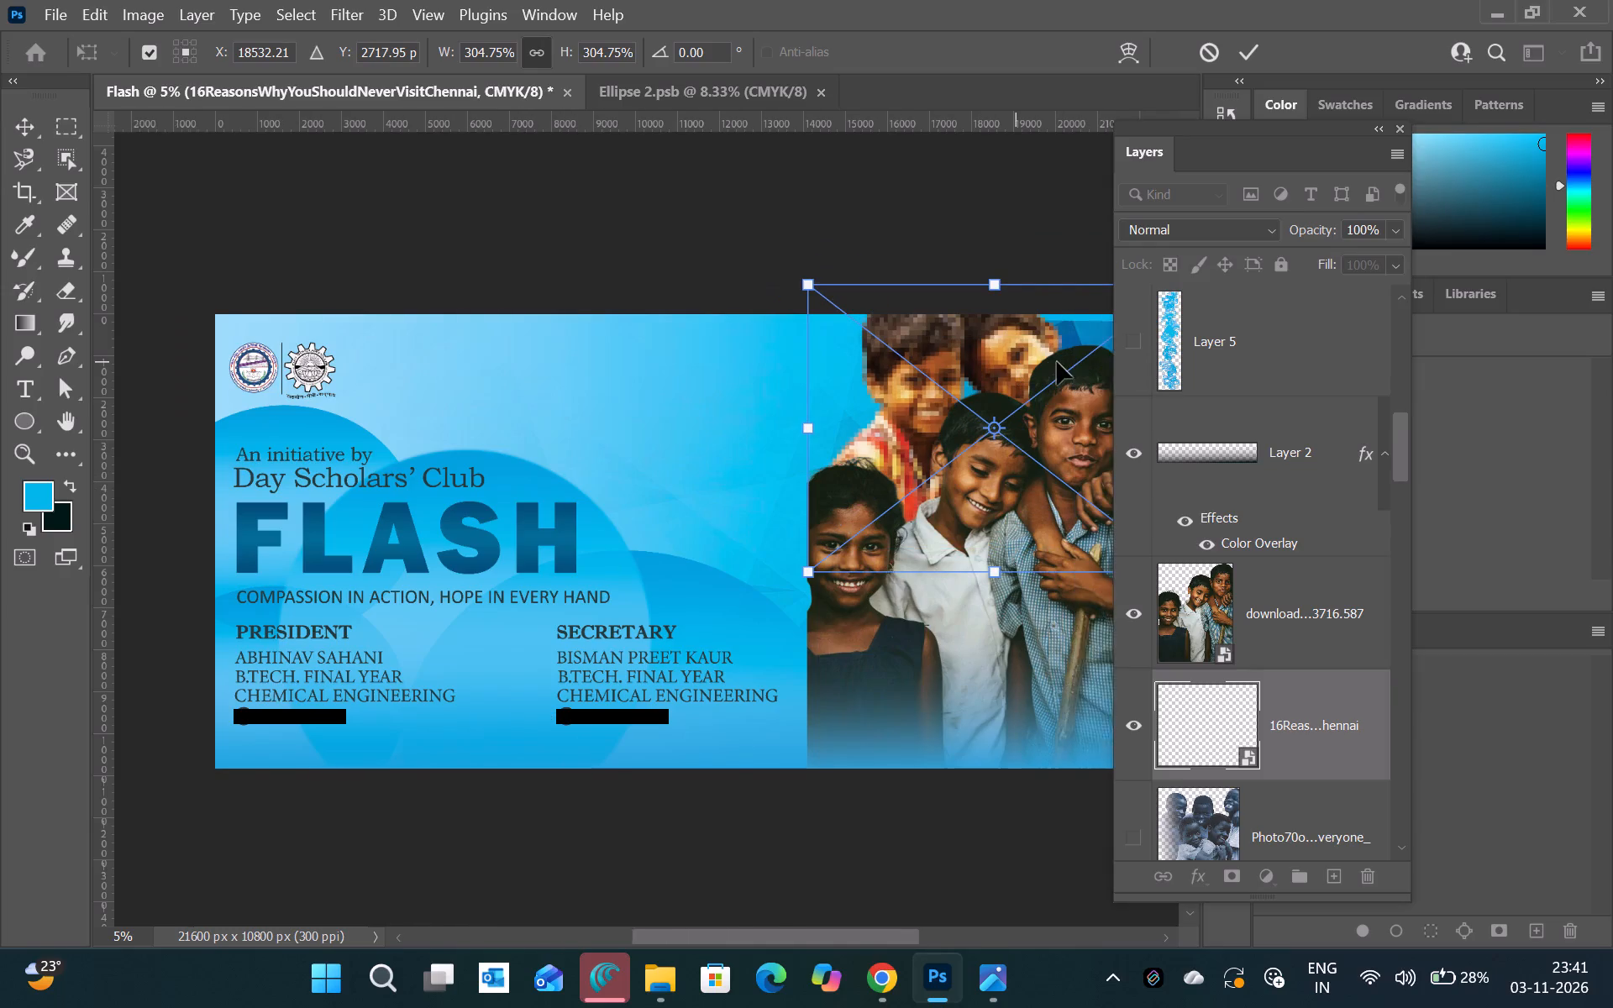
scroll(1057, 362, right, 1)
Scale the two-boys cutout to about 241%, positioned above the girl and the middle boy.
drag(1100, 279, 1132, 273)
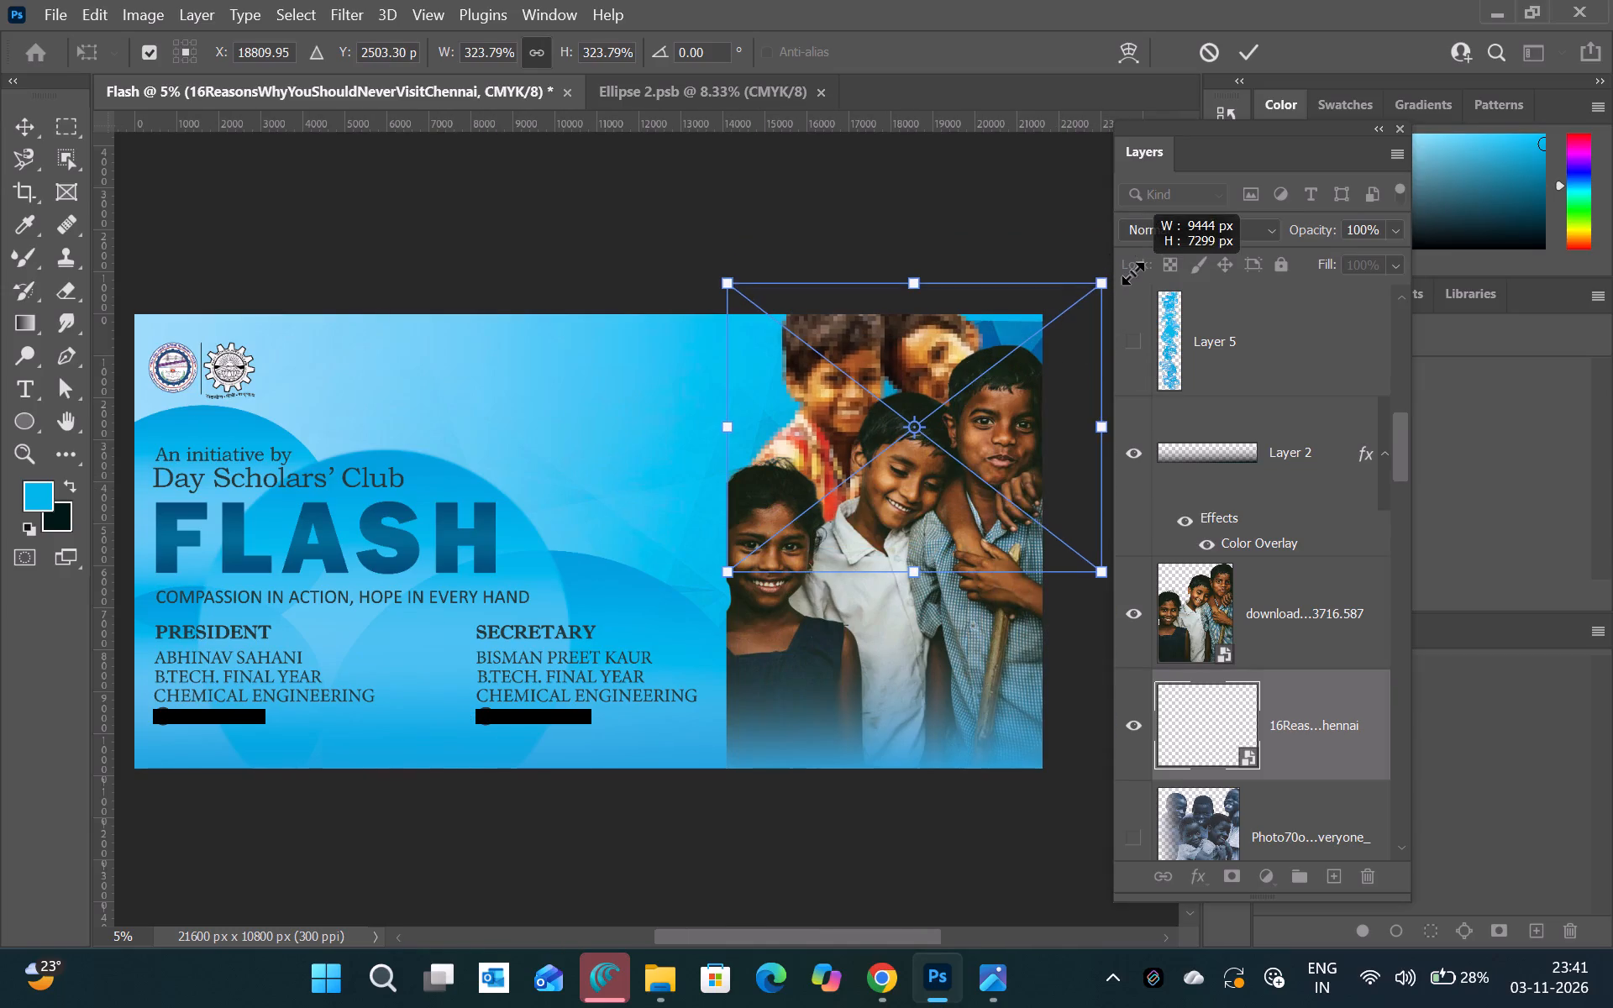
drag(1132, 273, 1146, 272)
drag(974, 355, 1001, 388)
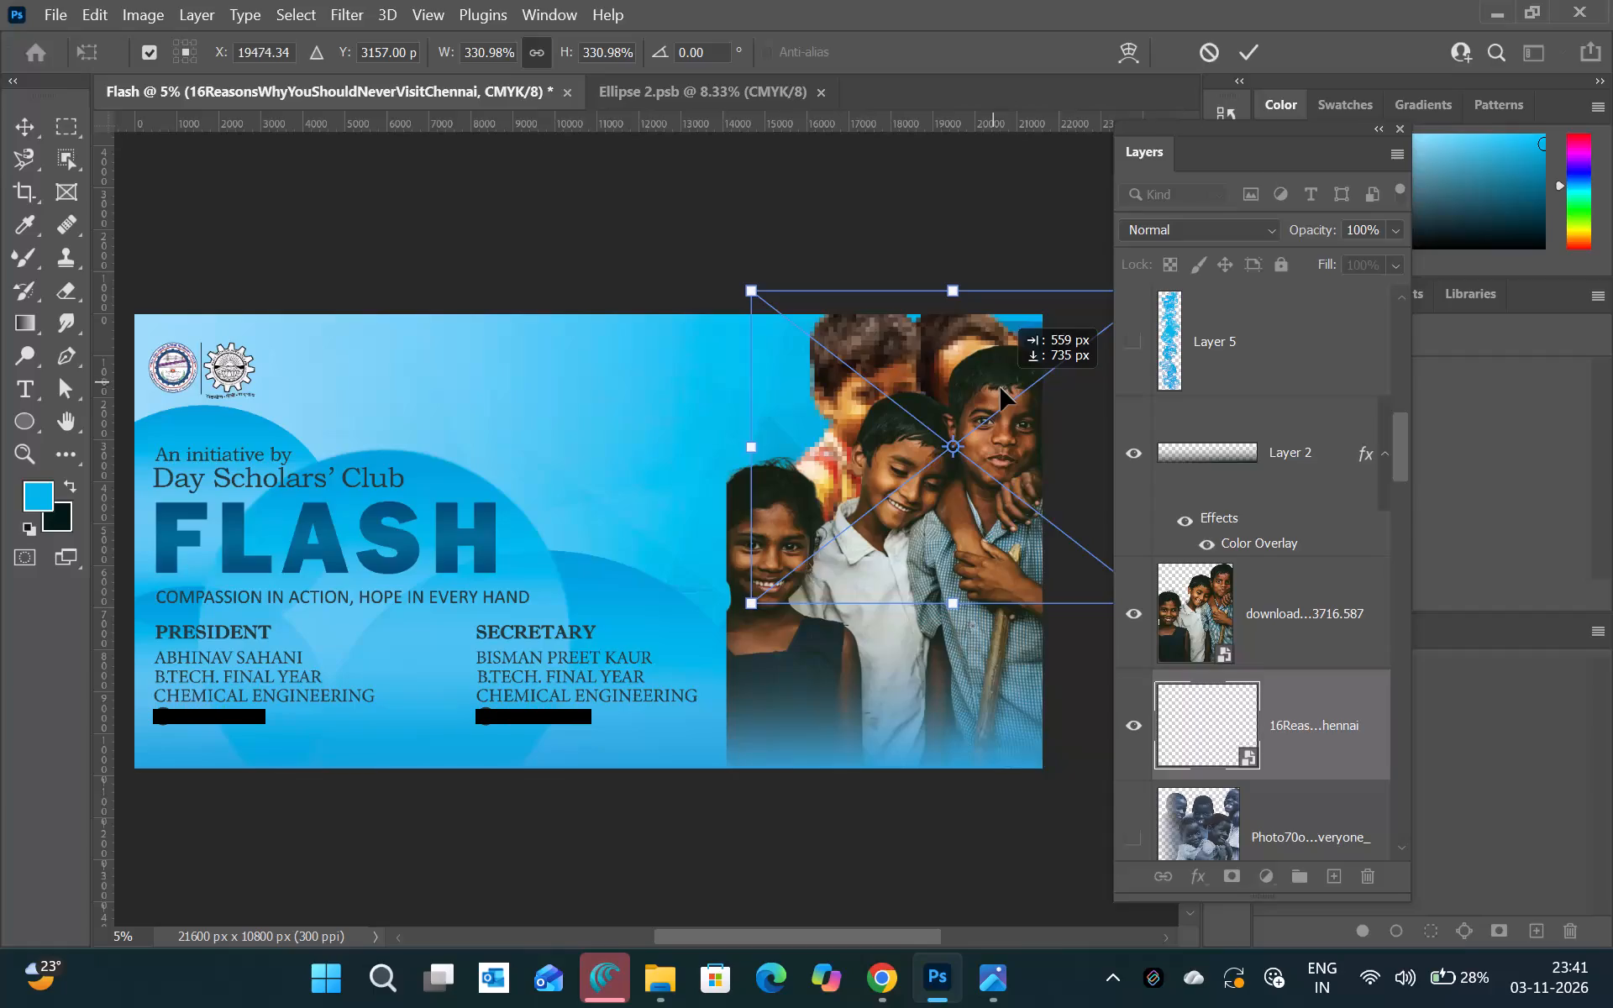
drag(1001, 388, 927, 404)
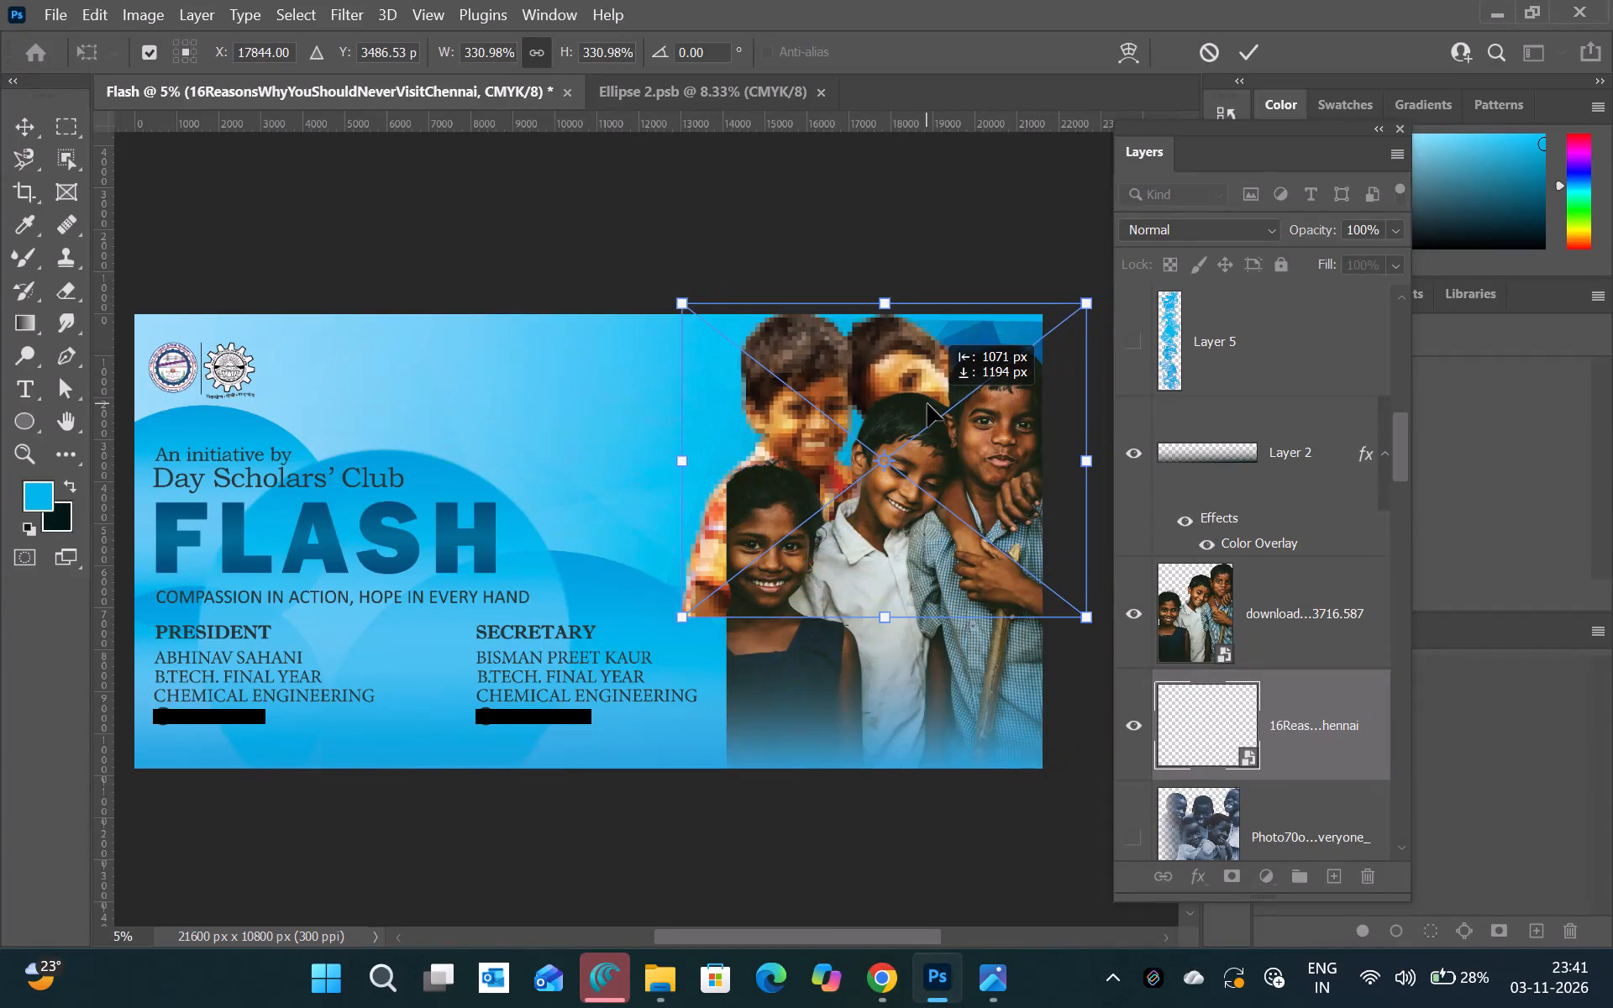
drag(927, 404, 948, 395)
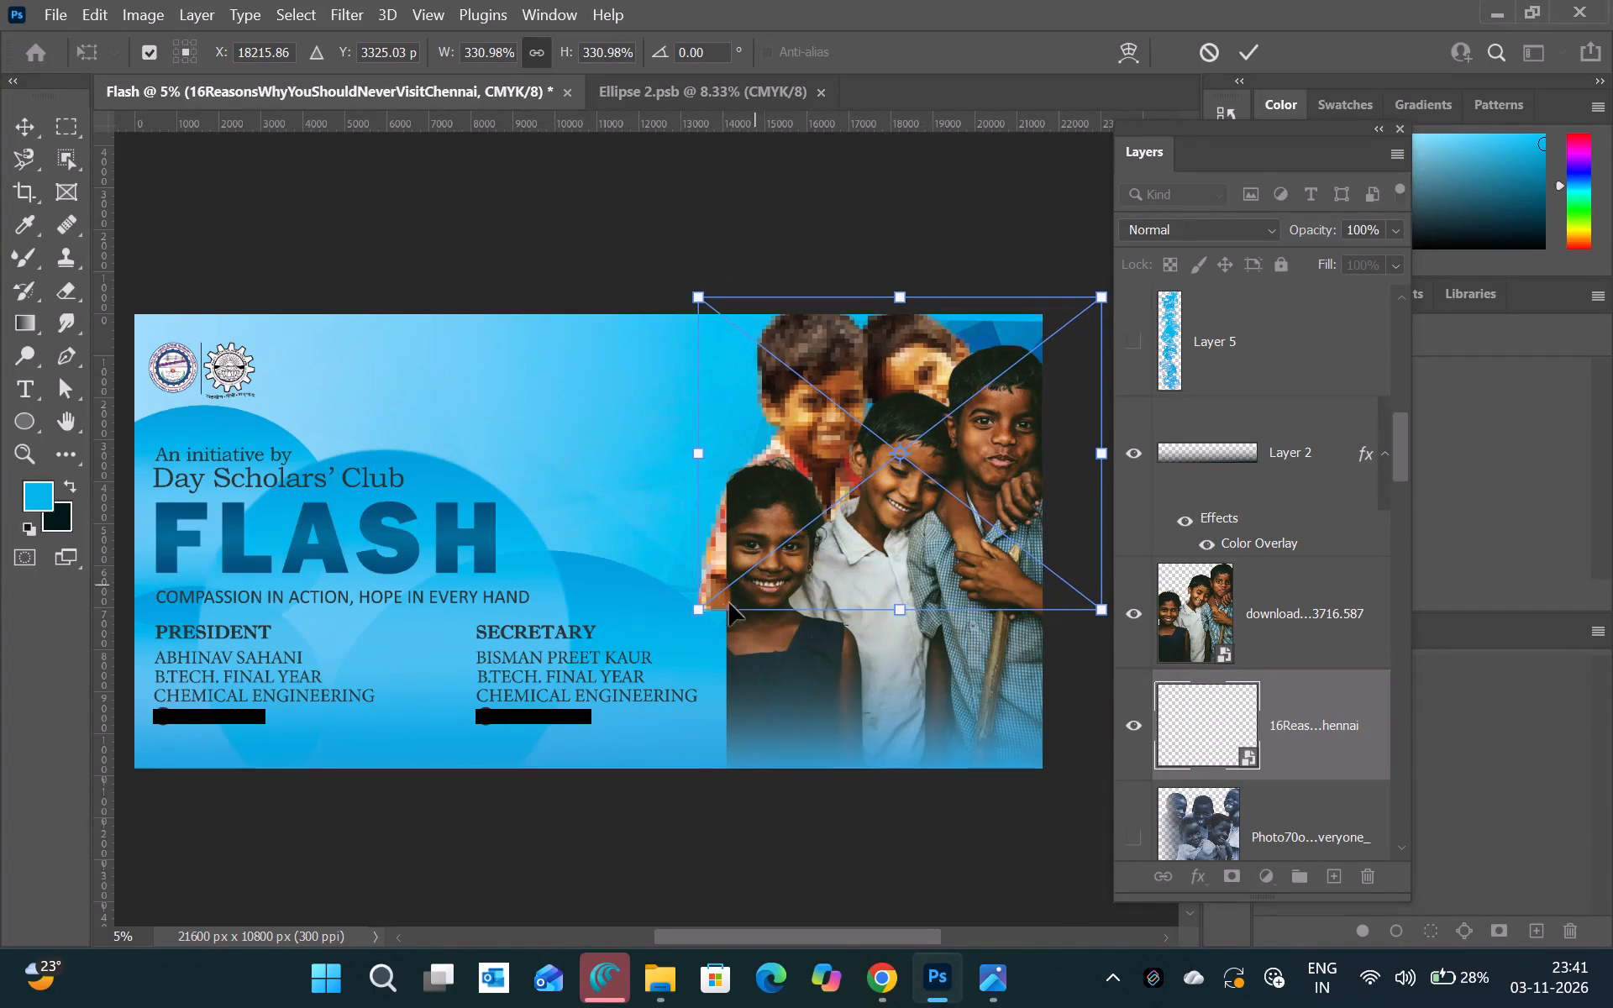
drag(693, 612, 764, 586)
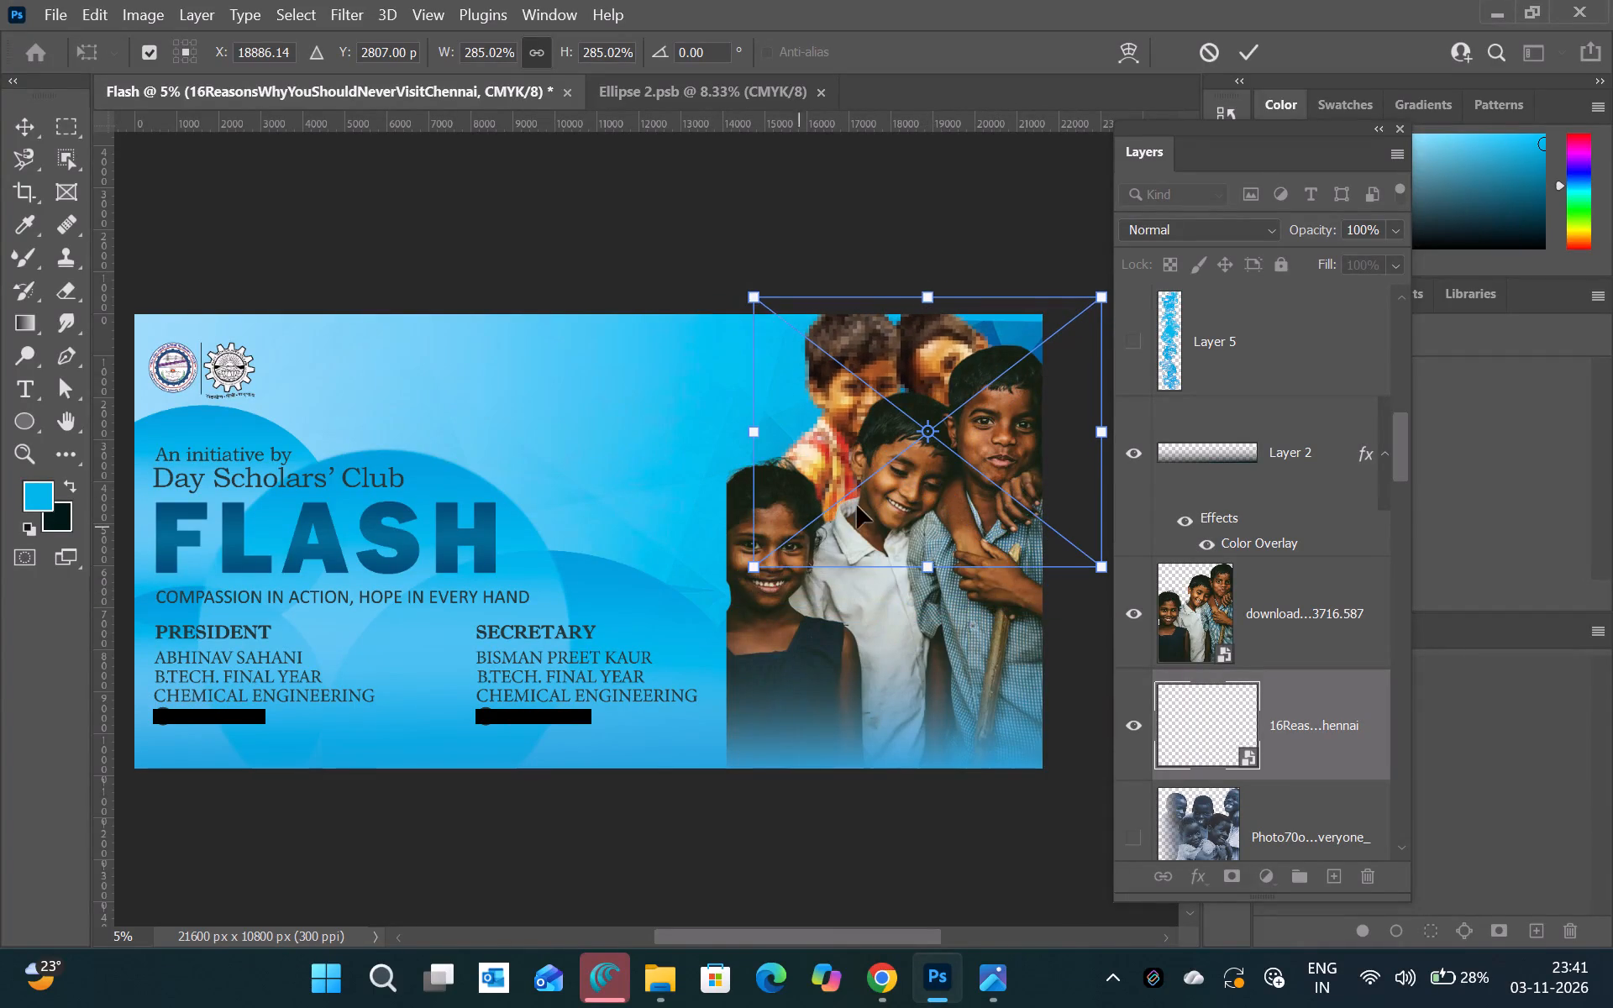
drag(857, 506, 780, 496)
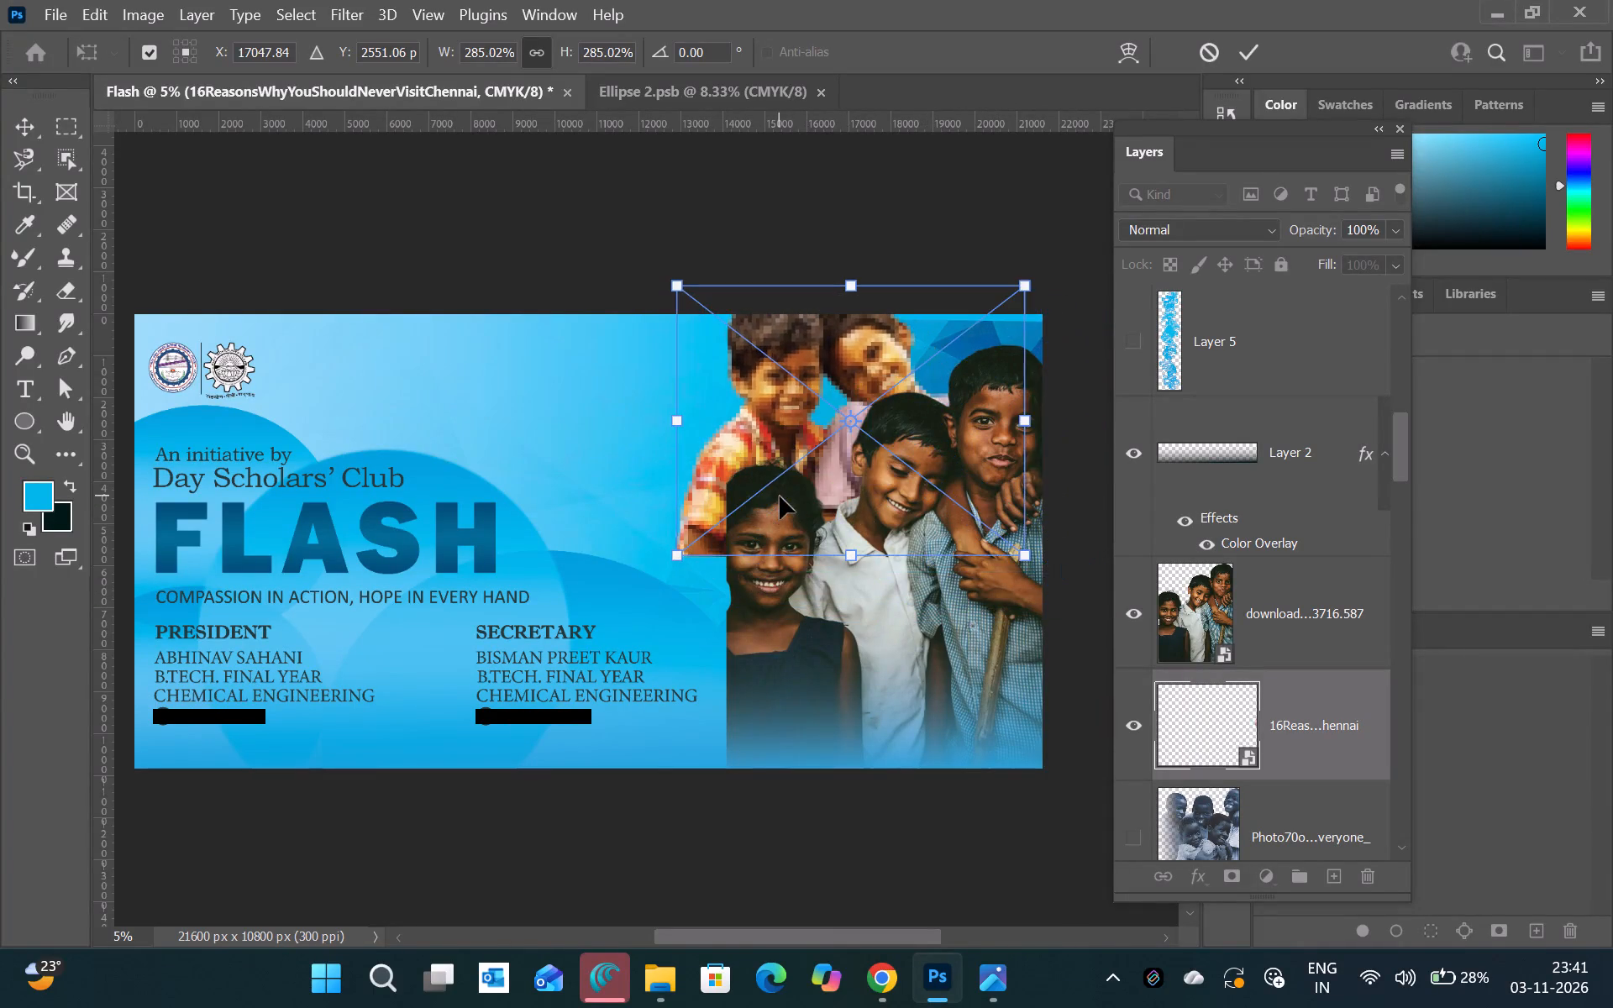
drag(674, 549, 749, 536)
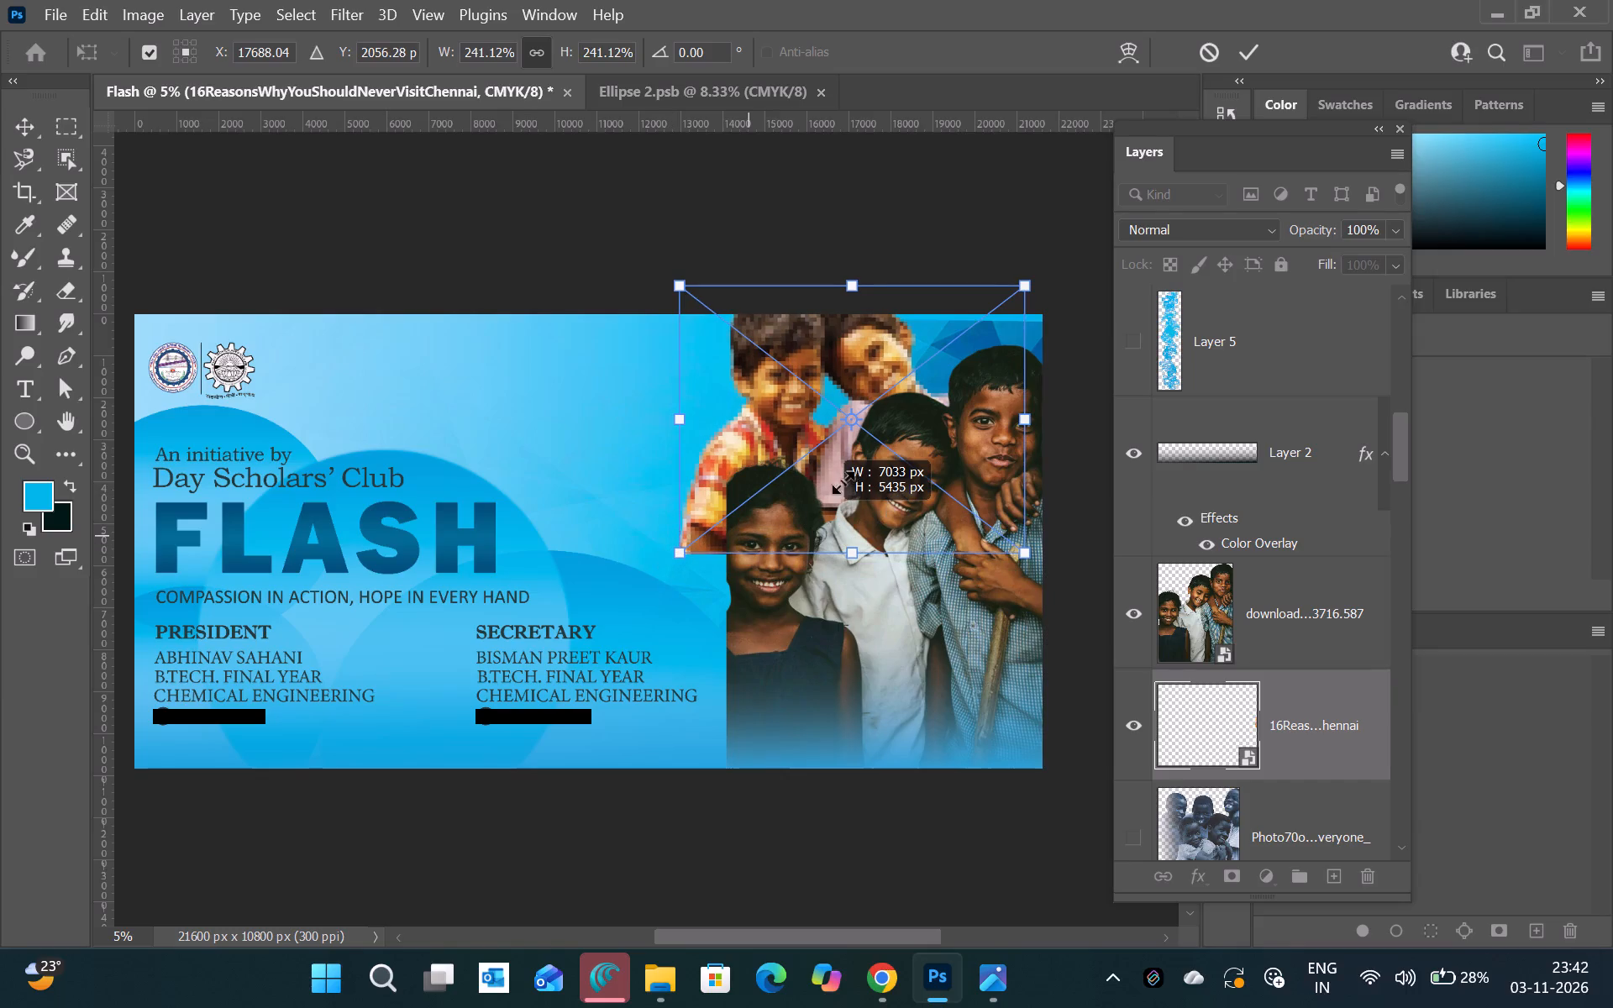
drag(675, 554, 725, 543)
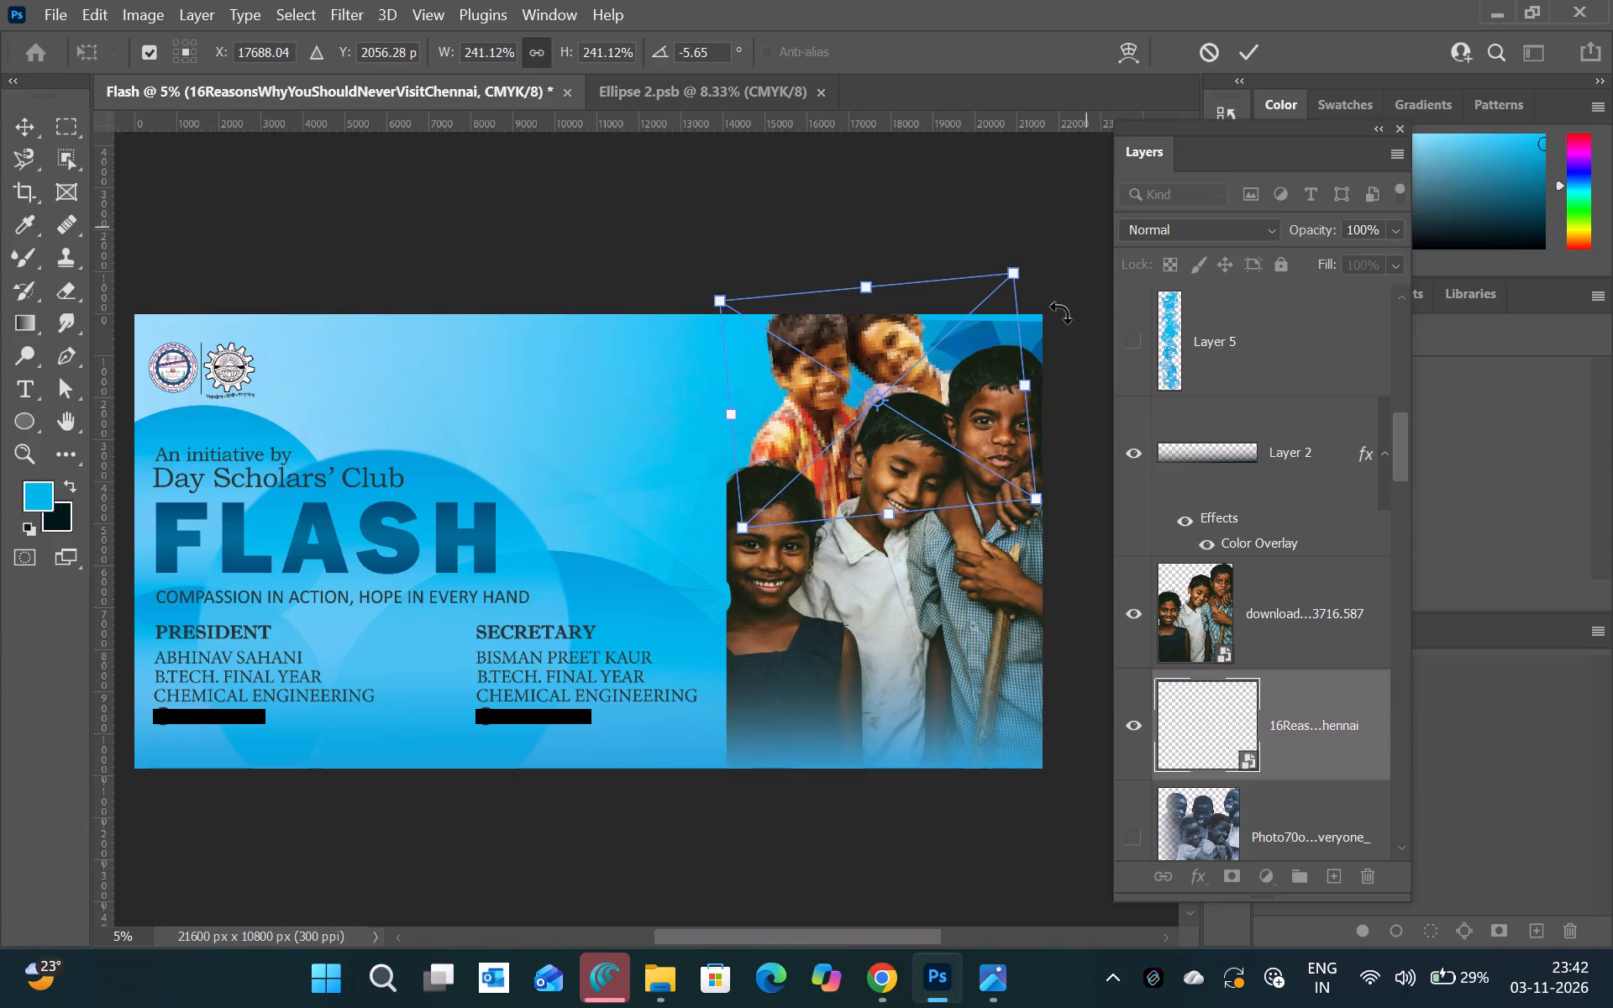
Rotate the two-boys cutout to about -1.7°.
drag(1042, 258, 1045, 281)
drag(1045, 281, 1047, 300)
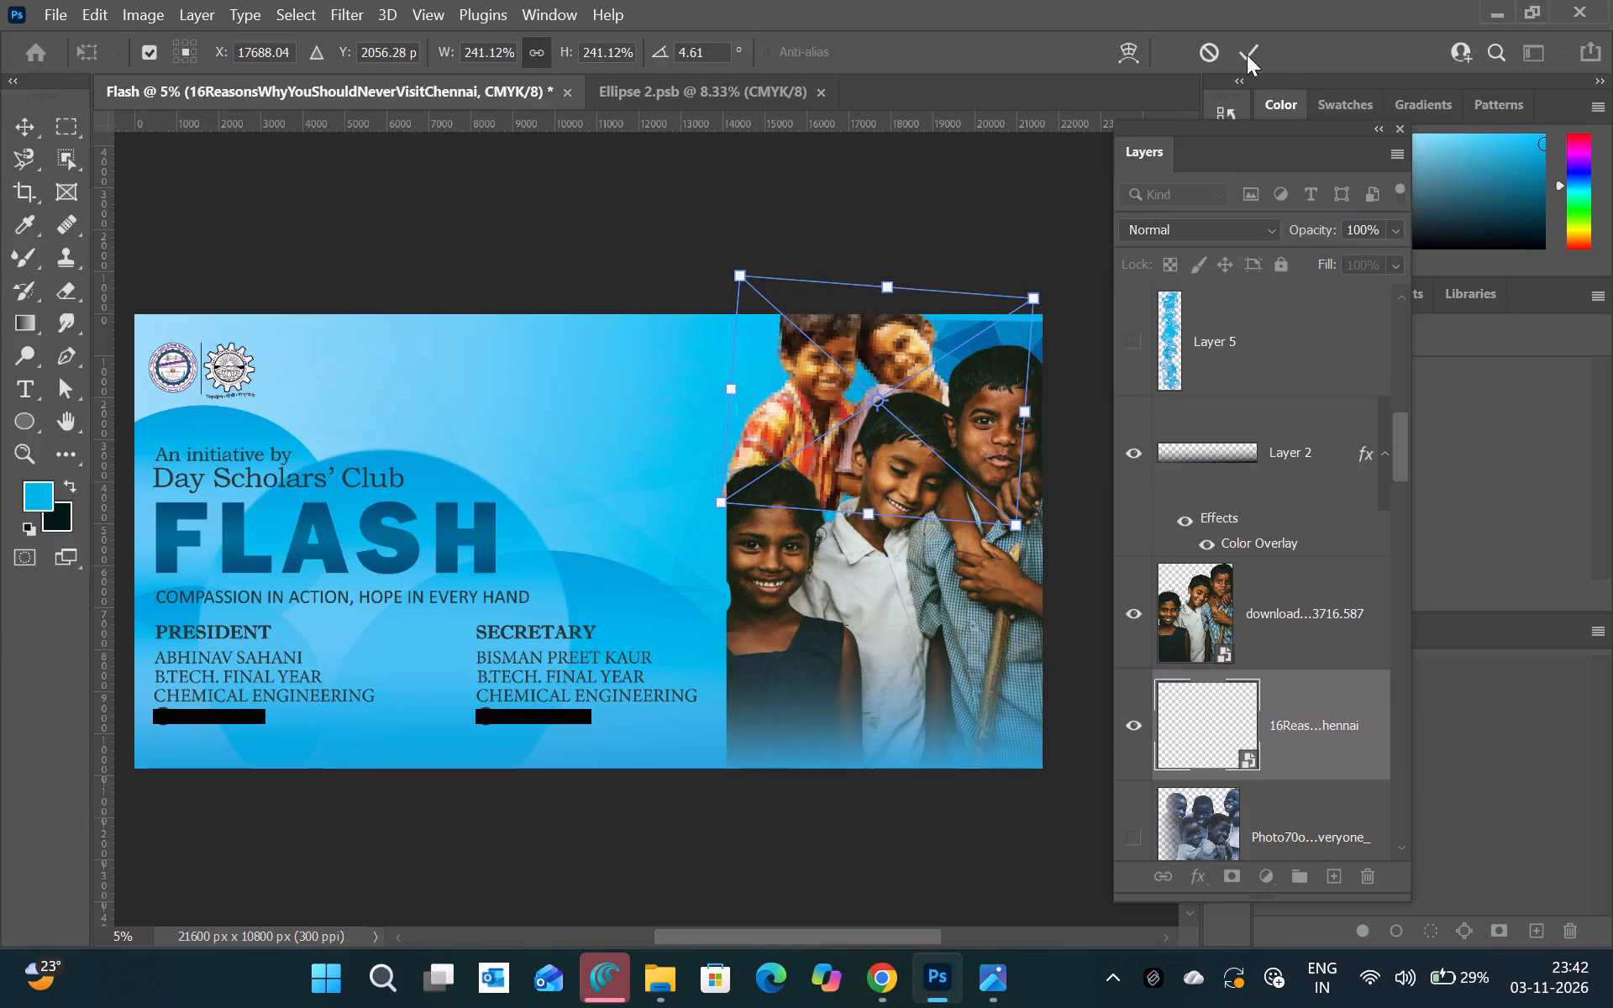
drag(1060, 290, 1059, 286)
drag(1059, 286, 1047, 270)
Scale the two-boys cutout to about 220% and fit it inside the banner's top edge, above the girl and middle boy.
drag(910, 406, 910, 417)
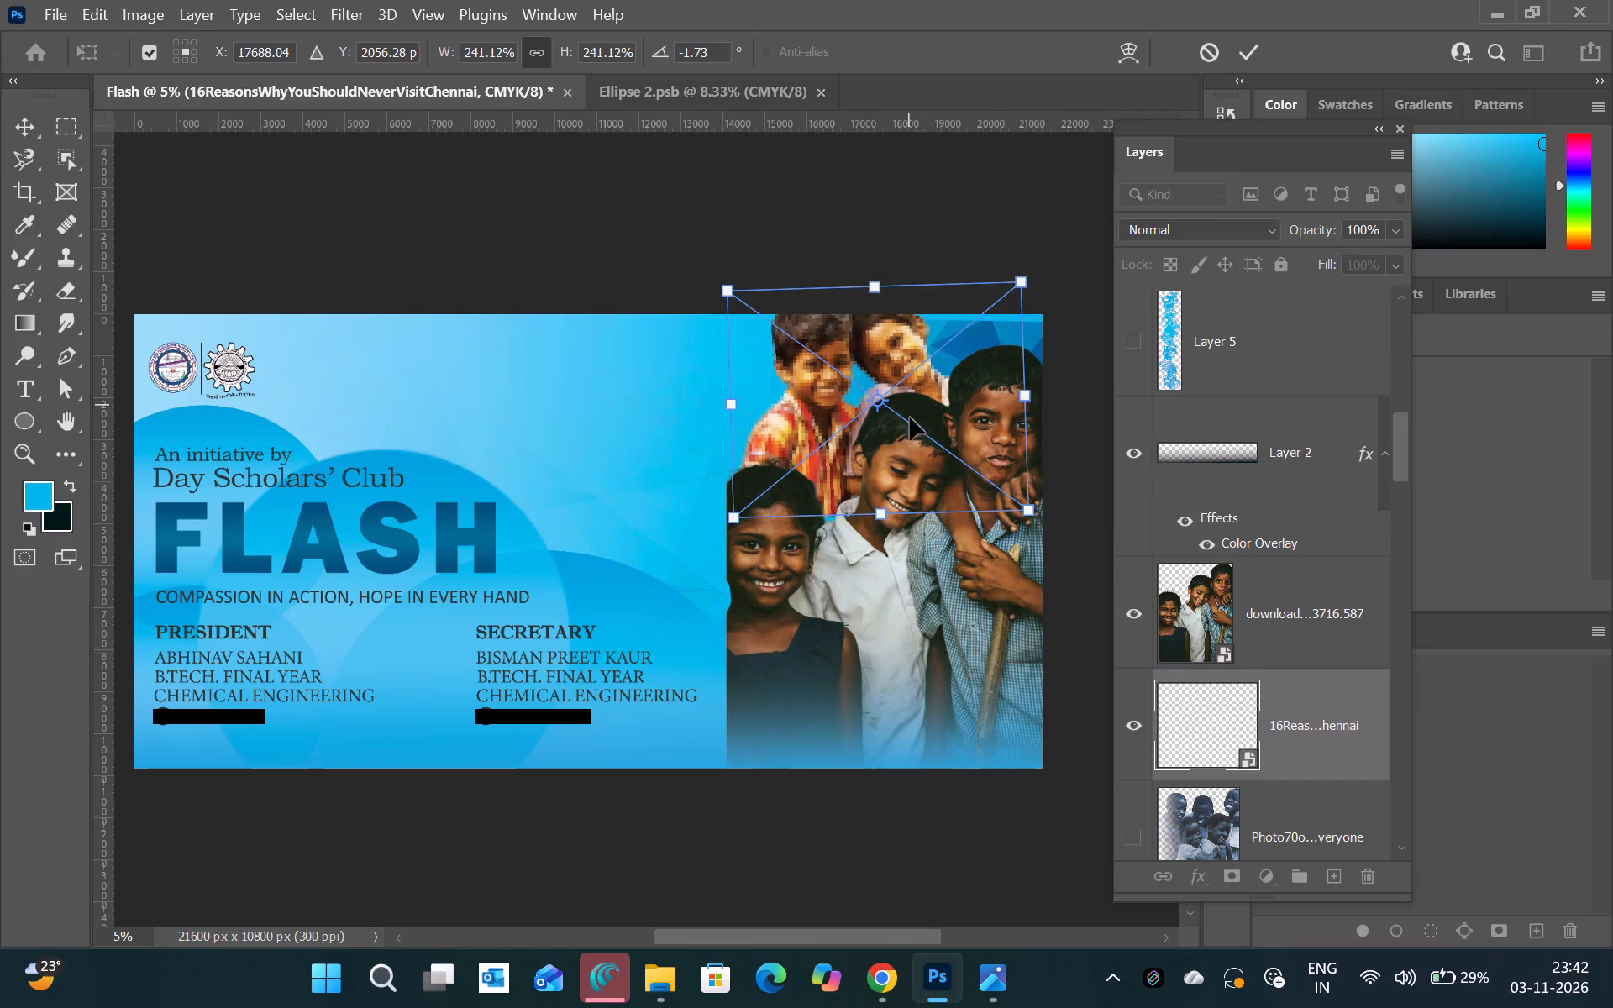
drag(910, 417, 915, 435)
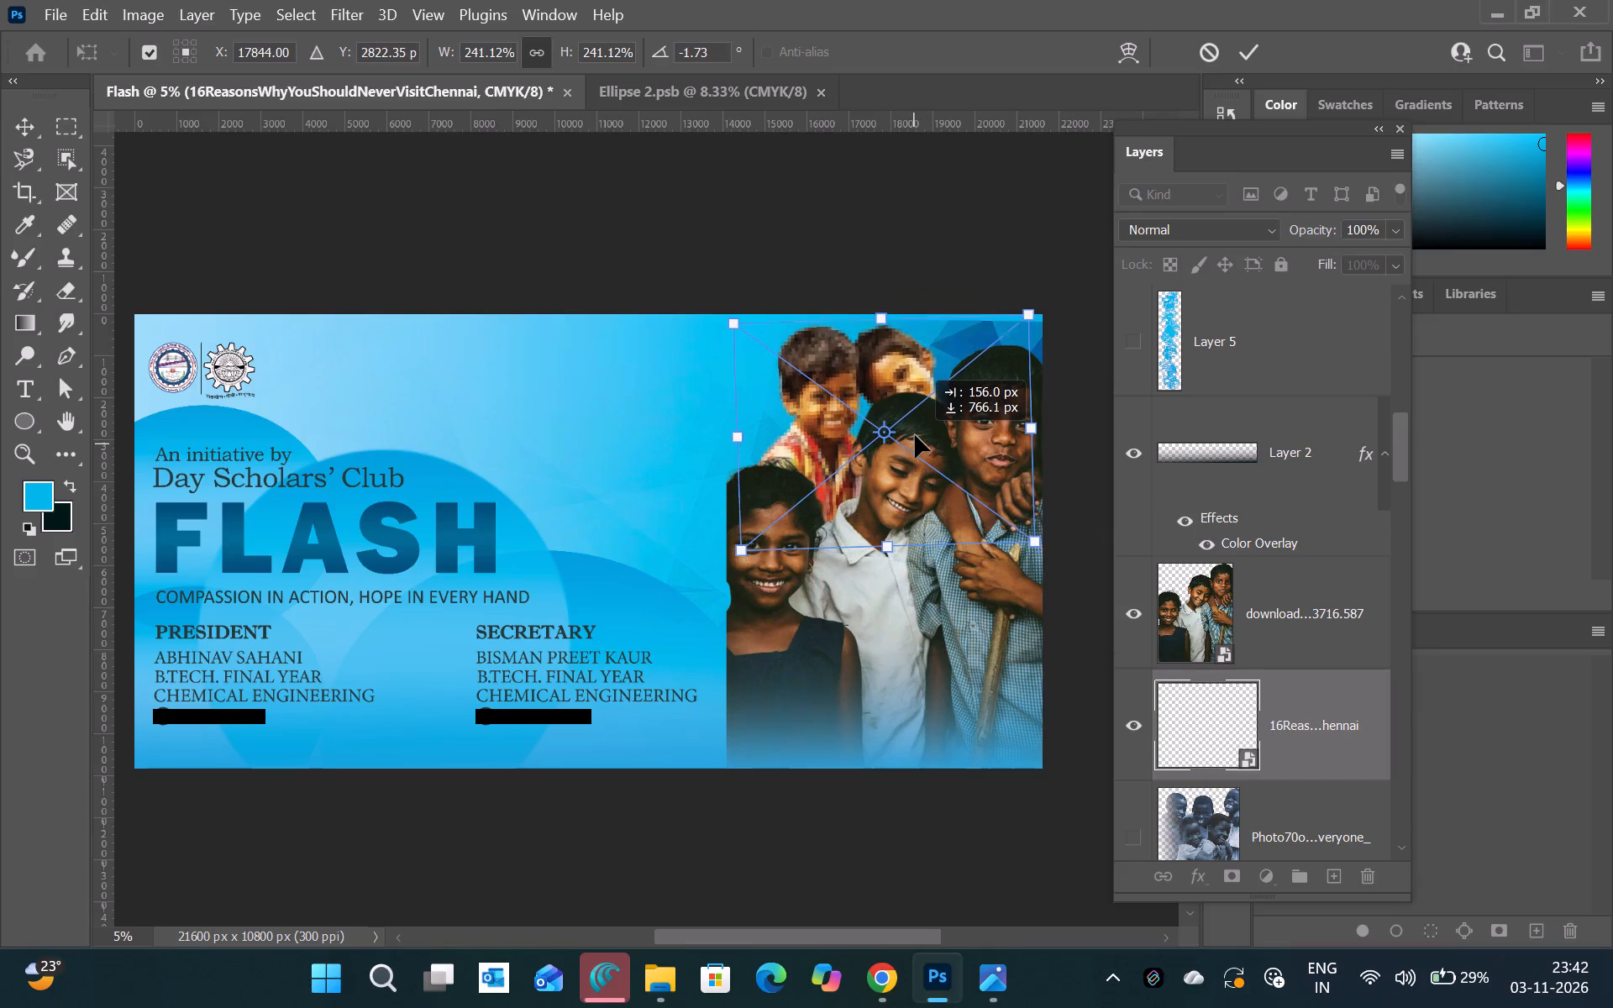
drag(915, 435, 883, 429)
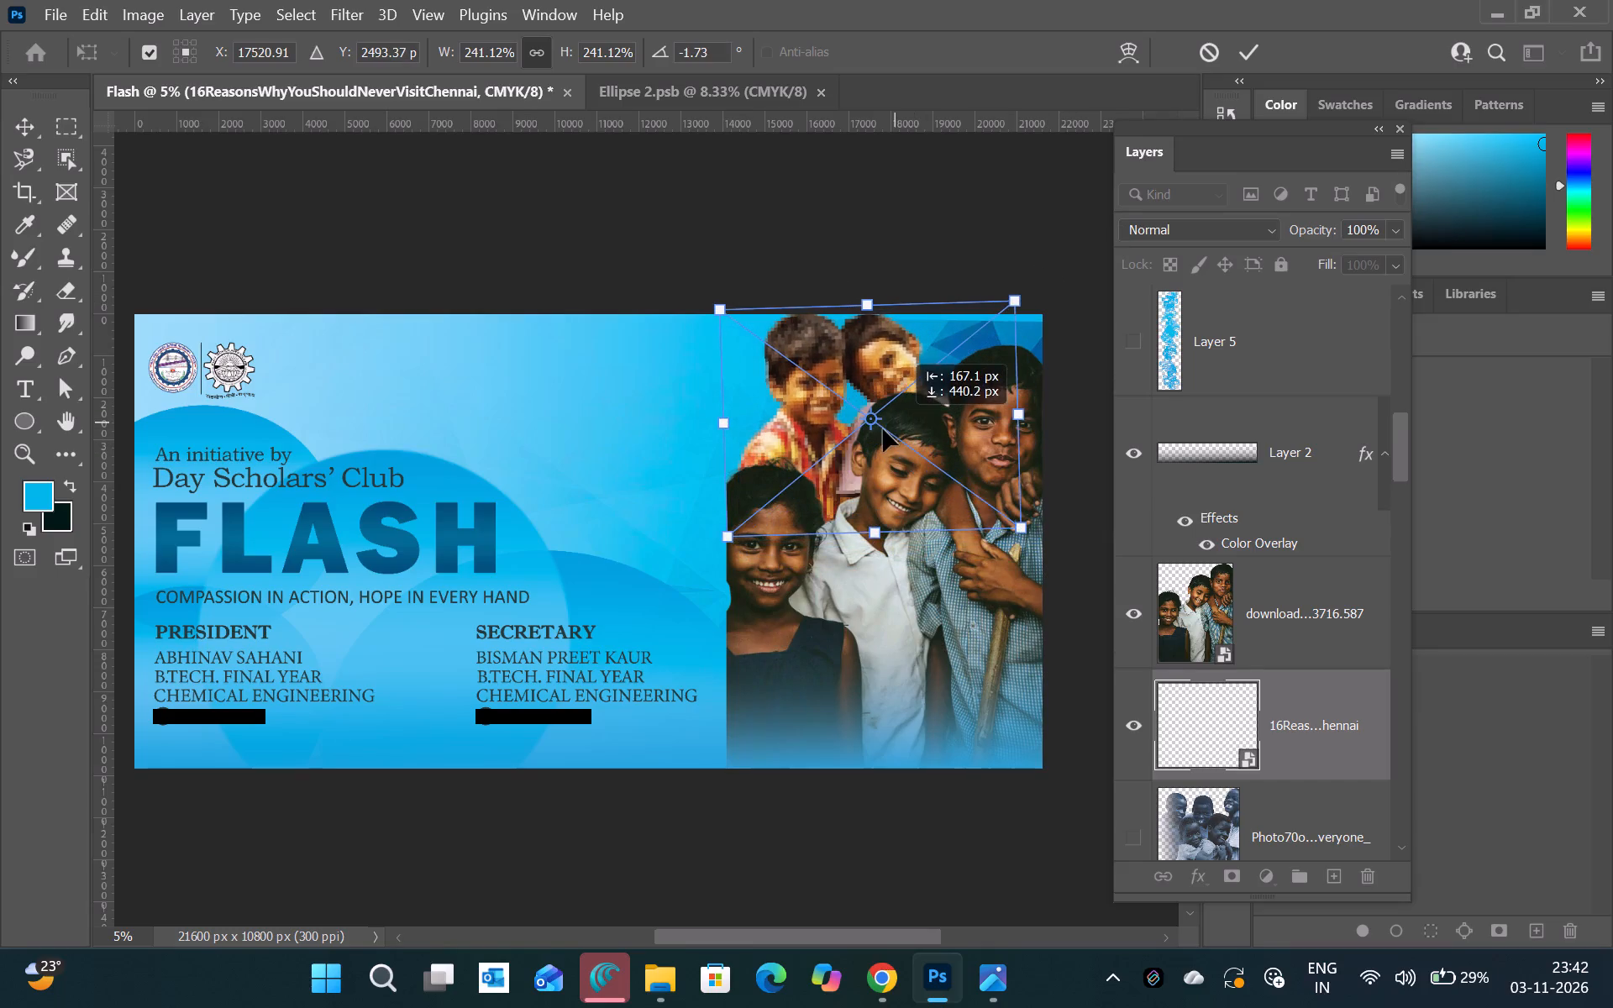
drag(883, 429, 882, 429)
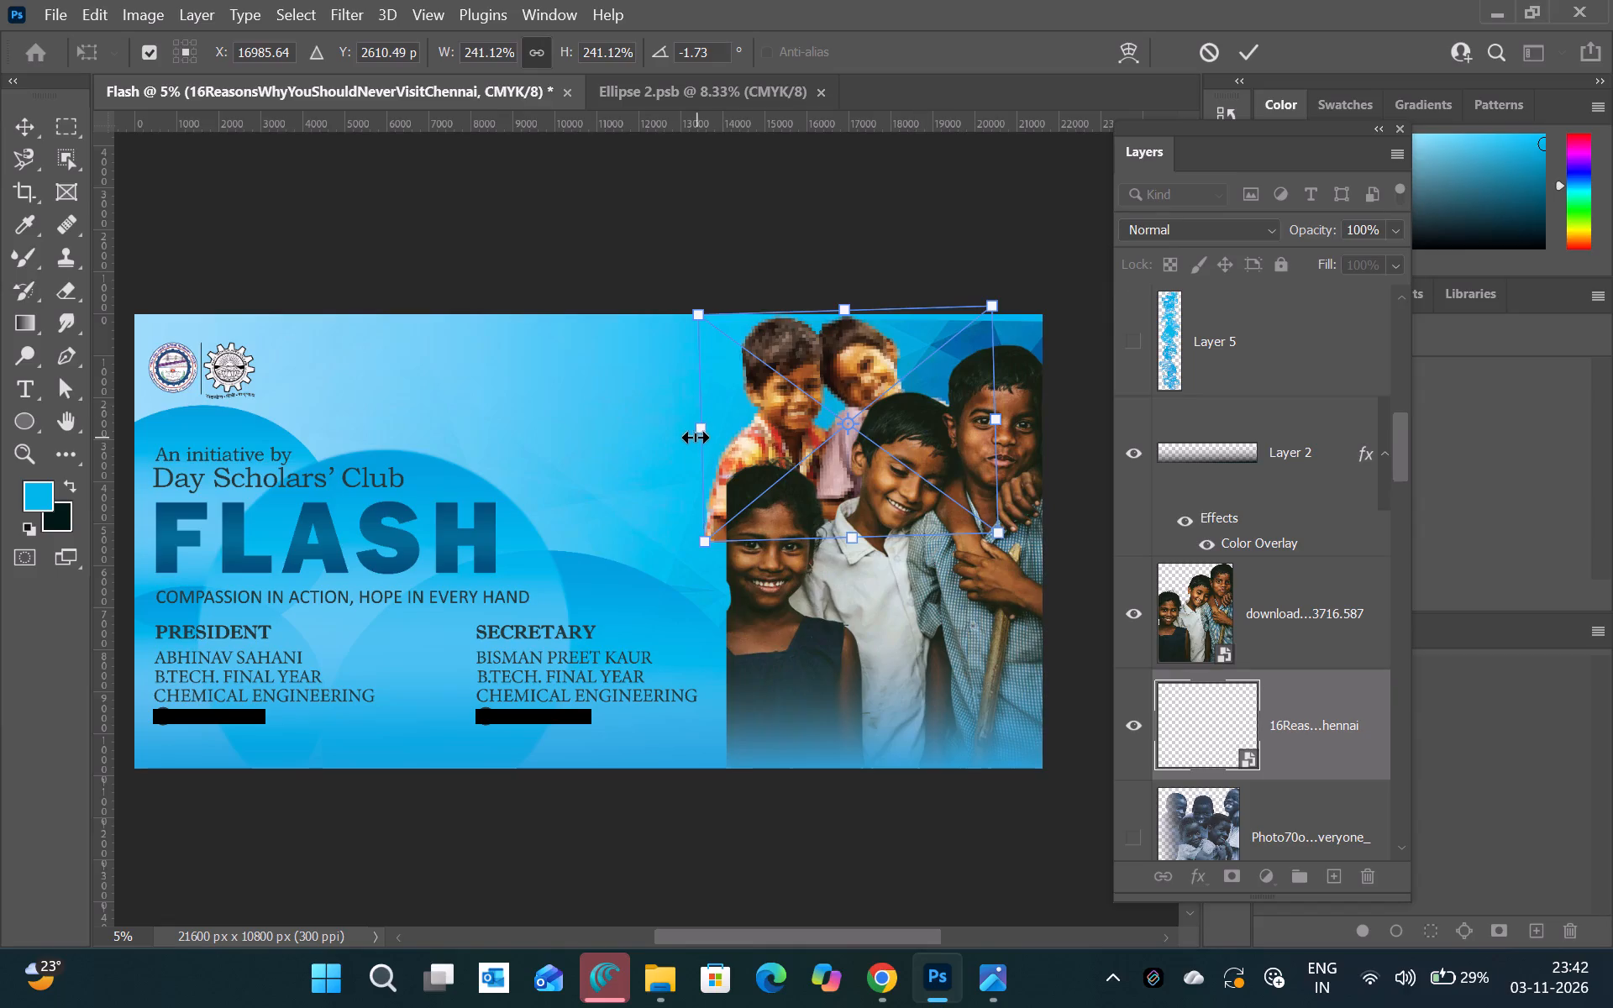
drag(694, 434, 720, 430)
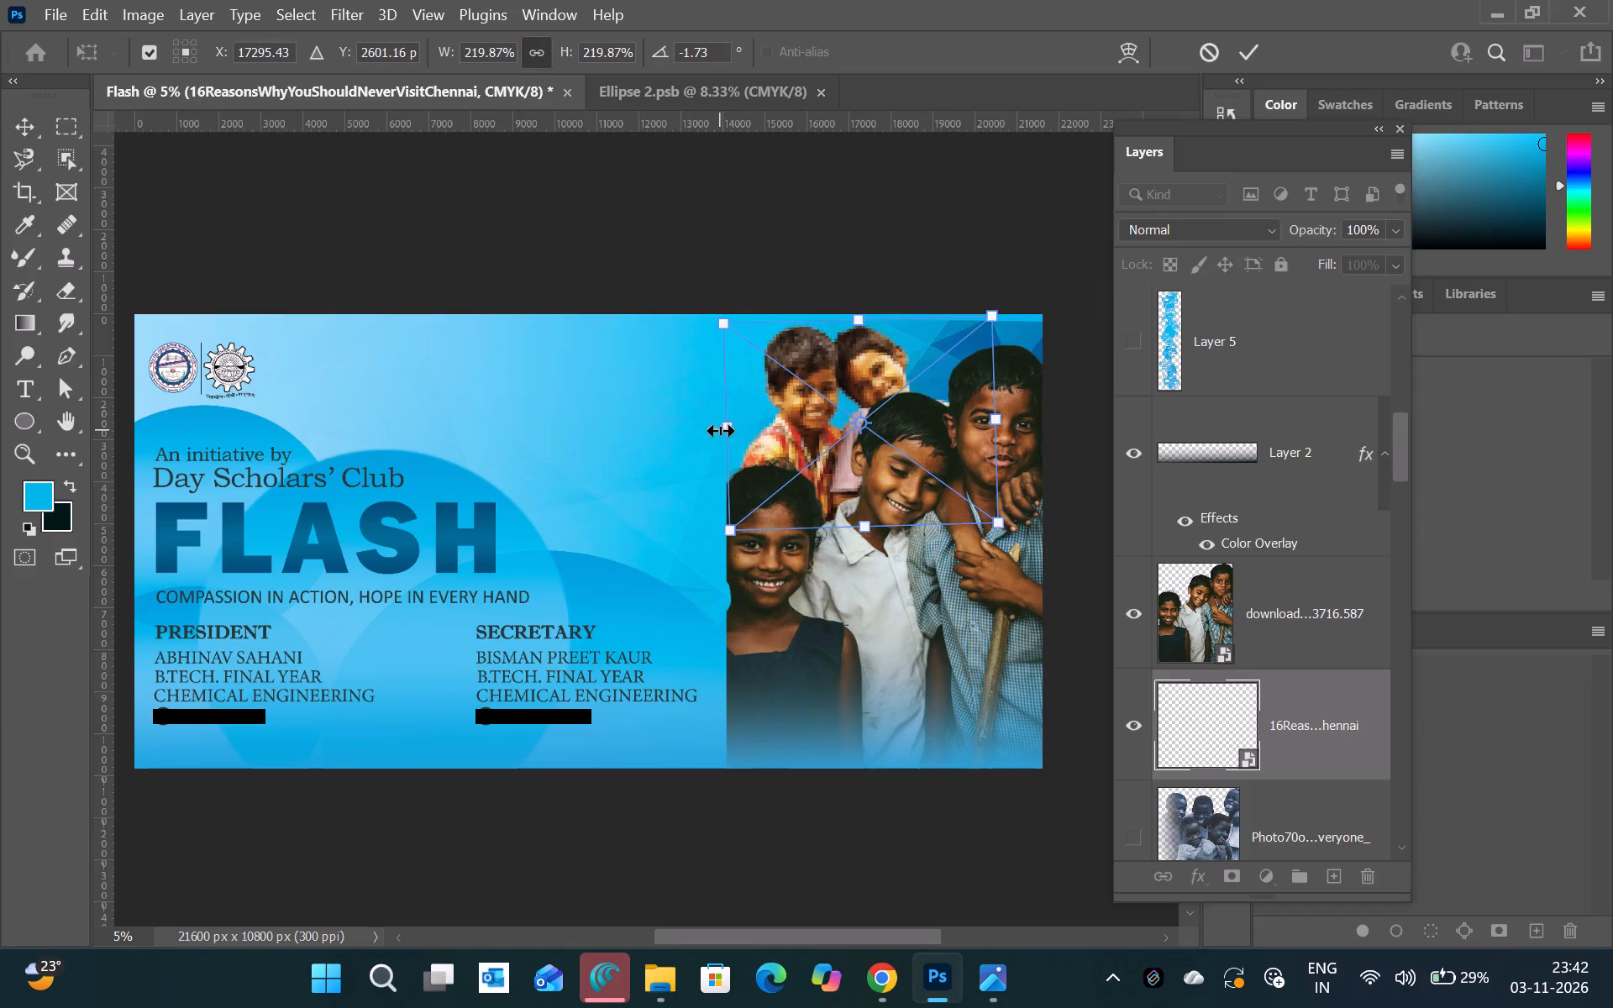
click(1247, 53)
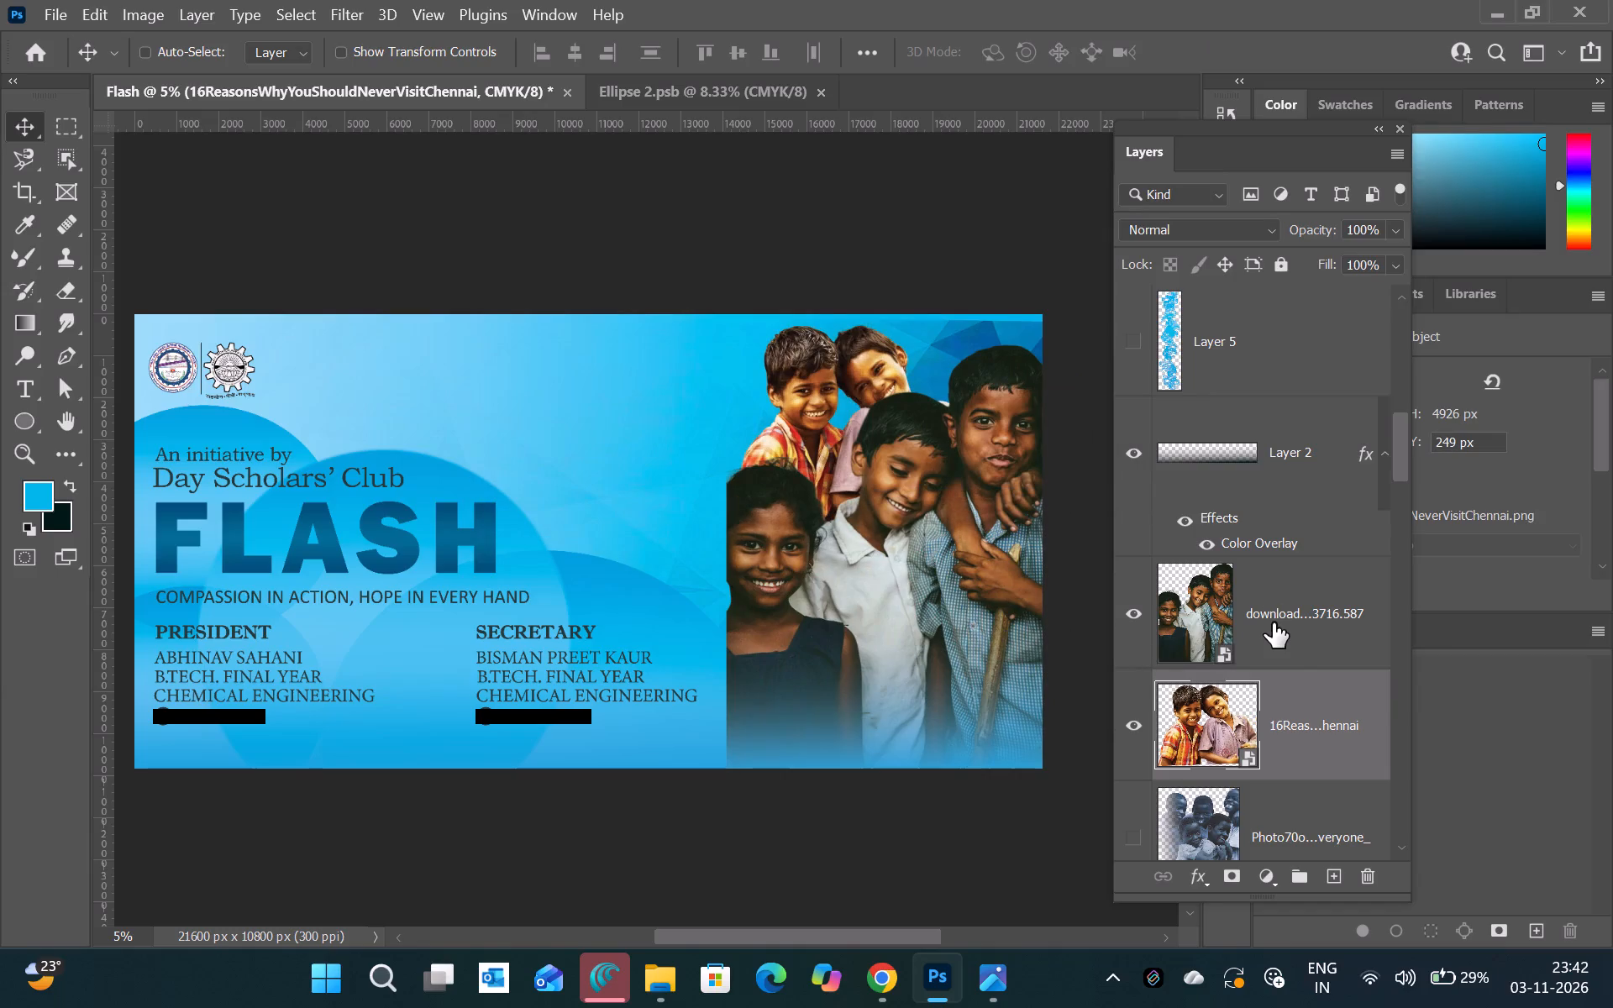
Hide and reshow the three-children layer to check the two-boys cutout behind it.
click(1151, 632)
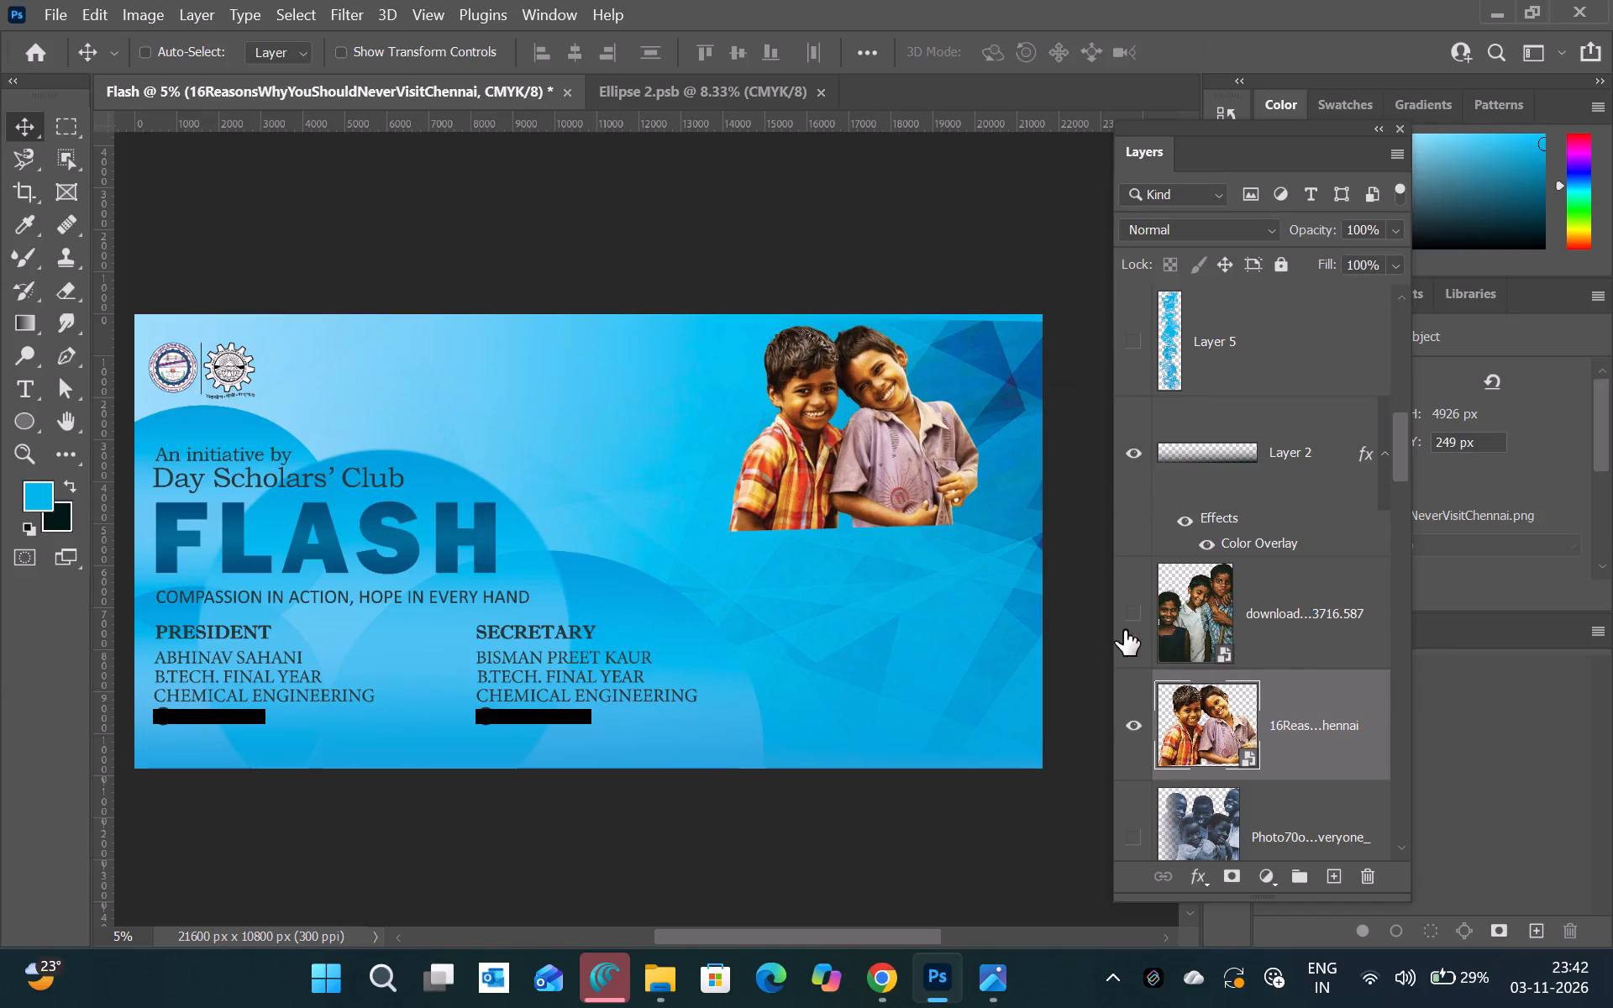
click(1124, 630)
Add a layer mask to the three-children cutout layer for use with the Gradient tool.
click(1297, 624)
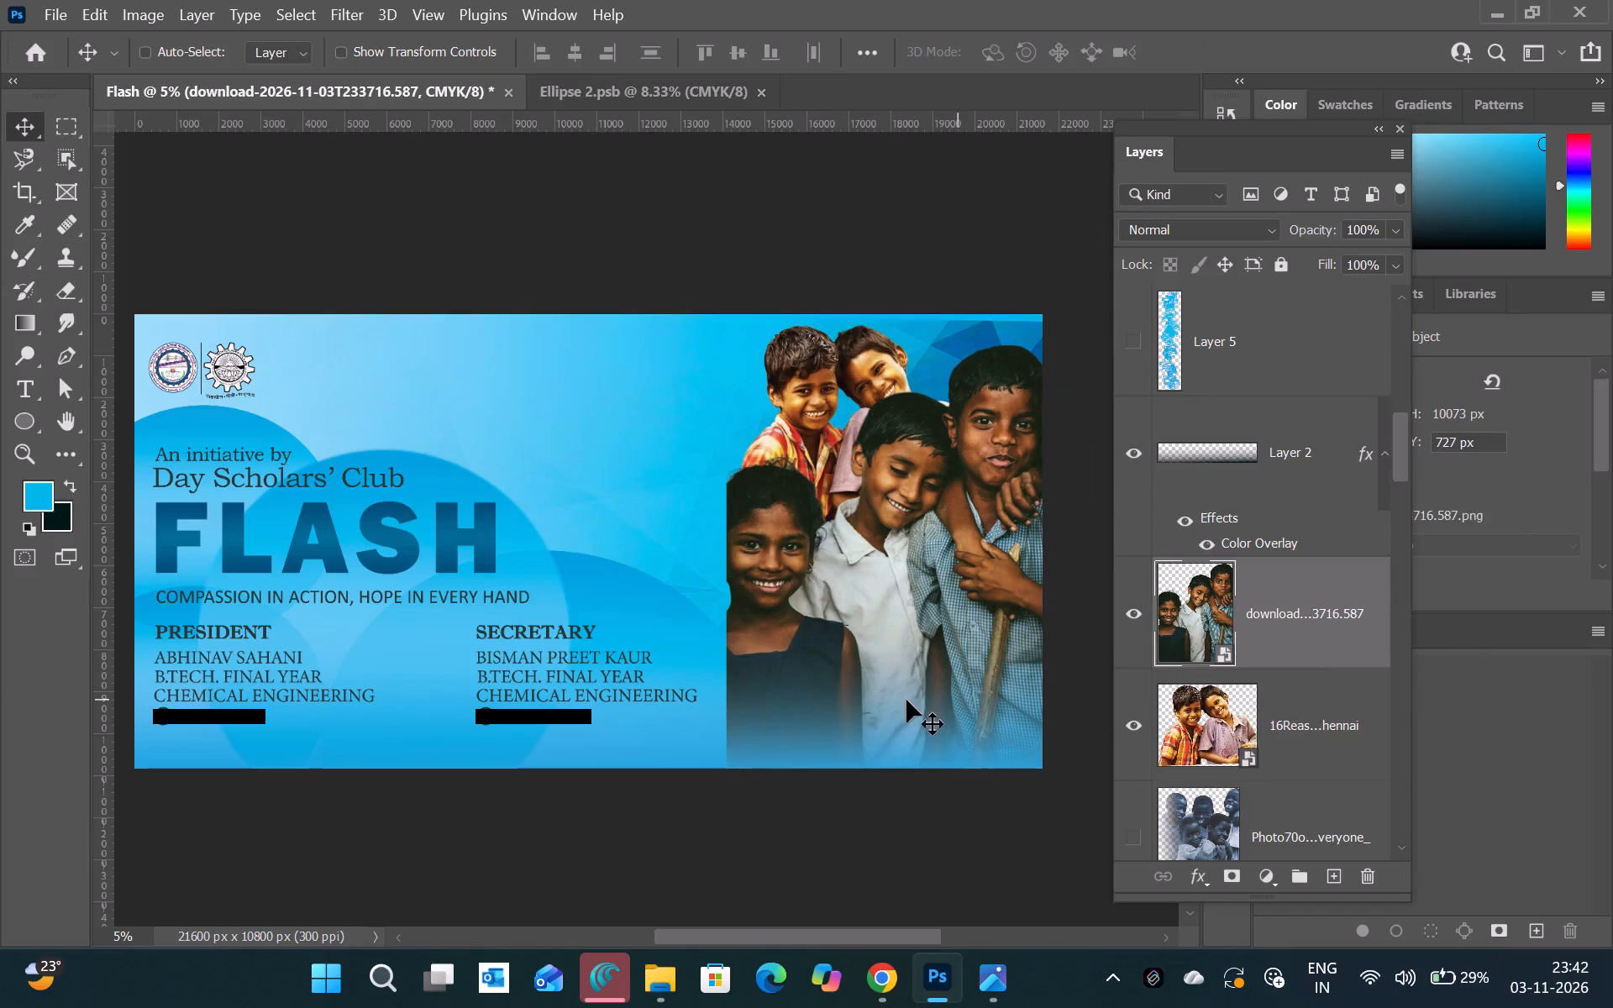
click(29, 314)
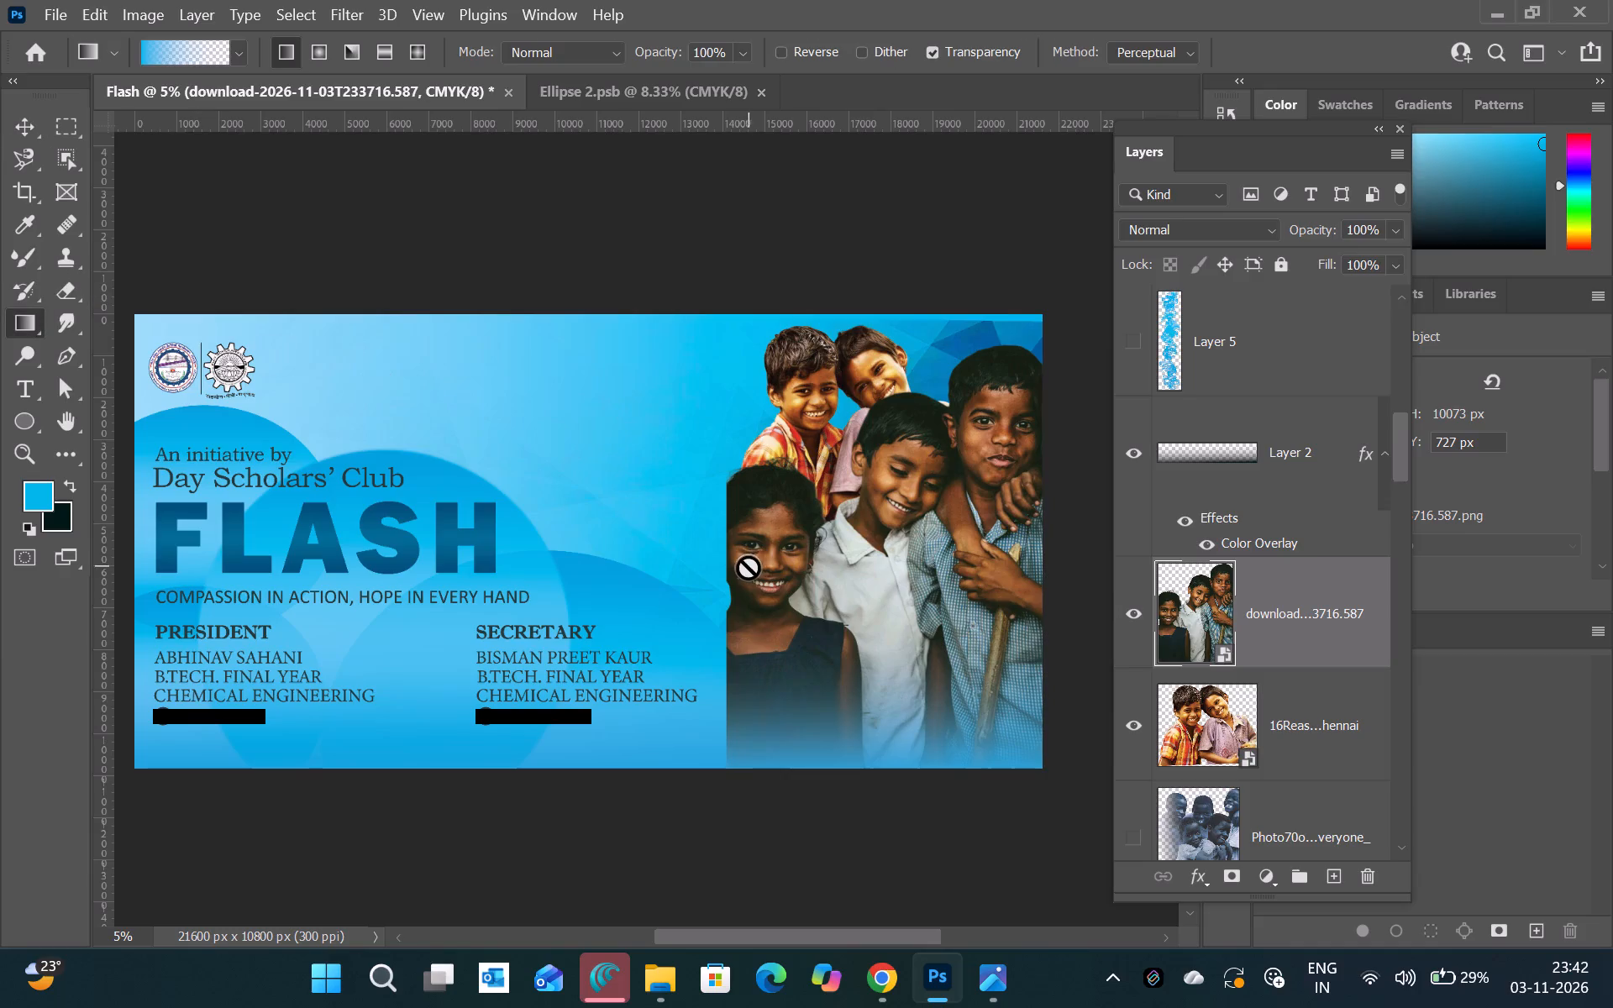
click(717, 562)
click(888, 392)
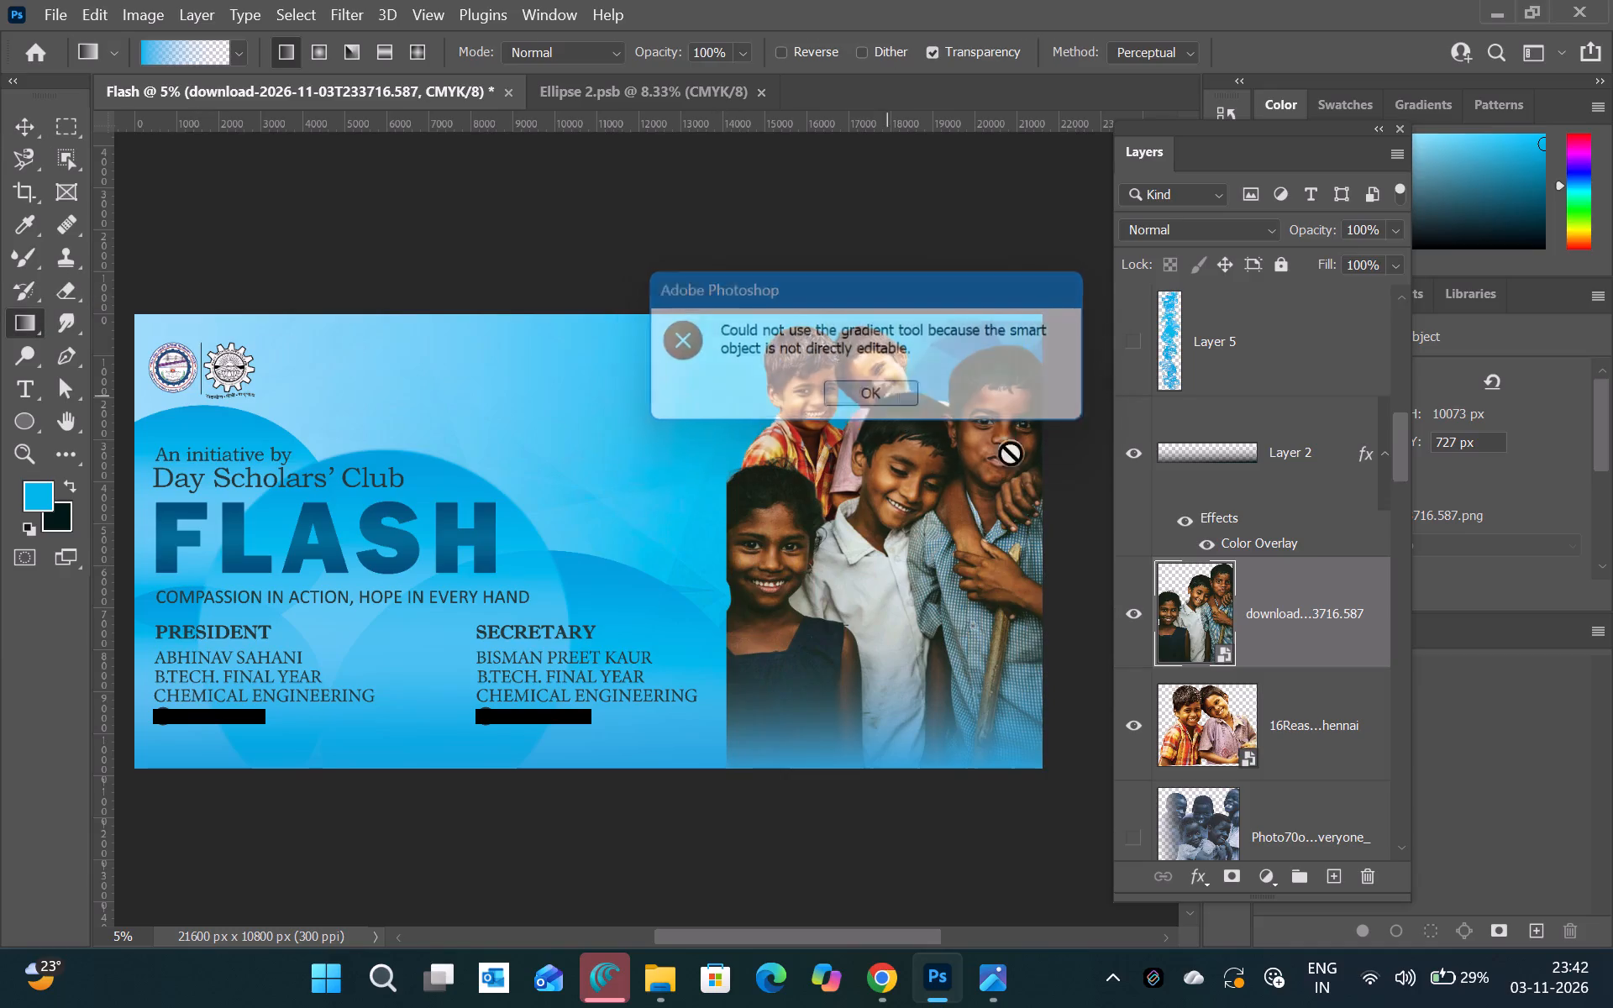
click(1225, 874)
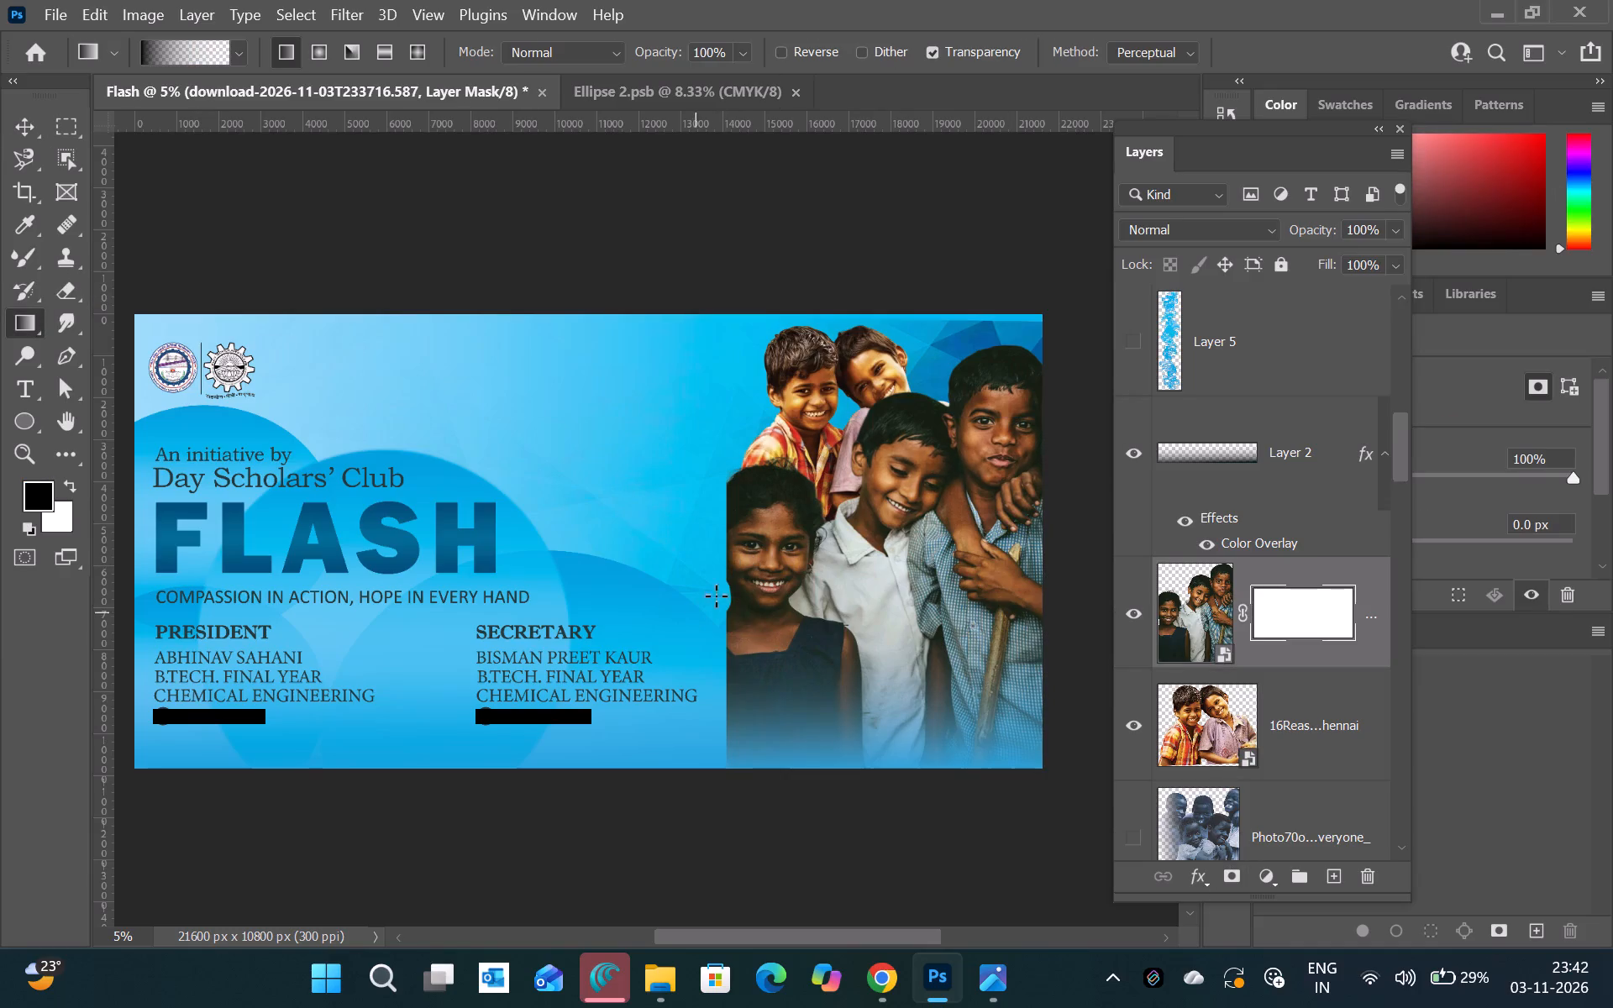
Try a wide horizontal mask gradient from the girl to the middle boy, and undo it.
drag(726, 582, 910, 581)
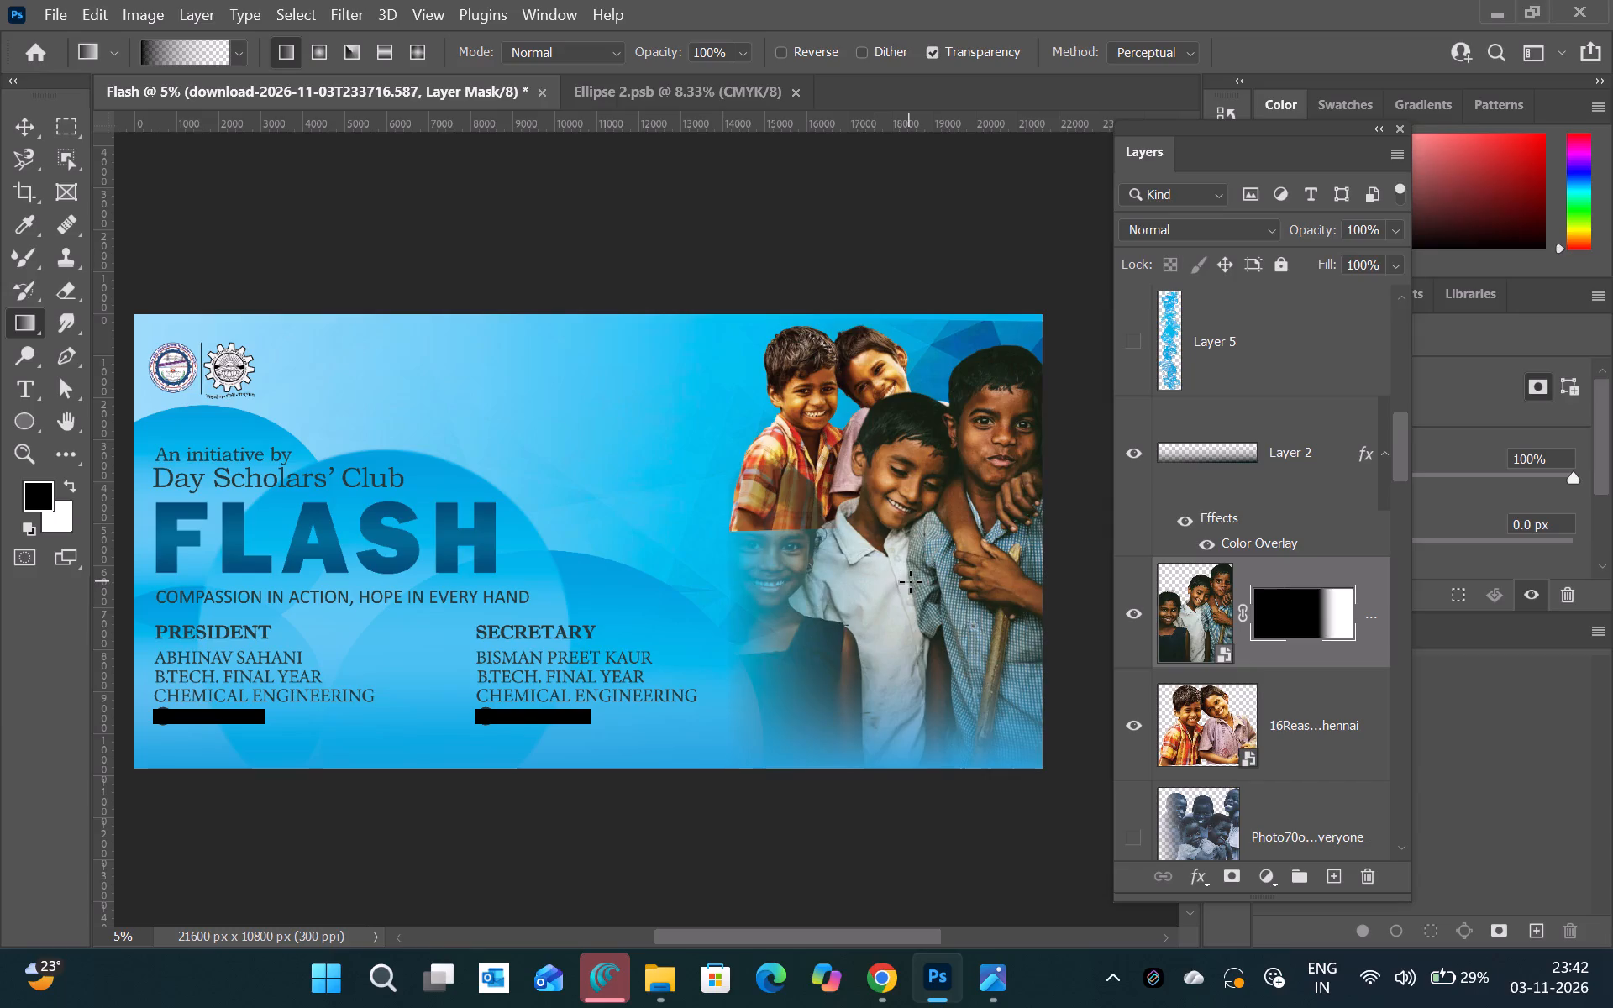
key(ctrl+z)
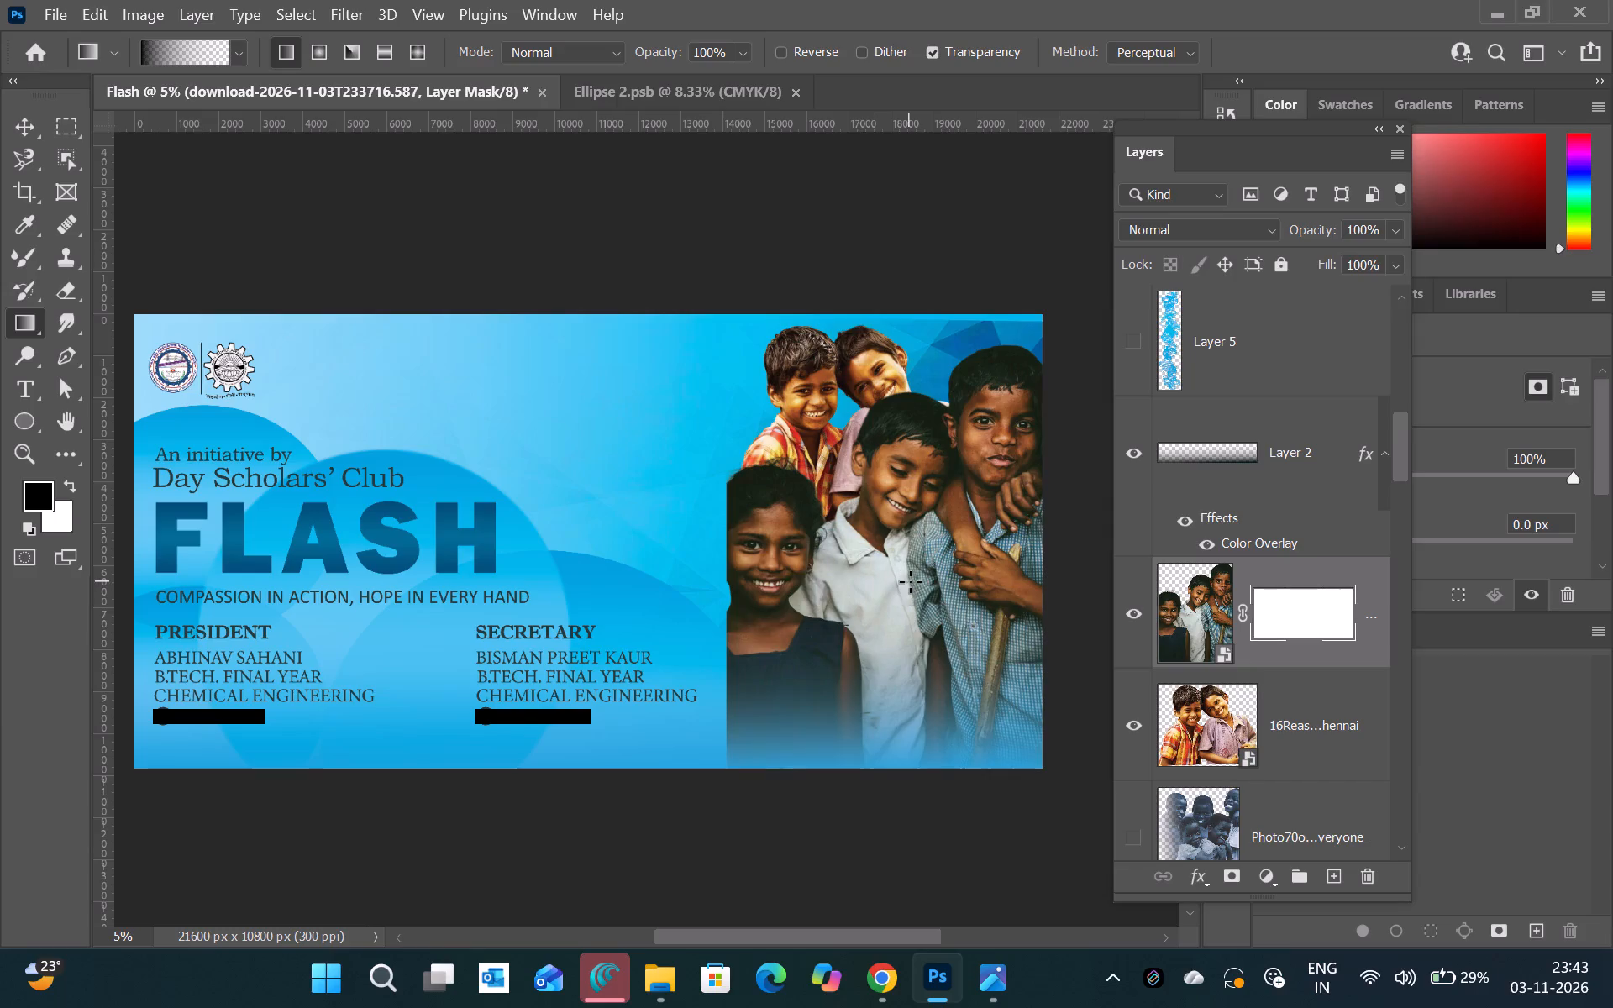
Fade the left side of the three-children cutout, over the girl, with black-to-transparent gradients on its layer mask.
drag(680, 517, 785, 518)
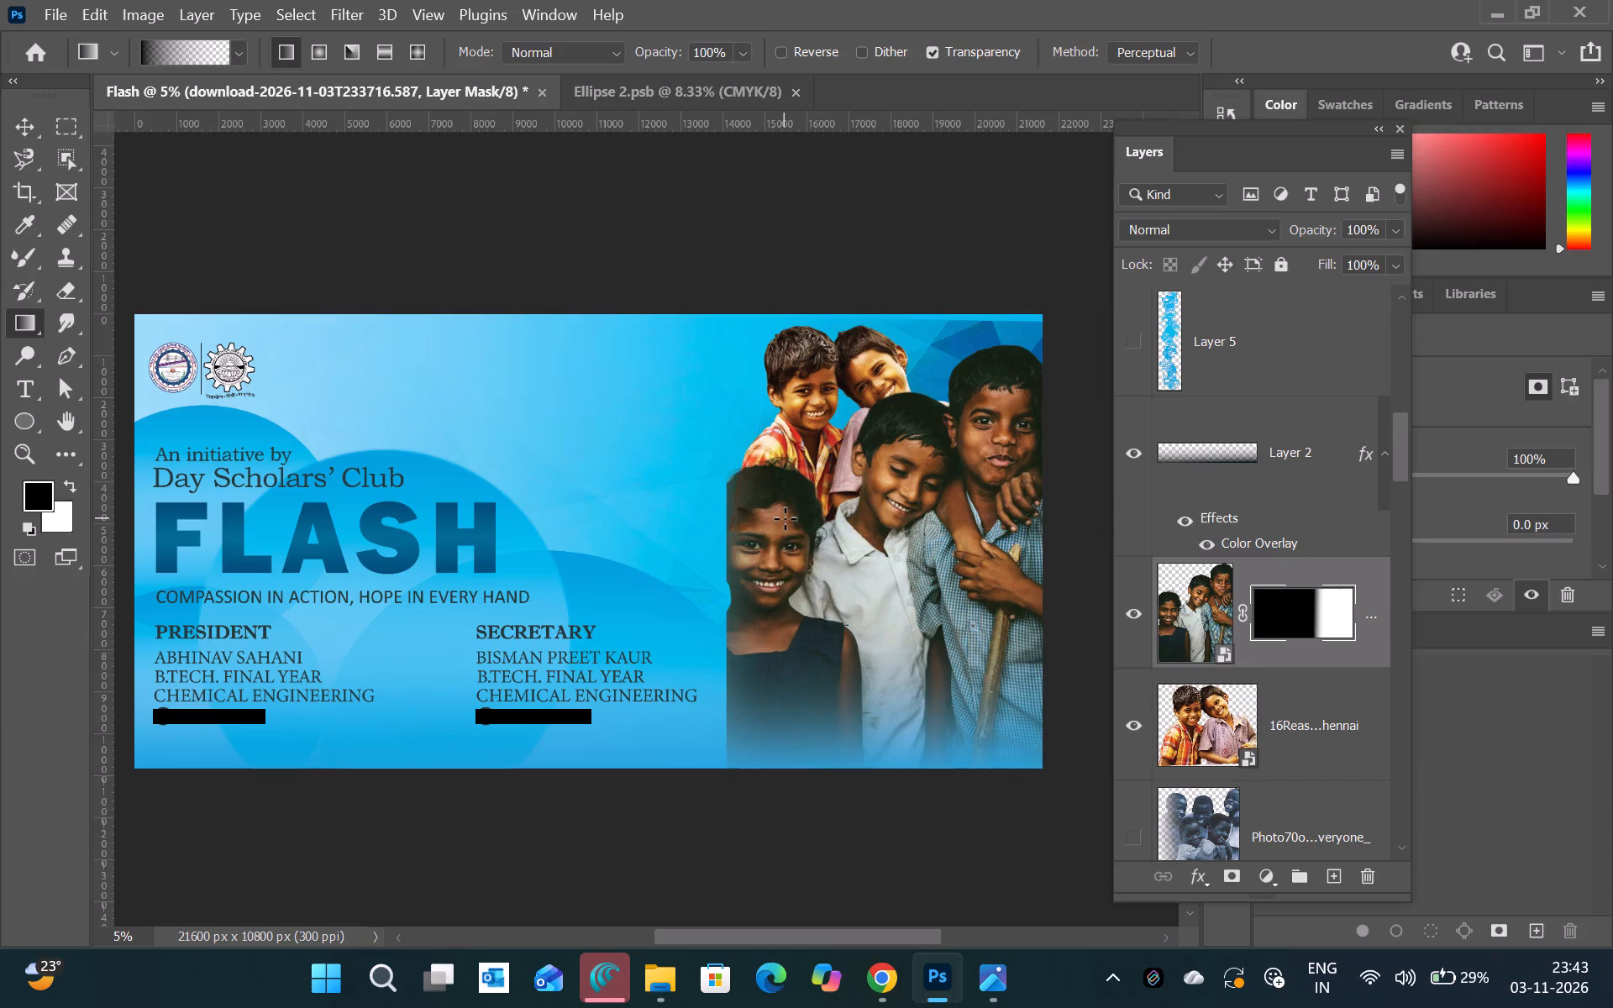
drag(701, 603, 833, 586)
drag(681, 643, 803, 616)
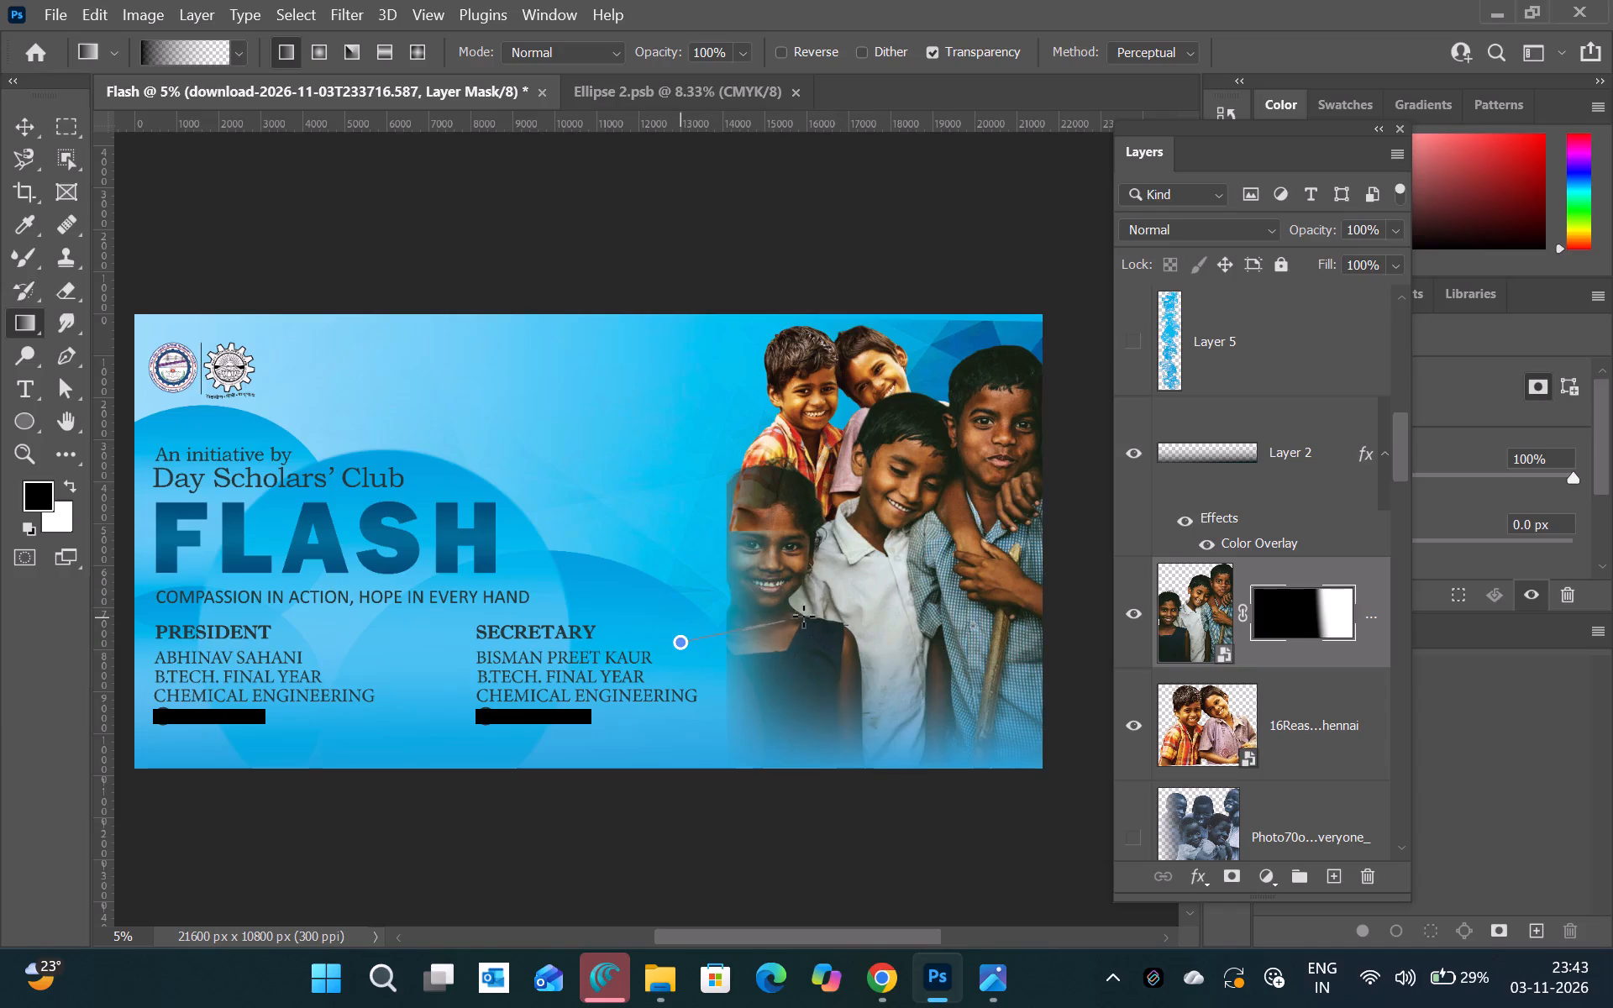
drag(803, 616, 807, 614)
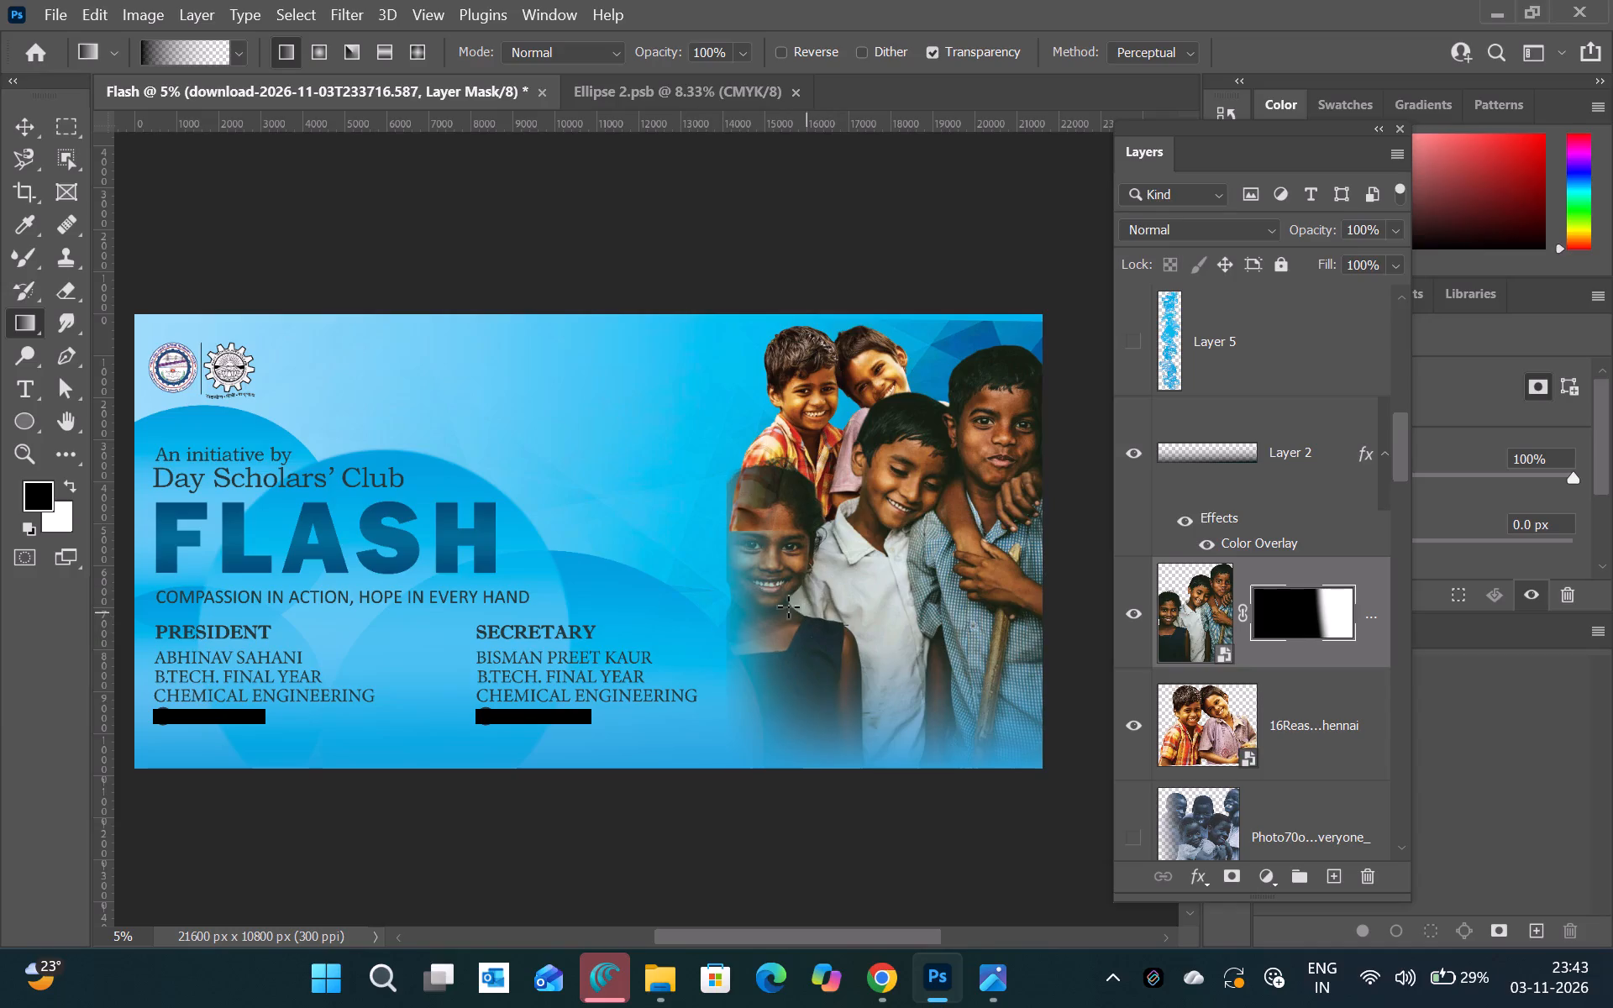
drag(695, 579, 881, 557)
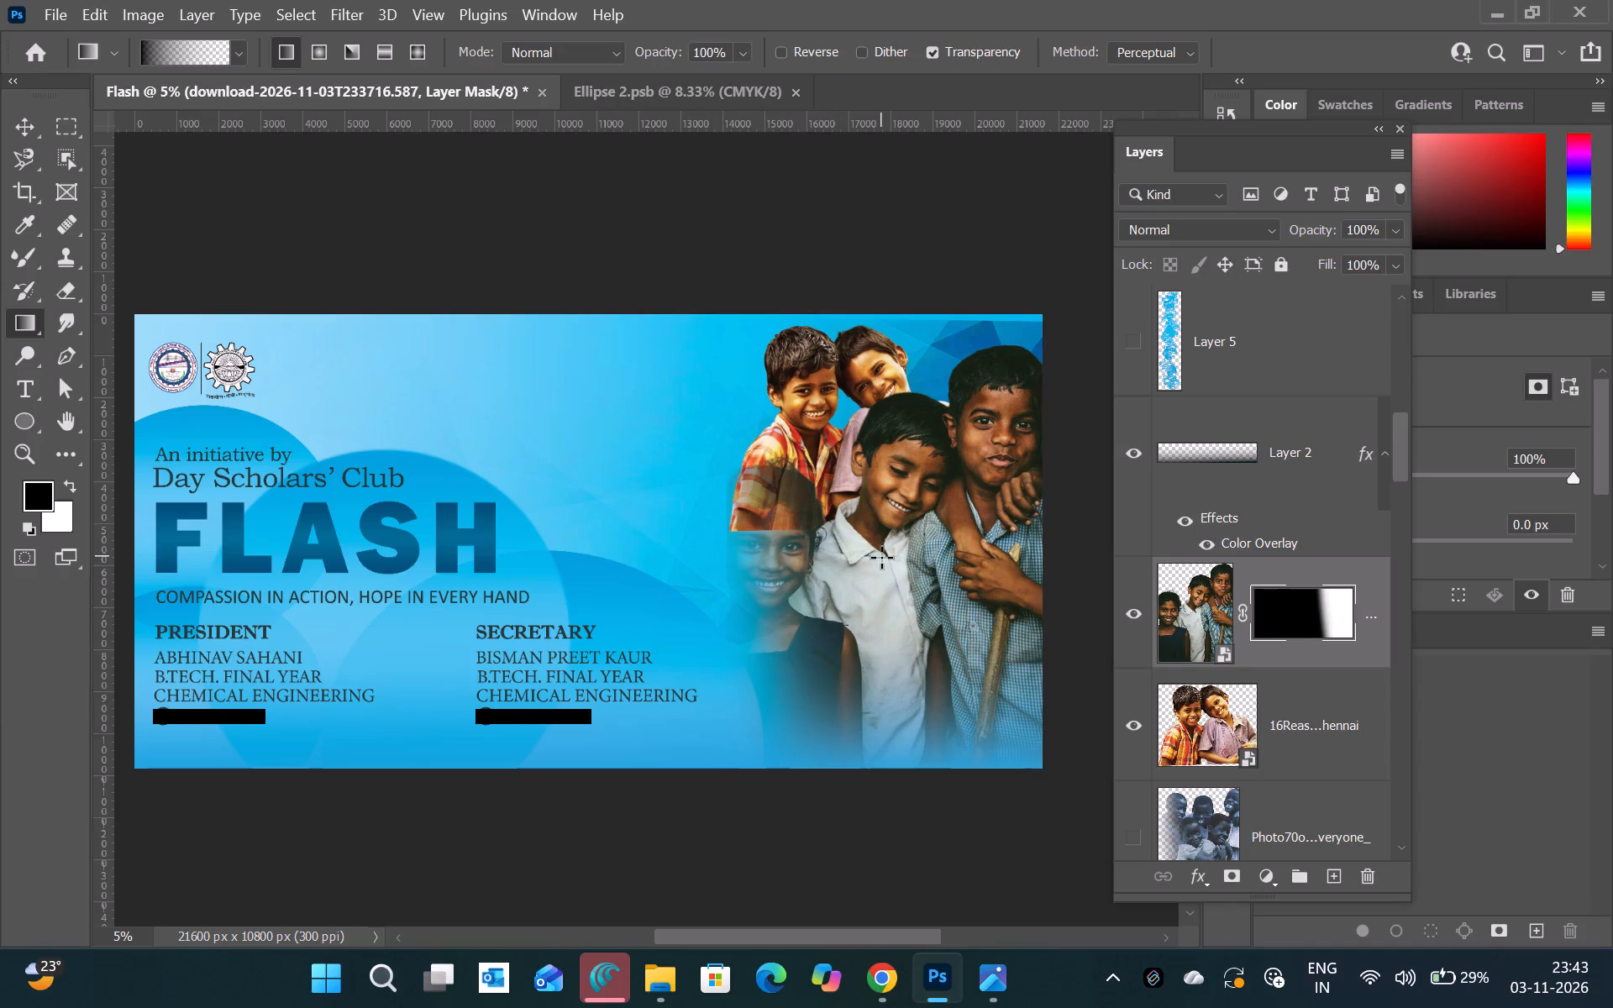
Add a layer mask to the two-boys cutout and fade its left side with black-to-transparent gradients.
click(1185, 695)
click(709, 505)
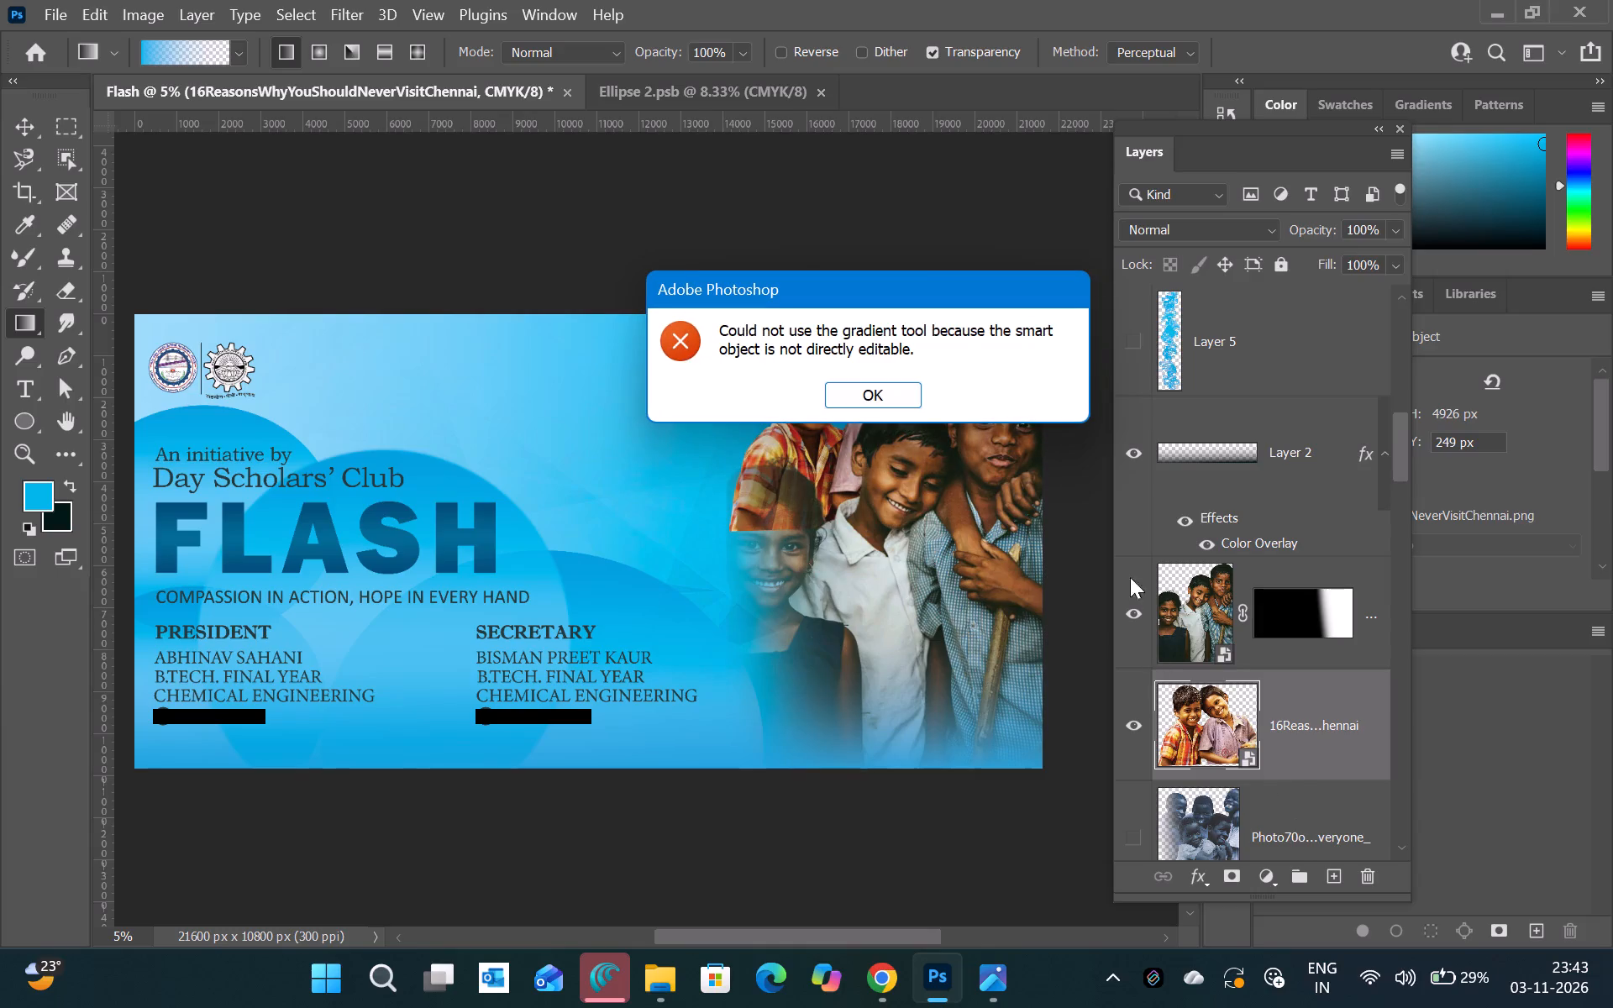
click(917, 402)
click(1224, 878)
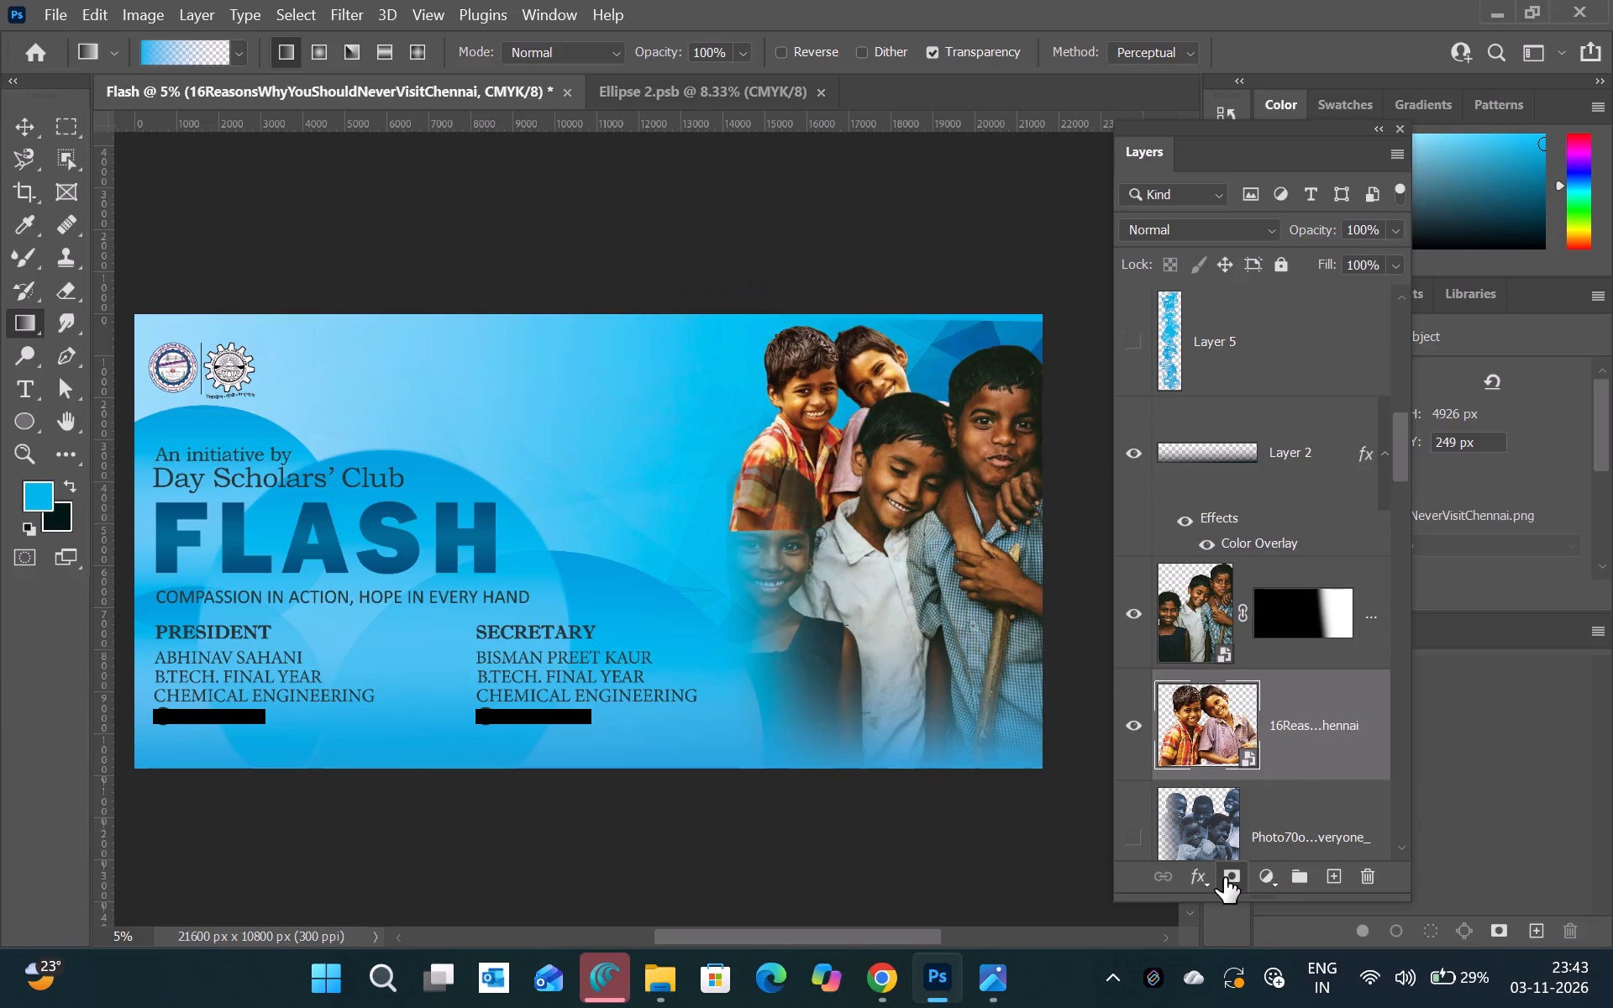
drag(707, 526, 914, 413)
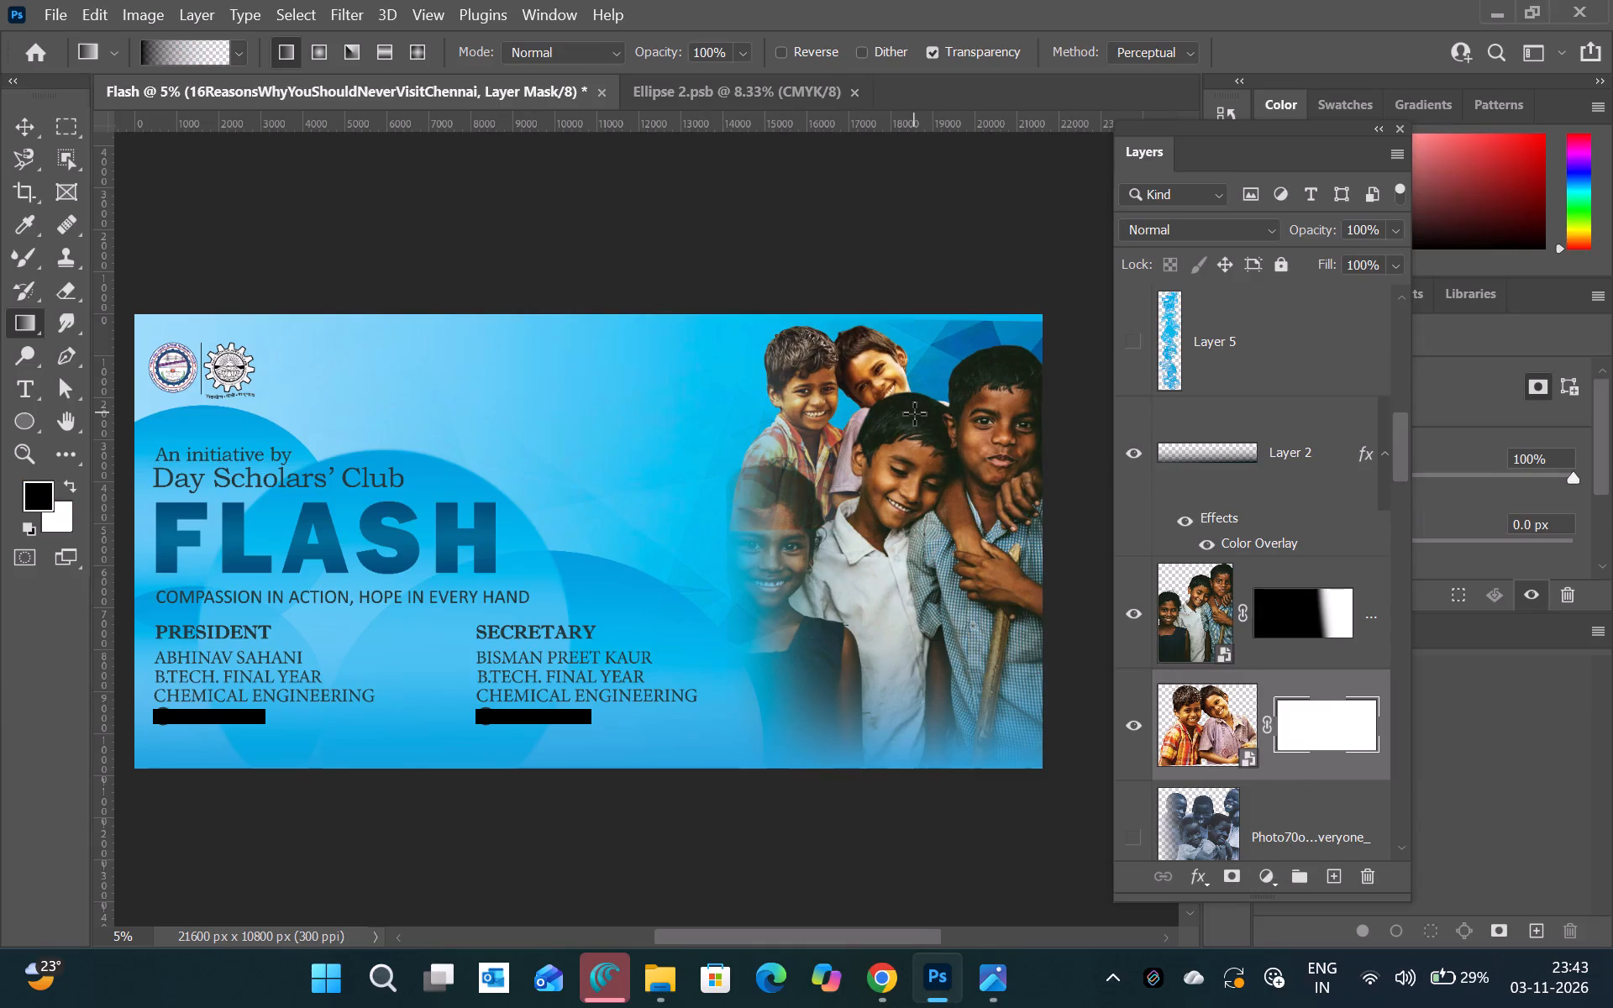
drag(683, 463, 854, 470)
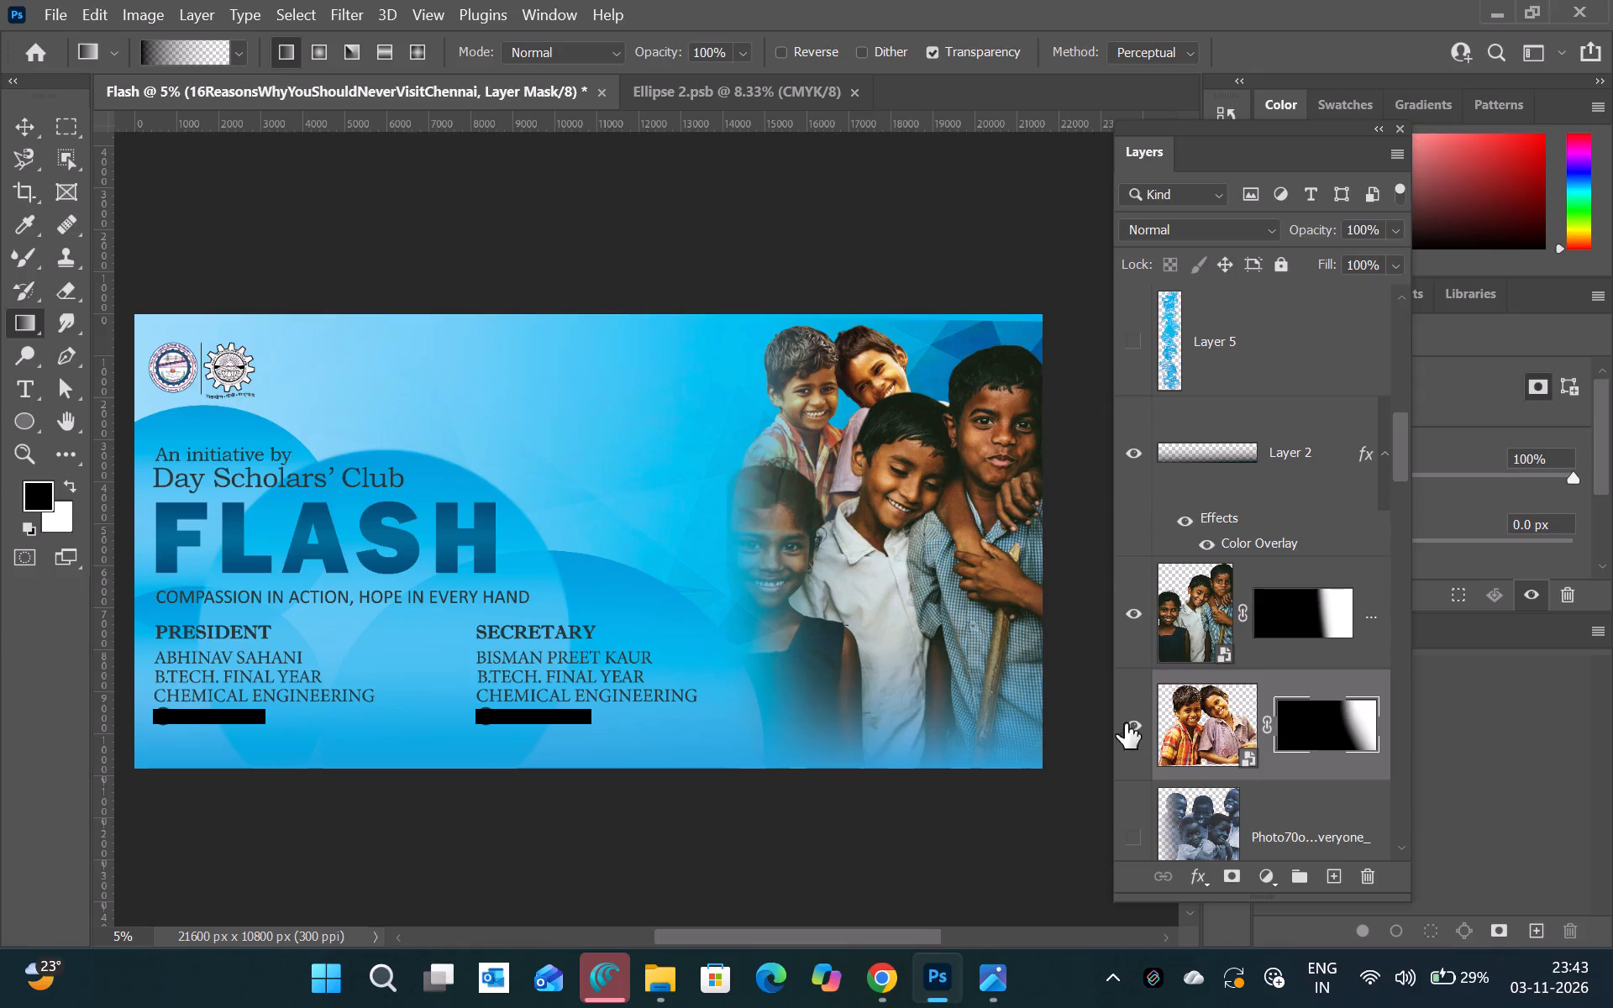
Move the two-boys cutout up and slightly right behind the three children, bringing its top edge to Y 0 px.
click(1203, 738)
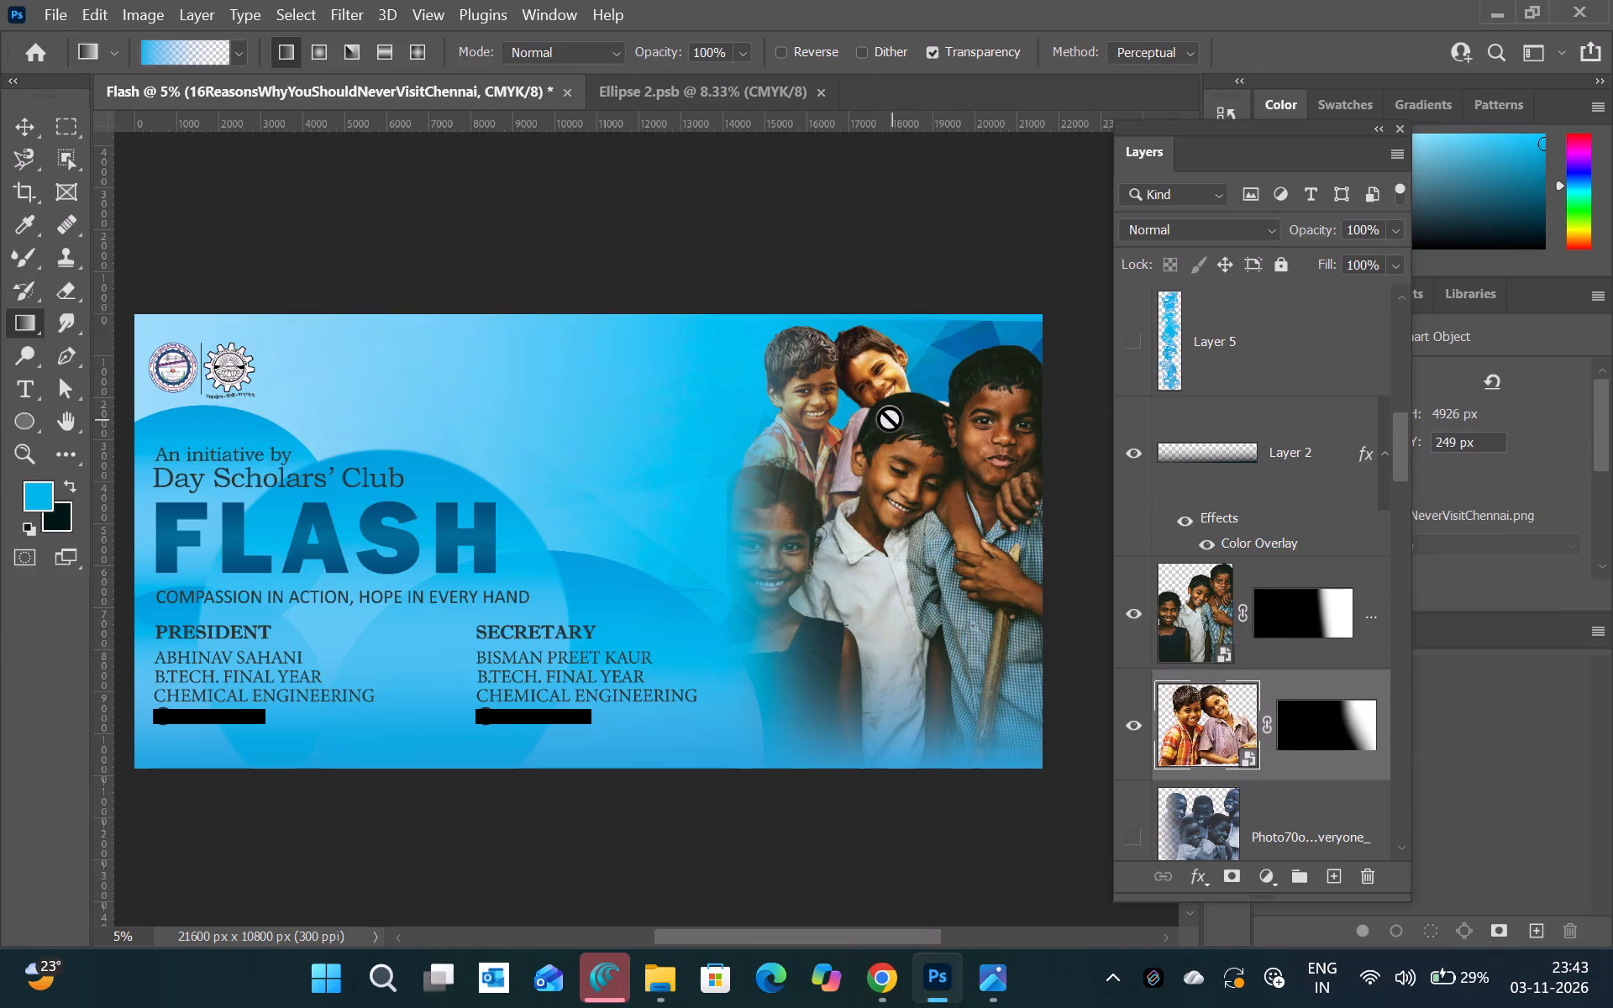
click(889, 417)
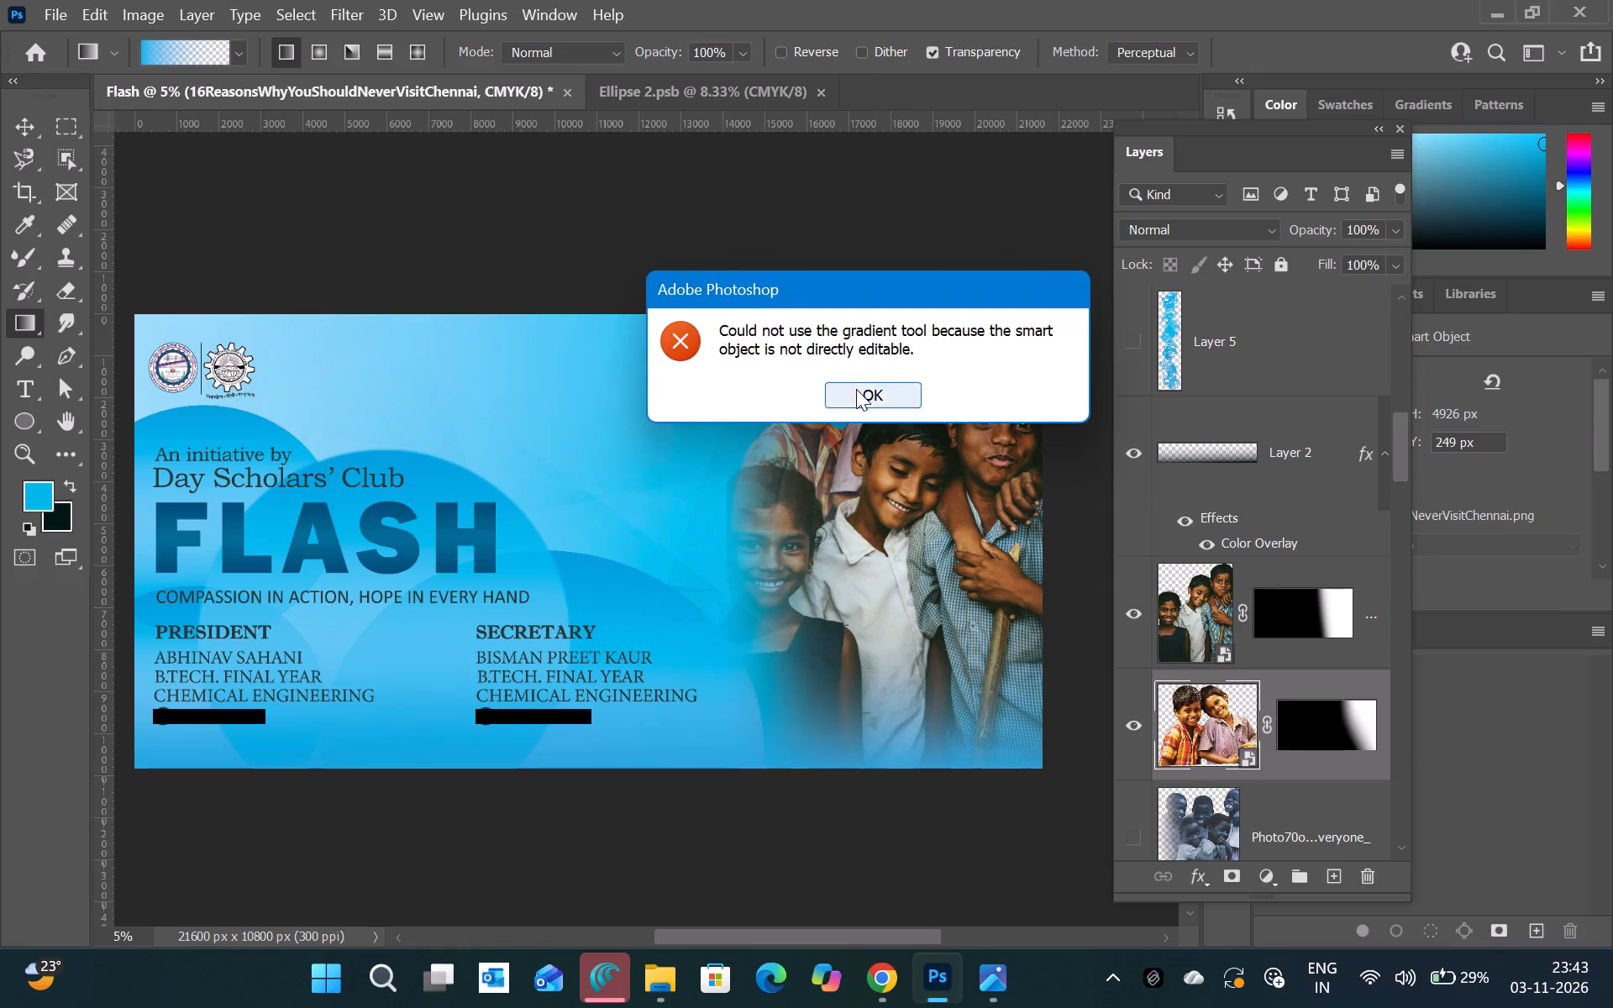
click(856, 389)
click(35, 138)
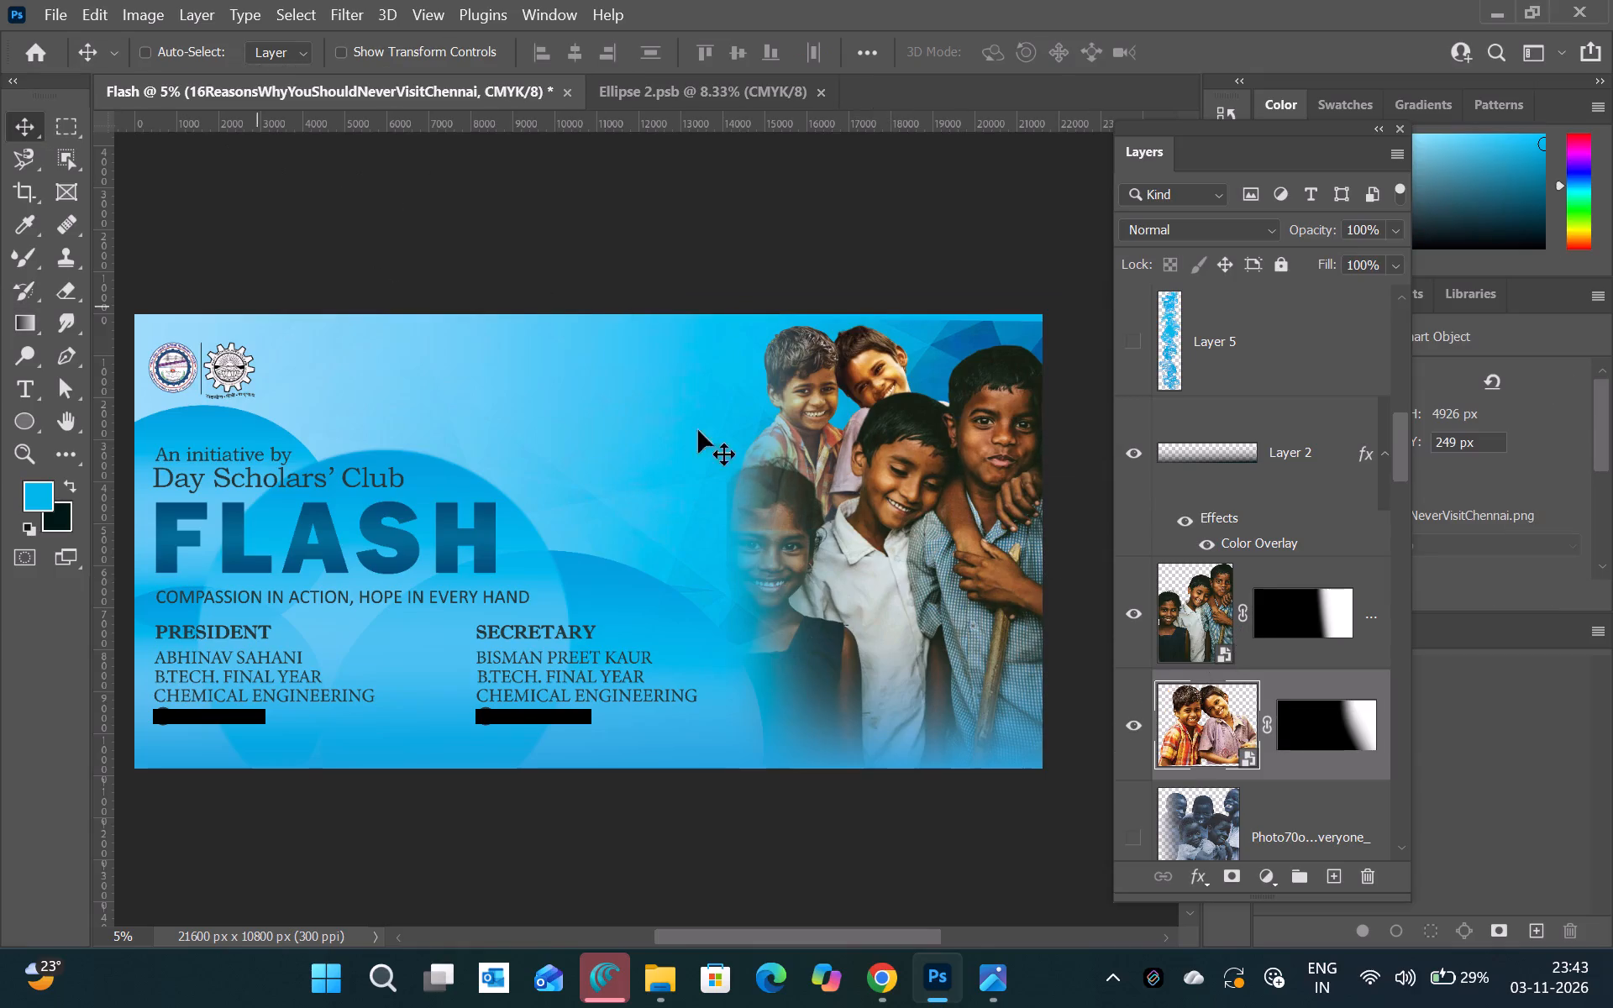
drag(842, 381, 878, 374)
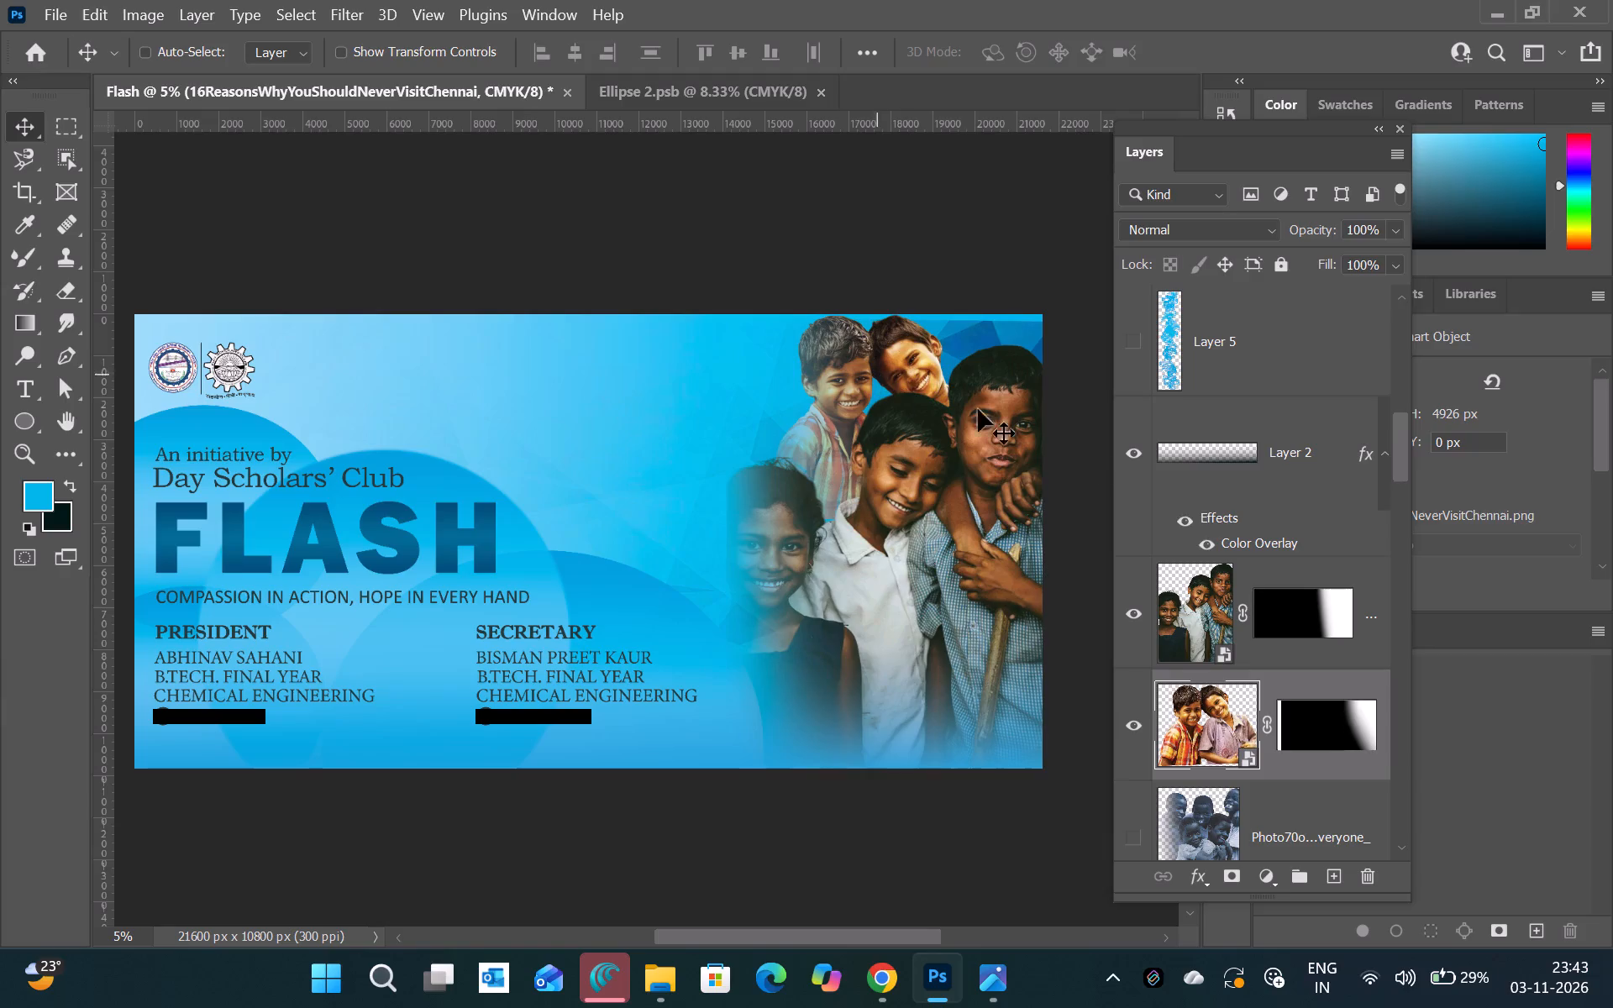
Combine the masked three-children and two-boys cutout layers into one smart object.
click(1203, 719)
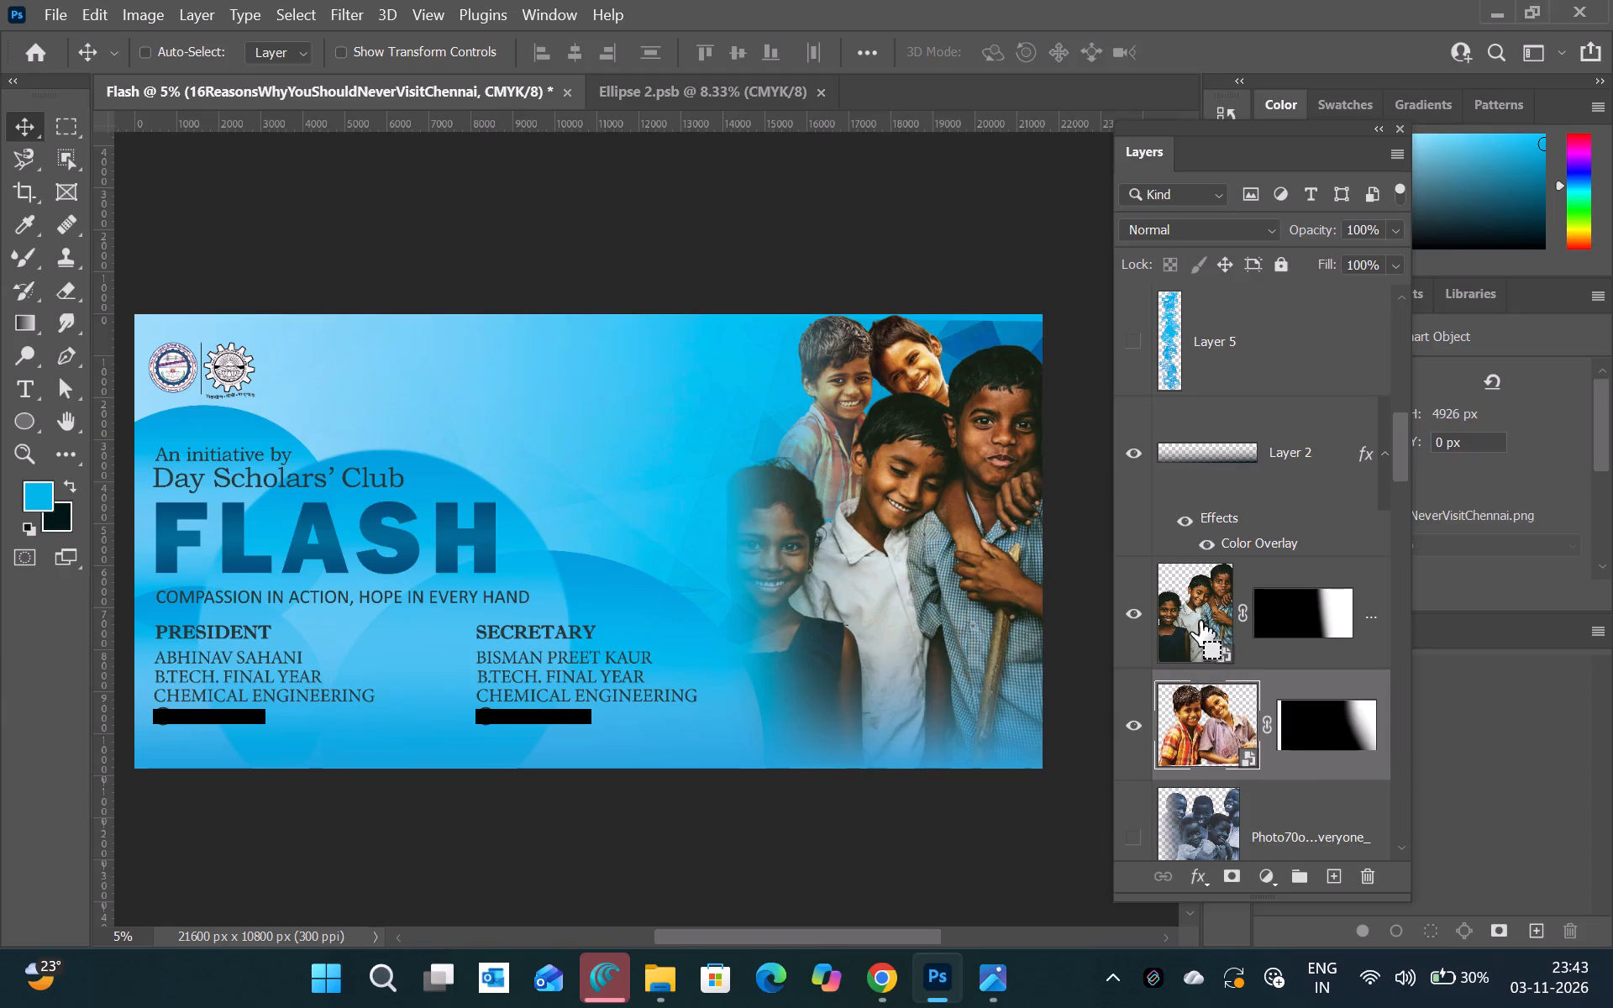
ctrl+click(1198, 619)
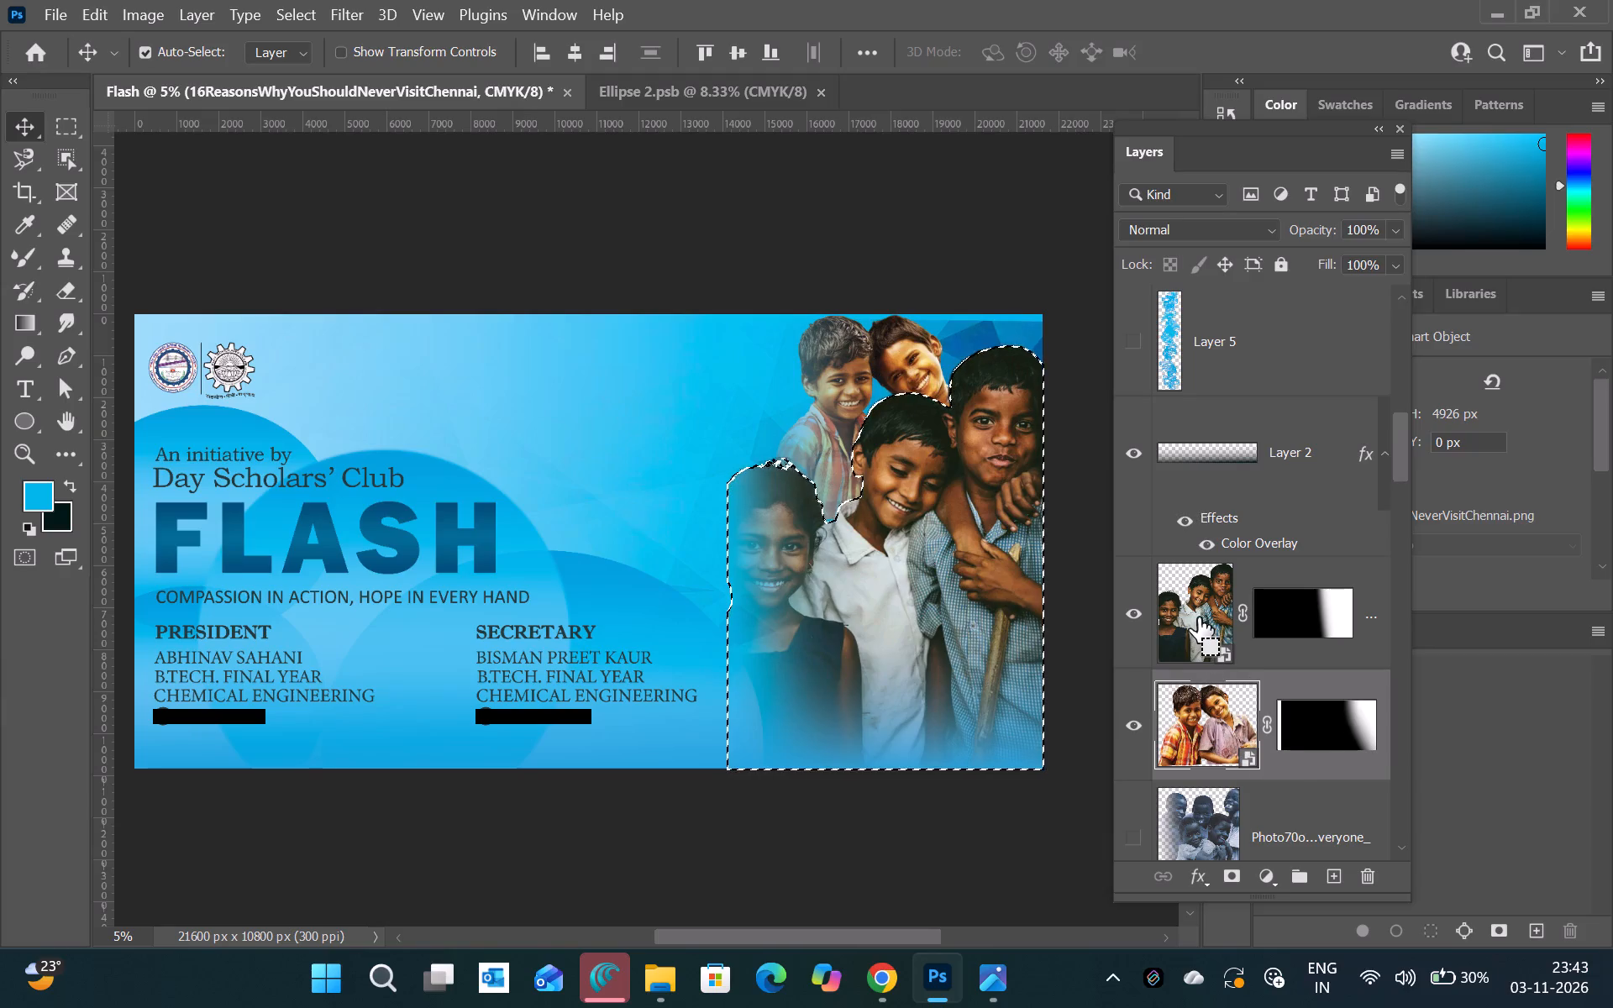
key(ctrl+d)
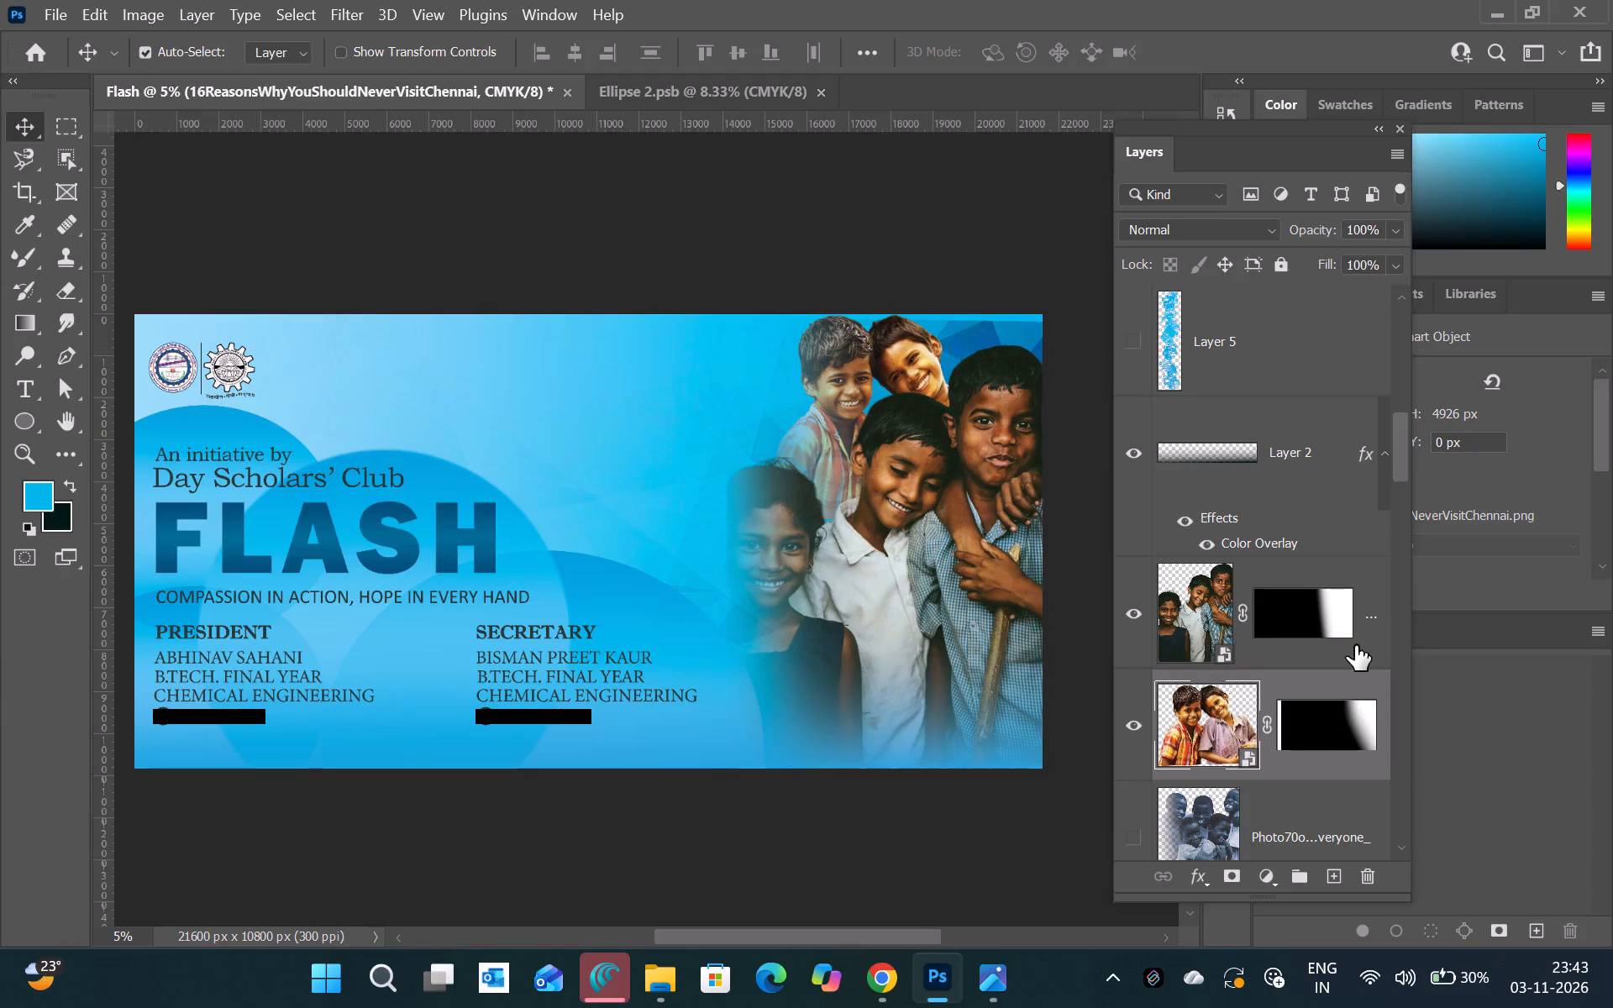
ctrl+click(1355, 645)
right_click(1355, 645)
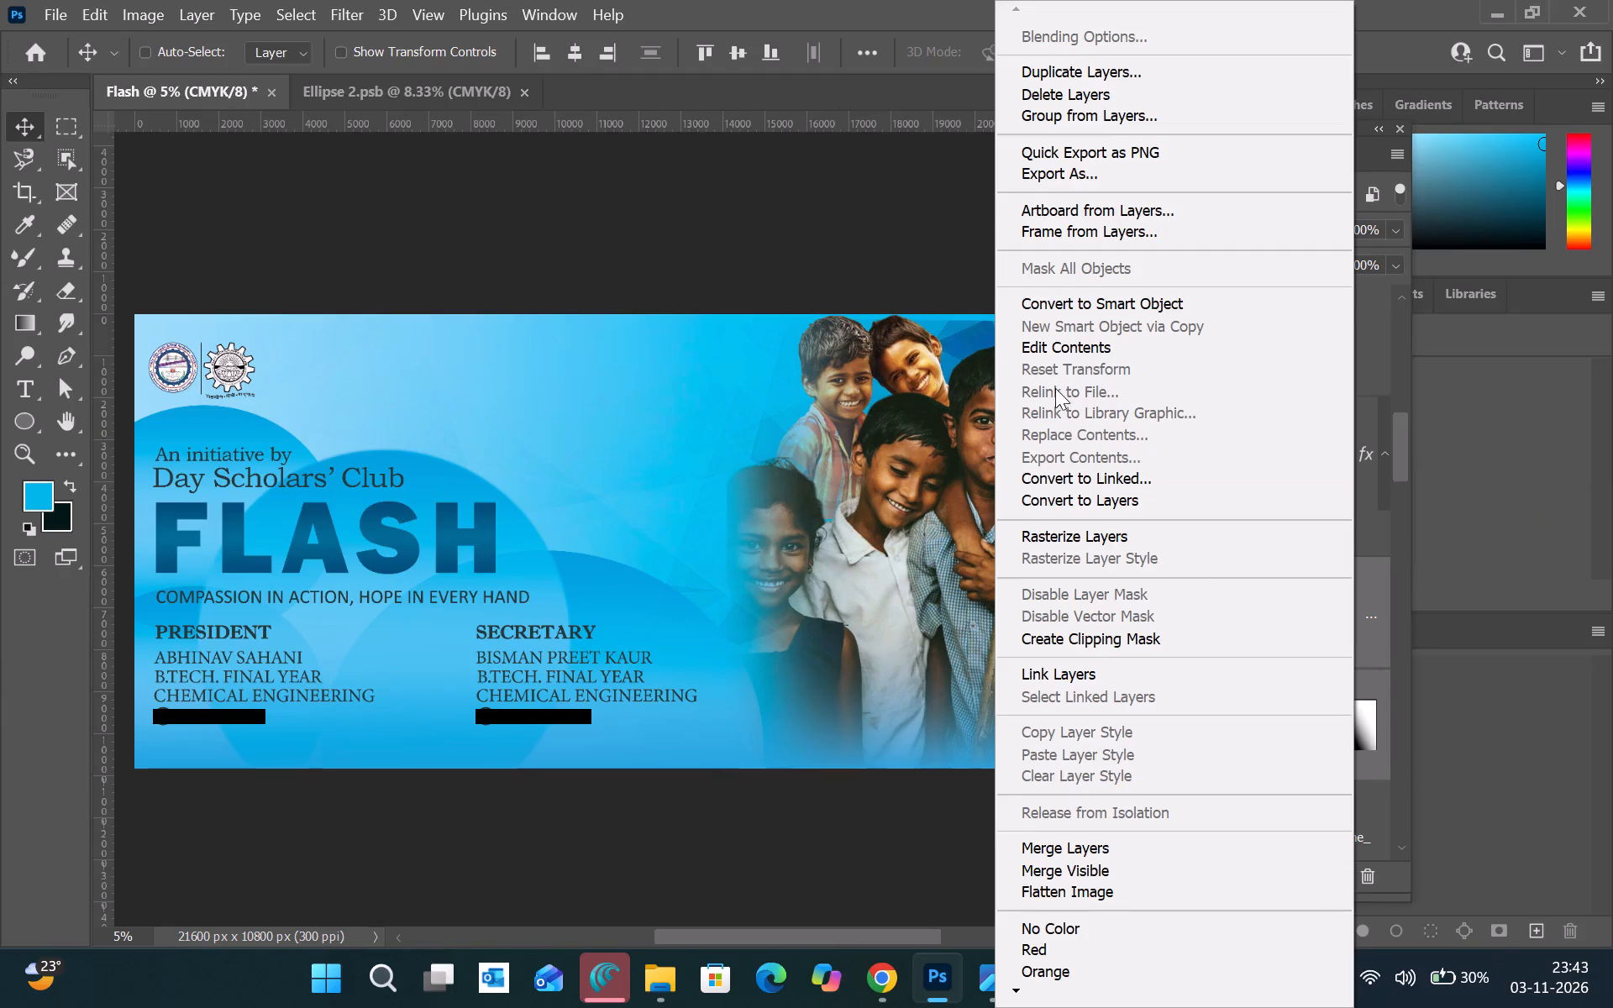
click(1073, 294)
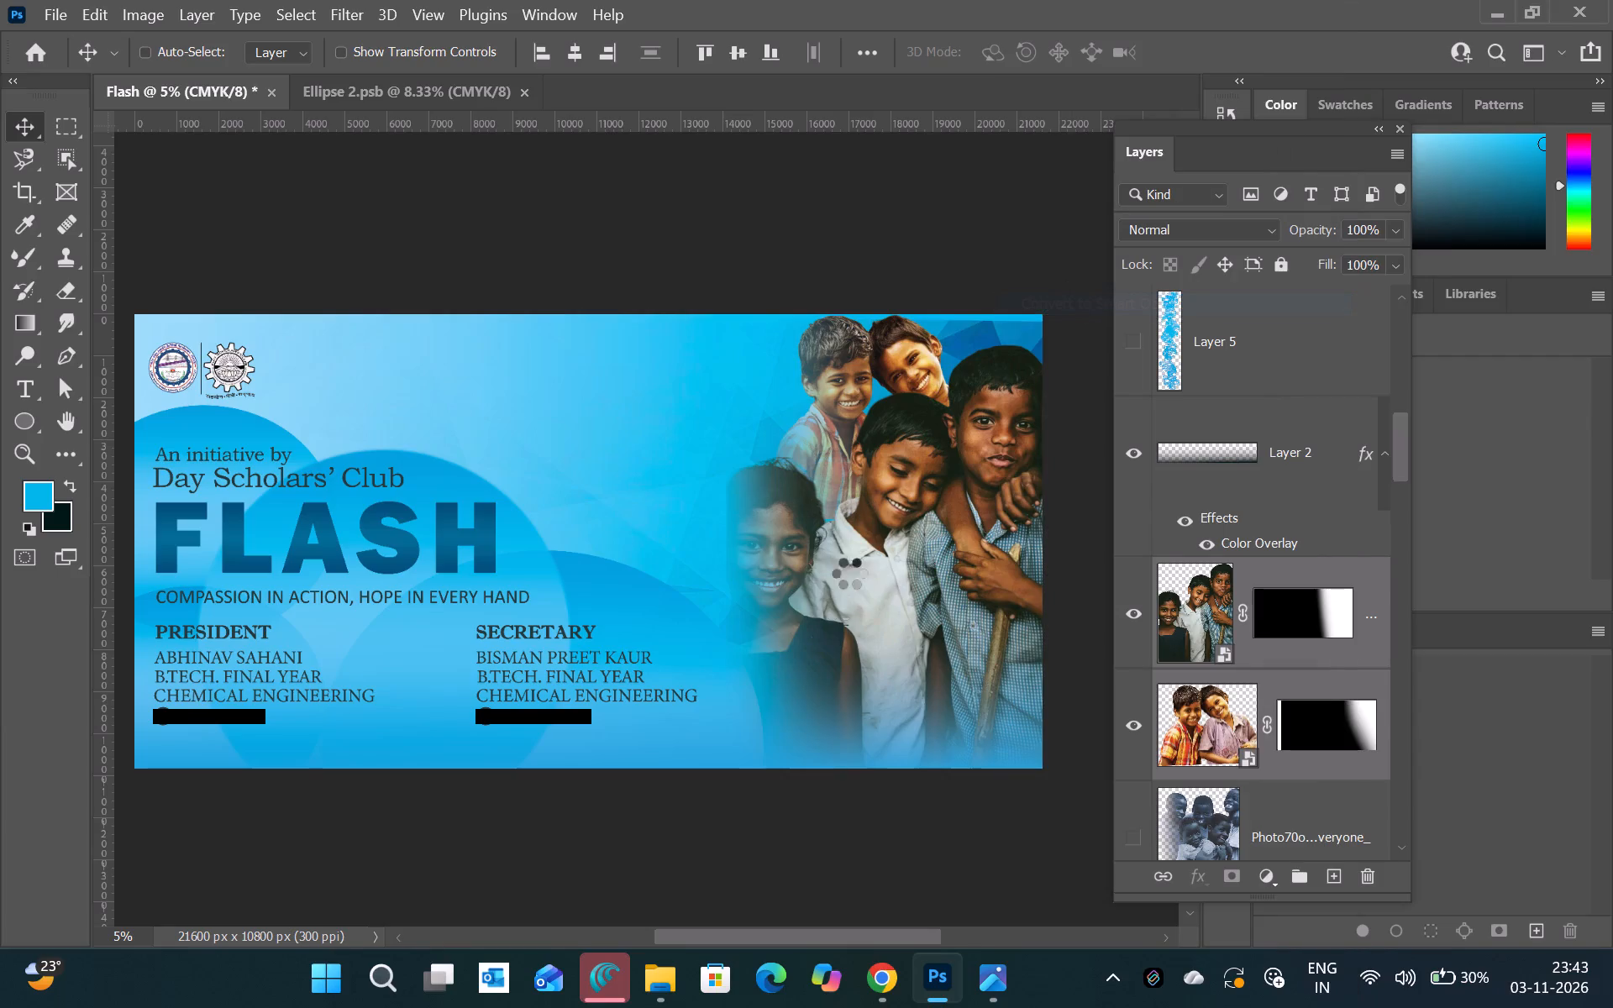
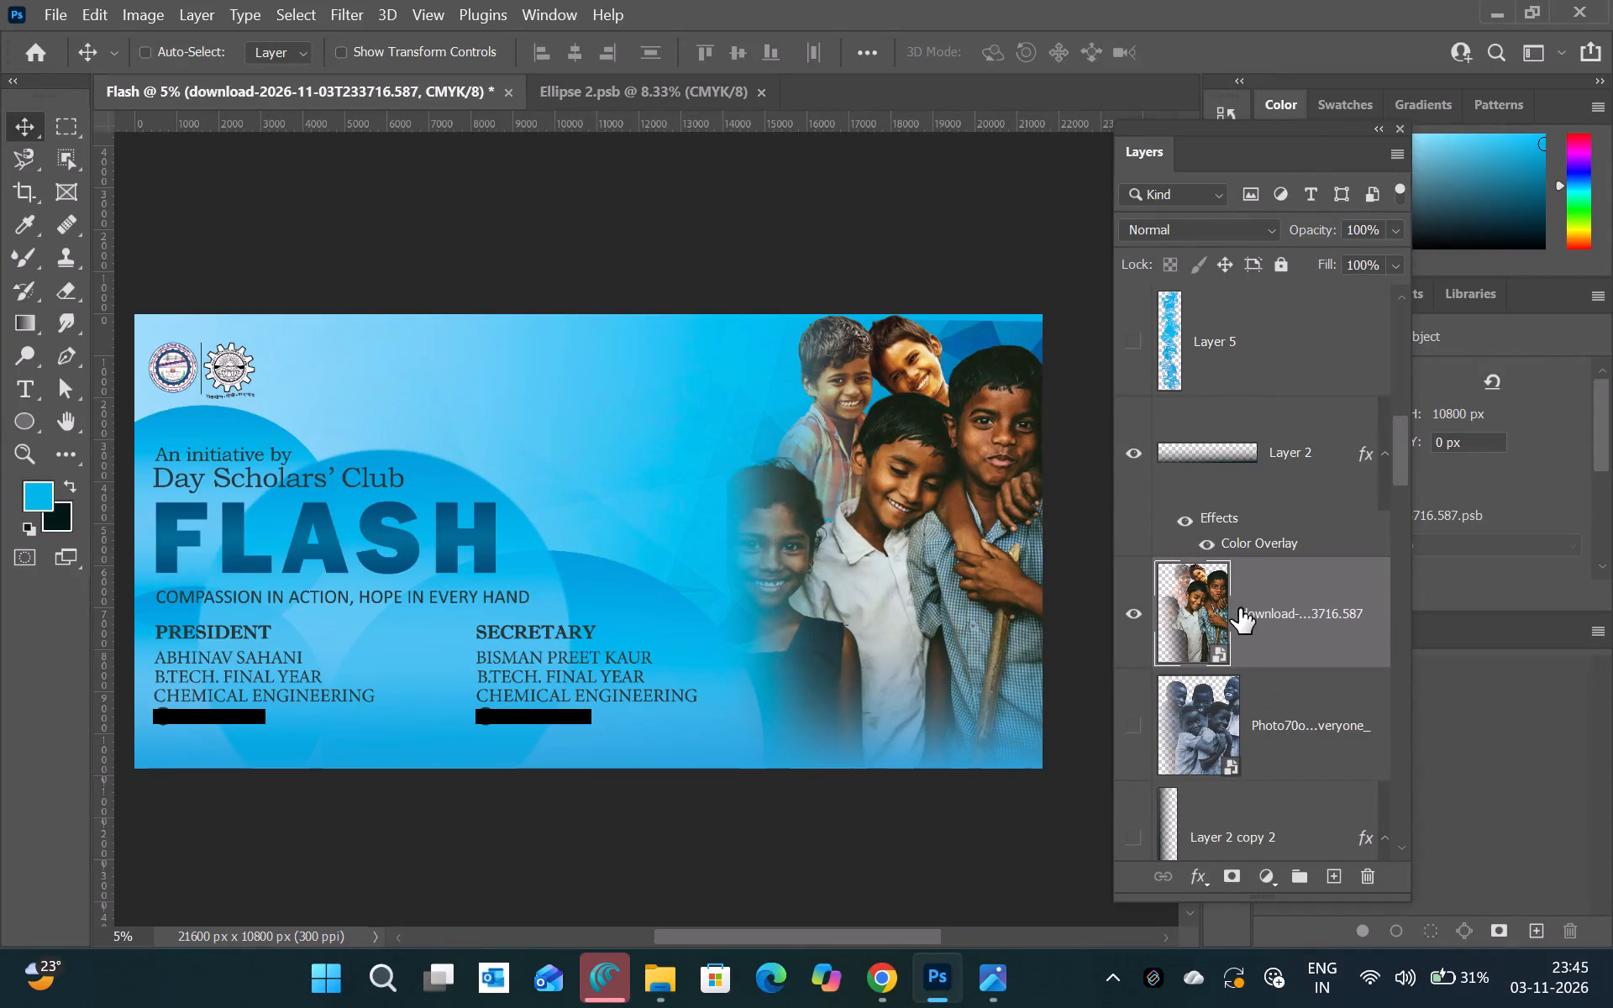
Change the gradient overlay style of the FLASH title text to Linear.
scroll(1240, 624, down, 1)
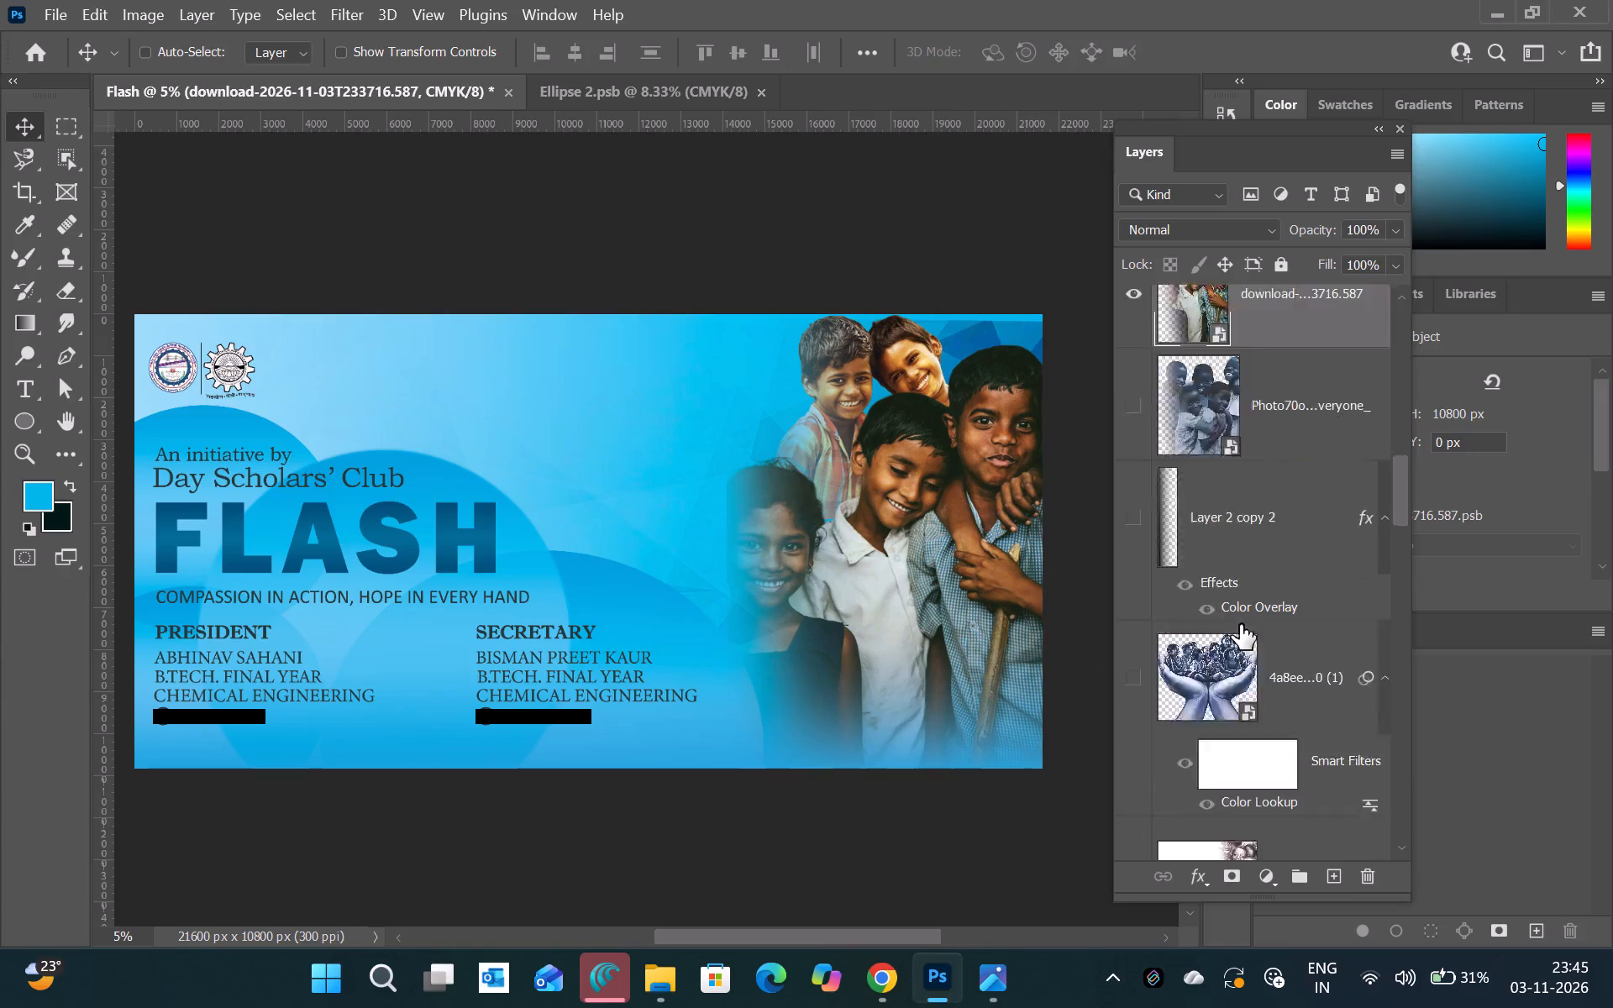
scroll(1240, 624, down, 1)
scroll(1240, 624, up, 2)
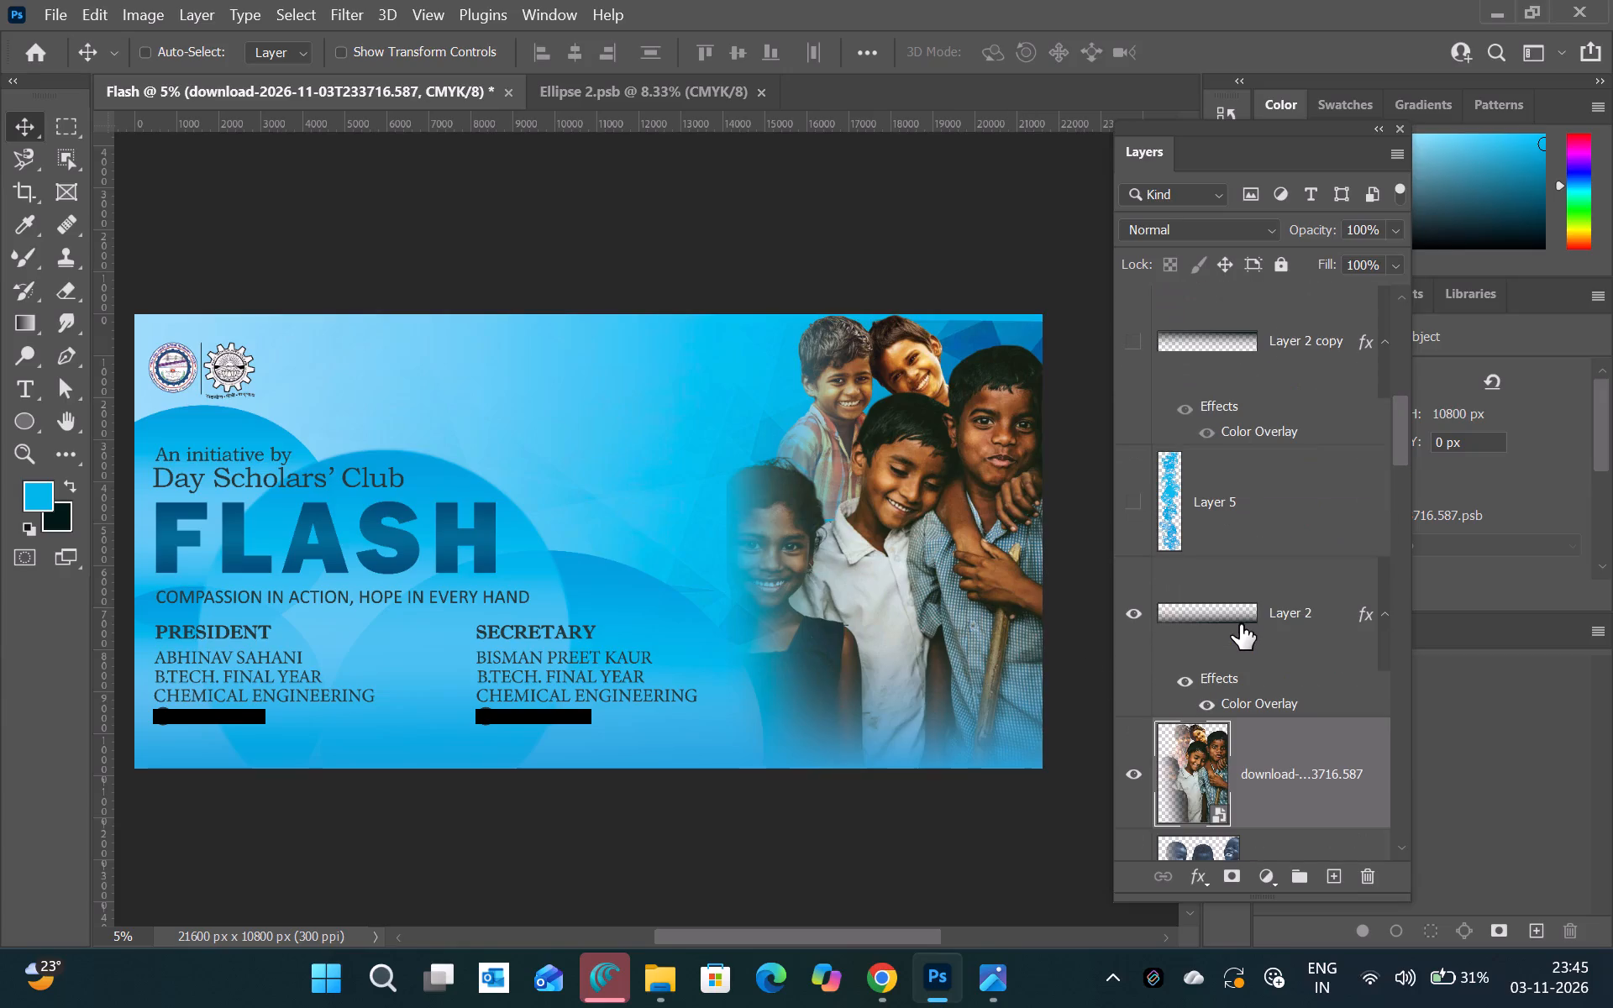
scroll(1258, 567, down, 3)
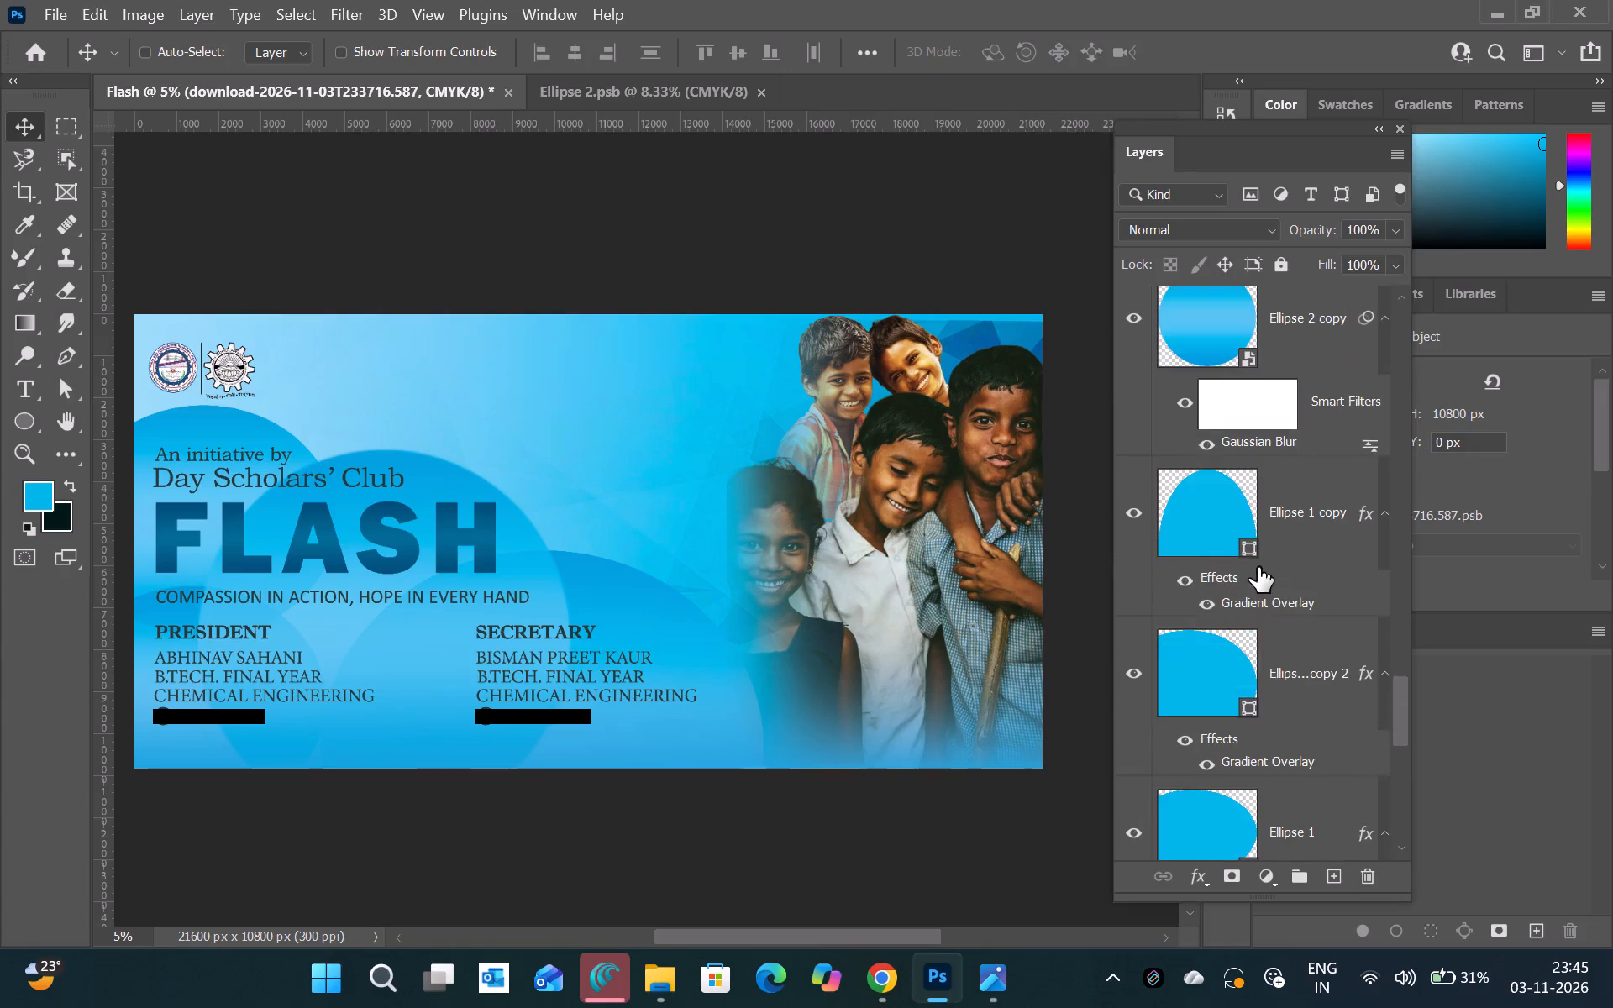
scroll(1258, 567, down, 3)
scroll(1258, 567, up, 2)
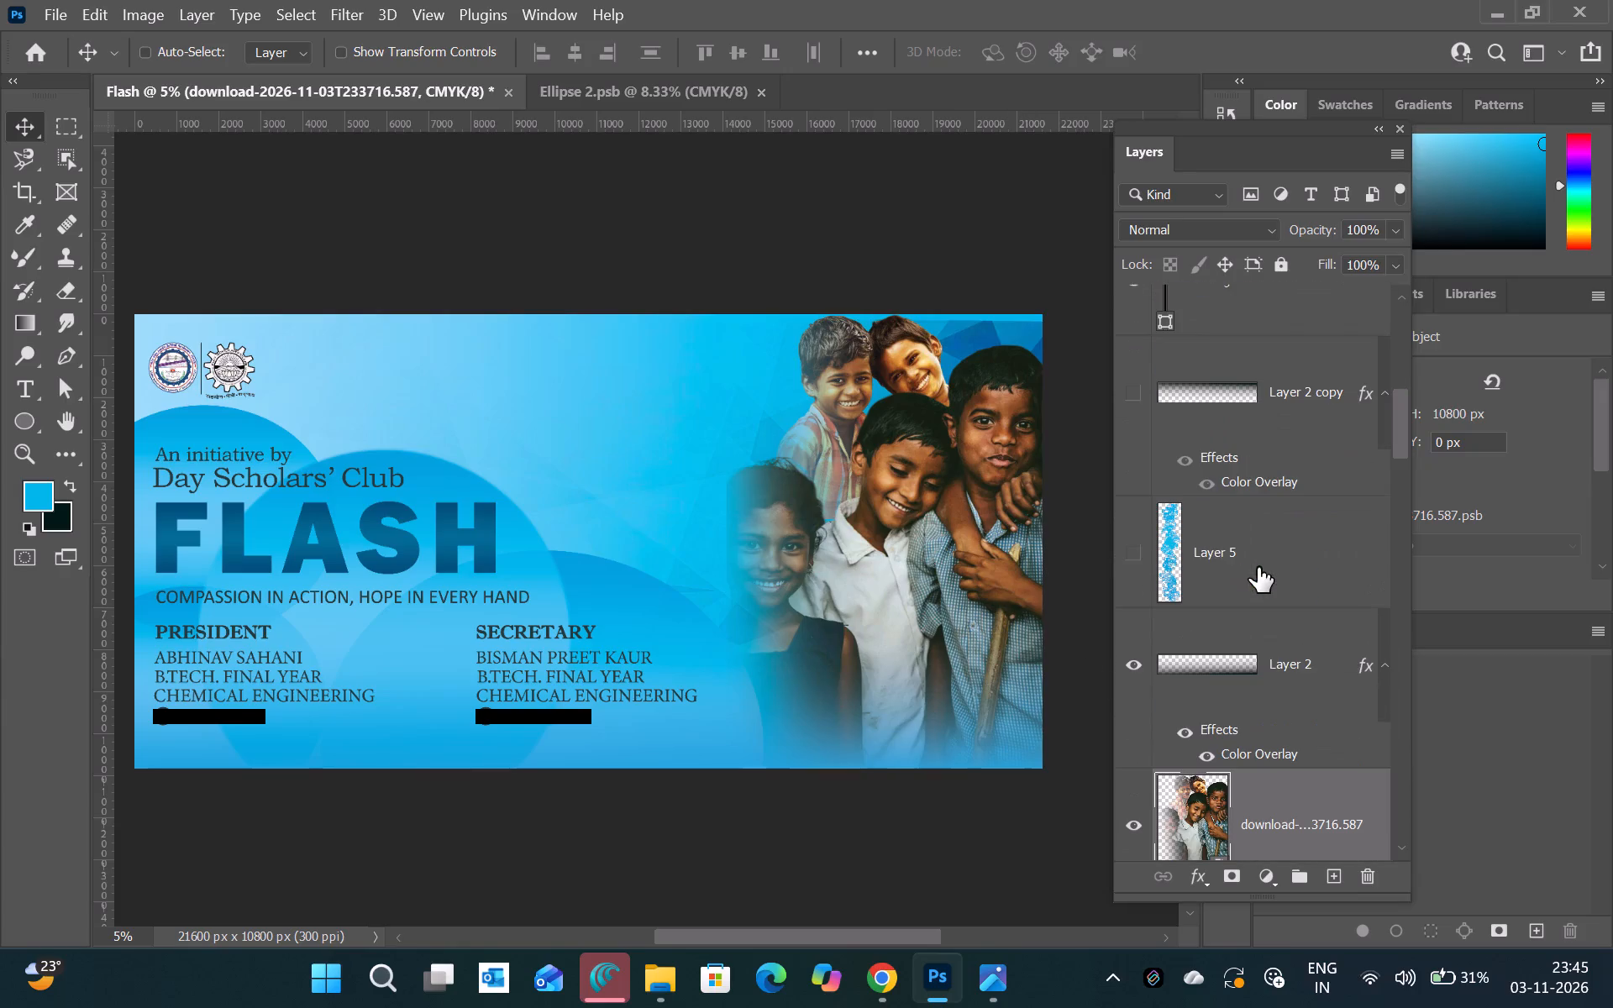
scroll(1258, 567, up, 2)
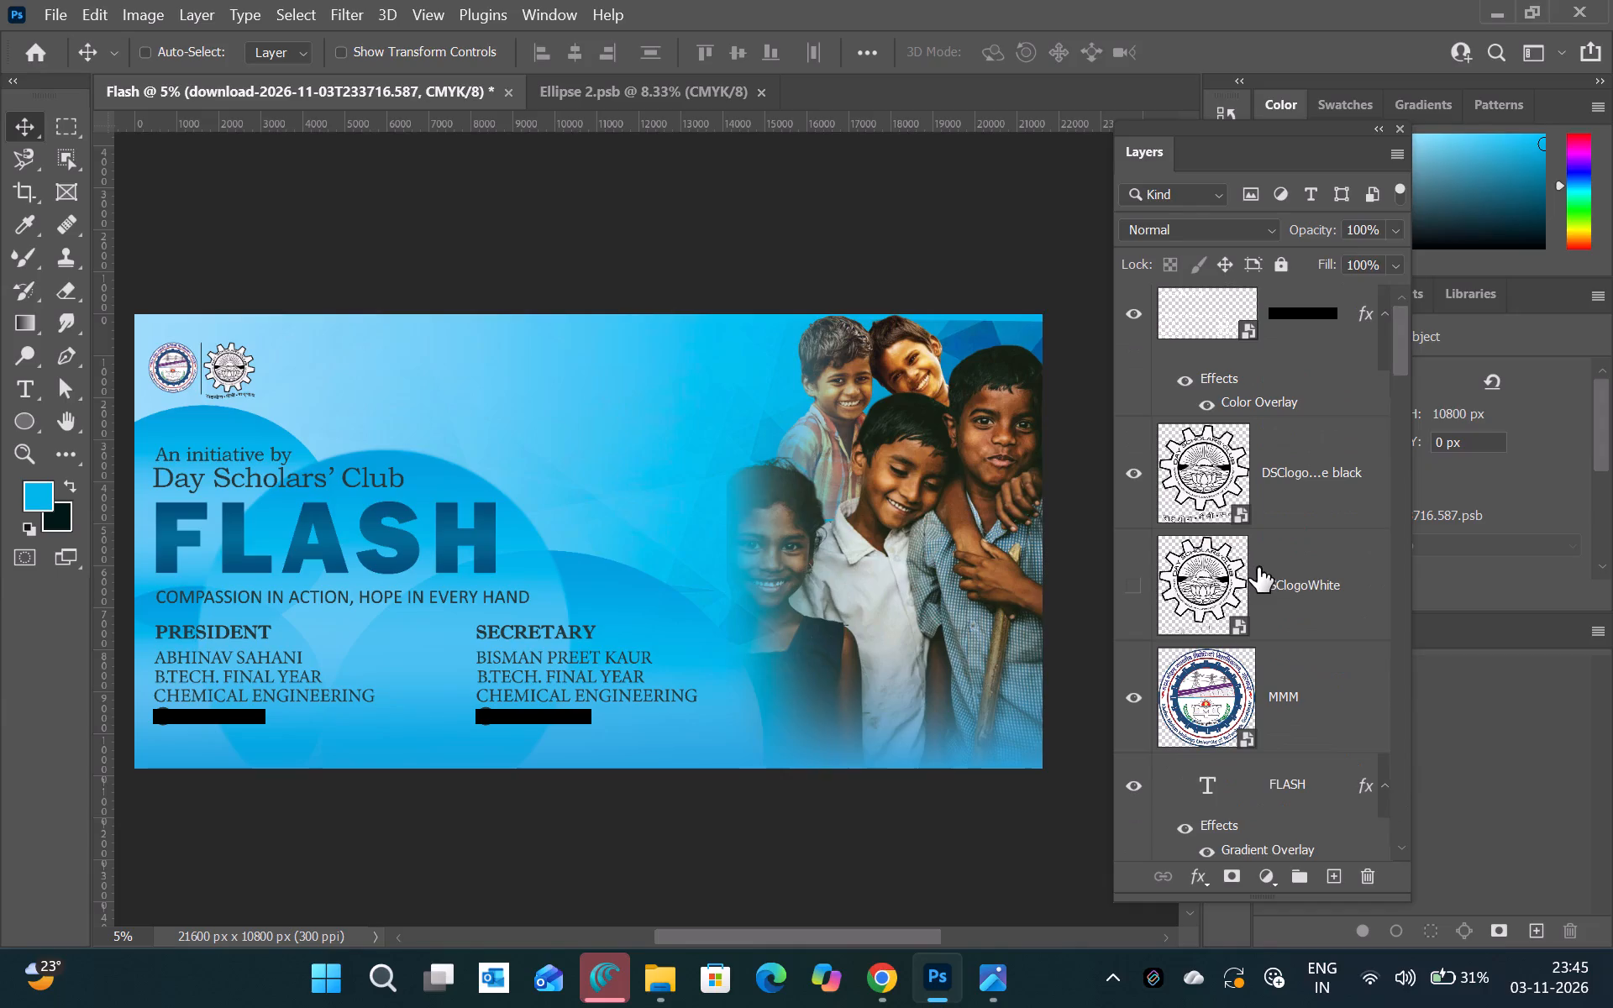
scroll(1258, 567, down, 1)
click(1292, 502)
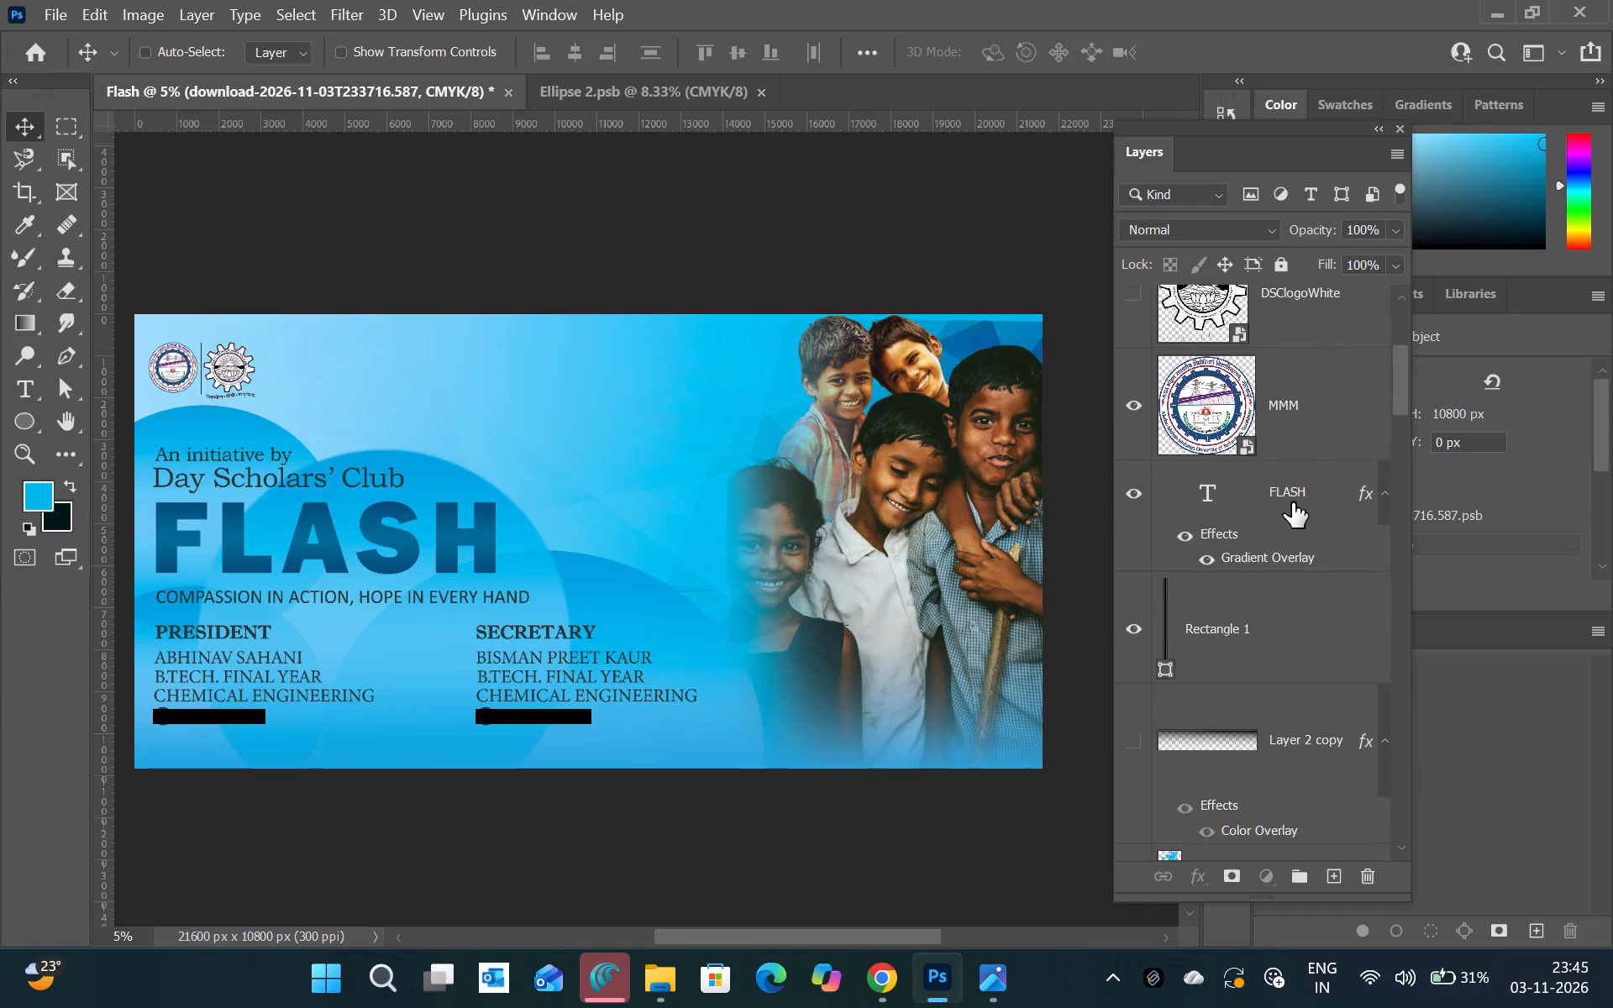
double_click(1231, 555)
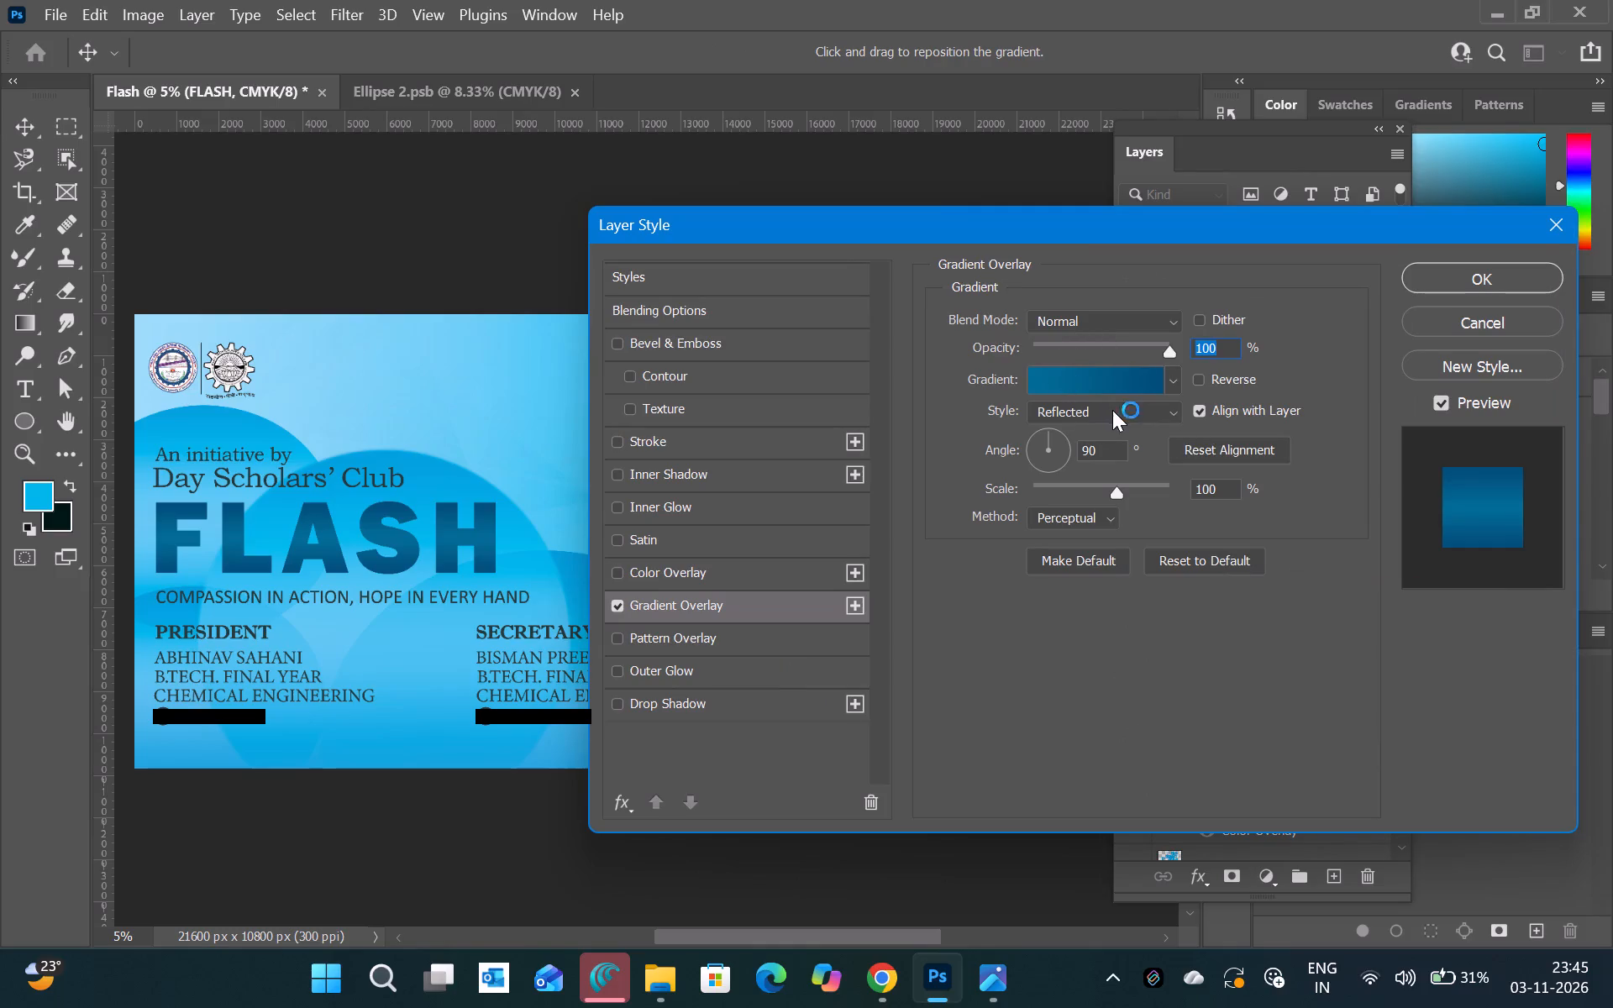
click(1164, 414)
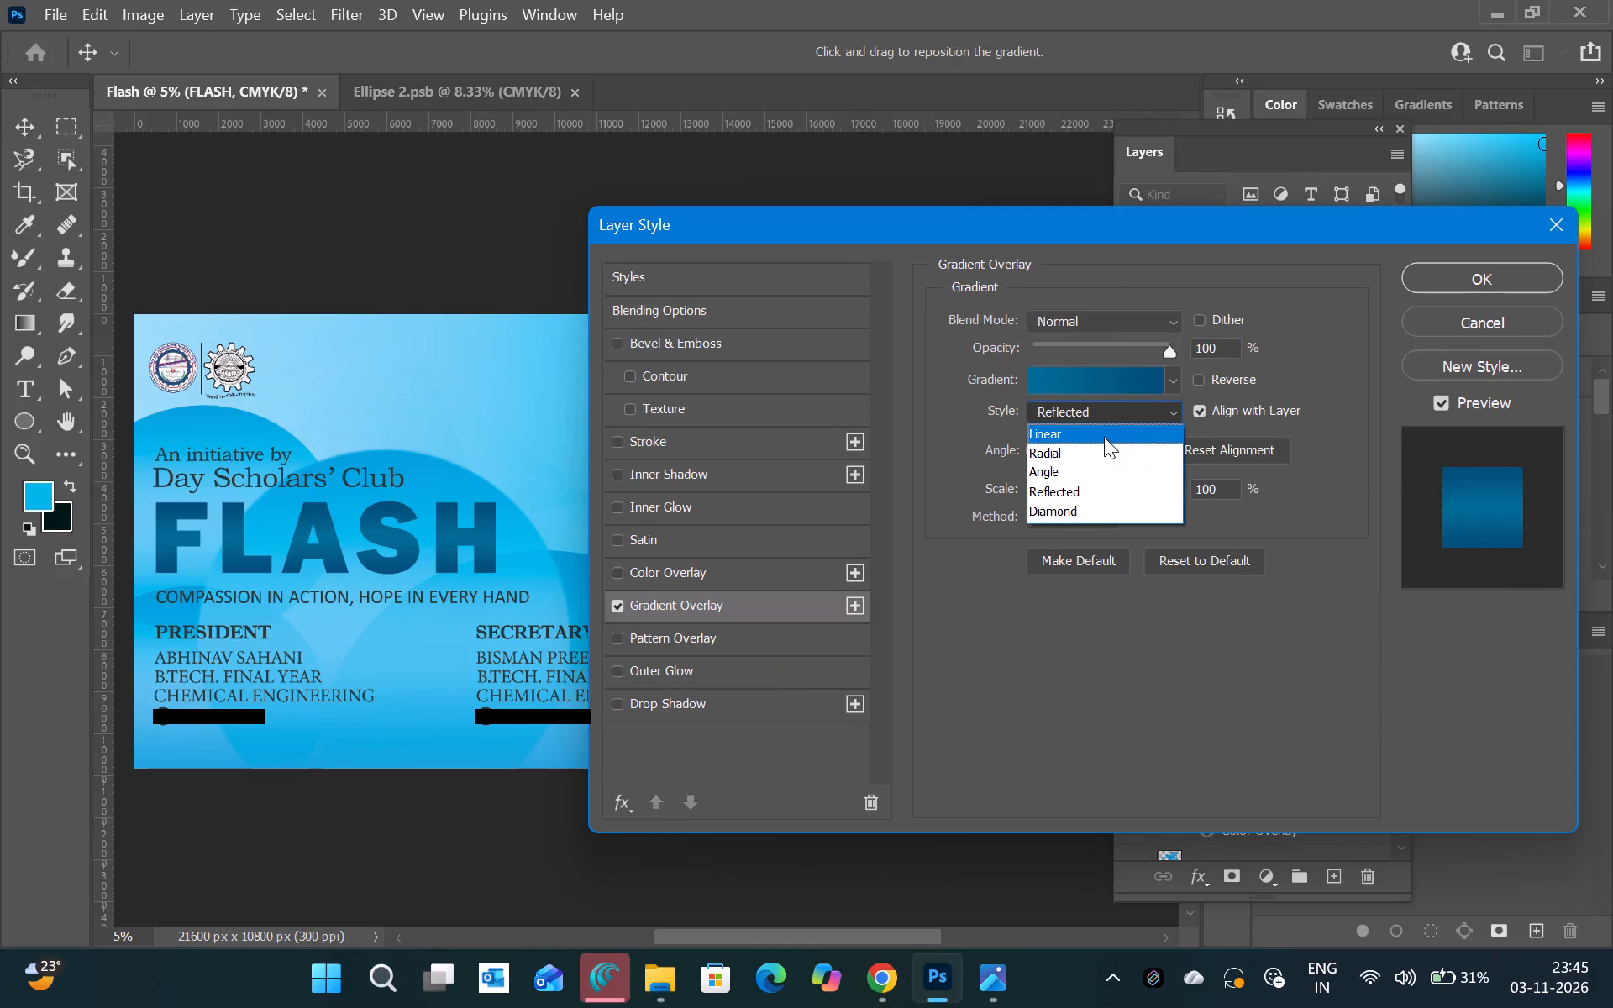
click(1104, 437)
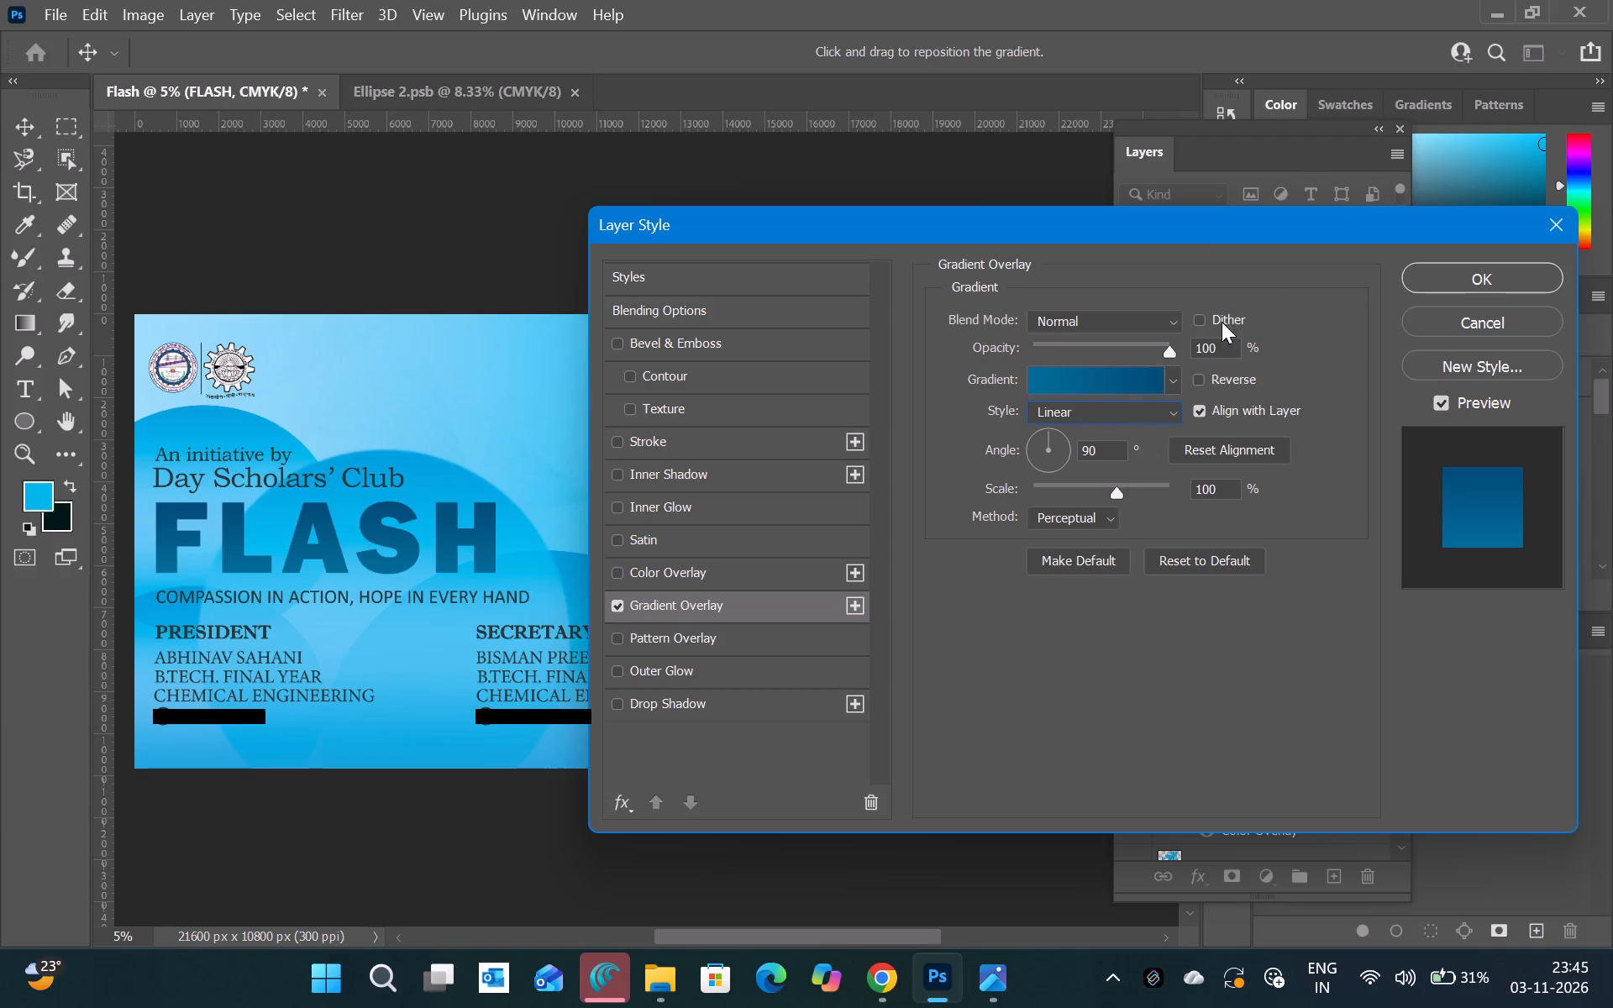
click(1437, 264)
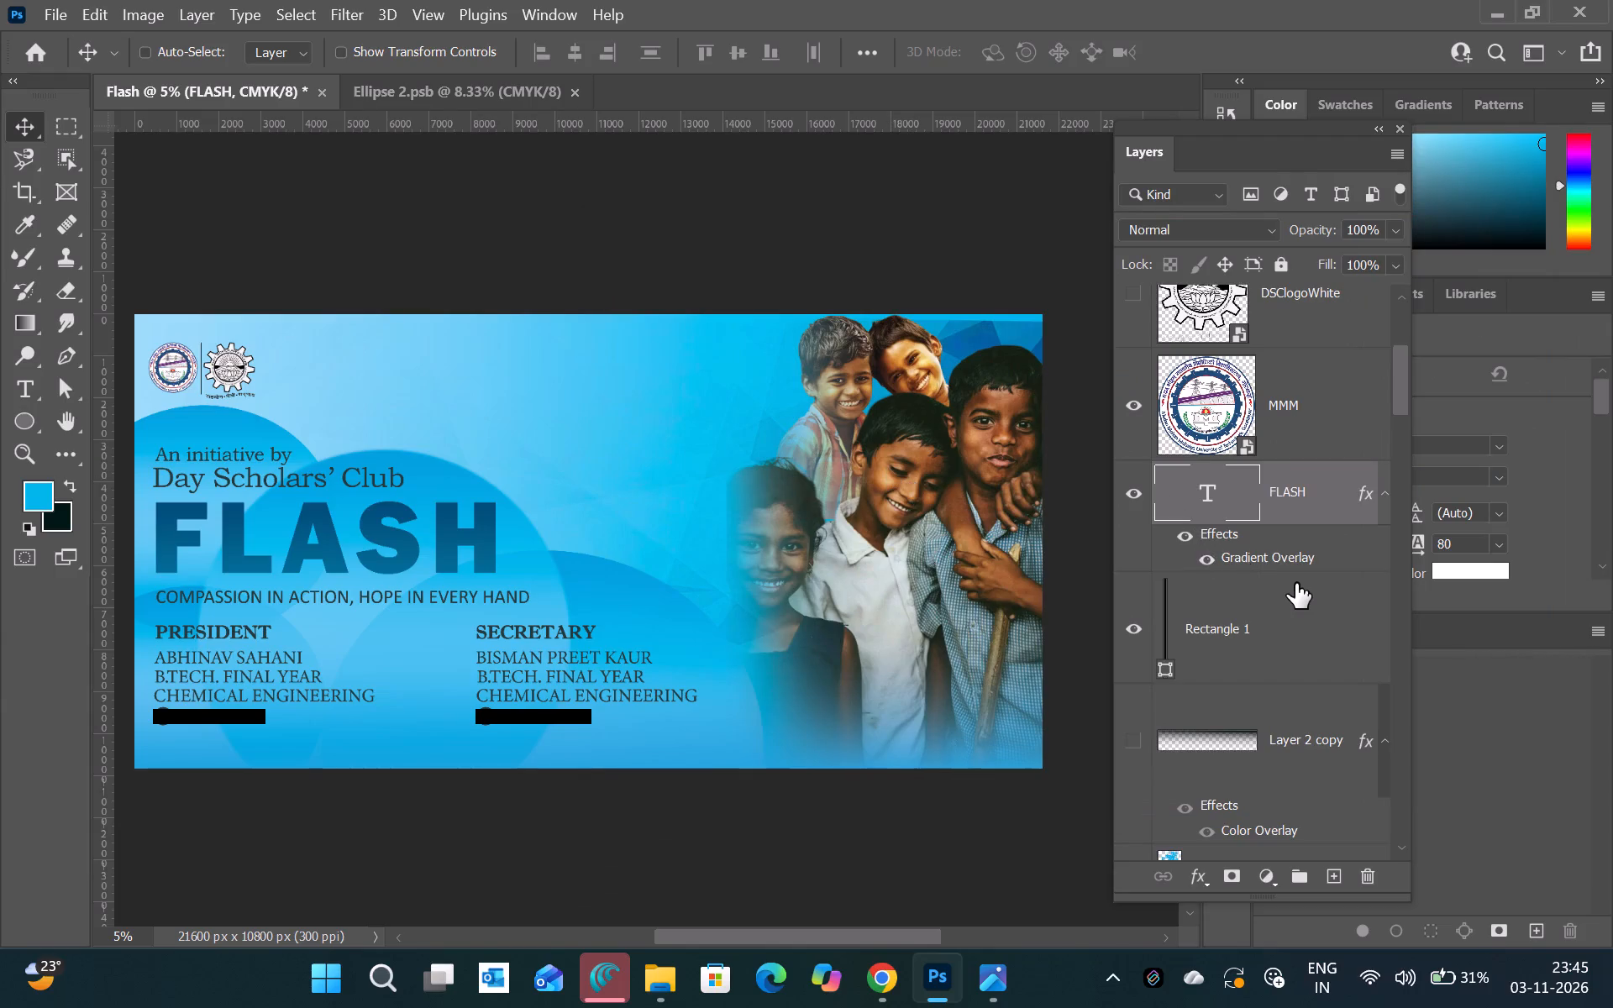
Reapply the last used filter to the Ellipse 1 layer, rasterizing the shape.
scroll(1295, 583, down, 3)
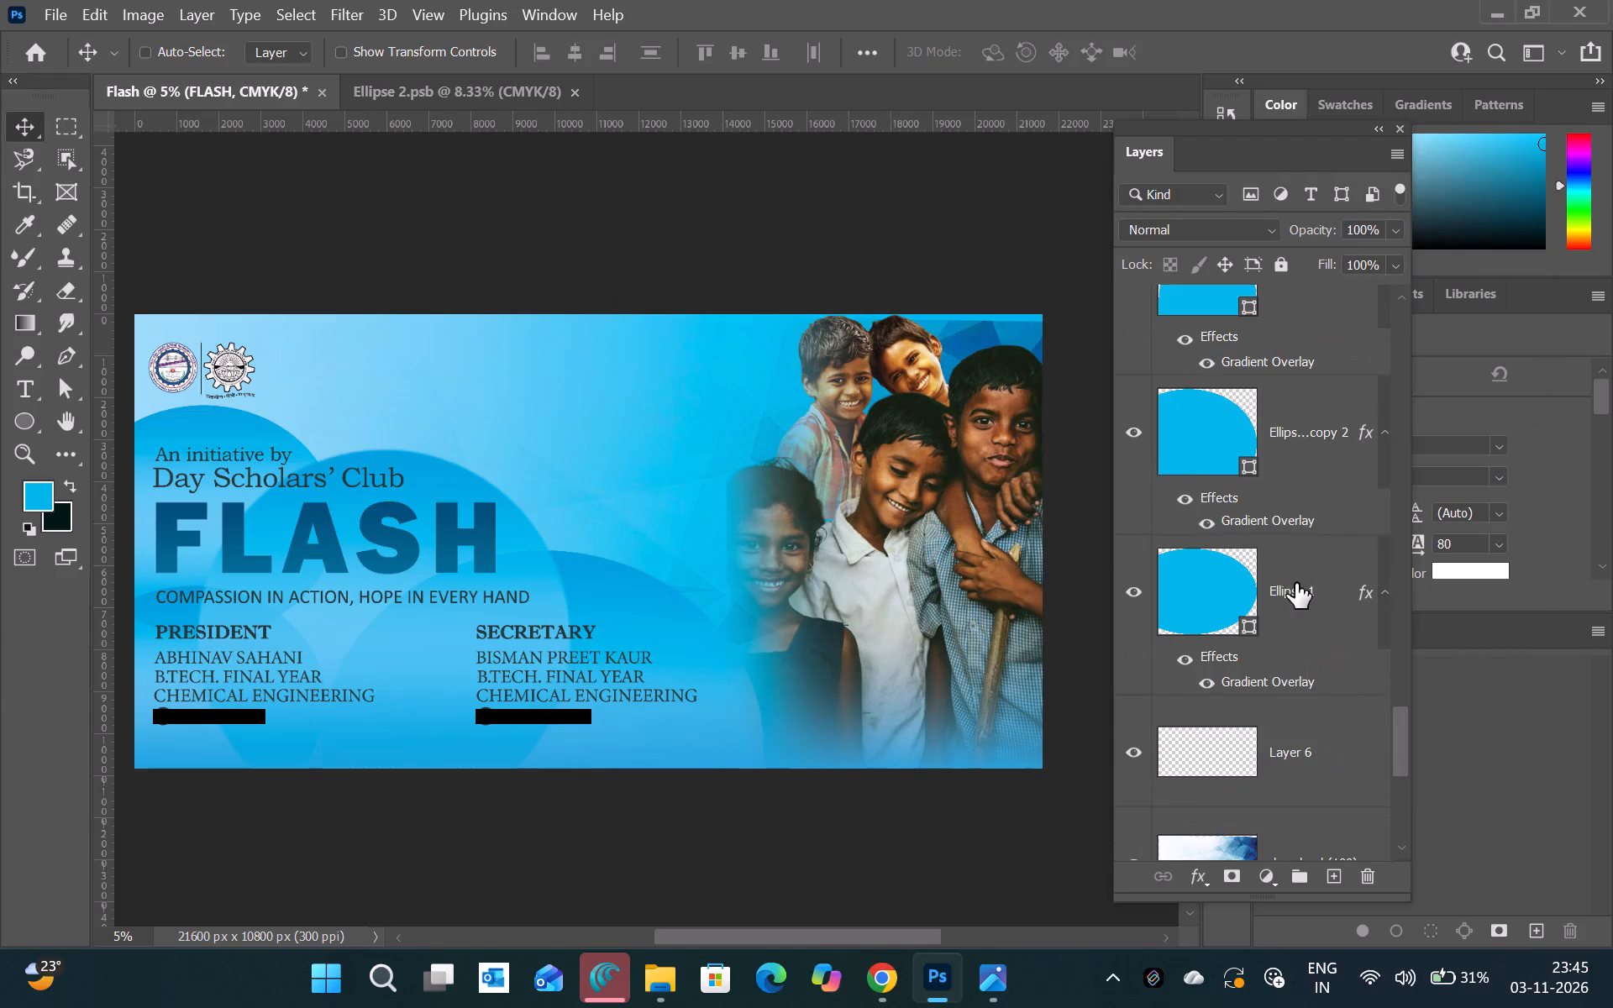
scroll(1270, 485, down, 1)
scroll(1270, 485, up, 1)
click(1221, 575)
click(356, 18)
click(460, 37)
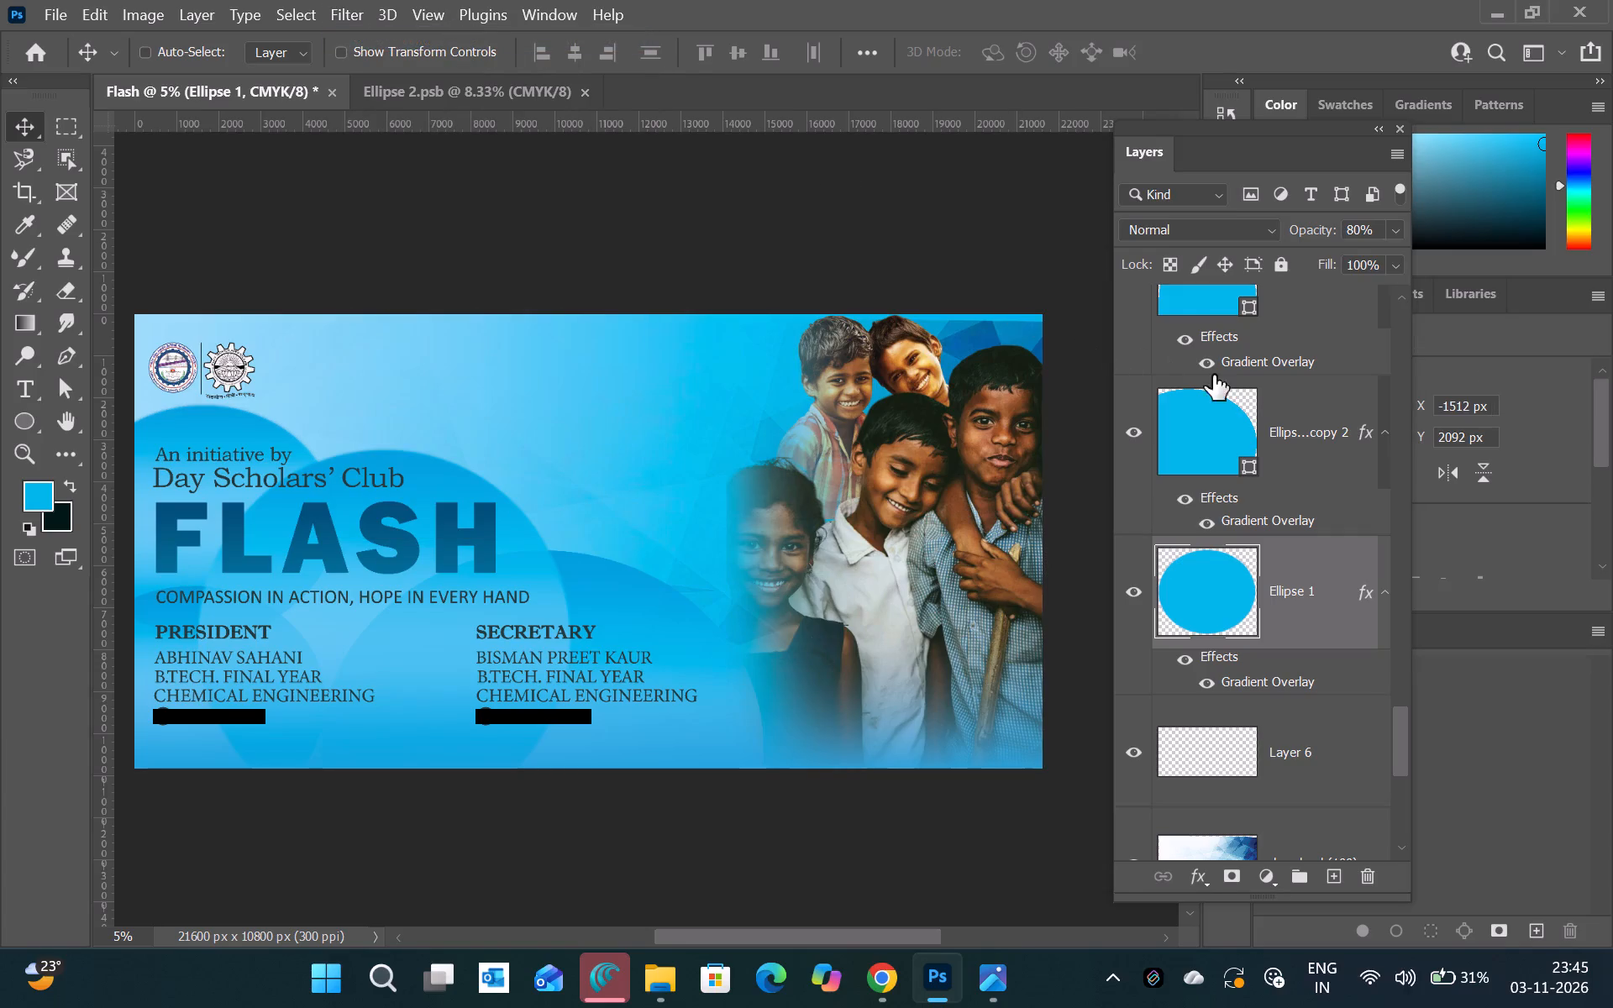
Copy the layer style of Ellipse 1 and paste it onto Ellipse 1 copy 2, Ellipse 1 copy and Ellipse 2 copy.
right_click(1296, 597)
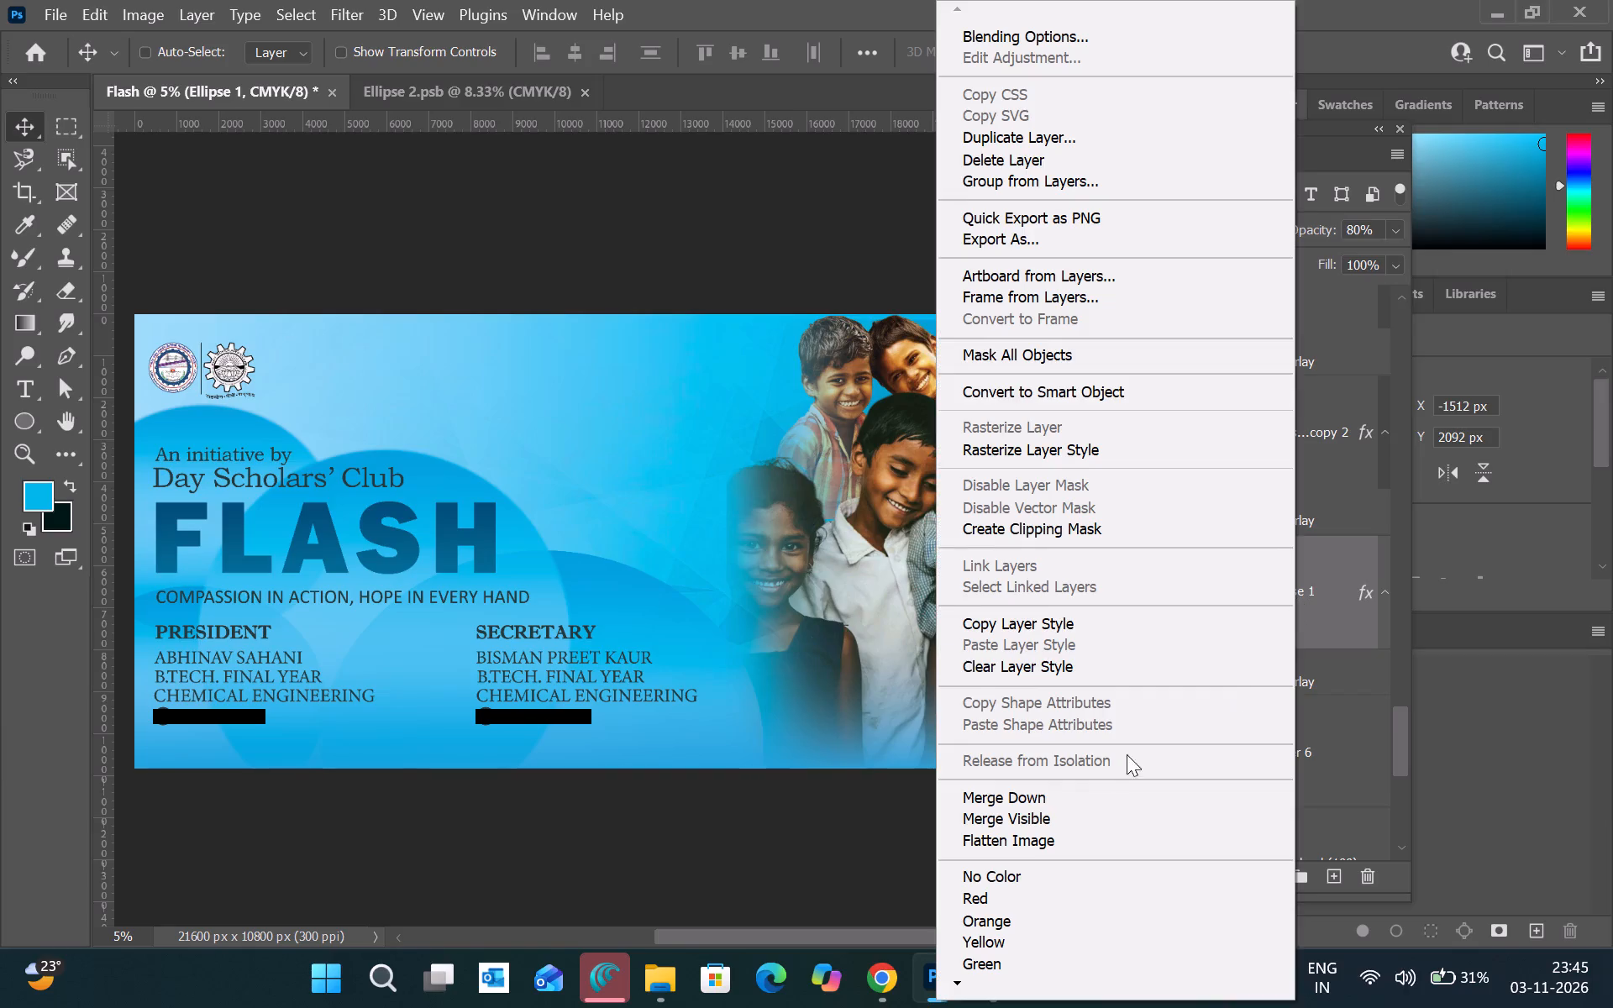
click(1079, 627)
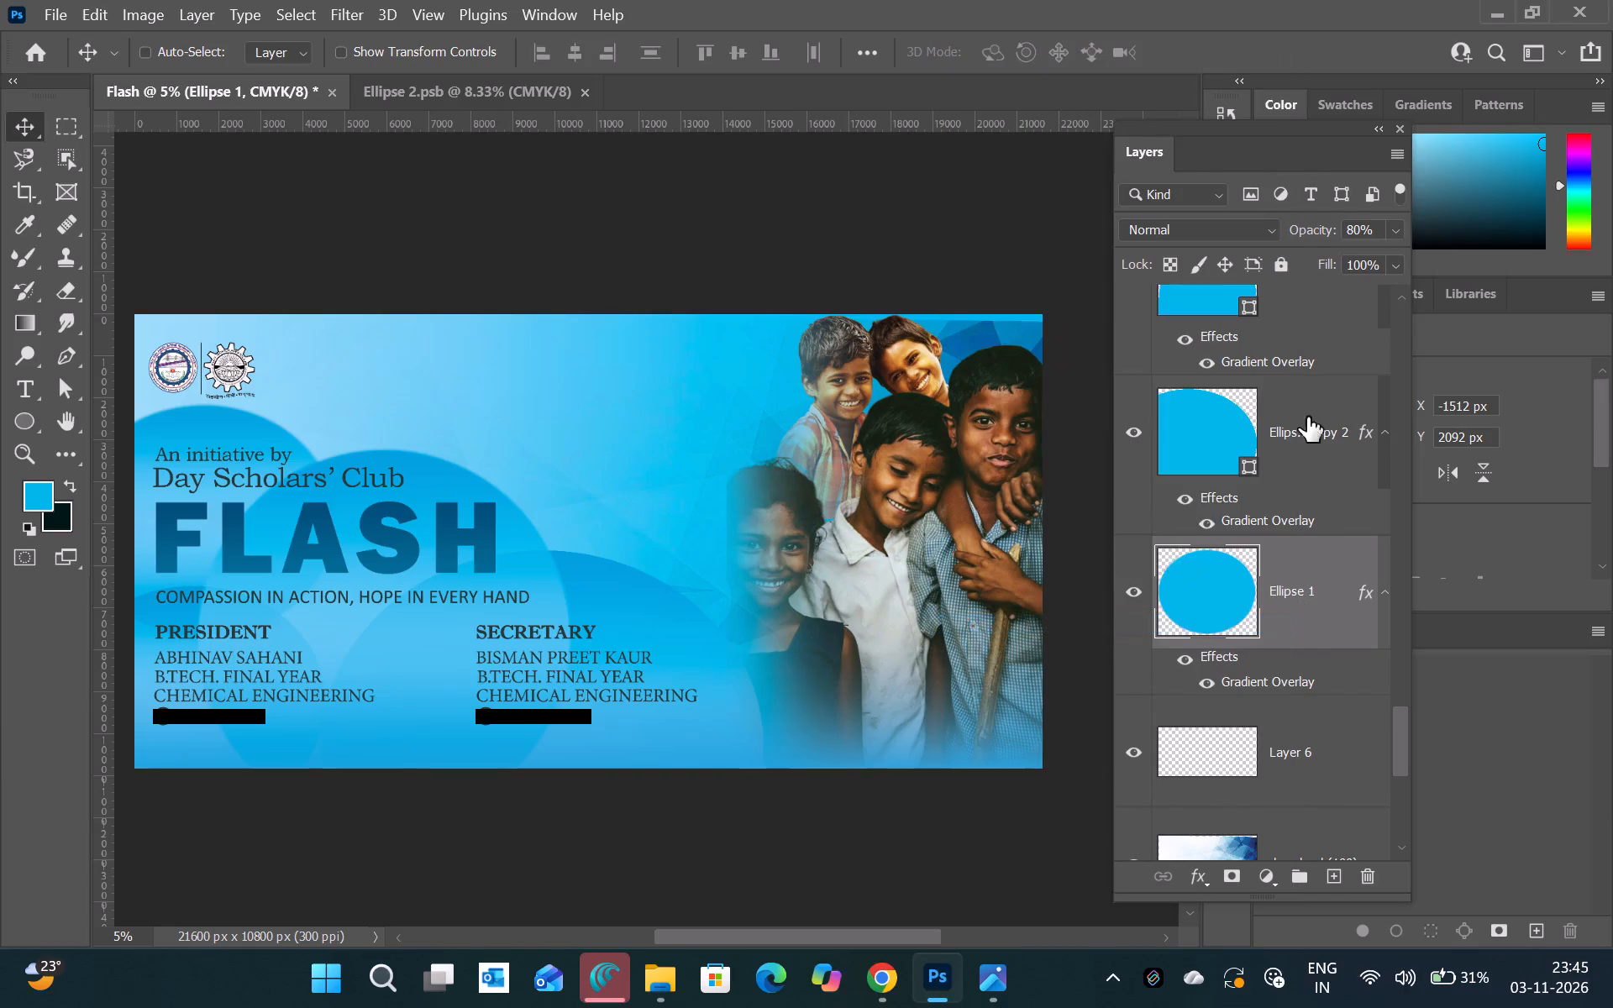
right_click(1332, 395)
click(1066, 648)
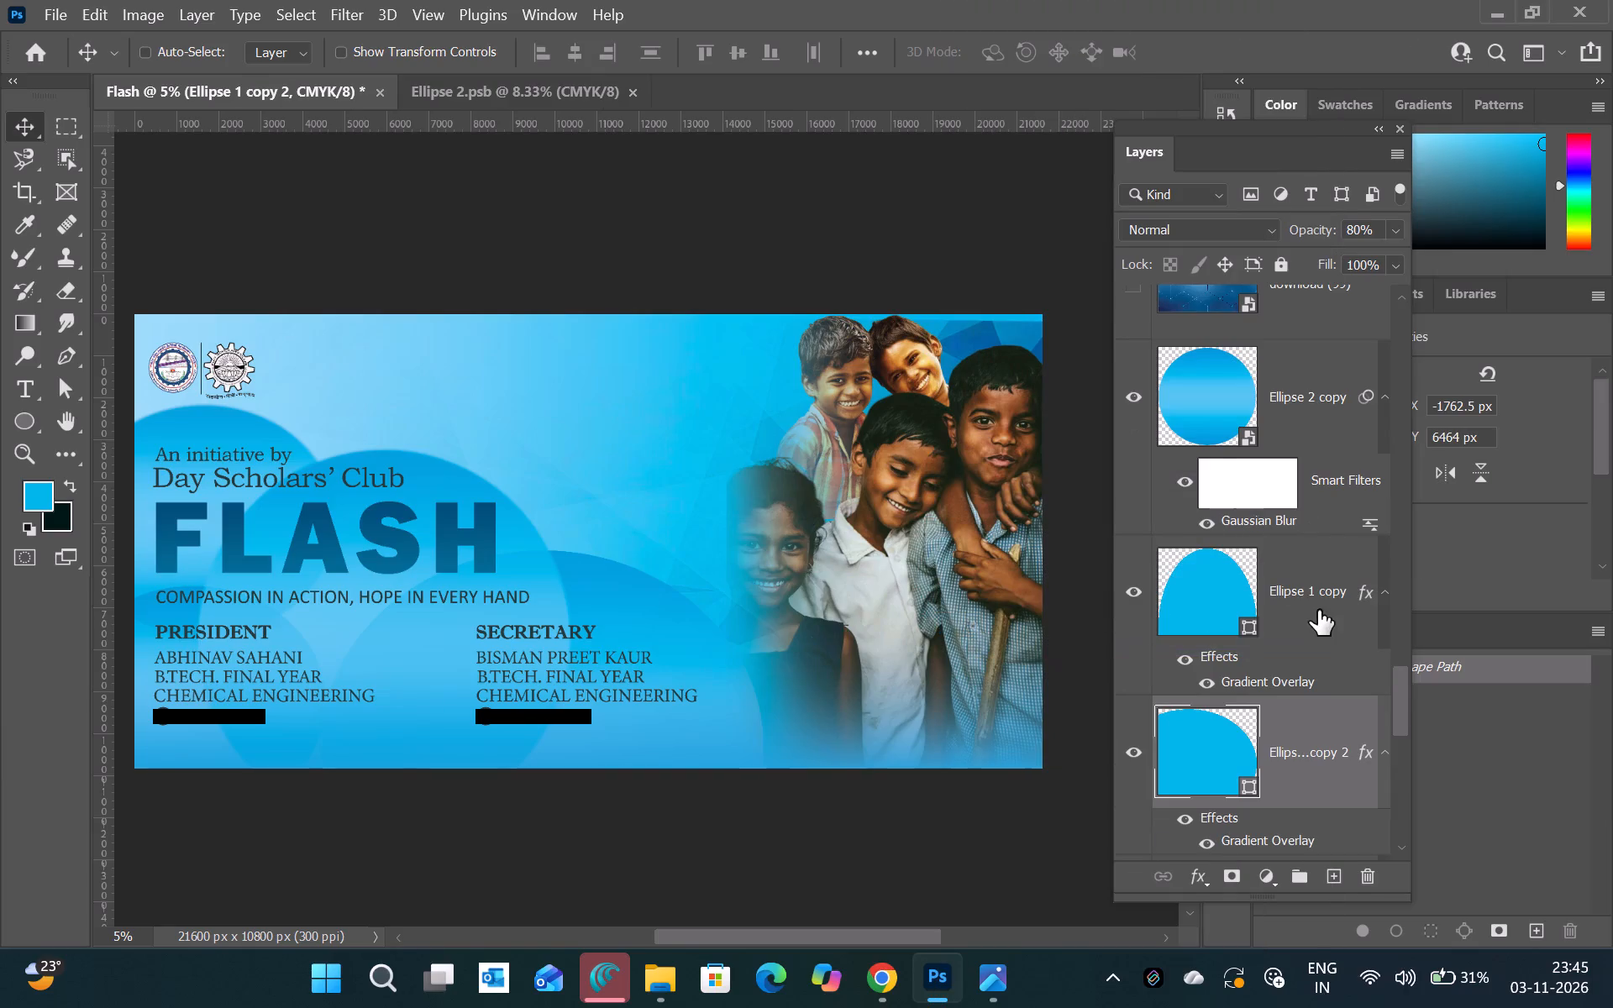
right_click(1318, 610)
click(1038, 643)
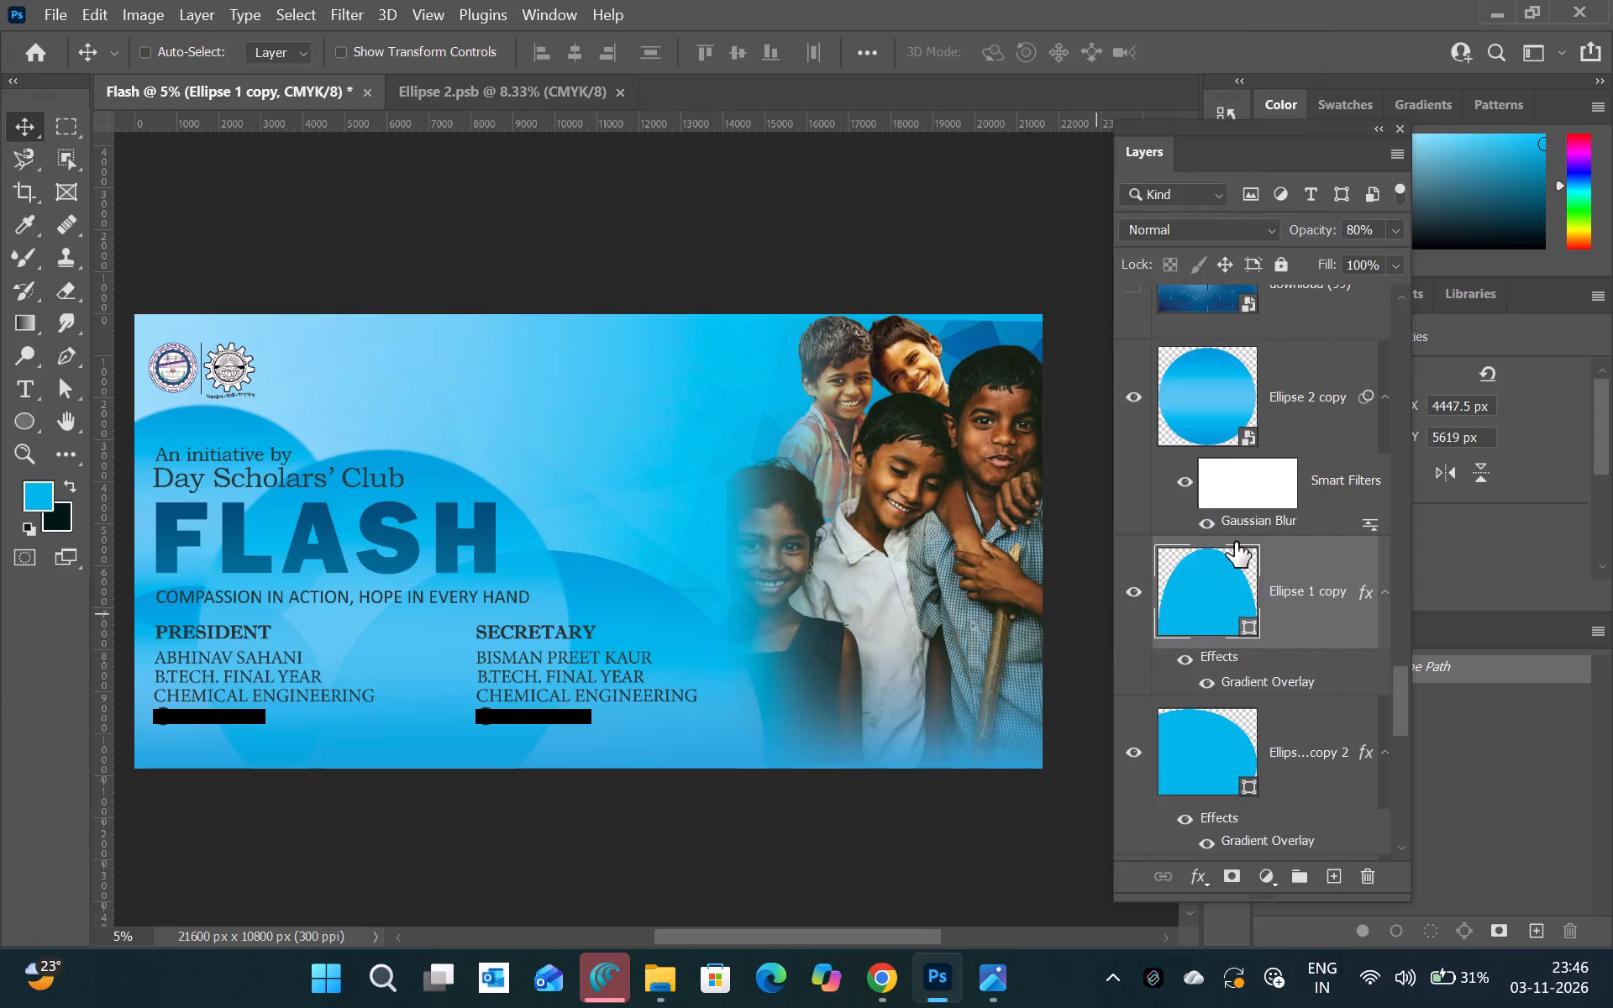
right_click(1286, 417)
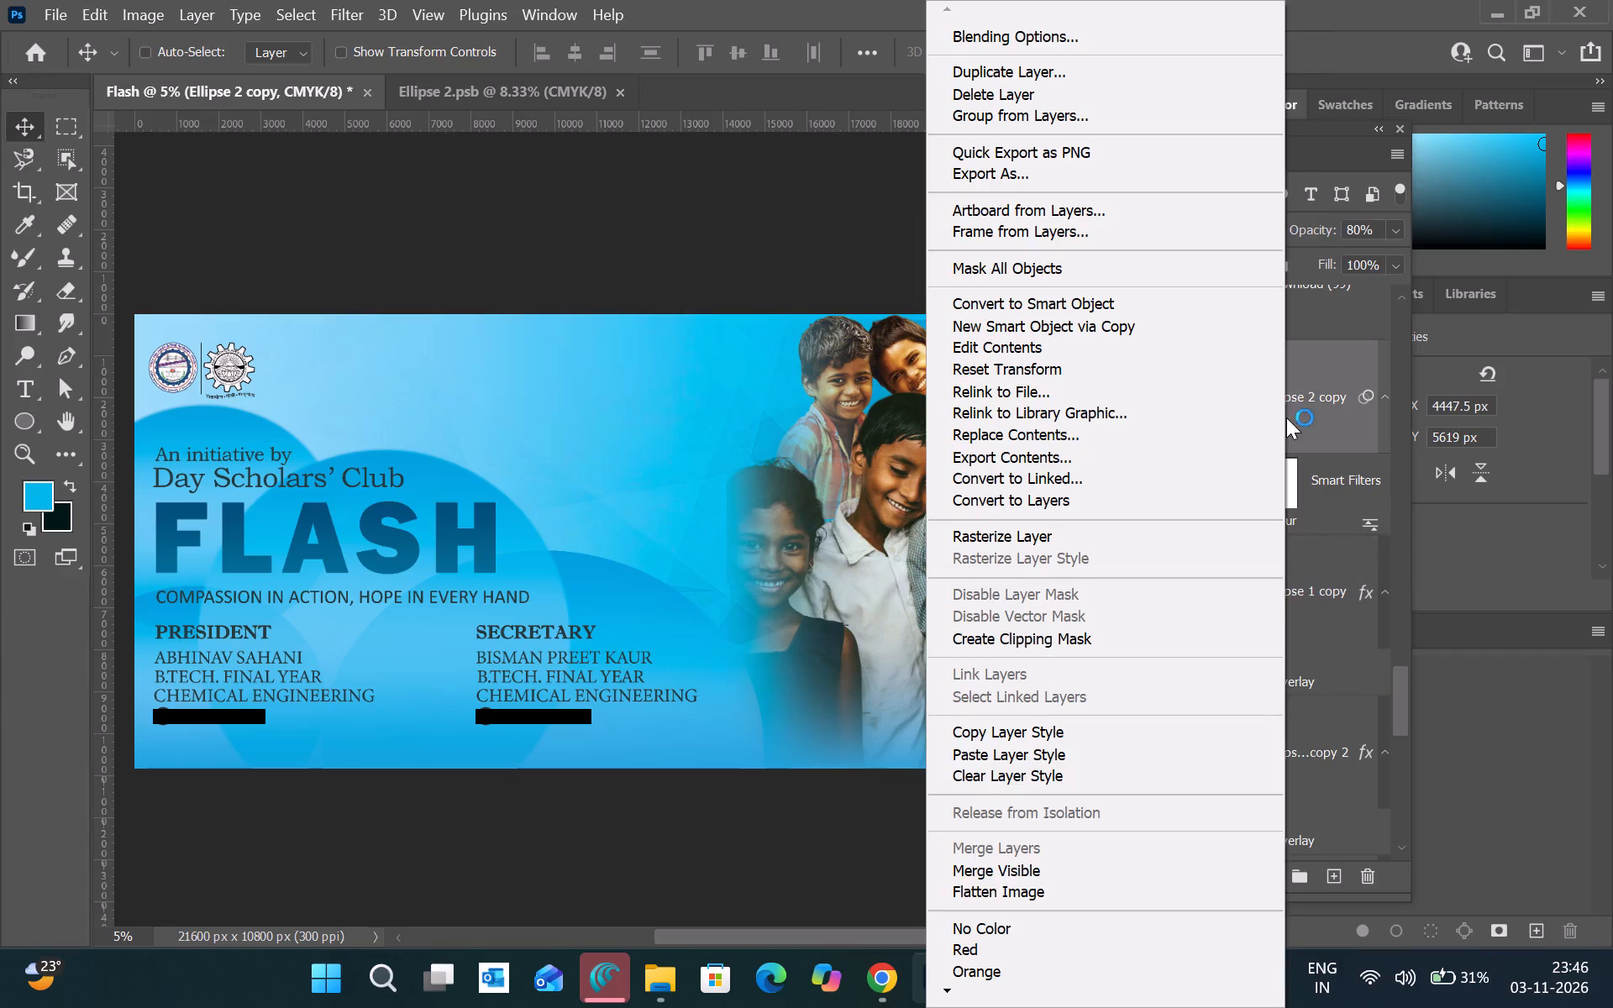
click(965, 747)
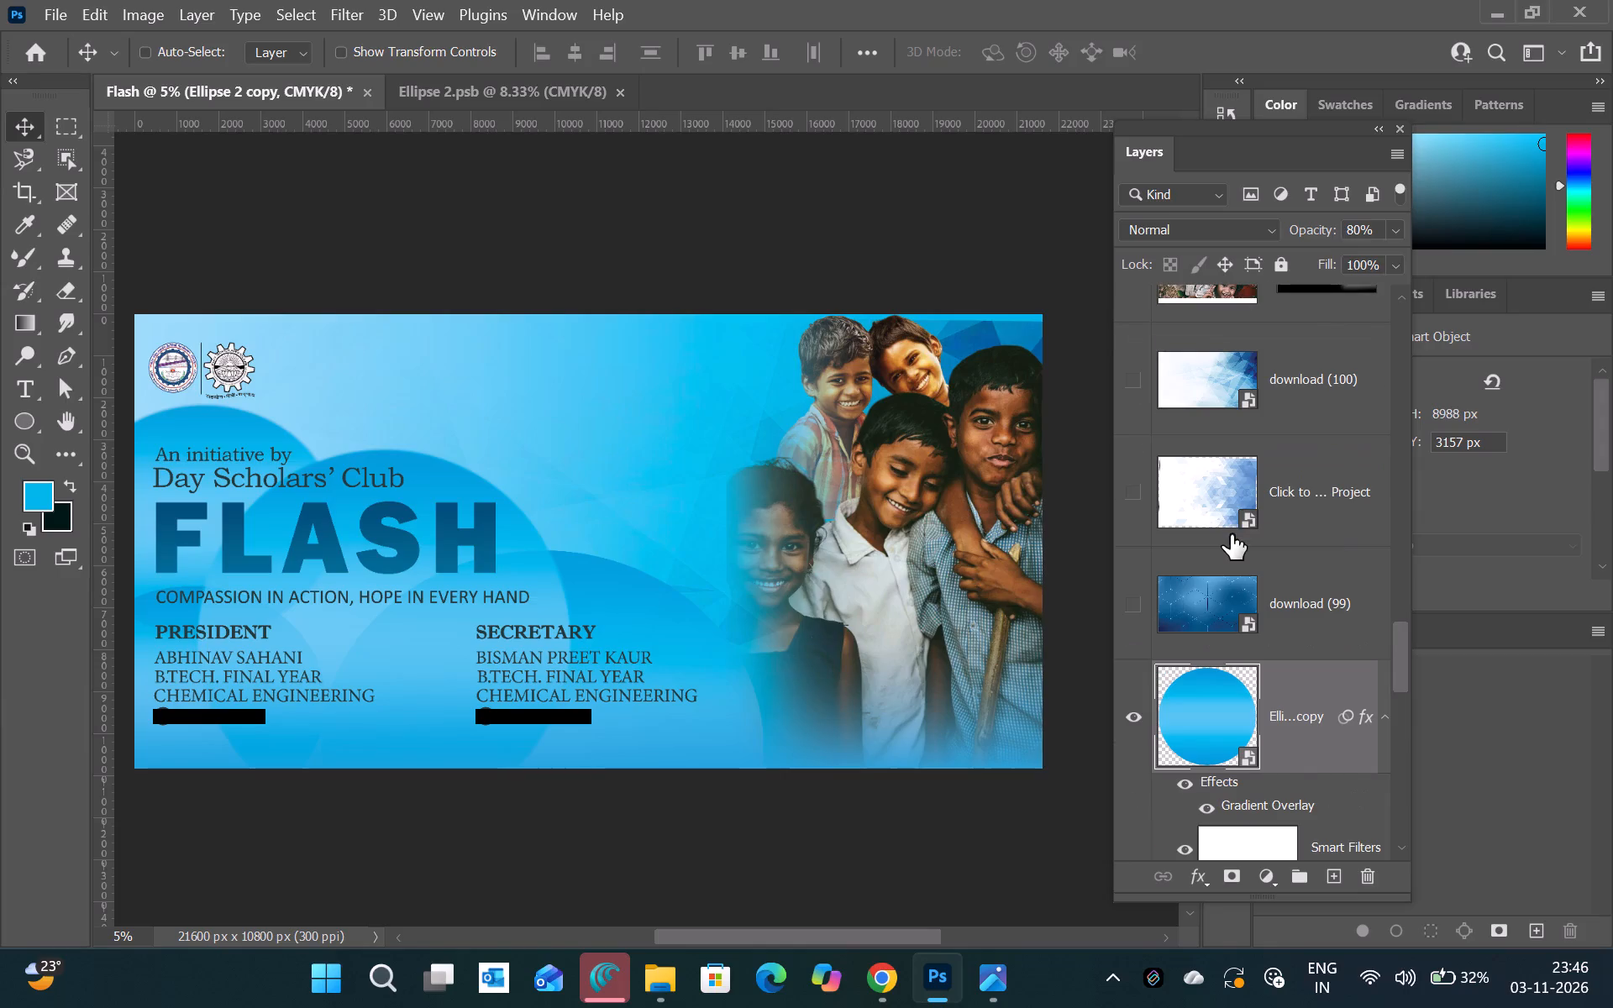
Delete all hidden layers between Layer 2 copy 2 and Ellipse 2 copy, from the cupped-hands image down to download (99).
scroll(1231, 534, down, 1)
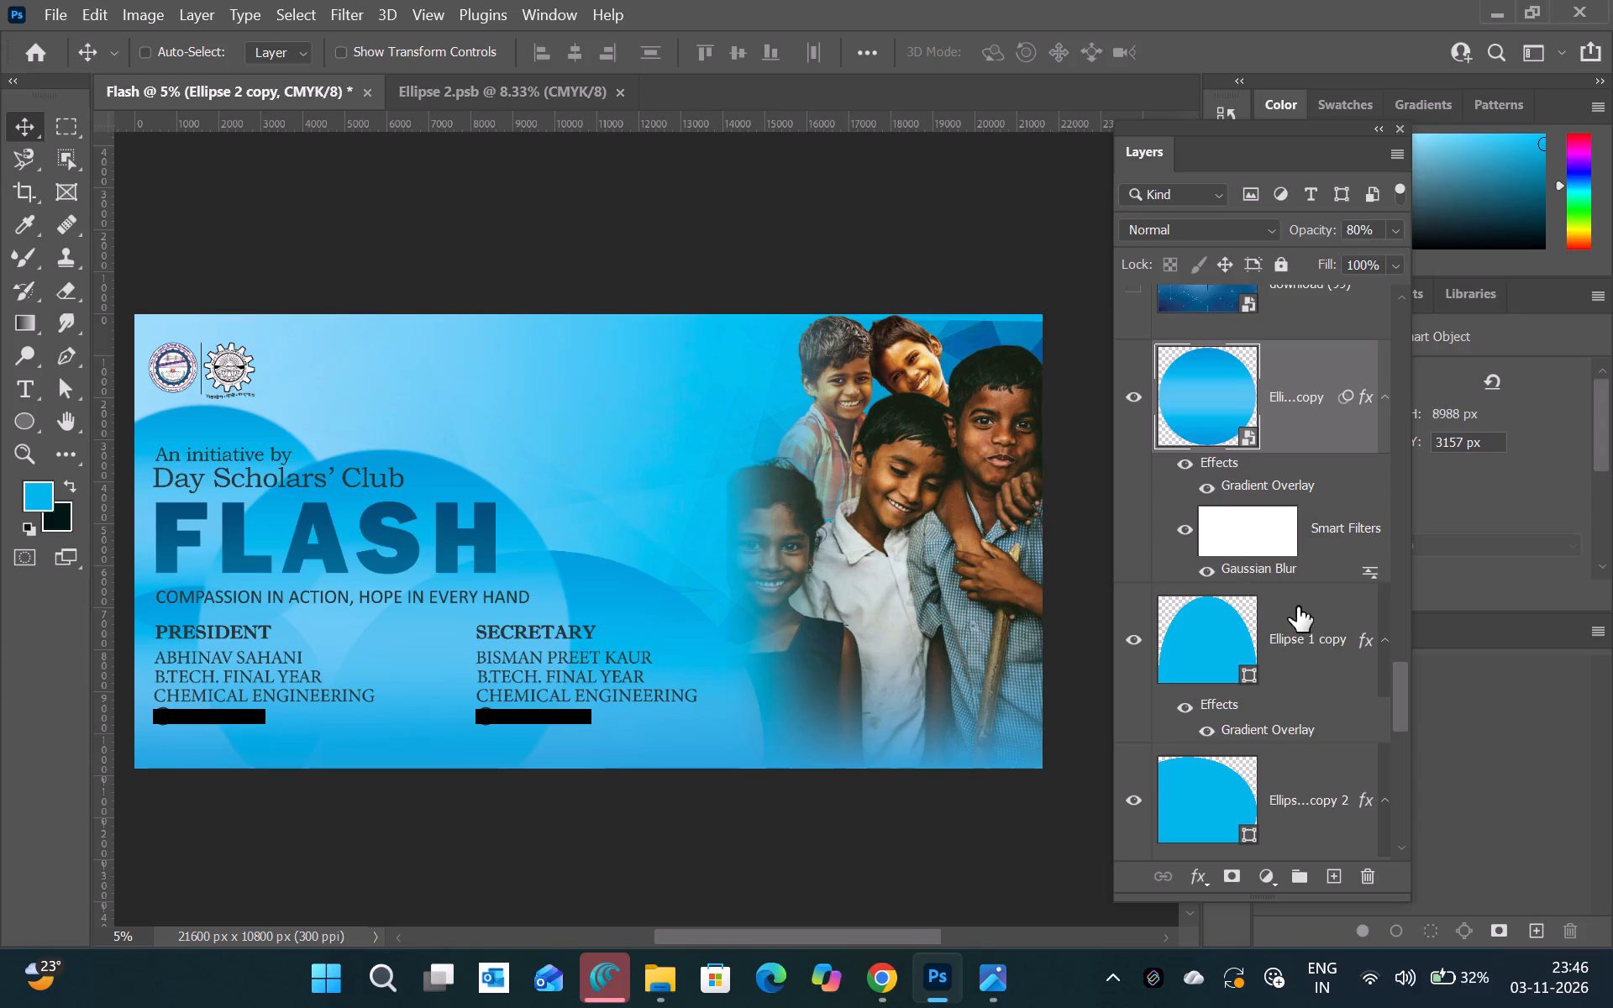
scroll(1307, 615, down, 2)
scroll(1307, 615, up, 1)
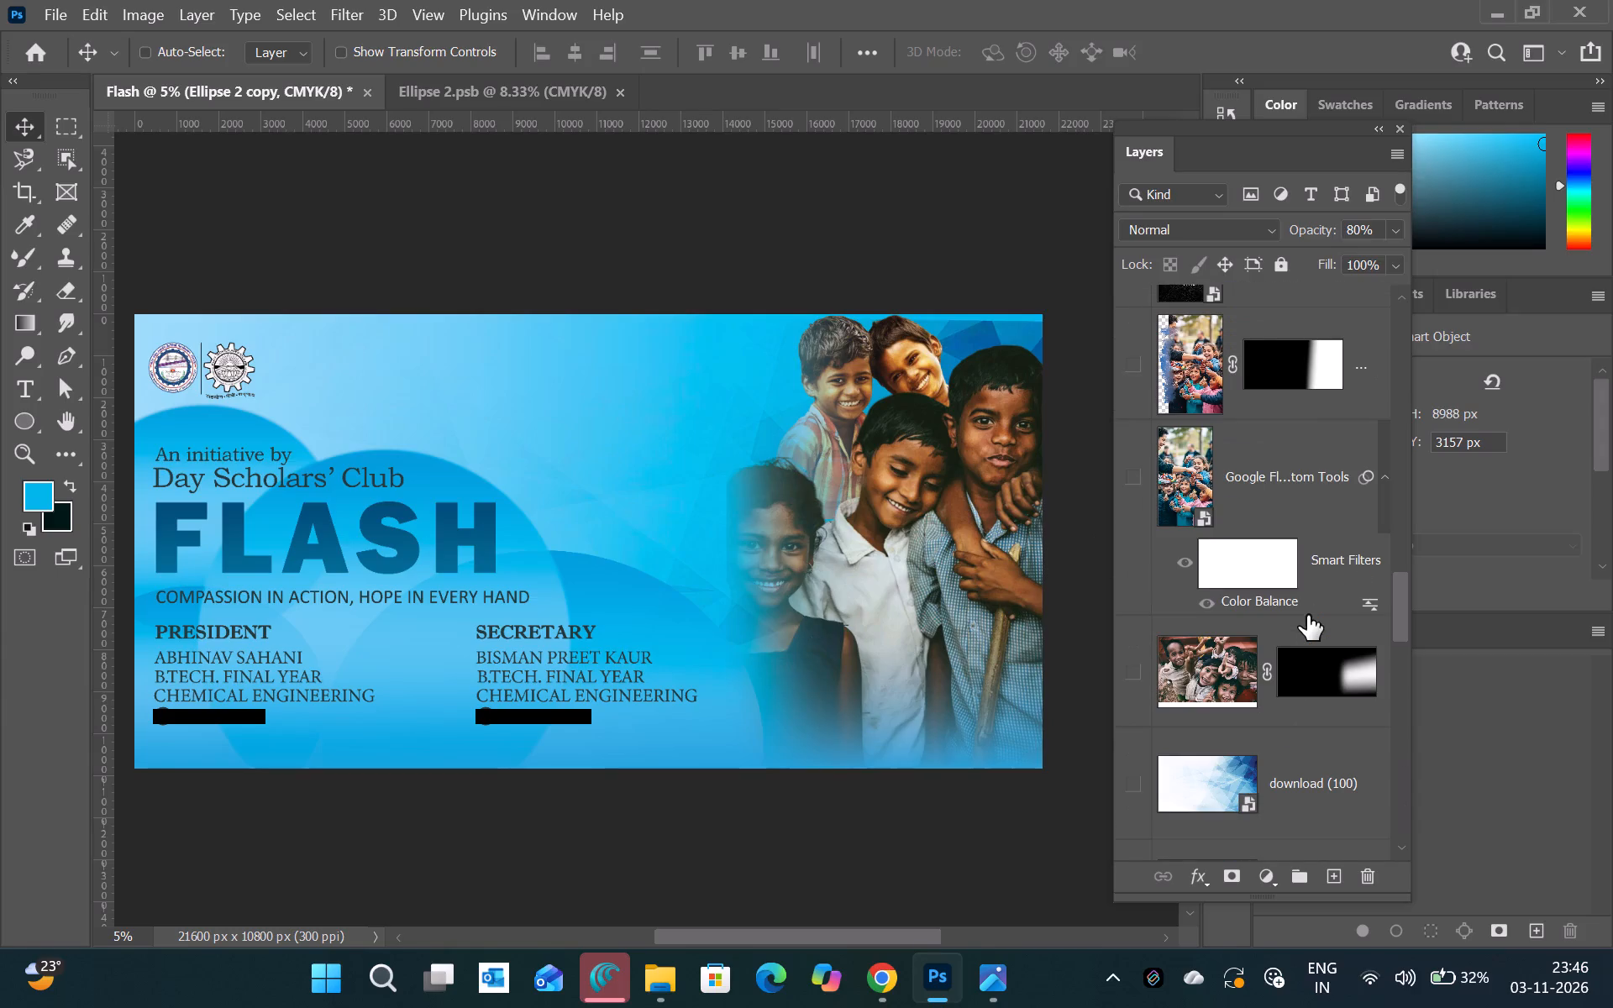
scroll(1285, 587, up, 2)
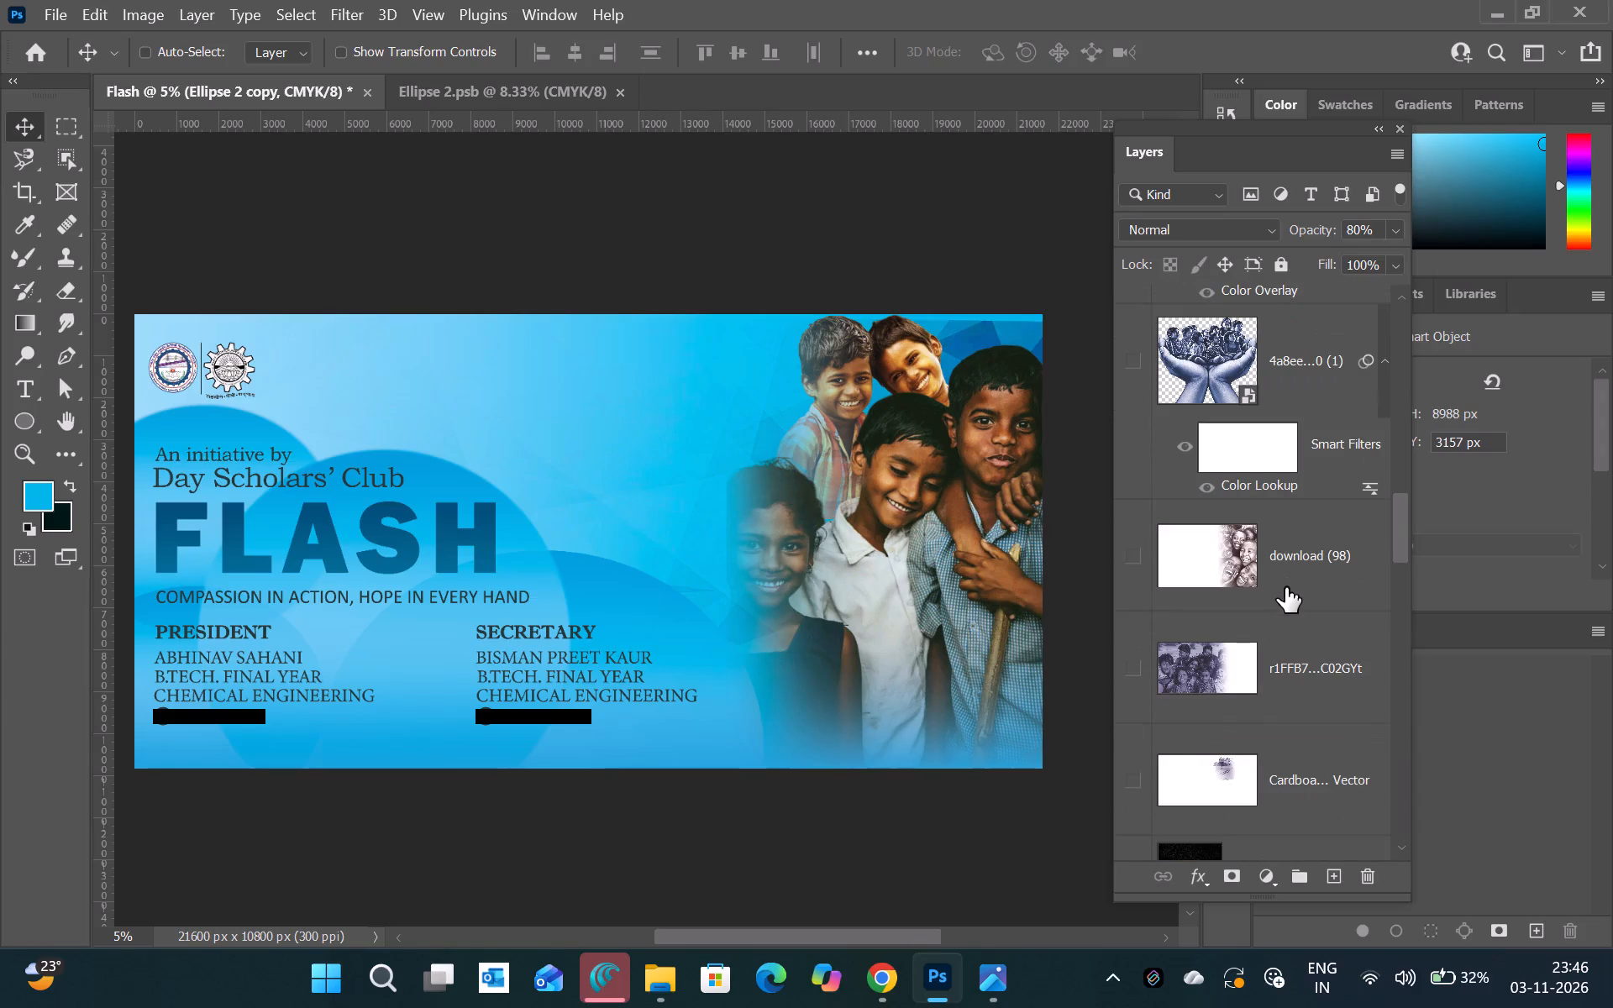
scroll(1290, 378, up, 1)
click(1290, 377)
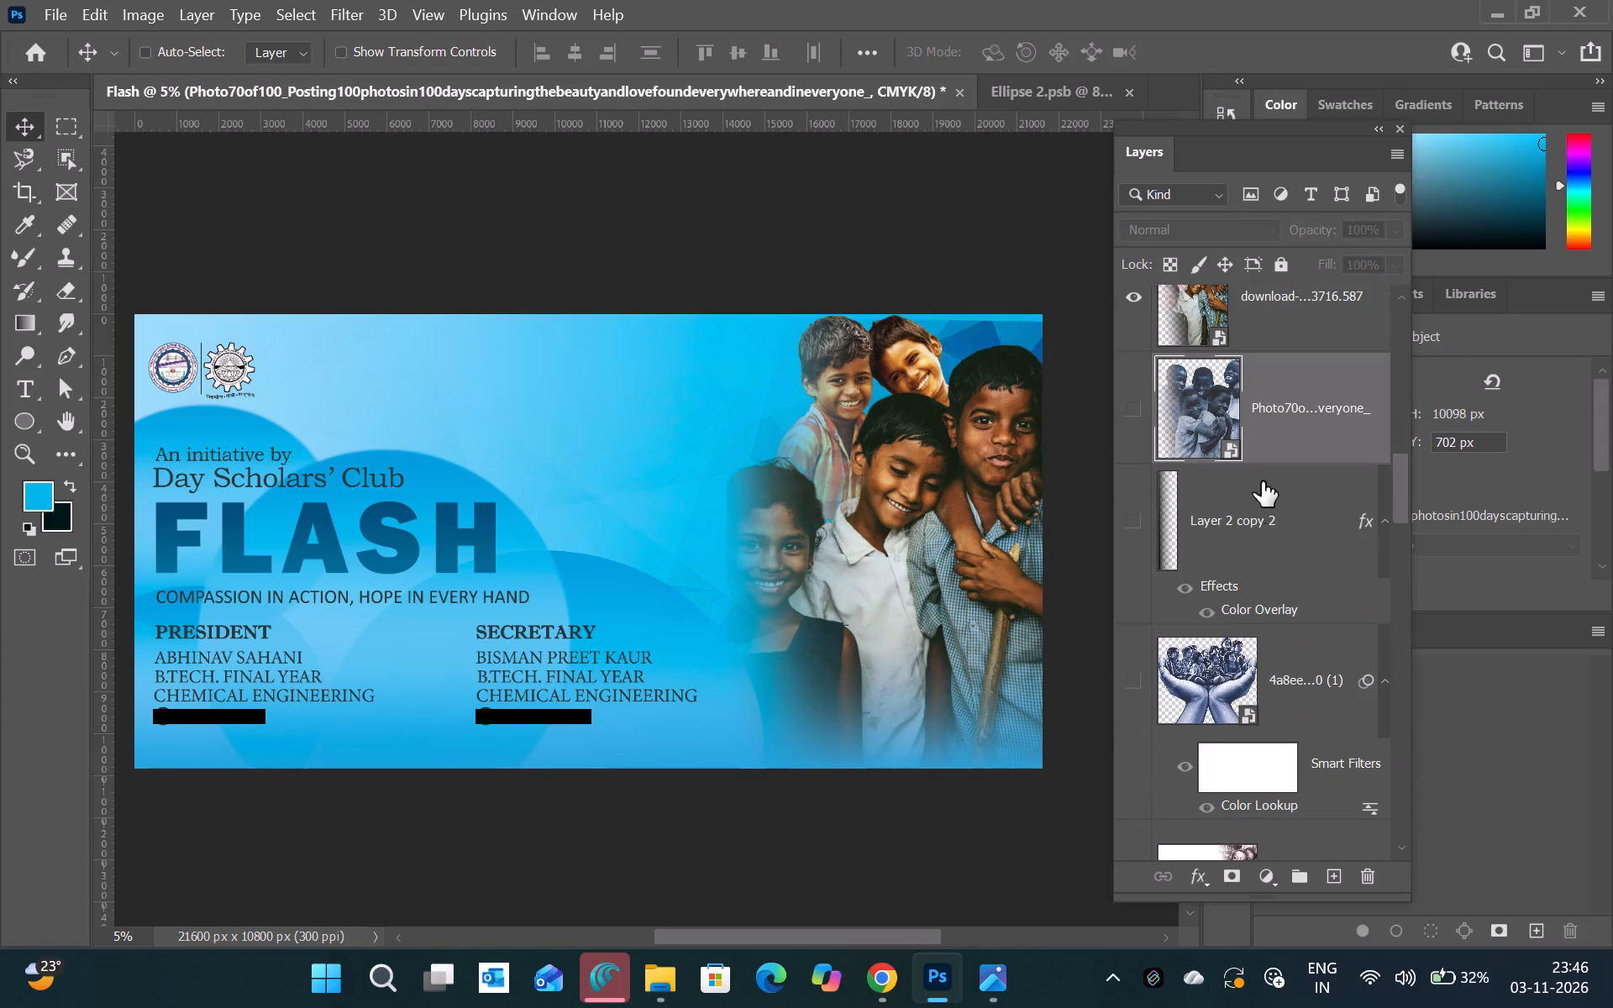
click(1264, 652)
key(Delete)
key(Delete)
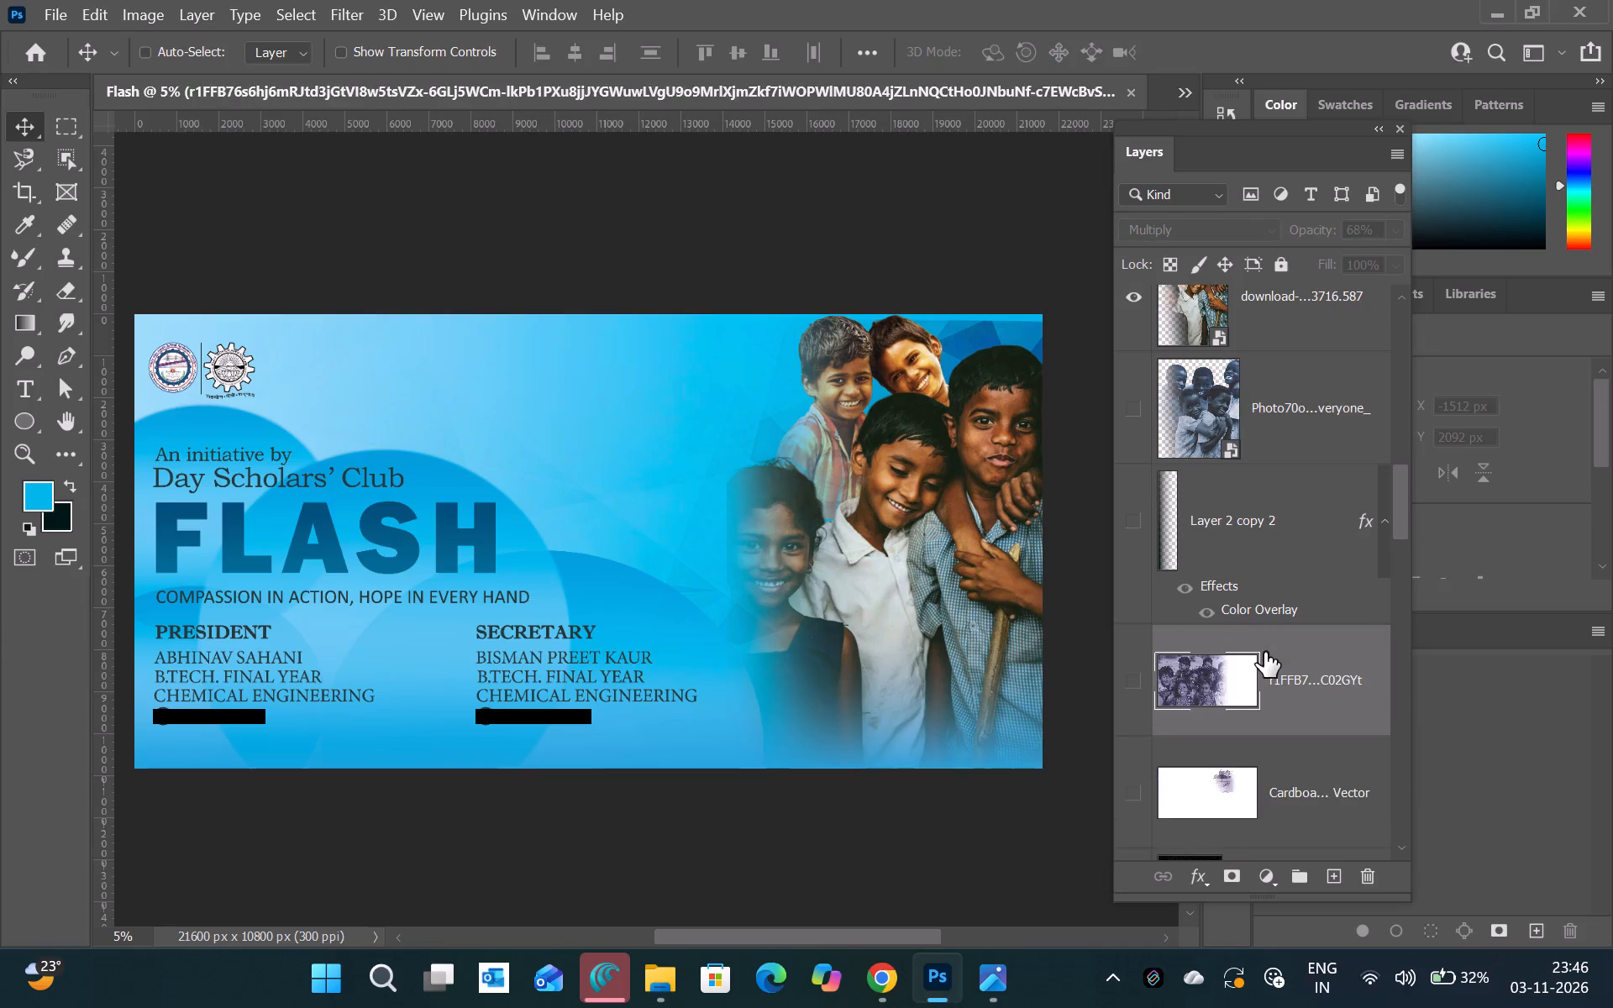
key(Delete)
key(Delete)
key(Delete)
key(Delete)
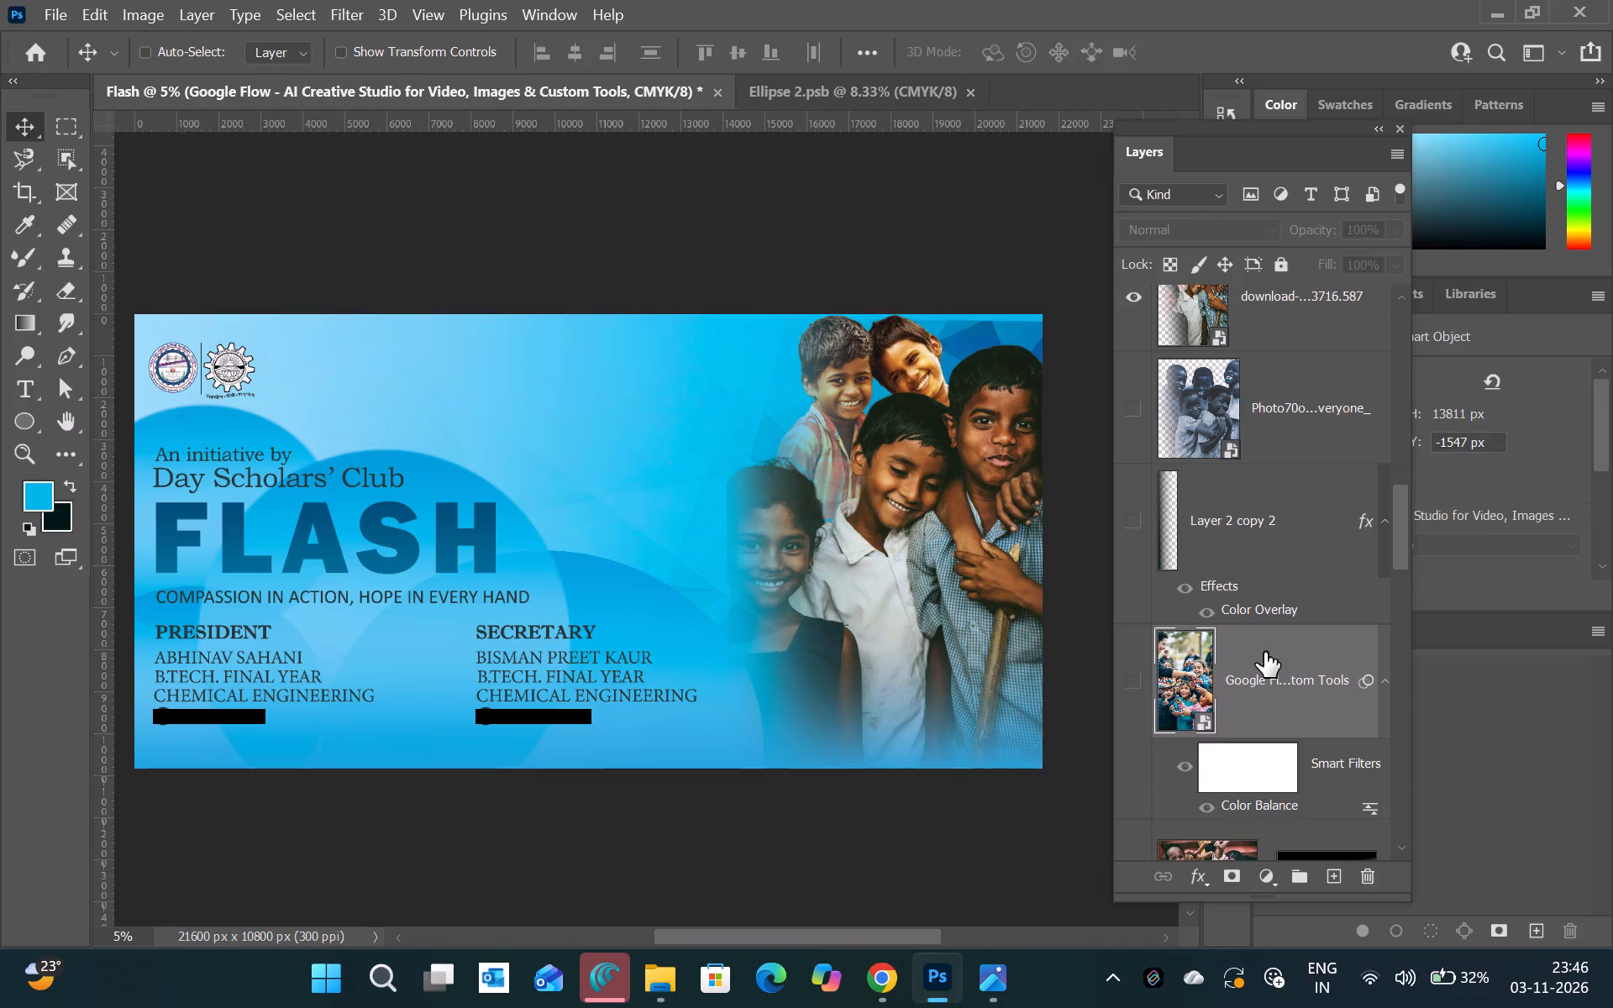
key(Delete)
key(Delete)
key(Delete)
key(Delete)
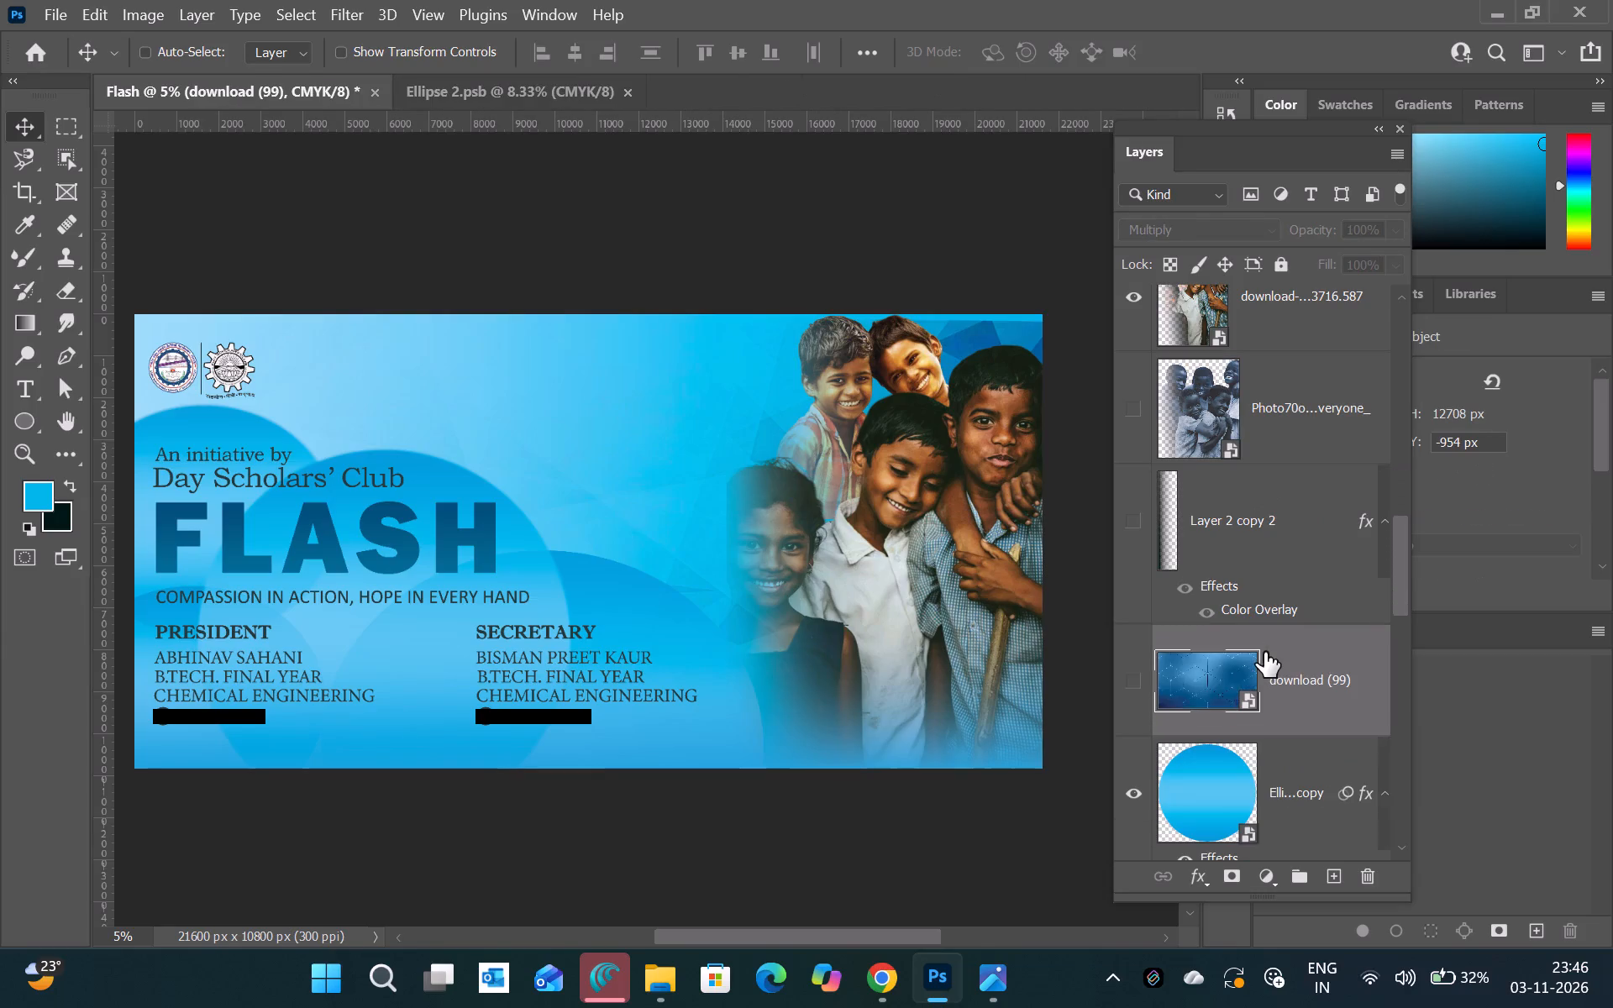
key(Delete)
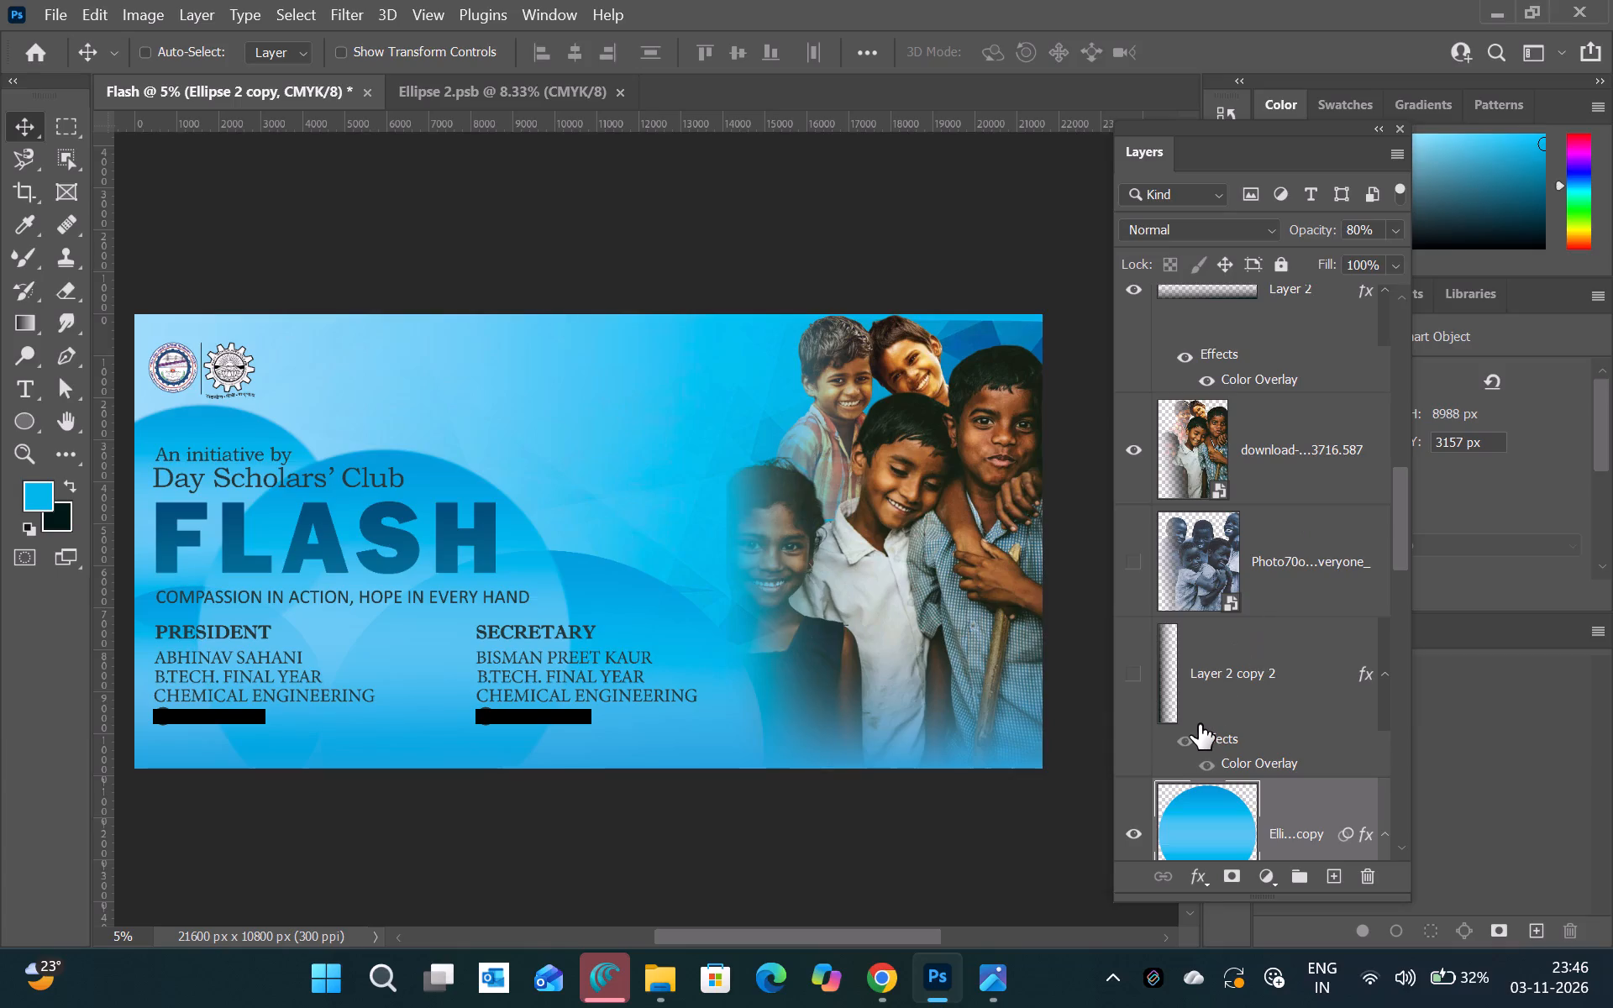
Delete the hidden blue-toned children photo layer directly below the combined children cutout.
click(1198, 725)
key(Delete)
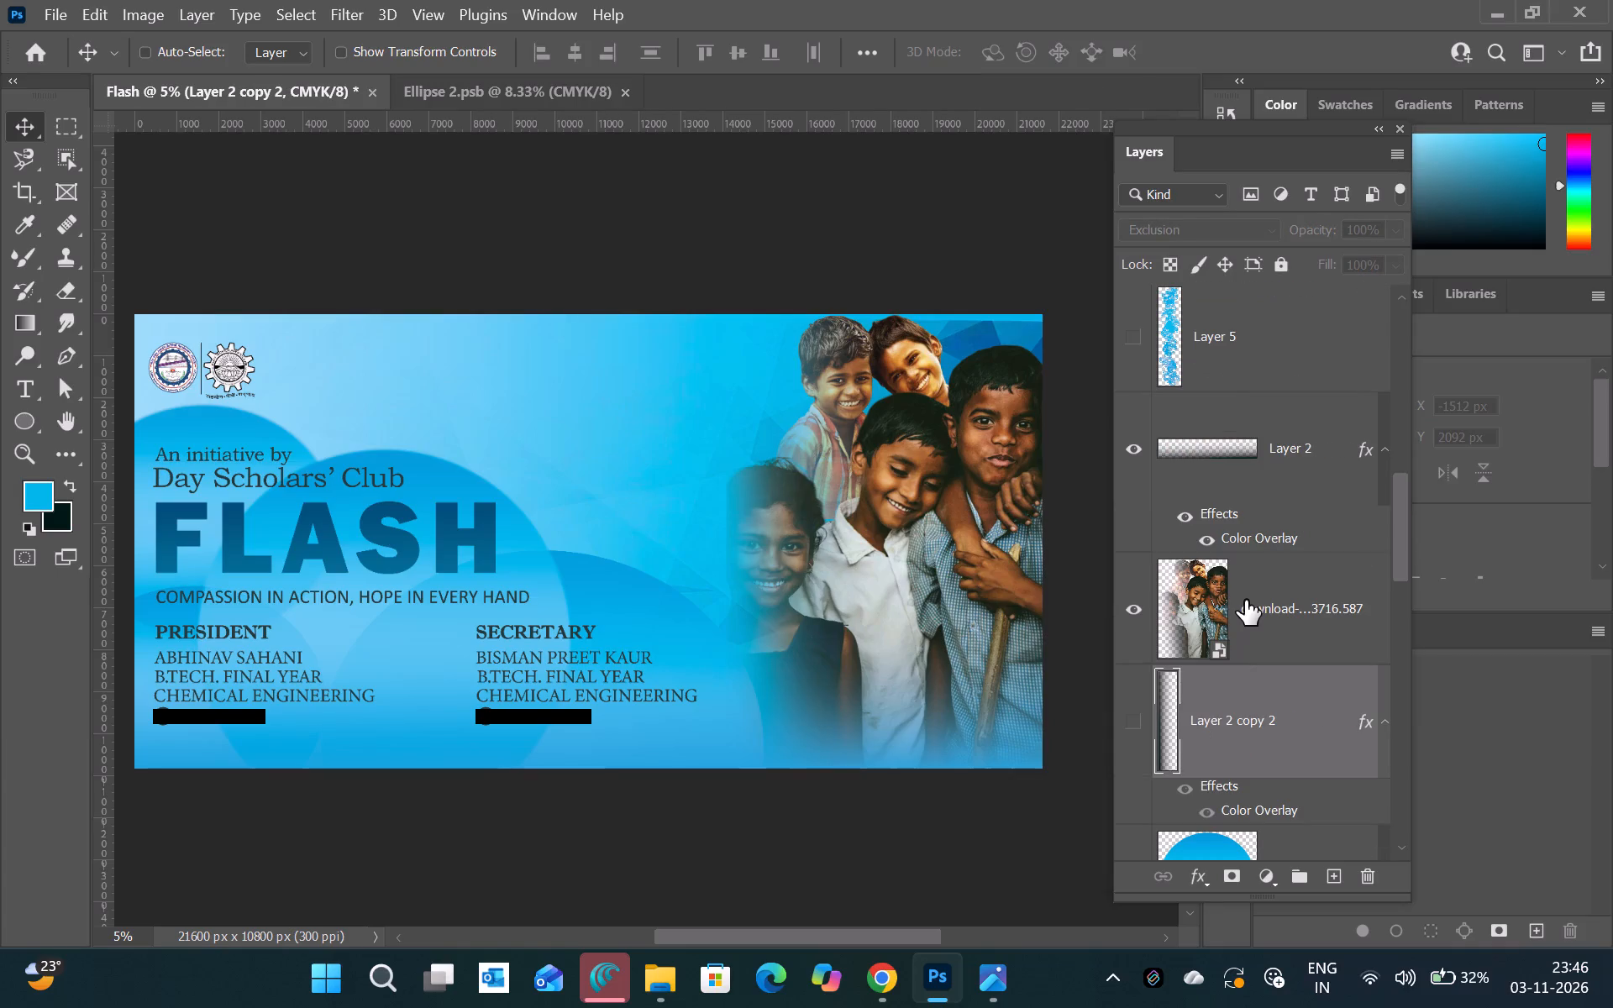
Apply a colorized Hue/Saturation adjustment to the combined children cutout with hue 193 and saturation 25.
click(1245, 600)
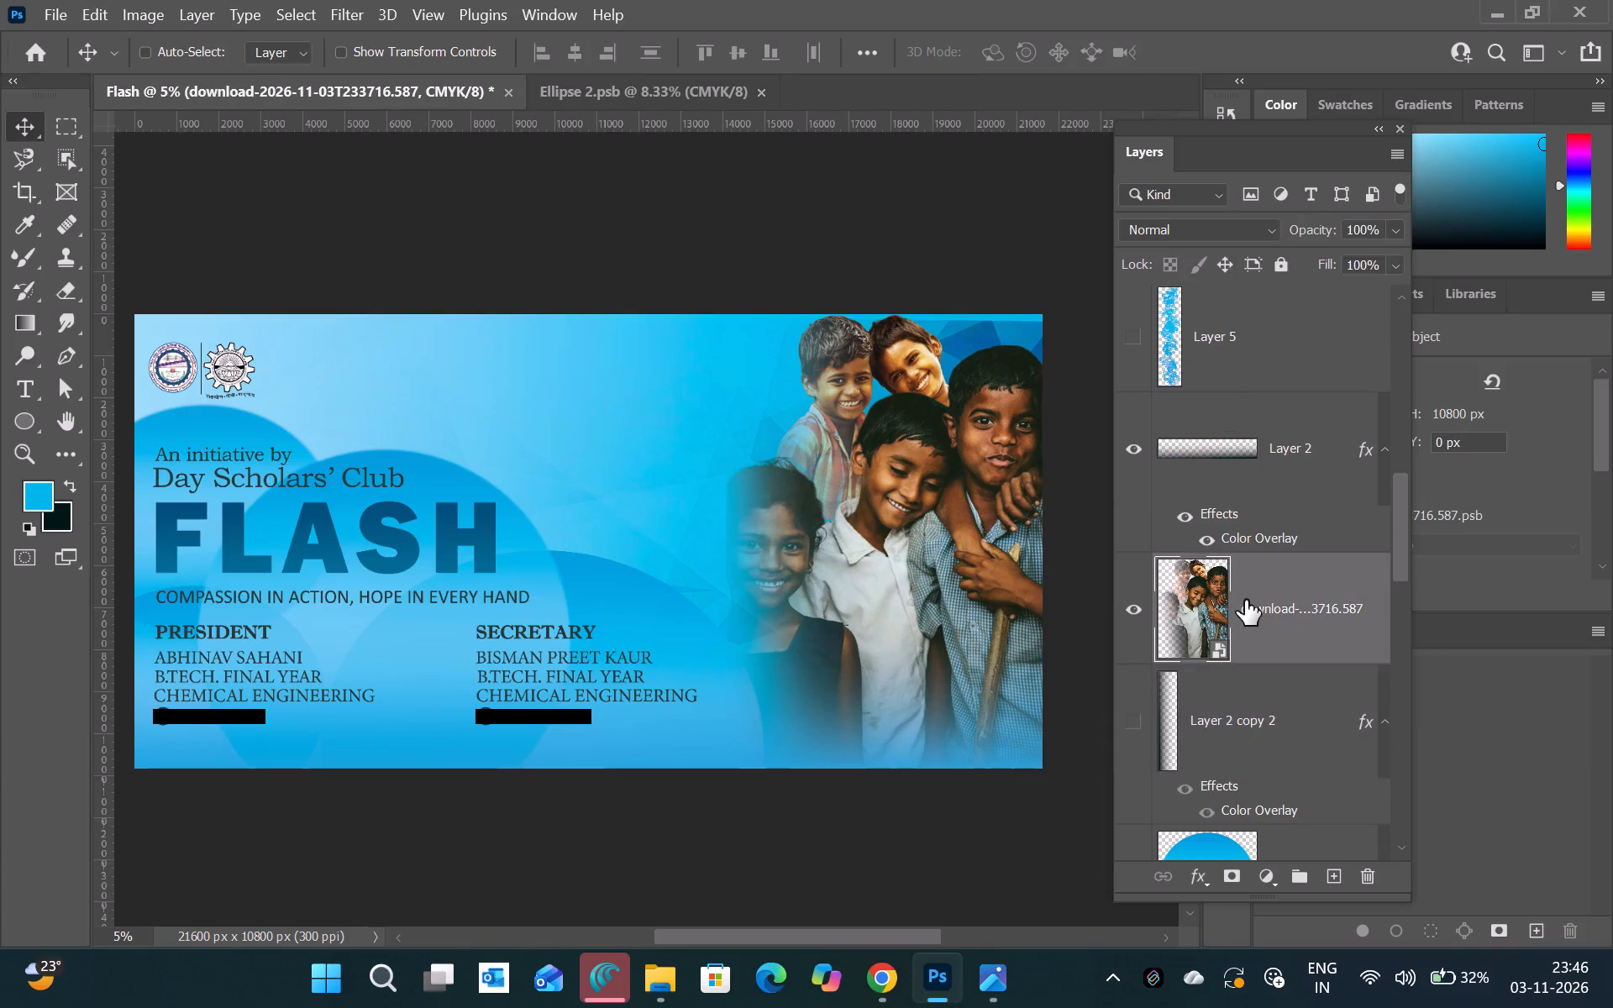
click(162, 4)
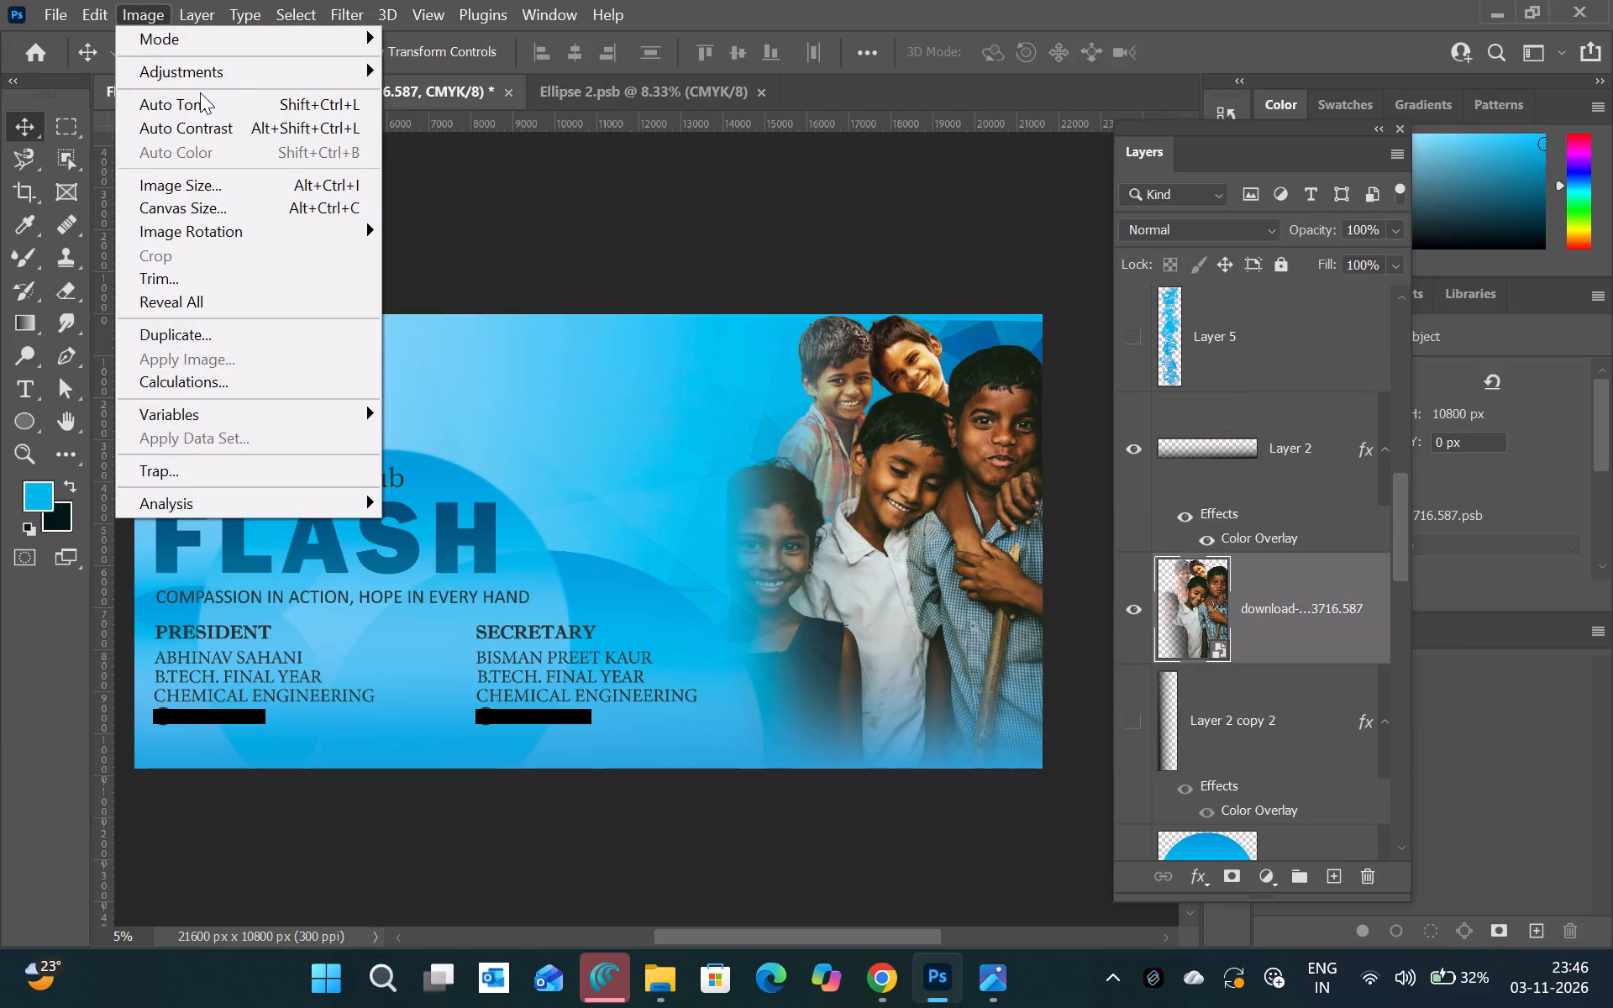
click(224, 80)
click(455, 186)
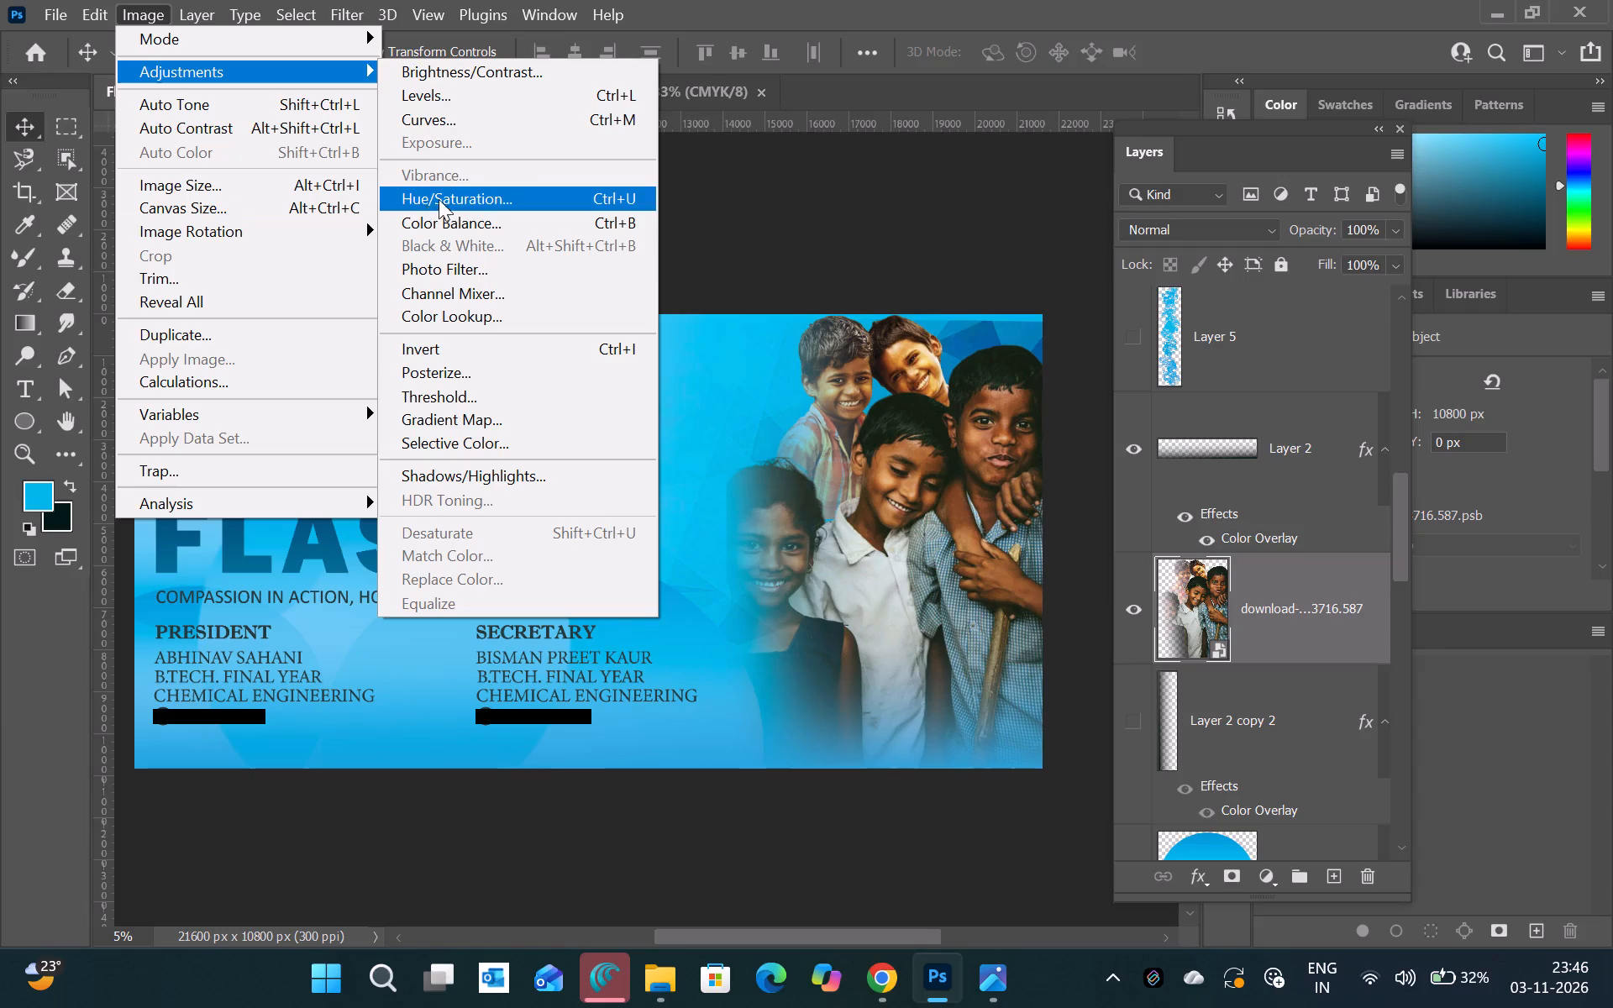
click(426, 205)
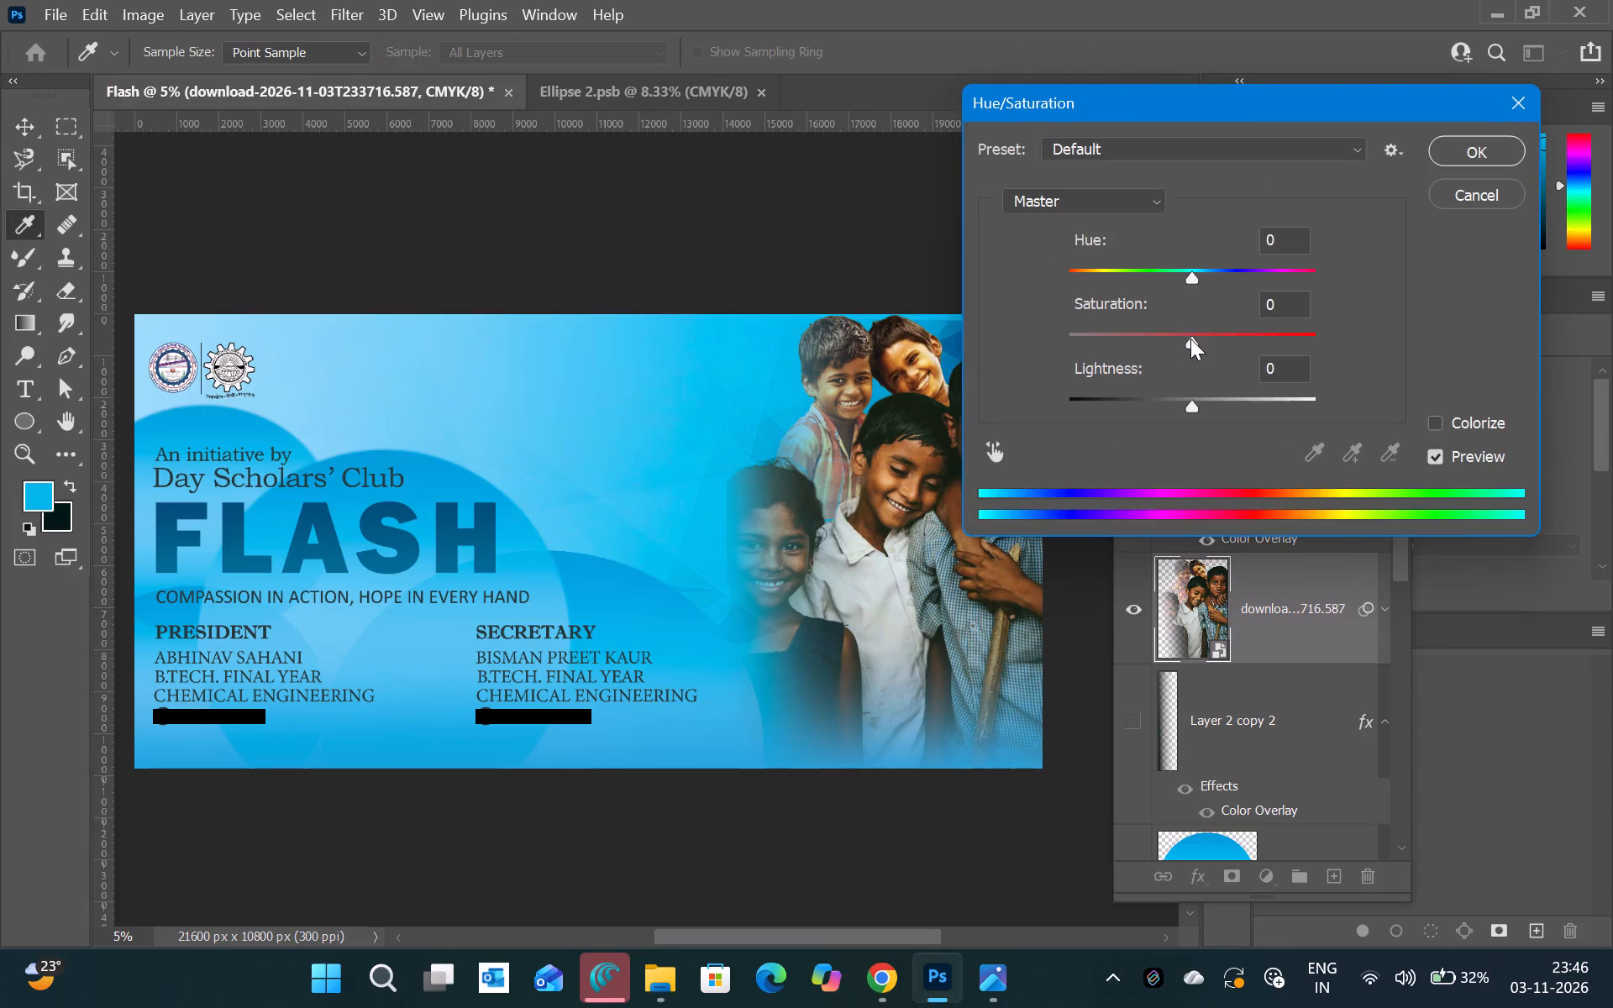
drag(1190, 341, 1025, 365)
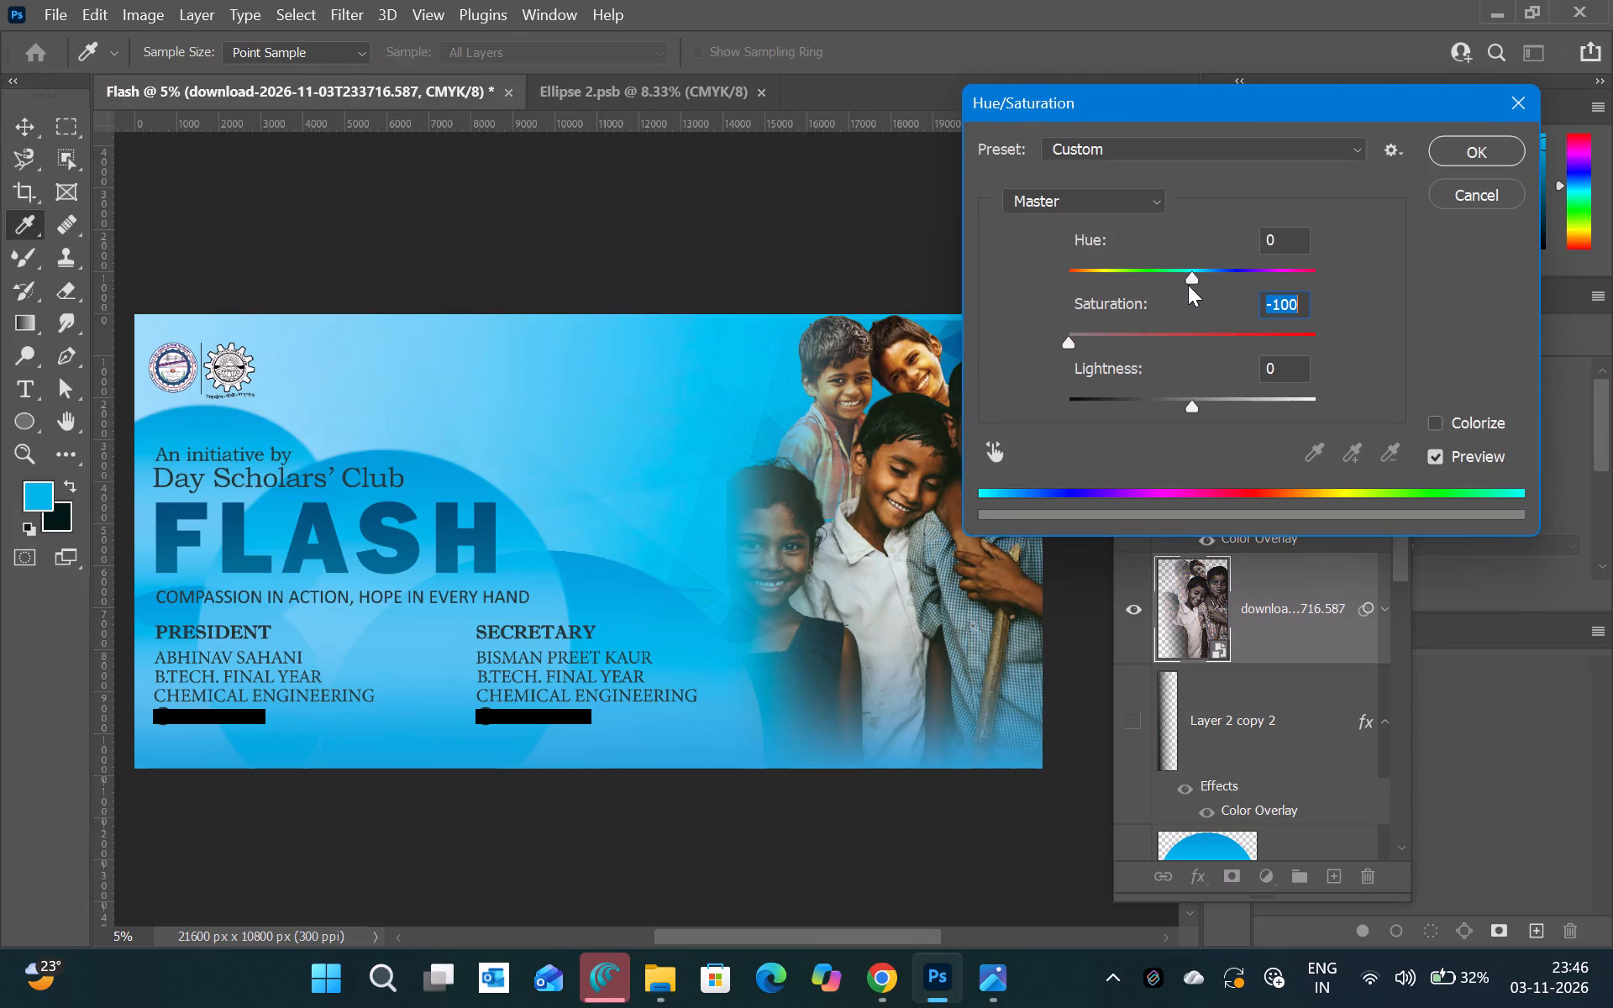
click(1440, 423)
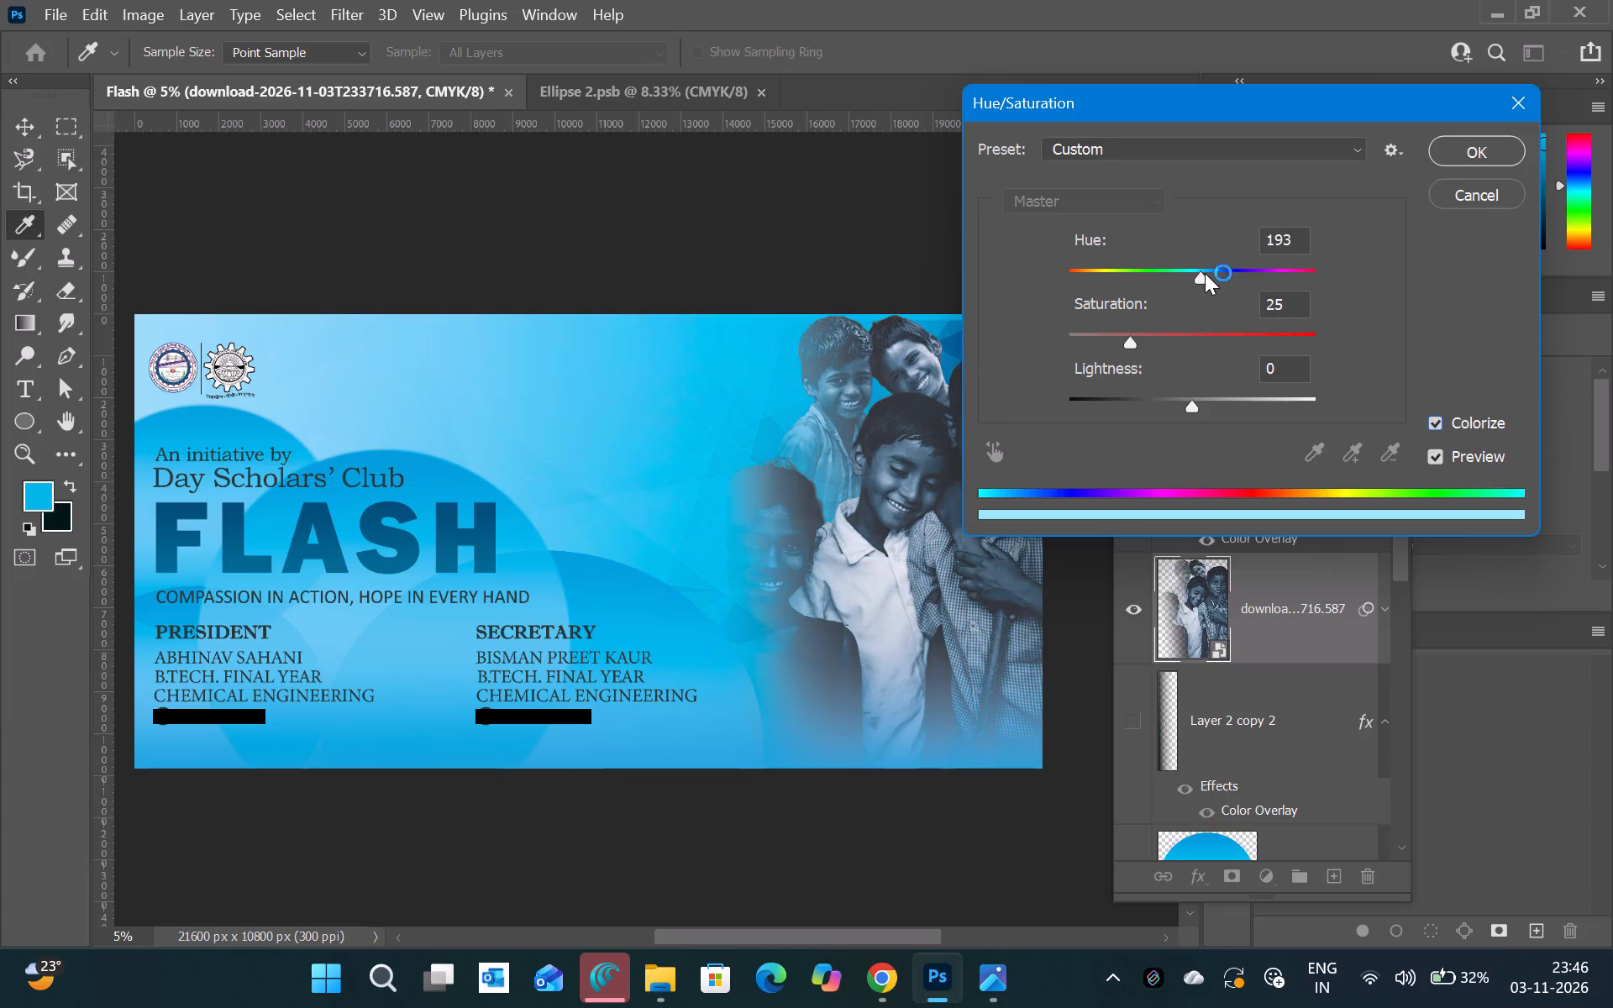
click(1475, 156)
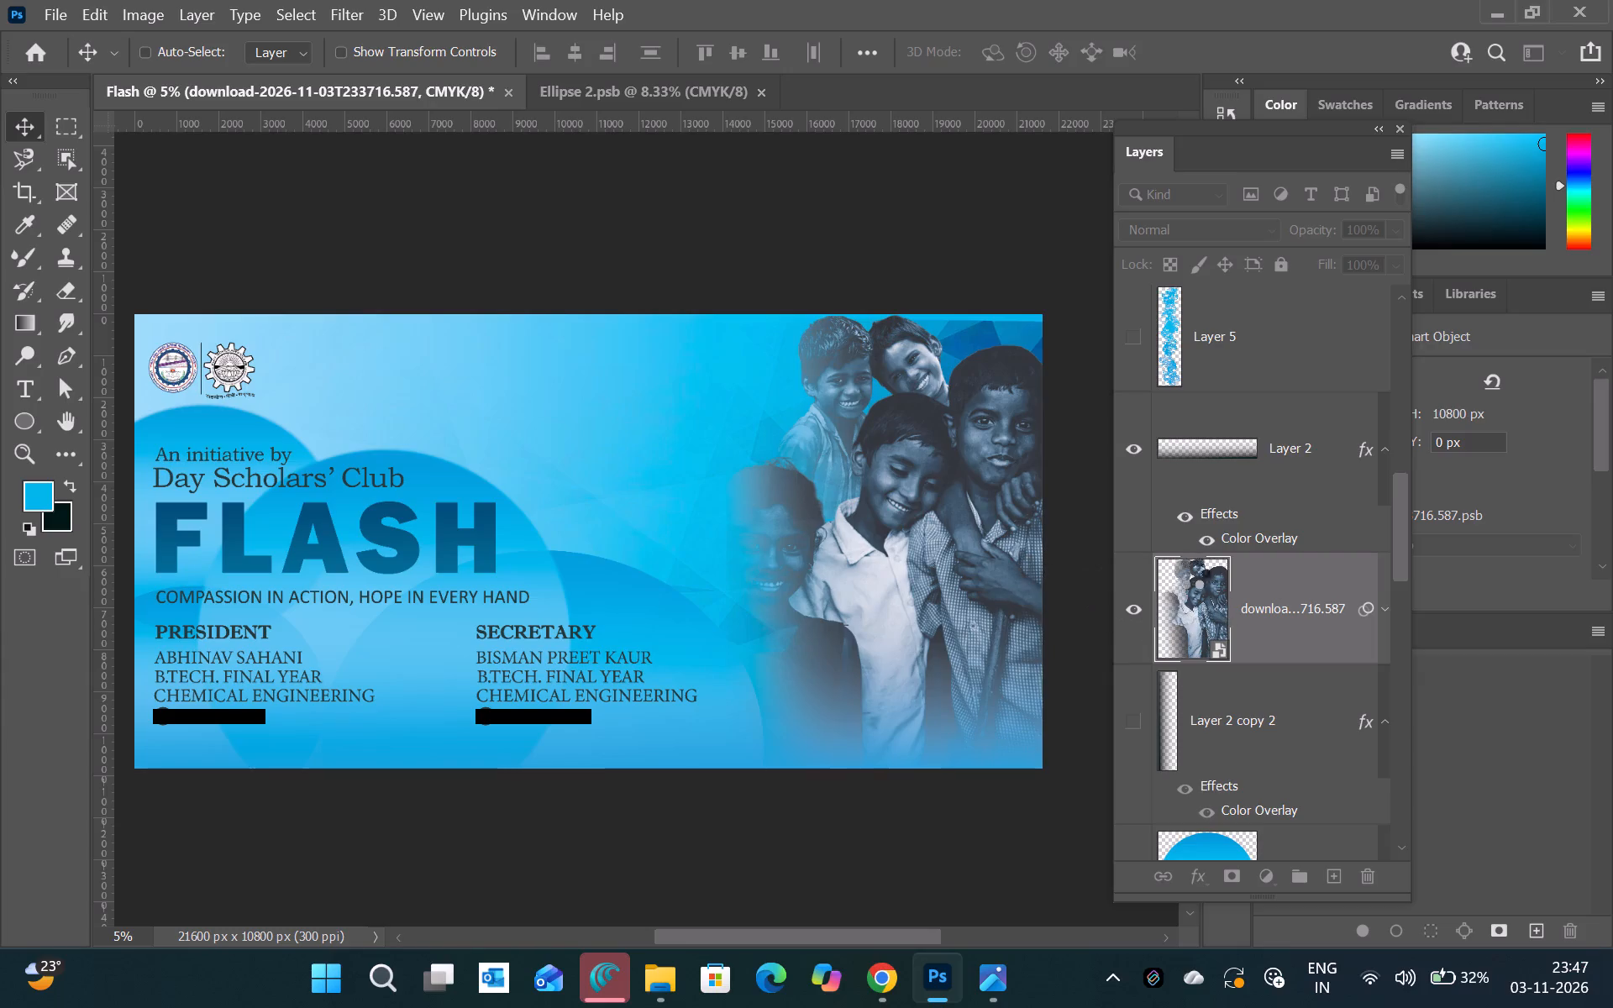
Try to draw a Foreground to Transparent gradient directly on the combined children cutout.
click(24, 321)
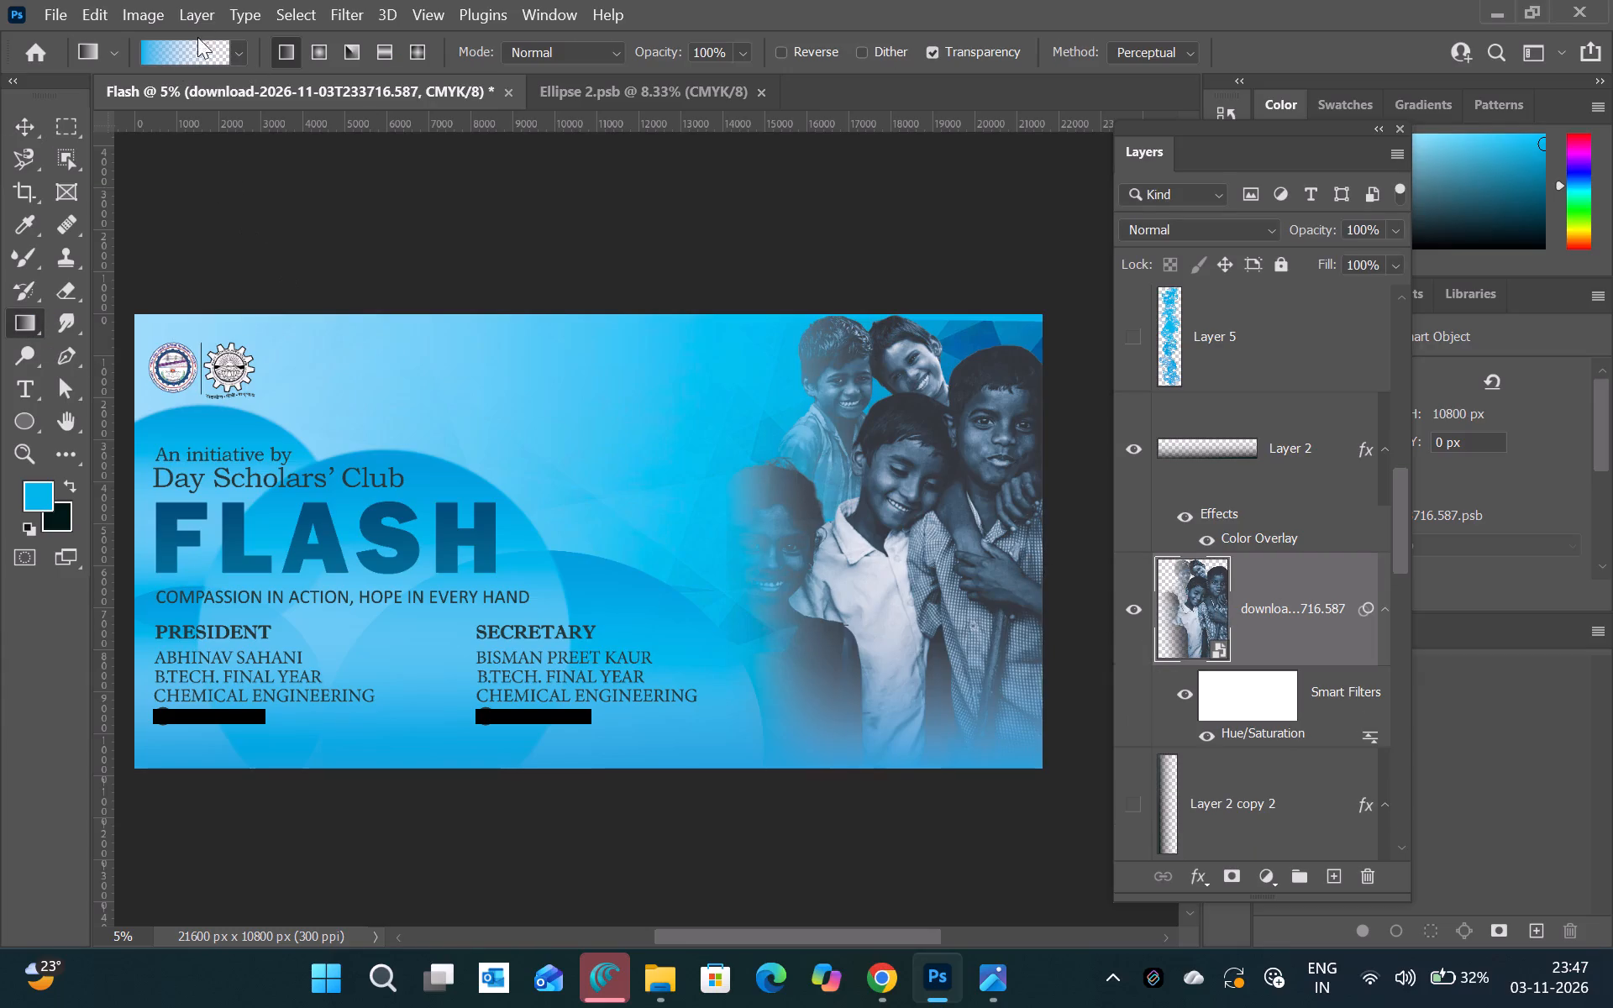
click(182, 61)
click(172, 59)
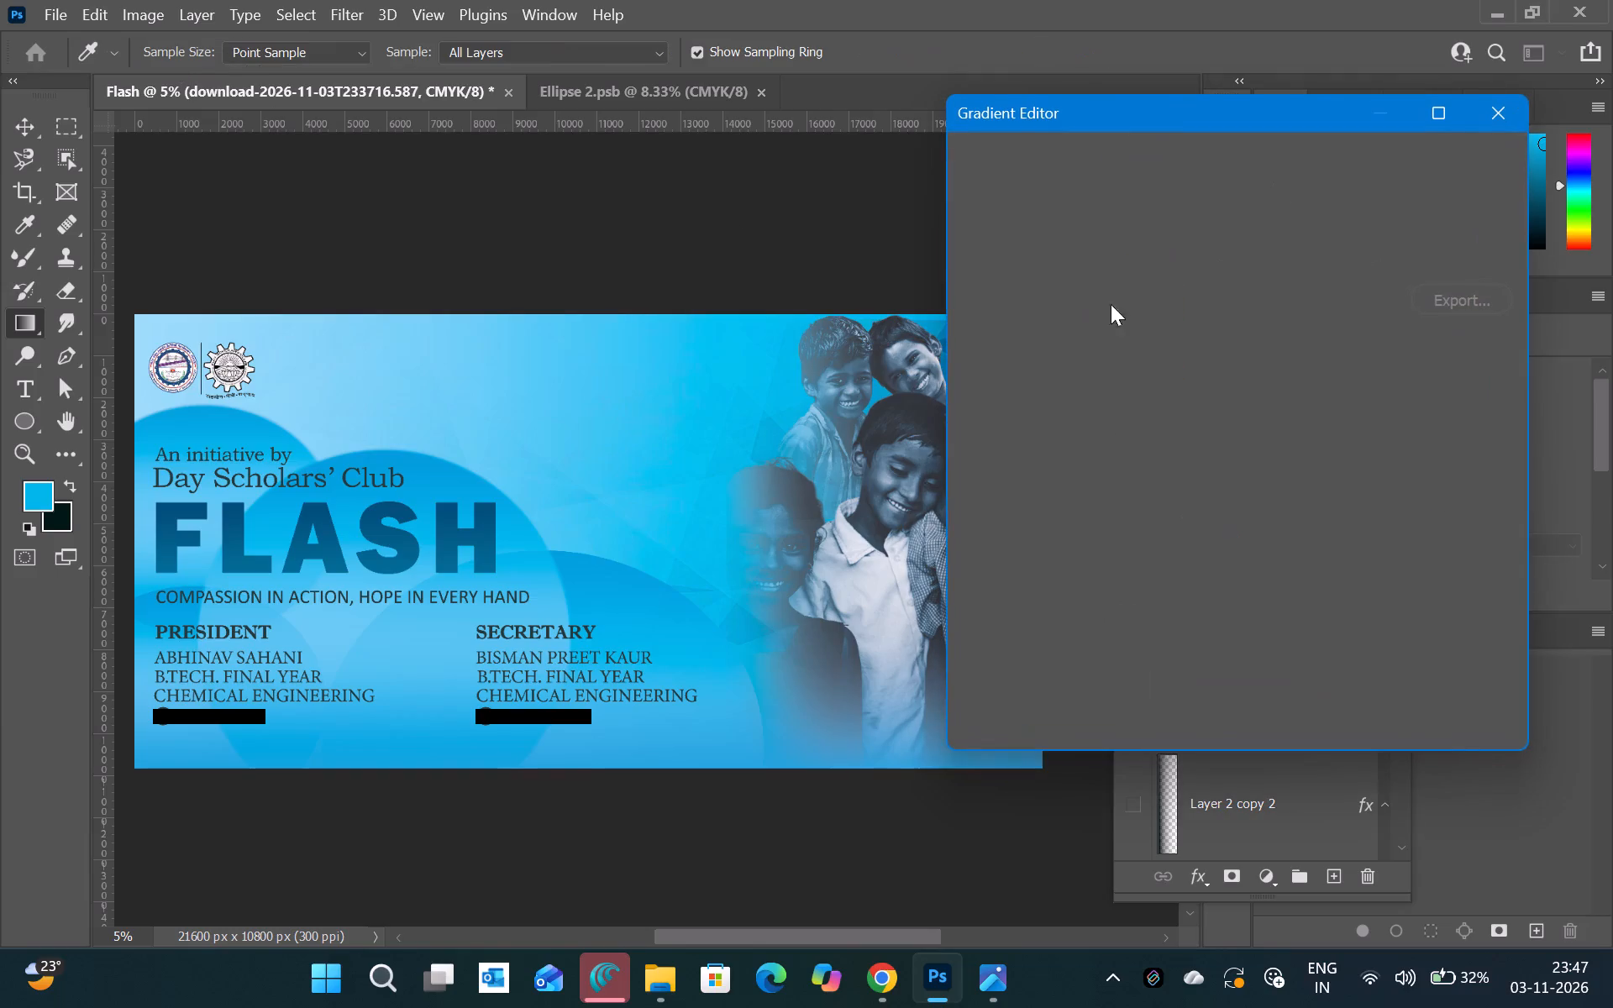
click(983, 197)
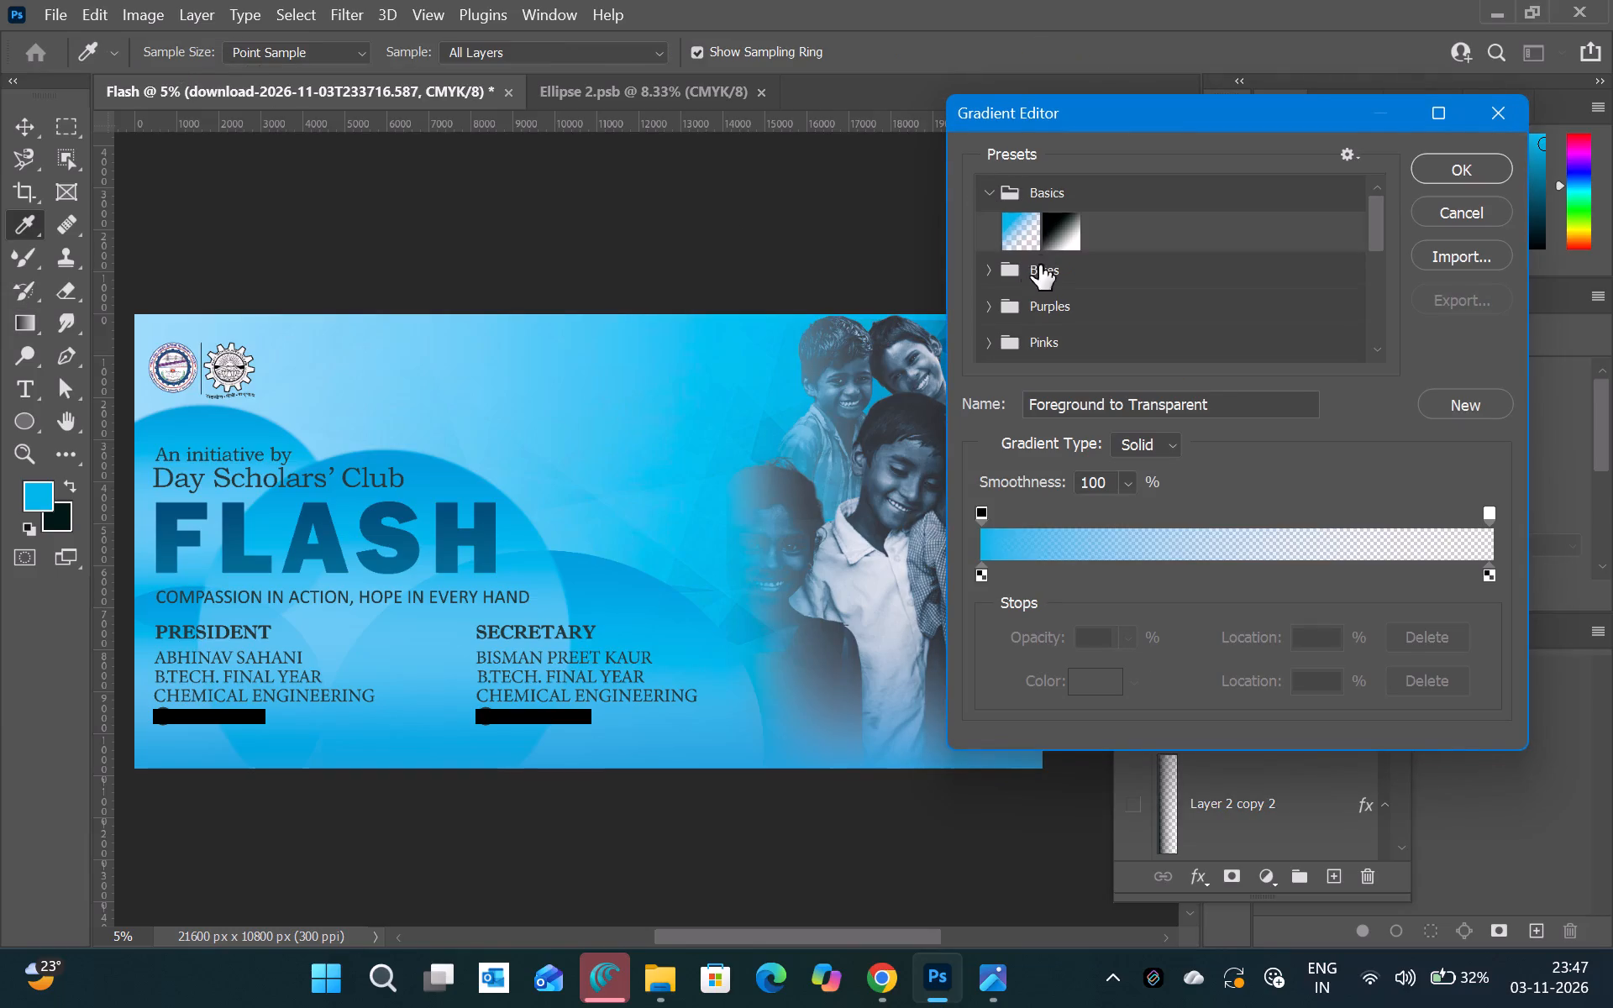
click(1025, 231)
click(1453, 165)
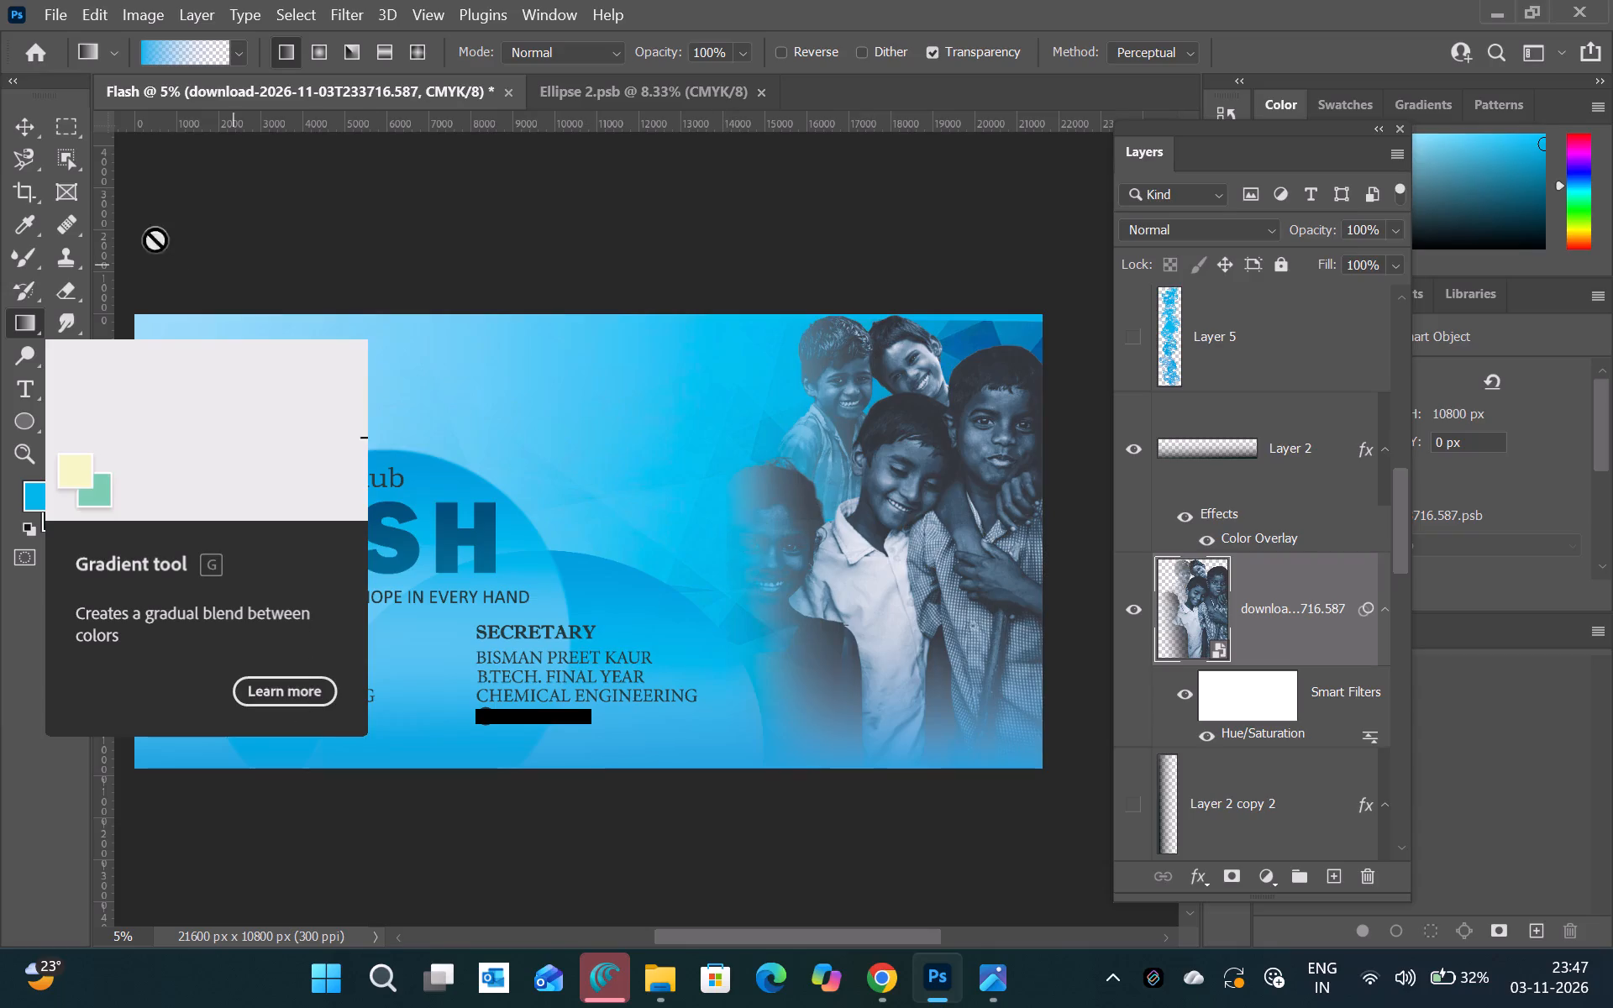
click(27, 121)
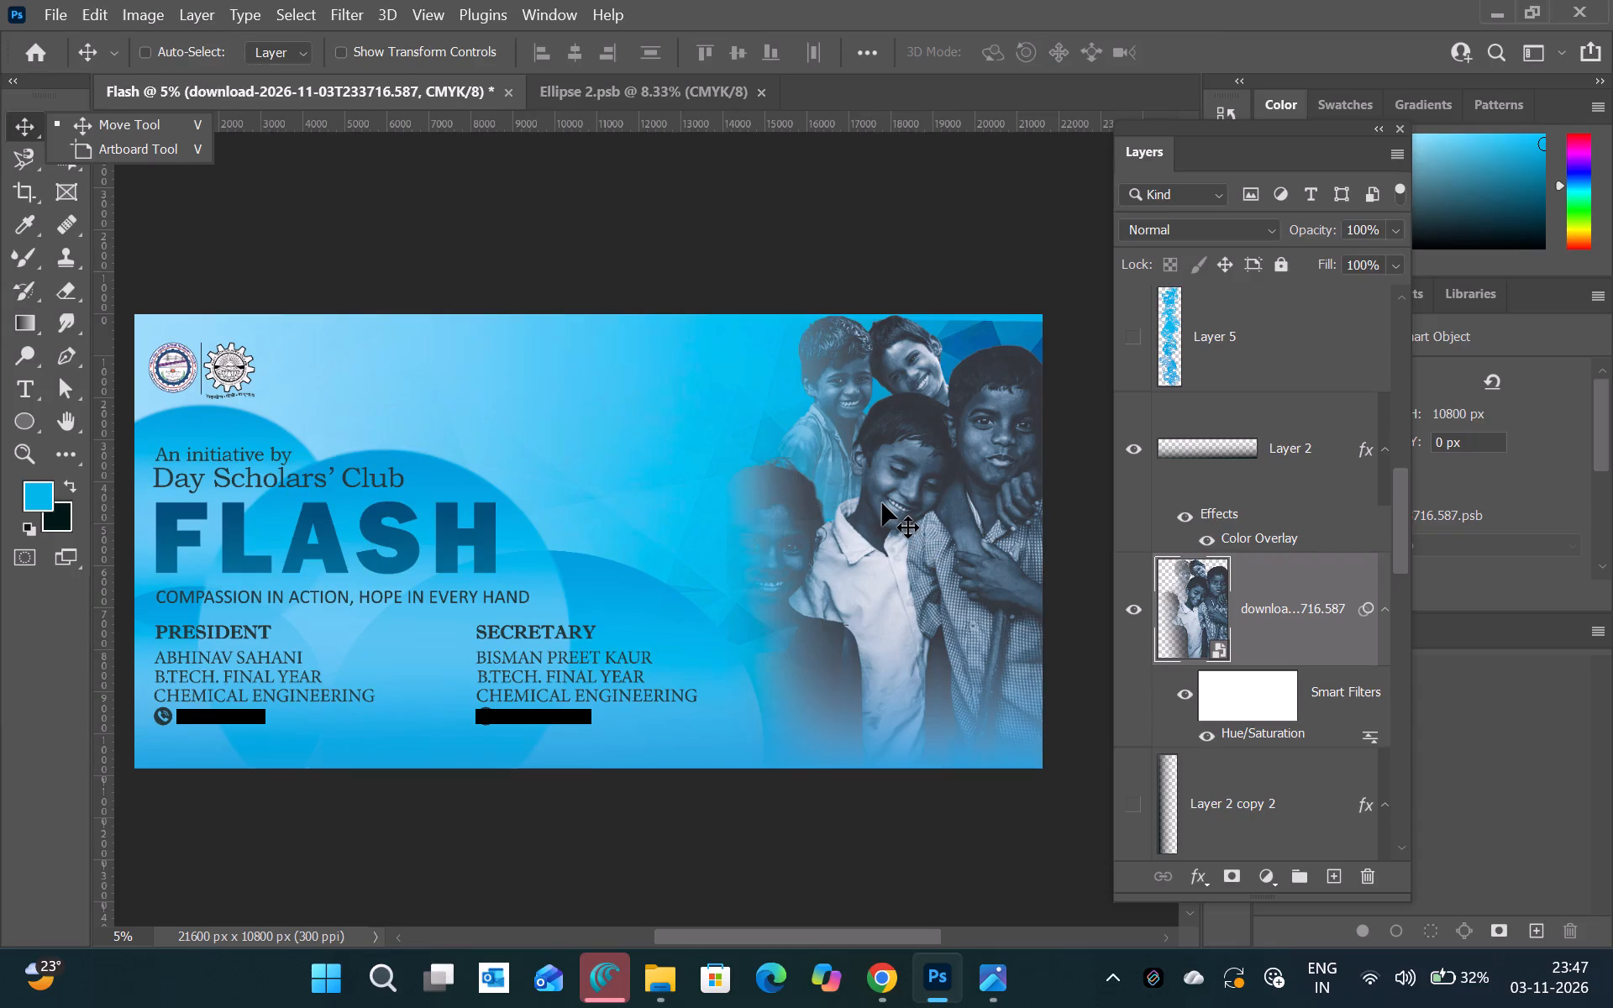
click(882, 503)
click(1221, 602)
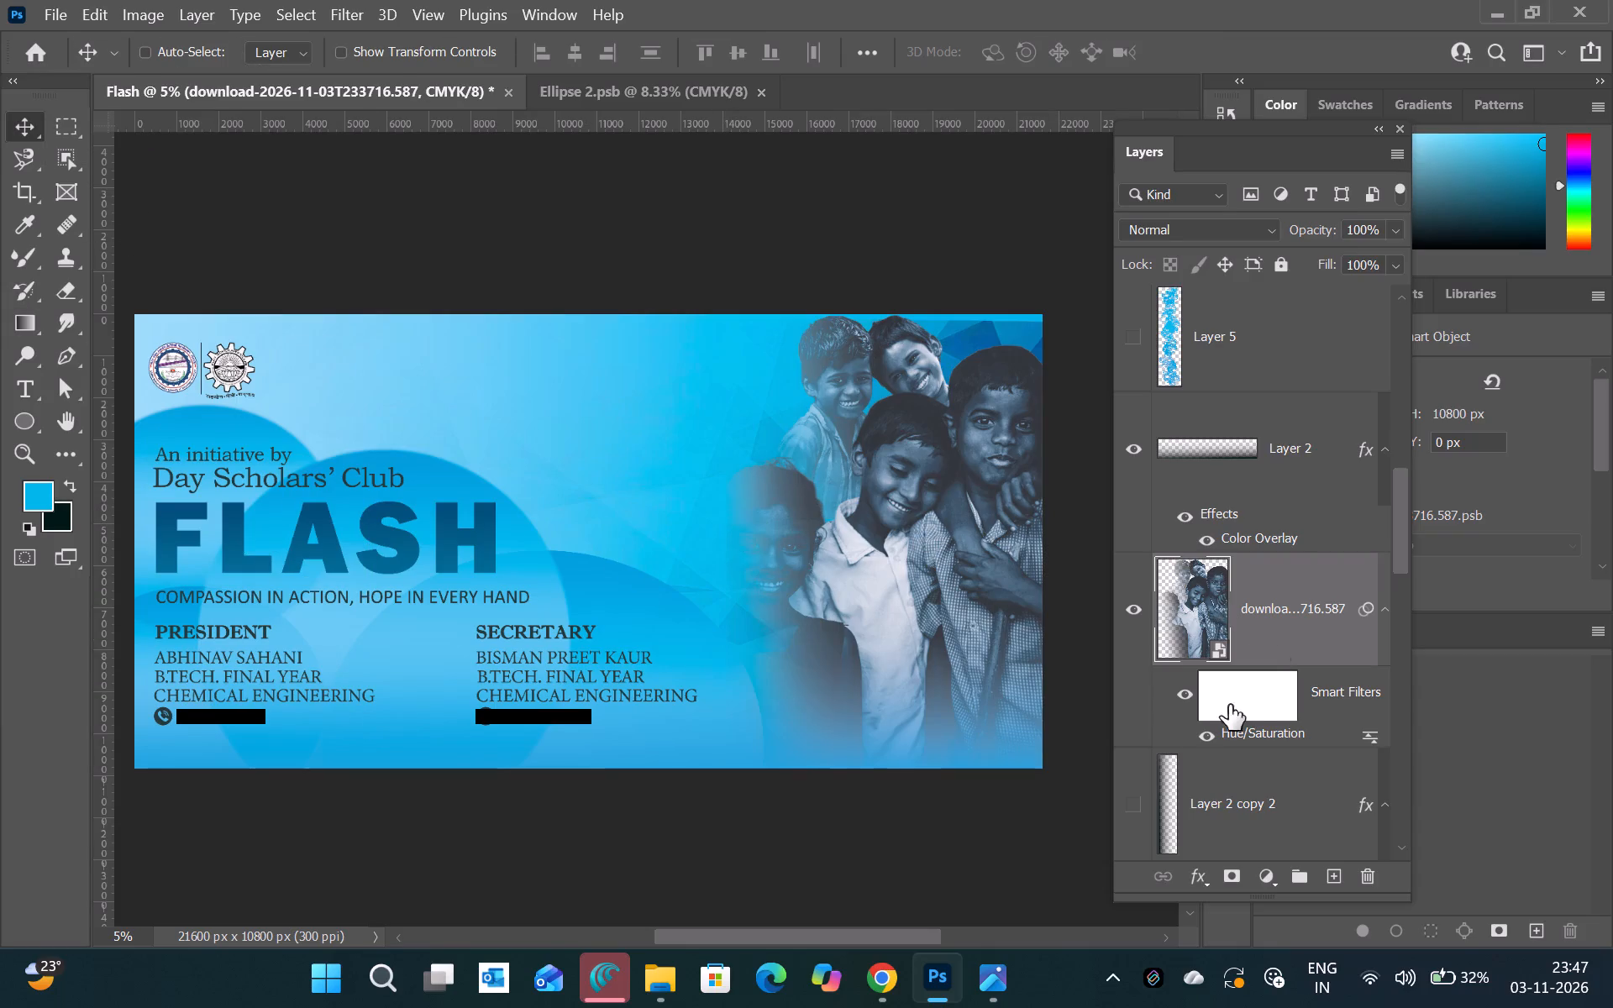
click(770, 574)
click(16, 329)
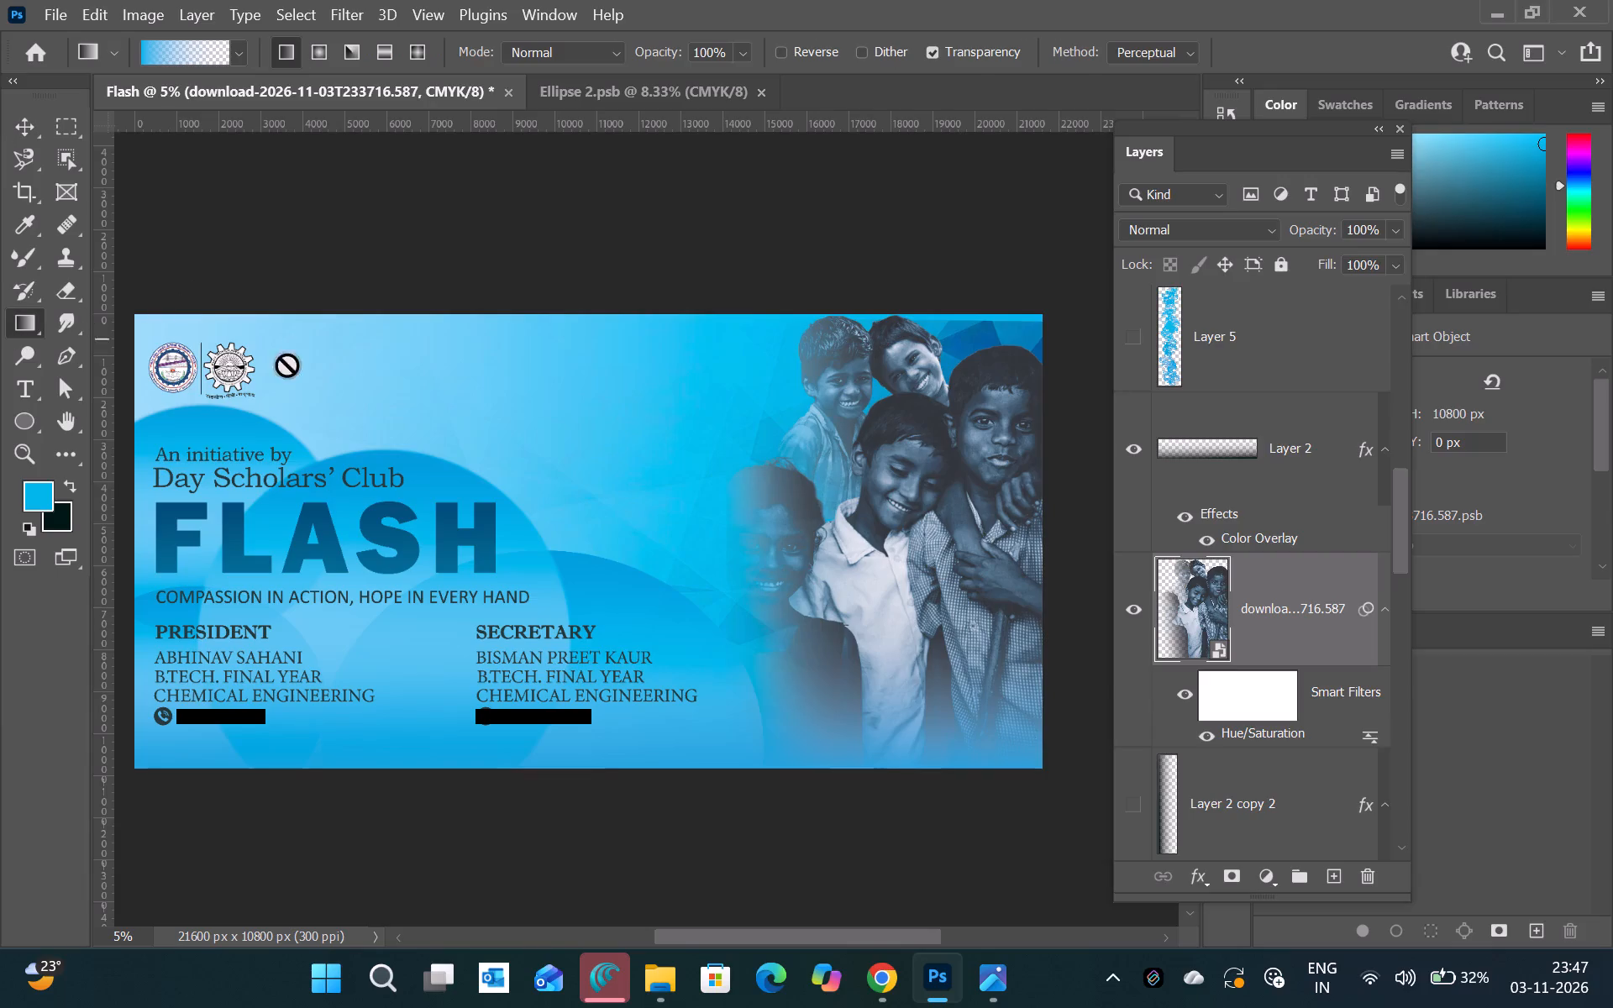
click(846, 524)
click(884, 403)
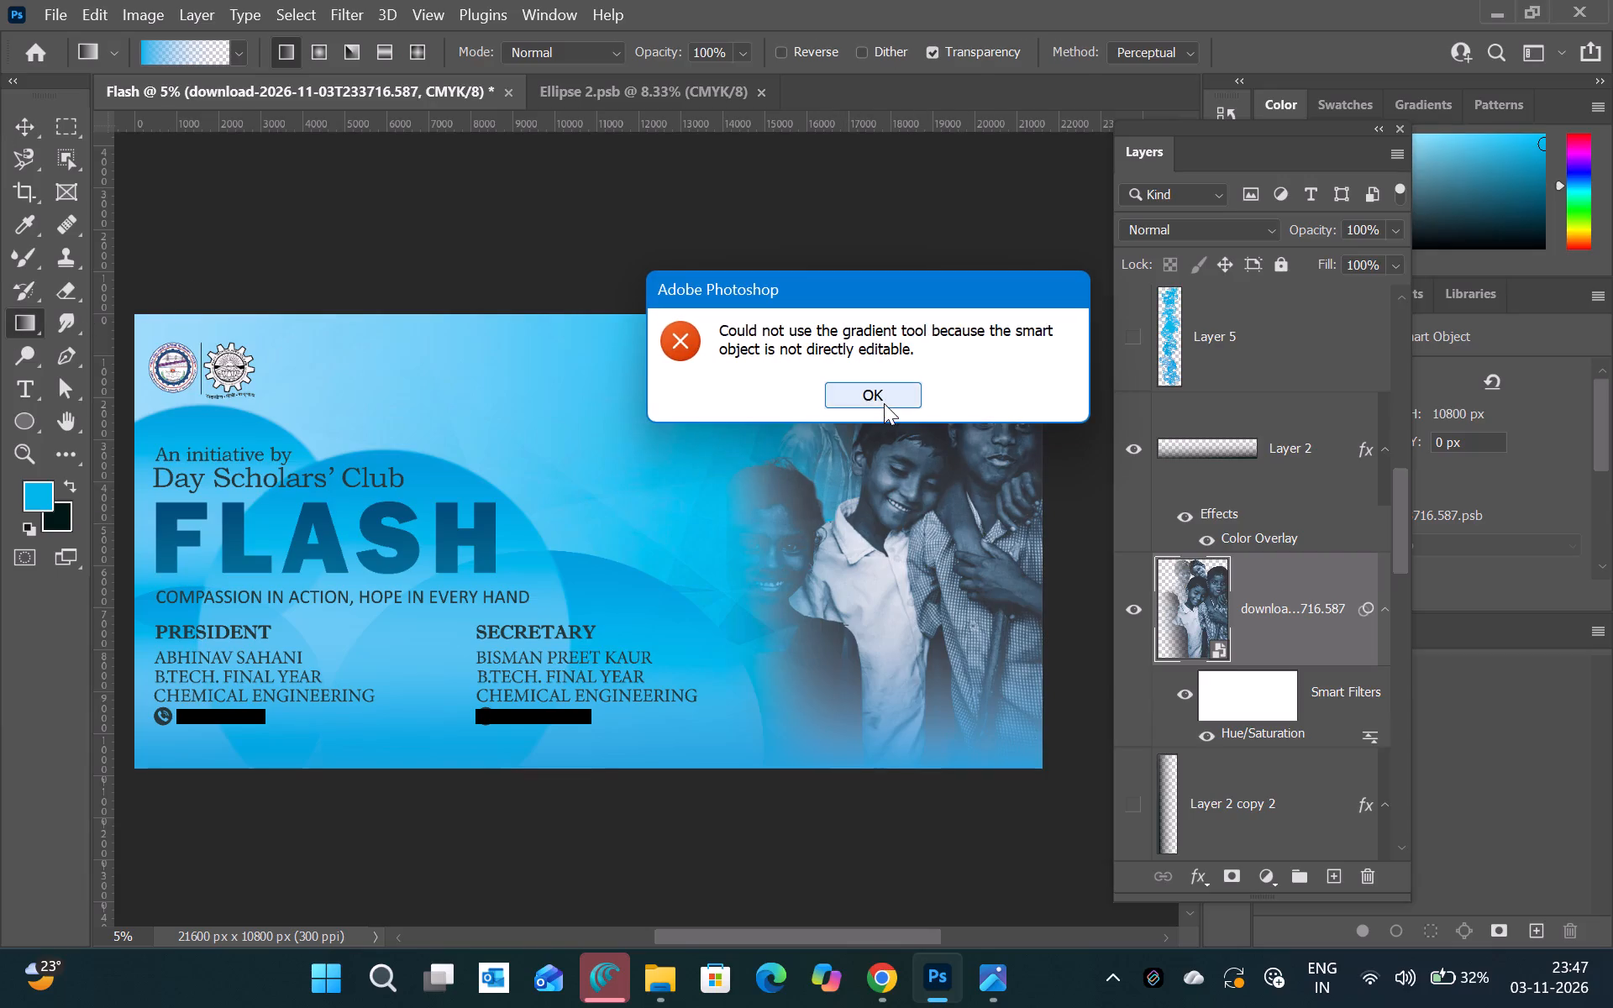
Delete the front children layer's gradient mask inside the combined cutout's smart object, and save and close its contents.
double_click(1193, 622)
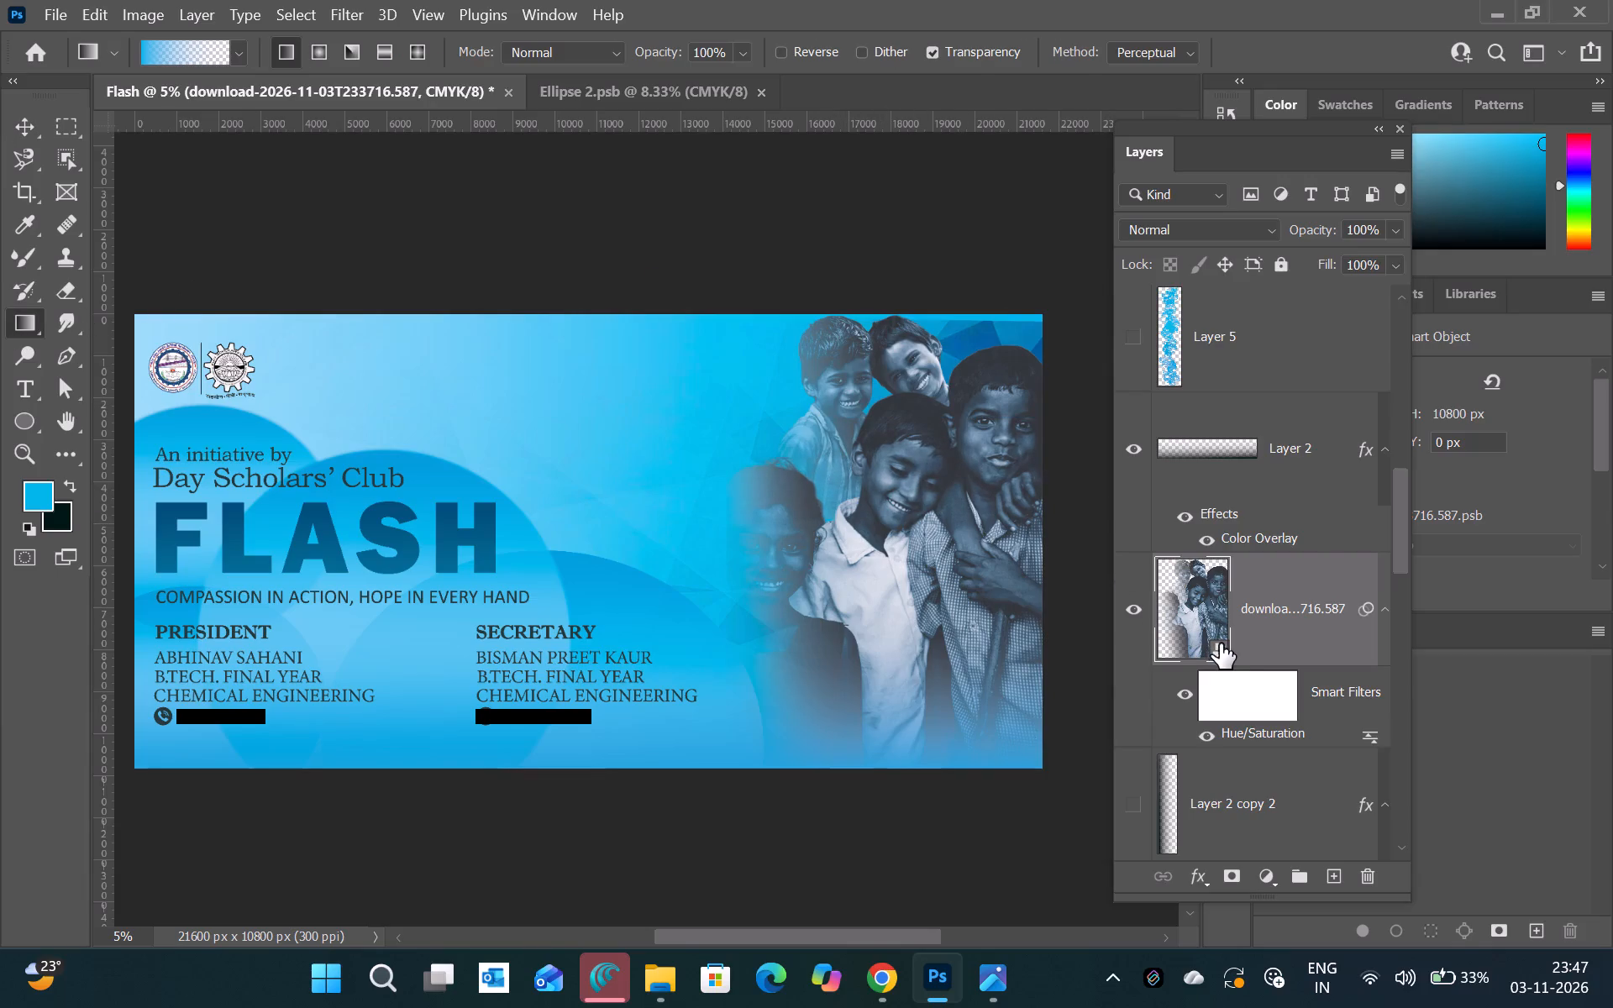
double_click(1220, 643)
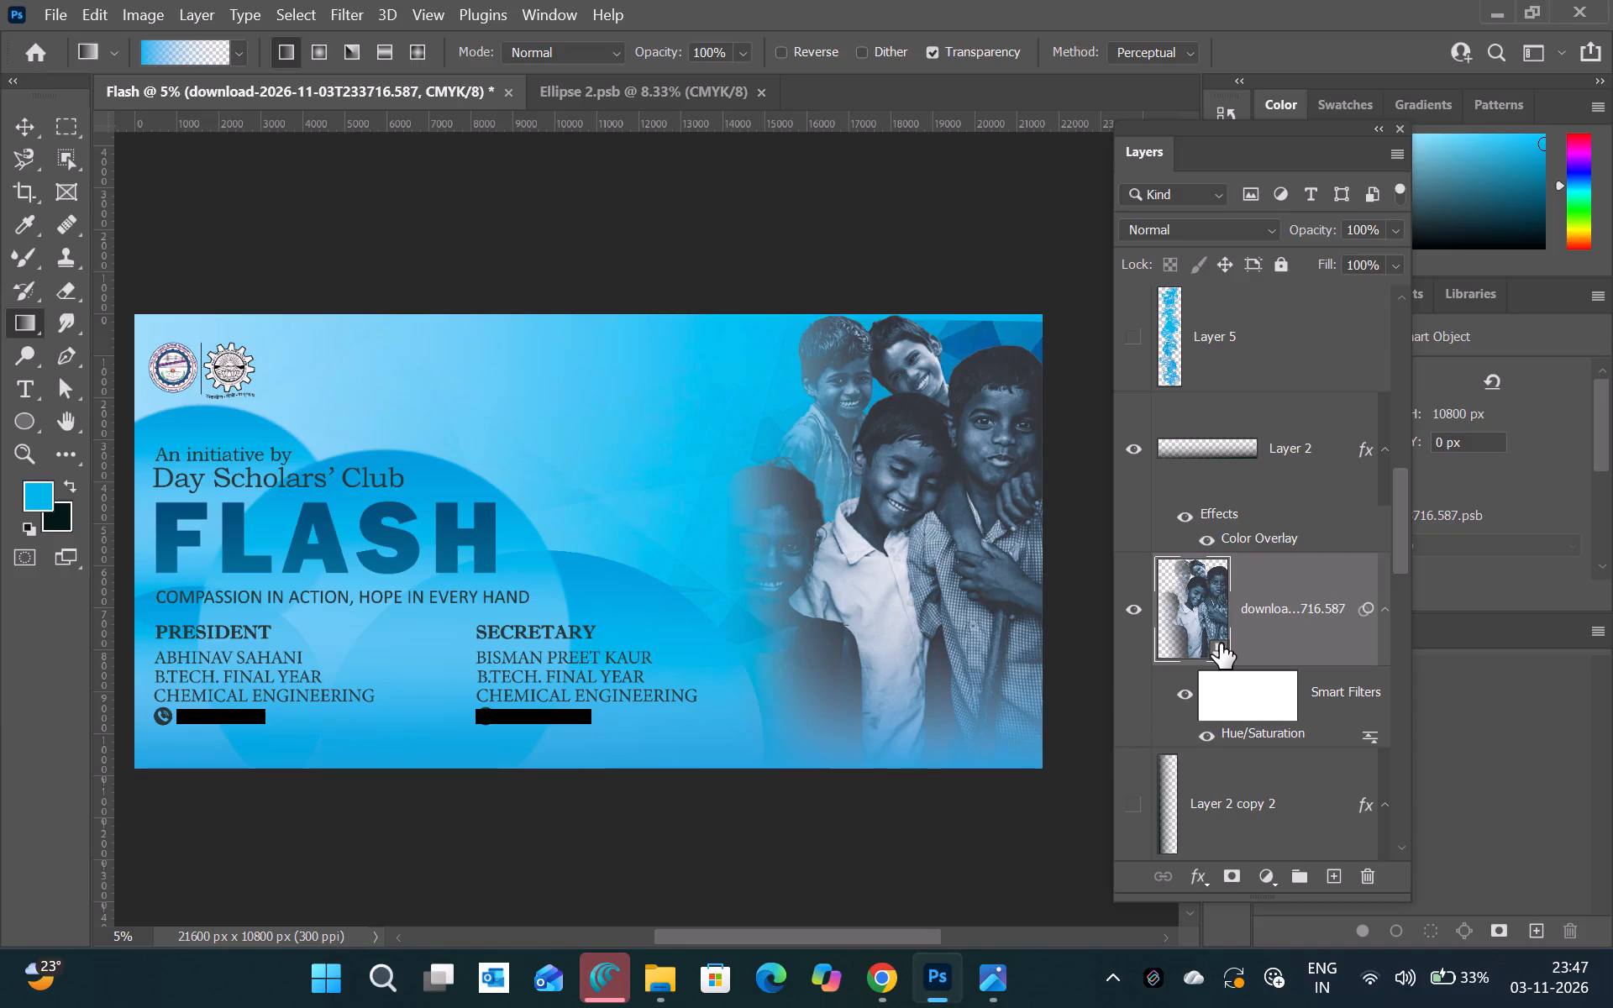
triple_click(1220, 643)
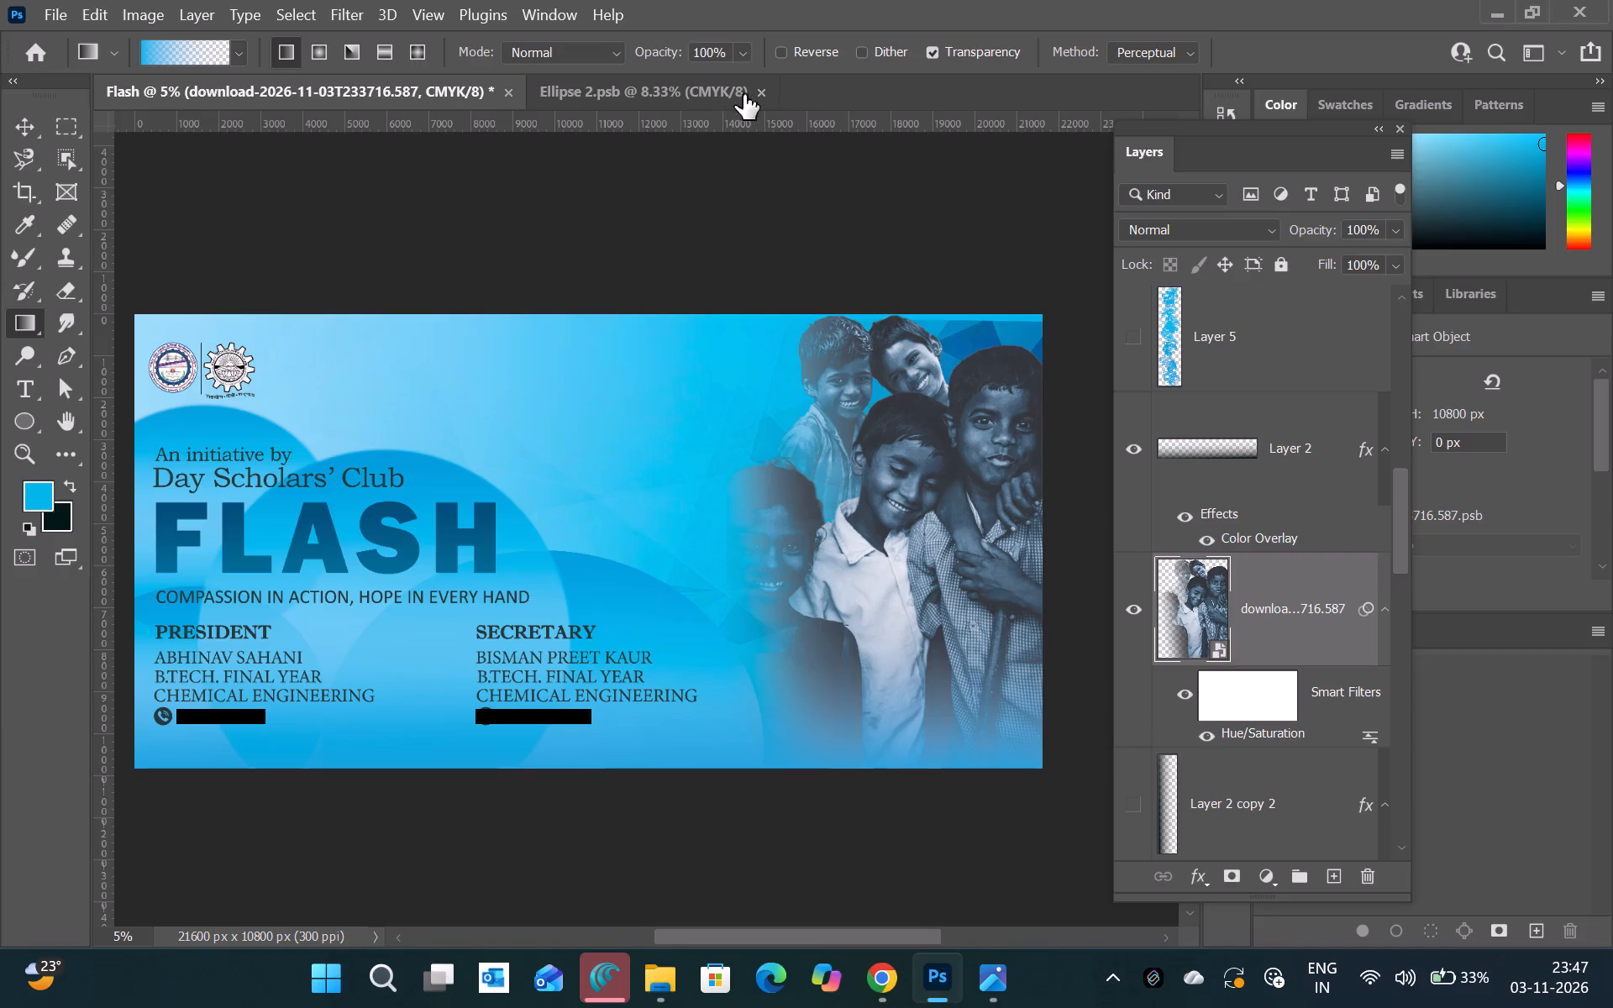
click(757, 88)
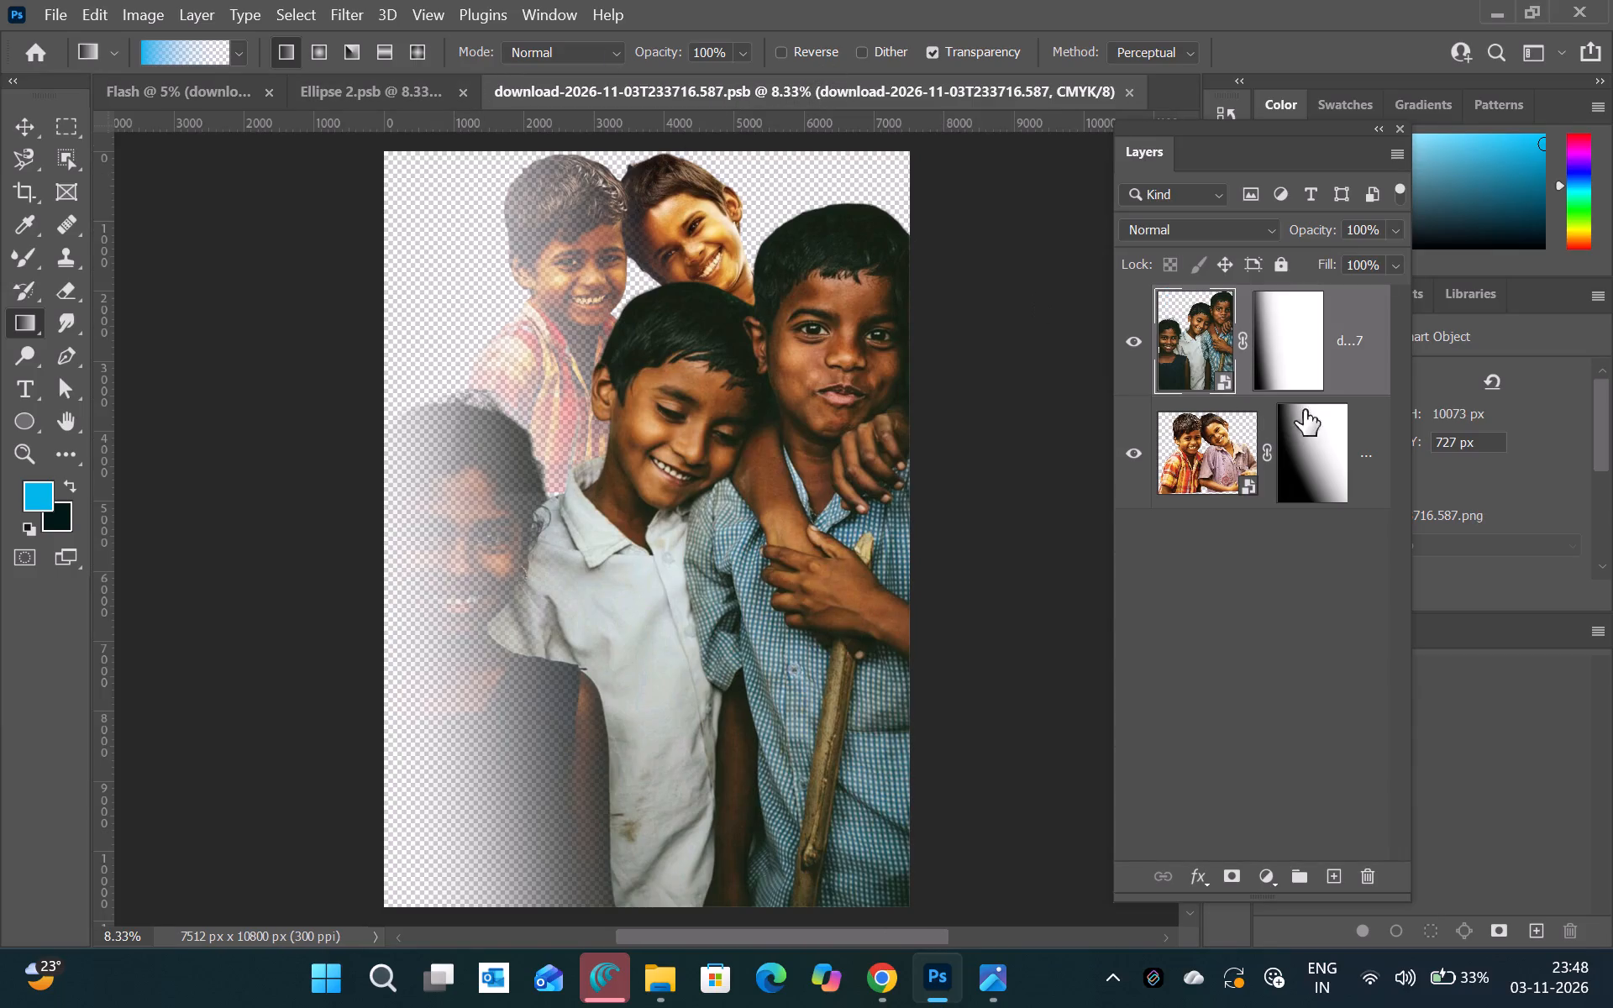
click(1270, 365)
key(Delete)
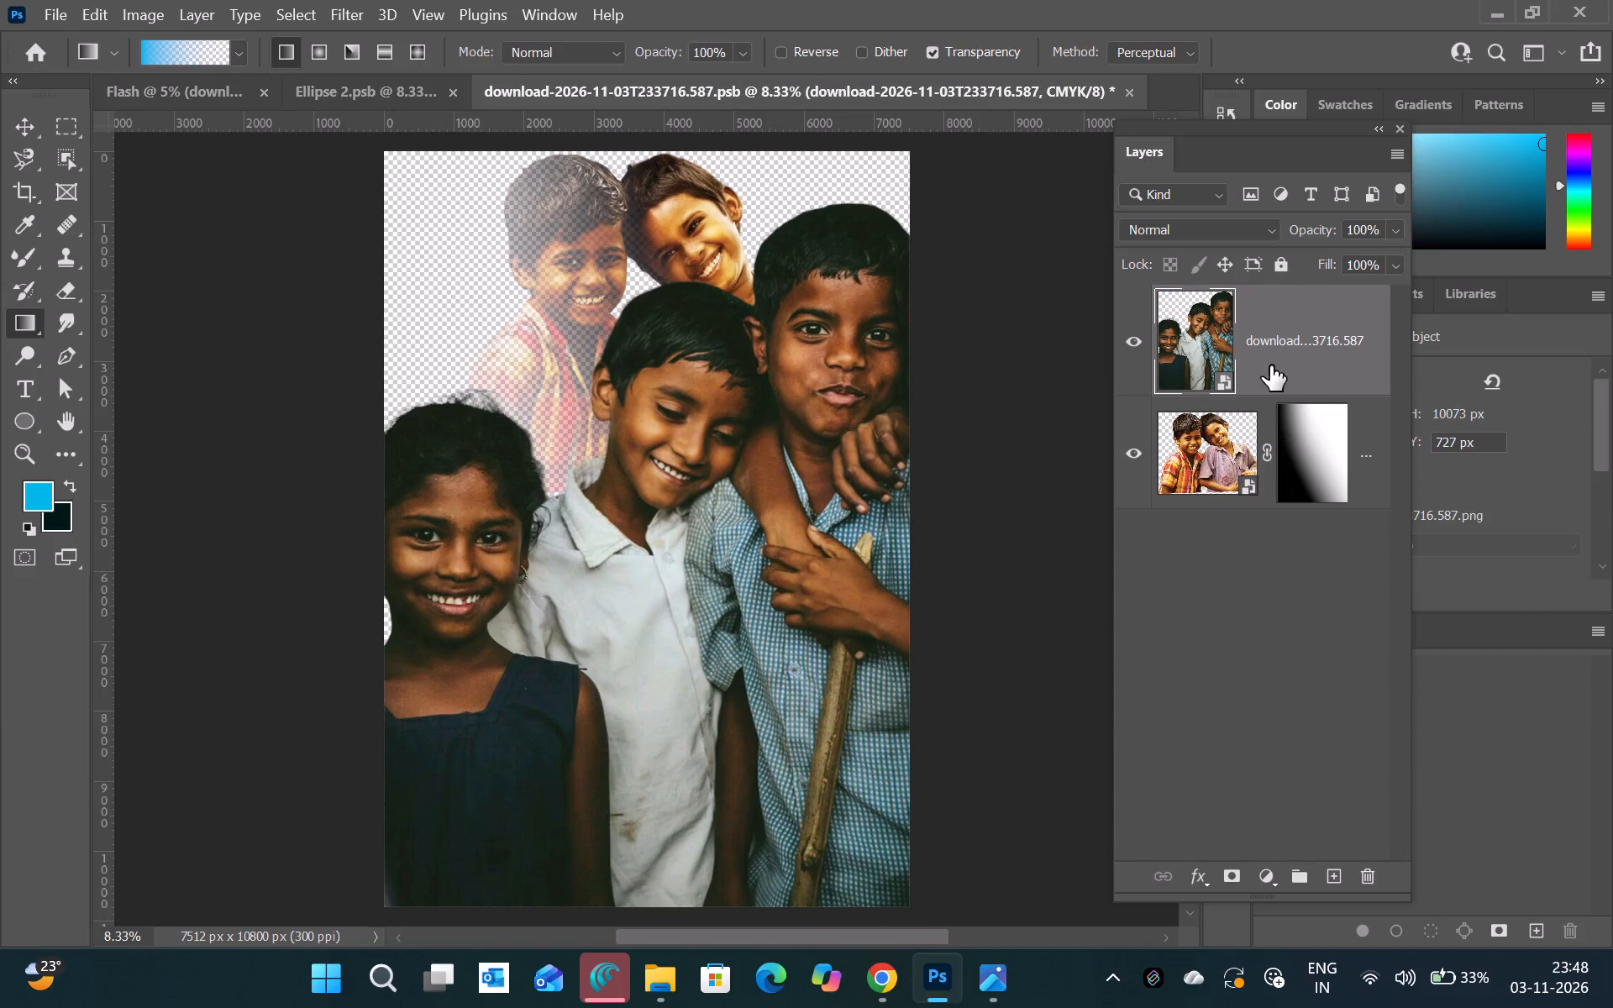
key(ctrl+s)
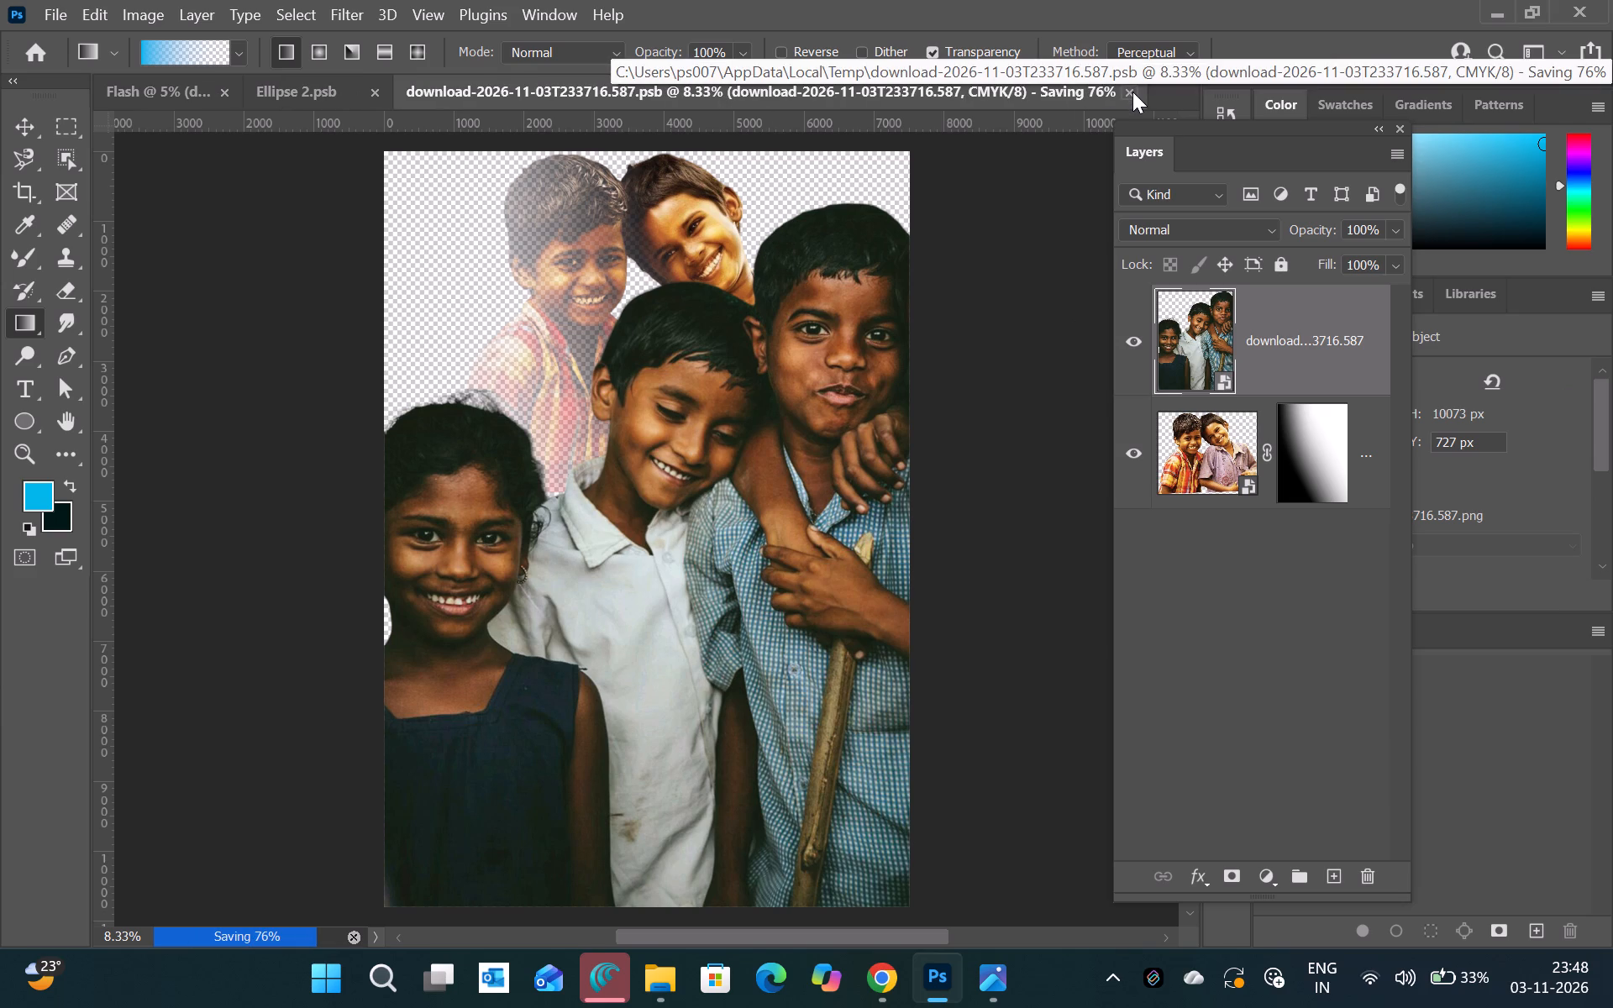
click(1132, 92)
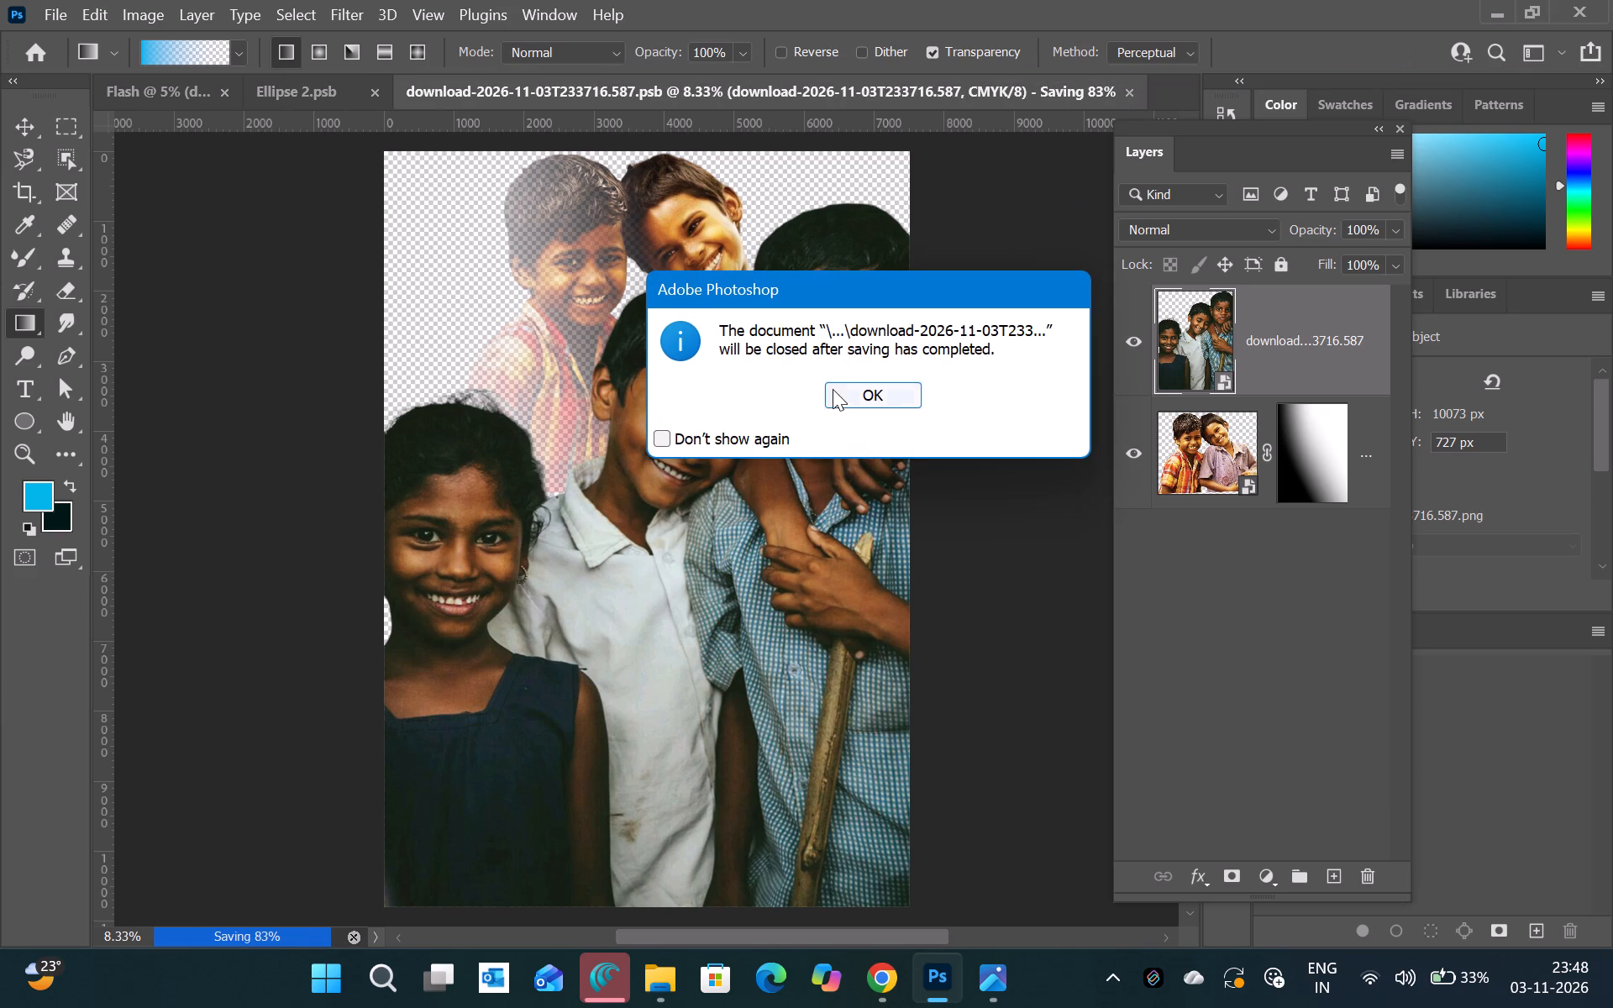
click(848, 395)
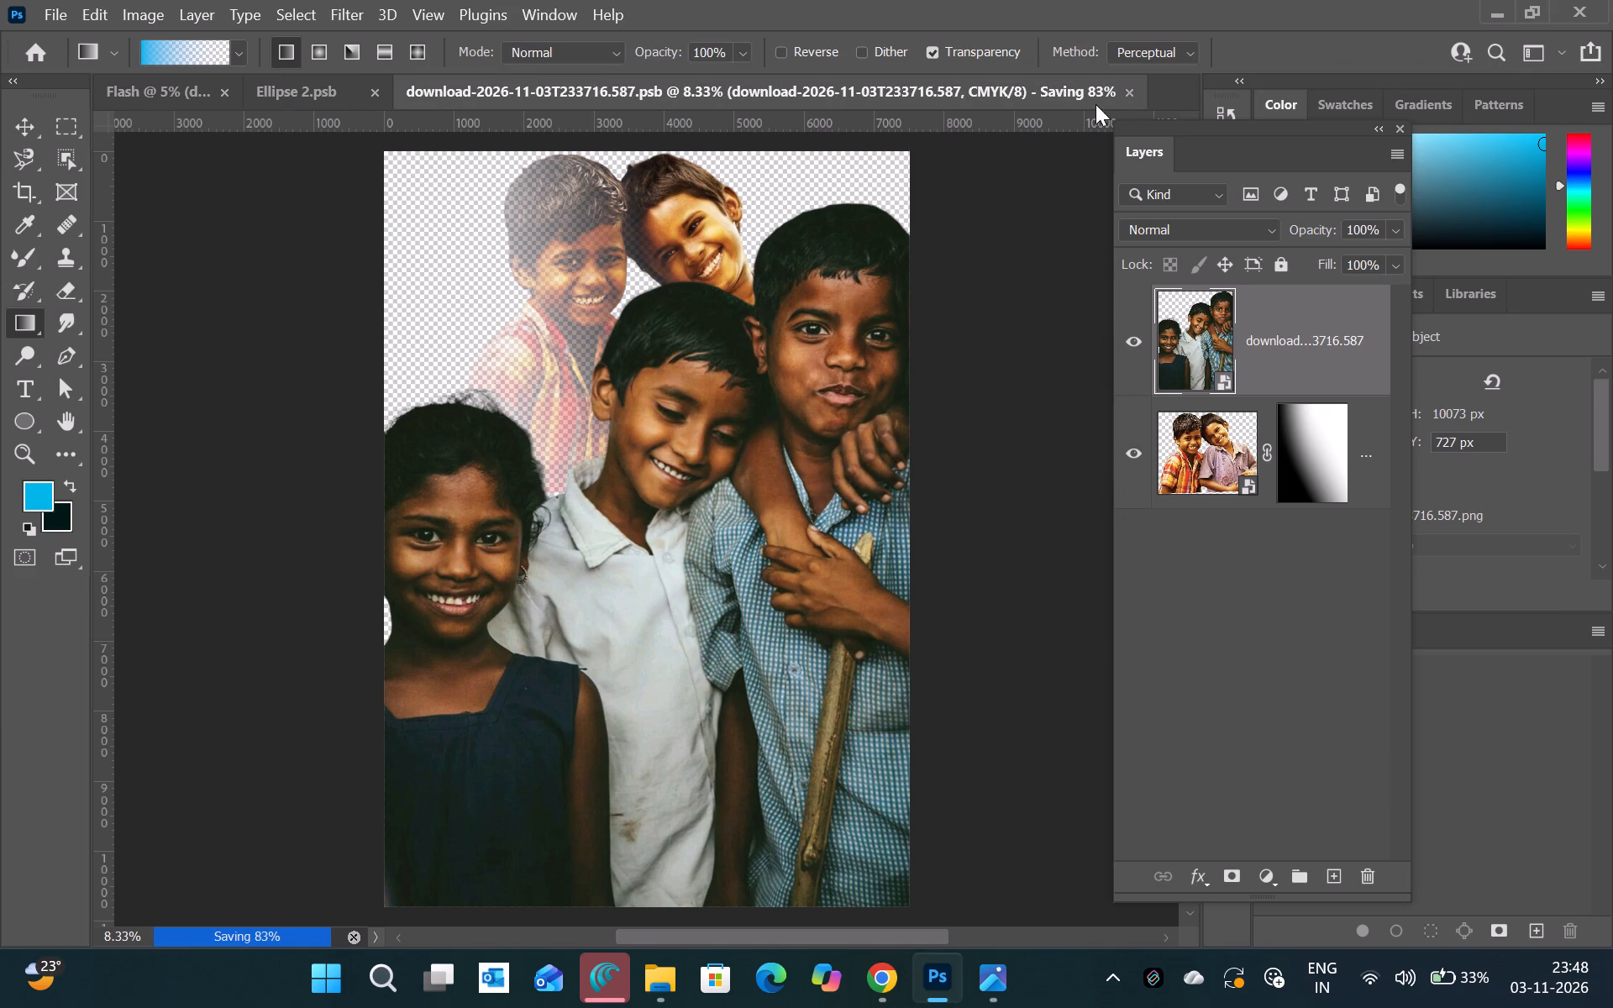
key(ctrl+s)
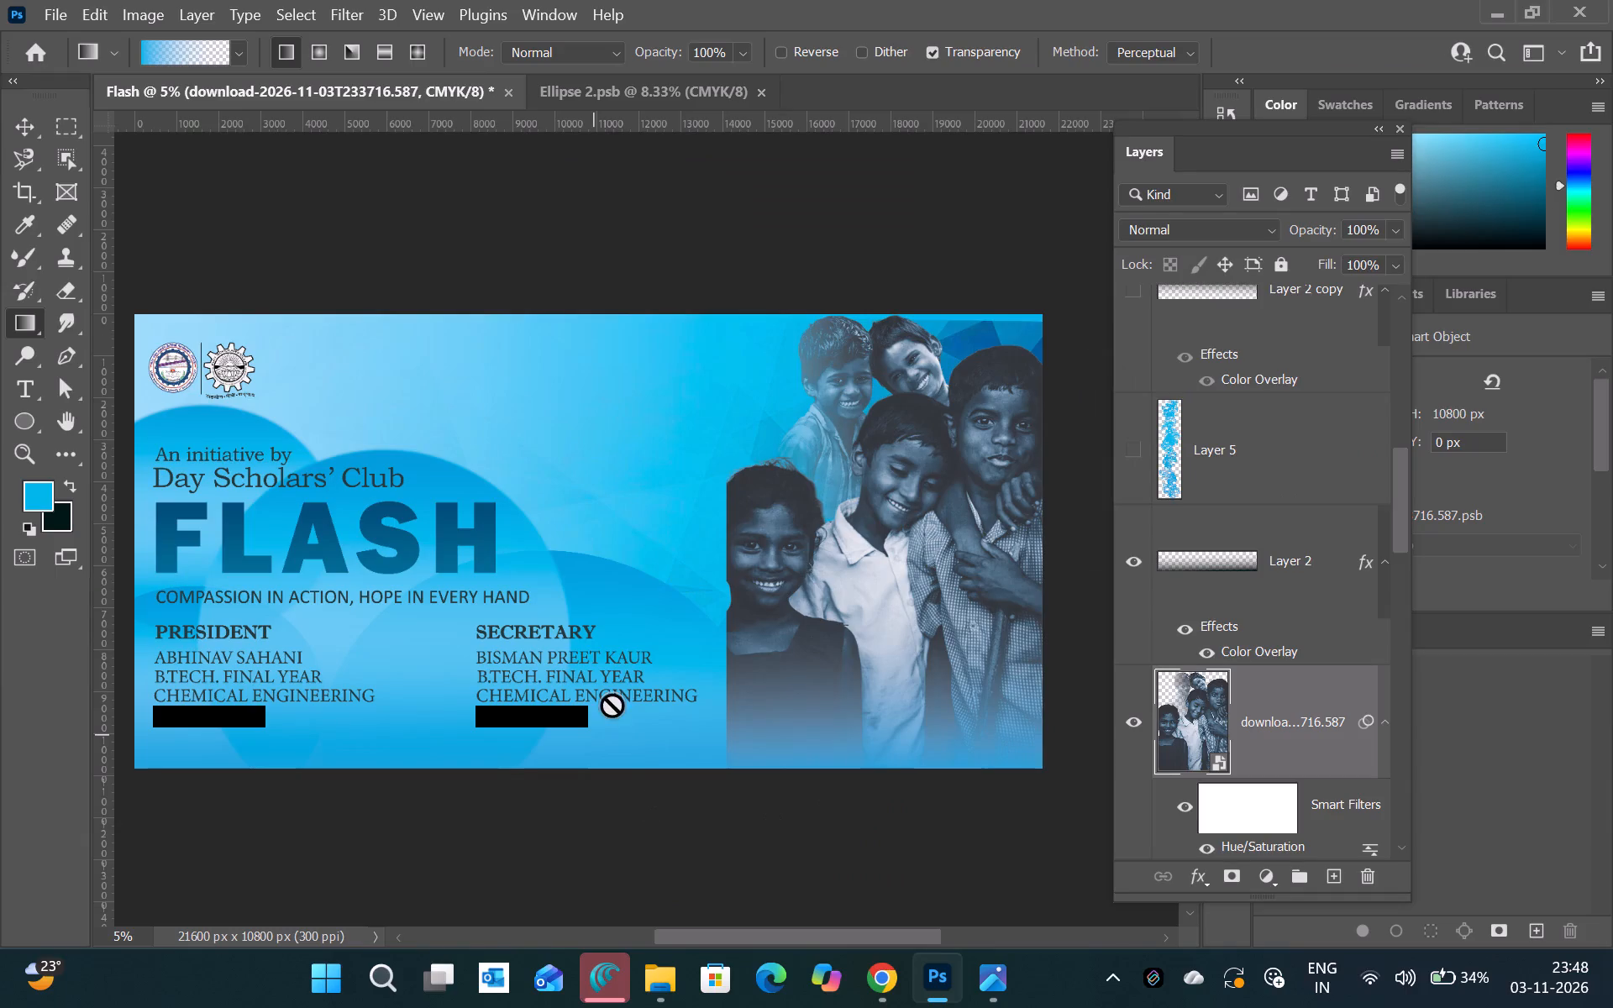
Add a layer mask to the combined children cutout and fade its left edge with black-to-transparent gradients.
click(1206, 701)
click(1236, 880)
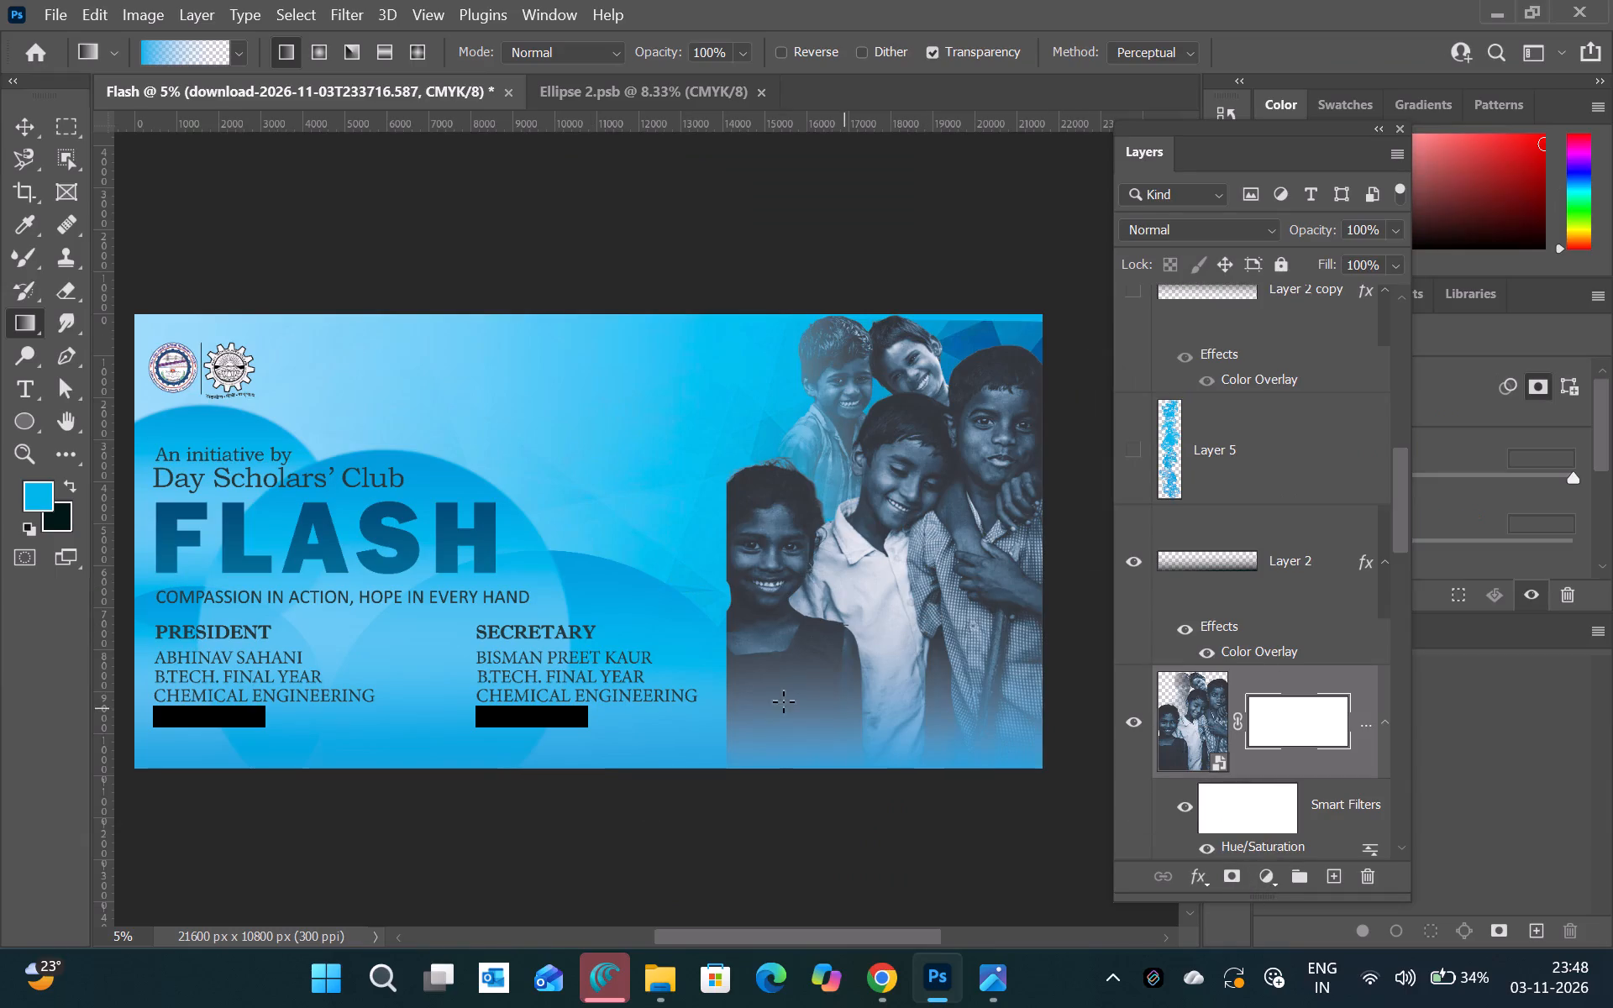
drag(707, 658, 804, 658)
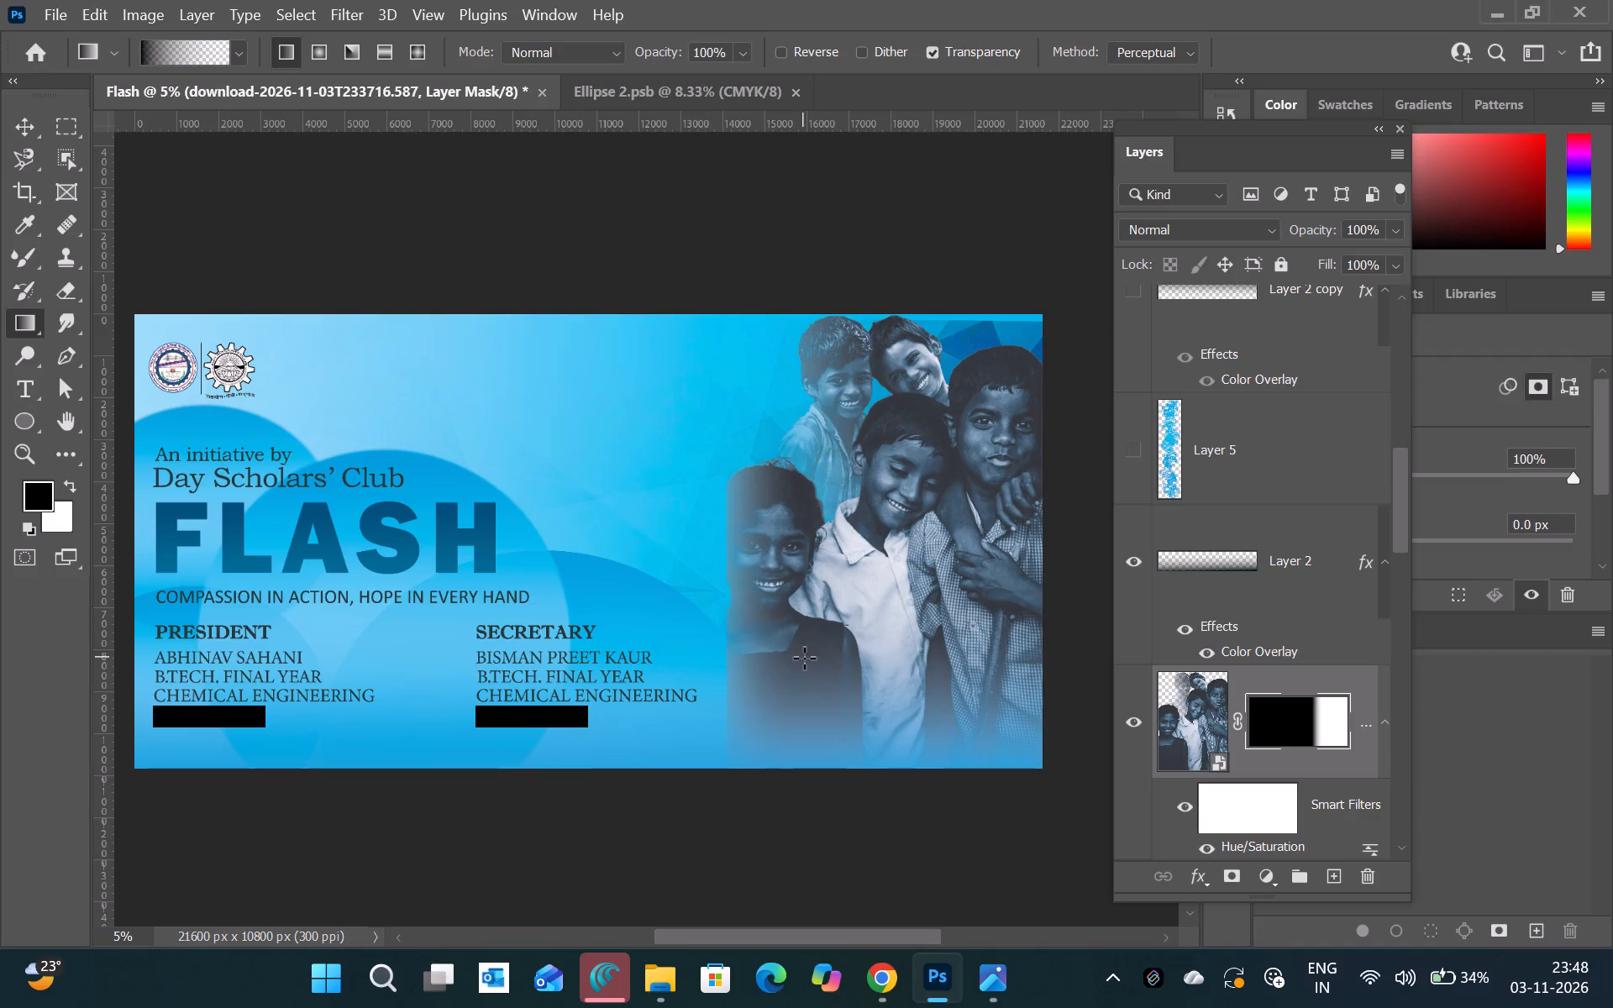
drag(728, 671, 803, 657)
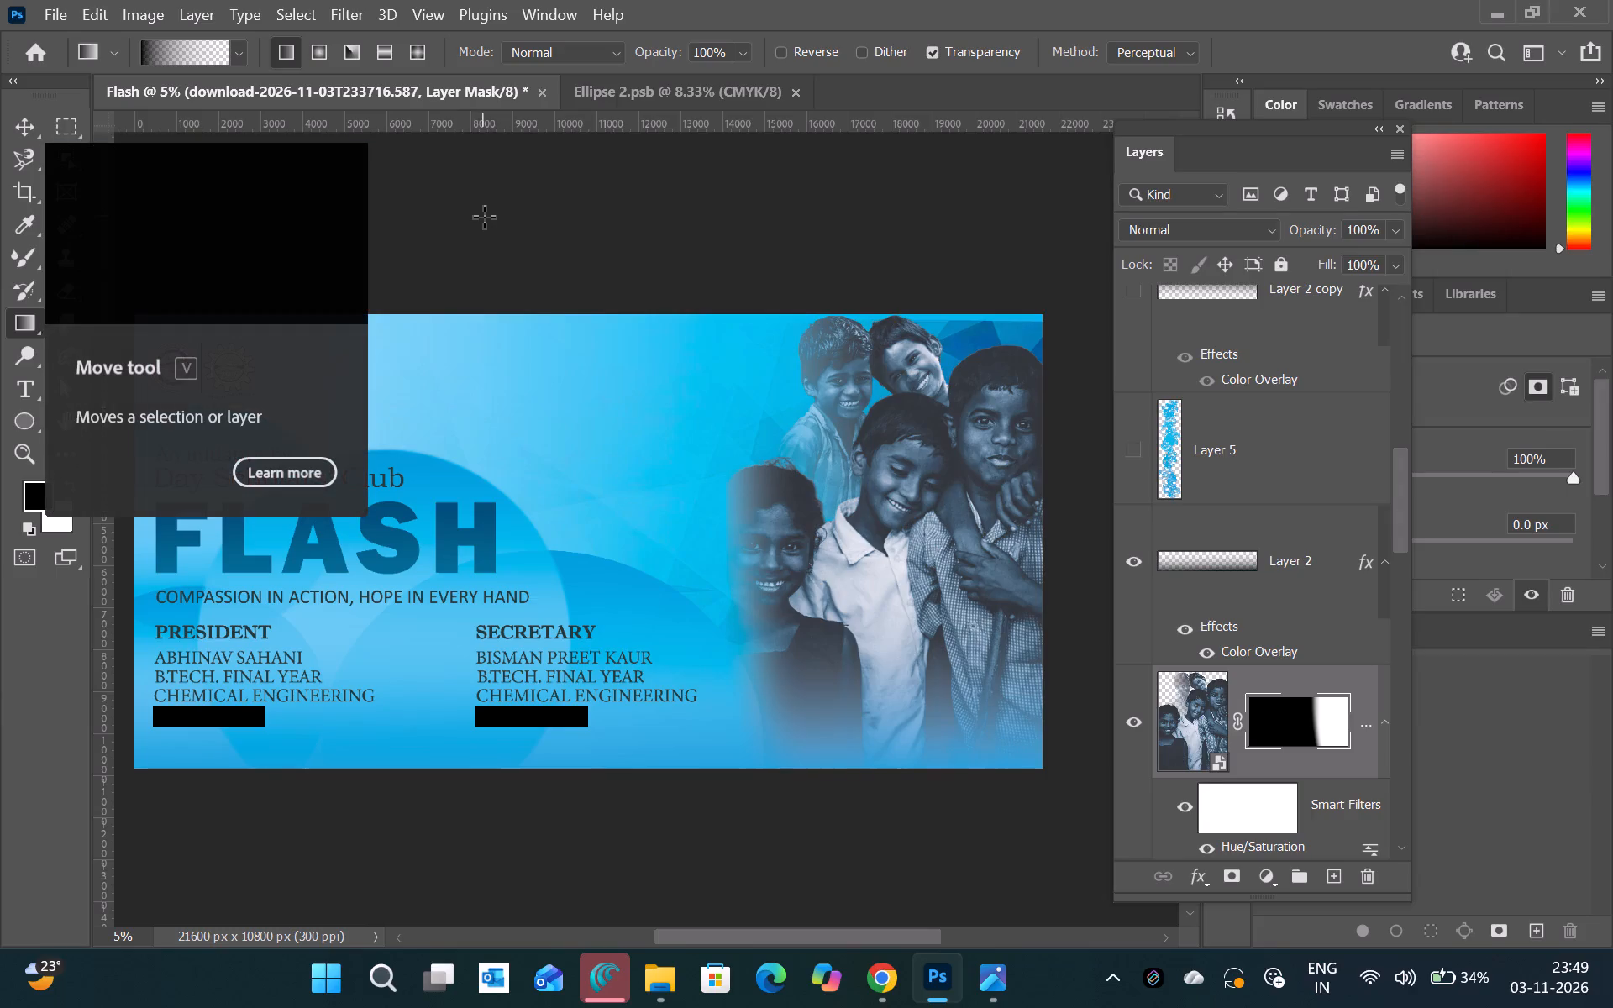
Scale the combined children cutout up to about 112%, keeping its top-right corner fixed at the banner's corner.
click(1189, 719)
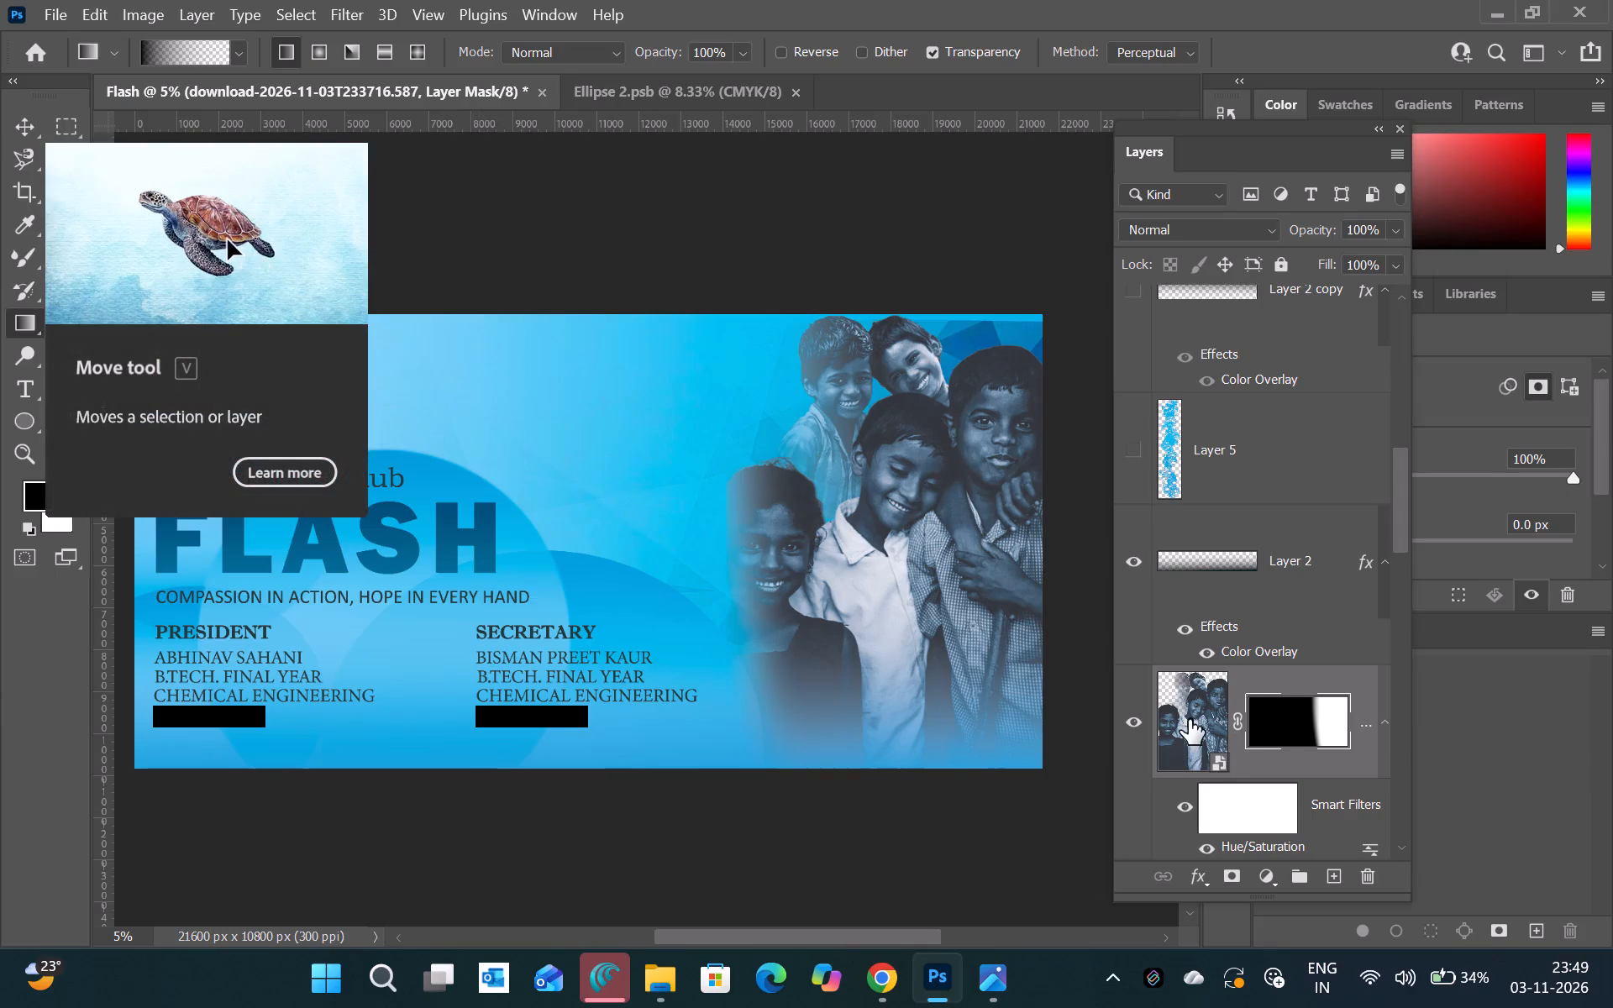
key(ctrl+t)
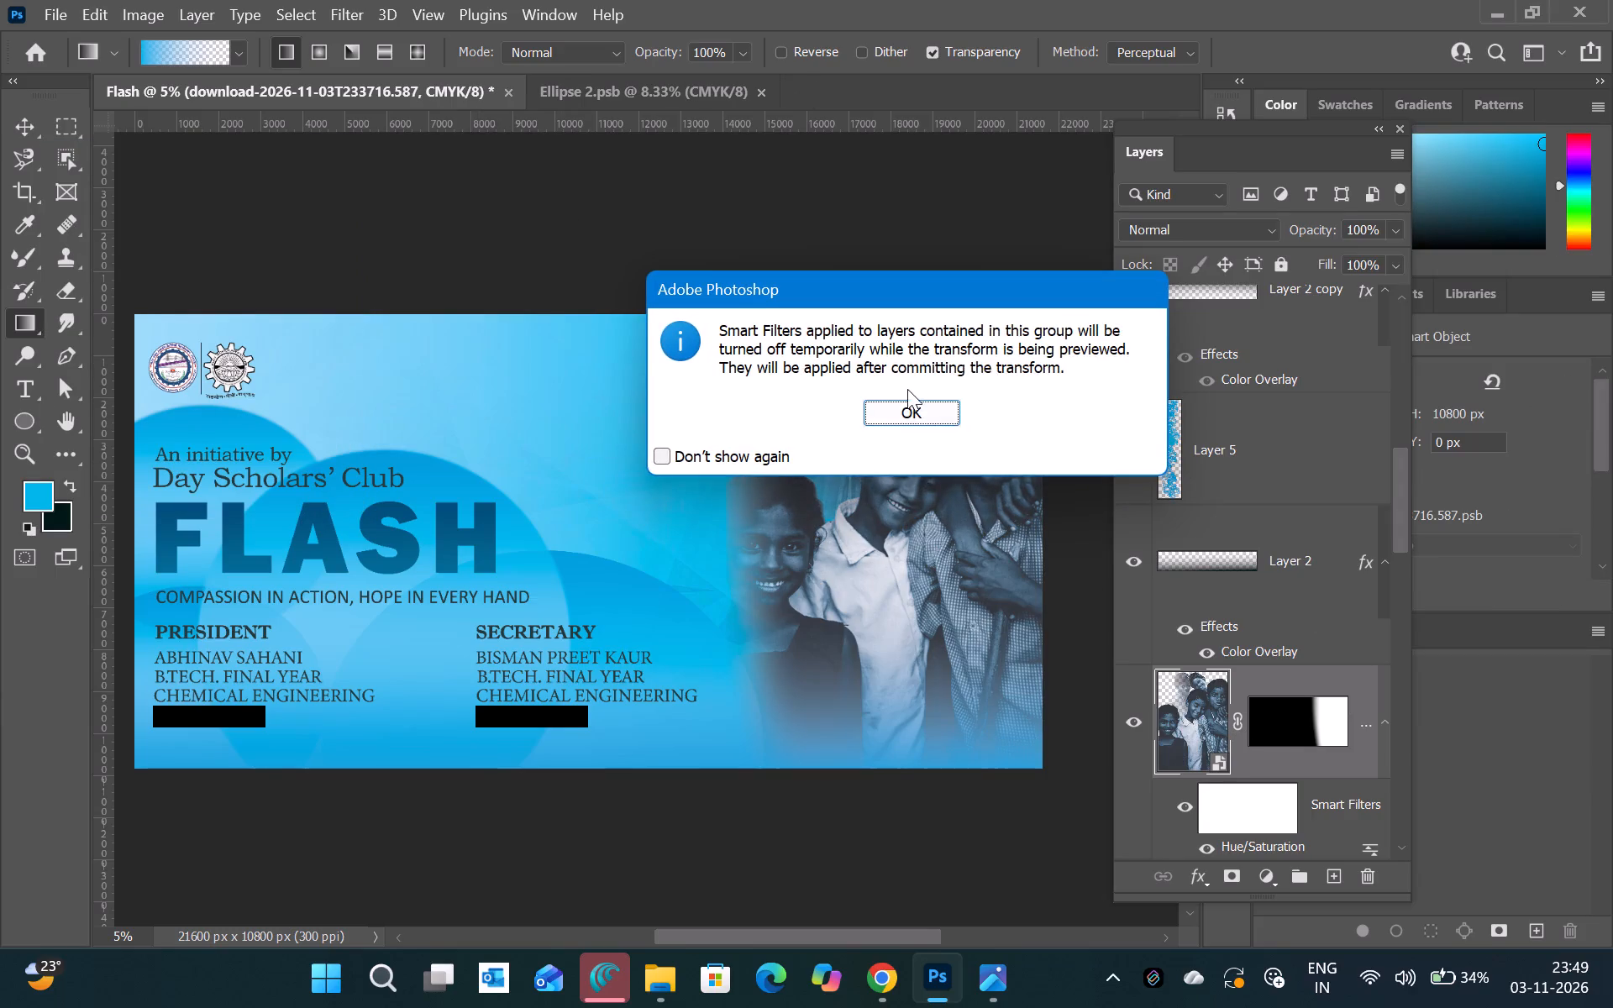
click(912, 412)
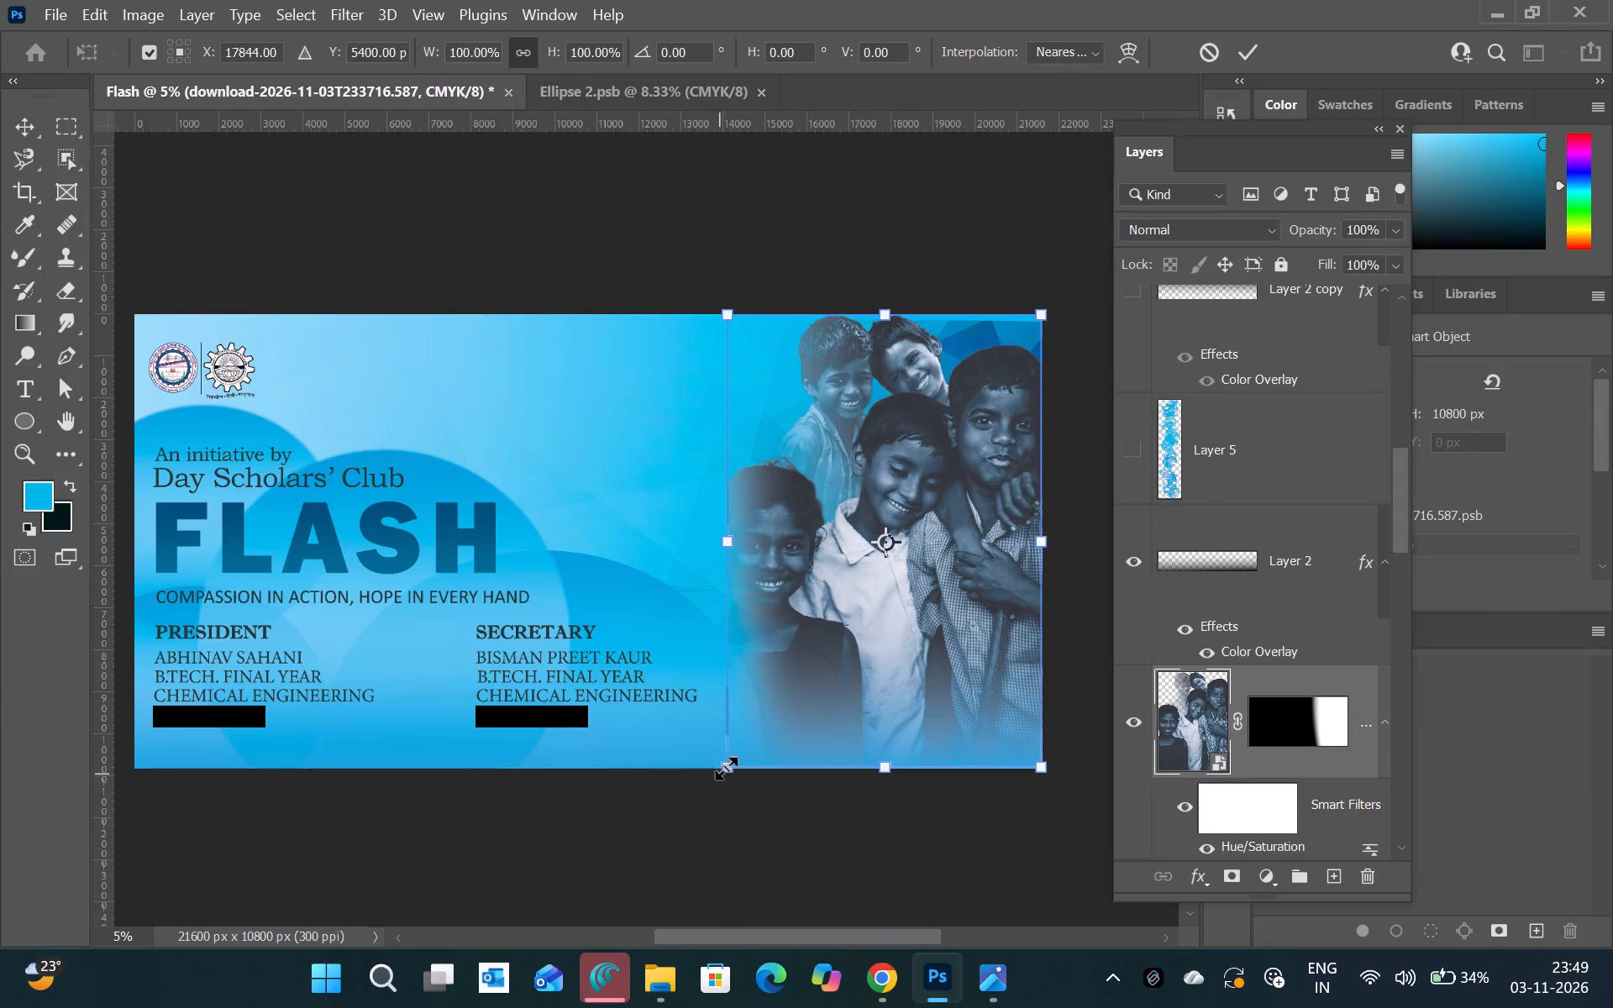
drag(733, 760, 686, 810)
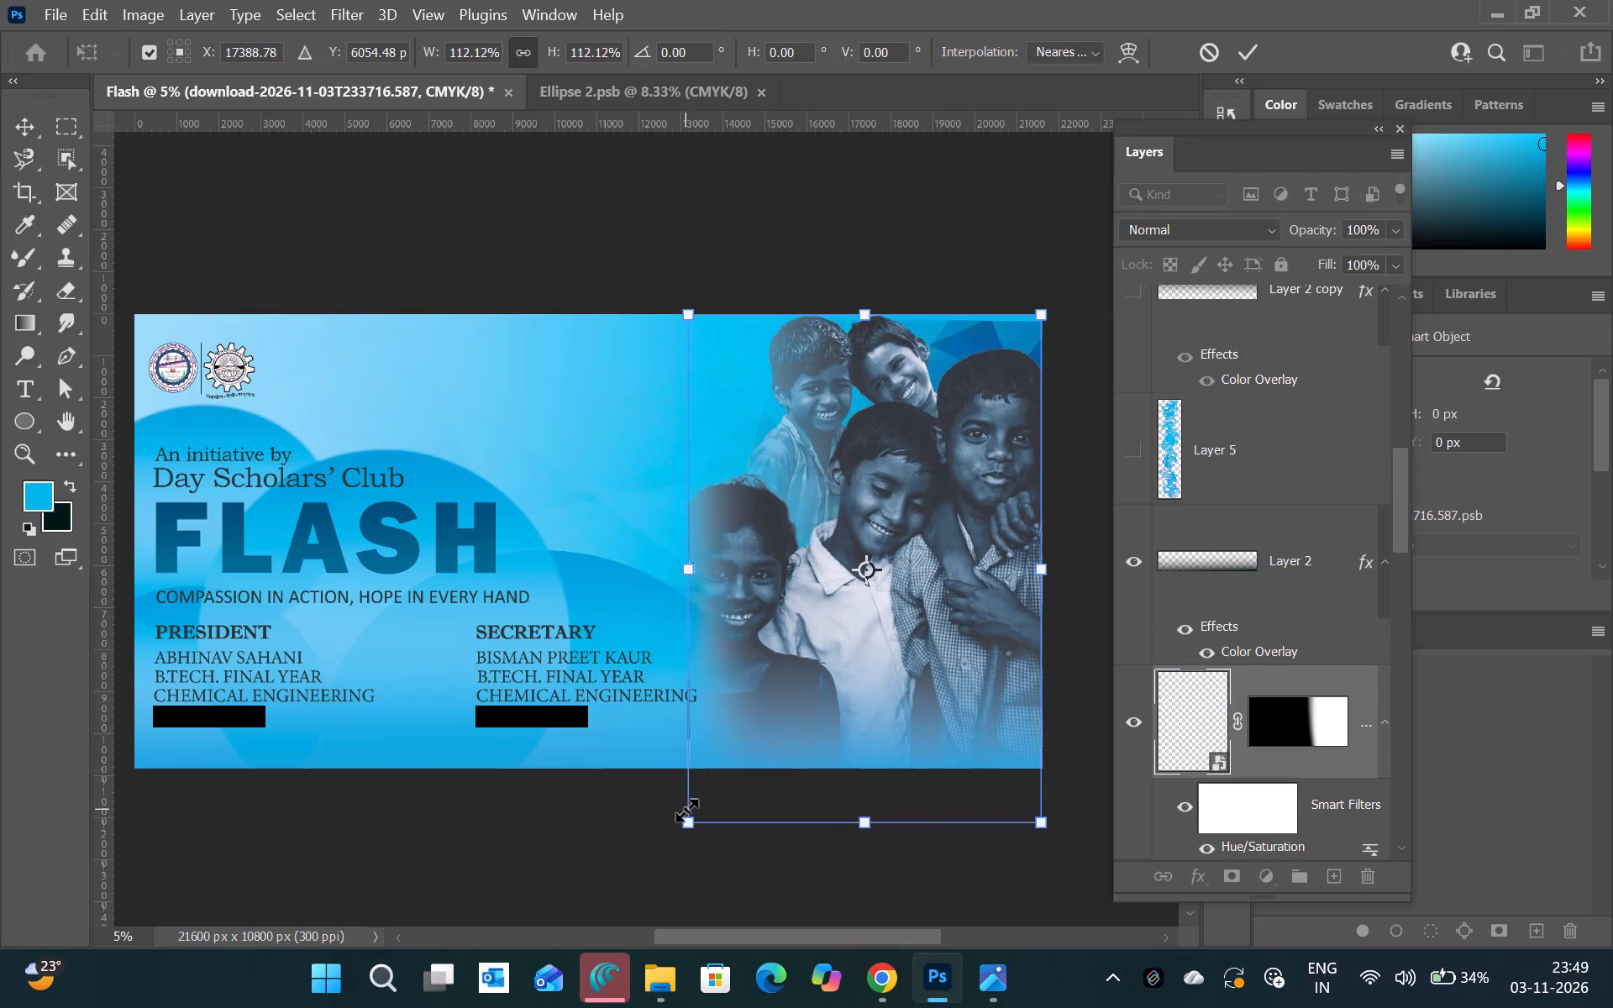
click(1243, 50)
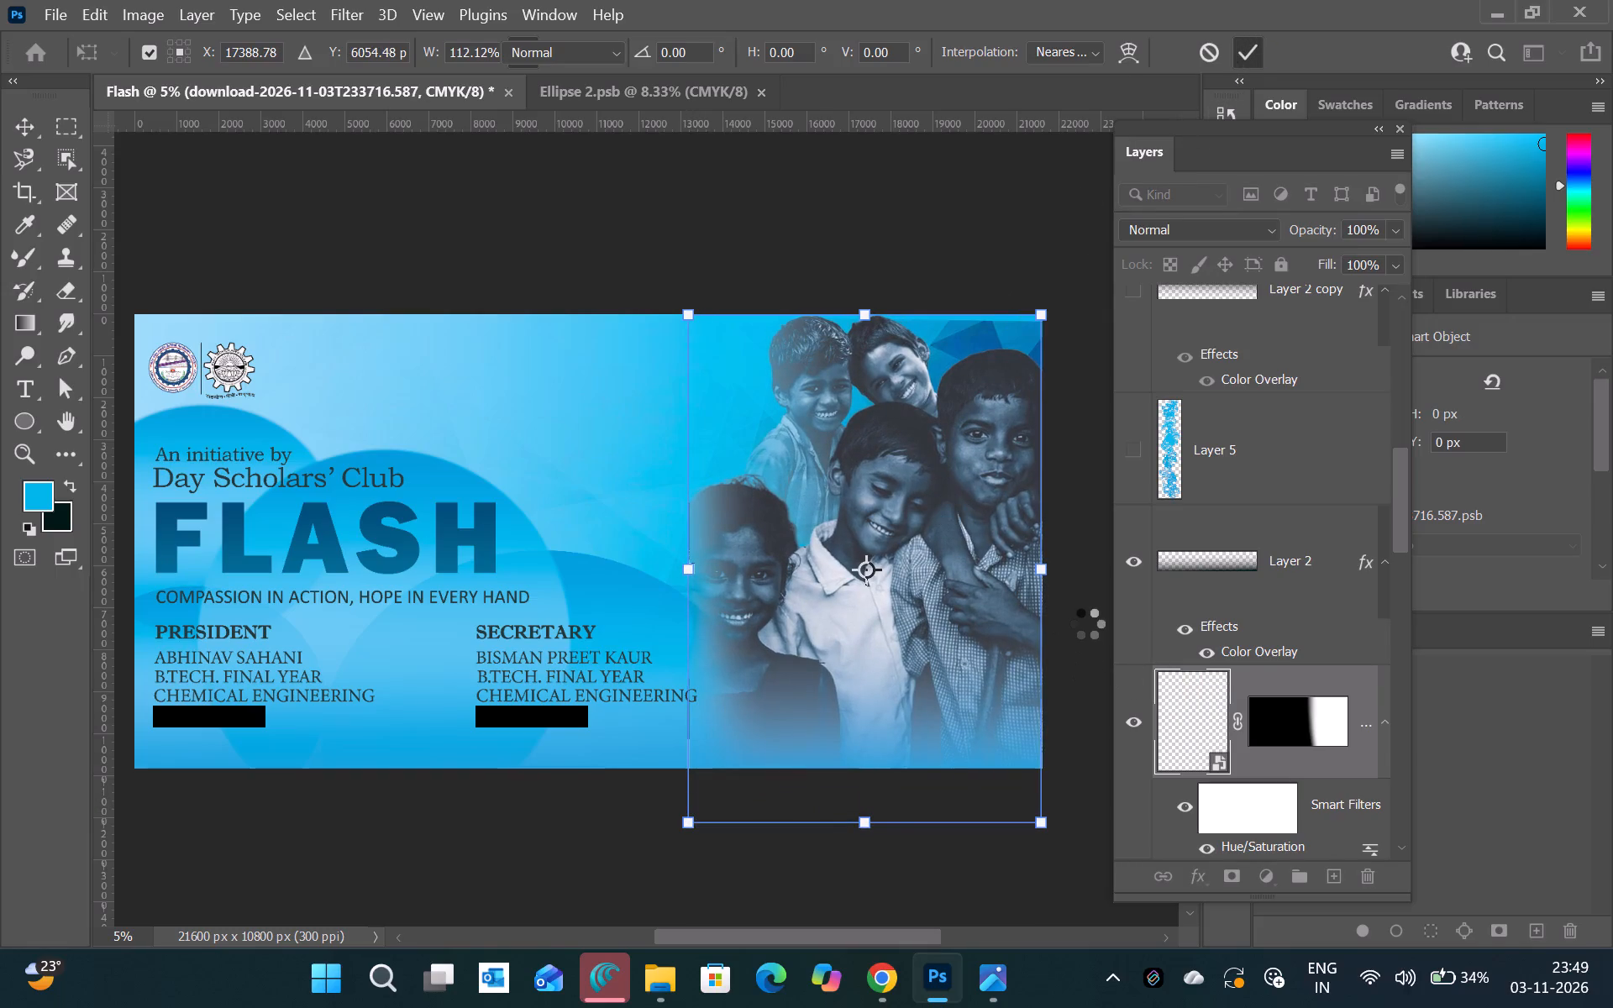
Soften the enlarged cutout's left edge and lower-left corner on its layer mask with black-to-transparent gradients.
click(1288, 726)
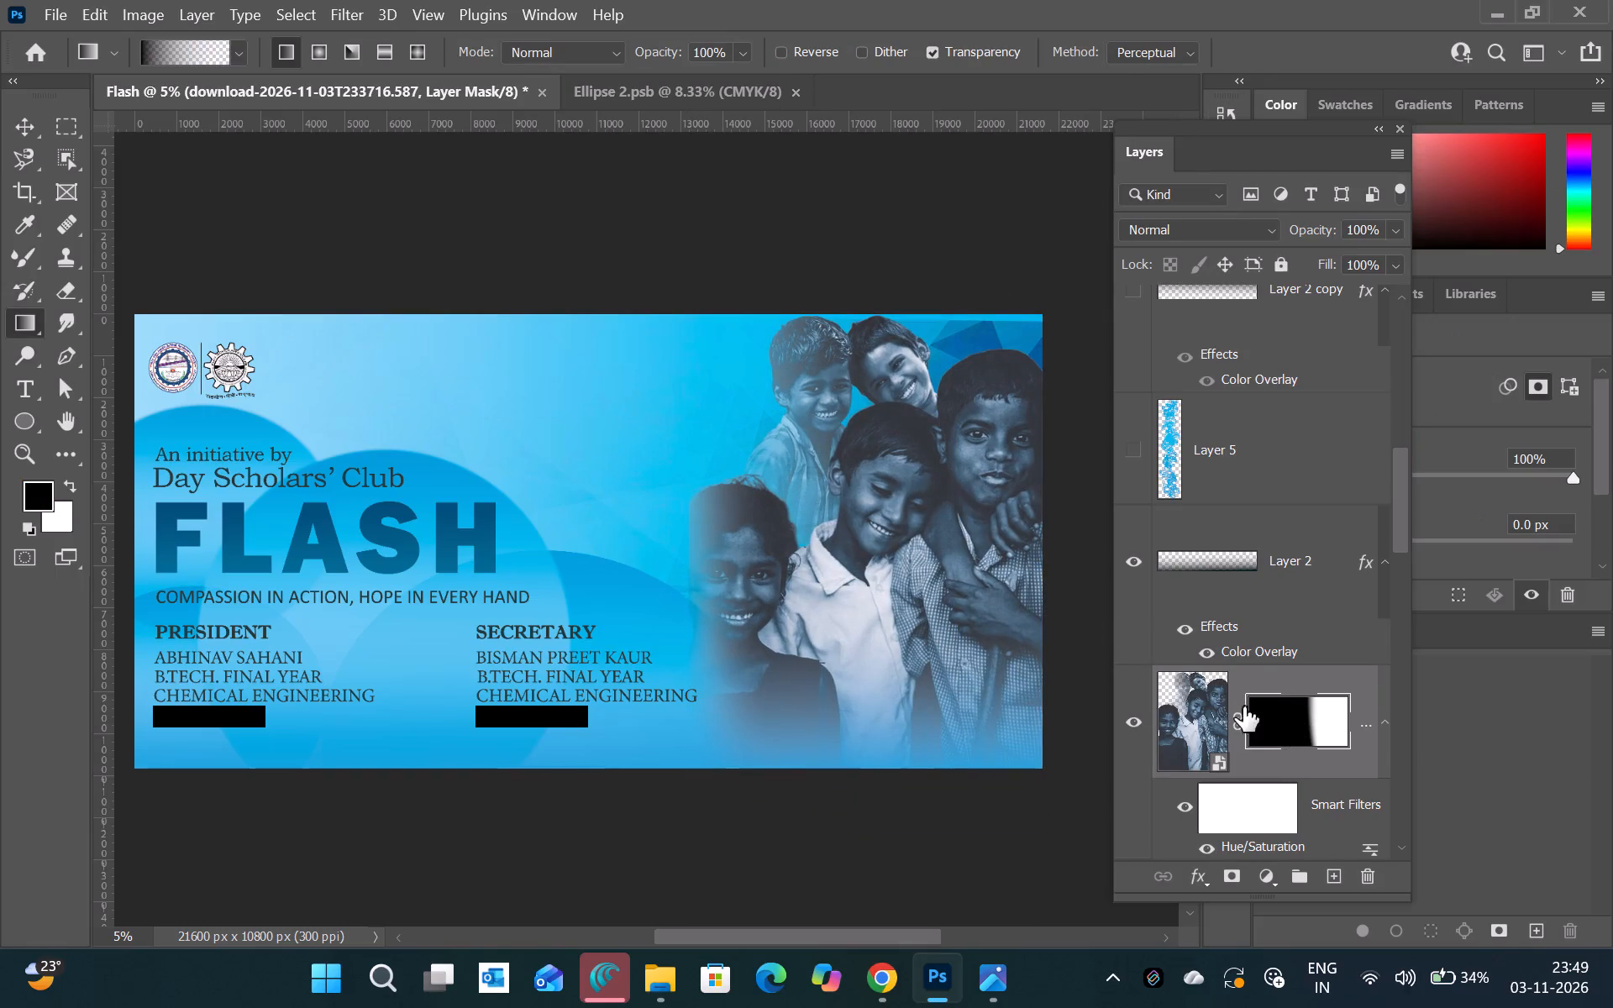
drag(681, 547, 747, 542)
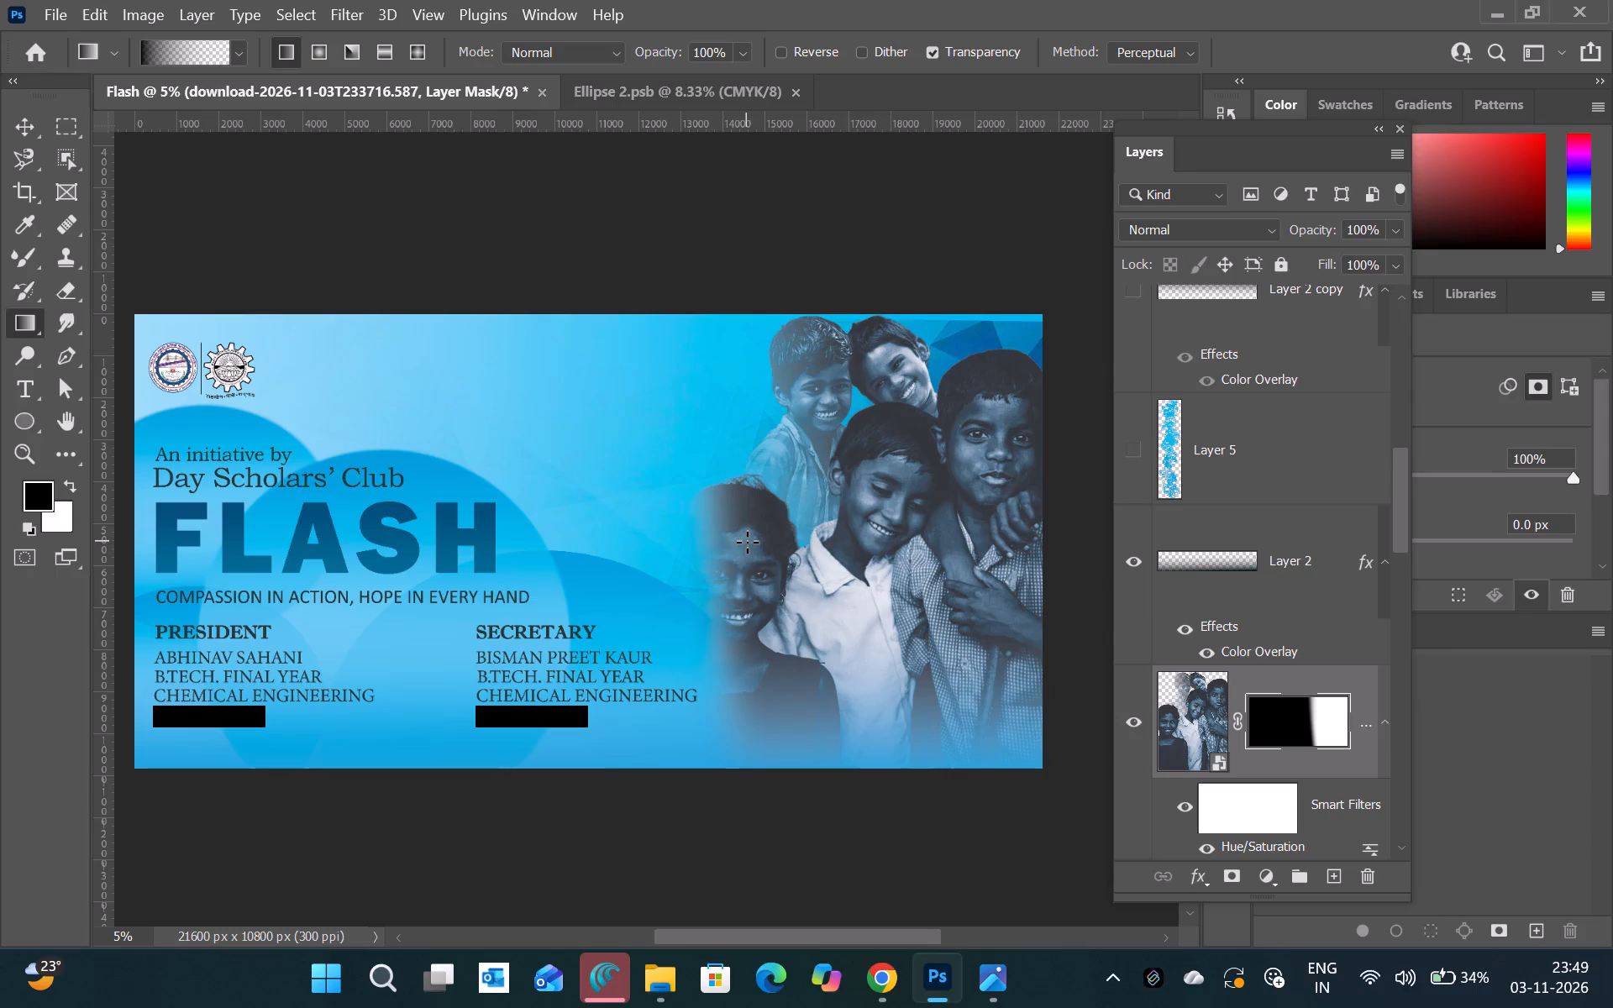
key(ctrl+z)
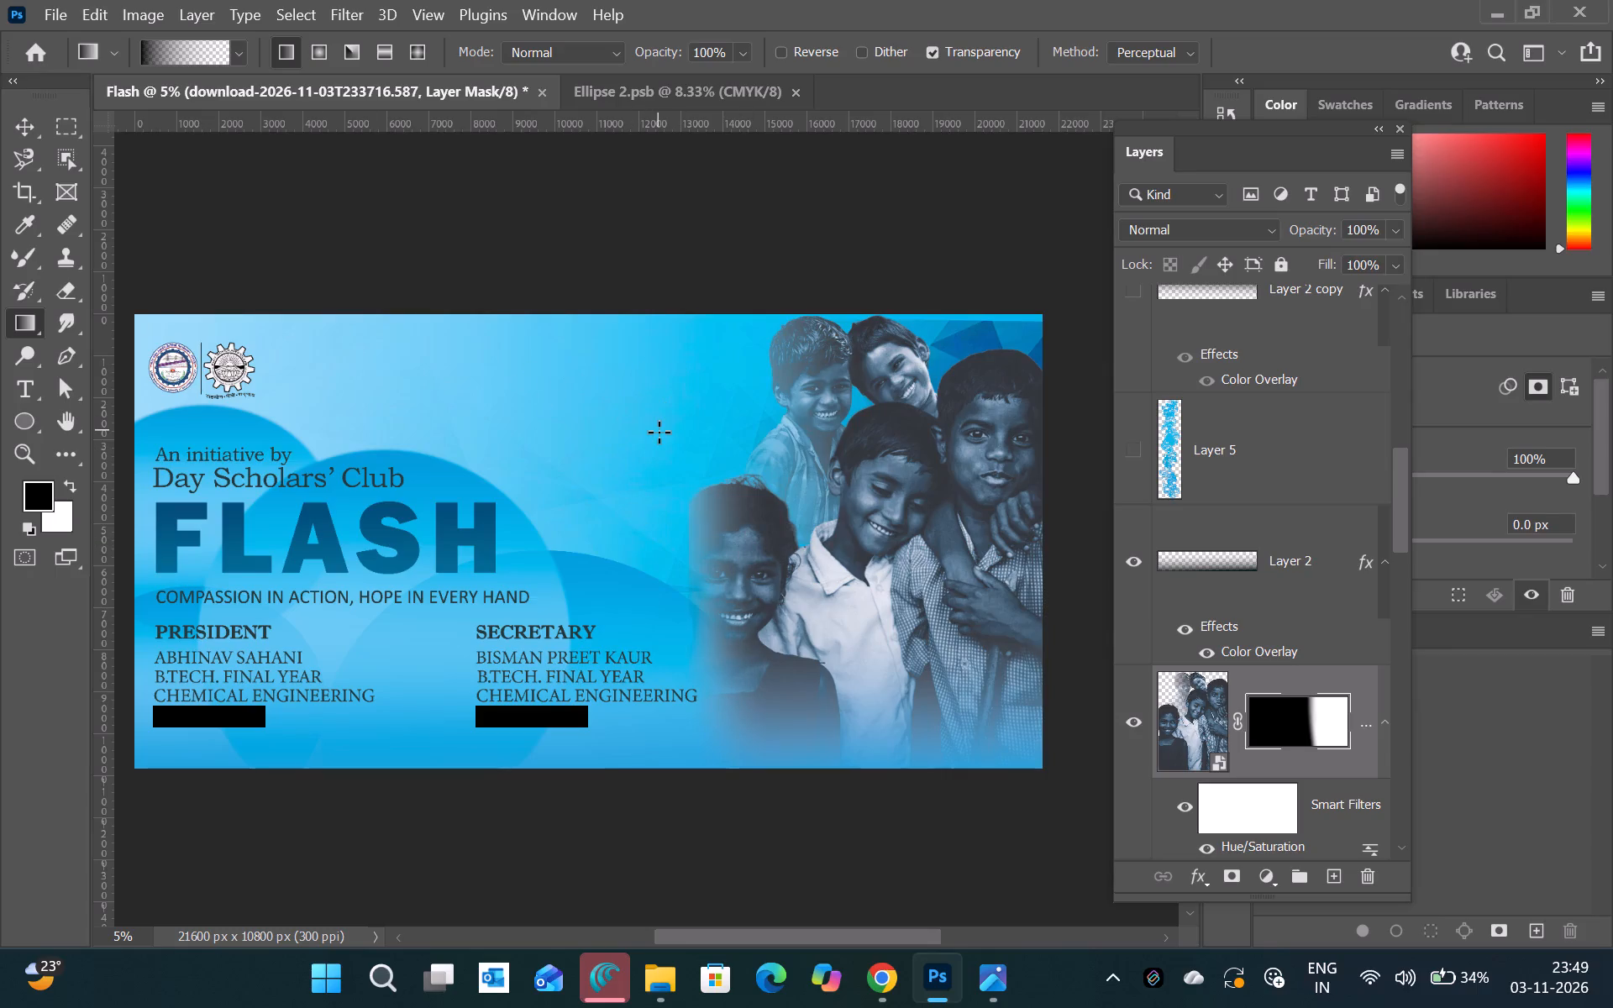
drag(659, 432, 797, 438)
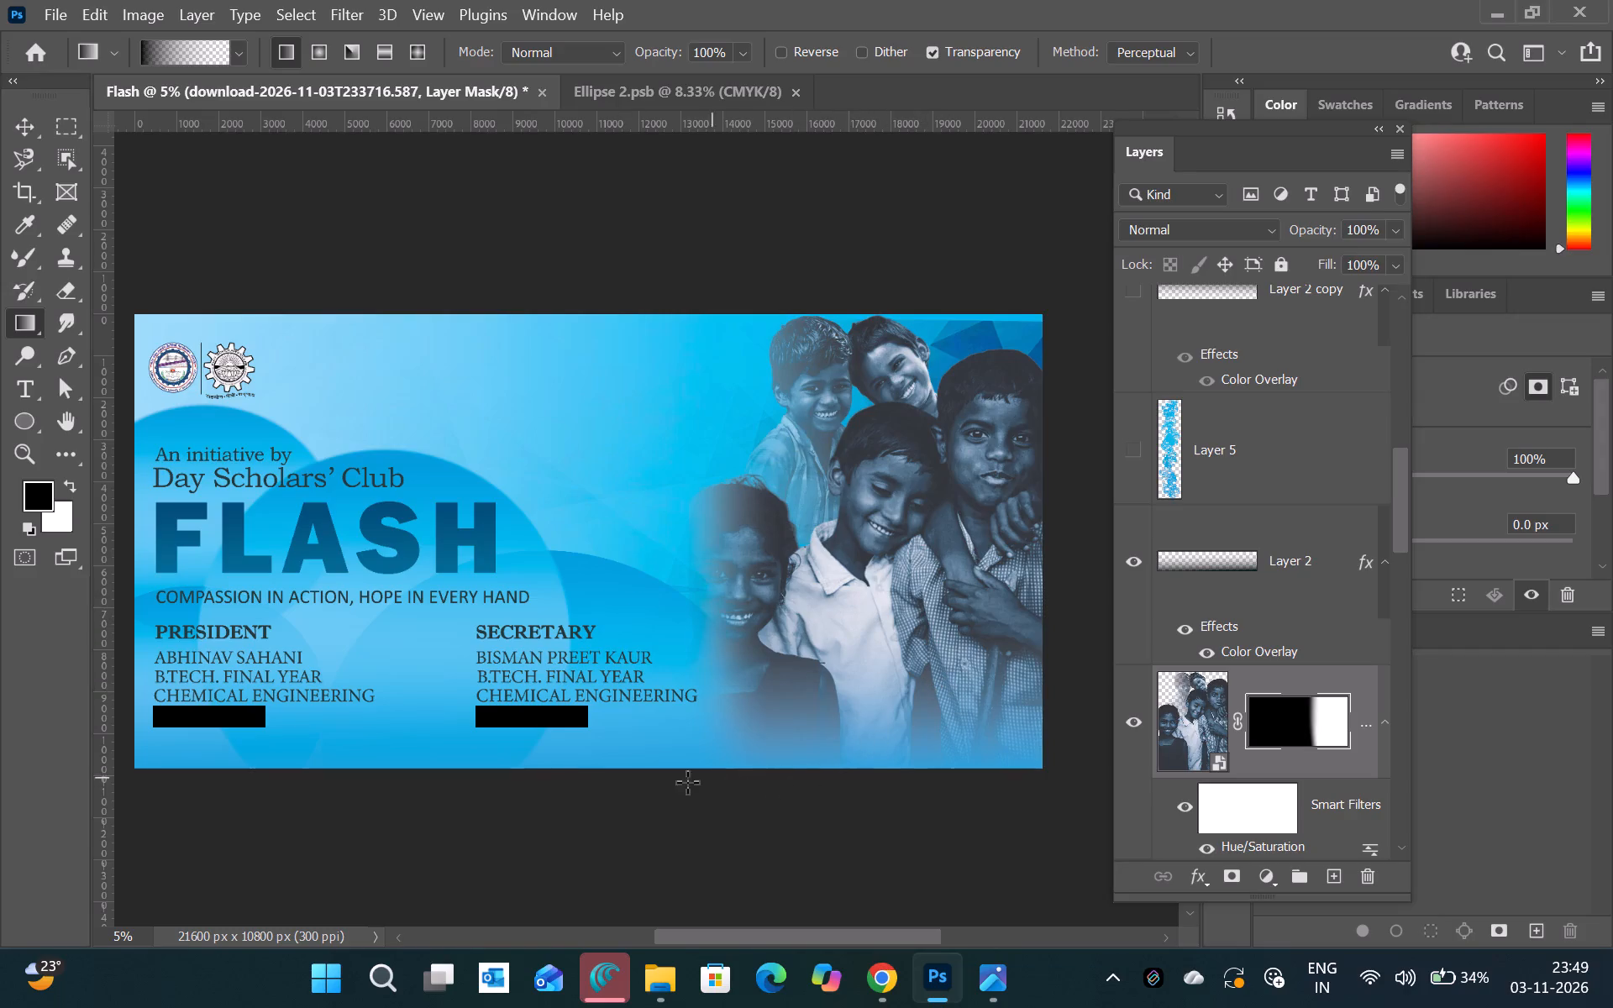
drag(679, 783, 765, 688)
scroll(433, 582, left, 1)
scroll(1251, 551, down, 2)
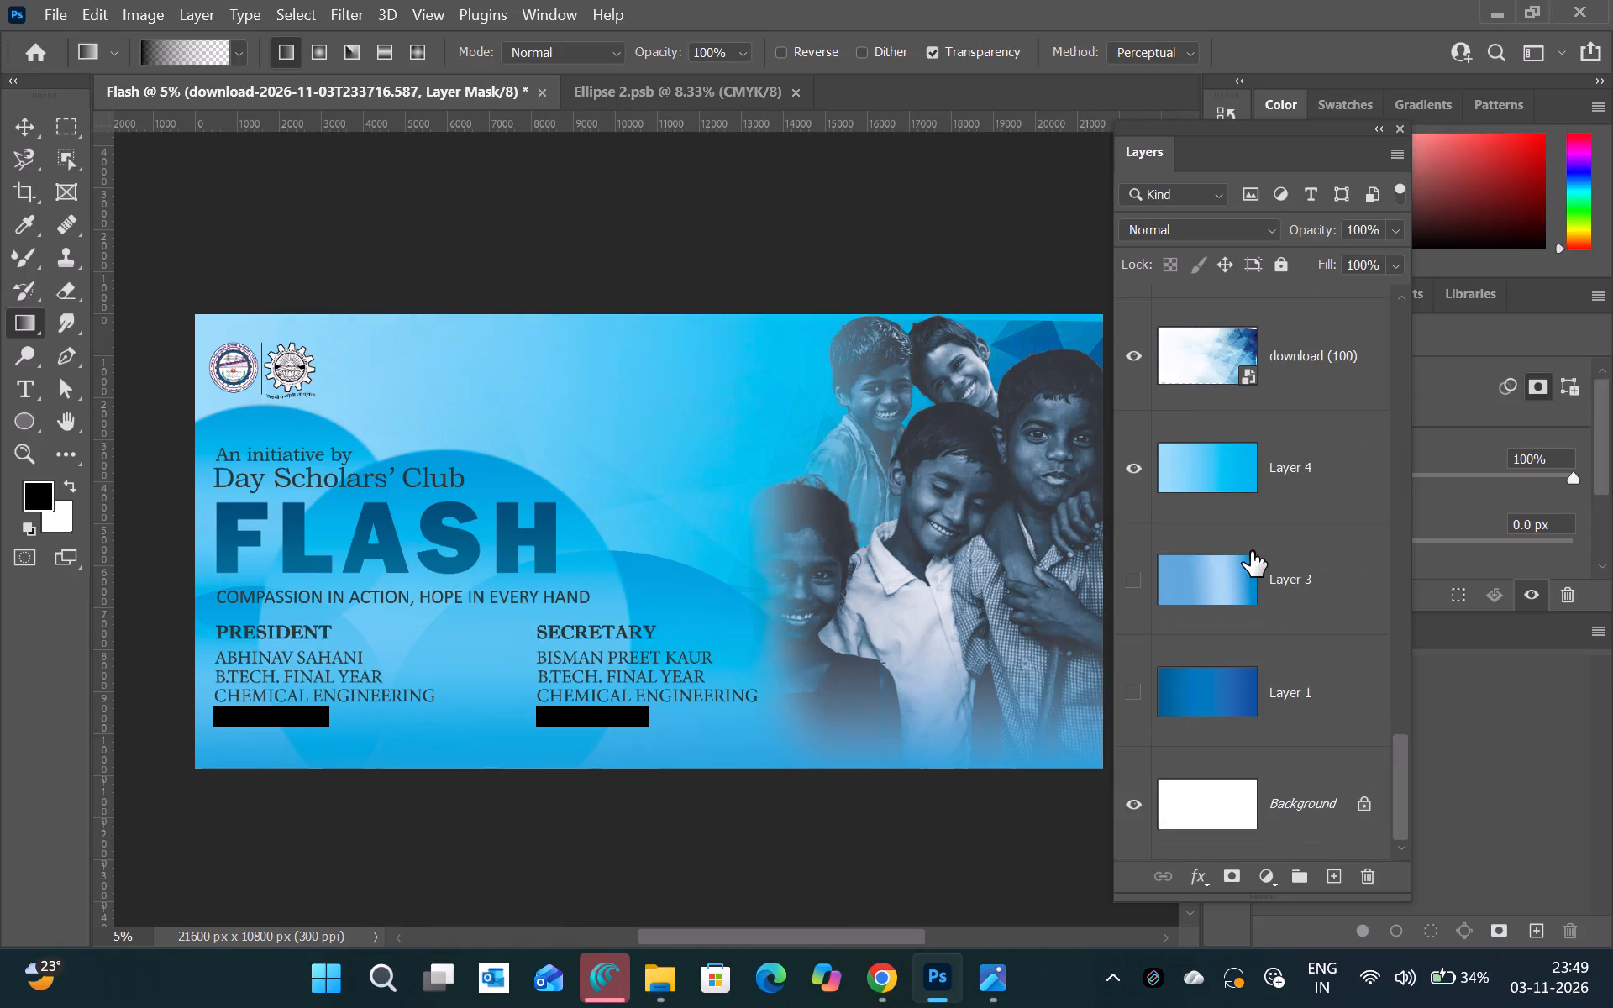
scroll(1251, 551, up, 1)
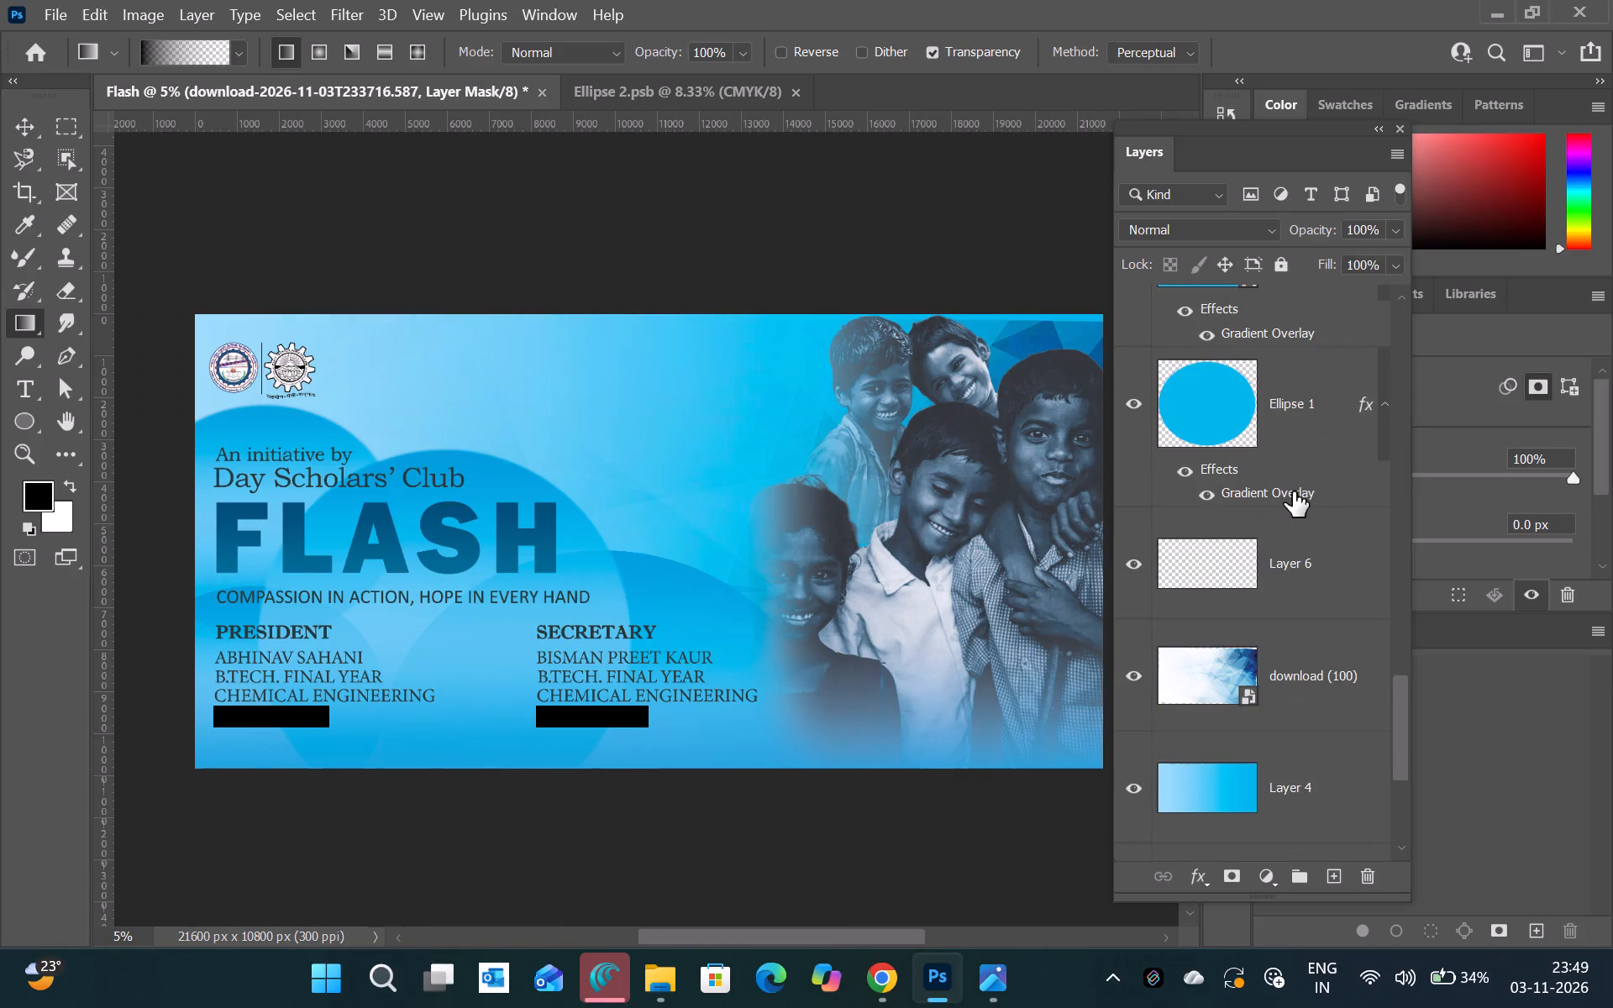
Set the Gaussian Blur smart filter on the Ellipse 2 copy circle to a radius of 104.3 pixels.
scroll(1285, 718, up, 1)
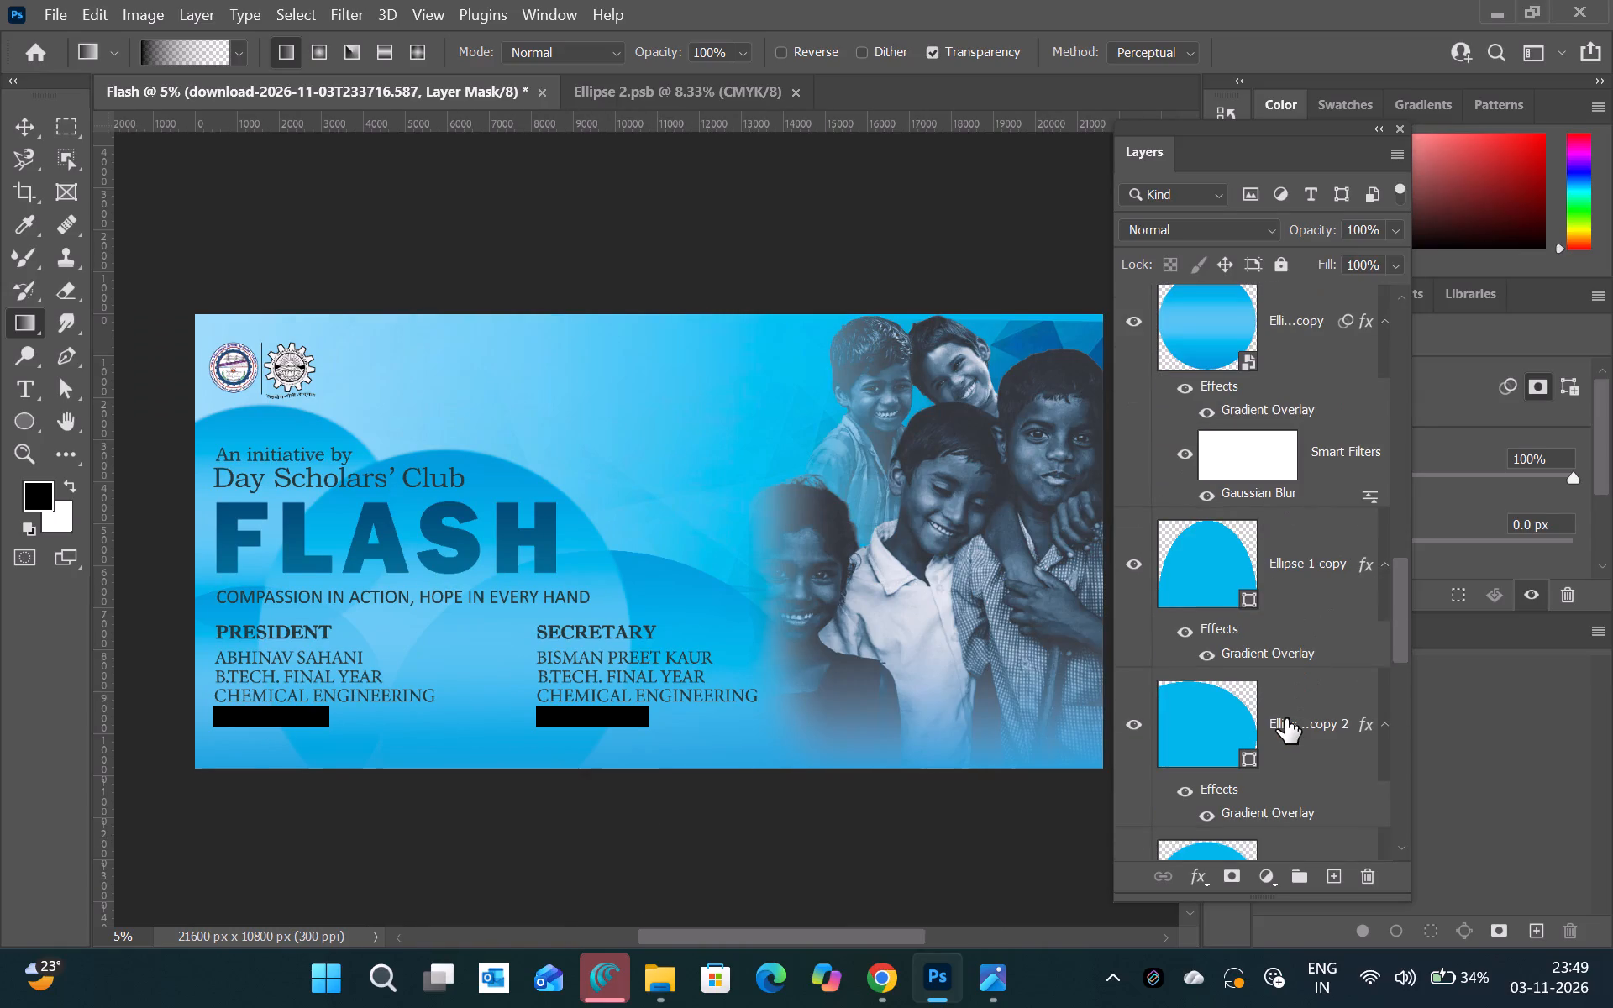
double_click(1274, 648)
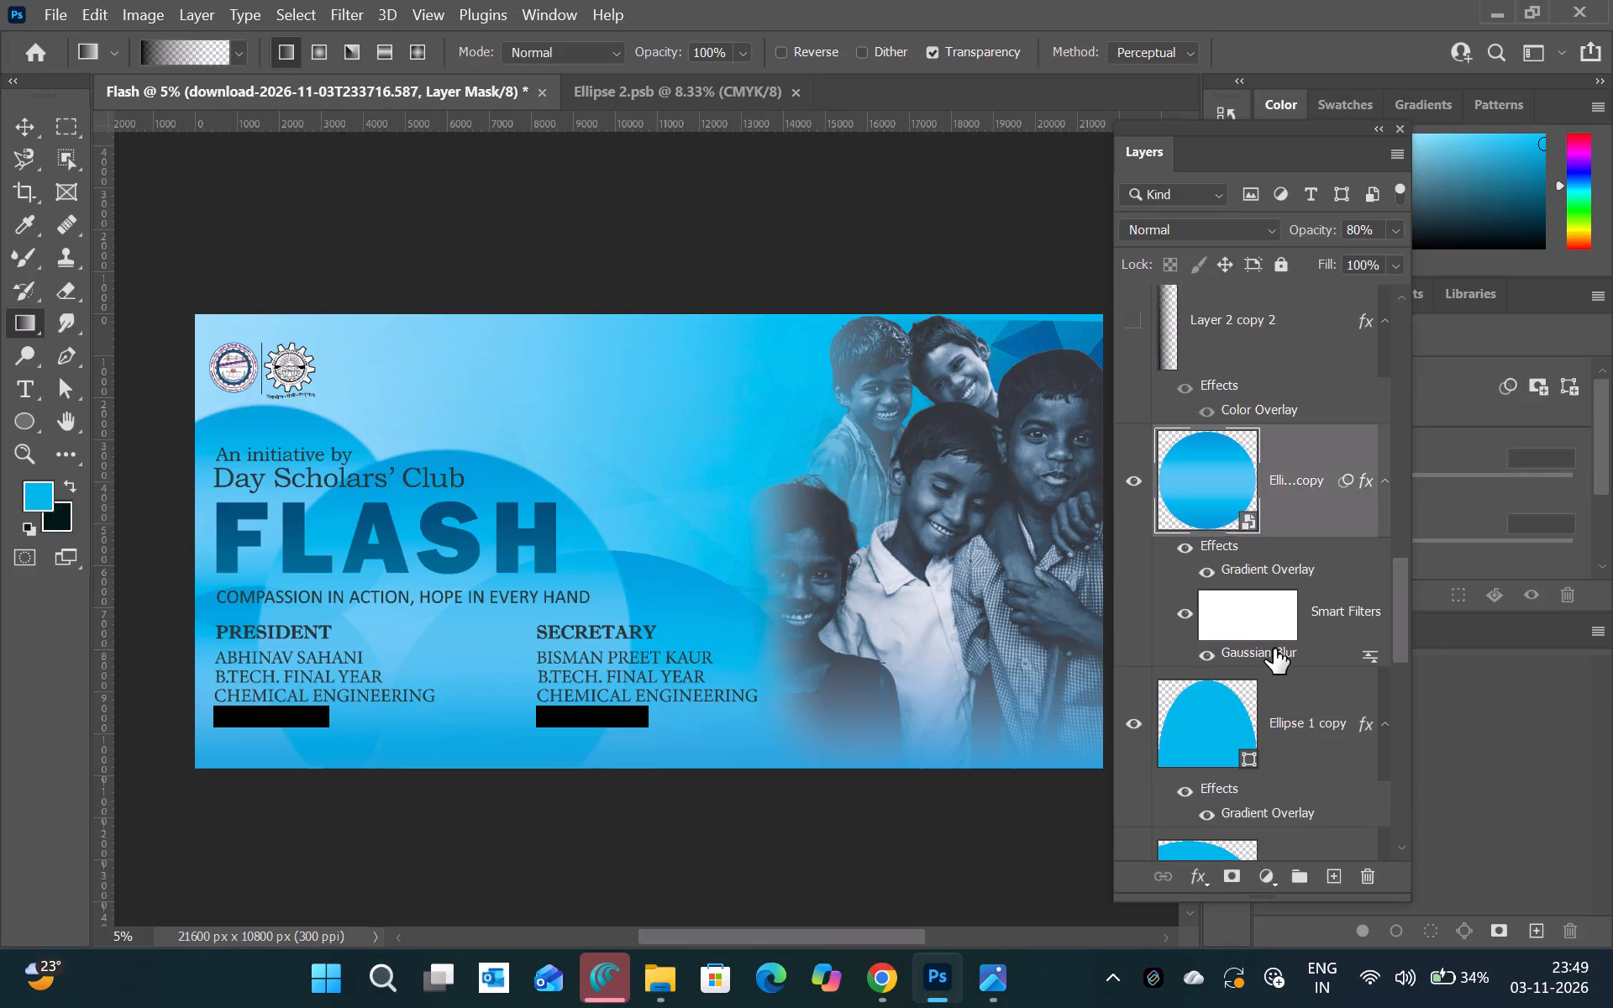
click(1170, 606)
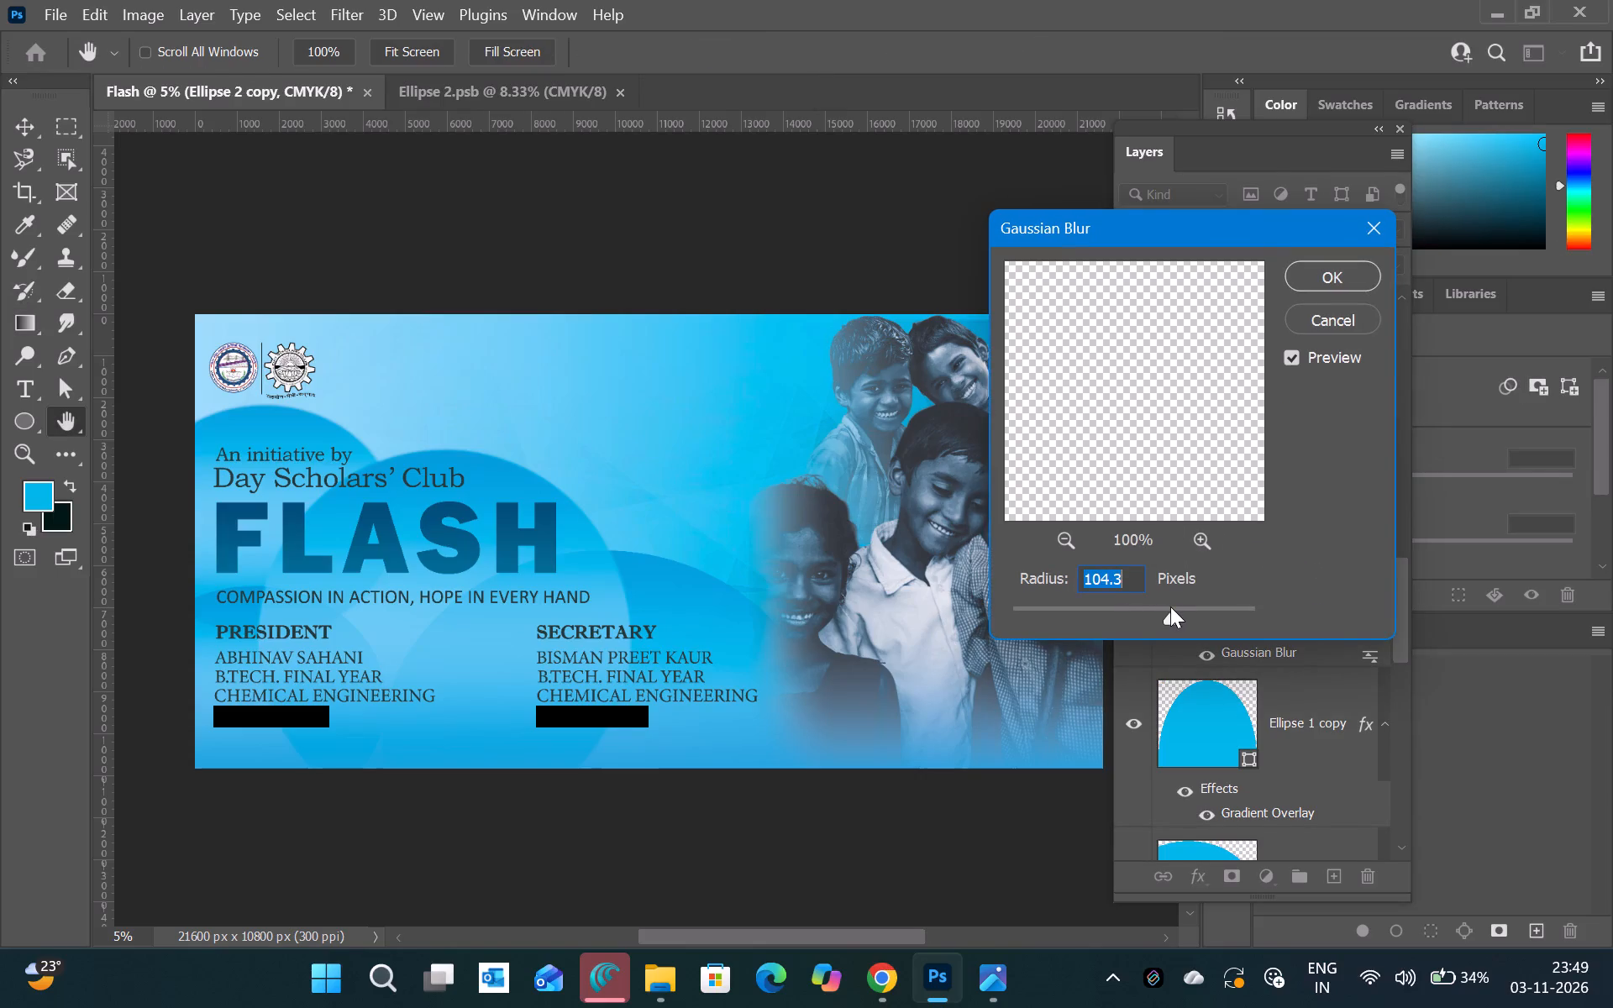
click(1354, 274)
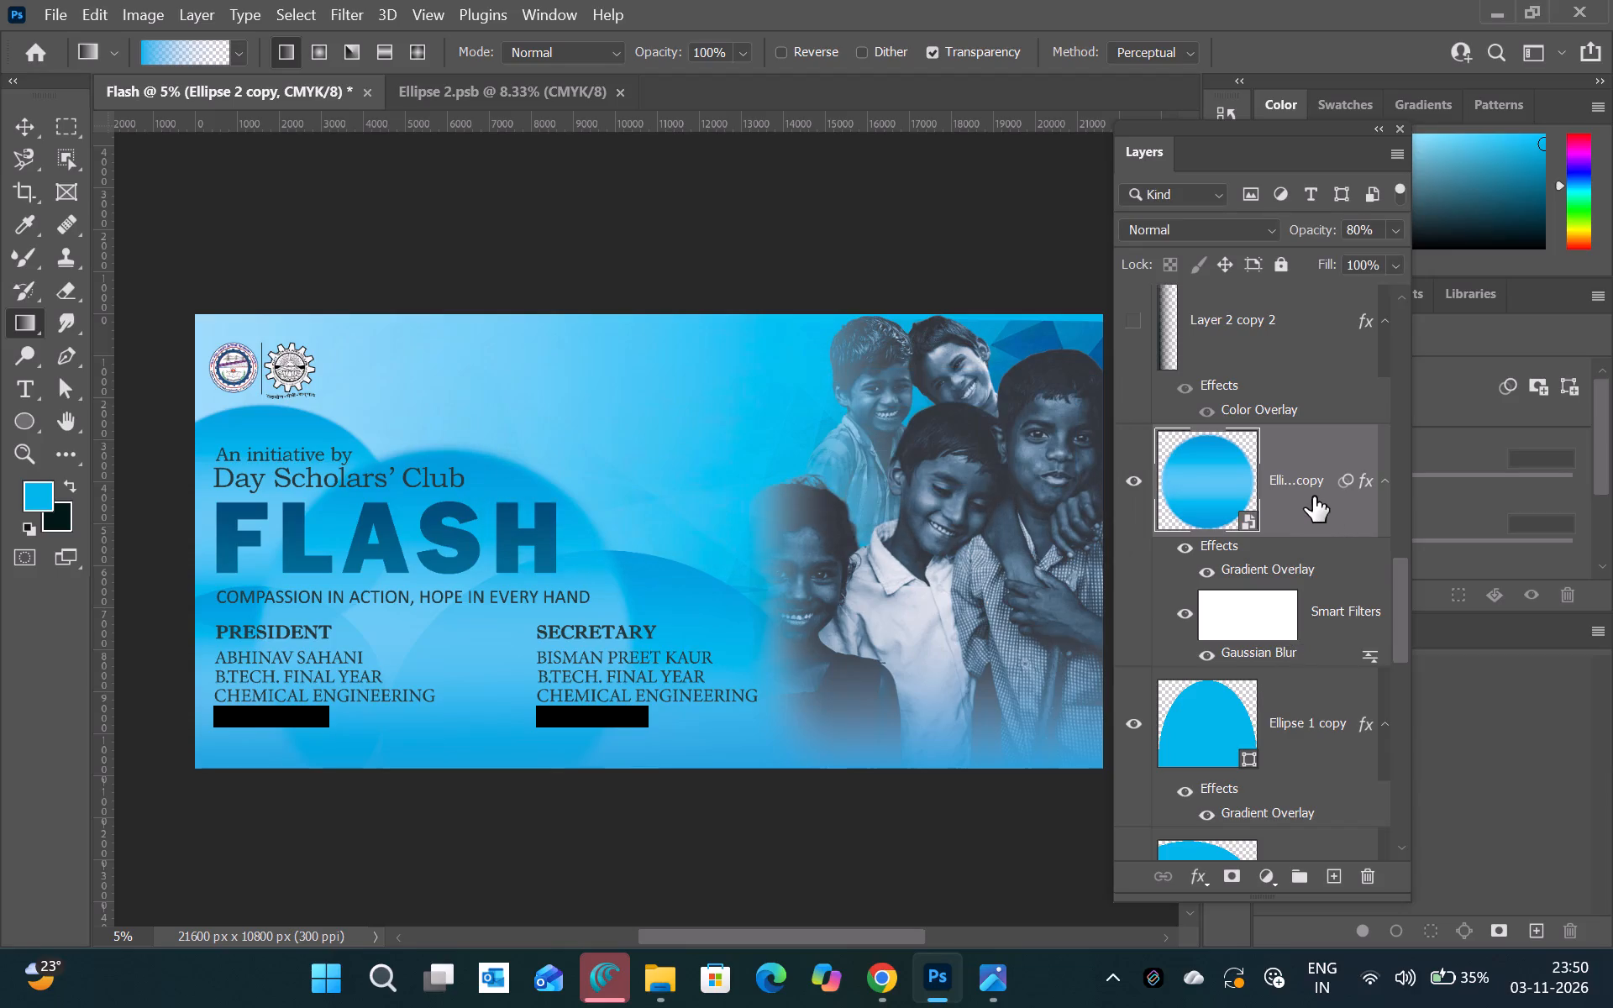
click(1279, 722)
double_click(1267, 645)
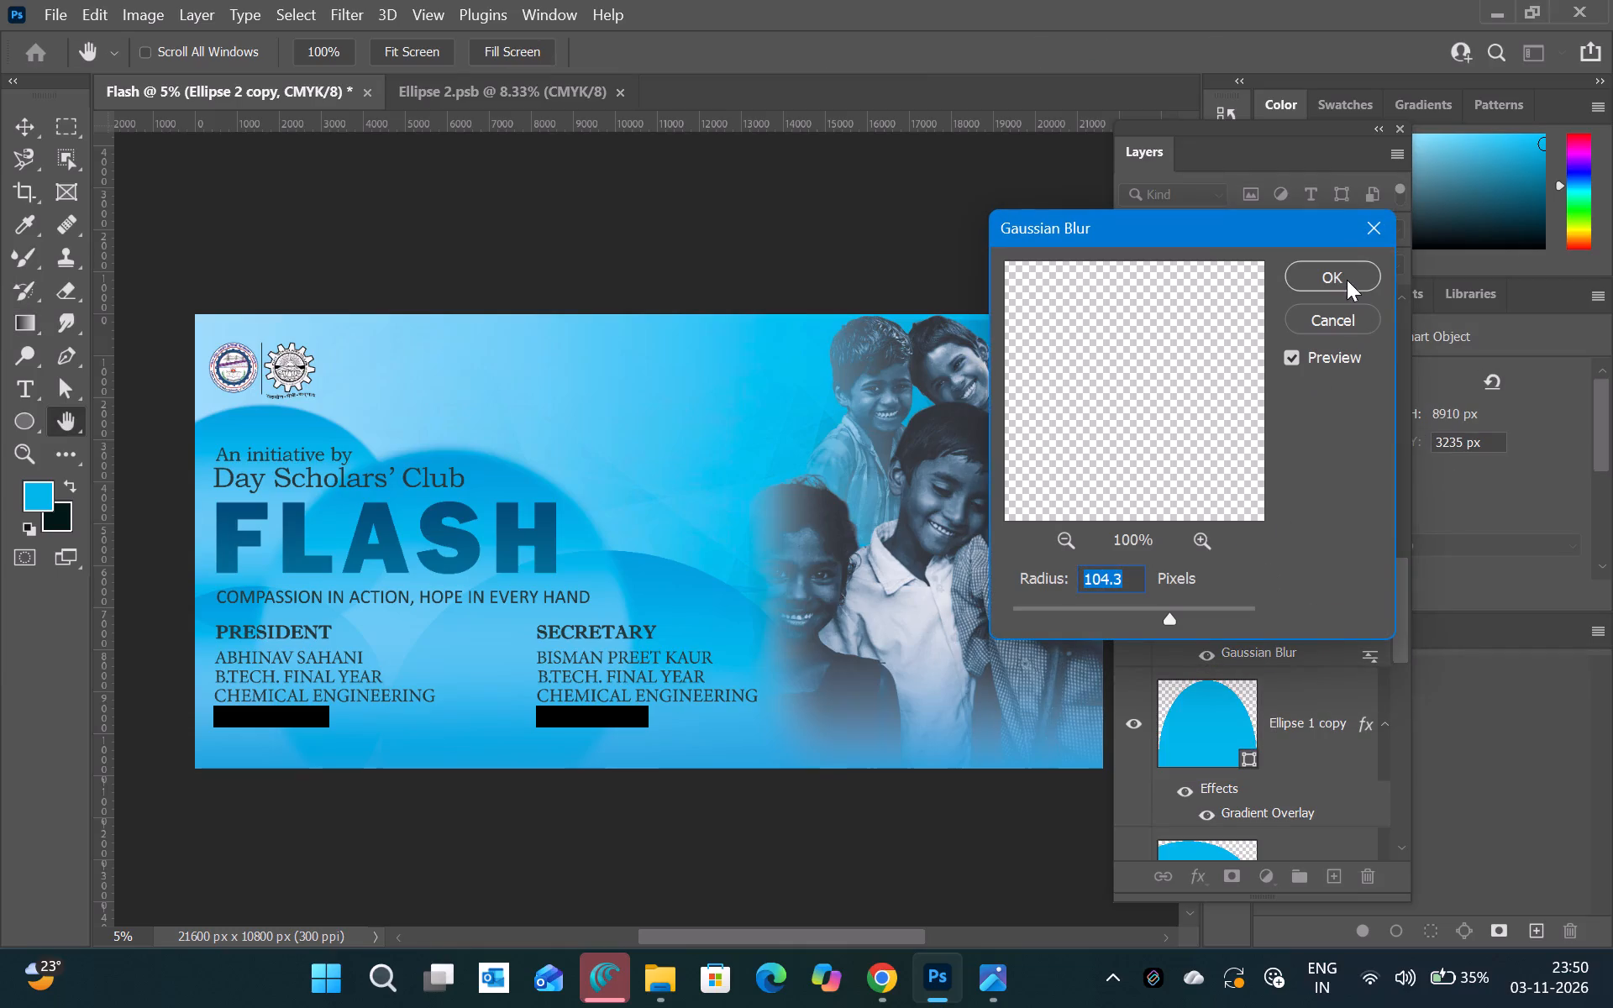
click(1345, 277)
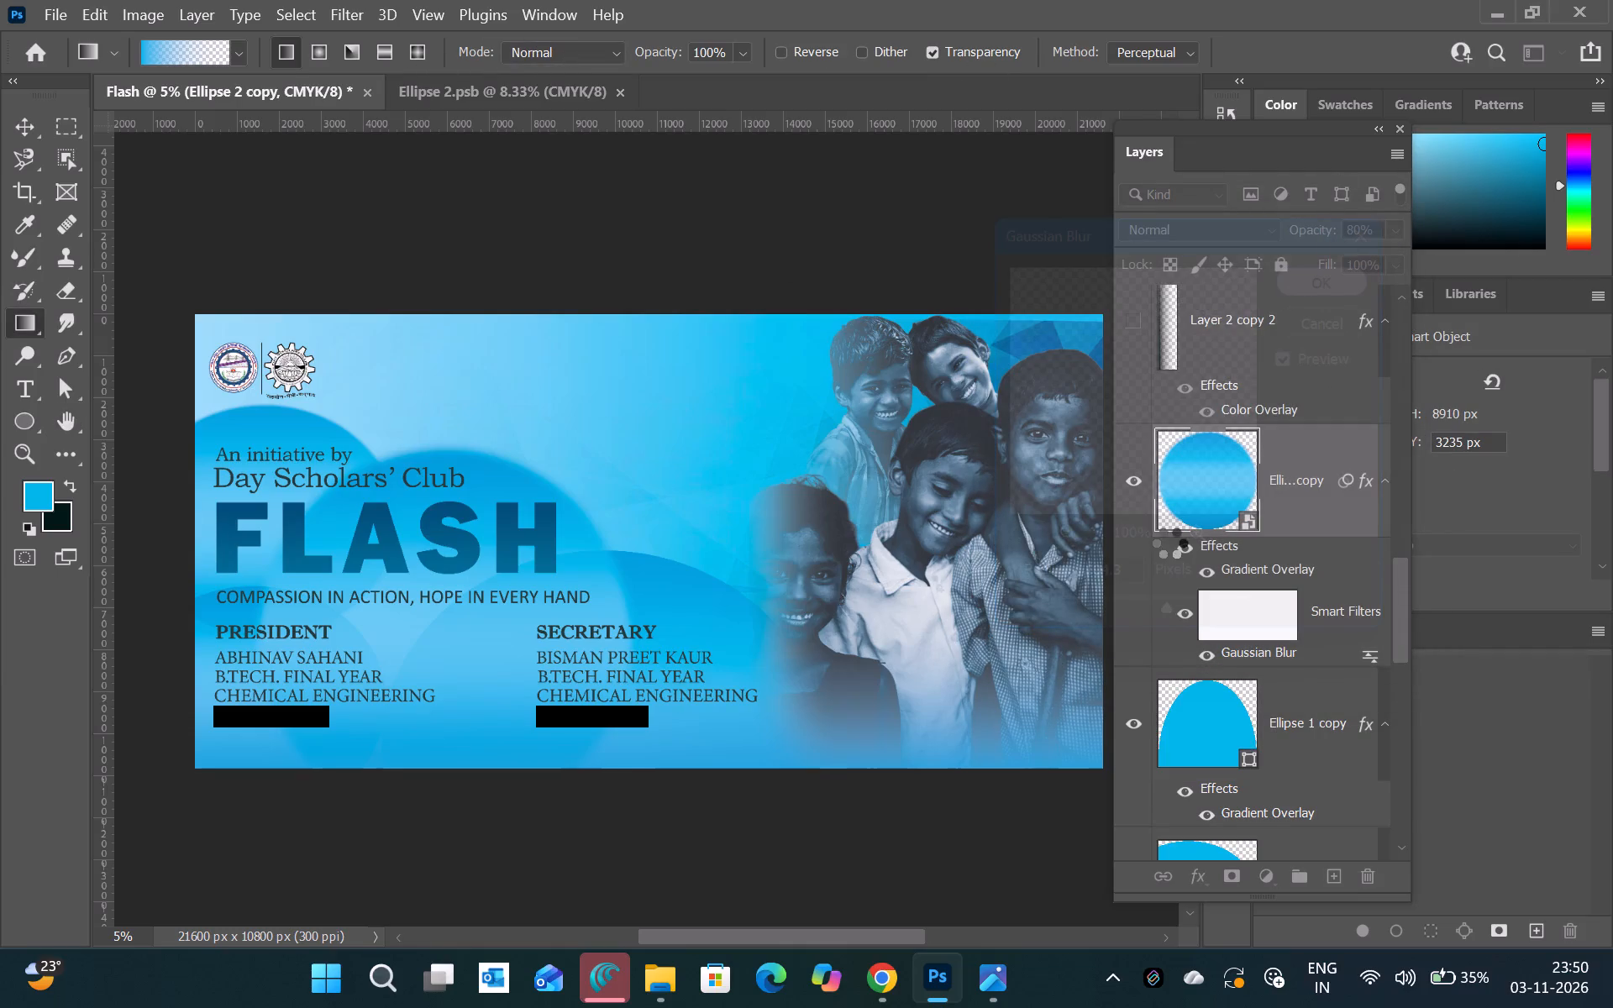
Apply the same Gaussian Blur to the Ellipse 1 copy, Ellipse 1 copy 2 and Ellipse 1 background circles.
click(1289, 717)
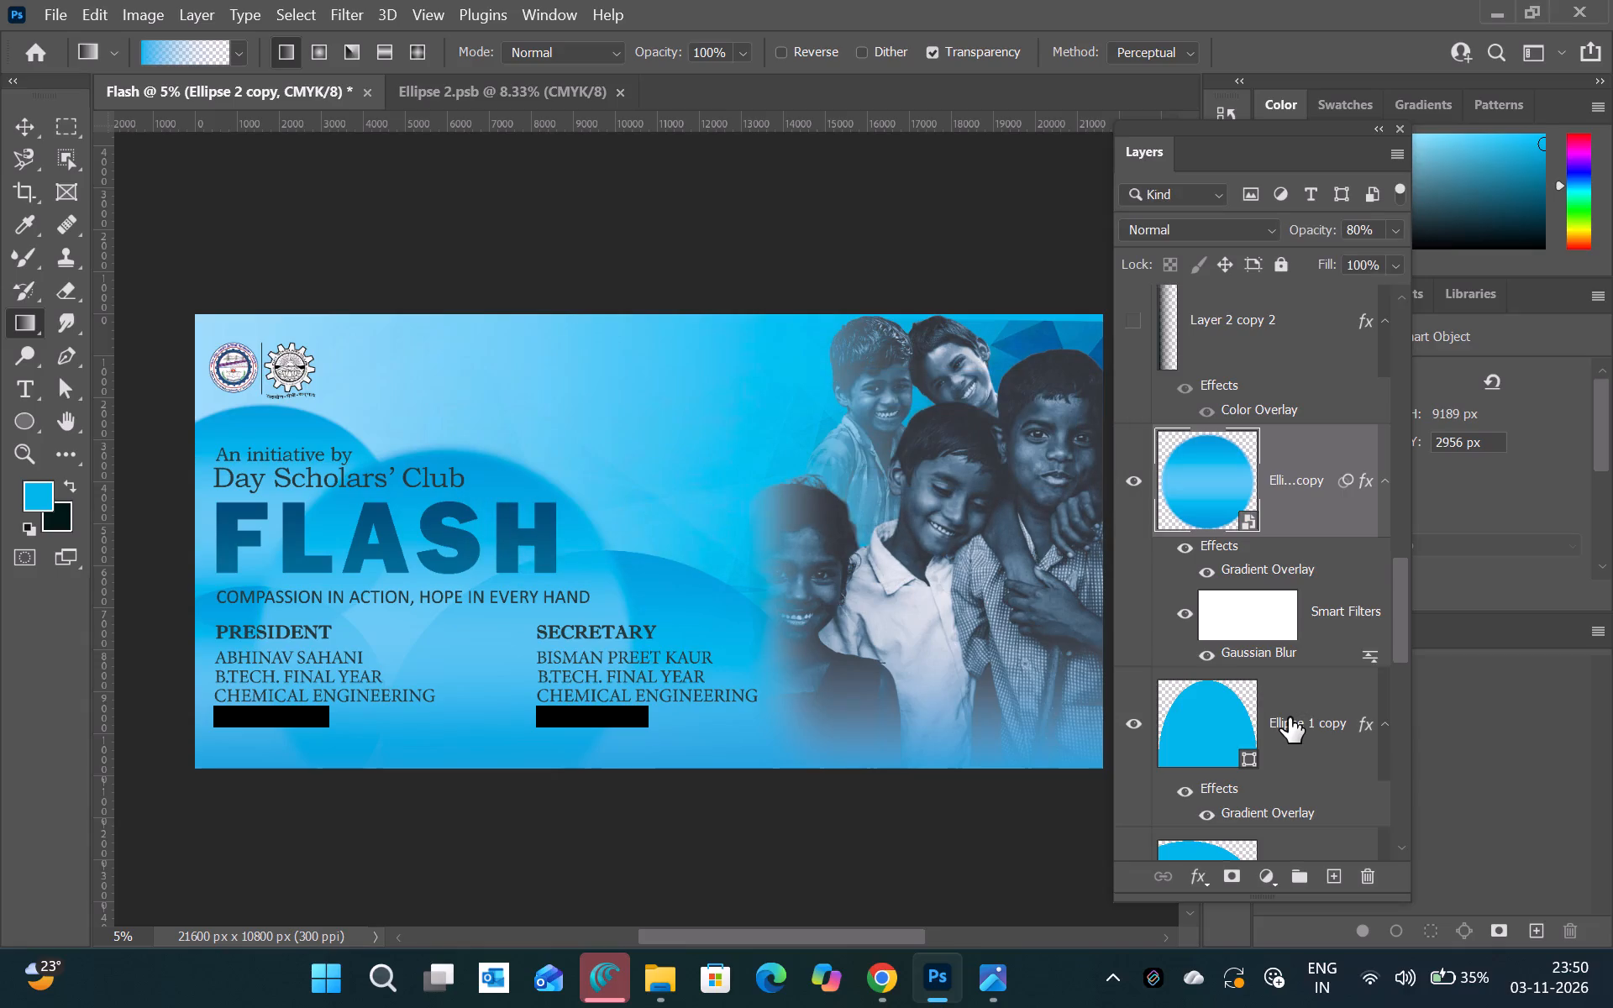
click(1237, 729)
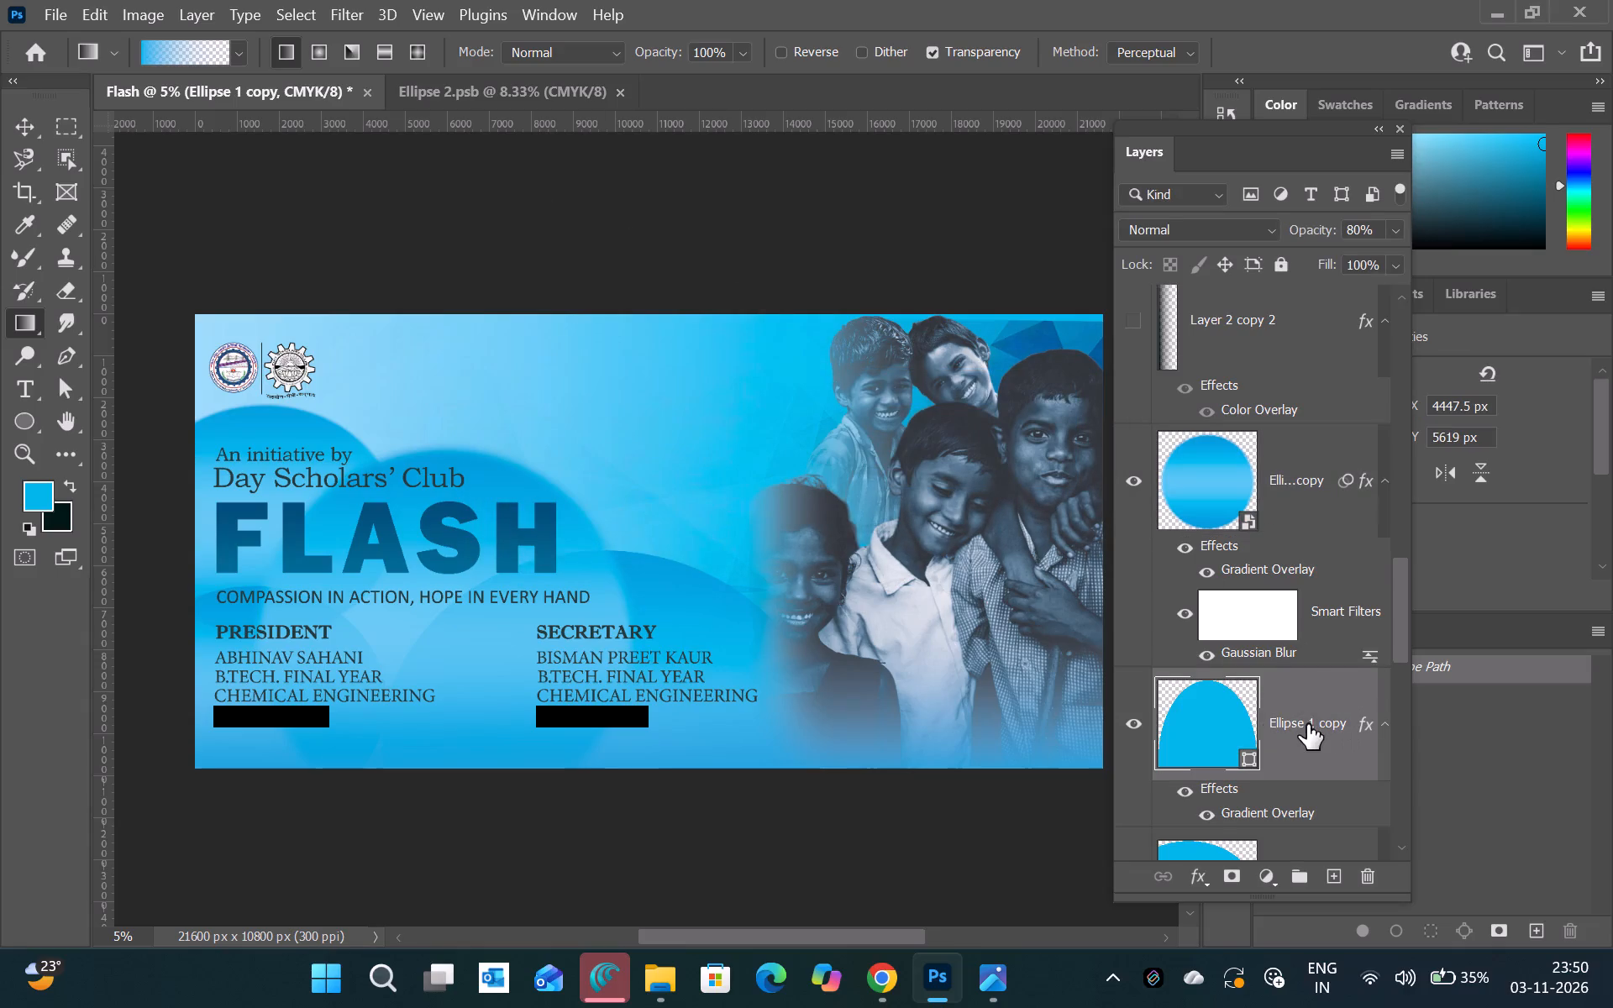
click(342, 3)
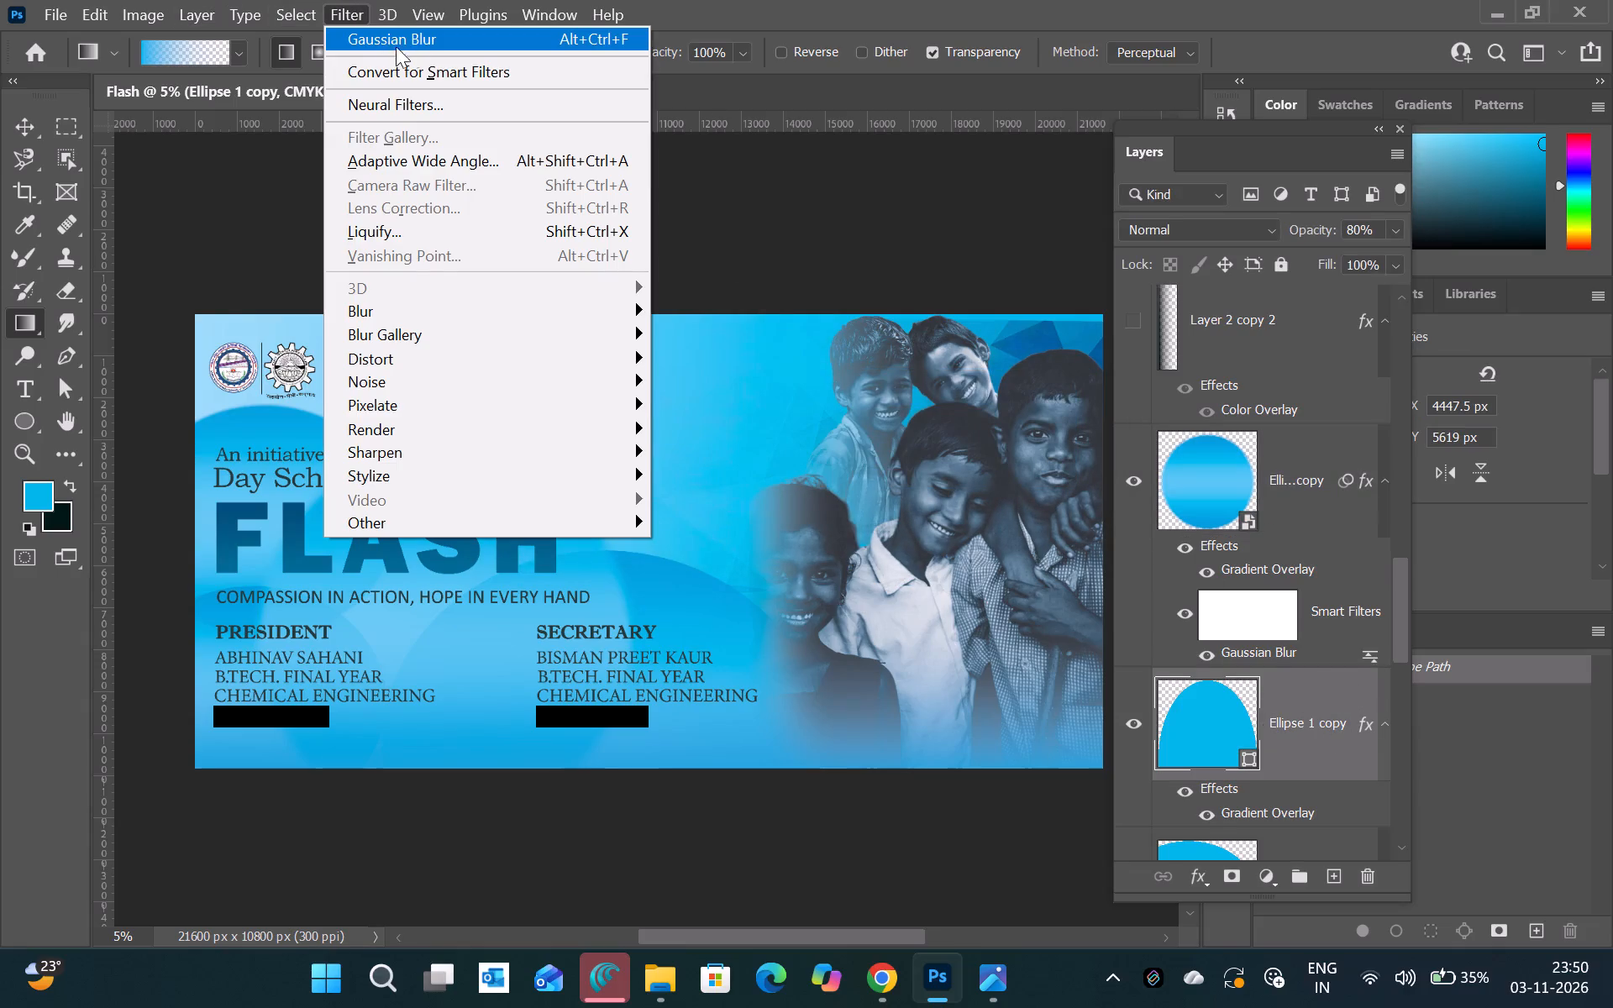
click(421, 43)
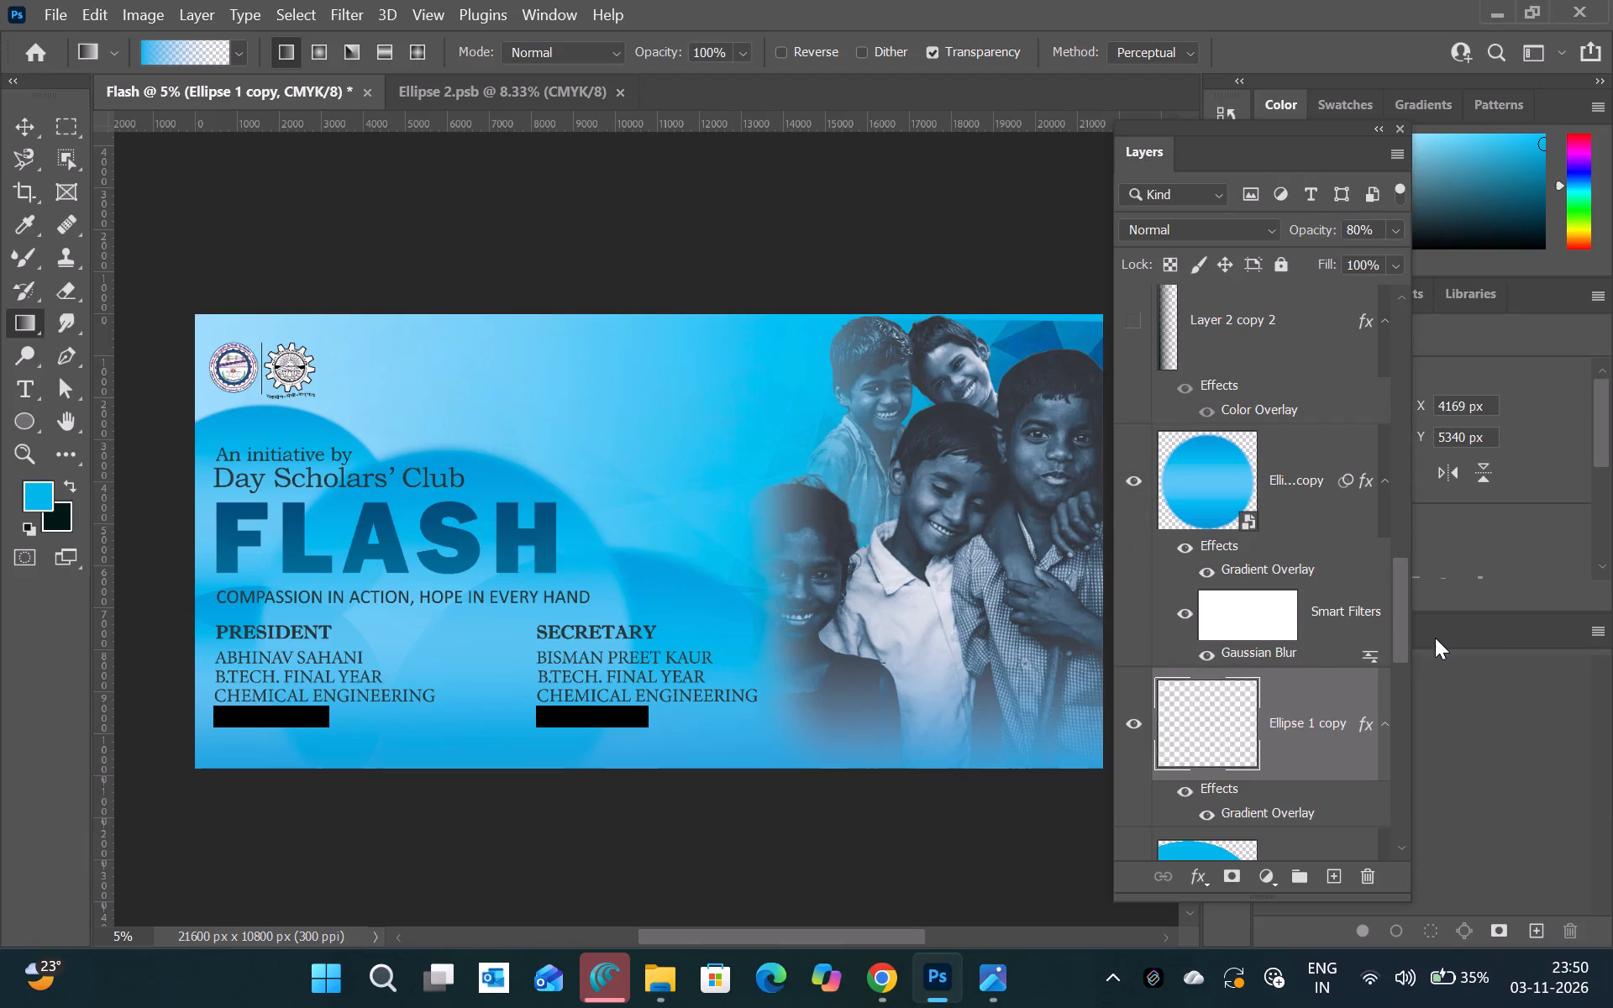
scroll(1337, 703, down, 1)
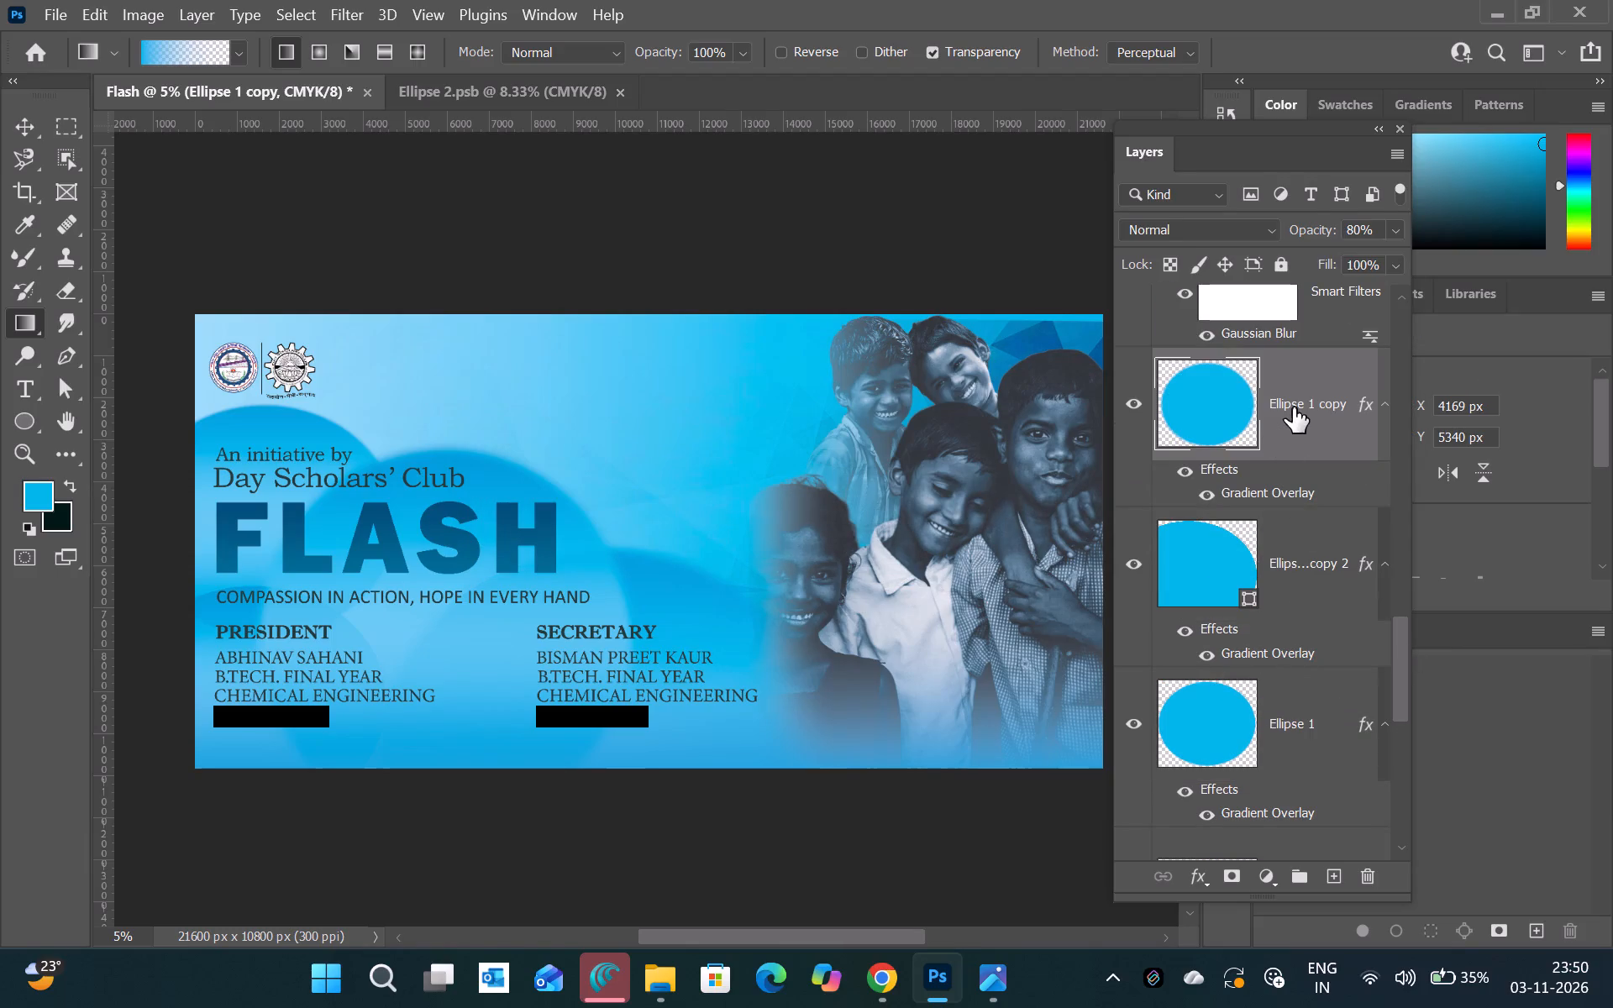
click(1285, 585)
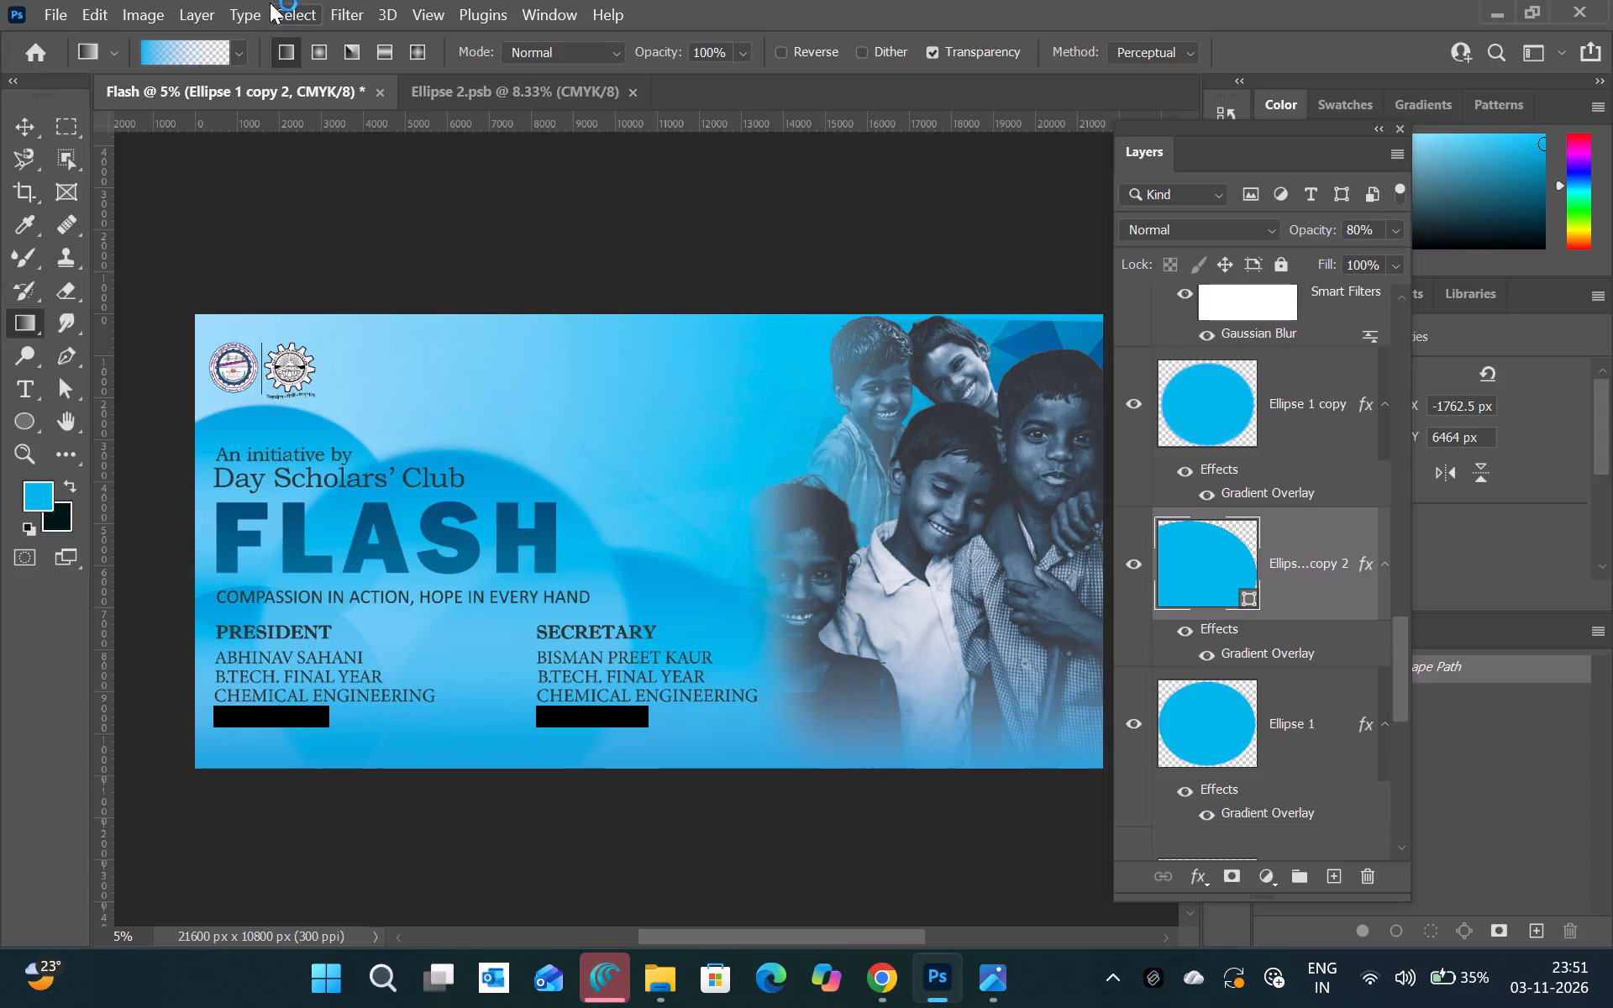
click(362, 3)
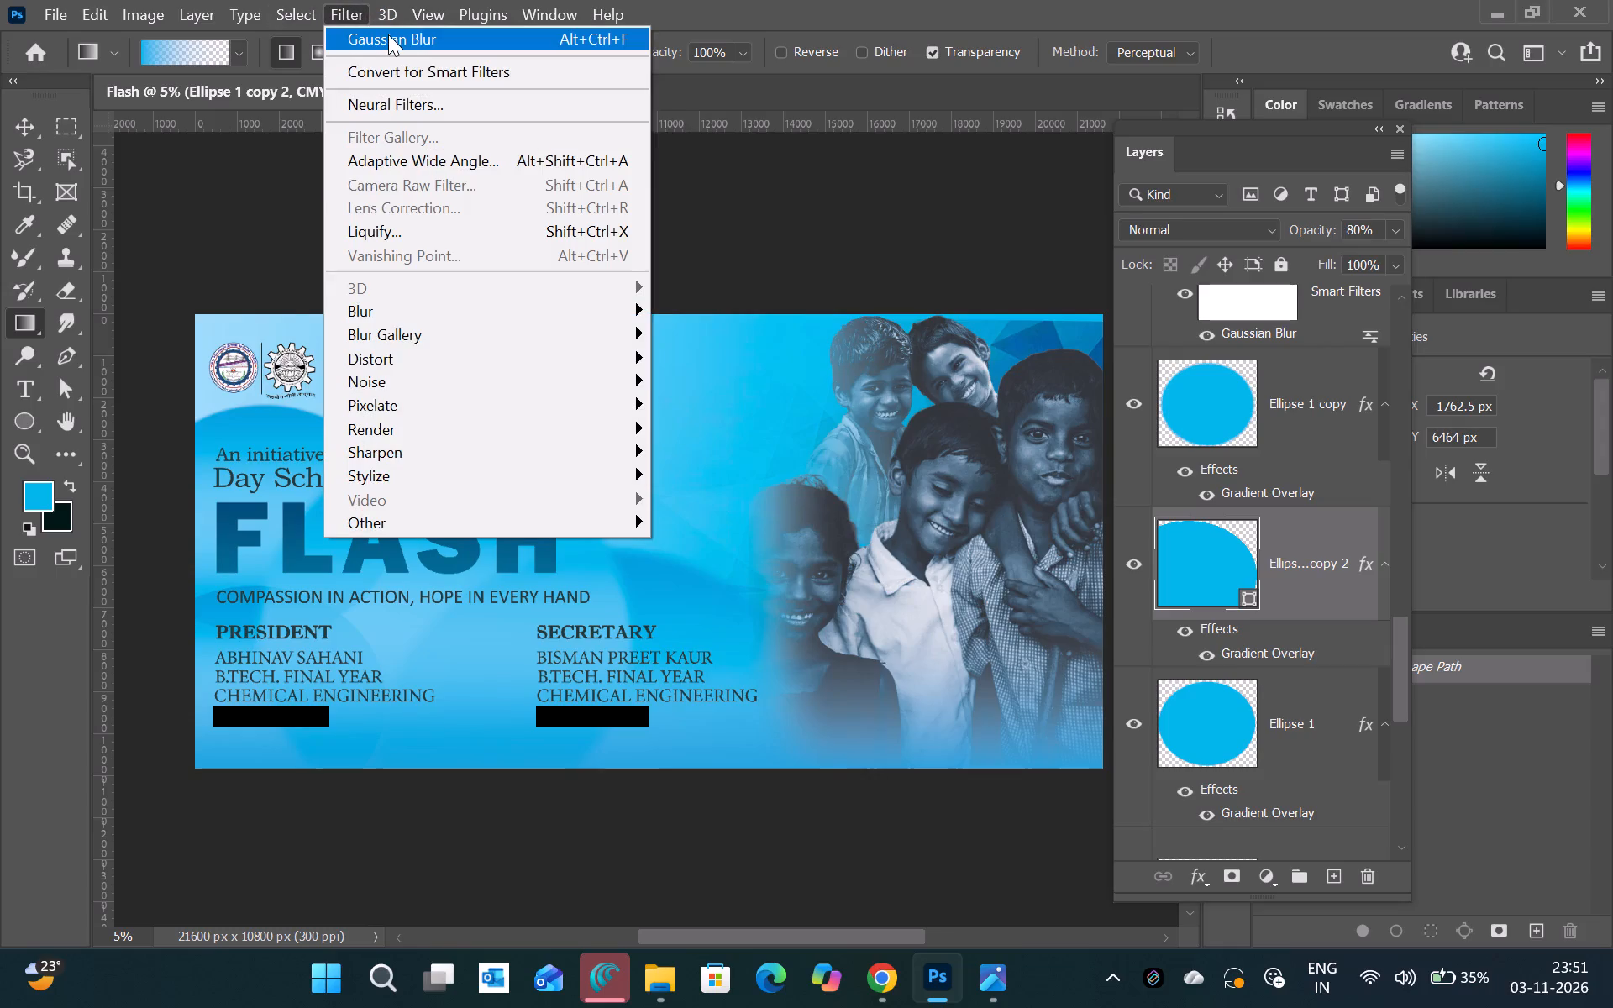
click(388, 34)
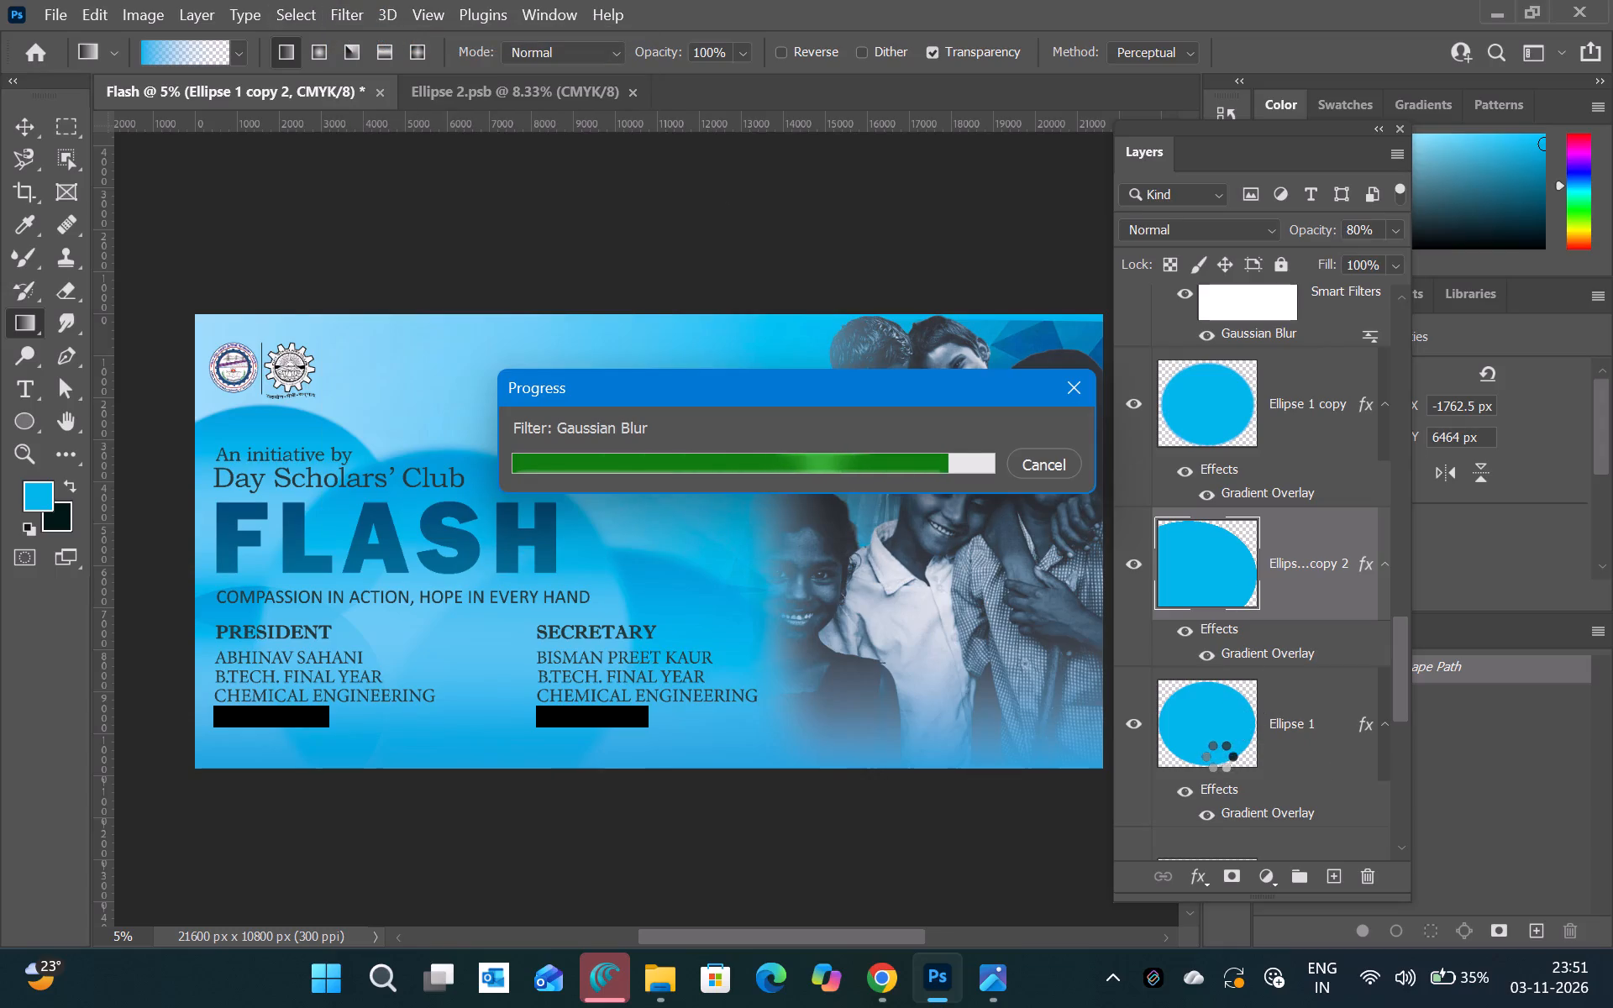
click(1268, 743)
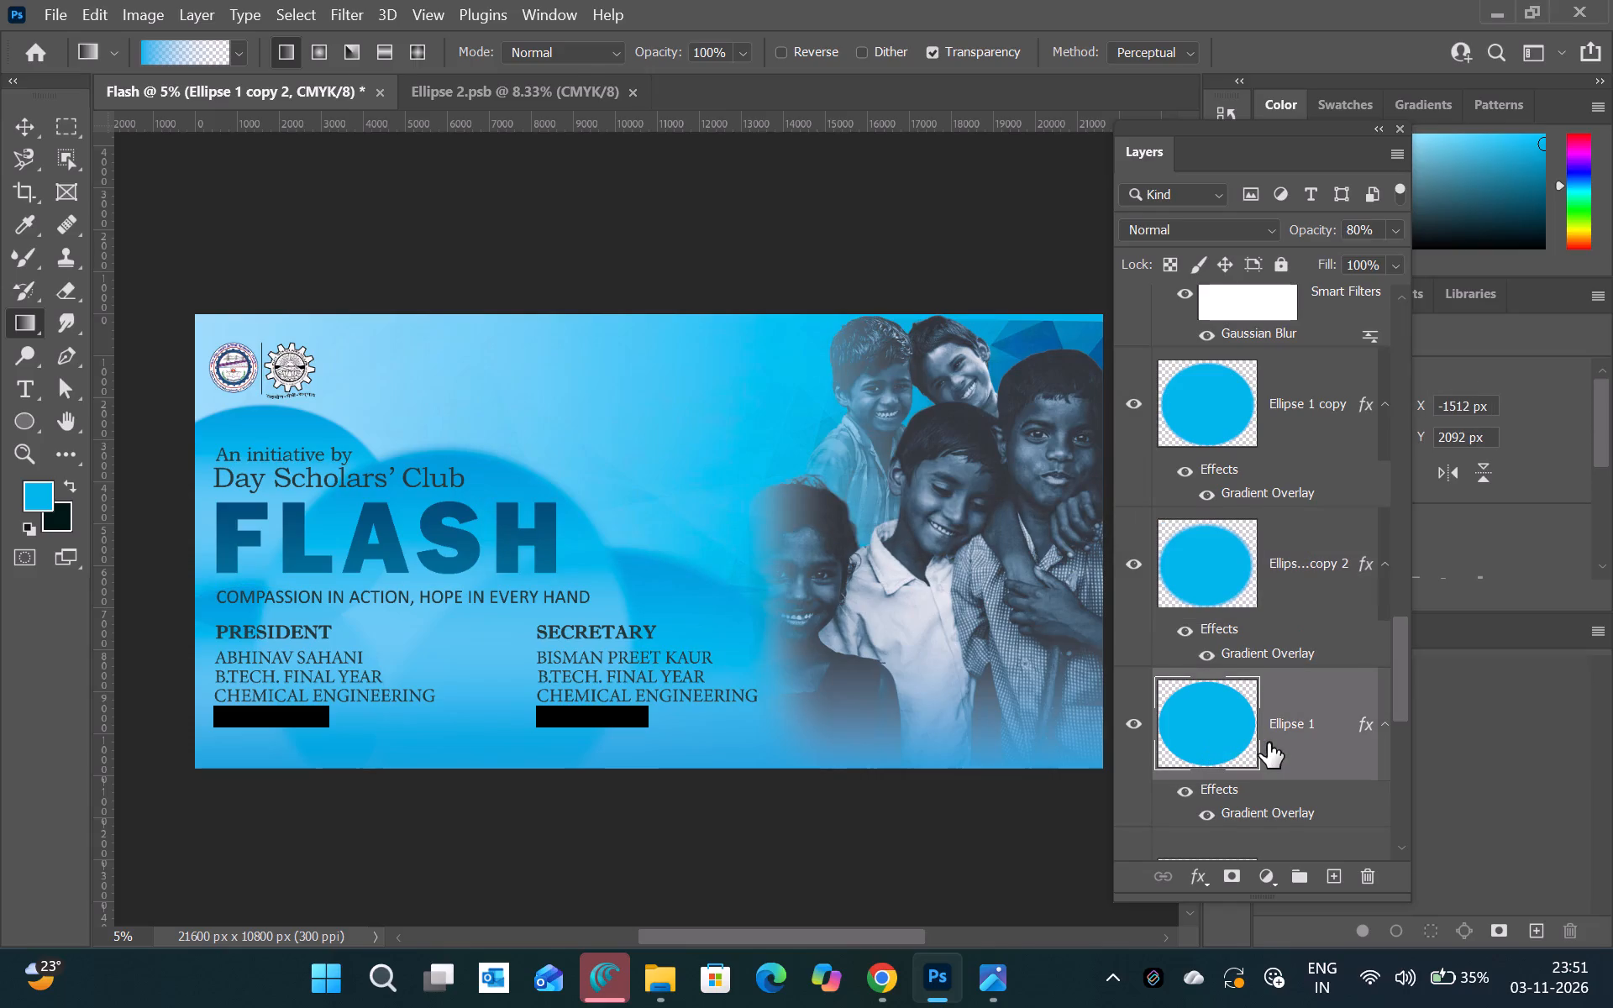
click(339, 9)
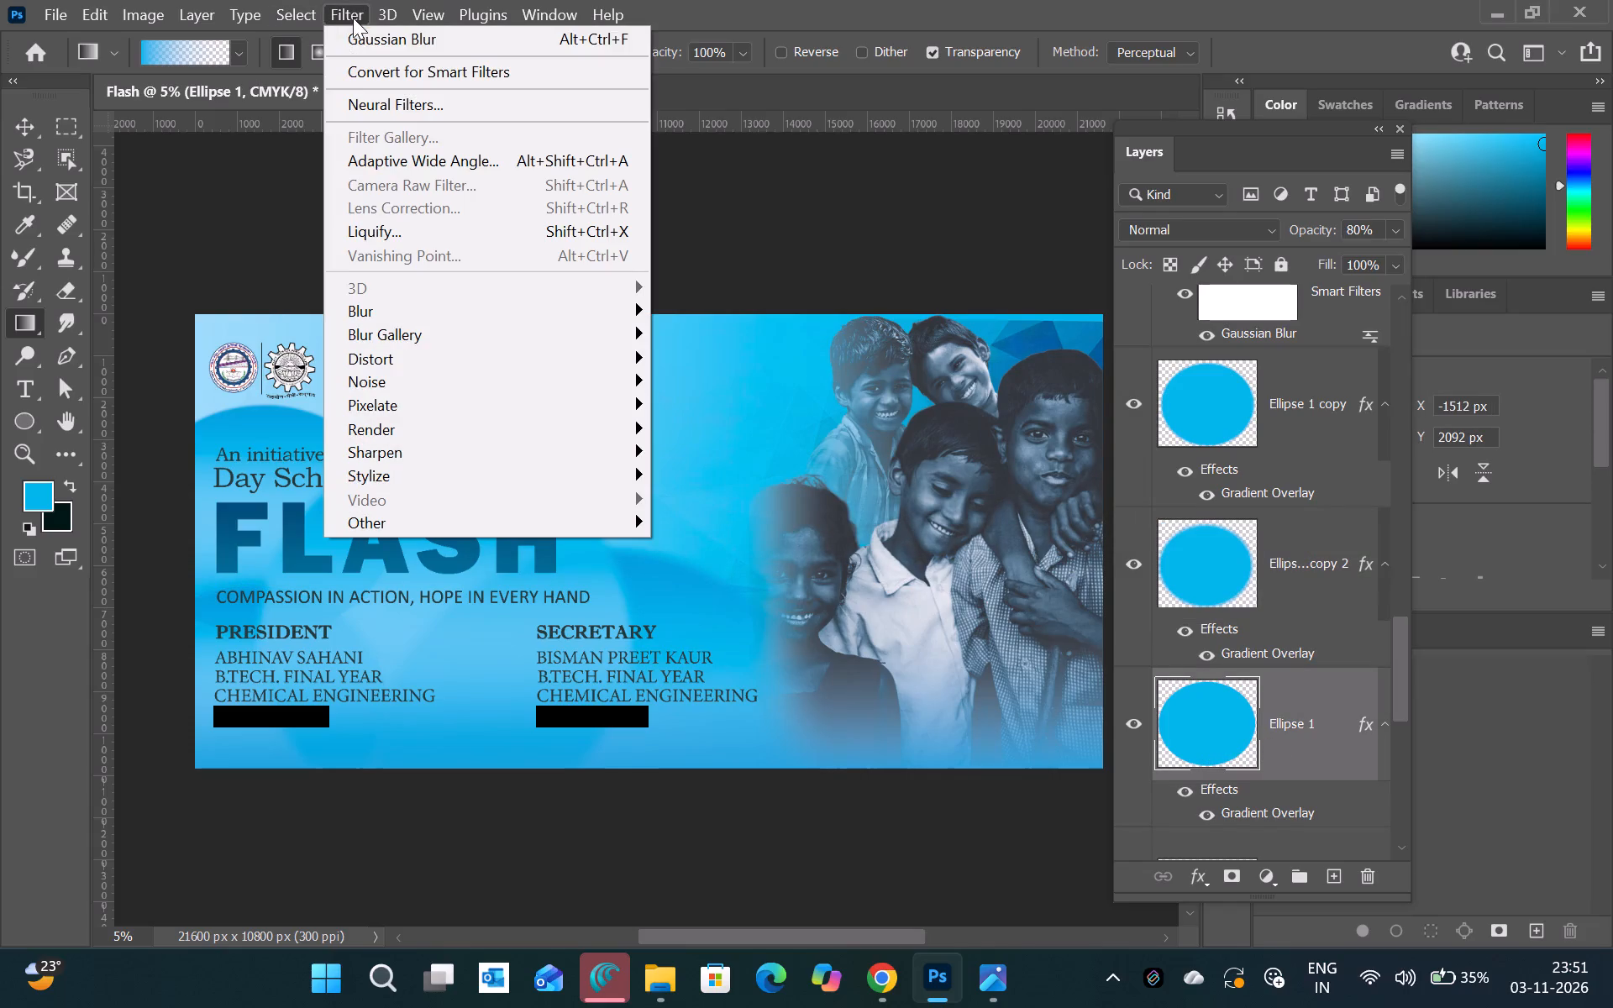
click(379, 28)
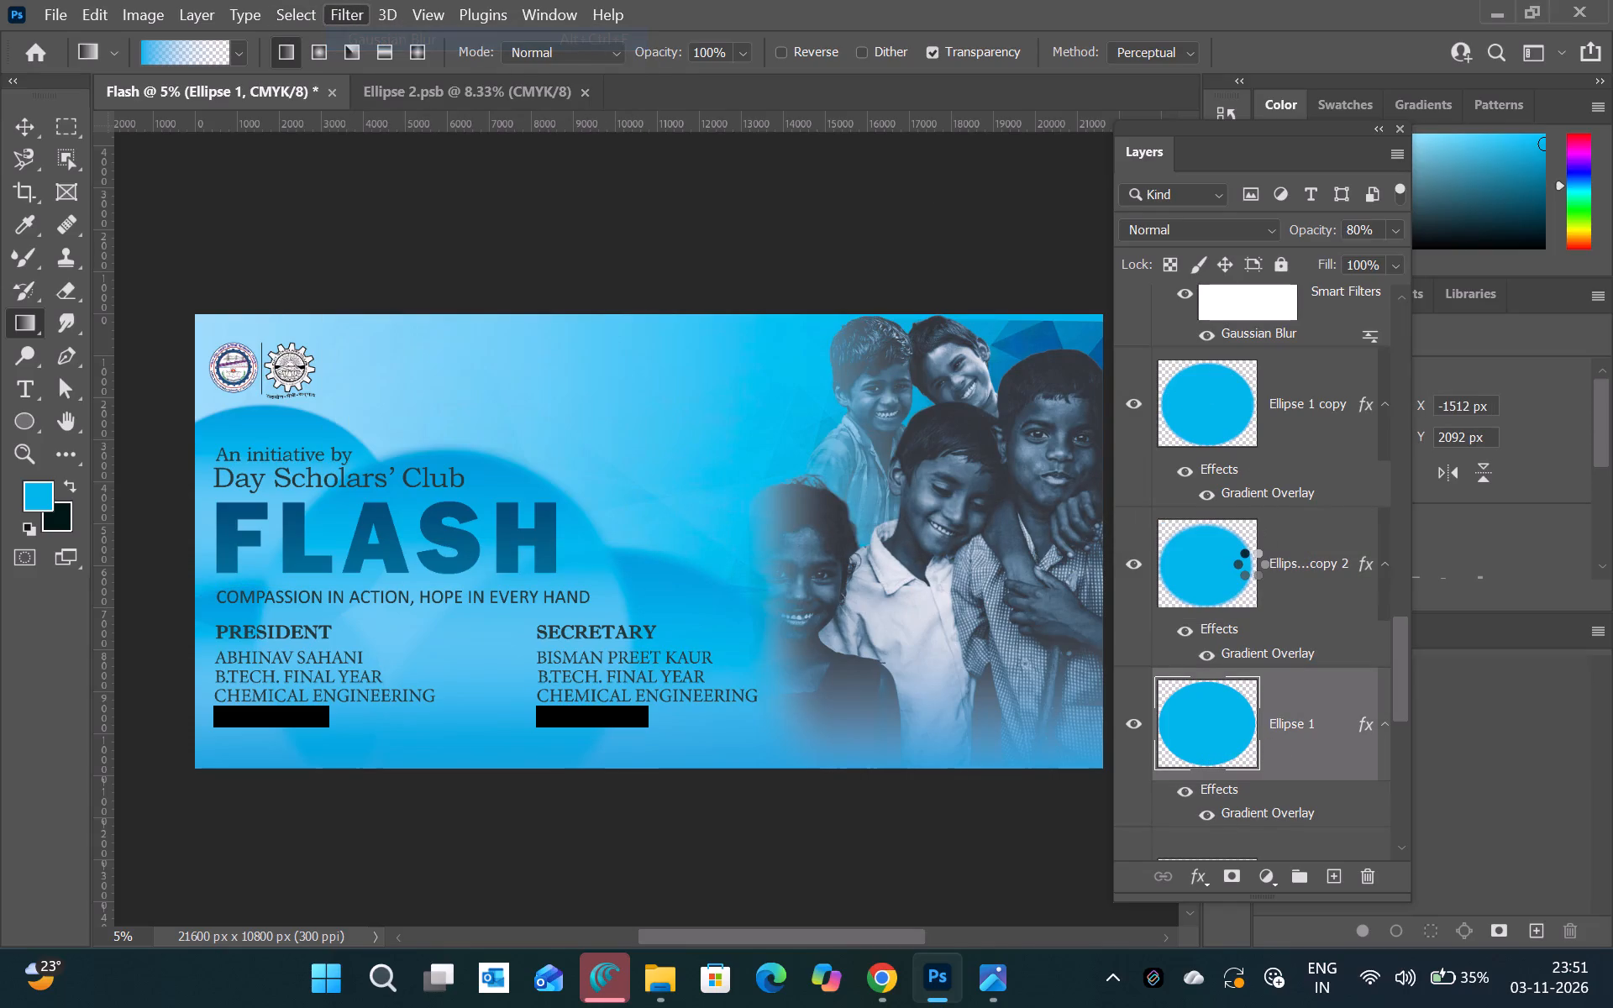
Move the Ellipse 1 copy circle about 1060 px left and 260 px up, to X 3109 px, Y 5080 px.
scroll(1250, 564, down, 1)
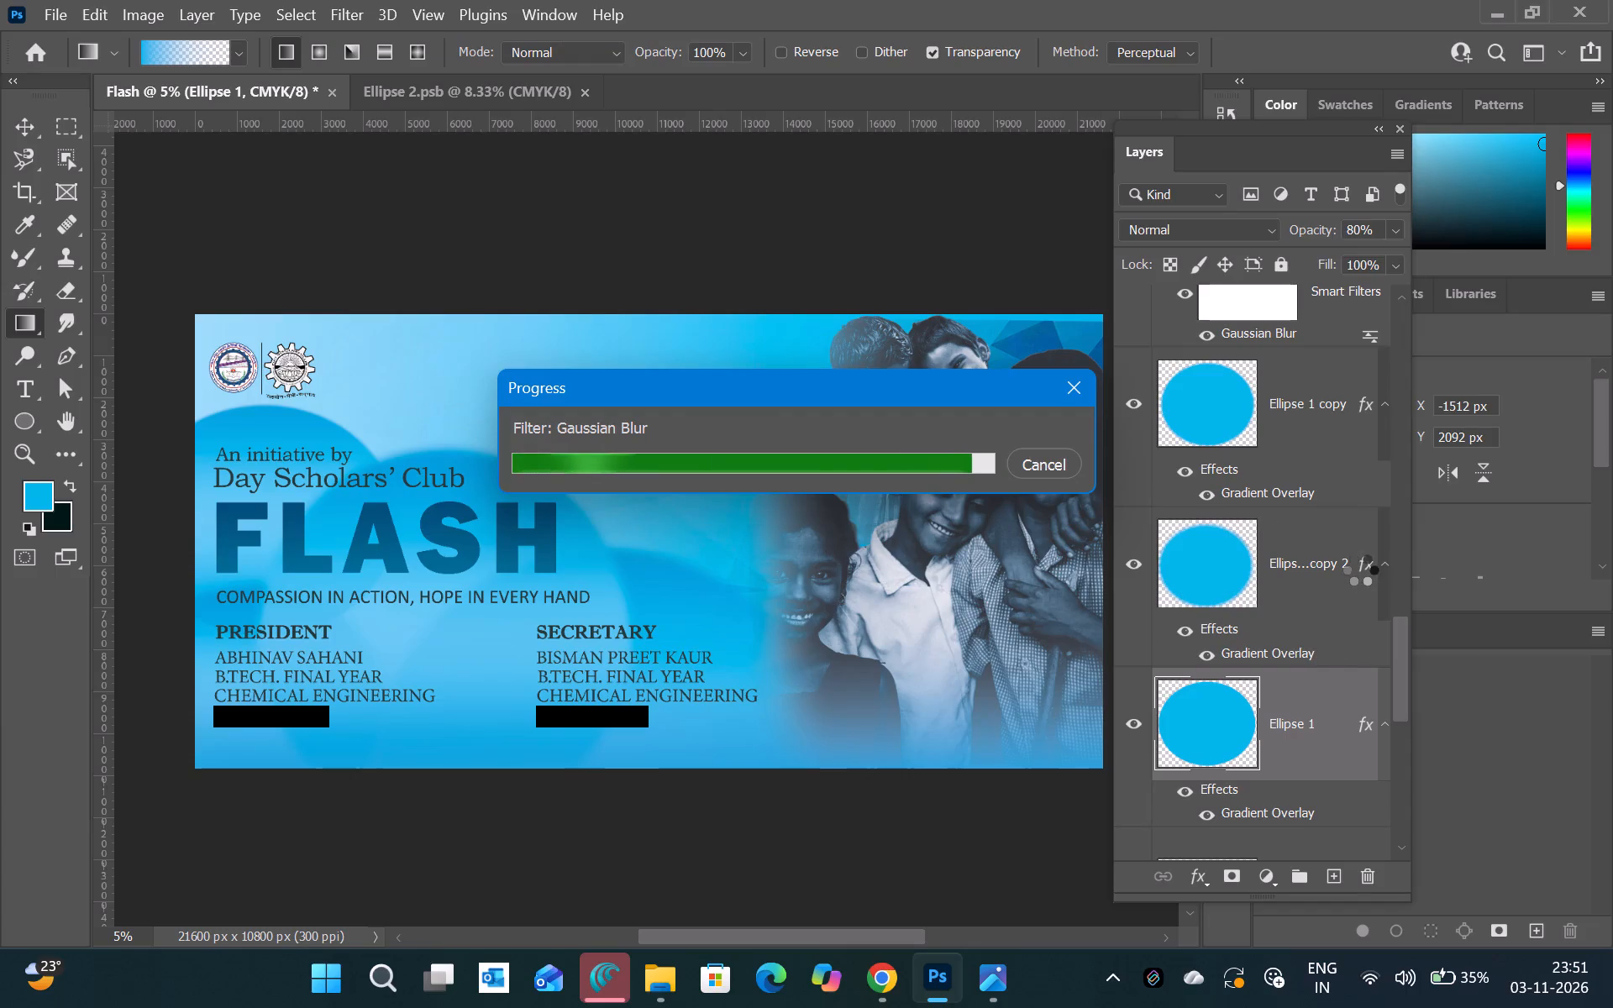
scroll(1359, 570, down, 2)
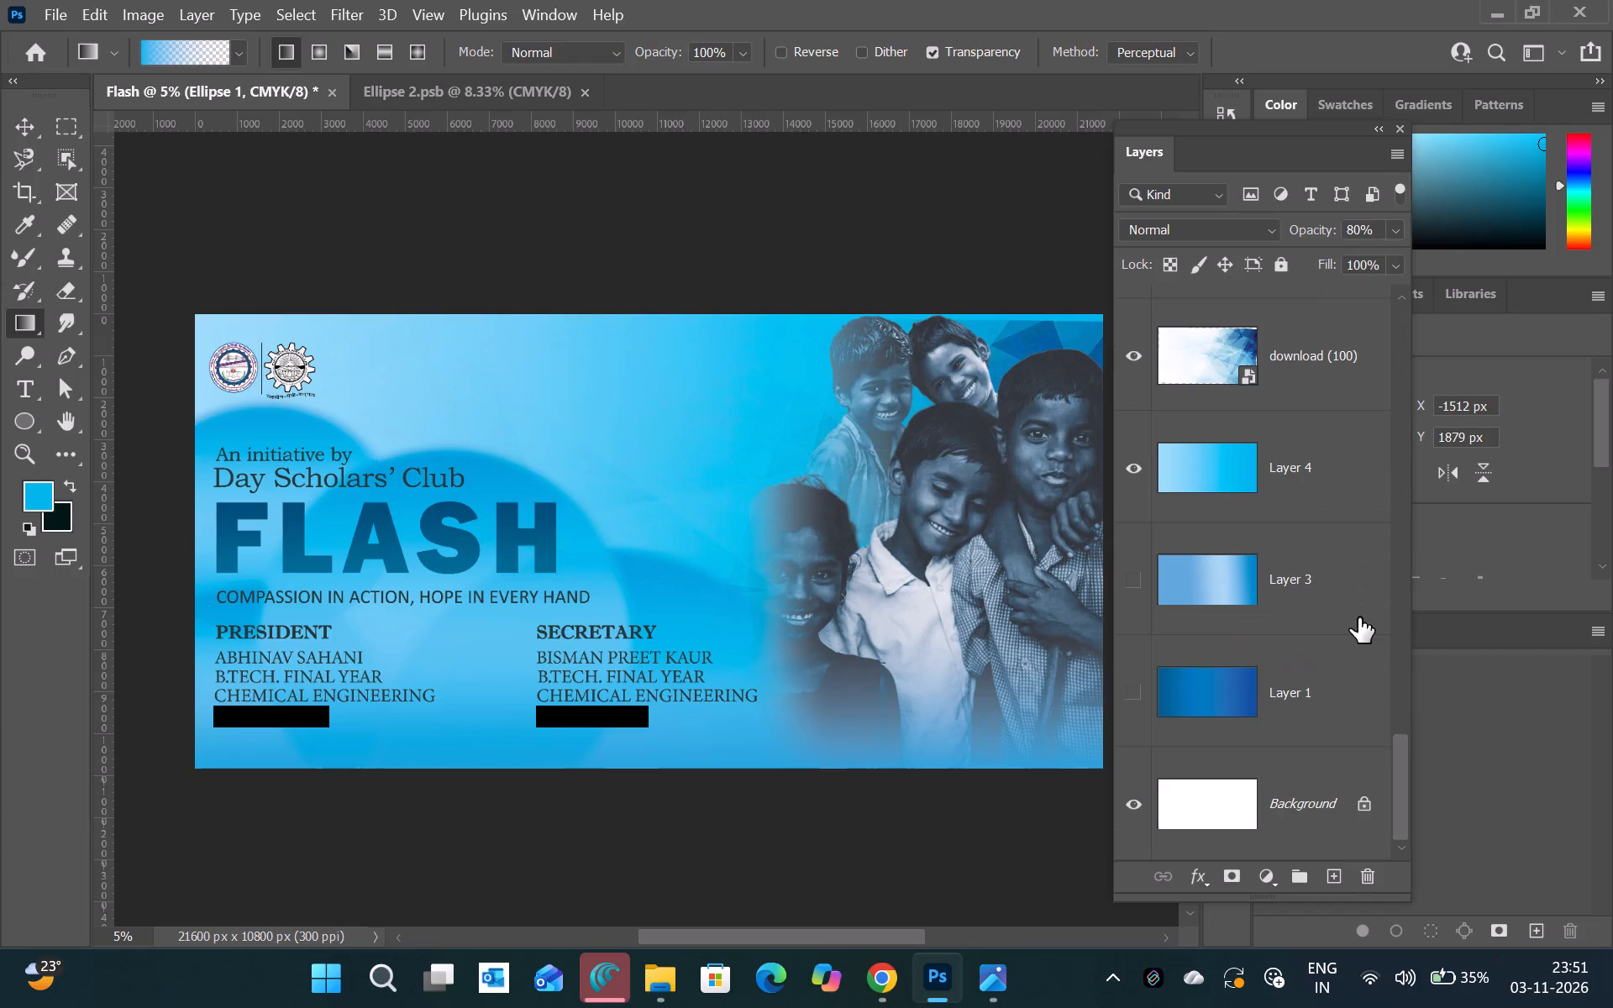
scroll(1358, 617, up, 1)
scroll(1345, 512, up, 2)
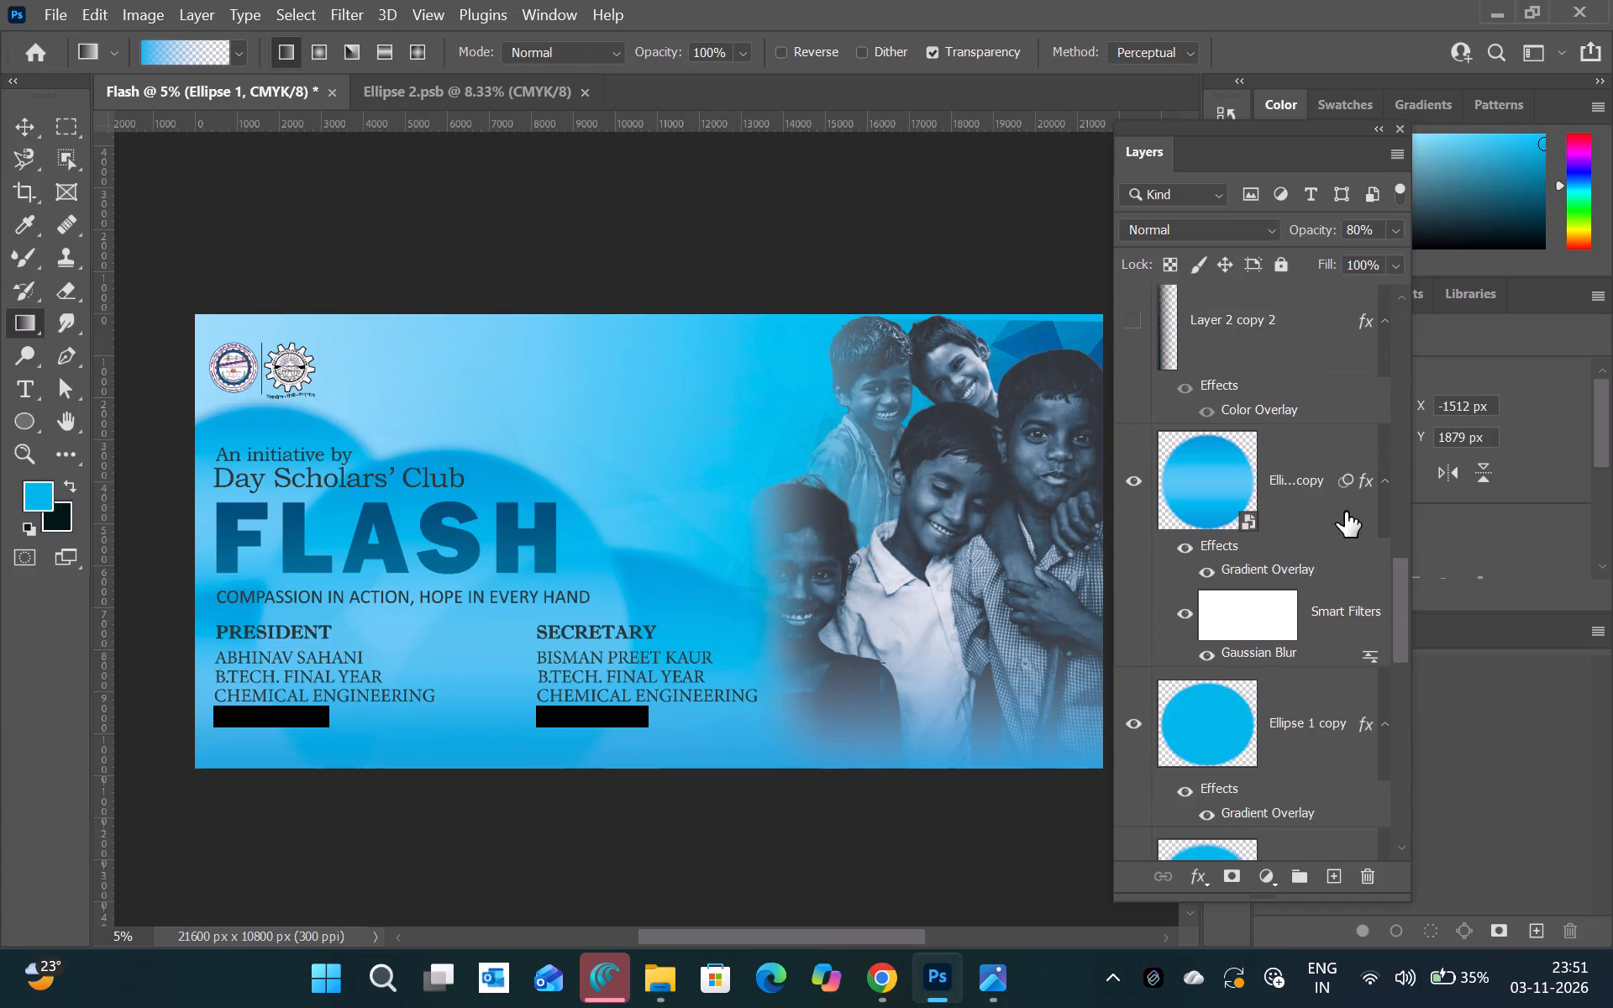
scroll(1345, 512, up, 1)
click(1269, 720)
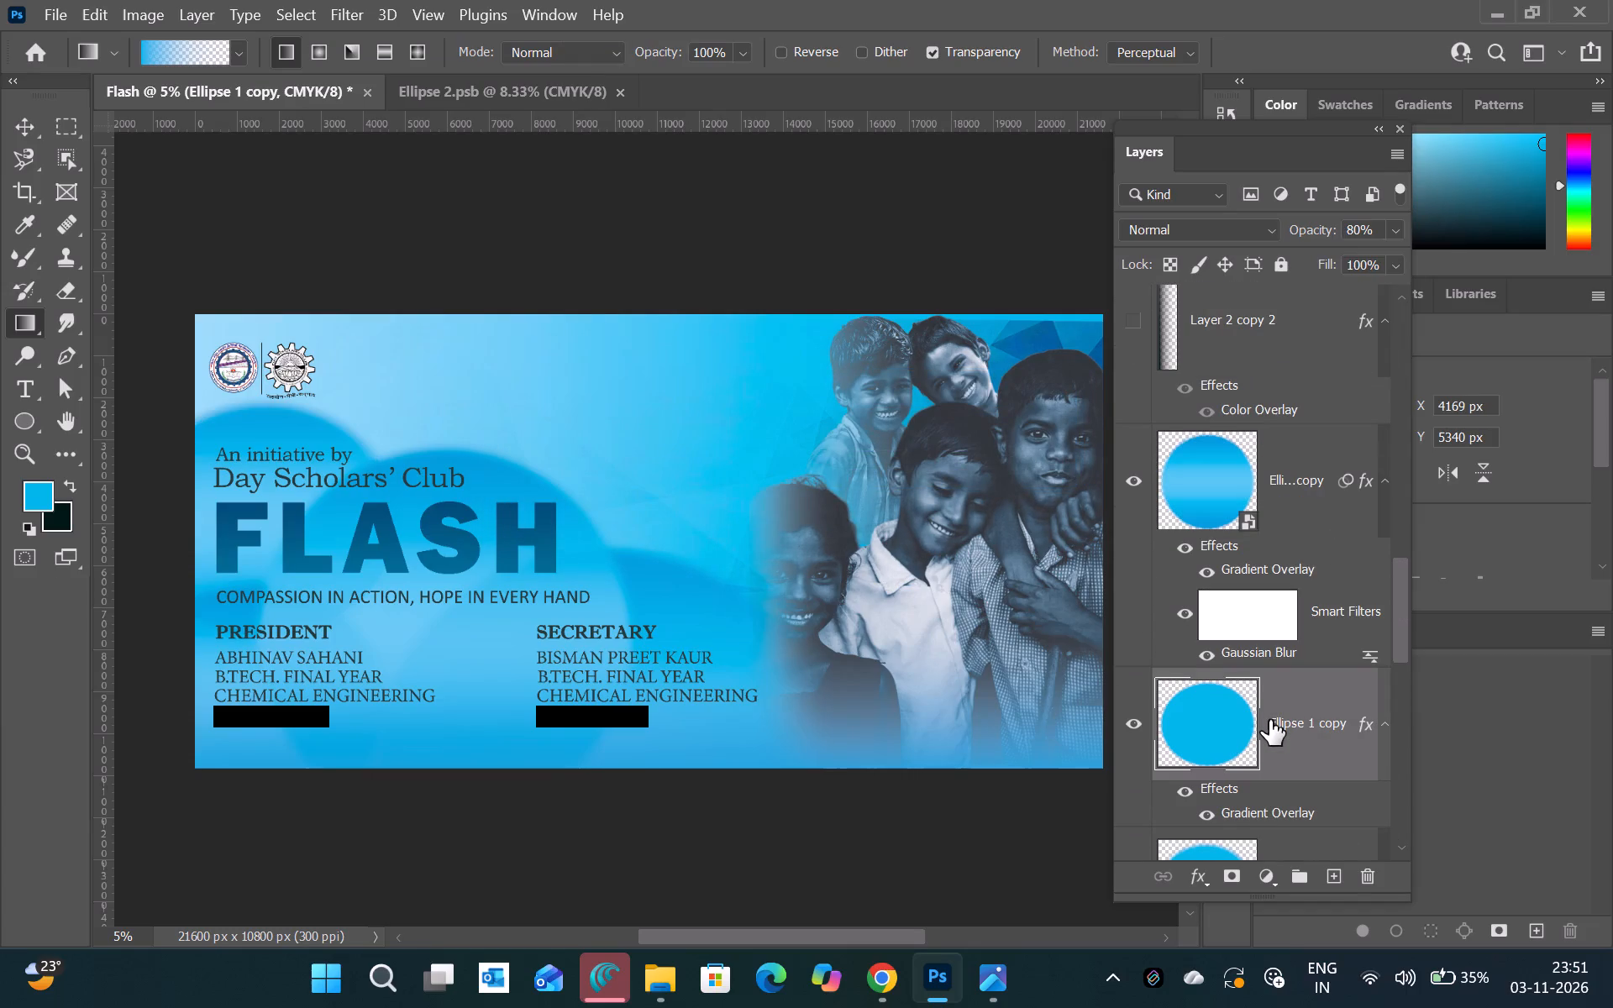
key(ctrl+t)
key(Left)
key(Left)
key(Left)
key(Left)
key(Left)
key(Left)
key(Left)
key(Left)
key(Left)
key(Left)
key(Left)
key(Left)
key(Left)
key(Left)
key(Left)
key(Left)
key(Left)
key(Left)
key(Left)
key(Left)
key(Left)
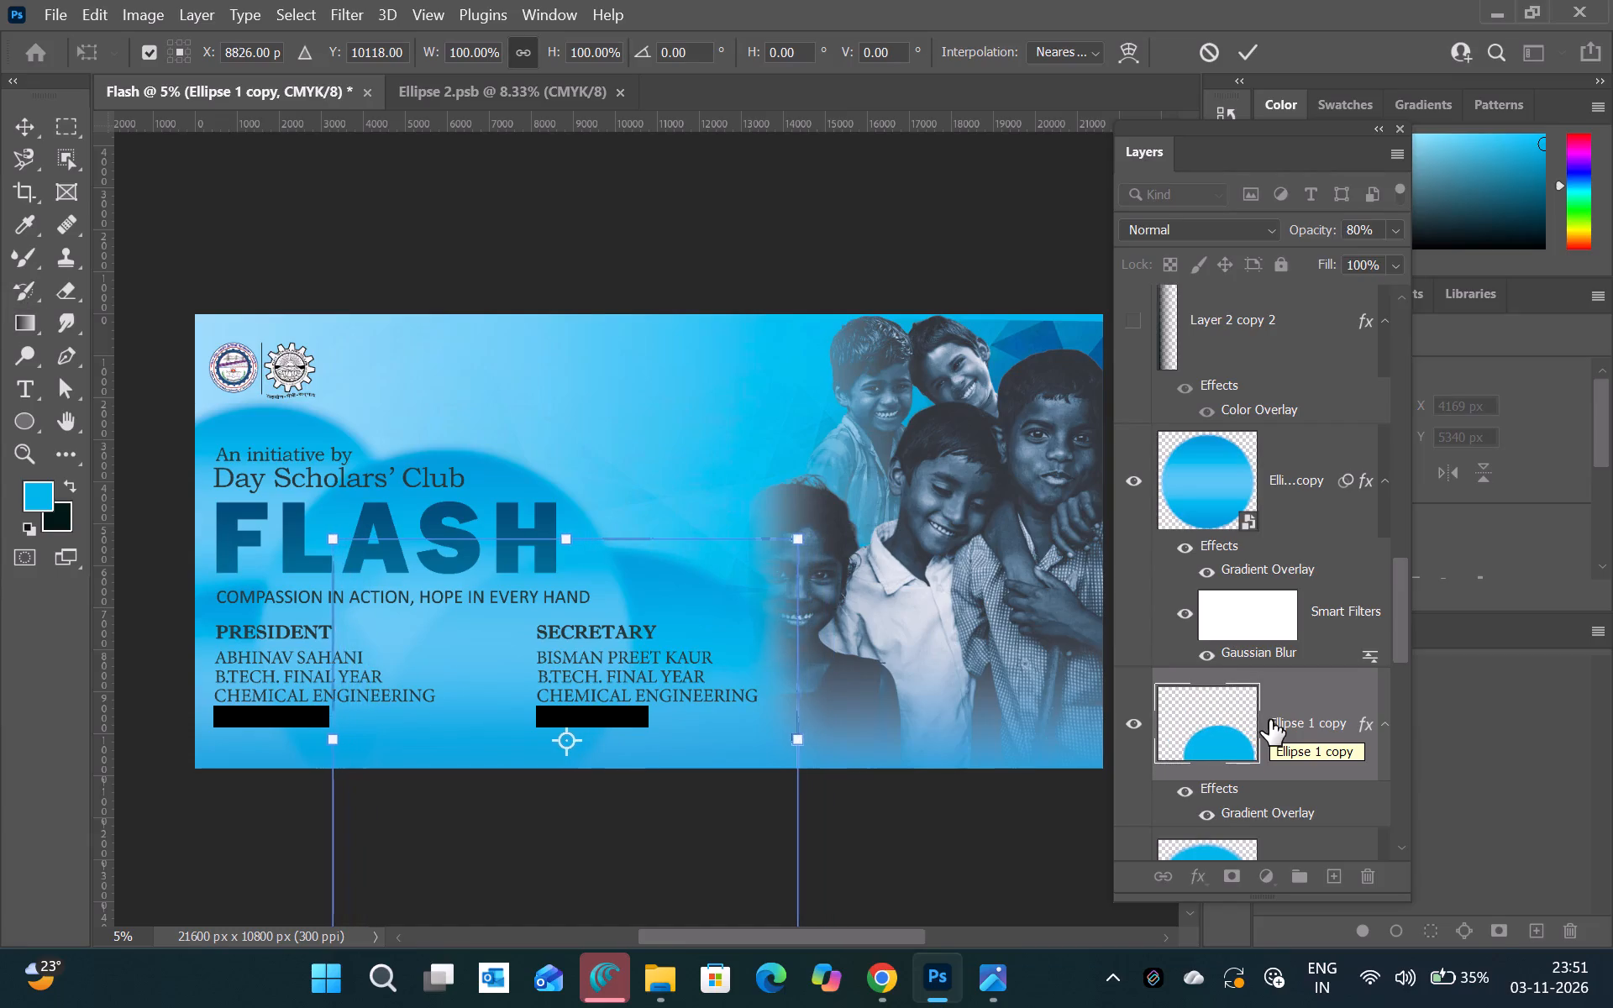
key(Left)
key(Left)
key(Left)
key(Left)
key(Left)
key(Left)
key(Left)
key(Left)
key(Left)
key(Left)
key(Left)
key(Left)
key(Left)
key(Left)
key(Left)
key(Left)
key(Left)
key(Left)
key(Left)
key(Left)
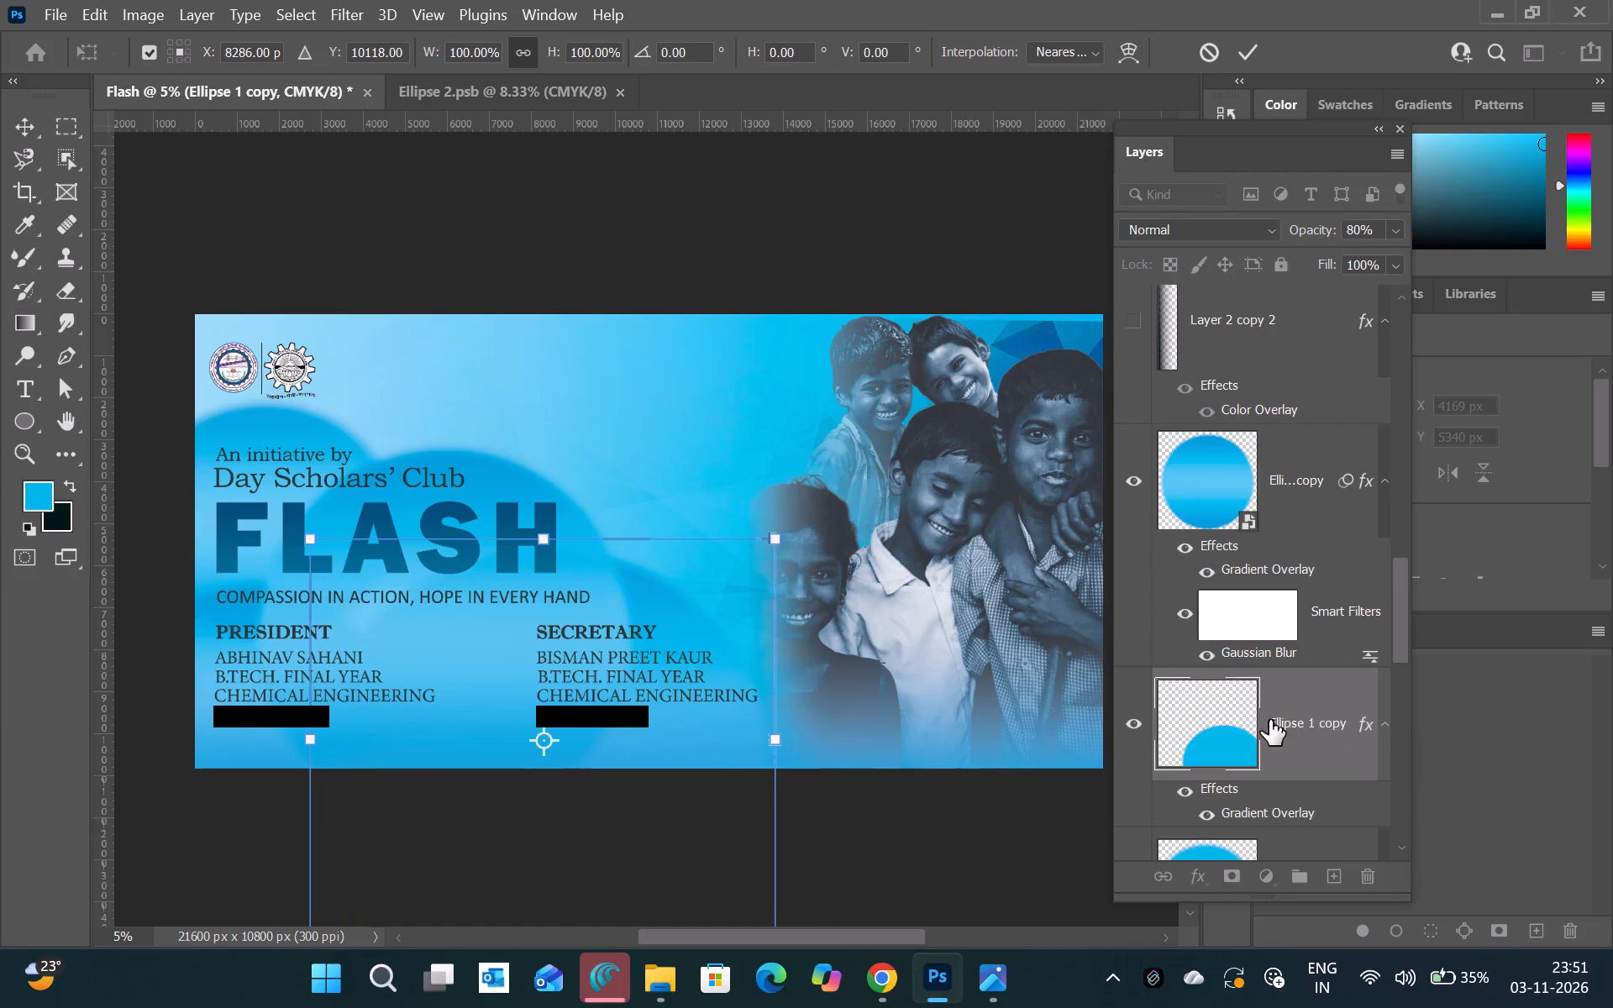
key(Left)
key(Left)
key(Left)
key(Left)
key(Left)
key(Left)
key(Left)
key(Left)
key(Left)
key(Left)
key(Left)
key(Left)
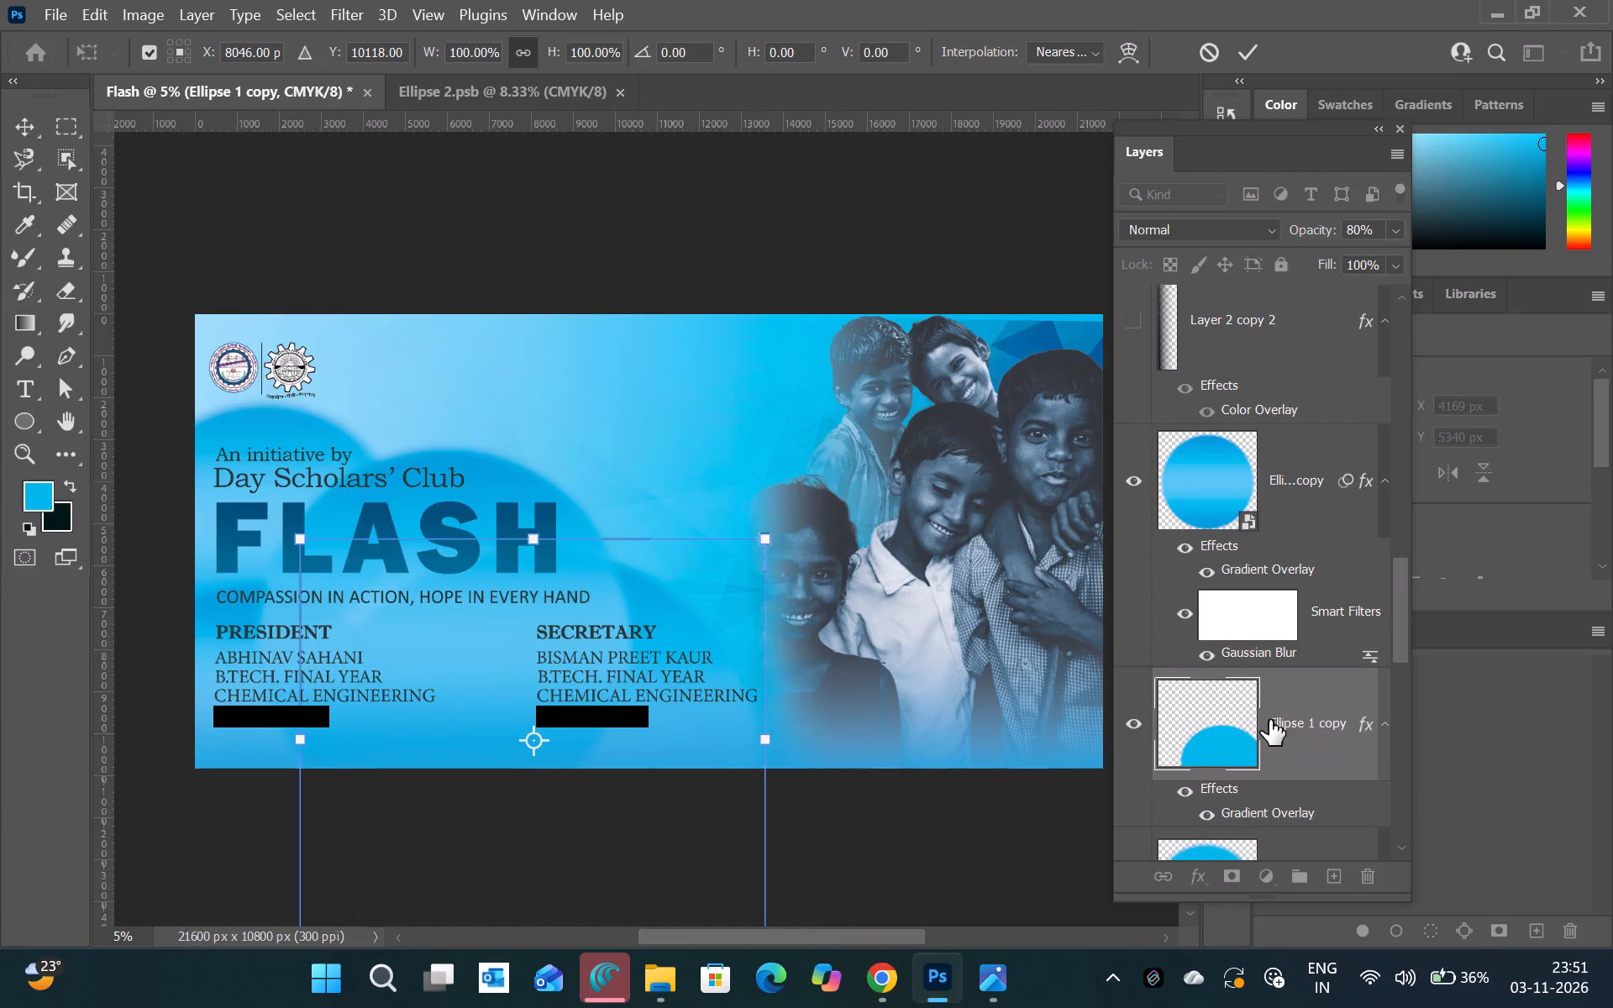
key(Up)
key(Up)
key(Up)
key(Up)
key(Up)
key(Up)
key(Up)
key(Up)
key(Up)
key(Up)
key(Up)
key(Up)
key(Up)
key(Left)
key(Left)
key(Left)
key(Left)
key(Left)
key(Left)
key(Left)
key(Left)
key(Left)
key(Left)
key(Left)
key(Left)
key(Left)
key(Left)
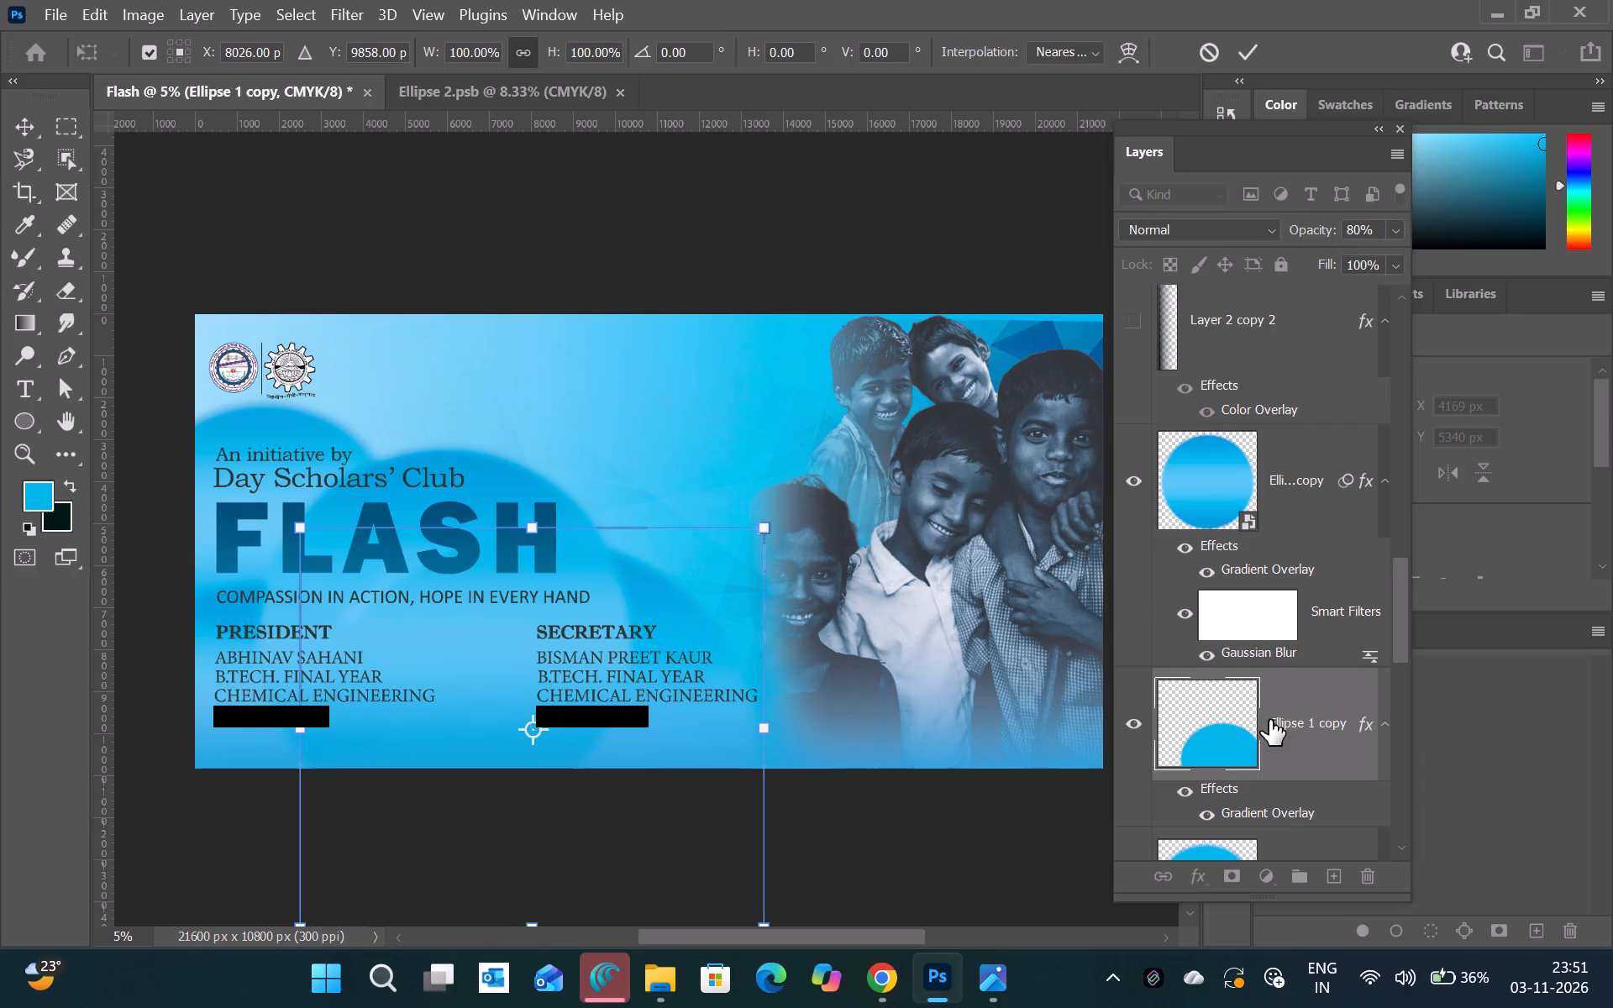
key(Right)
key(Right)
key(Right)
key(Right)
key(Right)
key(Right)
key(Right)
key(Right)
key(Right)
key(Right)
key(Right)
key(Right)
key(Right)
key(Right)
key(Right)
key(Right)
key(Right)
key(Right)
key(Right)
key(Right)
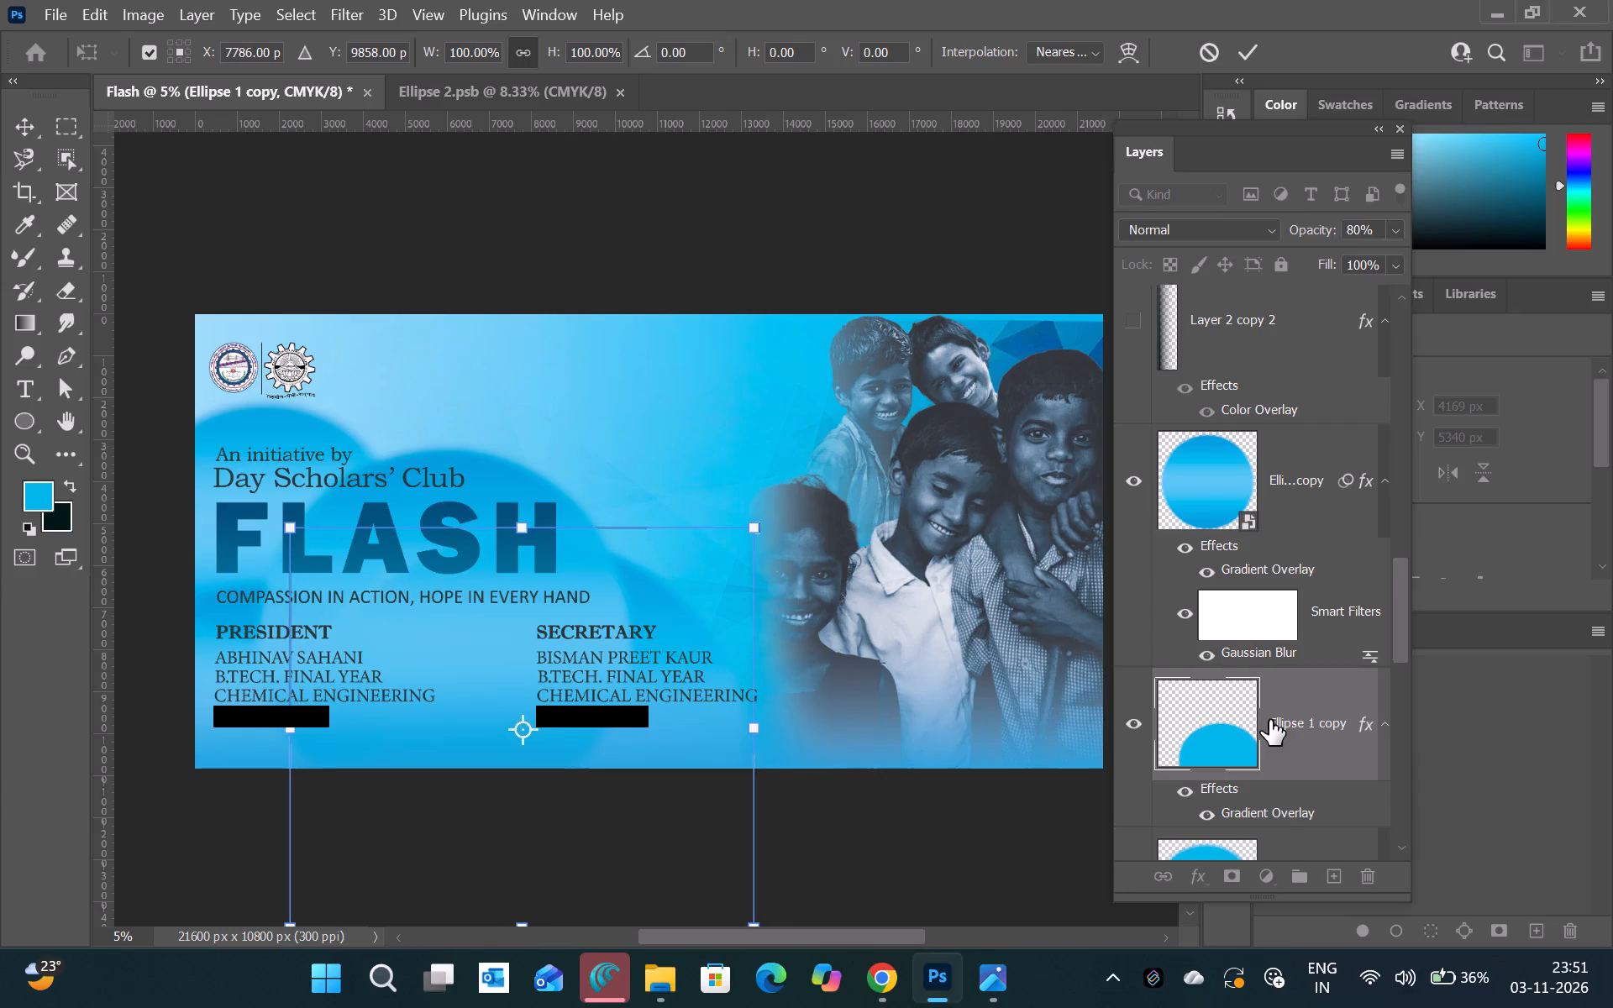
key(Right)
key(Right)
key(Right)
key(Right)
key(Right)
key(Right)
key(Right)
key(Right)
key(Right)
key(Right)
key(Right)
key(Right)
key(Right)
key(Right)
key(Right)
key(Right)
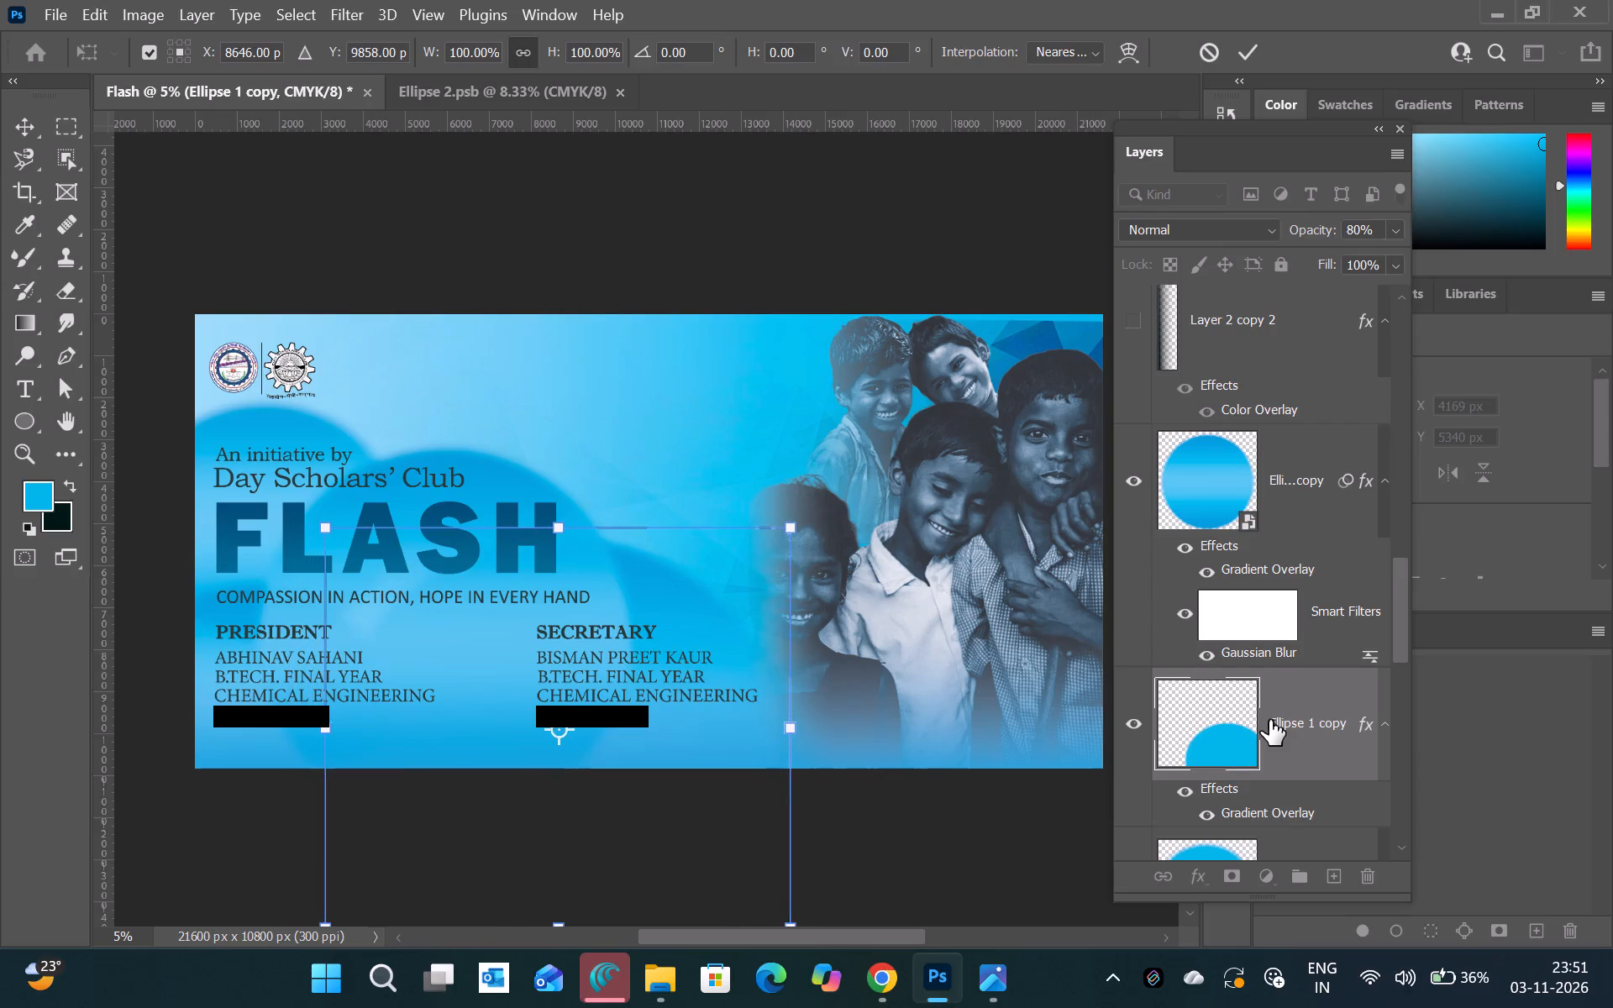
click(30, 121)
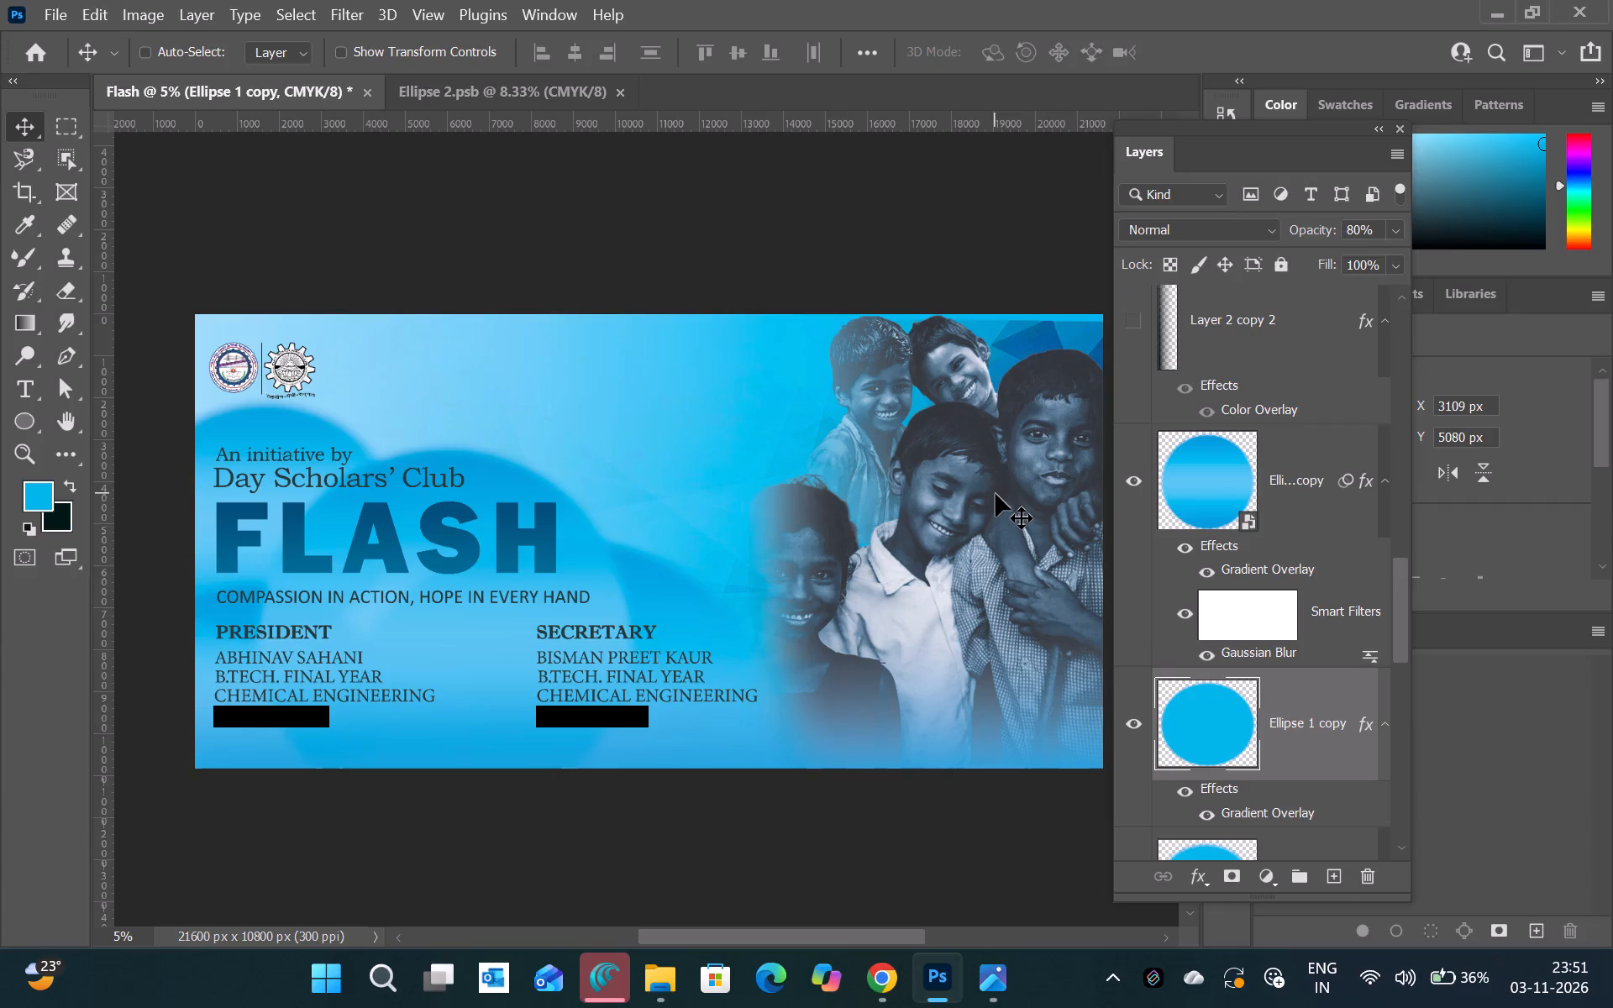
Move the Ellipse 2 copy circle slightly right and up, placing its centre at about X 6226 px, Y 7217 px.
click(1314, 451)
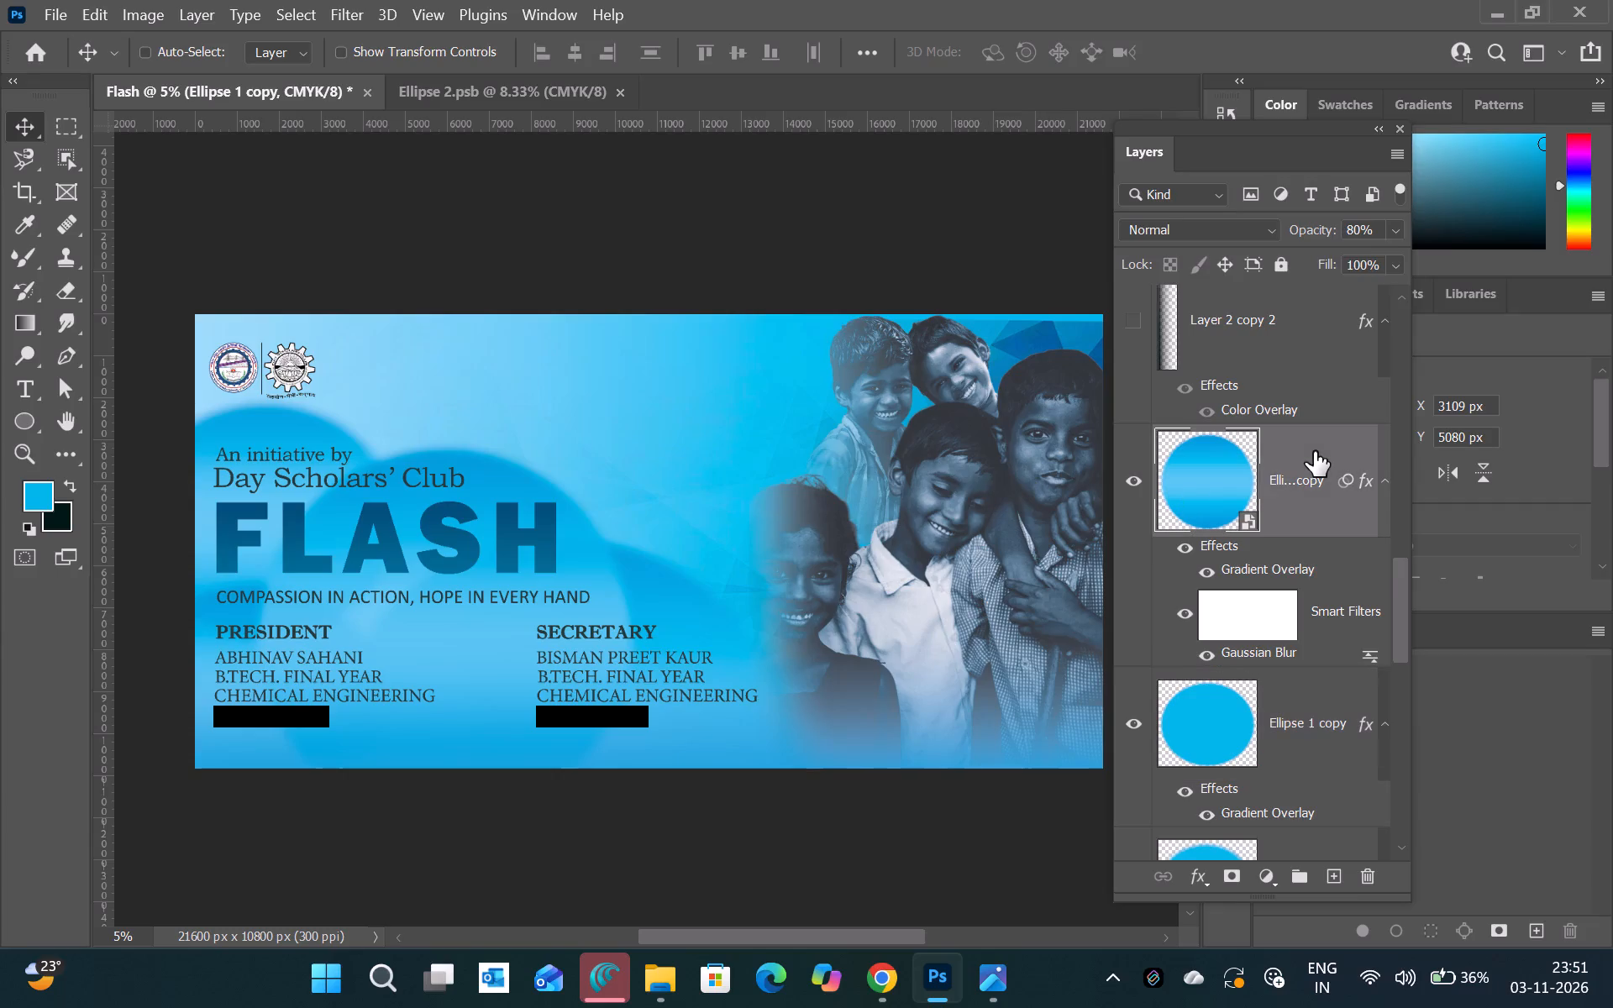
key(ctrl+t)
click(897, 424)
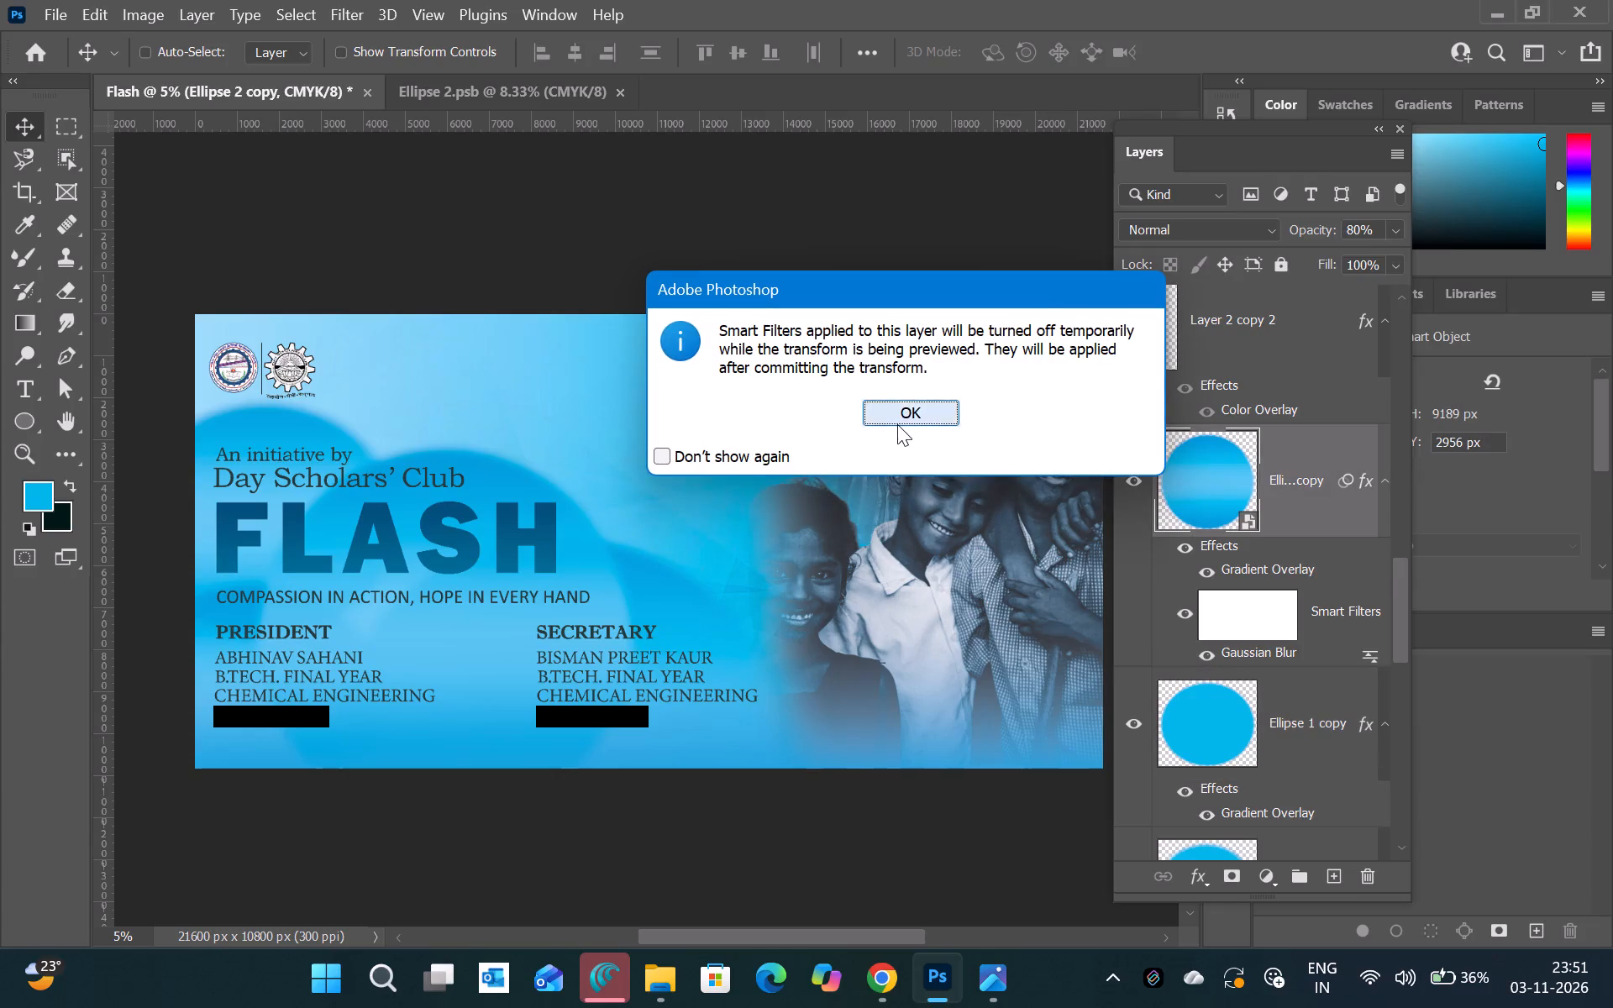
drag(487, 560, 470, 587)
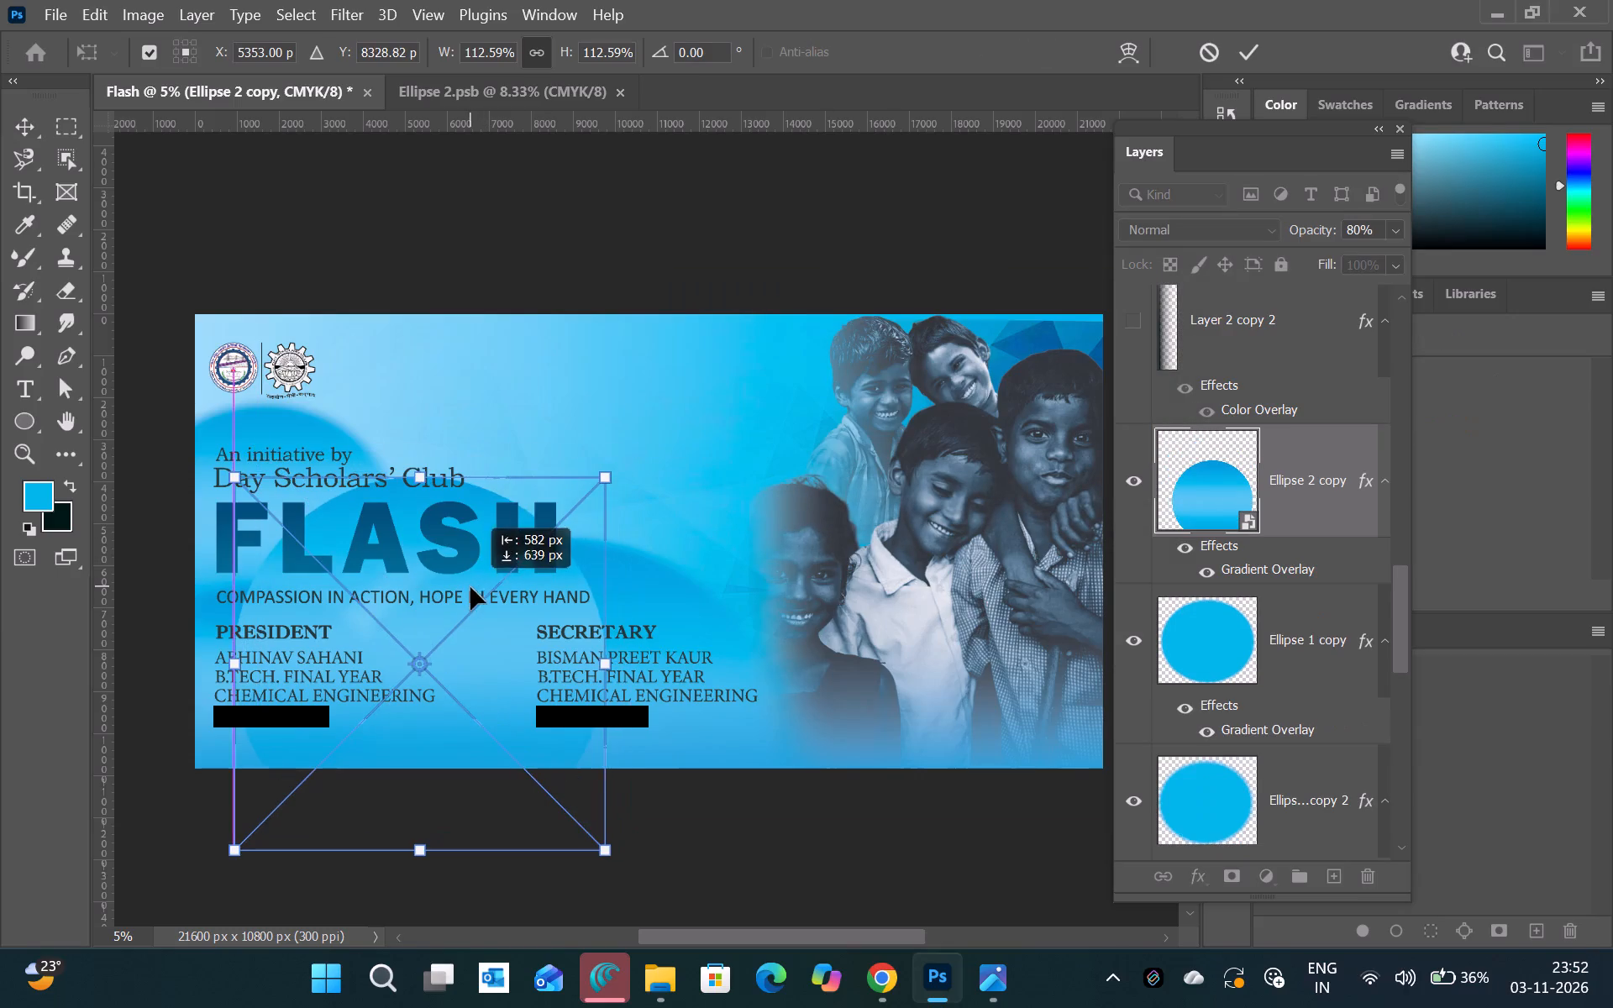
drag(470, 587, 499, 546)
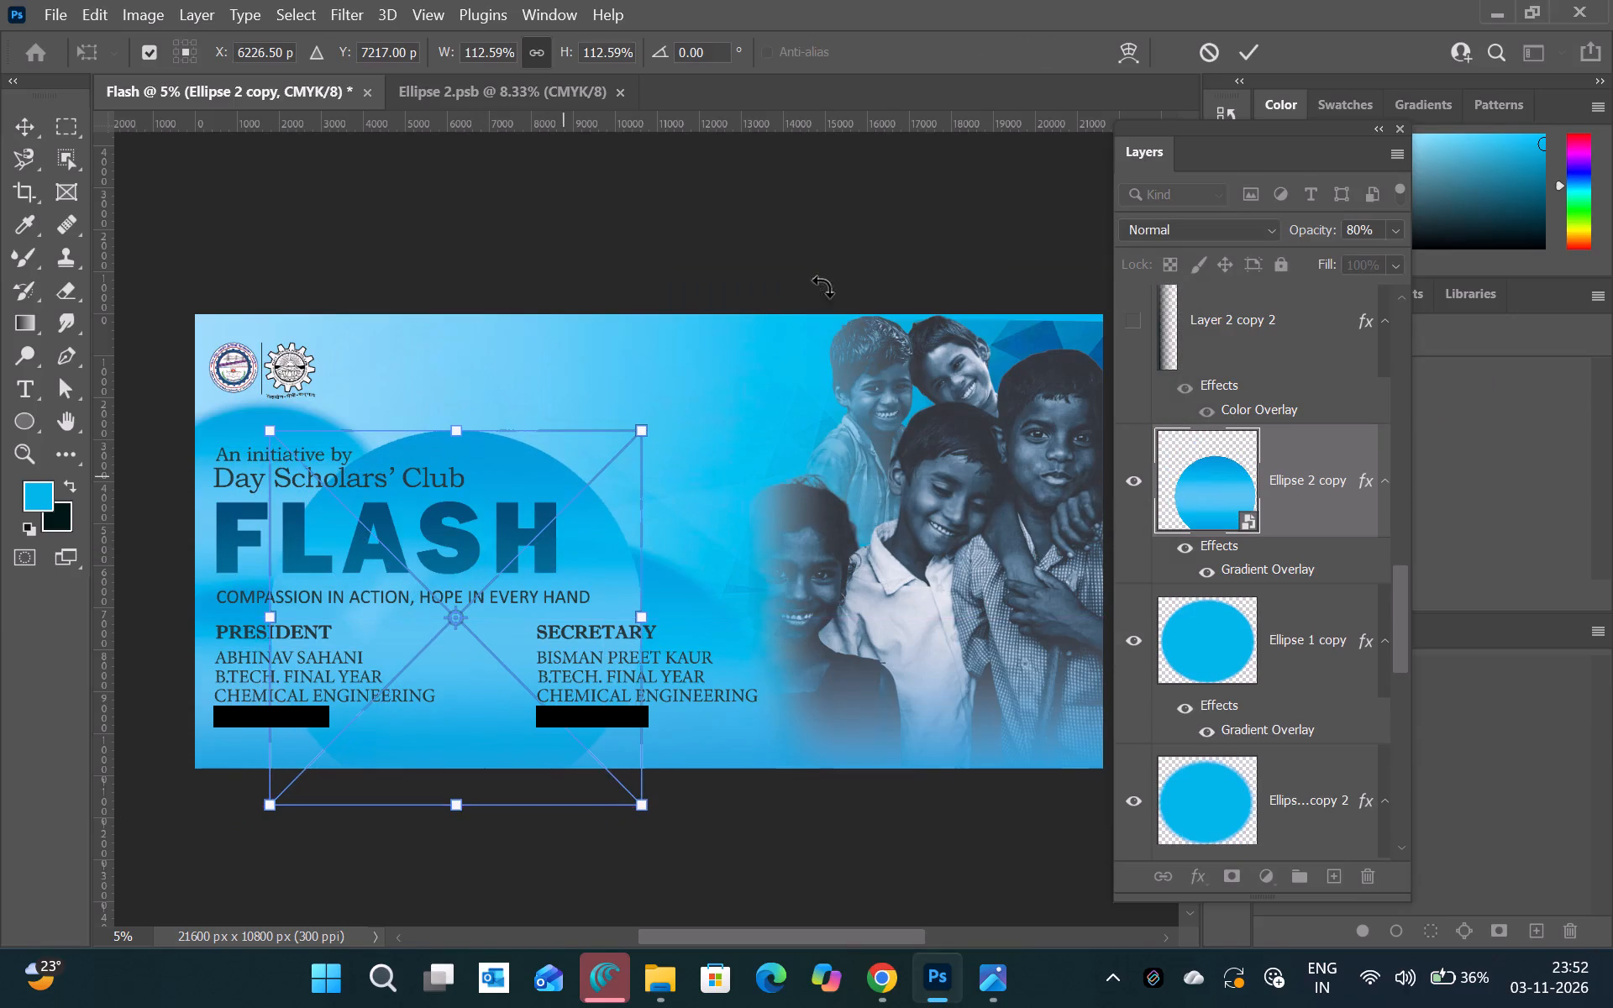
click(1244, 40)
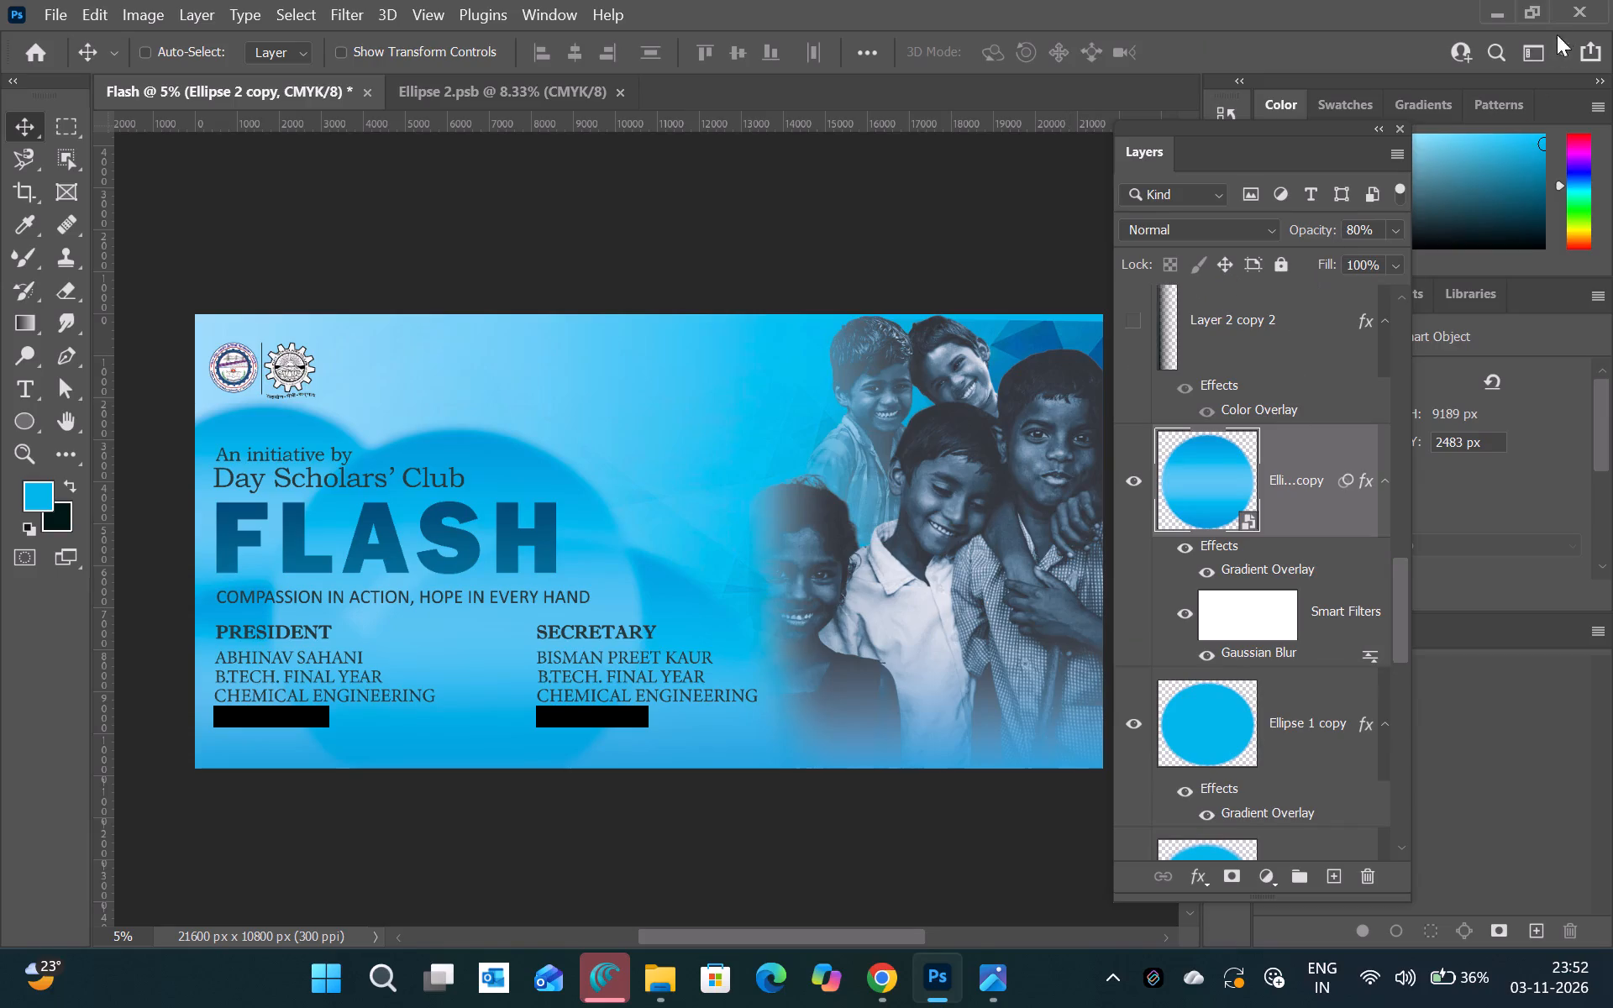
Share the FLASH banner as a JPG at original size and copy the Flash.jpg file for pasting elsewhere.
click(1589, 56)
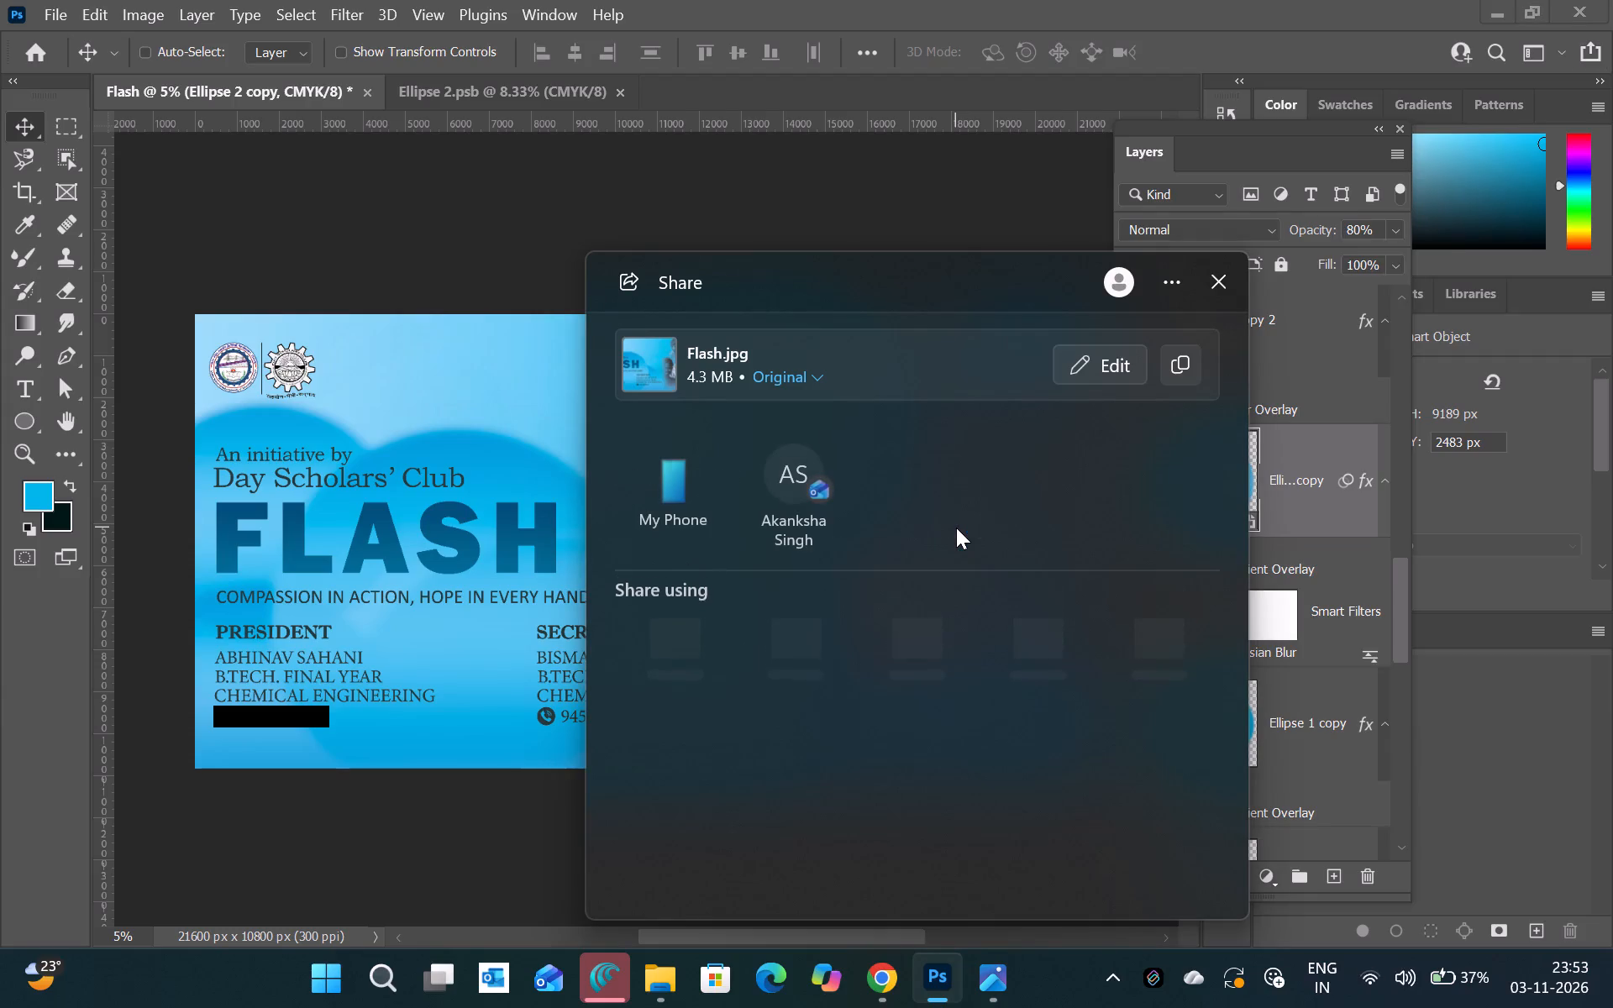
click(1180, 367)
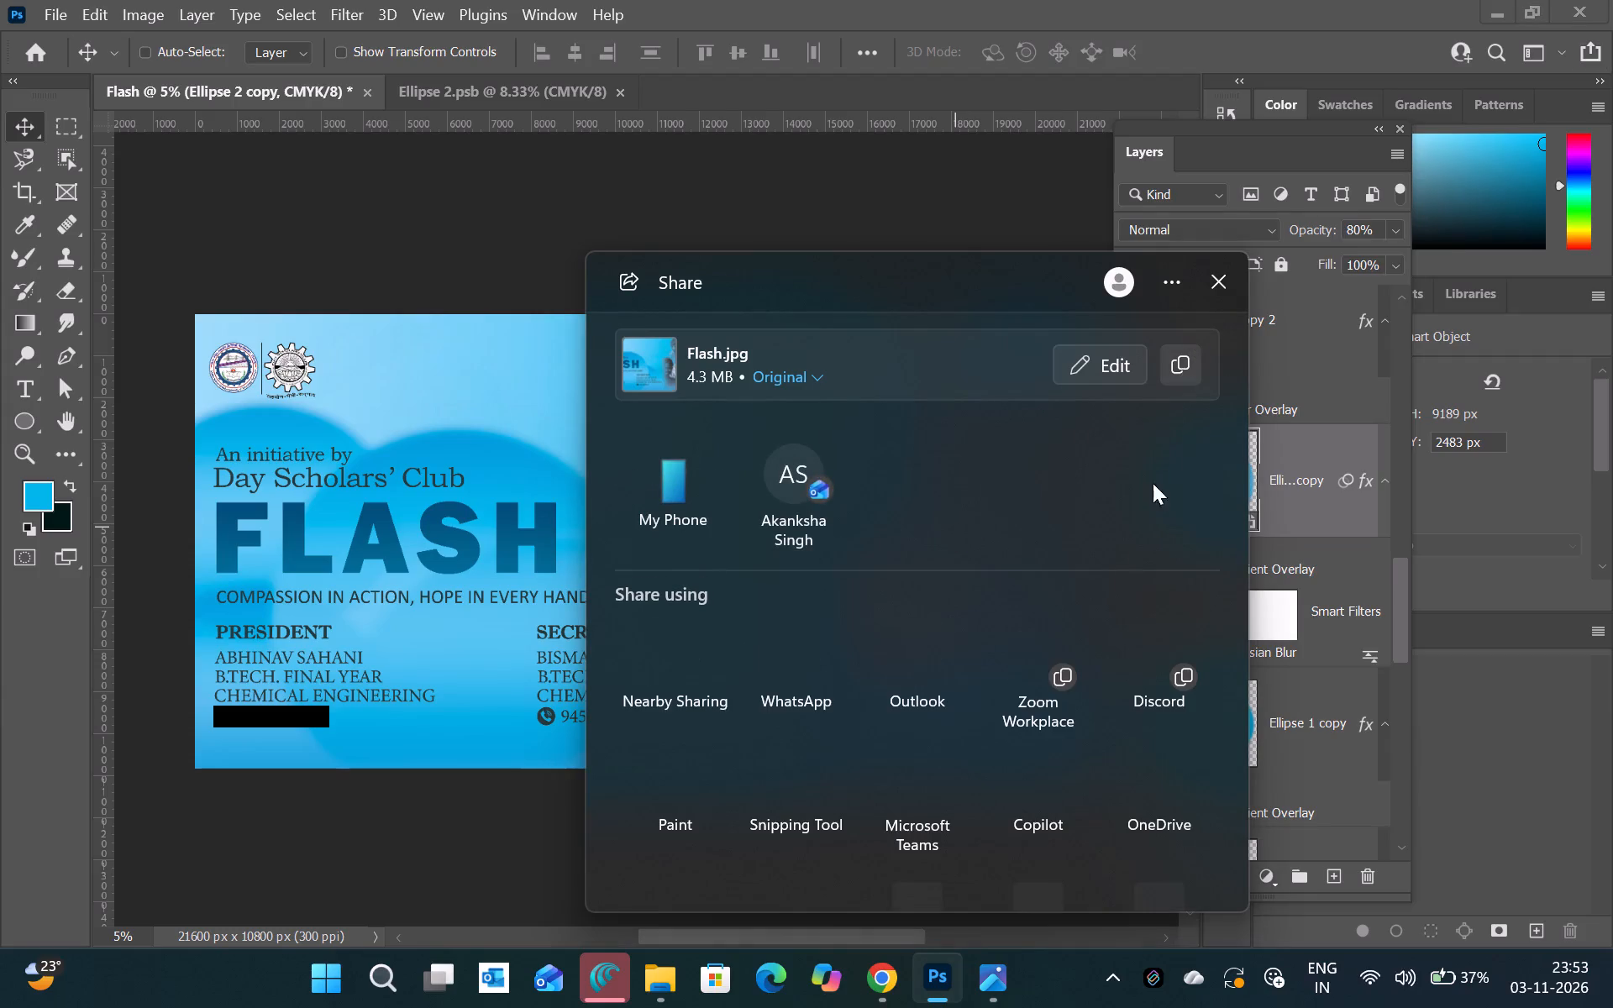
Switch to the Chrome window.
click(866, 960)
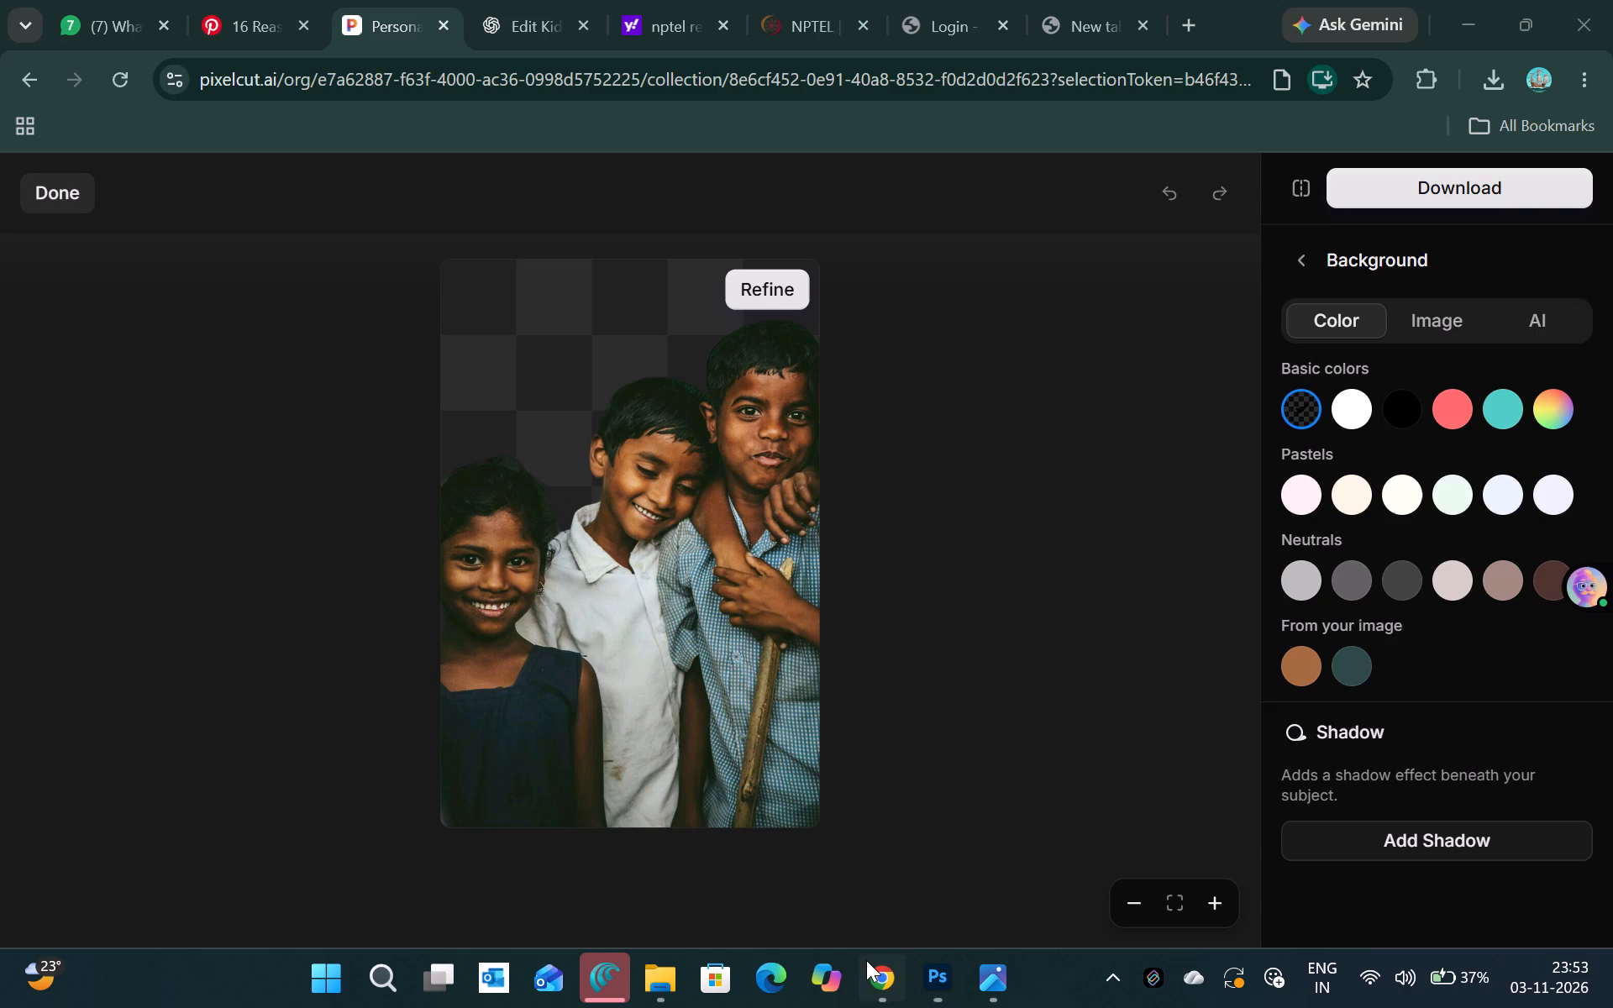
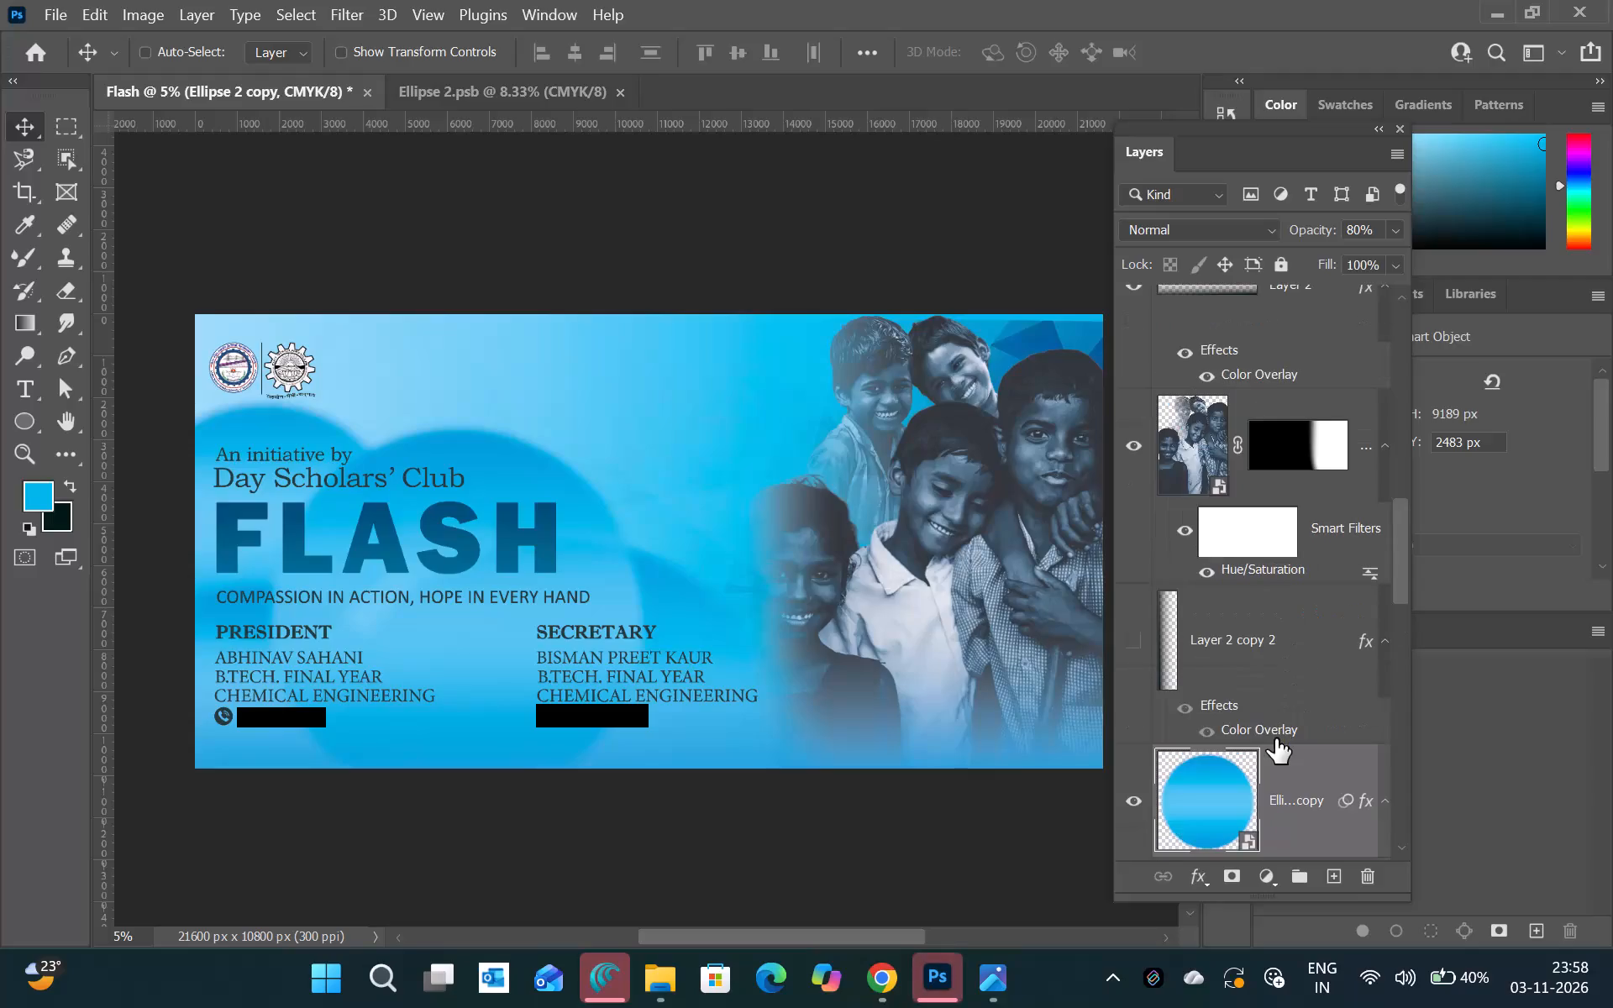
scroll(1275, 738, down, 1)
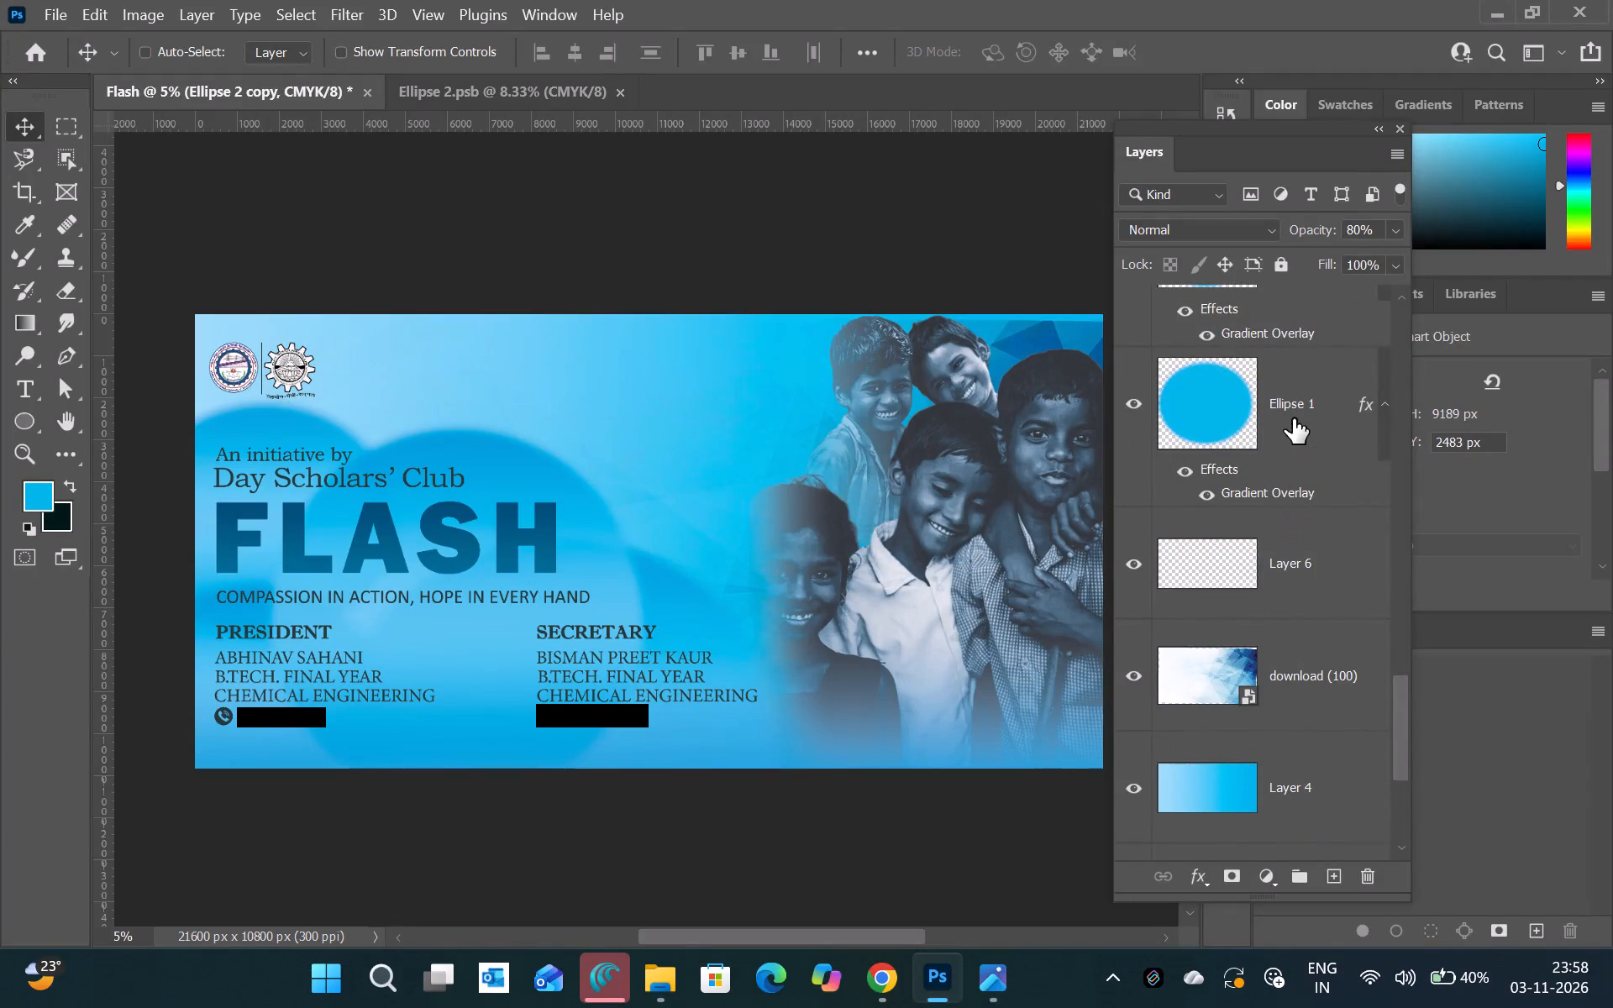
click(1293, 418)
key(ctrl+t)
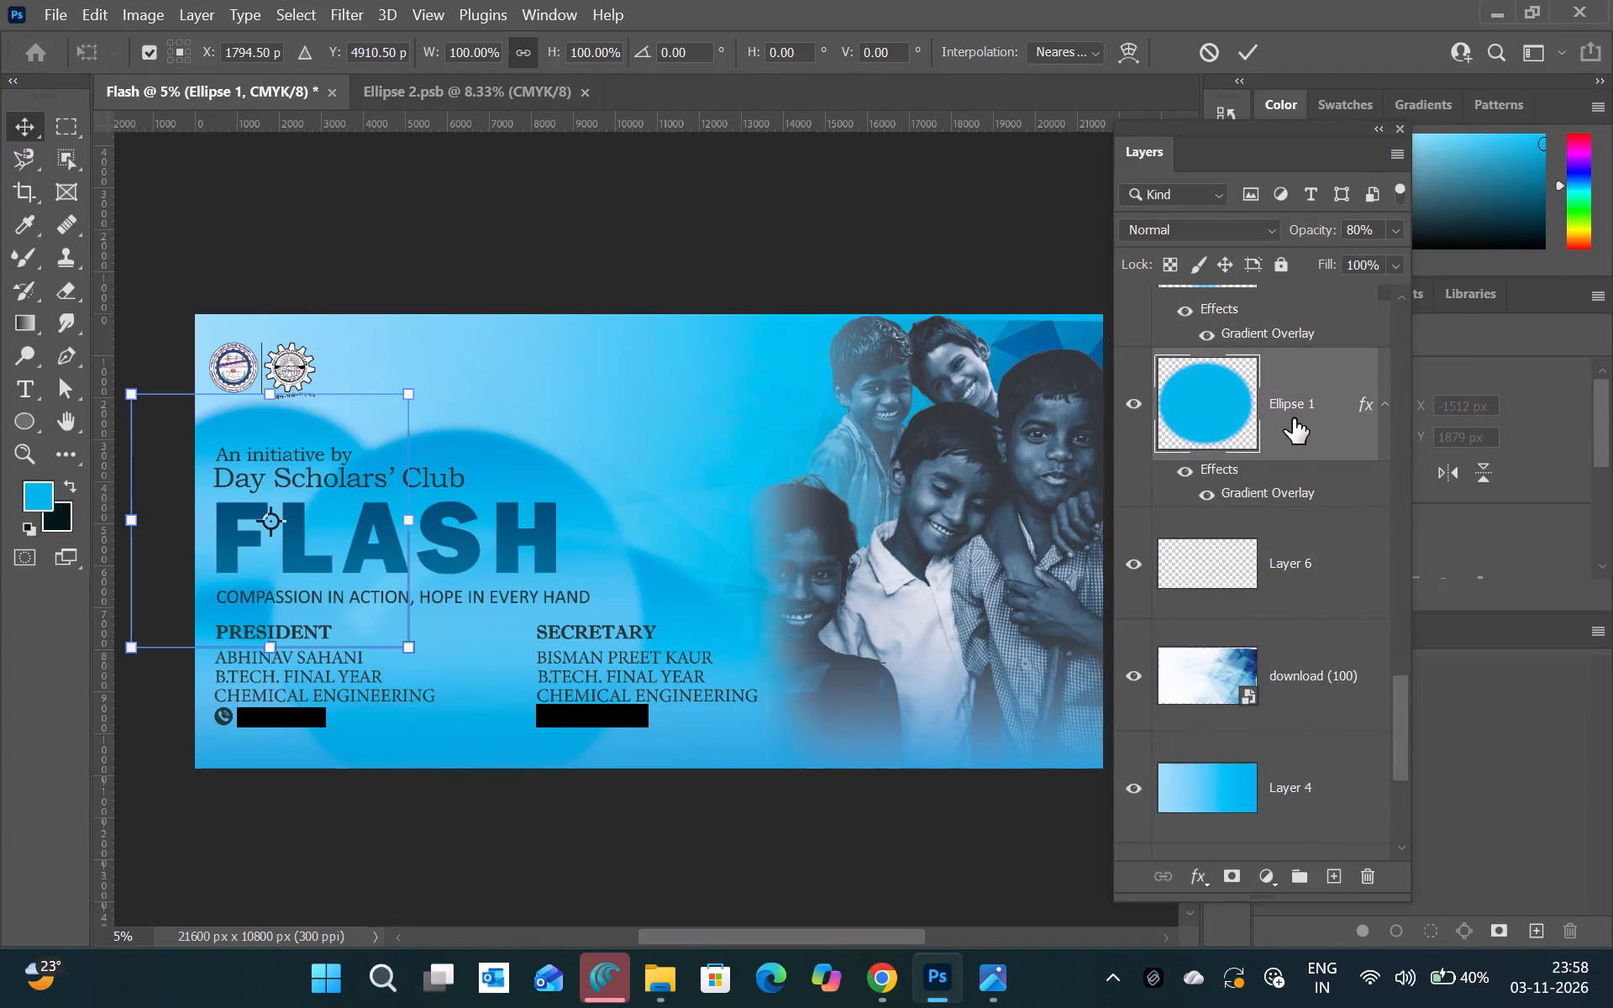
Move the Ellipse 1 copy circle slightly left and up behind the lower part of the banner text using Free Transform.
scroll(1283, 447, up, 1)
click(1286, 413)
key(ctrl+t)
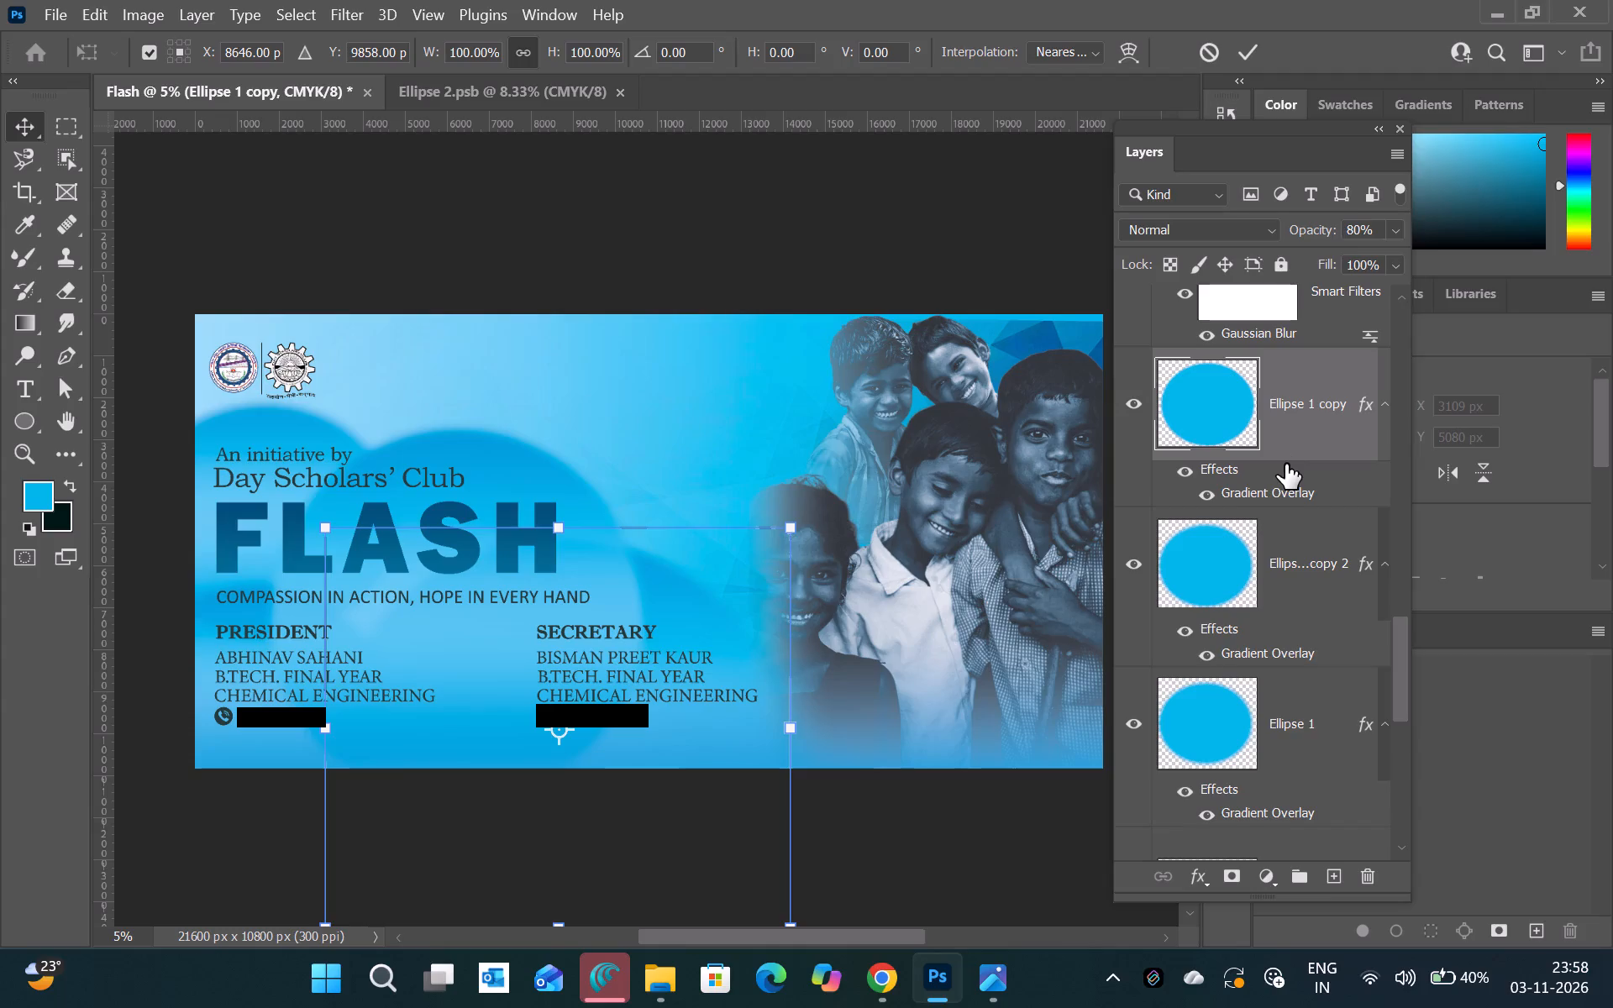
drag(725, 648, 707, 639)
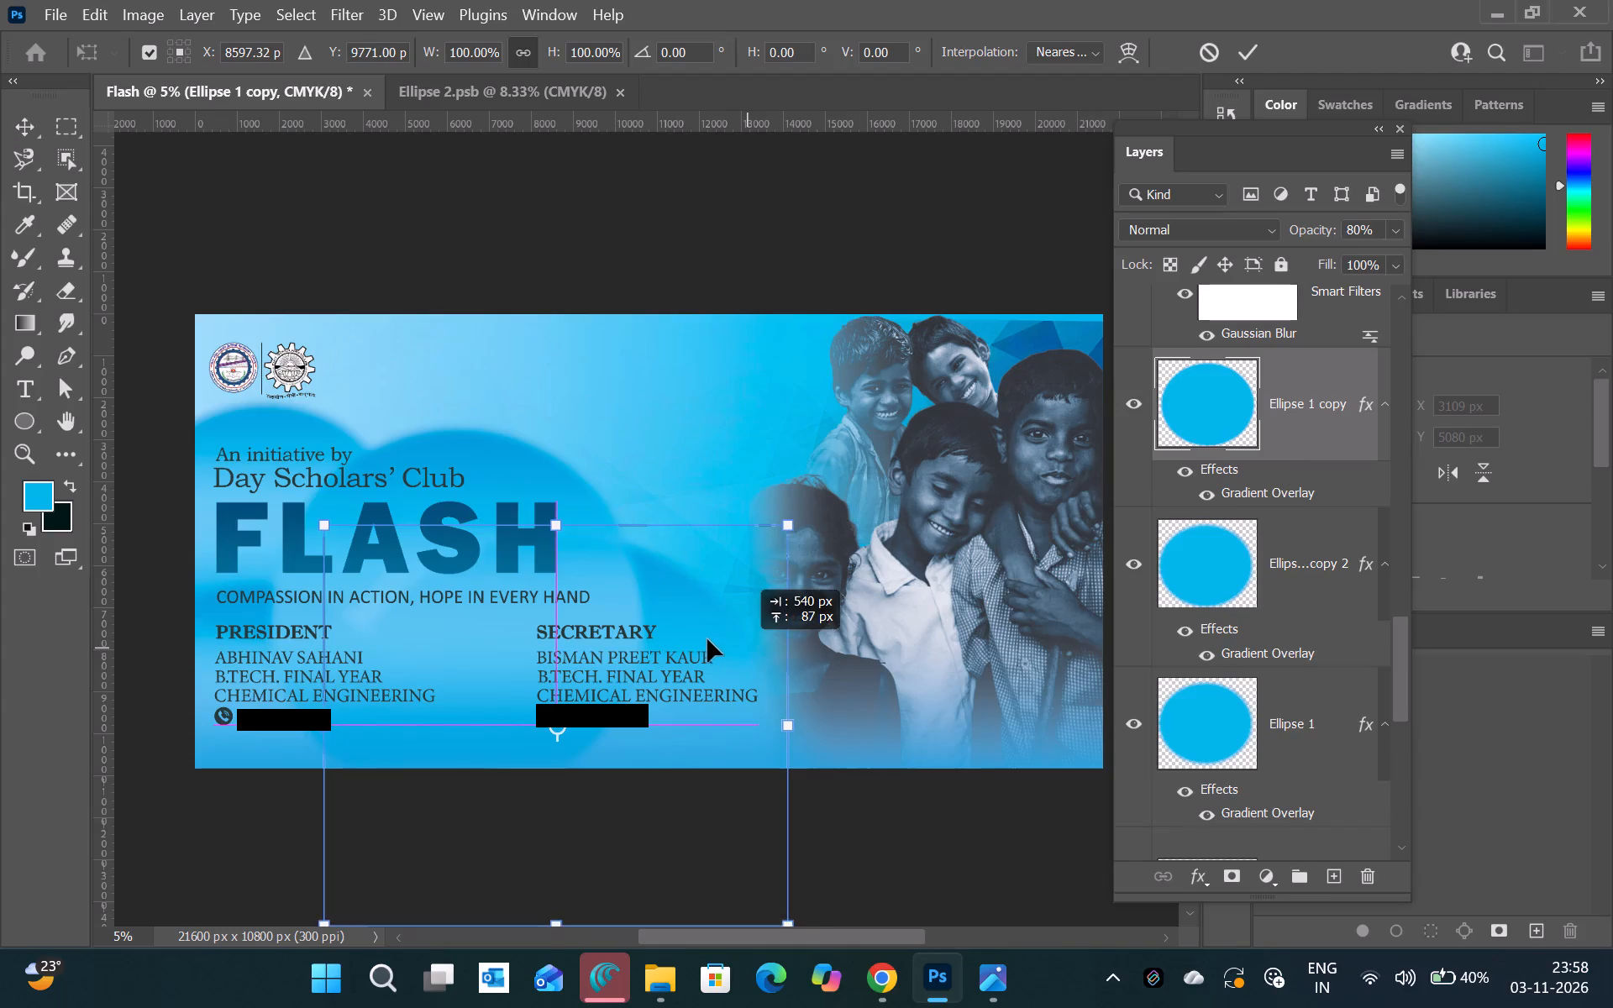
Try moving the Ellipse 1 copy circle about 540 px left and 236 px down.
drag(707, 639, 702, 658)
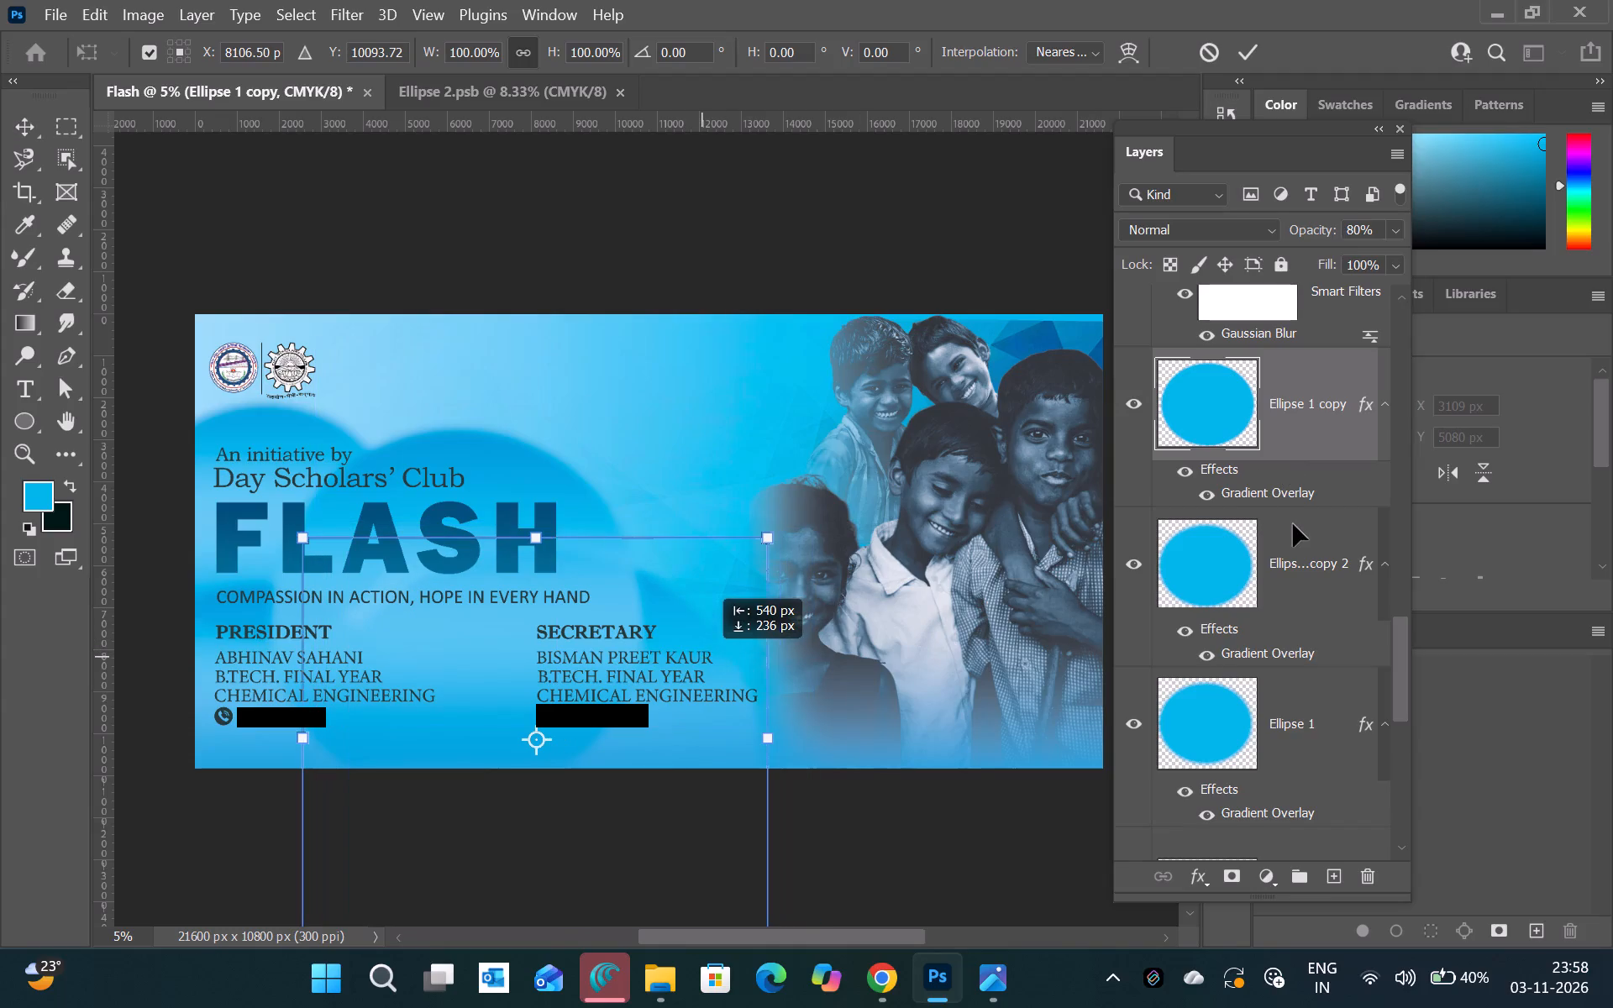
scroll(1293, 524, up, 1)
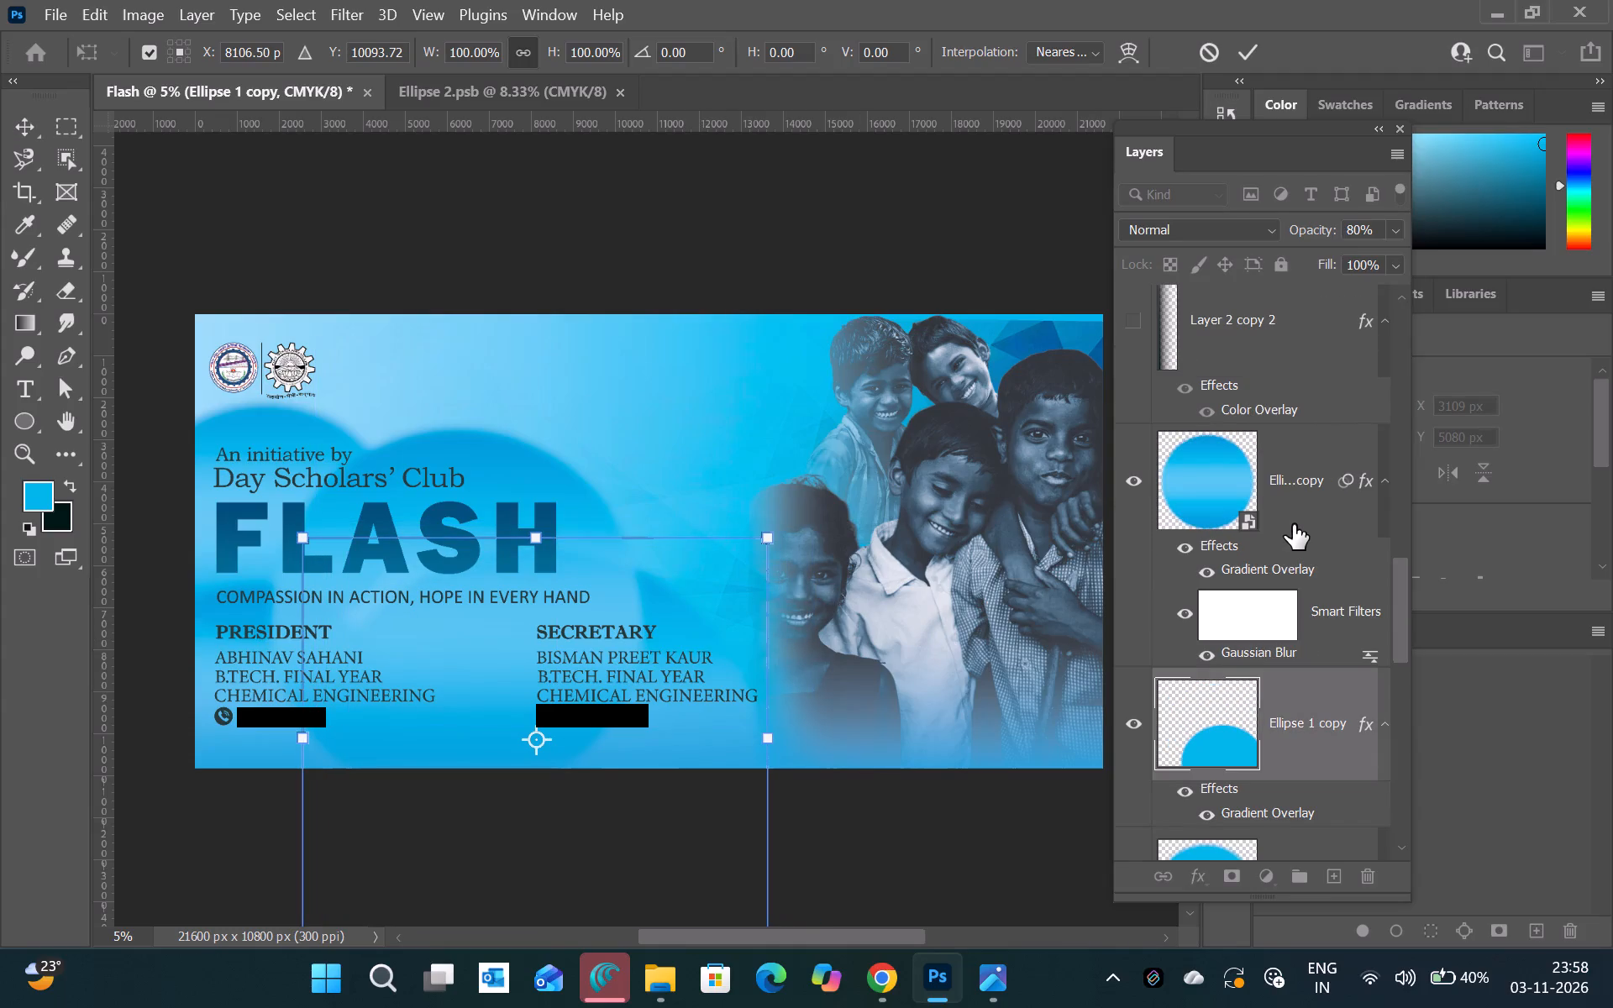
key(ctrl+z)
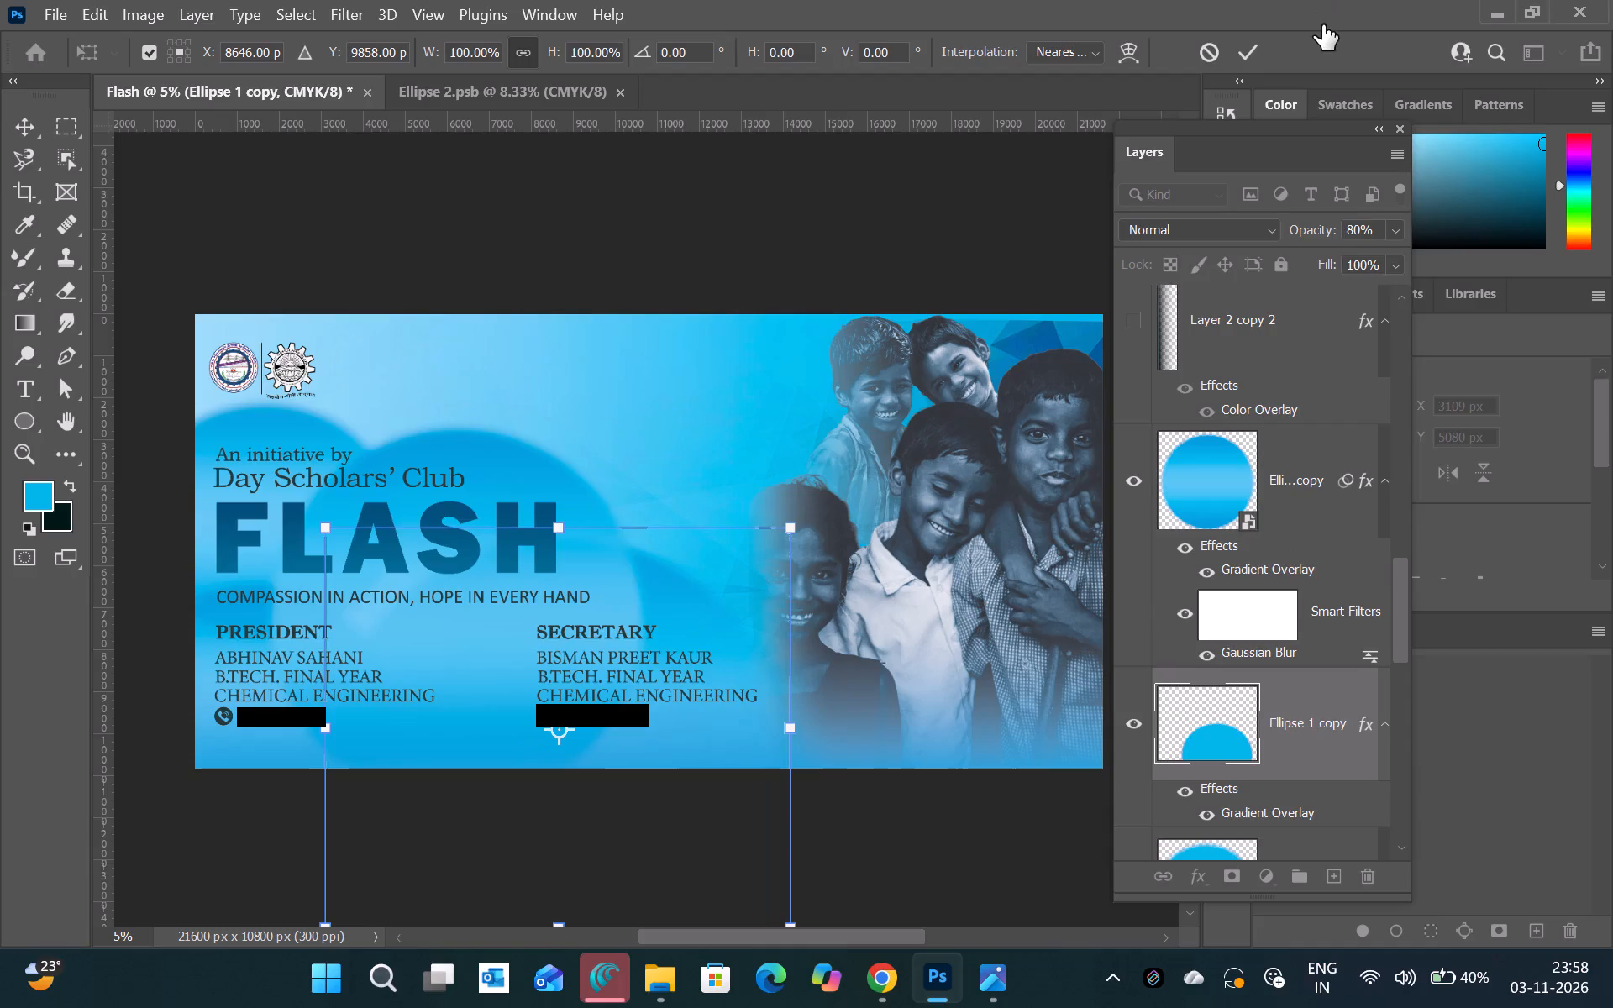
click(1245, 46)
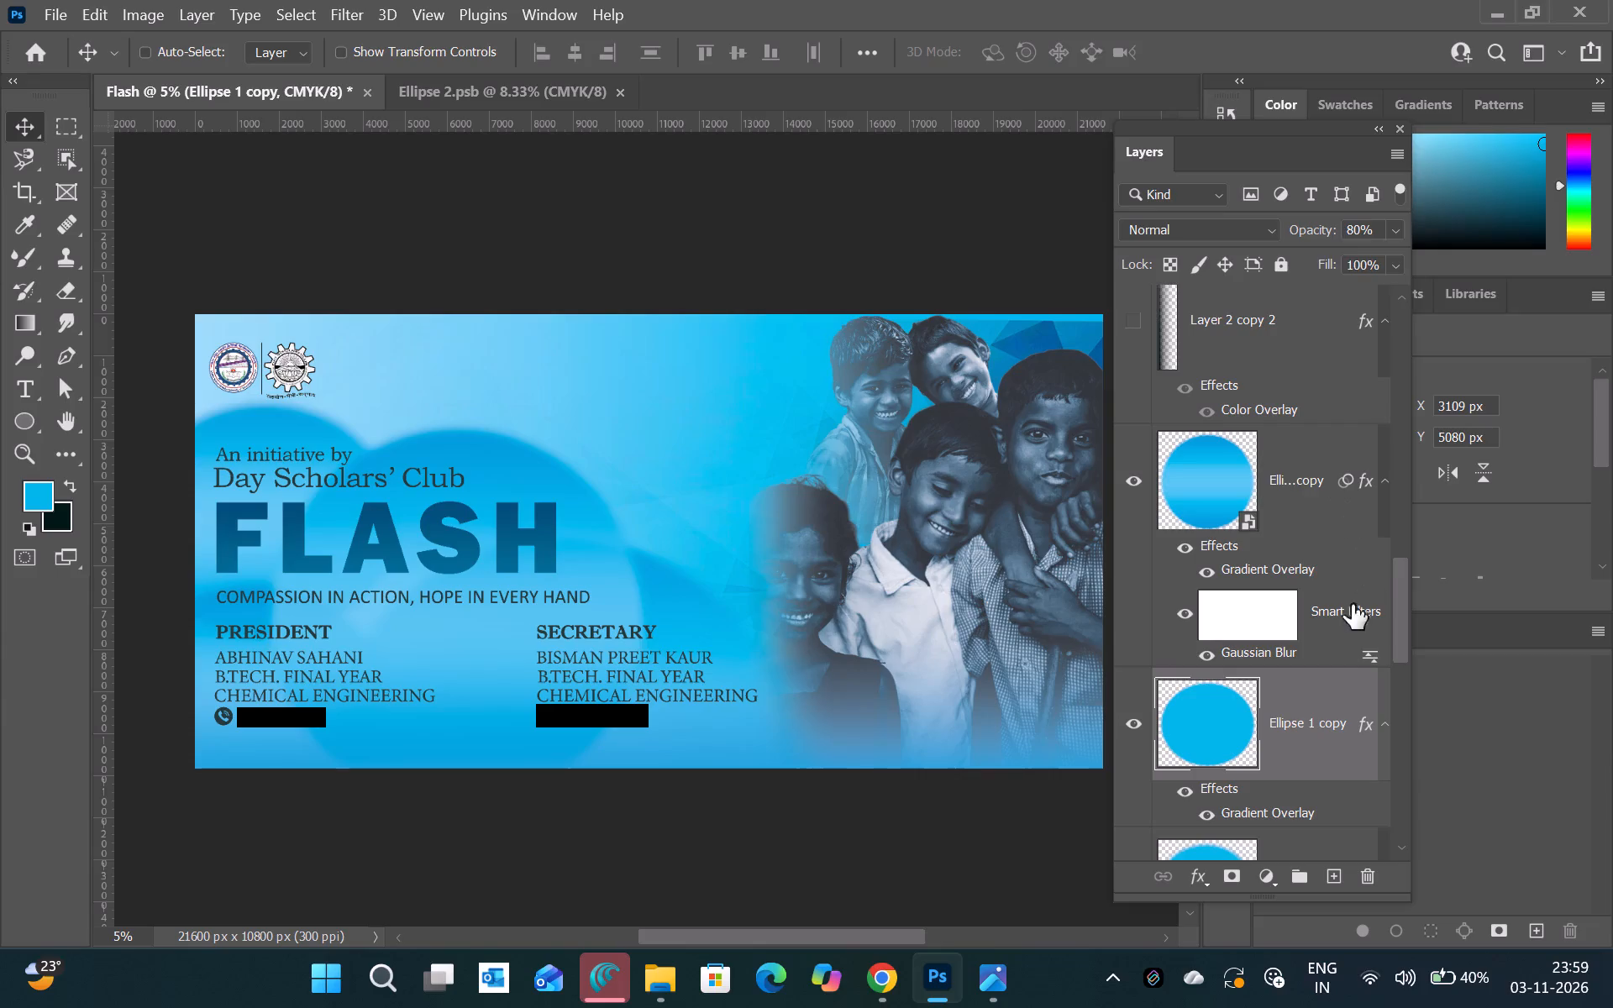
Hide the download (100) background texture layer.
scroll(1333, 627, down, 4)
scroll(1249, 557, down, 3)
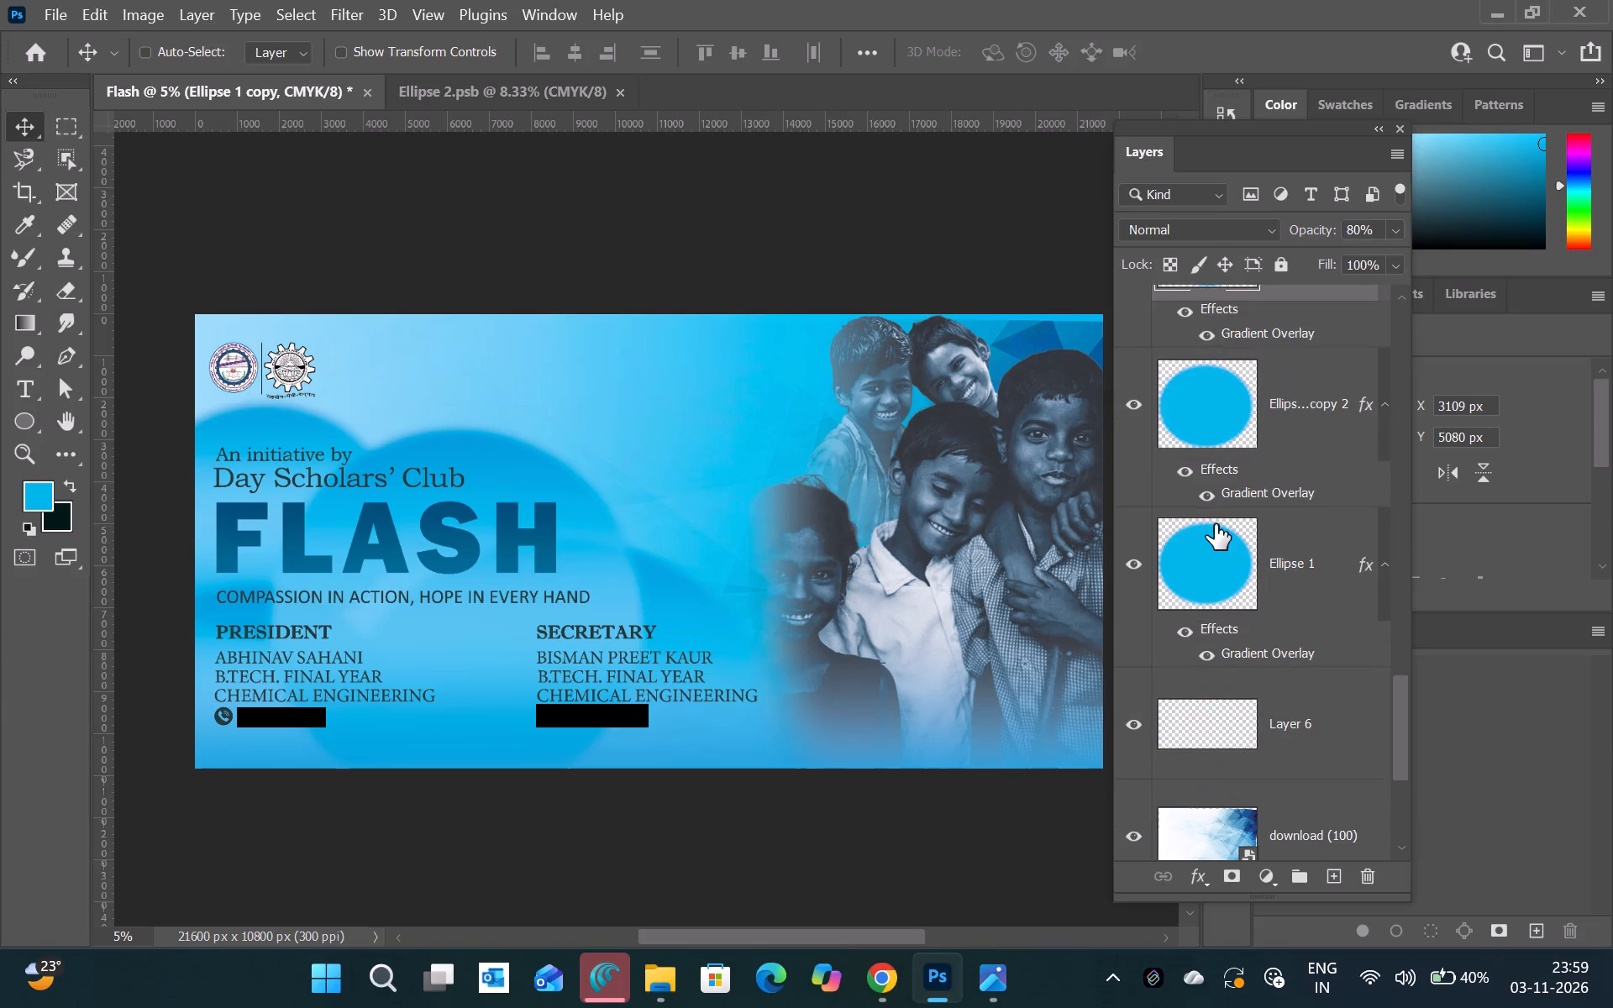
scroll(1215, 524, down, 6)
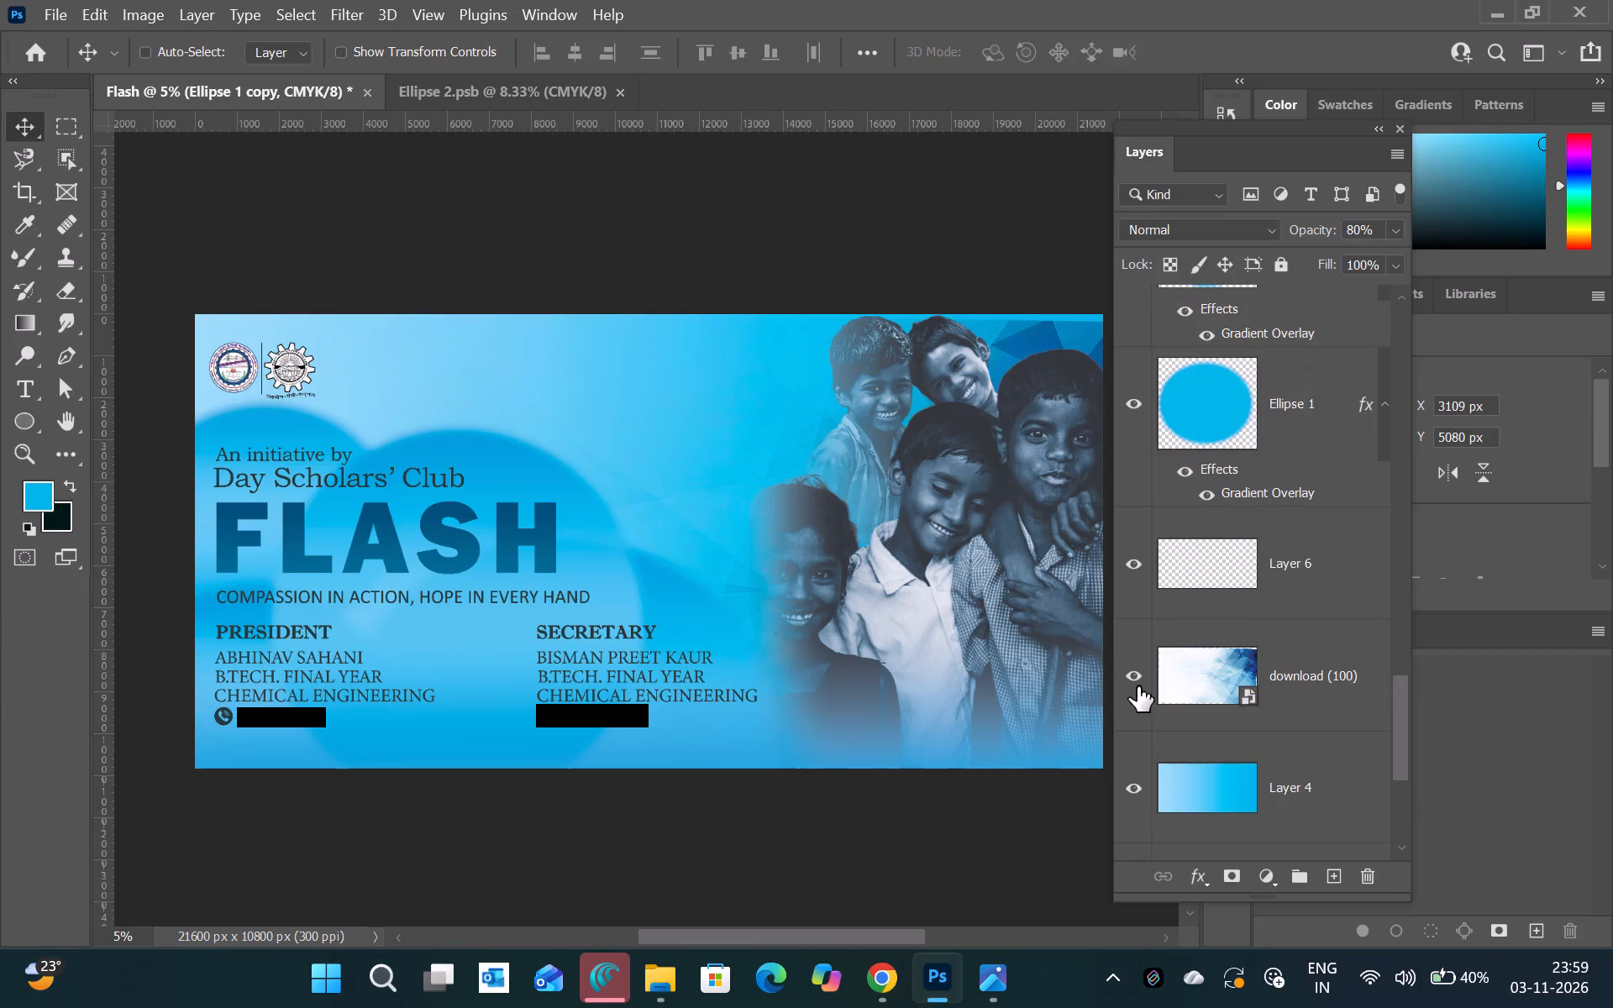
click(1138, 686)
scroll(1138, 686, down, 6)
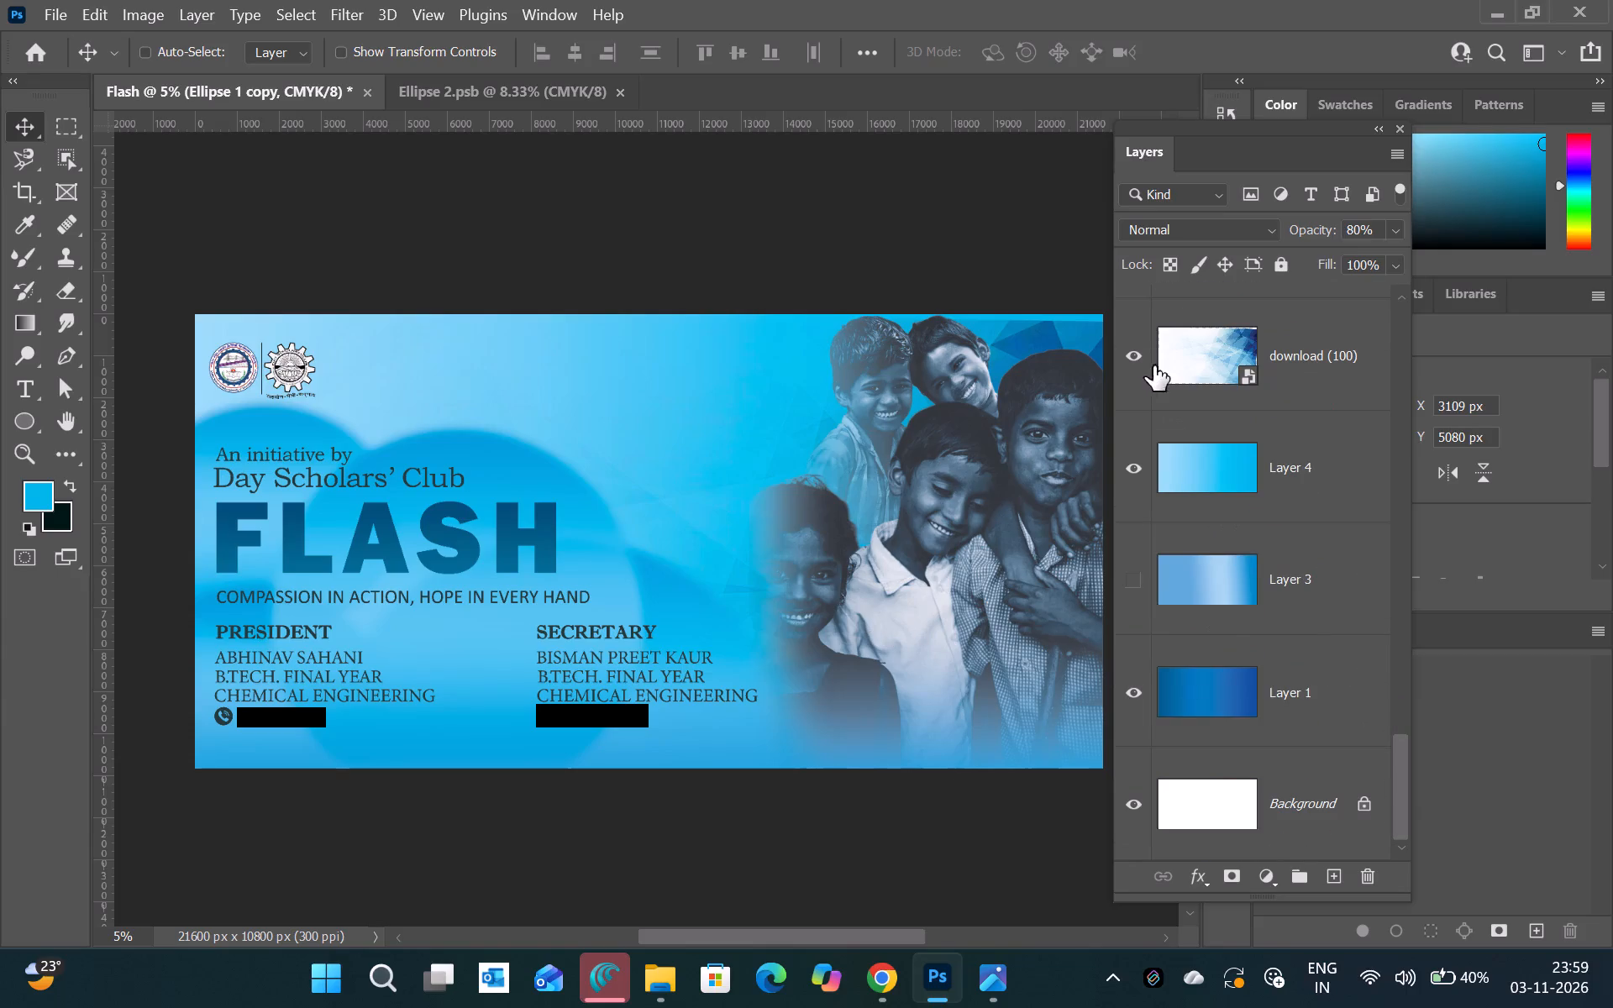
click(1139, 348)
Turn off the Hue/Saturation smart filter on the children cutout.
scroll(1299, 414, up, 2)
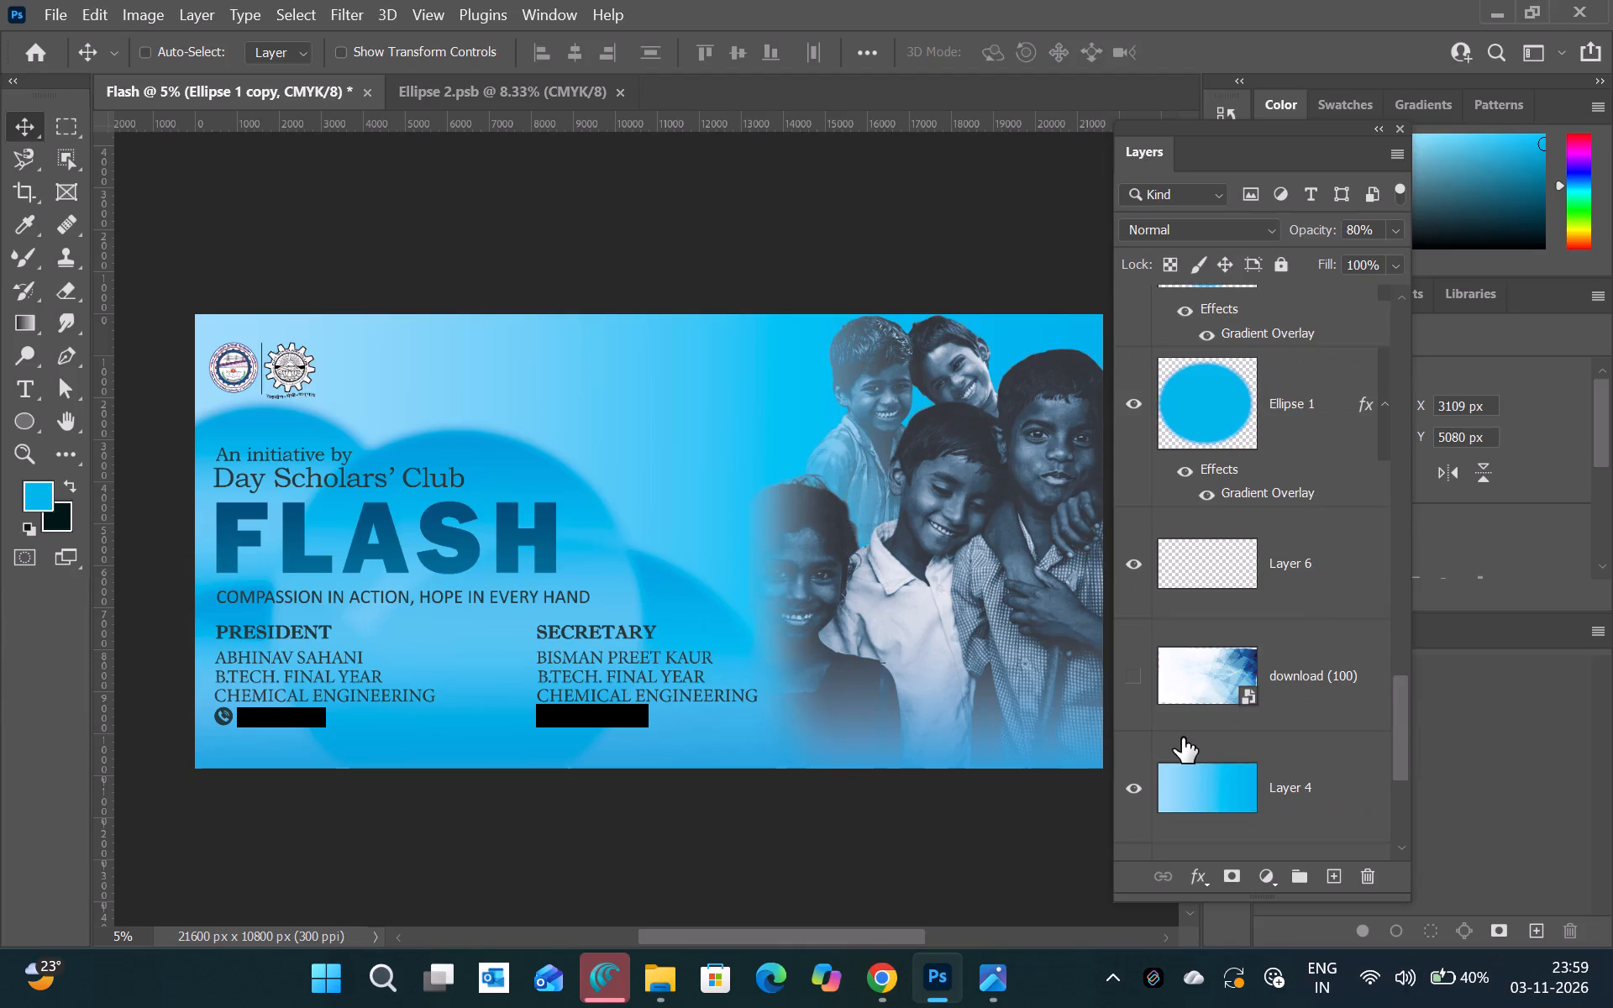
scroll(1182, 738, up, 1)
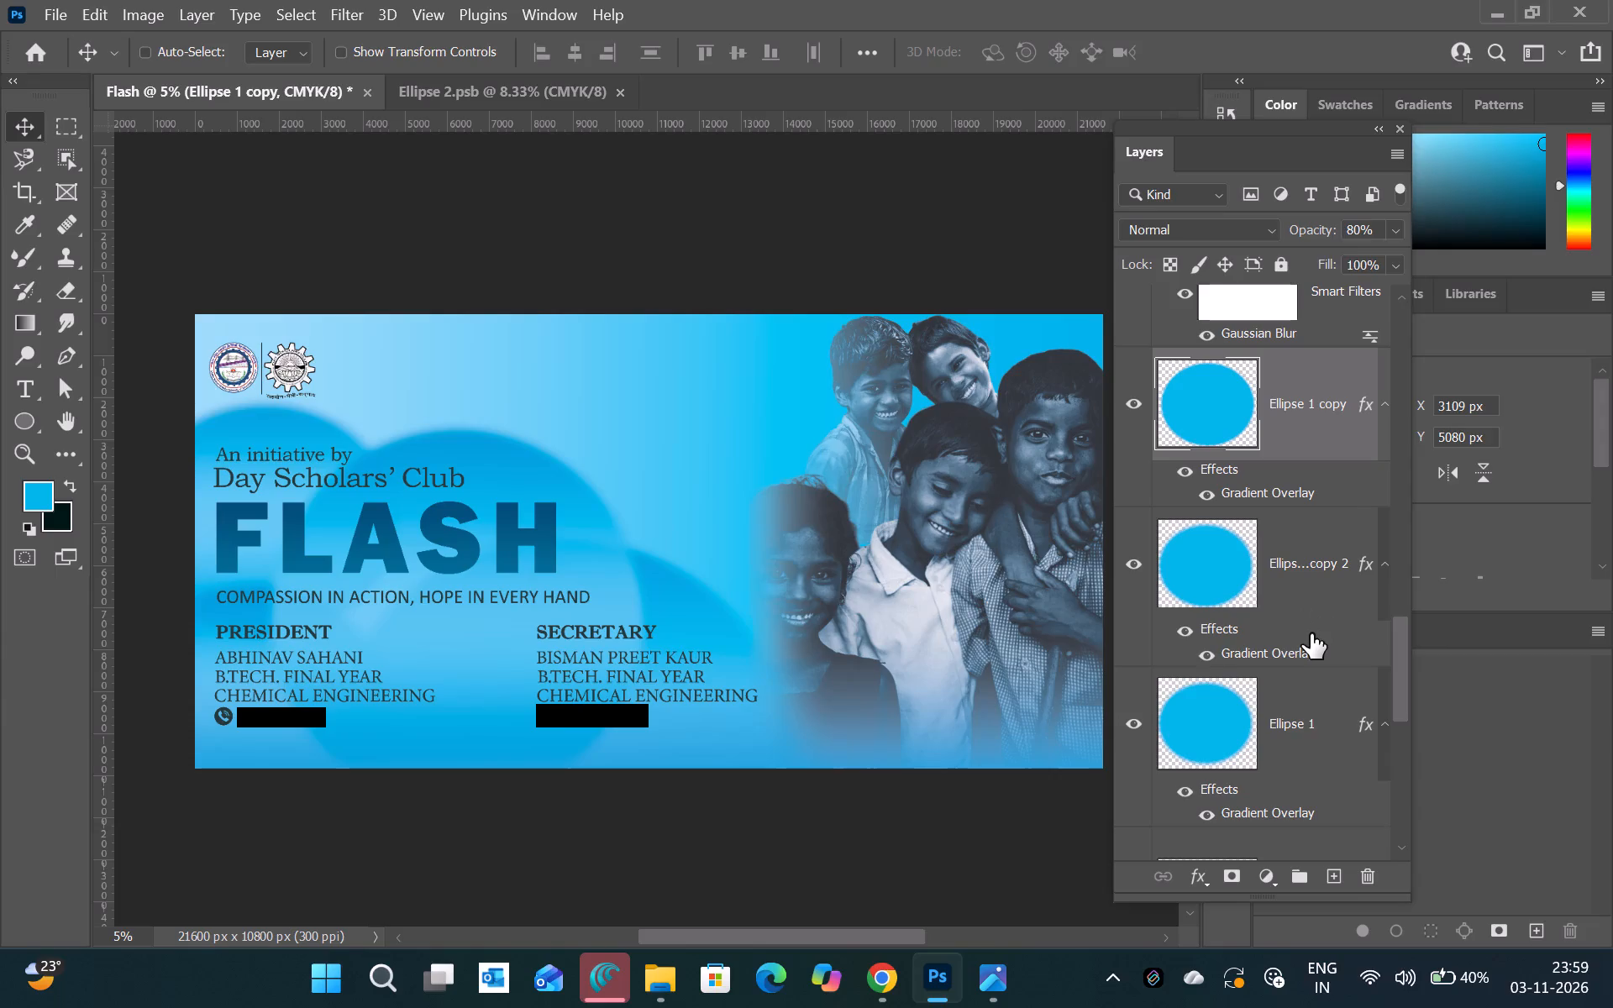
scroll(1358, 457, up, 2)
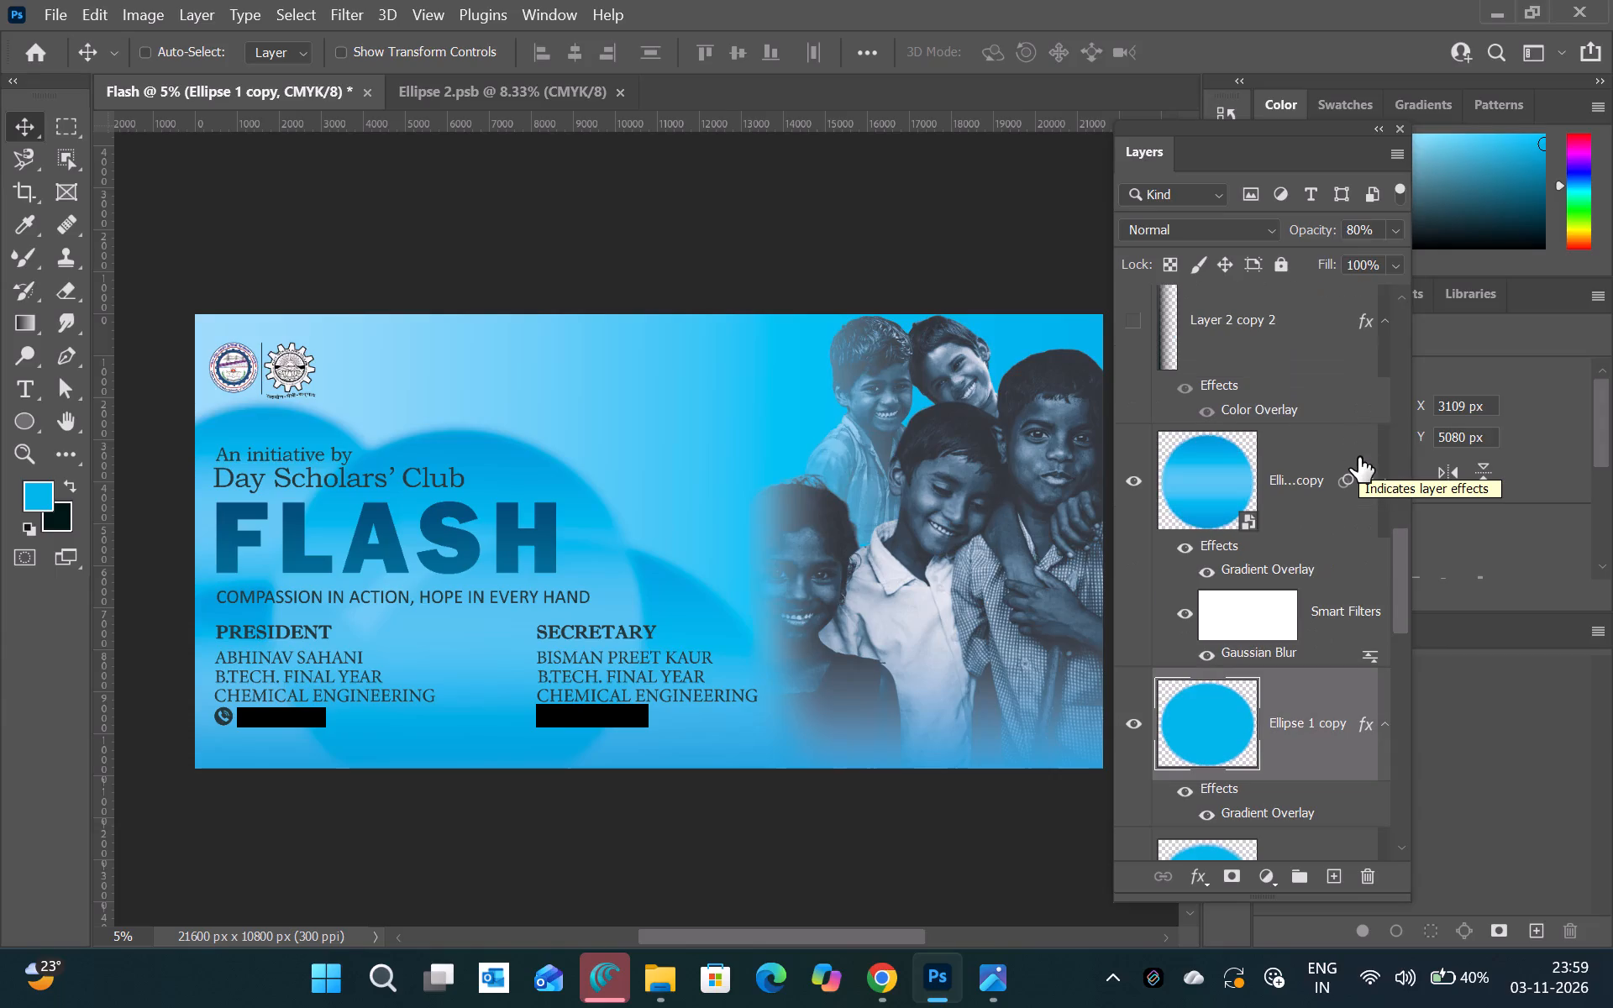
scroll(1358, 457, up, 1)
scroll(1358, 457, down, 1)
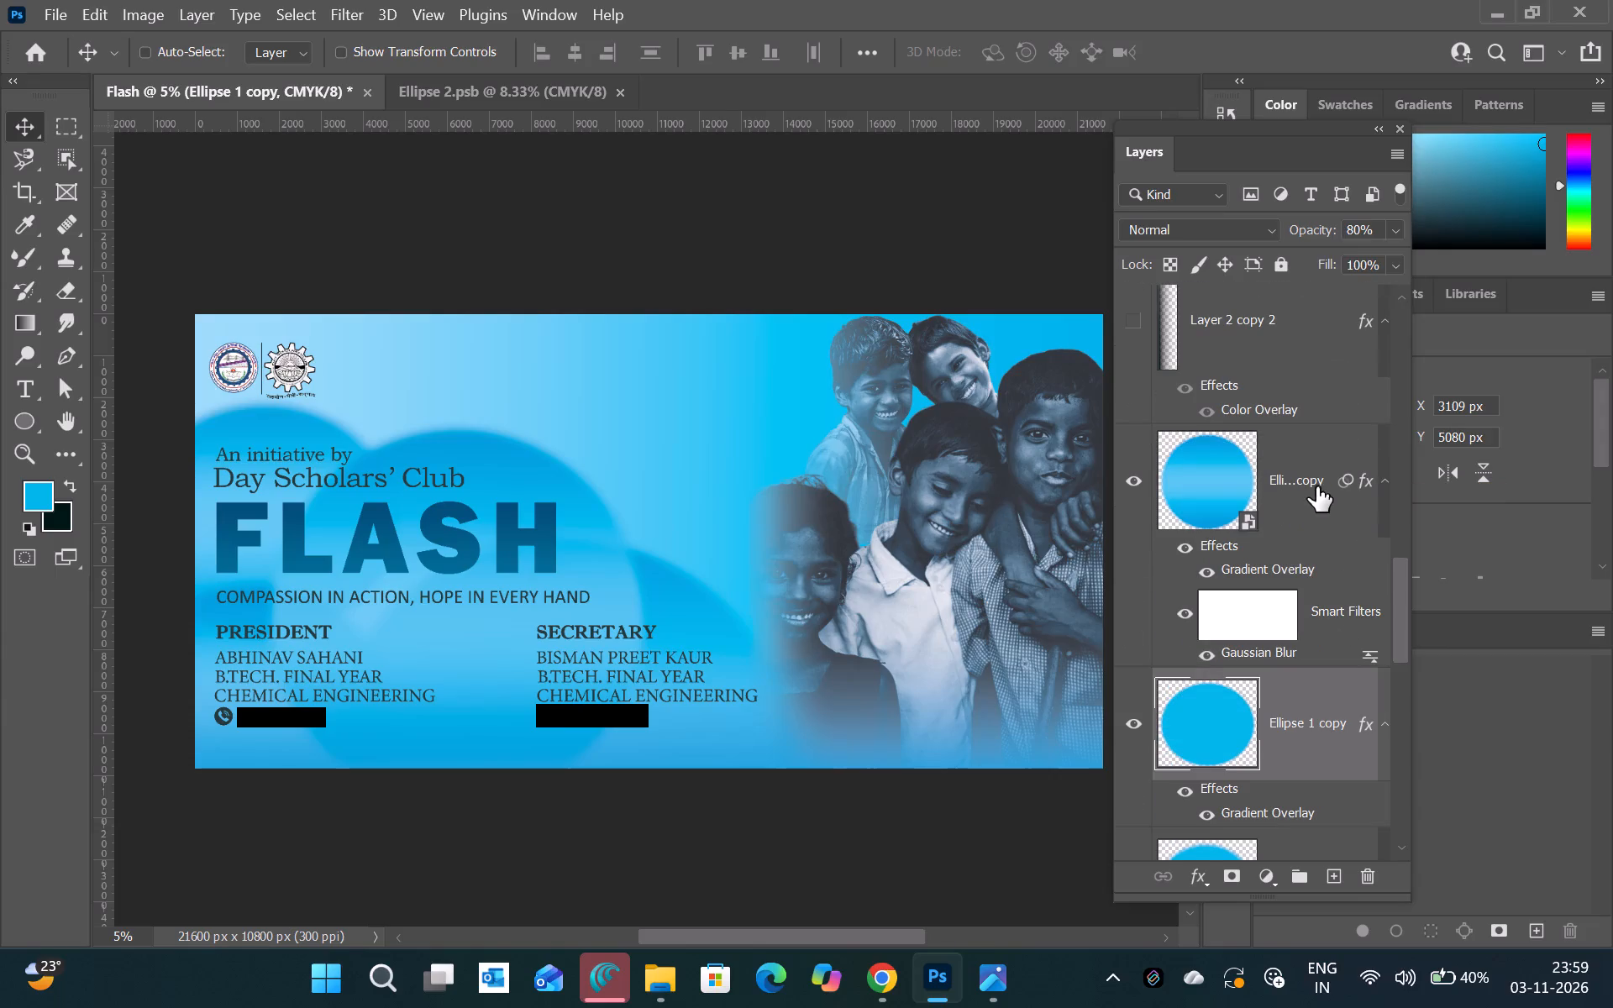
click(1296, 497)
scroll(1296, 497, up, 1)
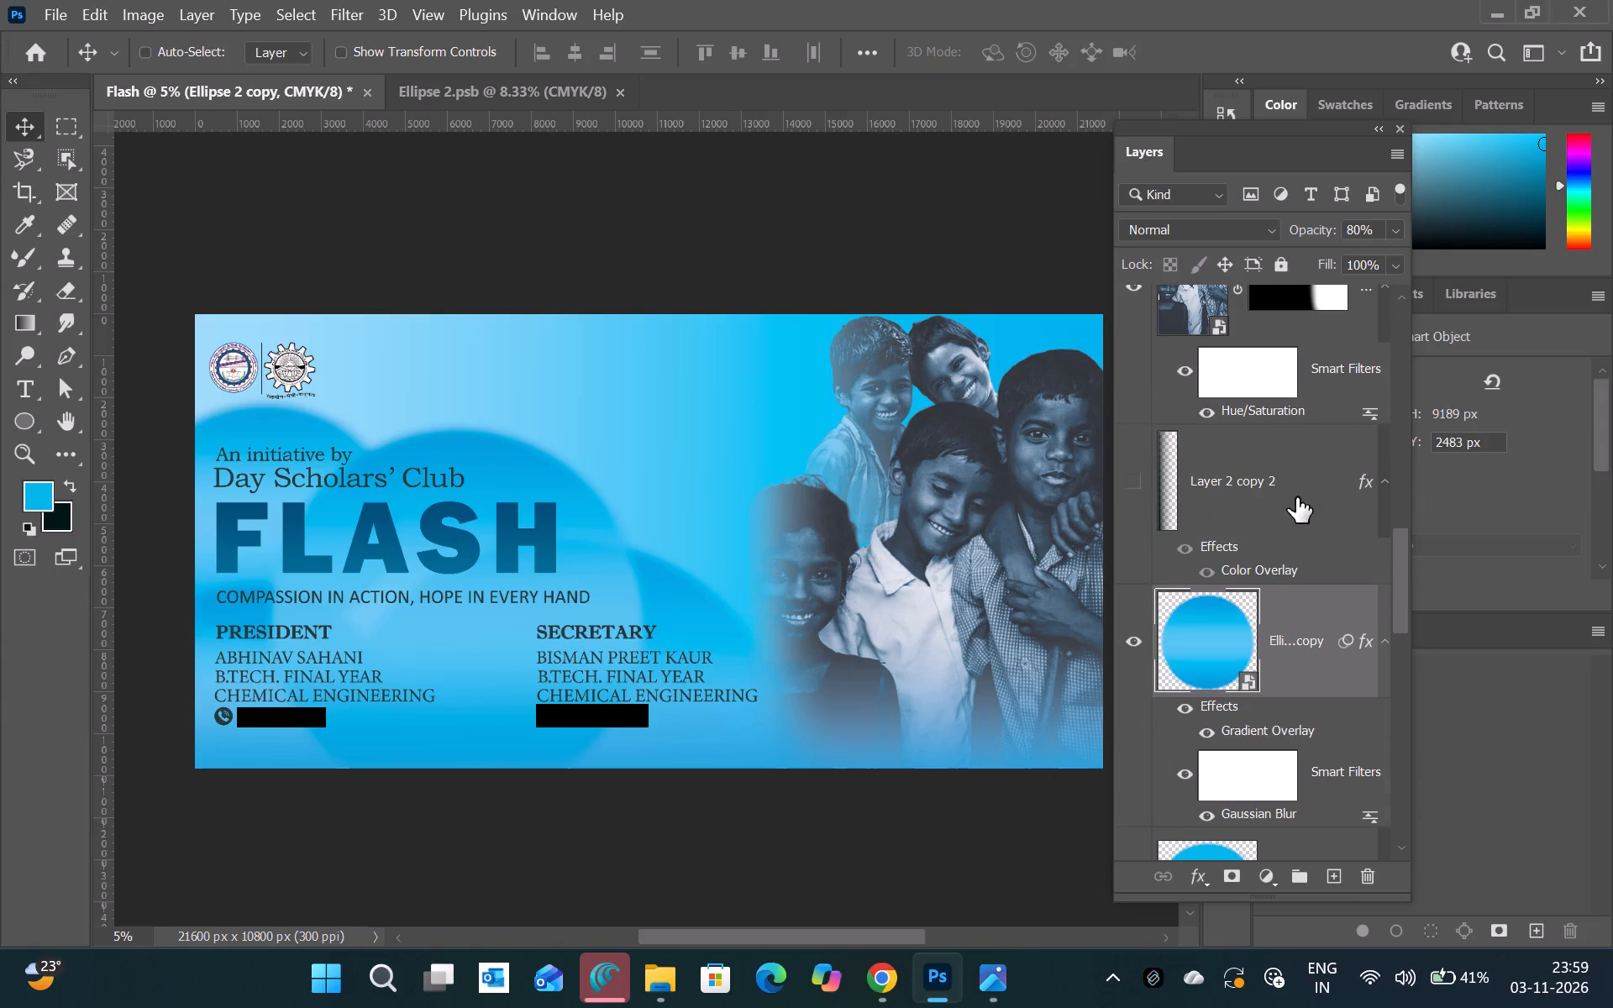
click(1201, 572)
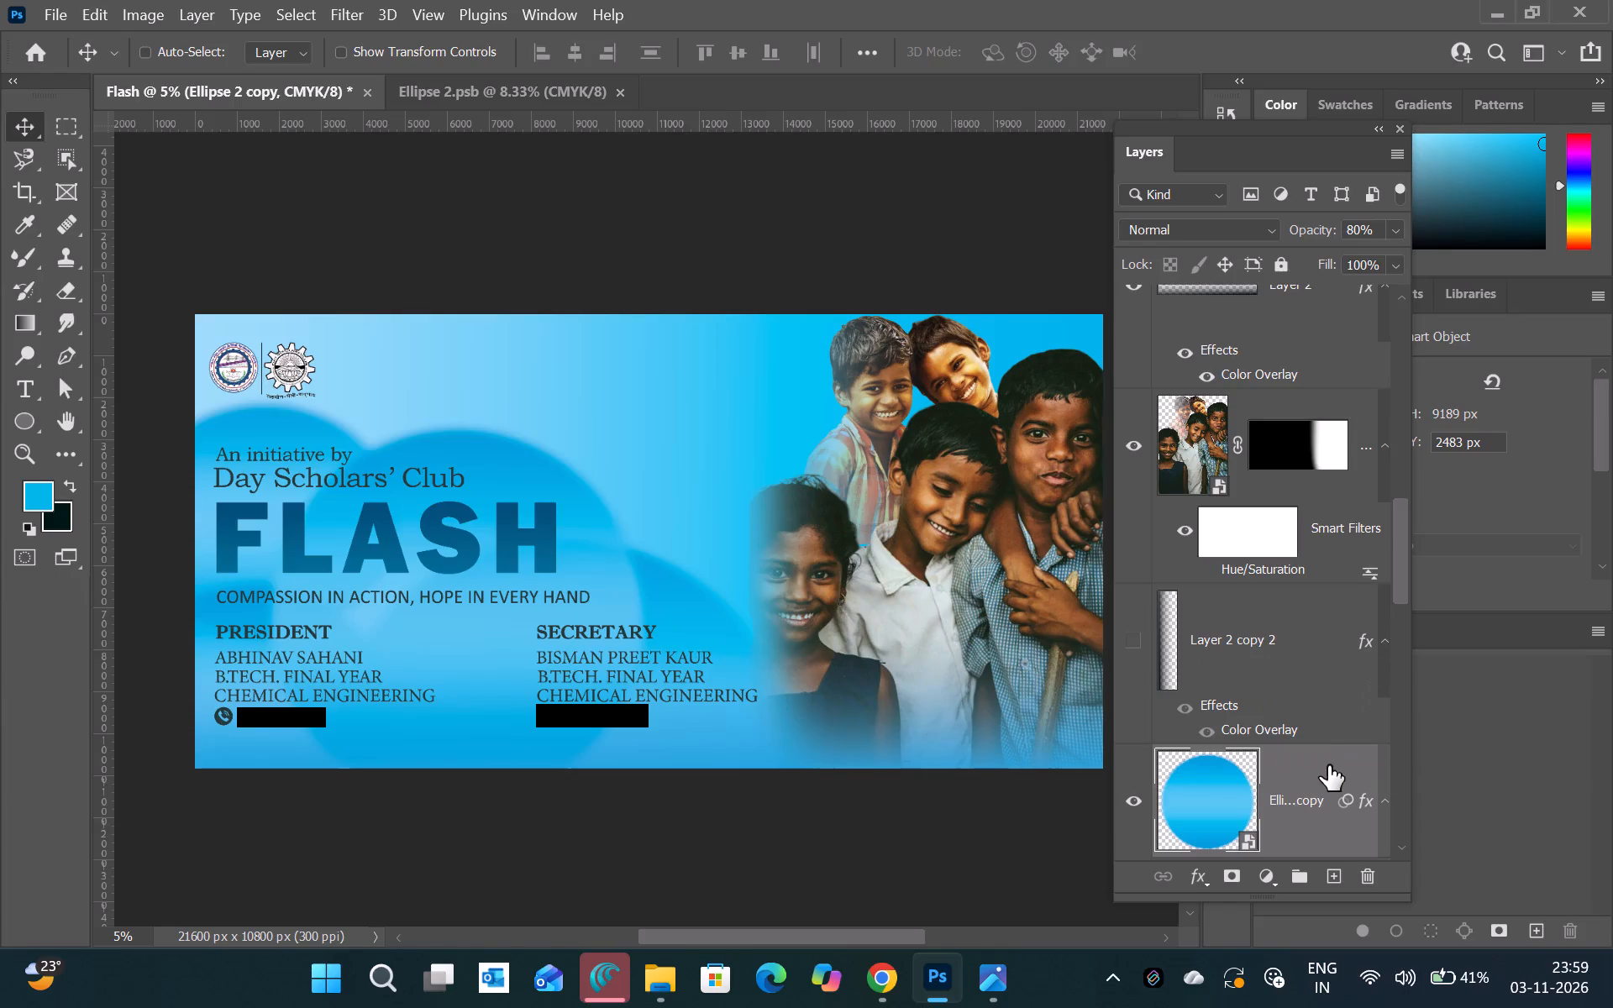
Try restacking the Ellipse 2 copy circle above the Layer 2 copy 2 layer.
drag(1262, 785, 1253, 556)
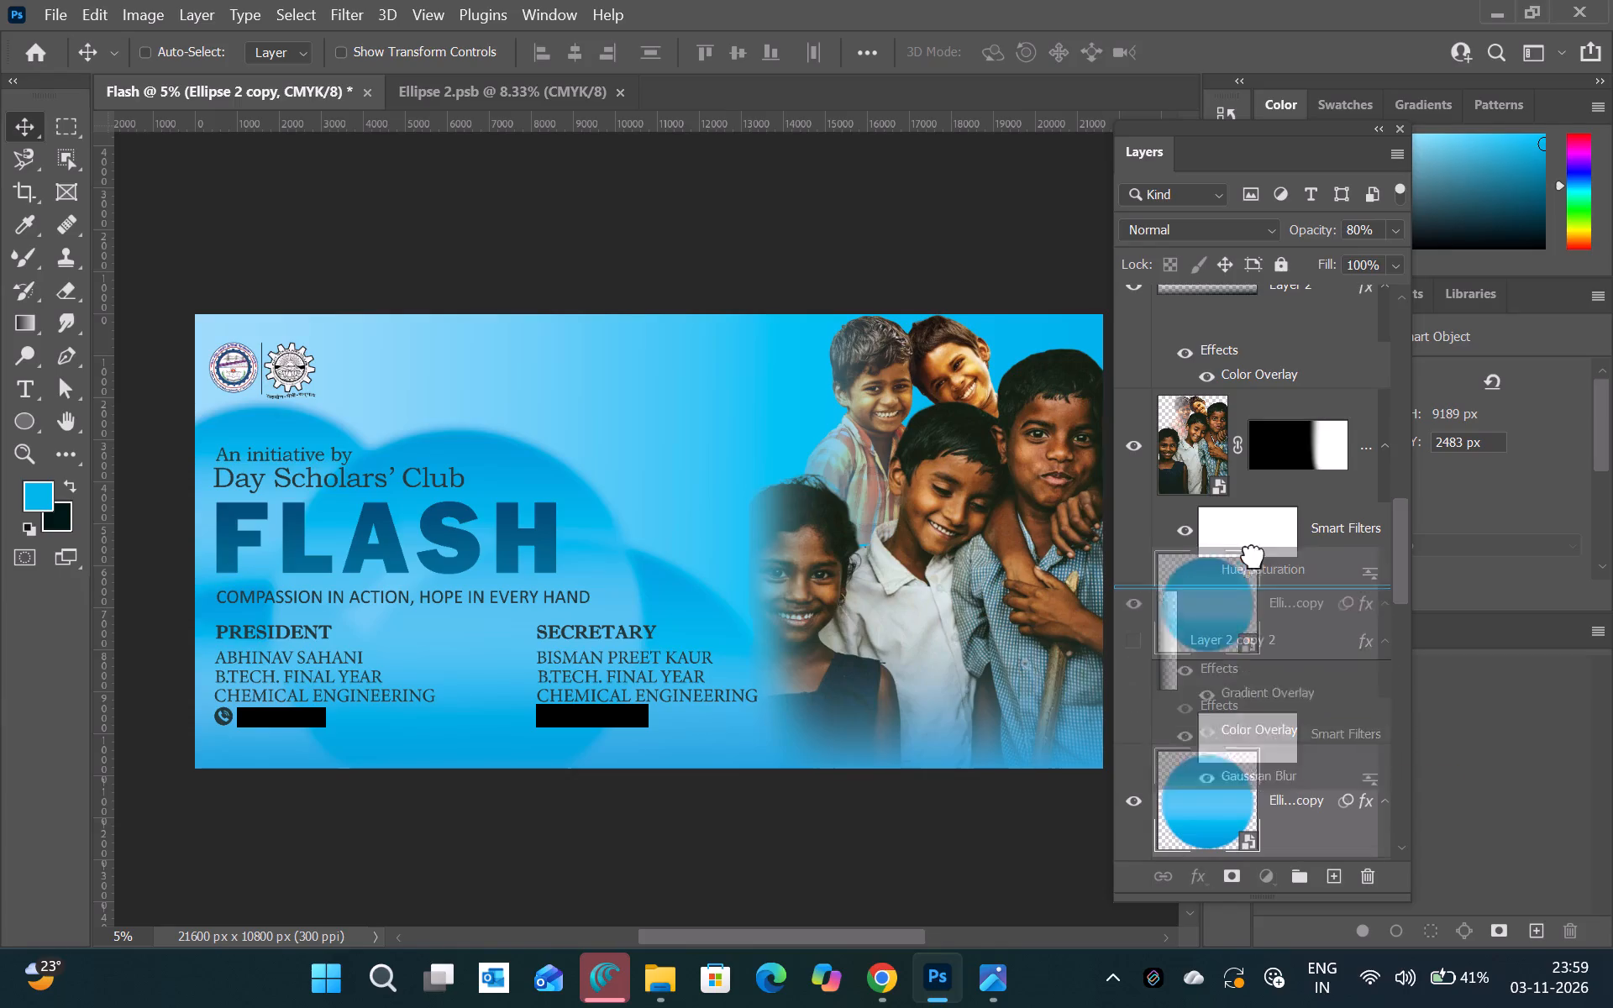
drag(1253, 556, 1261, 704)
Restack the Ellipse 1 copy circle directly above the children cutout, just below Layer 2.
scroll(1261, 704, down, 1)
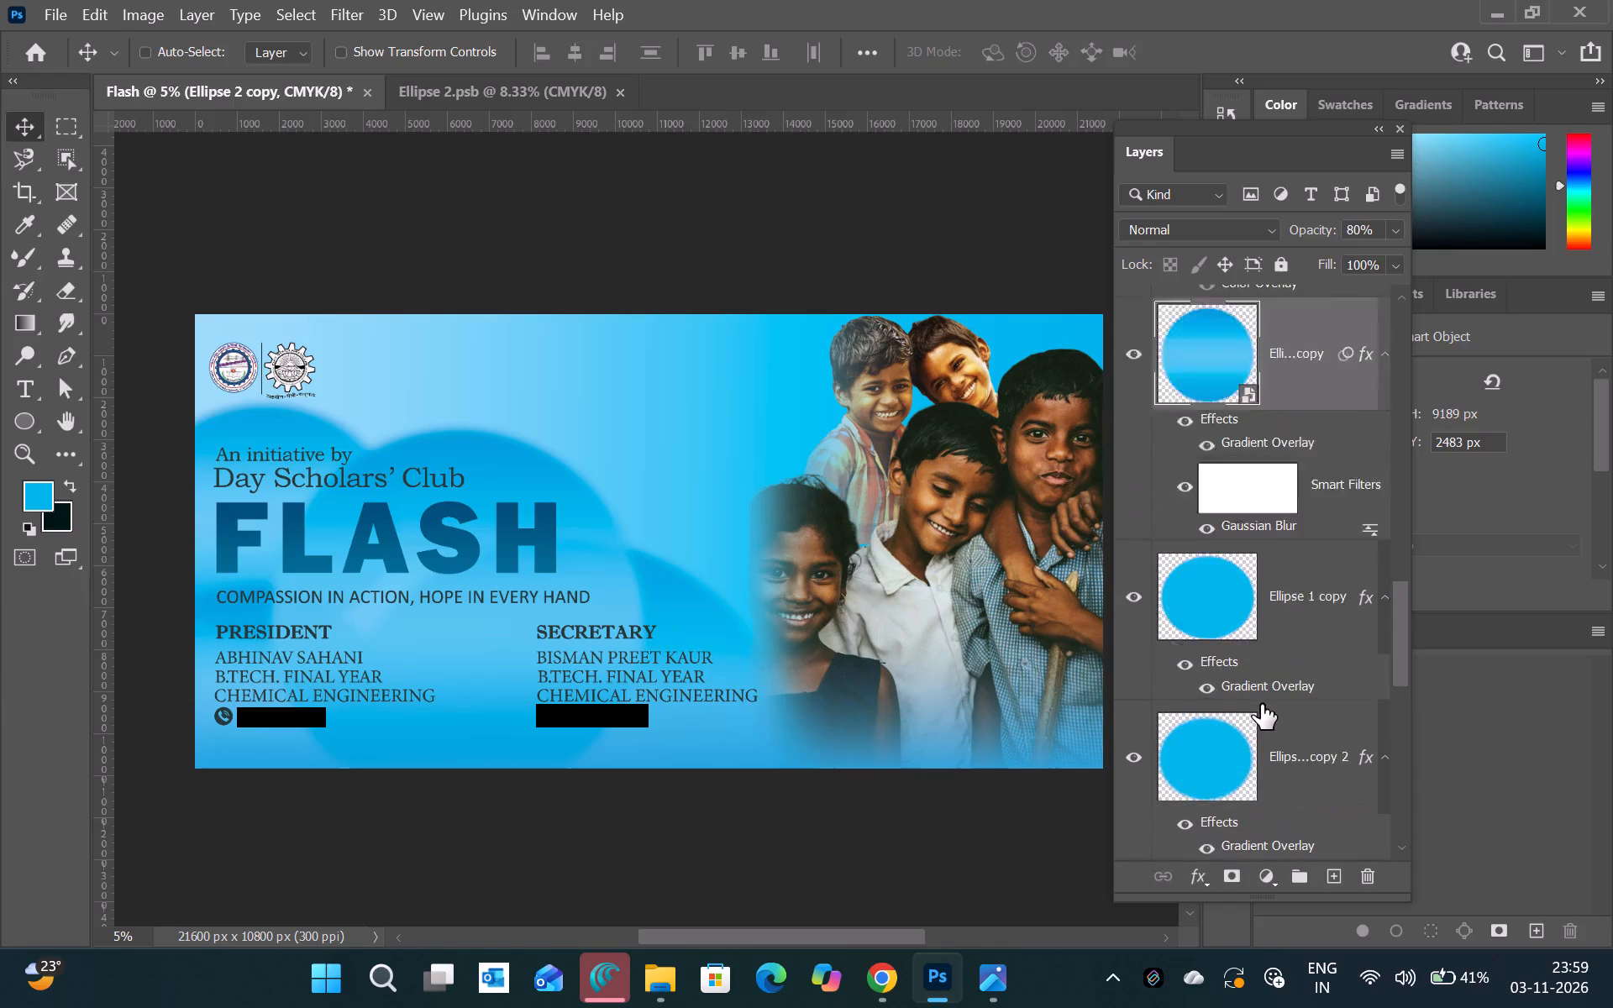
scroll(1261, 704, down, 1)
click(1283, 433)
key(ctrl+t)
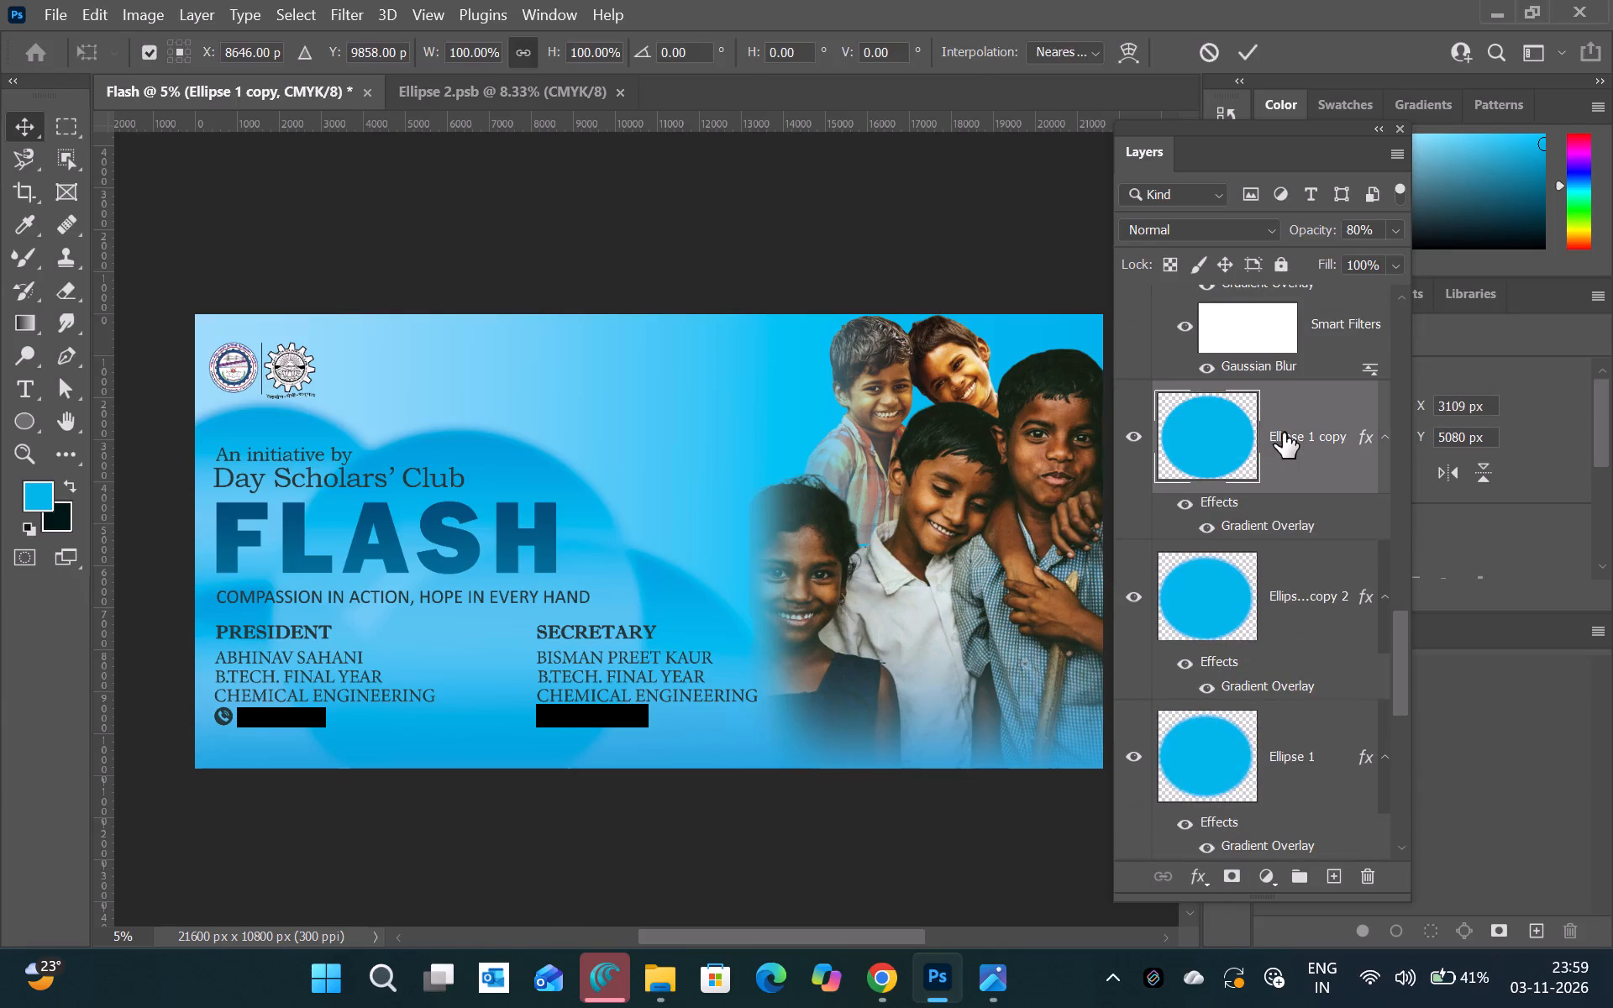
scroll(1295, 457, up, 1)
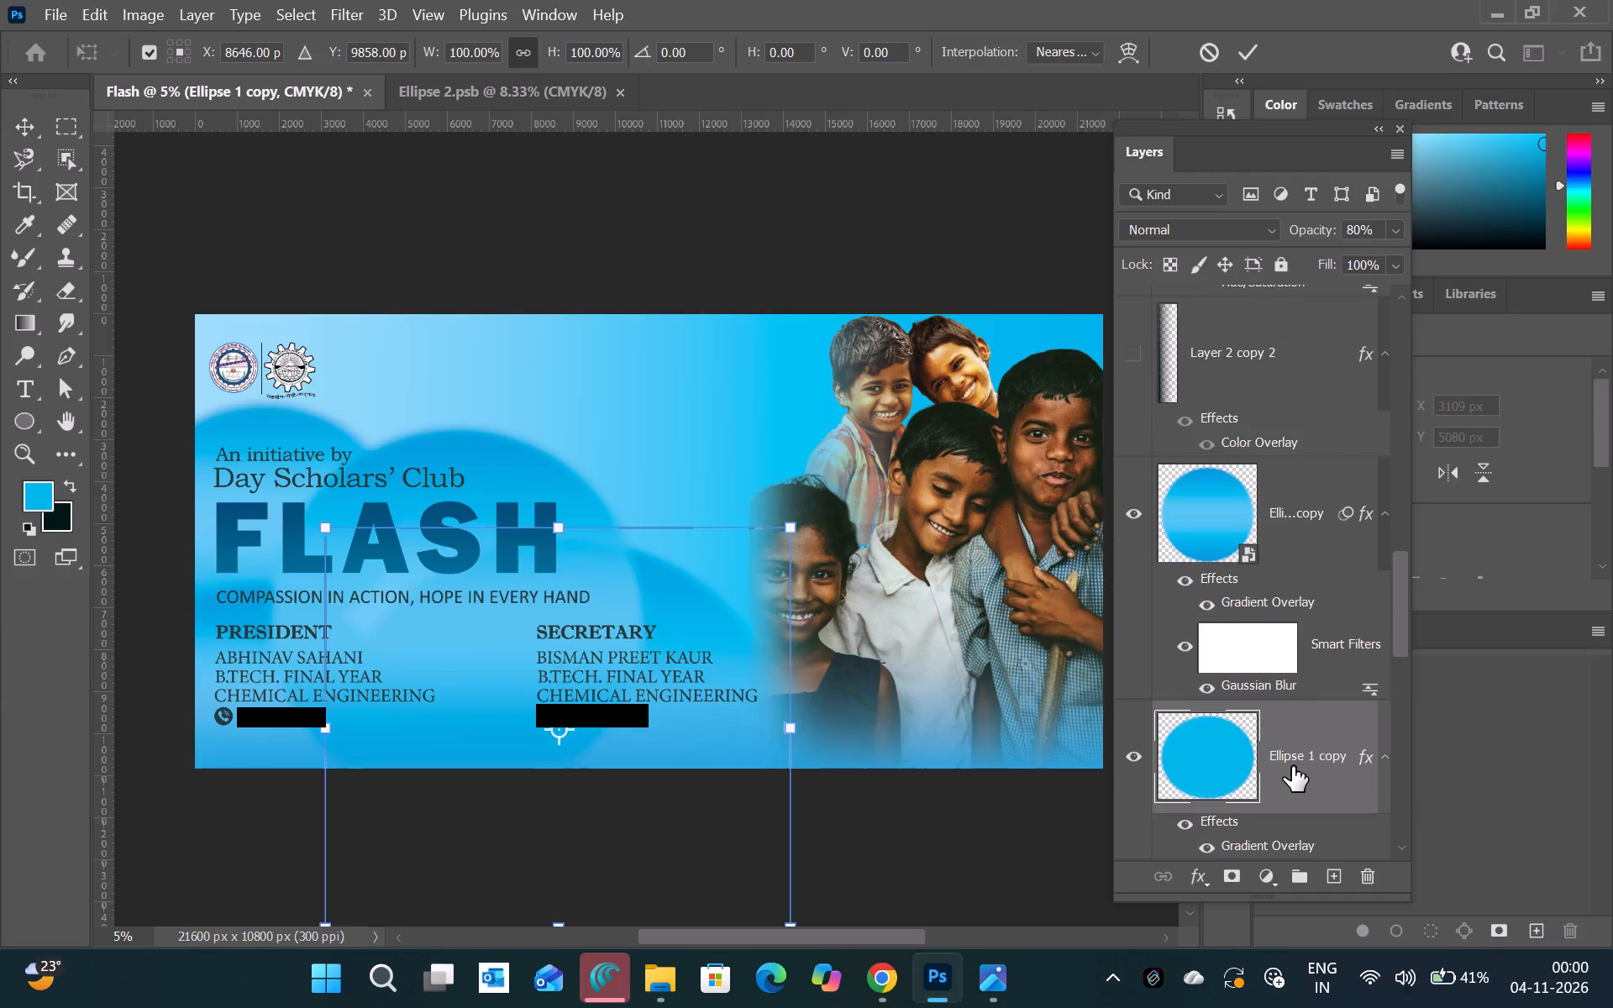
drag(1291, 769, 1295, 451)
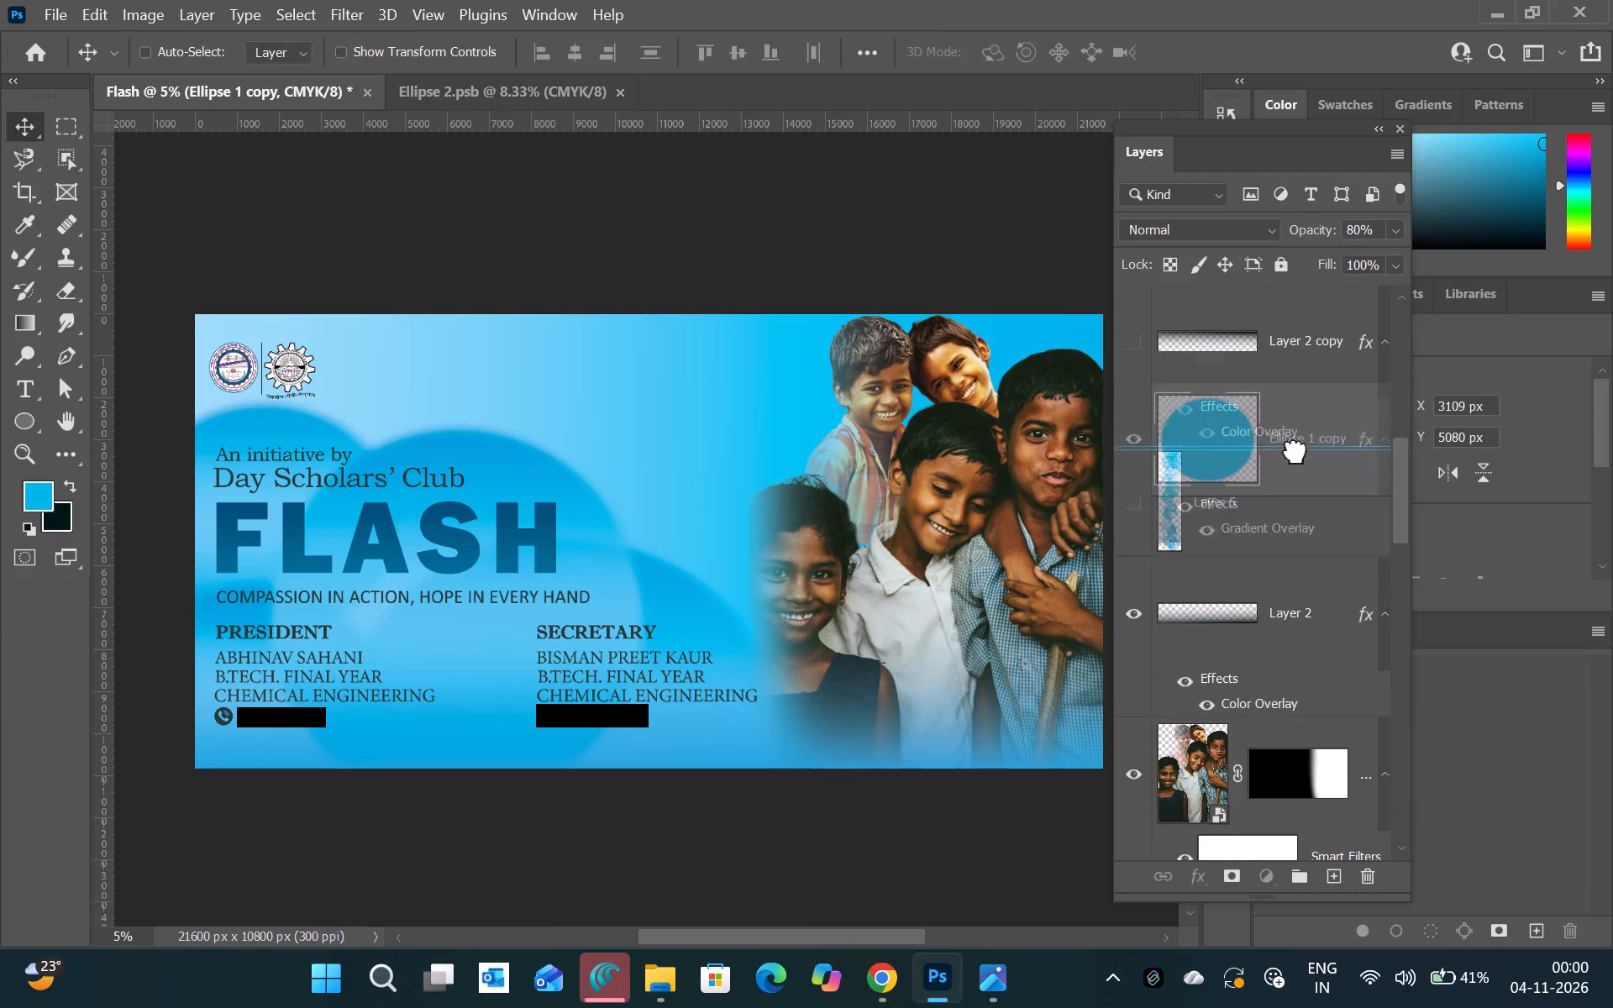
drag(1295, 451, 1276, 658)
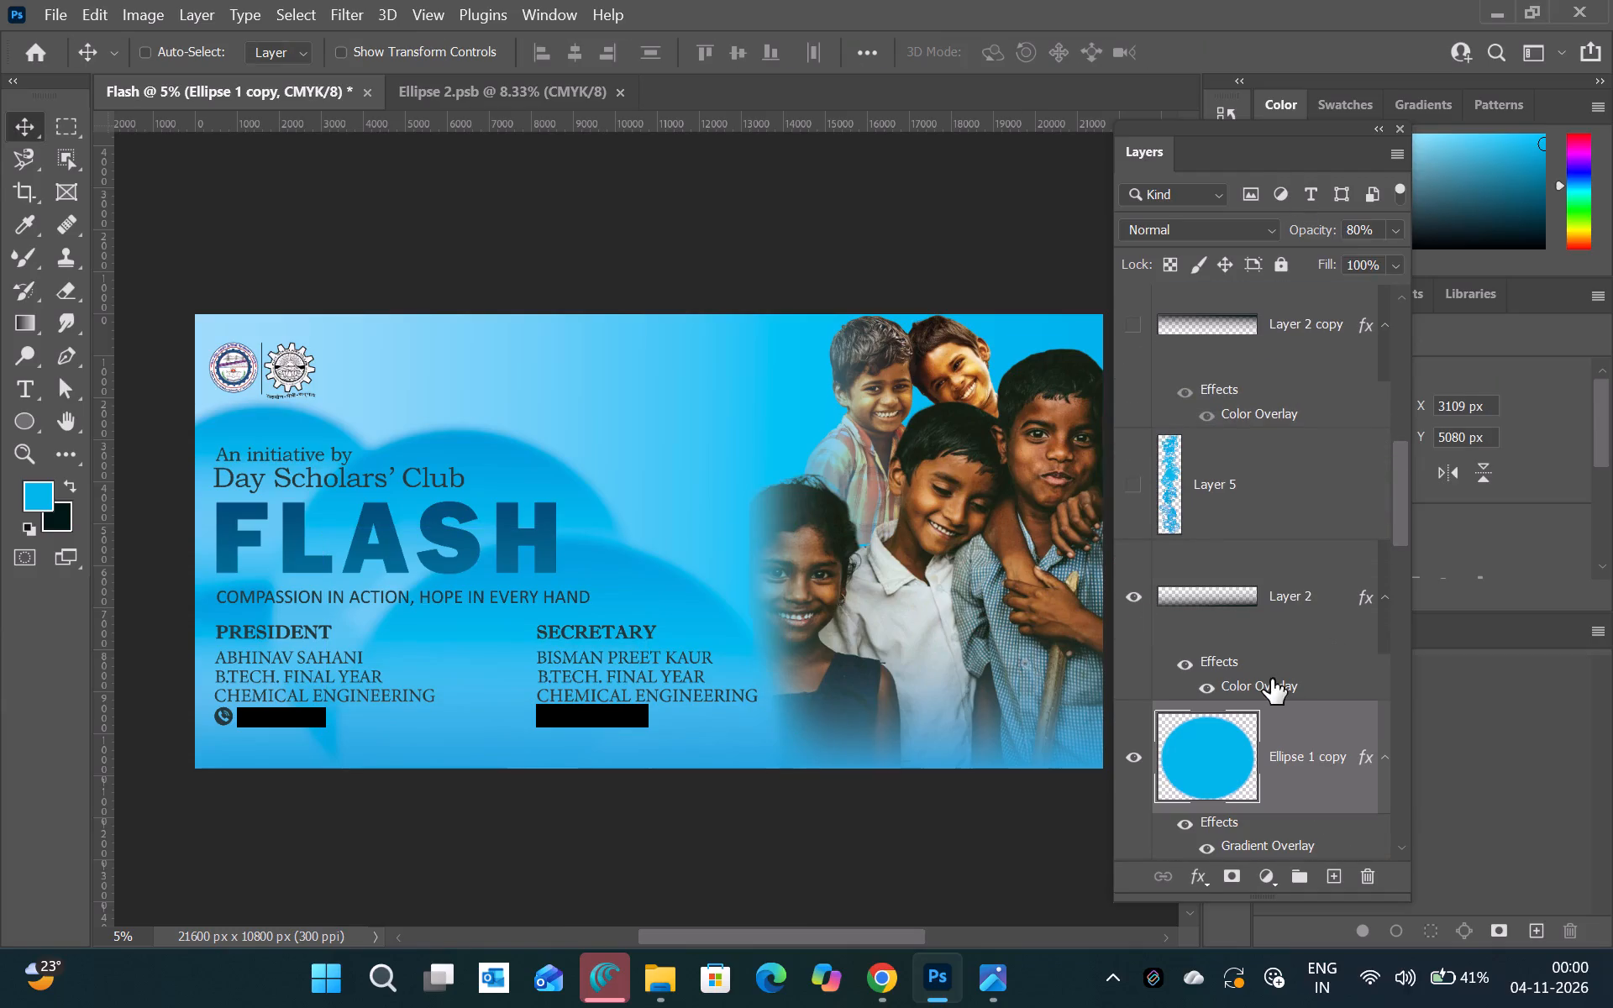
Hide and reshow the children cutout to check the background circles behind it.
scroll(1271, 679, down, 2)
scroll(1271, 679, up, 1)
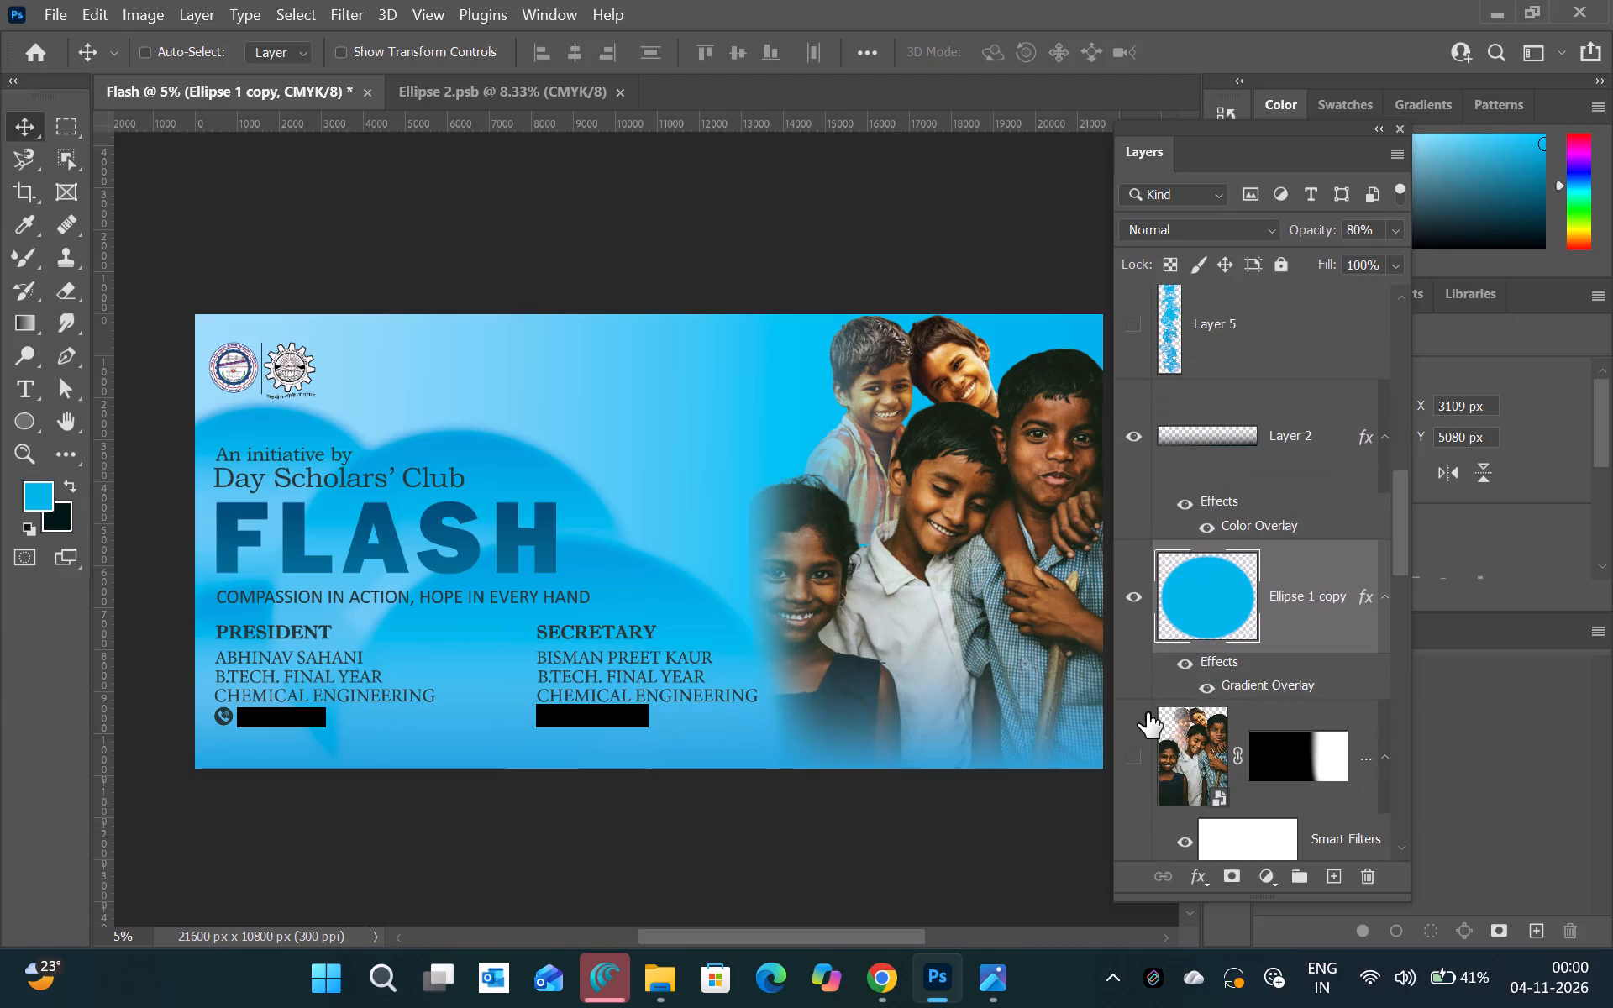
click(1147, 712)
click(1122, 748)
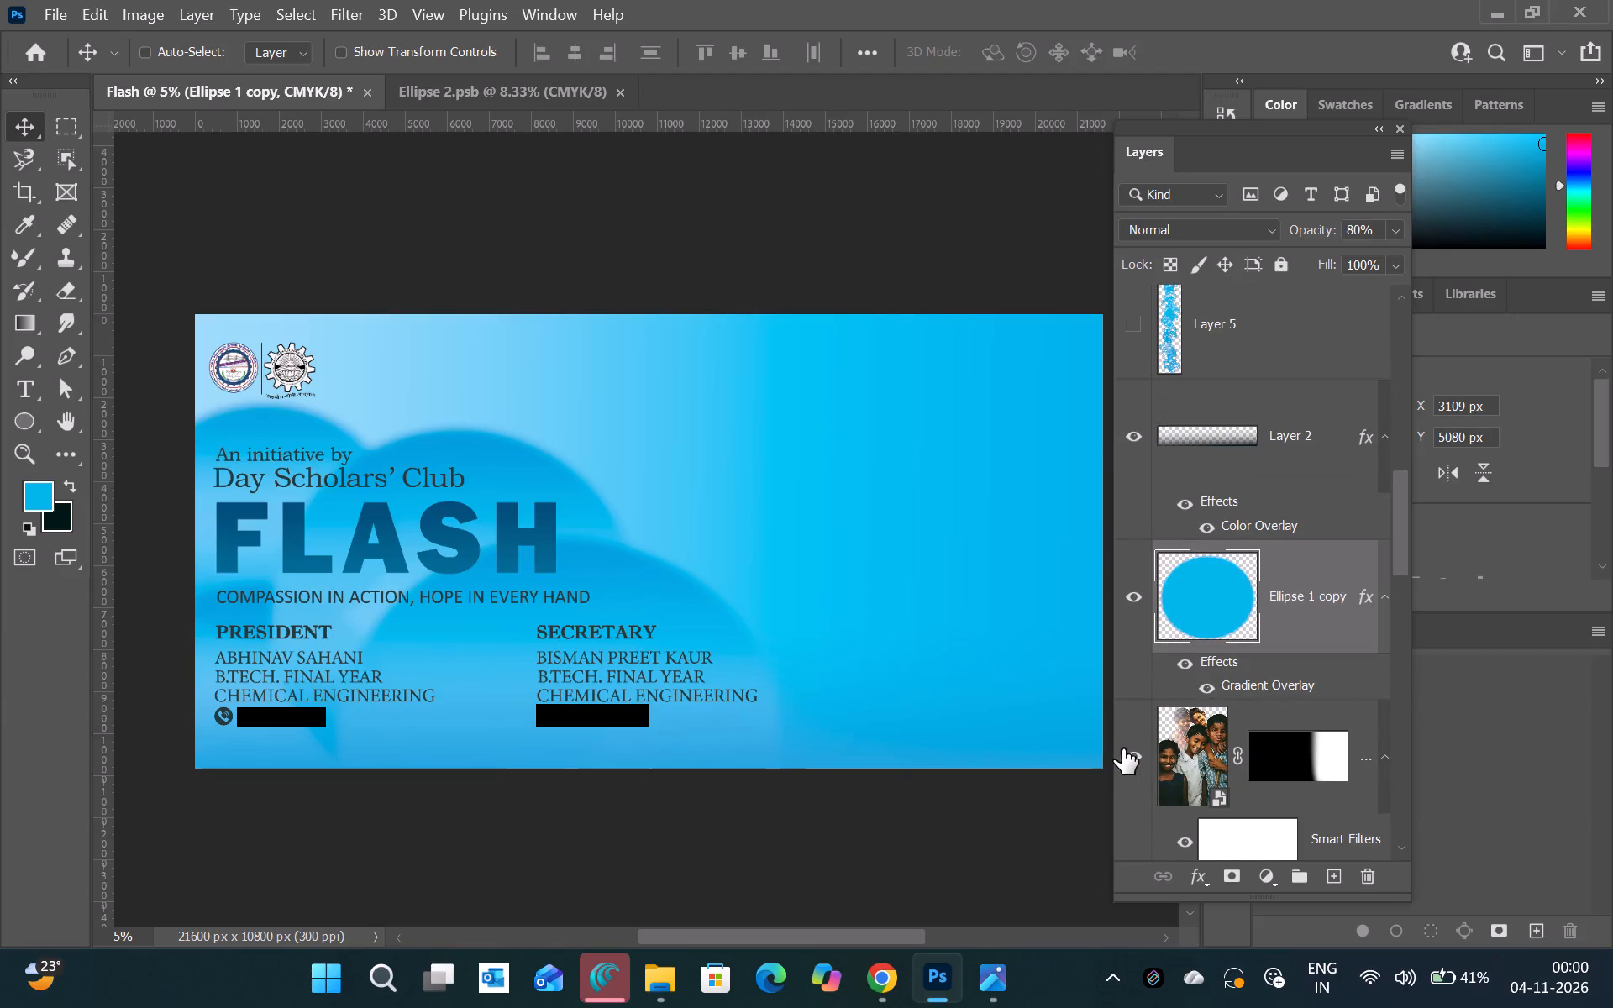
Apply a short horizontal black-to-transparent linear gradient to the children cutout's layer mask, across the cutout's left edge.
click(1290, 753)
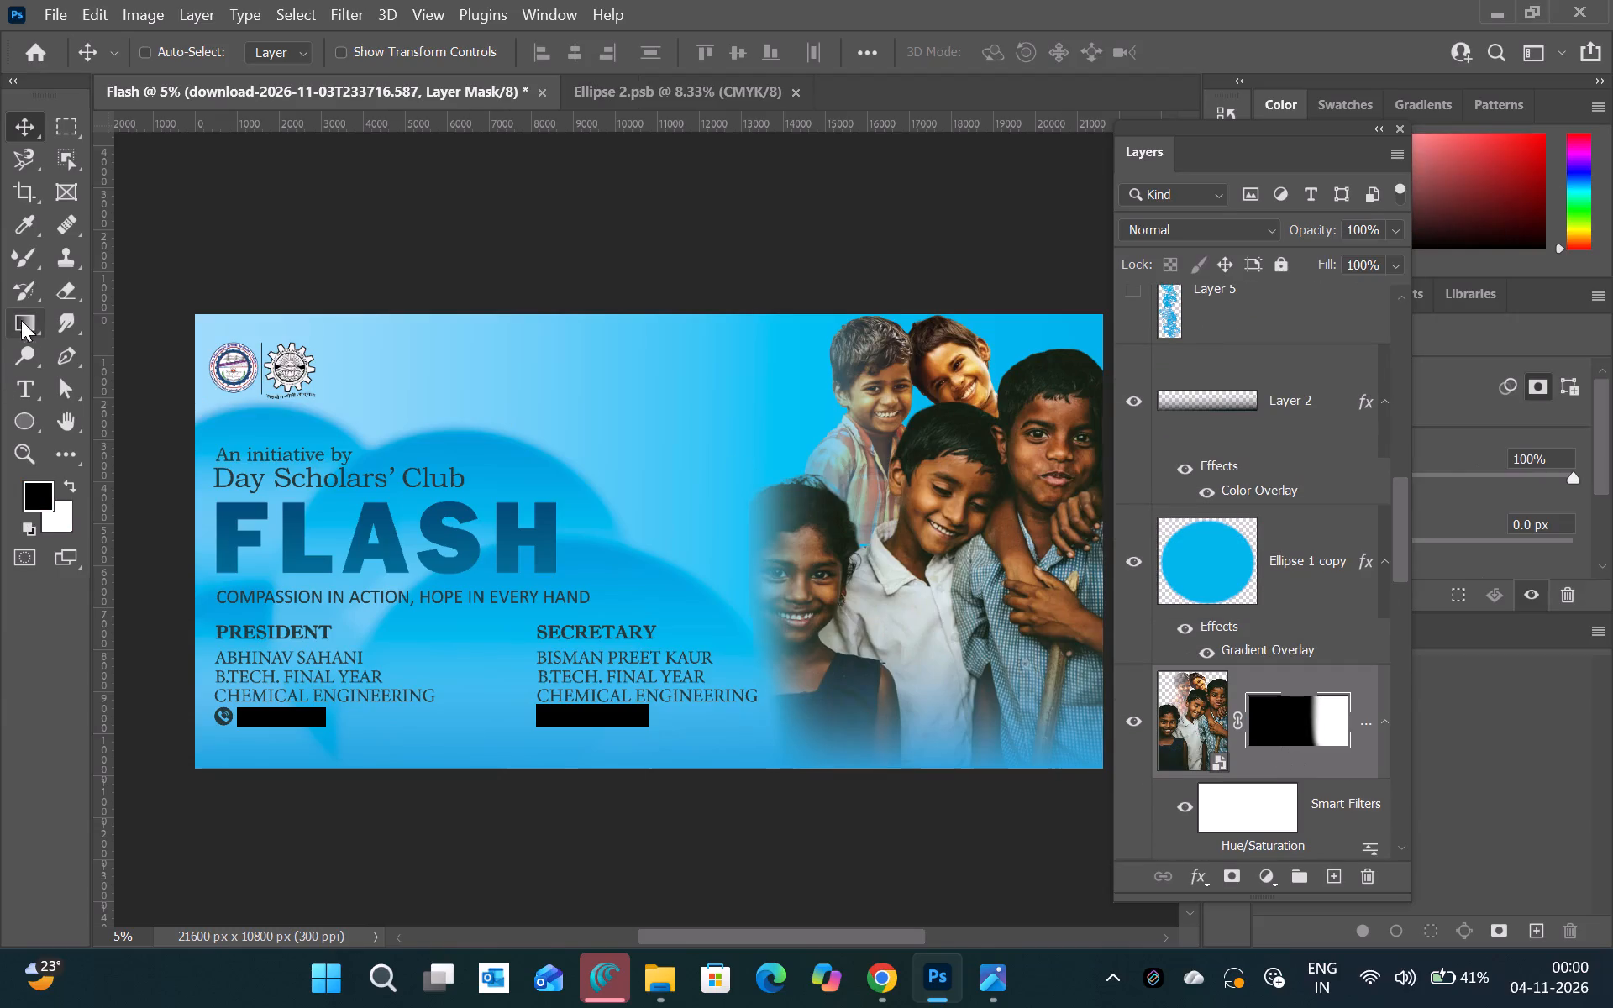
click(28, 311)
drag(738, 522, 845, 522)
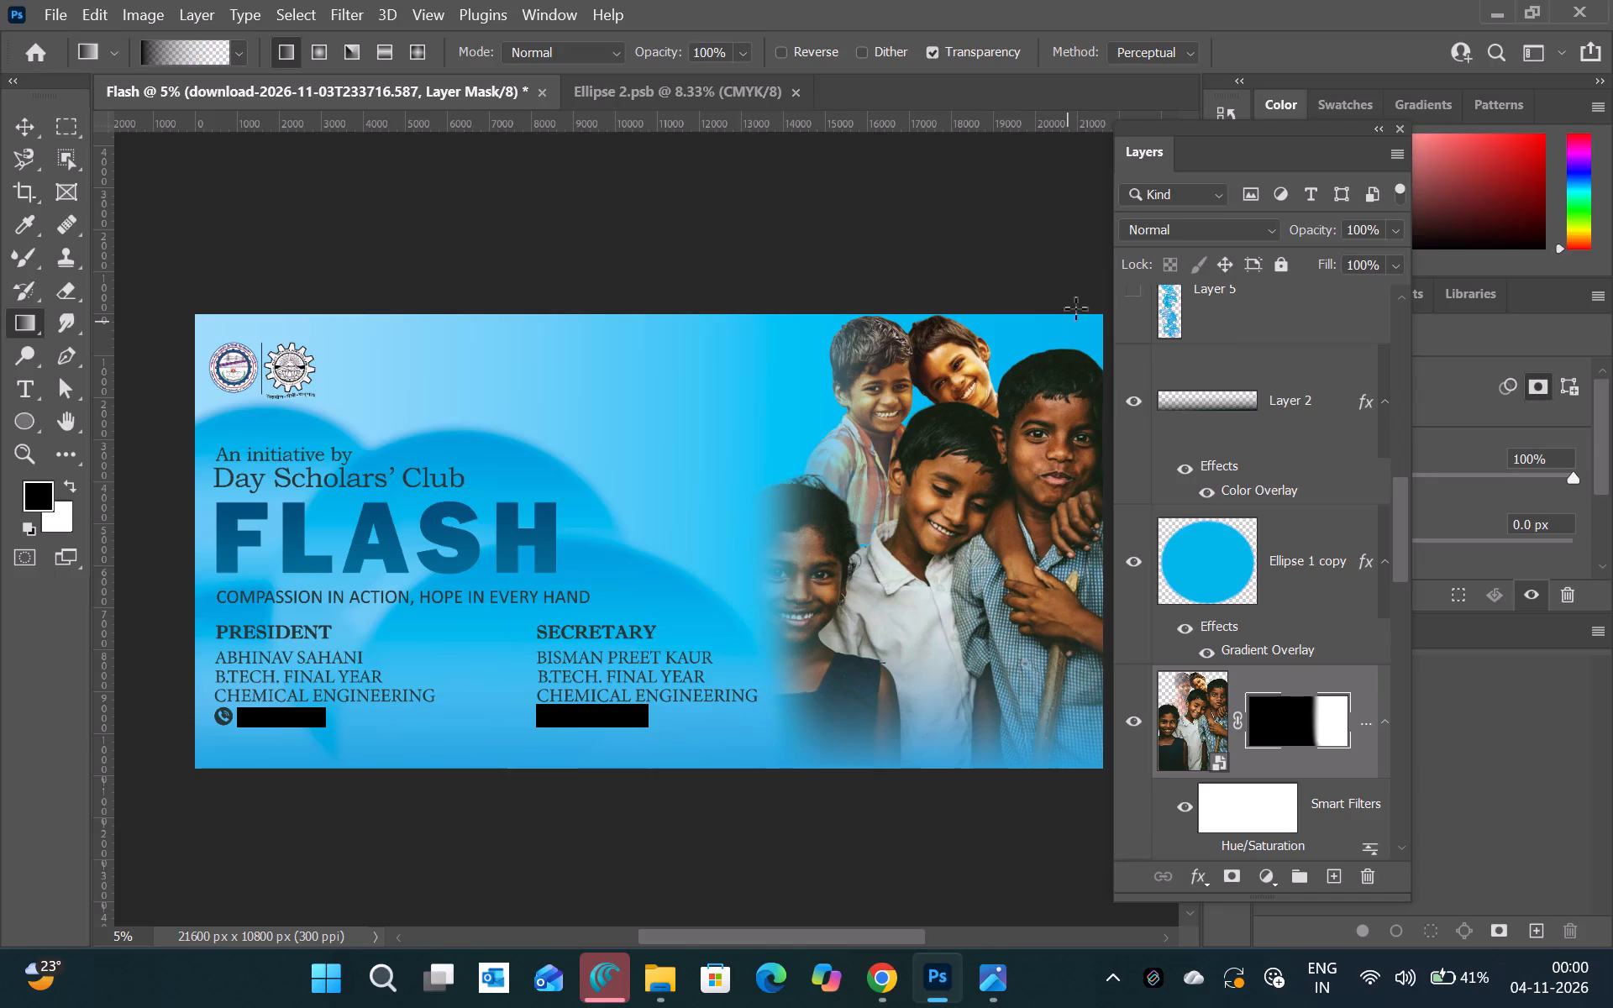
click(1589, 39)
Convert the background circle layers, including Ellipse 1 copy, Ellipse 2 copy and Ellipse 1, to a single smart object.
click(1244, 561)
click(1342, 560)
scroll(1233, 498, up, 1)
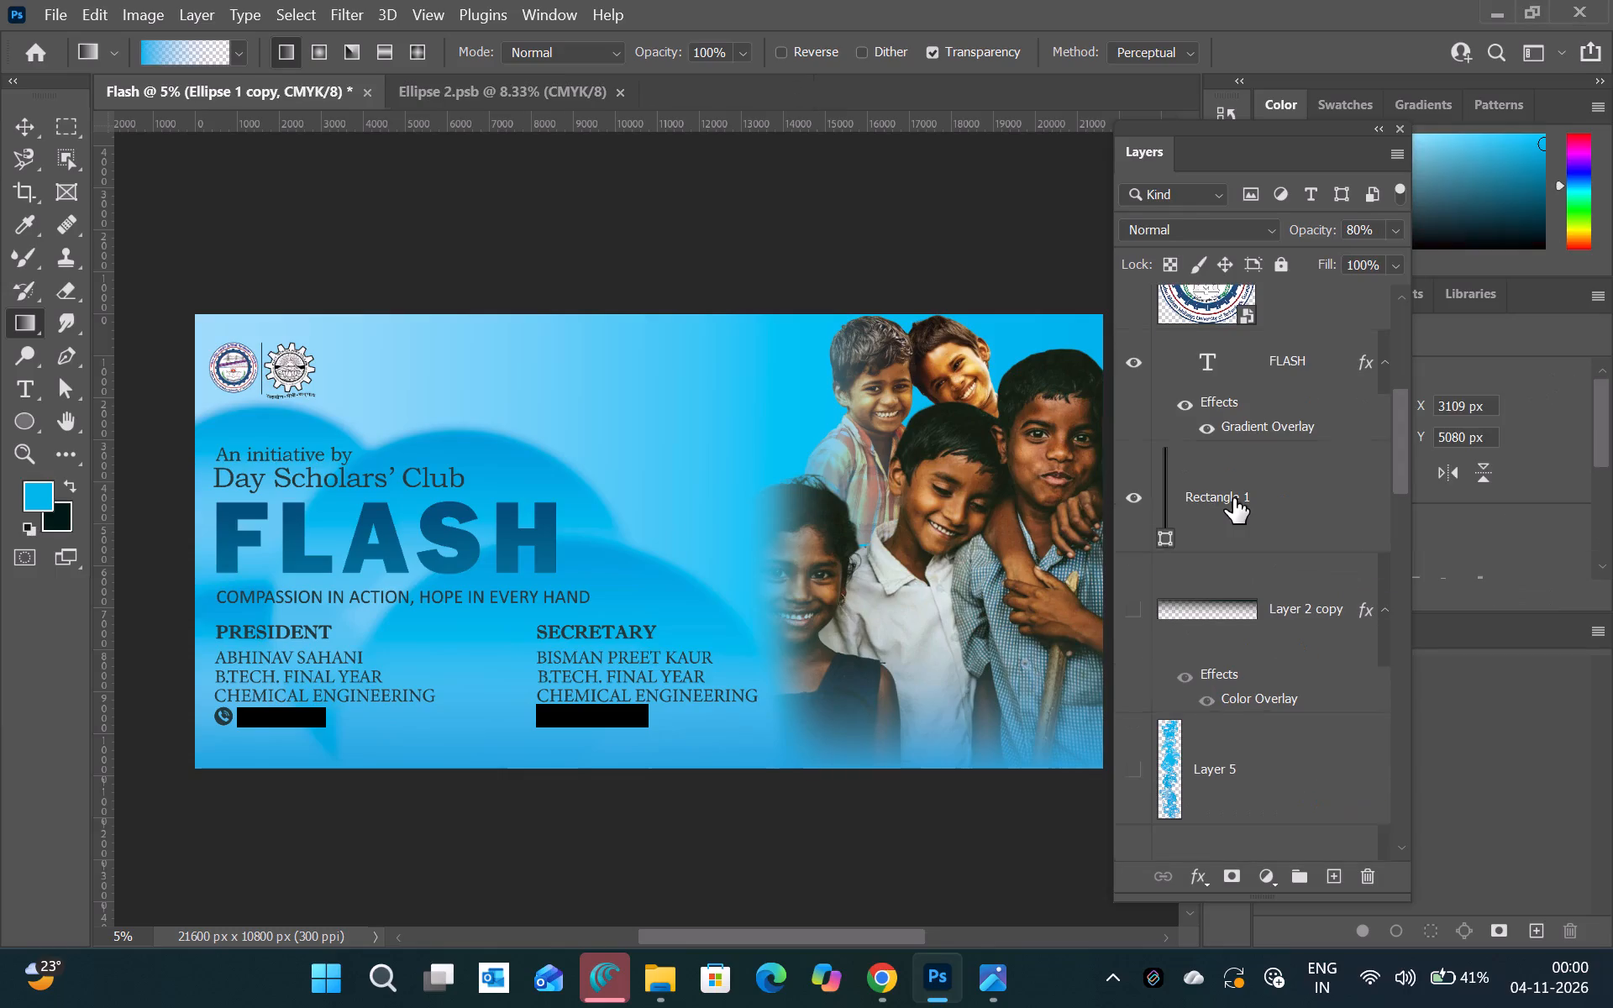
scroll(1233, 498, up, 1)
scroll(1233, 498, down, 1)
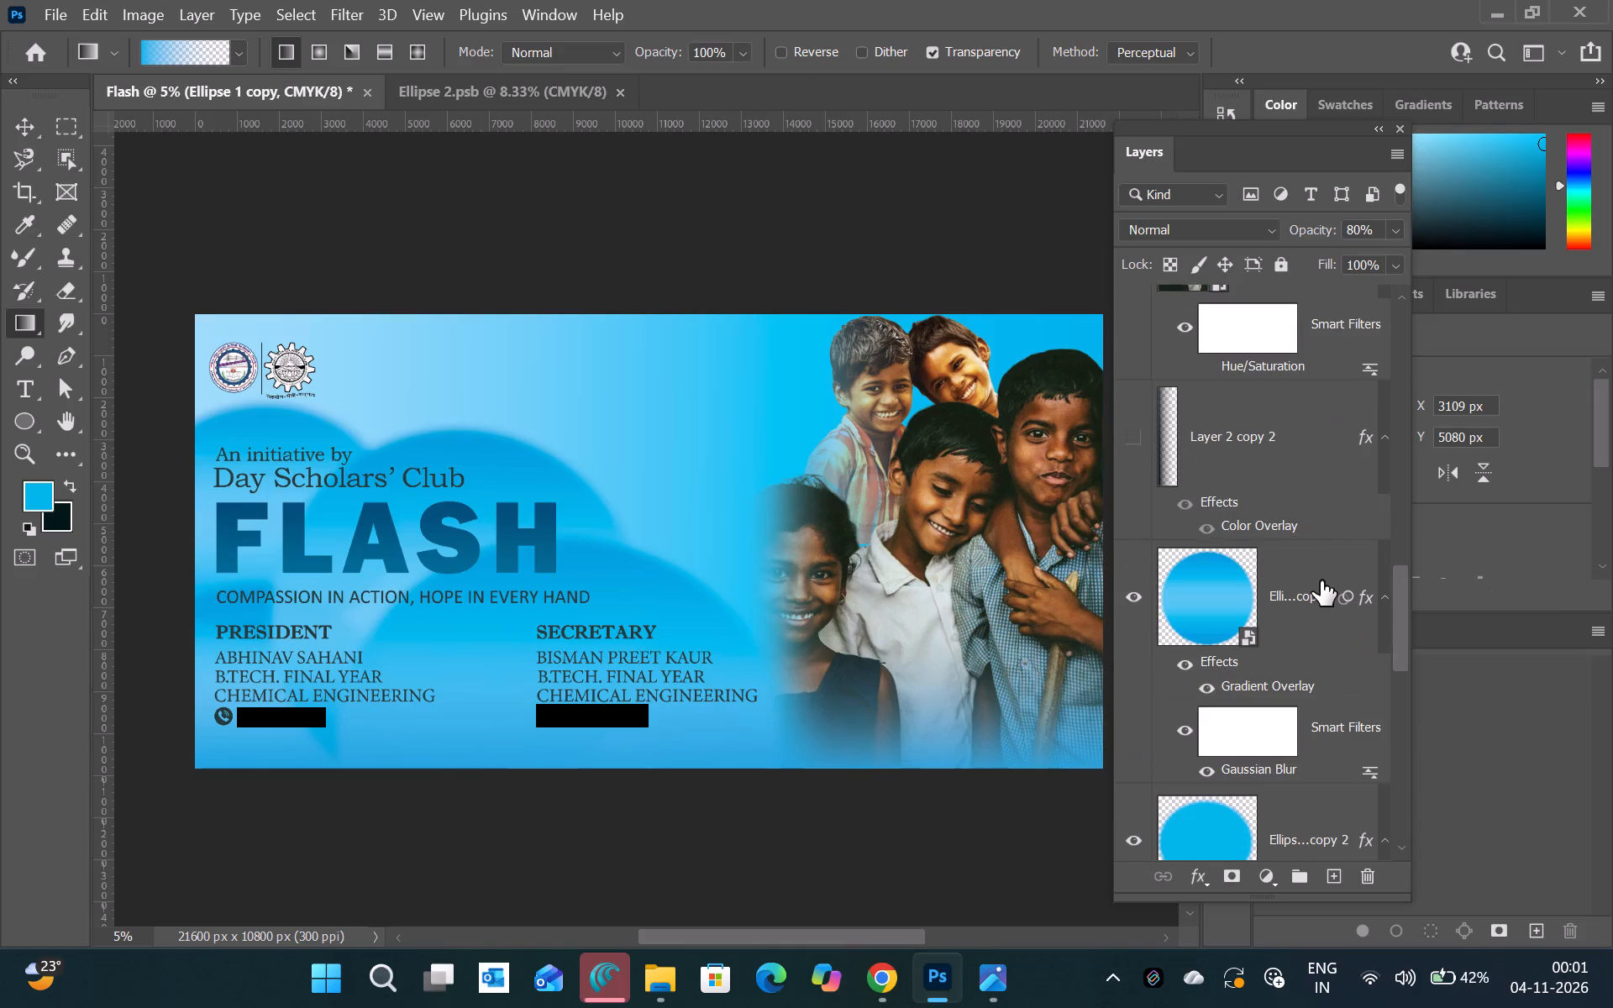
shift+click(1321, 580)
click(1321, 580)
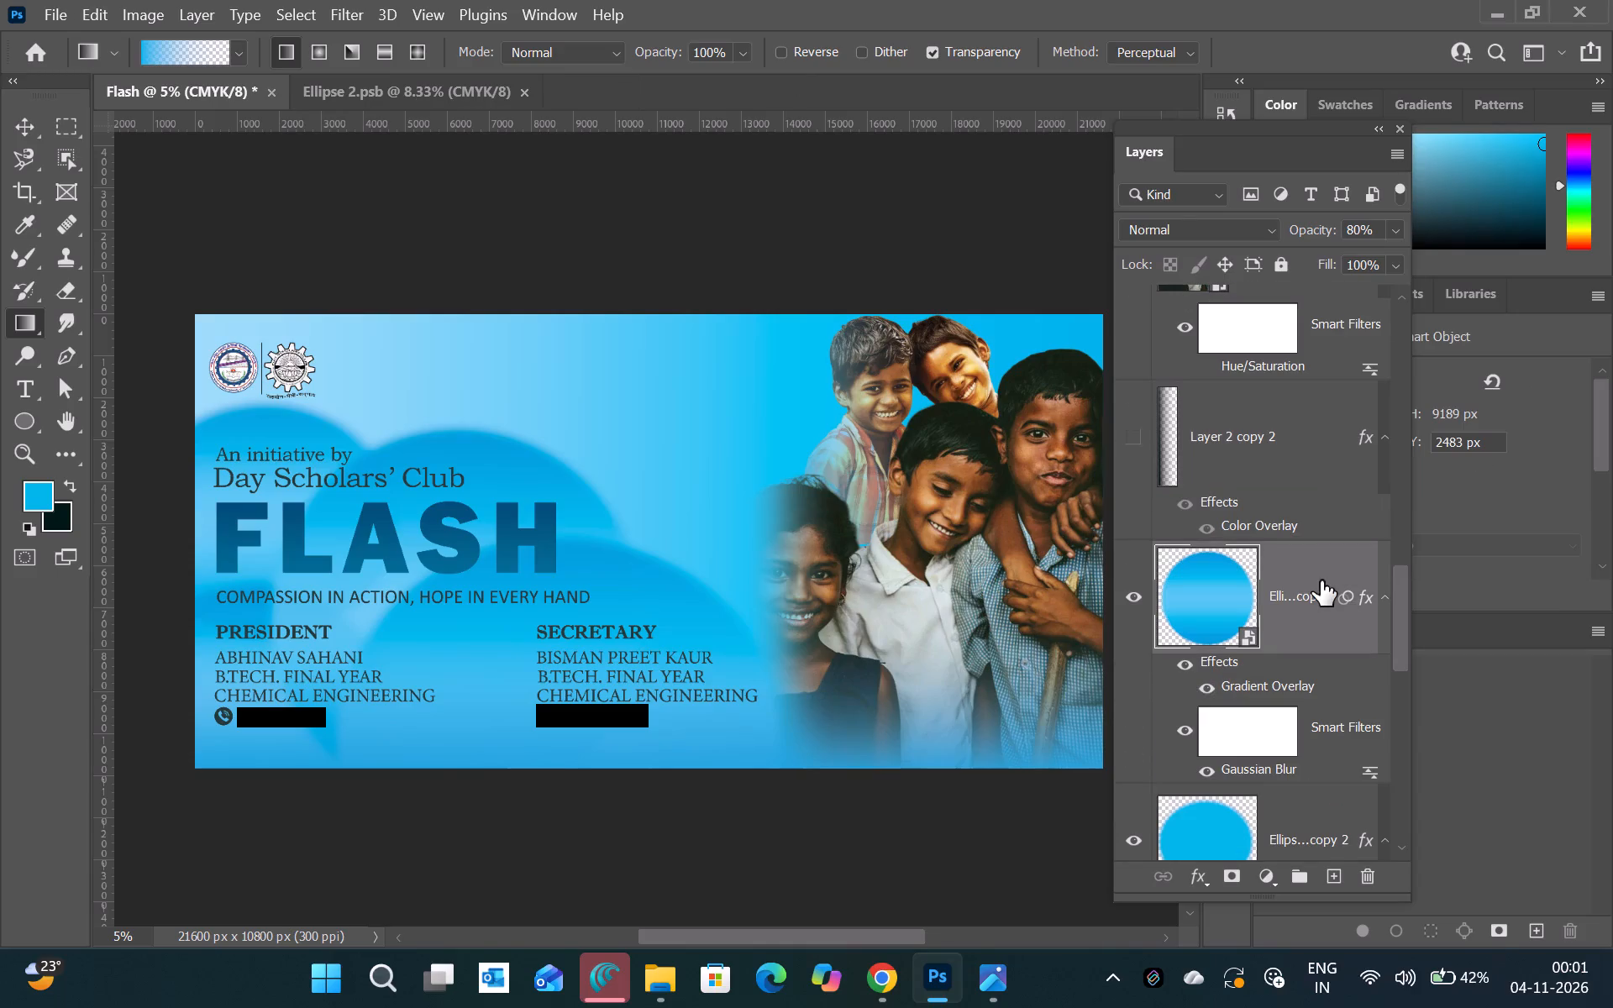
scroll(1321, 580, down, 3)
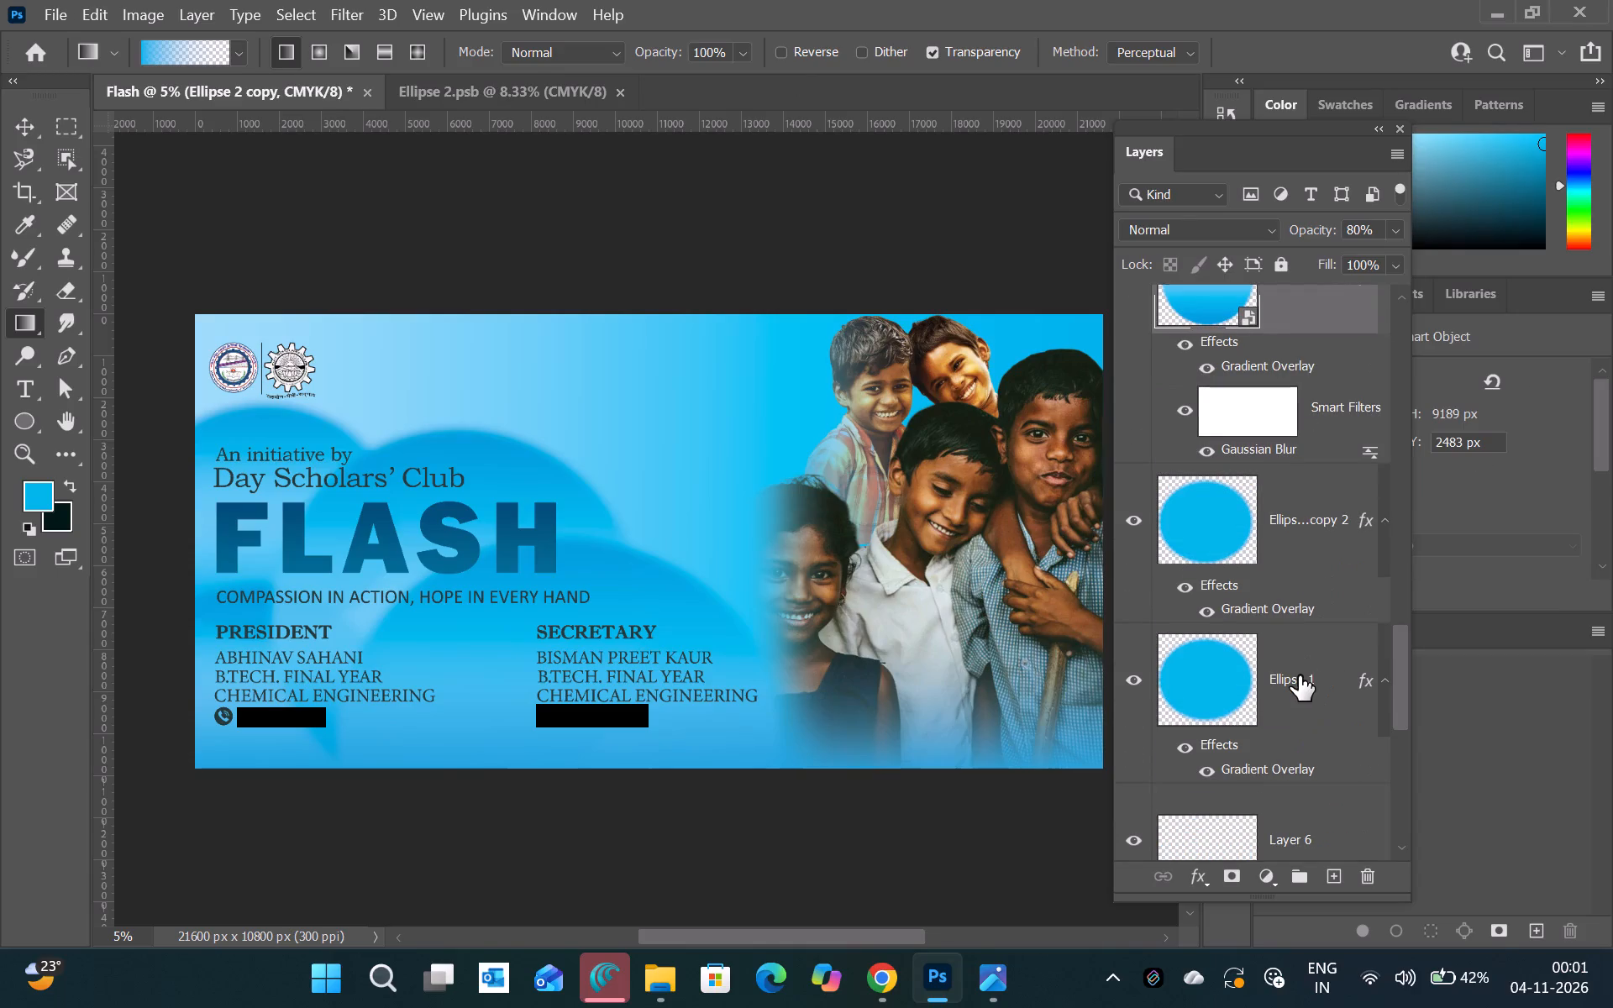
shift+click(1299, 675)
scroll(1299, 675, up, 2)
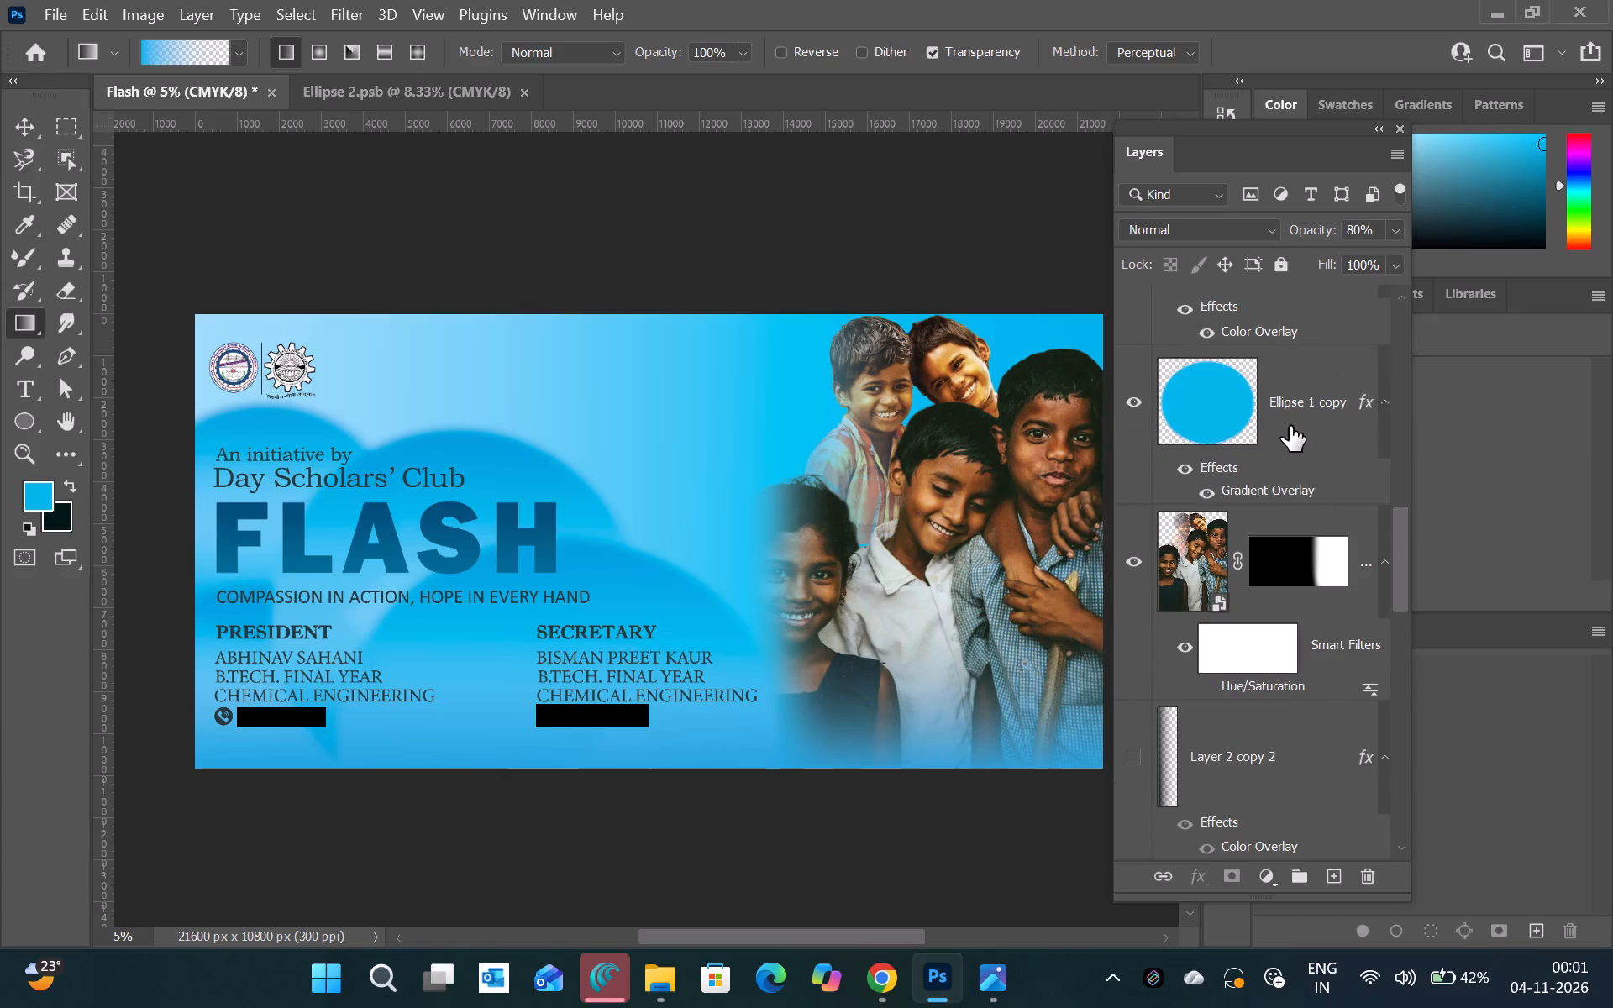
ctrl+click(1280, 409)
right_click(1280, 409)
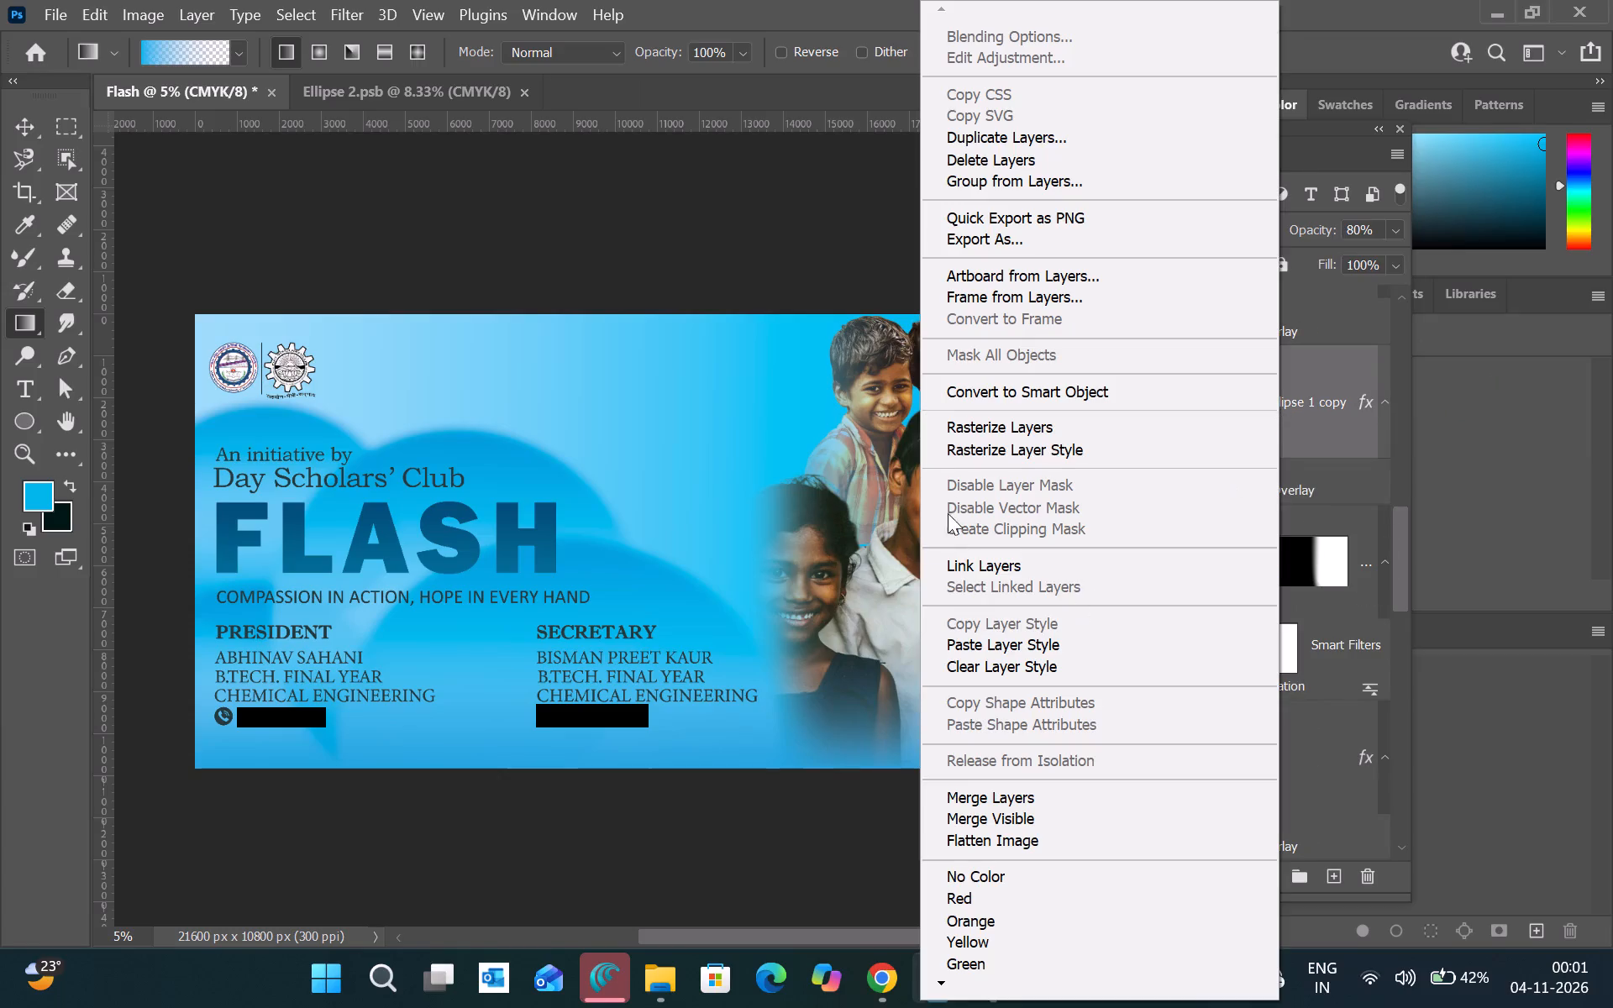
click(1044, 385)
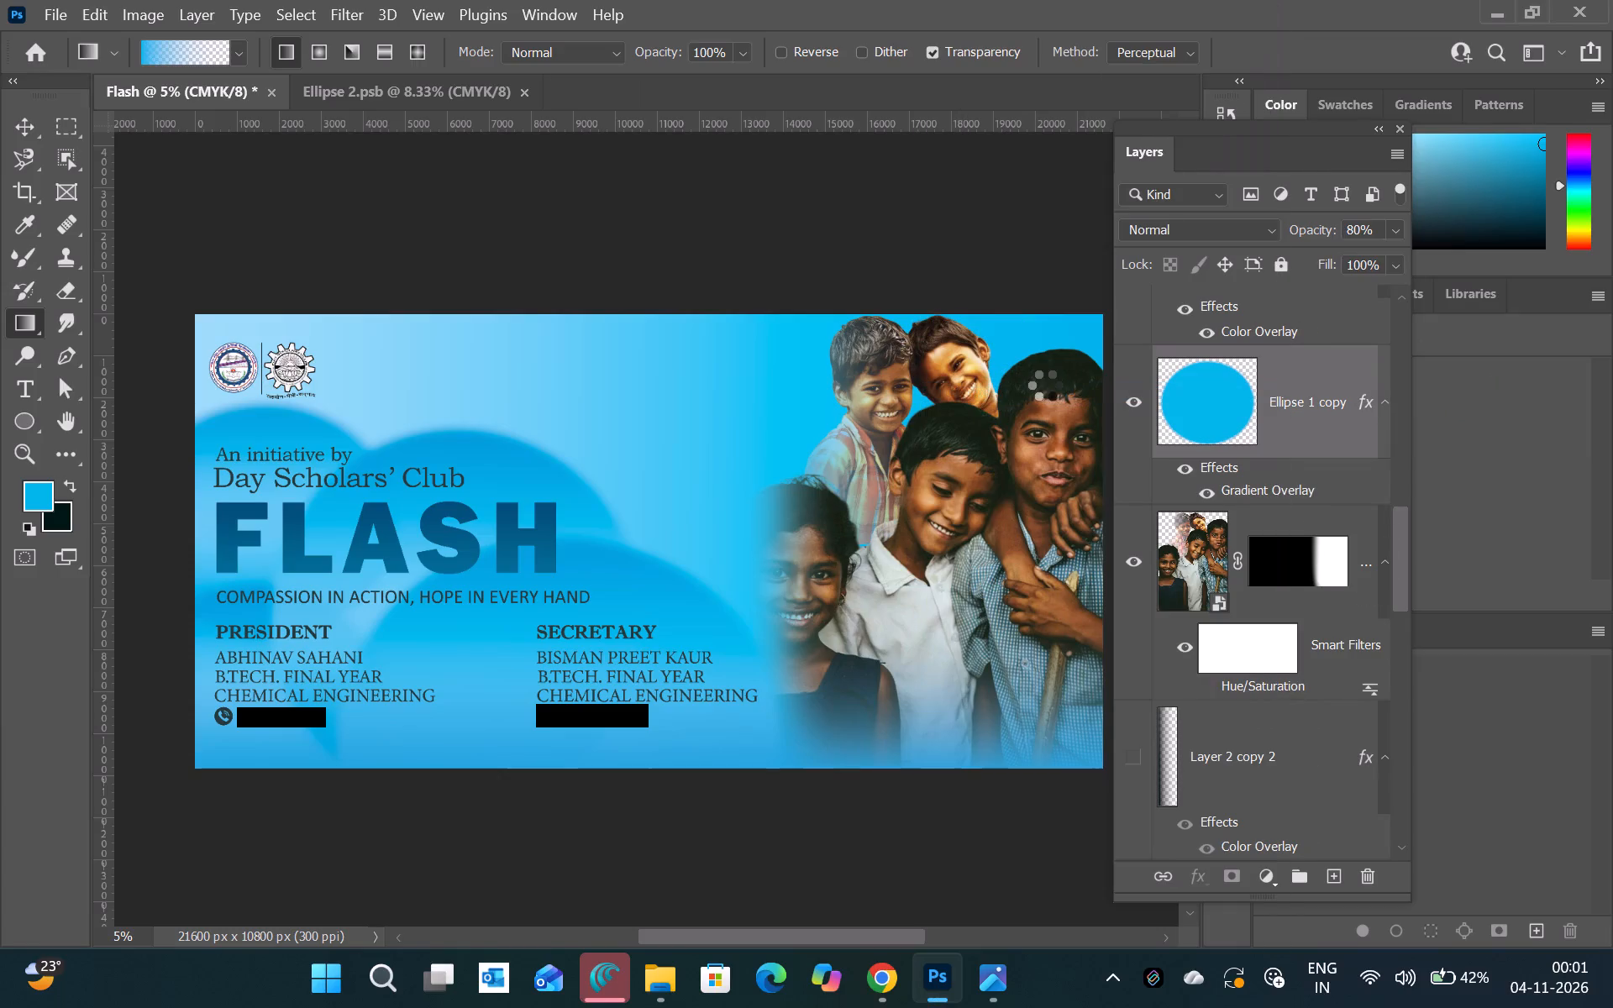
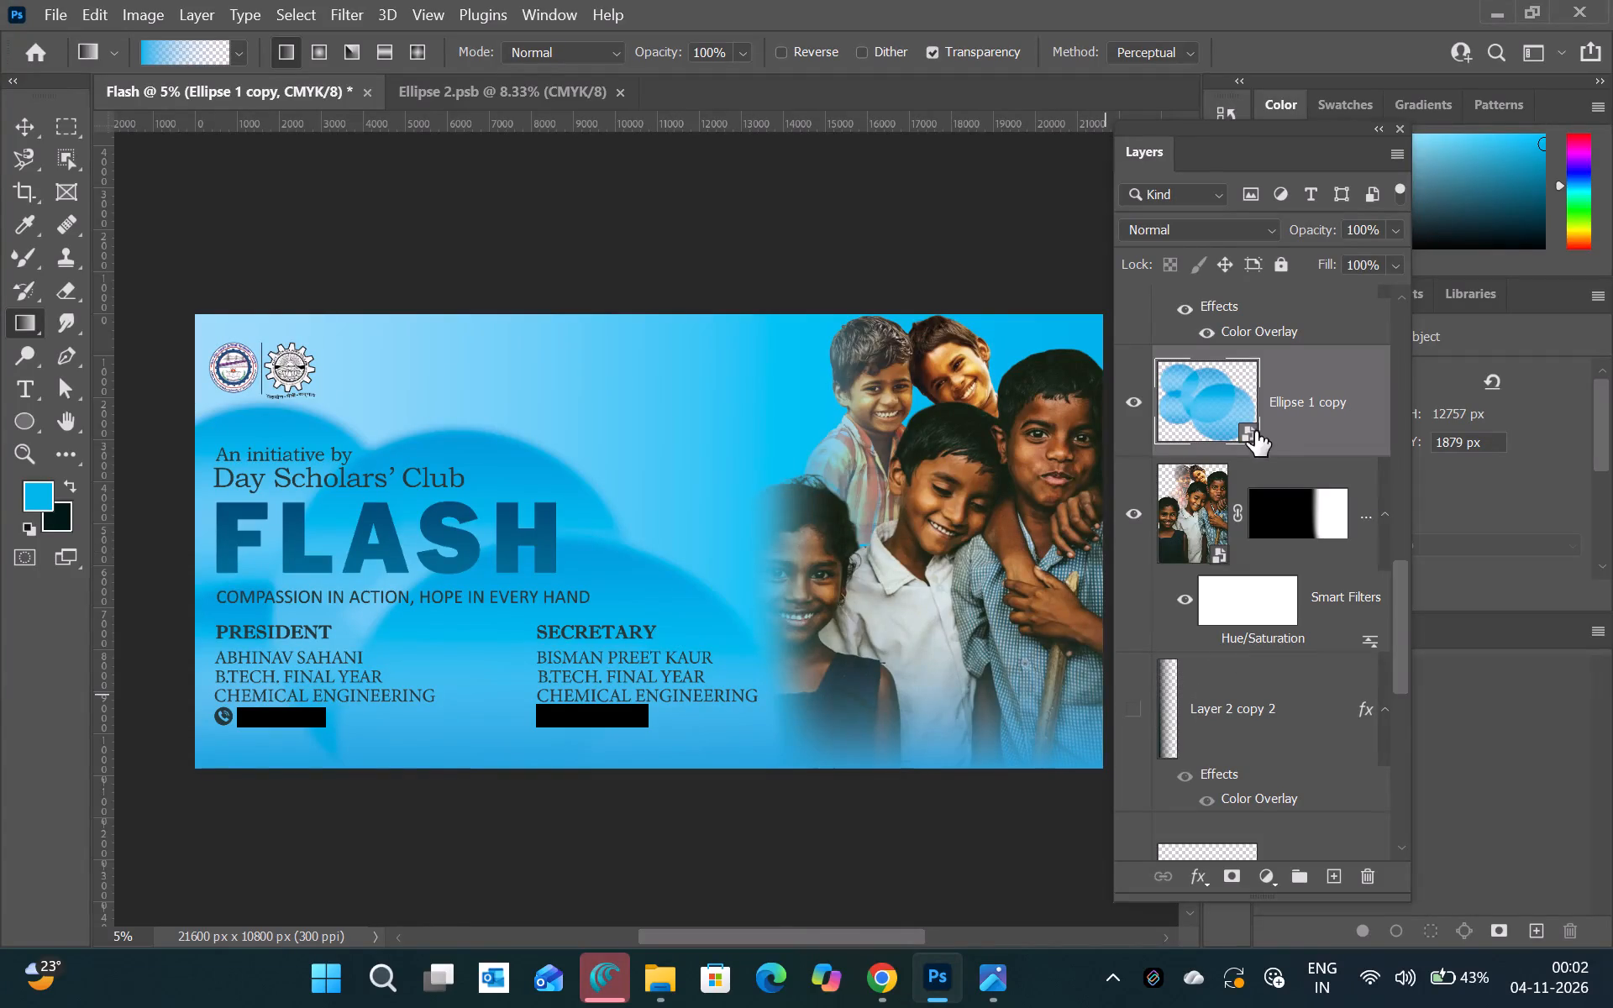
Set the blend mode of the Ellipse 1 copy smart object to Hard Light.
click(1196, 230)
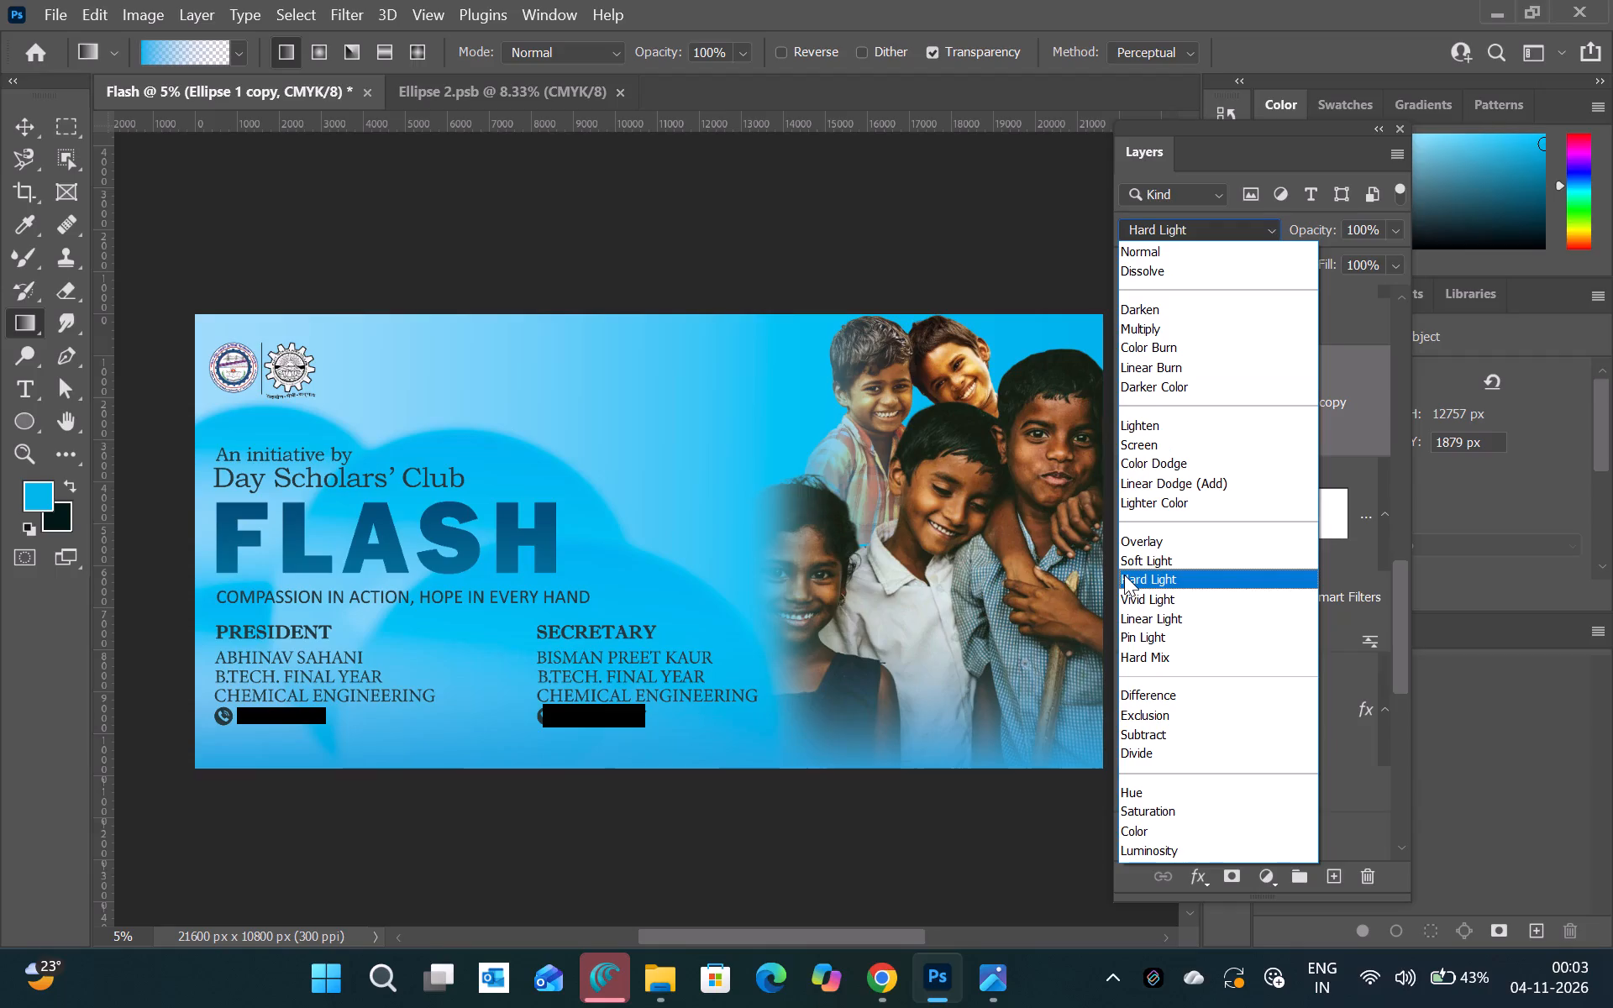
click(1124, 575)
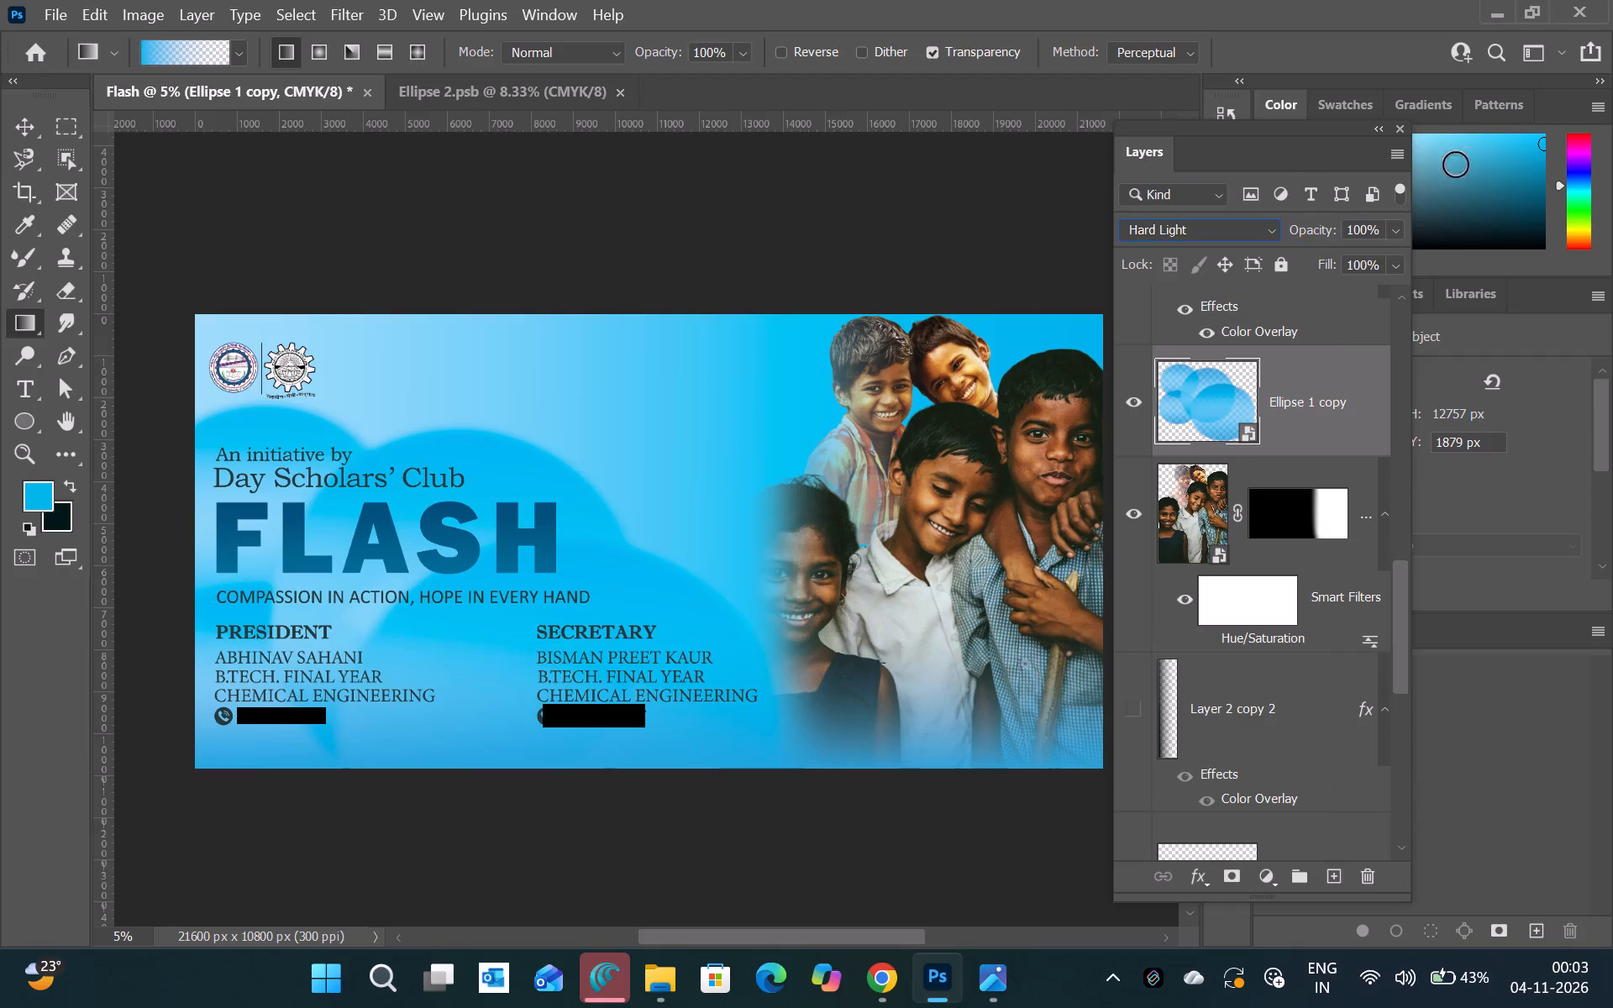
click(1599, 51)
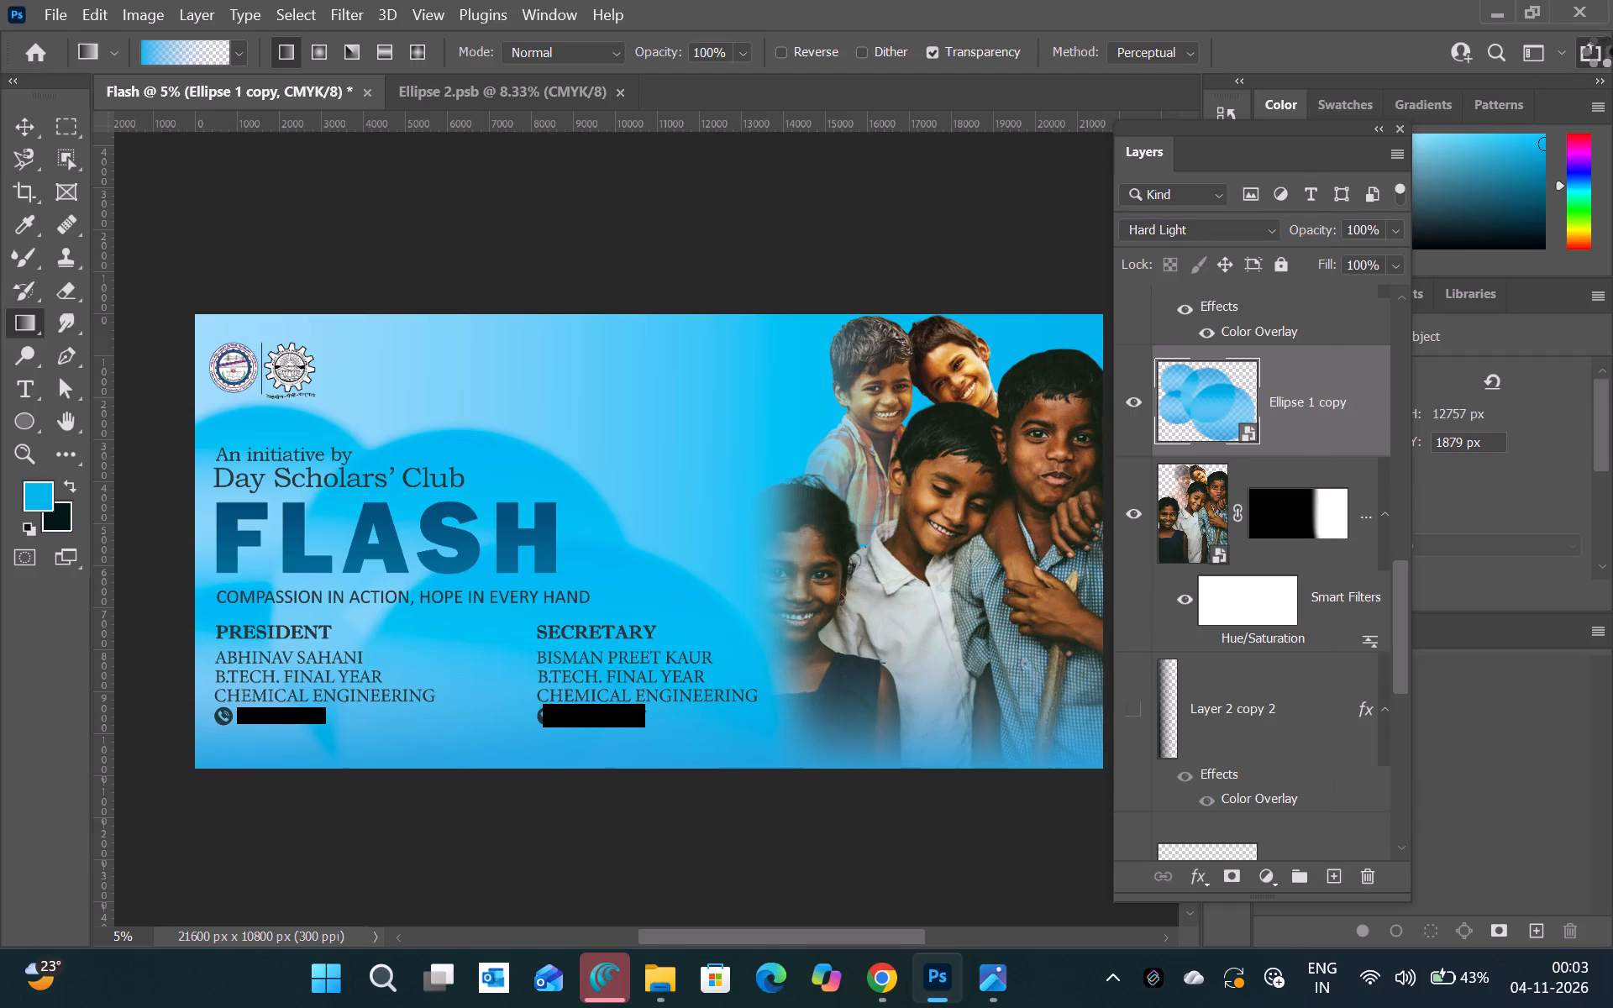
Close the Share window and make the hidden Layer 2 copy, above Layer 5, visible on the banner.
scroll(1258, 473, down, 1)
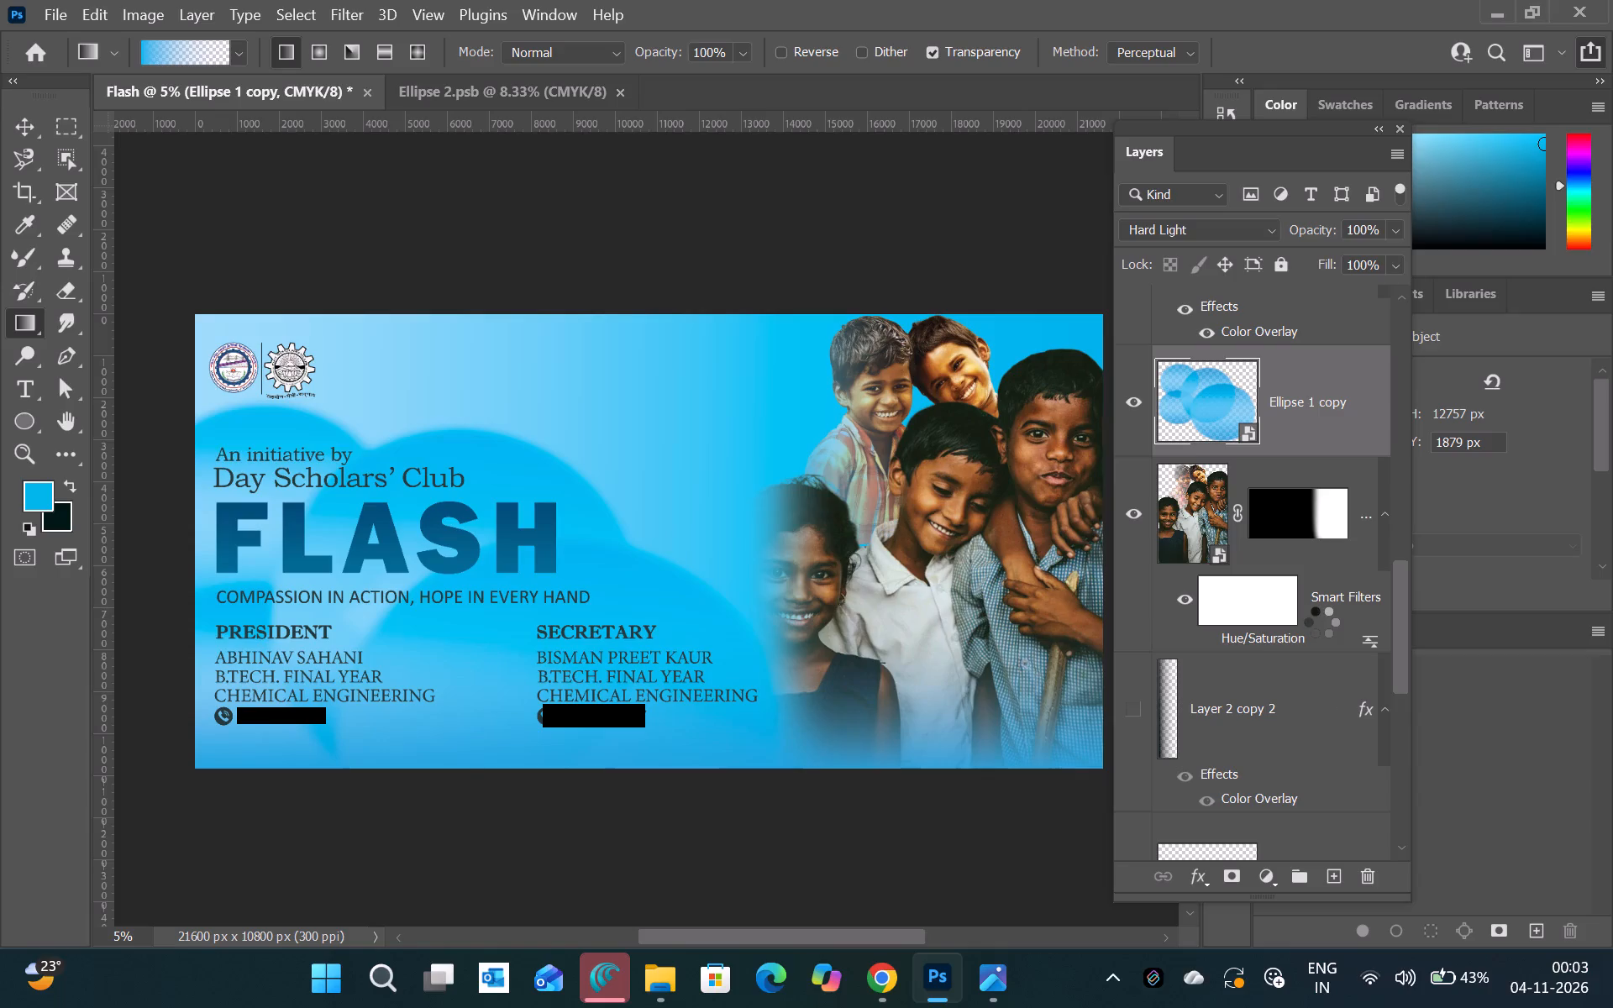
scroll(1321, 622, down, 1)
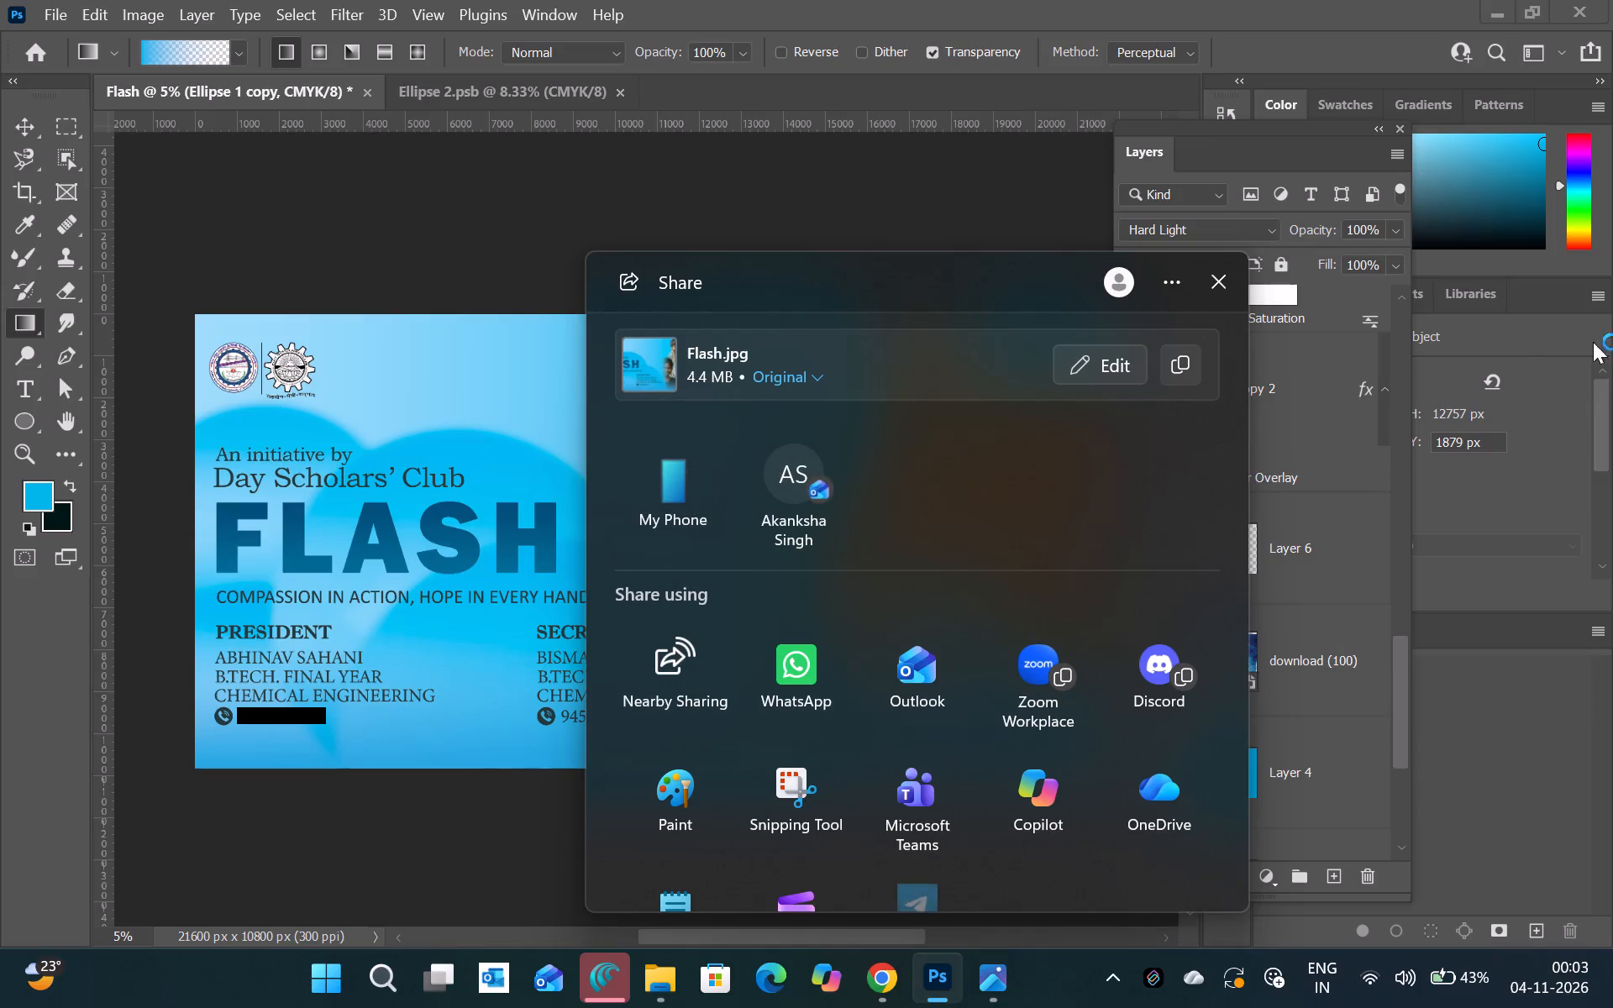
click(1213, 281)
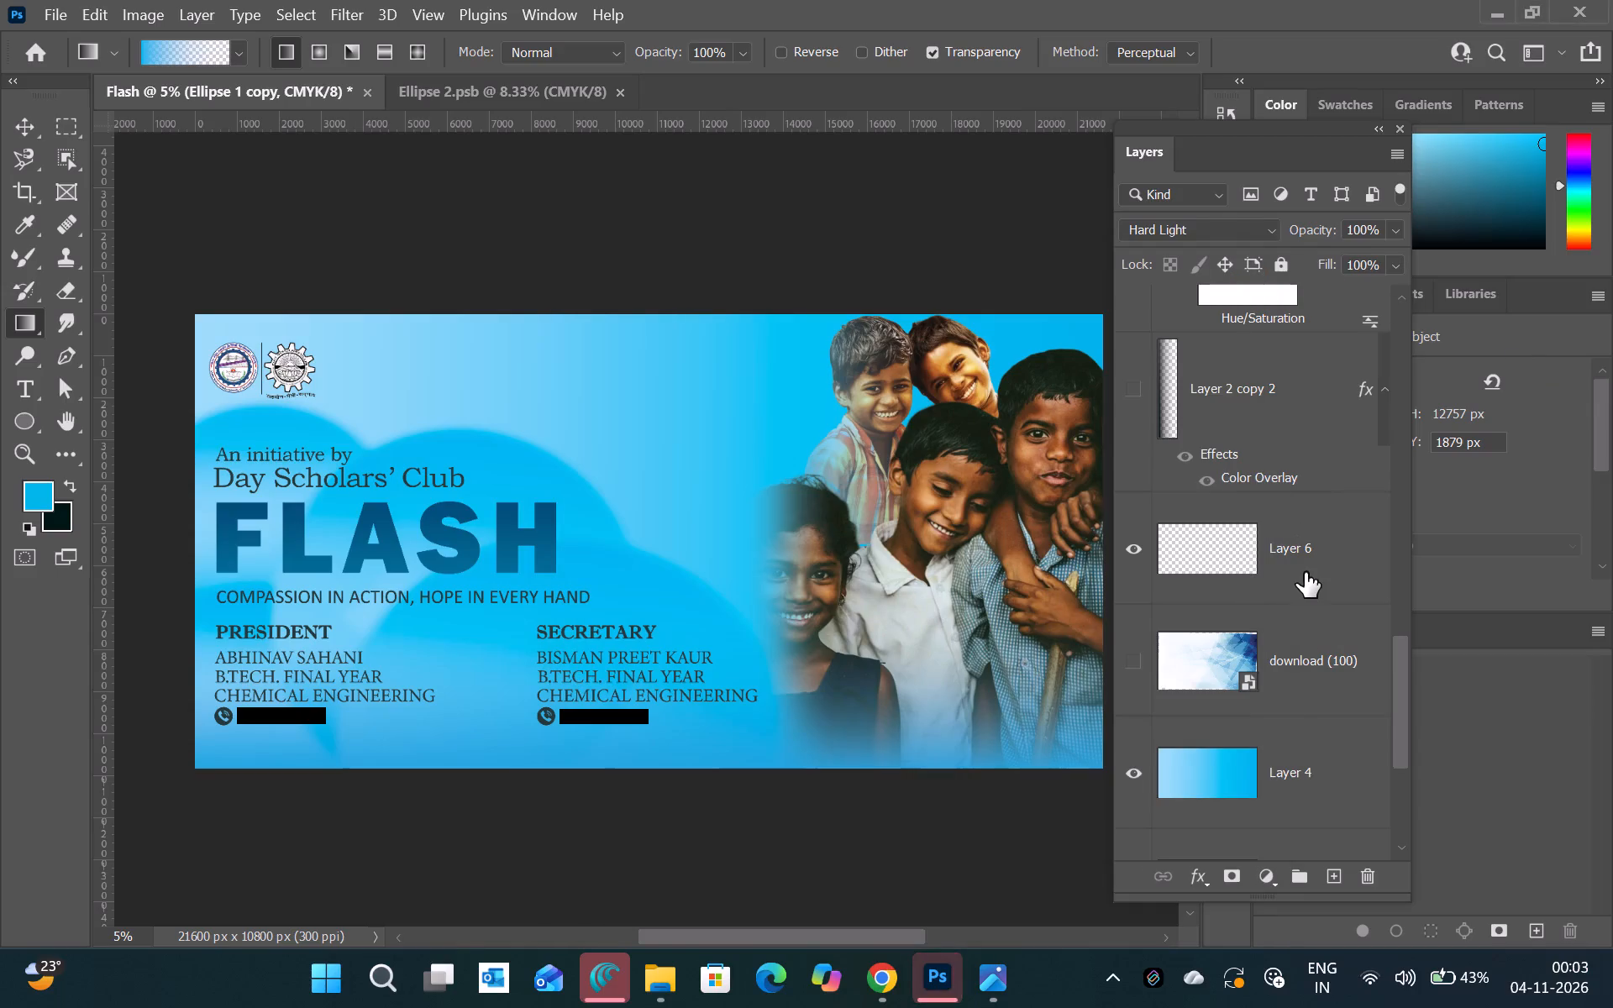
scroll(1305, 572, up, 1)
scroll(1189, 564, up, 1)
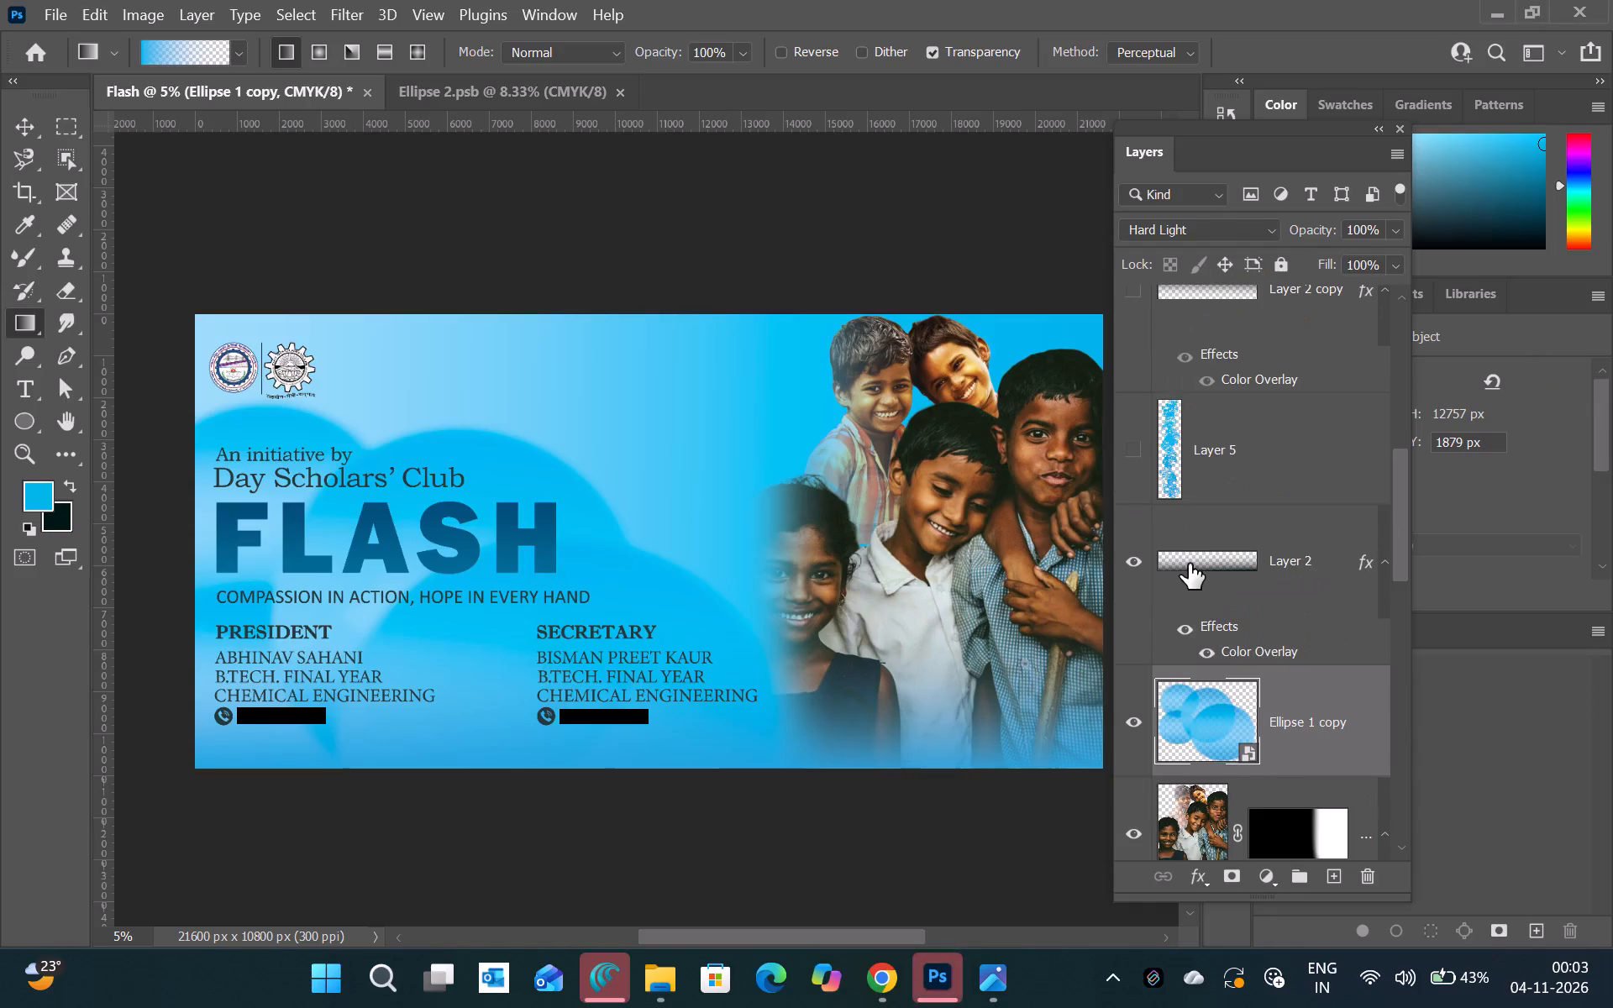
scroll(1189, 564, up, 1)
click(1131, 612)
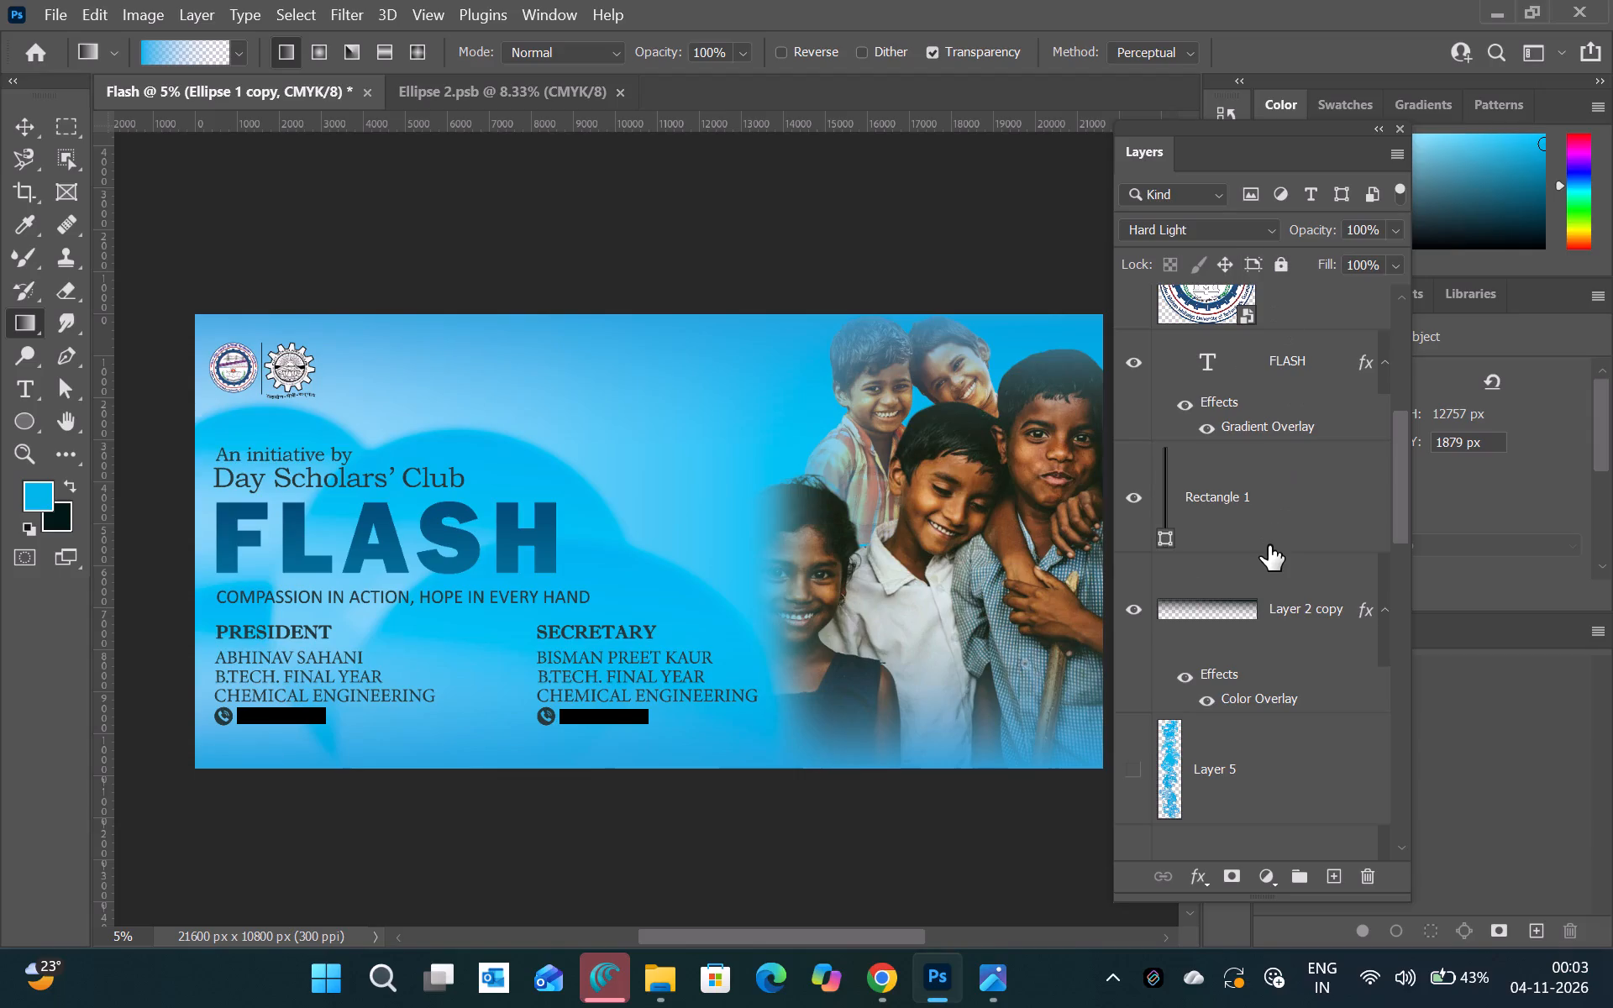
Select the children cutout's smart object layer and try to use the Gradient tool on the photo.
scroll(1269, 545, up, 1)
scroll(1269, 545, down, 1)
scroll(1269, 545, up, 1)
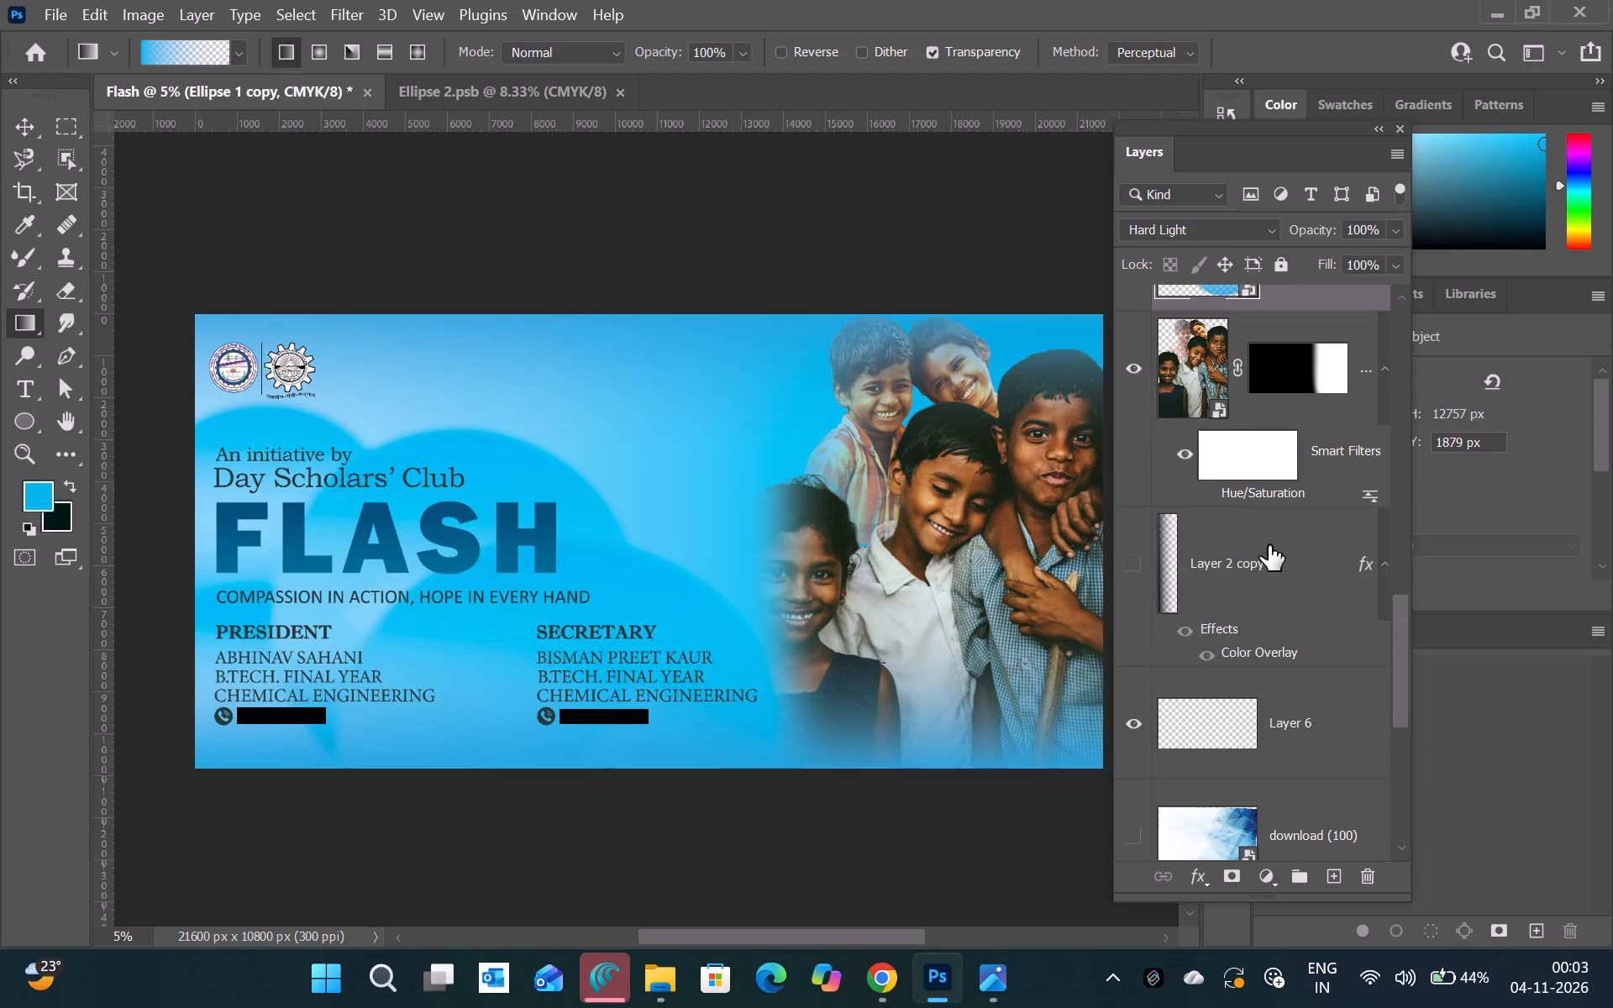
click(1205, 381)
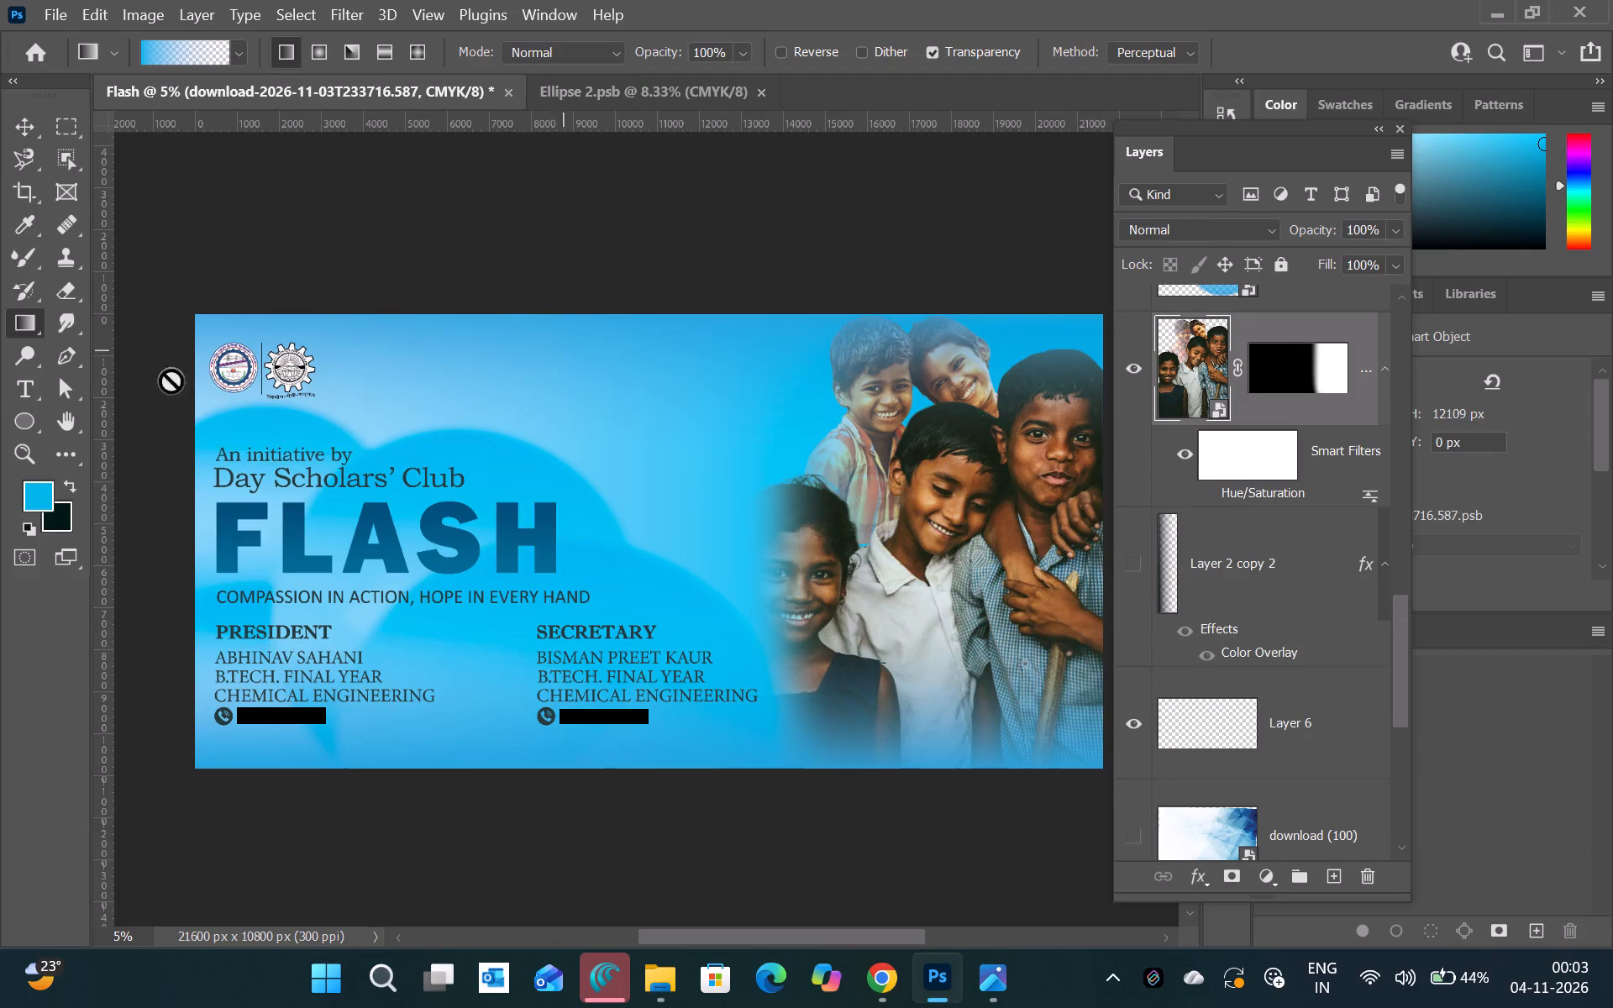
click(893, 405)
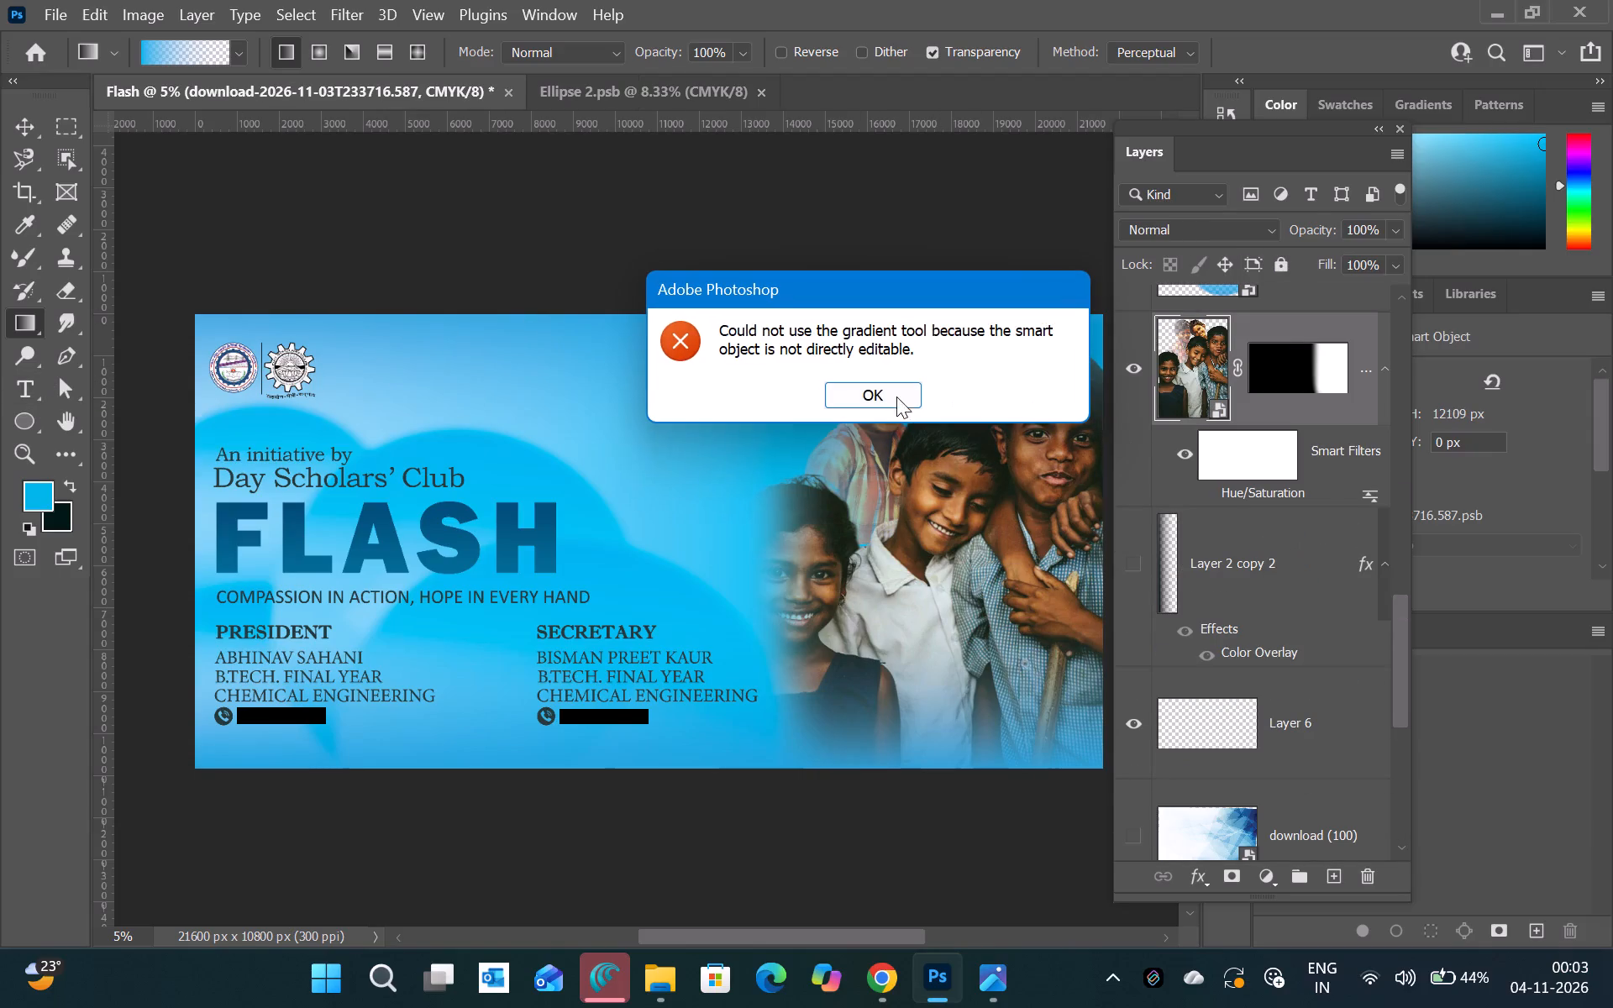
Fade the children cutout's top edge with two short vertical black-to-transparent linear gradients on its layer mask.
click(874, 390)
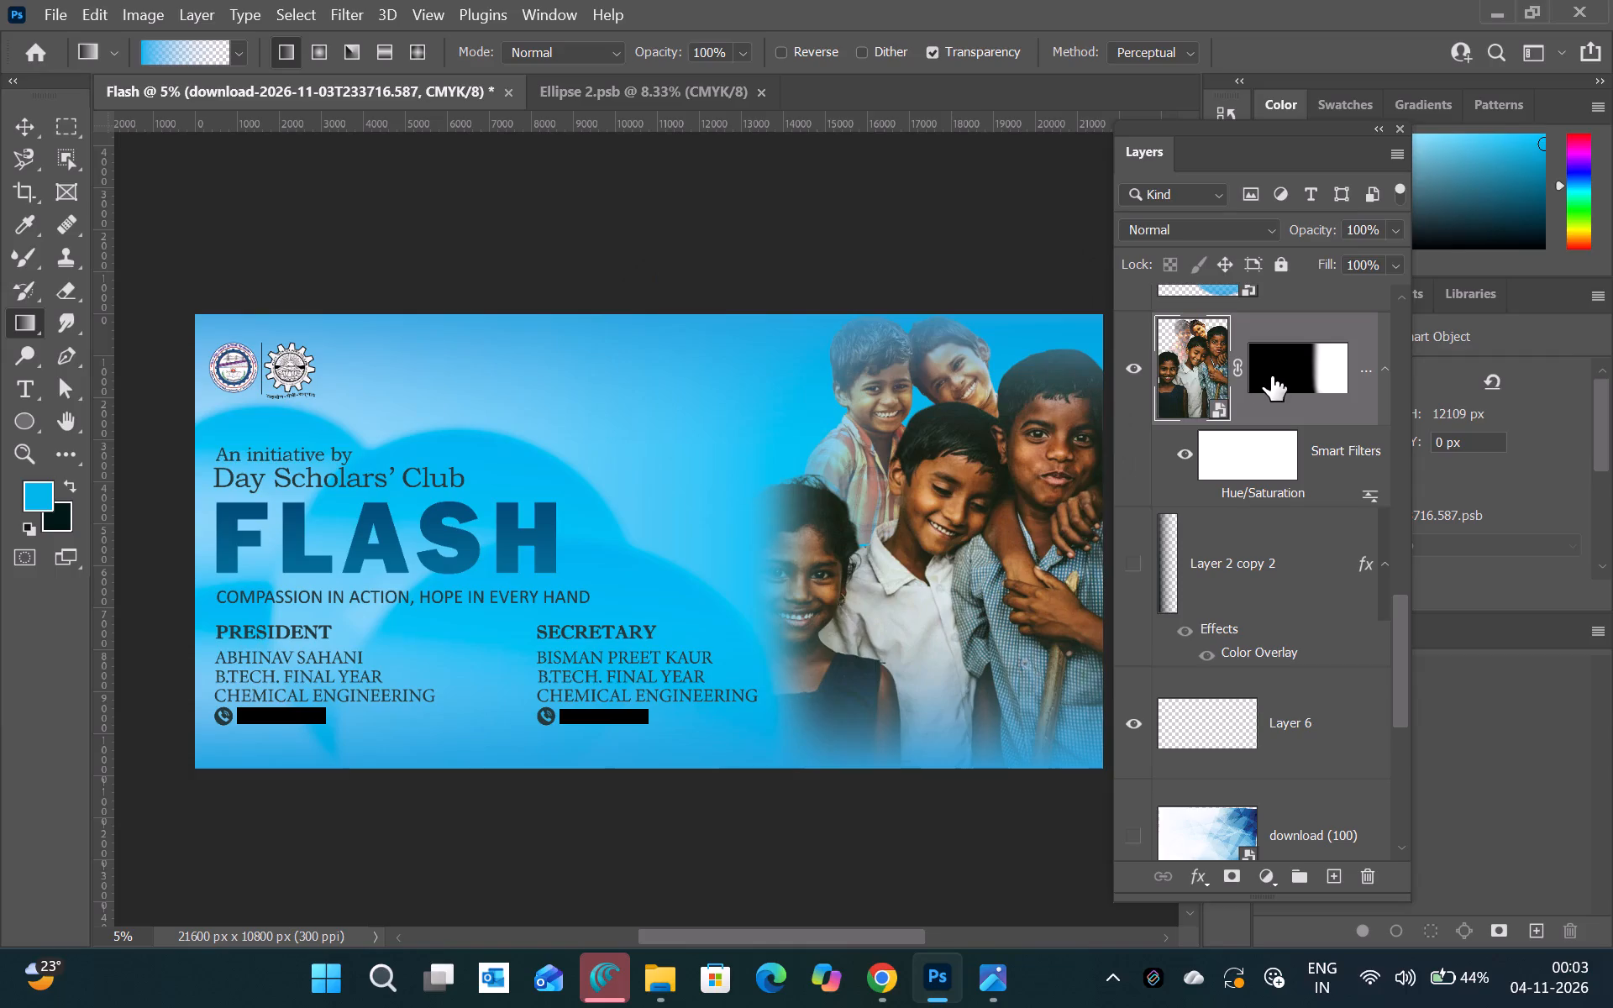
click(1271, 375)
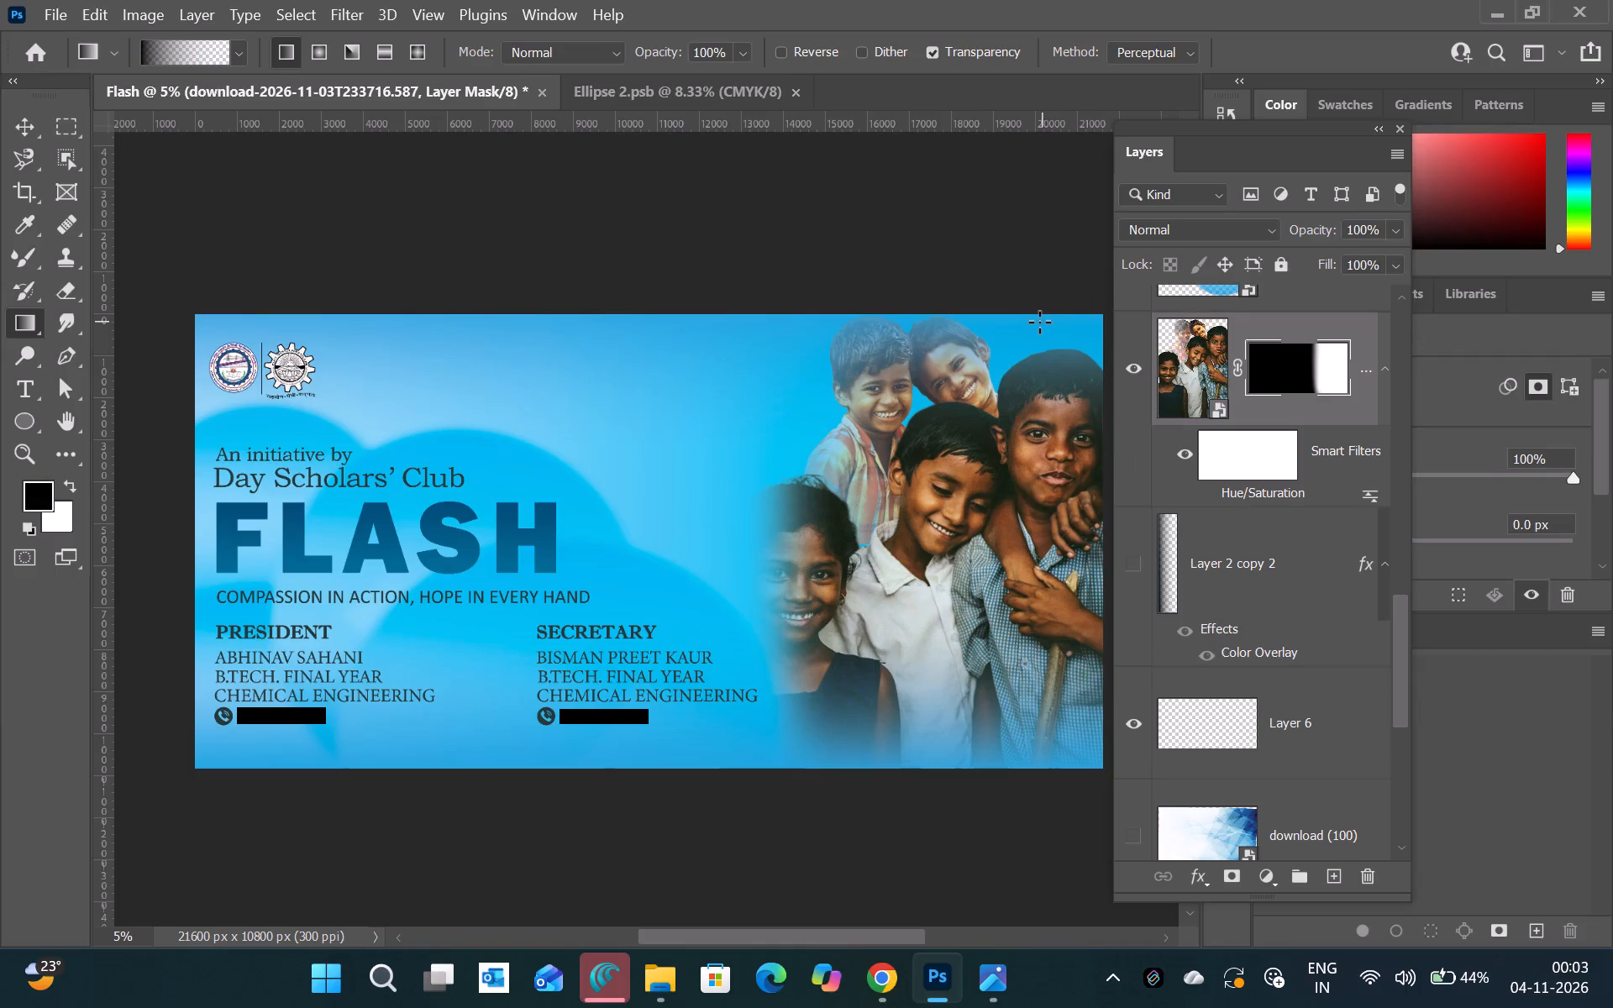
right_drag(972, 313, 974, 408)
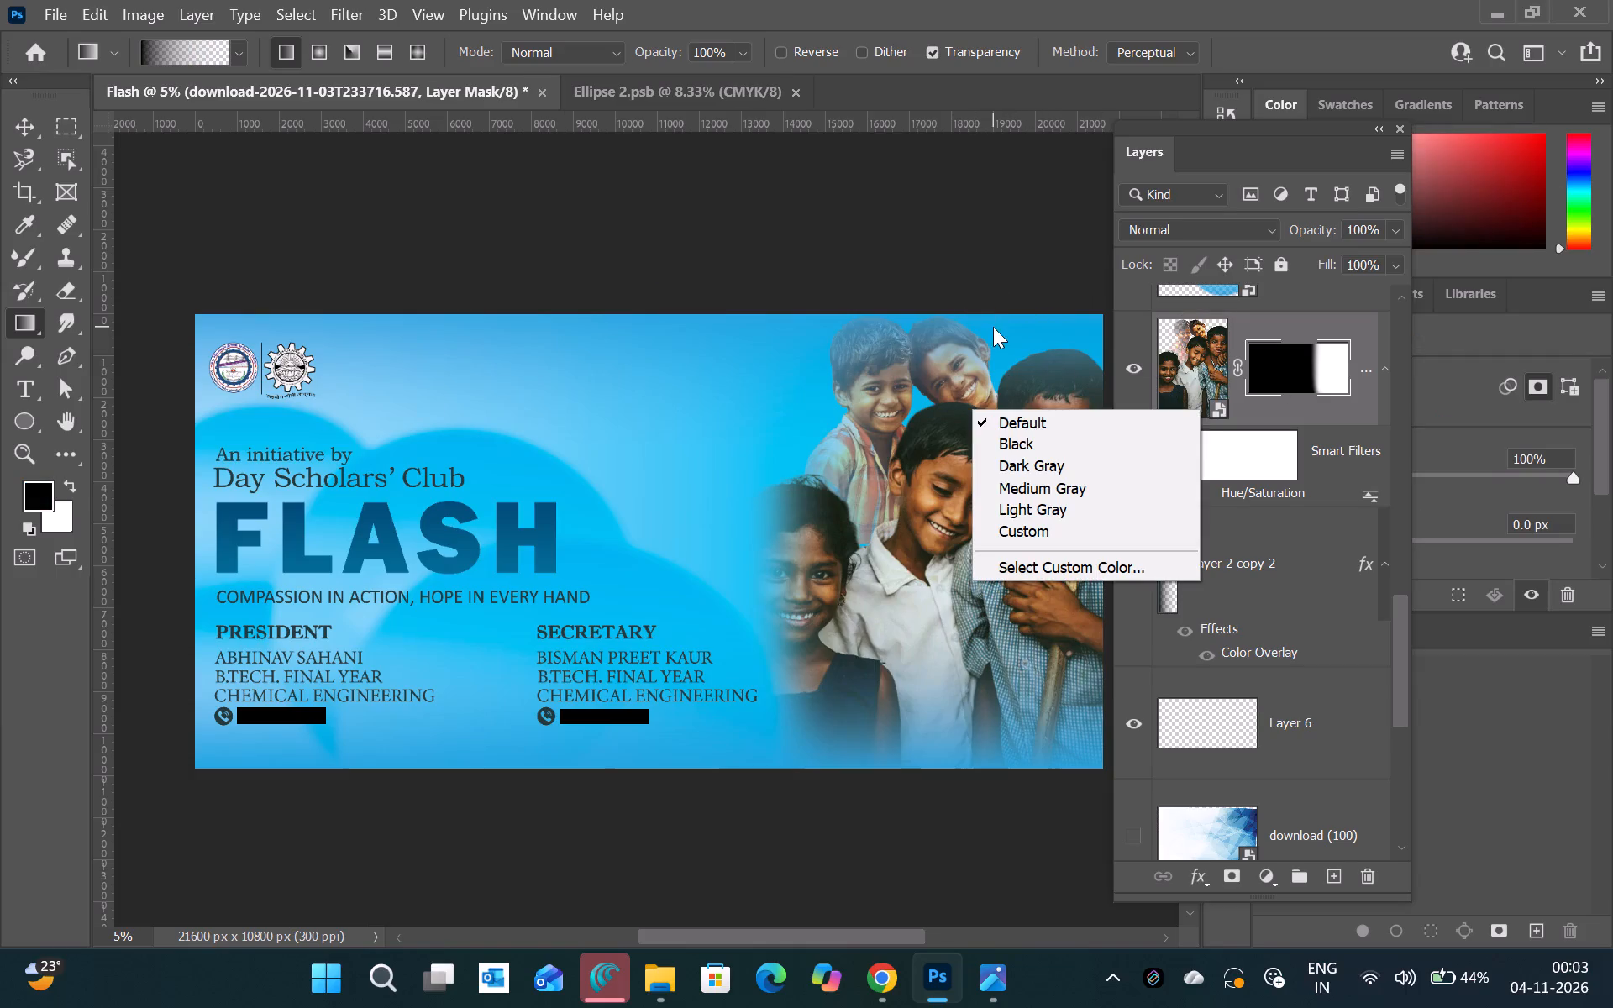
click(993, 327)
drag(987, 309, 986, 416)
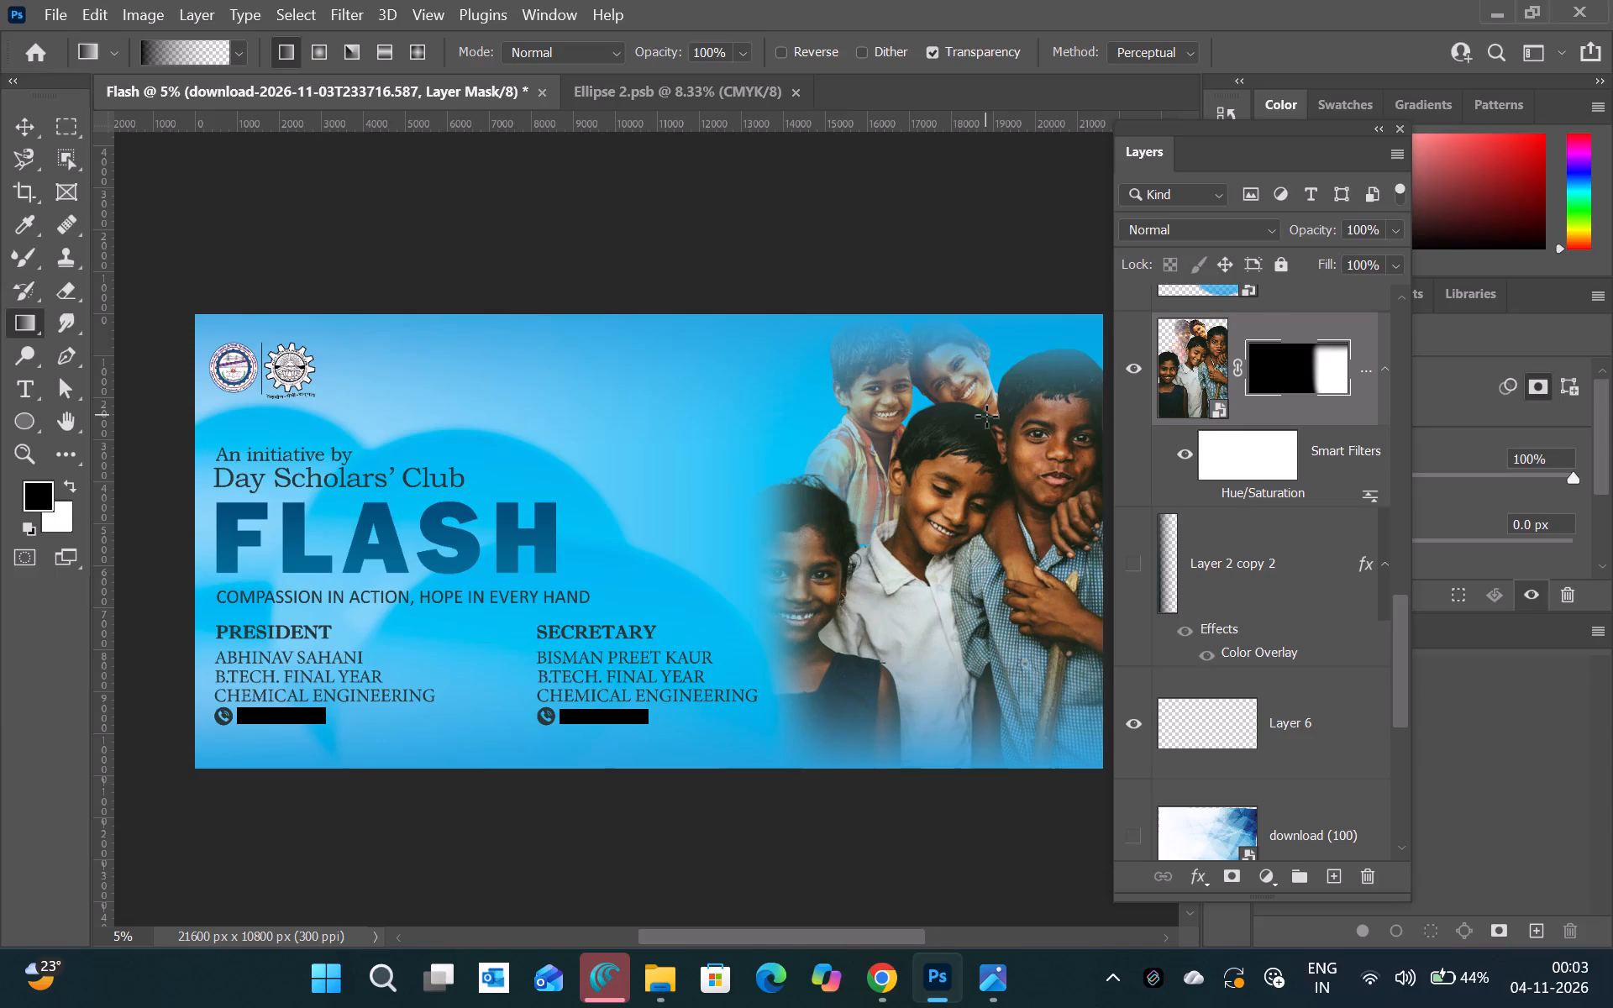
drag(945, 291, 945, 428)
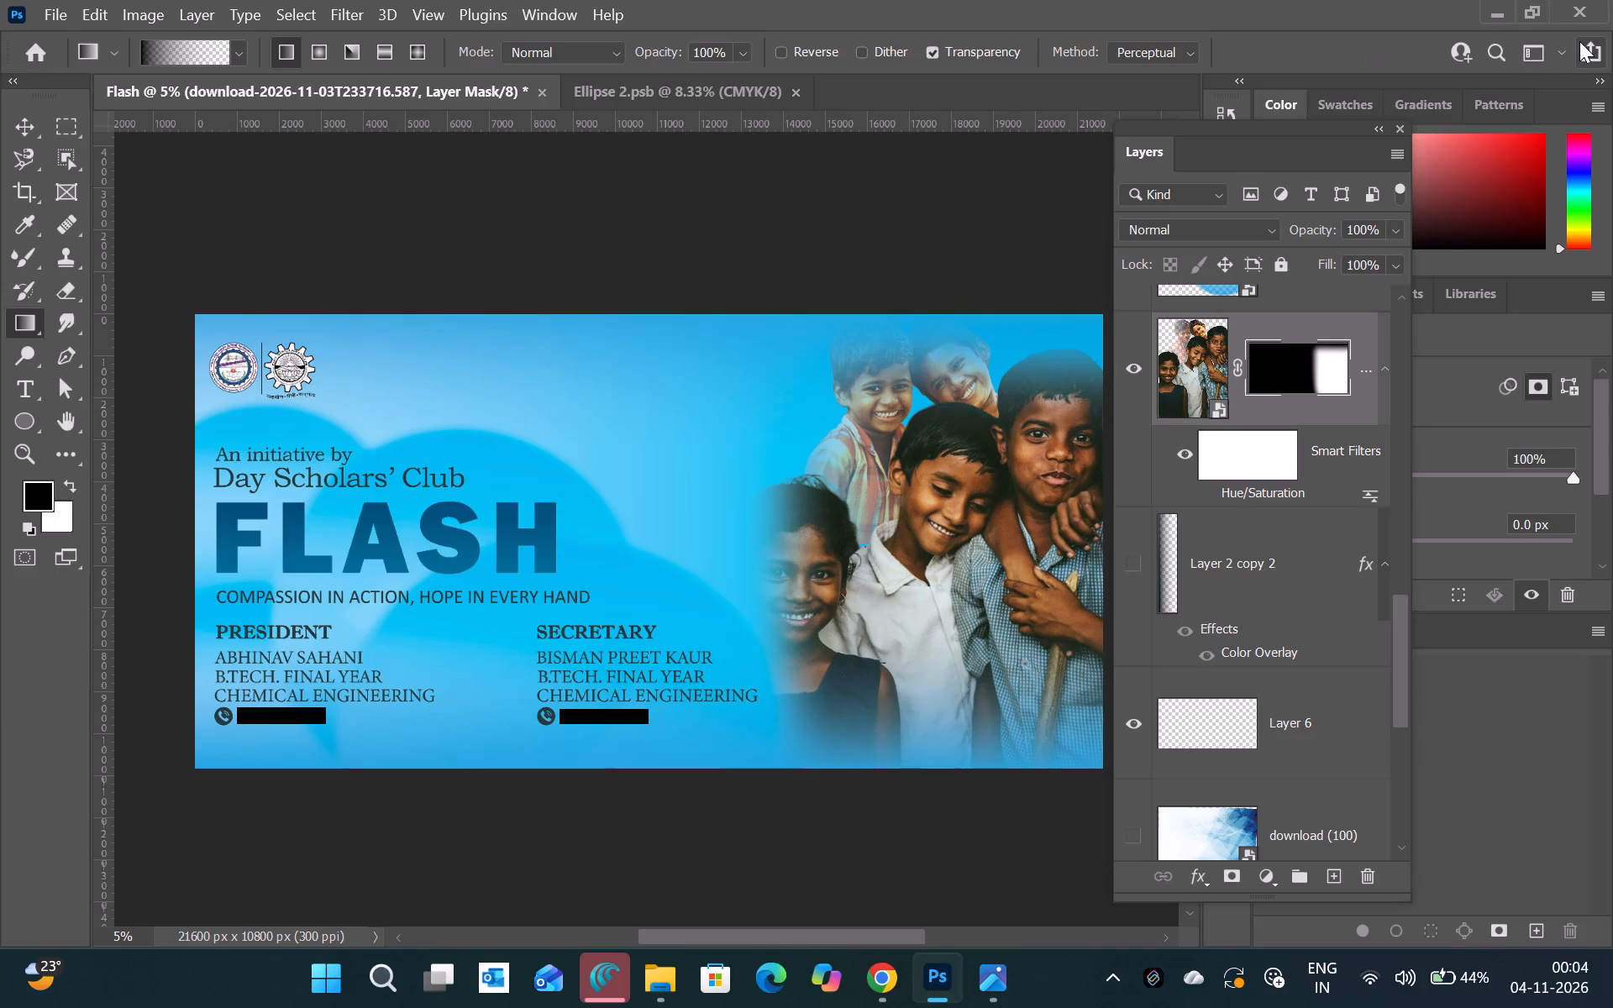
Fade the children cutout's upper-left corner with two diagonal black-to-transparent linear gradients on its layer mask.
right_drag(754, 330, 900, 407)
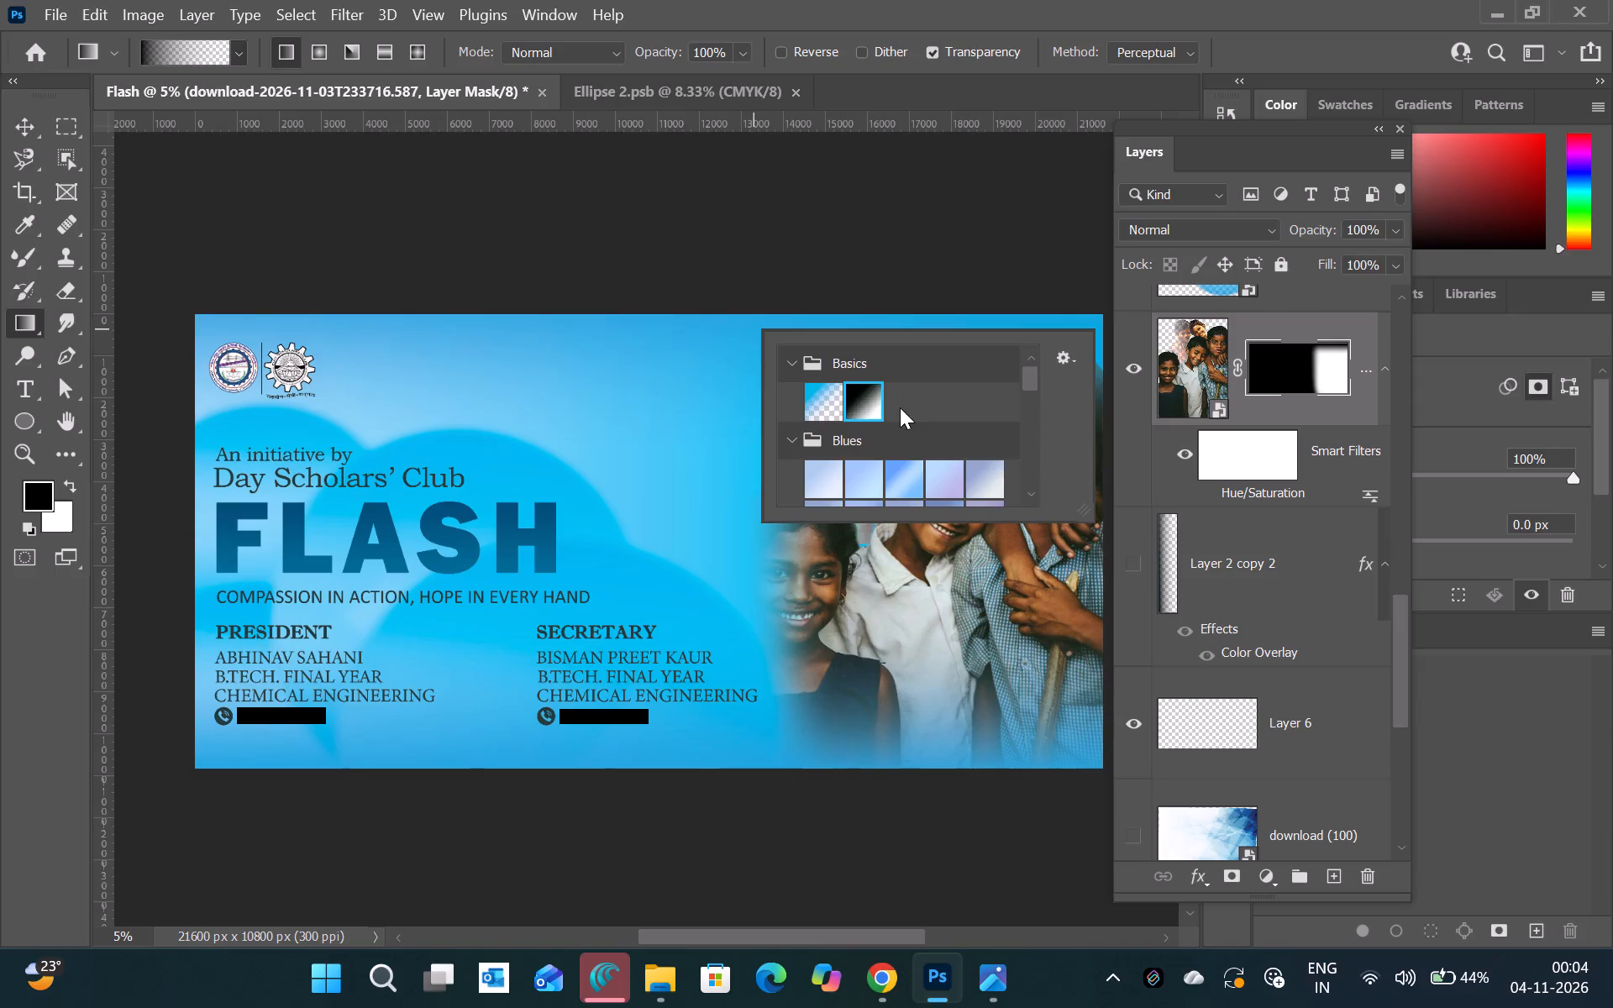
click(614, 385)
drag(753, 318, 891, 409)
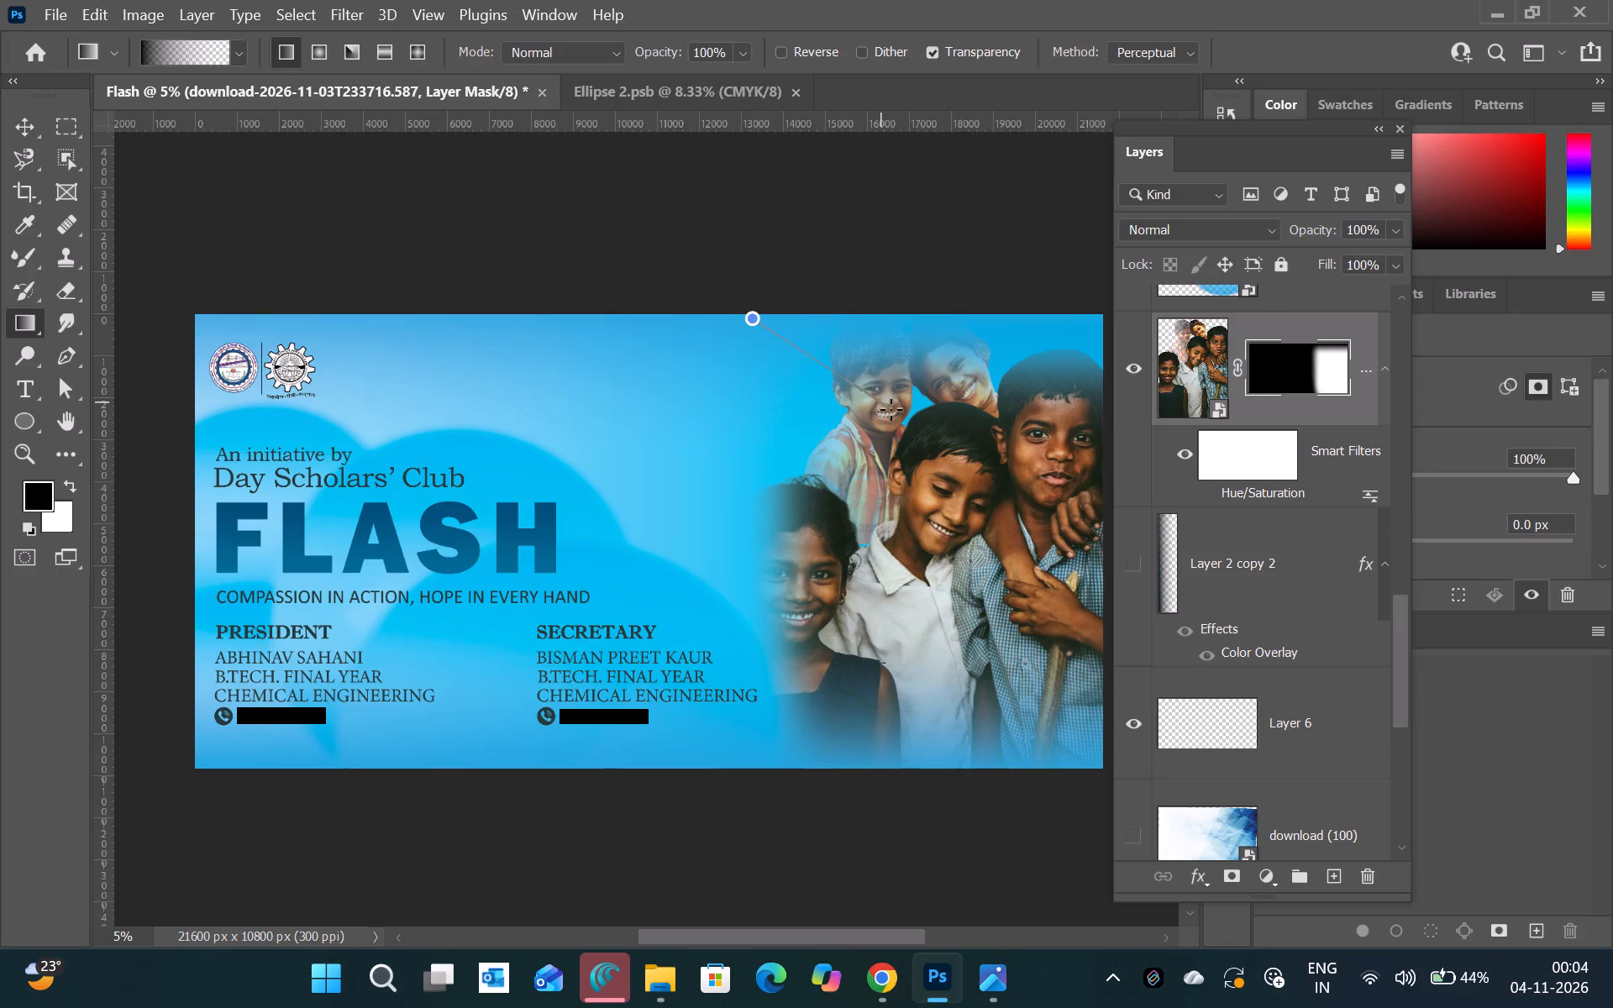
drag(802, 368, 919, 438)
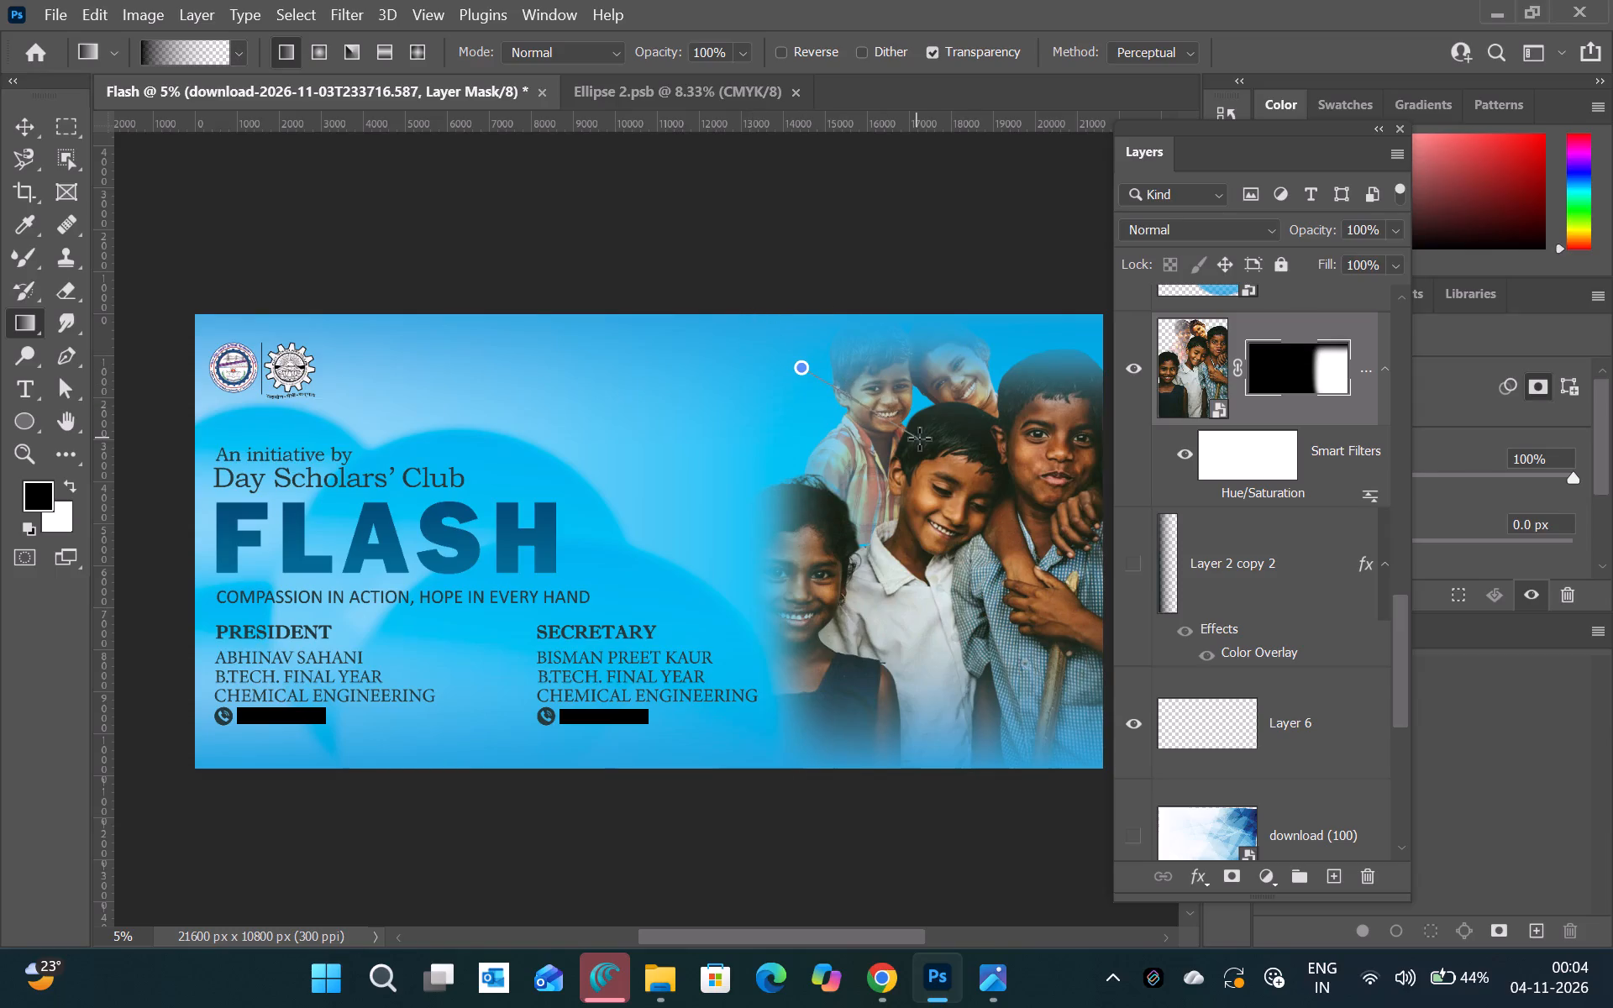
Share the banner as an image and copy the original-size Flash.jpg to the clipboard.
click(1589, 36)
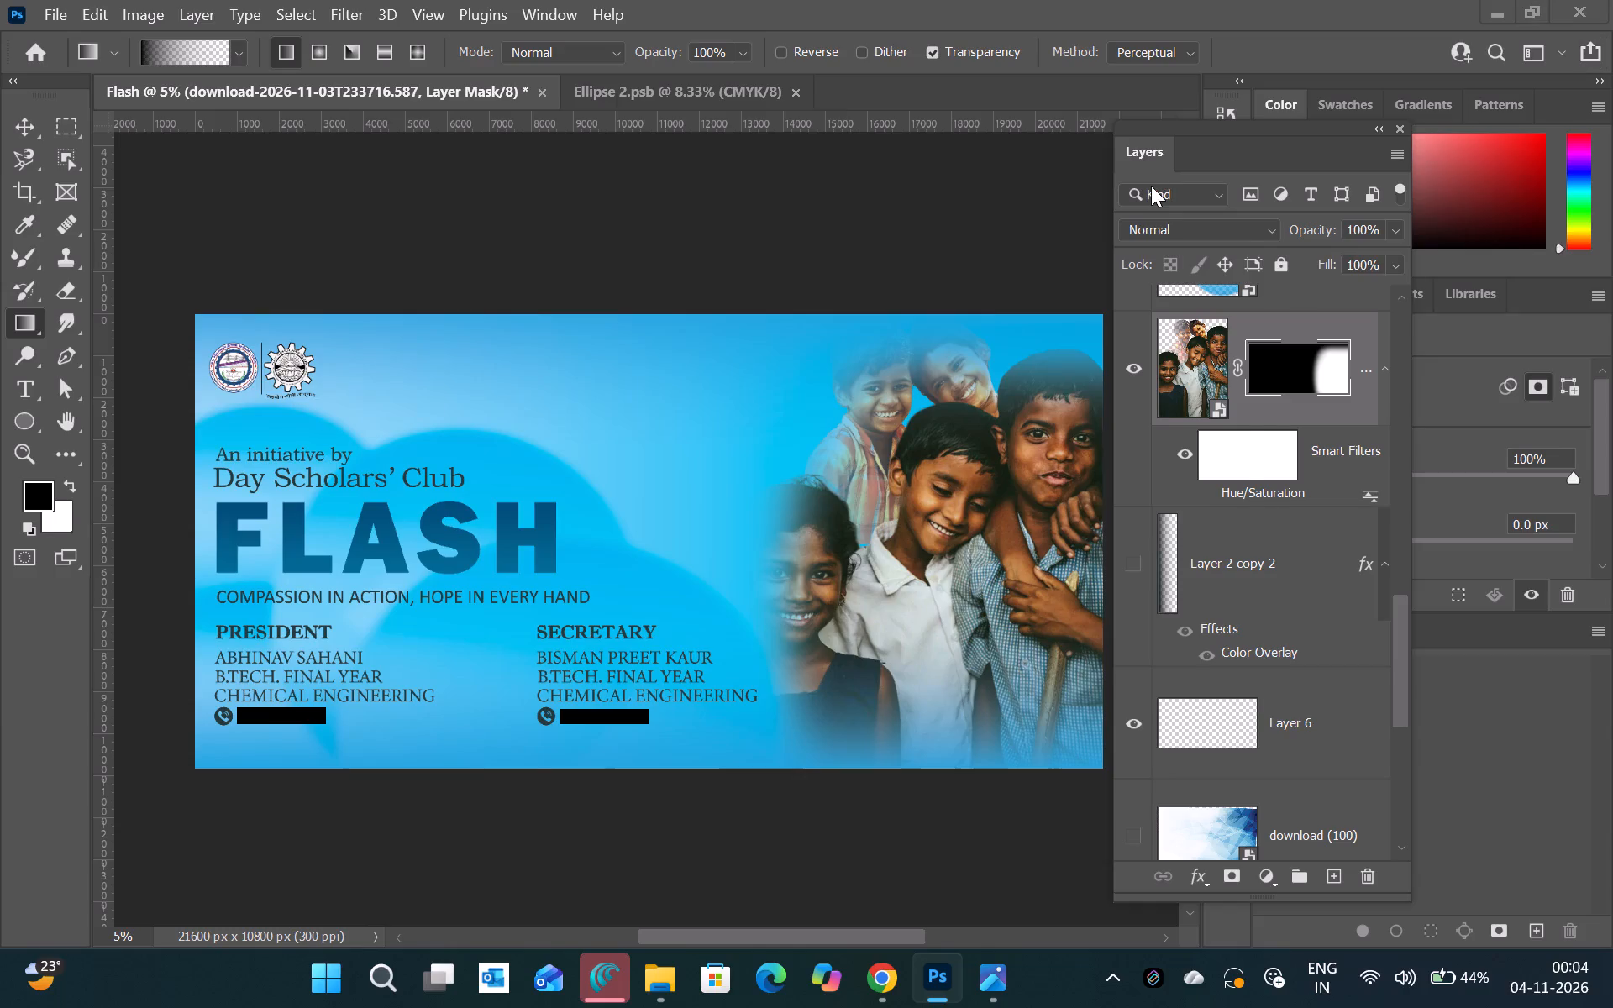
click(1172, 358)
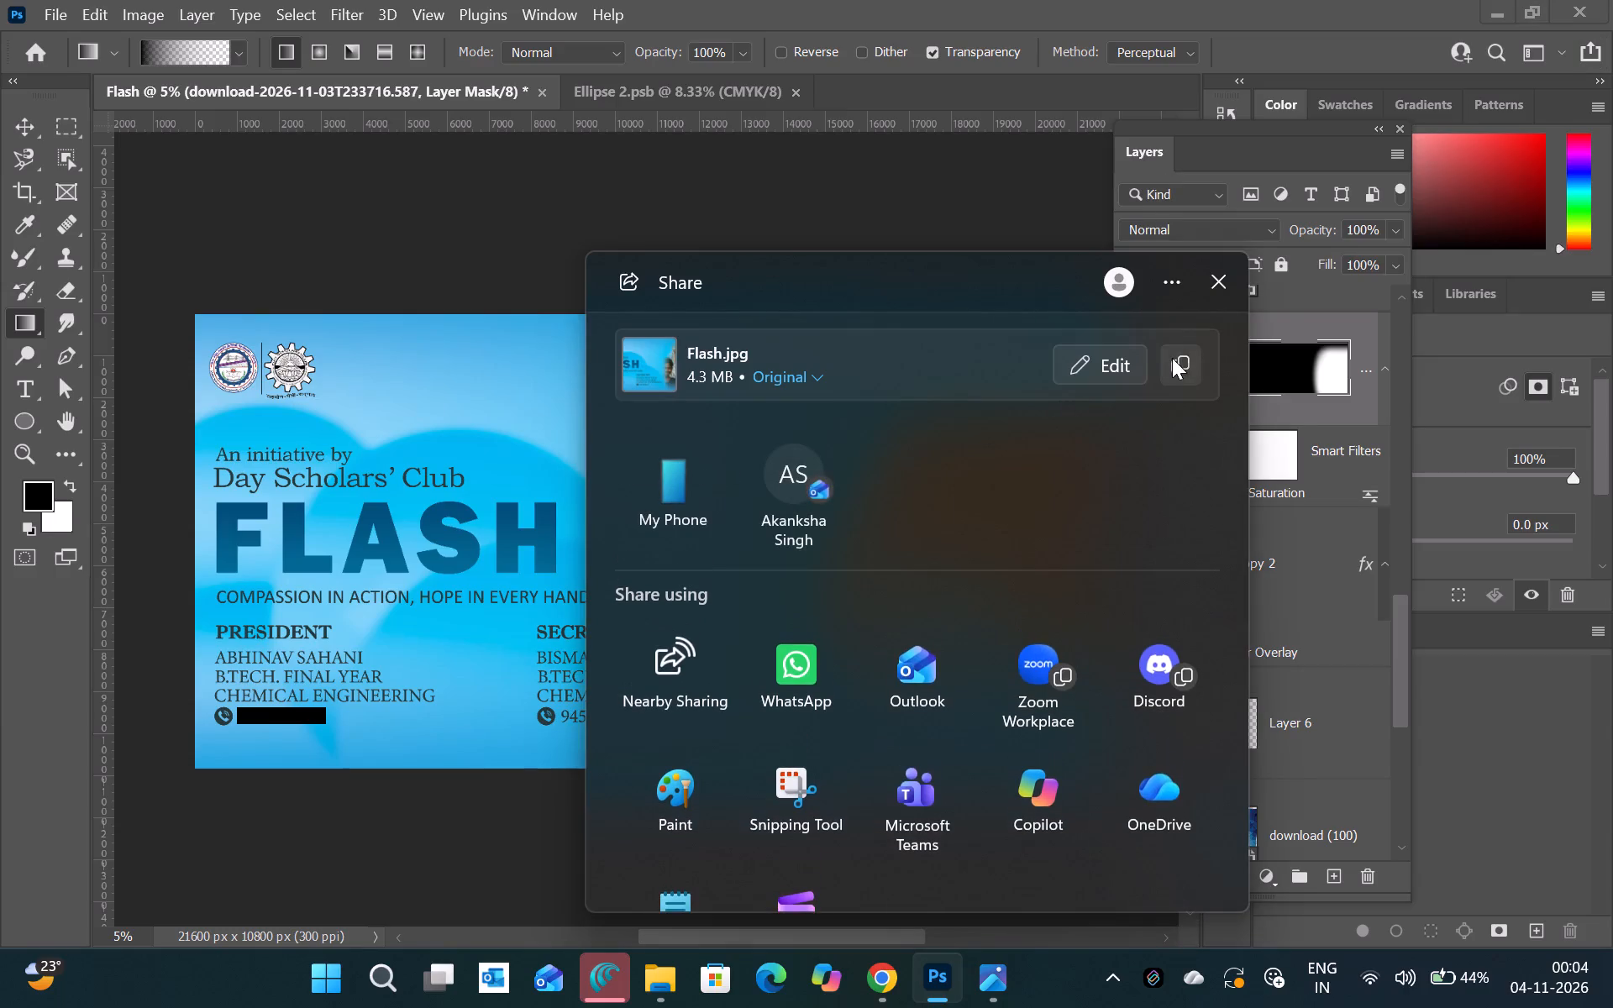
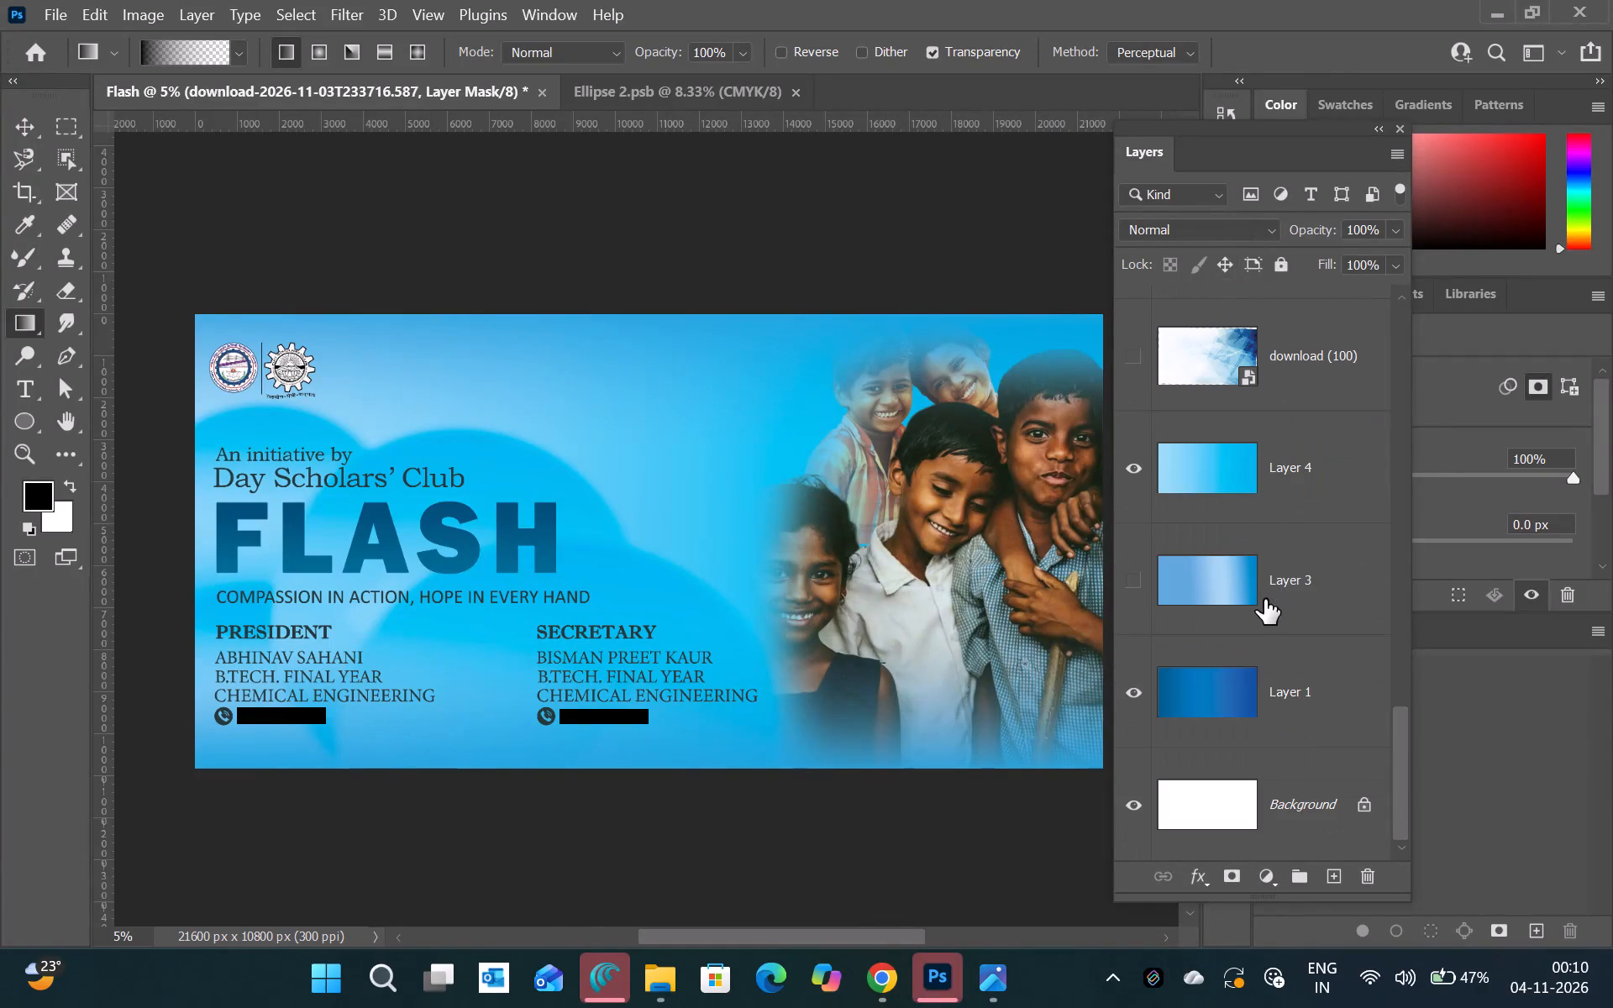
Open the contents of the Ellipse 1 copy smart object for editing.
scroll(1264, 599, up, 1)
scroll(1264, 599, down, 1)
scroll(1264, 599, up, 1)
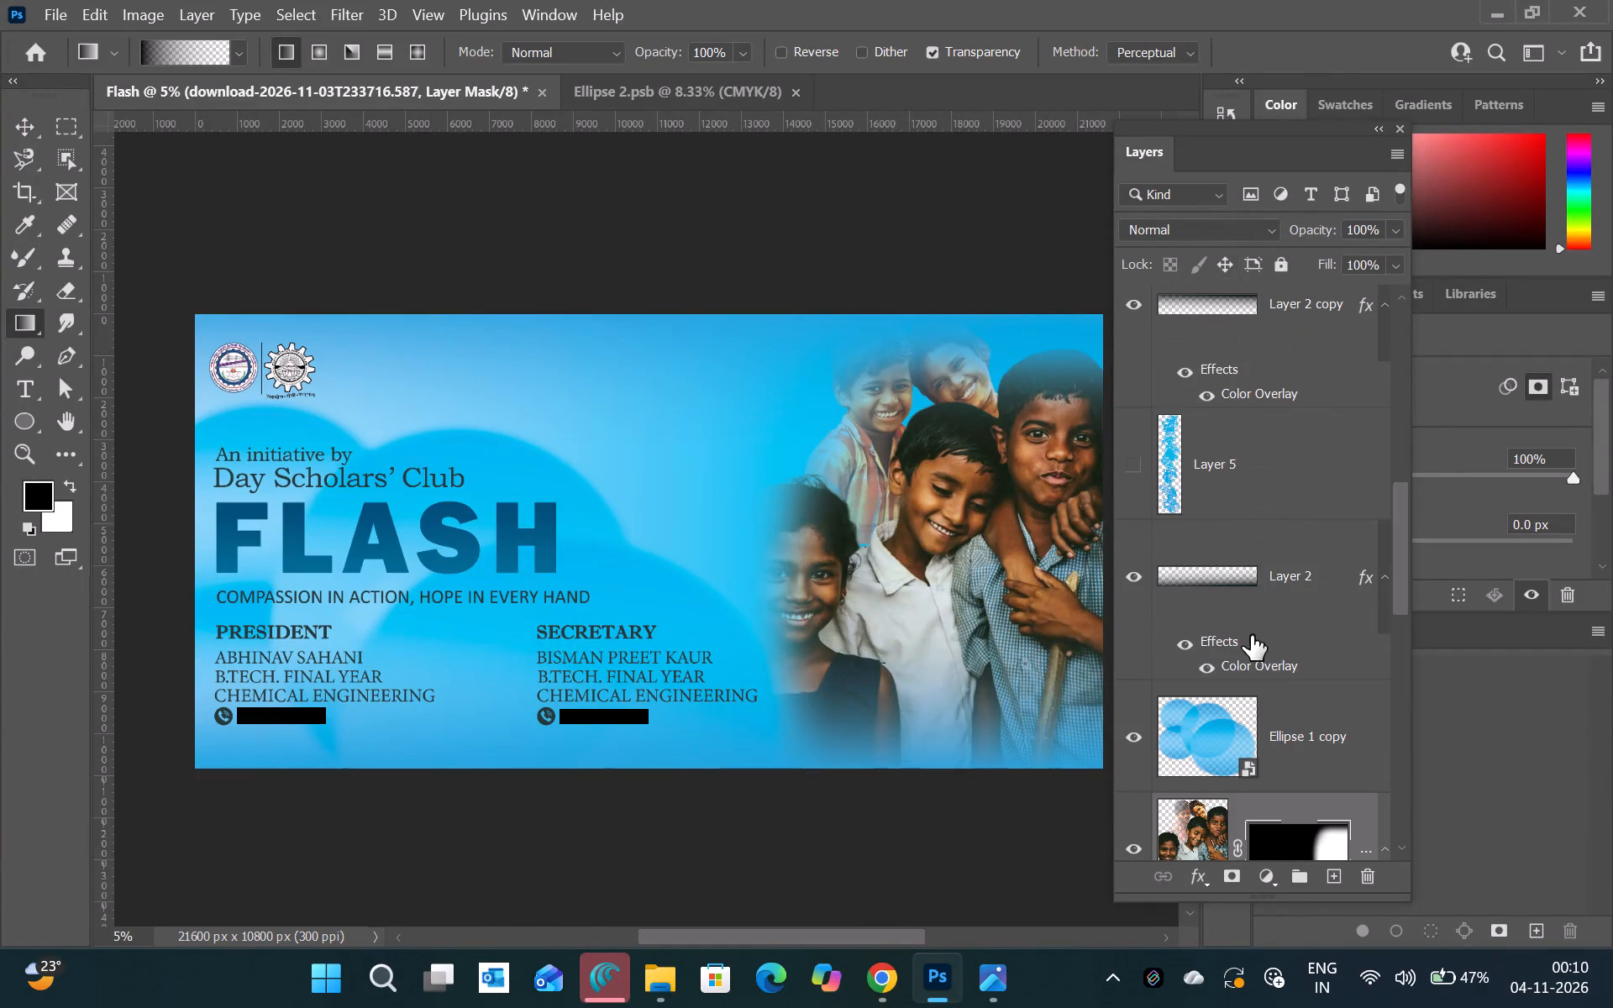
double_click(1250, 759)
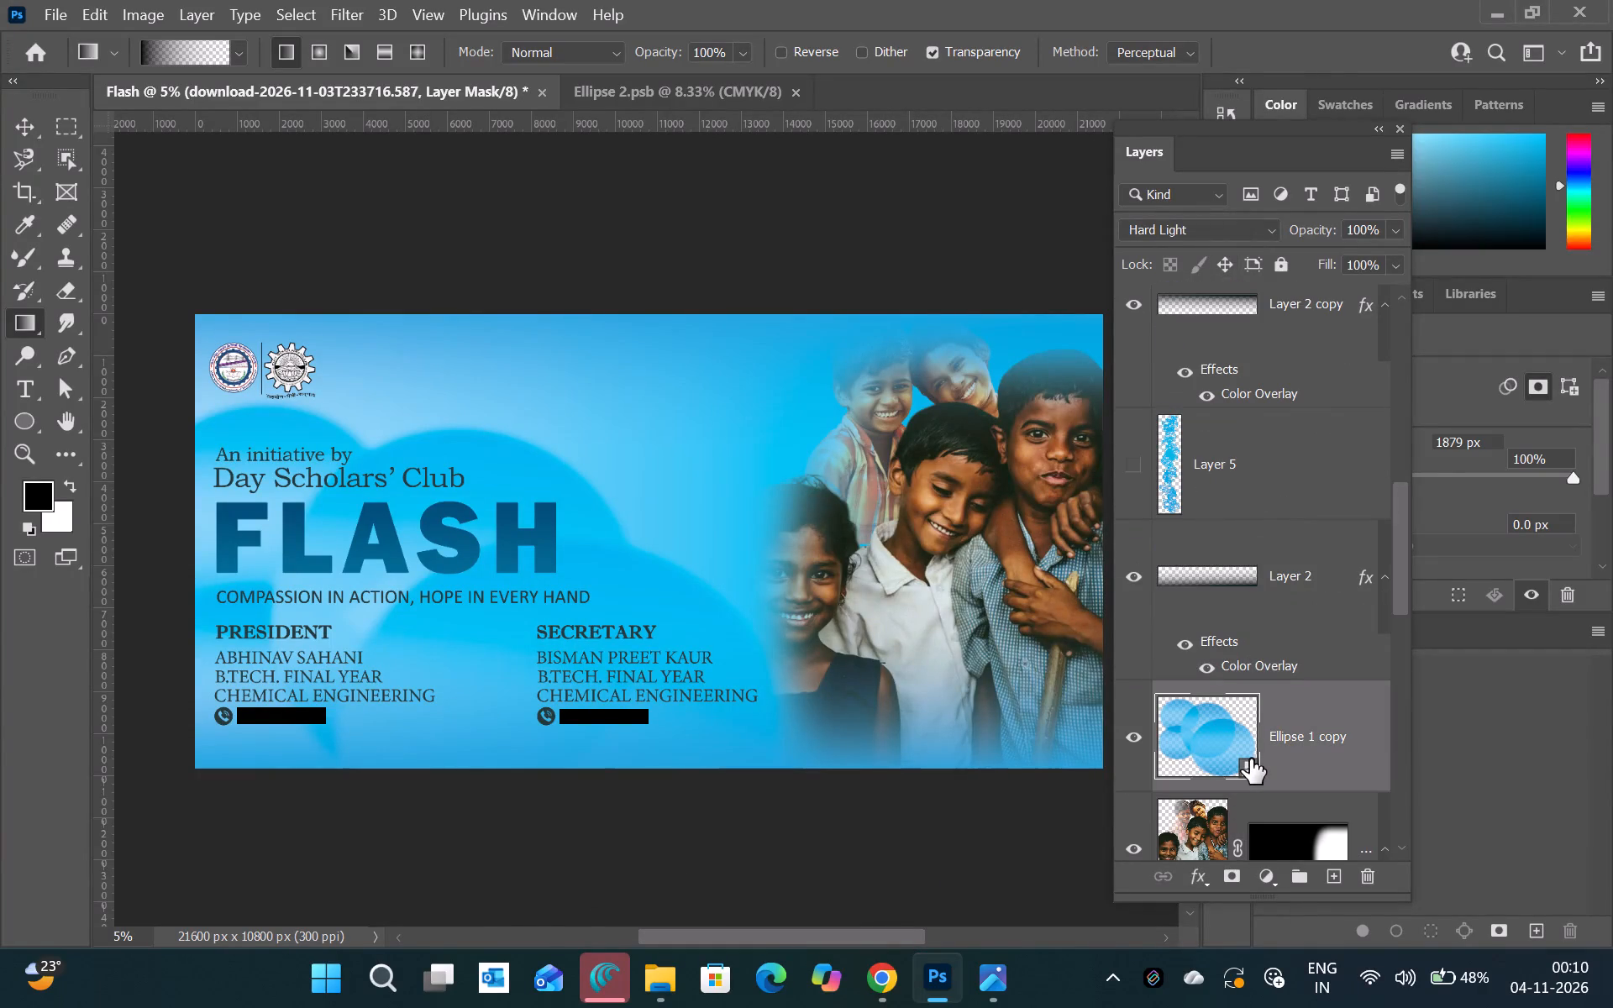
click(1250, 759)
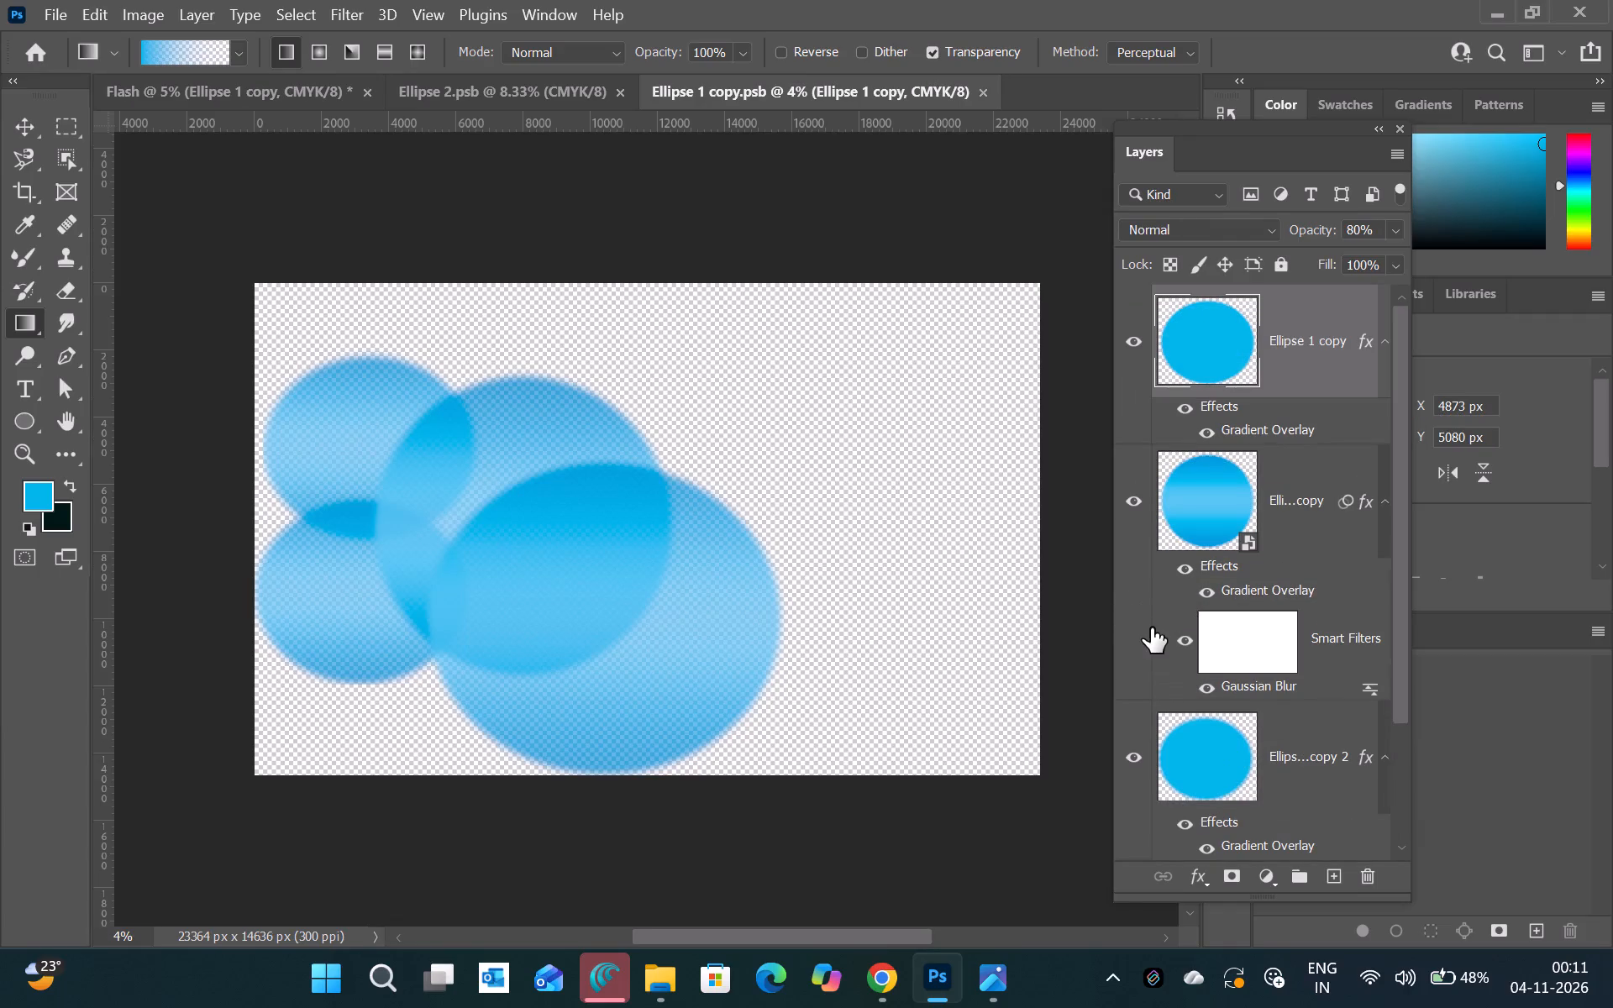
Reorder the Ellipse 1 layer so it sits directly above the lower-left circle's layer.
scroll(1262, 748, down, 1)
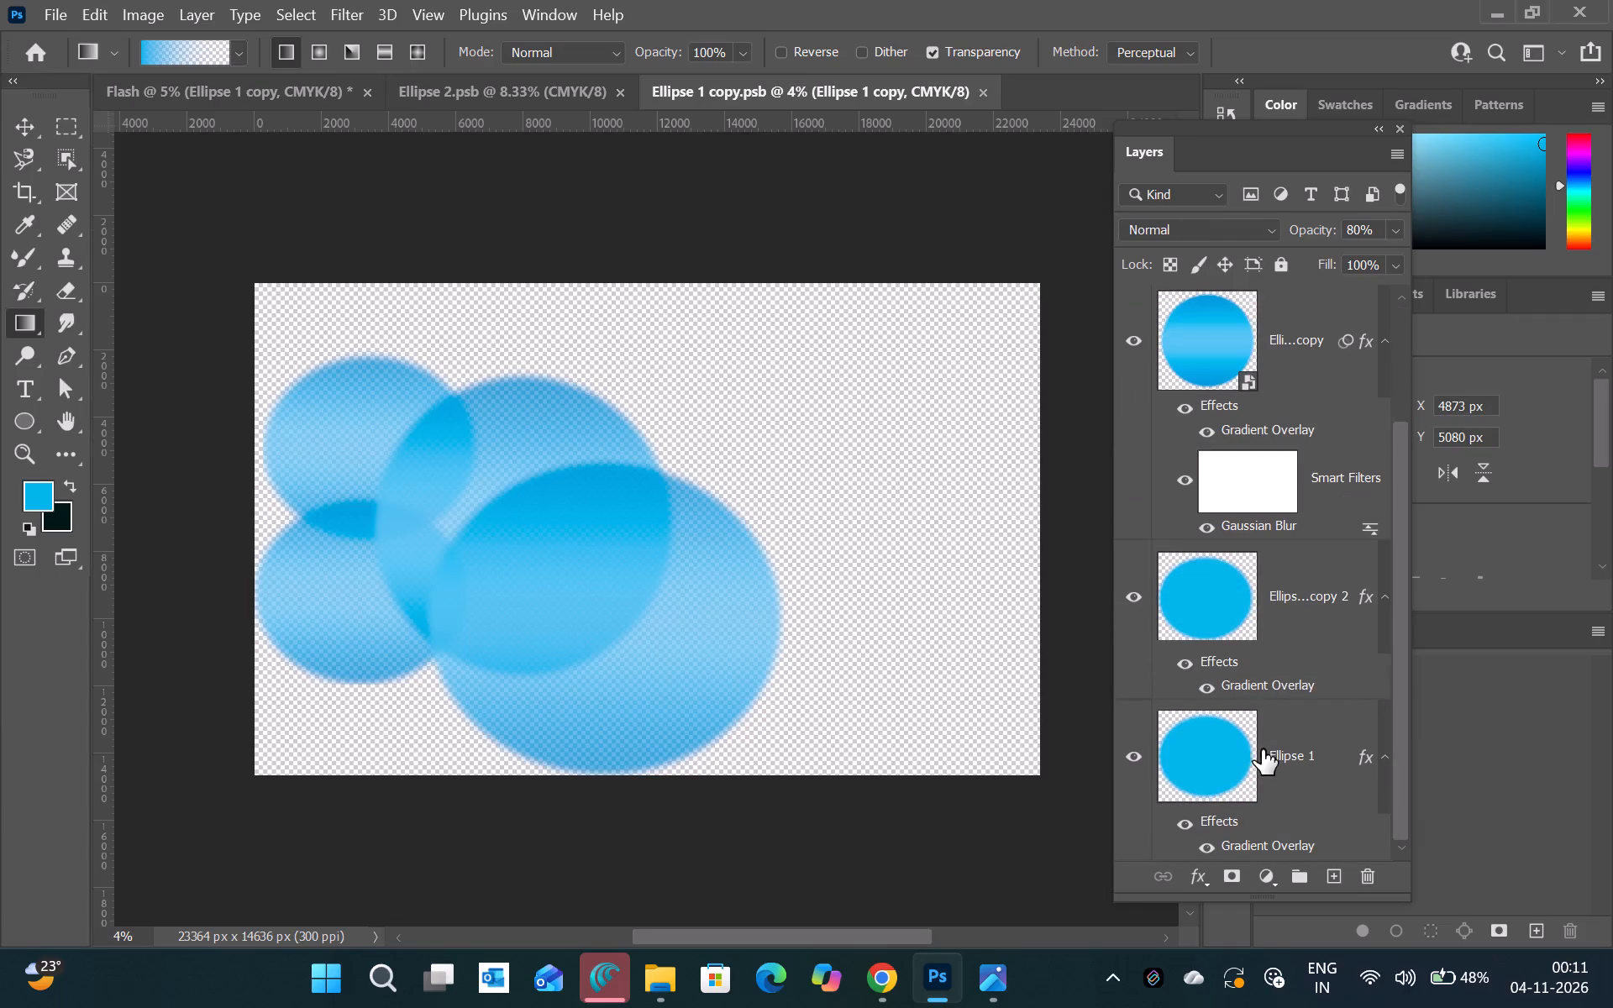
drag(1244, 774, 1244, 571)
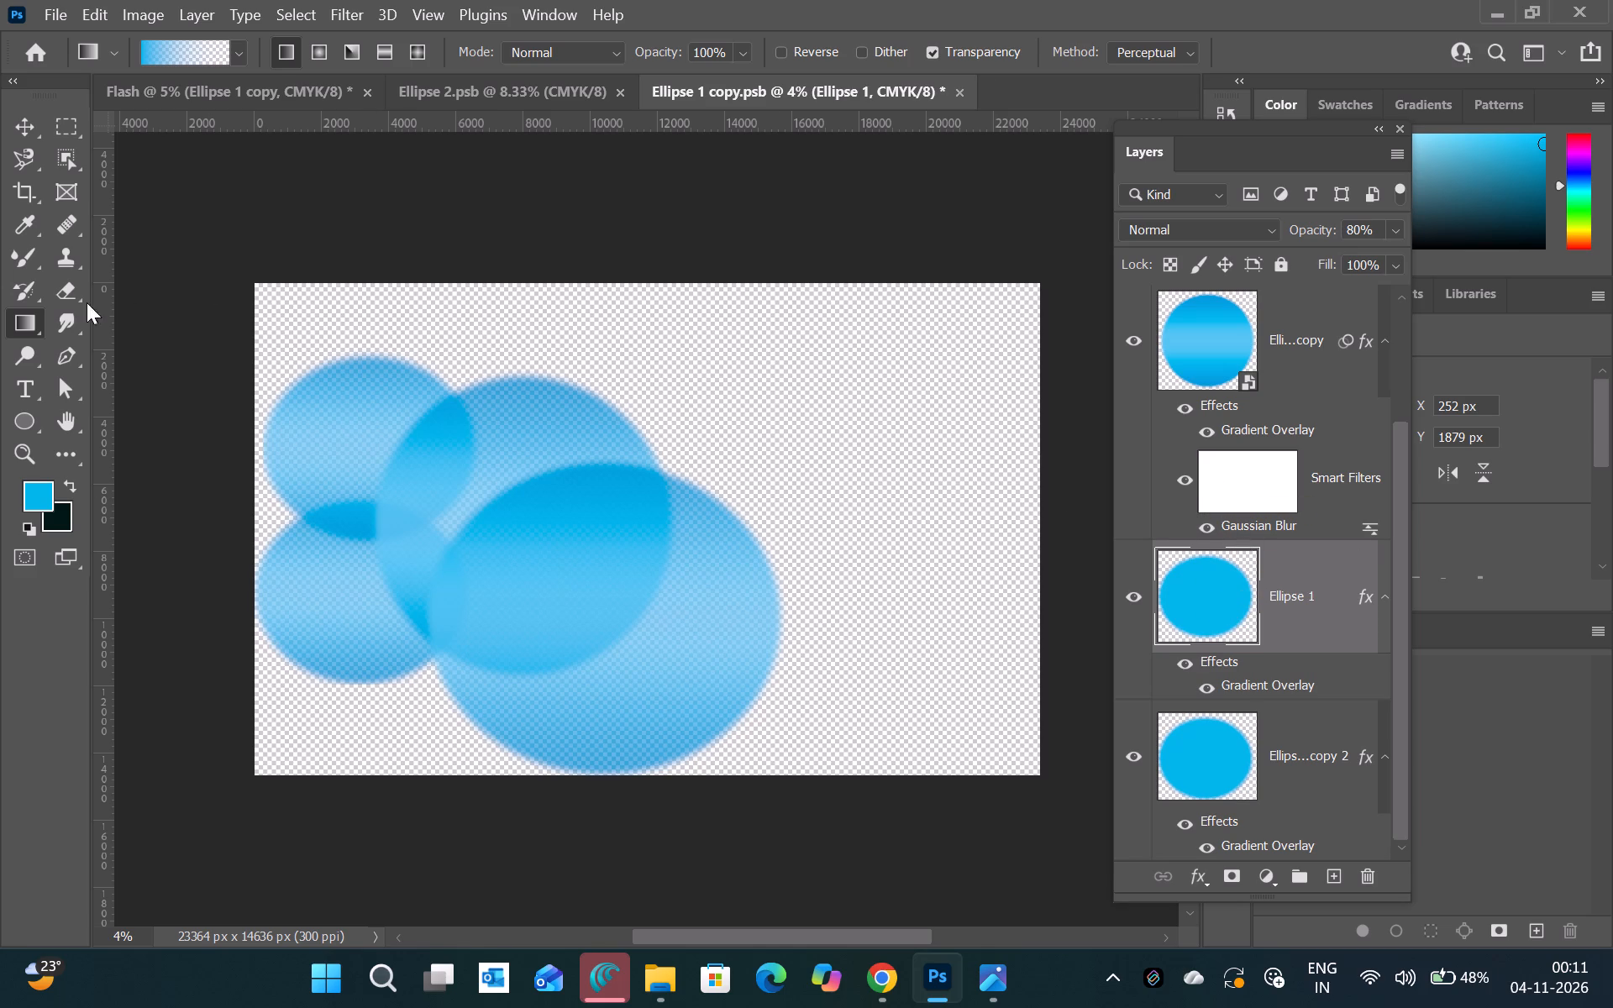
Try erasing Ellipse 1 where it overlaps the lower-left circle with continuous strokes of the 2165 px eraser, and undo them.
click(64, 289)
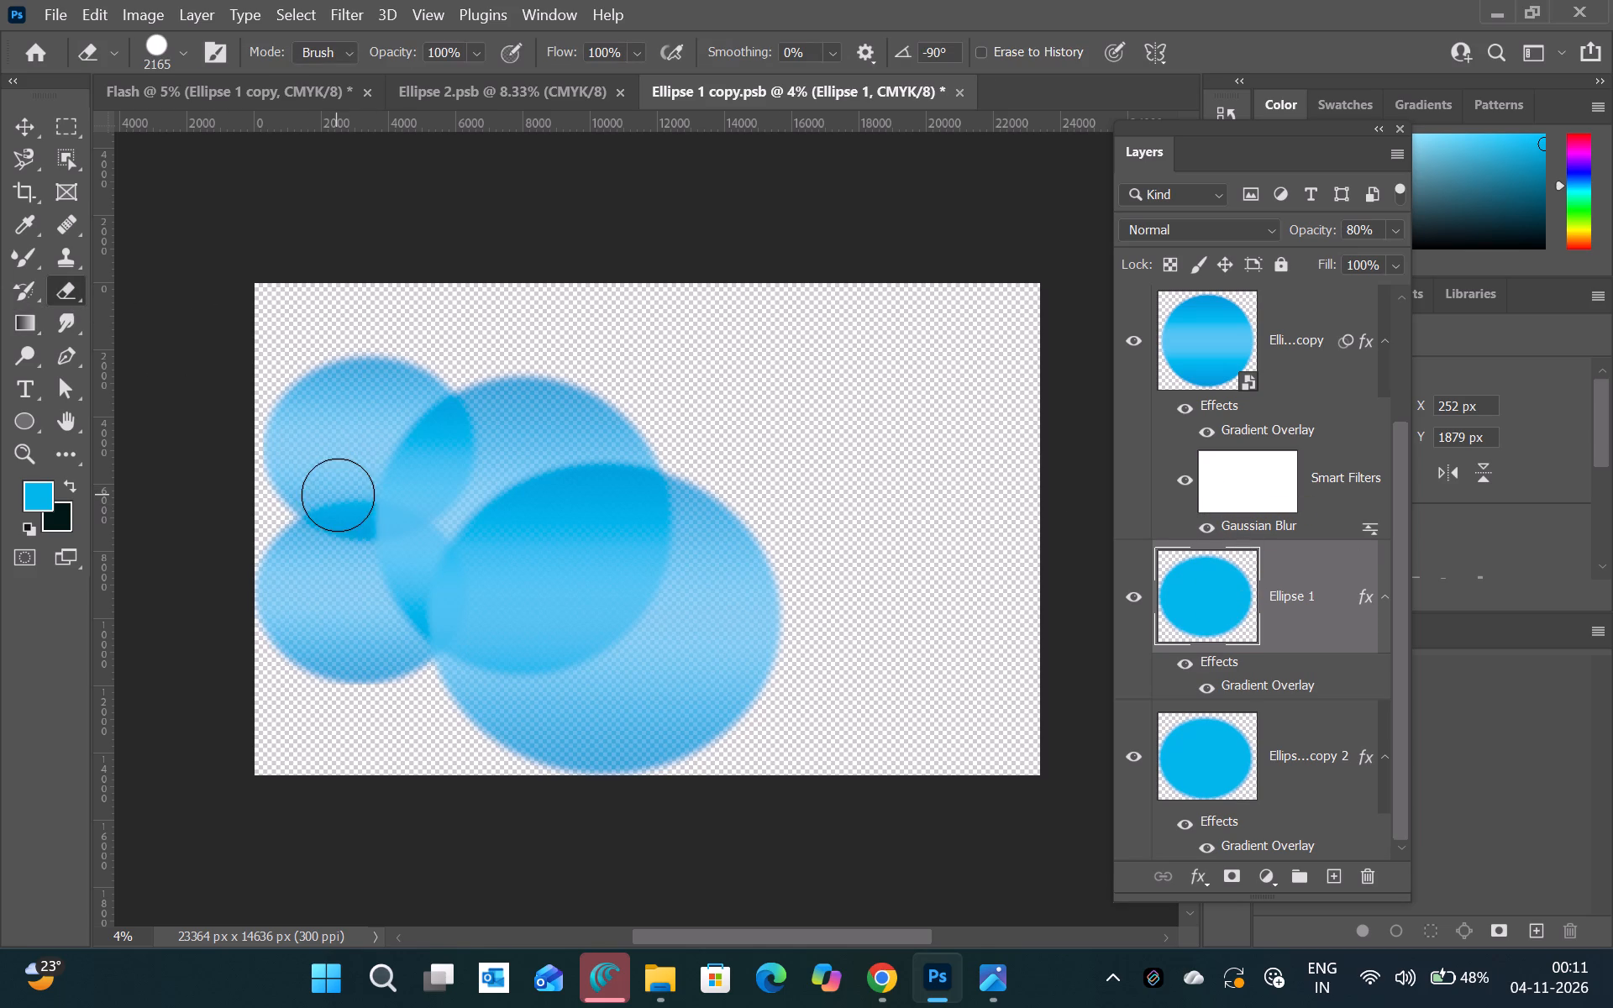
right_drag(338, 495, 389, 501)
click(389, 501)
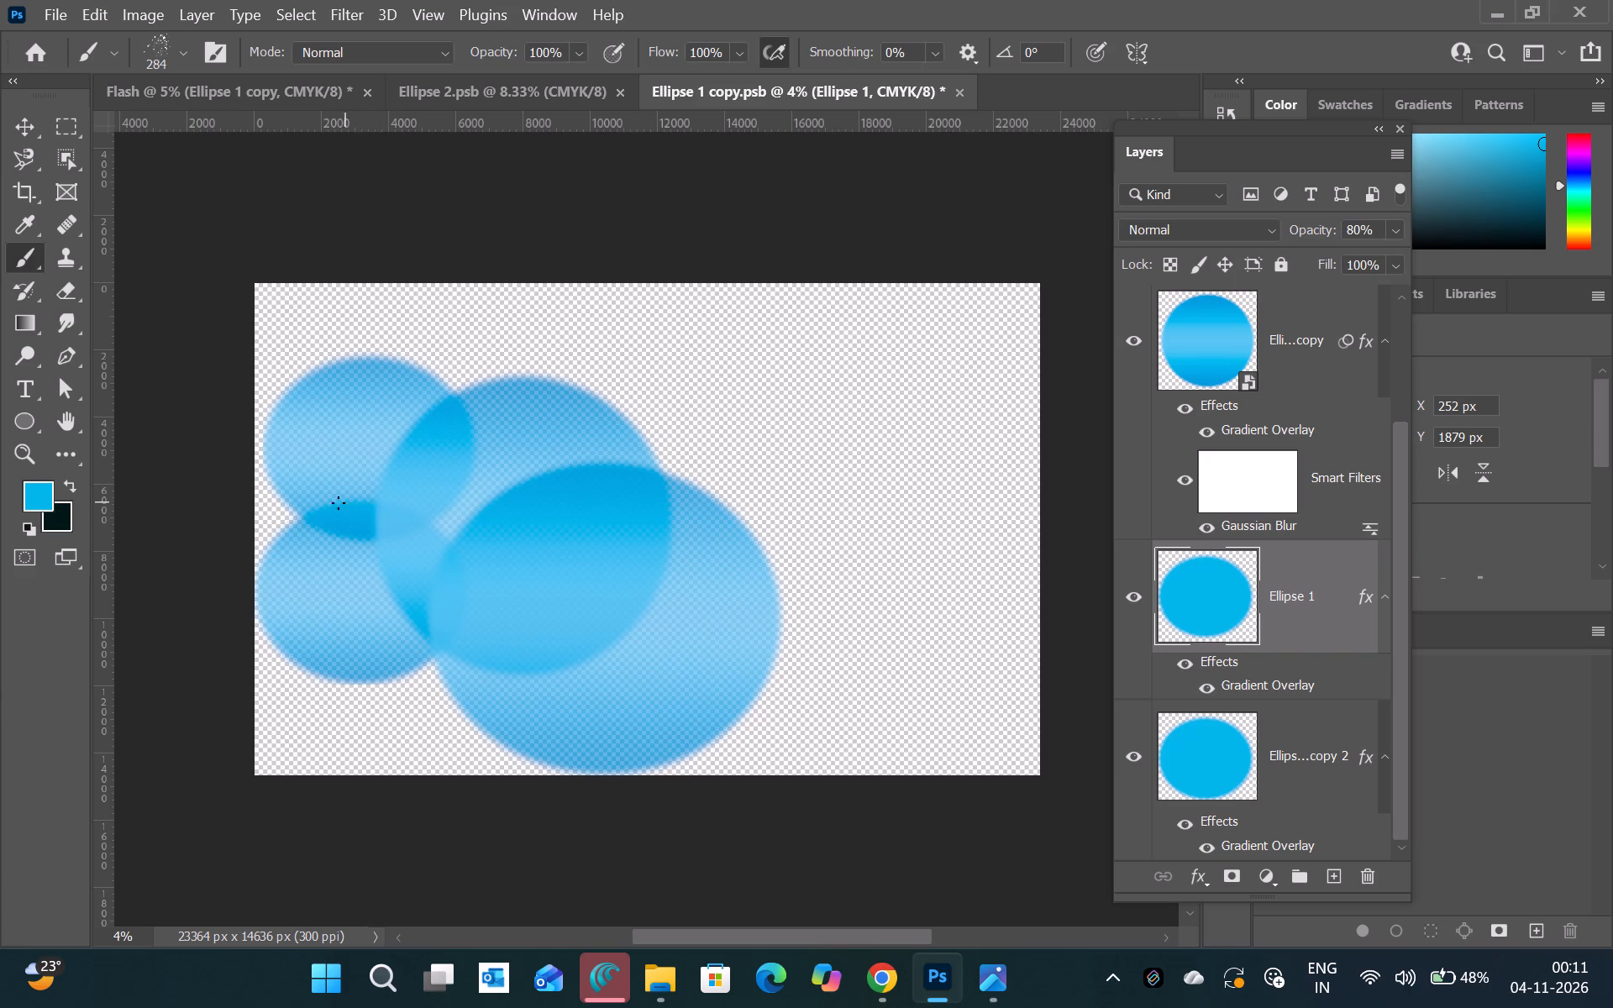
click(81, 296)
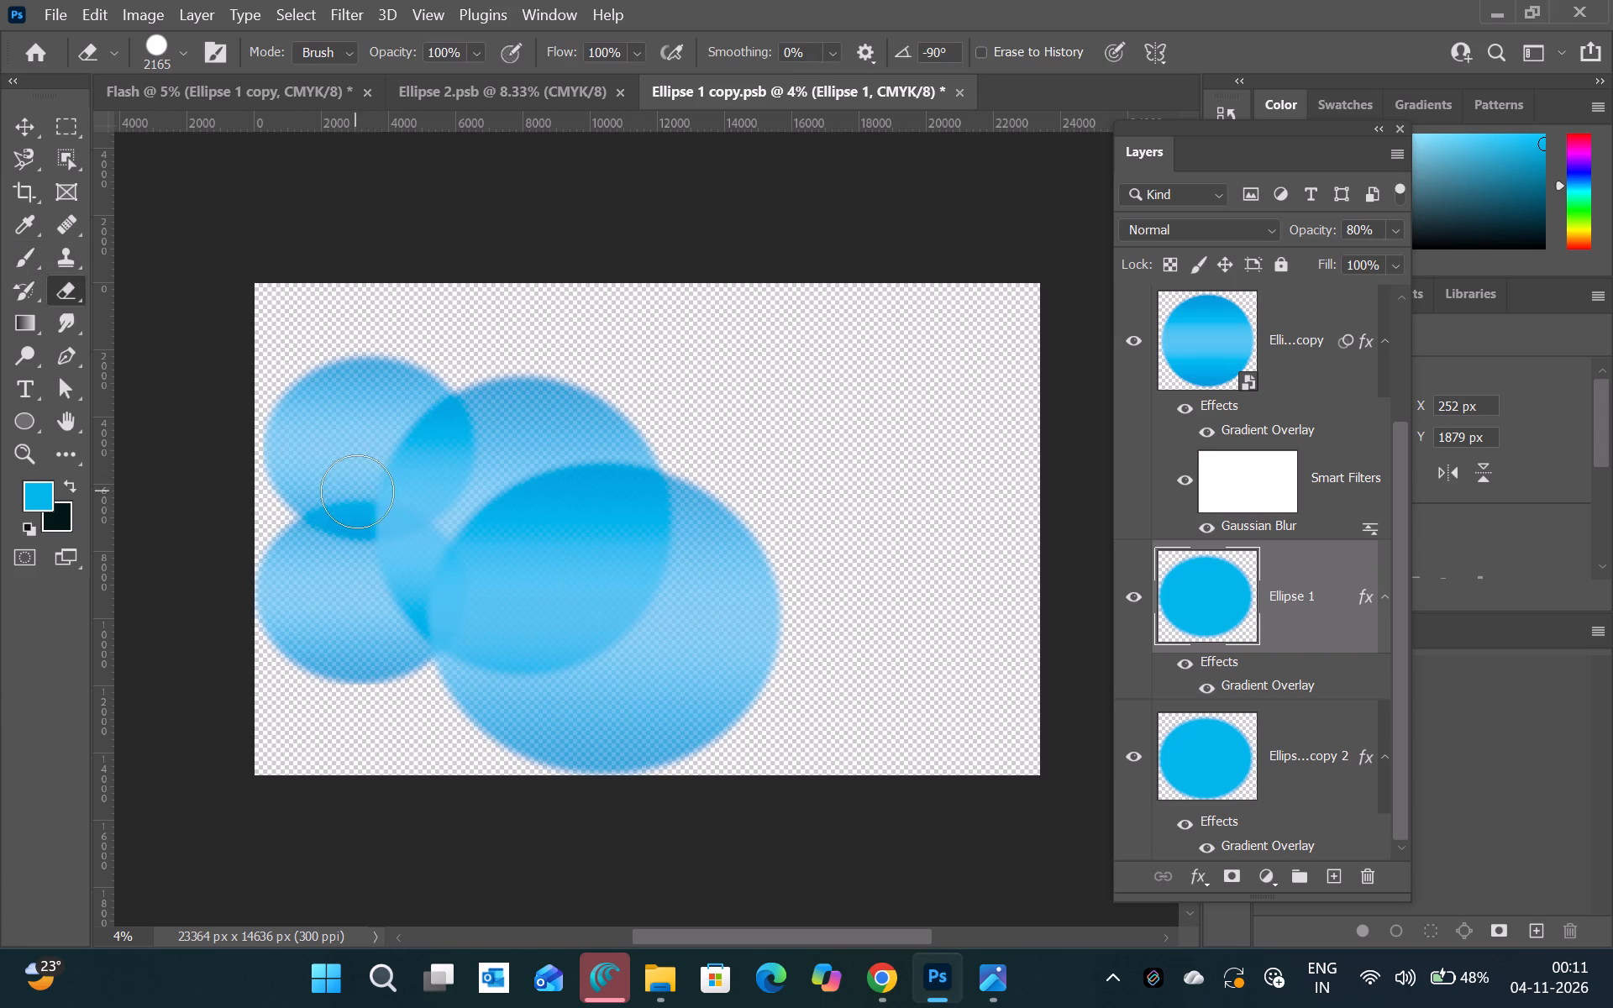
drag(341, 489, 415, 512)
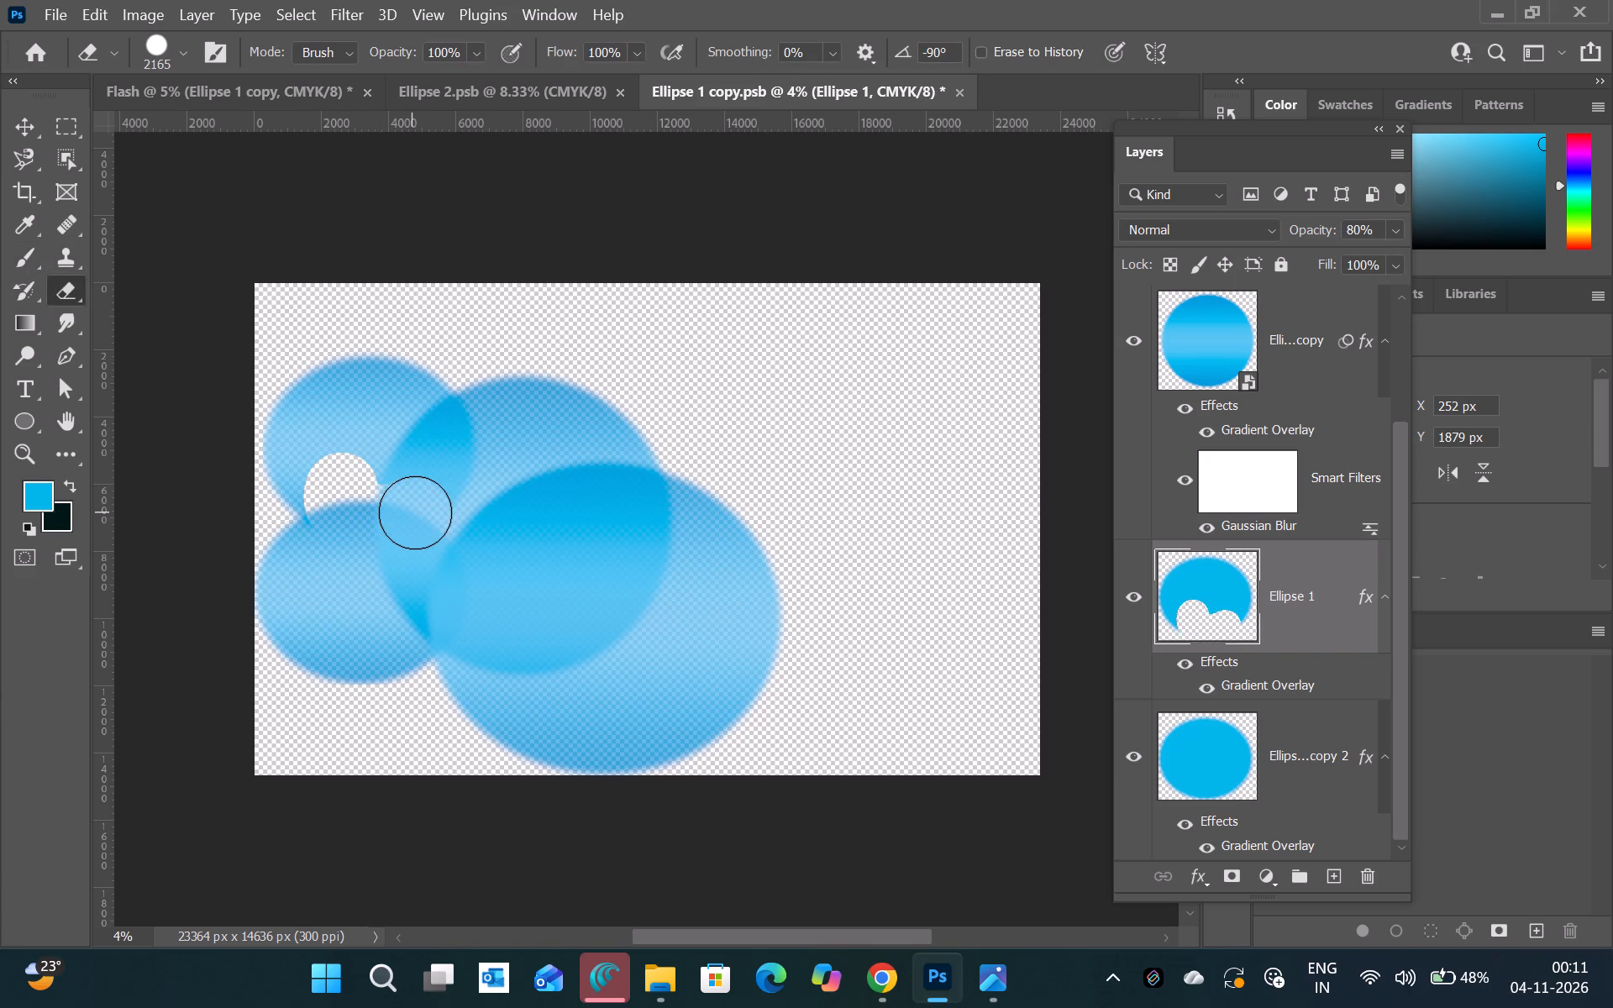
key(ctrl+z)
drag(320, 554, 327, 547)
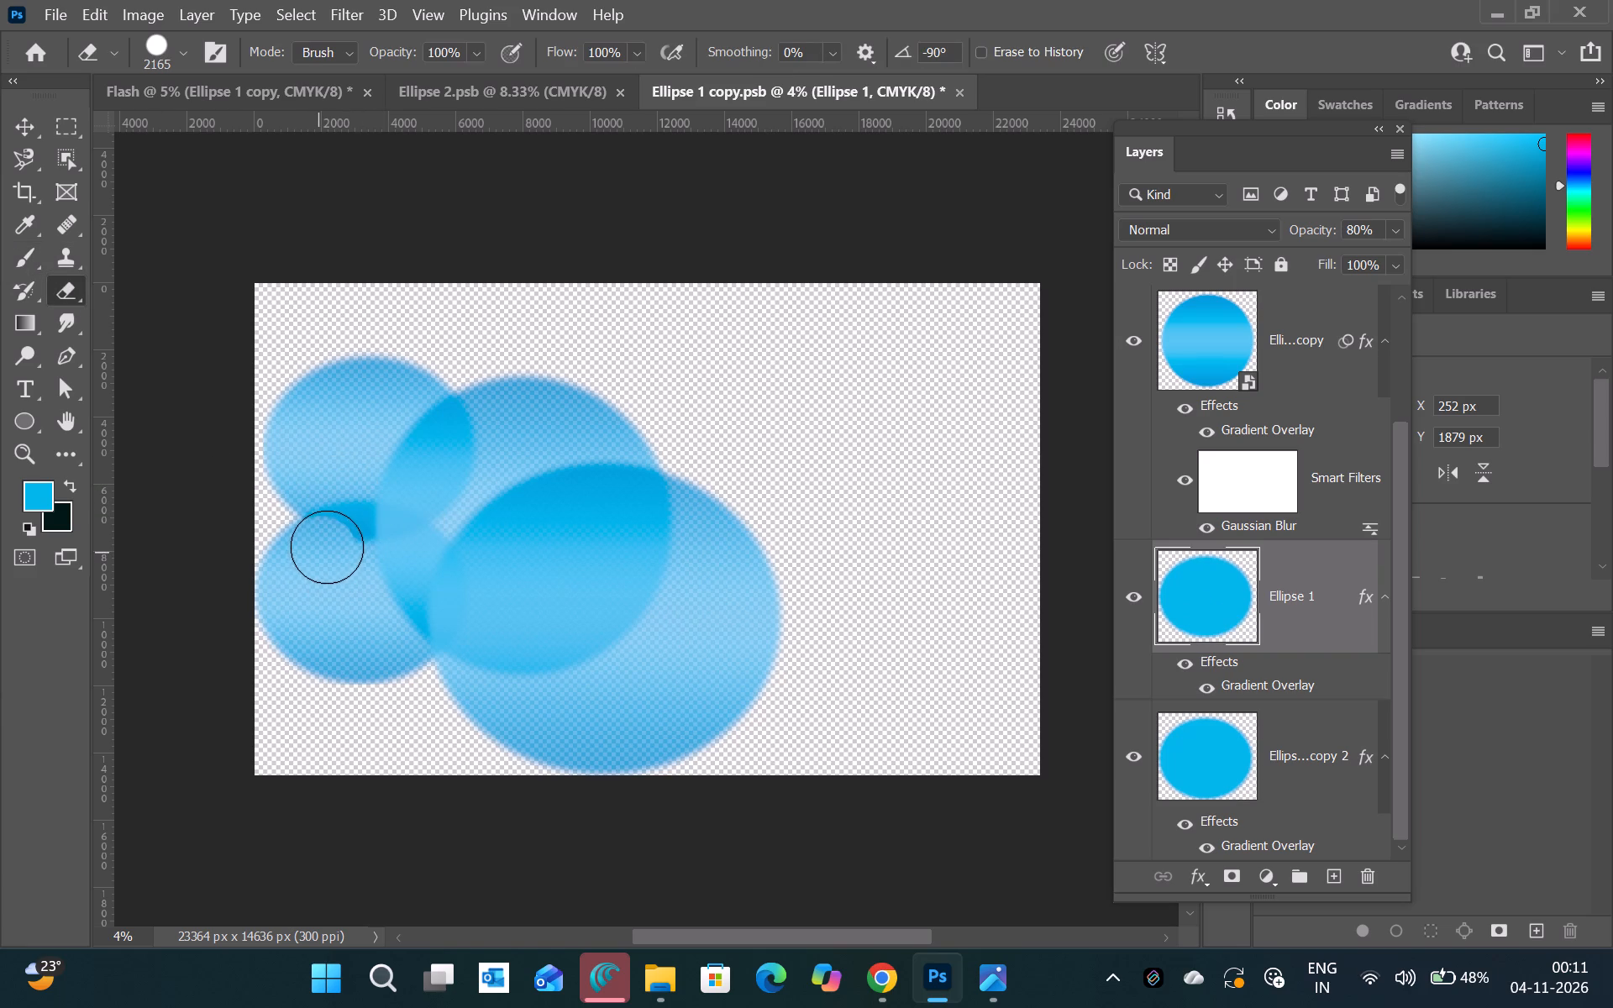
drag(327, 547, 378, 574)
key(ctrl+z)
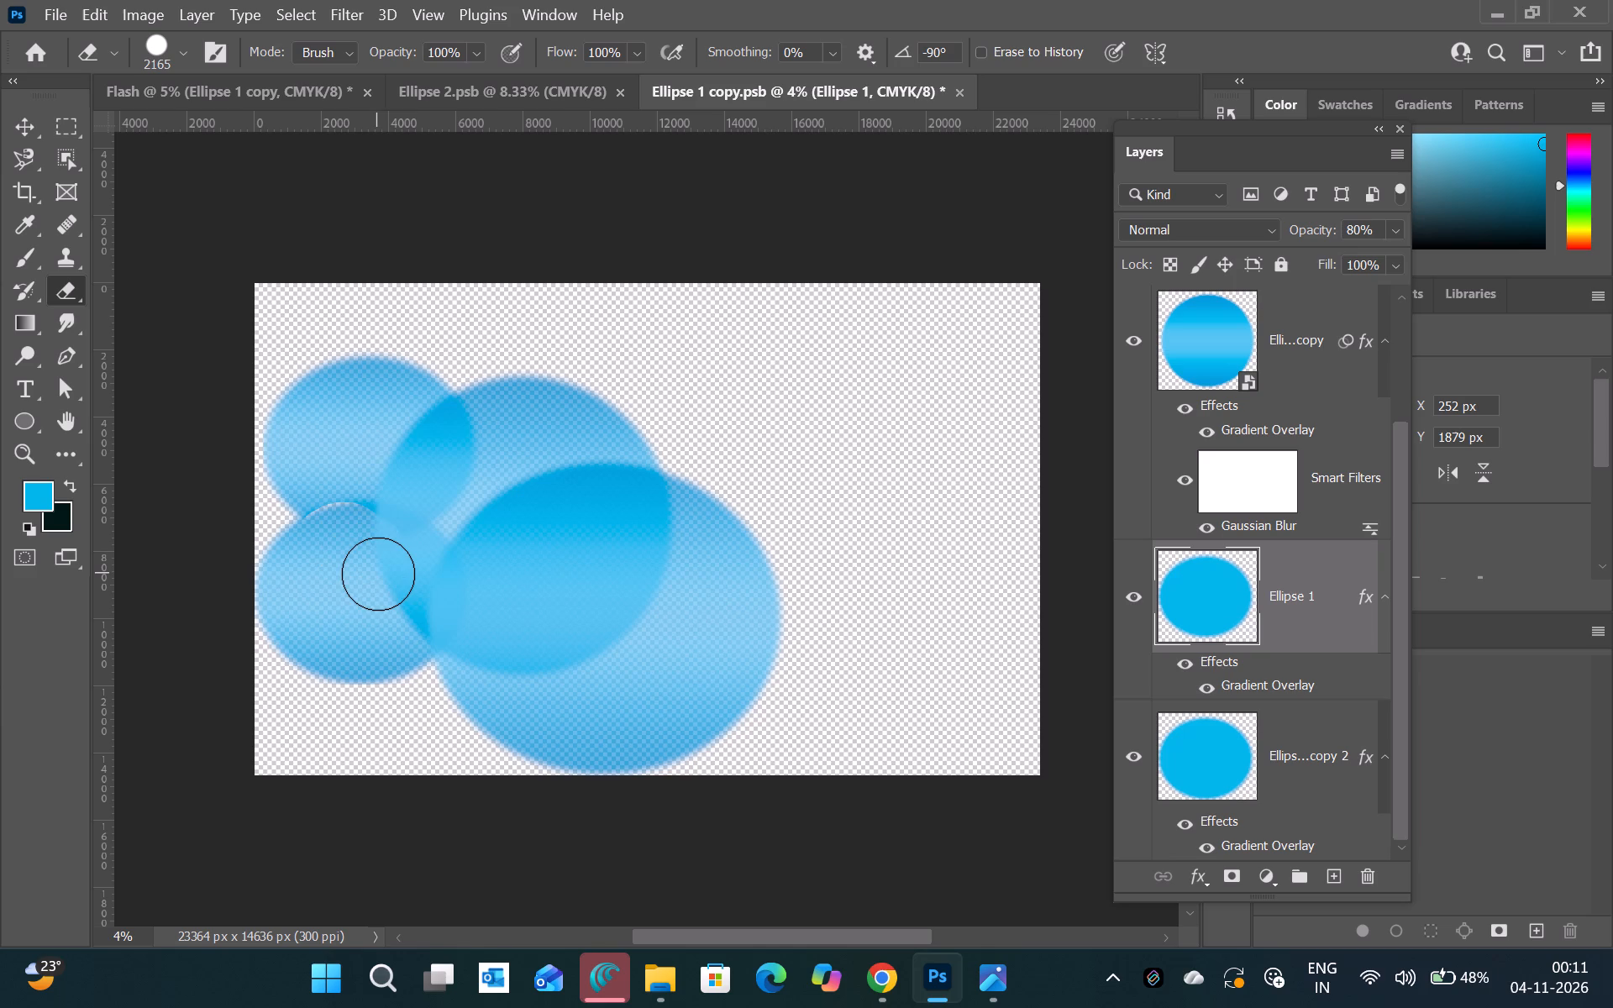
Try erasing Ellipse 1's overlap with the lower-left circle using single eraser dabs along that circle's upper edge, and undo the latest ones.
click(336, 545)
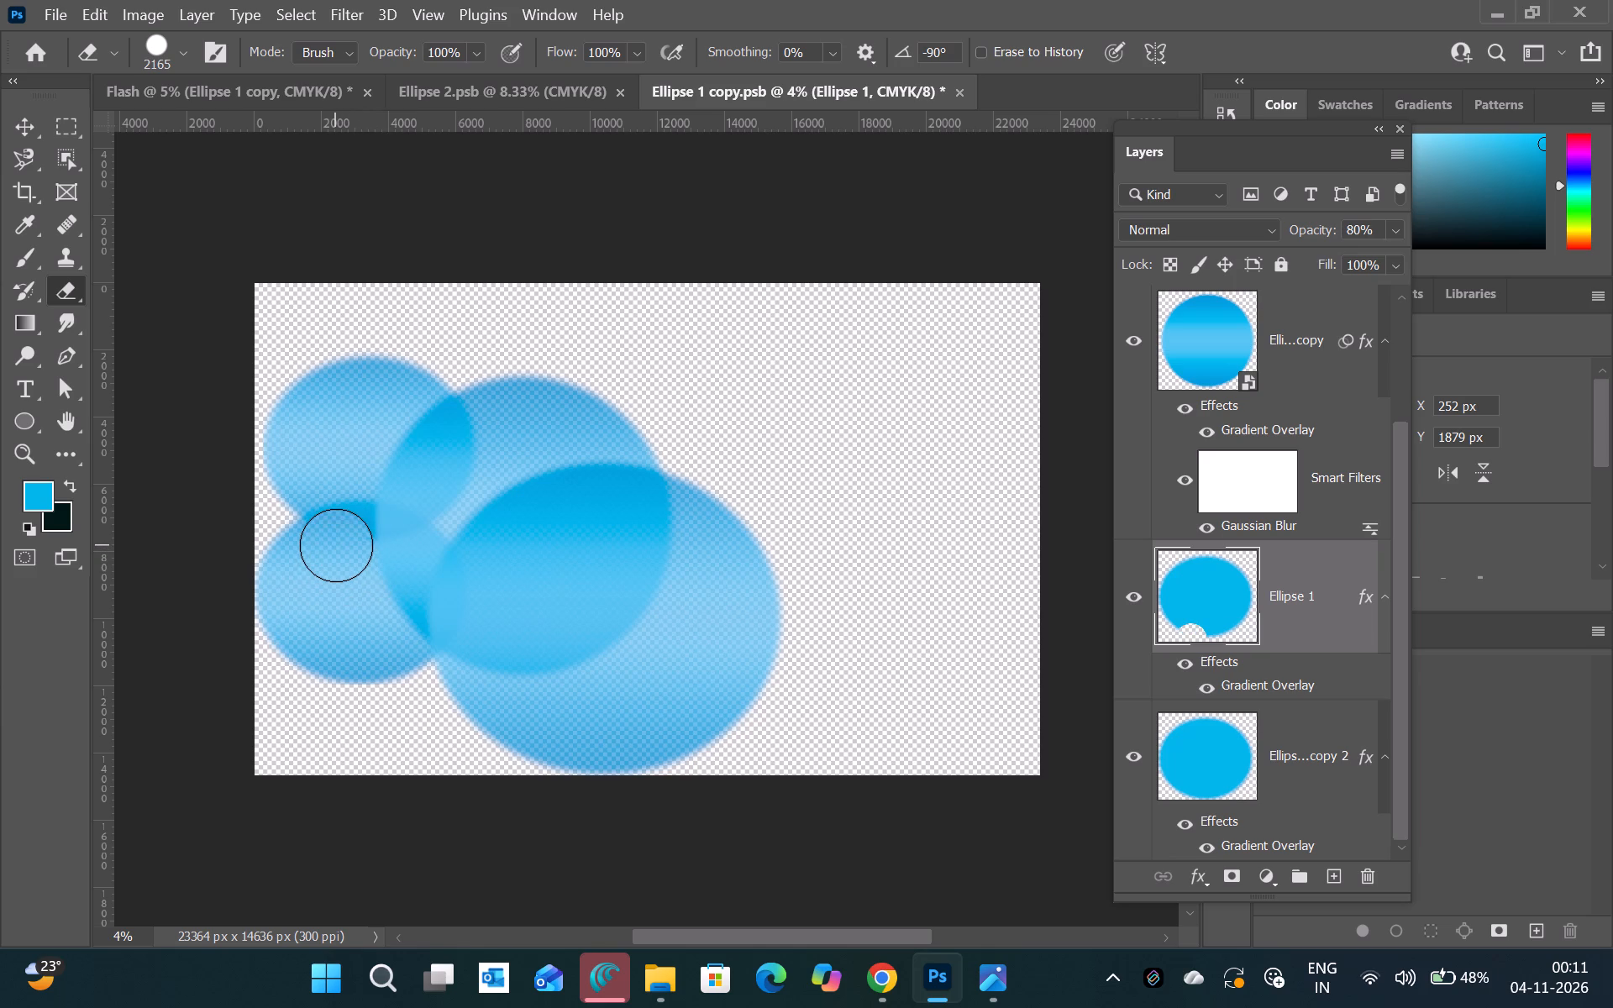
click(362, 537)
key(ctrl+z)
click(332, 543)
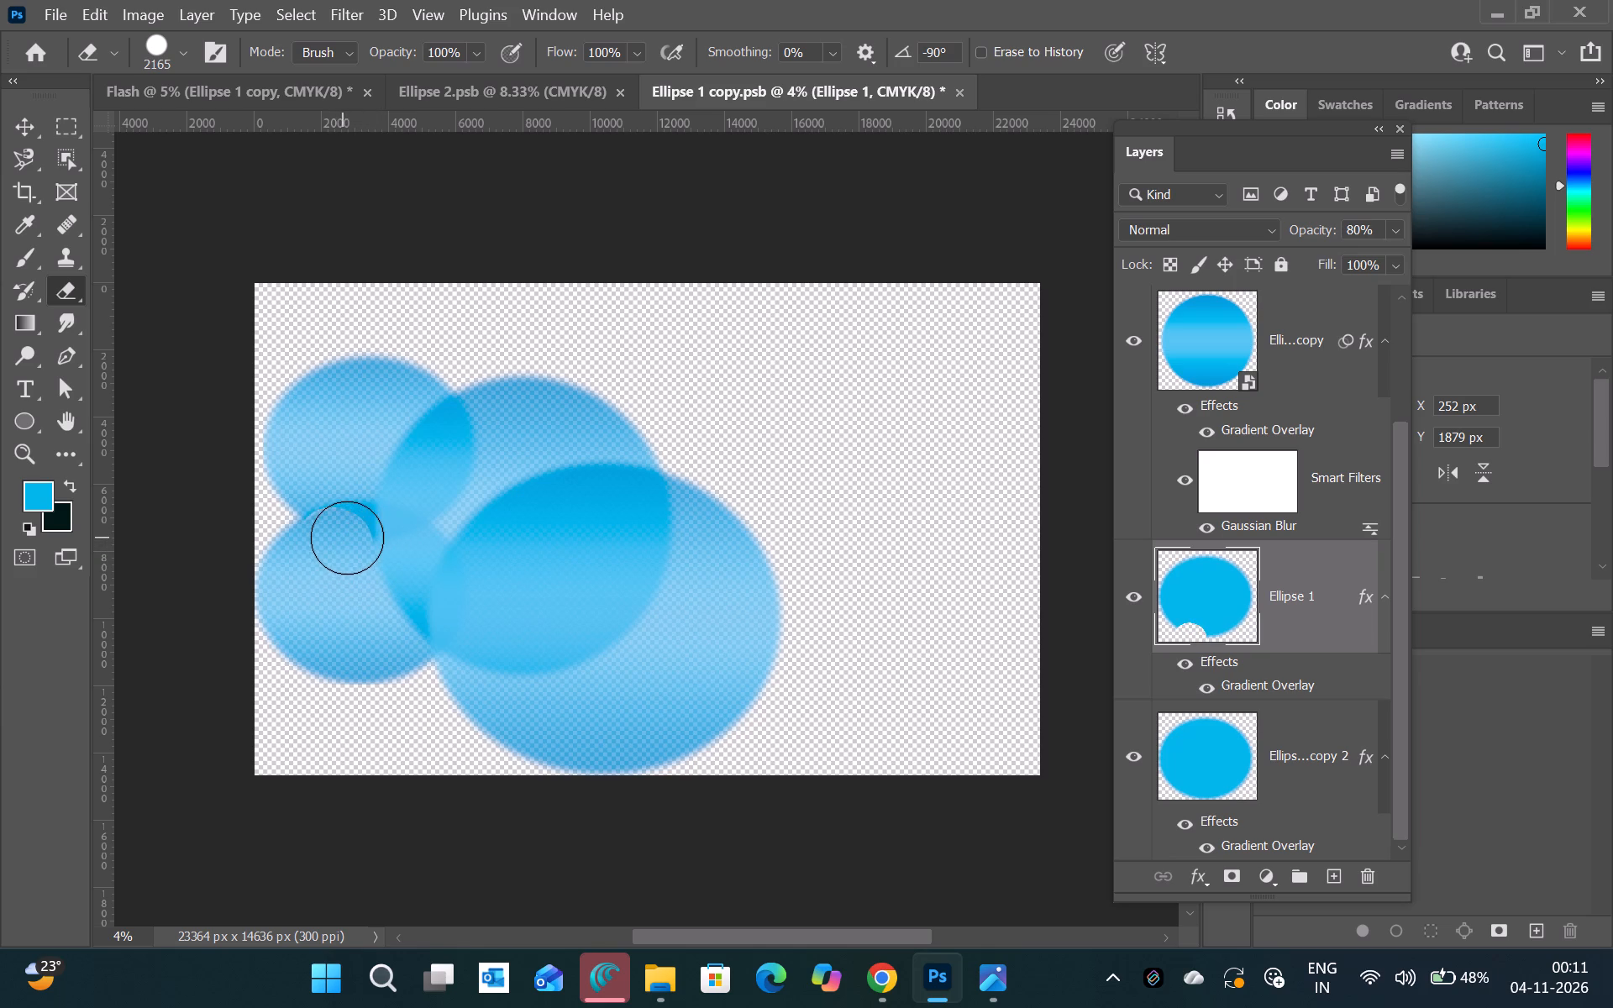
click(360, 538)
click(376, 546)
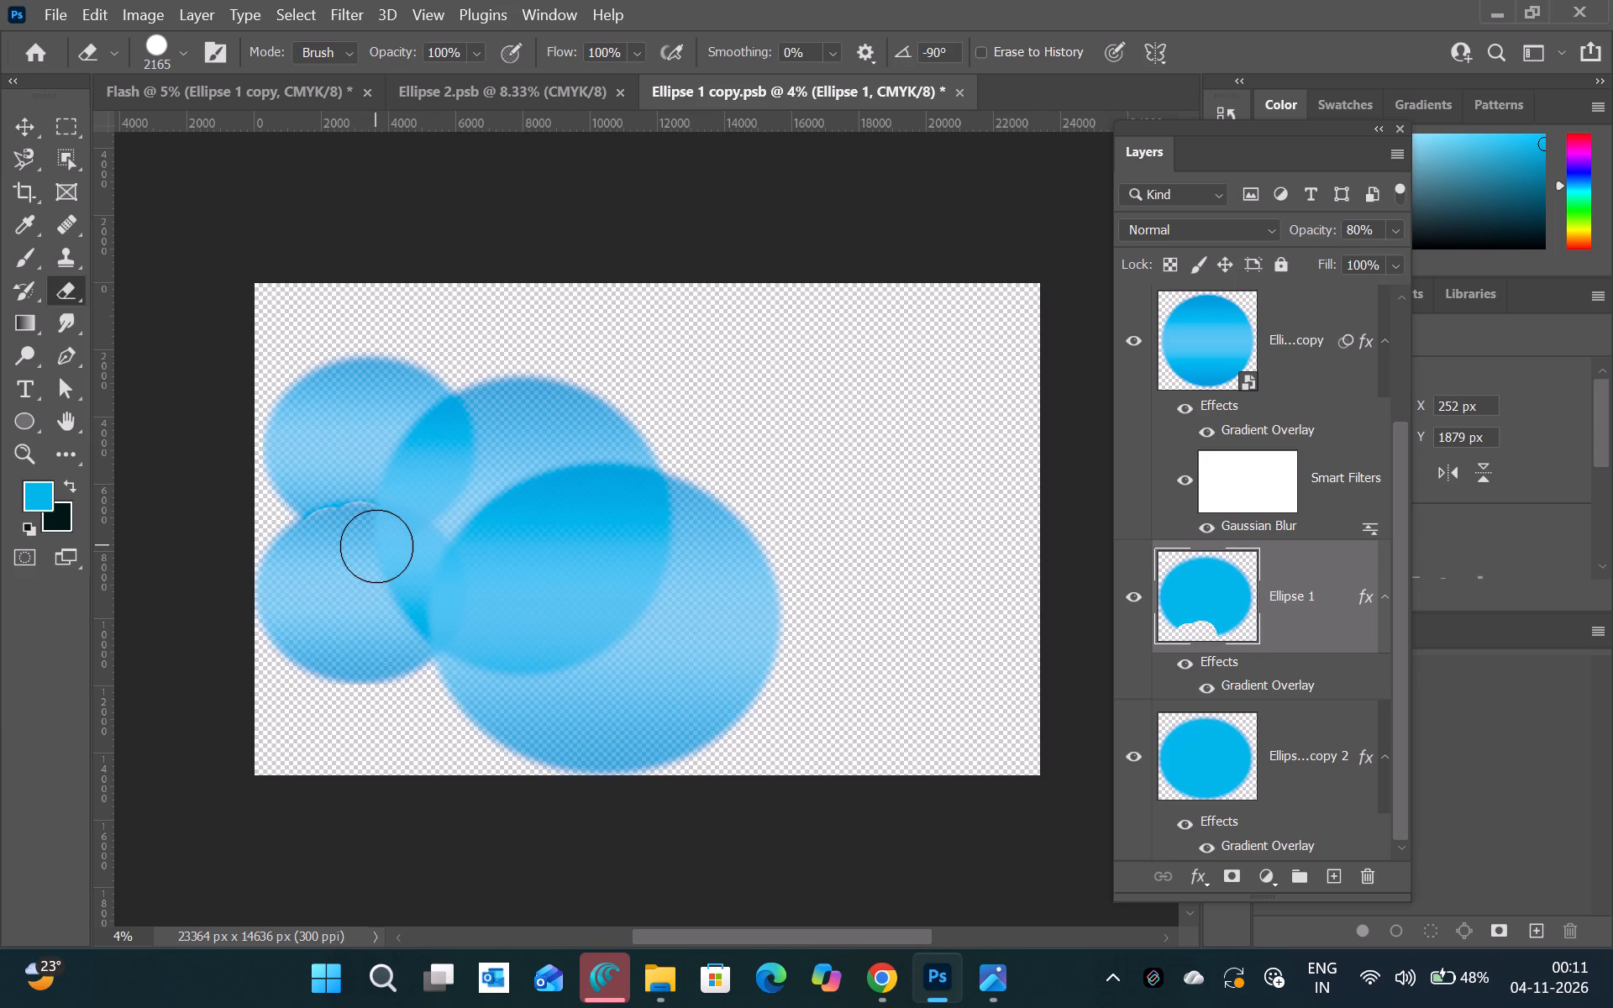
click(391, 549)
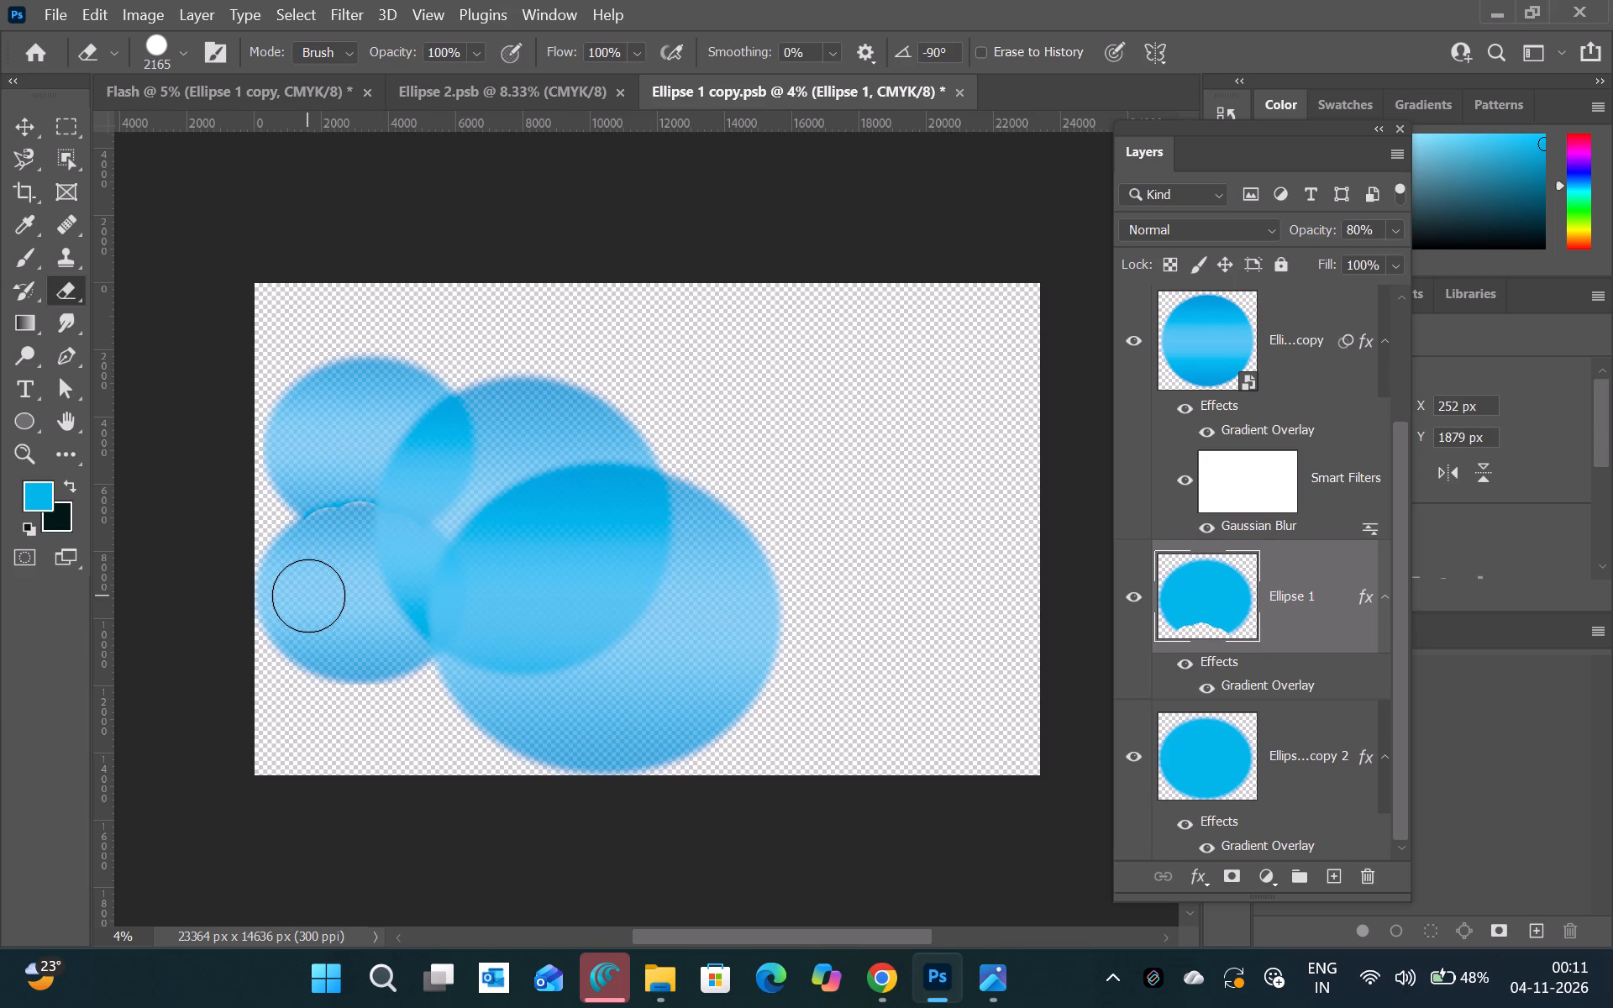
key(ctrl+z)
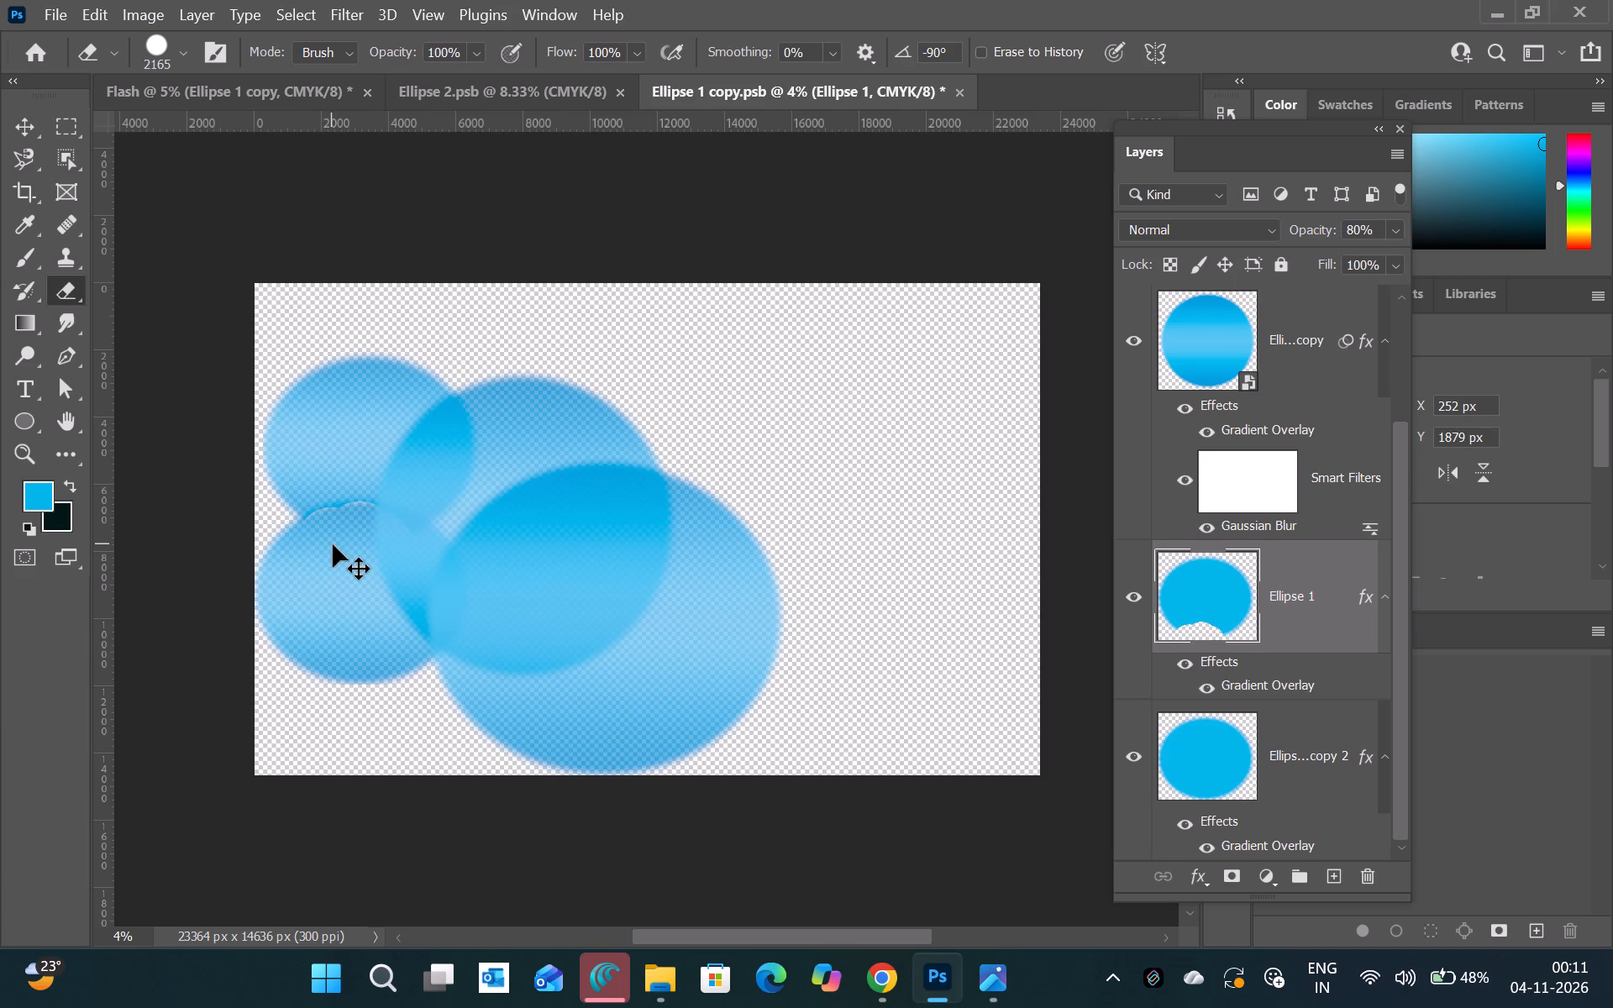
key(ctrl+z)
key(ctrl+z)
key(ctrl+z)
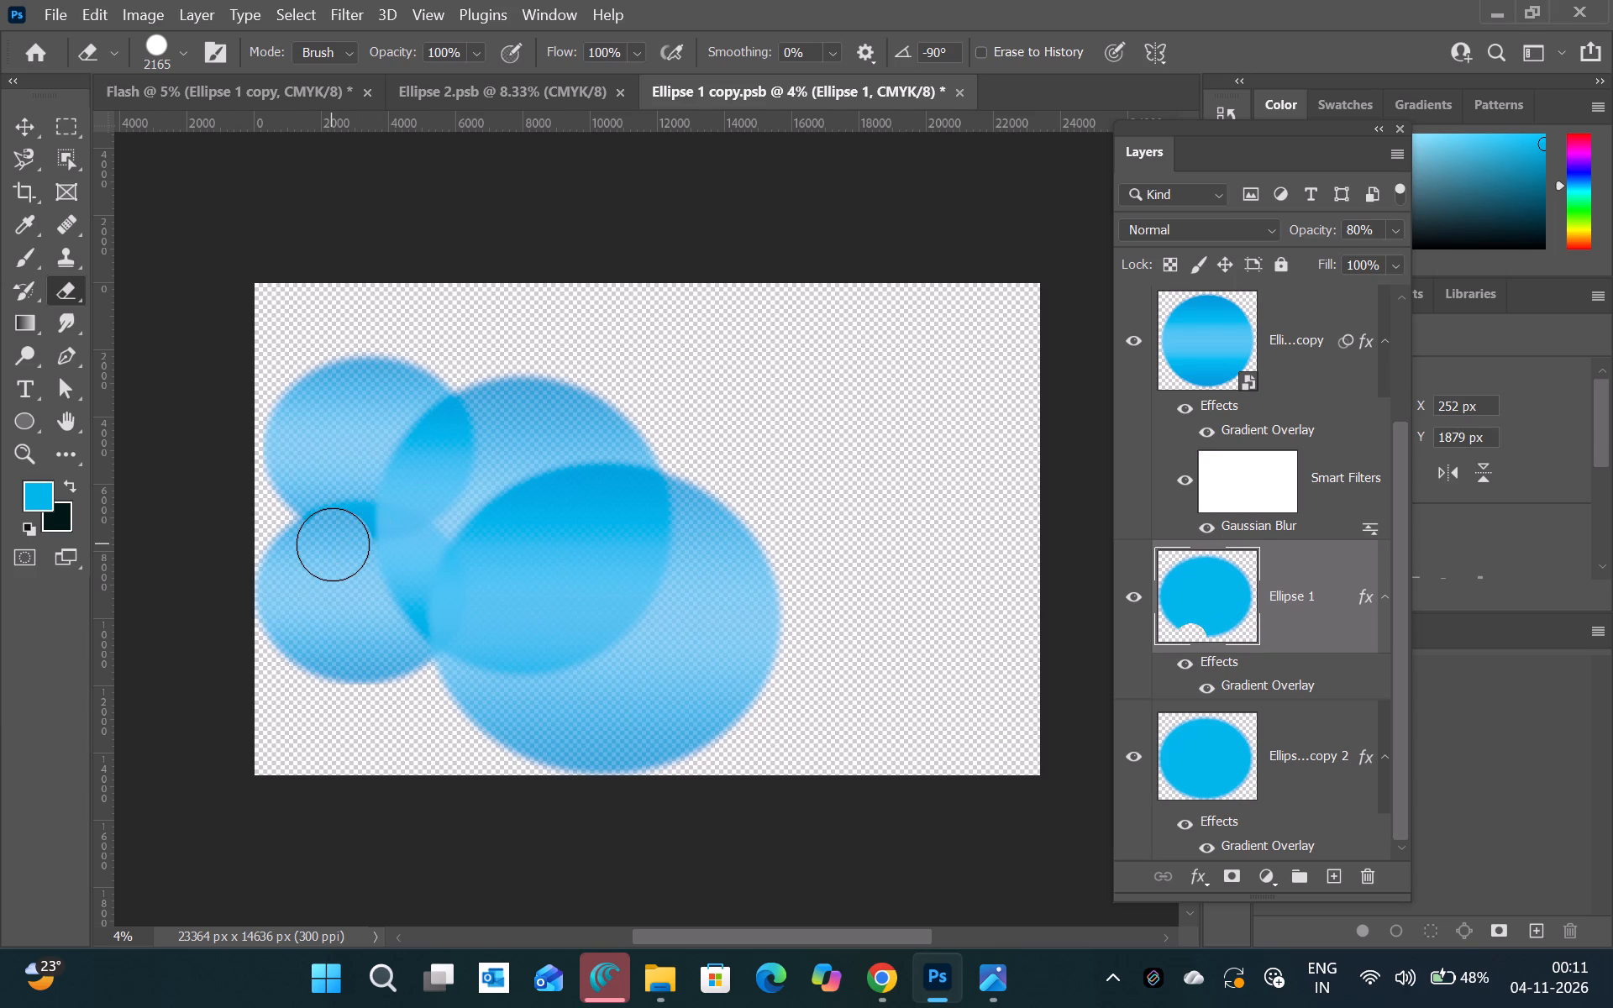
Erase the lower part of Ellipse 1 where it overlaps the lower-left circle, following that circle's upper edge.
key(ctrl+equal)
key(ctrl+equal)
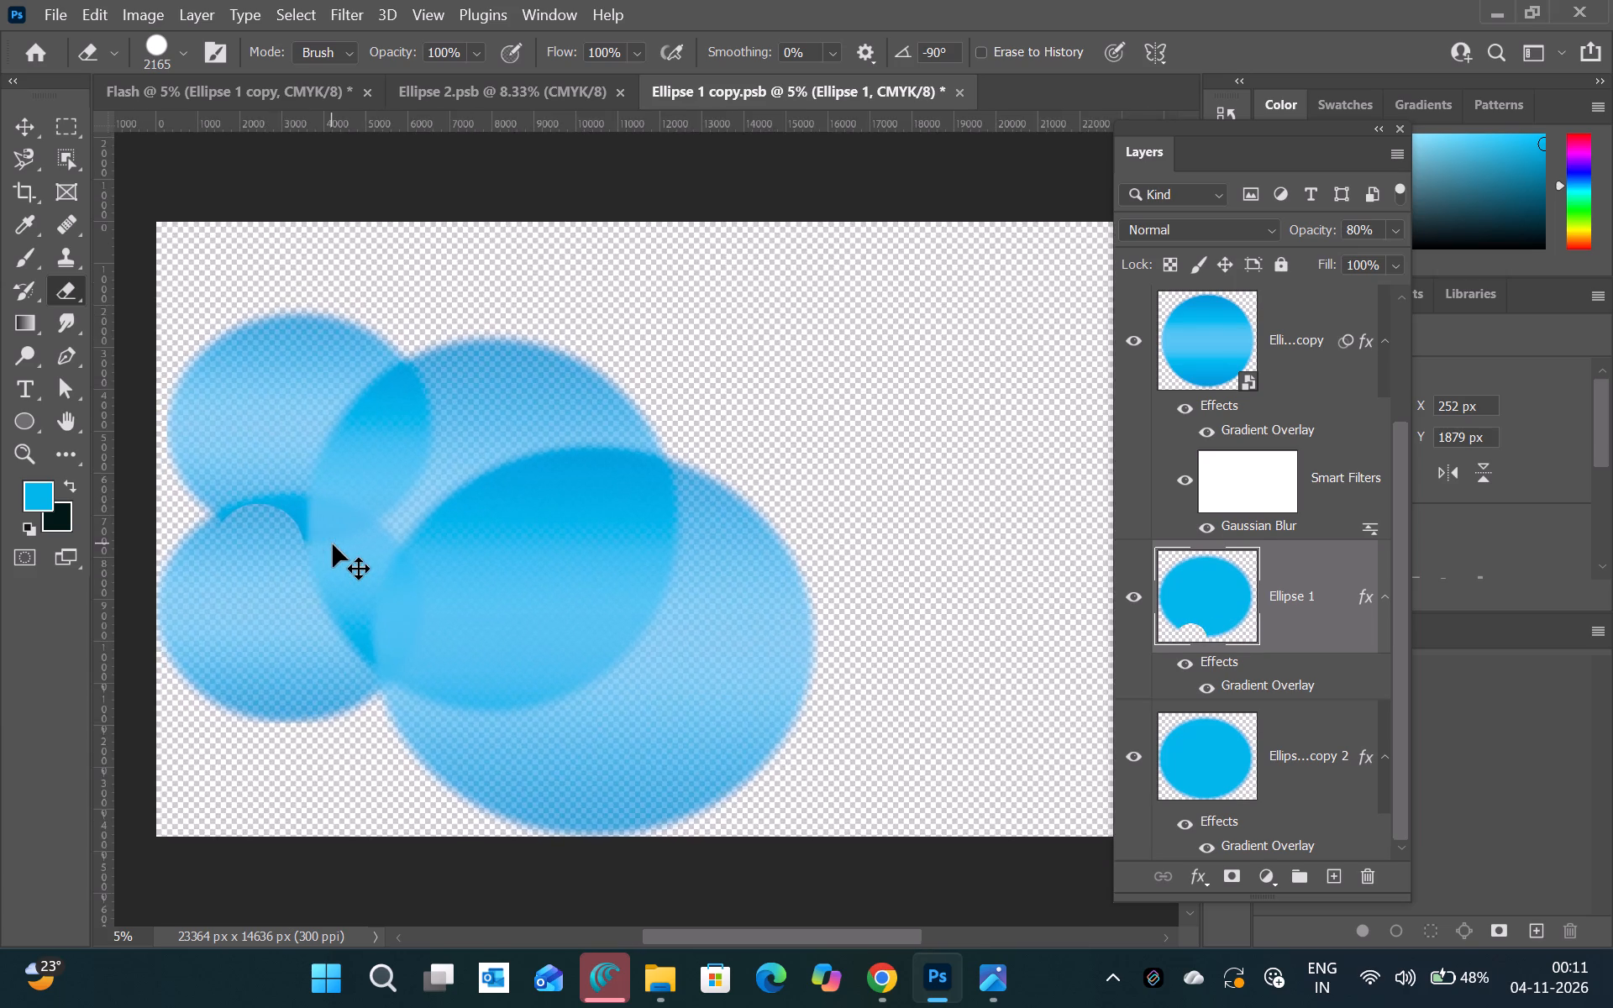
key(ctrl+equal)
scroll(333, 544, left, 2)
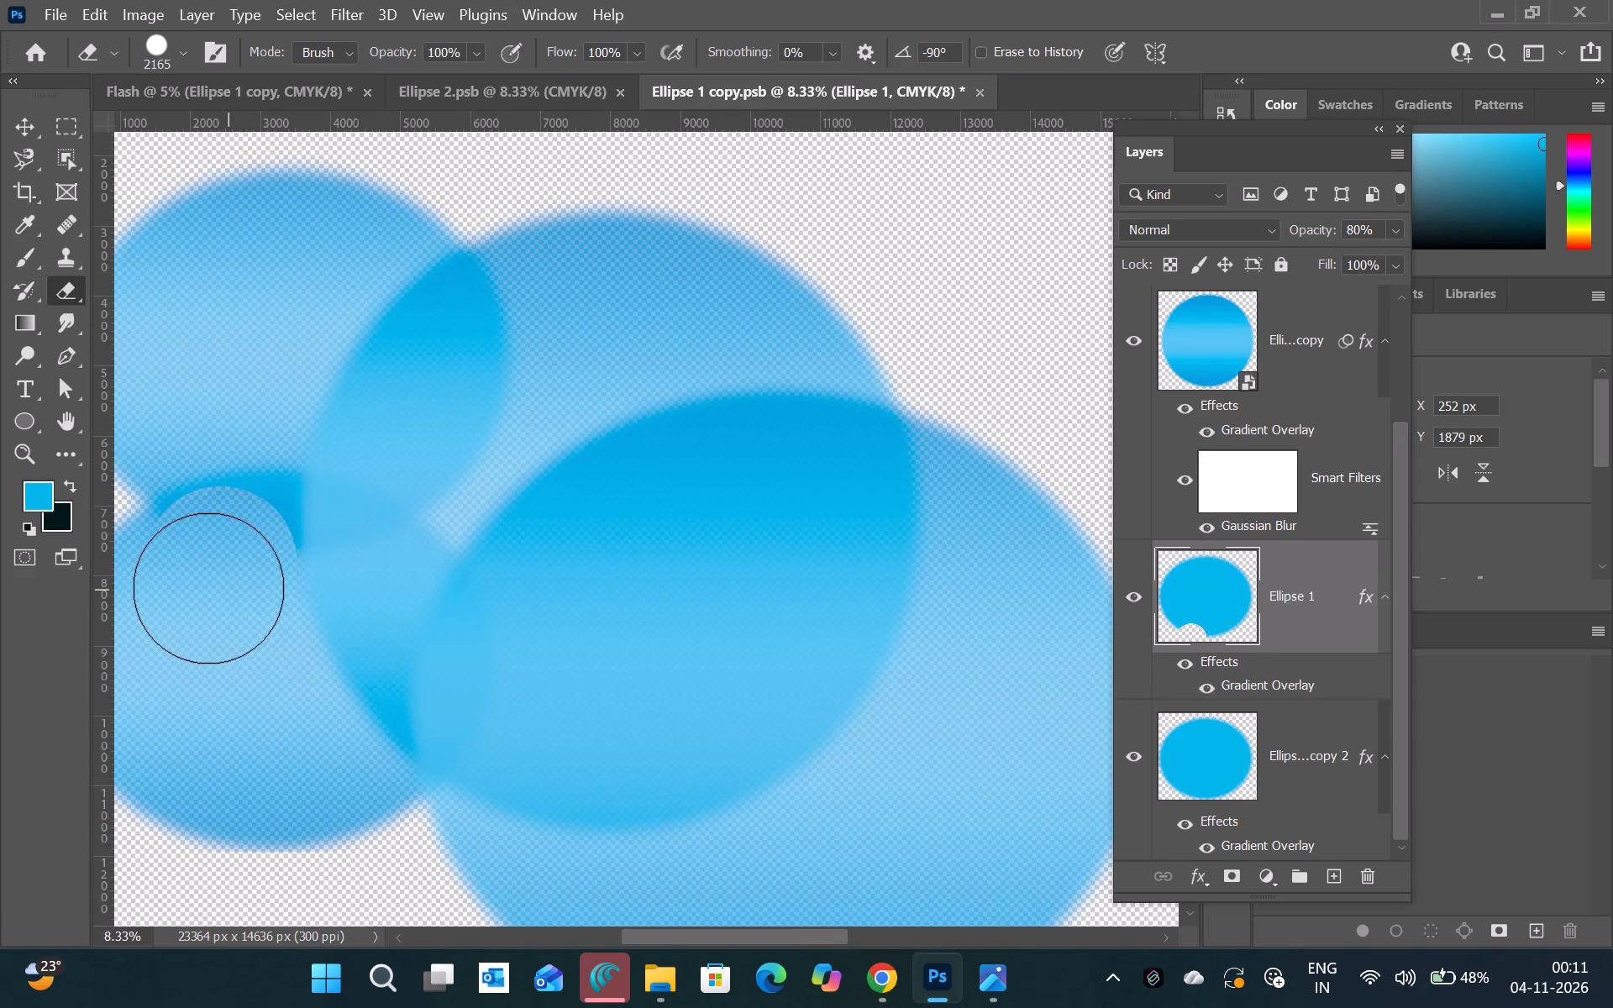
drag(201, 580, 255, 558)
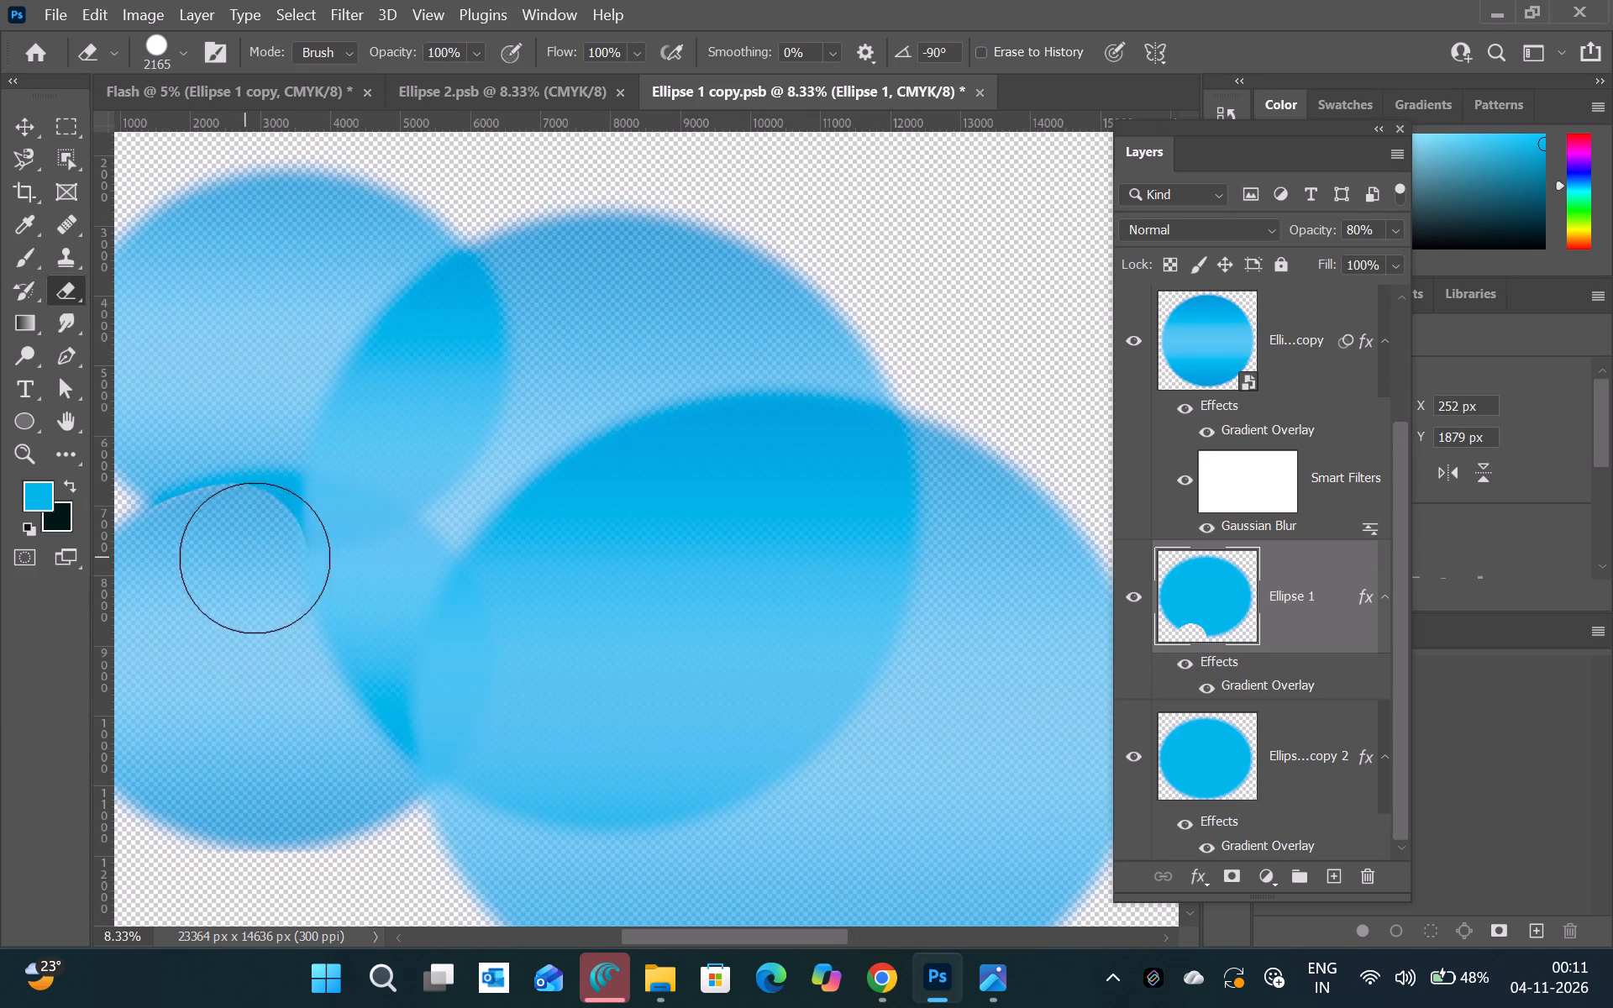
drag(255, 558, 323, 573)
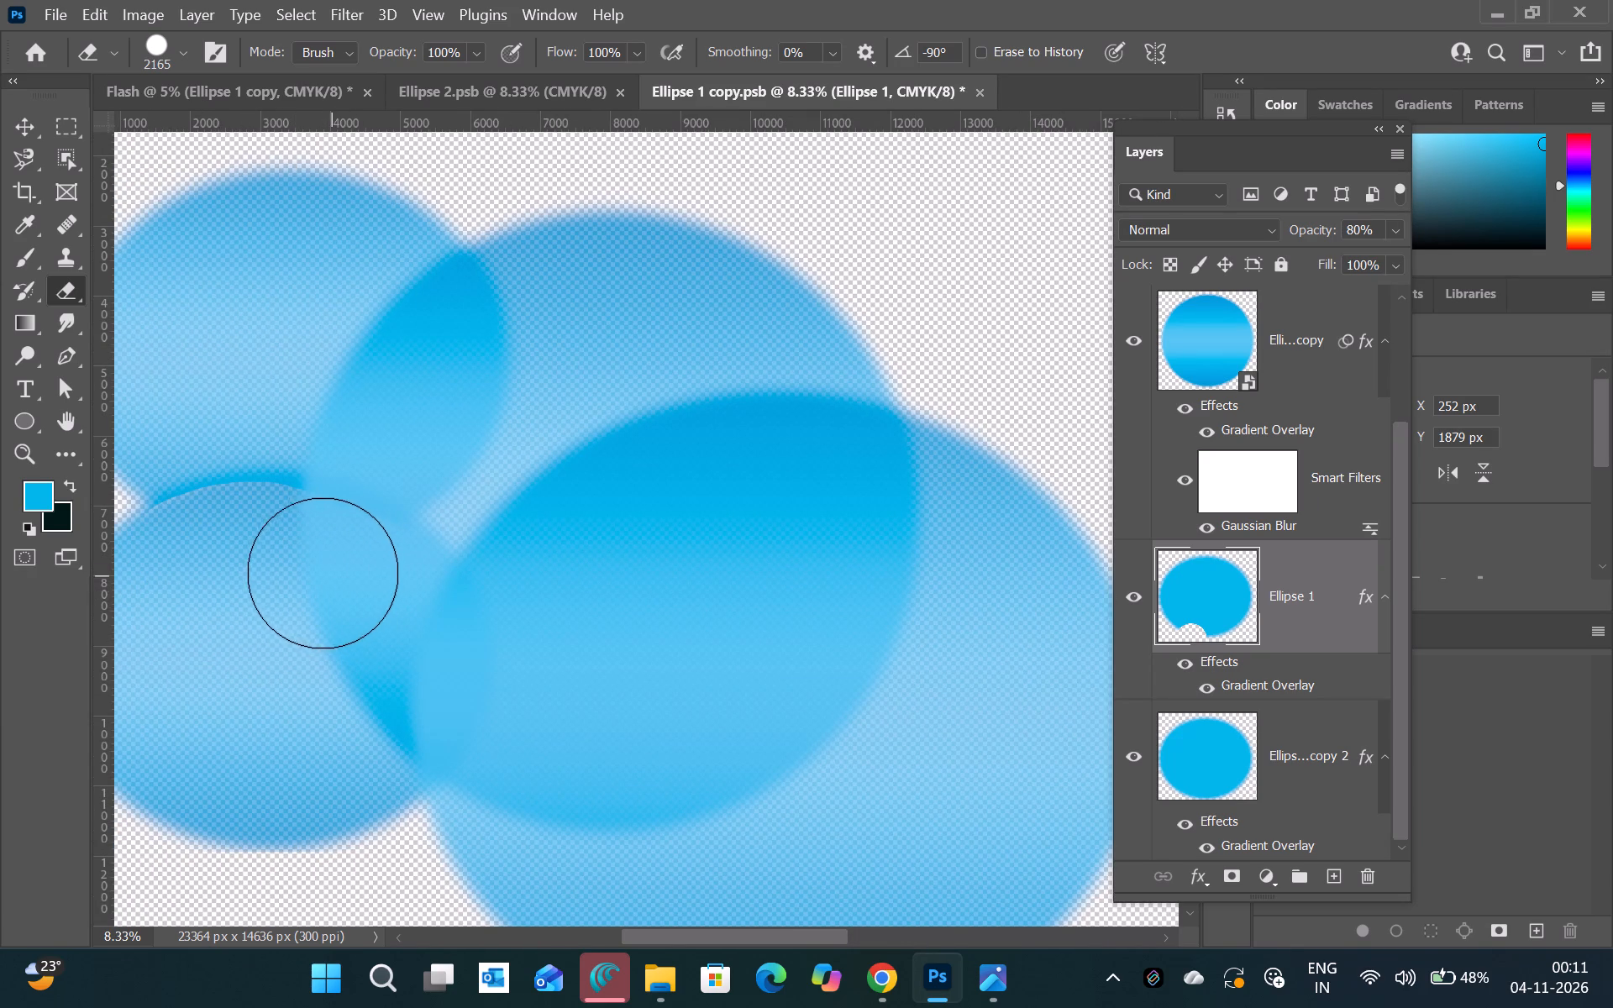
drag(323, 573, 225, 594)
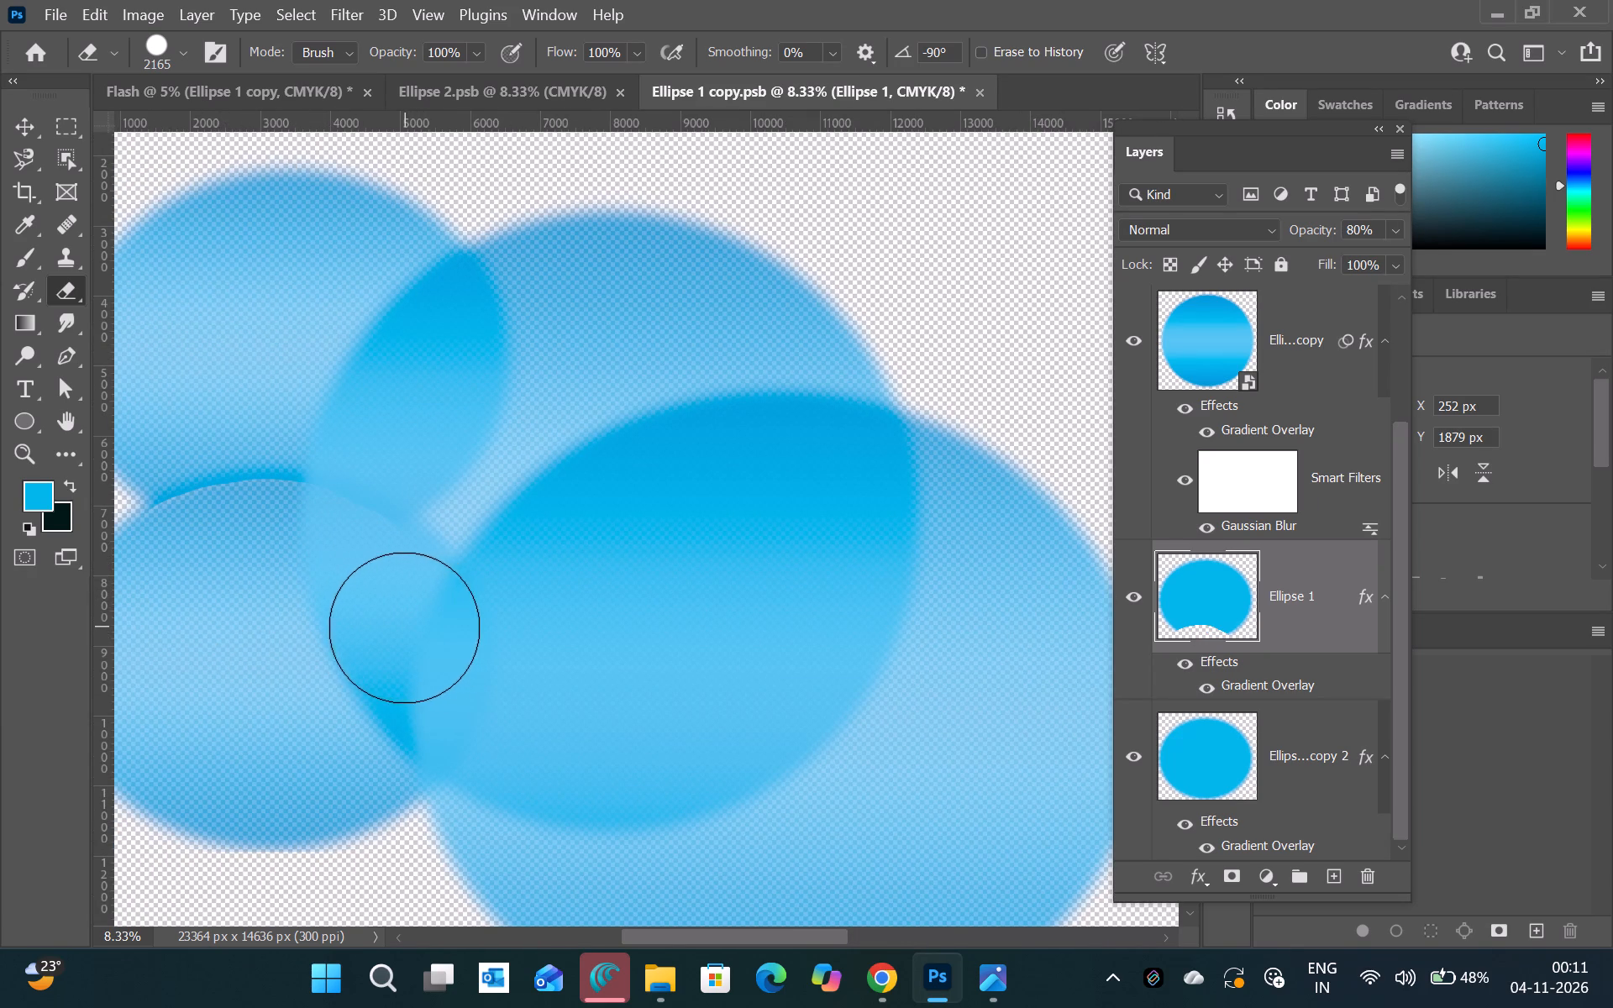
drag(377, 617, 356, 713)
Rasterize the Ellipse 2 copy smart object so that it can be erased.
click(1232, 355)
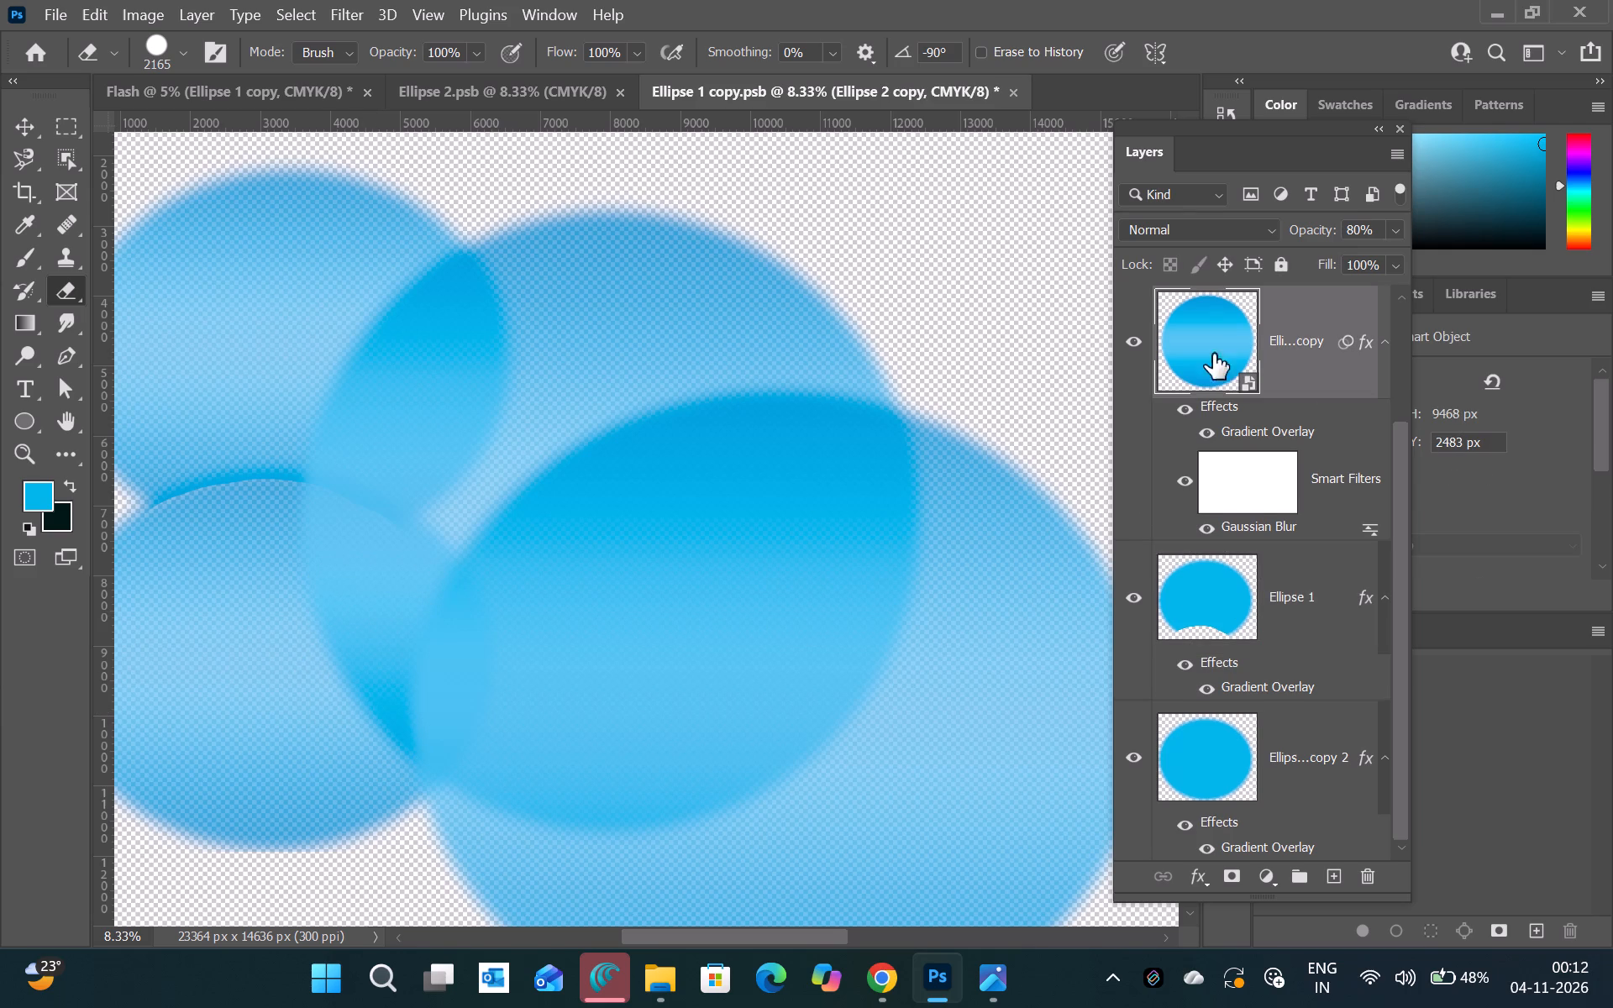
click(482, 365)
click(847, 411)
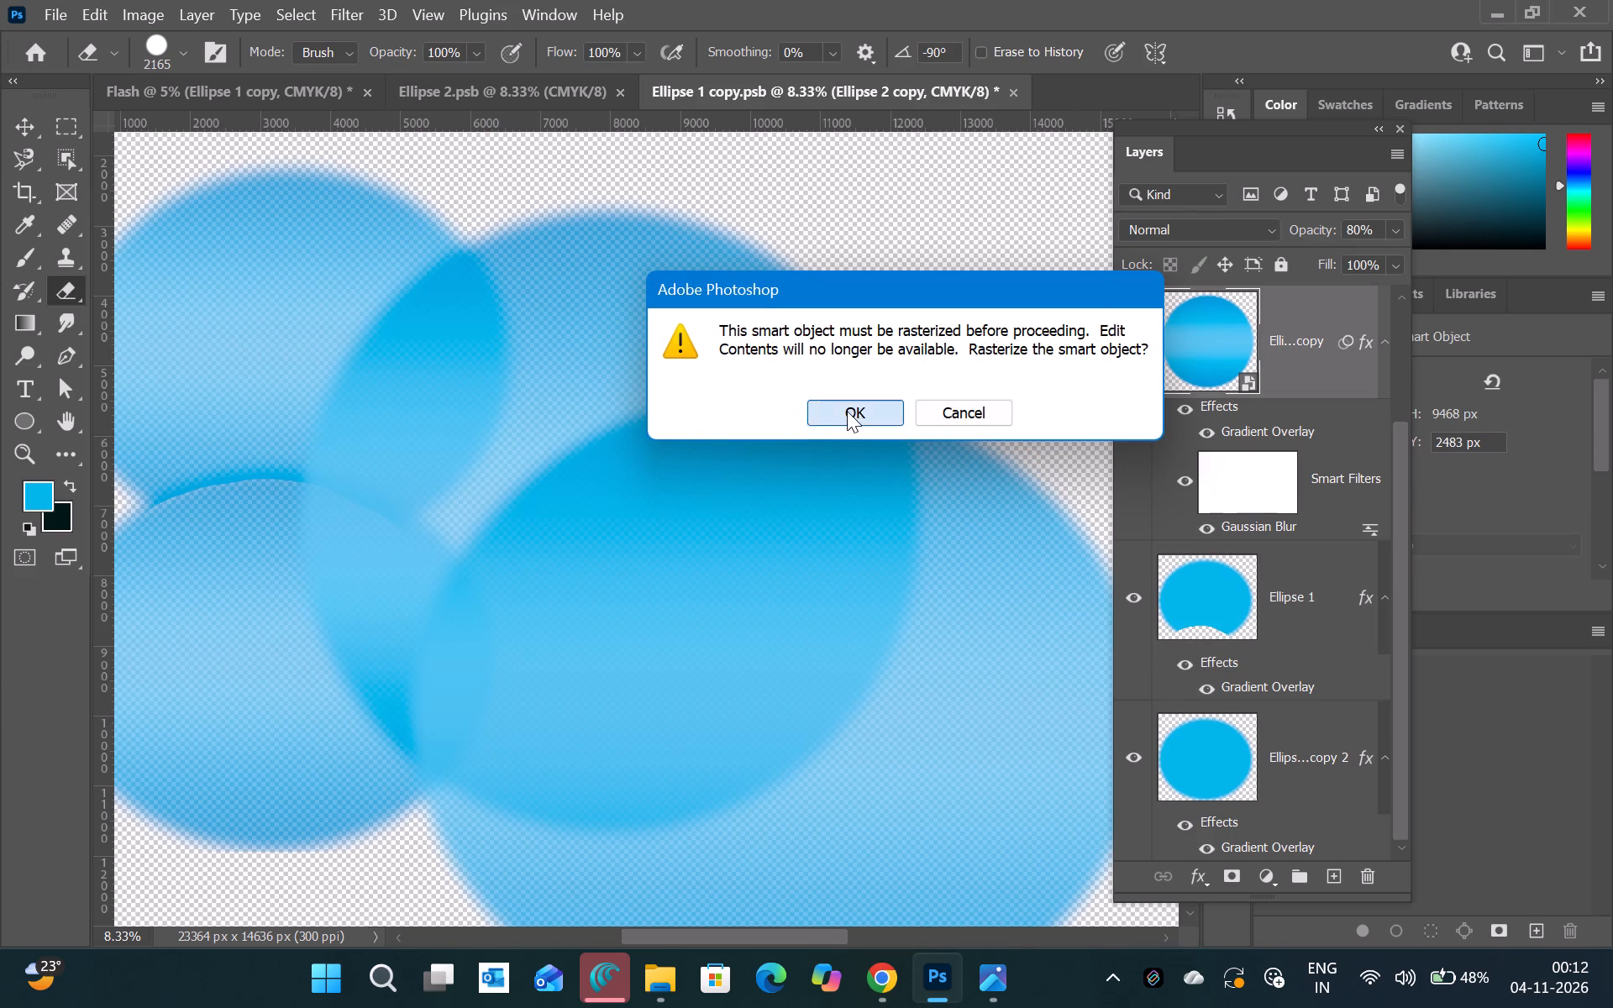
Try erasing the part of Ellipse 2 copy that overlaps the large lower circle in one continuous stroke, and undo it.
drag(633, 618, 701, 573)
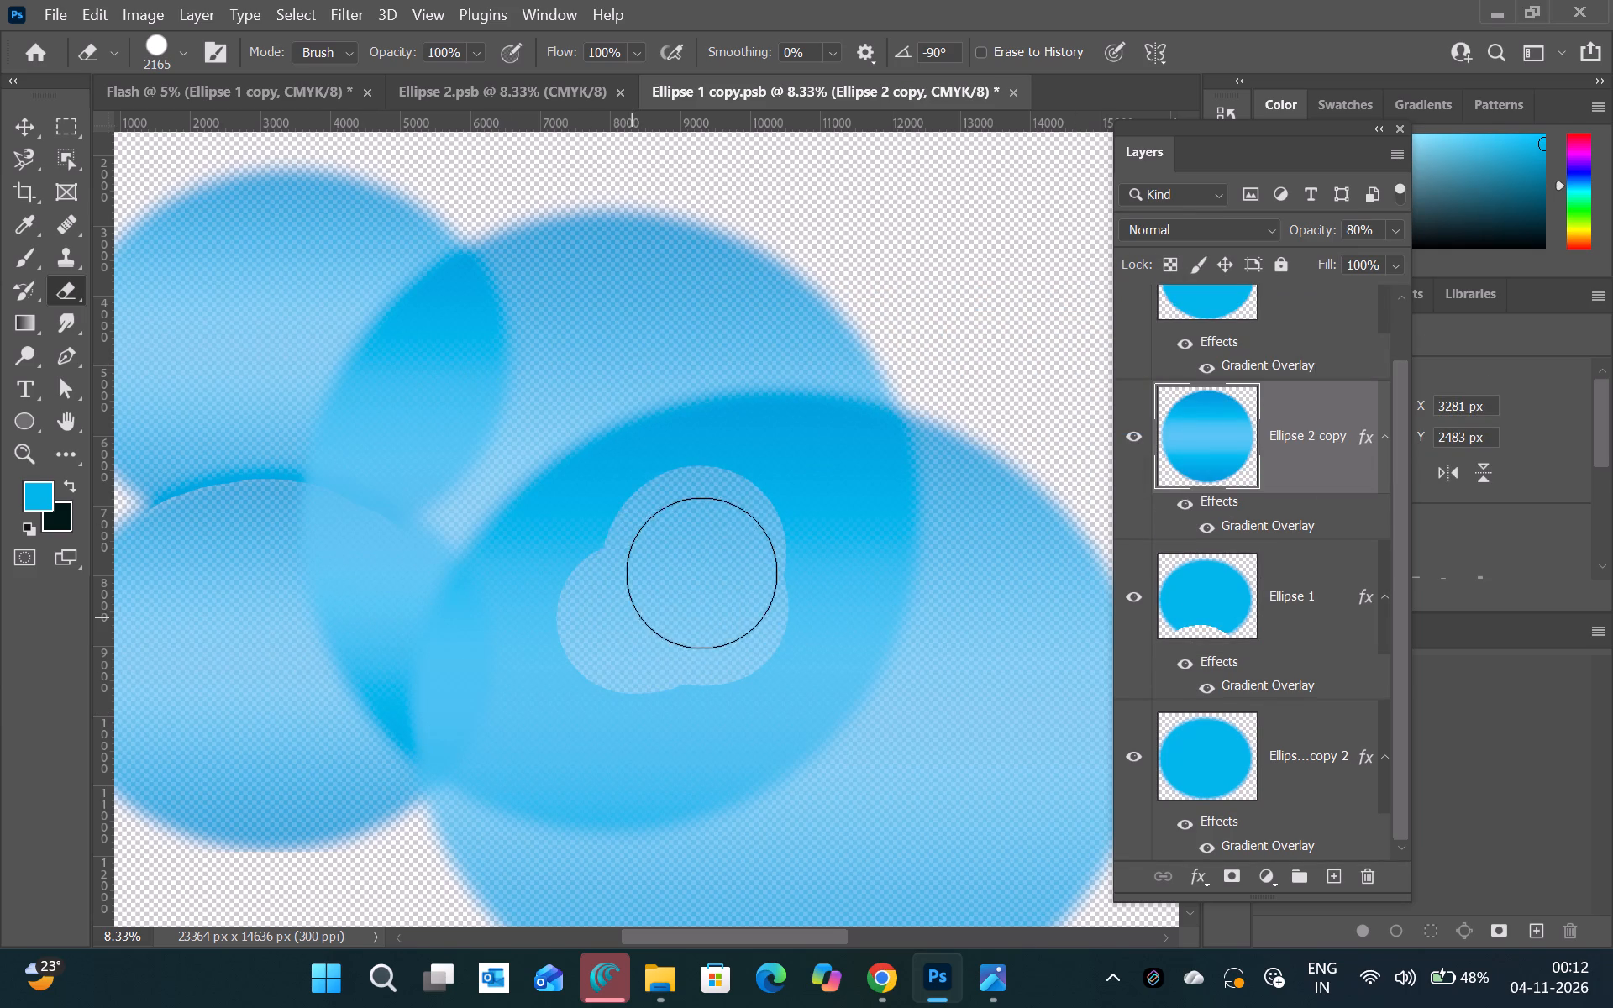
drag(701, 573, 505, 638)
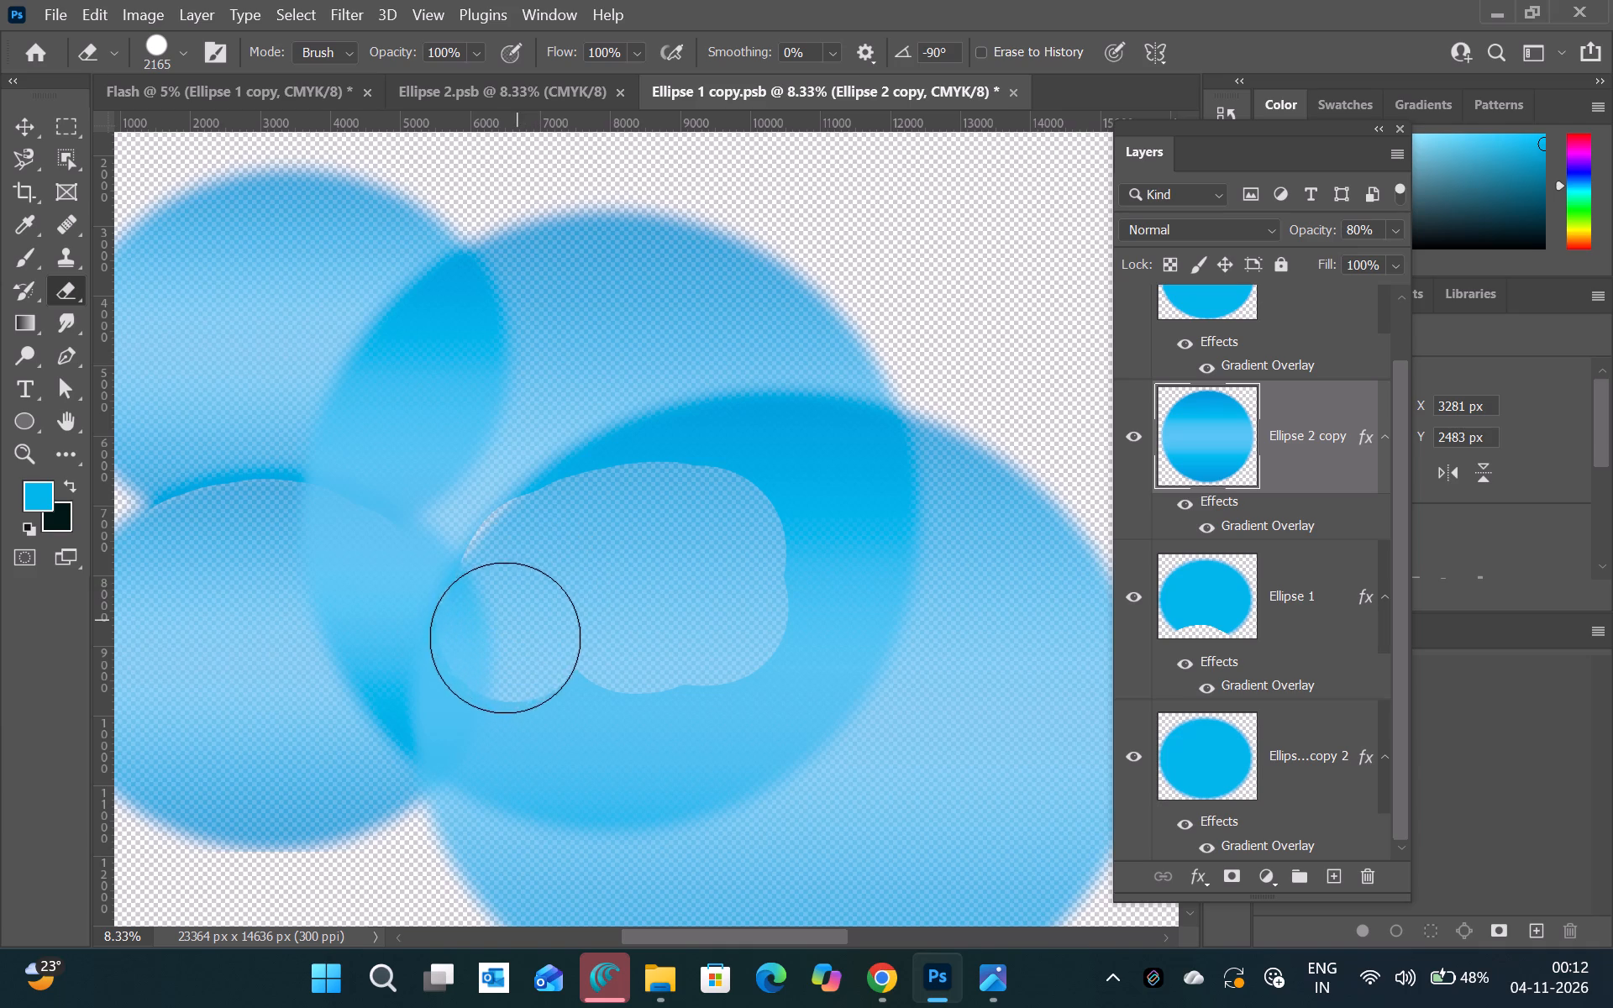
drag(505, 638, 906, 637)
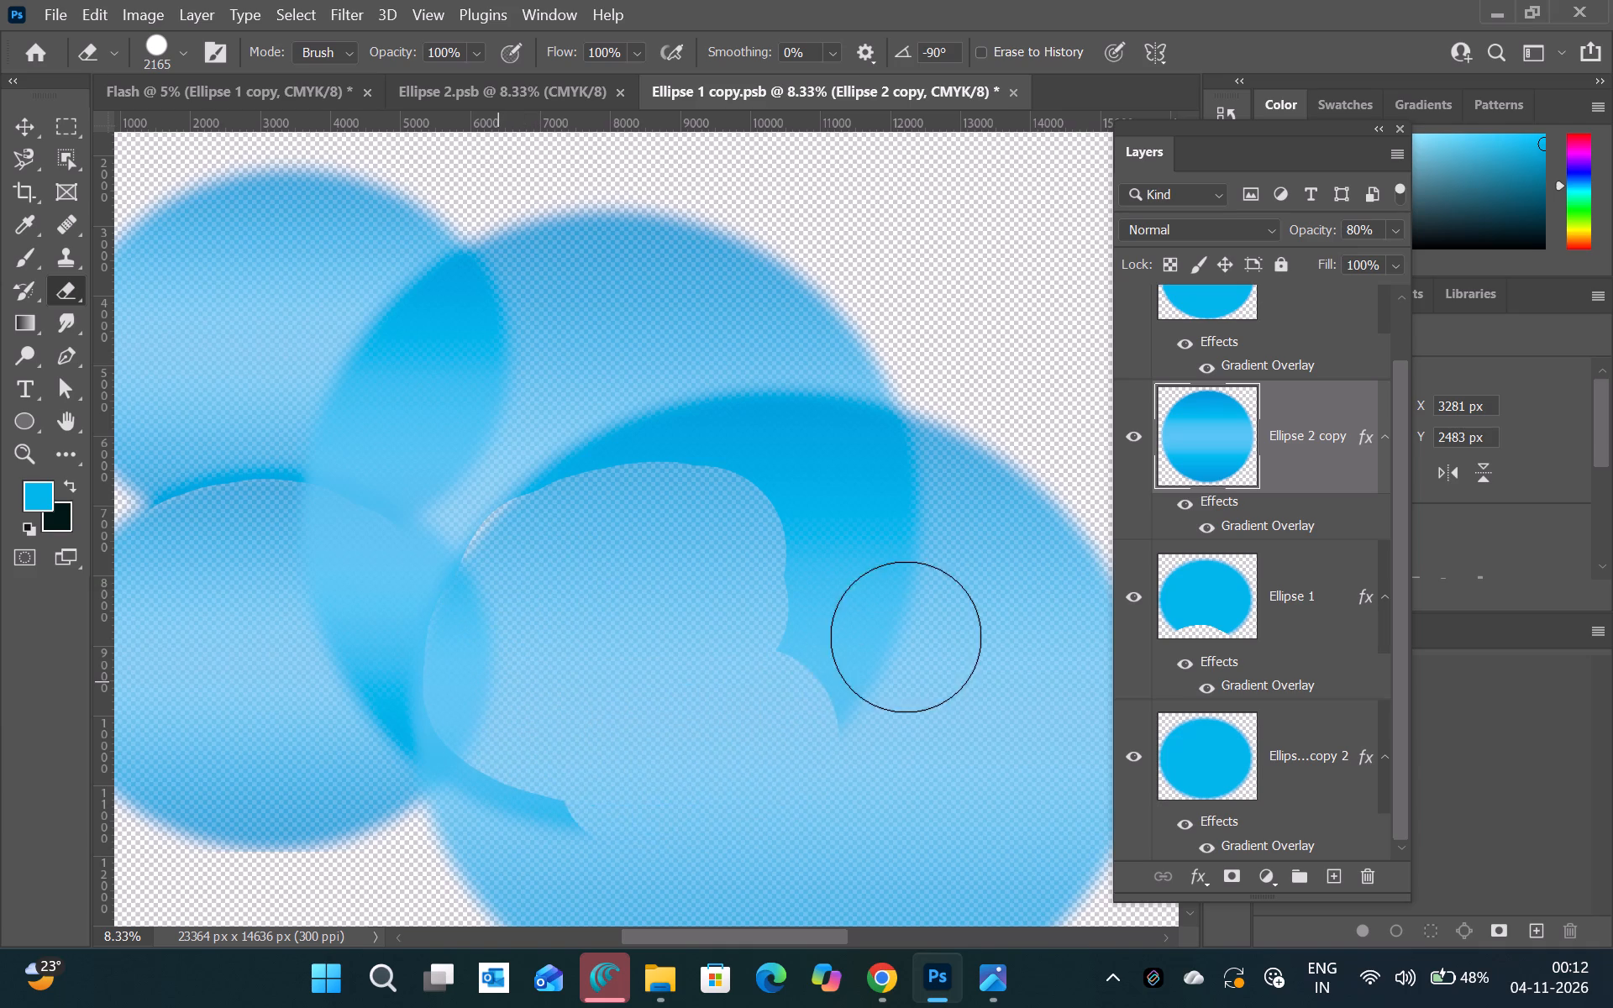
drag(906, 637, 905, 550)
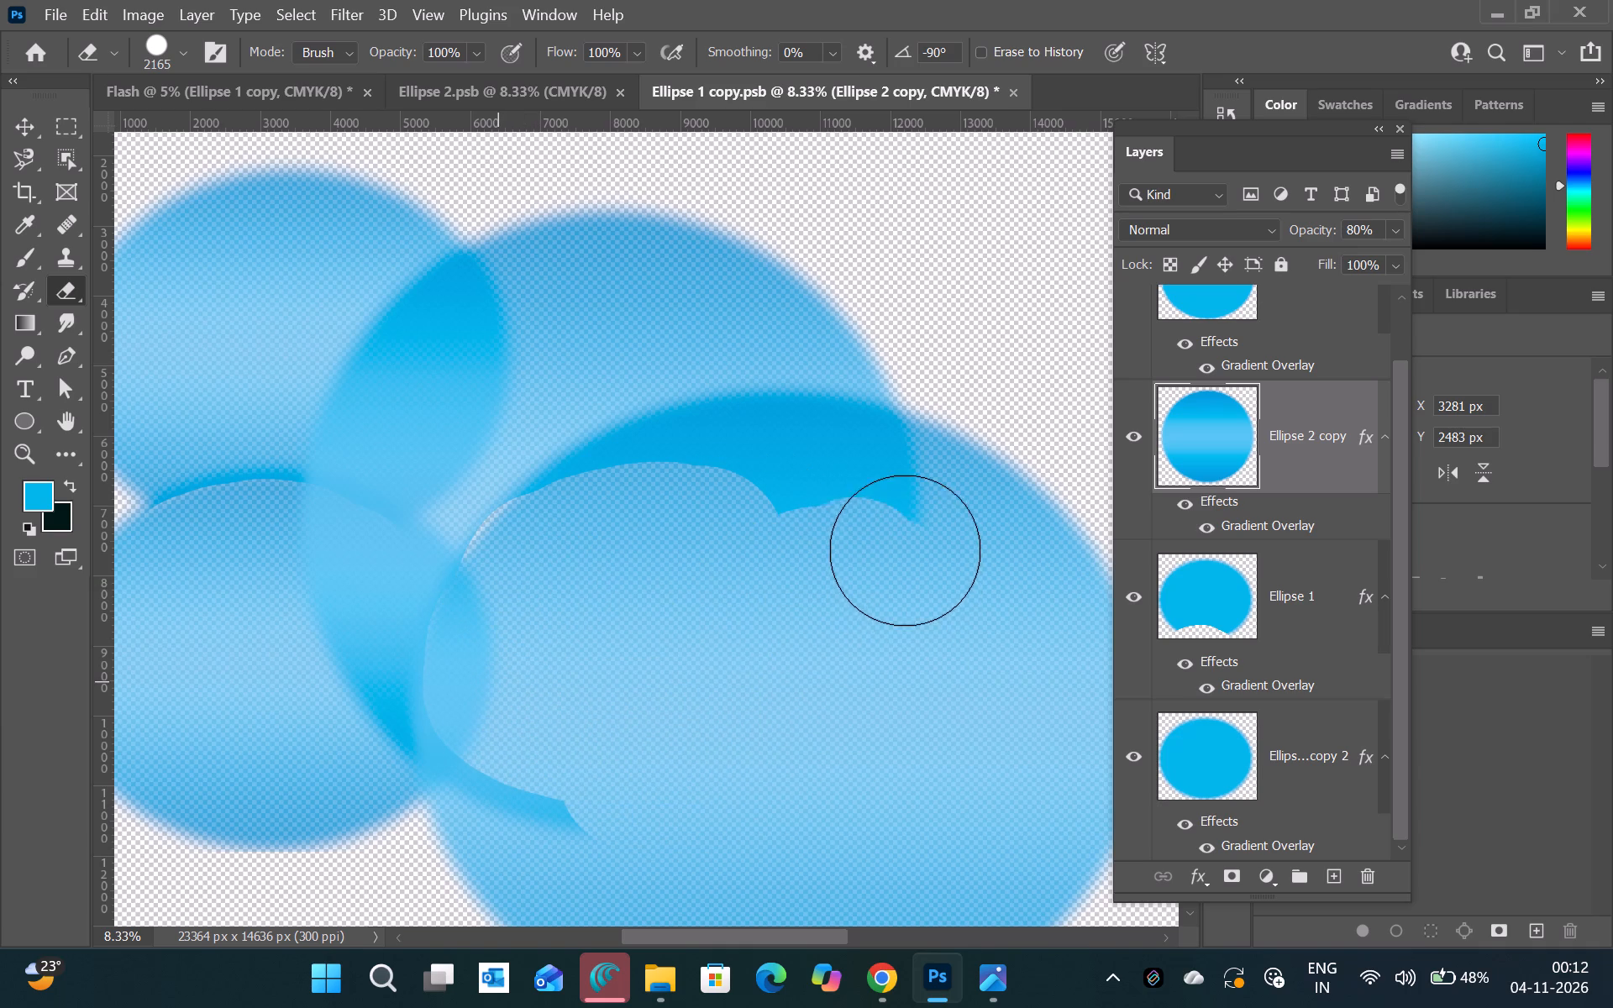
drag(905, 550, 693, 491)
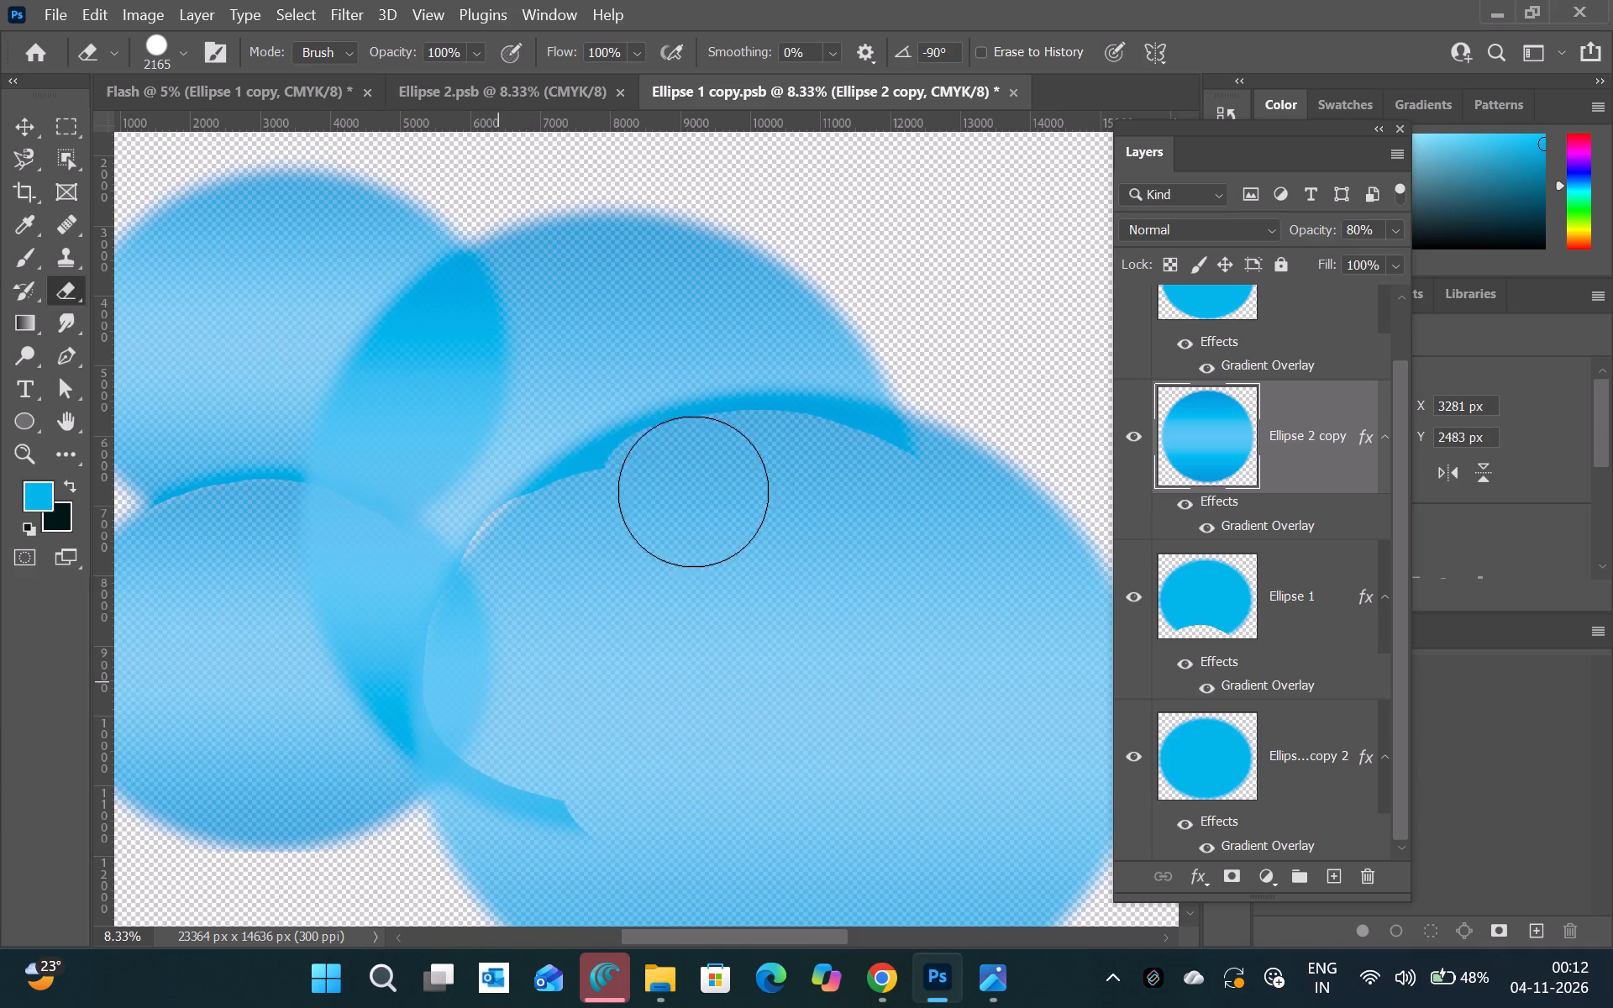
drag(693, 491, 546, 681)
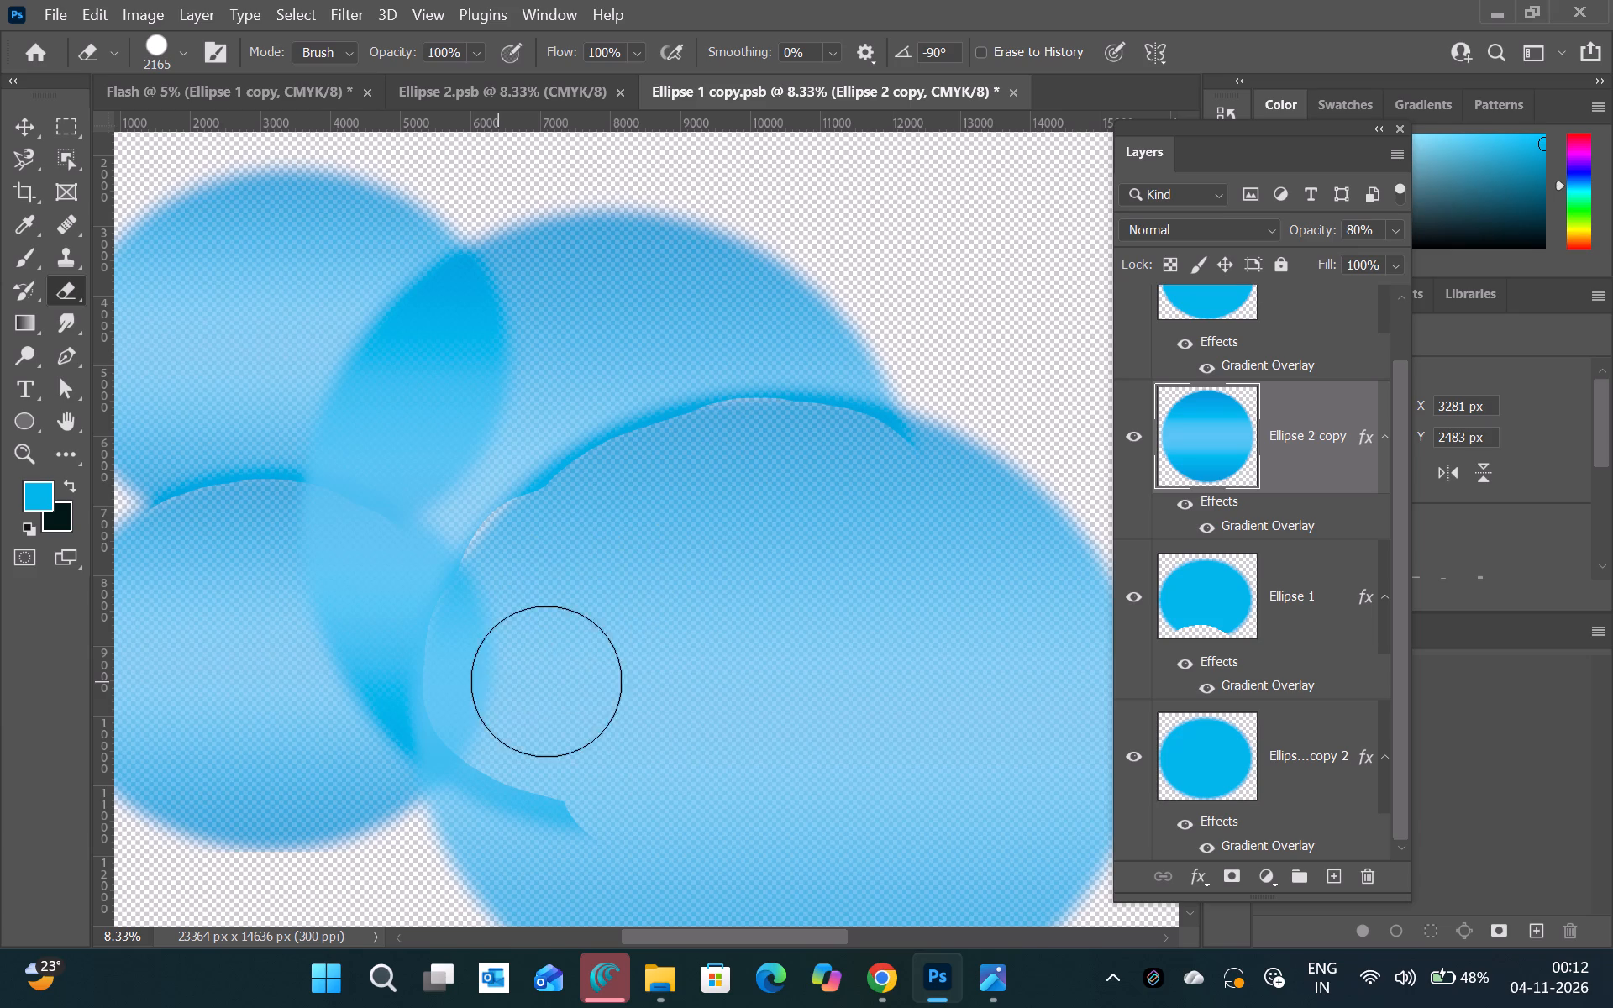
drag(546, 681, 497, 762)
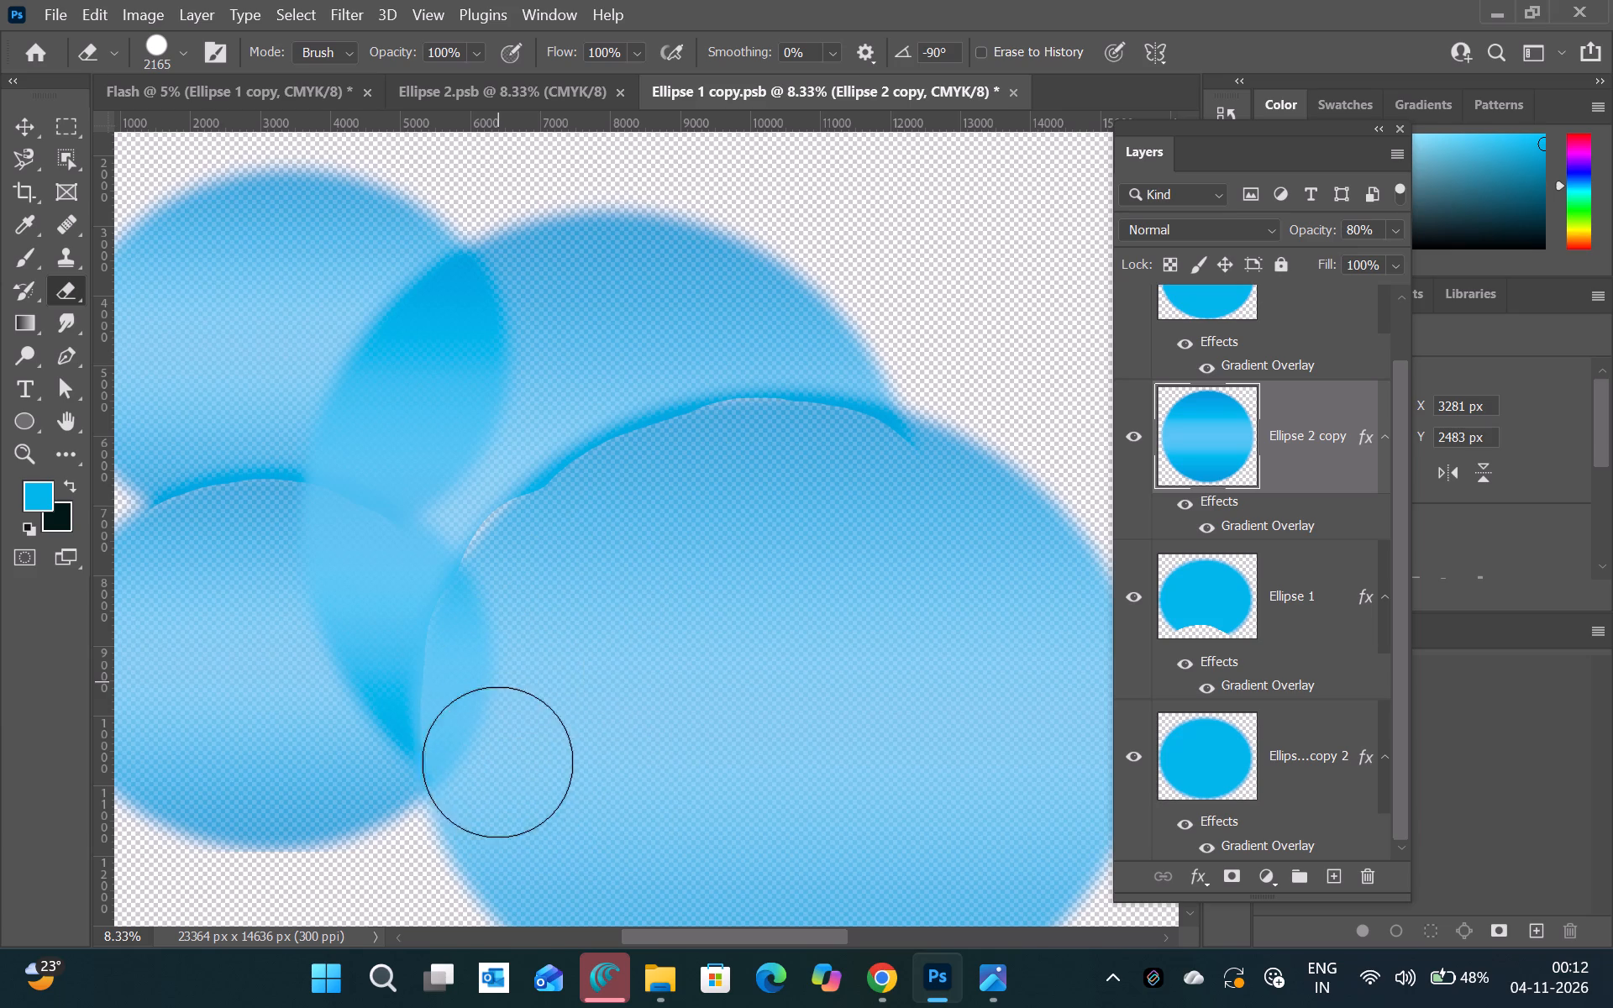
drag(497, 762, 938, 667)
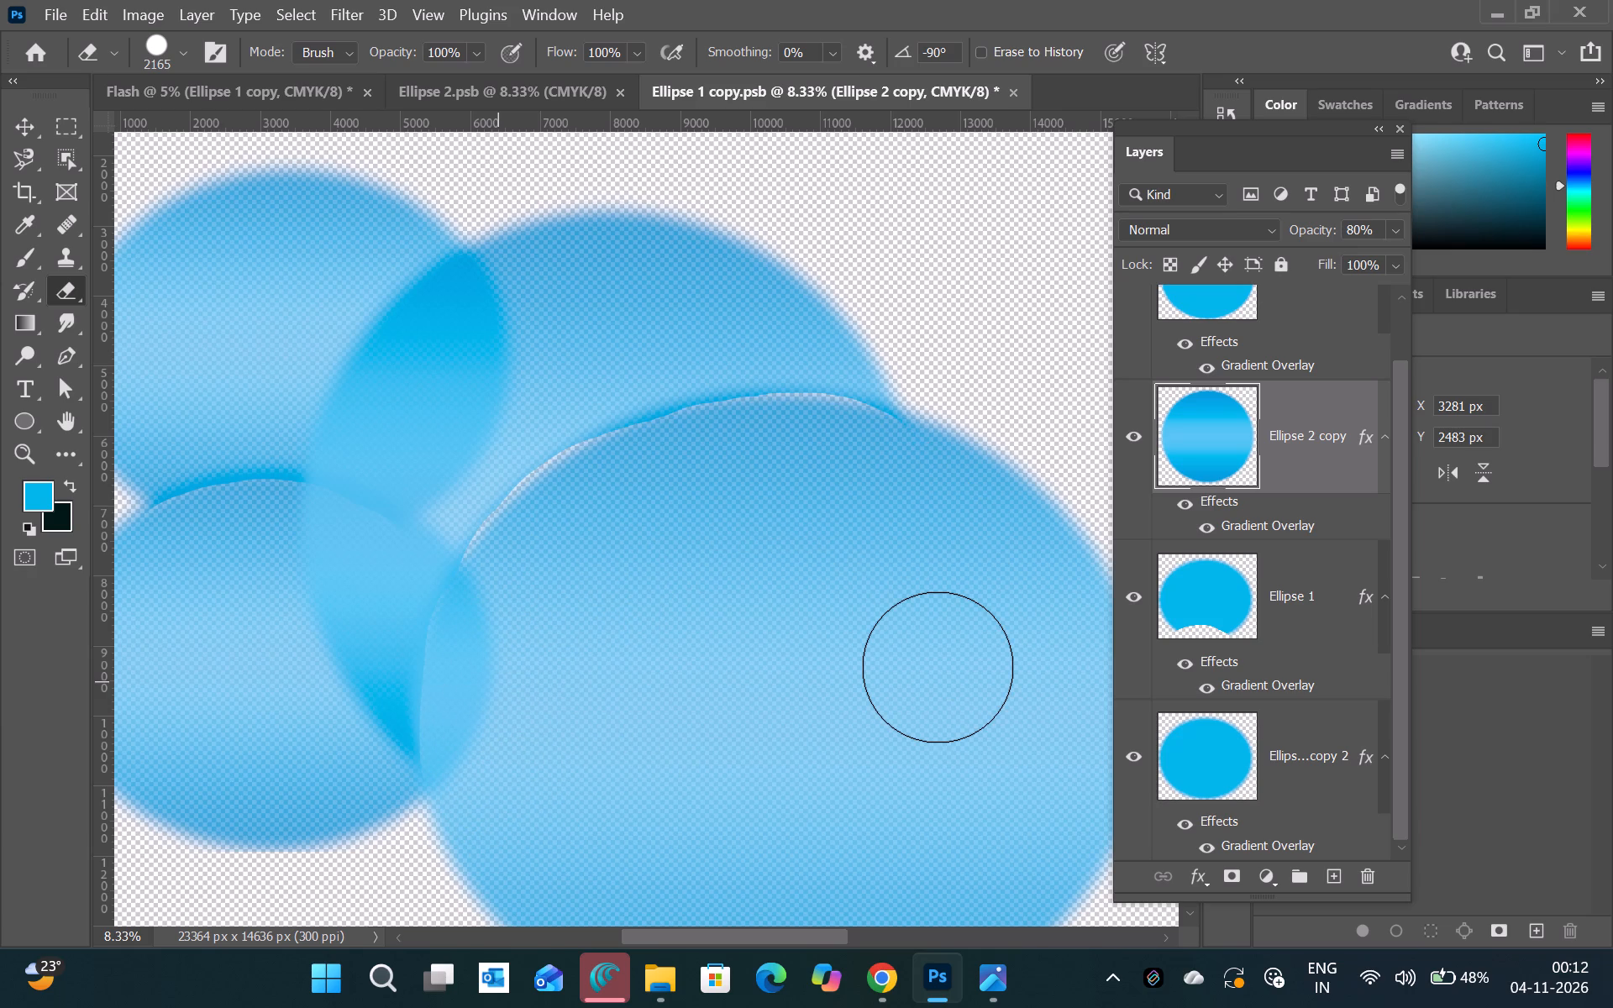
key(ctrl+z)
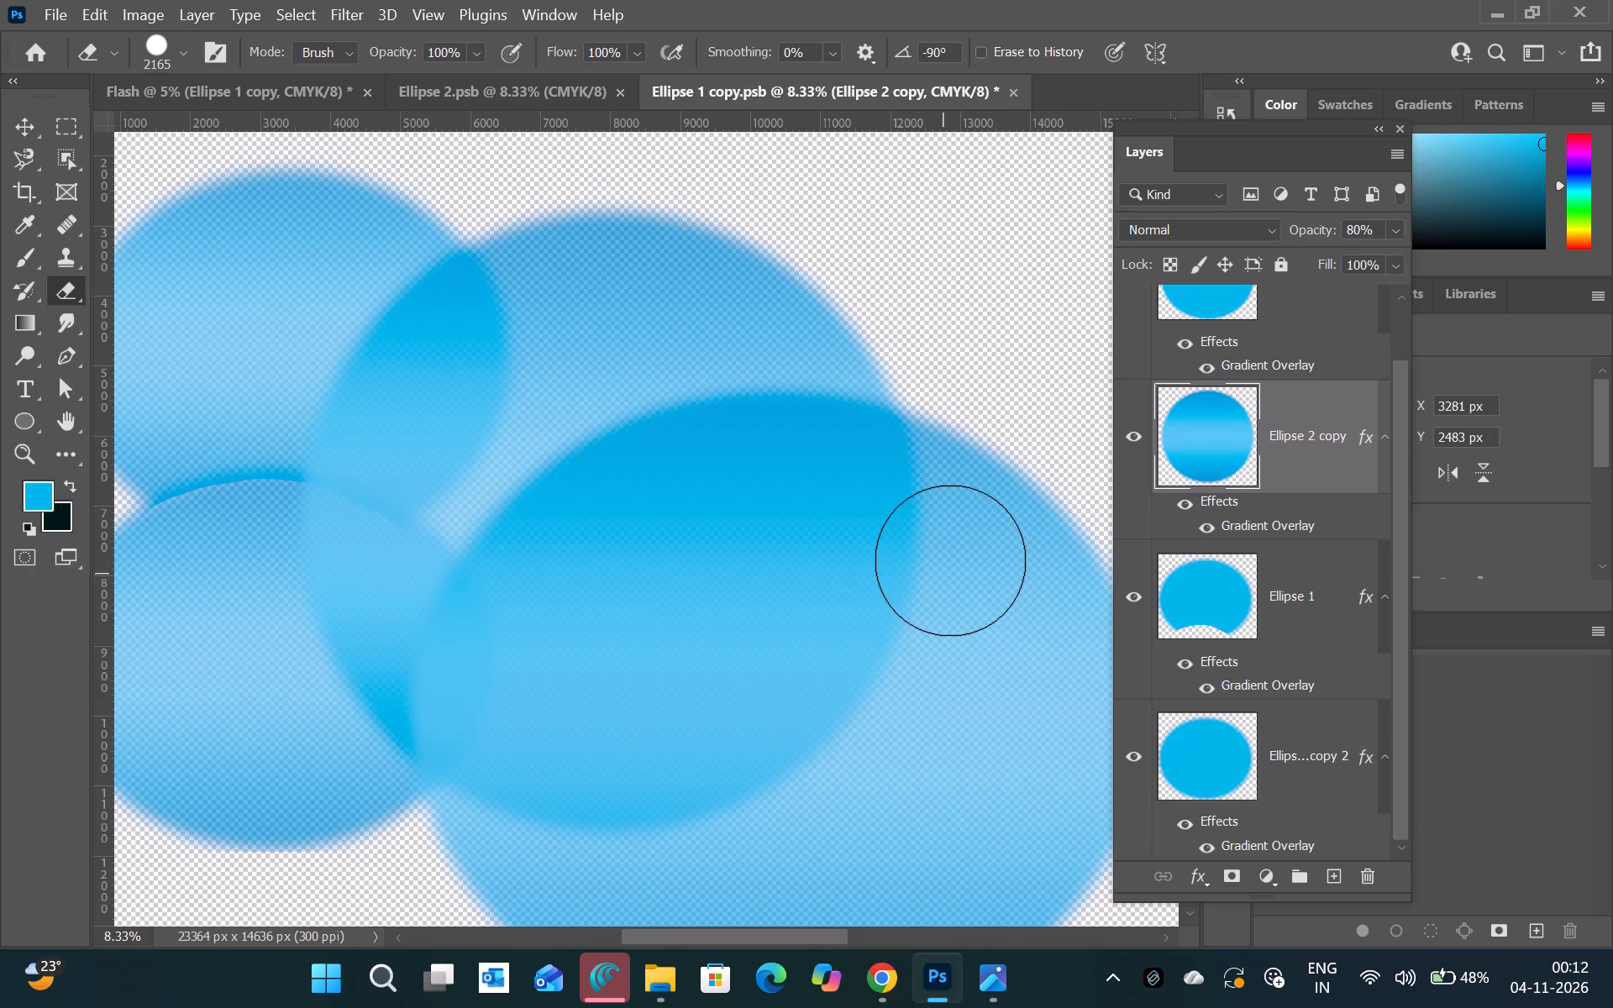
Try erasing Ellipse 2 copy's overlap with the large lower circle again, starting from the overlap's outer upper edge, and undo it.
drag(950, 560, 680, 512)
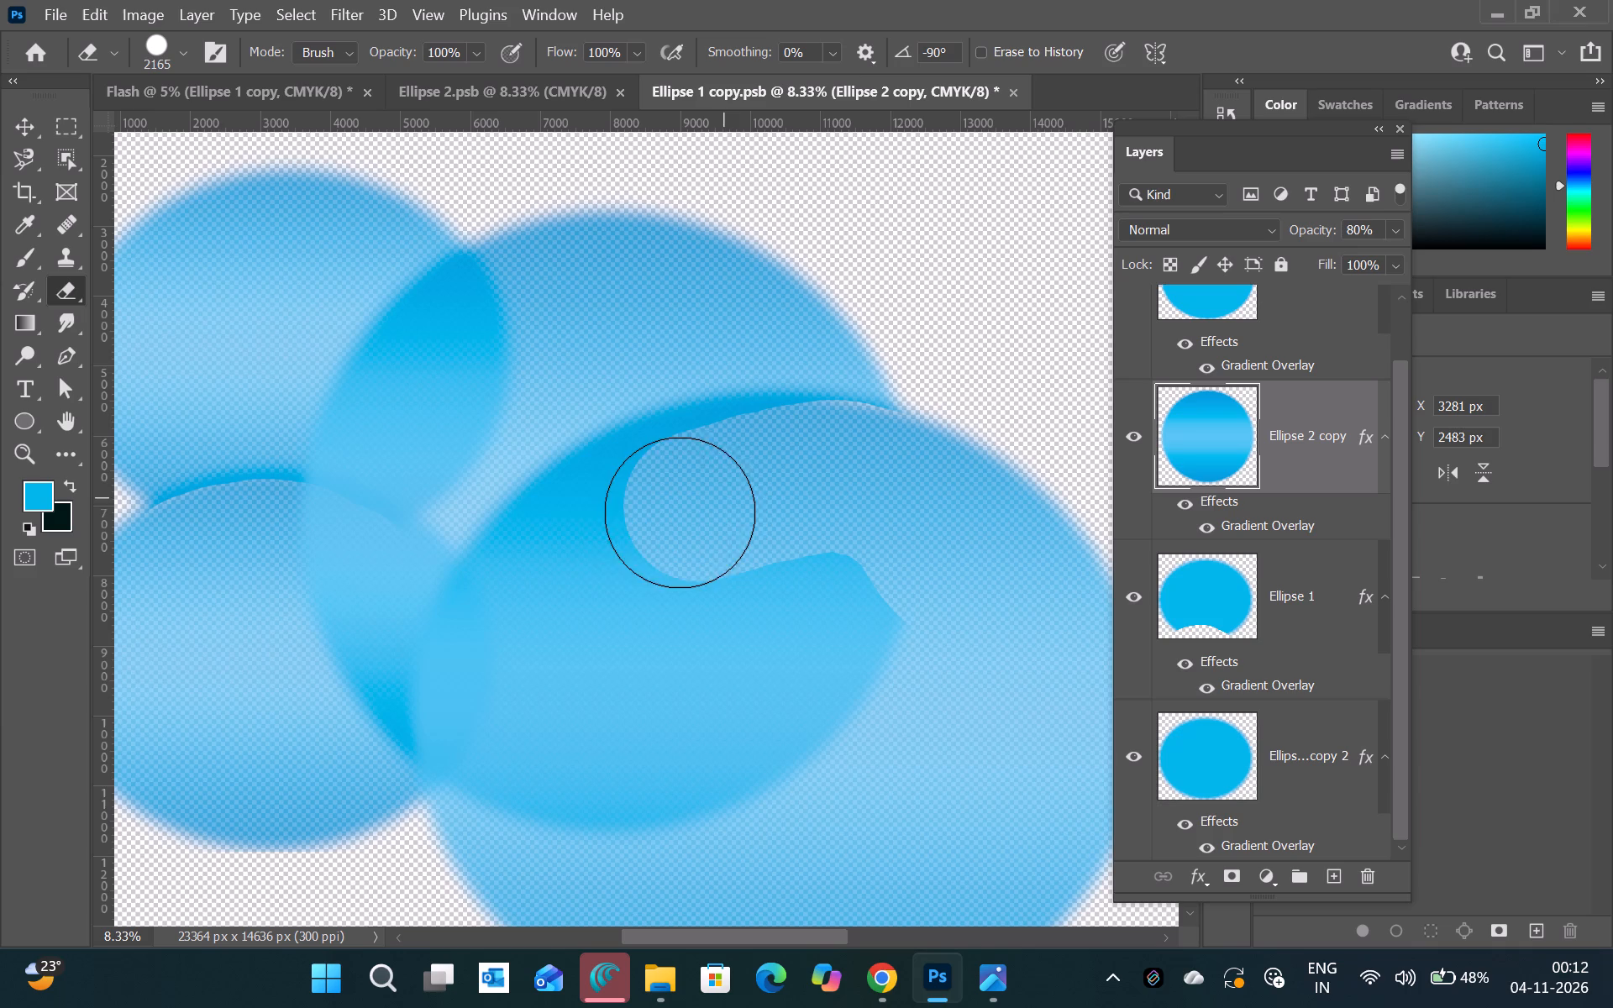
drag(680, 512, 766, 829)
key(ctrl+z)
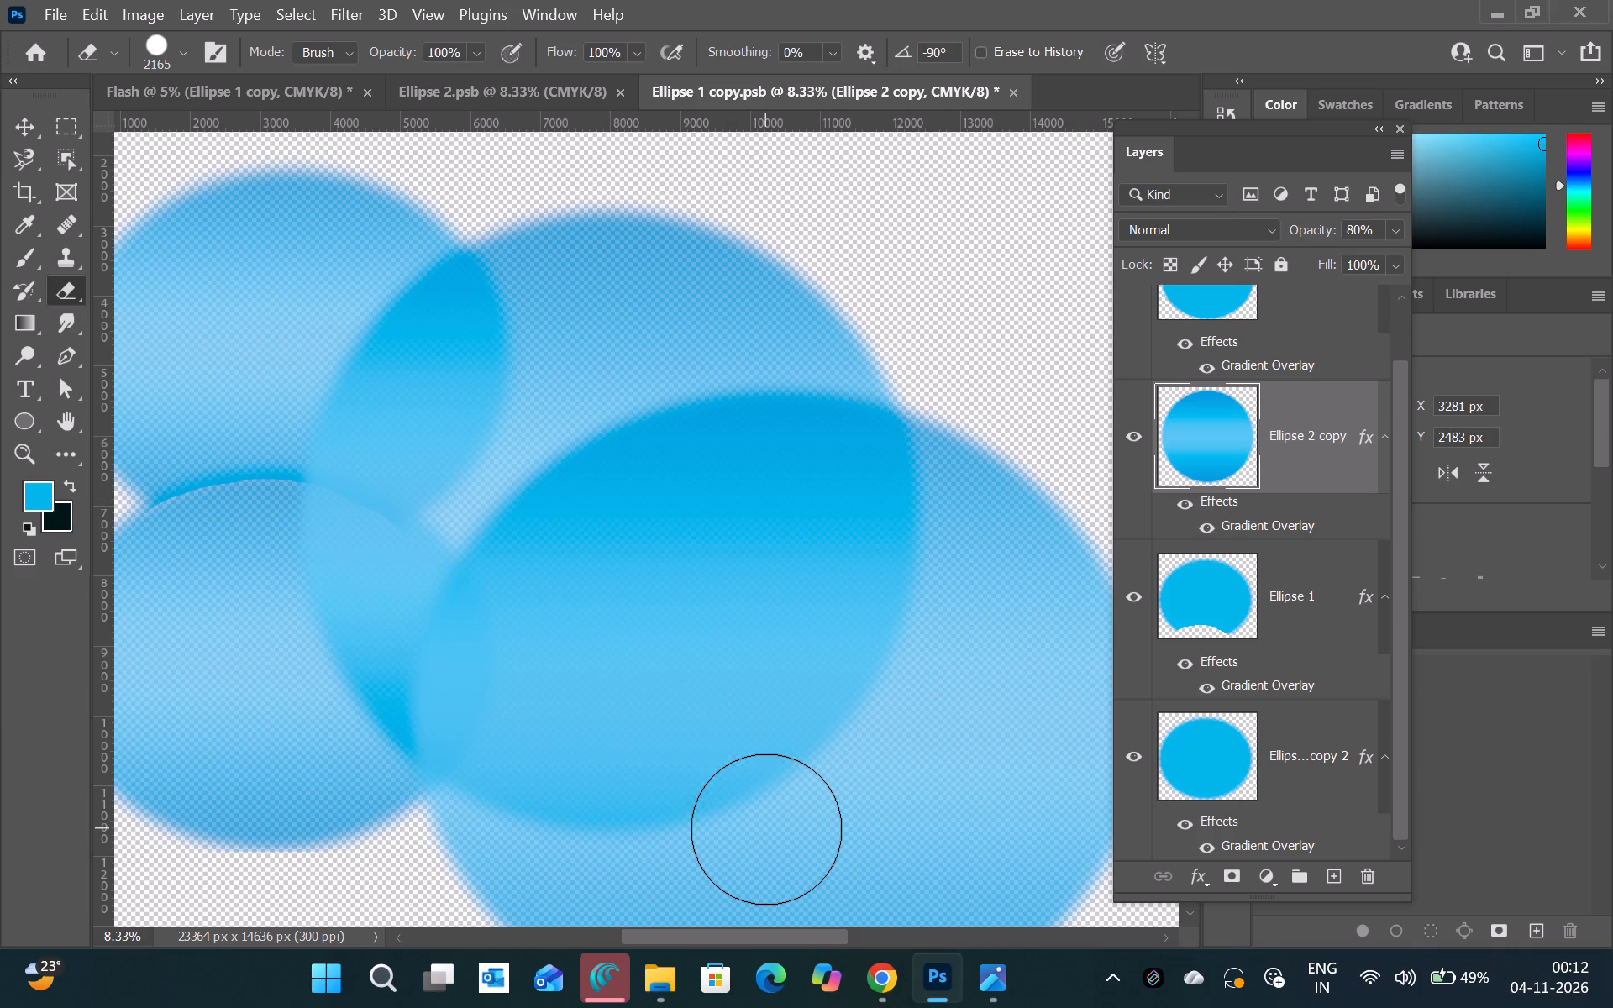
Erase the part of Ellipse 2 copy that overlaps the large lower circle, following that circle's upper and inner edge.
drag(838, 761, 854, 528)
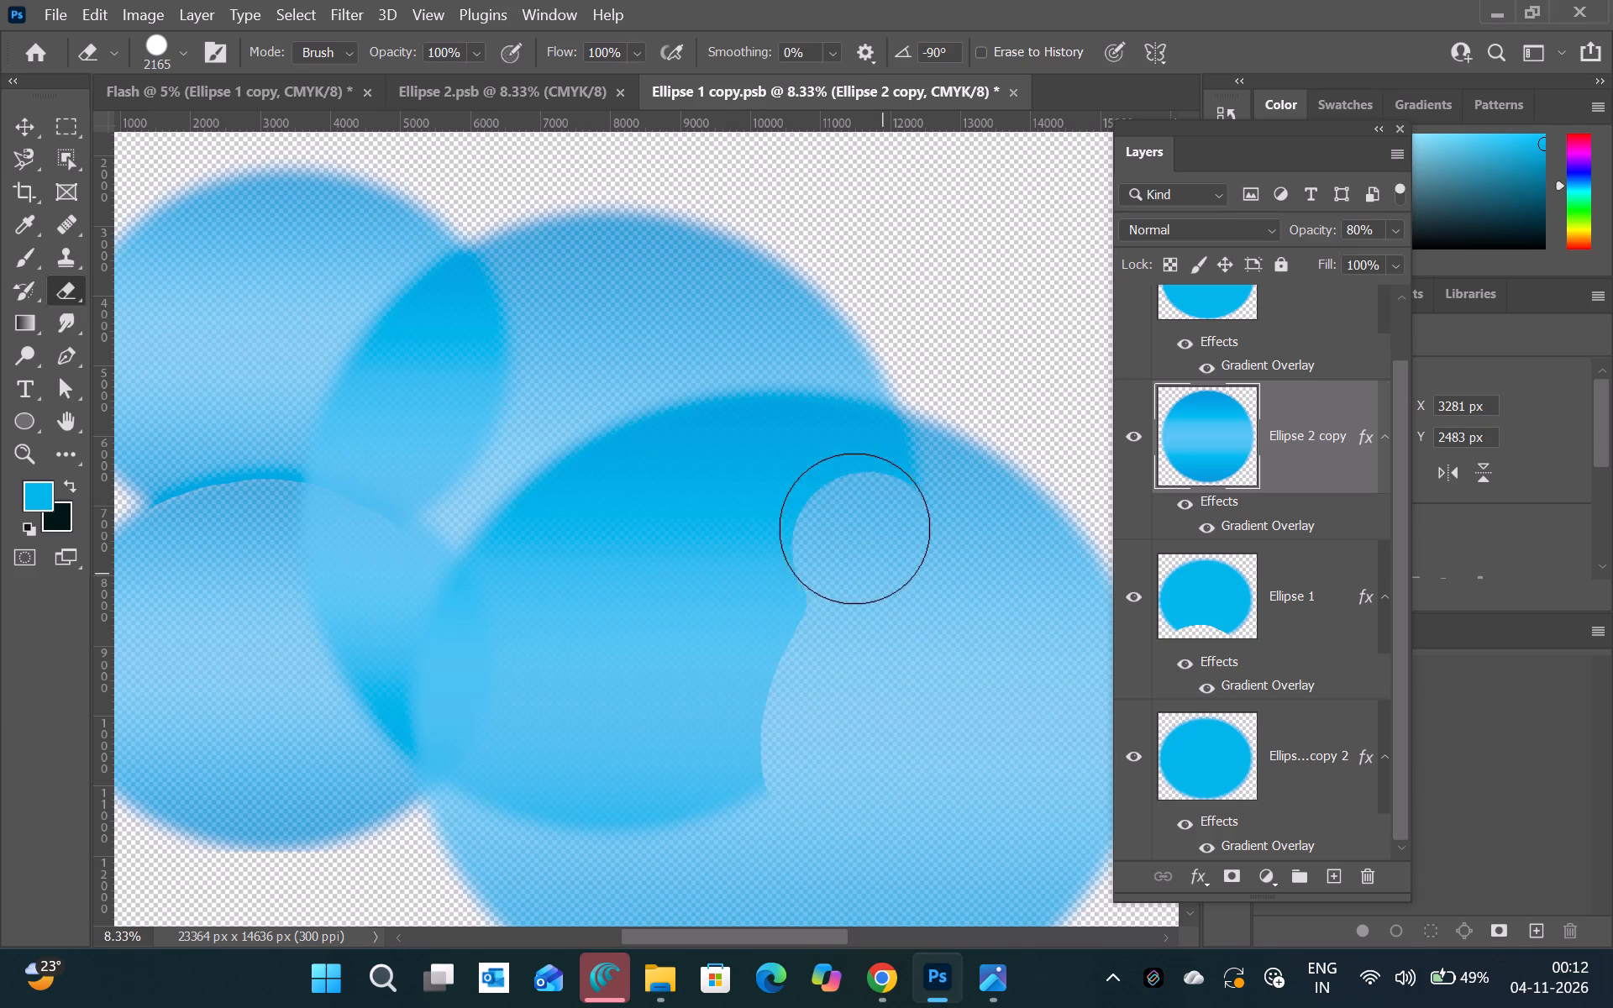
drag(854, 528, 523, 675)
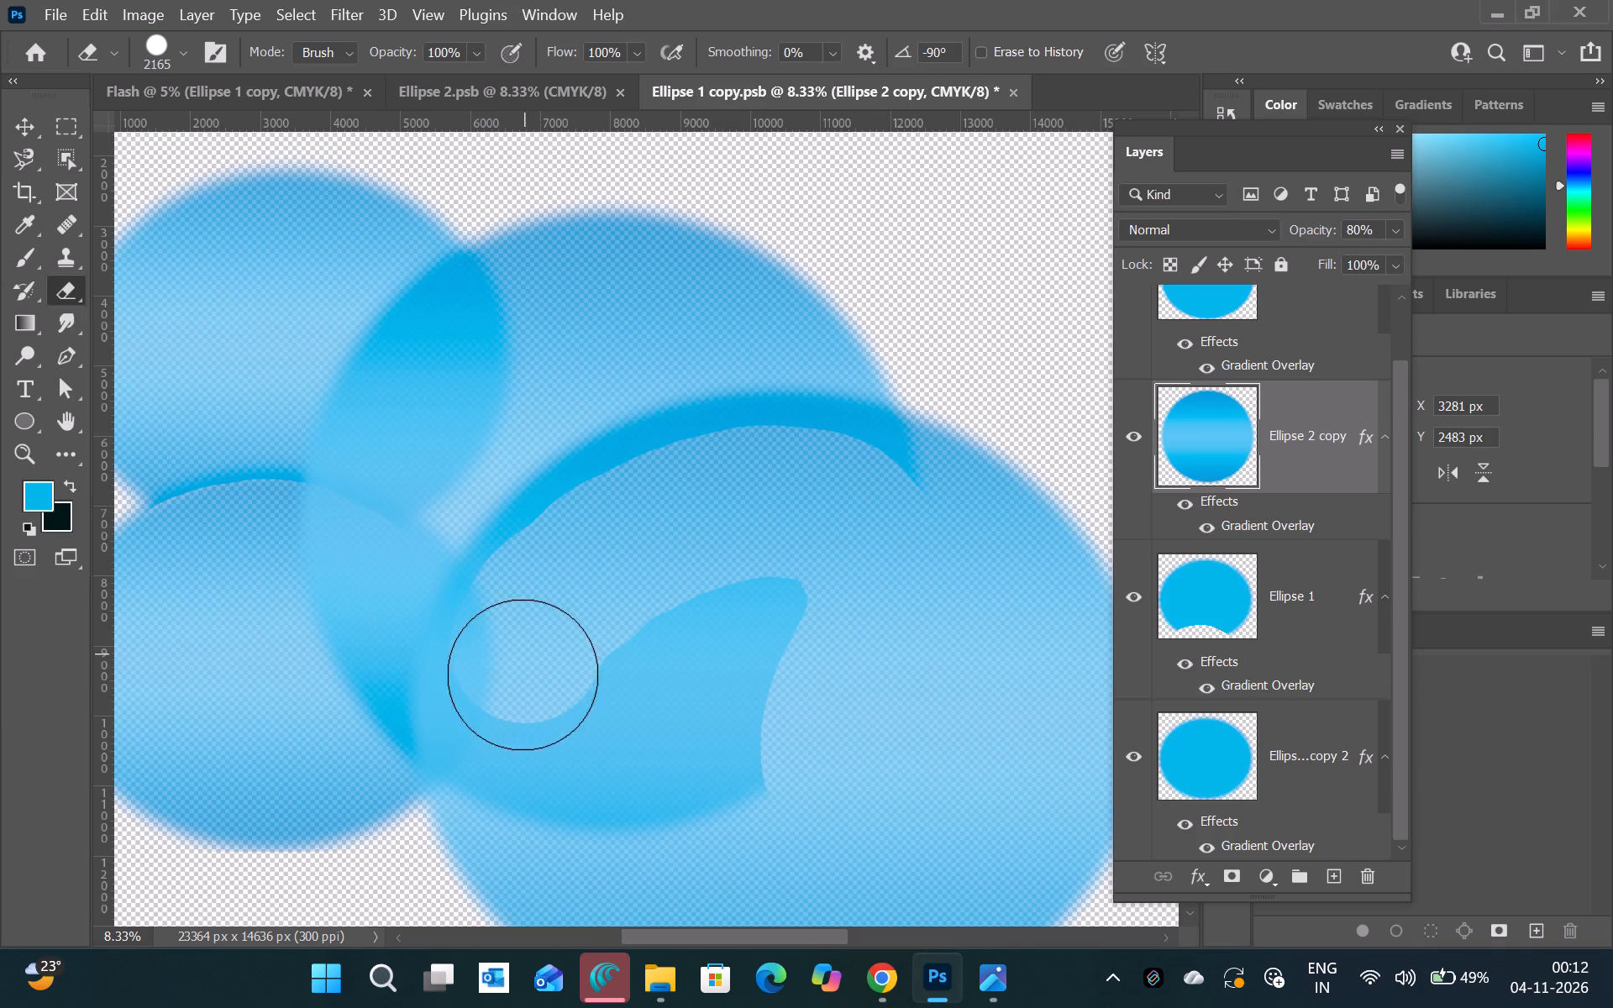
drag(523, 675, 720, 814)
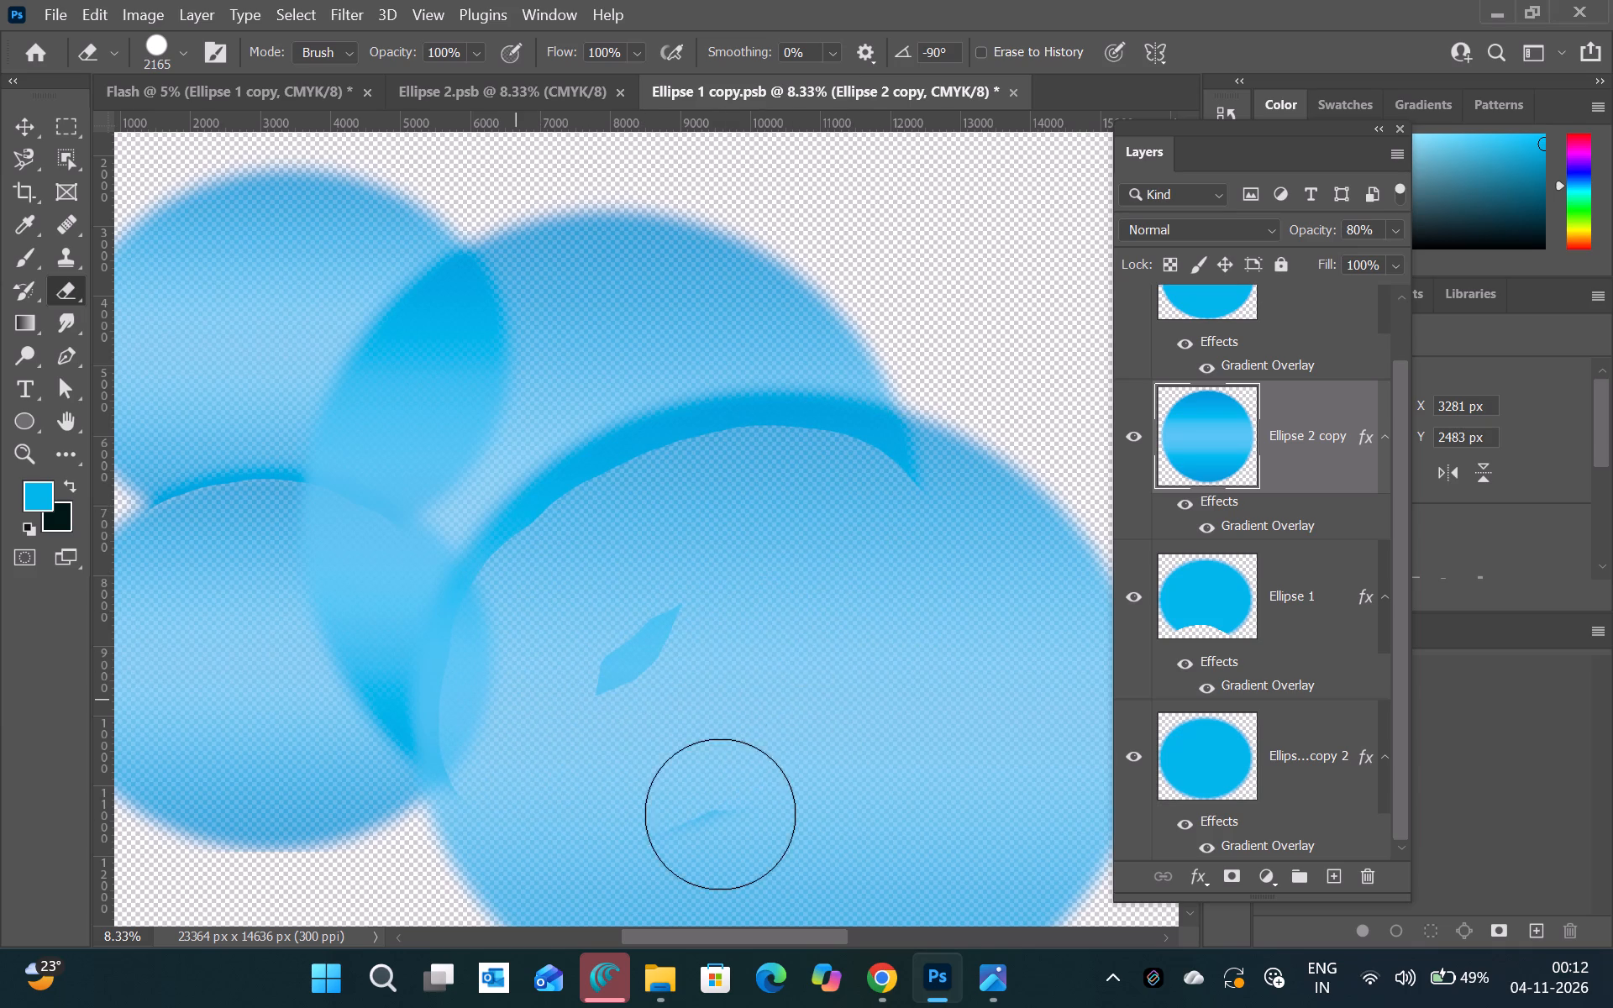
drag(720, 814, 830, 494)
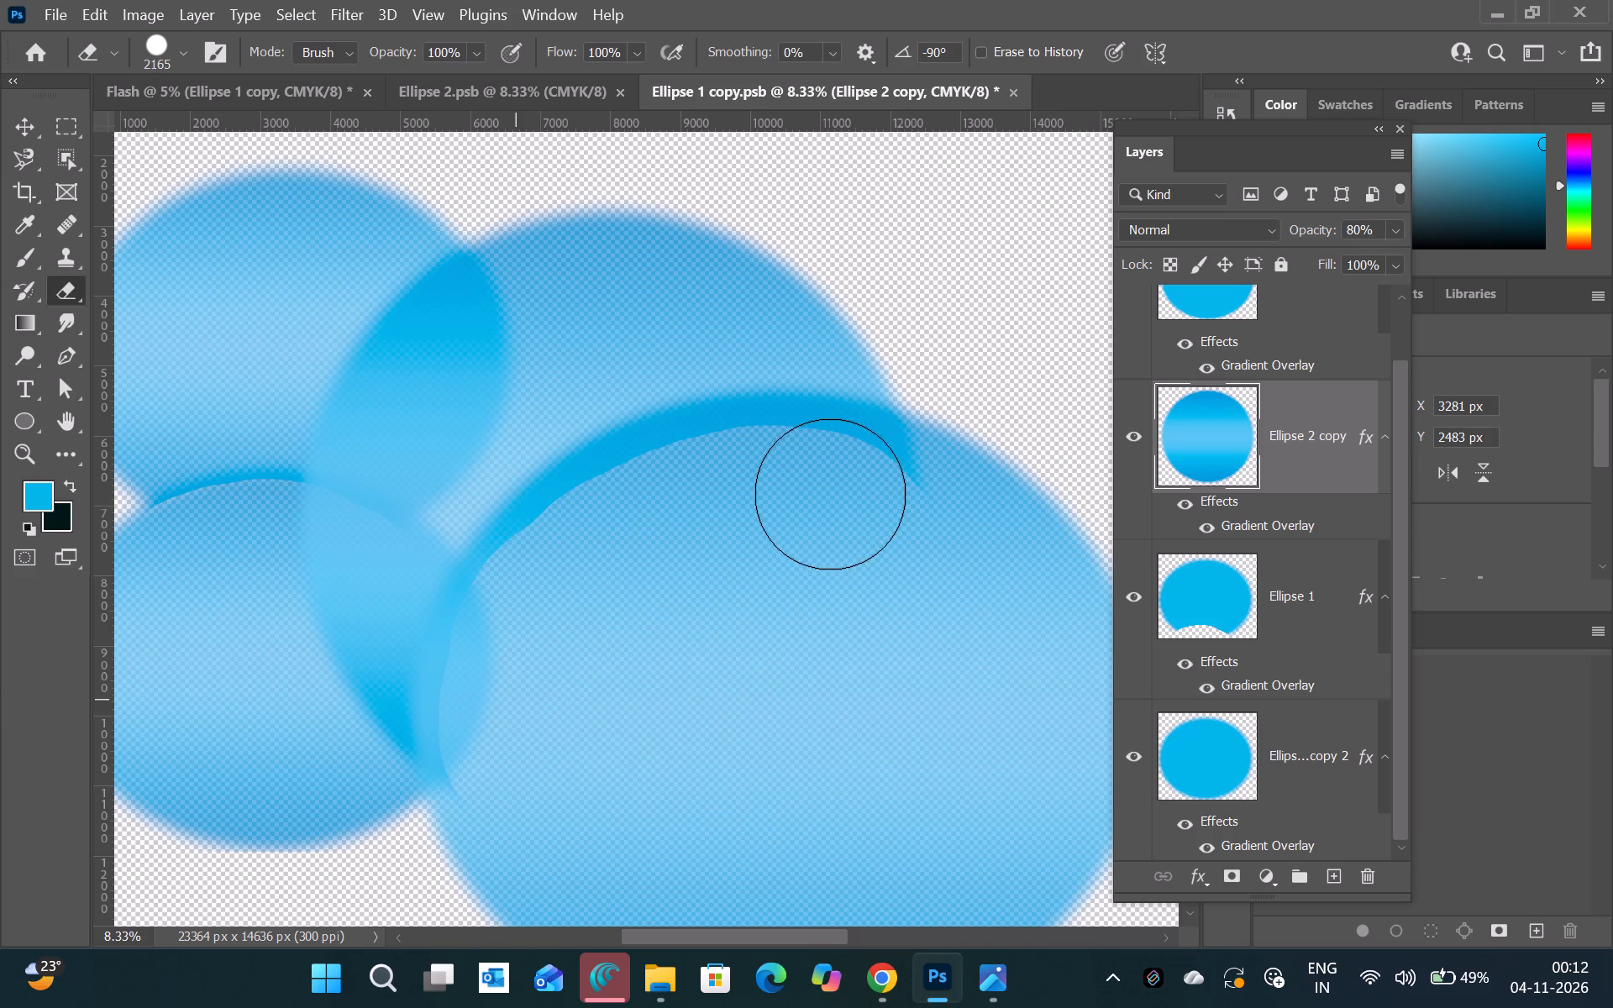
drag(830, 494, 530, 632)
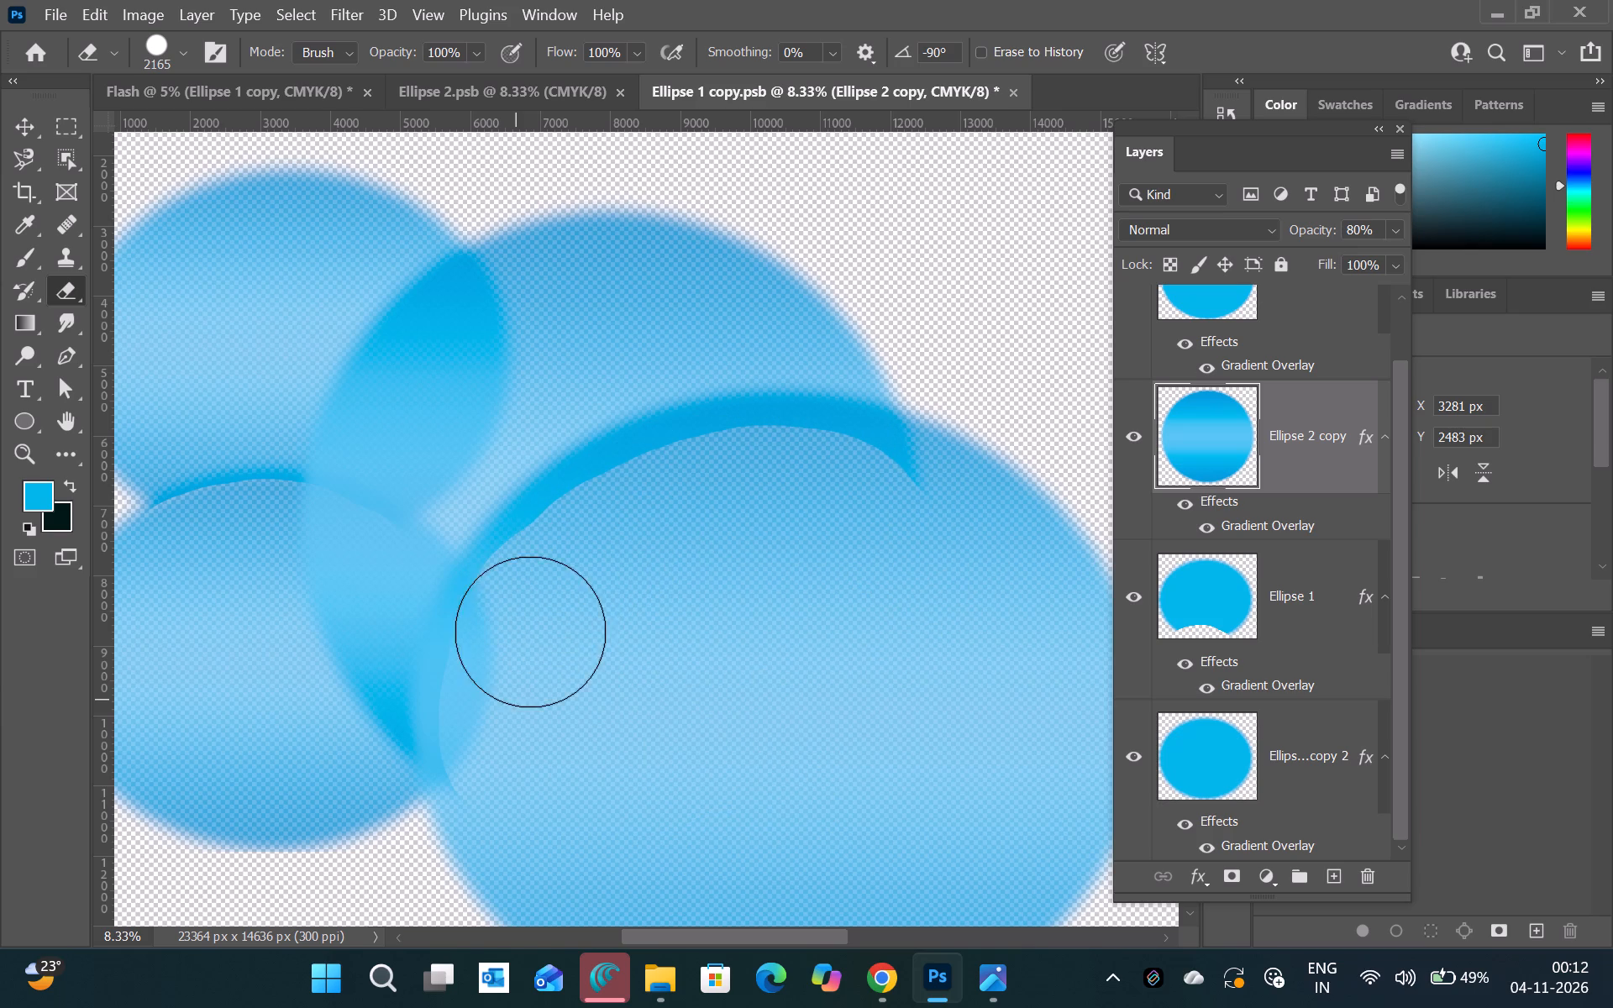
drag(530, 632, 577, 822)
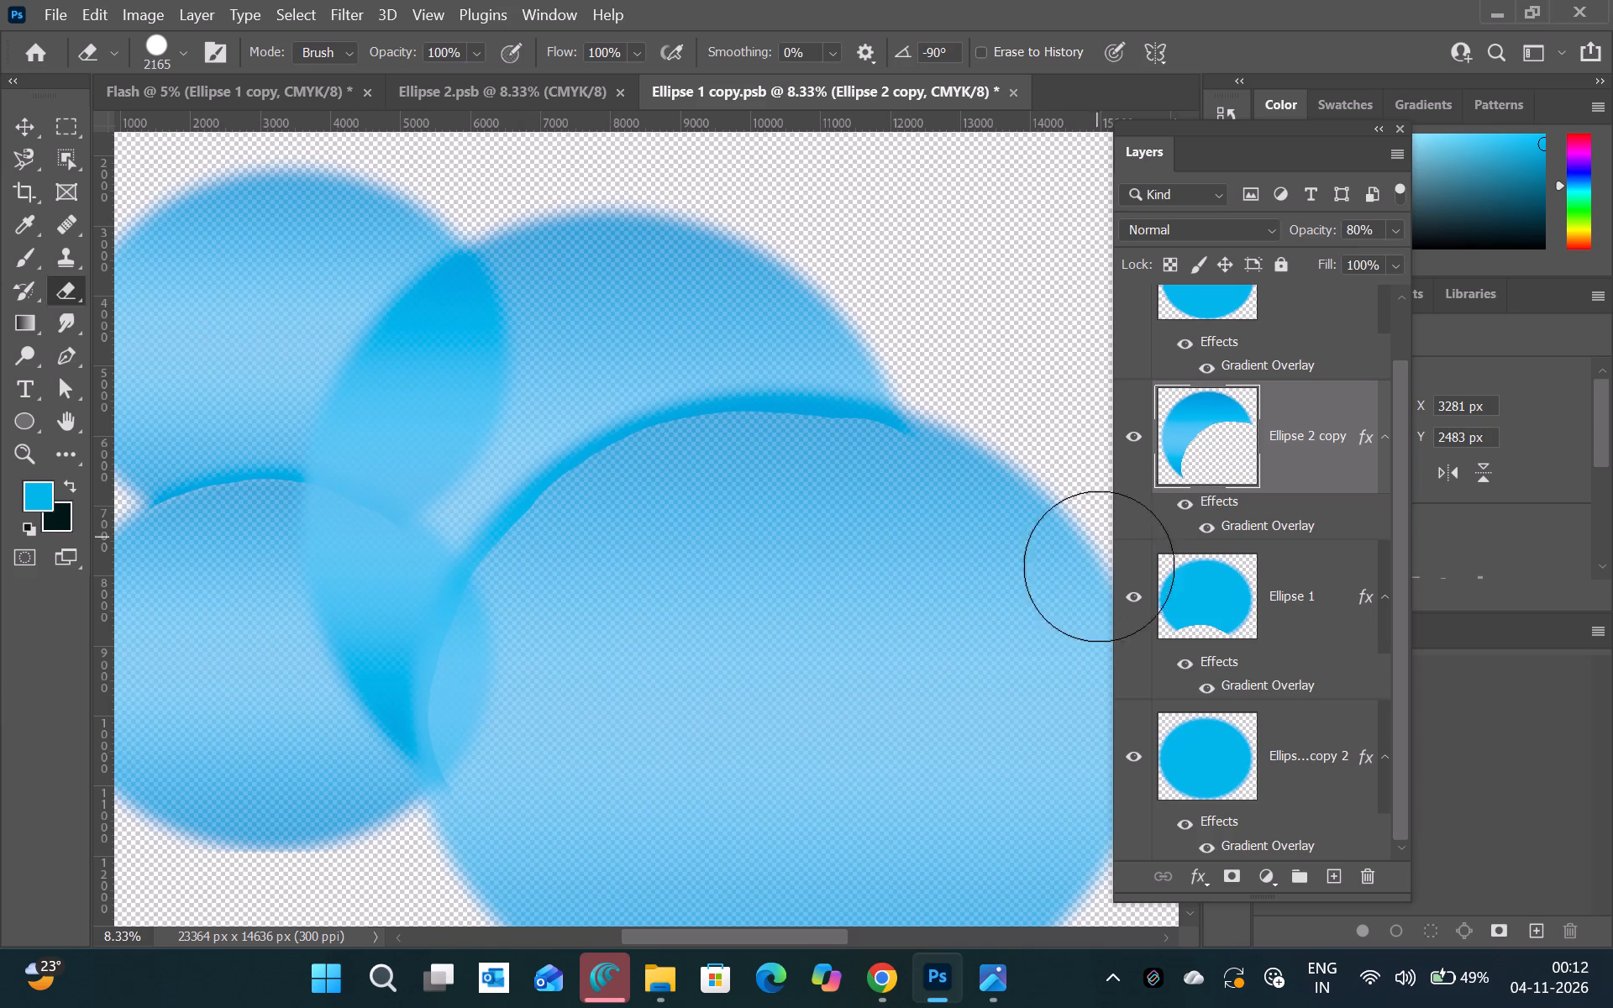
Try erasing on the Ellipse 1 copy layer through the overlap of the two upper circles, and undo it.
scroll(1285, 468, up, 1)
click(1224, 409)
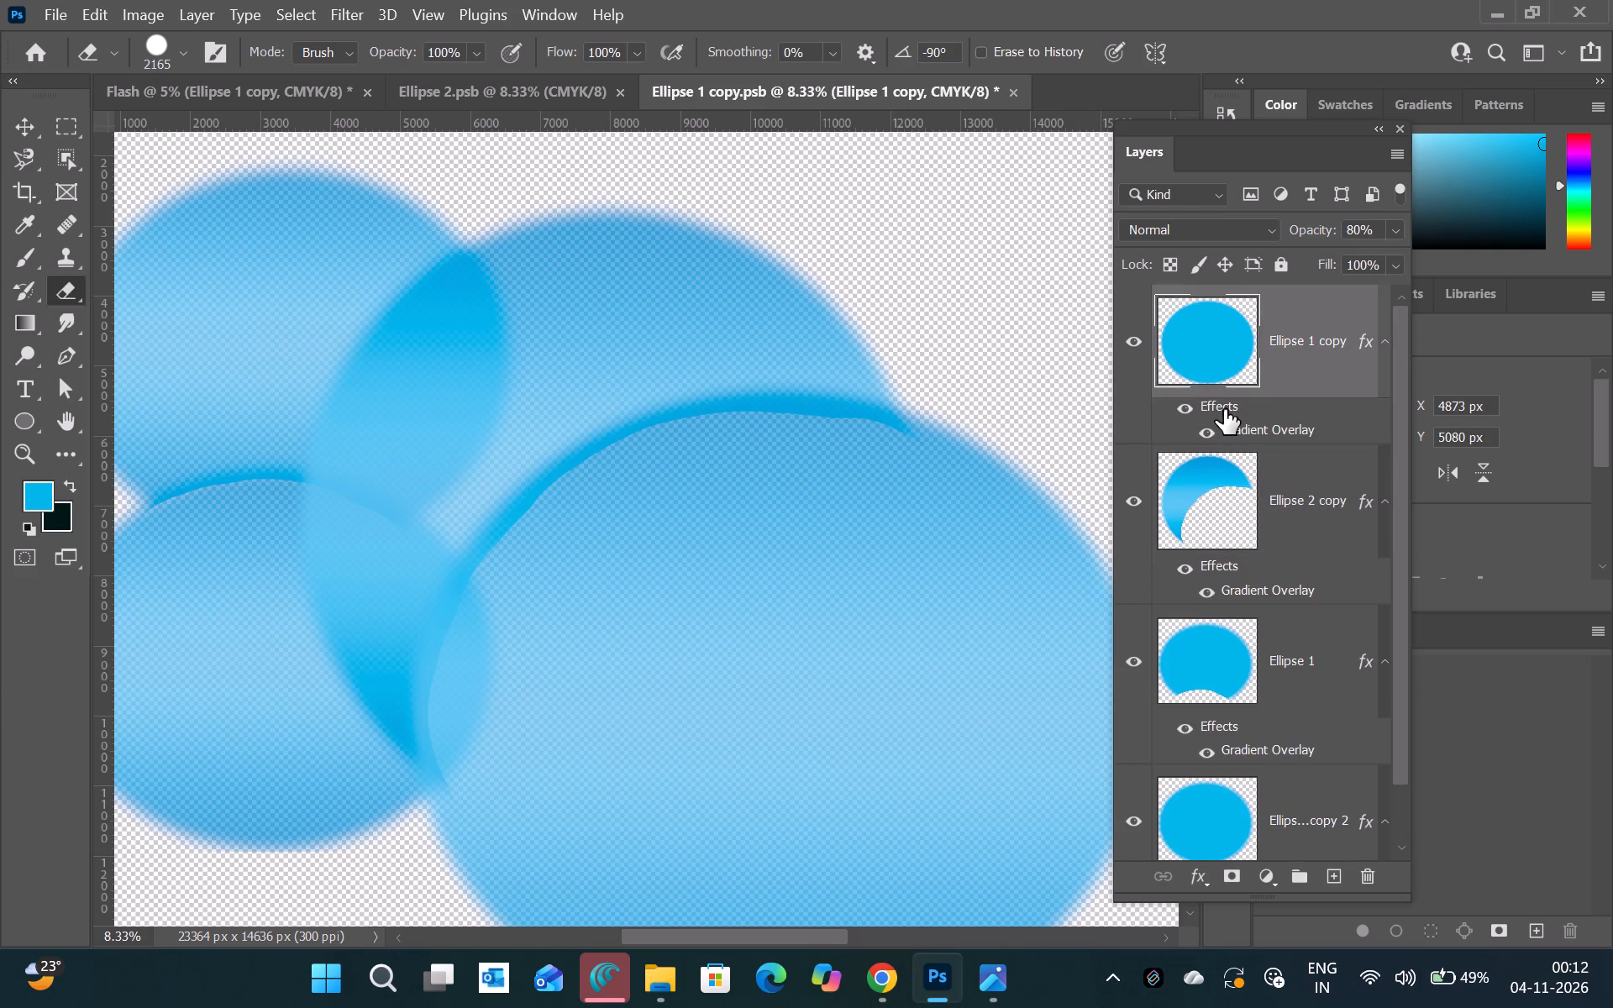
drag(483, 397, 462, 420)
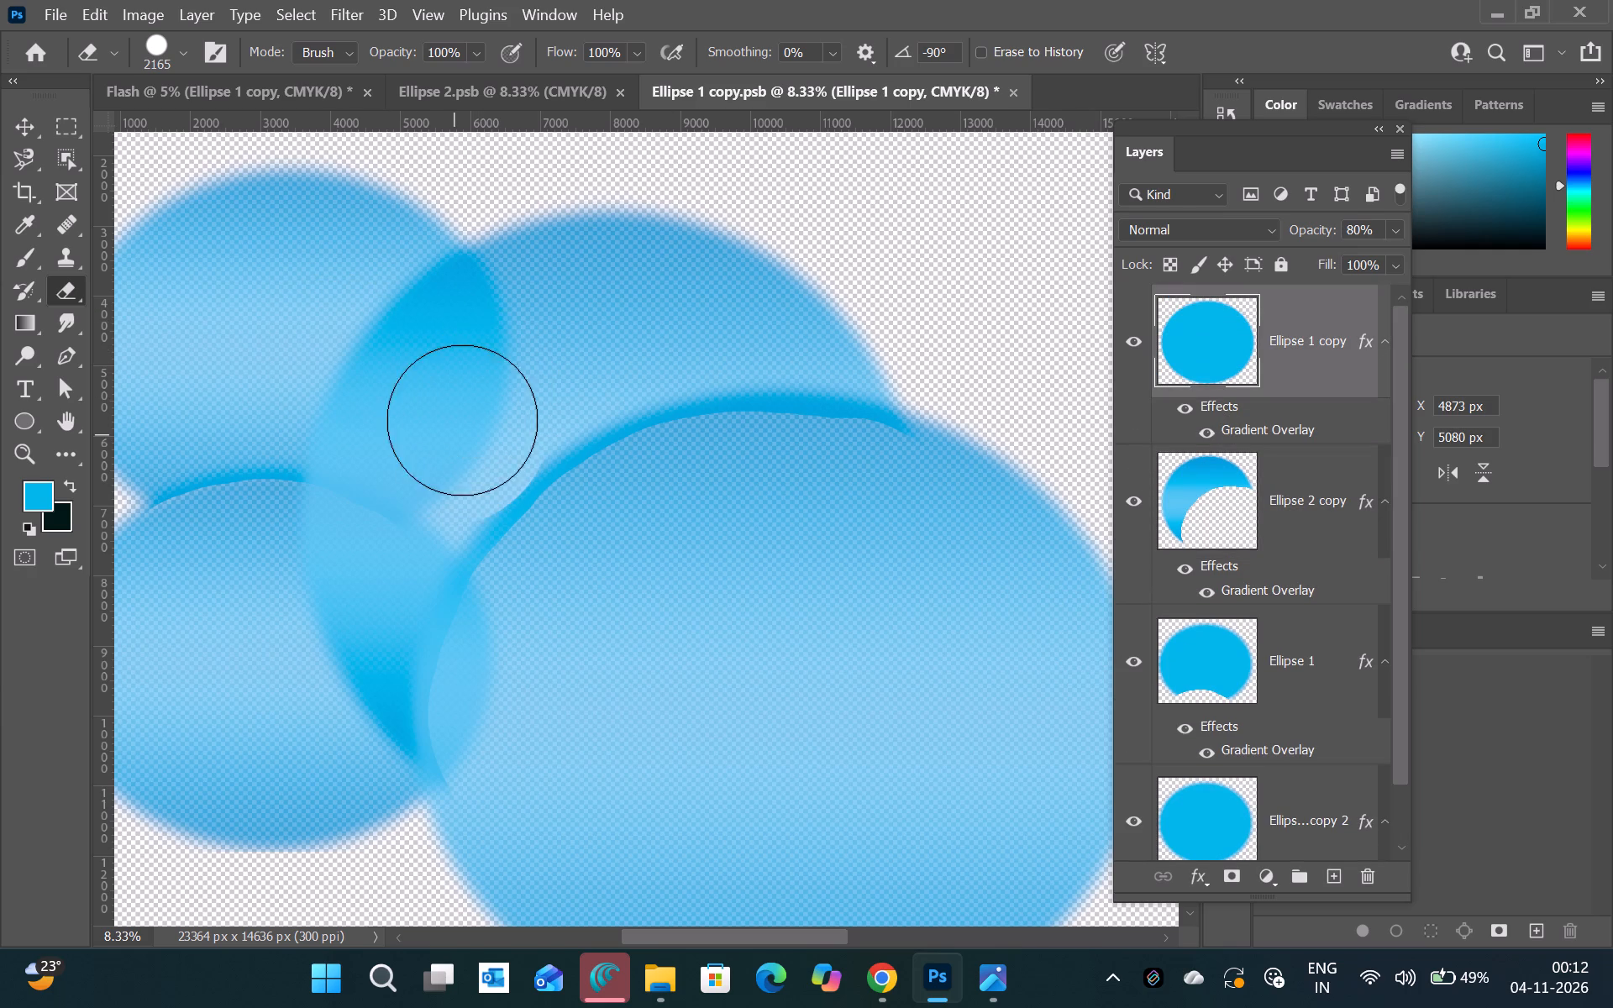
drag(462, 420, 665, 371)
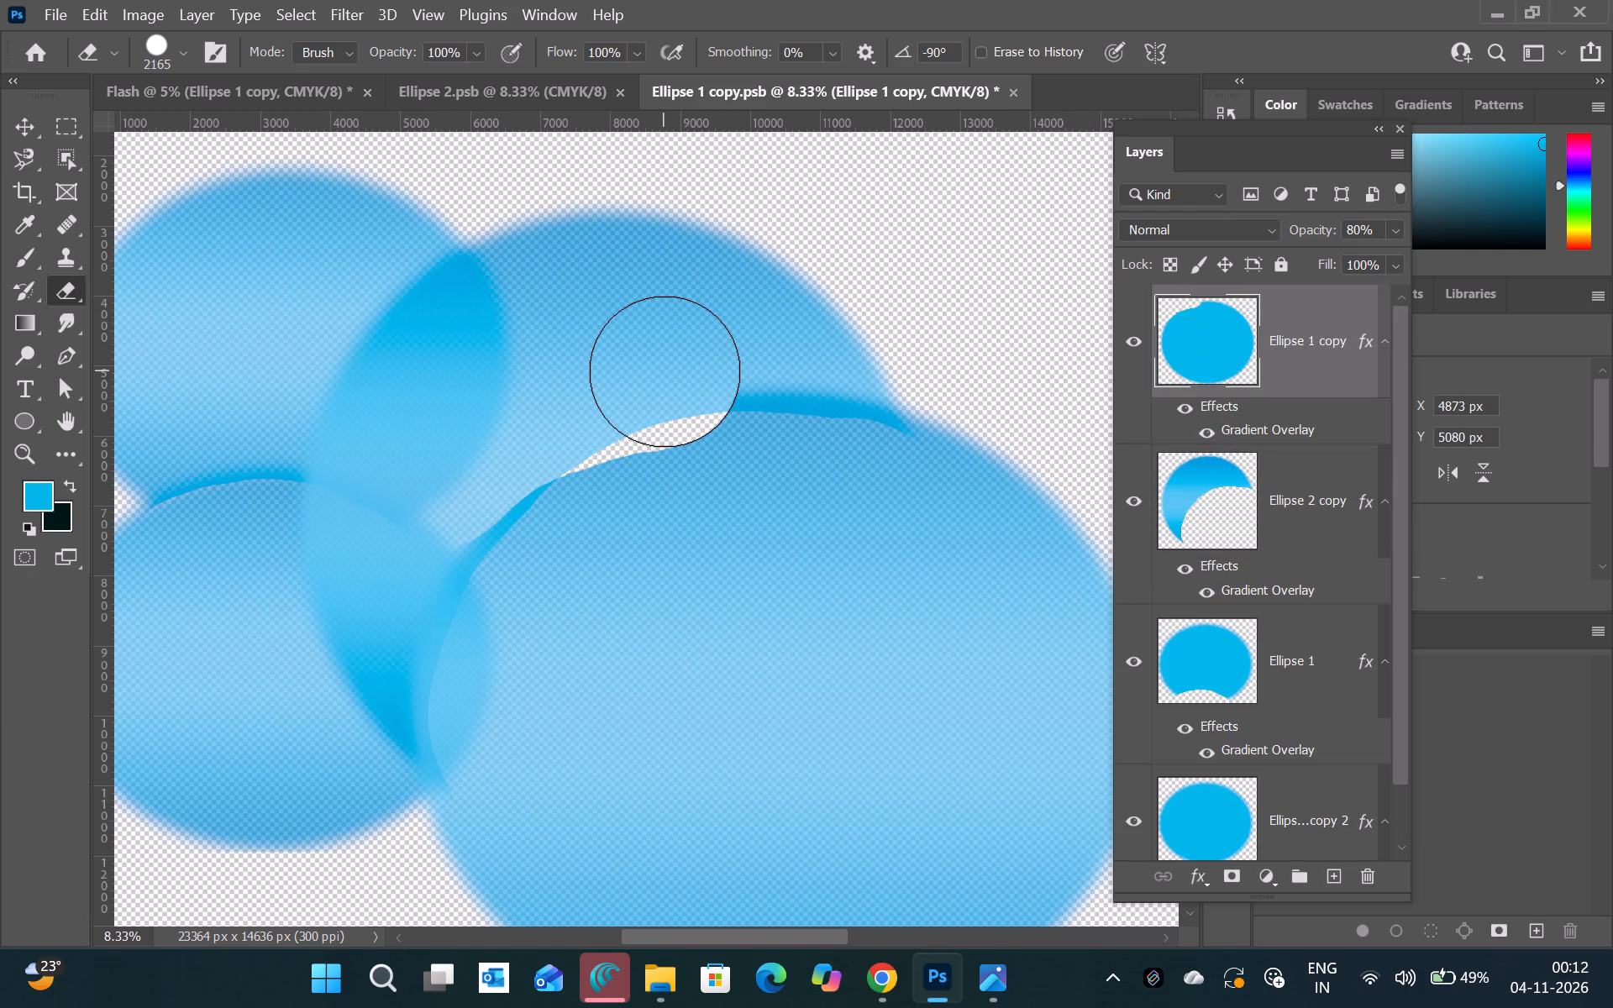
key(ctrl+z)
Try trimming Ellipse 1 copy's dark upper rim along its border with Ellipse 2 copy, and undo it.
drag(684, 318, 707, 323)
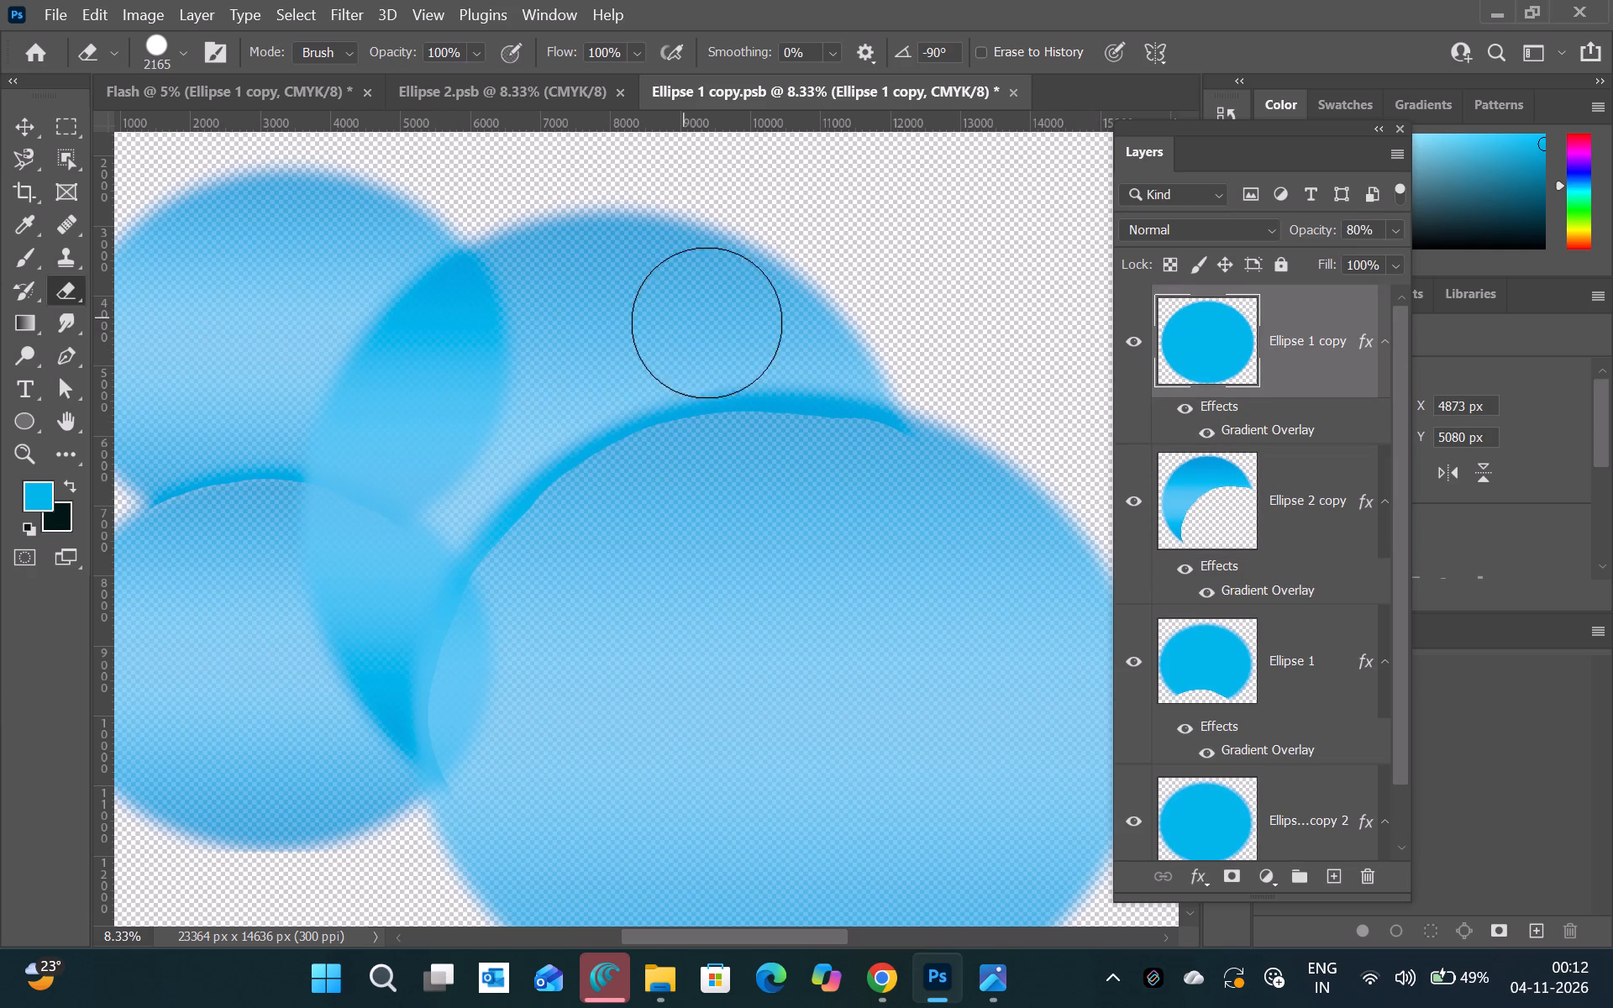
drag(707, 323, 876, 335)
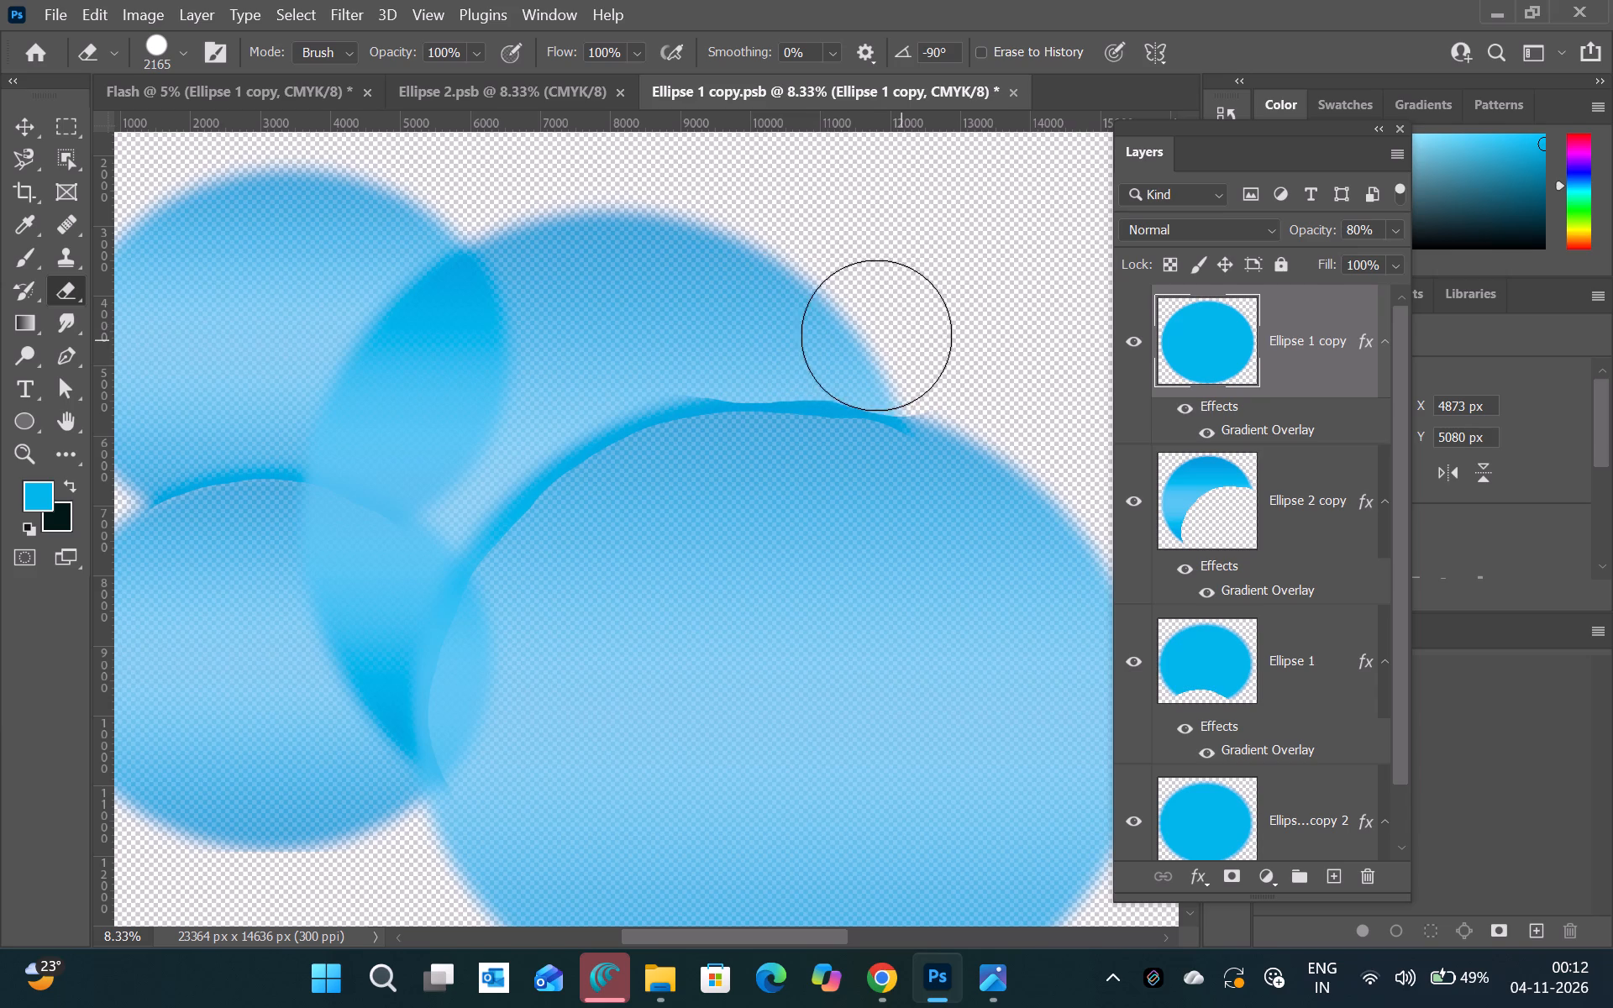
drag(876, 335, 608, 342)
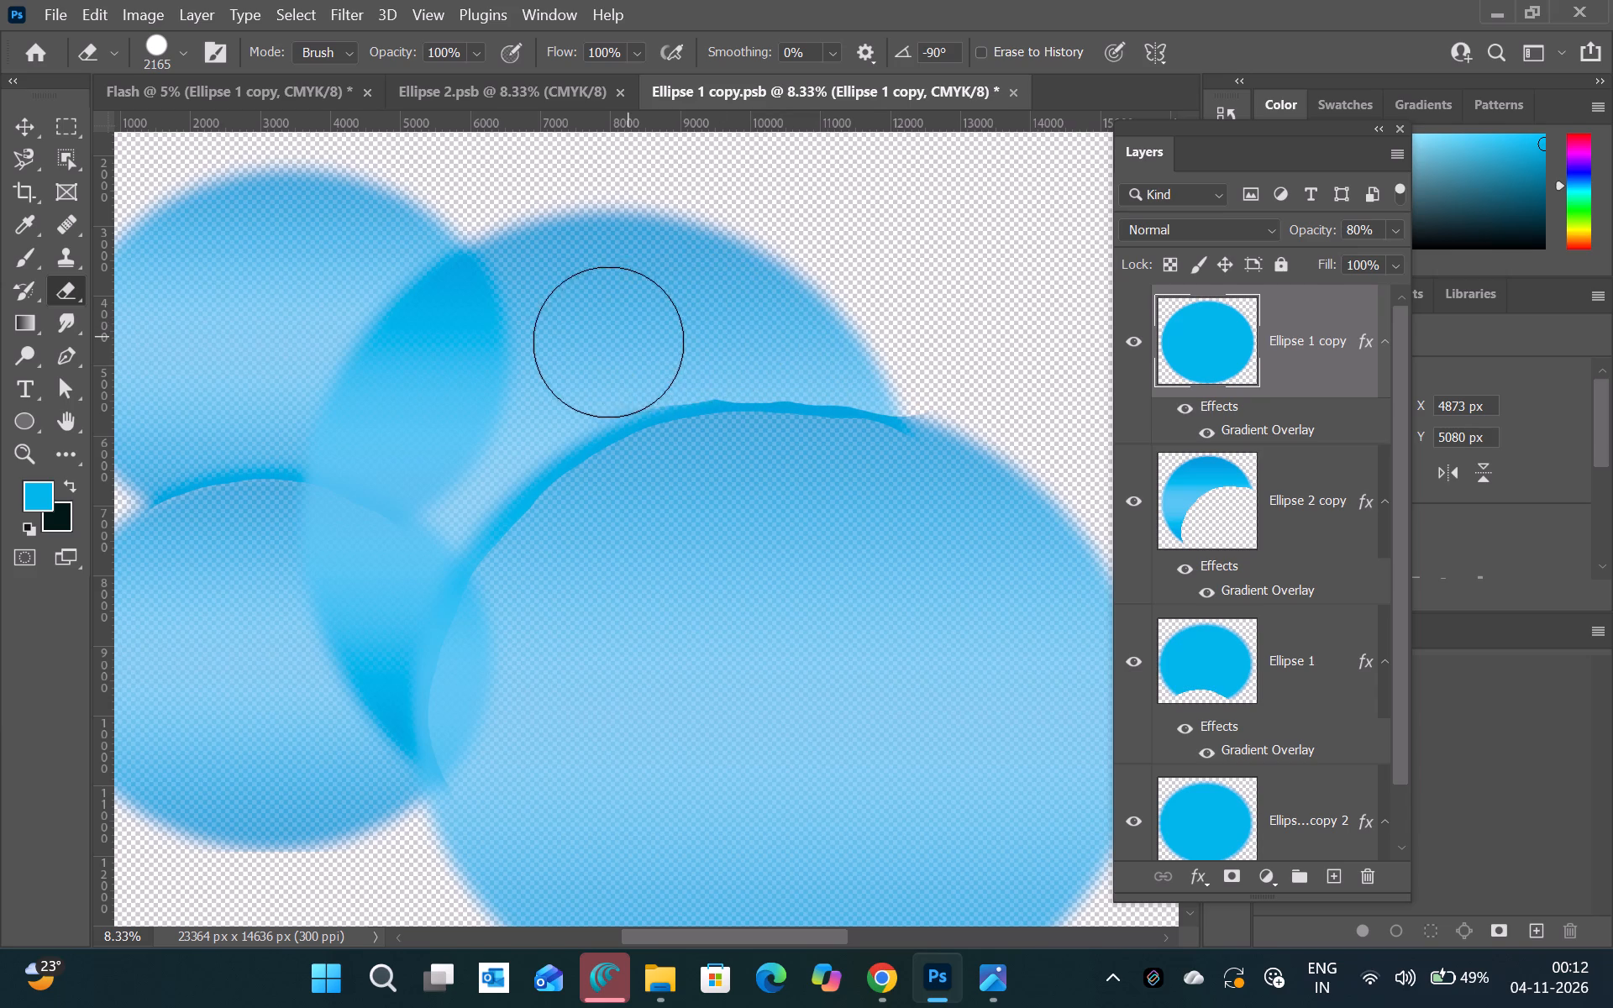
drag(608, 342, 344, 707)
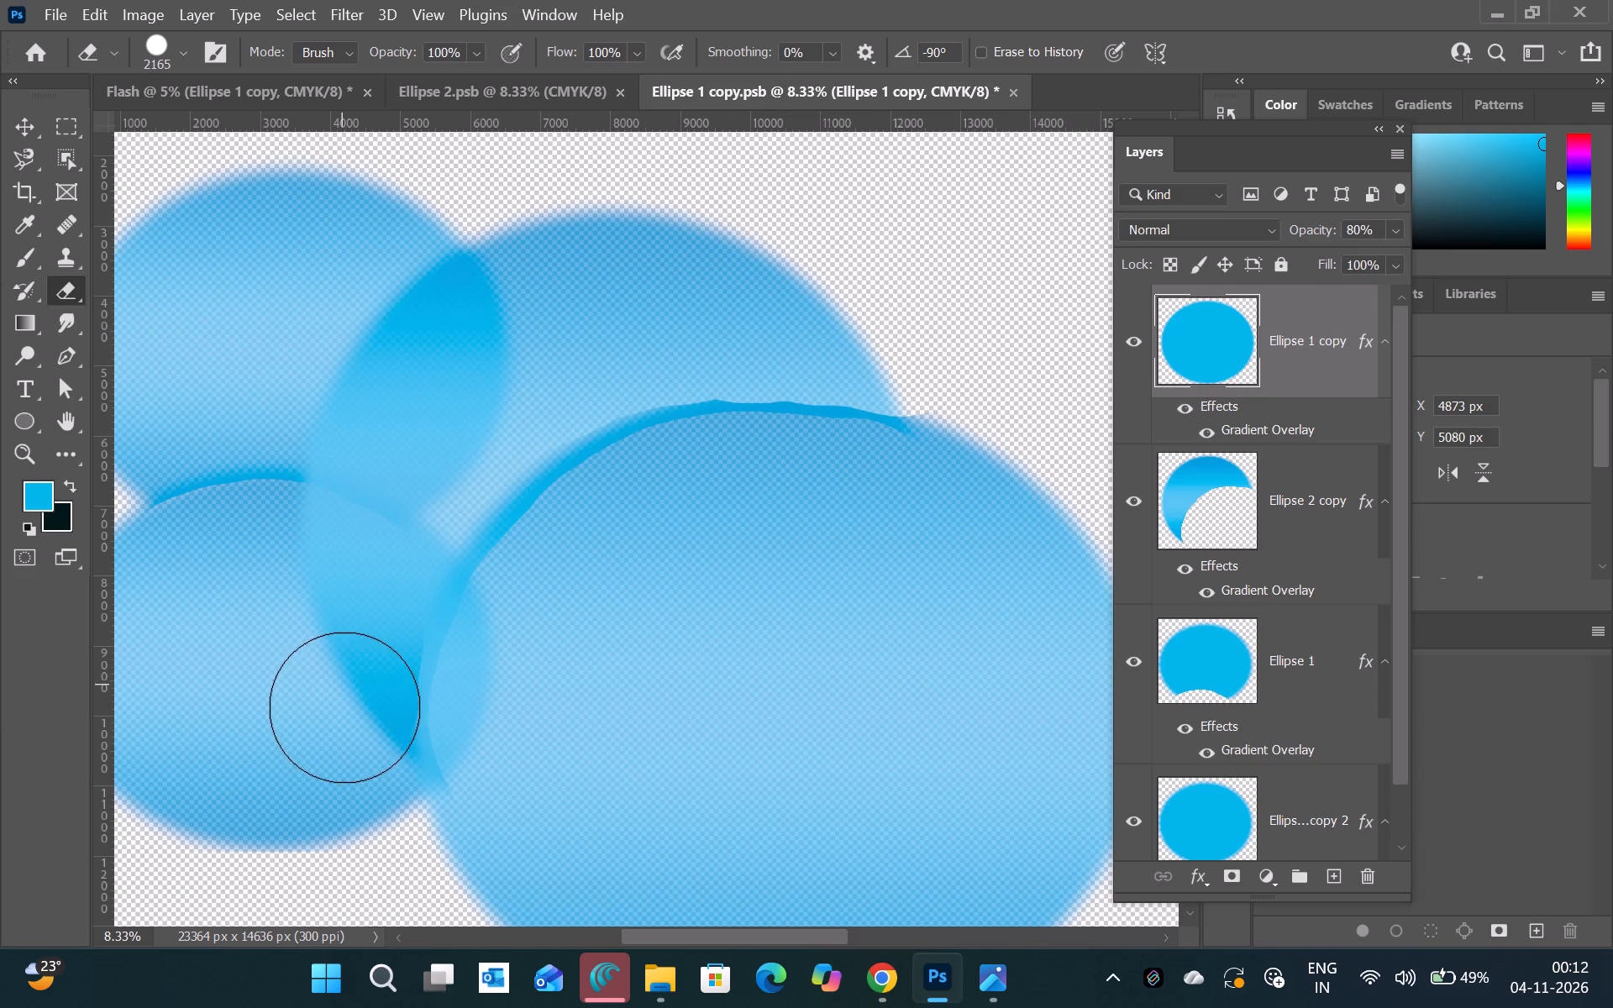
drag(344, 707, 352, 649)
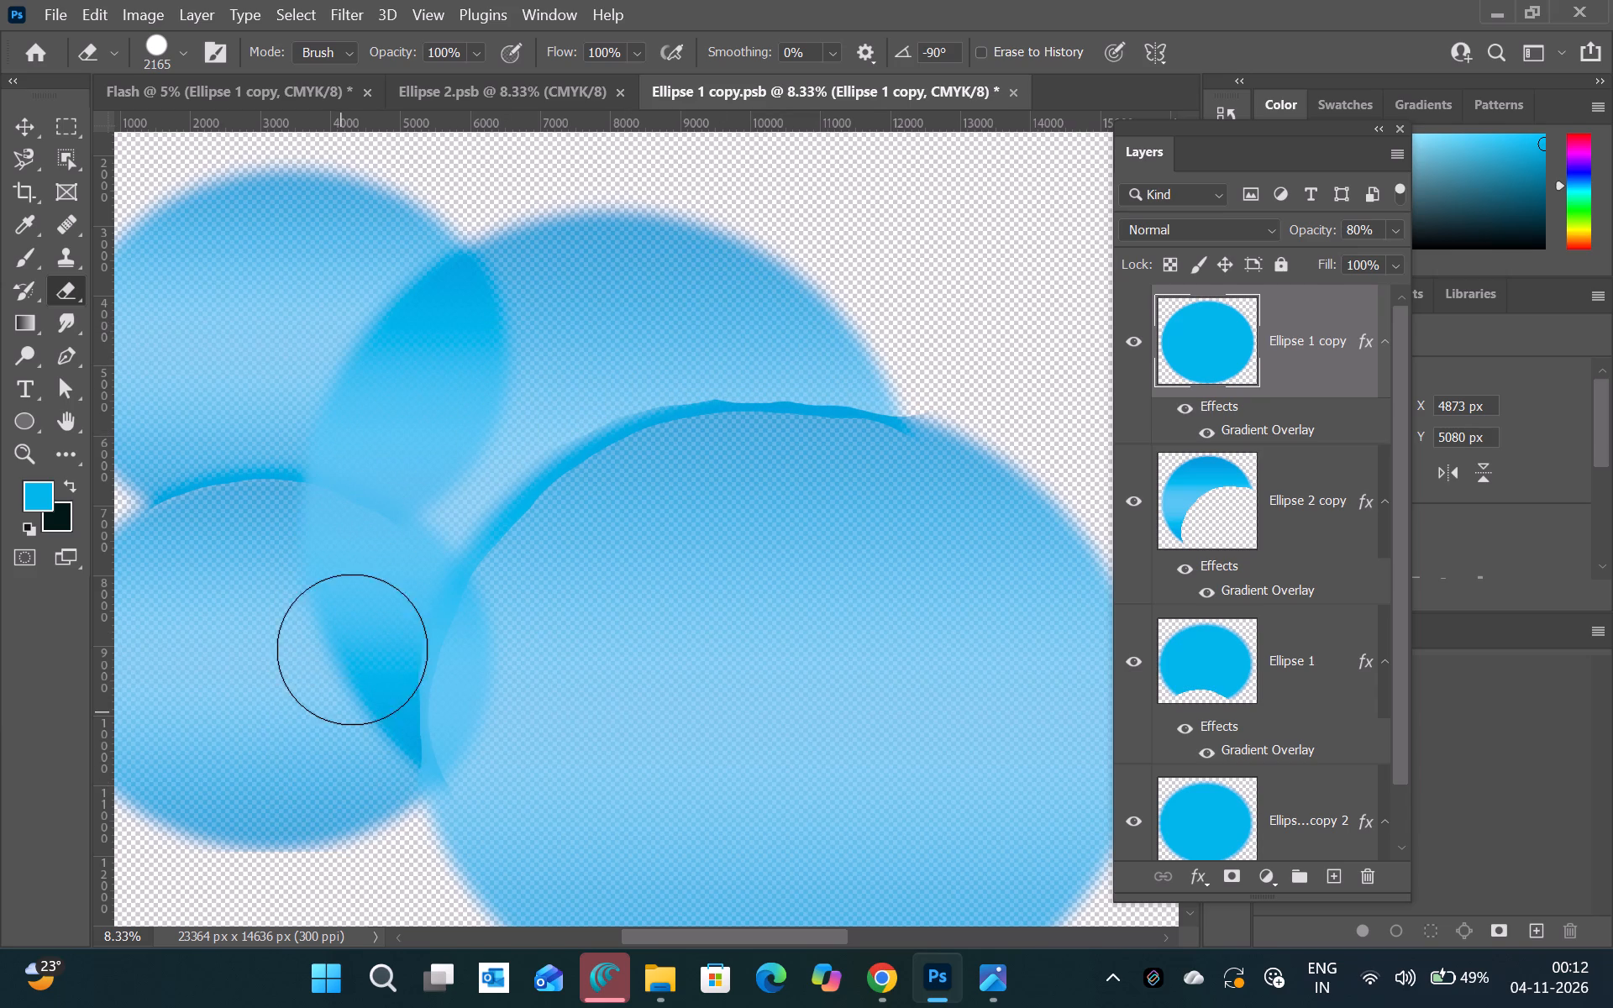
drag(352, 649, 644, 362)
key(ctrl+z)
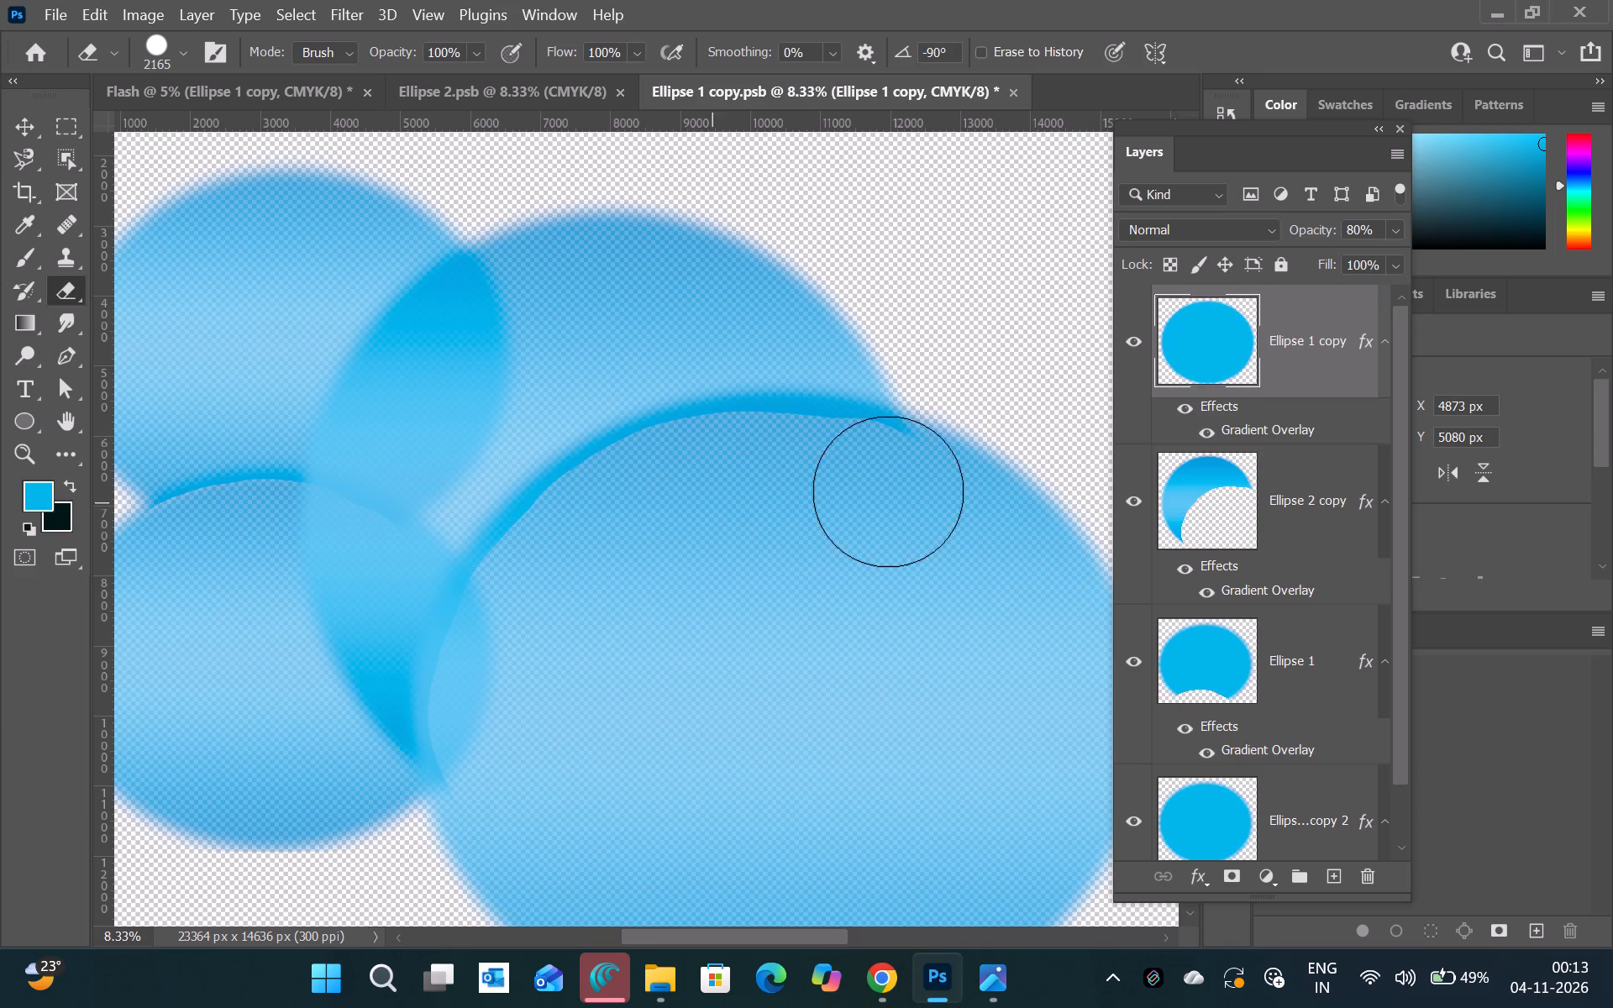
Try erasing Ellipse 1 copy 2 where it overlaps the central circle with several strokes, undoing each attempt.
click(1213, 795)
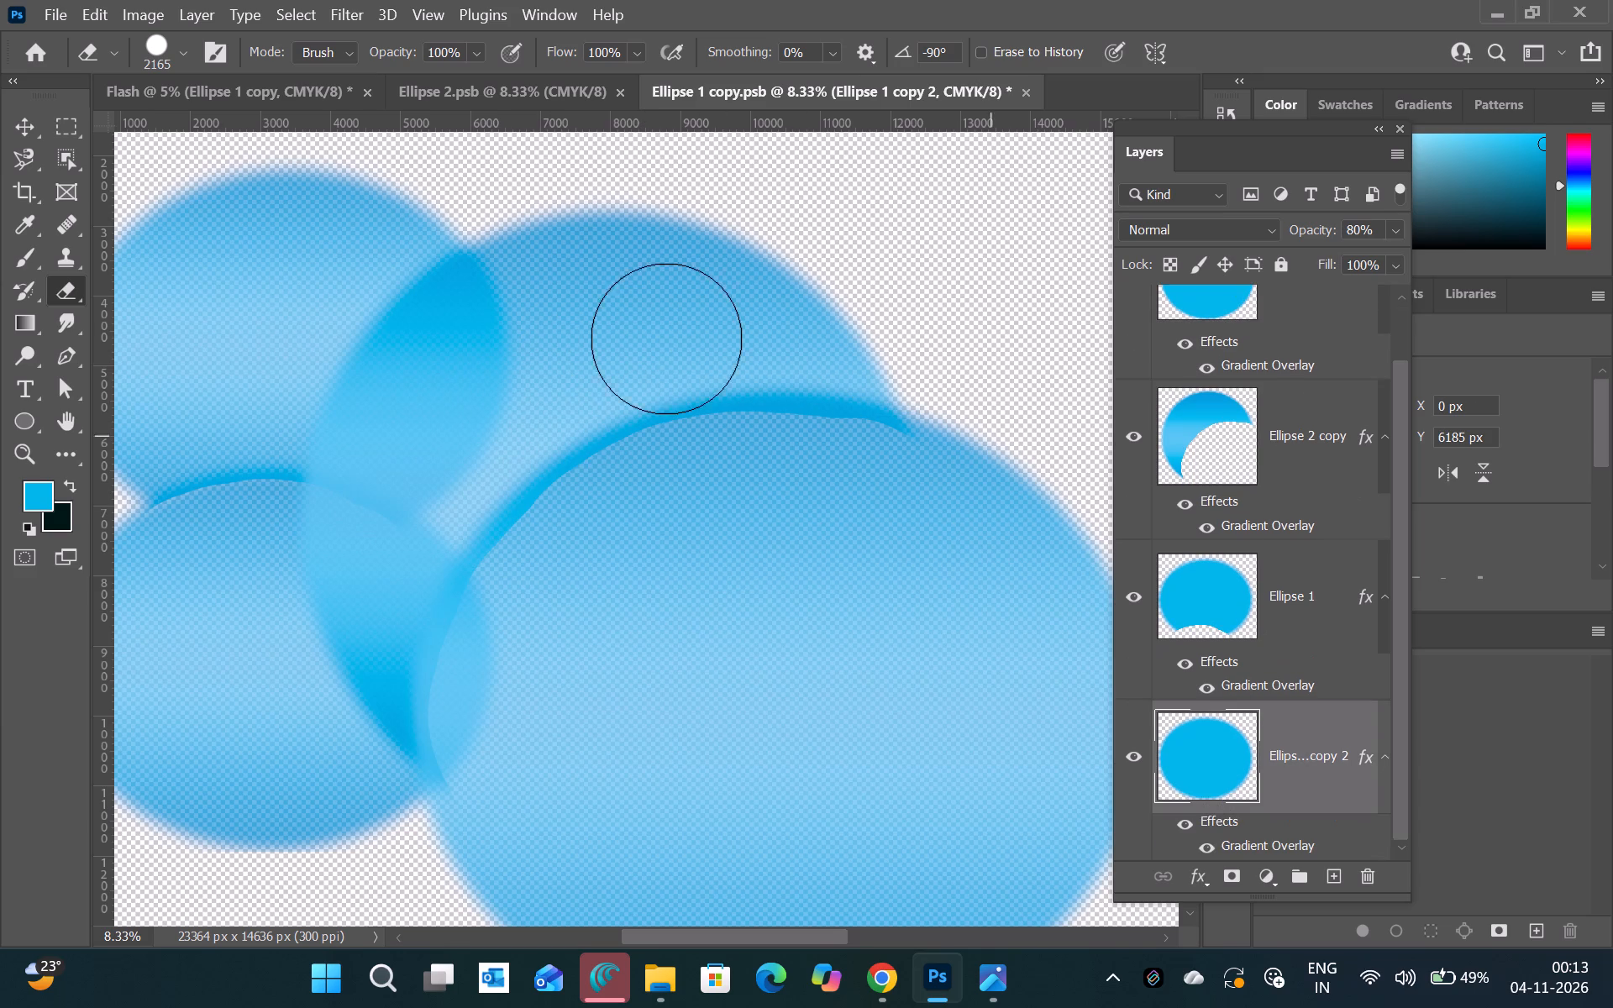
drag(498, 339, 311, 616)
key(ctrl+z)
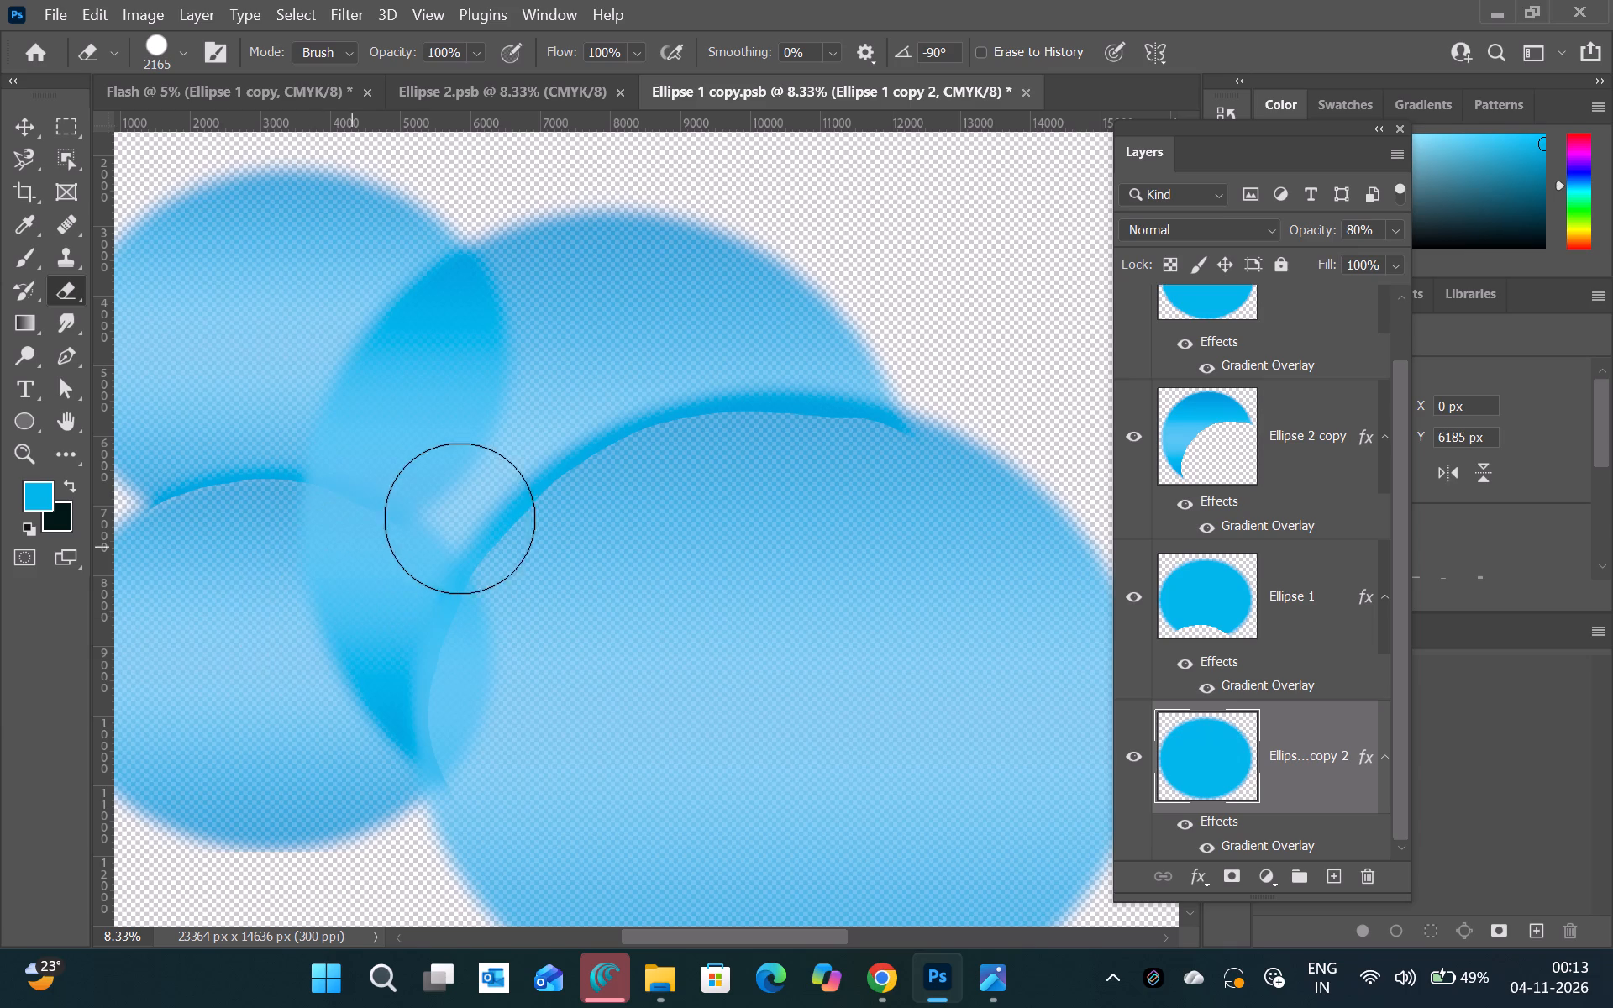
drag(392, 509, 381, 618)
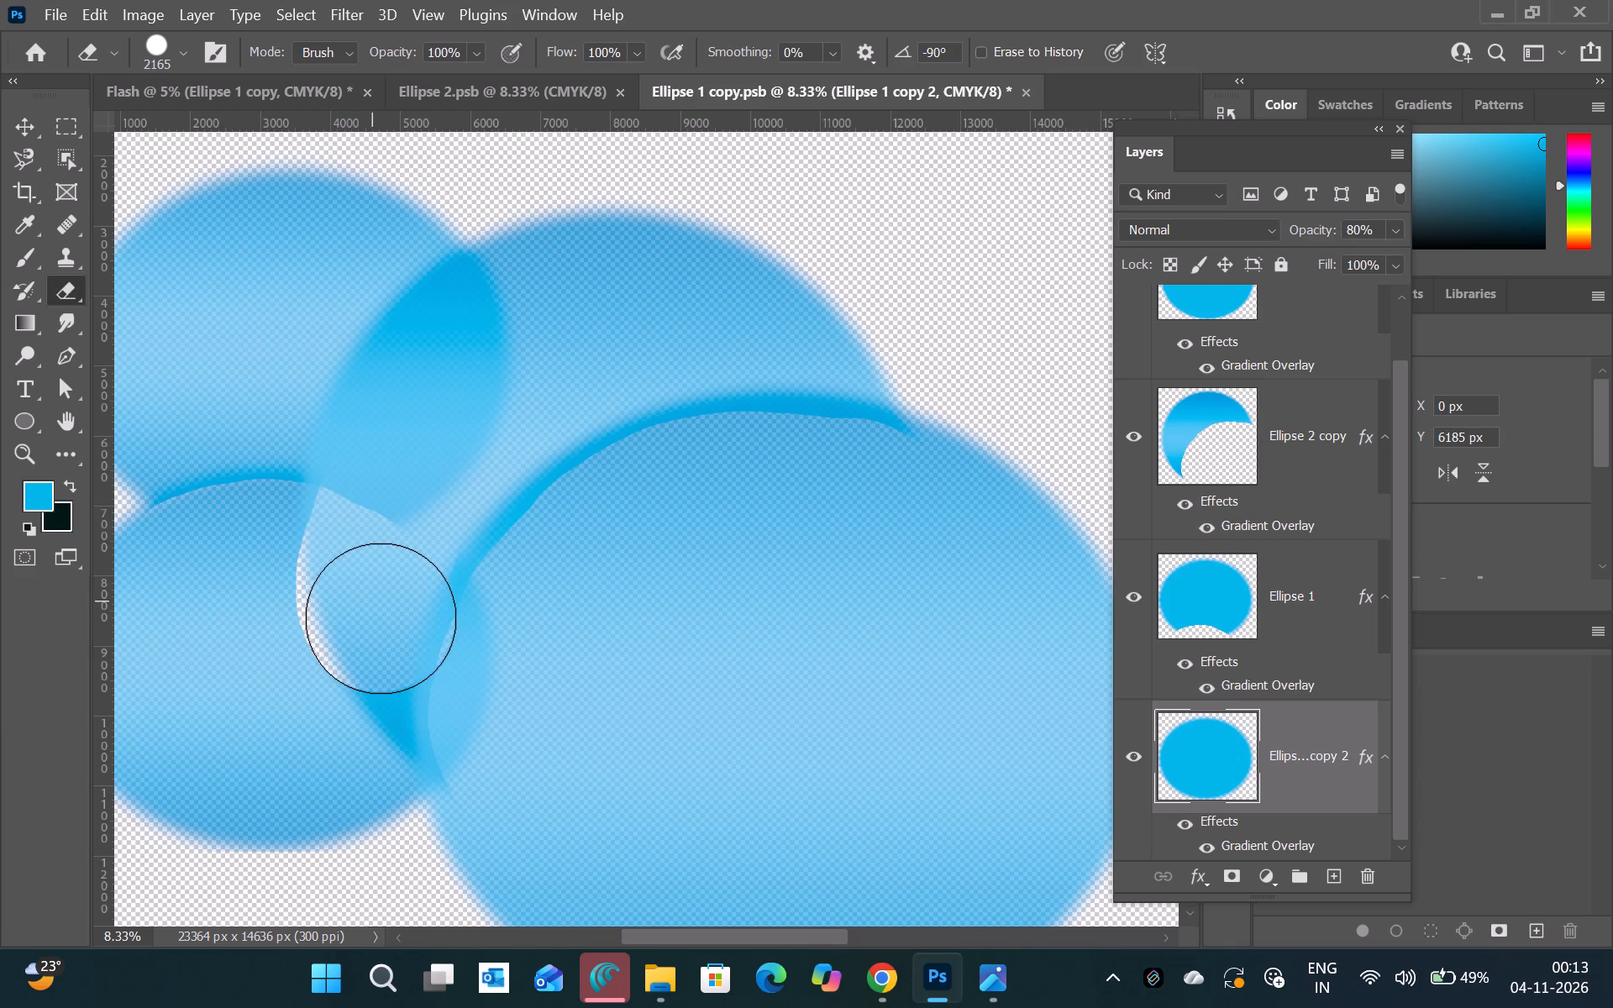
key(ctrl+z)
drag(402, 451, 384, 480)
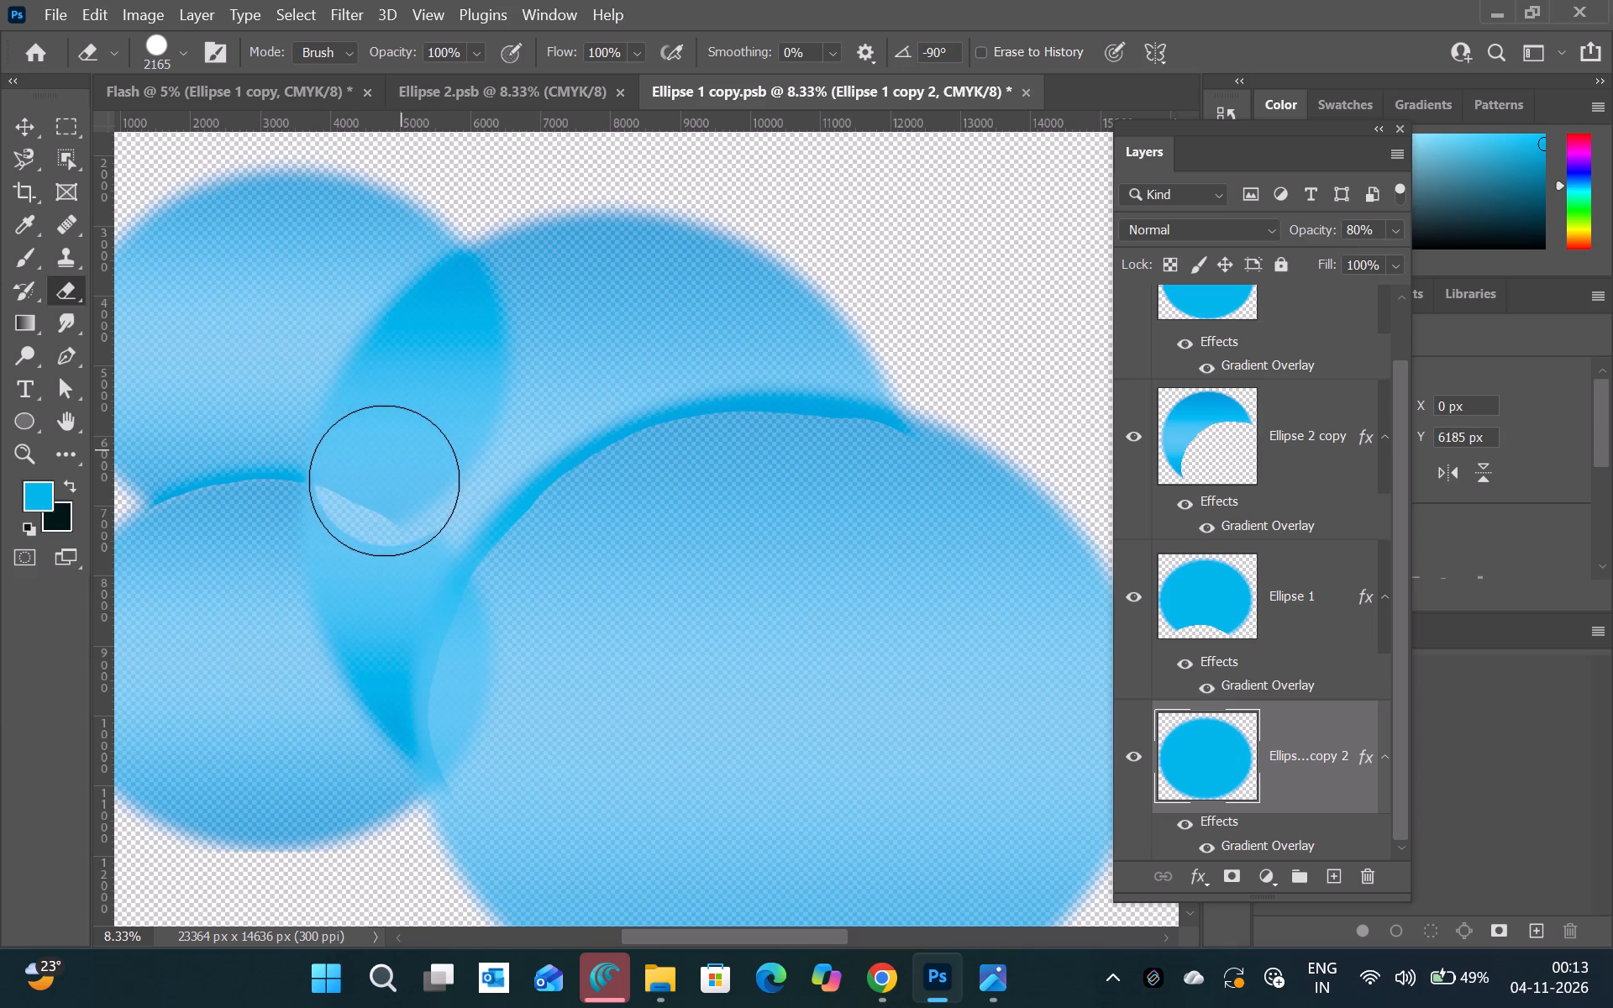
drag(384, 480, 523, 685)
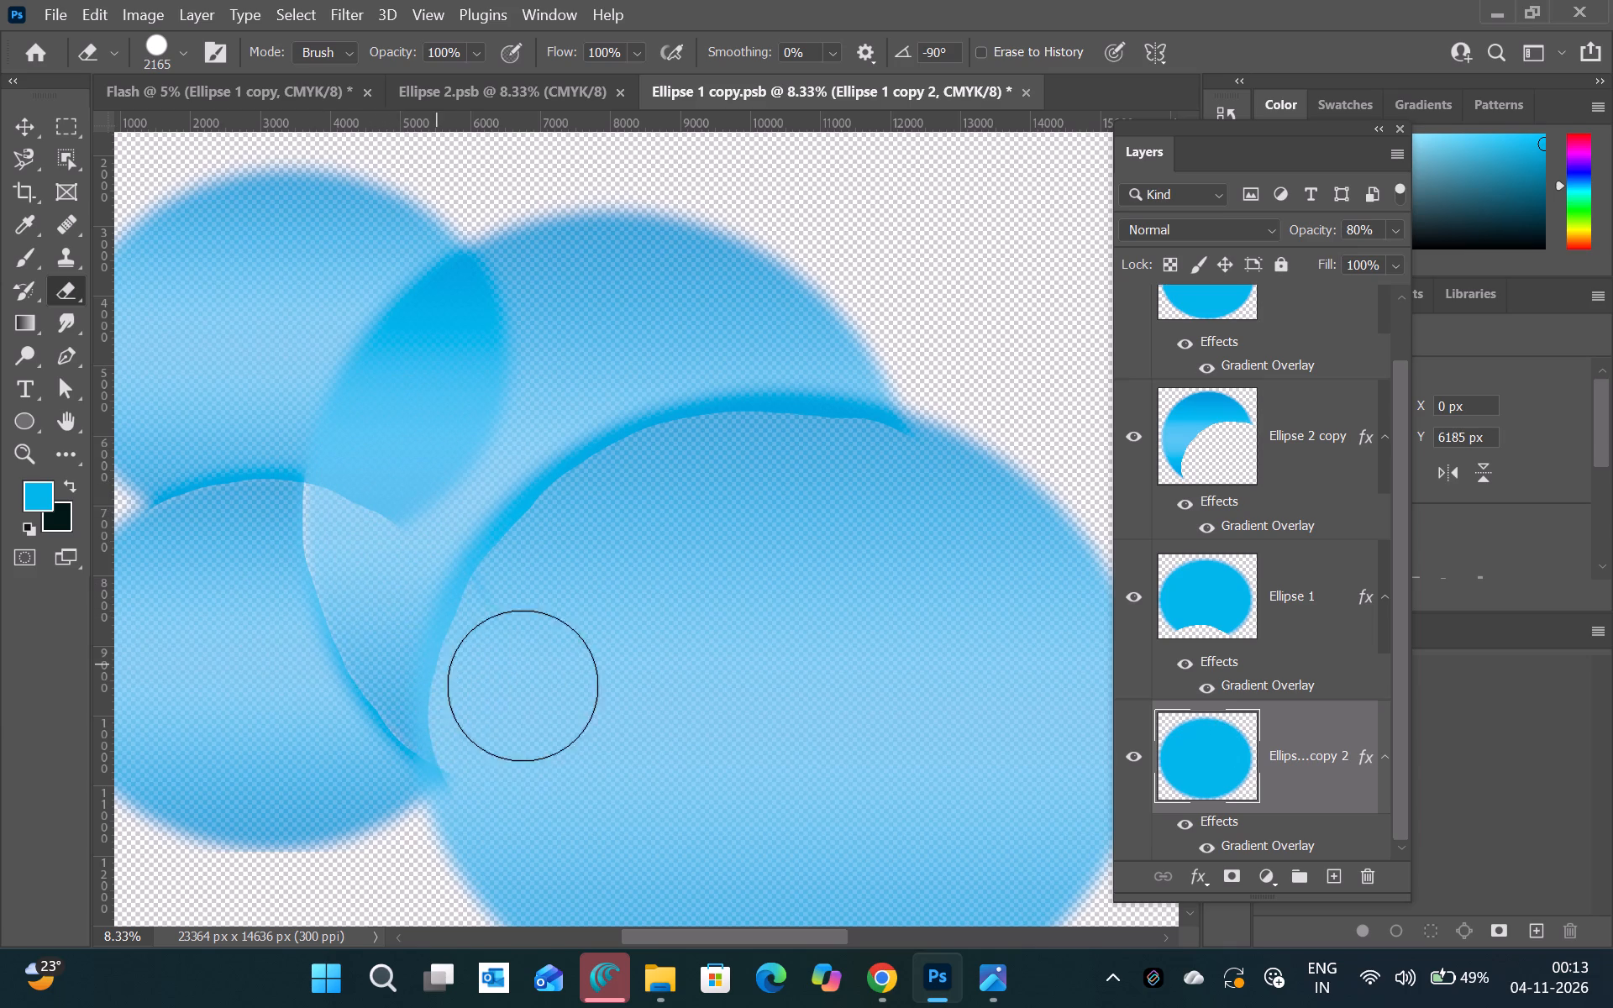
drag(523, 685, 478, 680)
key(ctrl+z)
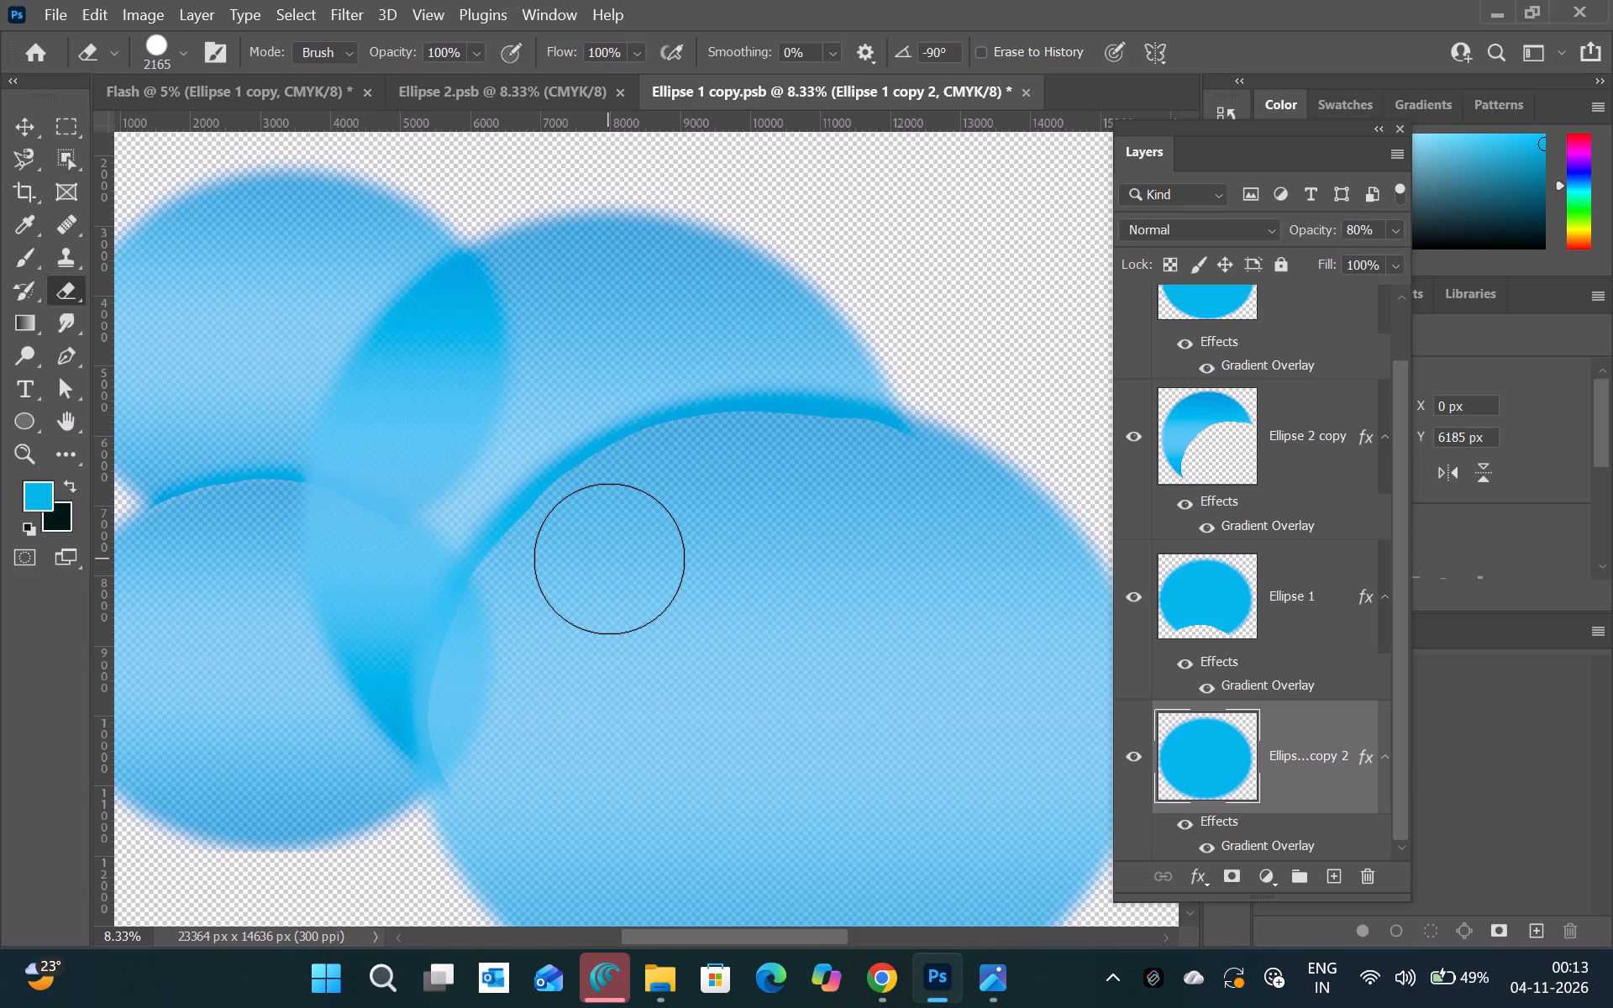
Erase the part of Ellipse 1 copy 2 that overlaps the central circle and the large lower circle.
drag(403, 484, 391, 554)
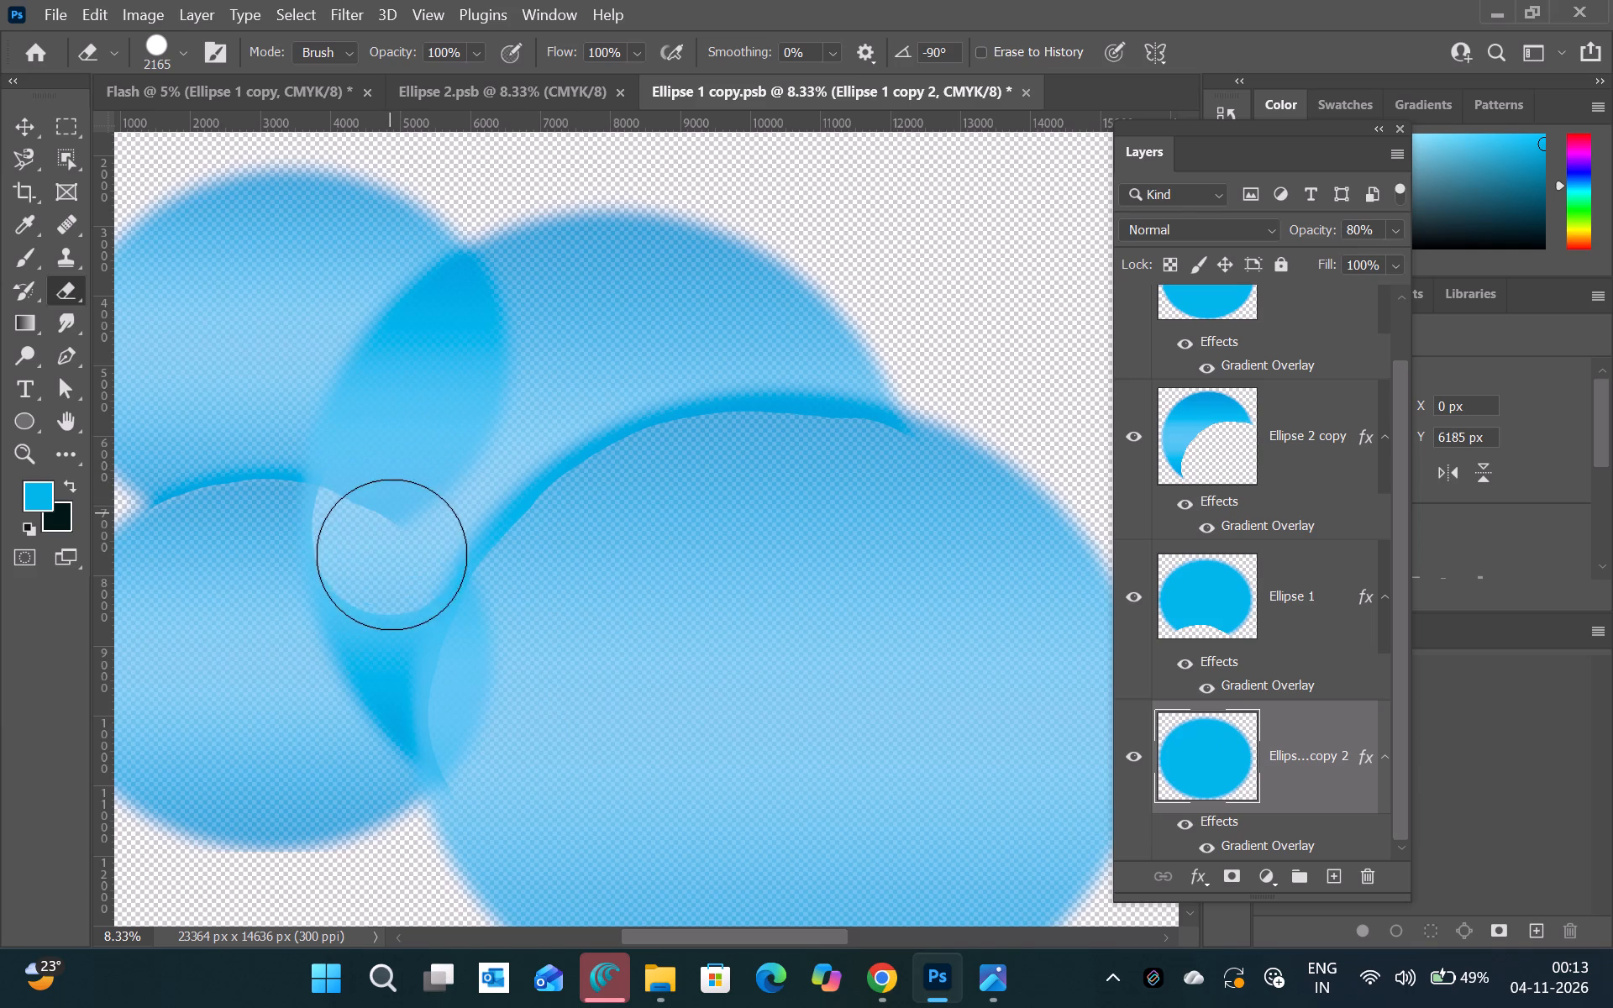
drag(391, 554, 643, 717)
drag(538, 733, 449, 538)
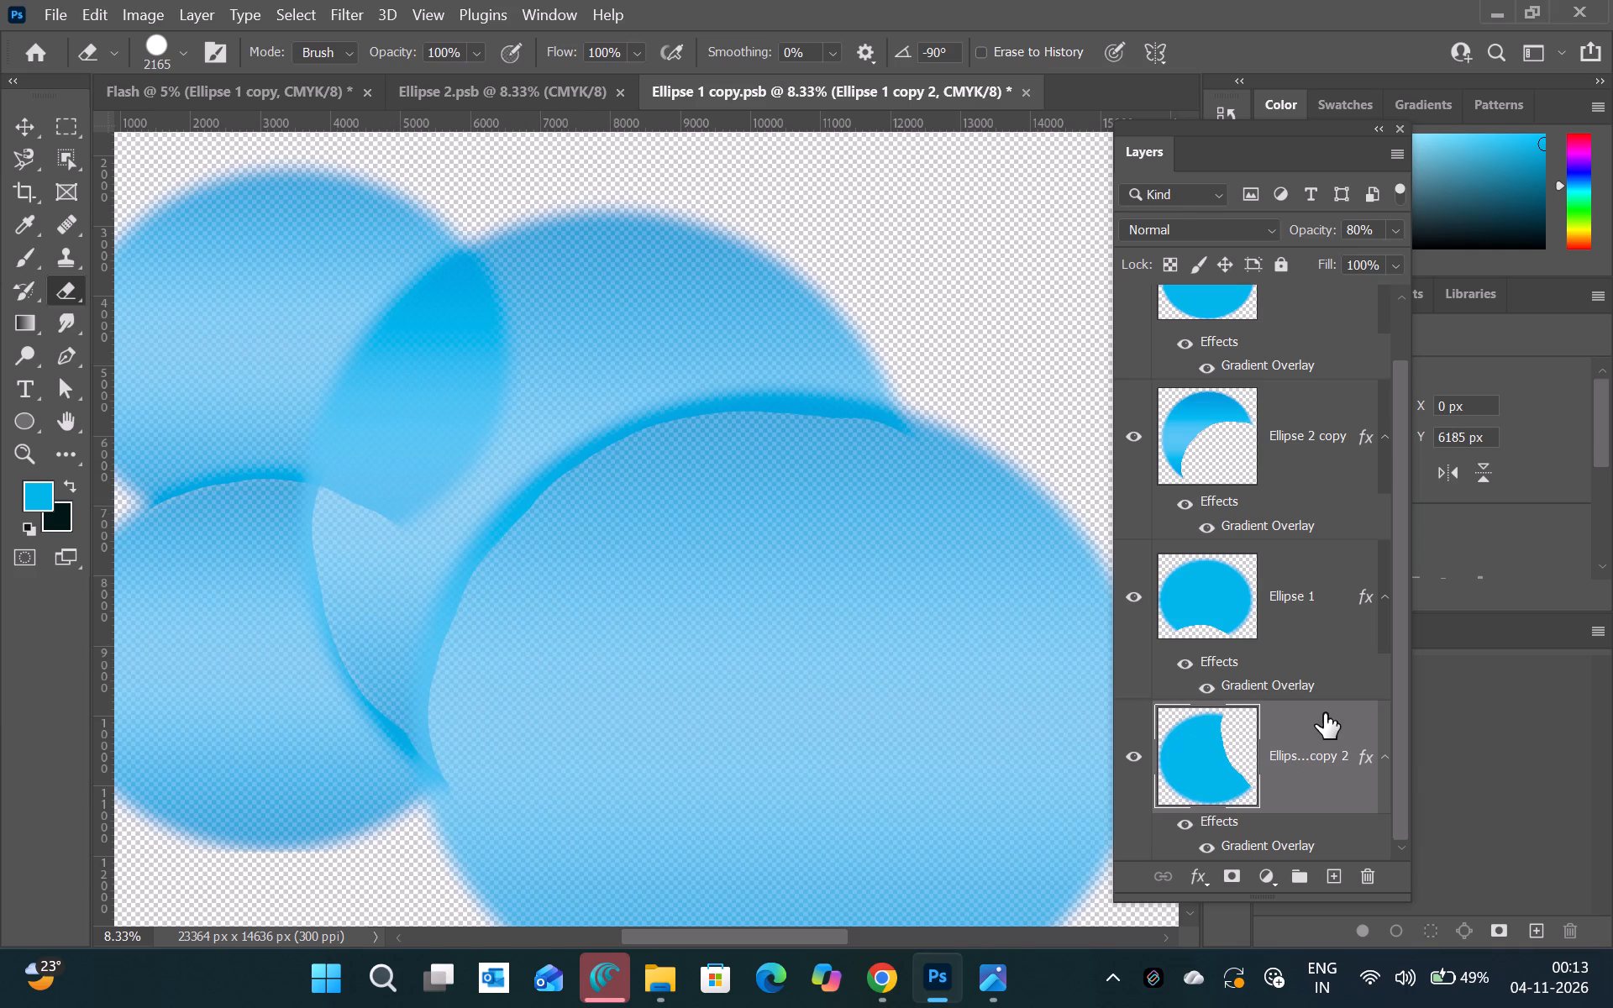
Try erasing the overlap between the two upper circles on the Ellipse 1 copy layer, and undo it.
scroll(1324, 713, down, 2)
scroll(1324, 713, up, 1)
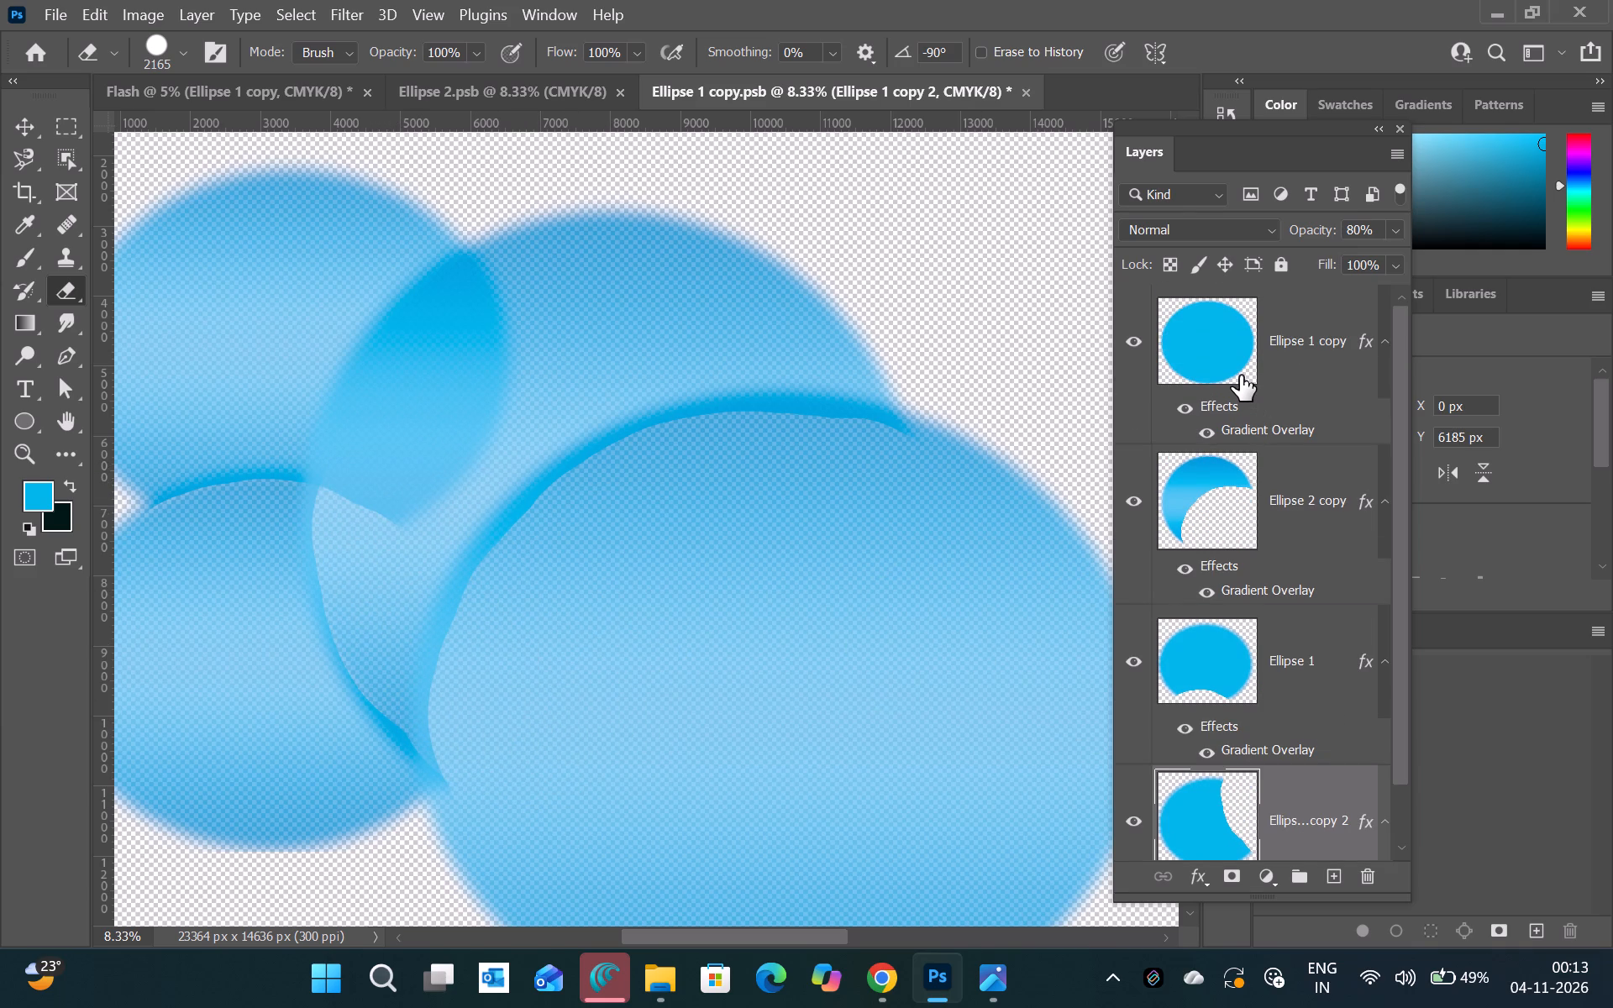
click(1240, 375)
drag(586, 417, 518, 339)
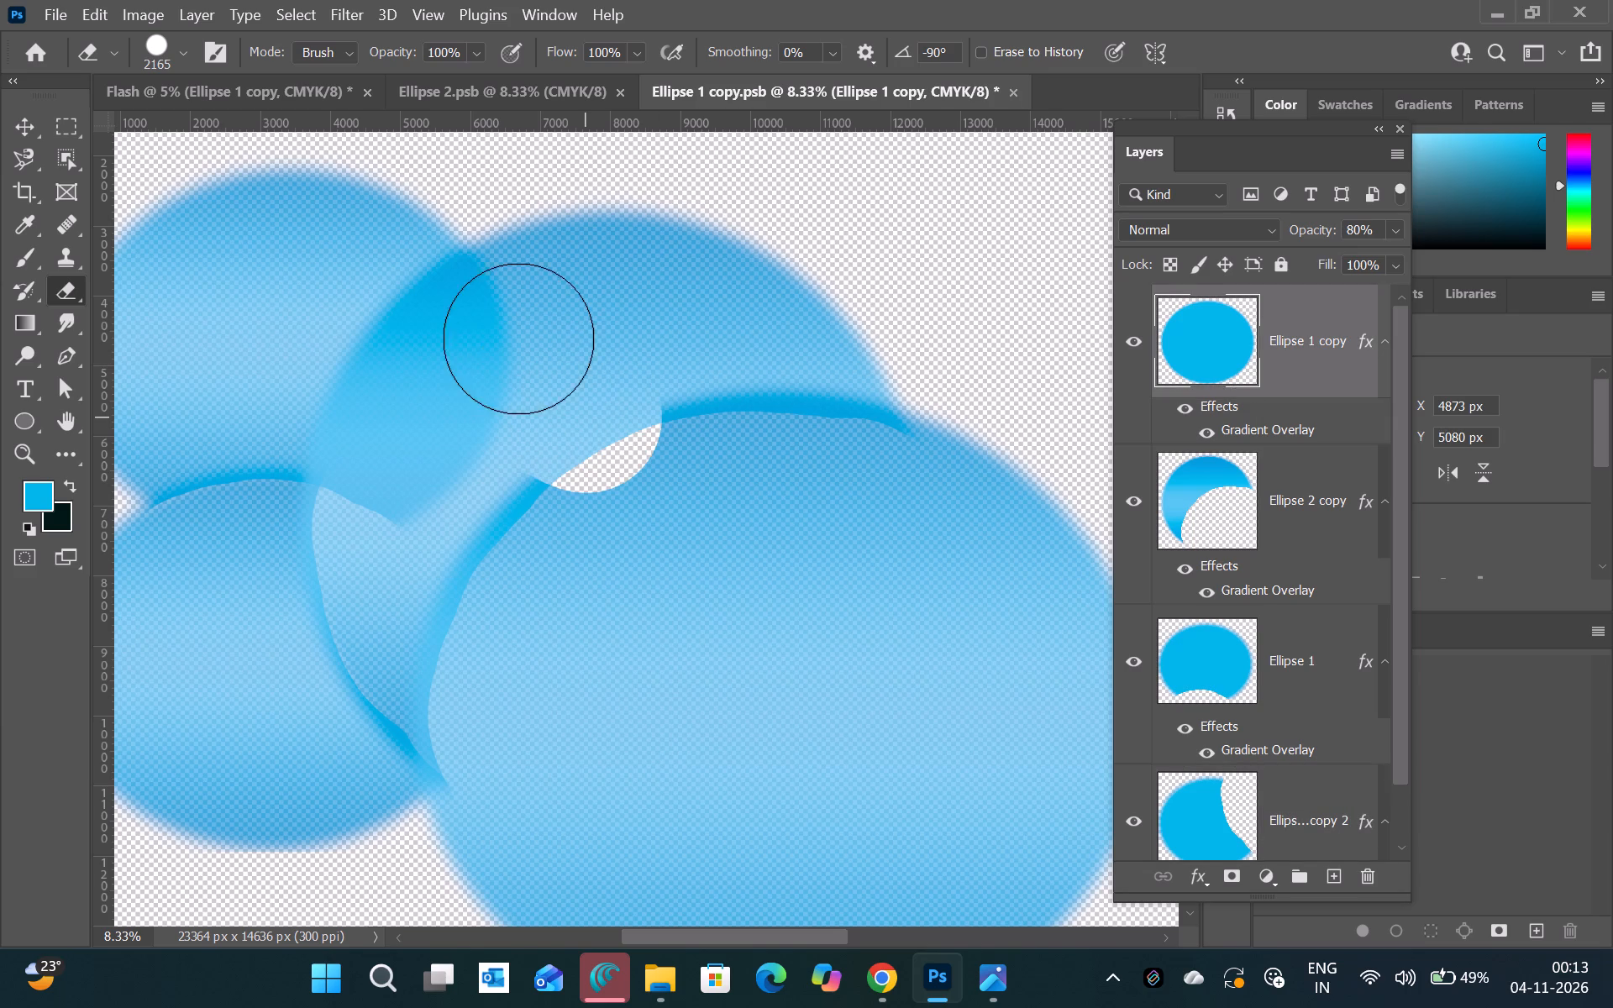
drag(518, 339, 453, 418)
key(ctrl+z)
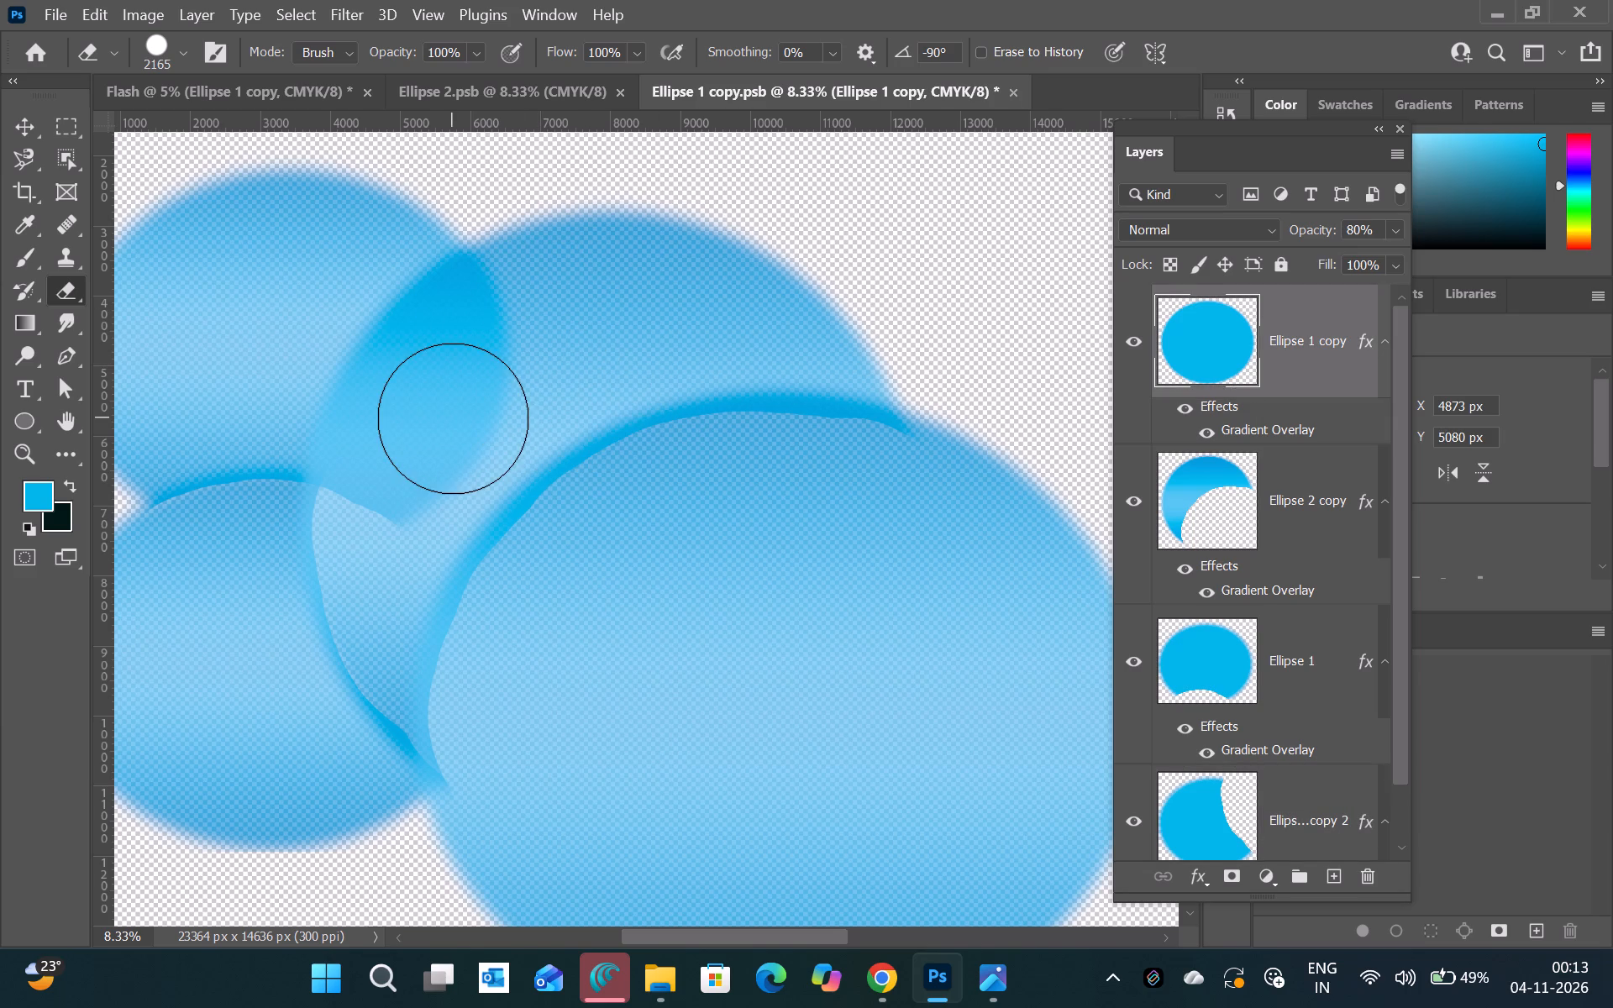
Erase the part of Ellipse 1 that overlaps the Ellipse 2 copy circle, following that circle's inner edge.
scroll(1212, 586, down, 2)
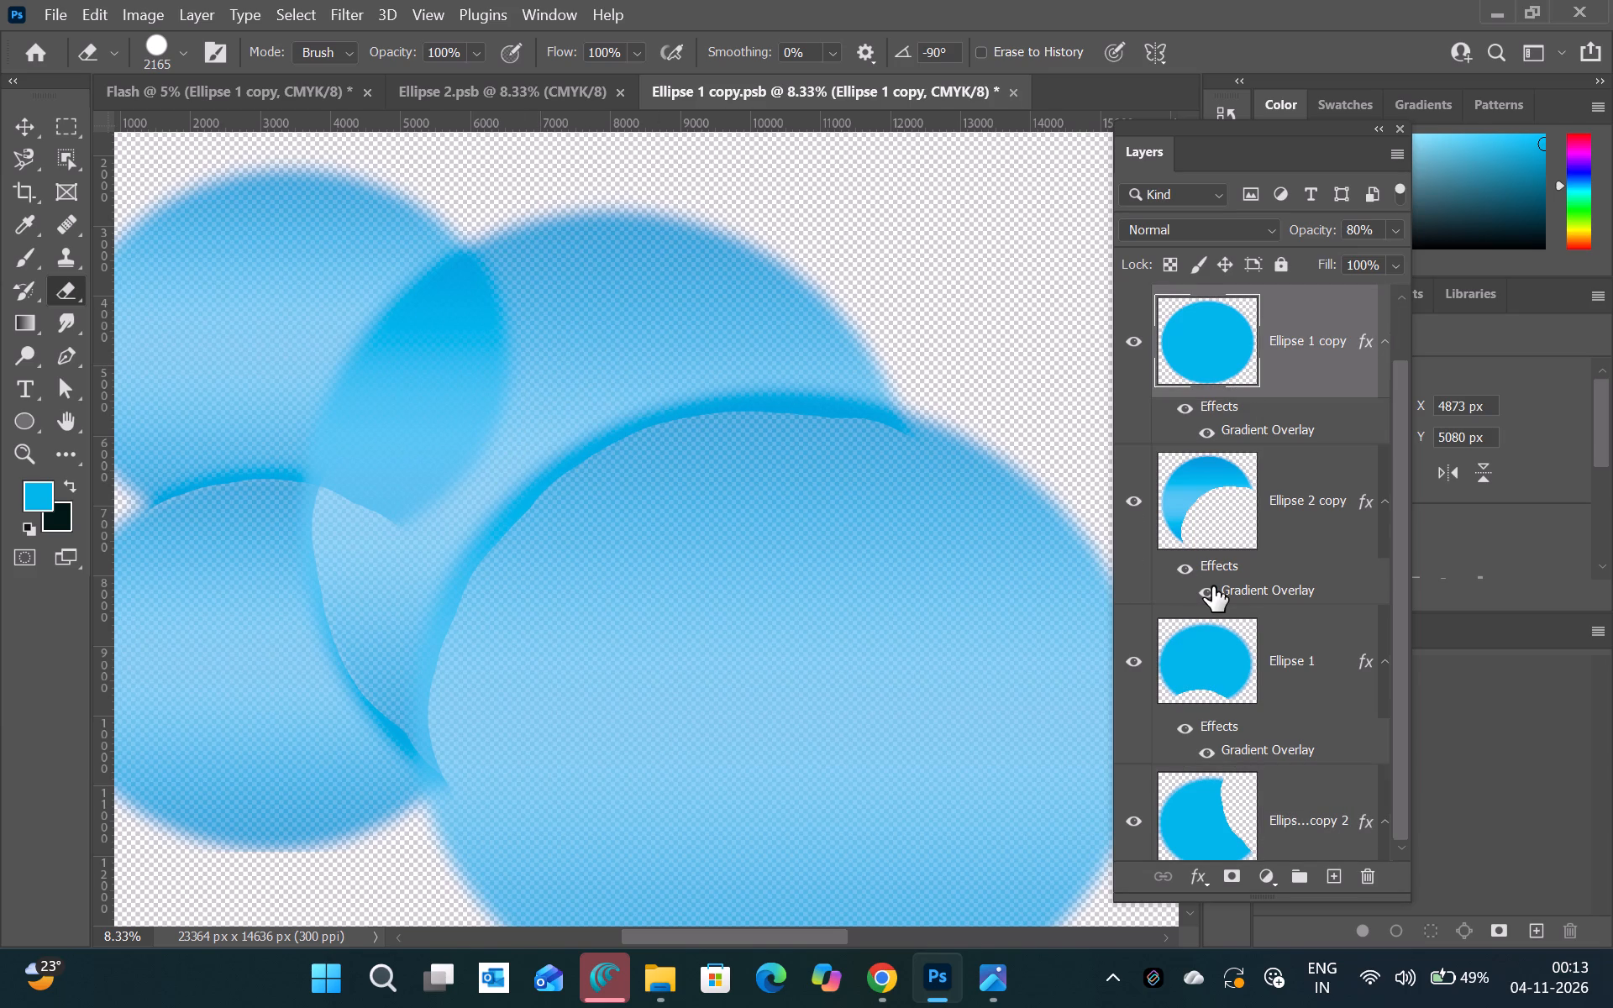
scroll(1212, 586, down, 2)
scroll(1212, 586, up, 1)
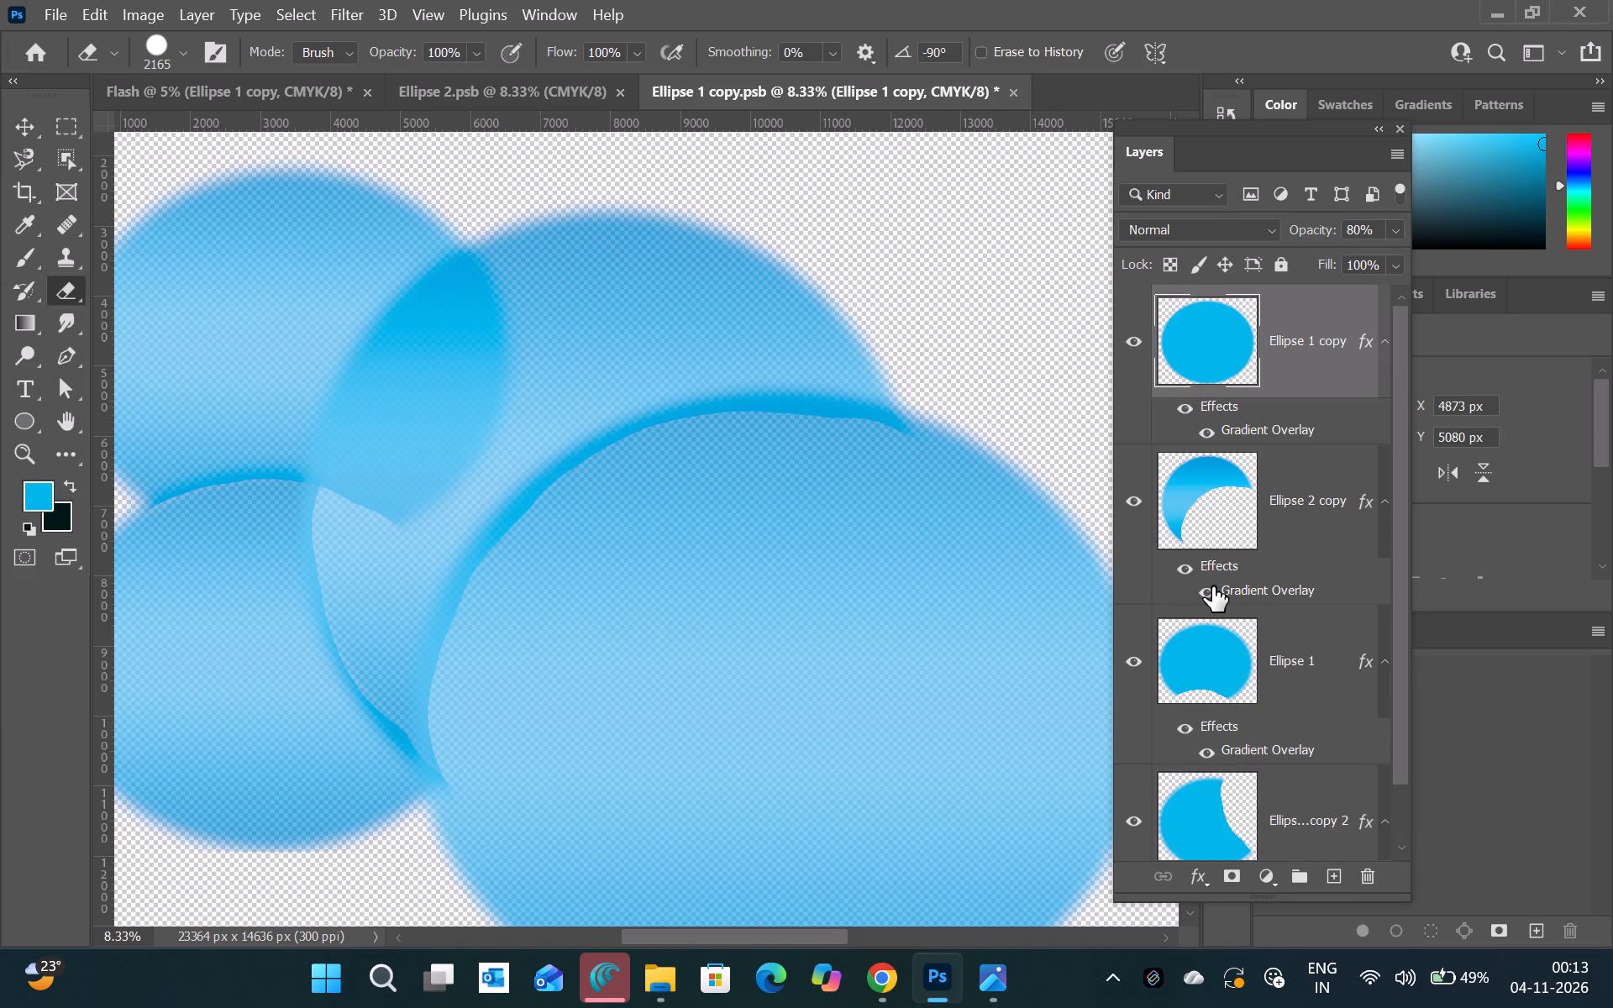
click(1217, 378)
scroll(1308, 622, down, 1)
click(1207, 601)
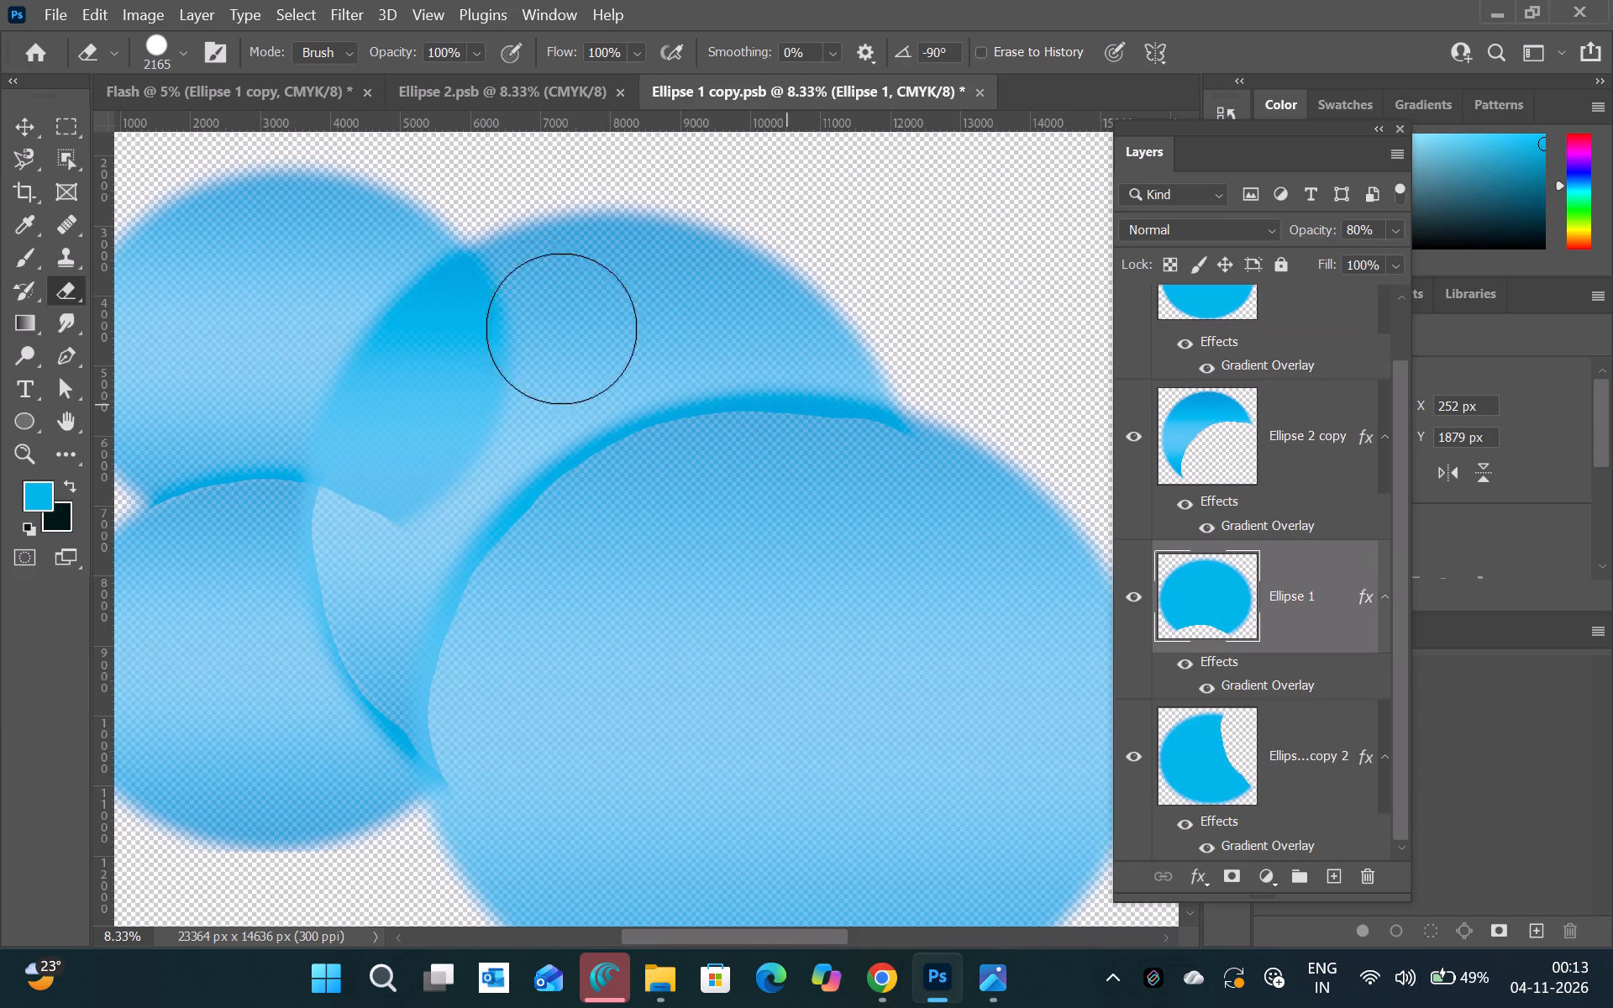
drag(539, 332, 489, 329)
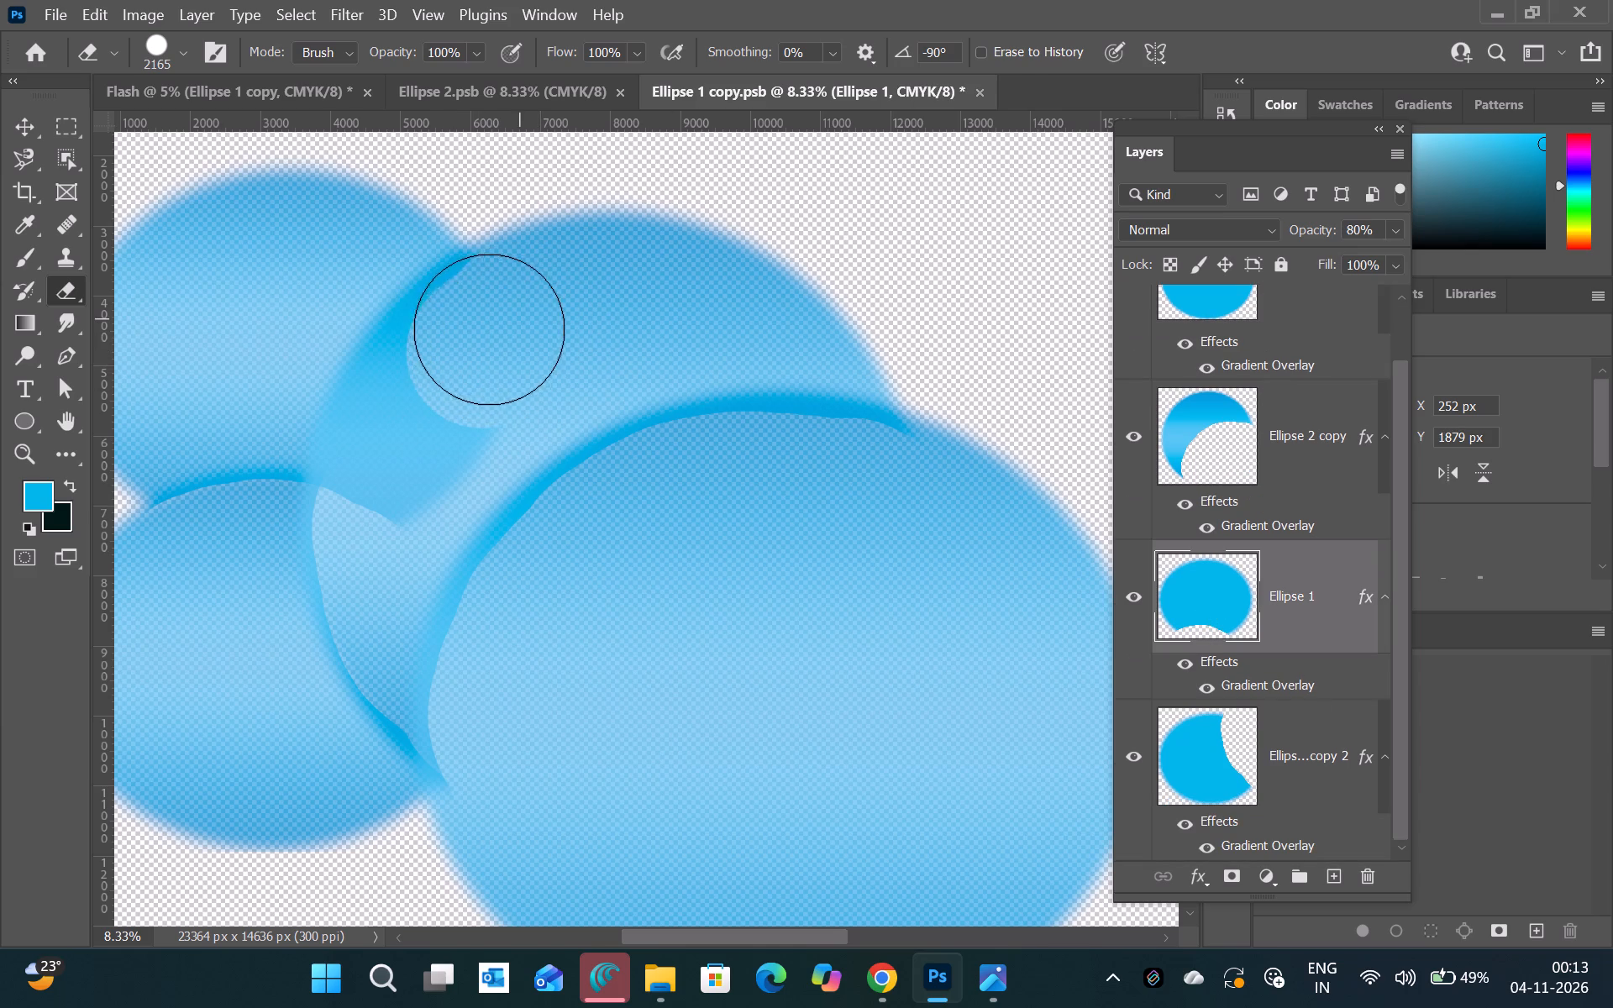
drag(489, 329, 397, 504)
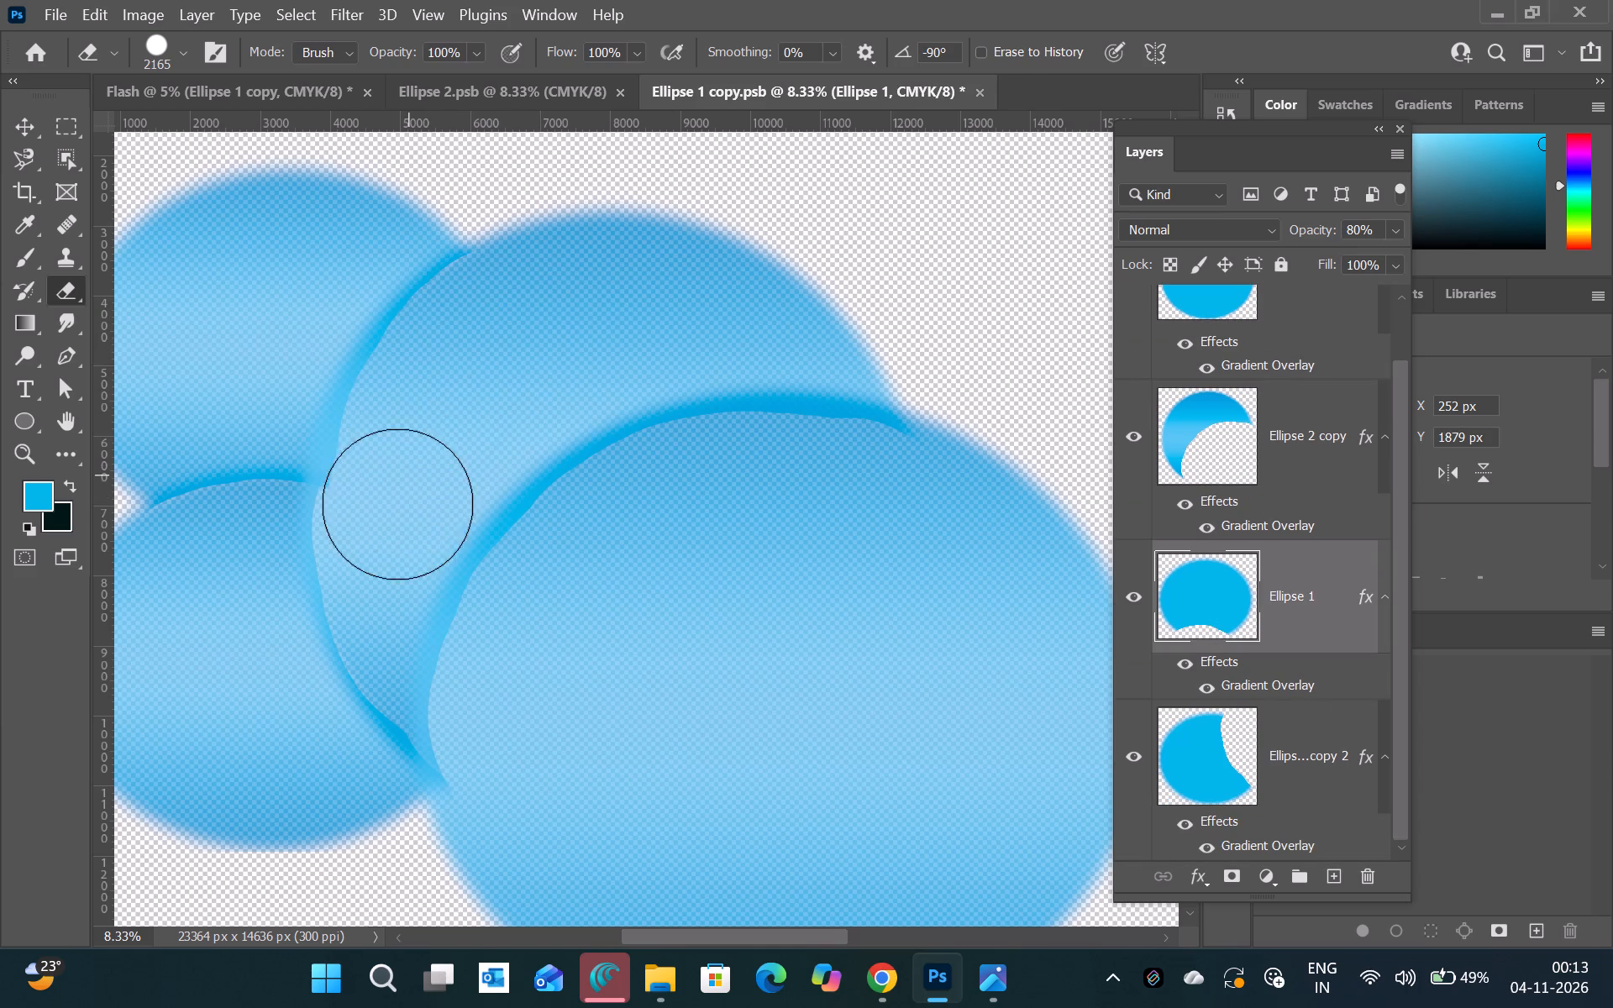
drag(397, 504, 680, 368)
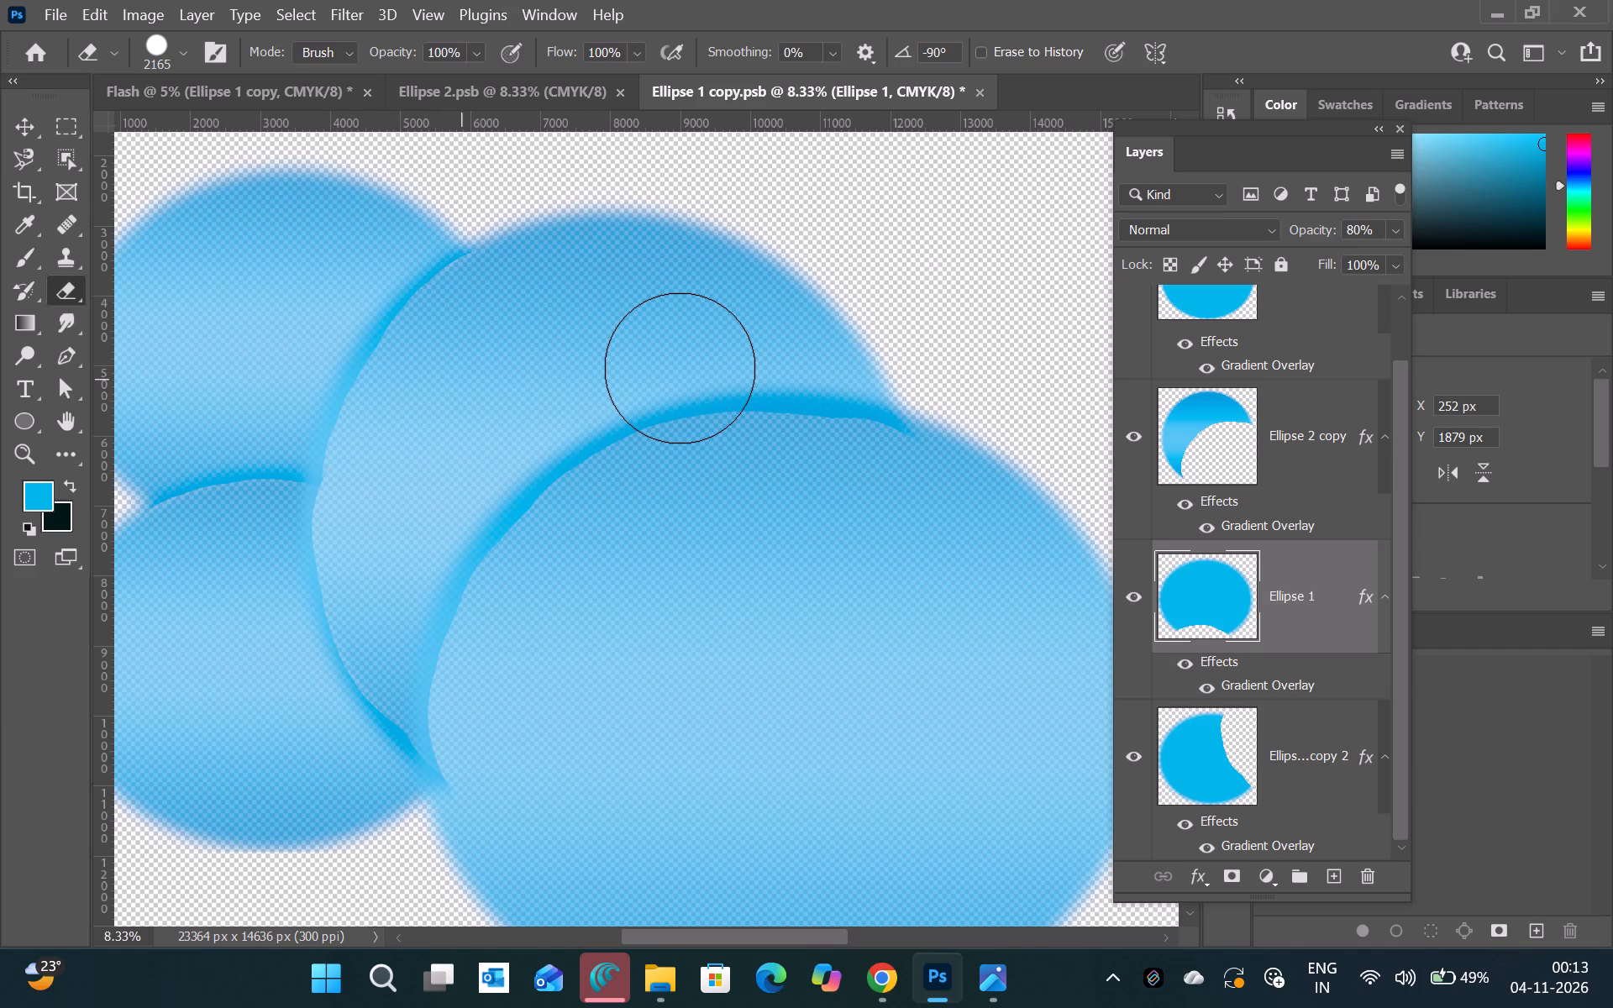
Save and close the Ellipse 1 copy and Ellipse 2 smart object documents, returning to the Flash banner.
key(ctrl+s)
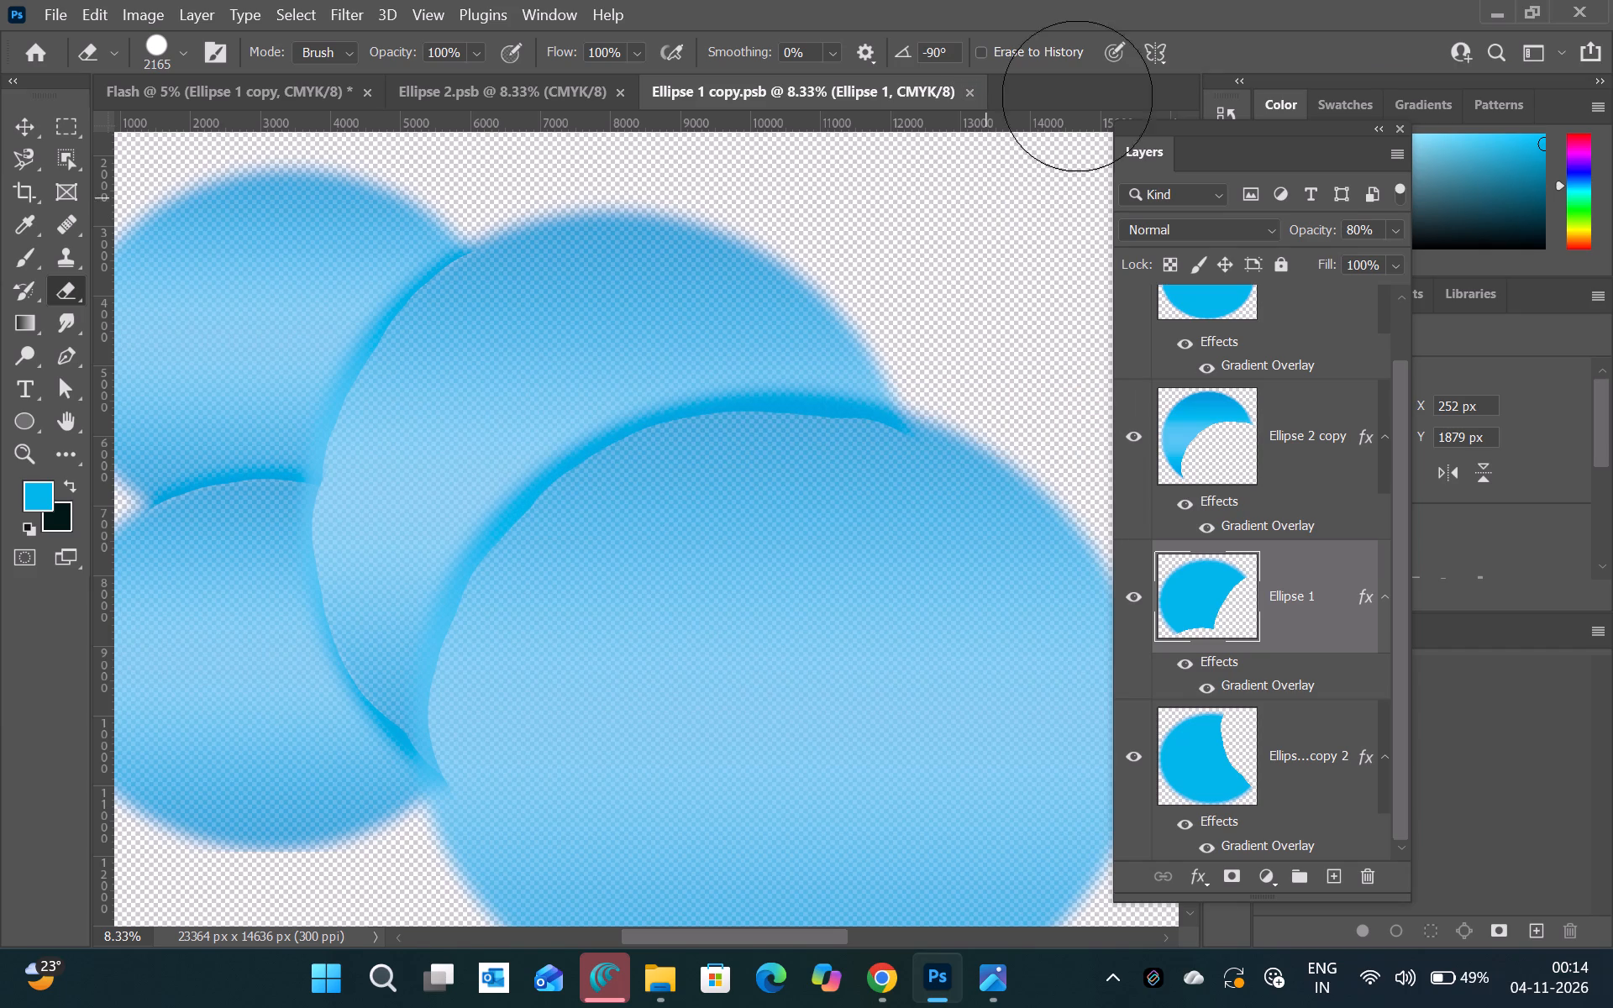
click(969, 97)
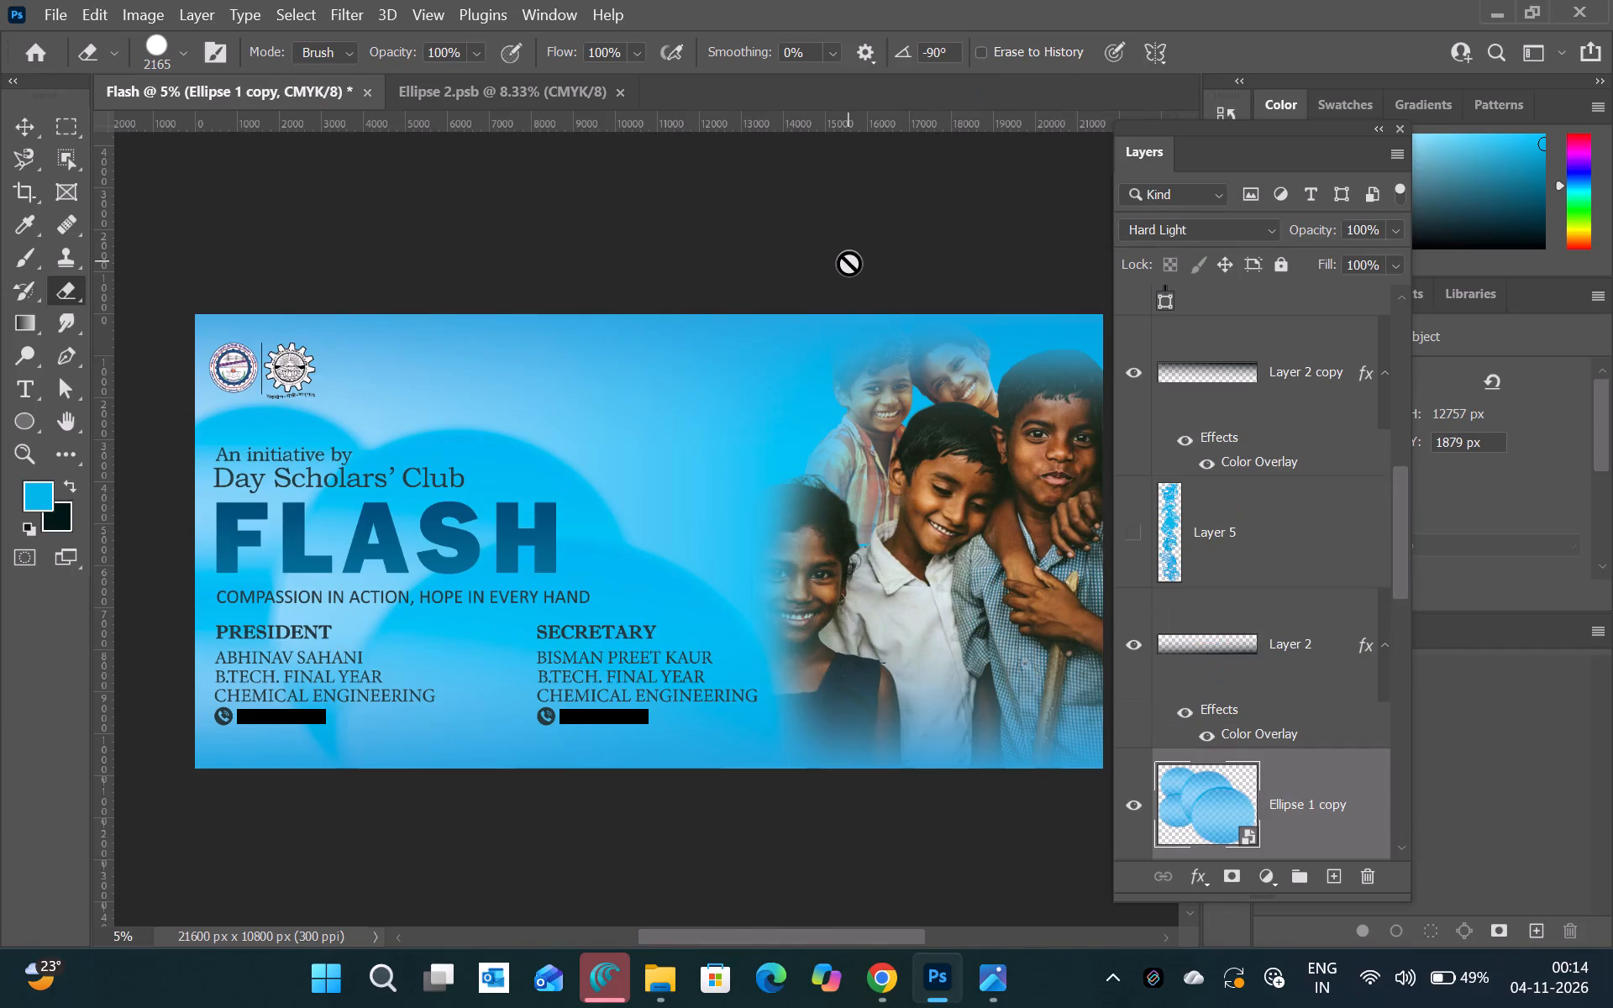
click(546, 86)
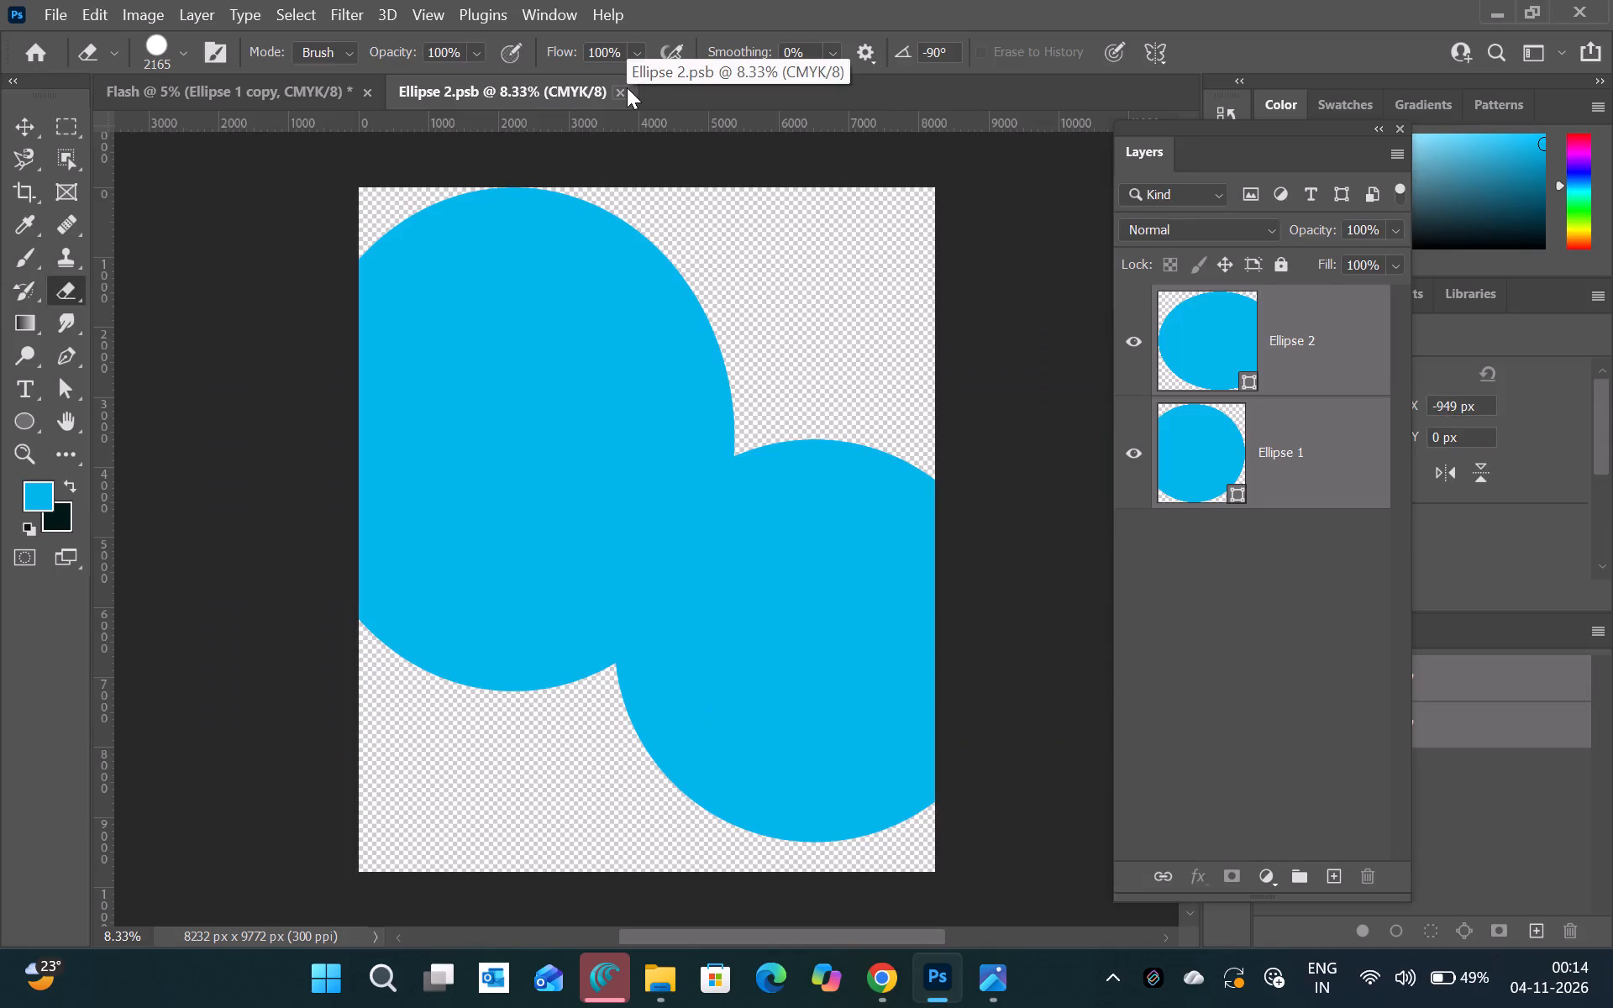
key(ctrl+s)
click(618, 92)
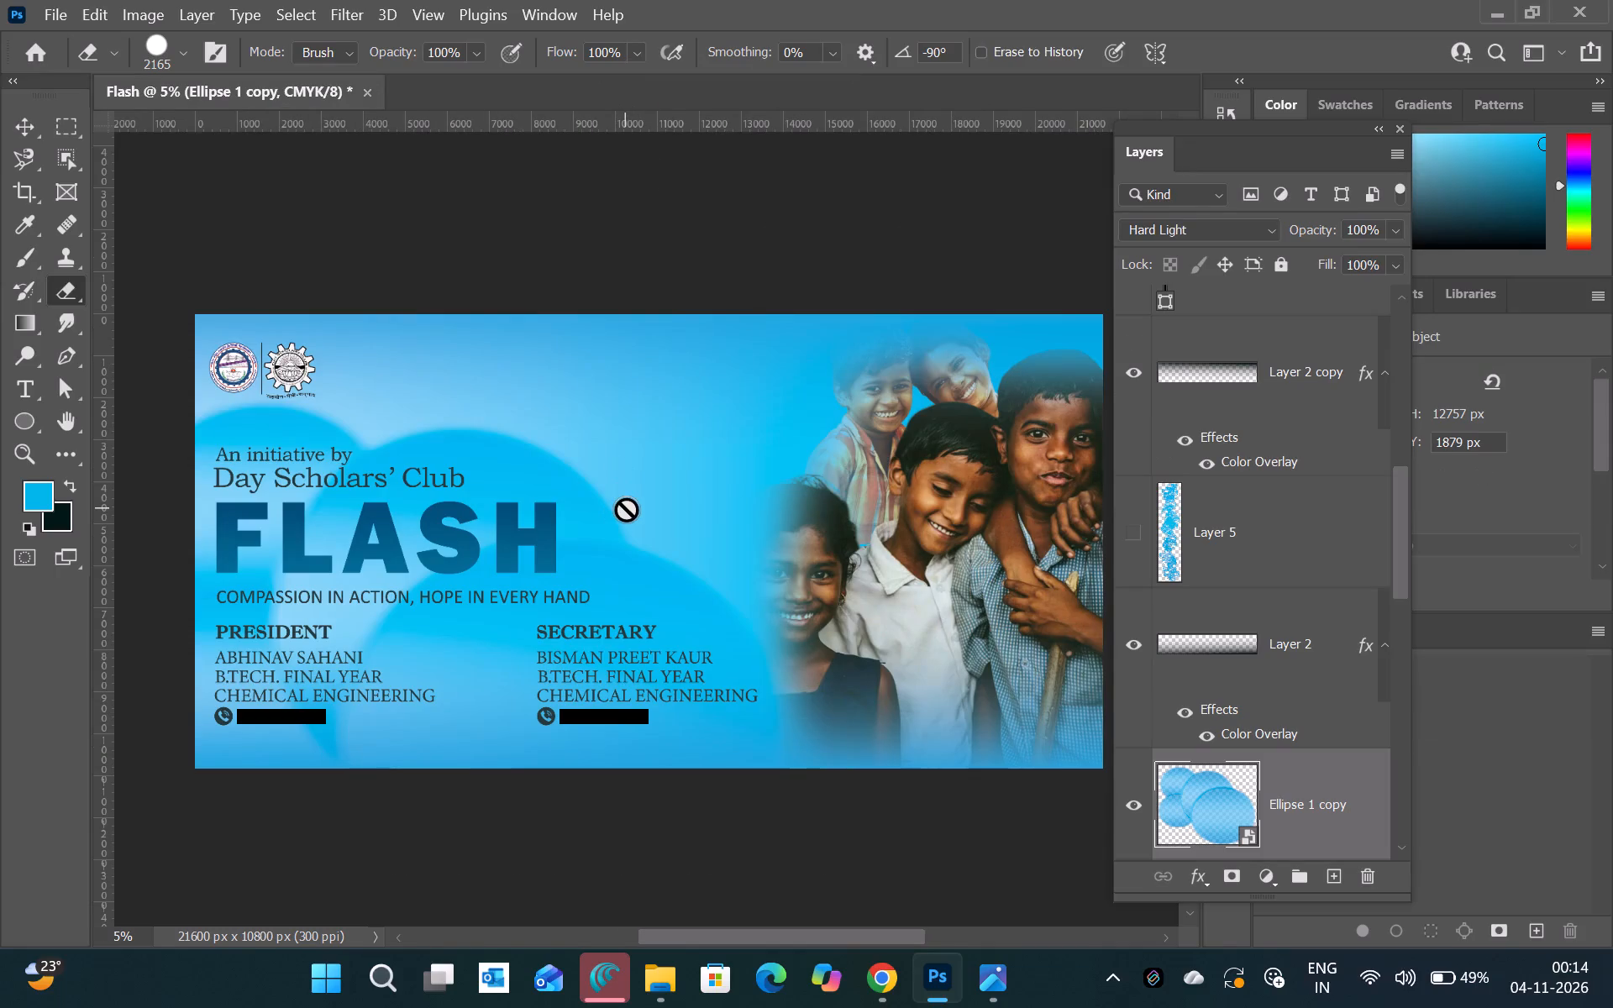
Reopen the Ellipse 1 copy smart object to check its contents, save it and close it again.
double_click(1224, 827)
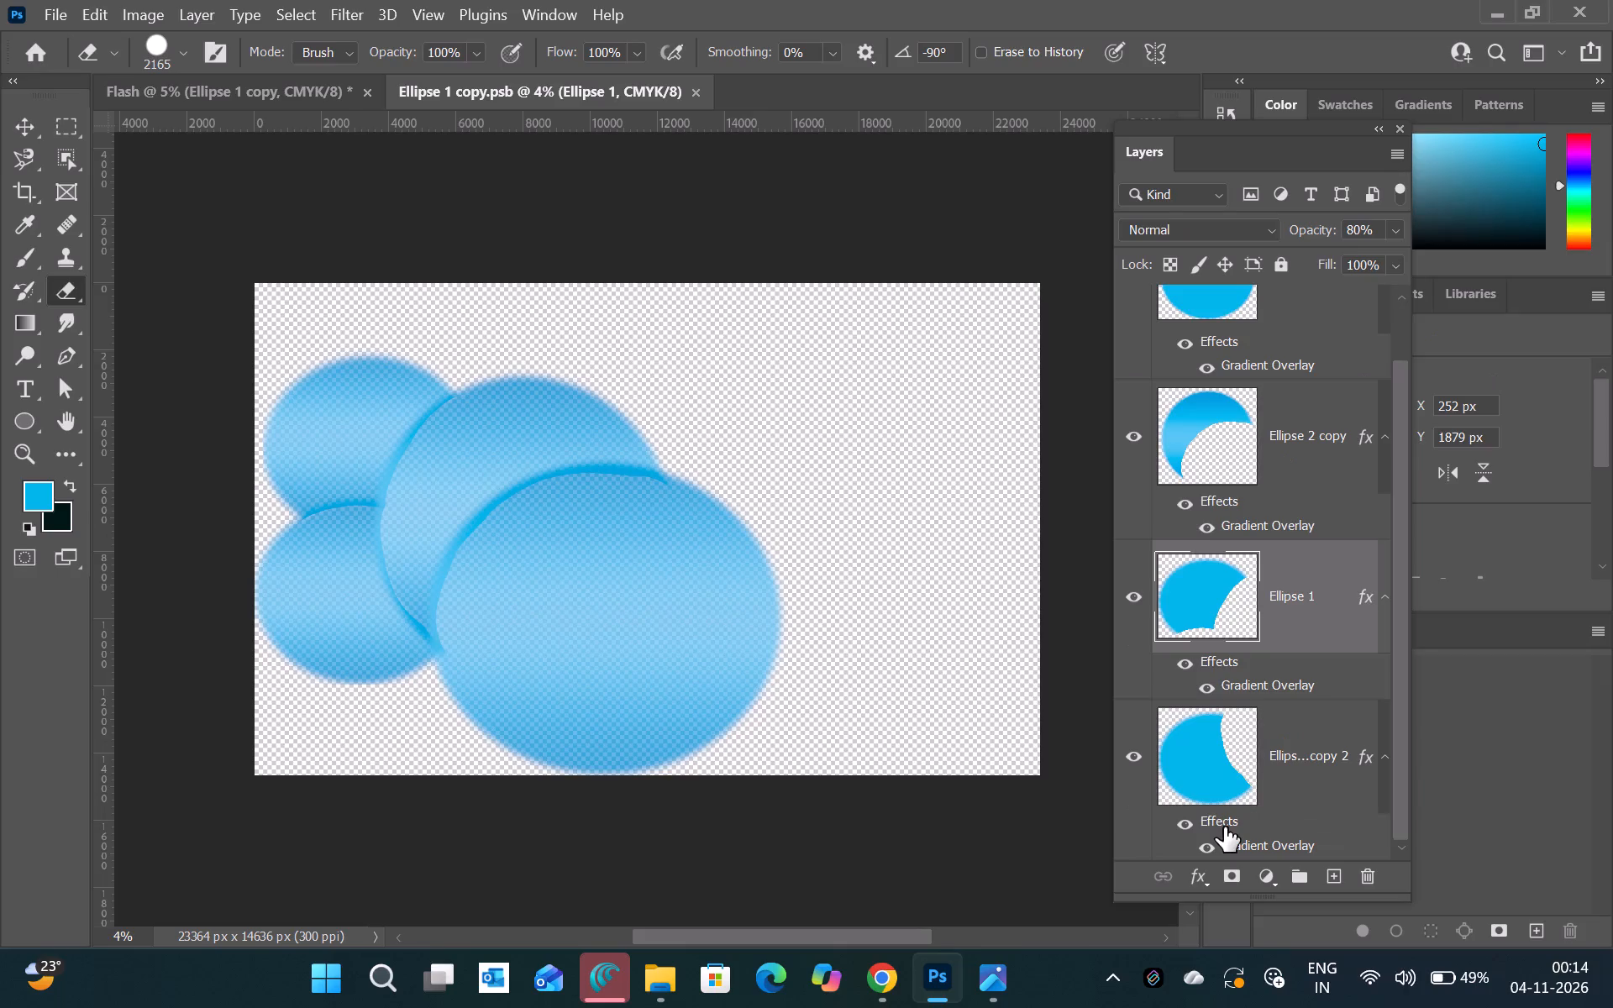
key(ctrl+s)
click(695, 94)
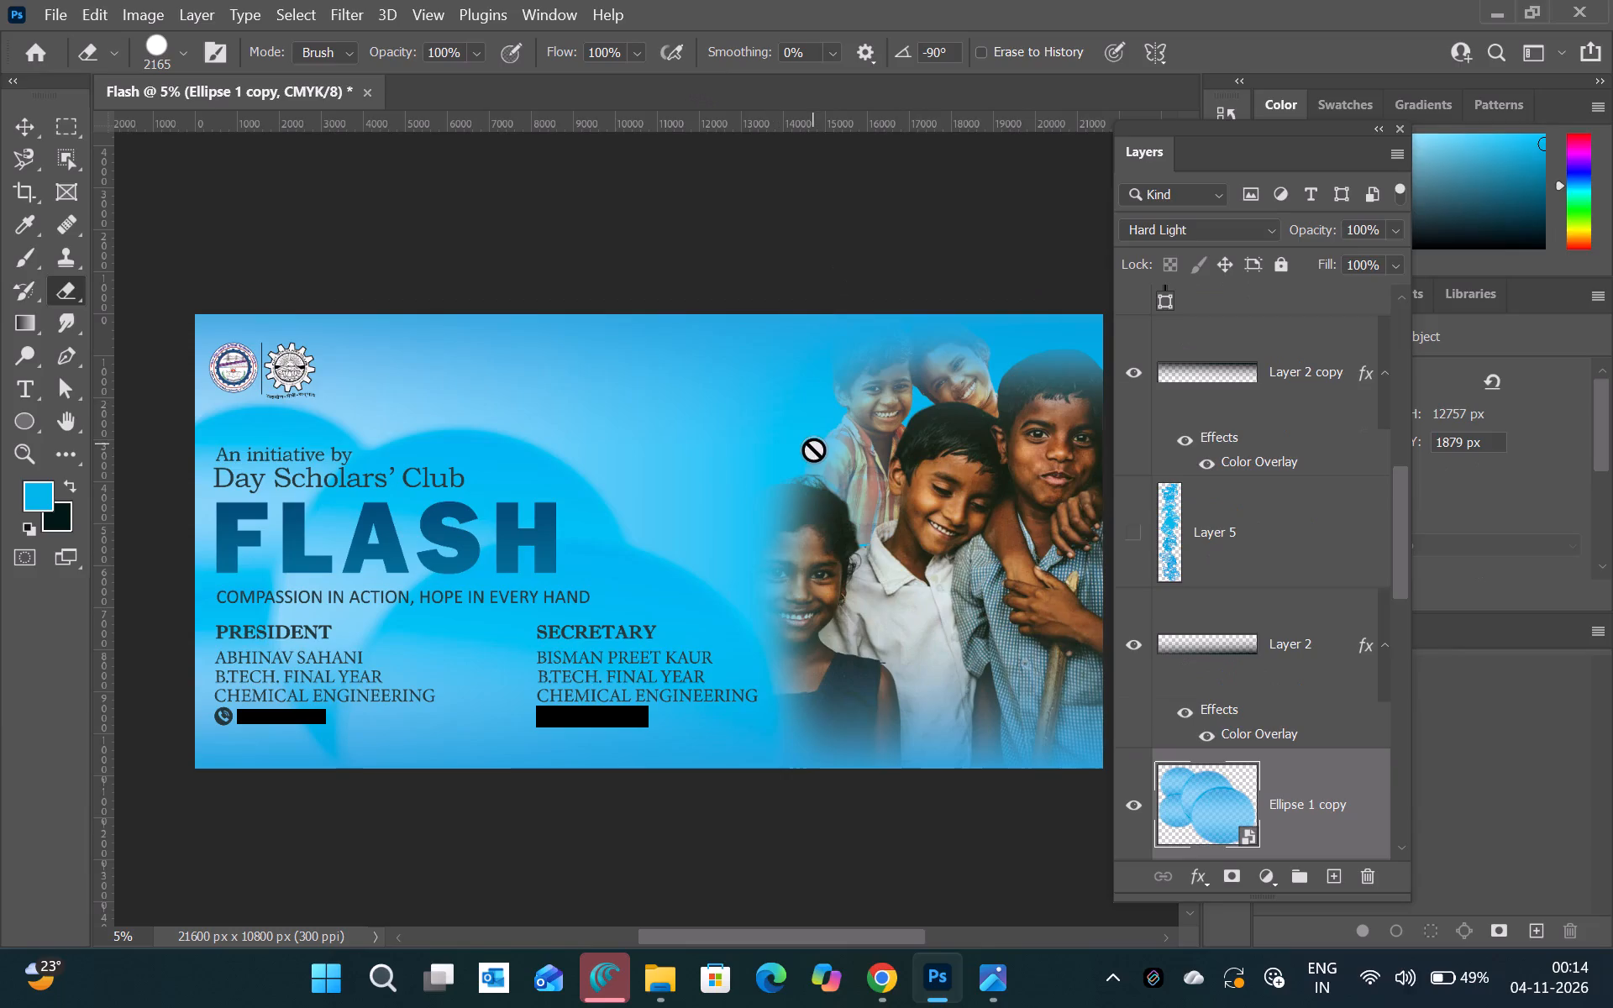
On the children photo's layer mask, apply several white-to-transparent linear gradients from the photo's left edge inward to reveal more of it.
scroll(908, 554, right, 1)
scroll(1127, 665, down, 2)
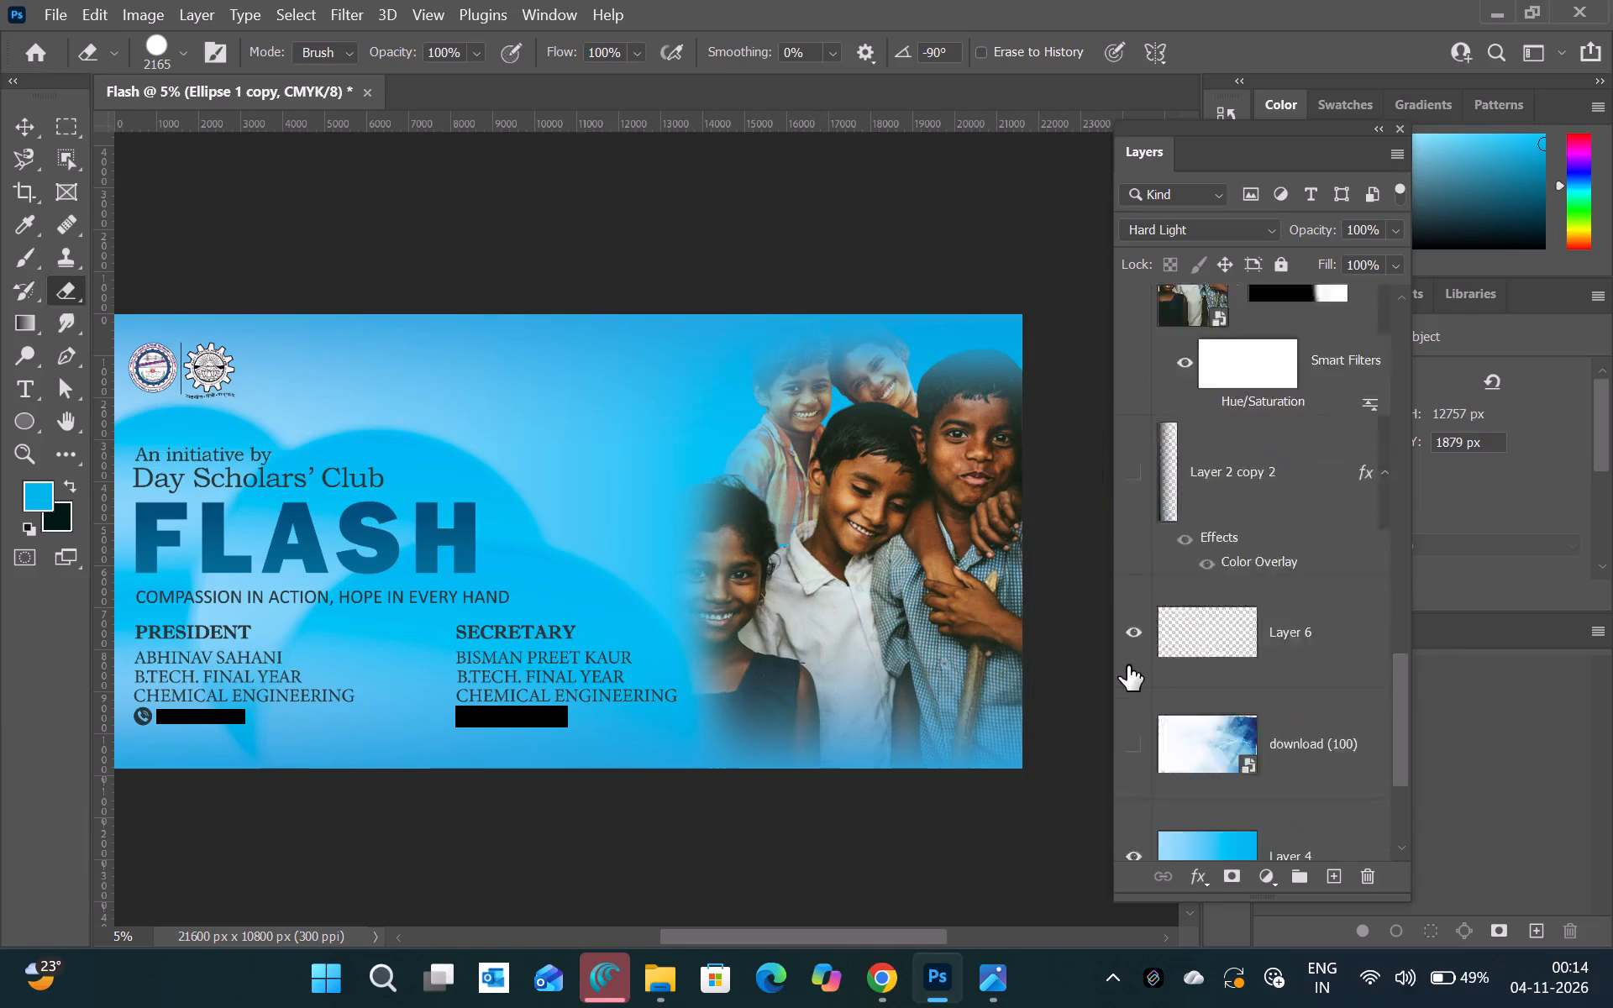
scroll(1127, 665, down, 2)
scroll(1243, 654, up, 1)
click(1188, 500)
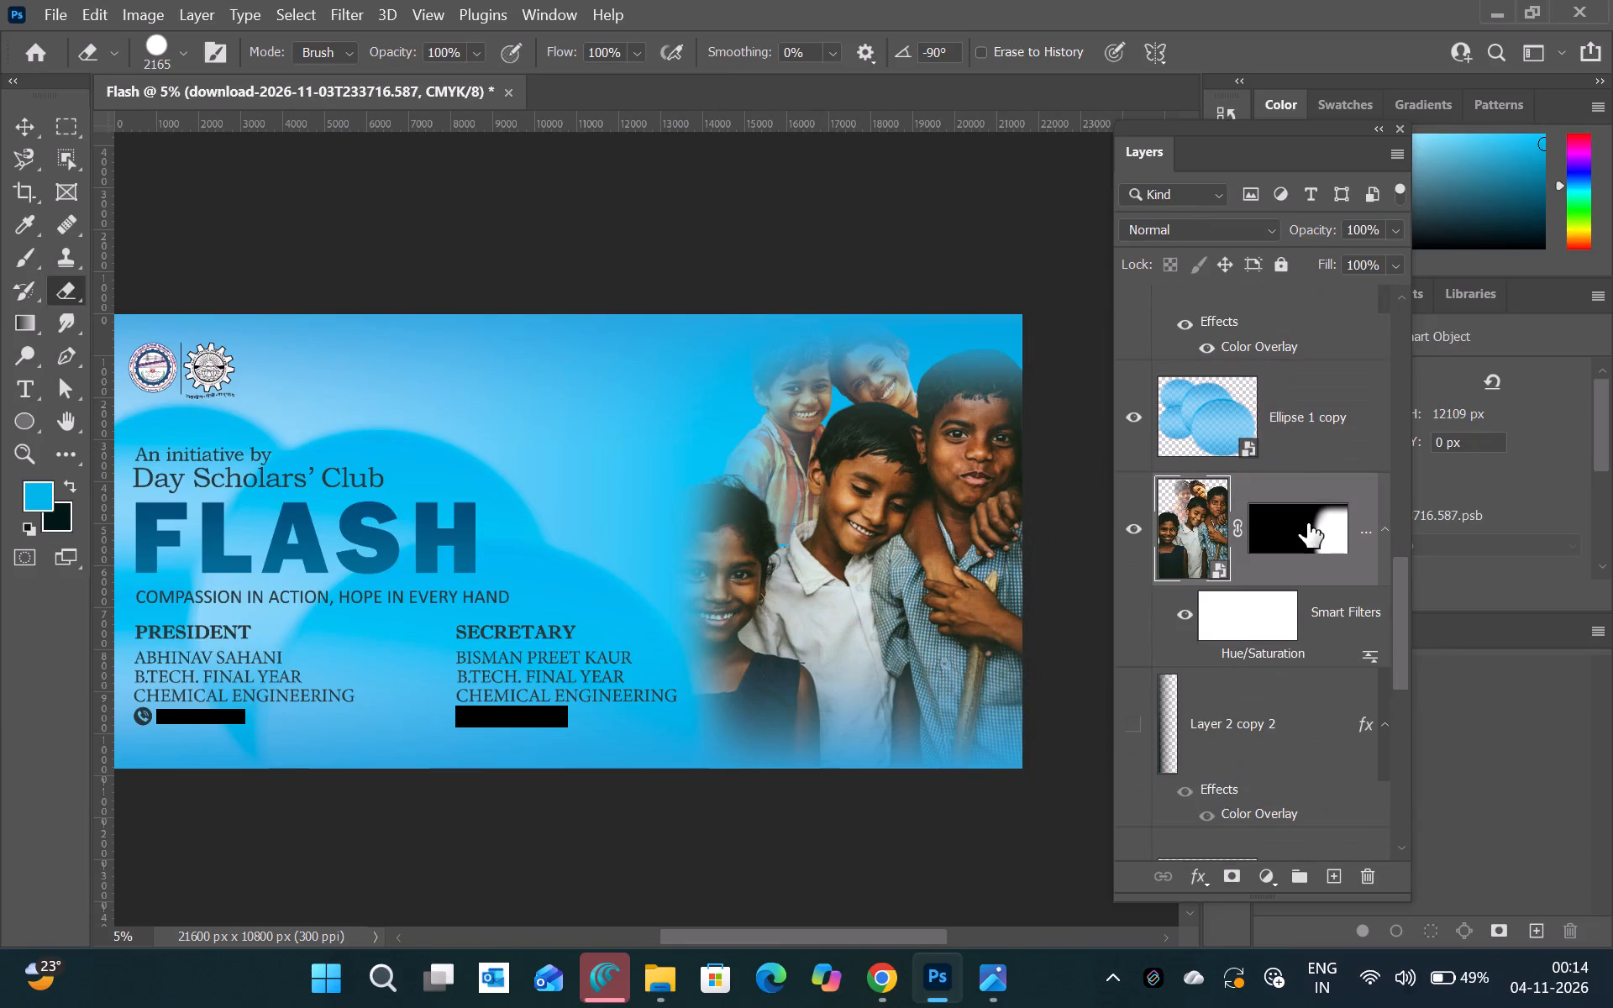
click(1307, 522)
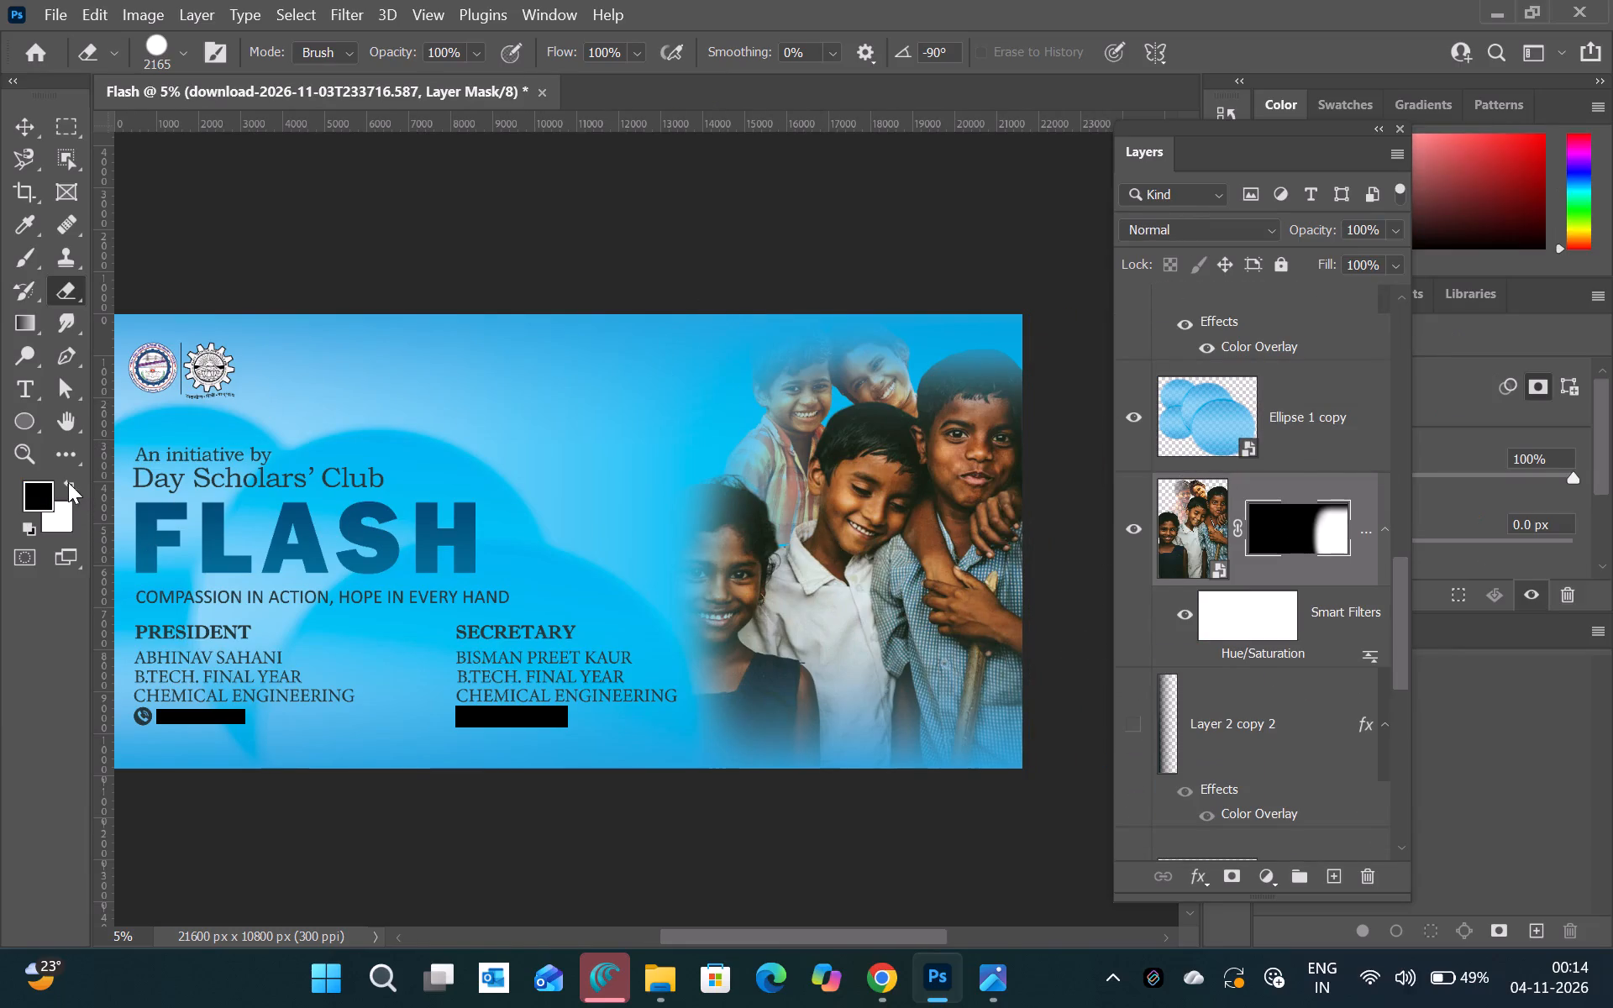
click(68, 482)
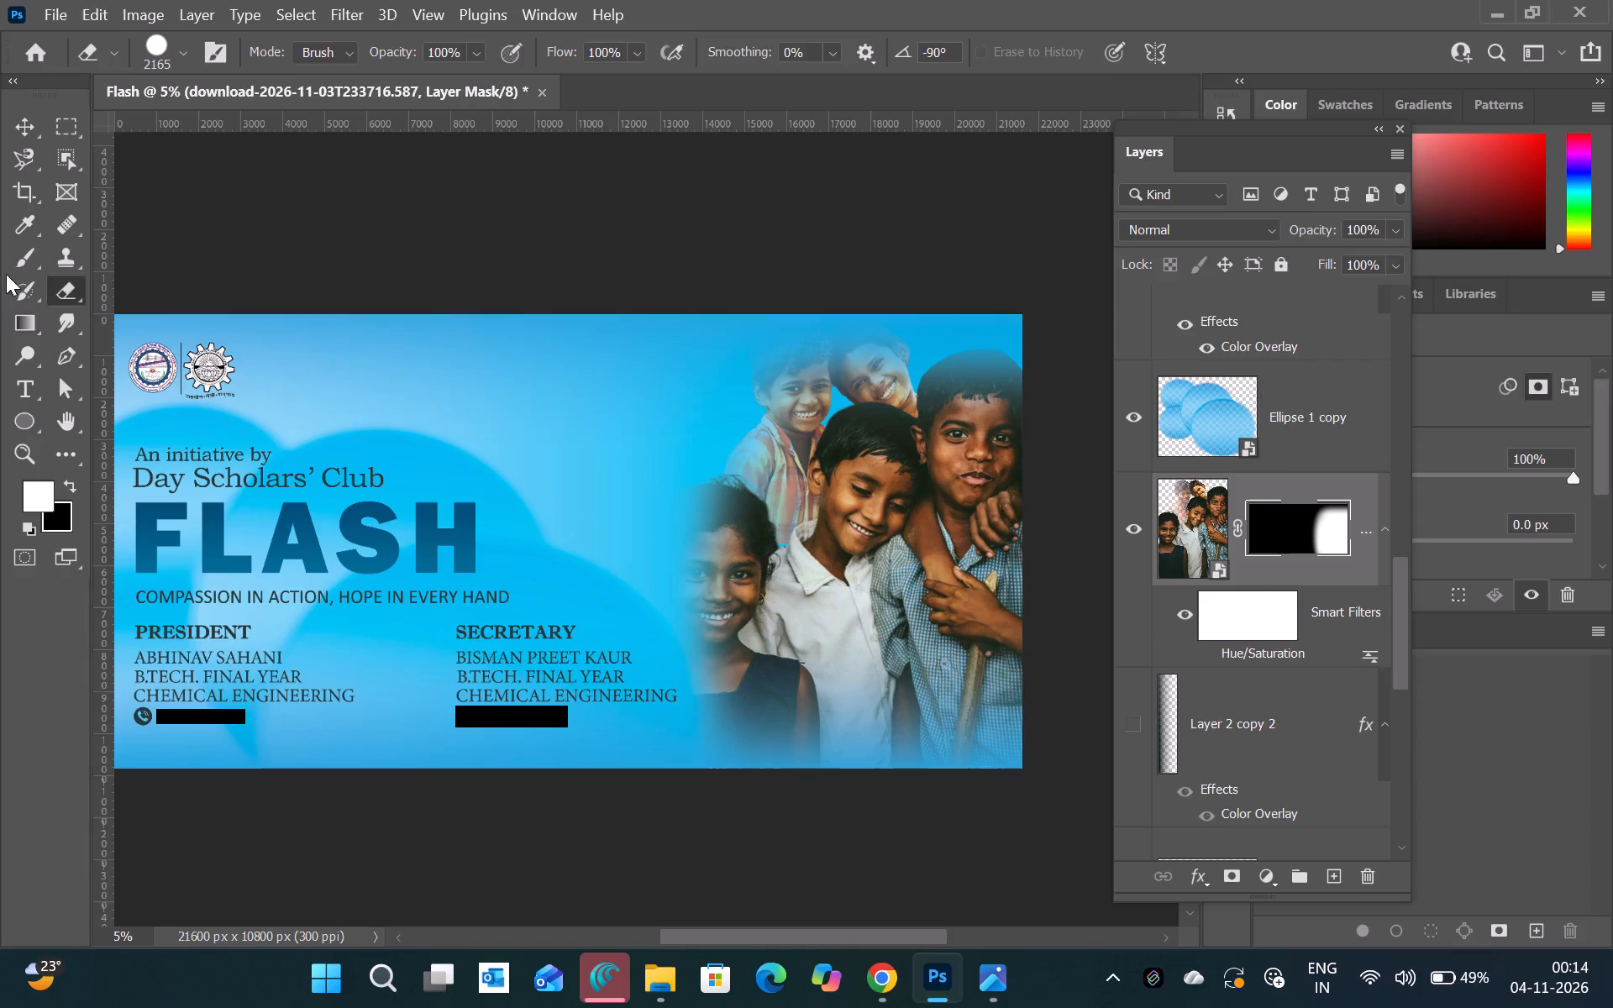
click(34, 325)
drag(637, 587, 778, 575)
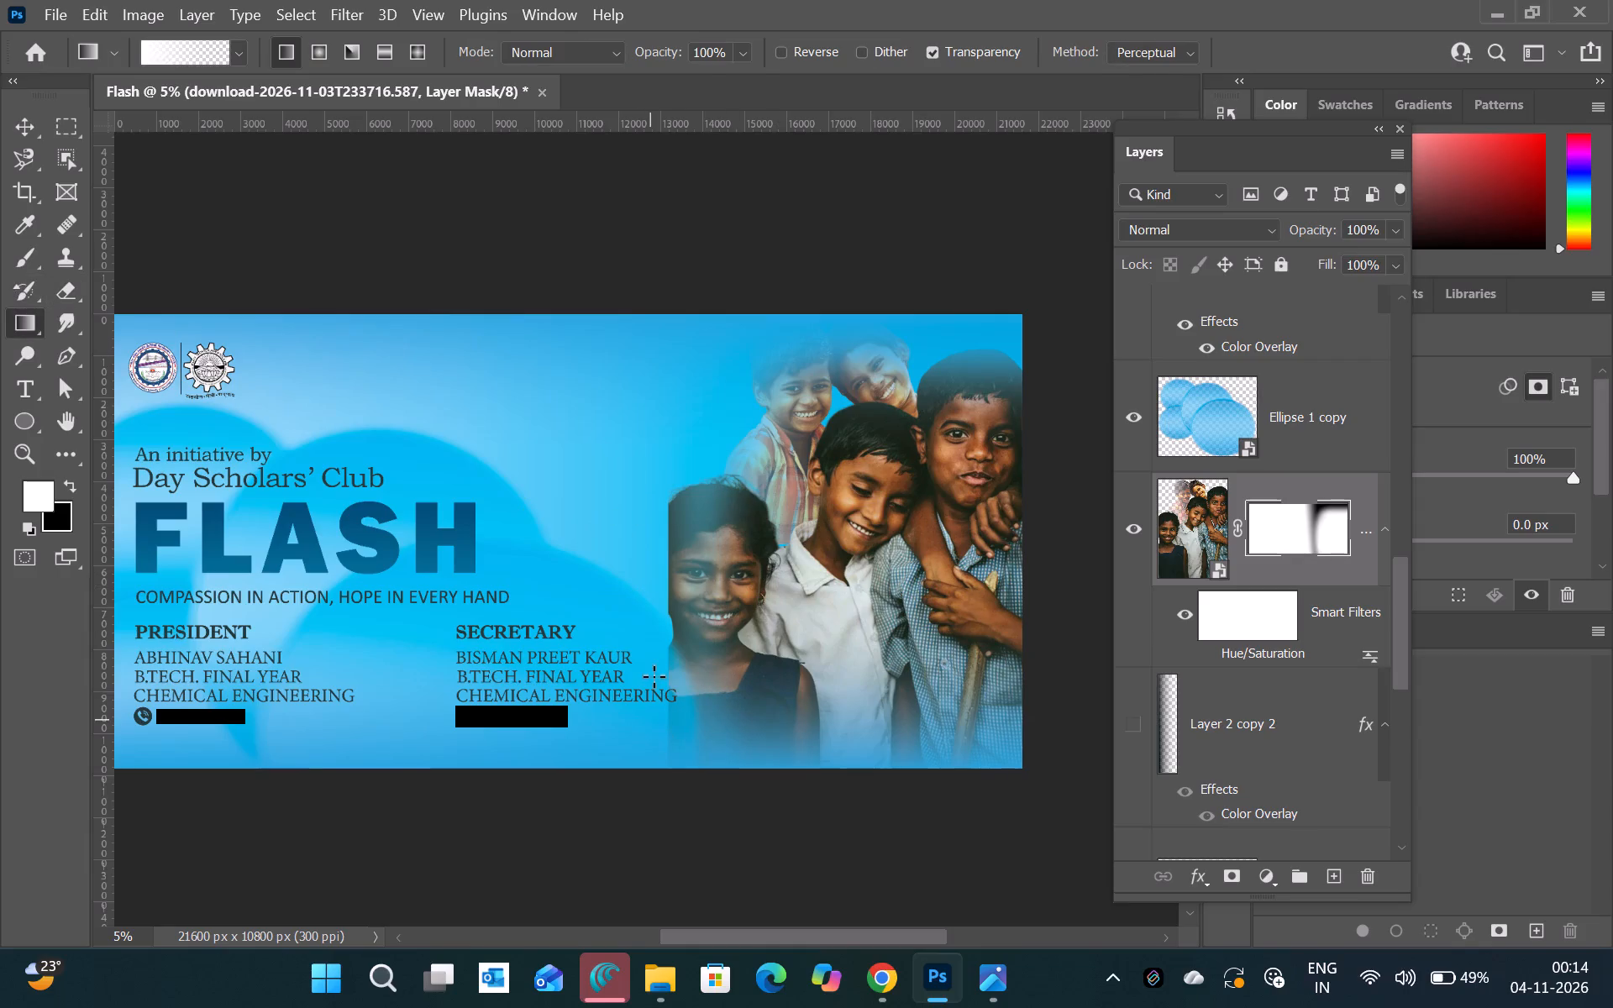
drag(648, 672, 765, 670)
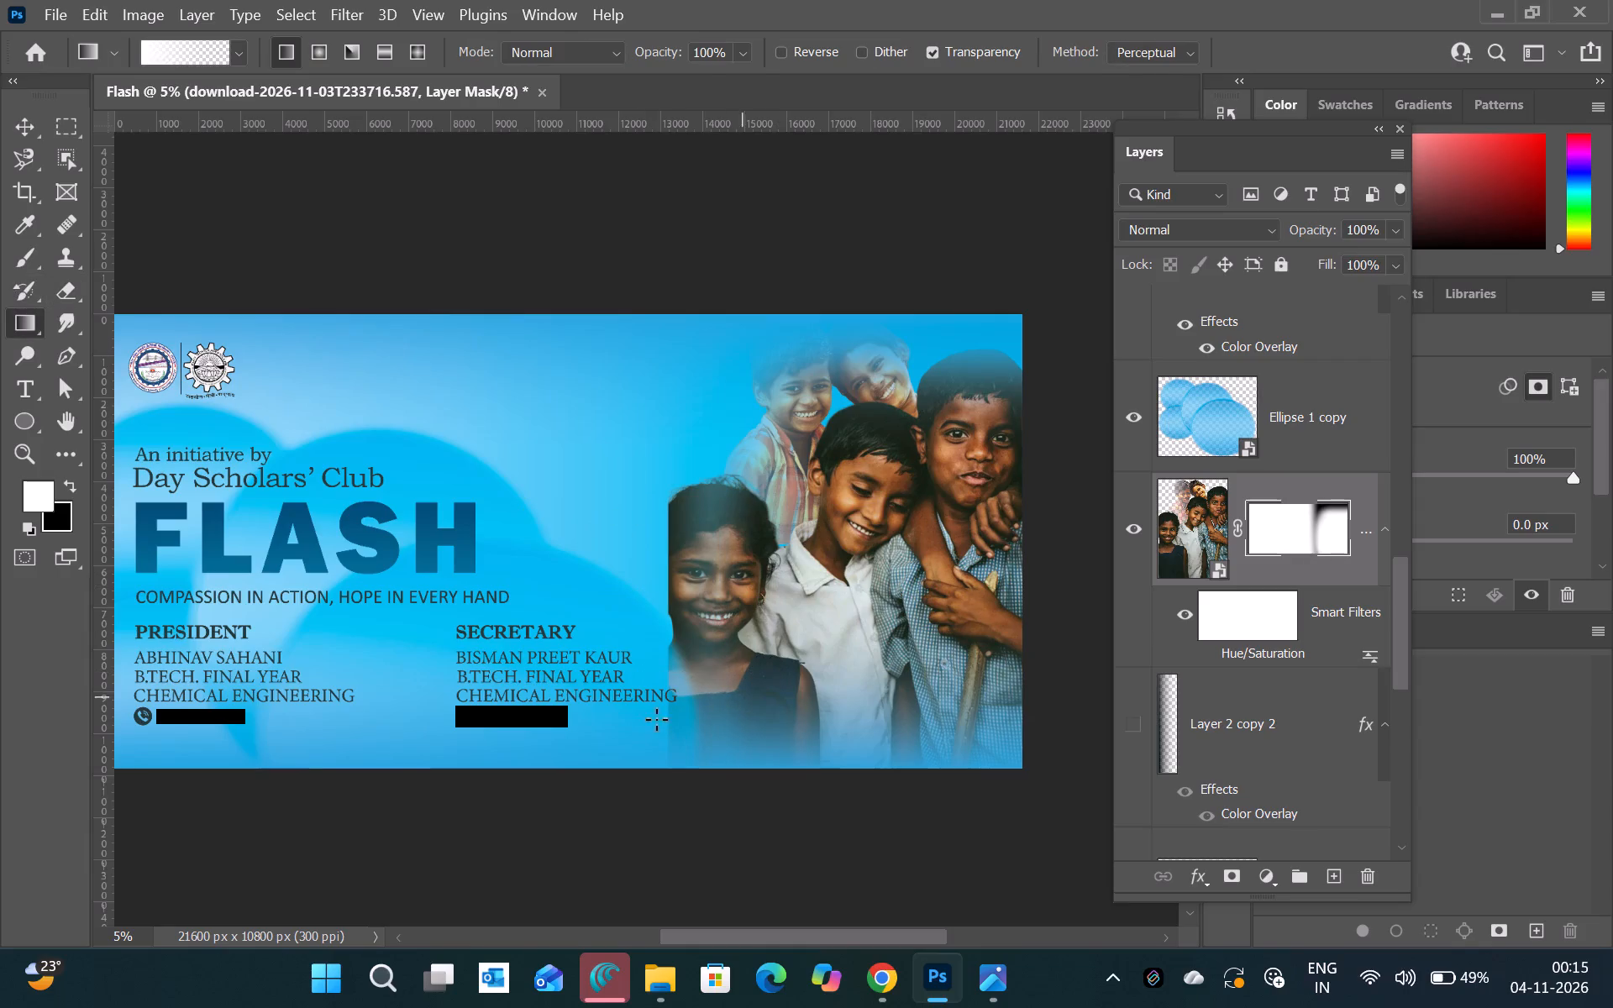
drag(632, 727, 799, 705)
drag(648, 702, 891, 648)
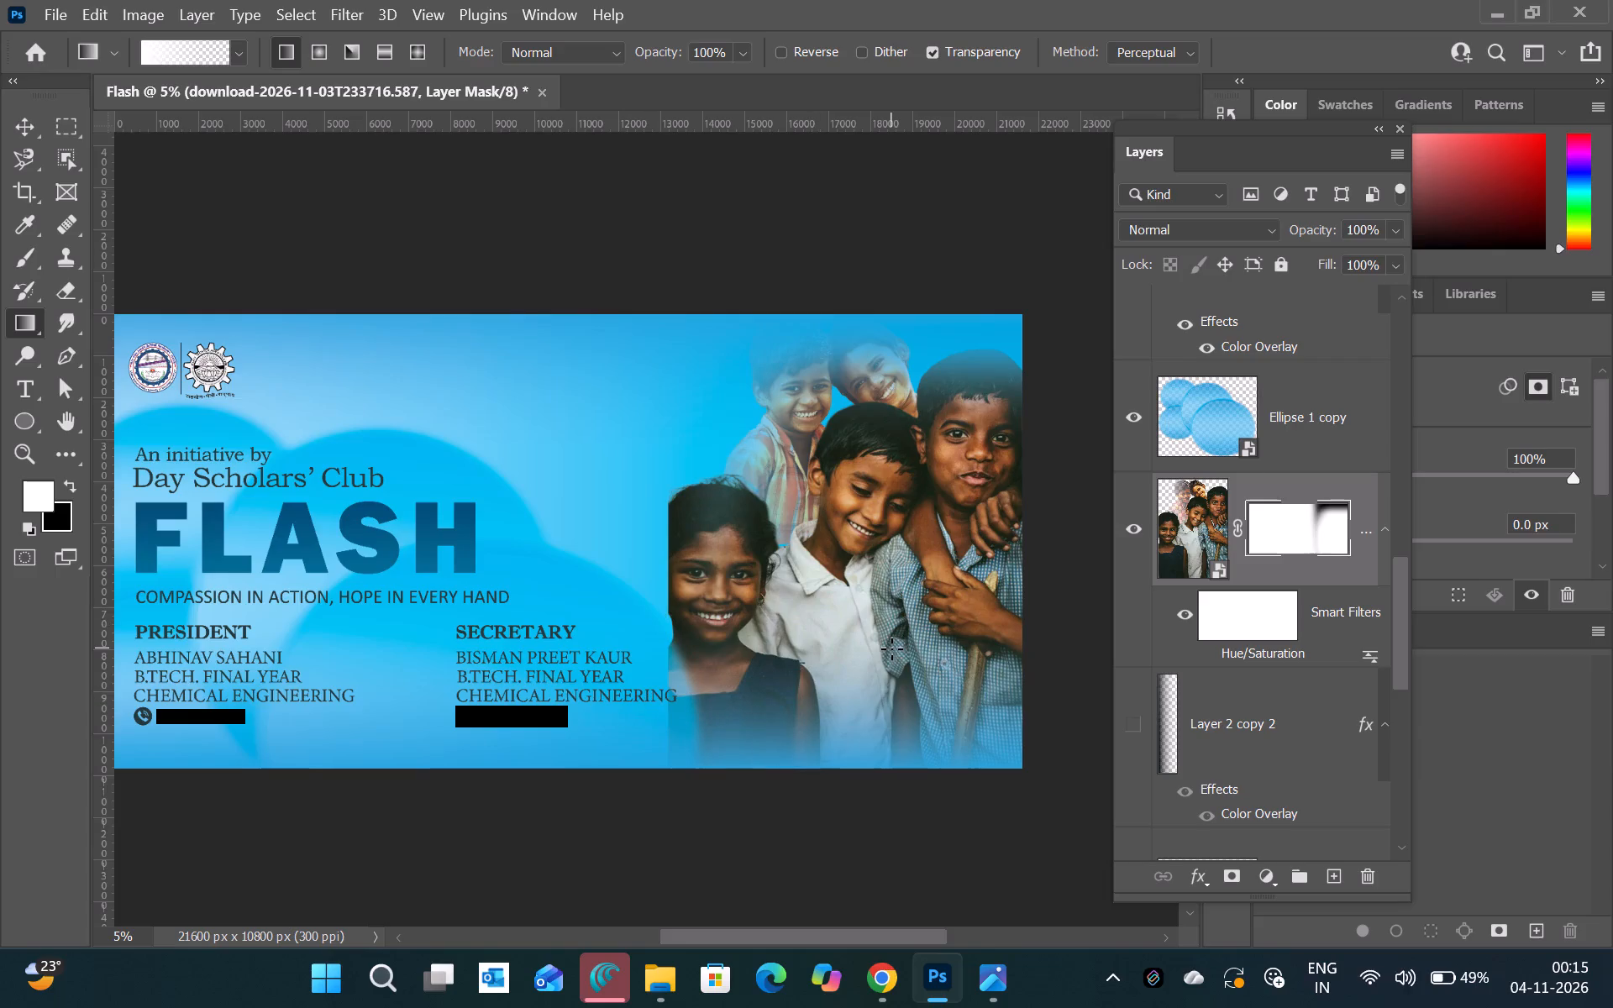
Rasterize the children photo smart object for painting with the Kyle's Ultimate Pastel Palooza brush.
click(1198, 527)
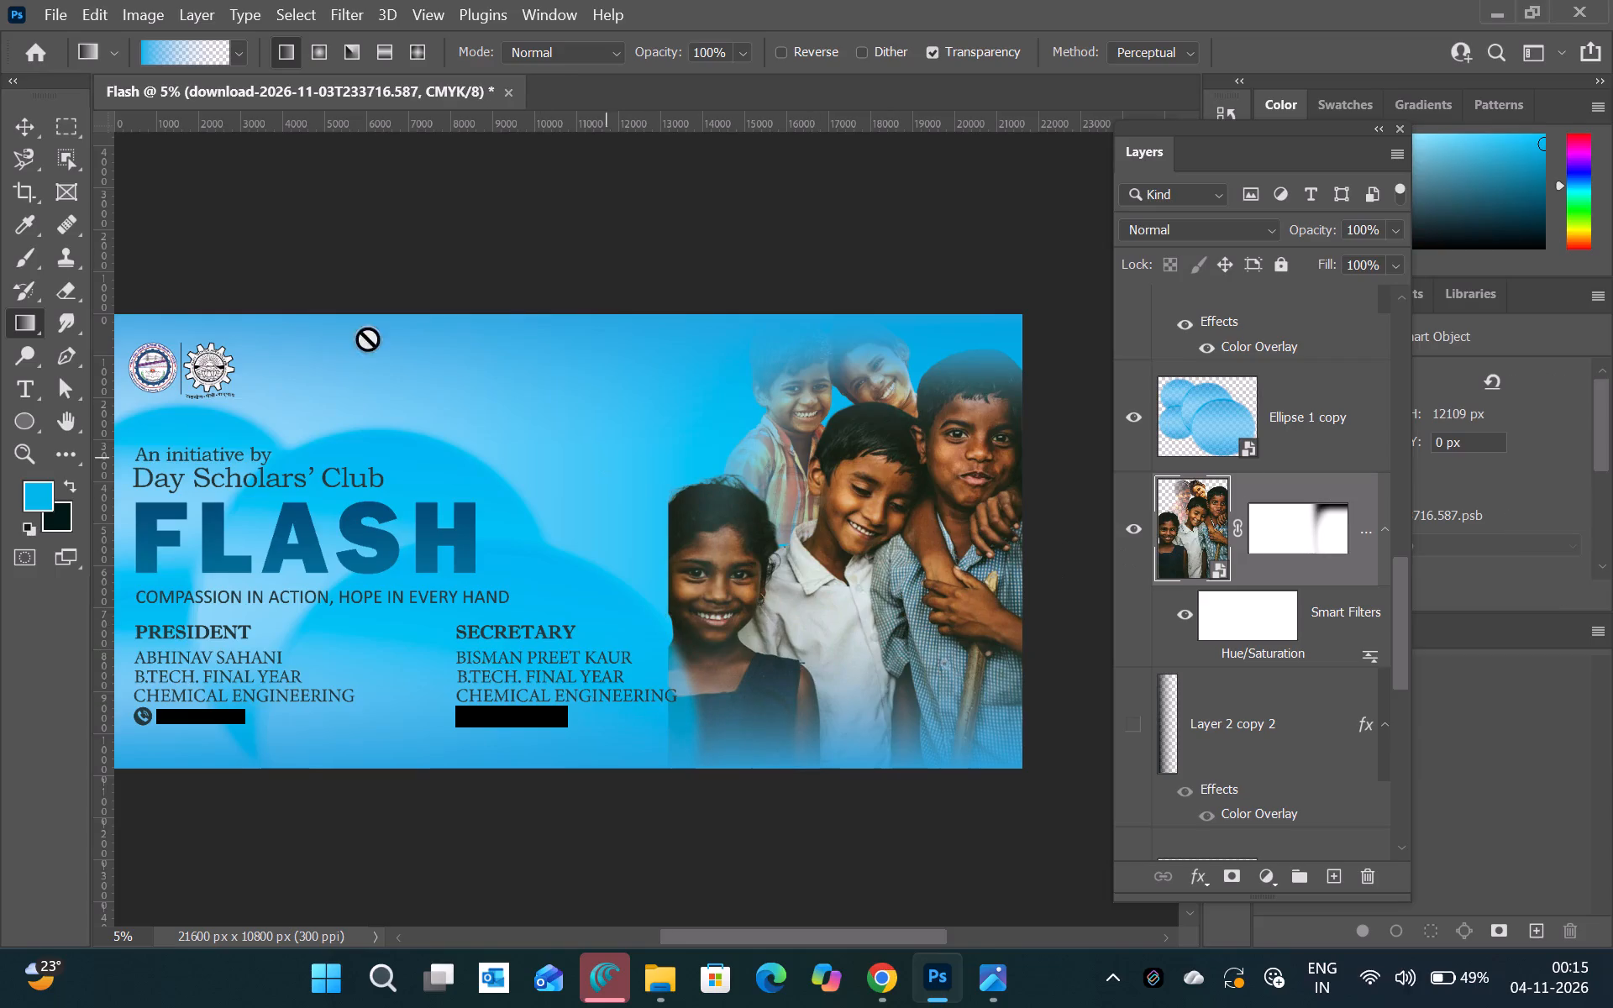
right_click(61, 327)
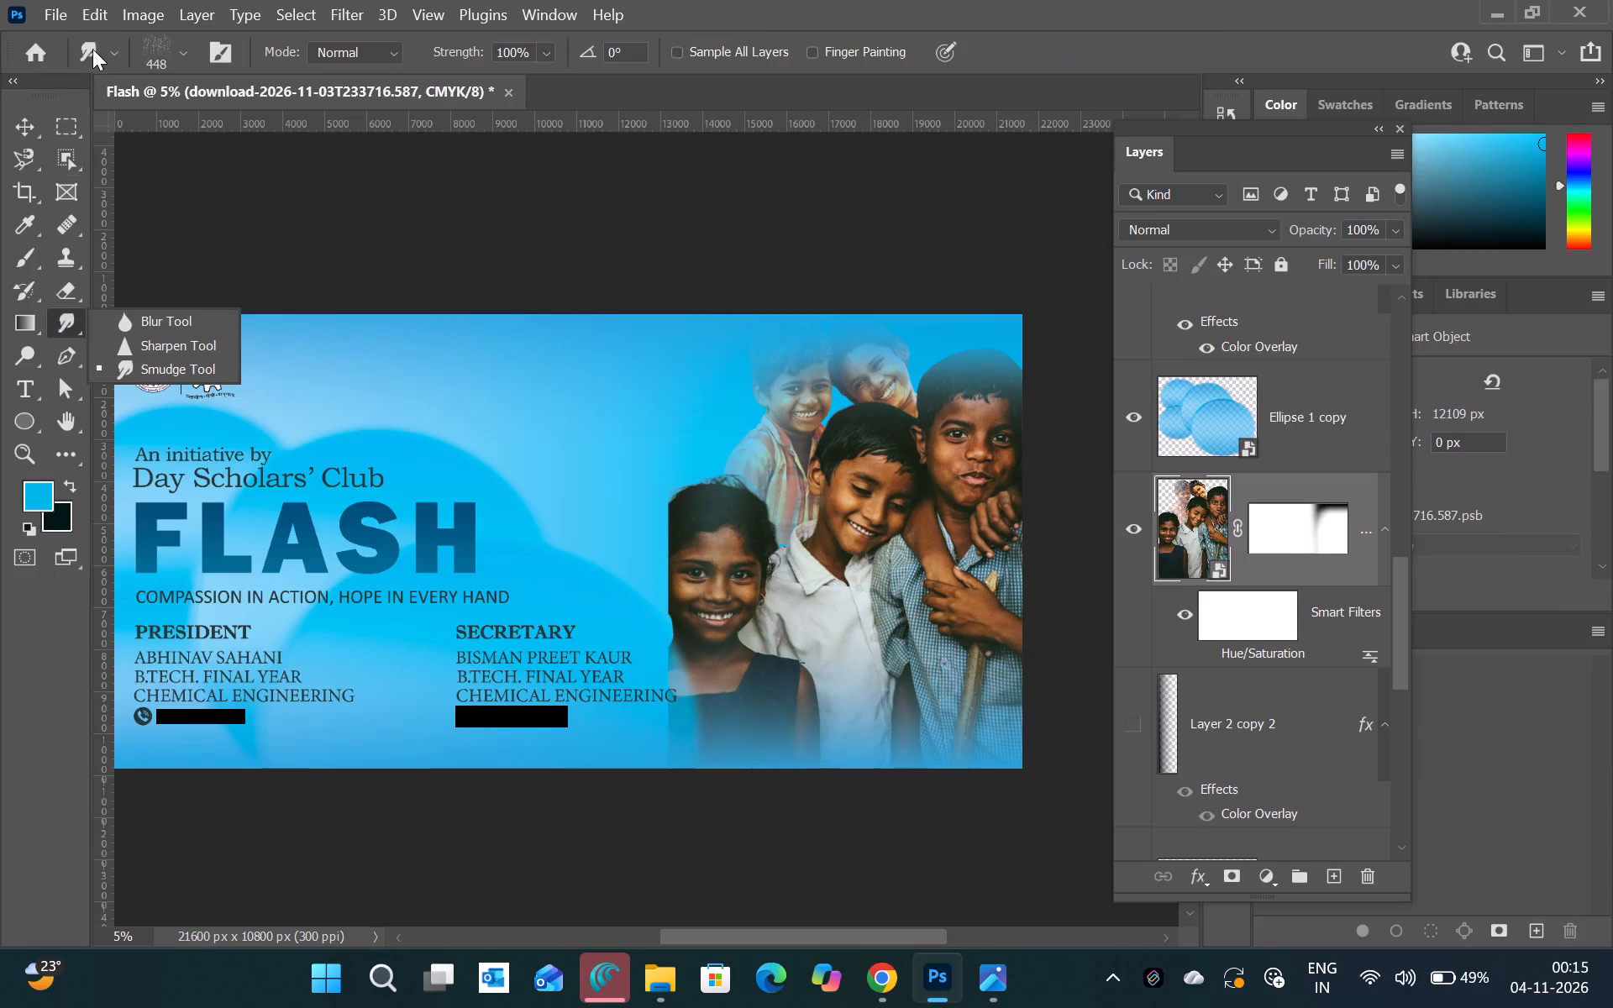
click(95, 45)
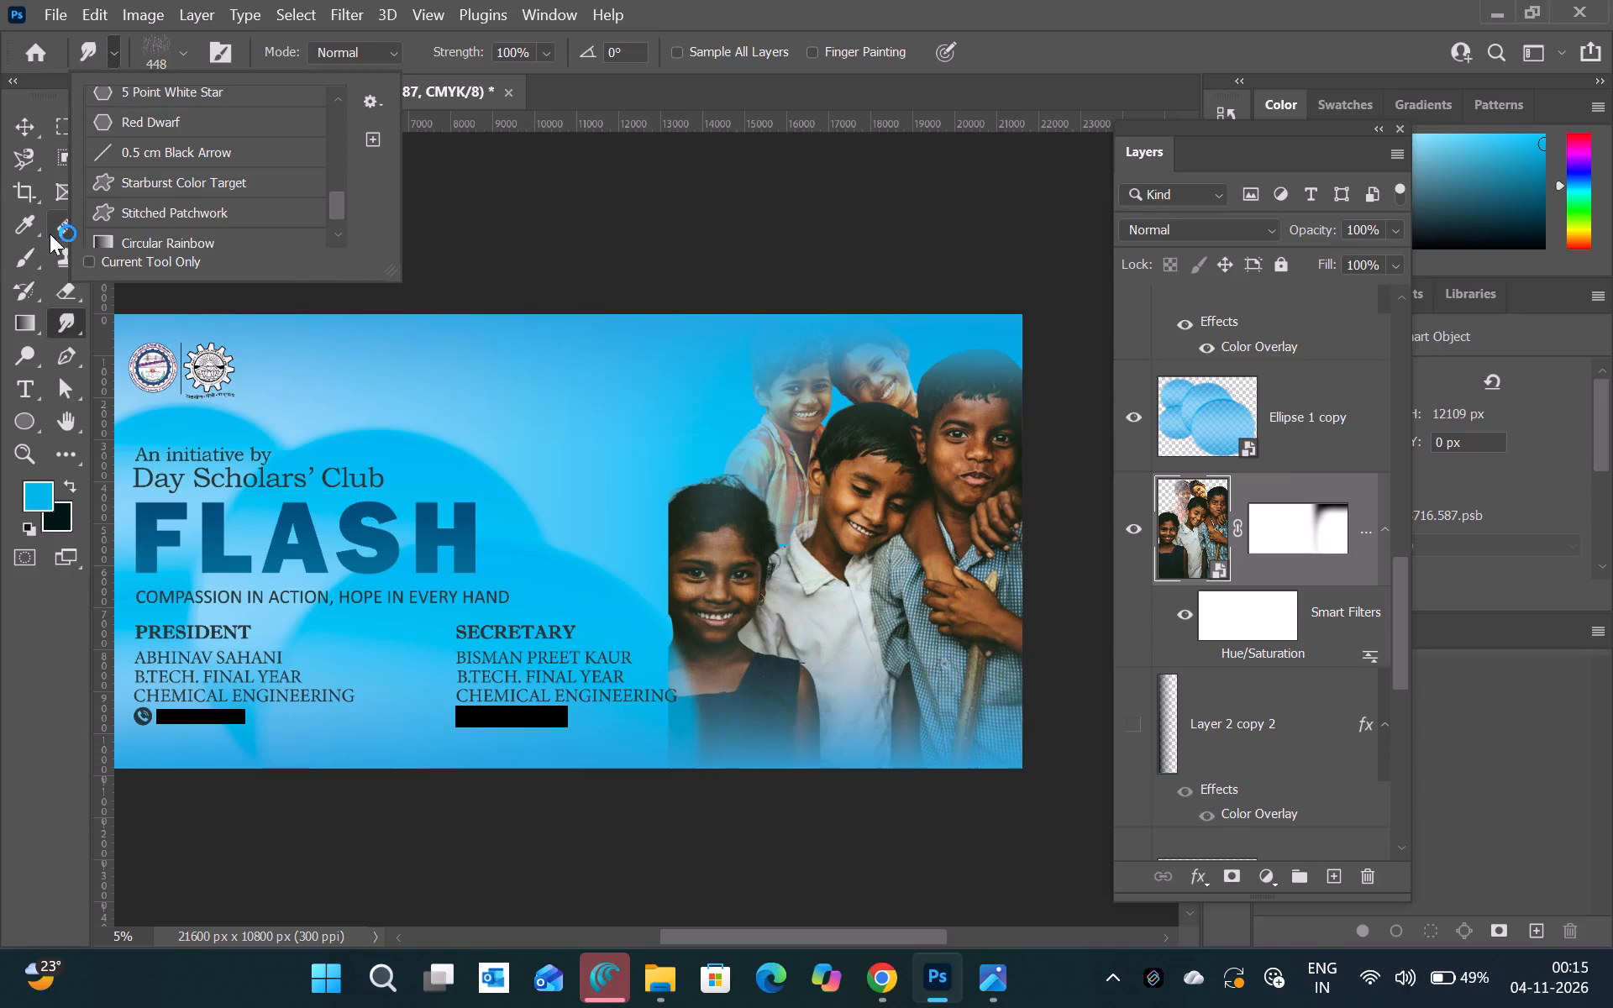
click(50, 234)
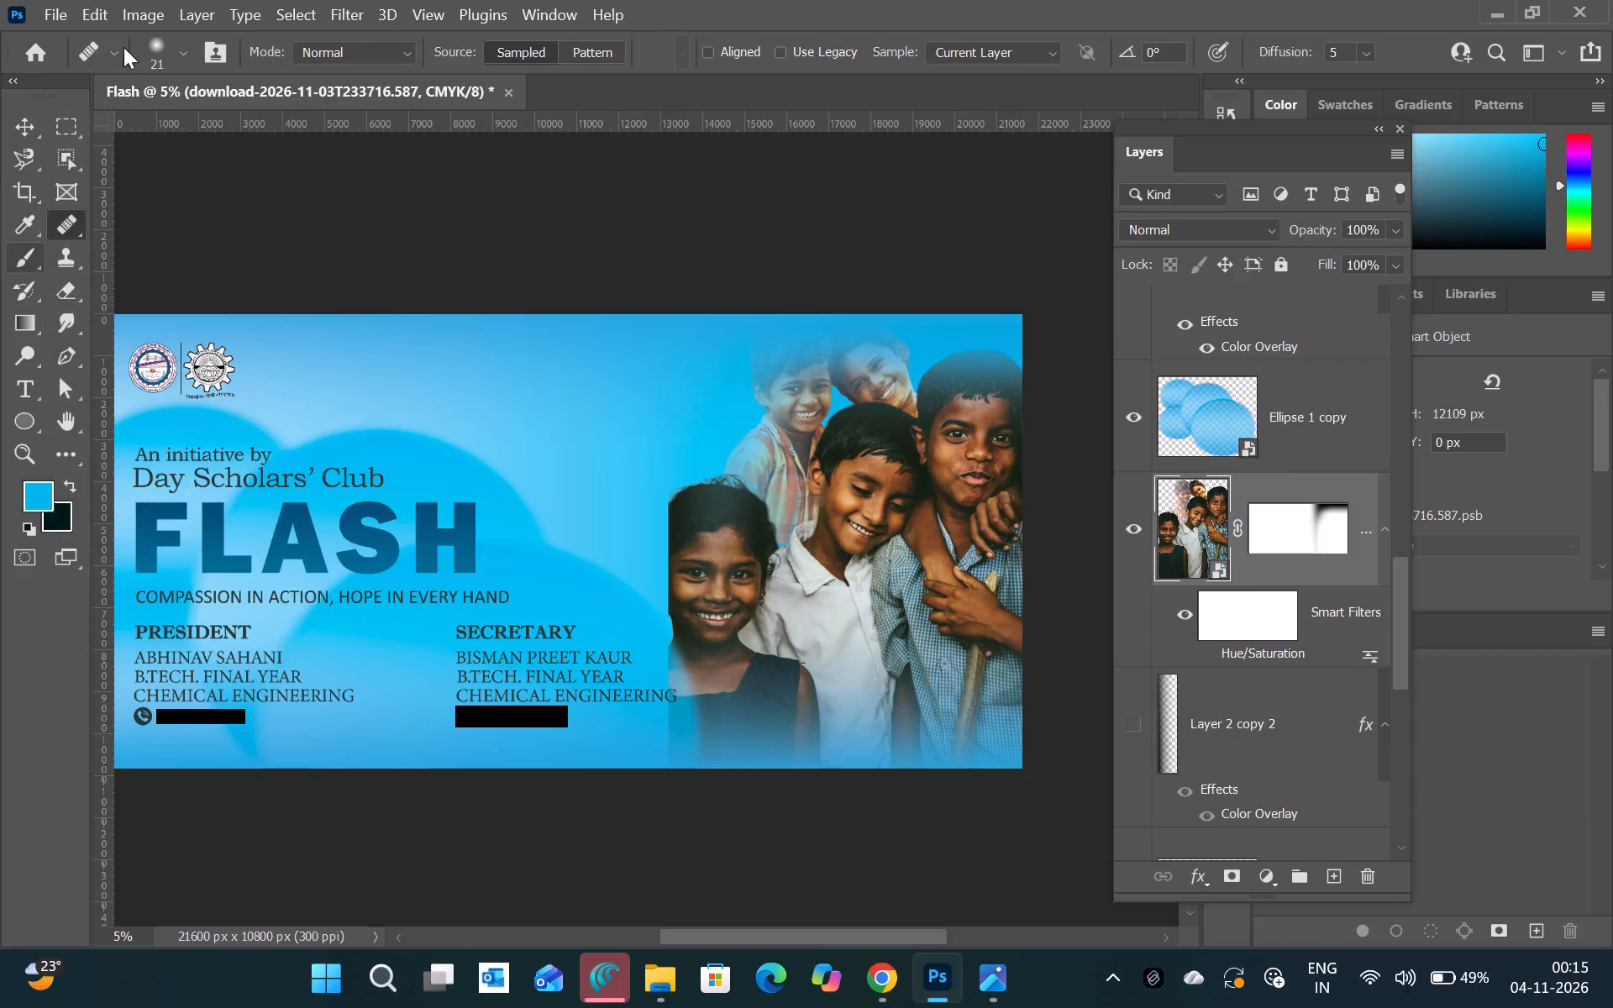
click(30, 260)
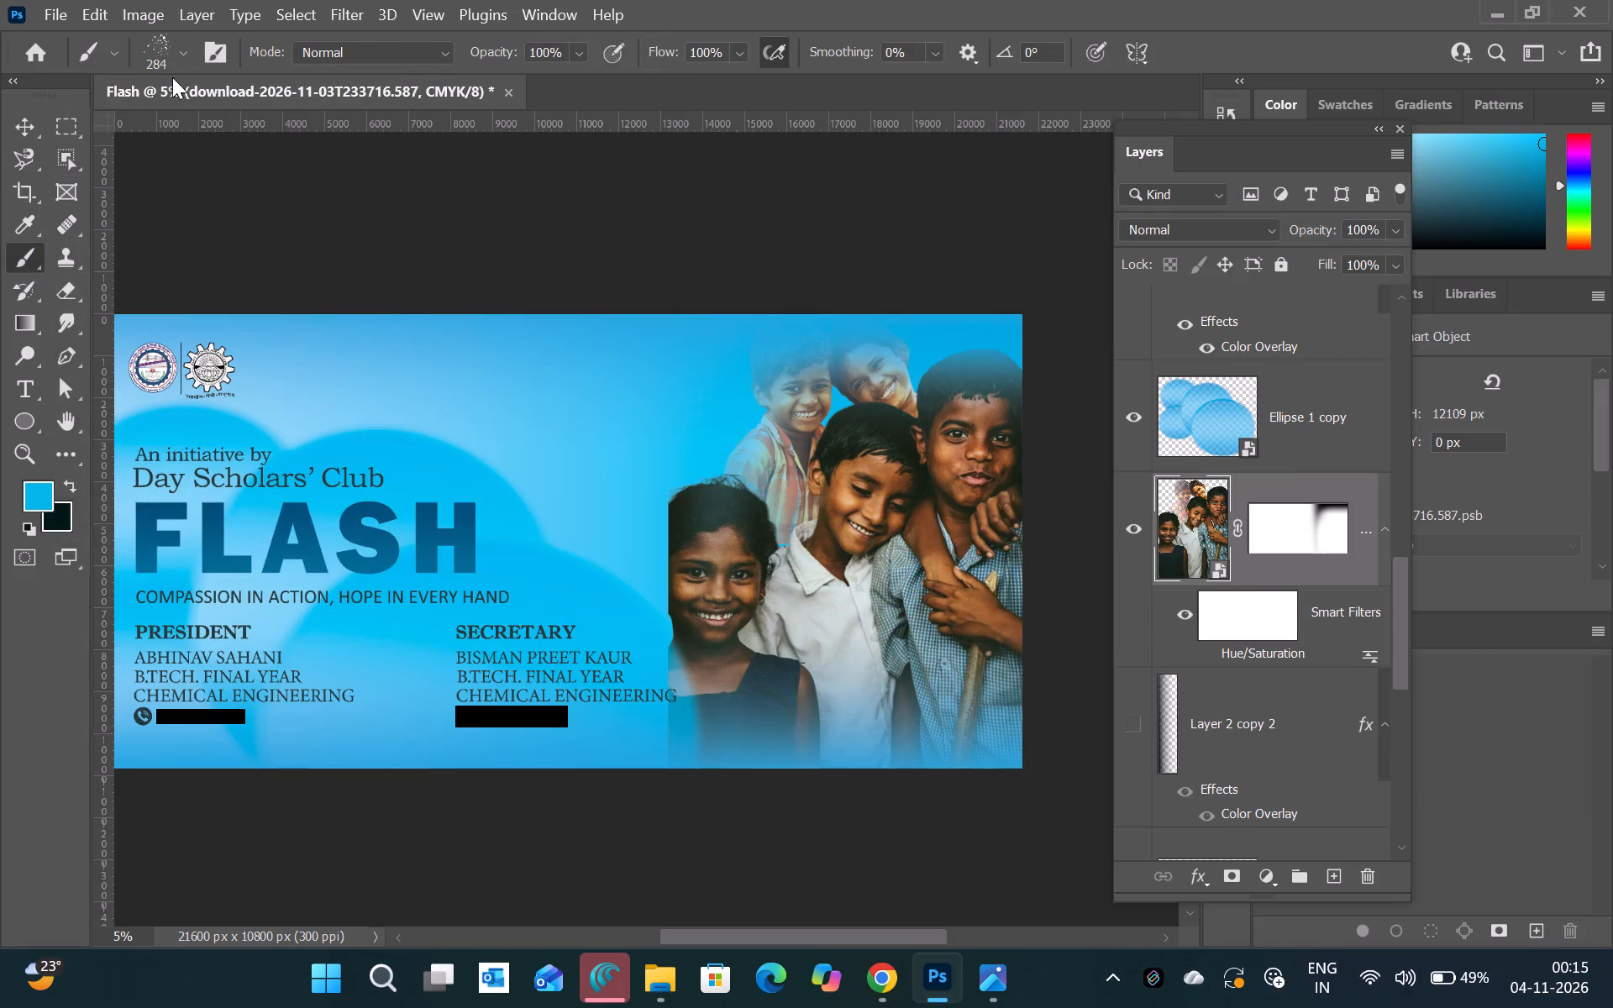
click(176, 55)
scroll(70, 292, up, 1)
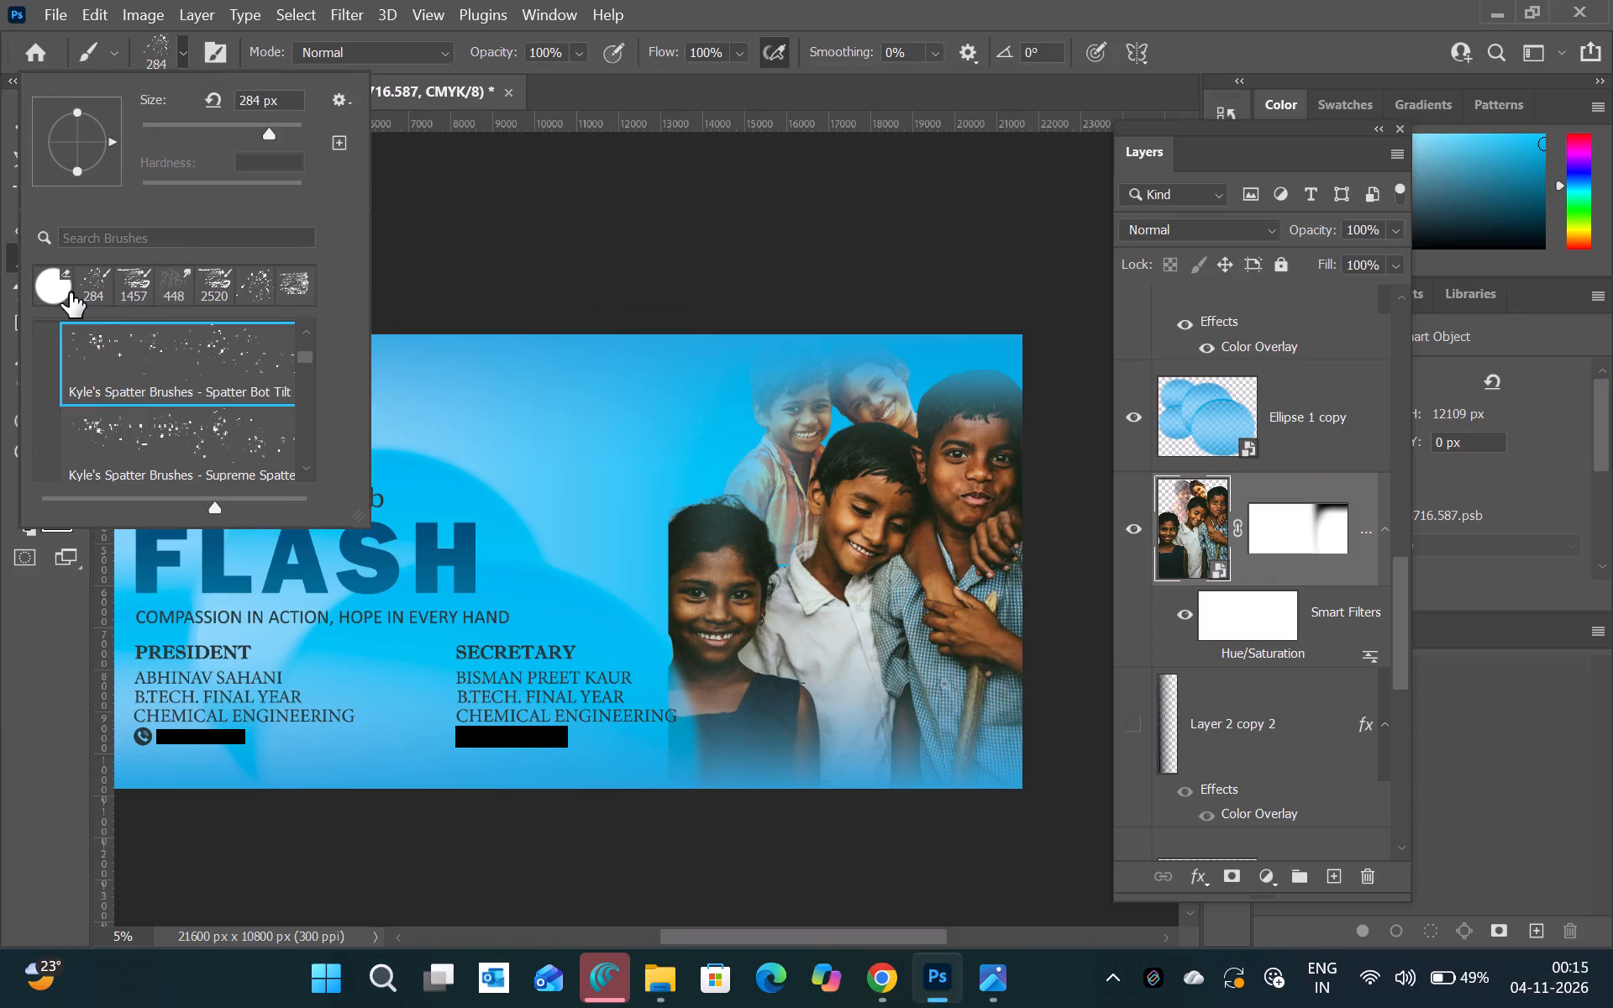
scroll(70, 292, up, 1)
scroll(156, 360, up, 3)
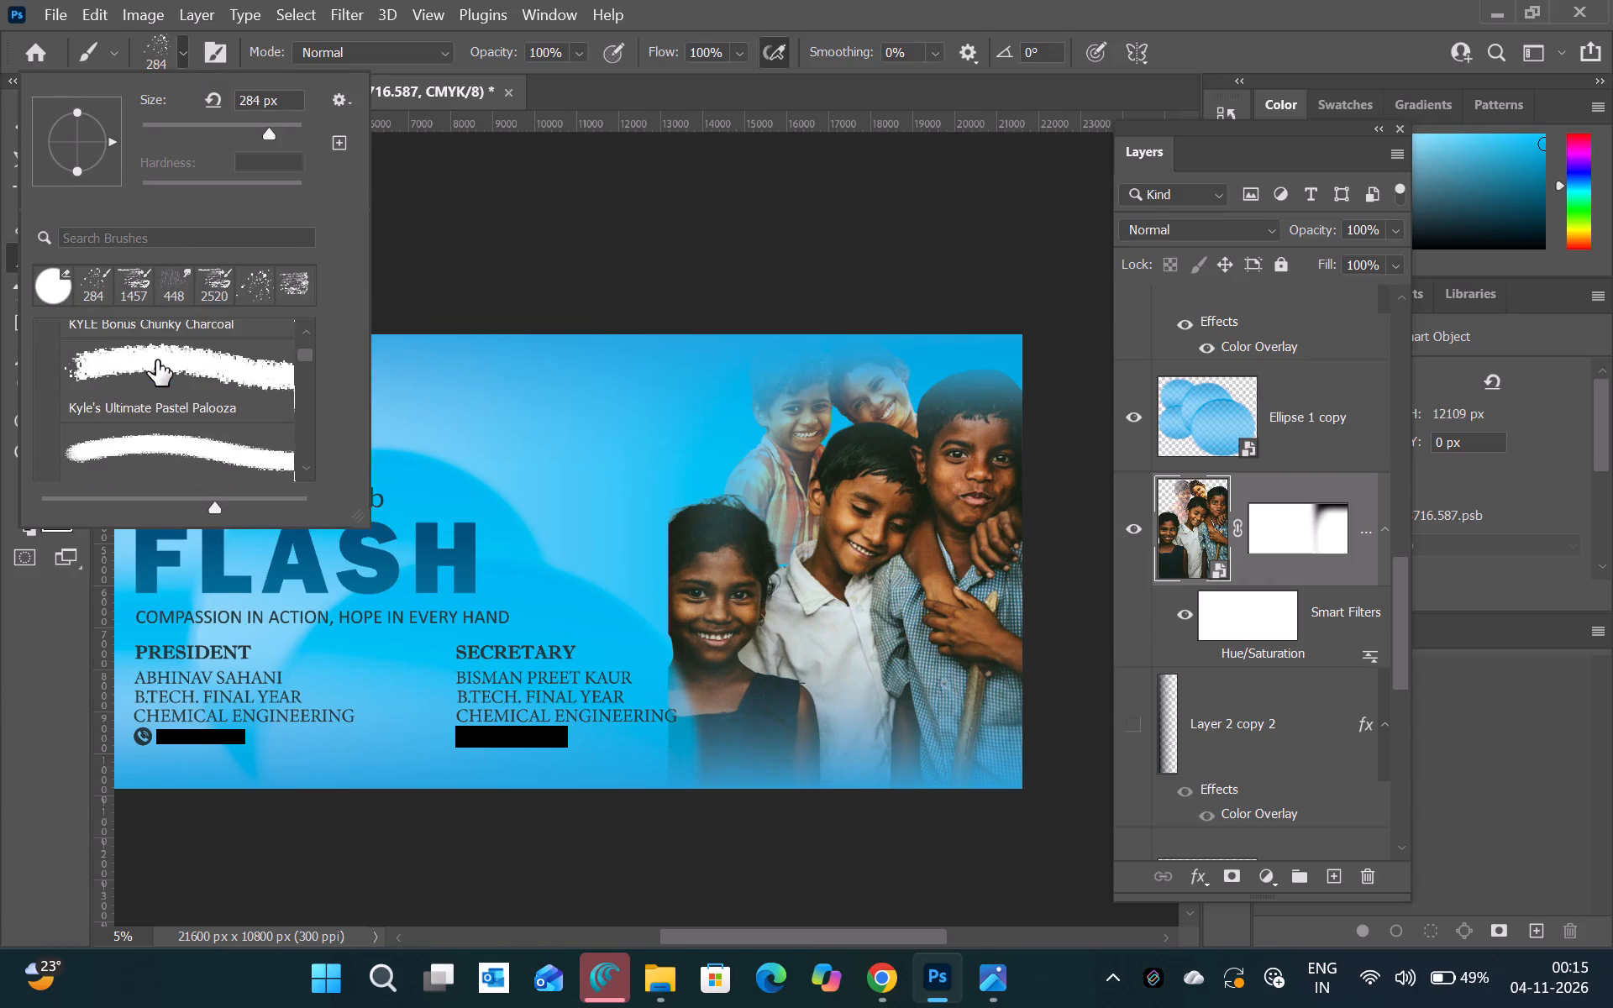
click(164, 381)
click(655, 529)
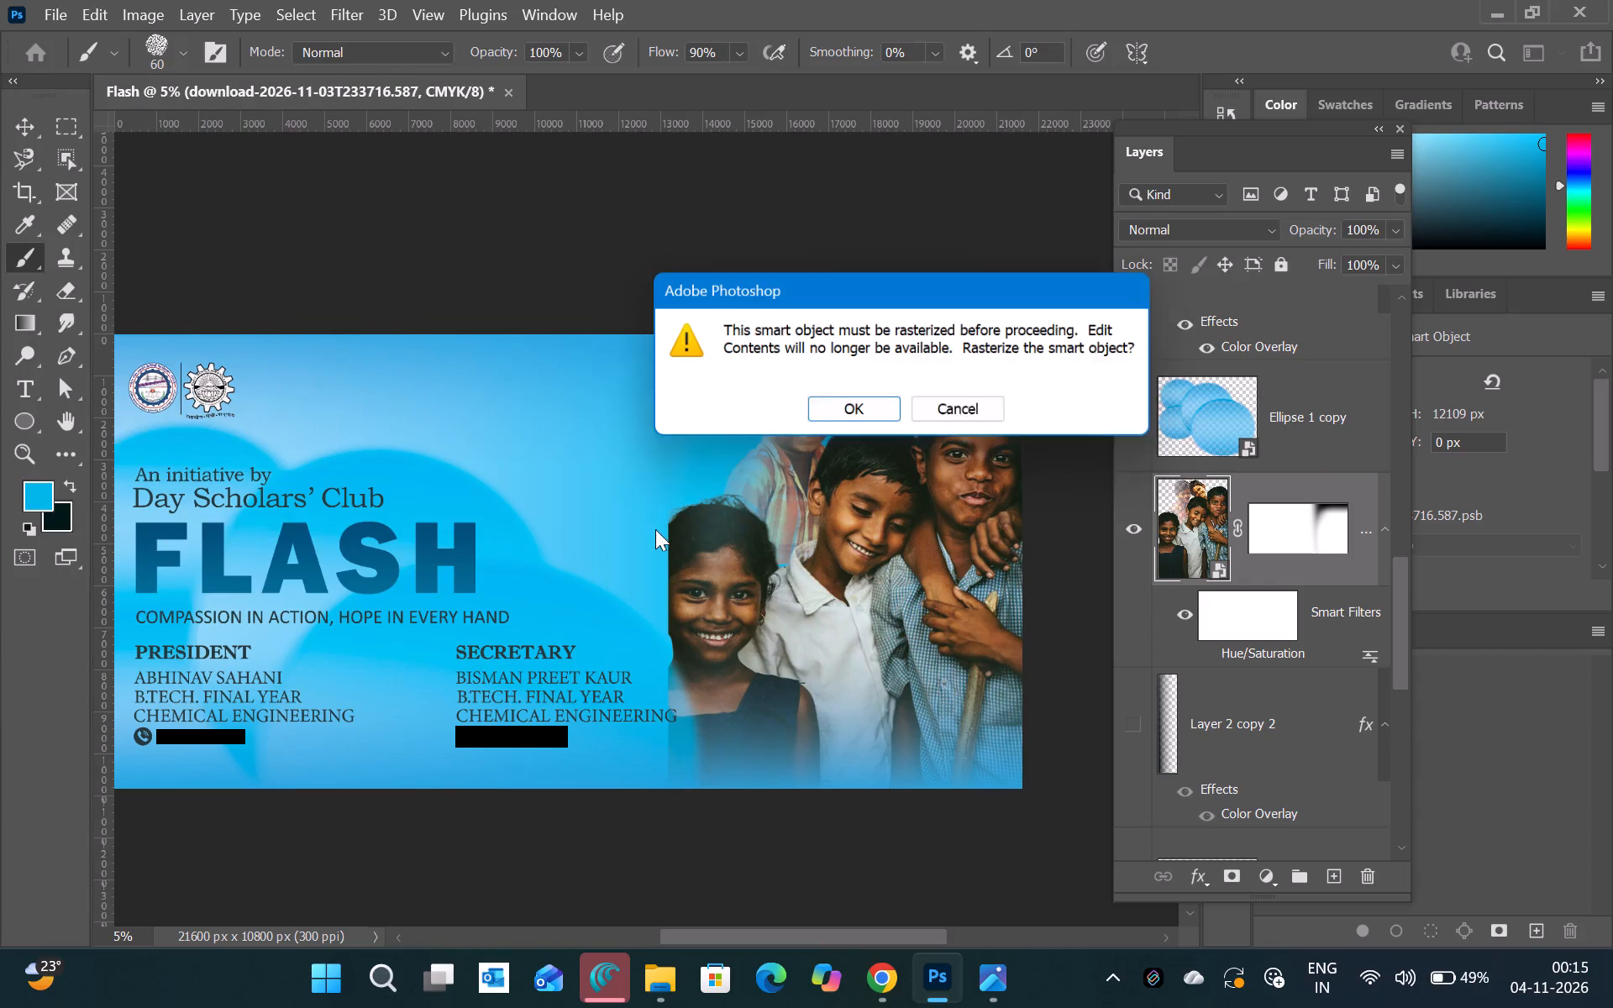
click(864, 392)
click(848, 407)
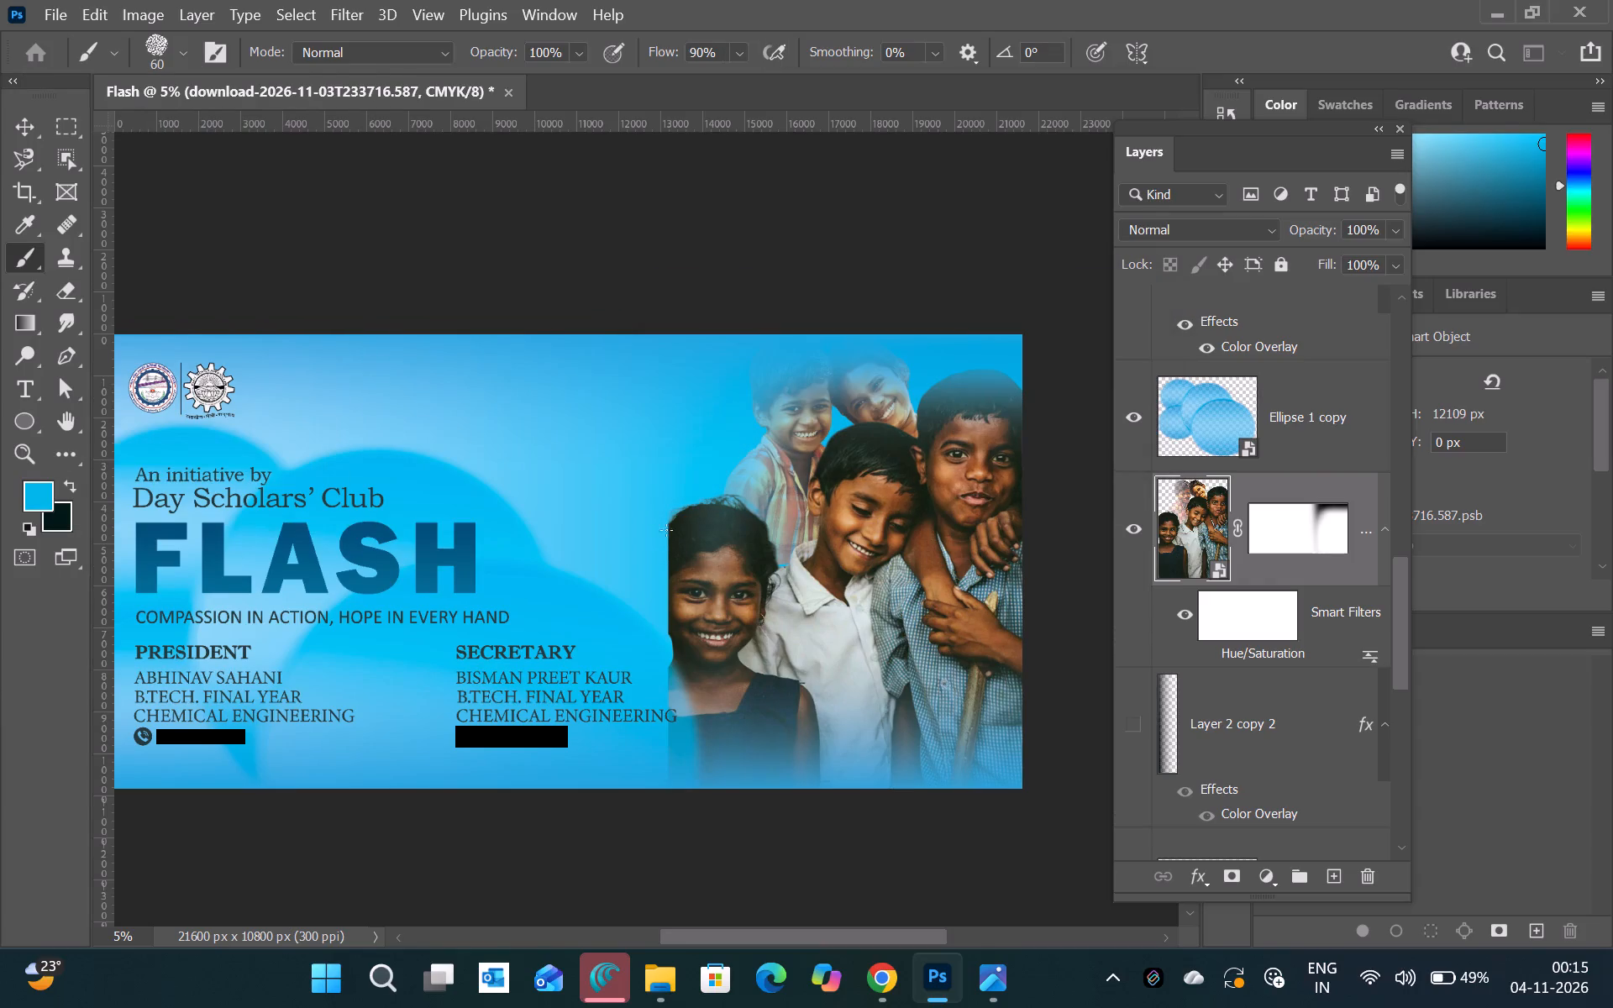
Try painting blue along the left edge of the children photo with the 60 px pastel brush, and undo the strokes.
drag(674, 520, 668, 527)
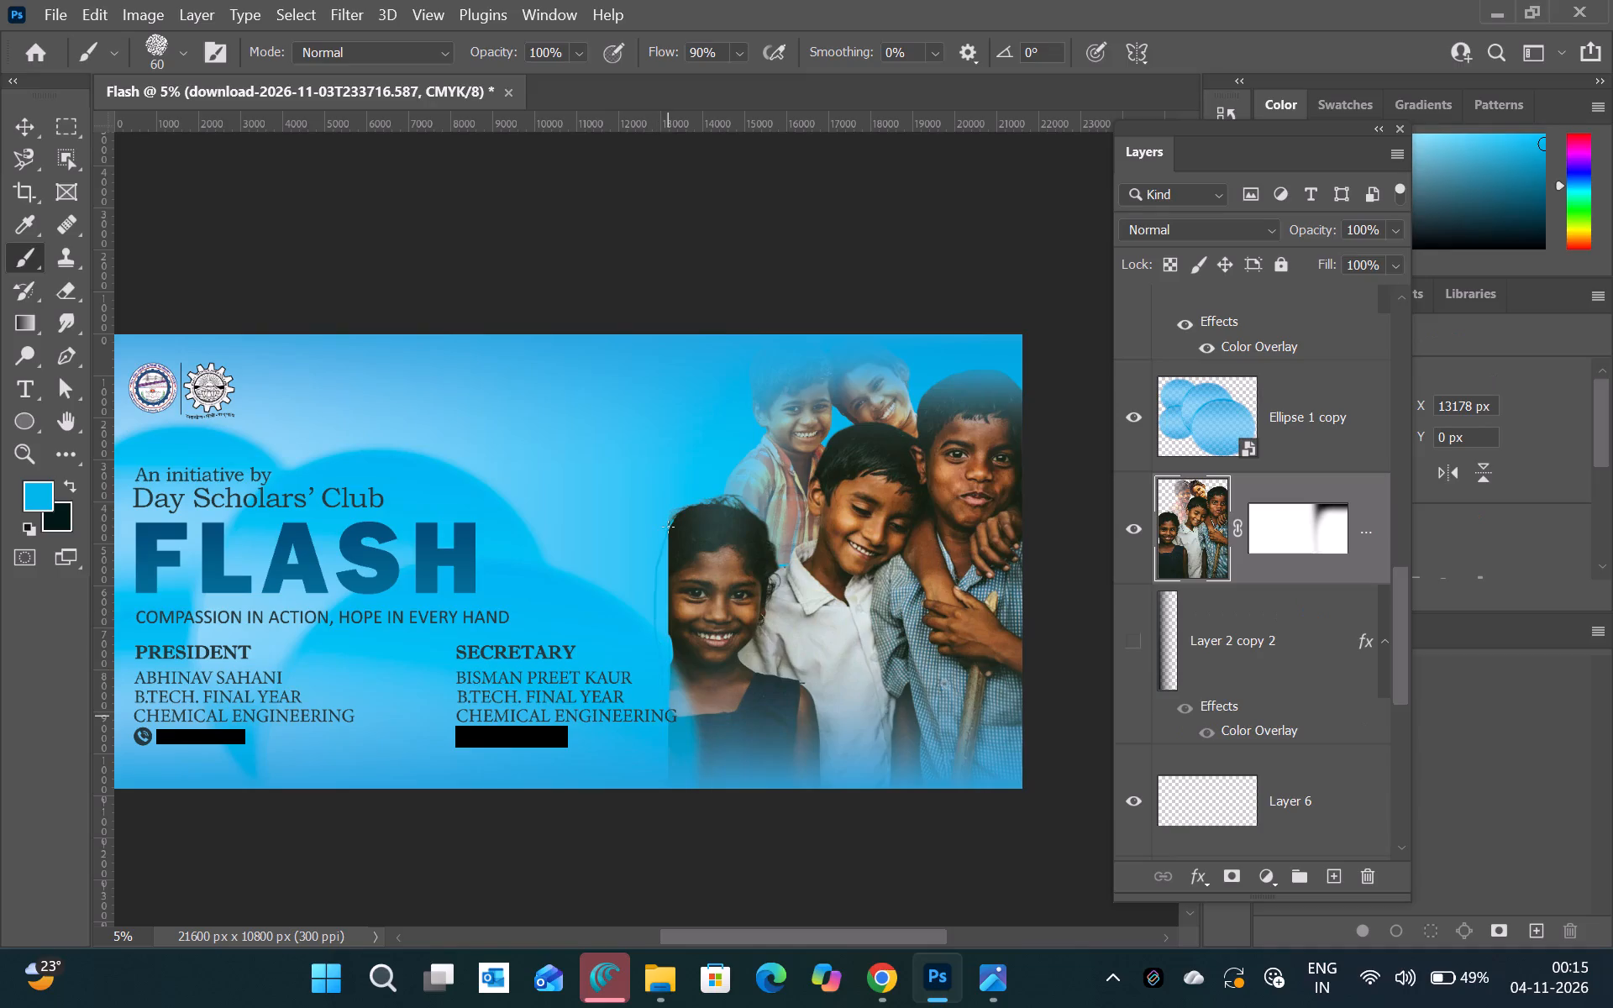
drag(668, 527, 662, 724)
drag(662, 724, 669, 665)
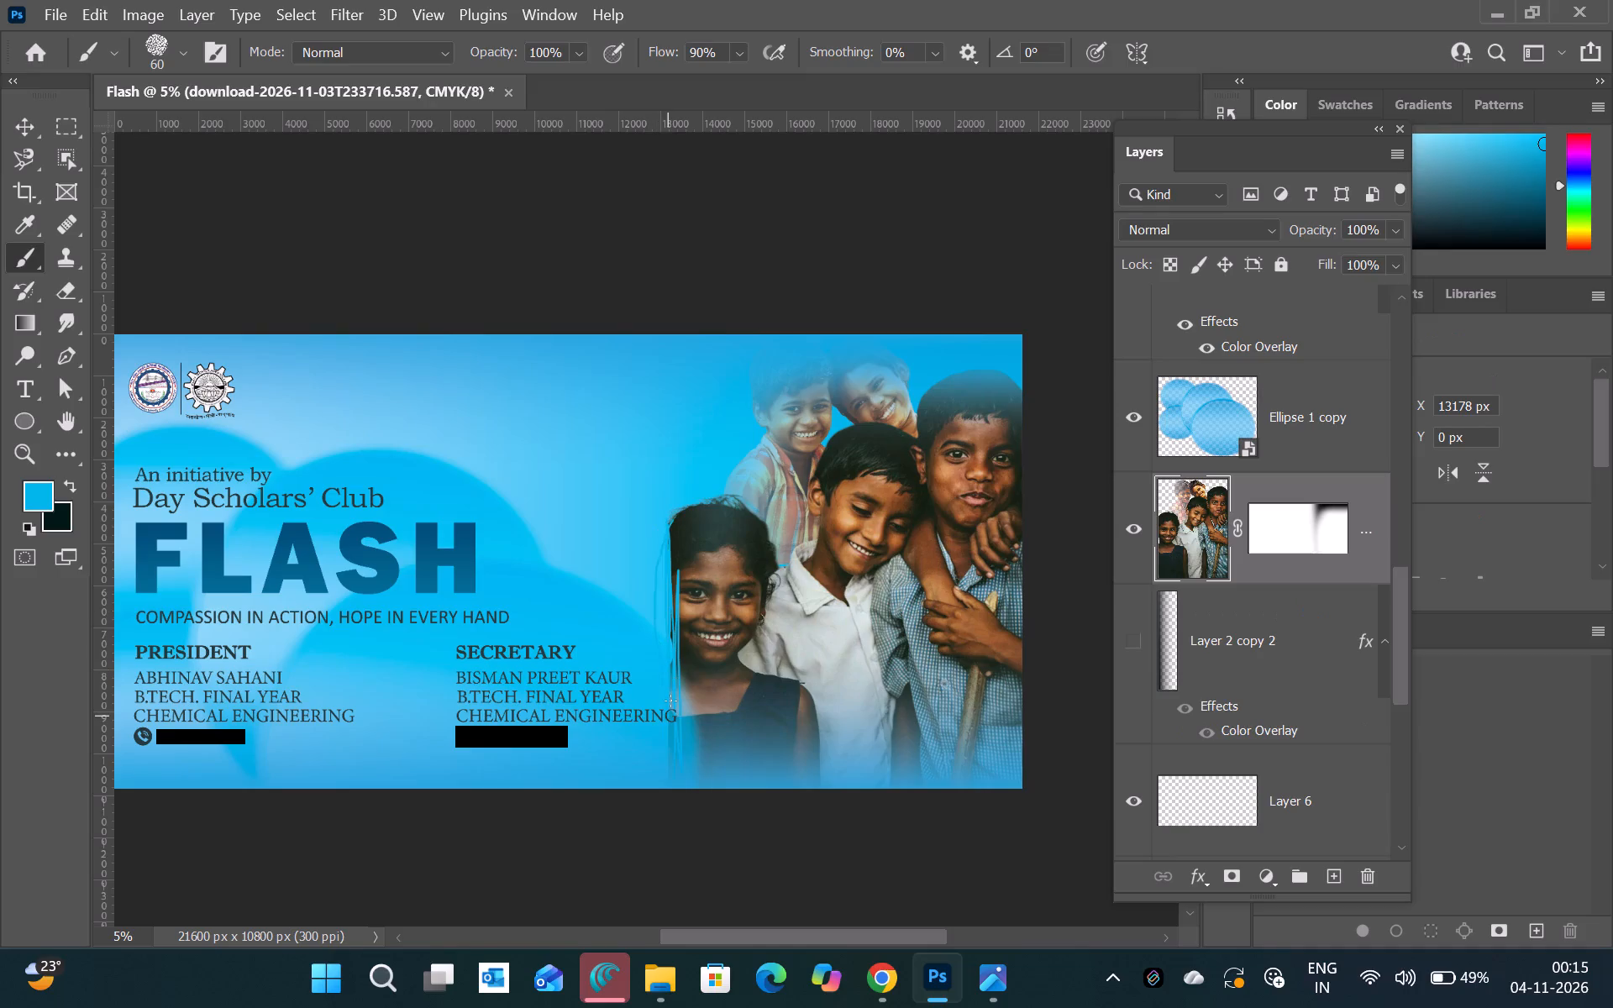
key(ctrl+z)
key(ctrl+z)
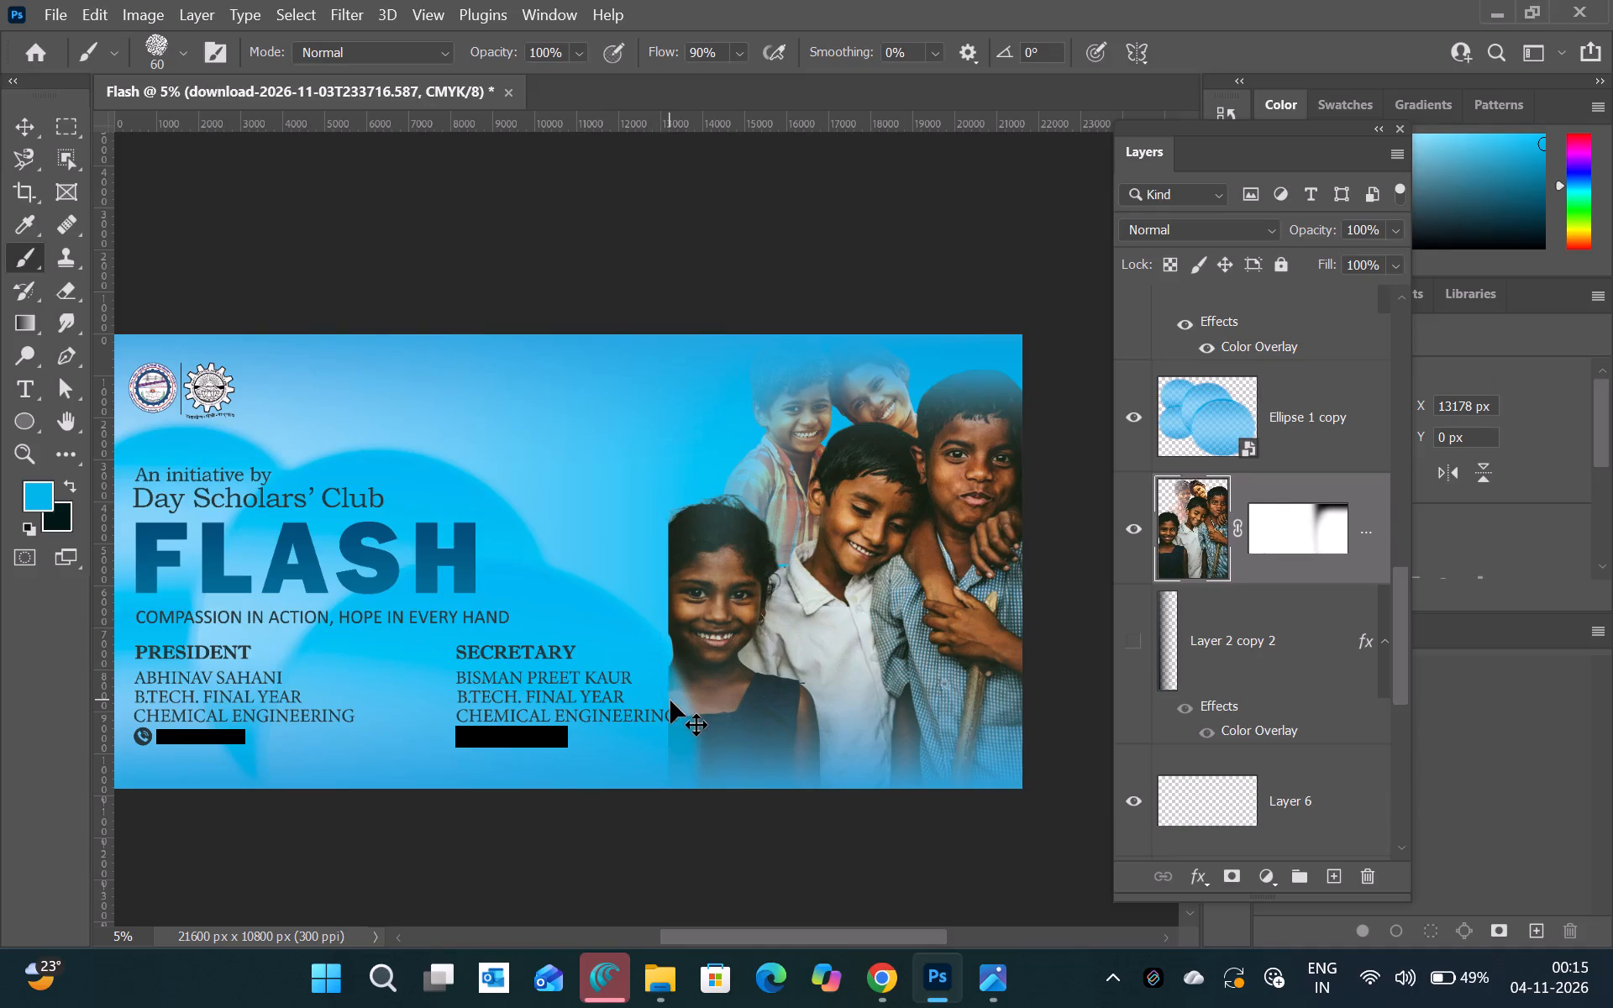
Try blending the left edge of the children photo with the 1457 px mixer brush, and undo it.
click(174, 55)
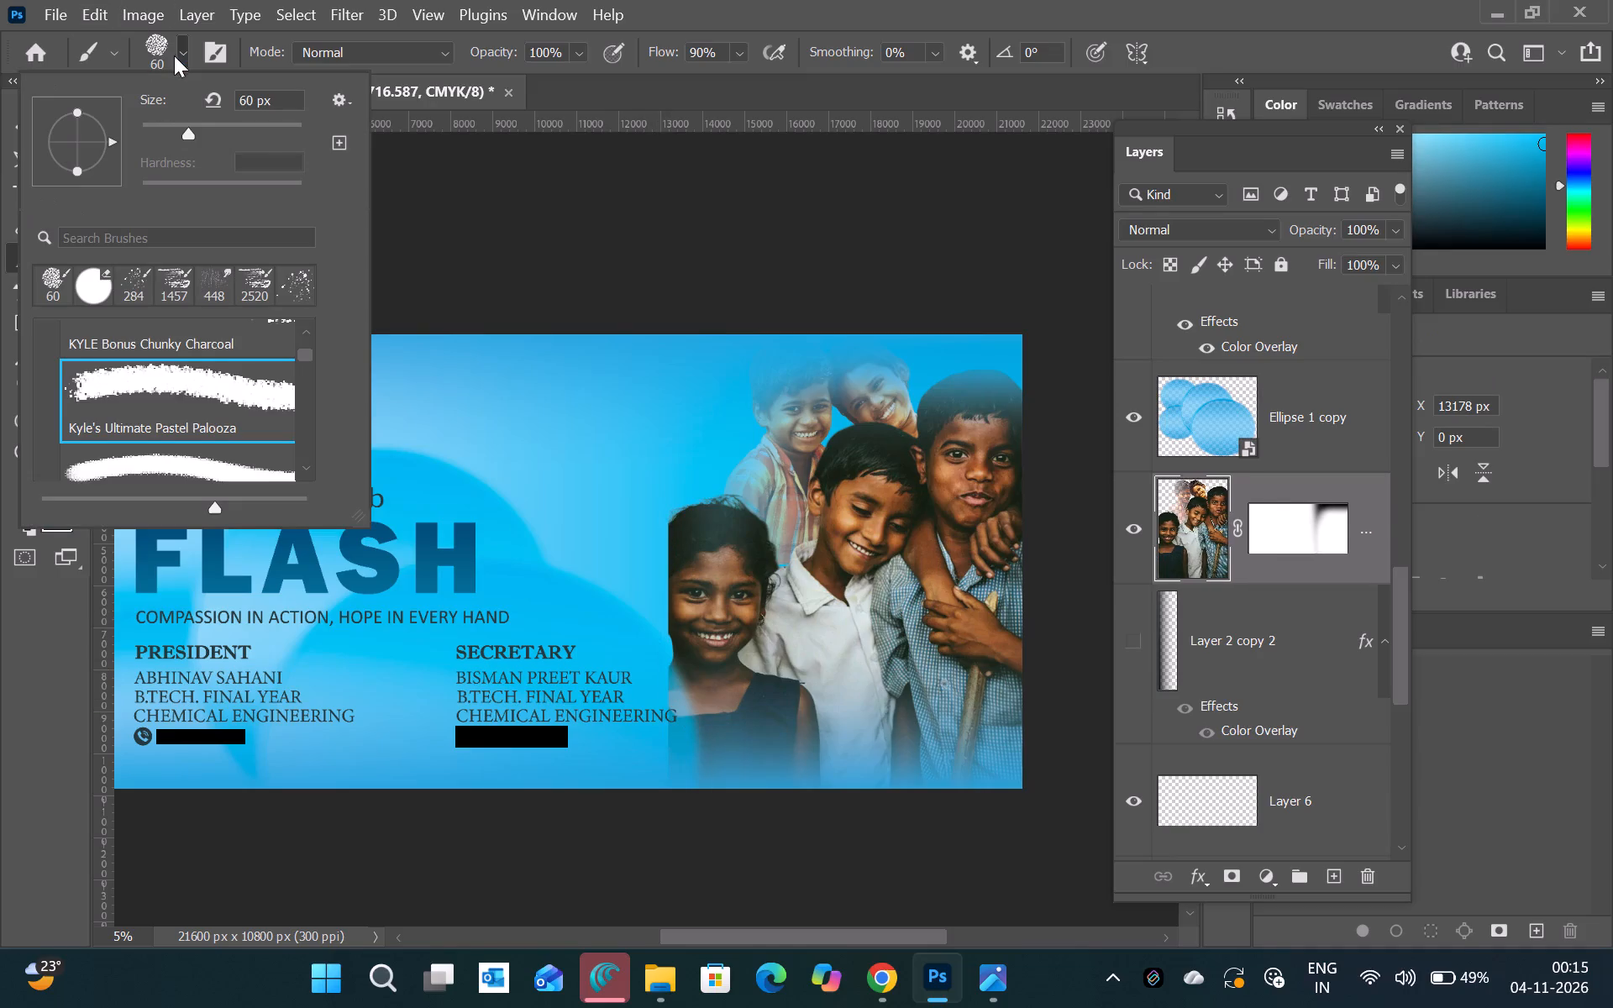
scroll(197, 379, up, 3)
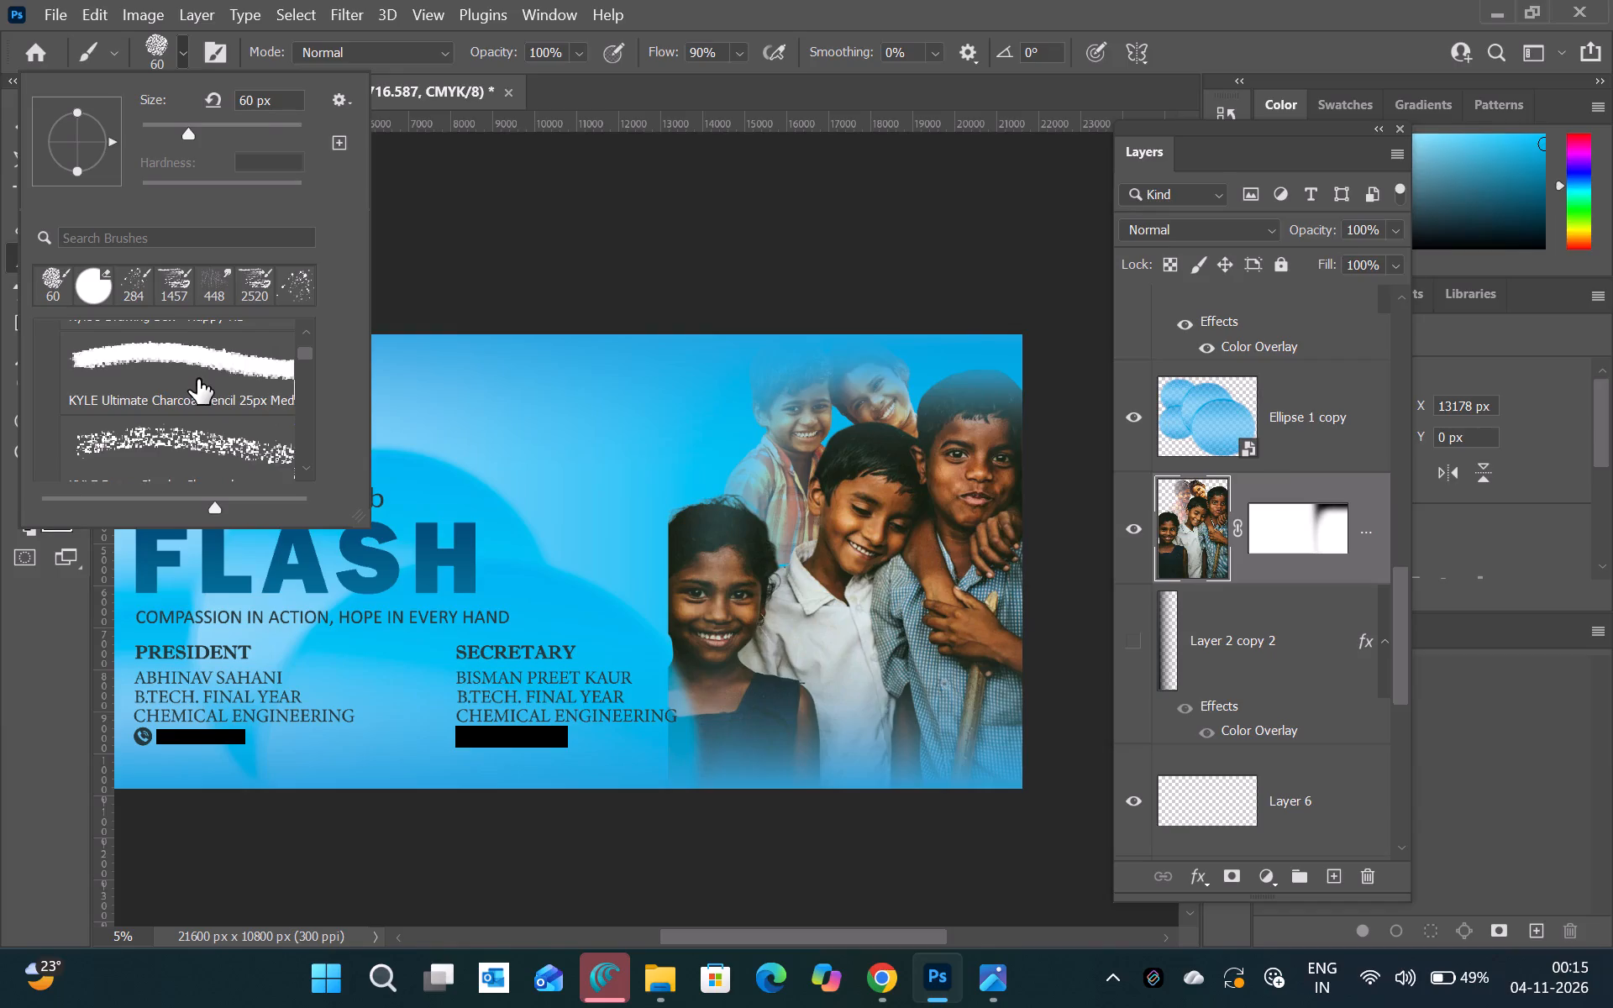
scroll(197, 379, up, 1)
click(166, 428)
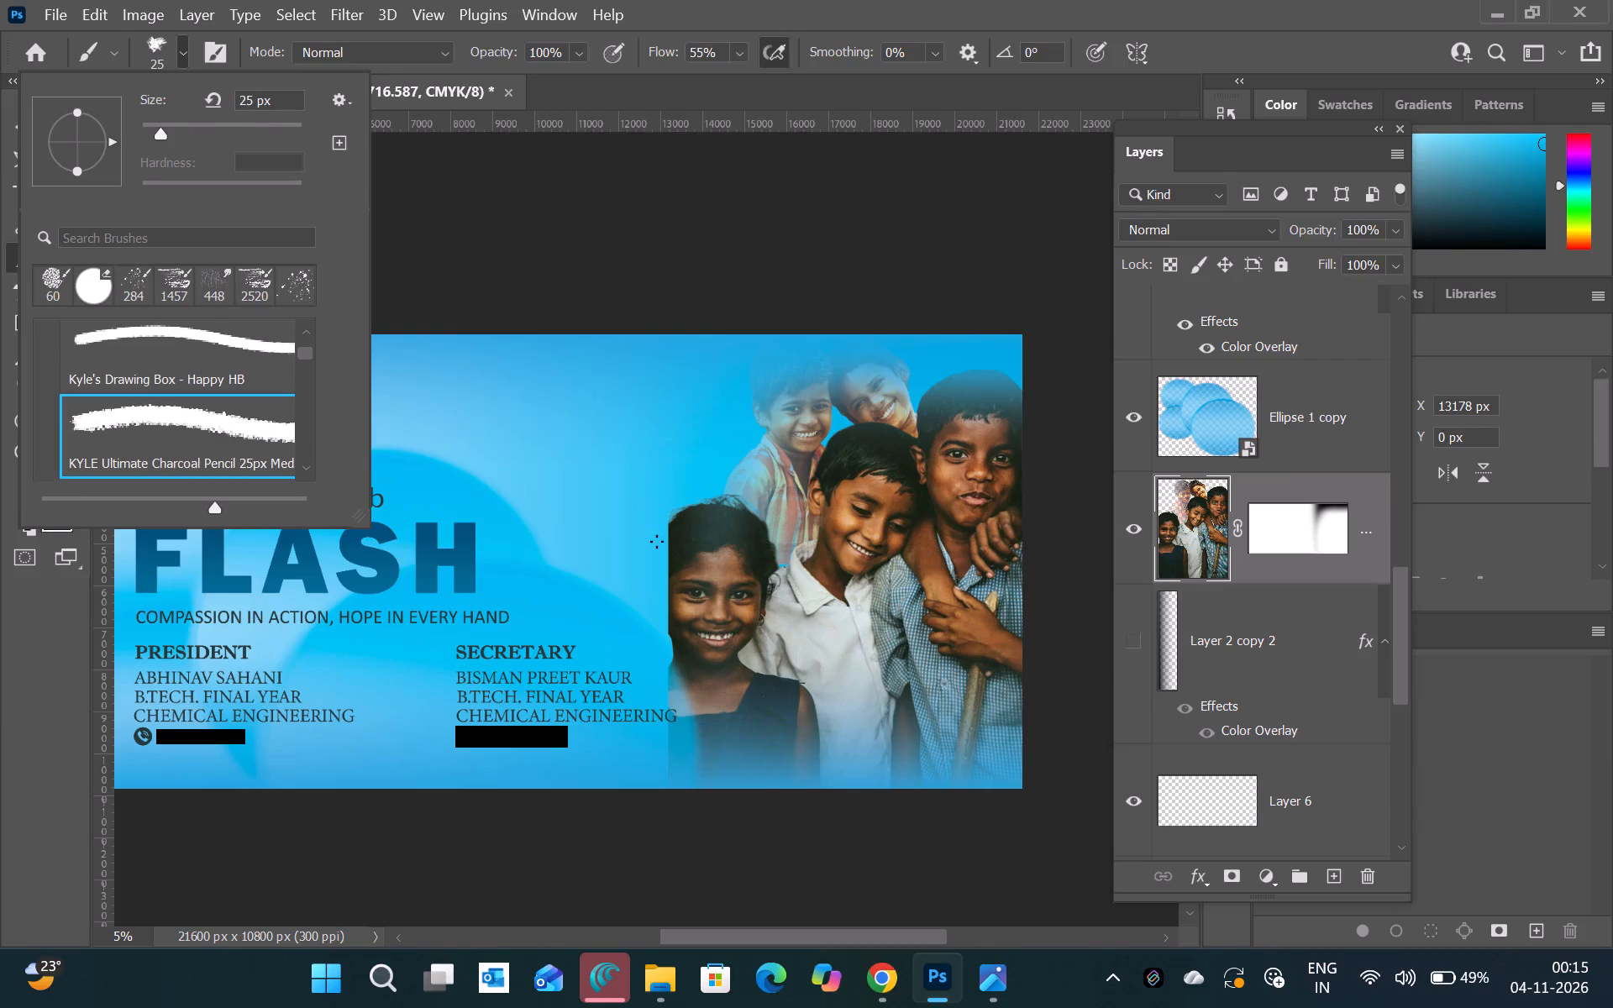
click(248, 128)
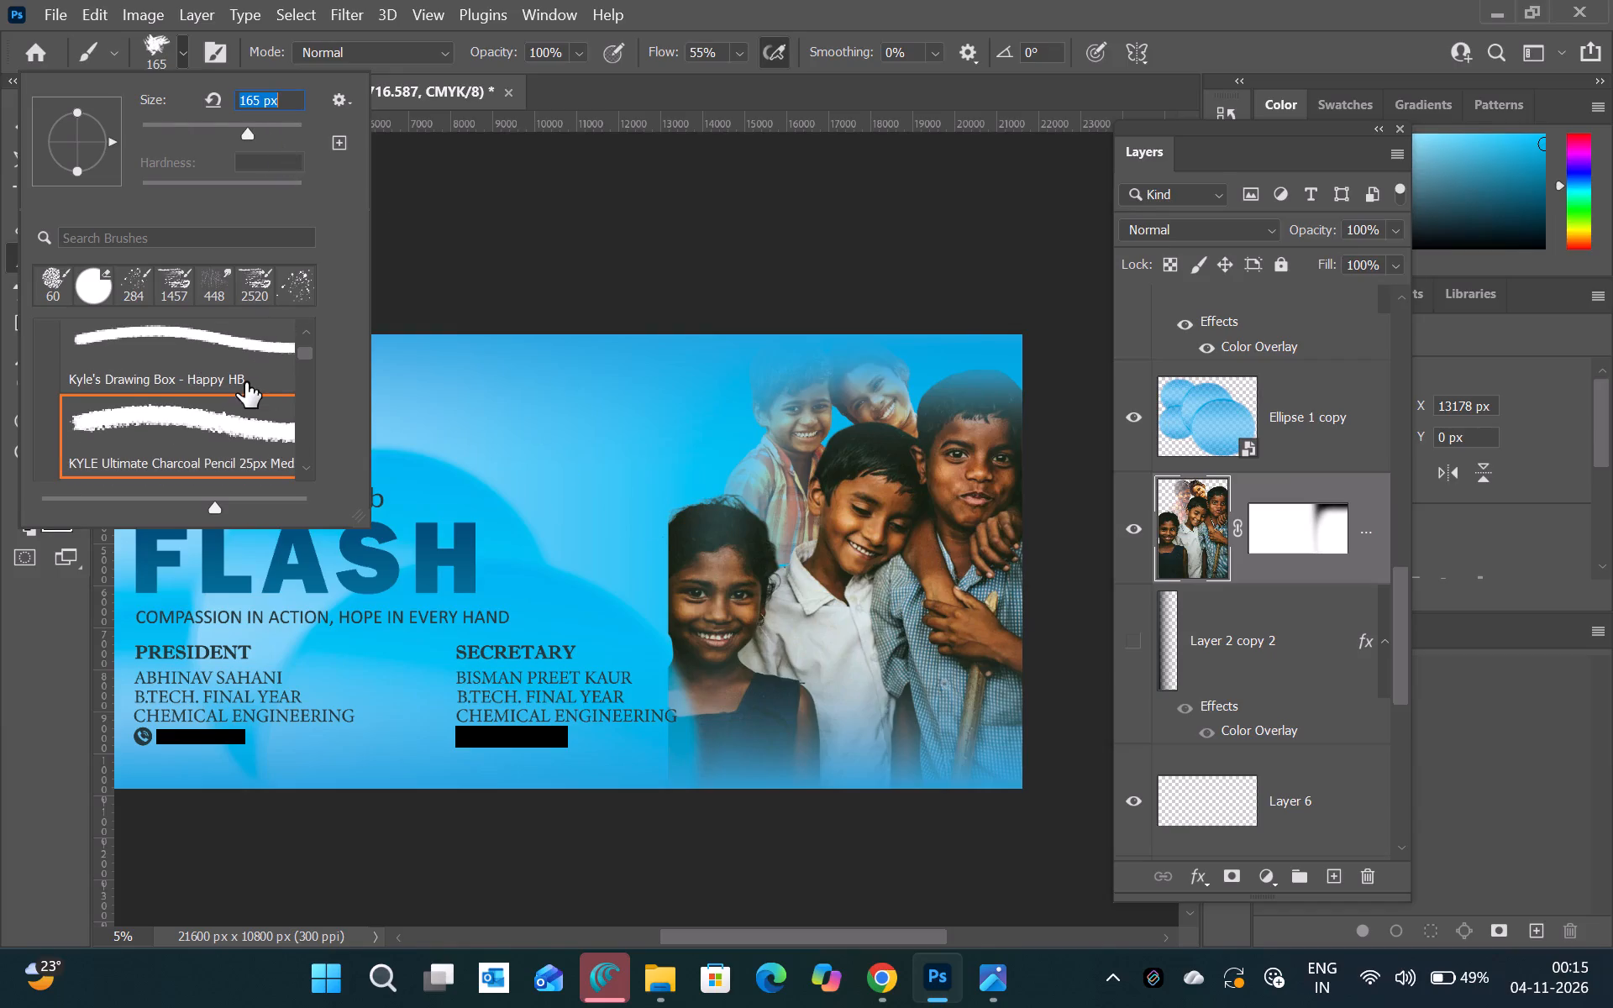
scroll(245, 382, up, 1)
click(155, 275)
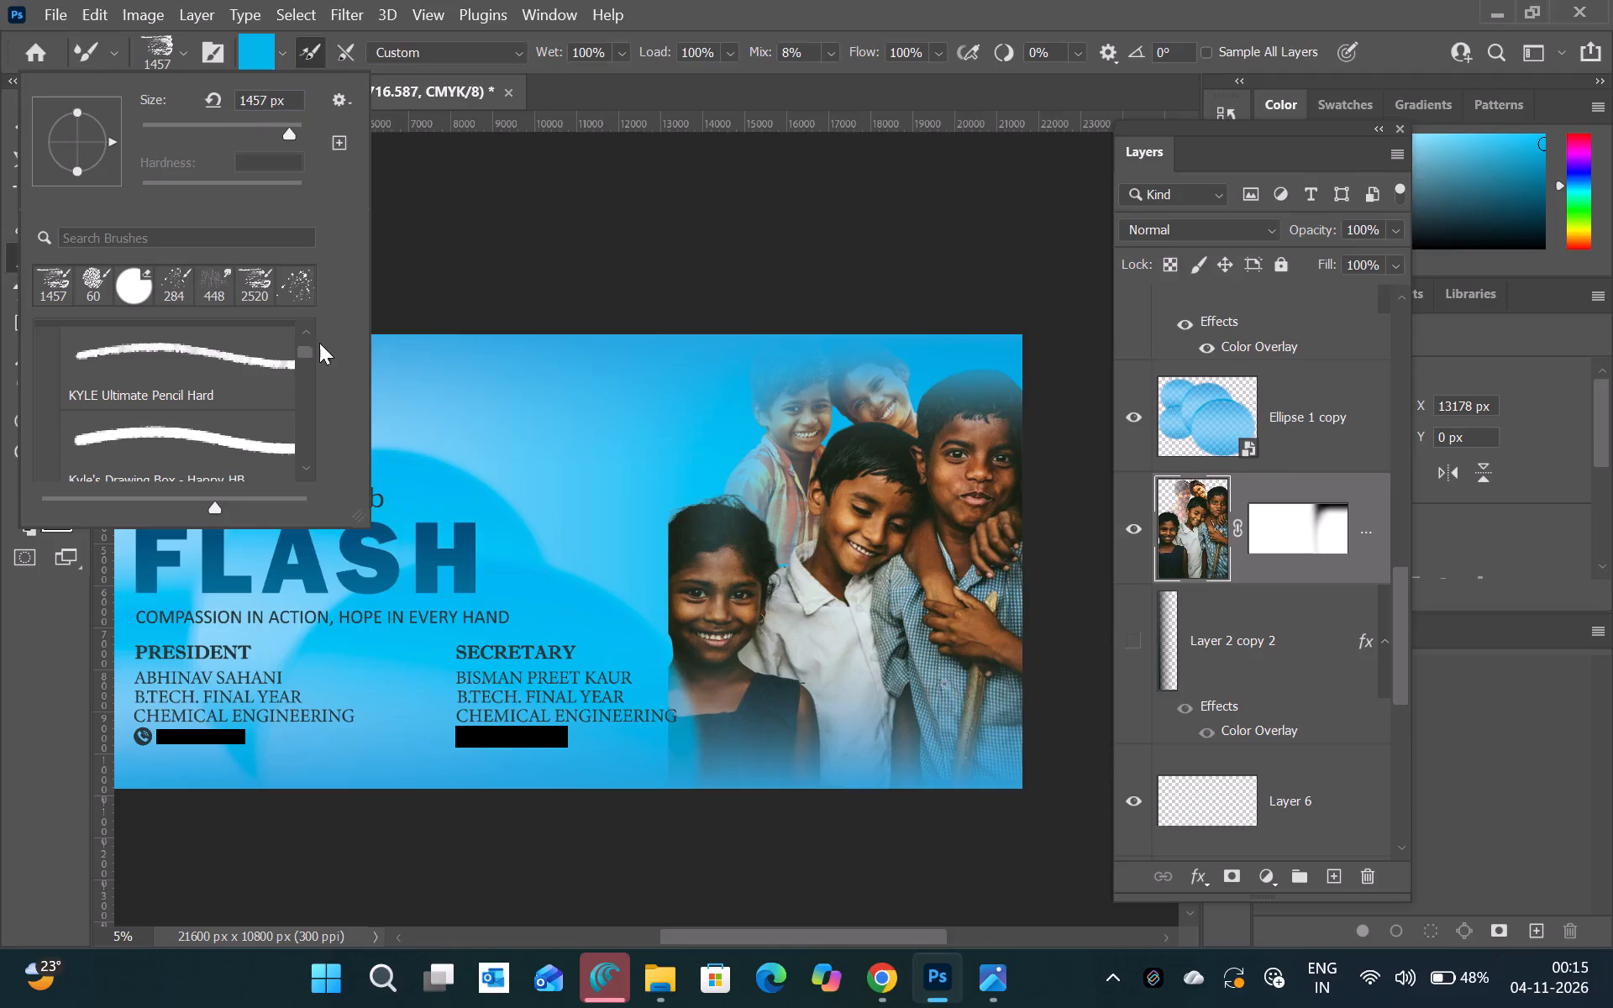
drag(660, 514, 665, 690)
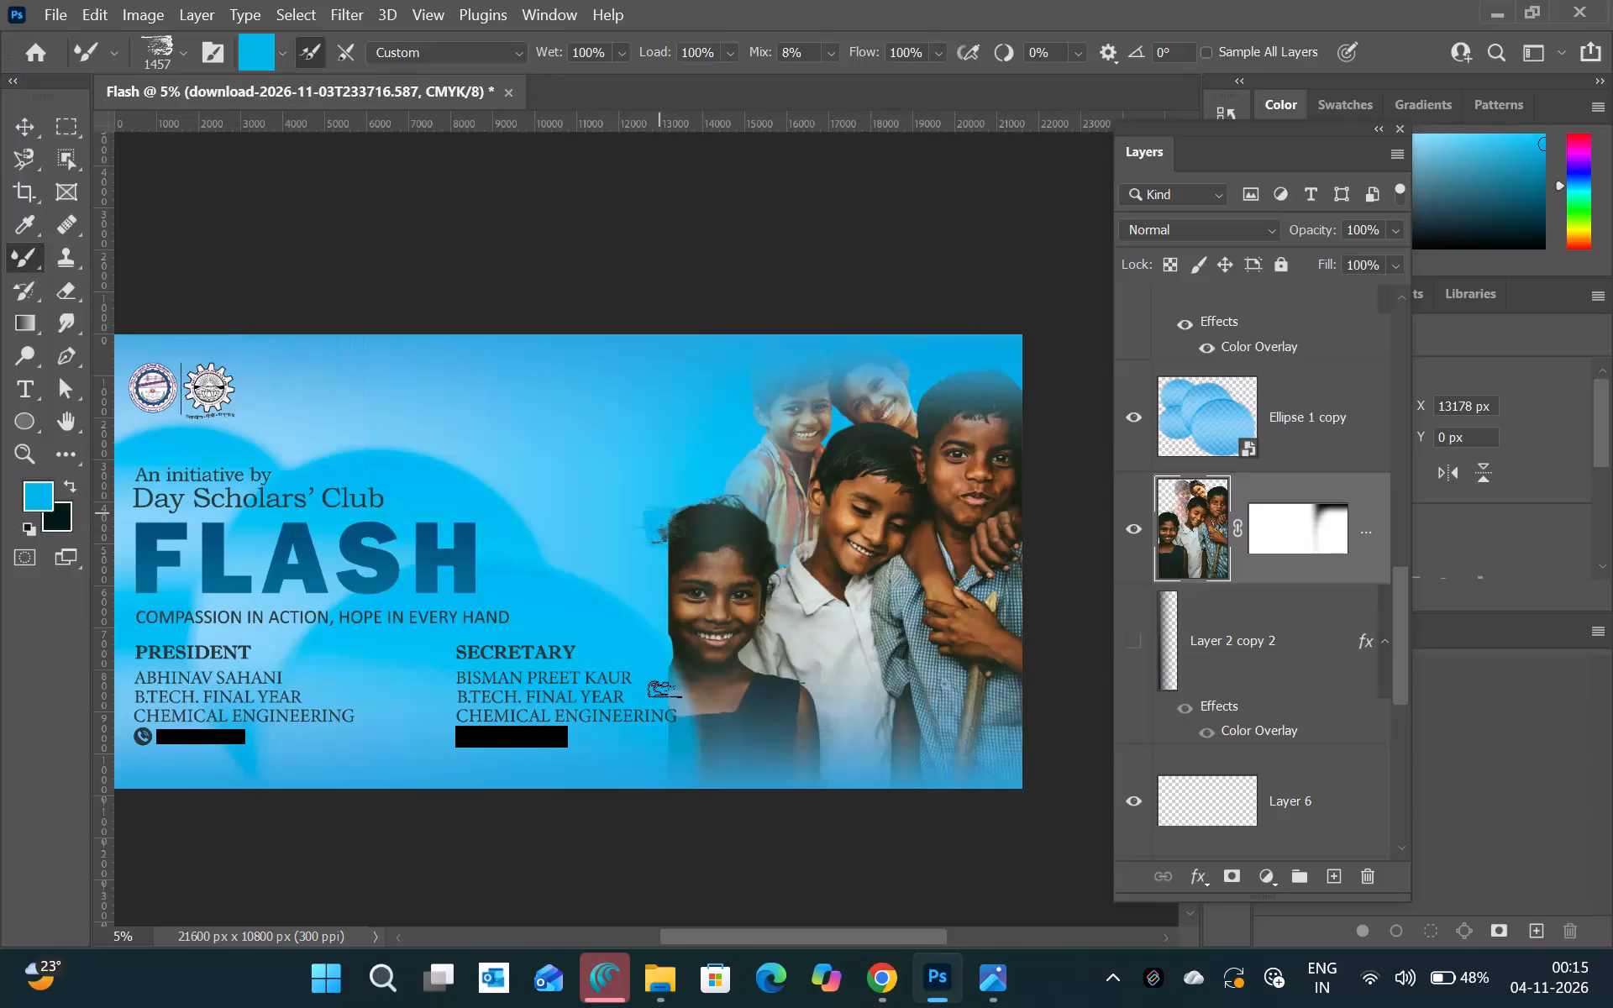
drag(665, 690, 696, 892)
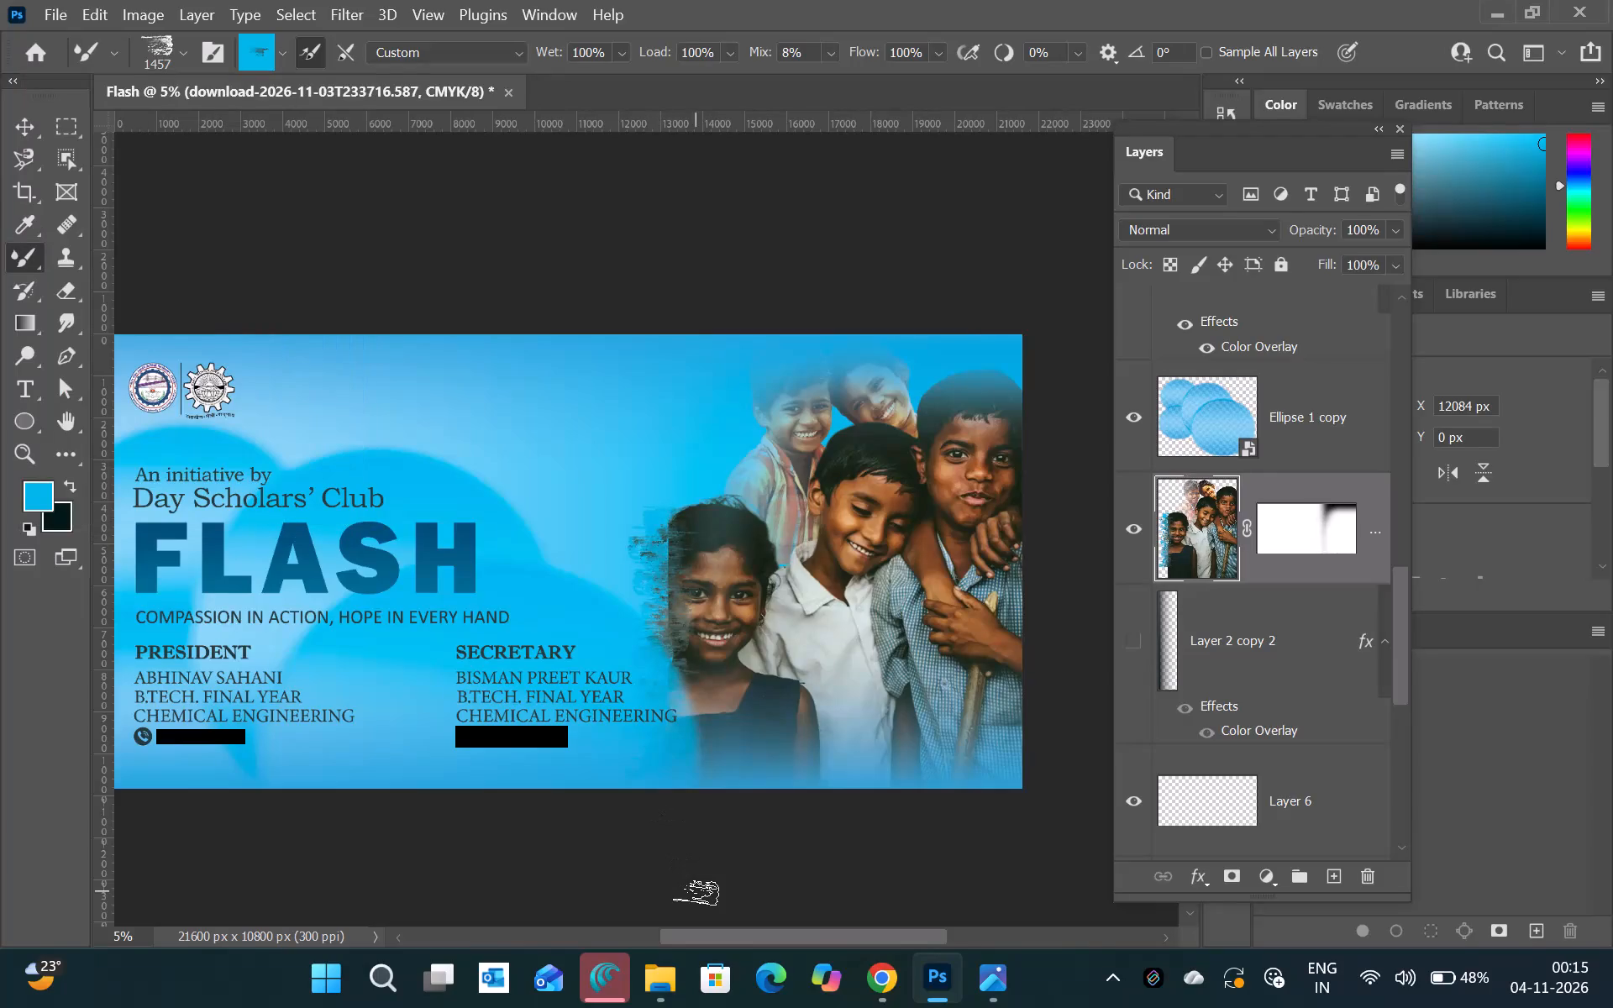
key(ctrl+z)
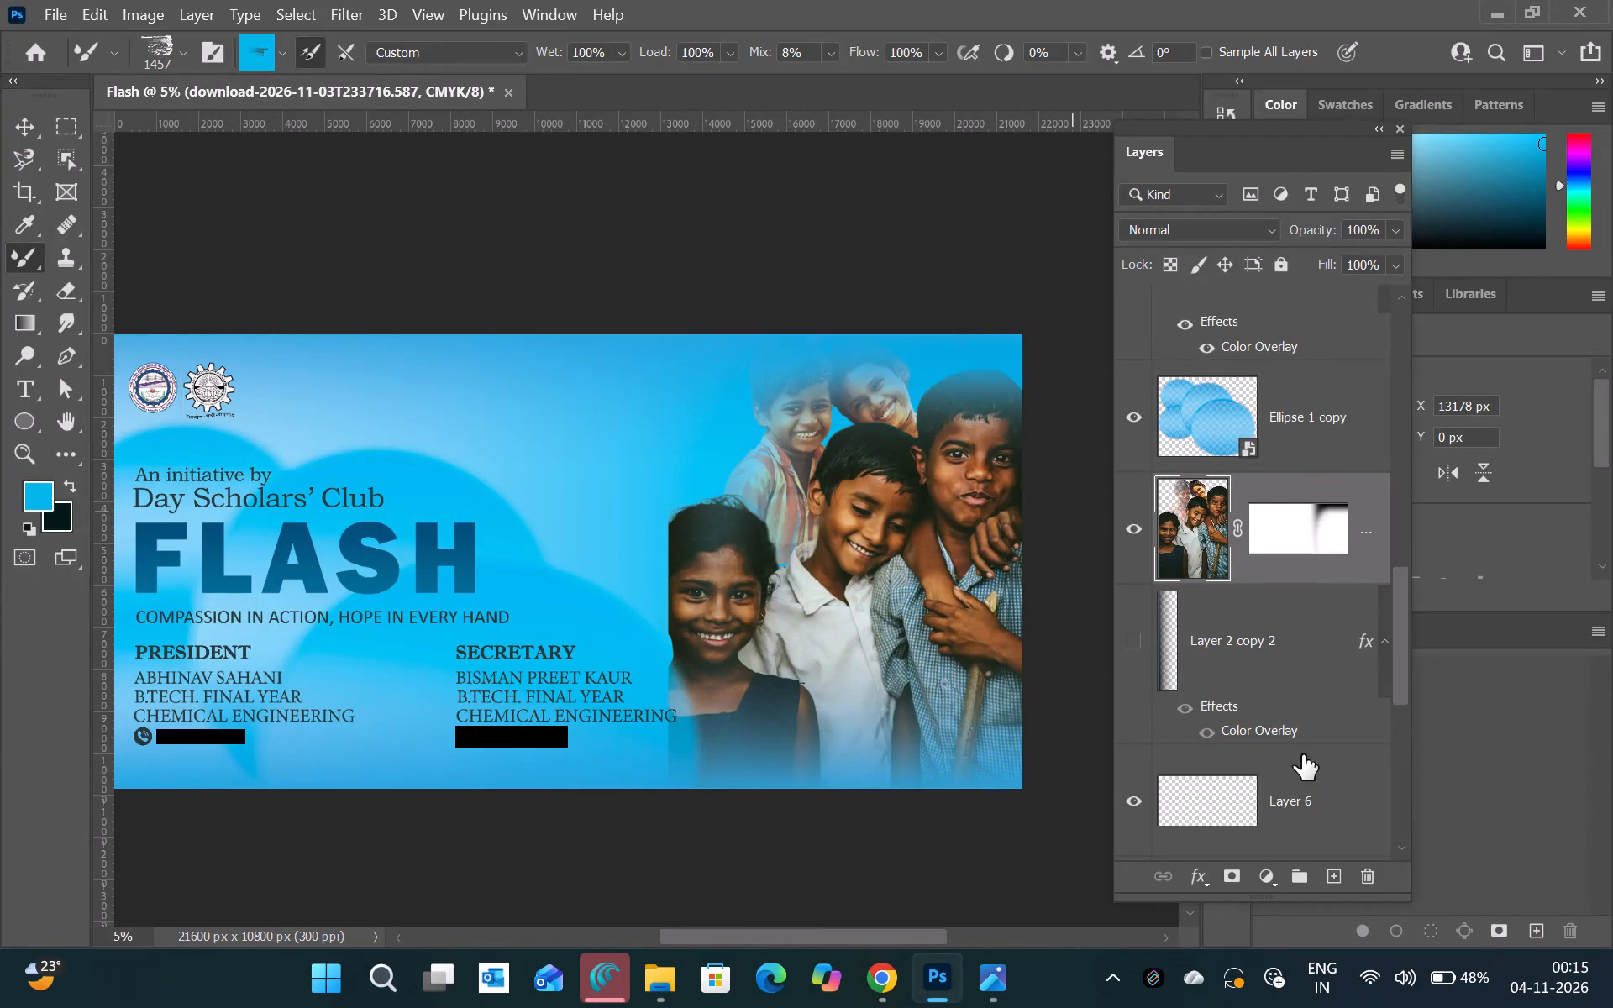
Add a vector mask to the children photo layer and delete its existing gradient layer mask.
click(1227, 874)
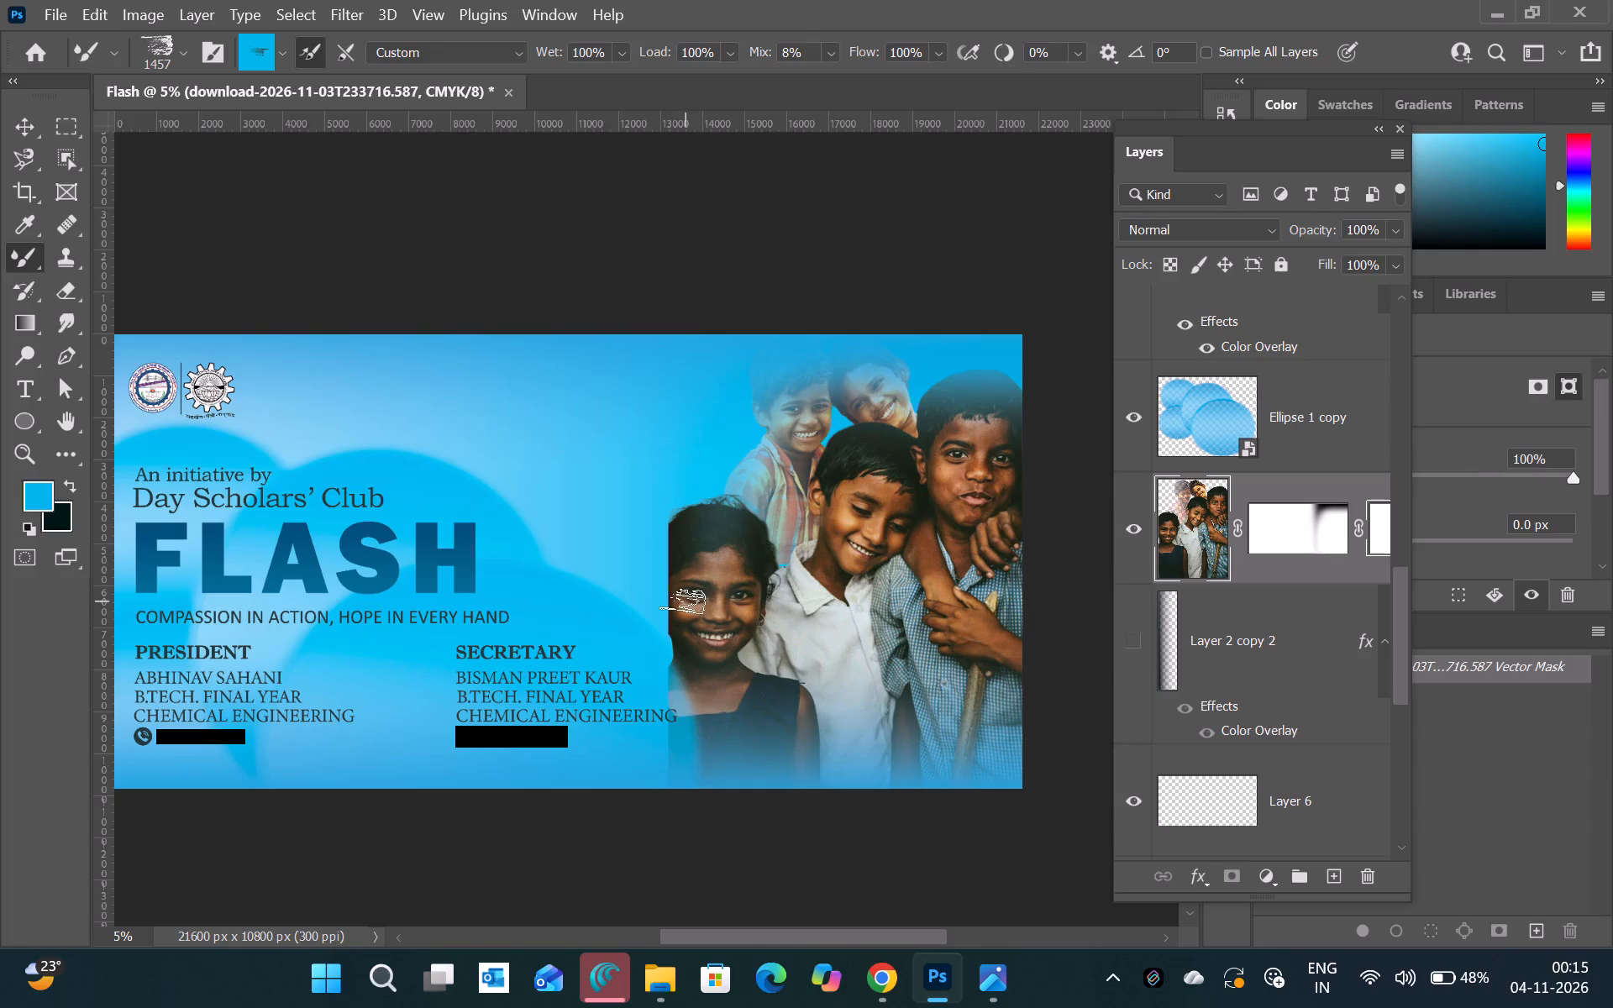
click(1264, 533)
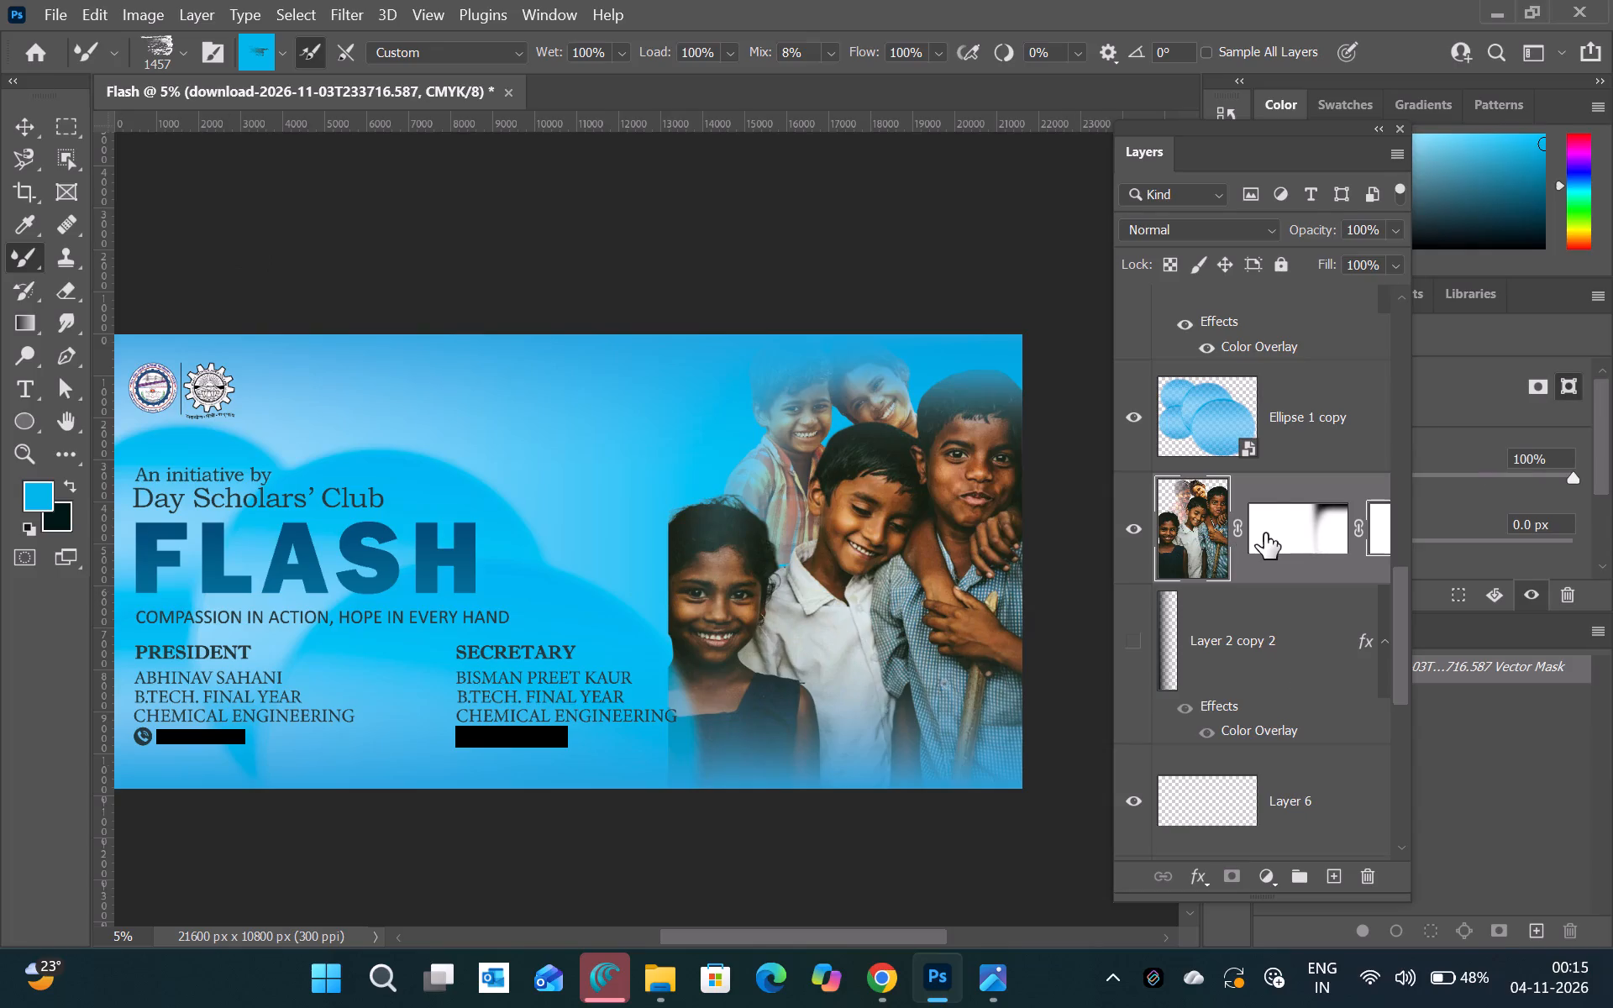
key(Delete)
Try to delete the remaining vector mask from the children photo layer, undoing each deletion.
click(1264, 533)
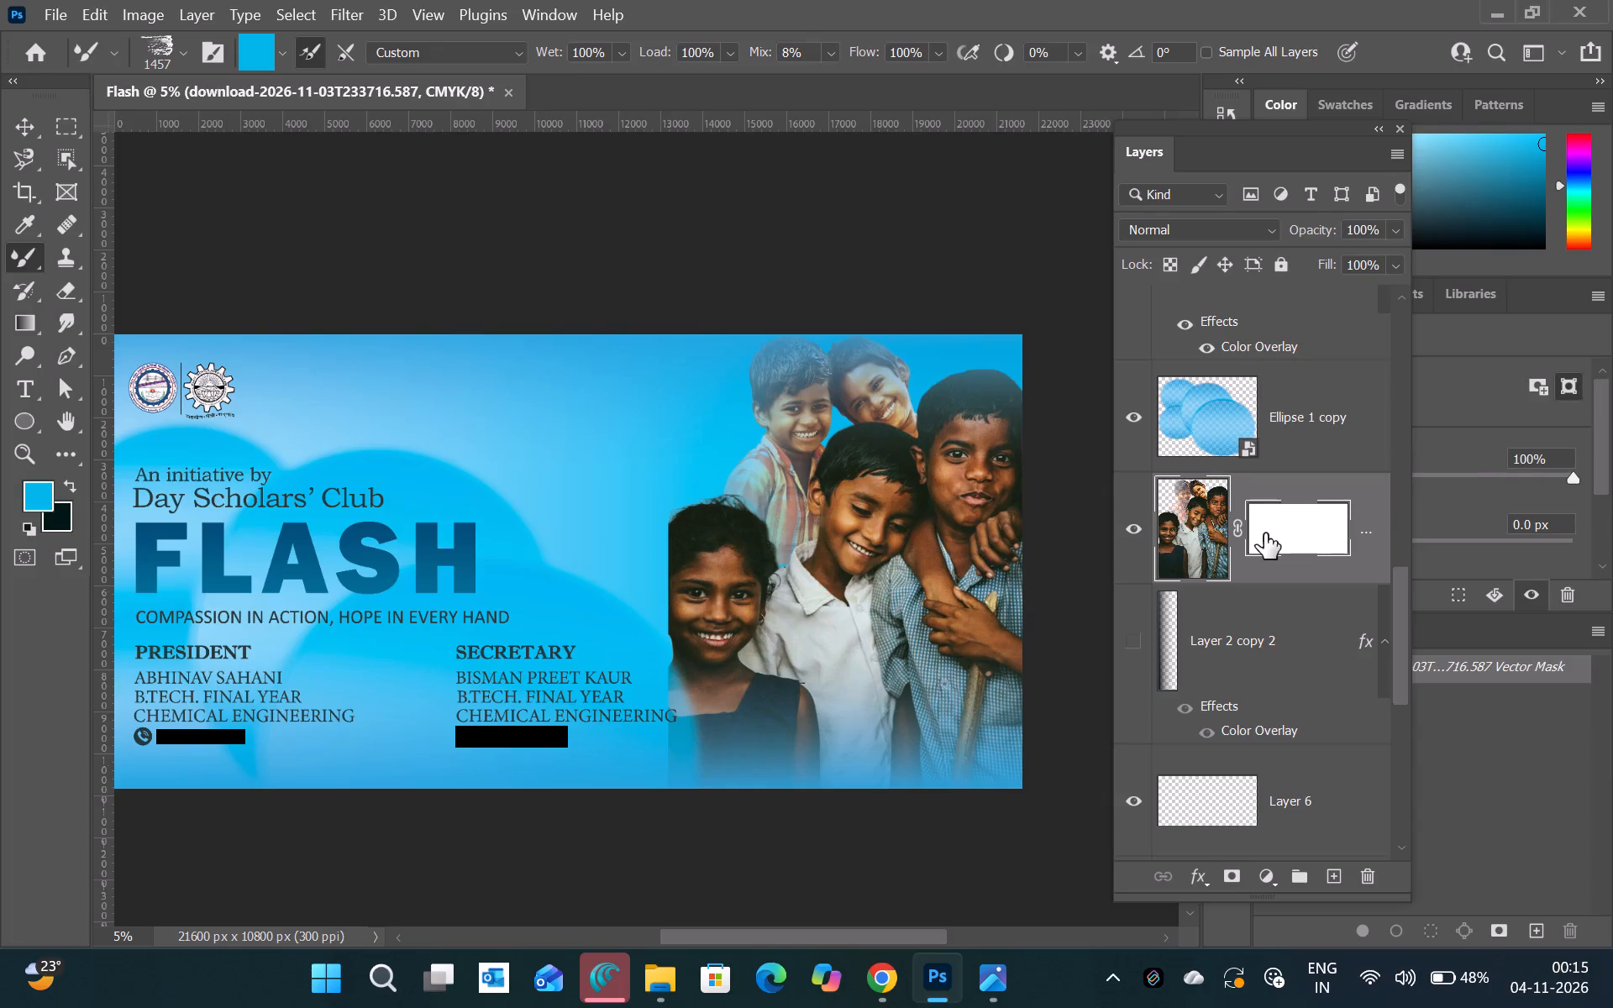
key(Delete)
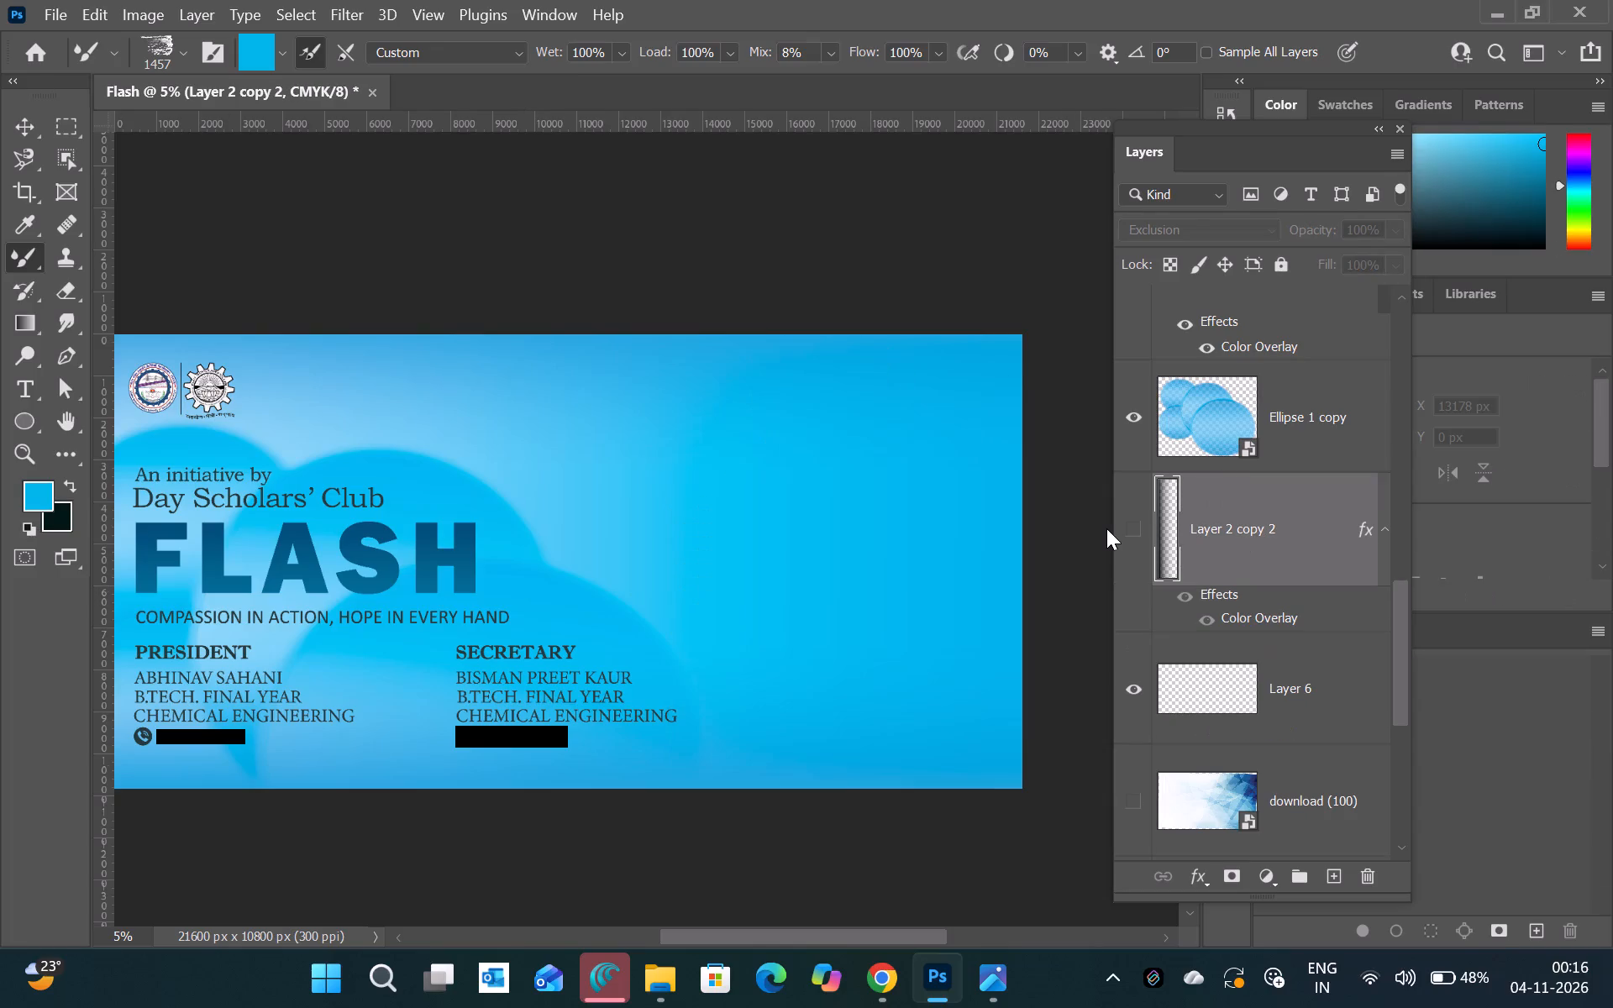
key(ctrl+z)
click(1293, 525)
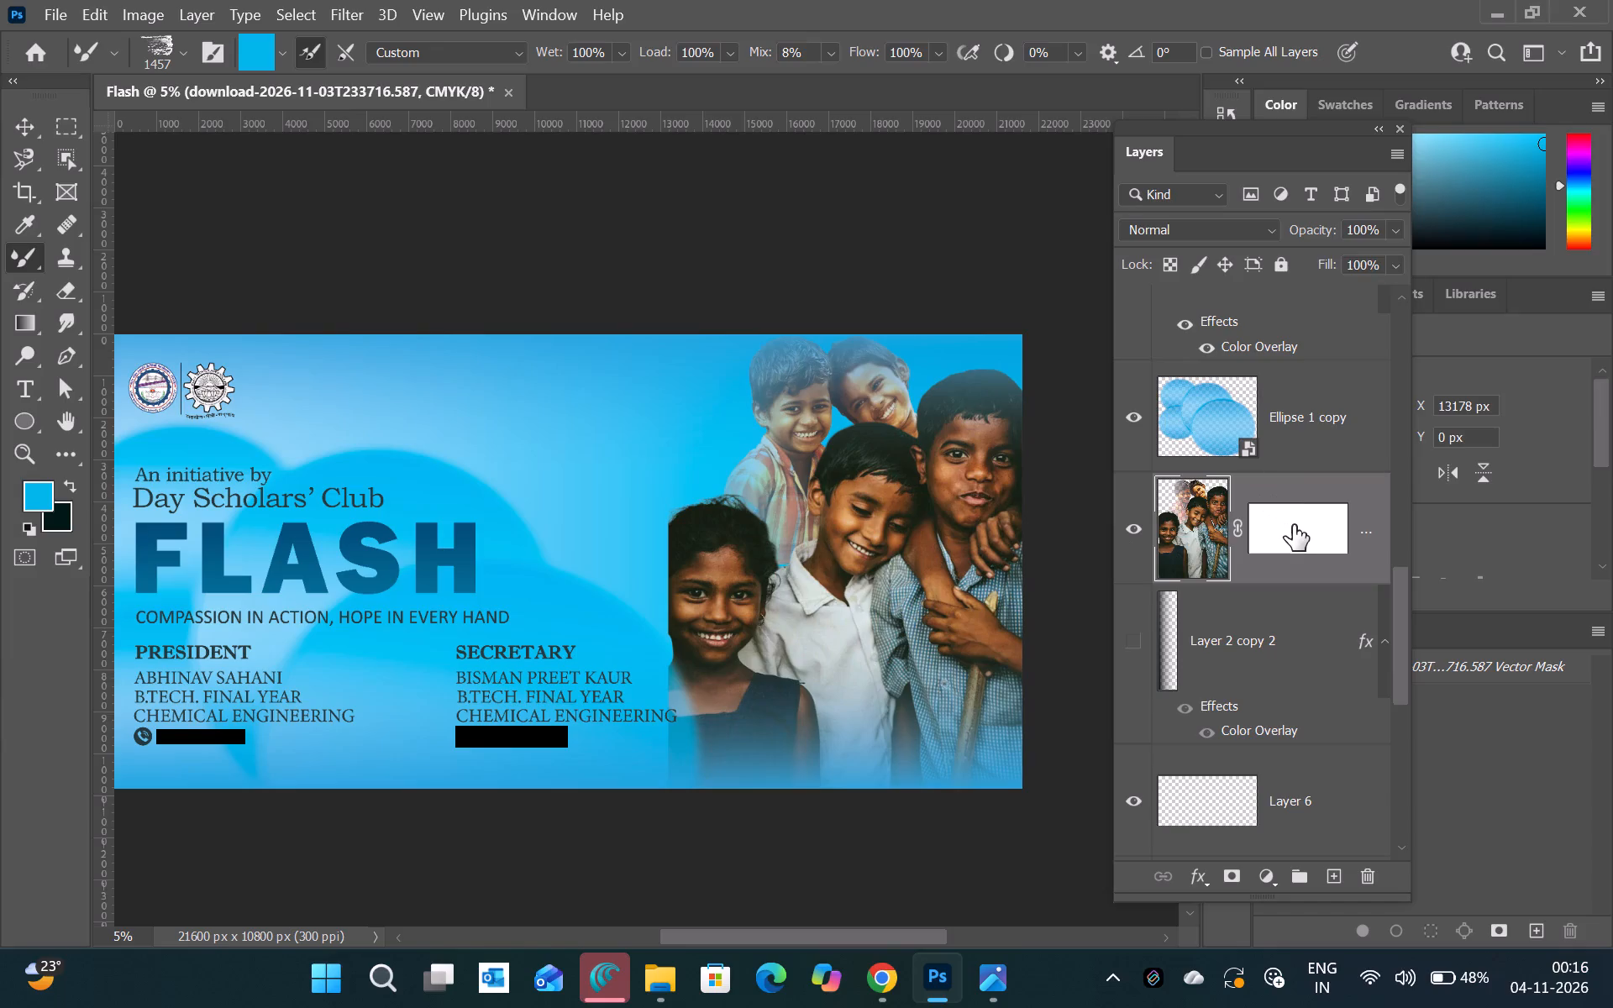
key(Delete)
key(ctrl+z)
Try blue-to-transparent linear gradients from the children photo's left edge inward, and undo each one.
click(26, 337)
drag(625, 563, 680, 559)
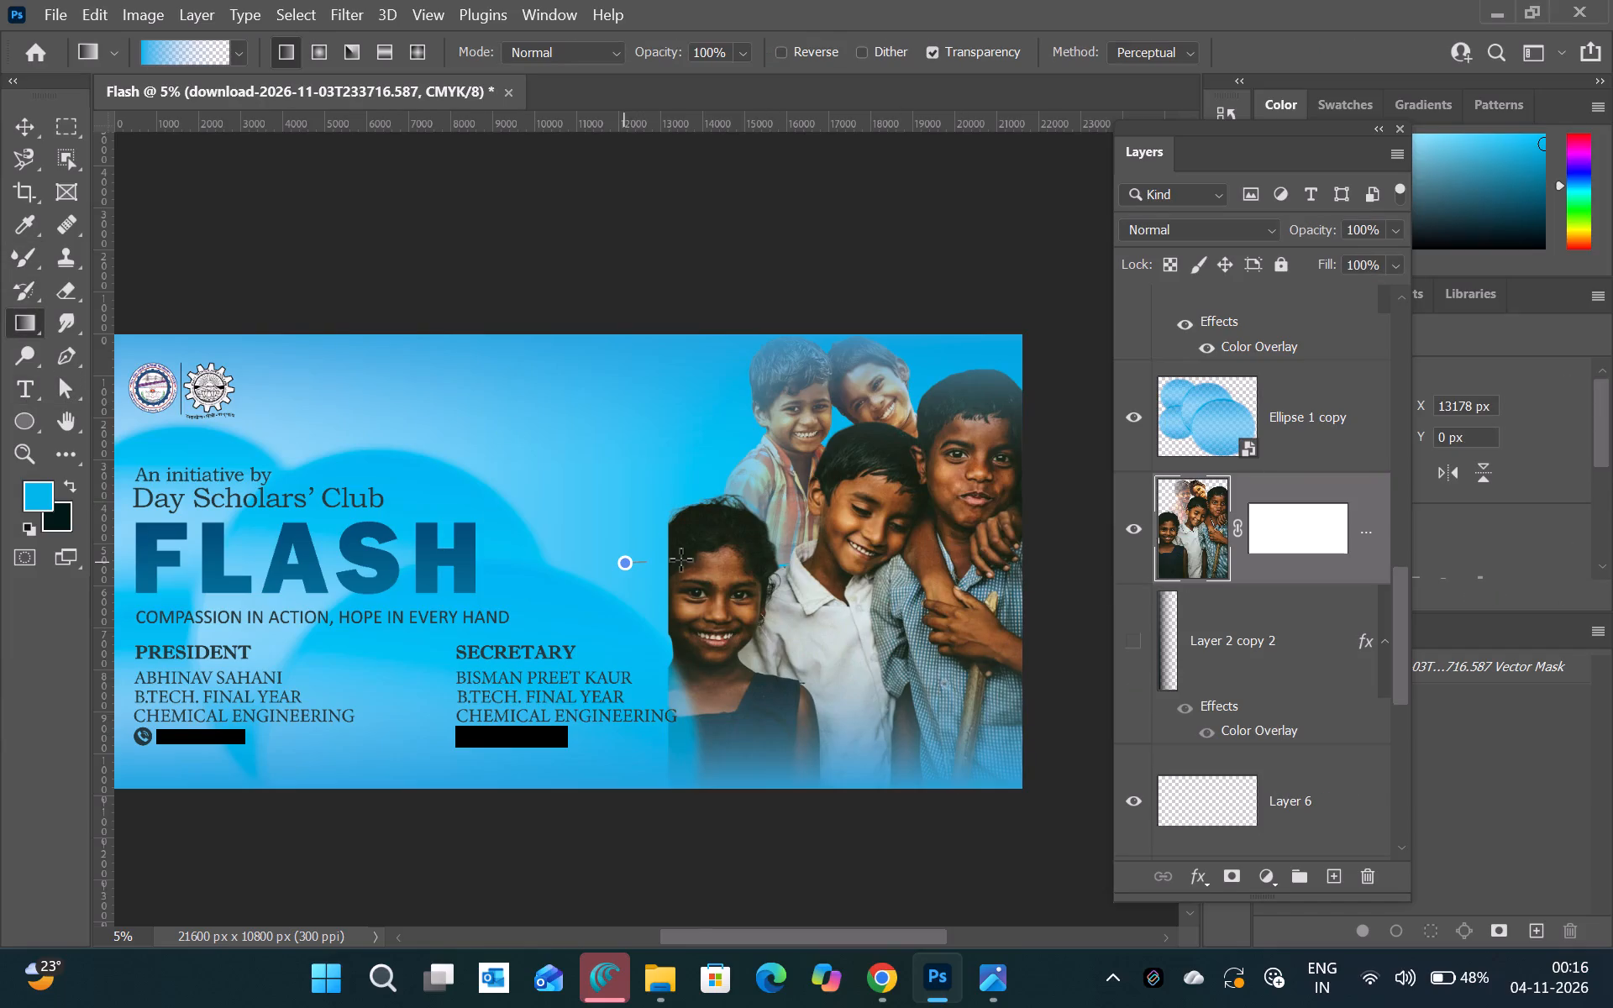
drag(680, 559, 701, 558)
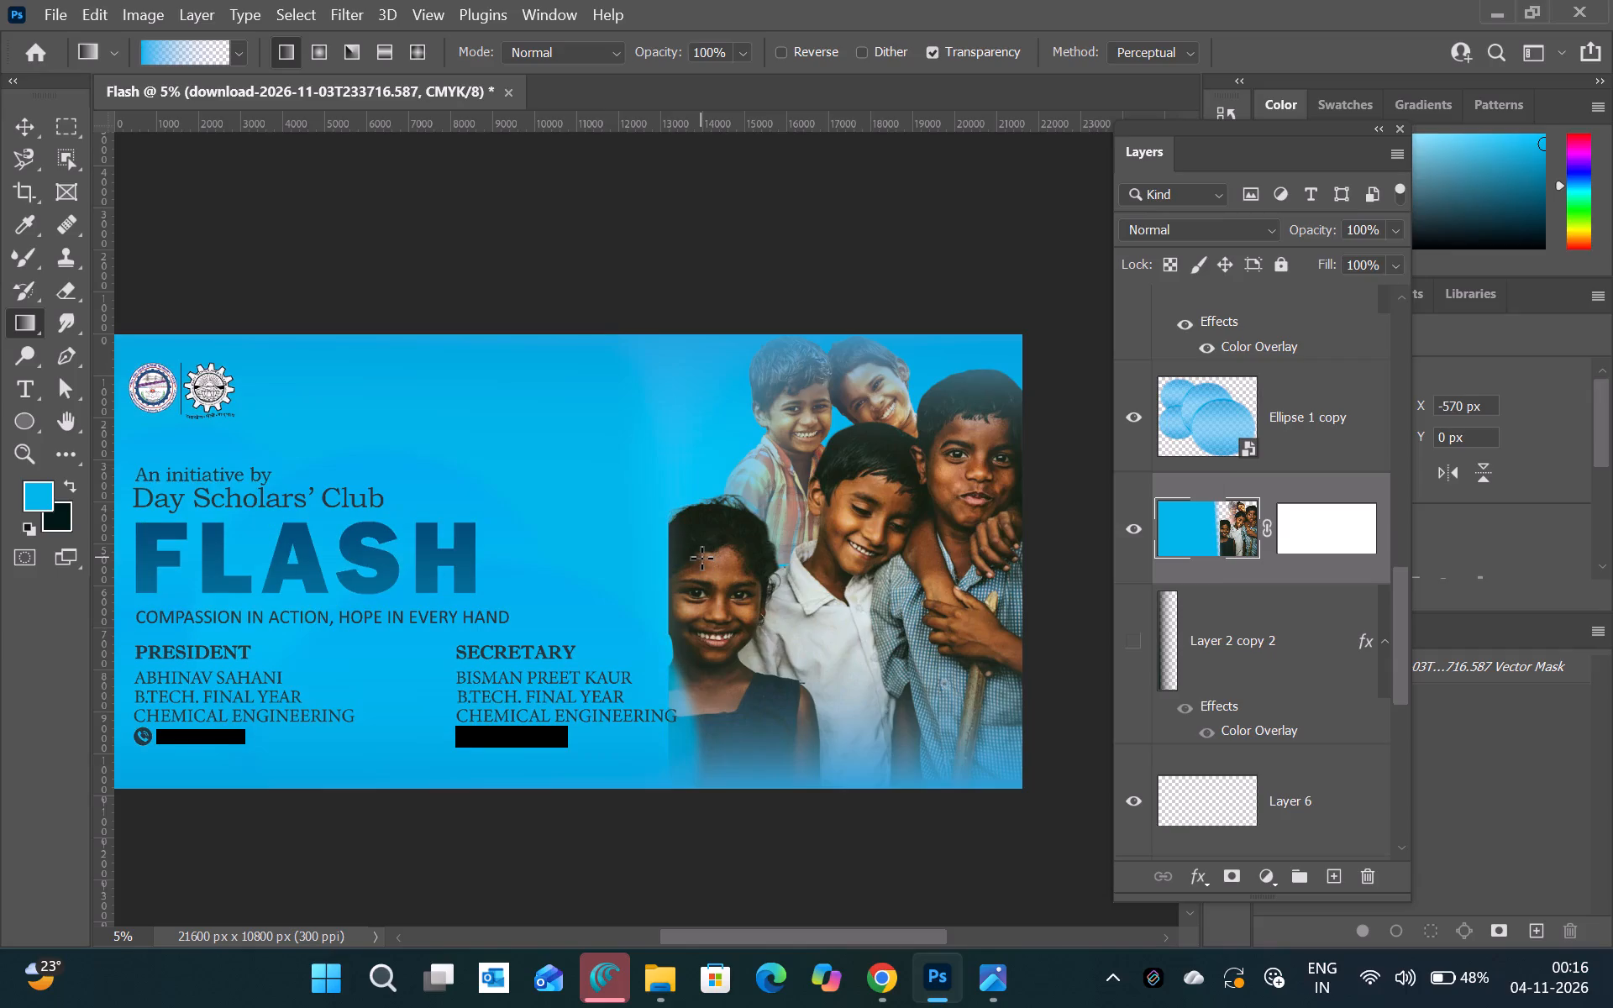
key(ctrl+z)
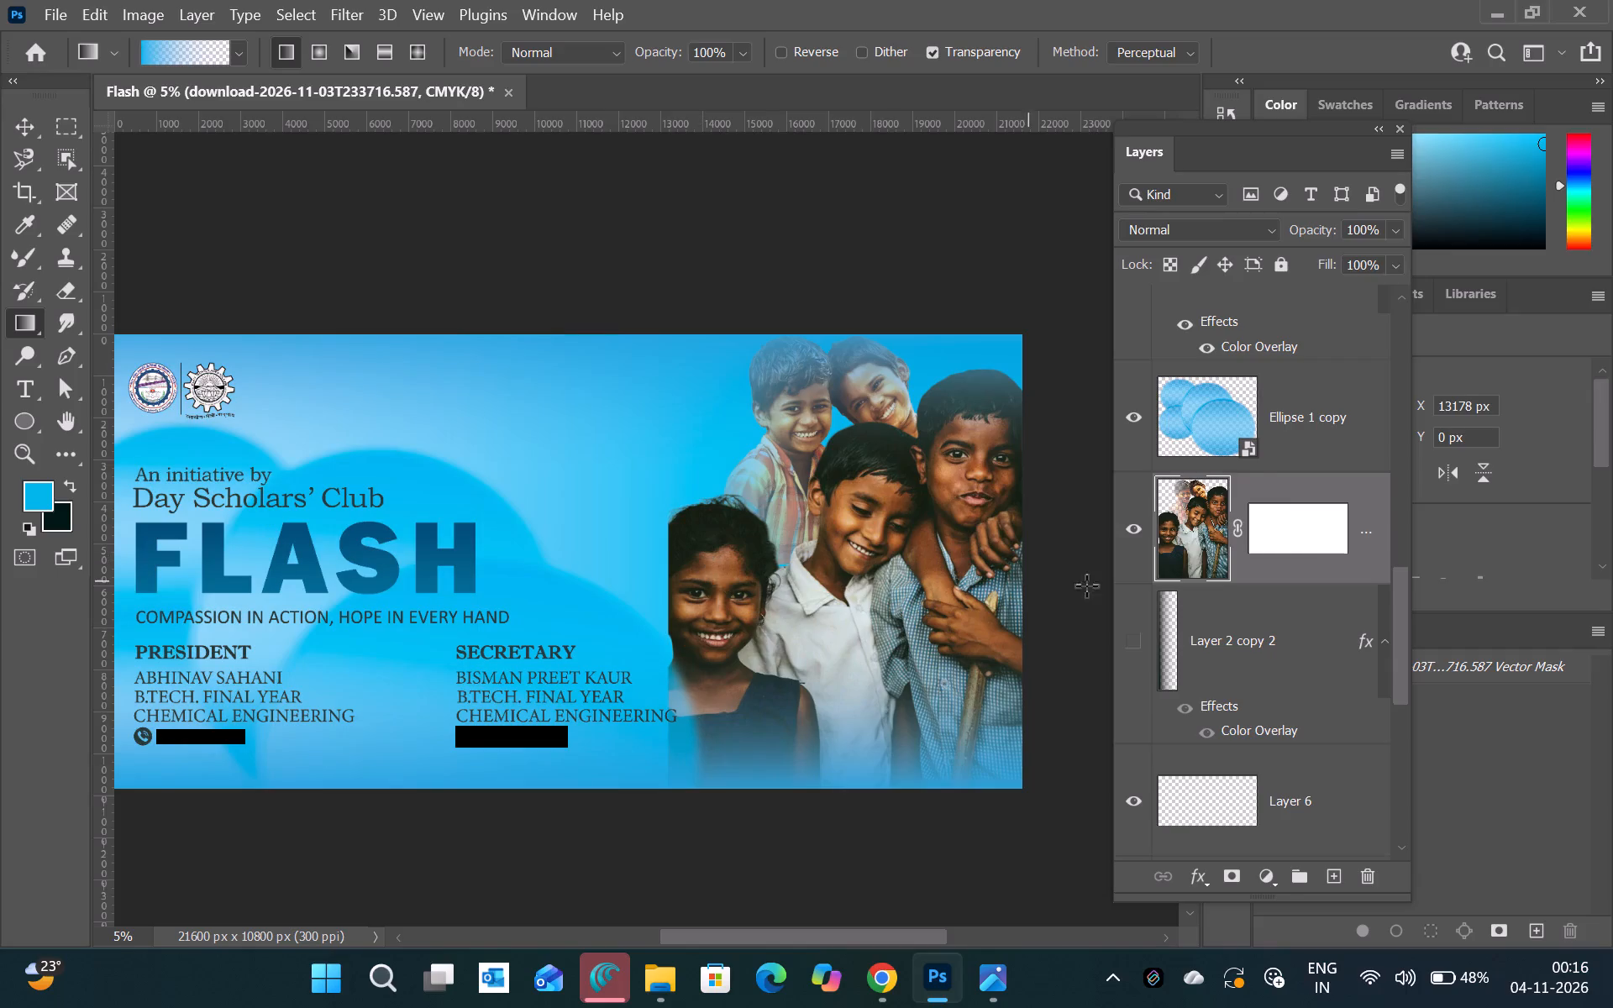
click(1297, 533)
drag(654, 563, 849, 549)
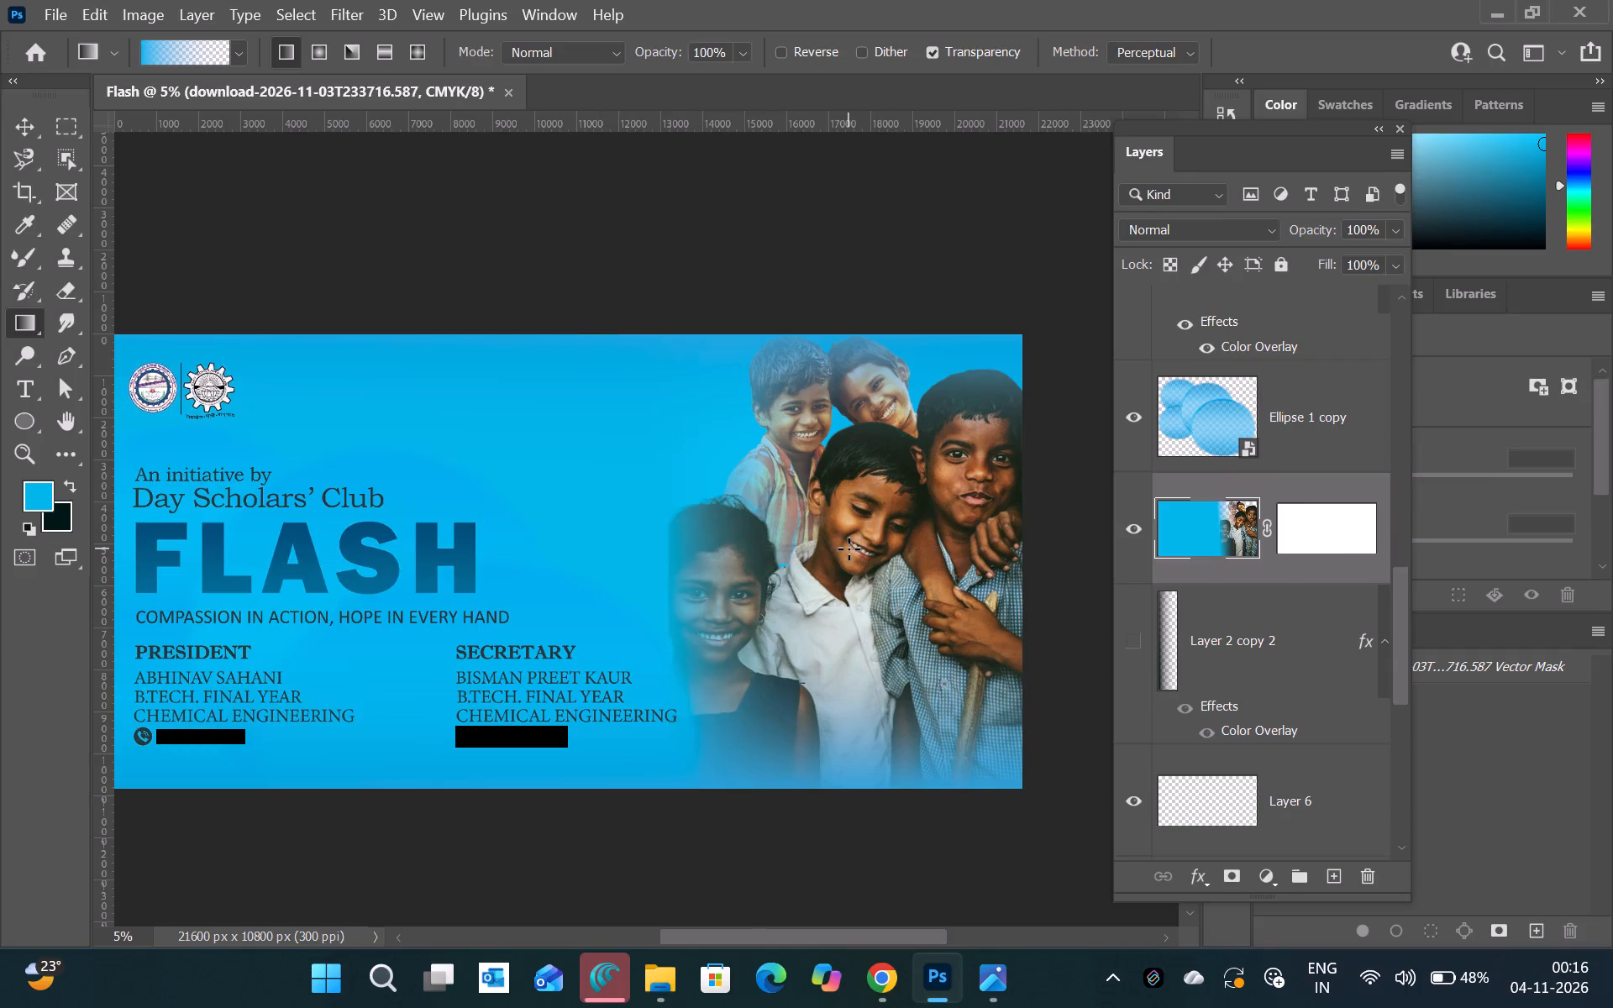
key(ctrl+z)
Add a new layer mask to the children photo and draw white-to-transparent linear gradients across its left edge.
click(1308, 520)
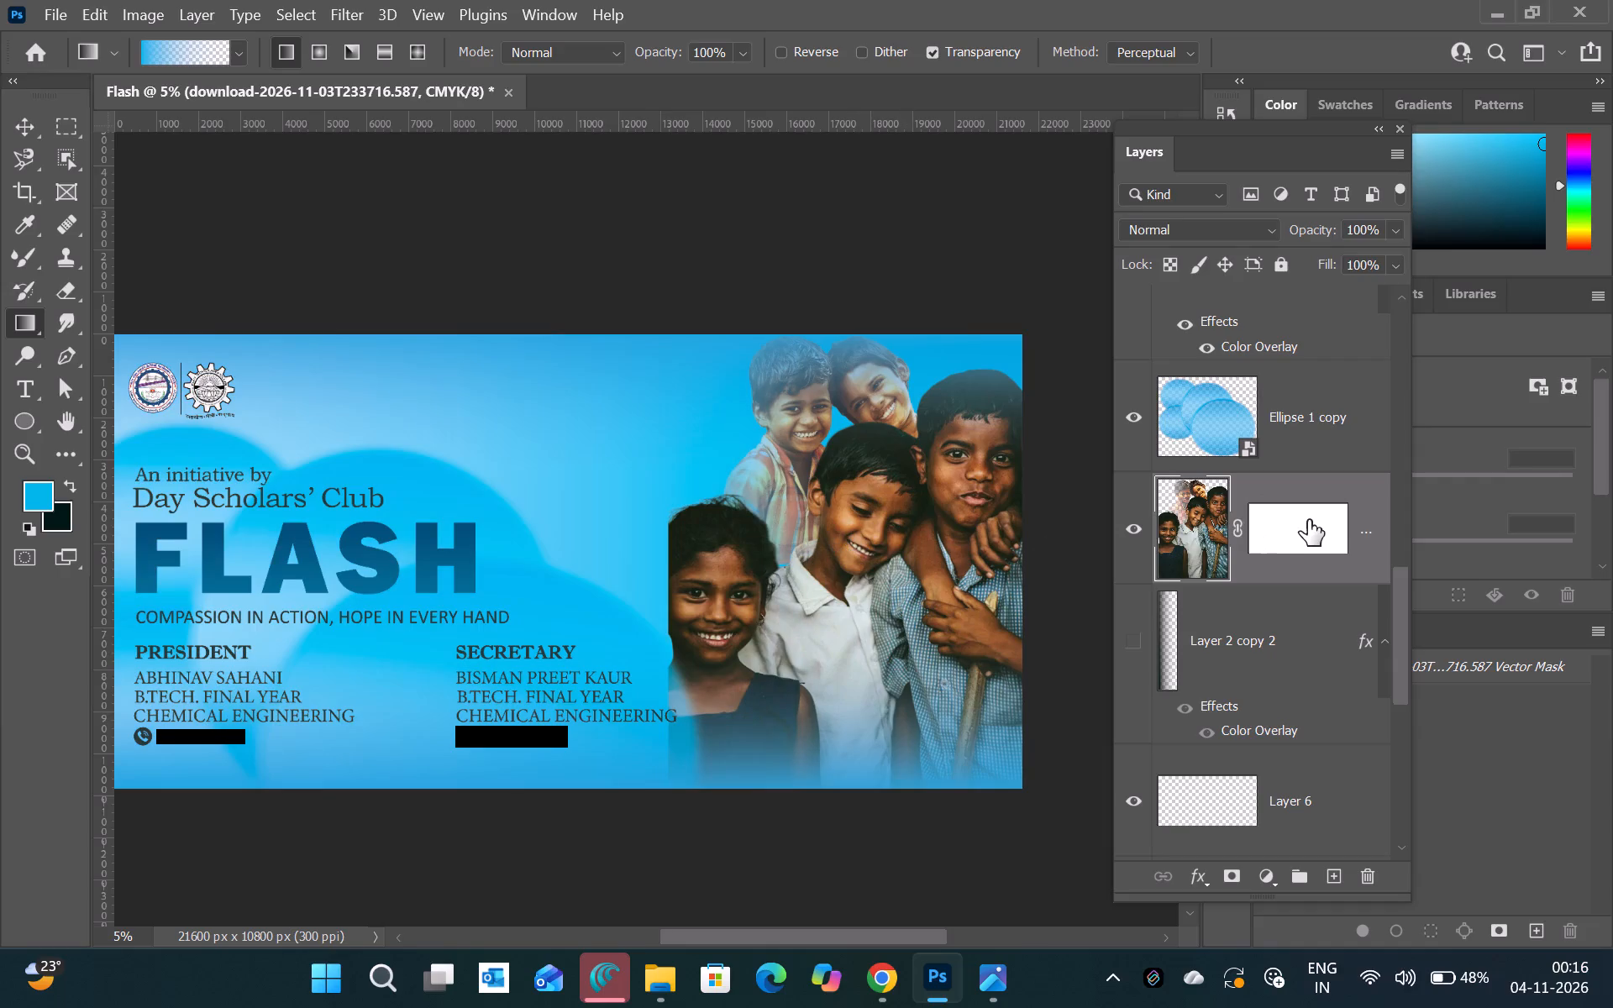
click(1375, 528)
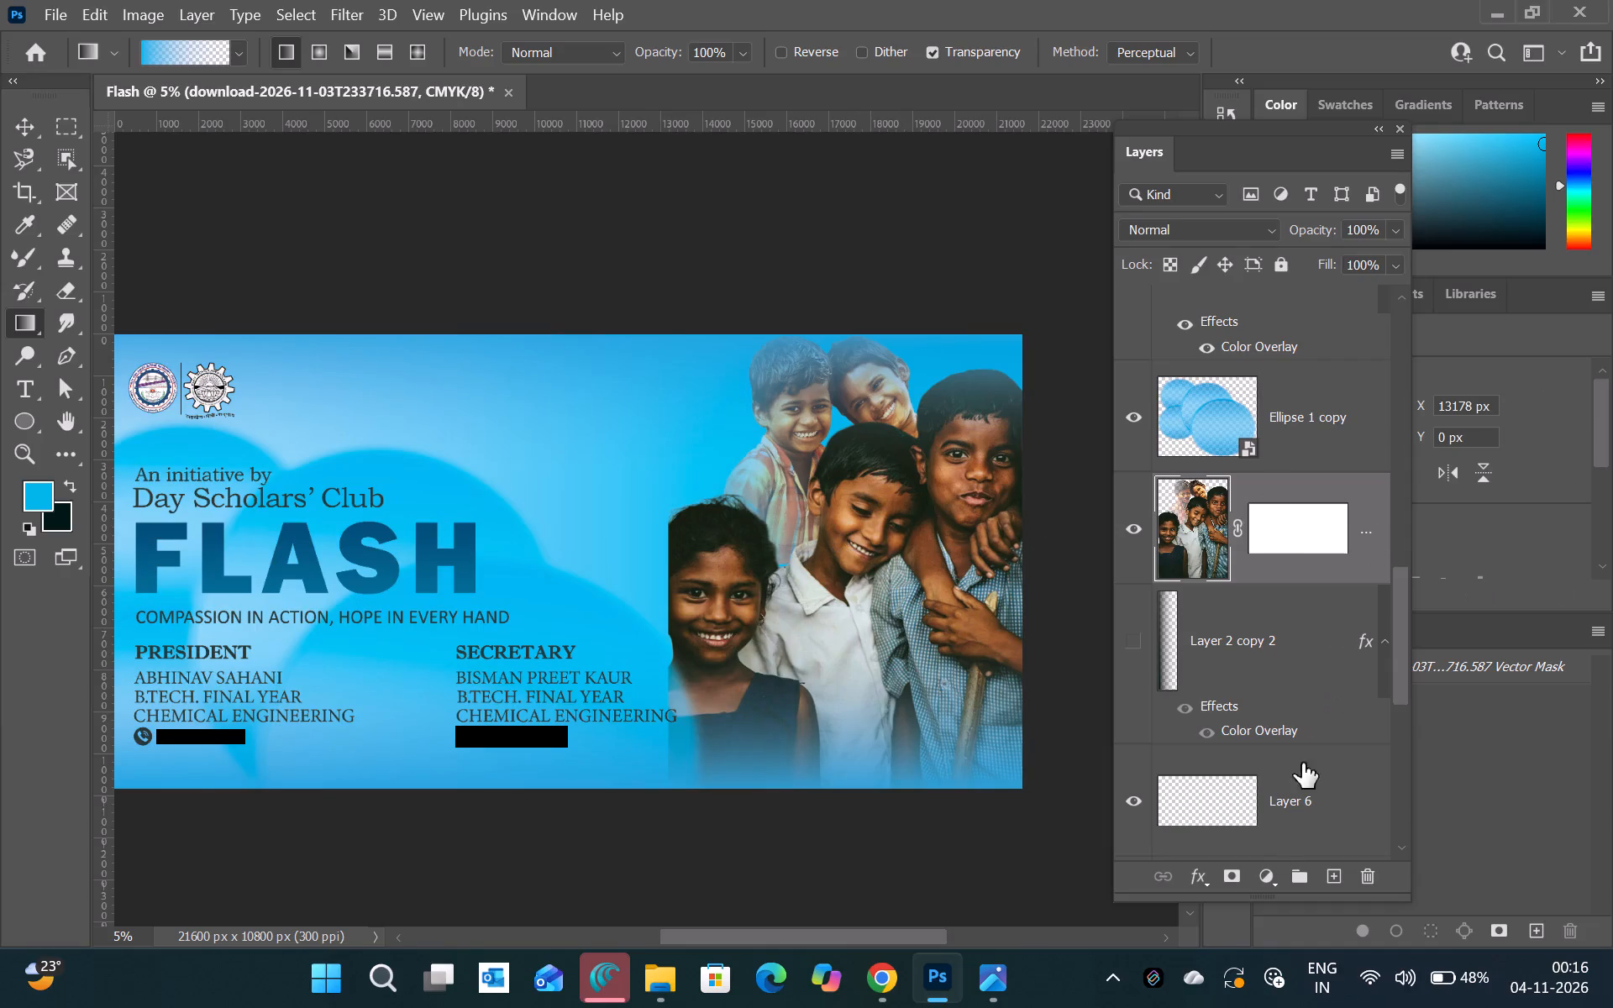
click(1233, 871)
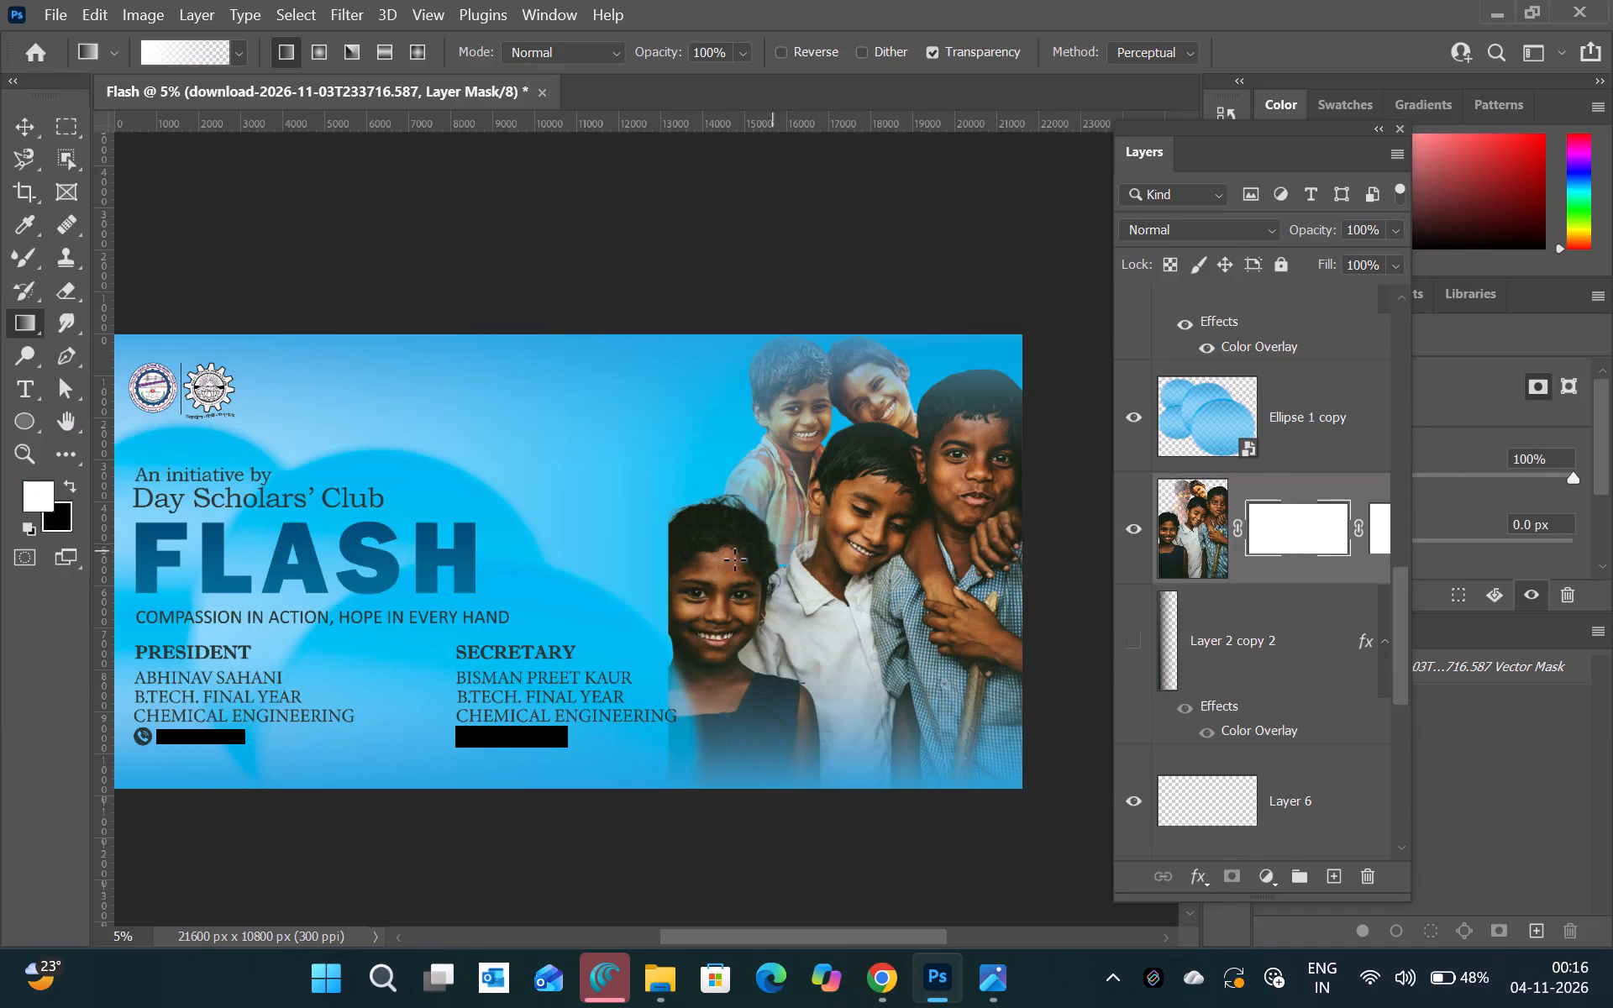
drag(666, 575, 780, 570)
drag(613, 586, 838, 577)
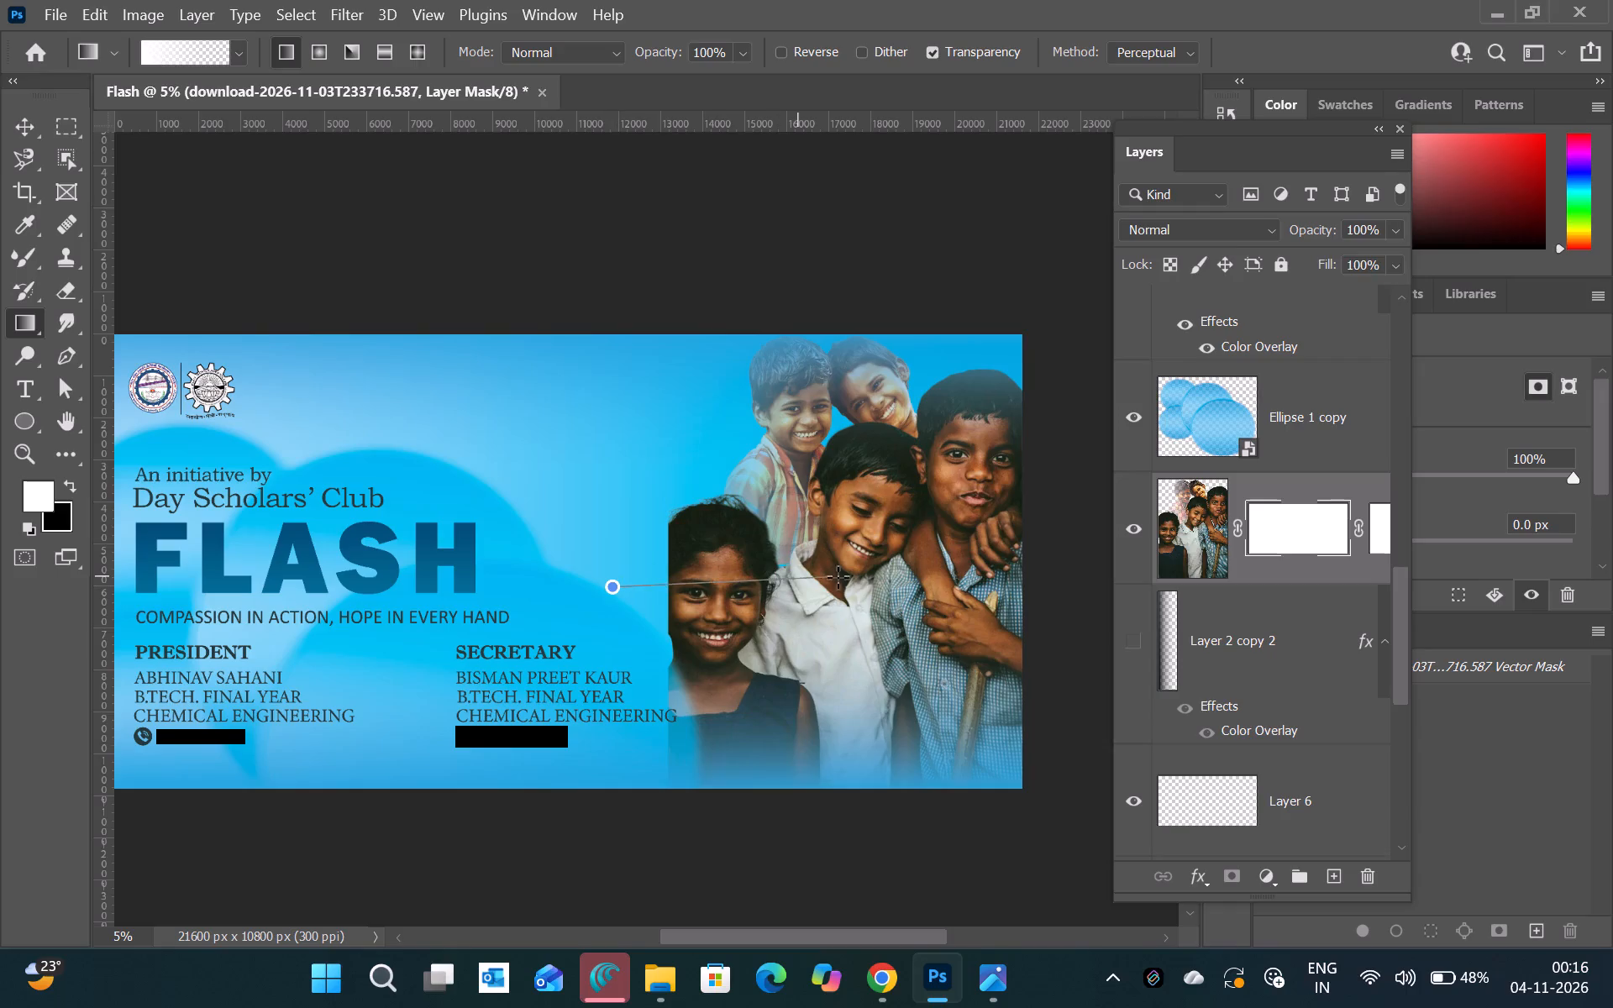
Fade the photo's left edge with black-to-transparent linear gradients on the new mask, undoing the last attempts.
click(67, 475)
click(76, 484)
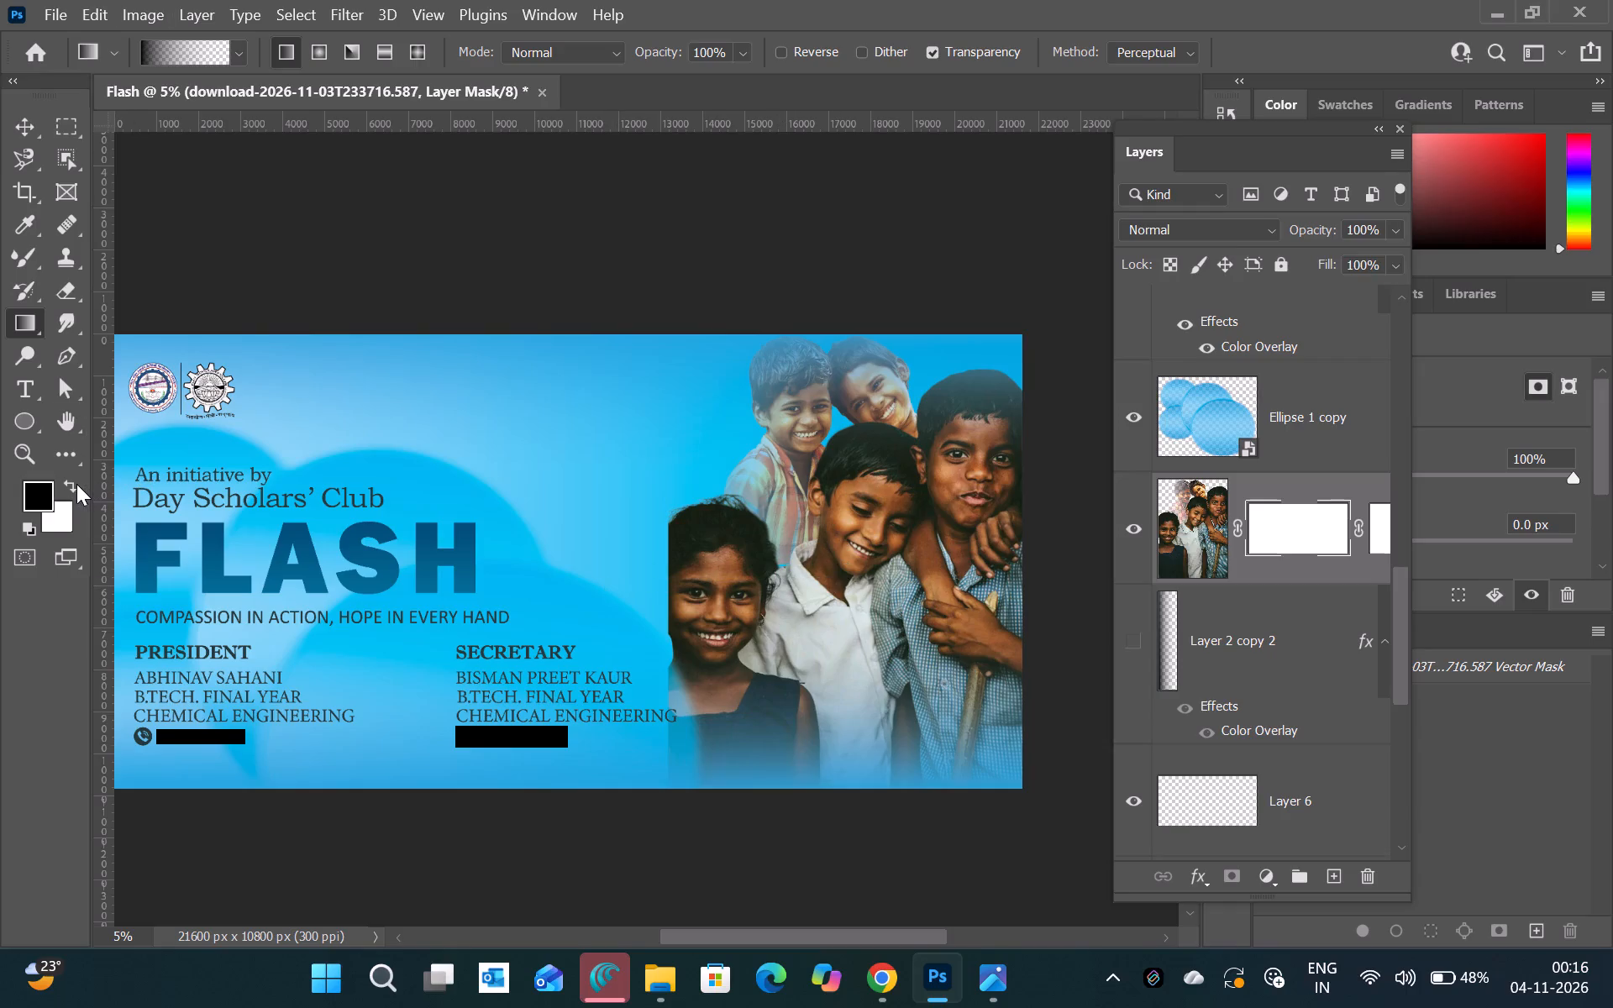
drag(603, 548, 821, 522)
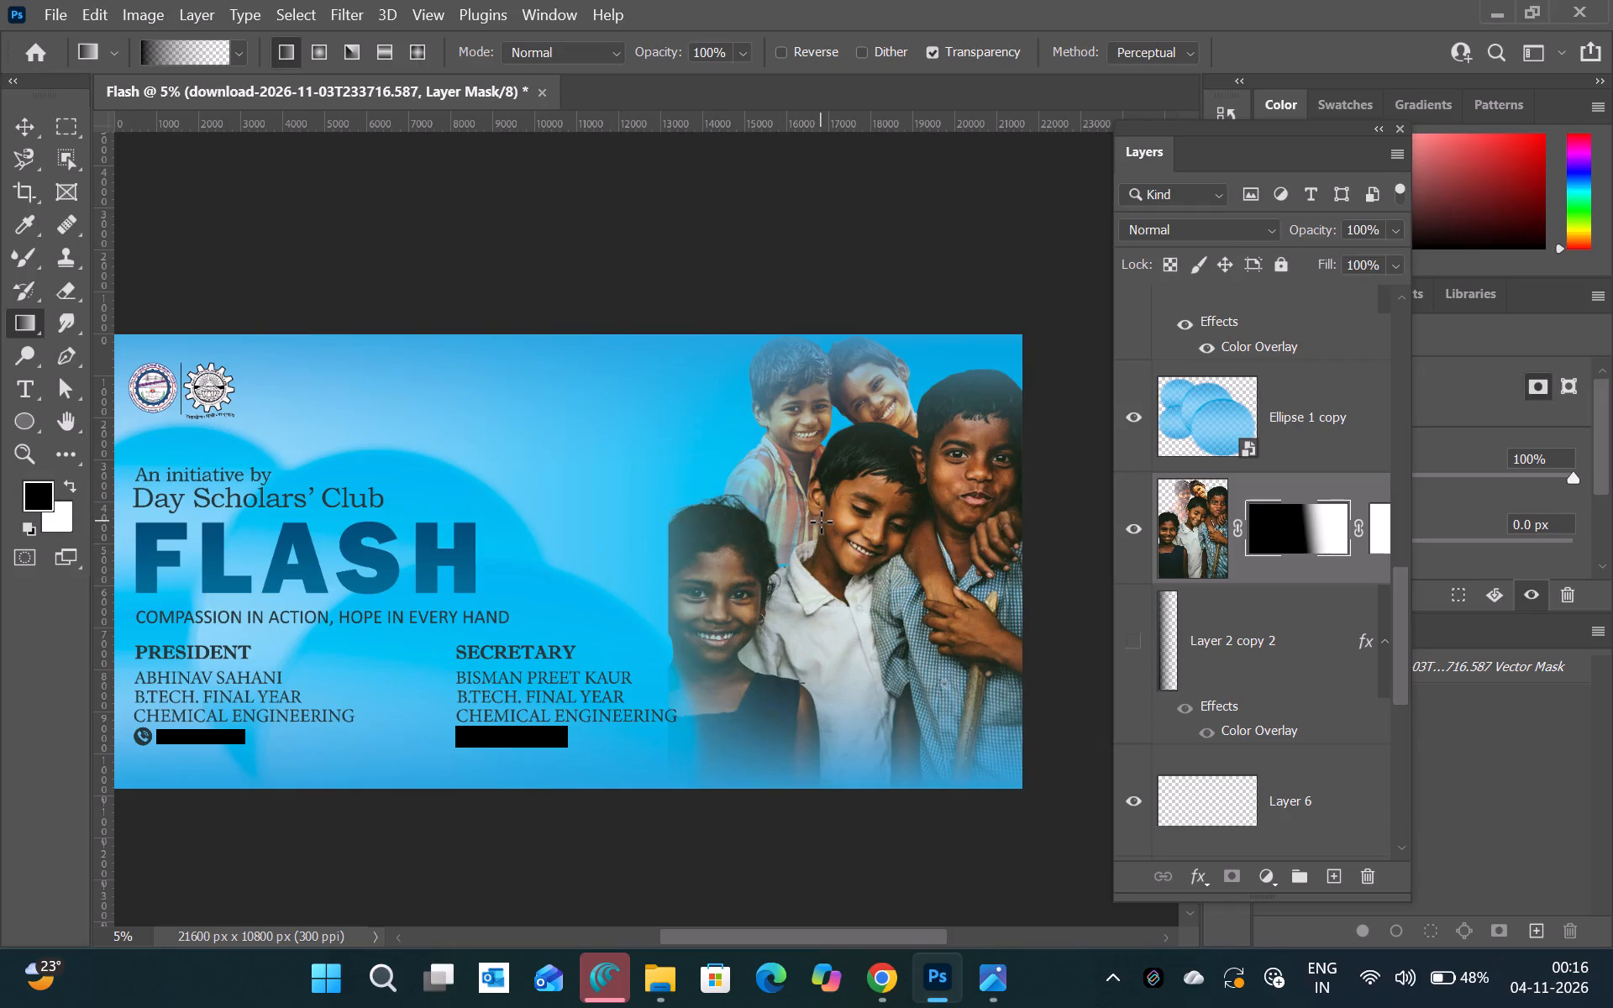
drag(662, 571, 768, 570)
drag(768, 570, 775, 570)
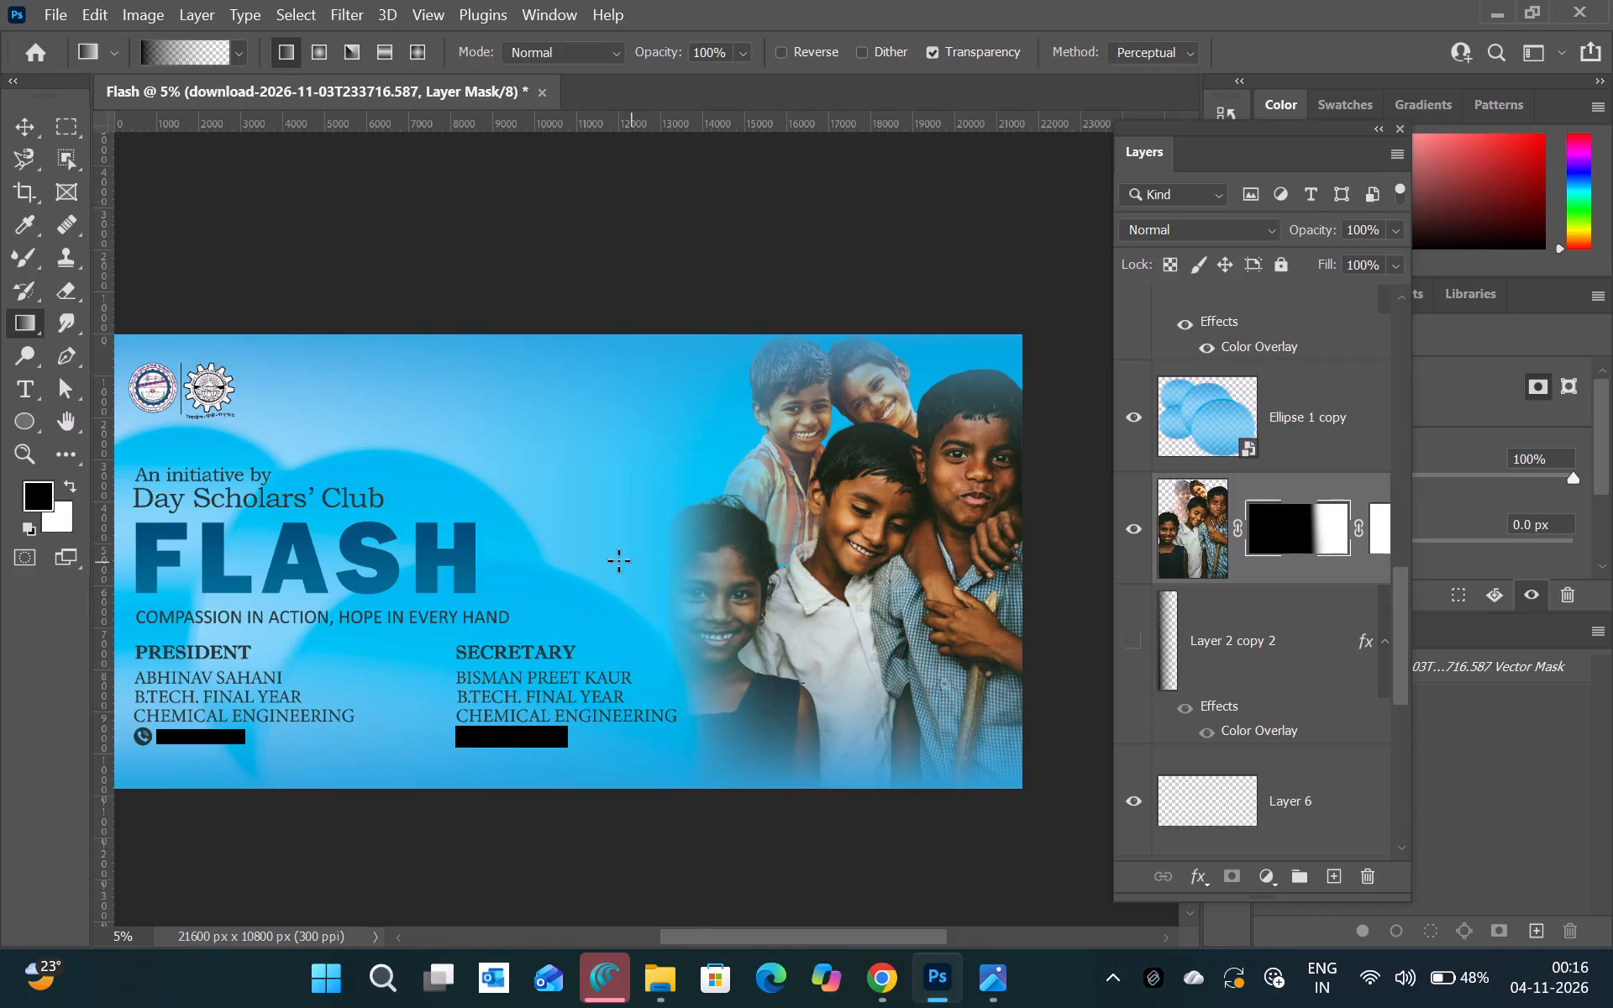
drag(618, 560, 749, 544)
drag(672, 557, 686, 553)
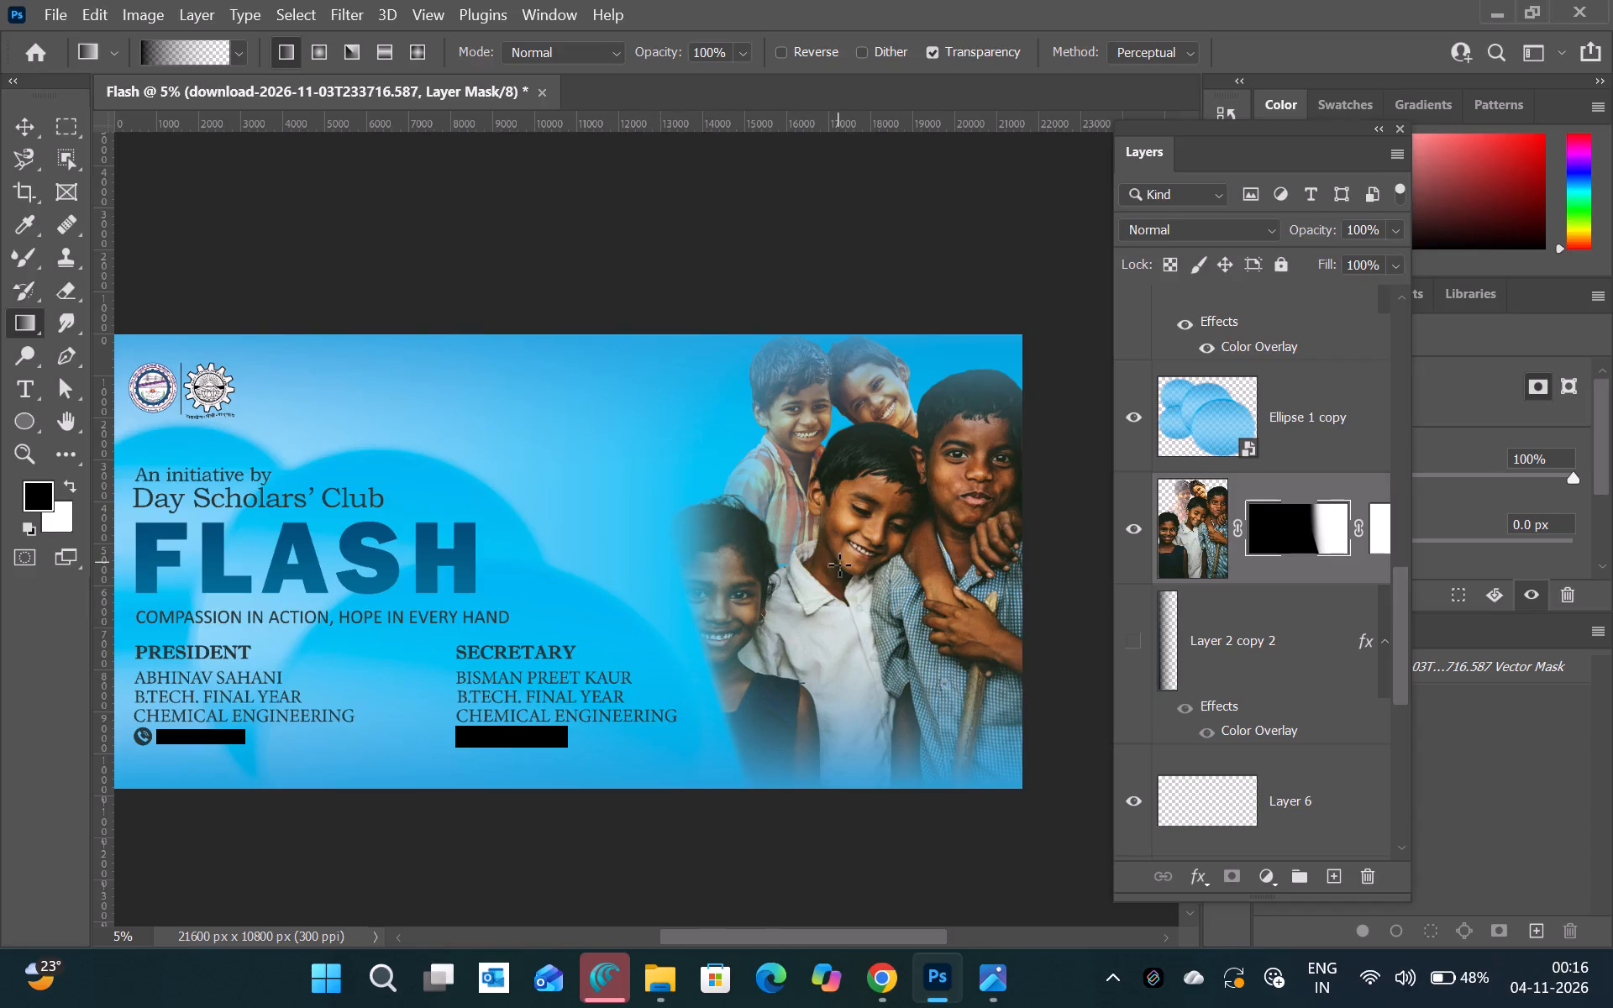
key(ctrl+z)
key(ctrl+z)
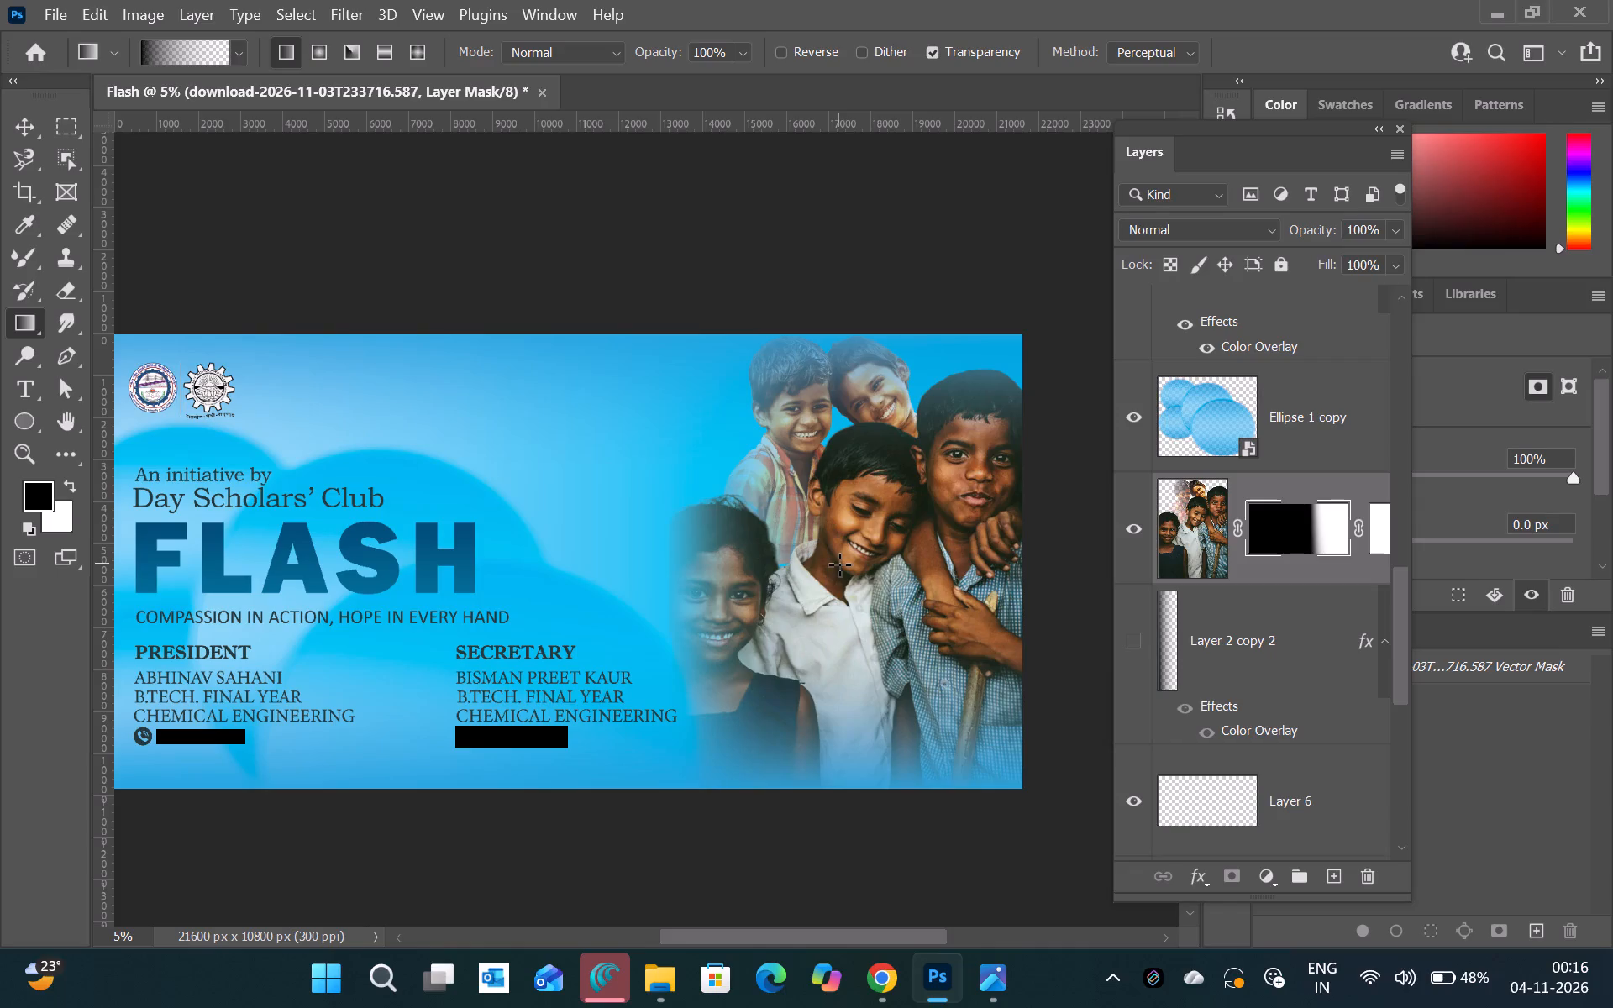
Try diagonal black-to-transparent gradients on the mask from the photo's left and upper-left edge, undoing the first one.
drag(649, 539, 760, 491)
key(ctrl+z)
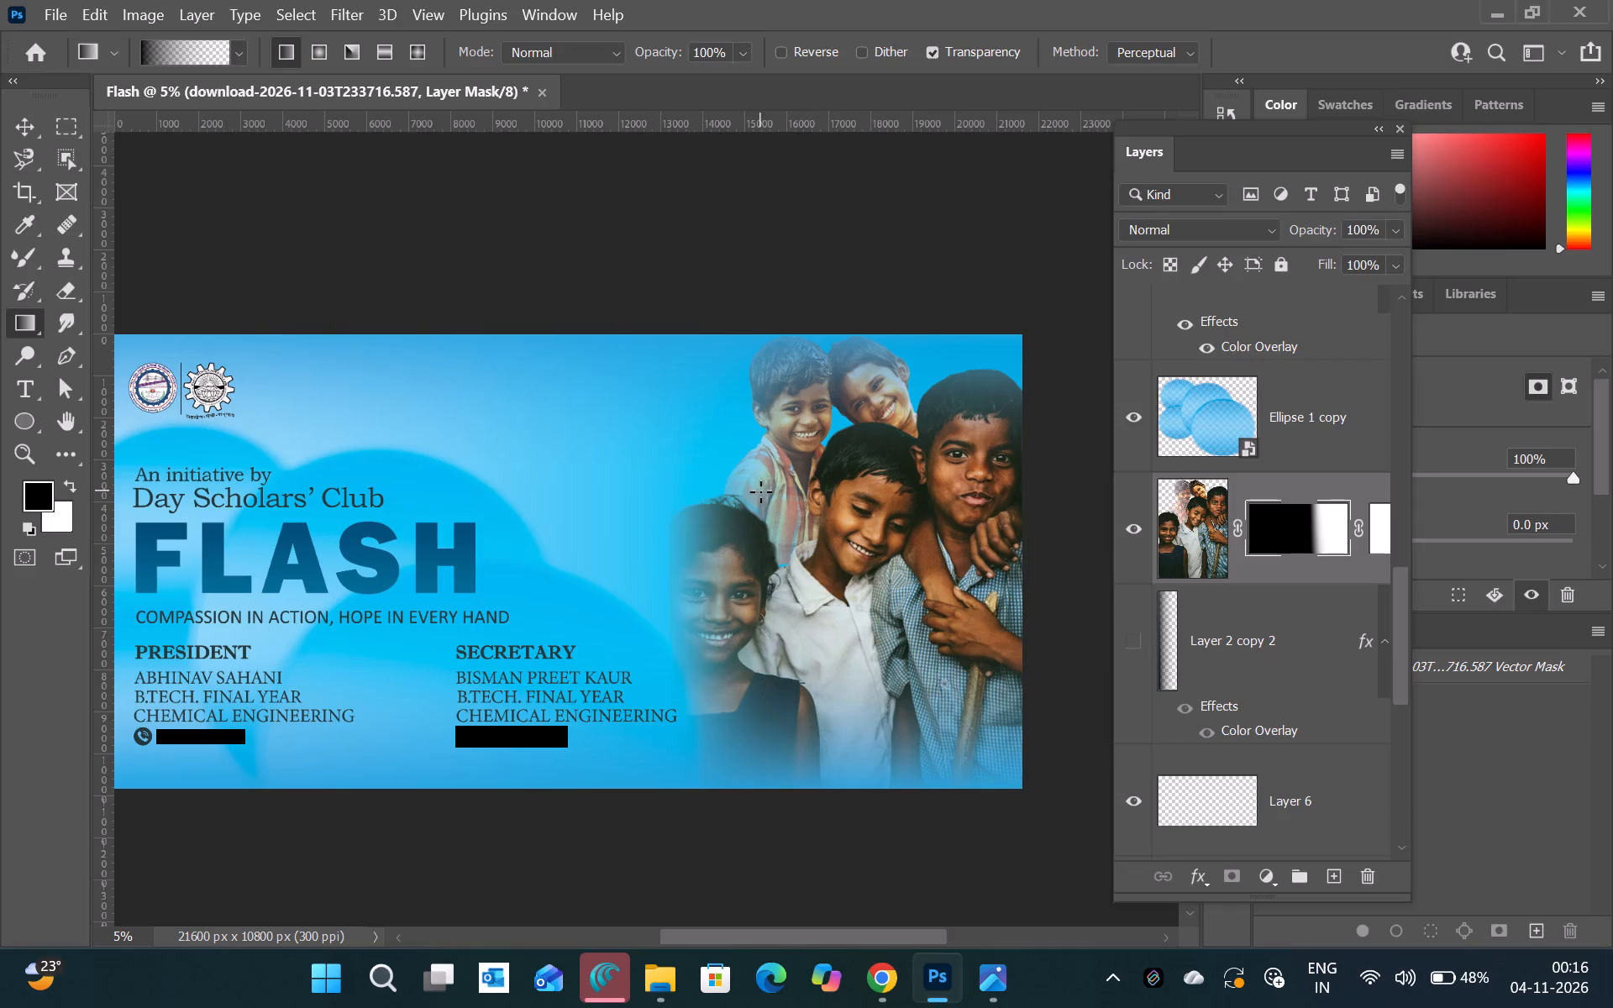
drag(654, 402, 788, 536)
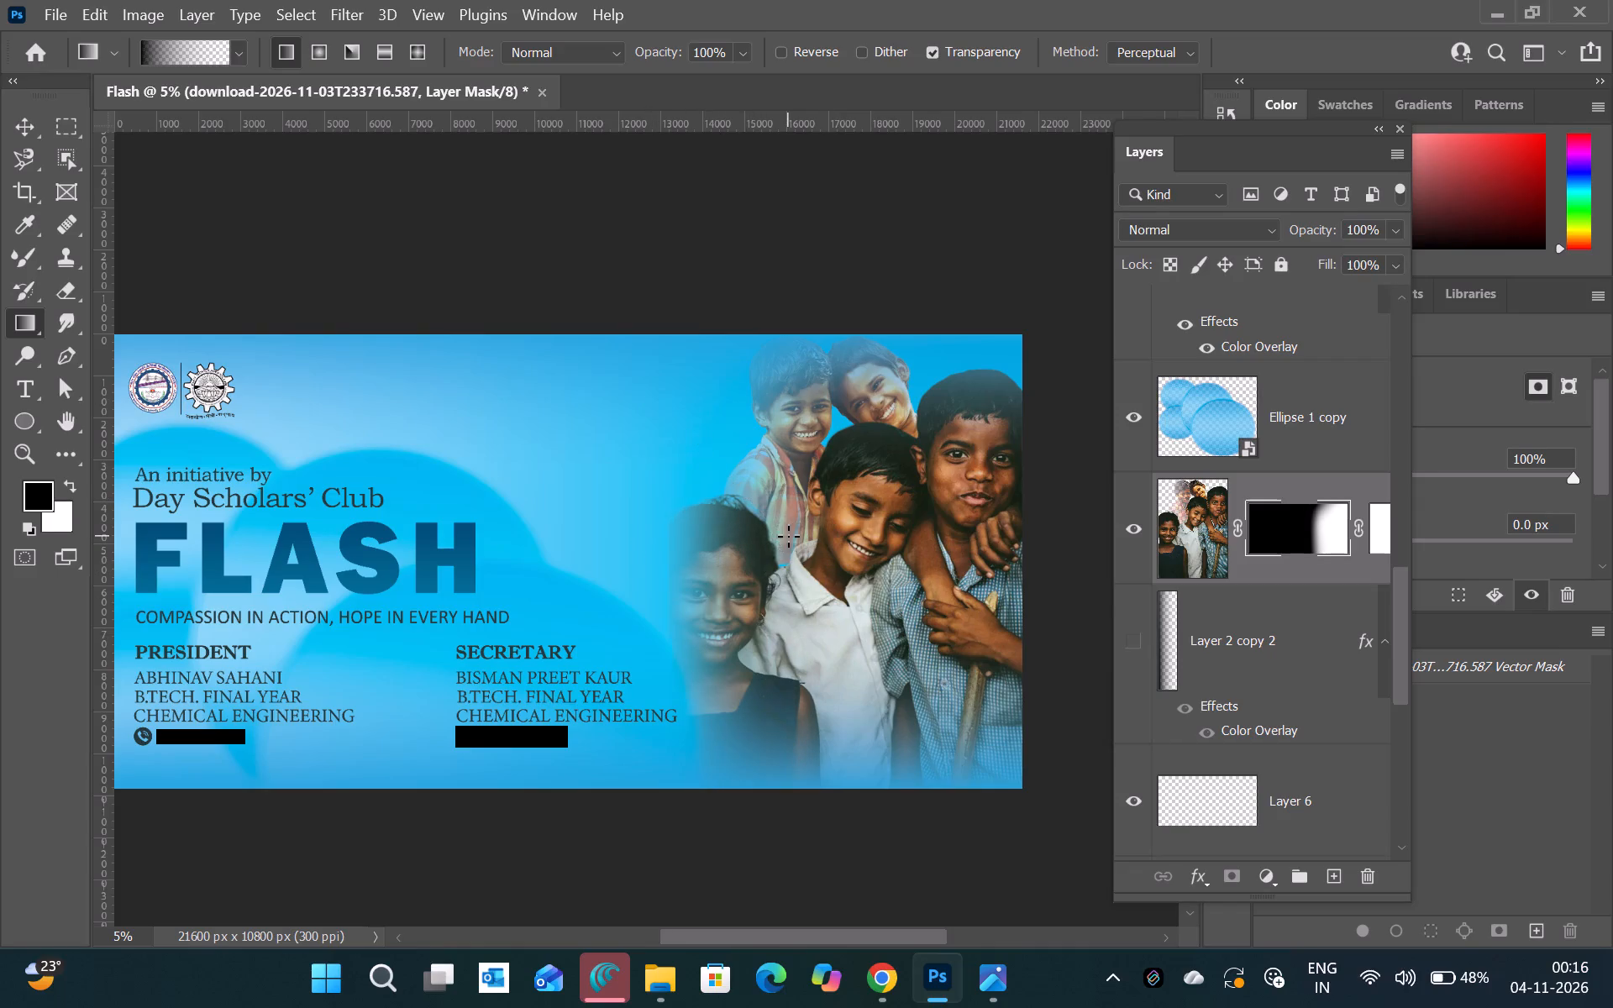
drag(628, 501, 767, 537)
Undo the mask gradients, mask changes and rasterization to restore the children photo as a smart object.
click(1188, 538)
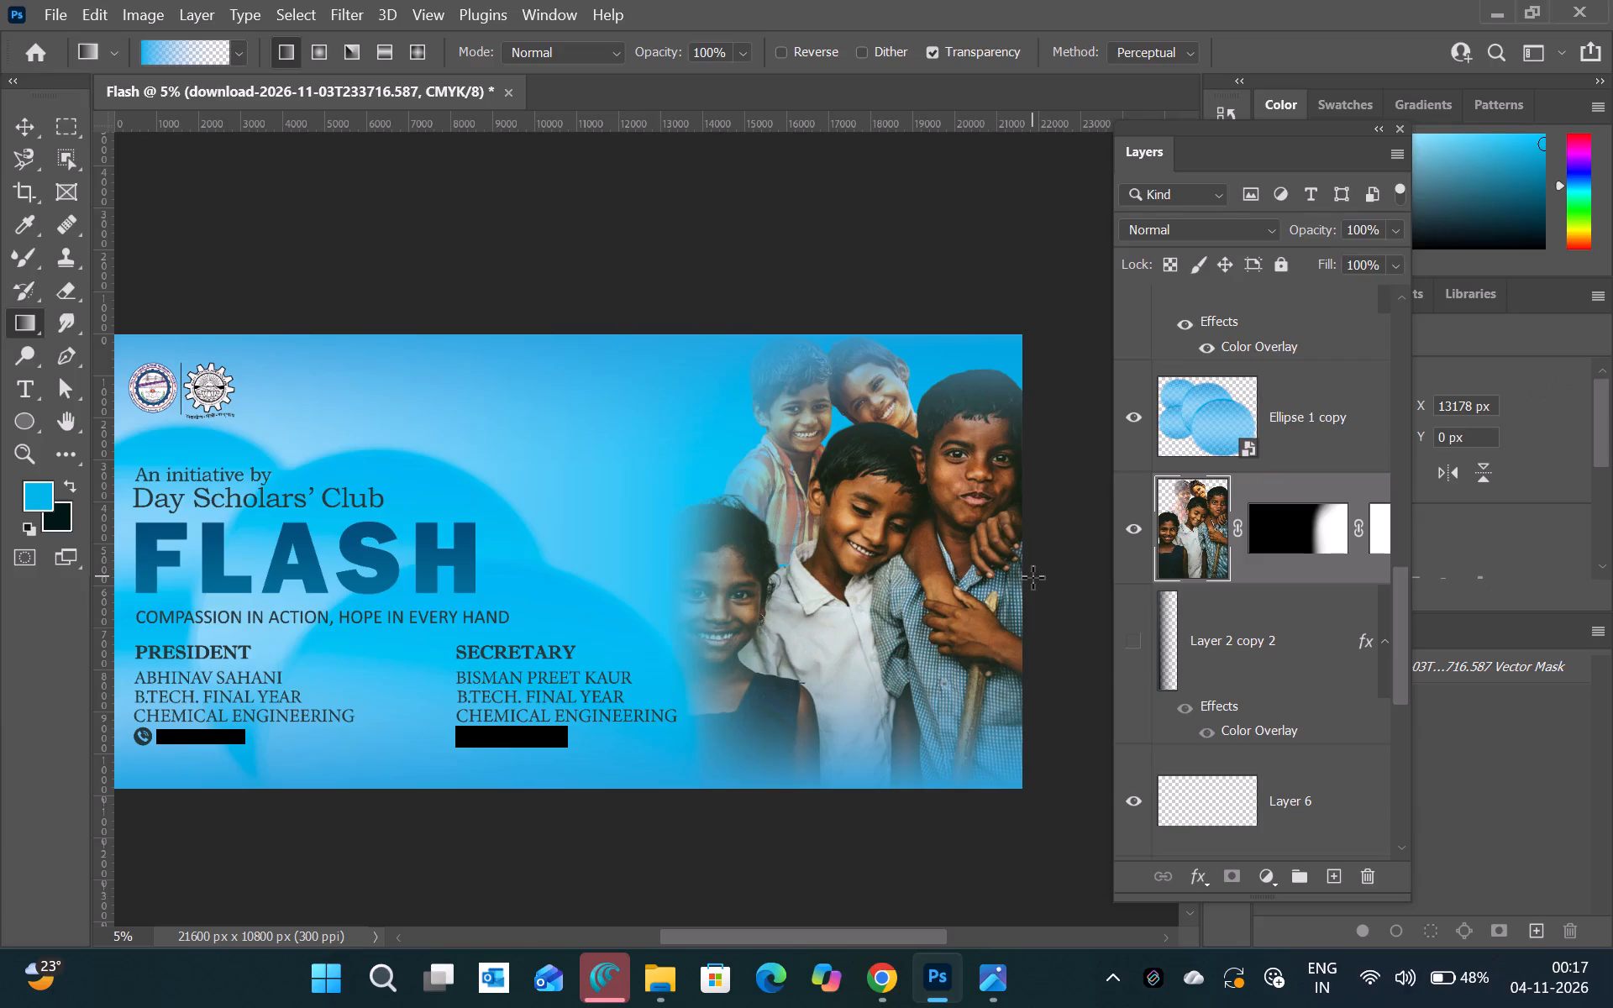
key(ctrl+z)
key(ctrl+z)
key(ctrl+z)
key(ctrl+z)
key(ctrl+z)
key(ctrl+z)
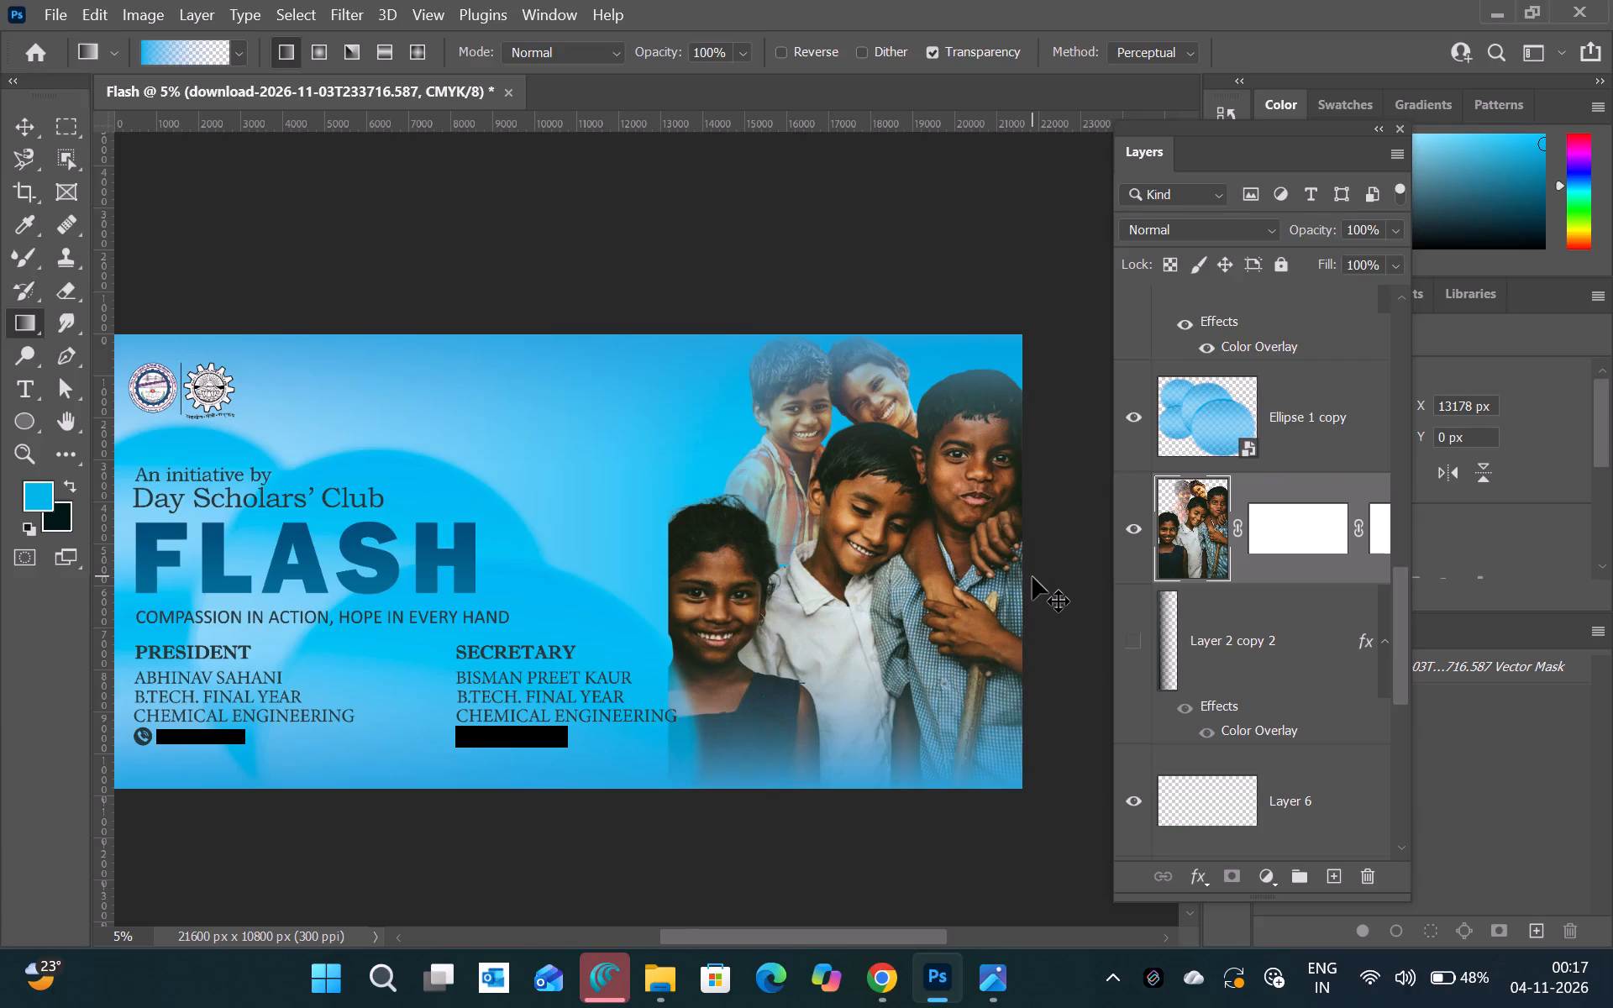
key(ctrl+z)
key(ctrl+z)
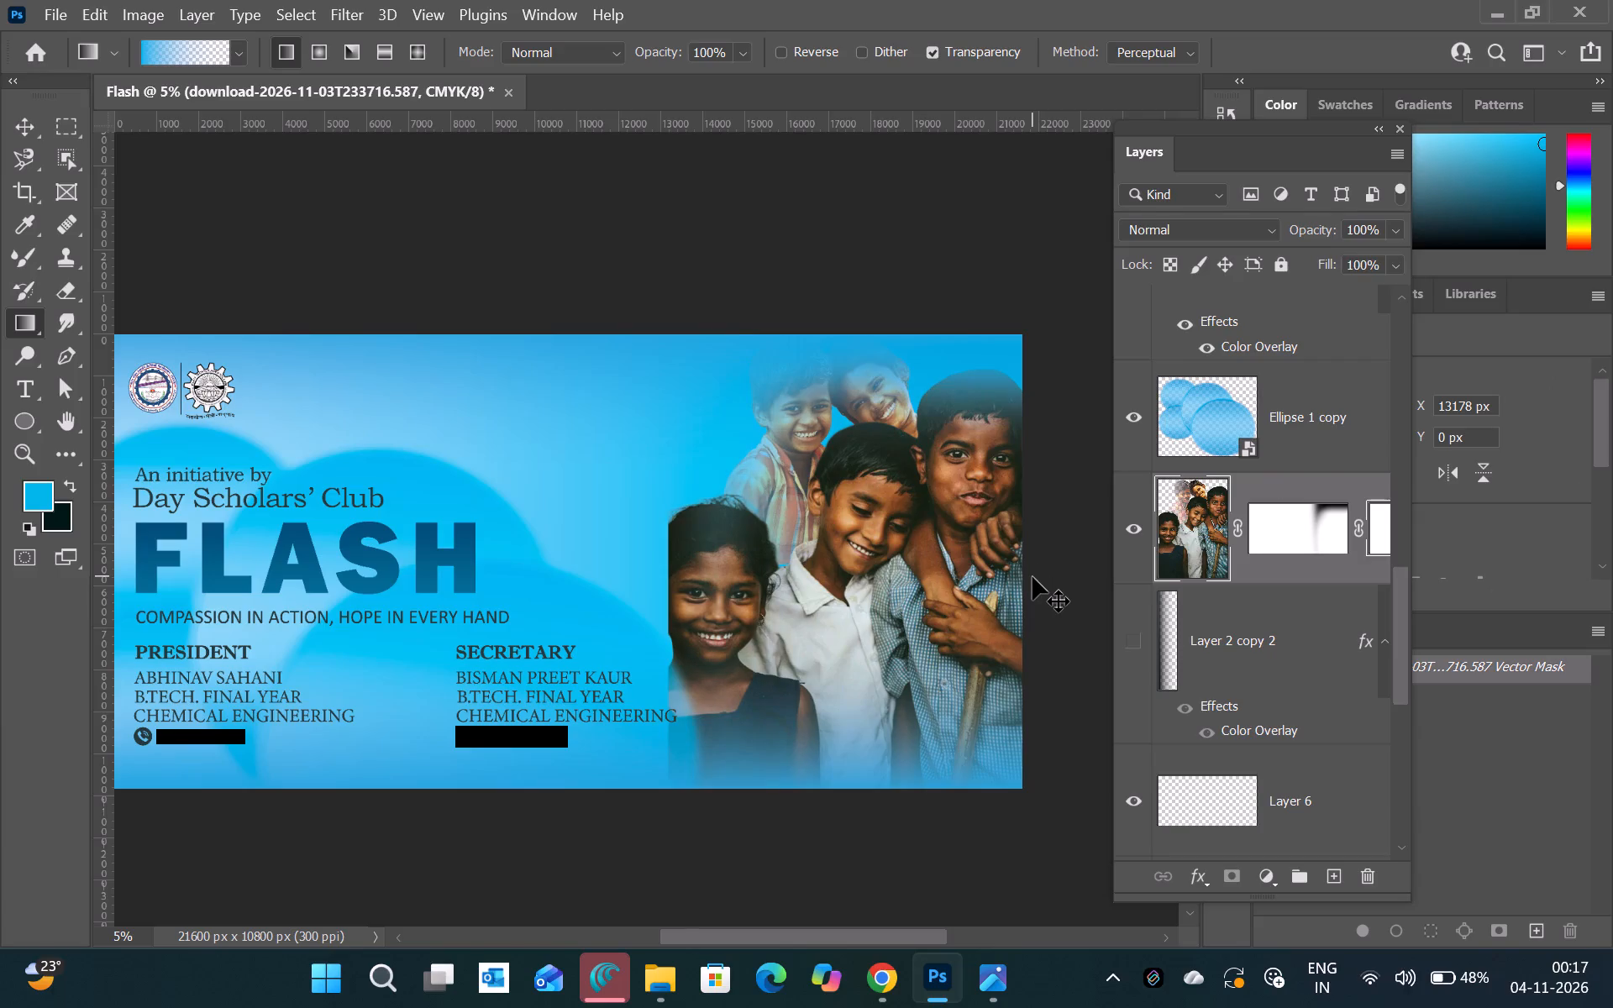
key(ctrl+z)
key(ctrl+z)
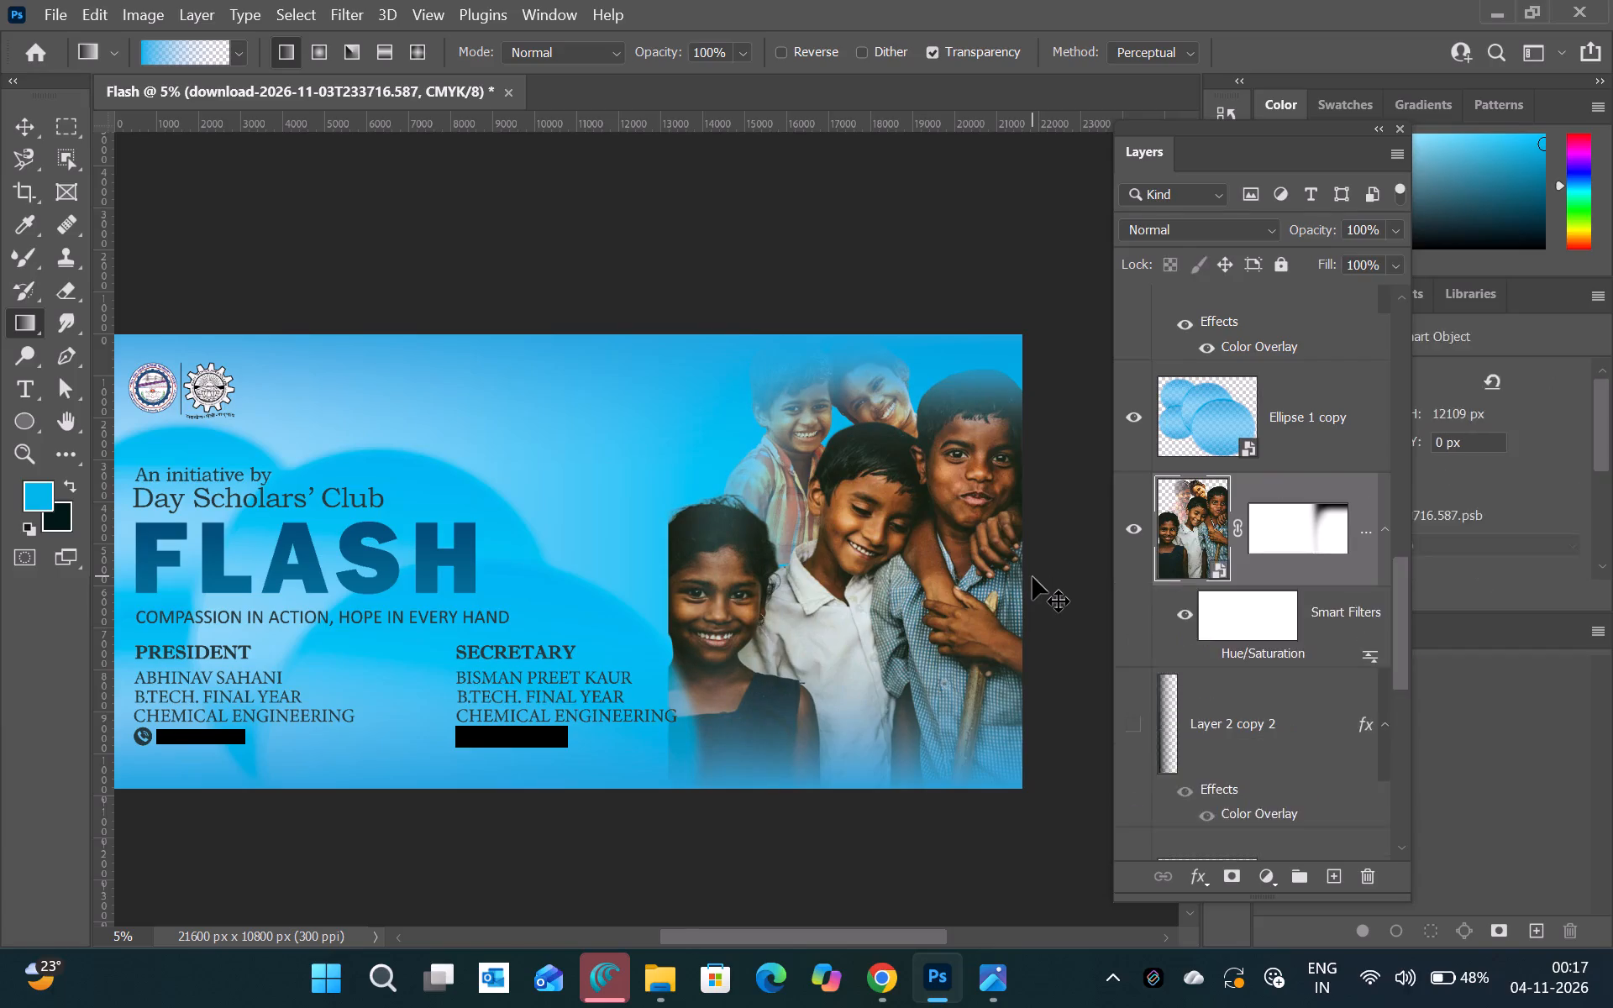
Delete the gradient layer mask from the children photo smart object.
click(1311, 528)
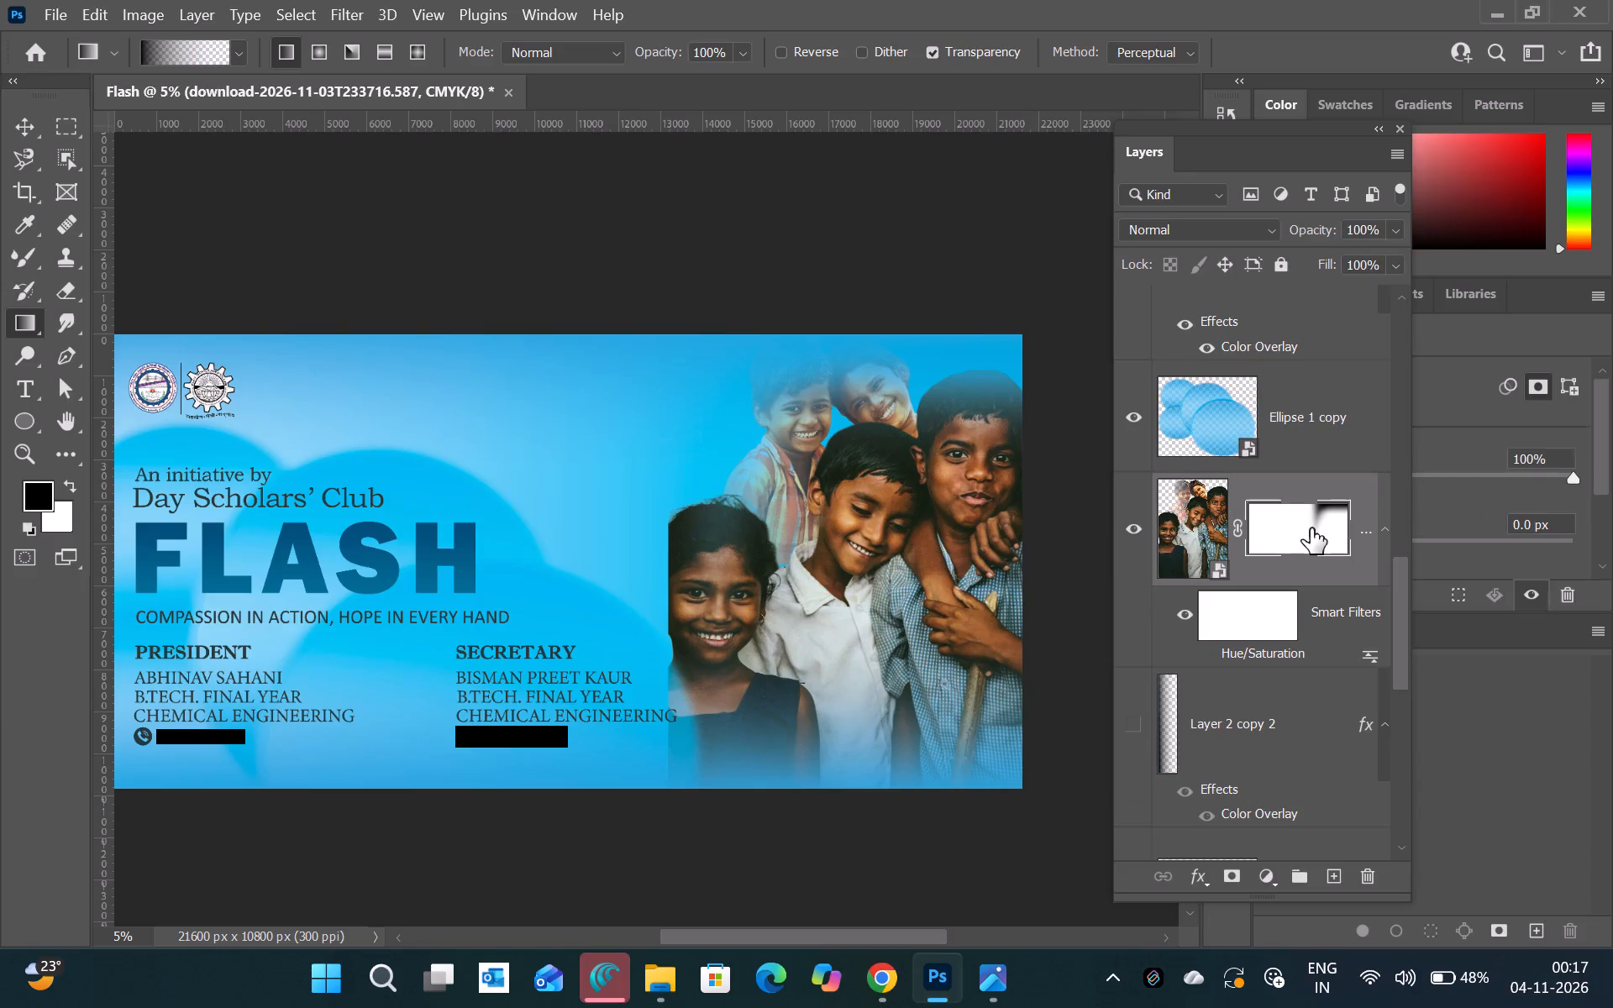
key(Delete)
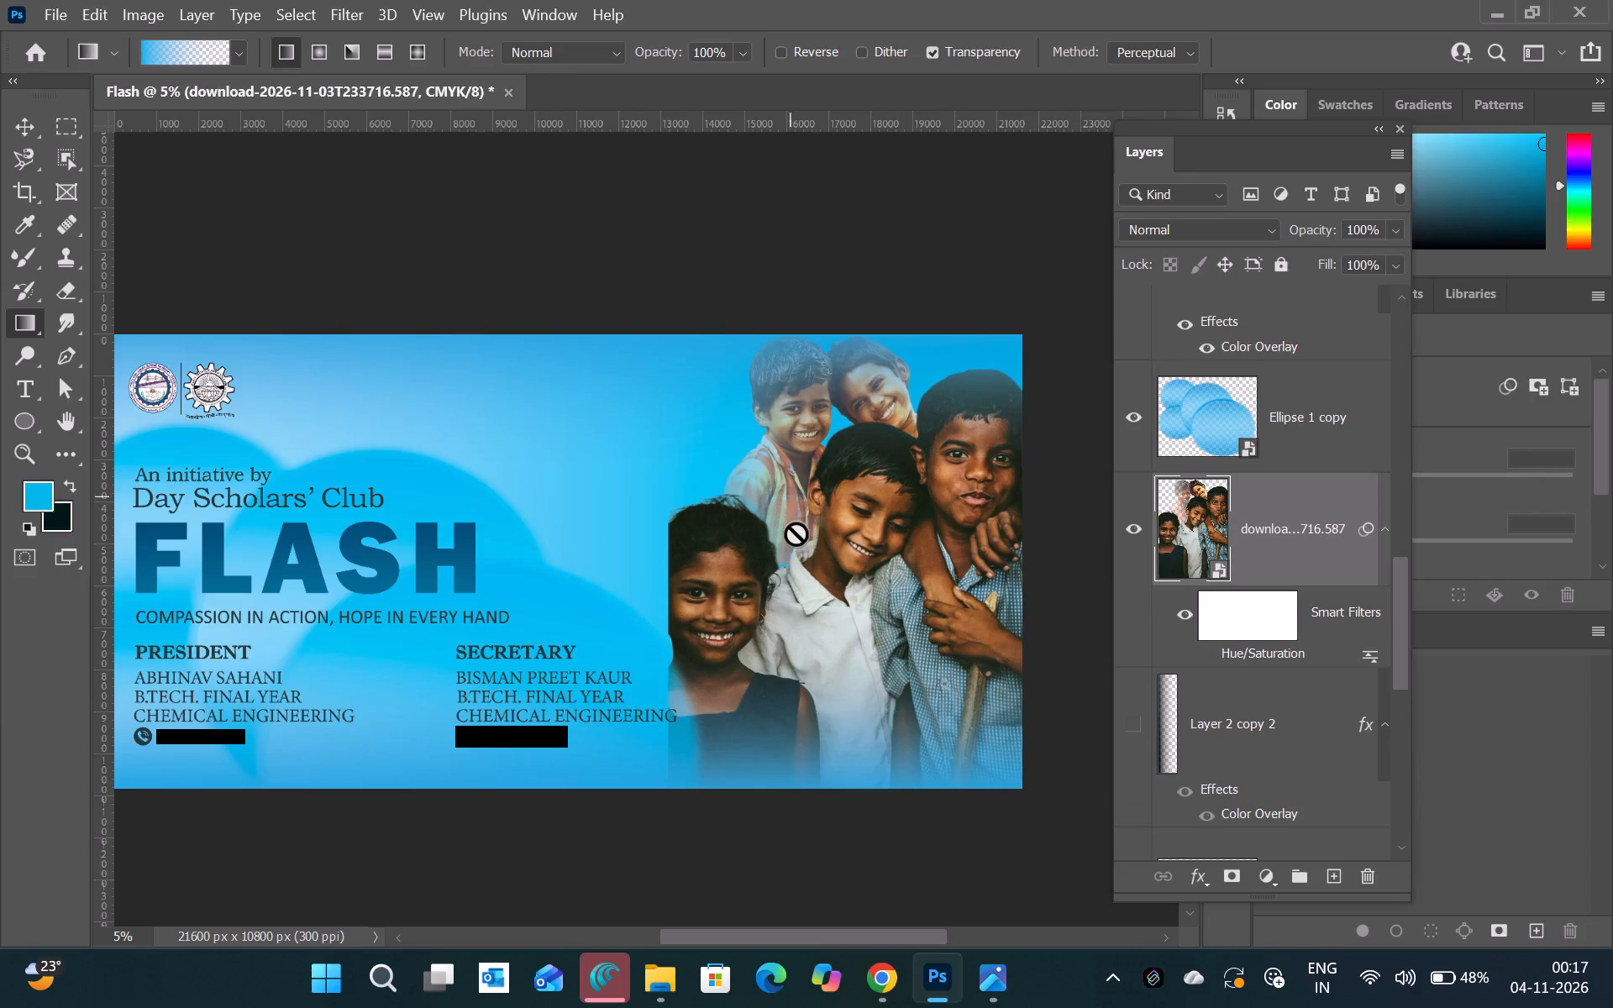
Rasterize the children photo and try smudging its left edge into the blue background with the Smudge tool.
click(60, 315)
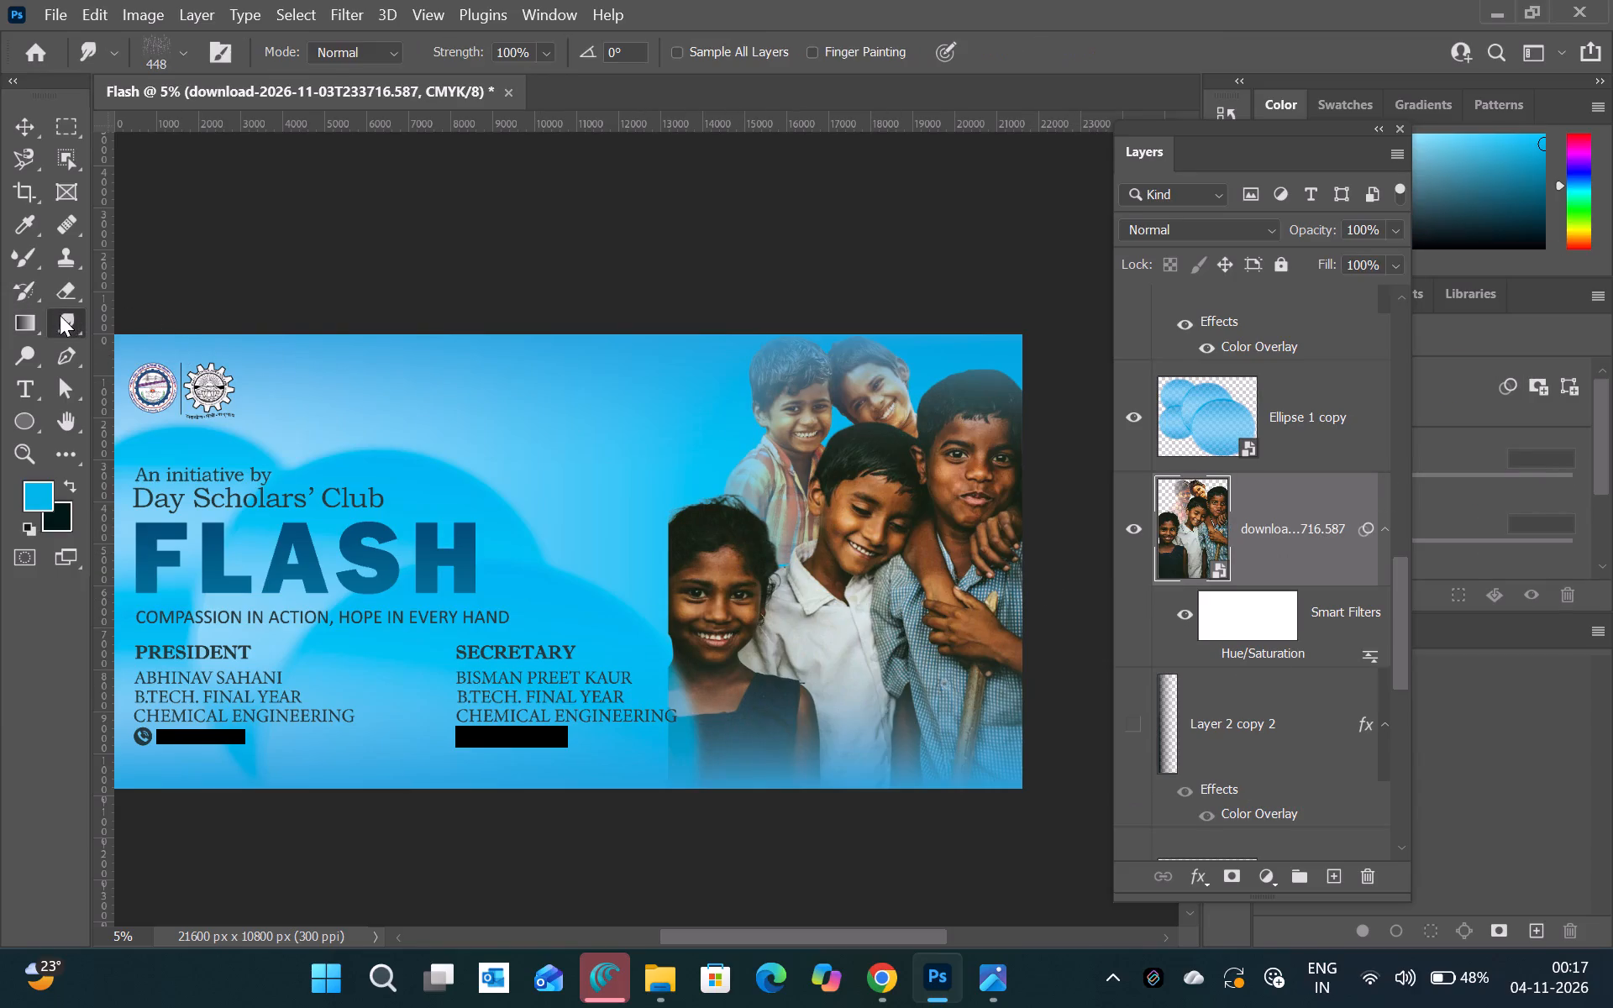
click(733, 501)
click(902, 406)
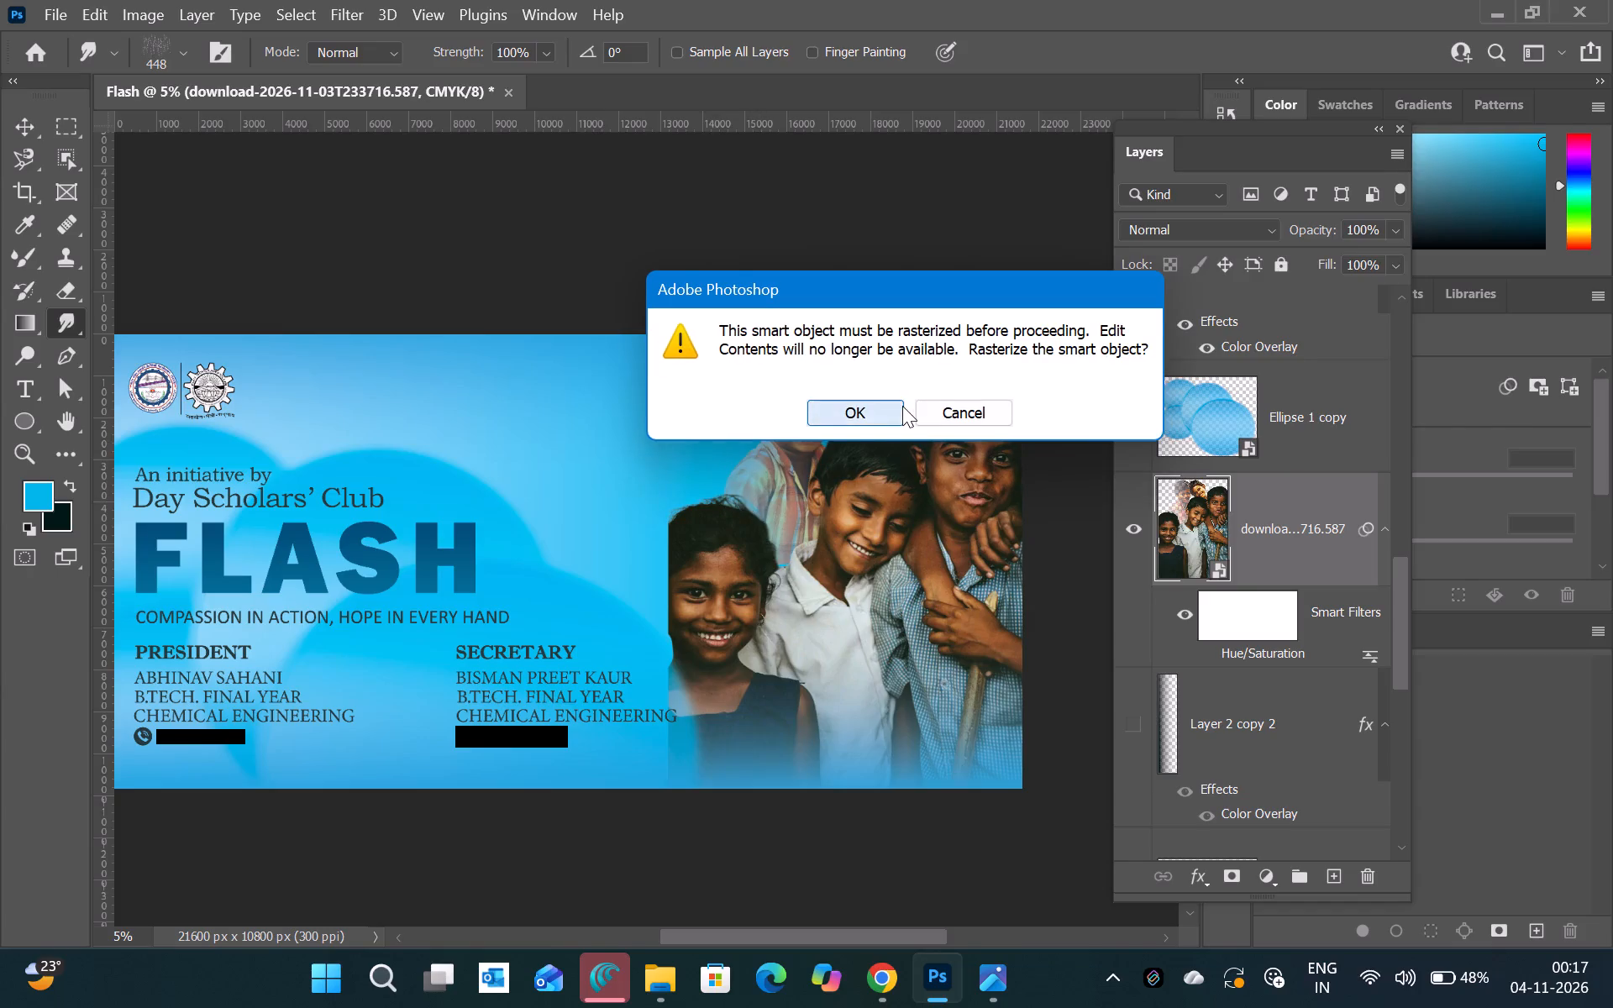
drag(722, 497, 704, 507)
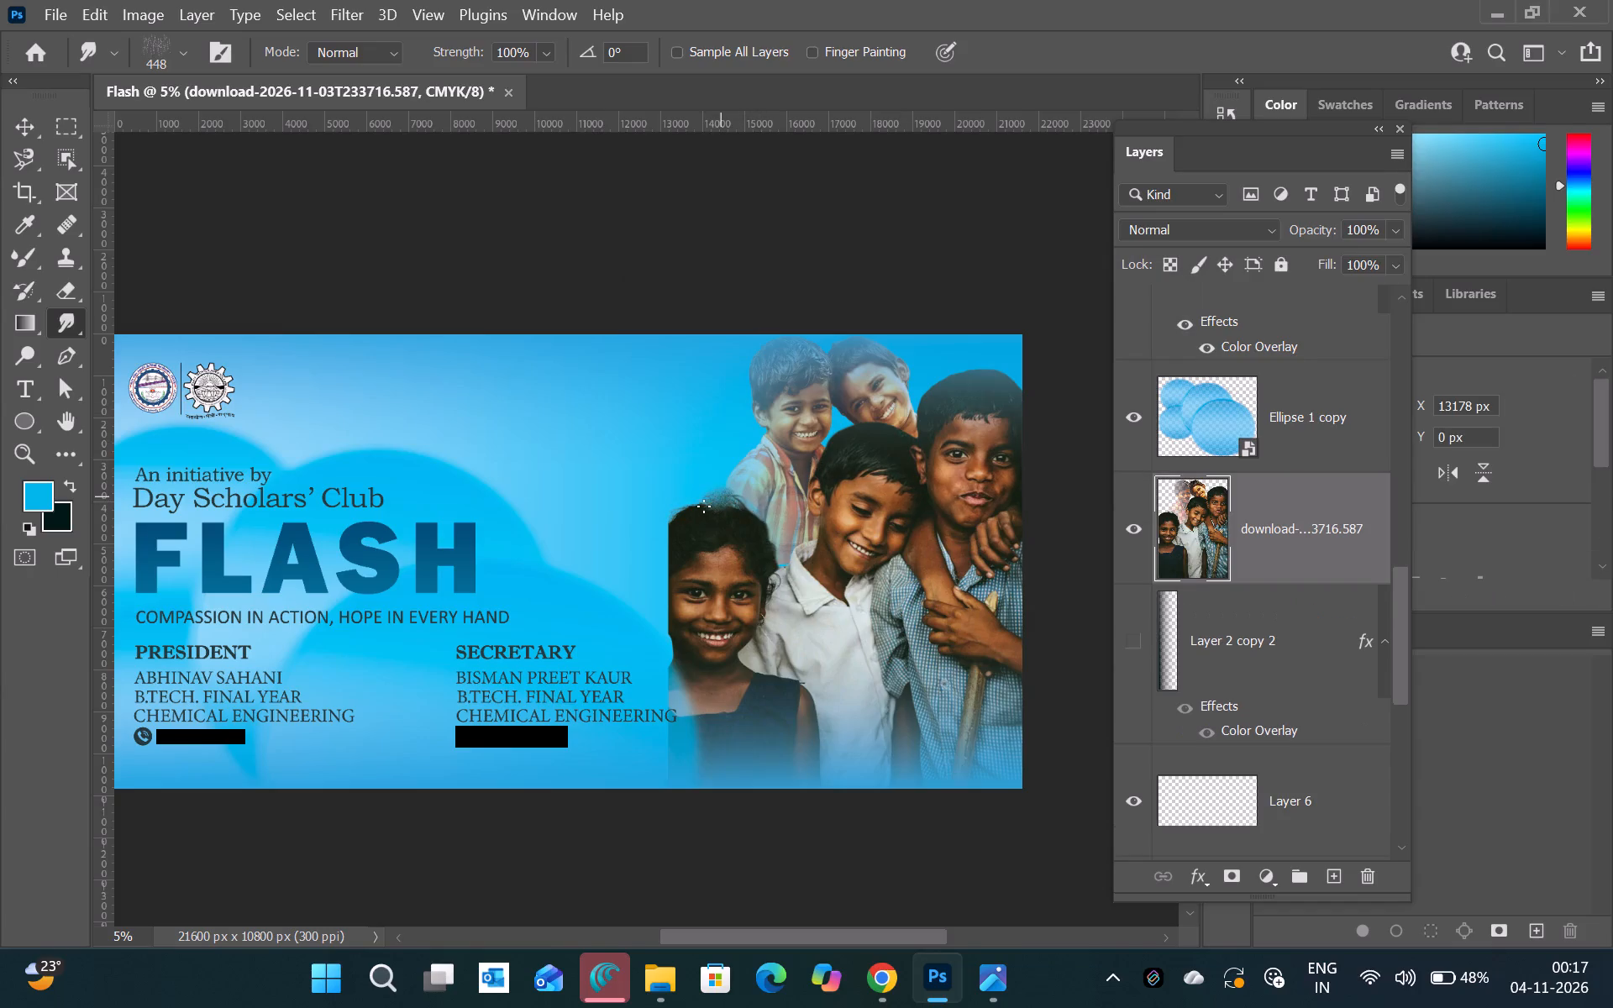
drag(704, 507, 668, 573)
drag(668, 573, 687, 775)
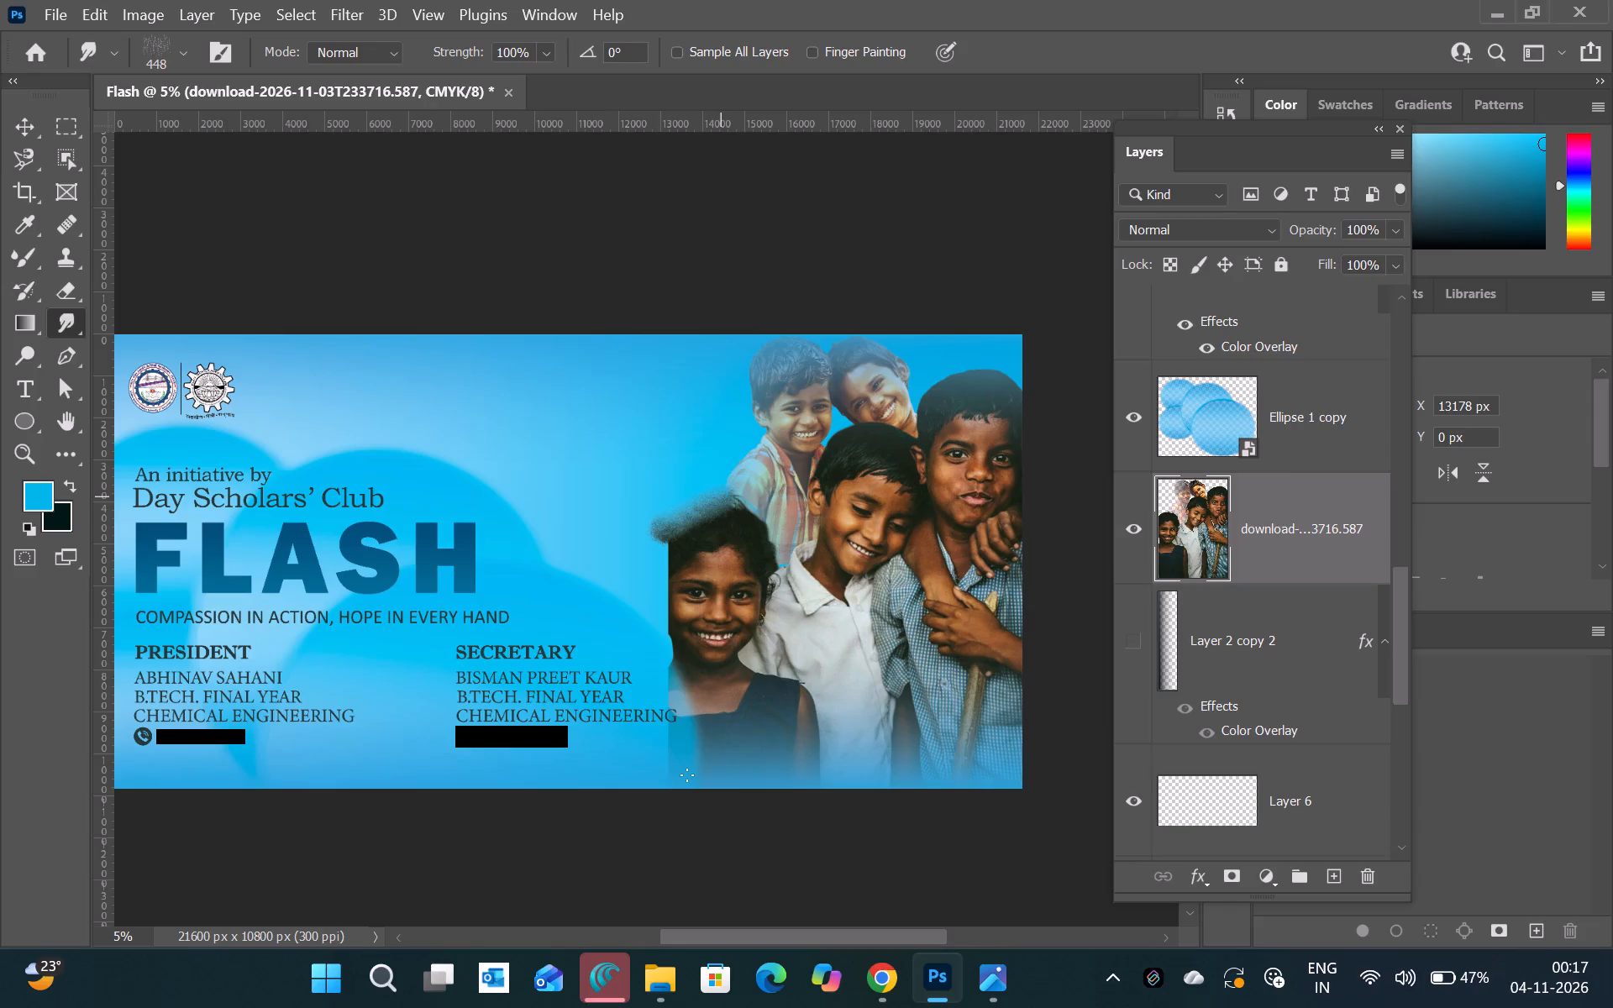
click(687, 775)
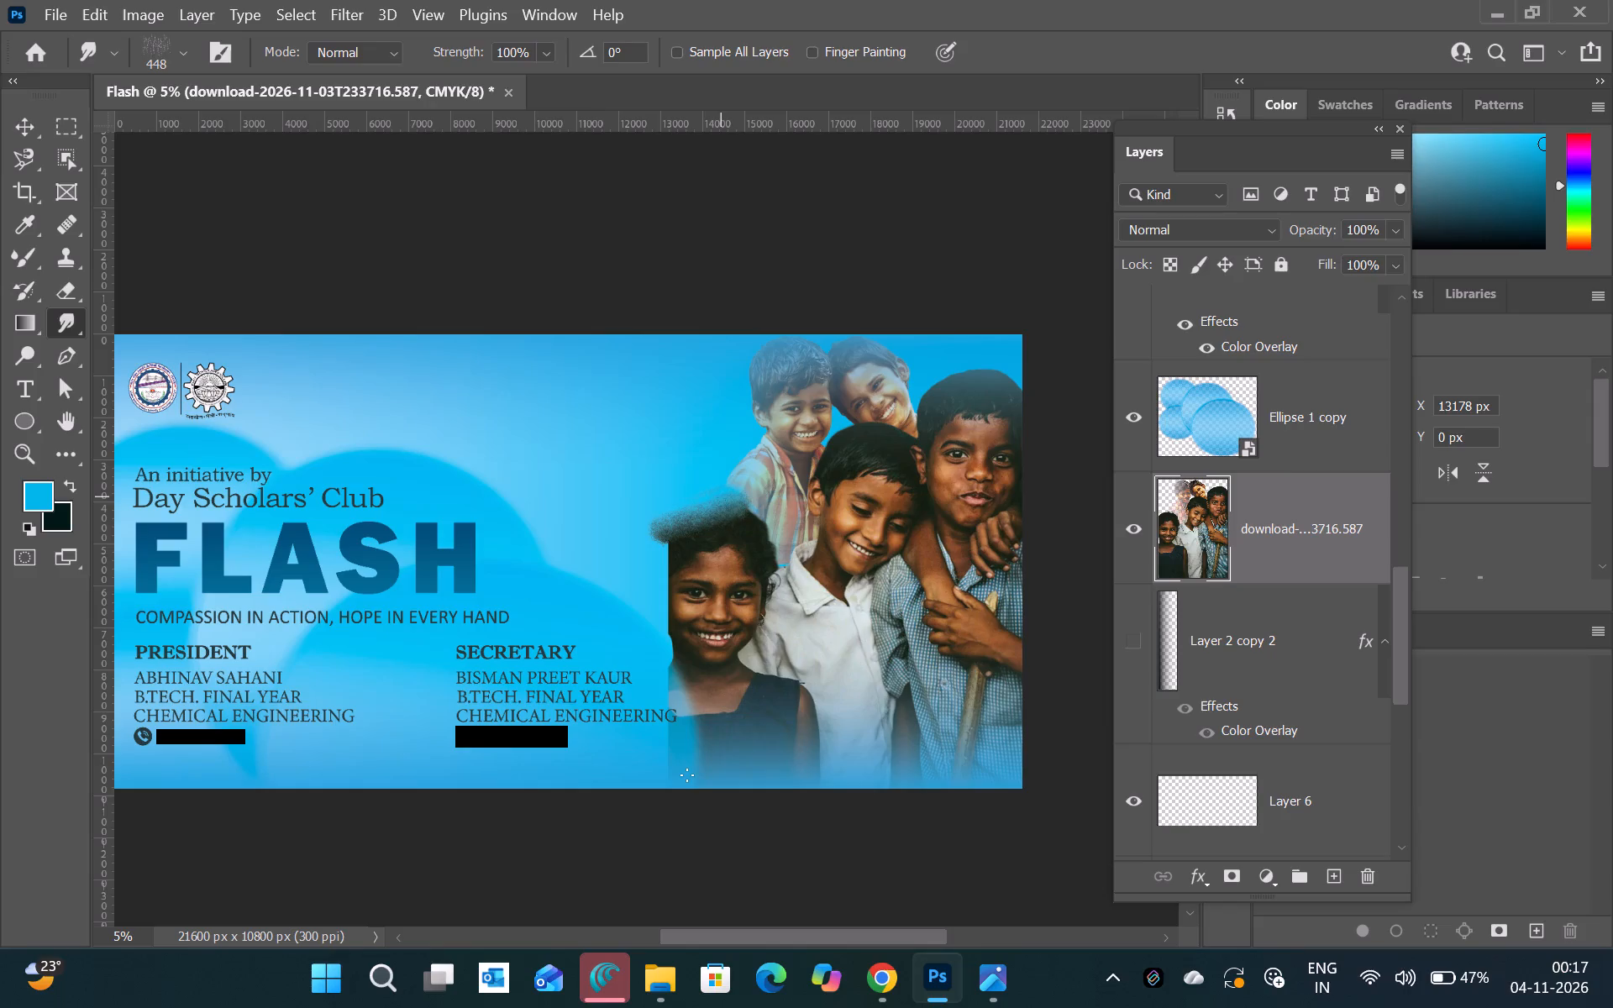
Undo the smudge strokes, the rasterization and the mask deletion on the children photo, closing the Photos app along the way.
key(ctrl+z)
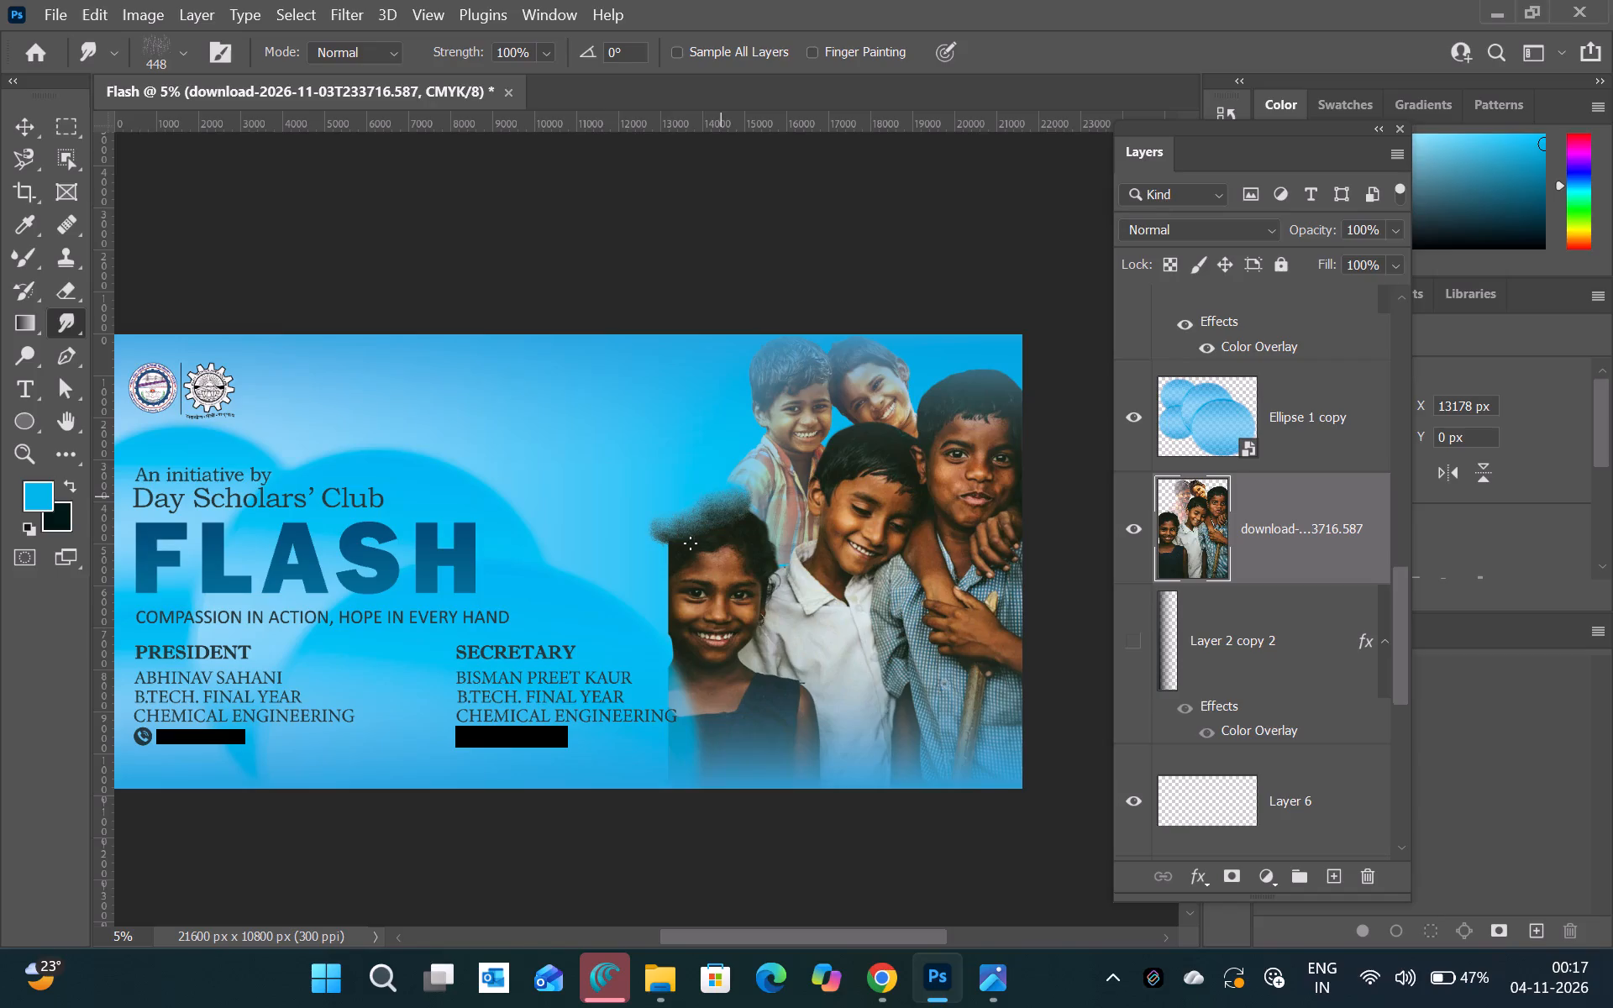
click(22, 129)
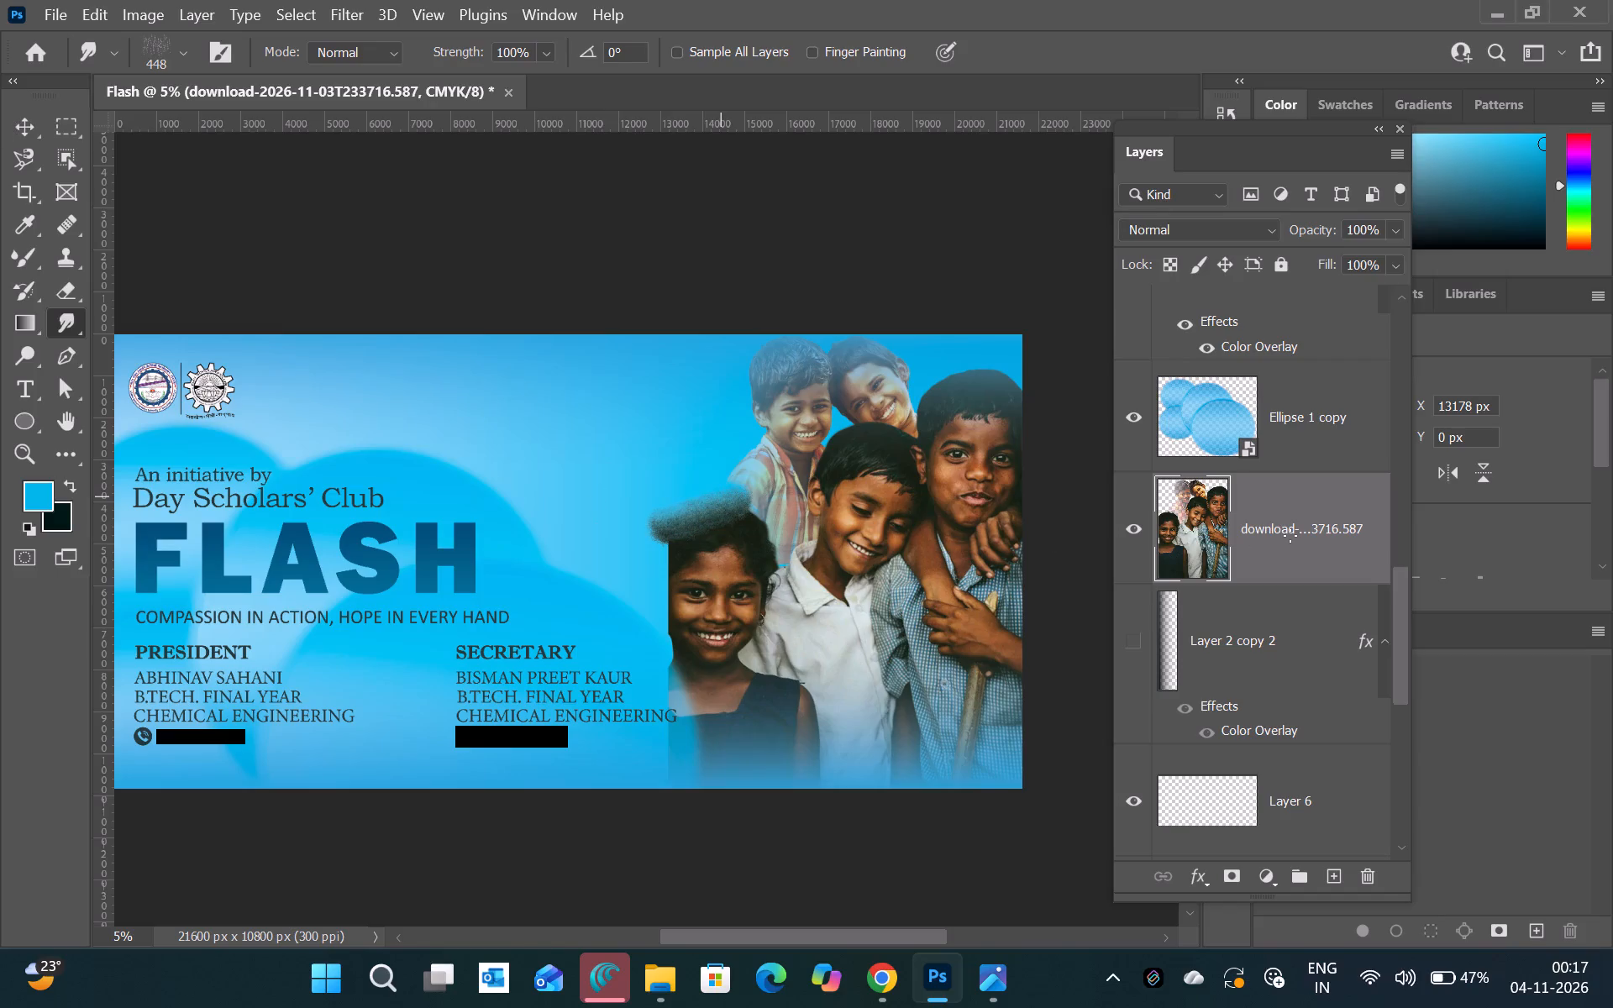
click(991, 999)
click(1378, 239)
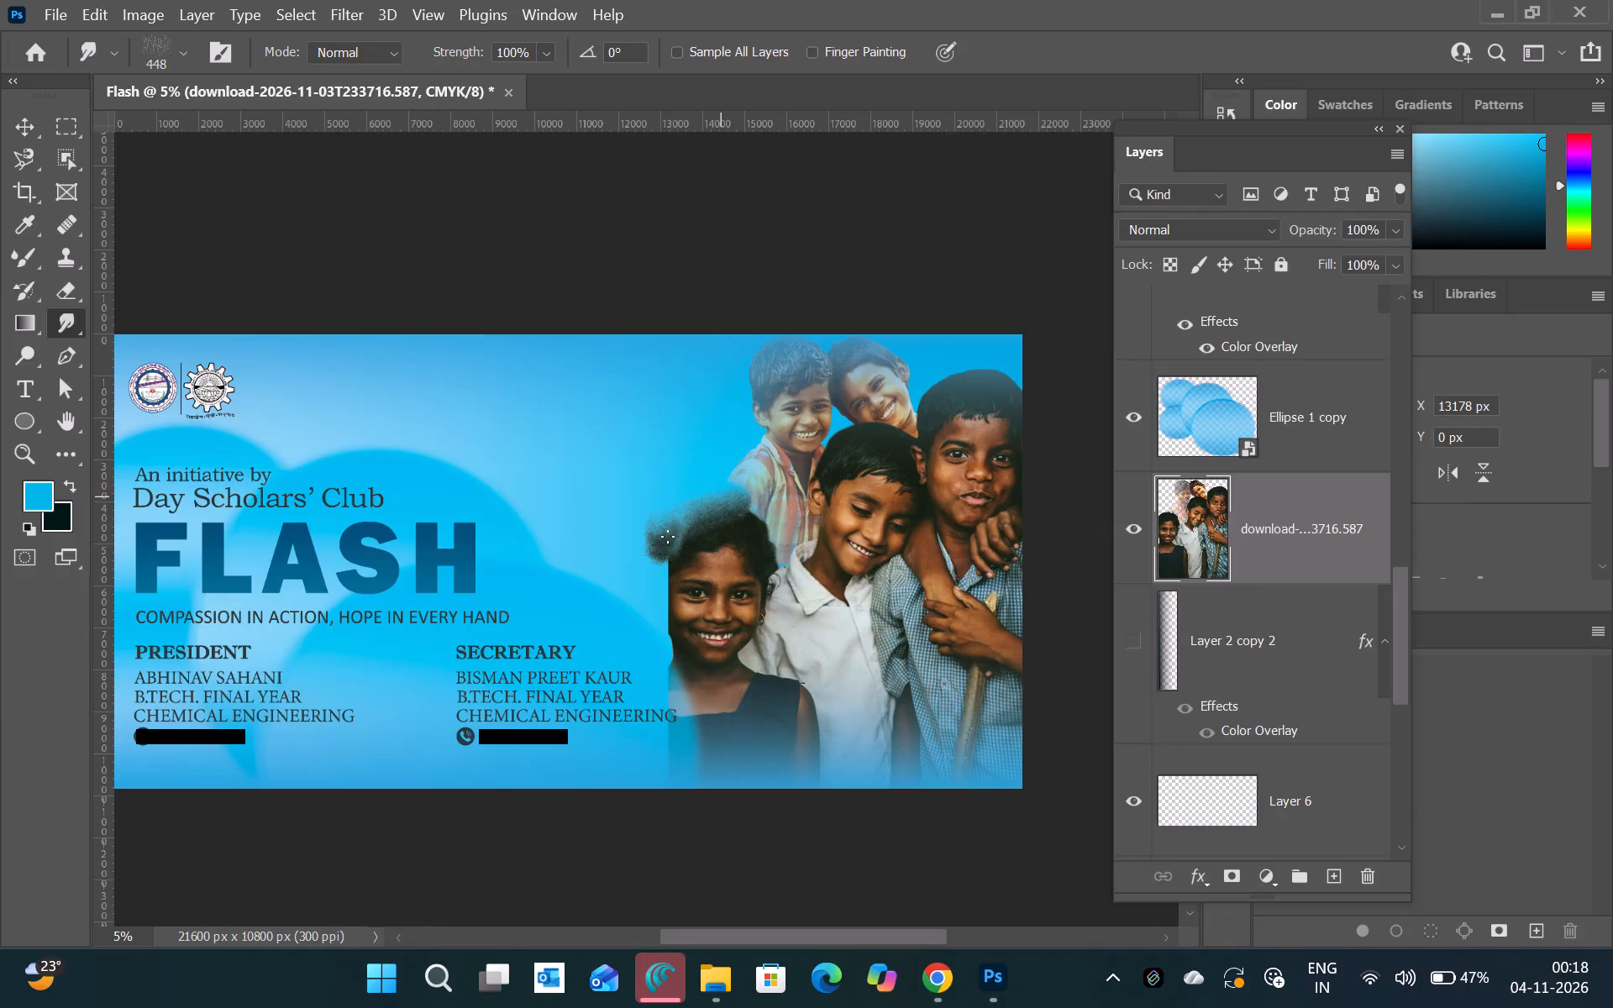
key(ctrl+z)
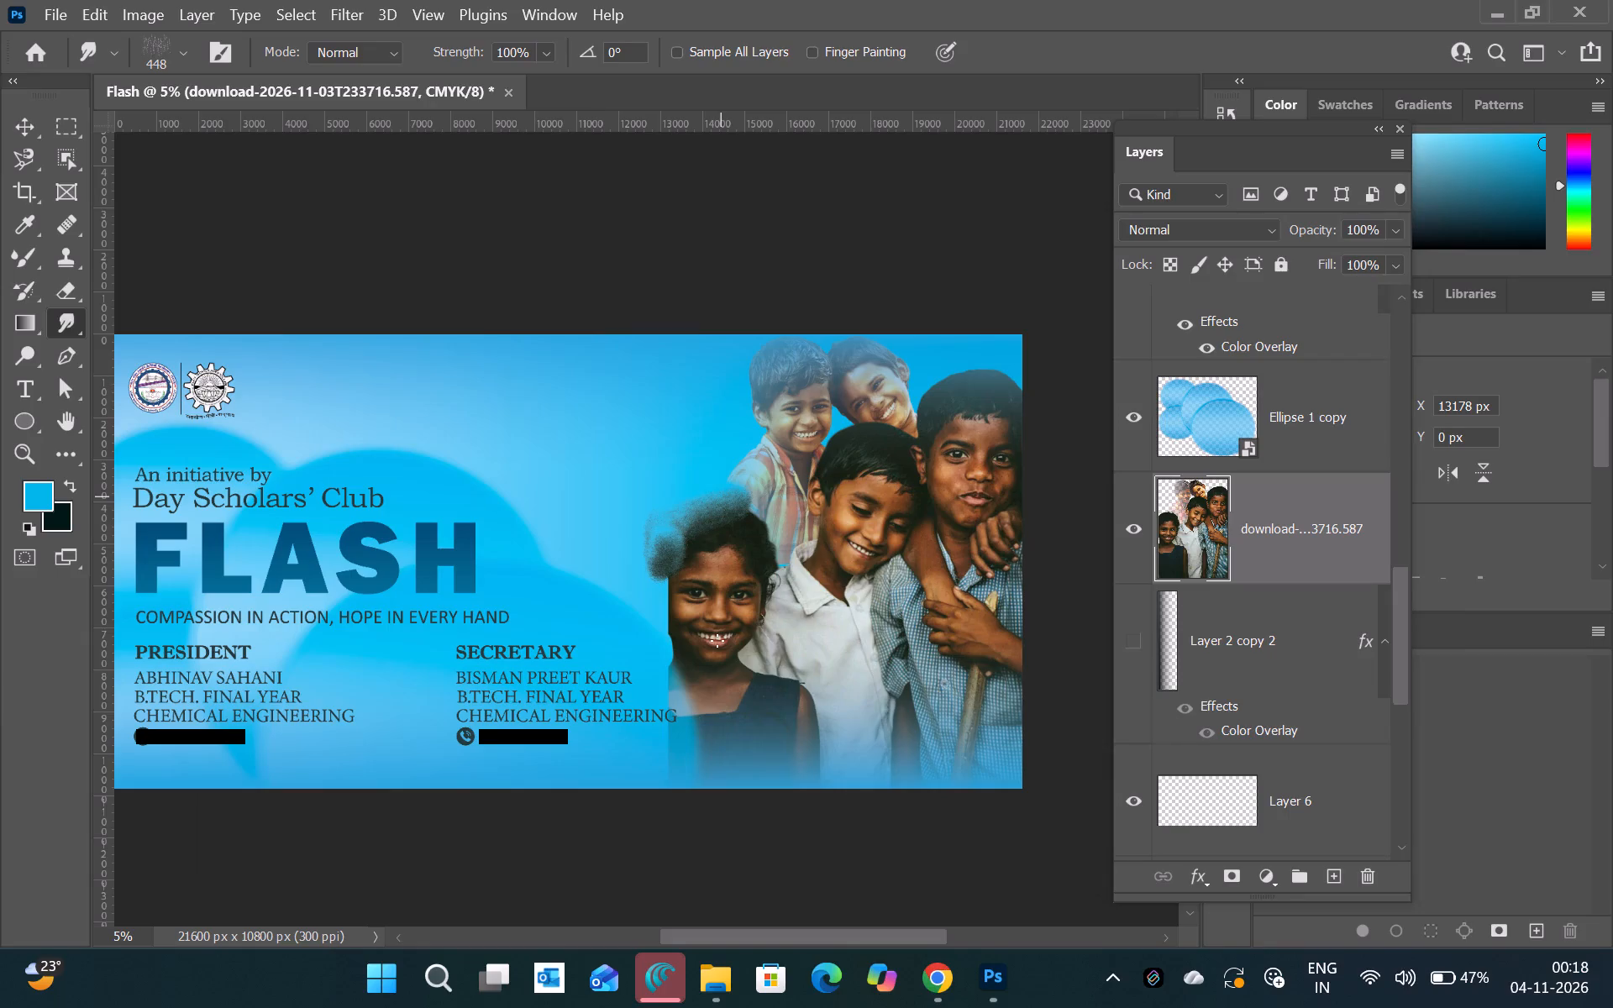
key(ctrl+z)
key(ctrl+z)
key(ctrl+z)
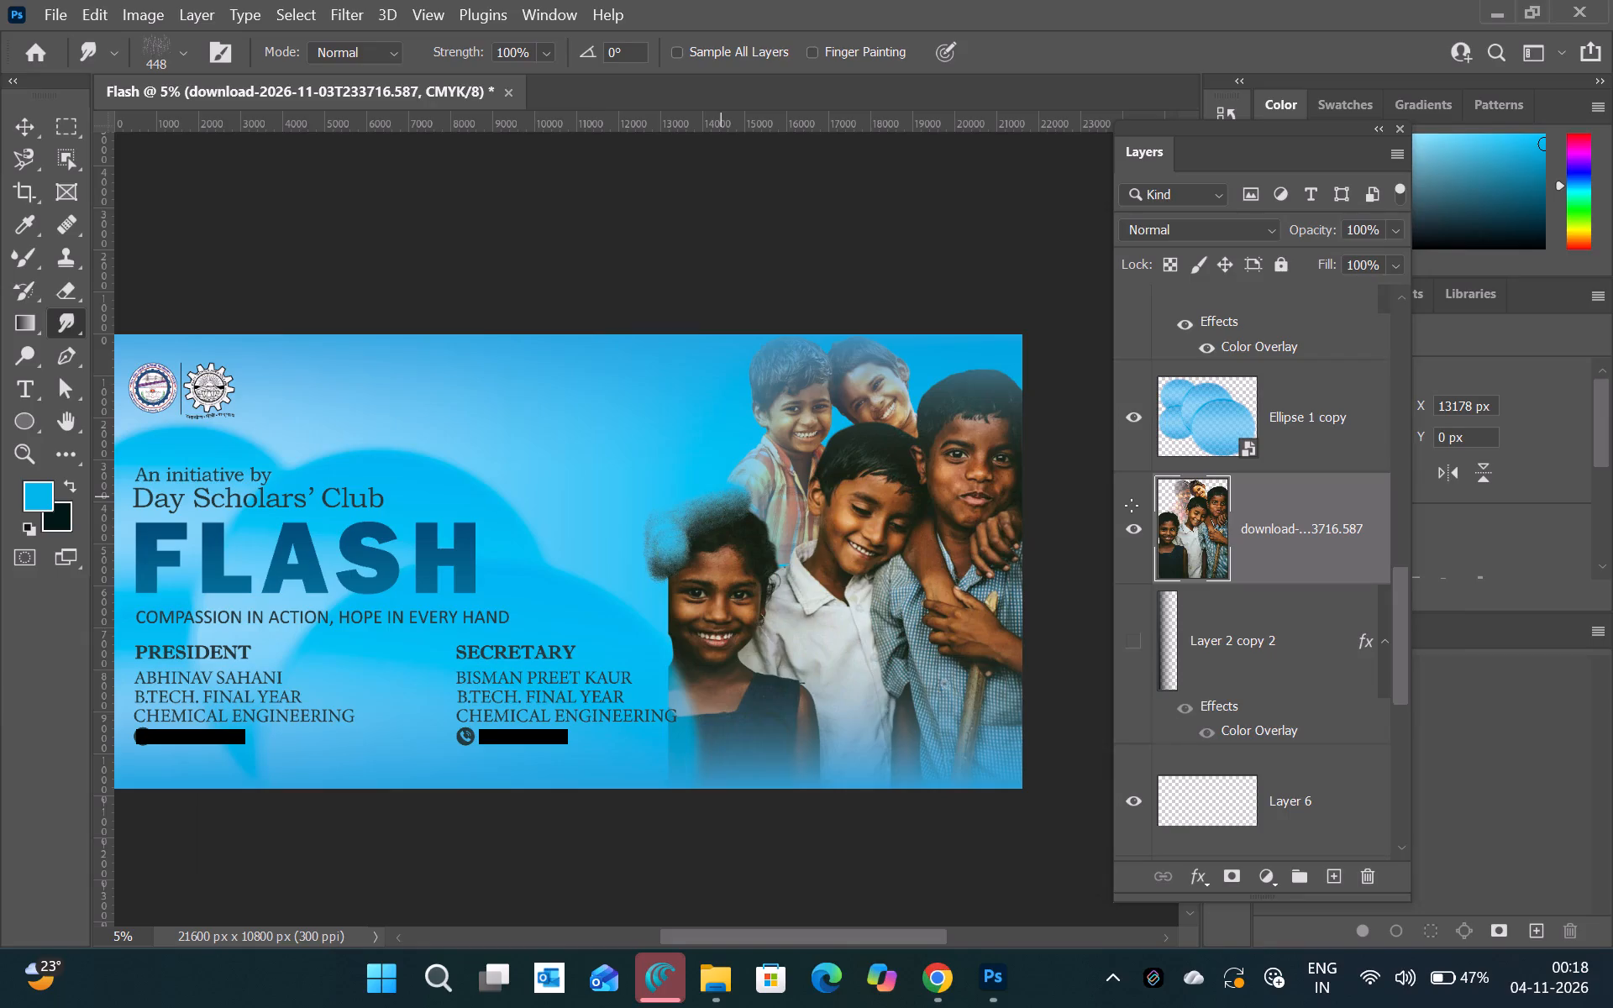
Fade the children photo's left and upper-left edge with short black-to-transparent linear gradients on its layer mask.
click(1223, 559)
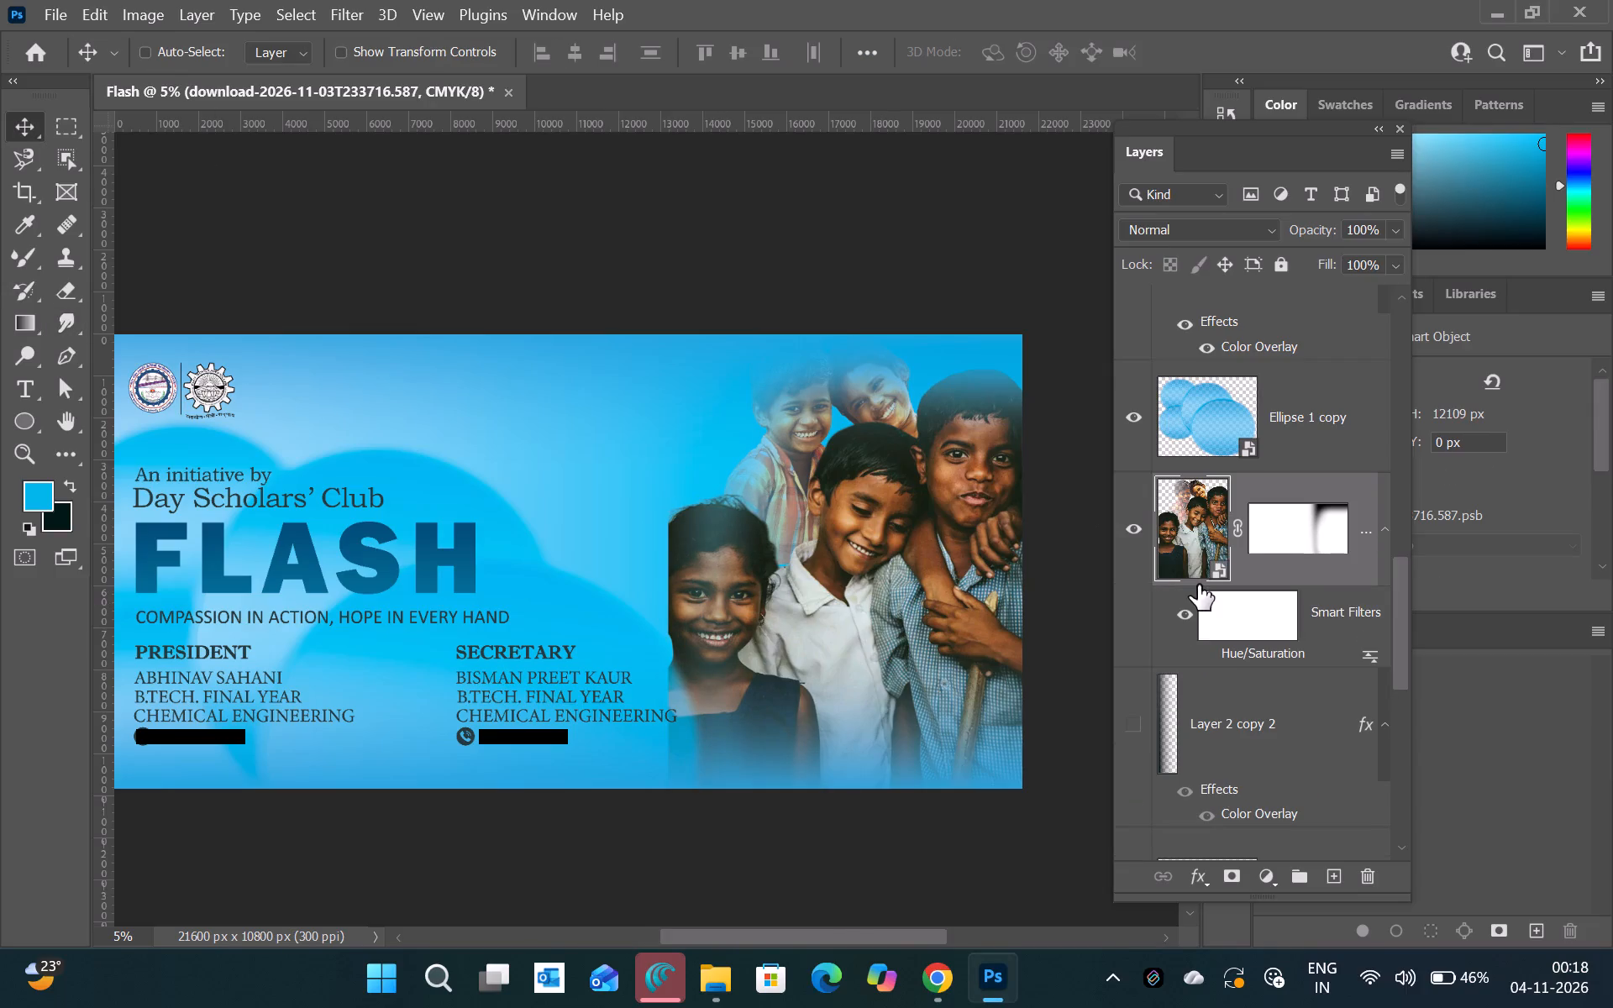
click(18, 330)
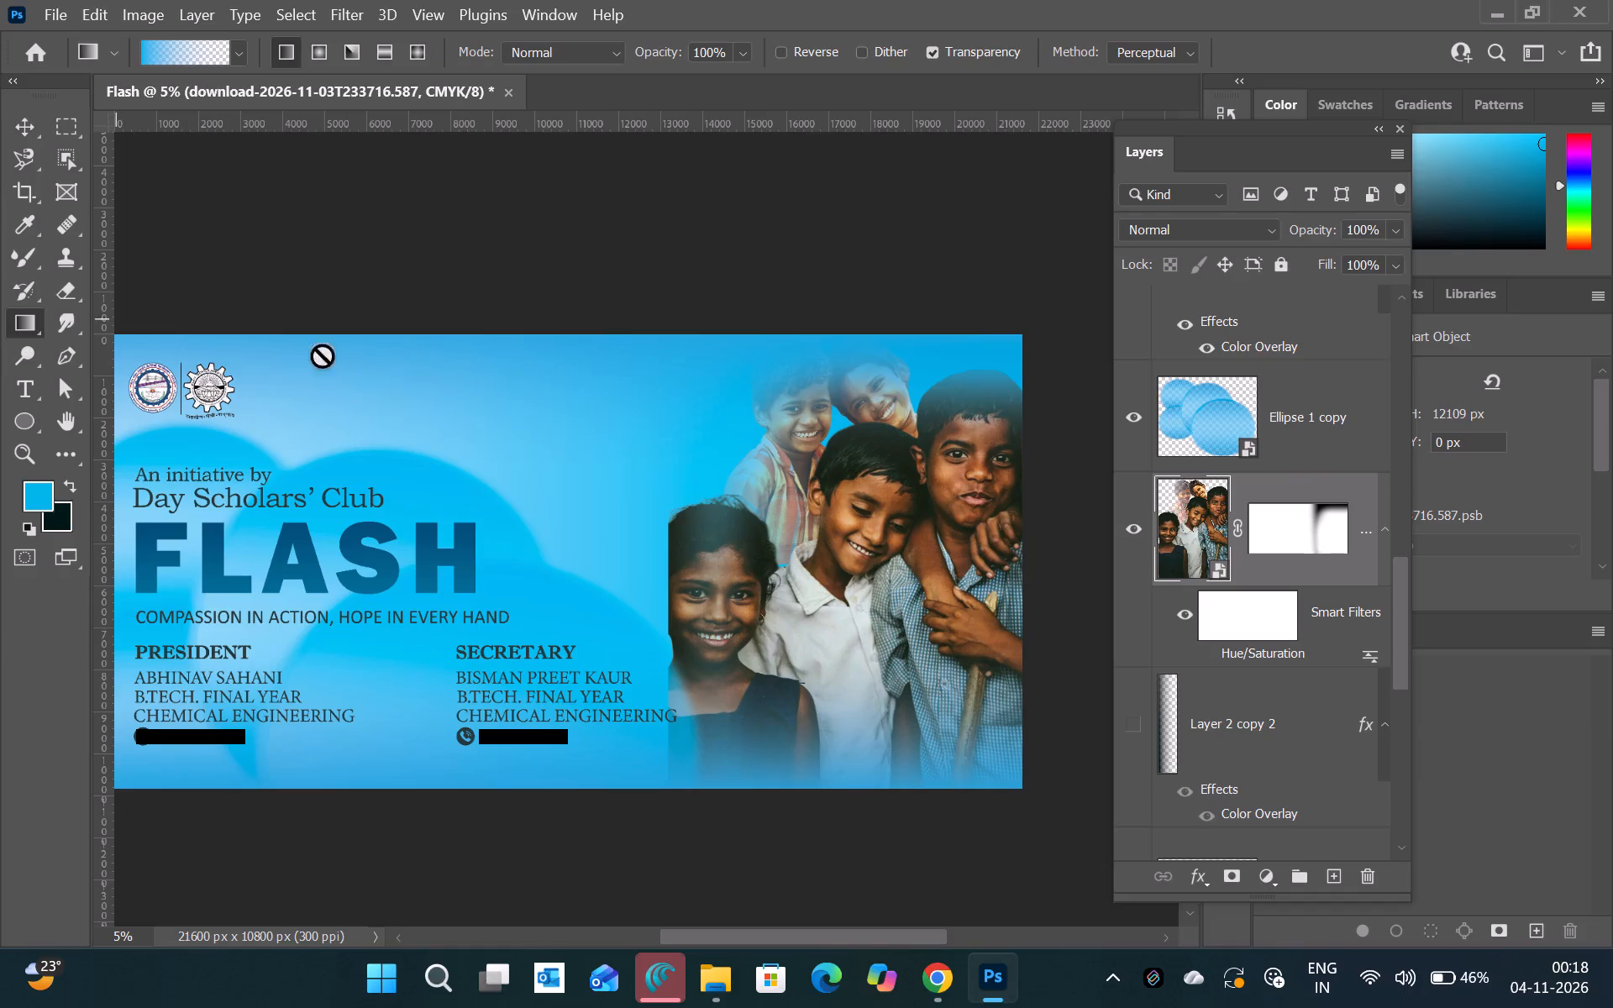
click(653, 612)
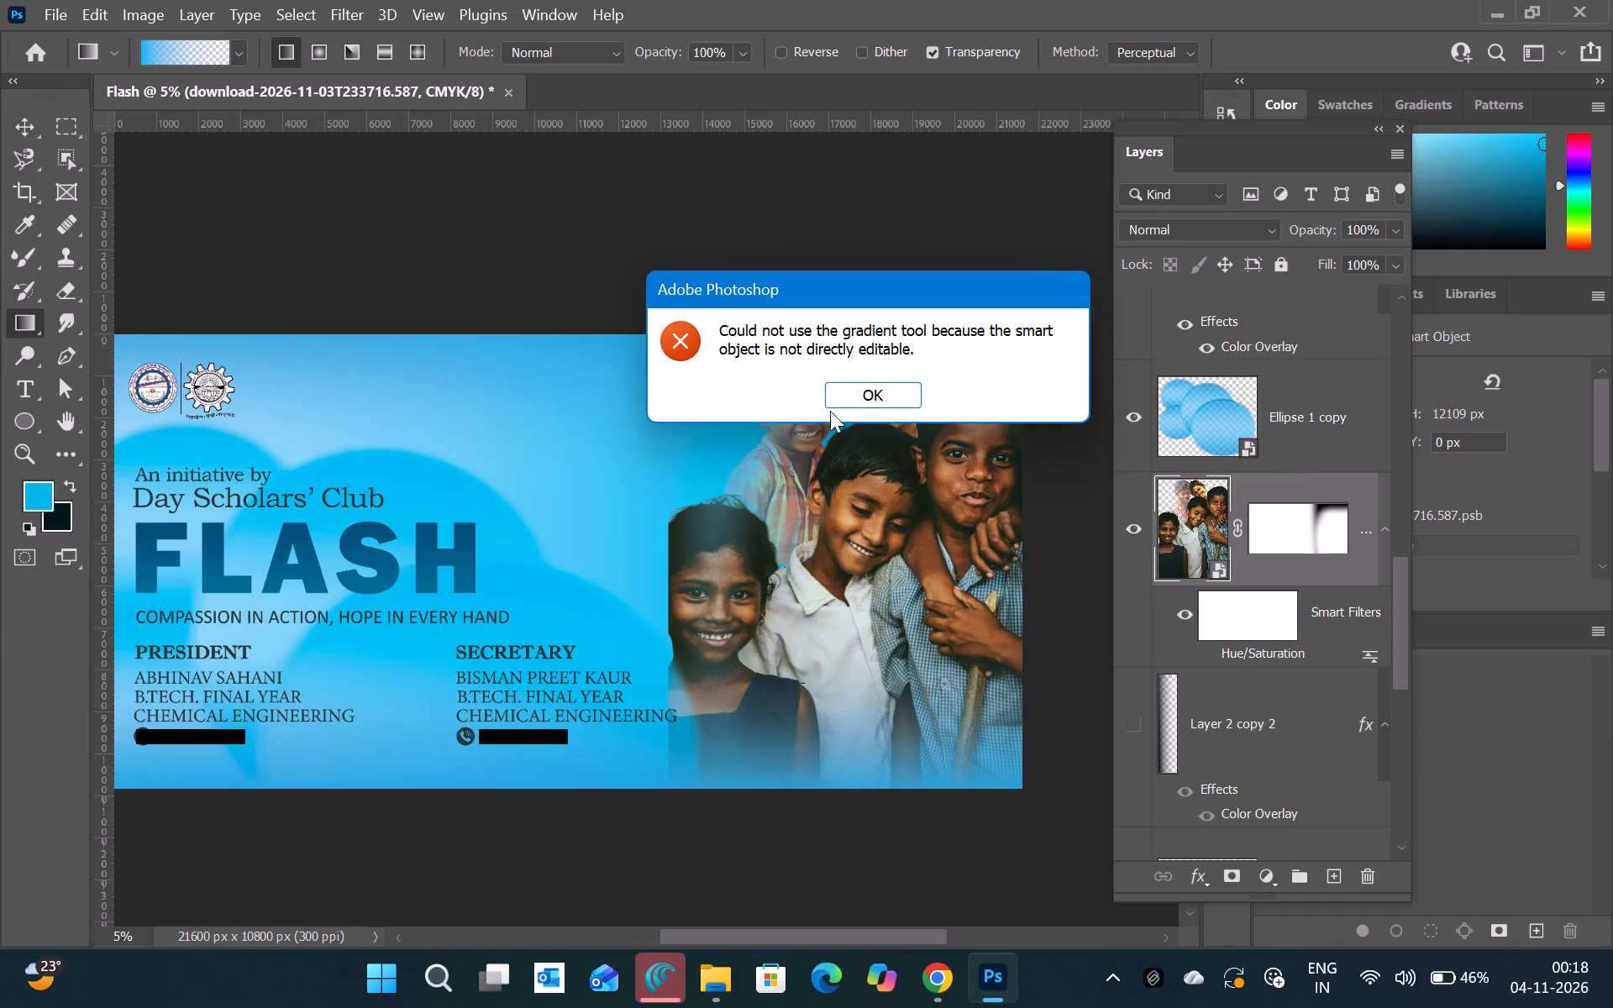
click(885, 391)
click(1290, 508)
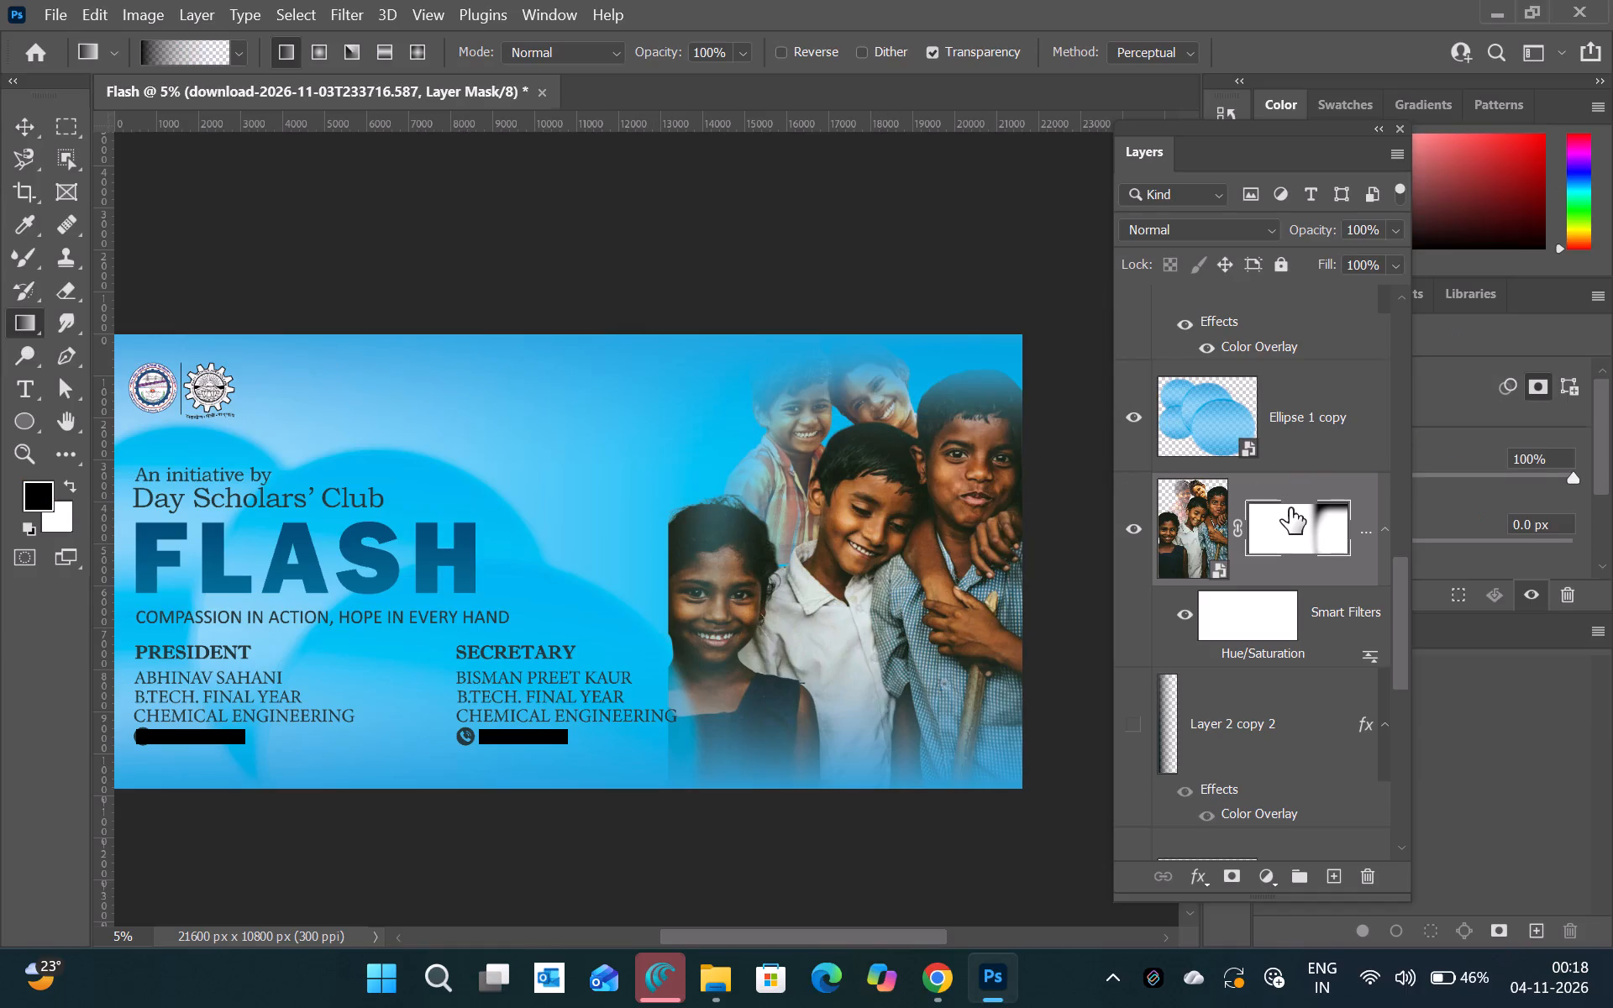
drag(659, 612, 743, 601)
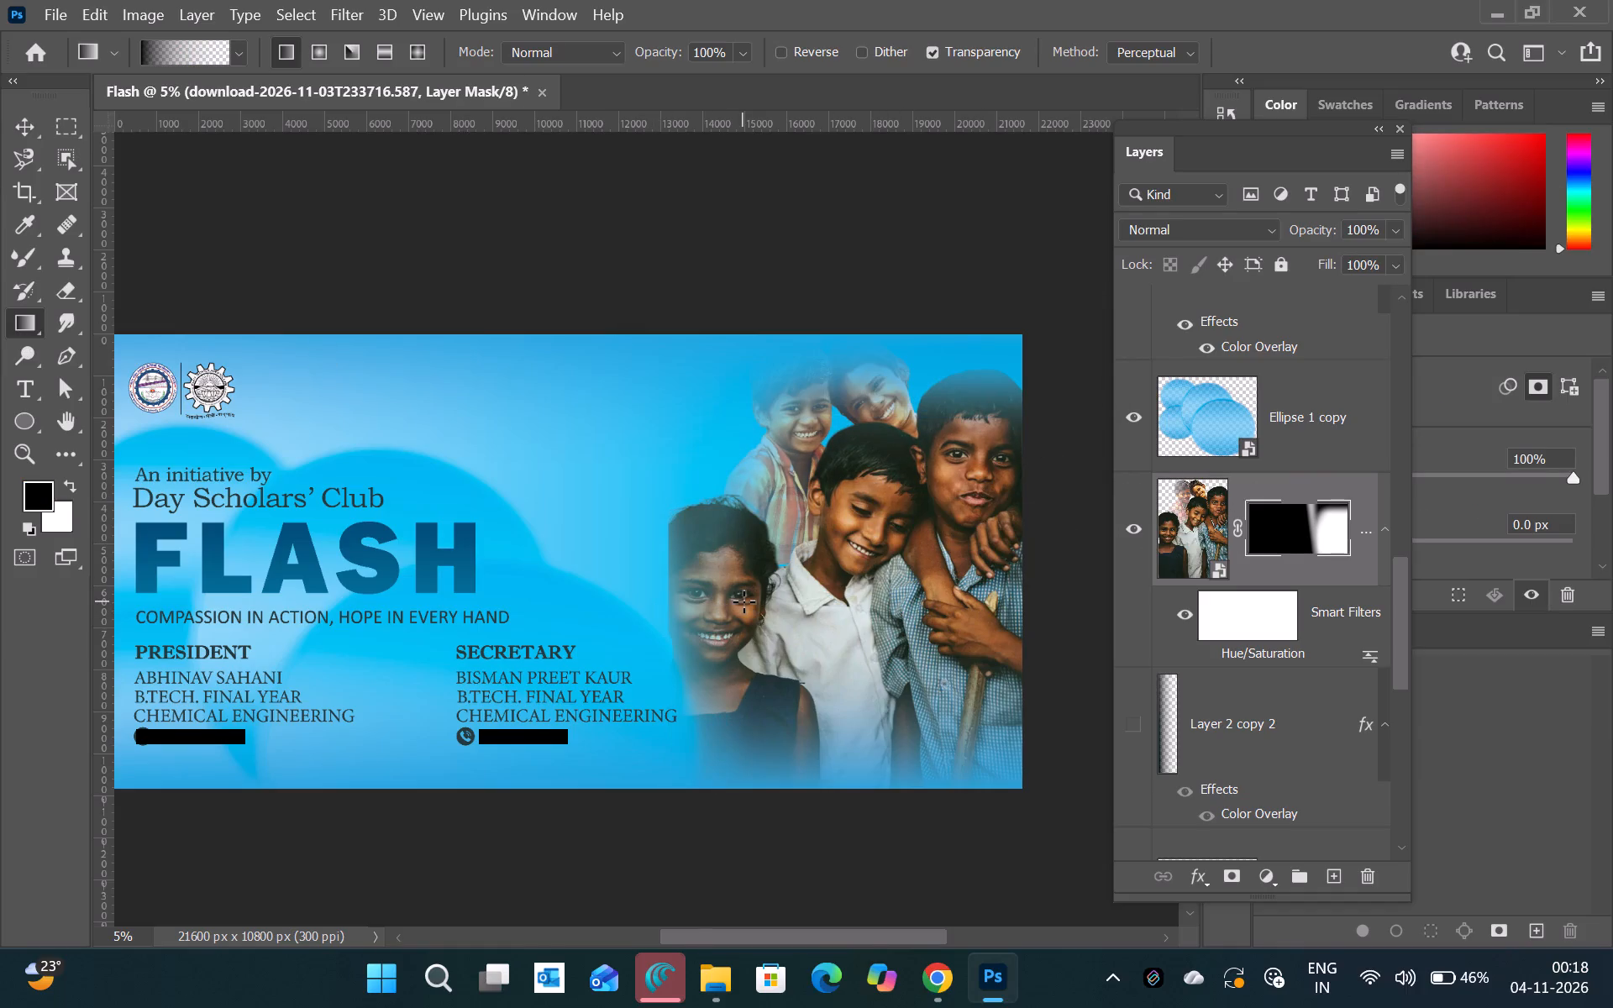
drag(641, 536, 728, 542)
drag(659, 549, 702, 545)
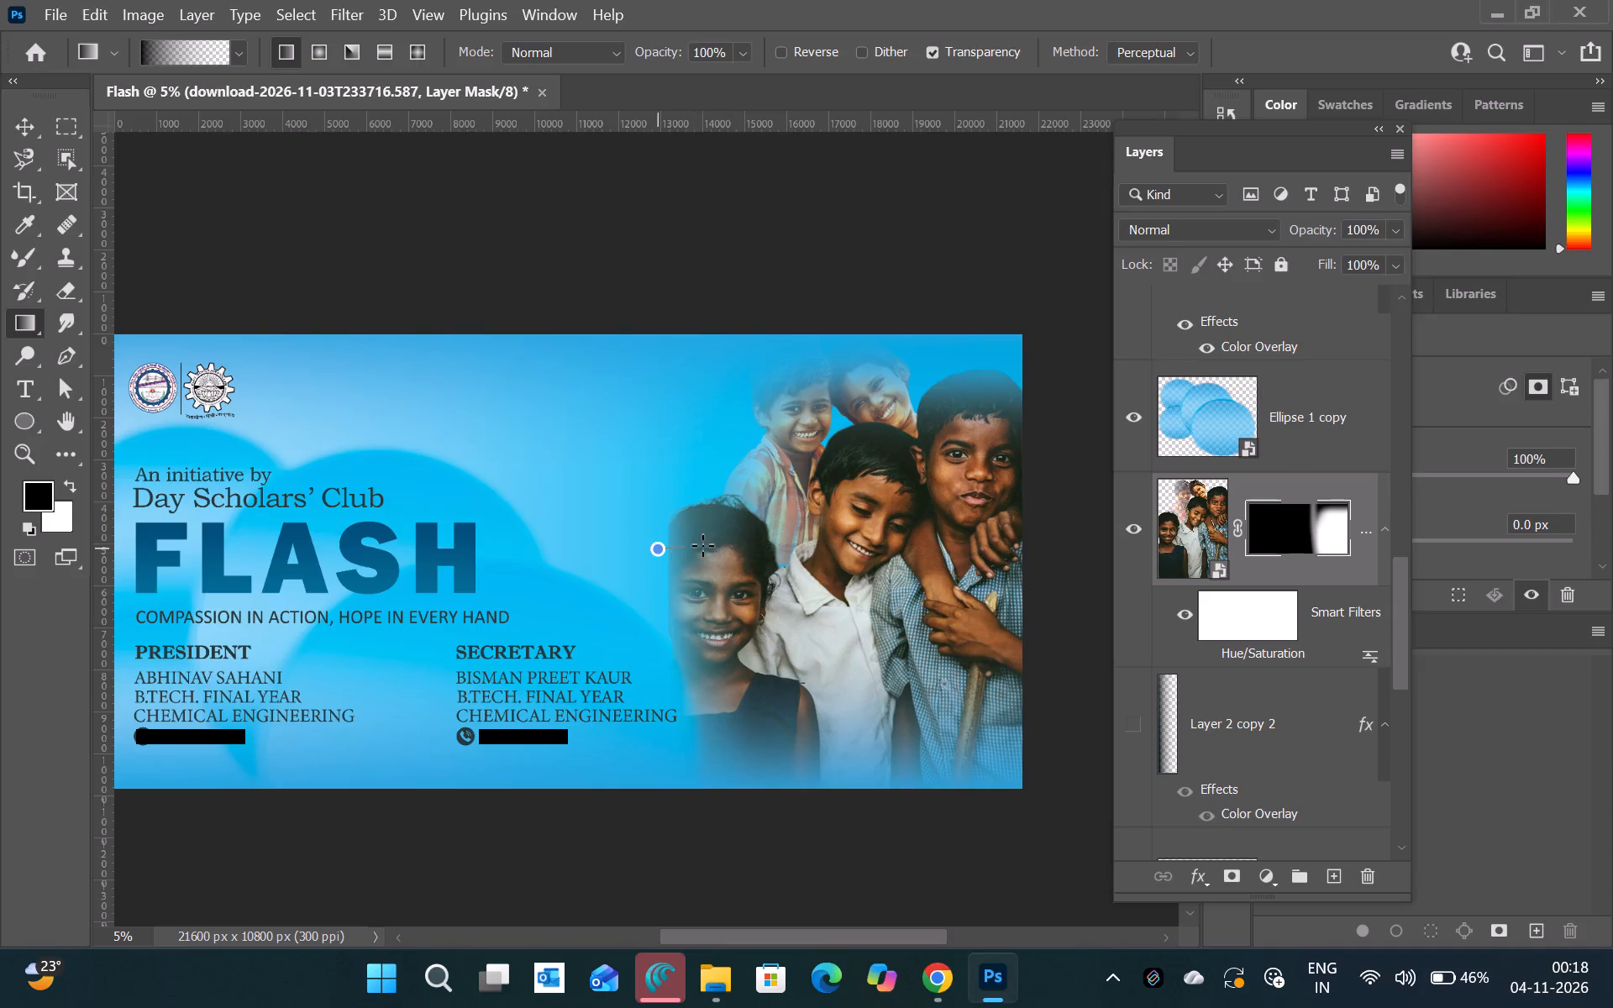
drag(702, 545, 715, 543)
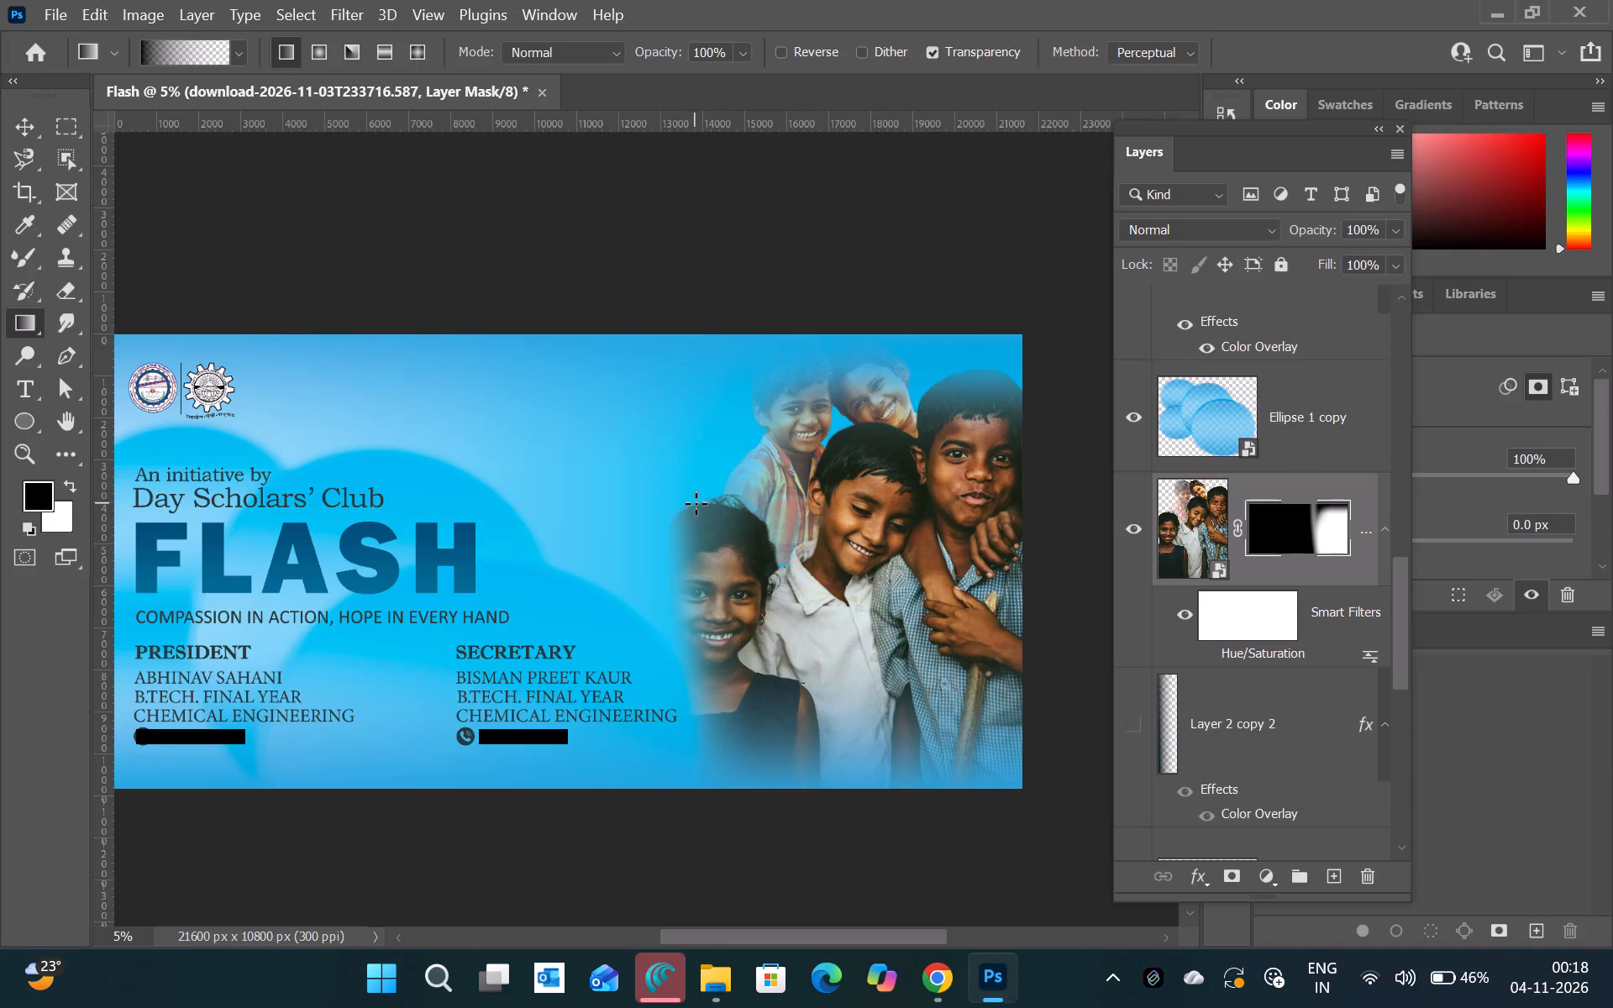
drag(696, 503, 738, 529)
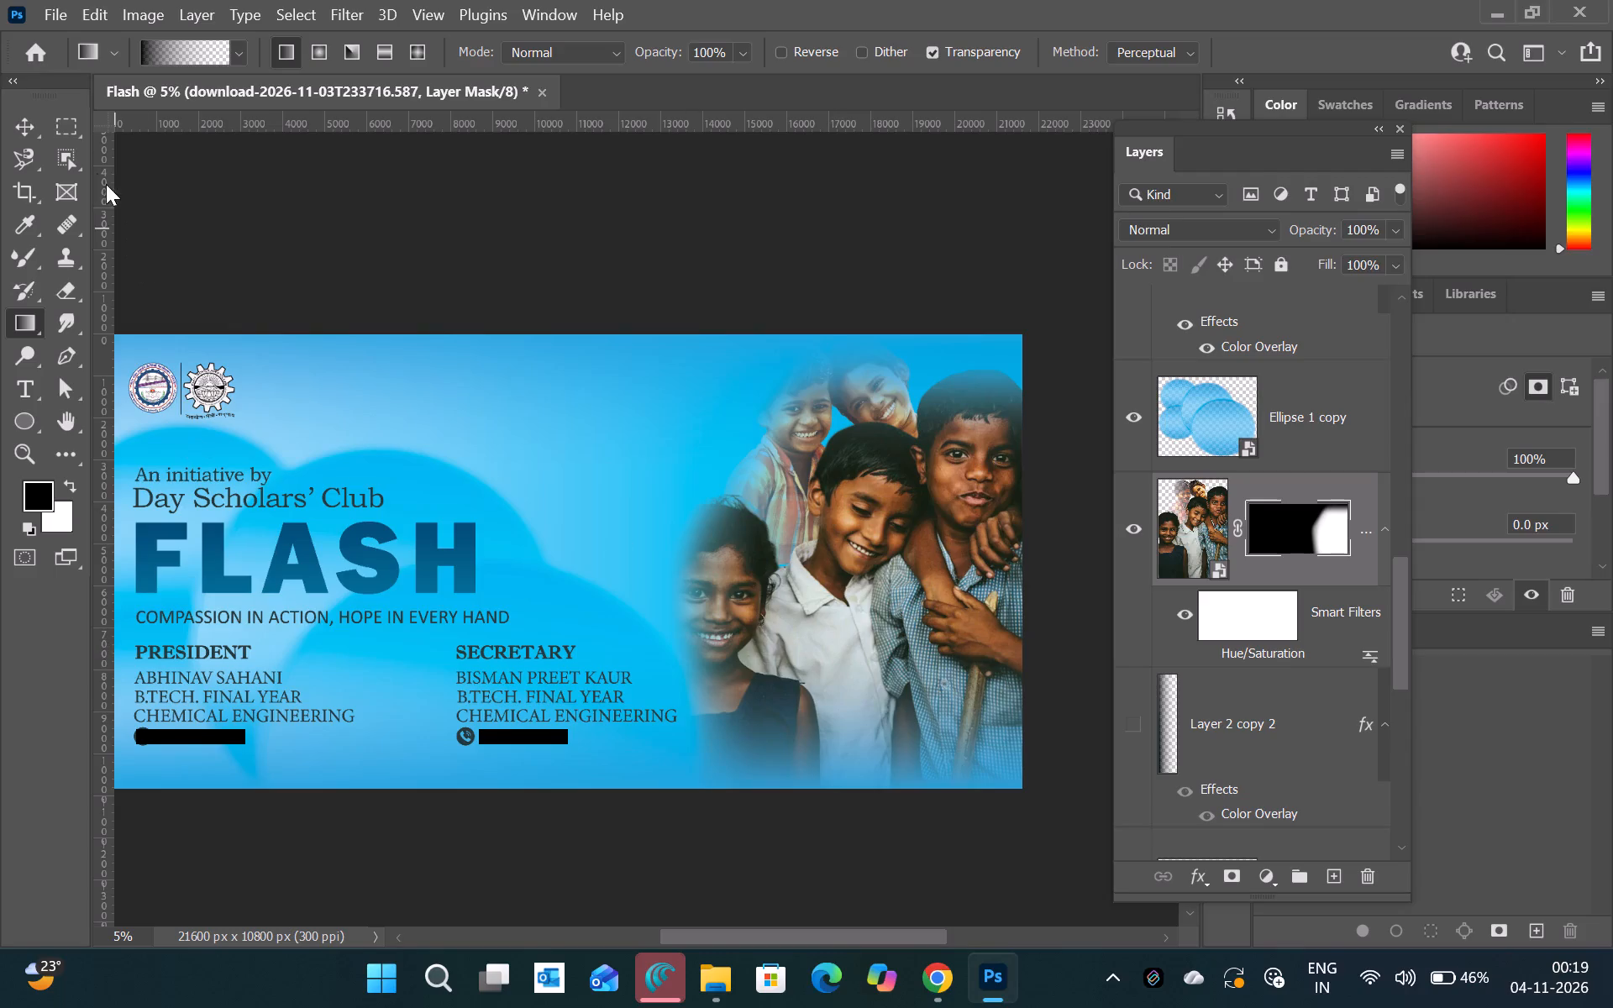
click(15, 113)
Duplicate the FLASH title text layer, keeping the original hidden and the copy visible.
scroll(1244, 682, down, 1)
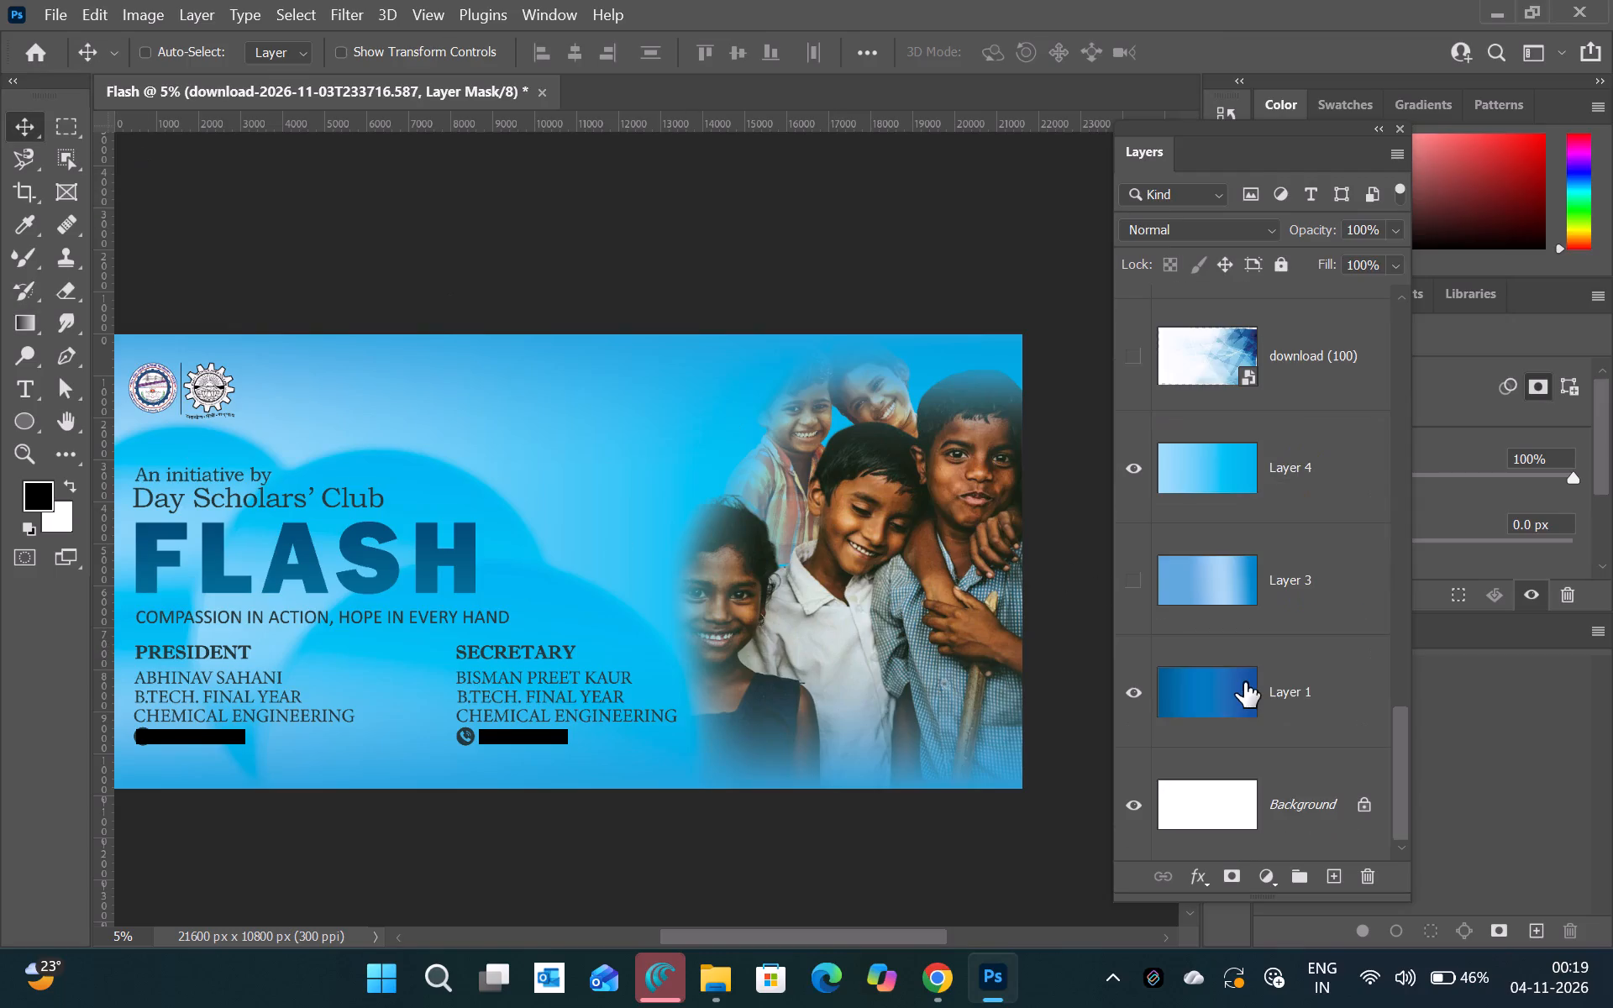
scroll(1244, 682, up, 3)
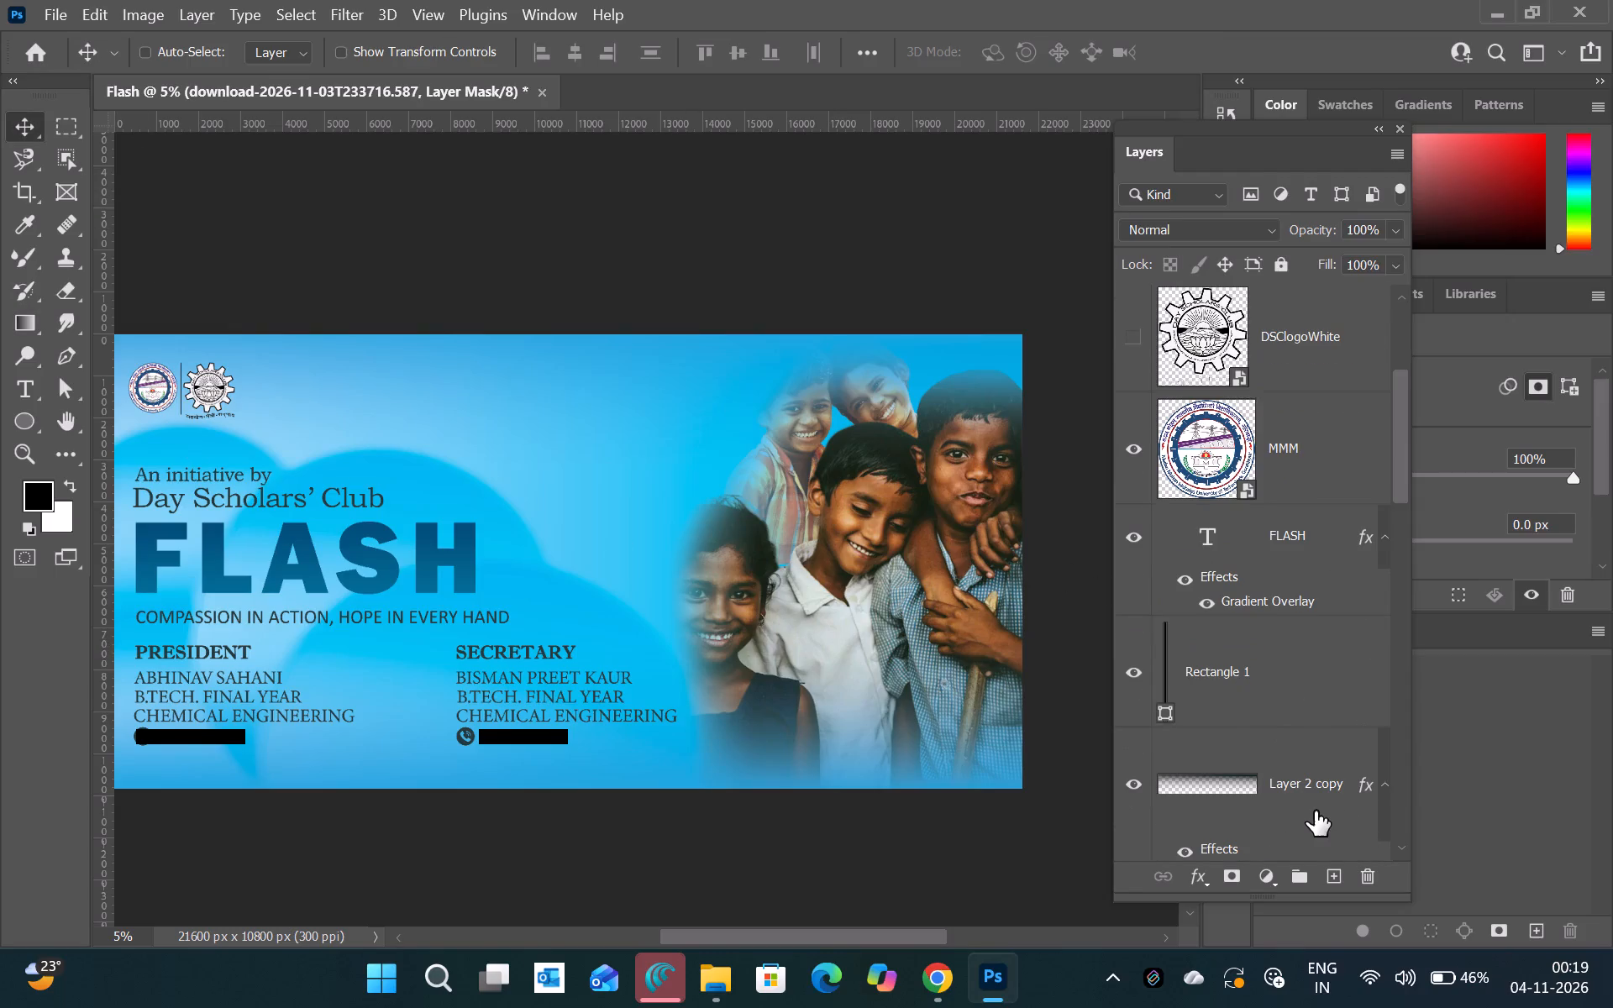
click(1315, 811)
click(1143, 809)
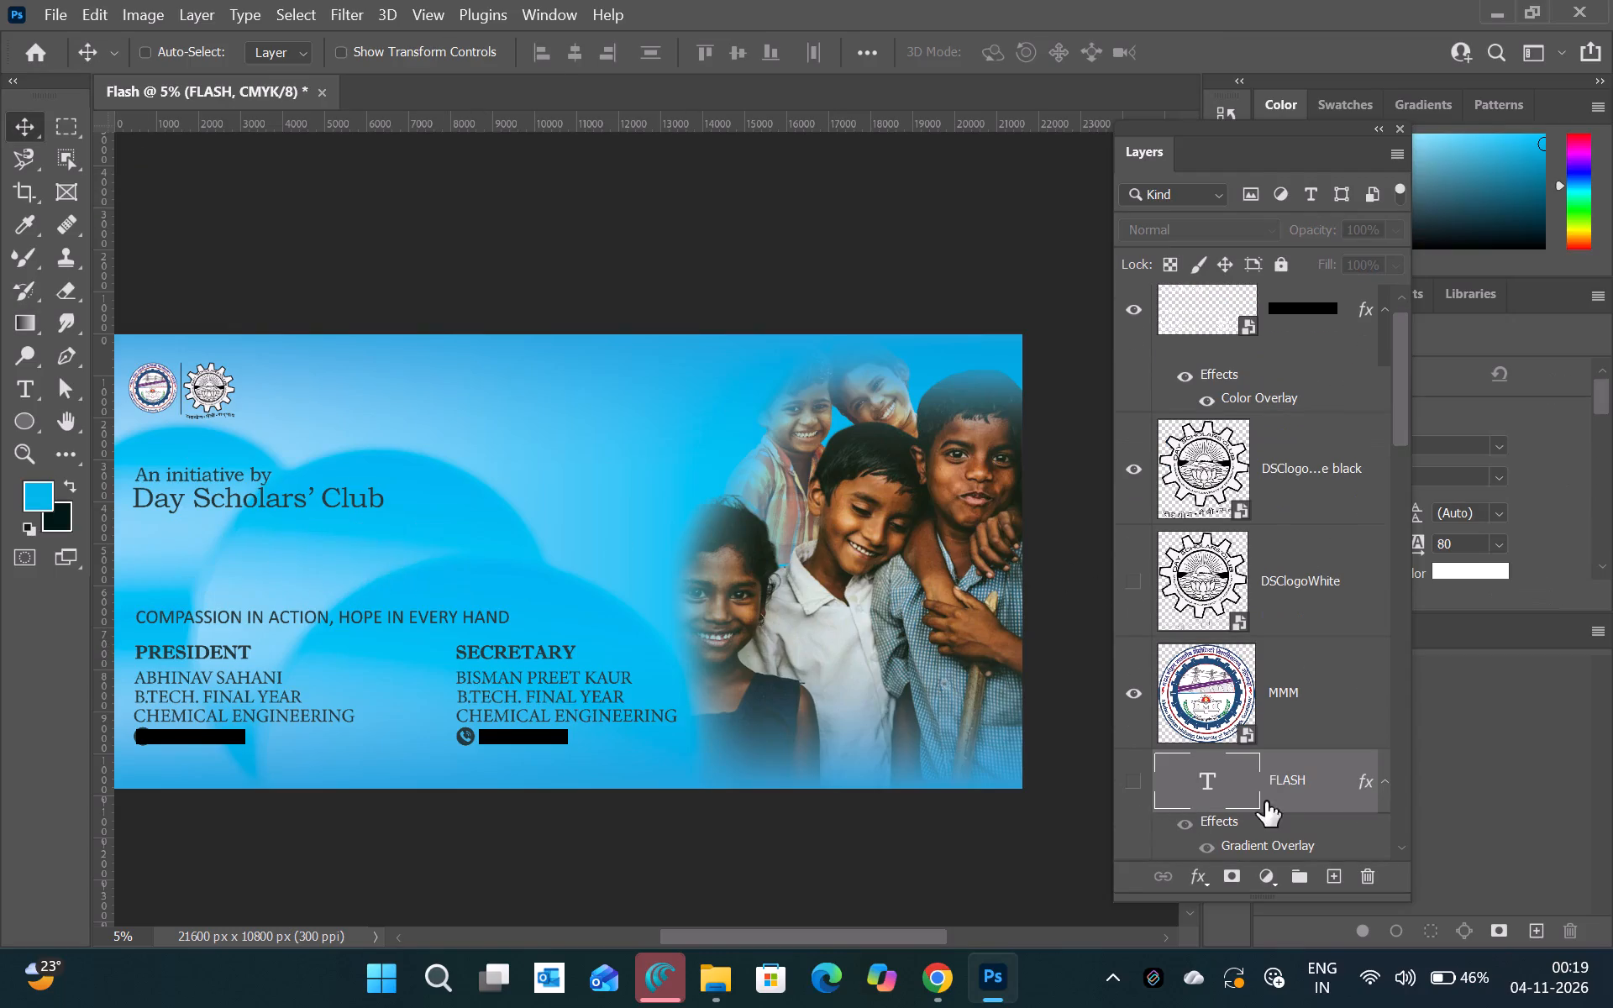
key(ctrl+j)
scroll(1280, 772, down, 1)
click(1129, 459)
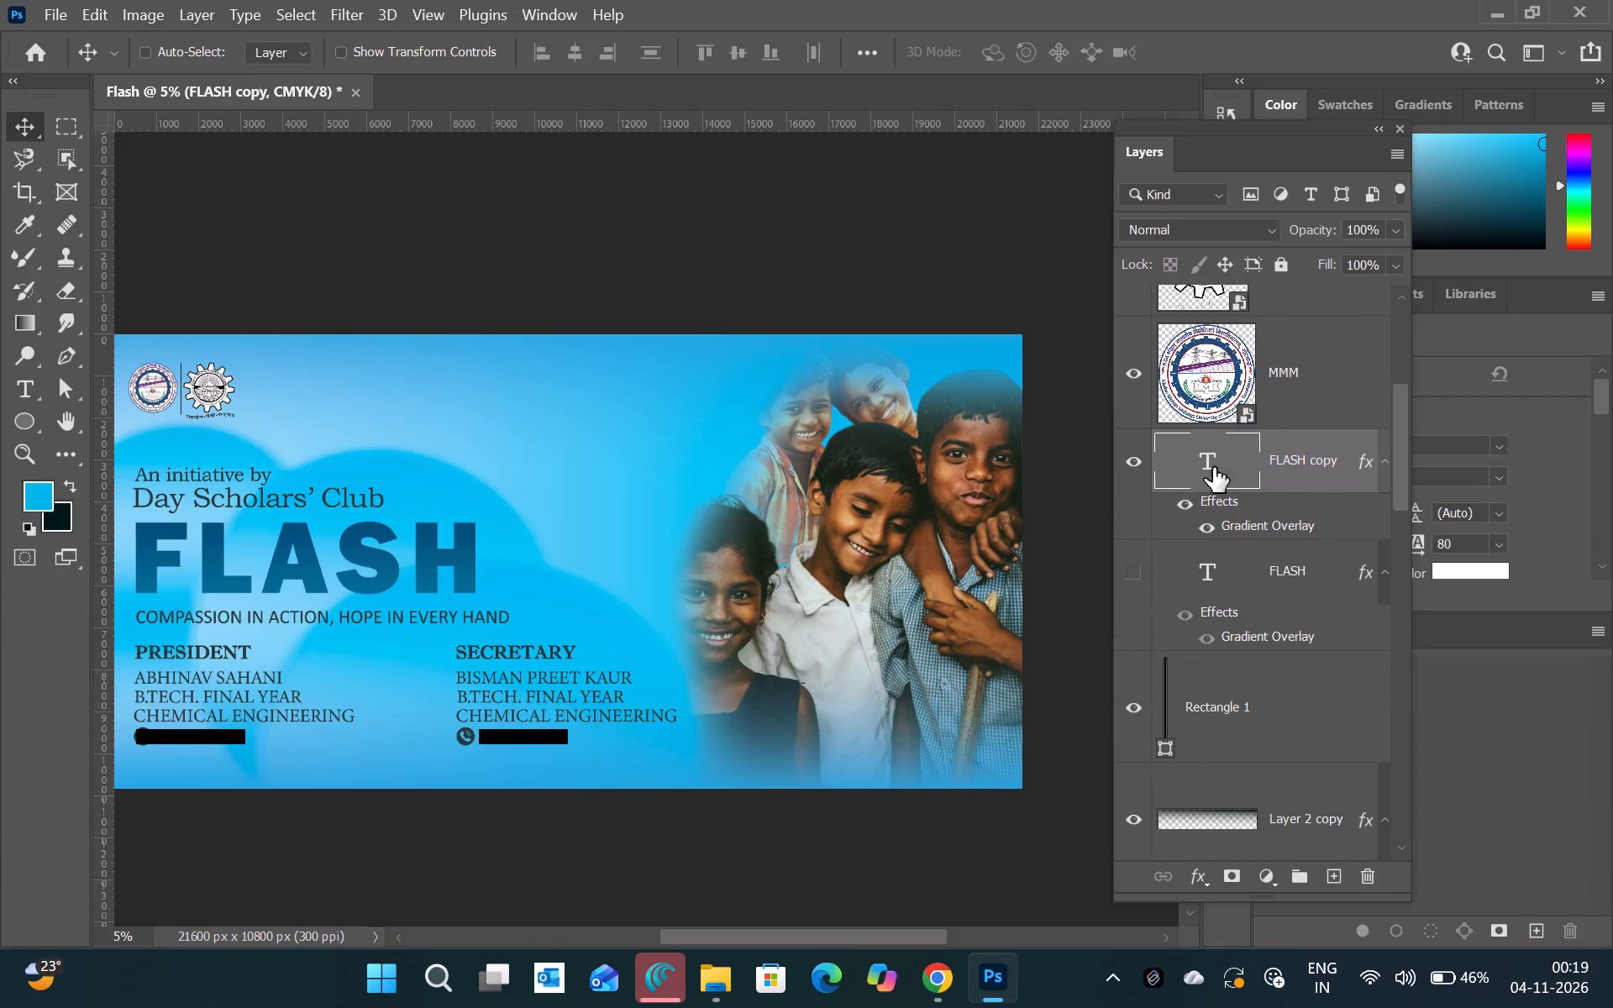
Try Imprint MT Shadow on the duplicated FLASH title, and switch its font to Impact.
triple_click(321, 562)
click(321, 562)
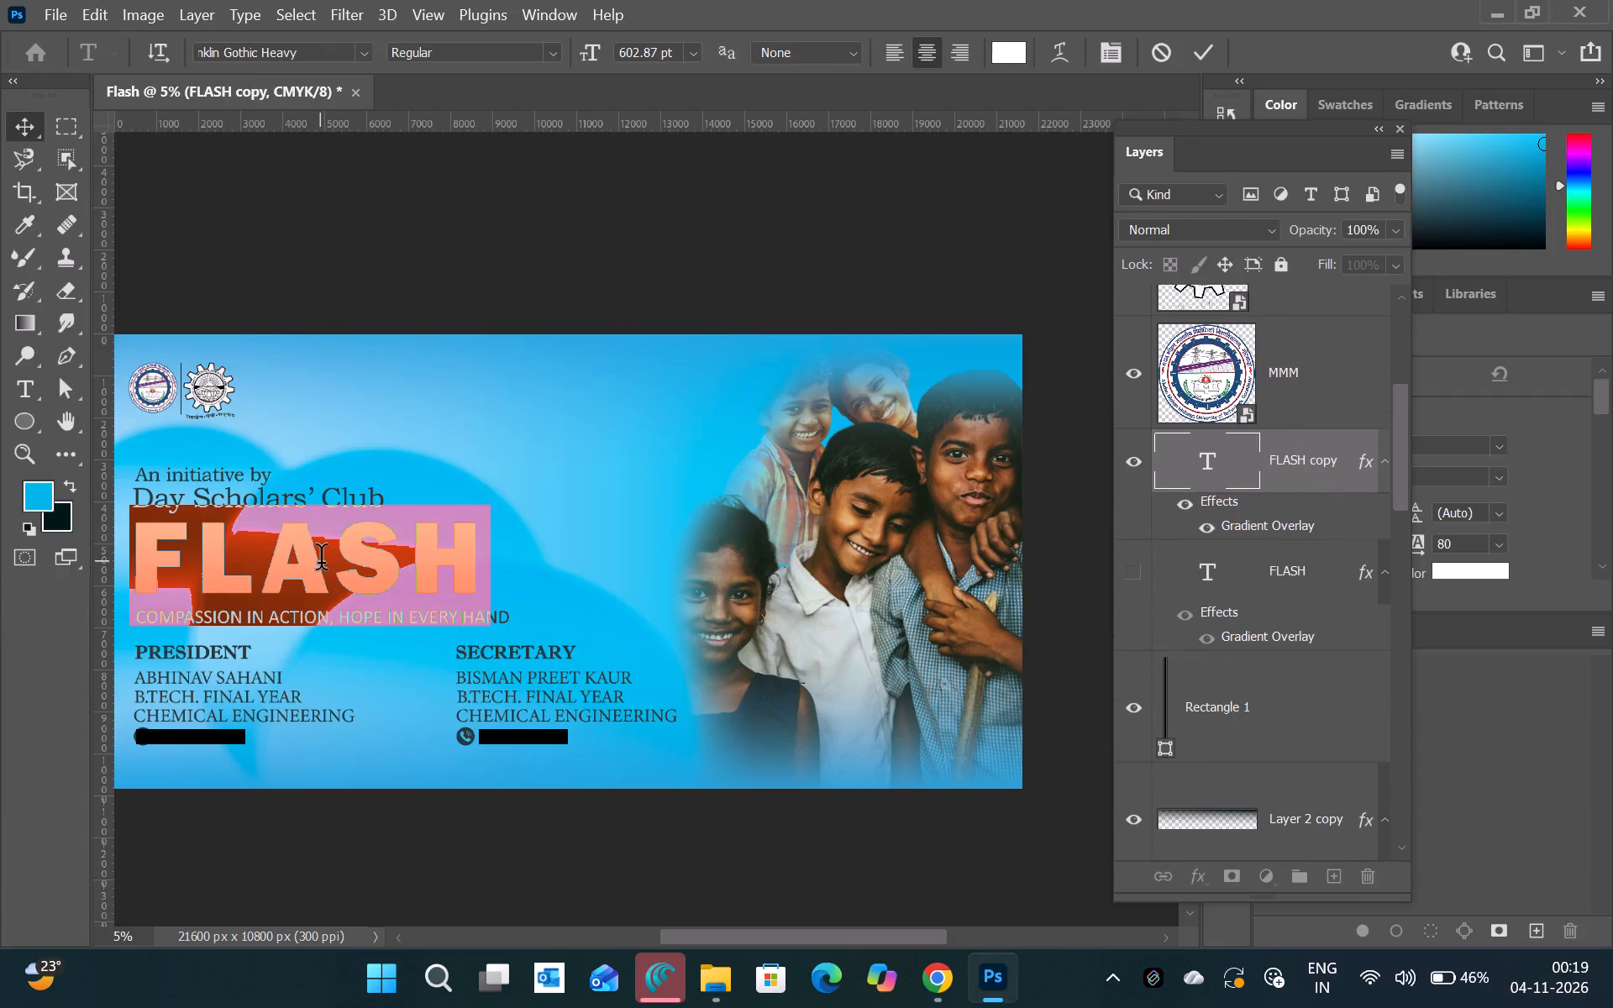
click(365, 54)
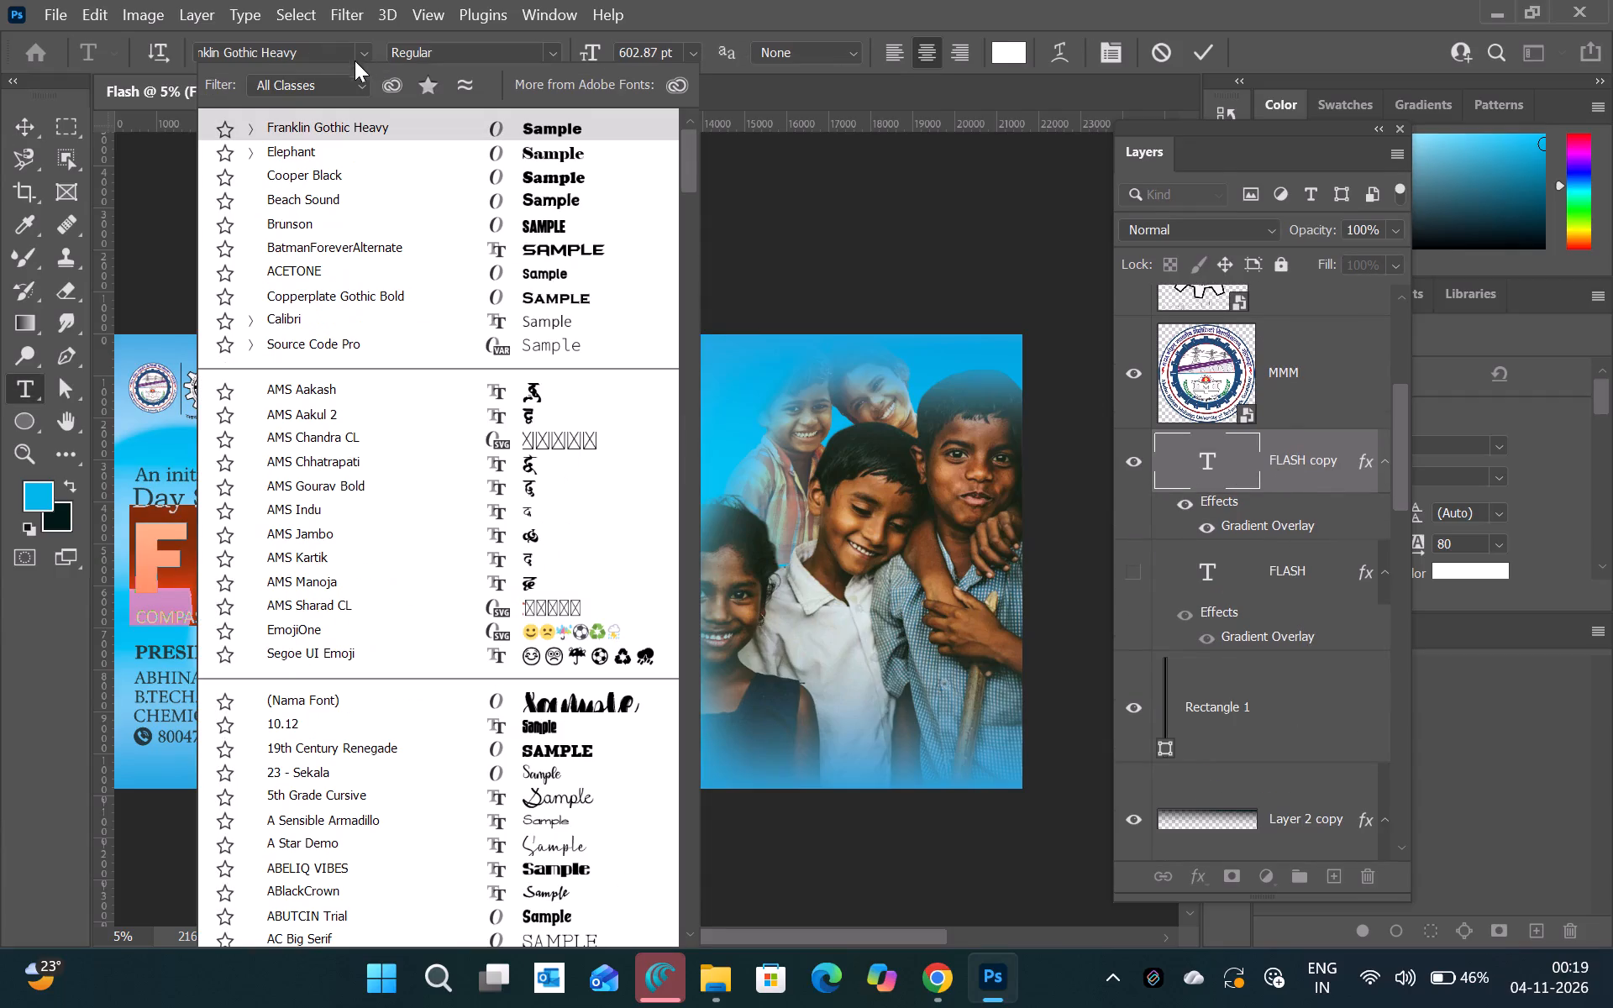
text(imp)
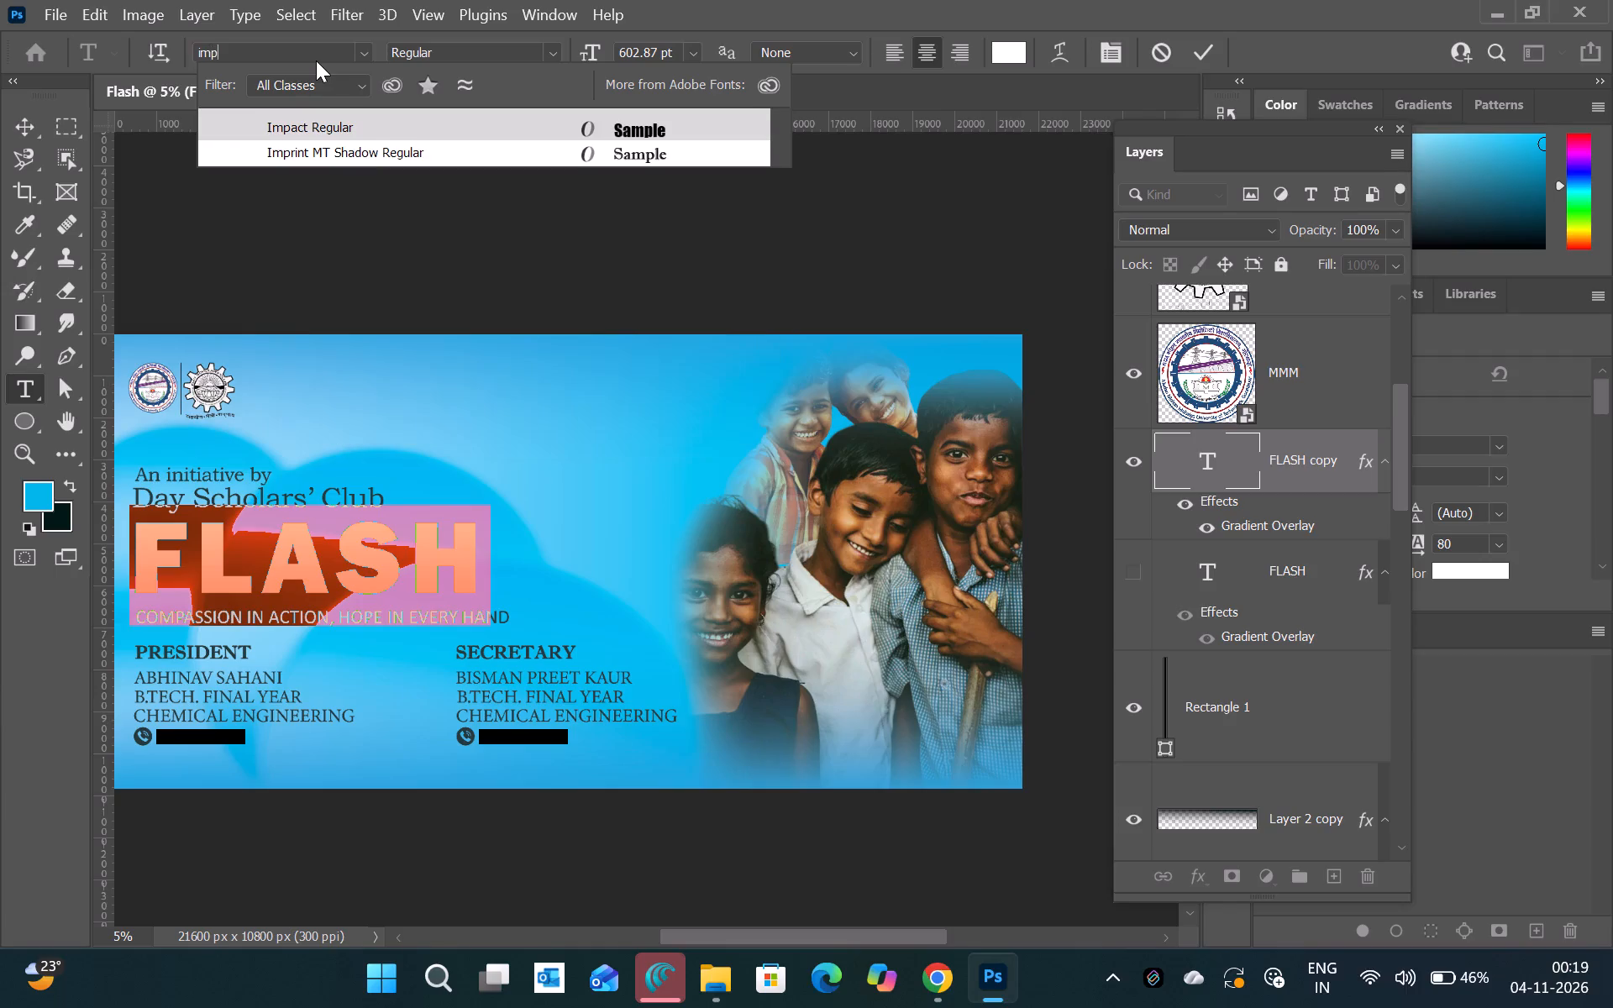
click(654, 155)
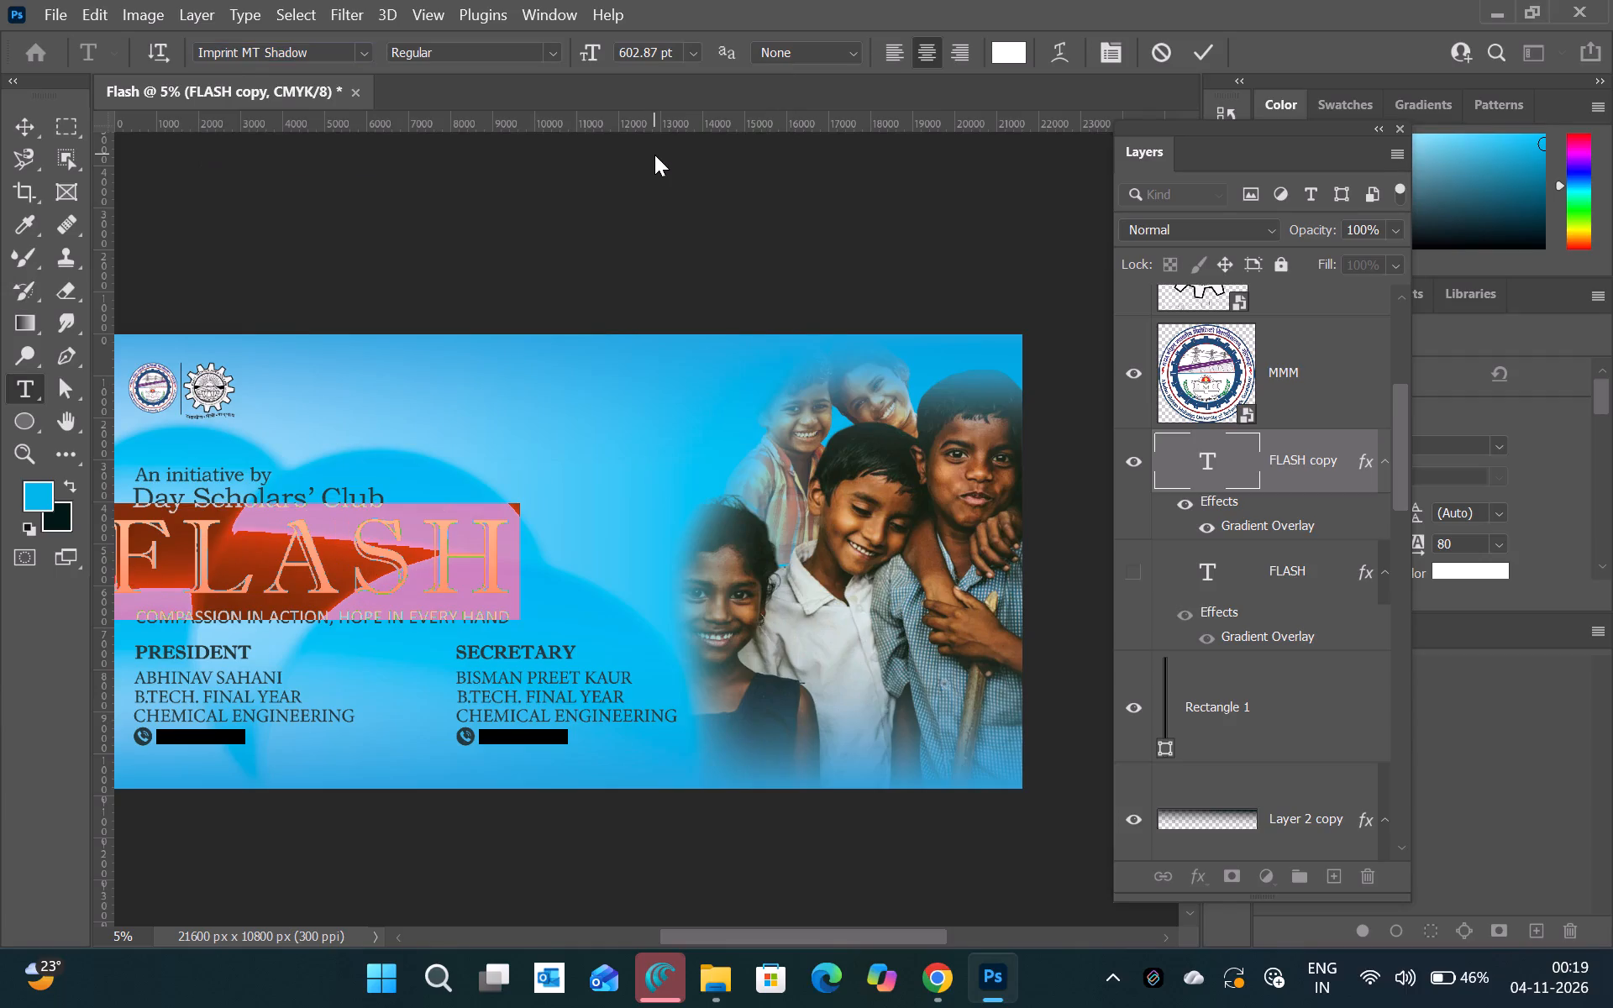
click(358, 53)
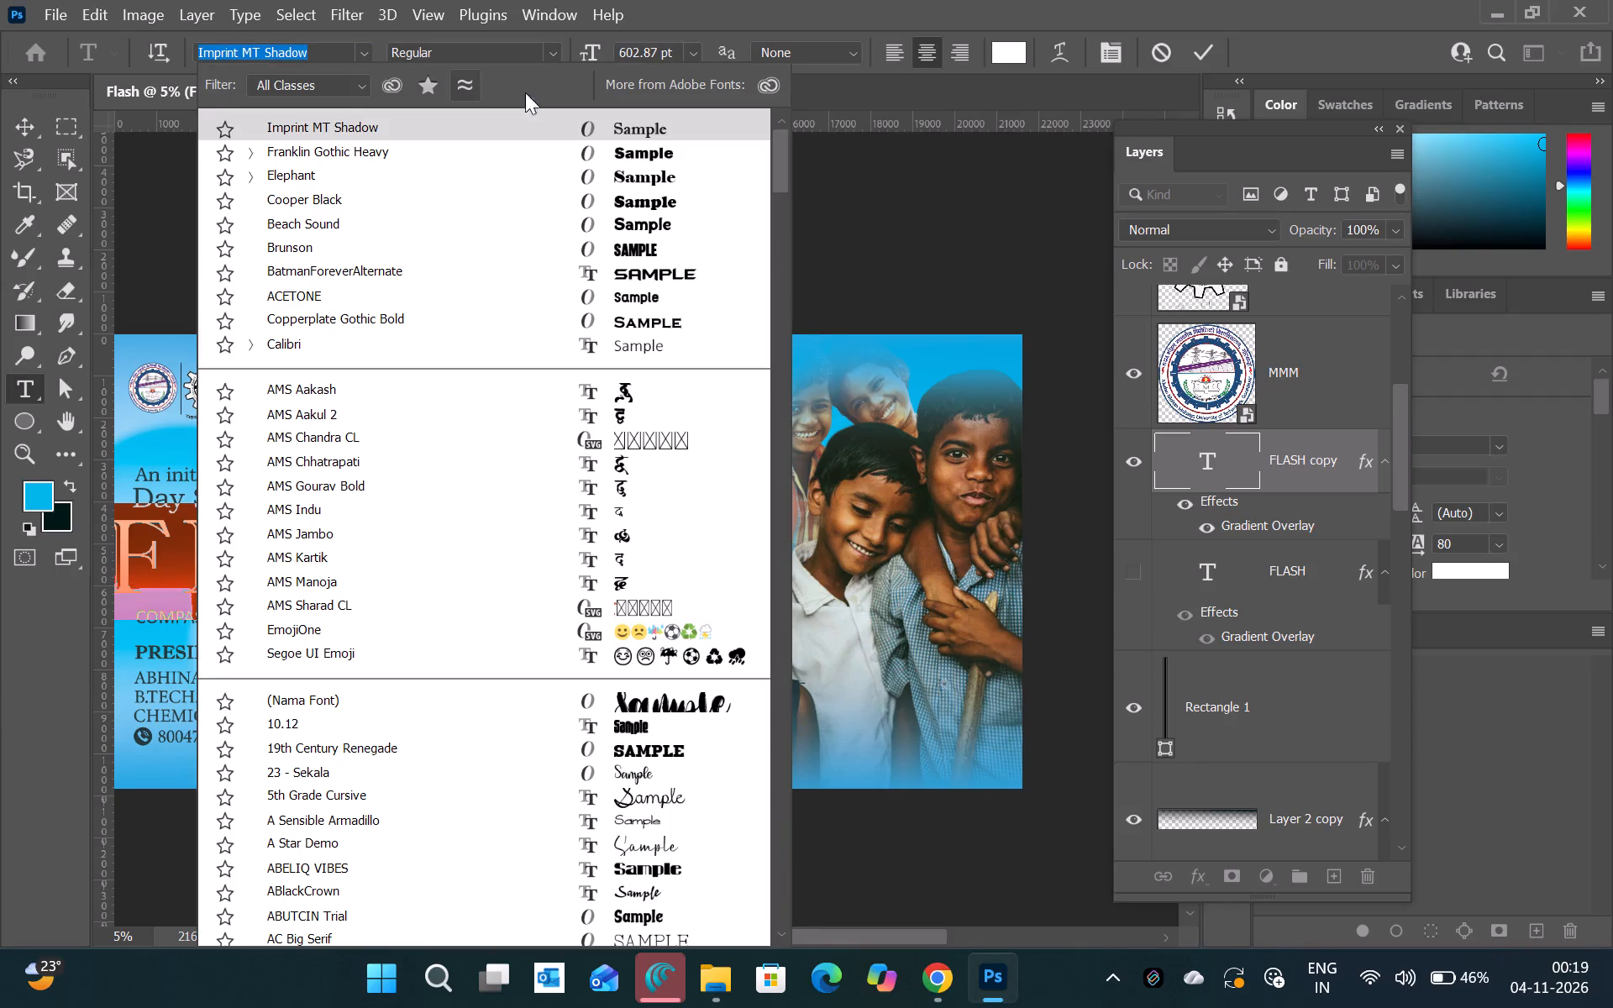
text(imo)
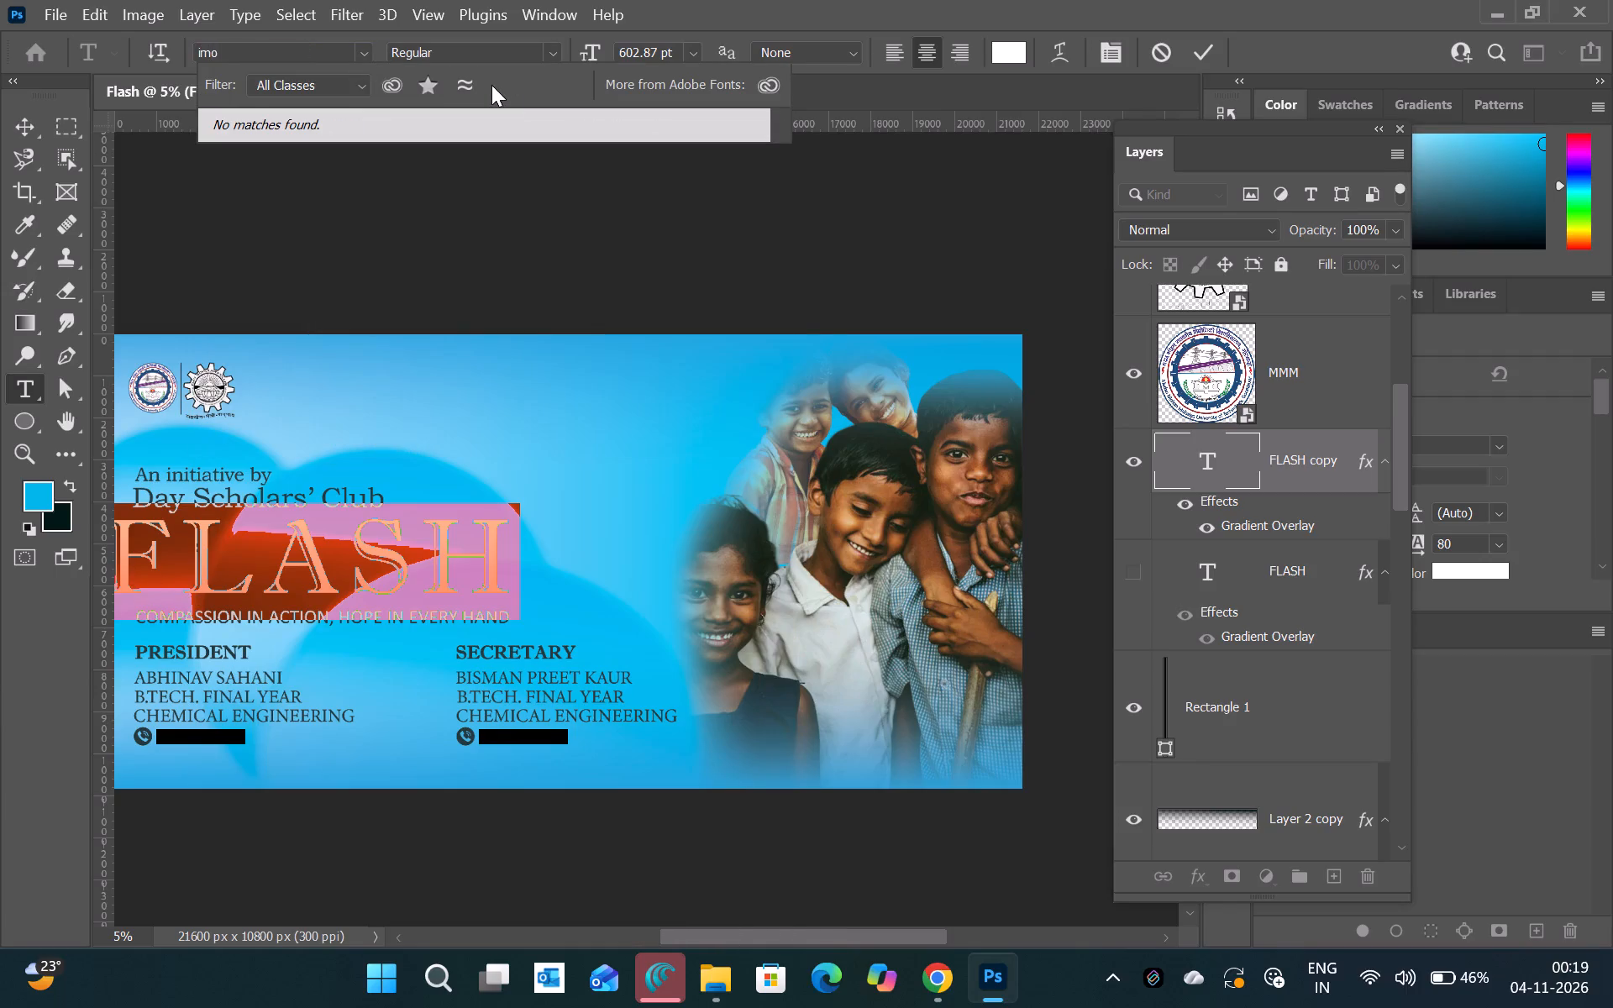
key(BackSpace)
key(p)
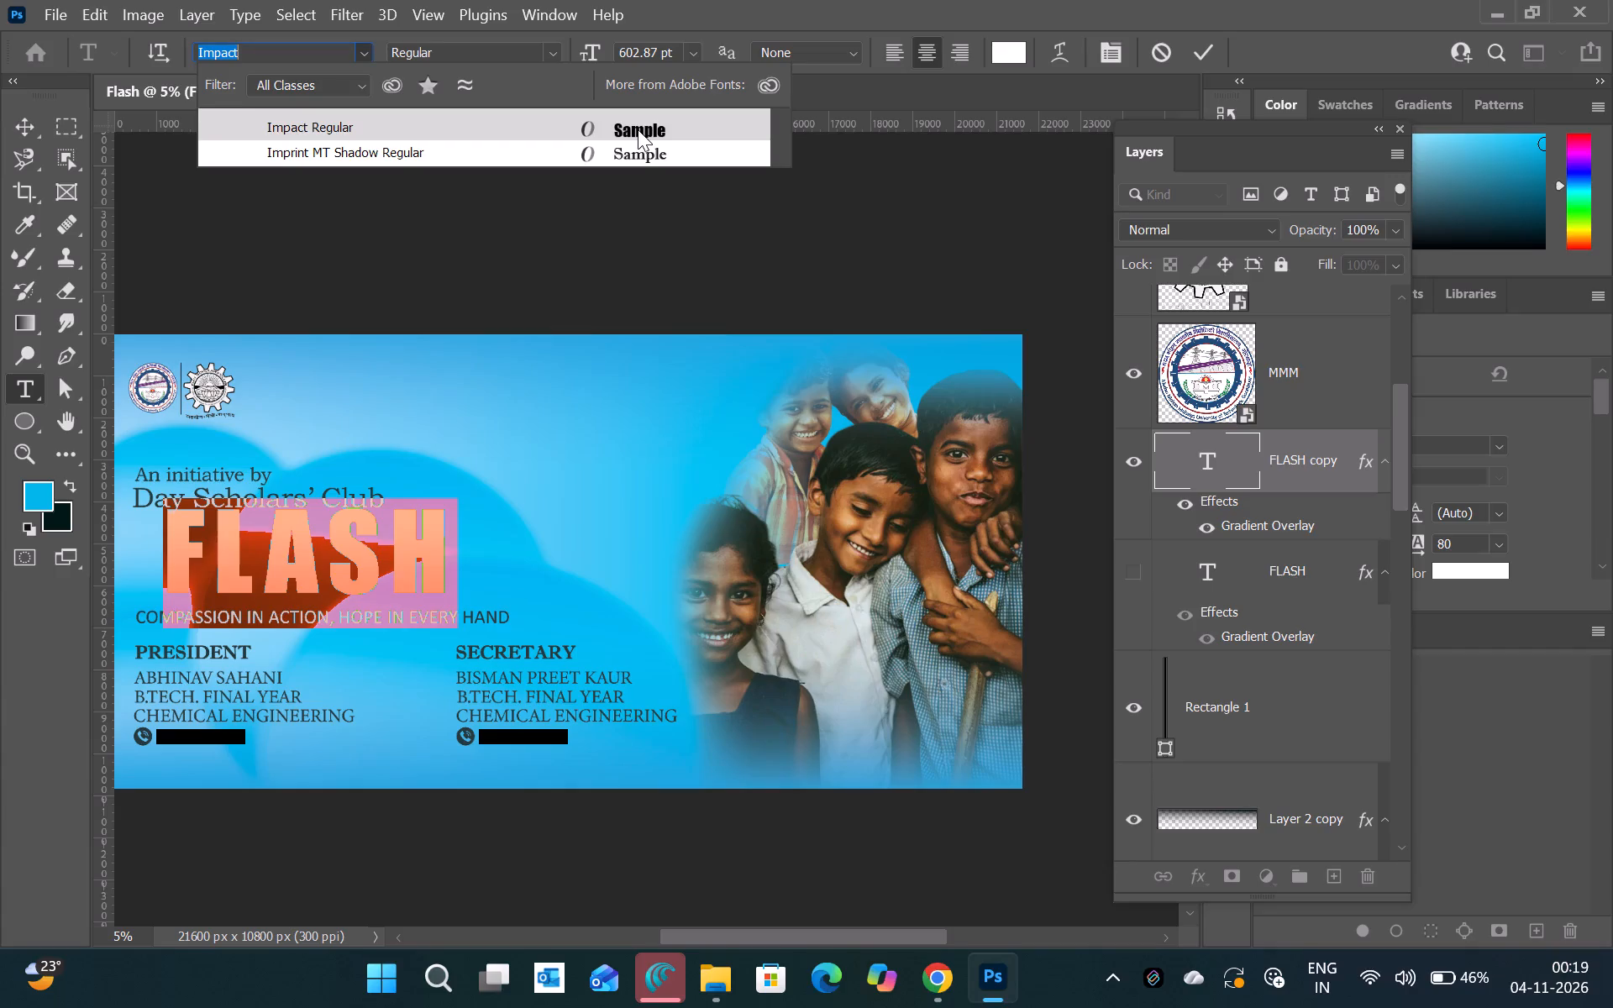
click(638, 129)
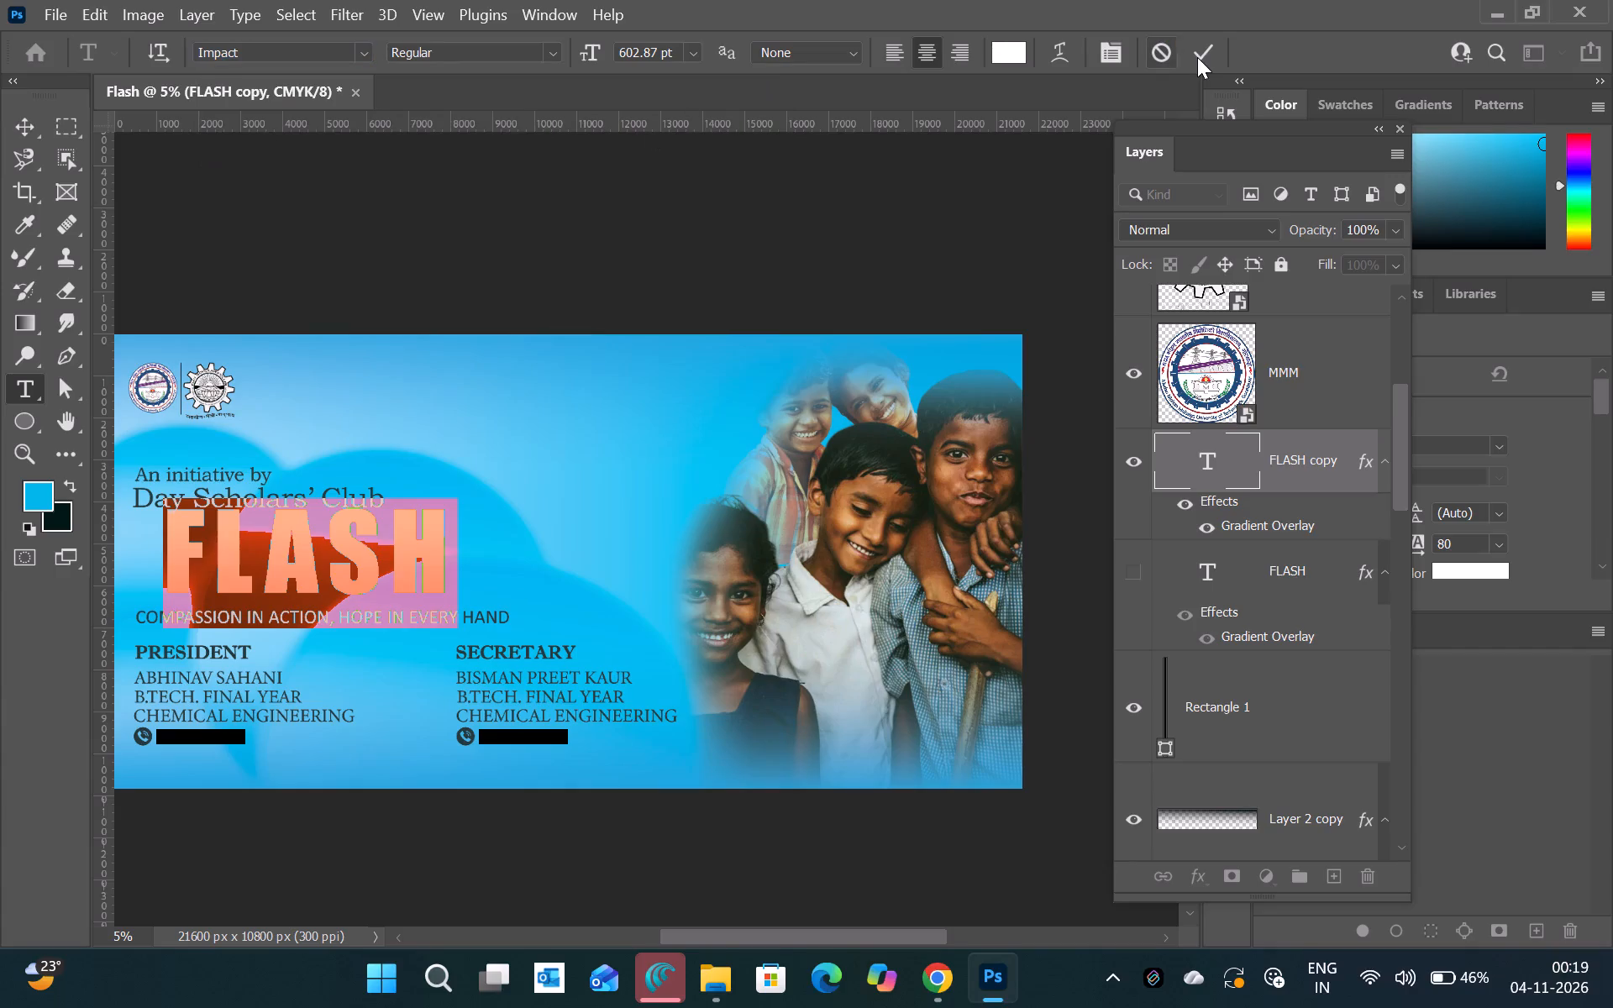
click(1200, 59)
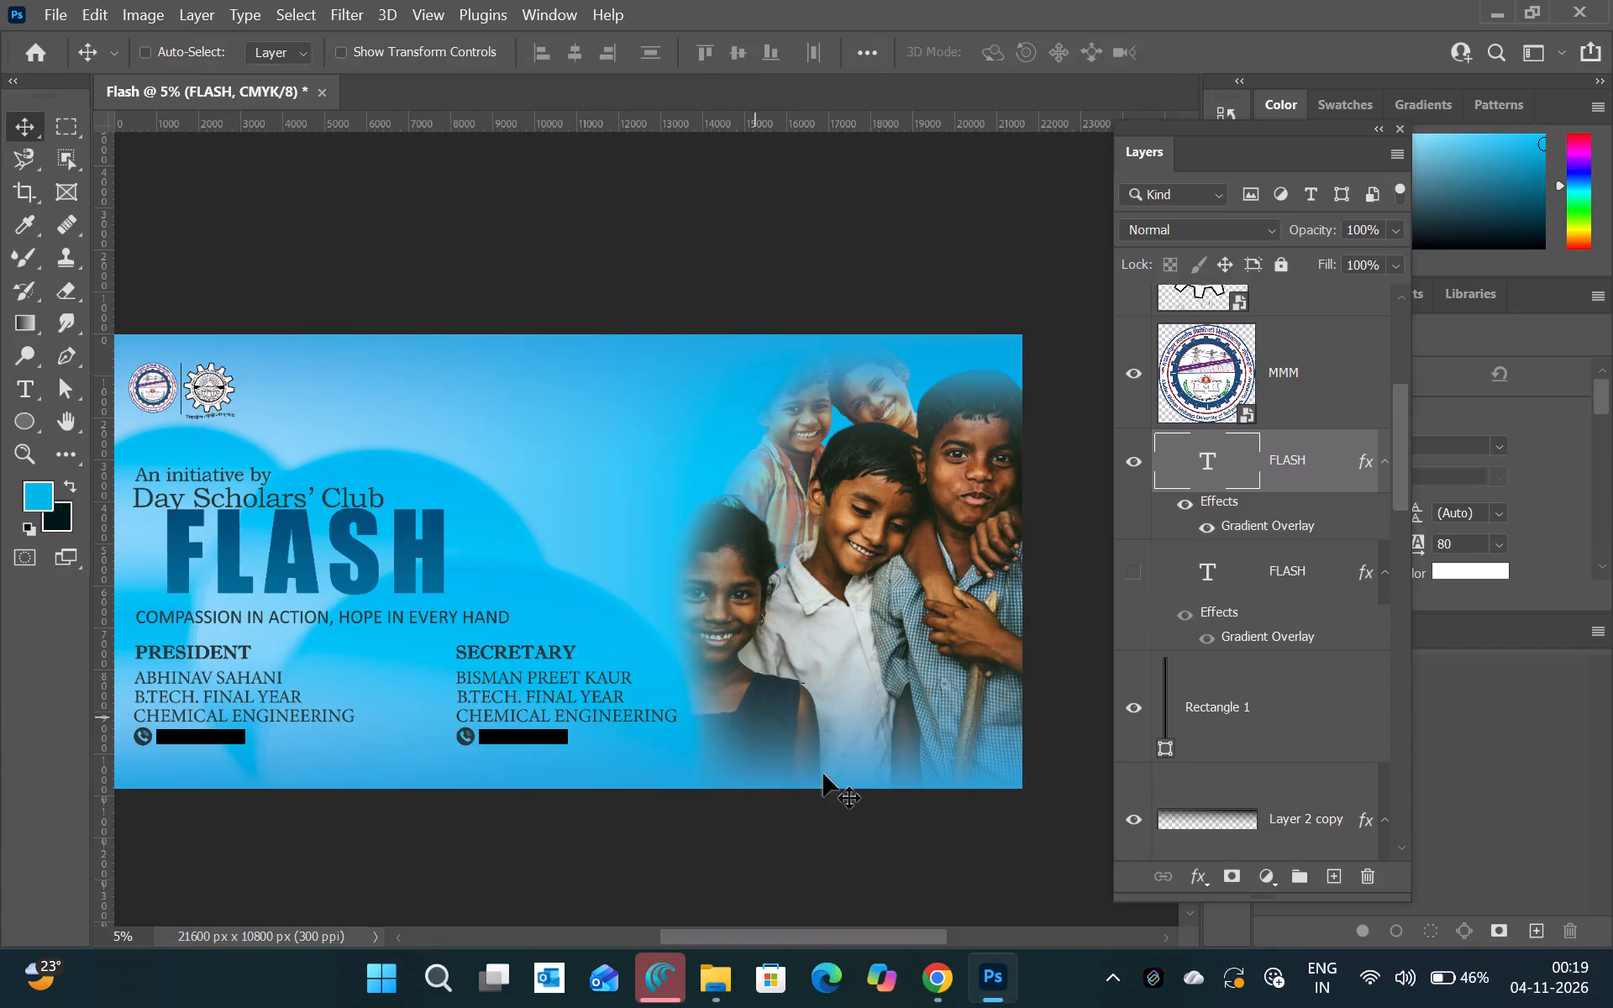
Set the duplicated FLASH title's font to Imprint MT Shadow.
triple_click(282, 550)
click(369, 50)
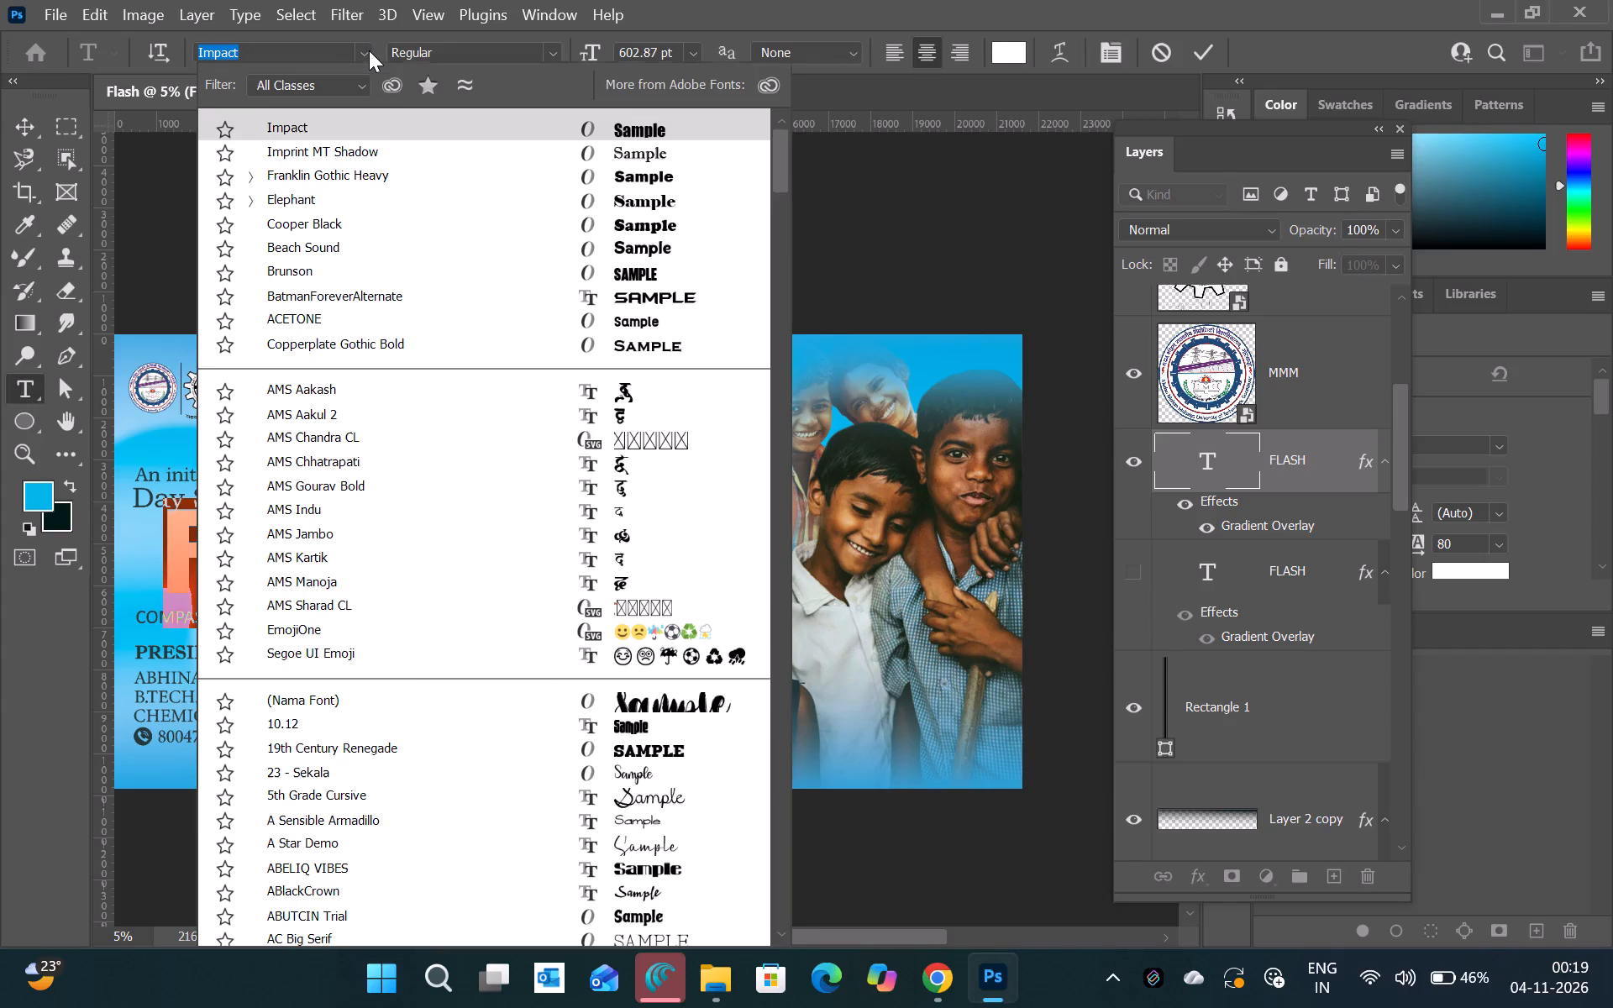
text(imp)
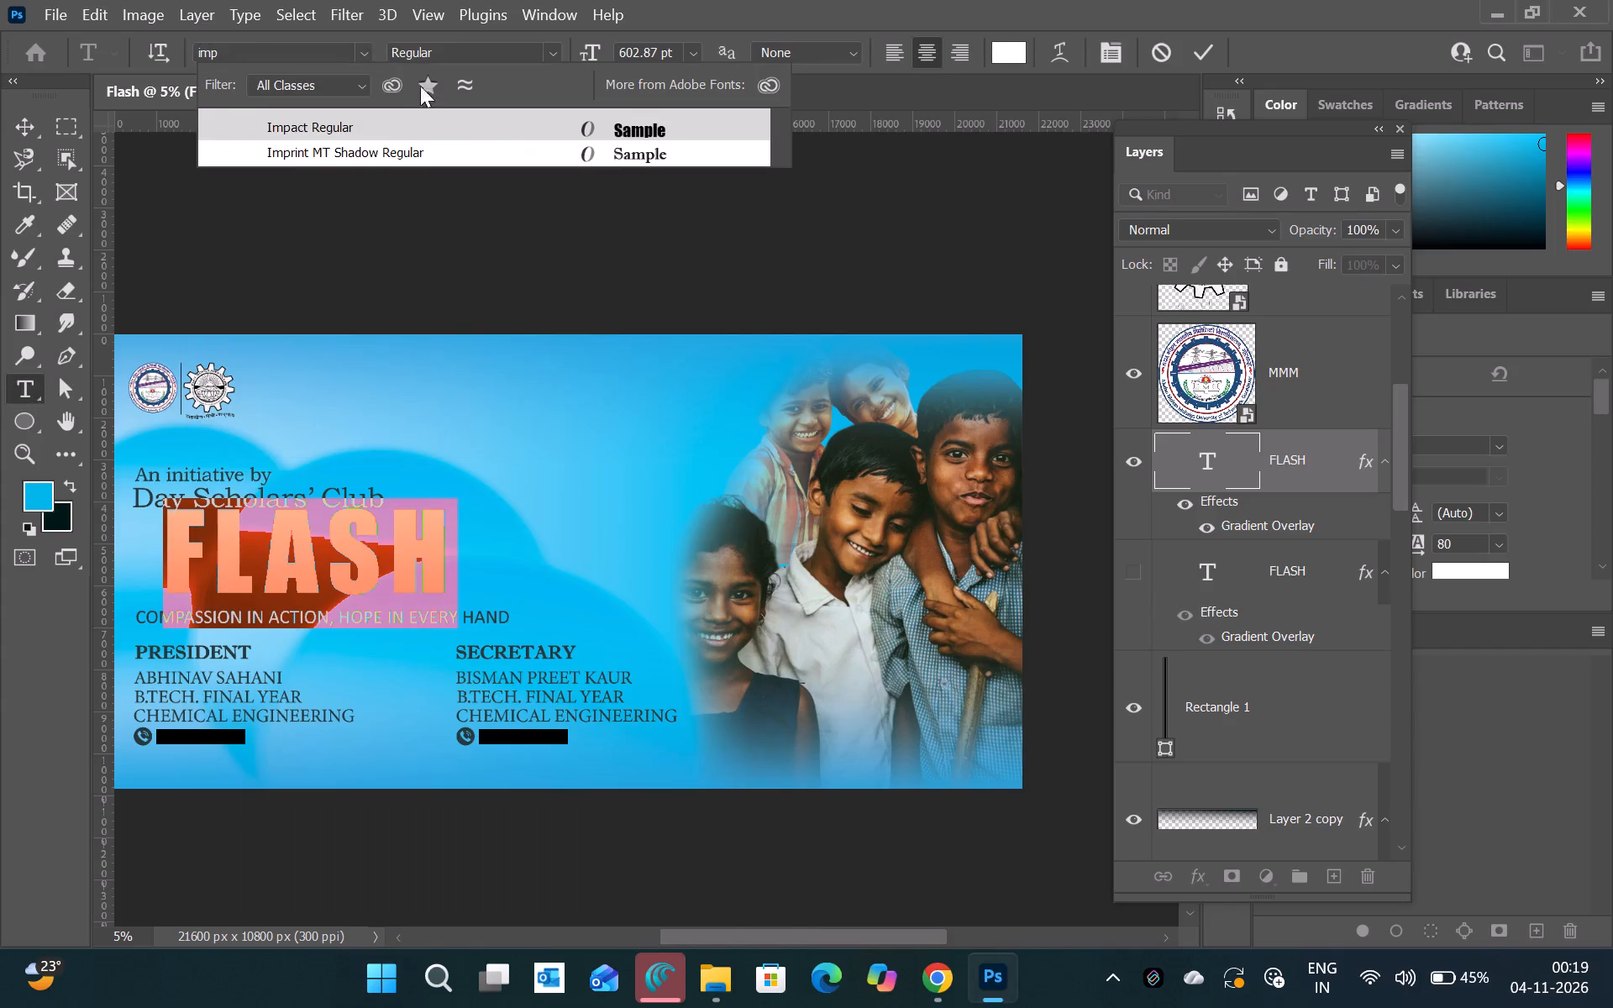
click(644, 149)
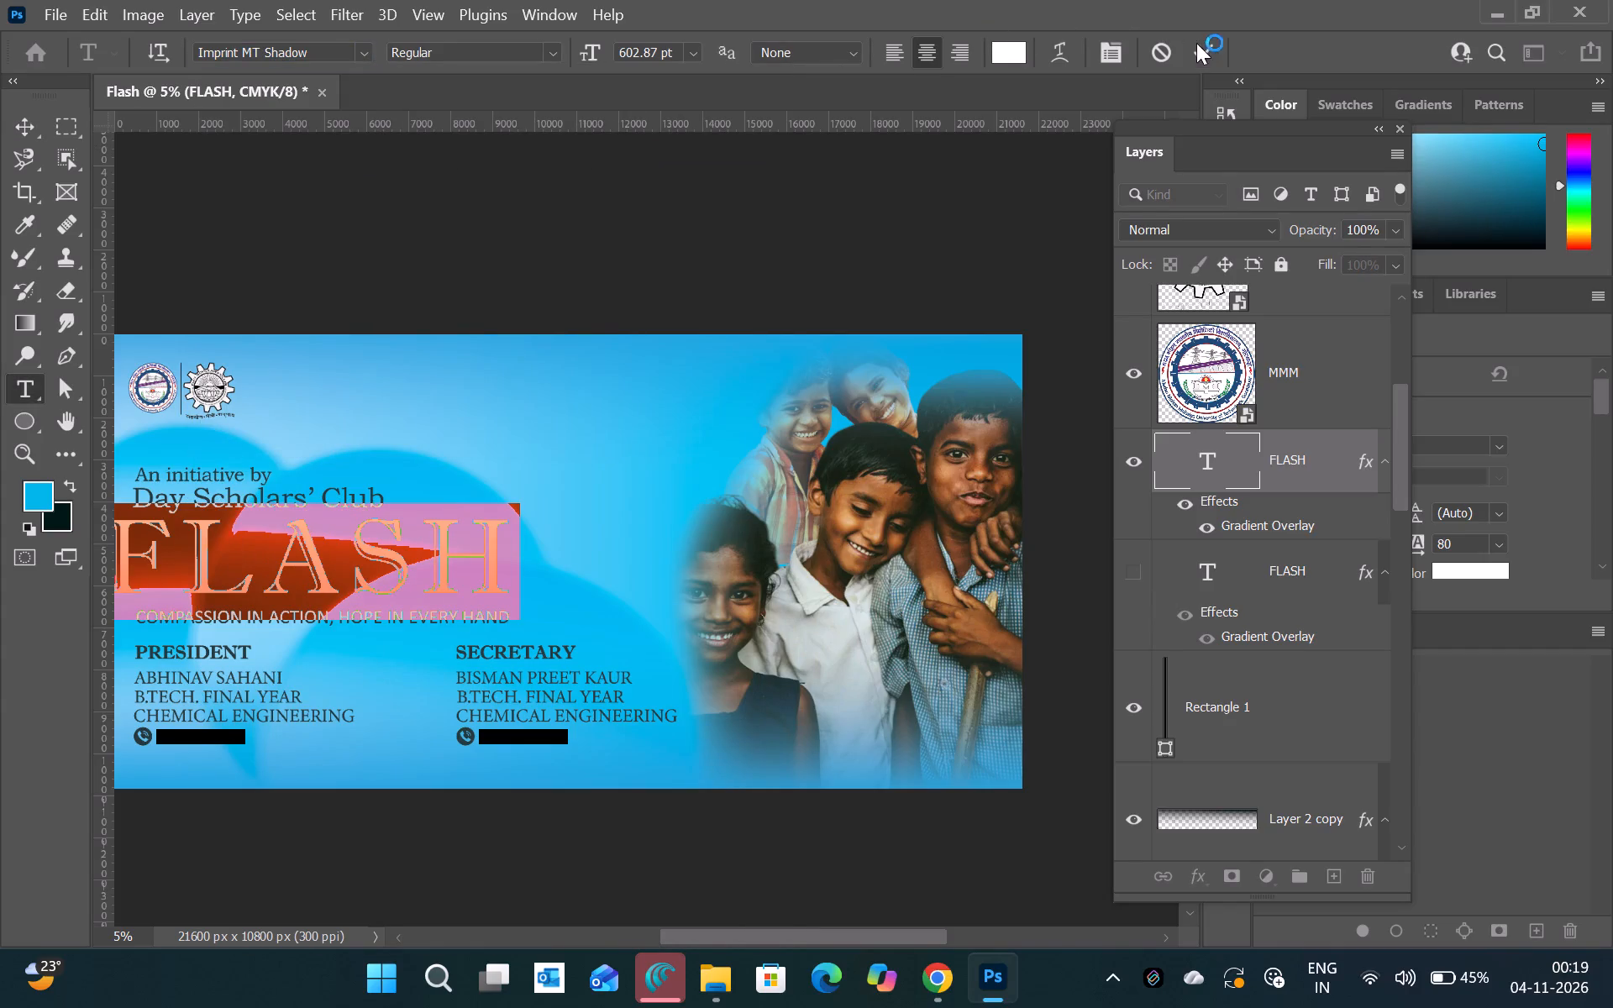
click(1198, 45)
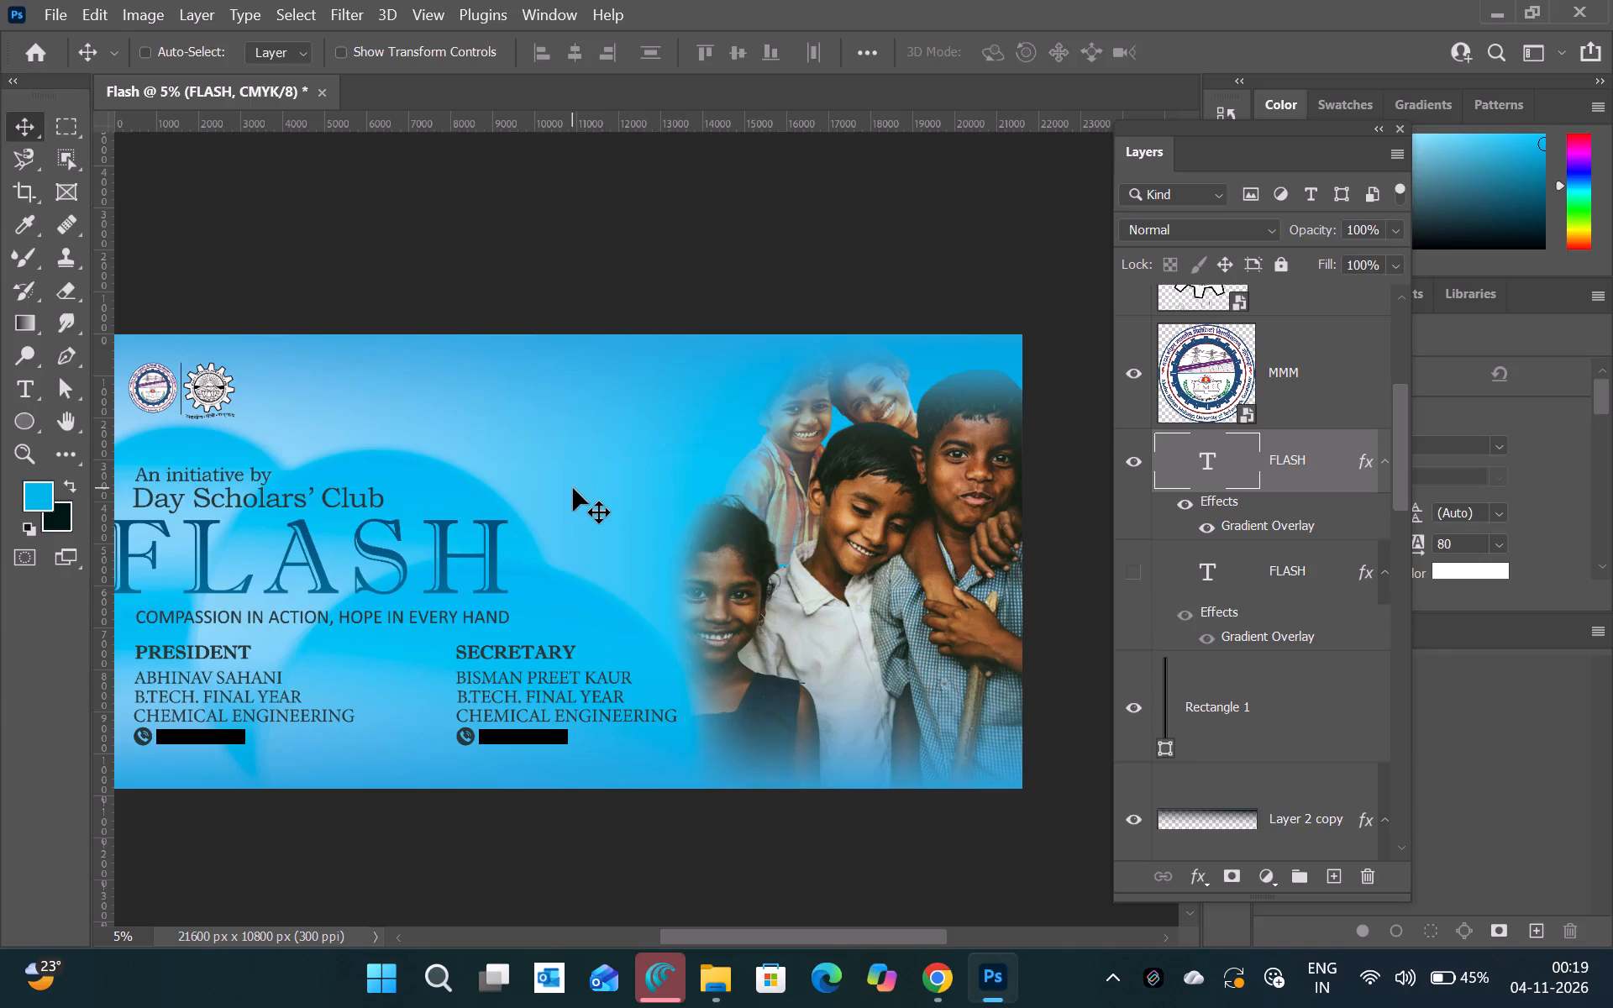
Open the duplicated FLASH title text for editing.
triple_click(282, 575)
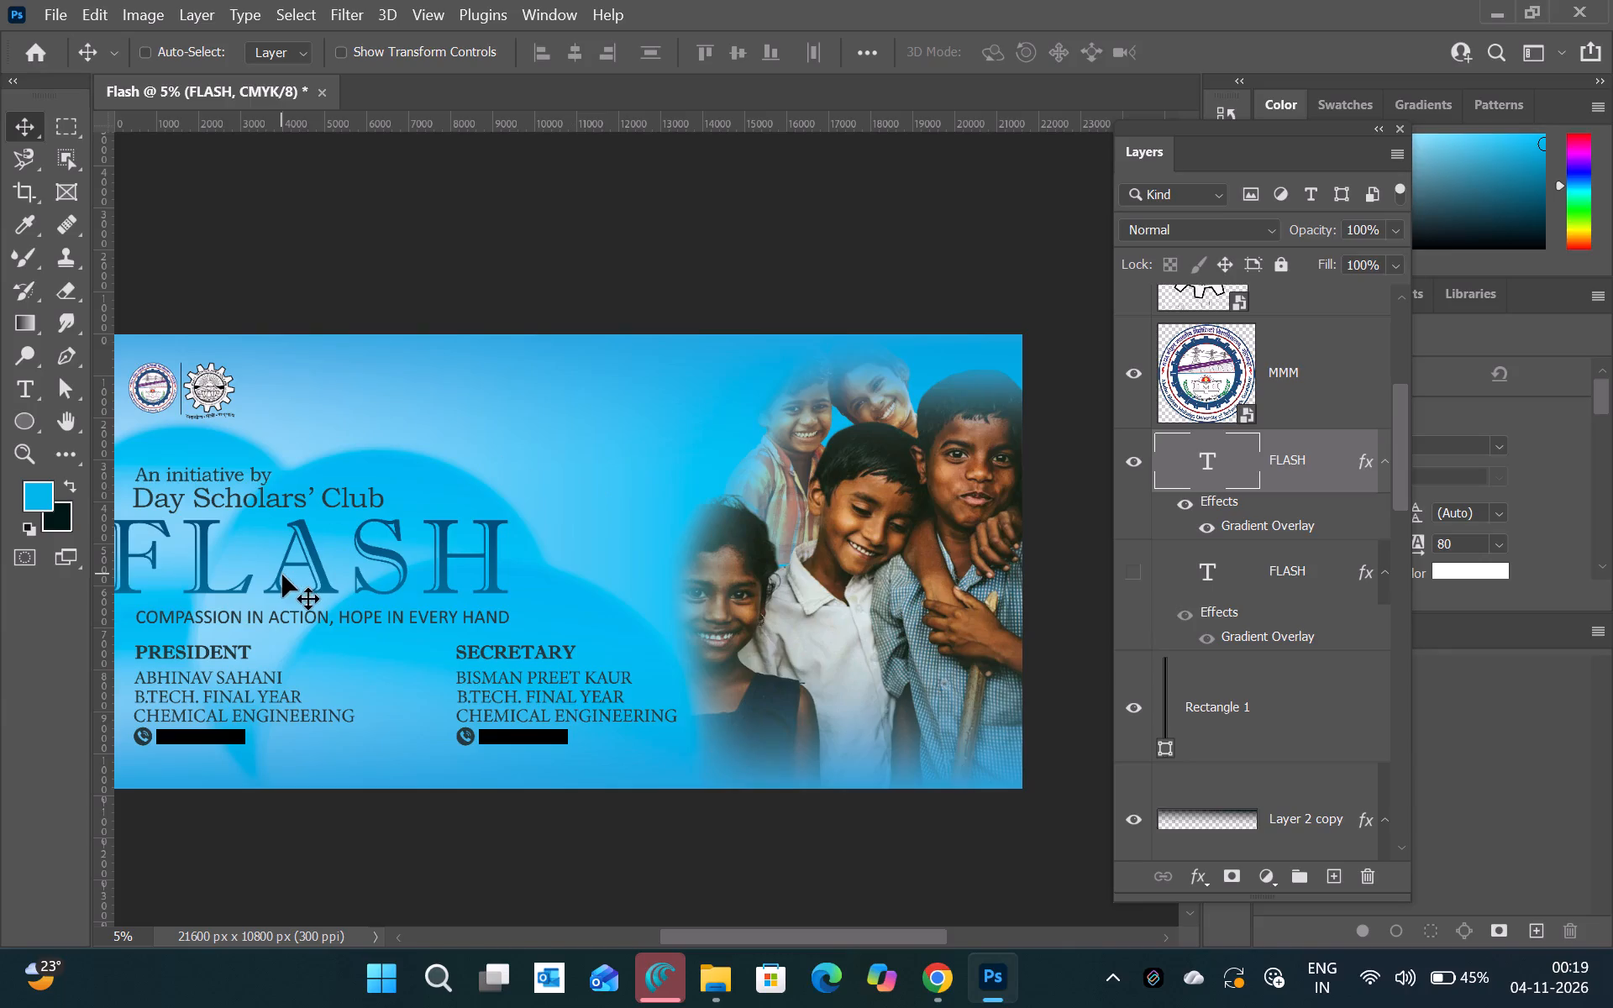
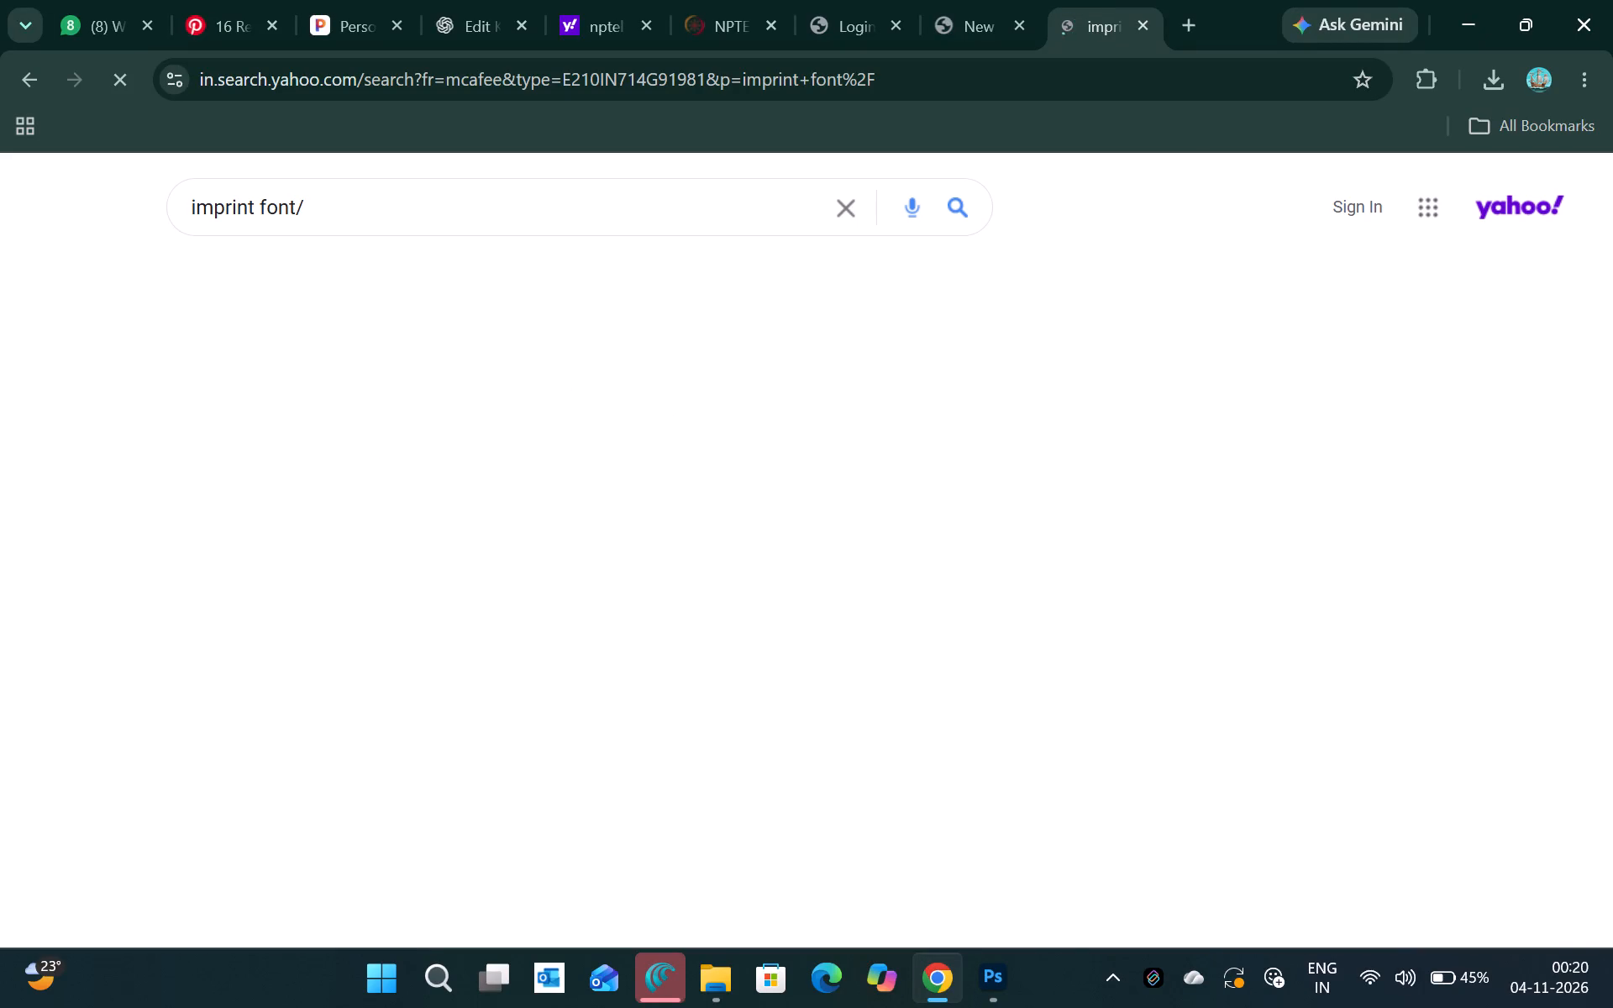
Open the 1001fonts page for the Imprint font from the search results and download the font.
click(307, 416)
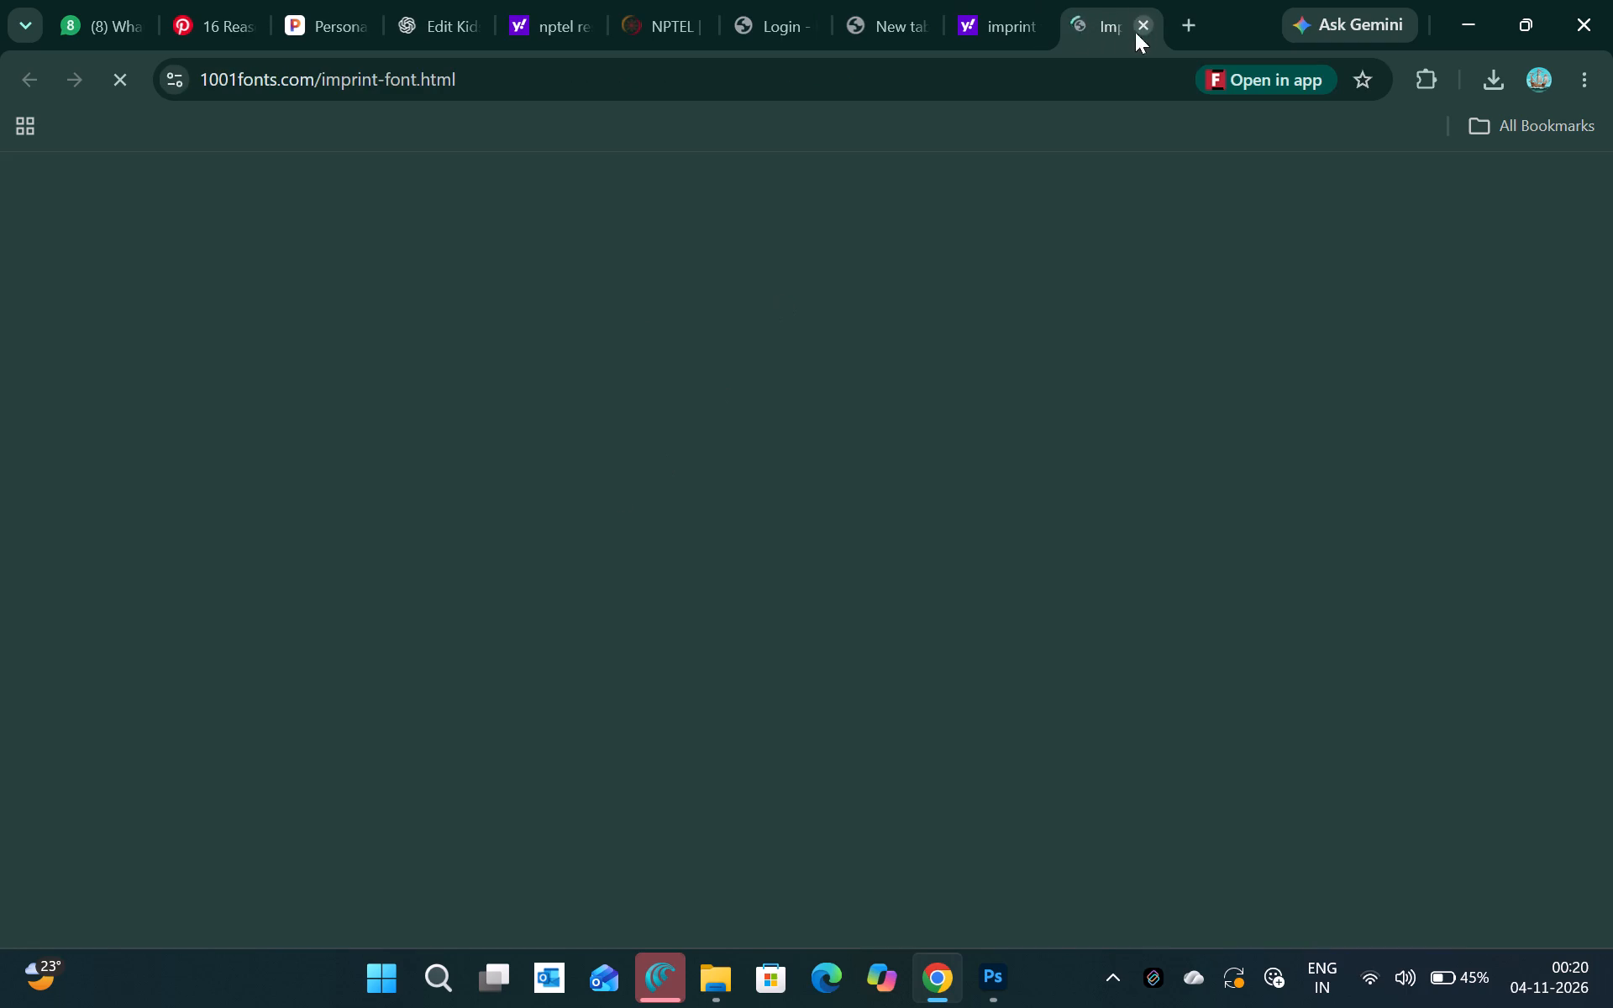
scroll(773, 415, down, 4)
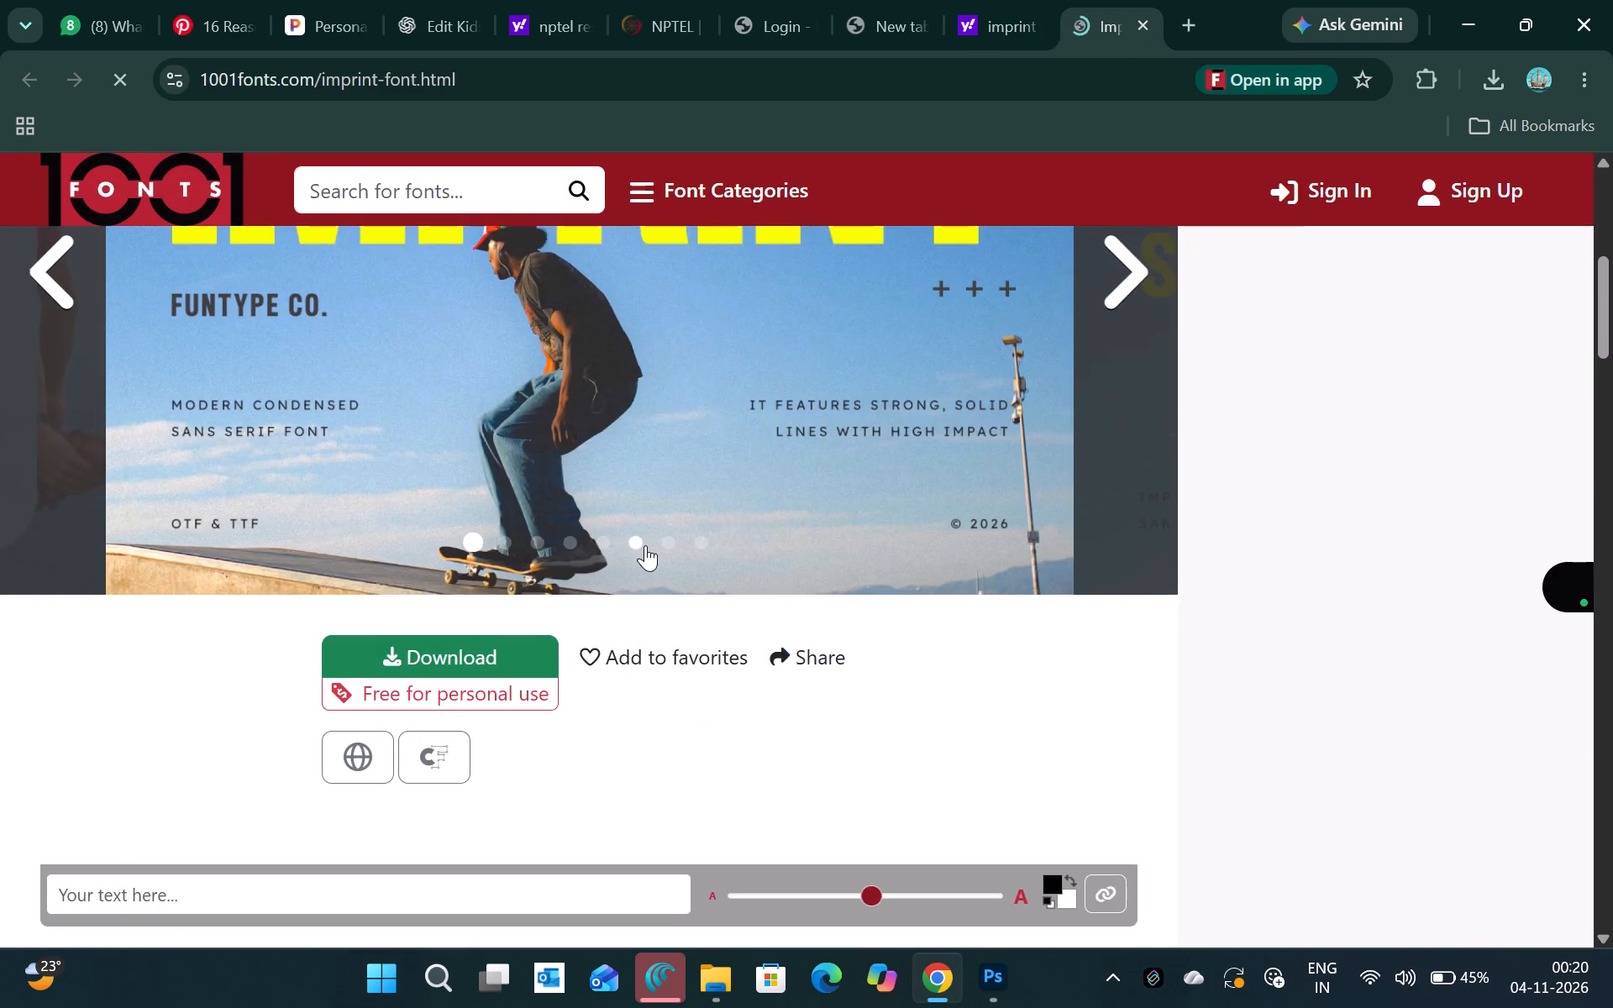
scroll(645, 545, down, 2)
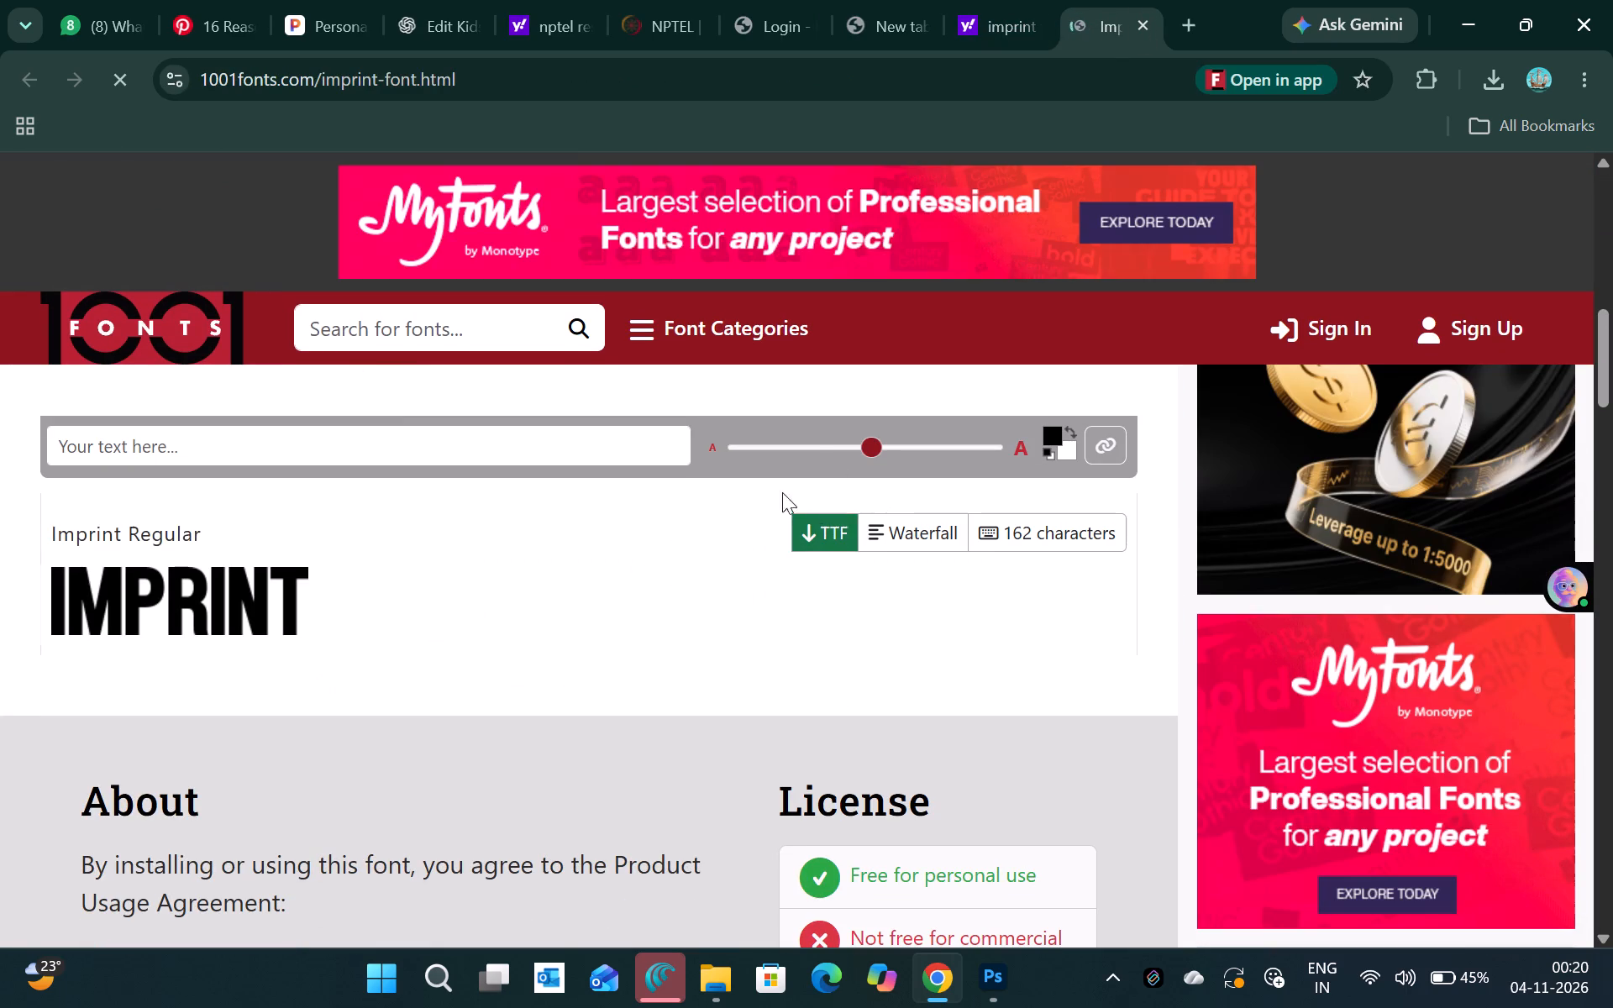
scroll(449, 533, up, 2)
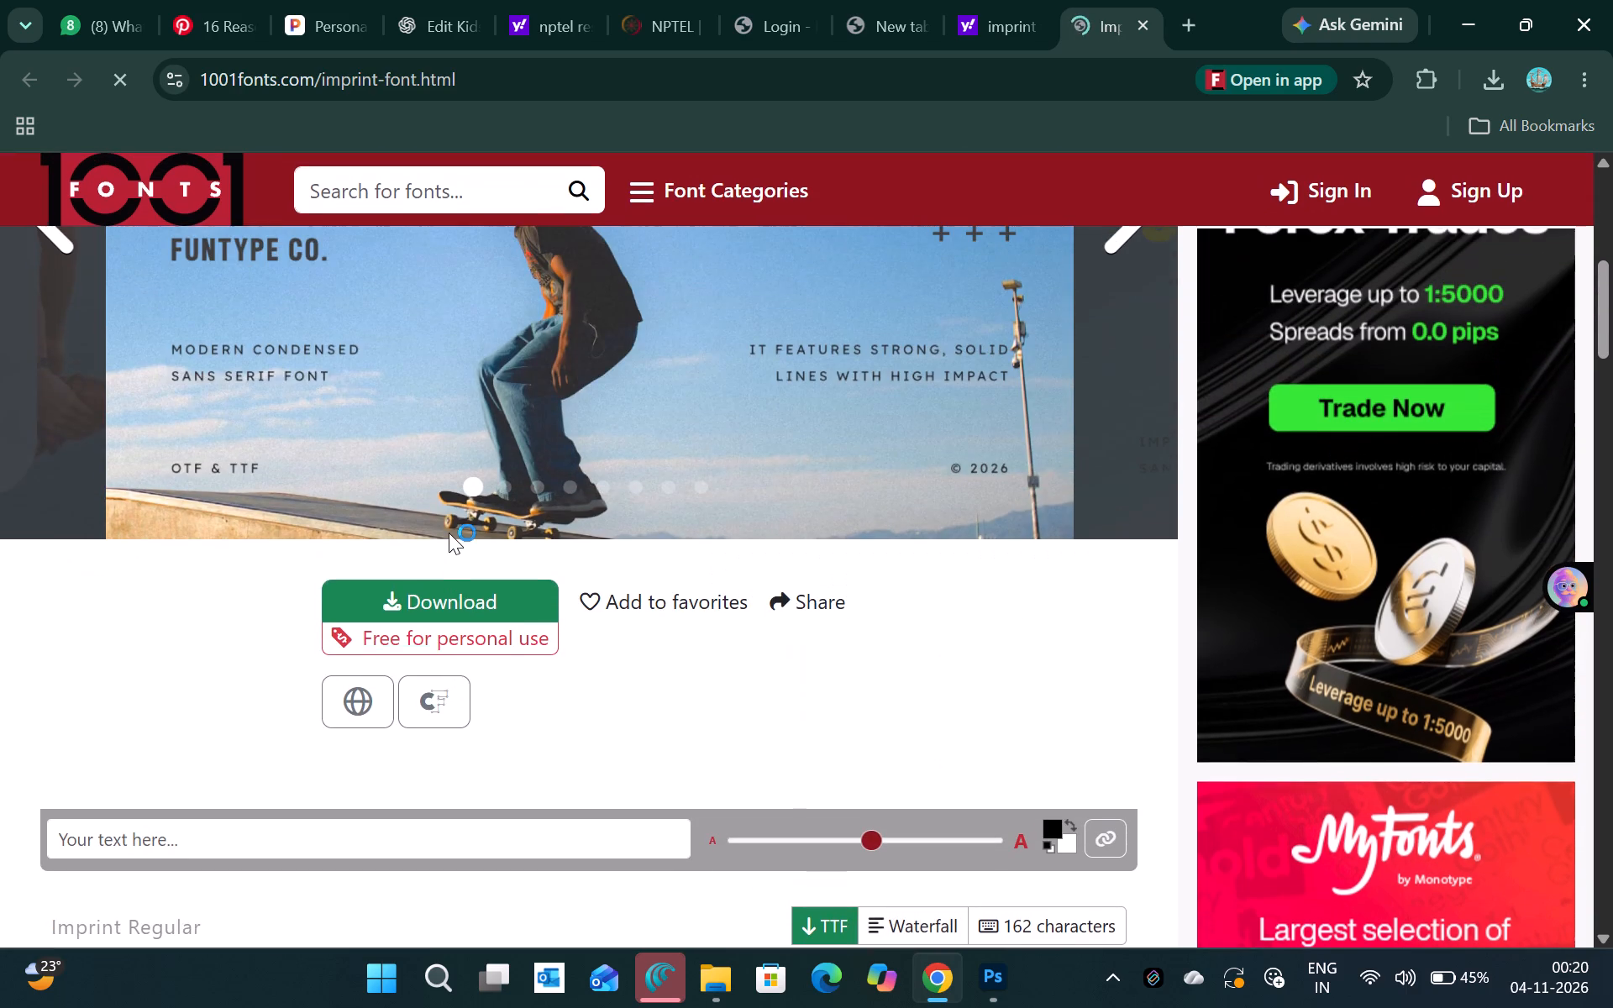
scroll(449, 533, up, 1)
click(423, 599)
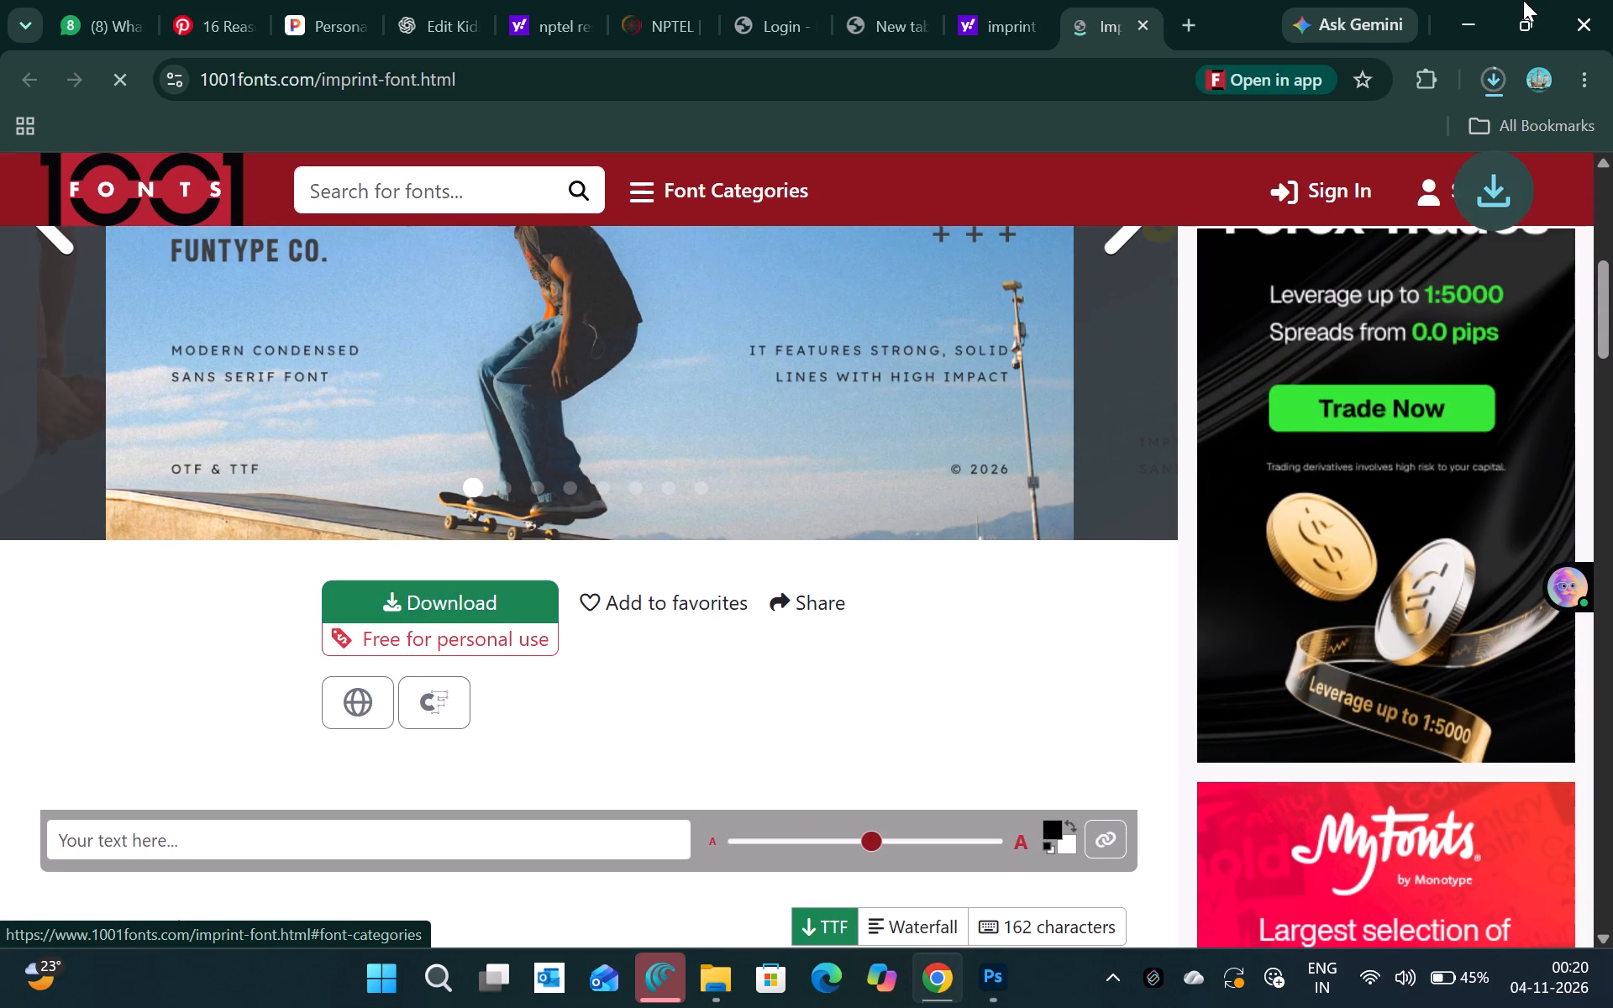
Open the downloaded imprint.zip and install its Imprint TrueType font.
click(1500, 81)
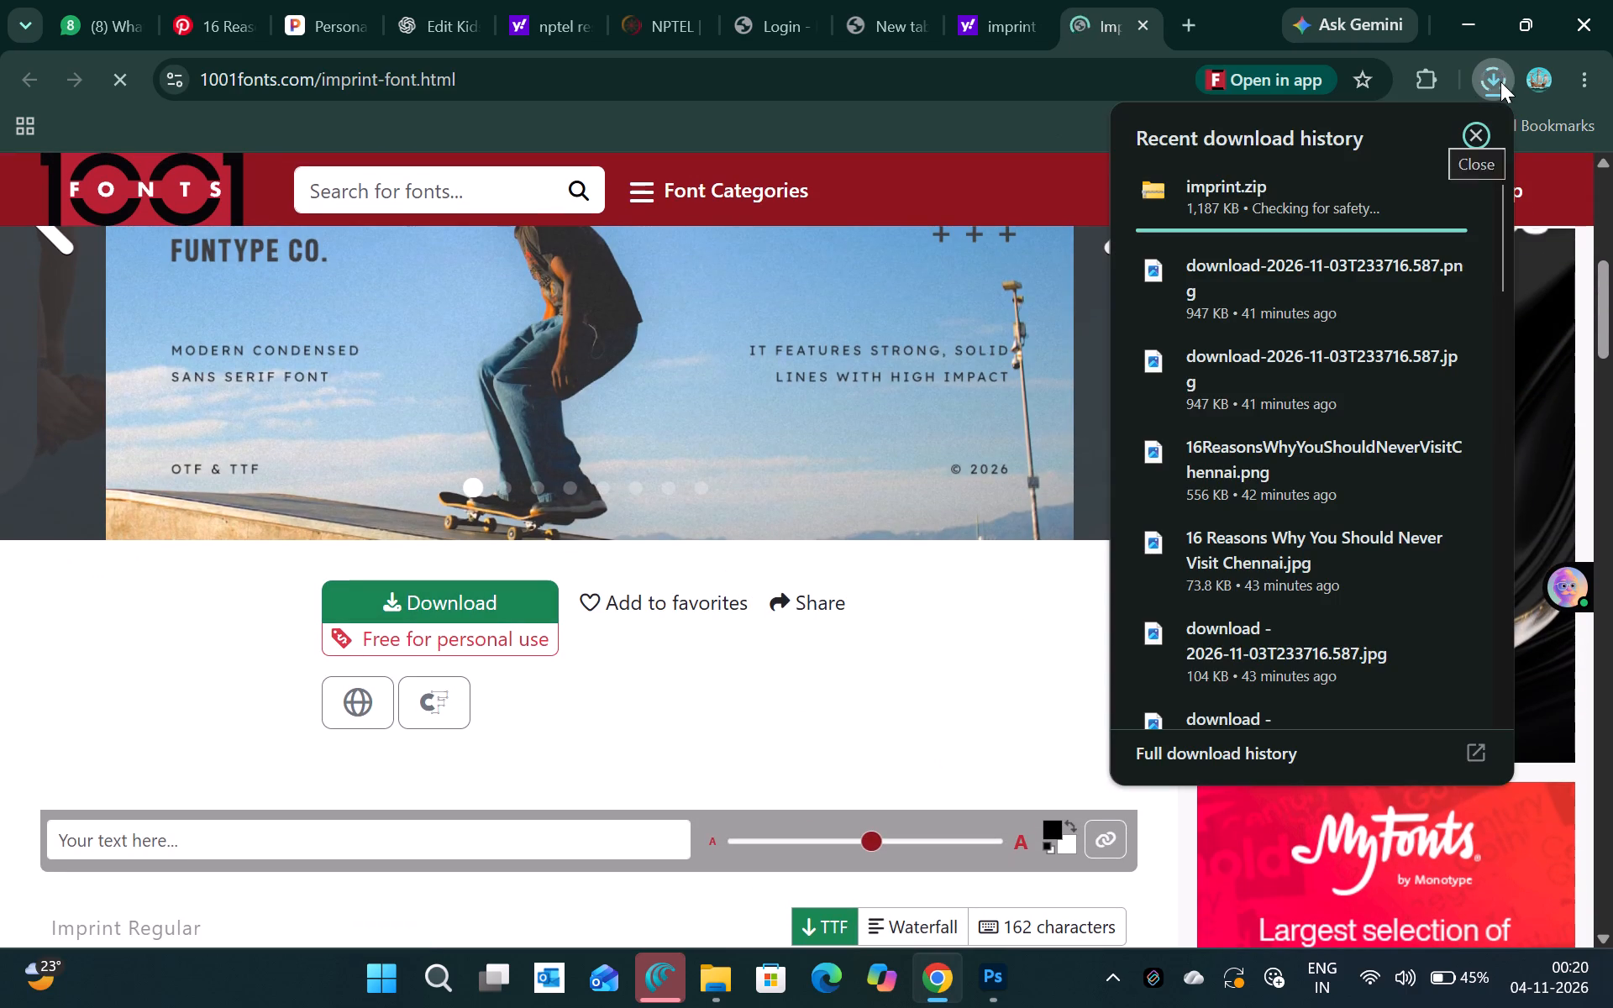
double_click(1306, 199)
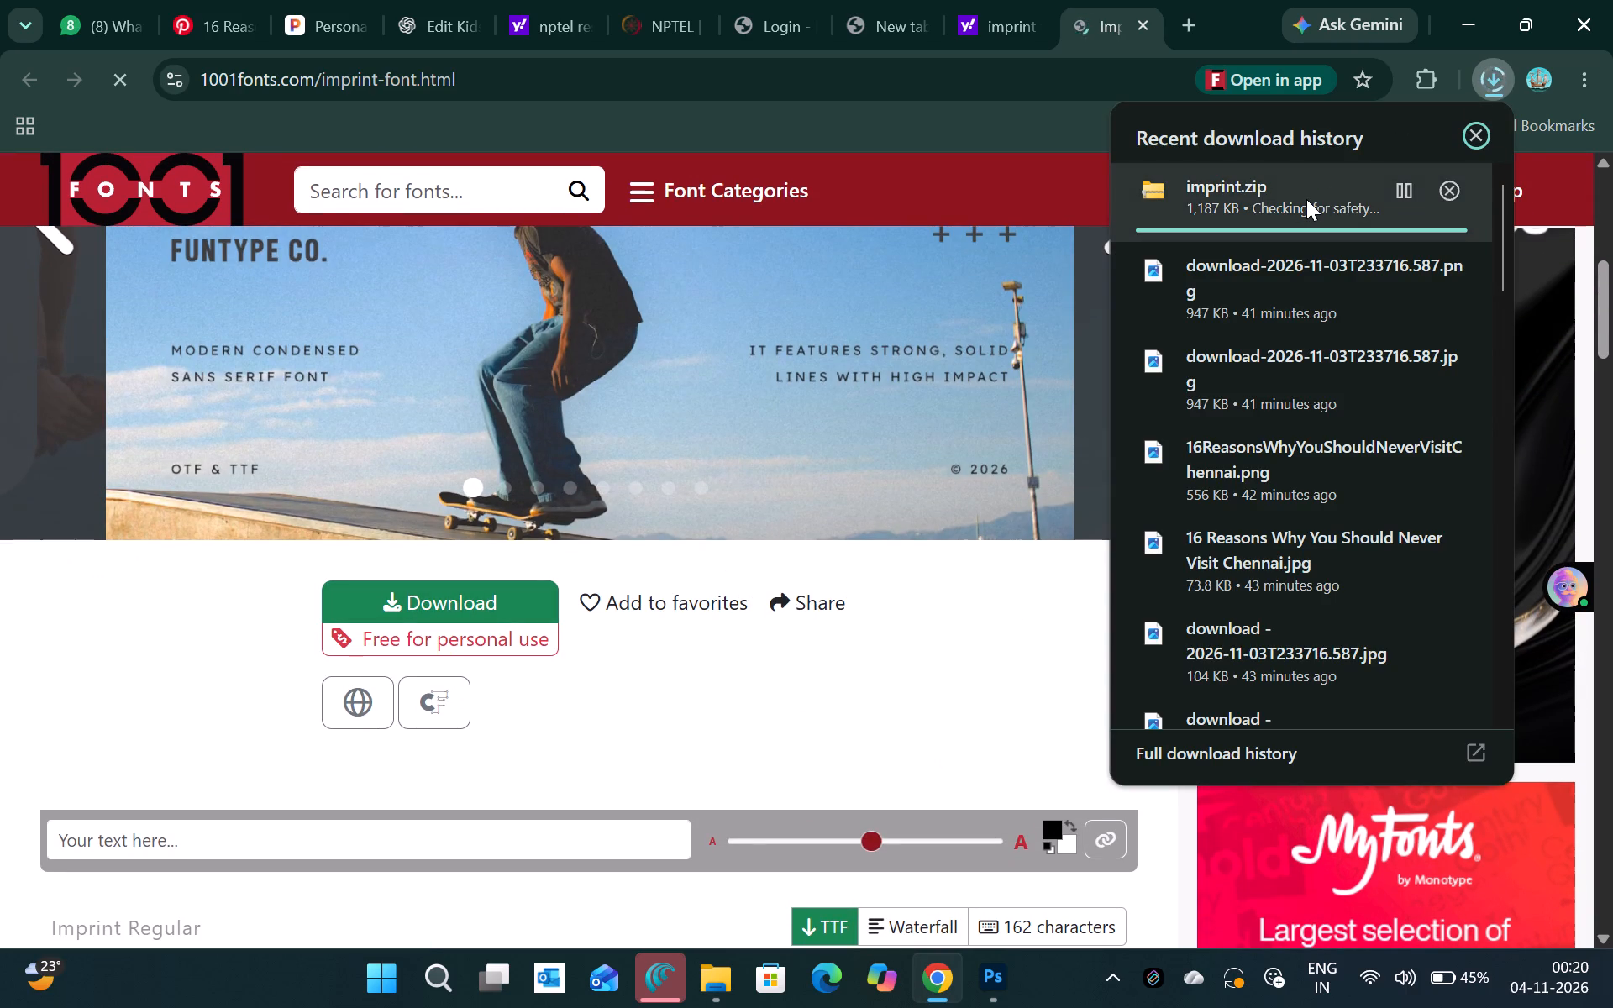
click(1306, 199)
double_click(1239, 195)
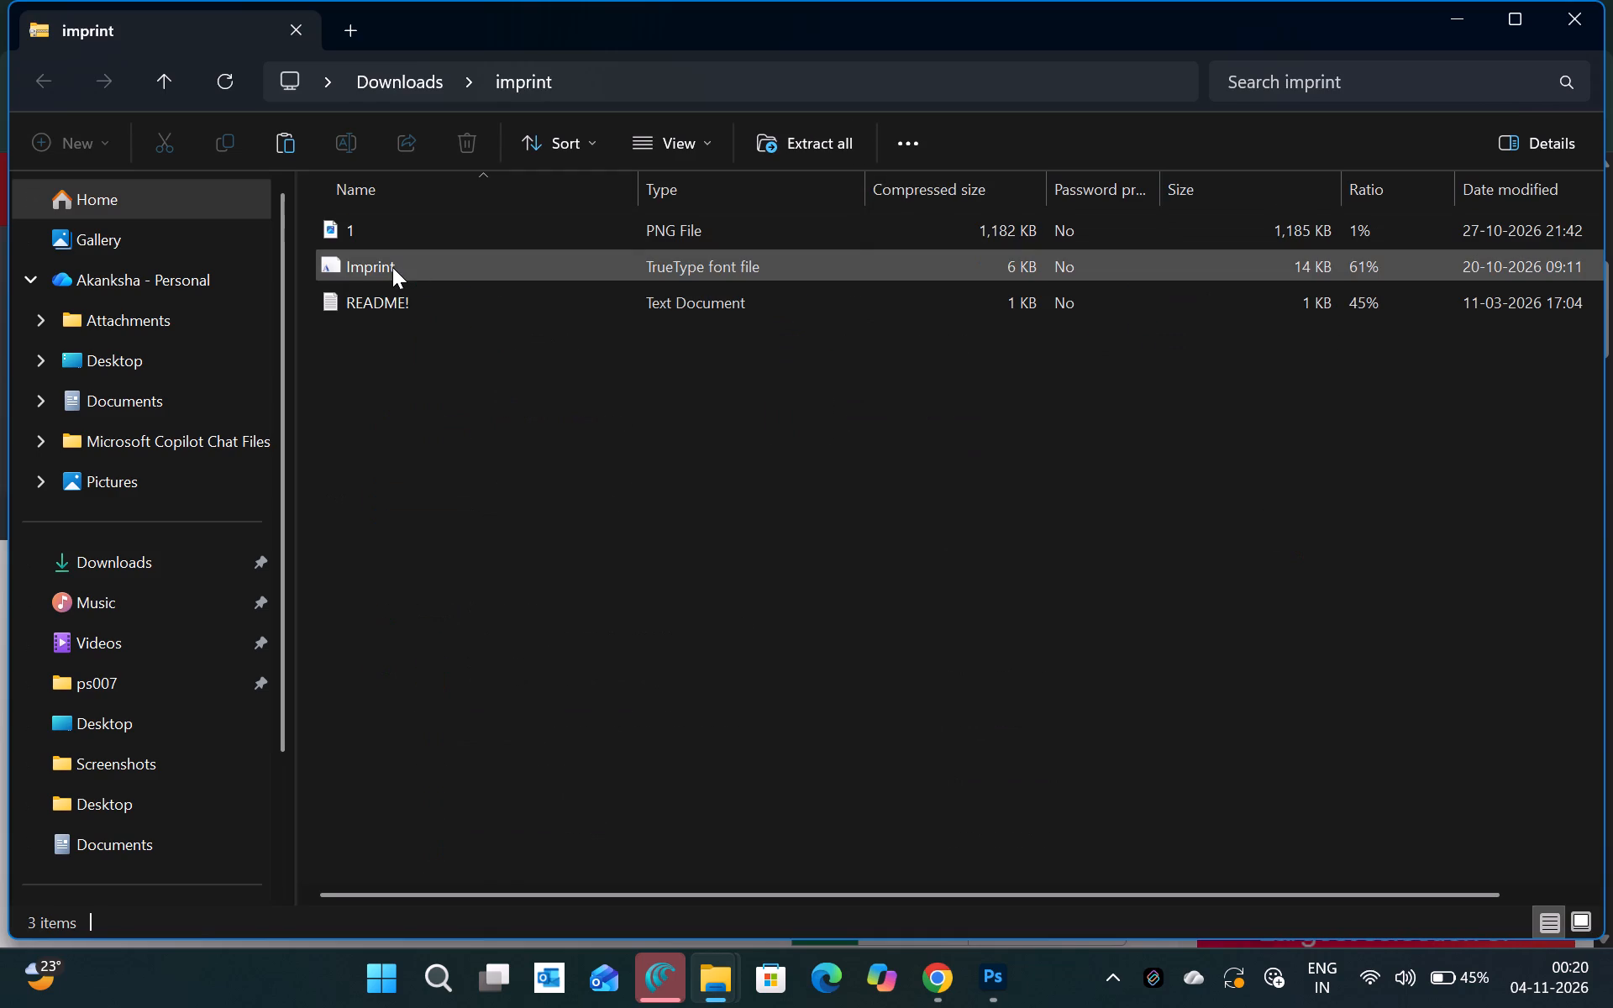
click(392, 267)
double_click(392, 267)
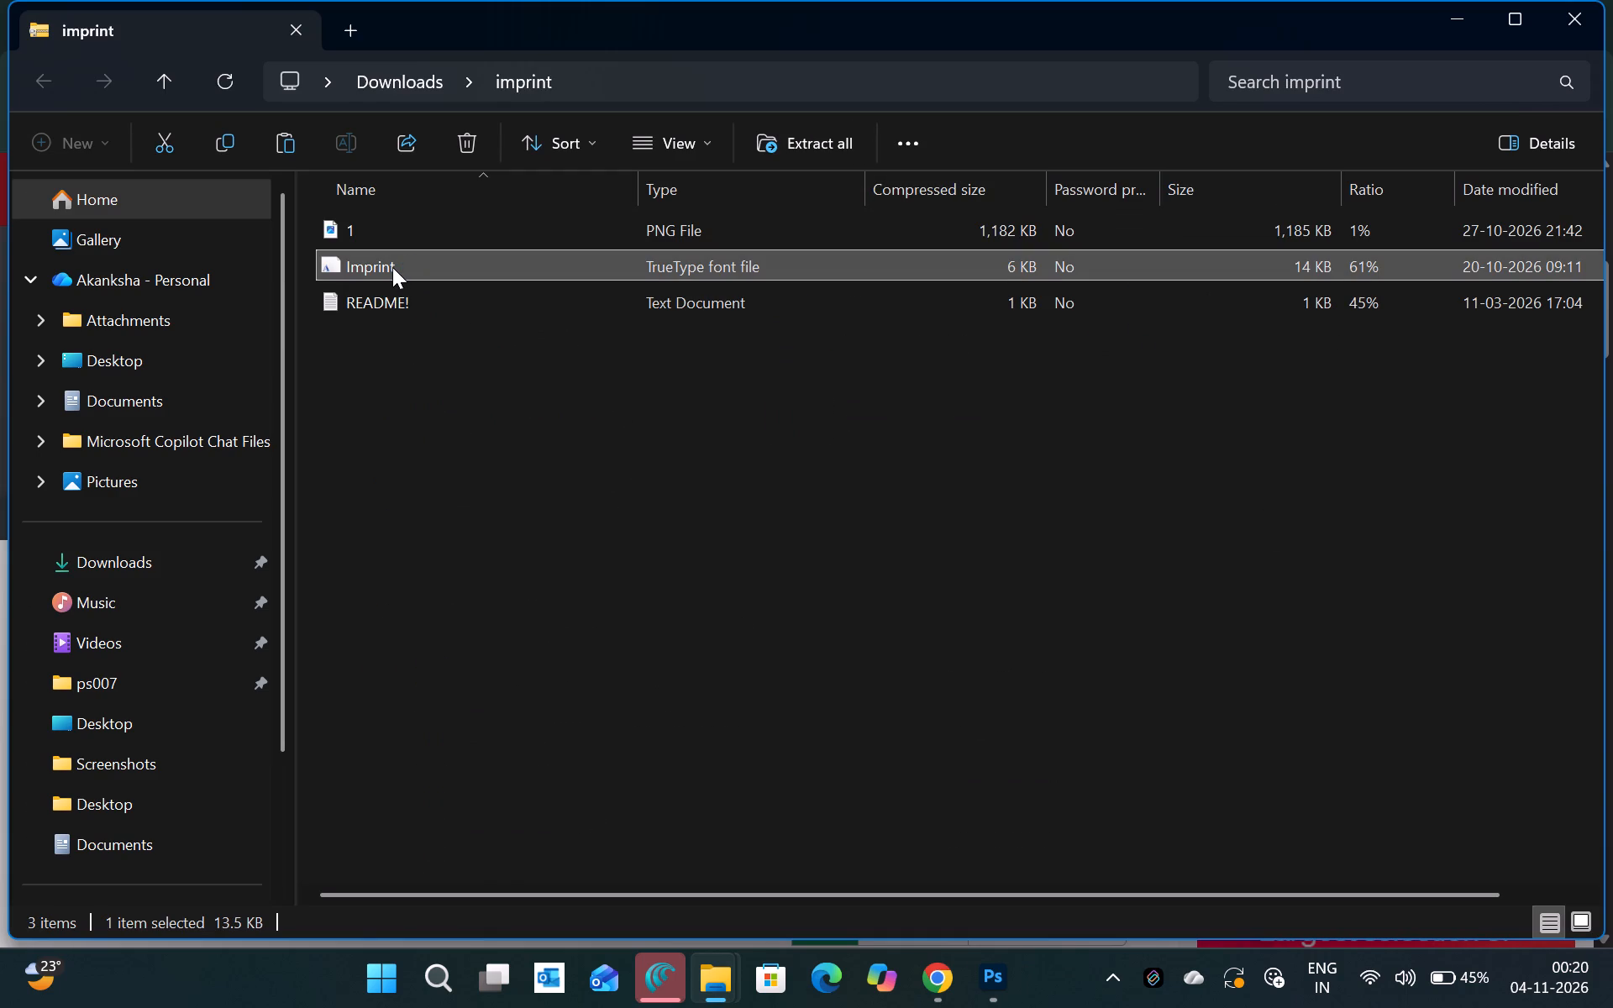
click(213, 91)
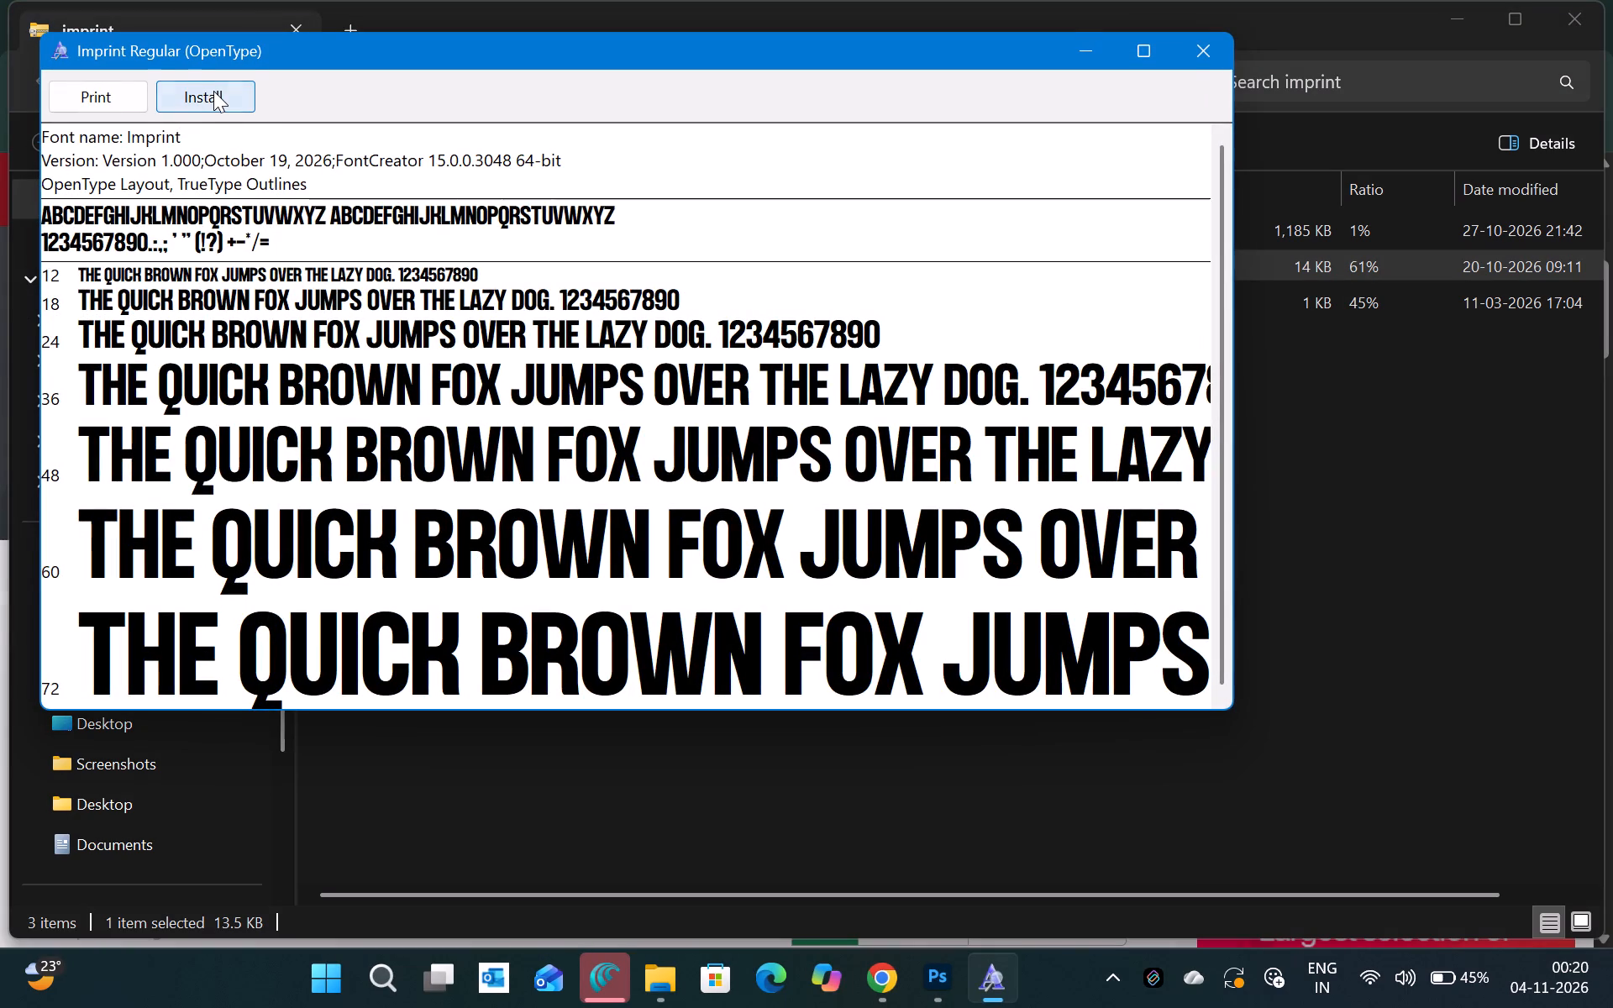
Switch to Photoshop and set the duplicated FLASH title's font to Imprint Regular.
click(945, 974)
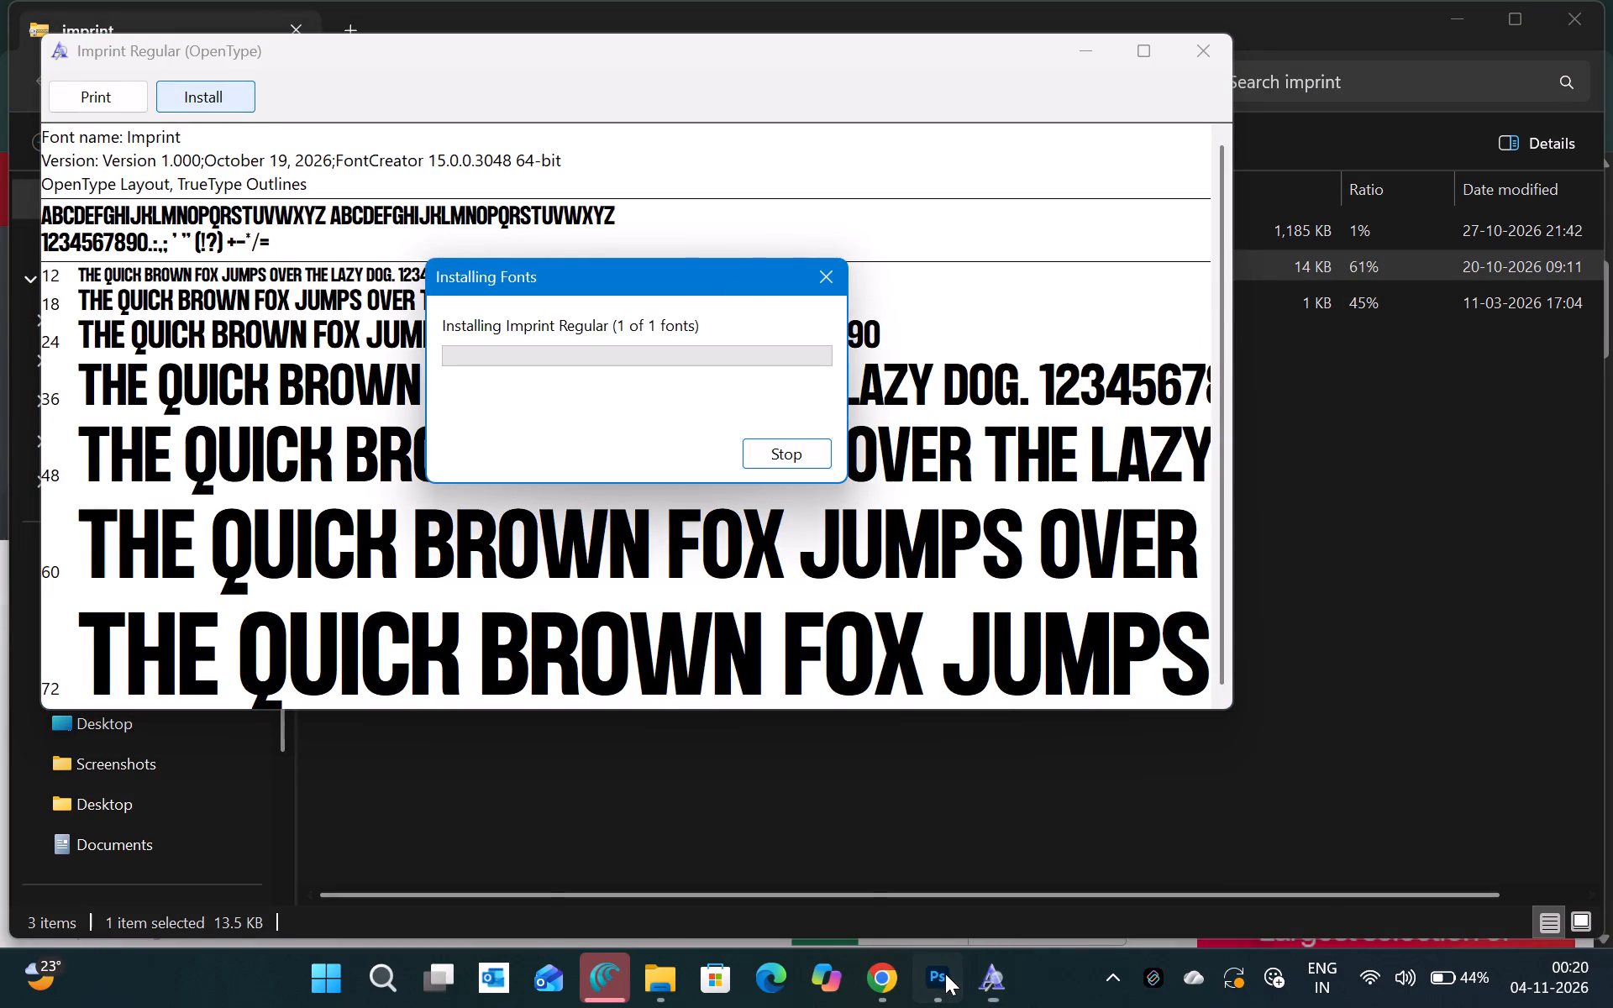
triple_click(386, 543)
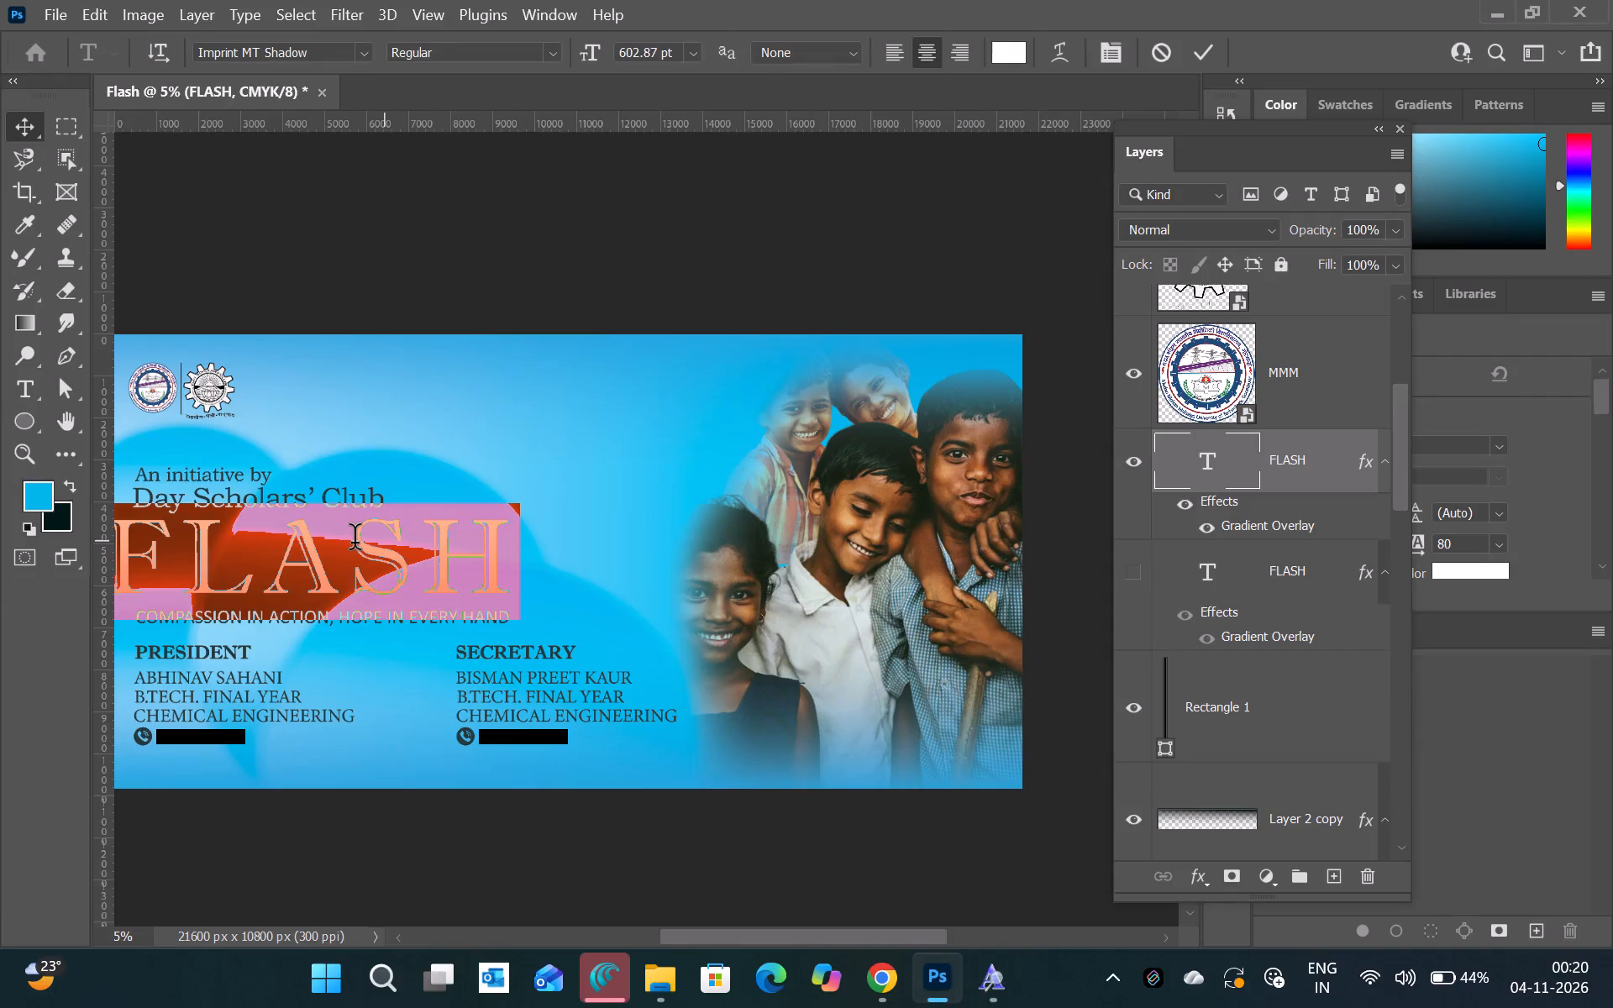
click(366, 49)
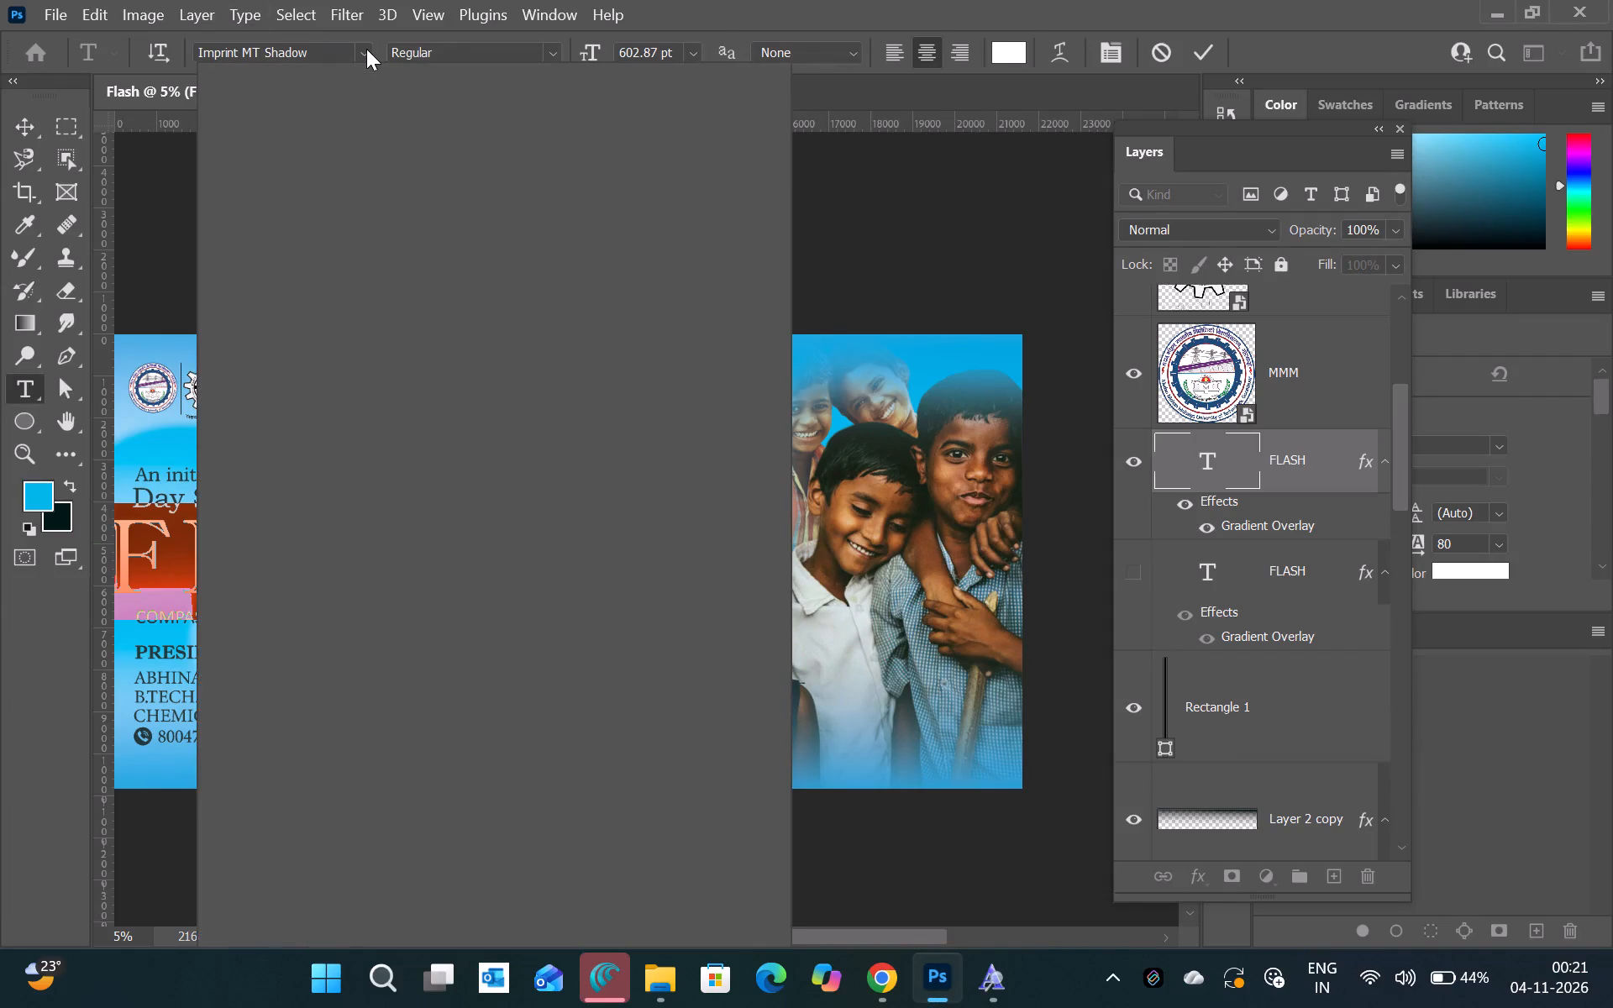
text(imp)
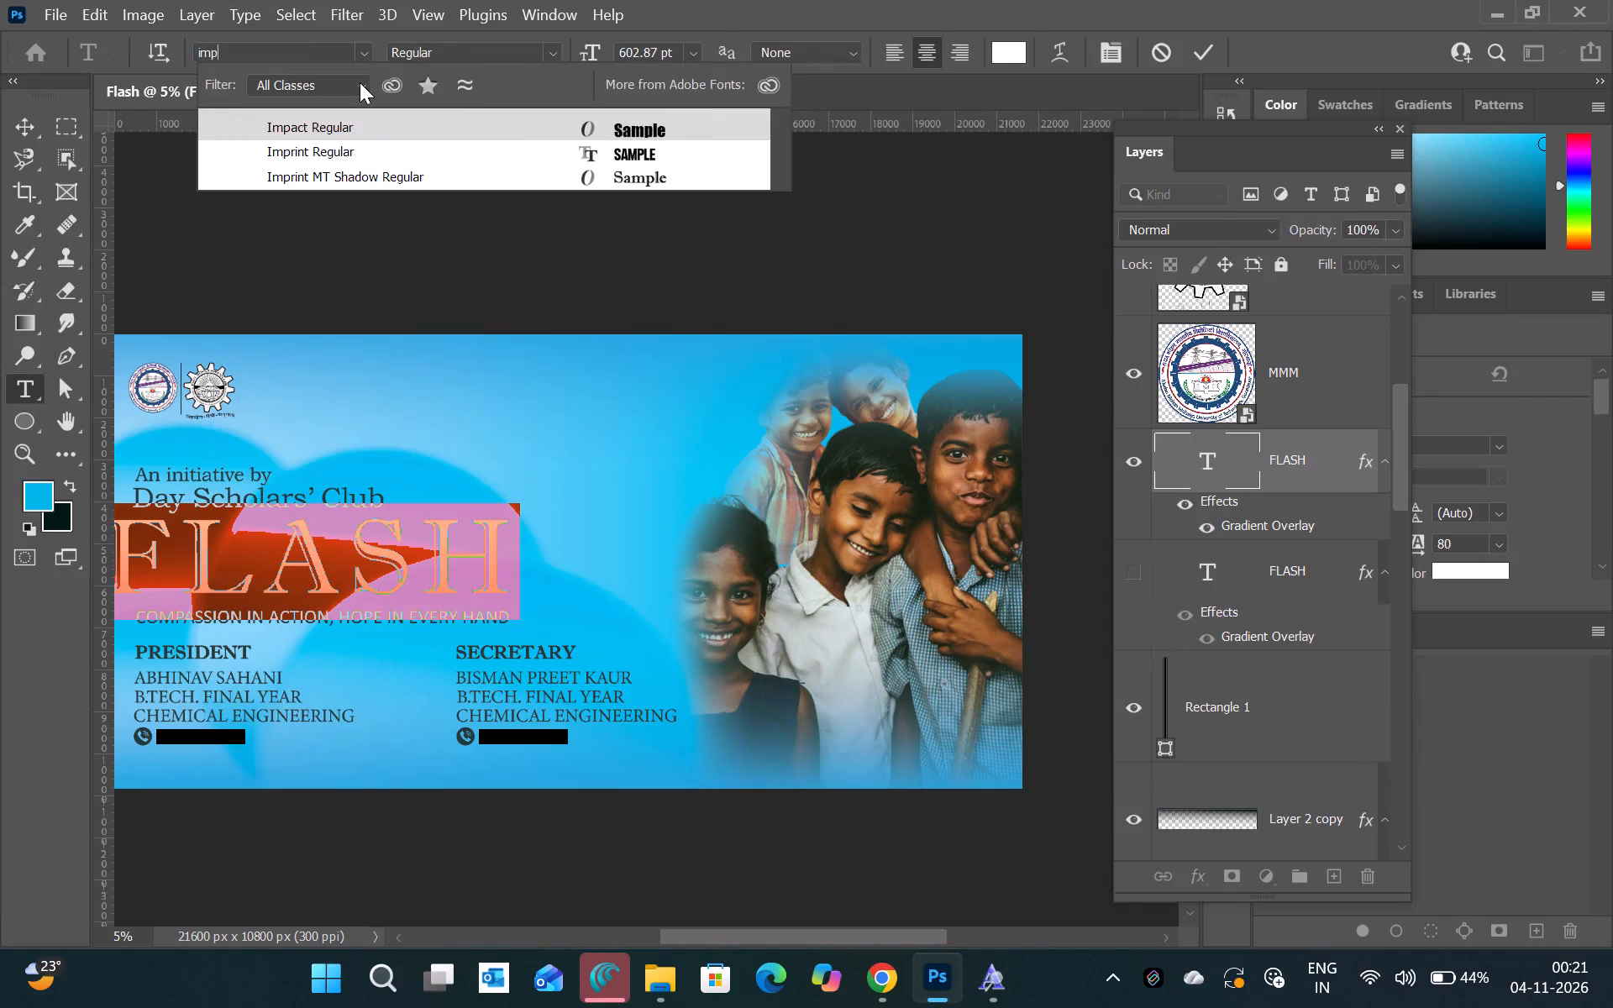
click(610, 150)
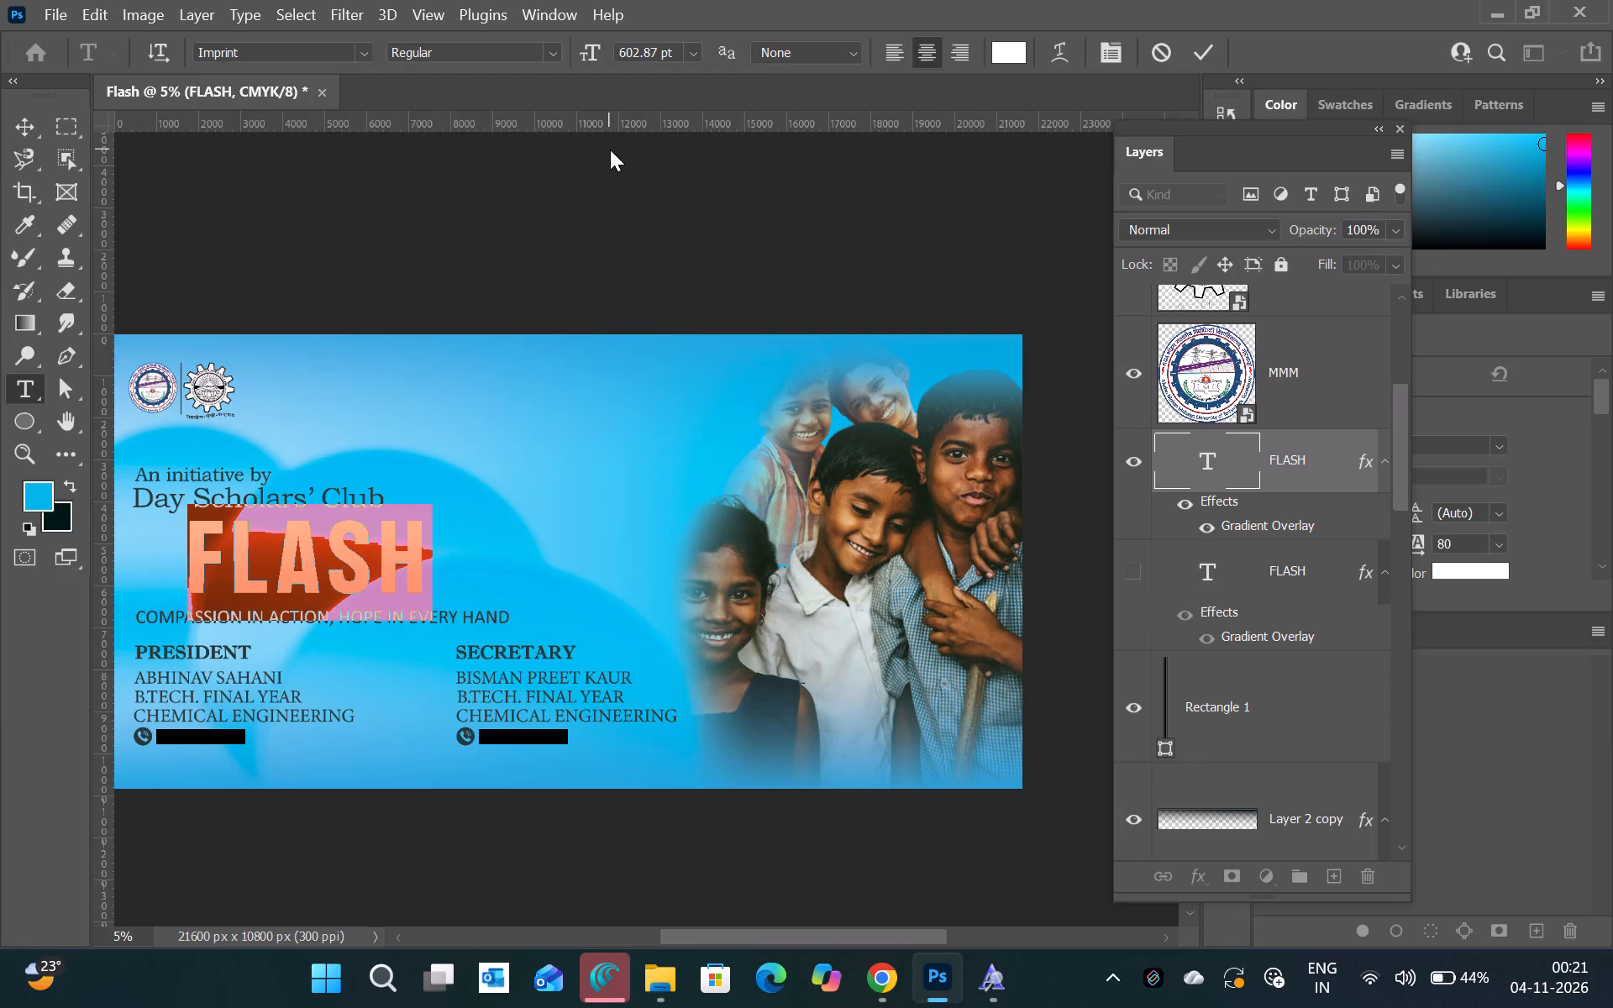
click(31, 119)
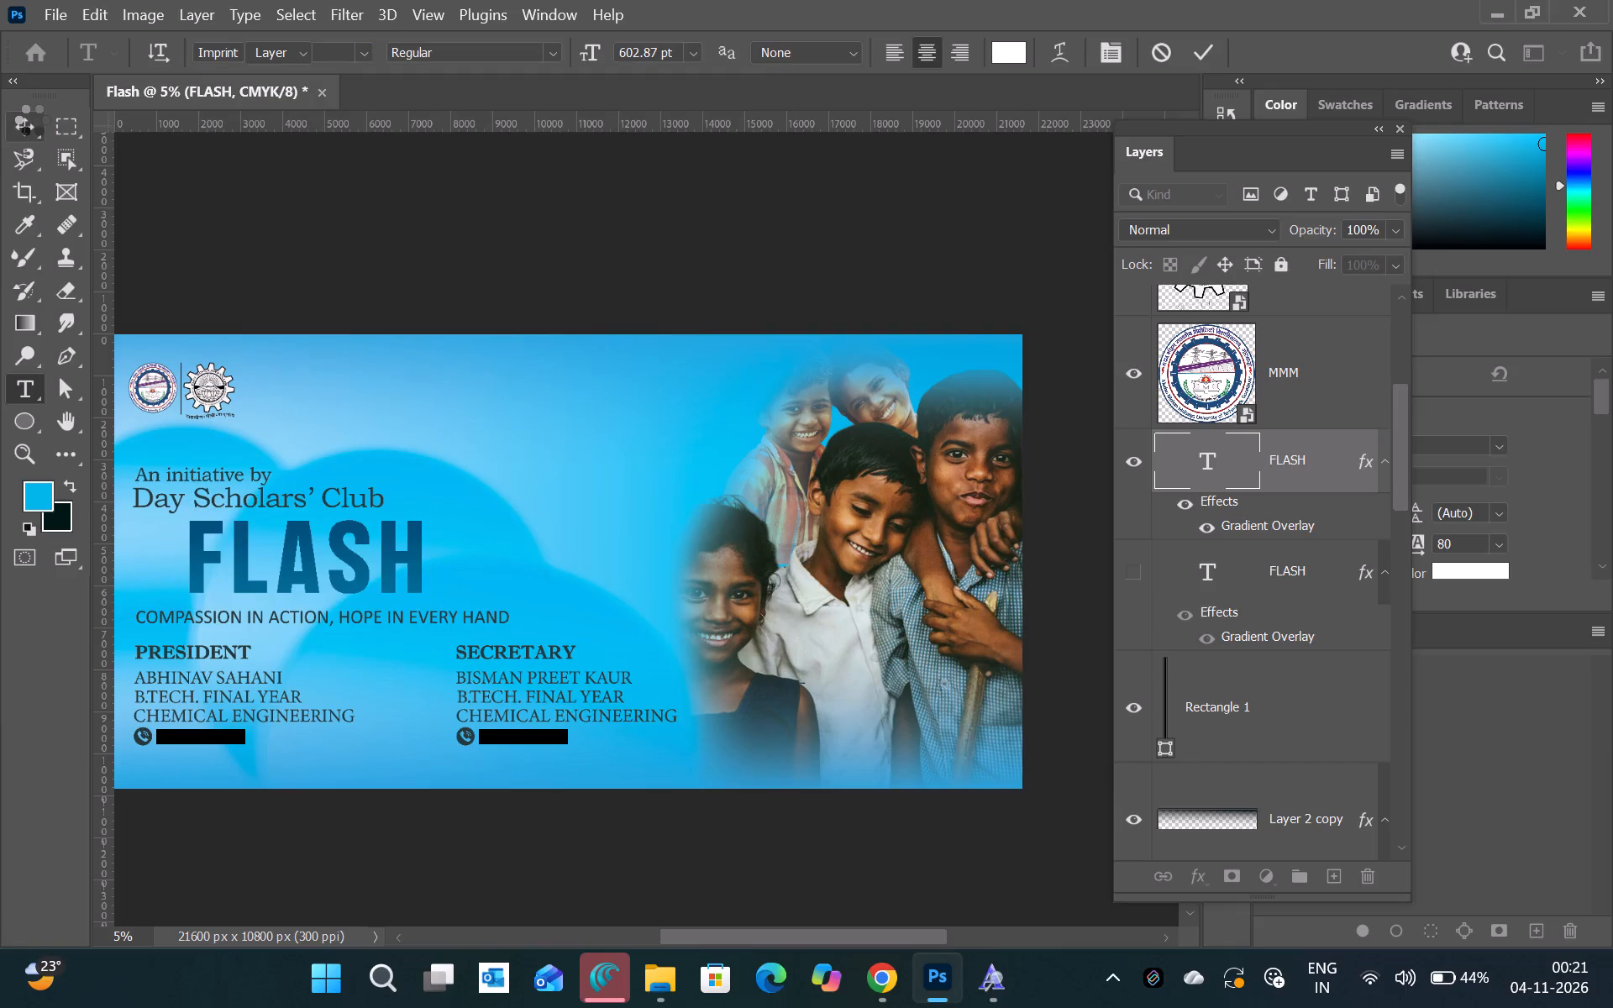
Move the FLASH title left and slightly down to line up with the Day Scholars' Club text and the tagline.
scroll(389, 433, left, 1)
drag(513, 556, 451, 560)
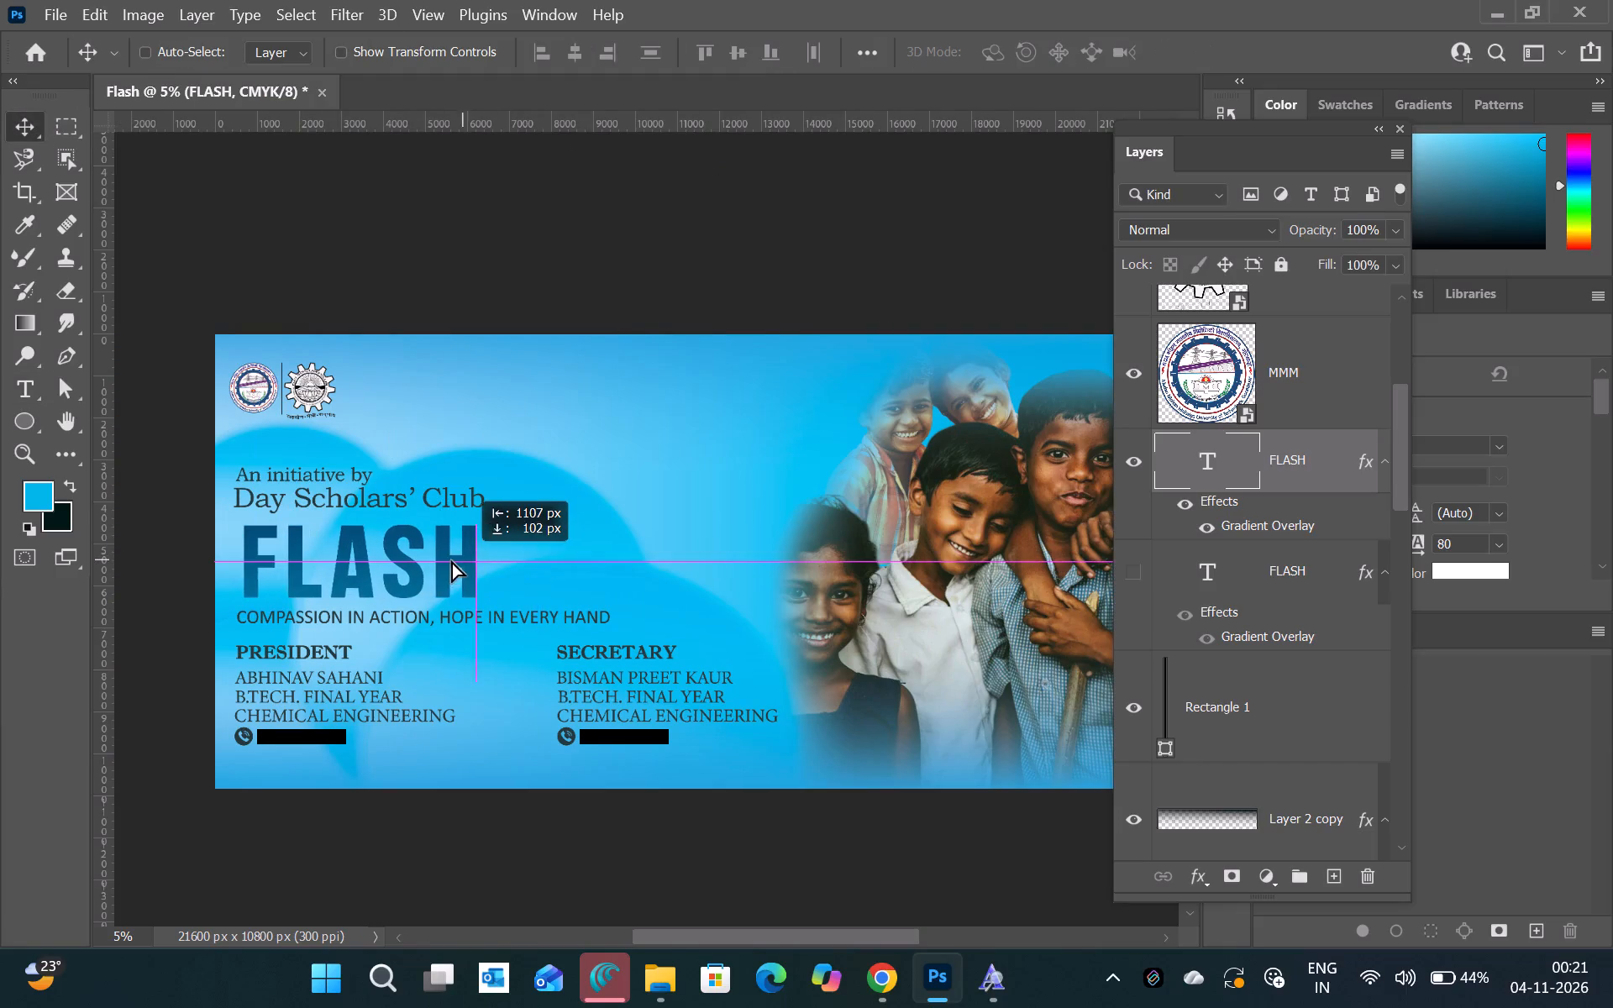
drag(451, 560, 458, 560)
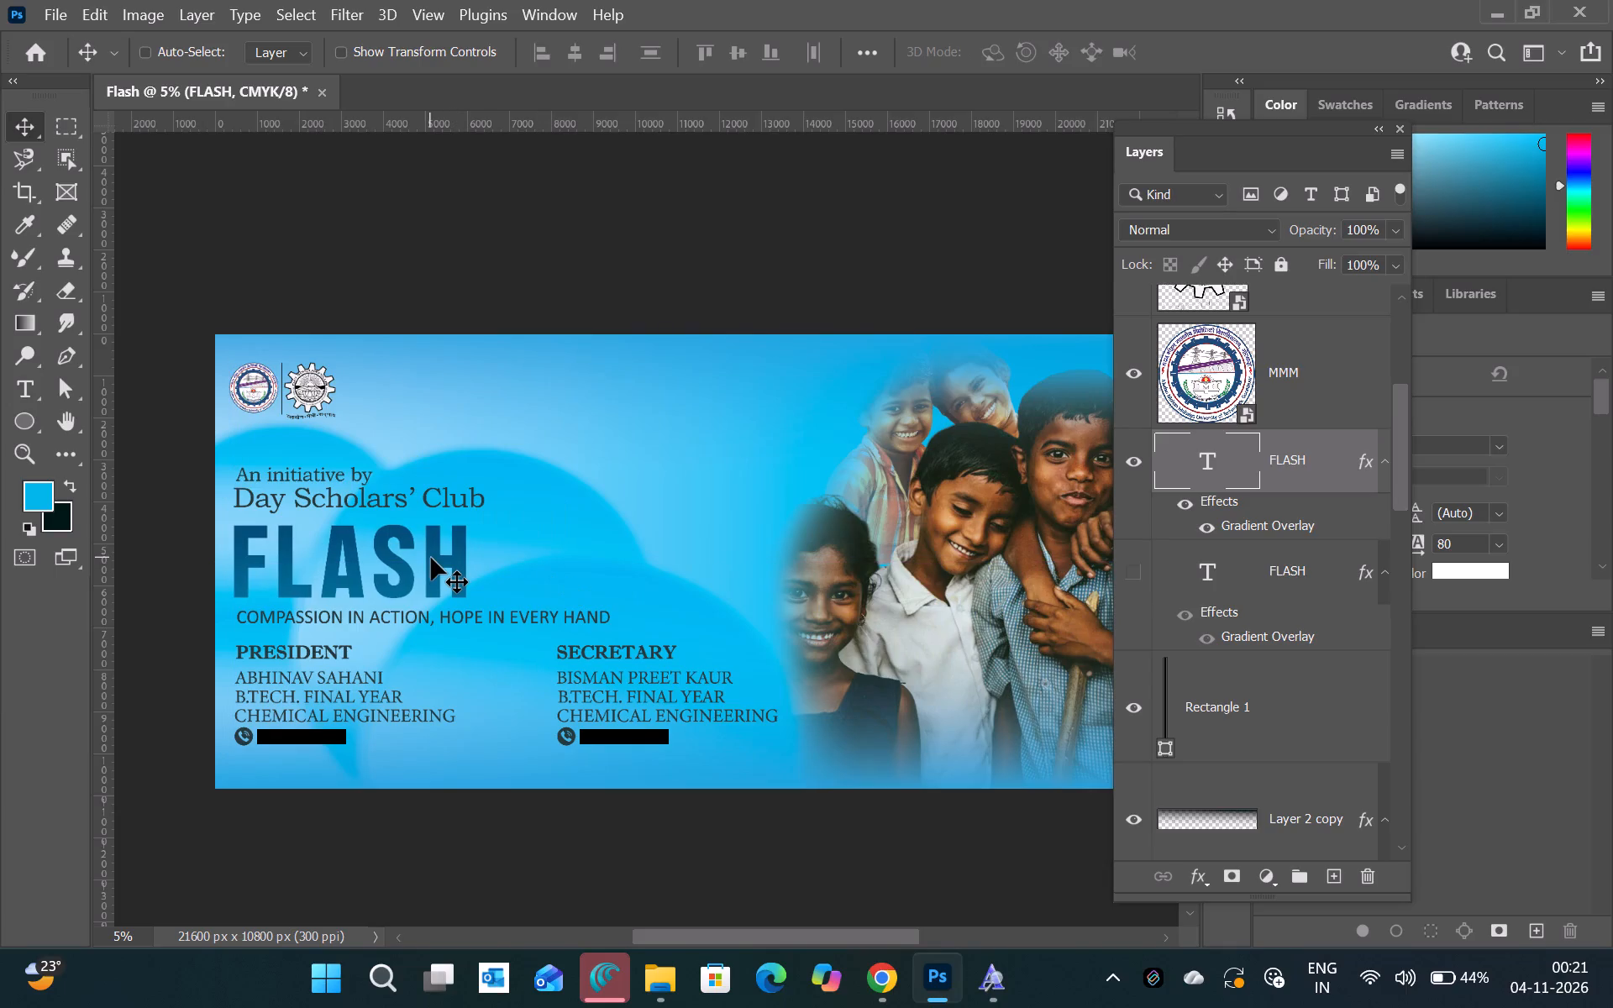
key(Up)
key(Up)
key(Up)
key(Down)
key(Down)
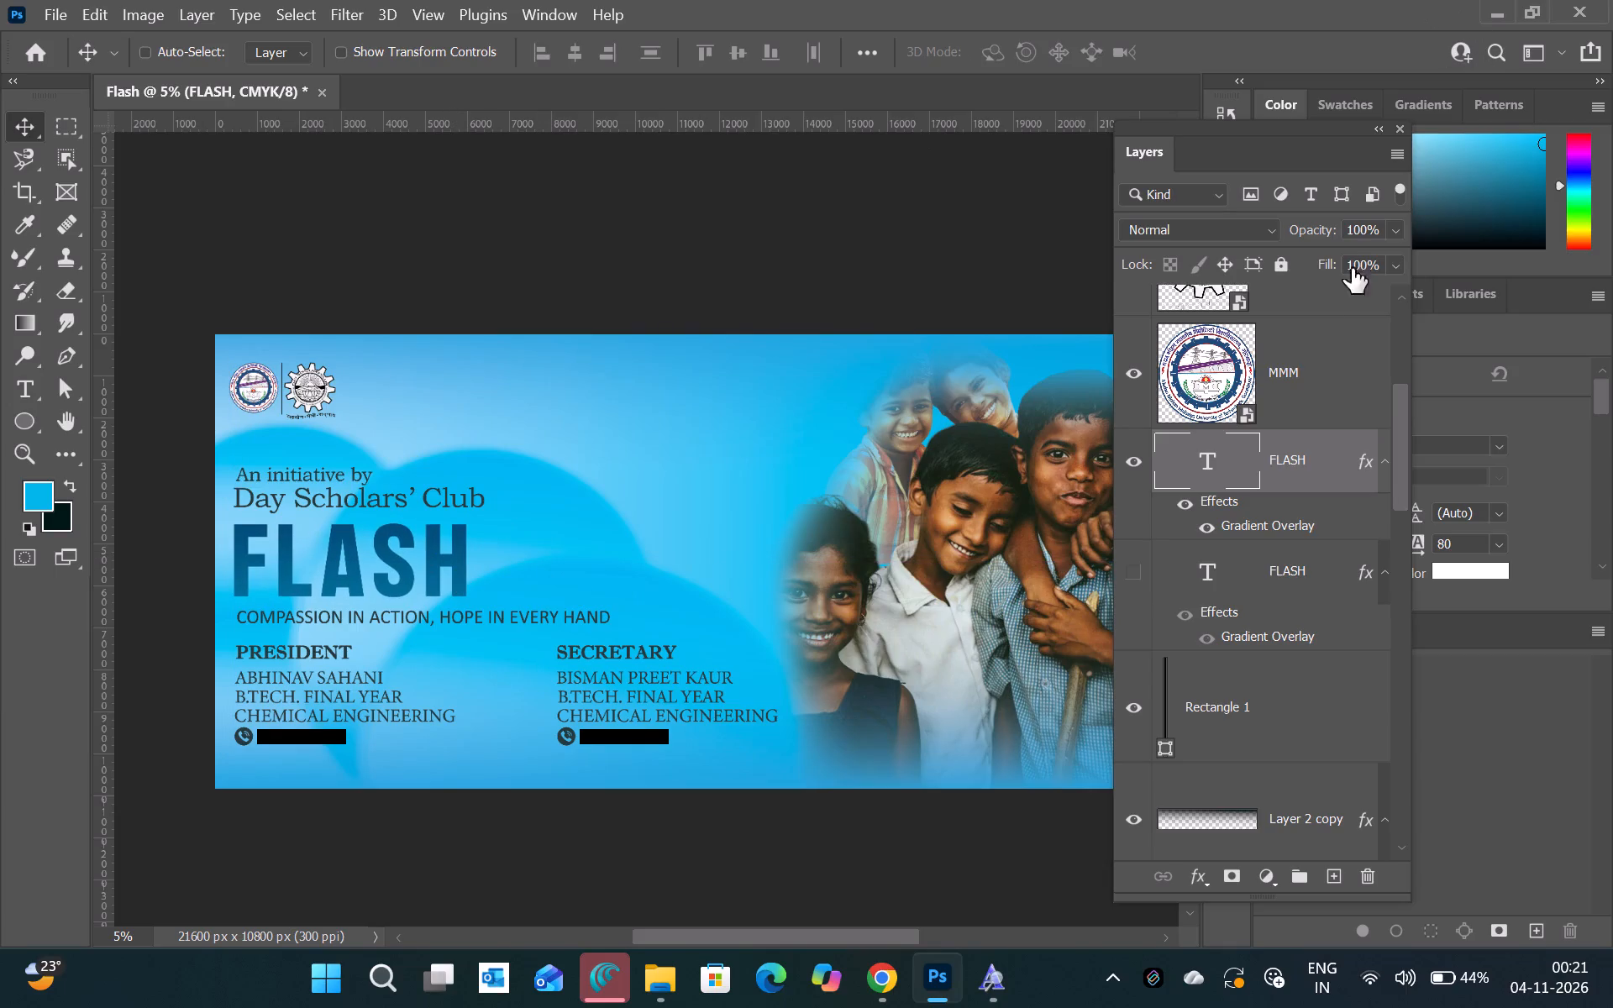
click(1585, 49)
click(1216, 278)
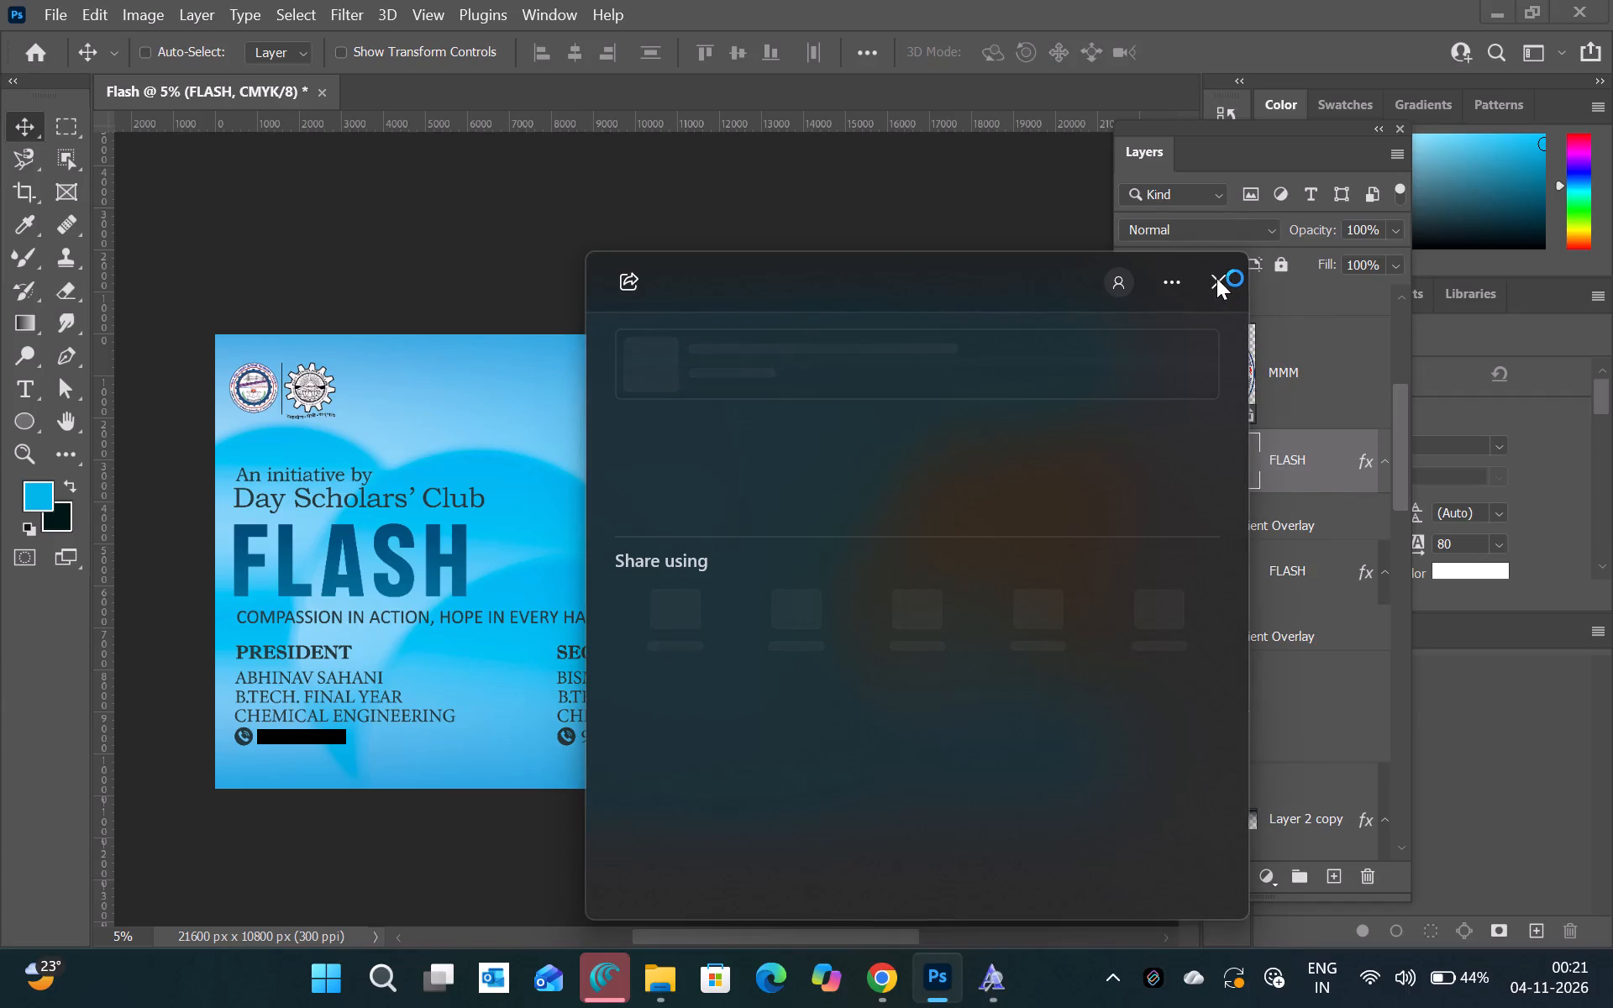
Open the contents of the Ellipse 1 copy smart object, save them and close the document.
scroll(1321, 464, up, 1)
scroll(1330, 519, down, 3)
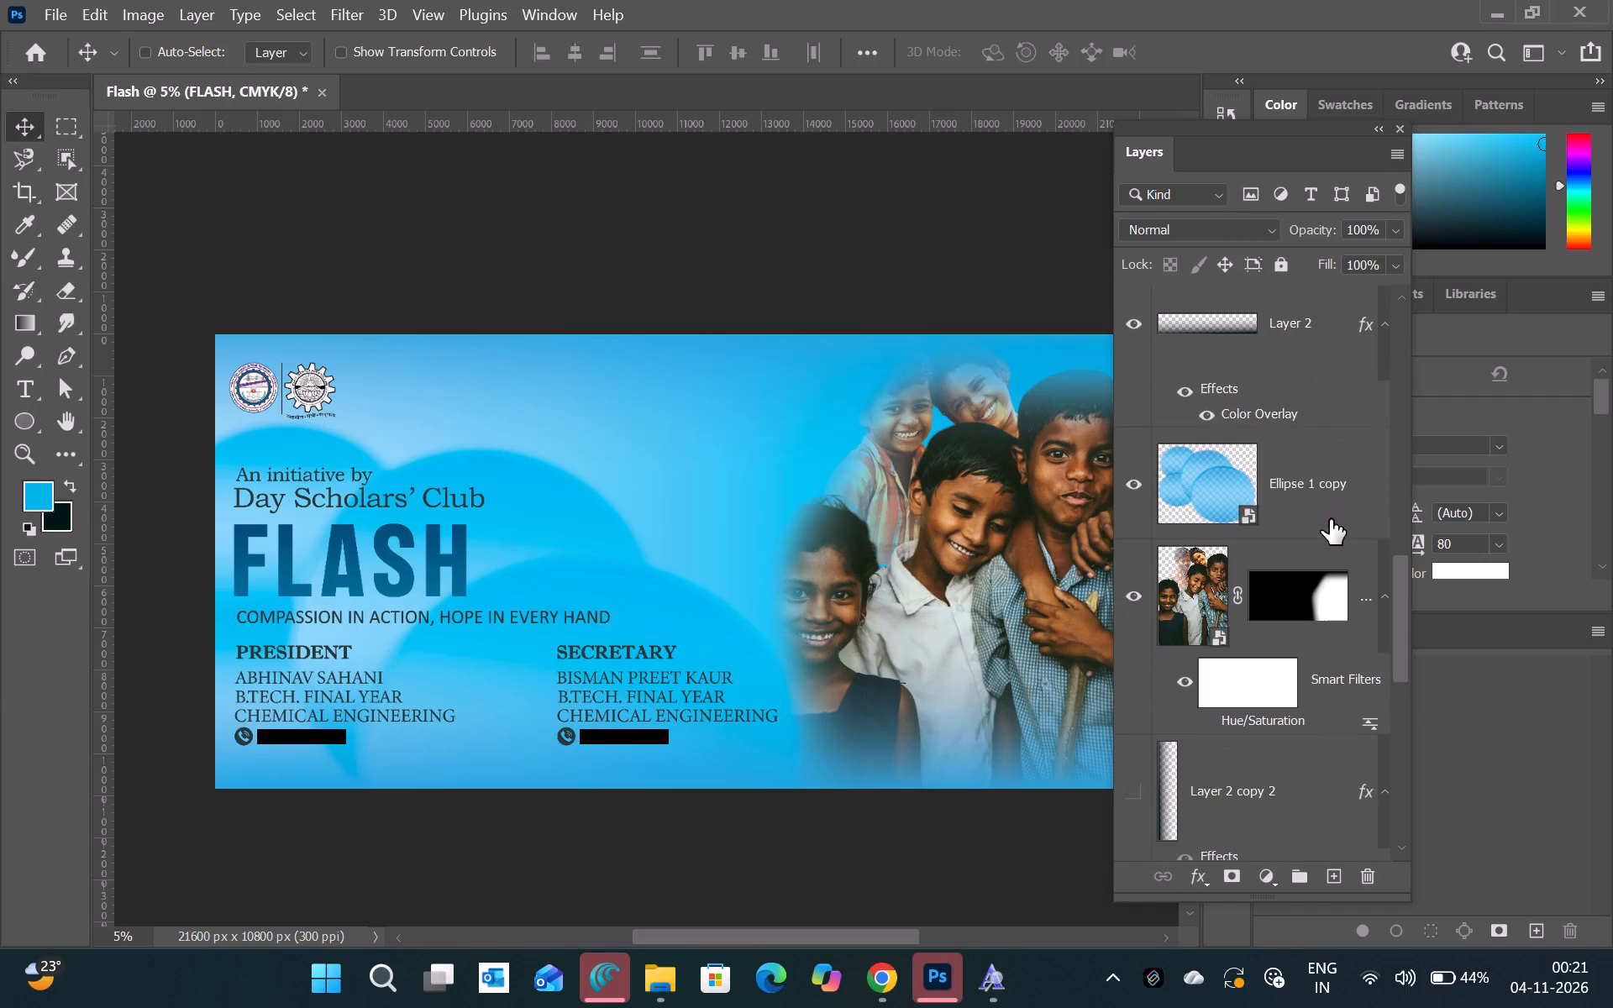
double_click(1225, 465)
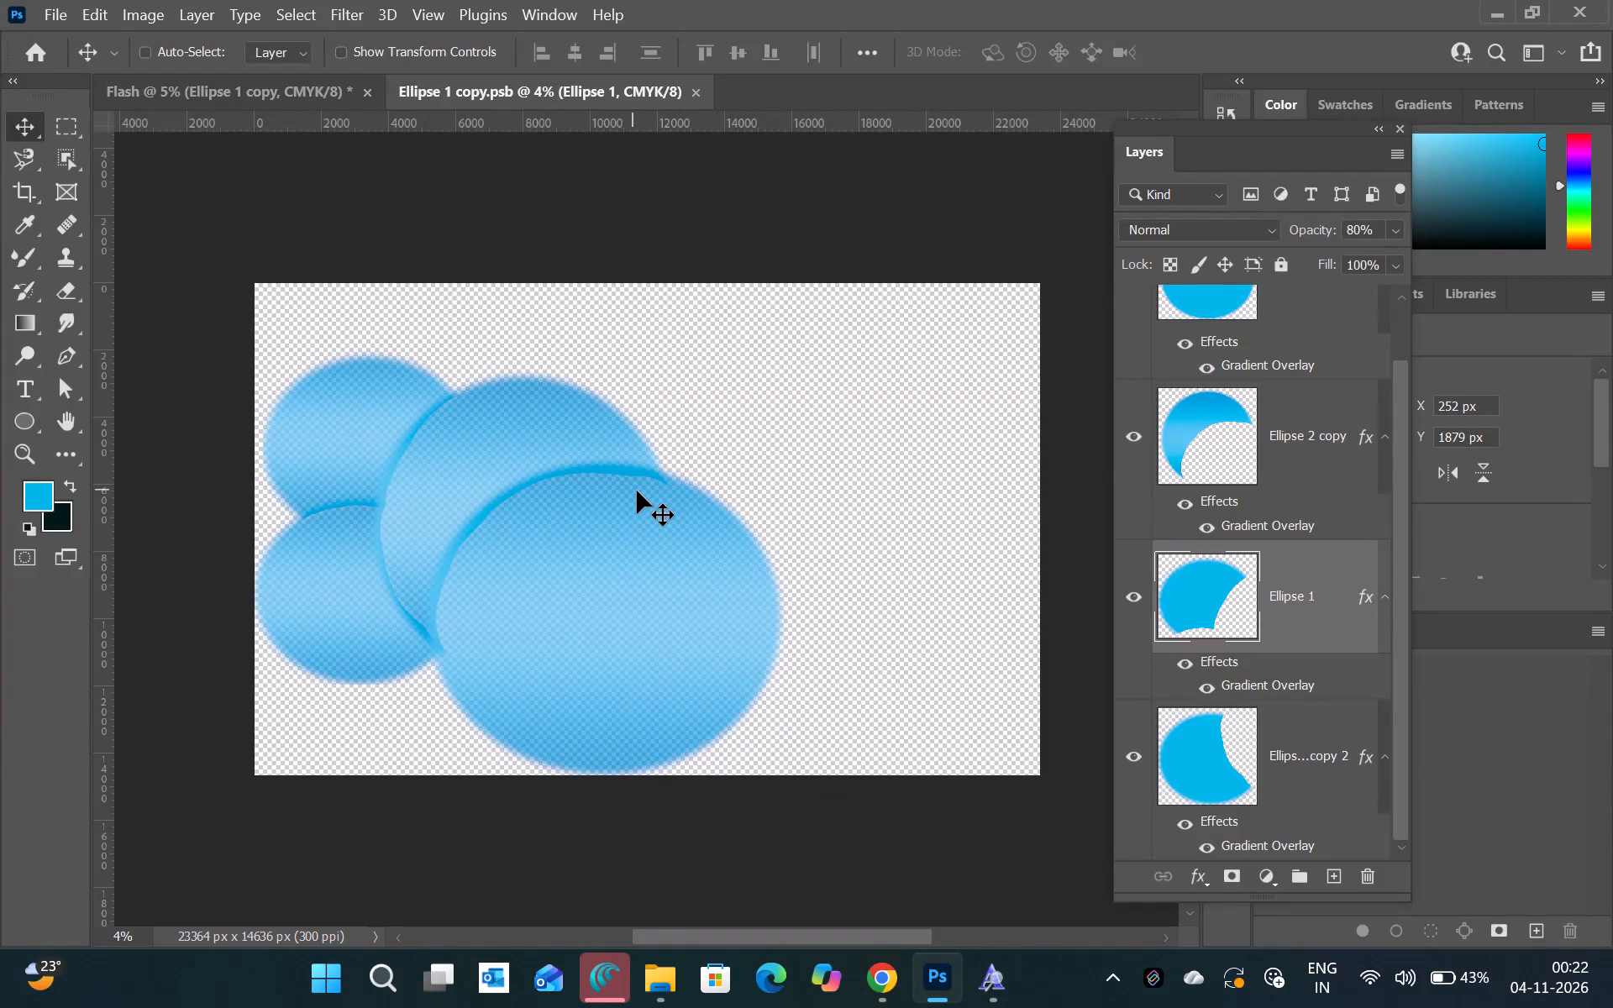
key(ctrl+s)
click(697, 92)
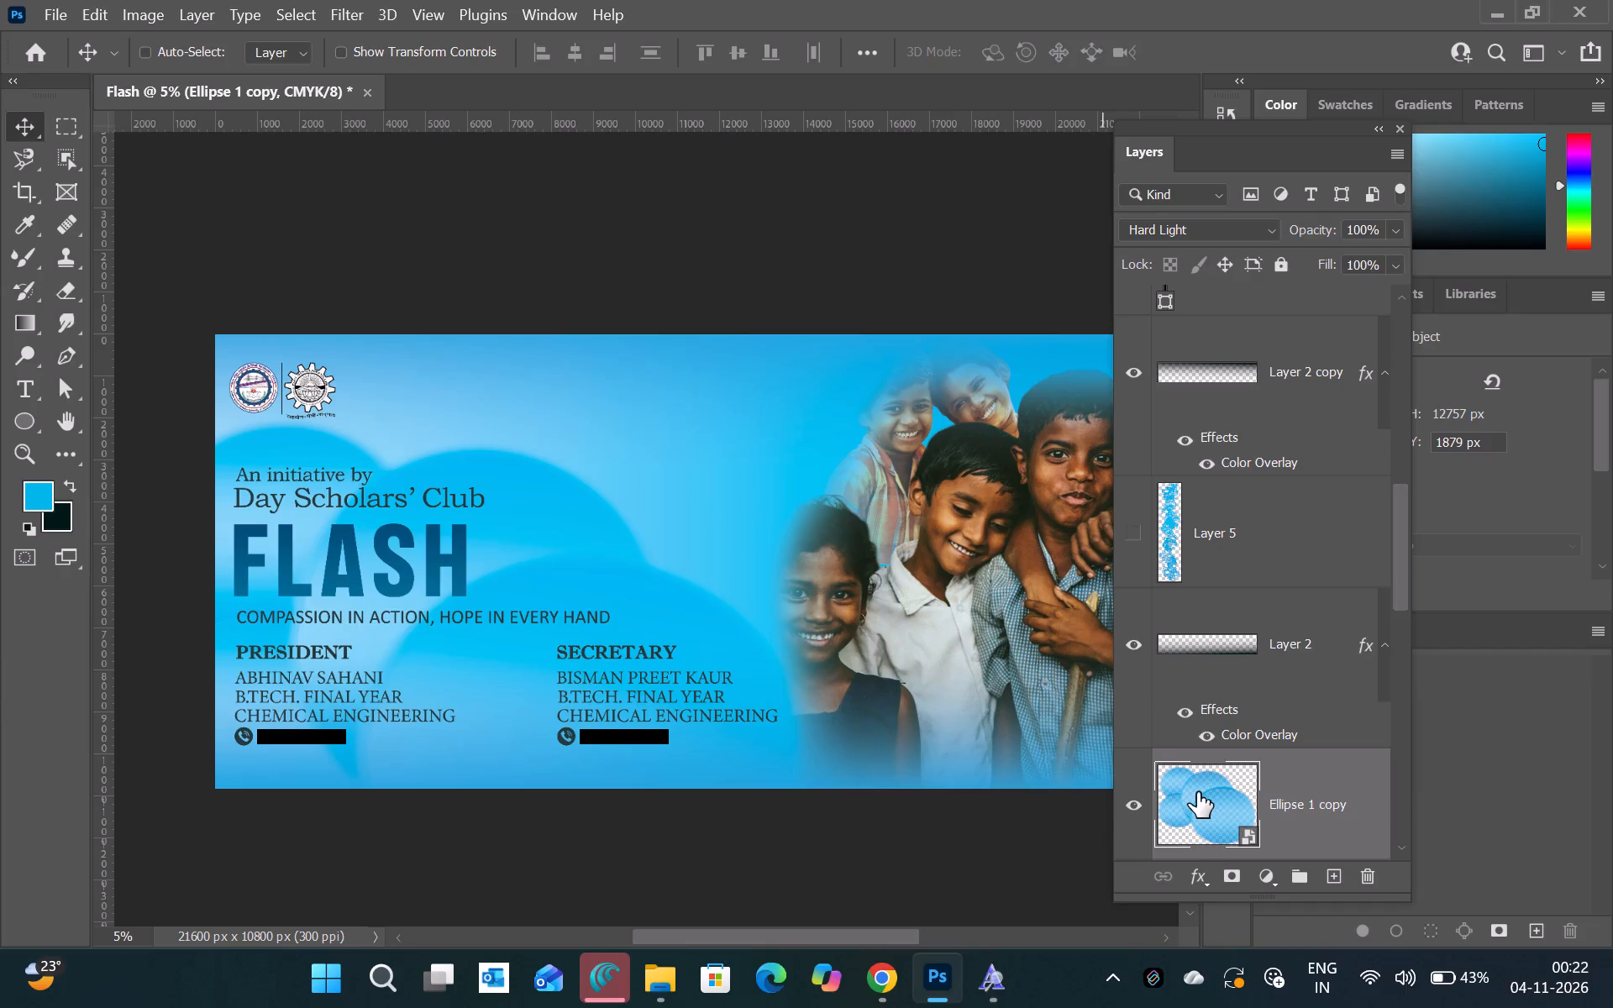
Reopen the Ellipse 1 copy smart object and examine the transform bounds of its Ellipse 1 copy and Ellipse 2 copy layers.
double_click(1197, 792)
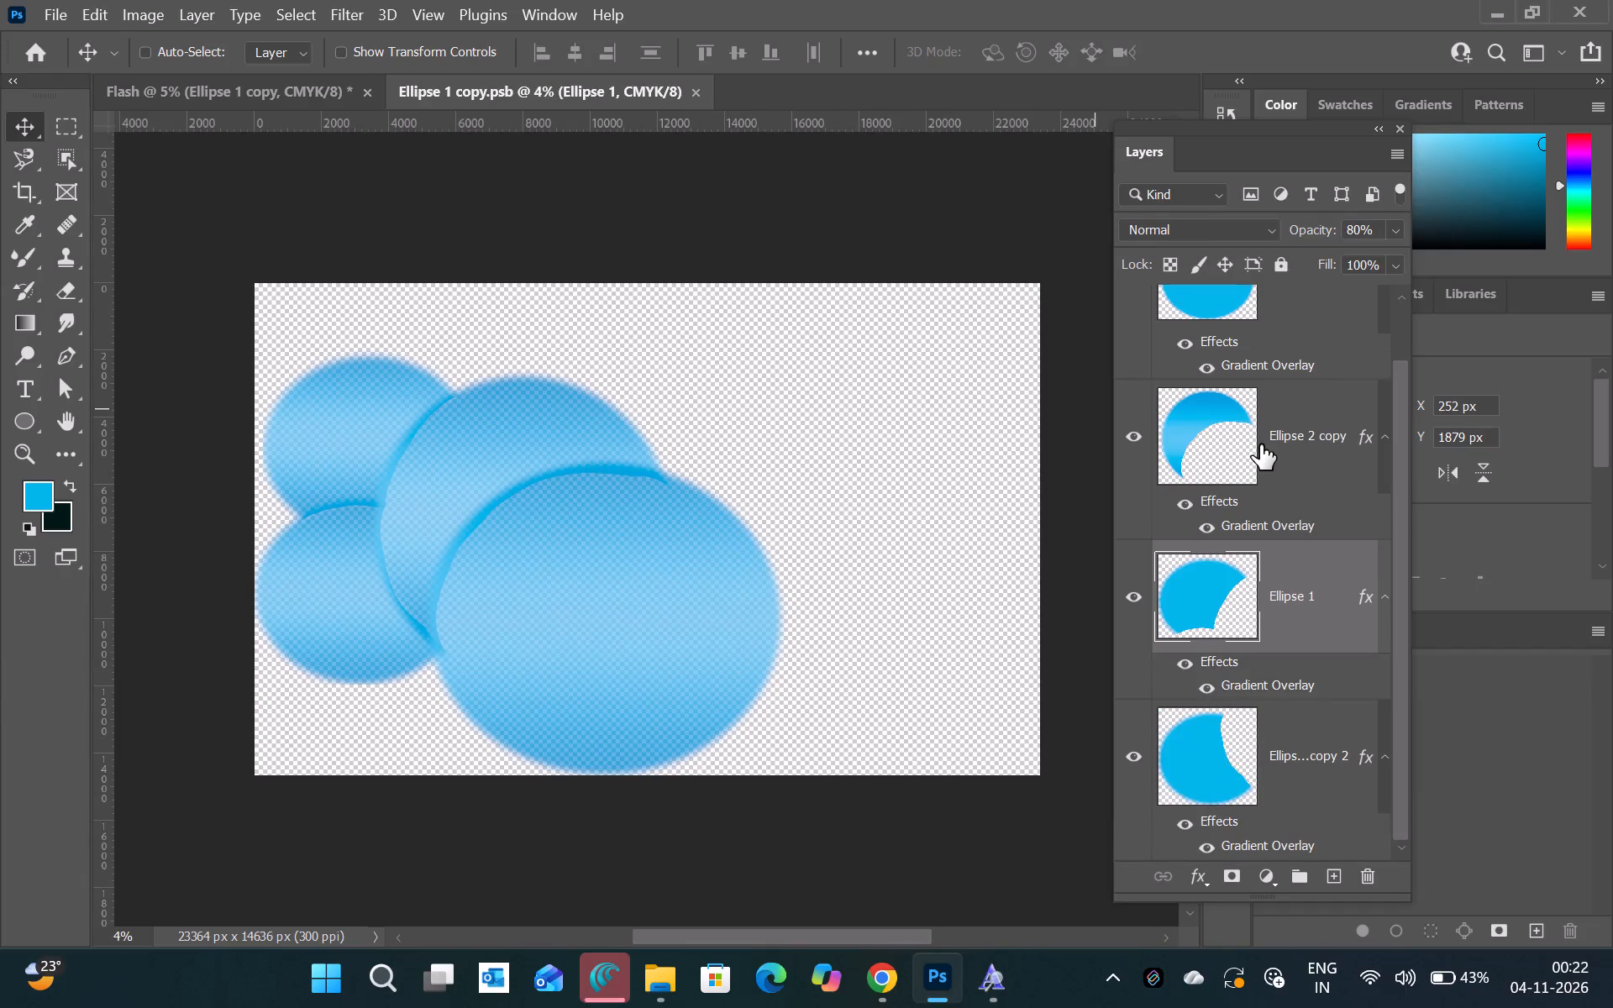
scroll(1260, 444, up, 1)
click(1216, 339)
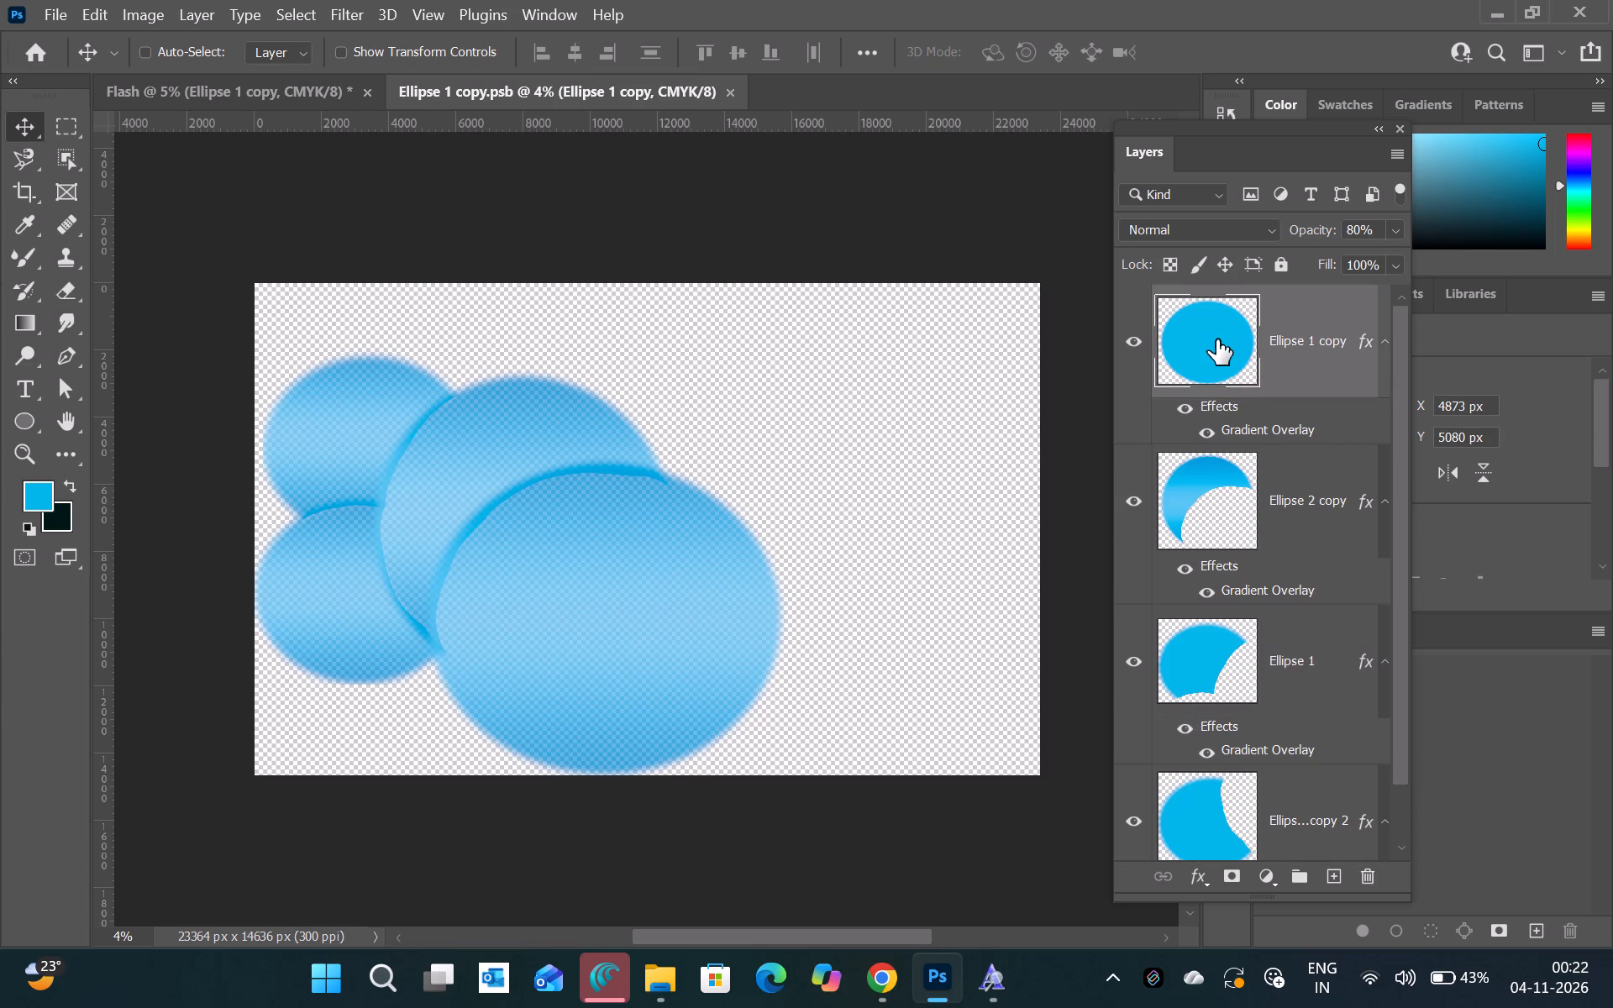
key(ctrl+t)
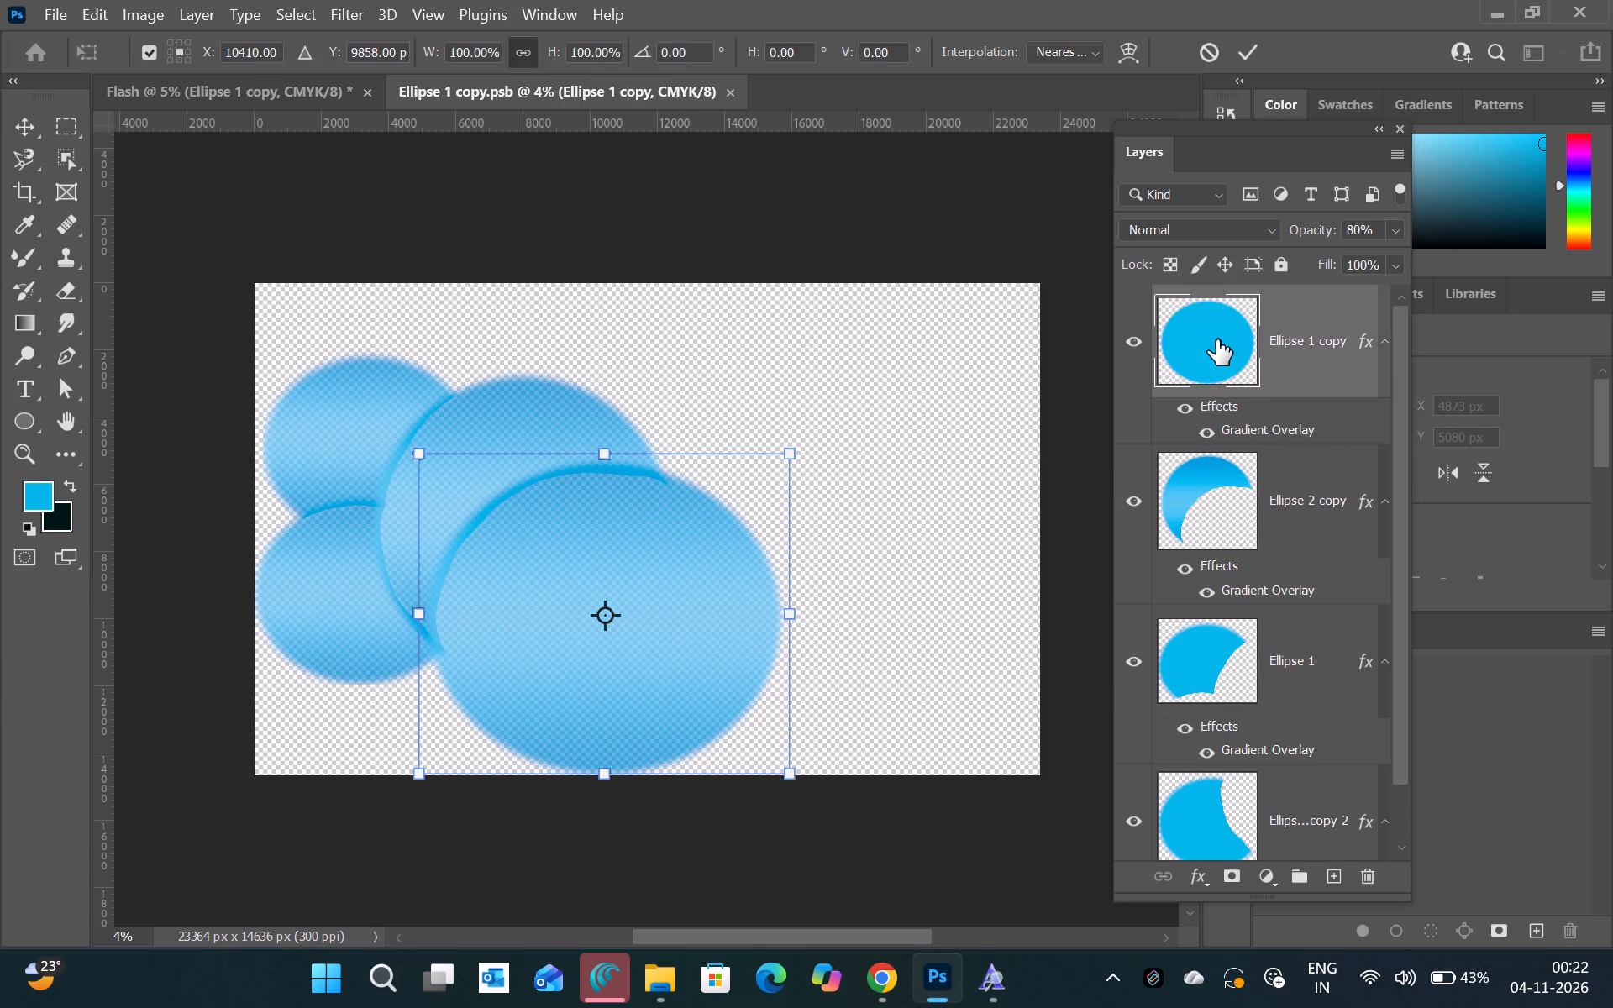
click(1276, 496)
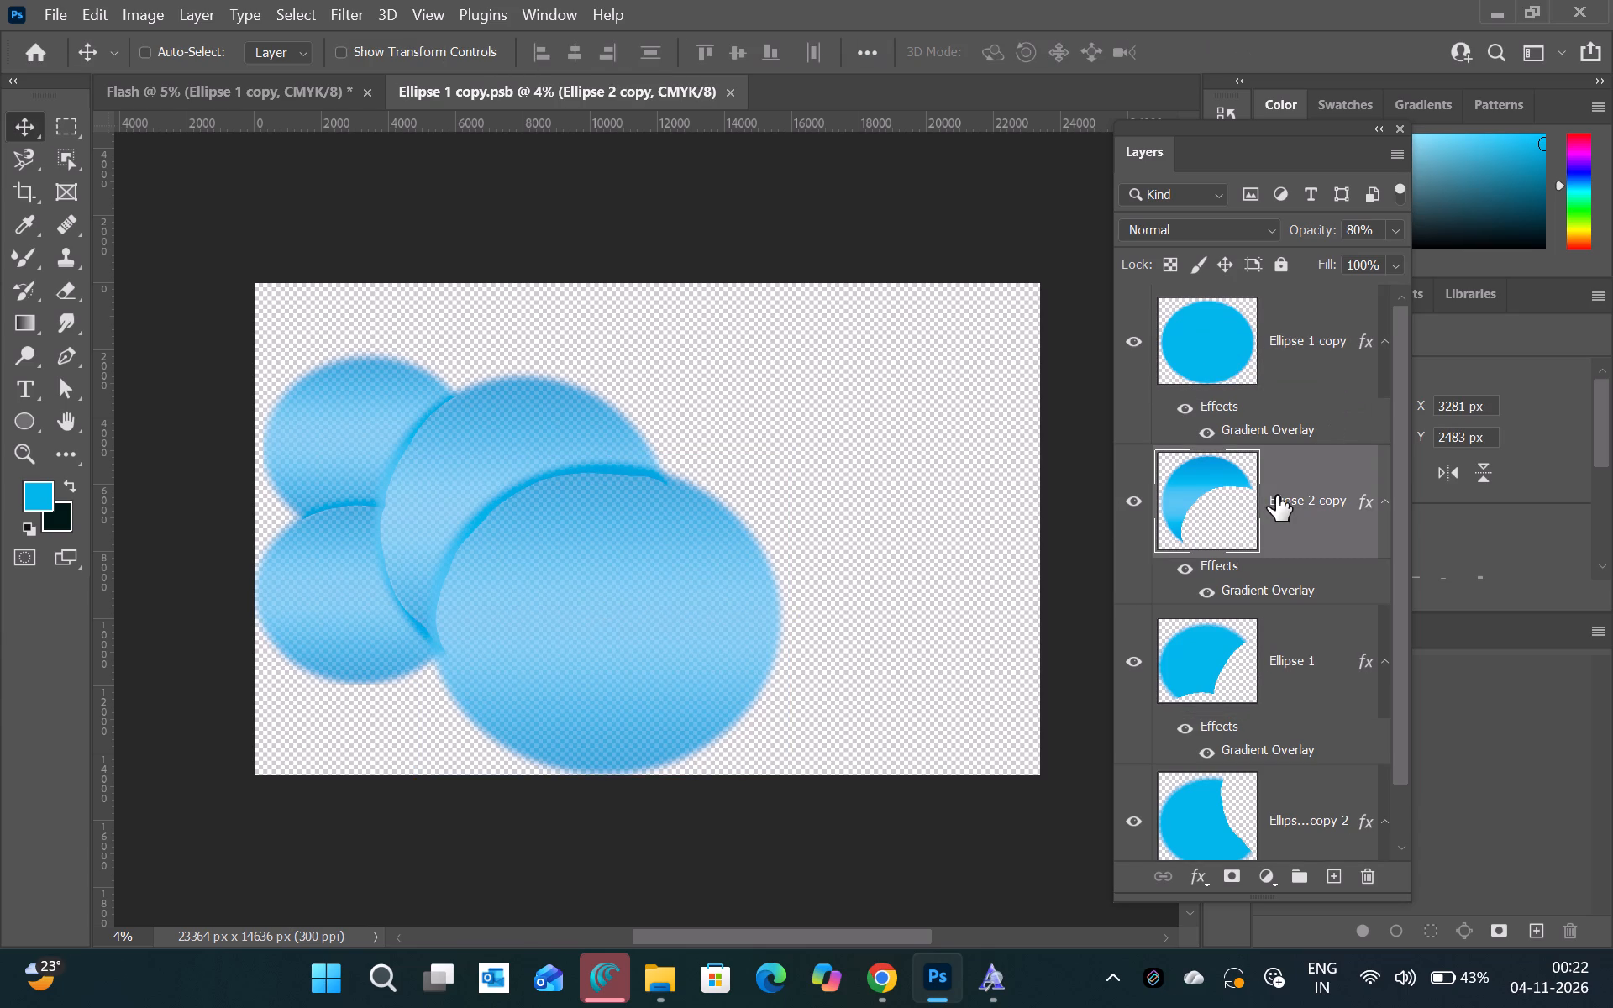
key(ctrl+t)
click(1279, 689)
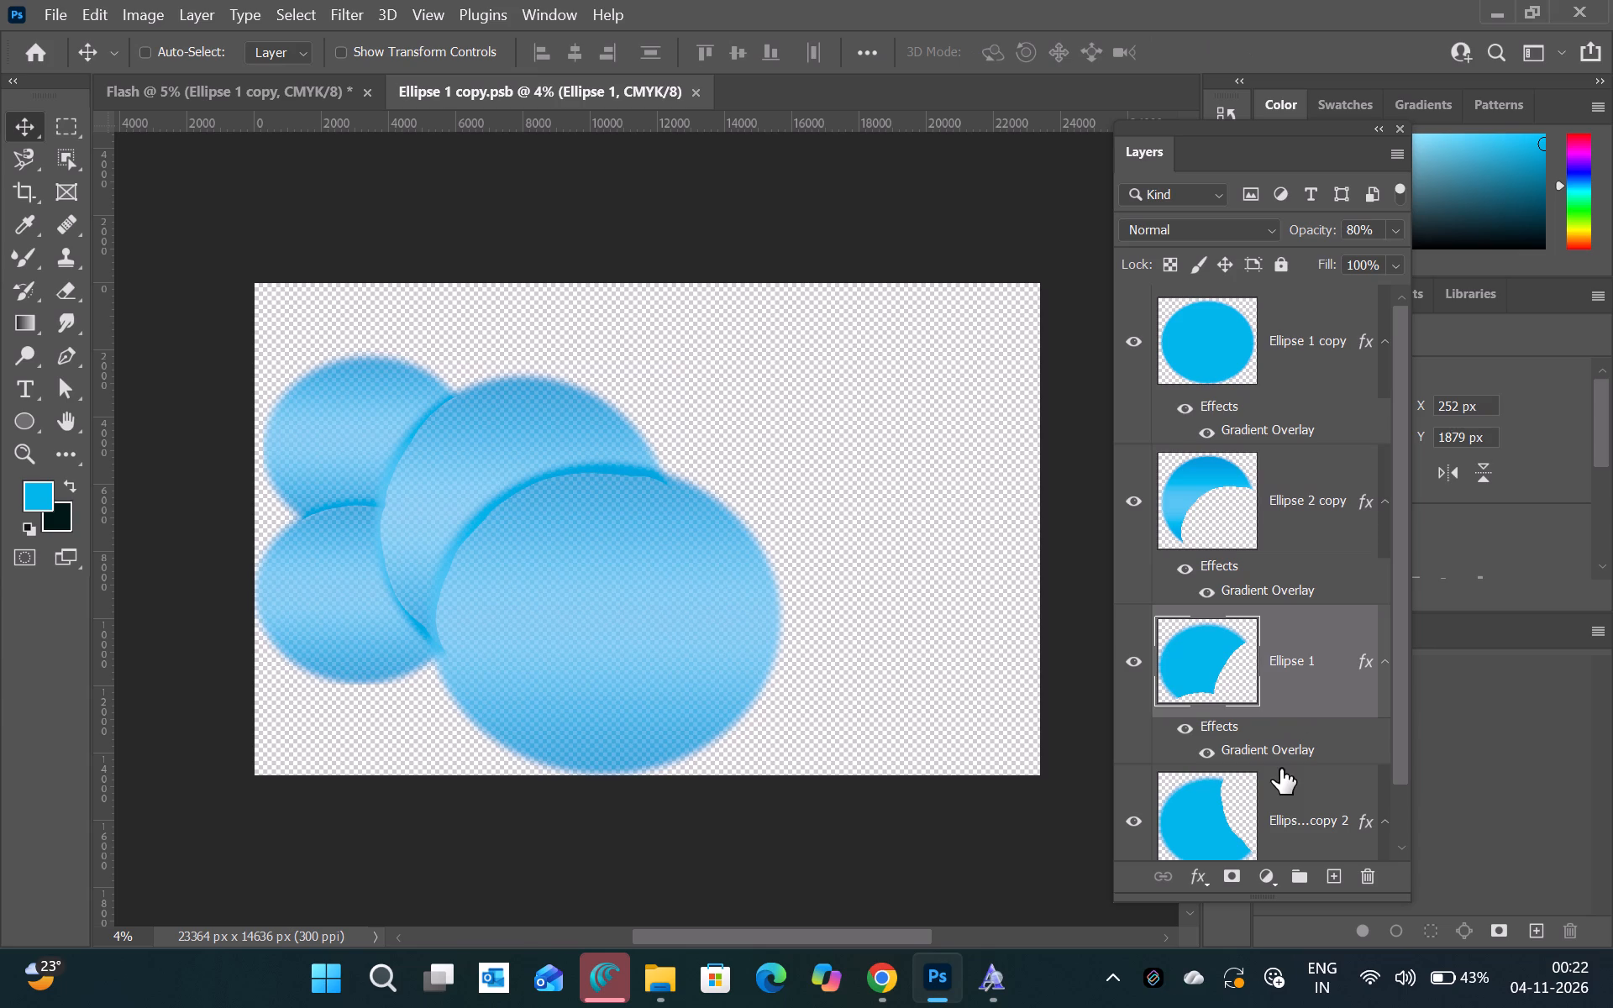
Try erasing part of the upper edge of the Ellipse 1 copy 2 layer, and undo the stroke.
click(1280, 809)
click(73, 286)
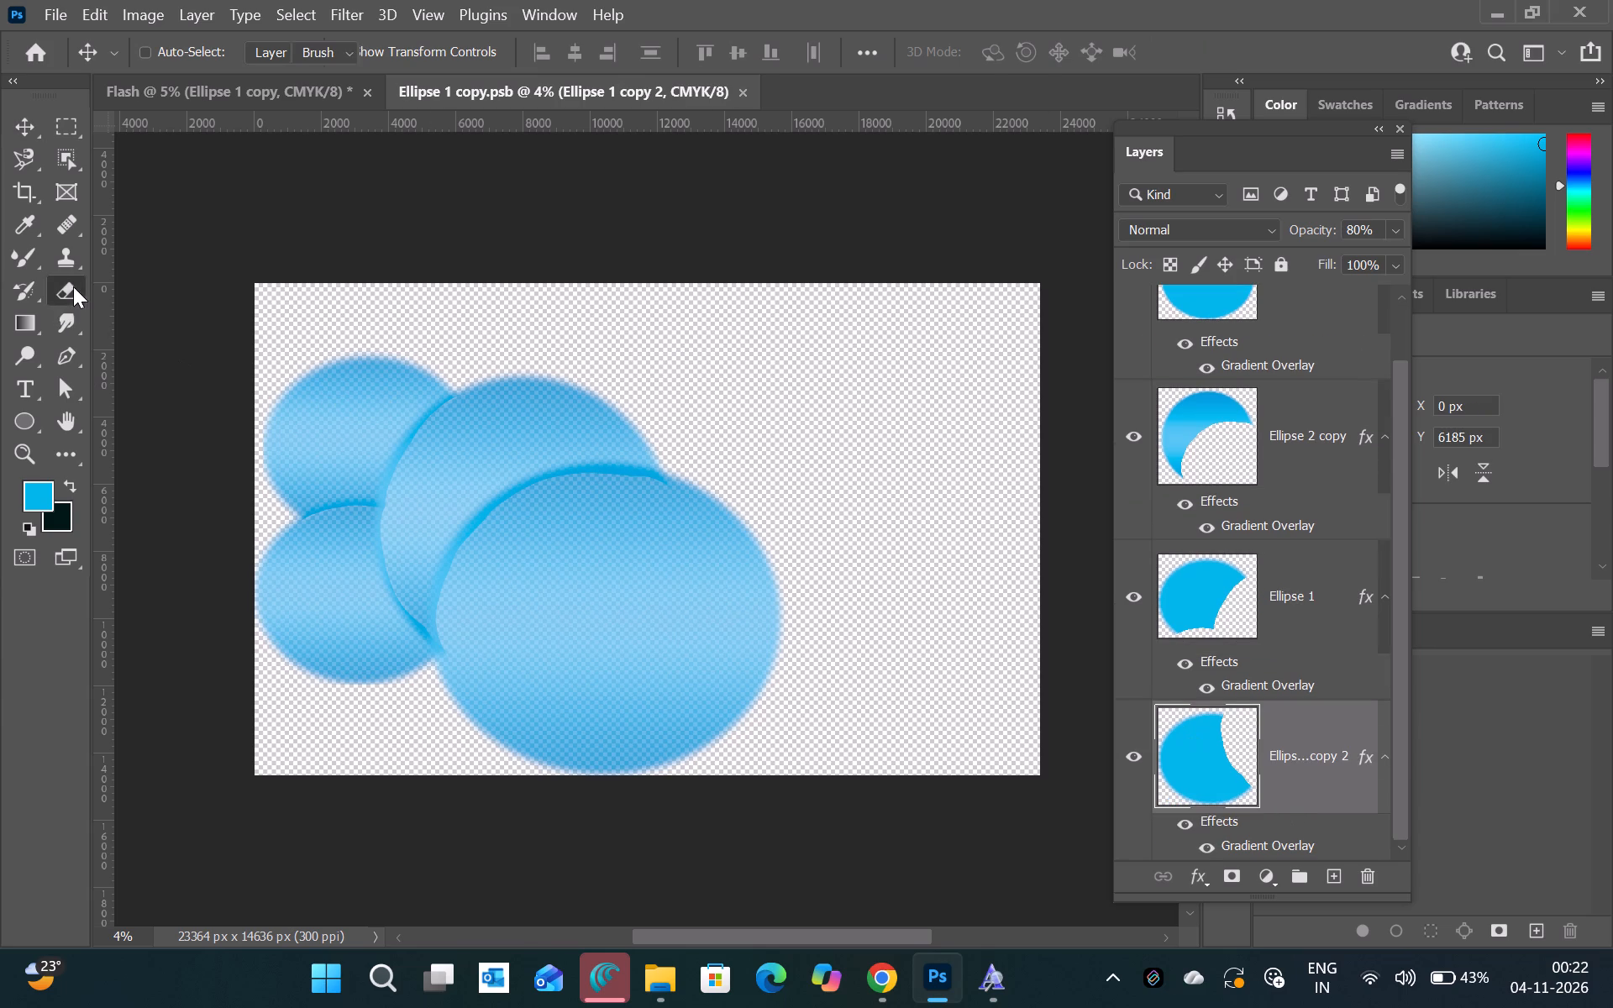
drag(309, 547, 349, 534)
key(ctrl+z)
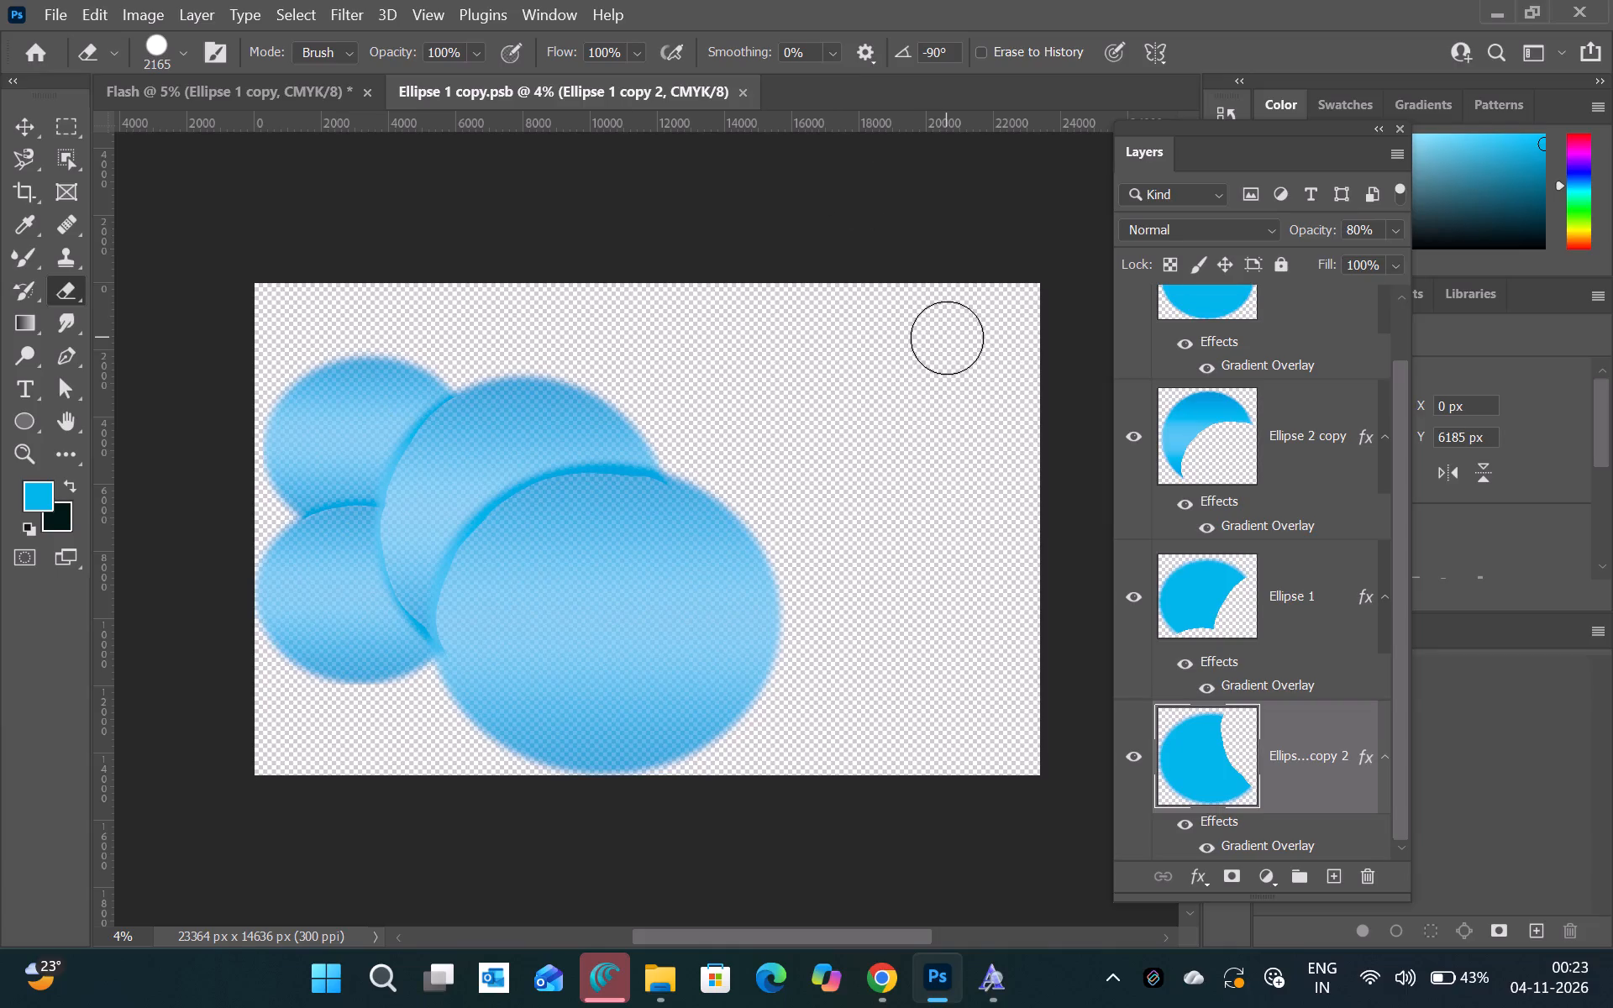
Save the Ellipse 1 copy smart object's contents and close it to return to the Flash banner.
key(ctrl+s)
click(744, 94)
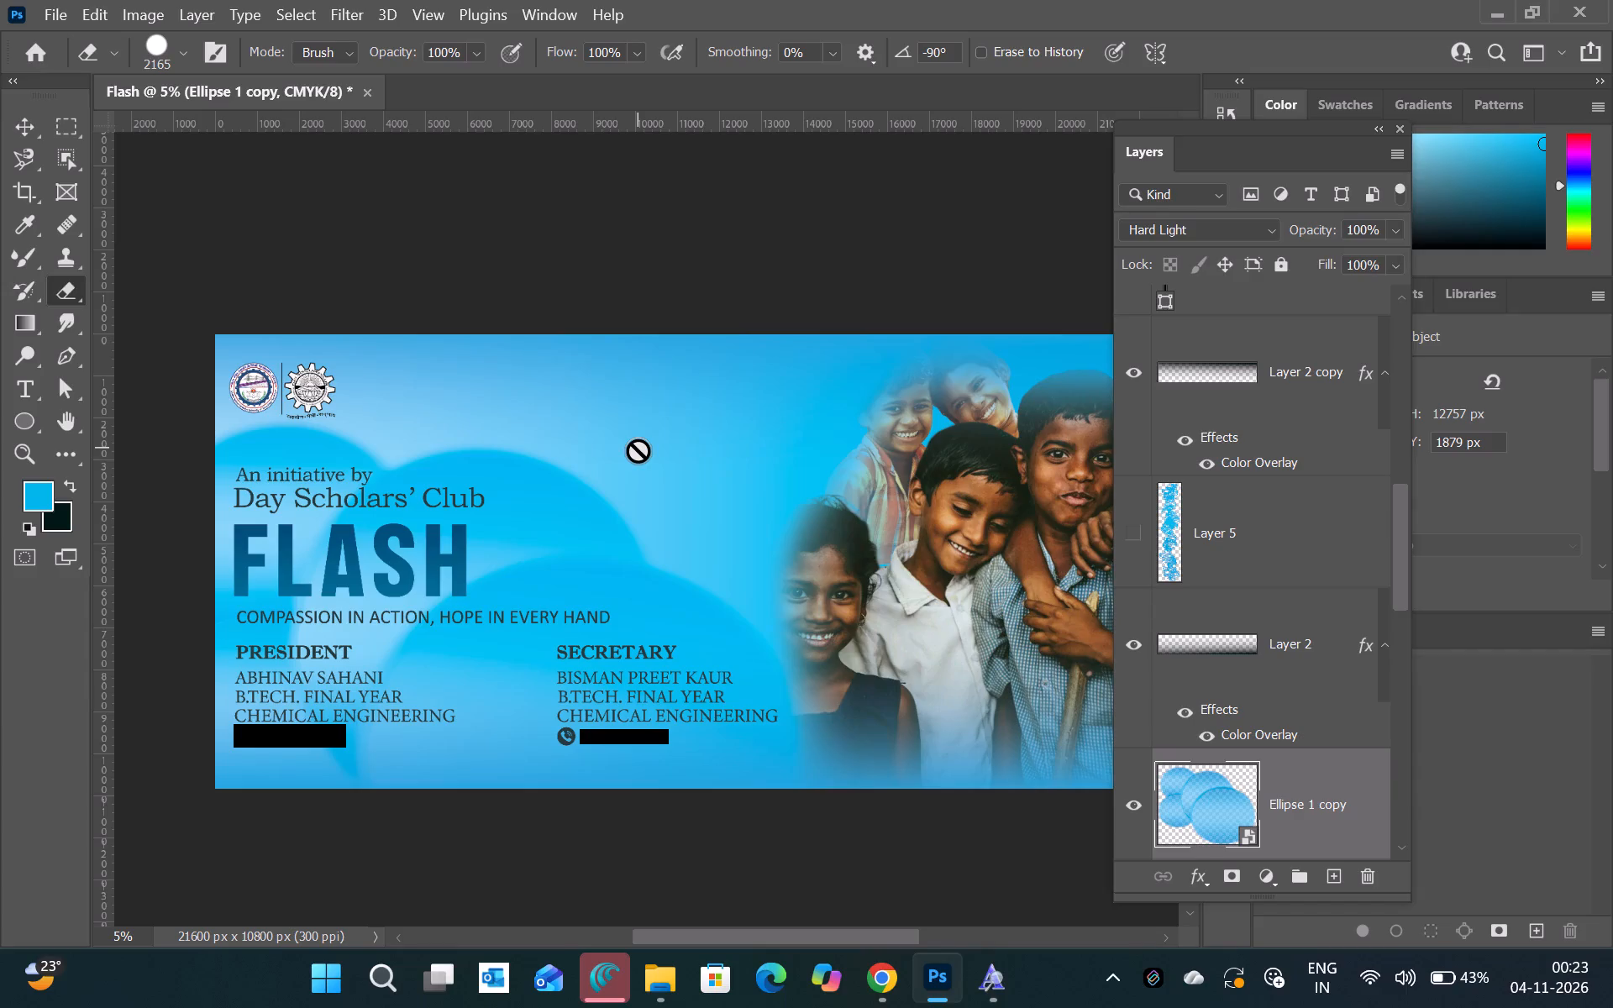
Hide and reshow the Ellipse 1 copy layer to compare the banner with and without the ellipses.
scroll(1209, 790, down, 1)
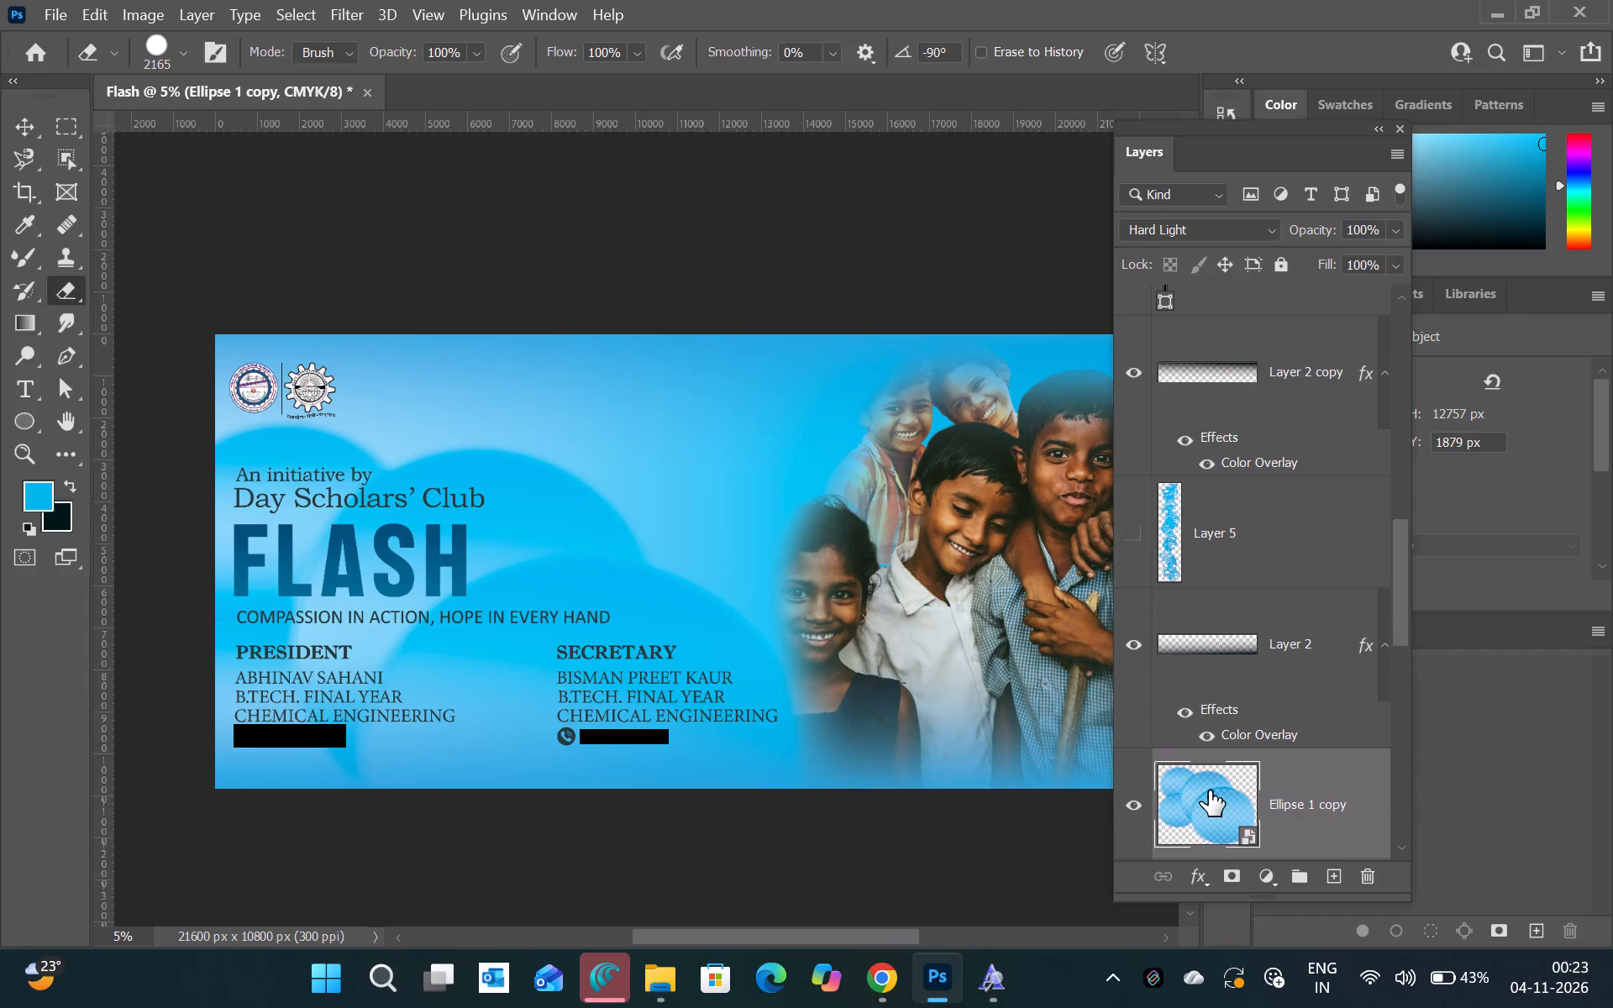
click(1137, 480)
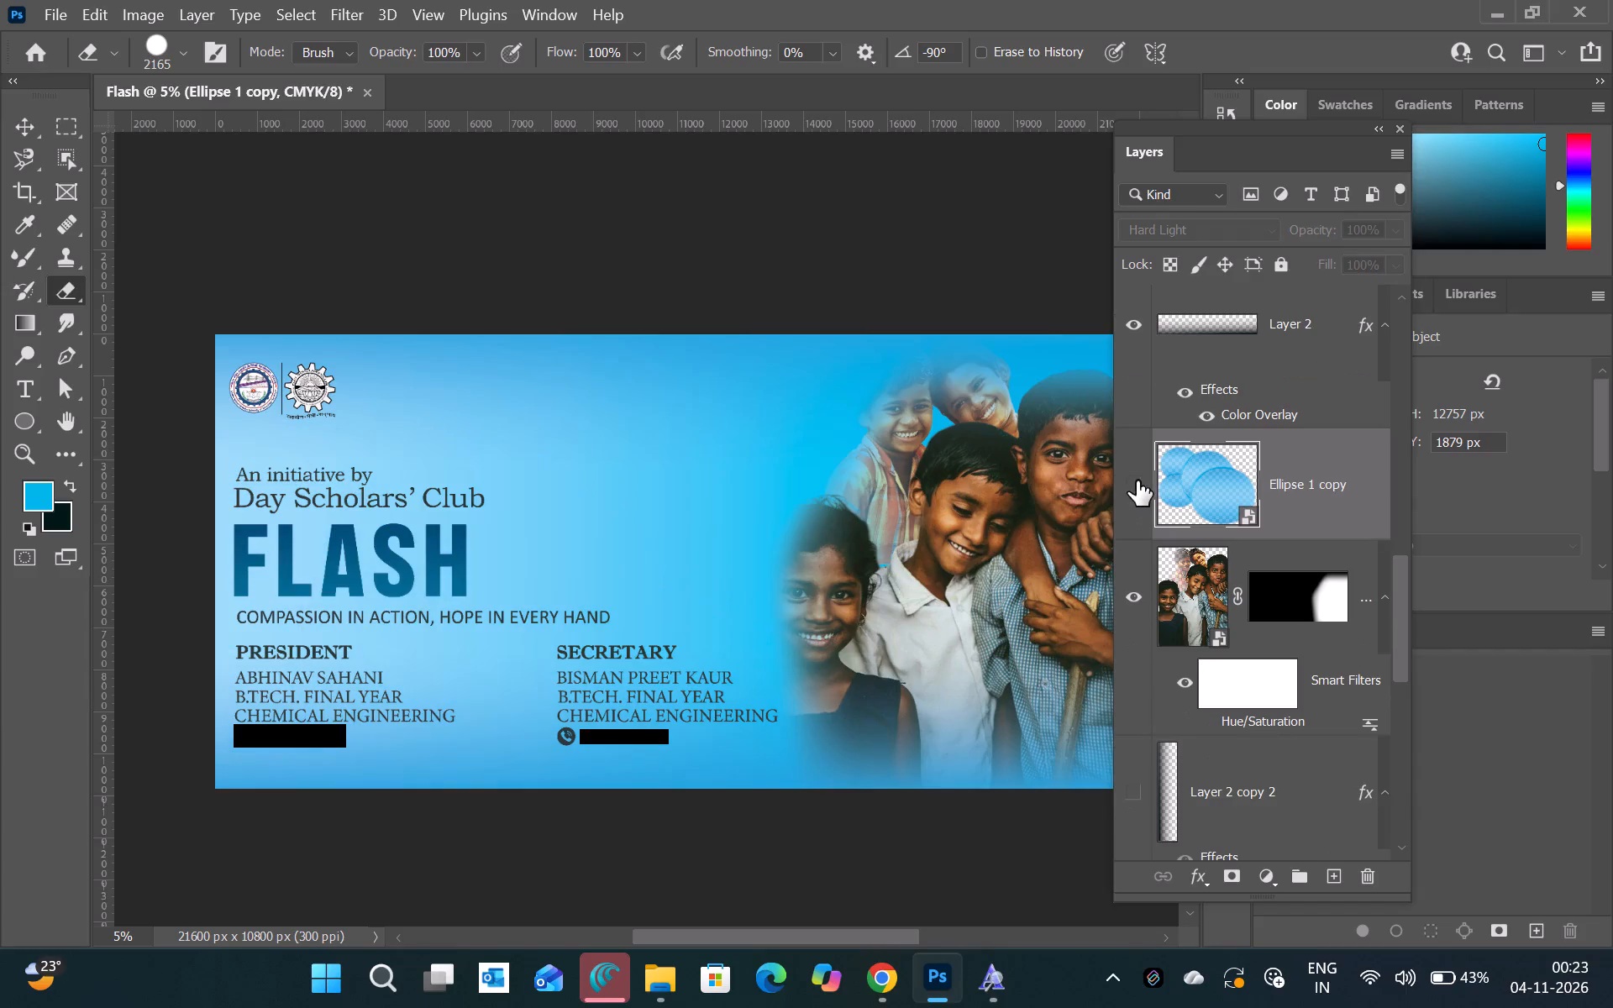
click(1137, 480)
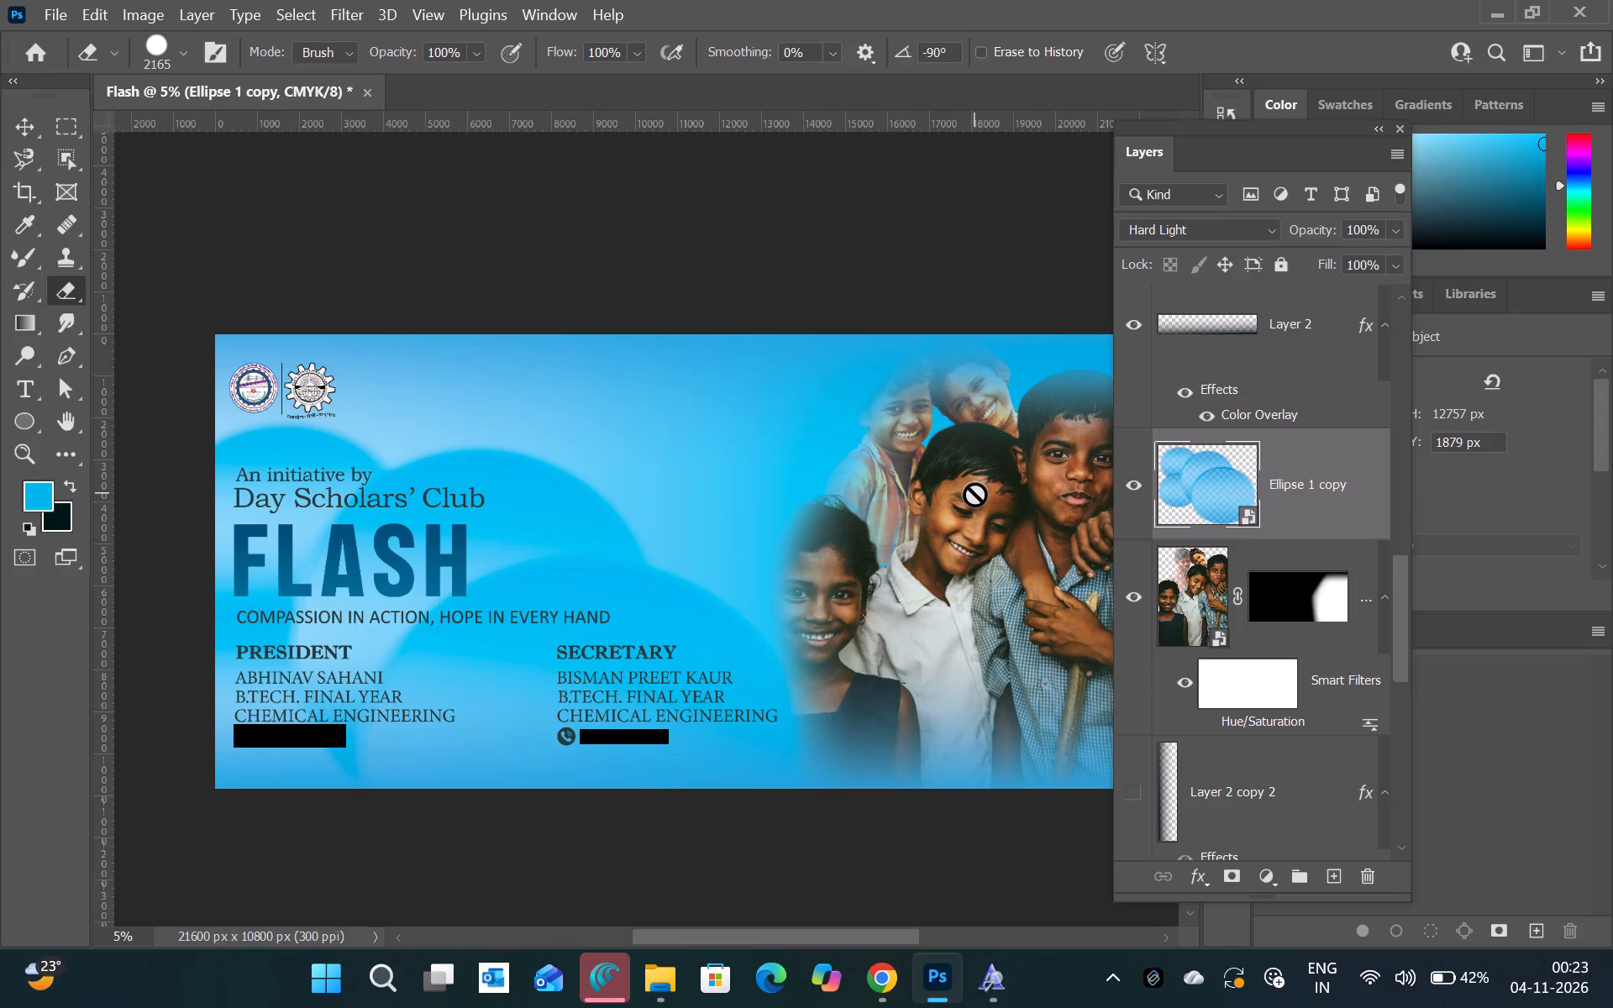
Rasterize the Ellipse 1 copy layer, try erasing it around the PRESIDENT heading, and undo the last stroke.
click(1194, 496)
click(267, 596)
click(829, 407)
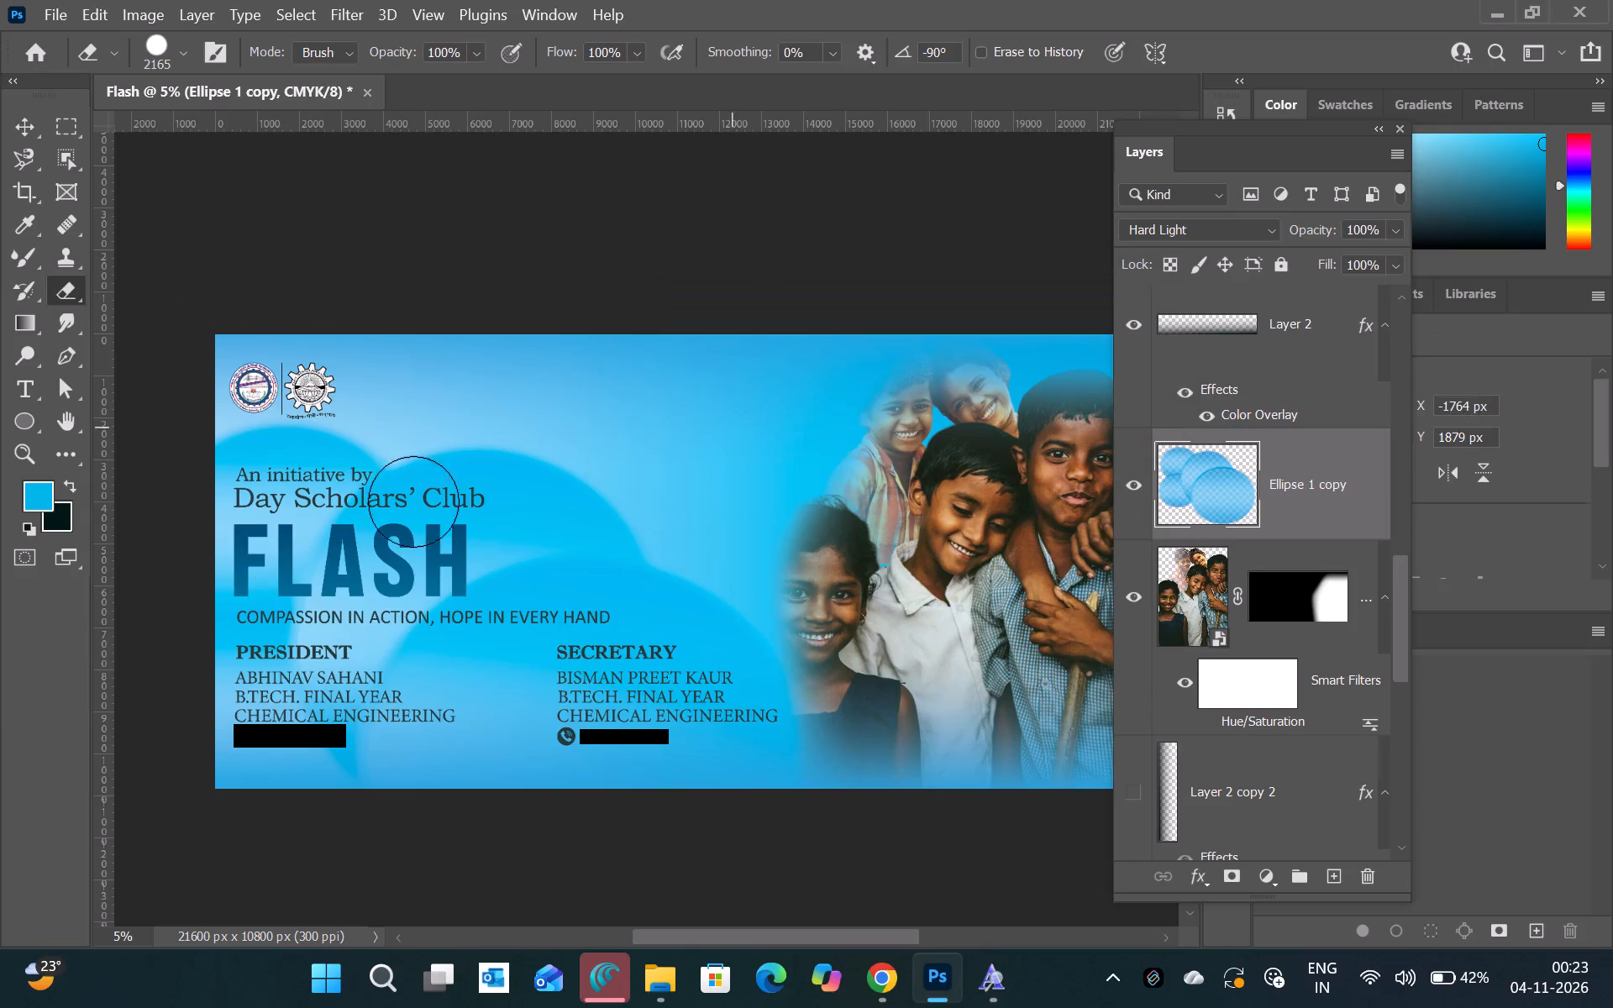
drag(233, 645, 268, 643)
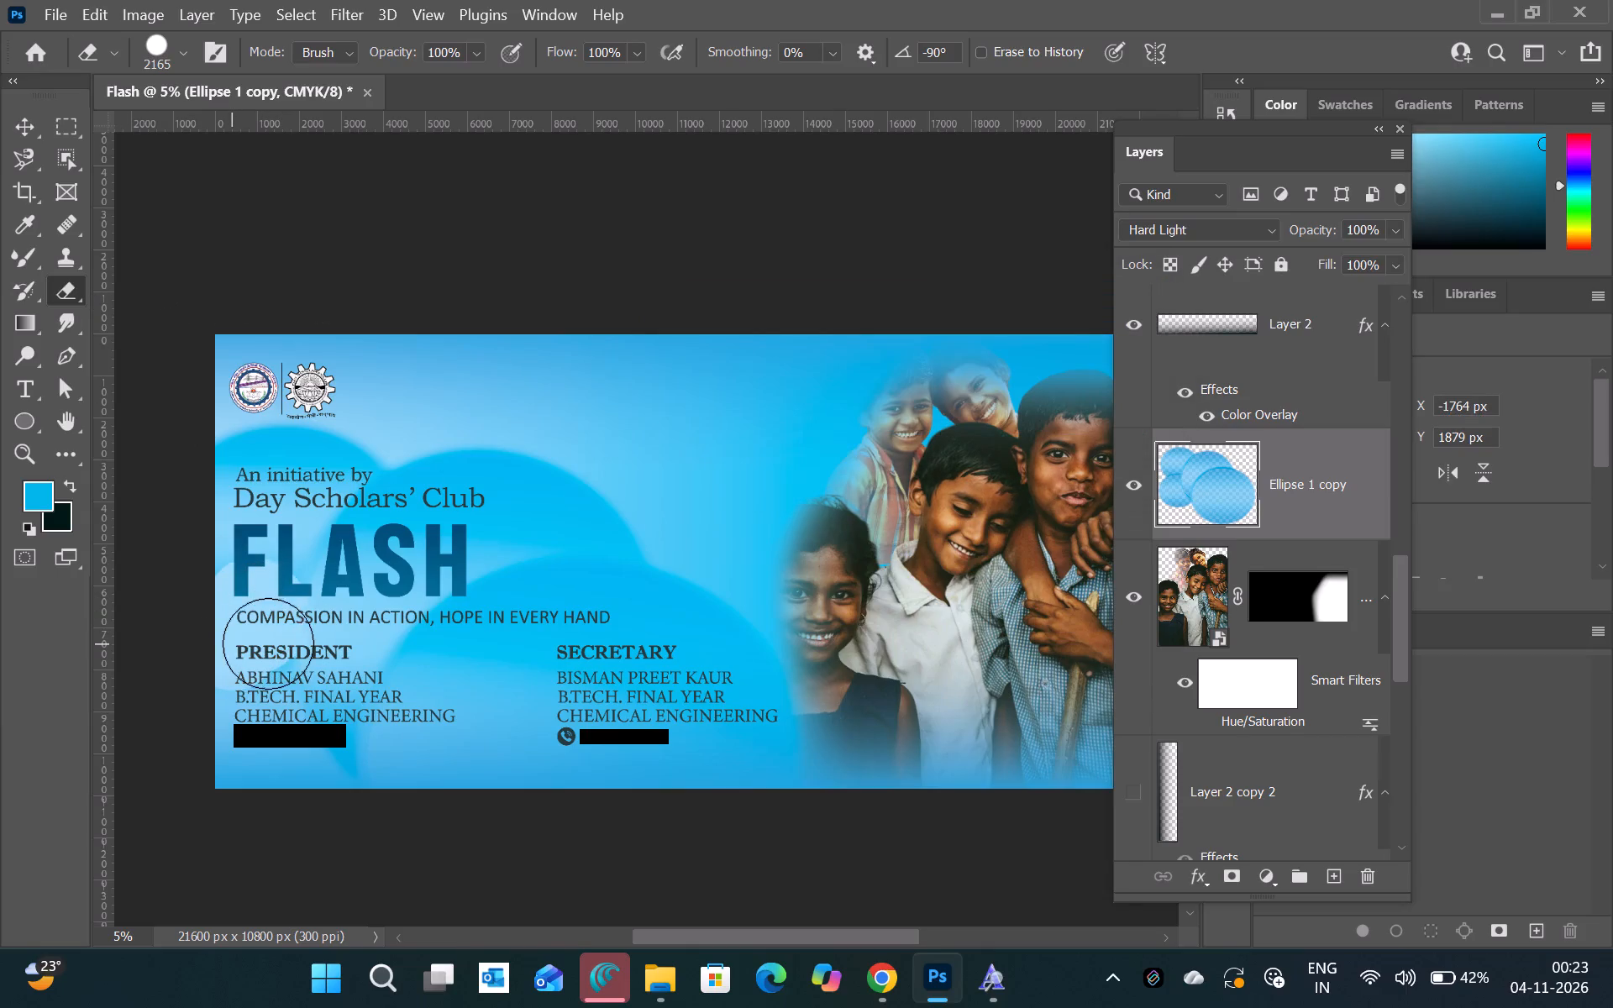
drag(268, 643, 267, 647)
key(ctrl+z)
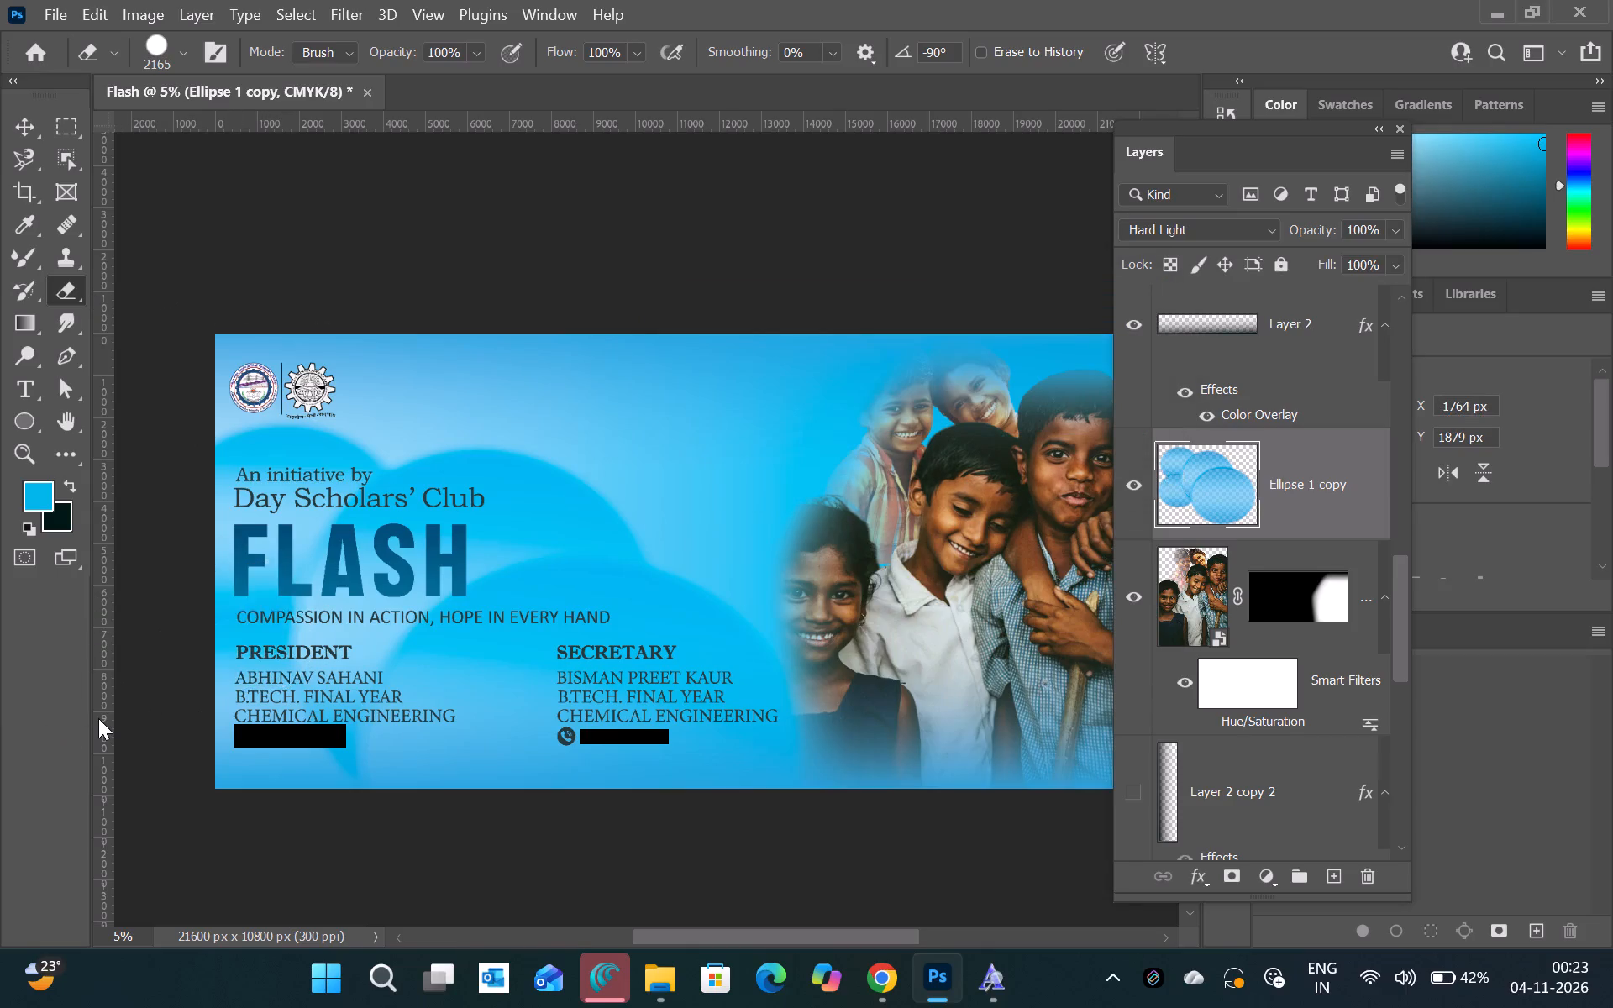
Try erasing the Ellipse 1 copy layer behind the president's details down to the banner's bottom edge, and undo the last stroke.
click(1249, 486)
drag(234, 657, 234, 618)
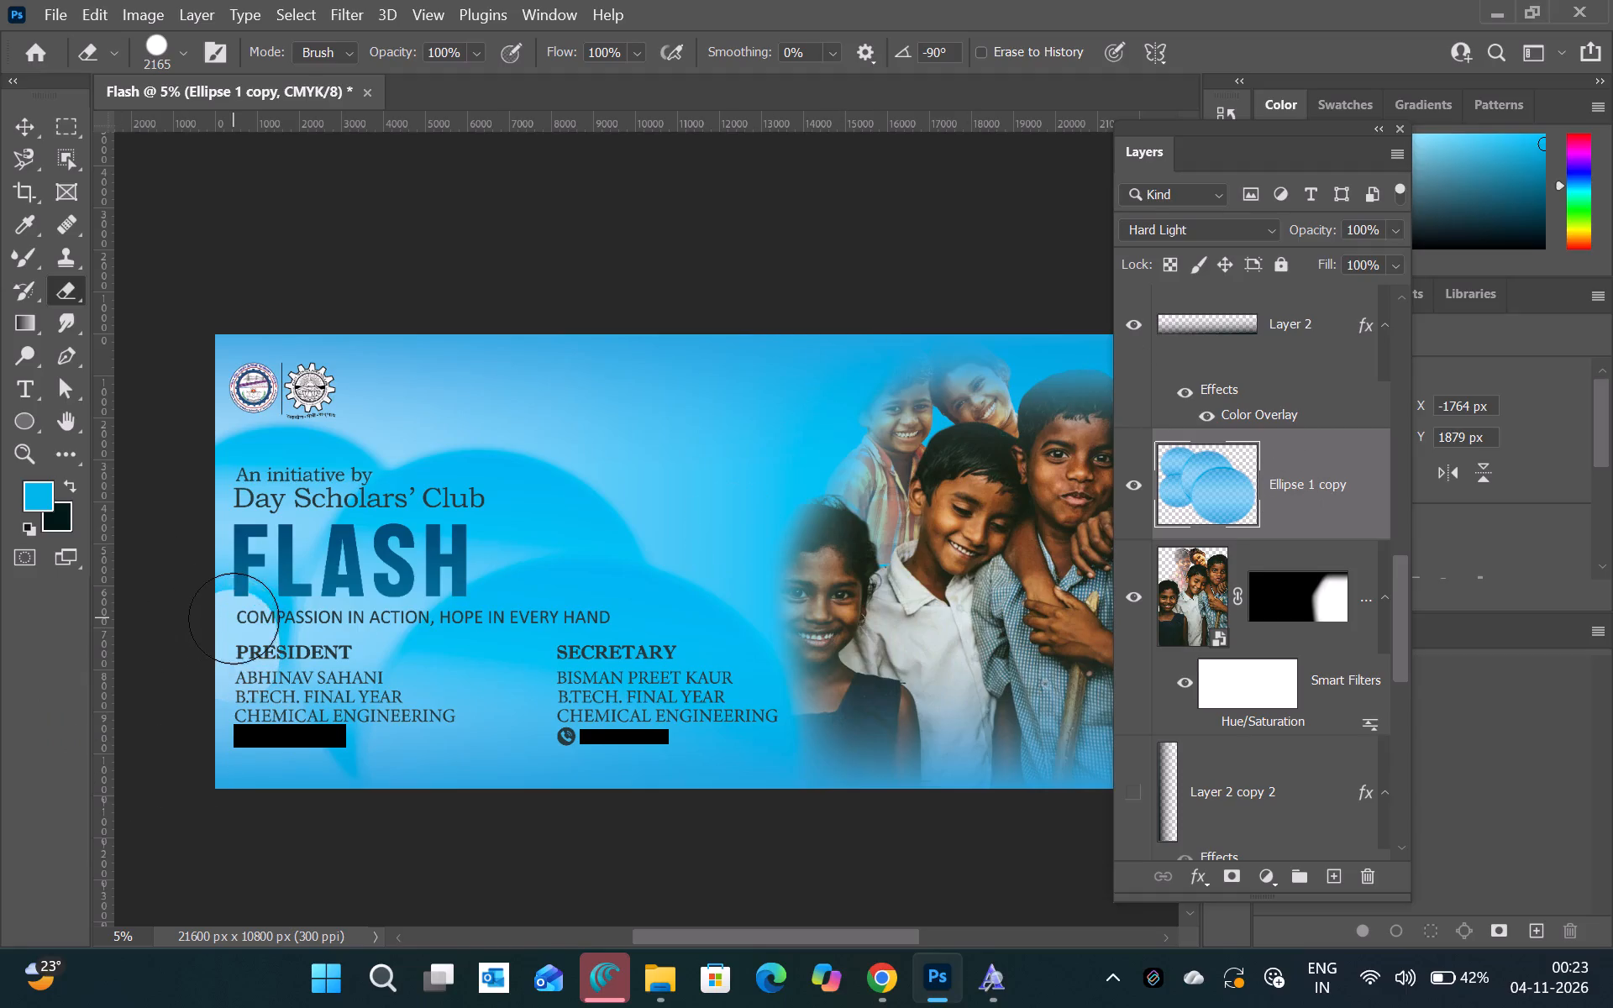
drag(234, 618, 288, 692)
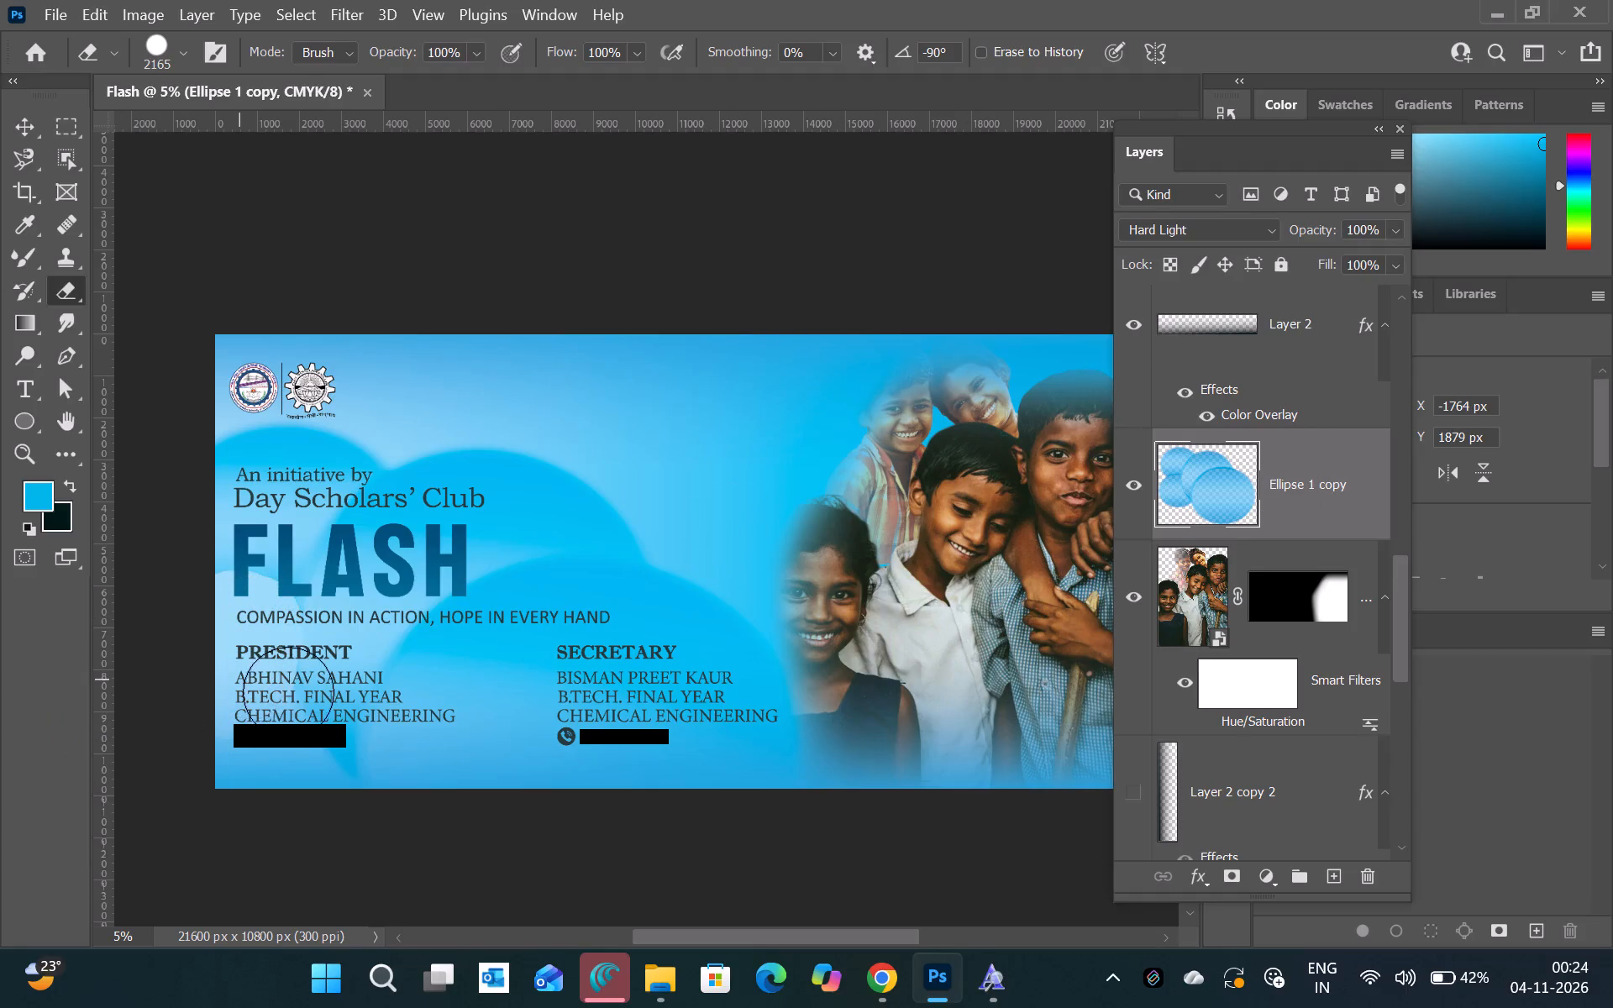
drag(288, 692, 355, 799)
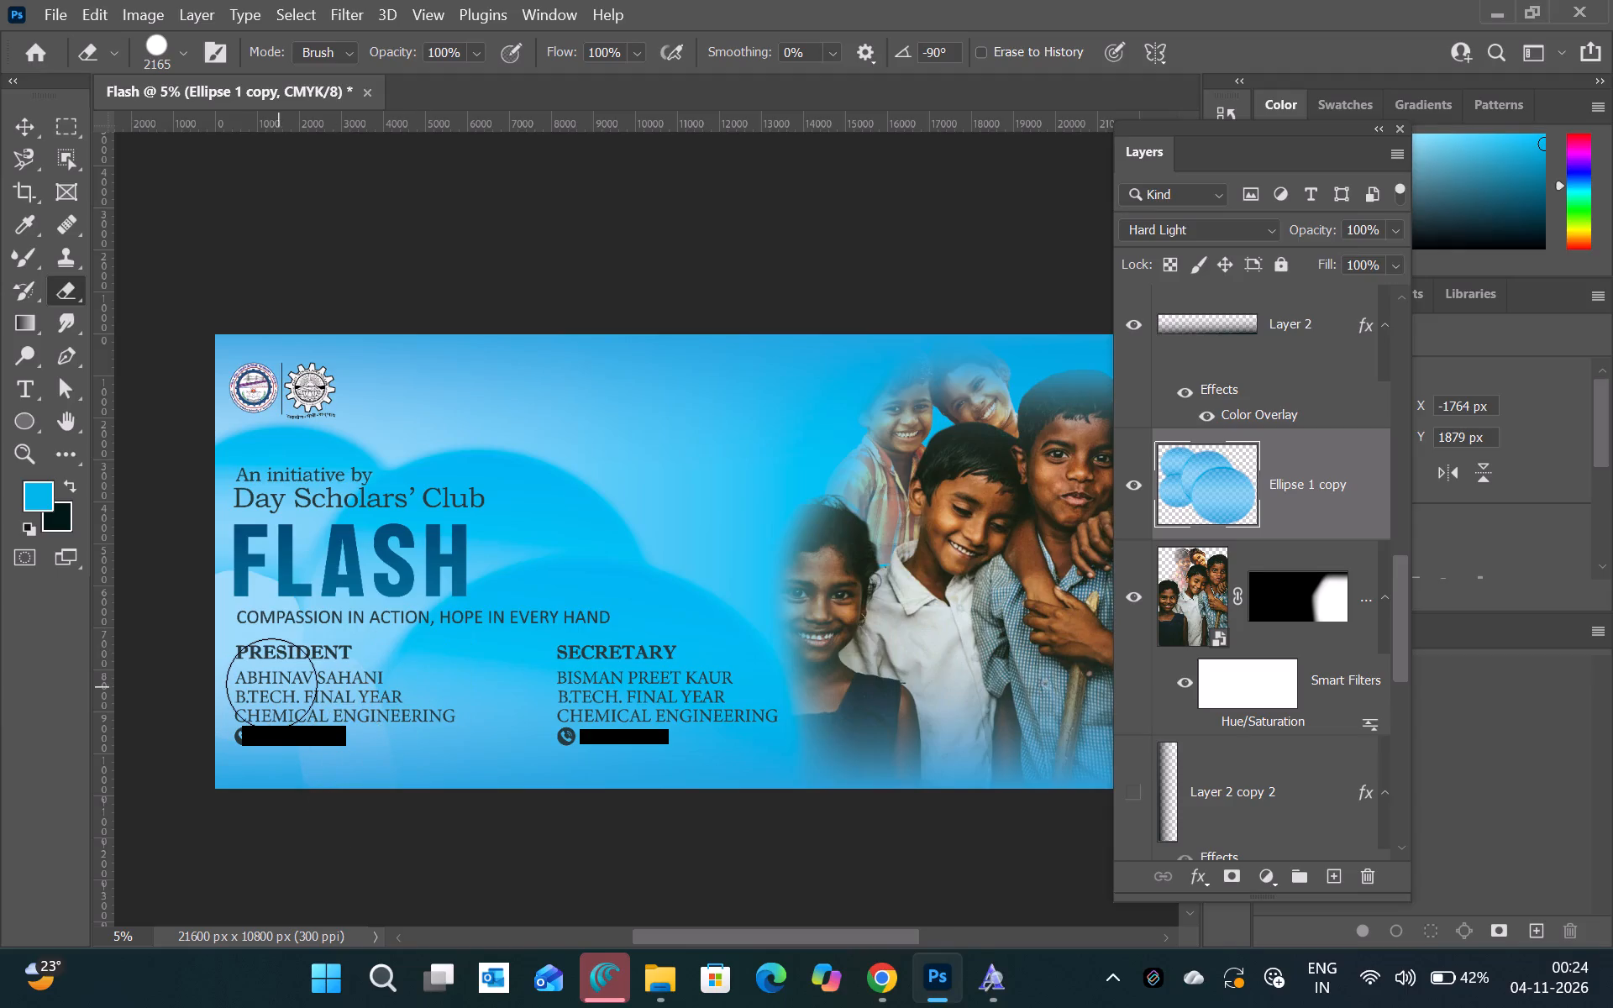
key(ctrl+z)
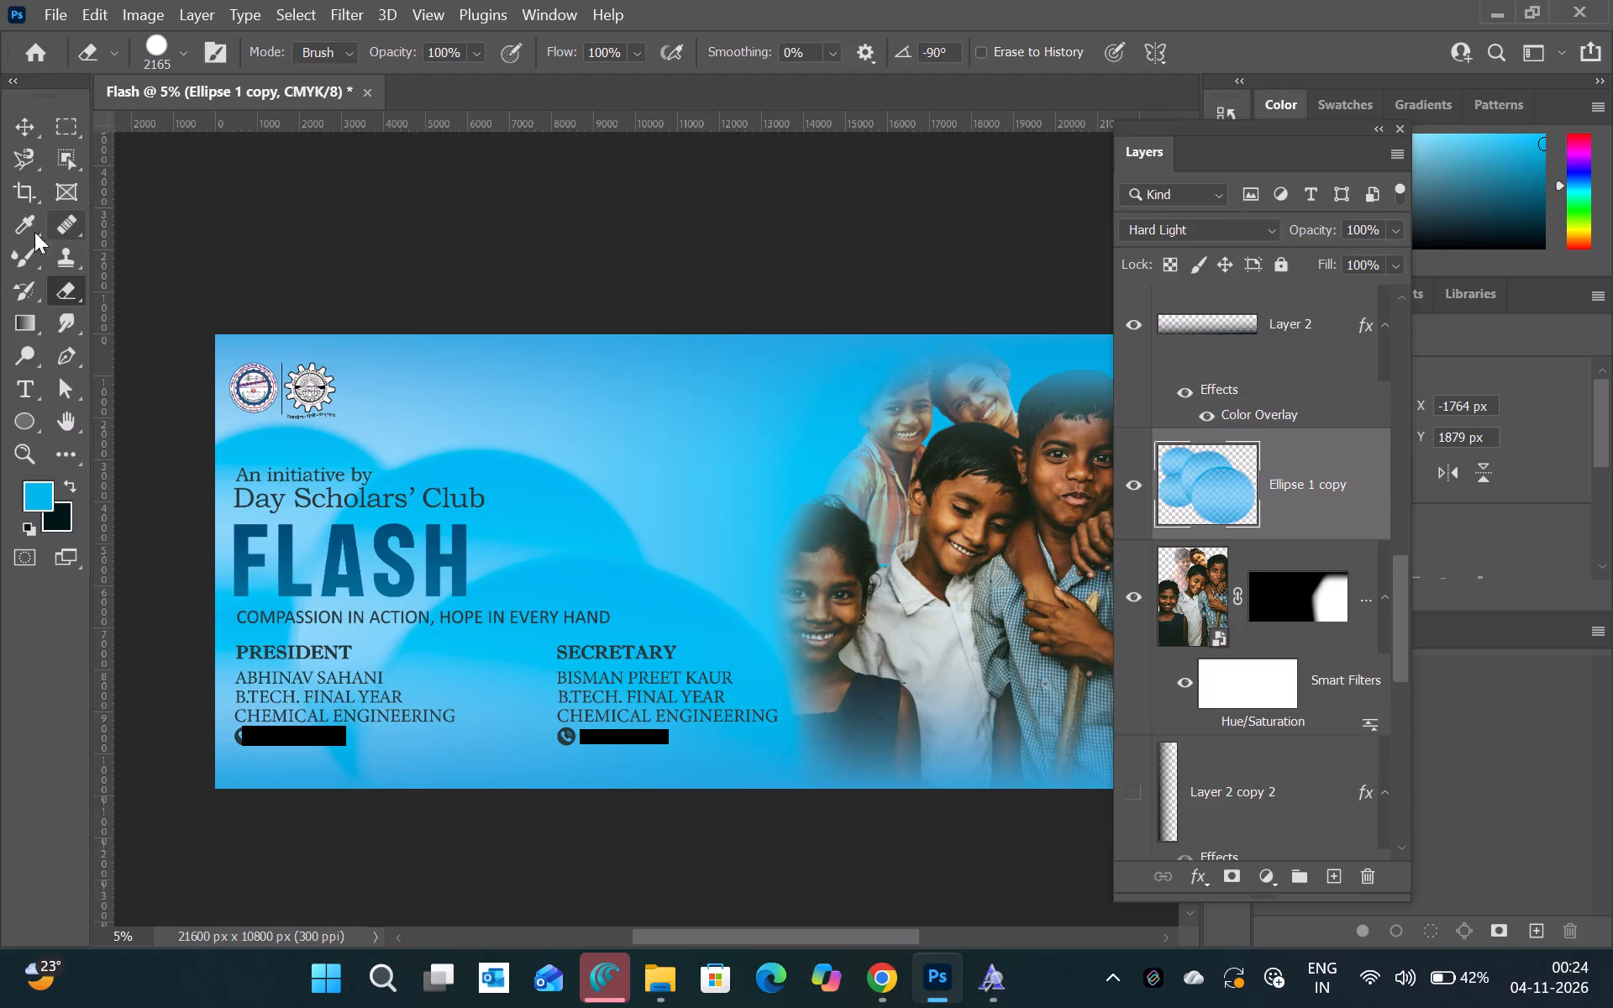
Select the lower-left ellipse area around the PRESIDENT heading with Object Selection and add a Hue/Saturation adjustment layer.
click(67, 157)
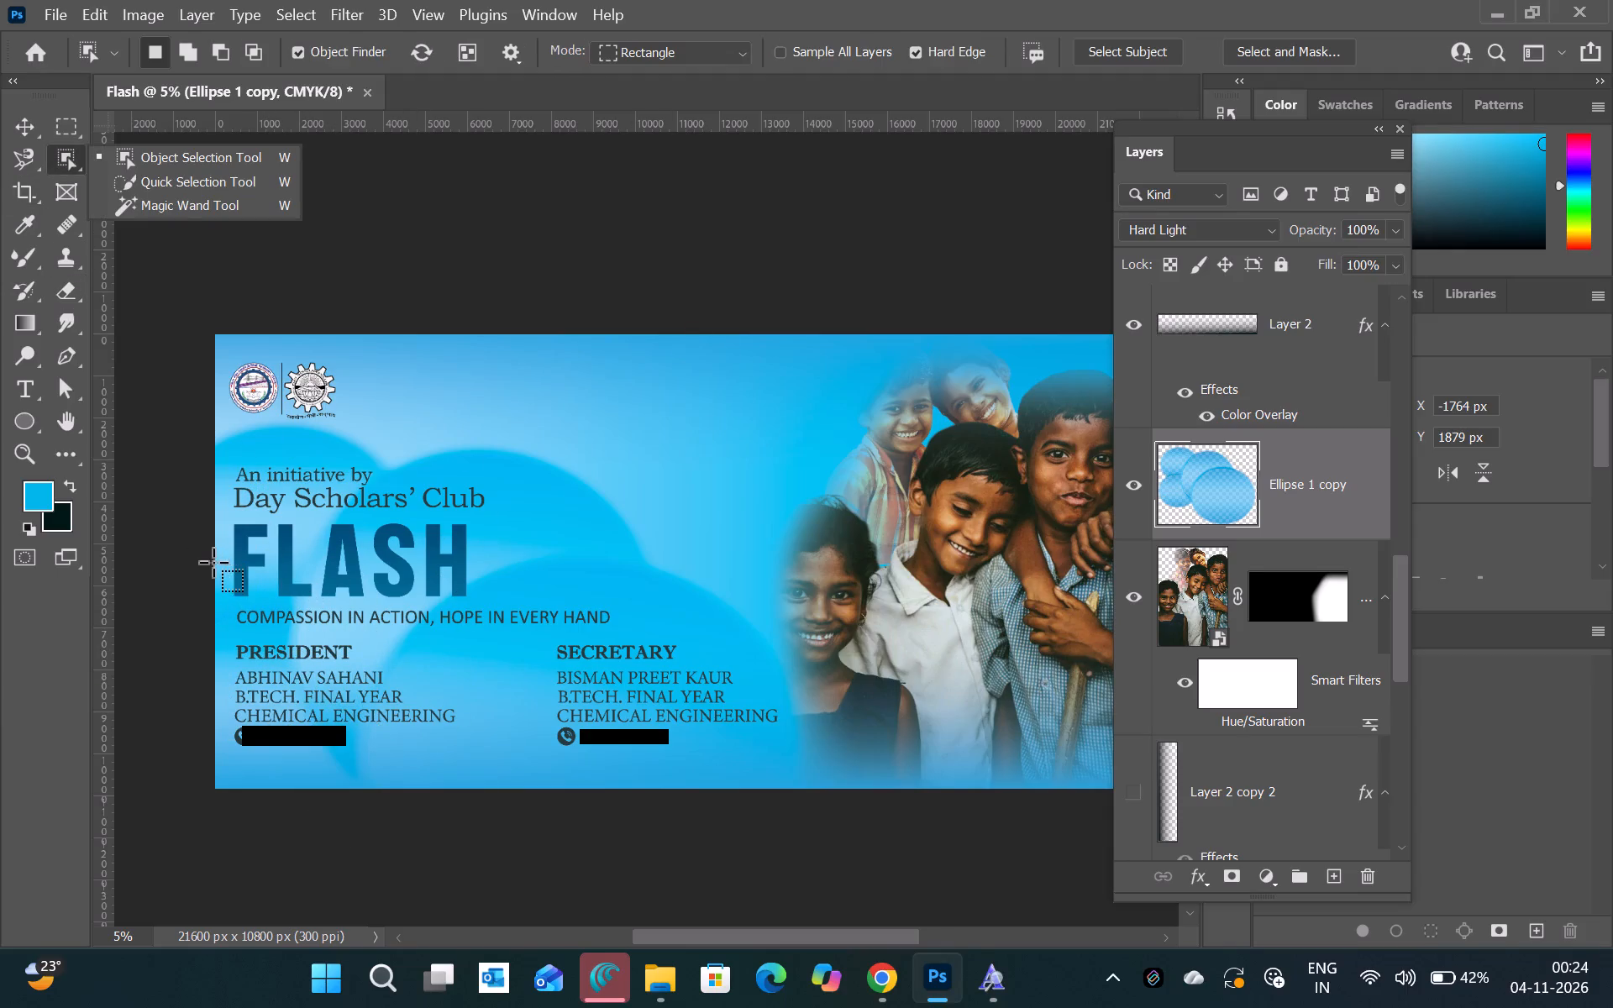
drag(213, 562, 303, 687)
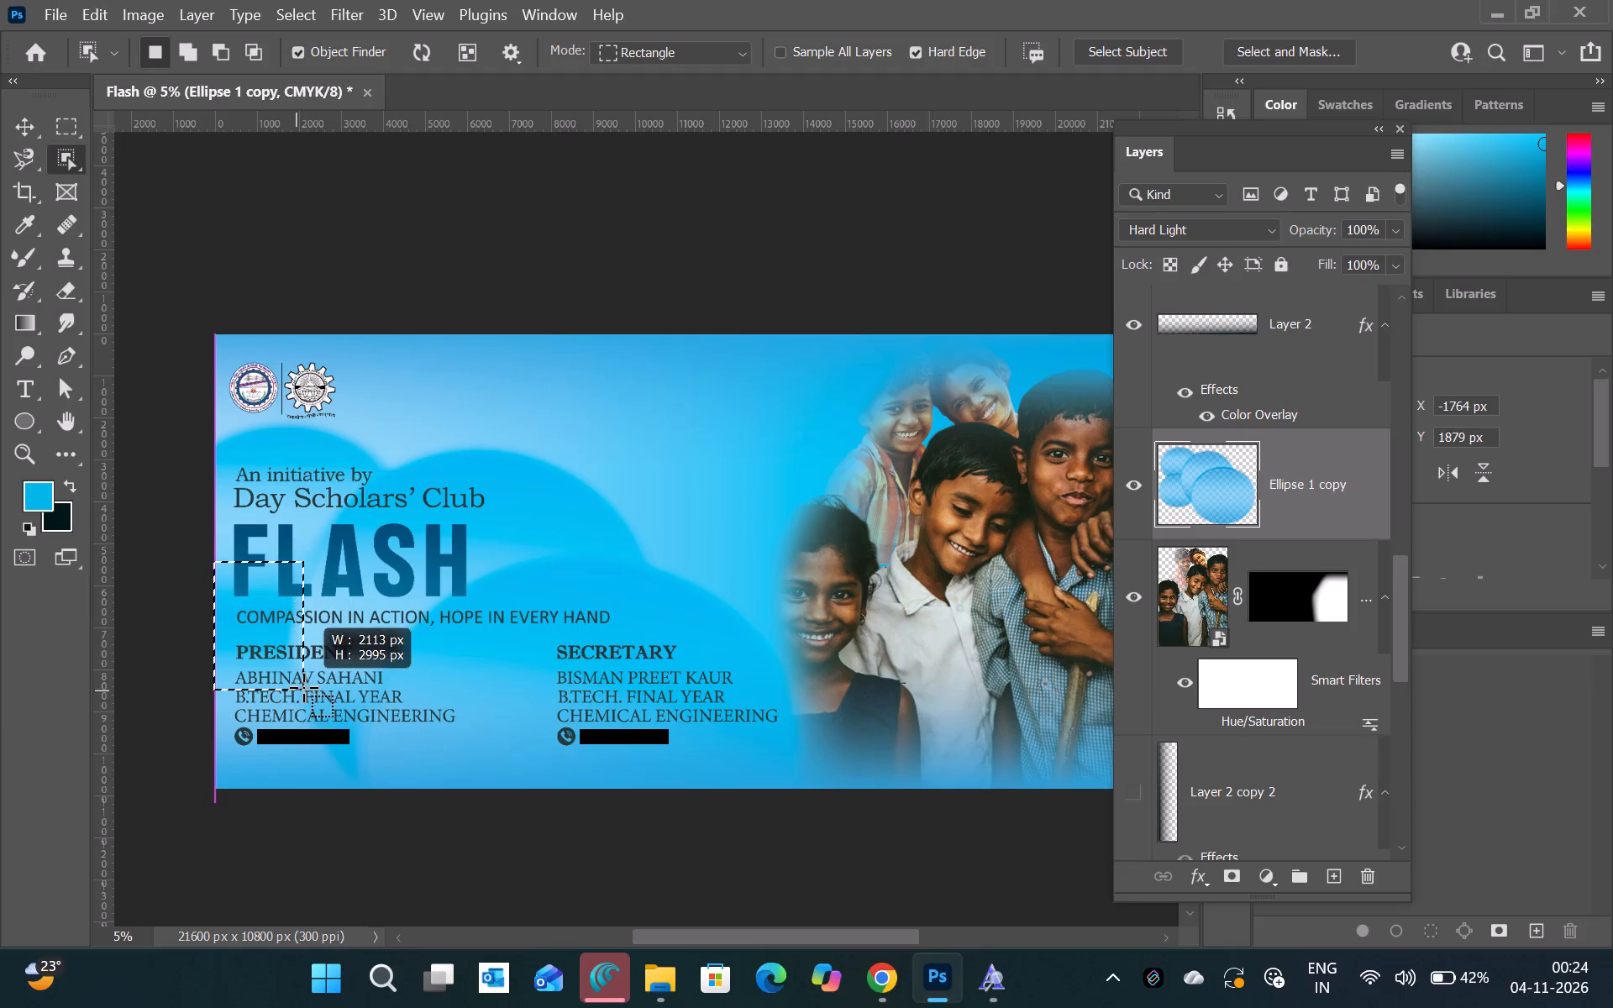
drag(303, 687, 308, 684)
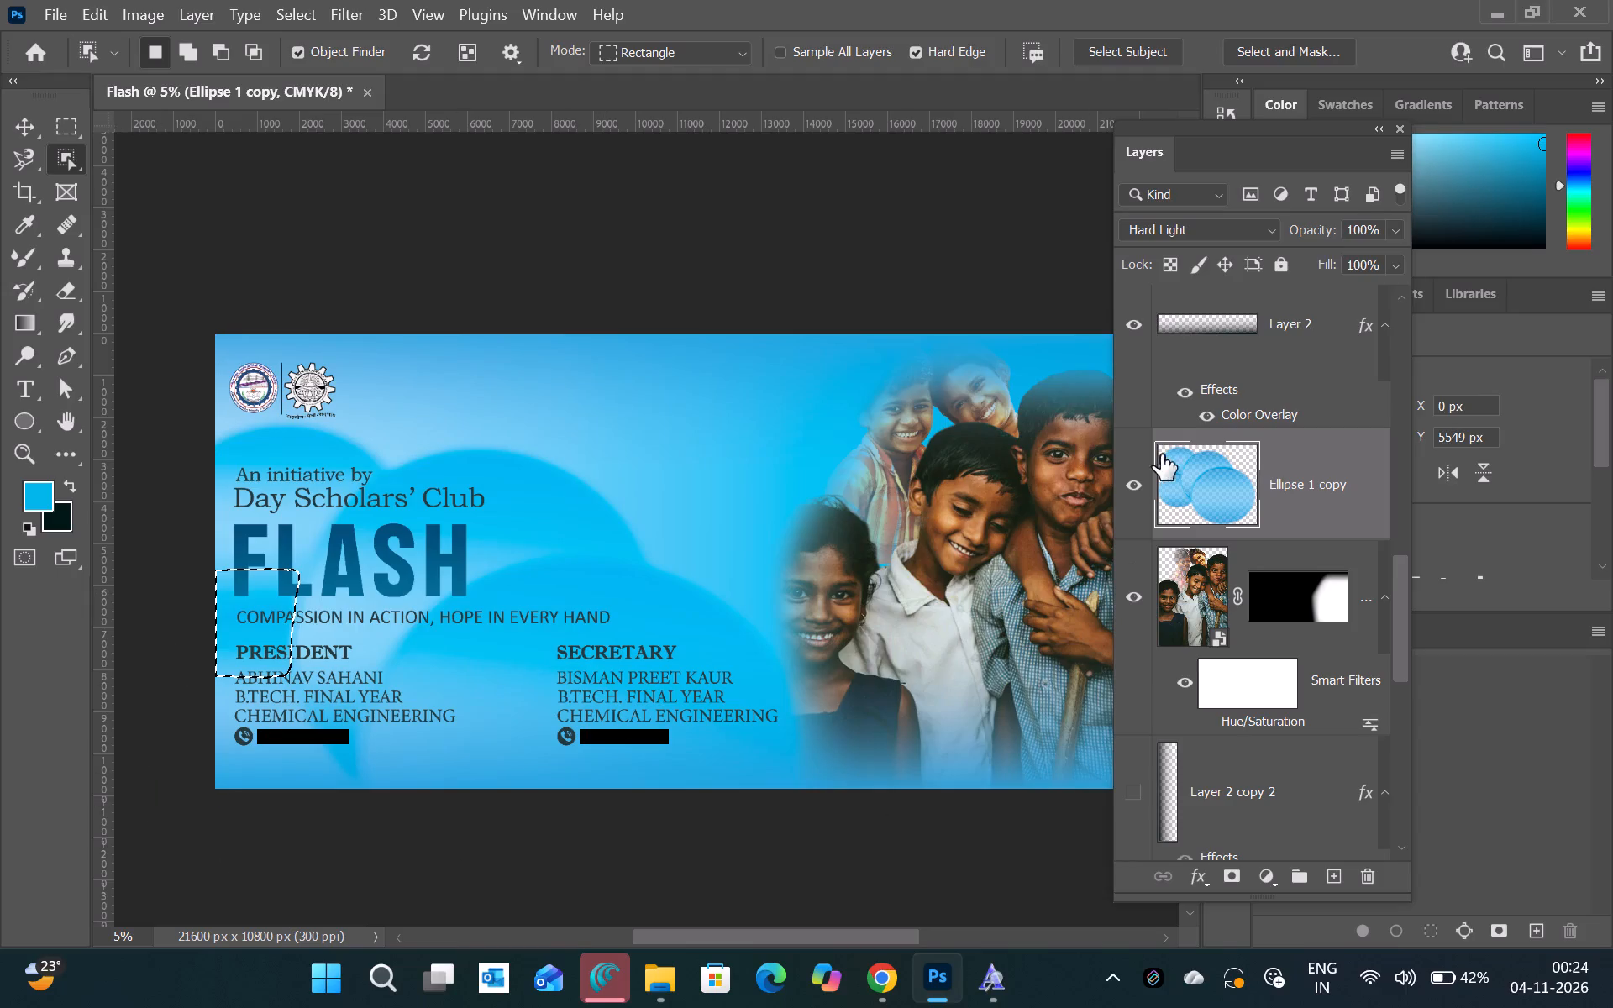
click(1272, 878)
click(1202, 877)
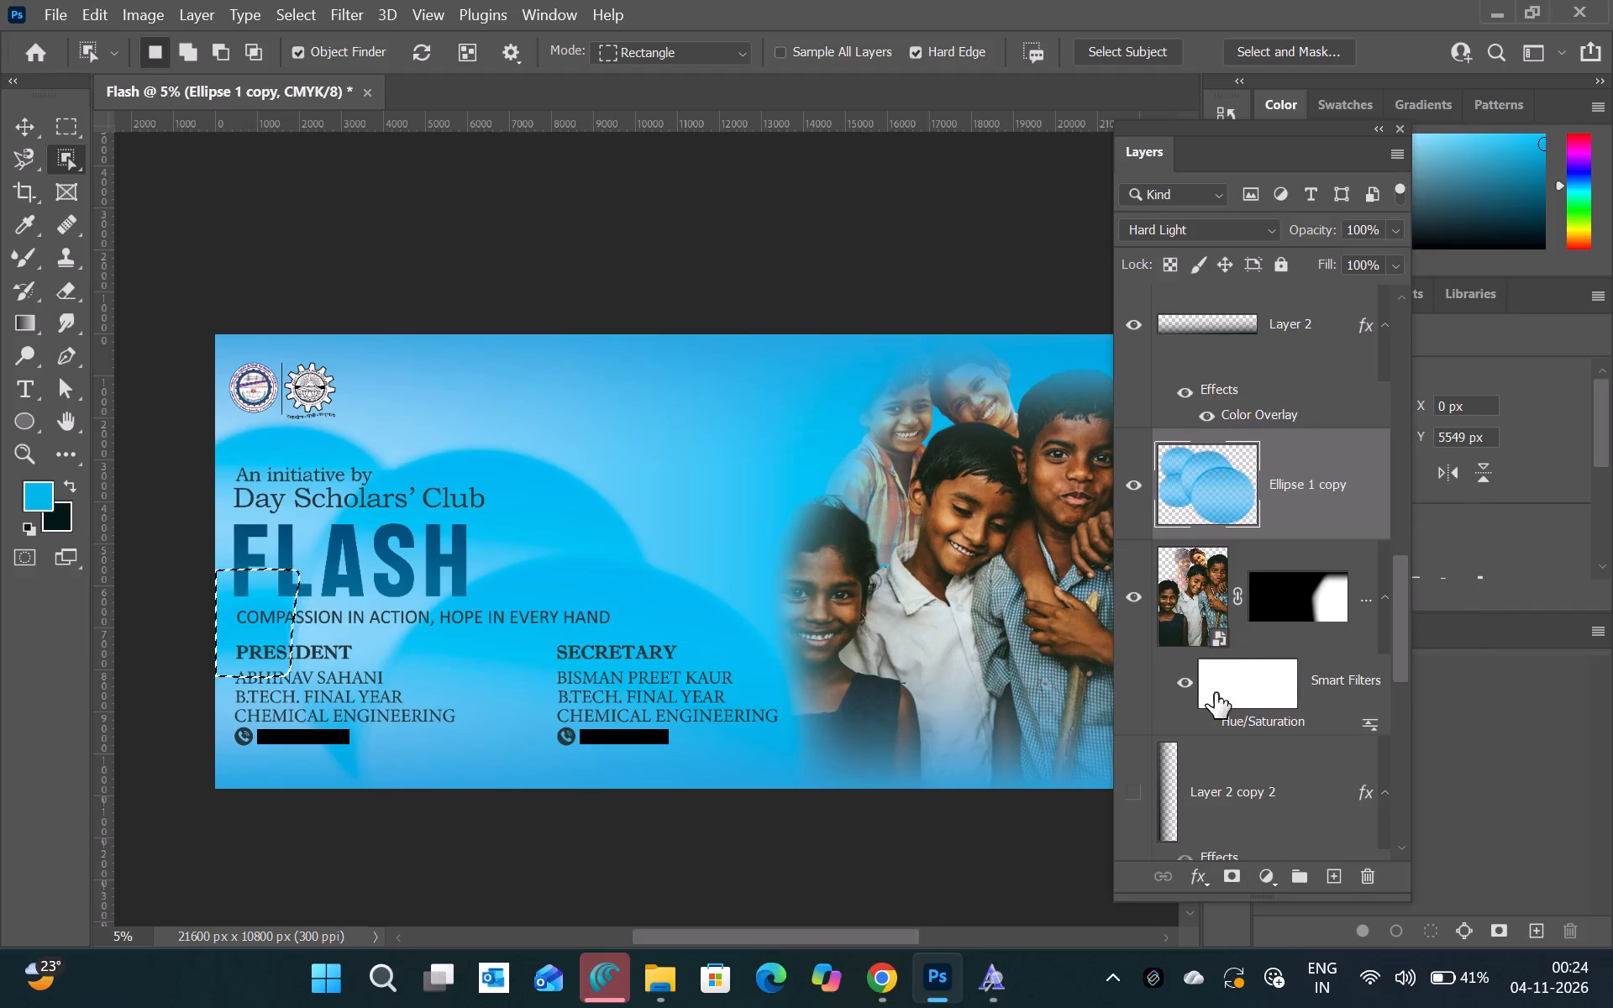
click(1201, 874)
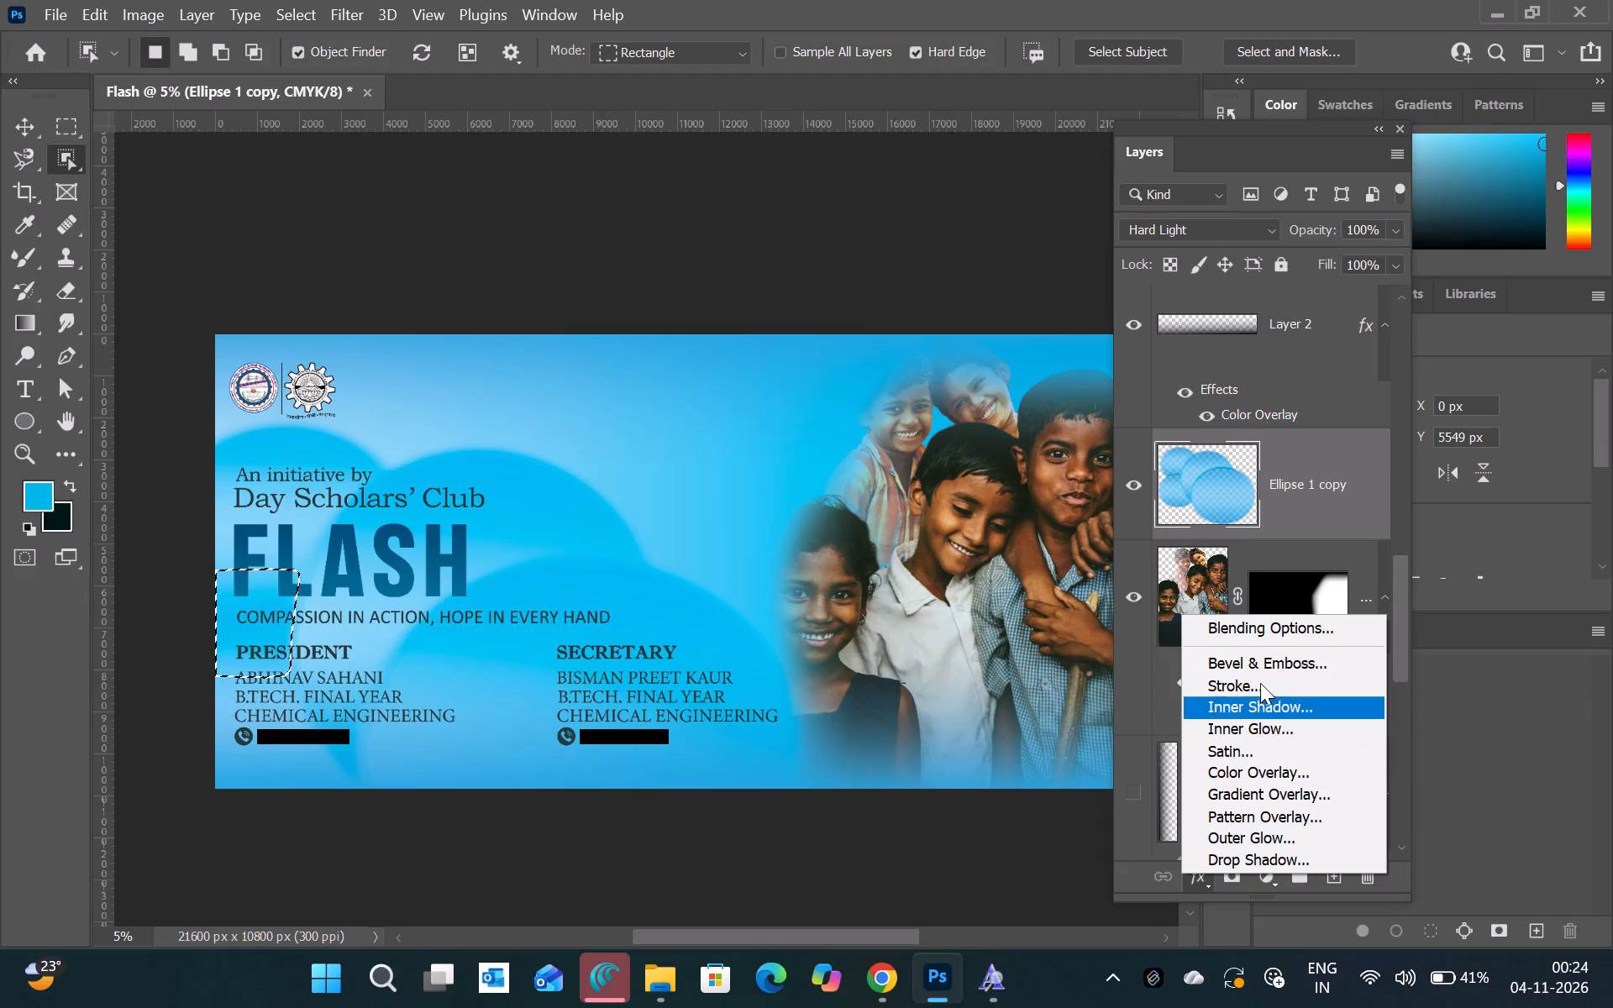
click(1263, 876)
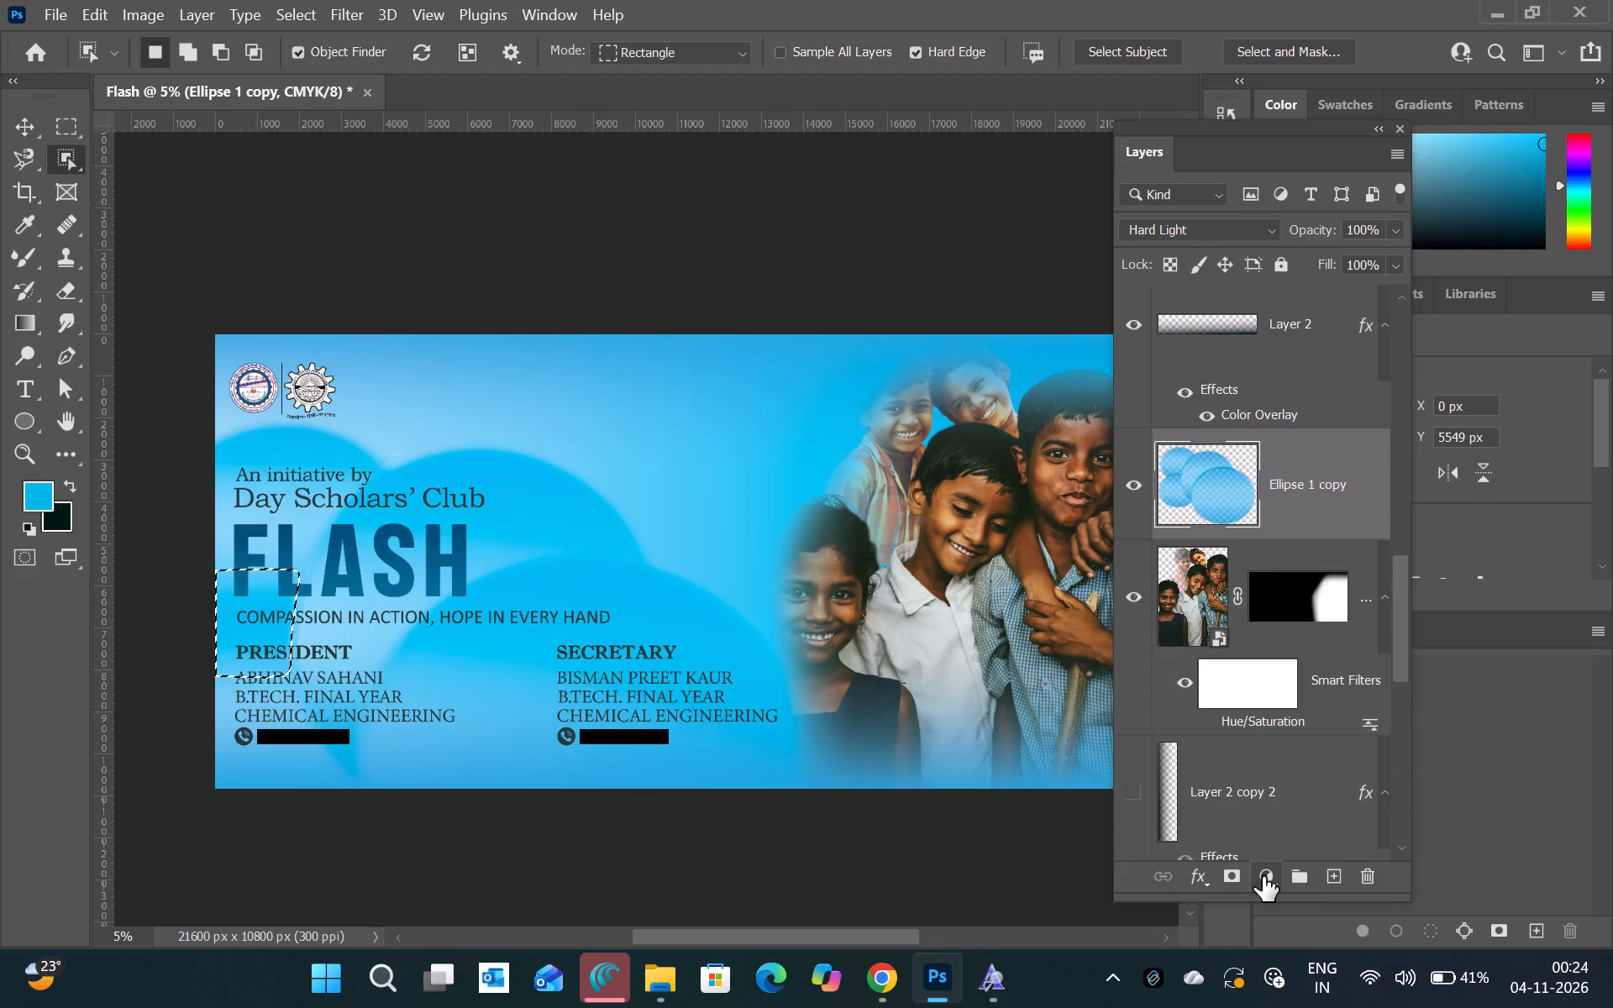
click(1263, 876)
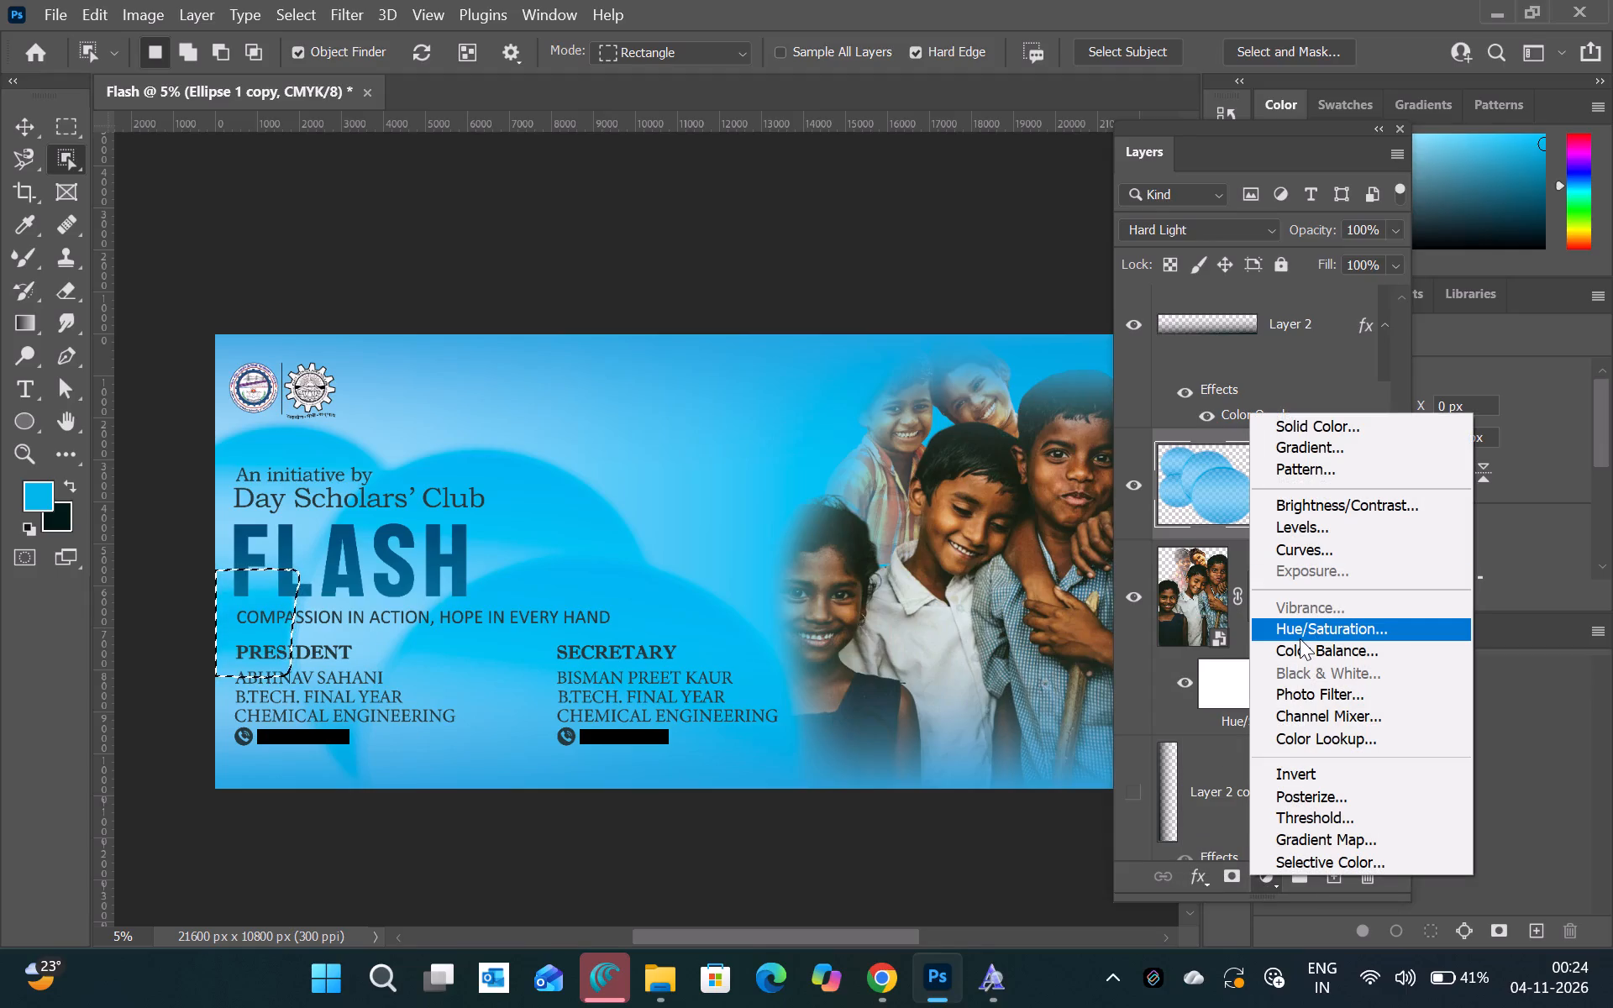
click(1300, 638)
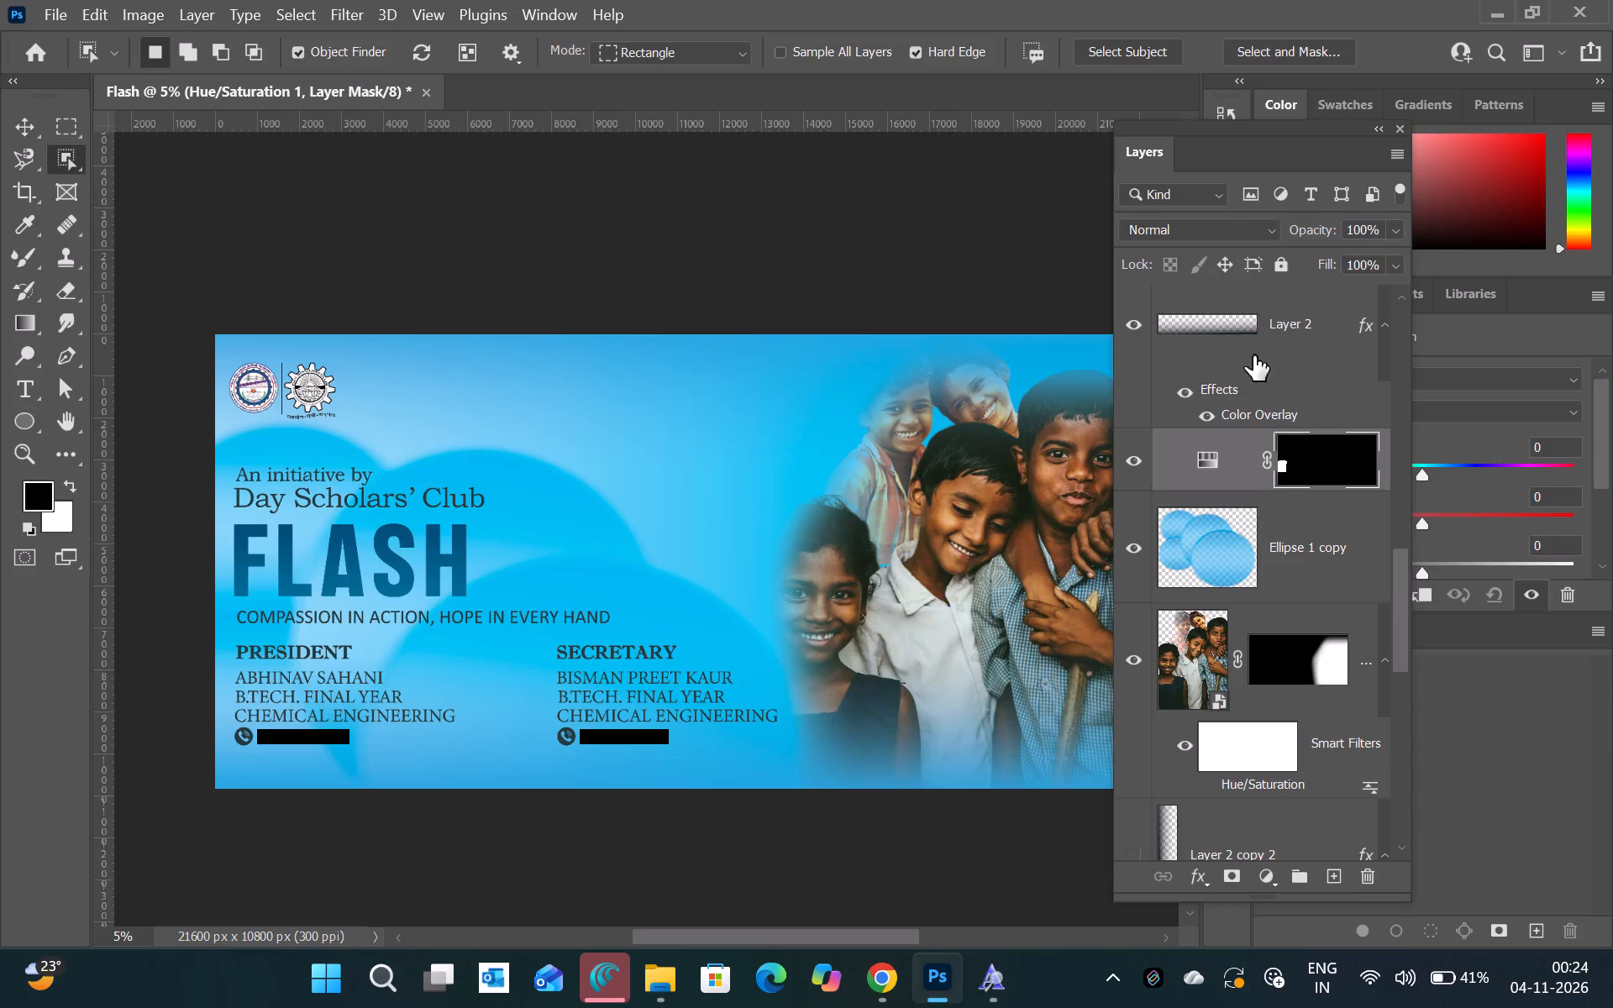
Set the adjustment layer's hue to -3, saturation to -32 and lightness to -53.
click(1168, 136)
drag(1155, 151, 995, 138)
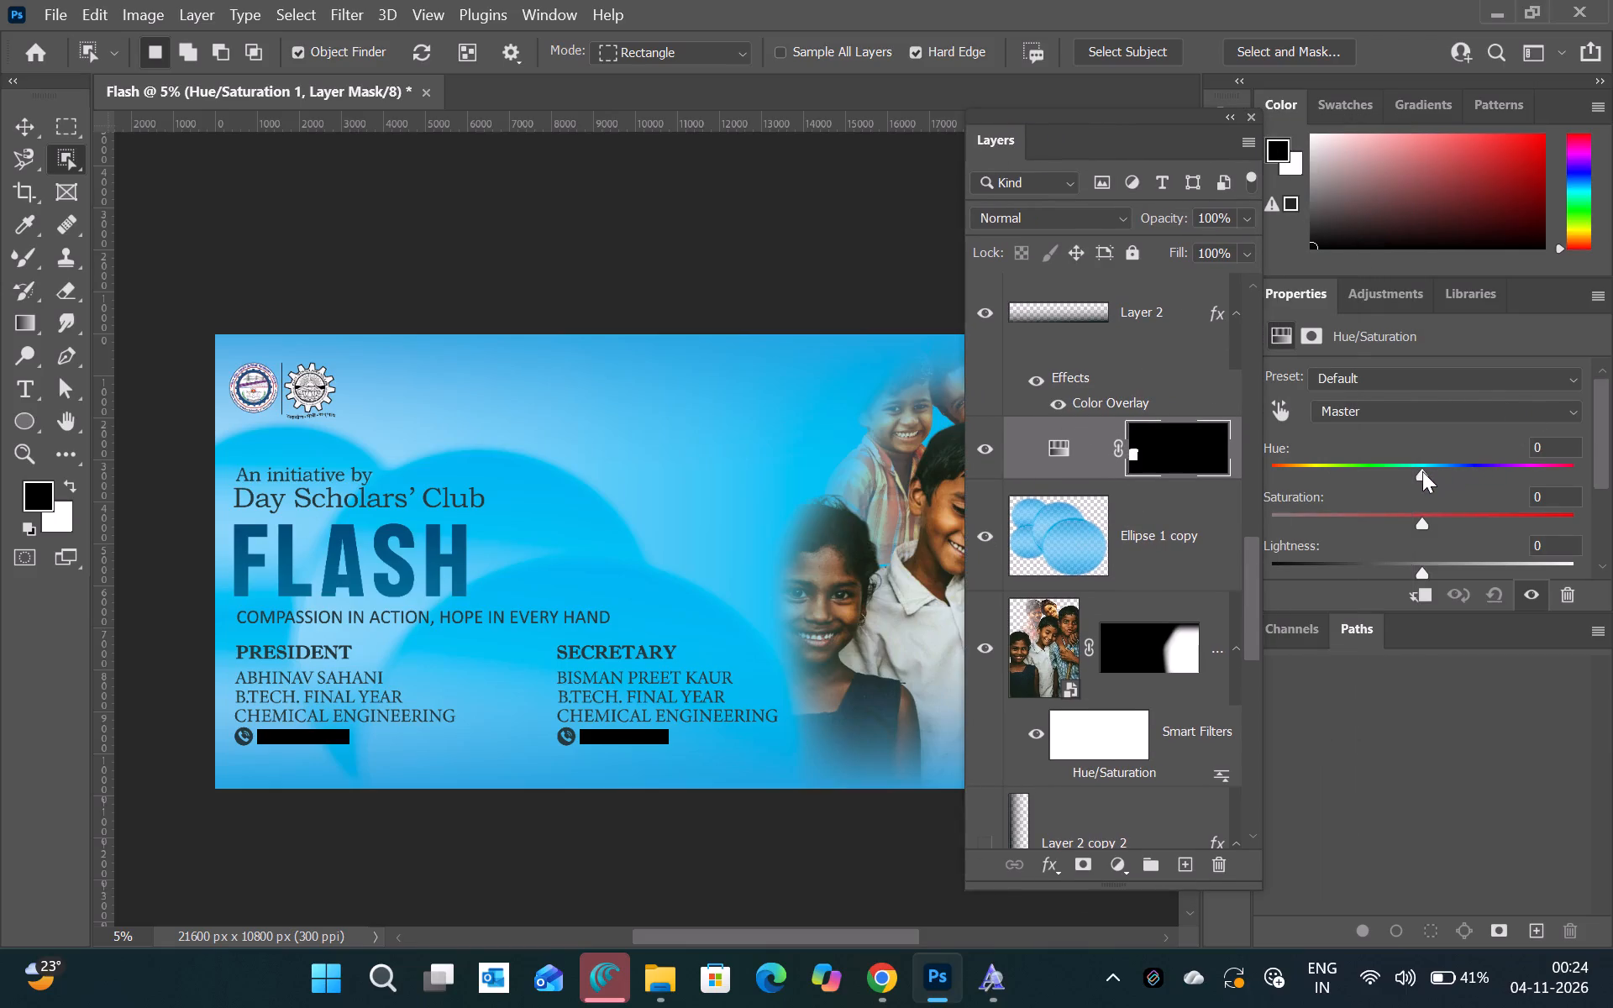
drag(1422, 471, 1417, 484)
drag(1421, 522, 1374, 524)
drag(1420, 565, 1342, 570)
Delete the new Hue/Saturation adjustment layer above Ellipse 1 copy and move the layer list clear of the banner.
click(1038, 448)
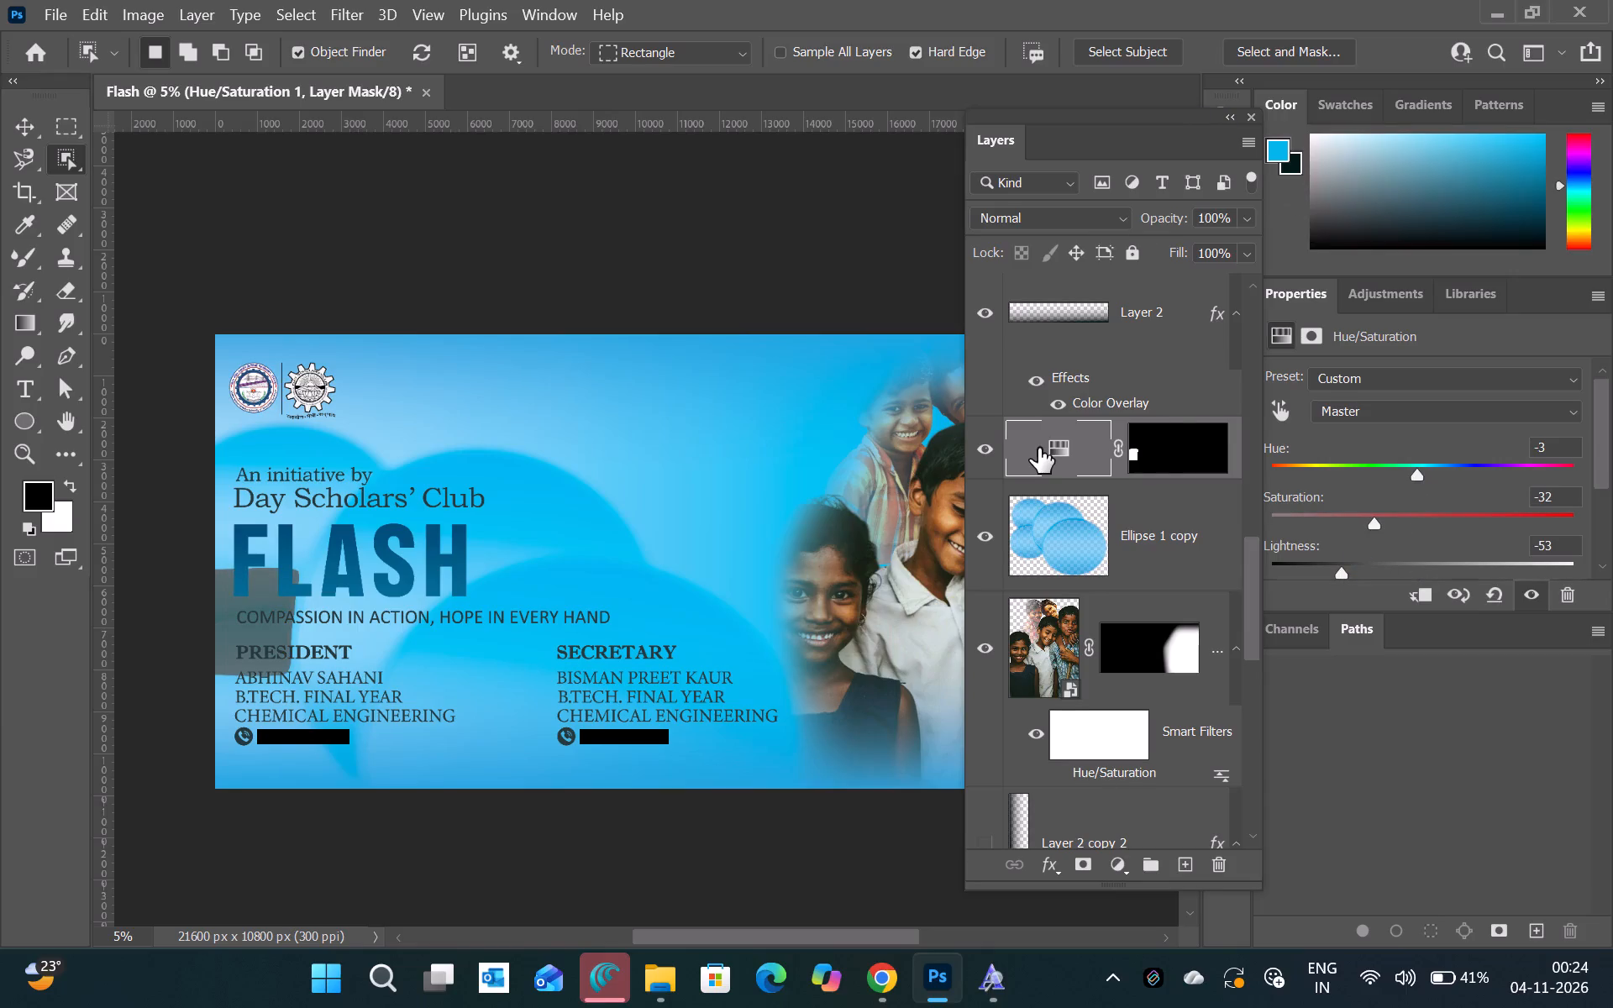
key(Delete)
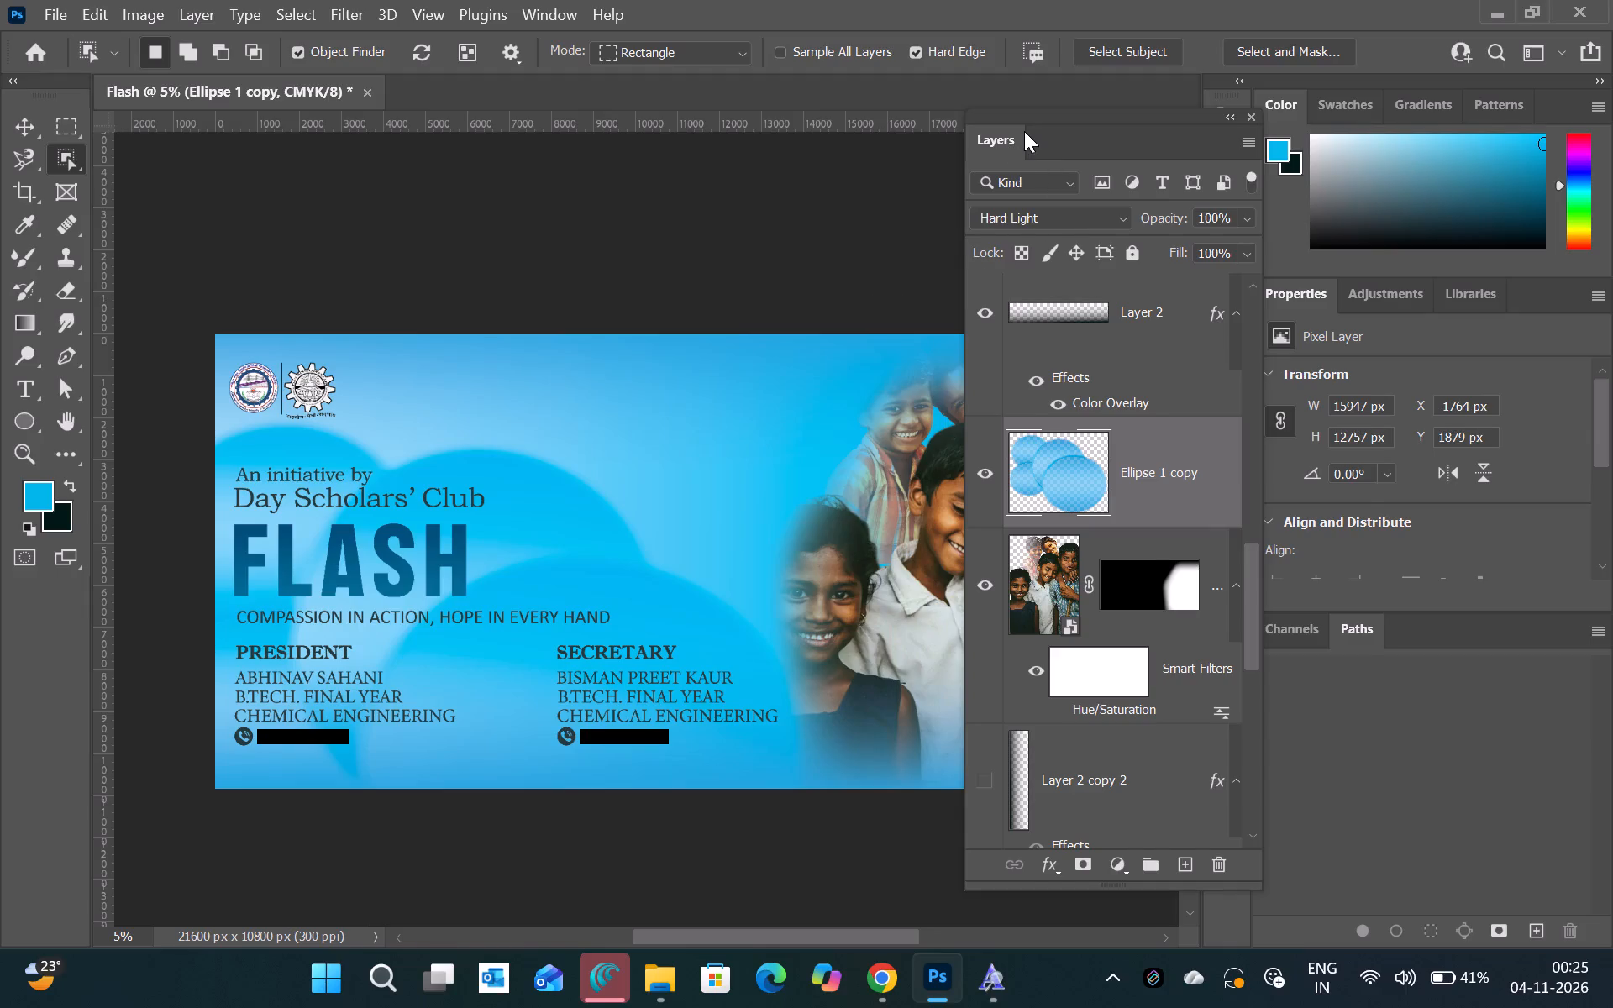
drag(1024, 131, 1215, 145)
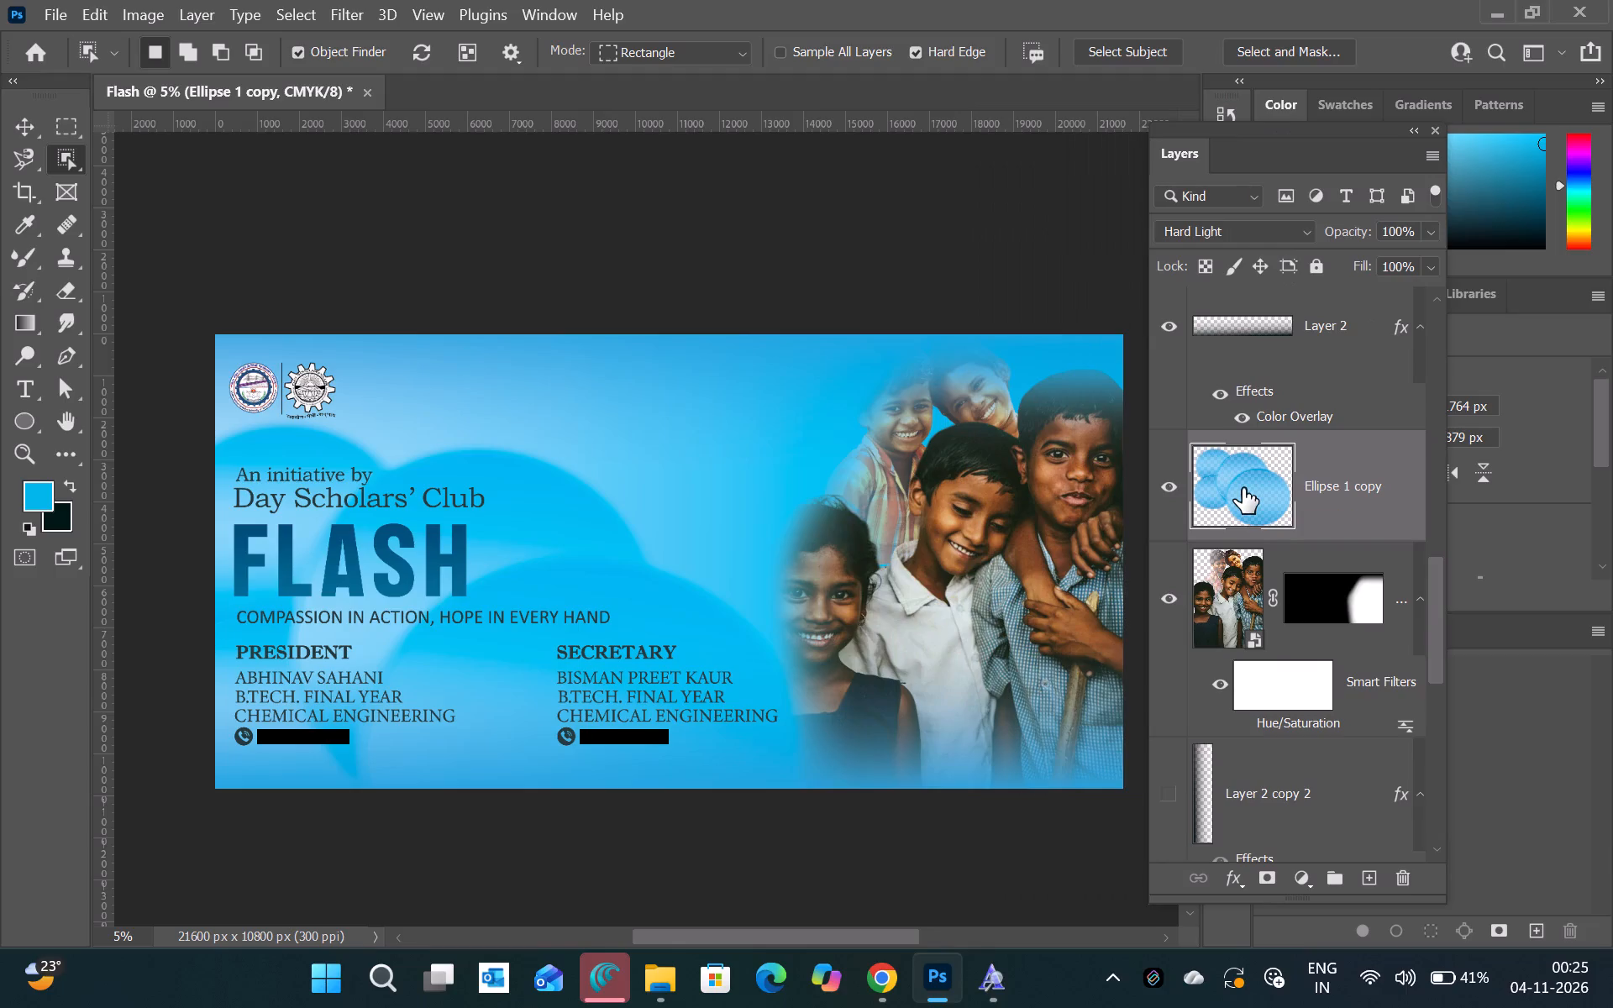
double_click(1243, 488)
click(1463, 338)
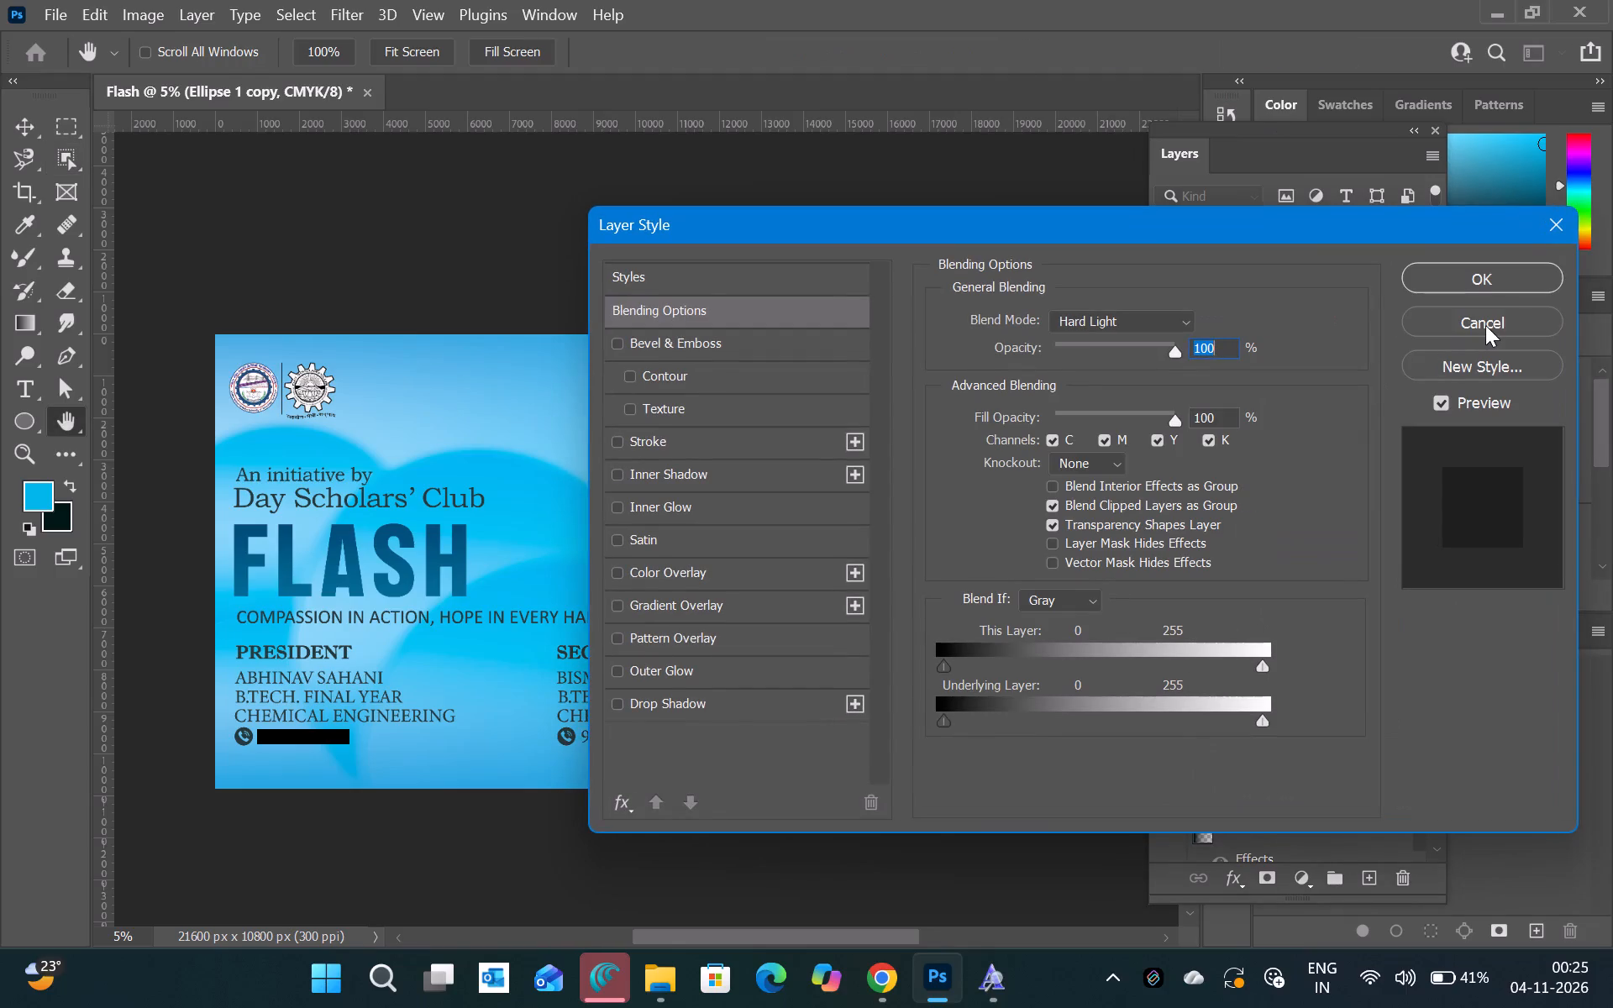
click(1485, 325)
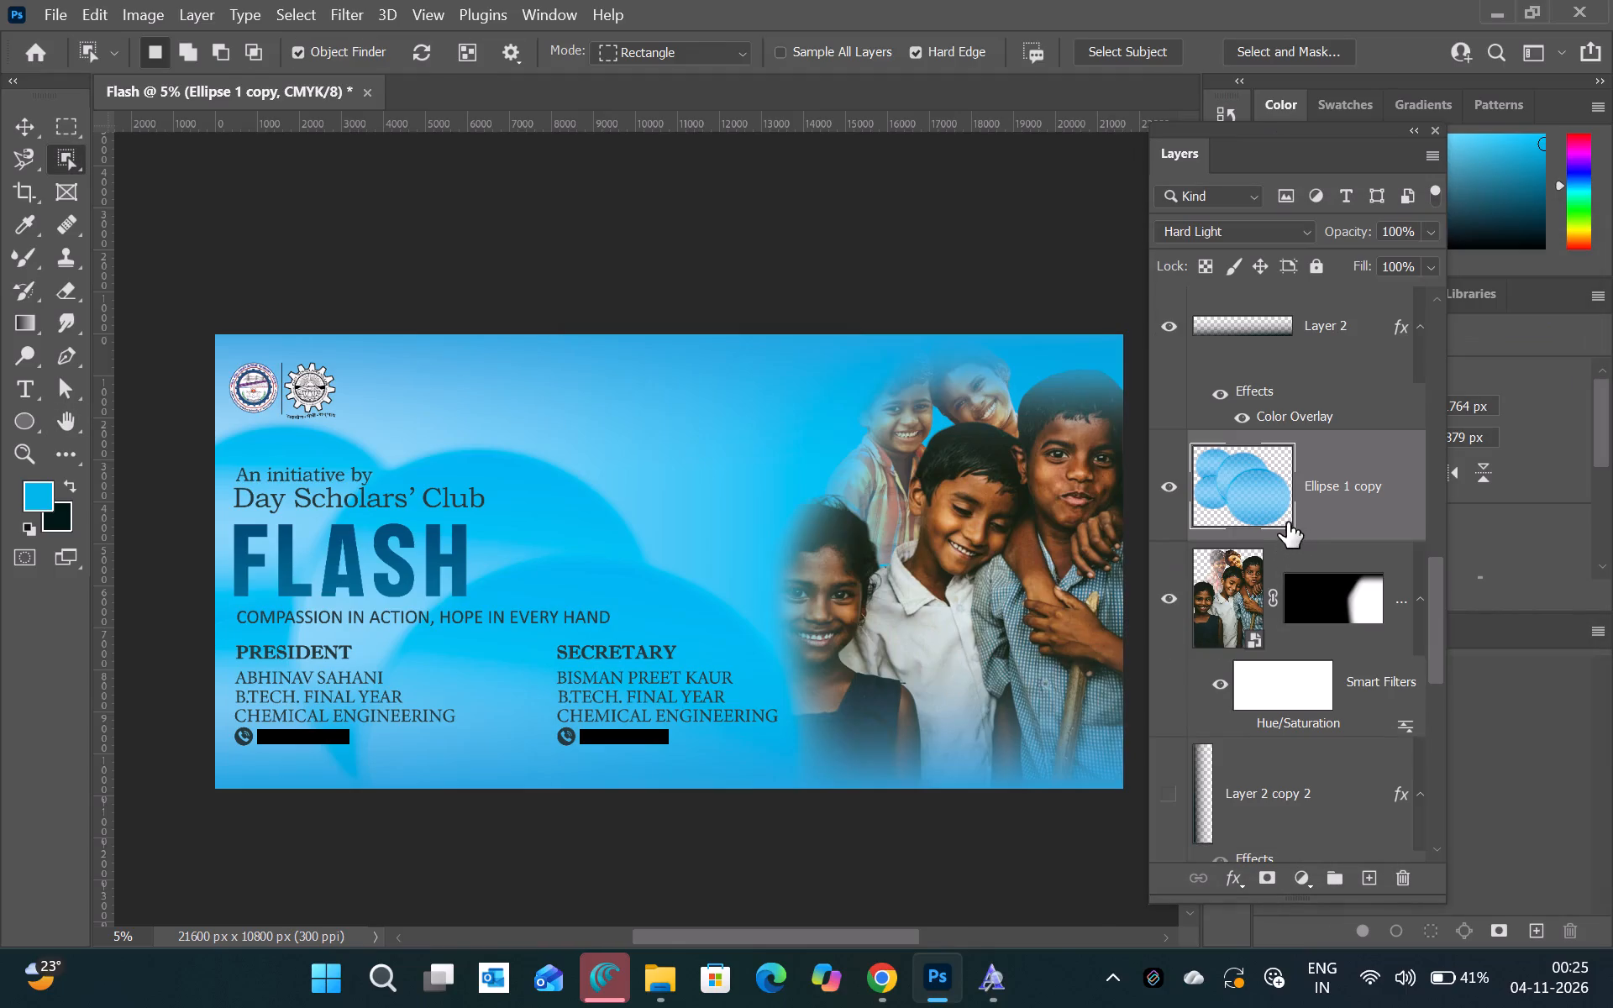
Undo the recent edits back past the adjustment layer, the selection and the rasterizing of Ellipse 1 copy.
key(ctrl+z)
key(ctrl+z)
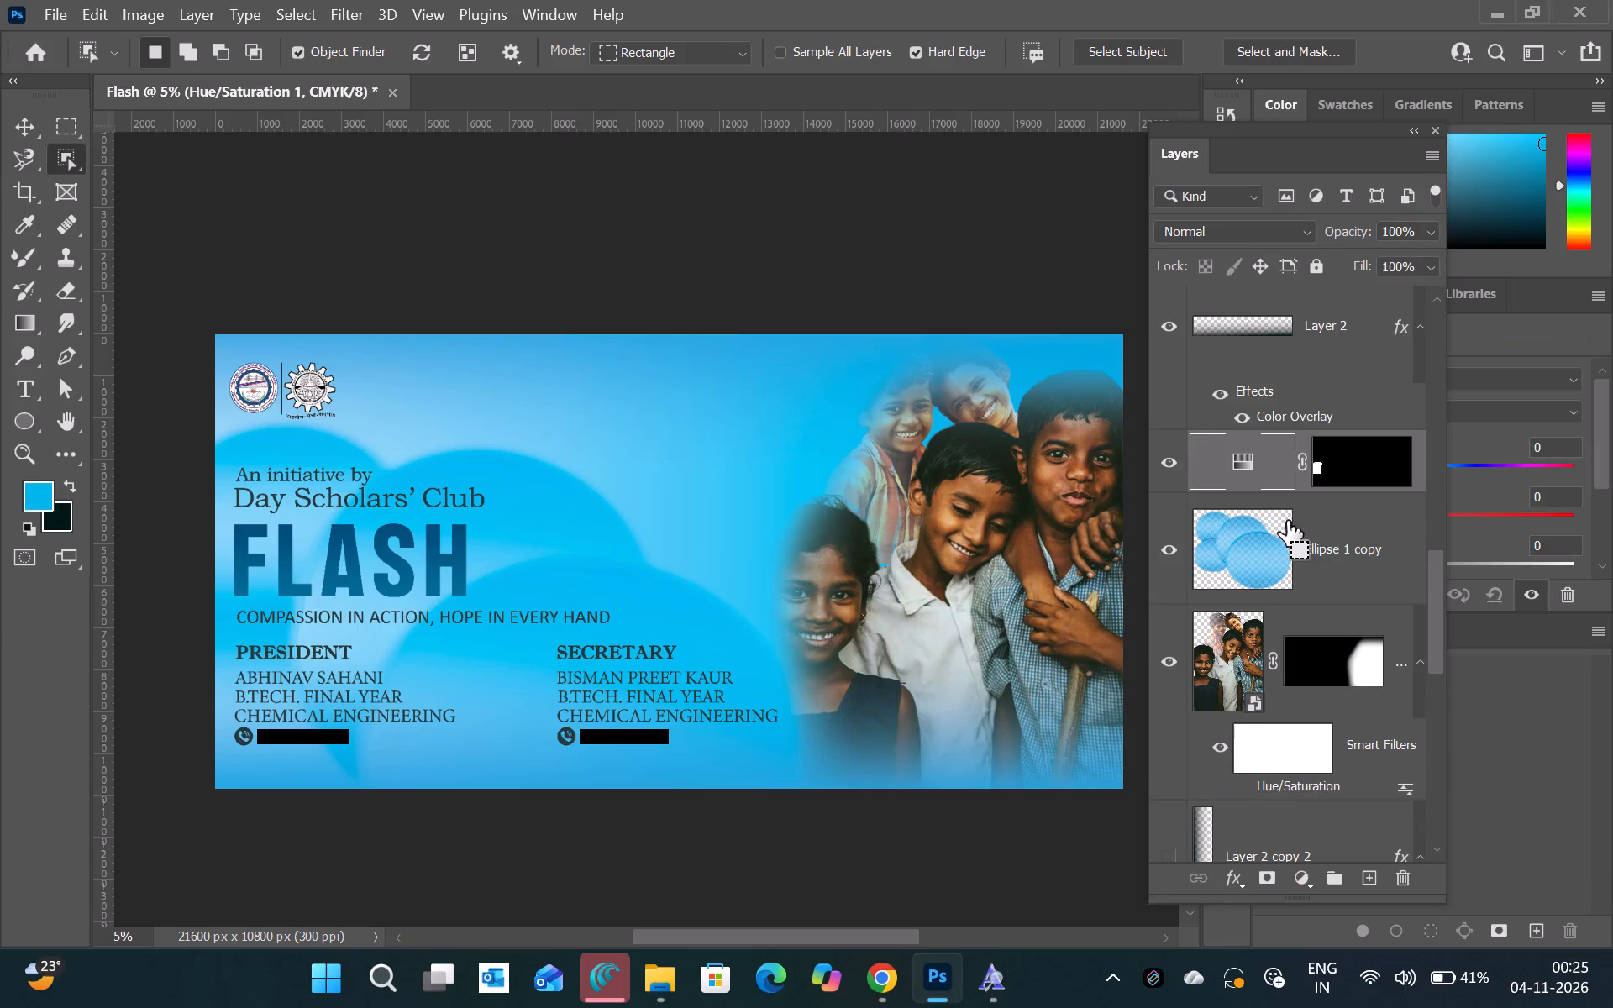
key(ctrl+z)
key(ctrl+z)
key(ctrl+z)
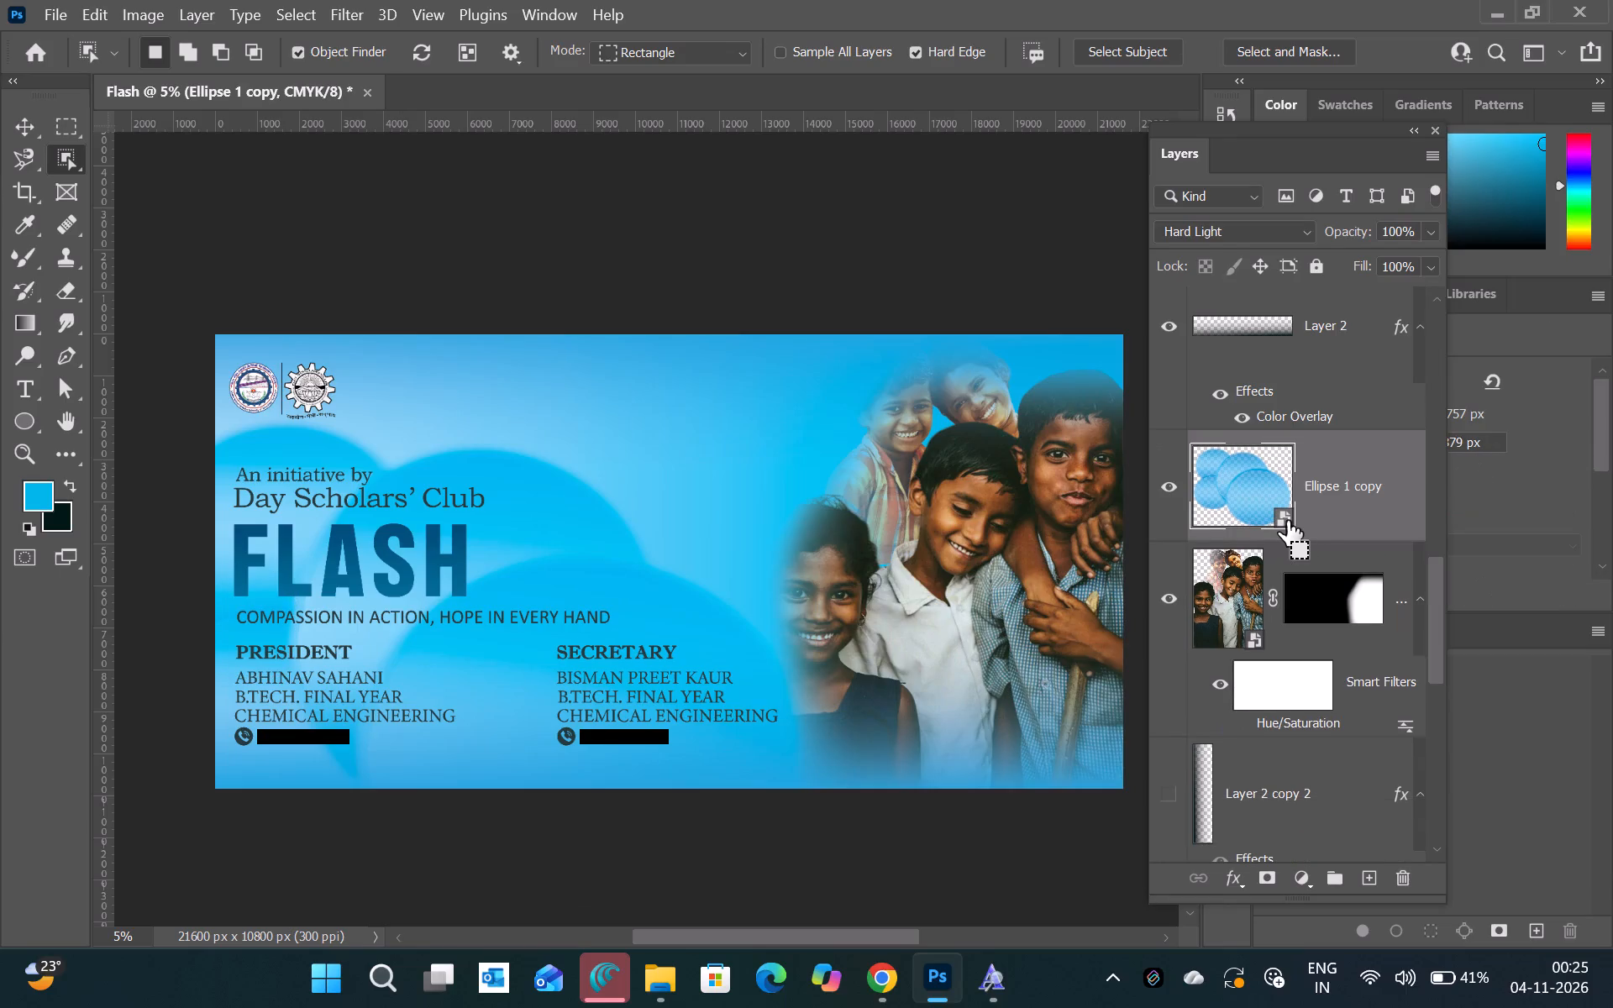
Open the contents of the Ellipse 1 copy smart object and convert all four ellipse layers into one smart object.
double_click(1287, 522)
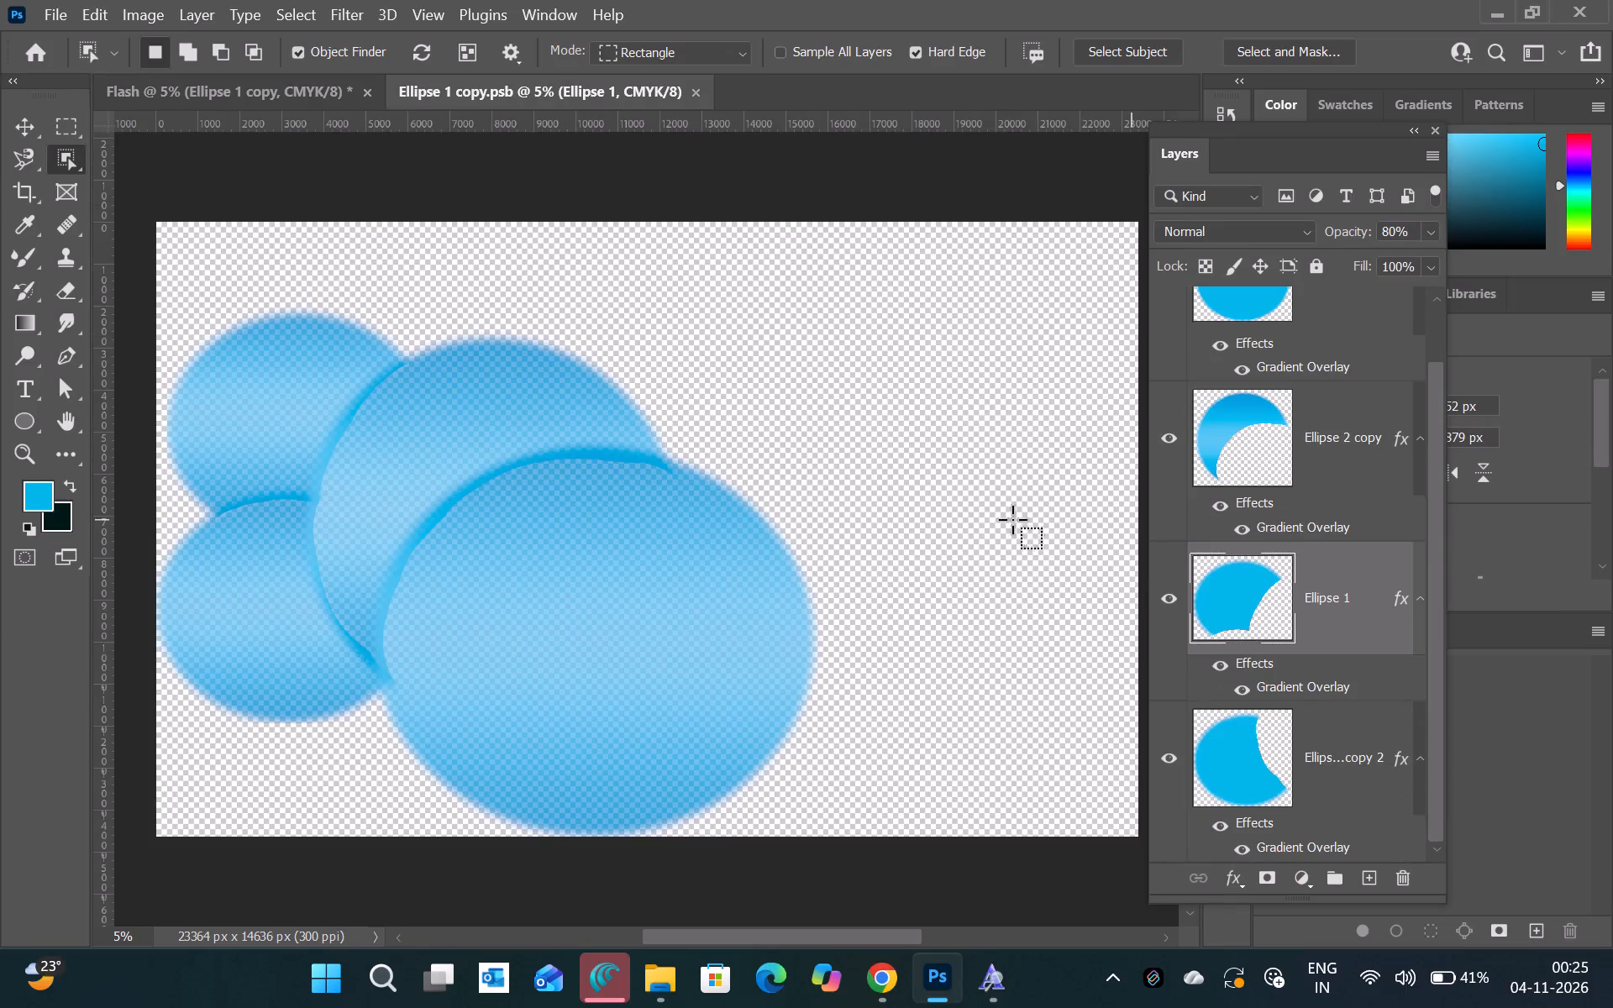
scroll(1345, 660, up, 1)
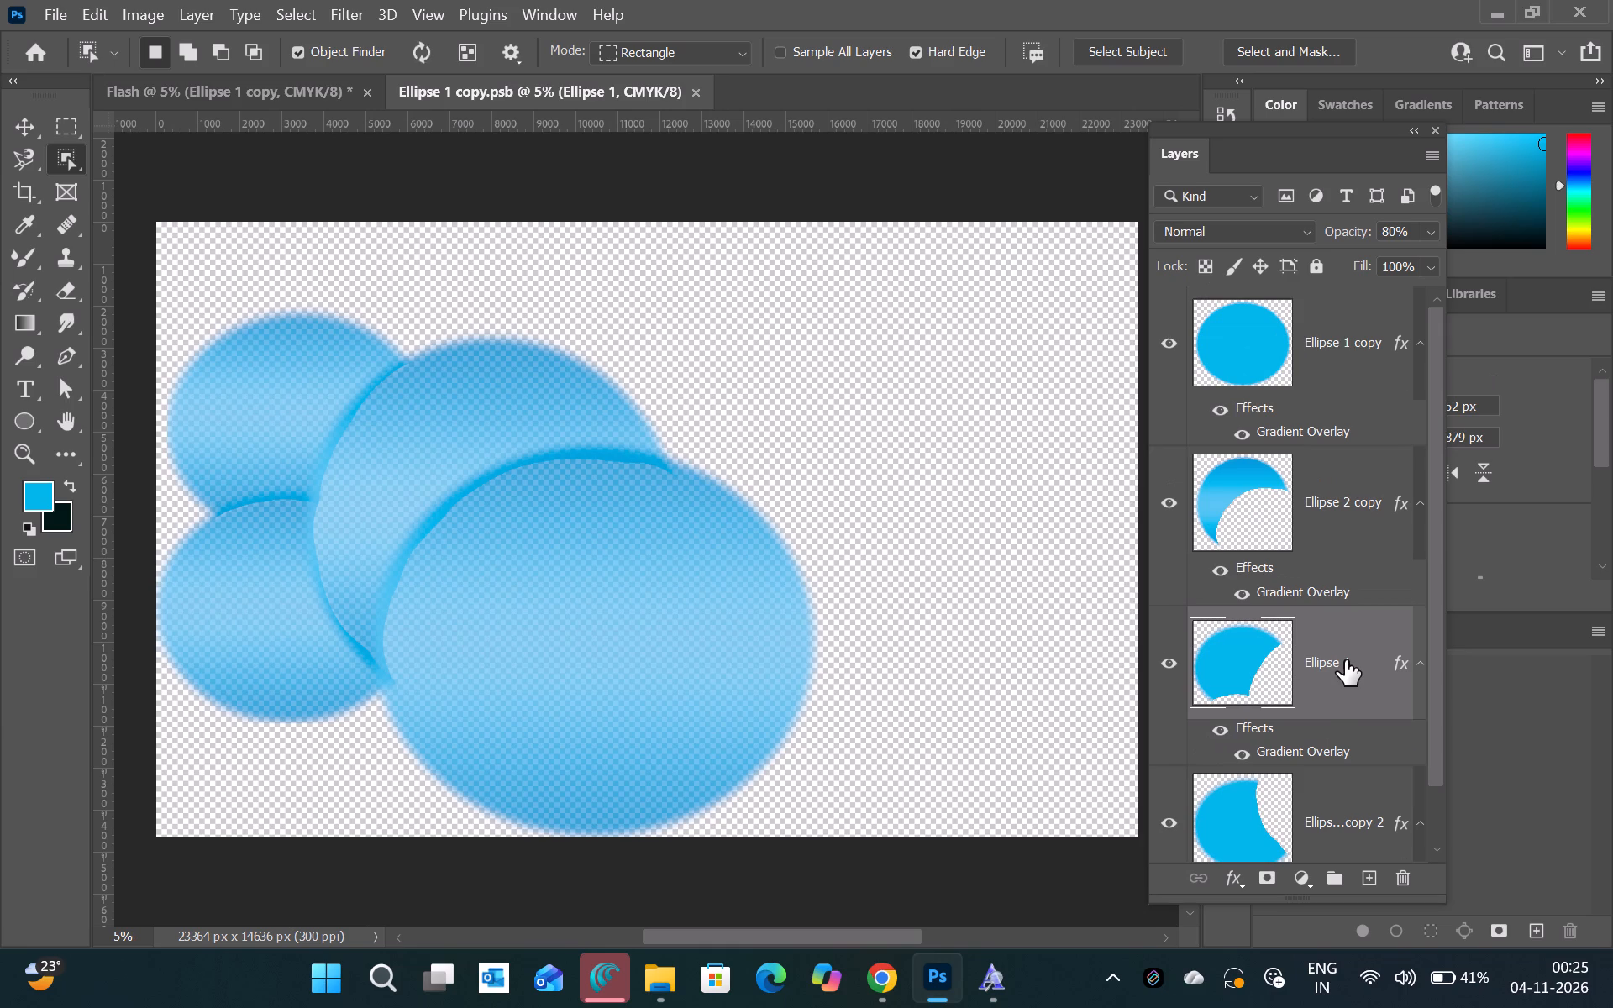
click(1349, 356)
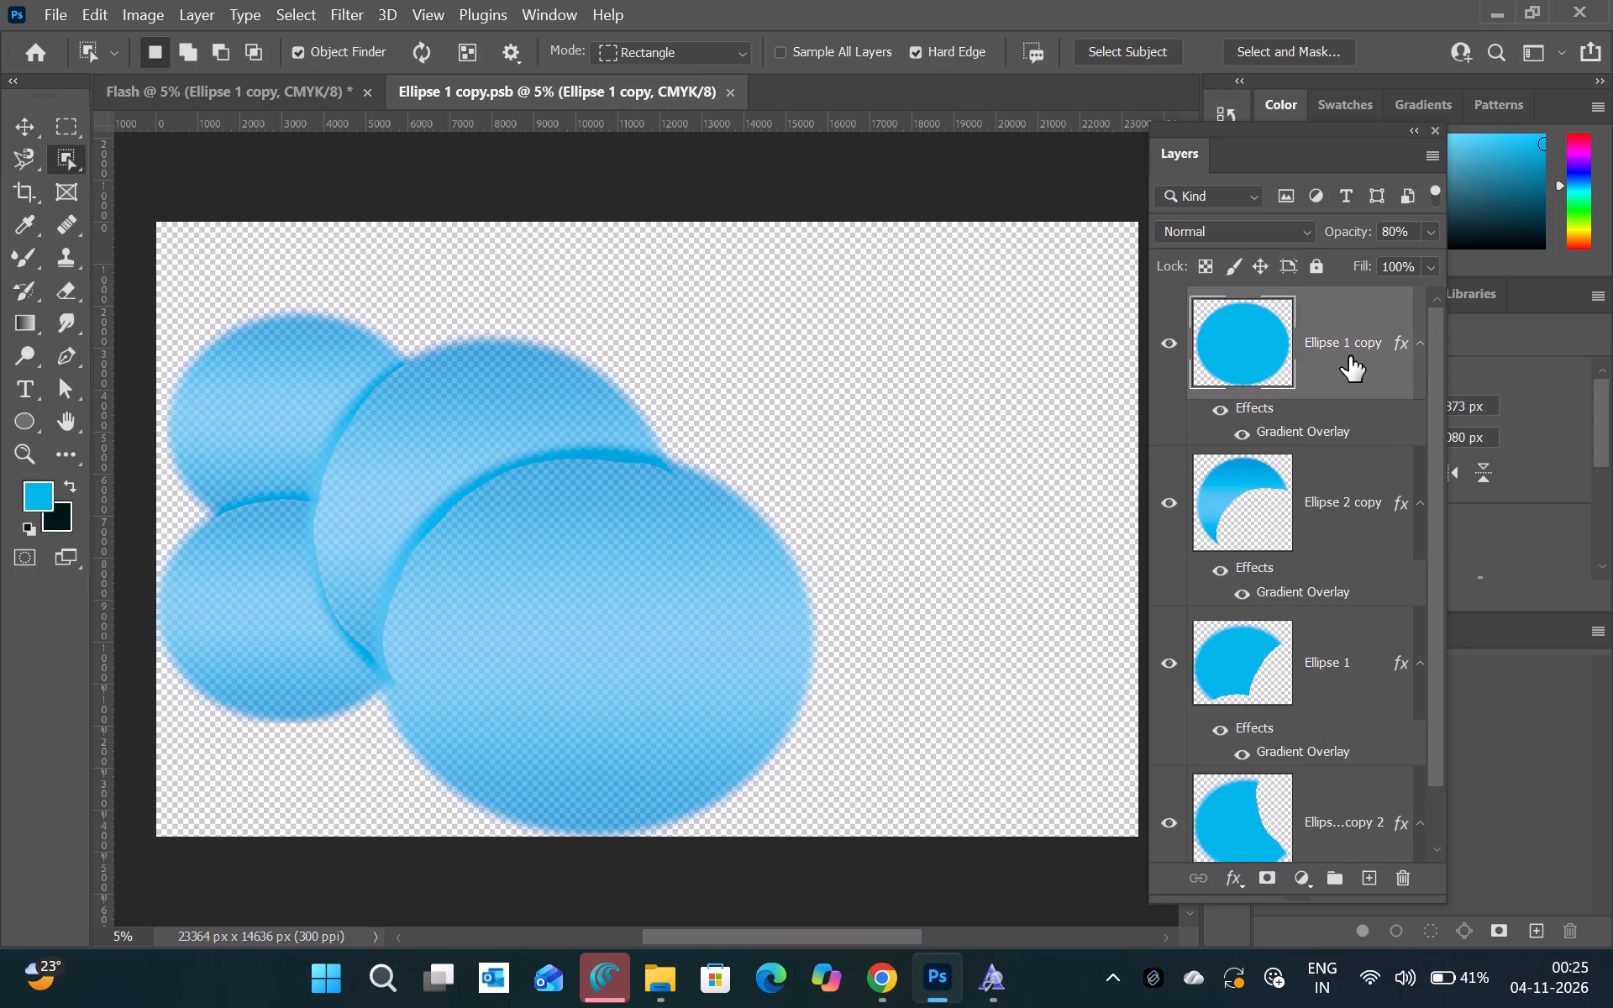
scroll(1329, 701, down, 2)
shift+click(1316, 762)
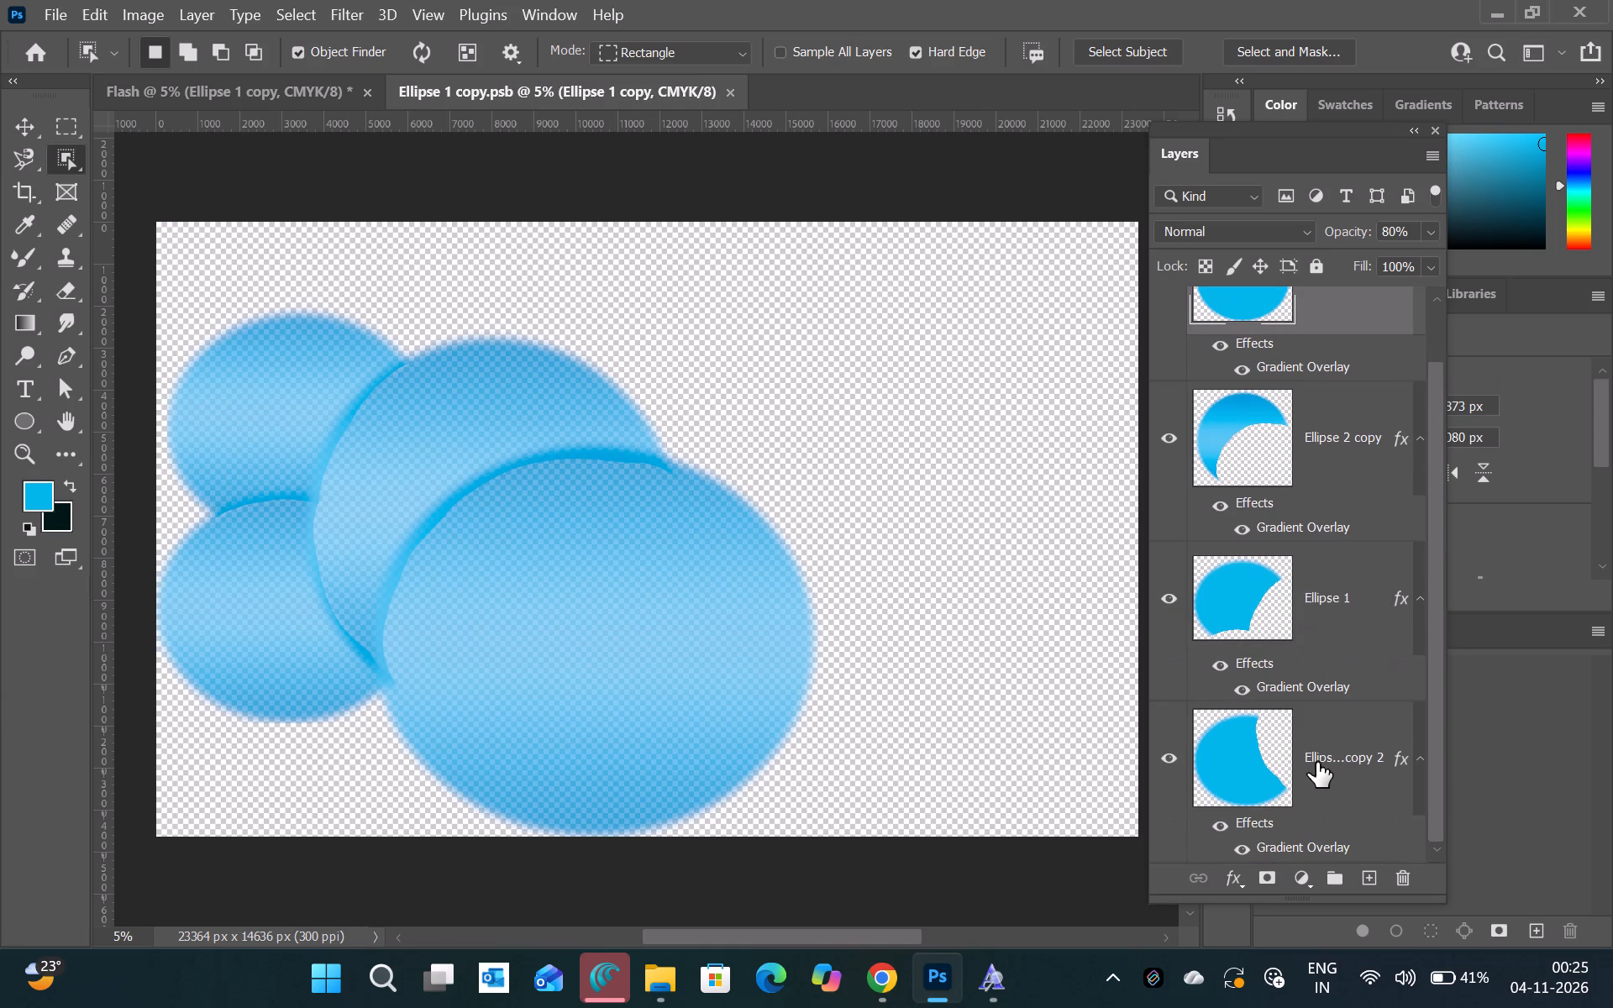
right_click(1316, 762)
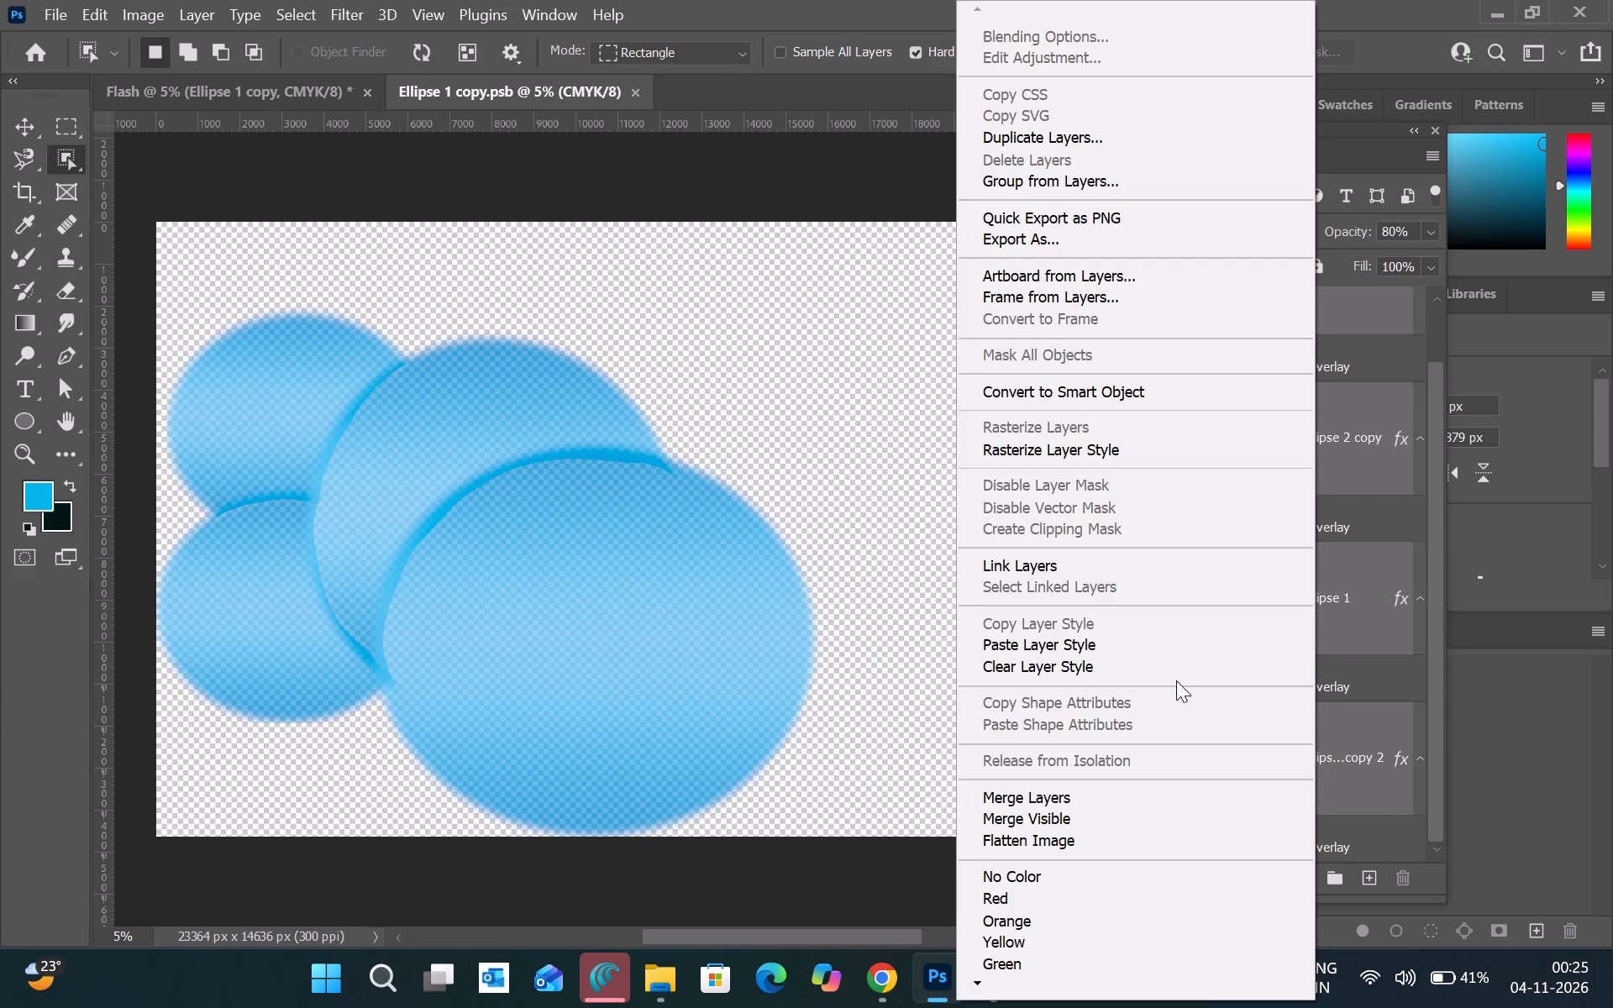
click(1129, 386)
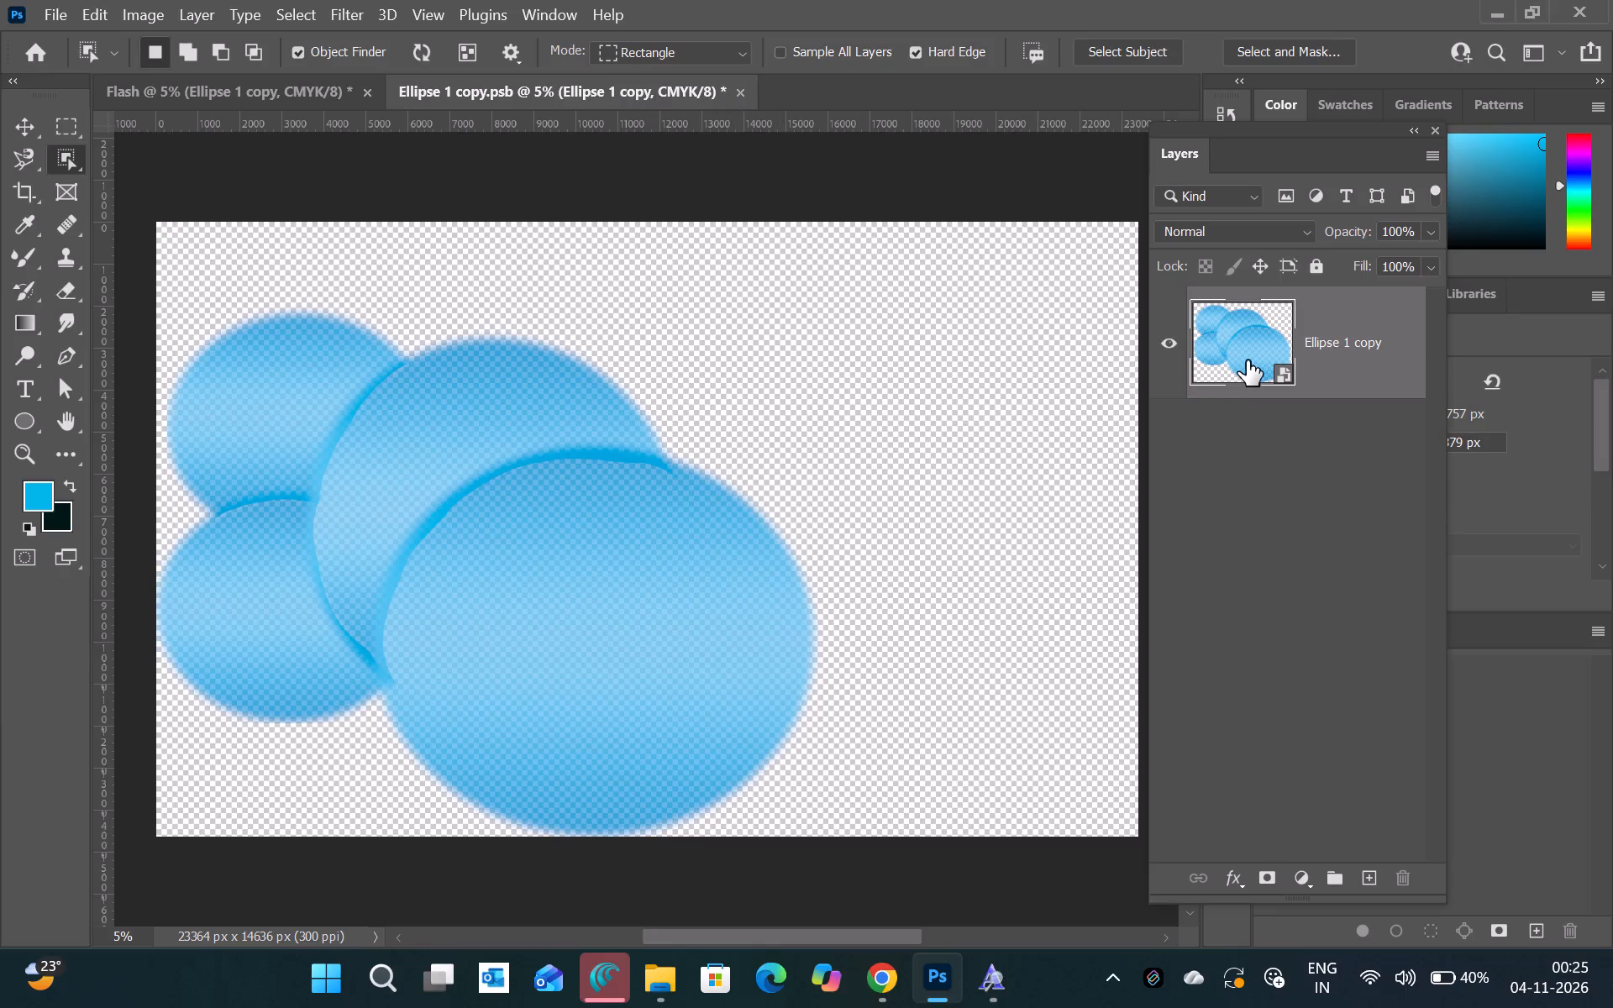
Copy the combined Ellipse 1 copy smart object from its own document into the Flash banner document.
drag(1247, 360, 238, 91)
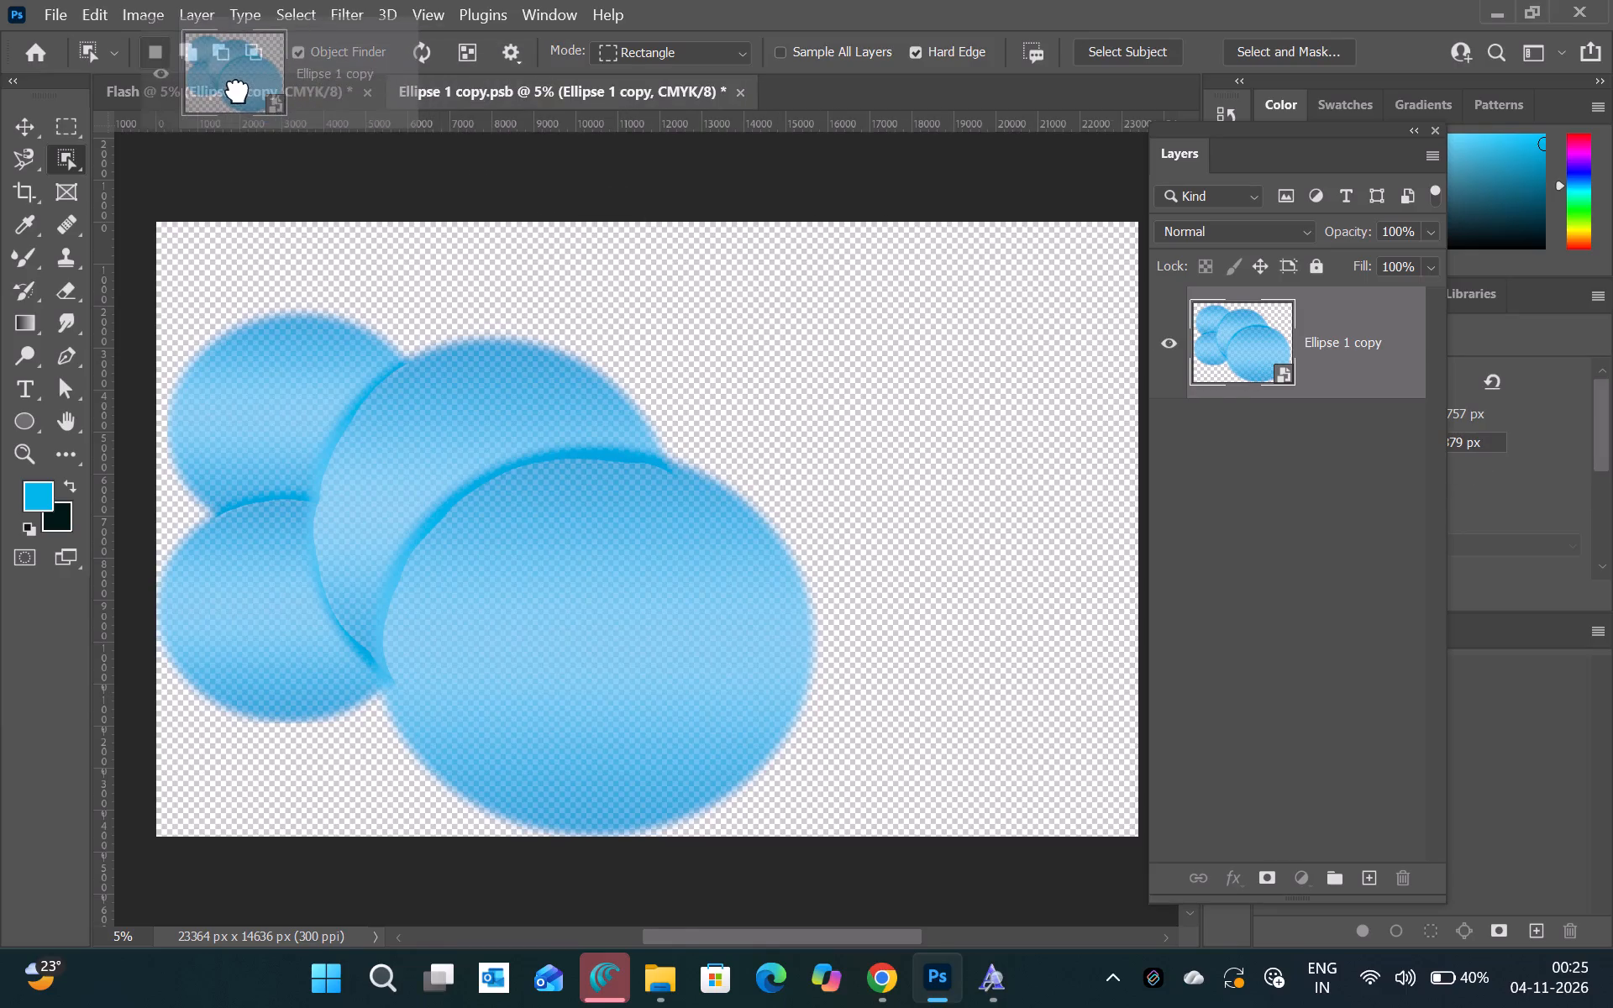
drag(238, 91, 877, 477)
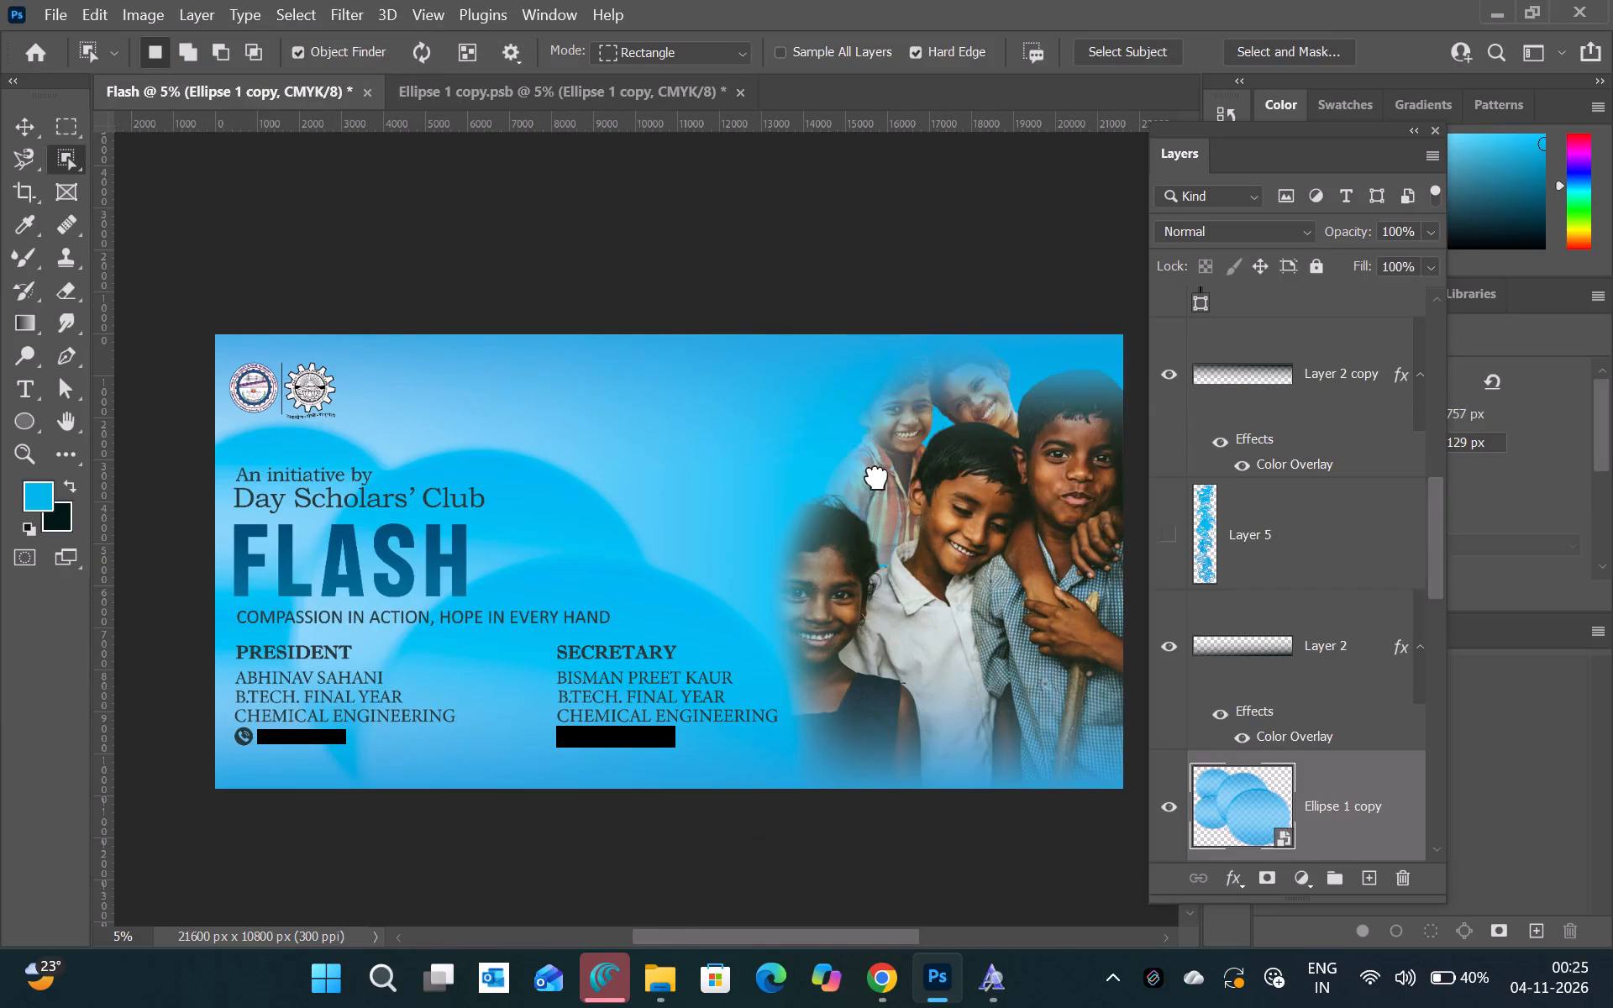
Delete the older Hard Light Ellipse 1 copy layer just above the children photo layer.
scroll(1312, 761, down, 1)
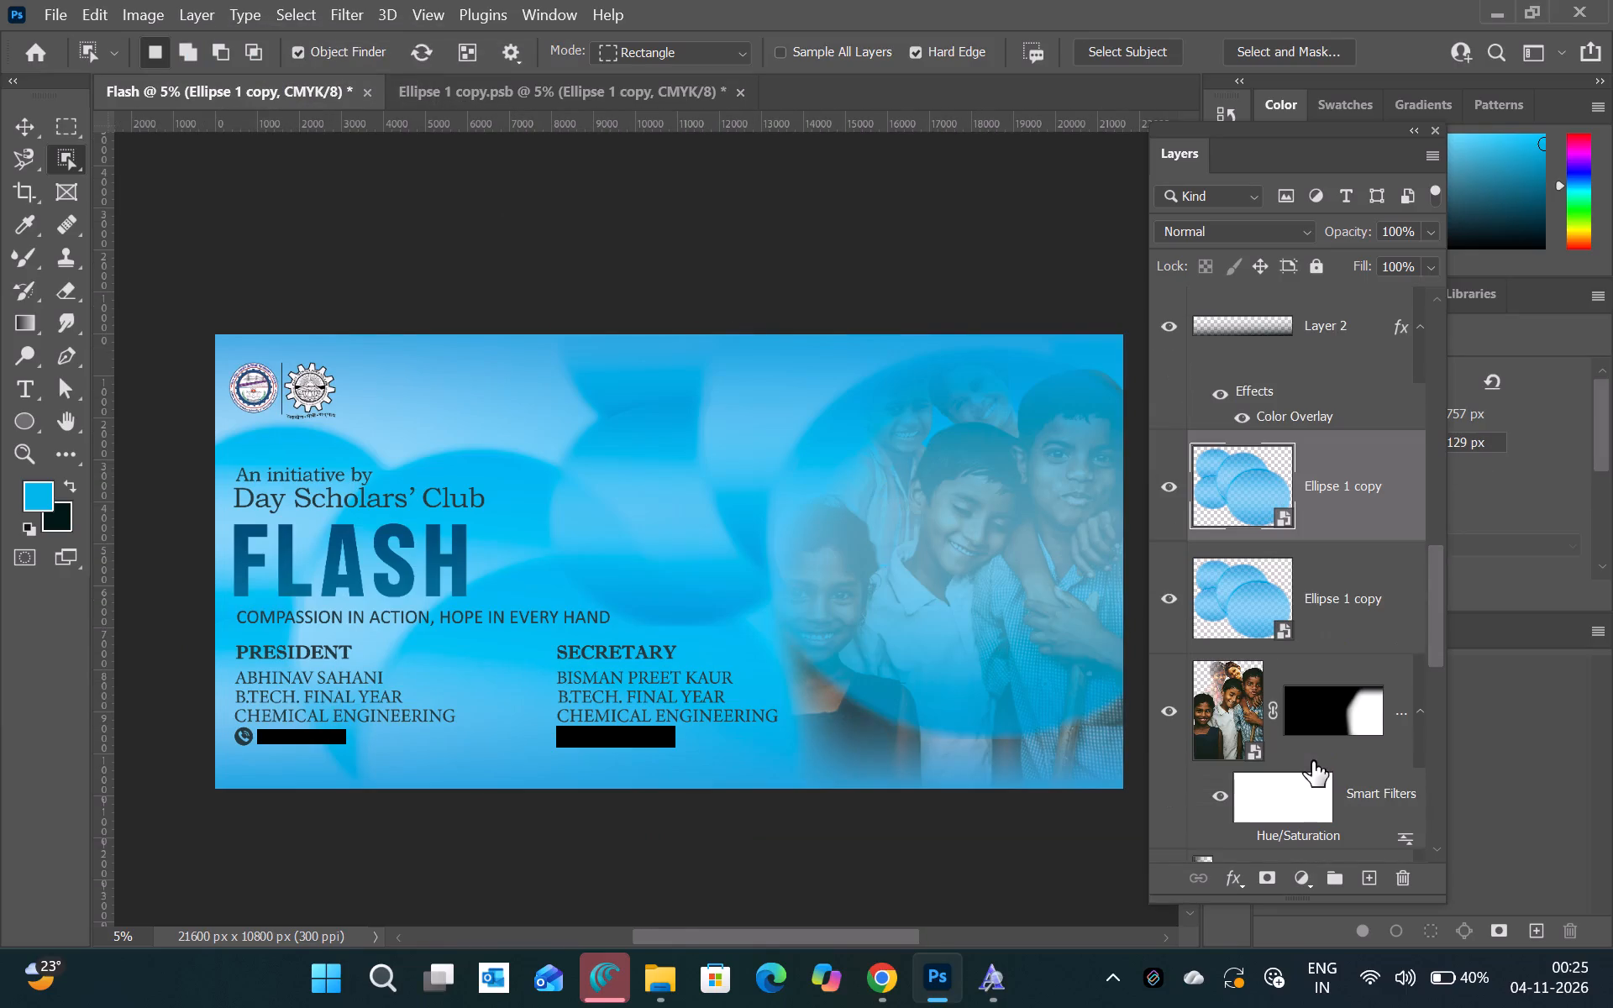
click(1343, 608)
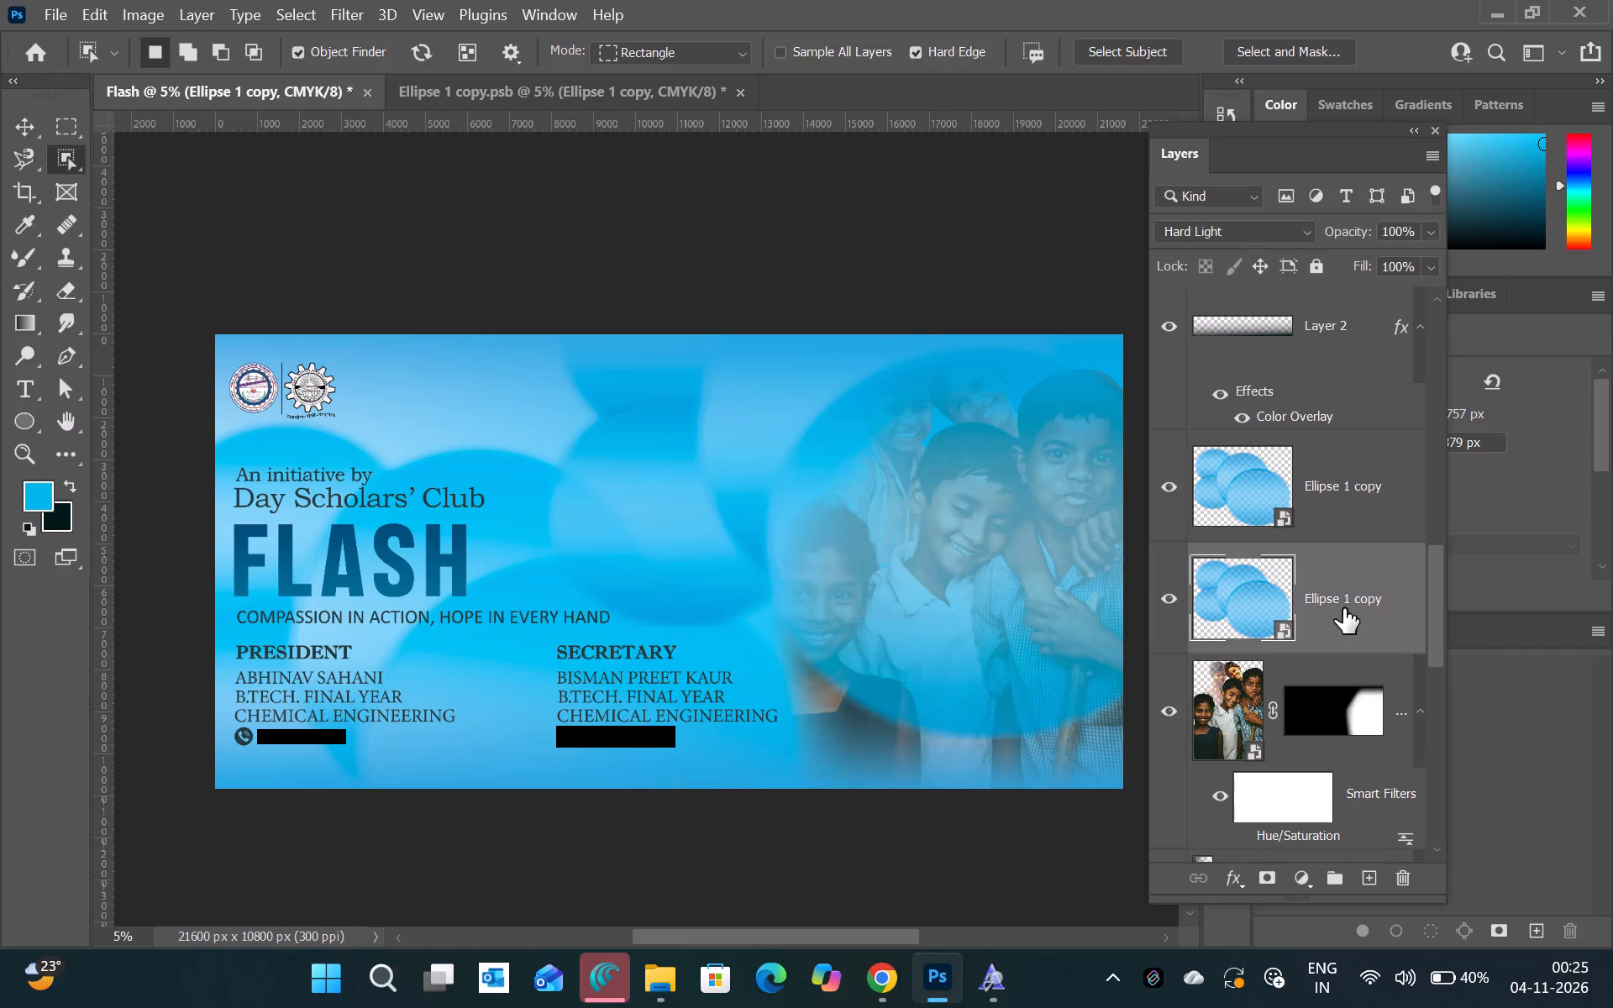
key(Delete)
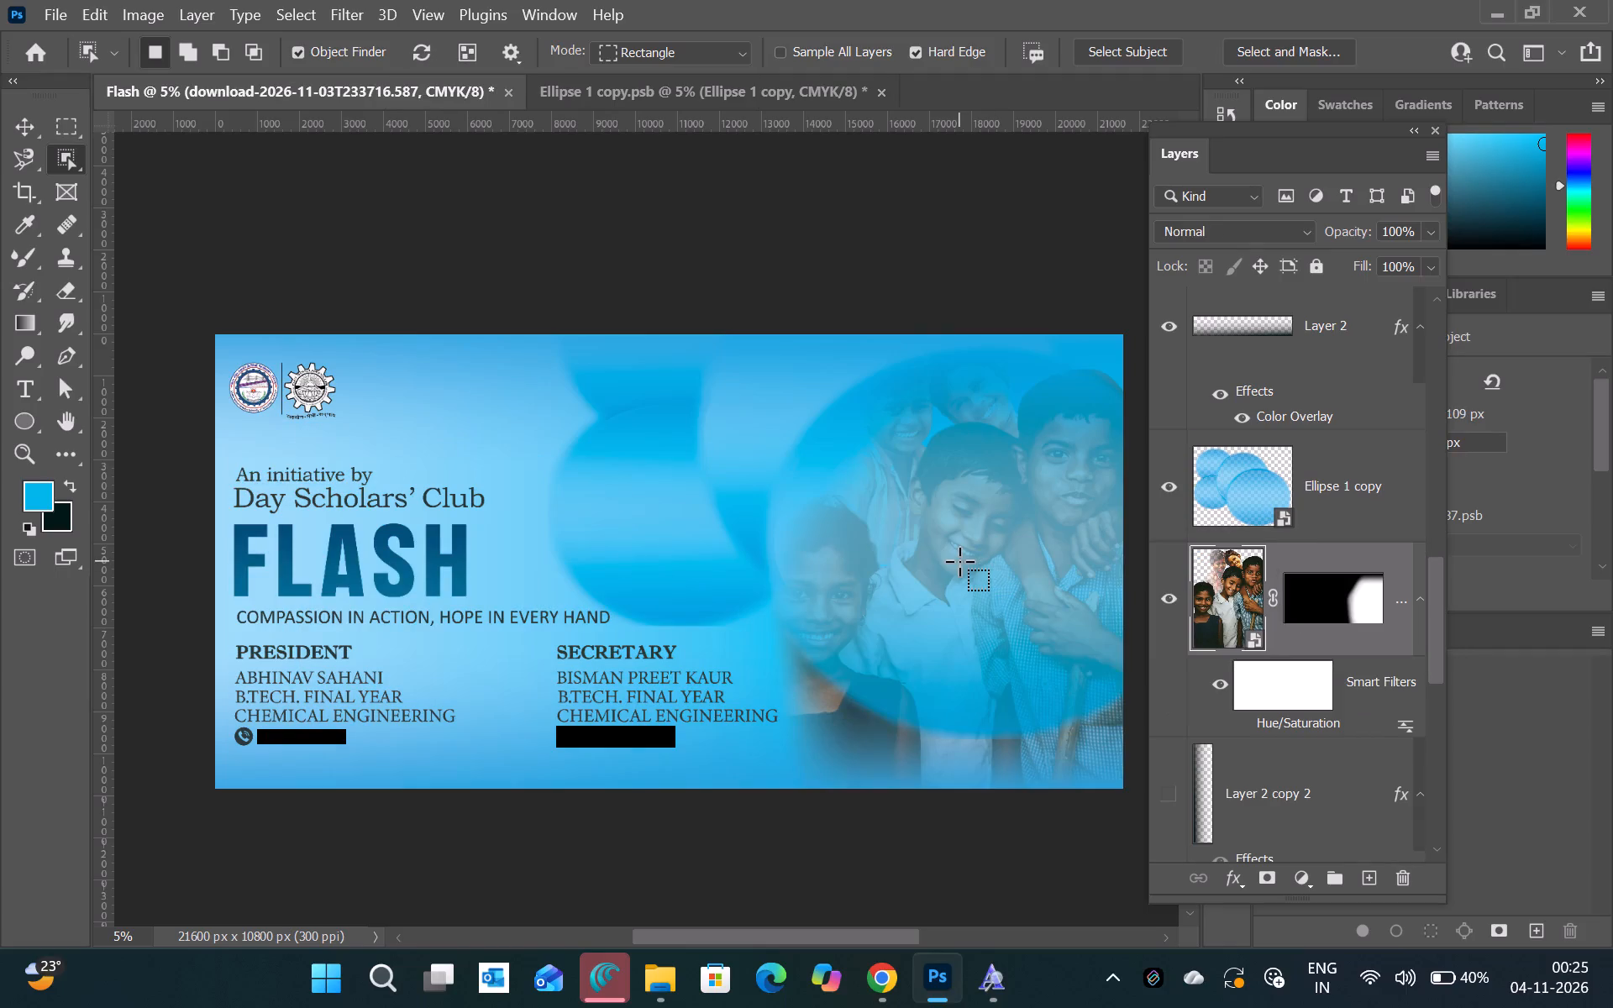
Move the new Ellipse 1 copy layer off the children photo to the banner's lower-left area, behind the title and contact text.
click(15, 121)
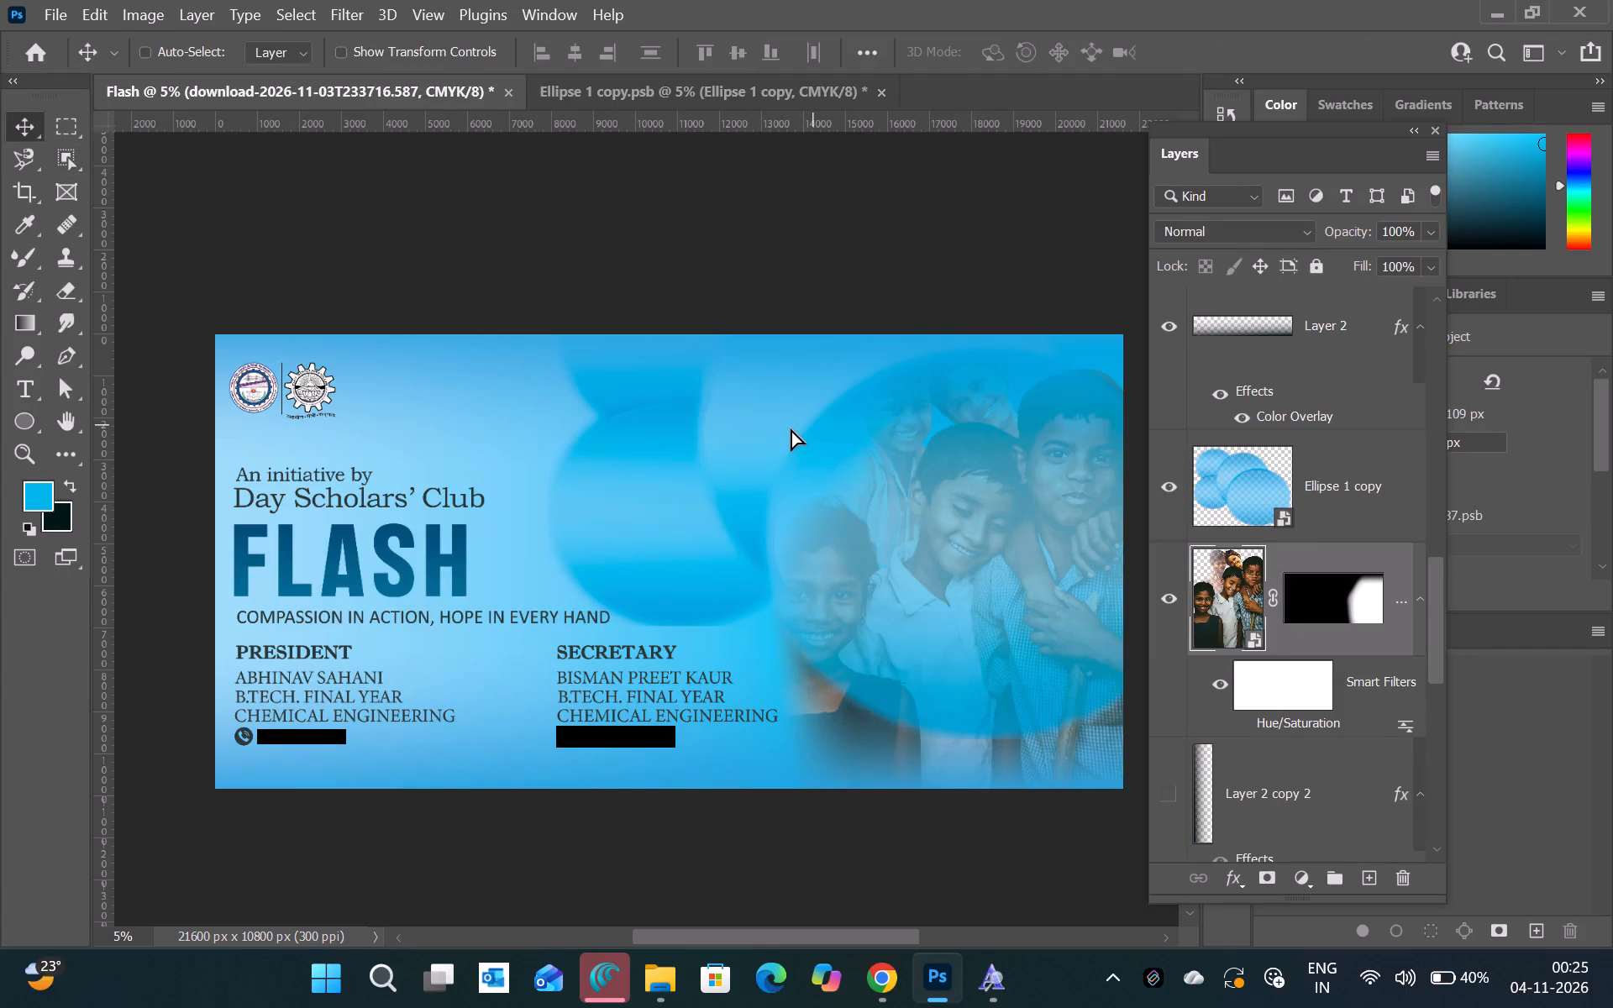
drag(813, 426, 360, 580)
key(ctrl+z)
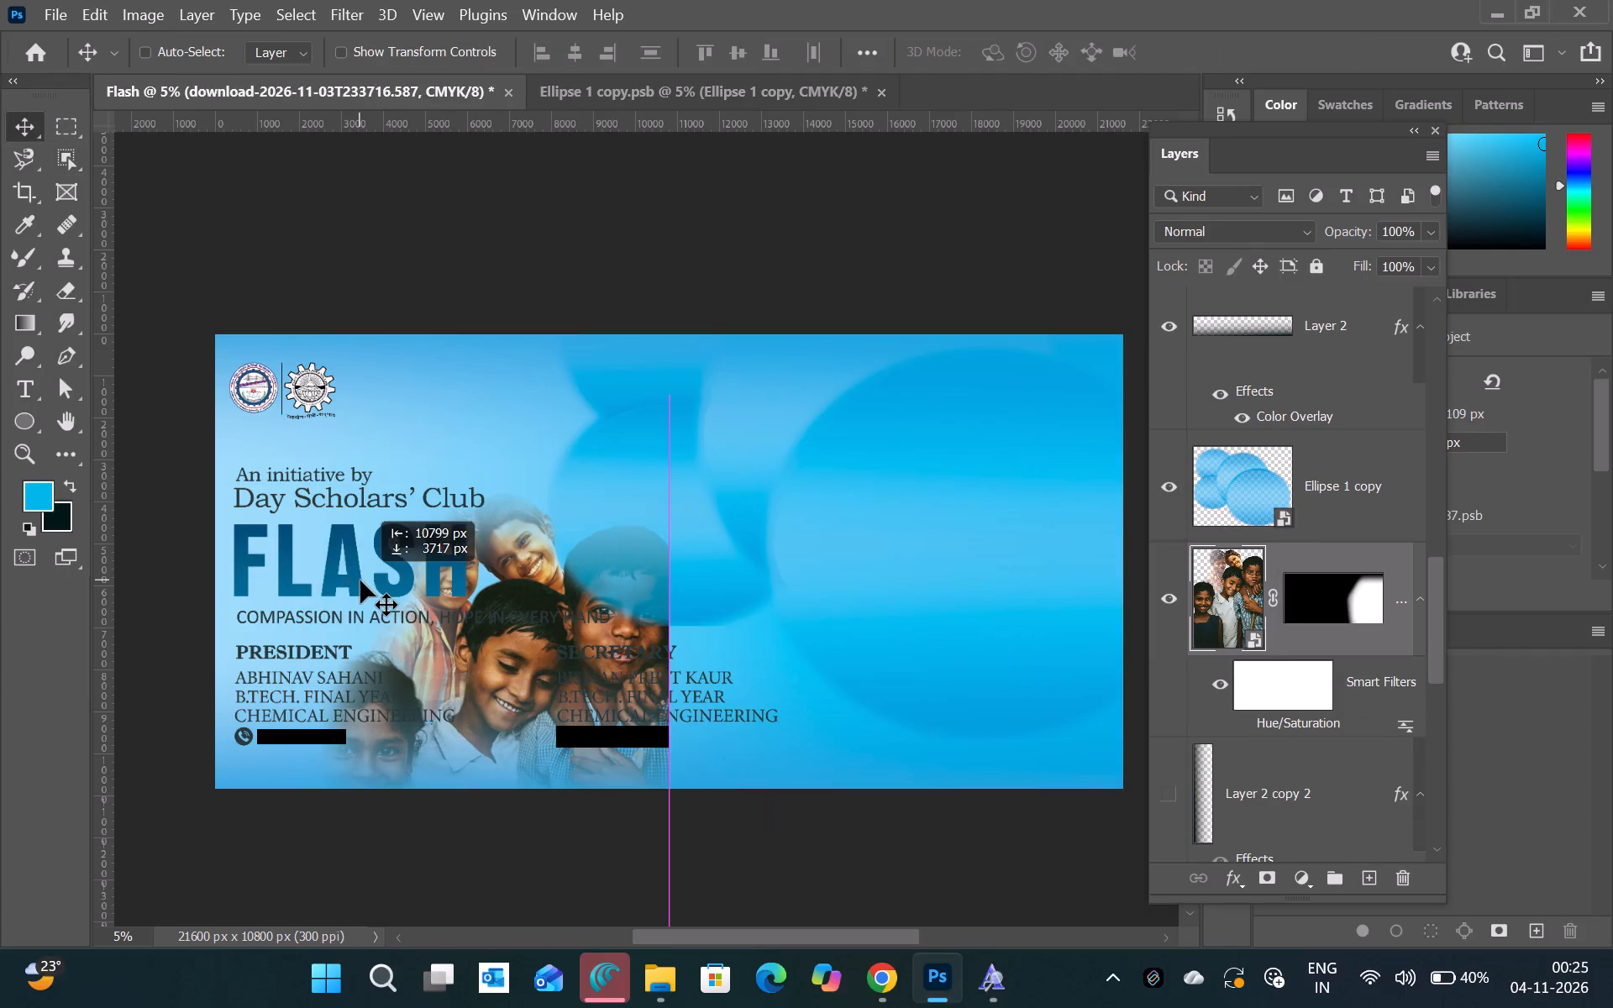
click(1281, 492)
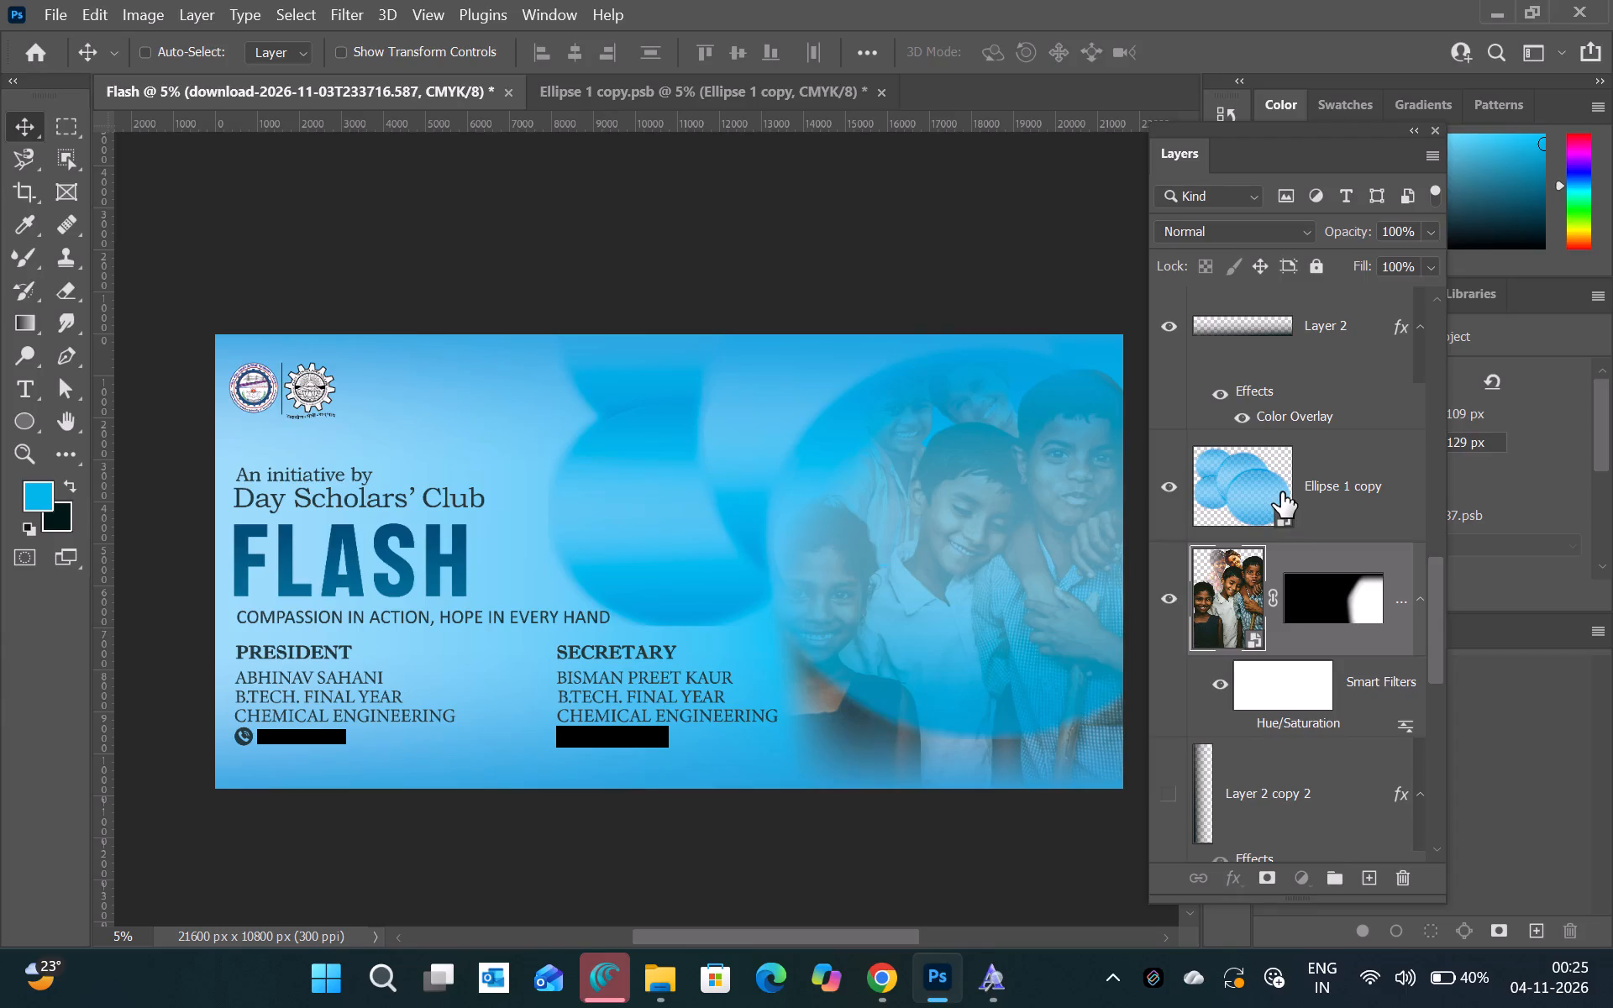
drag(877, 490, 455, 694)
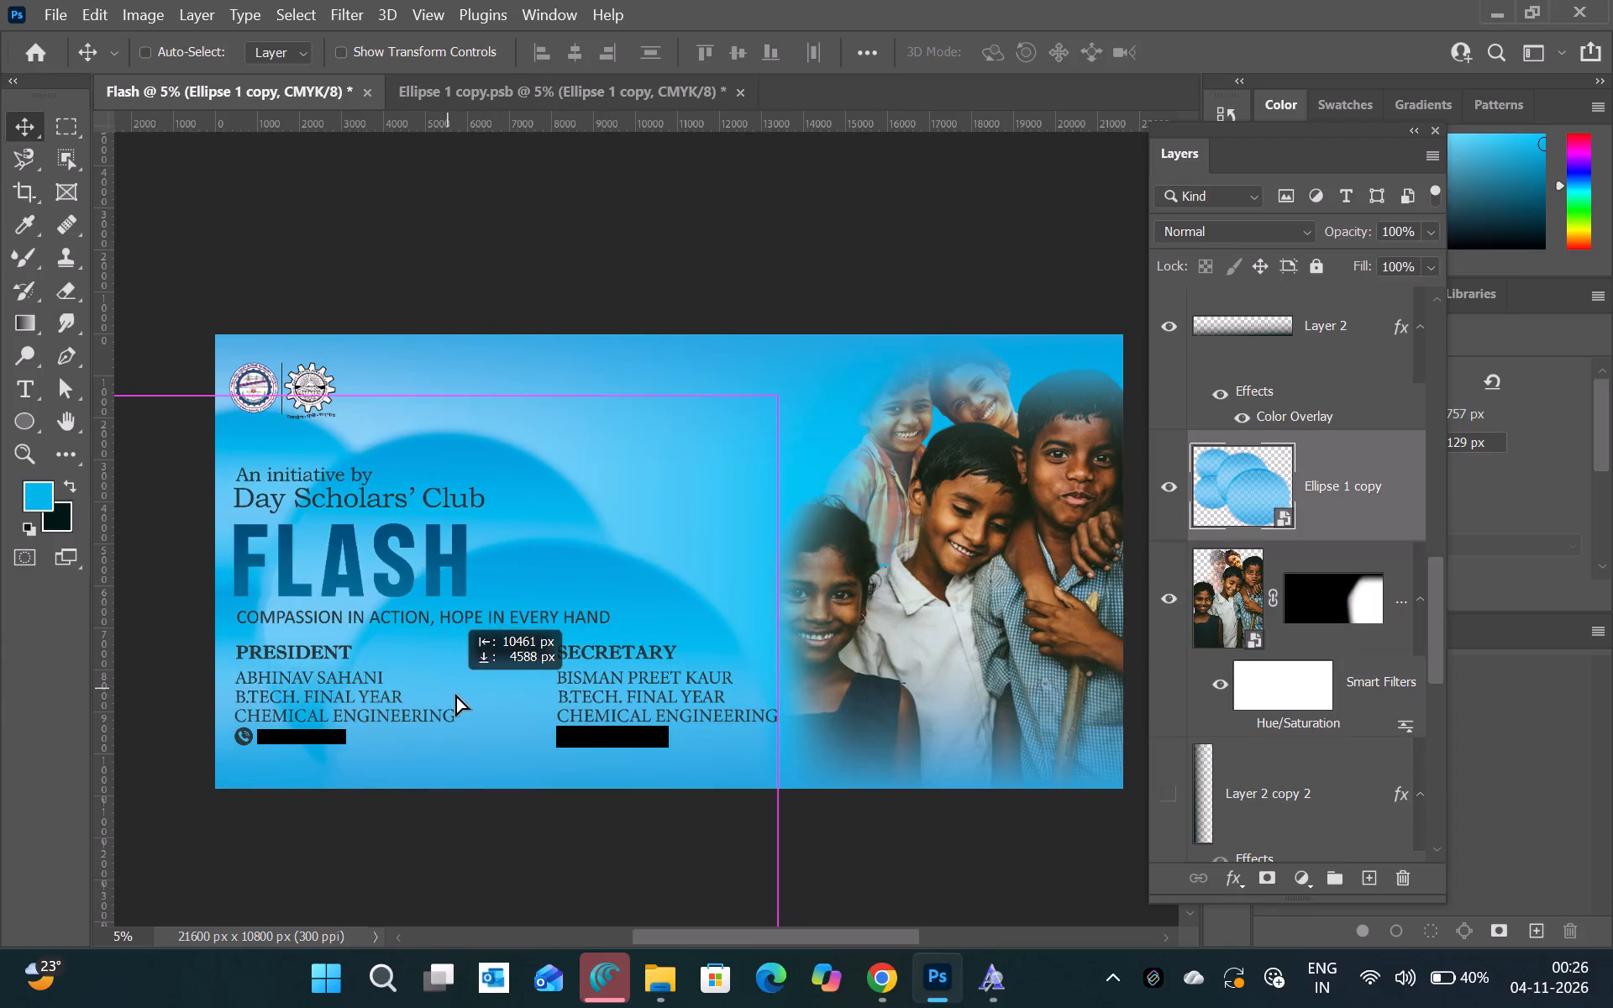
drag(455, 694, 495, 698)
drag(1300, 493, 1316, 528)
drag(568, 583, 537, 614)
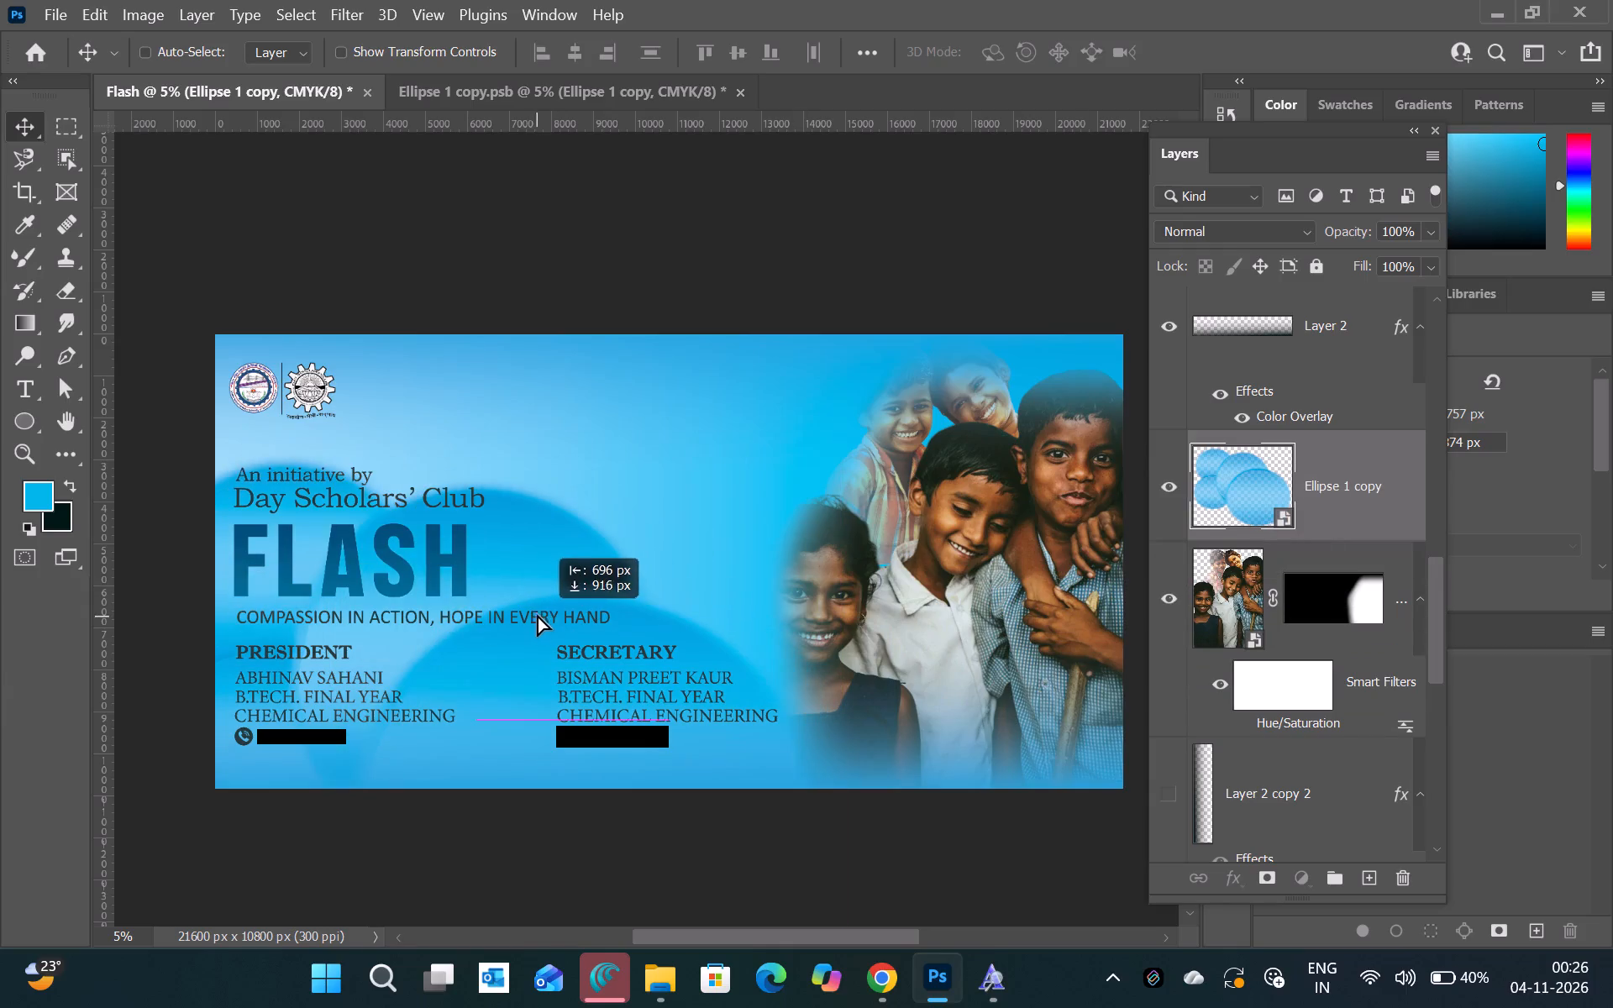
drag(537, 614, 536, 595)
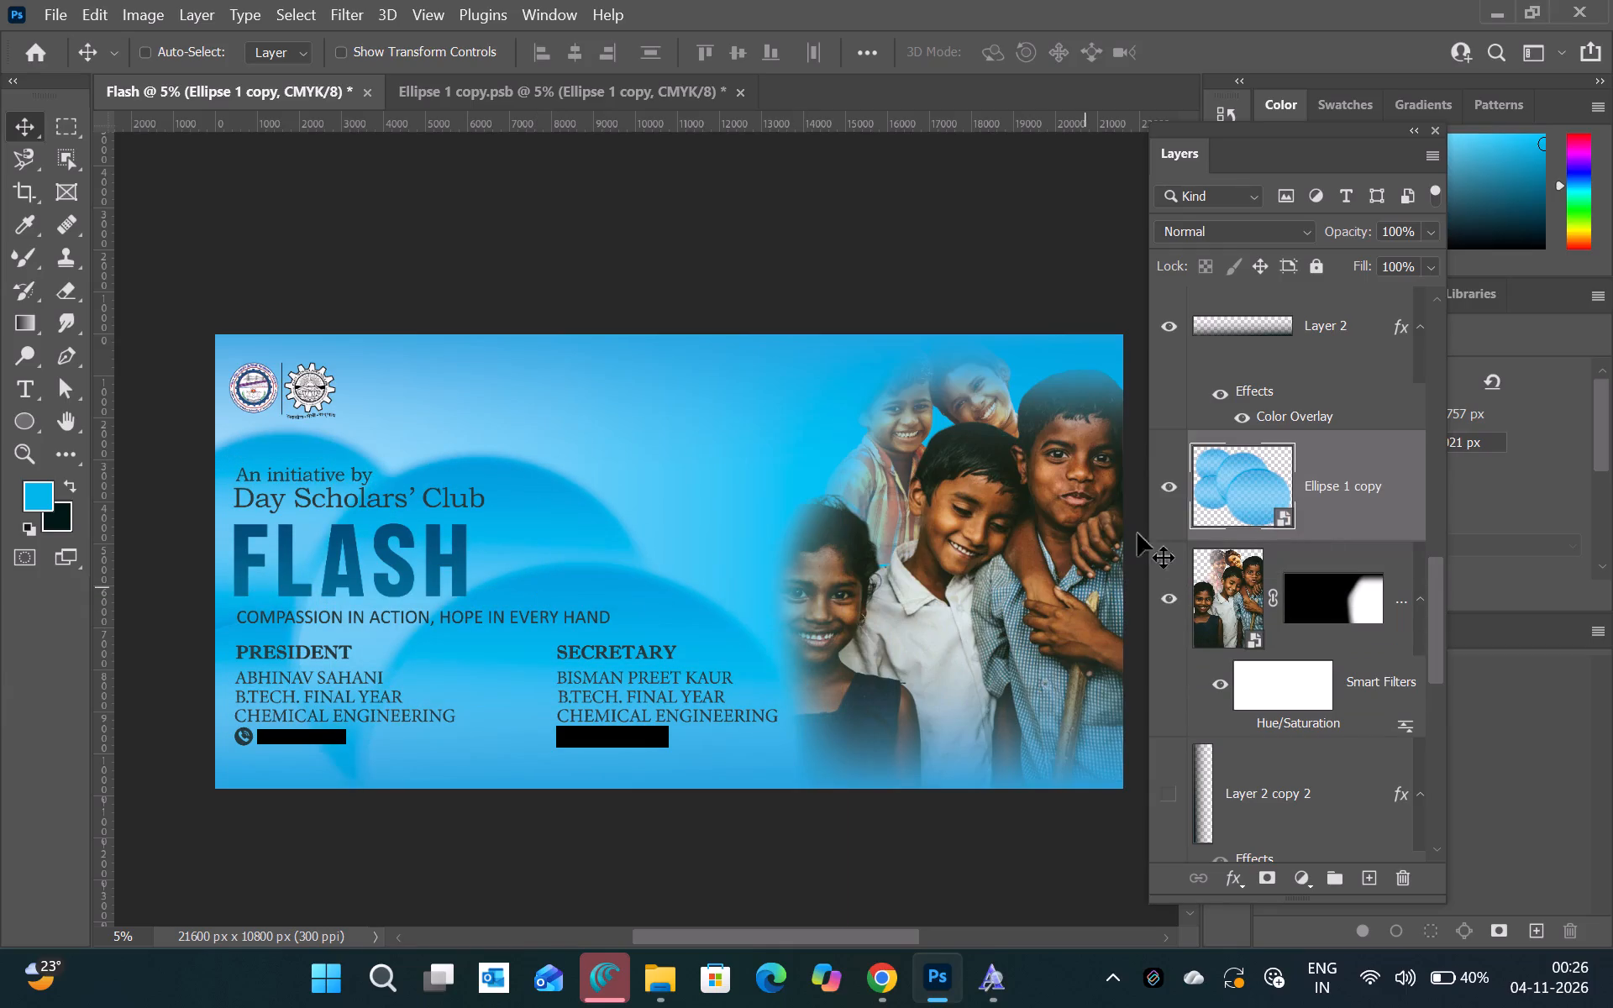
Open the contents of the repositioned Ellipse 1 copy smart object for editing.
triple_click(1274, 512)
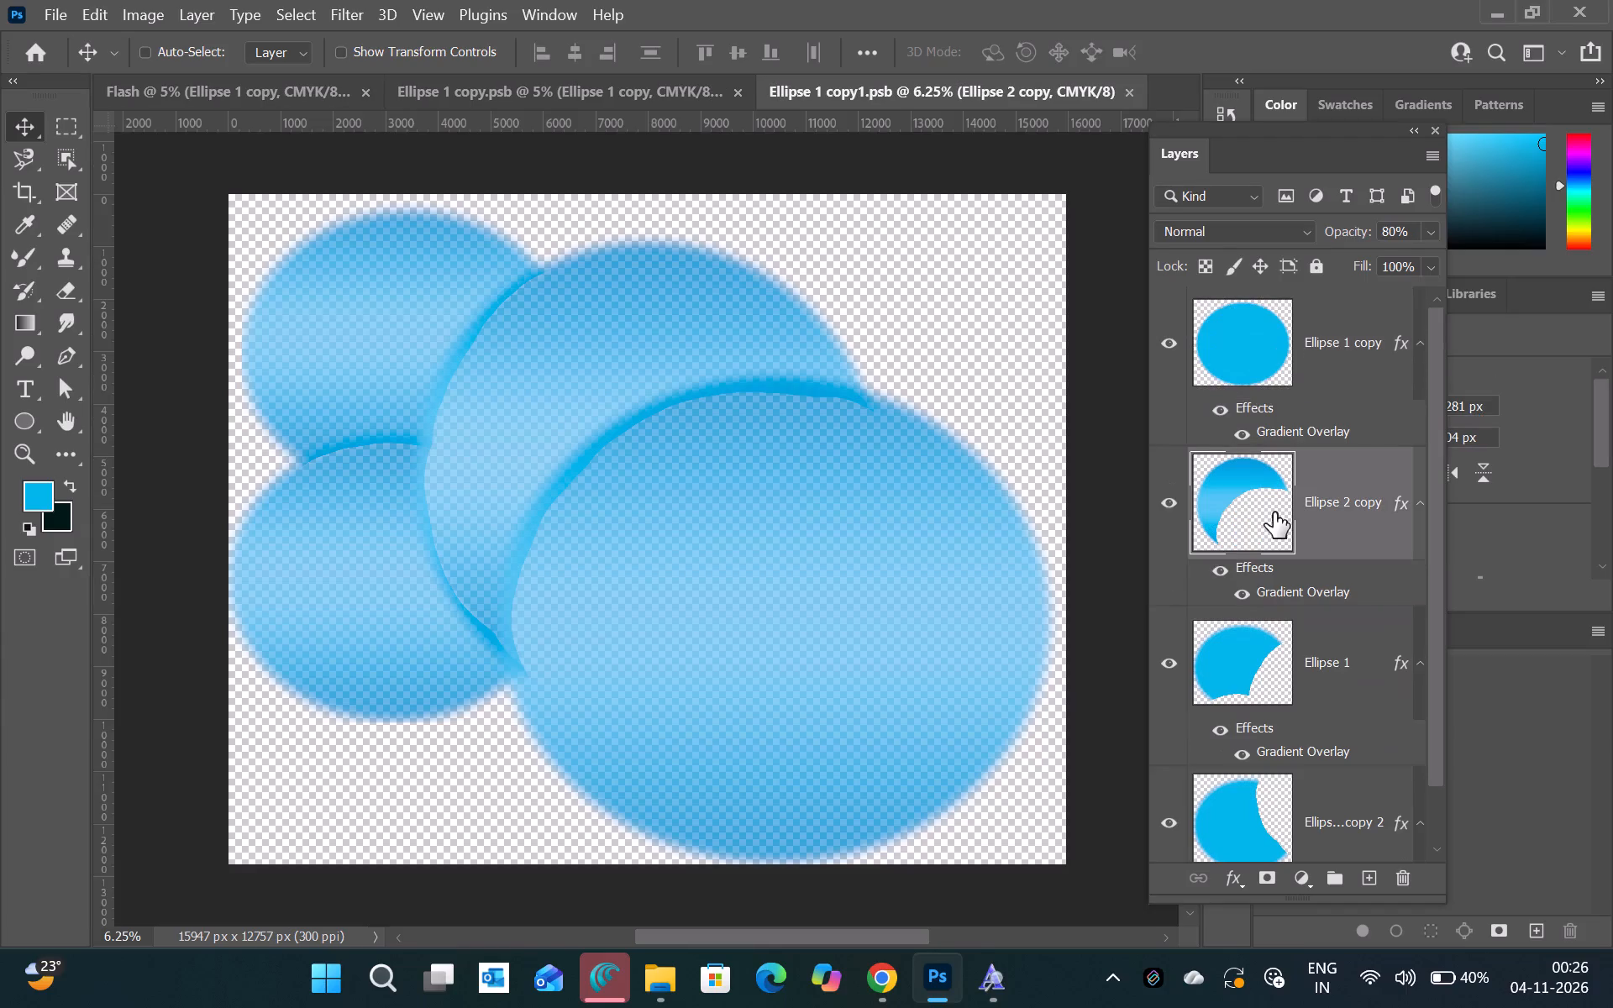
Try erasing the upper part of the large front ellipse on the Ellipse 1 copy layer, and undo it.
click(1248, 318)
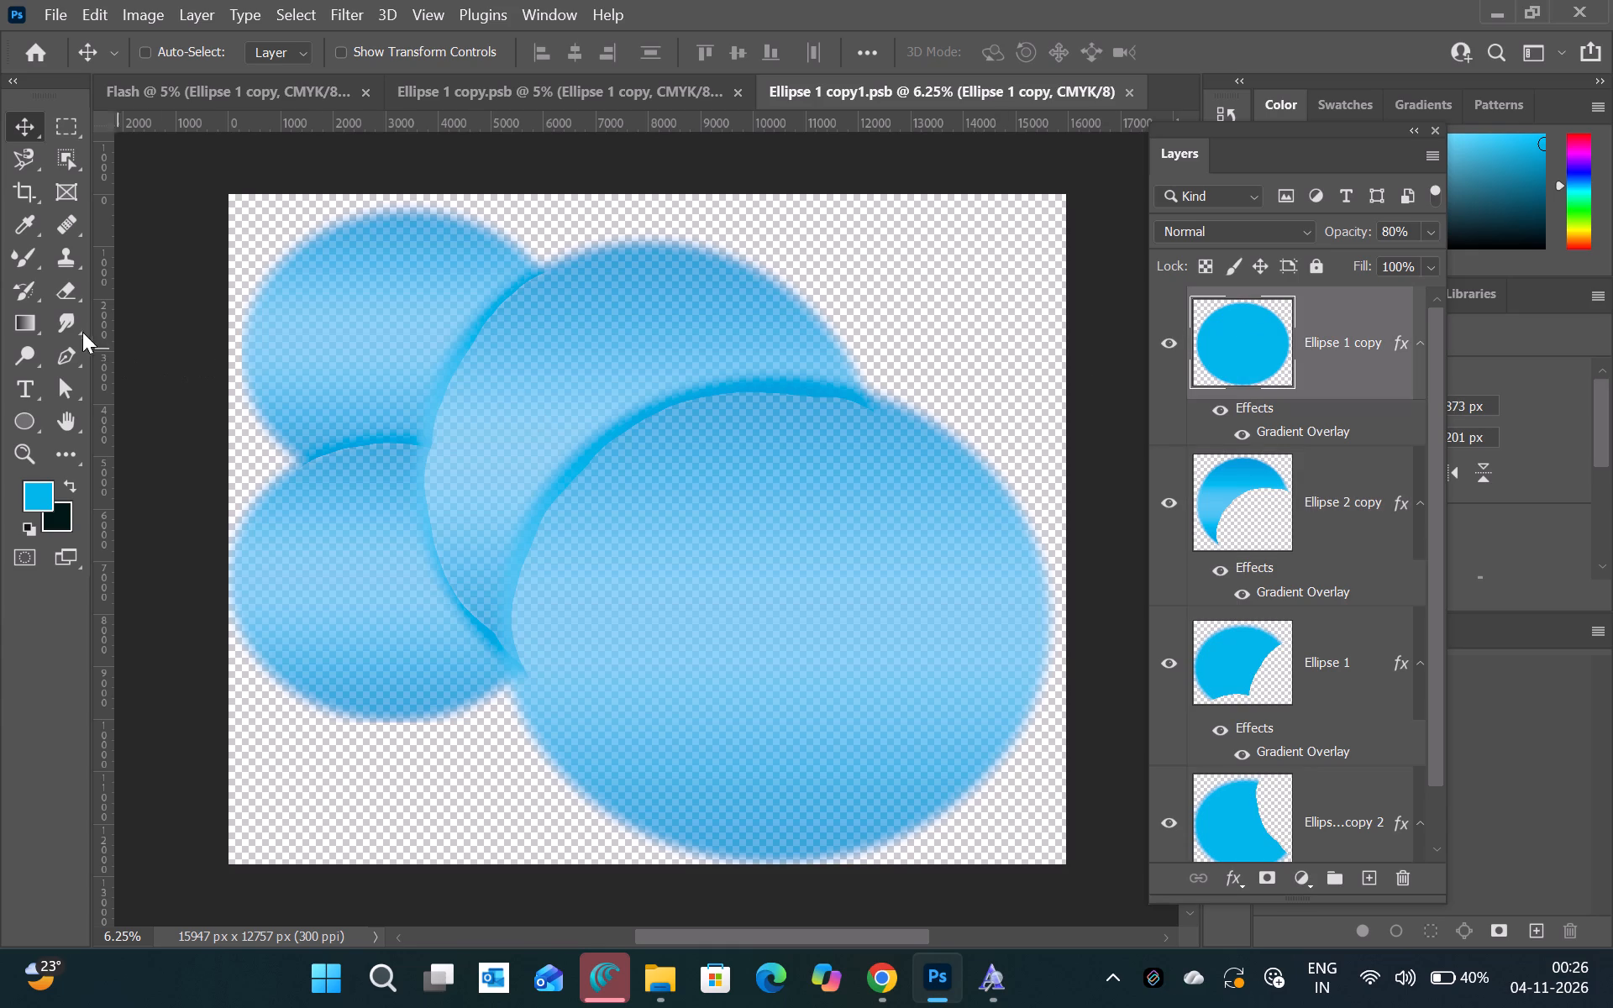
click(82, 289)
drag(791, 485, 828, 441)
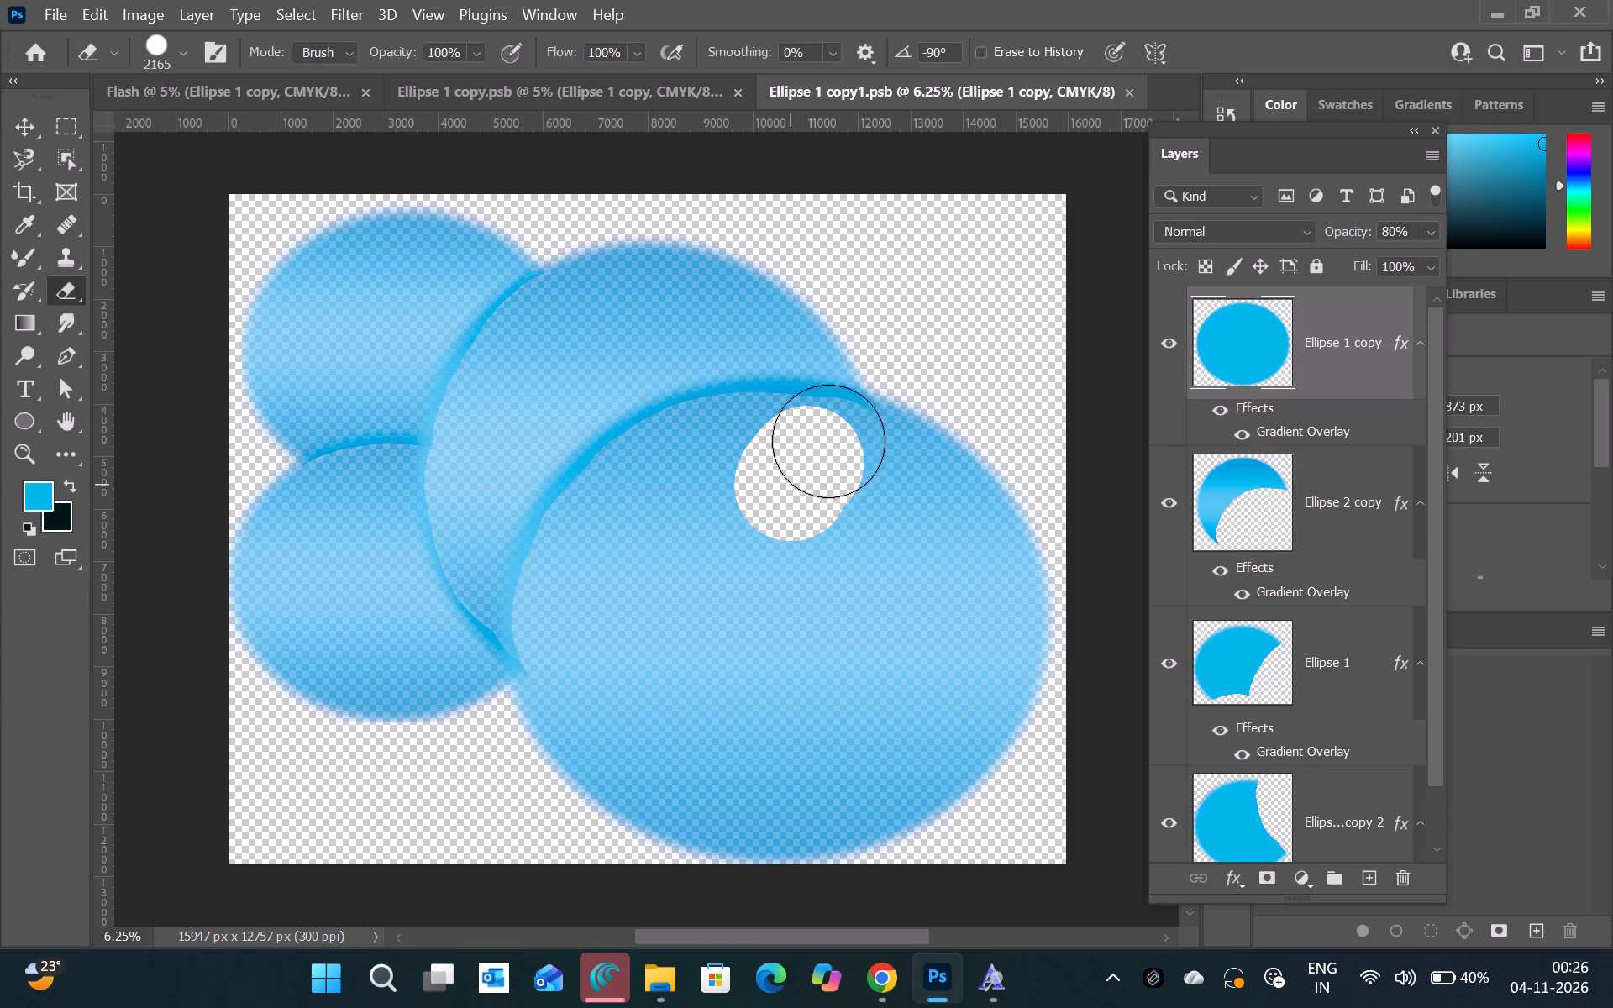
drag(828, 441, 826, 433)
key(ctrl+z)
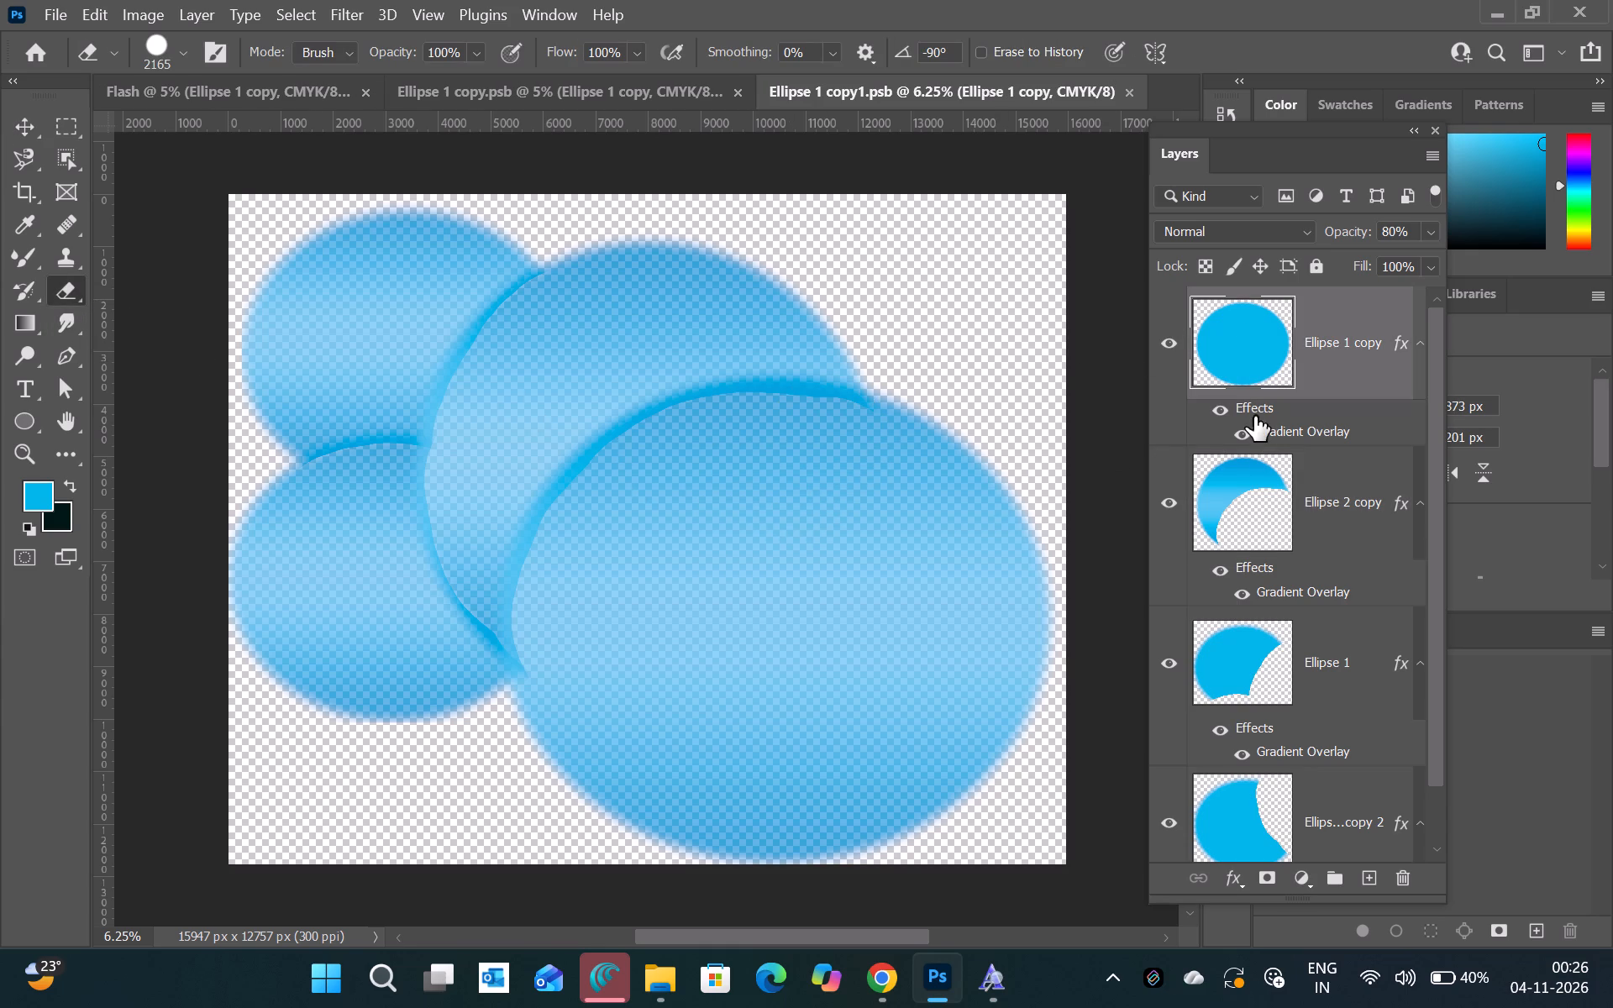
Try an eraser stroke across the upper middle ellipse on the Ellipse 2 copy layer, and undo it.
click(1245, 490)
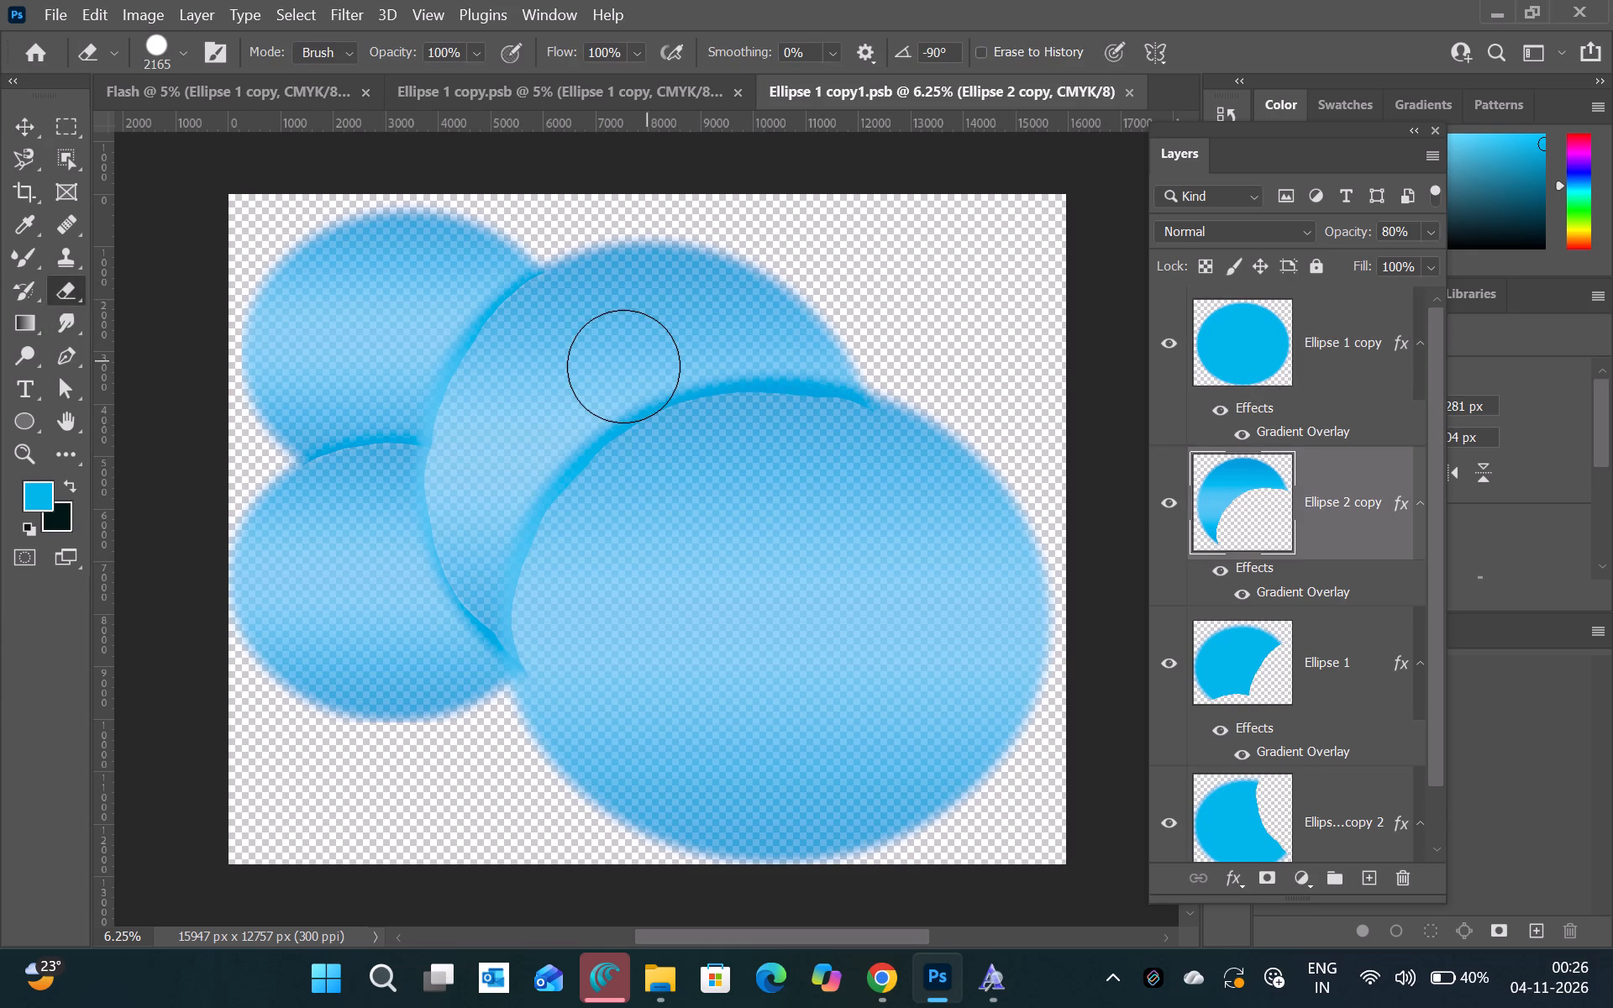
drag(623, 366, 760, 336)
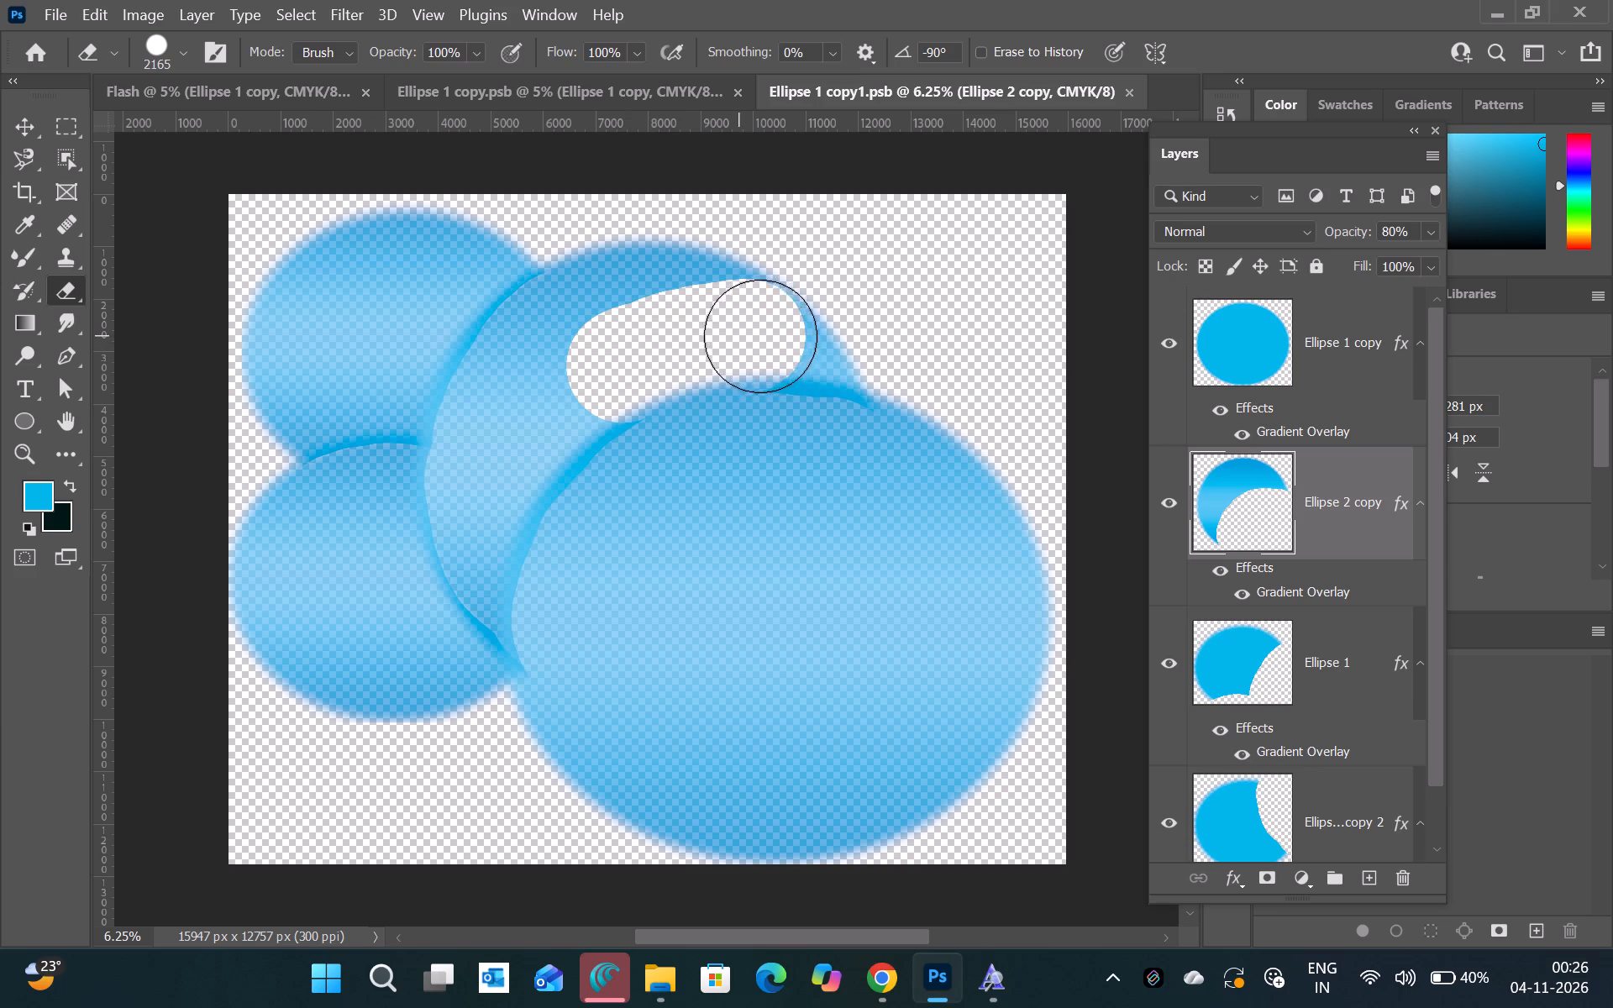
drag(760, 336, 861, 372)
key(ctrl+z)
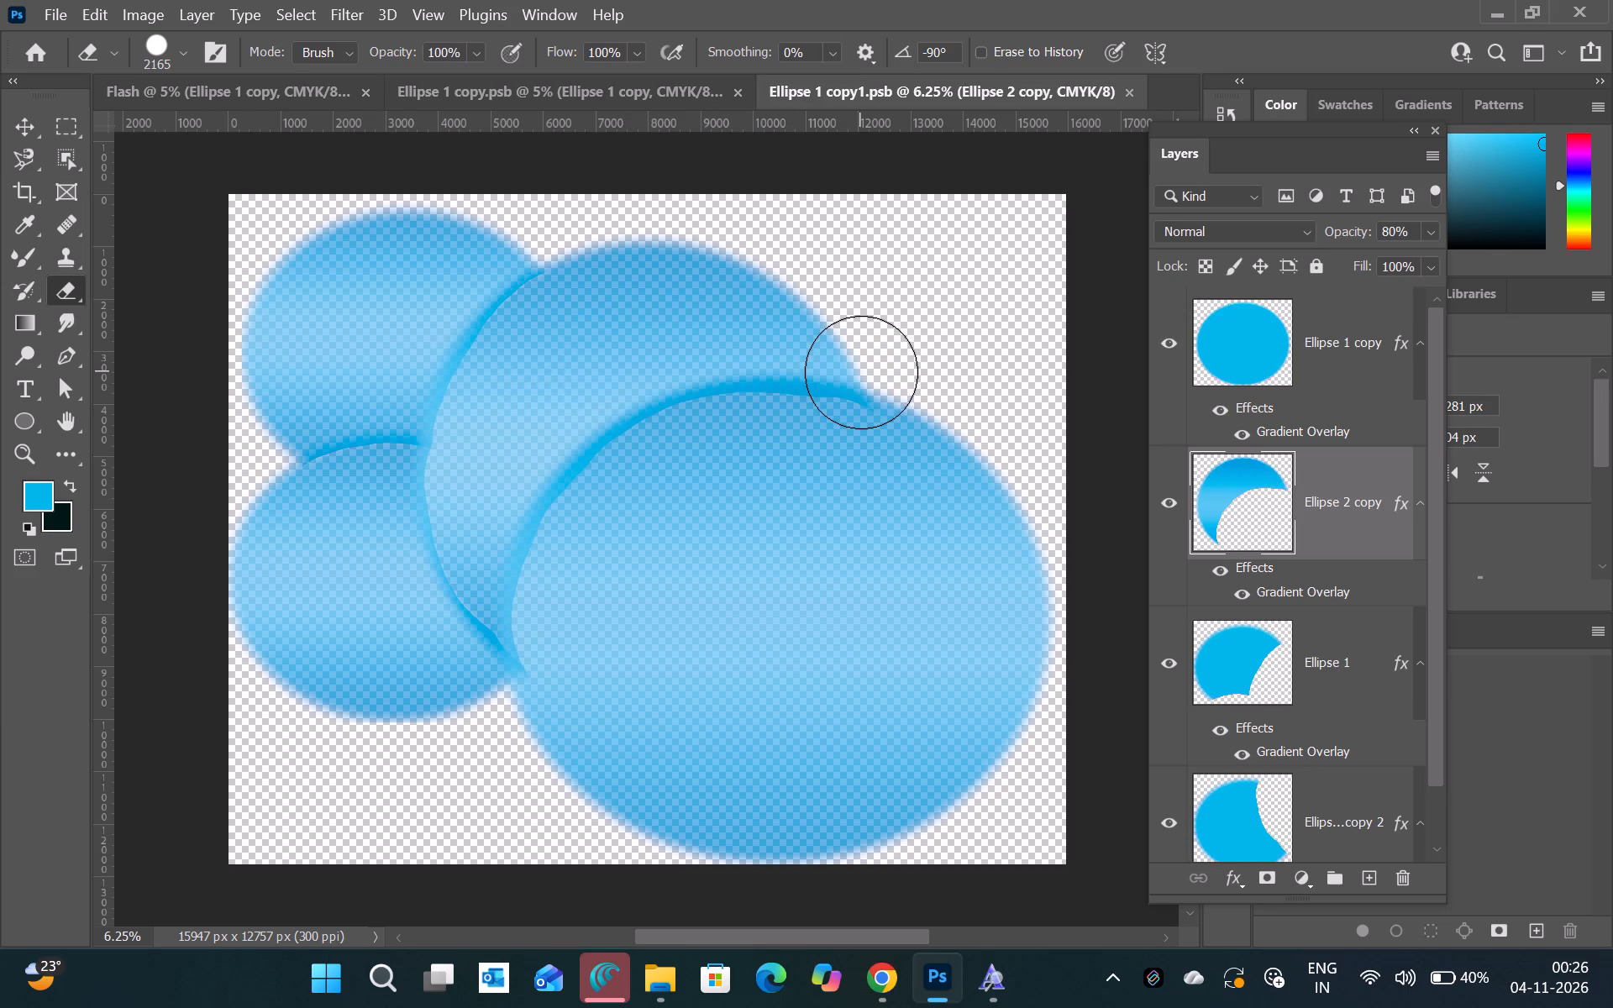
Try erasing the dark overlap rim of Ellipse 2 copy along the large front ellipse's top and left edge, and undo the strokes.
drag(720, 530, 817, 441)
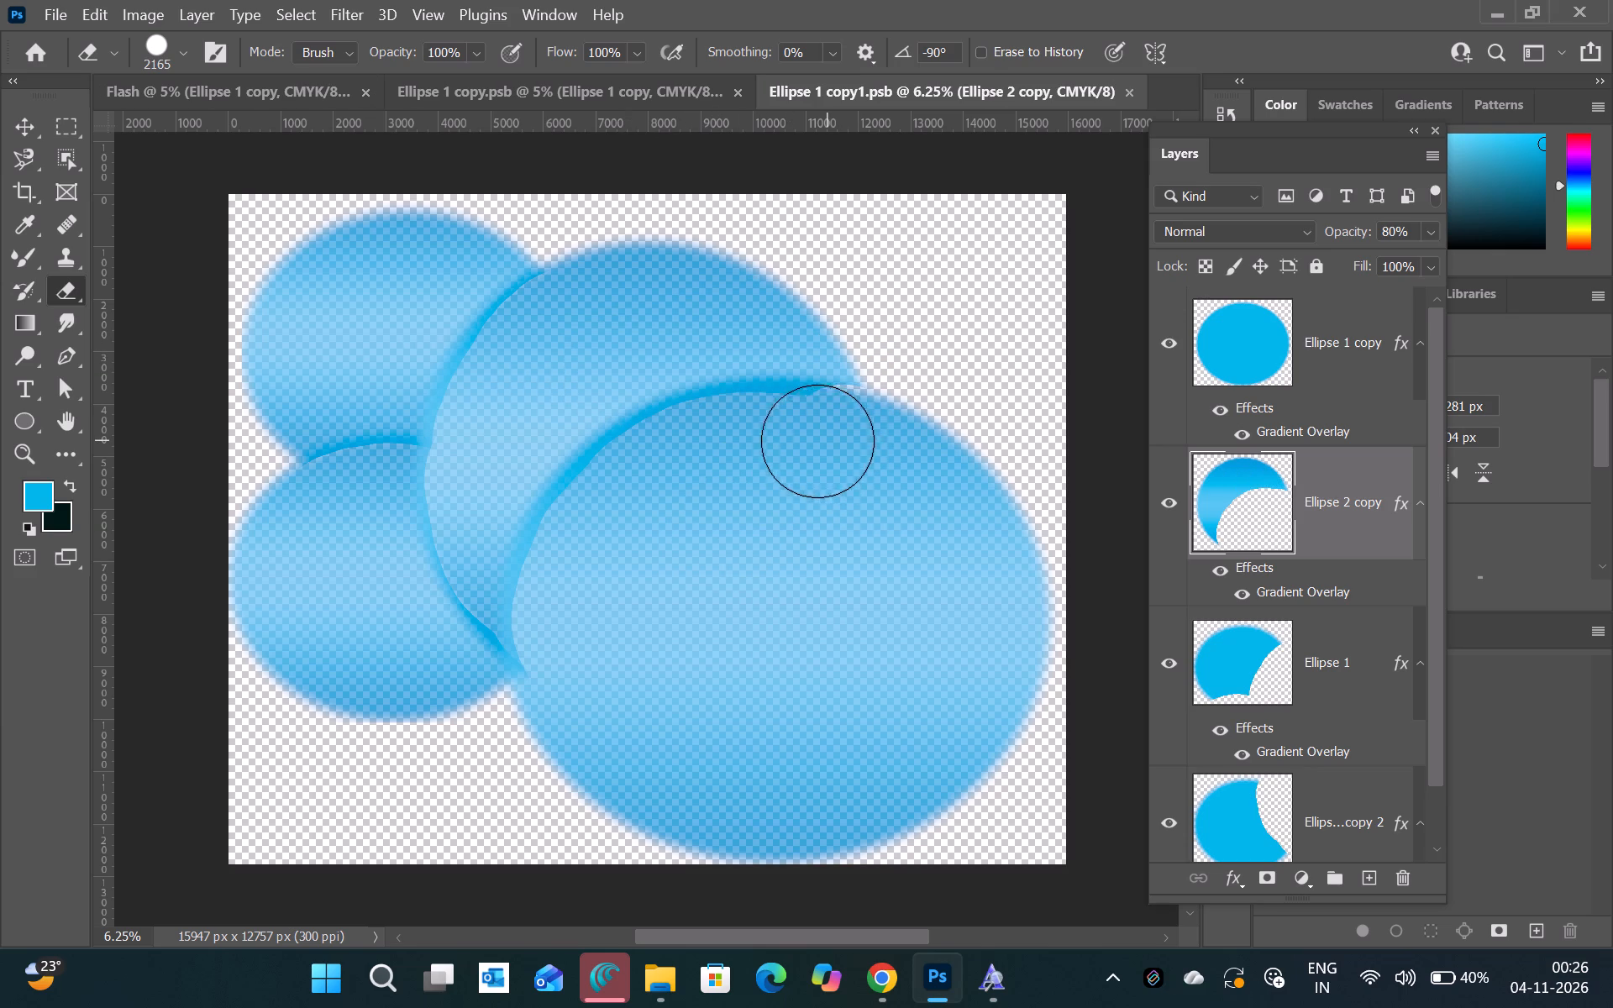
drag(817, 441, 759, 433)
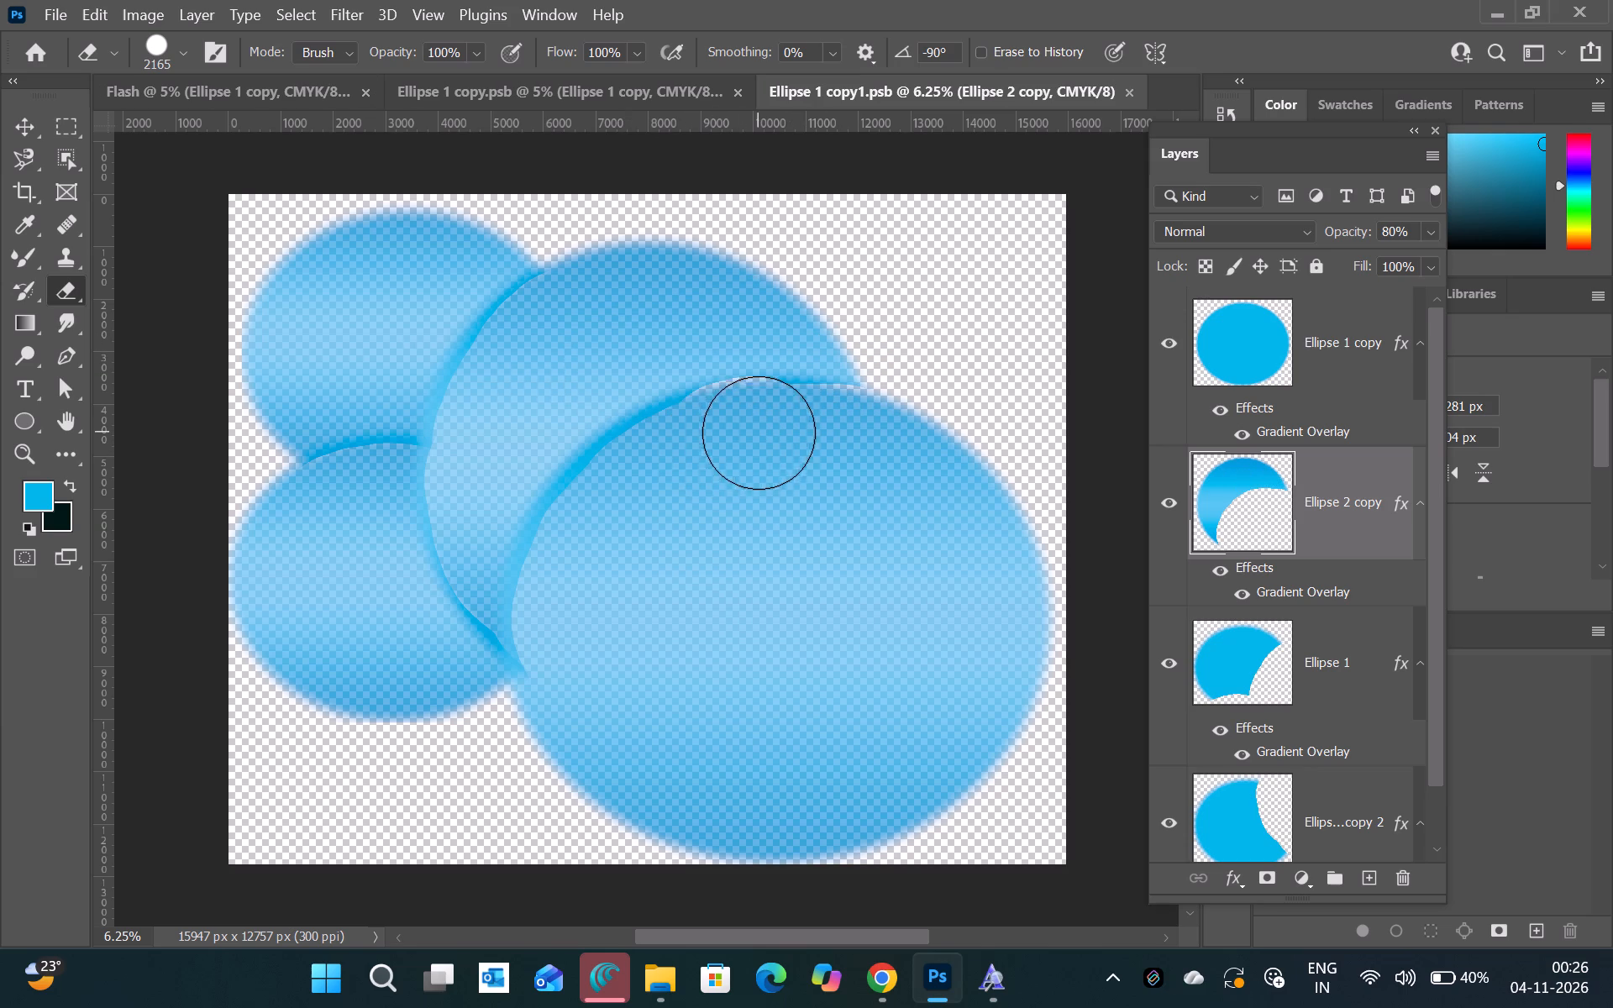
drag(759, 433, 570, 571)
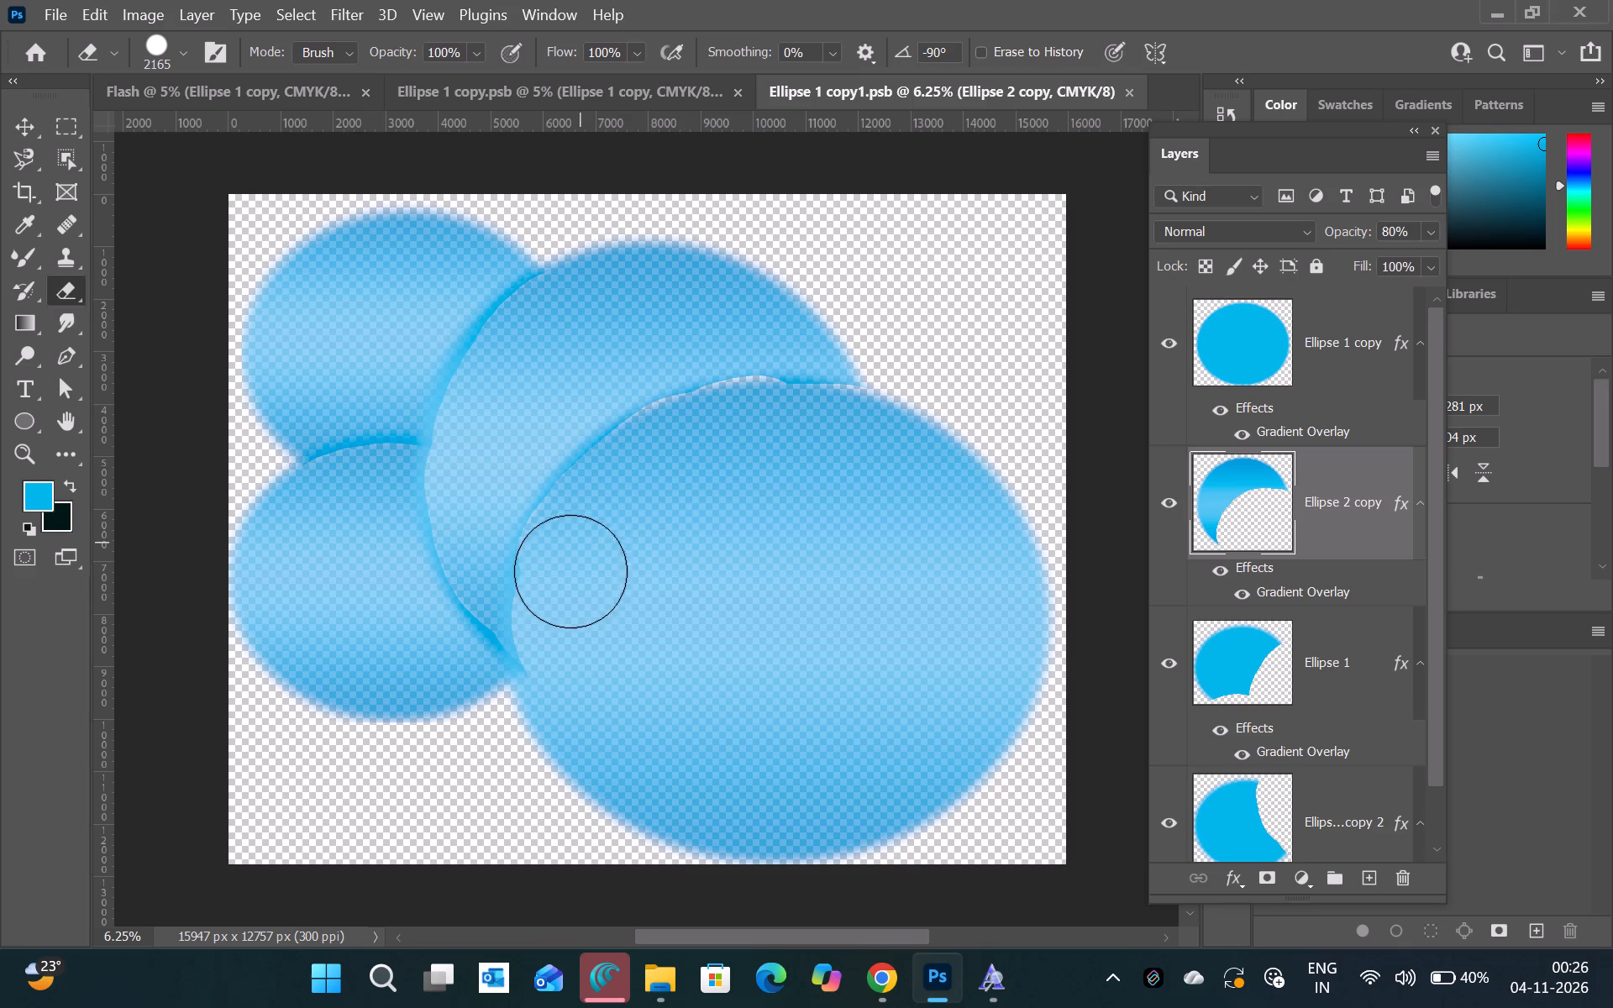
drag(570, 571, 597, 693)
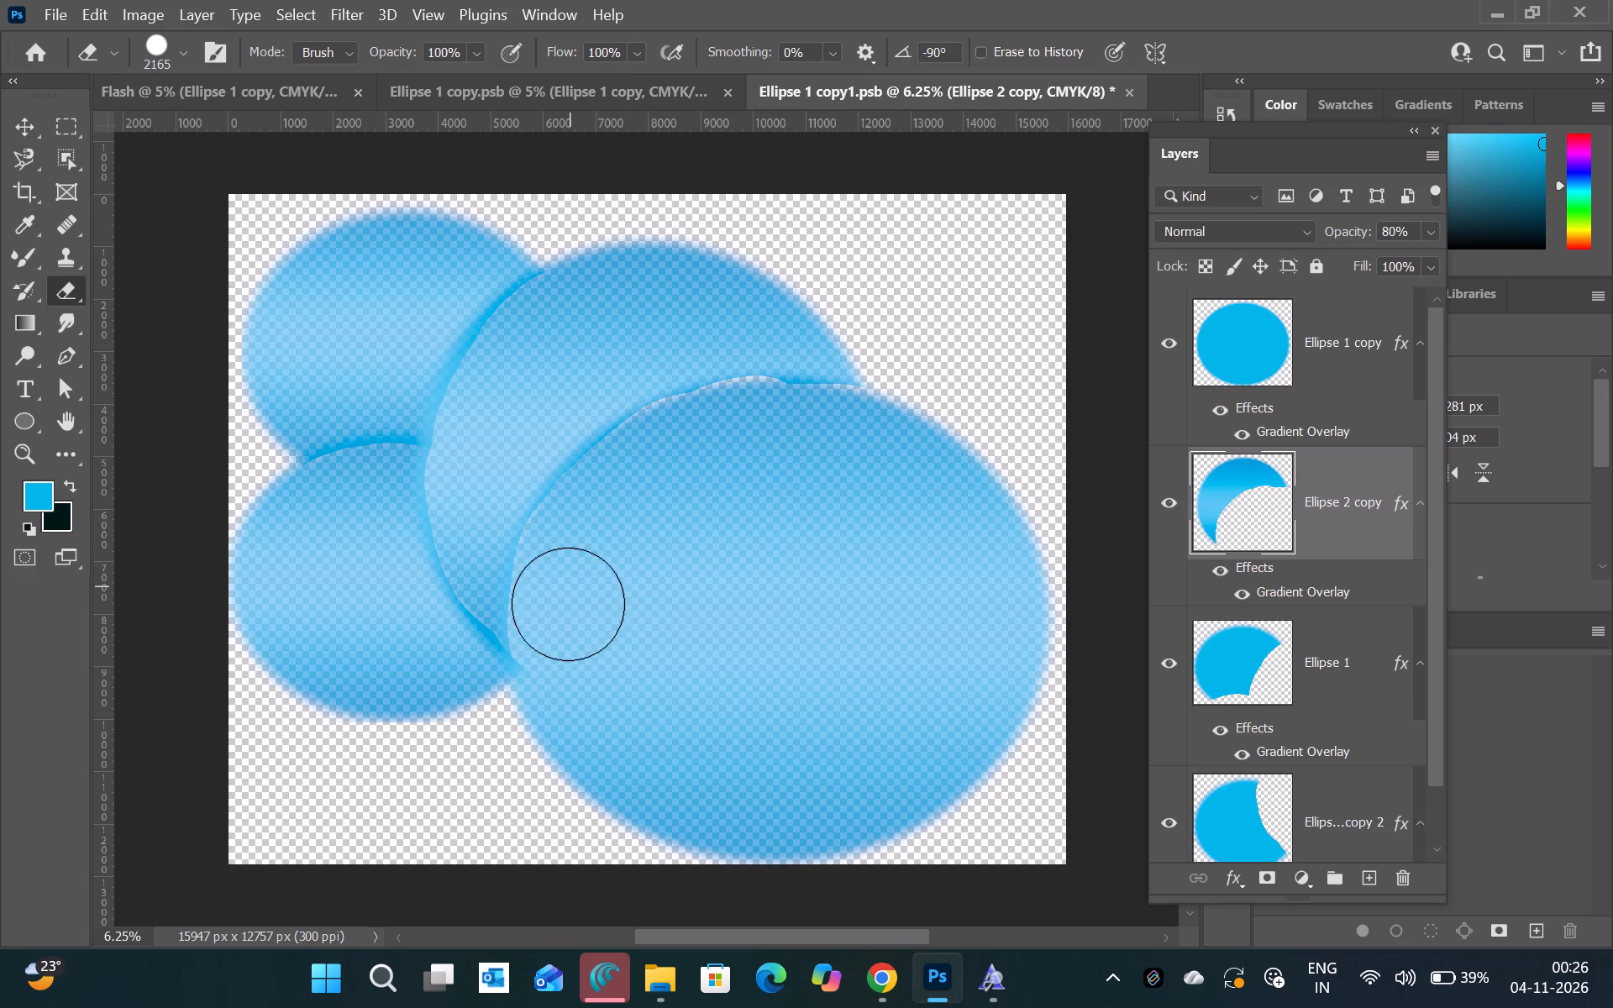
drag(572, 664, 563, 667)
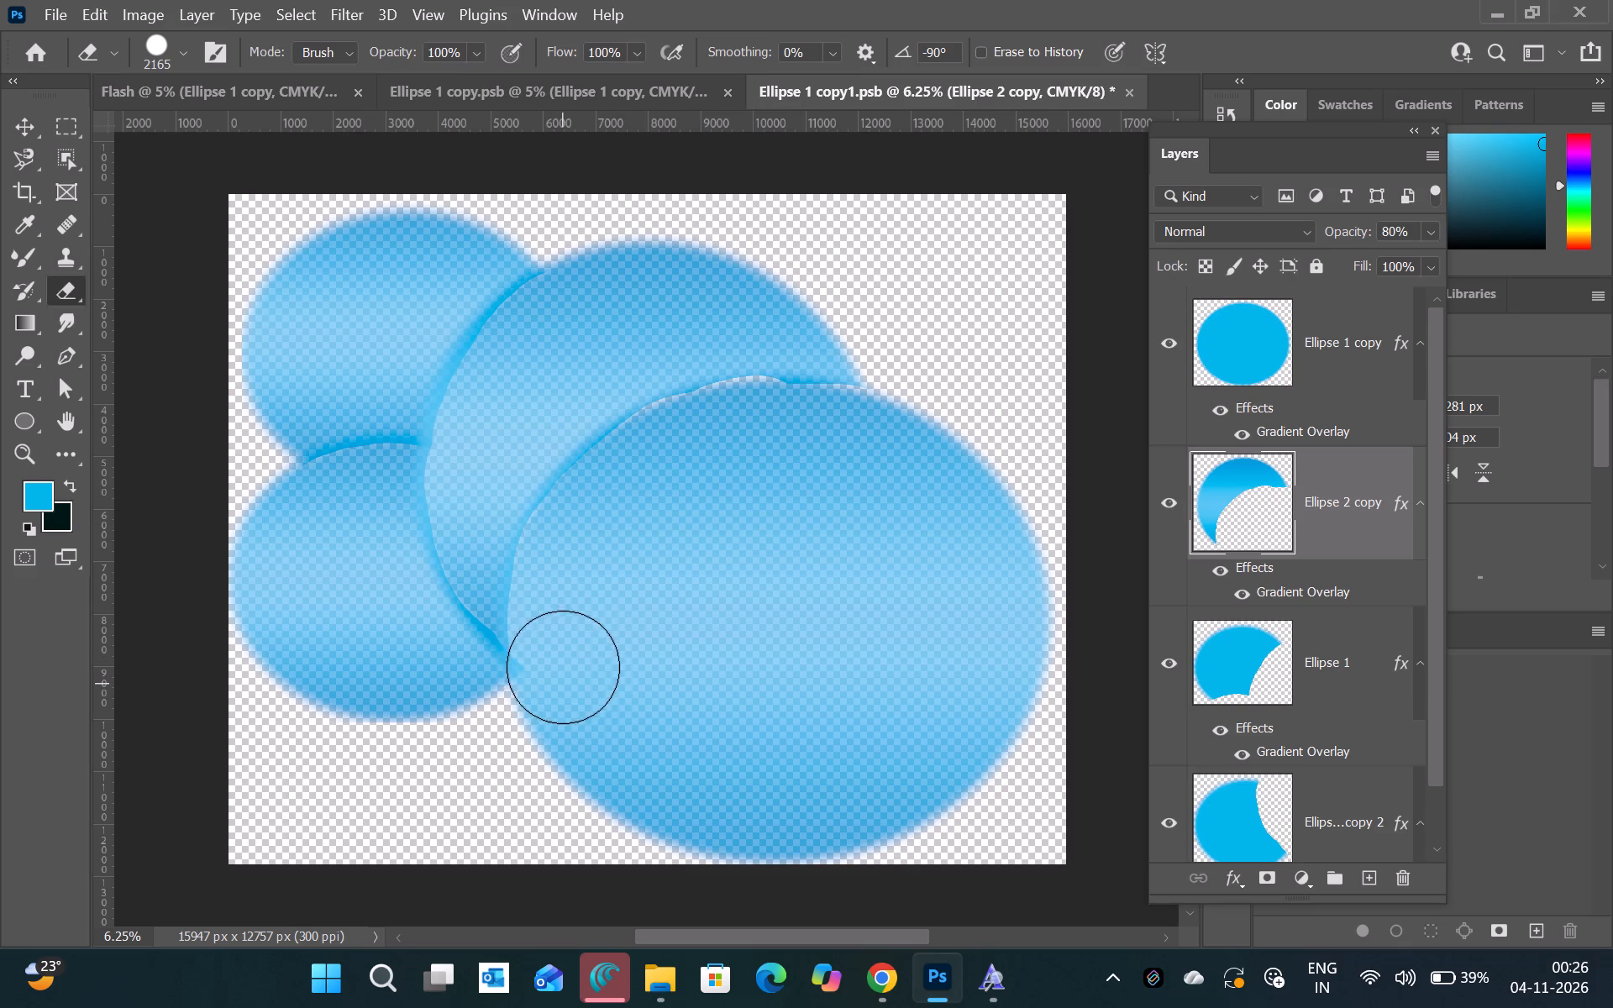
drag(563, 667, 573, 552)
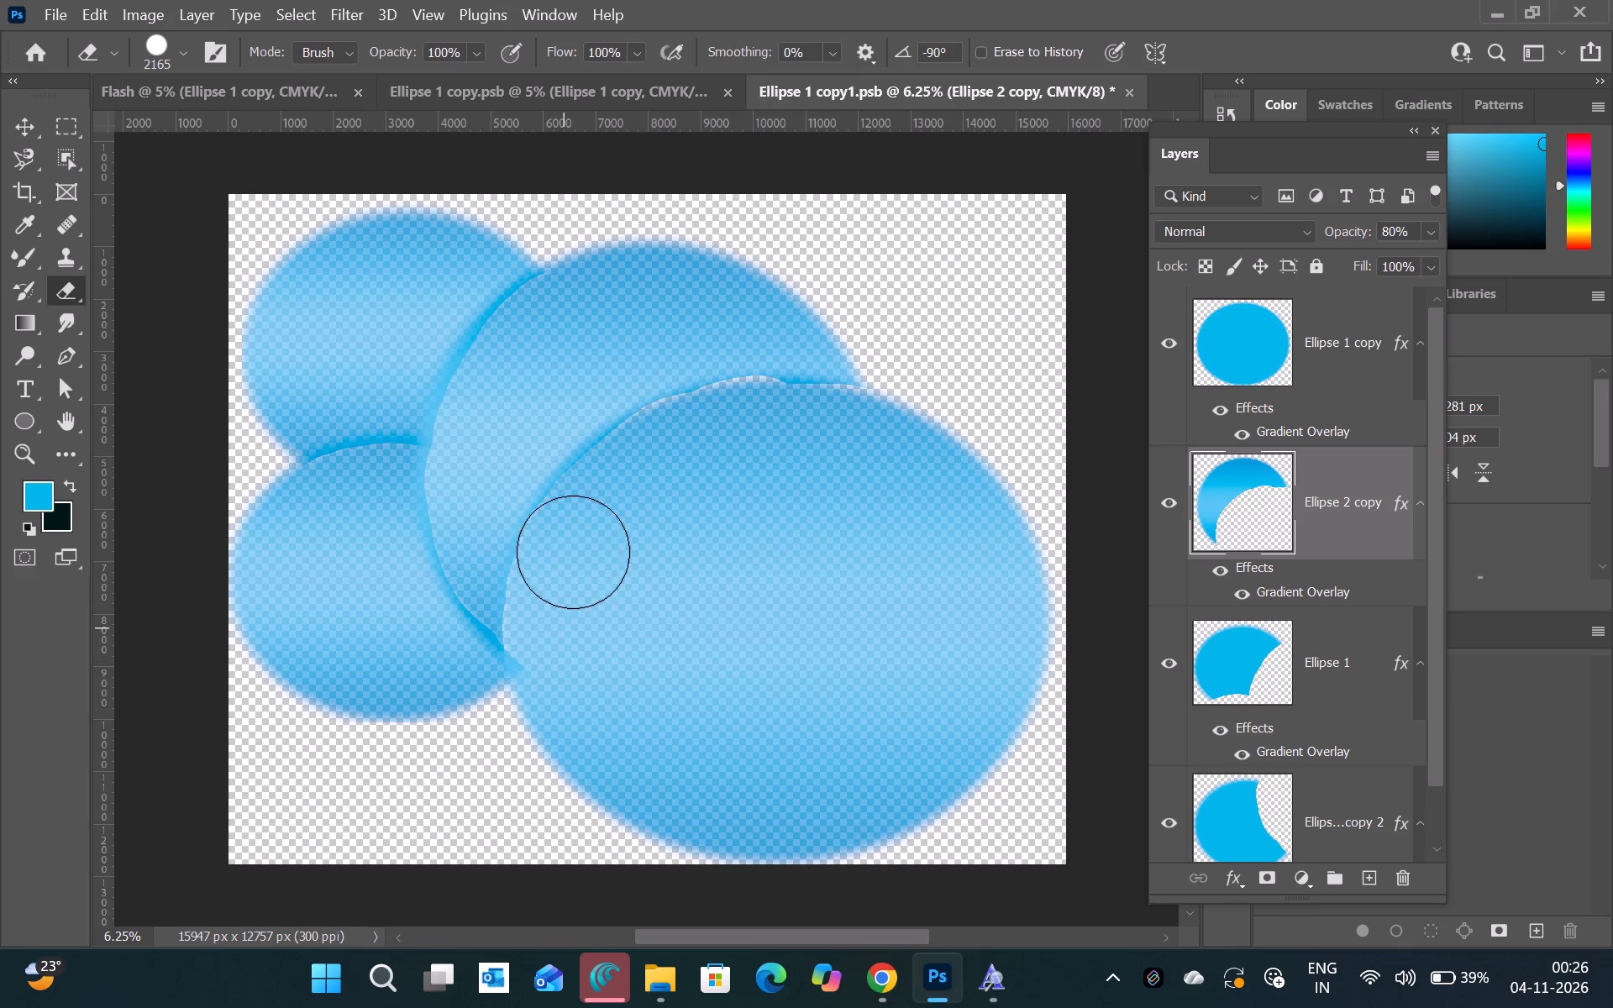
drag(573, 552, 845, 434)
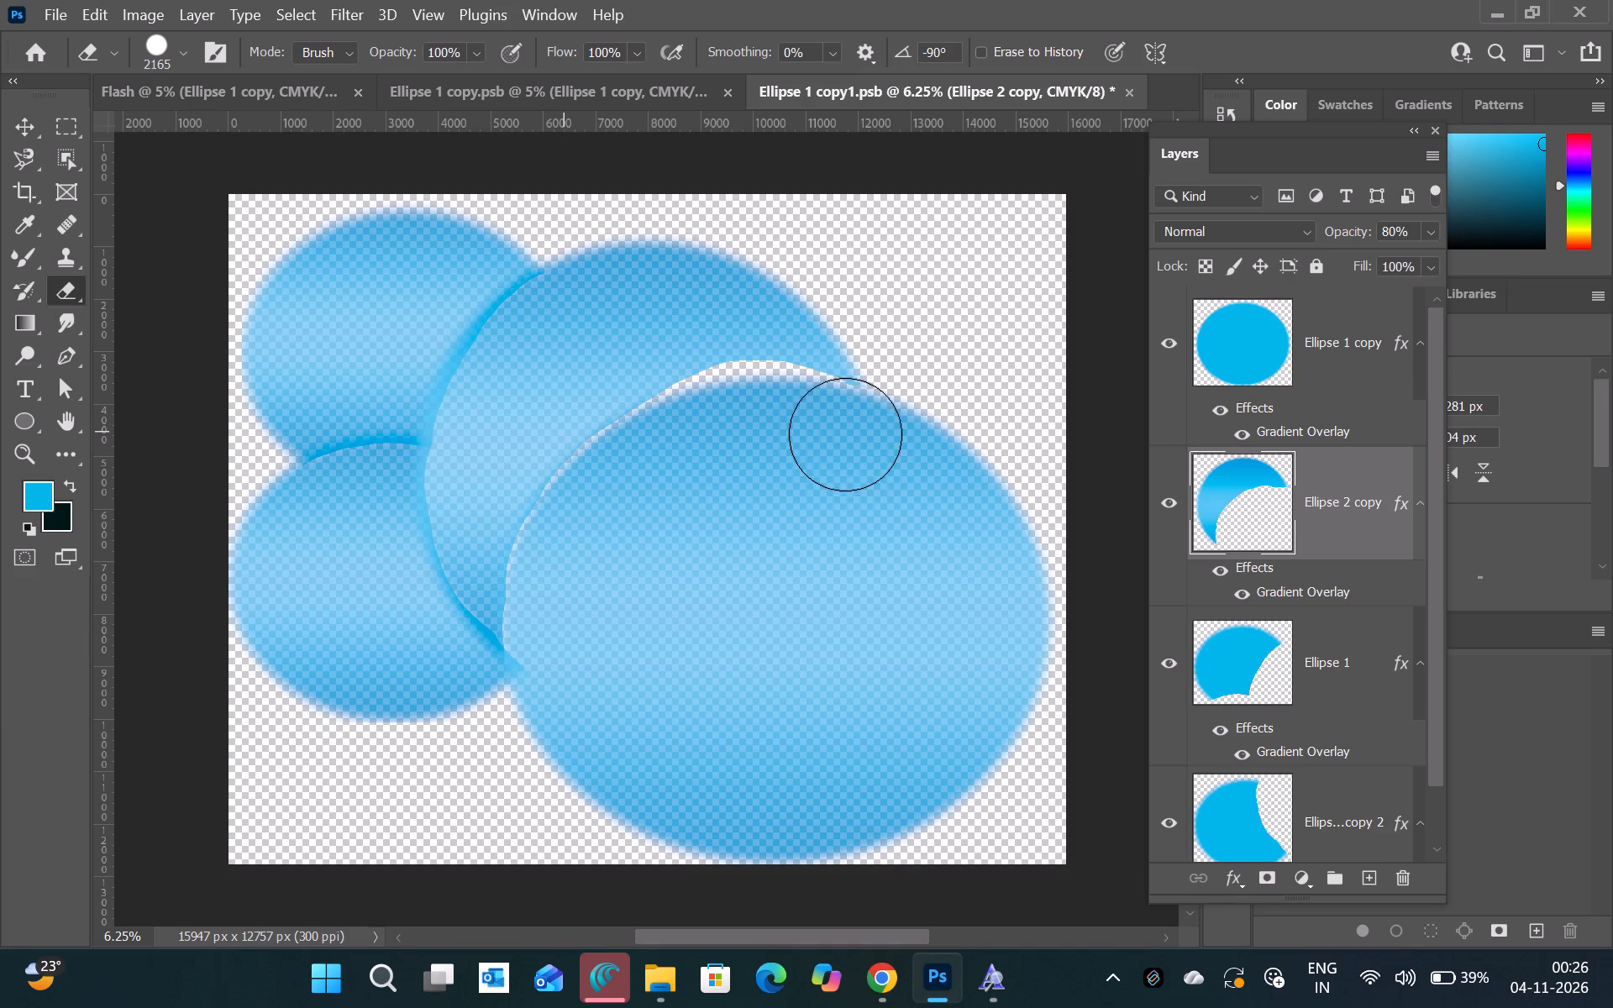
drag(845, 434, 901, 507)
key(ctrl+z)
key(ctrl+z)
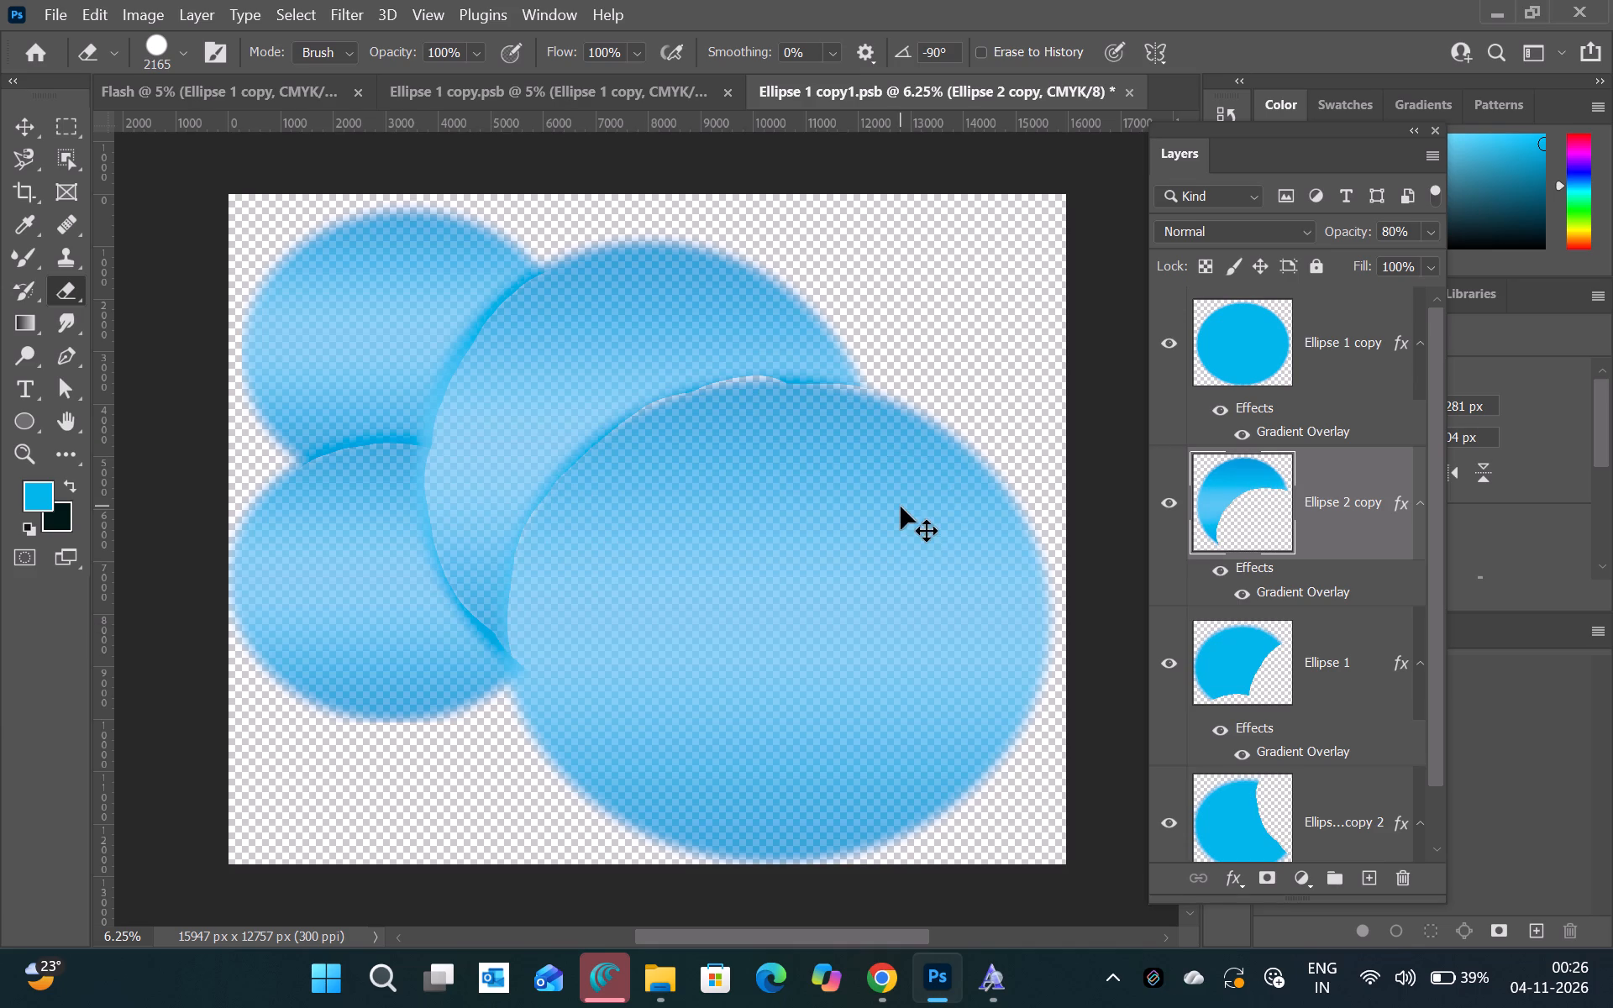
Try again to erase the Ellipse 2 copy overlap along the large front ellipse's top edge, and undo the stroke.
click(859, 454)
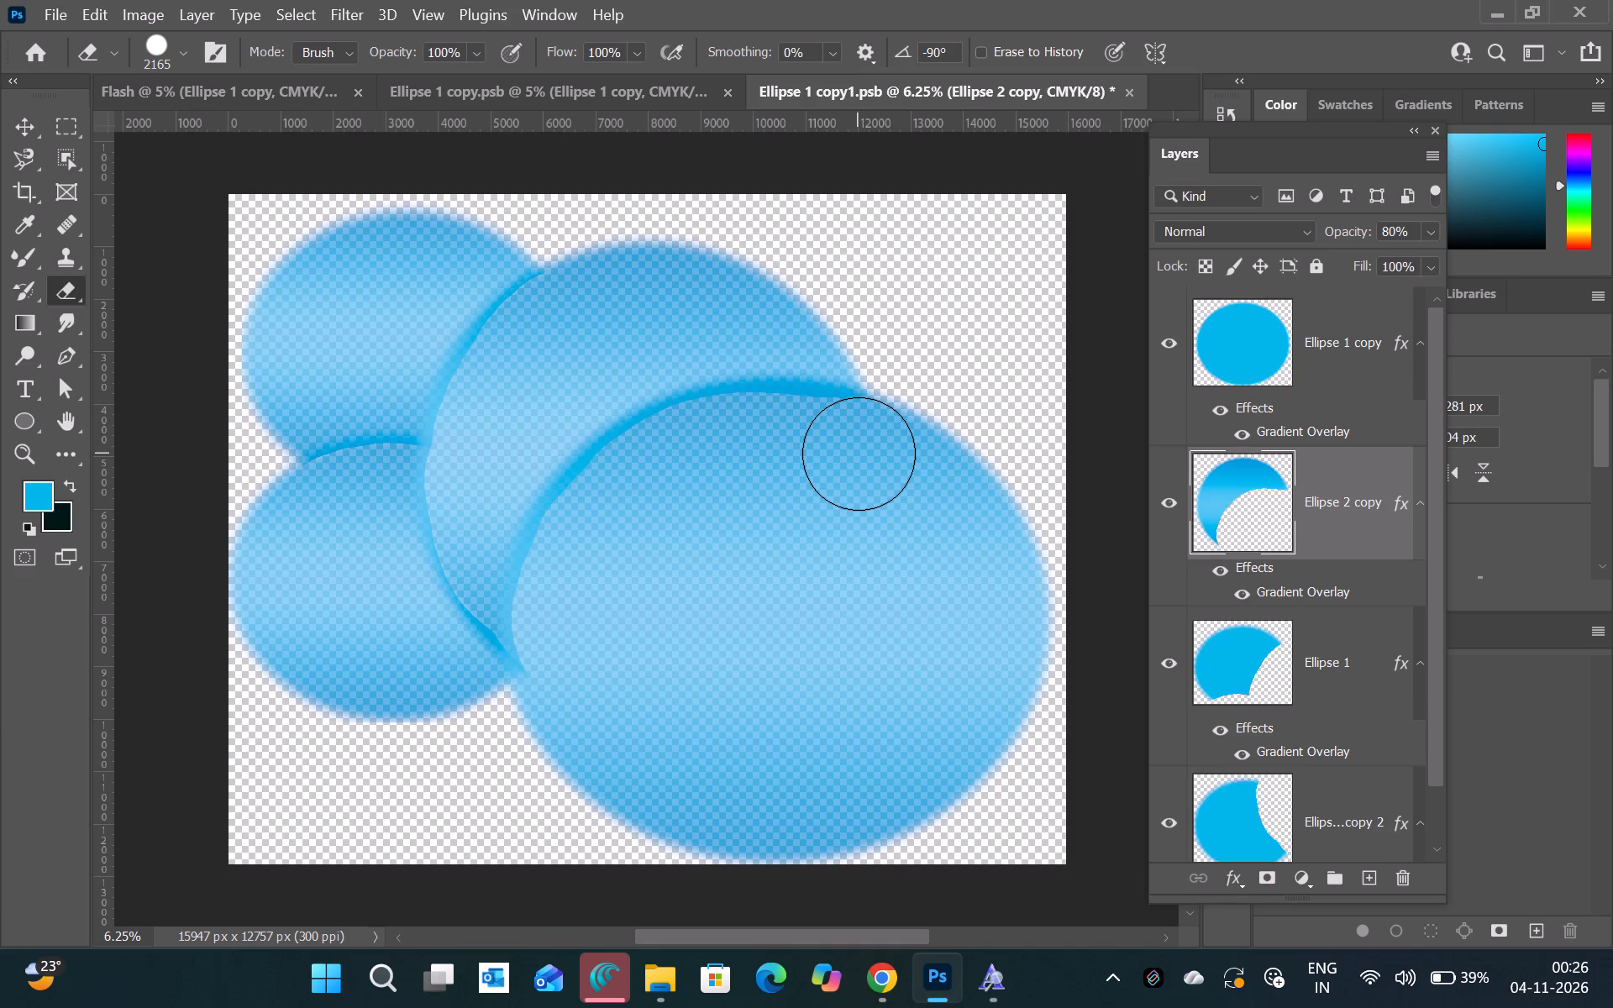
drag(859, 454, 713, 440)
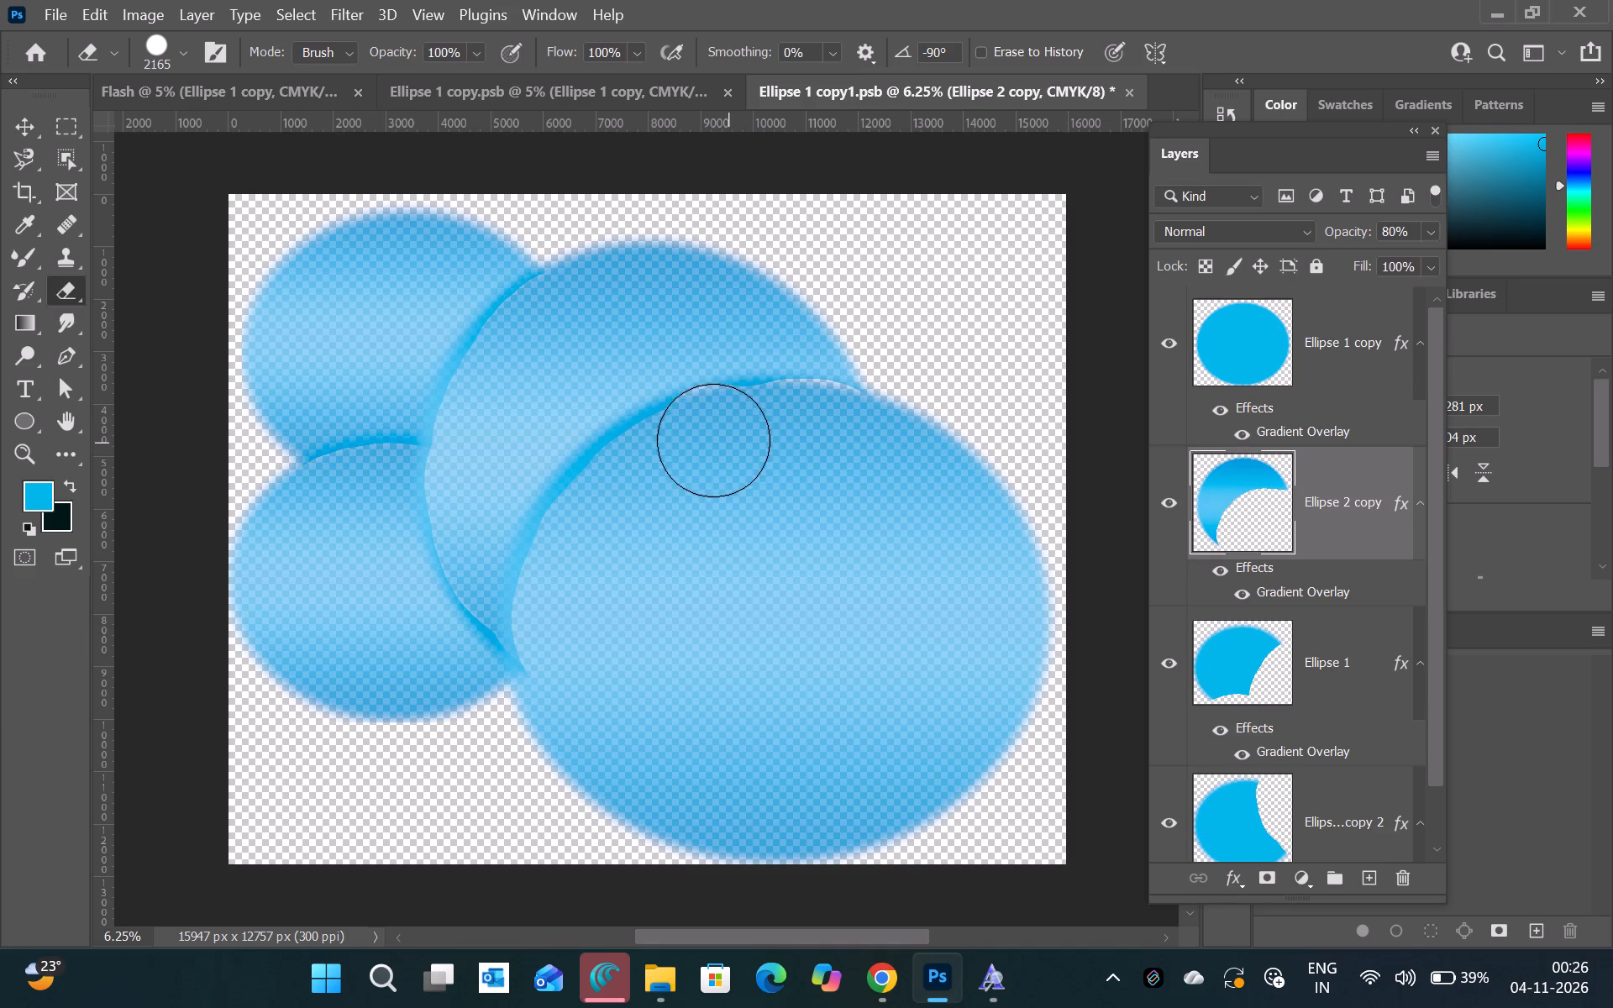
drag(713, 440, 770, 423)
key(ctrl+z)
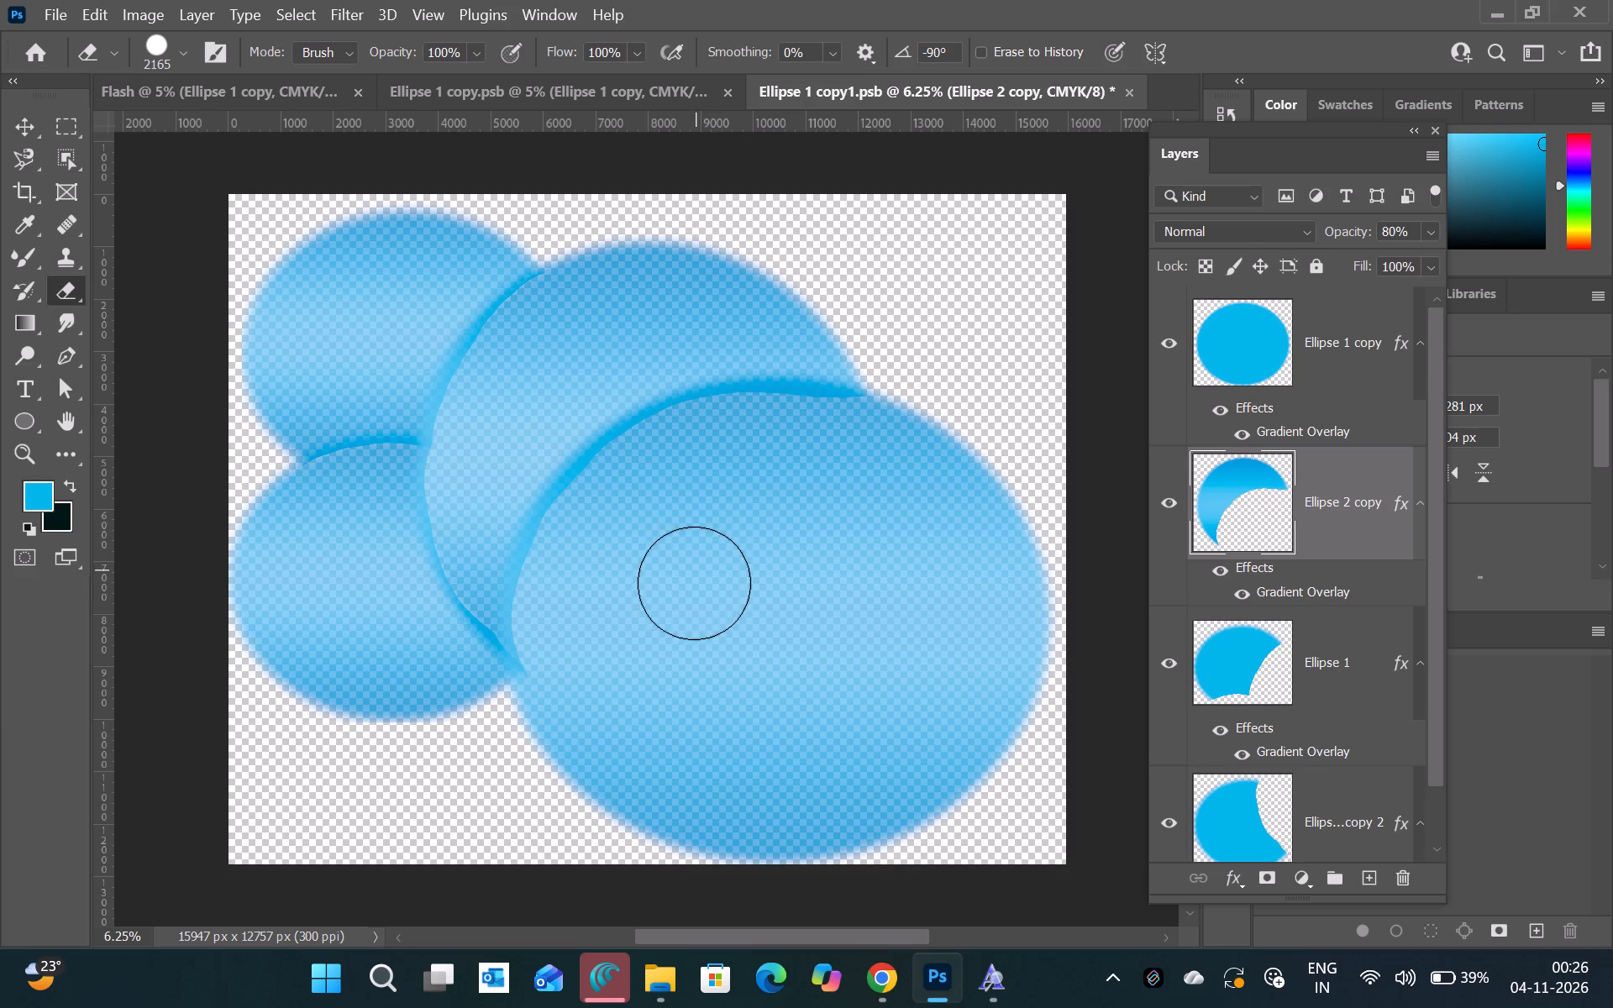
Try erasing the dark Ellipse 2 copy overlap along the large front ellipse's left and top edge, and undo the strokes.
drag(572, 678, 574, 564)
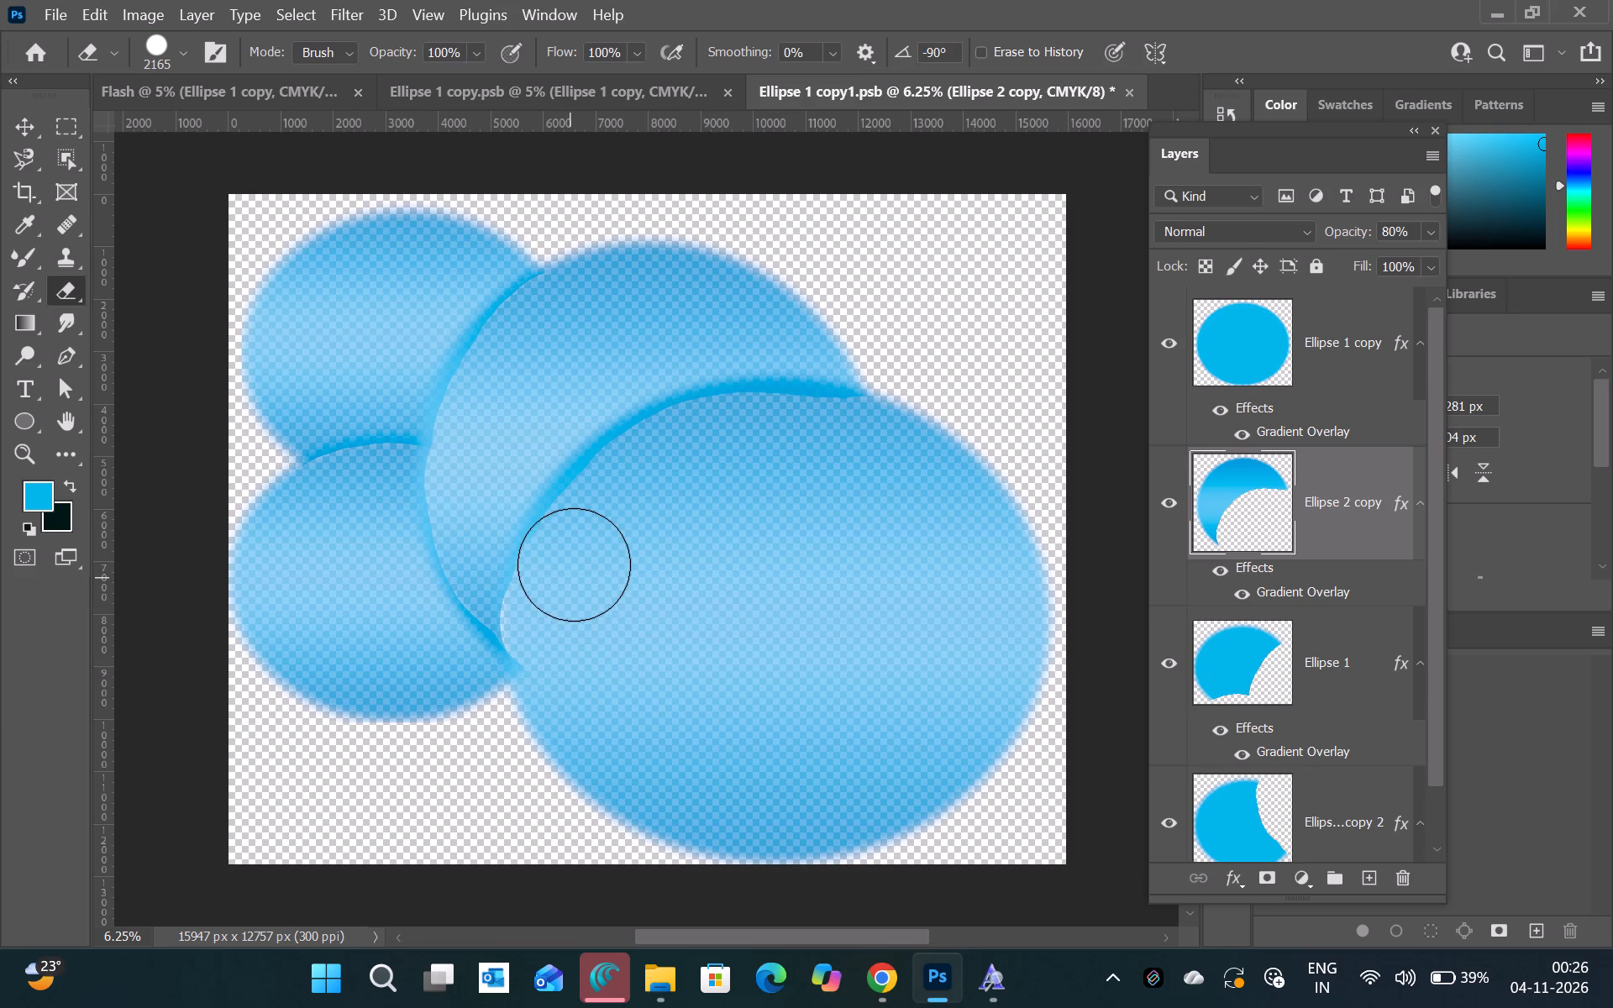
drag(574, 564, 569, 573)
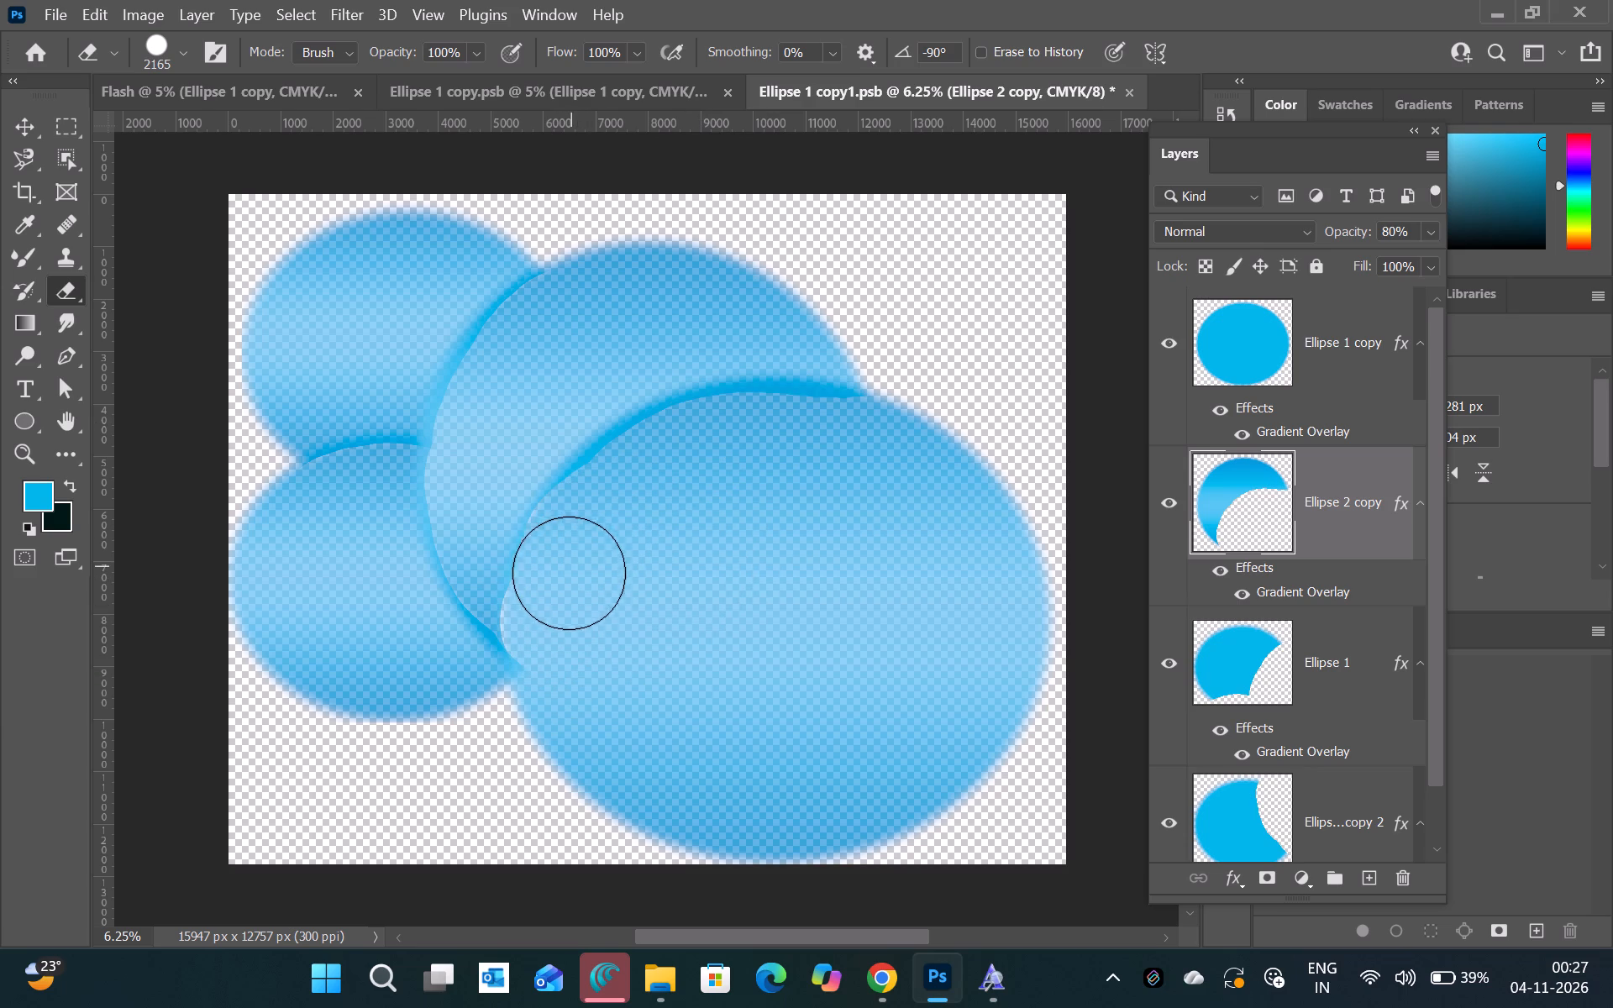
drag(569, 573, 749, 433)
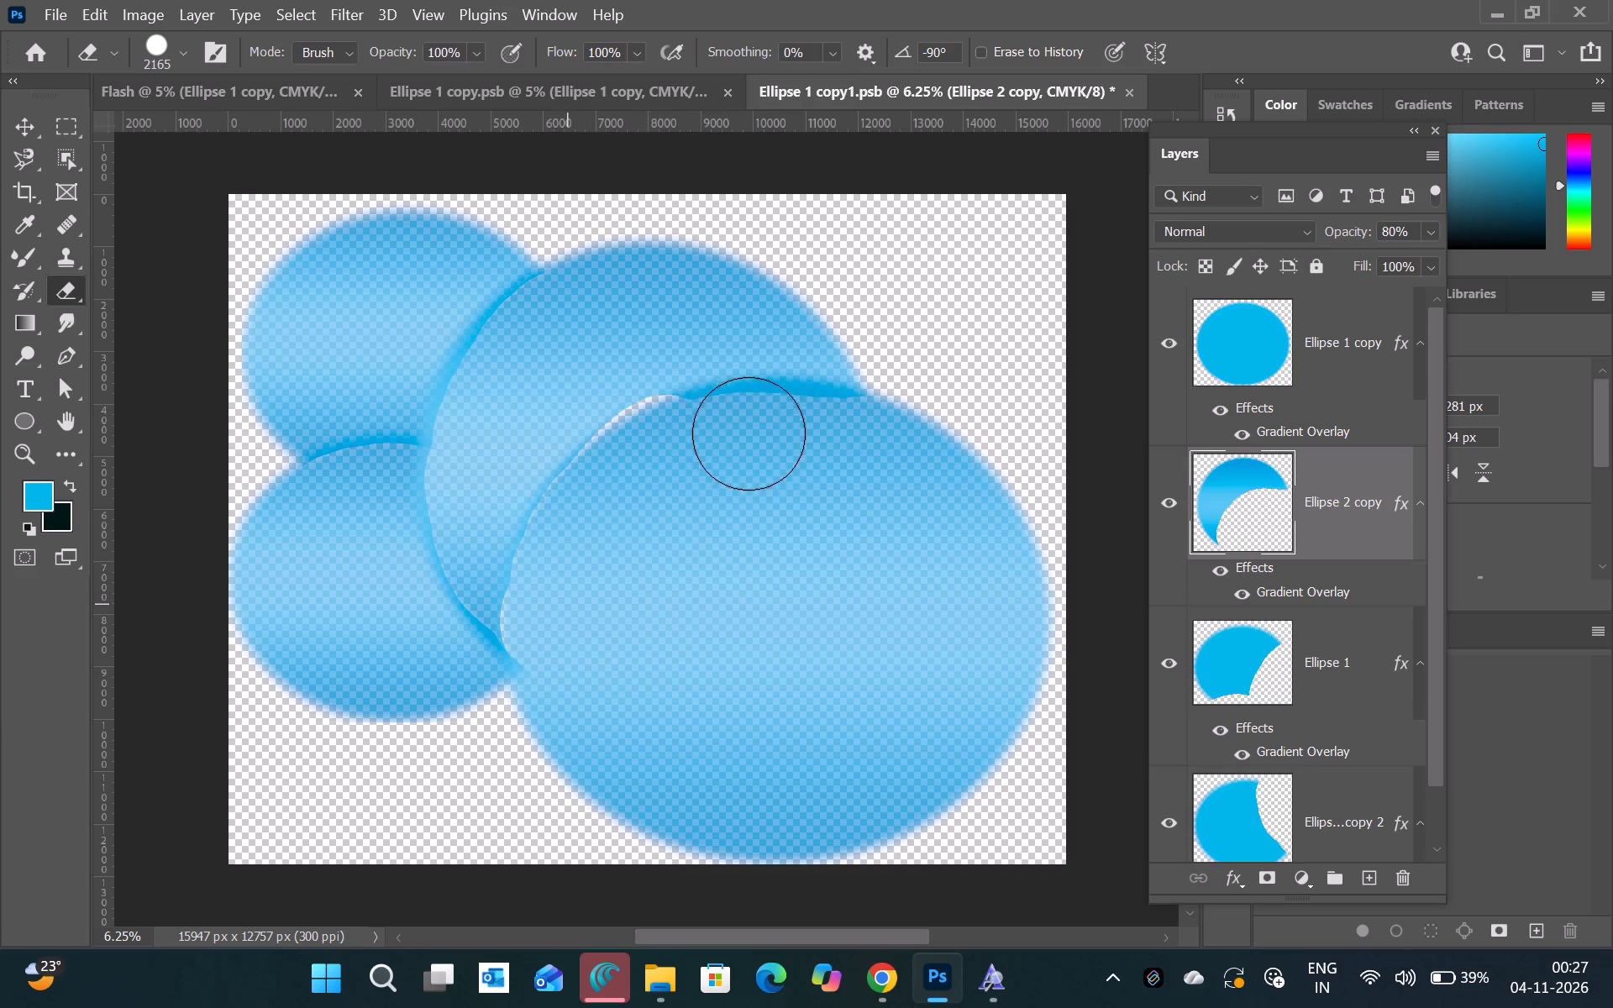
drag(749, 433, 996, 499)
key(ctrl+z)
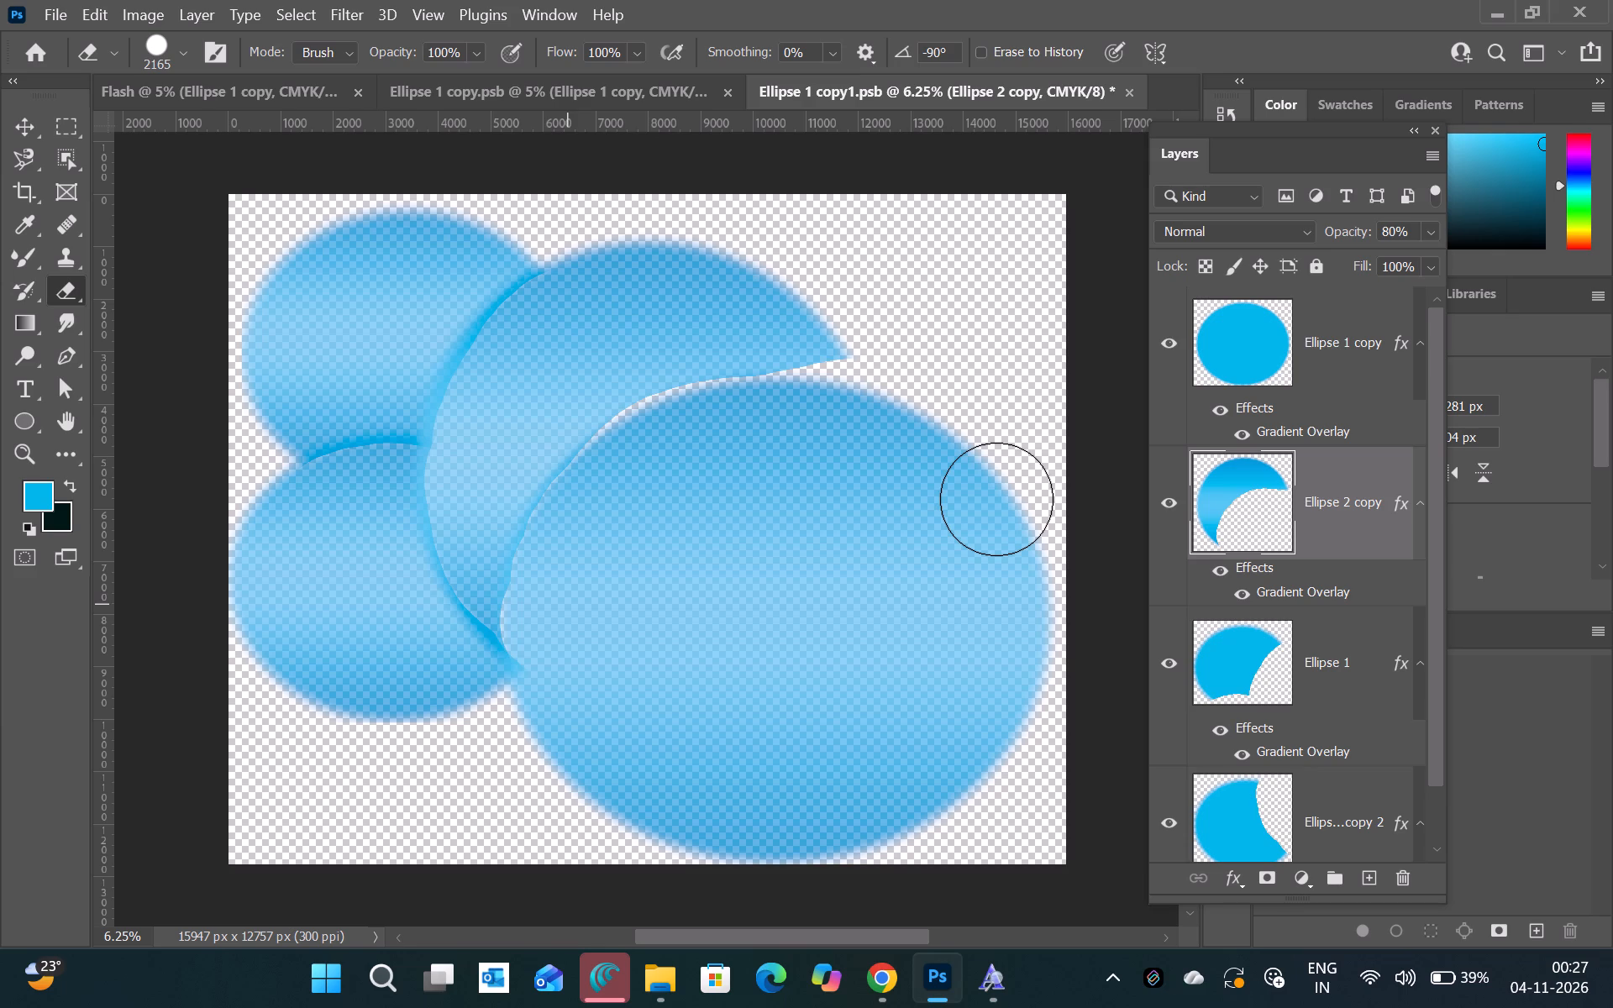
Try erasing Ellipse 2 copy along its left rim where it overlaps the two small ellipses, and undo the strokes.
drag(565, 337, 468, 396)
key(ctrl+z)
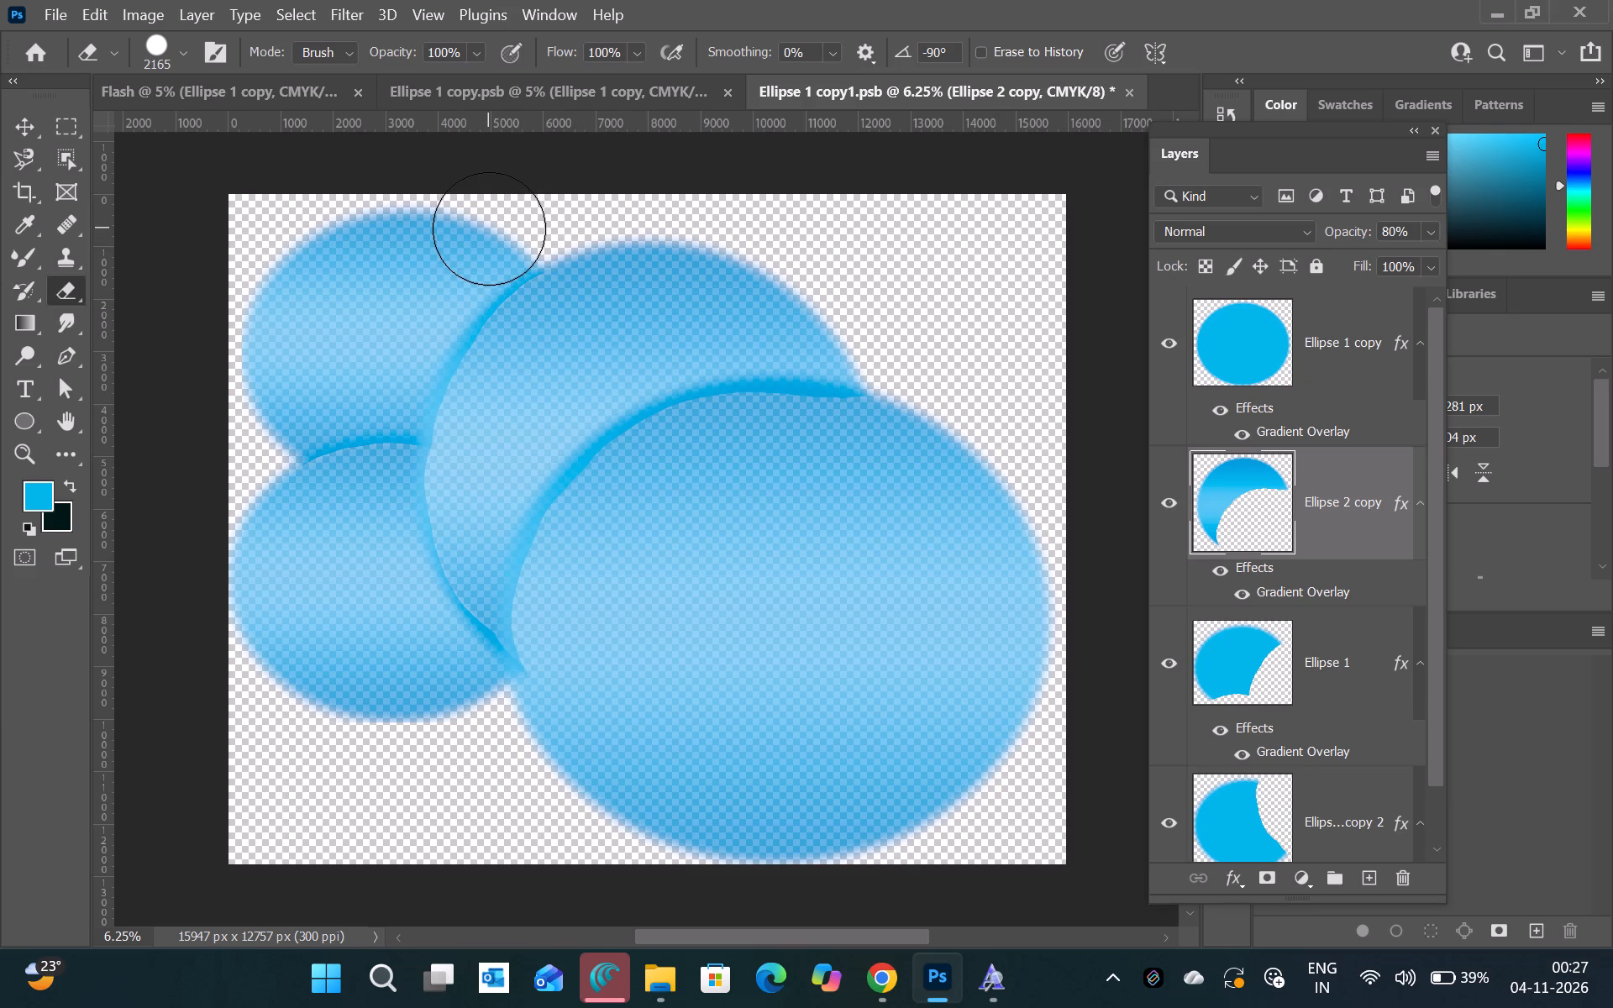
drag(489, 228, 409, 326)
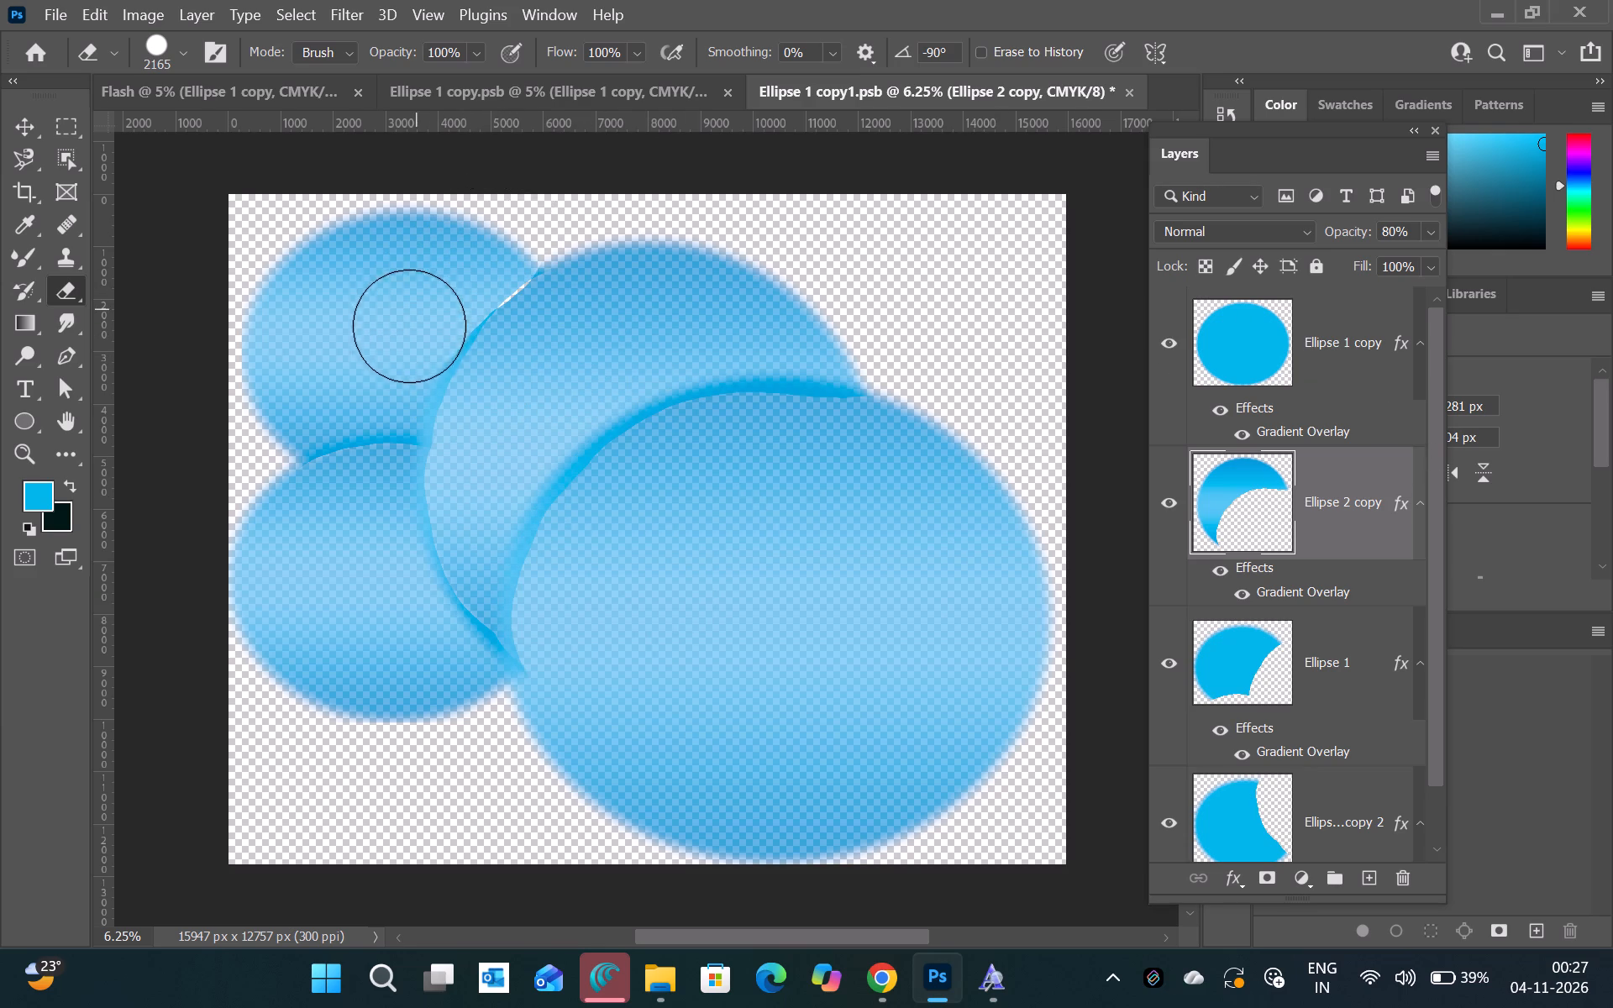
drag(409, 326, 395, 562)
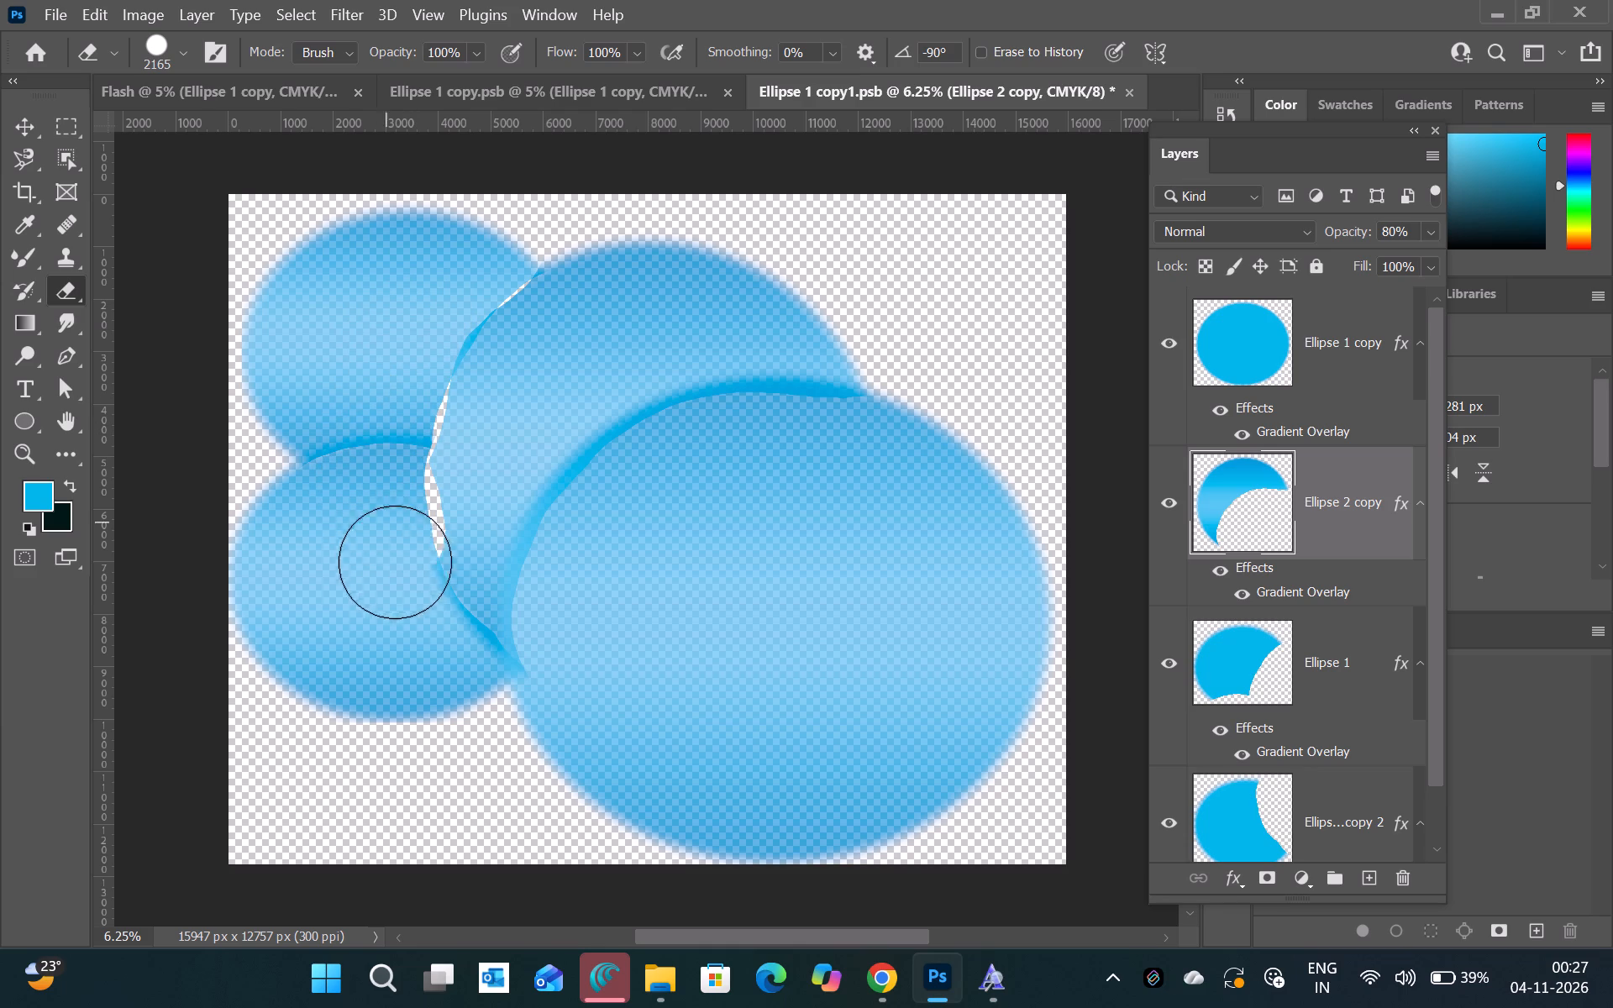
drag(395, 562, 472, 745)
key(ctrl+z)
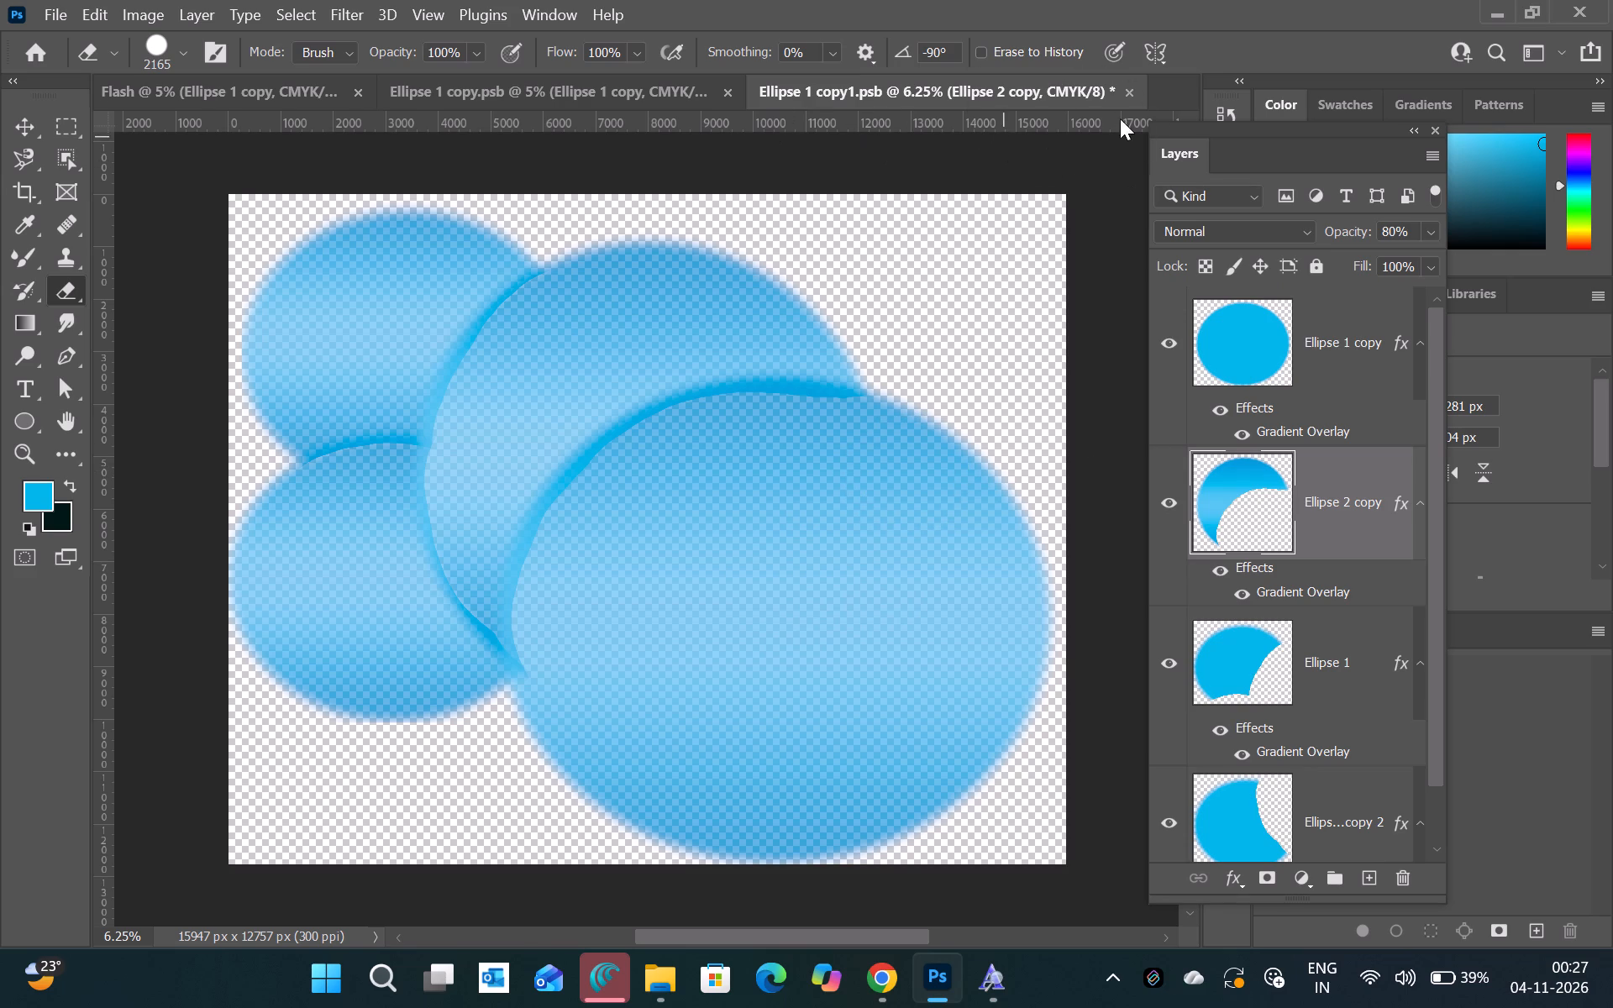
Close Ellipse 1 copy1.psb and Ellipse 1 copy.psb, saving both, and return to the Flash banner.
click(1134, 92)
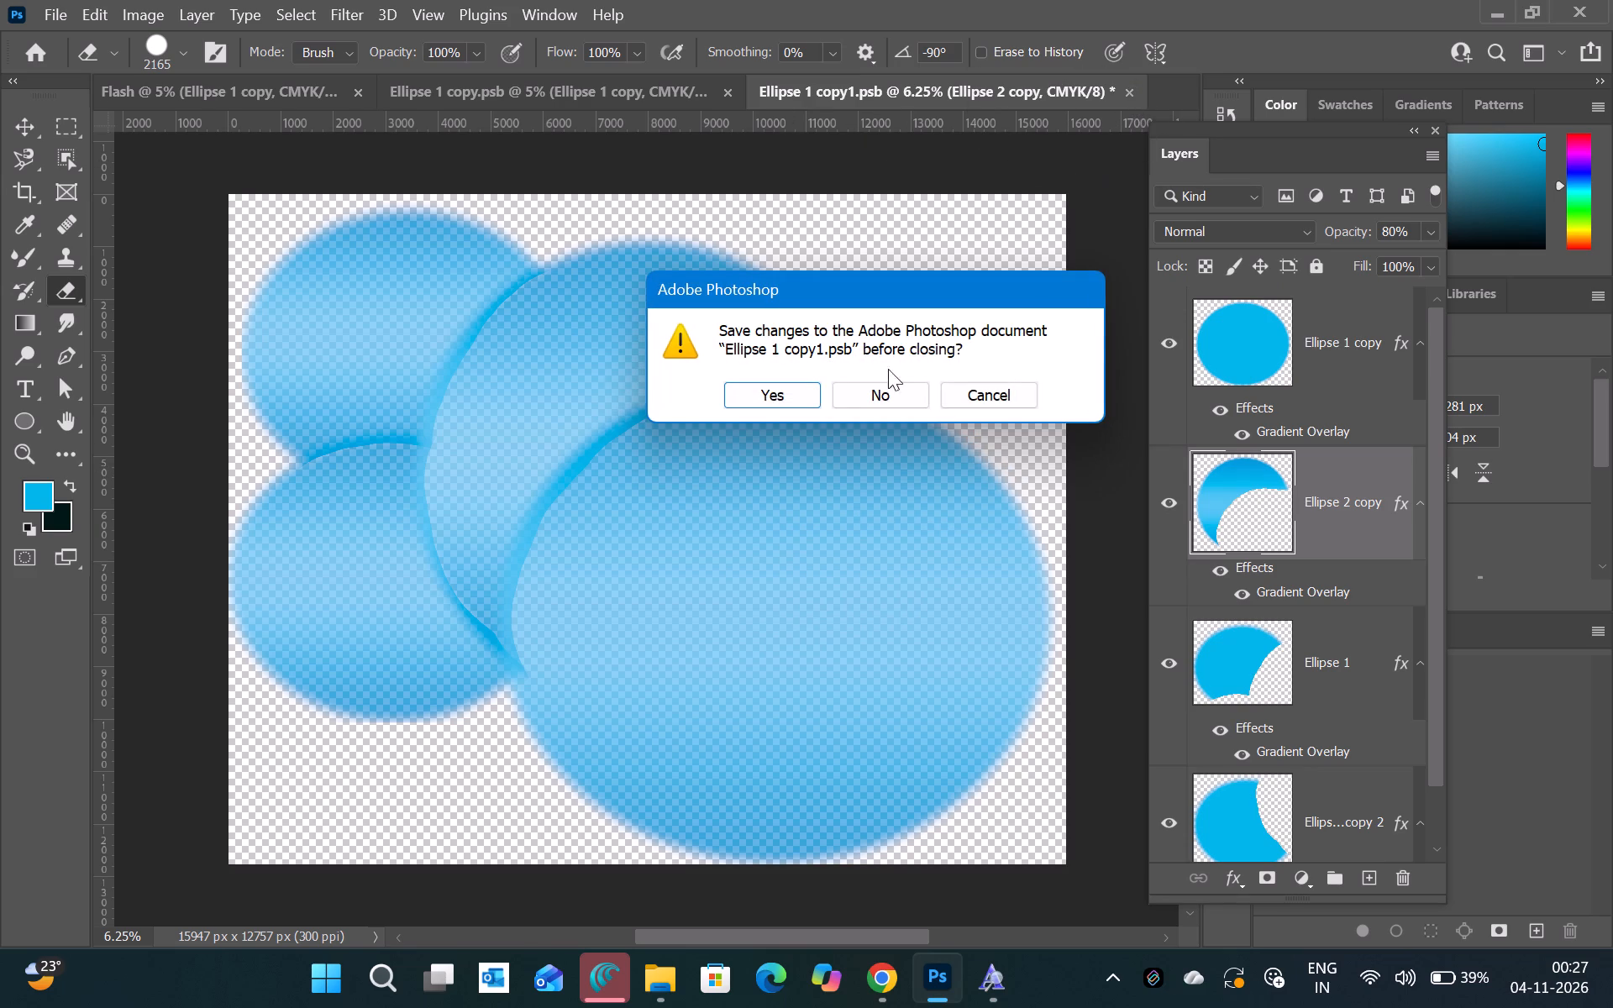
click(798, 403)
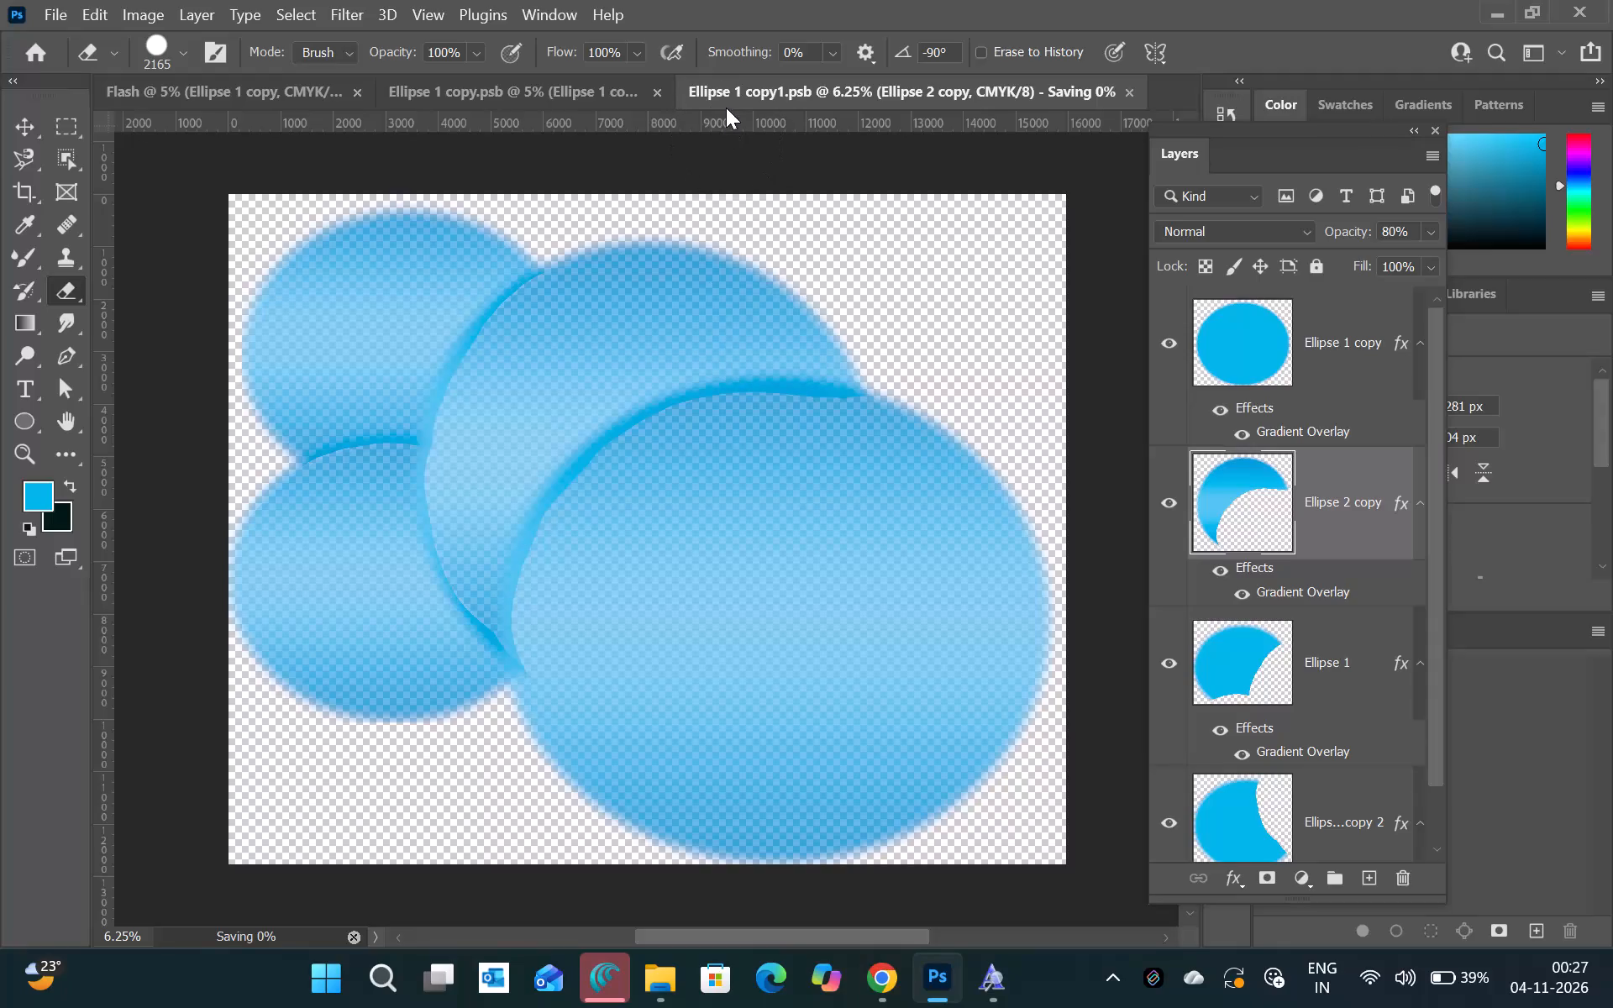
click(657, 88)
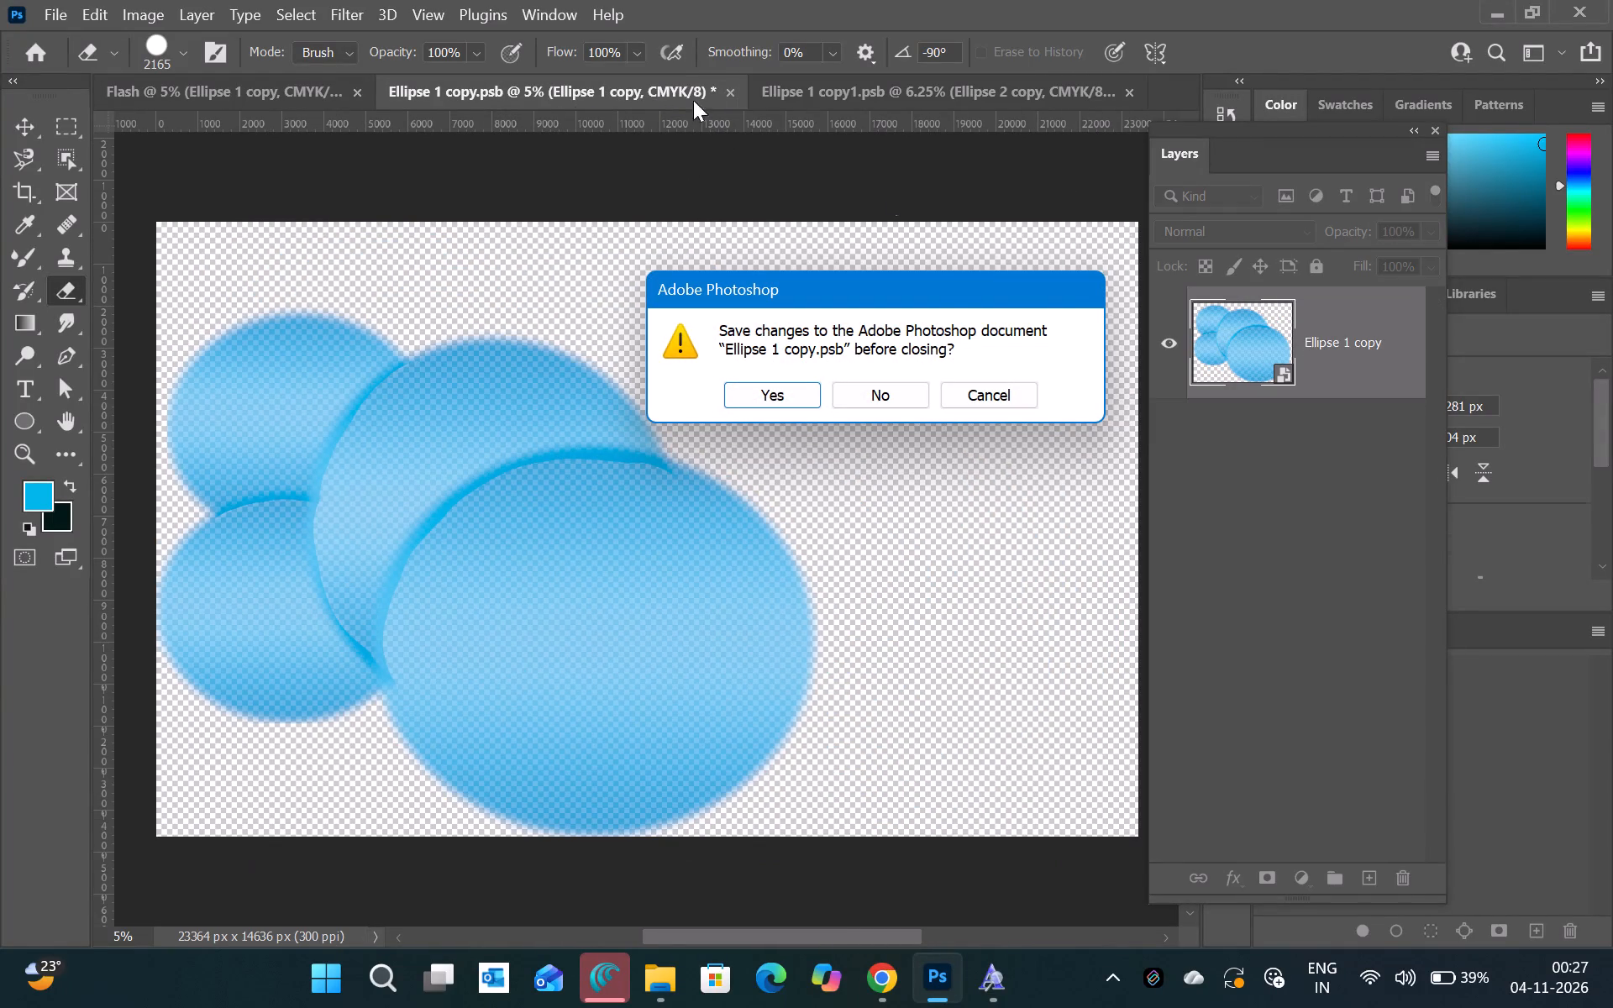
click(1205, 344)
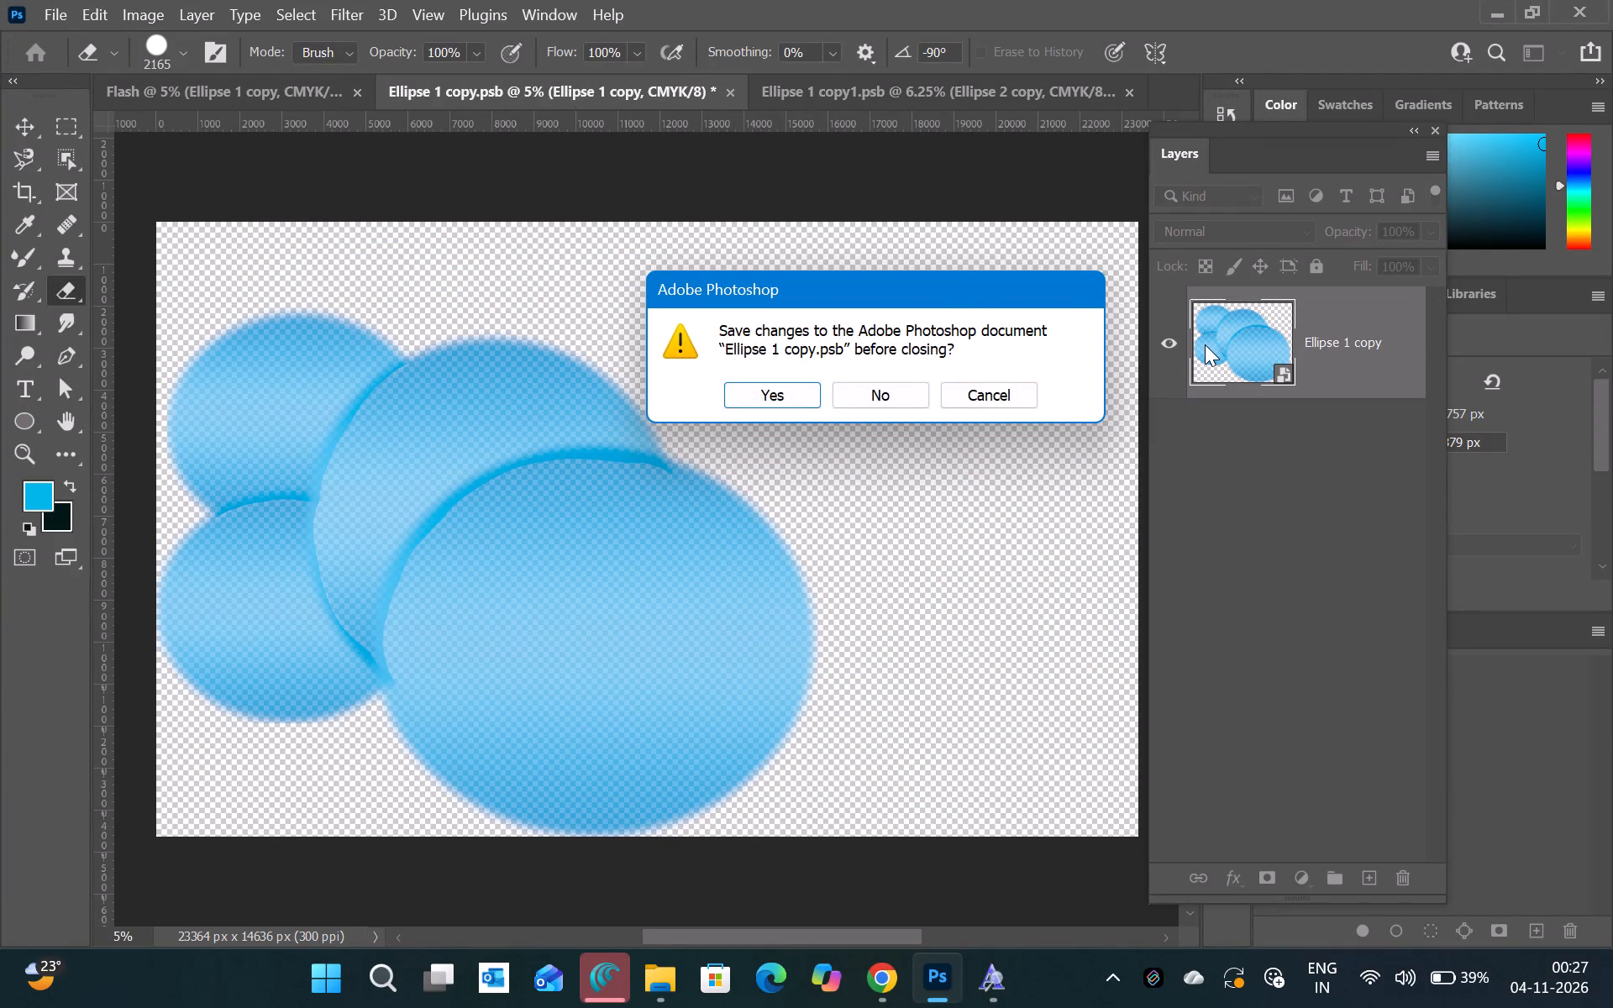
click(786, 387)
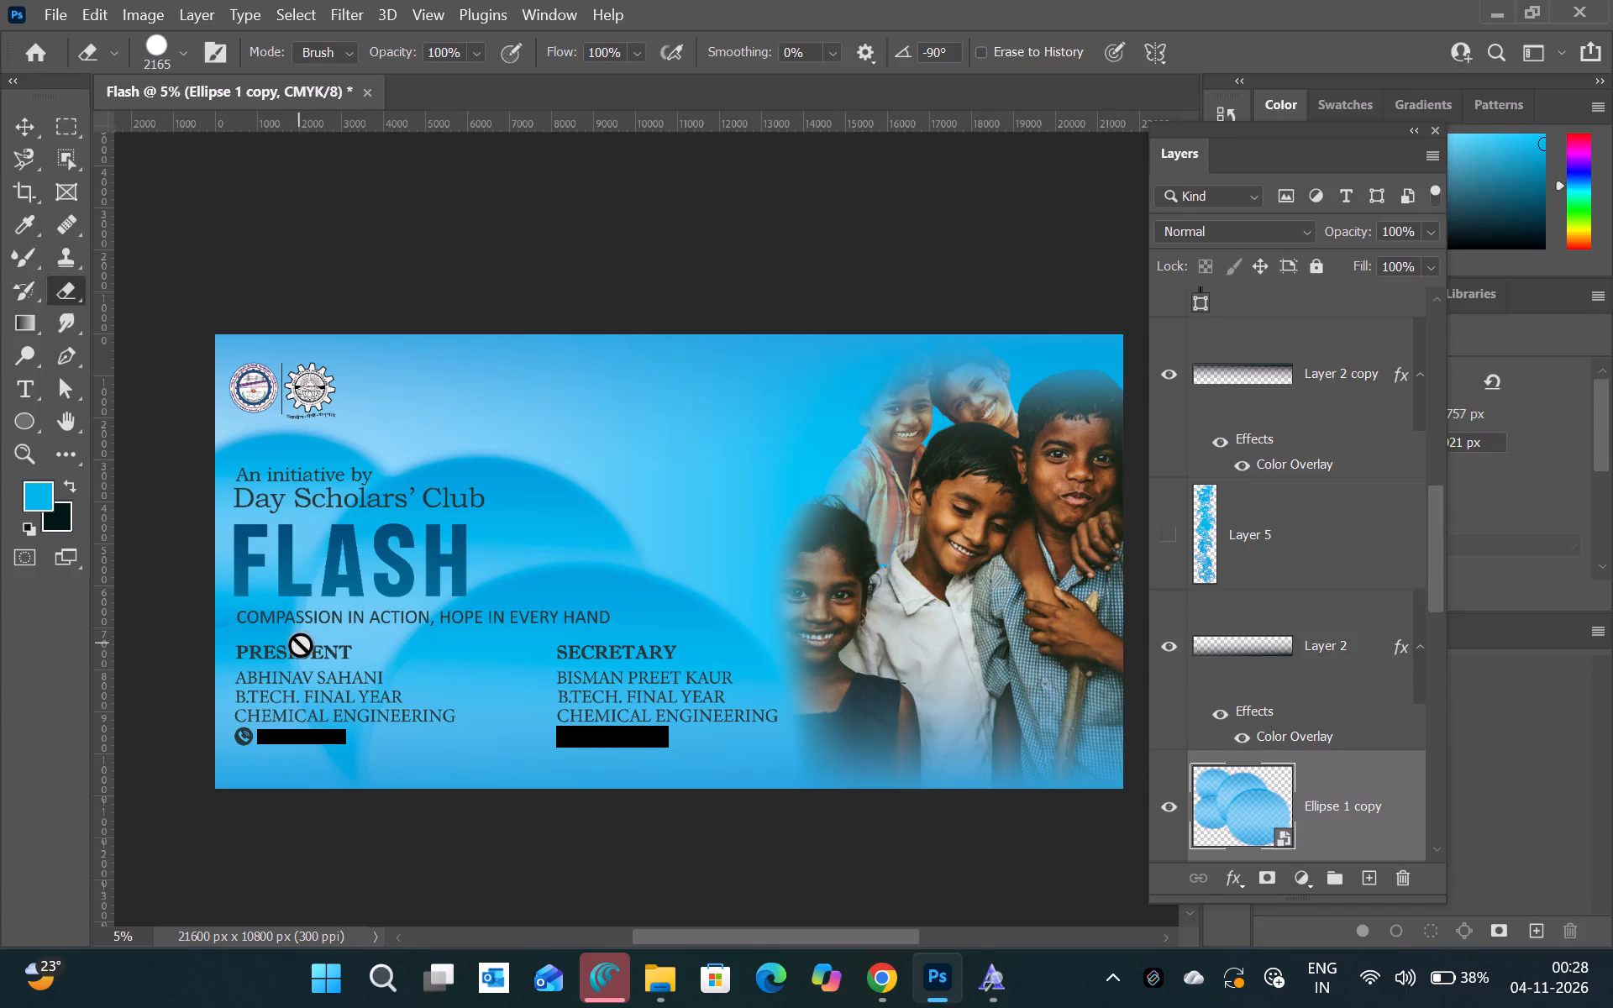
Rasterize the Ellipse 1 copy smart object in the banner for use with the Eraser.
click(72, 288)
click(260, 690)
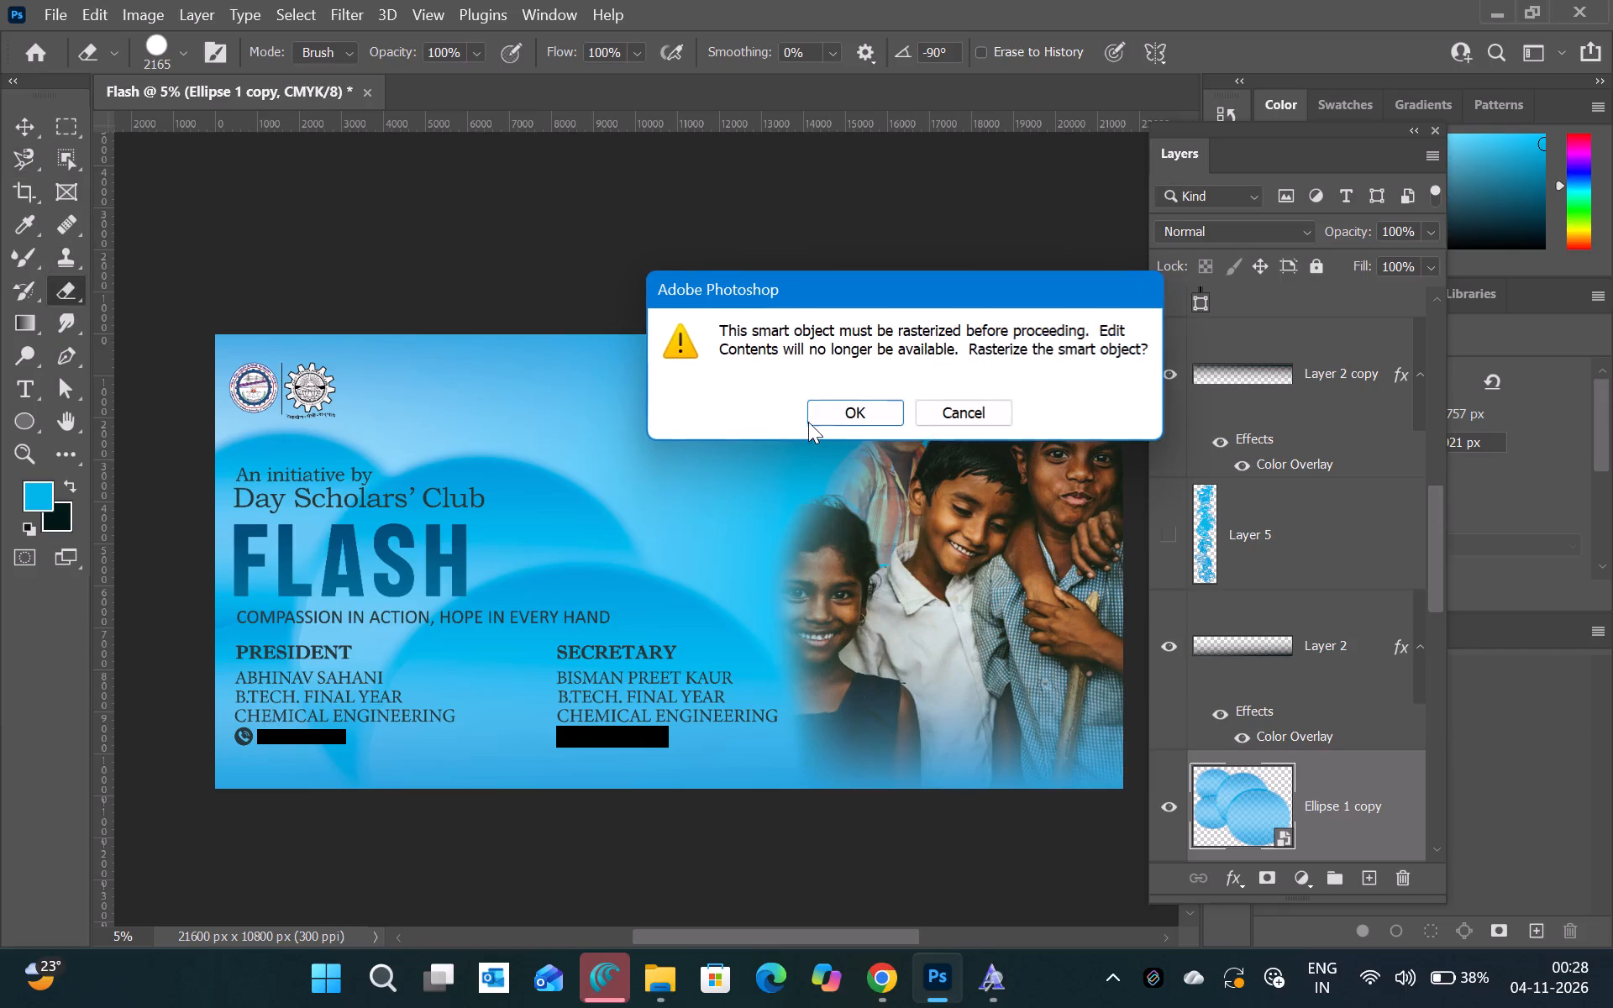
click(848, 415)
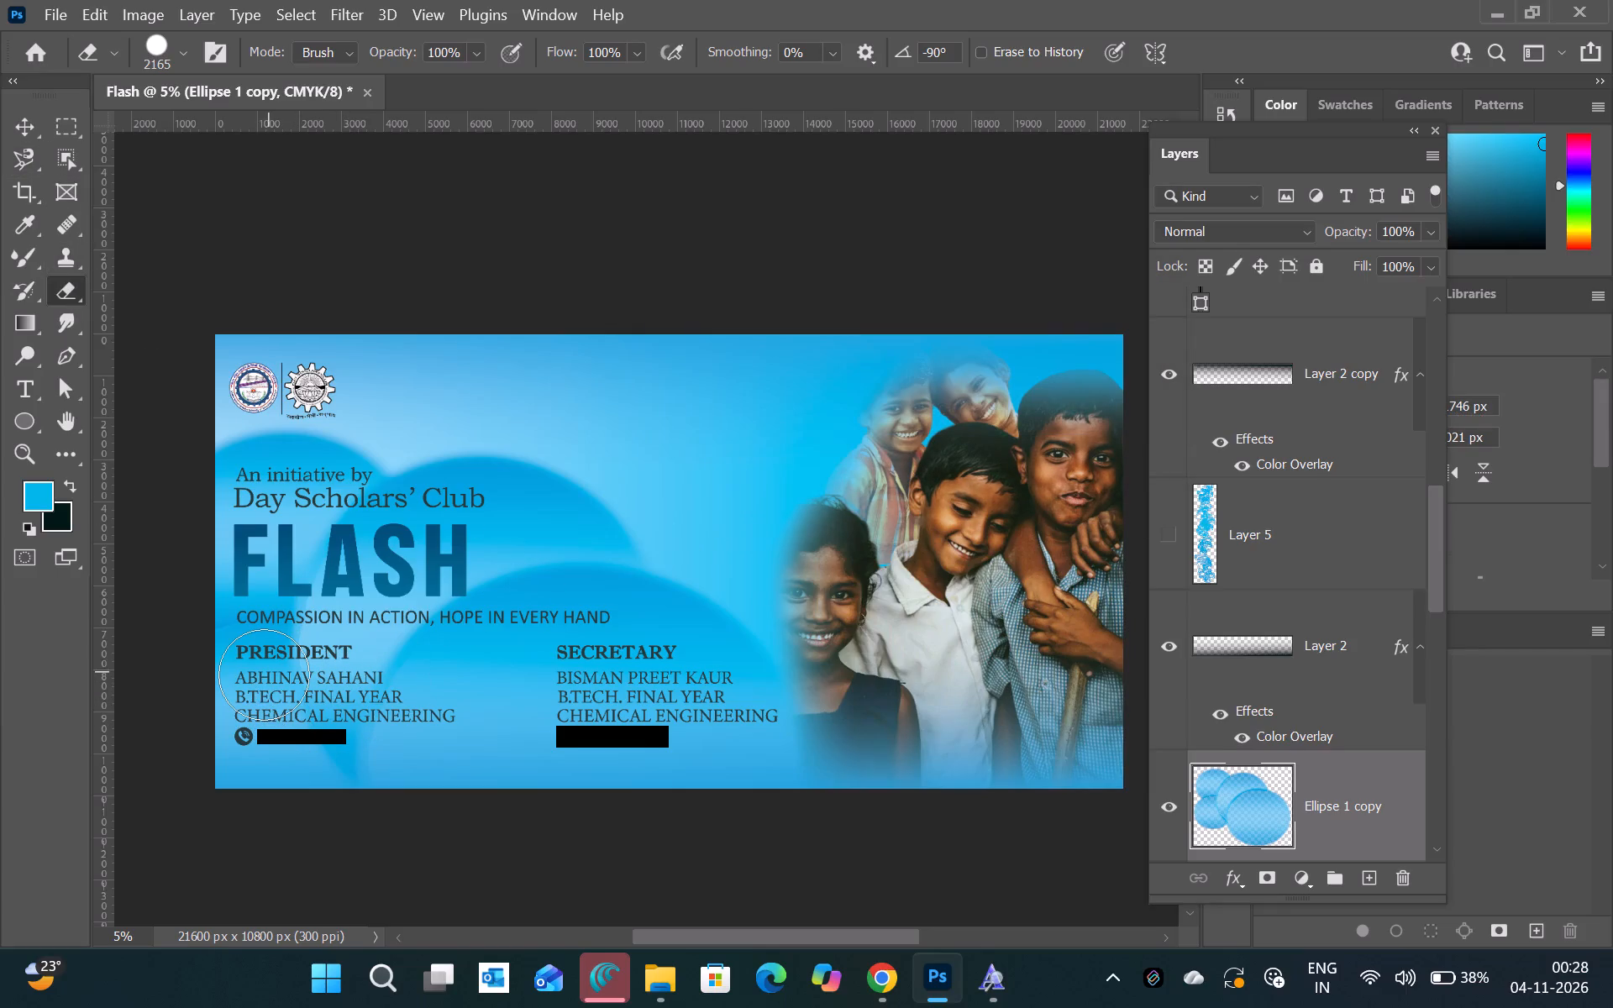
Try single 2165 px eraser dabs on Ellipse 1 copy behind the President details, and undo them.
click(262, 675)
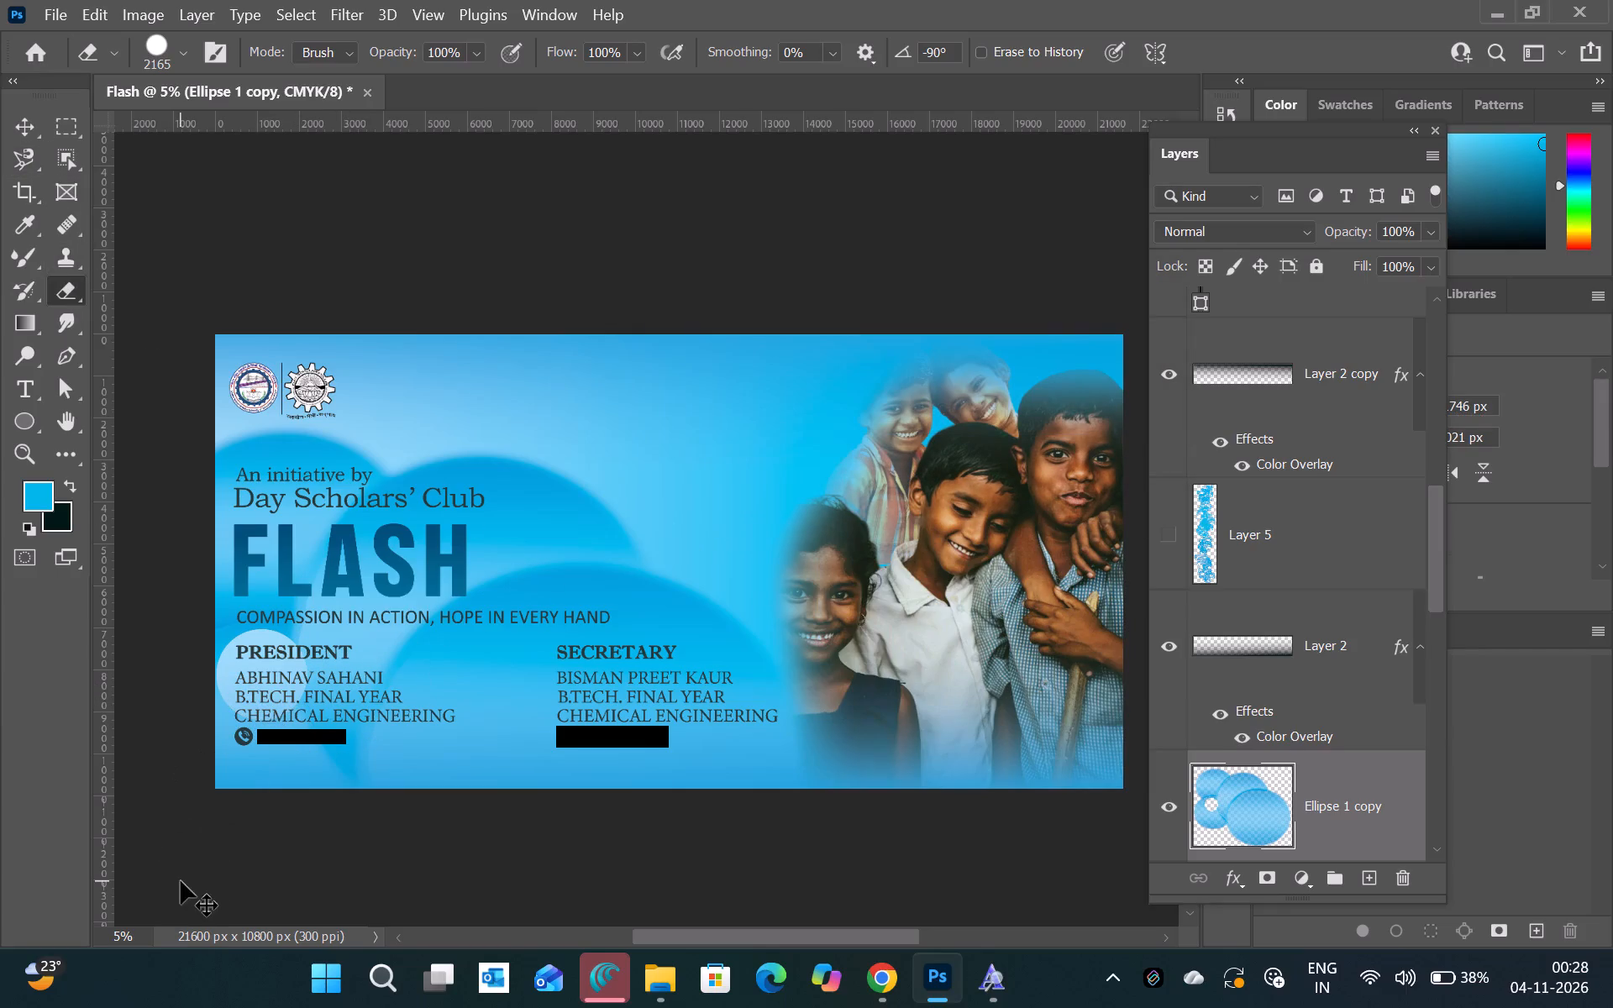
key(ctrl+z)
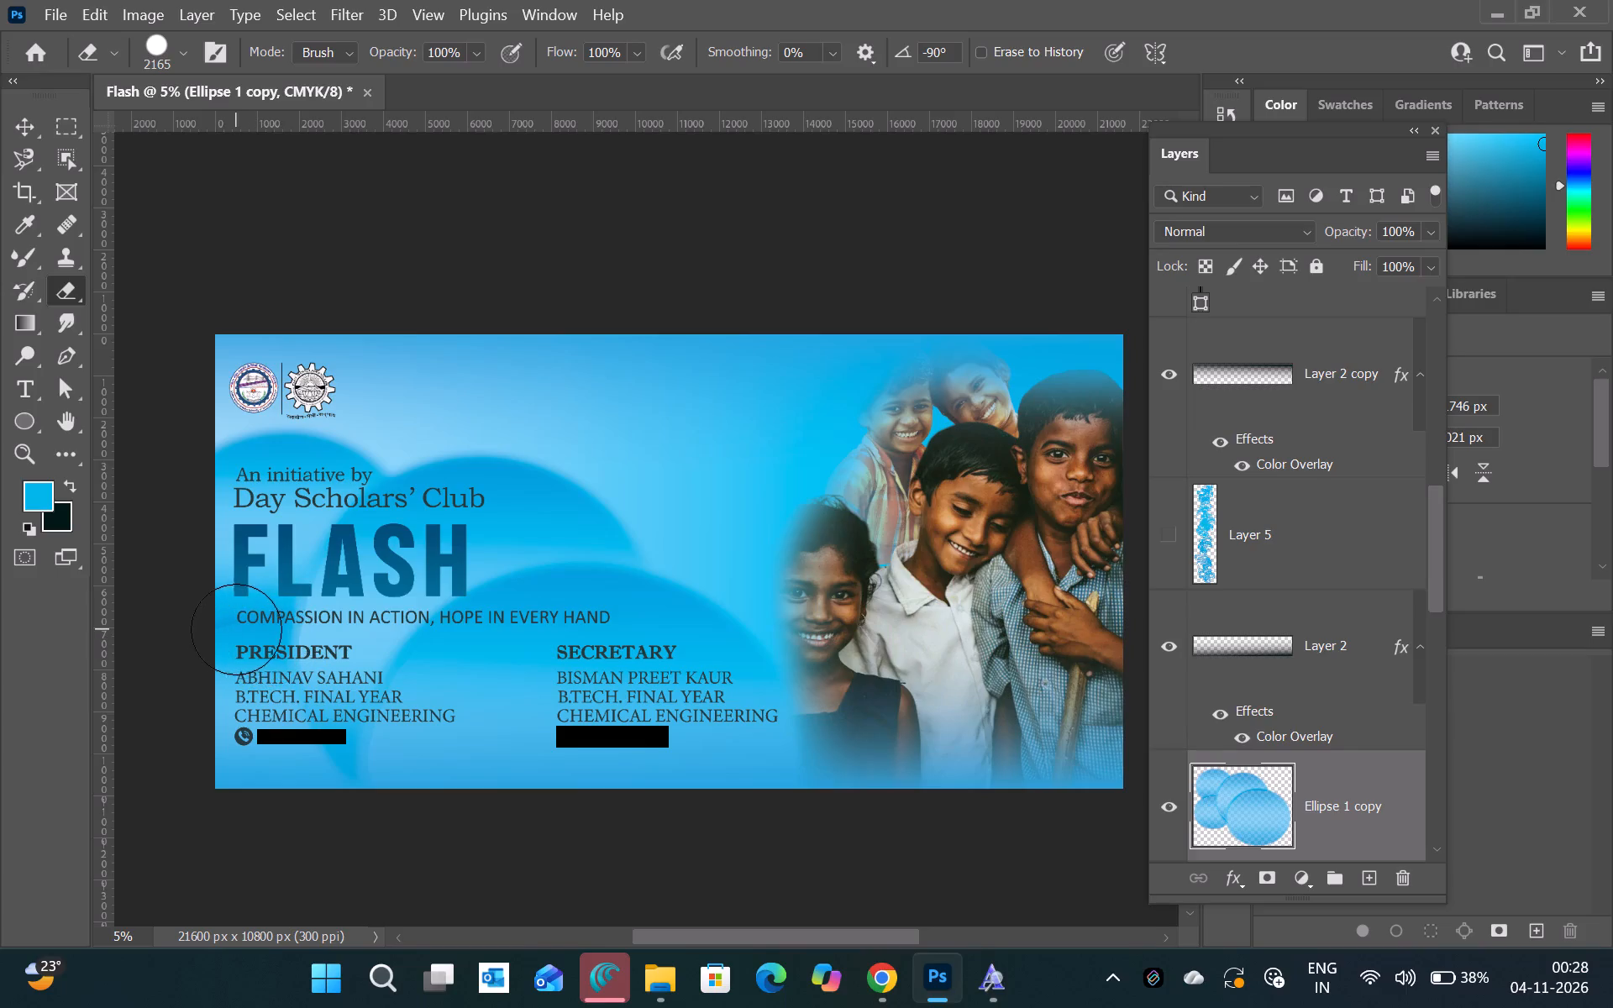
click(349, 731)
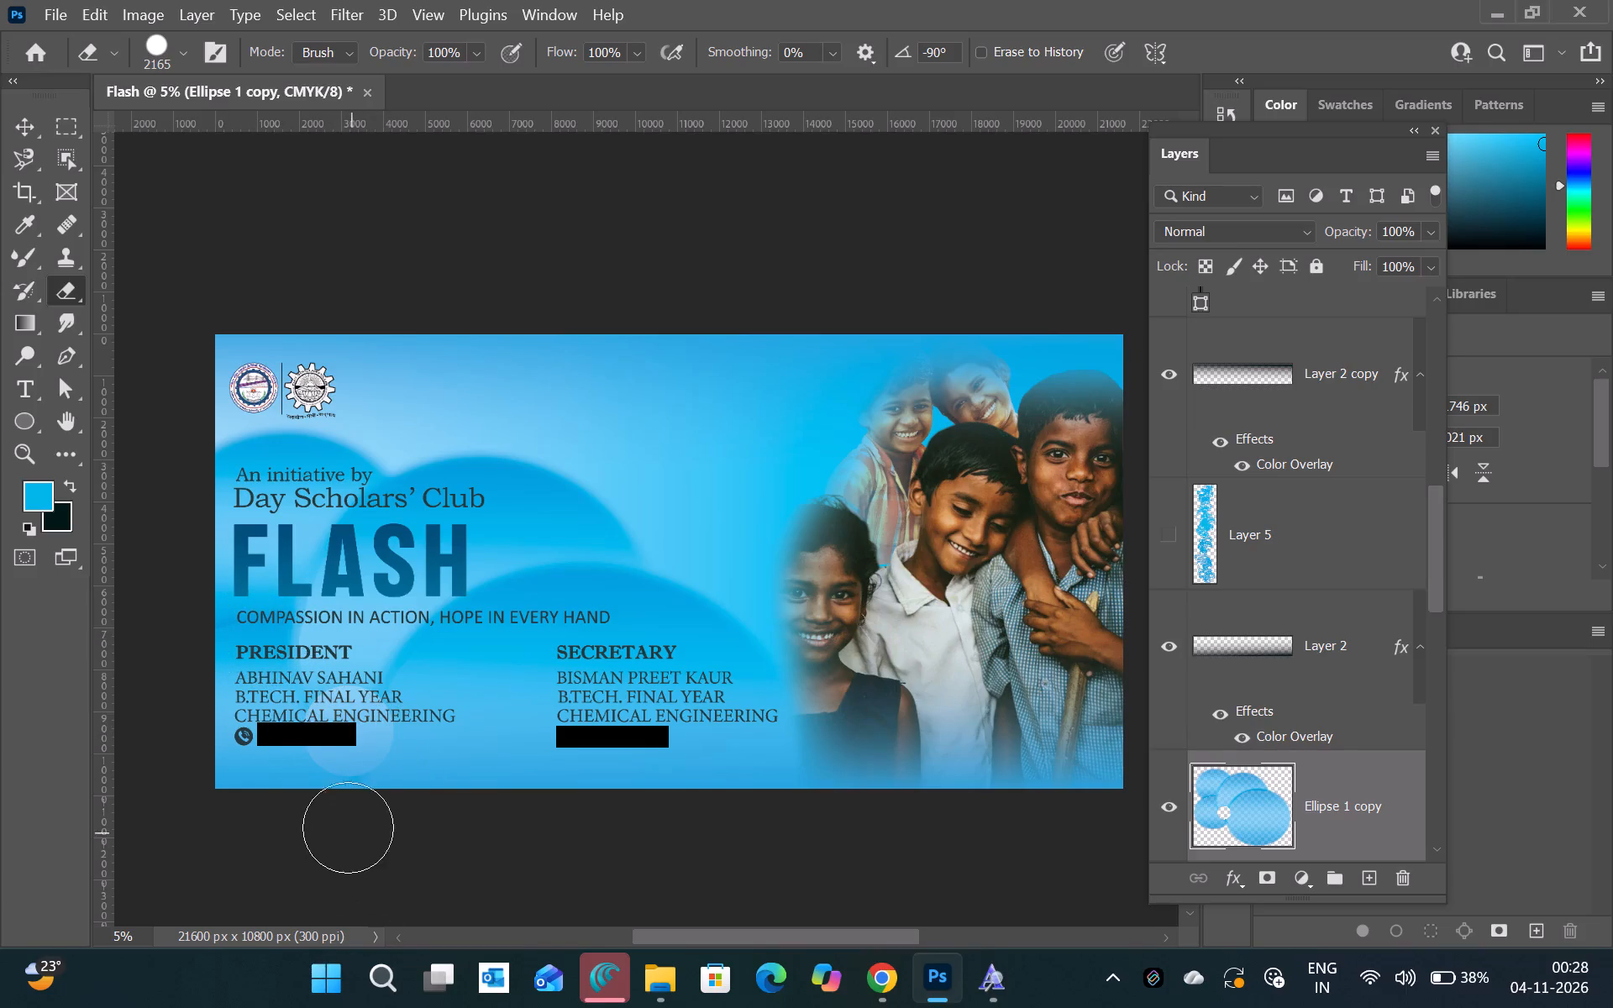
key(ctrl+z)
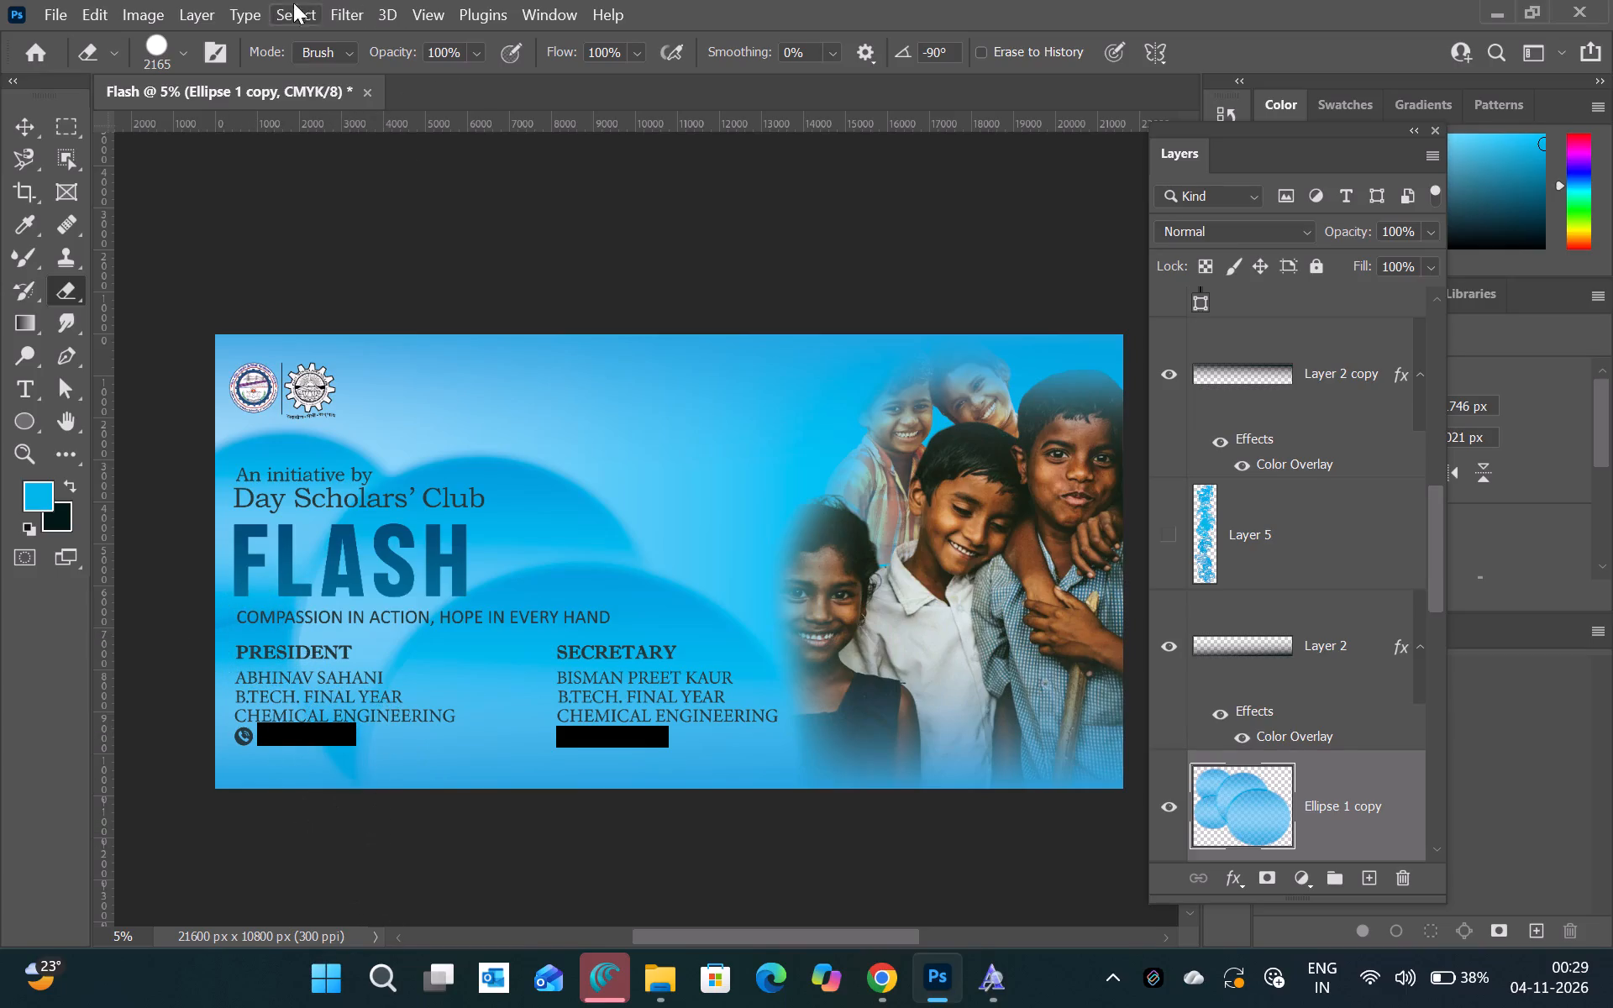
Set the eraser size to 5000 px.
click(170, 39)
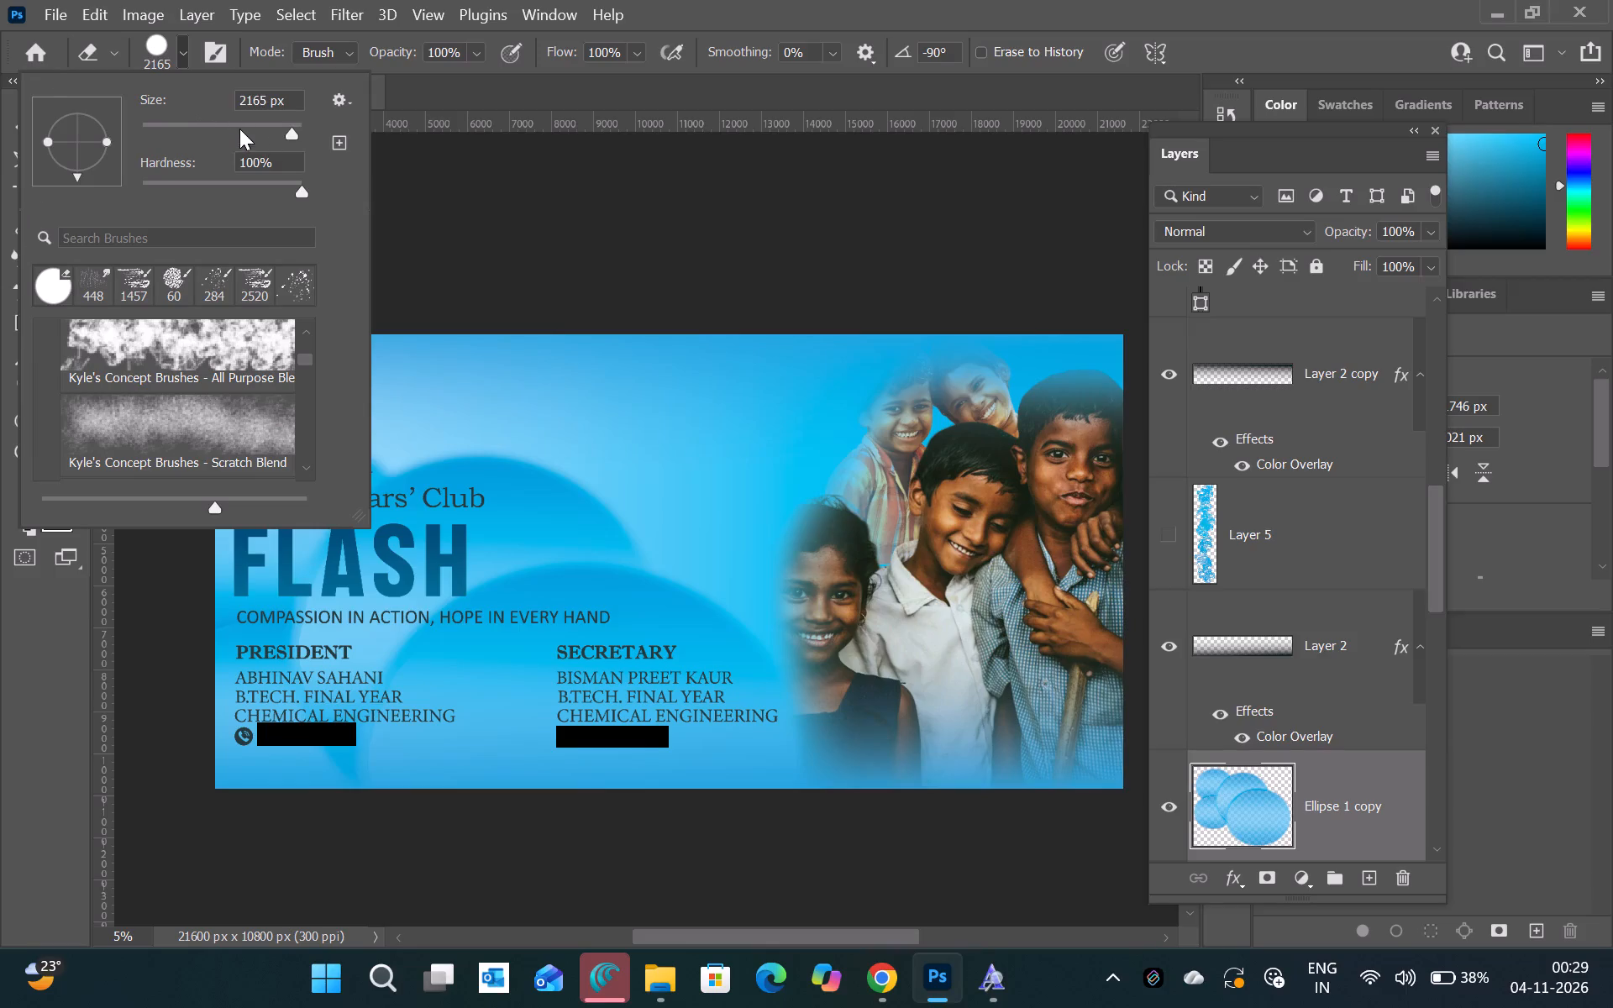
drag(286, 126, 345, 131)
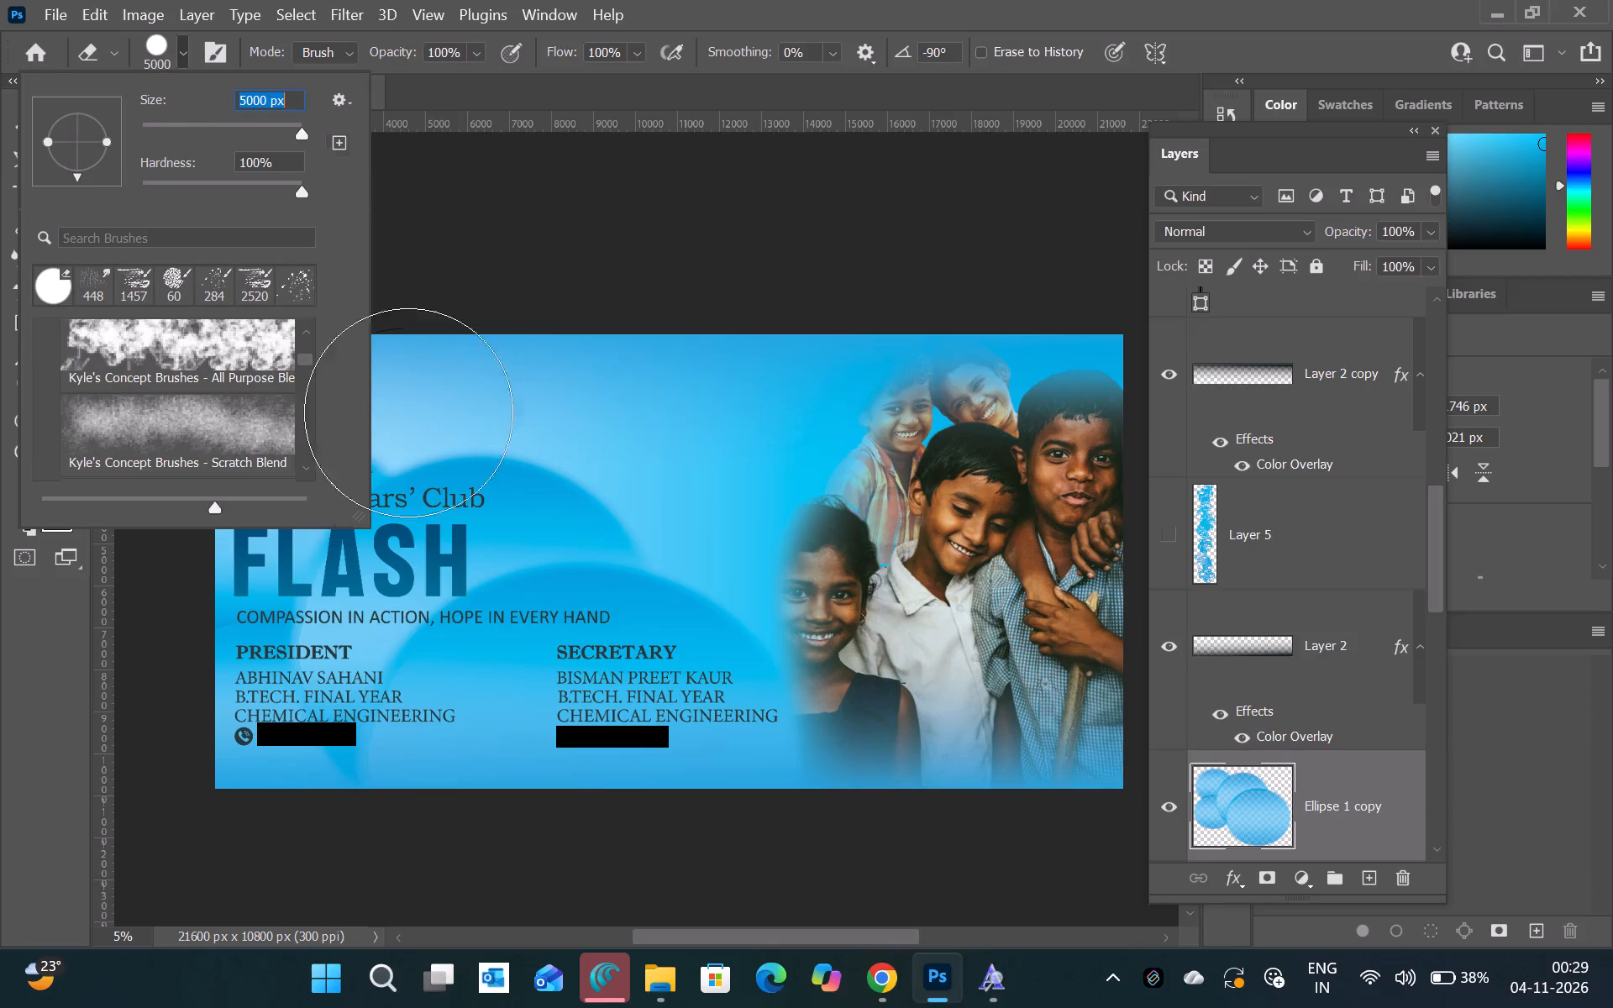
click(307, 686)
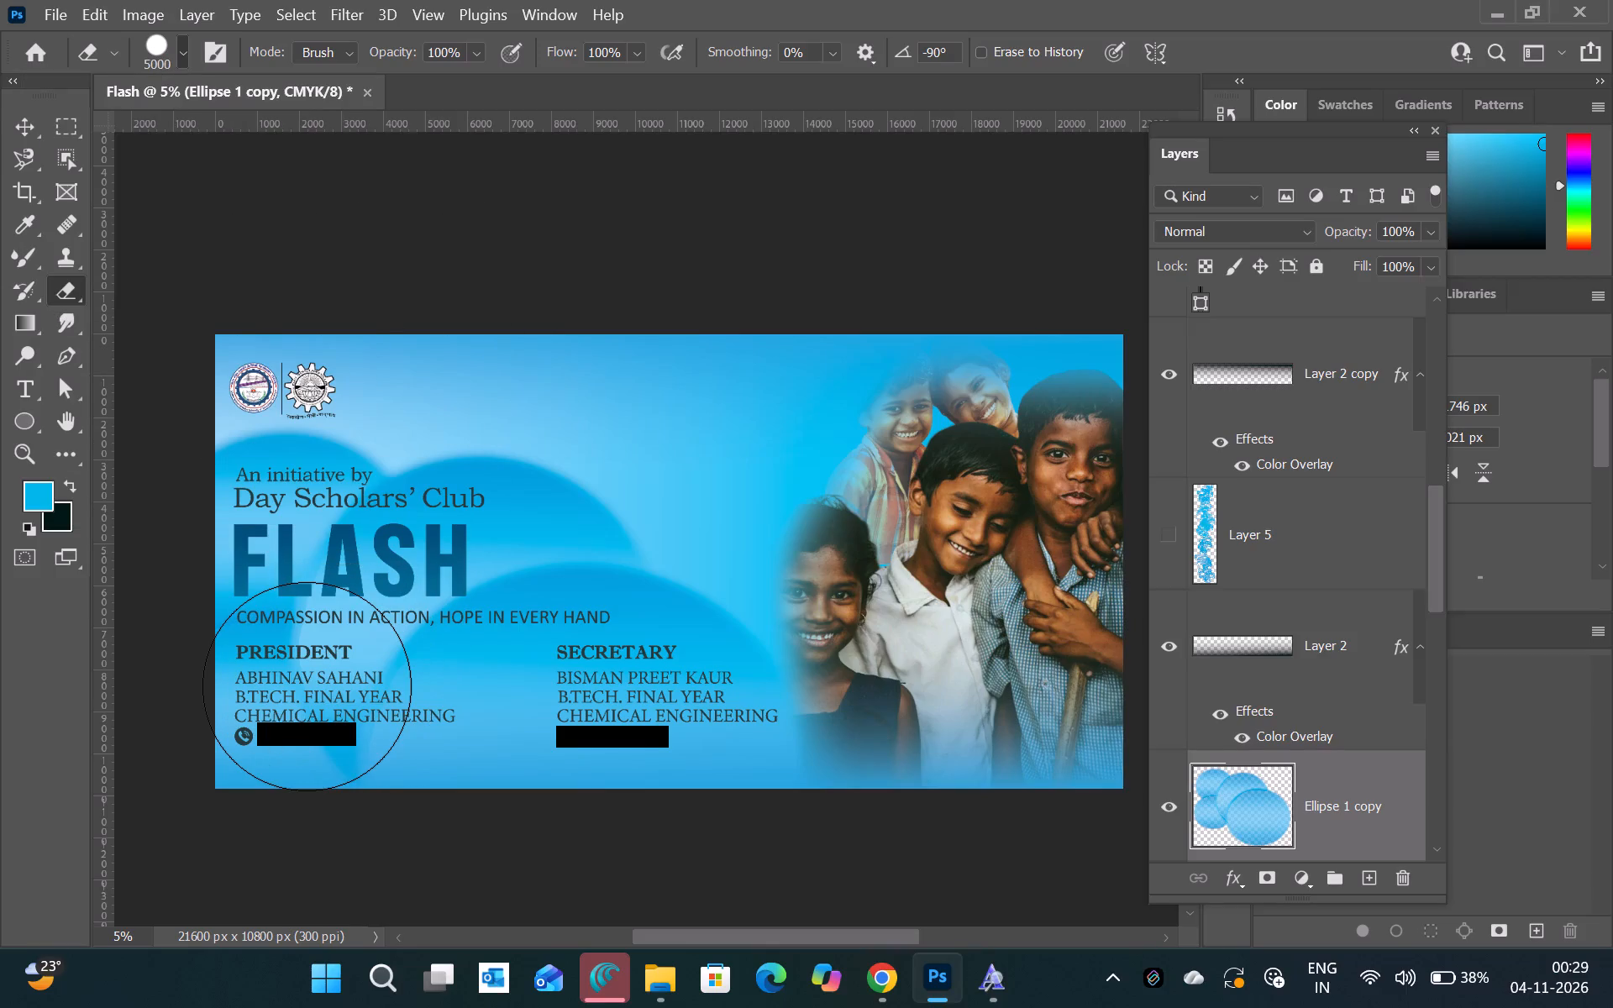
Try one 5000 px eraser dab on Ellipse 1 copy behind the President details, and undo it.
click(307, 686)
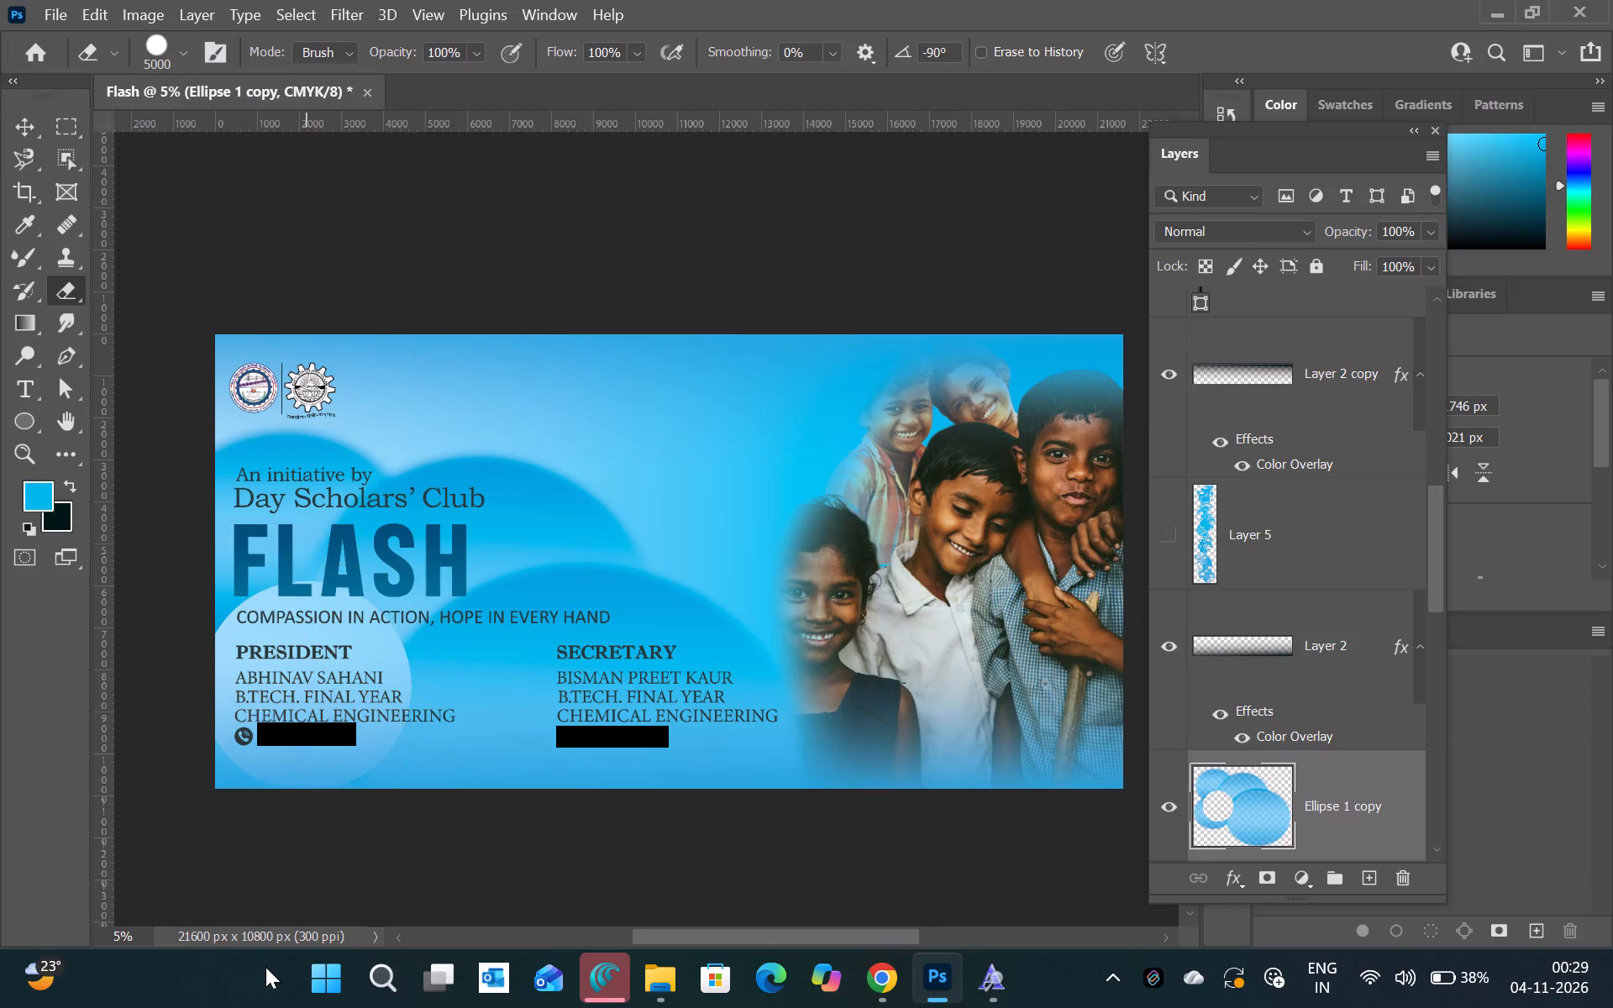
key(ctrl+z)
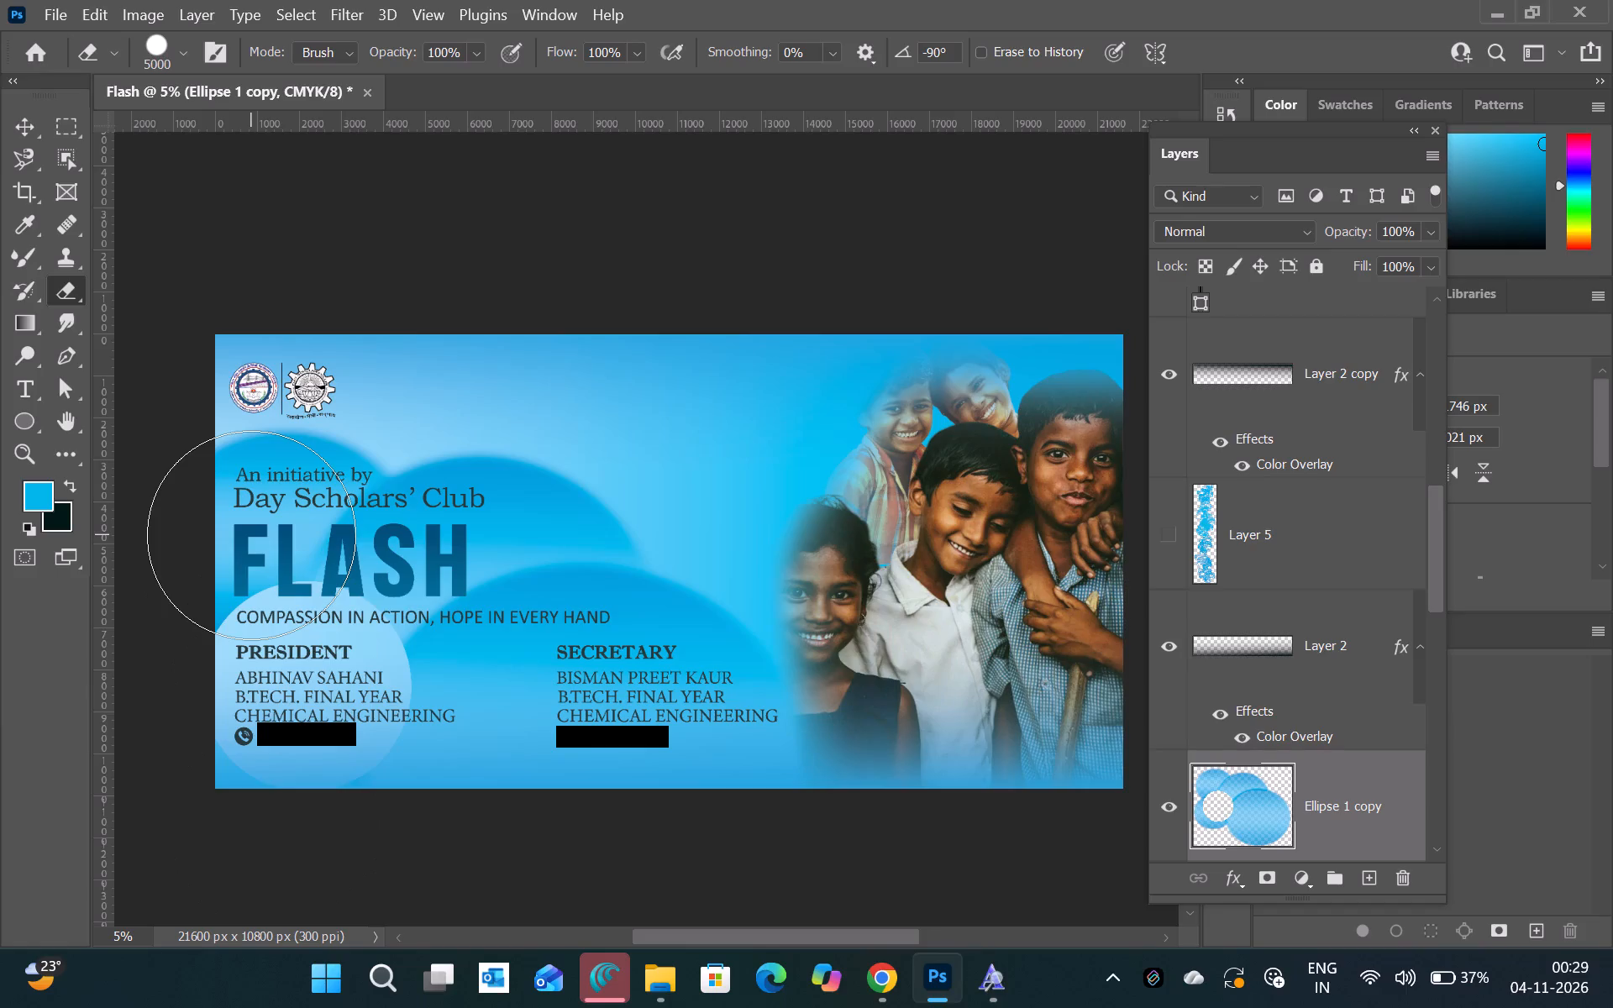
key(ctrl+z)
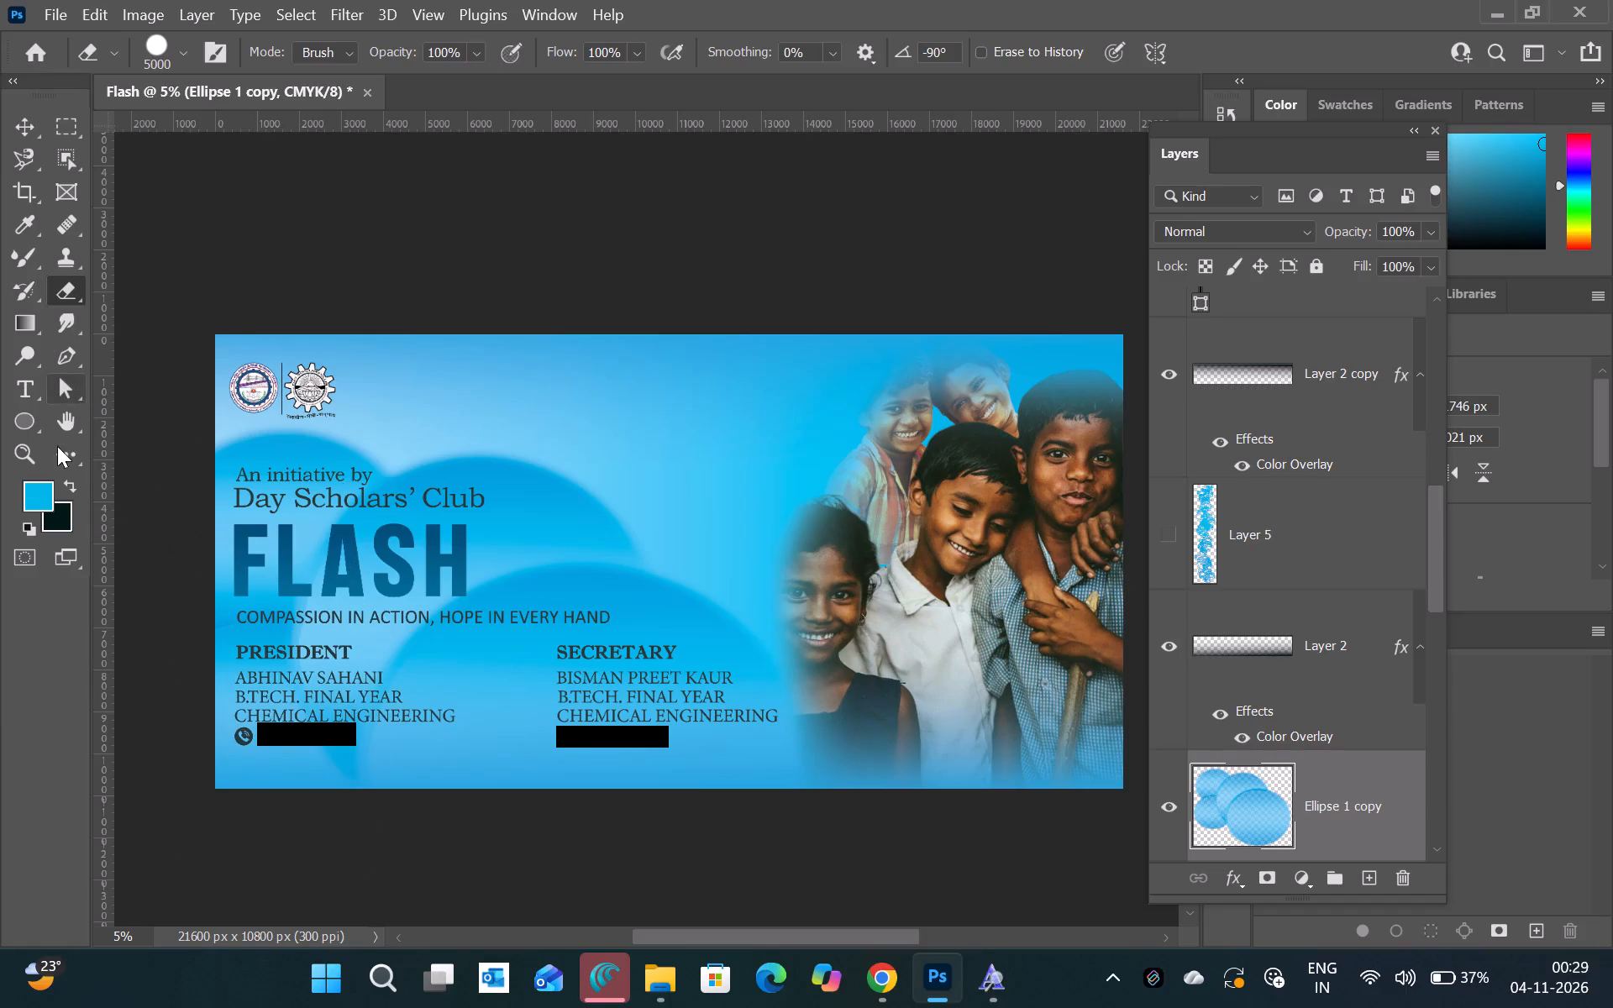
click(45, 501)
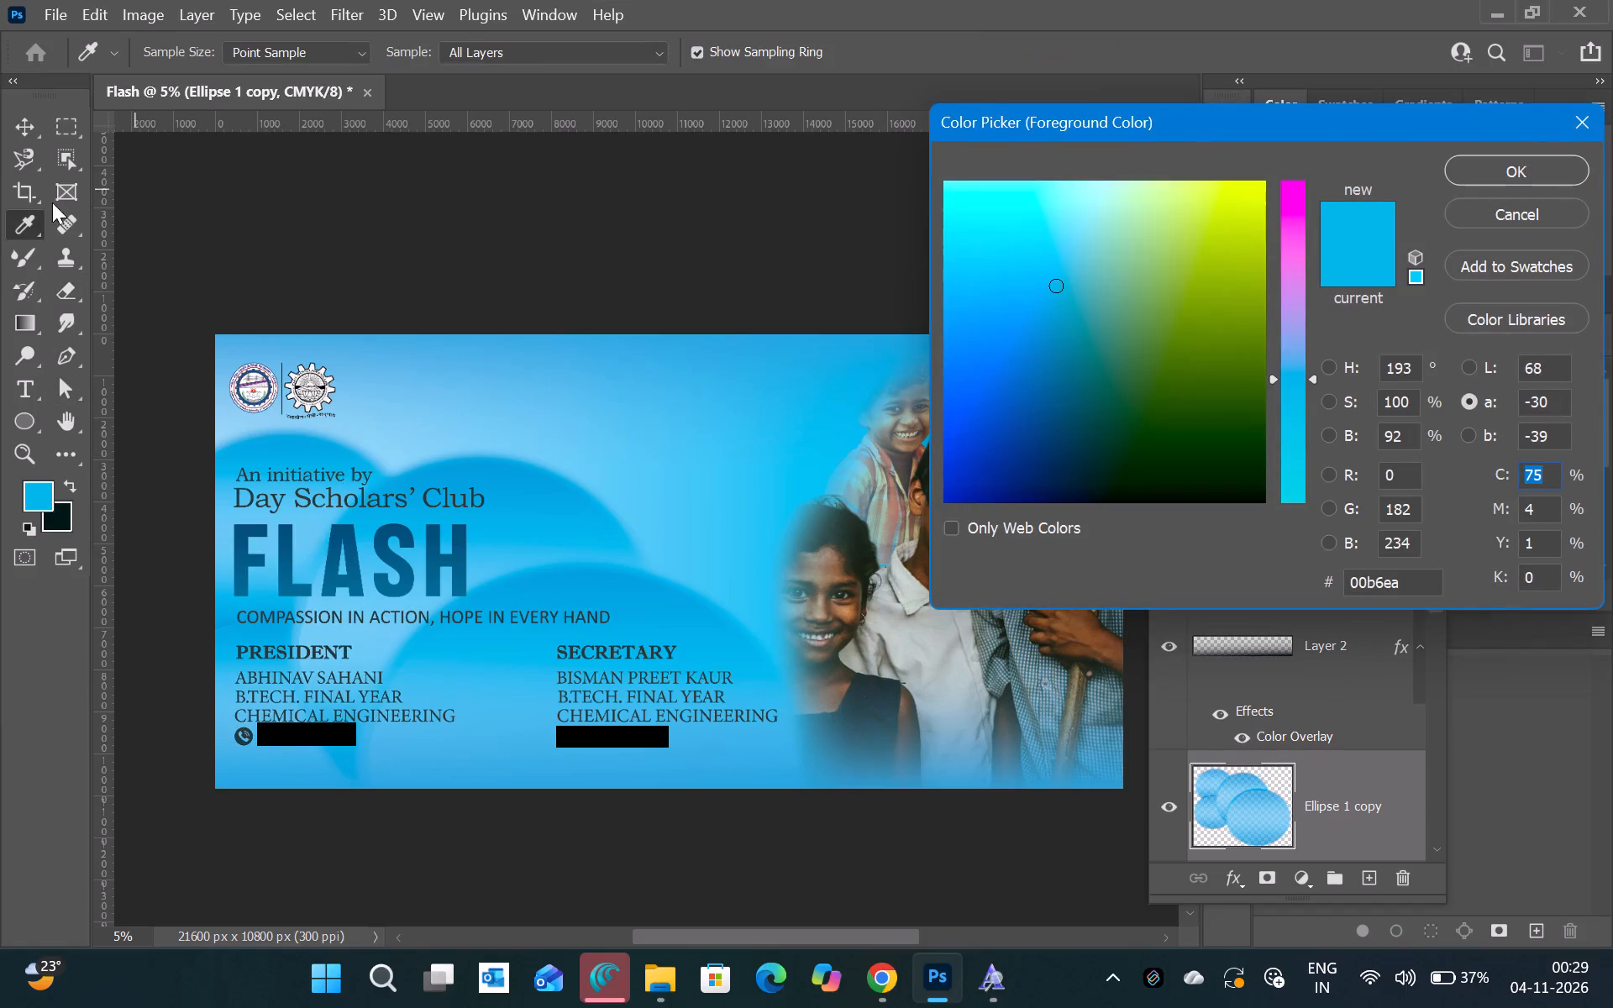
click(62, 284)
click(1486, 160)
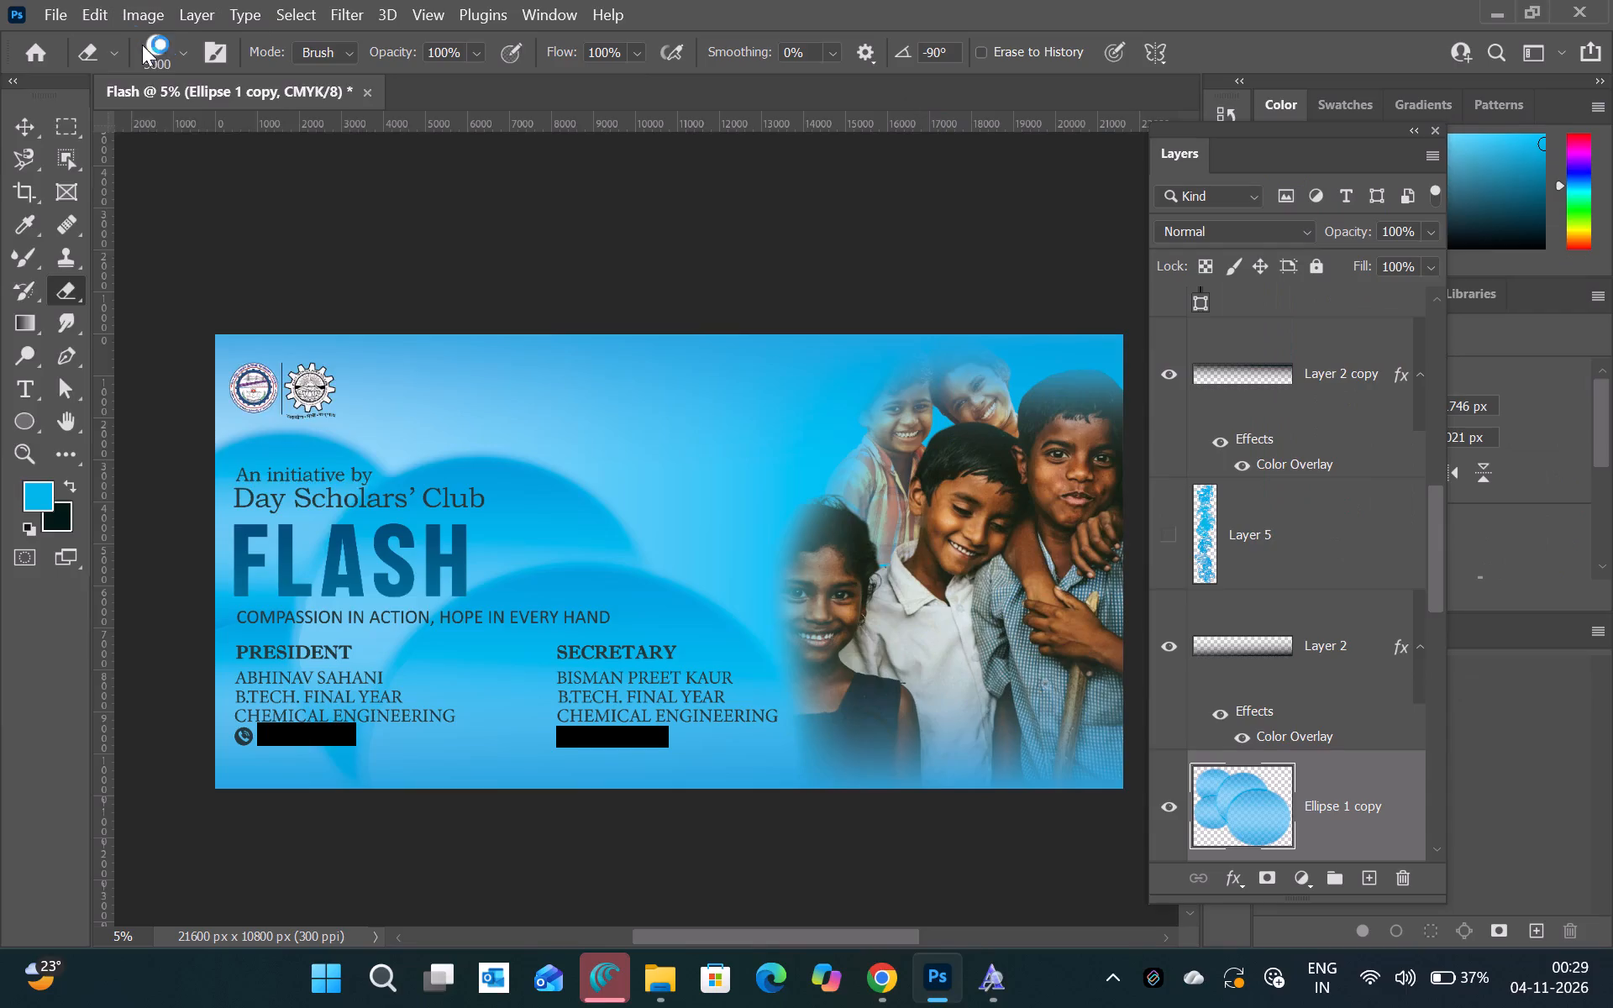
Choose the hard round 123 px brush tip for the Eraser.
click(151, 48)
click(59, 285)
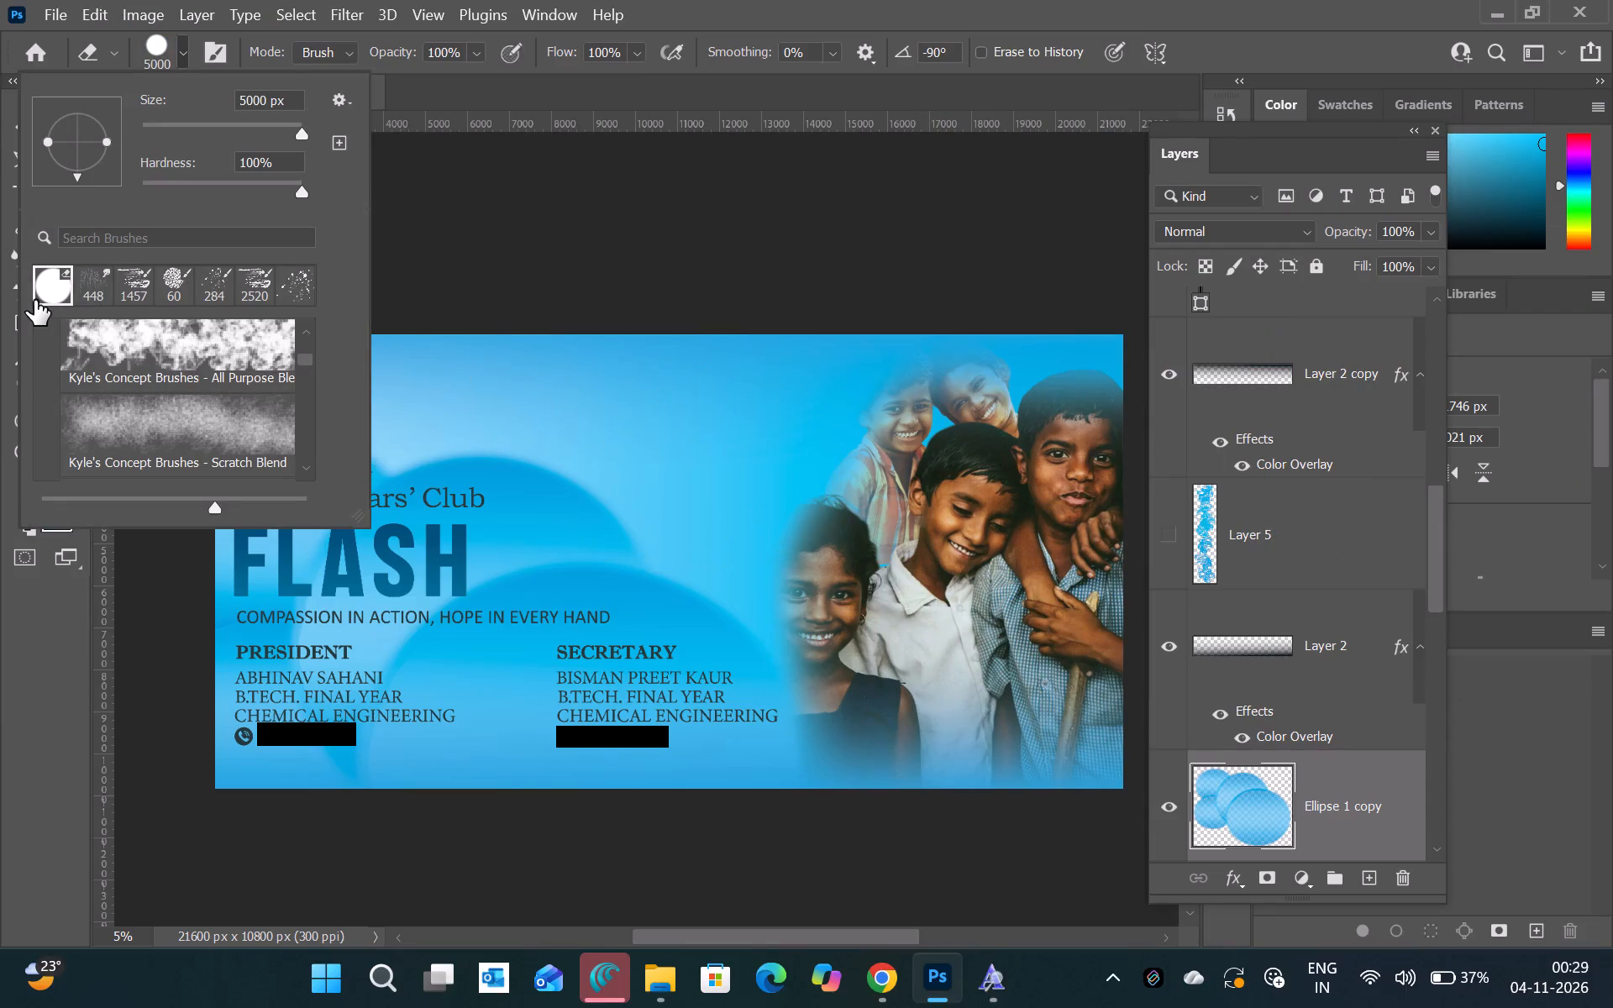
click(34, 300)
click(181, 48)
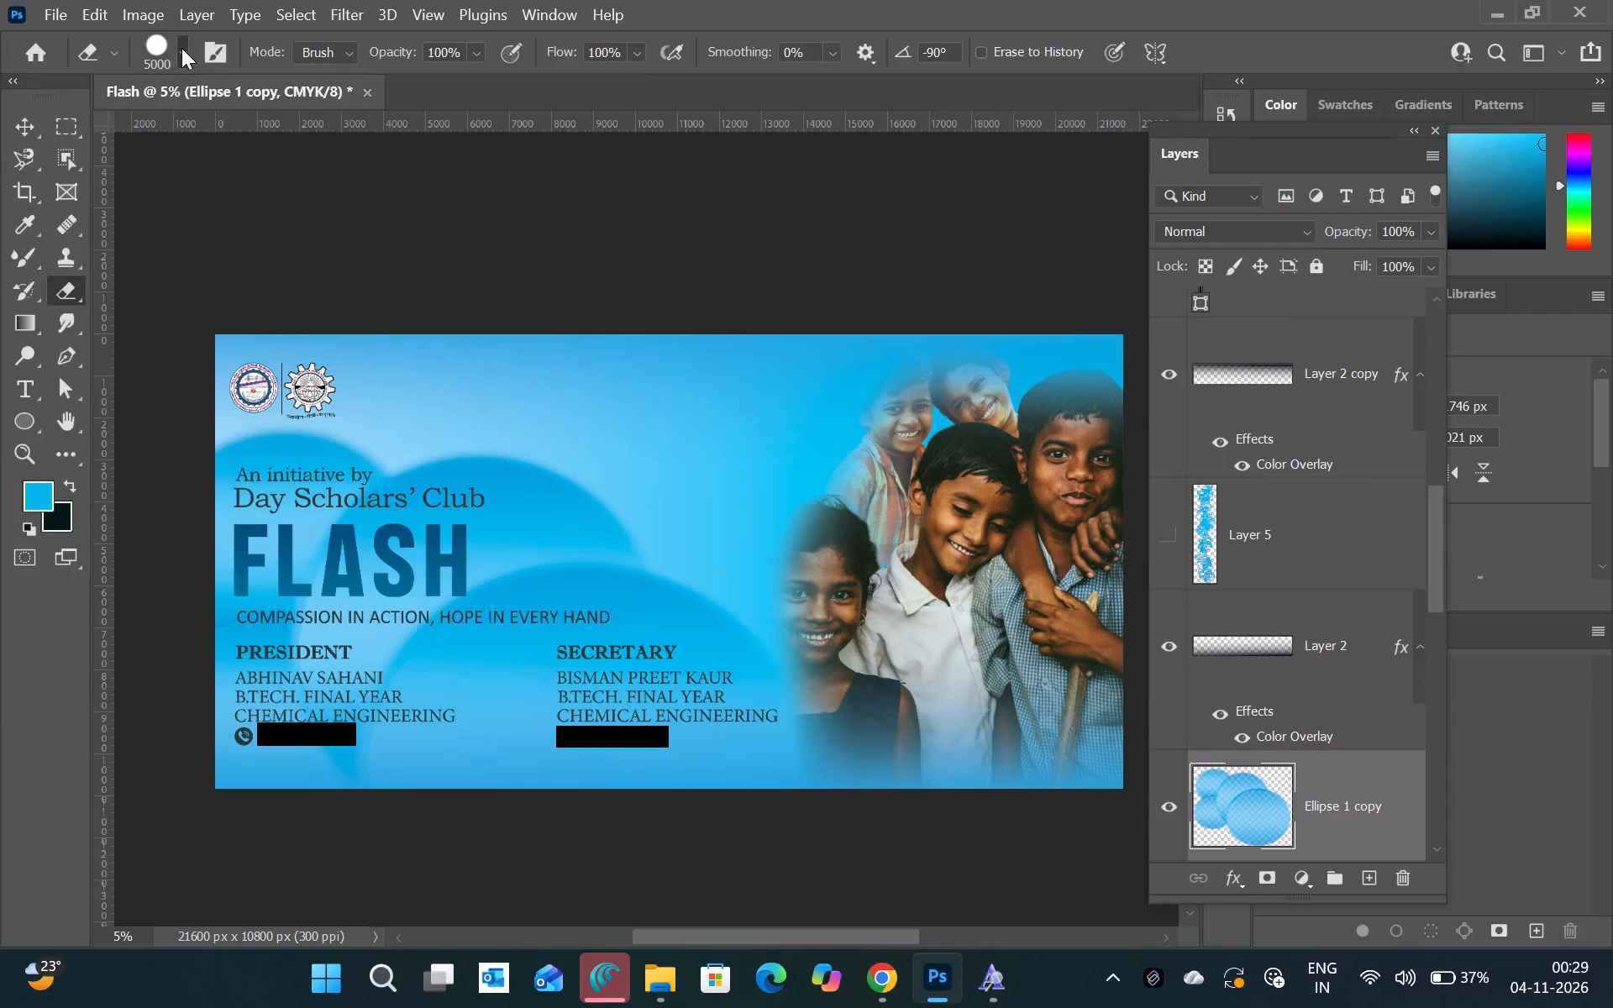
click(181, 48)
double_click(48, 286)
click(220, 50)
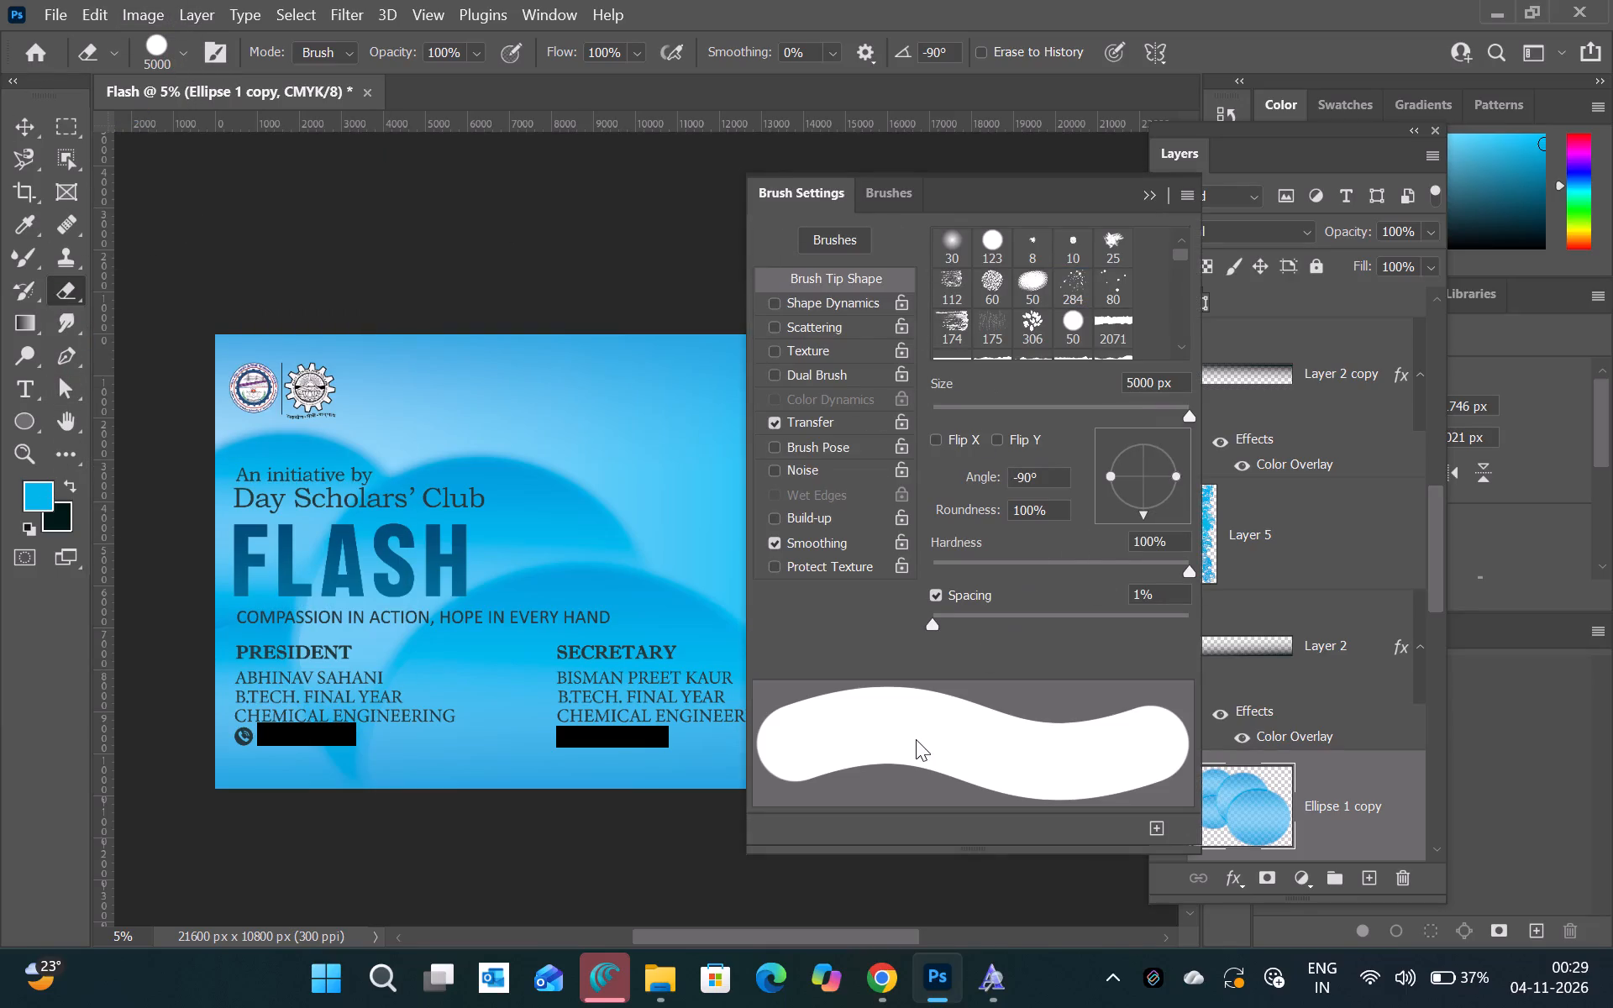
click(875, 174)
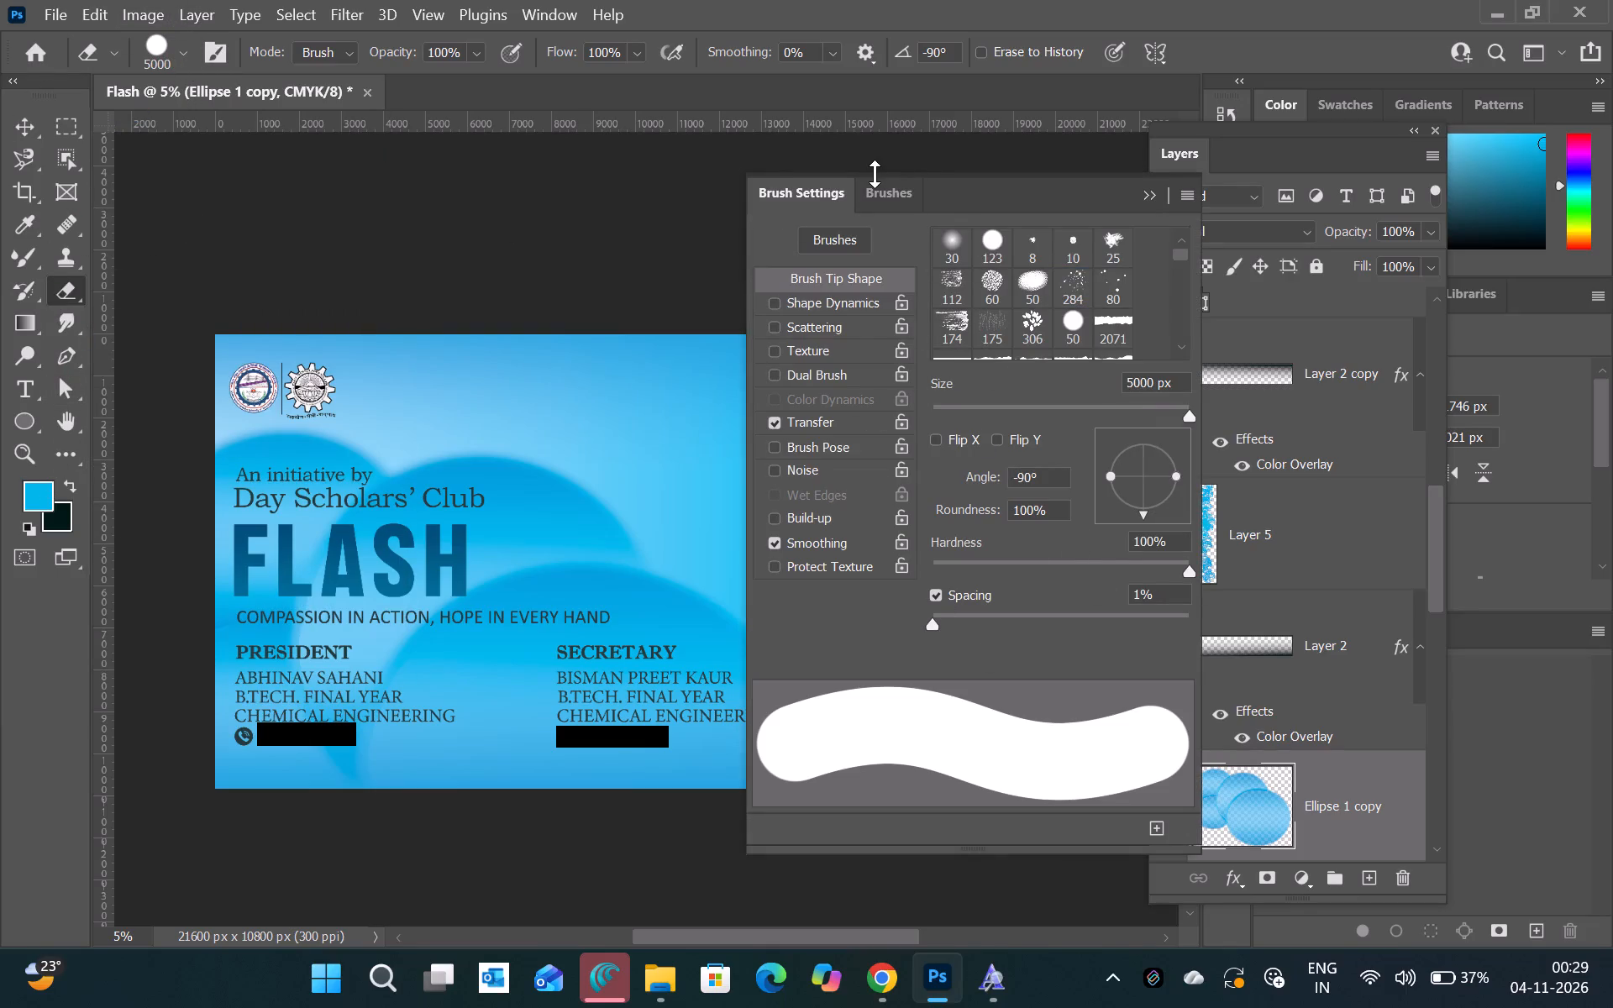
click(886, 182)
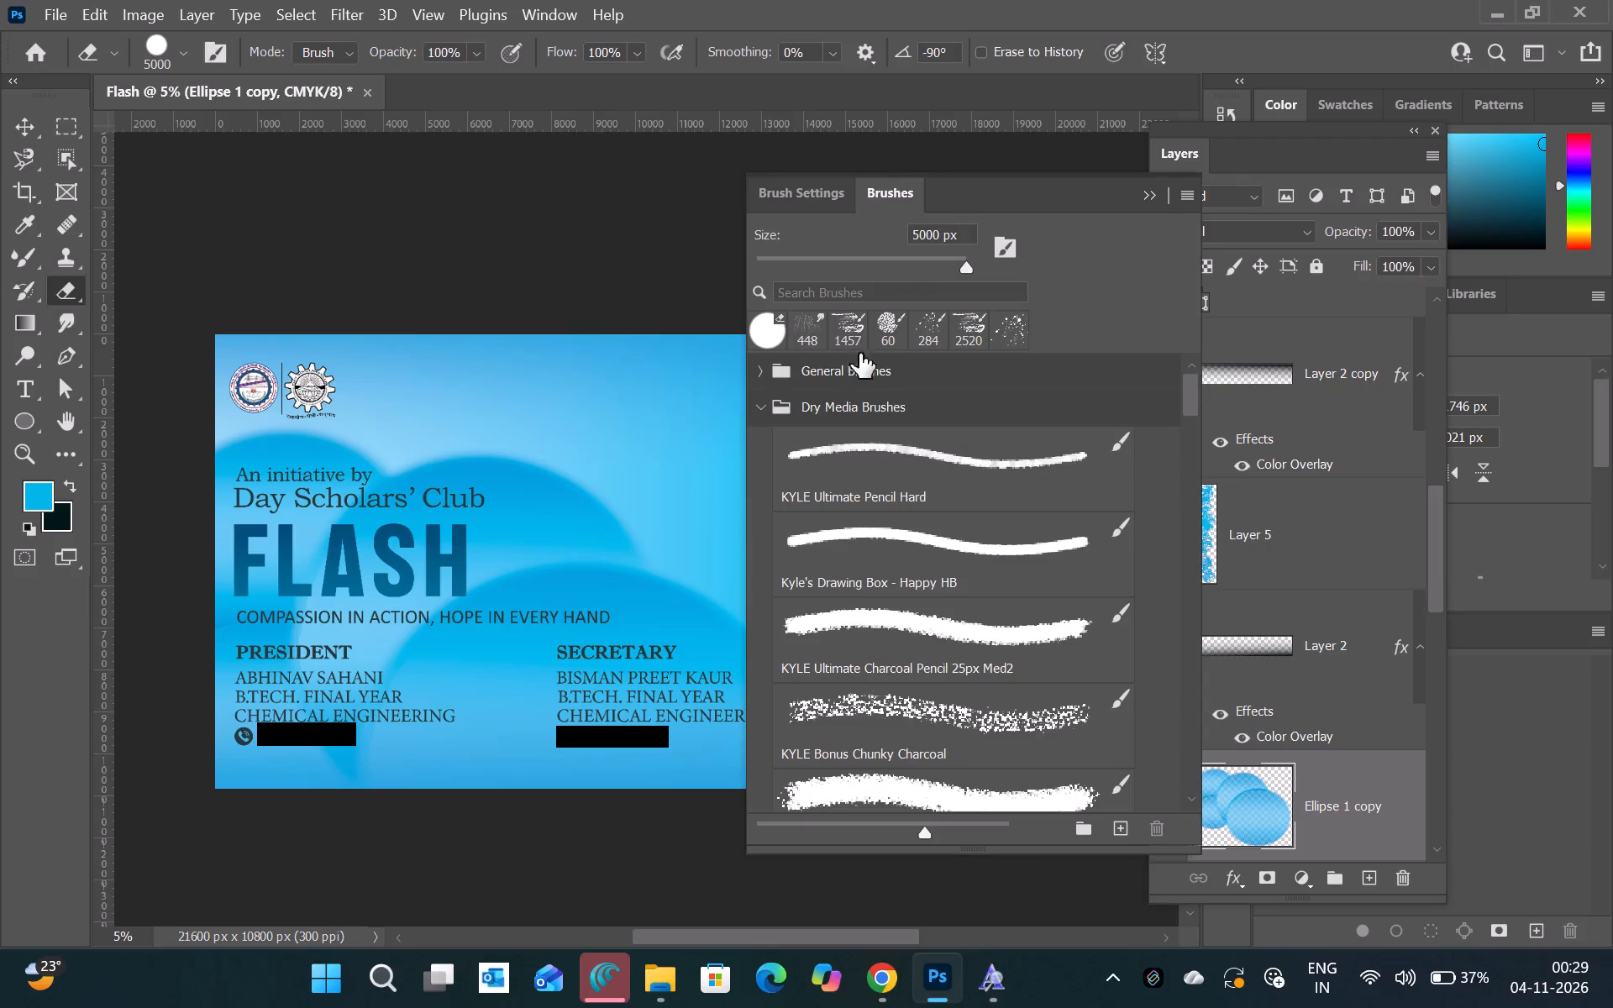
click(998, 251)
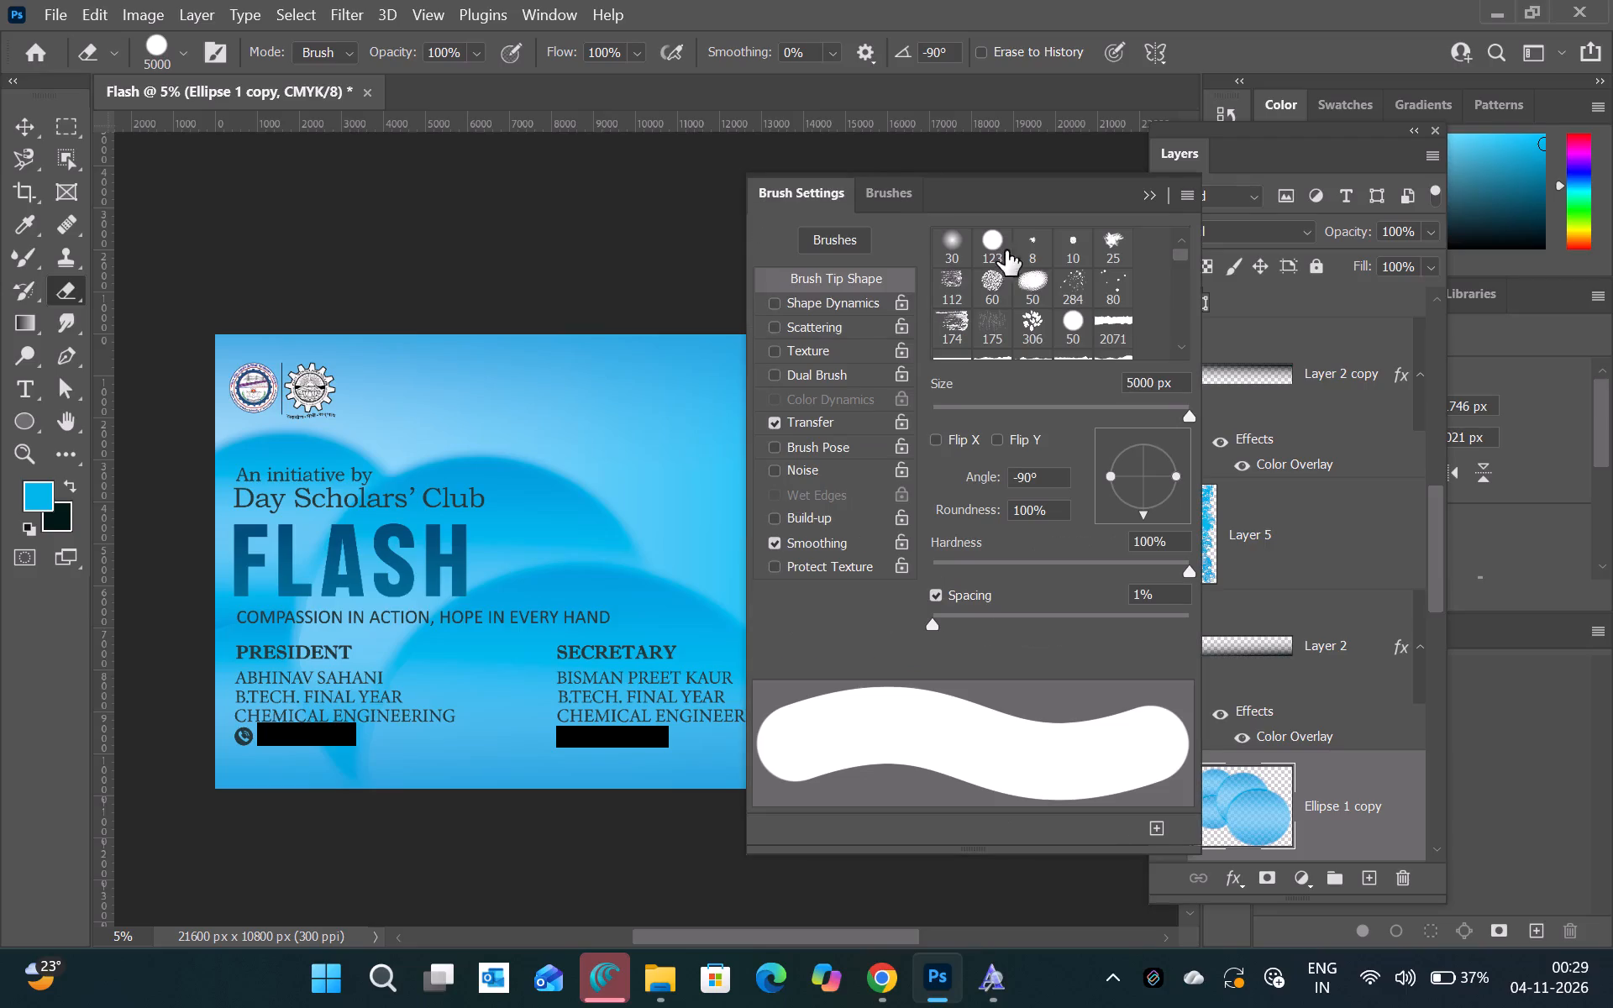
click(992, 236)
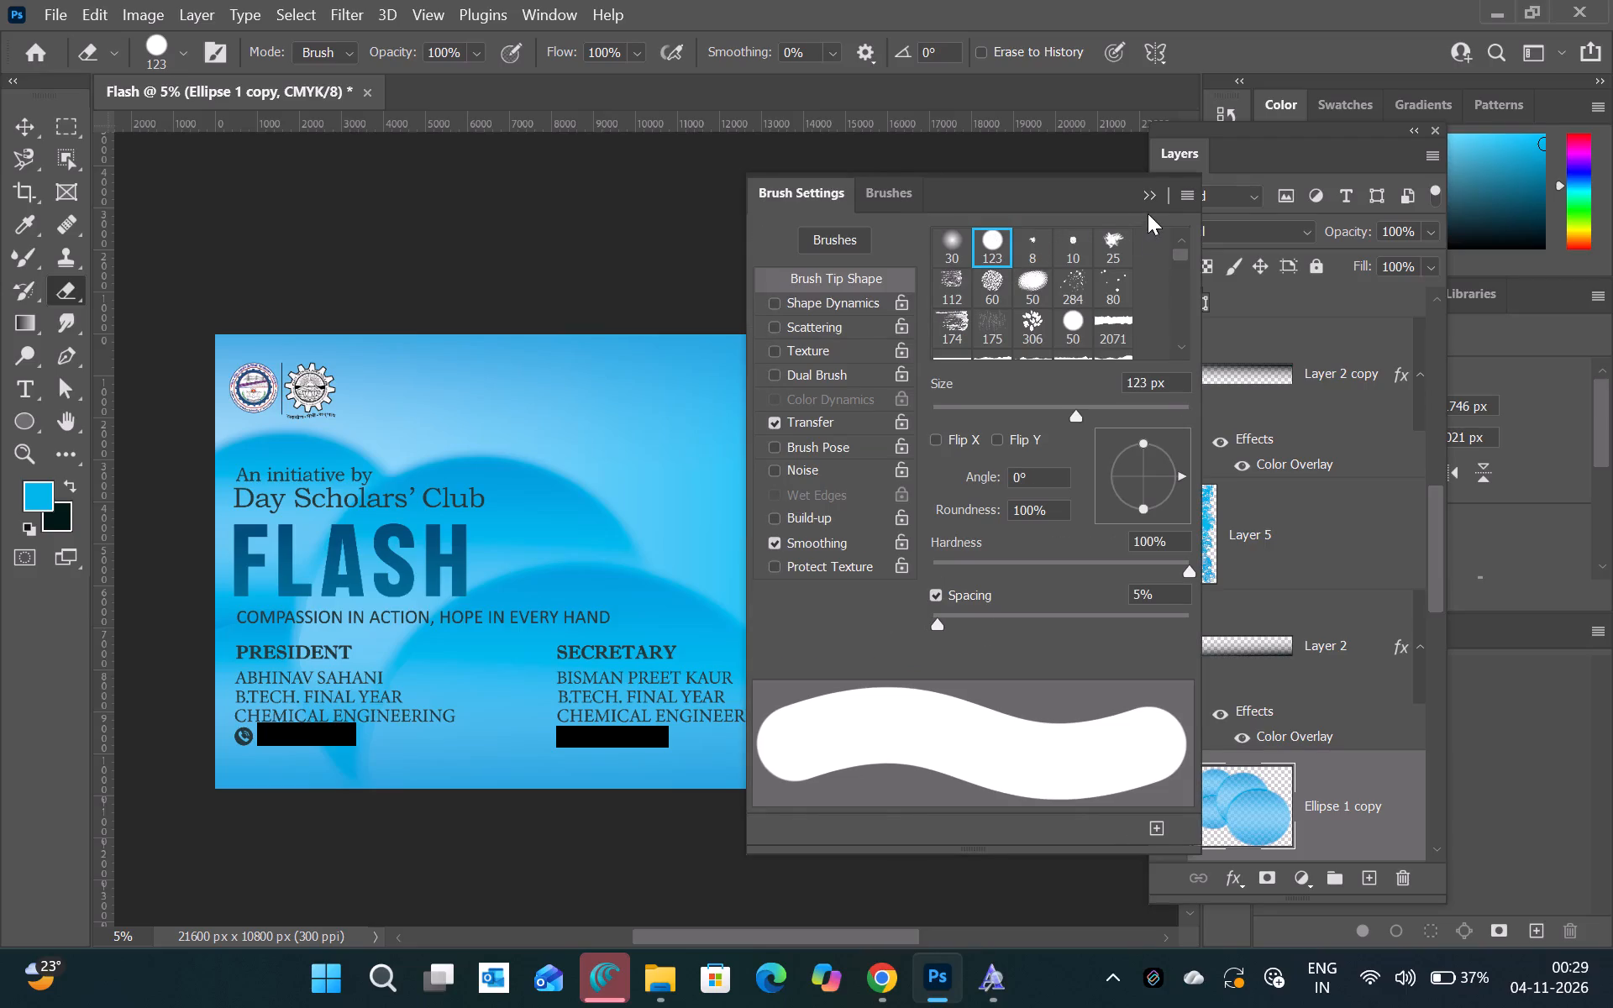
click(1149, 196)
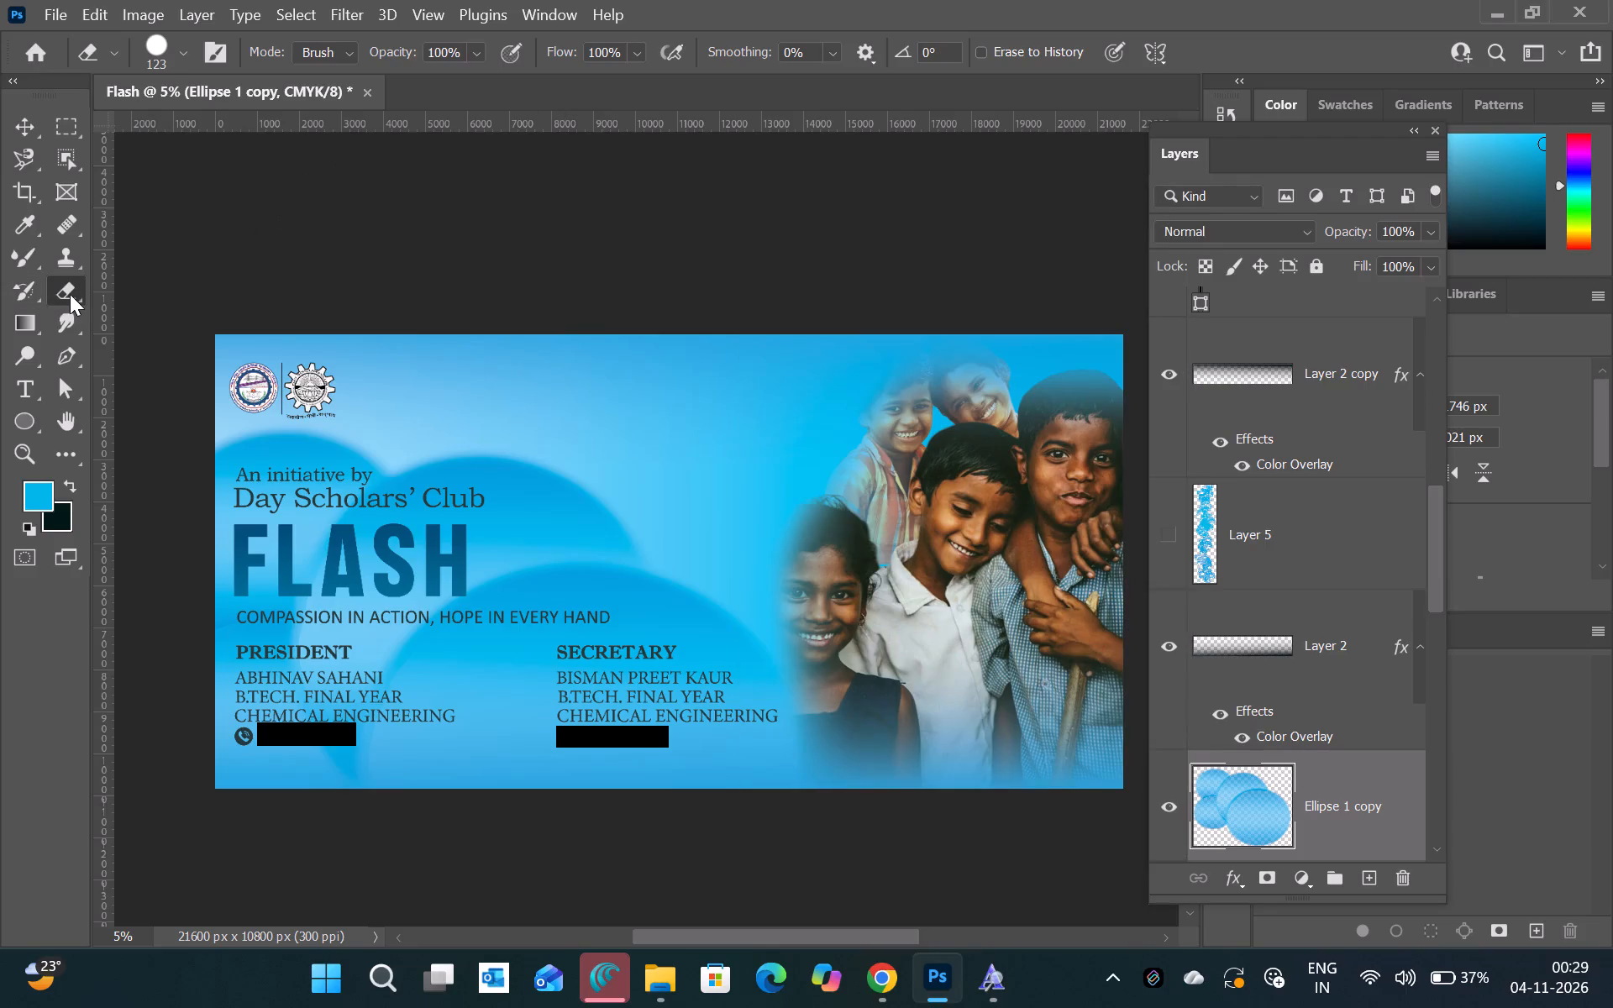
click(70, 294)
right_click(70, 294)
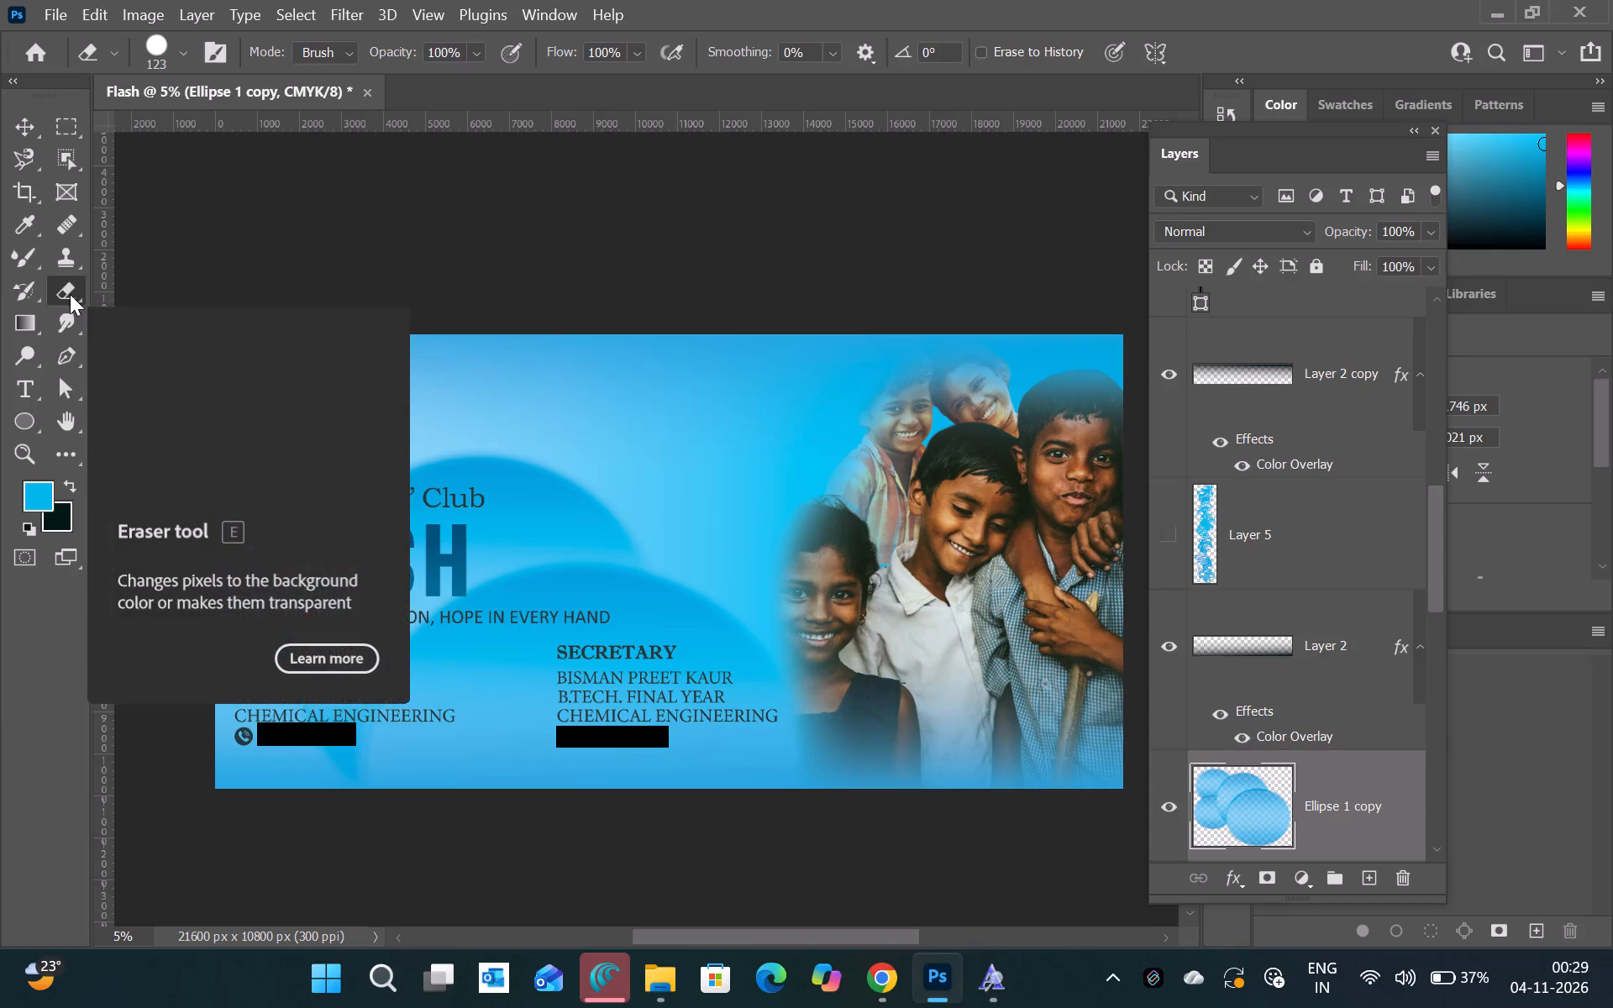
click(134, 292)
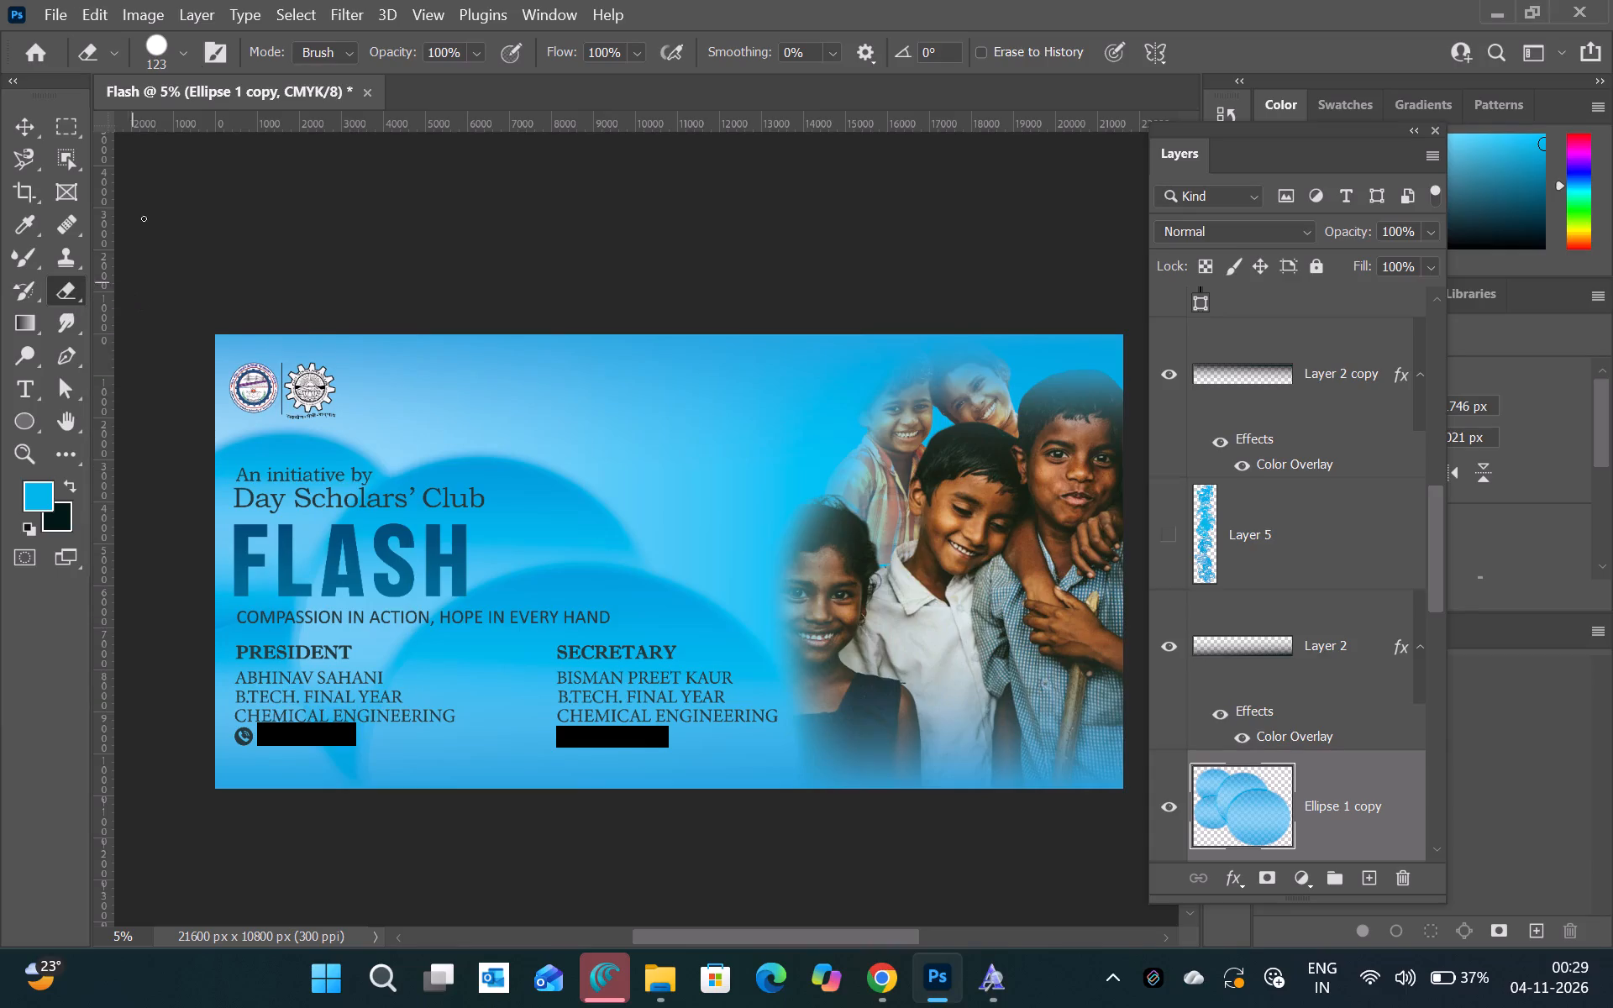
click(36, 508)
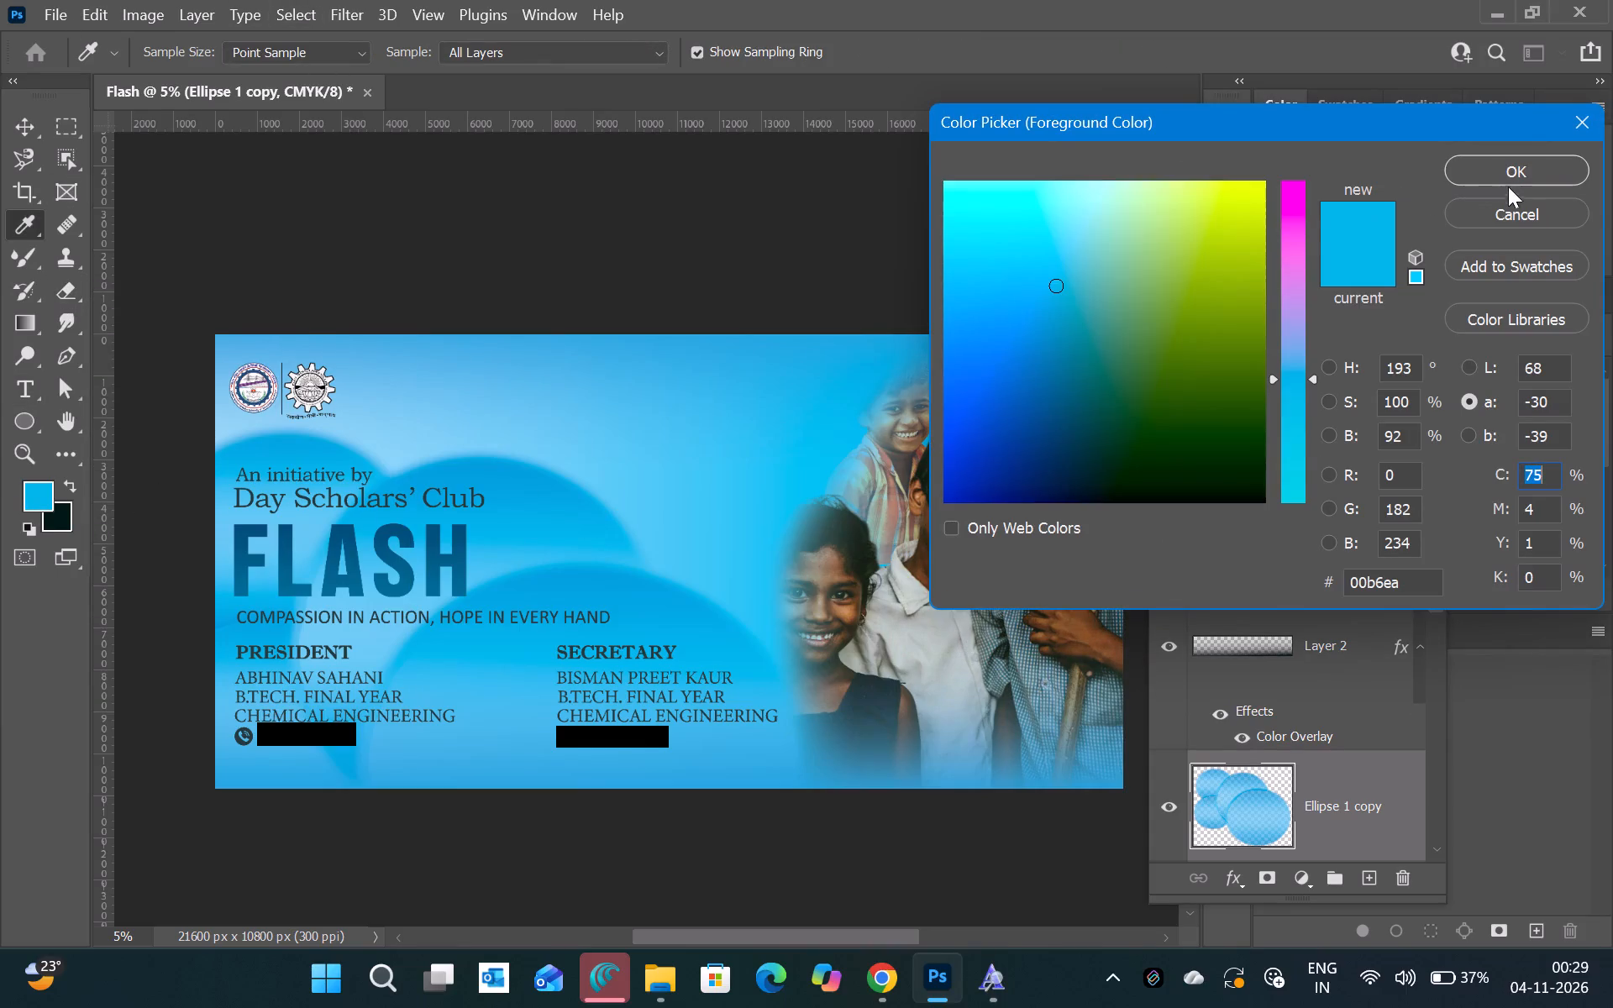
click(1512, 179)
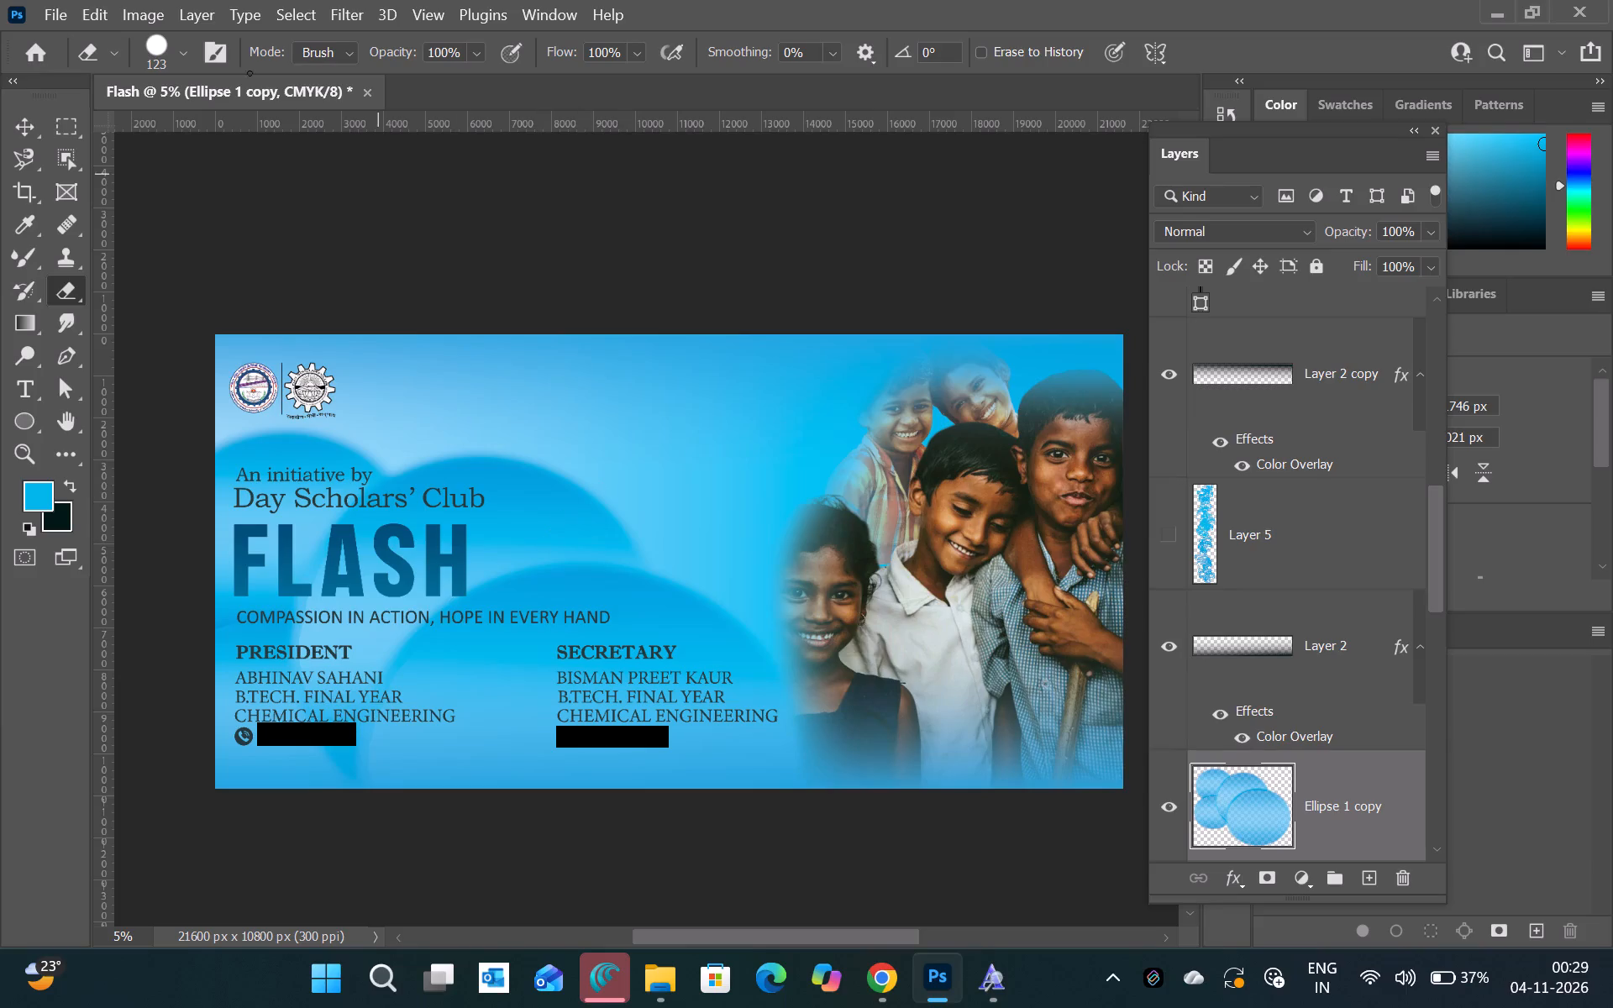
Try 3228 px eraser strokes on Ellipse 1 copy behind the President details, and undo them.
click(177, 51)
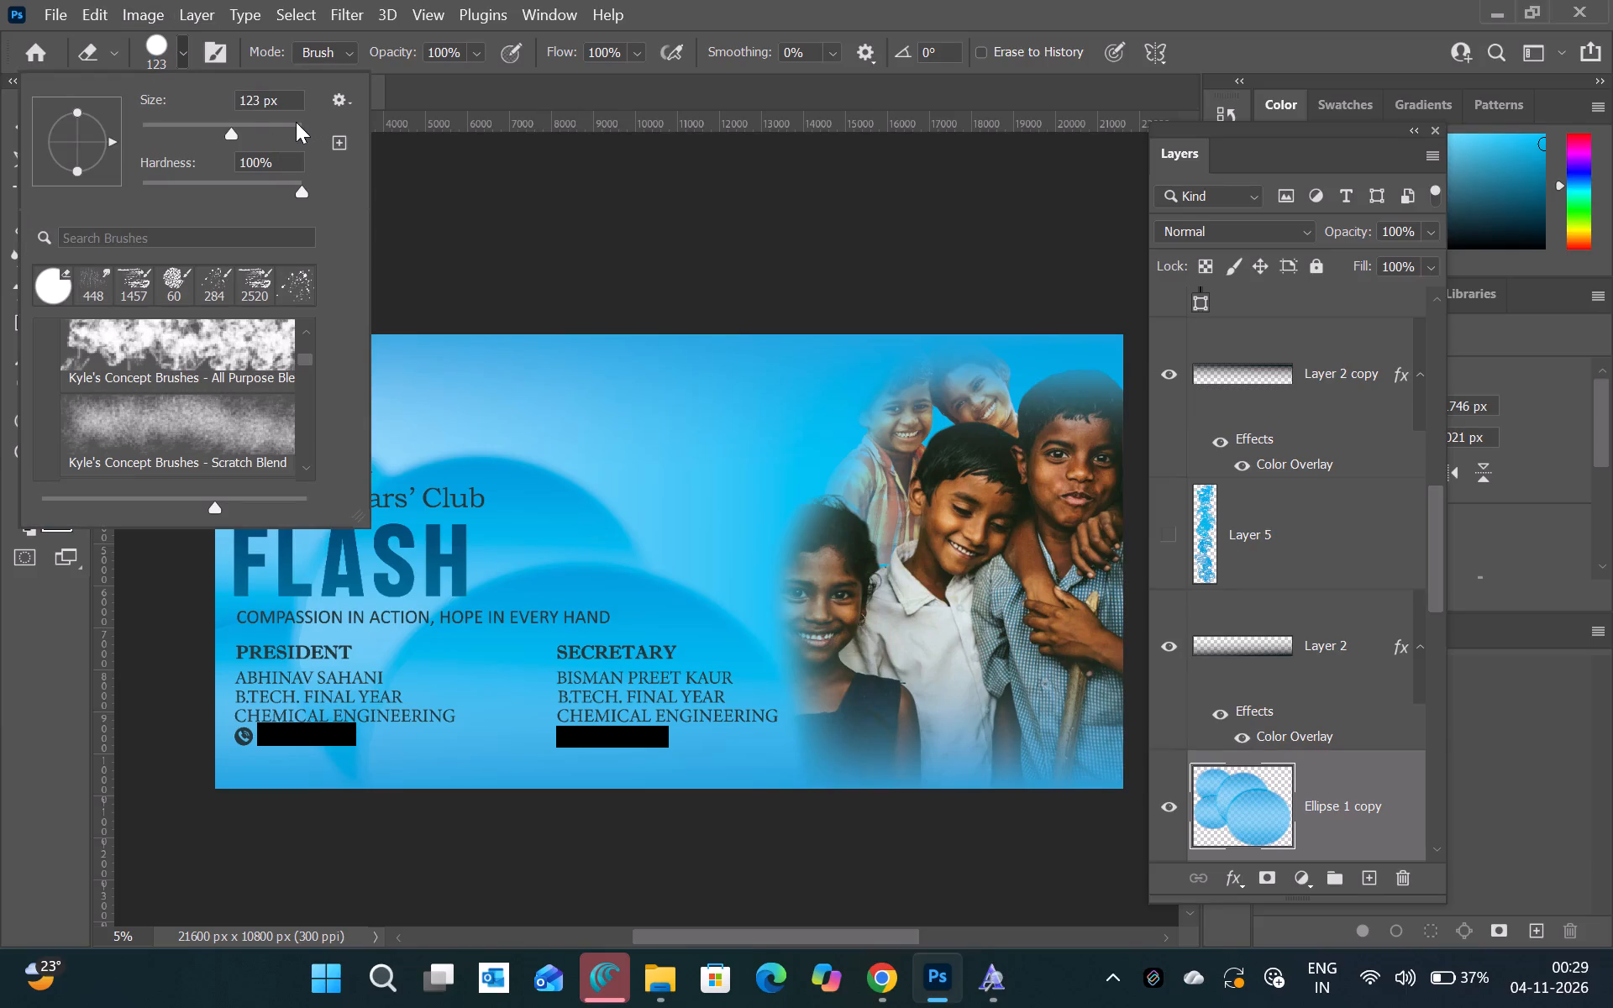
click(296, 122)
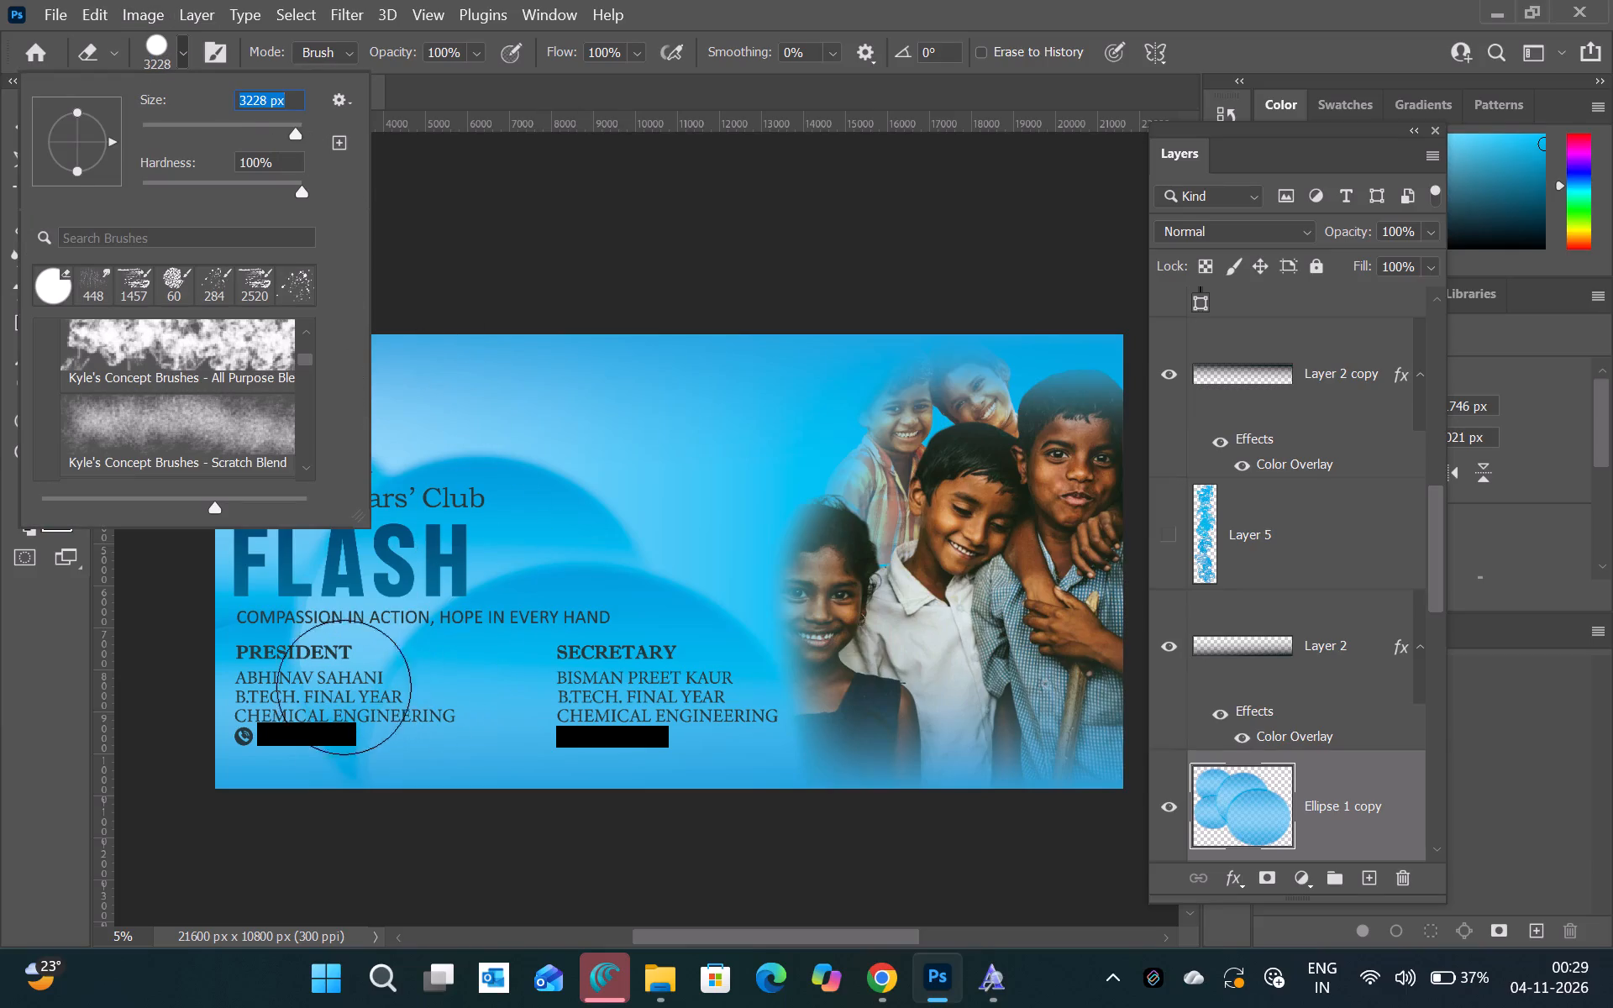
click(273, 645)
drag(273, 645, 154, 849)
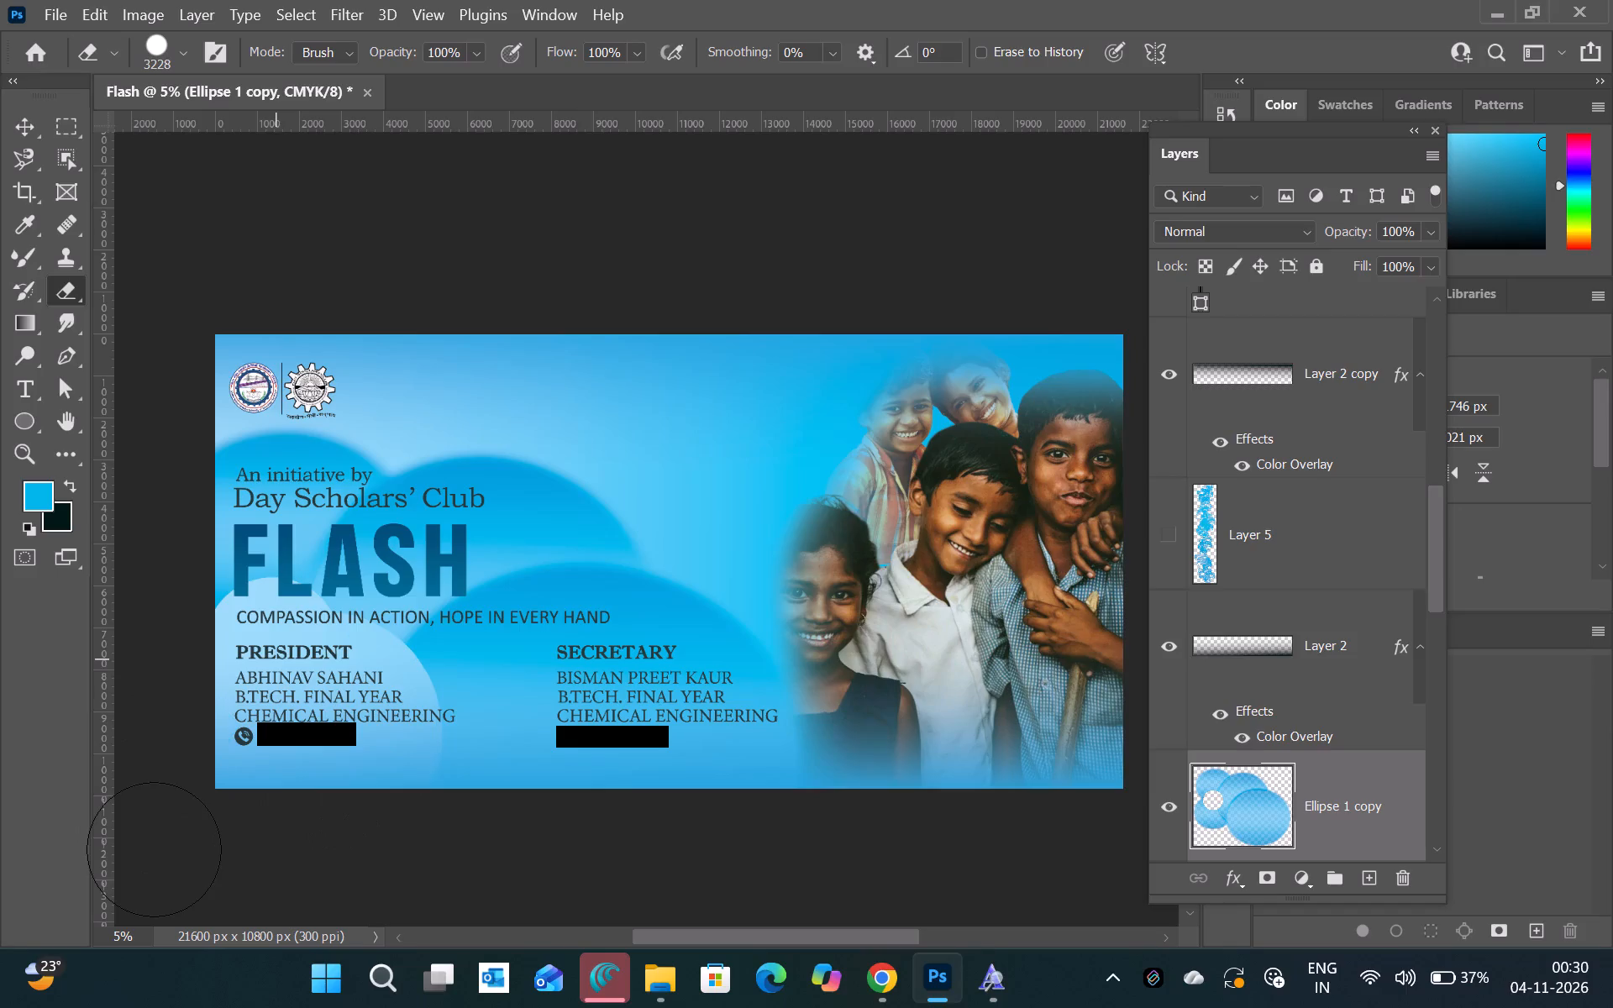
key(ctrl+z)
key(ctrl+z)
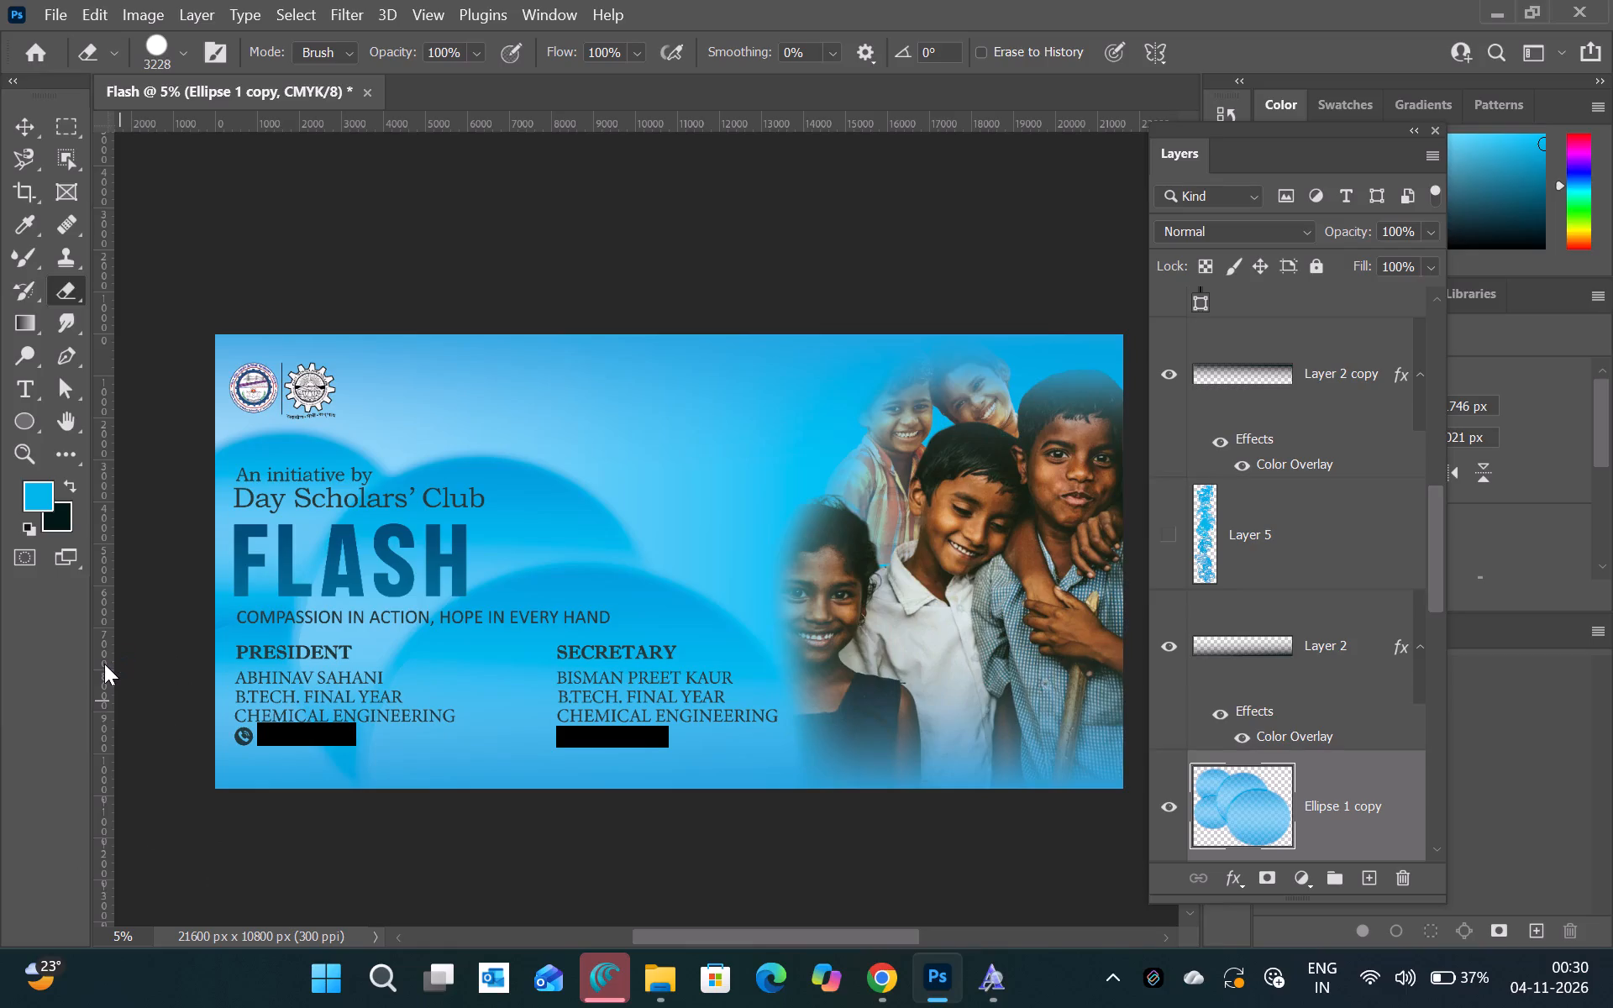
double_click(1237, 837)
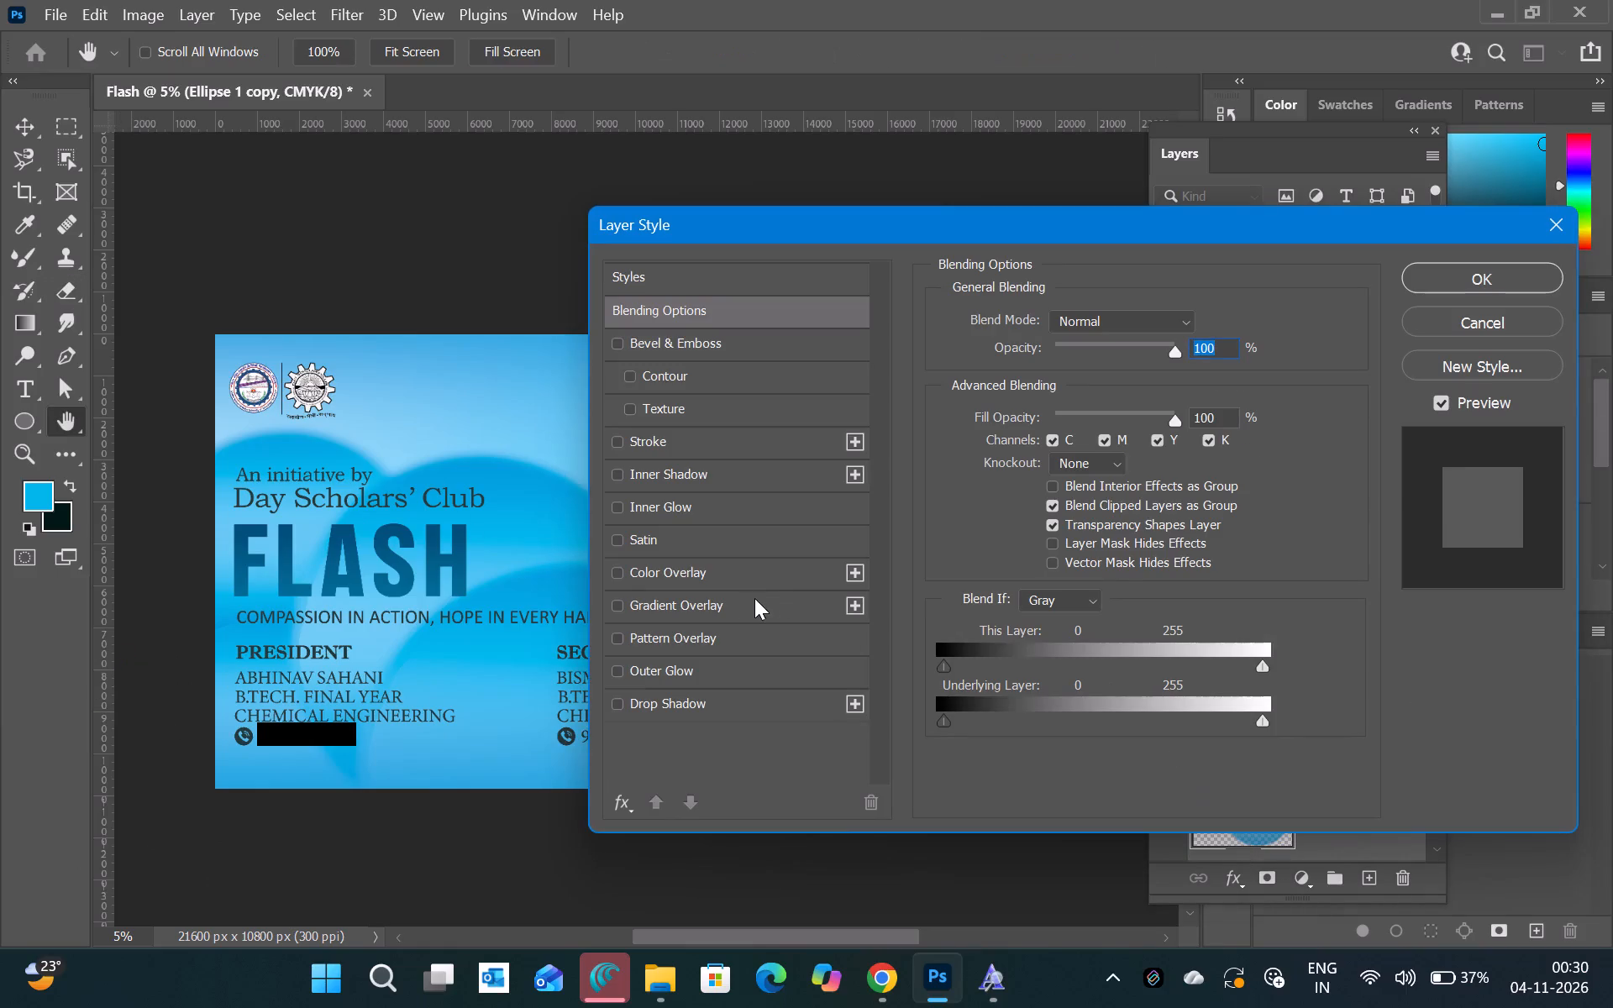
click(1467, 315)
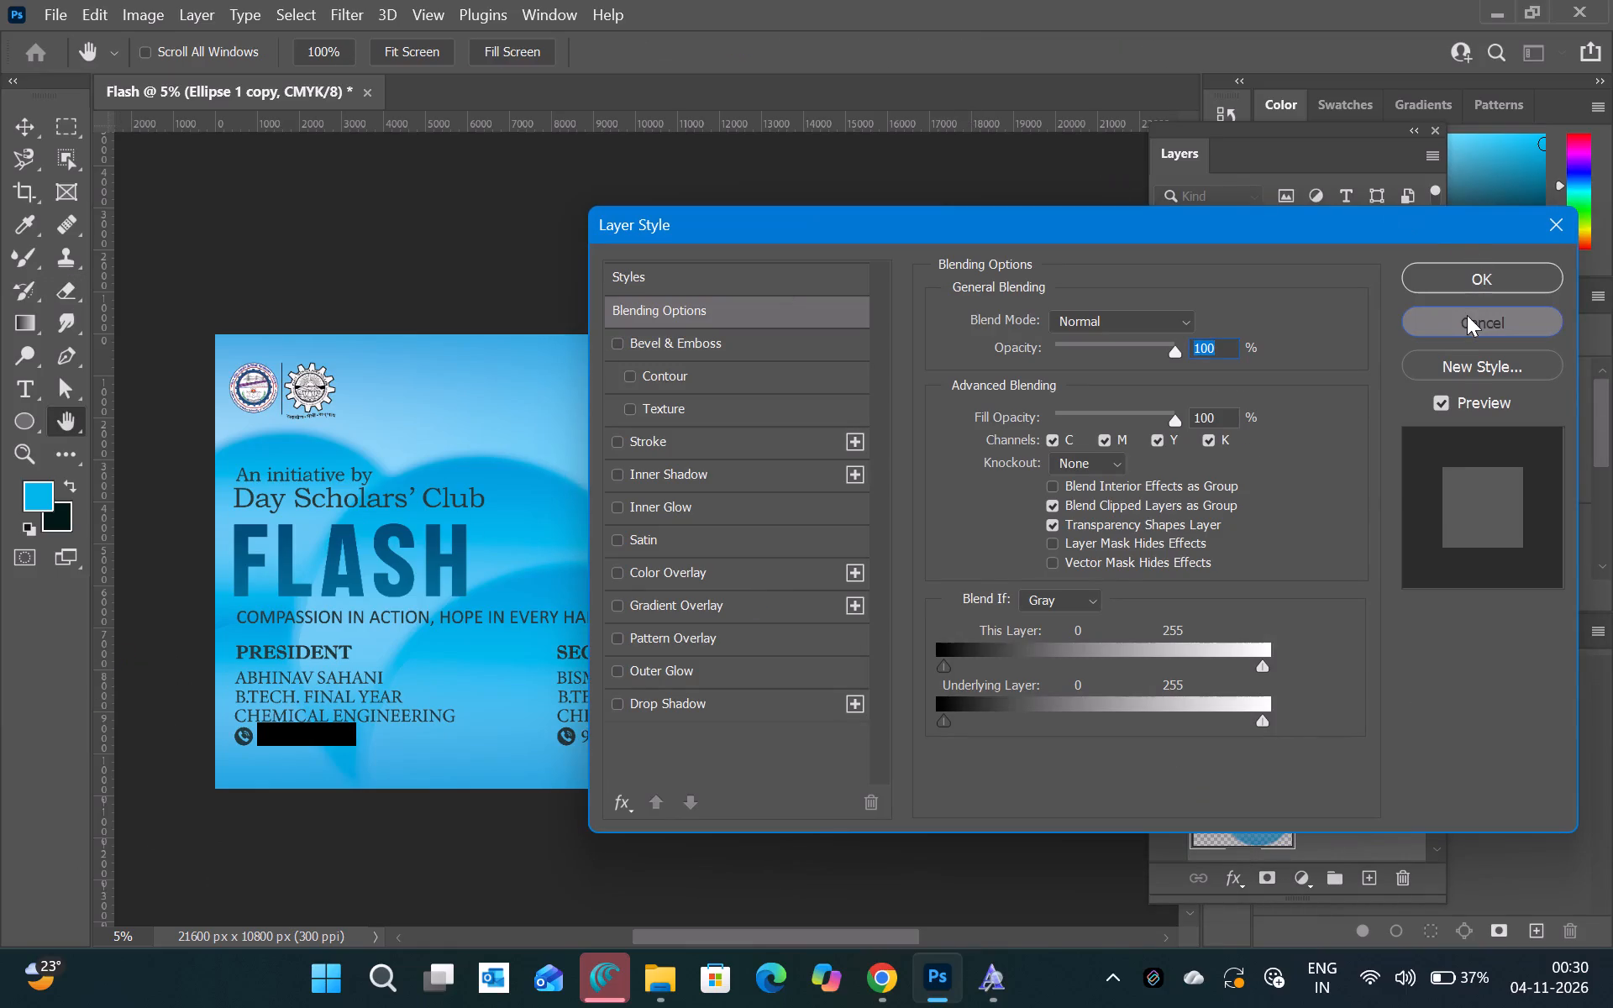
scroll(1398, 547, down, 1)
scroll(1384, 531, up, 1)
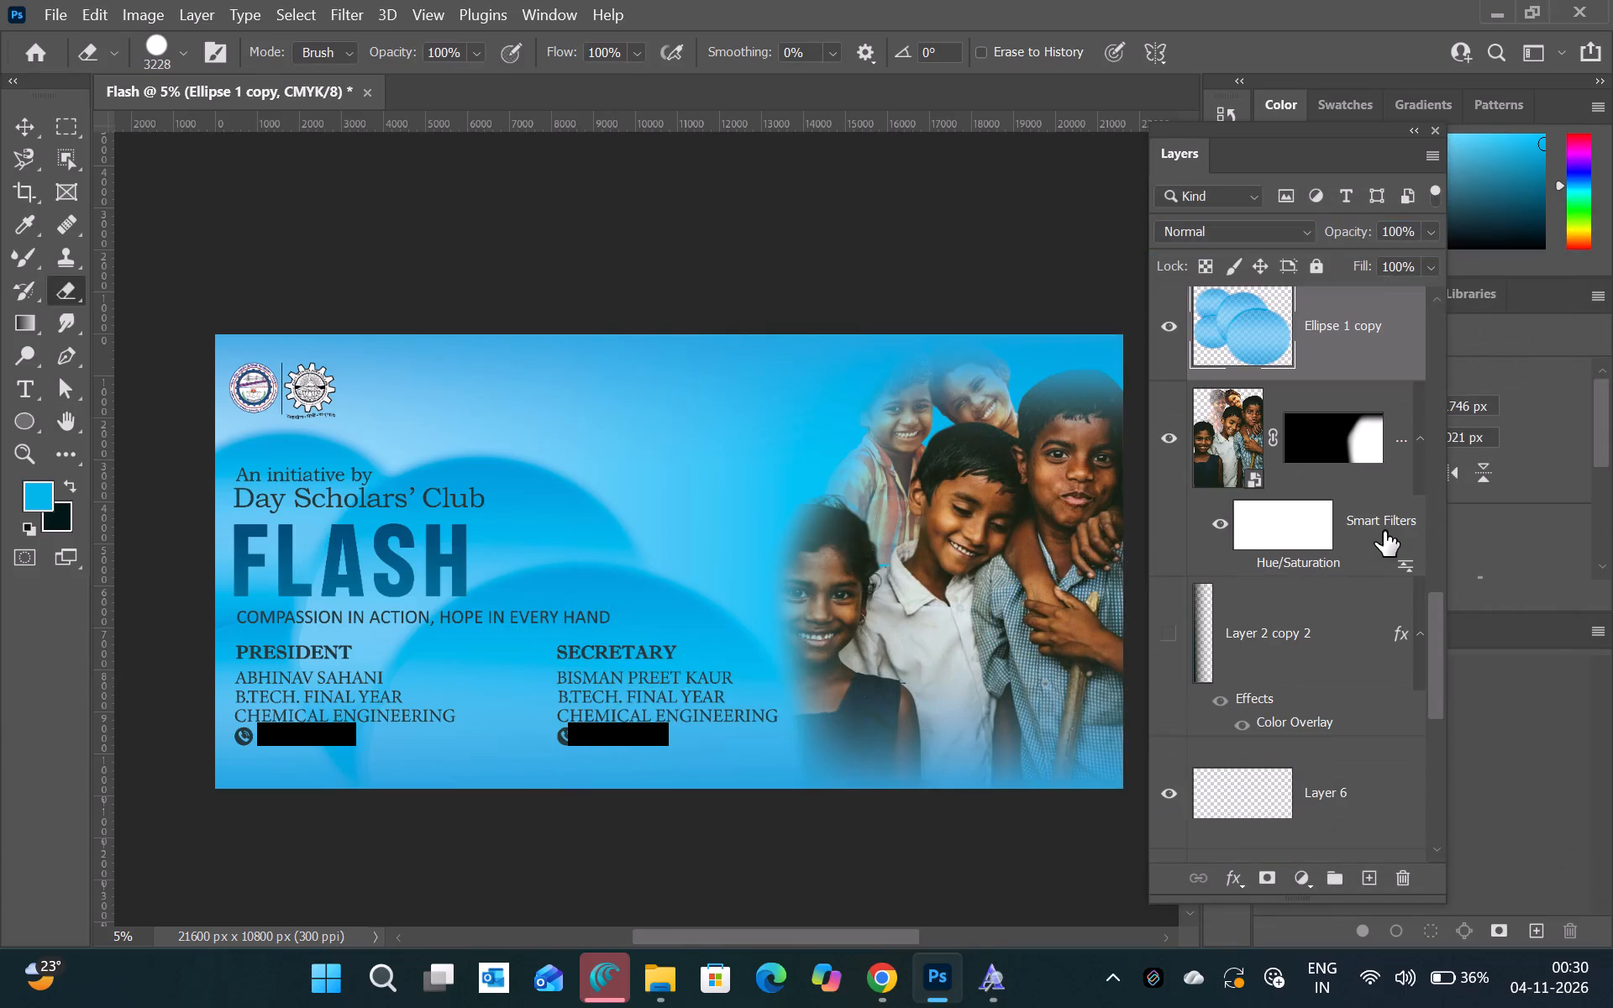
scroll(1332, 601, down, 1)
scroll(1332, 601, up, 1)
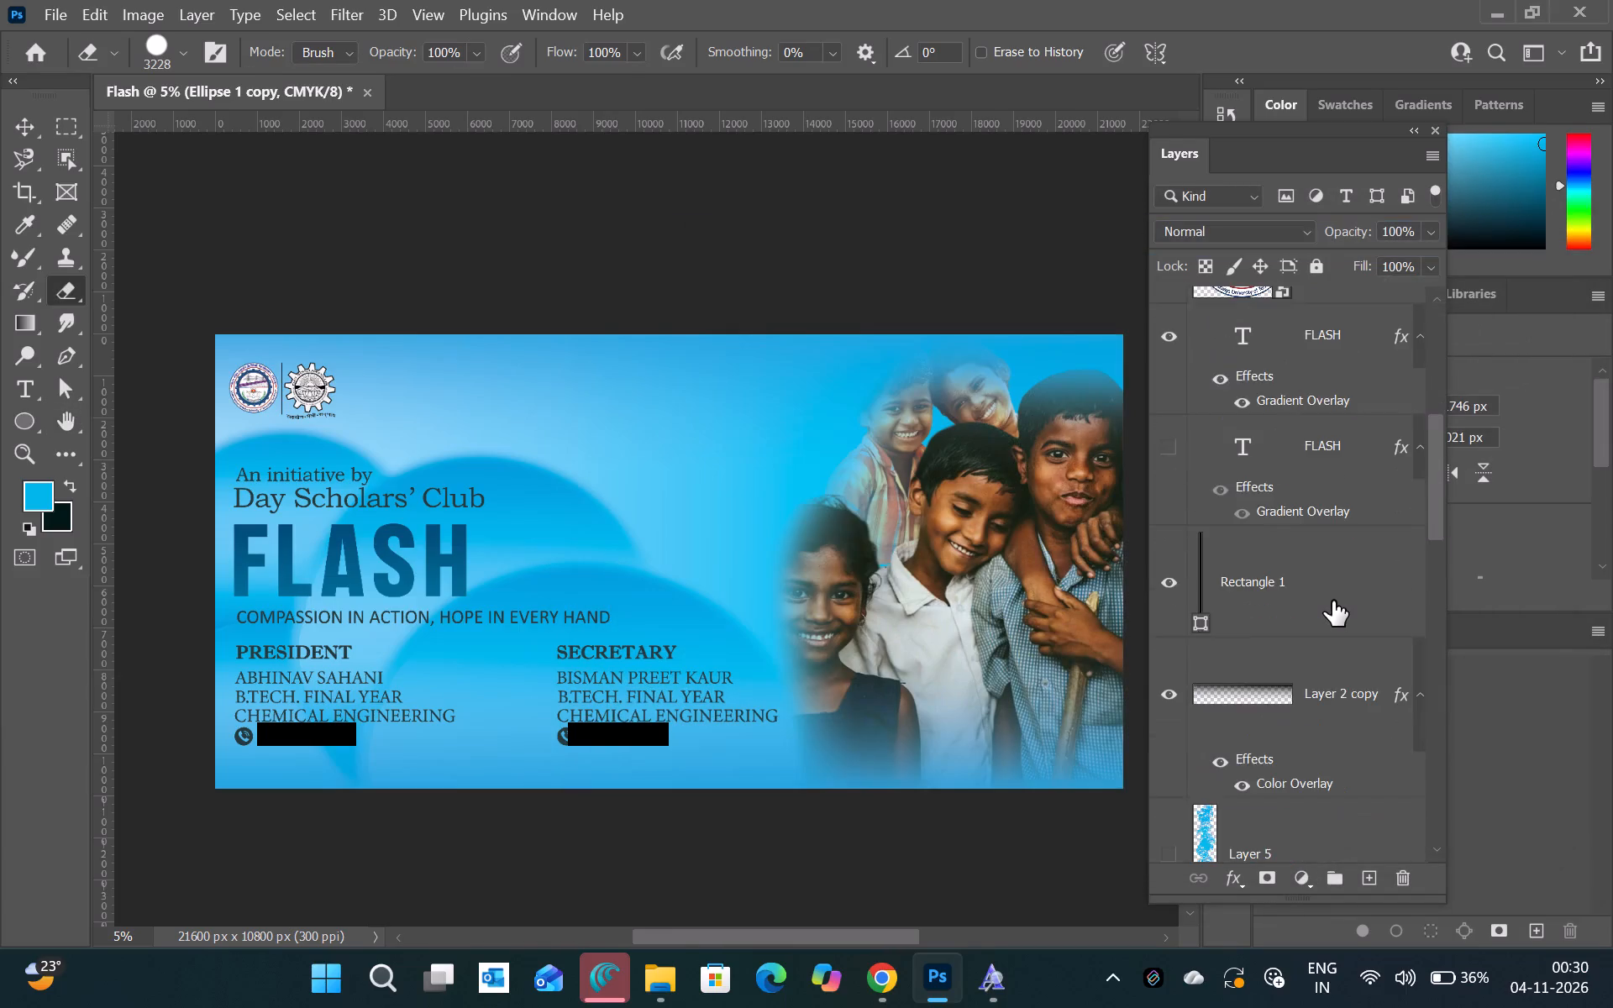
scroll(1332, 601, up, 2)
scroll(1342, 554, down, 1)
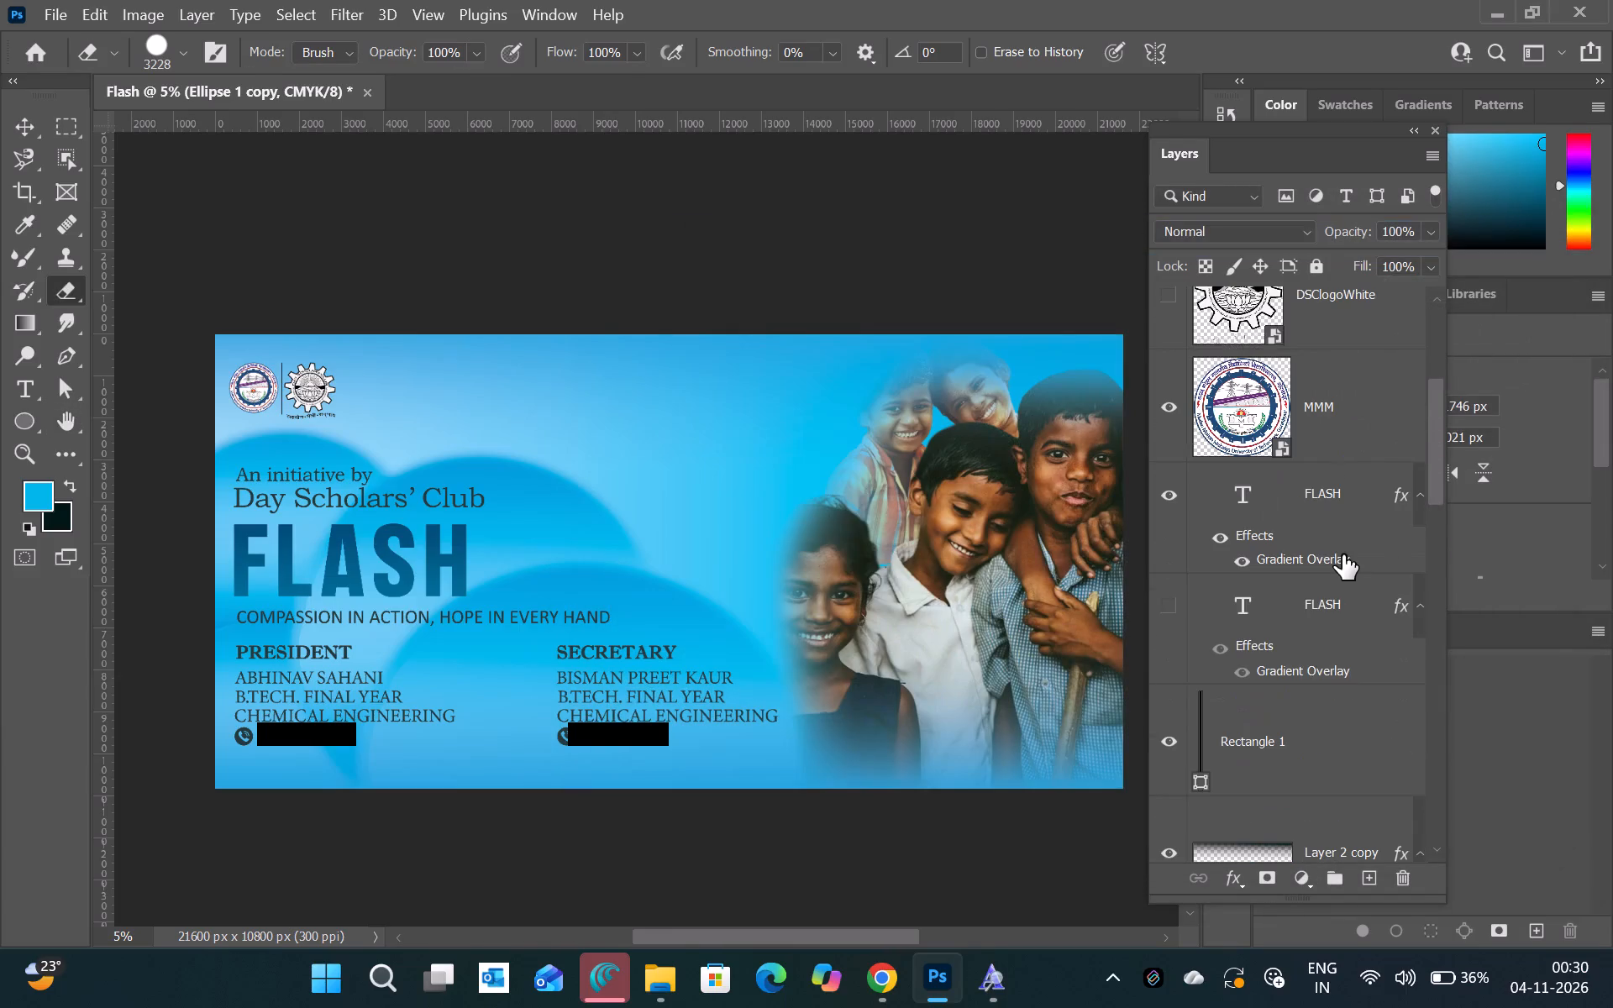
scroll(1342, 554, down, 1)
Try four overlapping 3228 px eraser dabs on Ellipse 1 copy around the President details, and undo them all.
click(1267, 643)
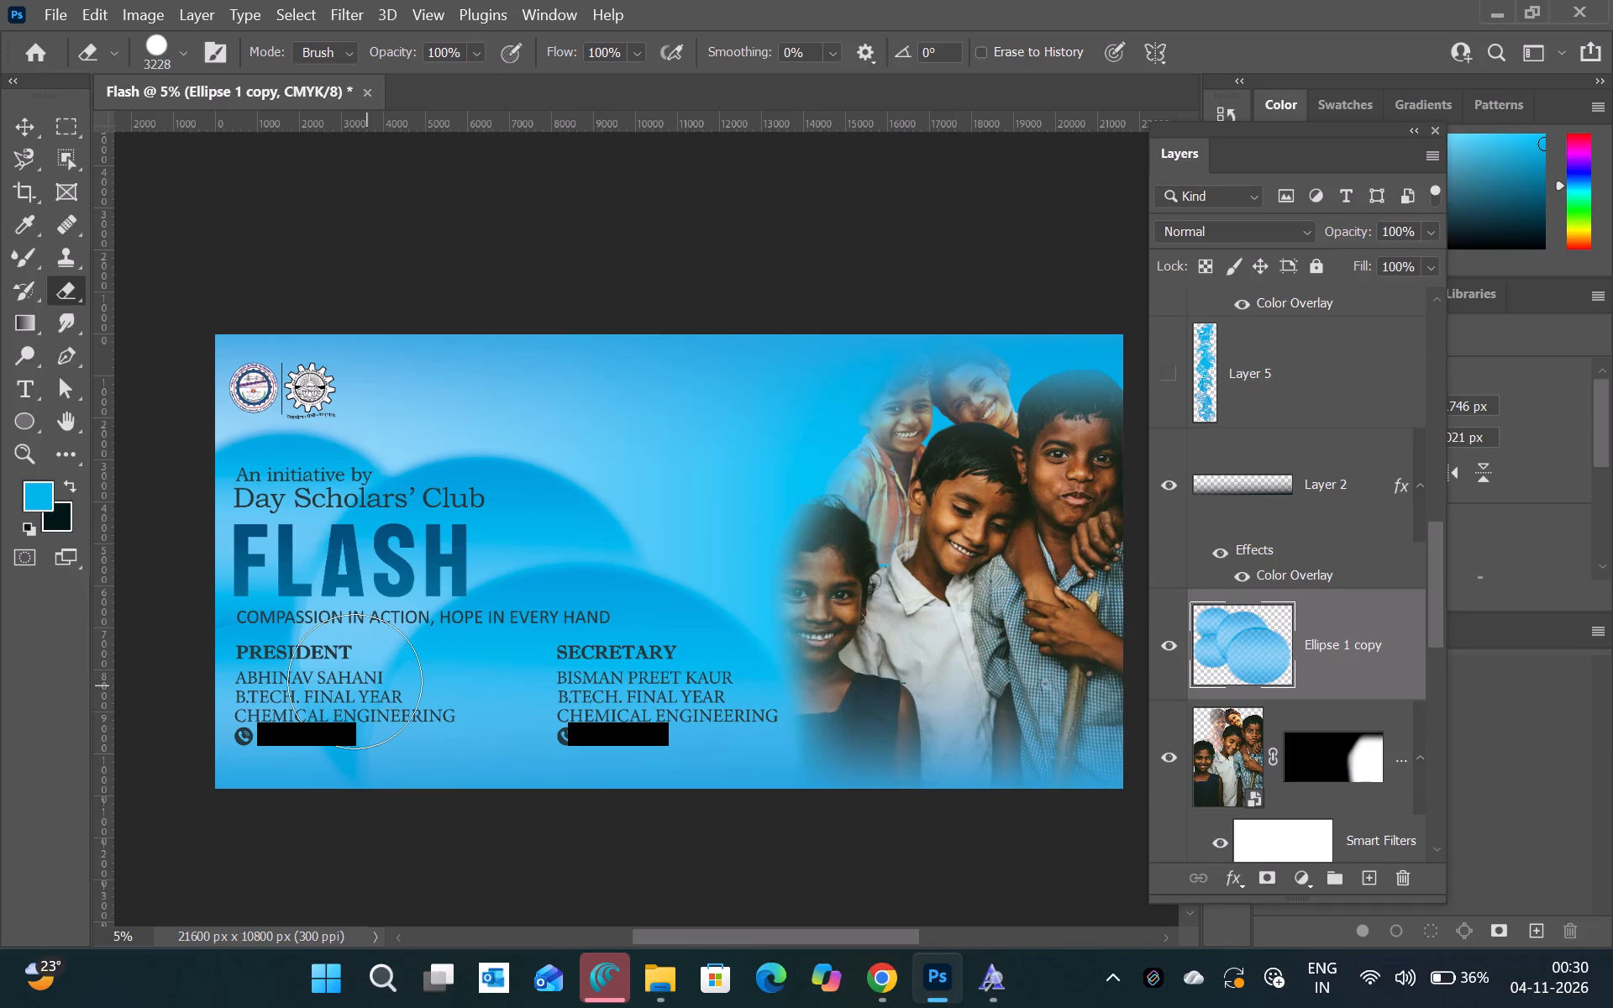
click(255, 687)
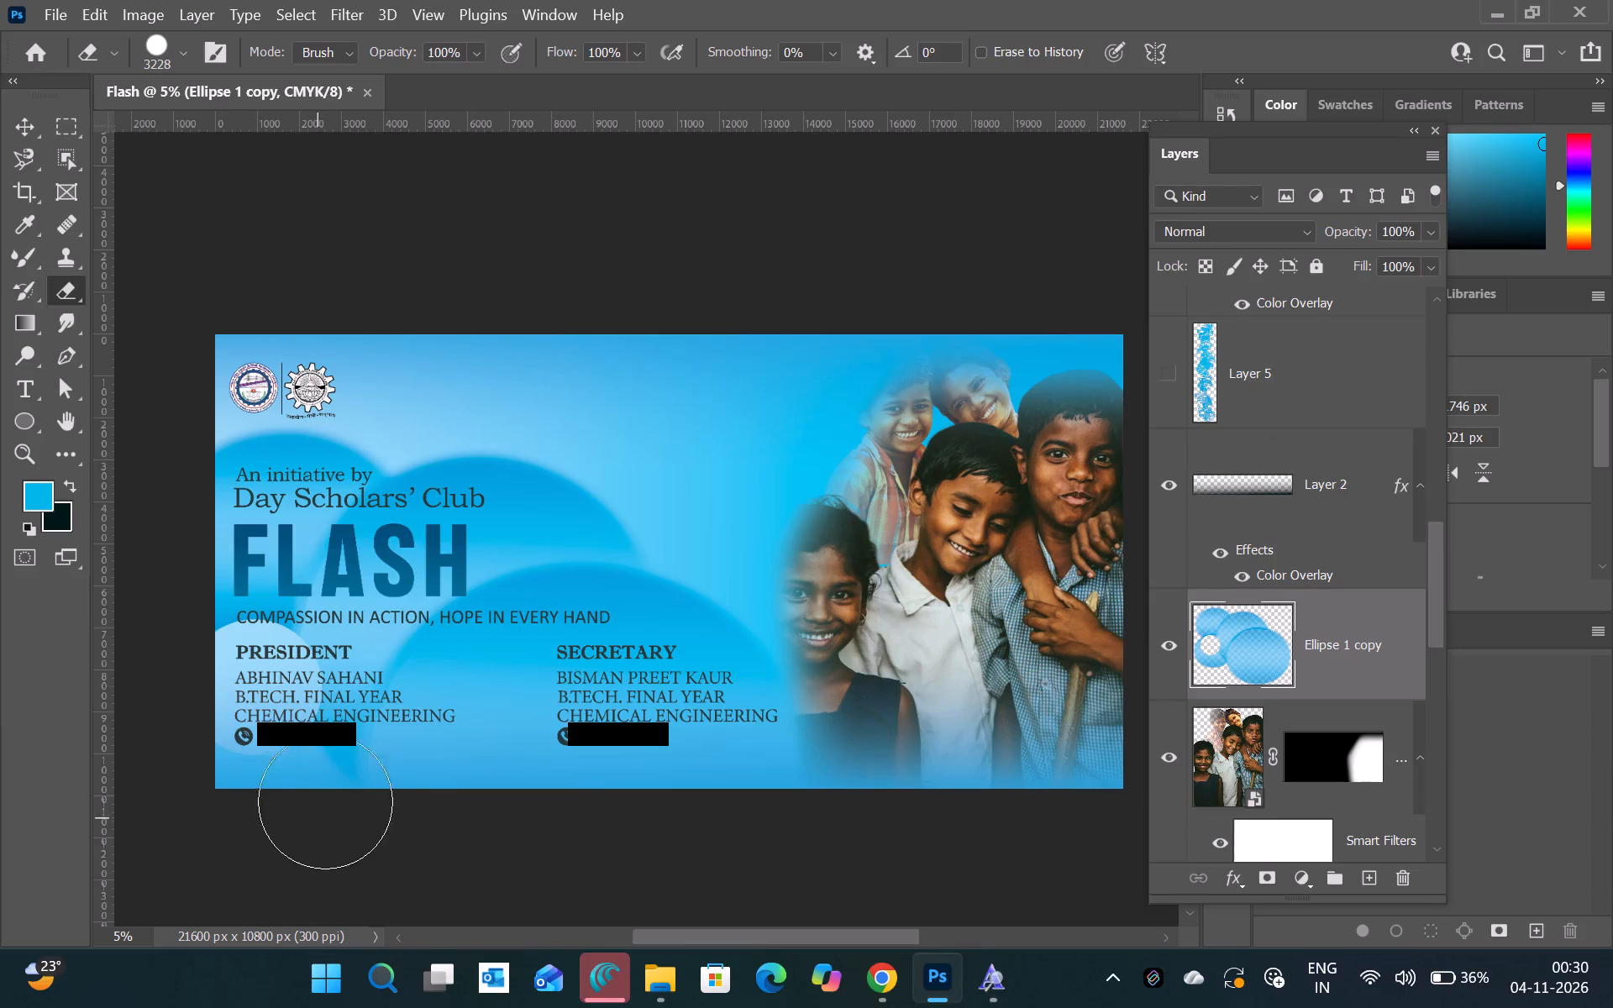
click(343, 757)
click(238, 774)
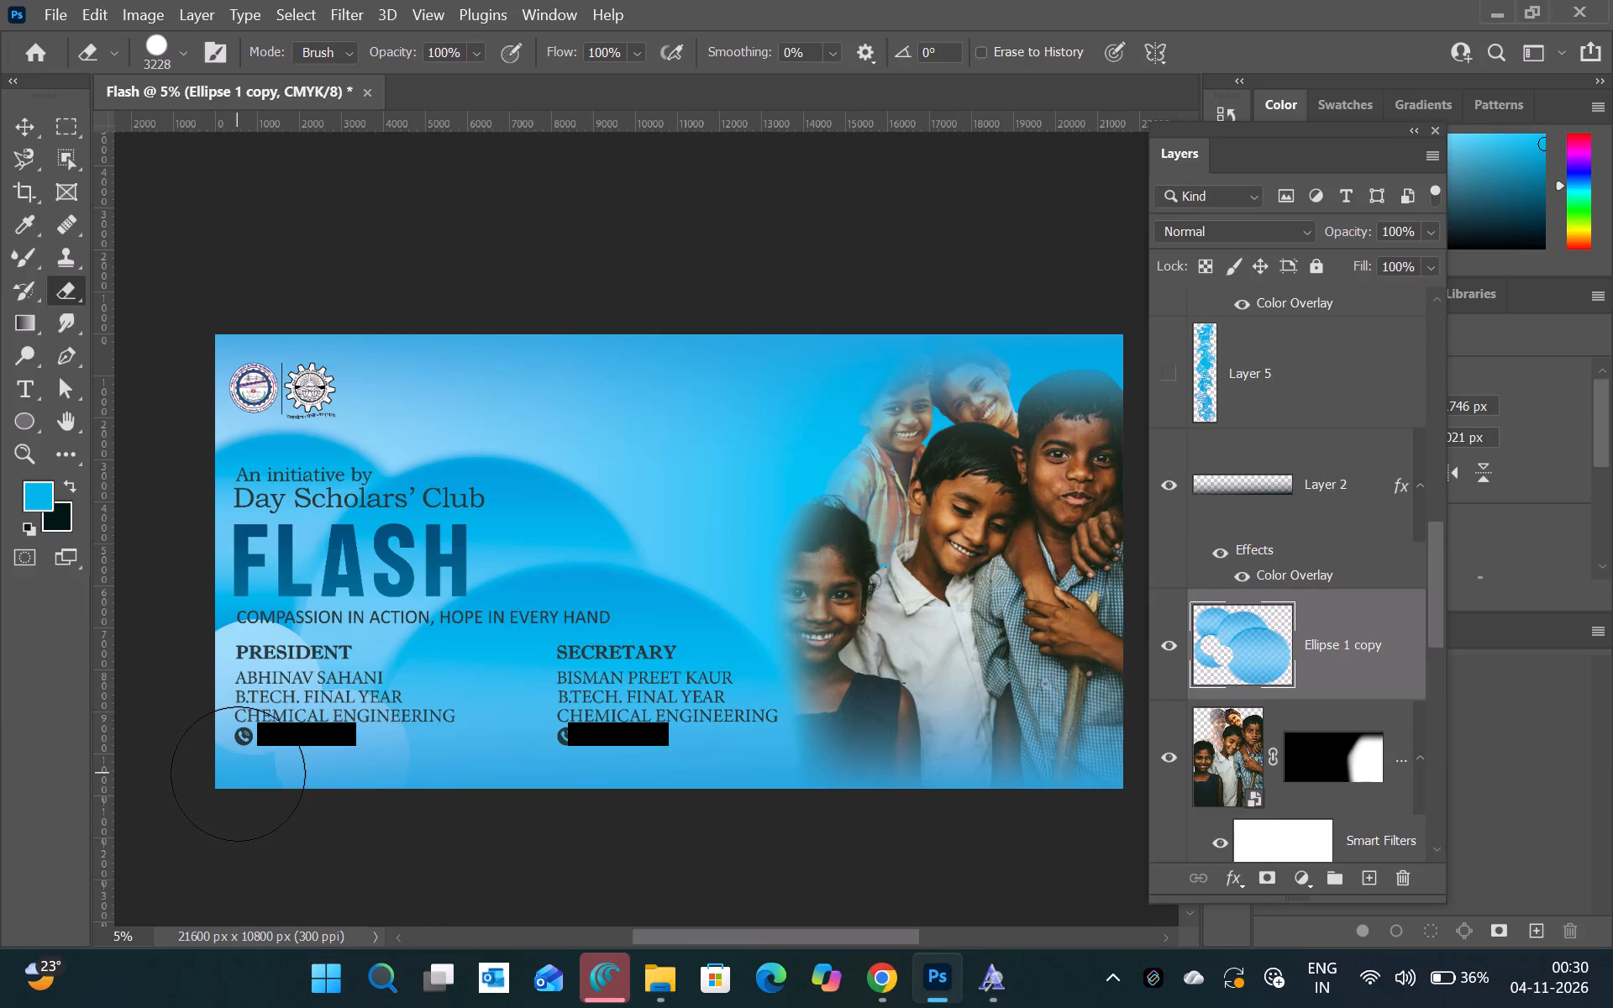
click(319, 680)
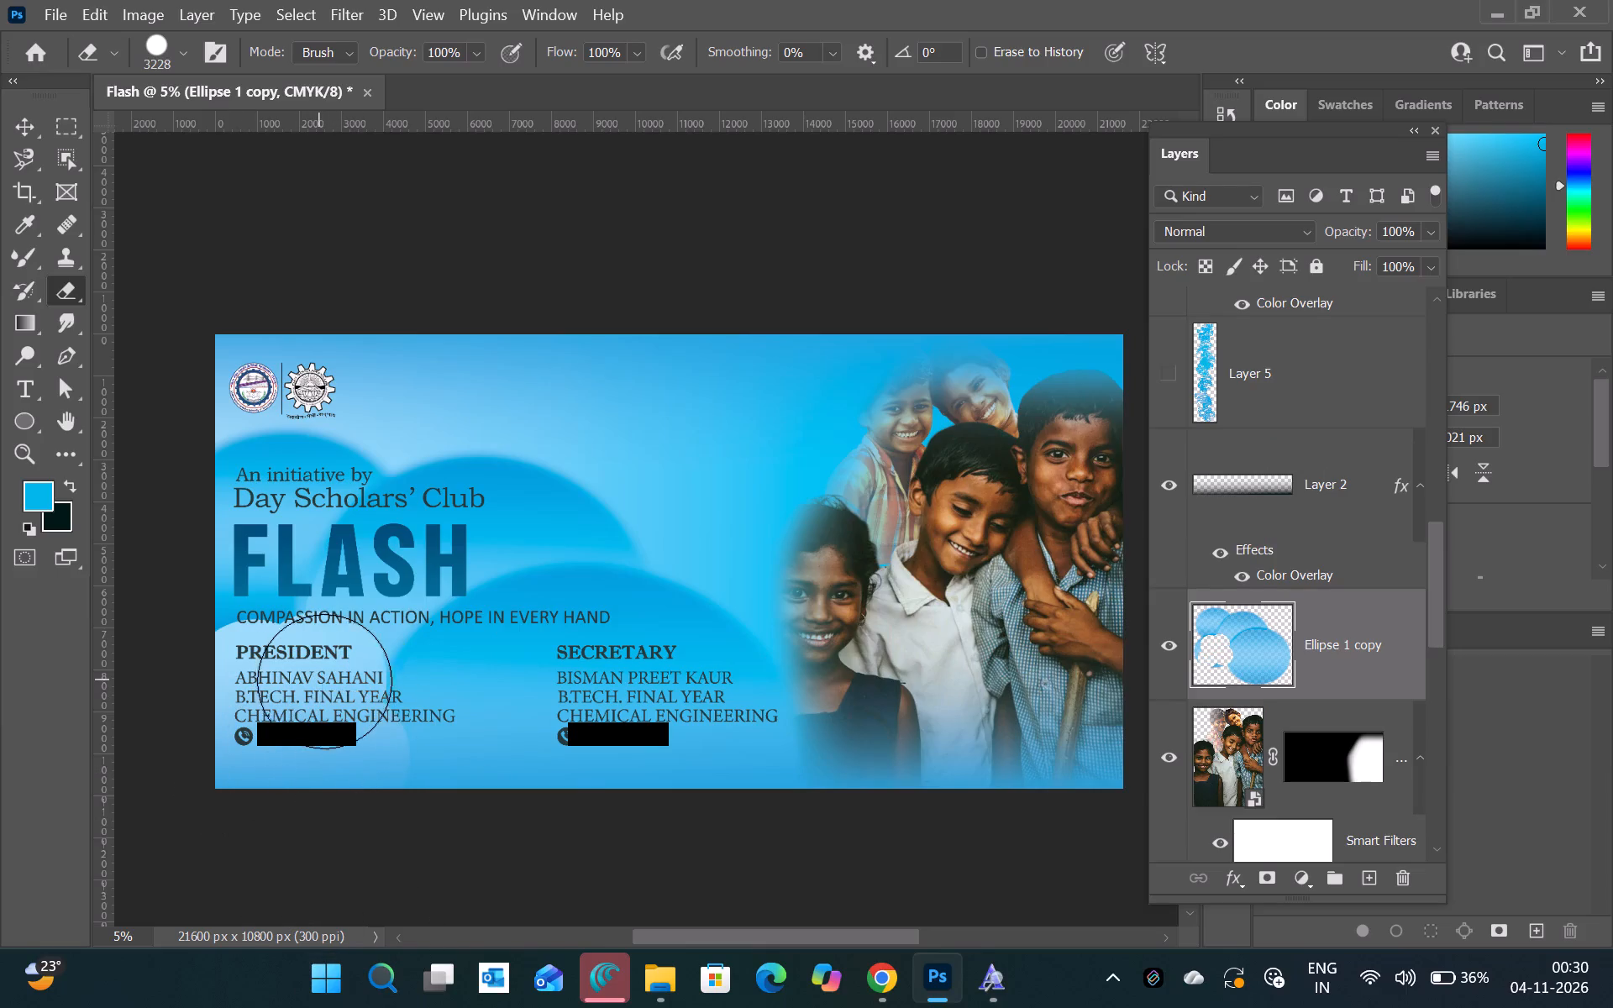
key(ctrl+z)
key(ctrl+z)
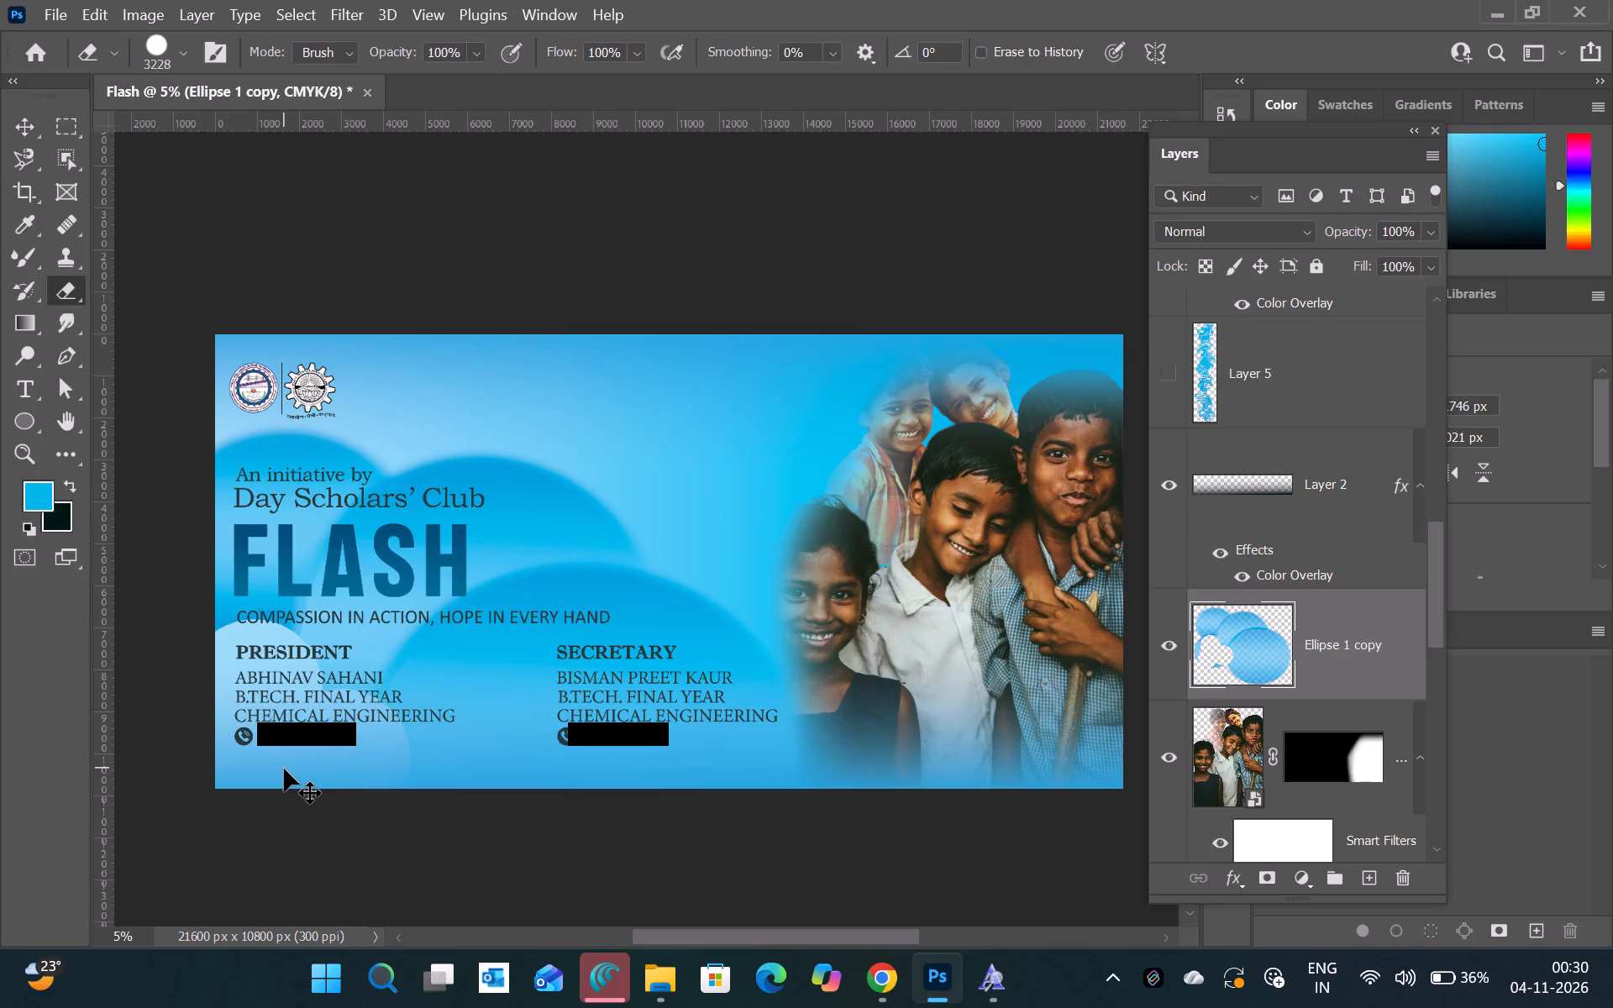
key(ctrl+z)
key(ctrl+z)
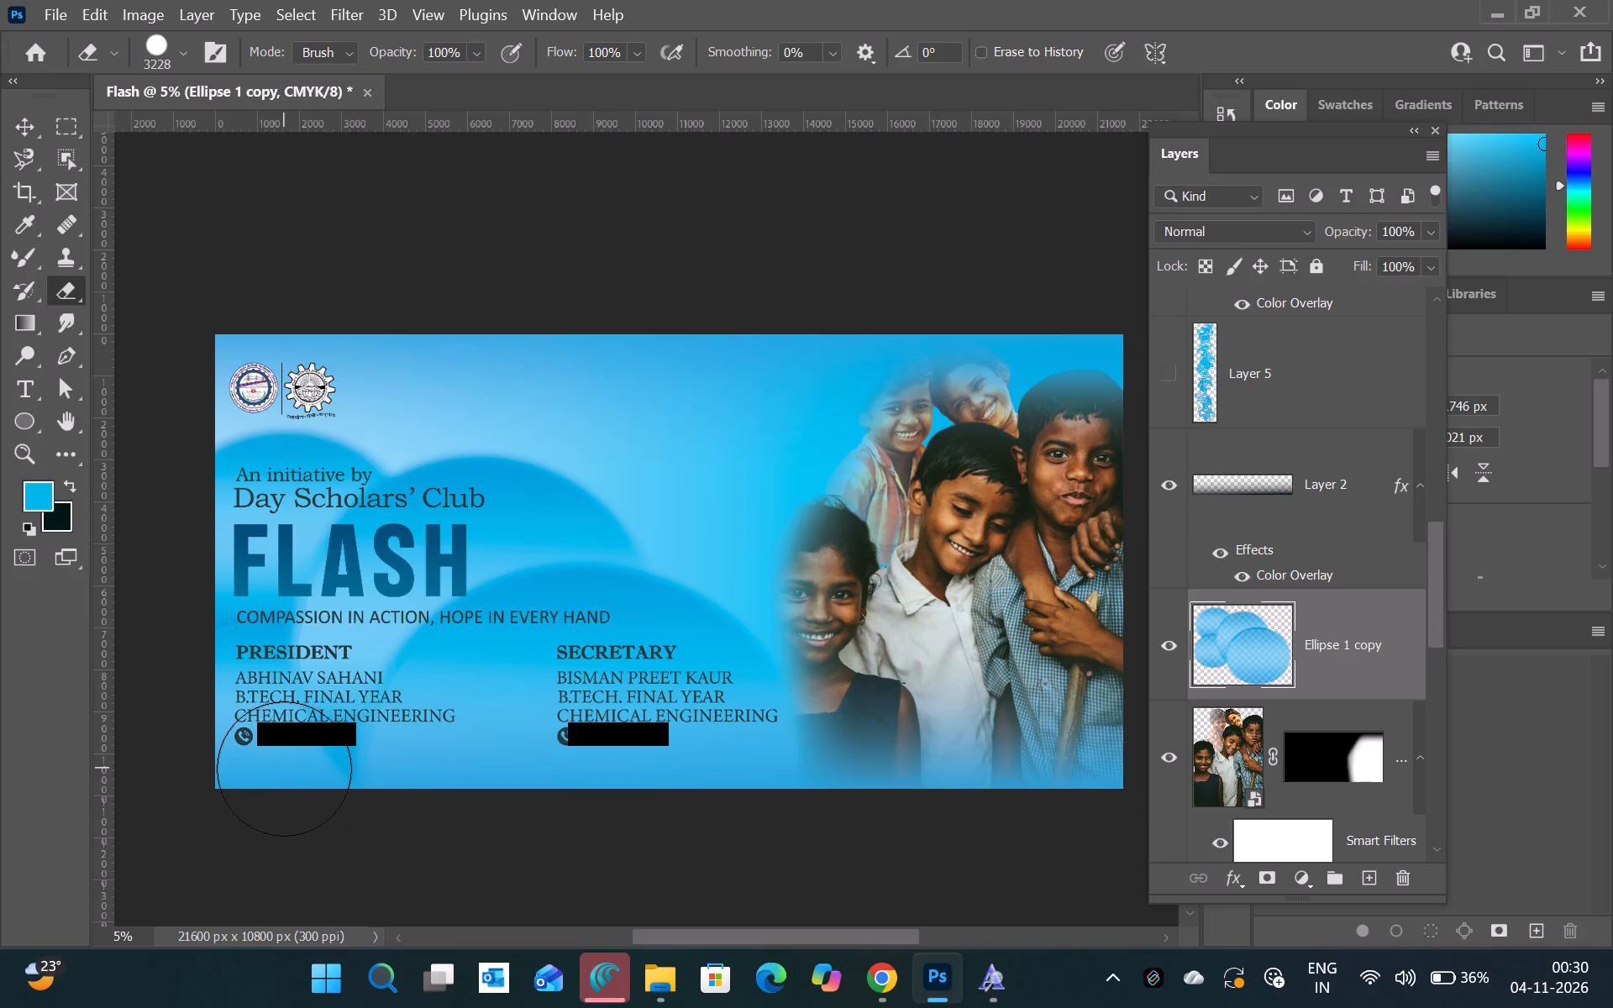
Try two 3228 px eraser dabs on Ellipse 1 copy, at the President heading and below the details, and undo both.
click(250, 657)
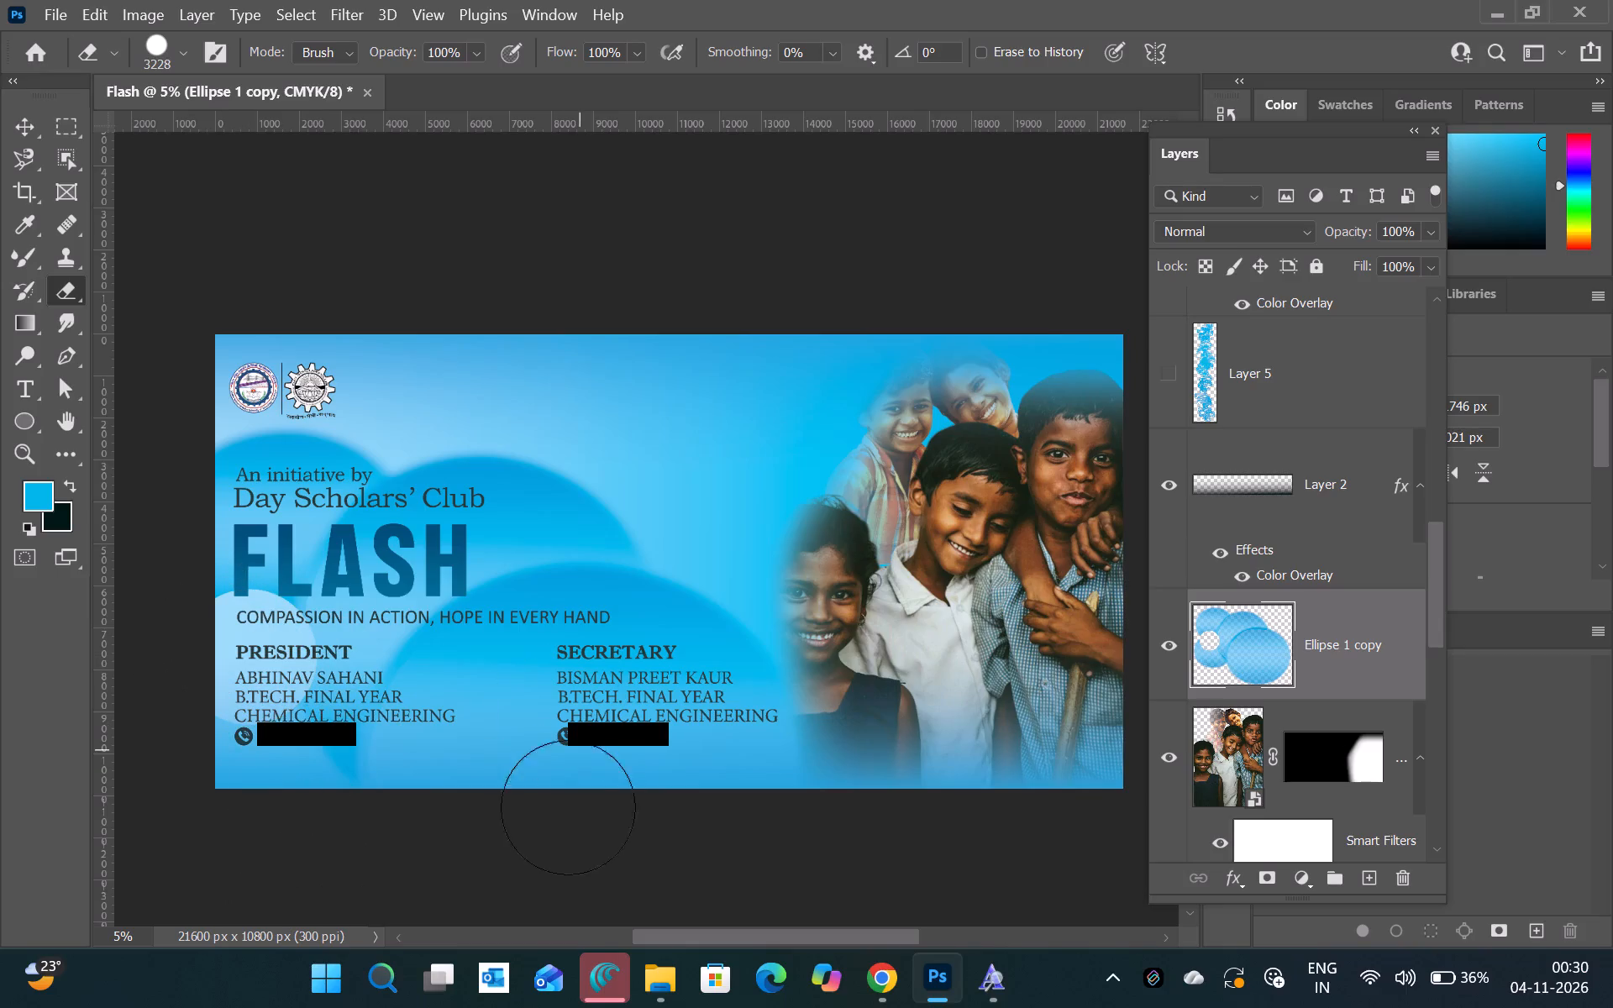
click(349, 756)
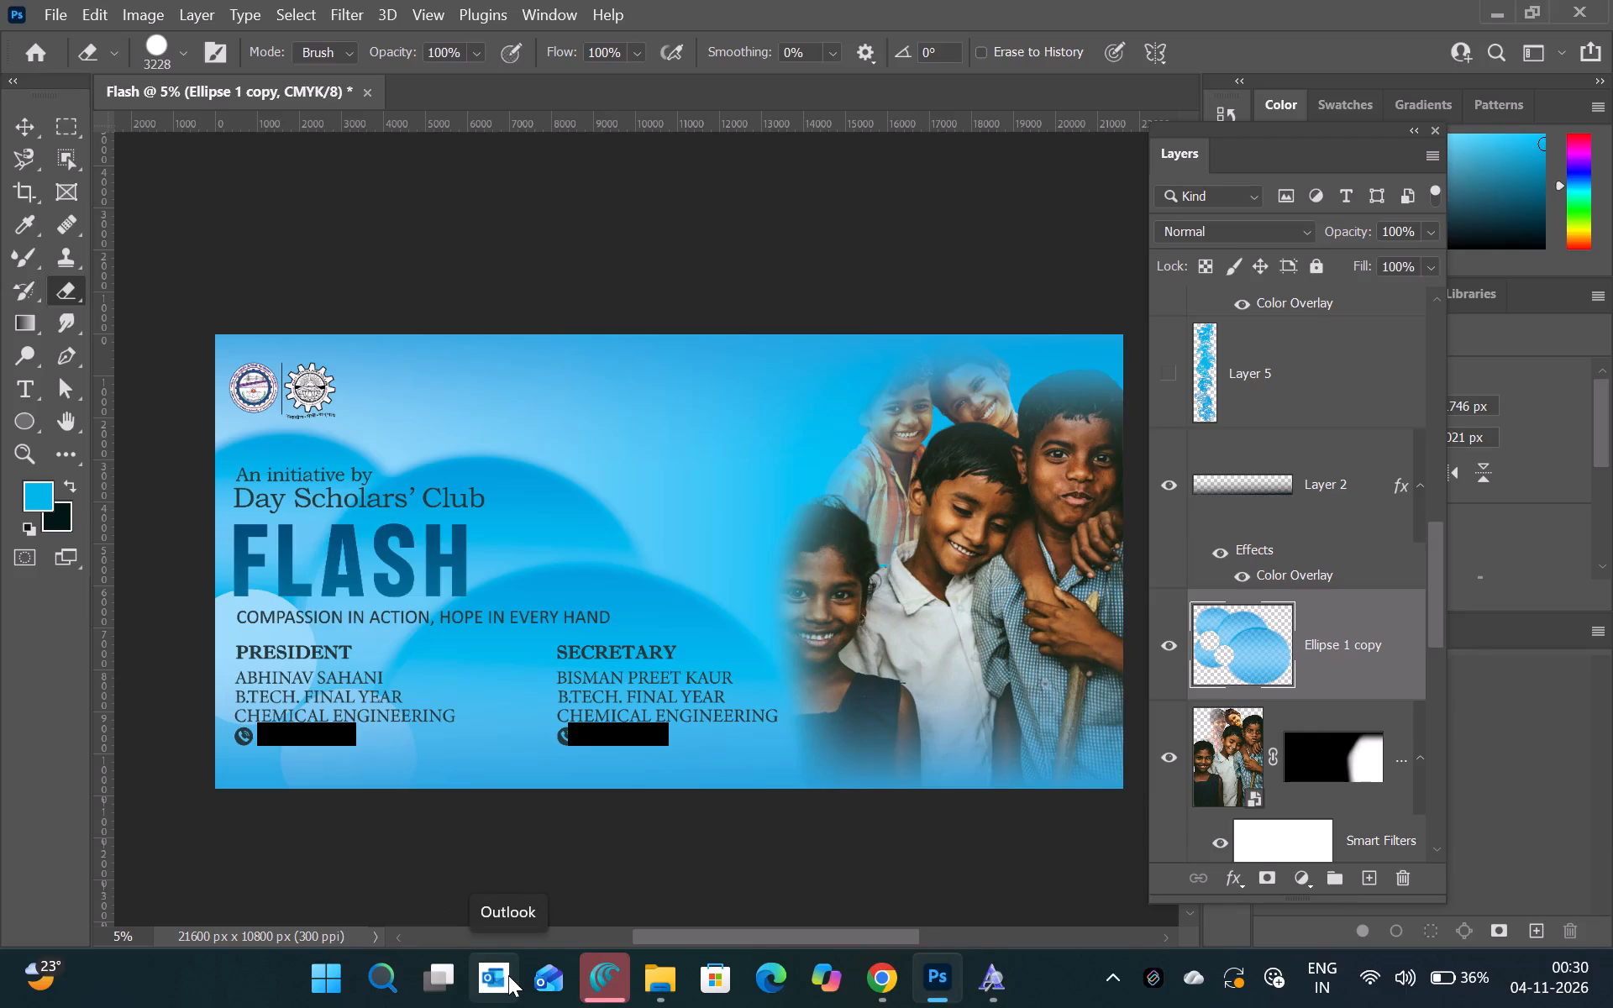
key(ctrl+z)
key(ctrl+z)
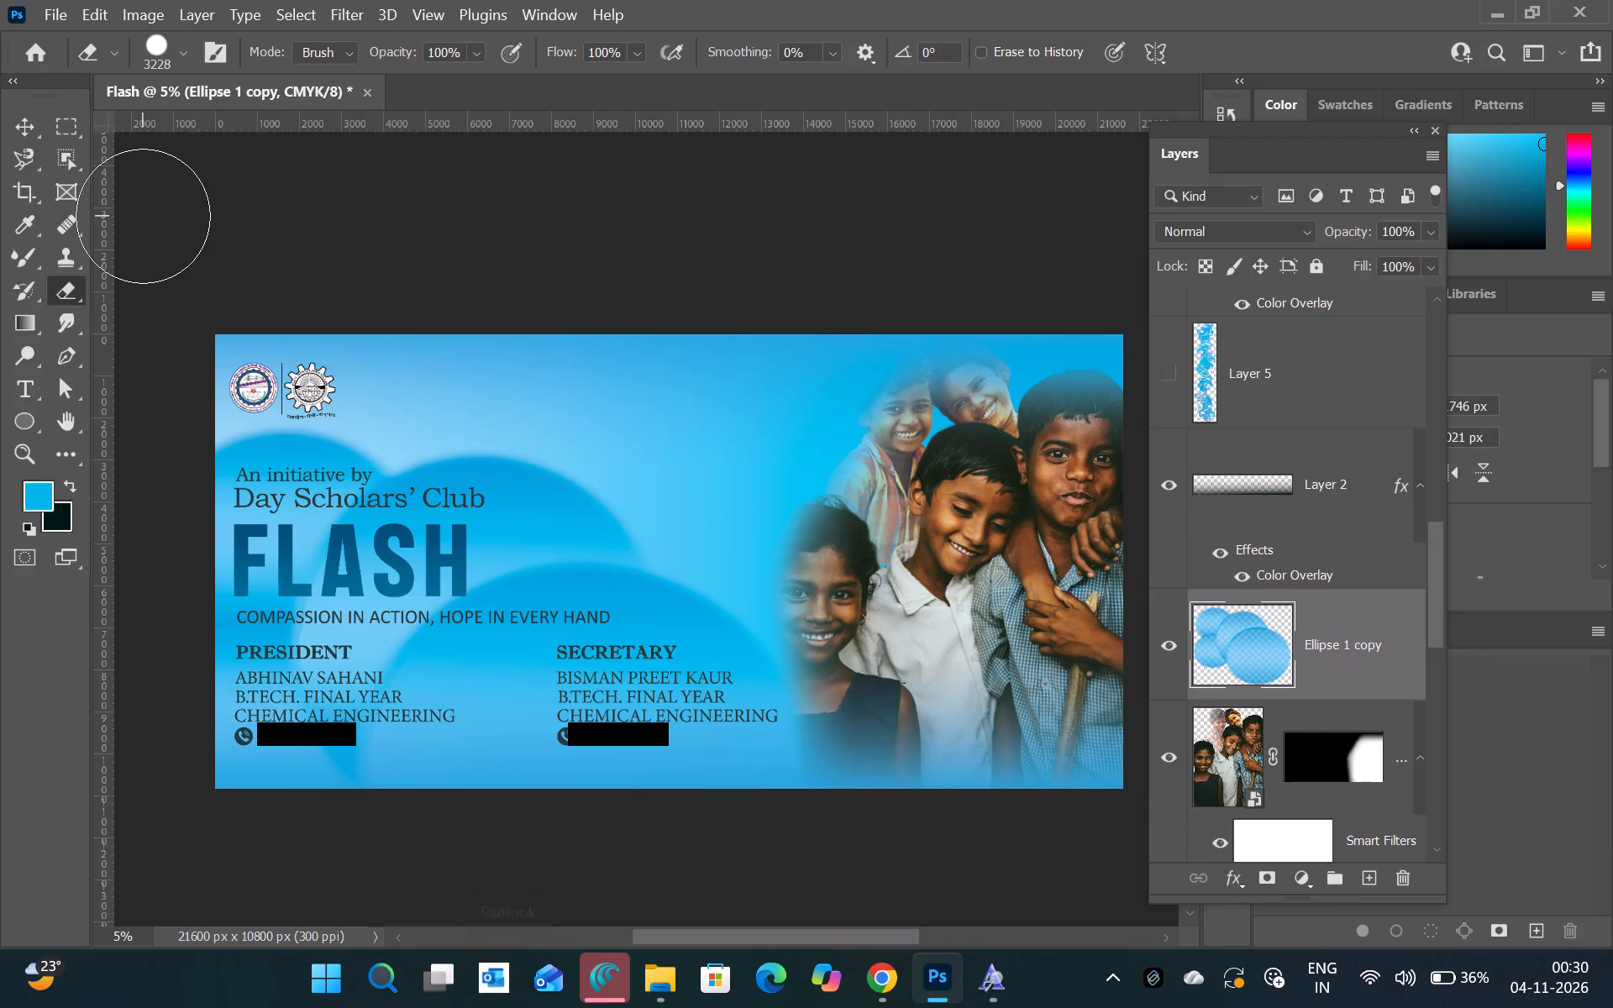
Erase Ellipse 1 copy behind the President details with a single dab at 5000 px.
click(182, 57)
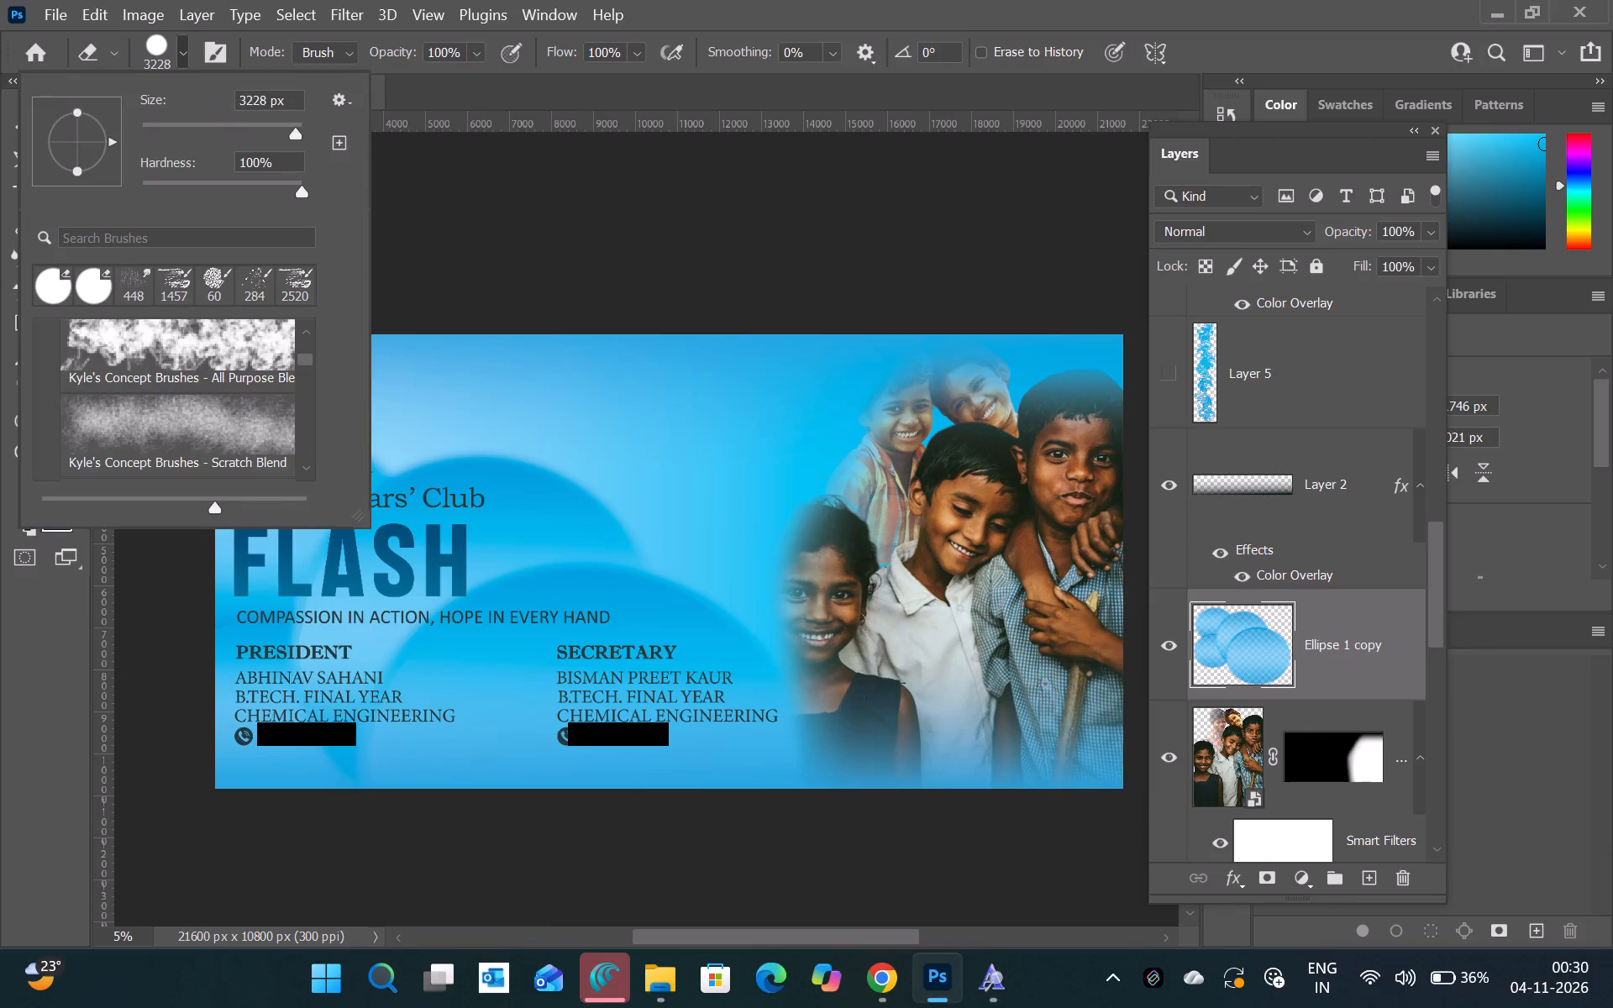
drag(286, 124, 369, 113)
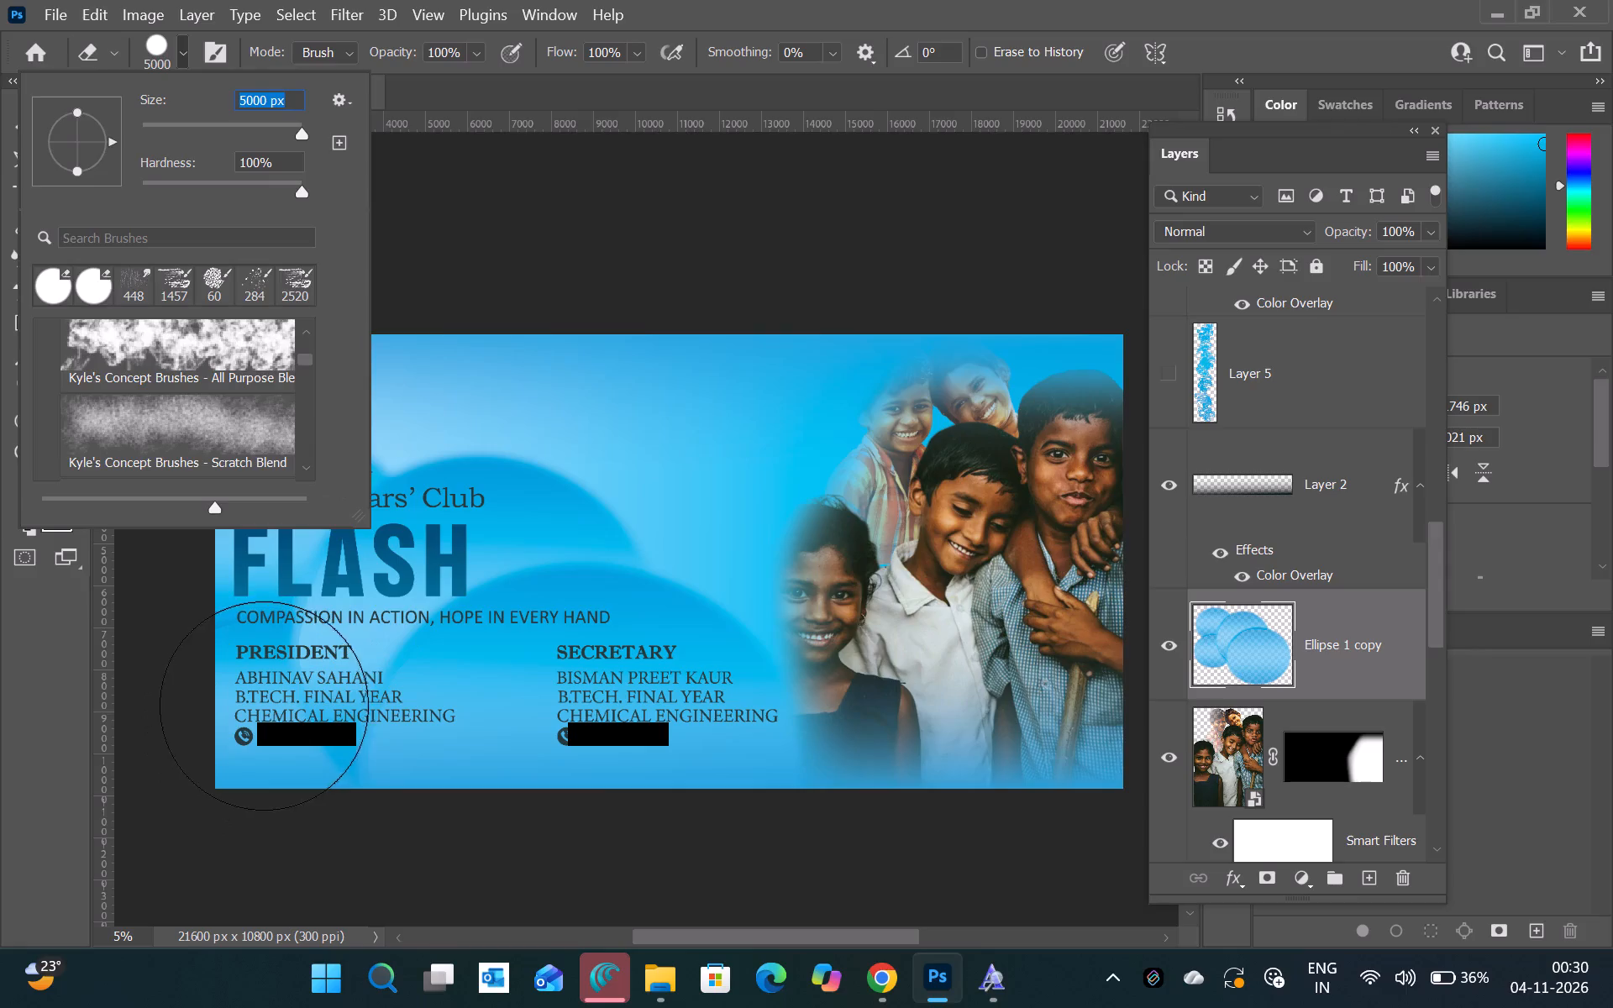
click(274, 708)
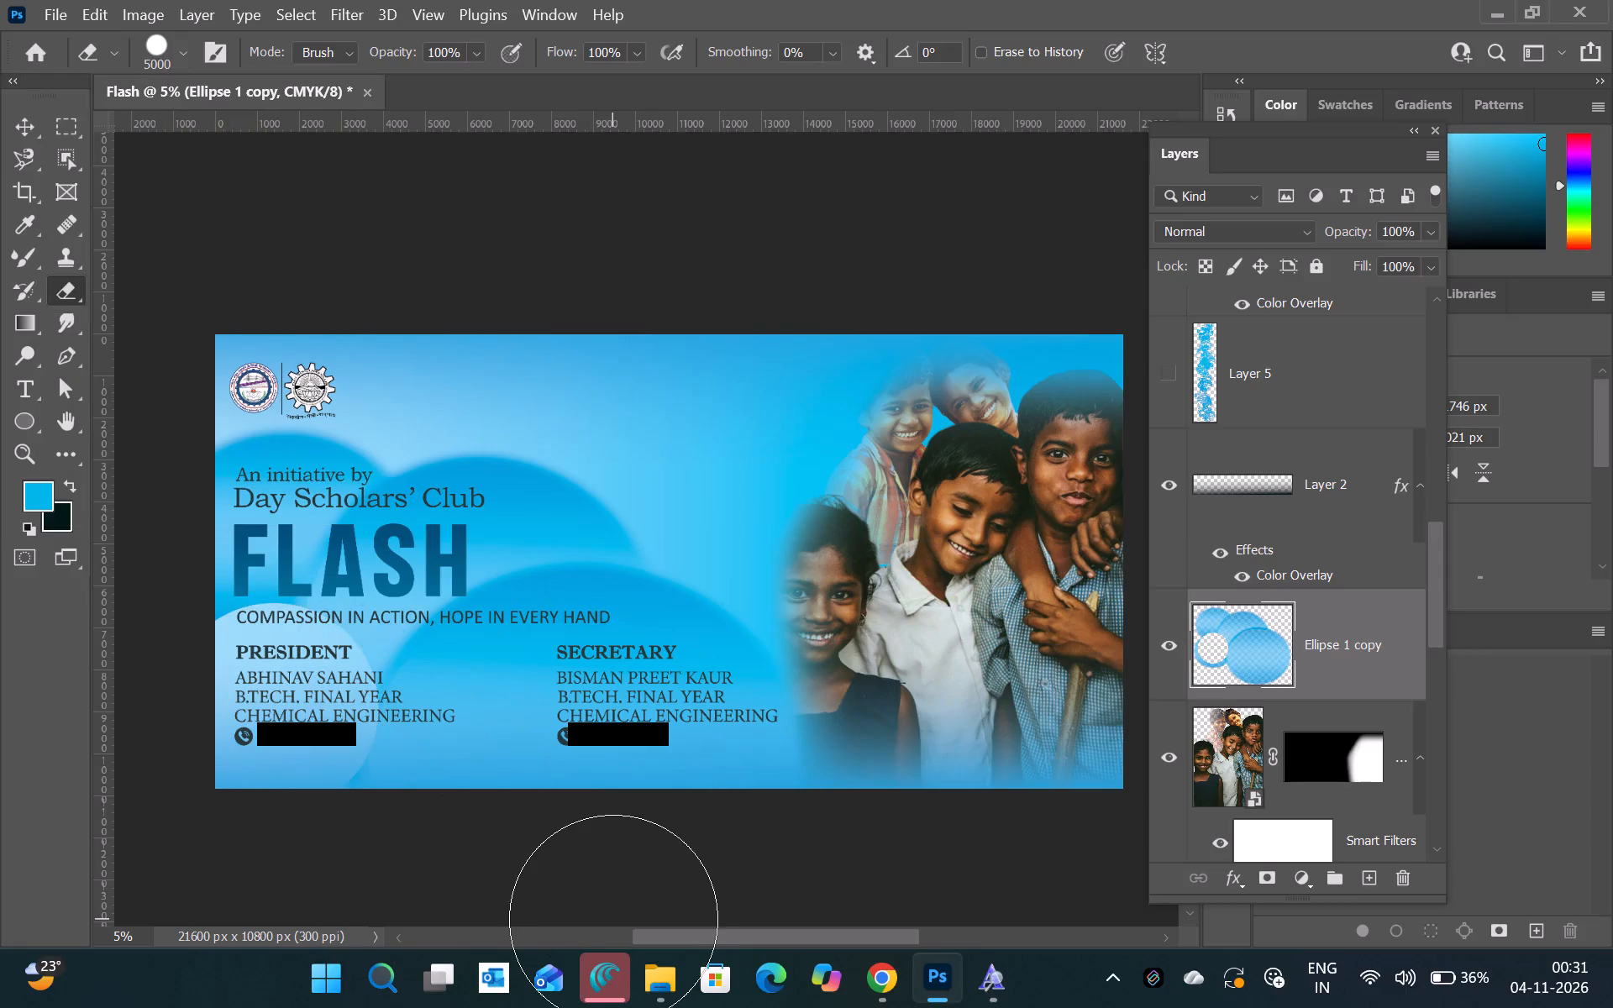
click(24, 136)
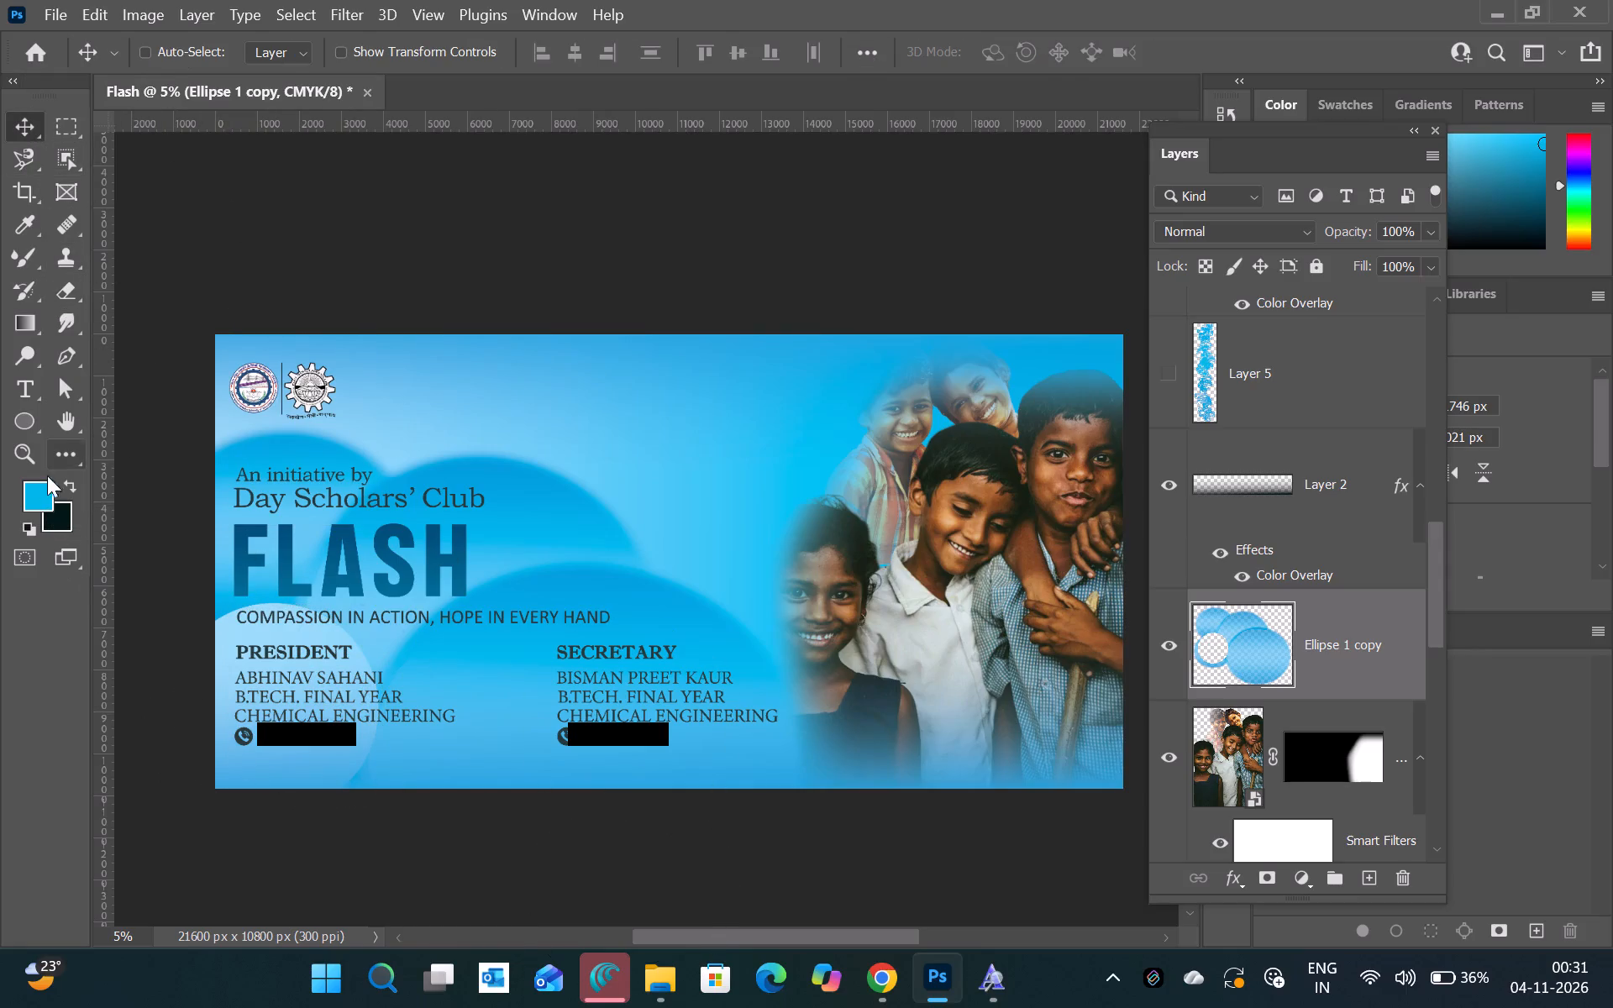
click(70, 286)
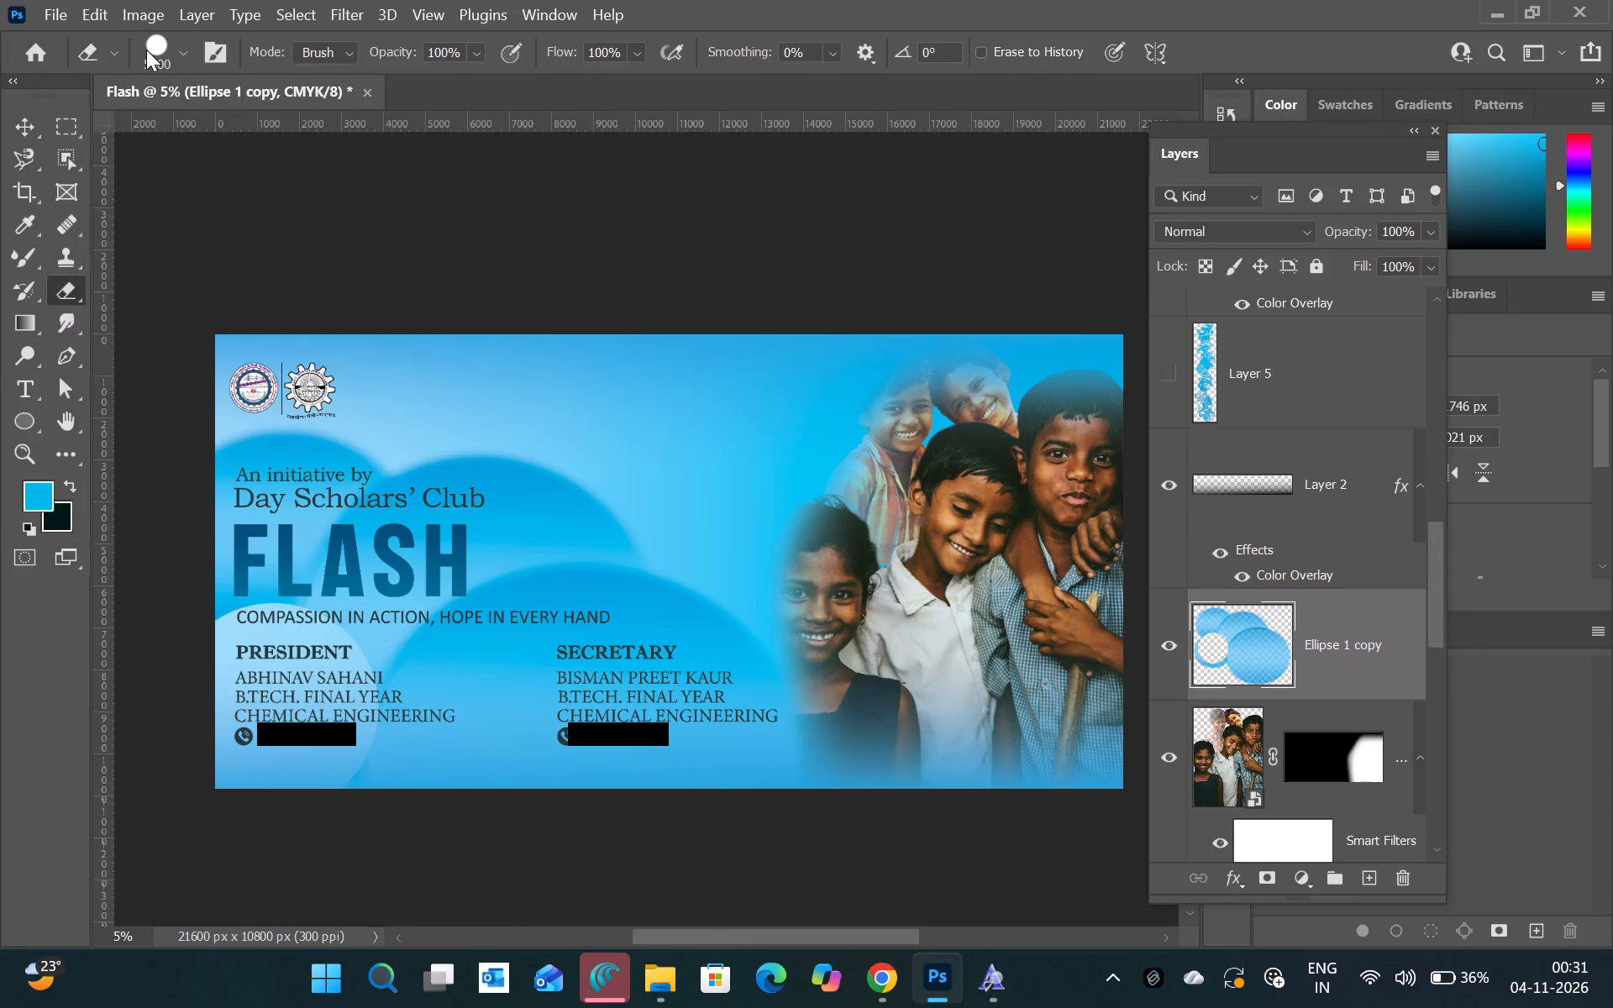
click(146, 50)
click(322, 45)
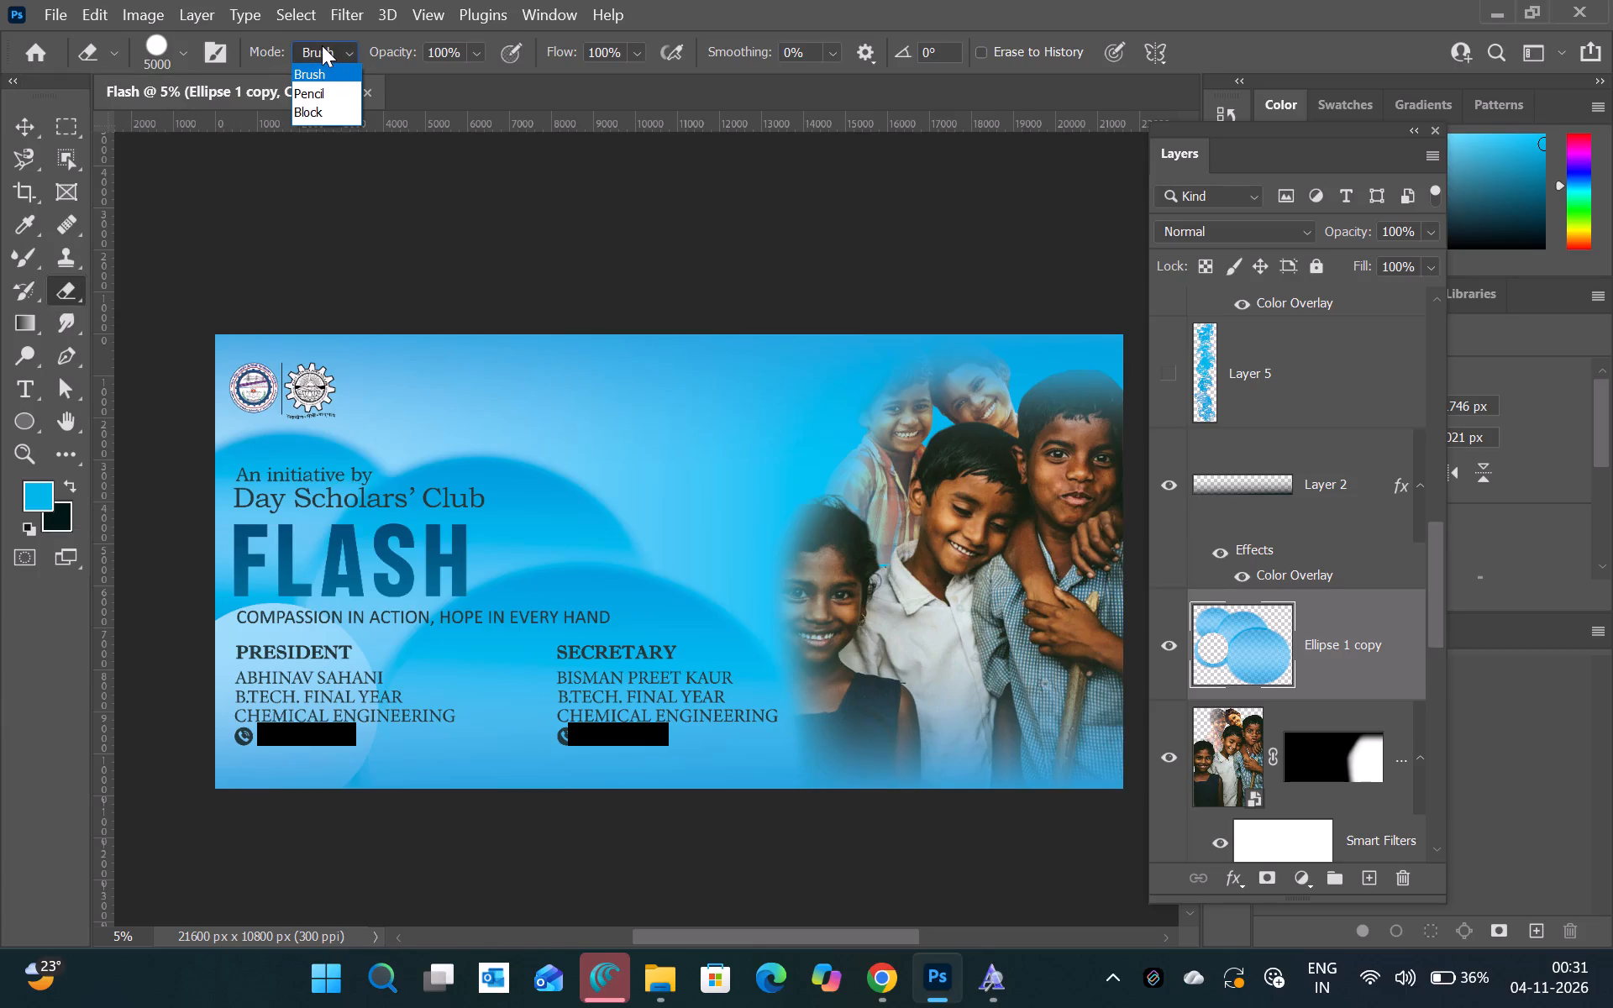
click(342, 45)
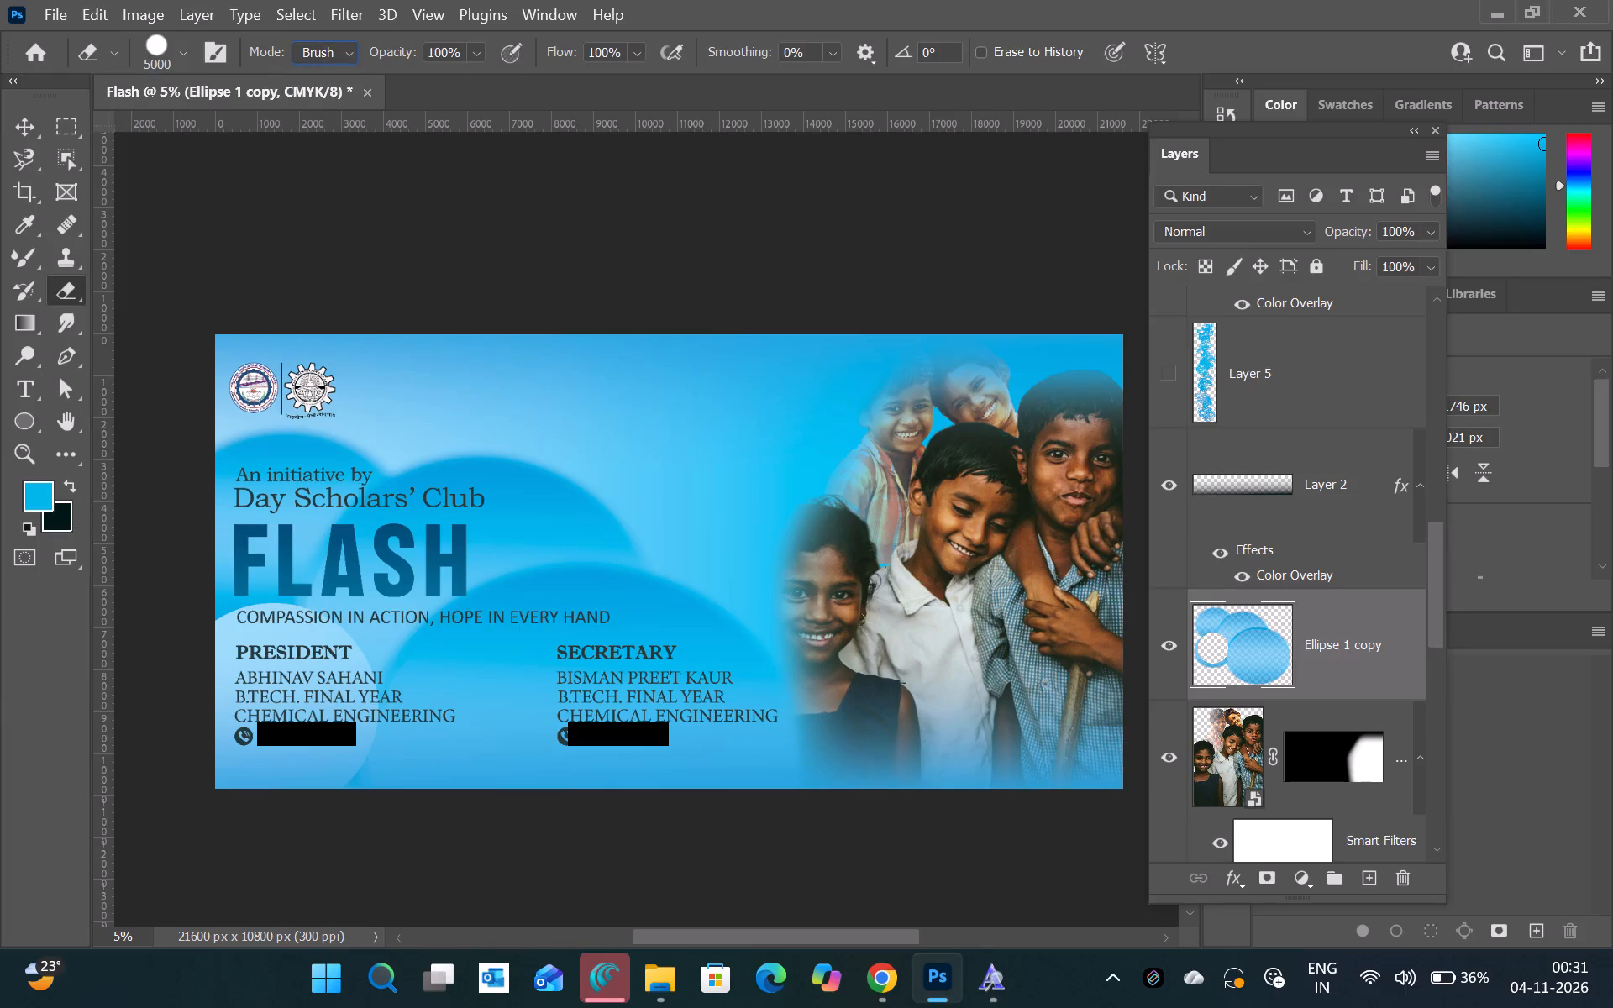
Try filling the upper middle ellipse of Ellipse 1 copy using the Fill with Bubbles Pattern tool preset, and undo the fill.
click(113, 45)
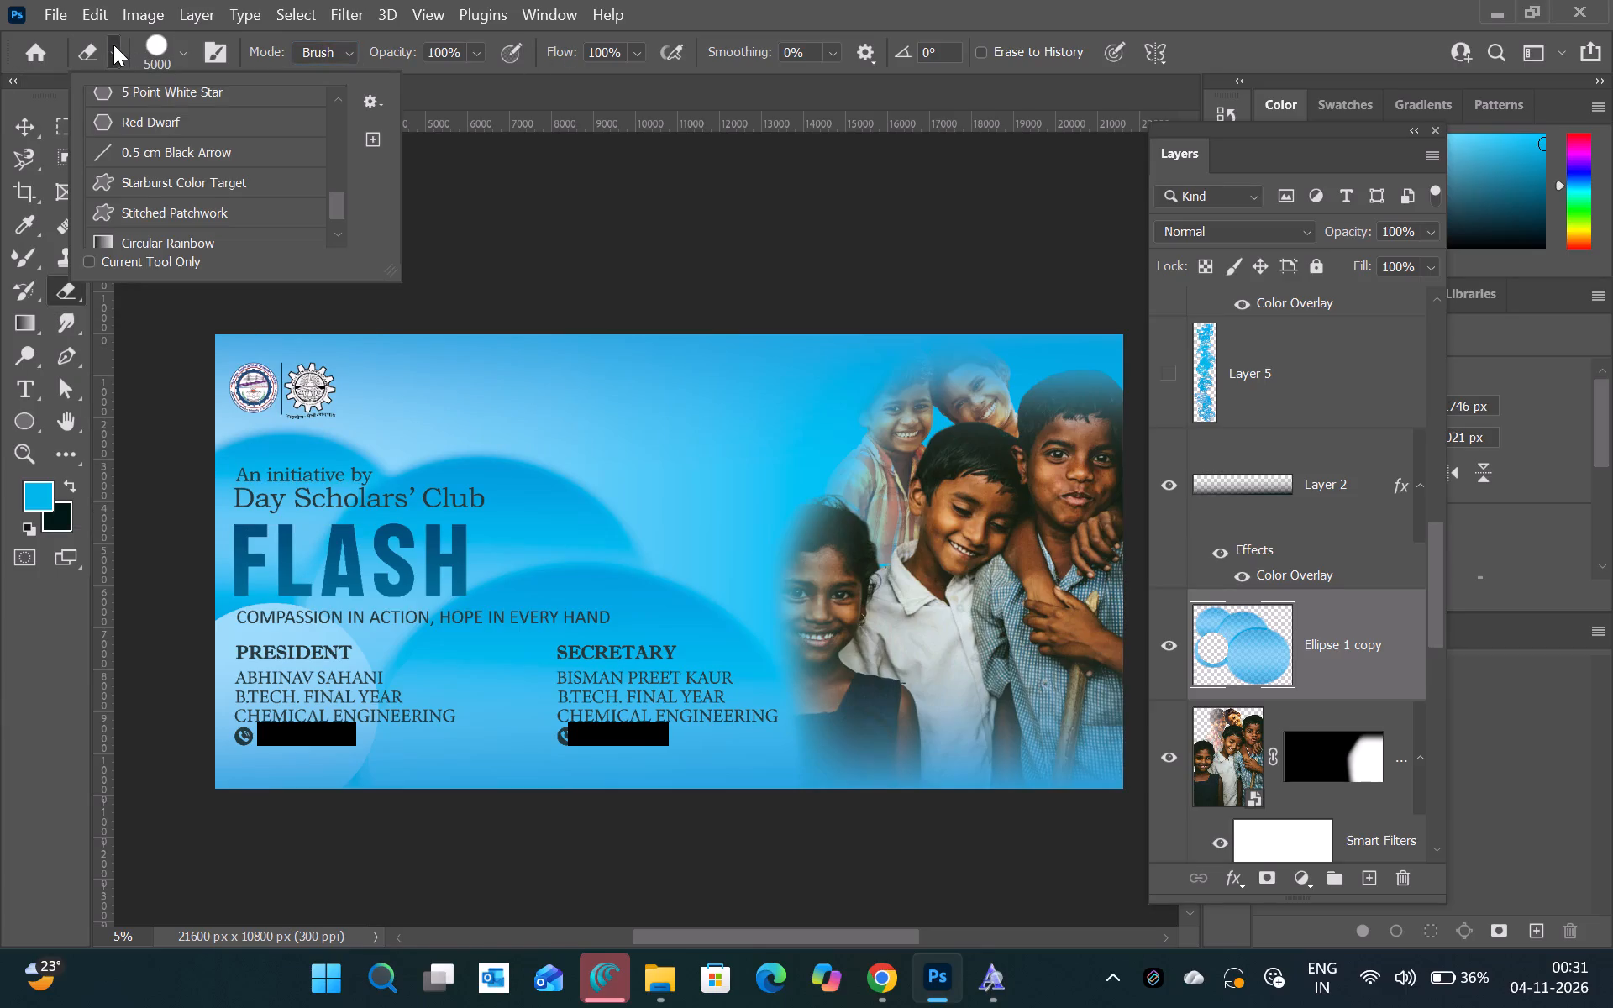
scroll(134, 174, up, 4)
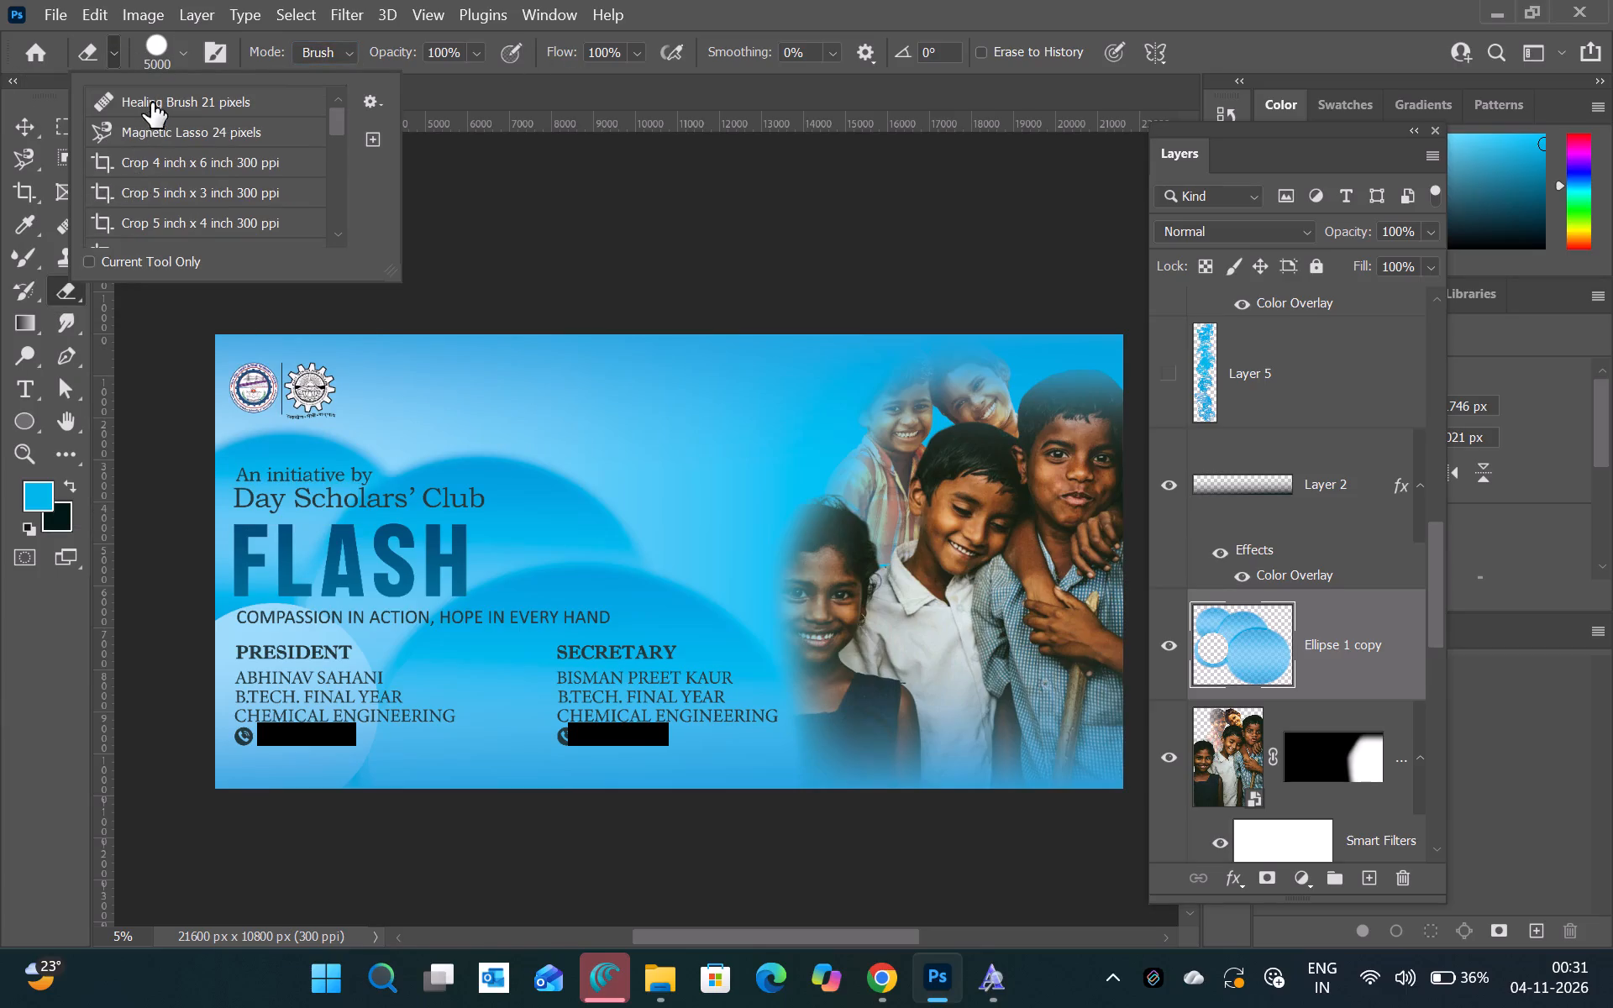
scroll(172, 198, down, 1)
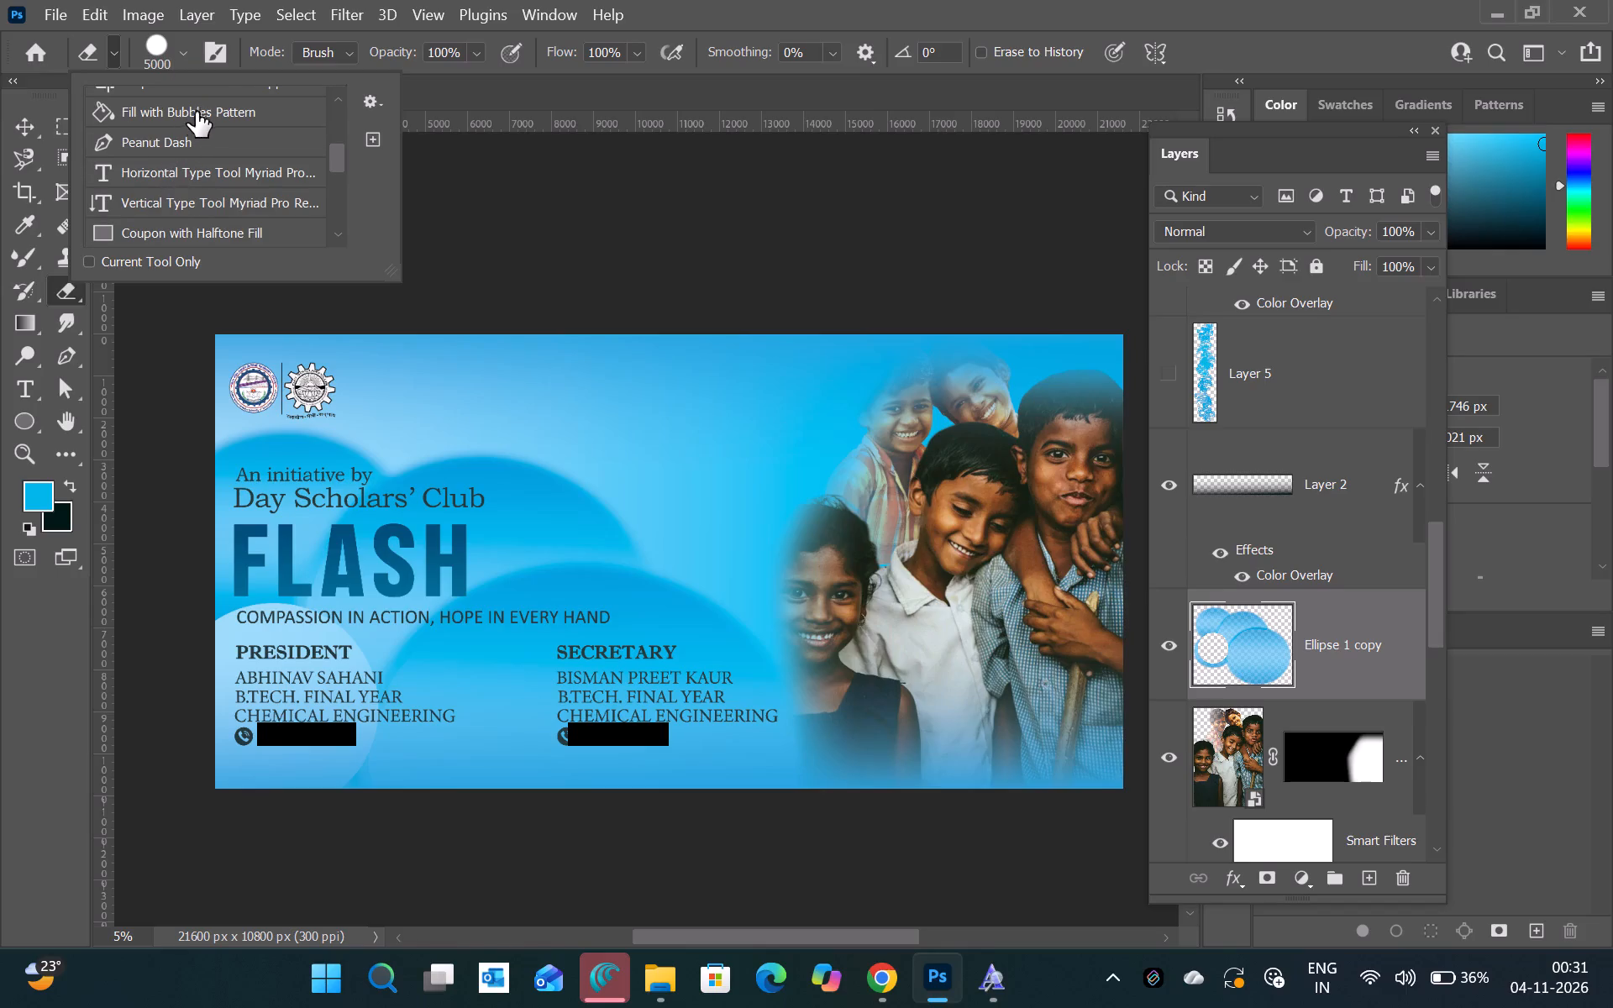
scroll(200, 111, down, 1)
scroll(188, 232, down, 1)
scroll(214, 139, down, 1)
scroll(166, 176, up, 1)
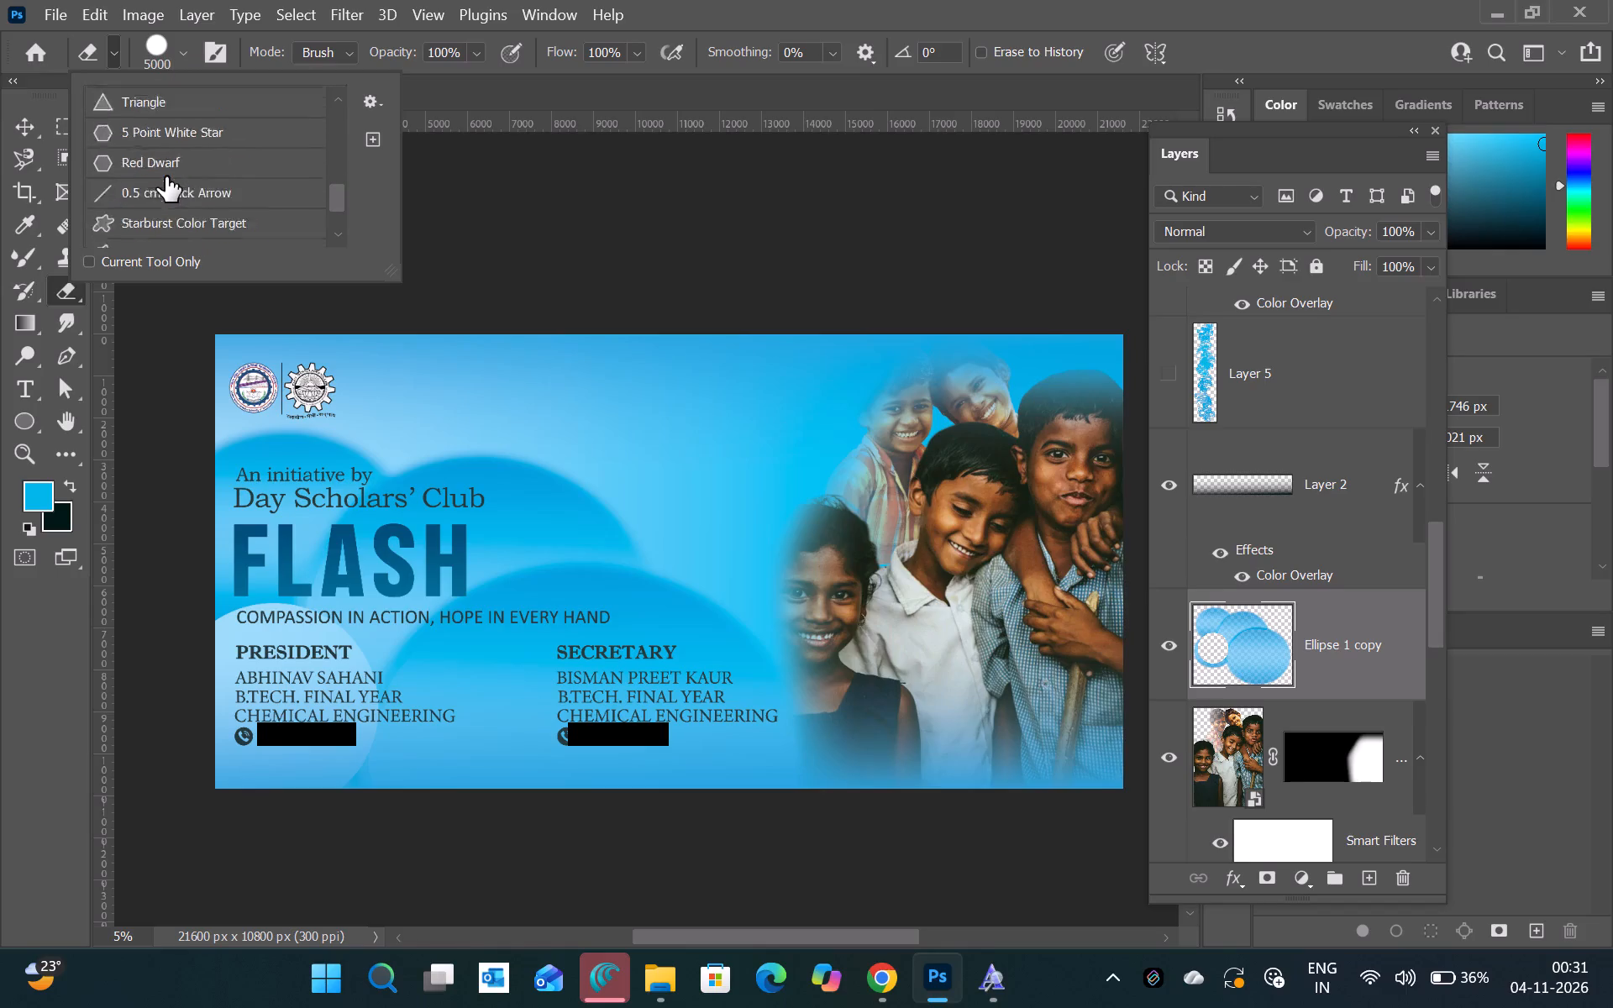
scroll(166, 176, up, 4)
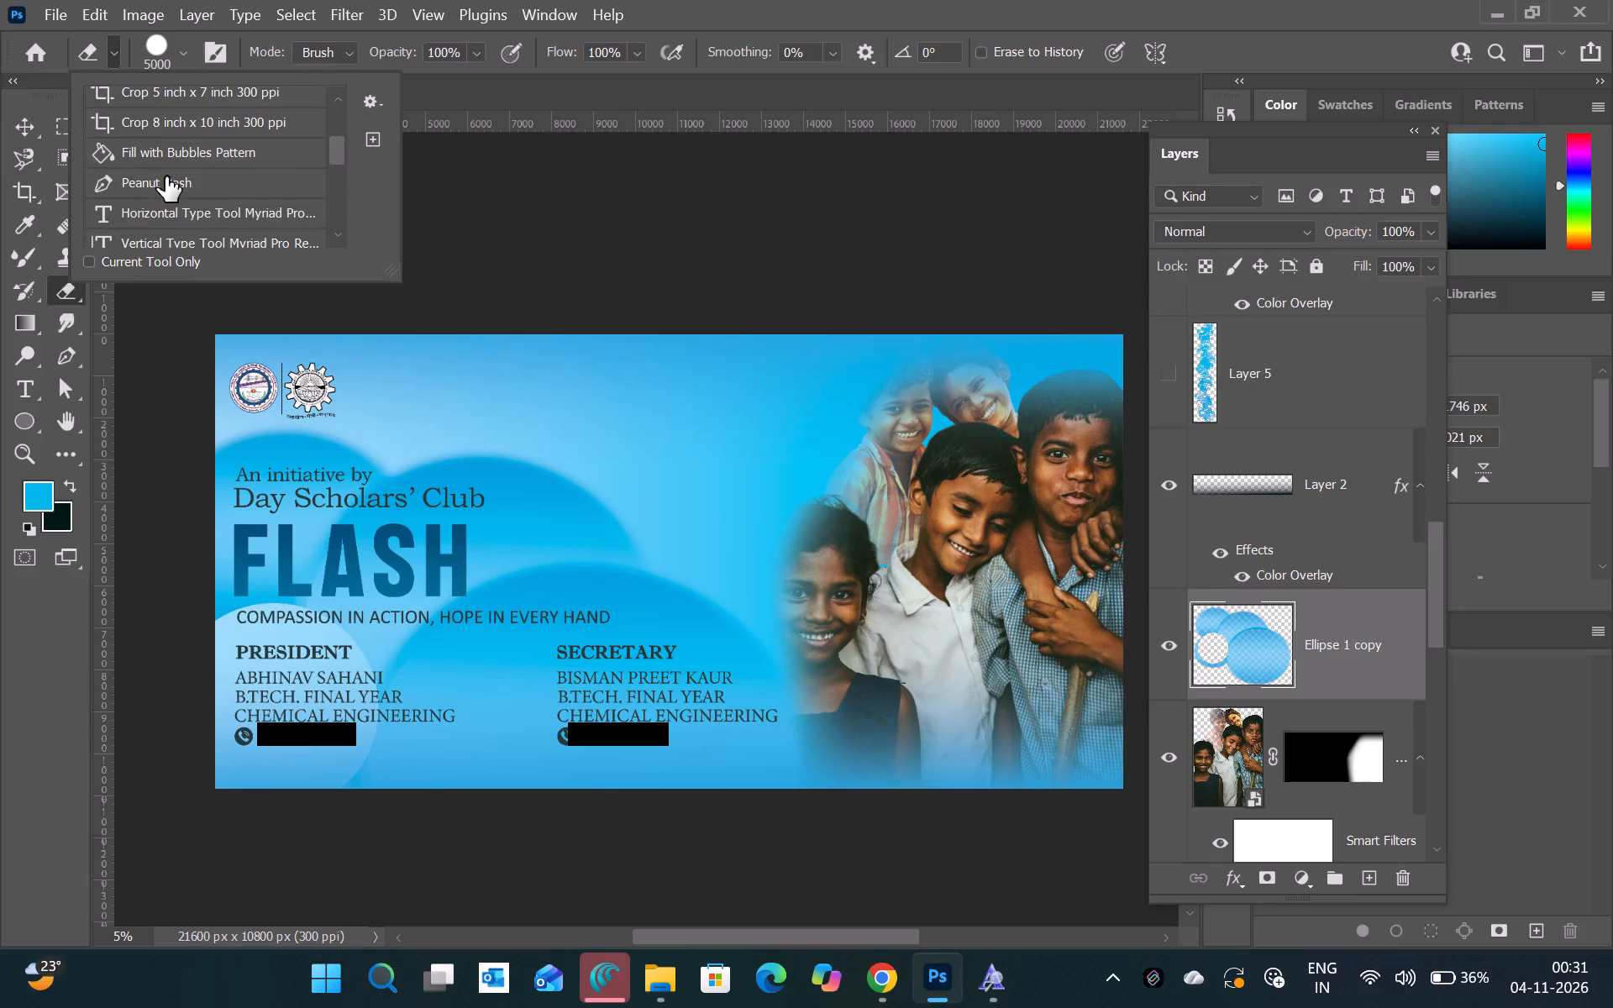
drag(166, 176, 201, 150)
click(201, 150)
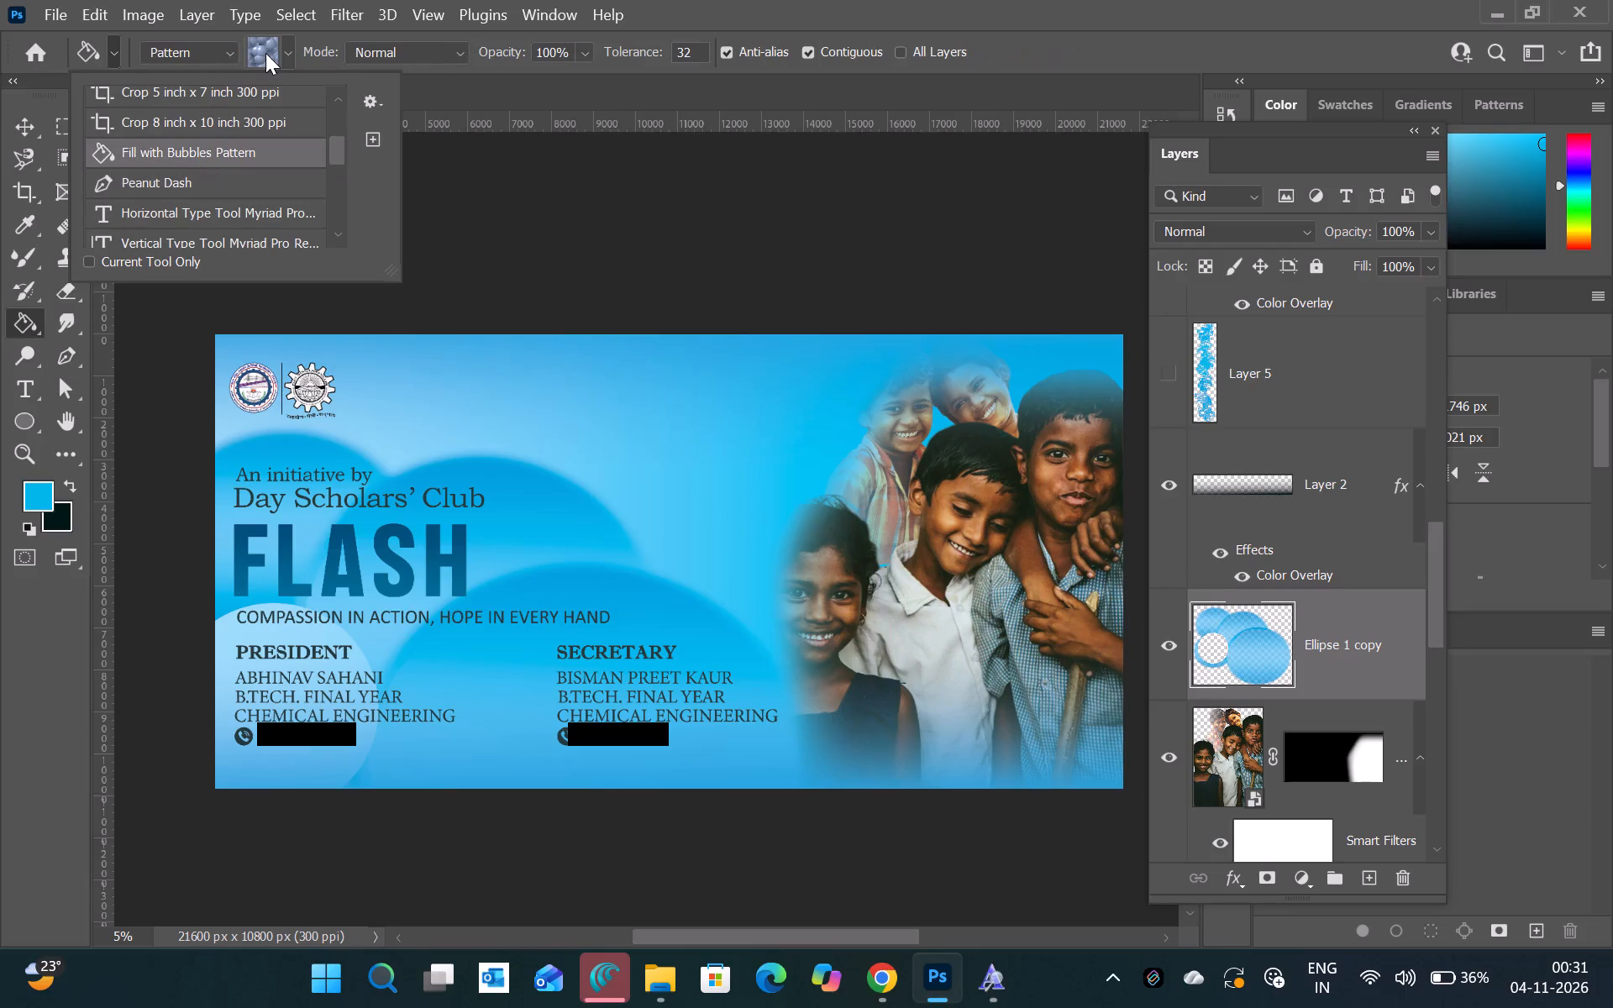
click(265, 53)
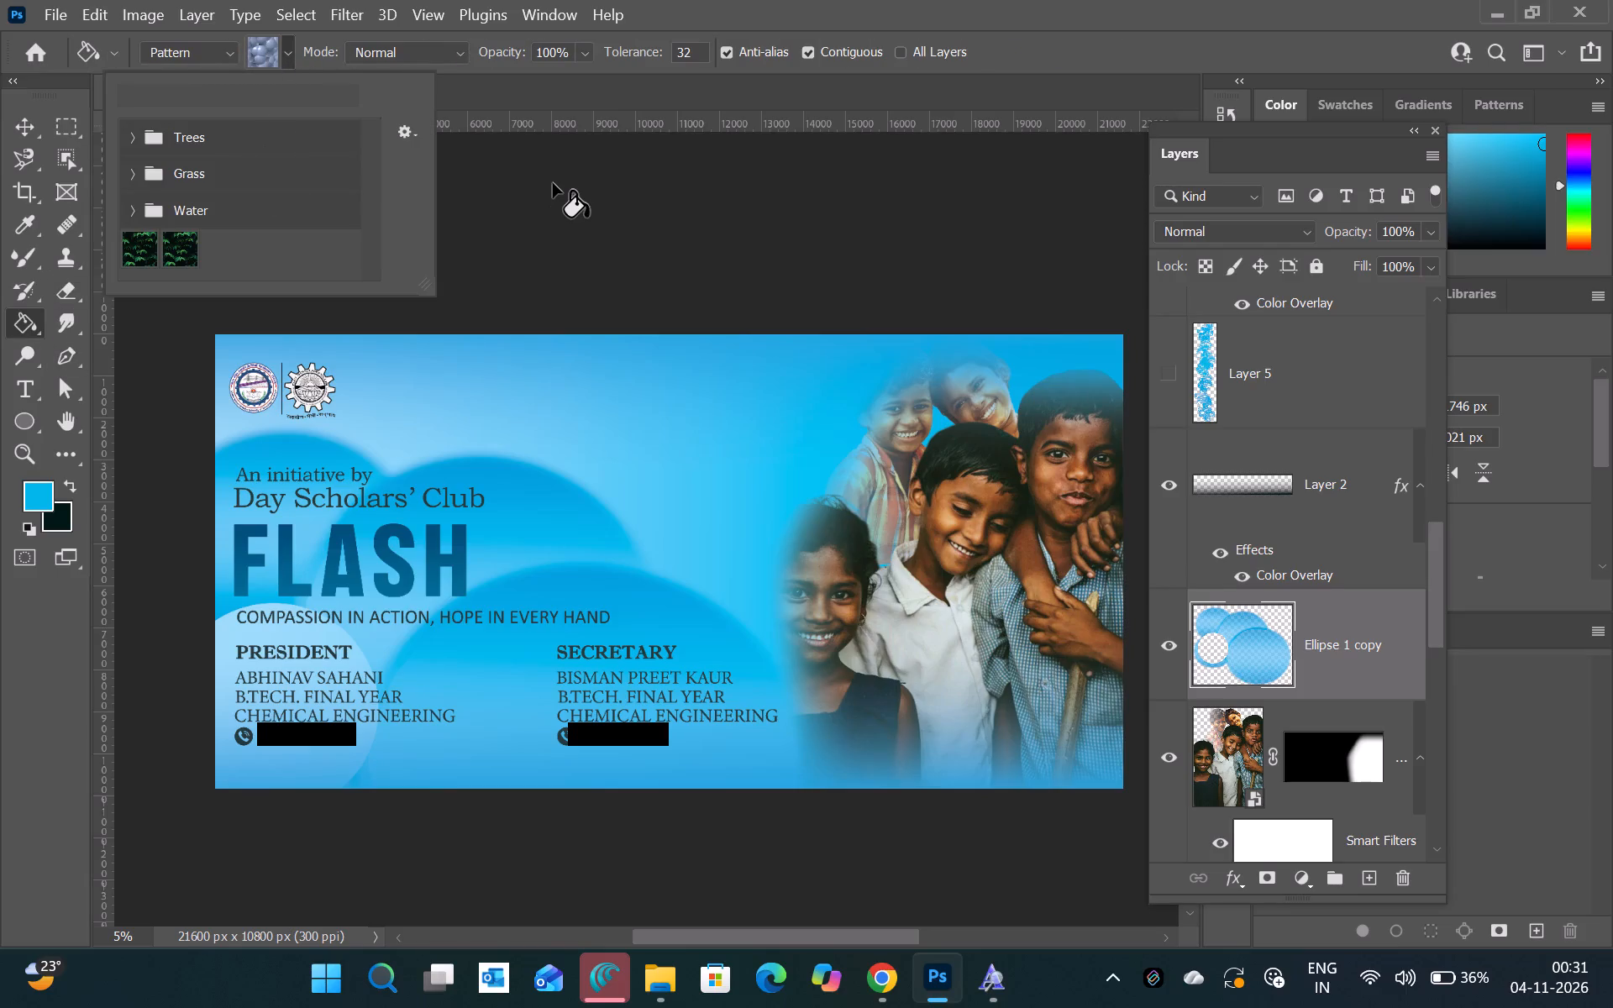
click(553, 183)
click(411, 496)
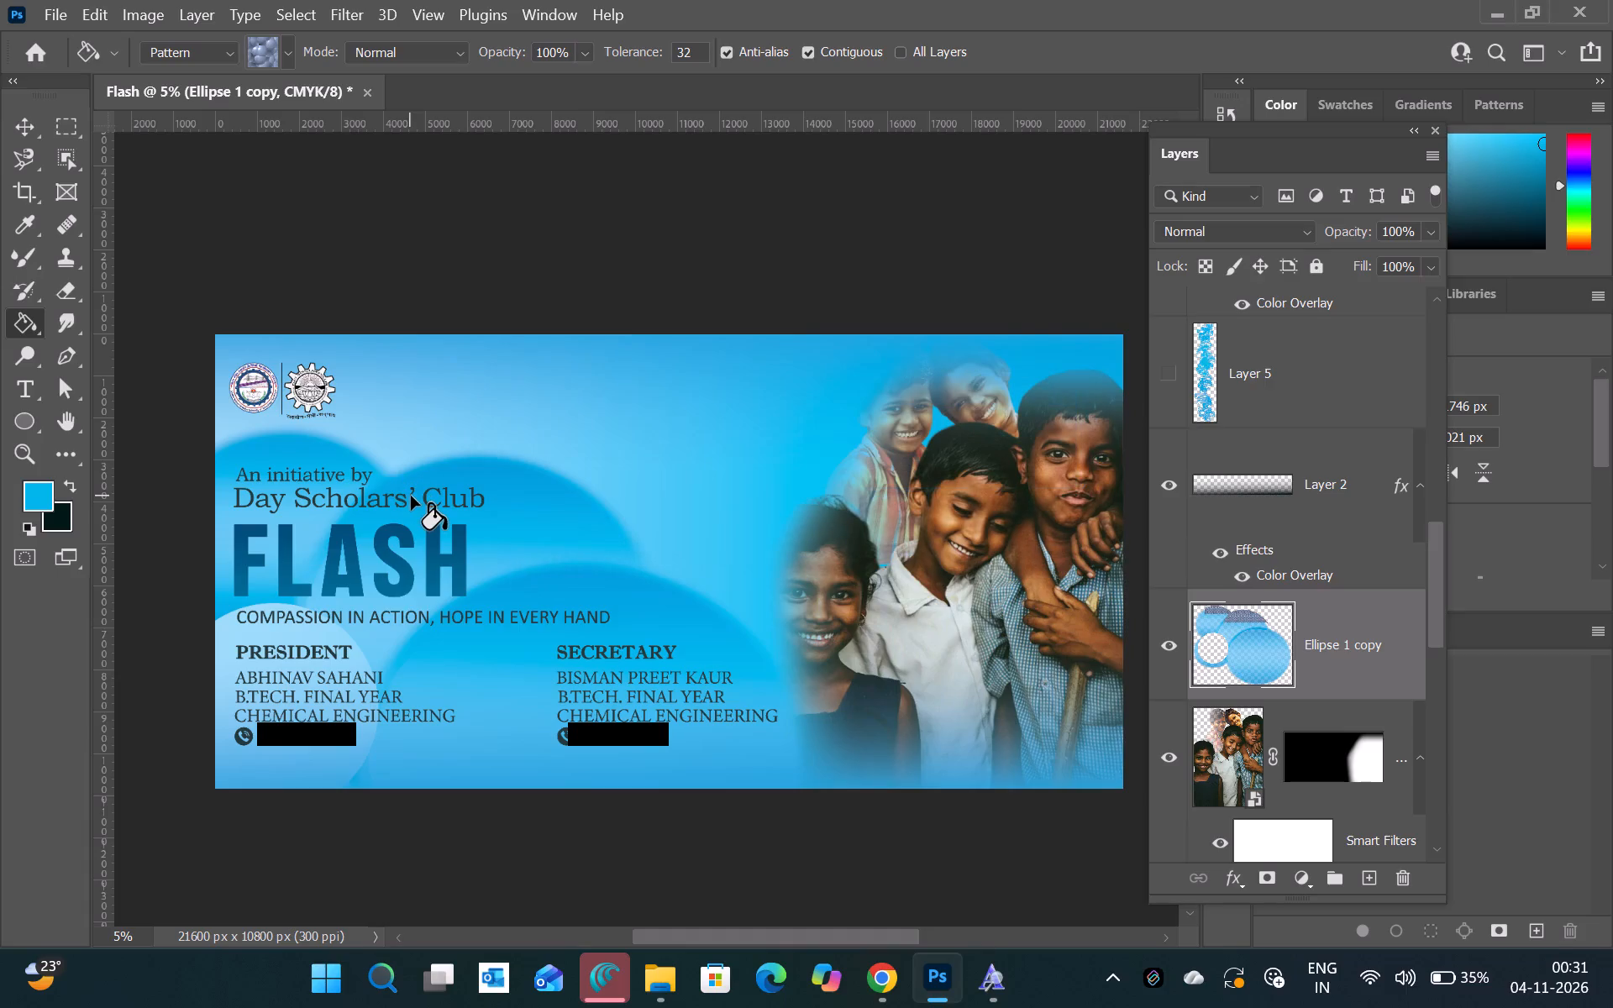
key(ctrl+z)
Undo the eraser dab and the rasterization of Ellipse 1 copy, back to a smart object.
key(ctrl+z)
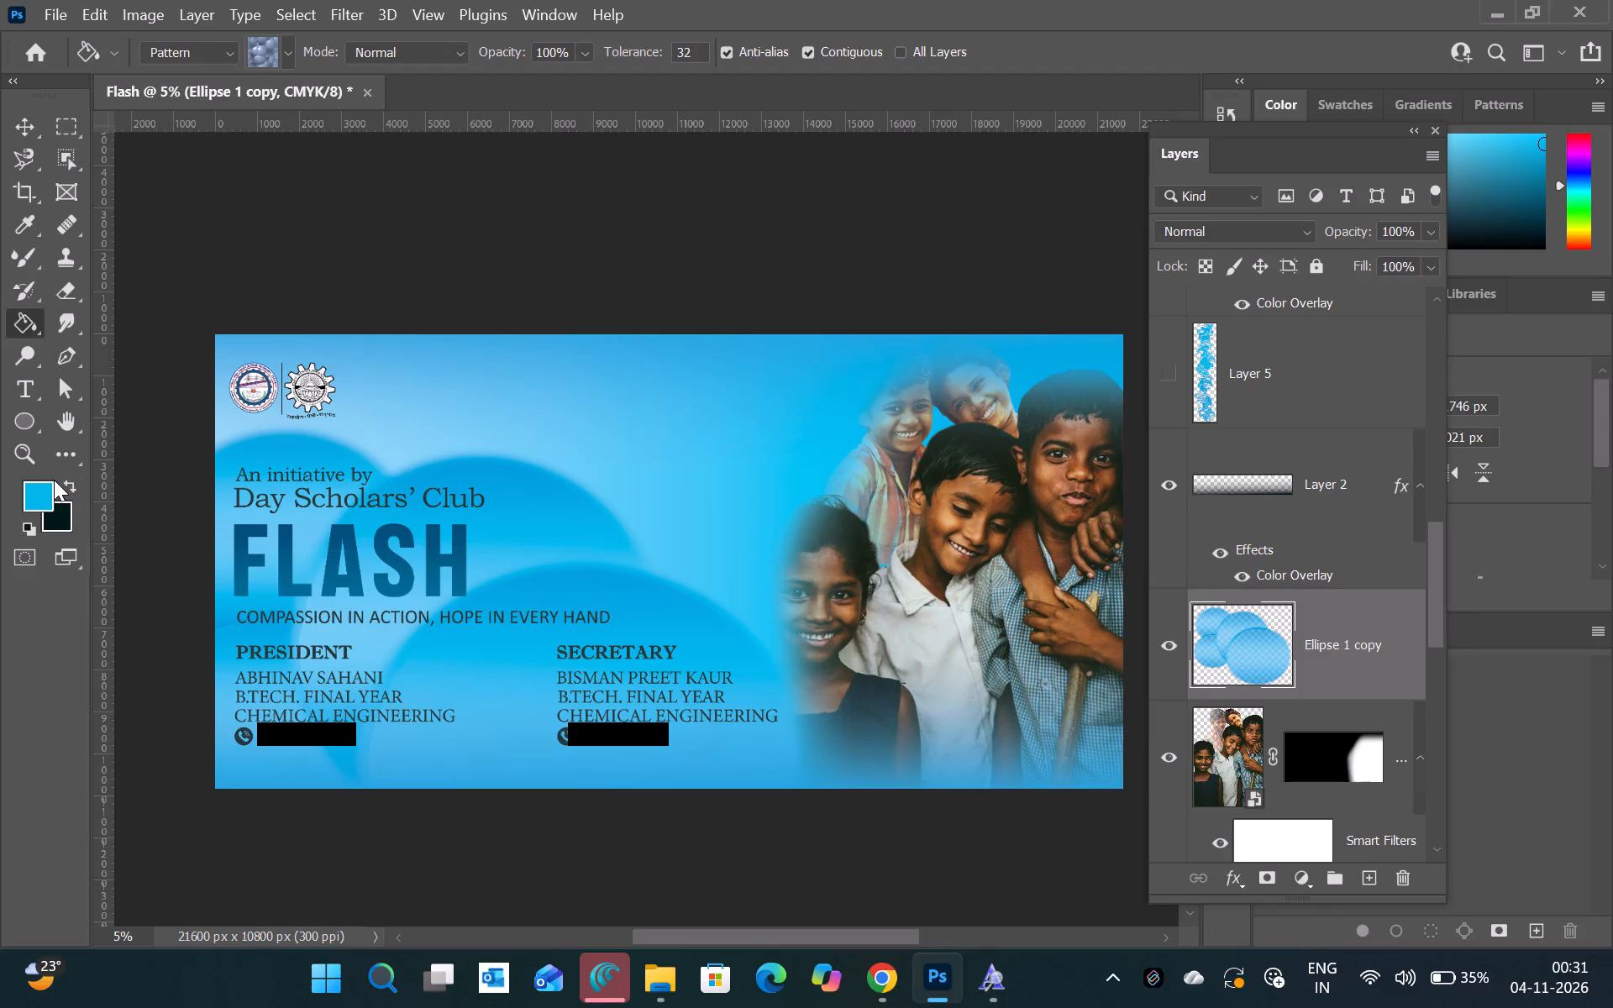
double_click(1218, 625)
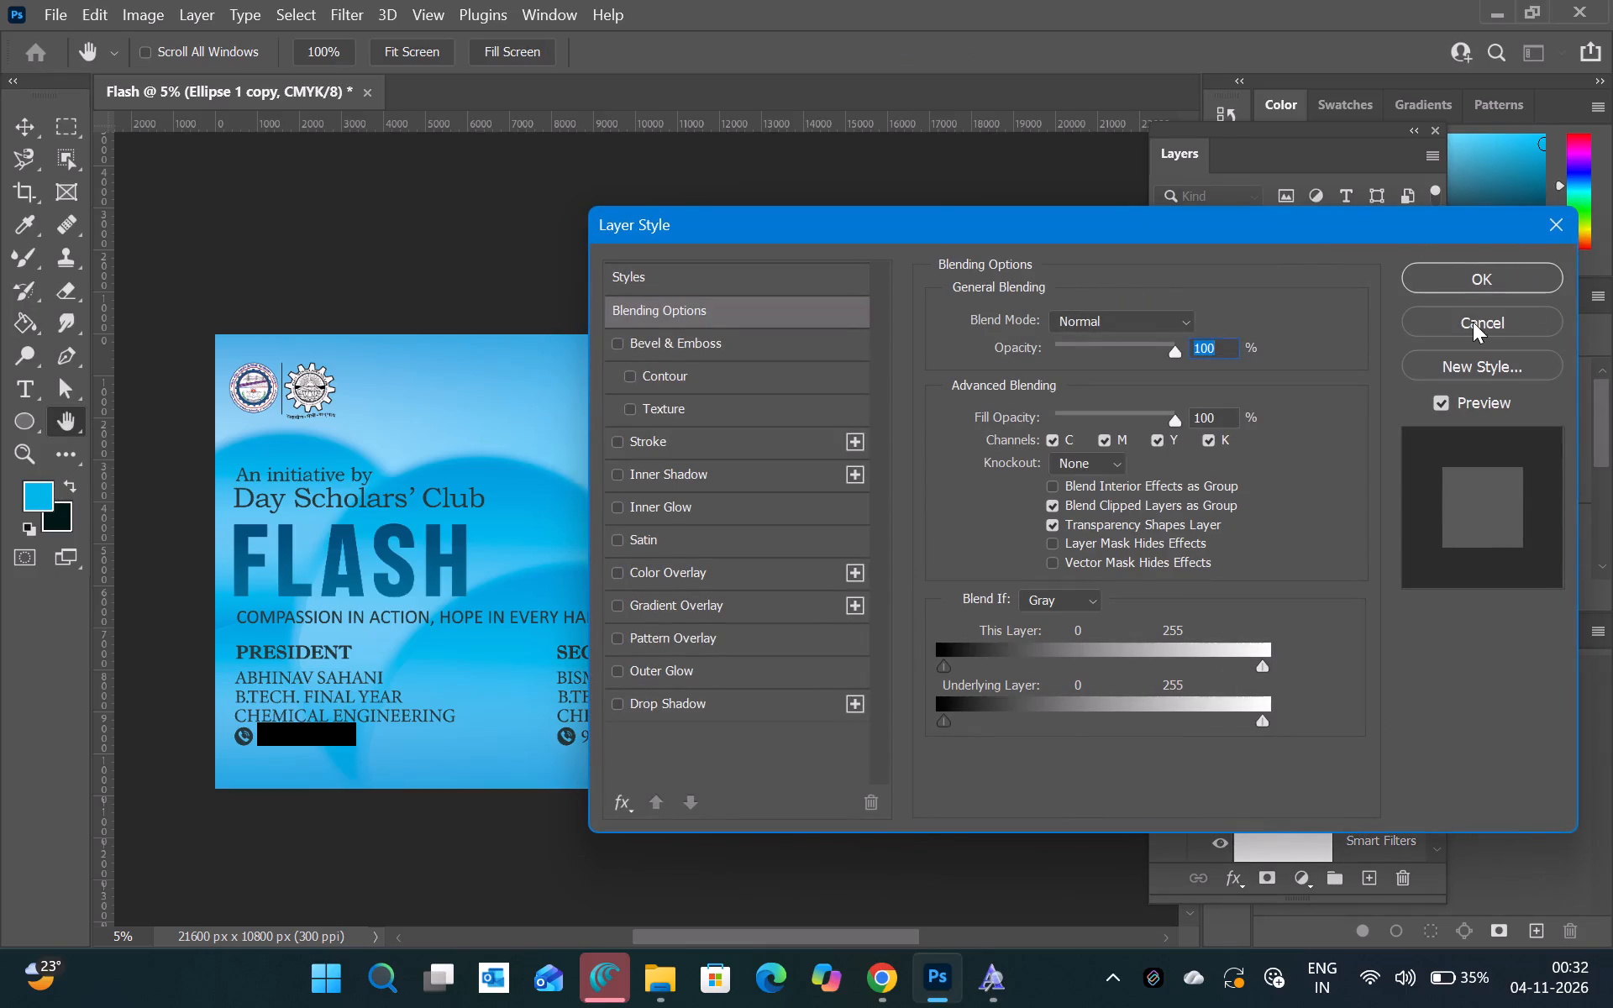
click(1473, 322)
key(ctrl+z)
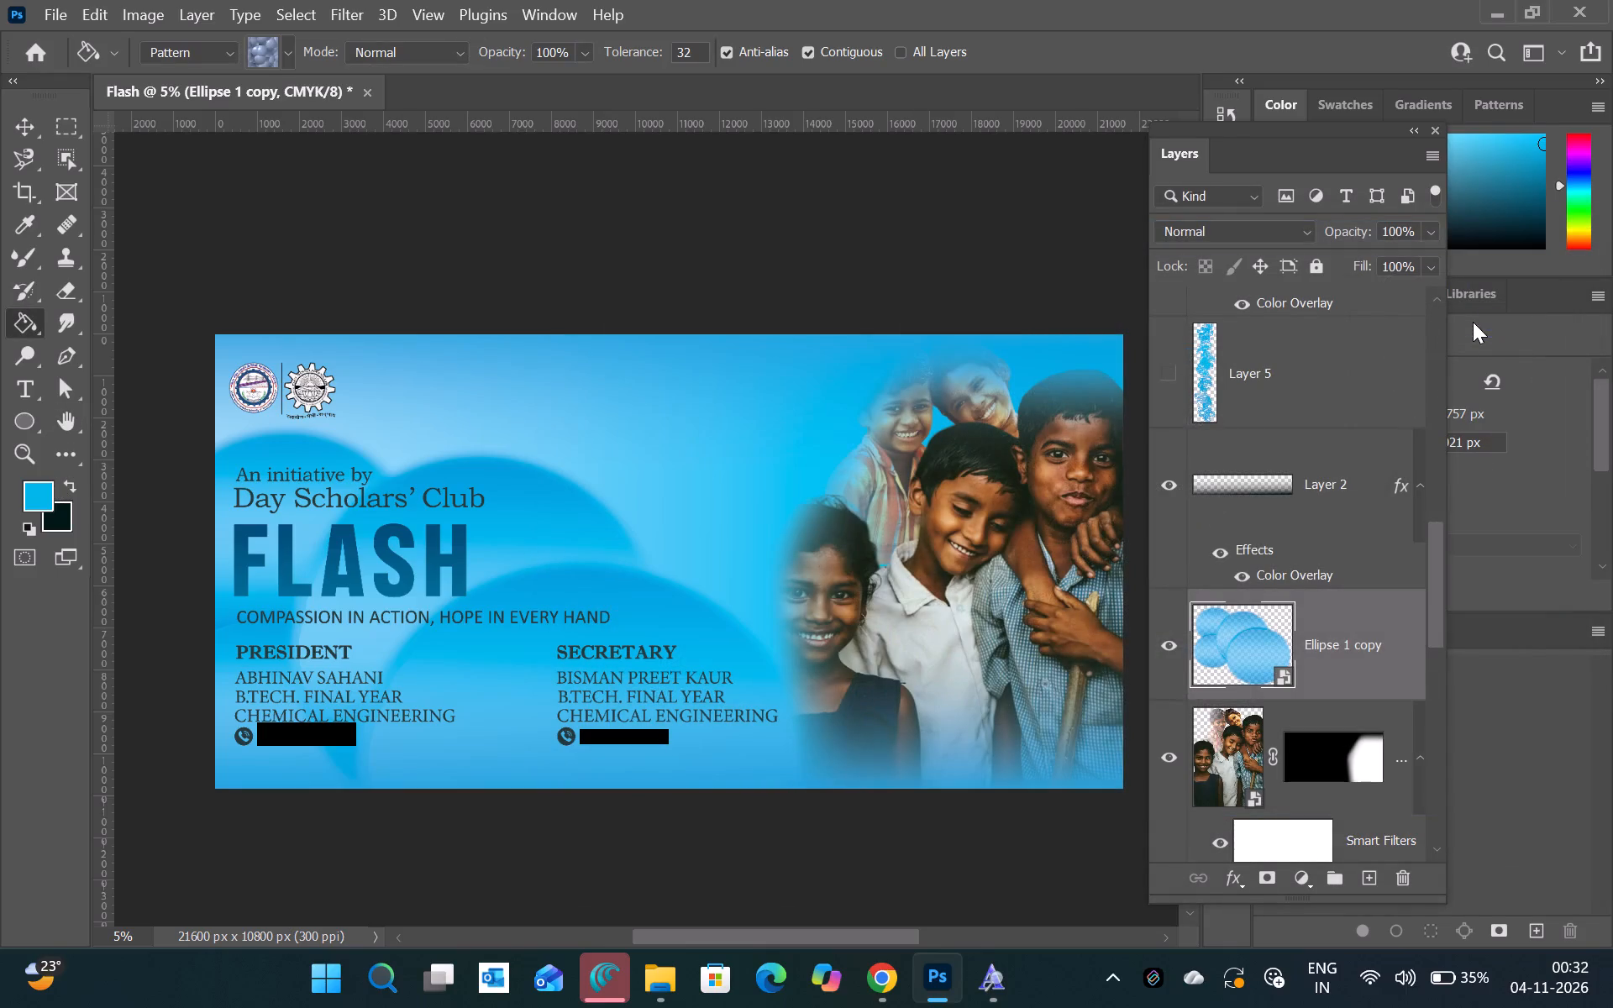
key(ctrl+z)
Open the Ellipse 1 copy smart object's contents and copy its largest circle, the Ellipse 1 copy layer, into the Flash document.
double_click(1260, 670)
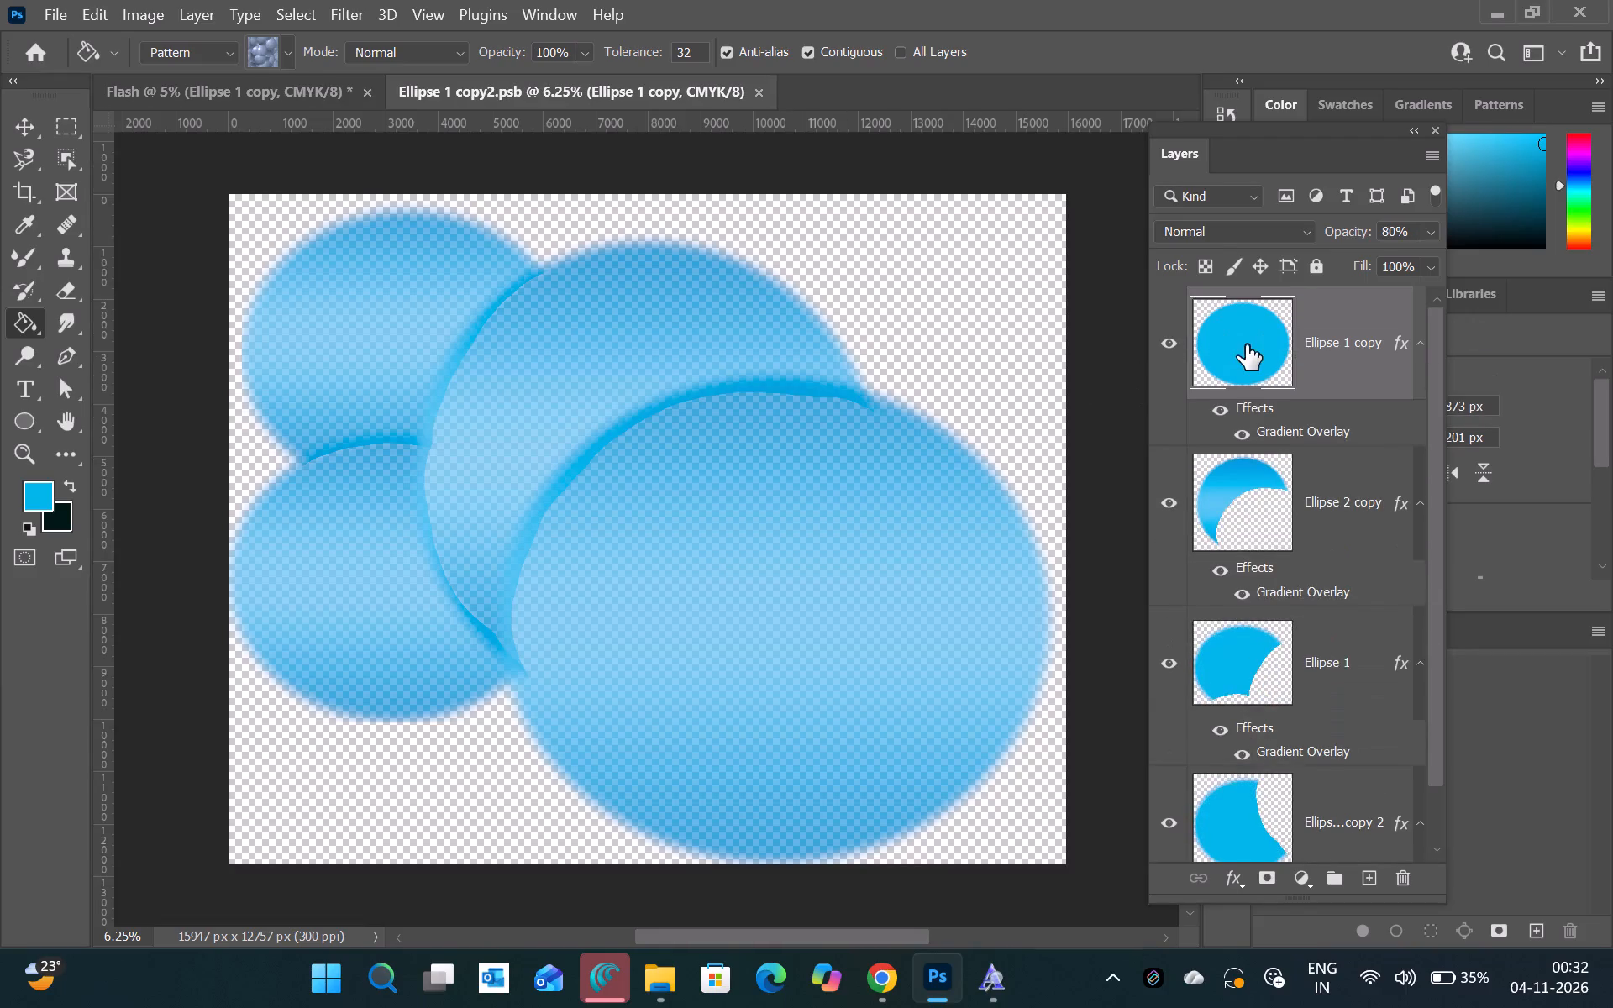
drag(1246, 344, 212, 94)
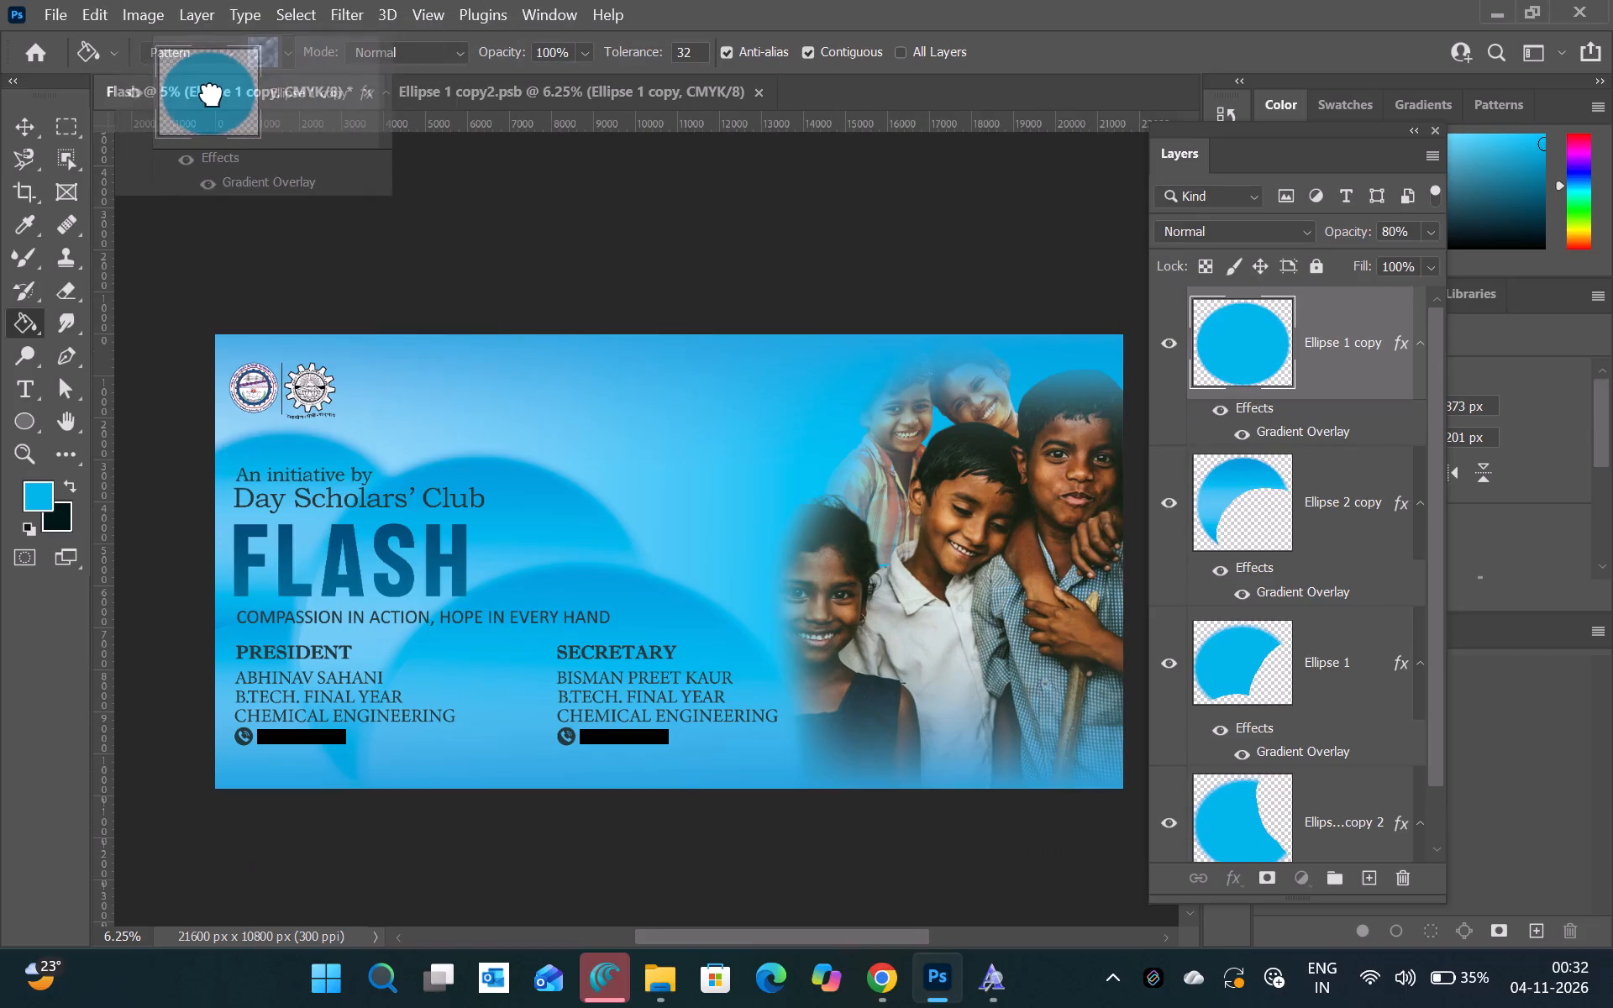
drag(212, 94, 592, 648)
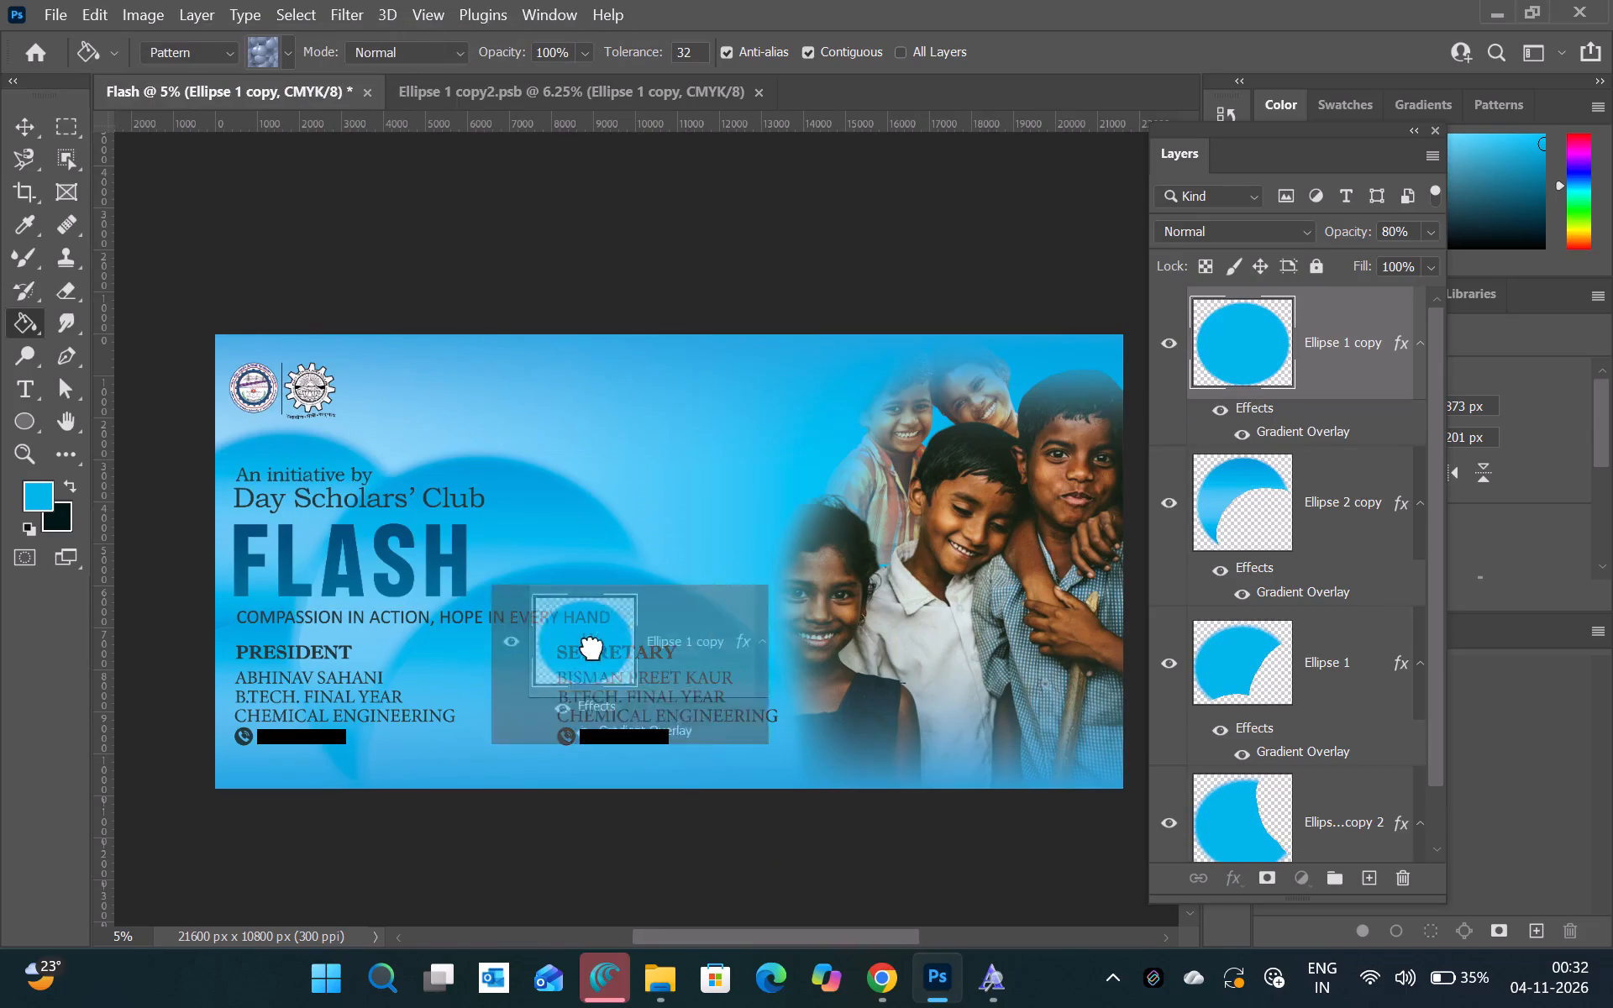
drag(592, 648, 612, 729)
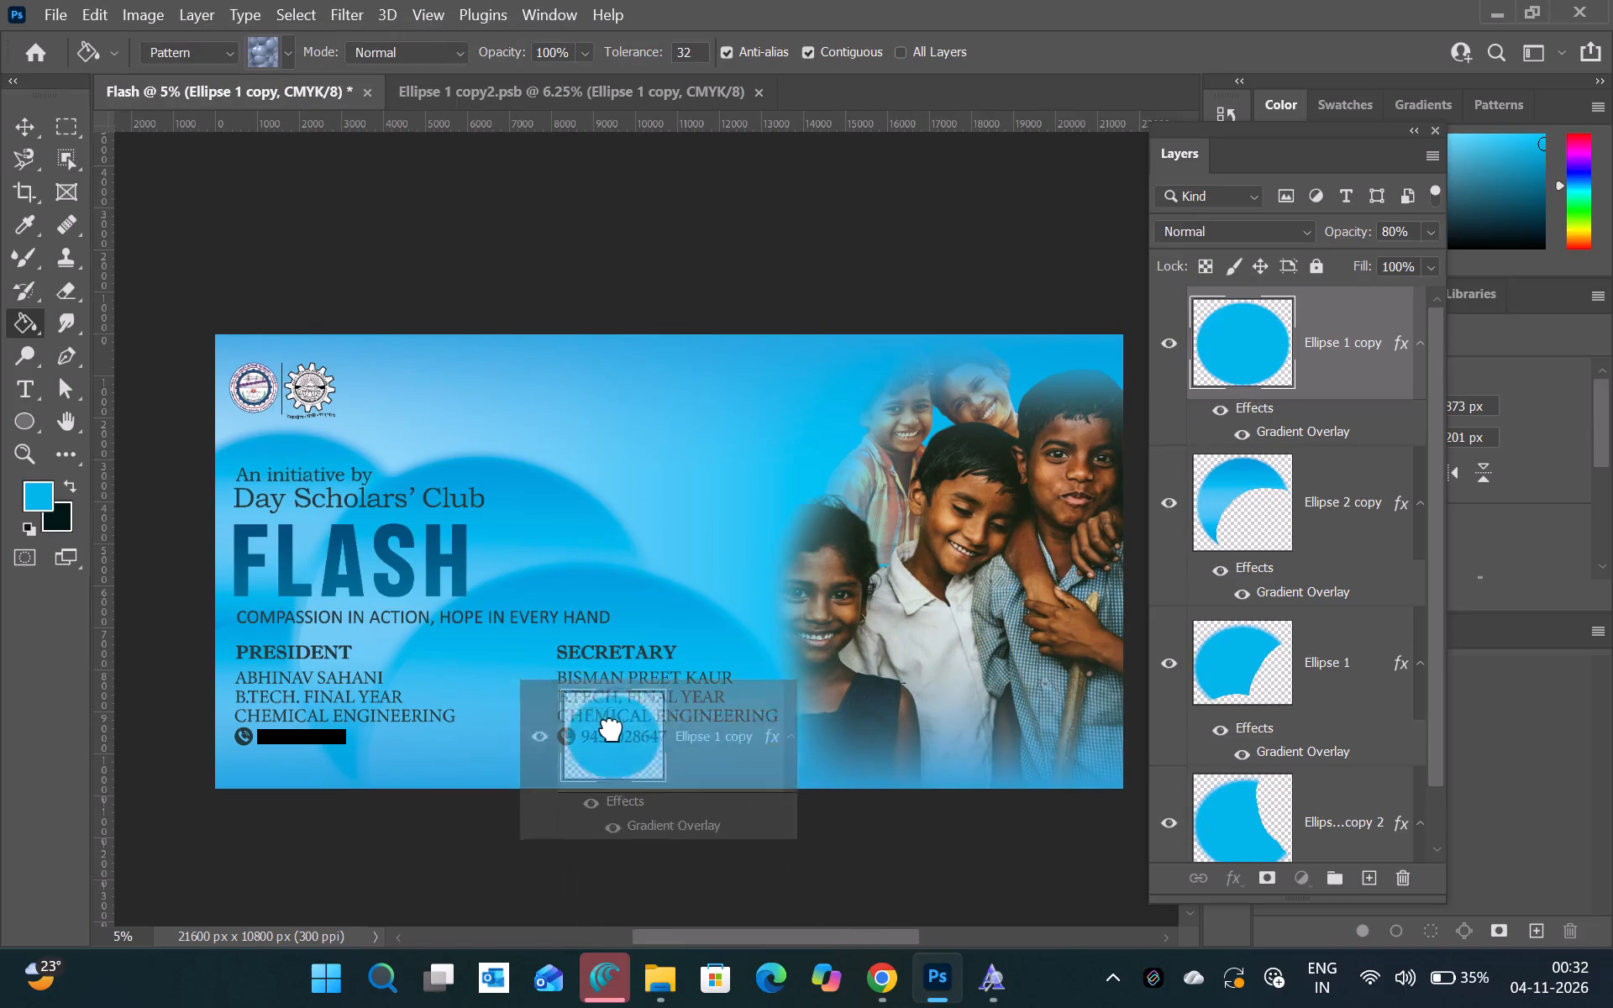
drag(612, 729, 544, 650)
Move the copied large circle down behind the Secretary details, overlapping the banner's lower edge.
drag(563, 673, 605, 824)
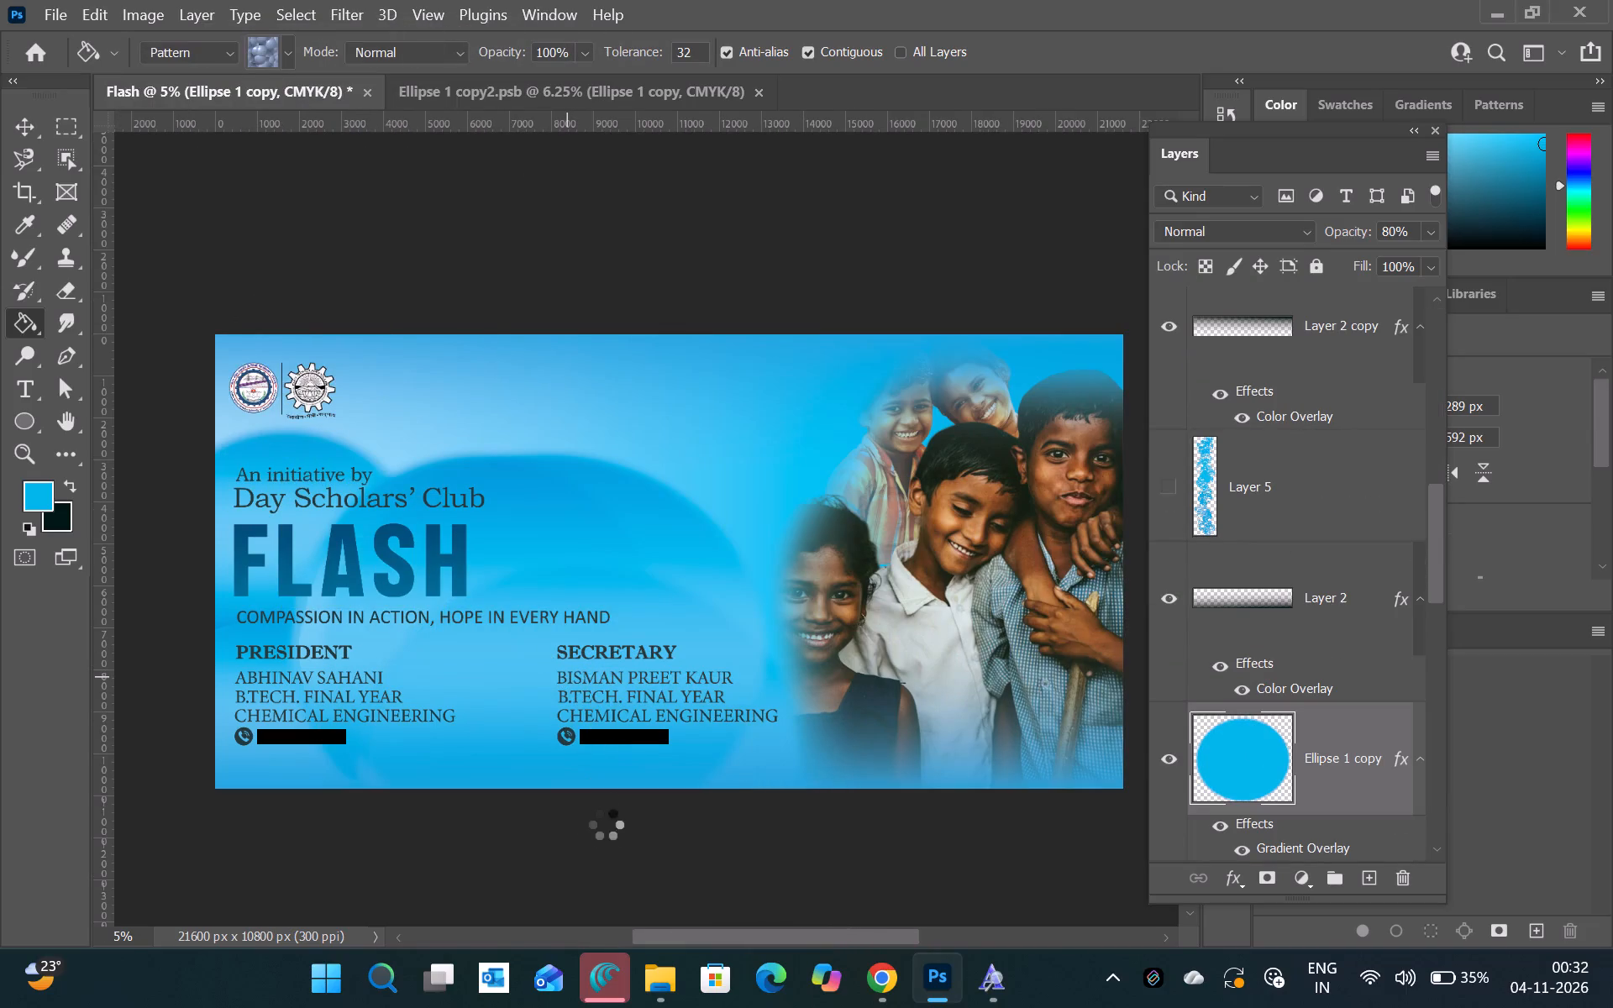
drag(605, 824, 605, 830)
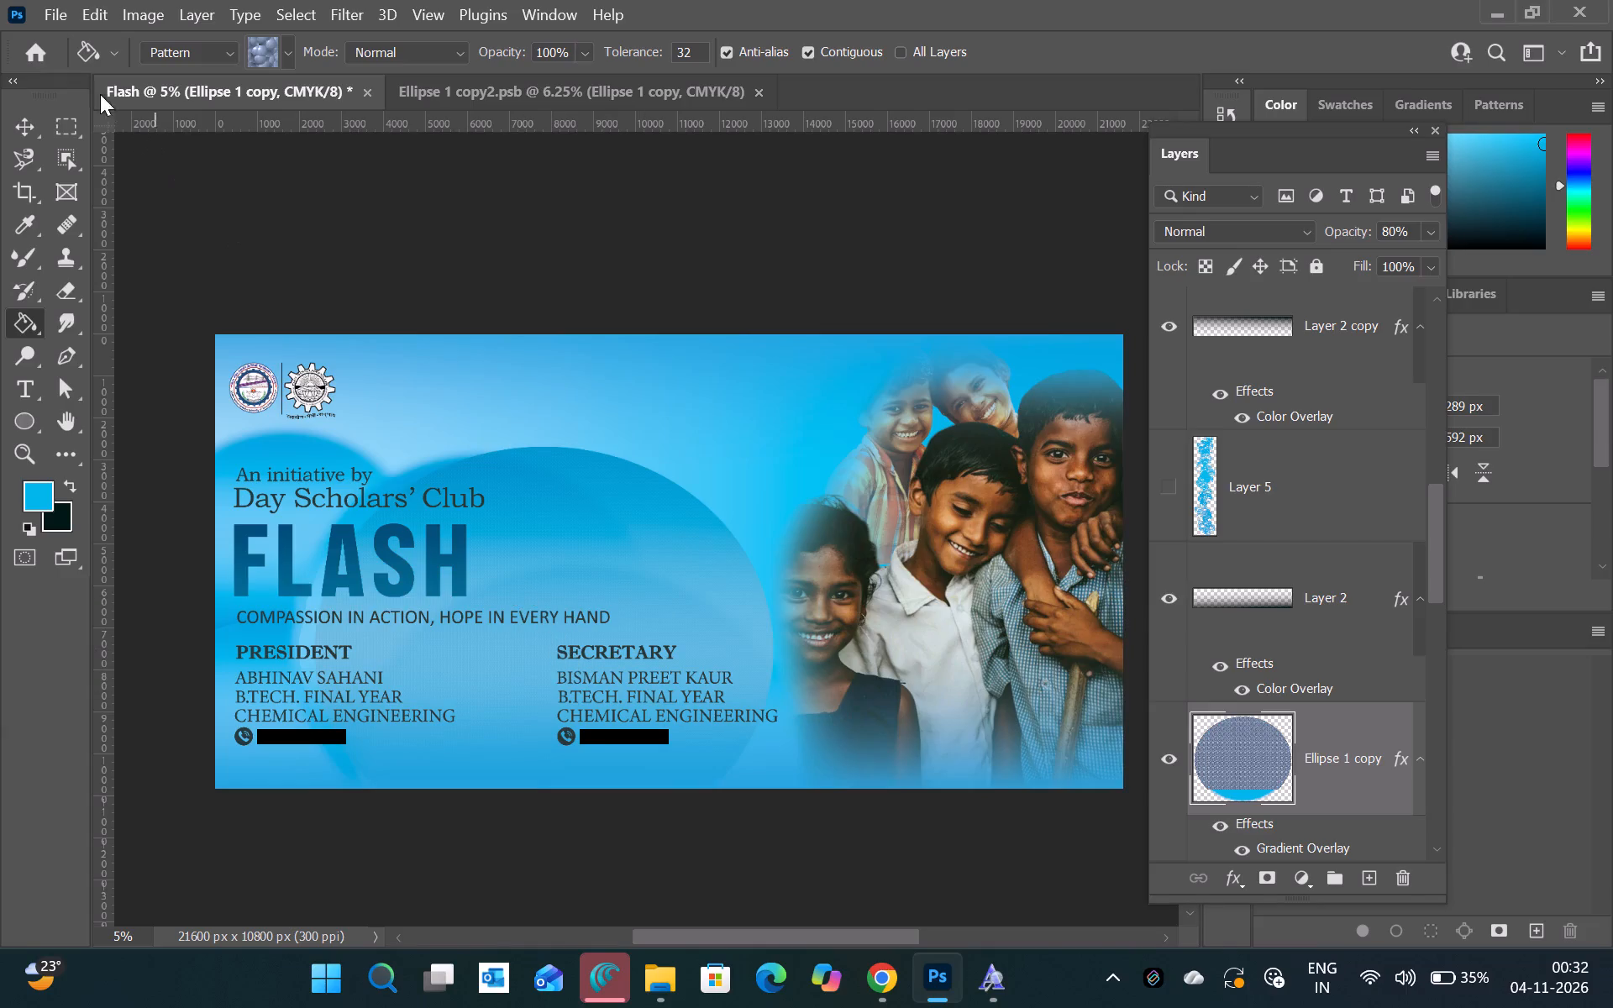
click(26, 114)
drag(659, 694, 680, 785)
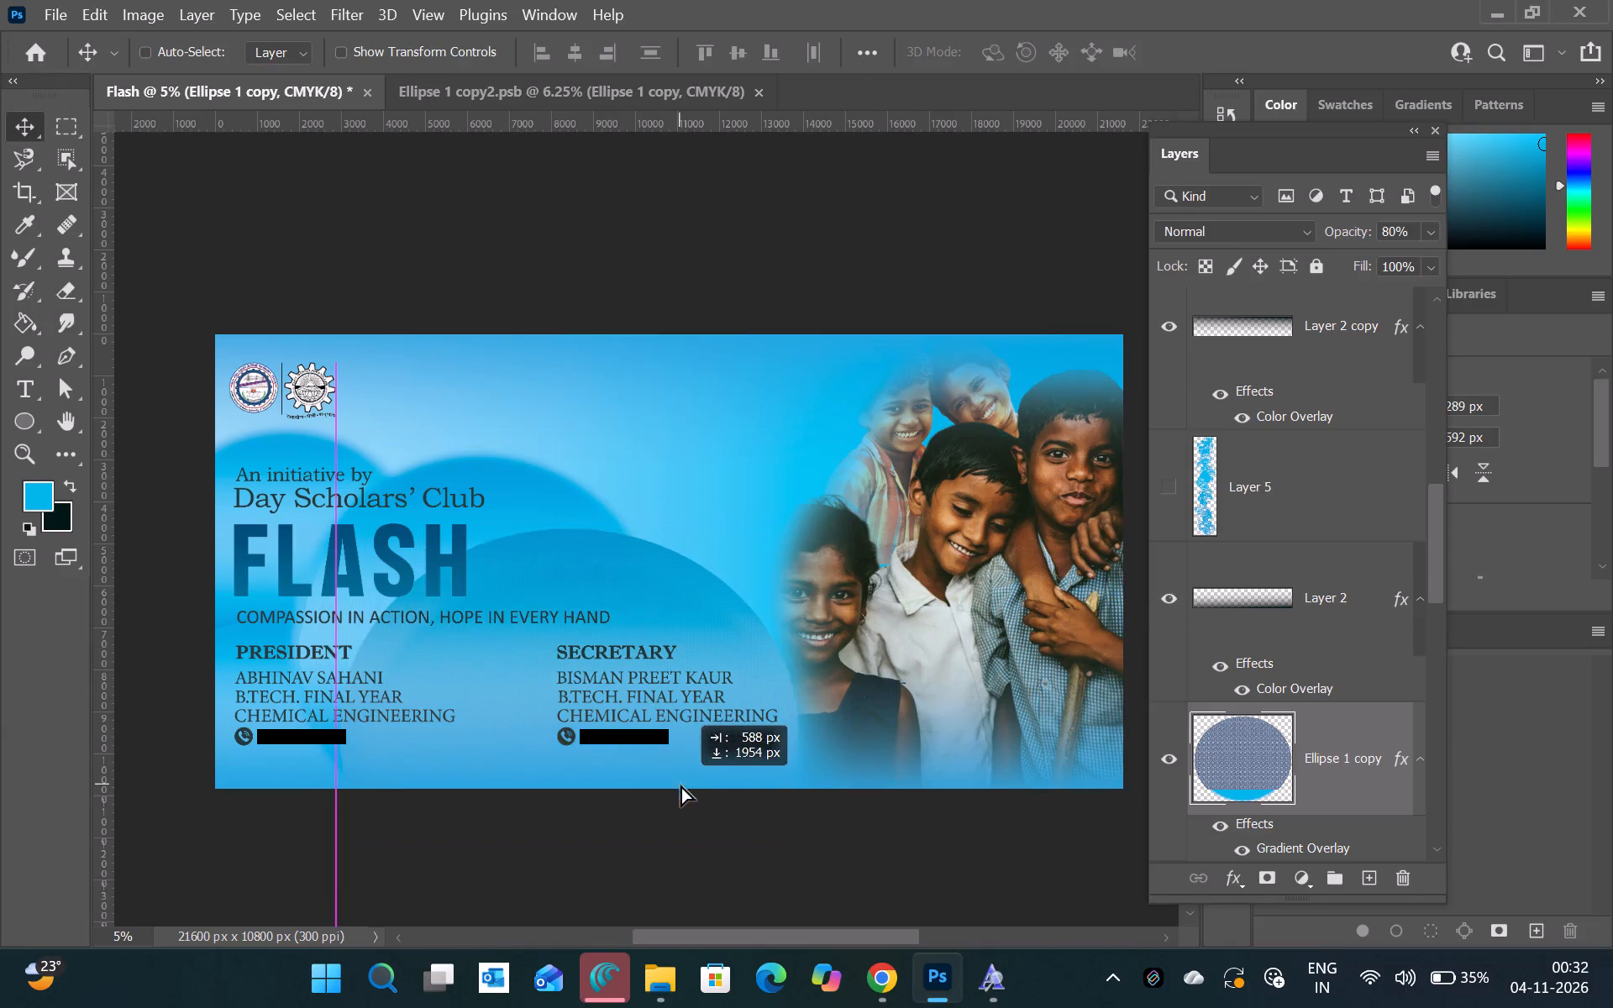
drag(680, 785, 695, 806)
Reopen the ellipse smart object's contents and copy its crescent-shaped Ellipse 2 copy layer into the Flash document.
scroll(1309, 636, down, 1)
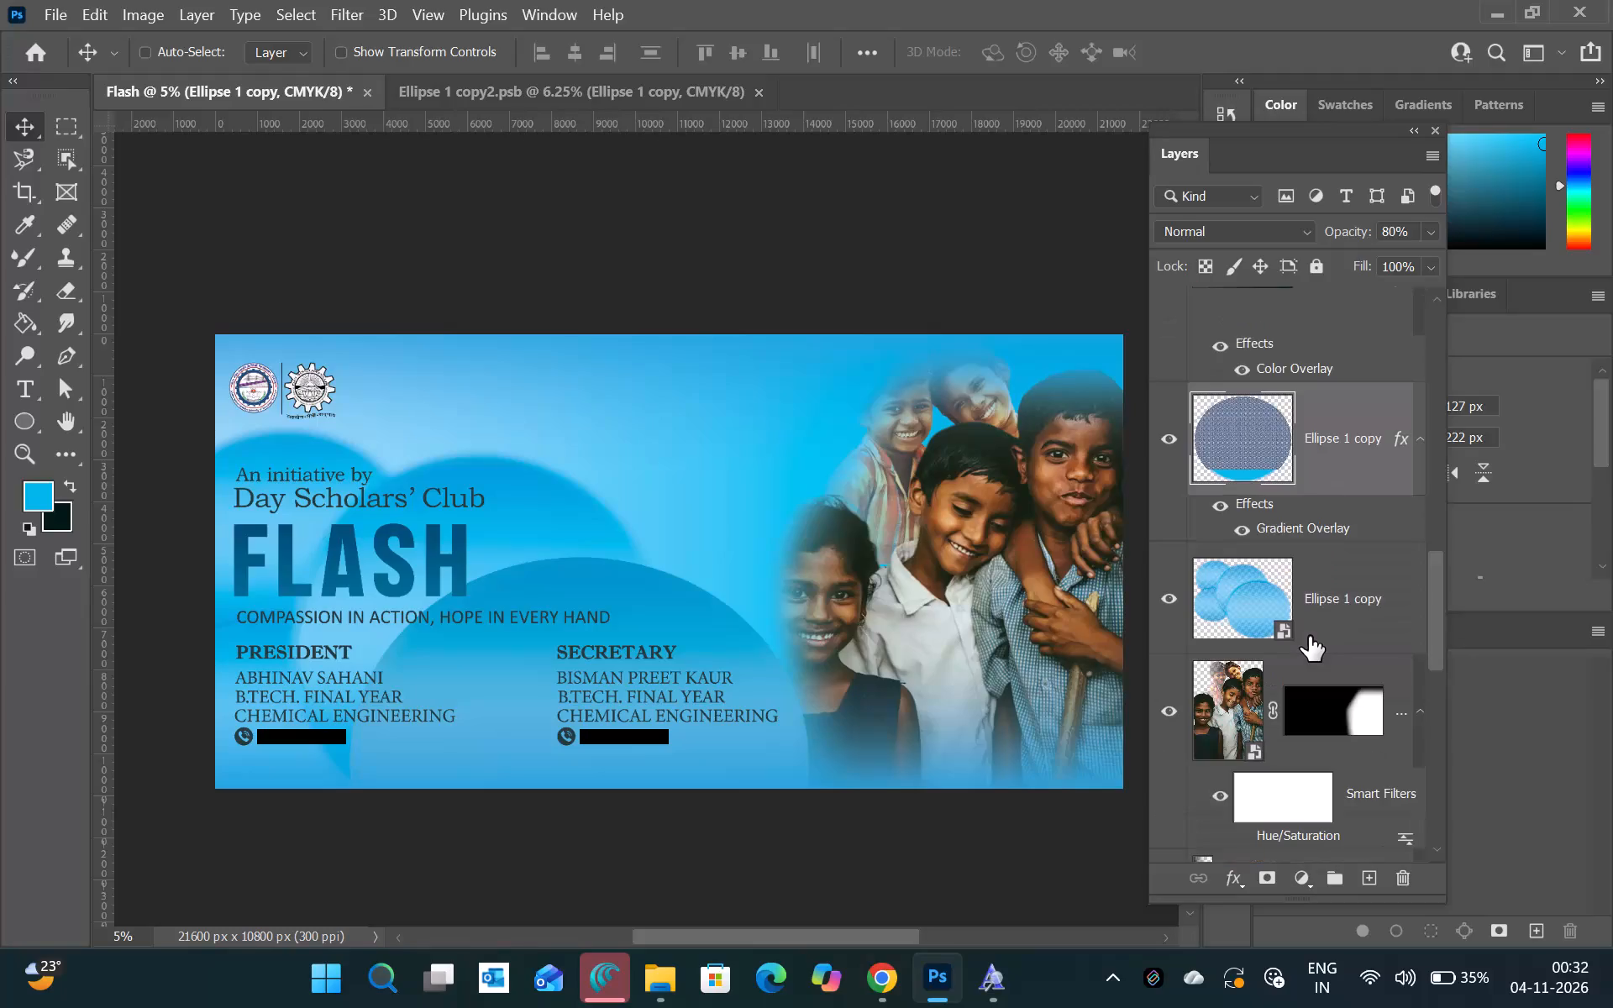
click(1314, 479)
double_click(1254, 587)
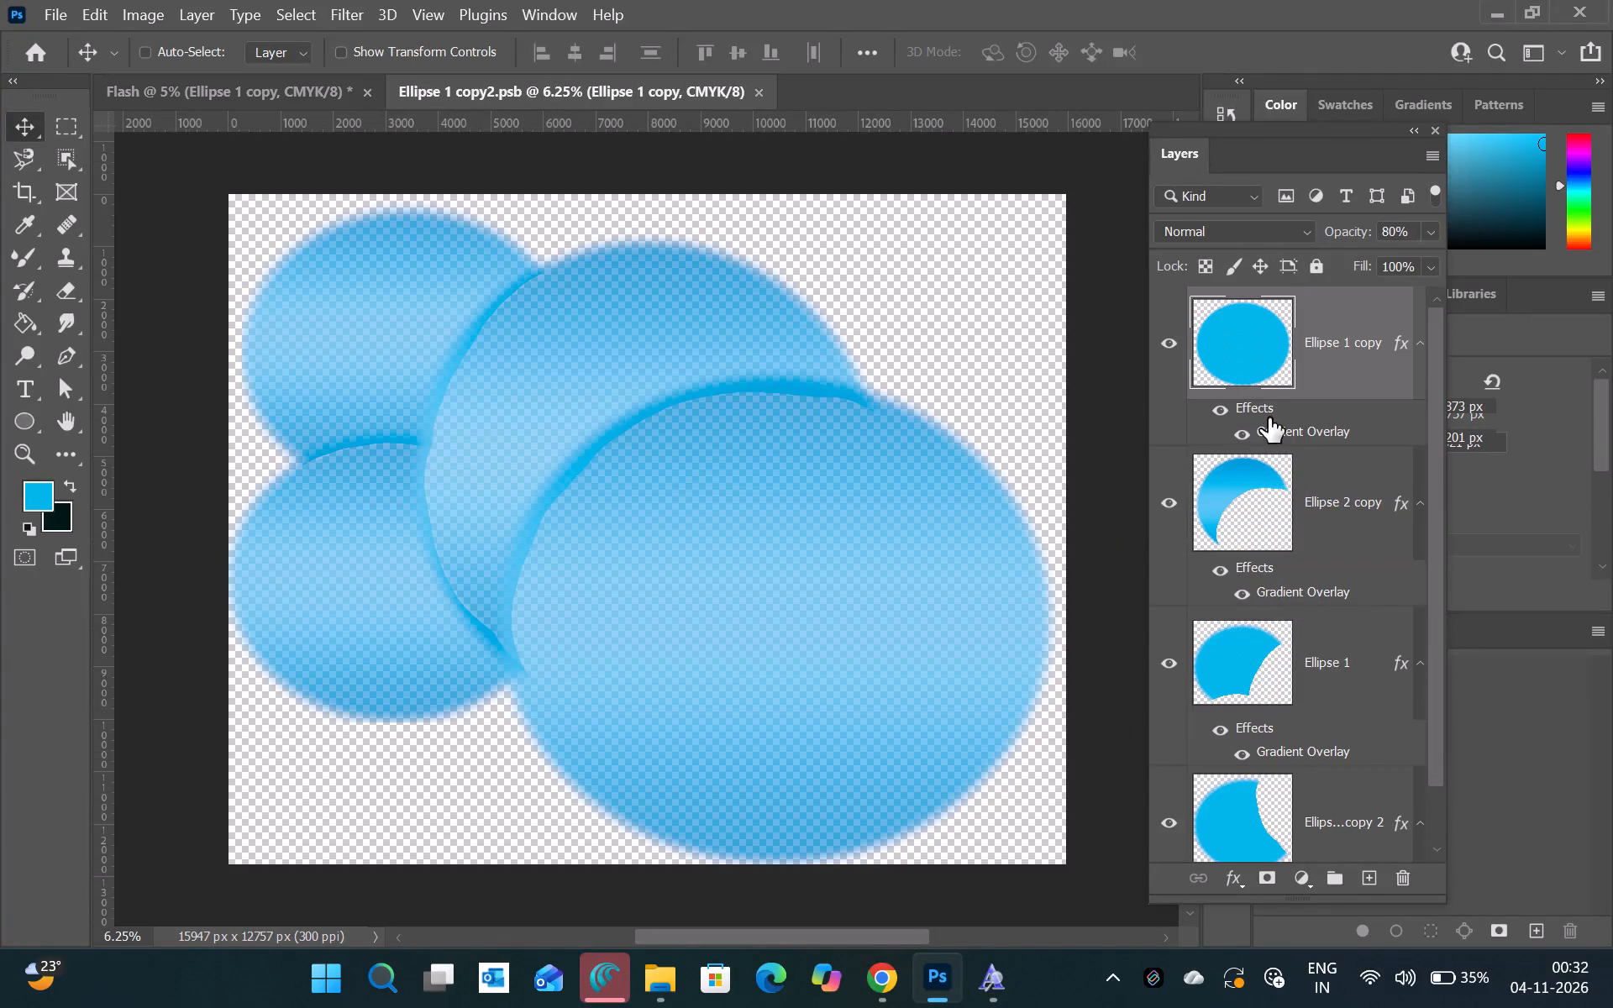
drag(1277, 496, 937, 386)
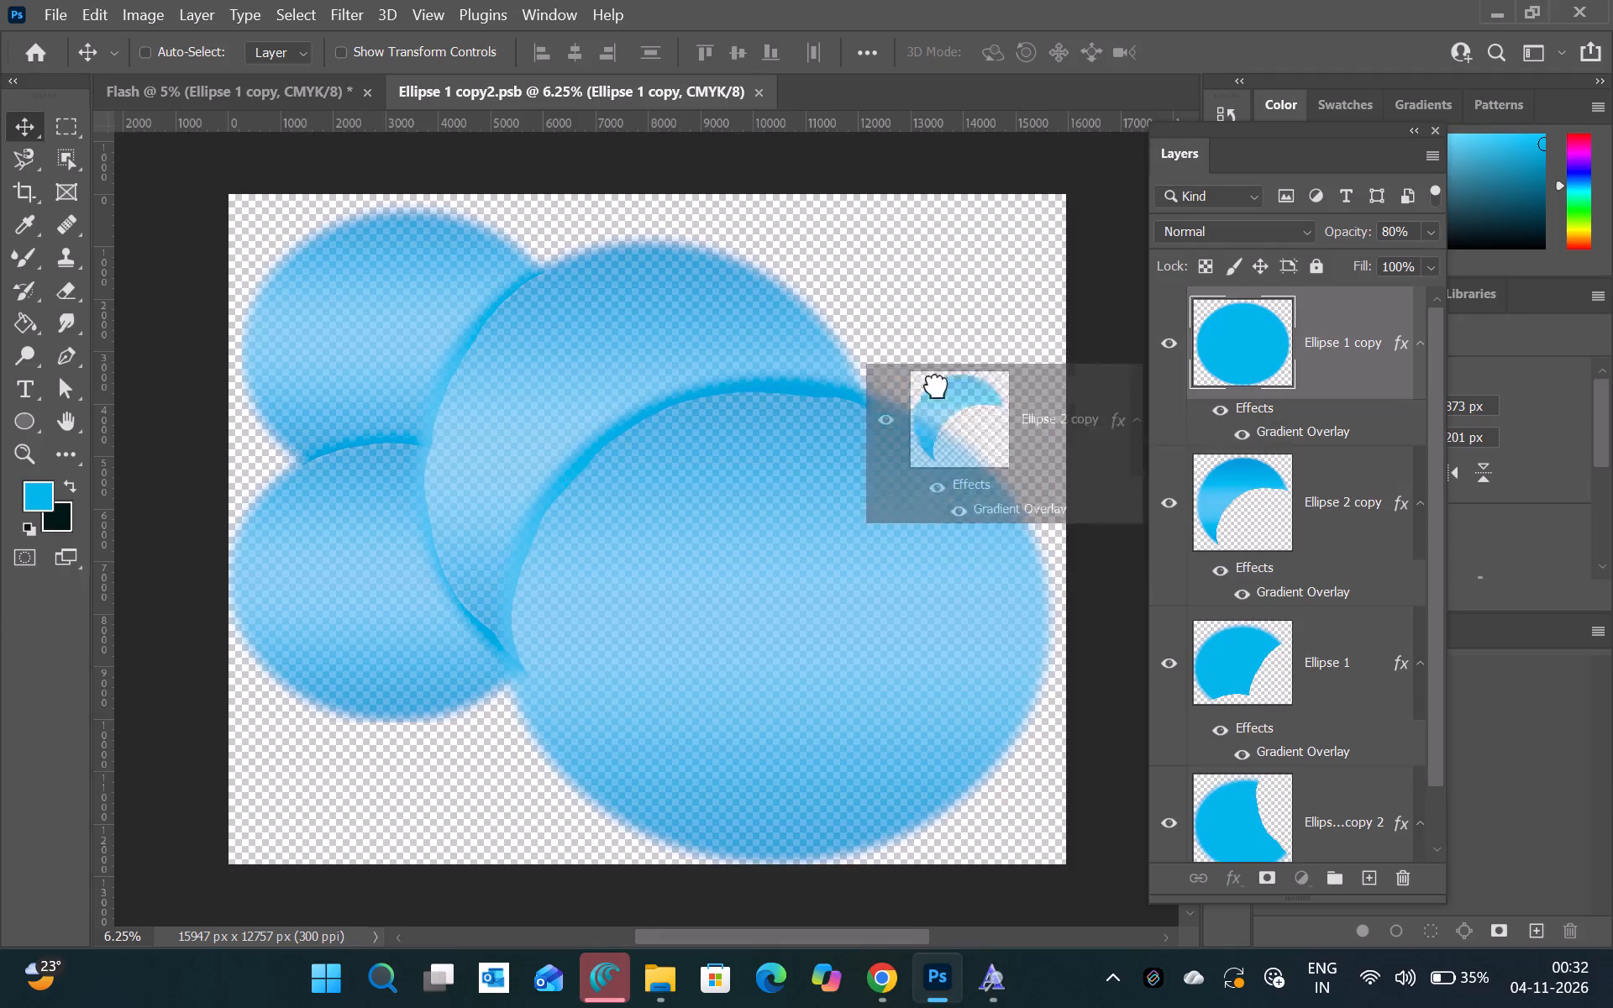
drag(937, 386, 294, 124)
triple_click(294, 124)
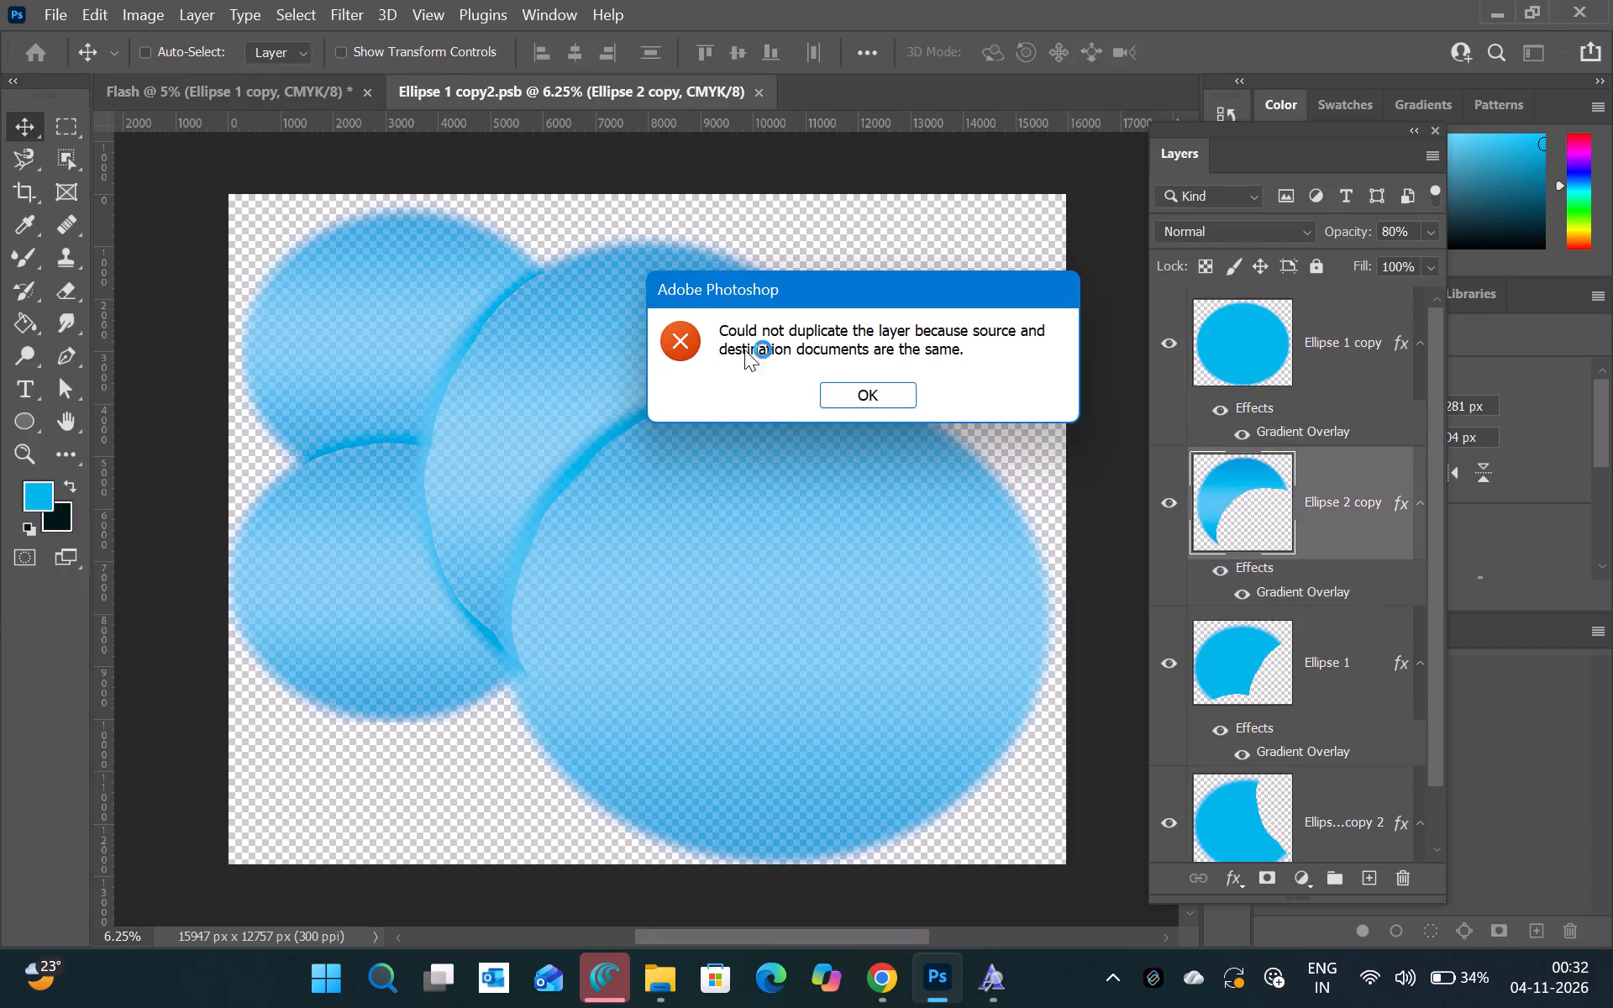
click(898, 396)
drag(1238, 506, 928, 377)
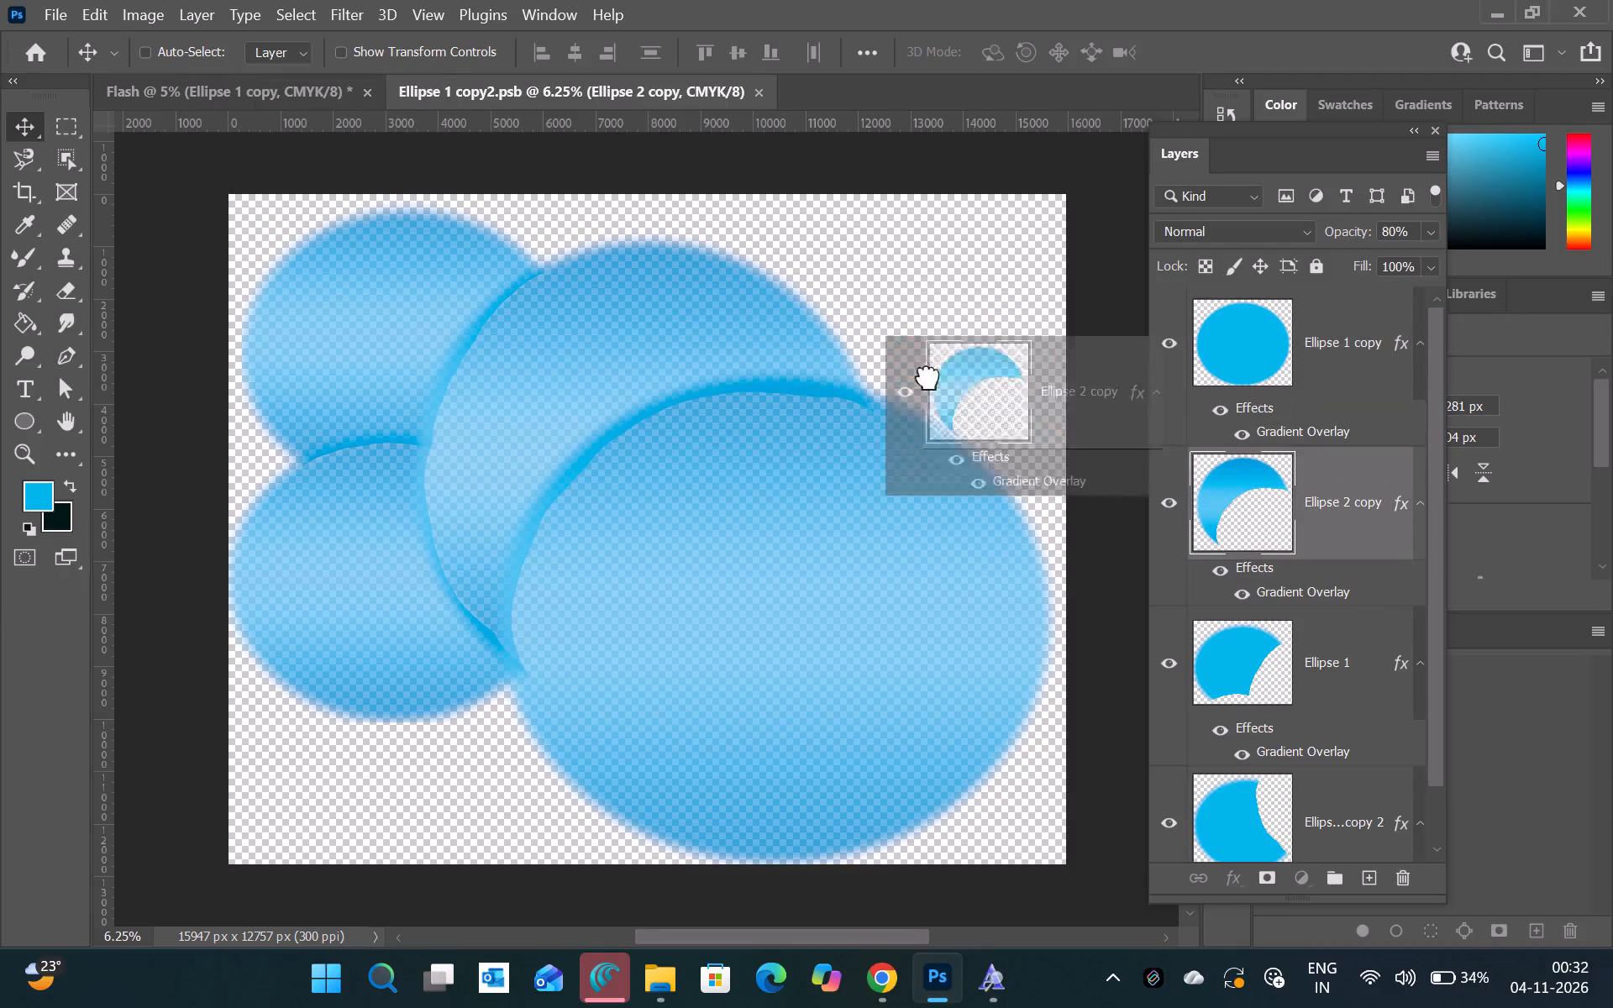
drag(928, 377, 456, 459)
drag(456, 459, 456, 461)
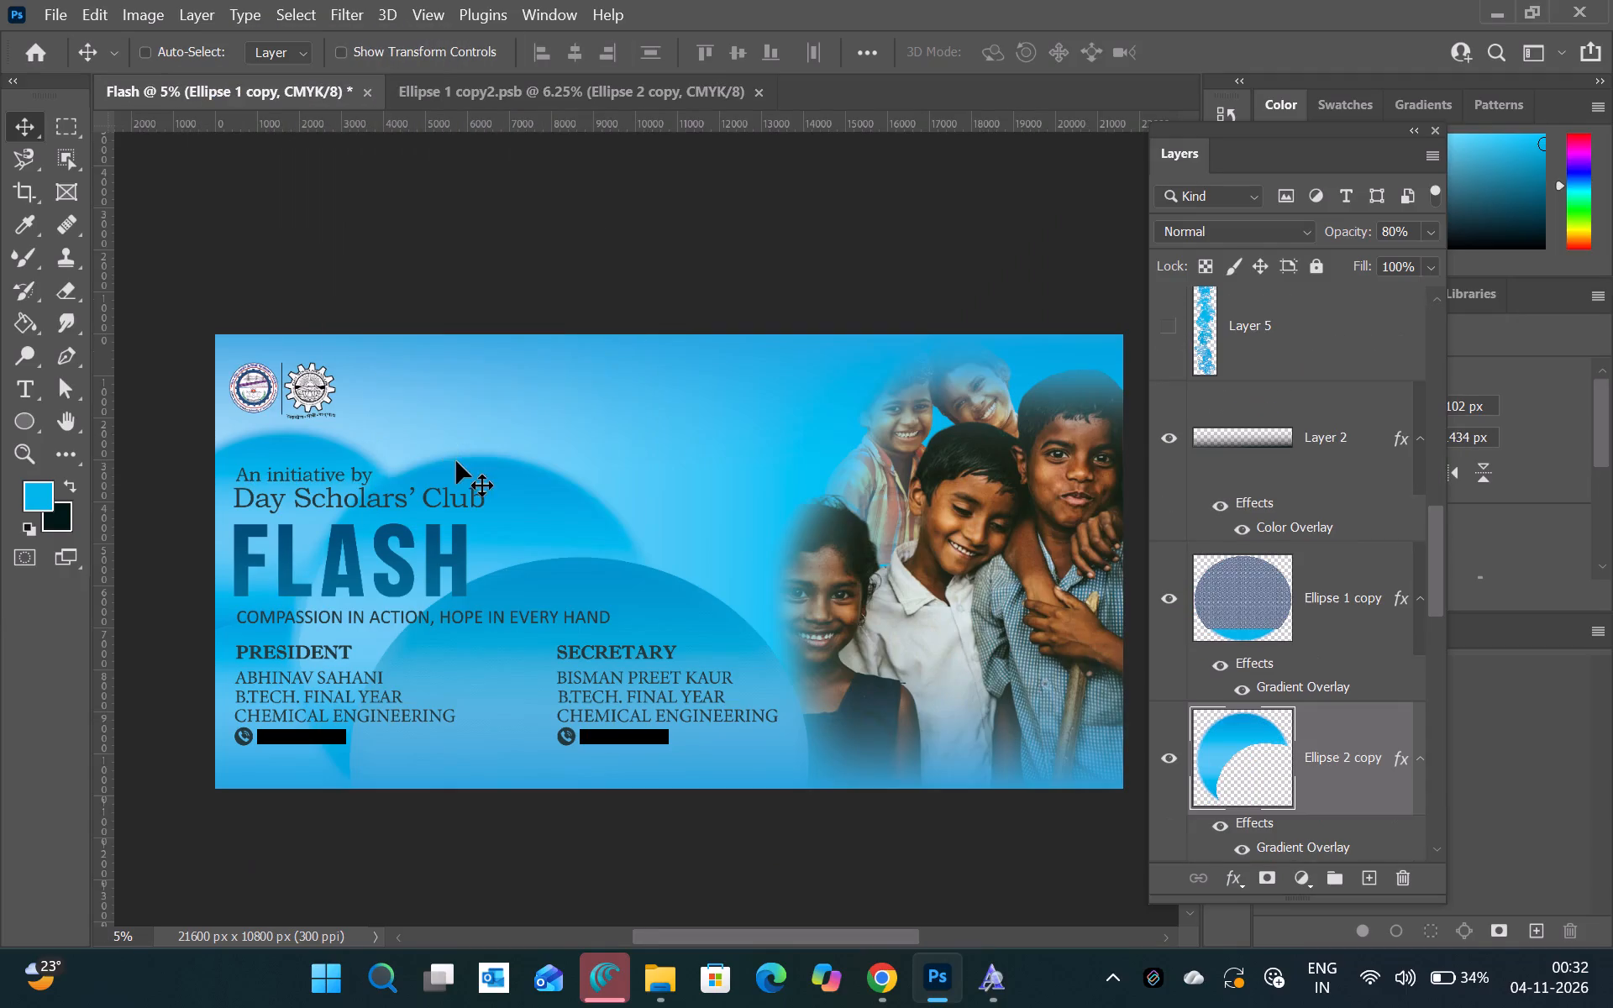
drag(456, 461, 460, 494)
Move the copied Ellipse 2 copy crescent down behind the club heading, over the matching middle ellipse.
drag(523, 363, 509, 498)
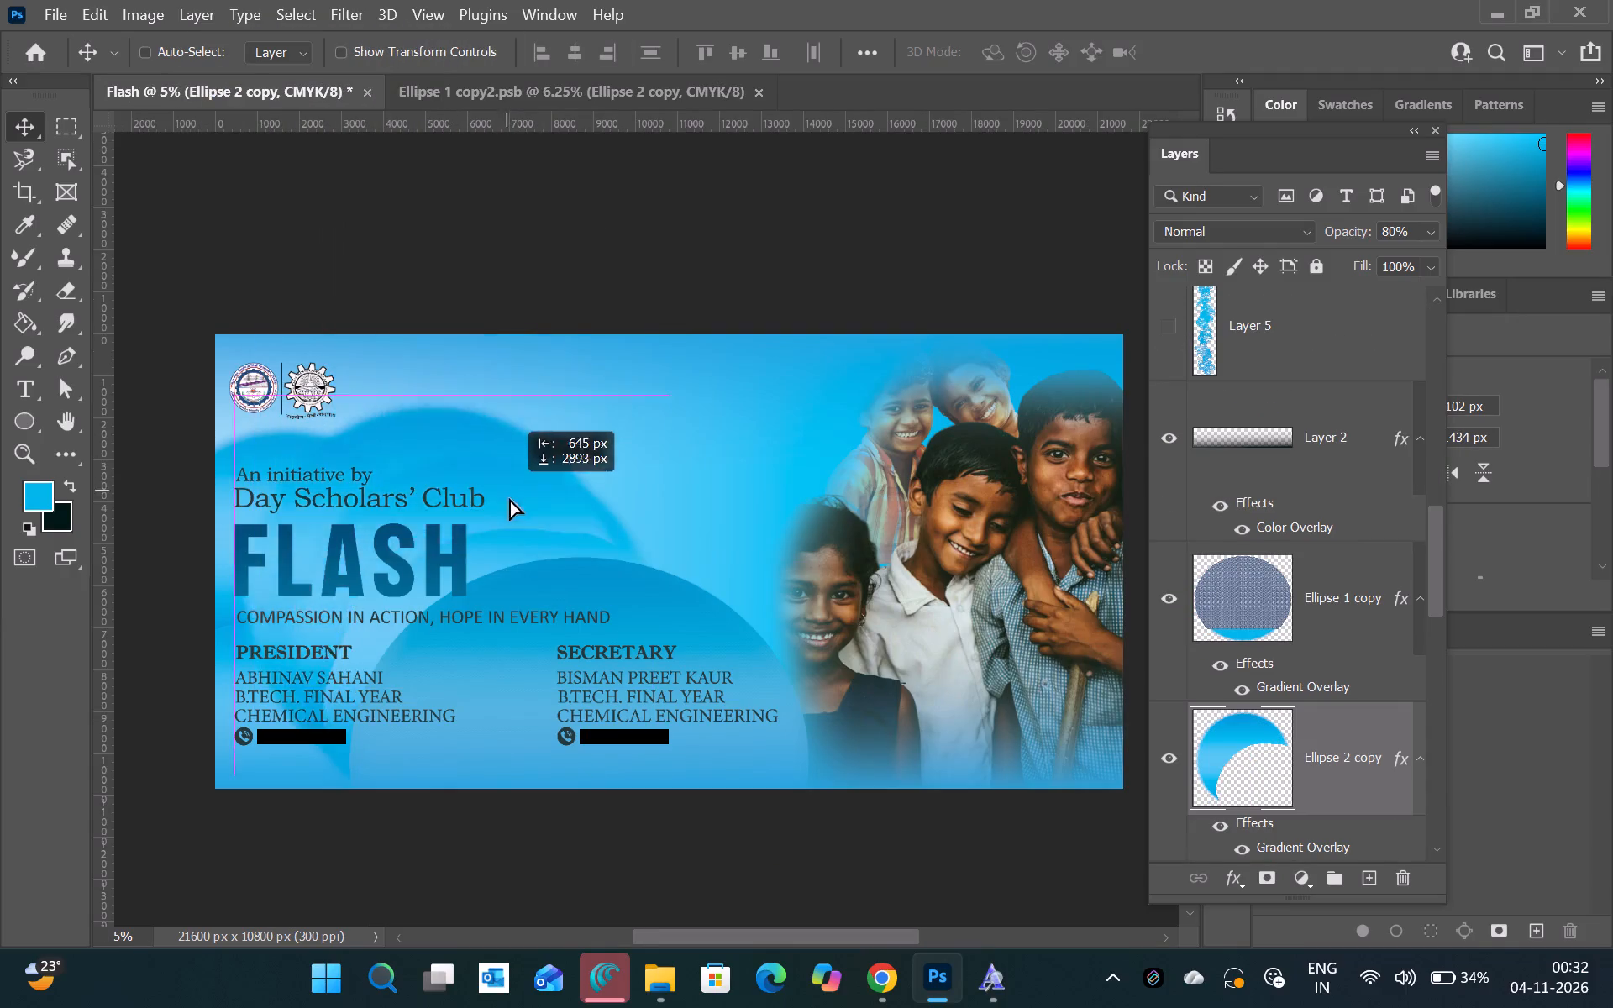
drag(509, 498, 533, 515)
Copy the Ellipse 1 layer from the smart object's contents into the Flash document, placing it behind the club heading and beneath Ellipse 2 copy.
click(629, 79)
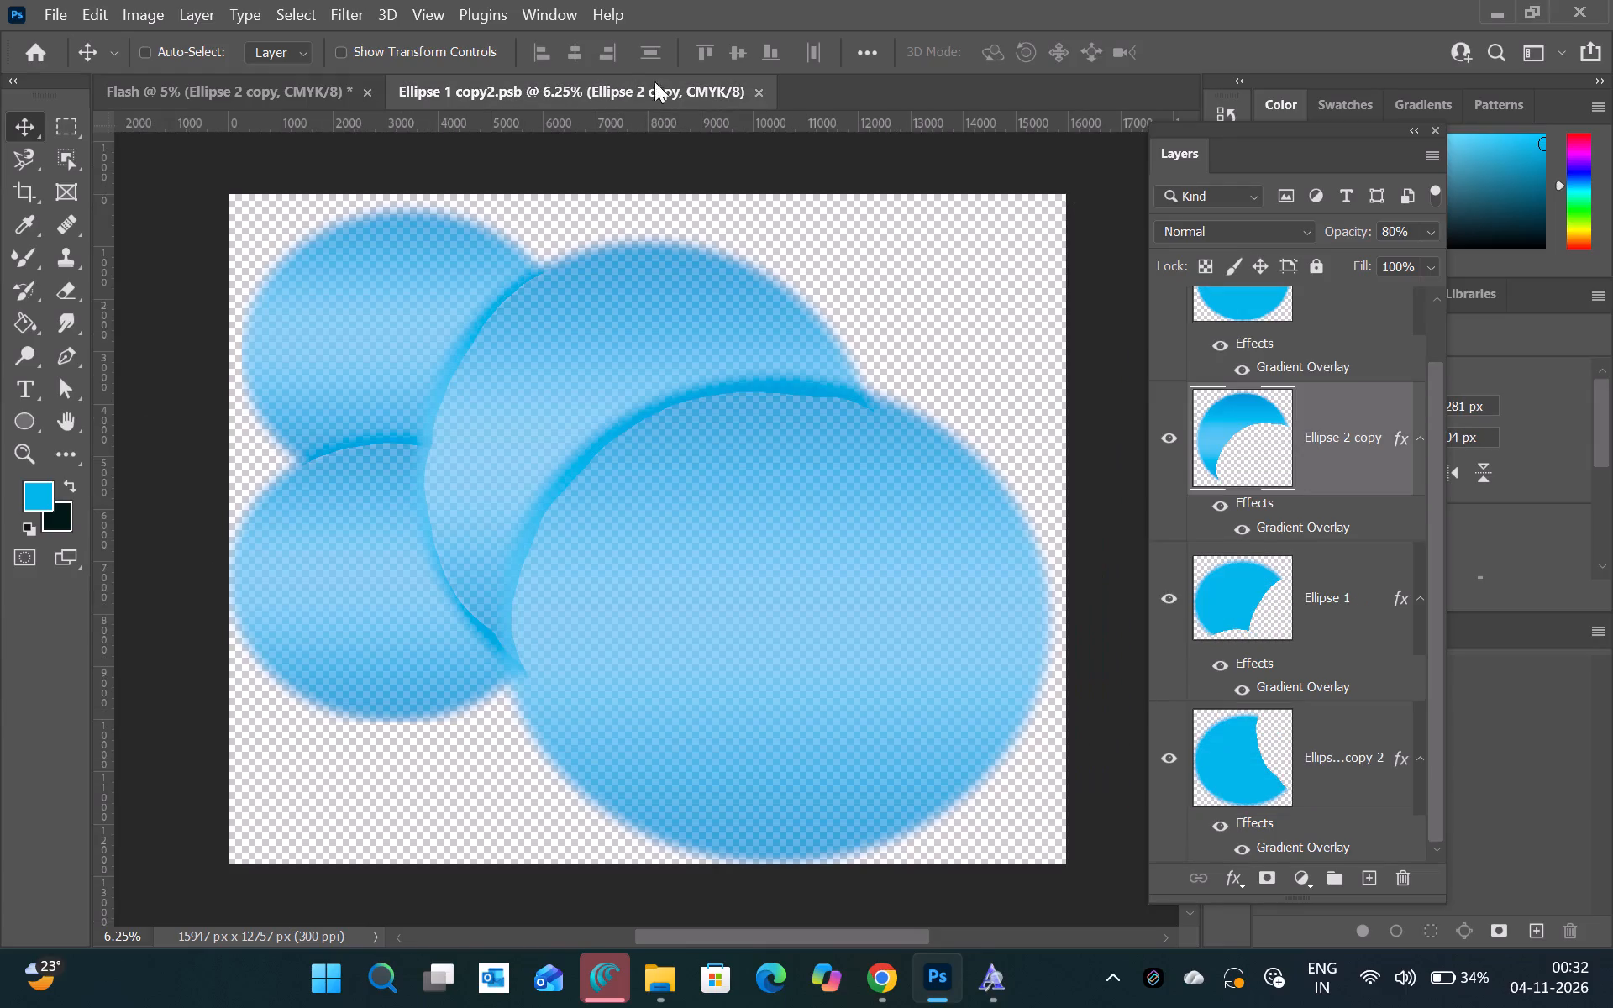
drag(1282, 577, 749, 244)
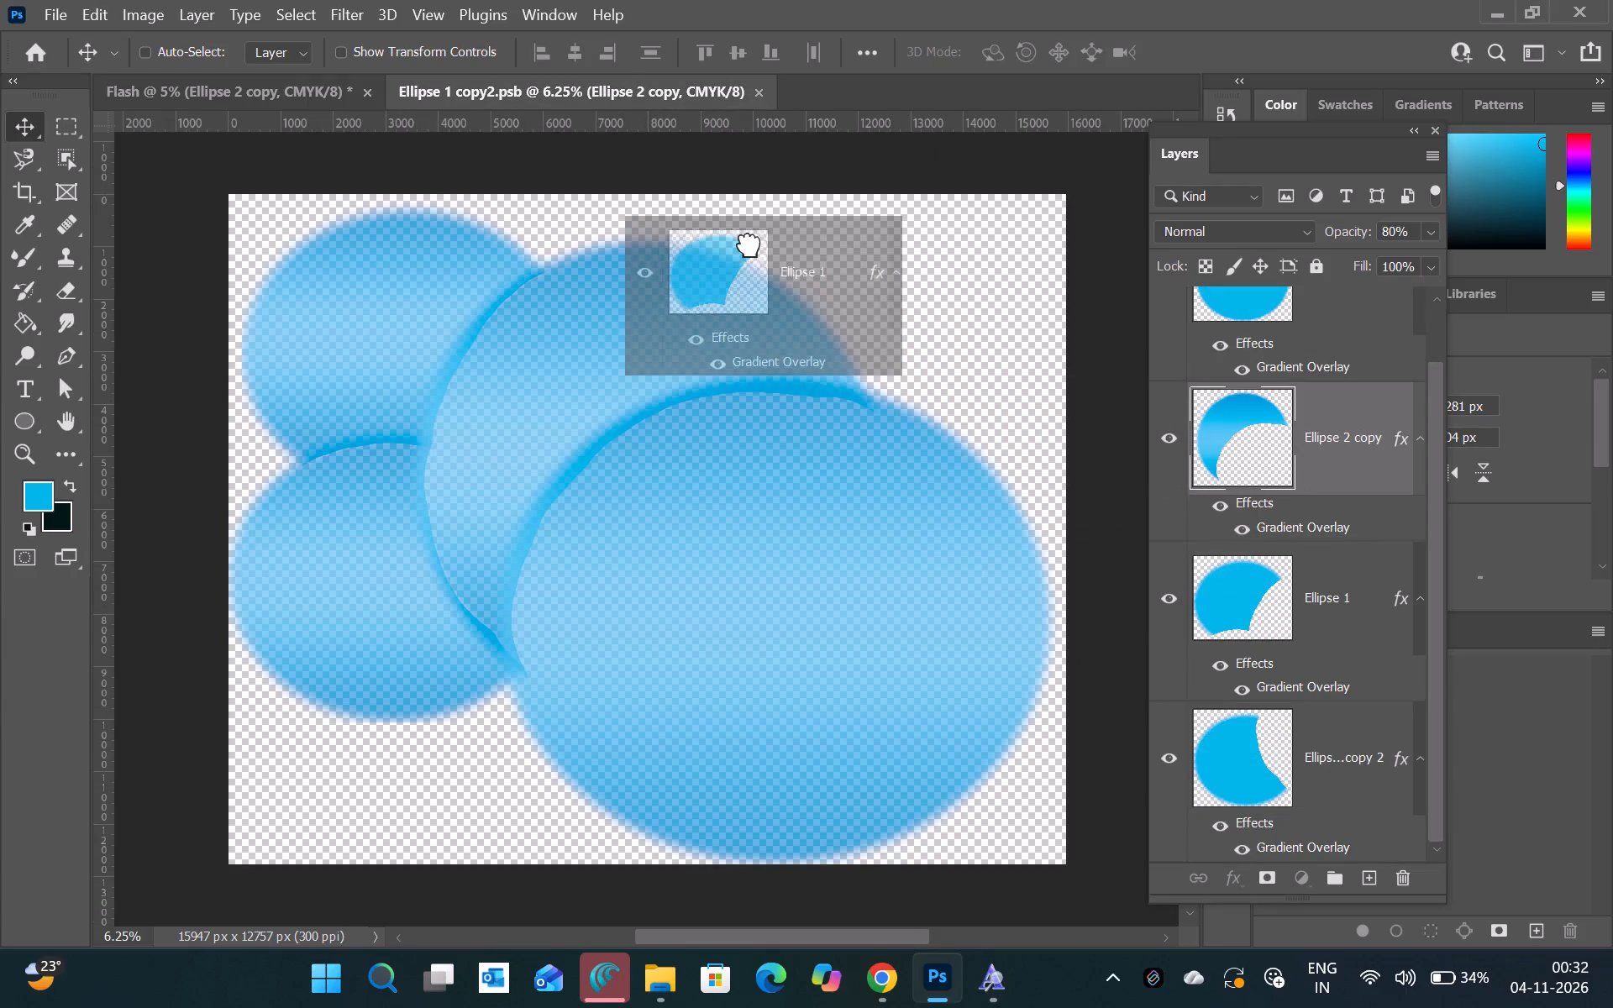
drag(749, 244, 643, 226)
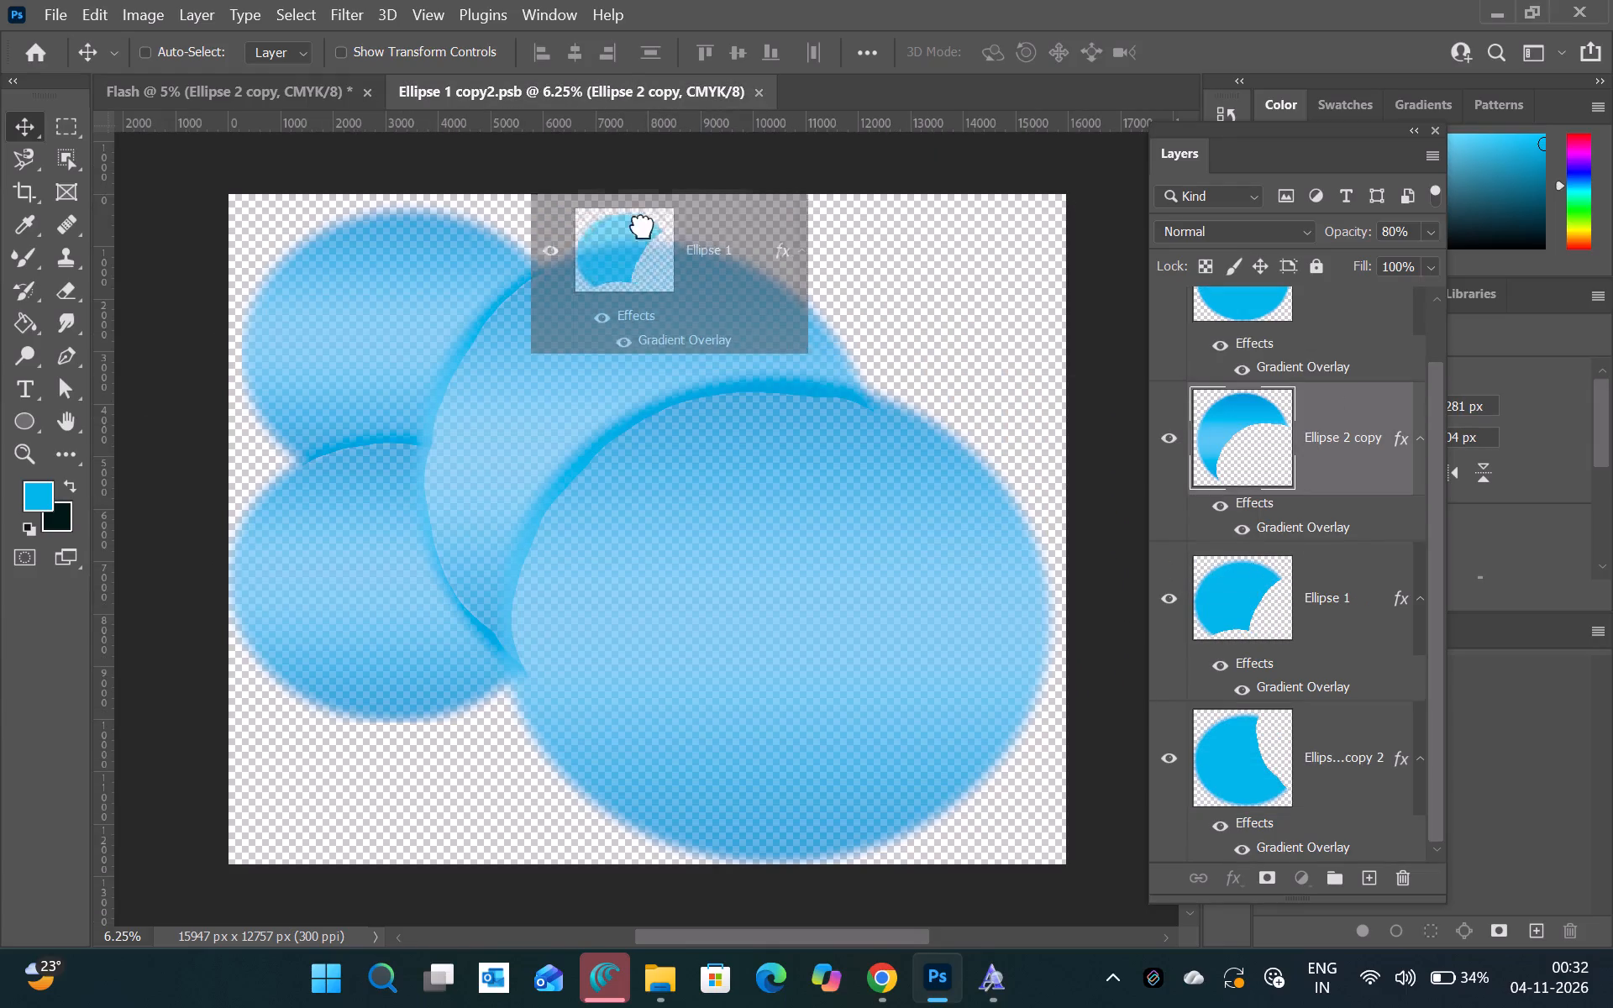
drag(643, 226, 332, 444)
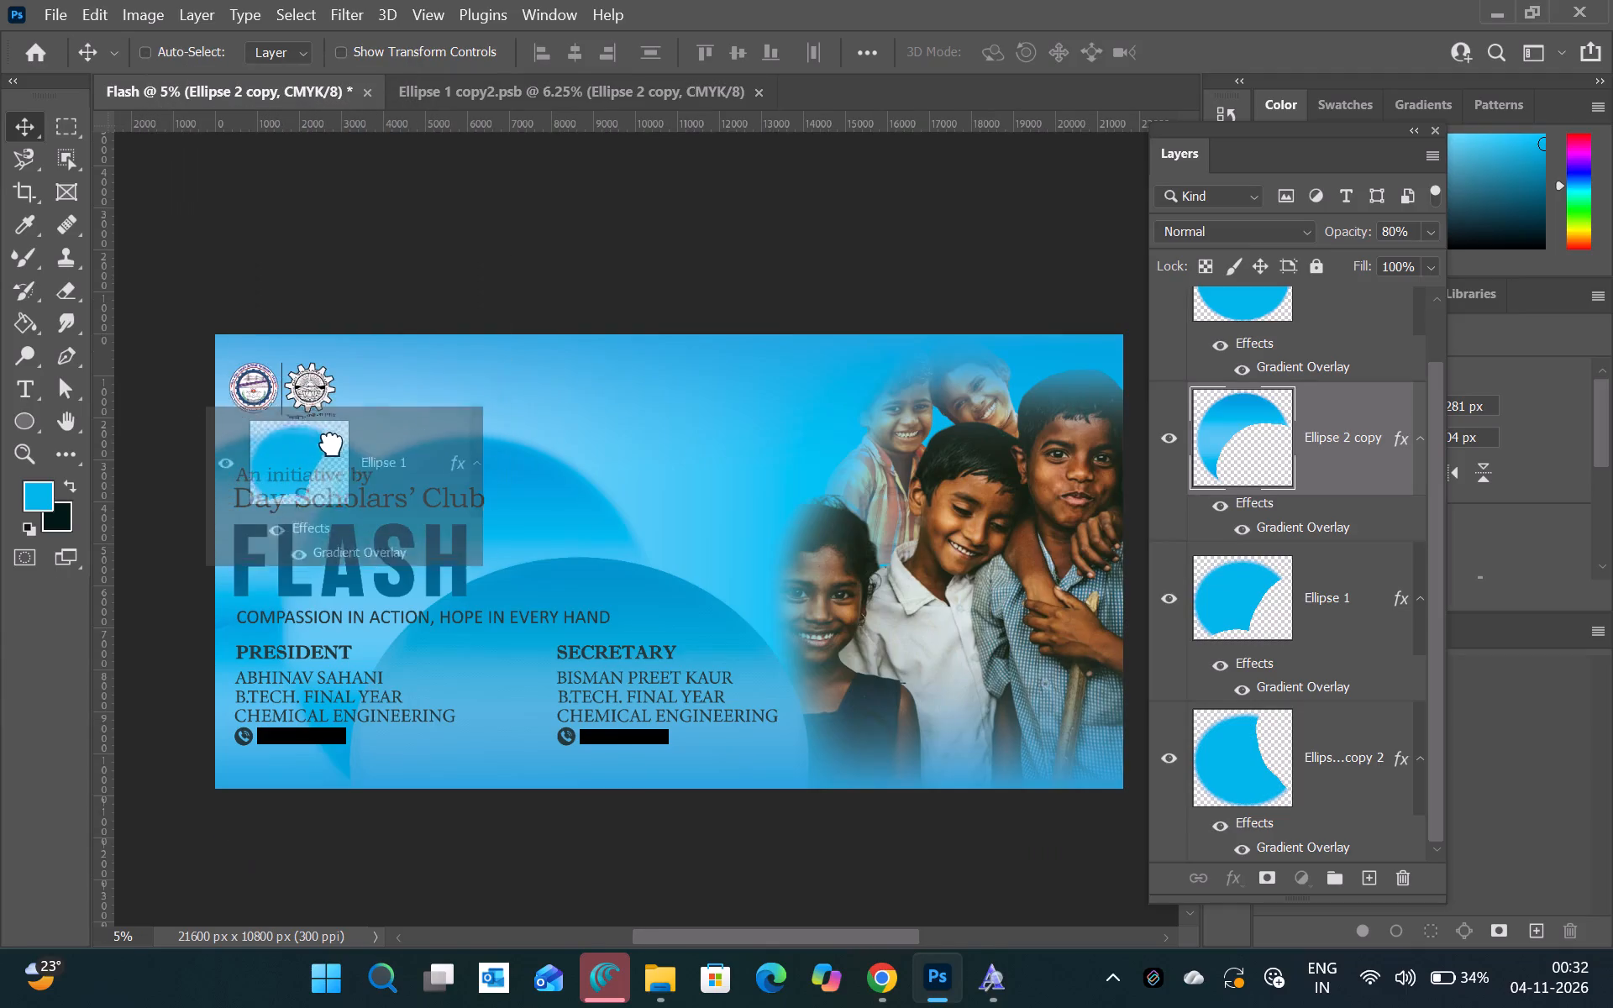
drag(332, 444, 325, 457)
drag(306, 473, 251, 543)
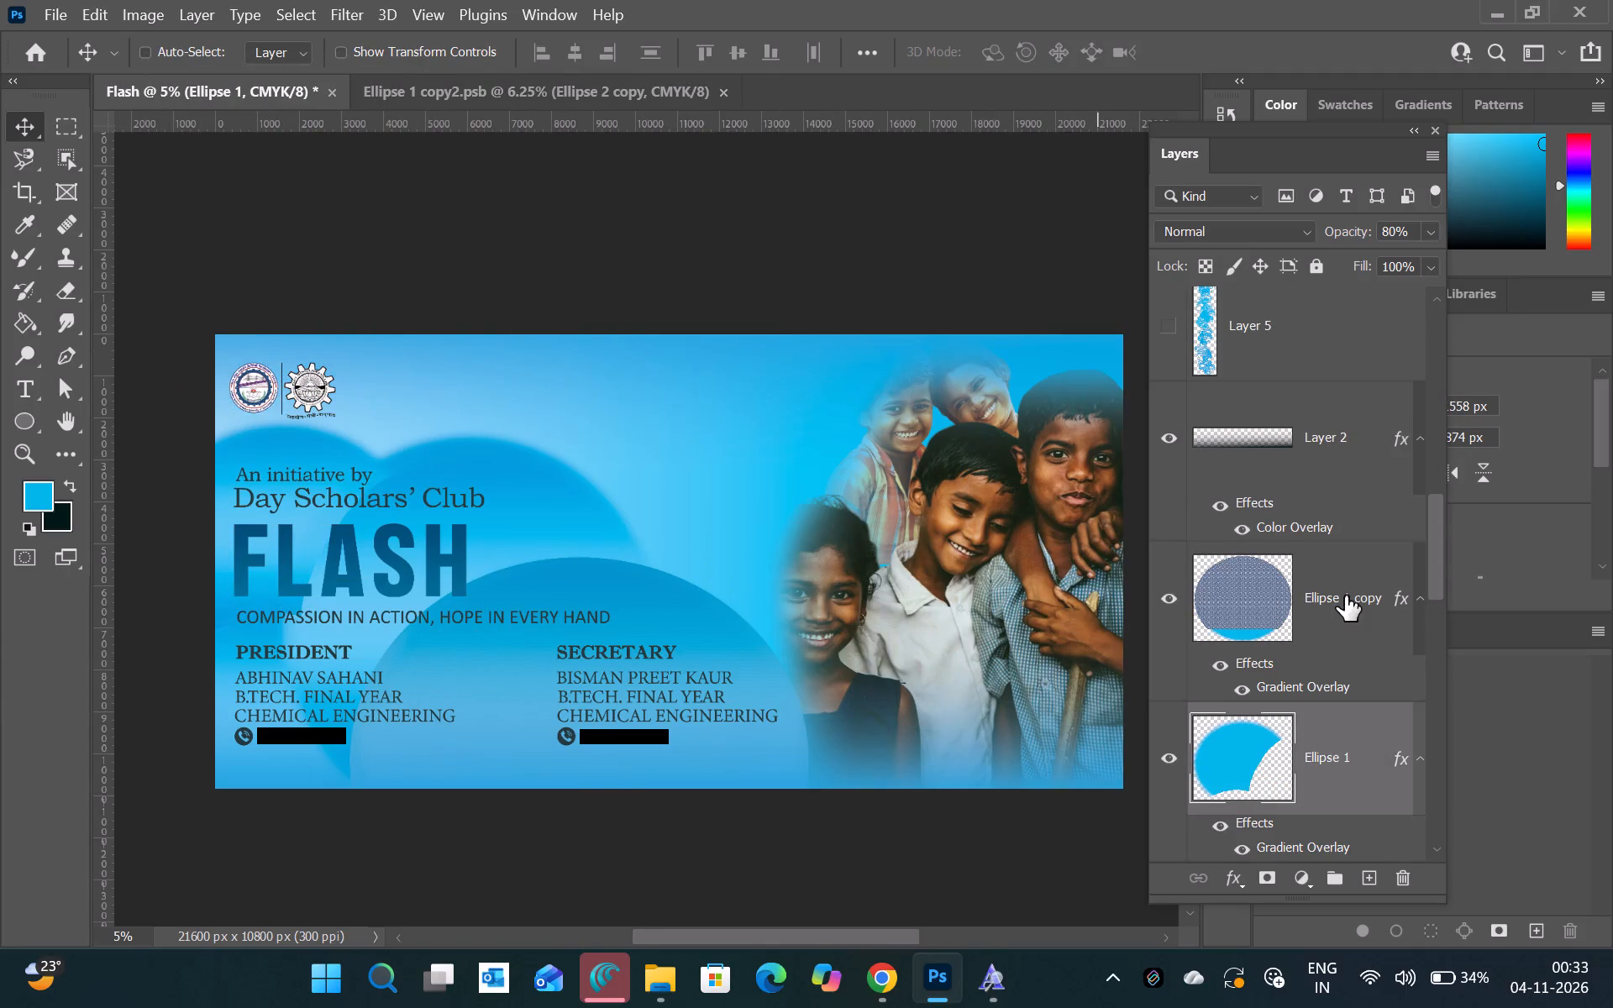
drag(1332, 461, 1331, 666)
Copy the Ellipse 1 copy 2 layer from the smart object's contents into the Flash document and position it behind the President details.
click(661, 89)
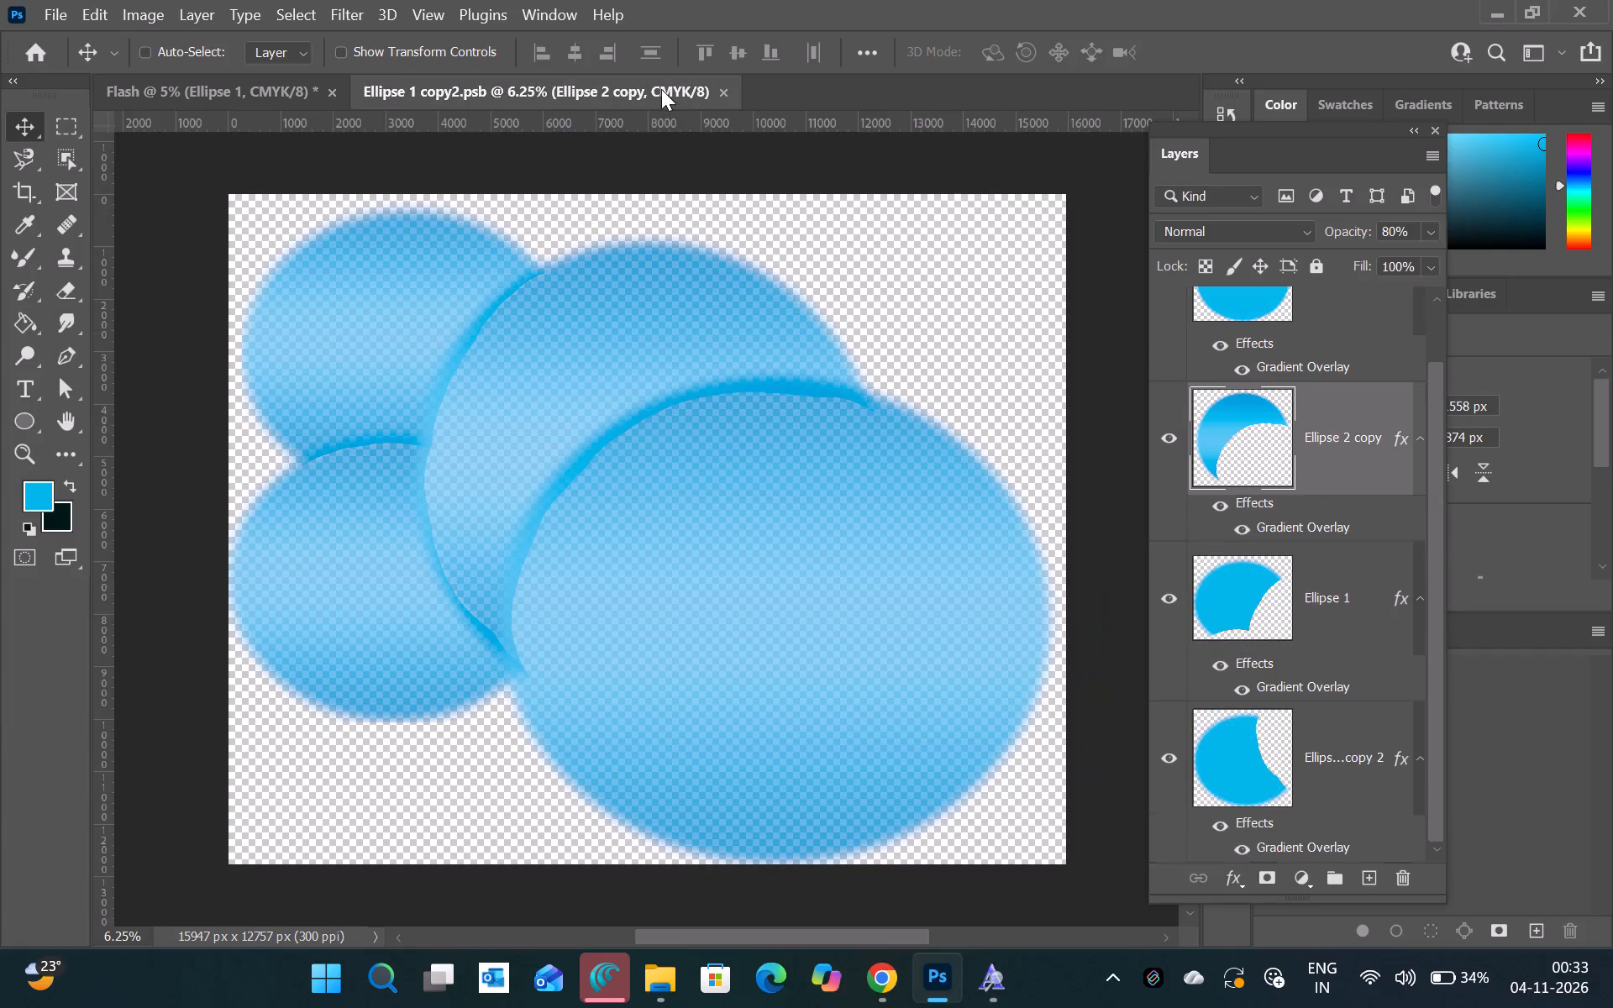
click(1358, 568)
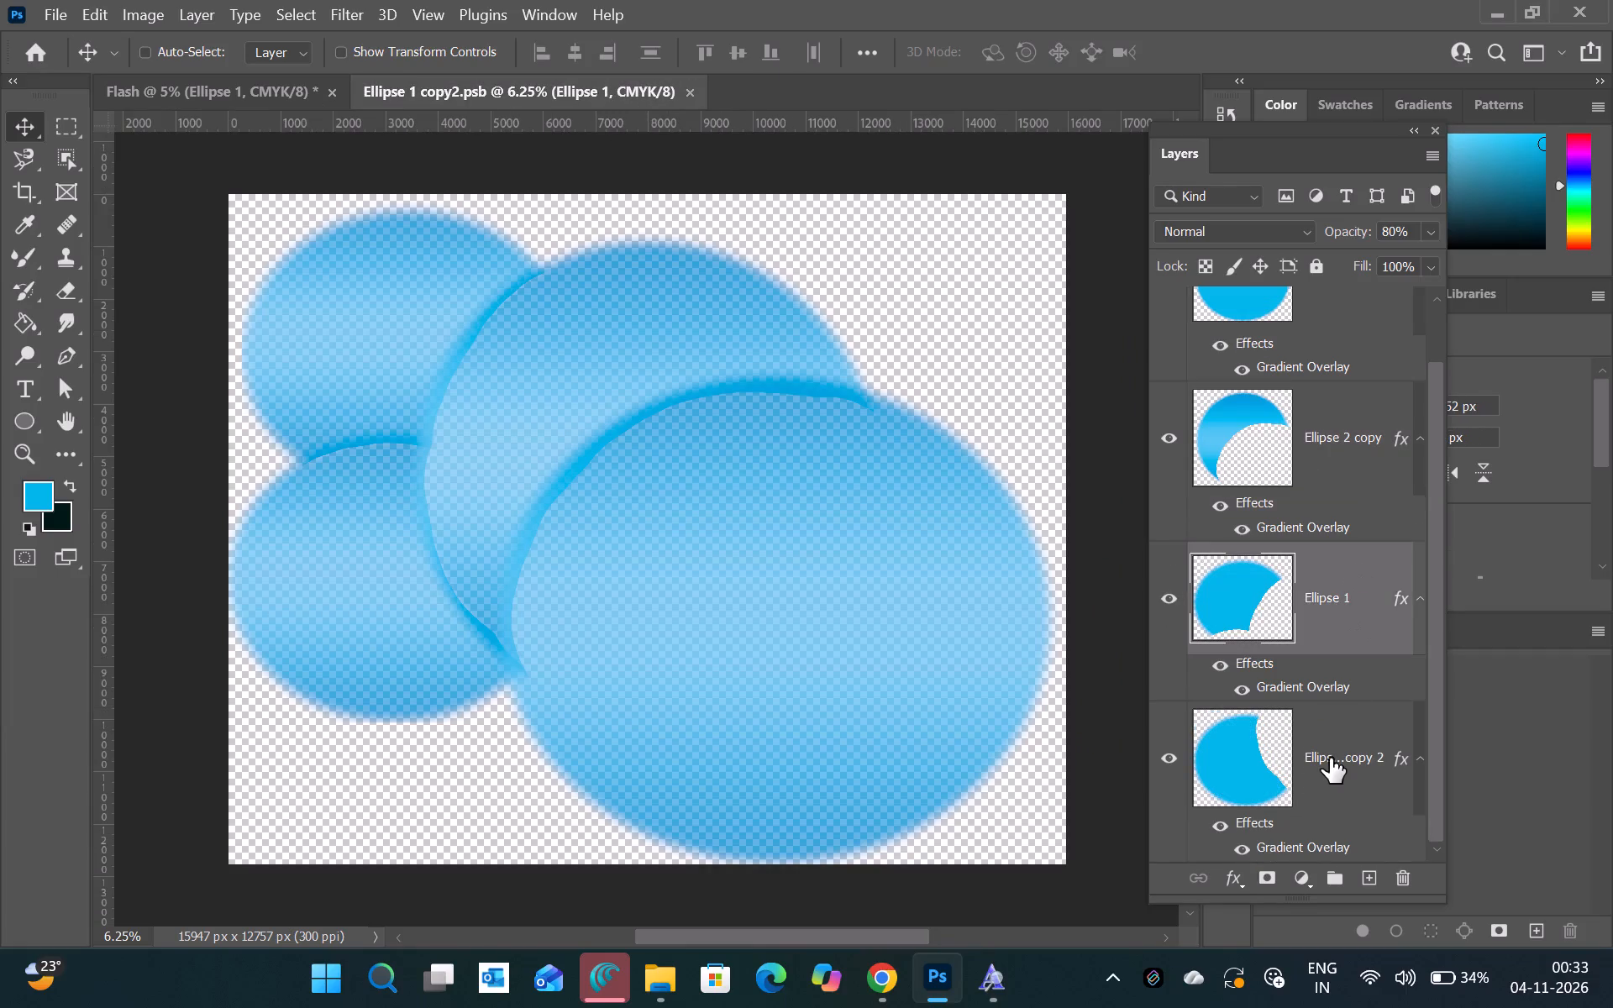
drag(1330, 758, 1306, 748)
click(1306, 748)
drag(1306, 748, 485, 0)
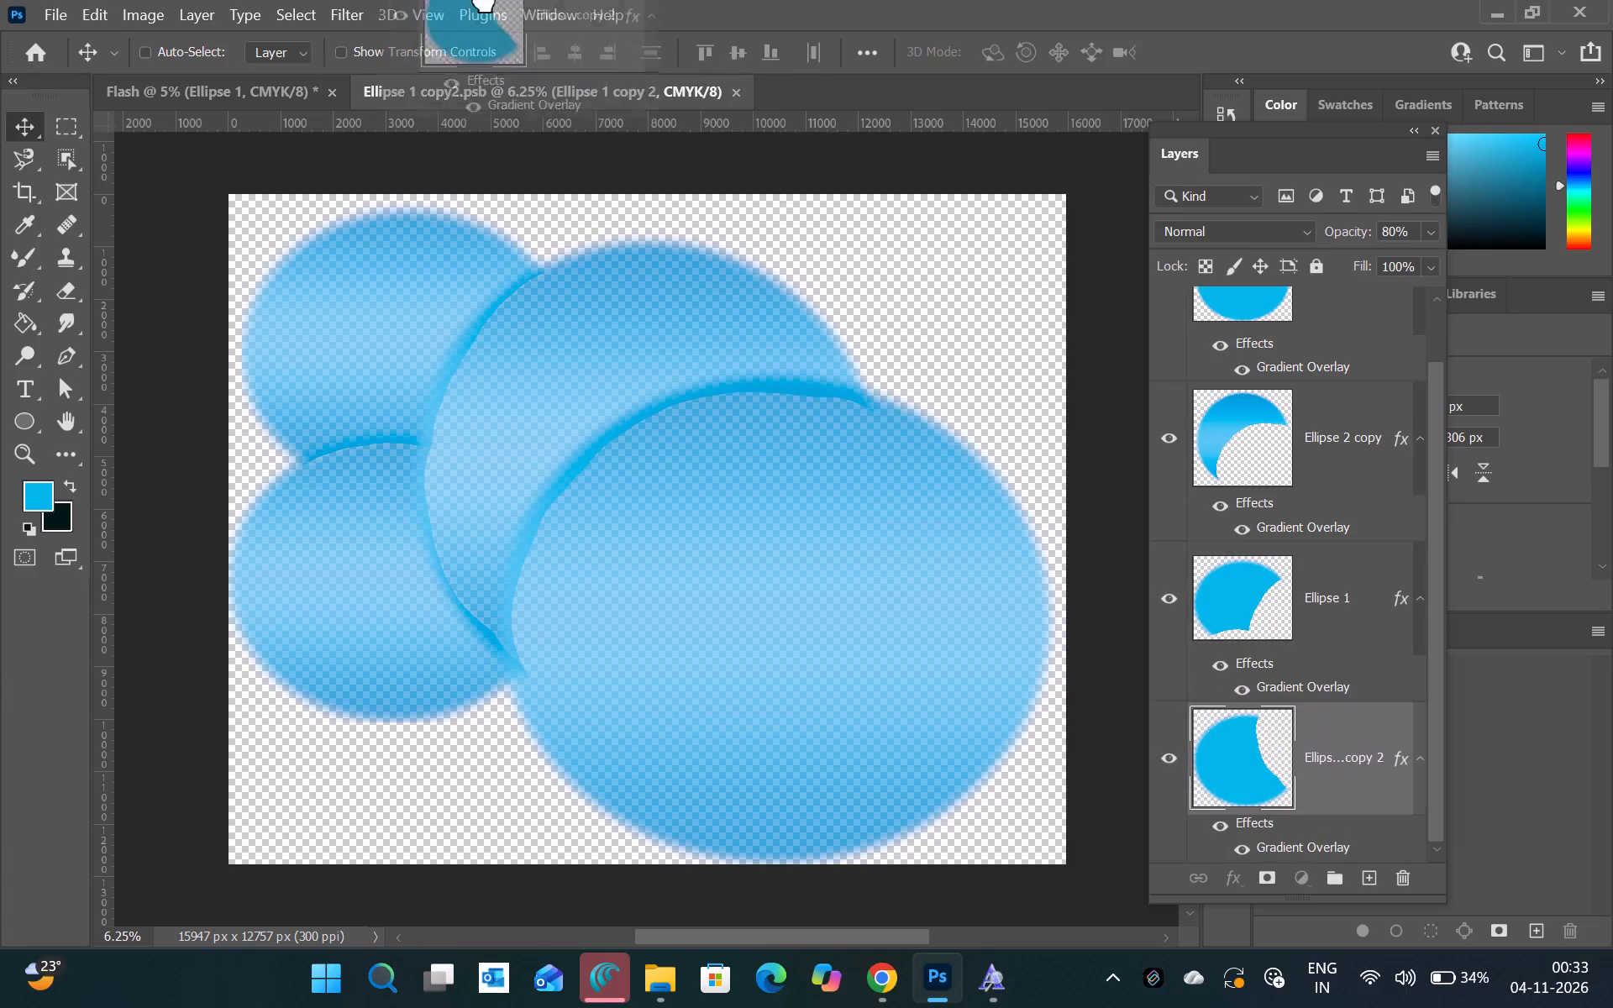
drag(485, 0, 265, 652)
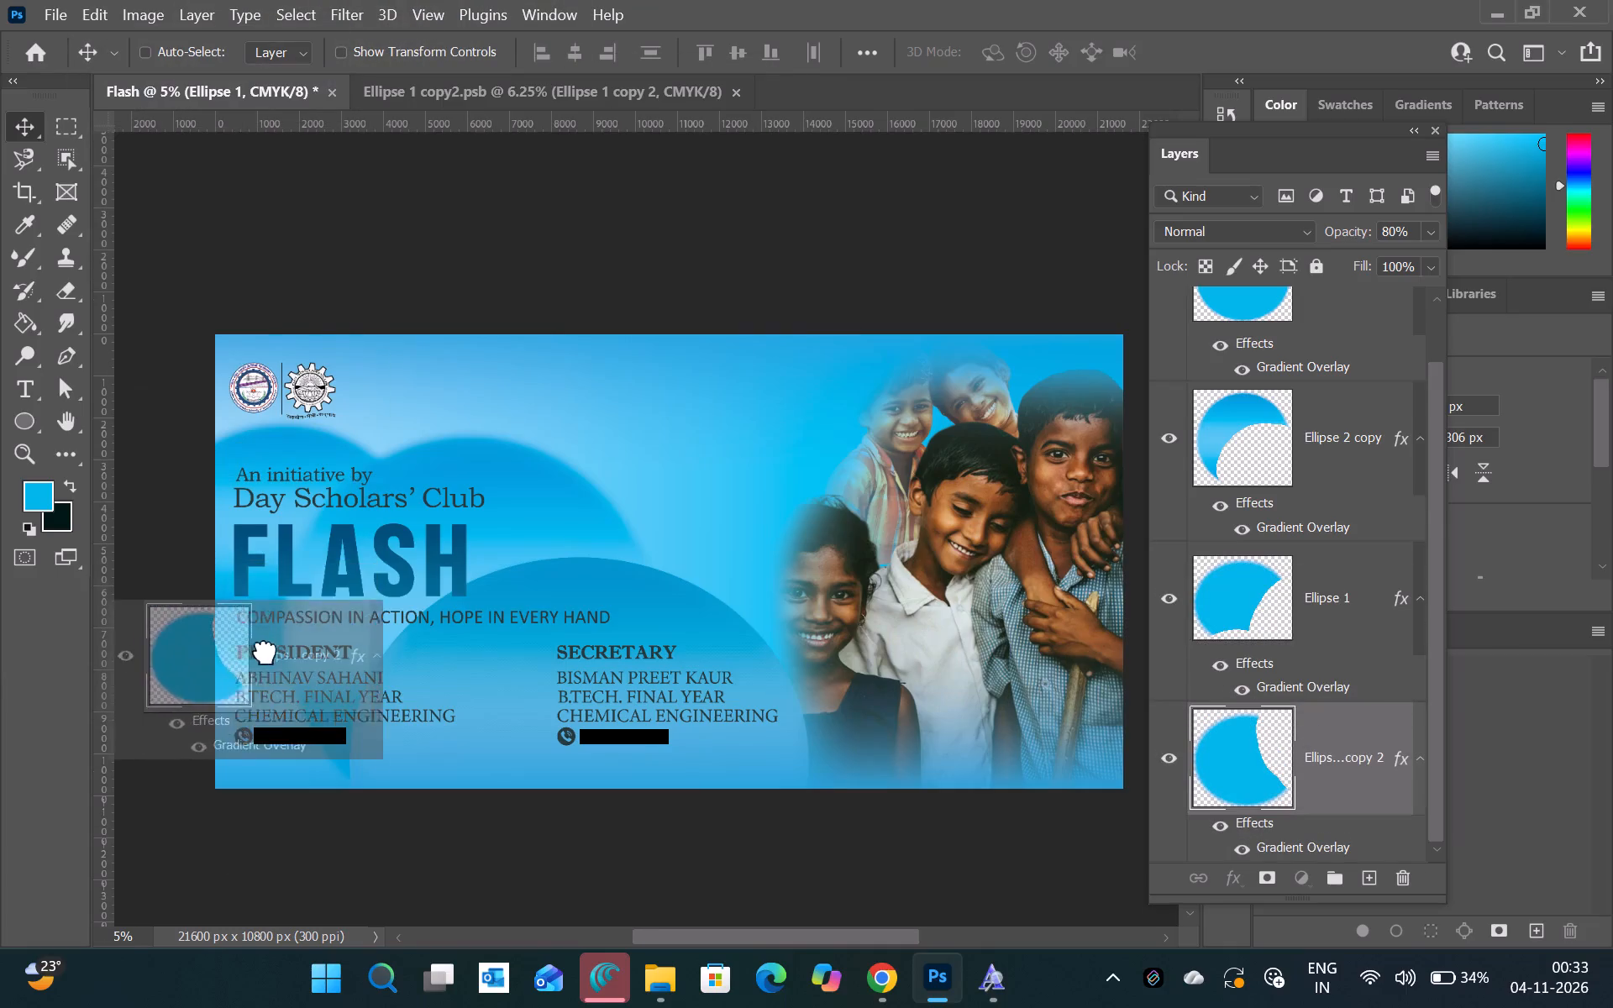
drag(265, 652, 292, 643)
drag(253, 615, 249, 688)
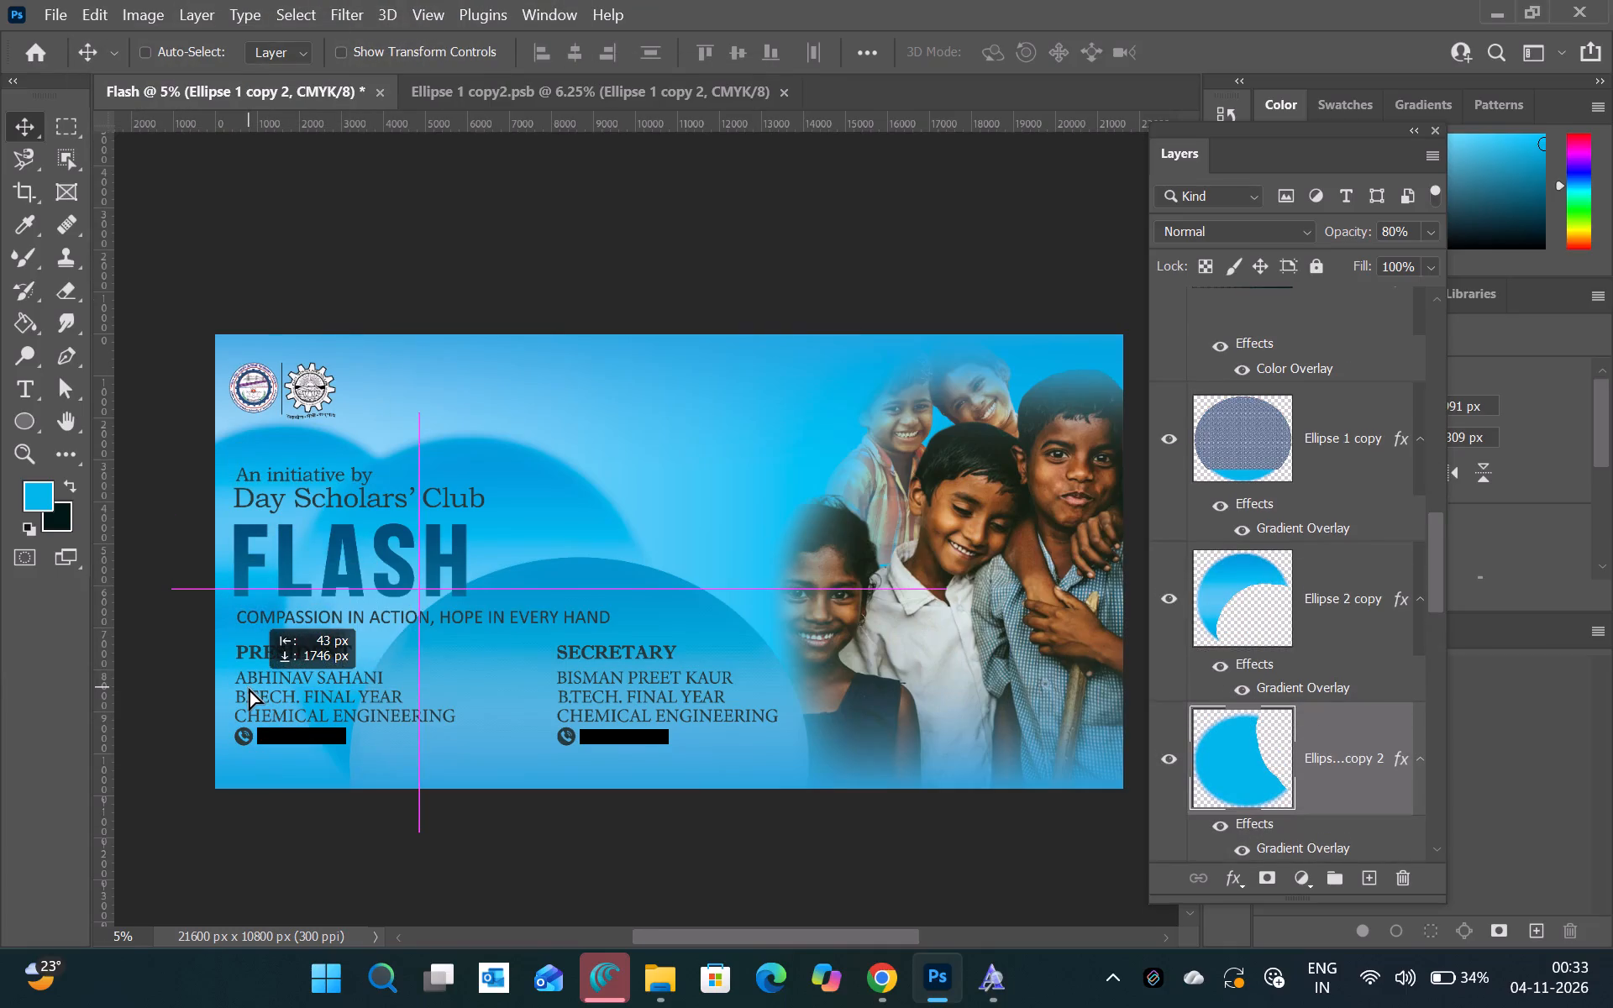
drag(249, 688, 249, 687)
Hide the original Ellipse 1 copy smart object layer in the Flash document.
scroll(1319, 654, down, 1)
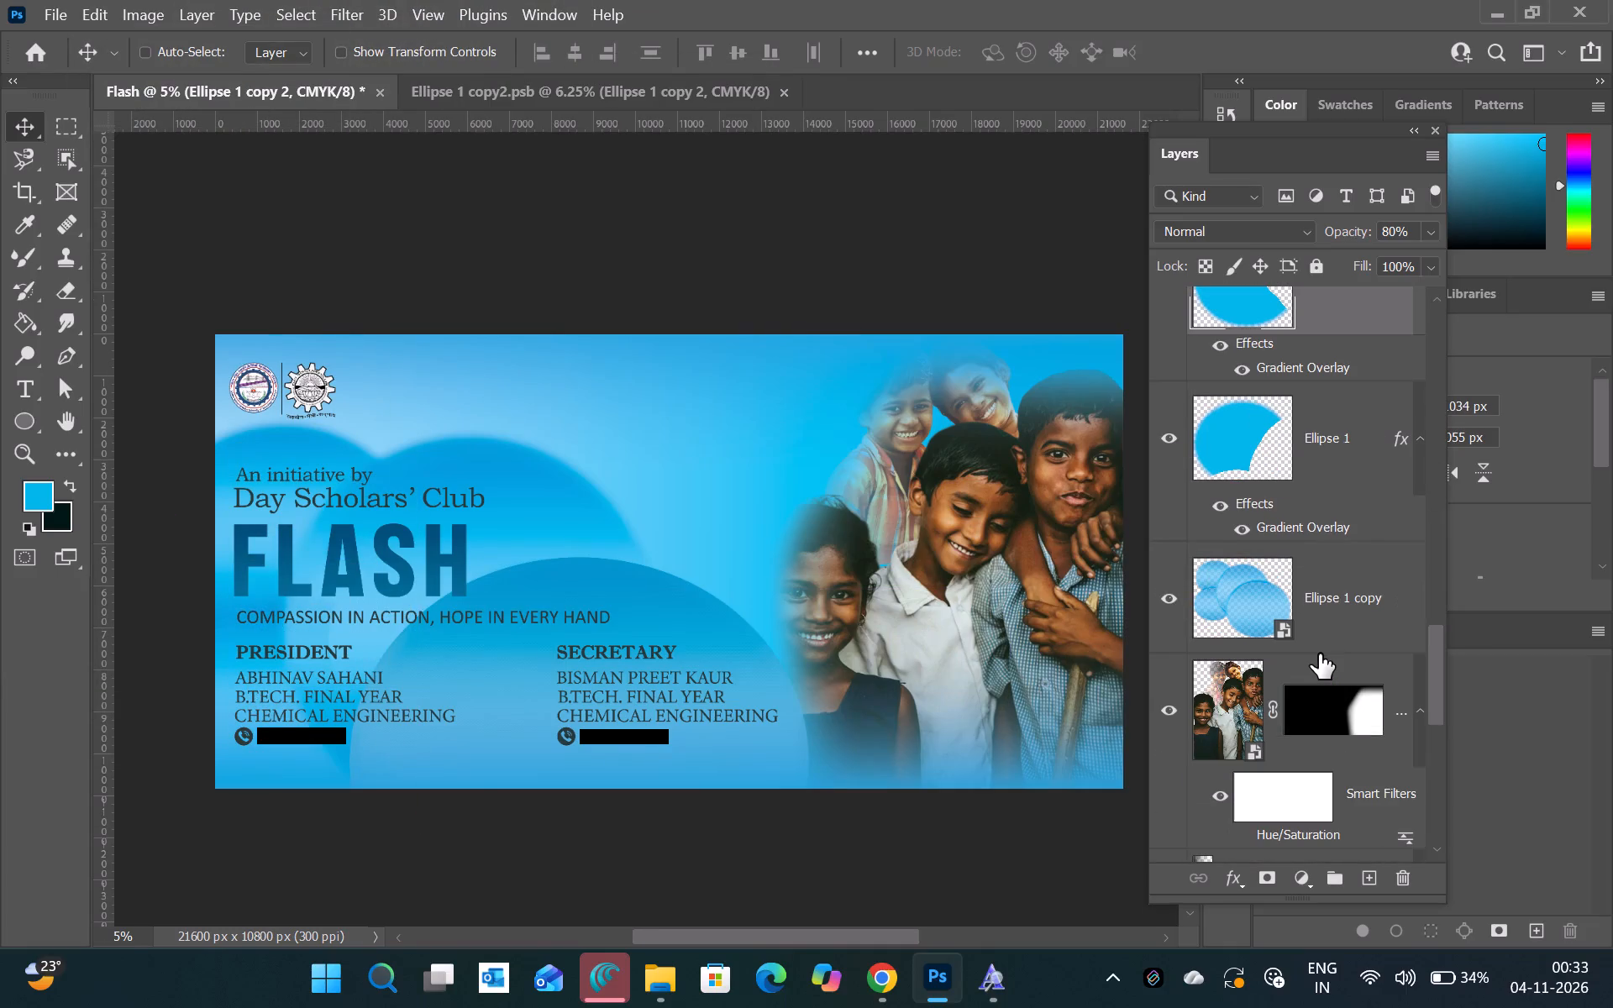
click(1180, 448)
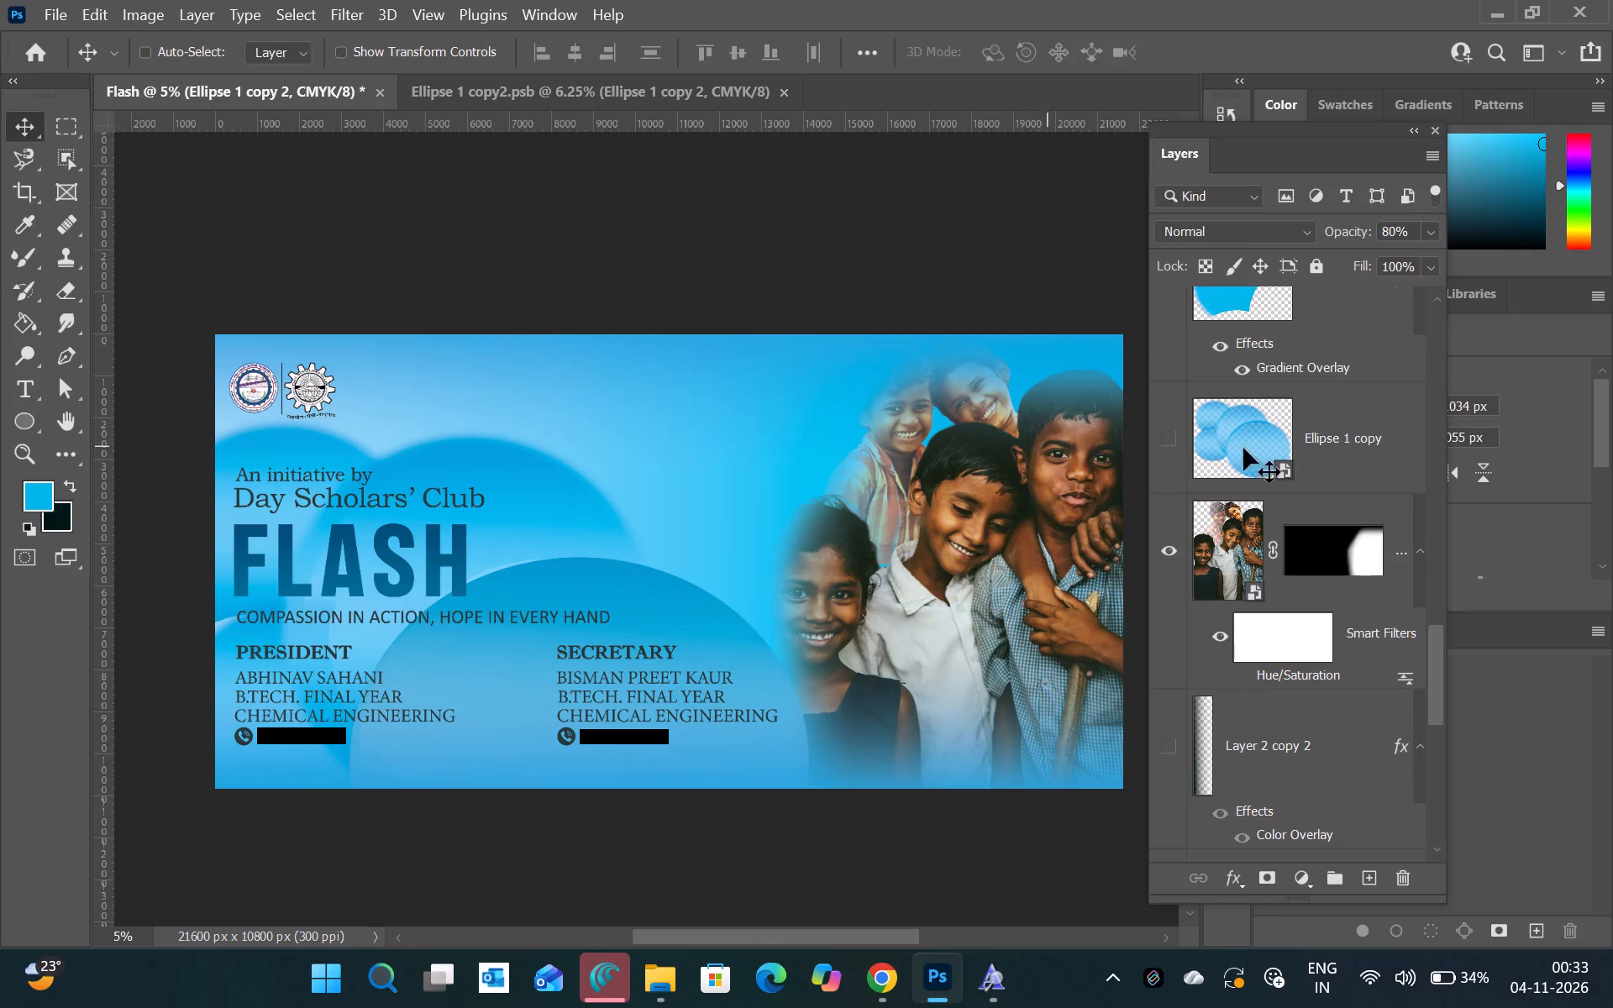
Delete the pasted Ellipse 1 copy large circle layer located directly under Layer 2.
scroll(1279, 448, up, 1)
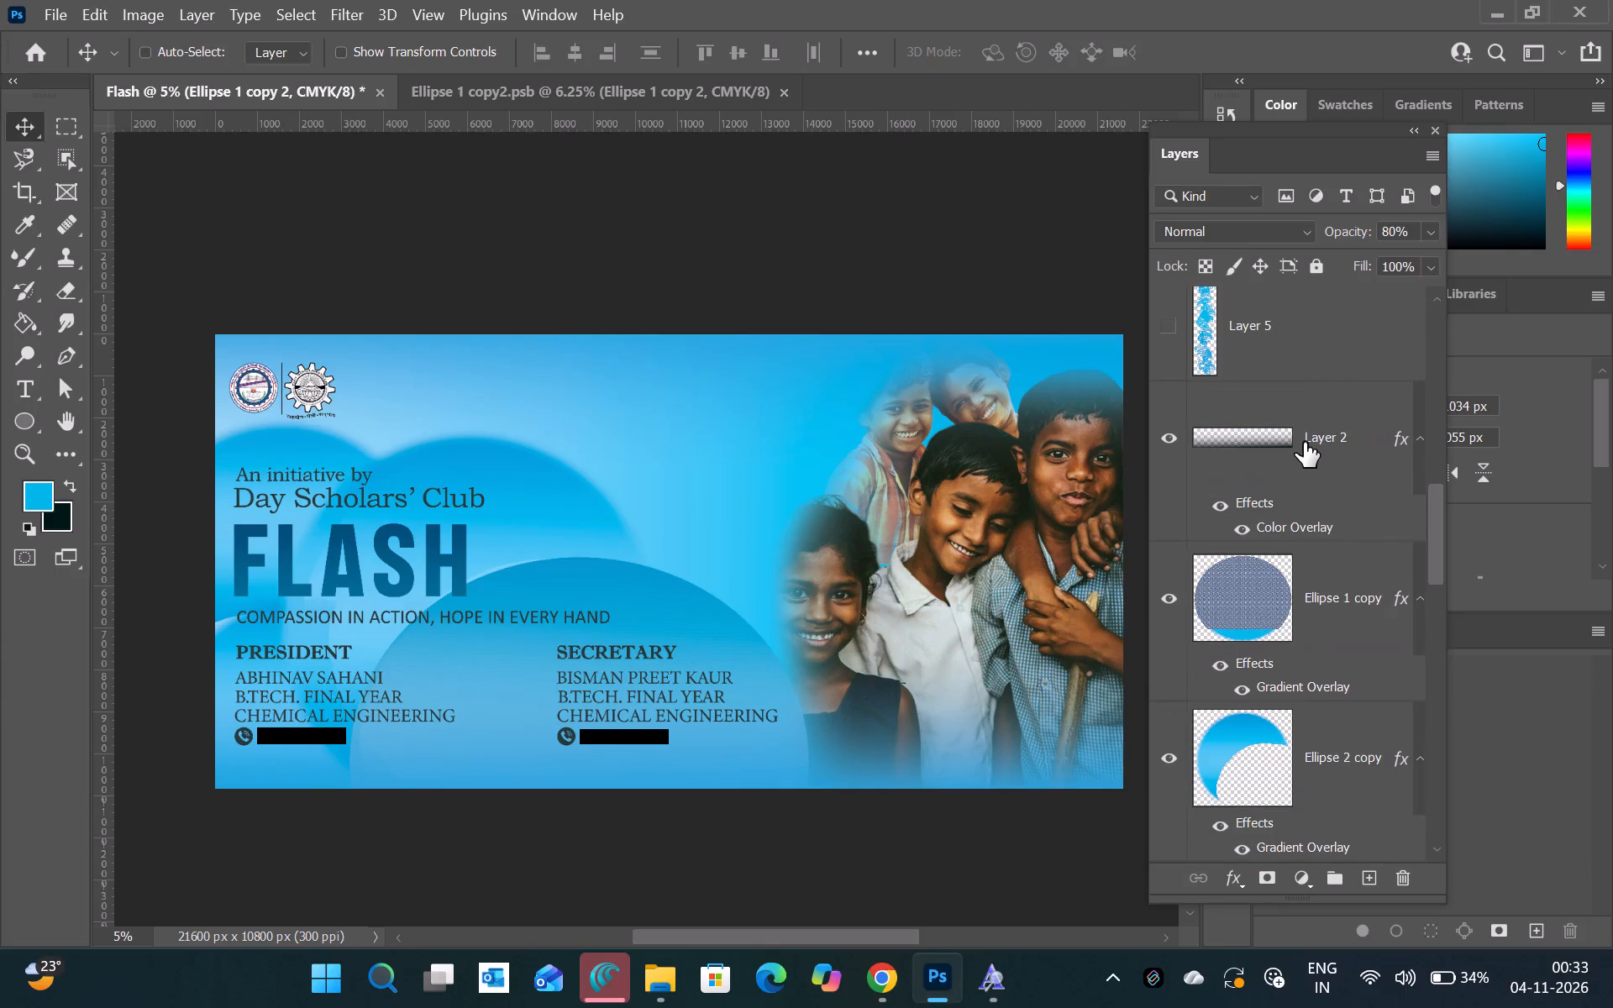
click(1254, 608)
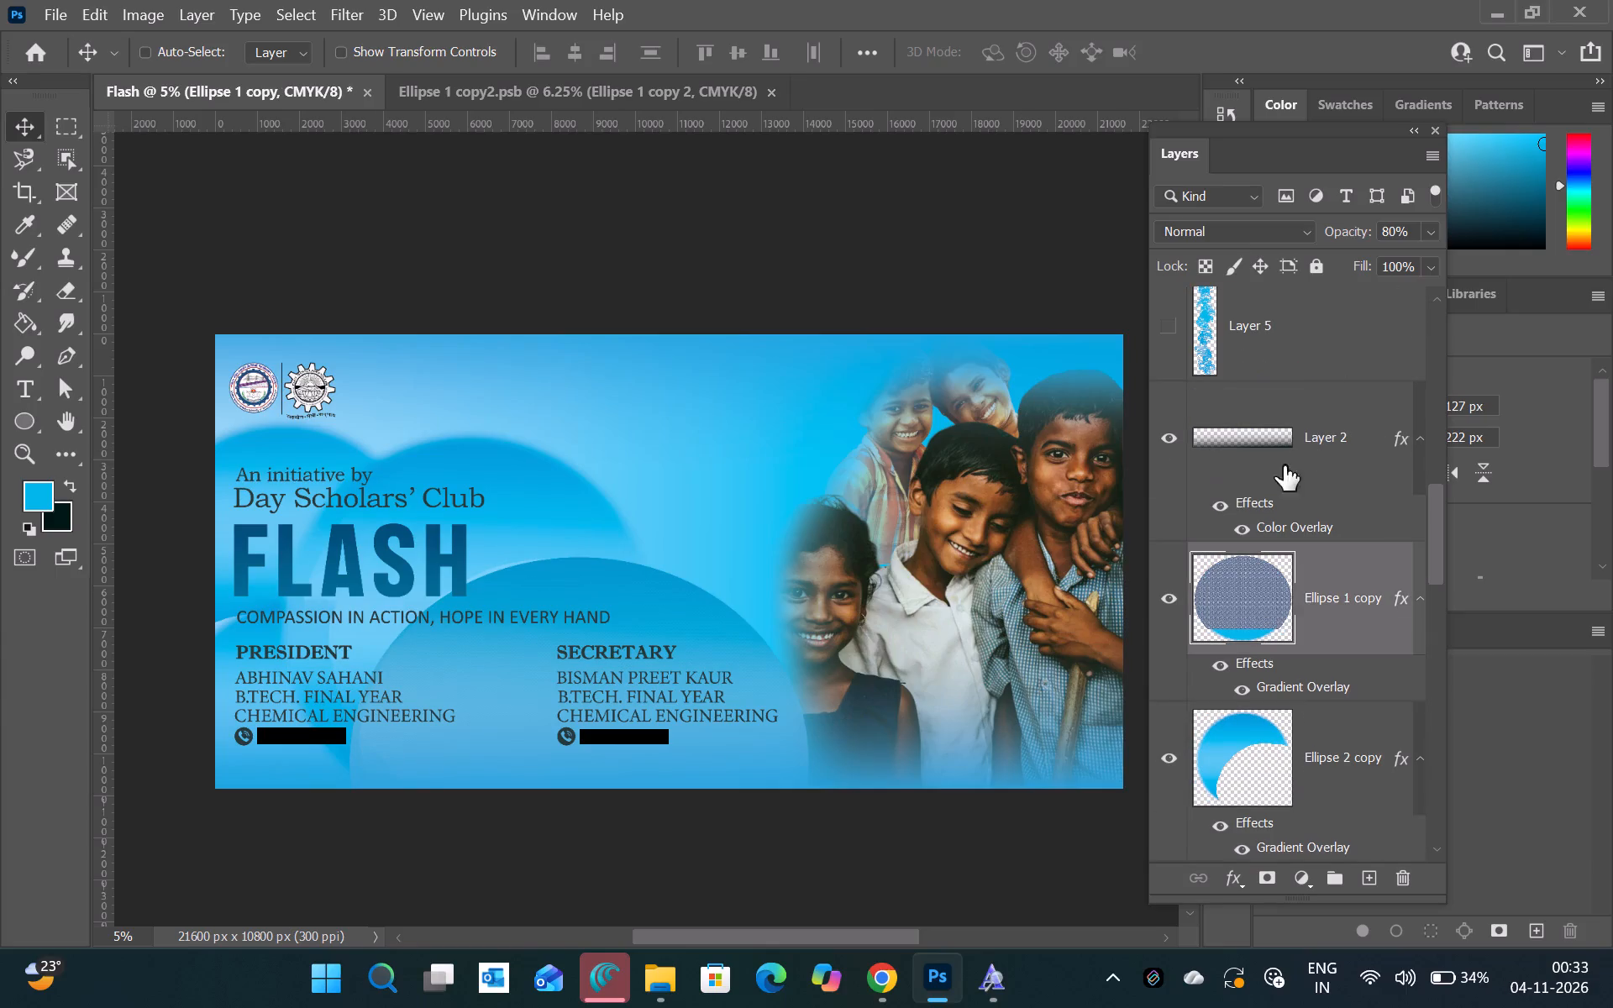
key(Delete)
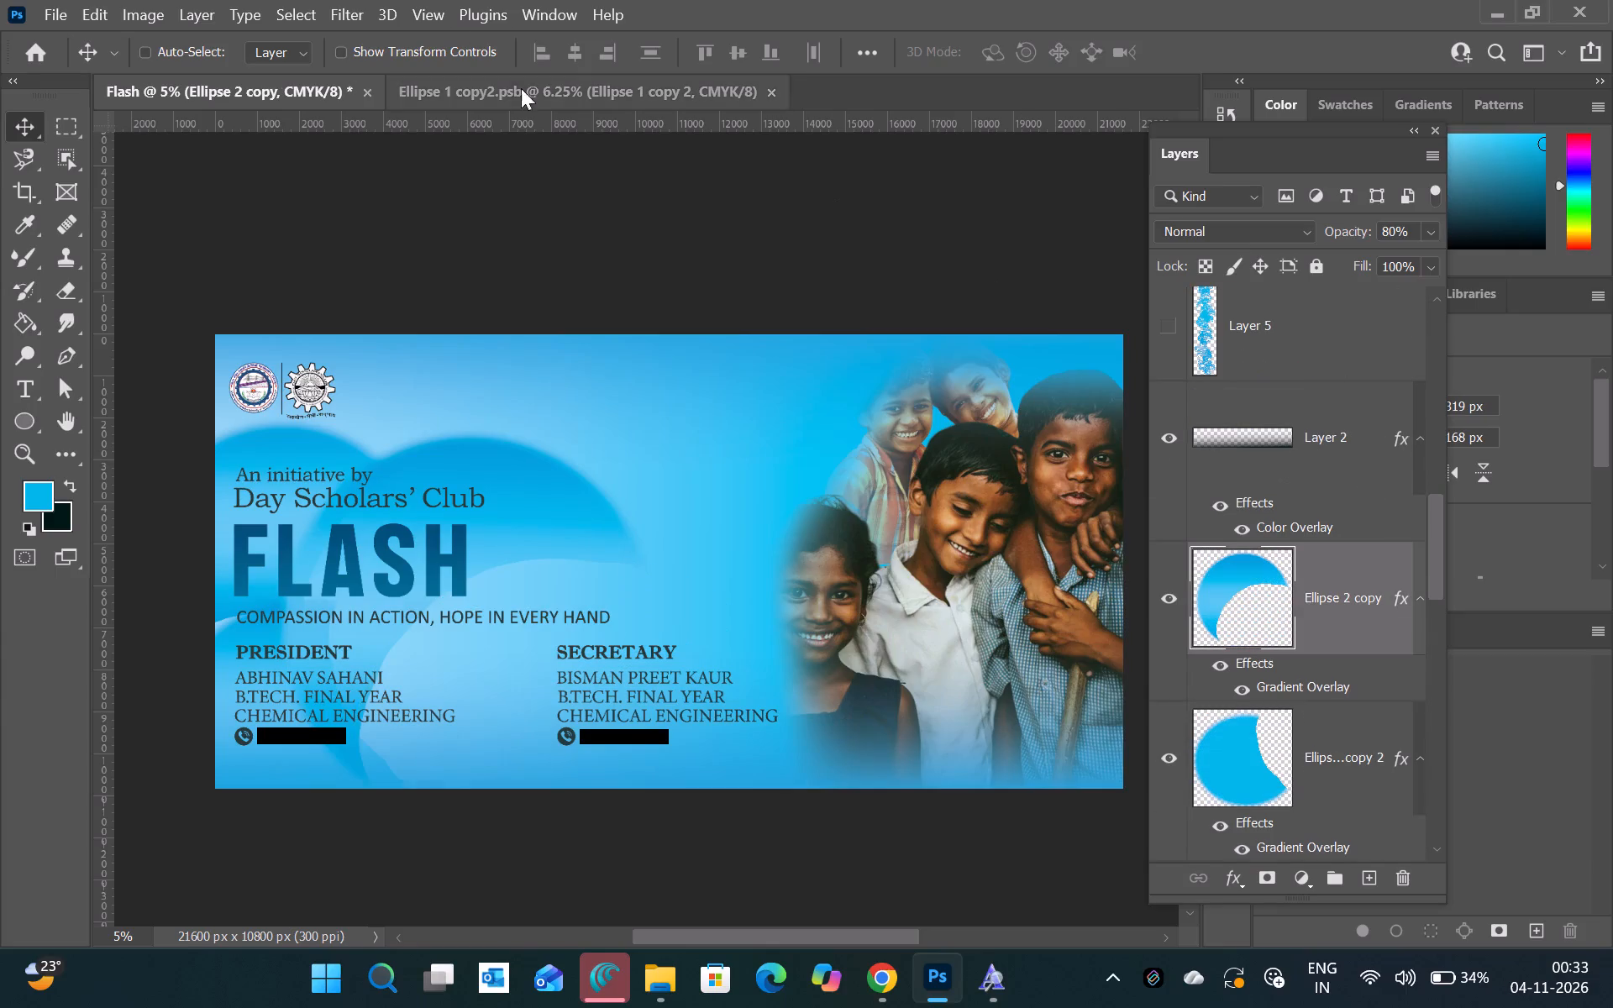
Copy the Ellipse 1 copy circle from the smart object's contents into the Flash document again and position it behind the Secretary details.
click(560, 88)
drag(1280, 301, 1142, 276)
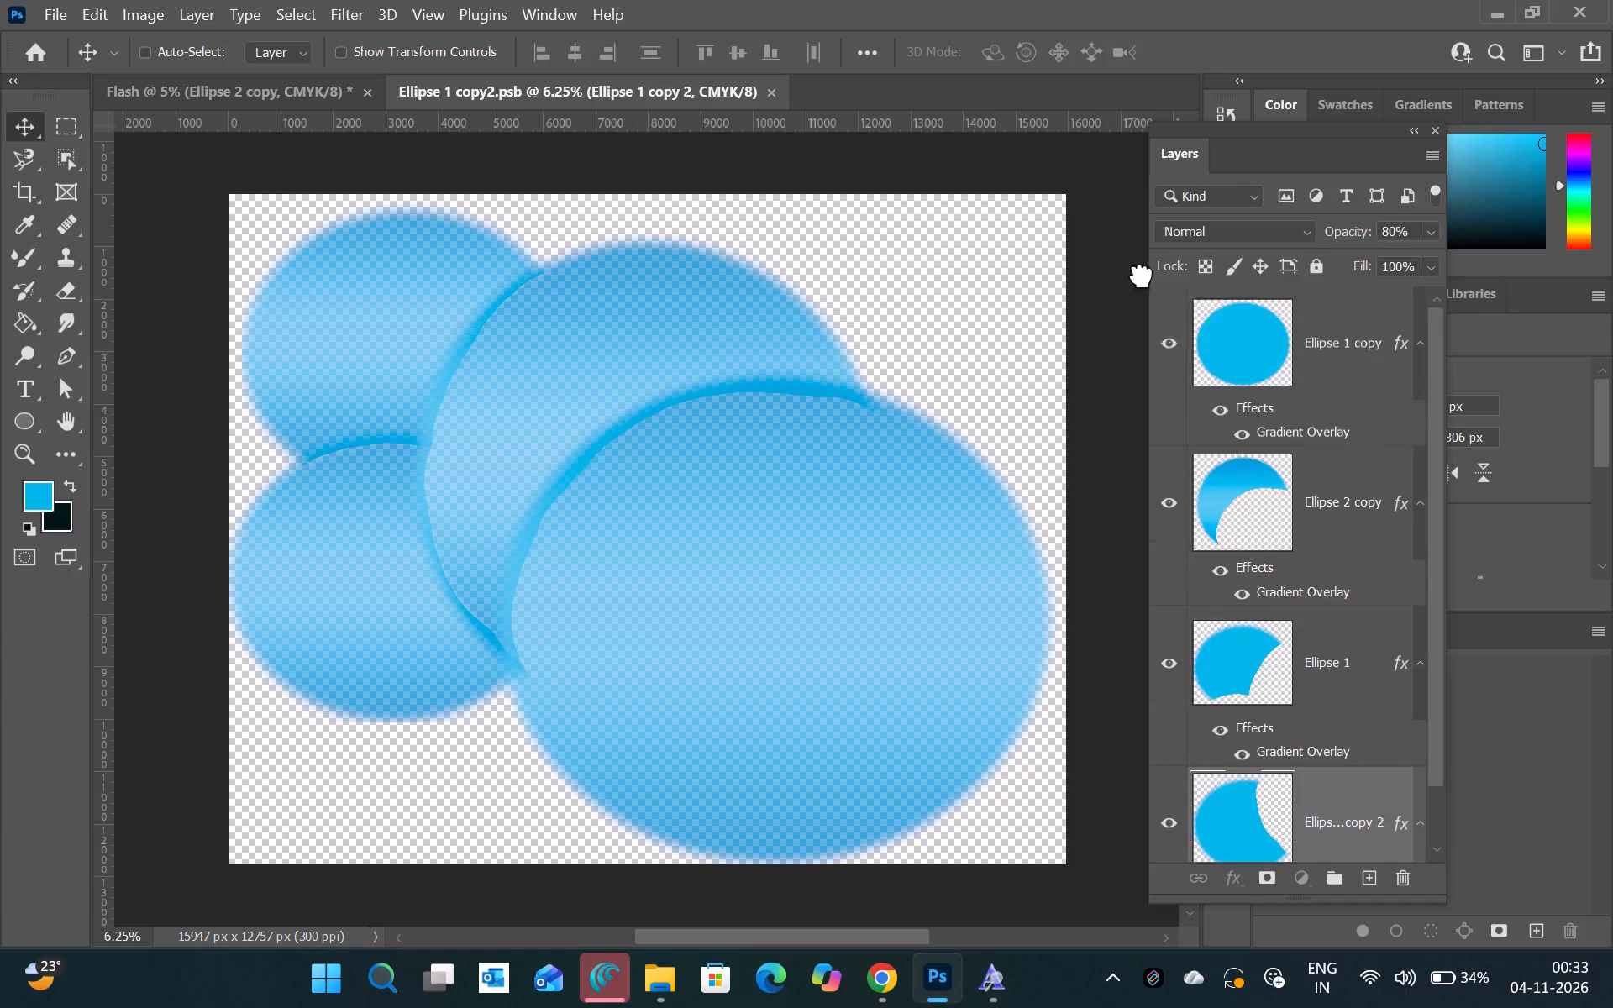
drag(1142, 276, 511, 576)
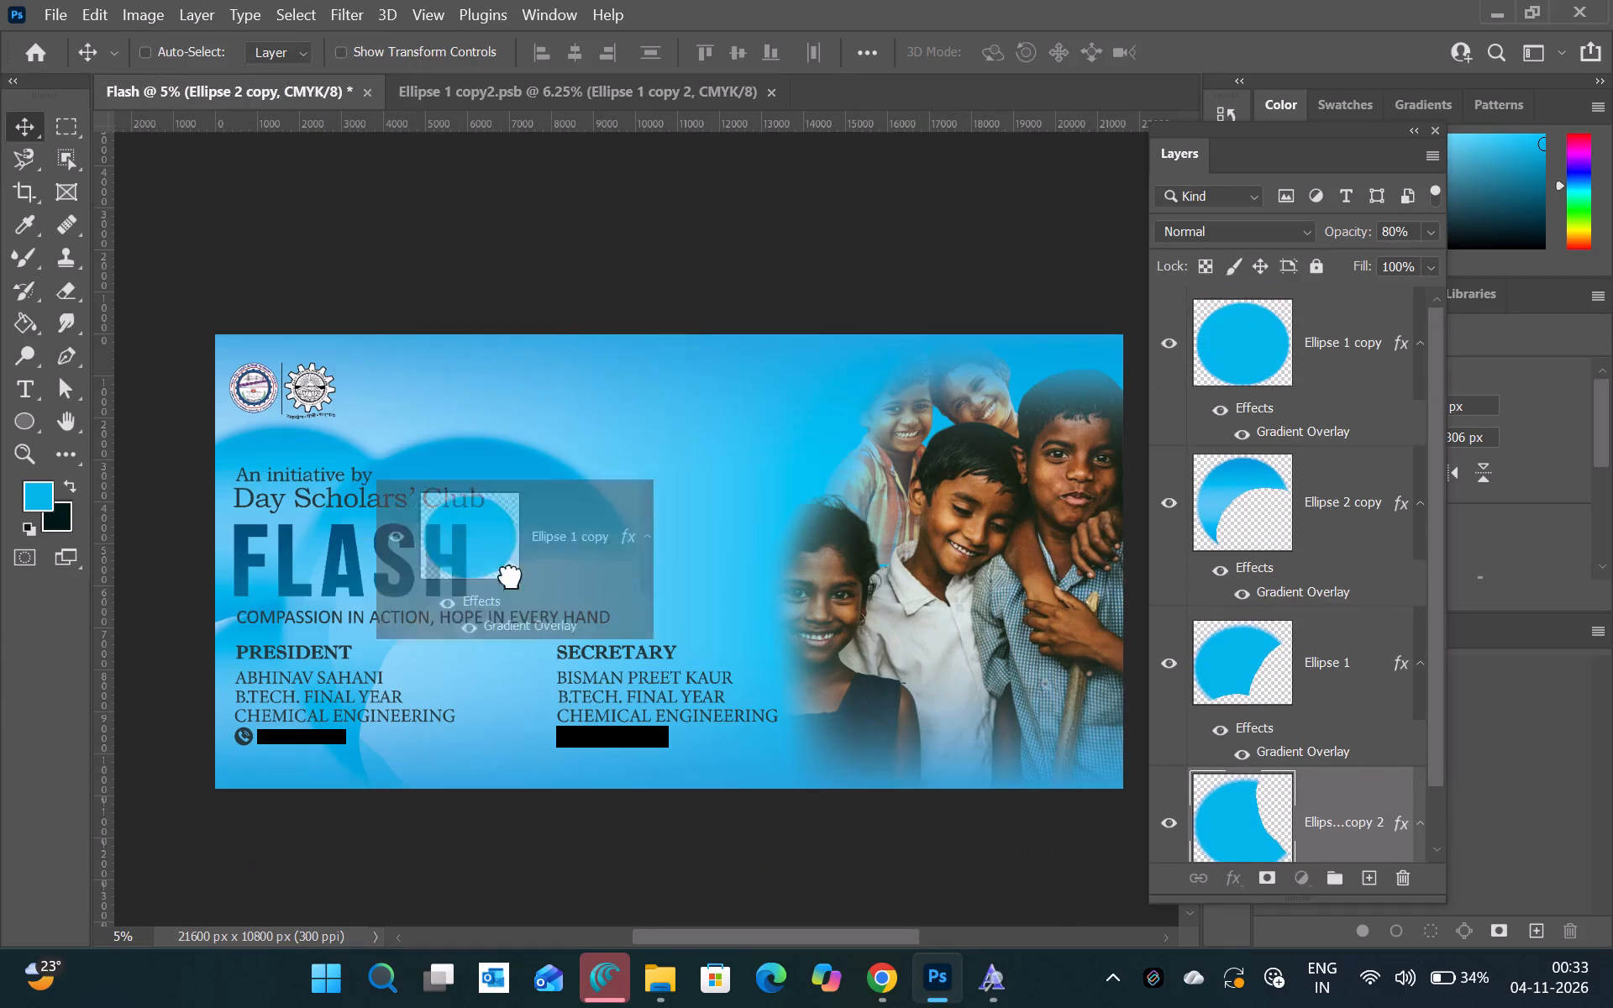
drag(511, 576, 533, 669)
drag(579, 586, 614, 686)
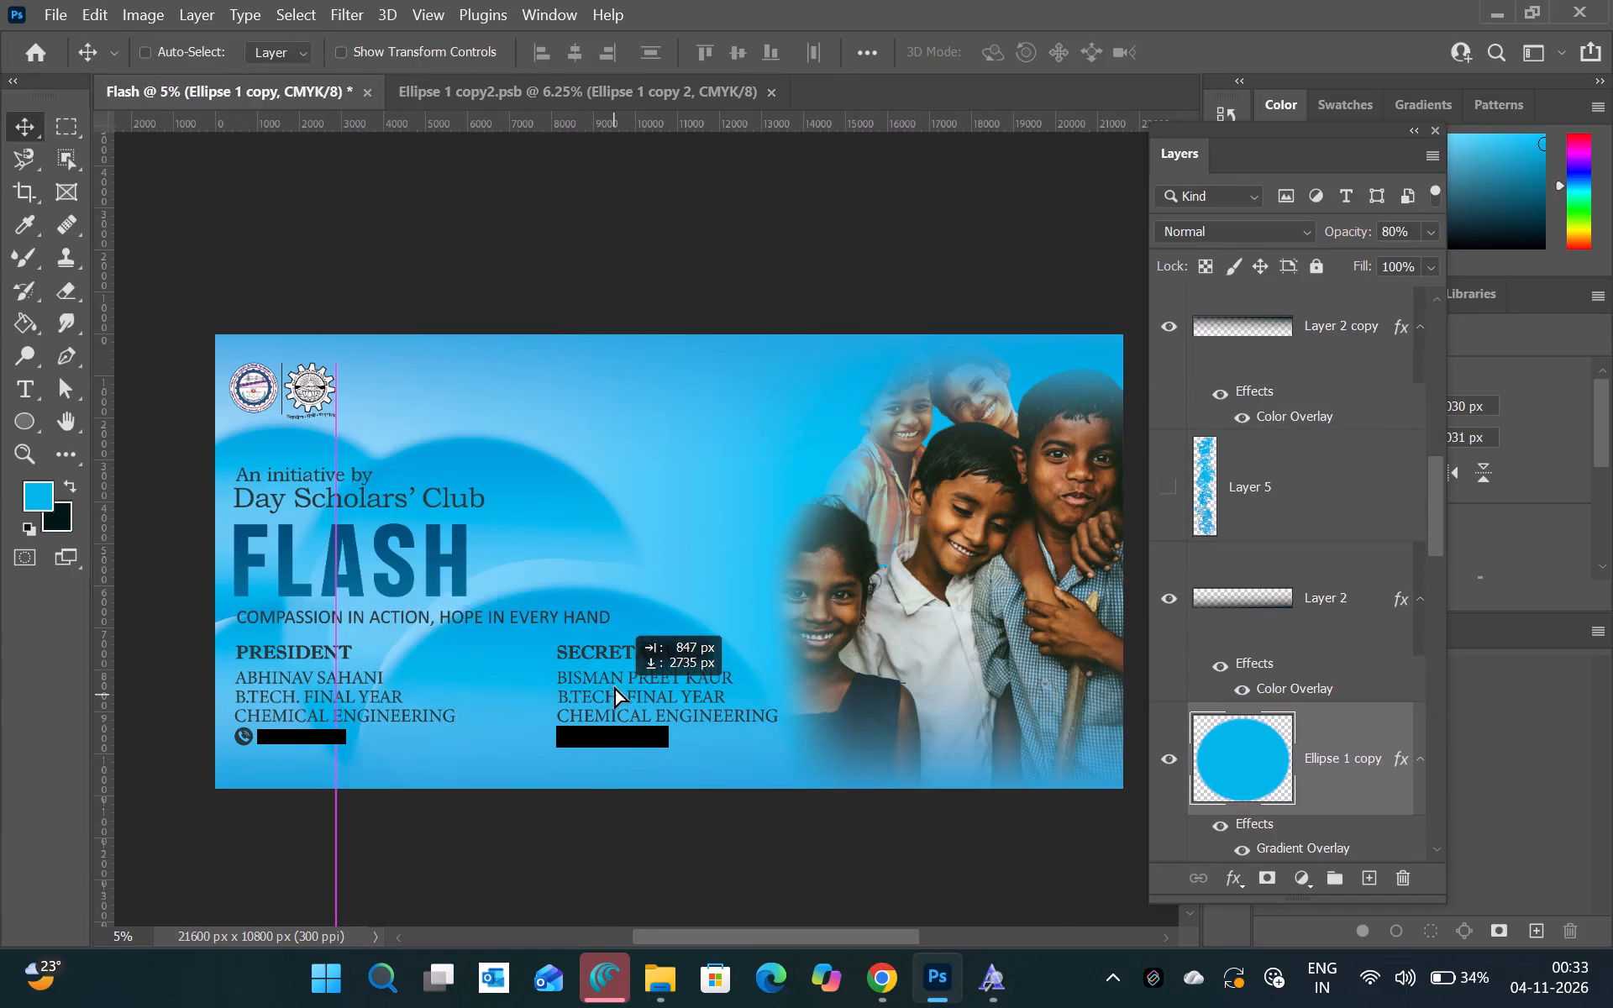
drag(614, 686, 614, 667)
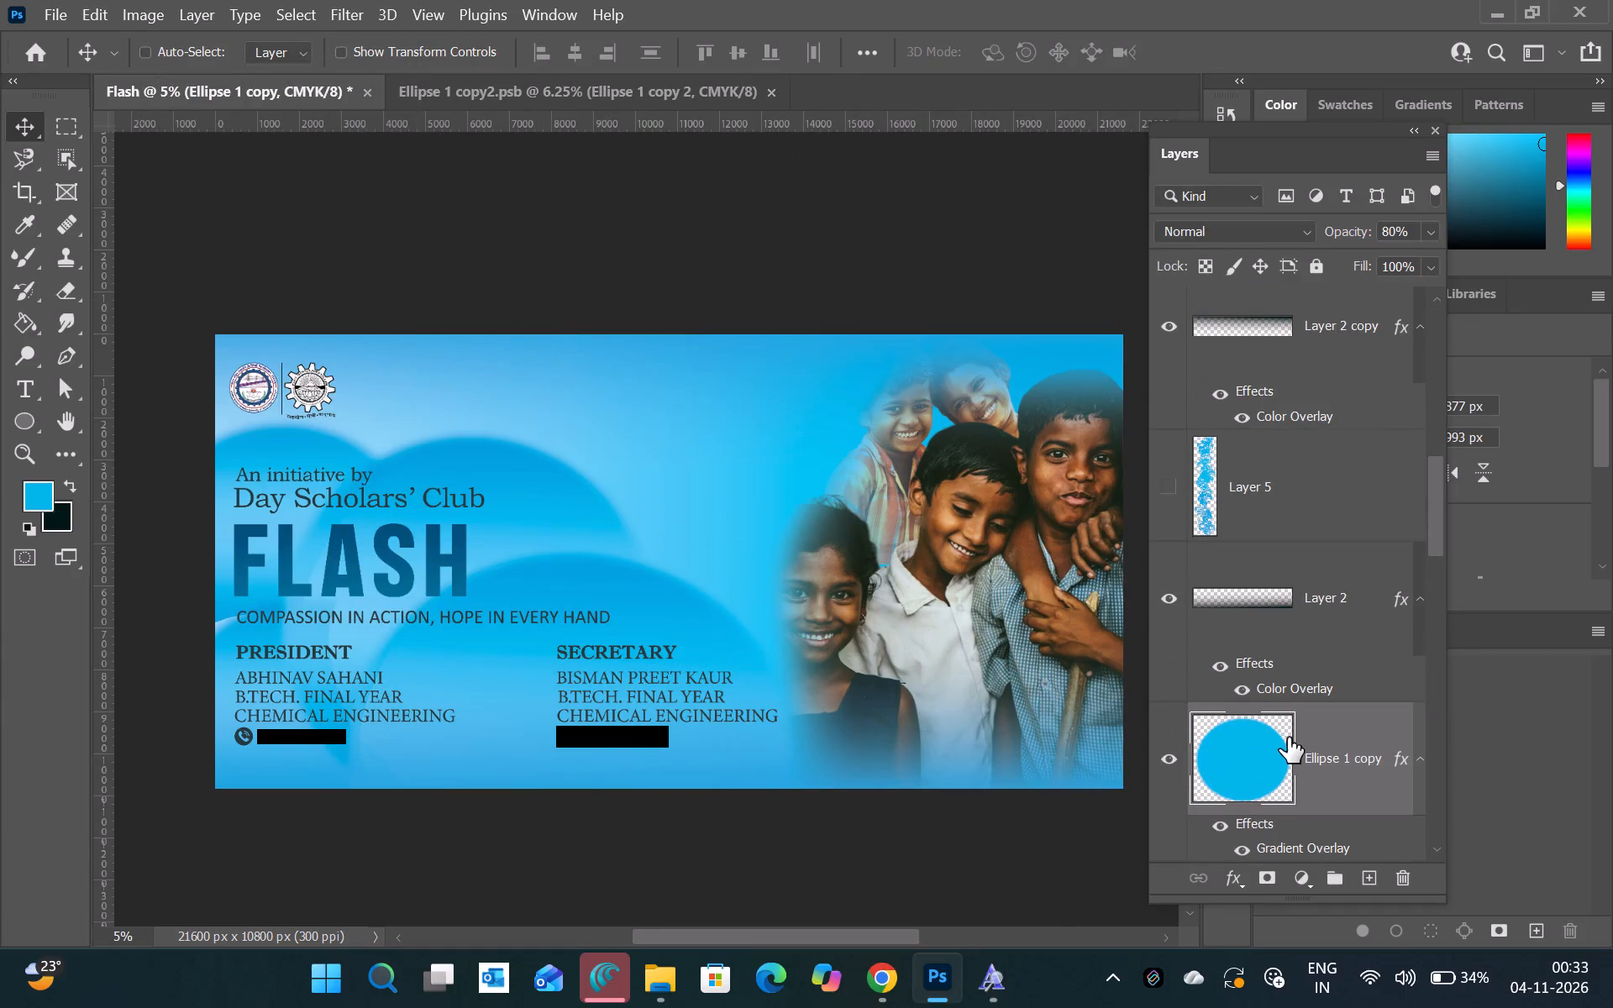
Adjust the position of the Ellipse 1 copy 2 shape behind the President details to fit against the neighbouring ellipses.
click(1288, 738)
scroll(1288, 738, down, 1)
click(1272, 593)
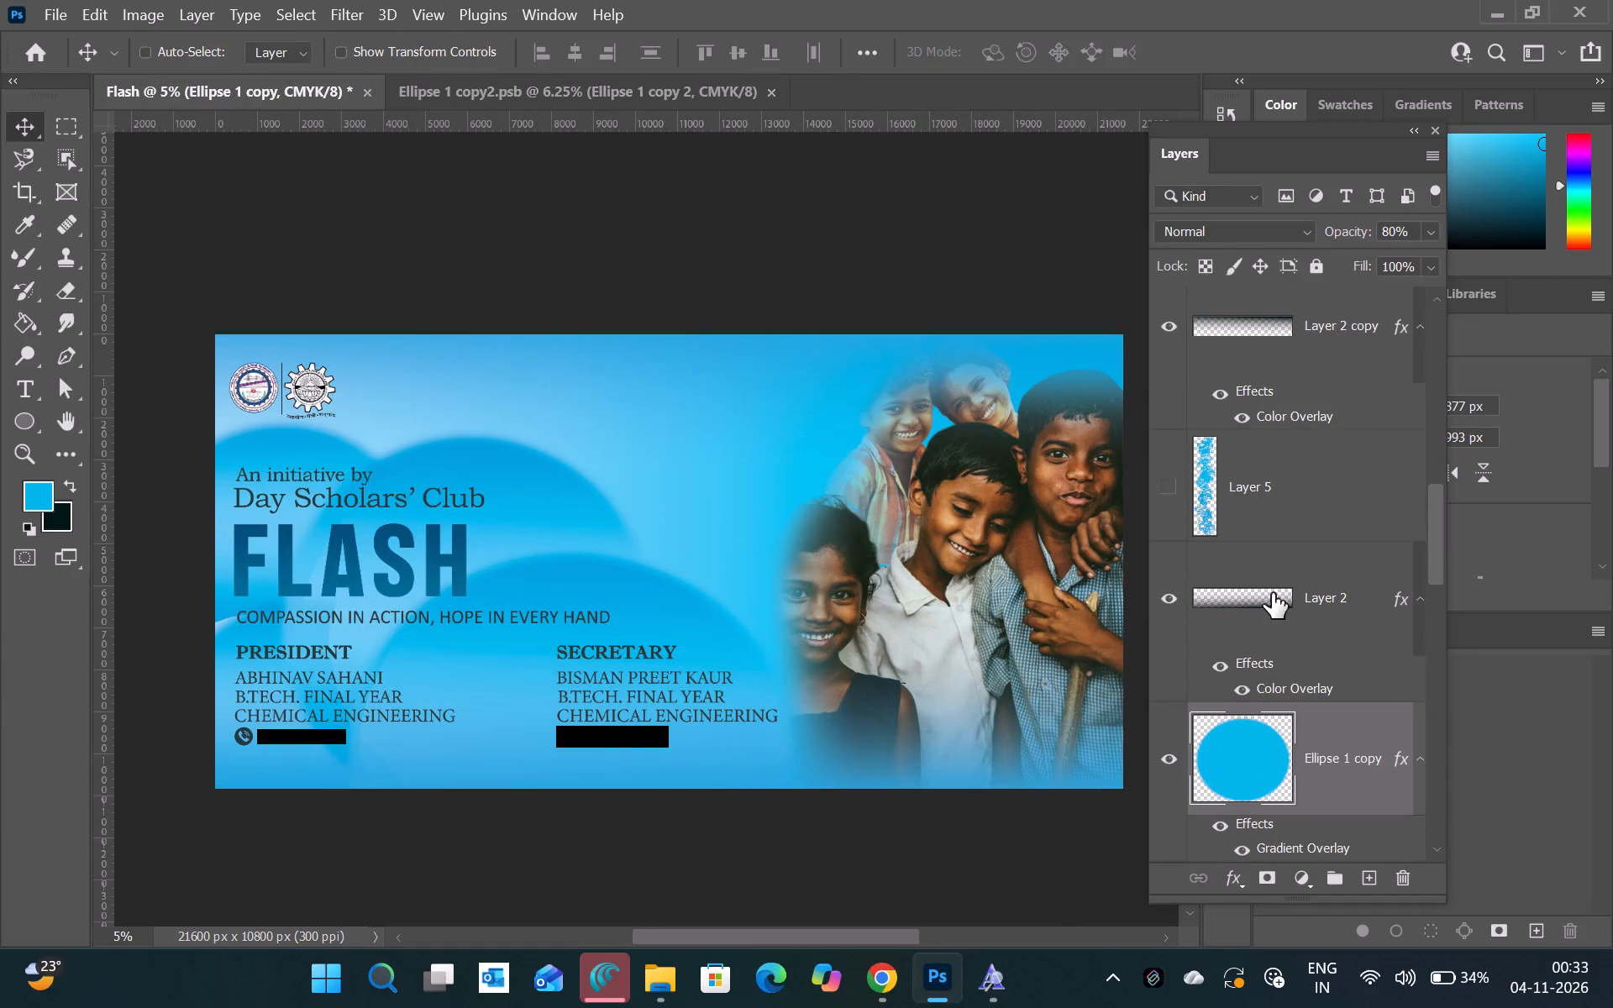
click(1260, 743)
drag(281, 706, 233, 731)
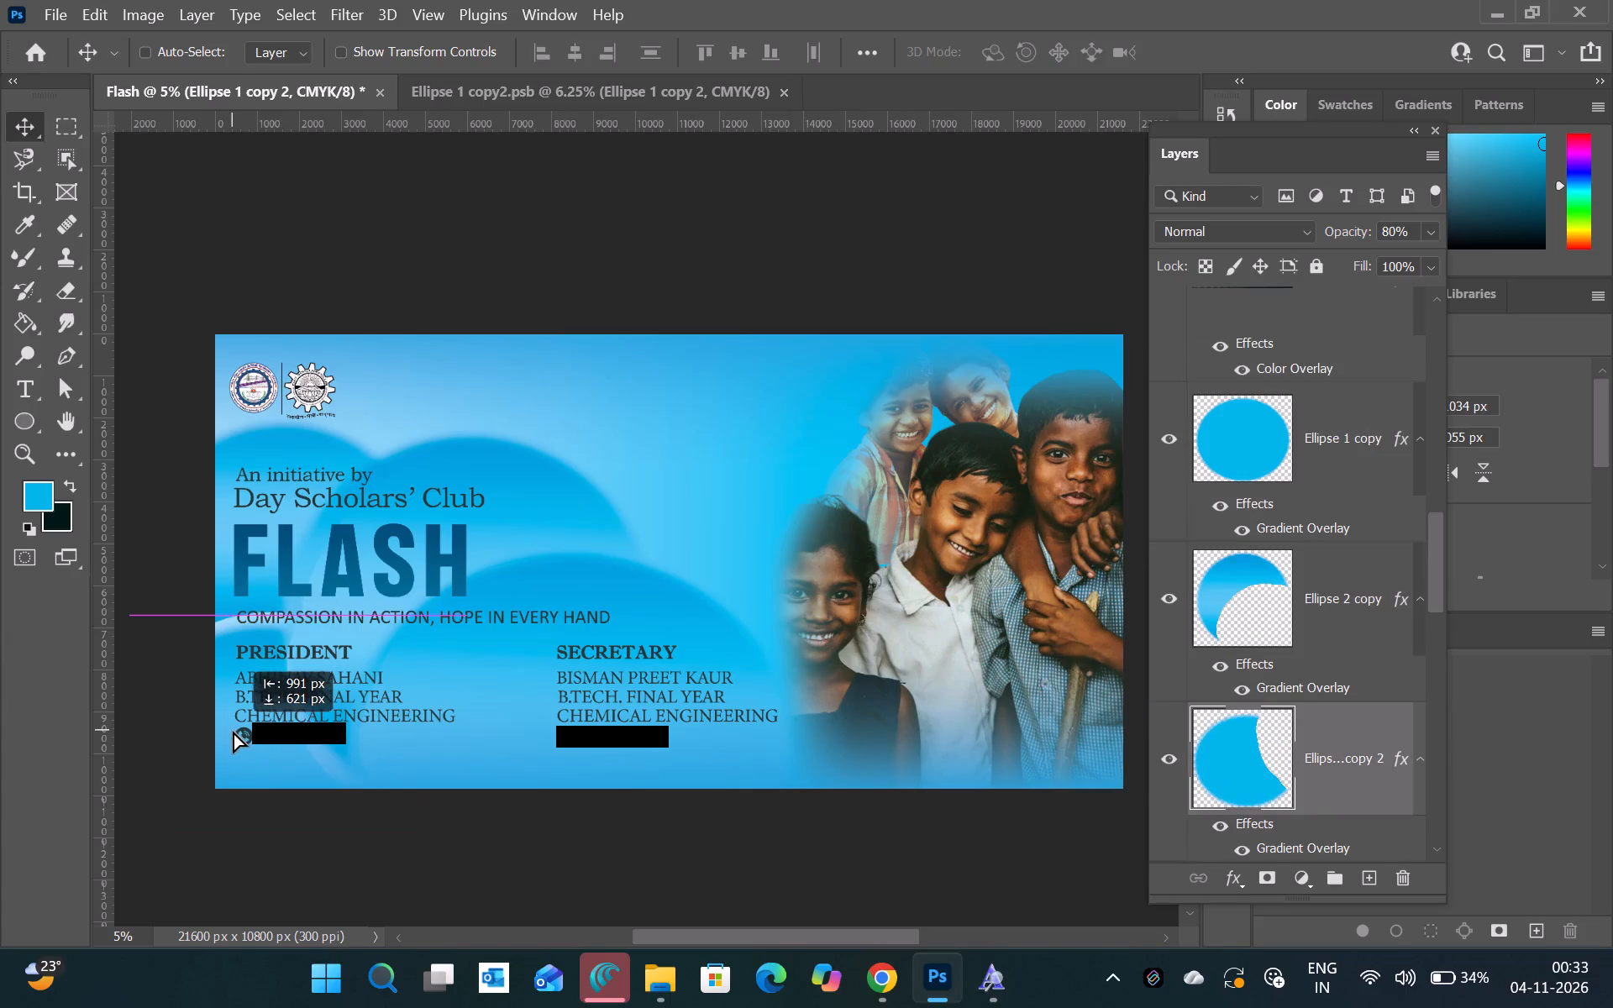
drag(233, 731, 233, 713)
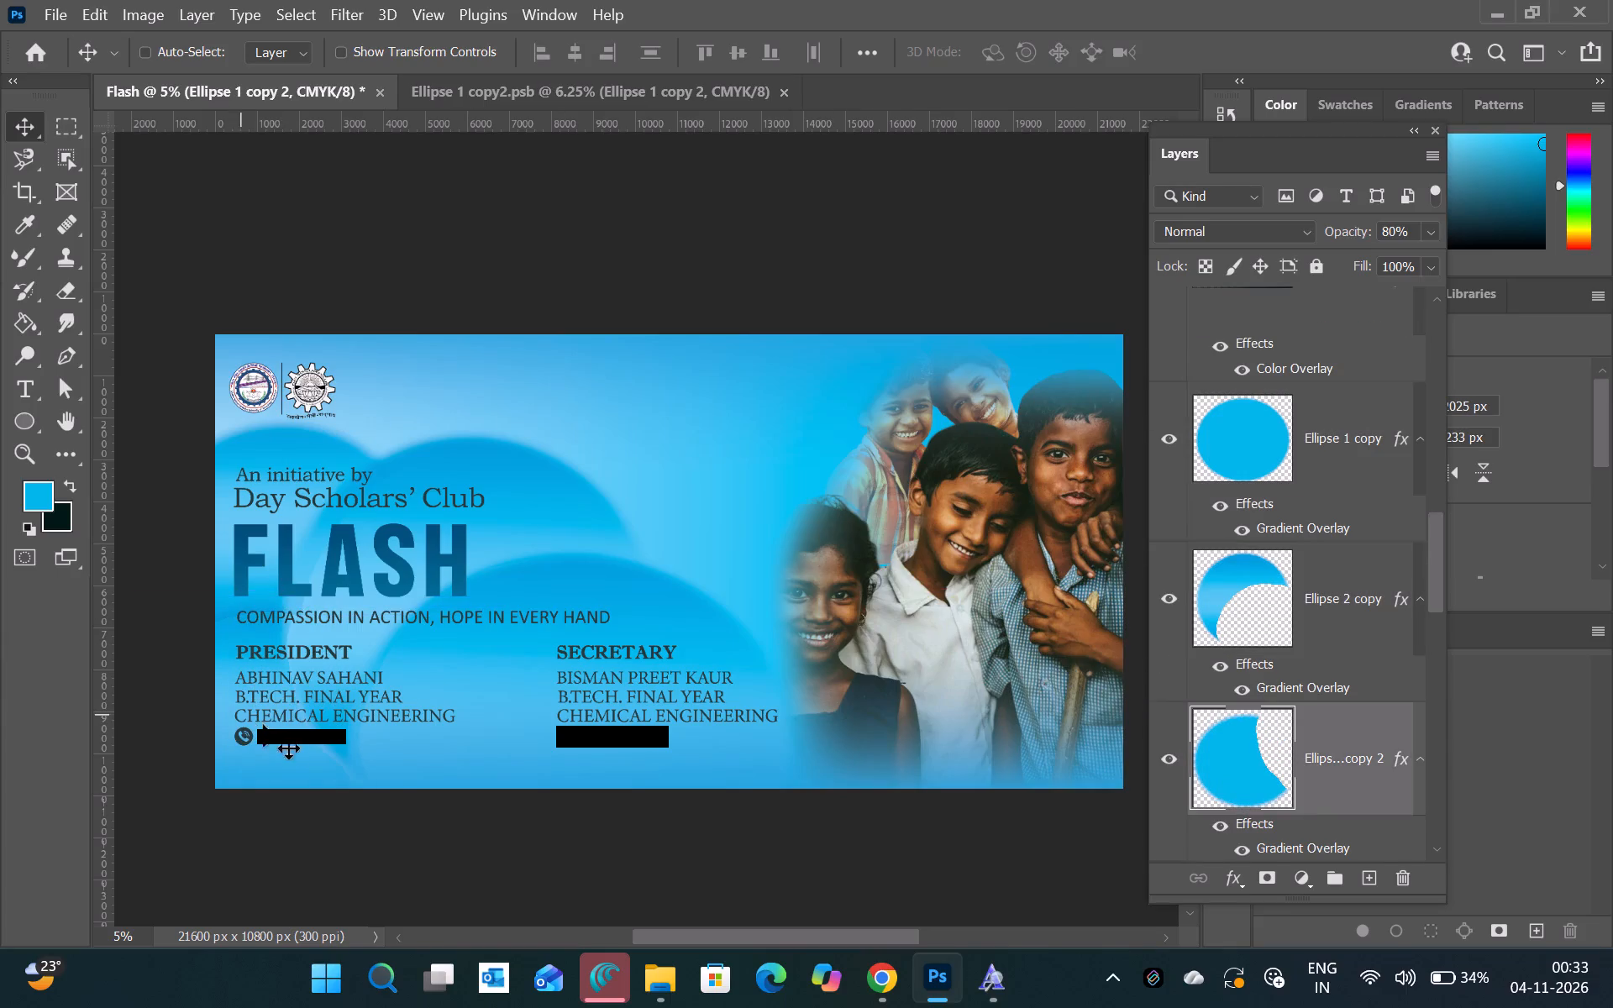
drag(276, 750, 283, 746)
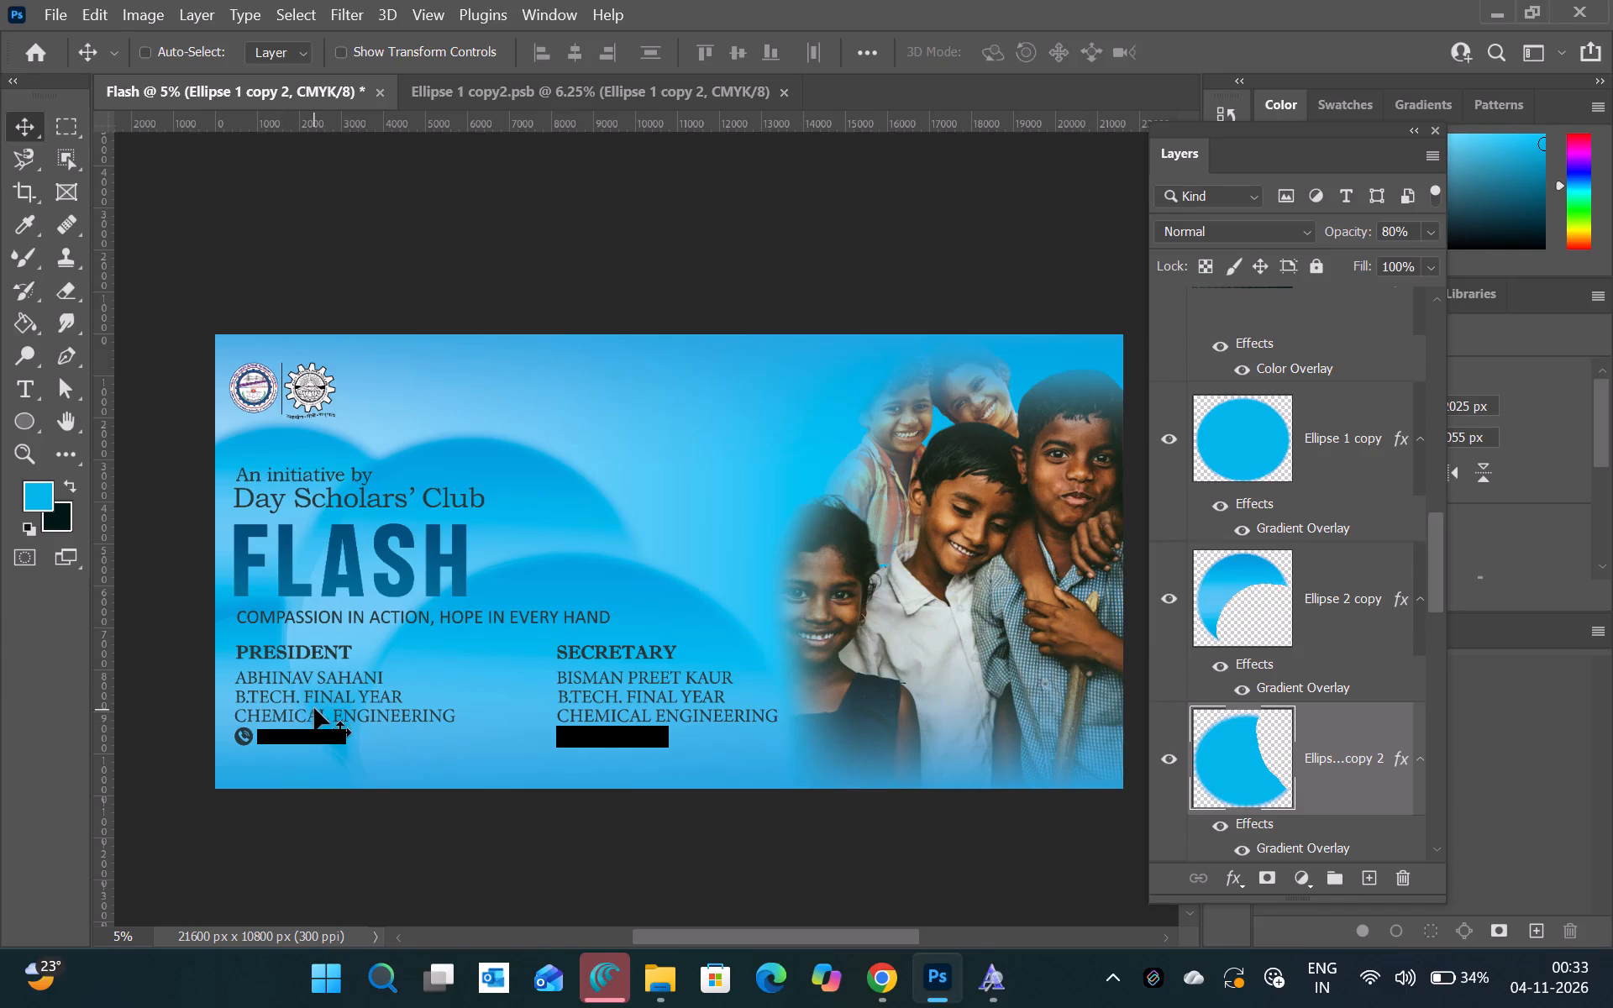
drag(272, 700, 265, 727)
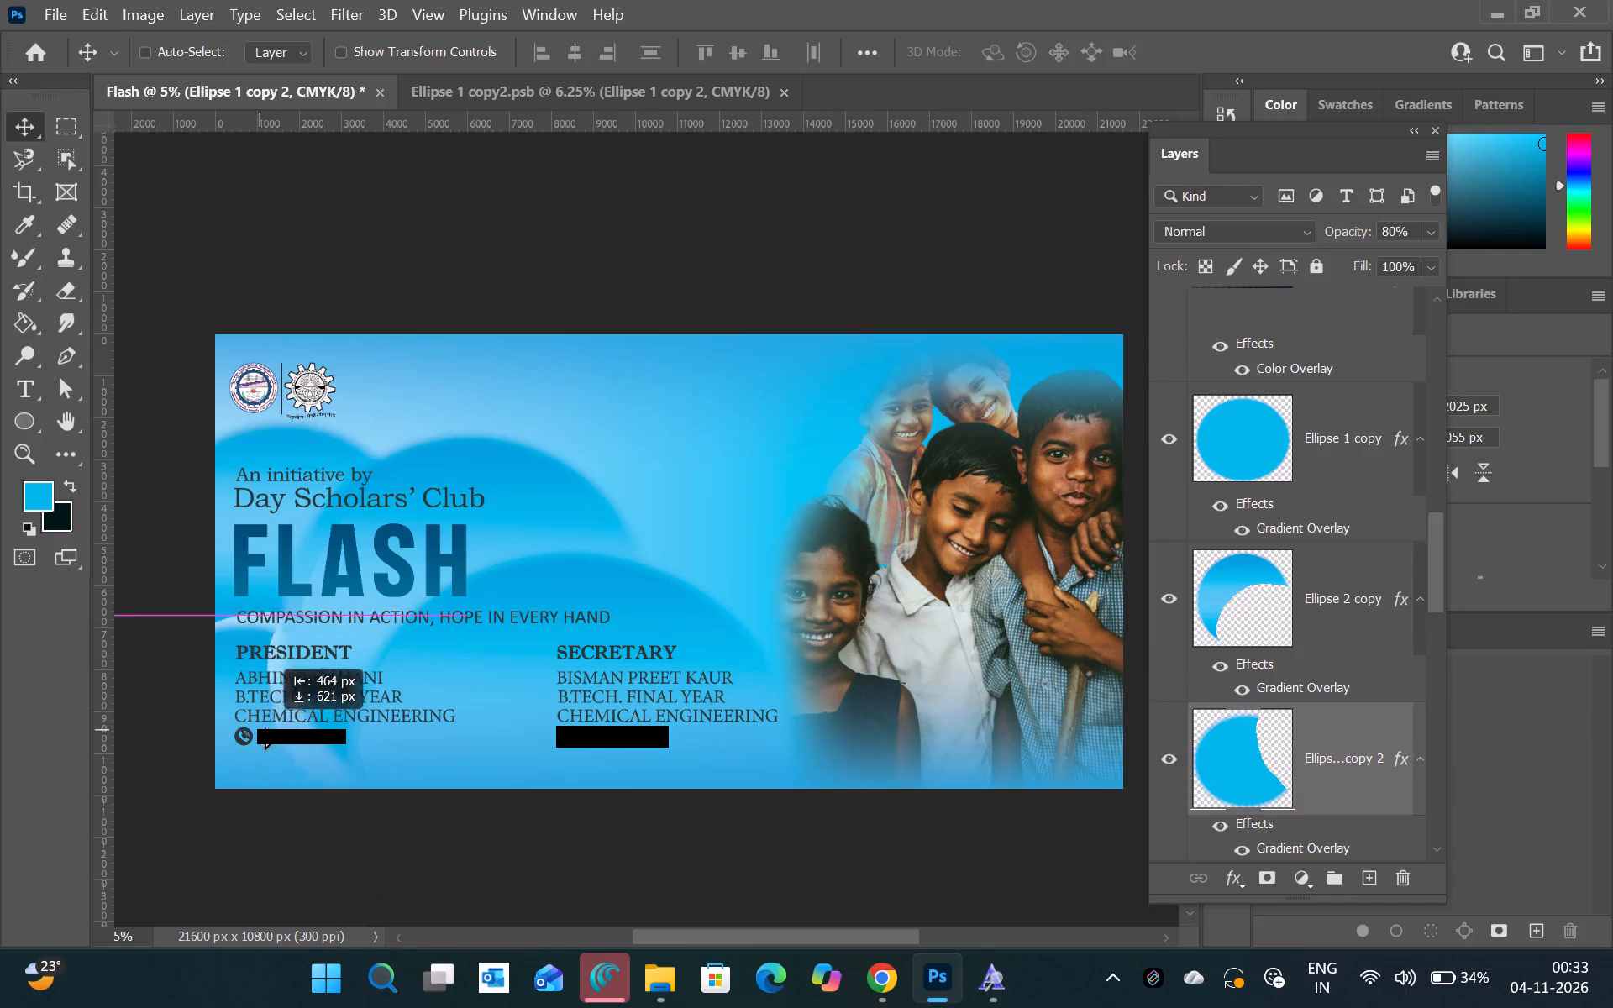
drag(265, 727, 280, 705)
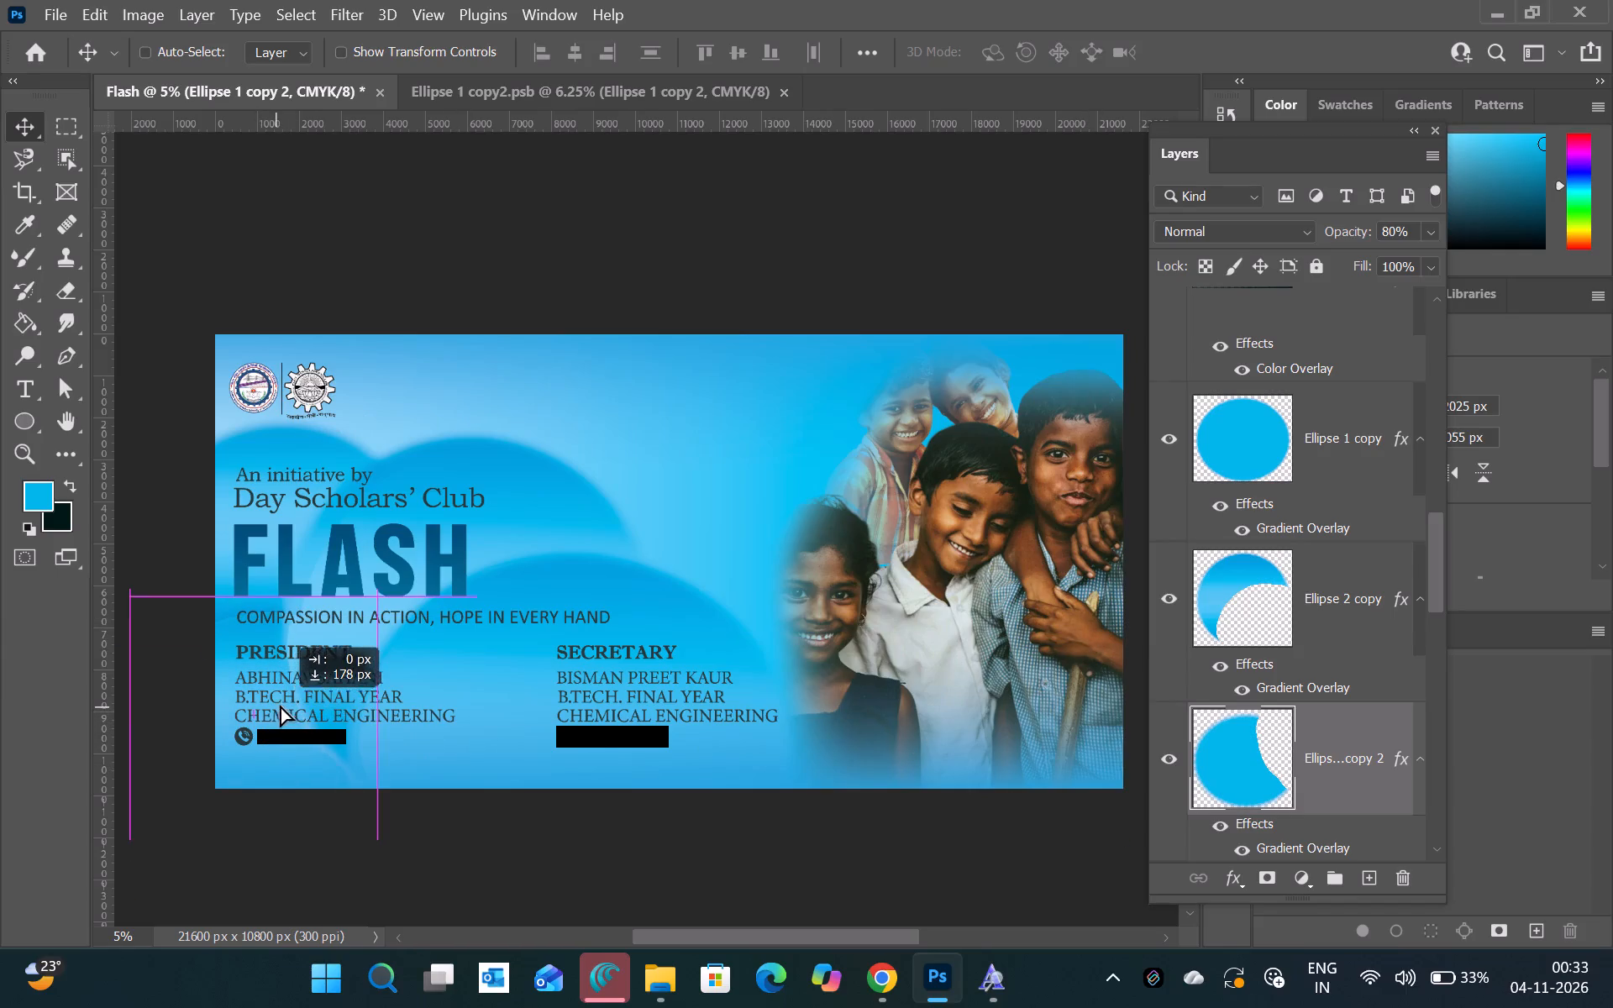
drag(280, 705, 284, 704)
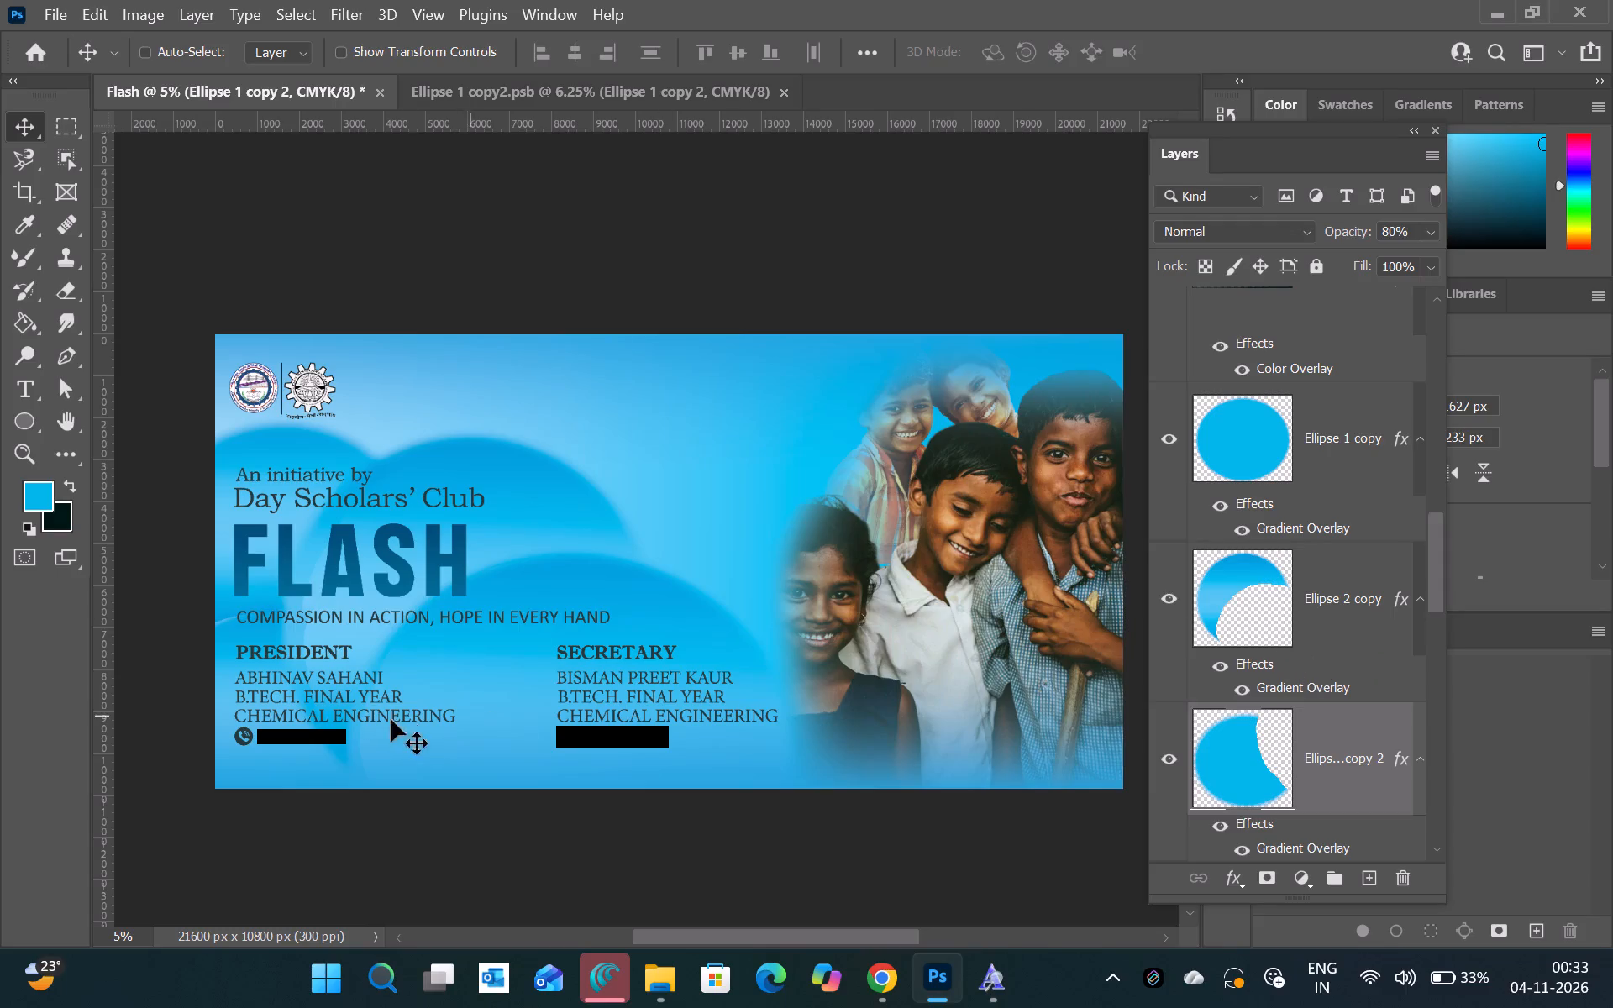
drag(293, 700, 290, 686)
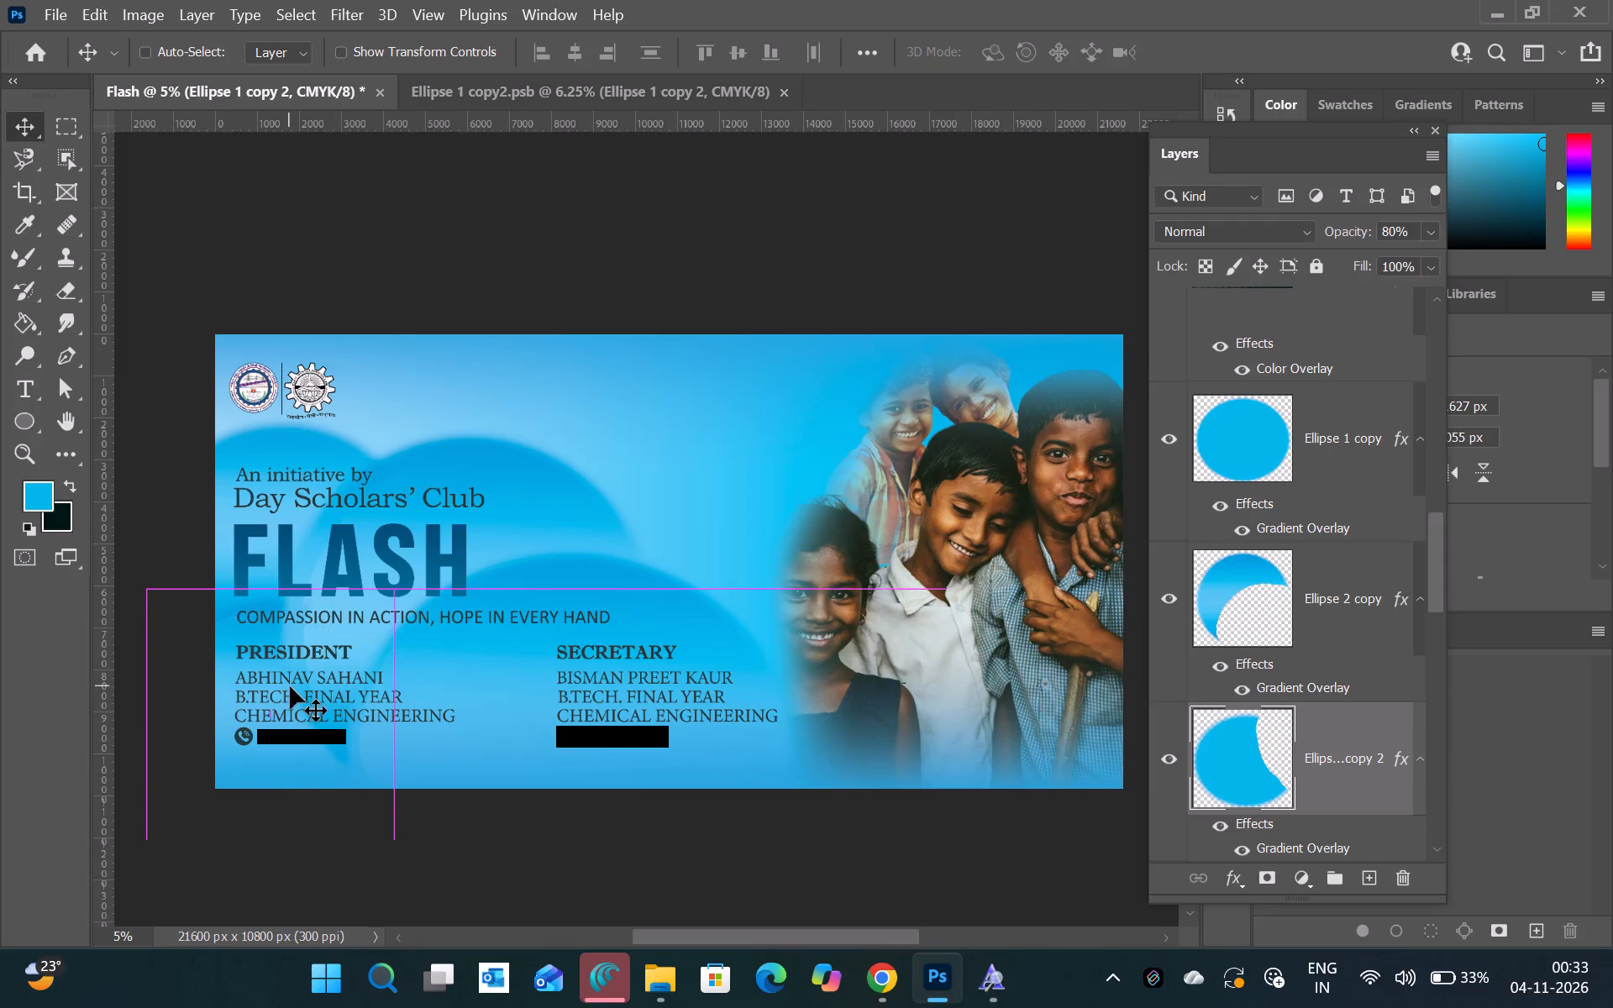
click(1372, 751)
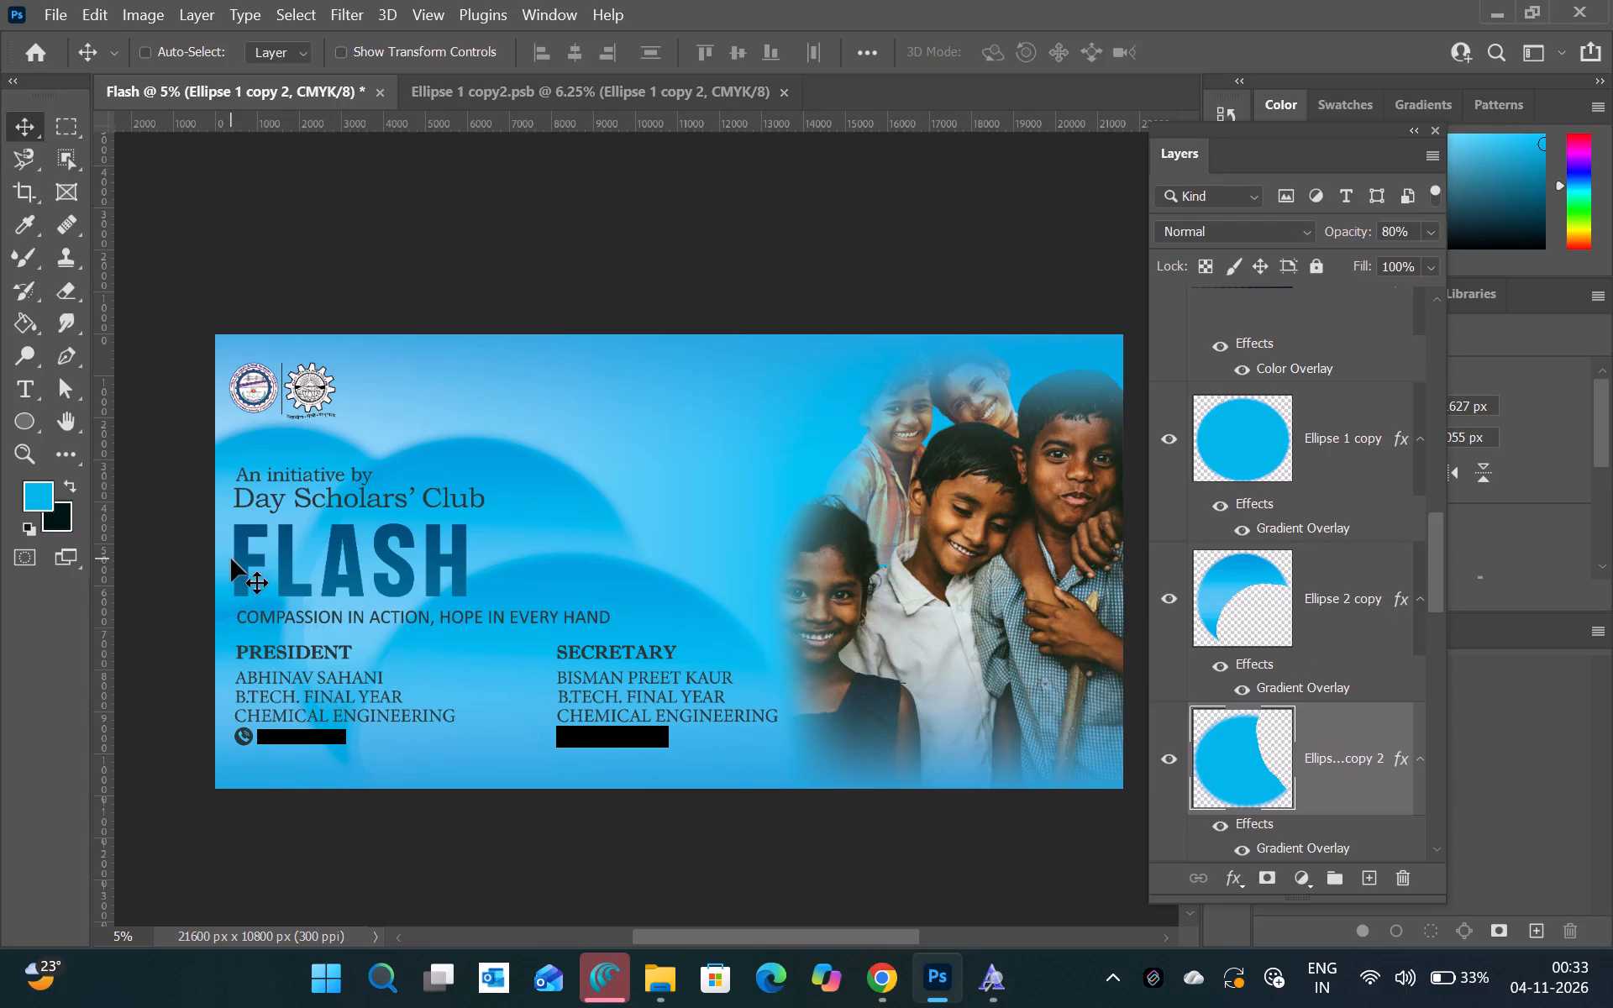
click(231, 559)
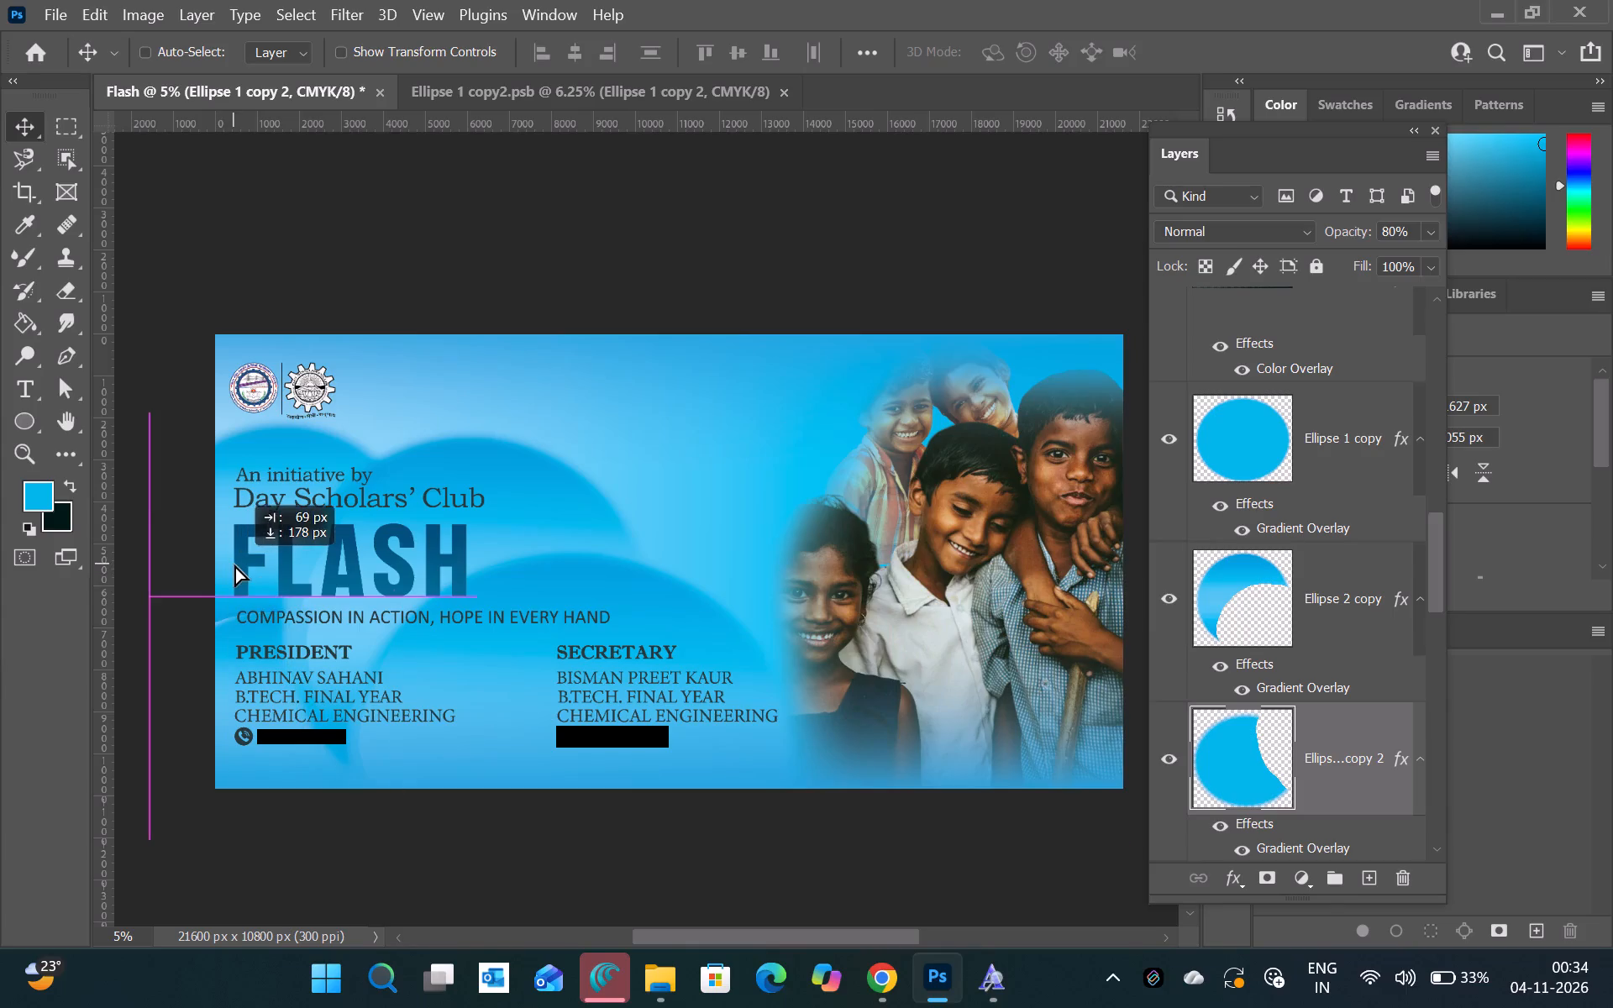
Nudge the Ellipse 1 shape behind the club heading to refine its overlap with the neighbouring ellipses.
scroll(1316, 685, down, 1)
click(1306, 633)
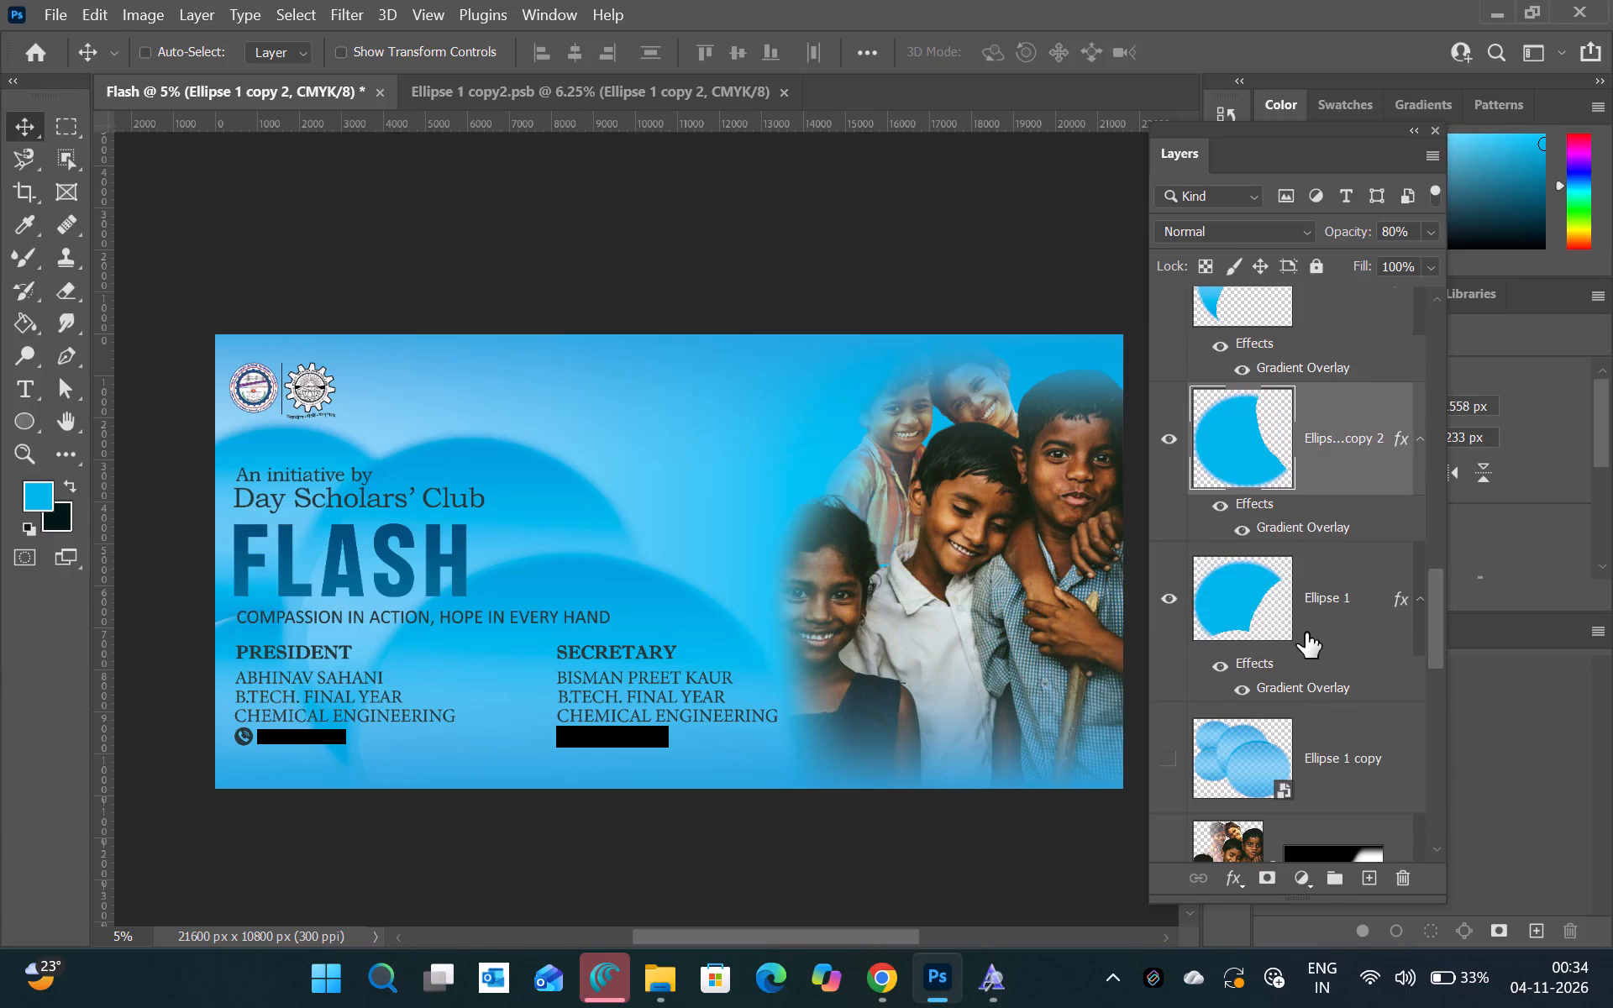
click(269, 478)
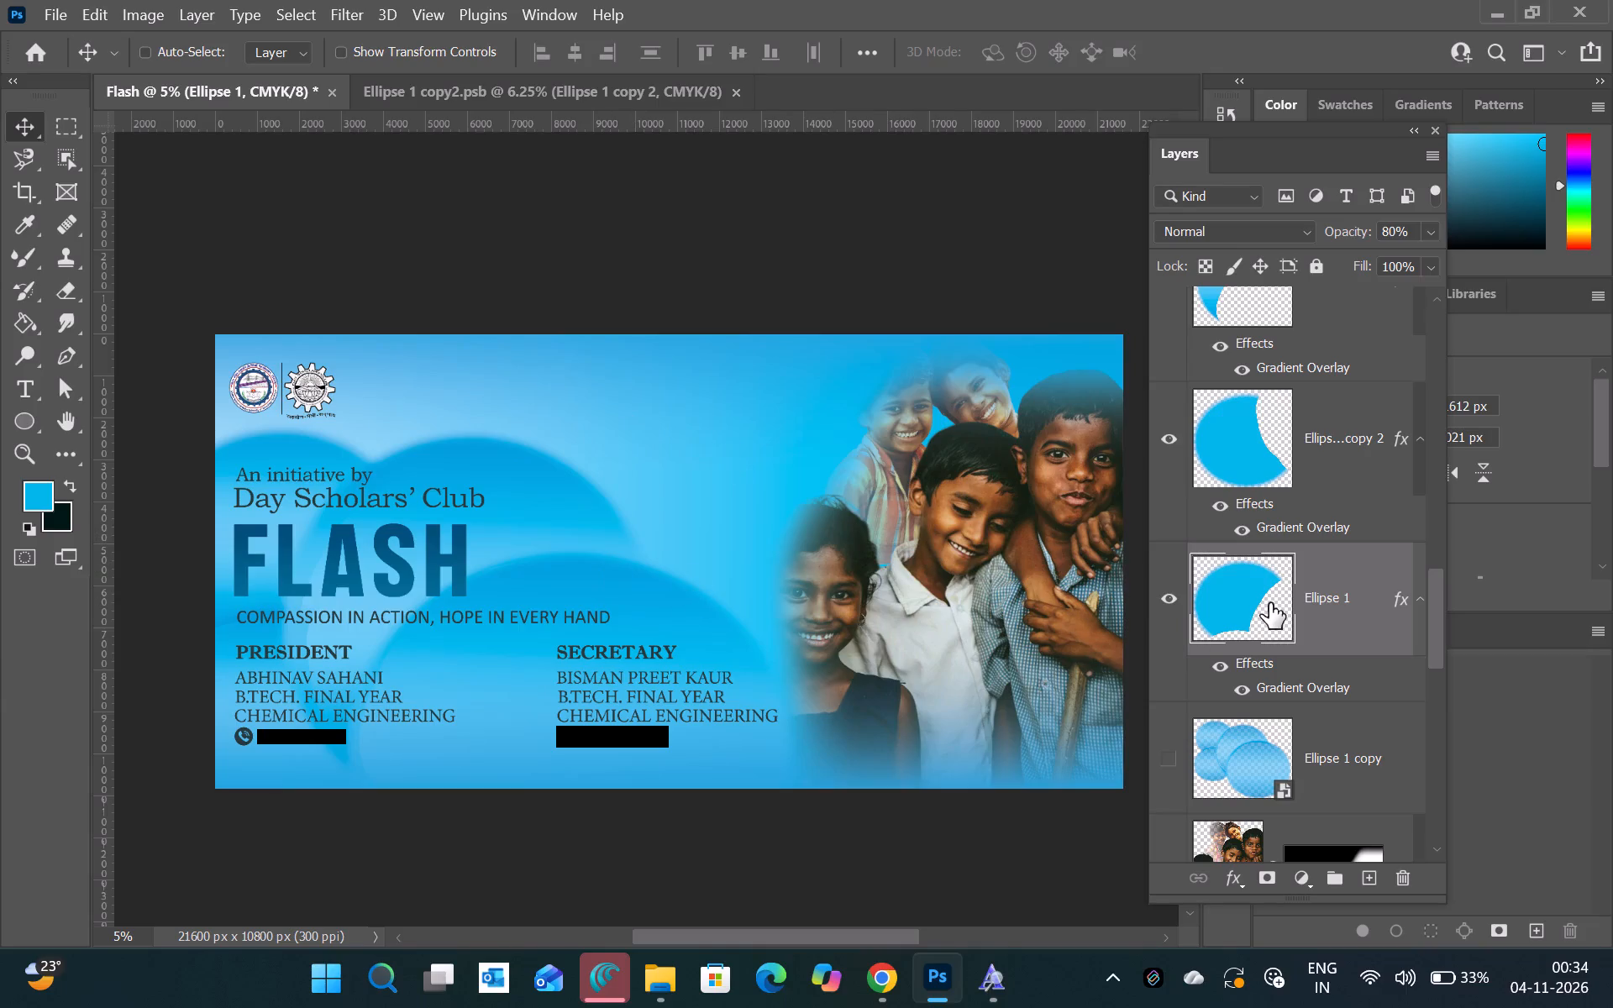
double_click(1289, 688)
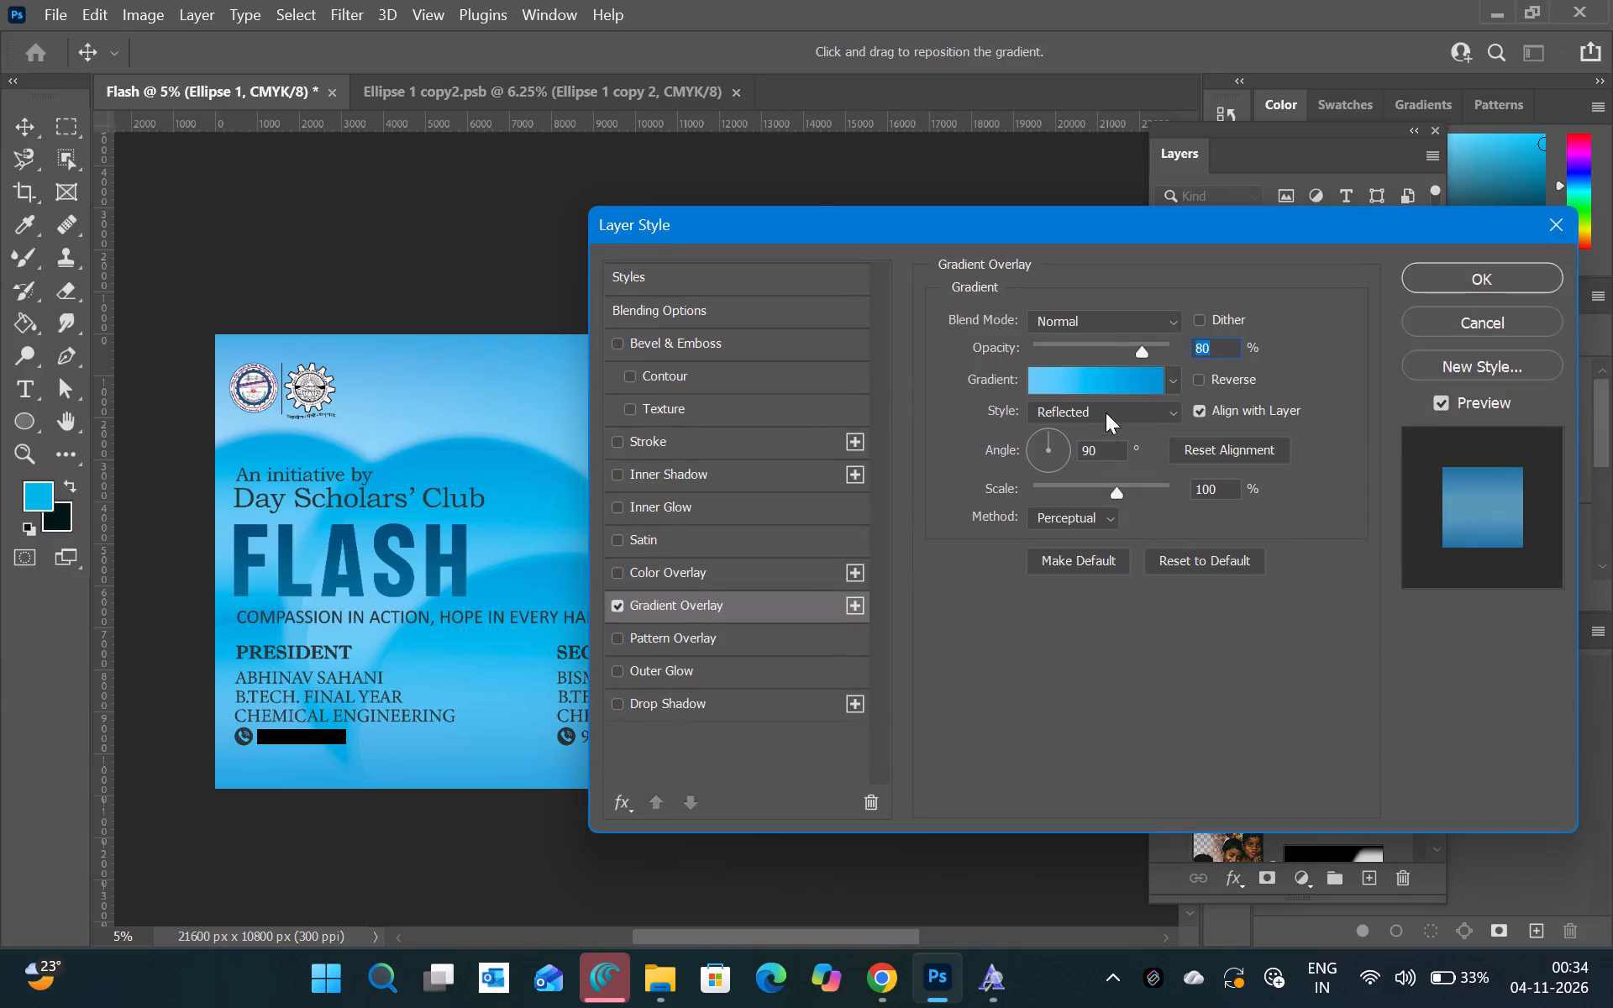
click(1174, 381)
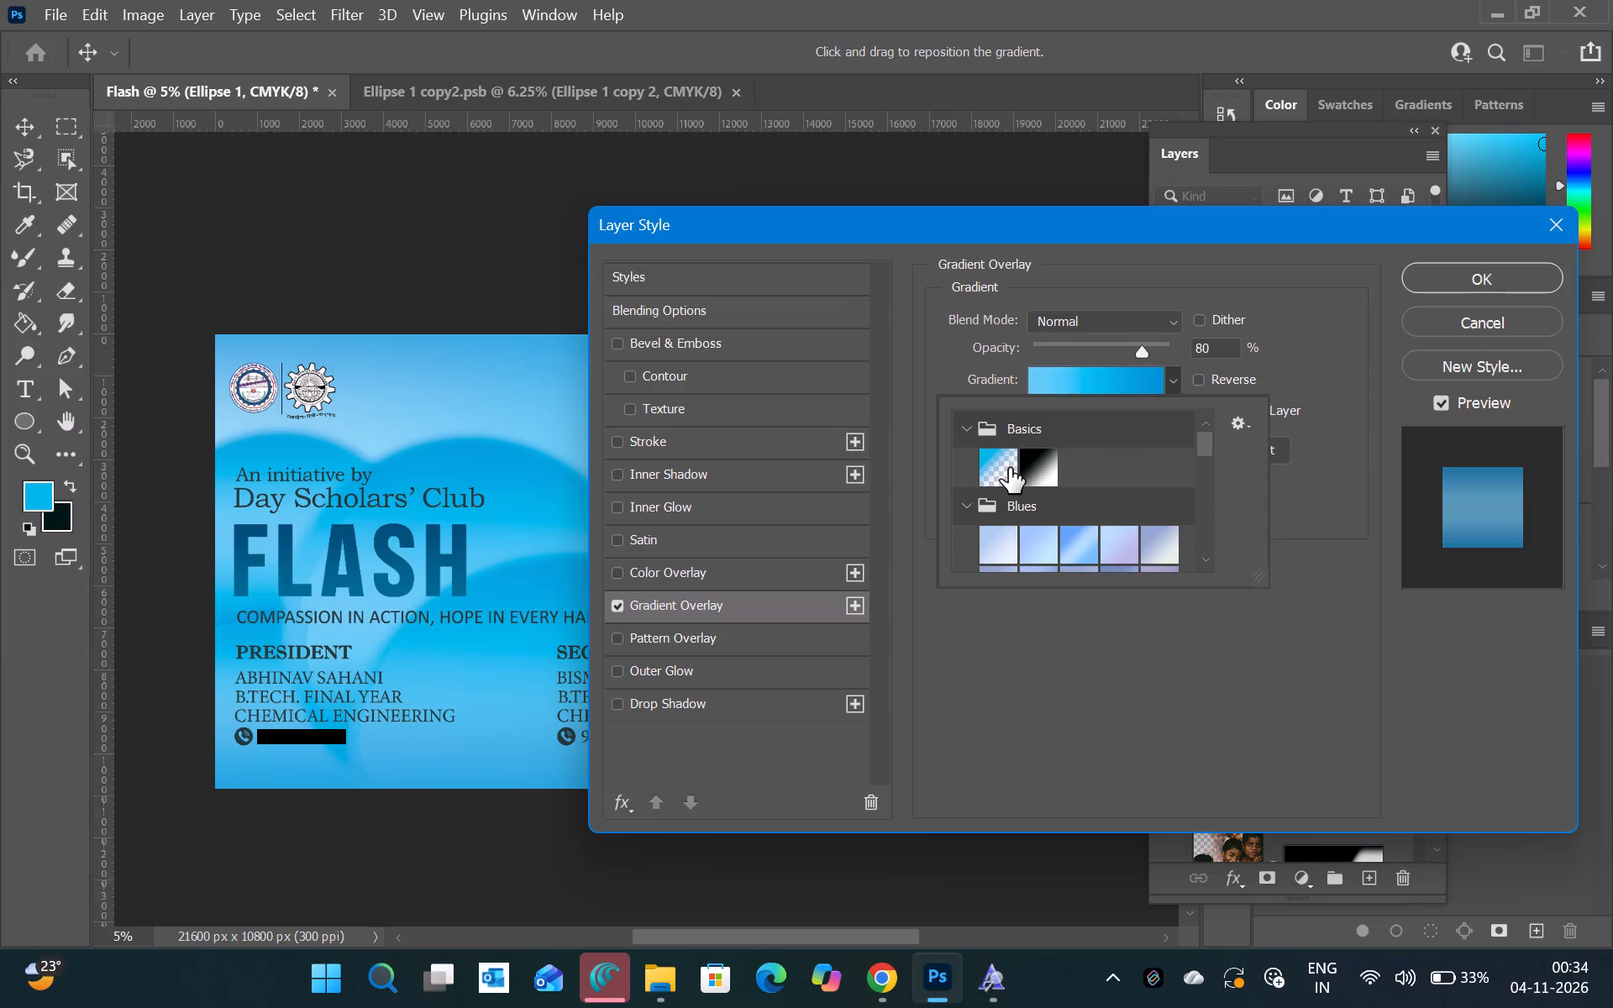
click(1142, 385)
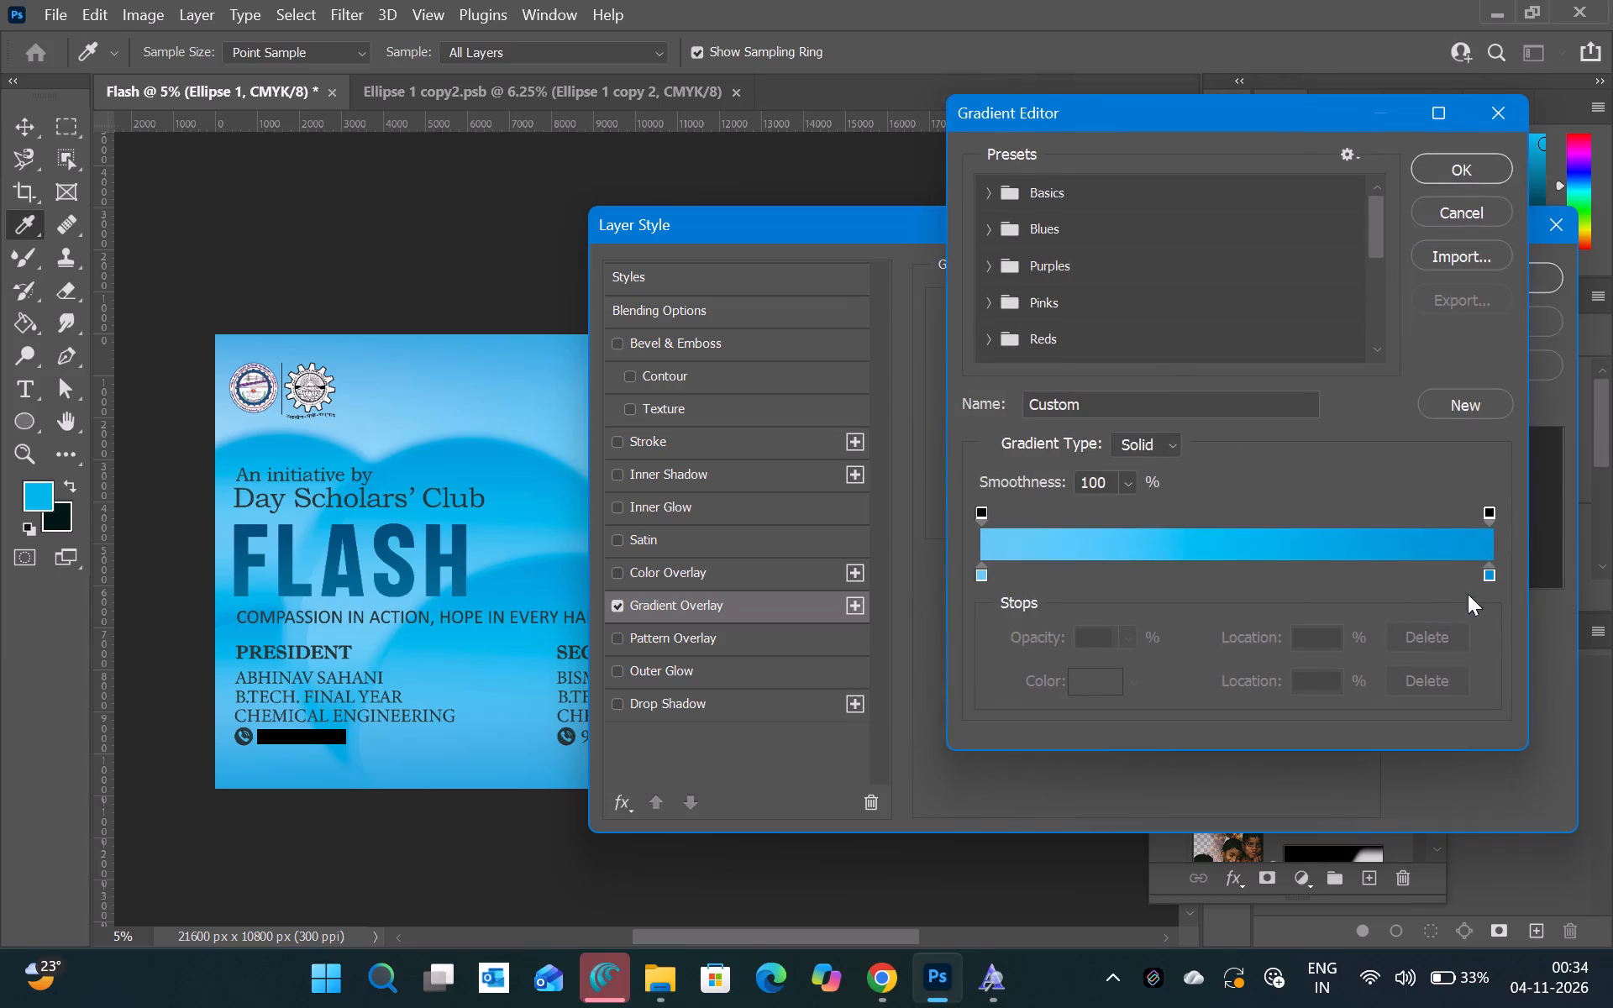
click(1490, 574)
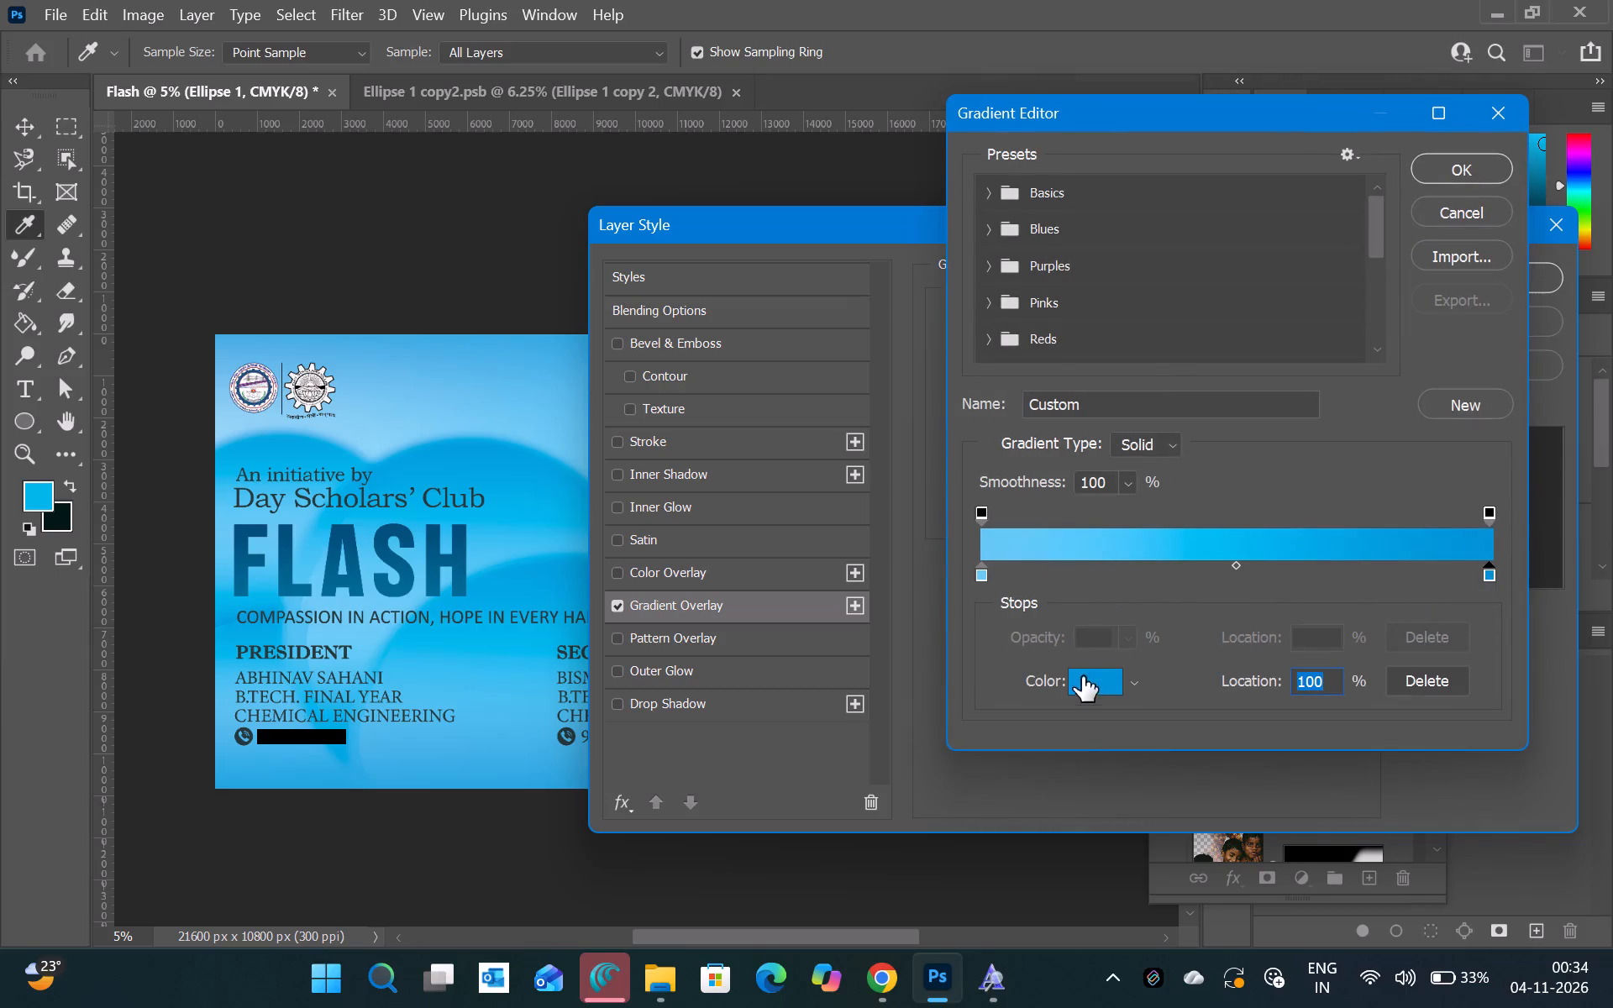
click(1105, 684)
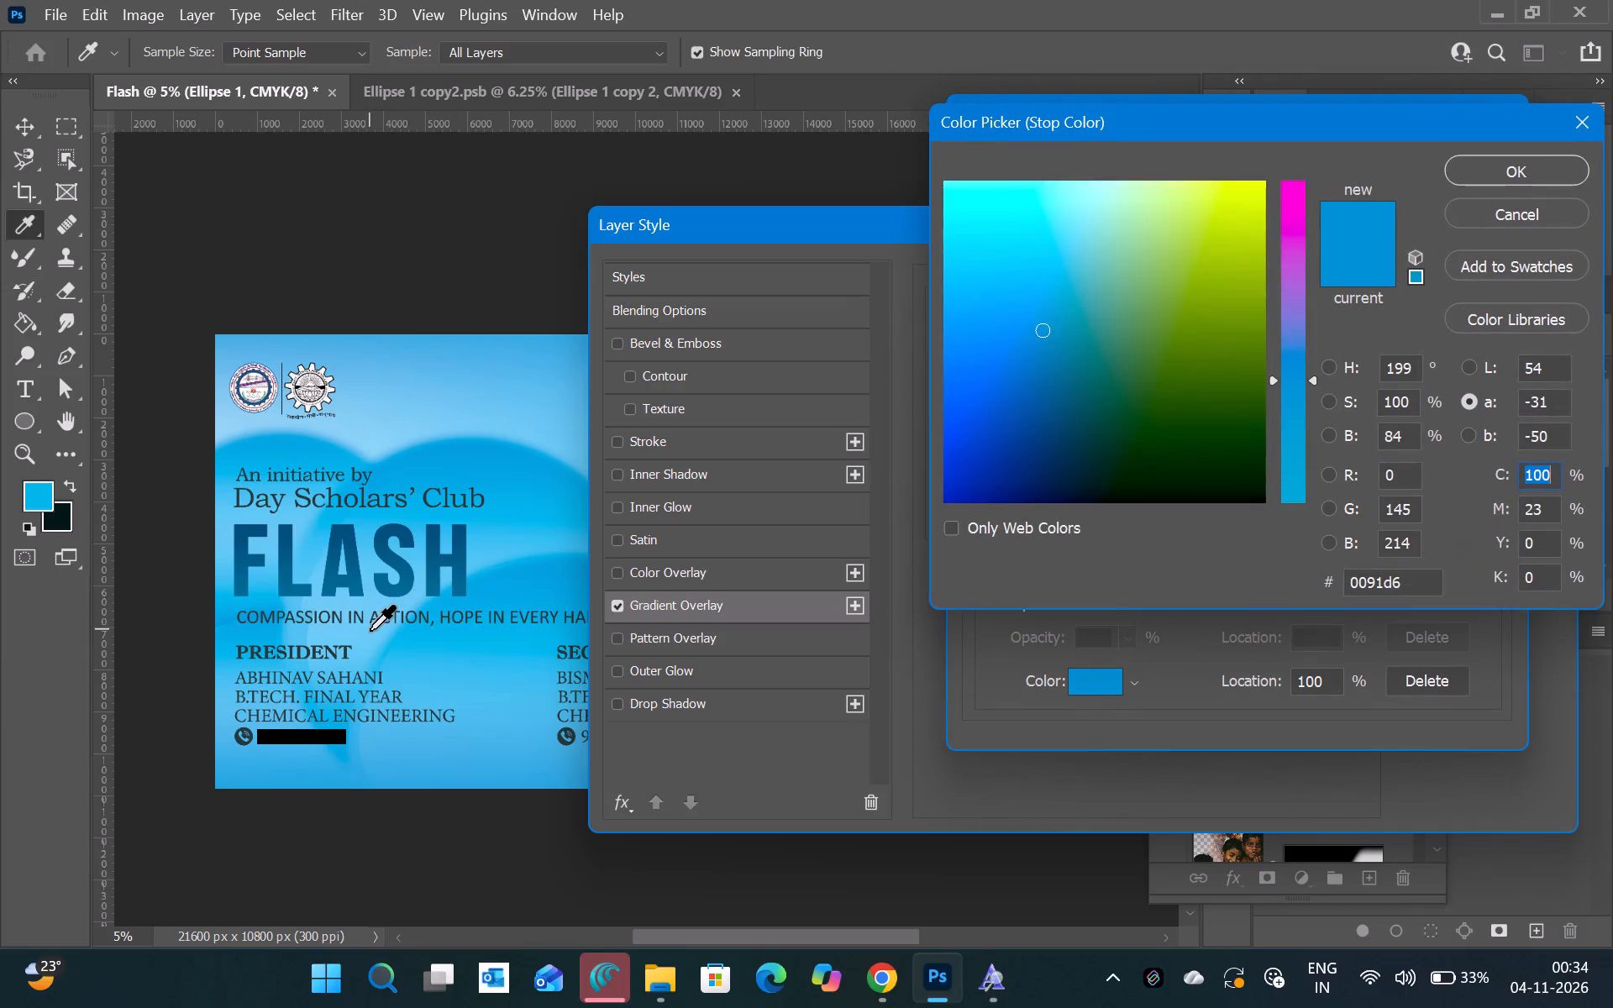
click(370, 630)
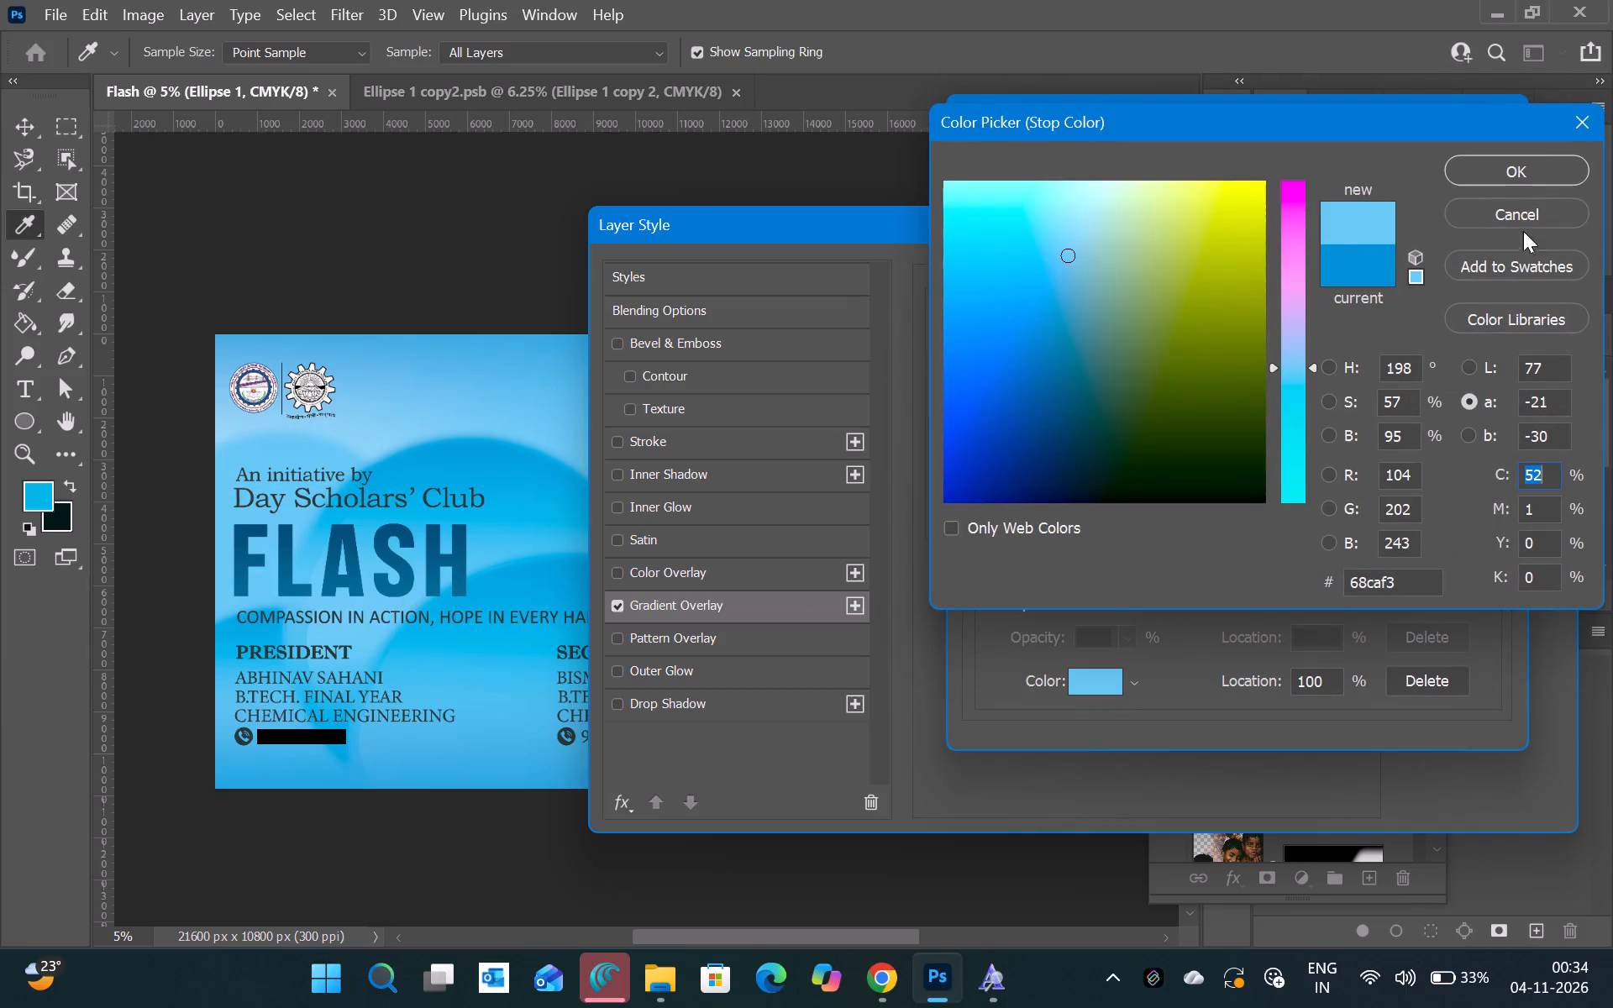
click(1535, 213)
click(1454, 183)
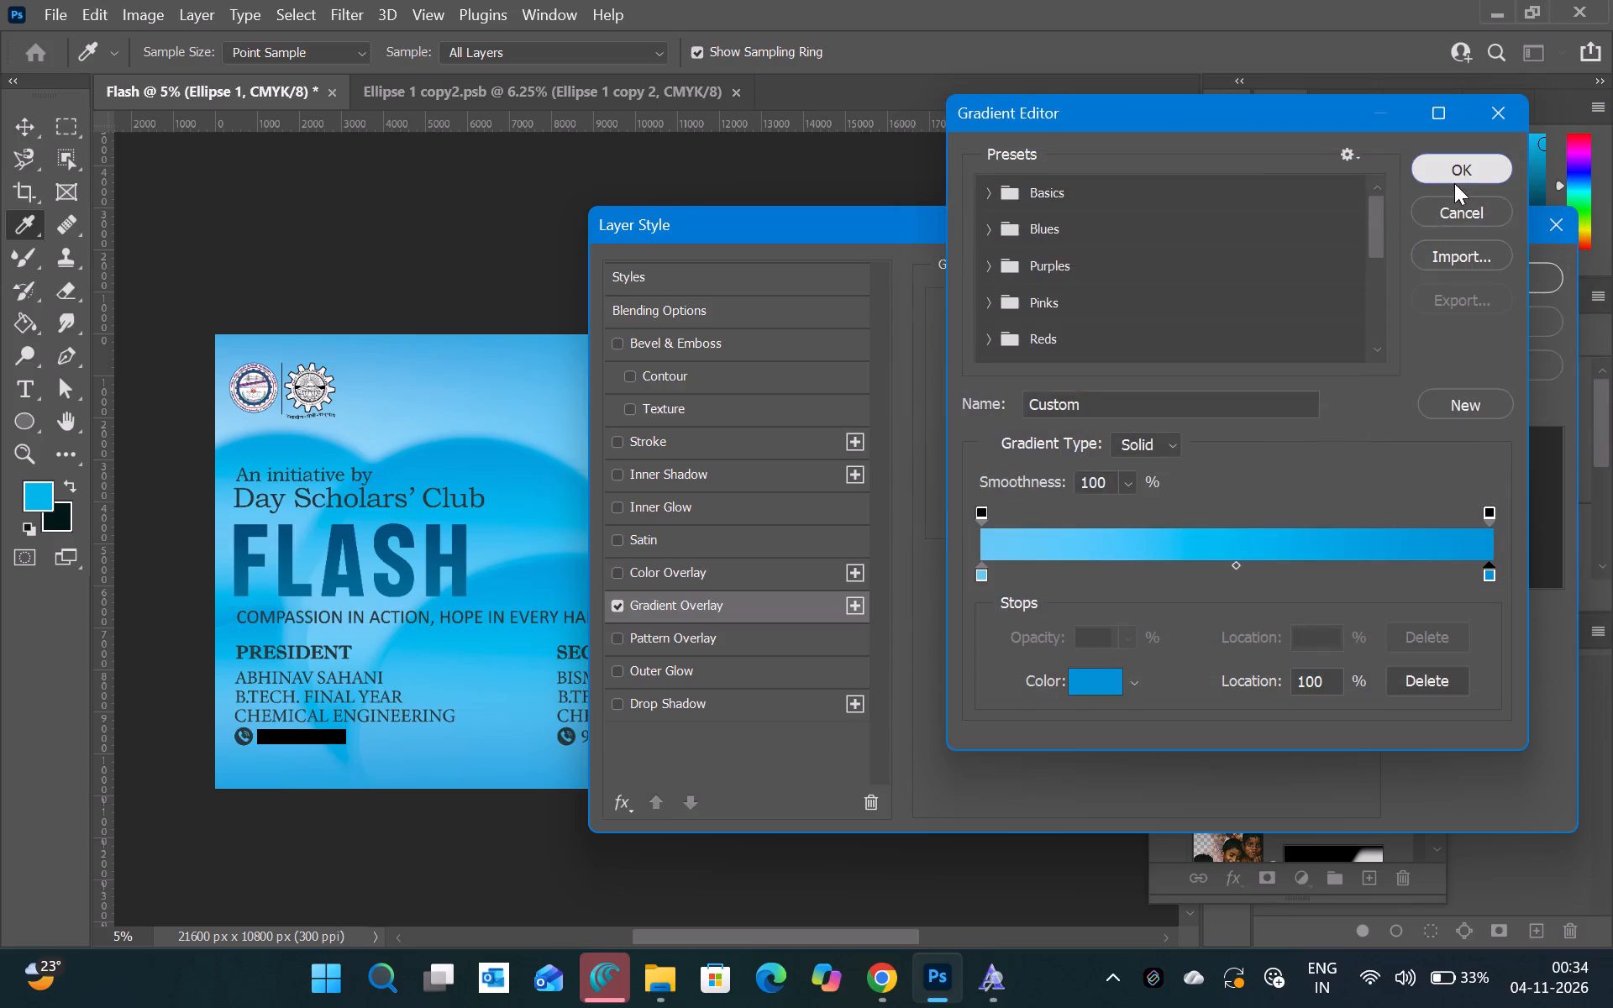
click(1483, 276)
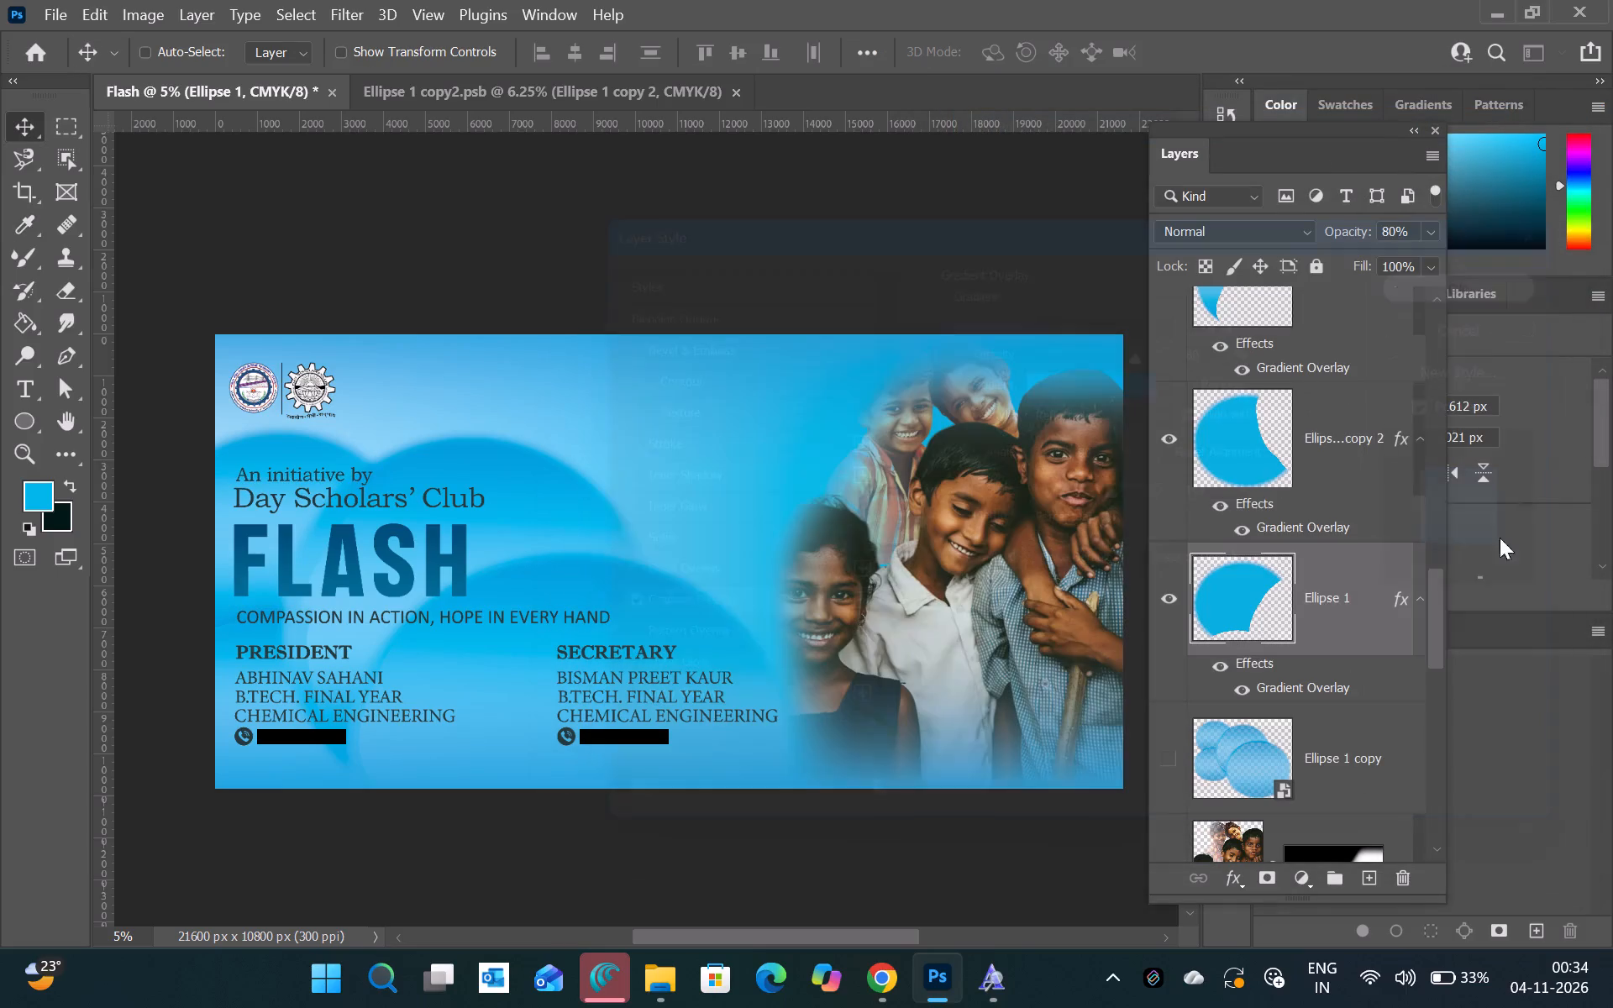
Recolour the dark blue end stop of the Ellipse 1 copy 2 gradient overlay with light blue sampled from the banner beneath the FLASH title.
click(1327, 463)
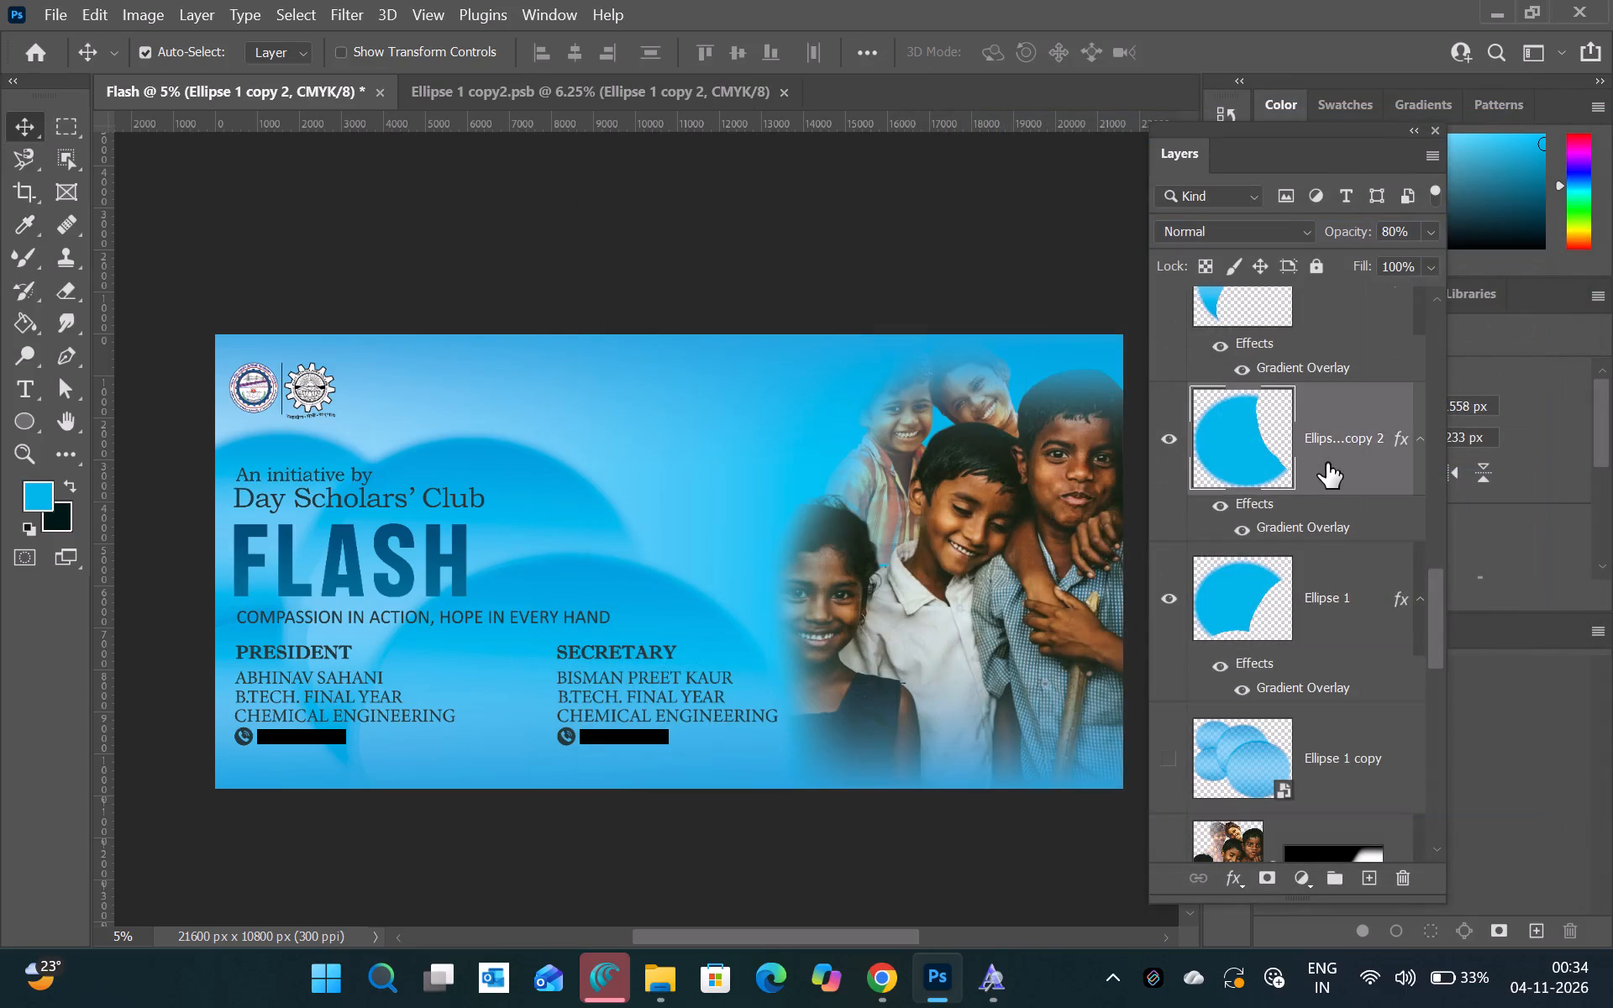
key(ctrl+t)
double_click(1290, 529)
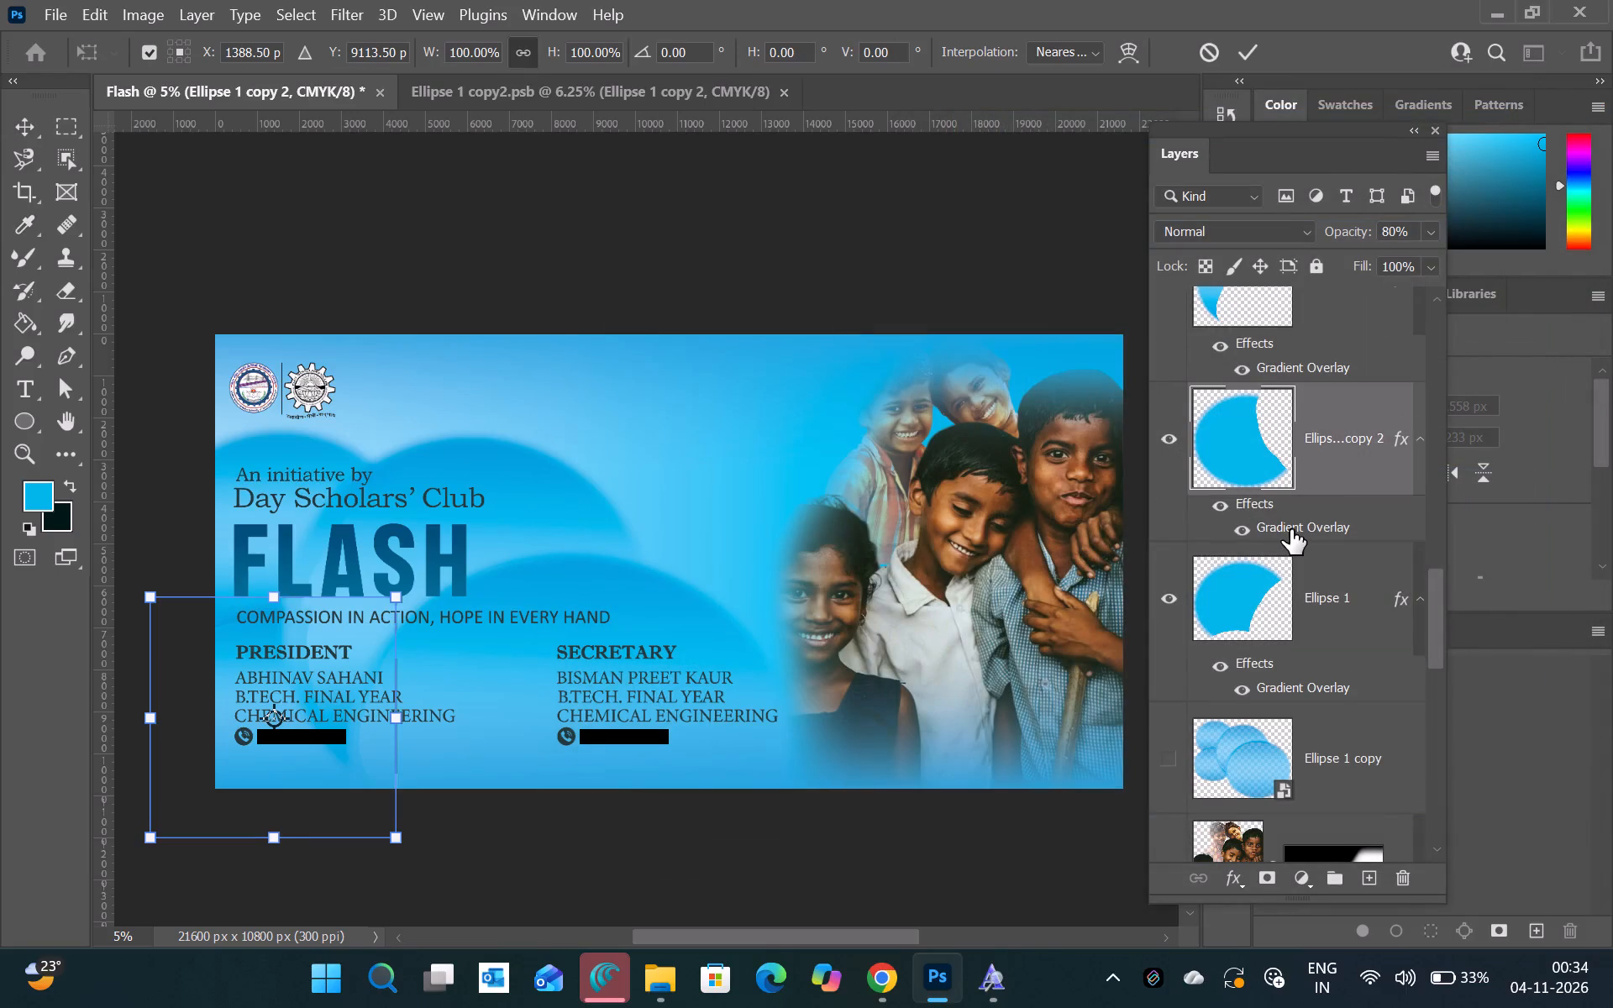
click(1139, 386)
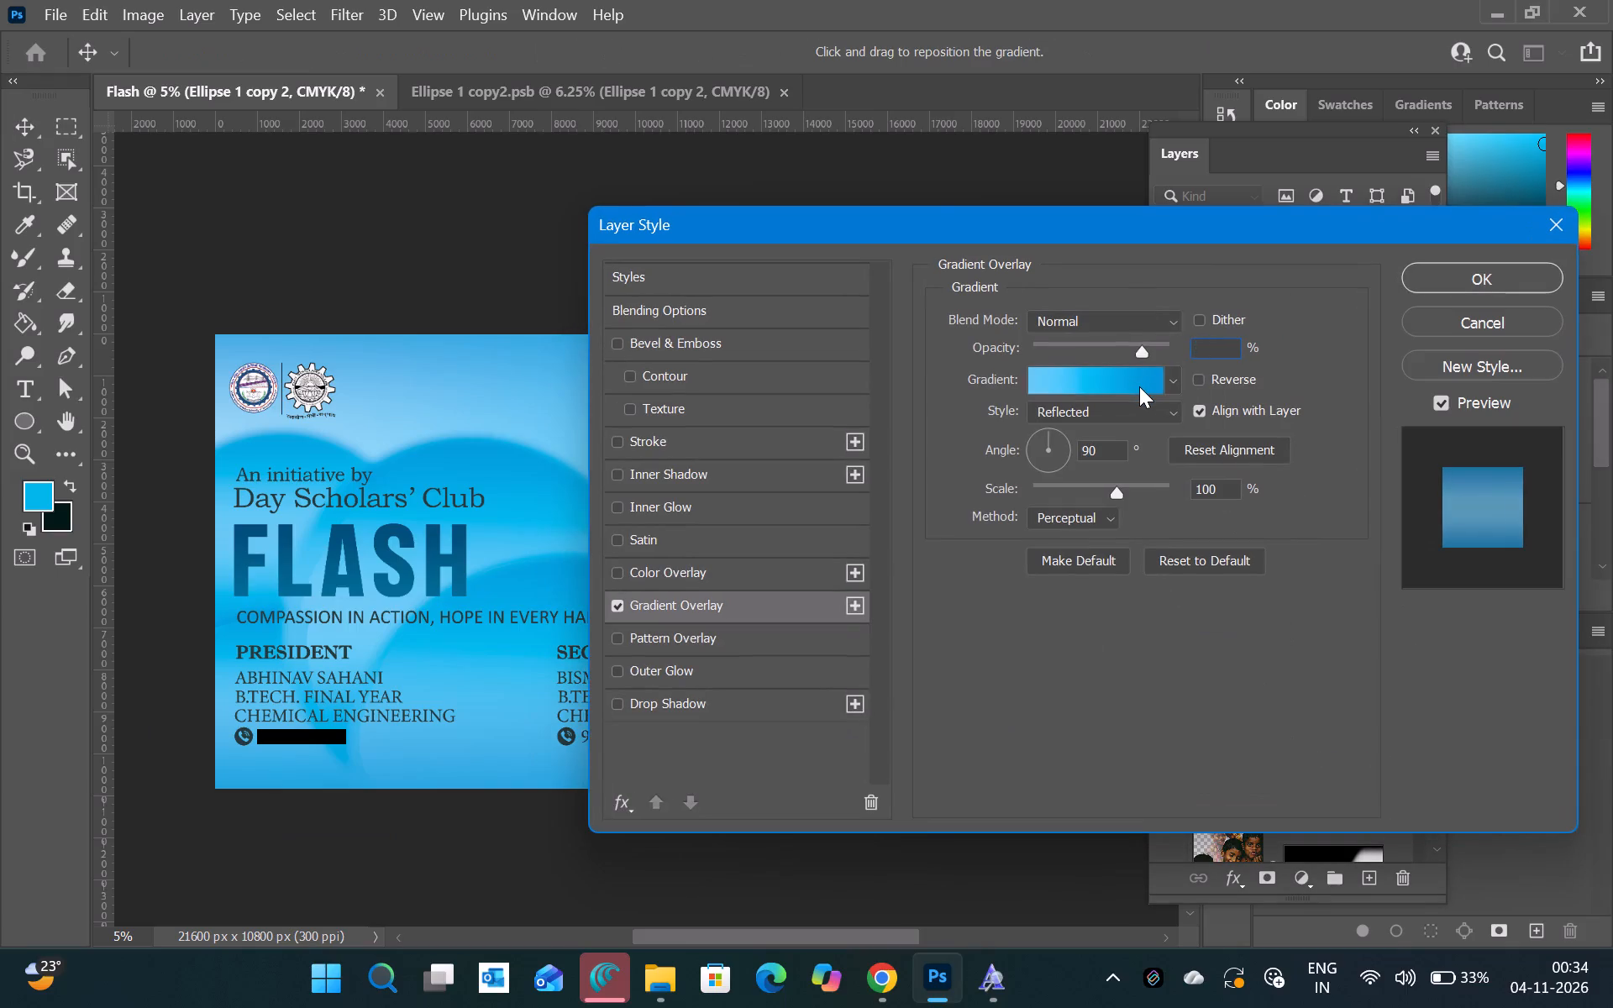
click(1493, 577)
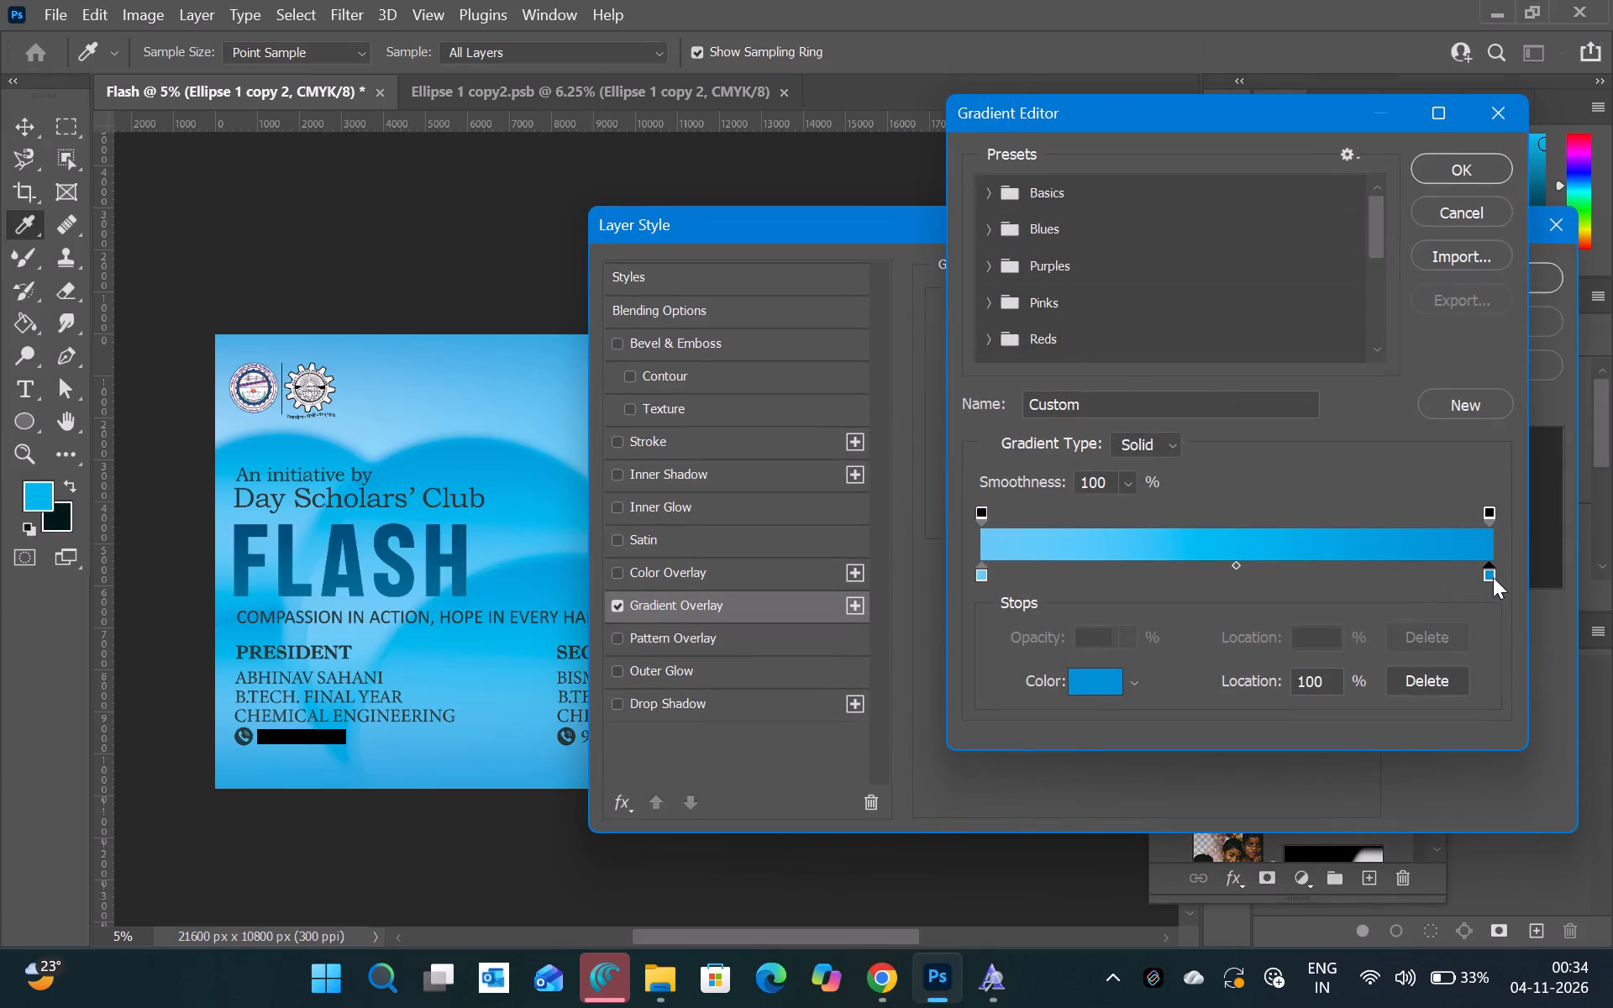
click(357, 632)
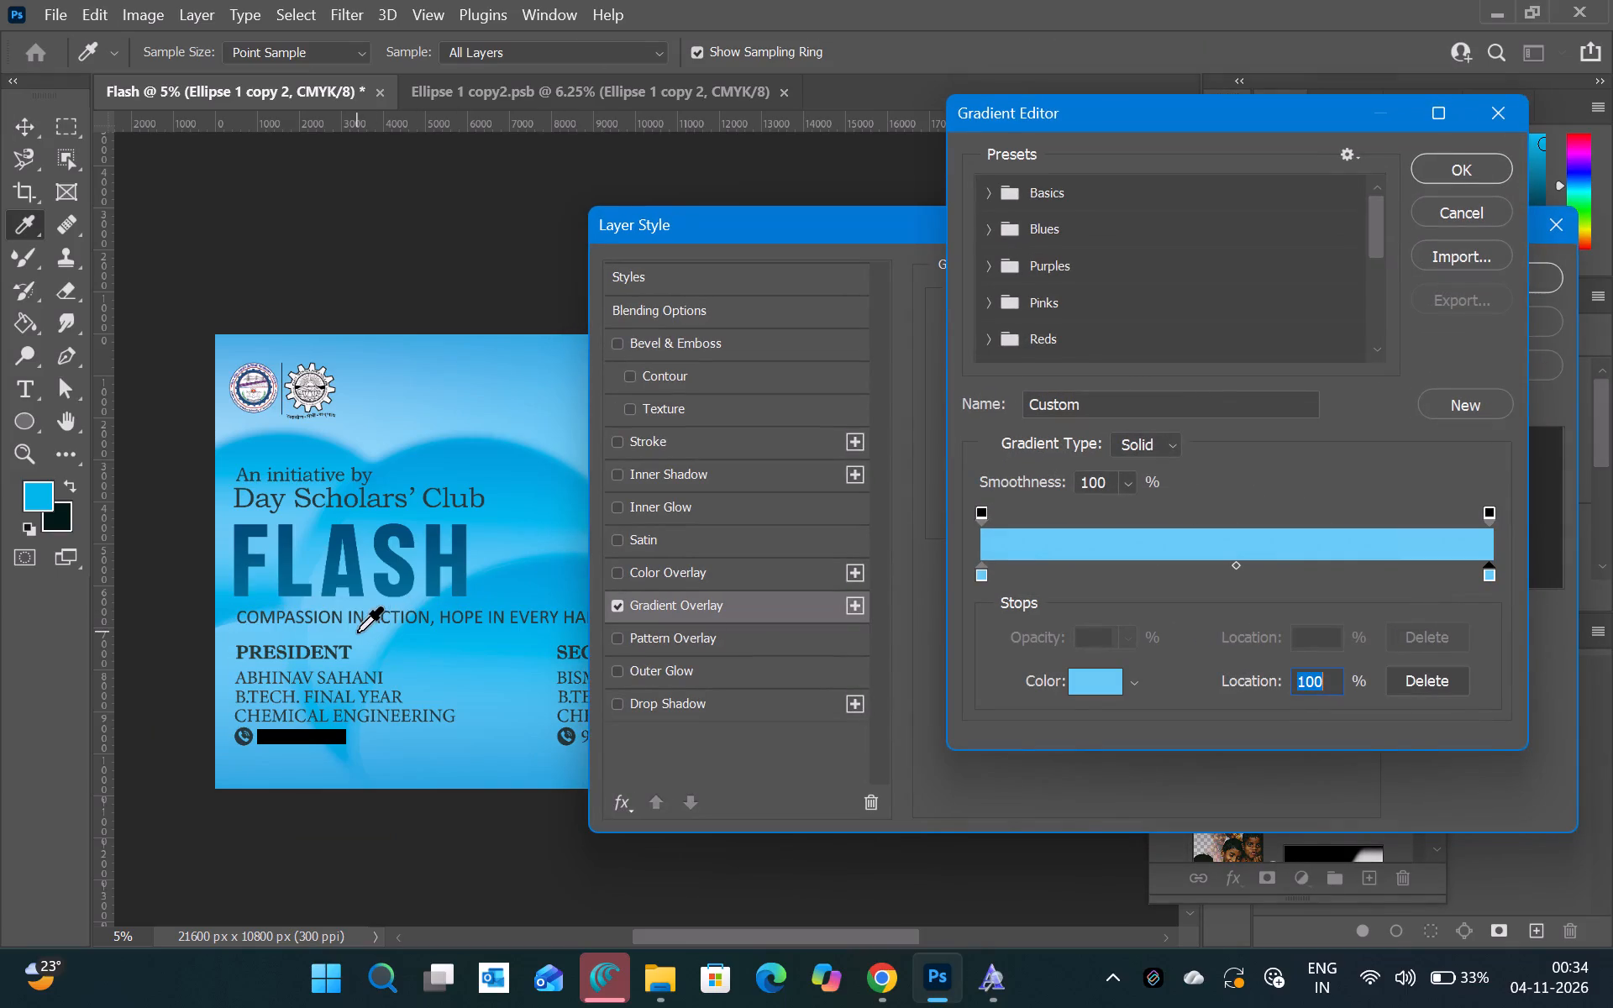
click(1483, 169)
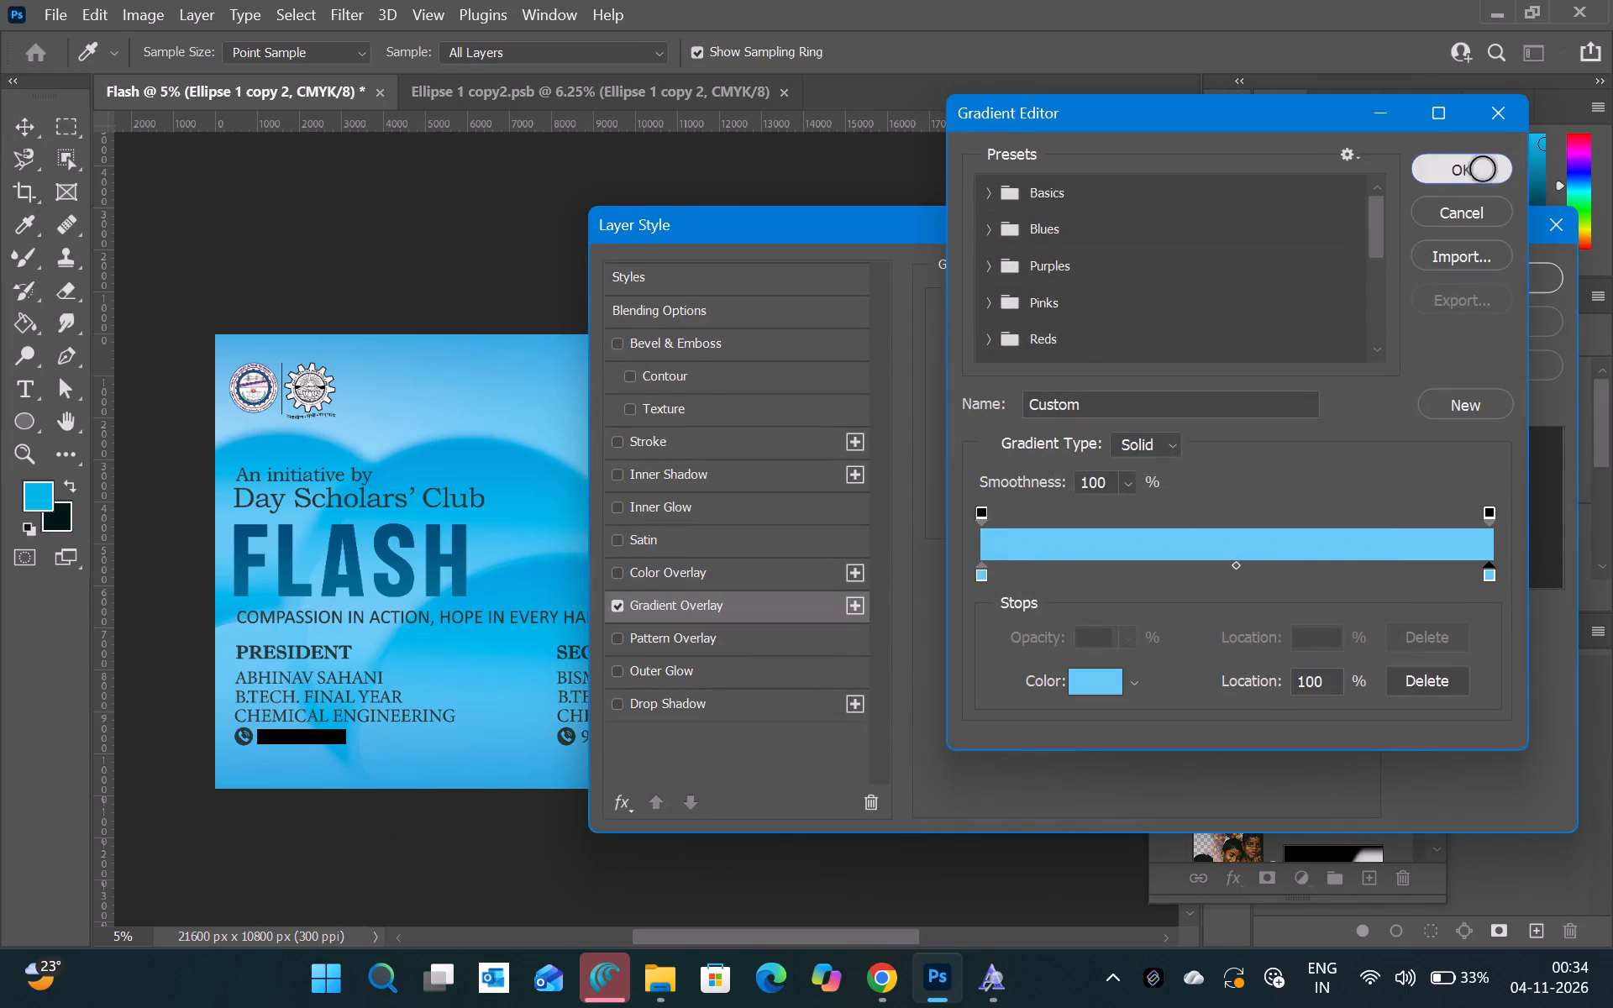
click(1484, 275)
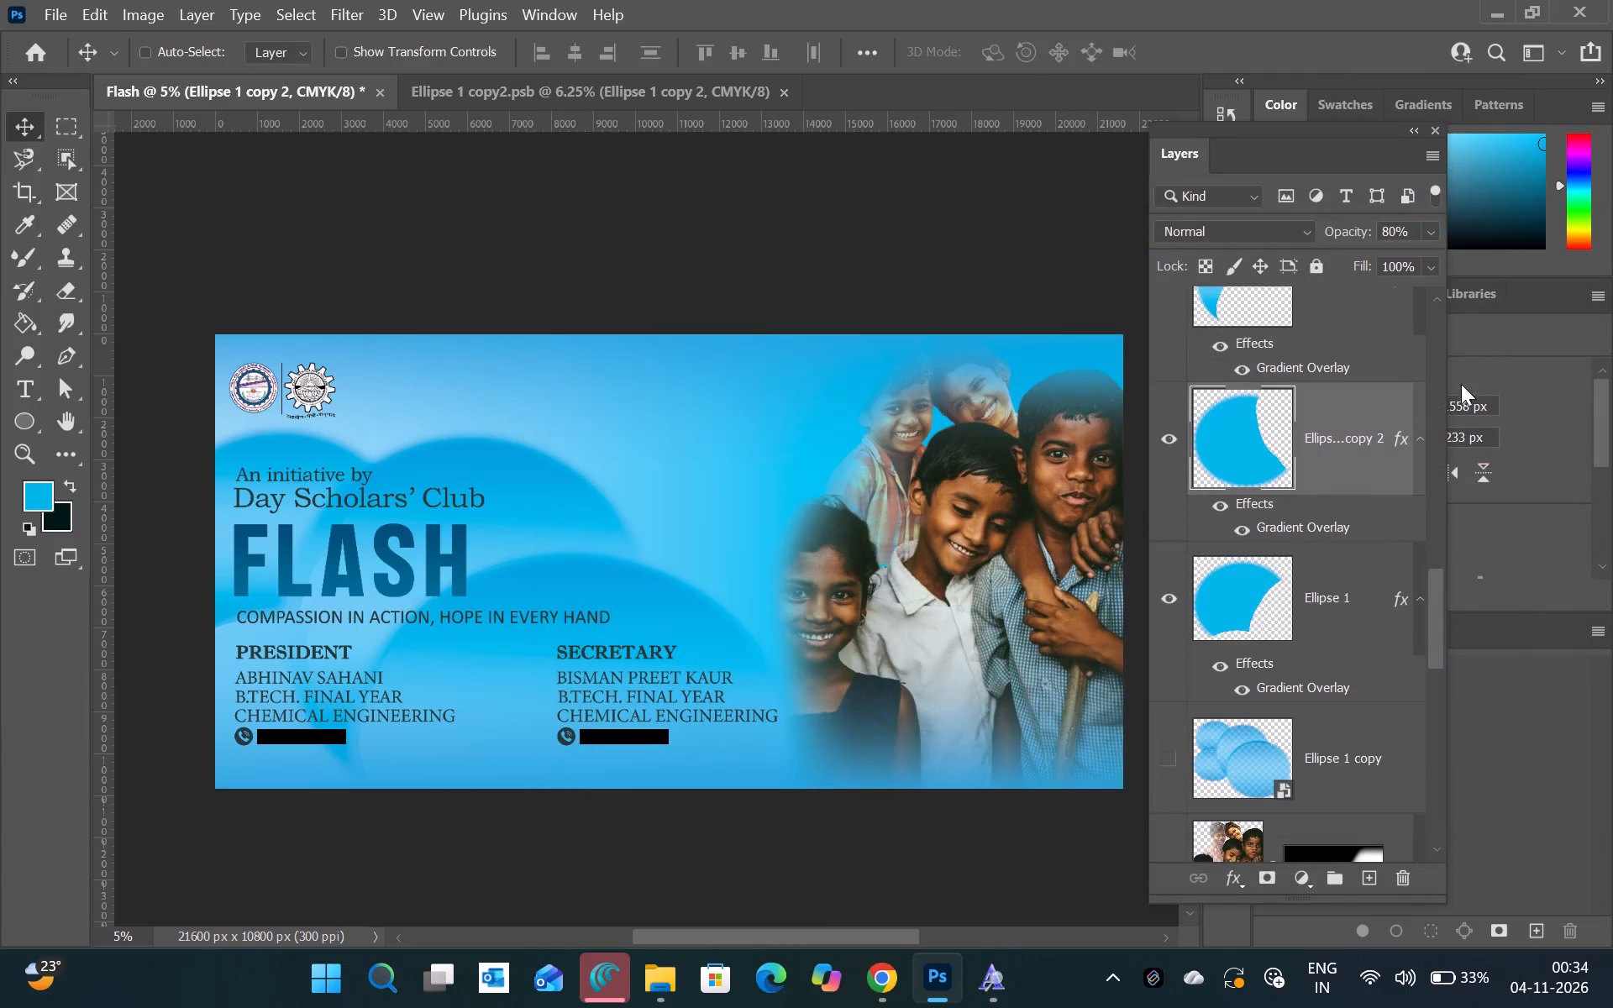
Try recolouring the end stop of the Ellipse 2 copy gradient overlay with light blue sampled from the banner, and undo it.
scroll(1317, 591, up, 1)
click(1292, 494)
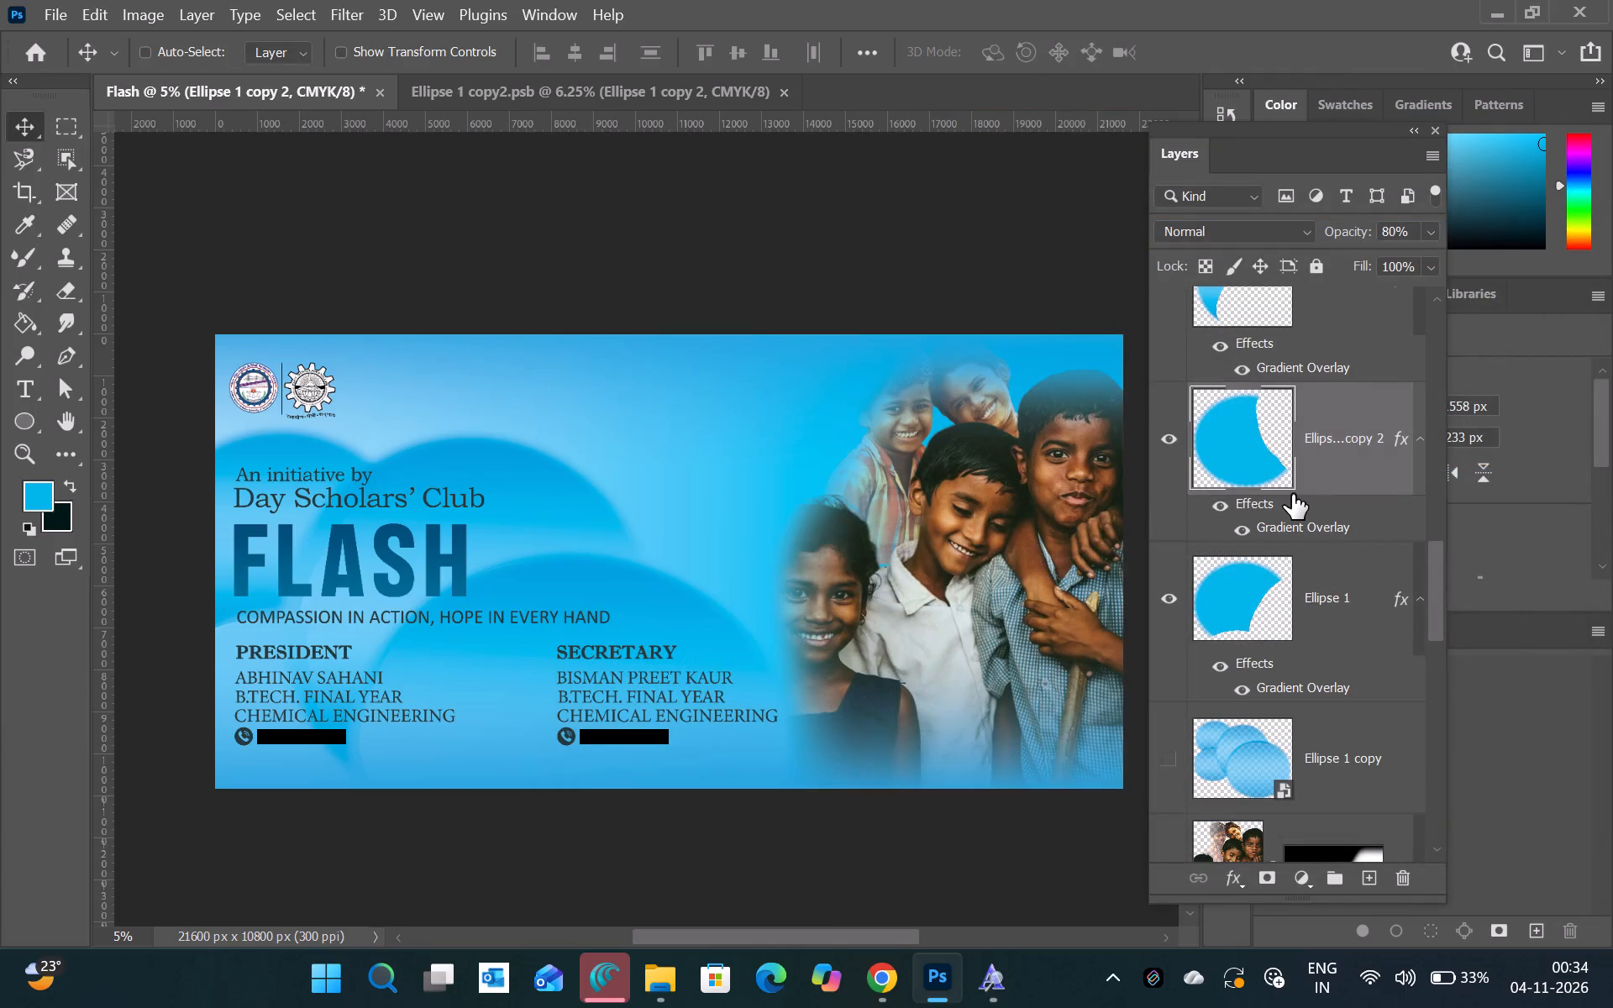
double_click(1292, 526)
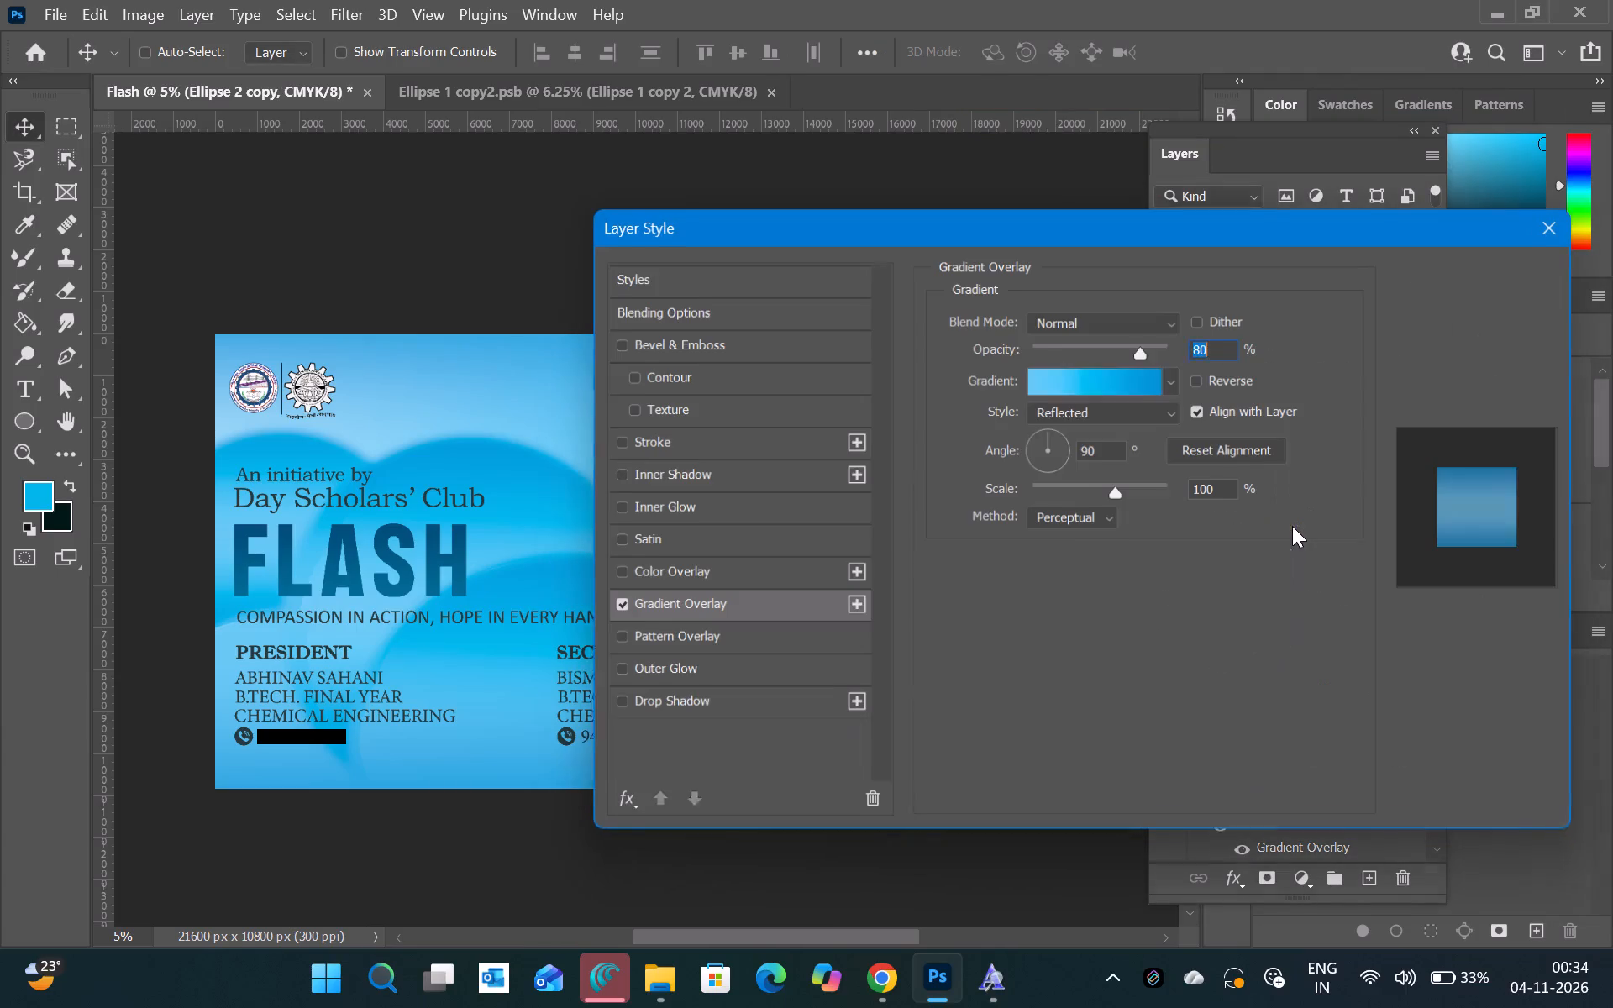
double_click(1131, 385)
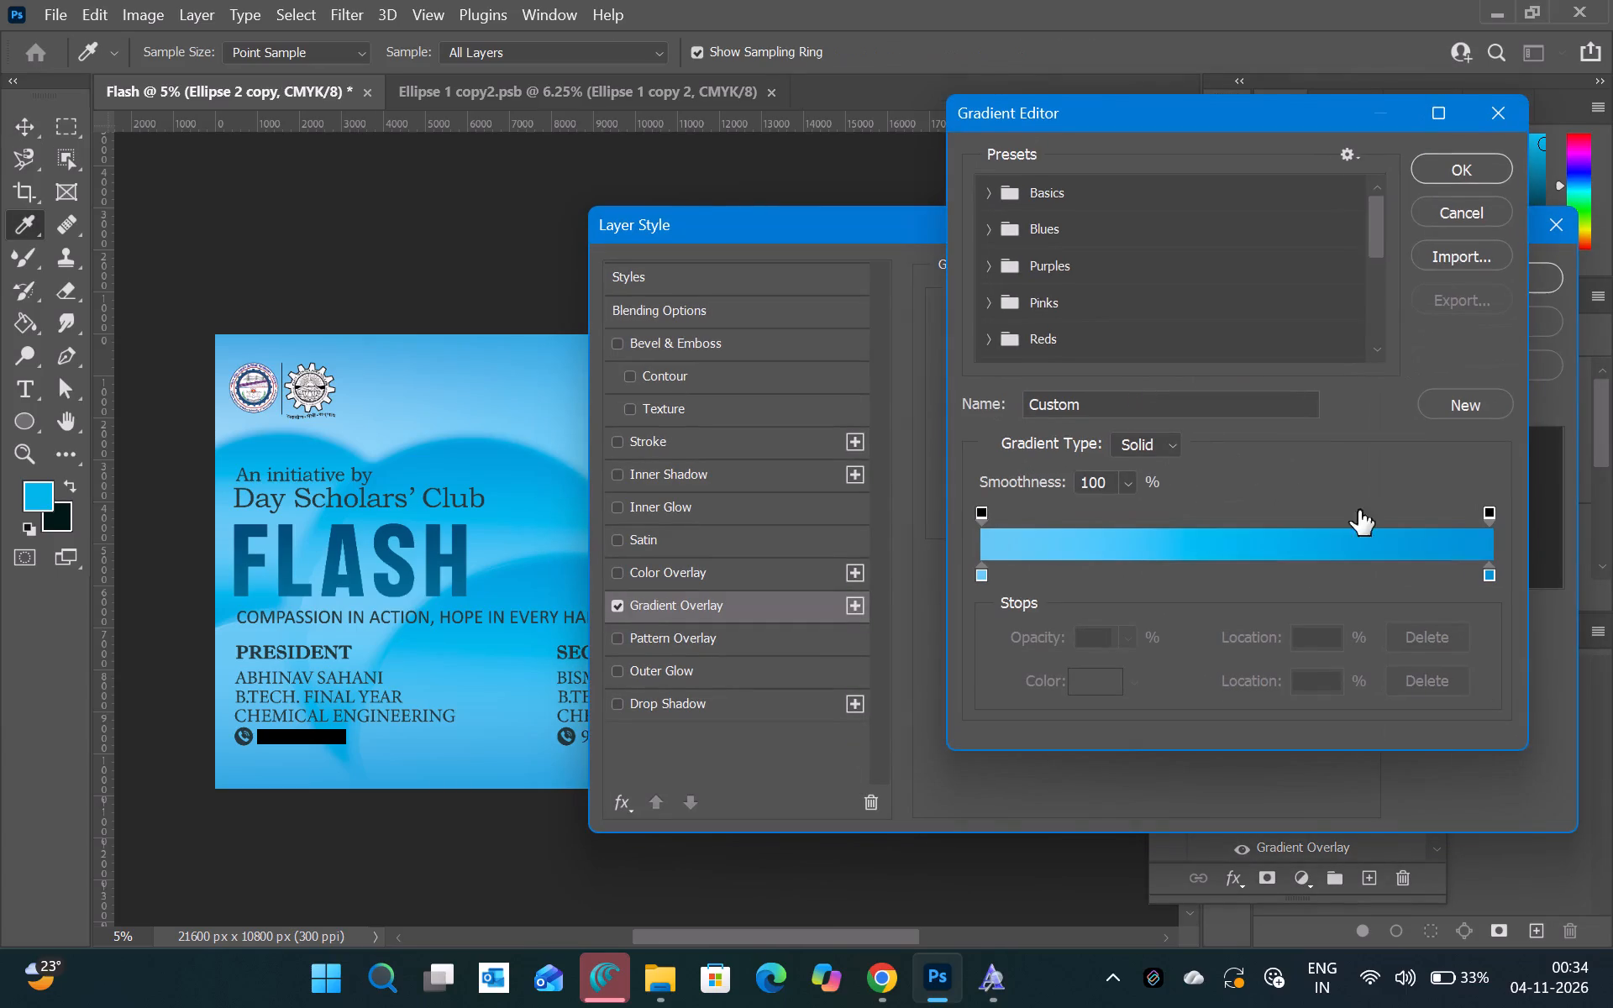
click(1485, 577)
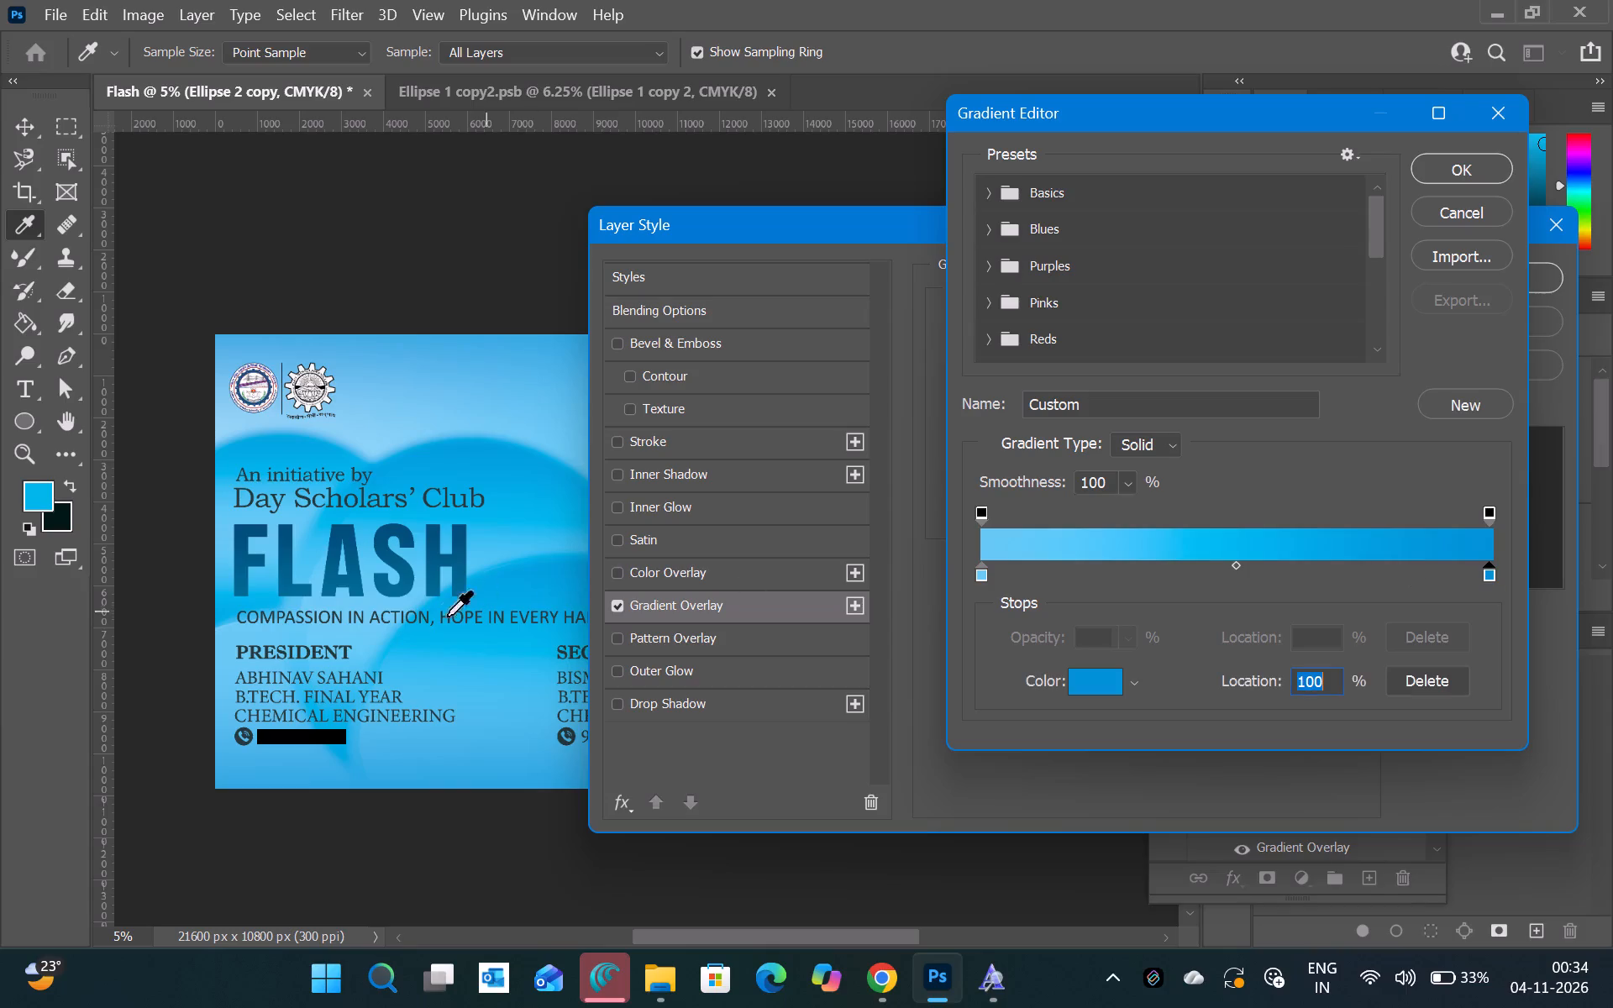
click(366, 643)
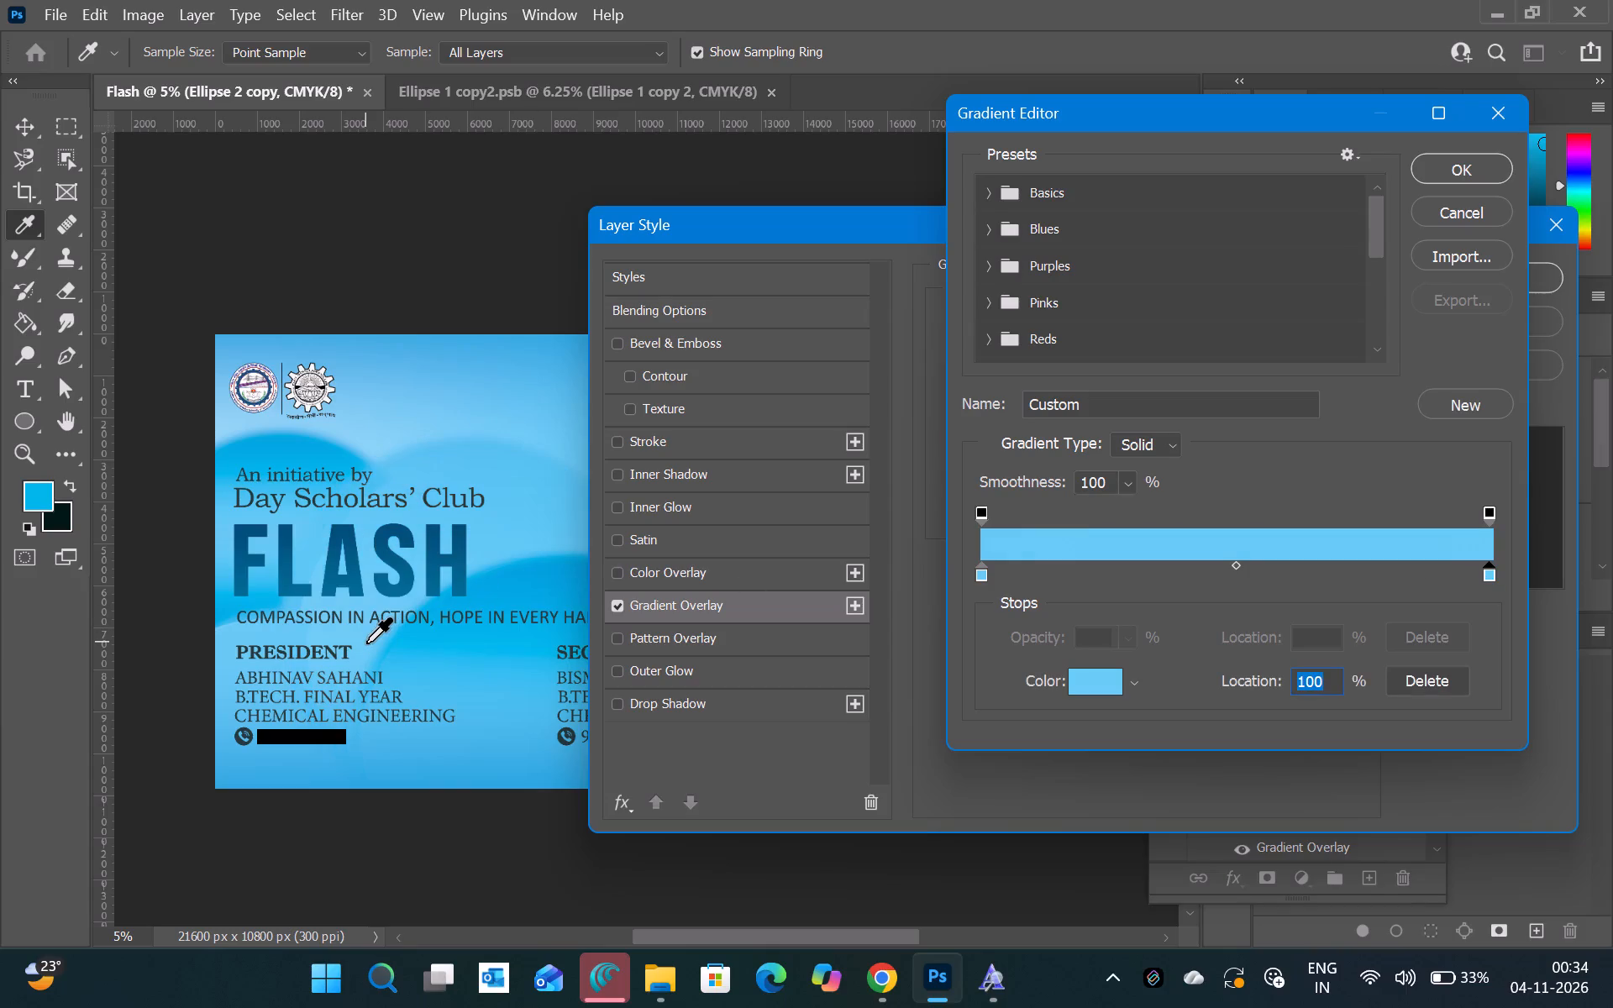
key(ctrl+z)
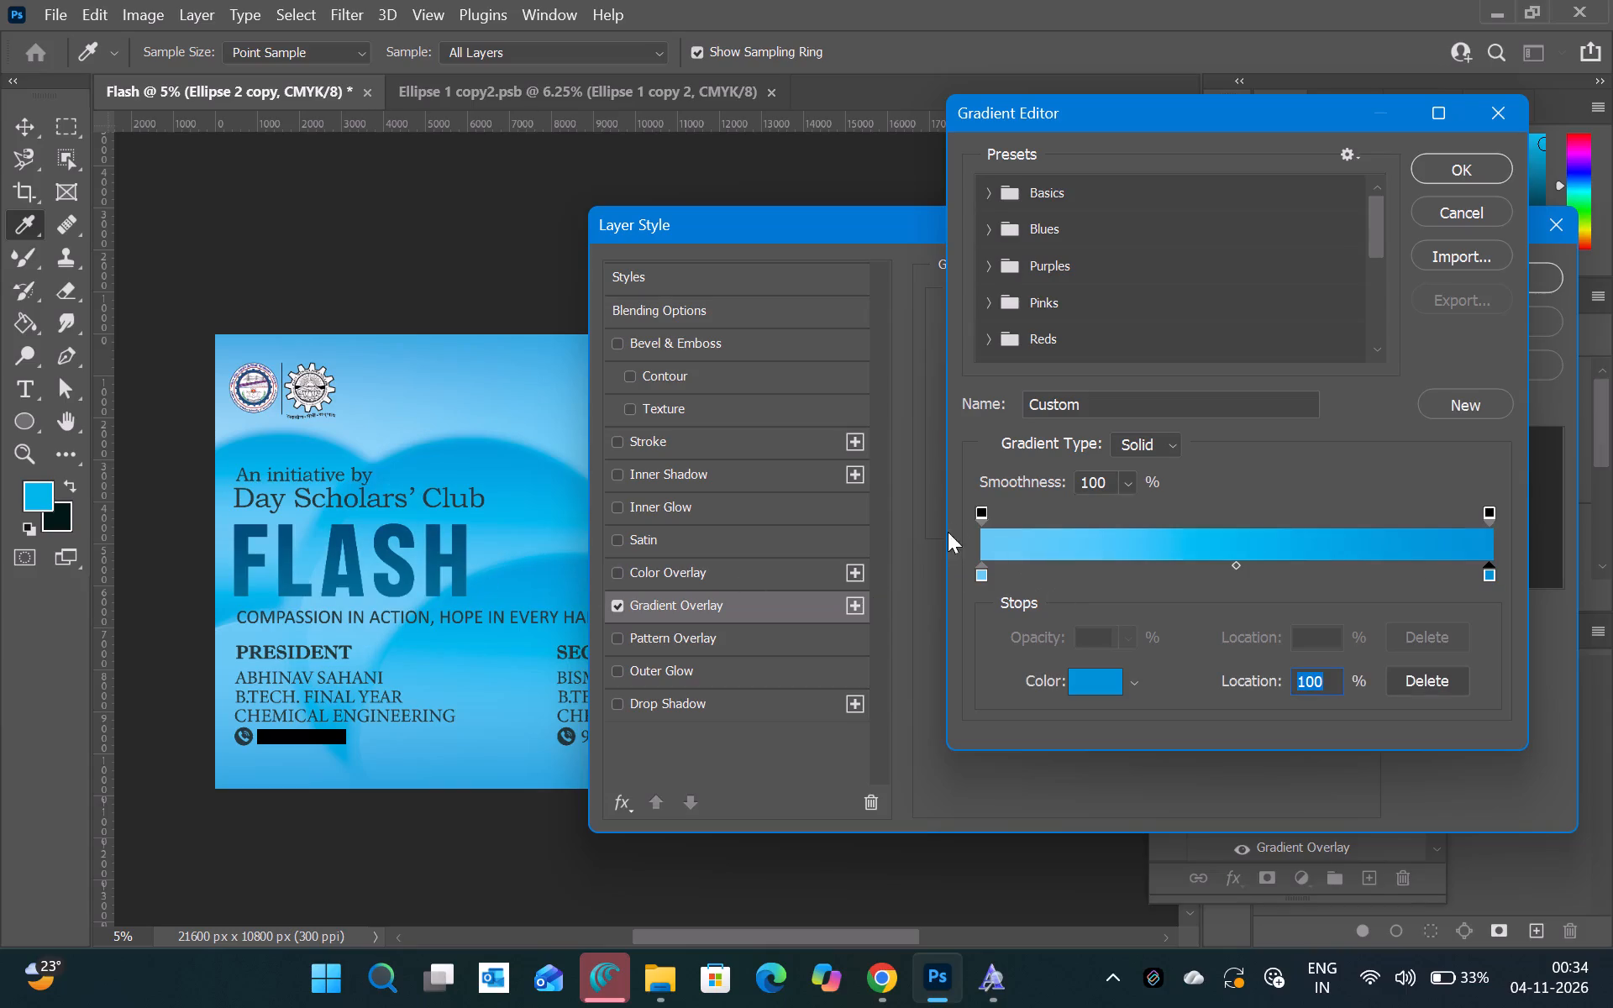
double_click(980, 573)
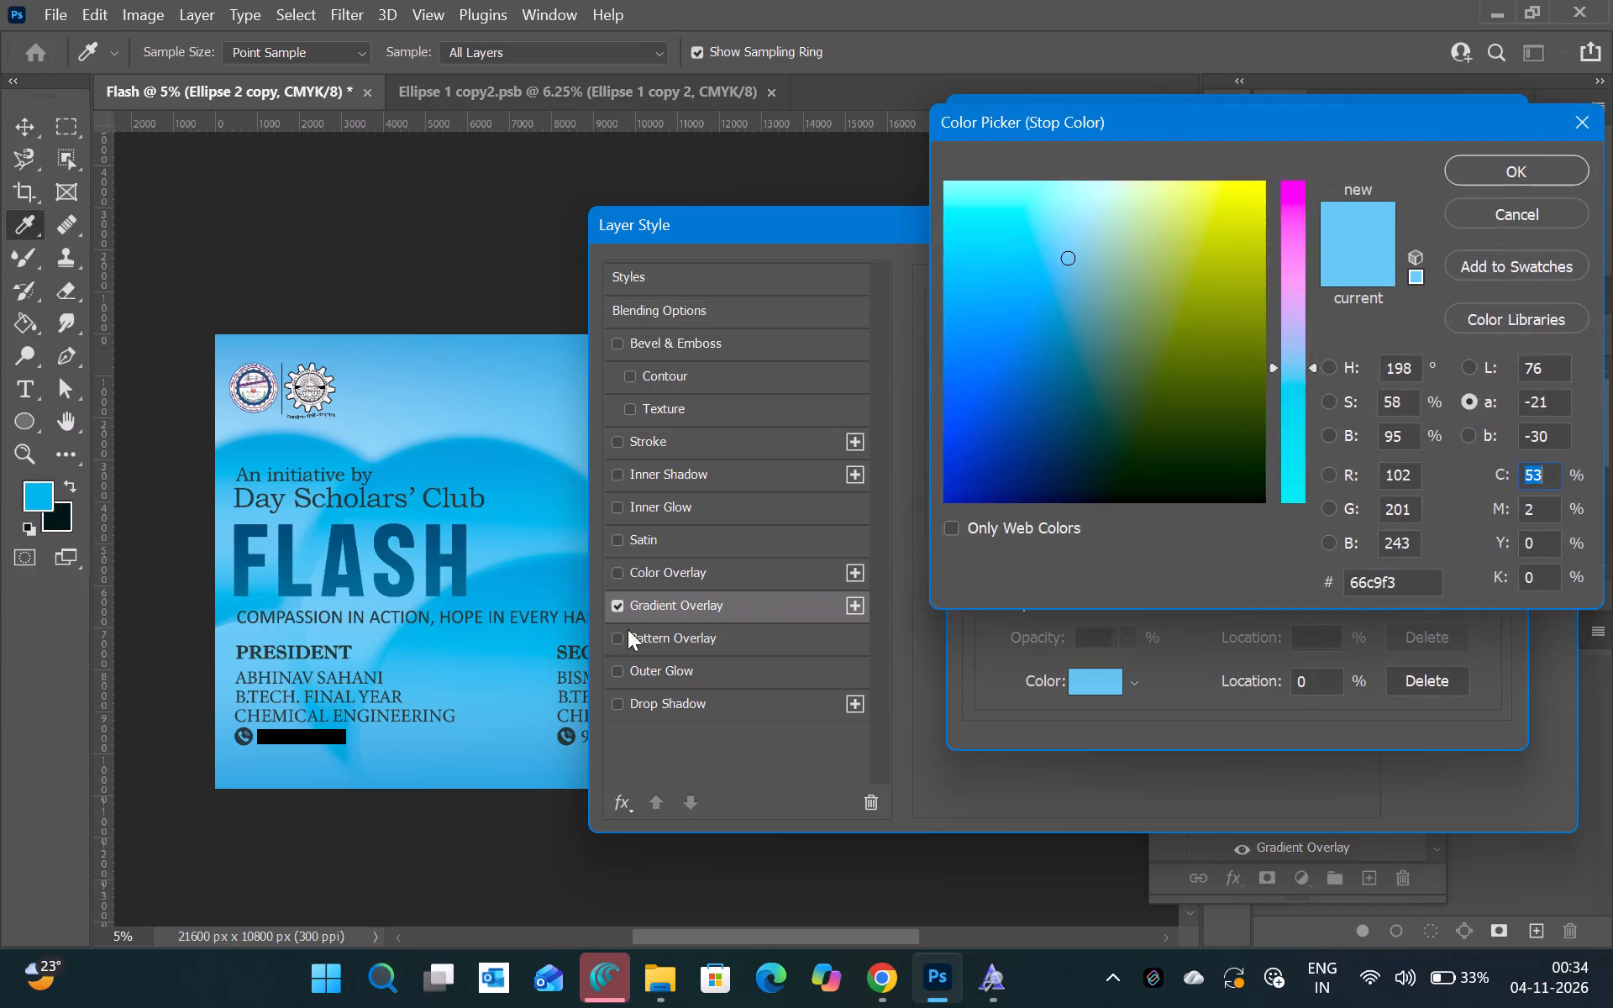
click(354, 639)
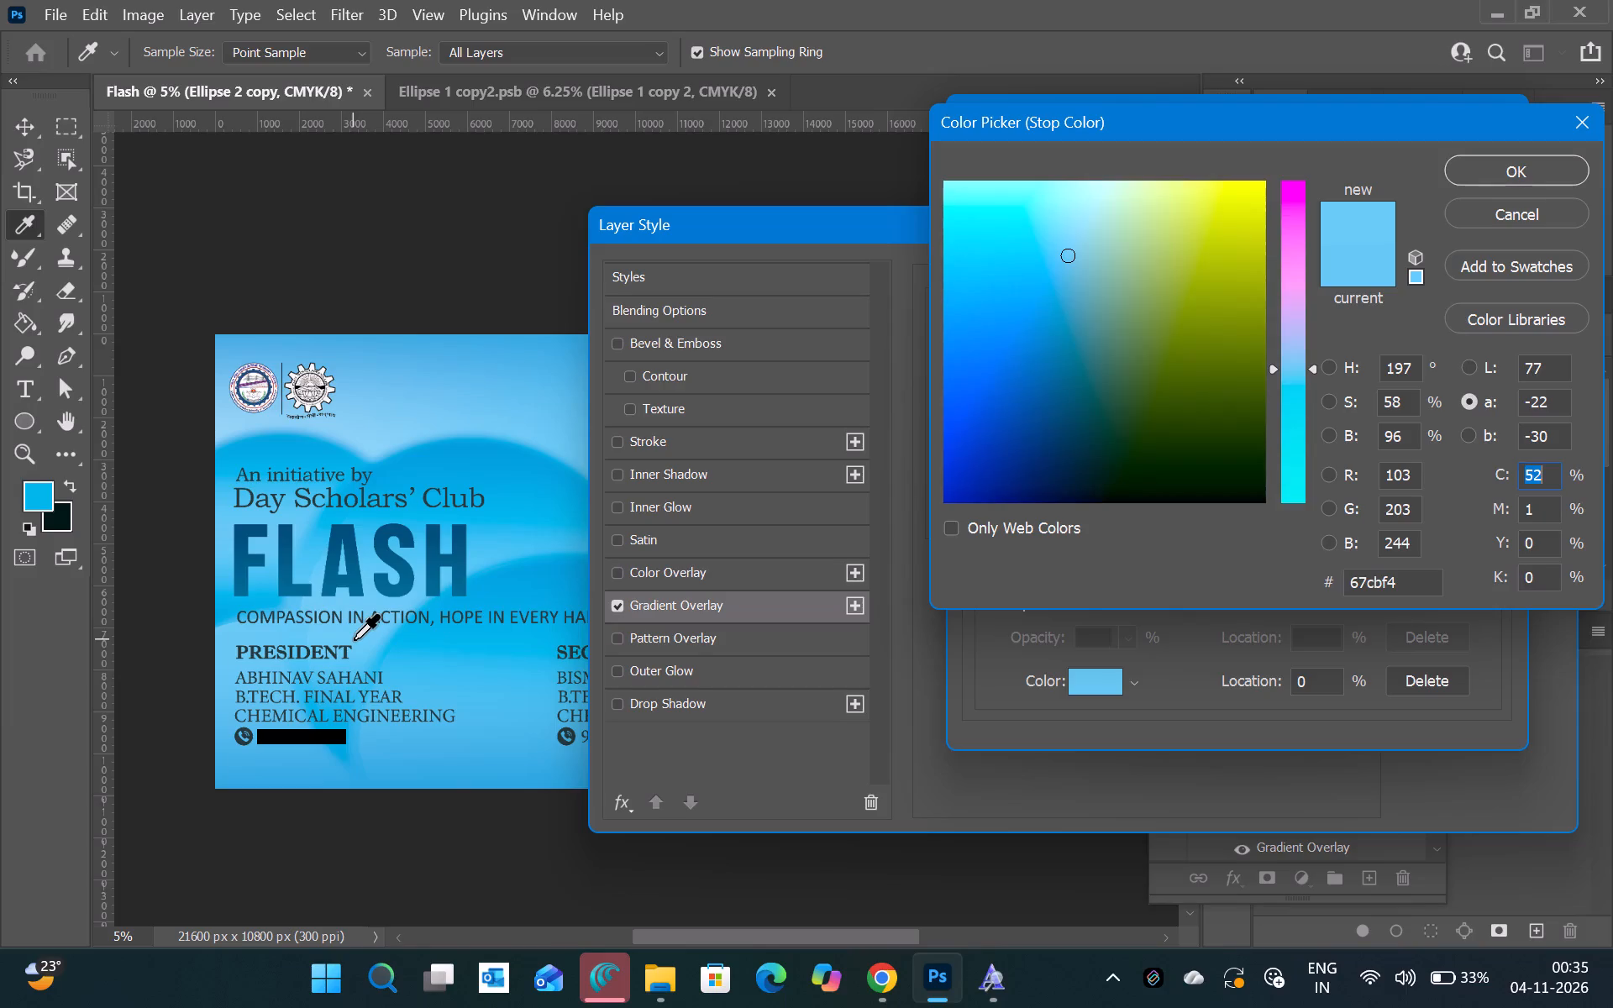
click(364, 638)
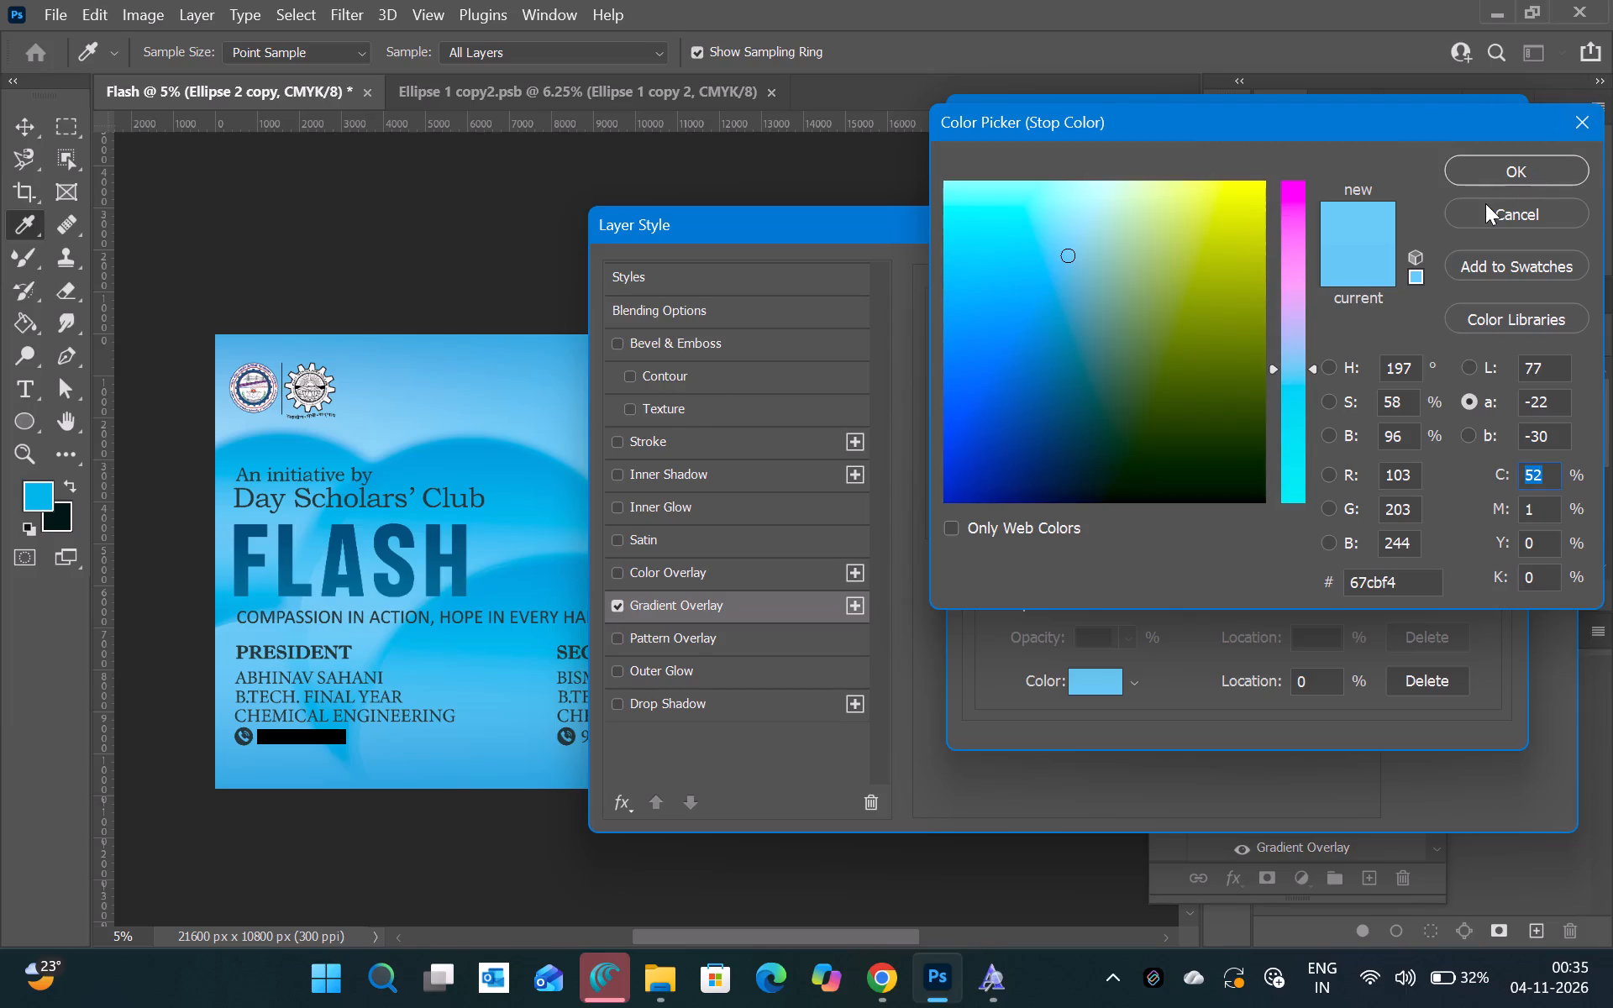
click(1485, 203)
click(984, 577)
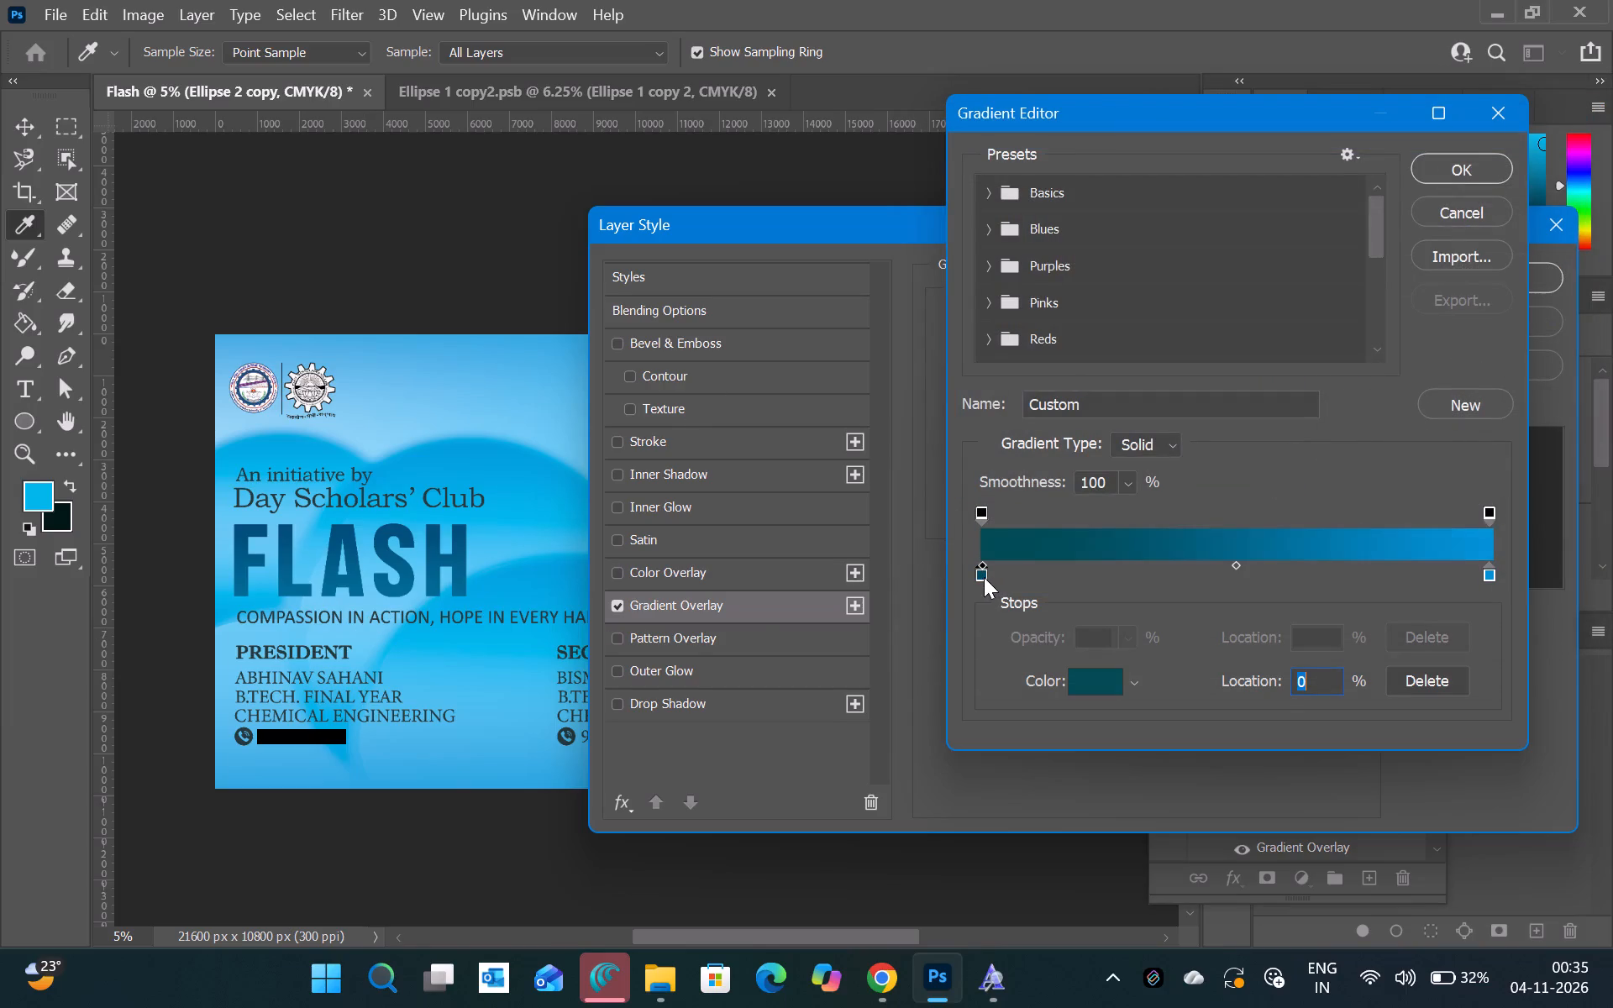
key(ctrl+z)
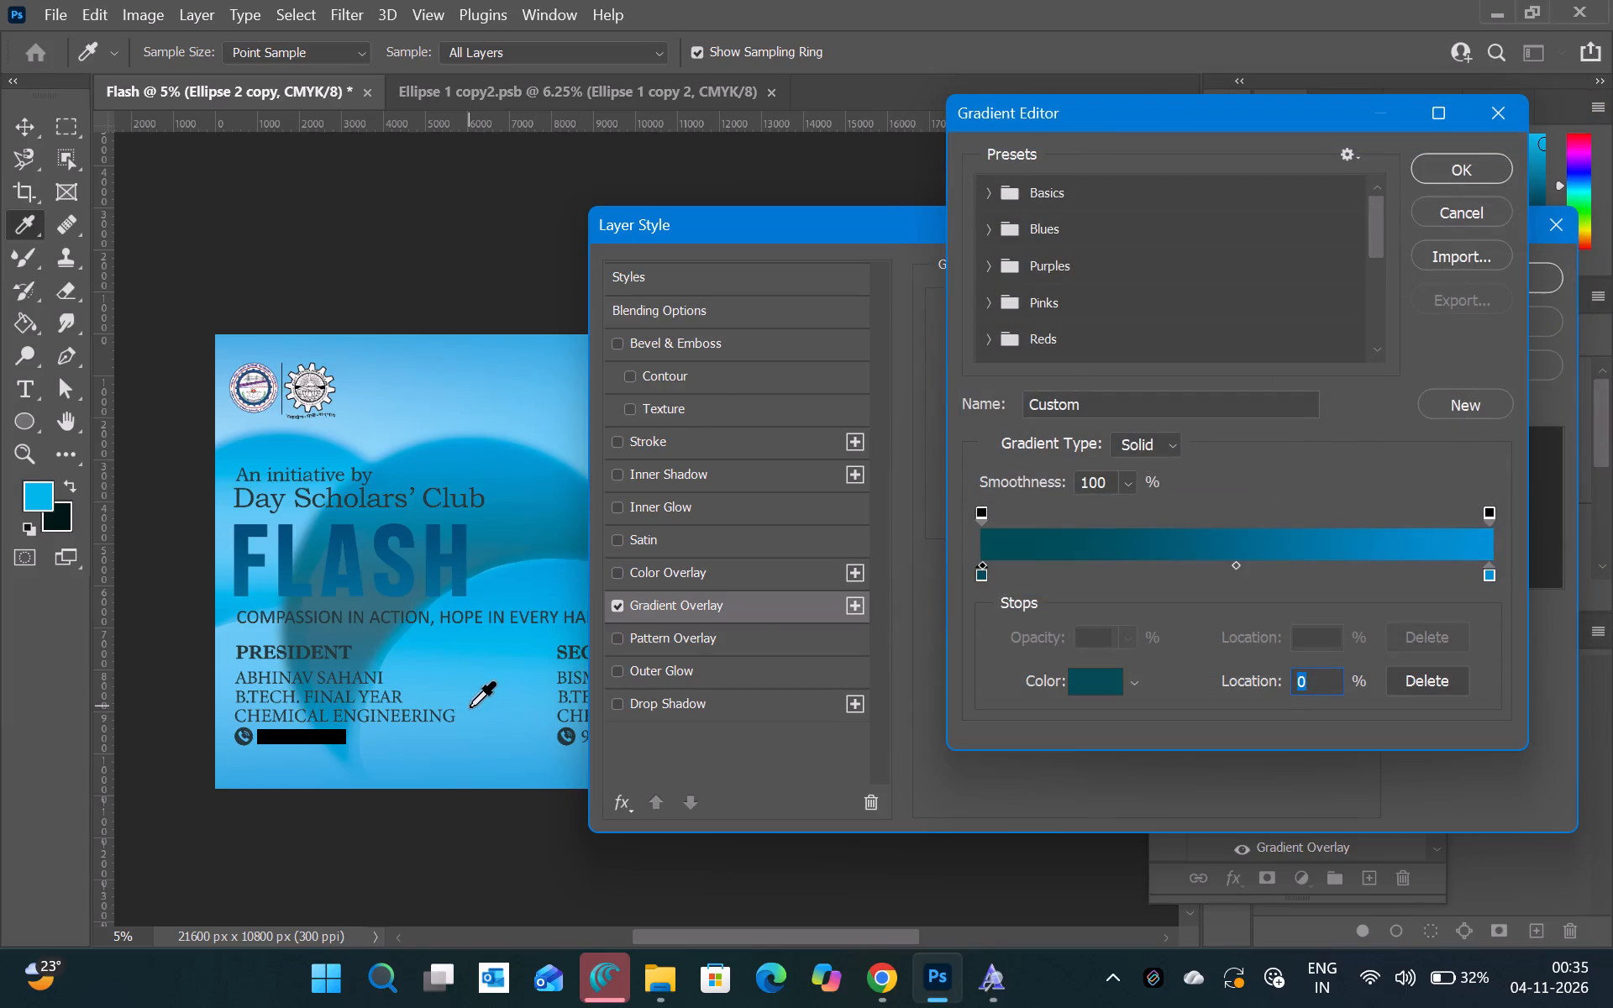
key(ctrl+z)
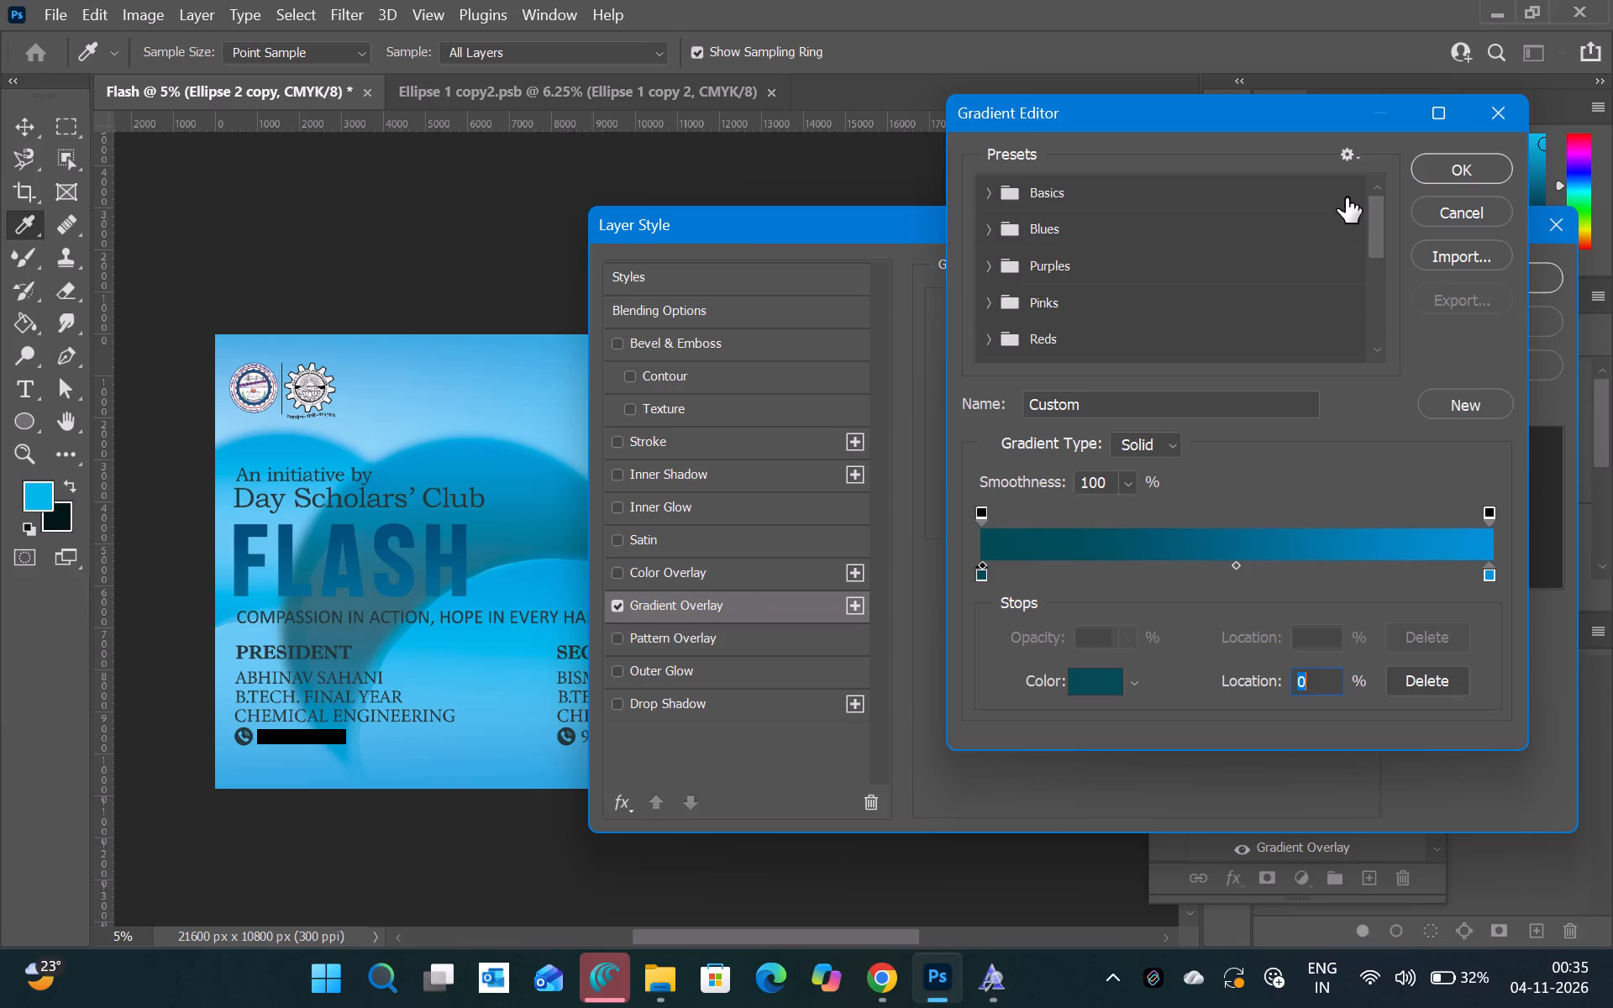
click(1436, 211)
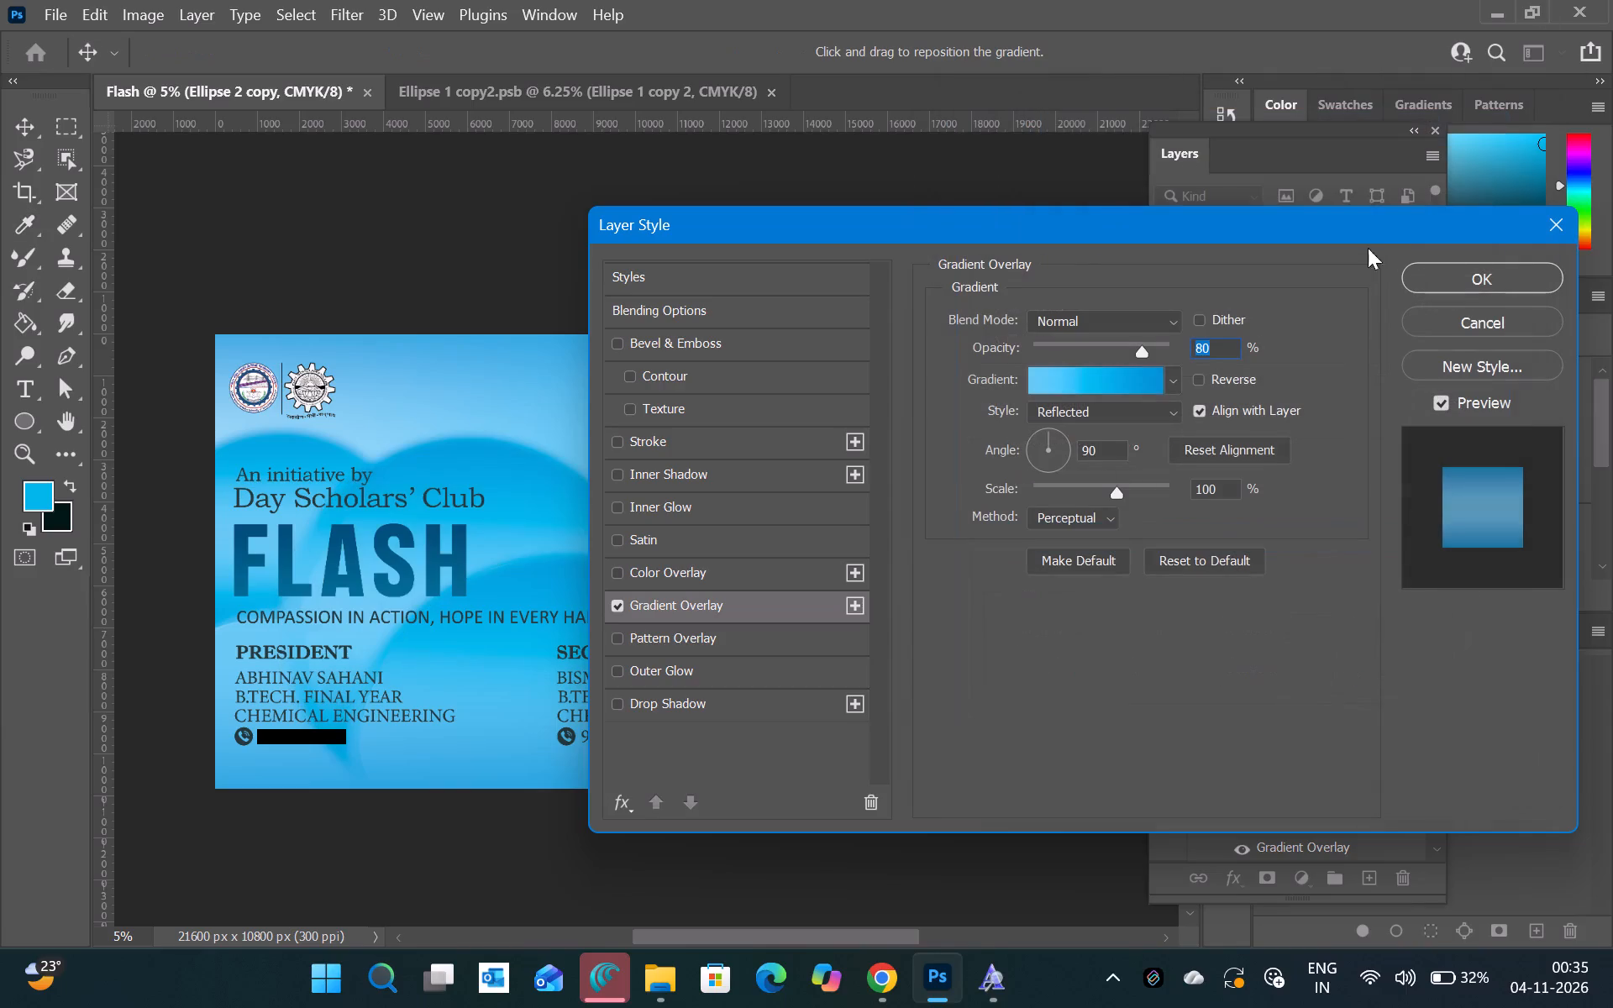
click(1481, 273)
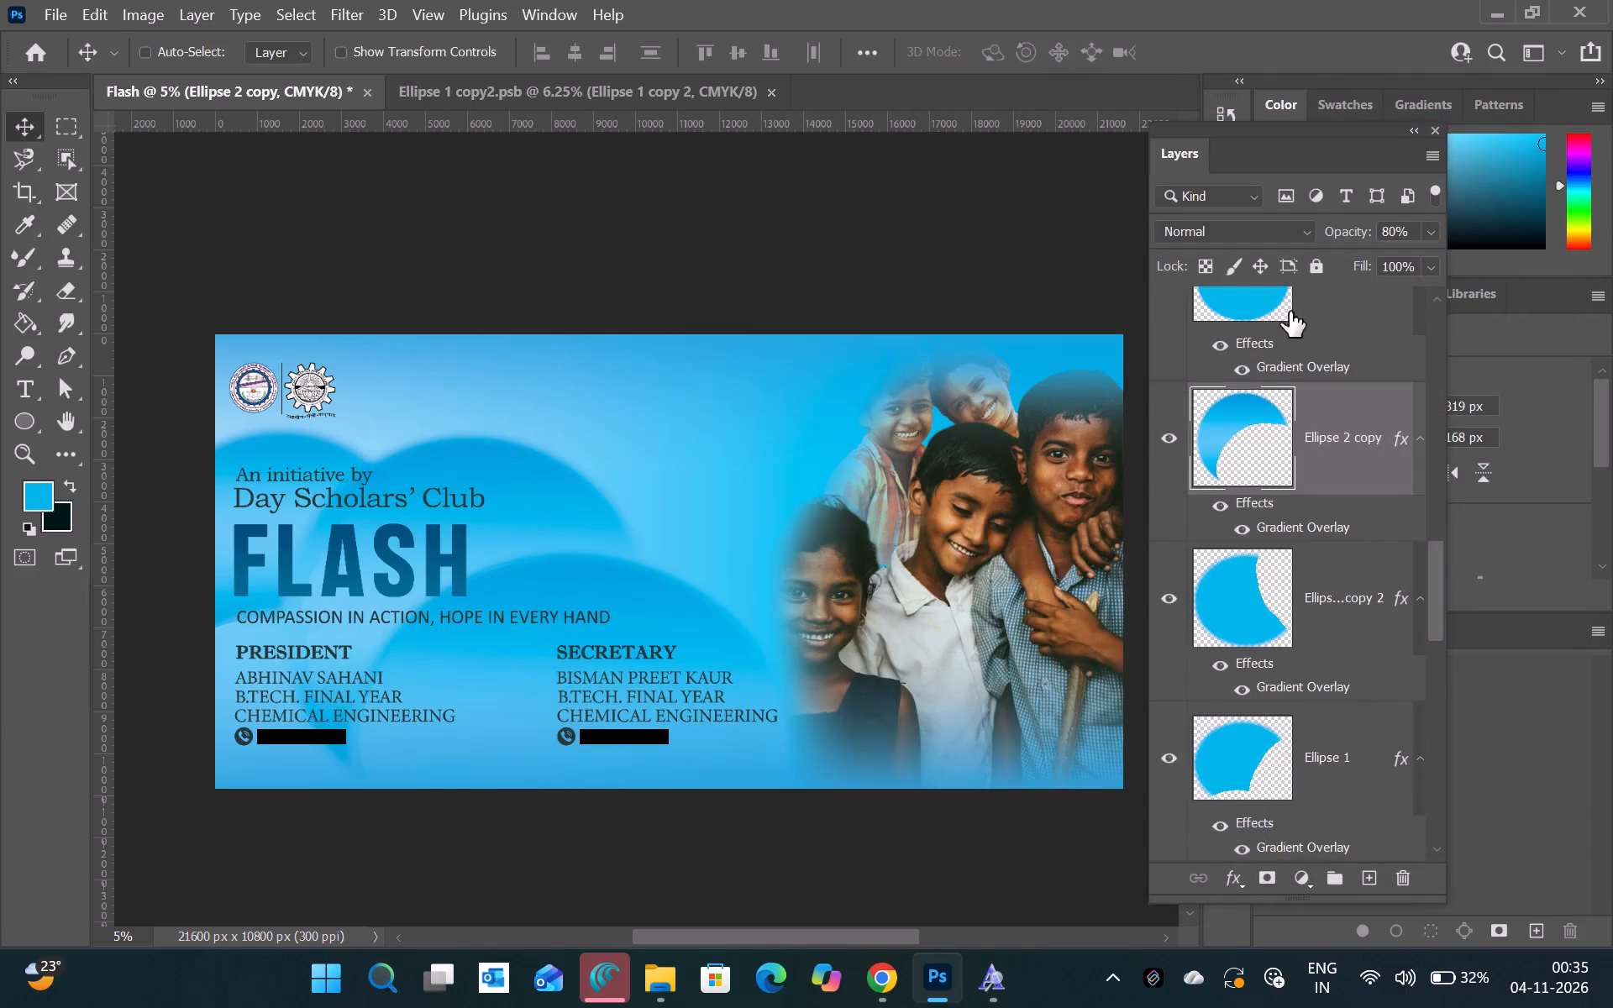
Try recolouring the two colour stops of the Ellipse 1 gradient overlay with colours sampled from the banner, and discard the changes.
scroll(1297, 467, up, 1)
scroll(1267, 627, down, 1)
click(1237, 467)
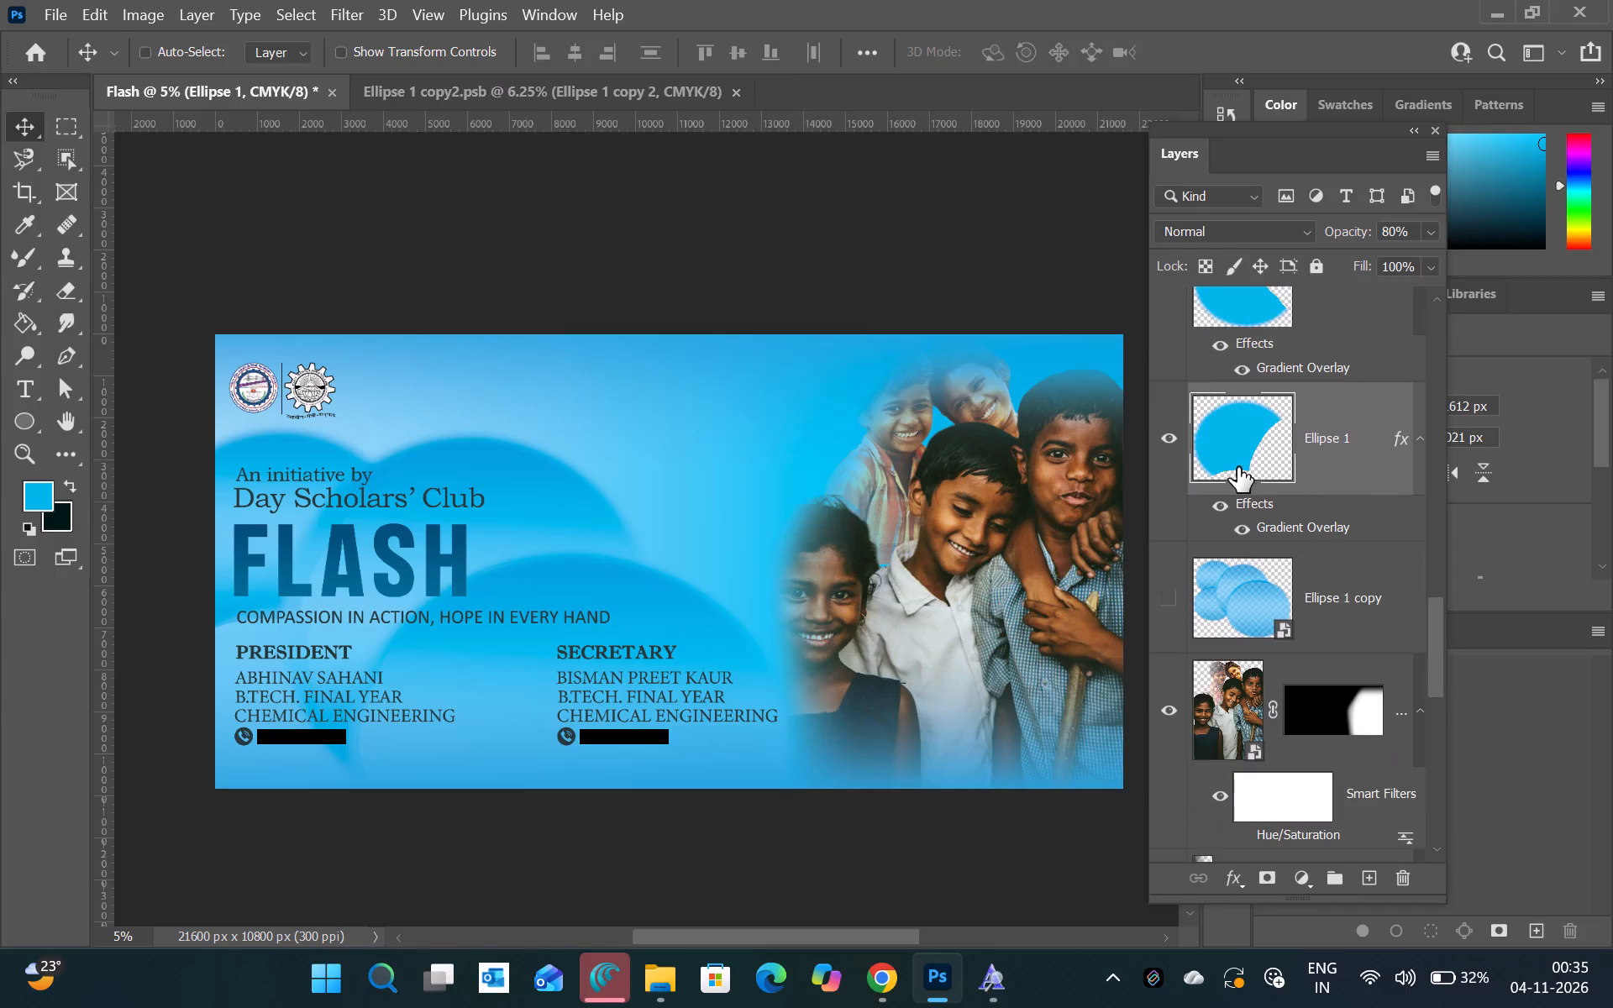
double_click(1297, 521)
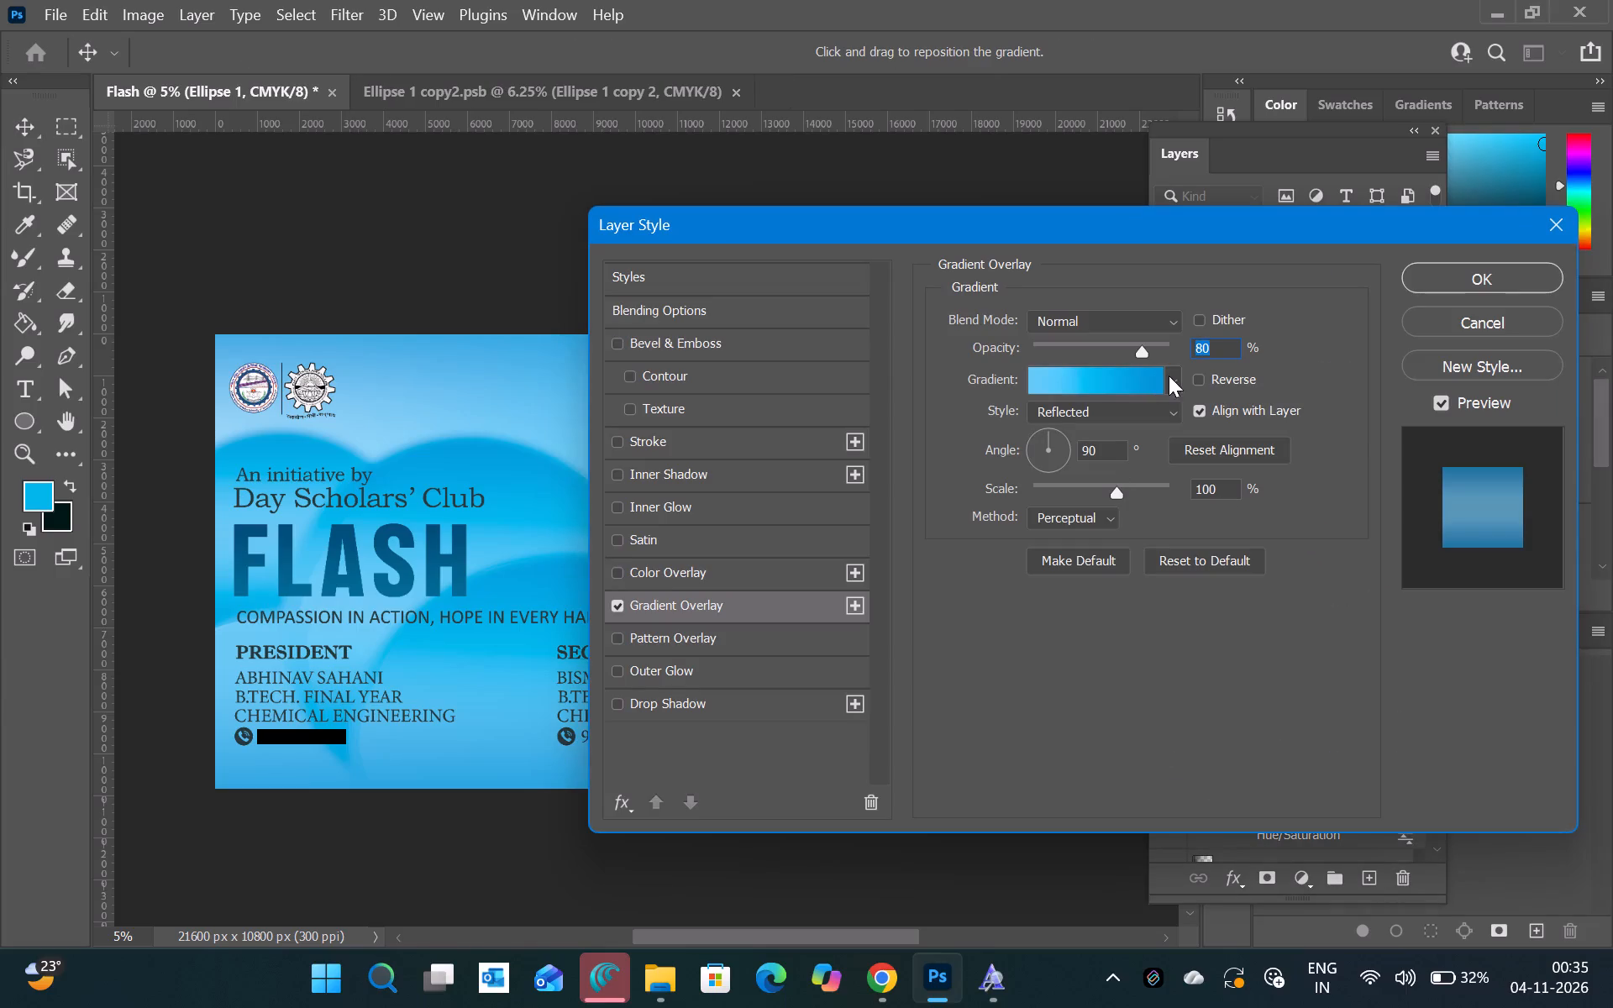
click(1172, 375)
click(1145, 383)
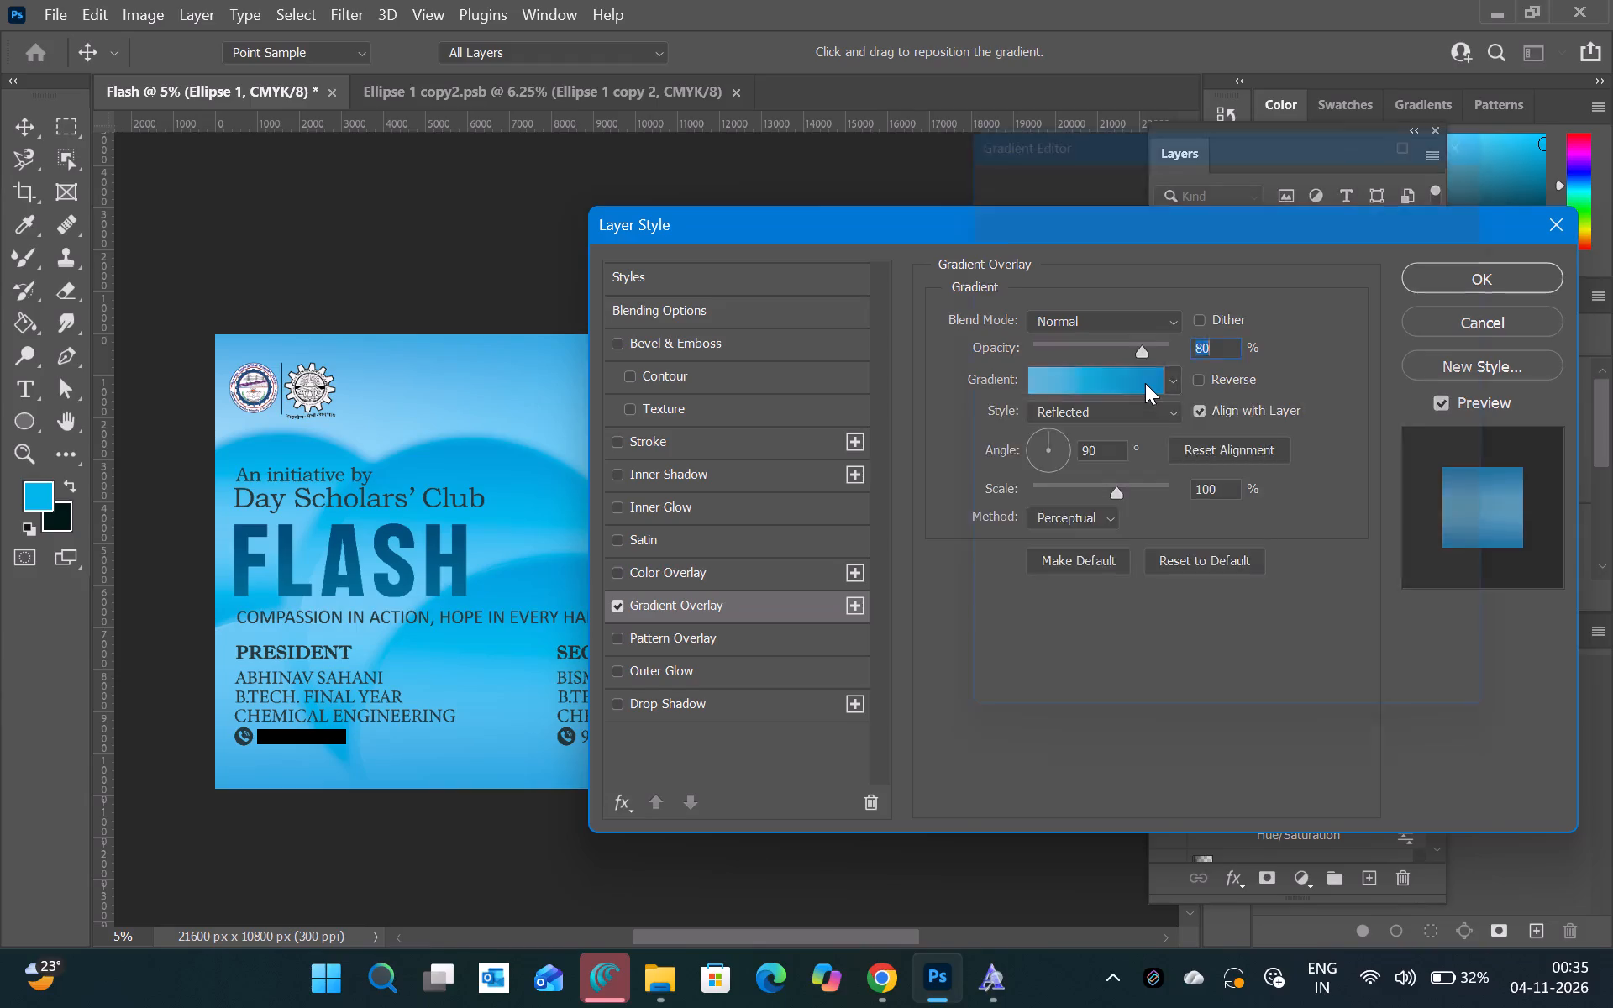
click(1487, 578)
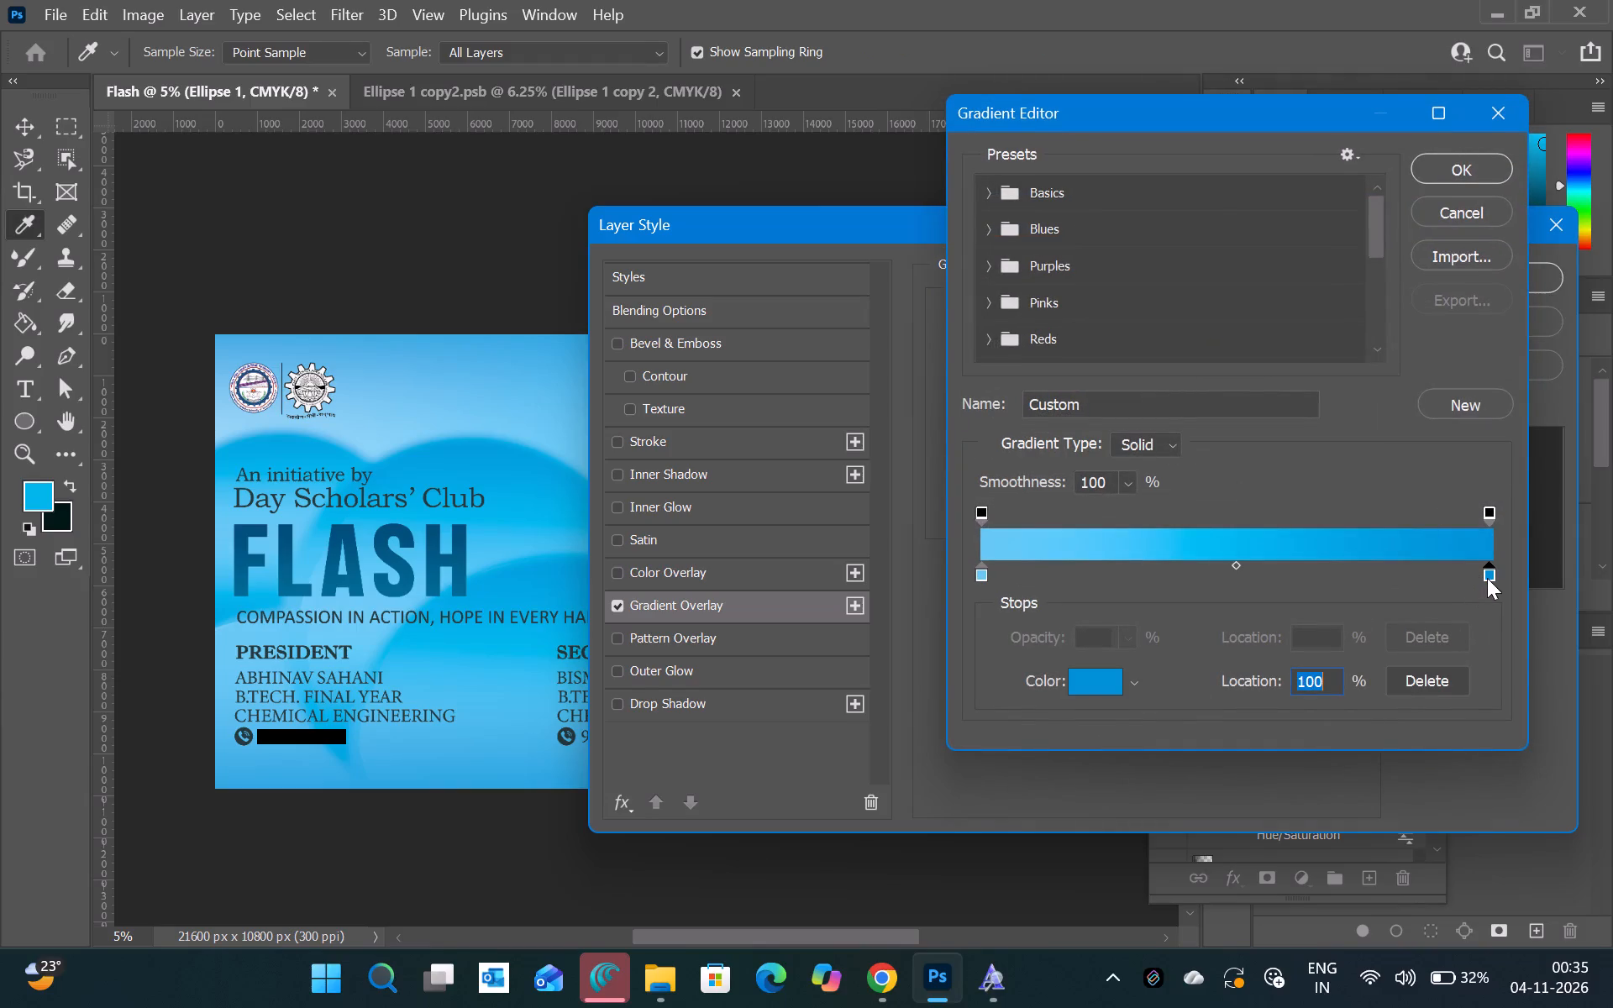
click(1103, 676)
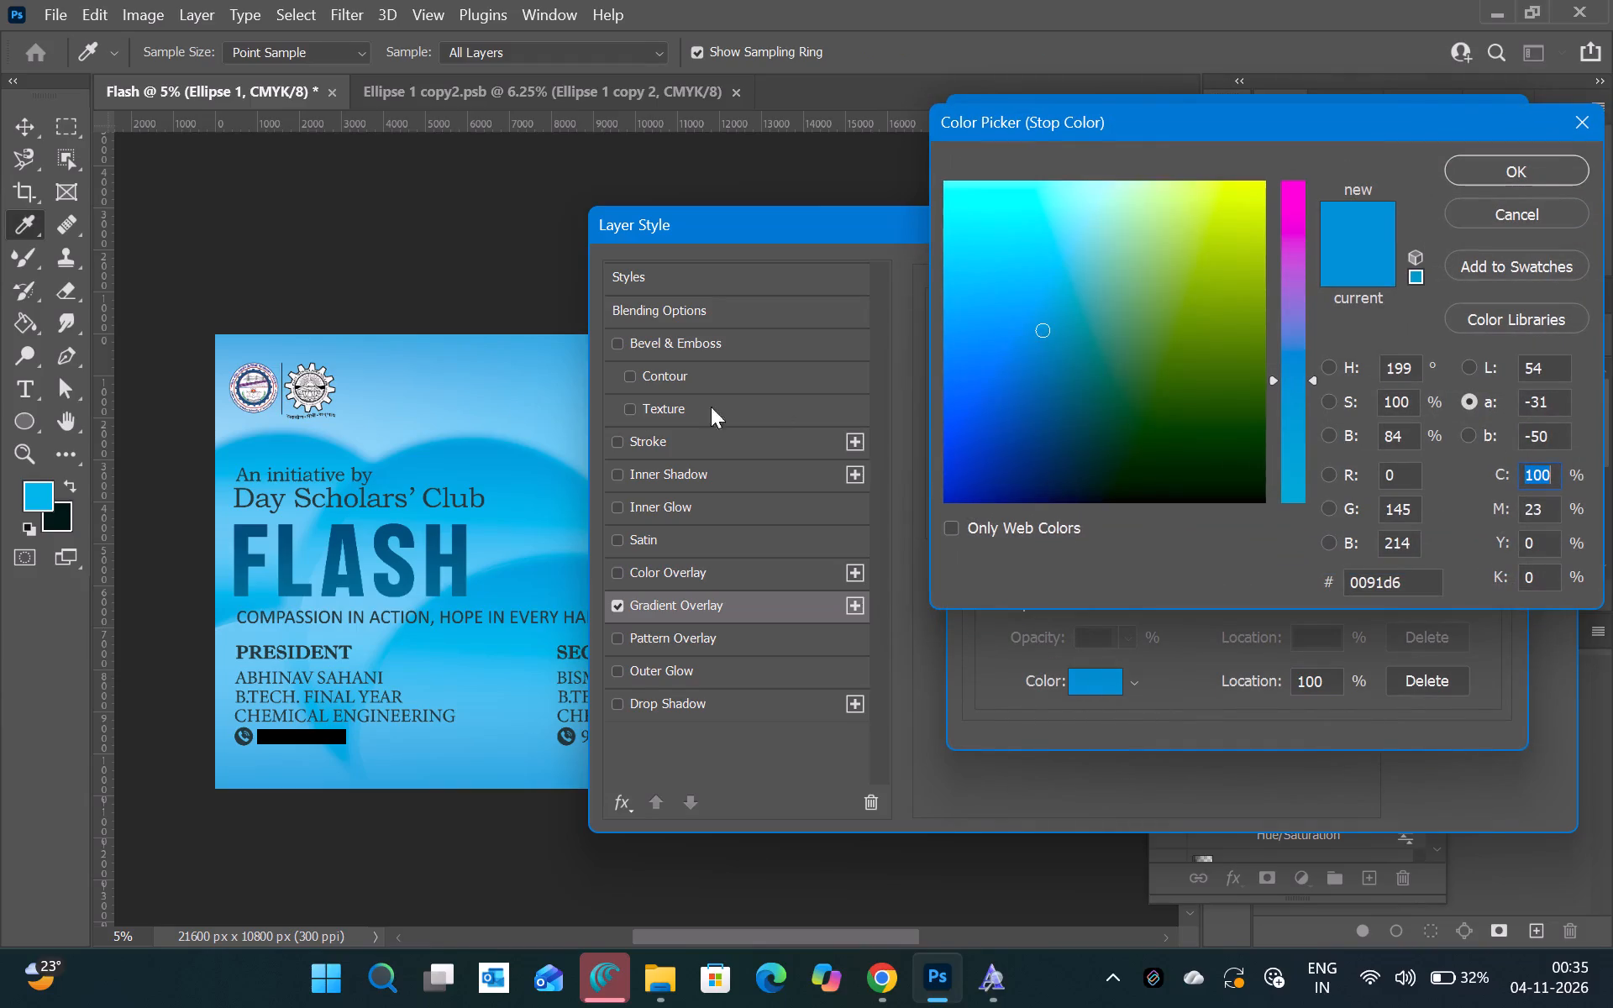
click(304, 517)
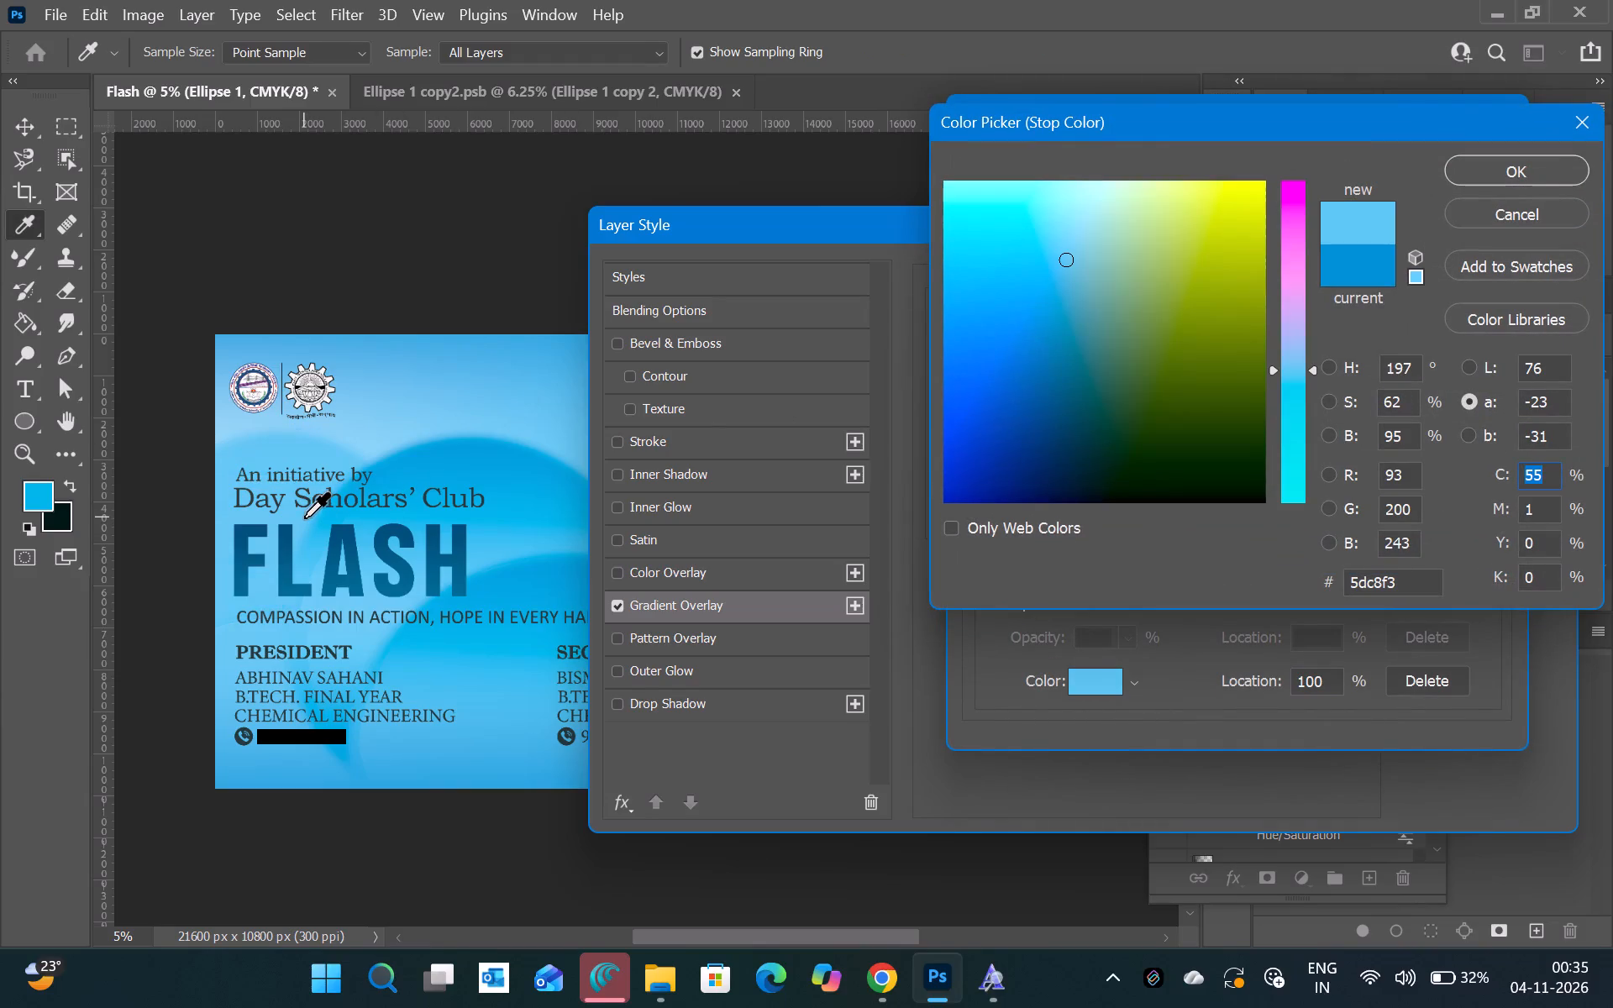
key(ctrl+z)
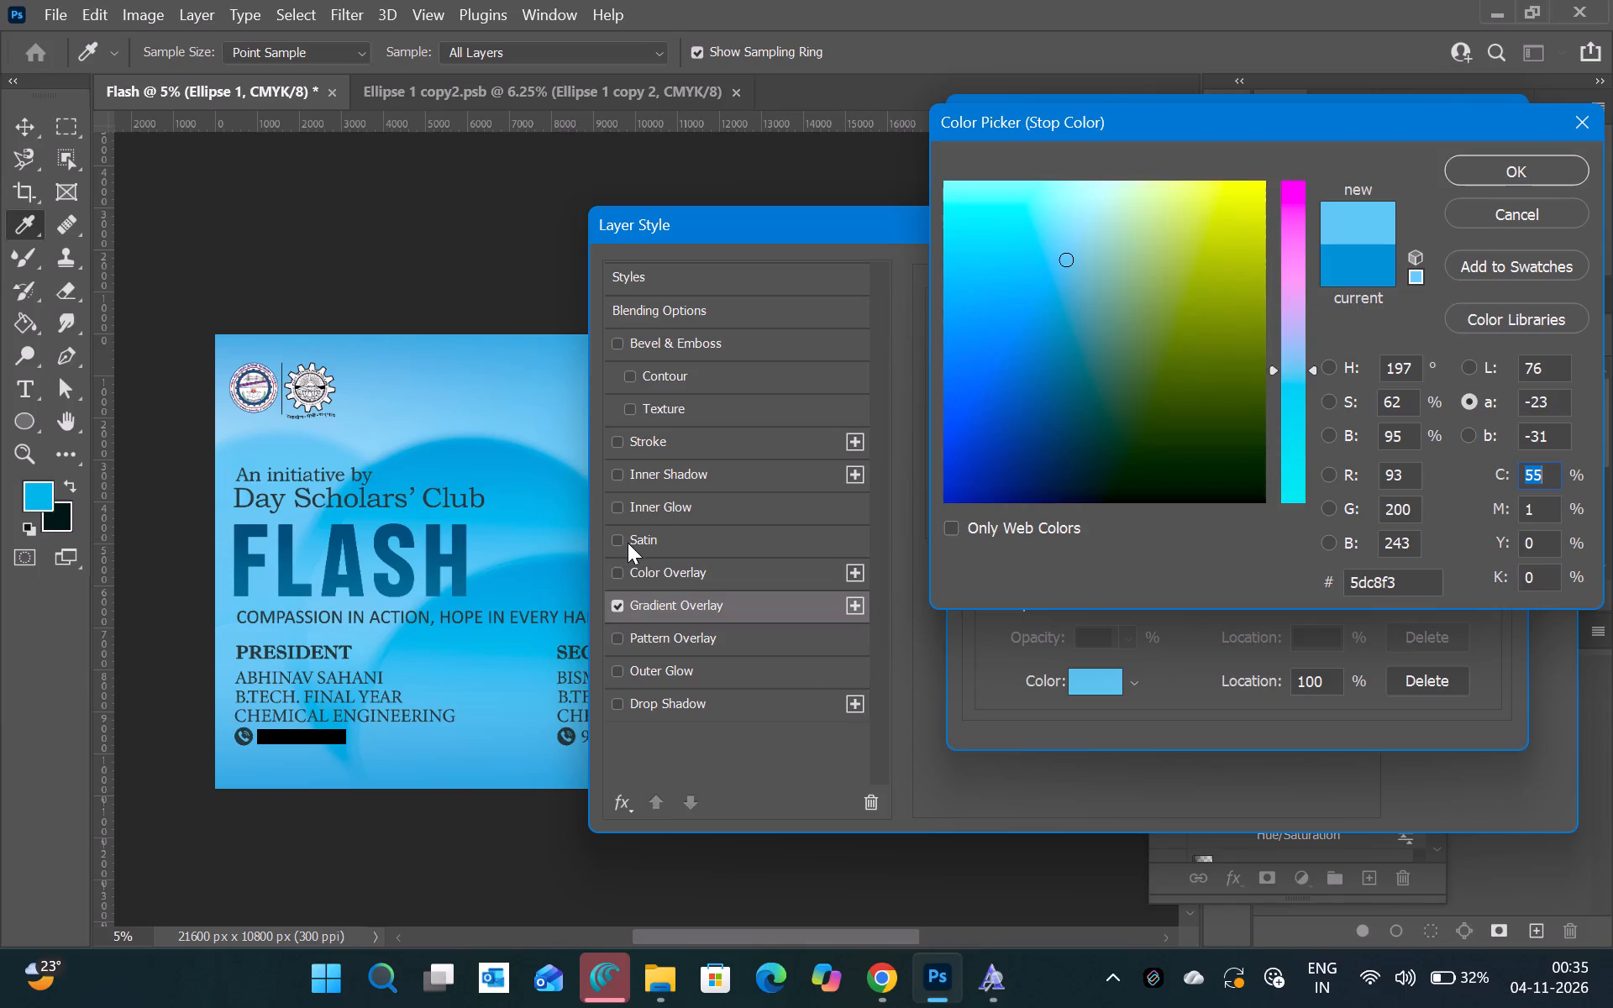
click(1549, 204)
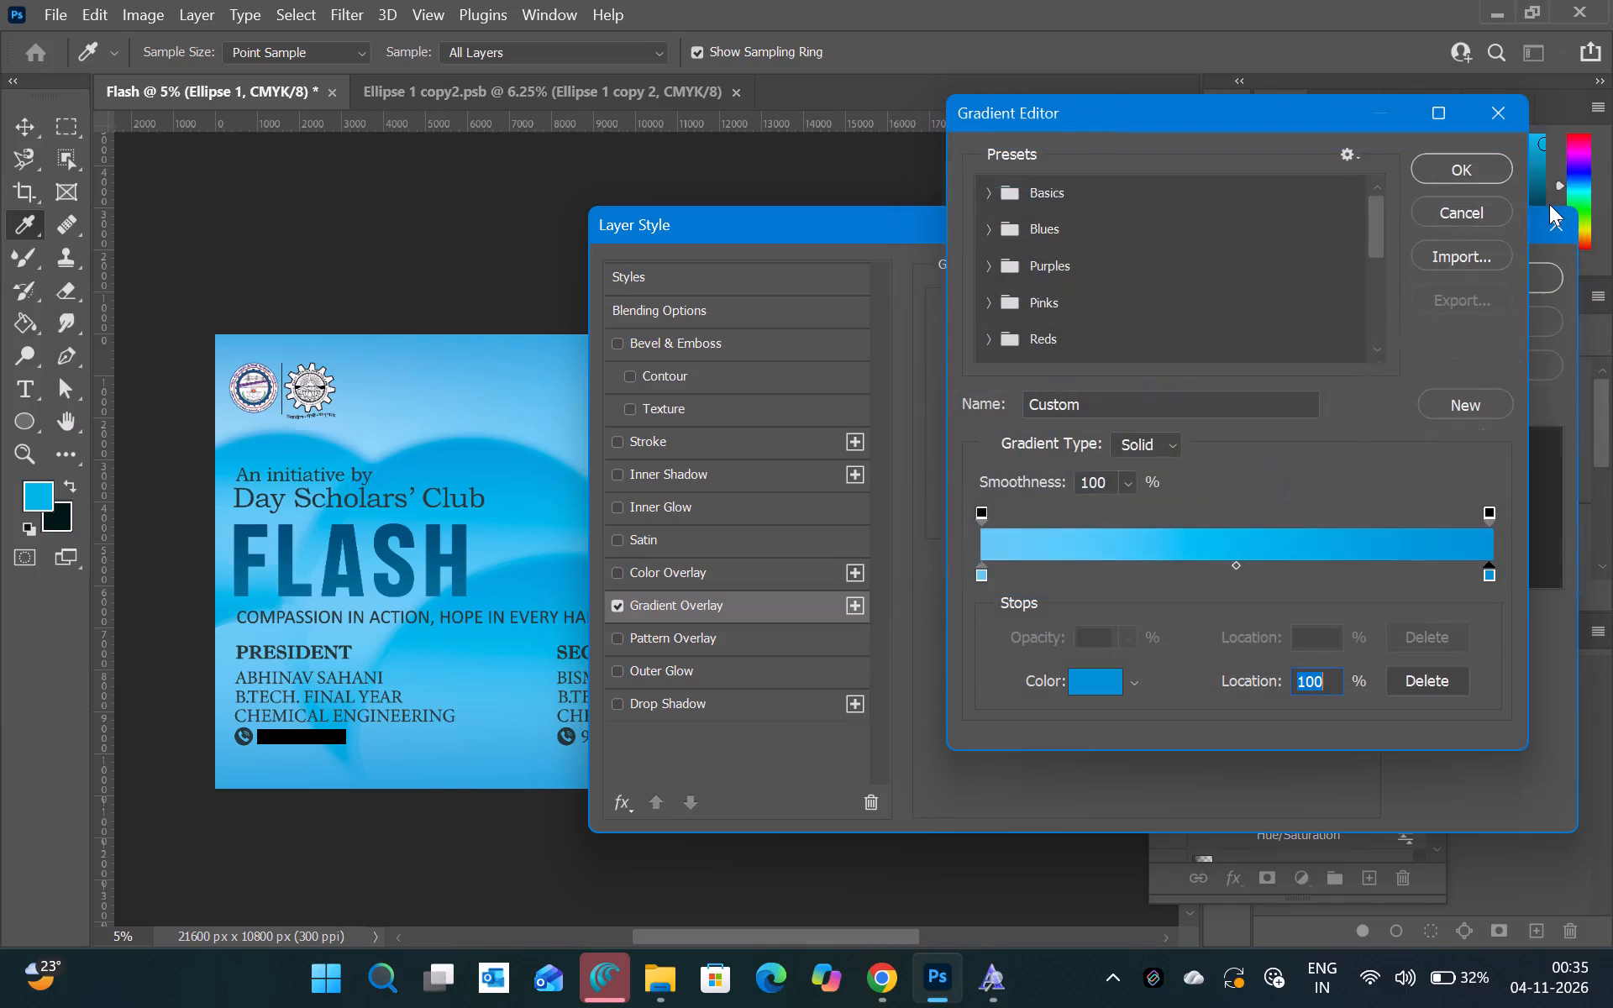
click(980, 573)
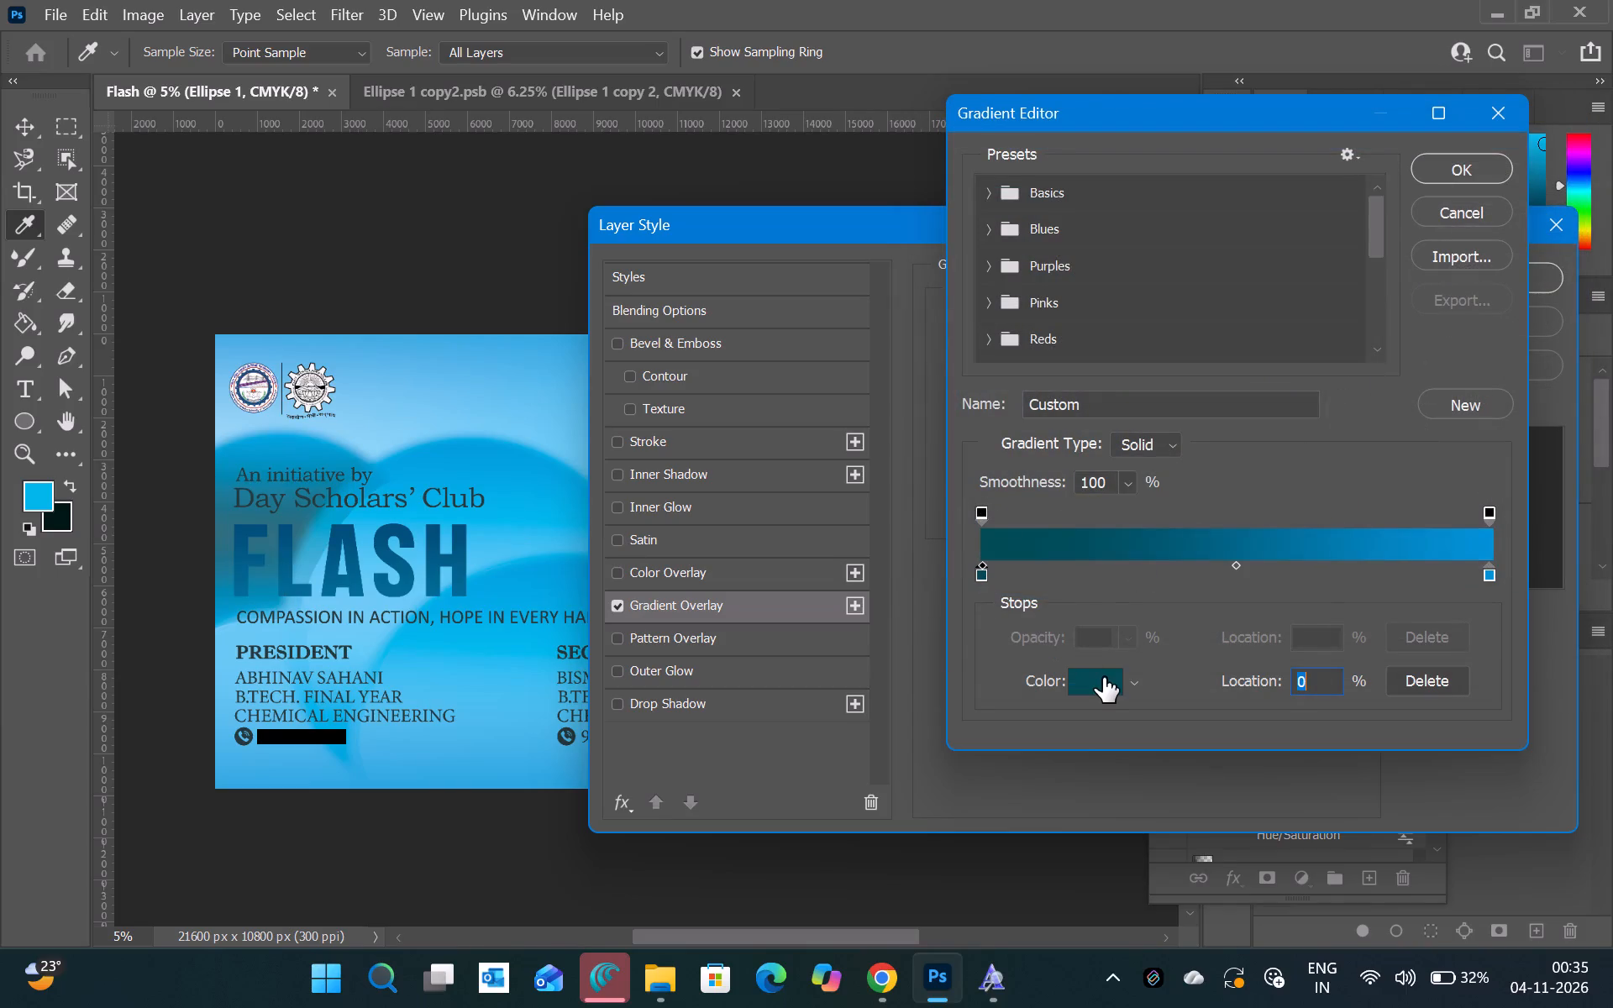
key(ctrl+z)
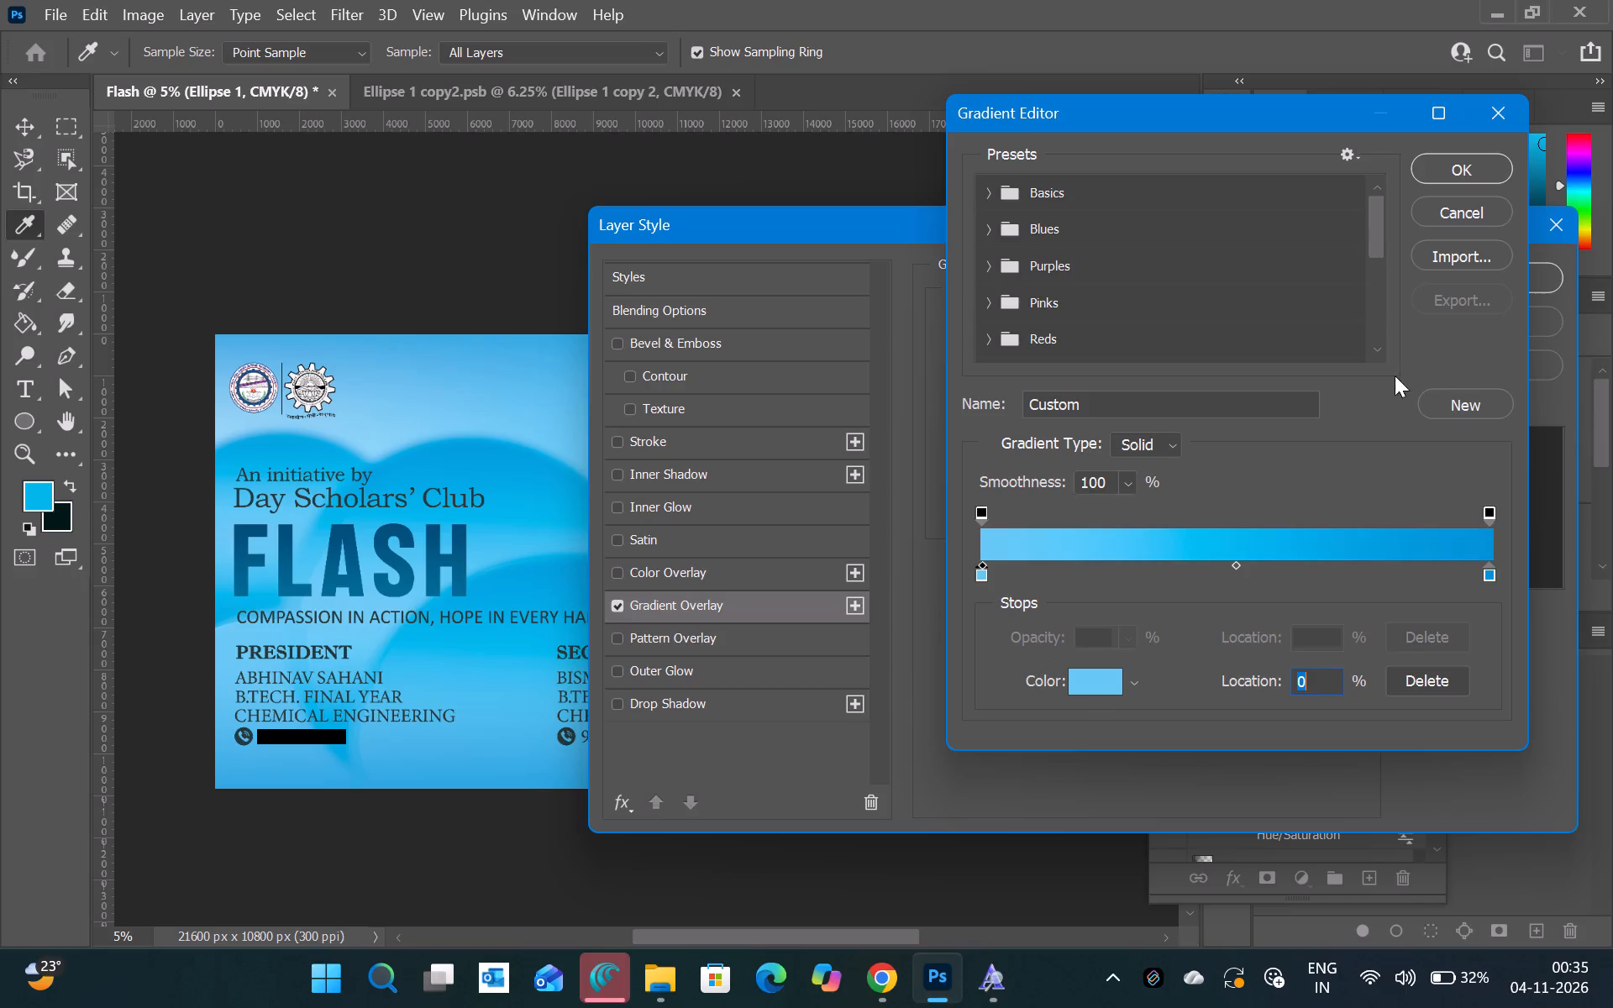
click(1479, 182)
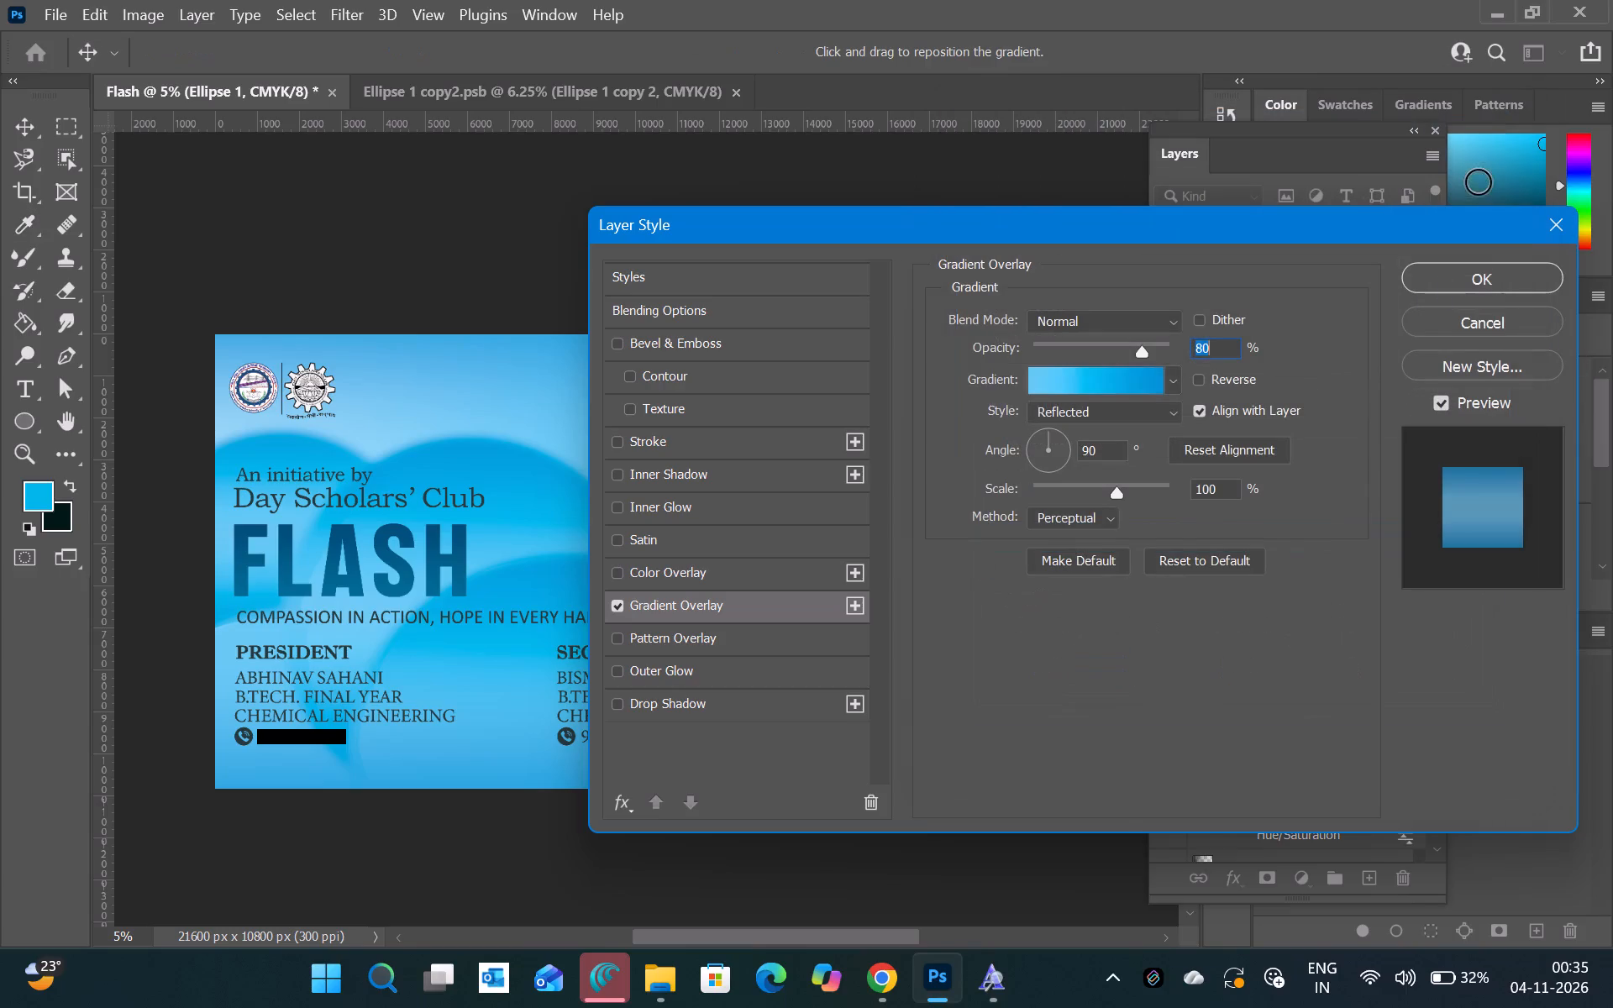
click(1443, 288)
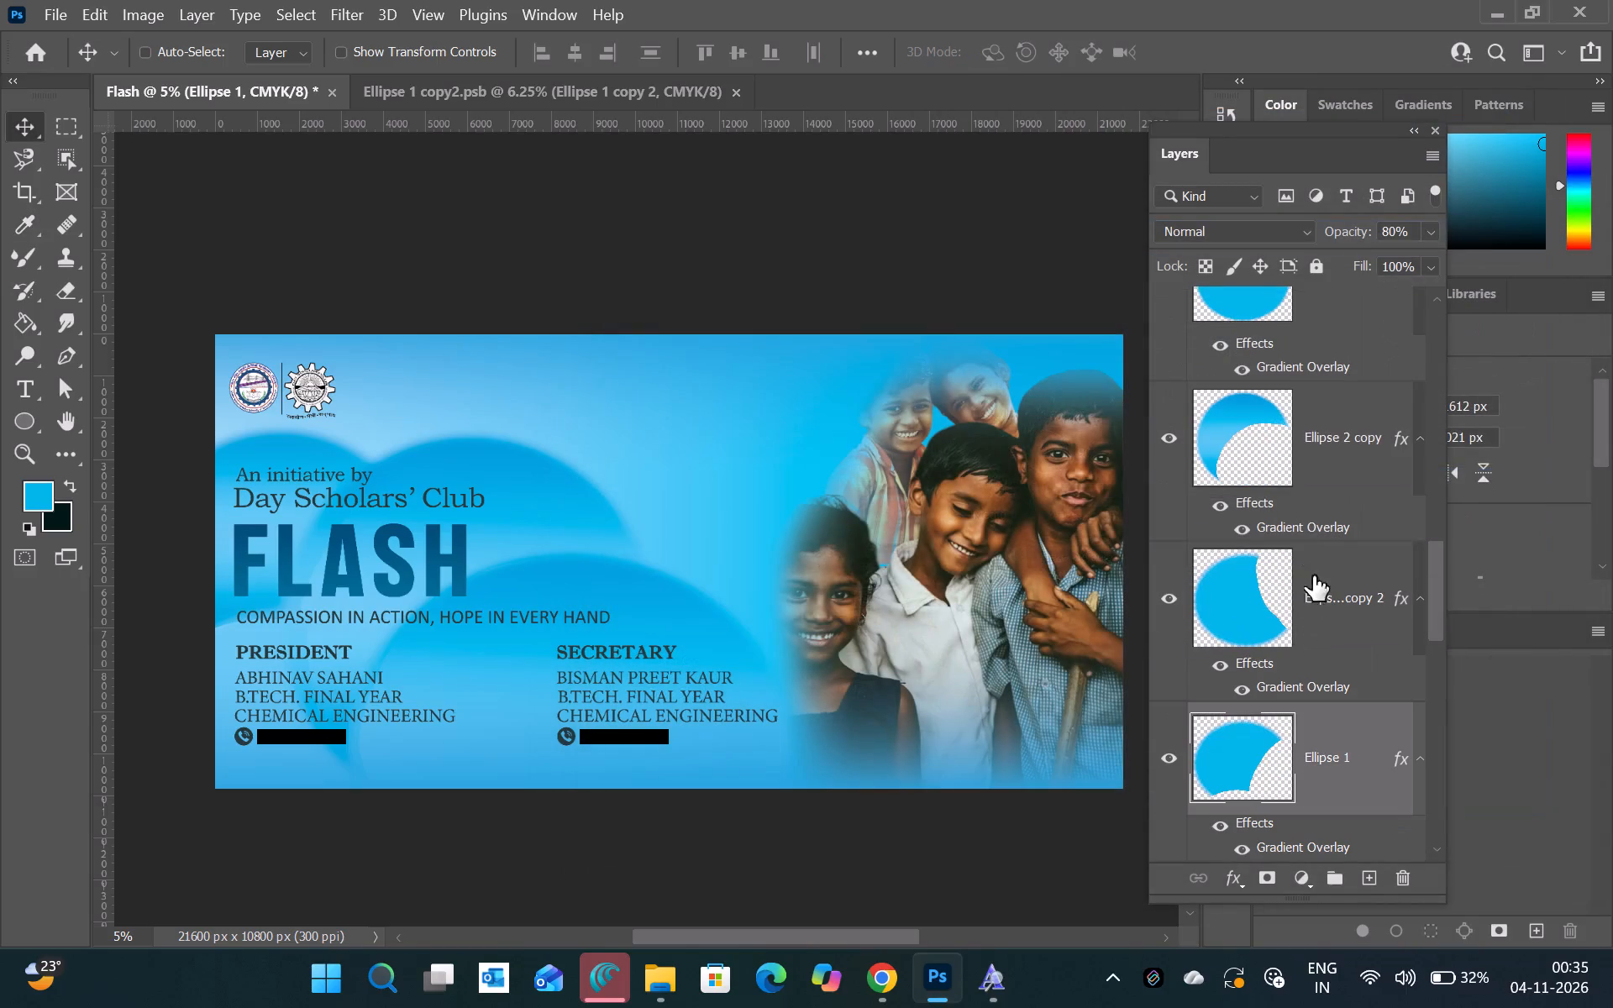
Set the Ellipse 2 copy gradient overlay to Linear style and reverse its gradient.
click(1278, 465)
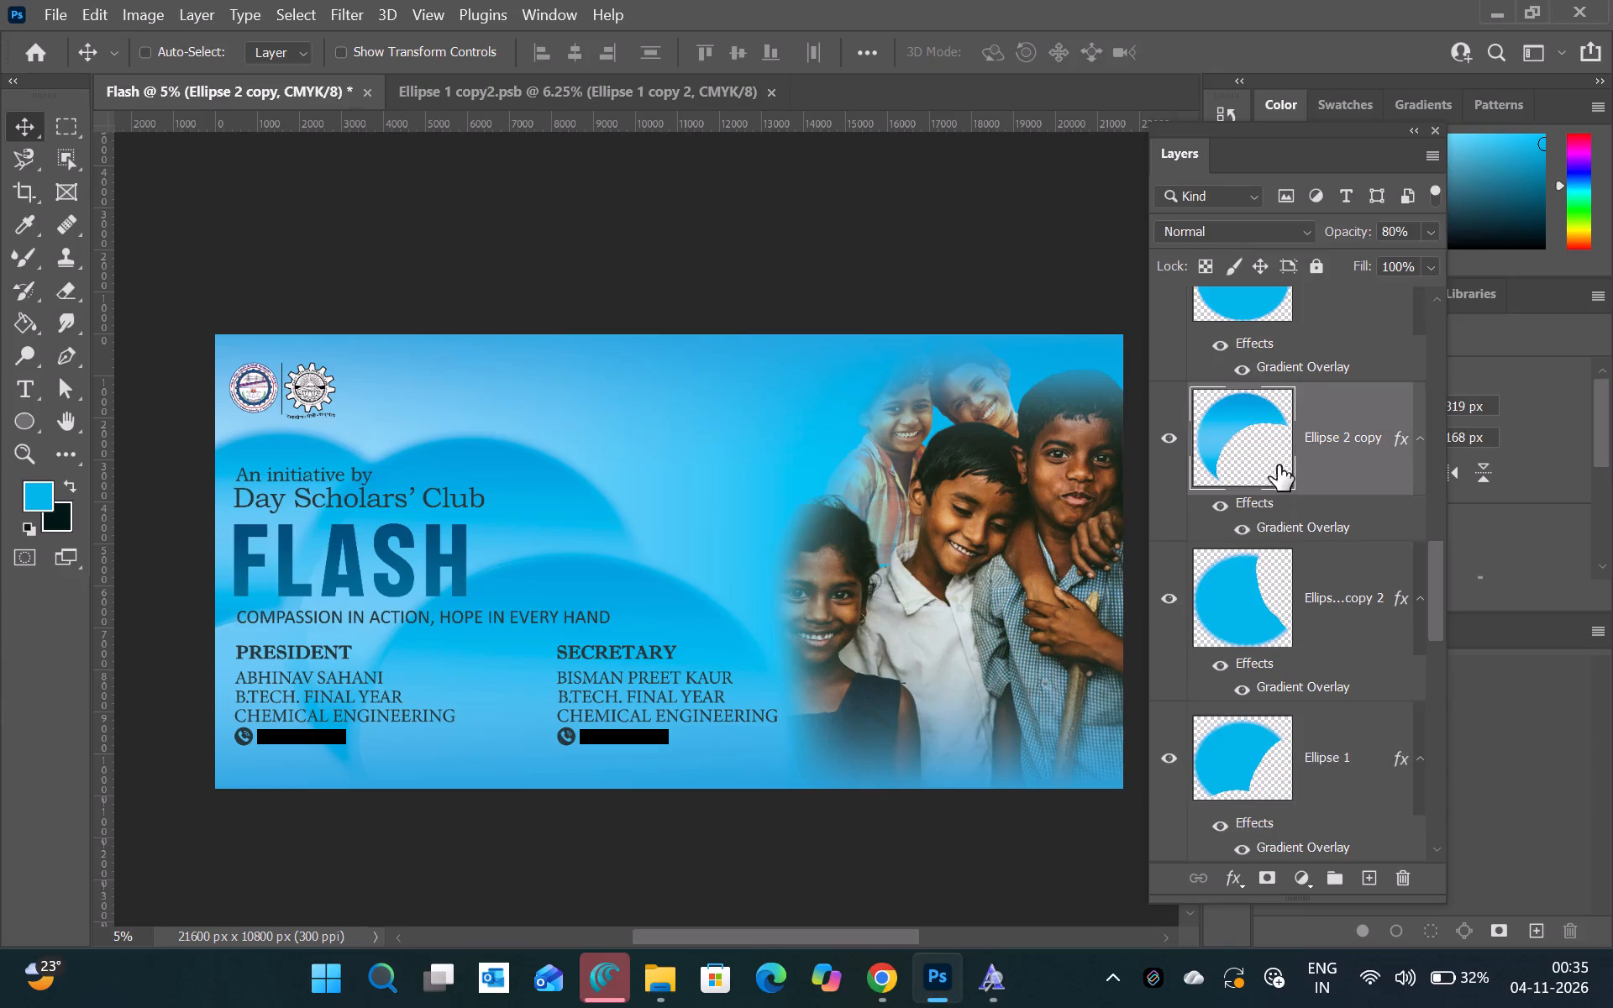
double_click(1279, 525)
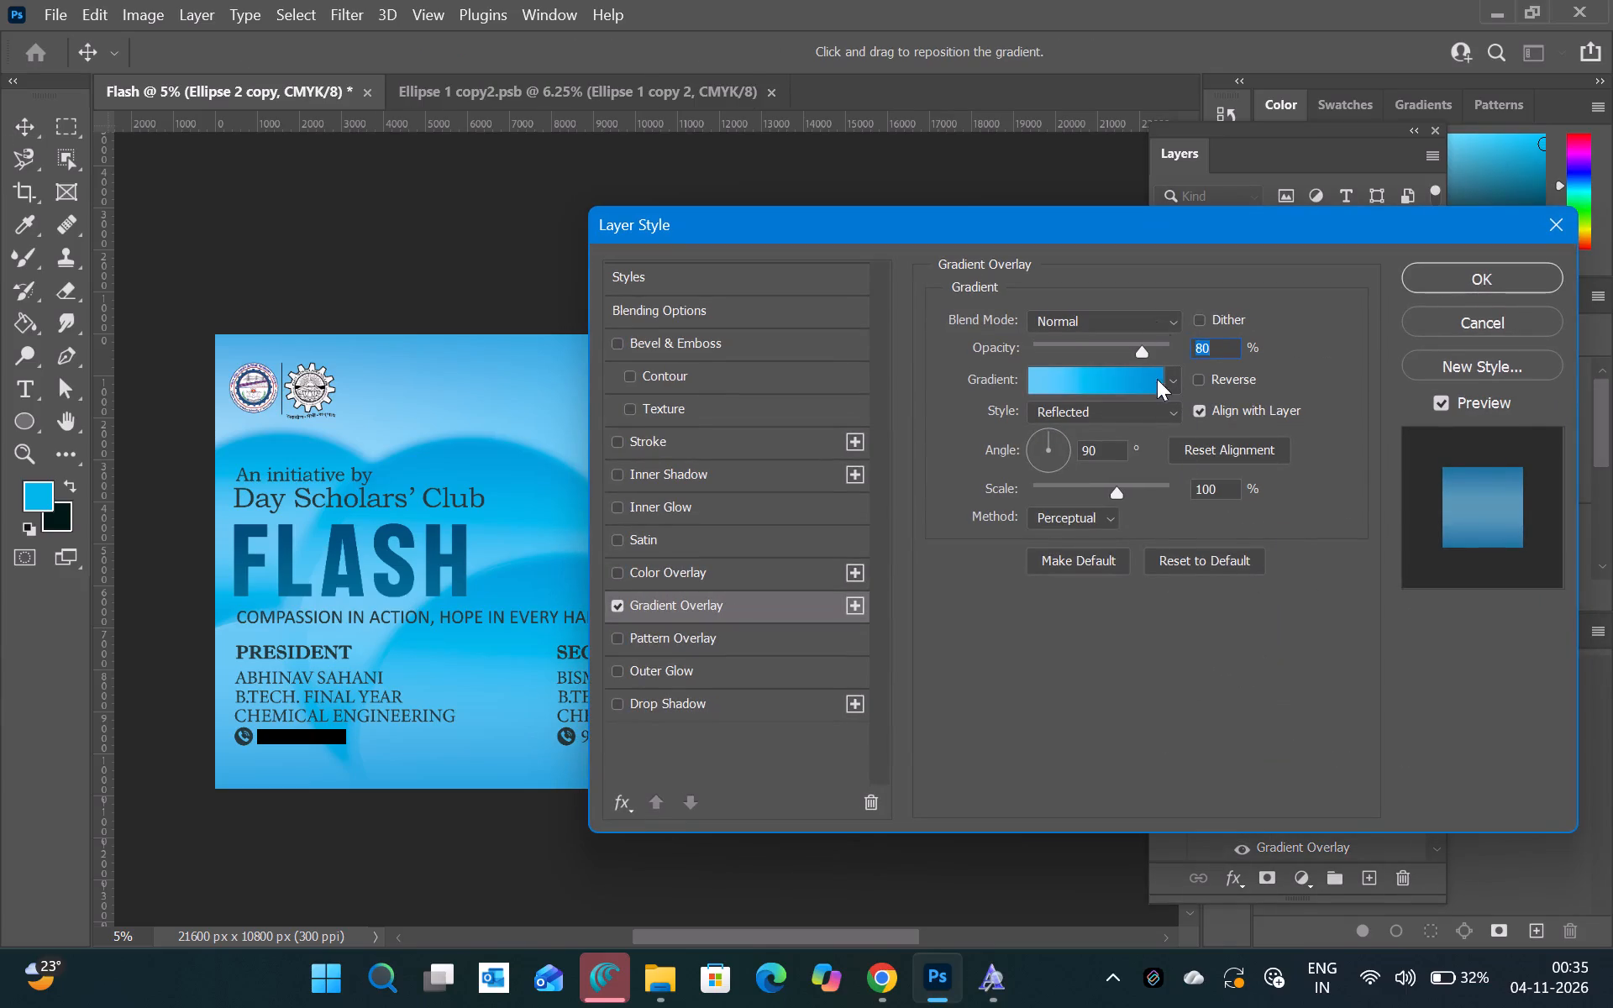
click(1140, 415)
click(1091, 449)
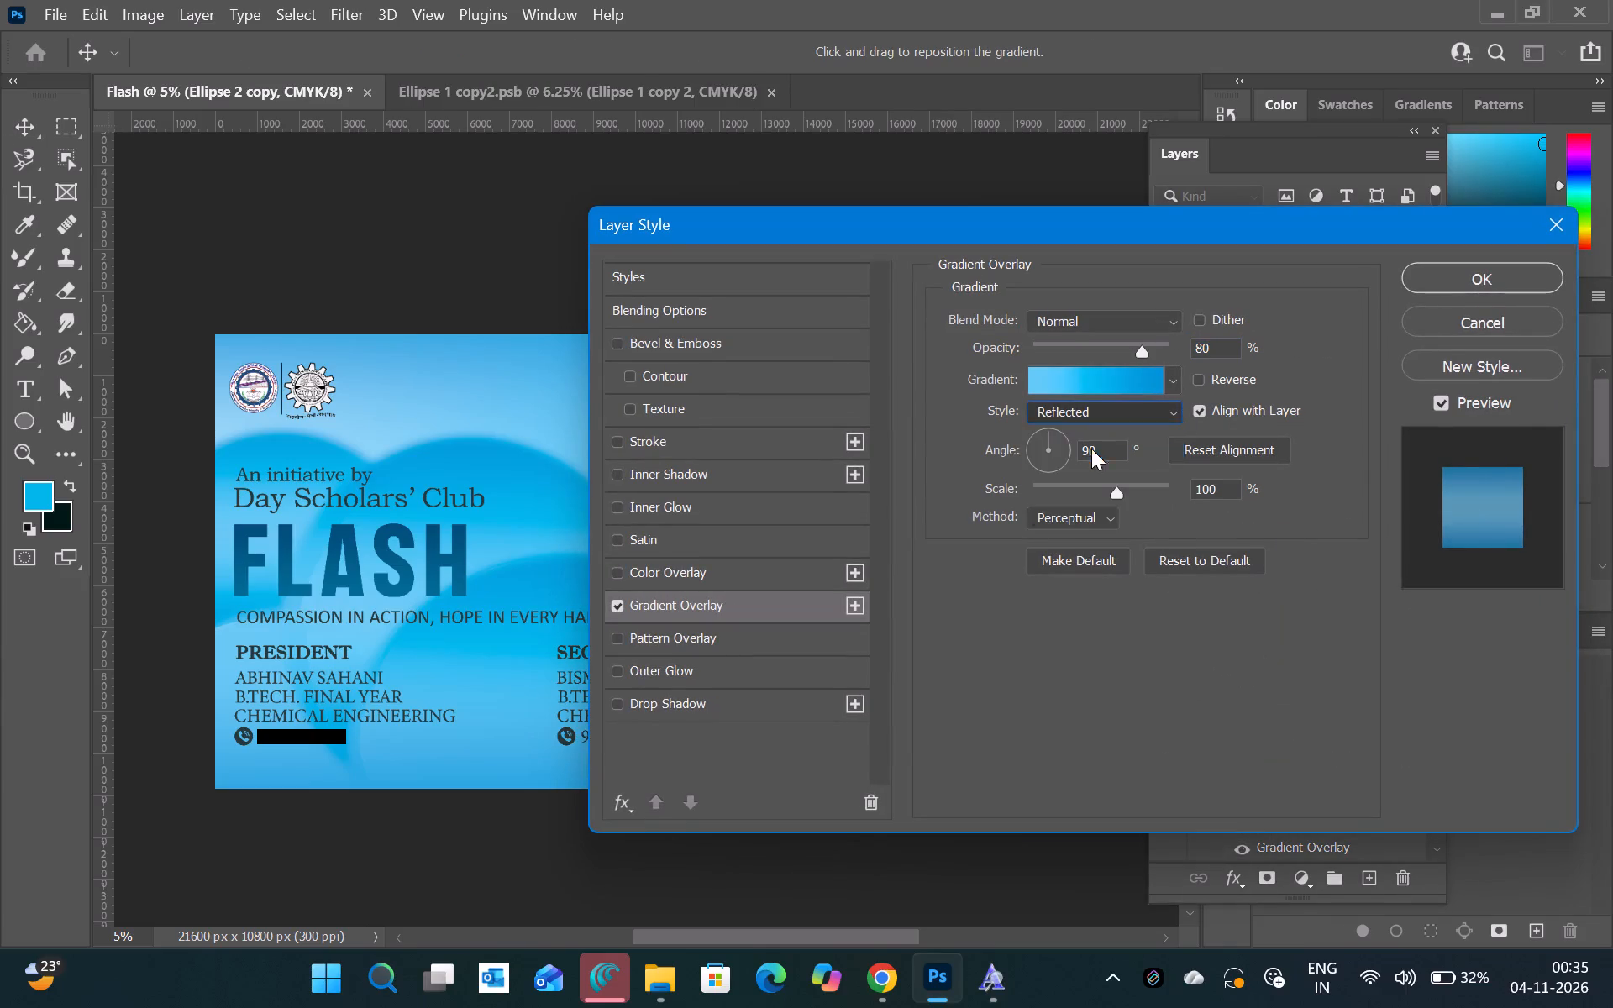
drag(1147, 402, 1066, 435)
click(1066, 435)
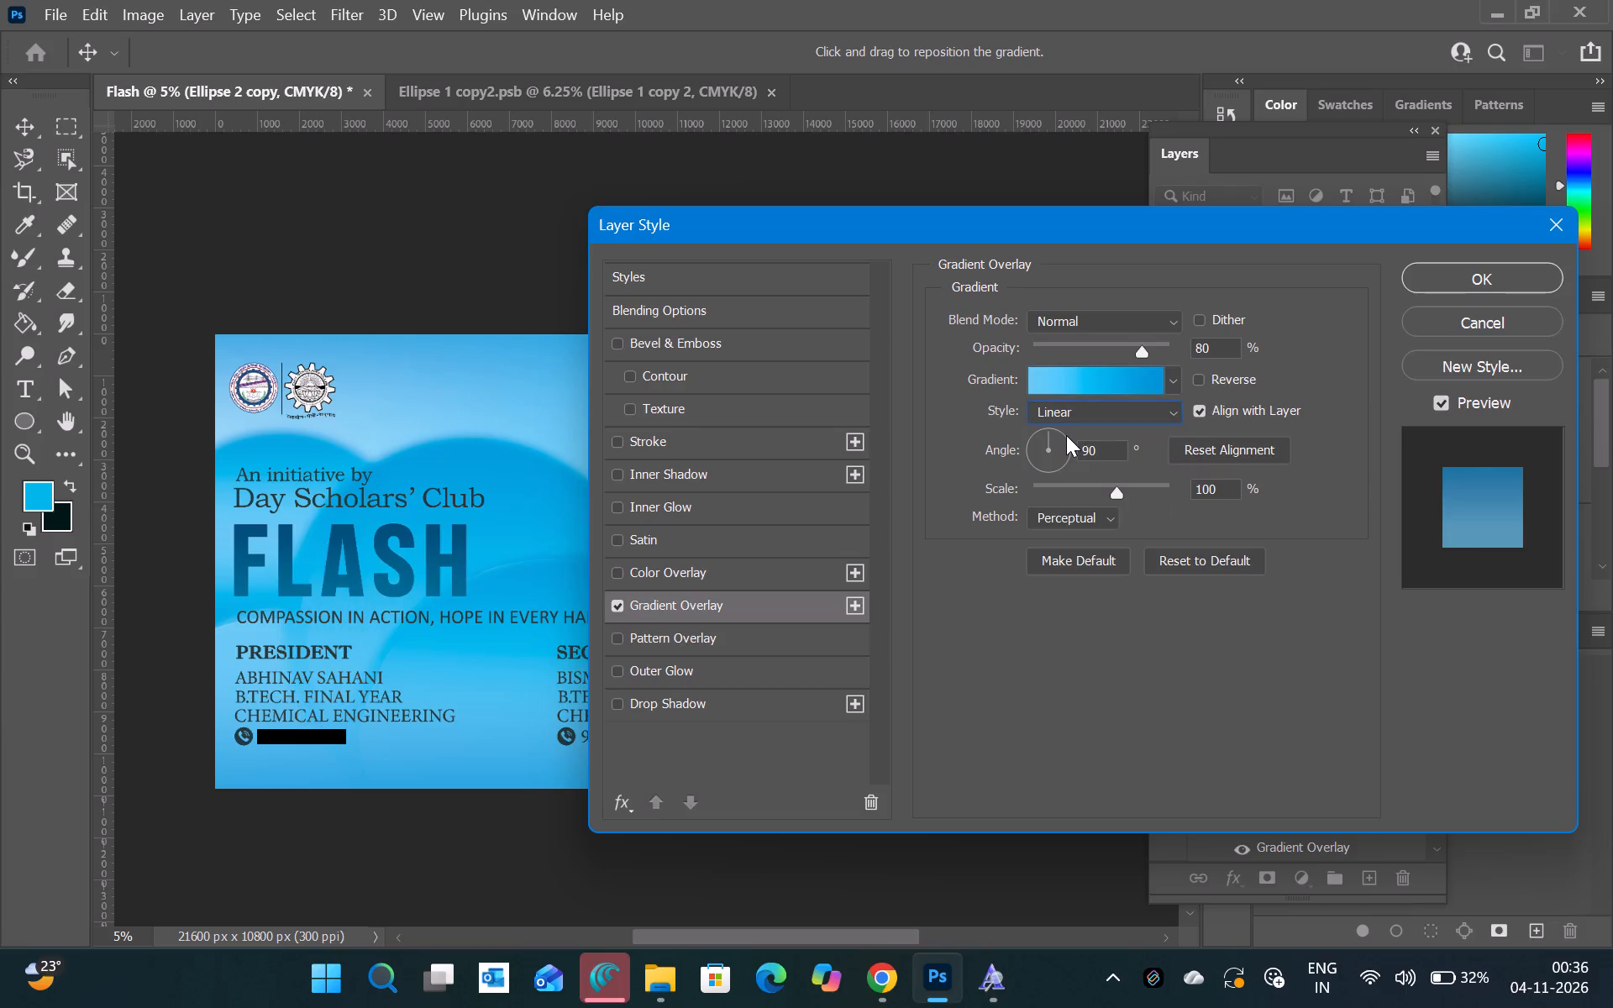
click(1135, 418)
click(1135, 418)
click(1196, 386)
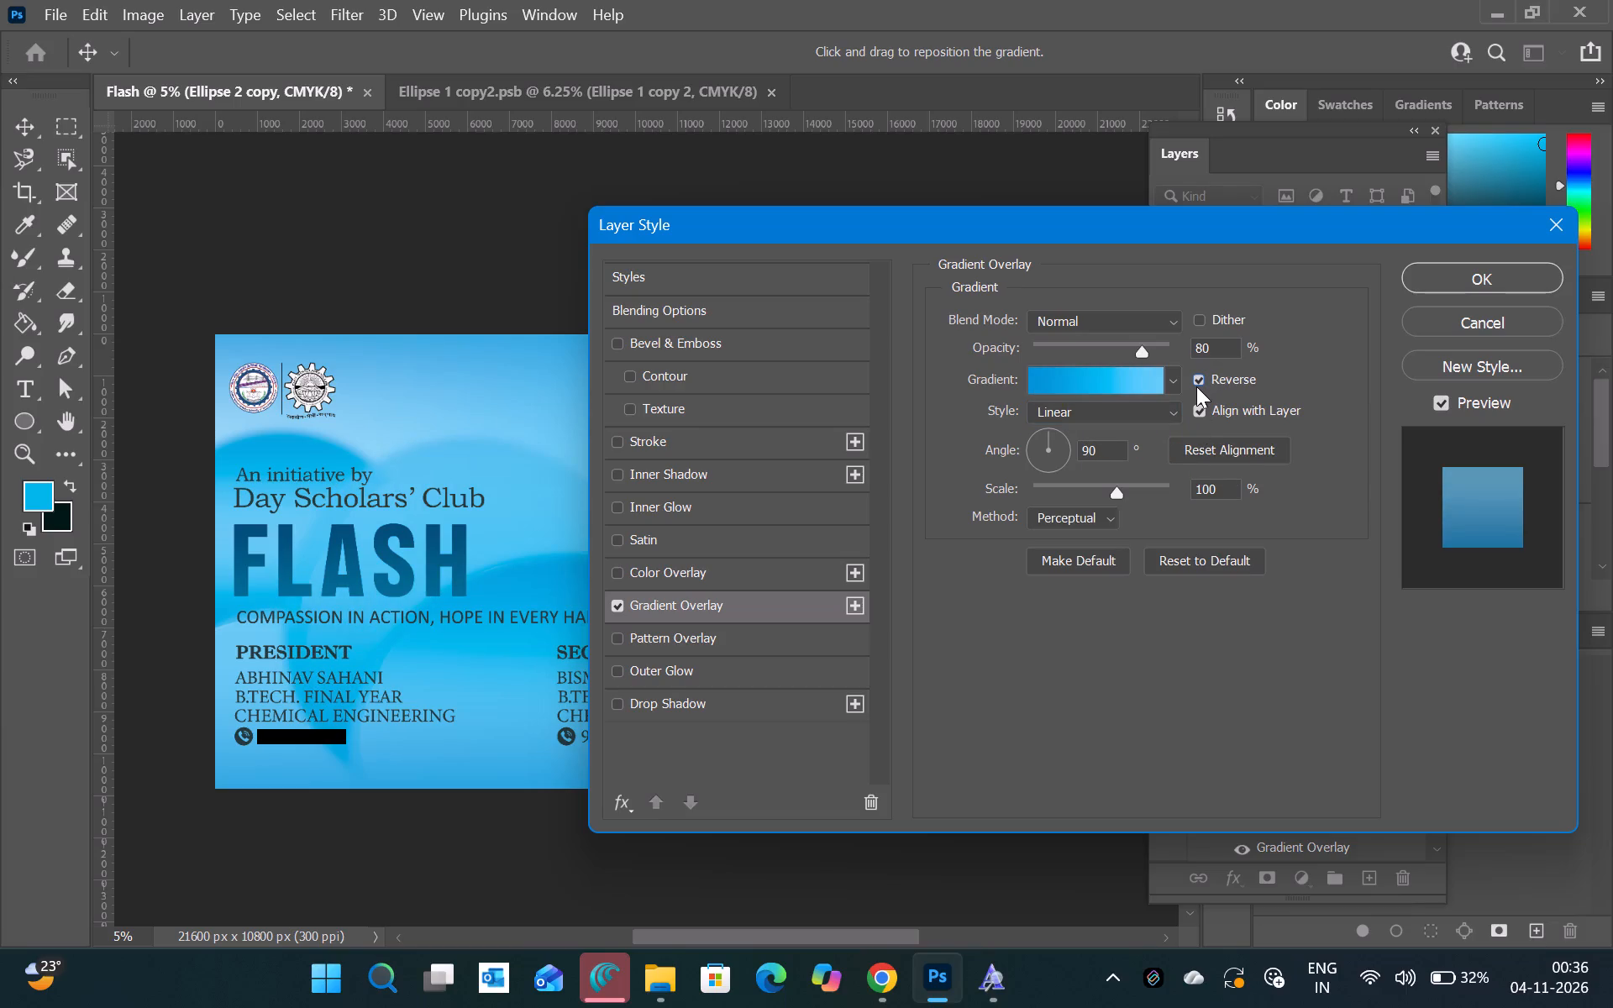
click(1431, 279)
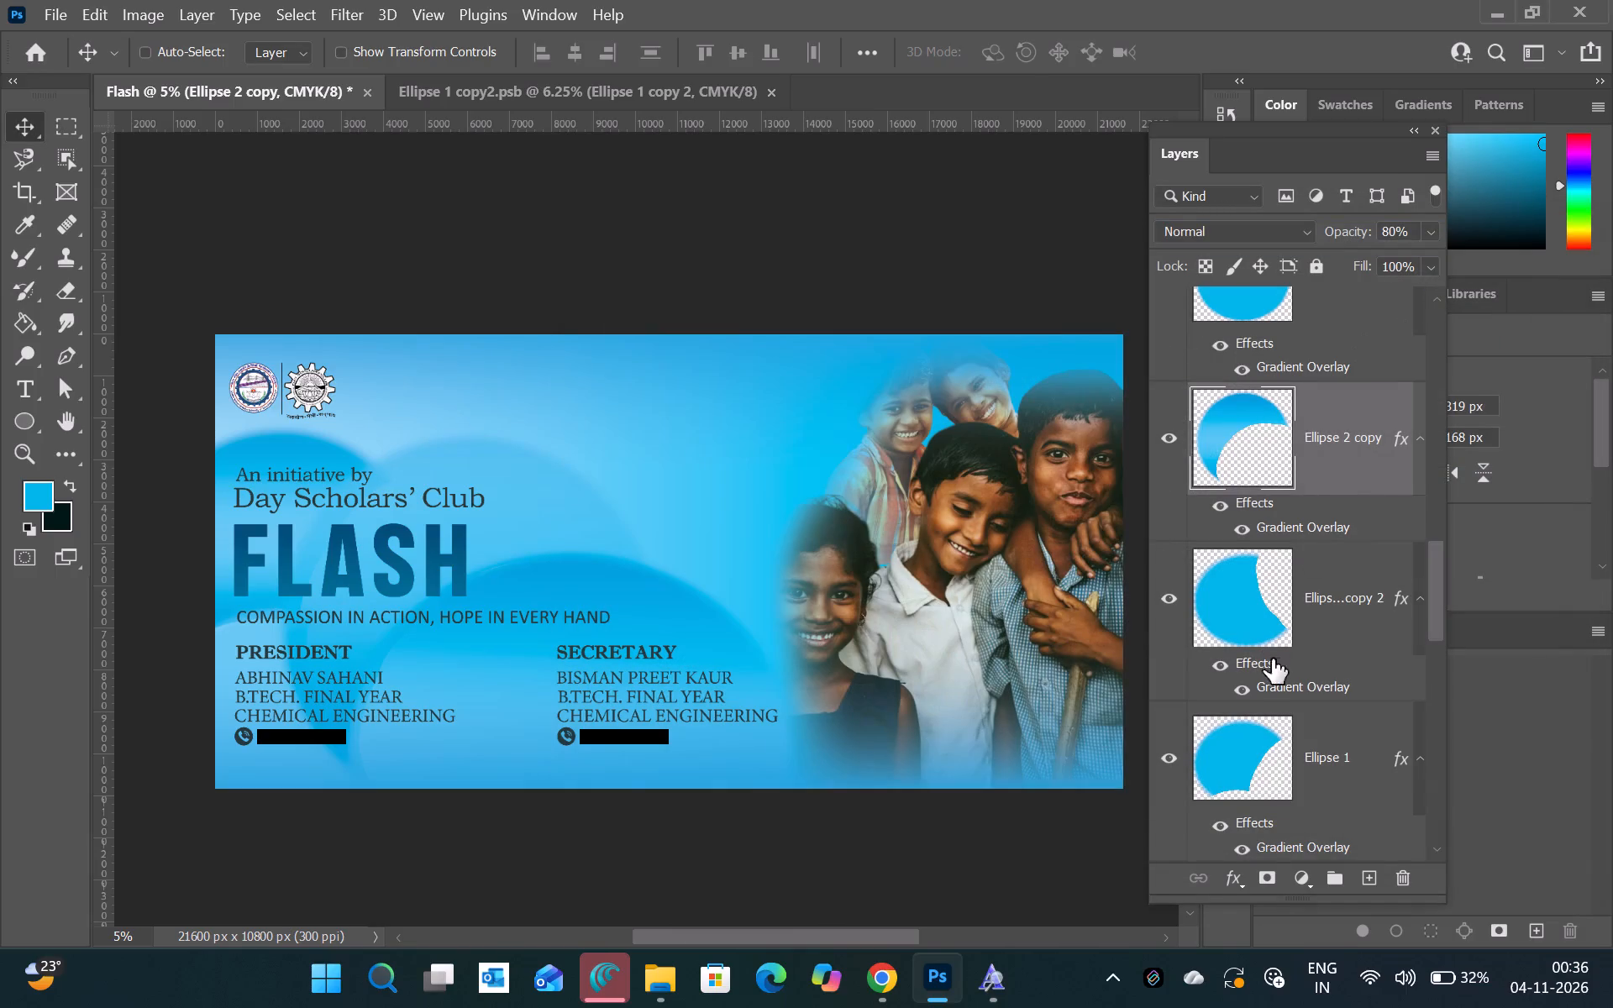
Recolour the end stop of the Ellipse 1 copy 2 gradient overlay with the blue 00a3df sampled from the banner's lower ellipse.
click(1291, 617)
double_click(1322, 690)
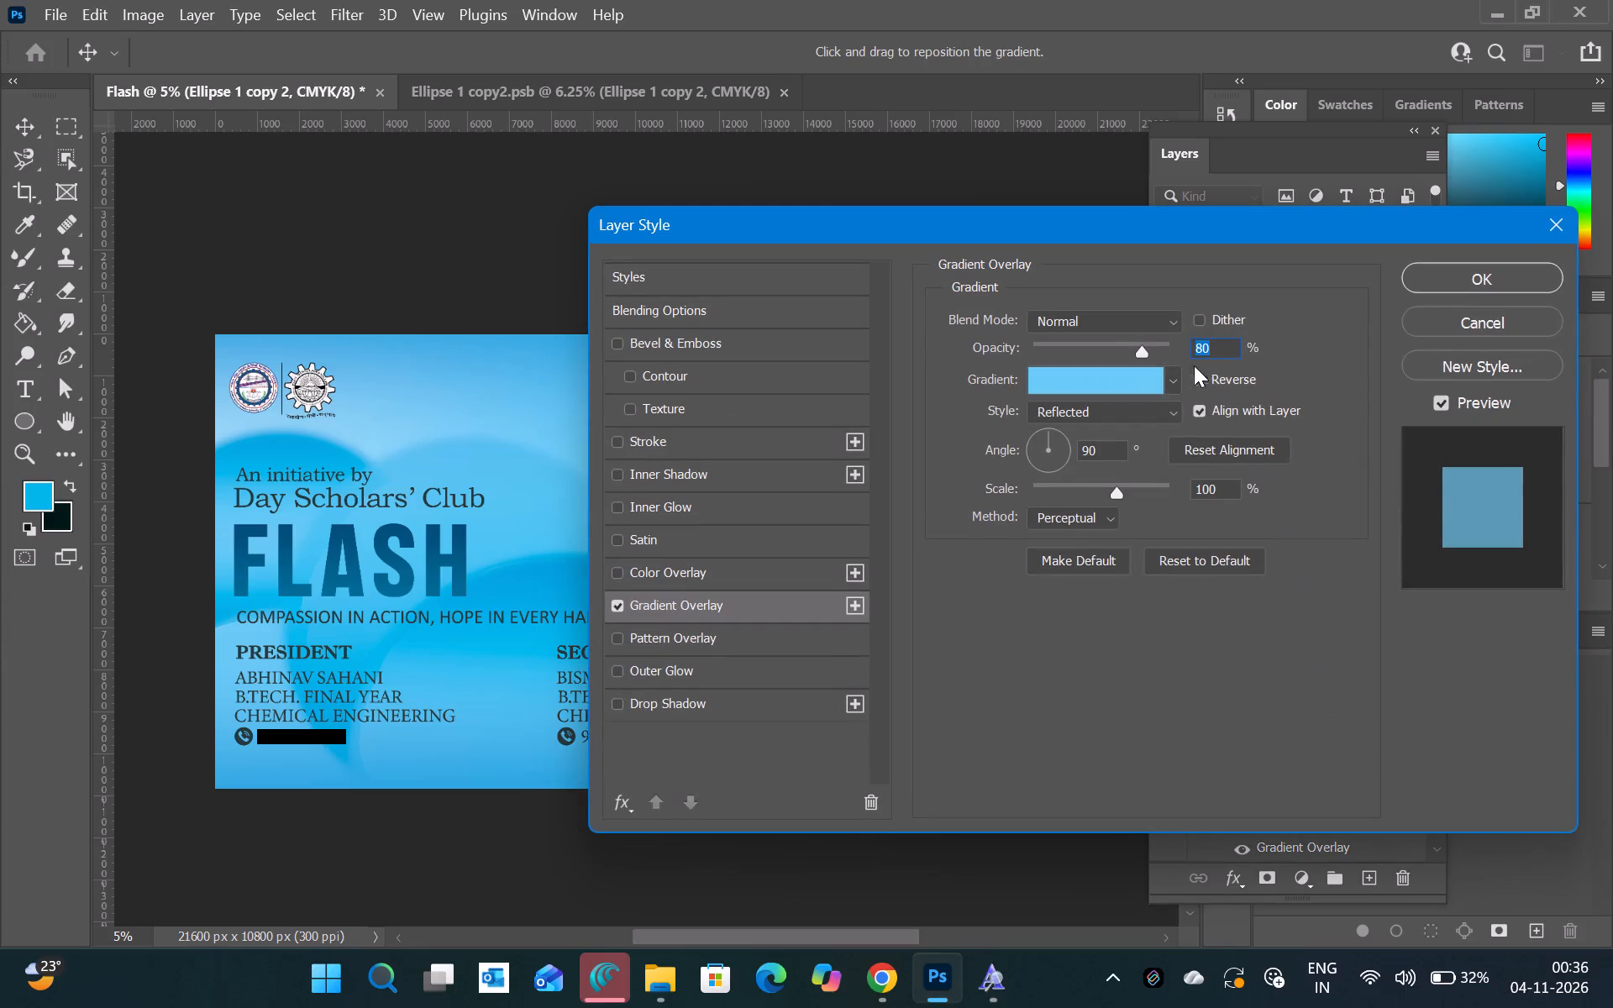
click(1173, 377)
click(1076, 390)
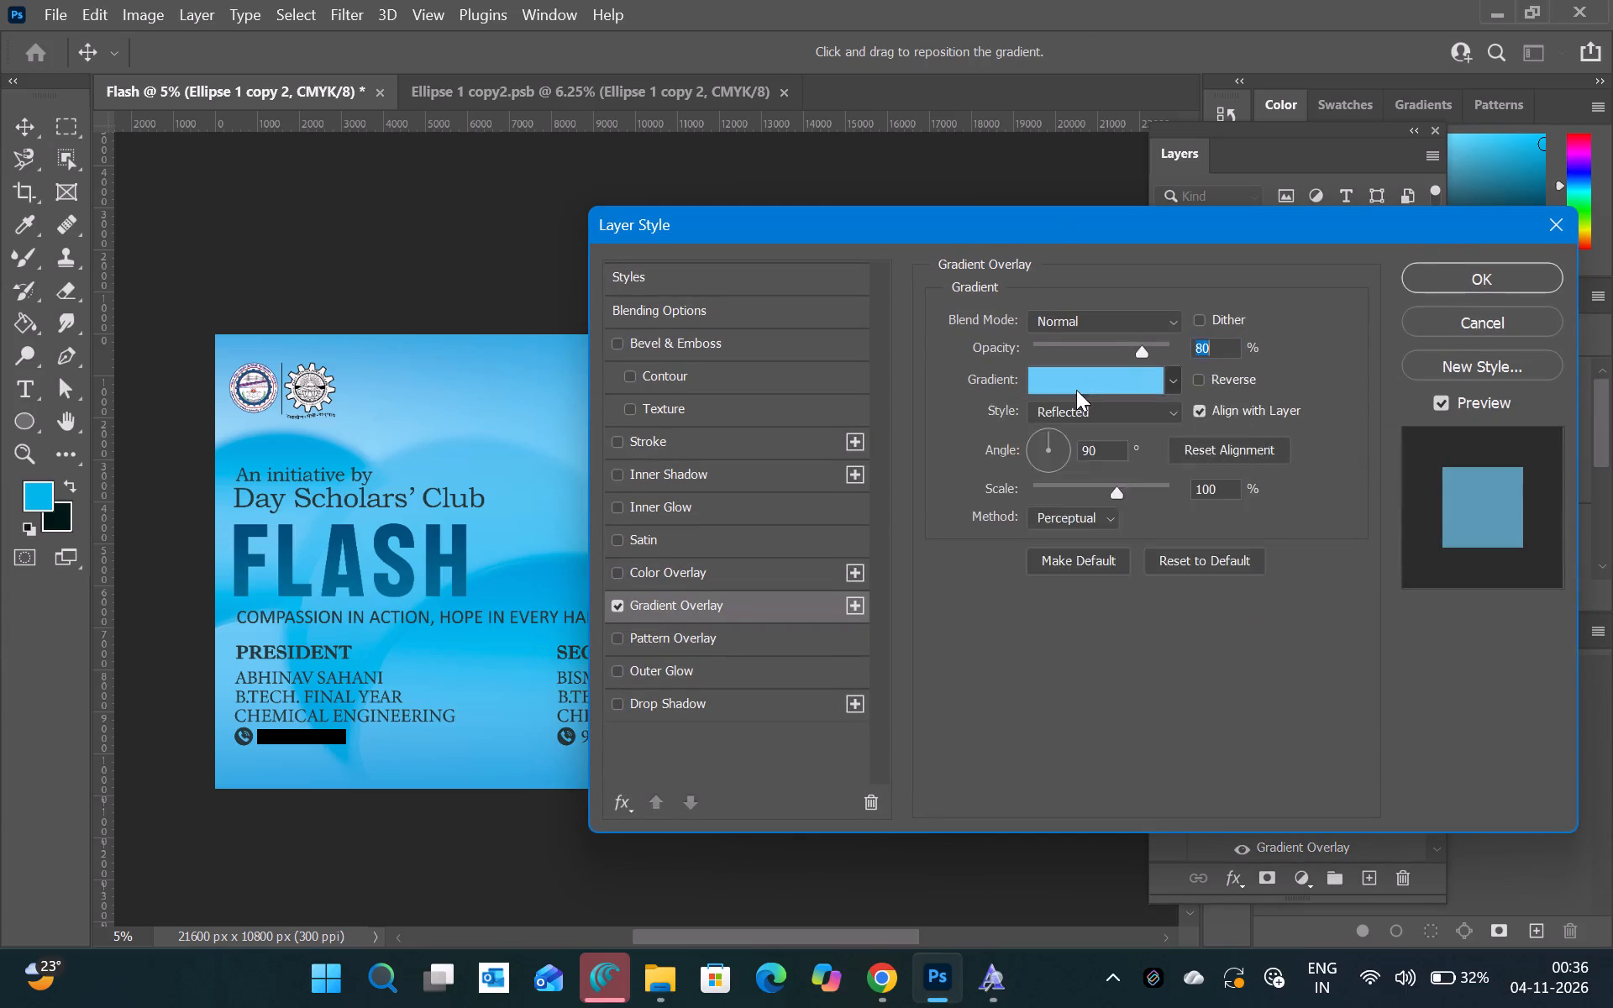
click(1076, 390)
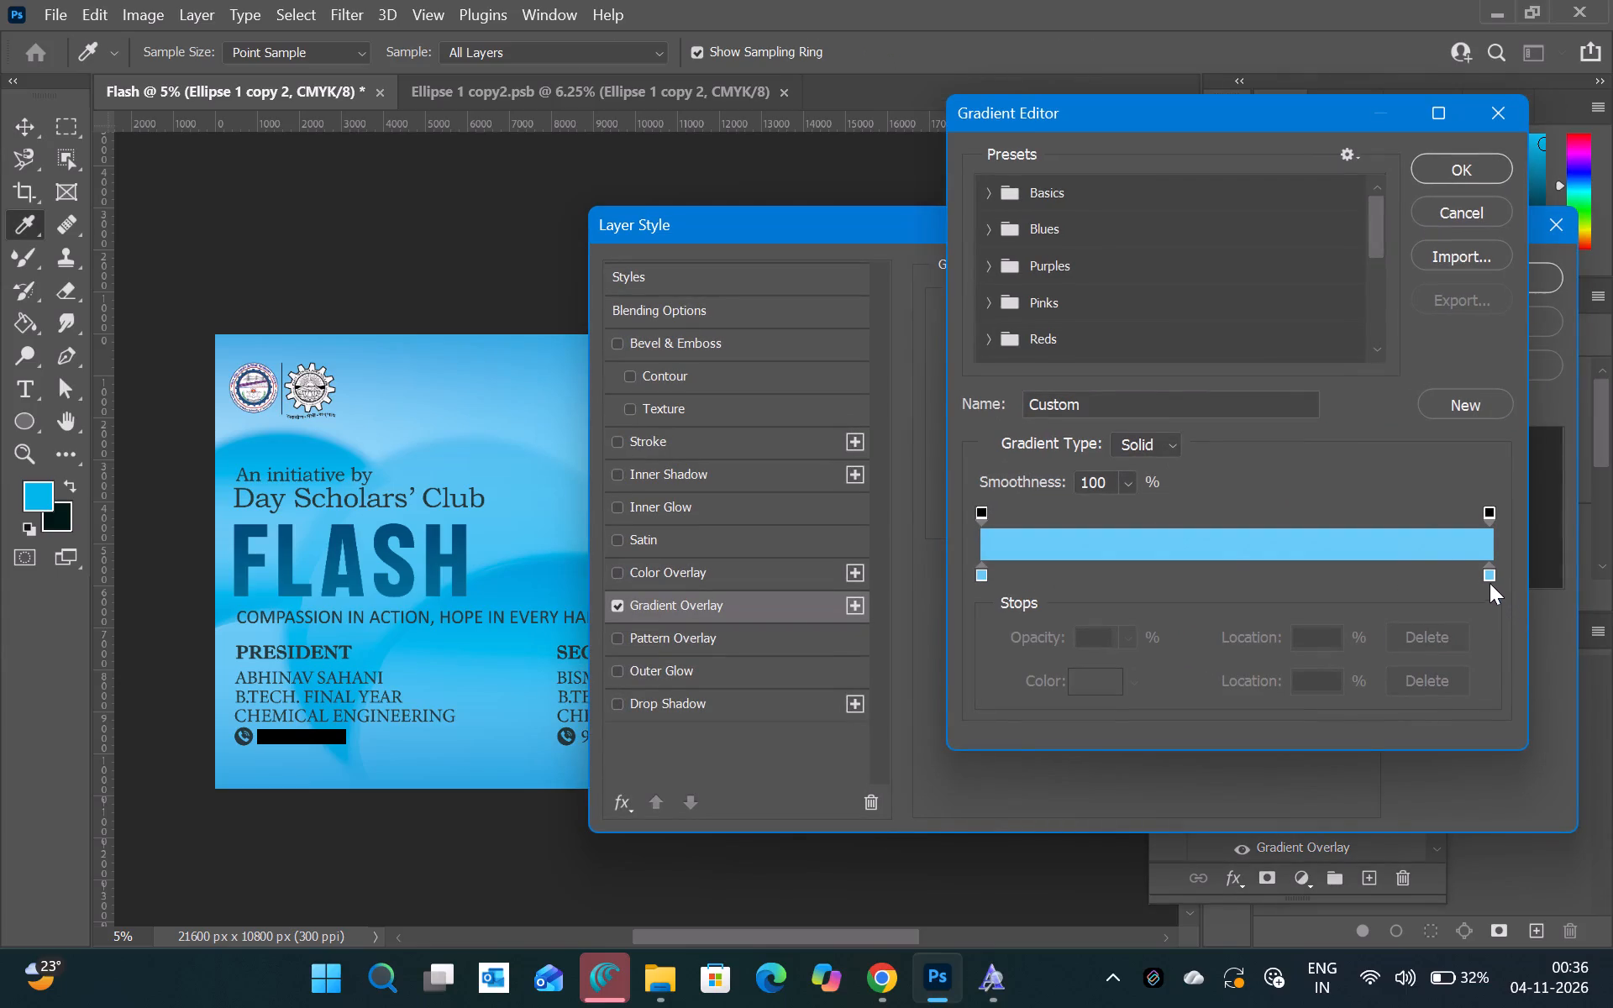
click(1488, 579)
click(1091, 675)
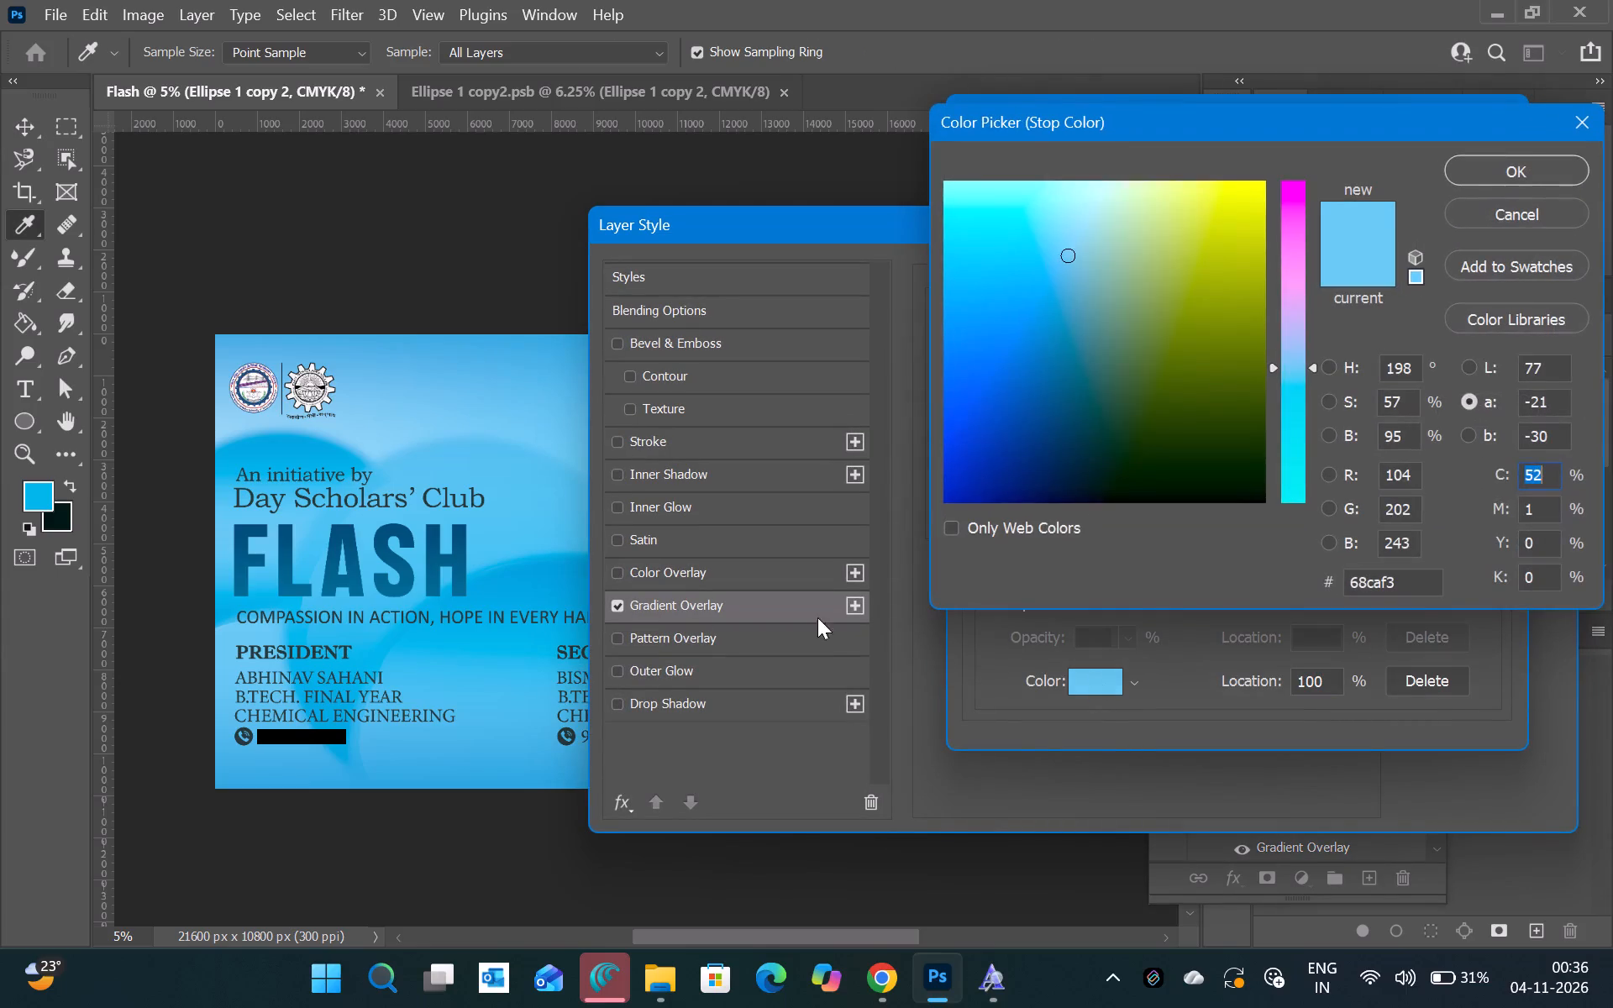
click(554, 564)
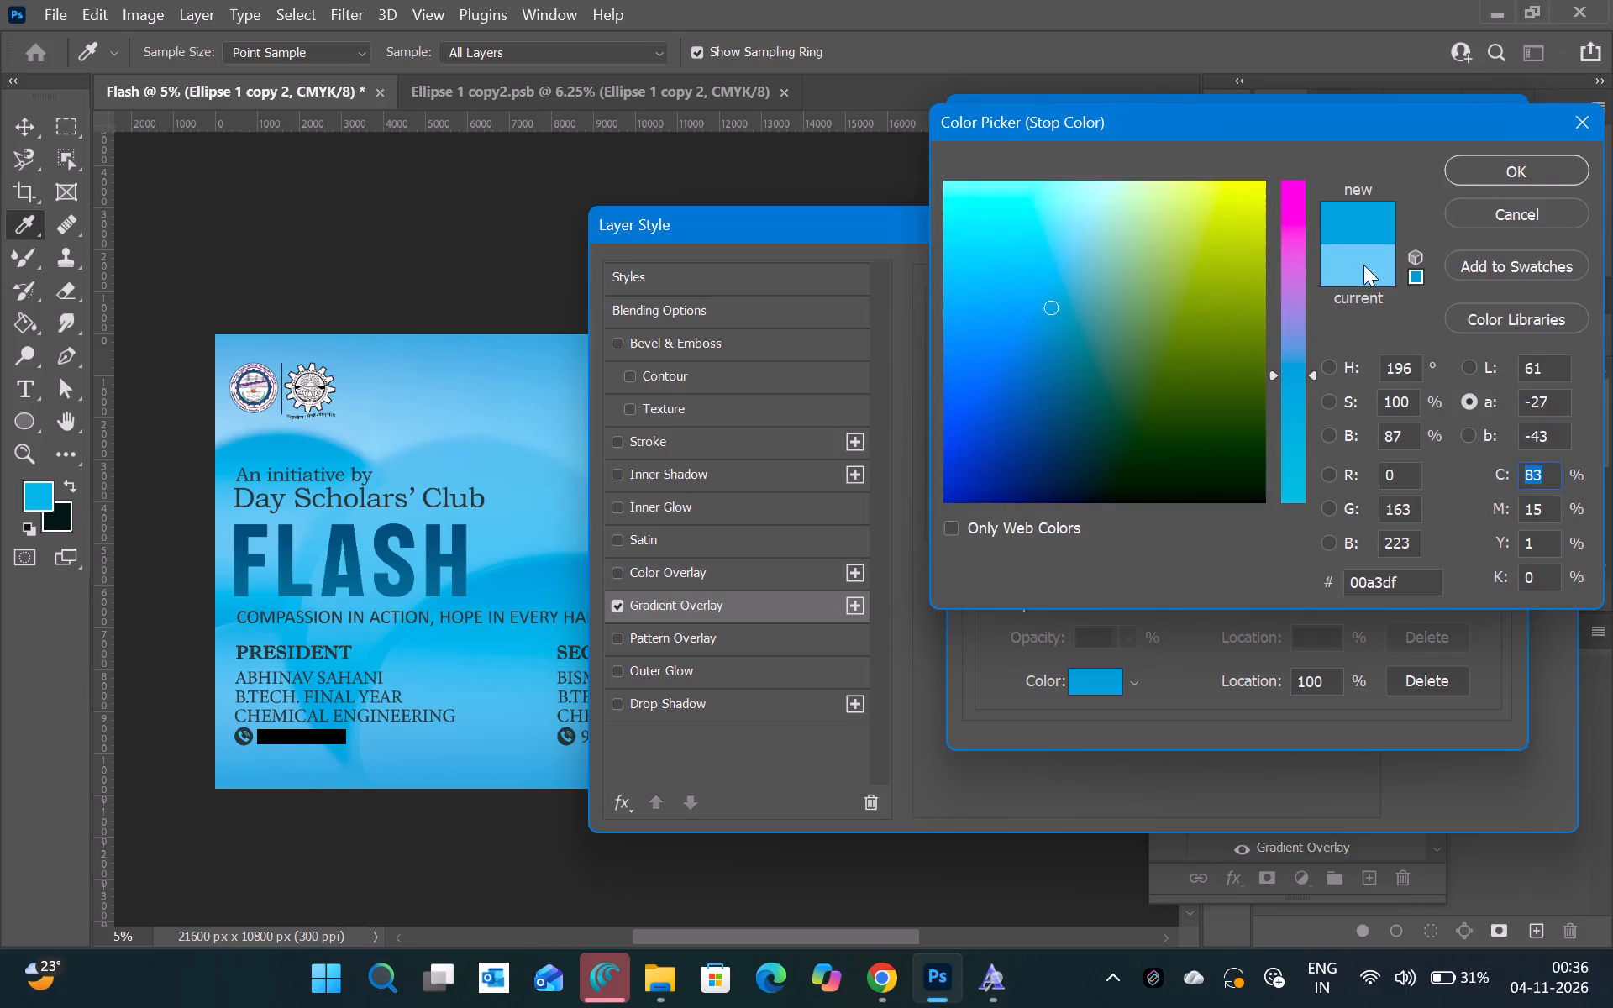
click(1495, 185)
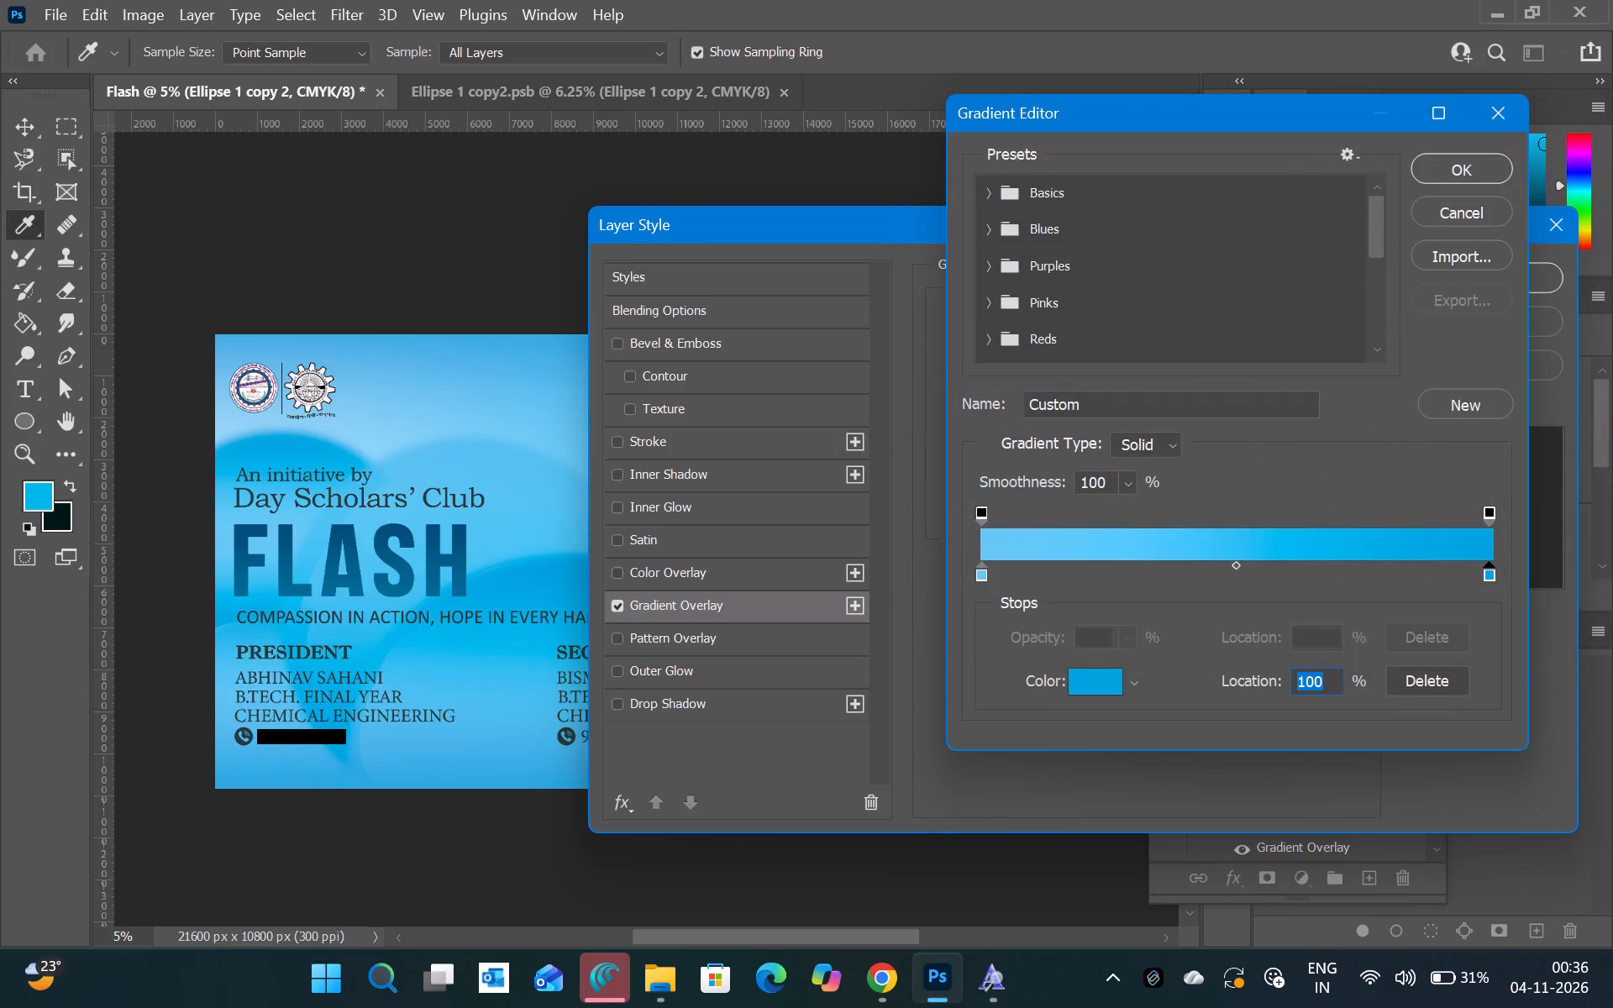
click(1482, 180)
Change the Ellipse 1 copy 2 gradient overlay style to Linear after trying Radial.
click(1142, 320)
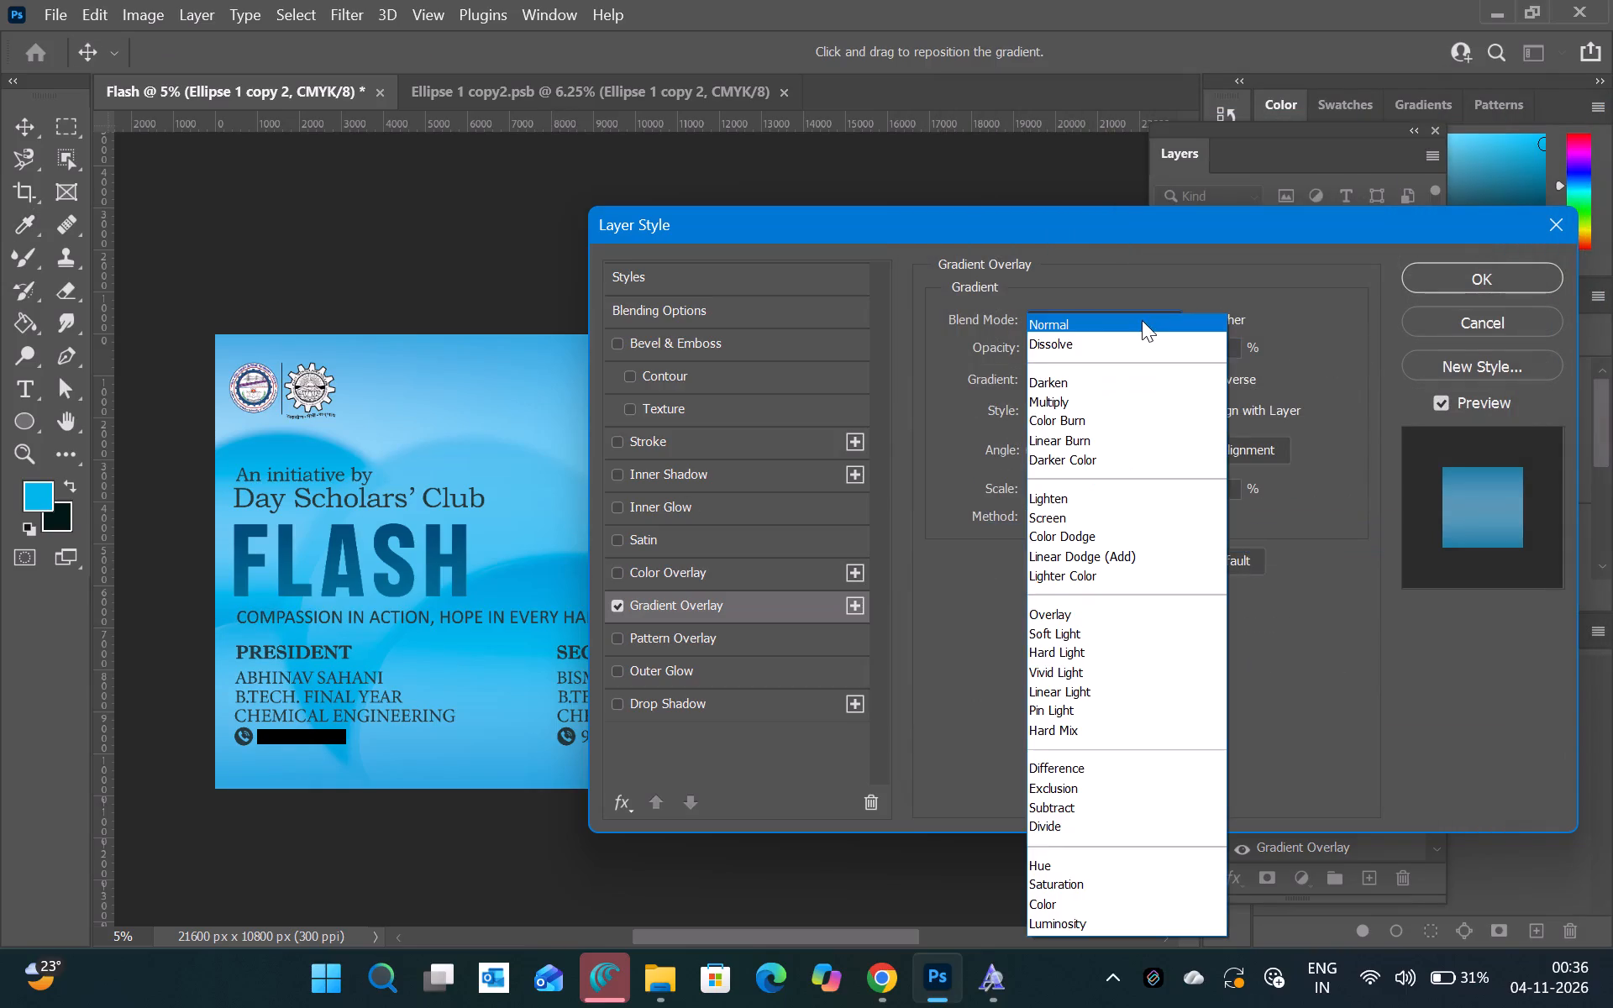
click(1096, 307)
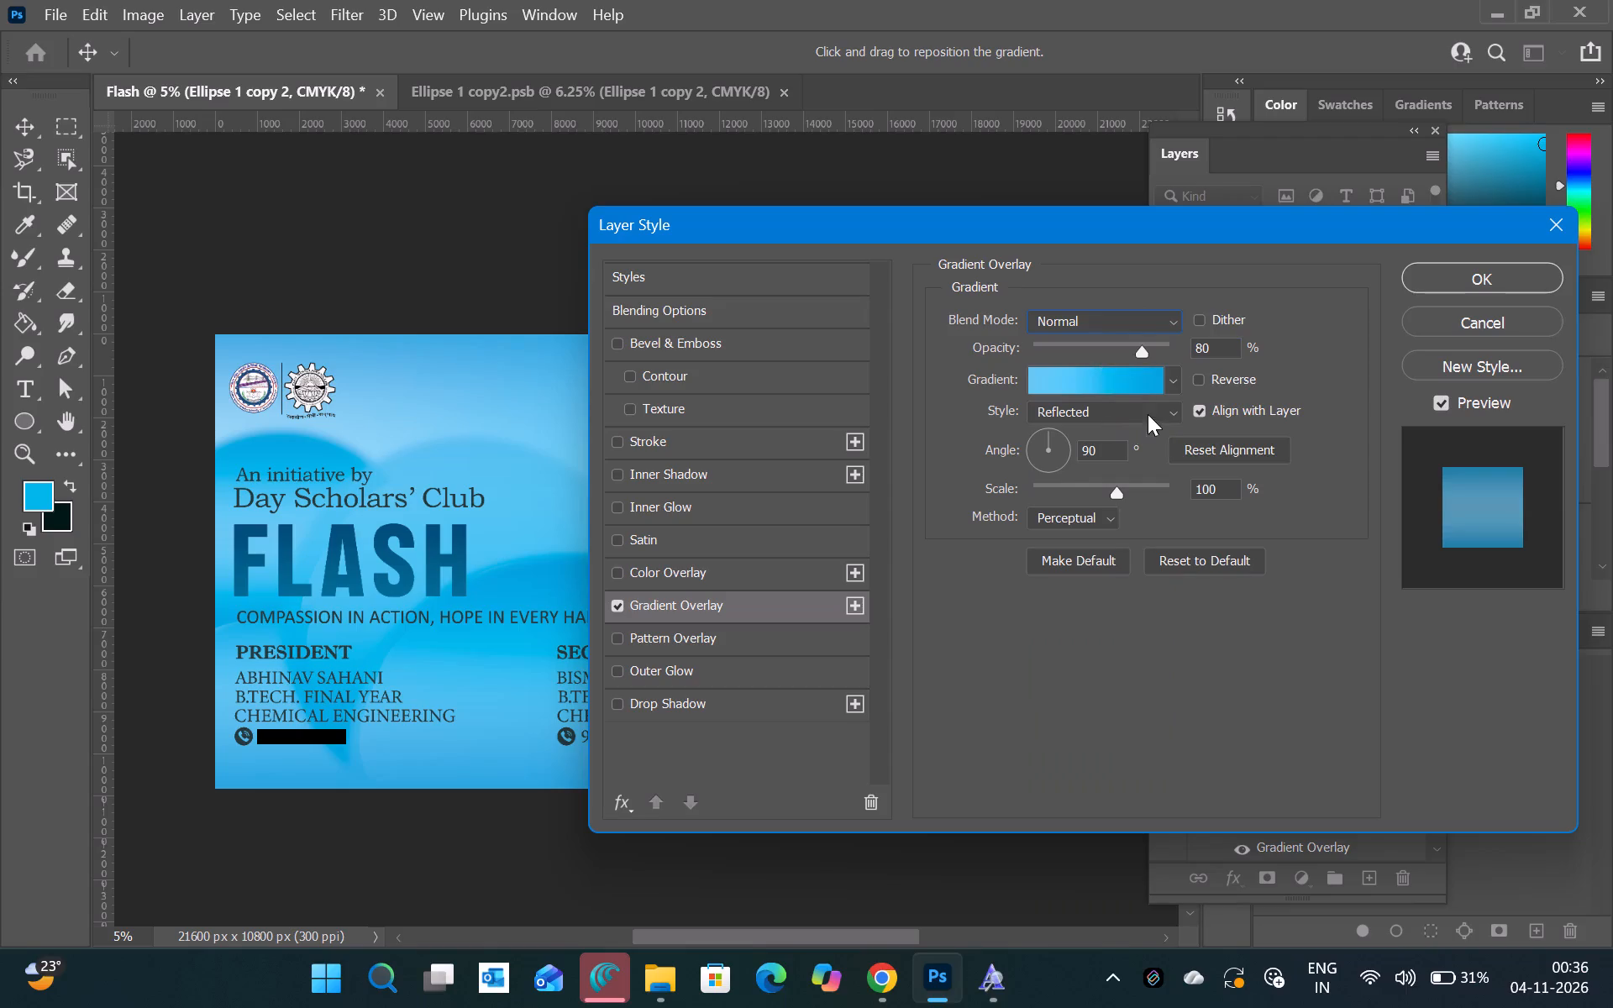
drag(1148, 414, 1090, 460)
click(1090, 460)
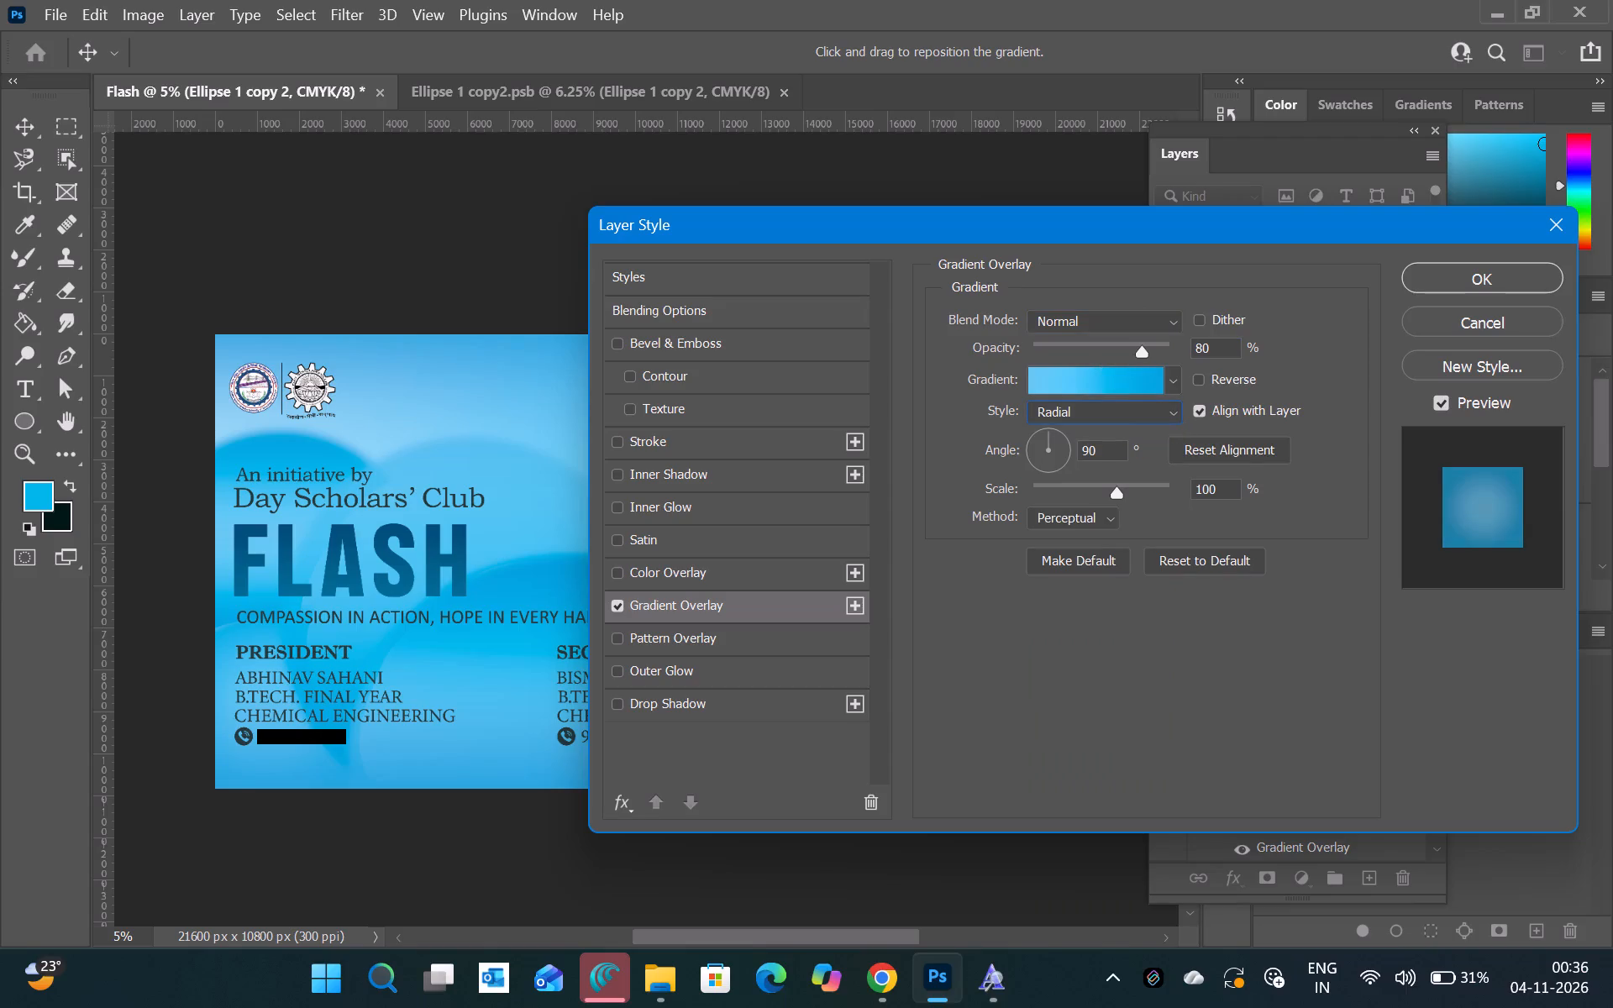
drag(1134, 404, 1098, 505)
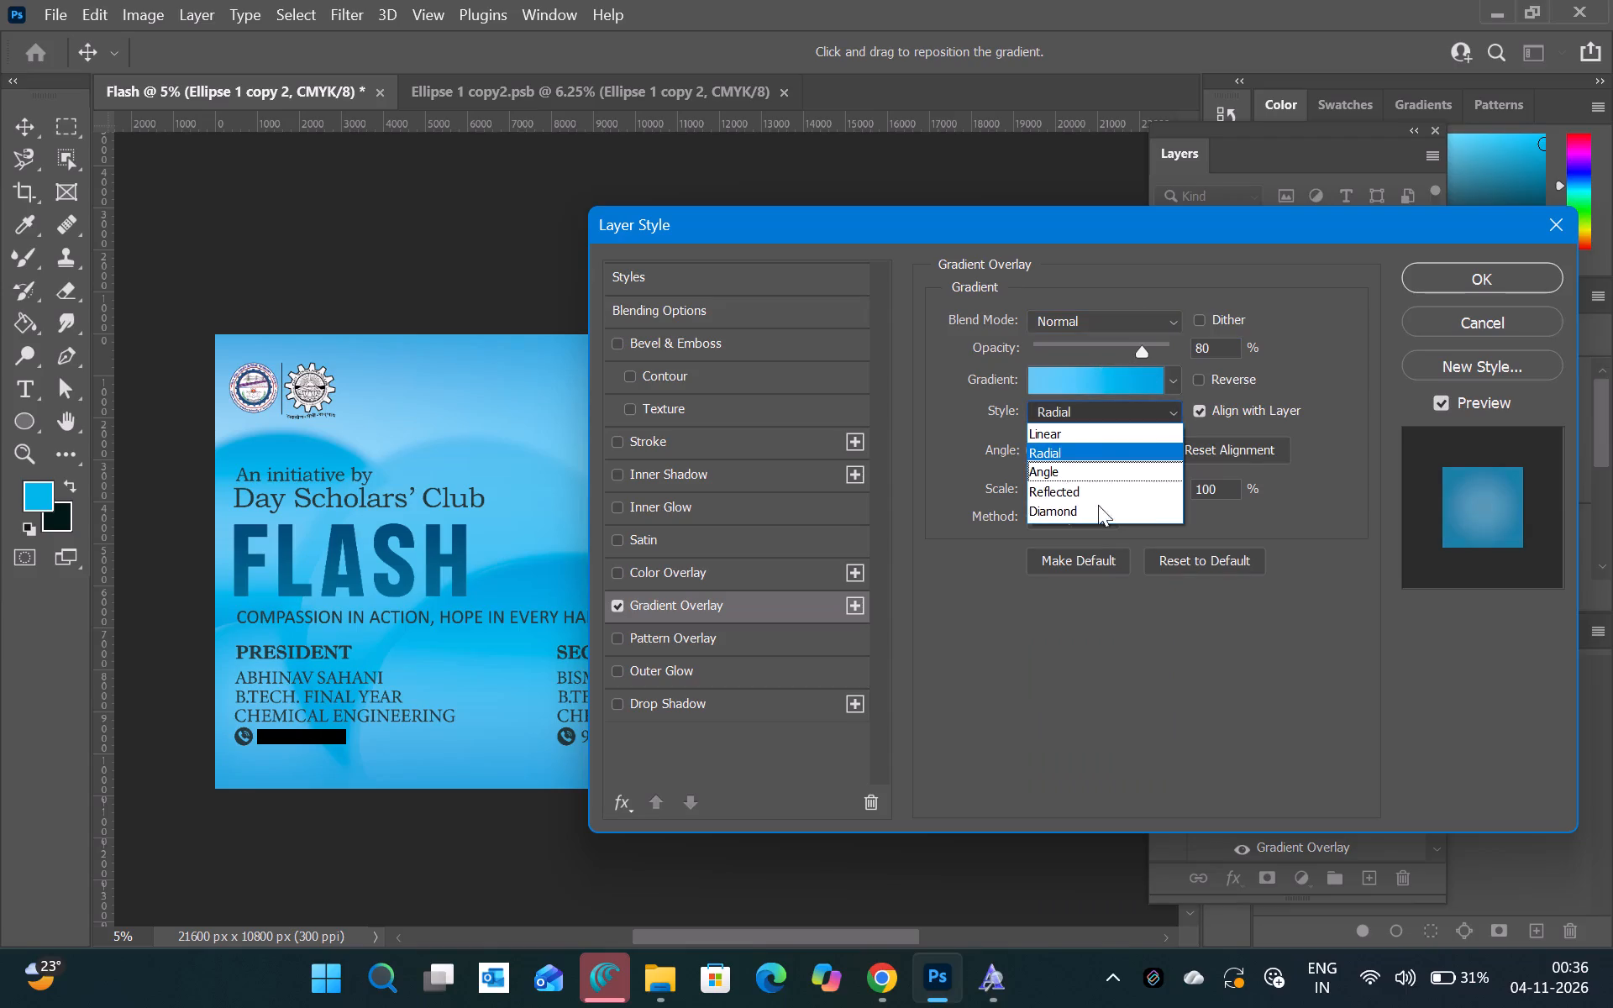
drag(1098, 505, 1120, 479)
click(1092, 430)
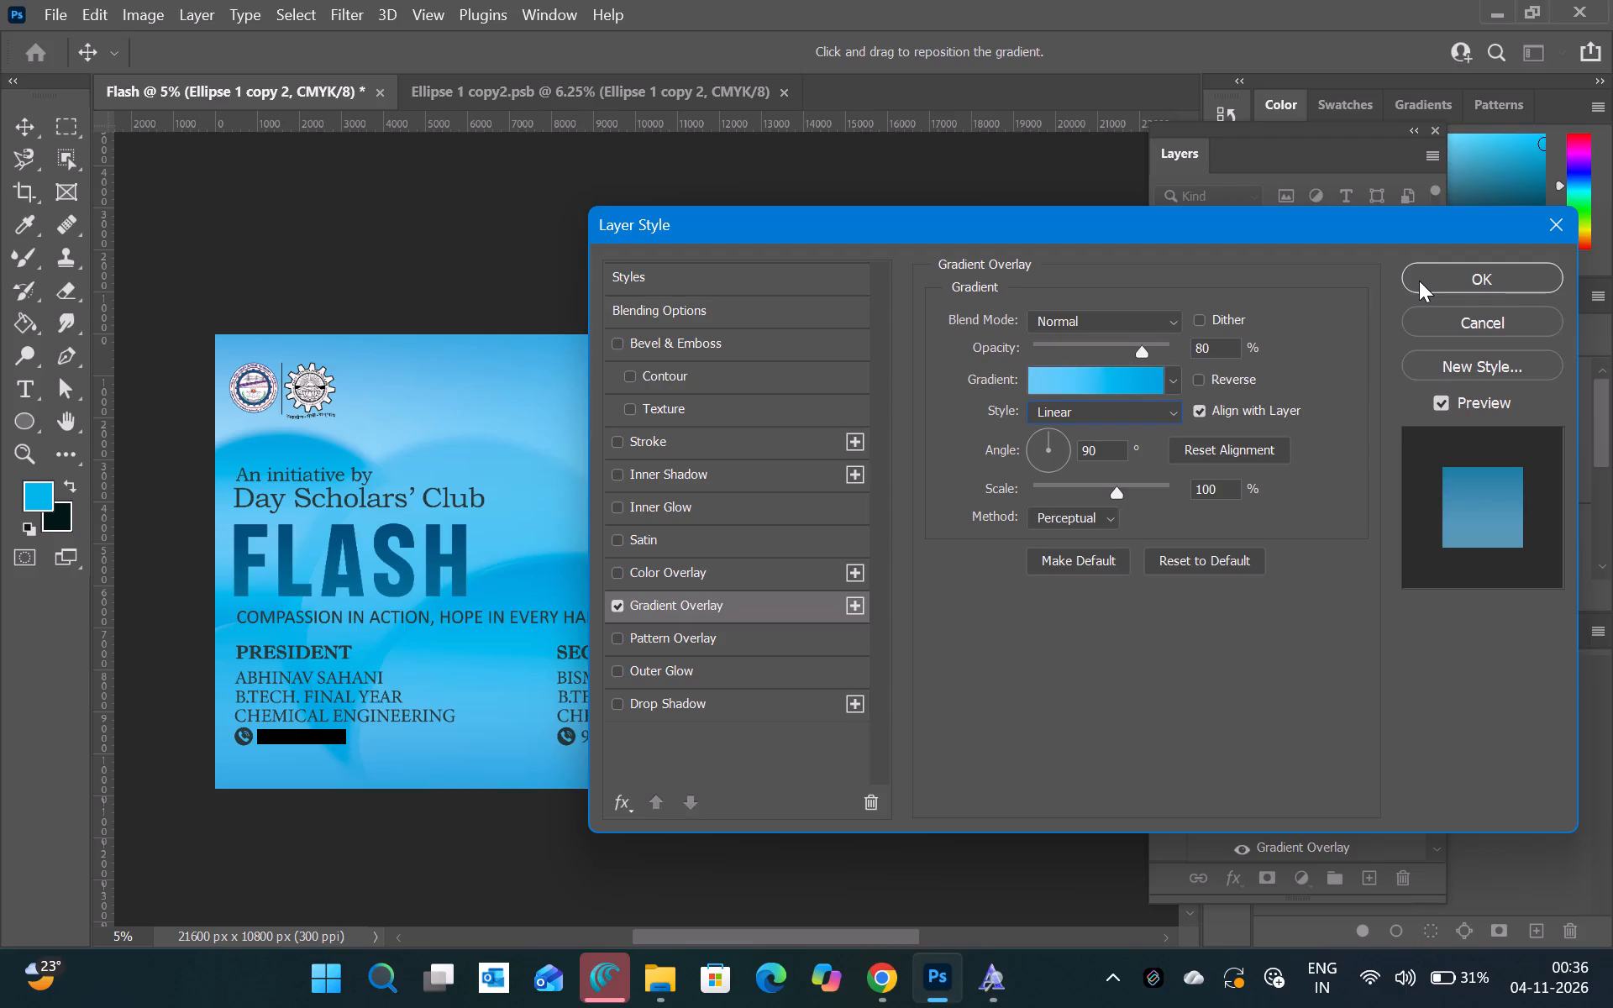
click(1444, 281)
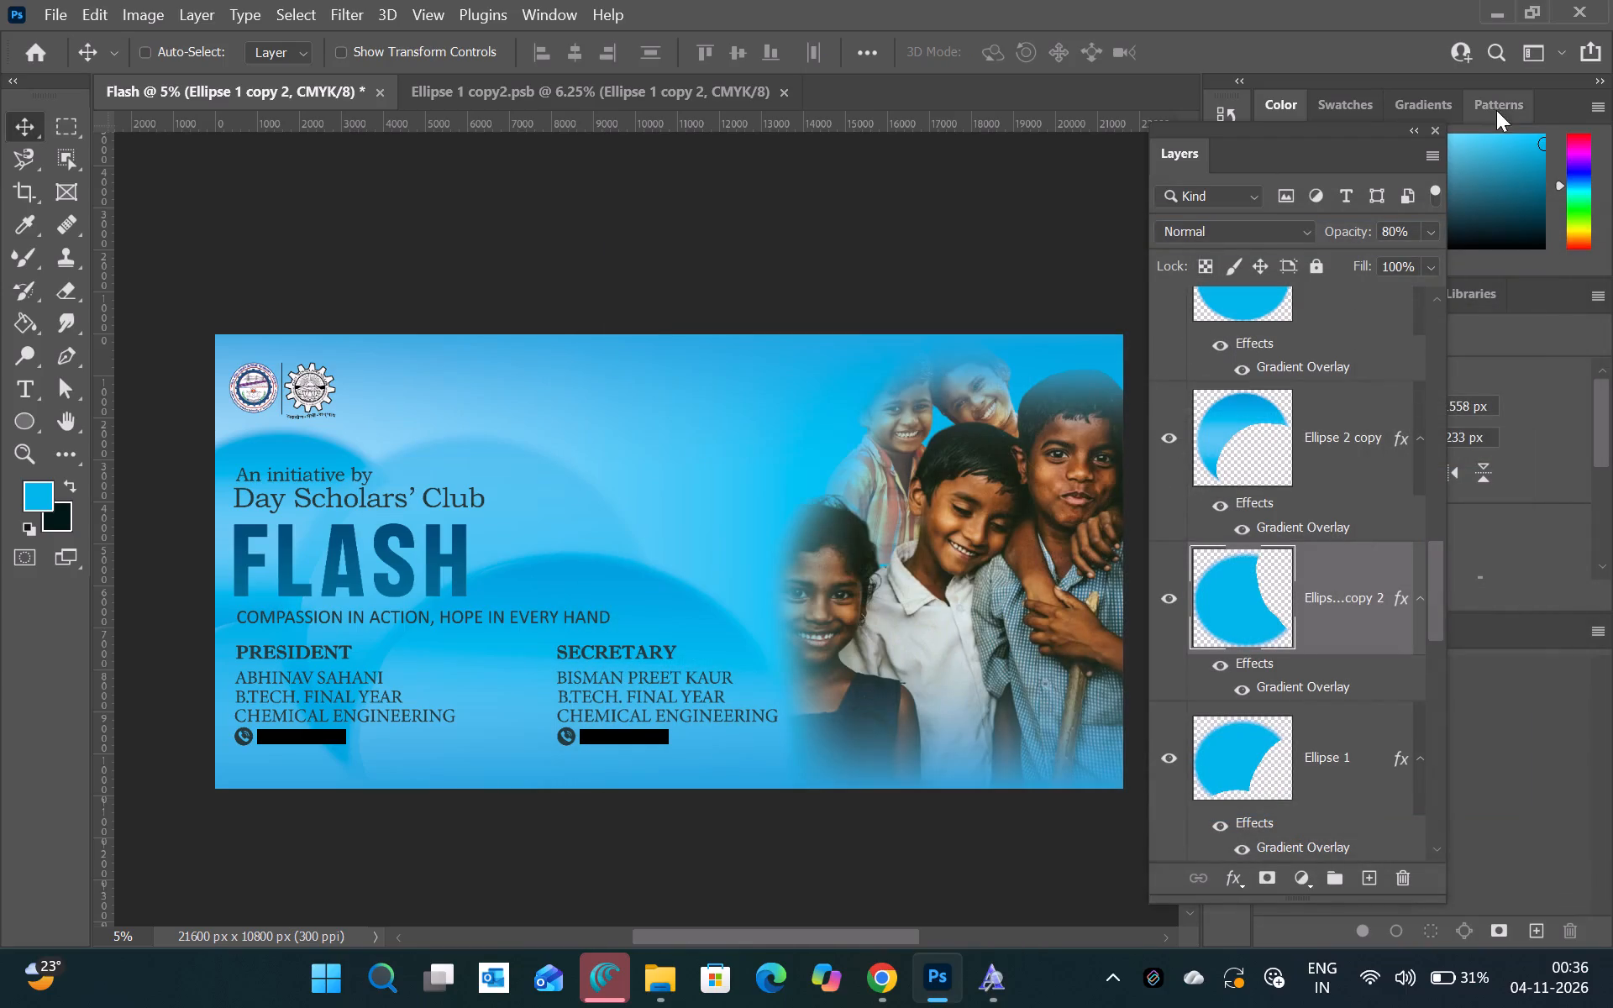
Share the banner as Flash.jpg and copy the image at its original size.
click(1578, 55)
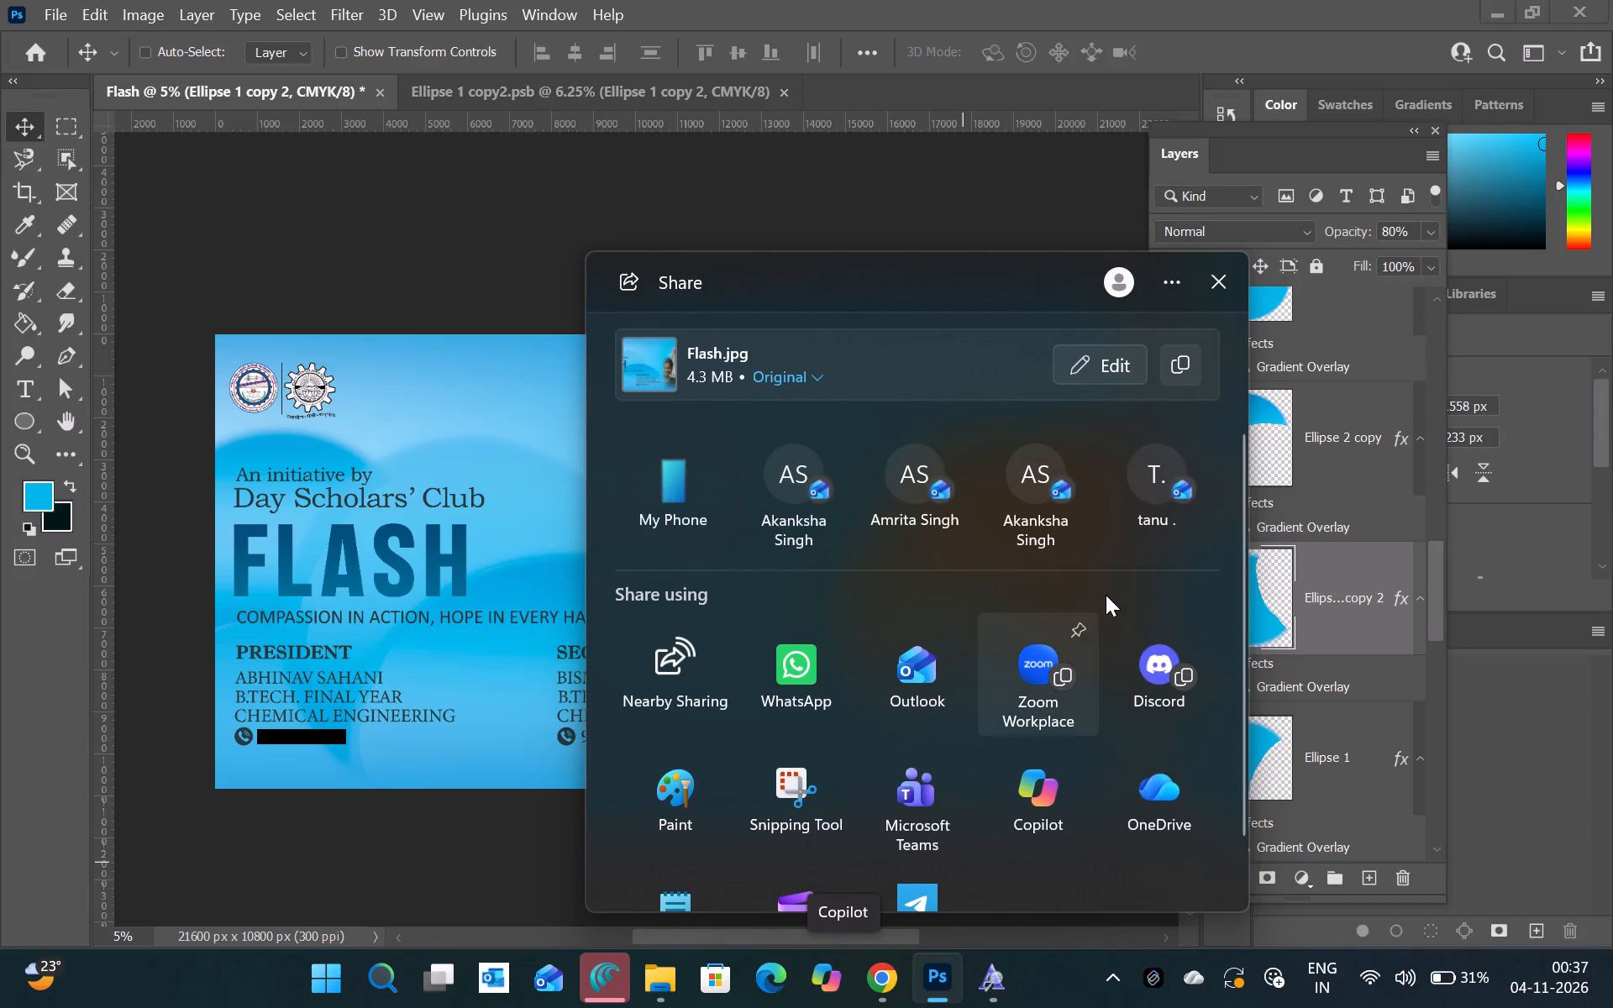
click(1180, 376)
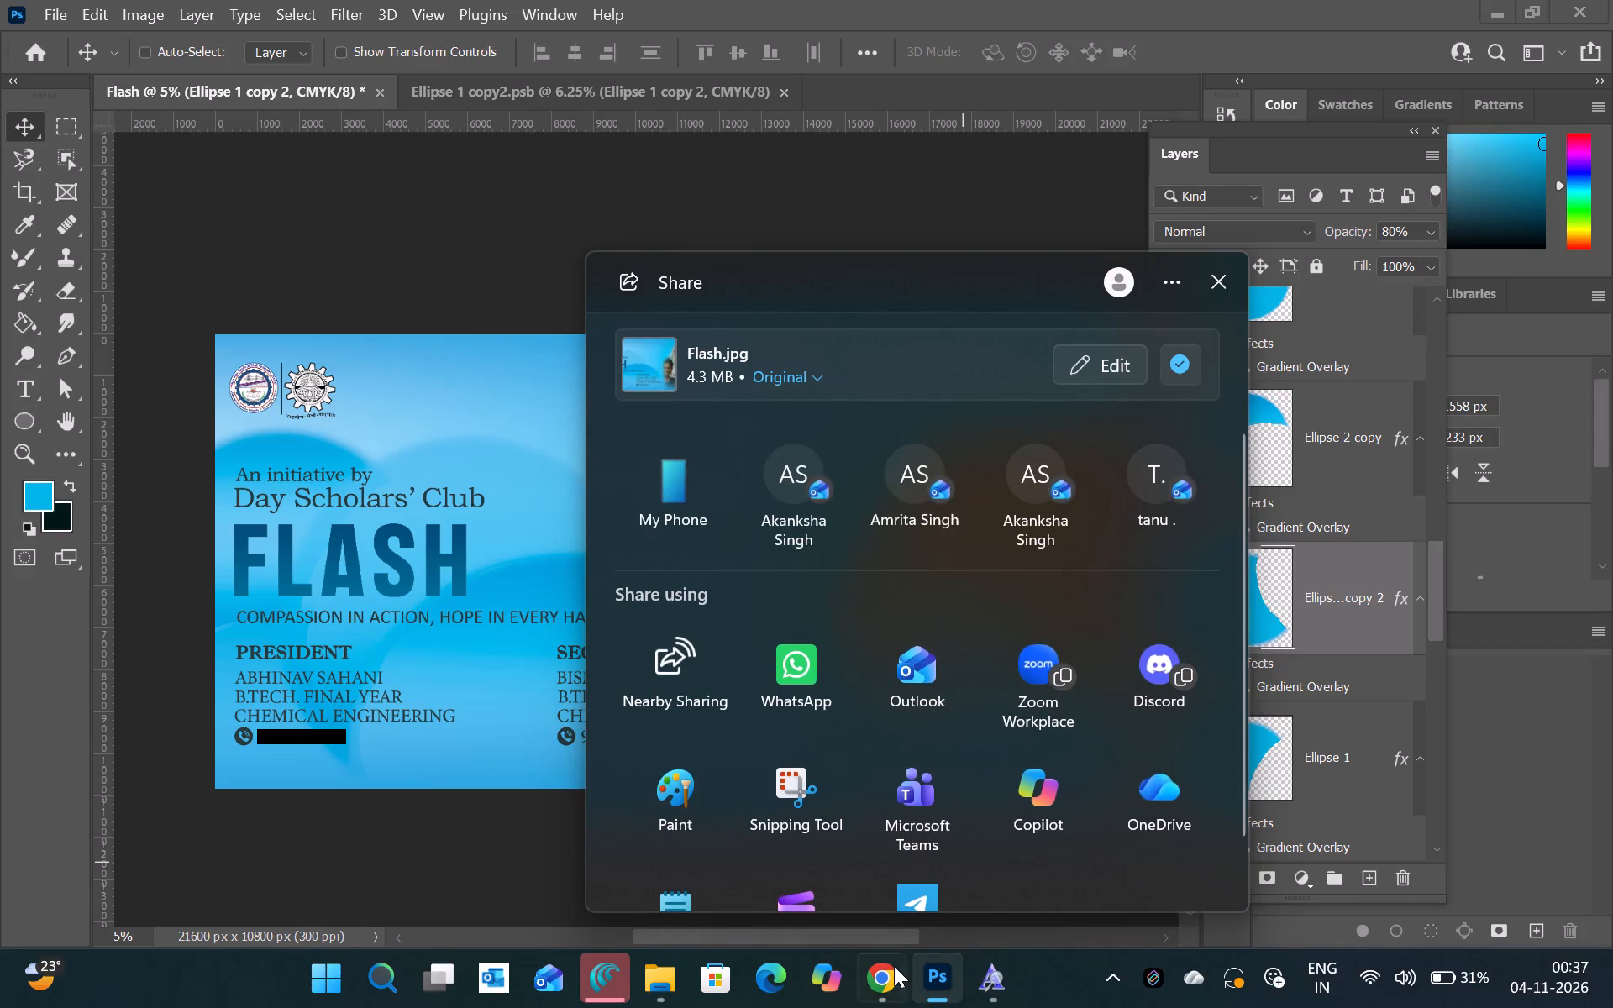
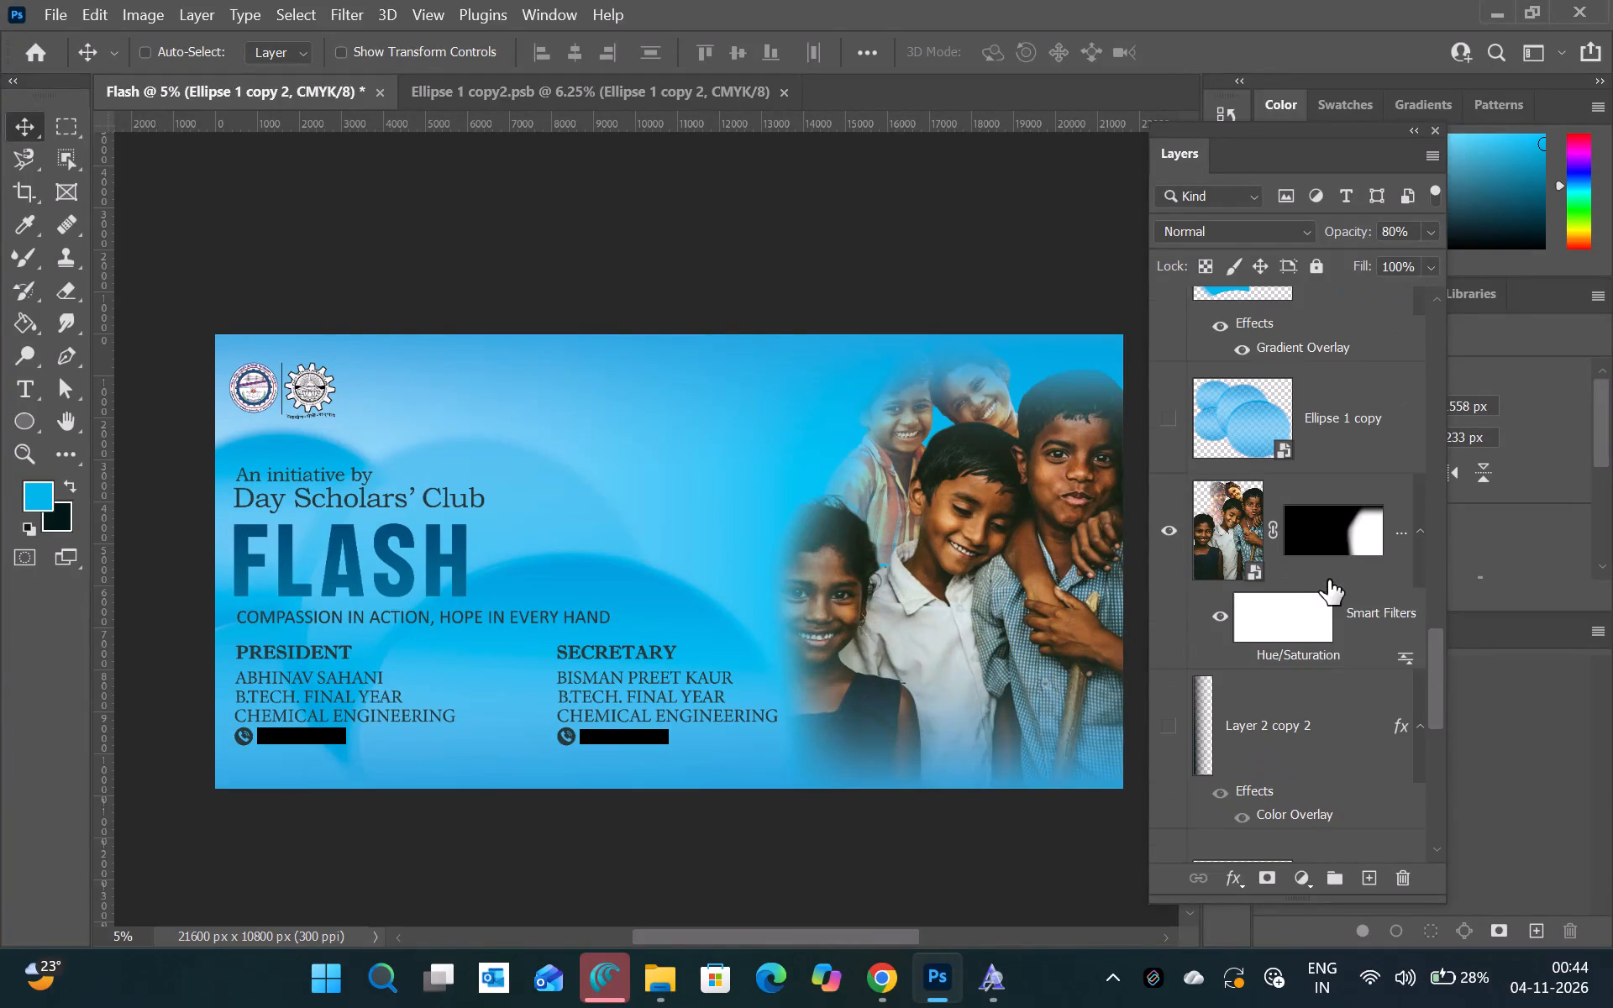
Delete the layer mask from the children's photo layer.
click(1215, 511)
click(1322, 538)
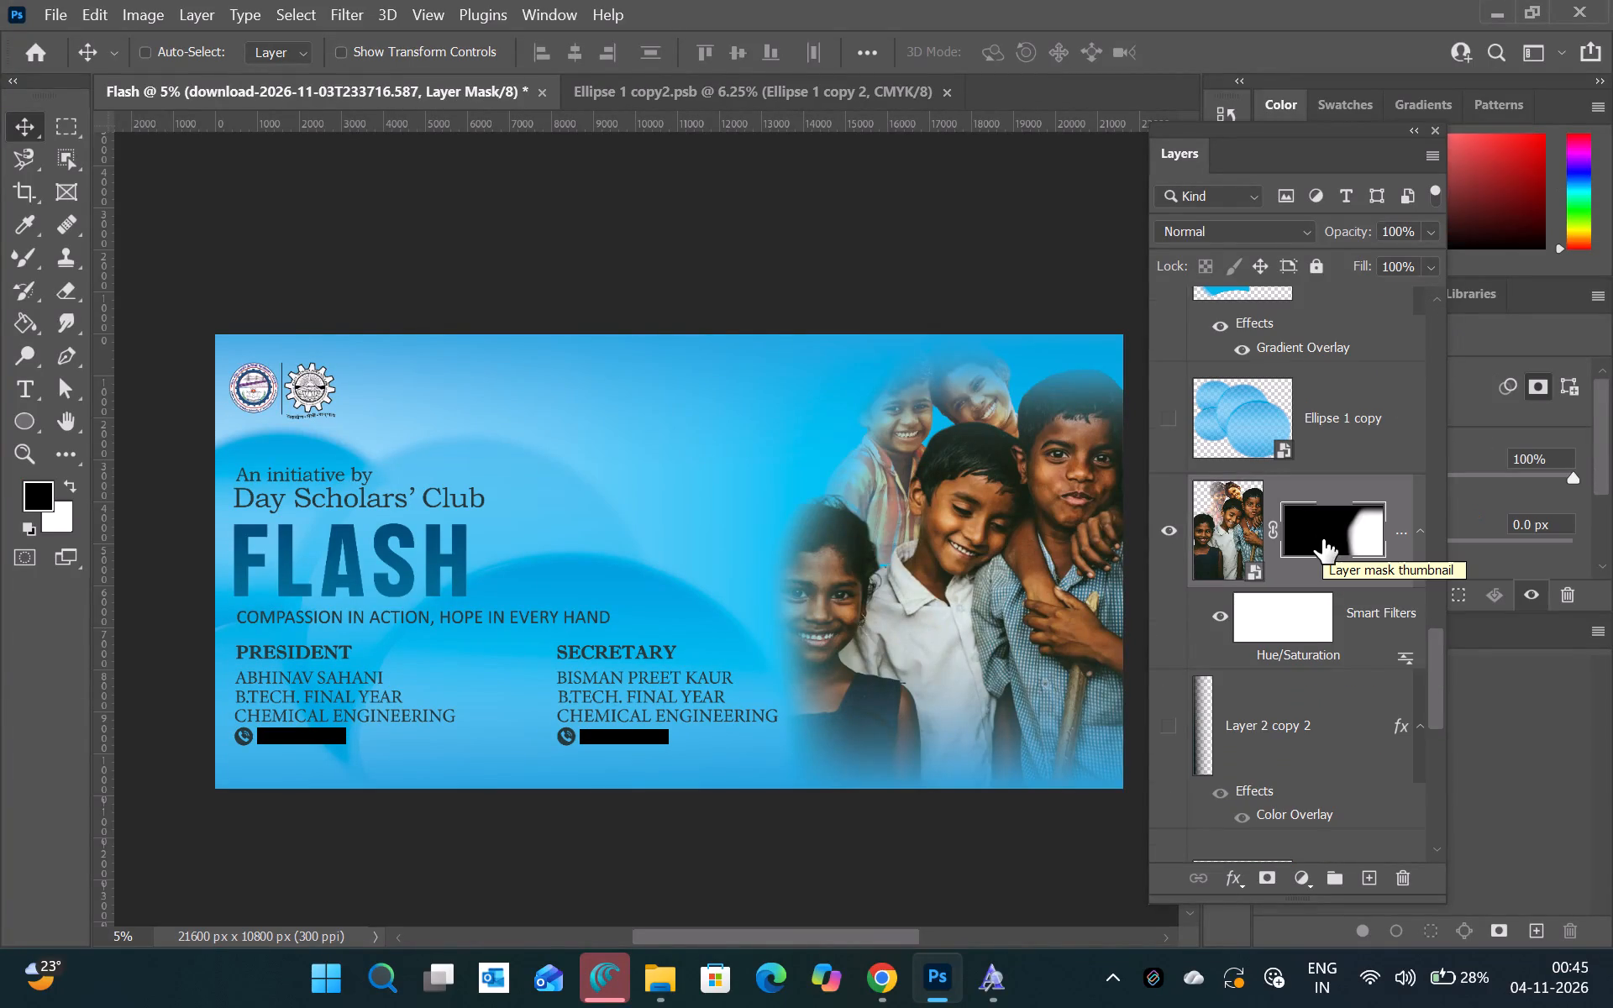
key(Delete)
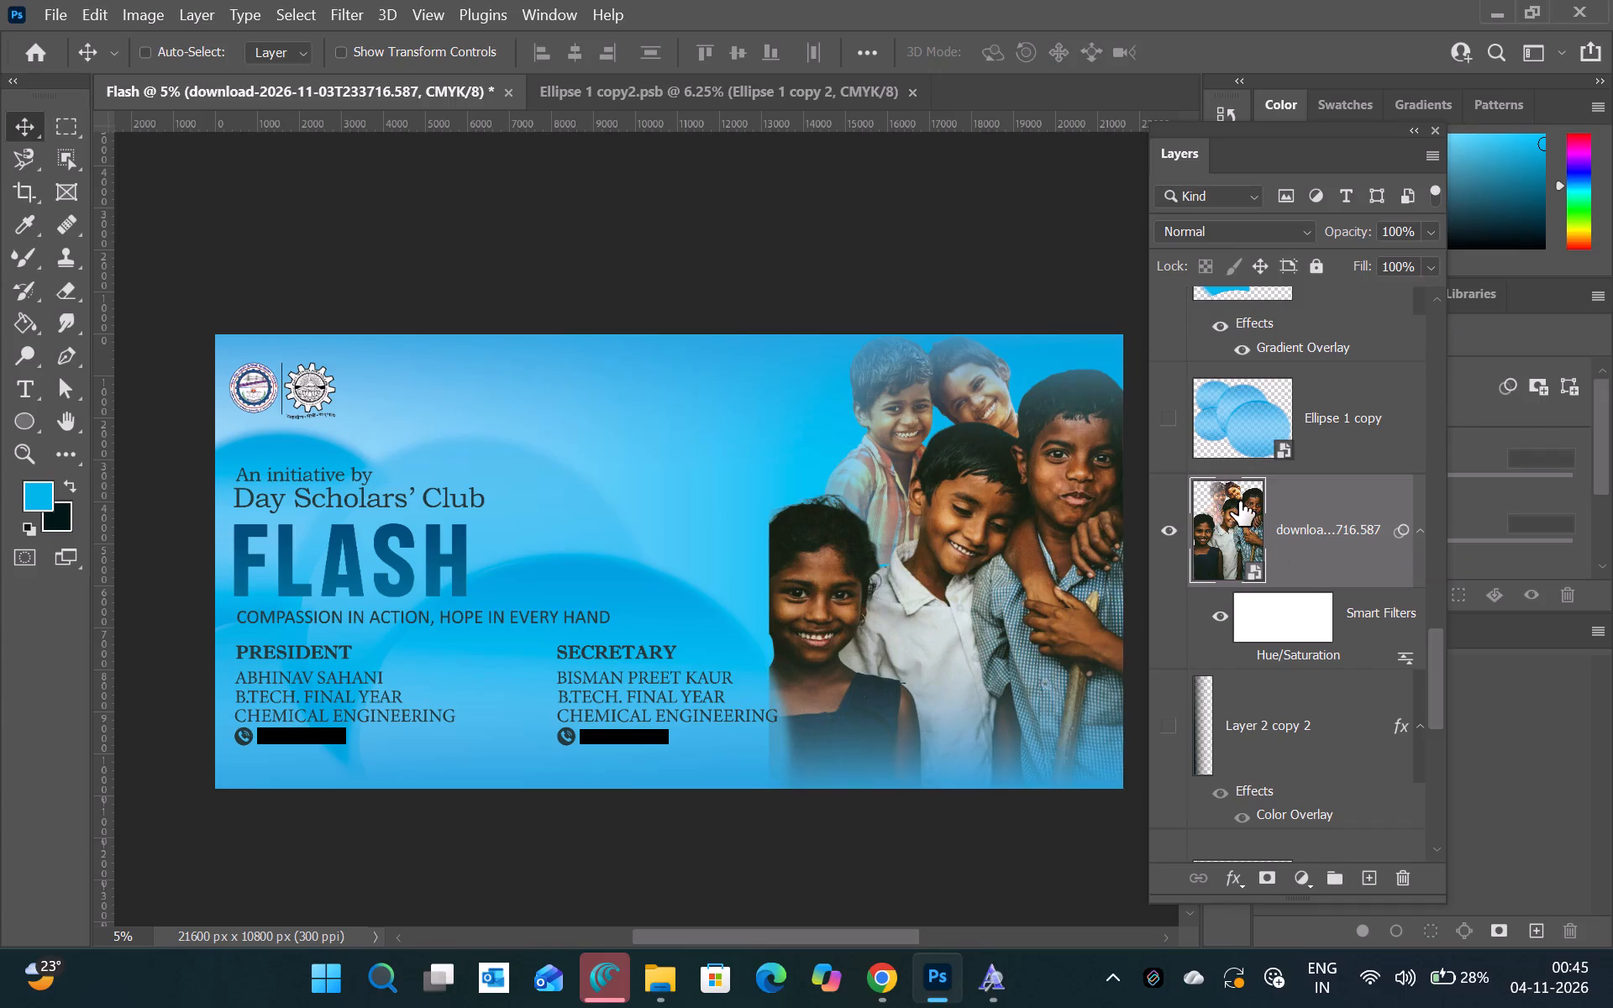
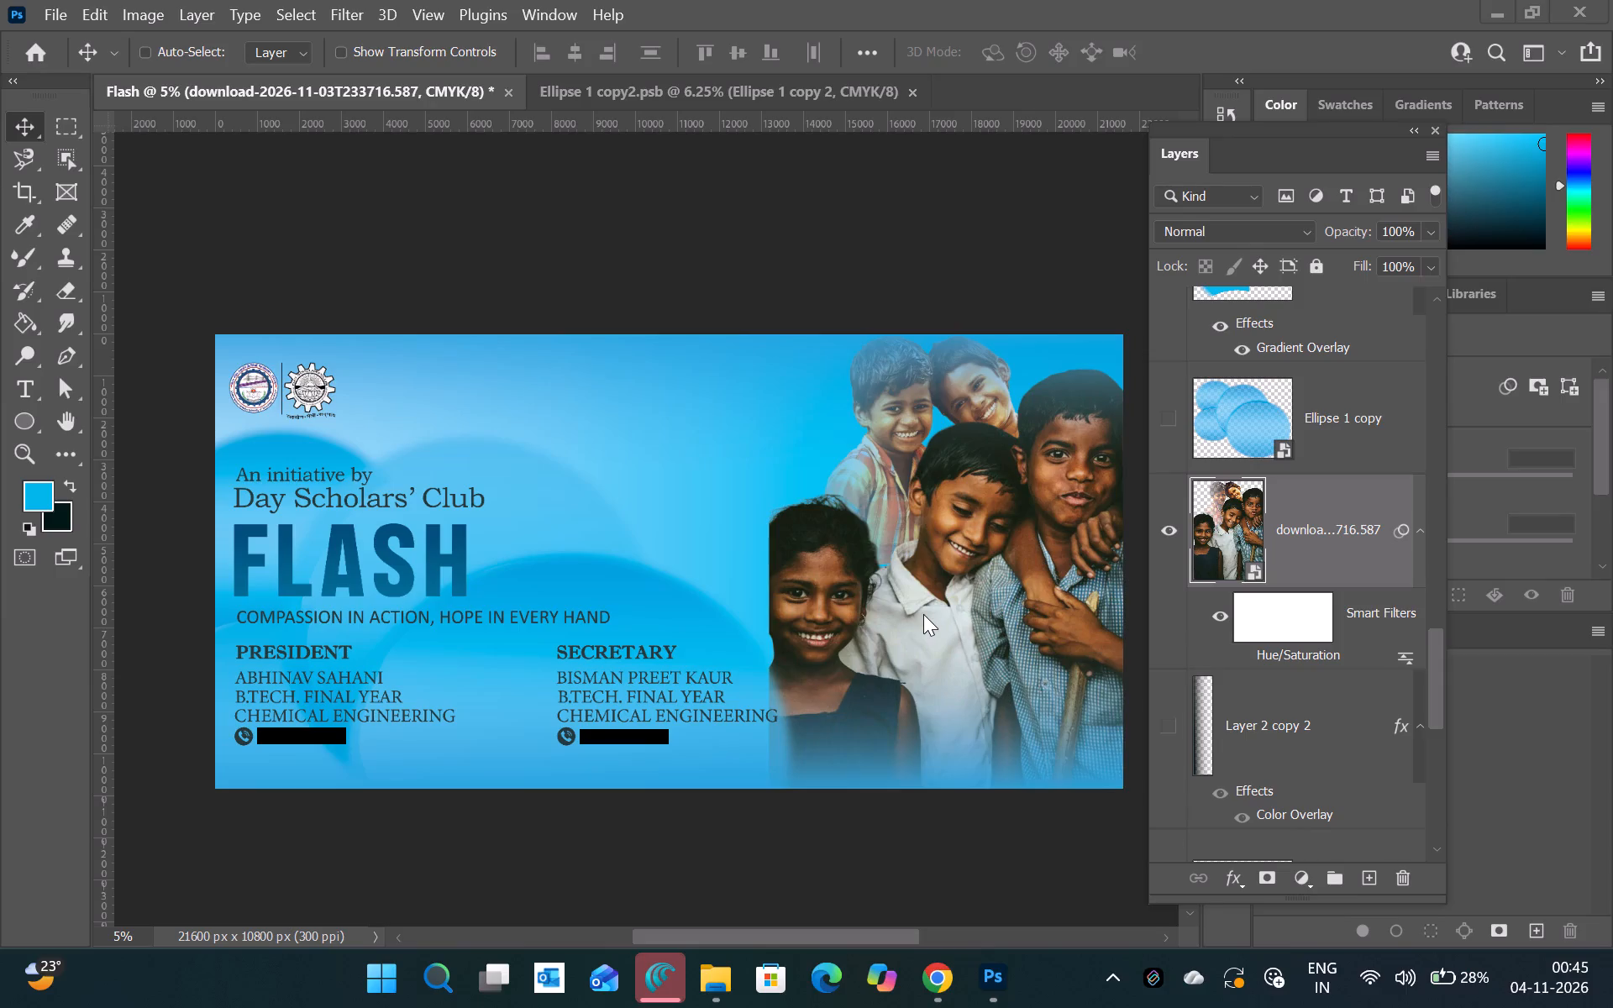
Open the sharing options for the Flash banner document.
click(1583, 53)
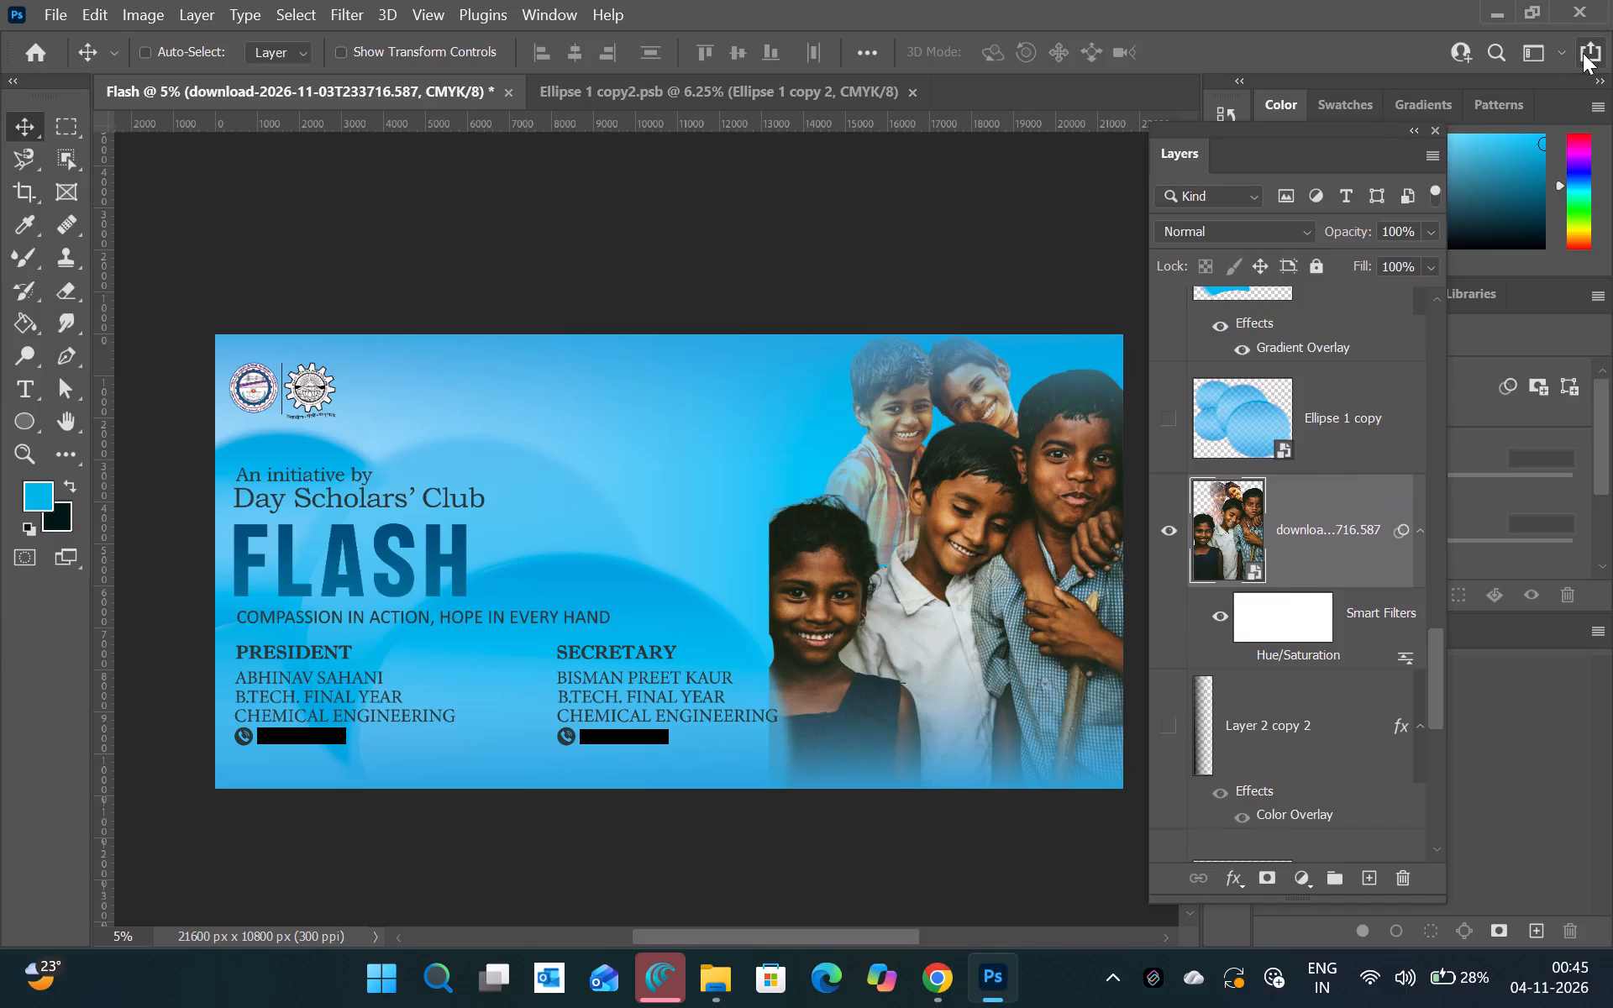
click(1583, 53)
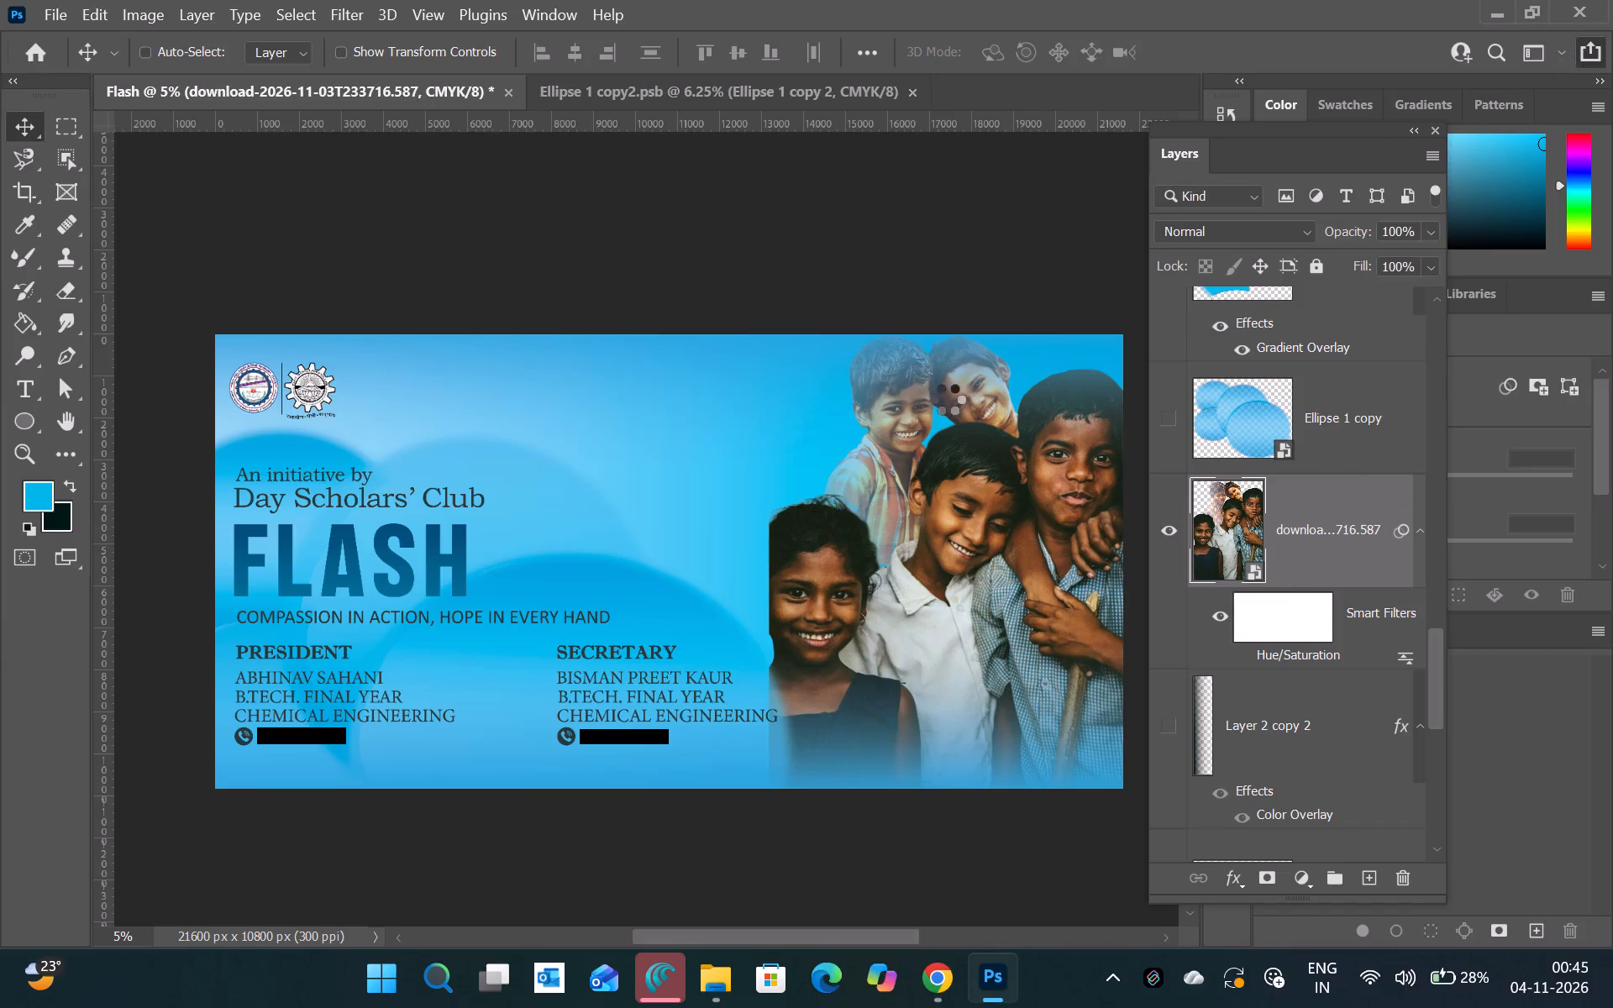
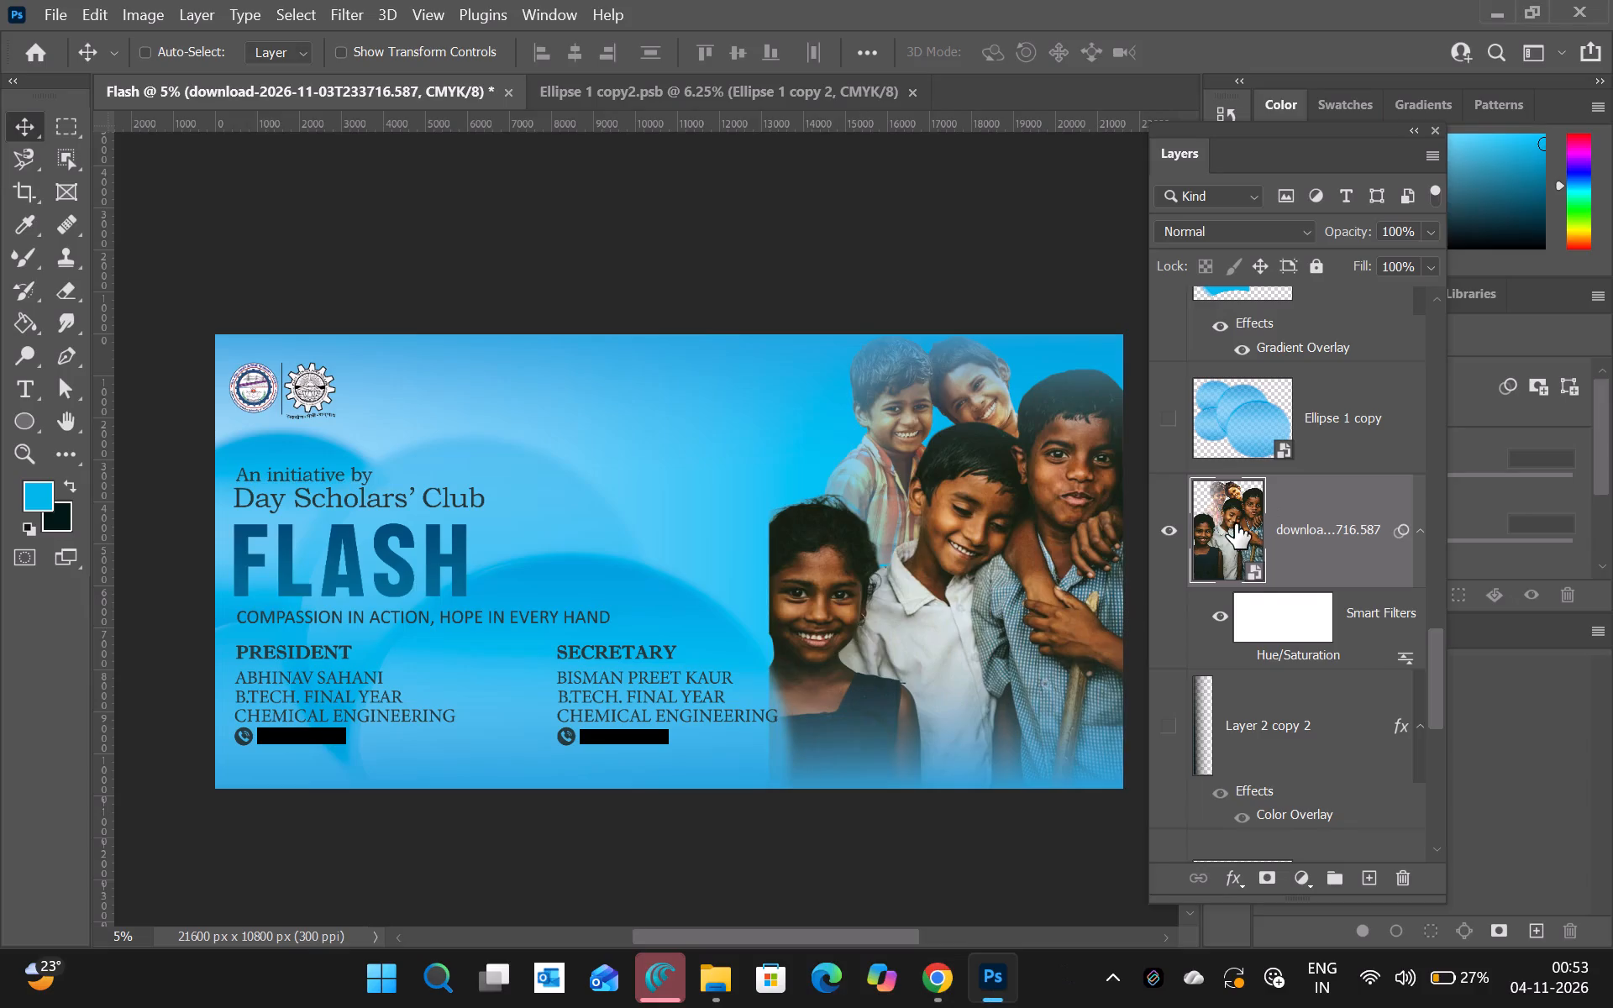
double_click(1249, 572)
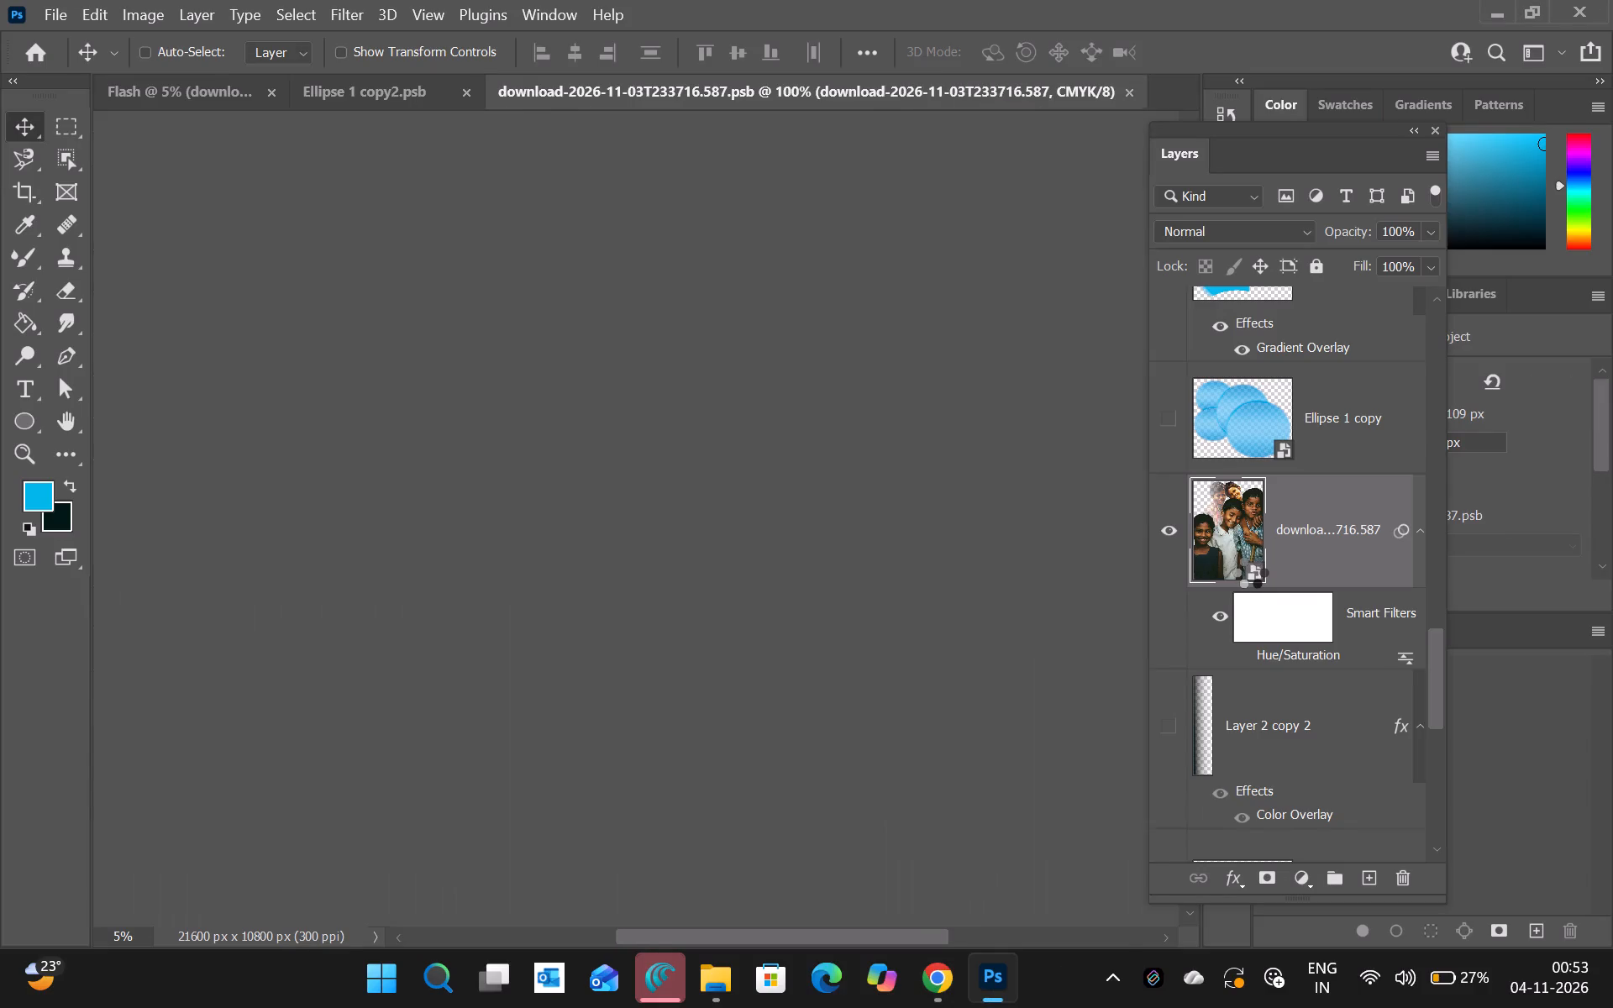
click(1248, 334)
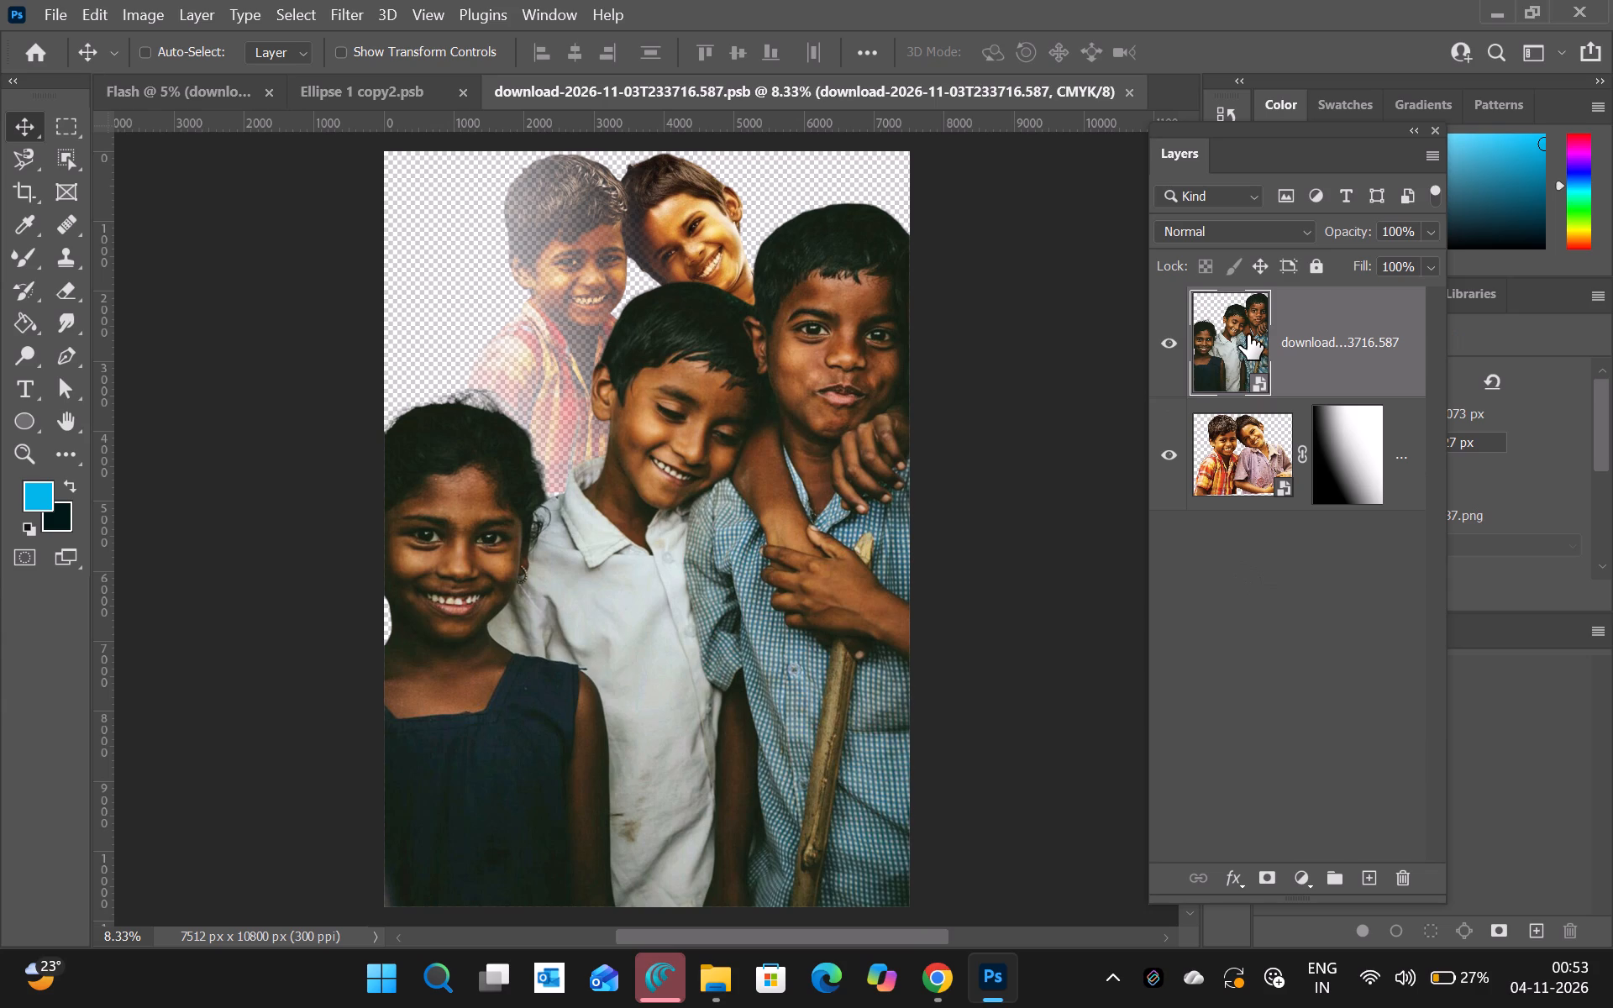
key(Delete)
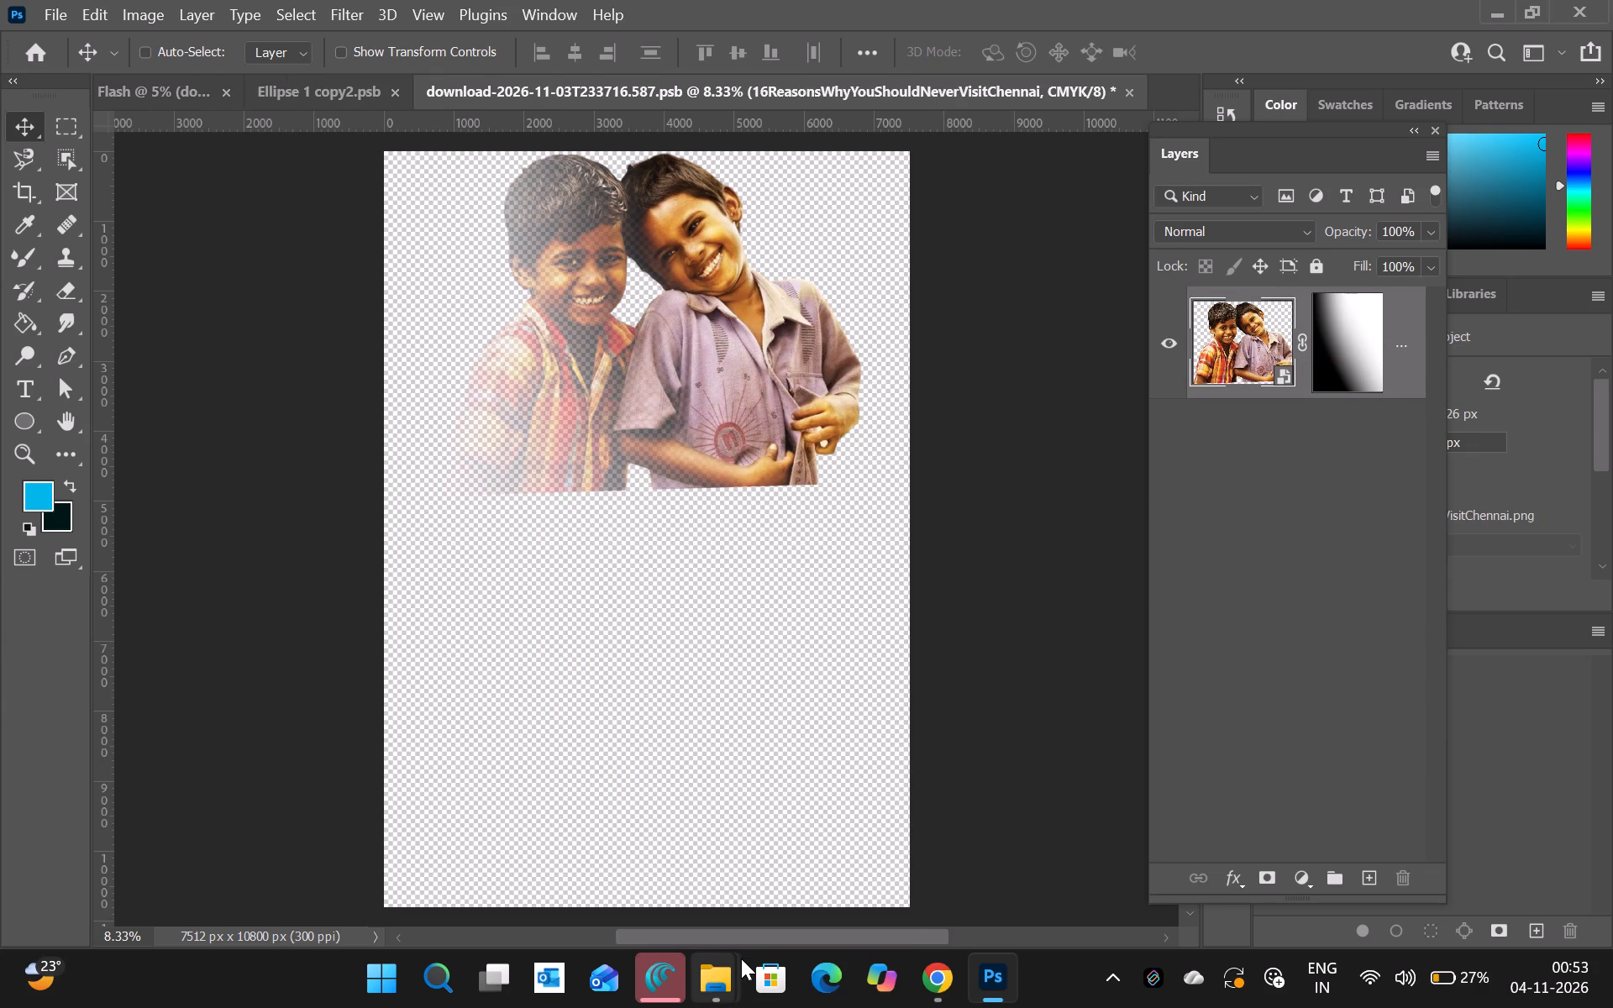
Place the new three-children cutout from Downloads above the two-boys layer, scaled to about 135% and centred on the canvas.
click(716, 992)
click(555, 817)
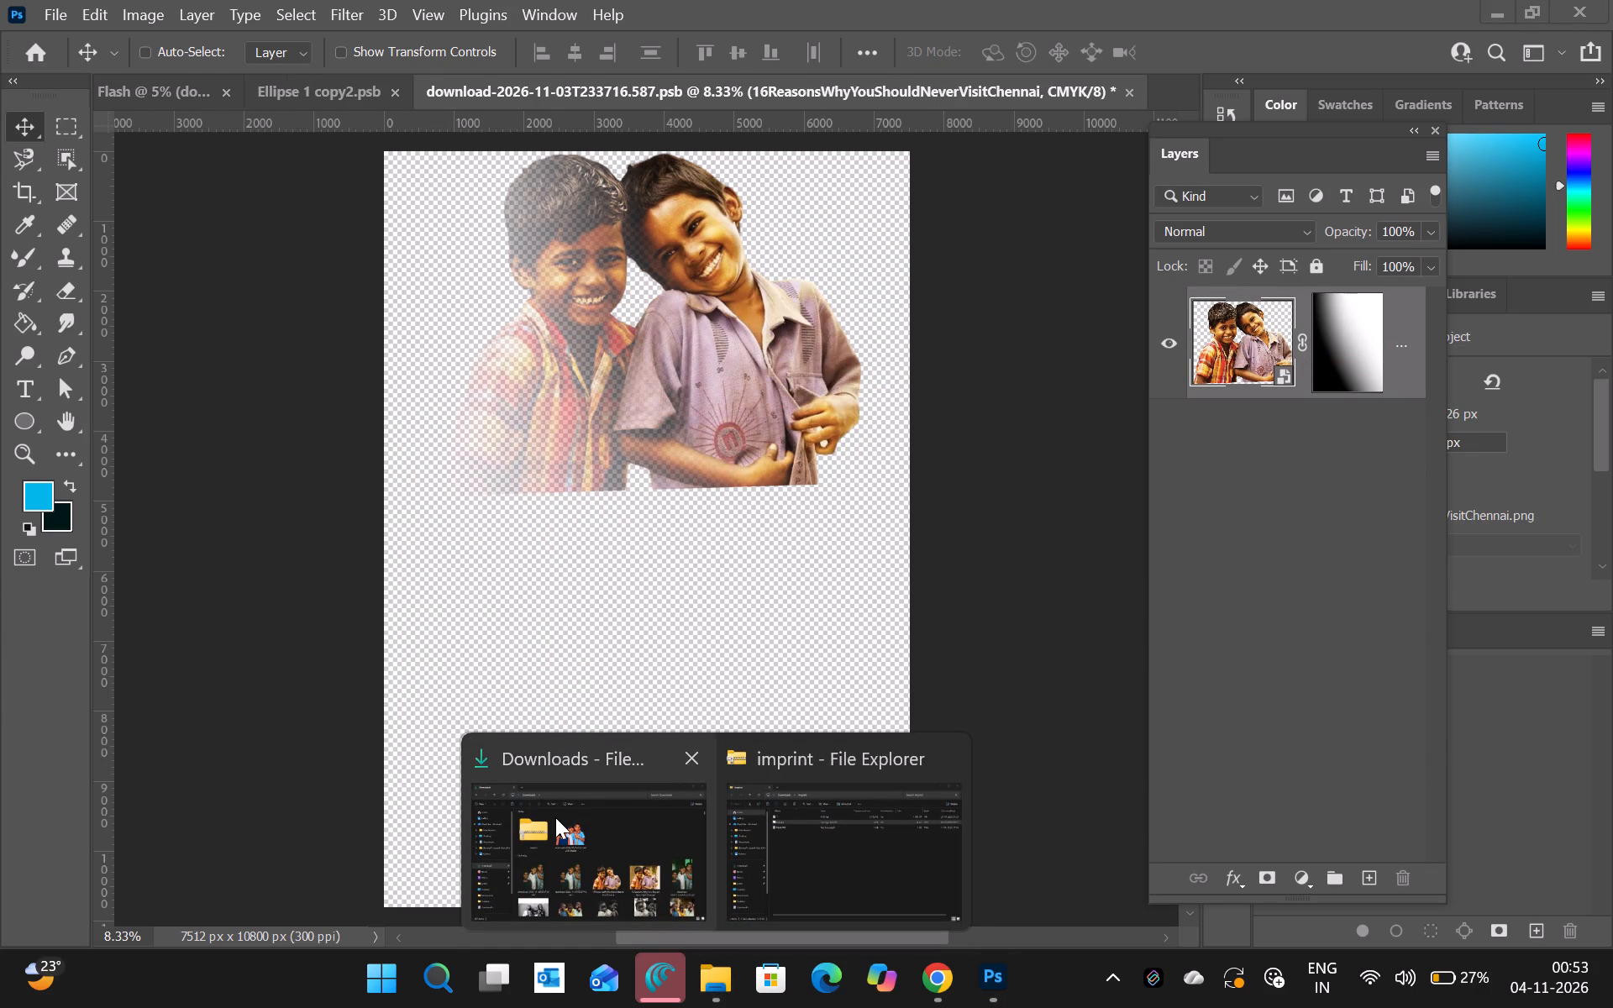
drag(673, 335, 984, 974)
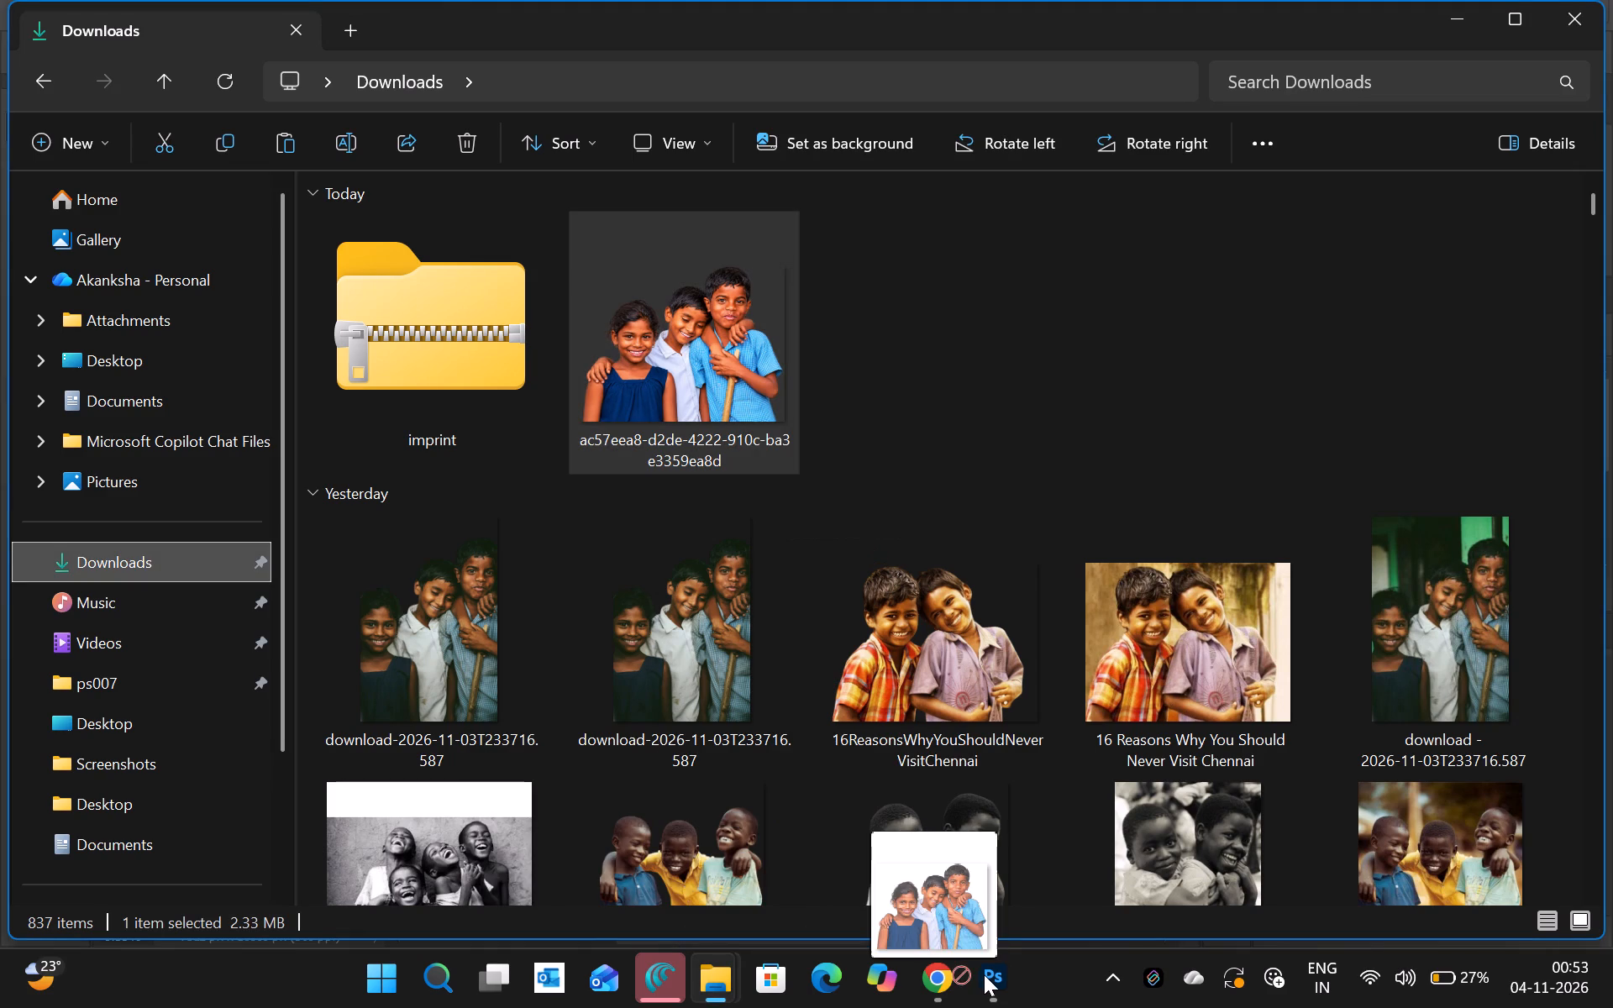
drag(984, 974, 724, 558)
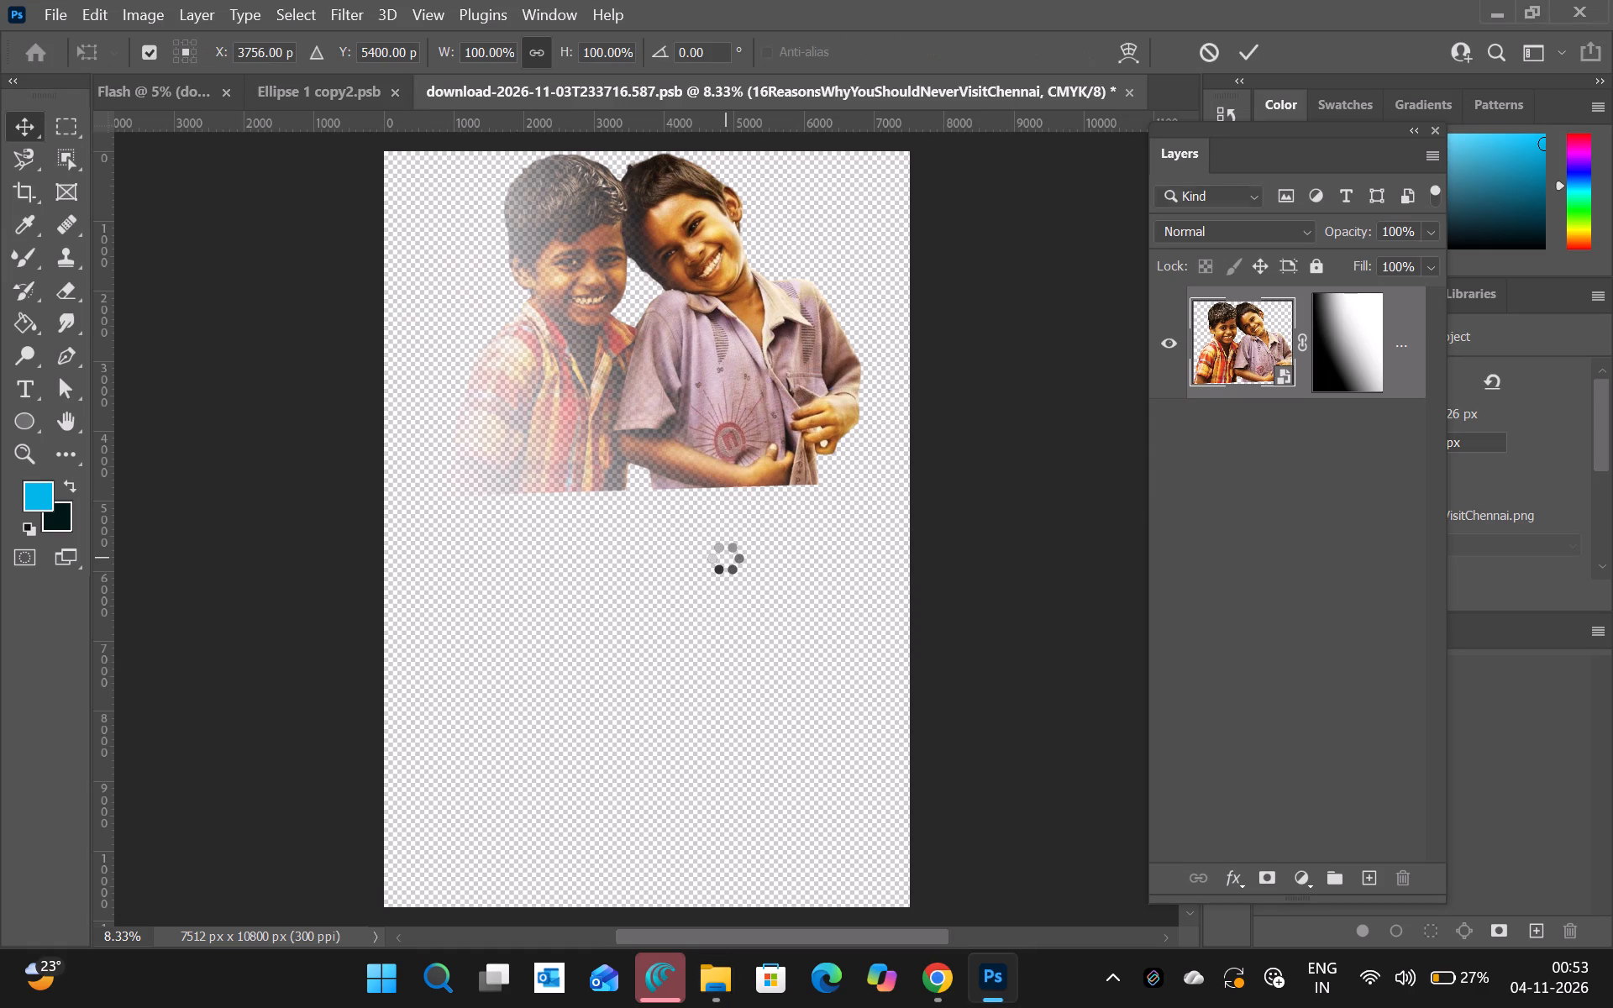
drag(641, 692, 655, 909)
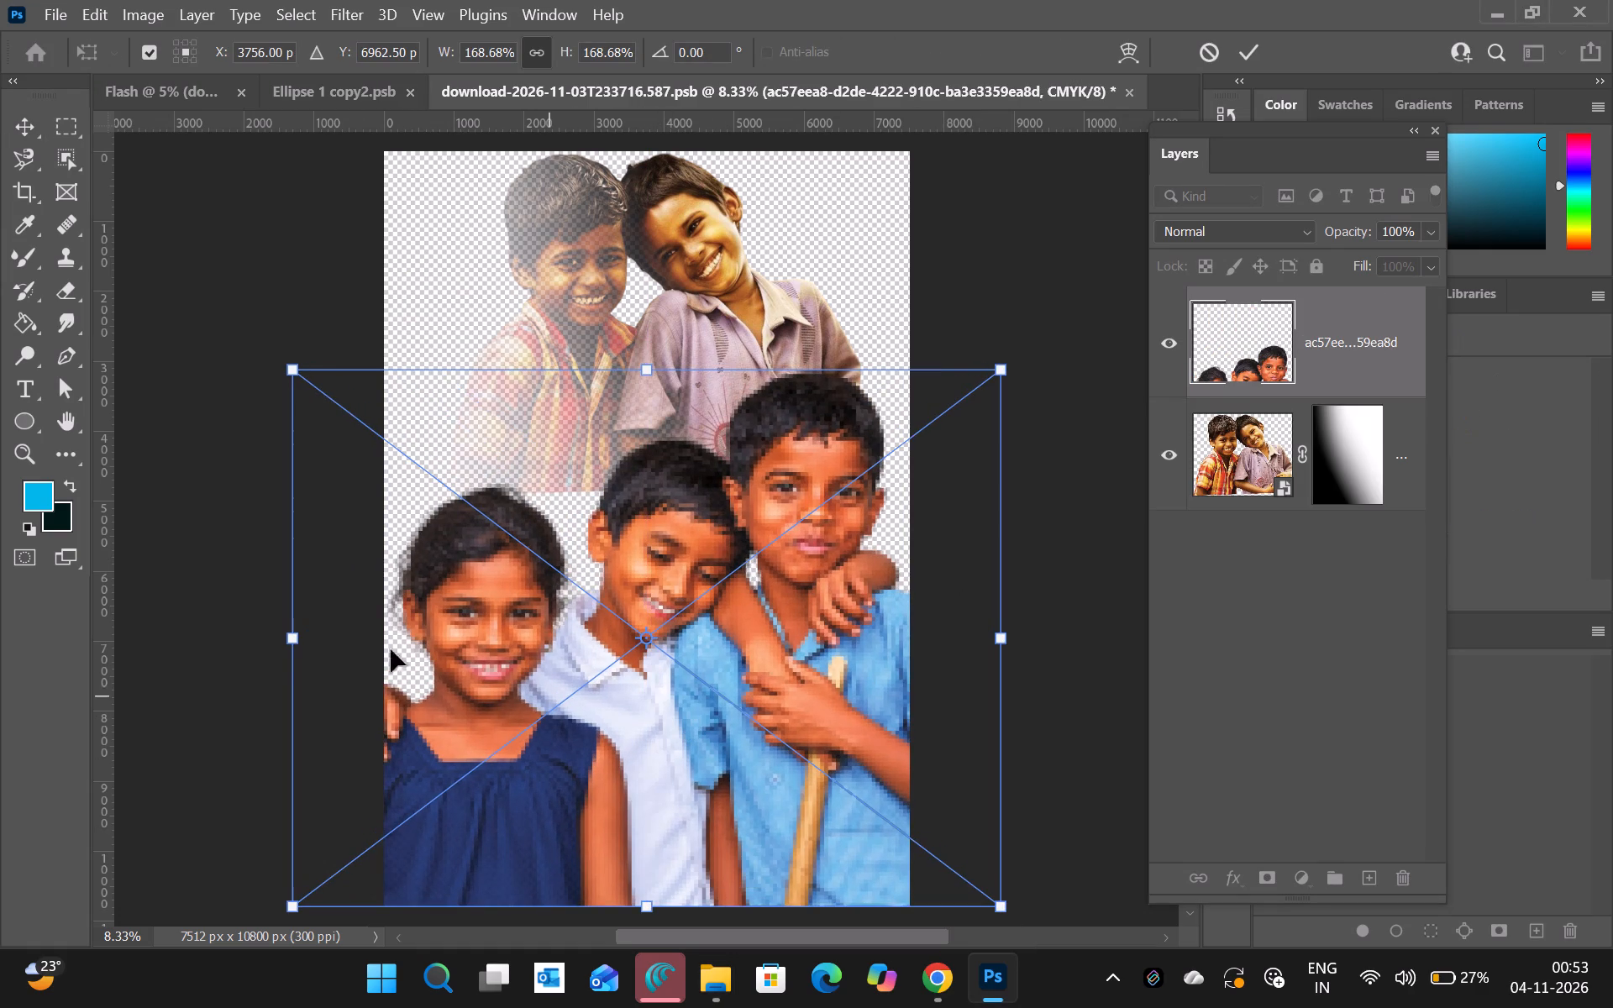
drag(293, 634, 372, 621)
drag(470, 707, 431, 615)
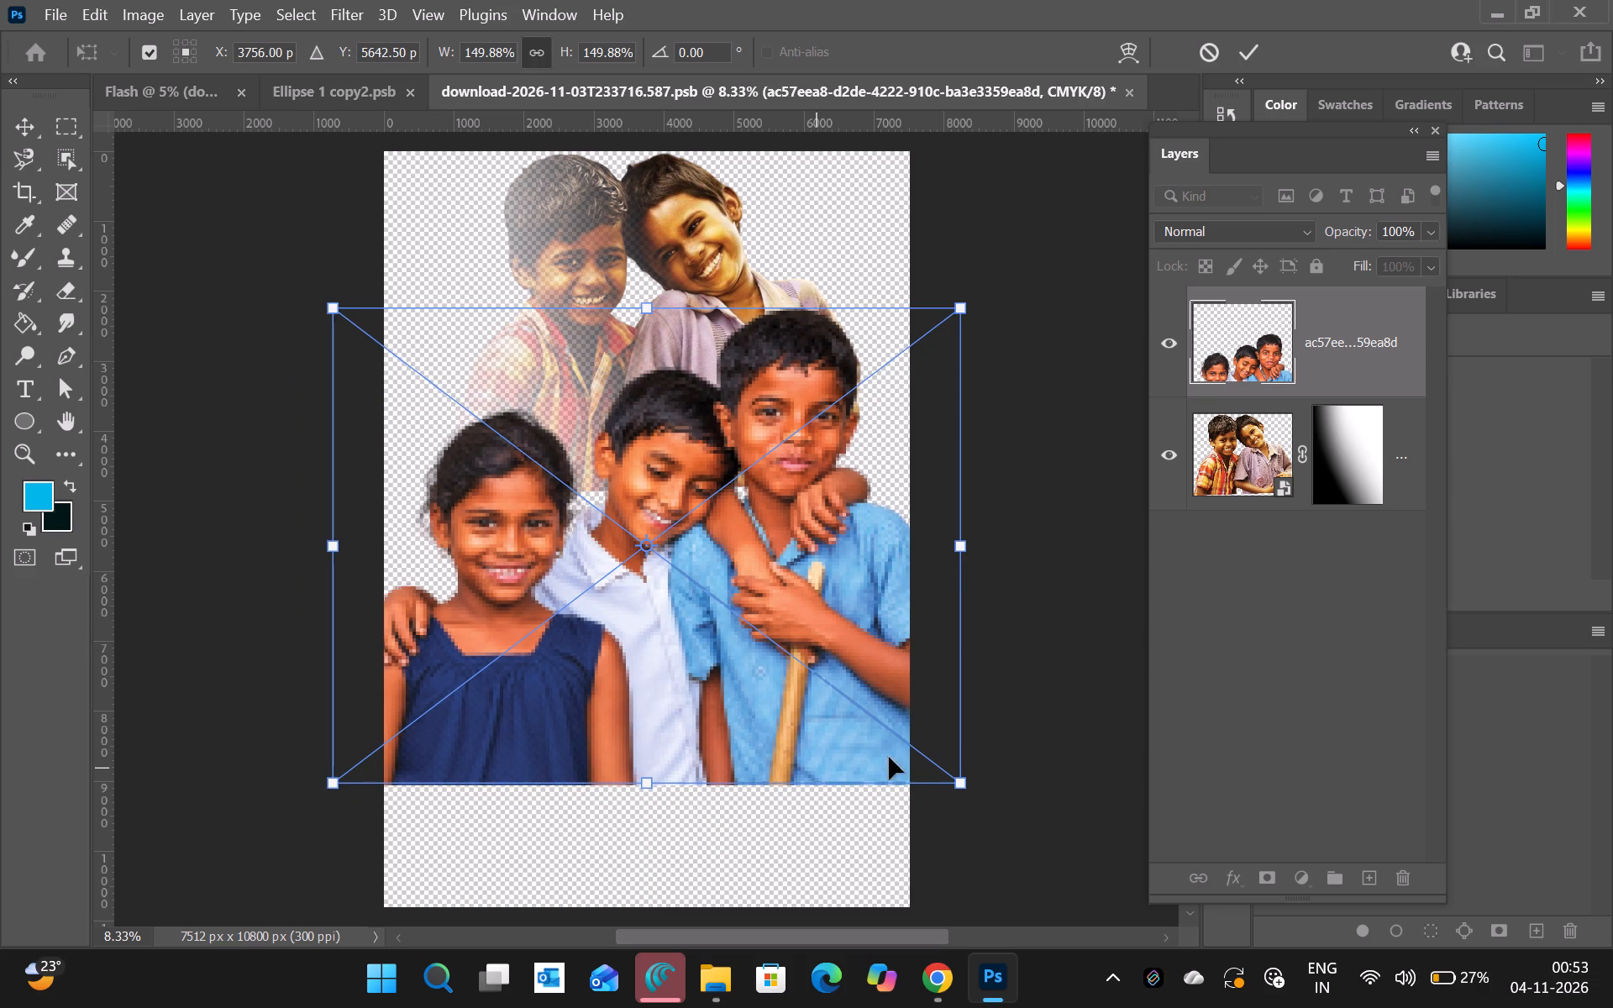
drag(965, 781, 912, 723)
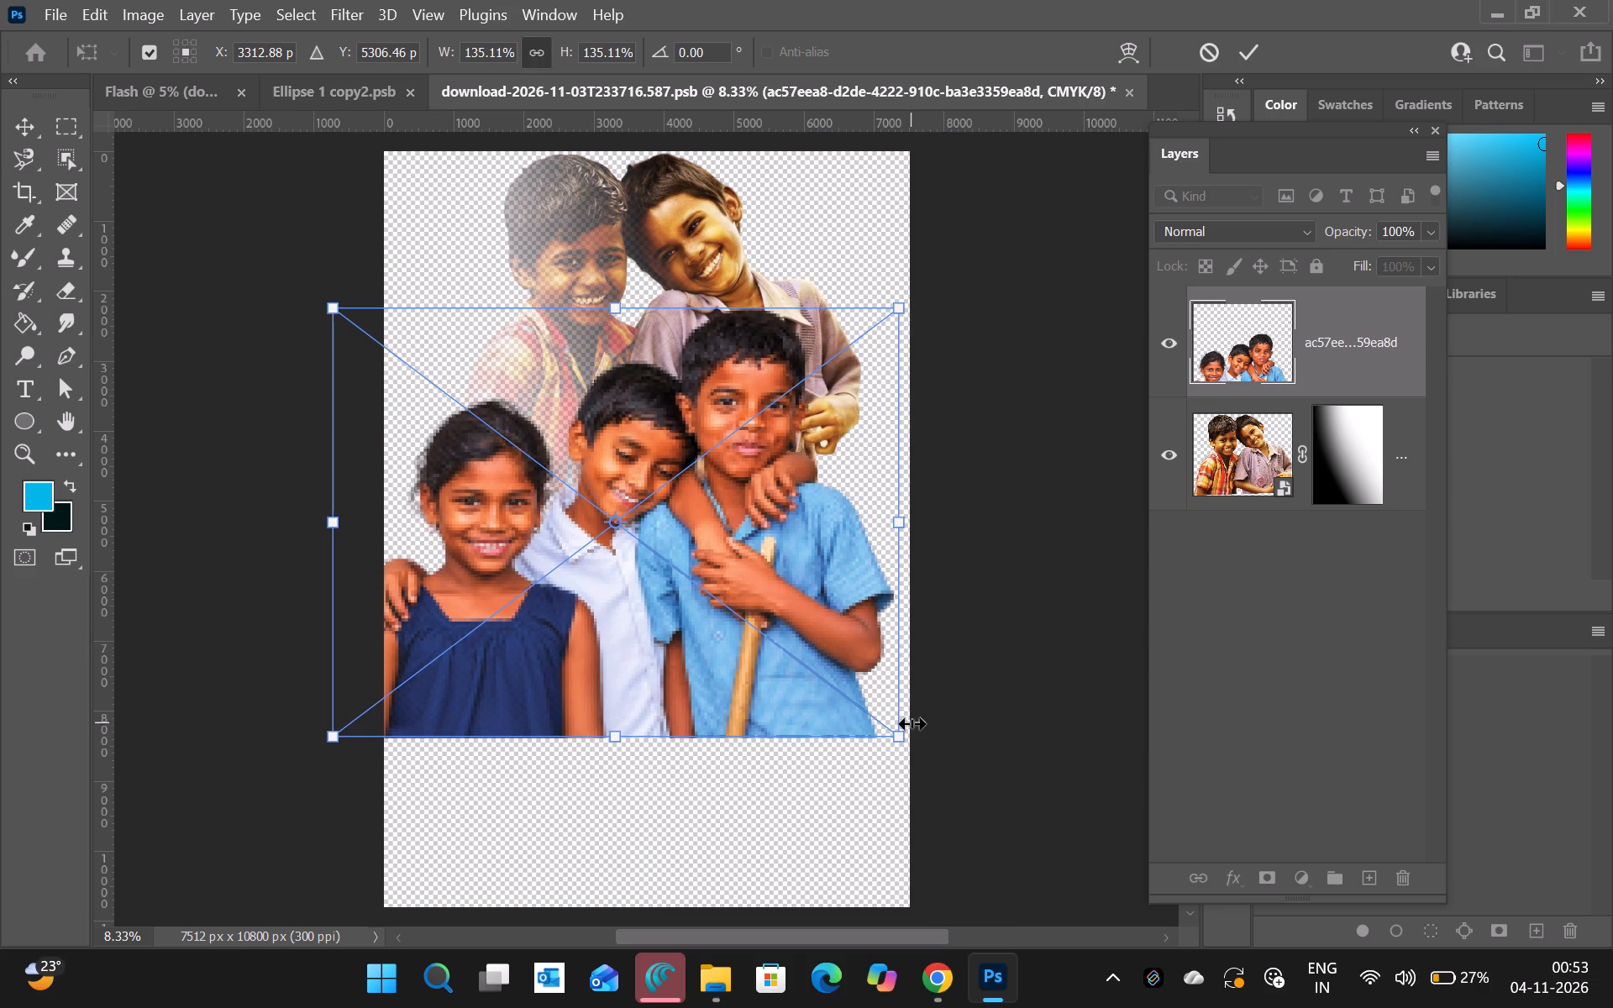
drag(877, 699, 910, 696)
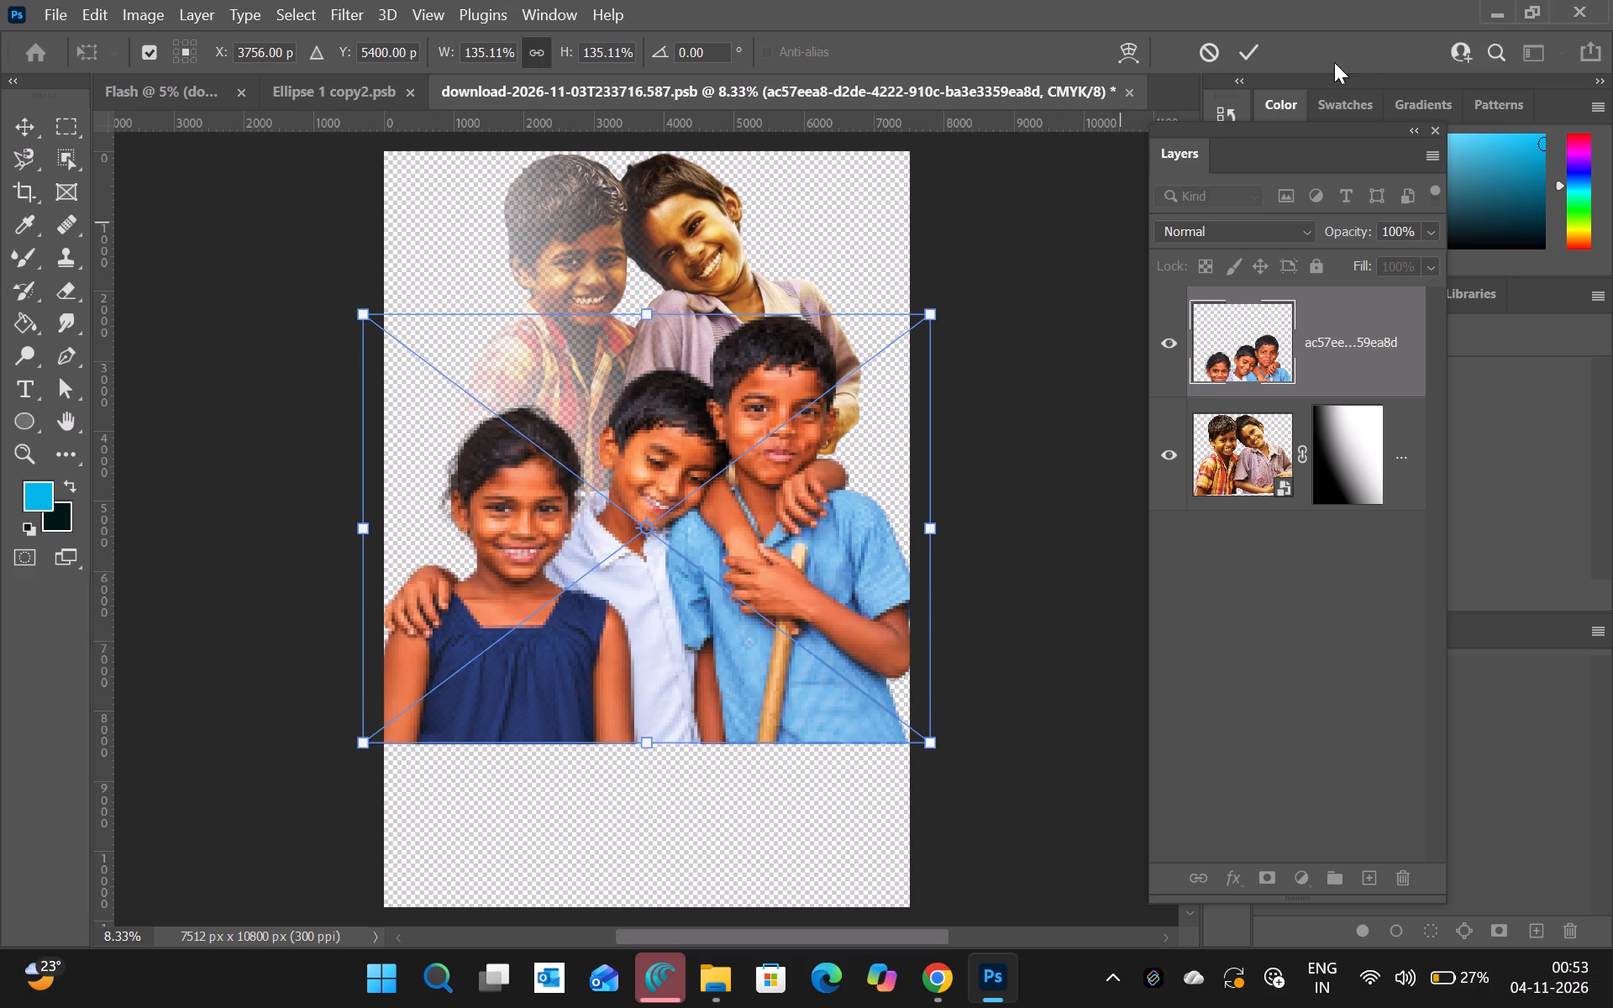
click(1240, 53)
Save the edited photo smart object and close it to update the Flash banner.
key(ctrl+s)
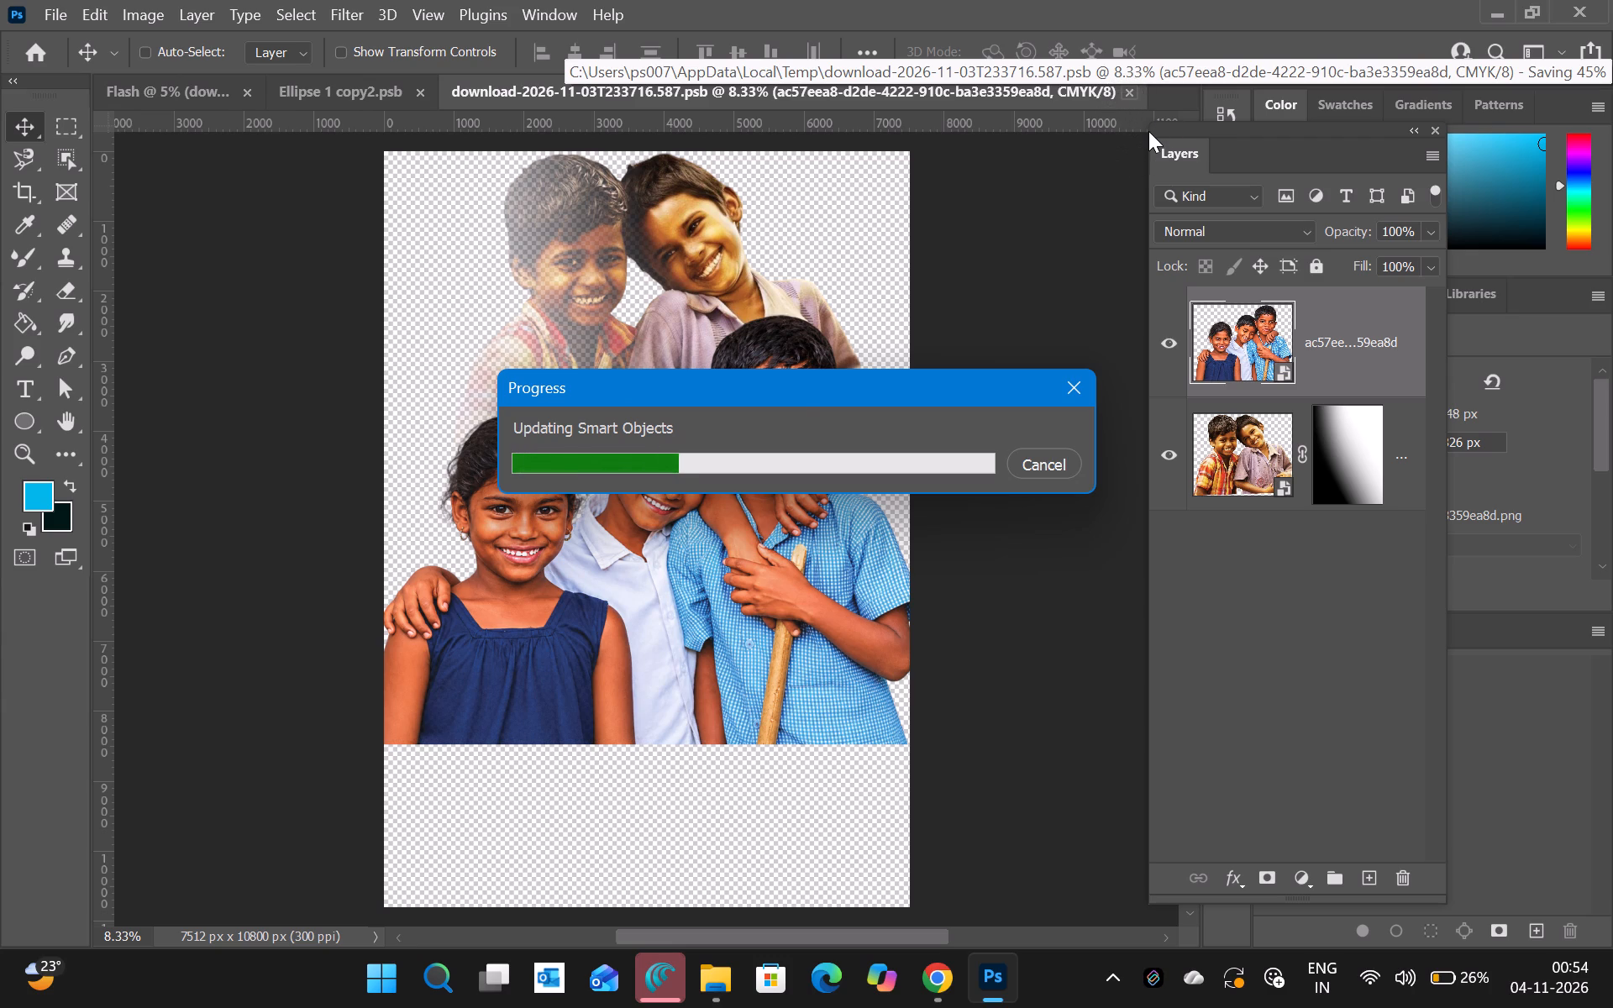
click(1130, 90)
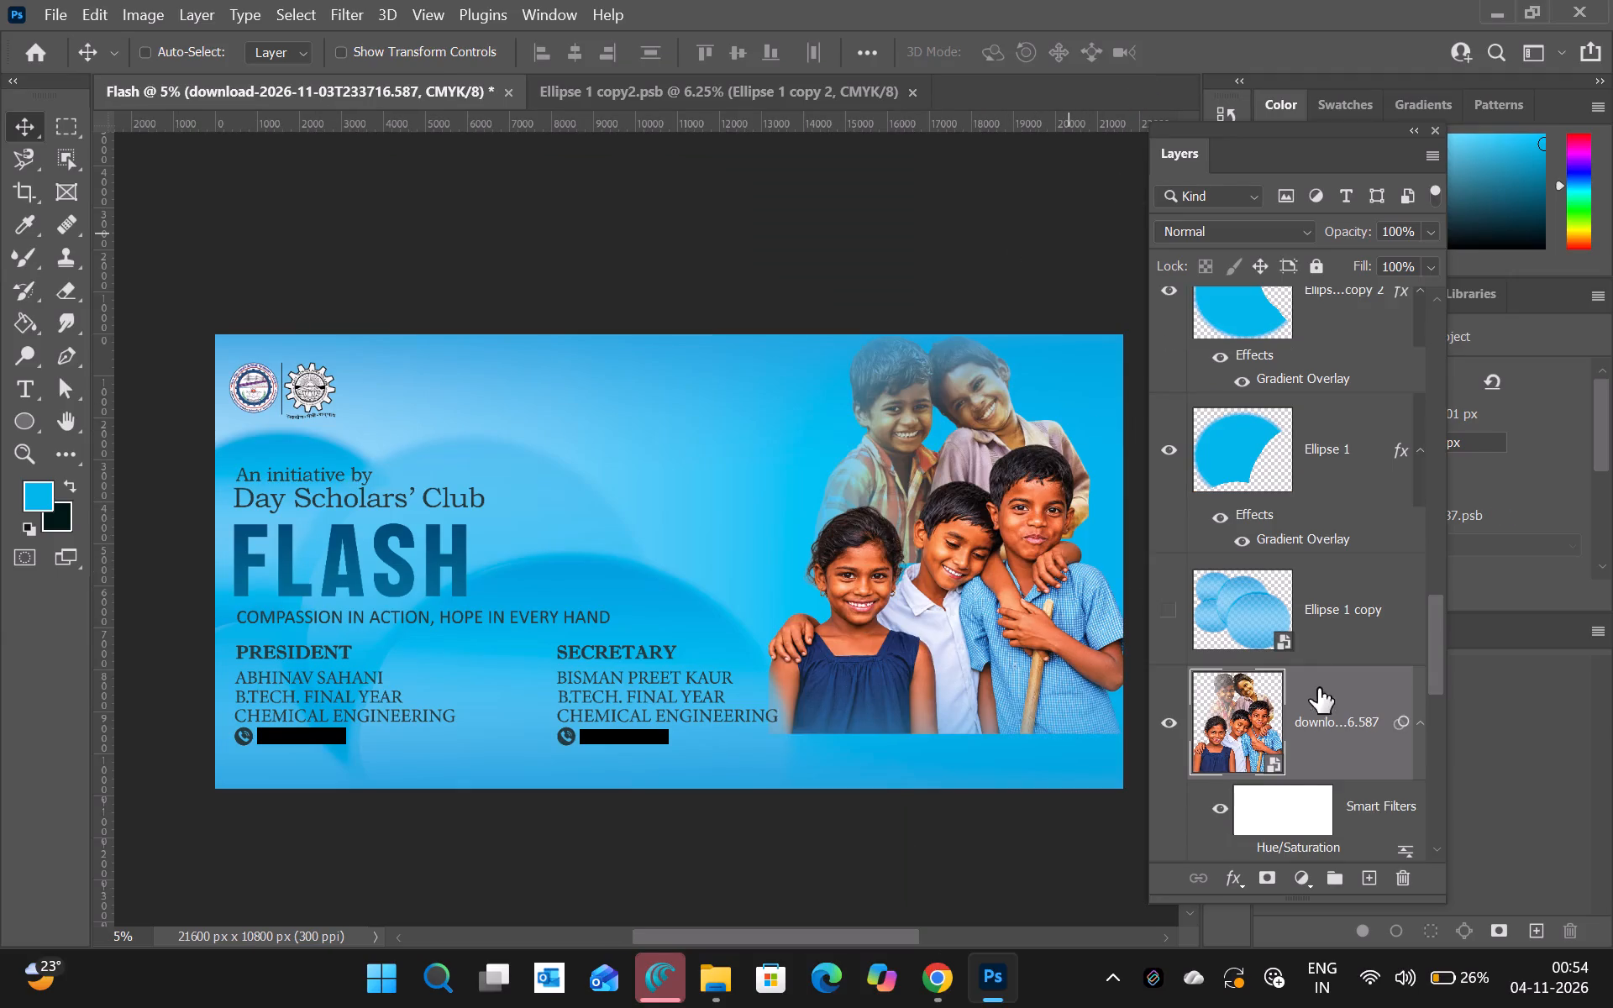
Reopen the contents of the children's photo smart object for editing.
double_click(1278, 762)
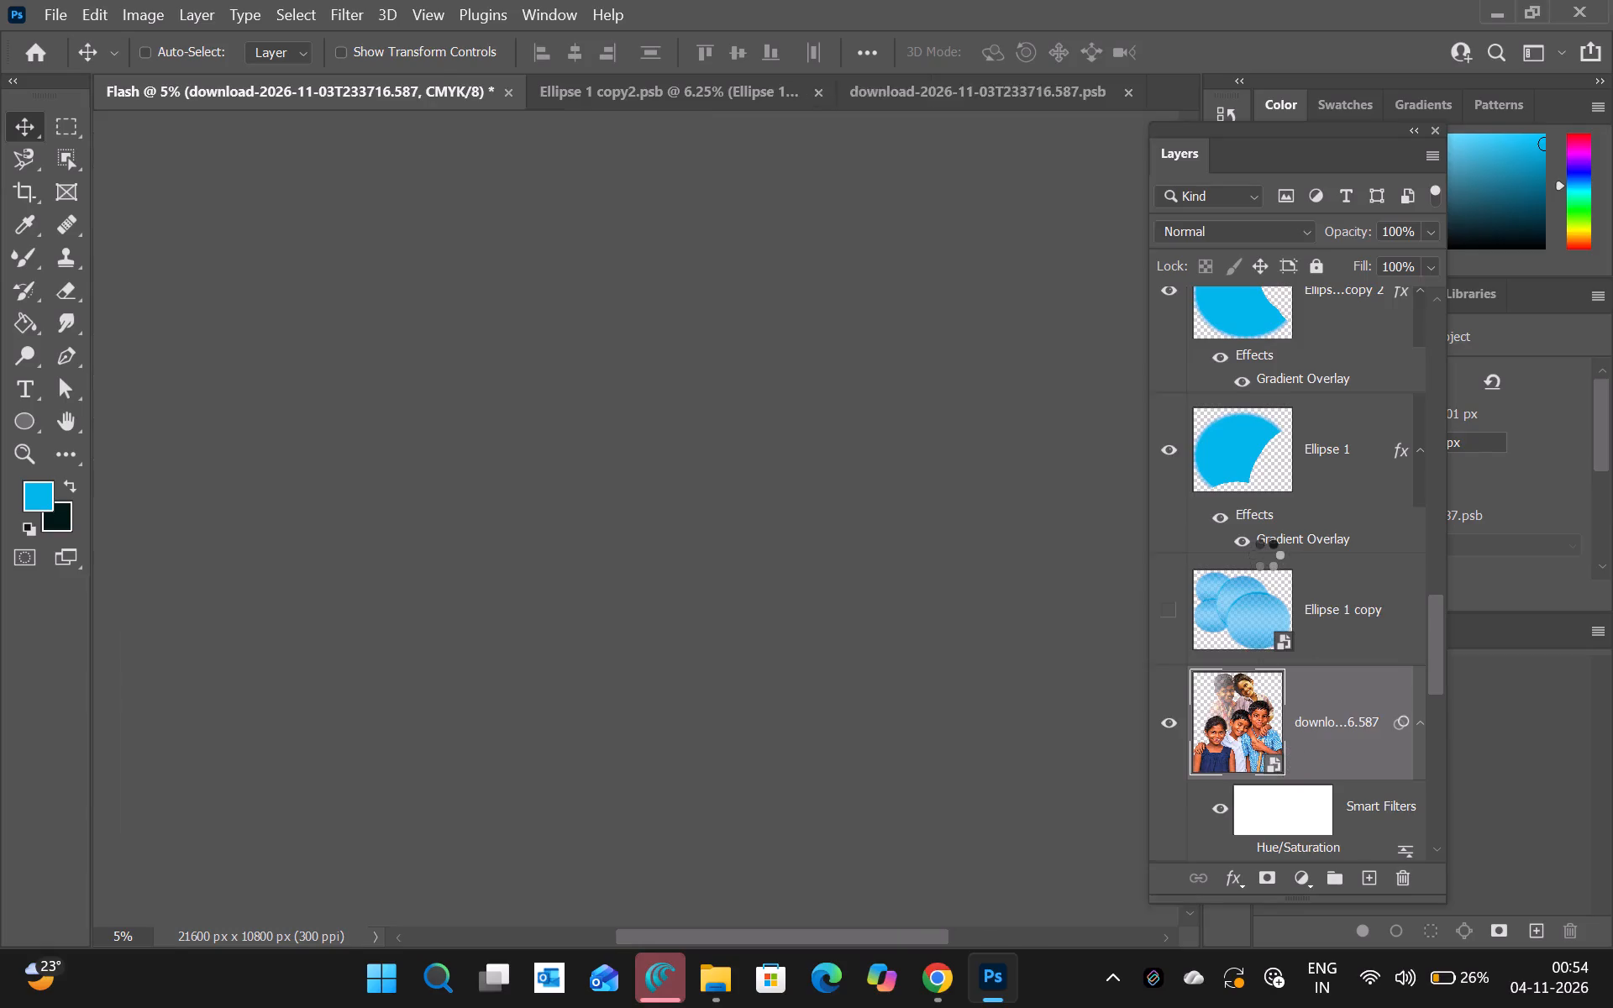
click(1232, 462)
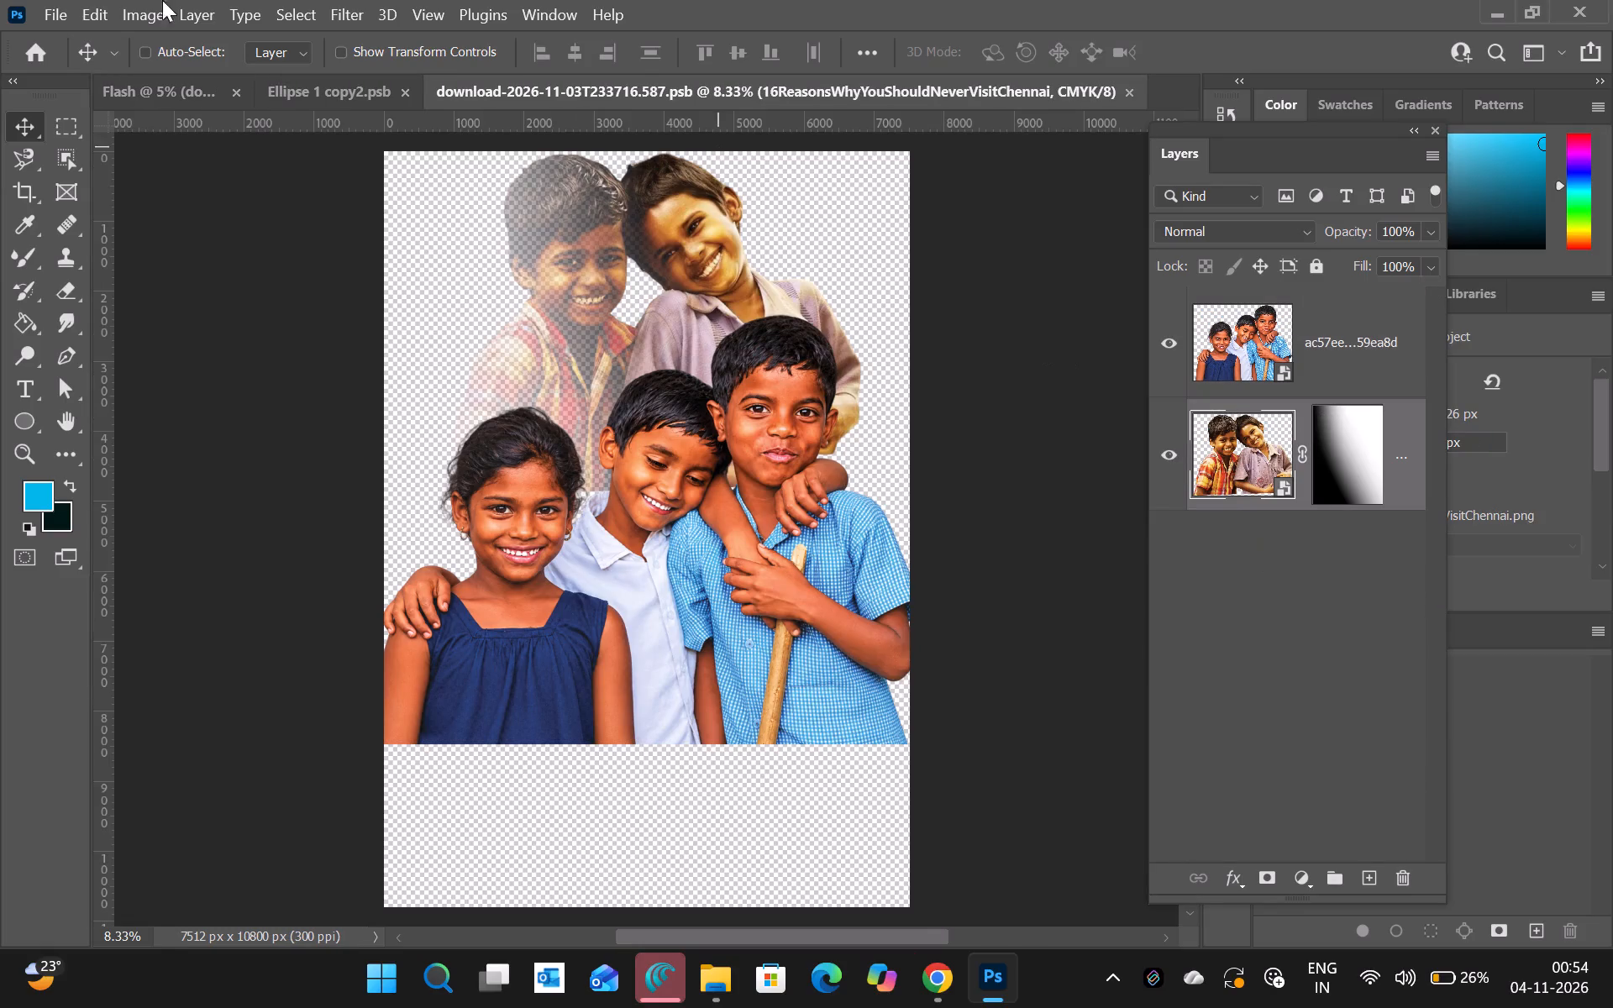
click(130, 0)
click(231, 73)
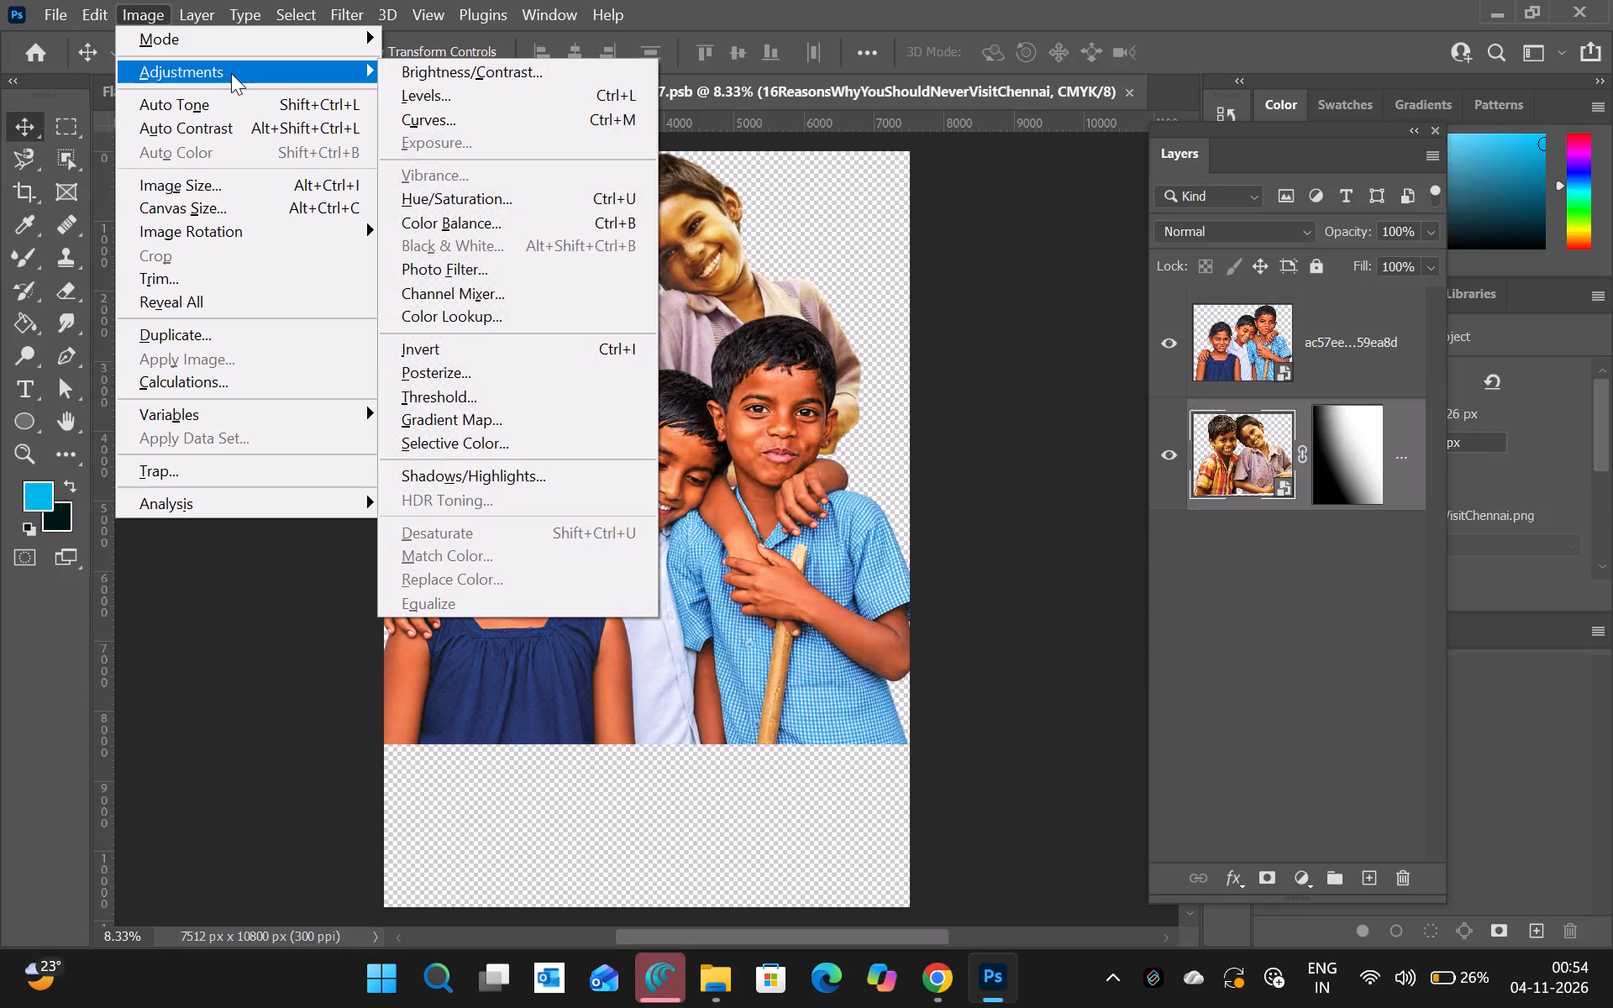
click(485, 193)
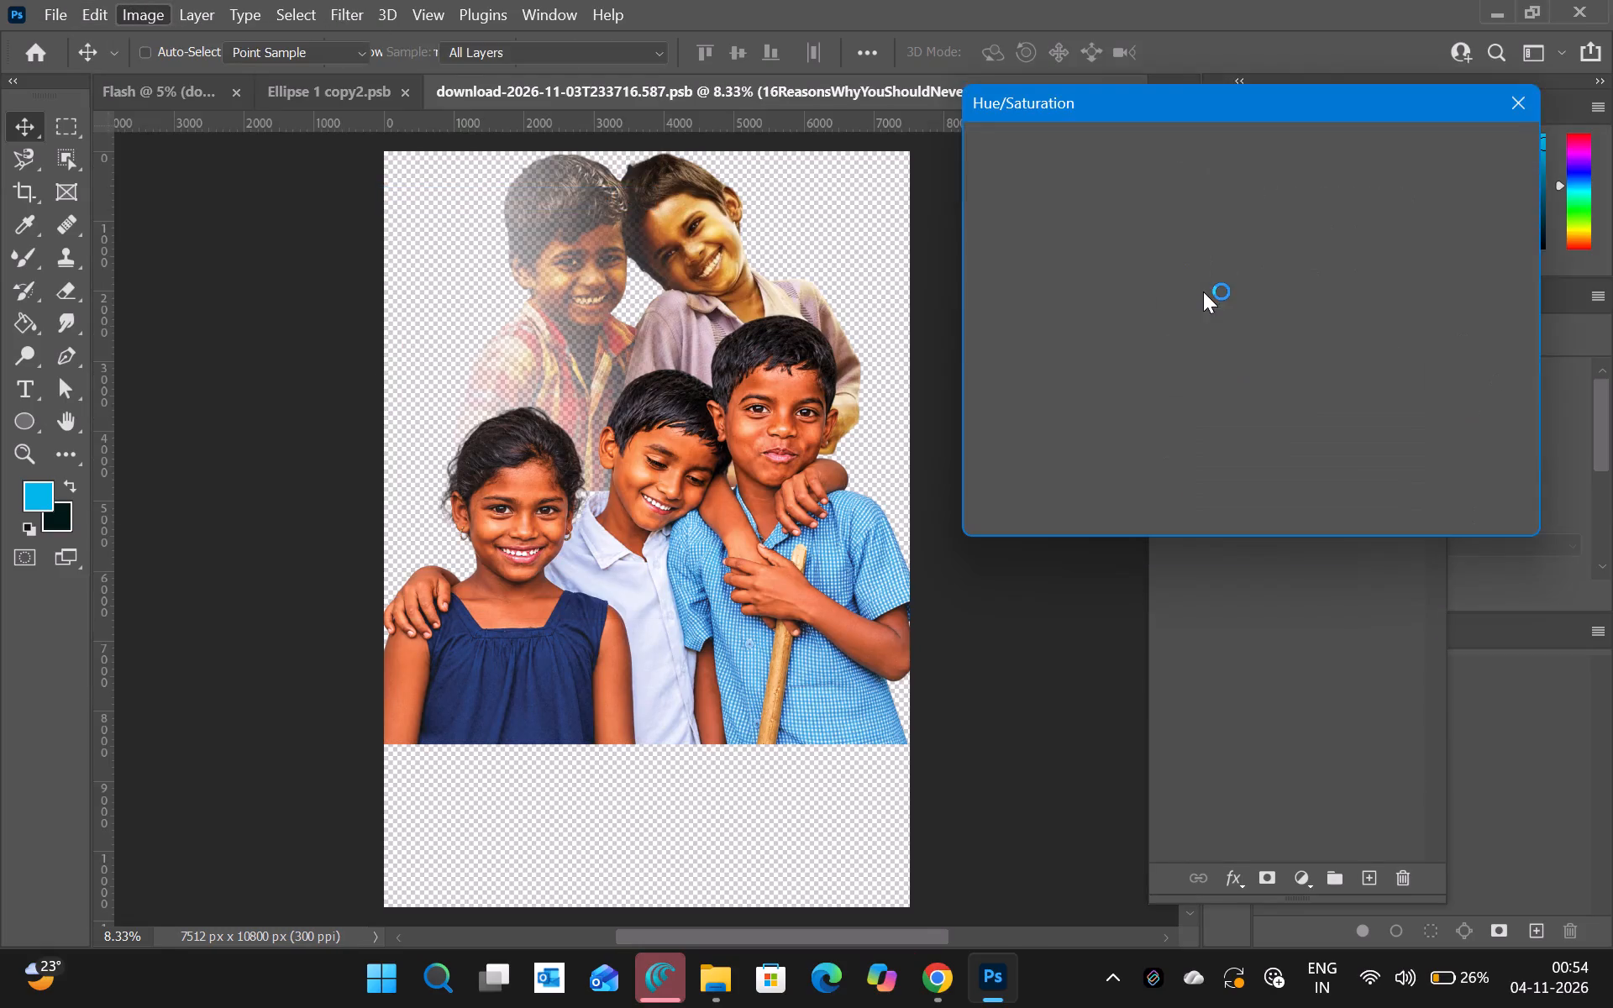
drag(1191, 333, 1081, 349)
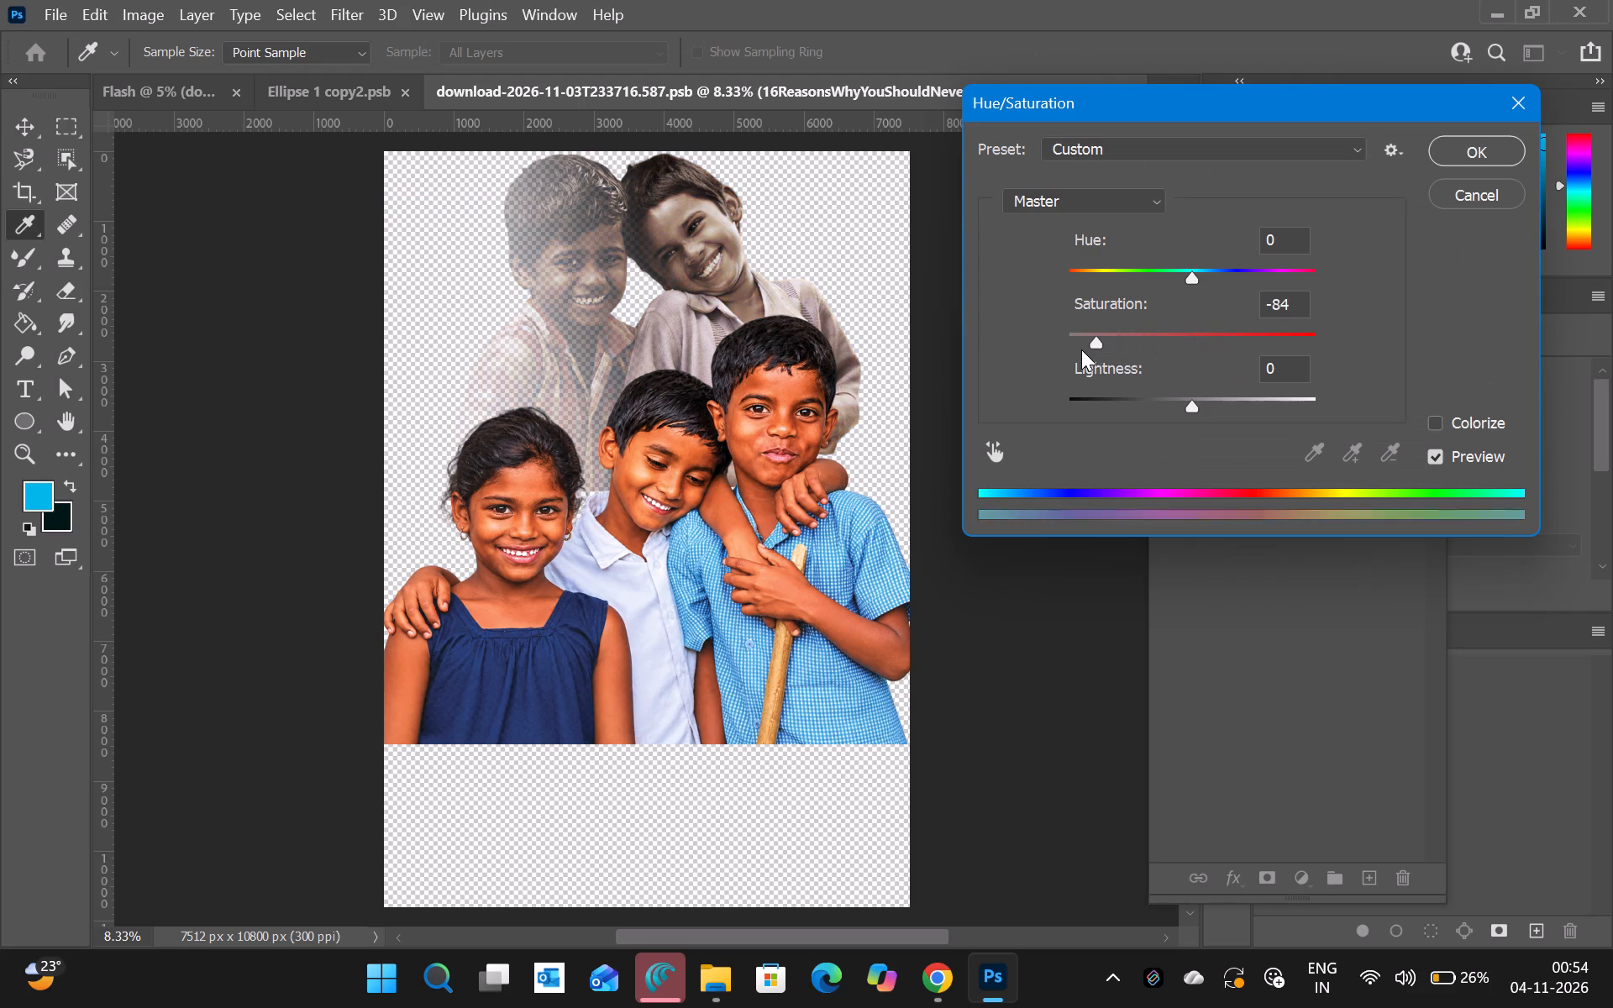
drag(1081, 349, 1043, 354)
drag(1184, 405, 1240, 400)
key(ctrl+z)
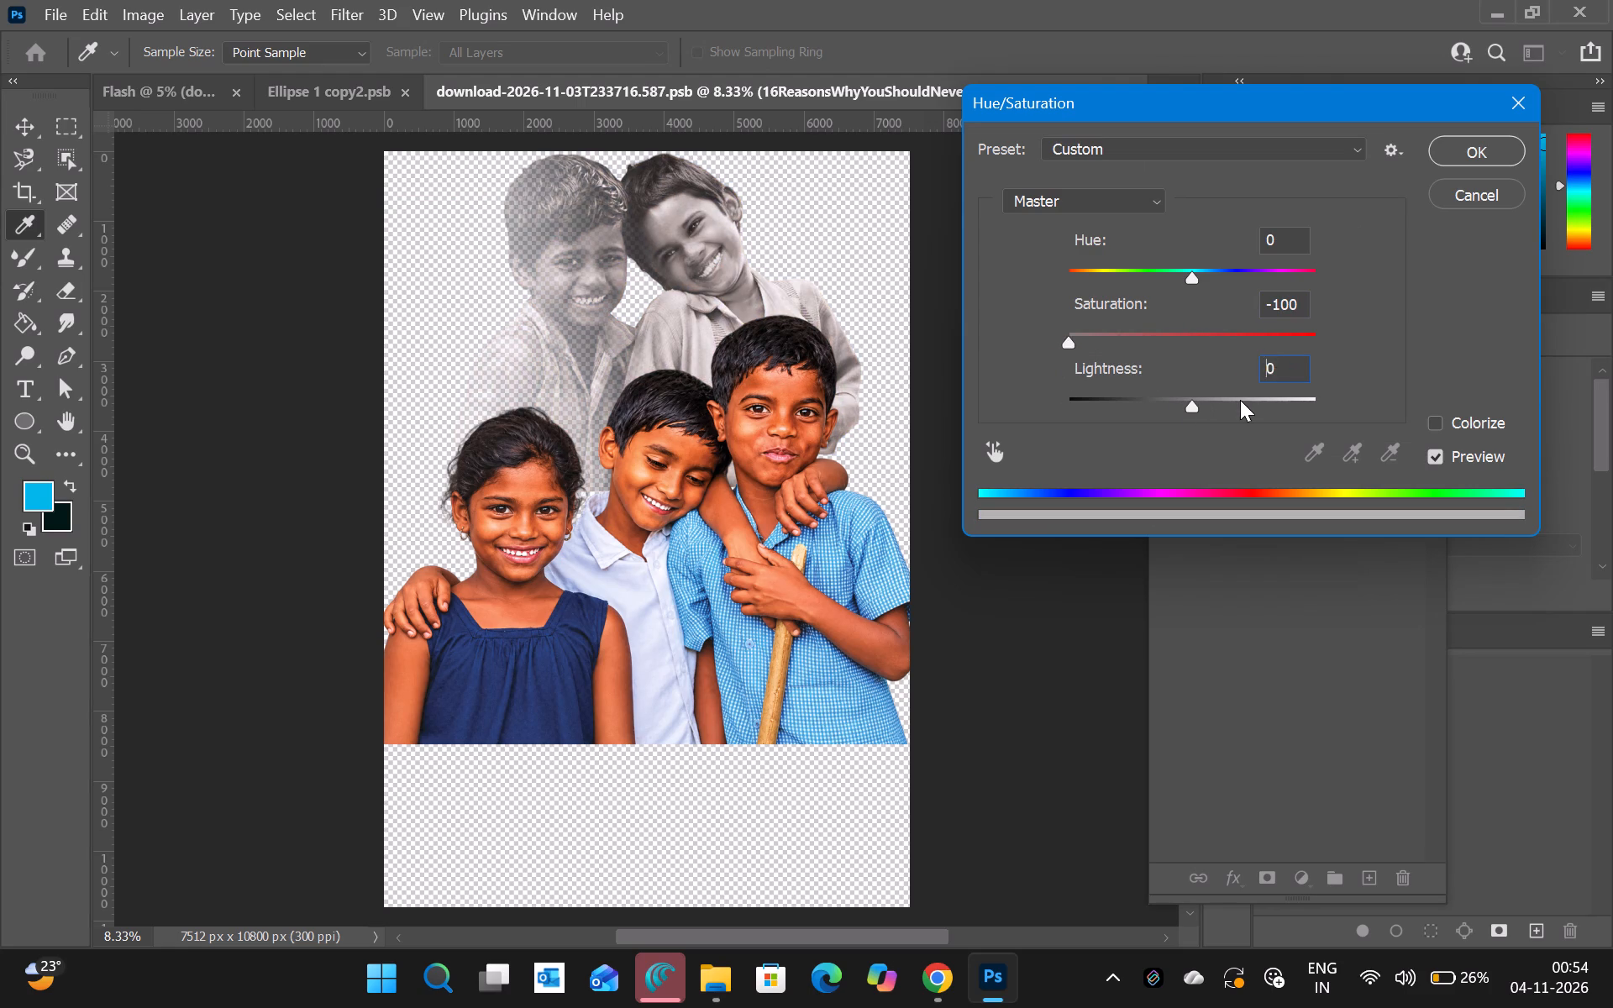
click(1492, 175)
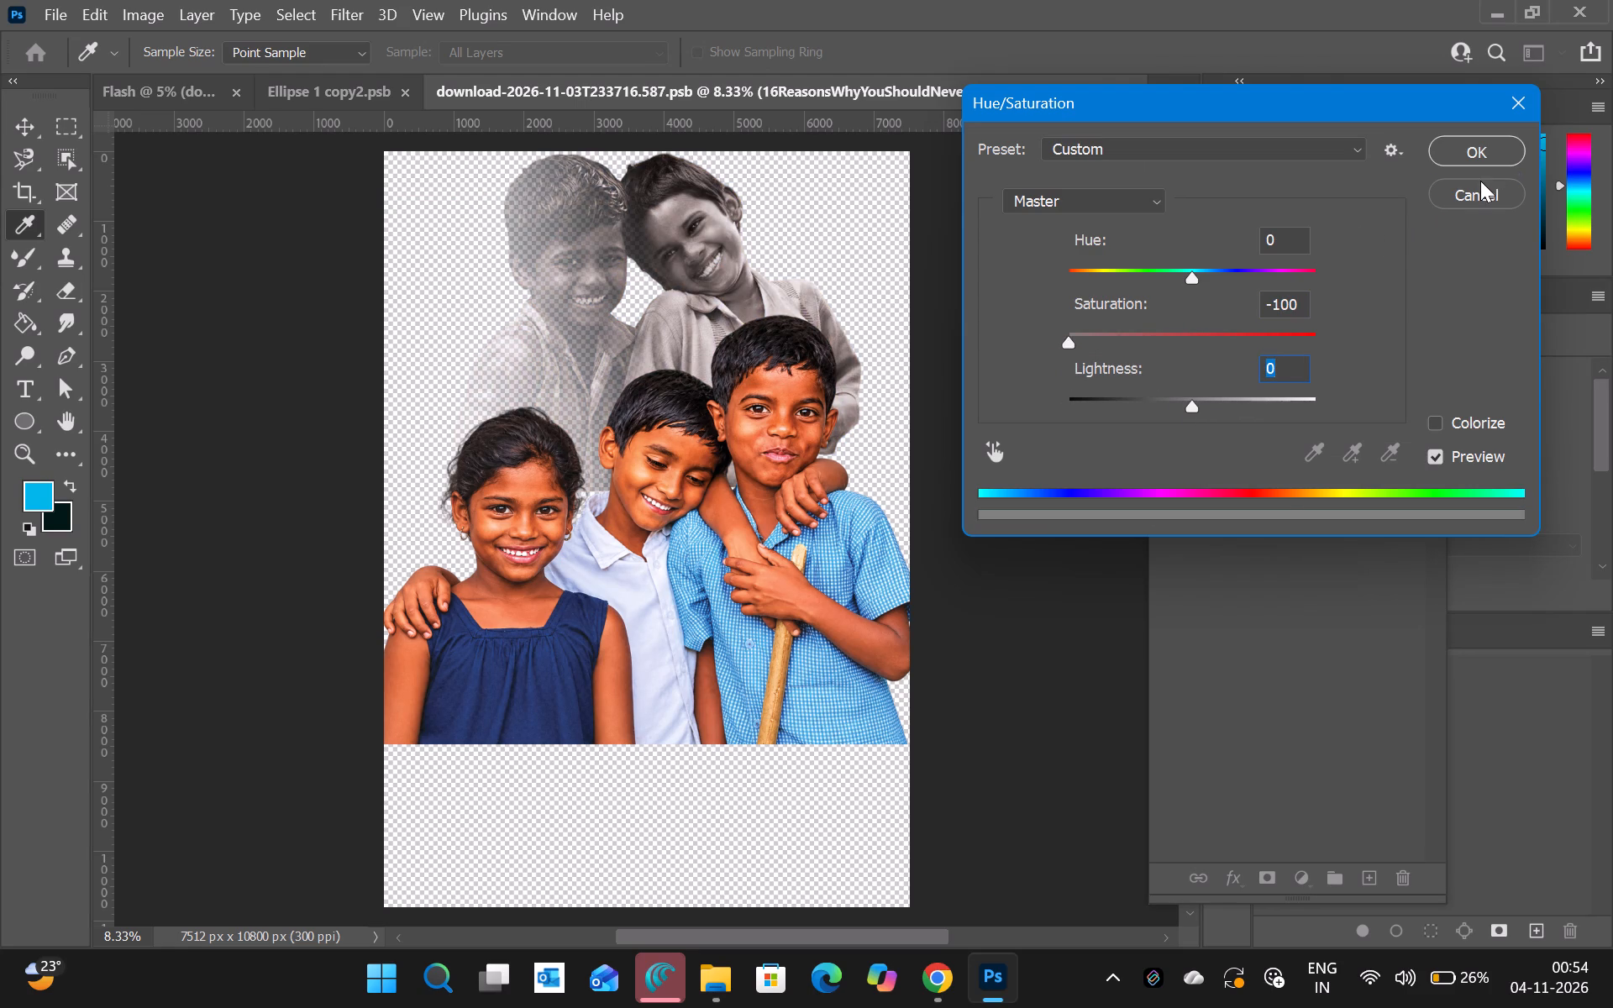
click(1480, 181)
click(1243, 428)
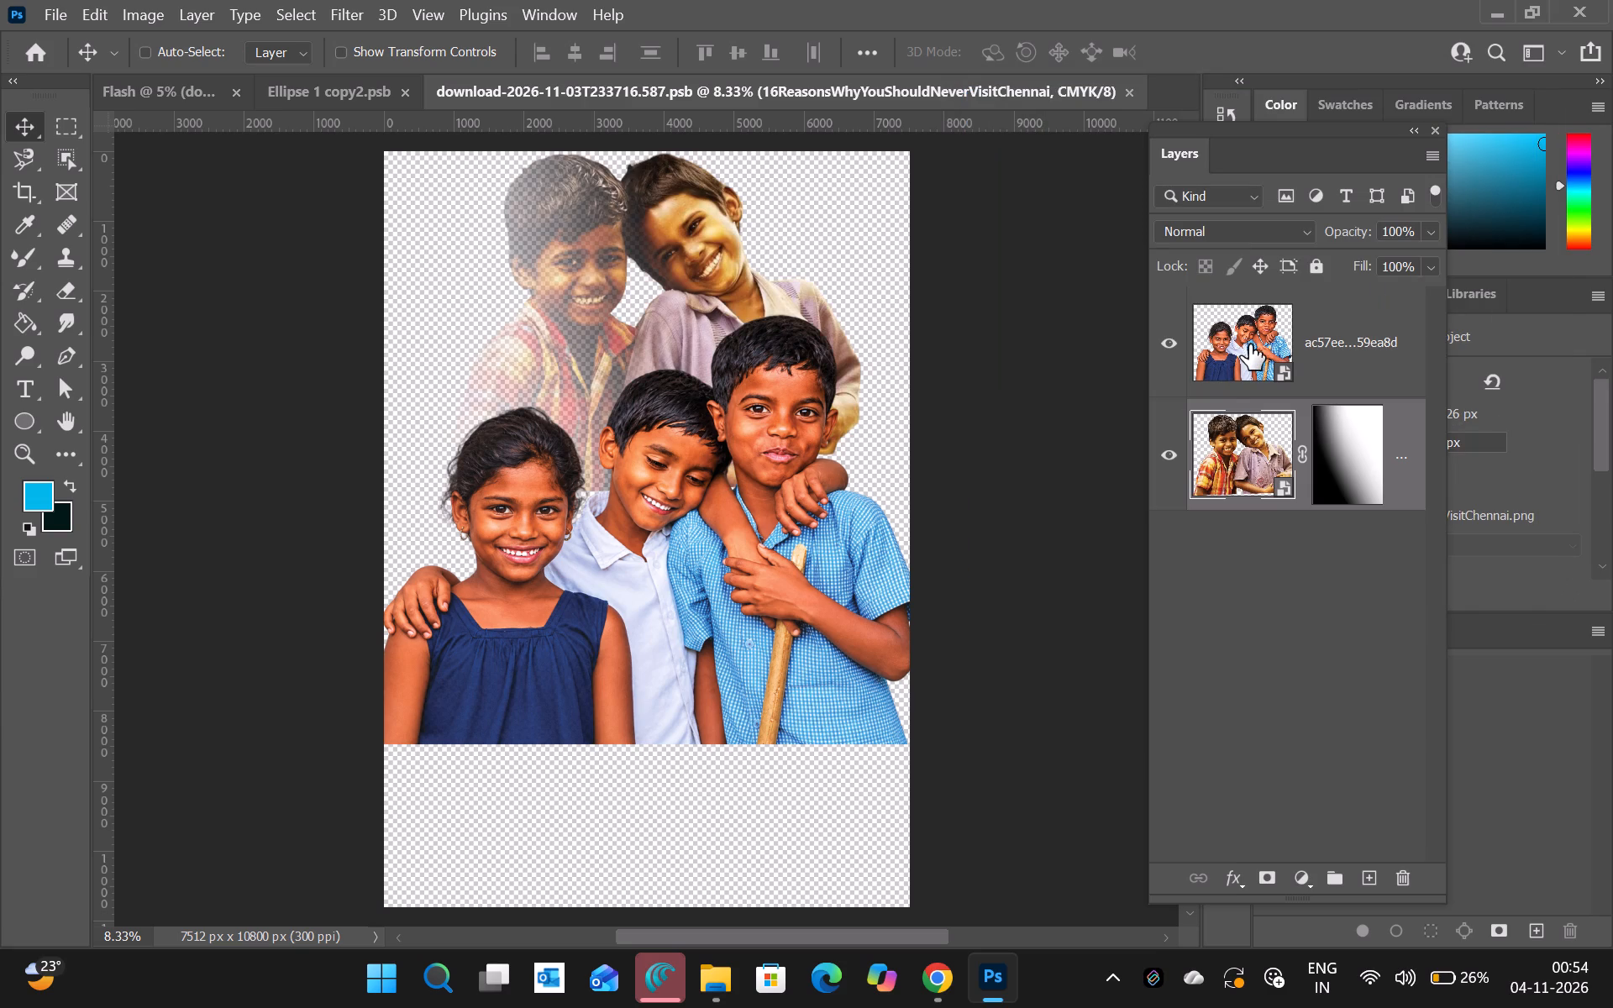
Apply a Hue/Saturation adjustment to the three-children layer with hue +11 and saturation -32, leaving Colorize off.
click(1249, 344)
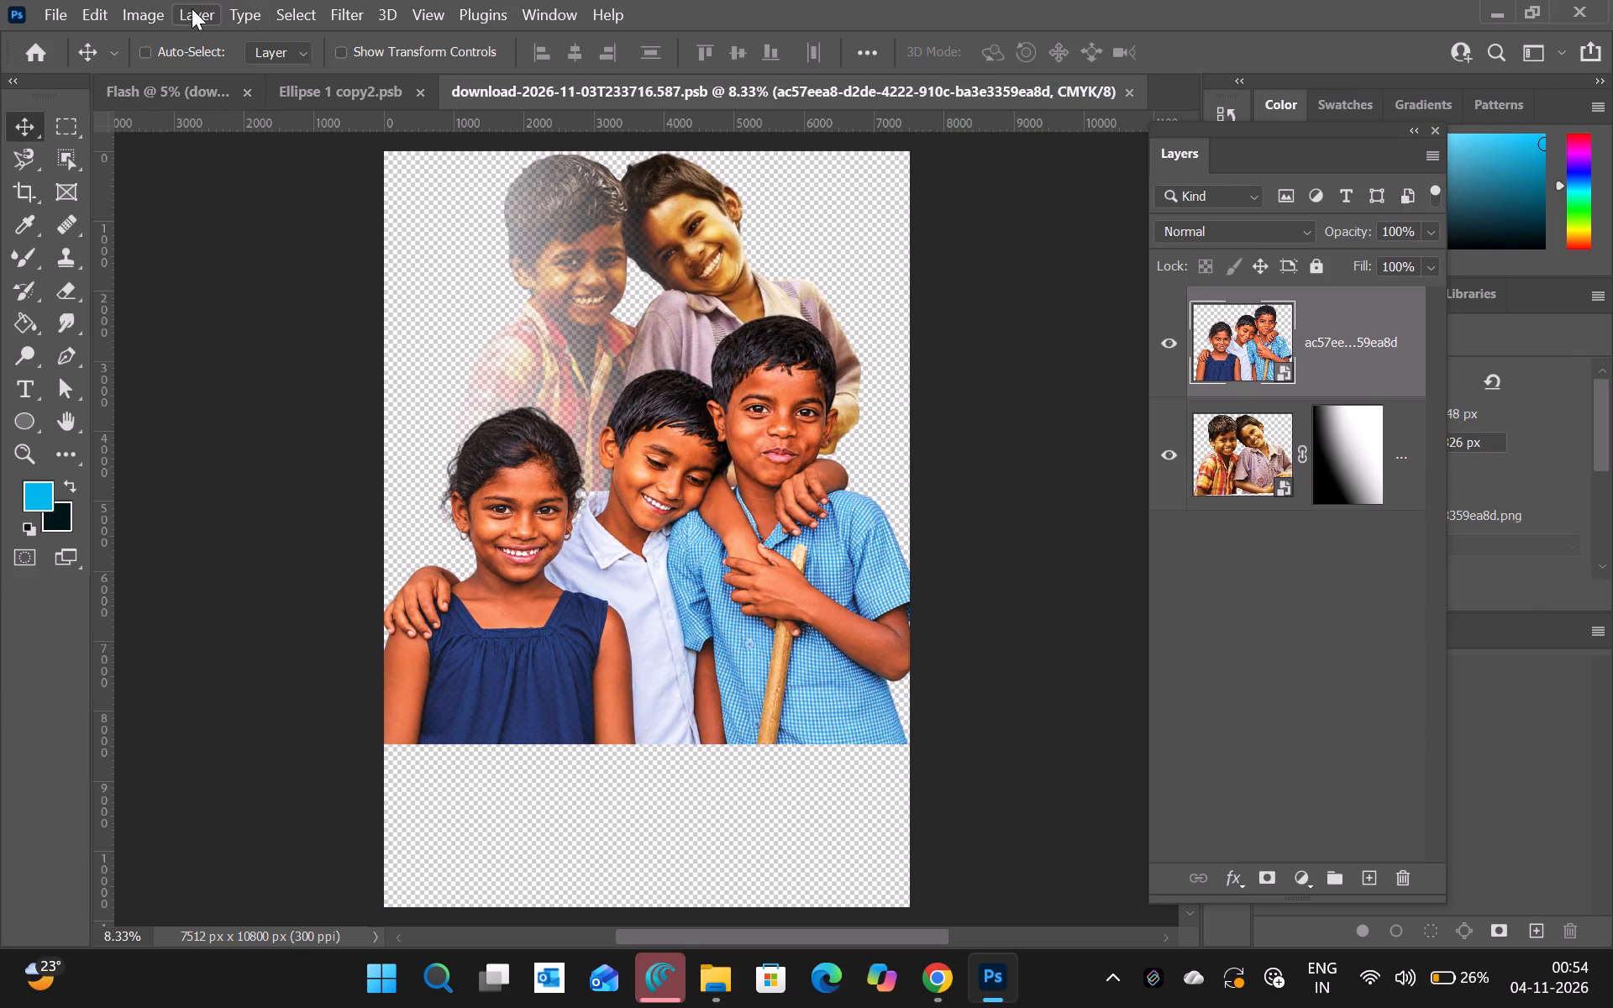
click(134, 7)
click(265, 70)
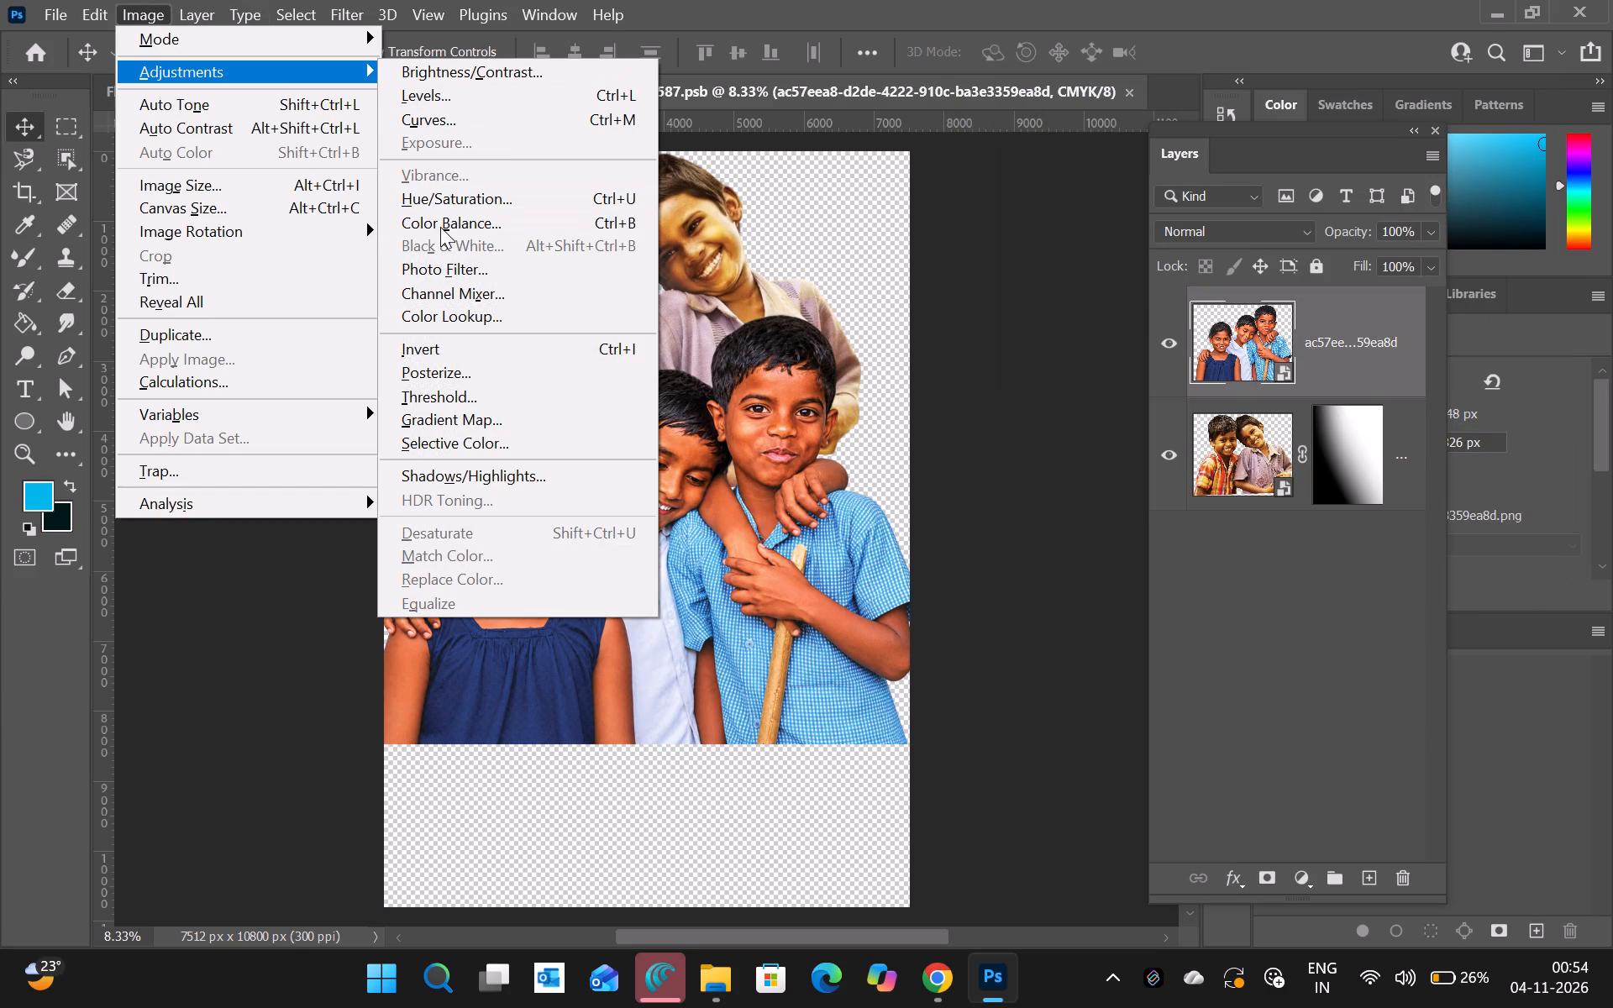
click(477, 203)
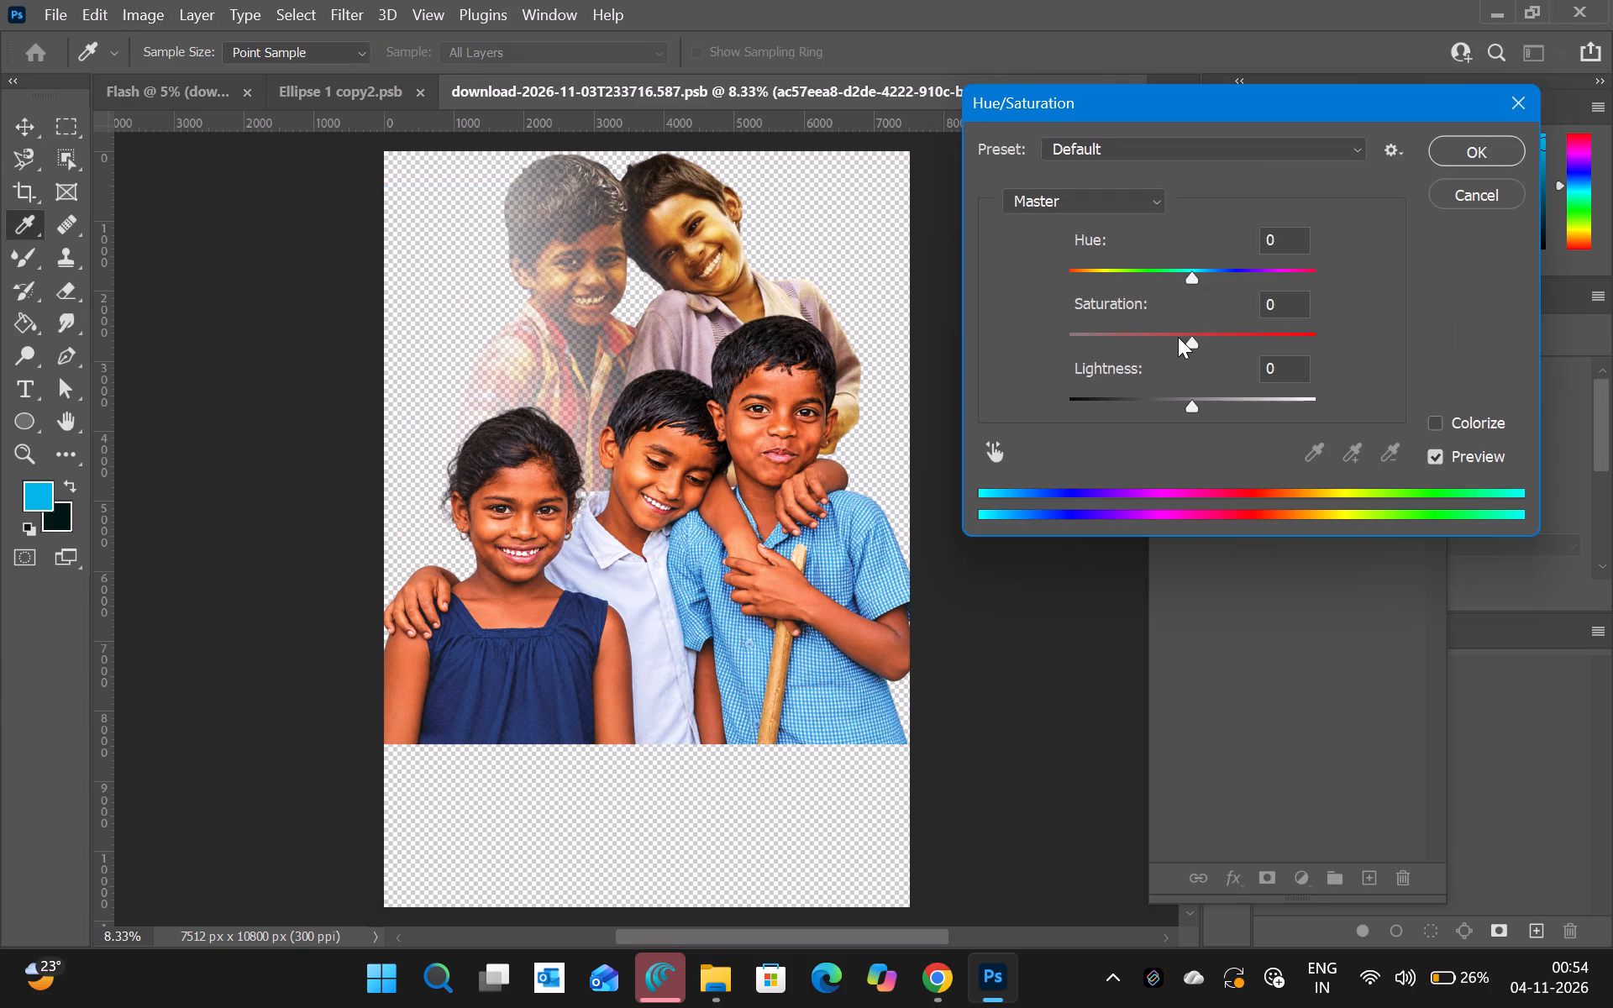
drag(1178, 337, 1094, 349)
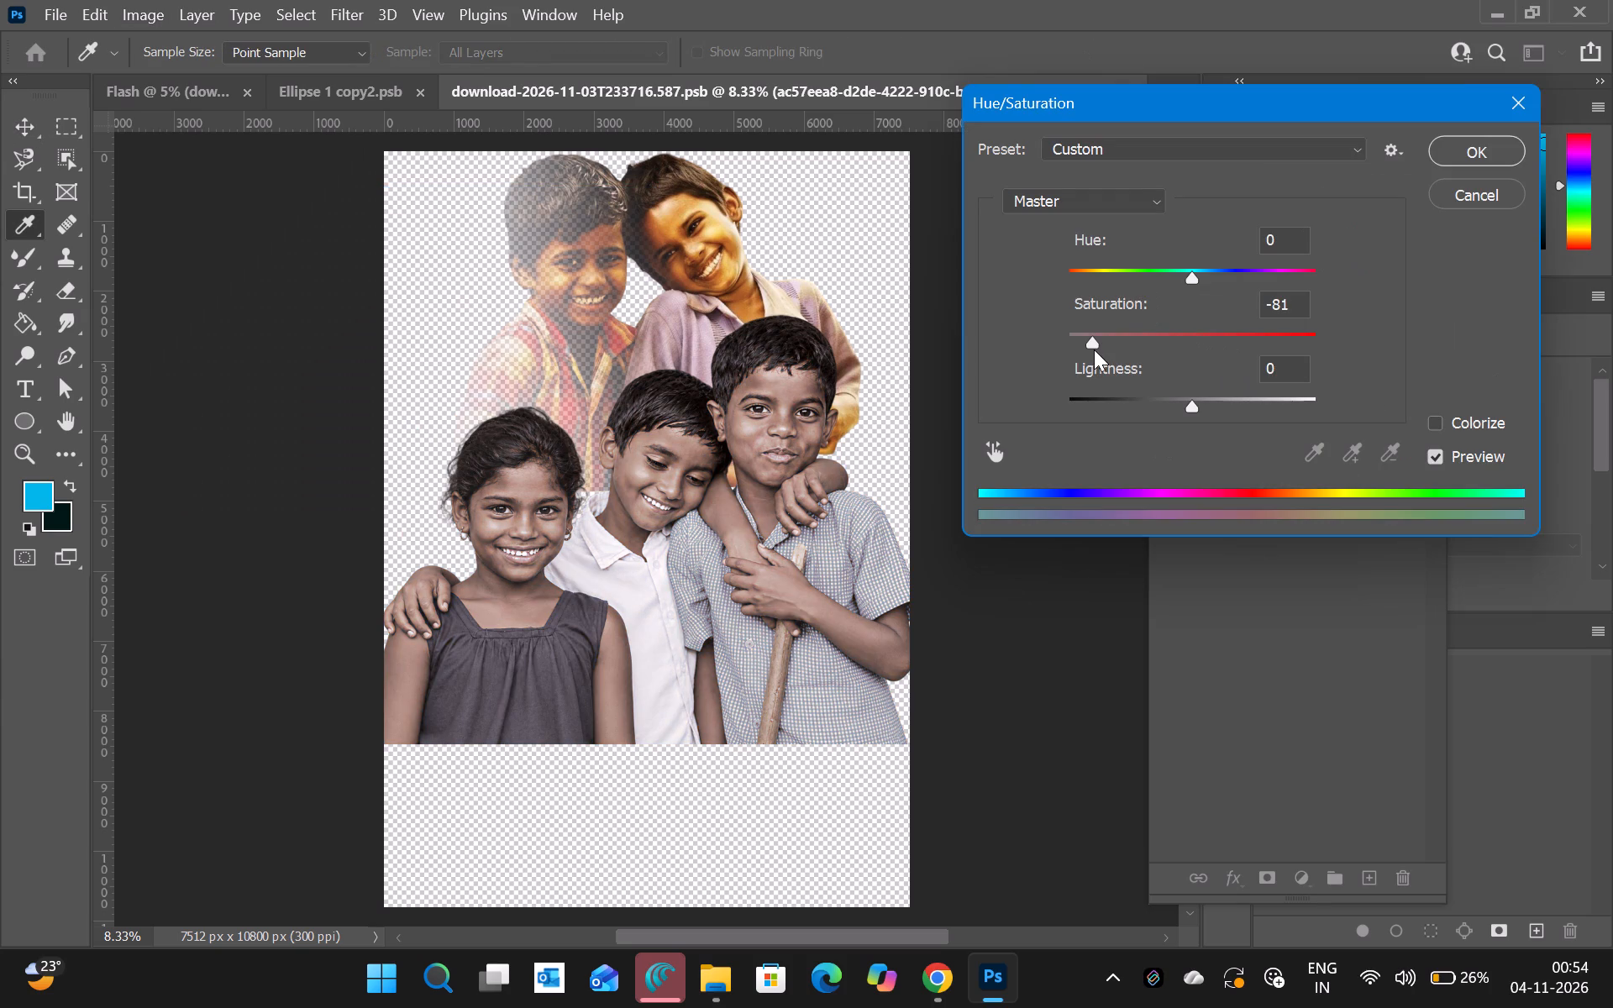
drag(1094, 349, 1130, 346)
drag(1194, 272, 1116, 286)
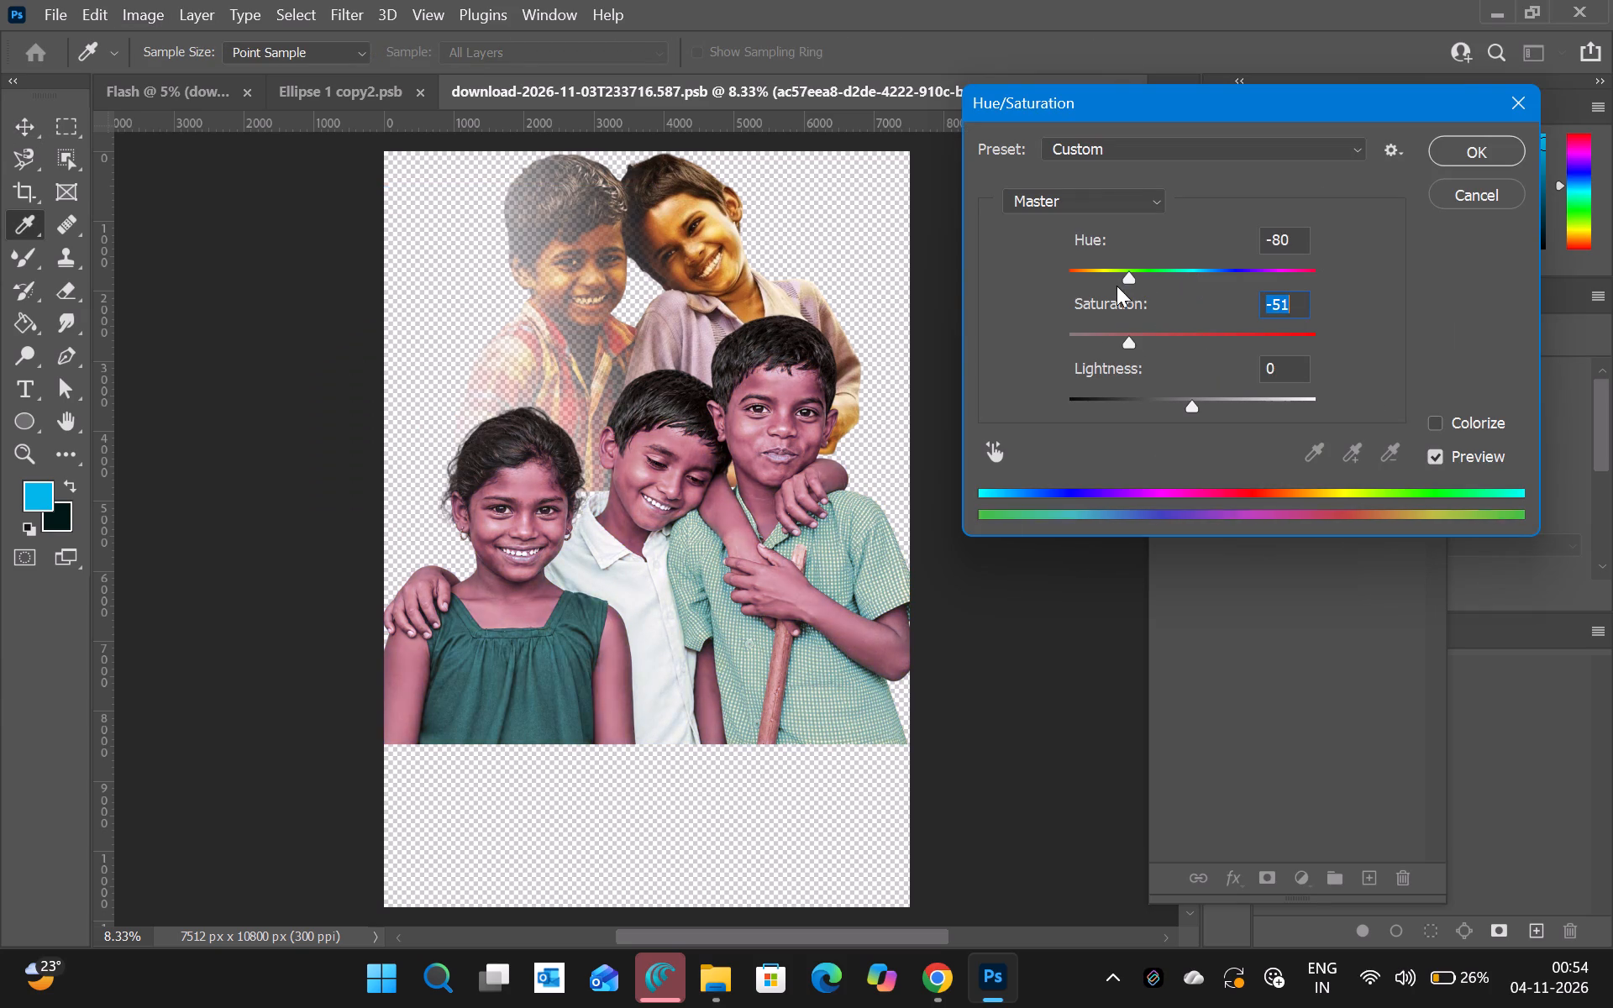
drag(1116, 286, 1206, 283)
click(1439, 427)
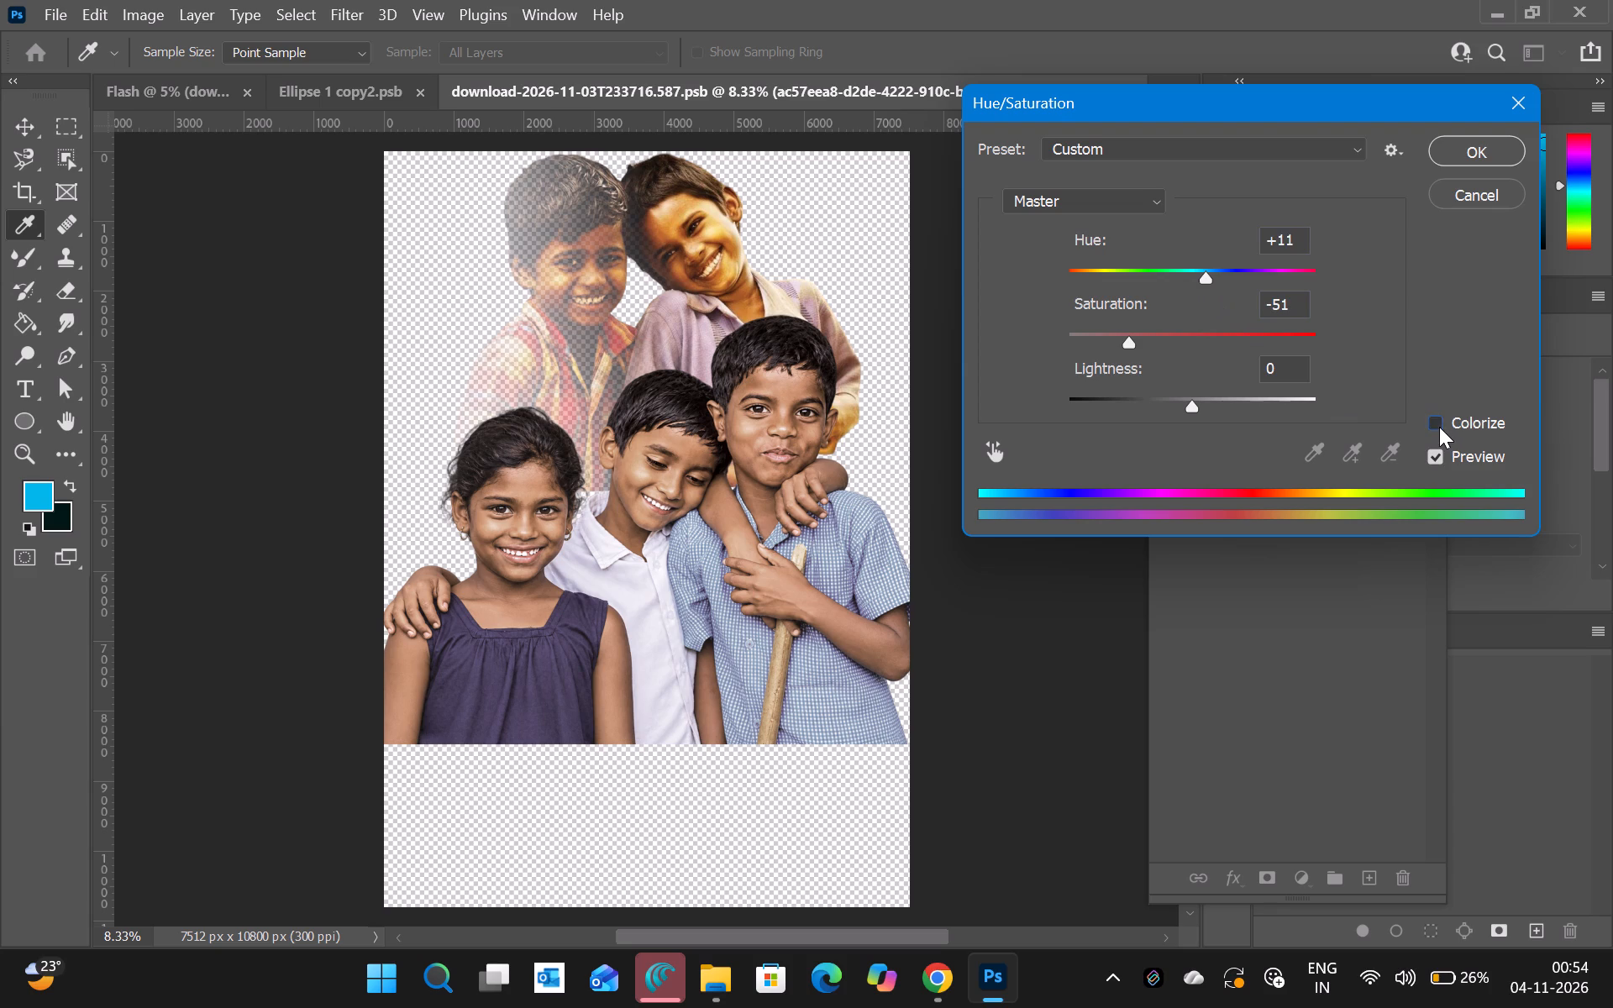
drag(1209, 275, 1157, 284)
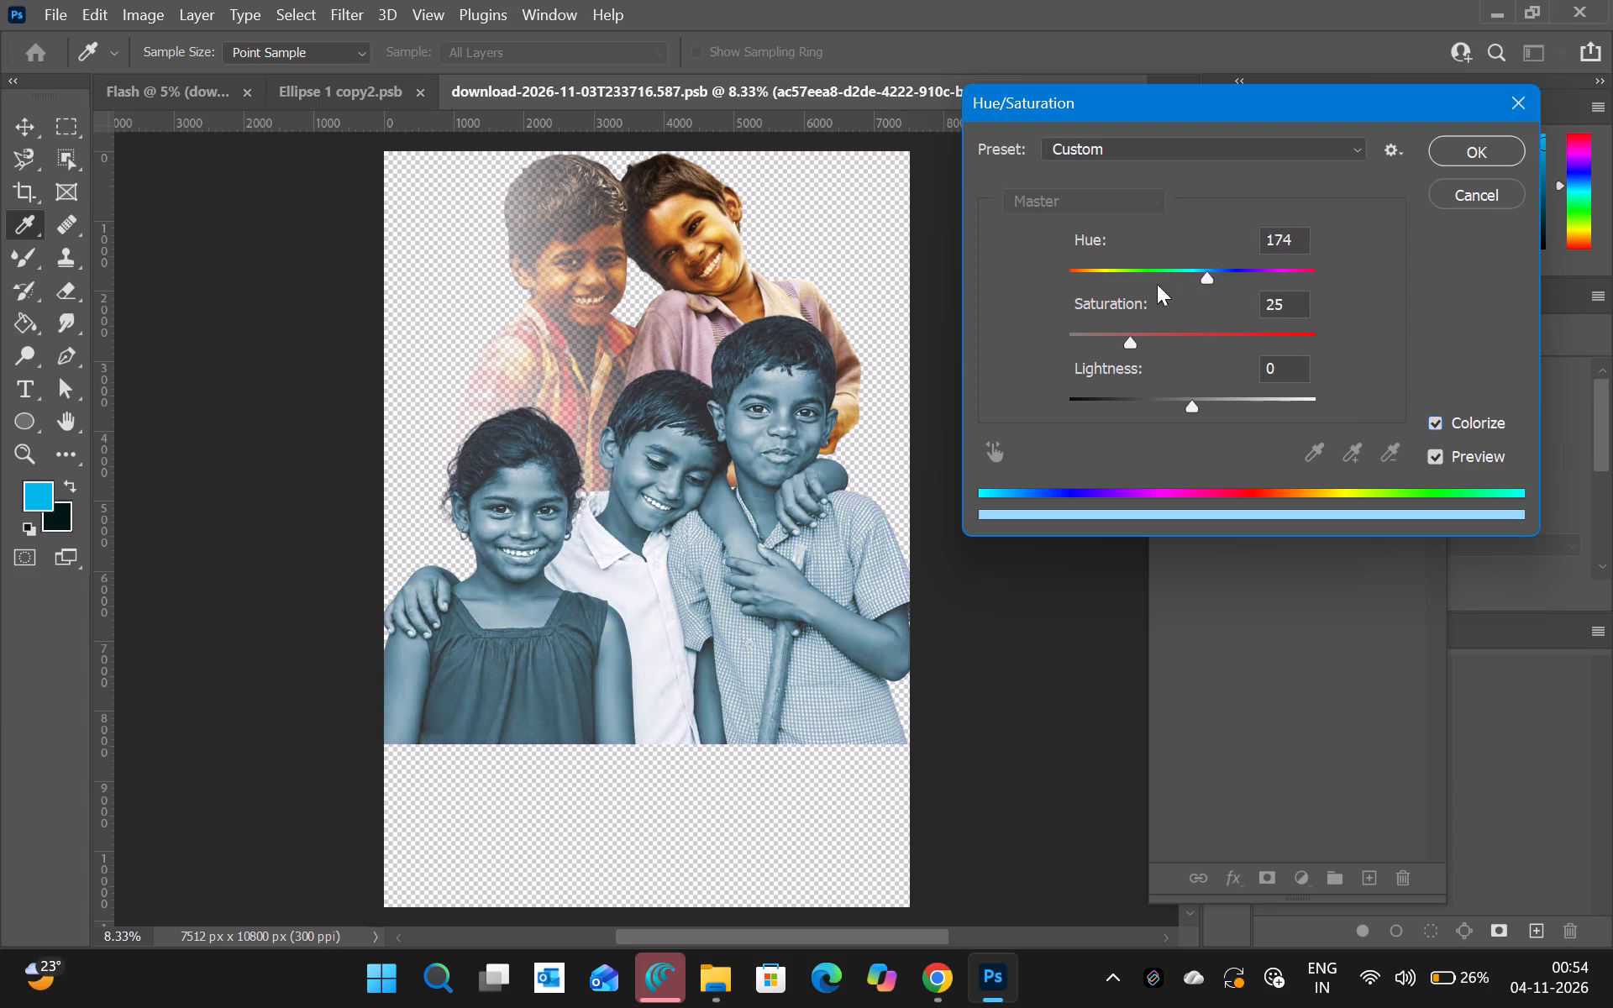
drag(1157, 284, 1094, 291)
click(1431, 432)
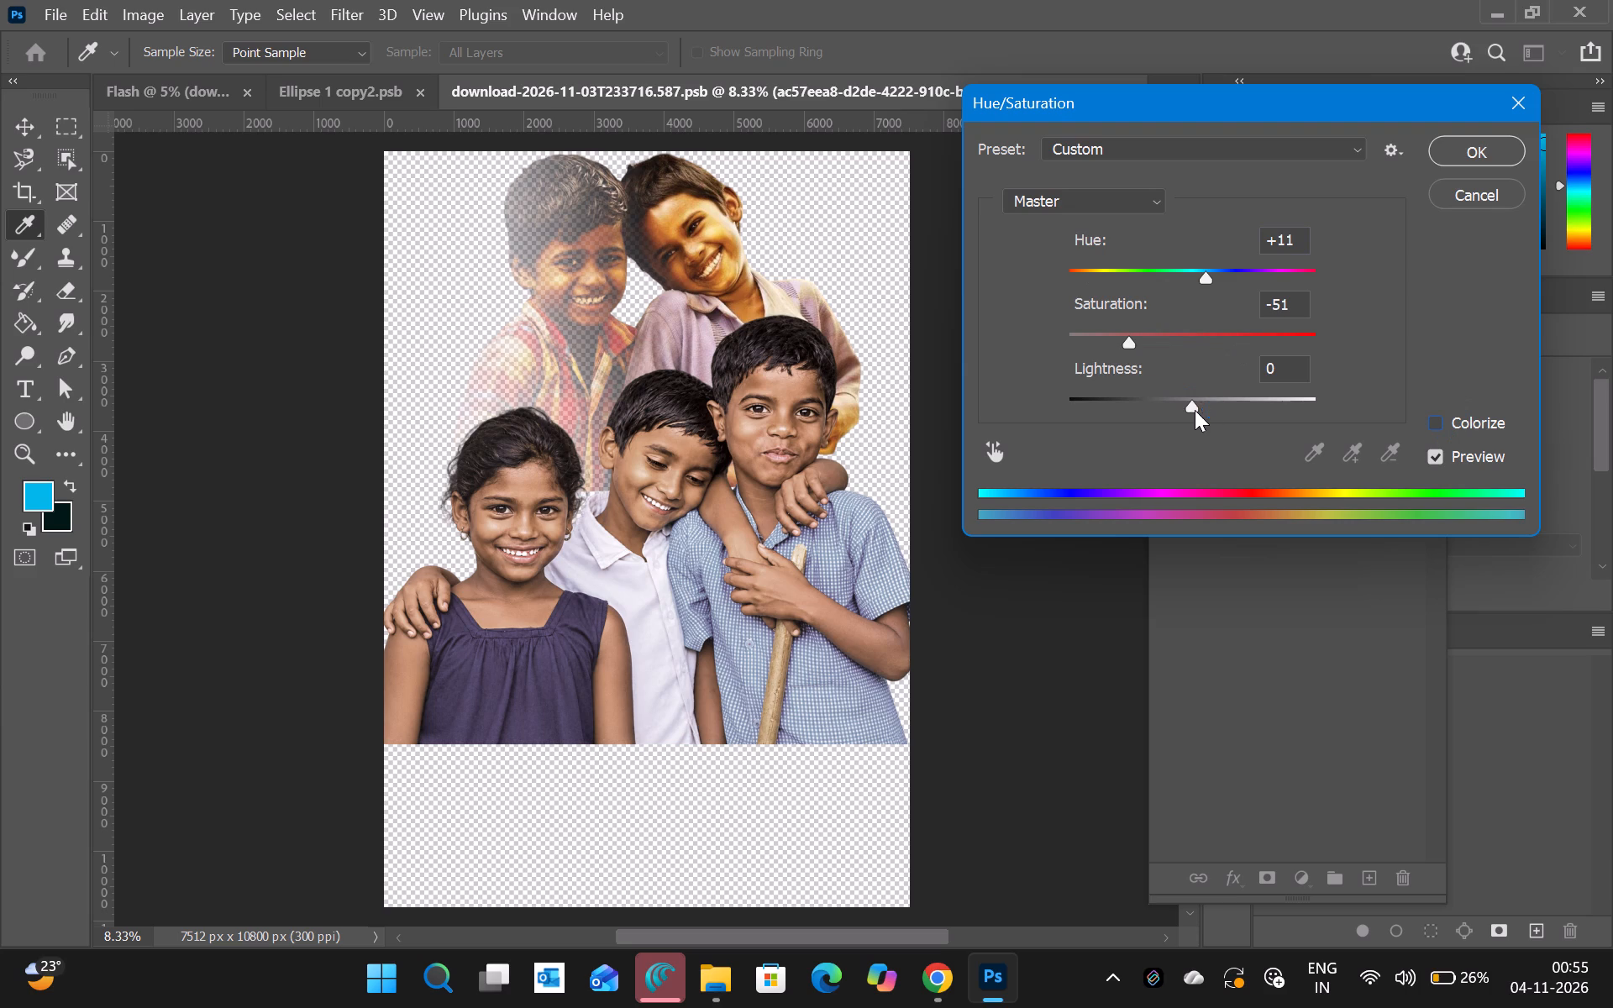
drag(1126, 343, 1153, 339)
drag(1153, 339, 1153, 339)
click(1479, 158)
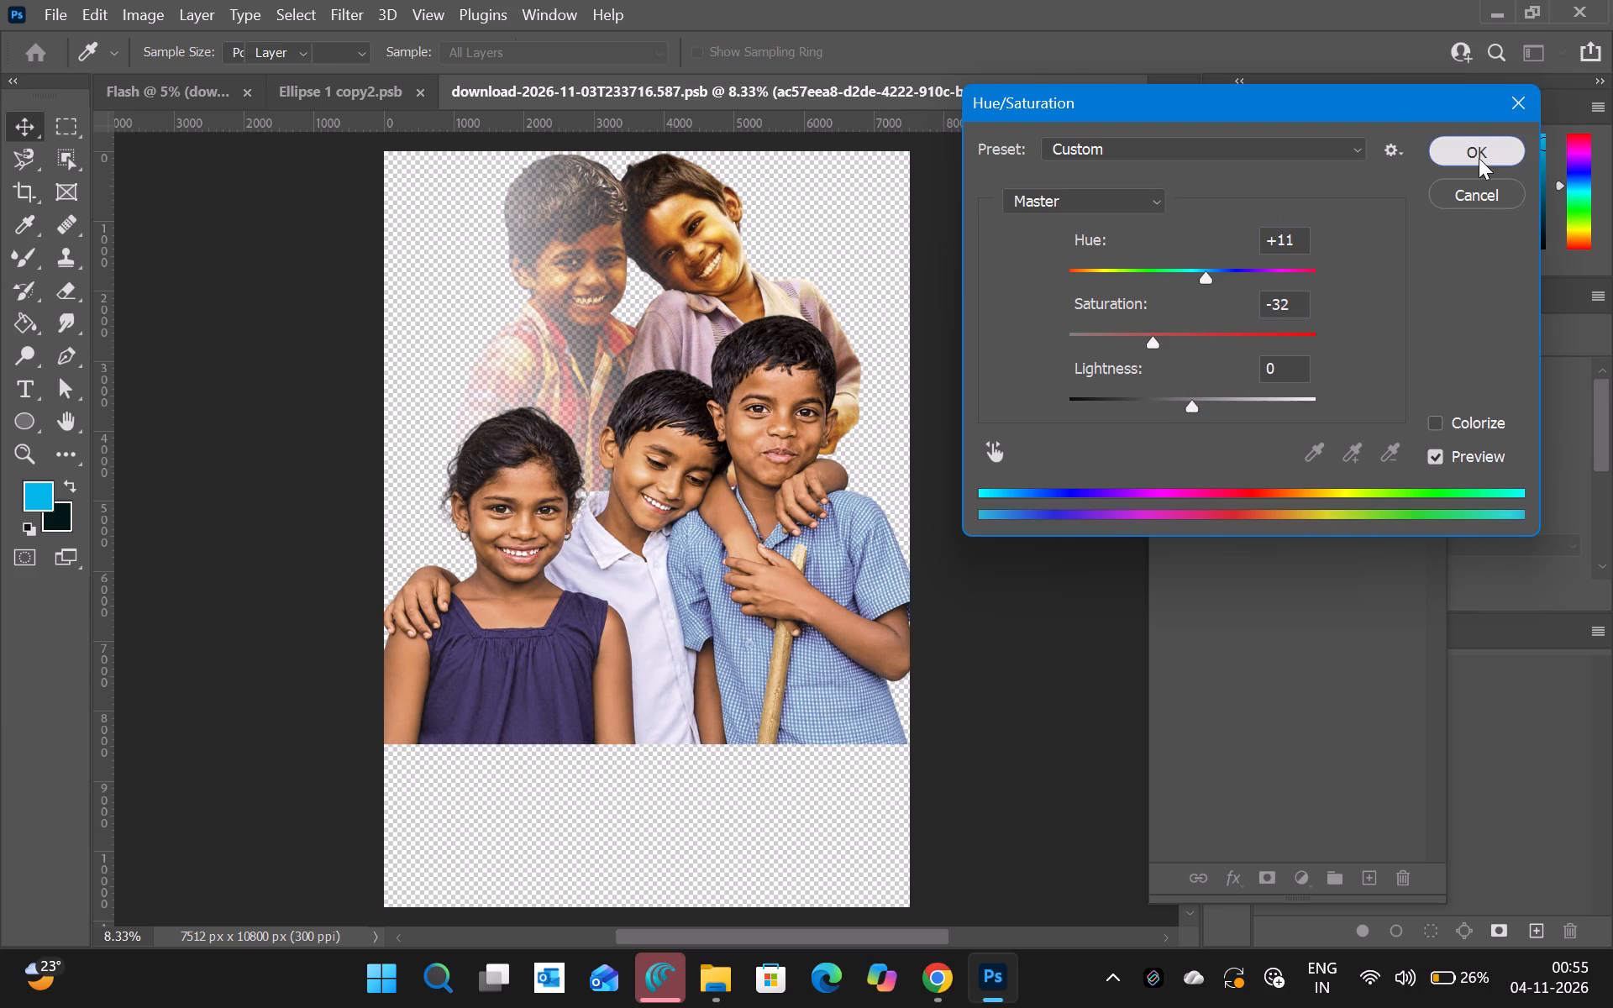
Save the recoloured photo smart object and close it to update the Flash banner.
key(ctrl+s)
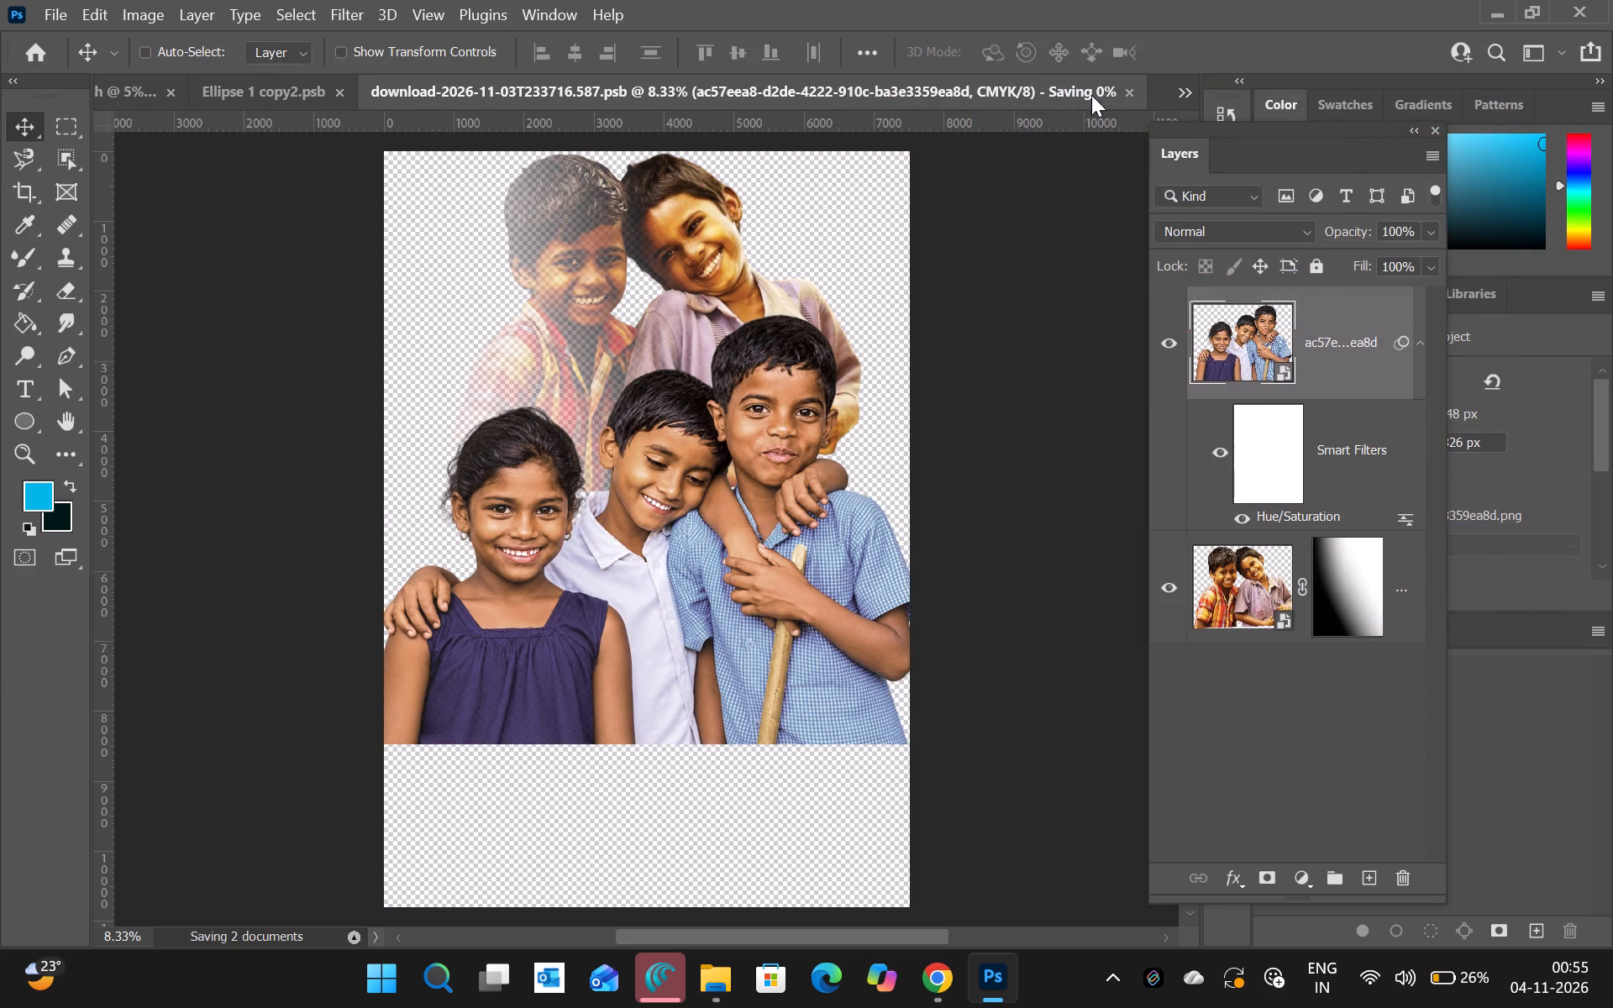
click(1128, 91)
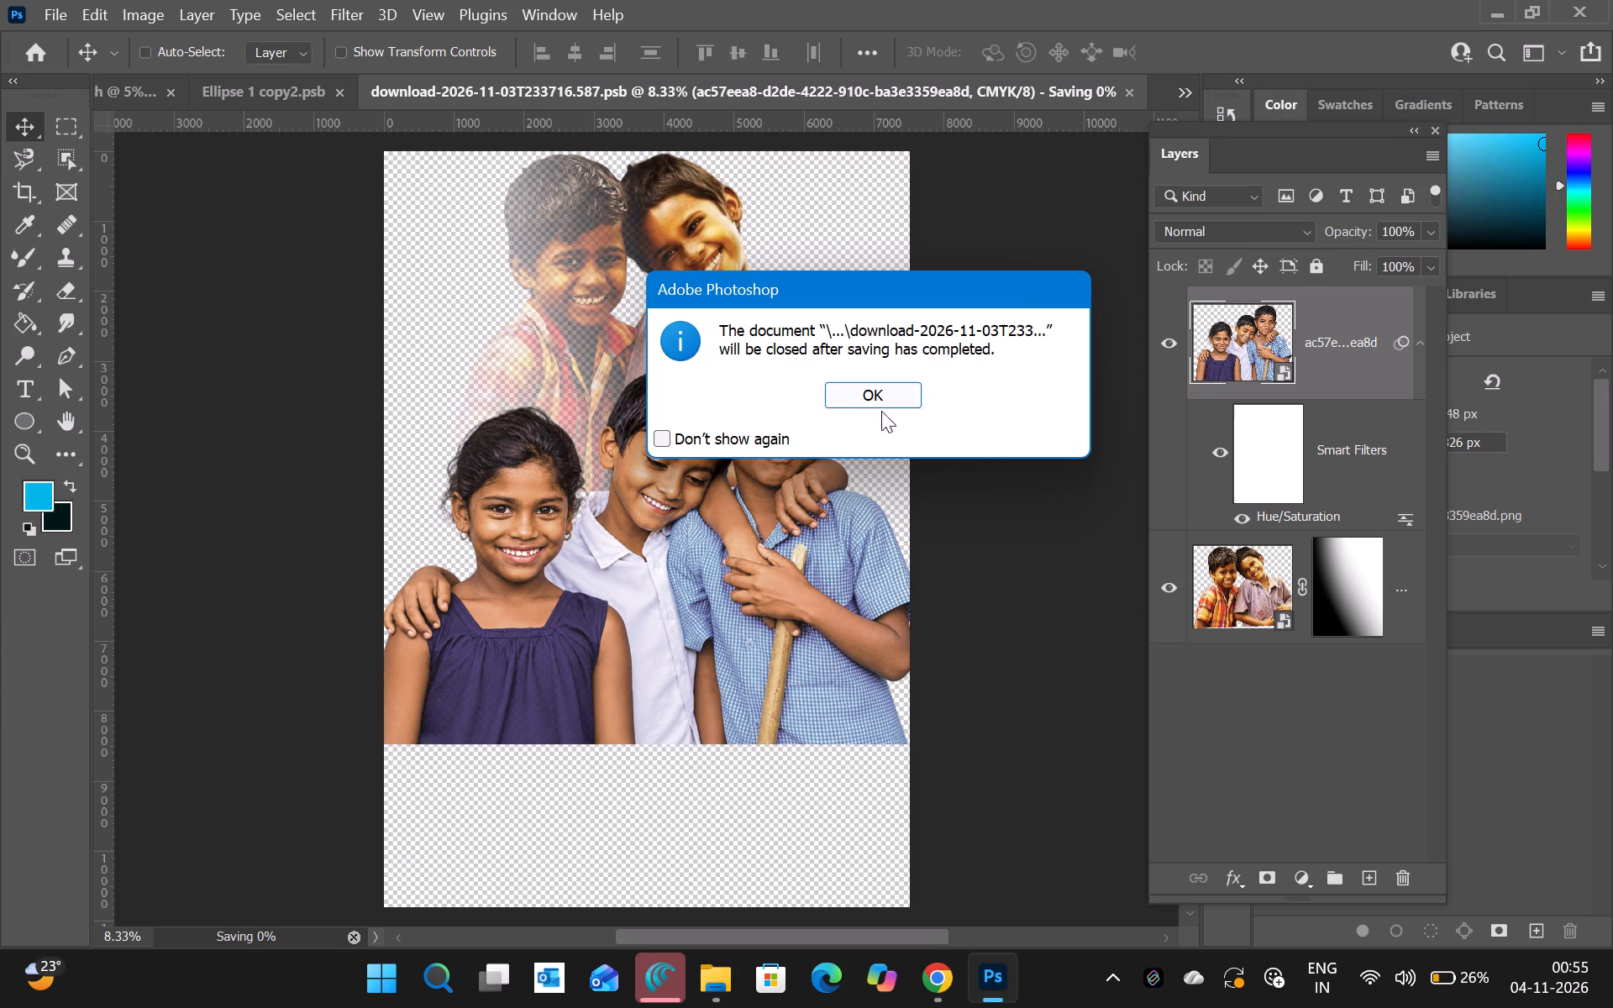
click(884, 393)
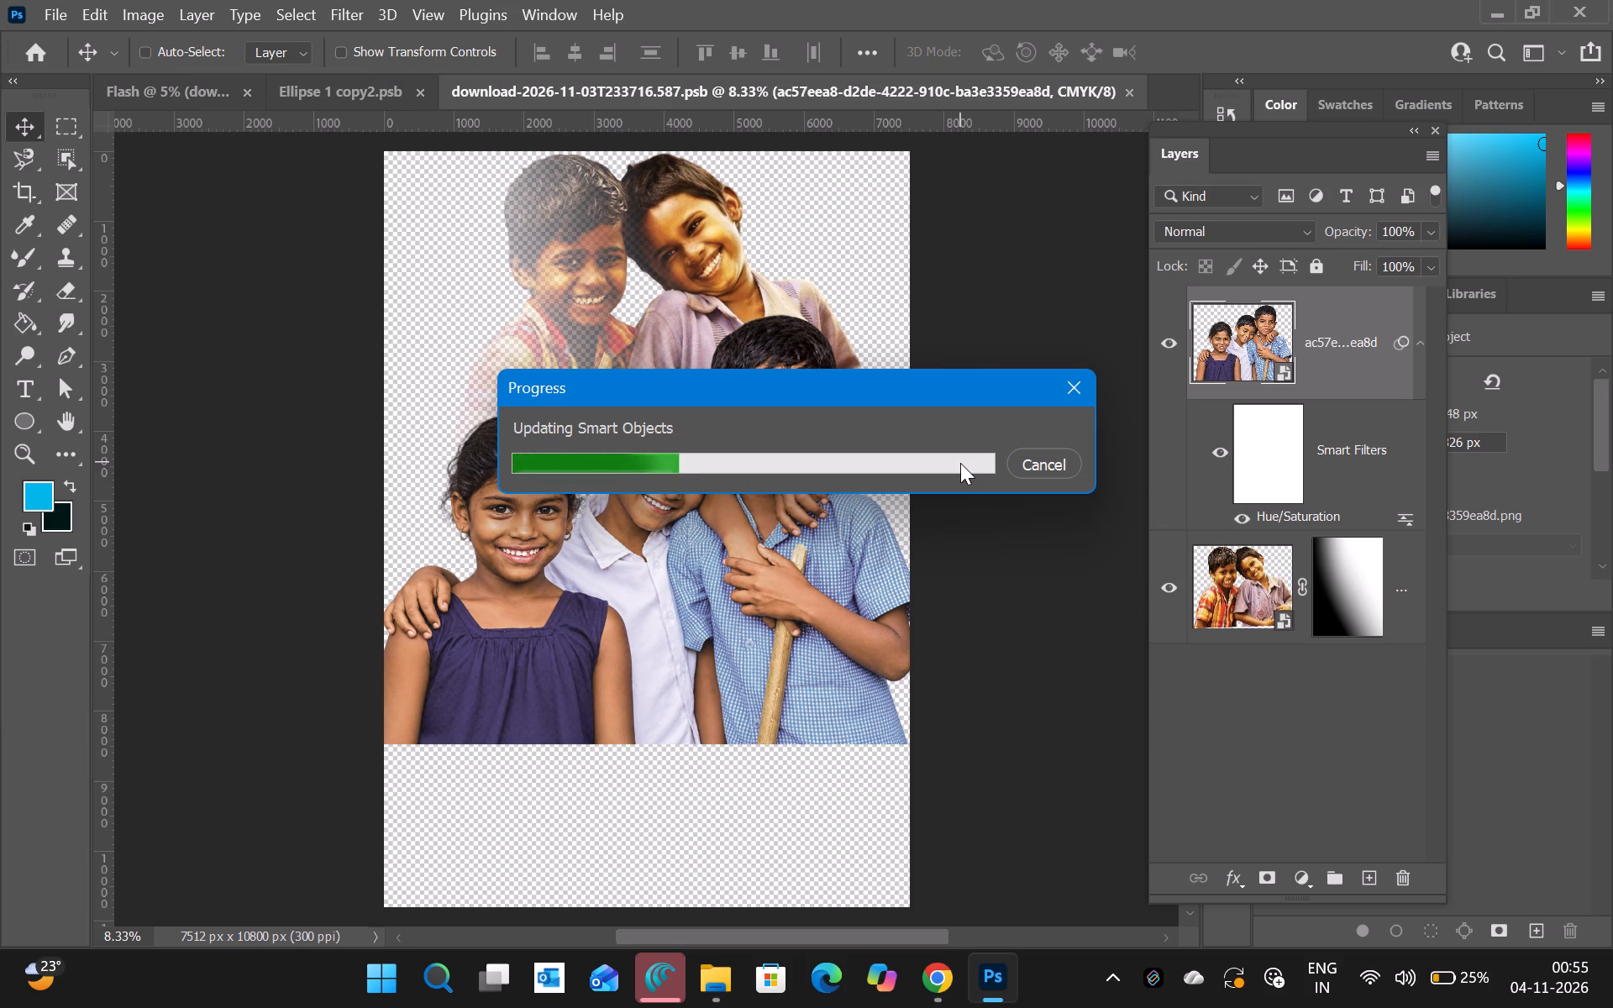
click(1245, 994)
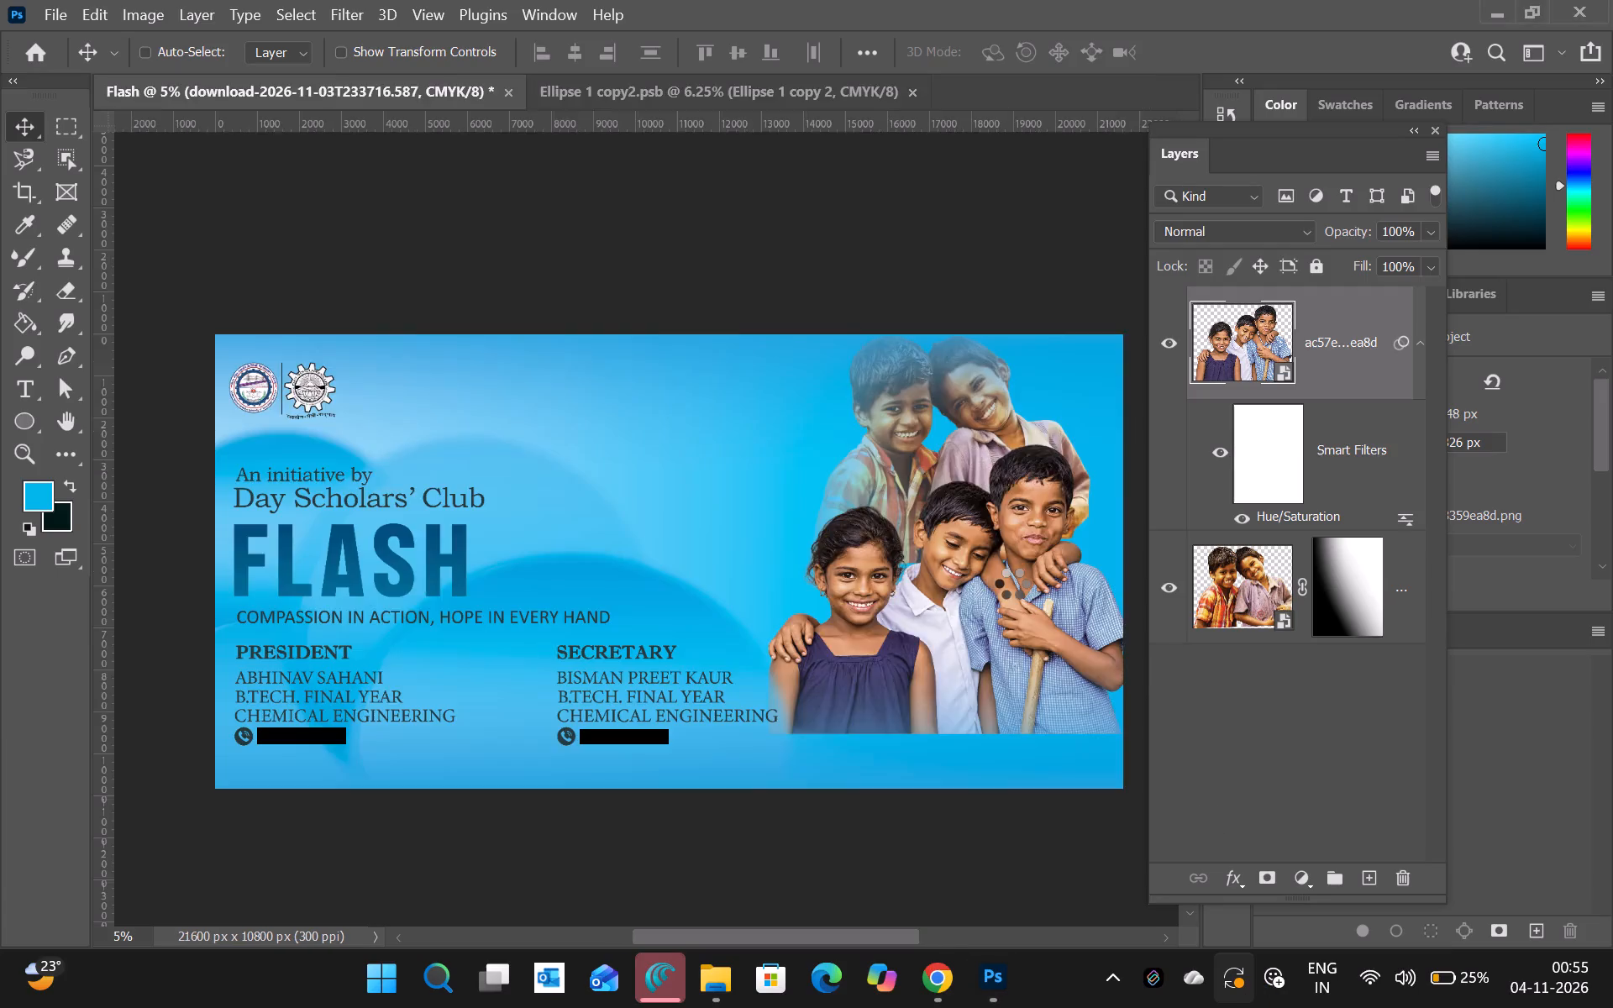
click(1612, 13)
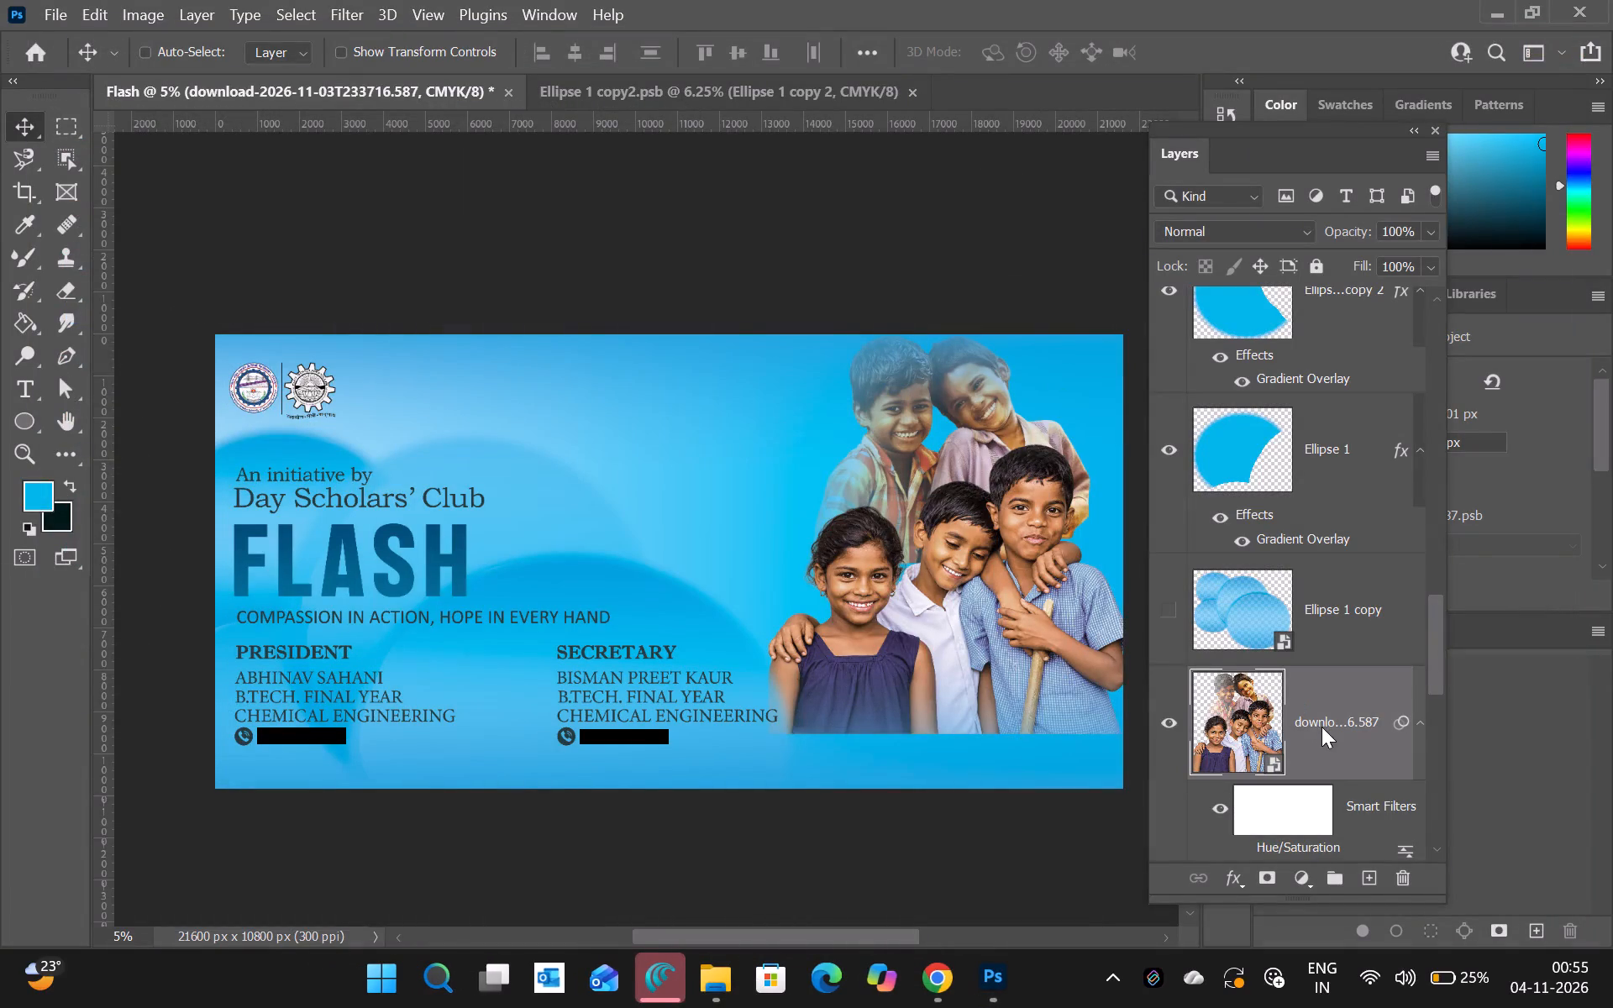
Move the children's photo straight down so its lower part meets the banner's bottom edge.
key(ctrl+t)
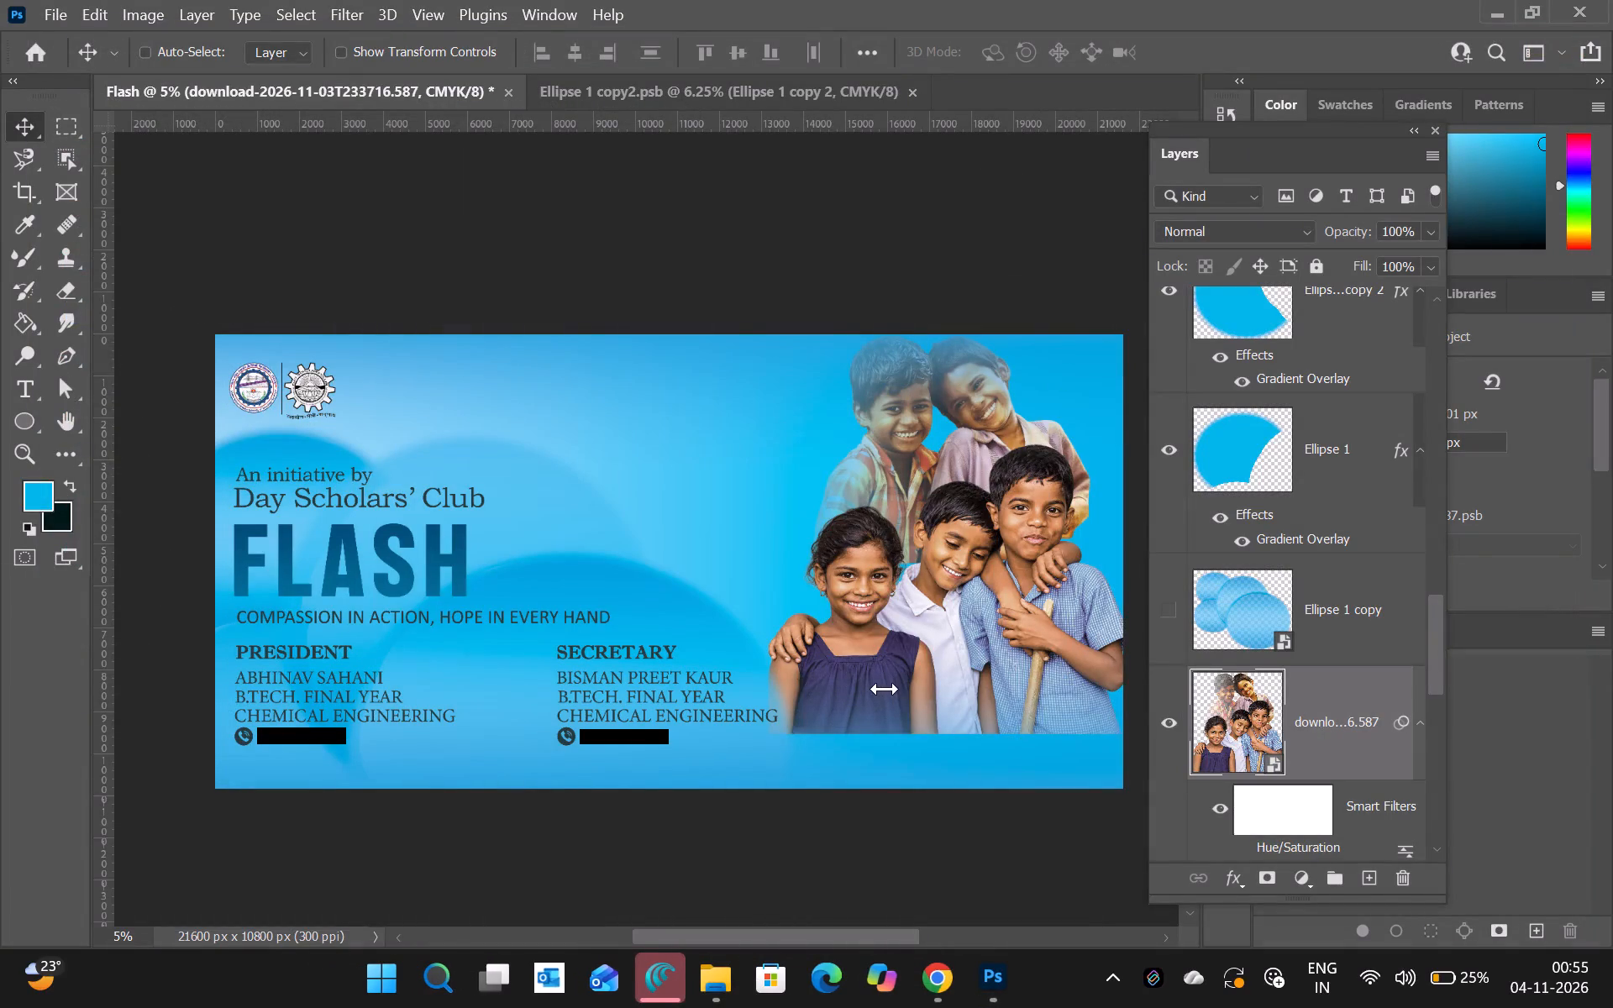
click(885, 689)
drag(941, 645, 941, 685)
drag(941, 685, 947, 719)
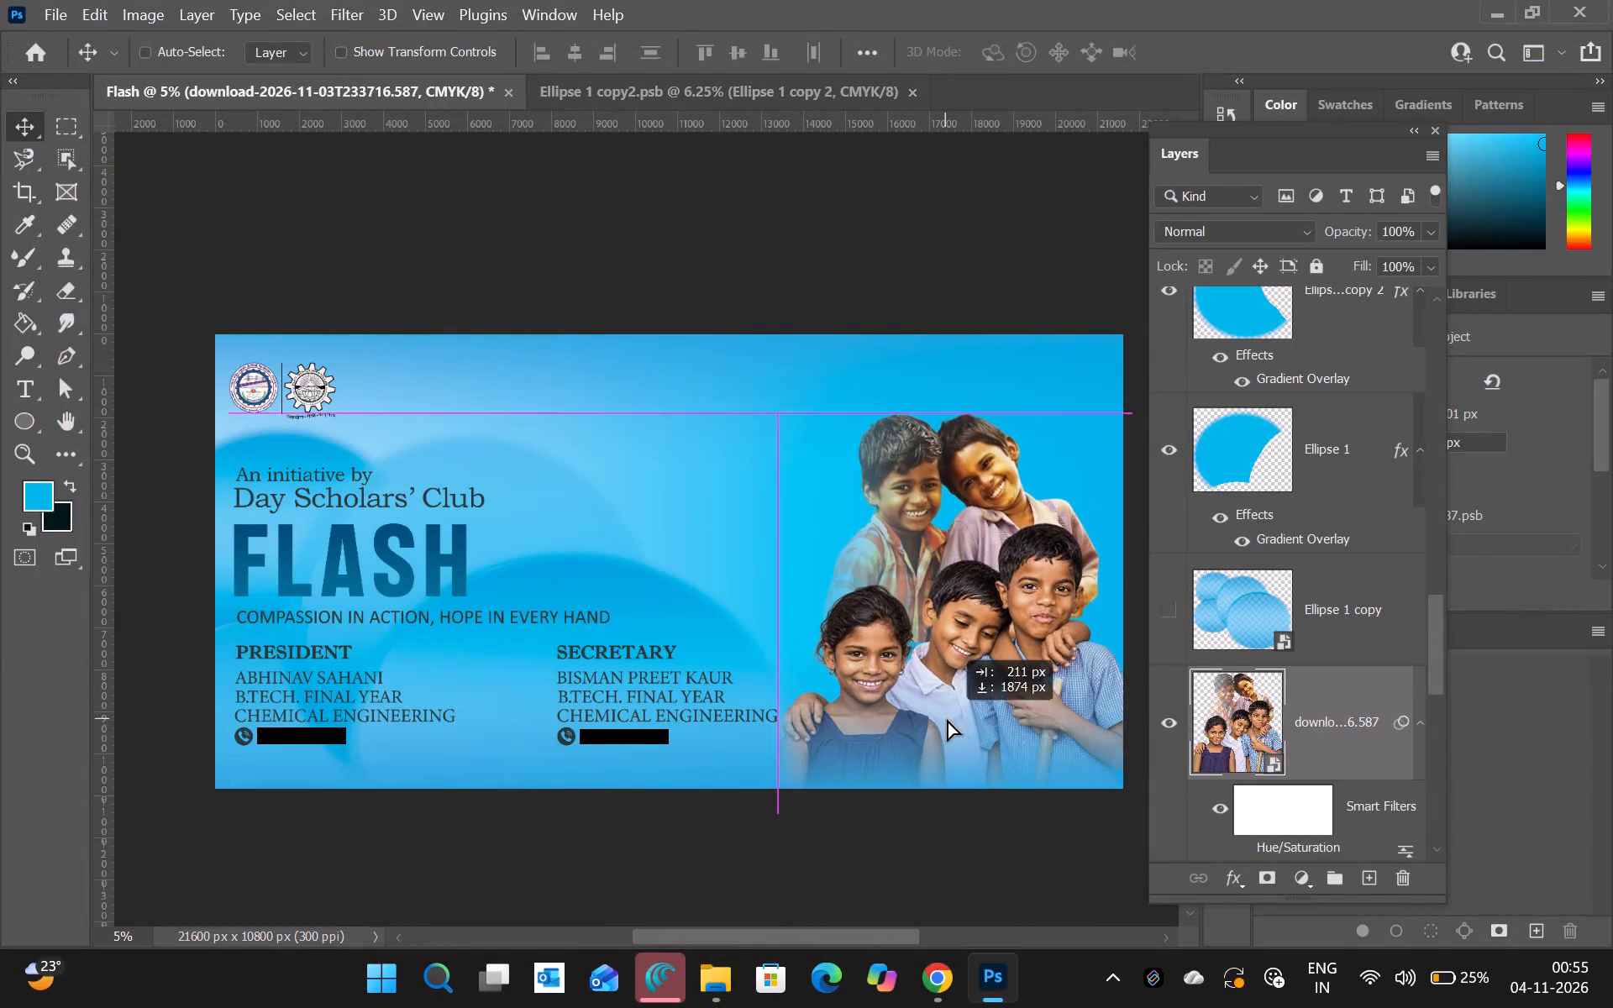
drag(947, 719, 945, 704)
Scale the children's photo proportionally to about 123% from its lower-left corner, extending past the banner's right edge.
key(ctrl+t)
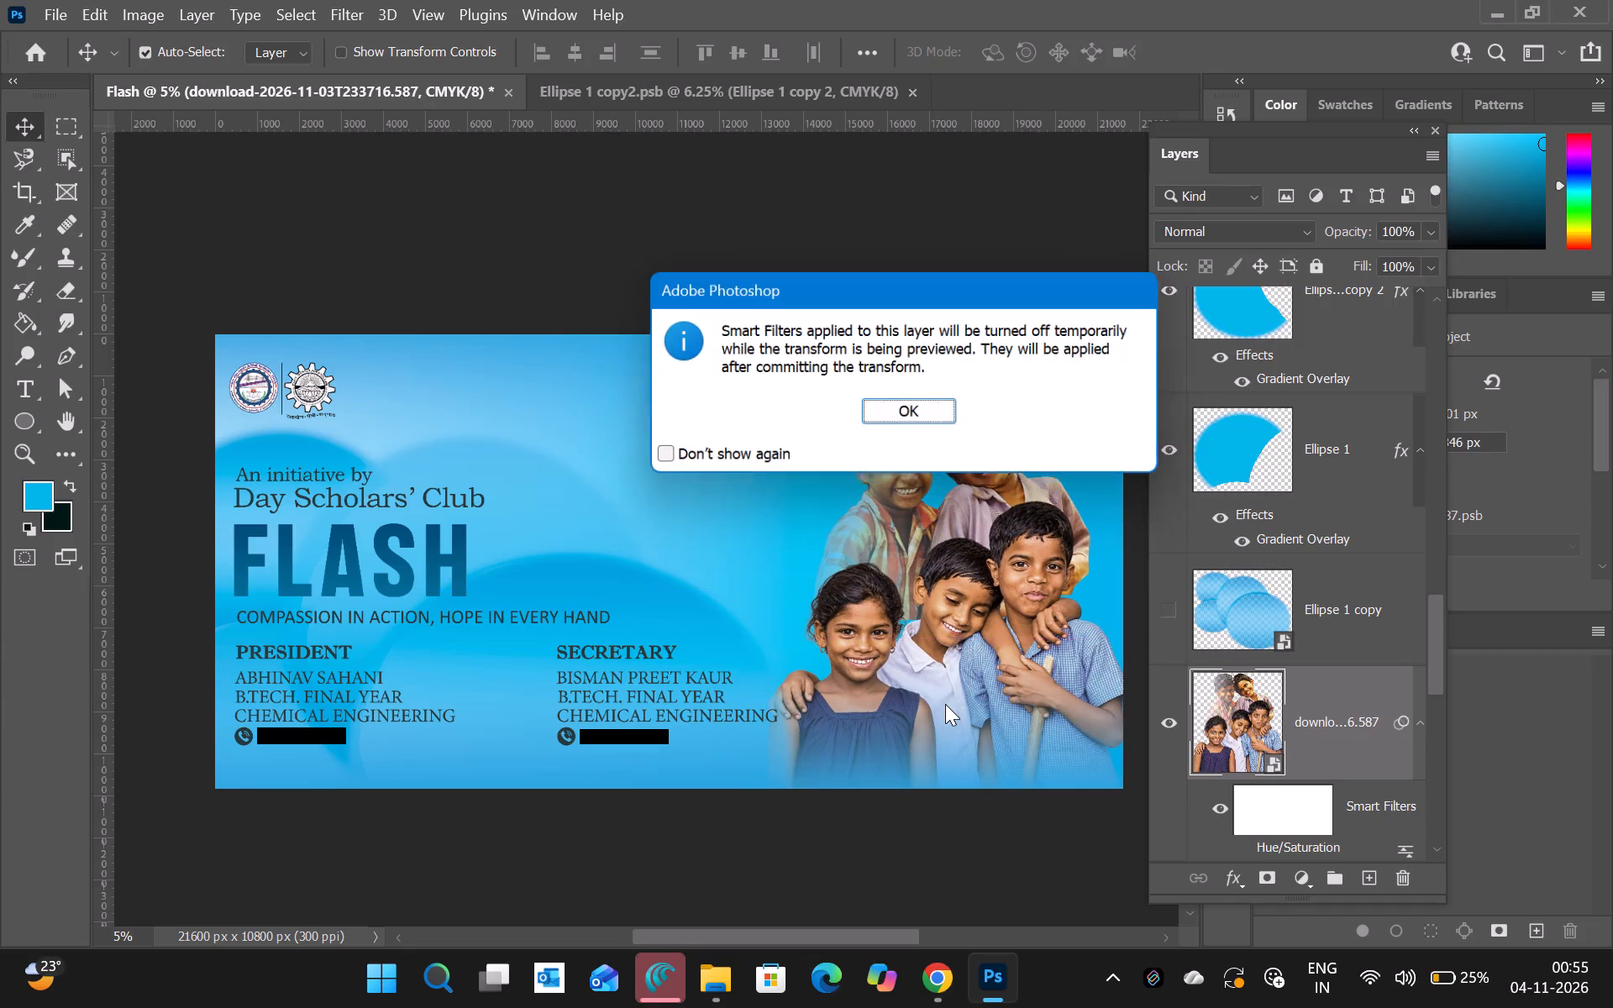
click(916, 402)
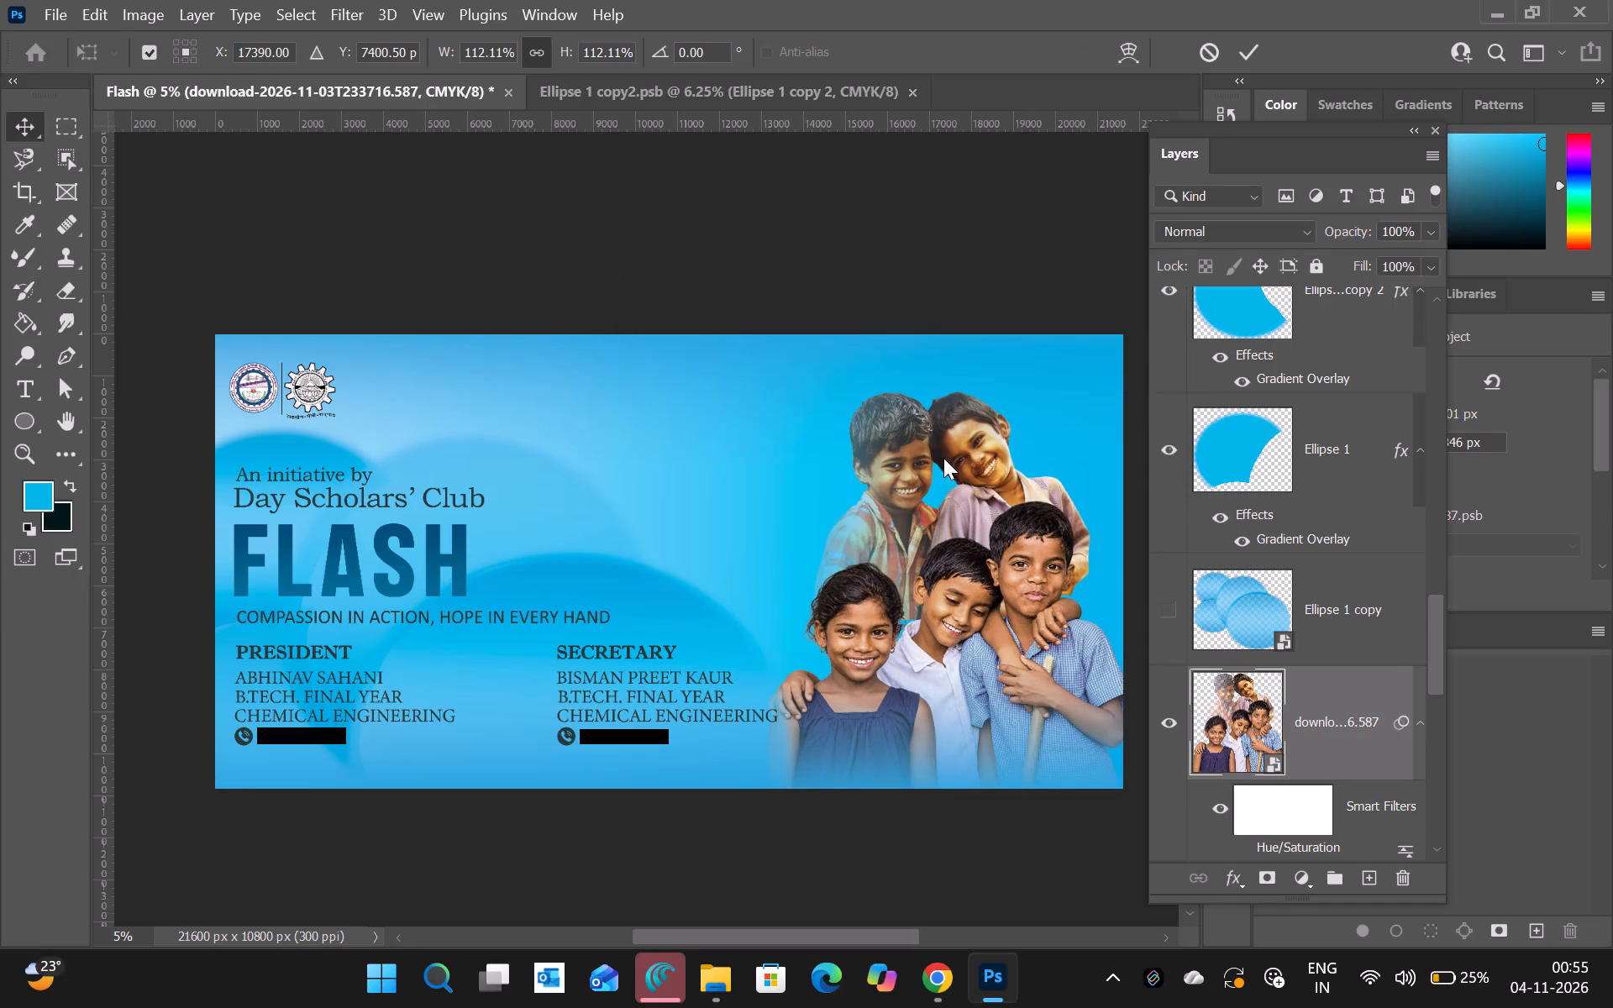
drag(1122, 392, 1164, 354)
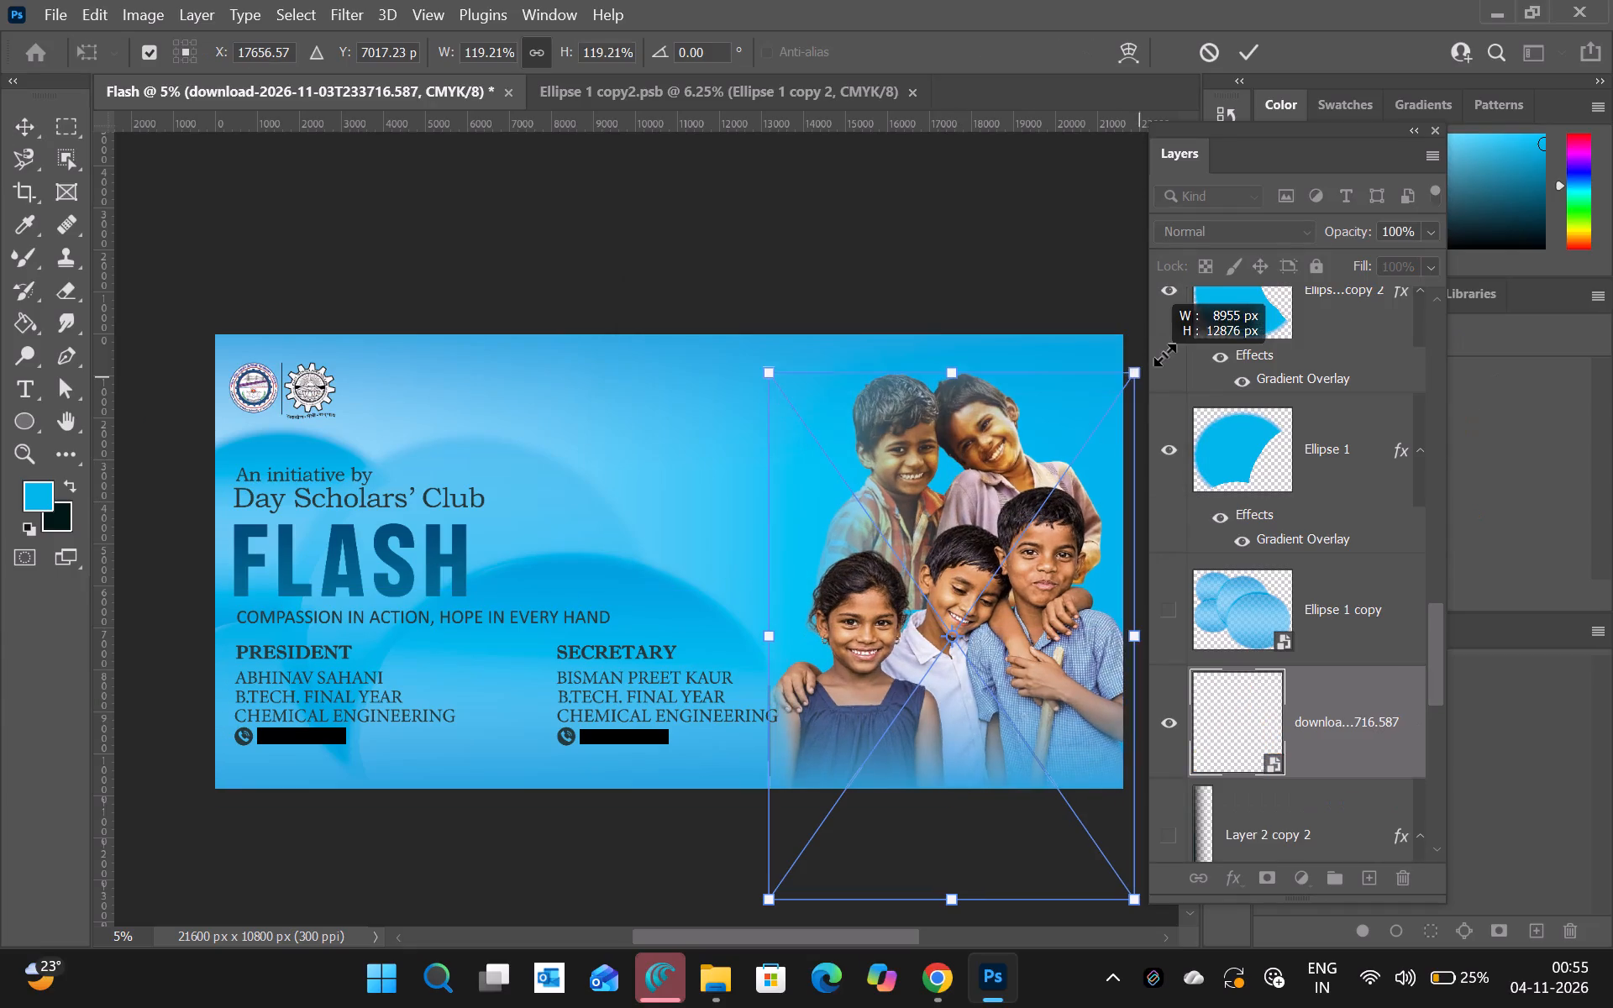
drag(1164, 354, 1171, 352)
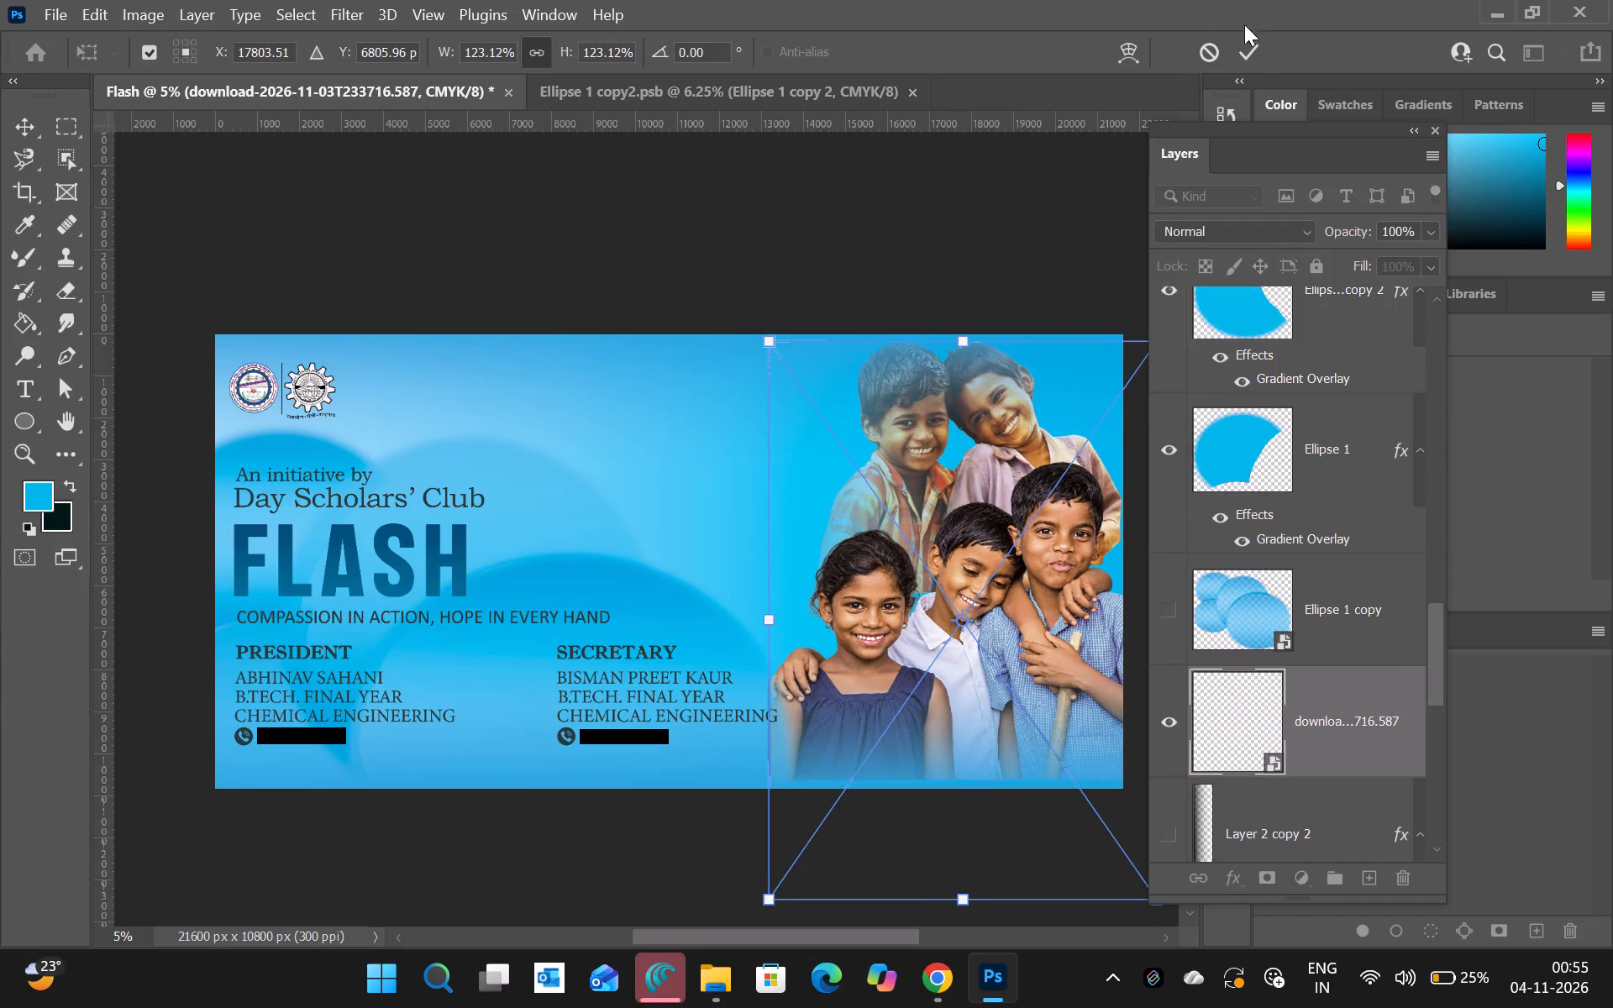
click(1255, 46)
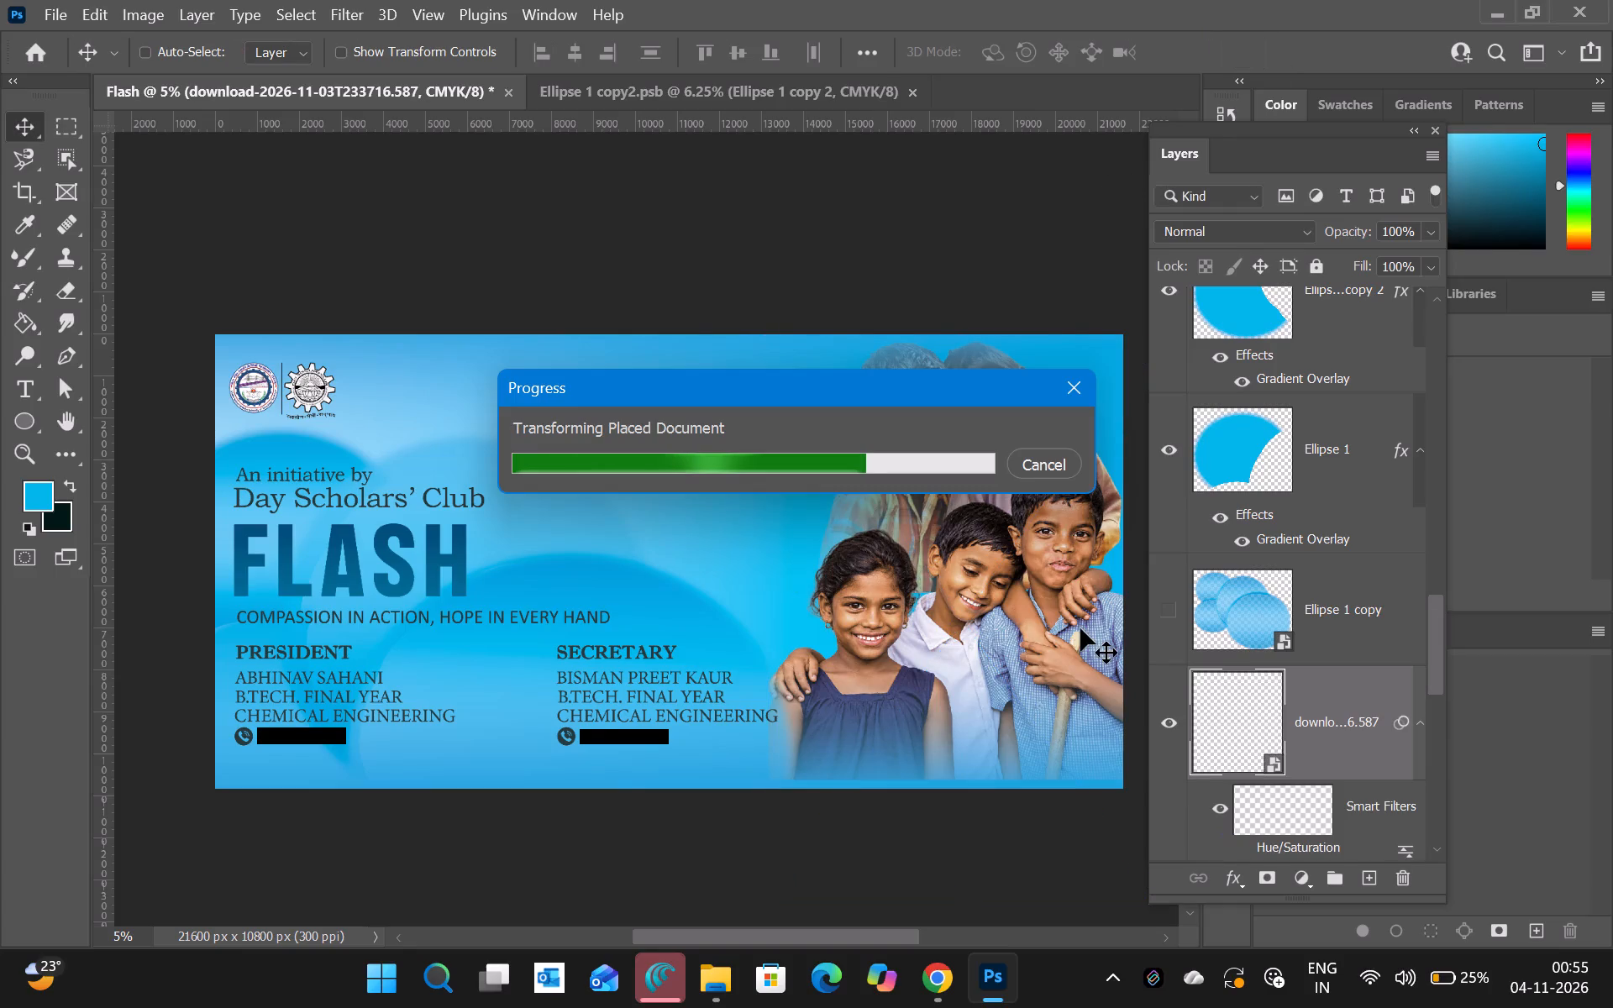
Add a layer mask to the children's photo and fade its left side with a linear black-to-transparent gradient.
click(1261, 731)
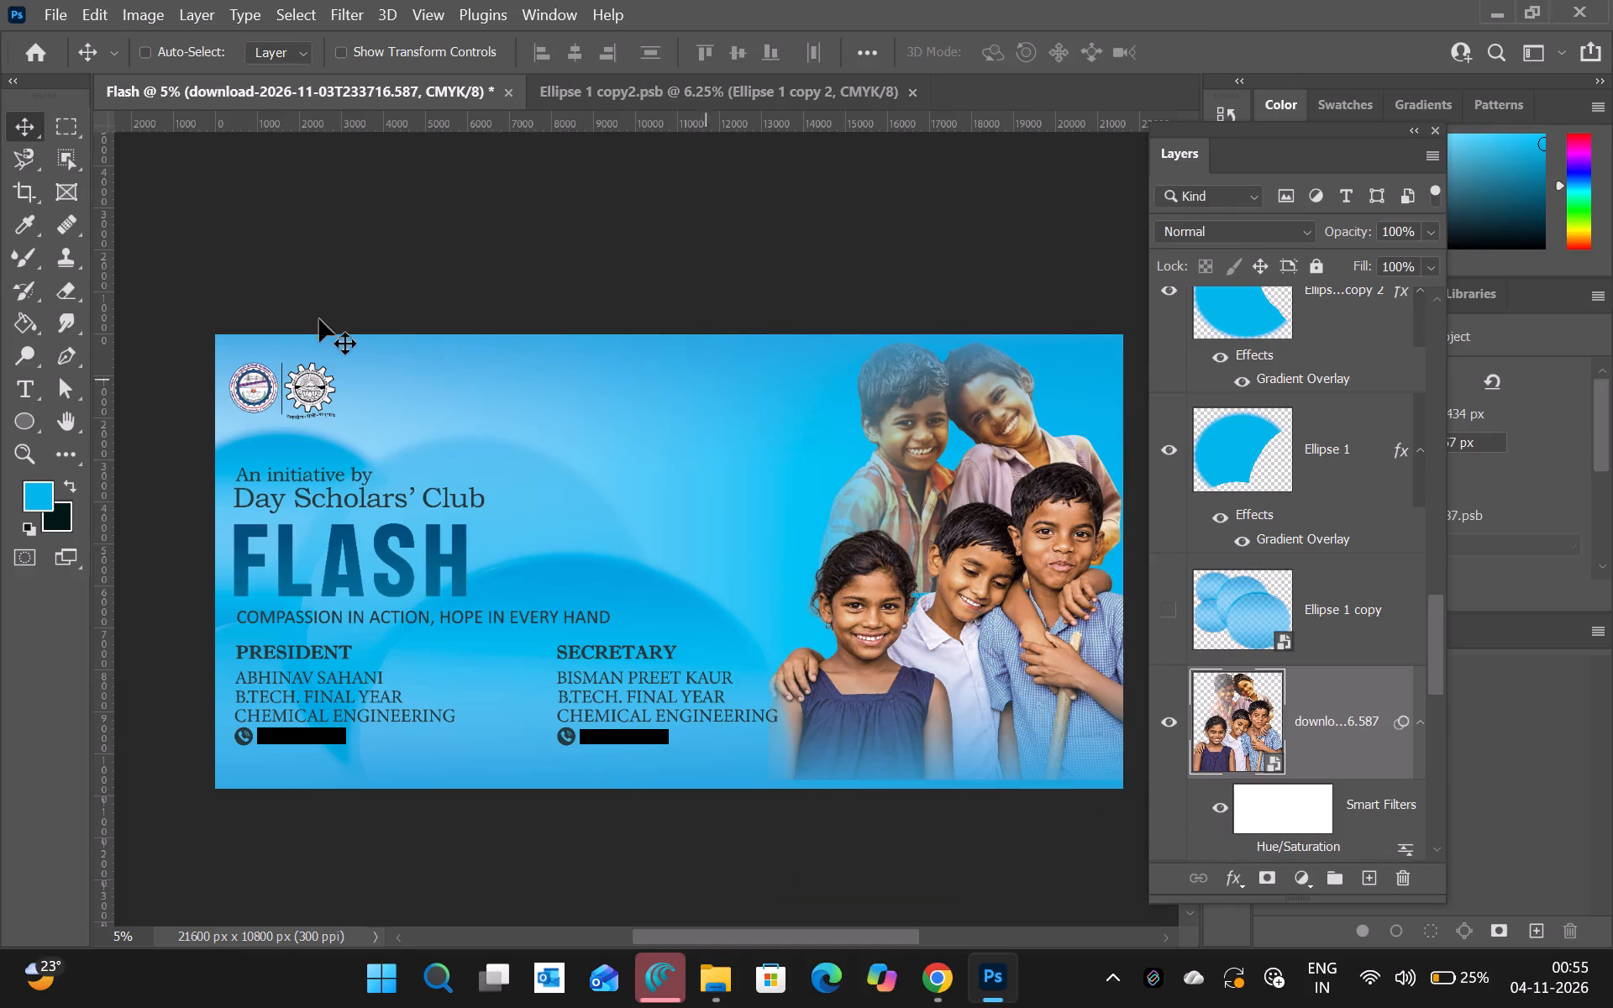
right_click(29, 329)
click(107, 316)
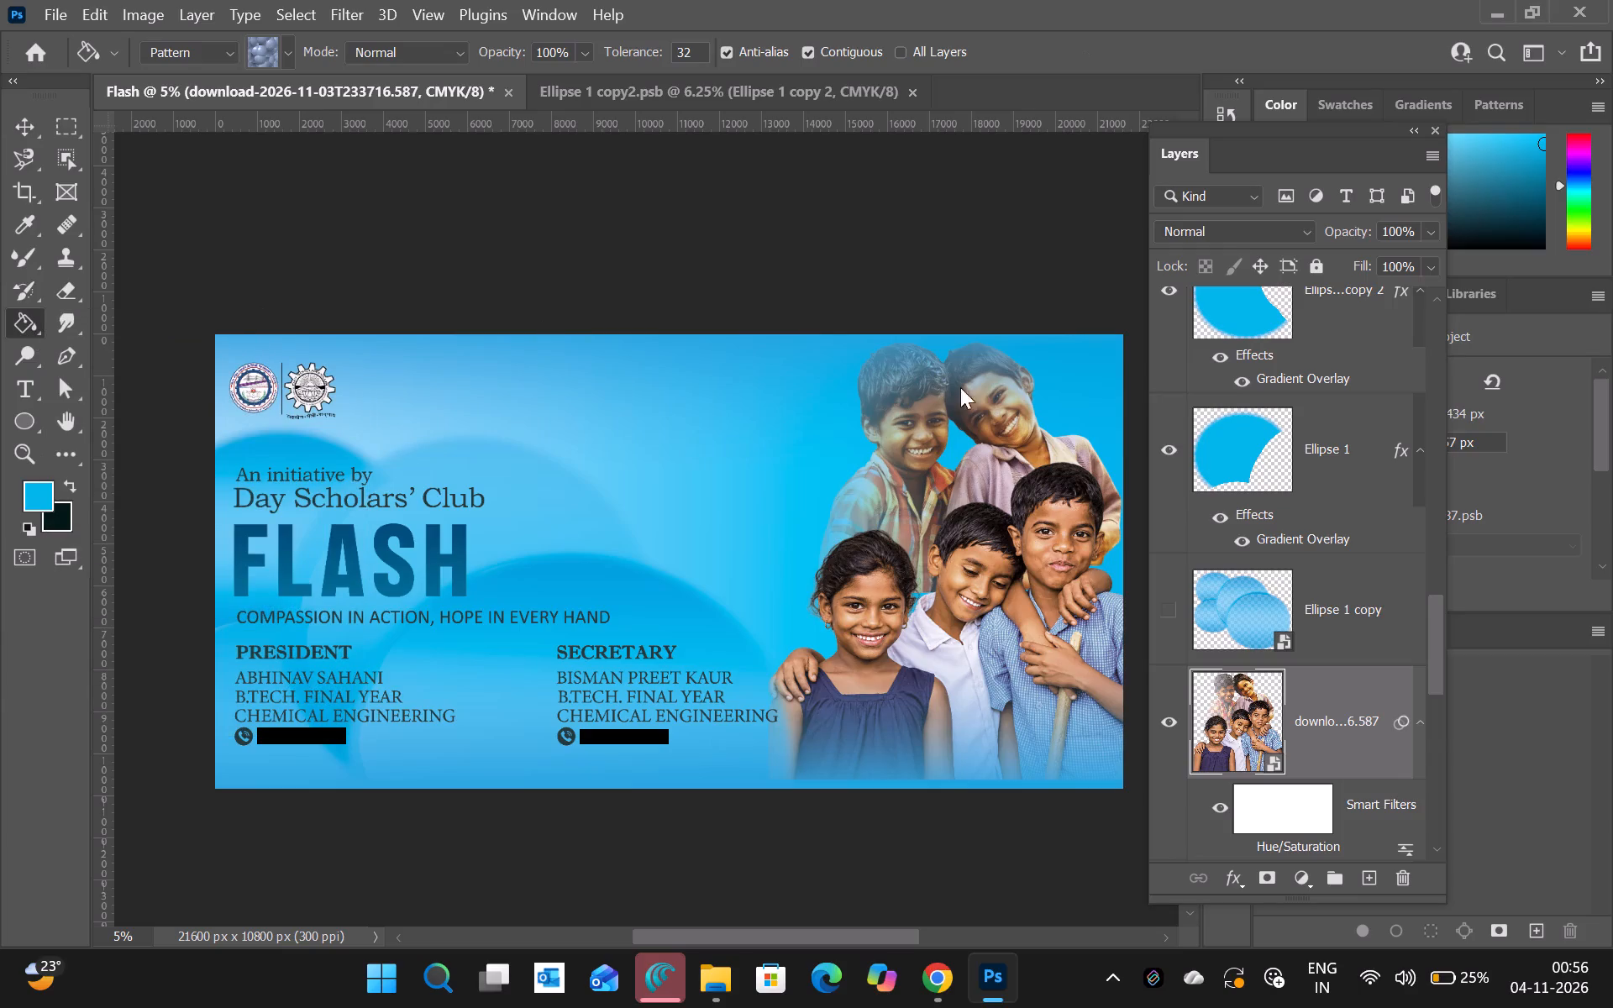
click(1274, 882)
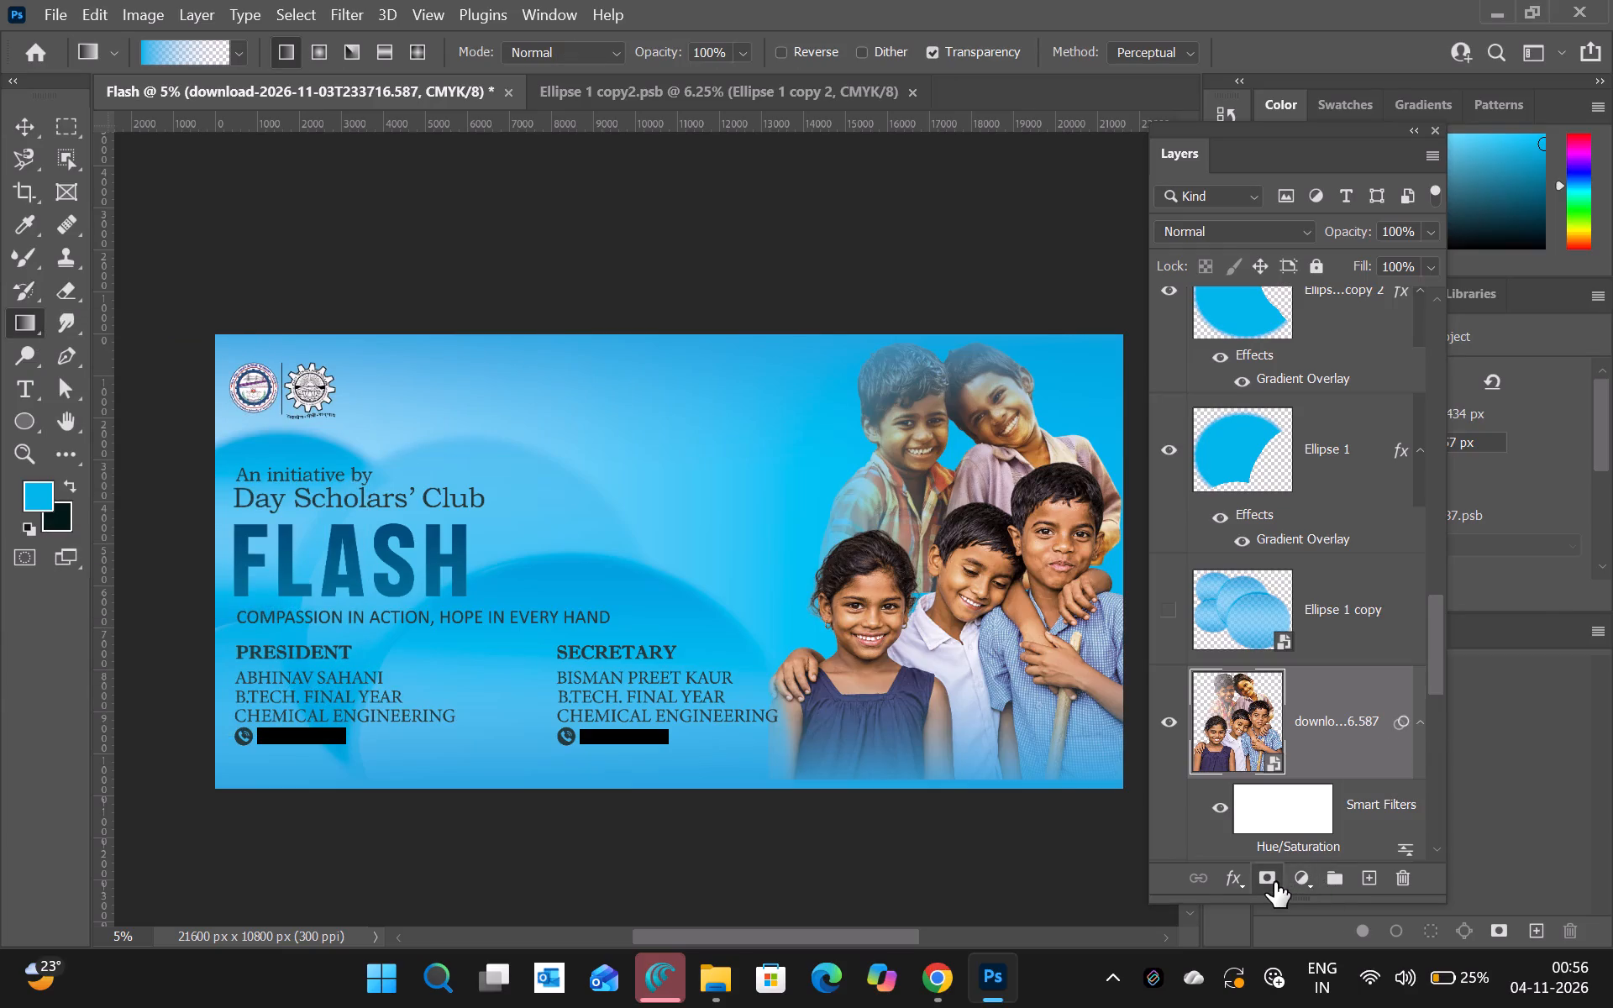
drag(761, 589, 925, 575)
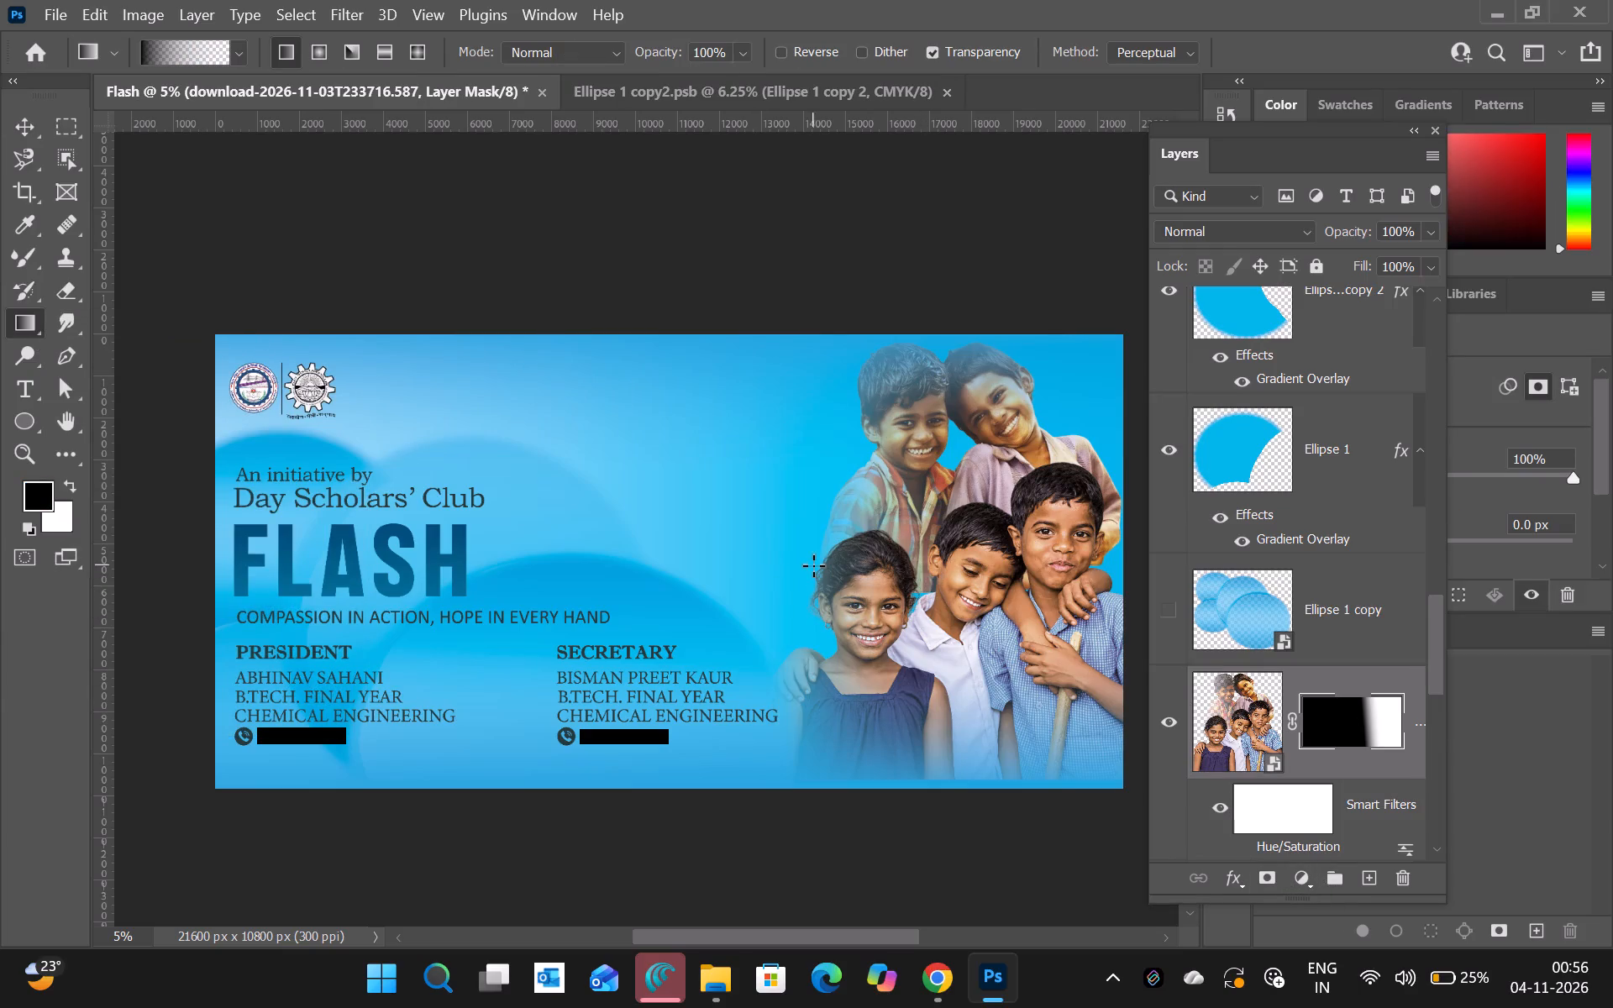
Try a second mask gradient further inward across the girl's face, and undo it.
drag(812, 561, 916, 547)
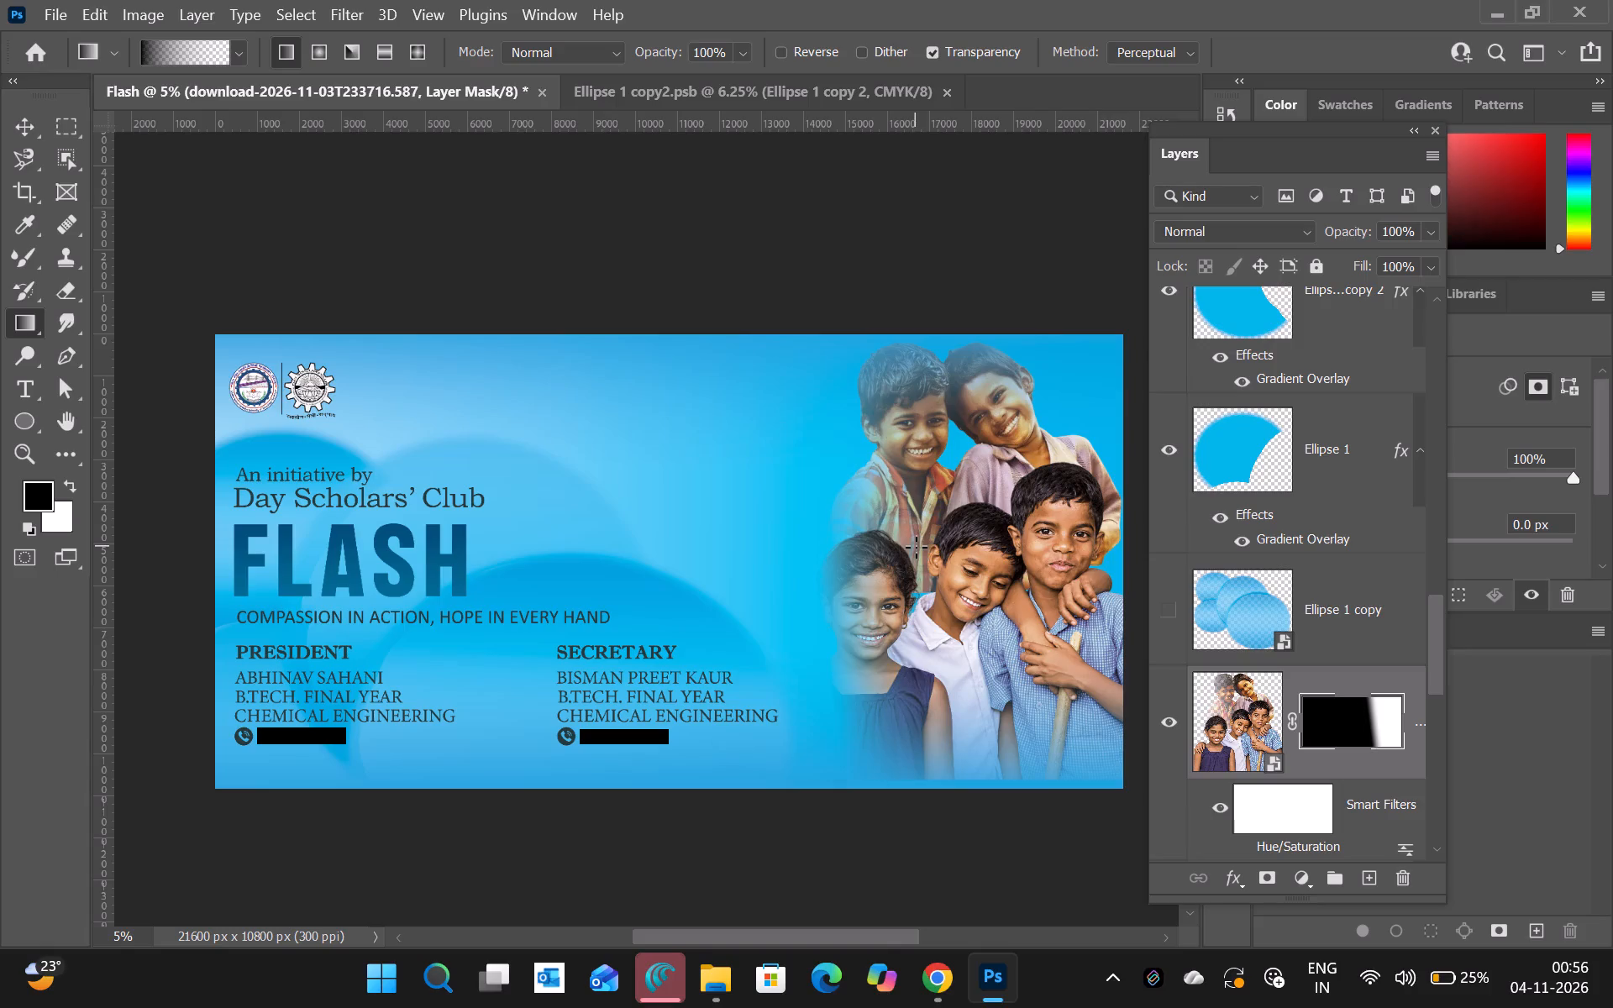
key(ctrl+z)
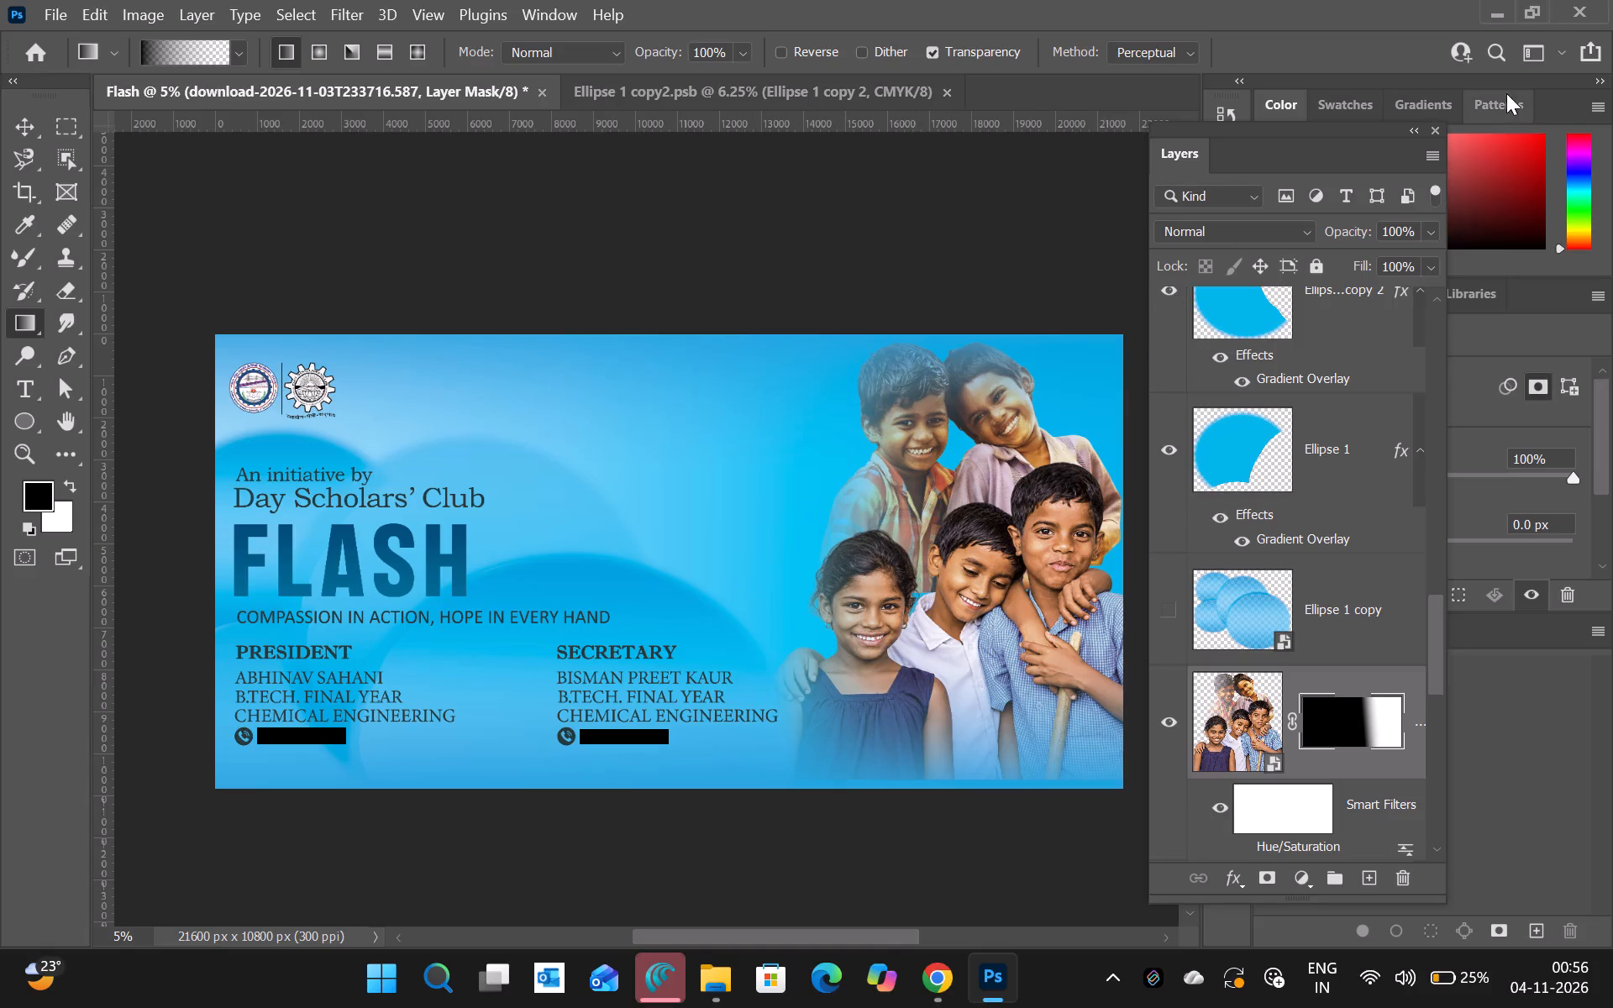
Open the sharing options for the updated FLASH banner document.
click(1595, 46)
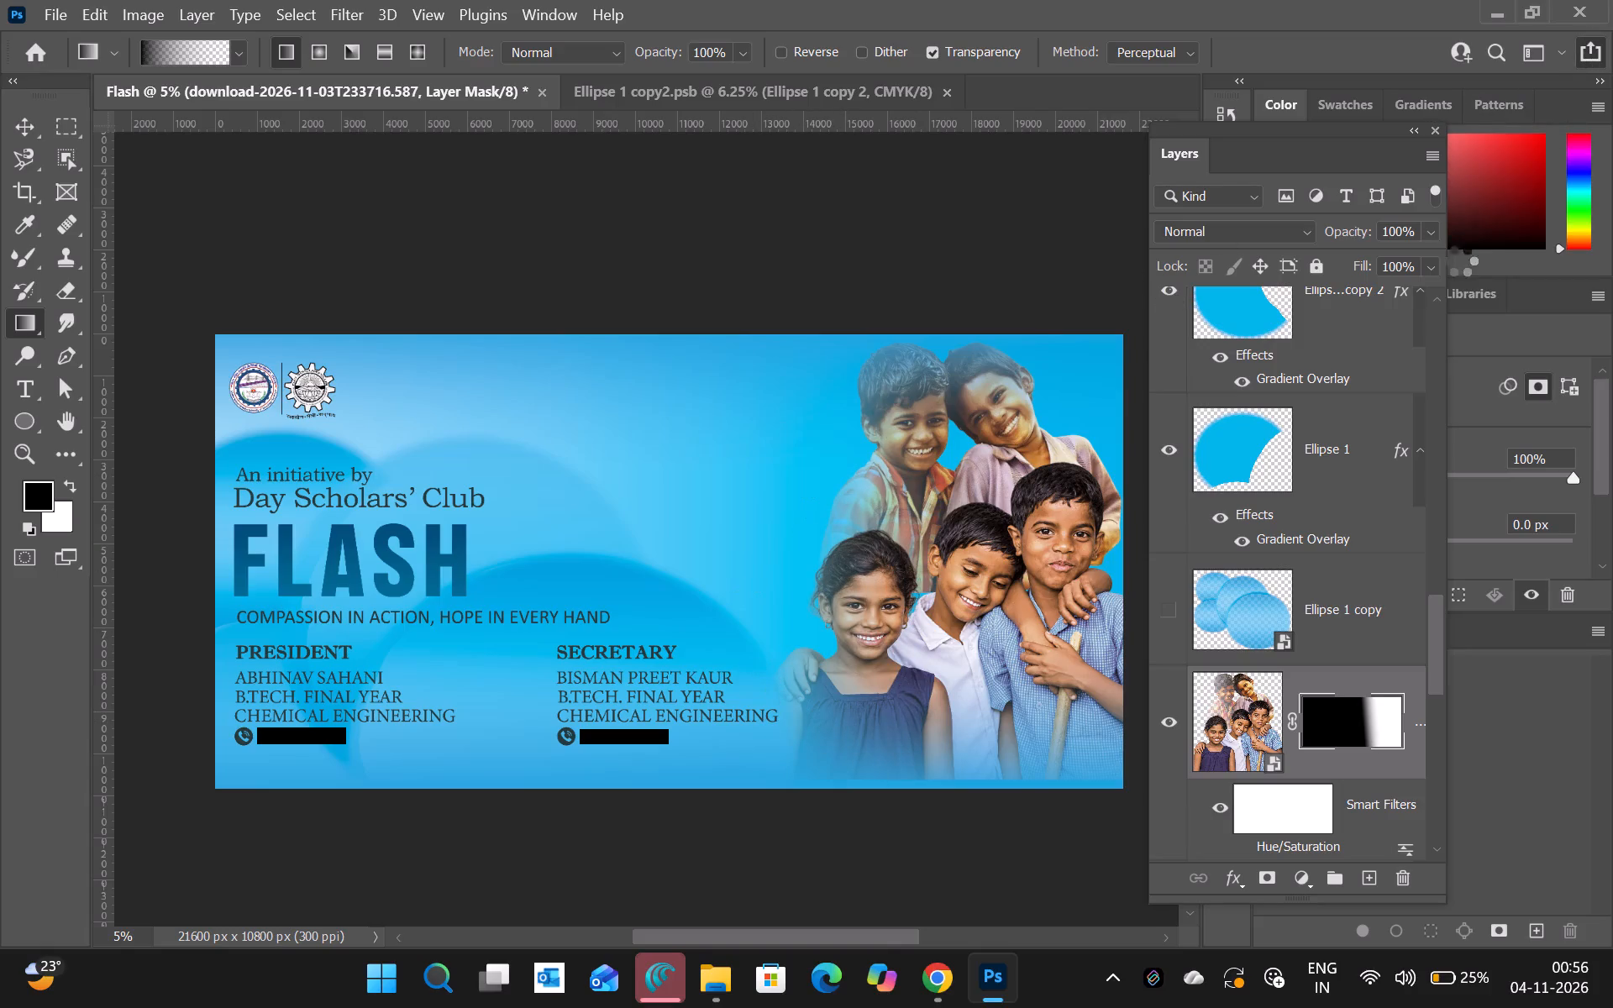
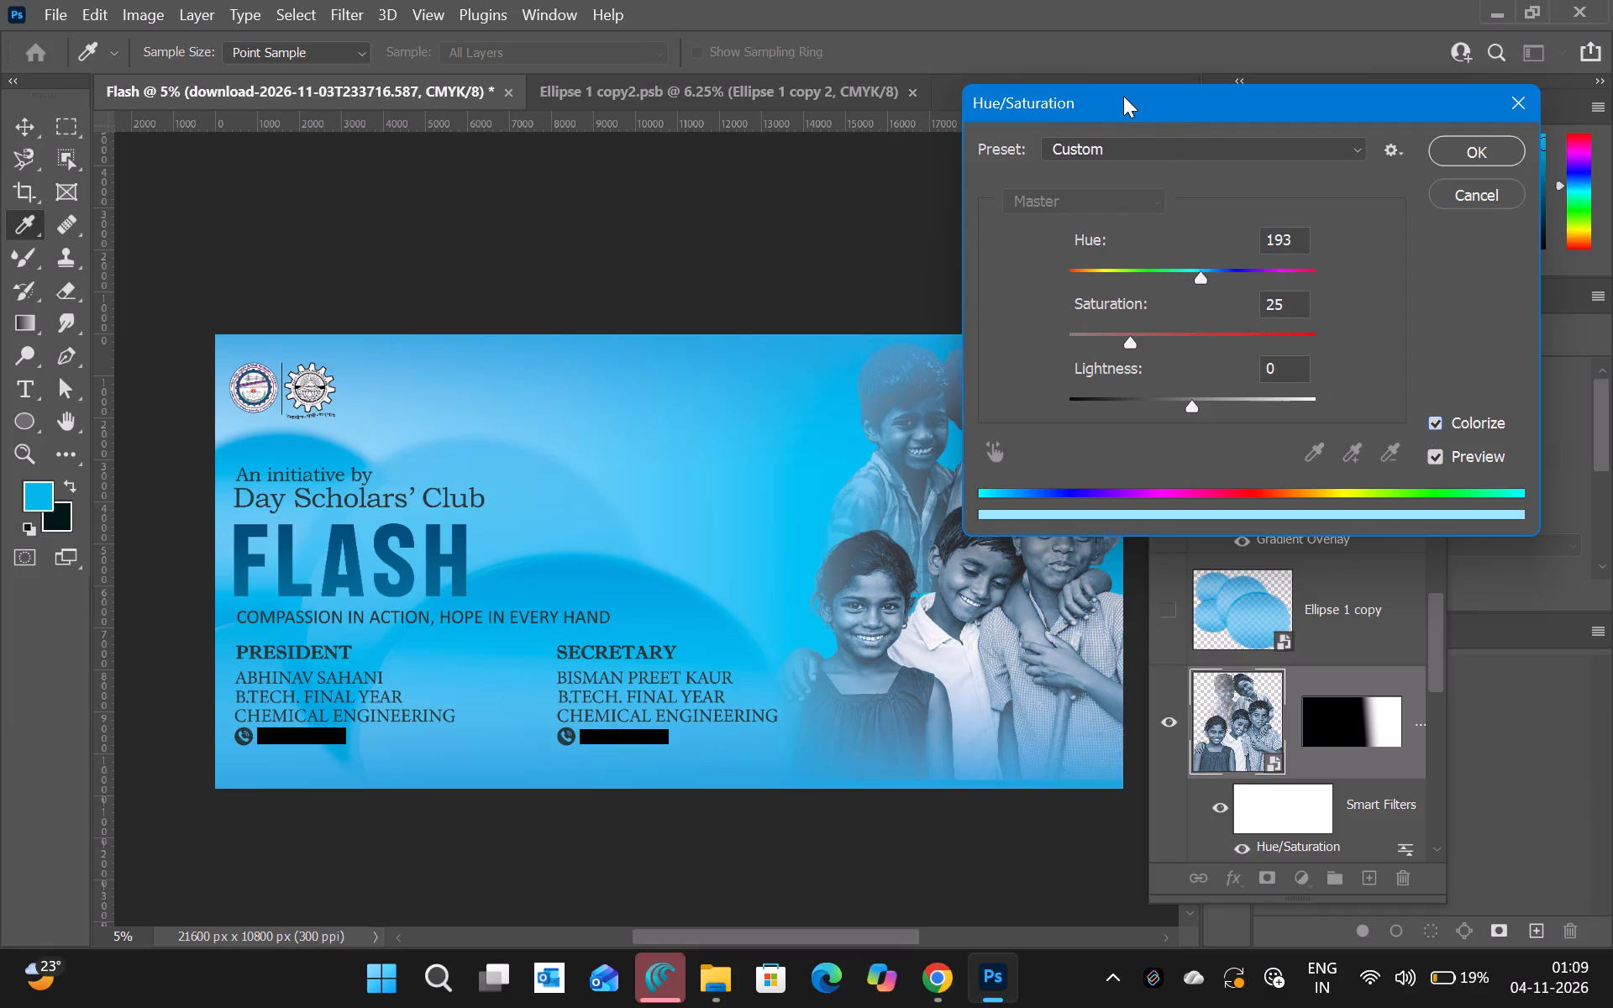
drag(1123, 96, 1158, 124)
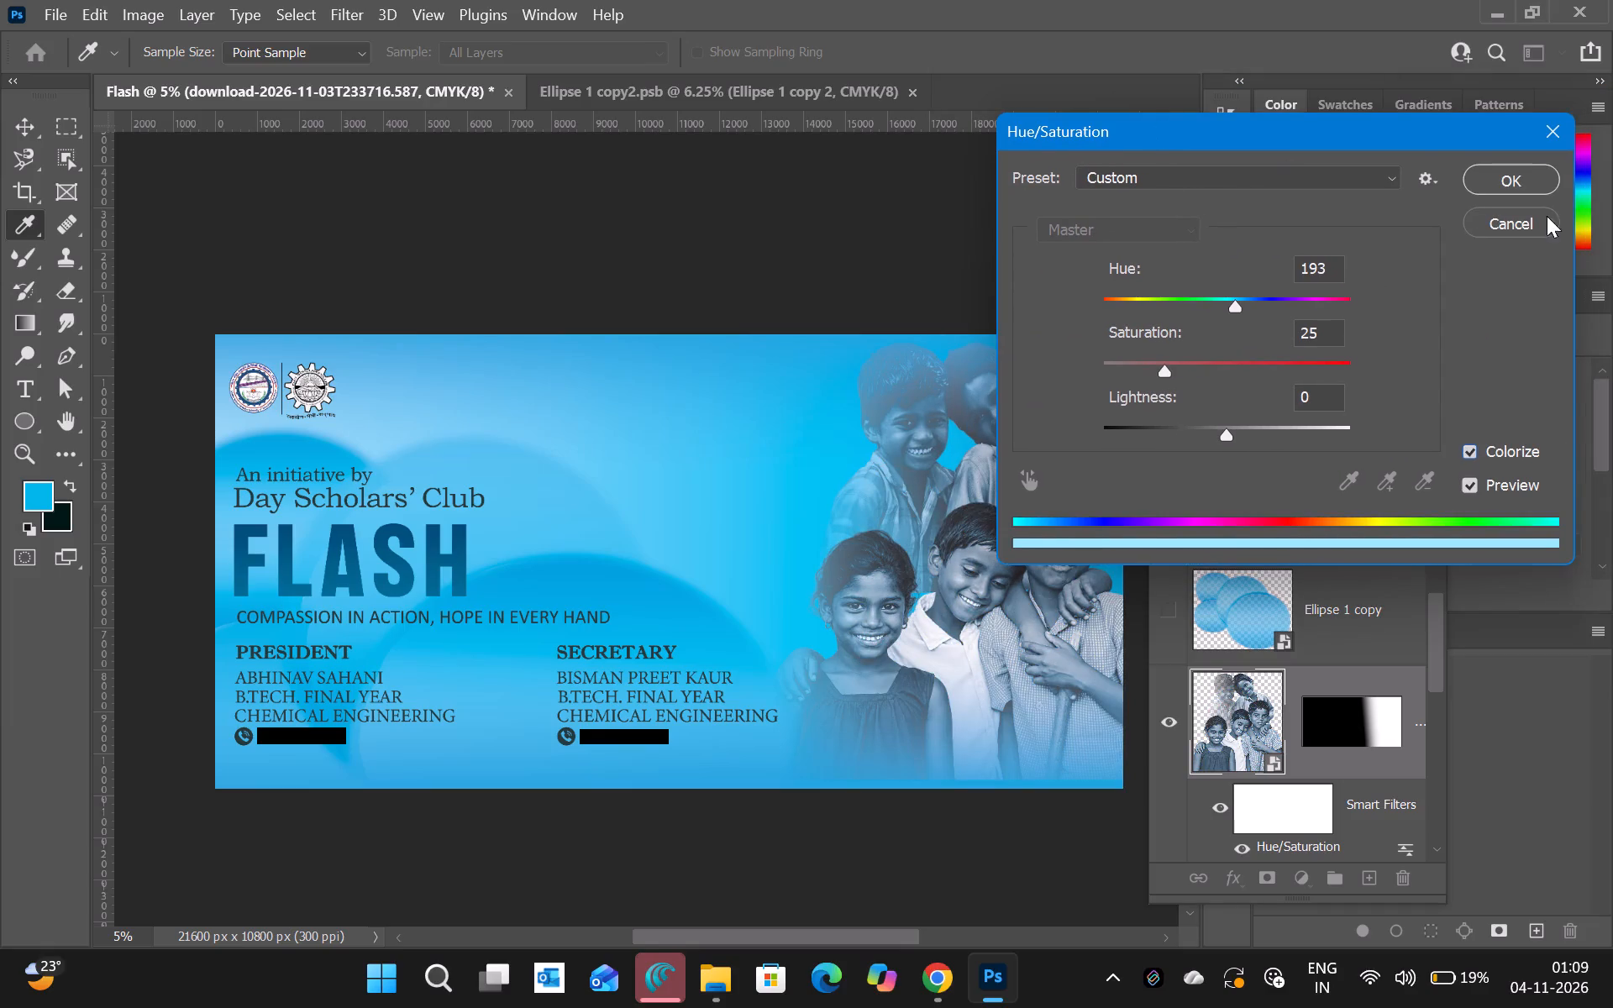
click(1532, 179)
click(1593, 45)
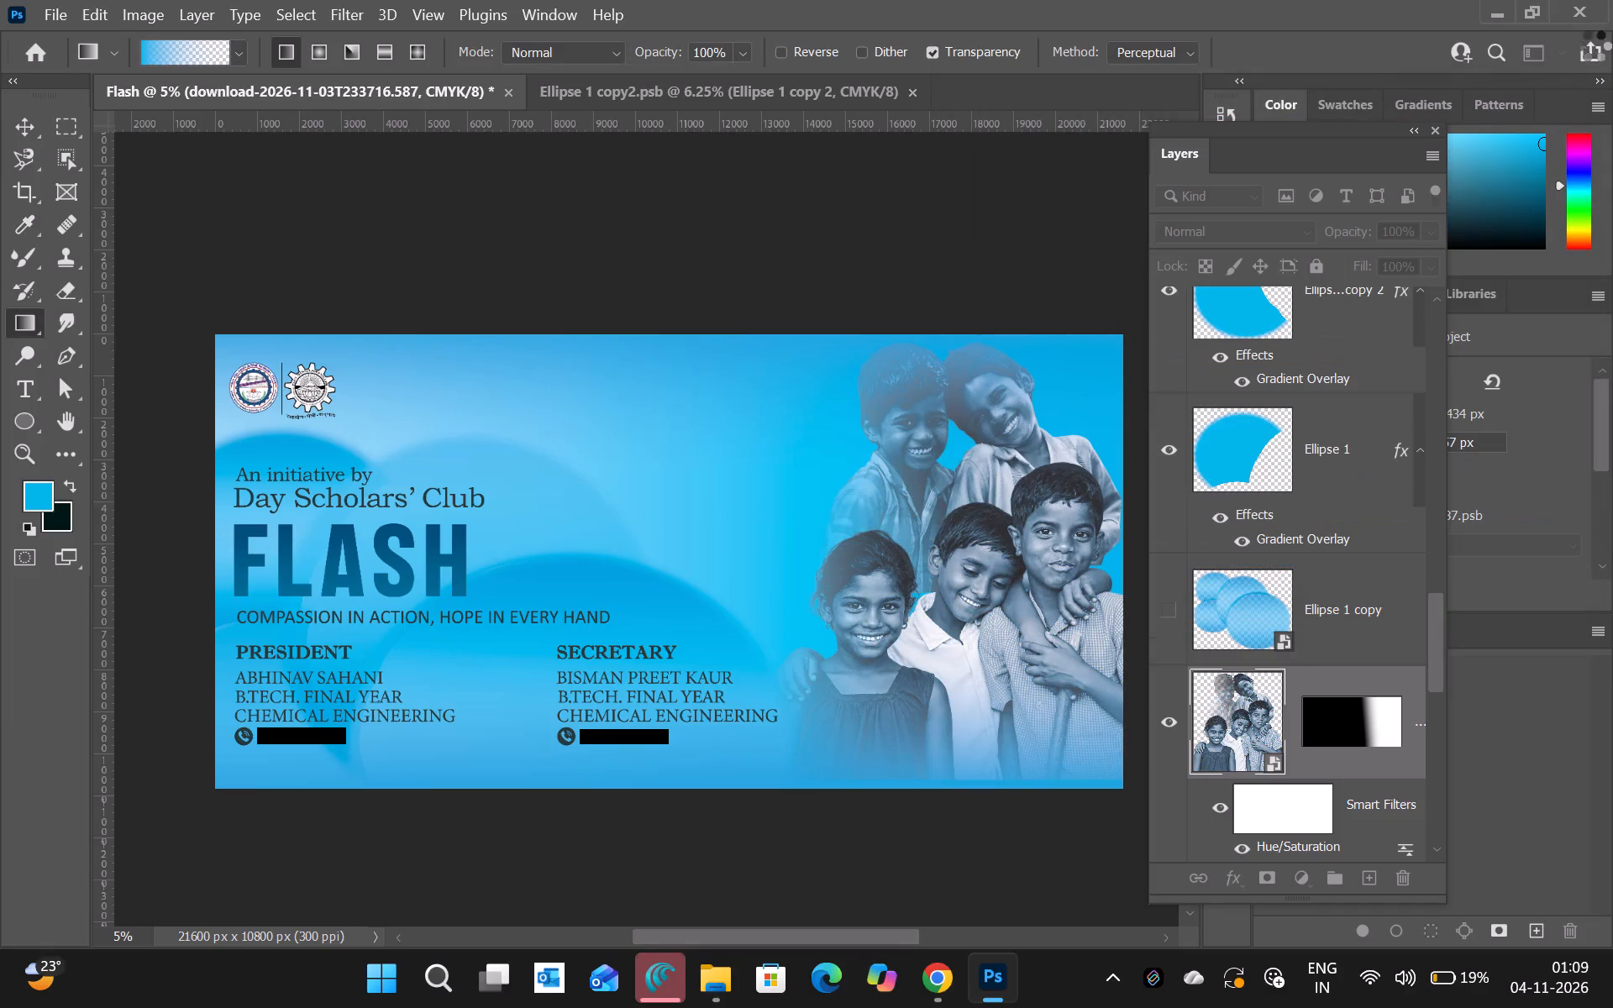